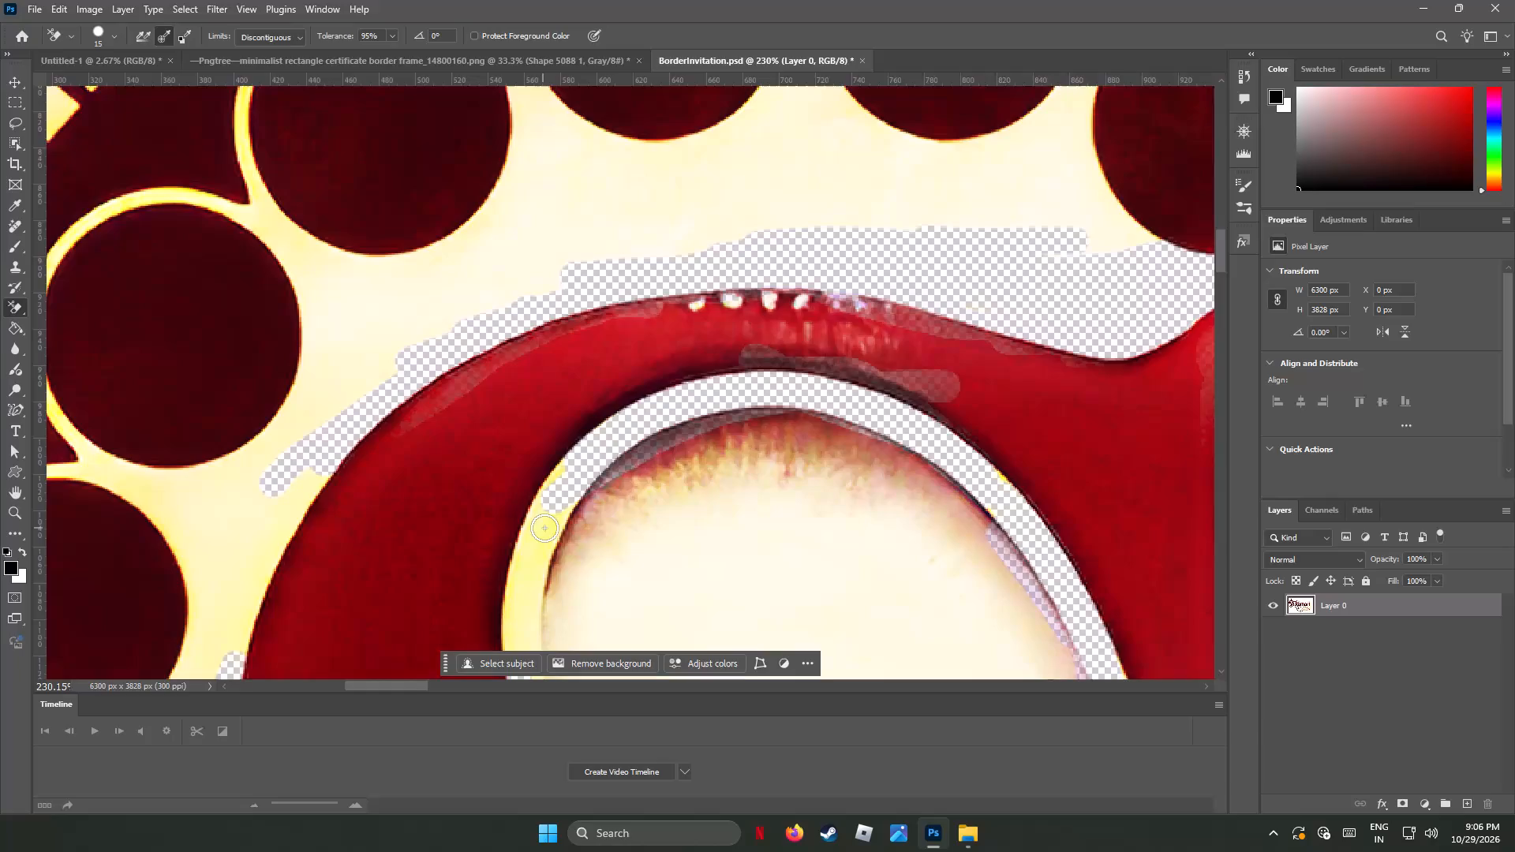
# Erase the cream background along the inner left edge of the S's upper curve with the Background Eraser.
pyautogui.moveTo(548, 525); pyautogui.dragTo(550, 531)
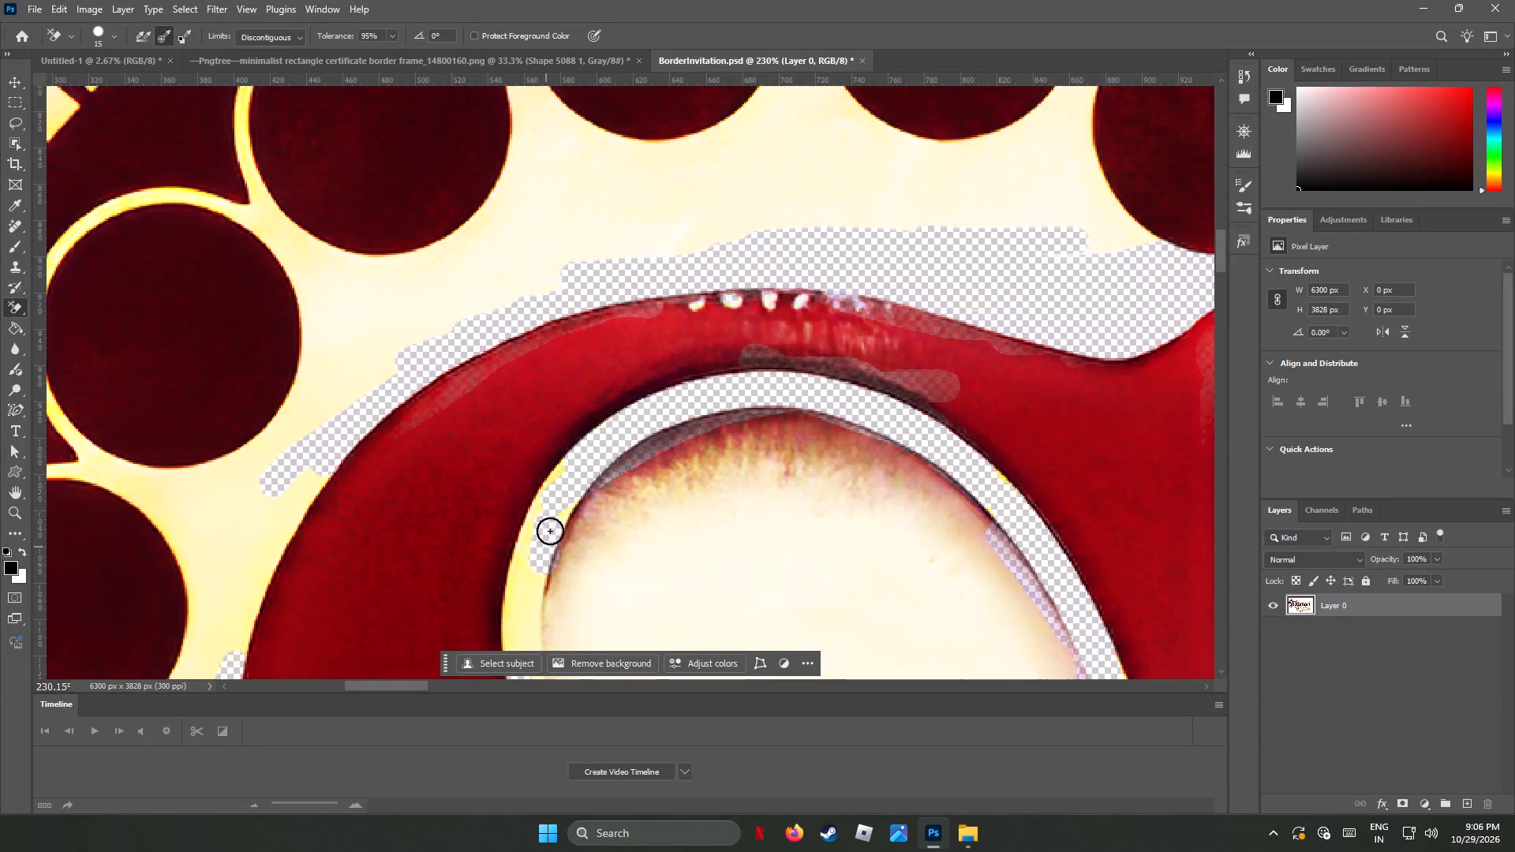
pyautogui.moveTo(550, 531); pyautogui.dragTo(612, 417)
# Erase the cream background between the S's outer left edge and the dark circles of the arch ornament.
pyautogui.scroll(1, 565, 495)
pyautogui.scroll(-2, 565, 495)
pyautogui.scroll(4, 565, 495)
pyautogui.scroll(-7, 564, 497)
pyautogui.scroll(1, 564, 497)
pyautogui.scroll(-8, 564, 497)
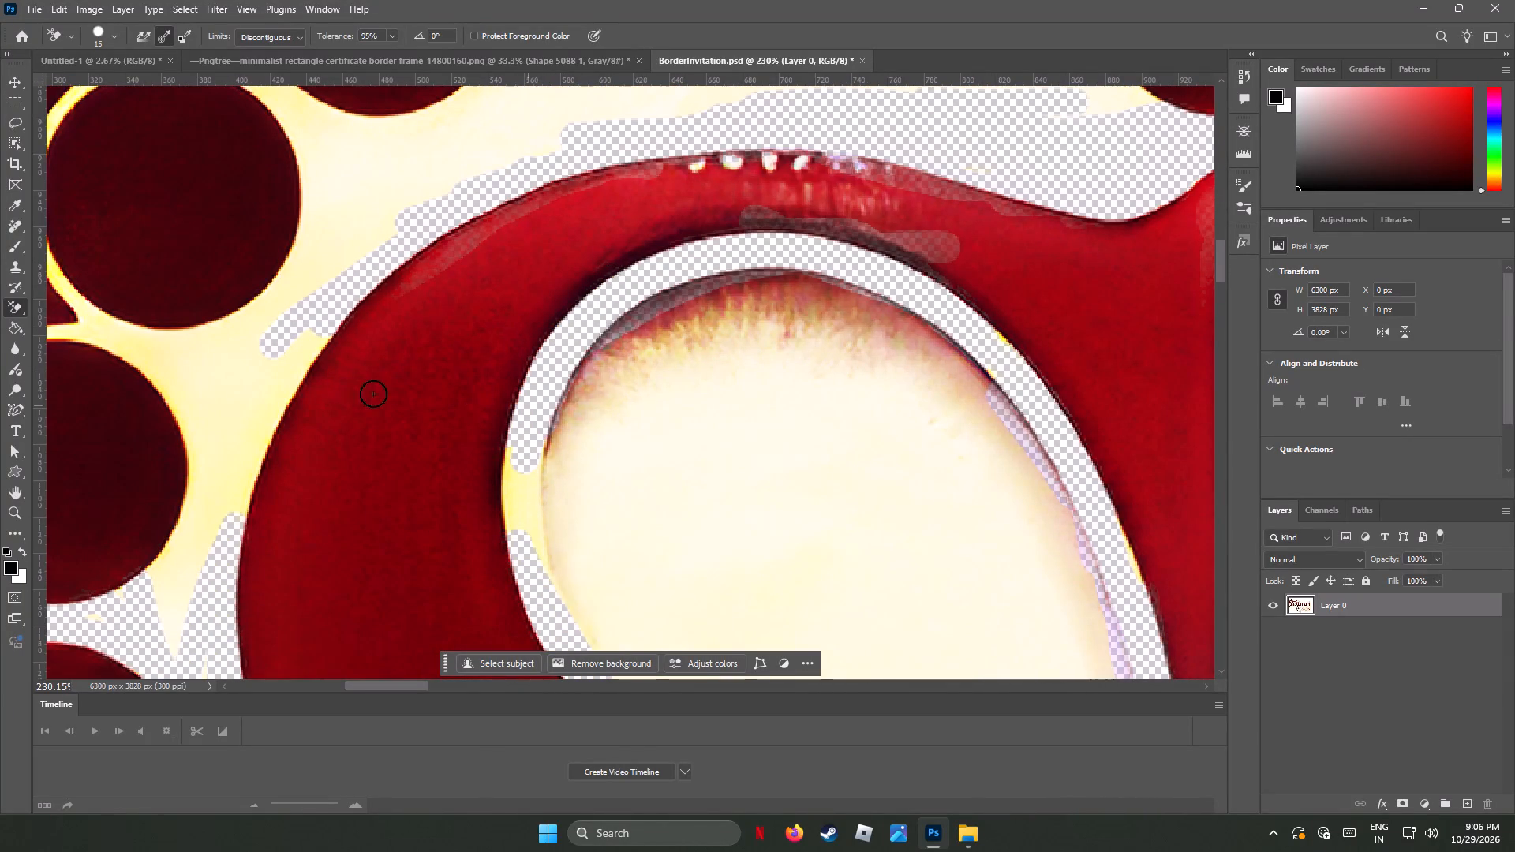
pyautogui.moveTo(320, 337); pyautogui.dragTo(251, 495)
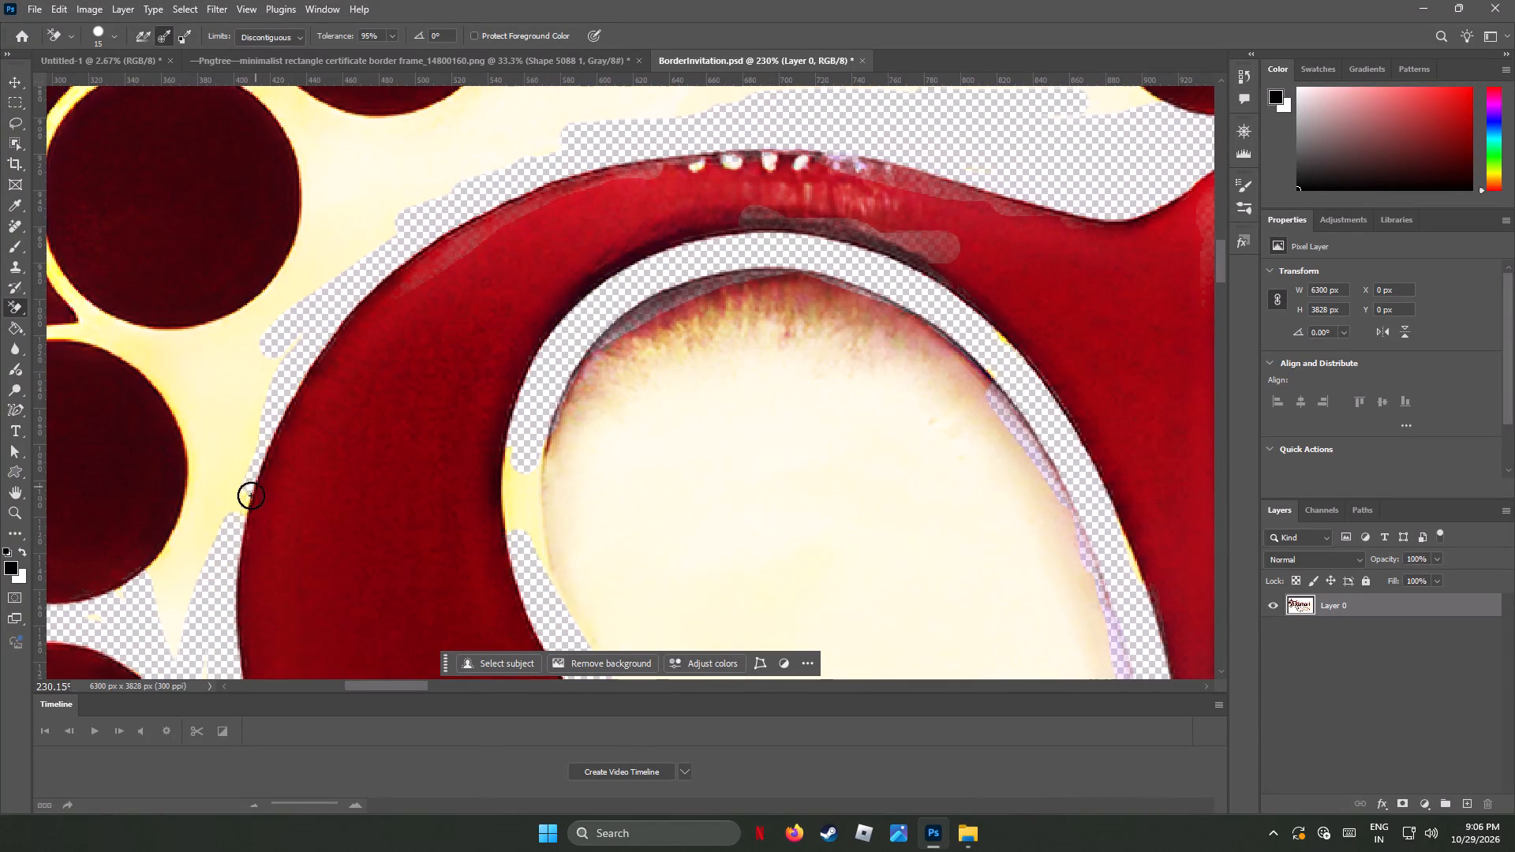
pyautogui.moveTo(251, 495); pyautogui.dragTo(201, 508)
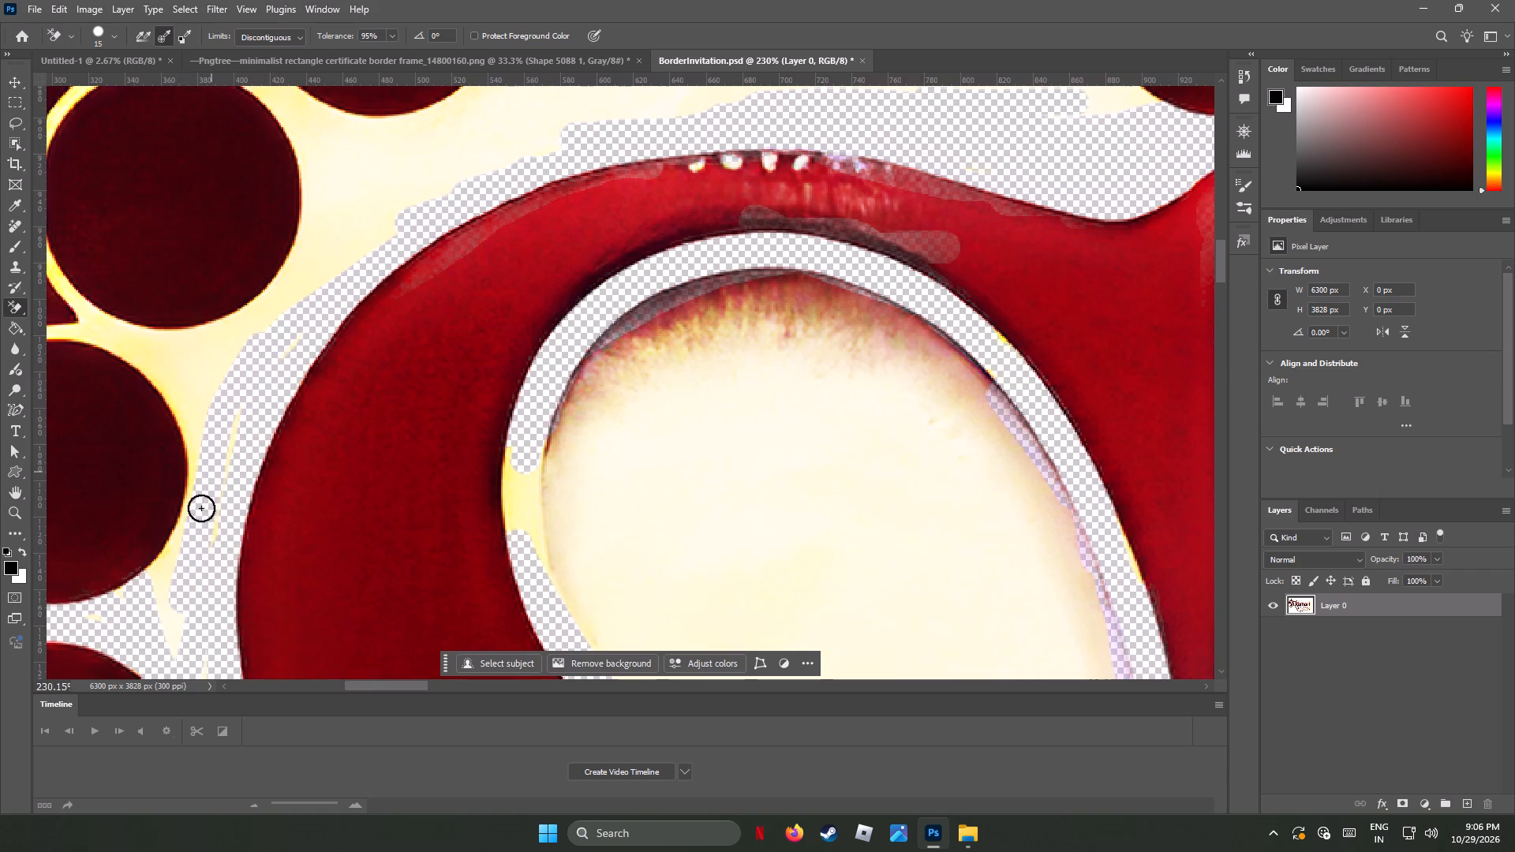
pyautogui.moveTo(201, 508); pyautogui.dragTo(217, 637)
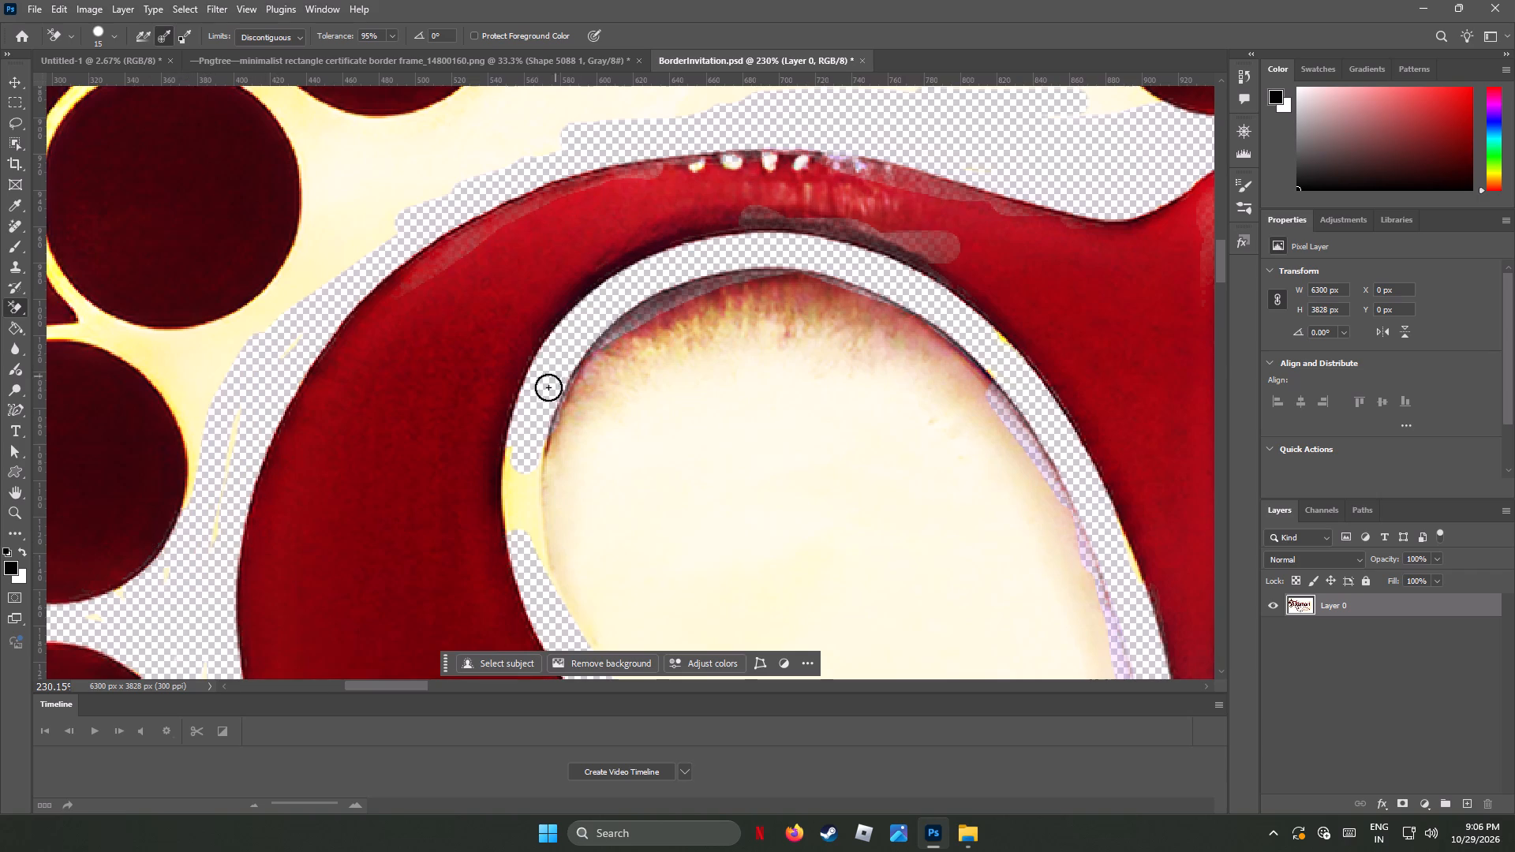
# Erase the remaining yellow patch along the inner left edge of the S's upper curve.
pyautogui.moveTo(519, 465); pyautogui.dragTo(523, 503)
pyautogui.moveTo(523, 488); pyautogui.dragTo(508, 517)
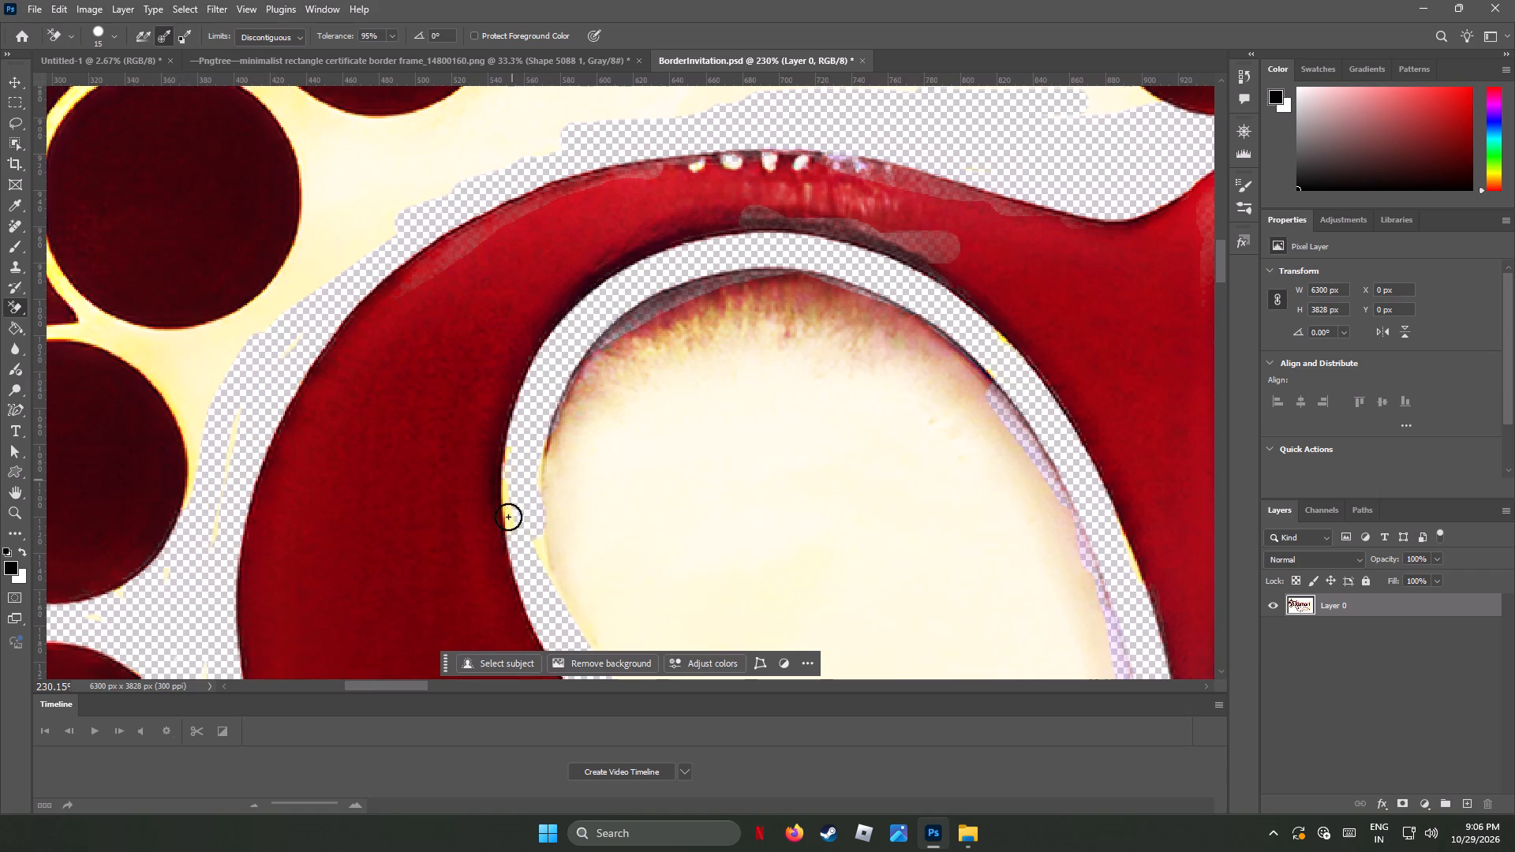
pyautogui.moveTo(508, 517); pyautogui.dragTo(593, 567)
# Erase the leftover yellow streak between the S's left edge and the lower circles of the arch ornament.
pyautogui.scroll(-3, 664, 454)
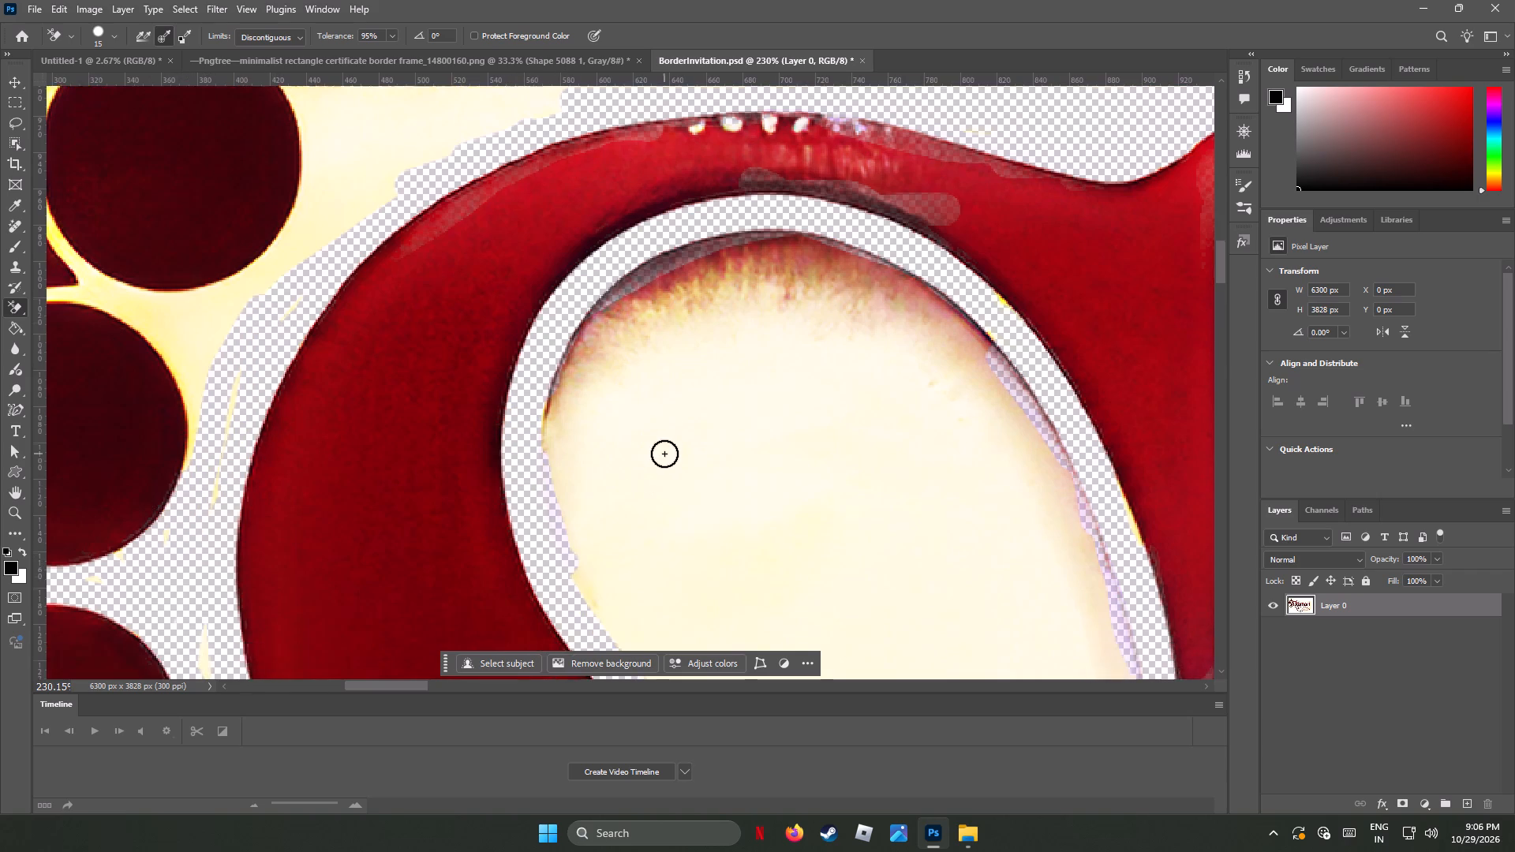
pyautogui.scroll(-2, 664, 454)
pyautogui.scroll(1, 664, 454)
pyautogui.scroll(-5, 664, 454)
pyautogui.scroll(-9, 700, 287)
pyautogui.scroll(1, 702, 289)
pyautogui.scroll(-2, 702, 289)
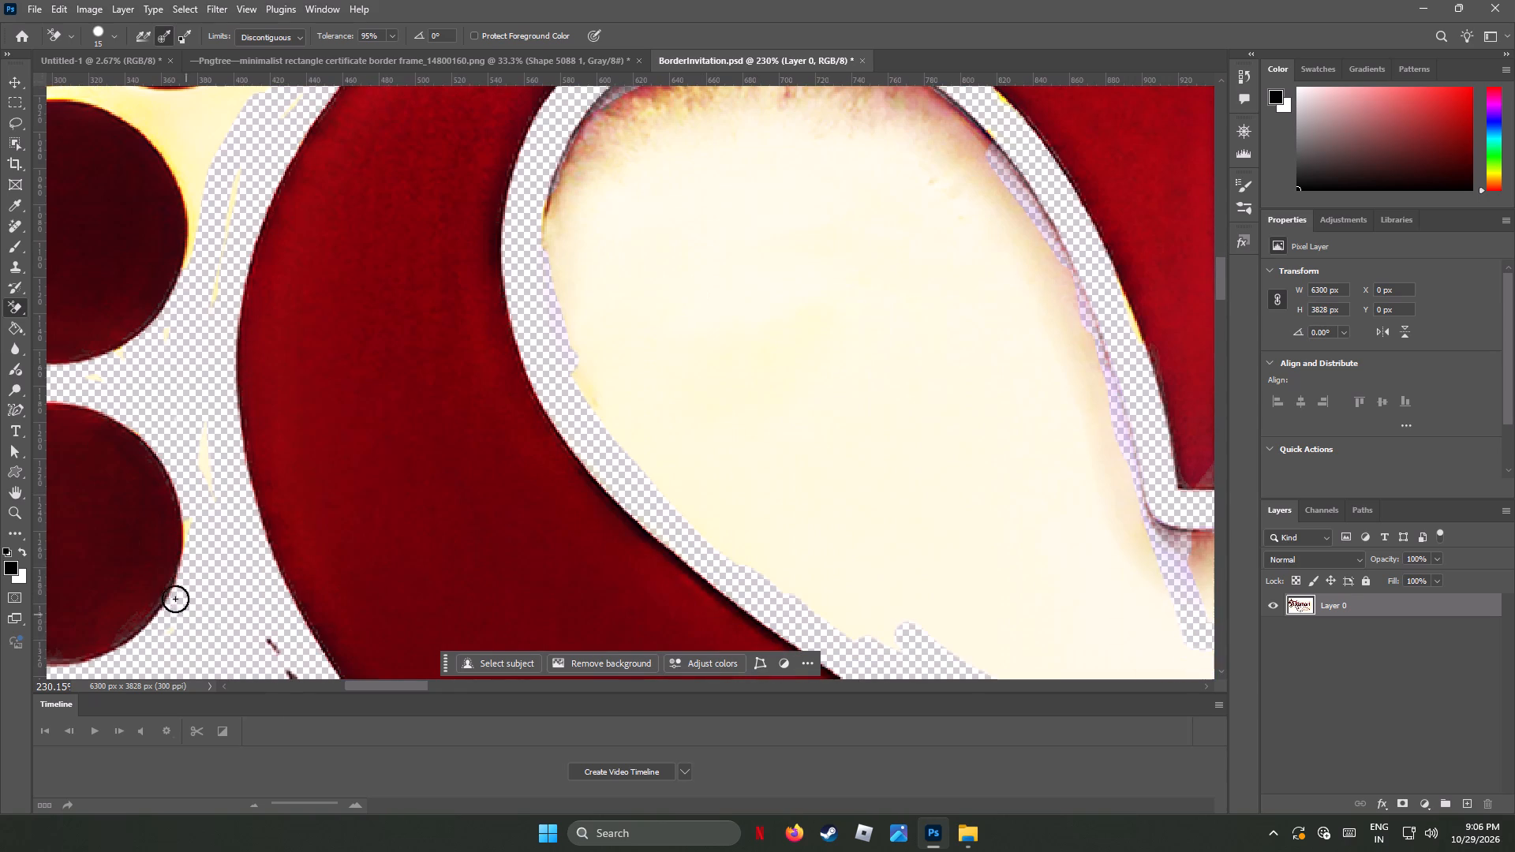
pyautogui.moveTo(202, 447); pyautogui.dragTo(219, 518)
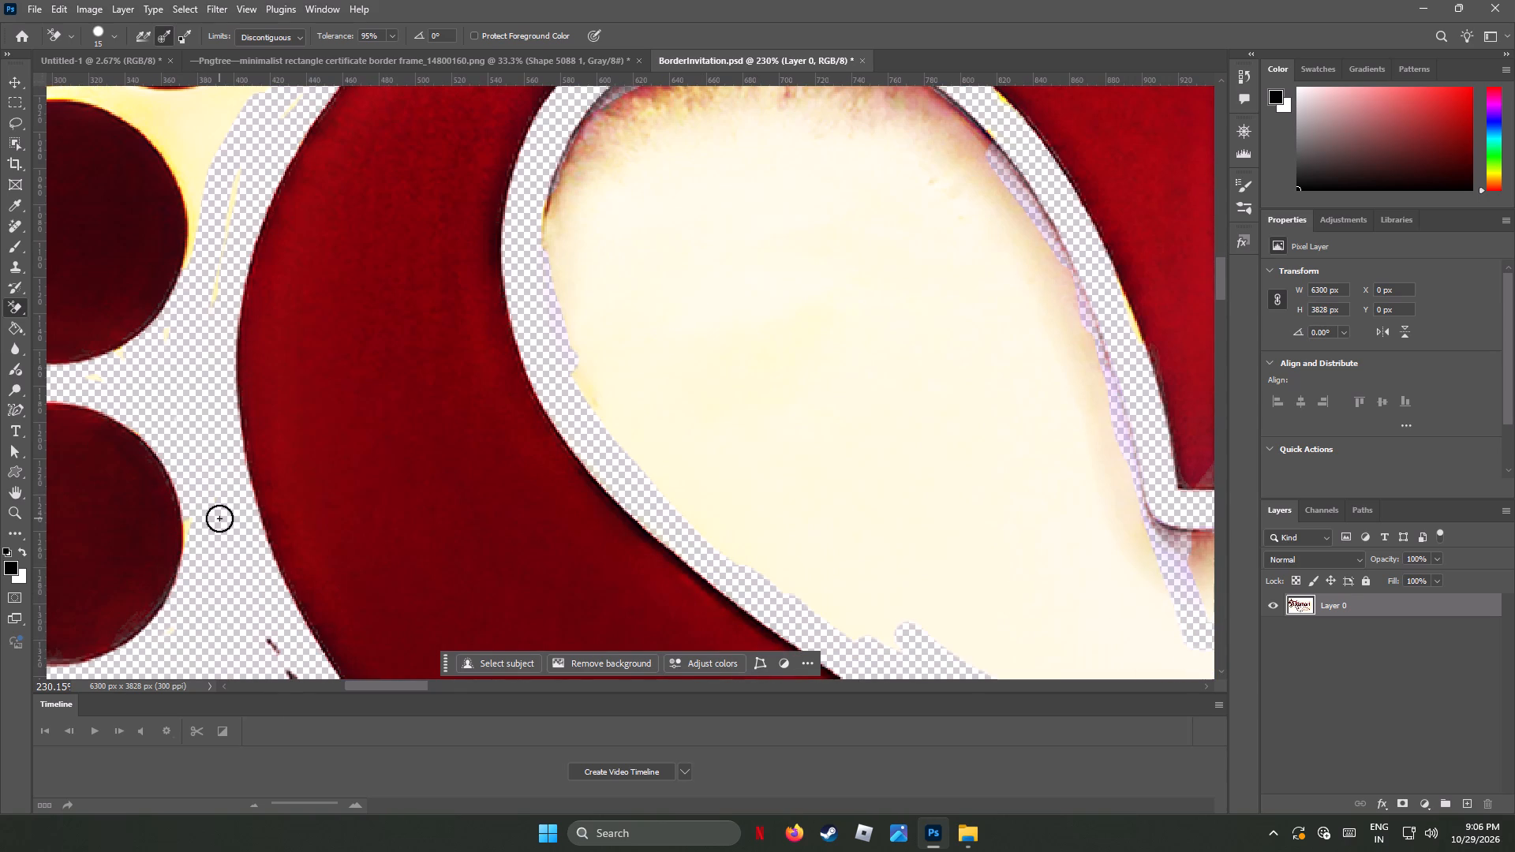
pyautogui.moveTo(219, 518); pyautogui.dragTo(219, 519)
# Examine the S and the arch ornament for background areas that still need erasing.
pyautogui.scroll(-2, 228, 519)
pyautogui.scroll(1, 228, 519)
pyautogui.scroll(-2, 229, 519)
pyautogui.scroll(5, 229, 519)
pyautogui.scroll(-2, 229, 519)
pyautogui.keyDown('alt'); pyautogui.scroll(-7, 696, 449); pyautogui.keyUp('alt')
pyautogui.keyDown('alt'); pyautogui.scroll(2, 696, 449); pyautogui.keyUp('alt')
pyautogui.keyDown('alt'); pyautogui.scroll(-7, 696, 449); pyautogui.keyUp('alt')
pyautogui.keyDown('alt'); pyautogui.scroll(1, 696, 447); pyautogui.keyUp('alt')
pyautogui.keyDown('alt'); pyautogui.scroll(-2, 696, 447); pyautogui.keyUp('alt')
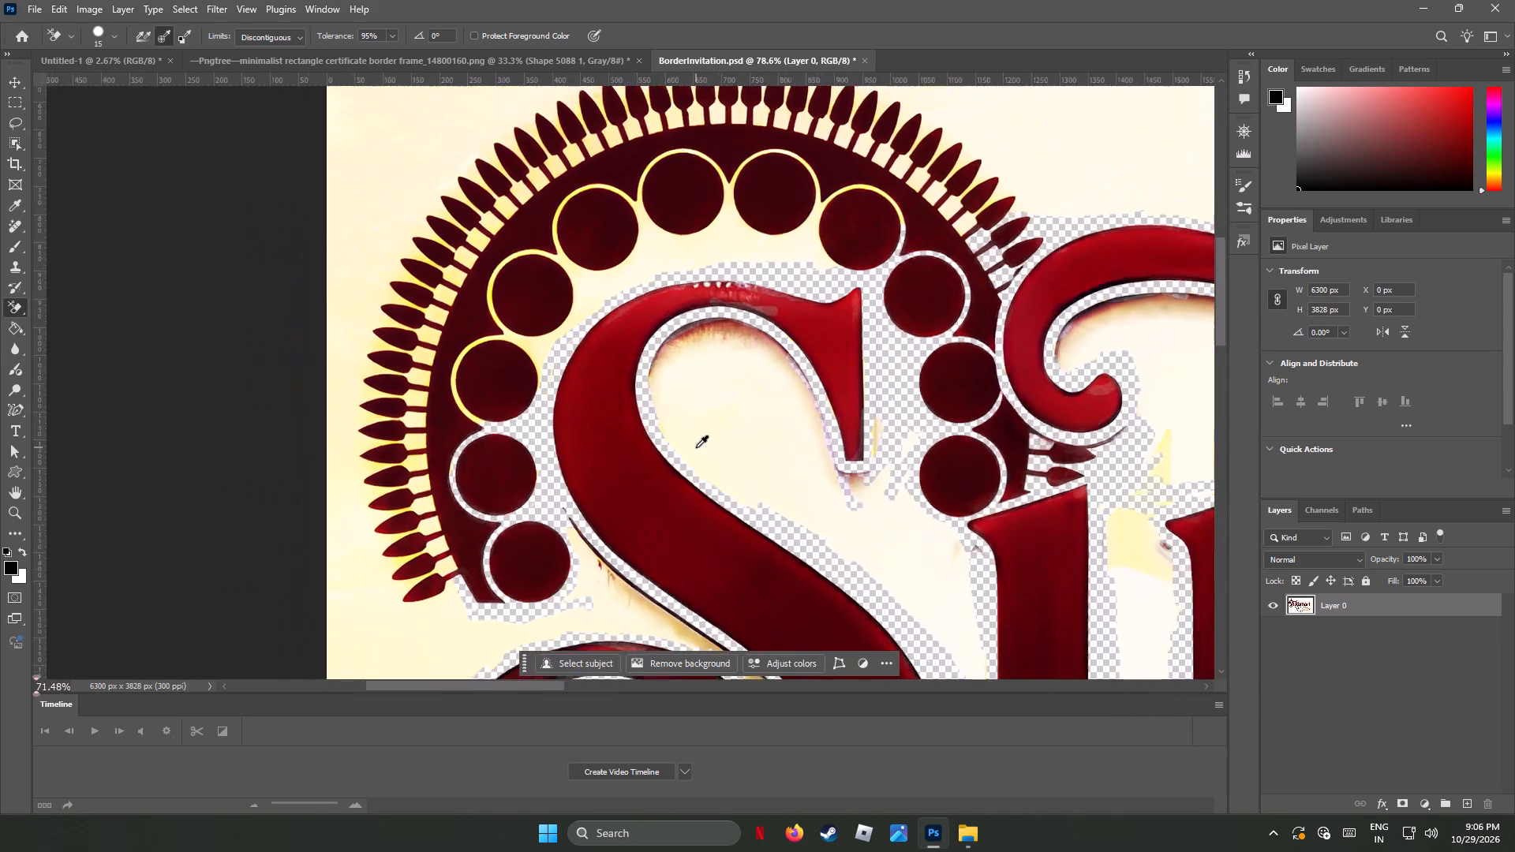
pyautogui.keyDown('alt'); pyautogui.scroll(-11, 696, 447); pyautogui.keyUp('alt')
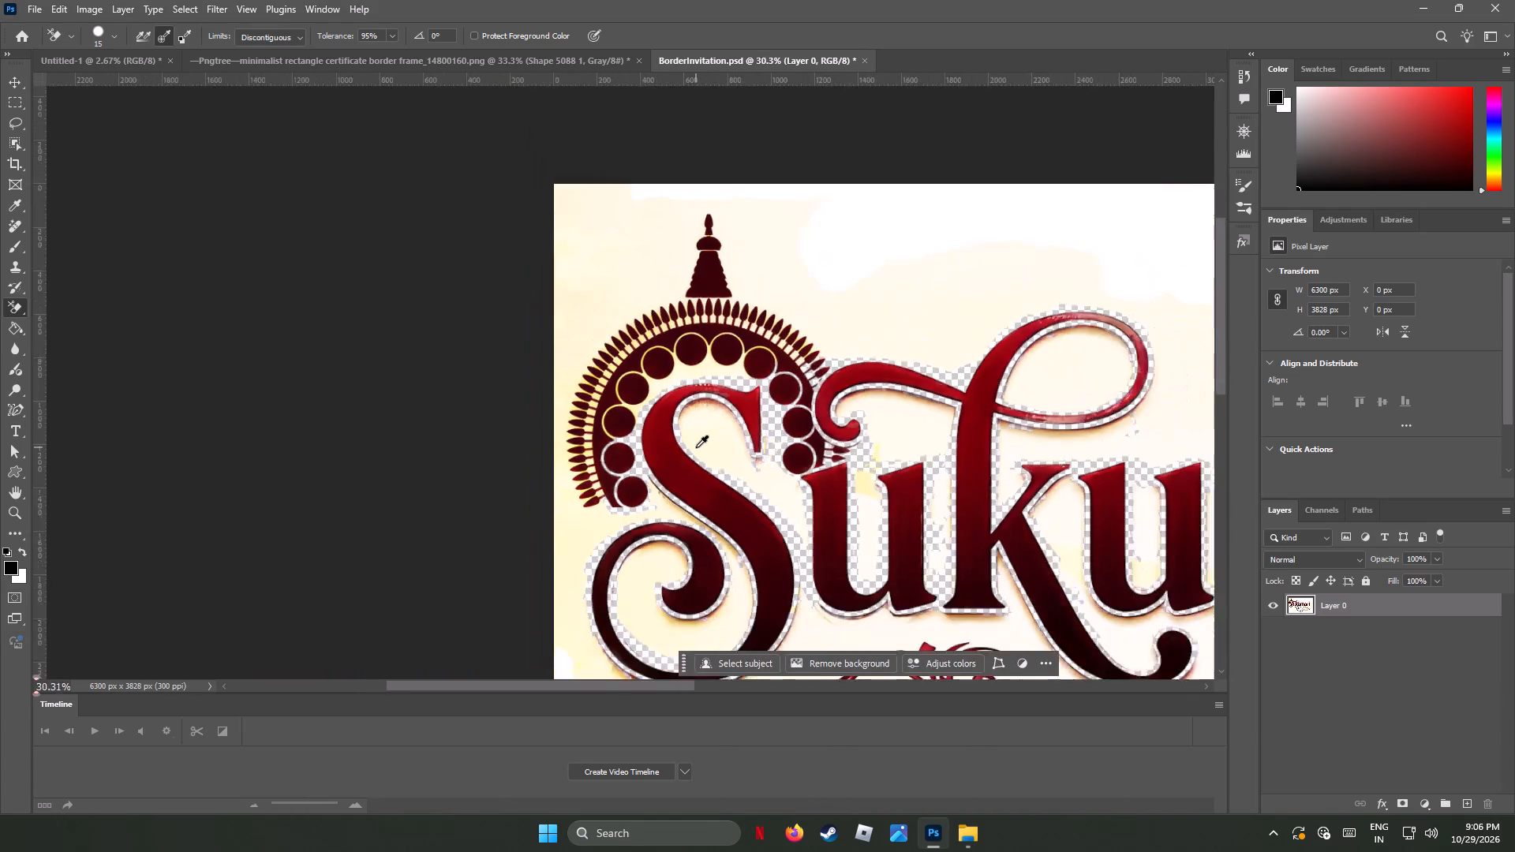
pyautogui.keyDown('alt'); pyautogui.scroll(-3, 696, 447); pyautogui.keyUp('alt')
pyautogui.keyDown('alt'); pyautogui.scroll(4, 696, 447); pyautogui.keyUp('alt')
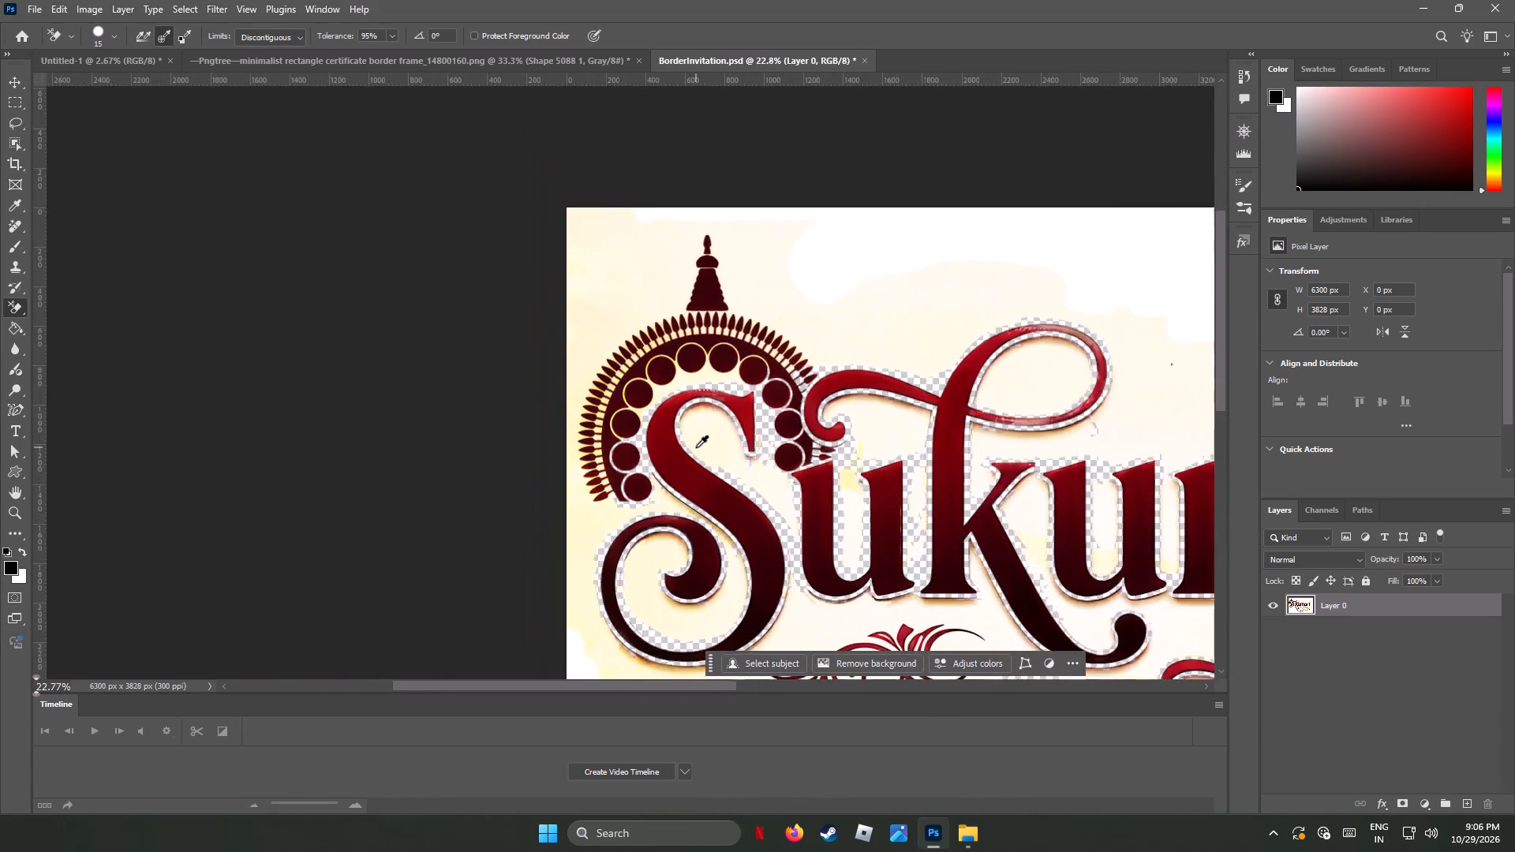
# Erase the cream background around the leaf spikes on the arch's right side, above the swash beside the S.
pyautogui.keyDown('alt'); pyautogui.scroll(3, 696, 447); pyautogui.keyUp('alt')
pyautogui.keyDown('alt'); pyautogui.scroll(-2, 696, 447); pyautogui.keyUp('alt')
pyautogui.keyDown('alt'); pyautogui.scroll(1, 696, 447); pyautogui.keyUp('alt')
pyautogui.keyDown('alt'); pyautogui.scroll(10, 822, 433); pyautogui.keyUp('alt')
pyautogui.keyDown('alt'); pyautogui.scroll(-2, 822, 433); pyautogui.keyUp('alt')
pyautogui.keyDown('alt'); pyautogui.scroll(2, 829, 435); pyautogui.keyUp('alt')
pyautogui.keyDown('alt'); pyautogui.scroll(8, 911, 487); pyautogui.keyUp('alt')
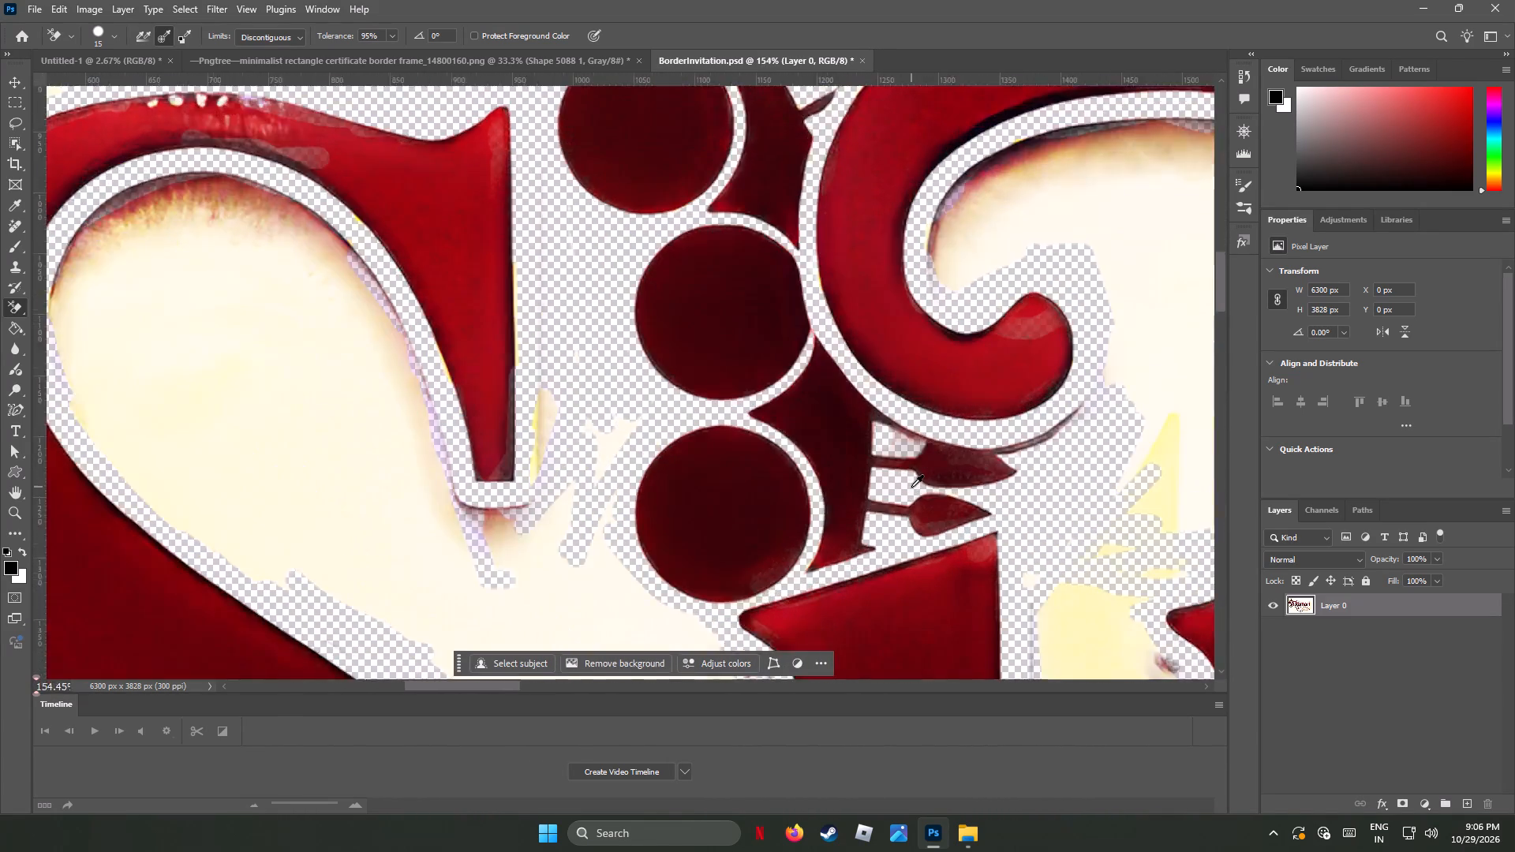
pyautogui.keyDown('alt'); pyautogui.scroll(2, 911, 487); pyautogui.keyUp('alt')
pyautogui.keyDown('alt'); pyautogui.scroll(-2, 911, 487); pyautogui.keyUp('alt')
pyautogui.scroll(2, 818, 379)
pyautogui.scroll(1, 651, 372)
pyautogui.scroll(-3, 651, 372)
pyautogui.scroll(2, 651, 372)
pyautogui.scroll(-5, 651, 372)
pyautogui.scroll(4, 652, 371)
pyautogui.scroll(-3, 652, 371)
pyautogui.scroll(6, 652, 371)
pyautogui.scroll(-1, 652, 371)
pyautogui.scroll(5, 652, 371)
pyautogui.scroll(-1, 652, 371)
pyautogui.scroll(10, 652, 371)
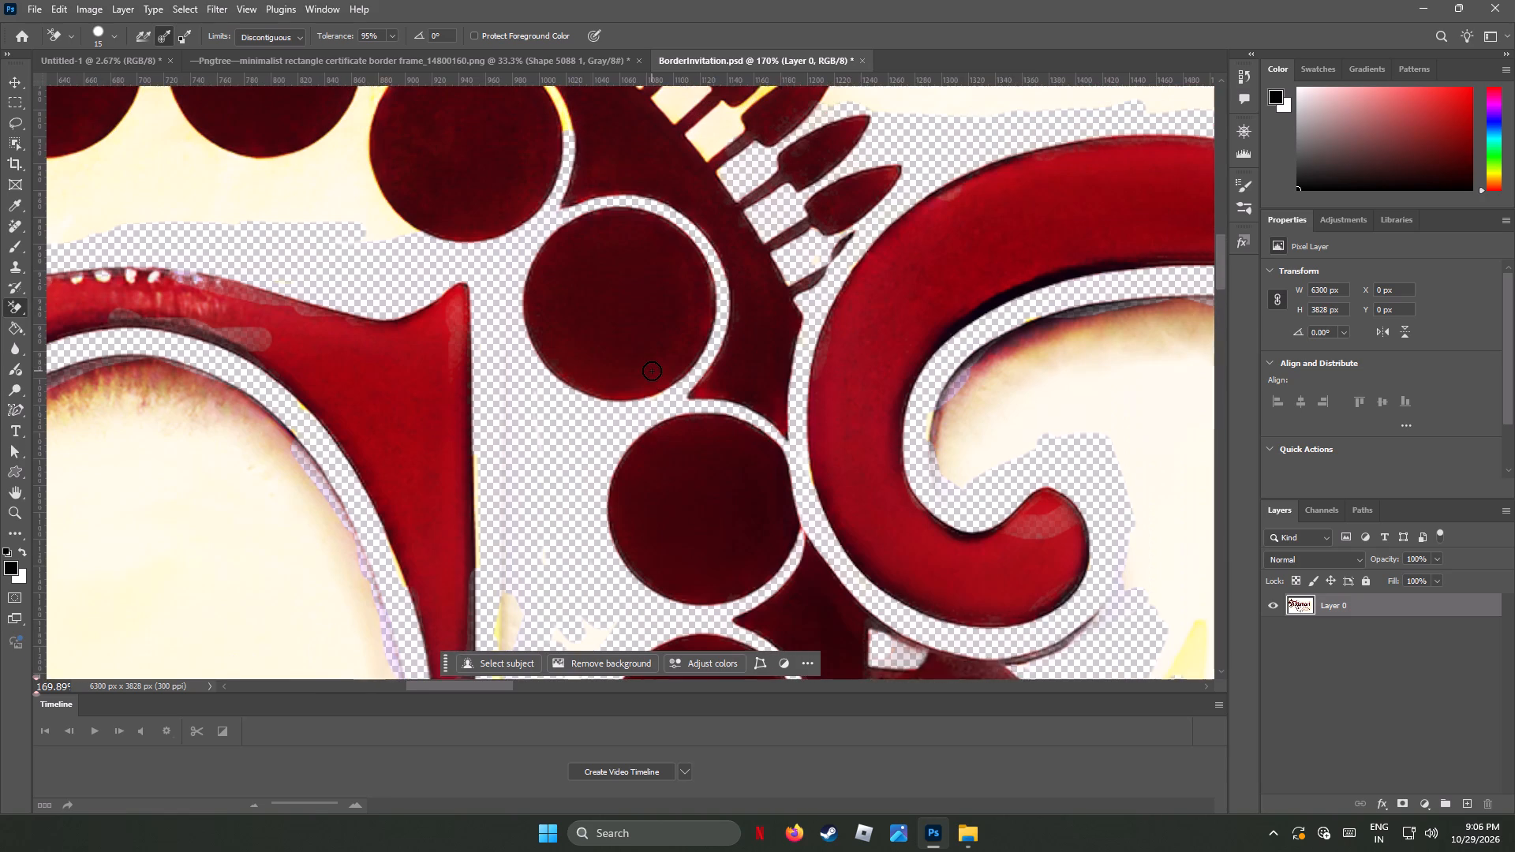
pyautogui.scroll(20, 652, 371)
pyautogui.scroll(-1, 652, 371)
pyautogui.scroll(4, 652, 371)
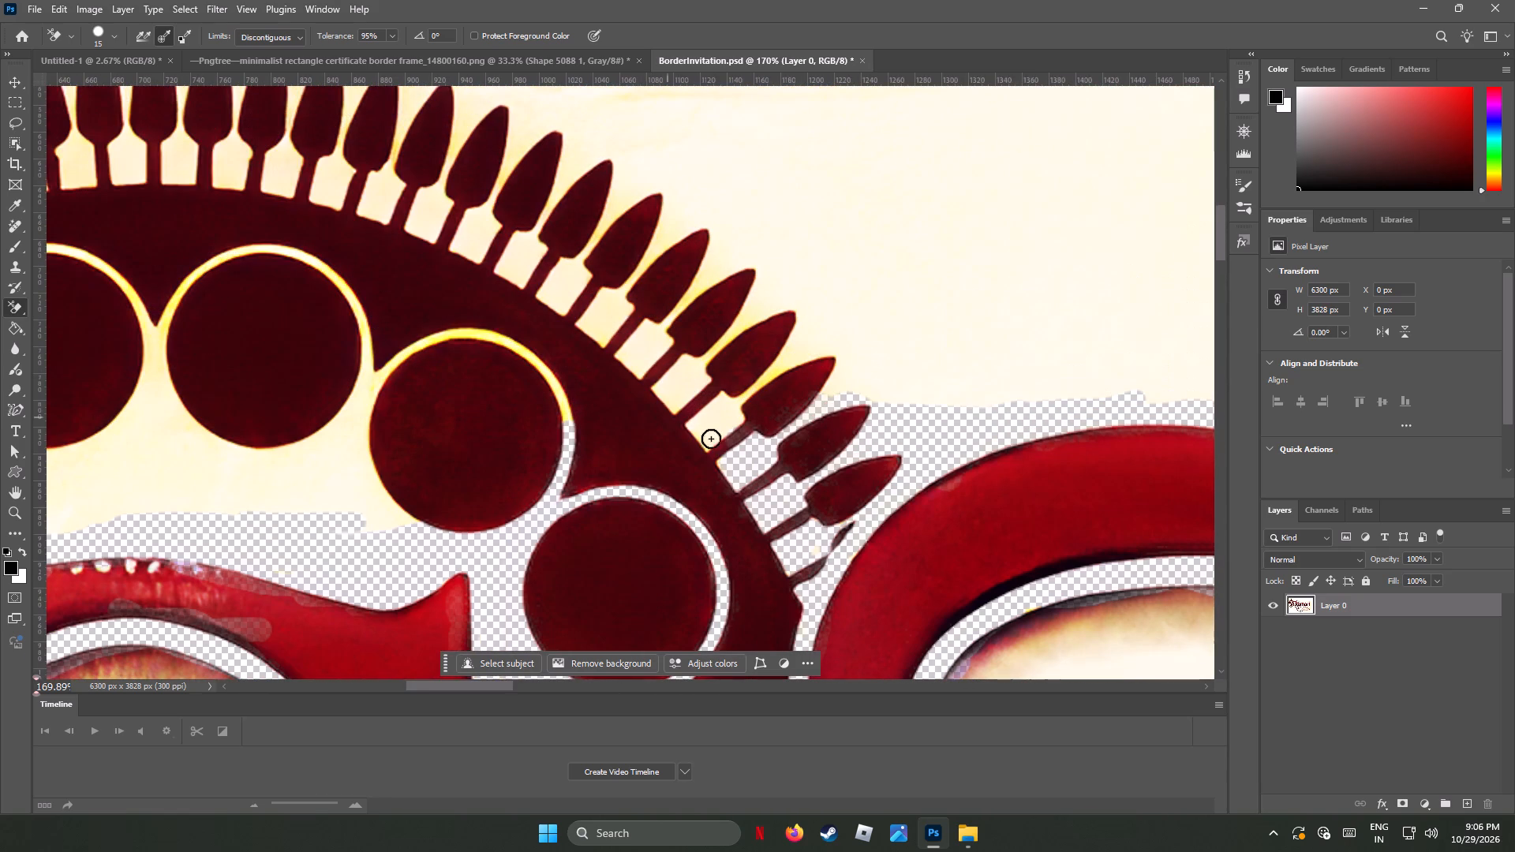
pyautogui.moveTo(724, 412); pyautogui.dragTo(735, 395)
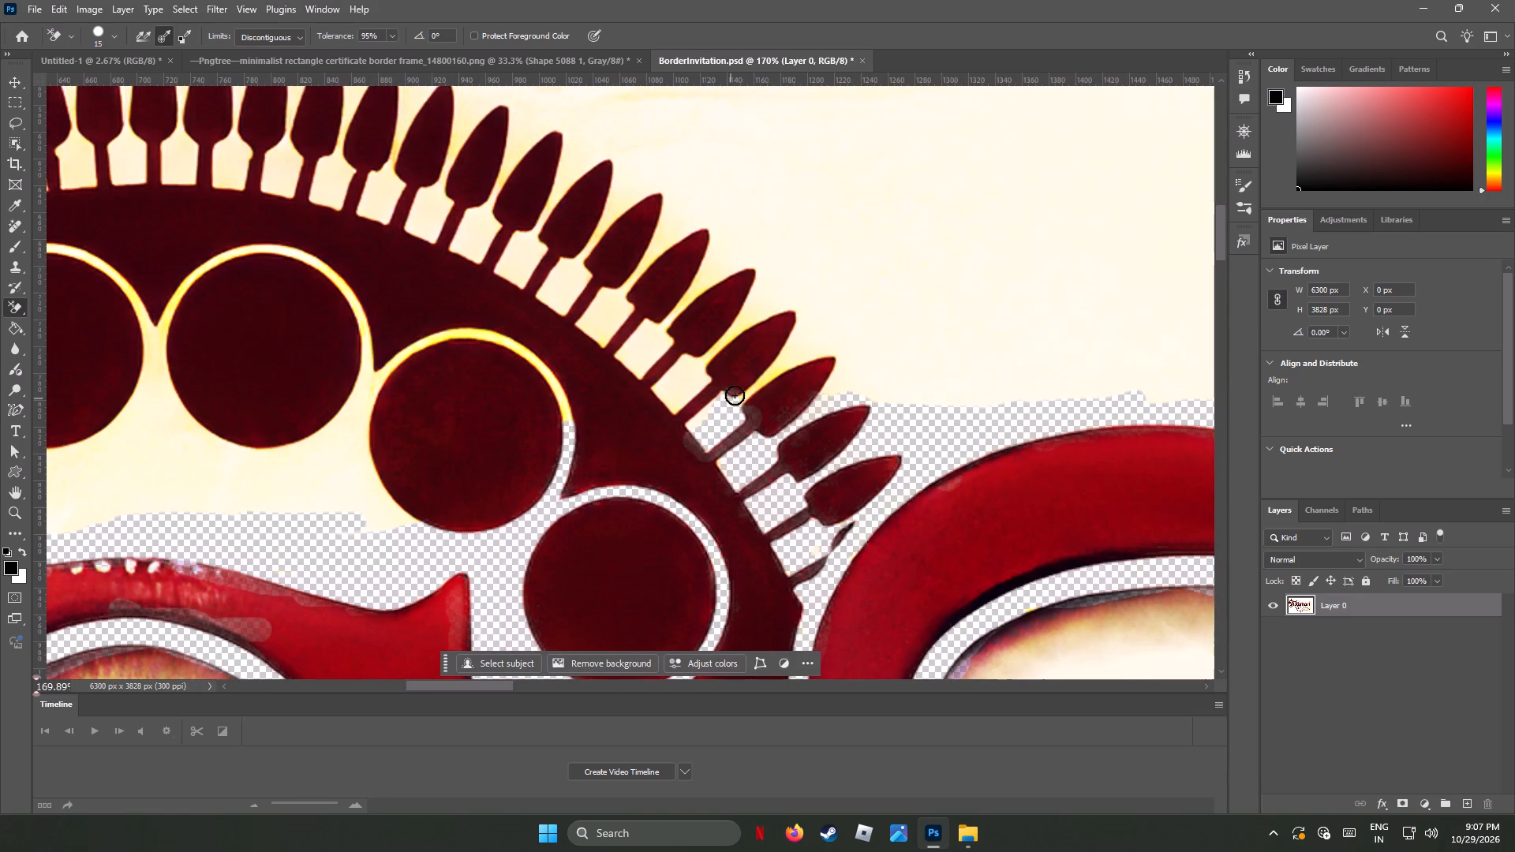
pyautogui.moveTo(735, 395); pyautogui.dragTo(804, 340)
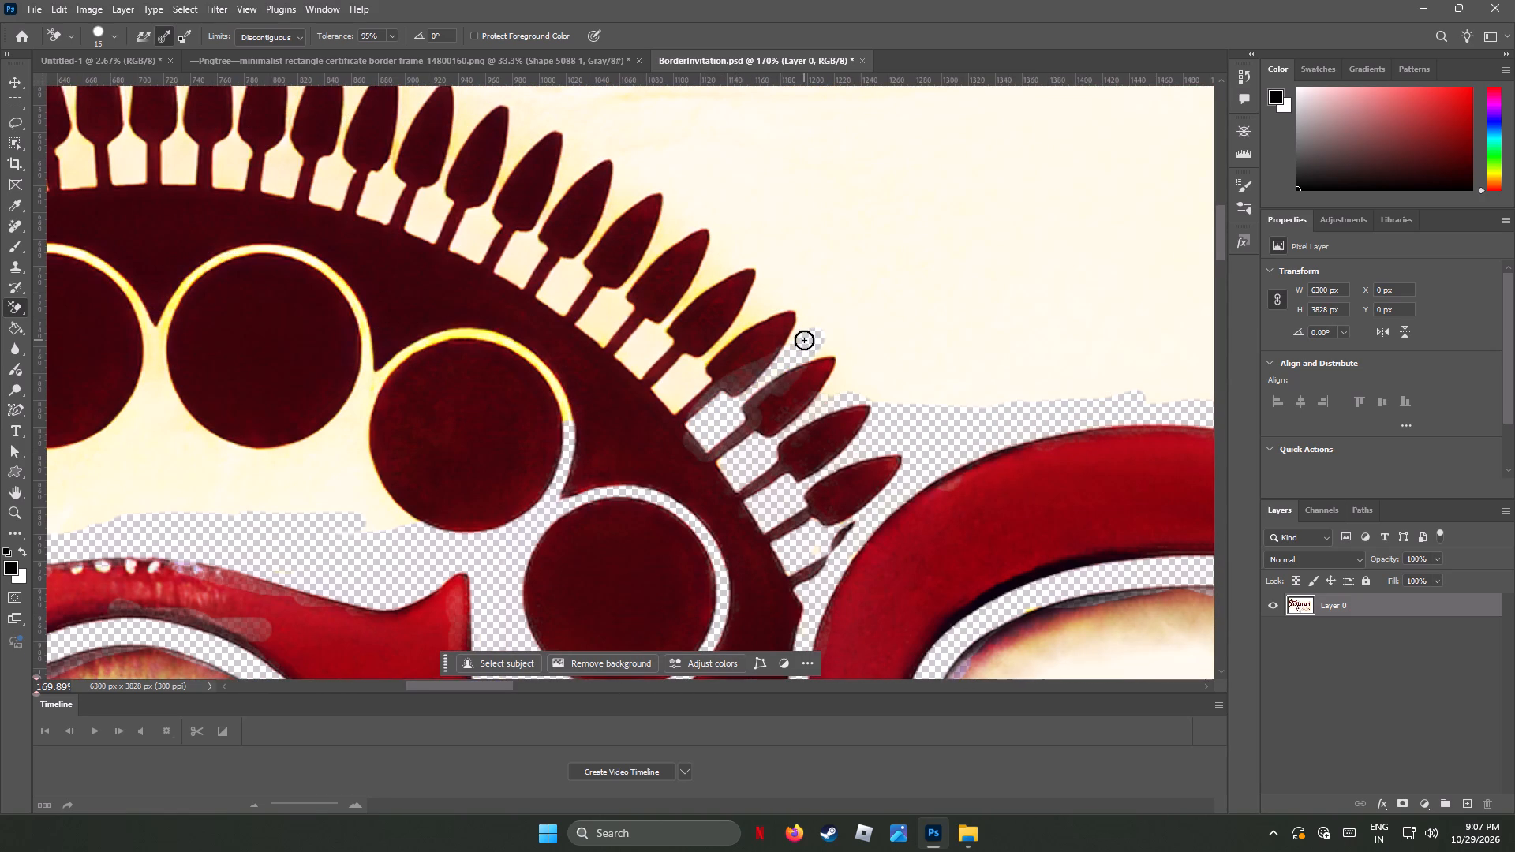
pyautogui.moveTo(804, 340); pyautogui.dragTo(825, 402)
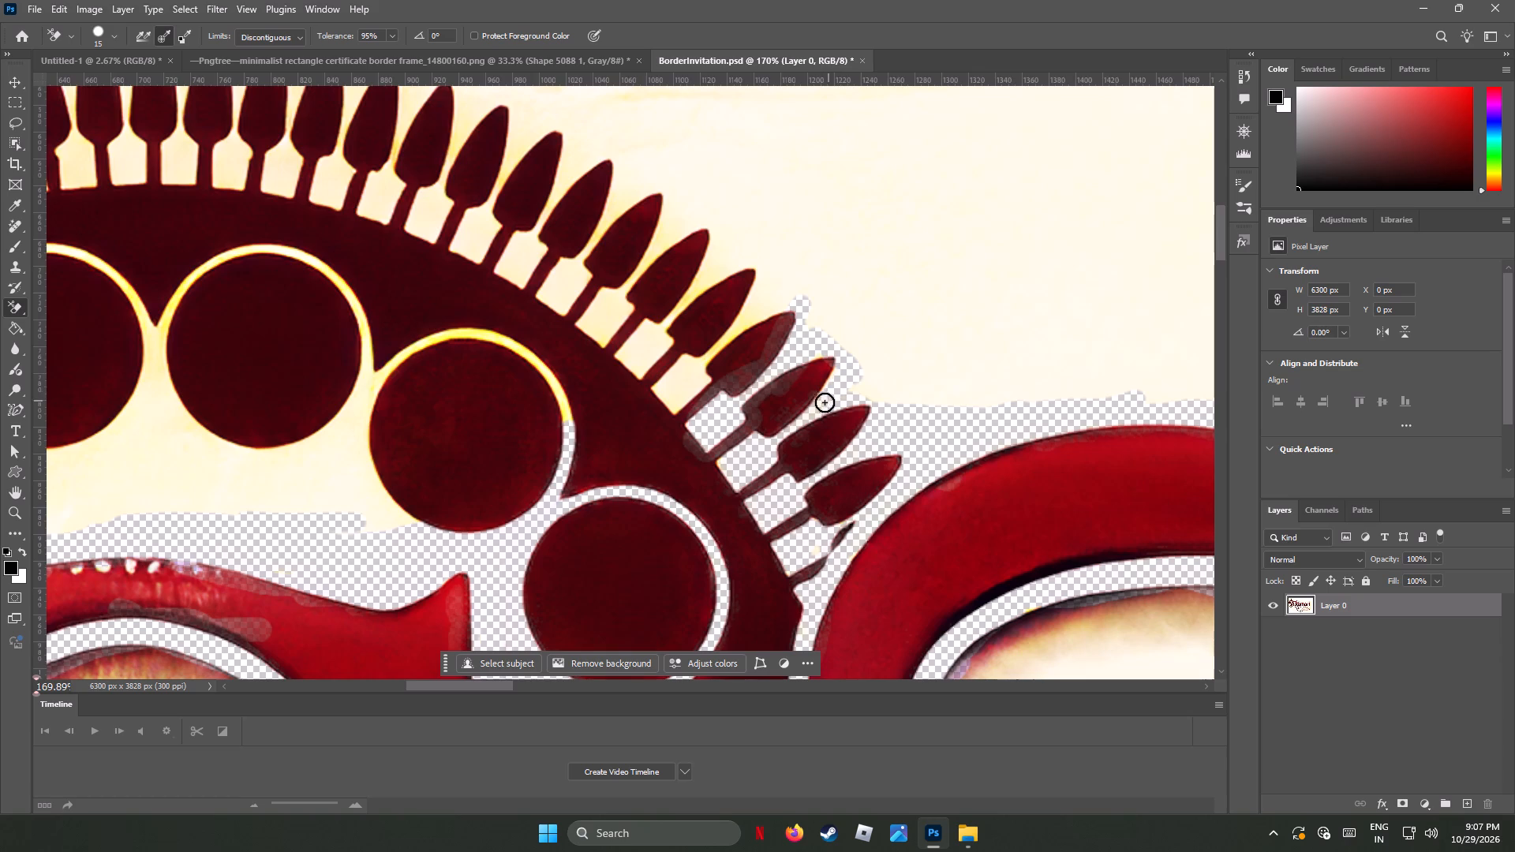
pyautogui.moveTo(825, 402); pyautogui.dragTo(838, 350)
# Erase the background left at the spike tips and in the next gaps between leaf spikes up the arch.
pyautogui.keyDown('alt'); pyautogui.scroll(9, 761, 430); pyautogui.keyUp('alt')
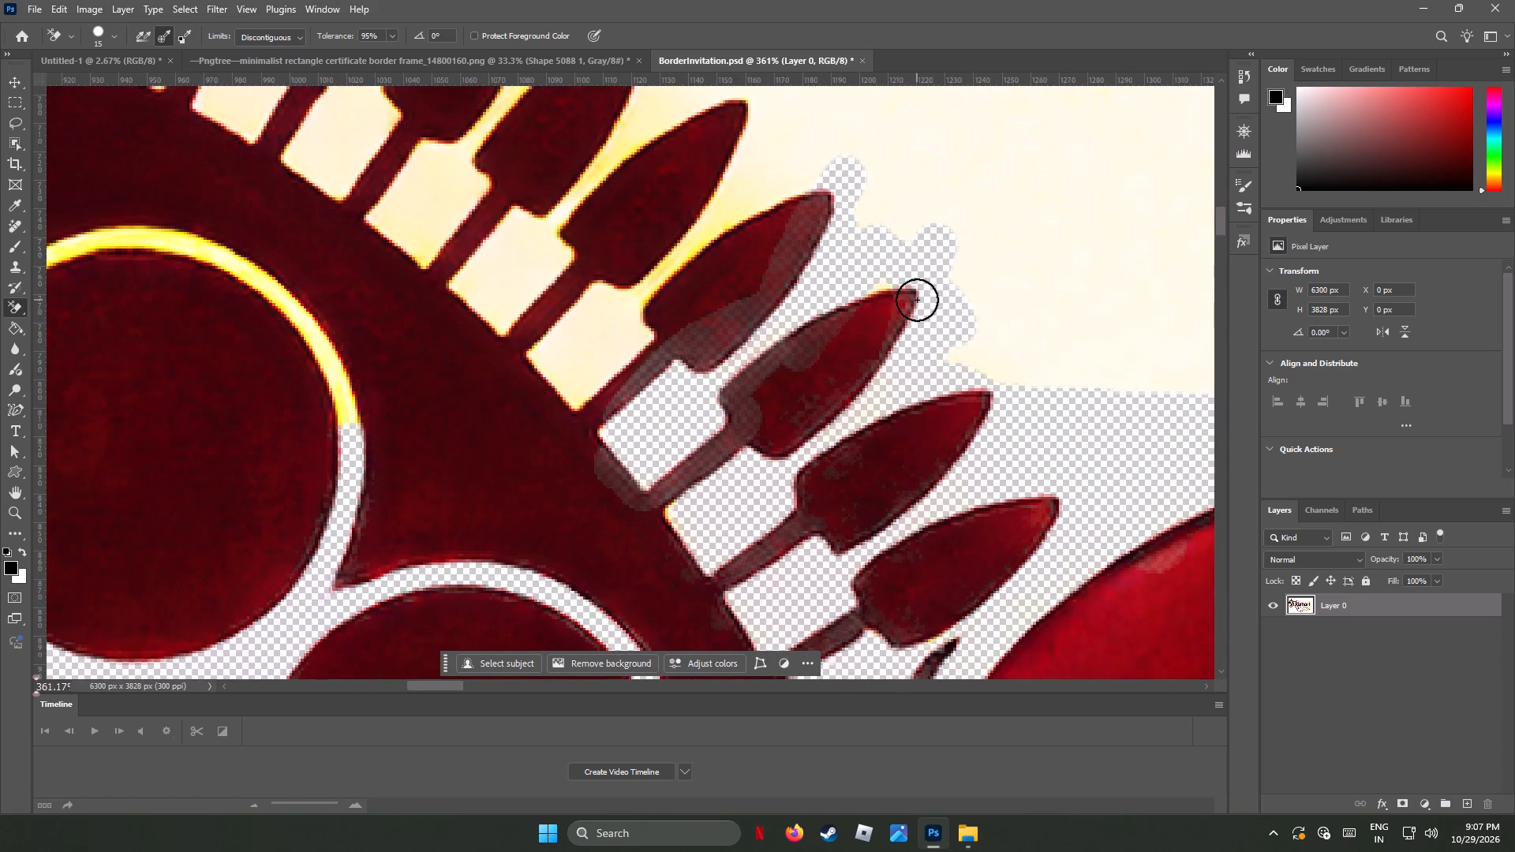
pyautogui.moveTo(952, 357); pyautogui.dragTo(961, 342)
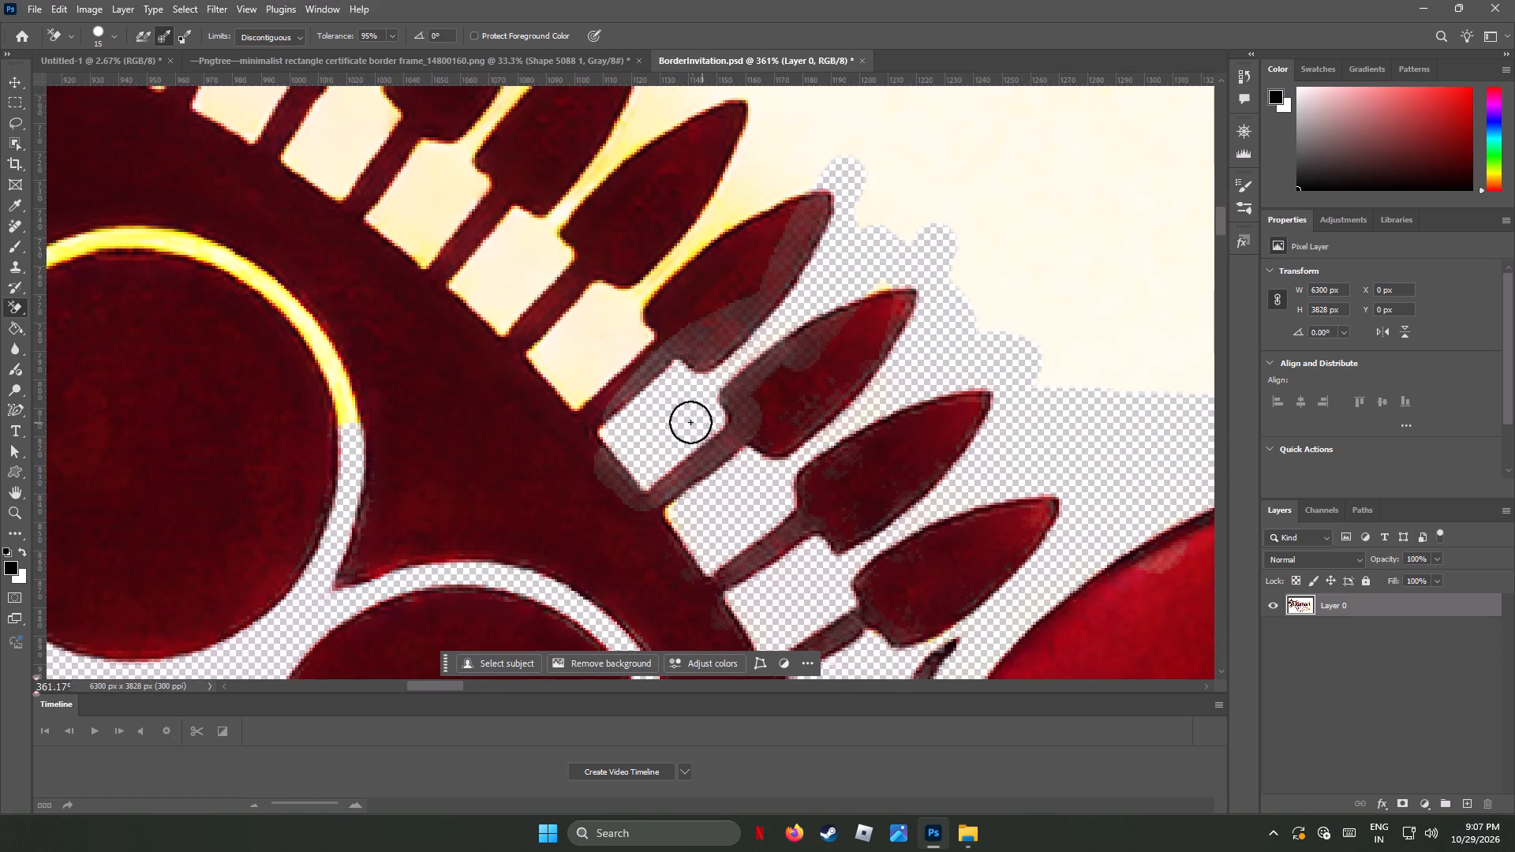
pyautogui.moveTo(574, 399); pyautogui.dragTo(620, 324)
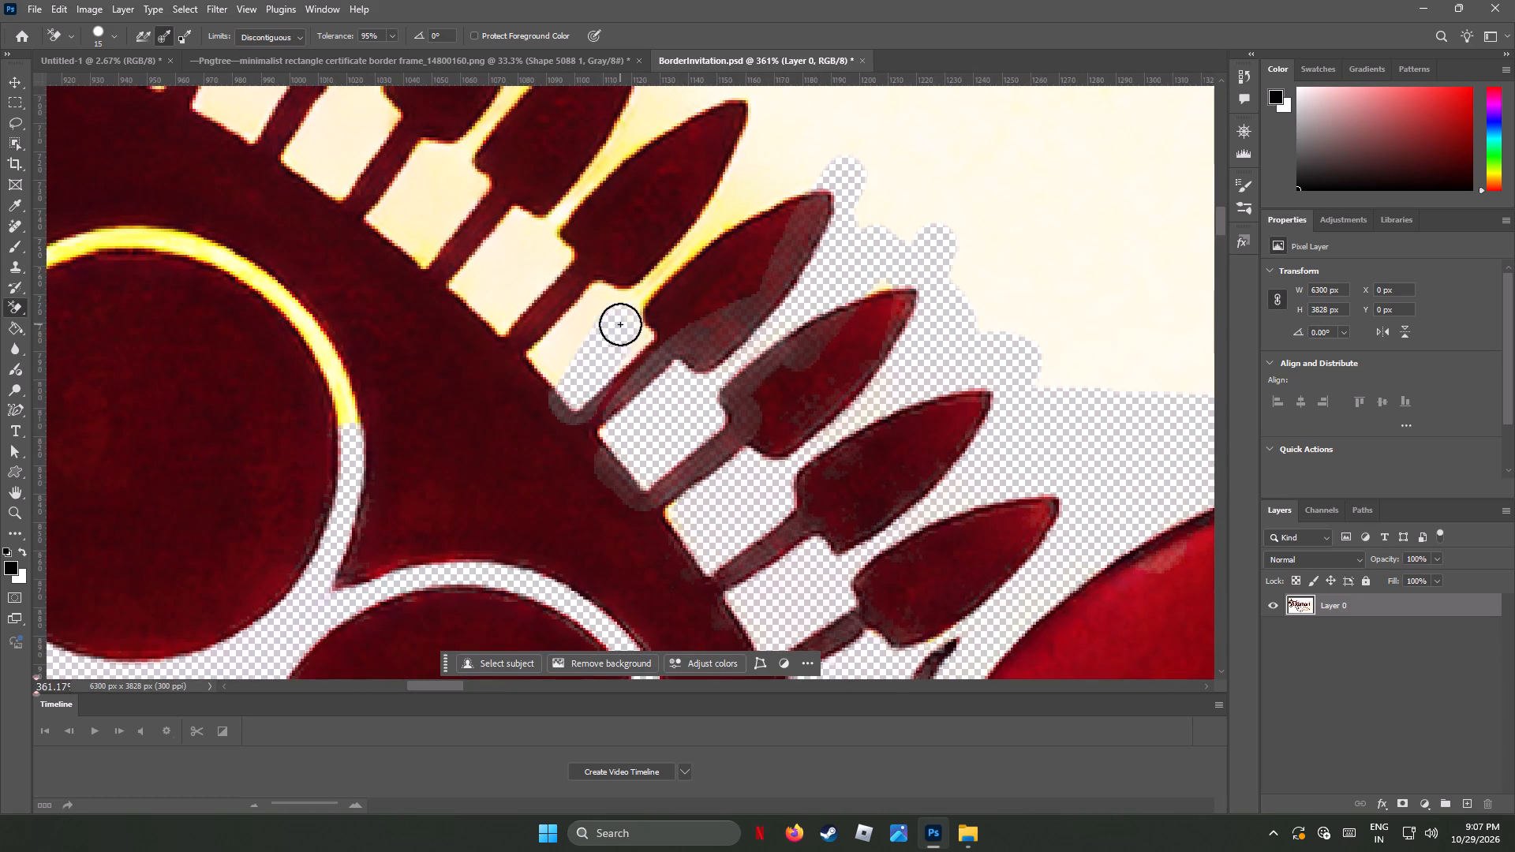
pyautogui.moveTo(620, 324); pyautogui.dragTo(694, 231)
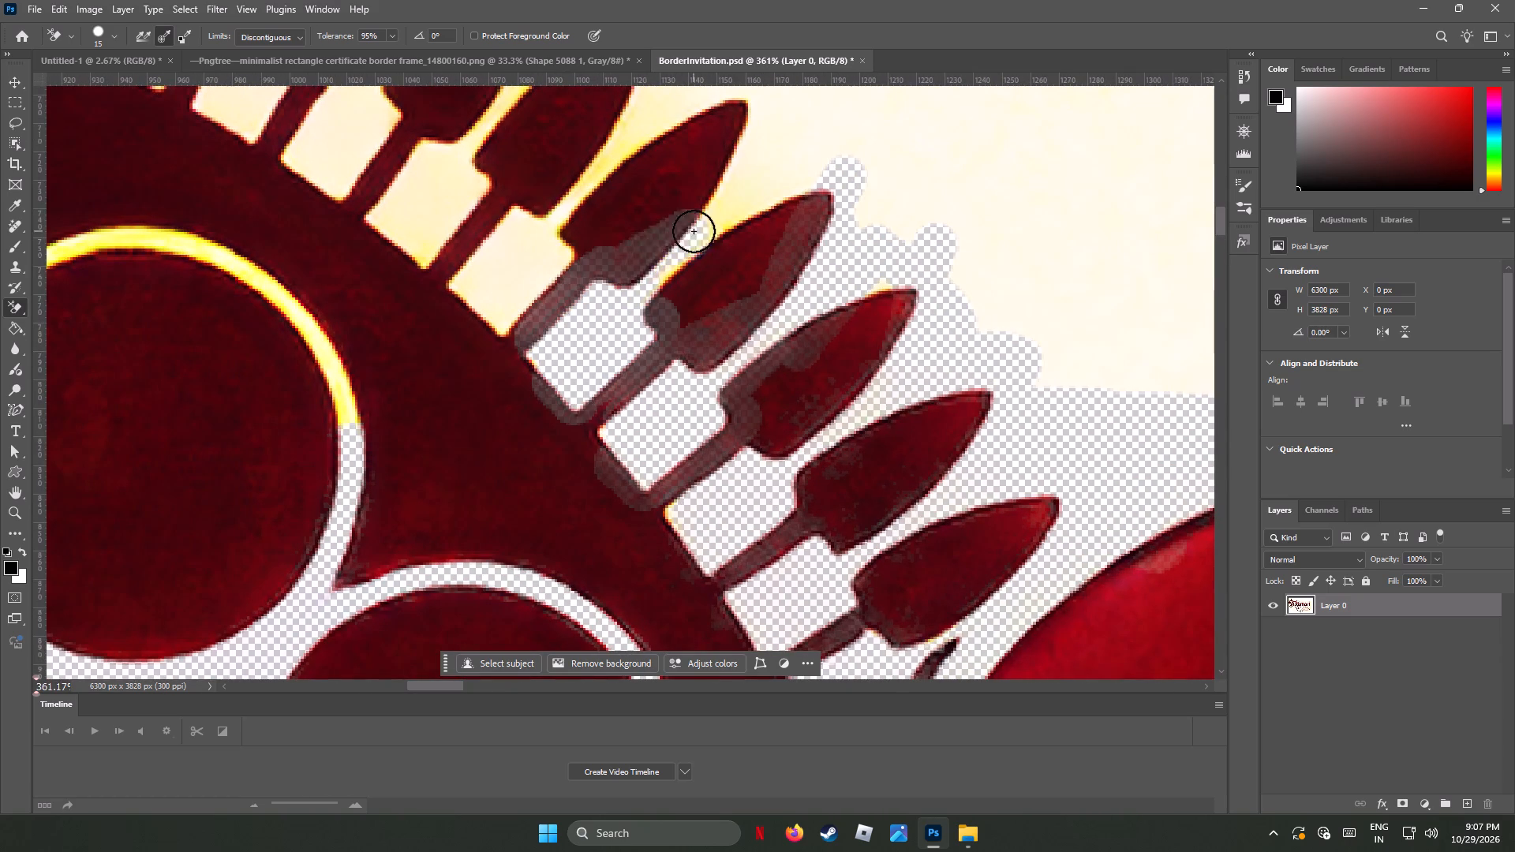
pyautogui.moveTo(694, 231); pyautogui.dragTo(721, 170)
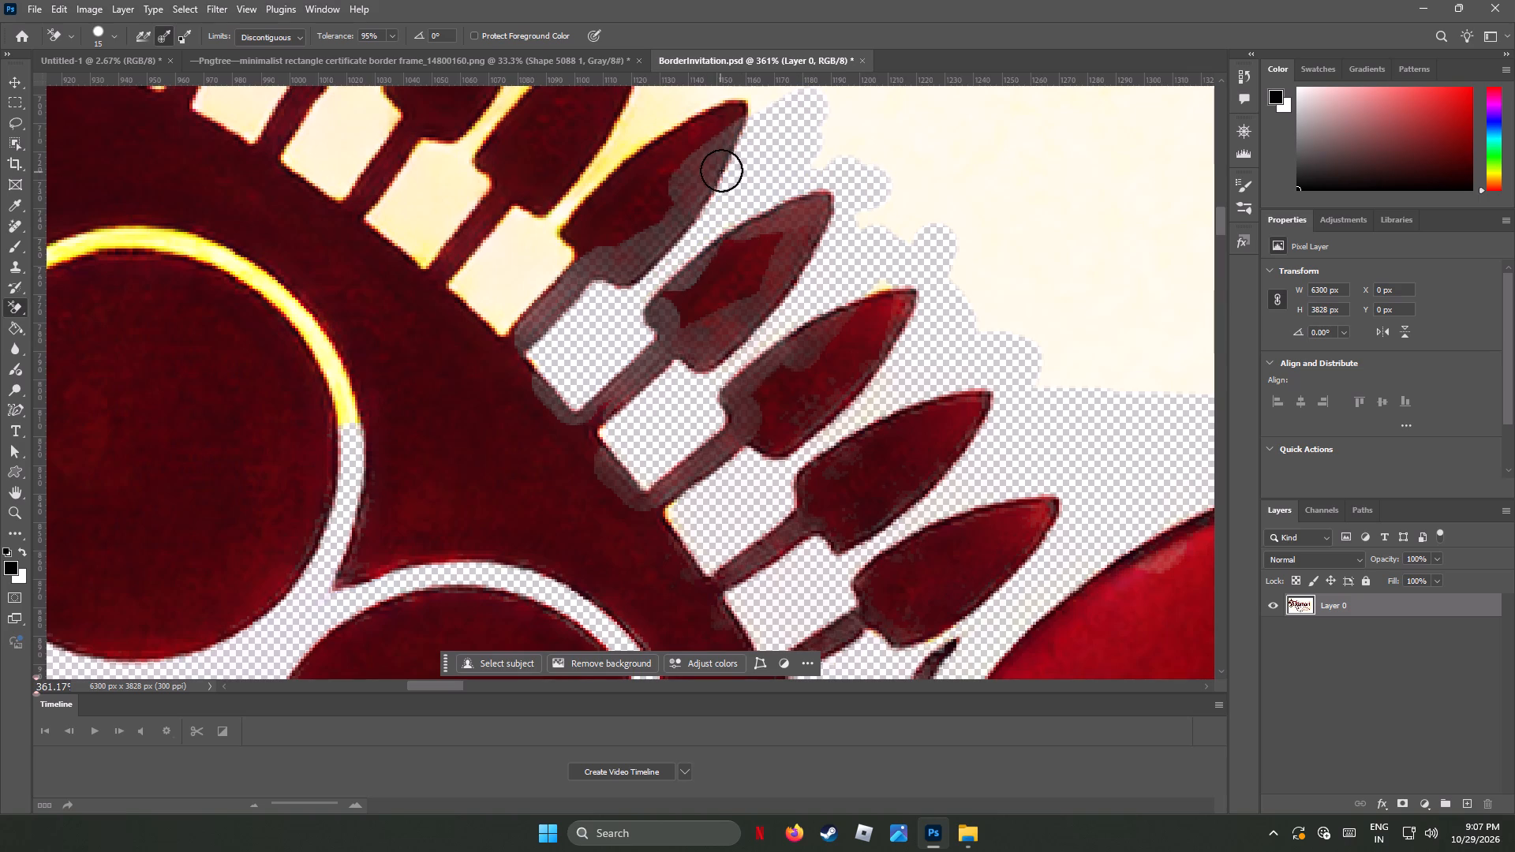
pyautogui.moveTo(721, 170); pyautogui.dragTo(752, 107)
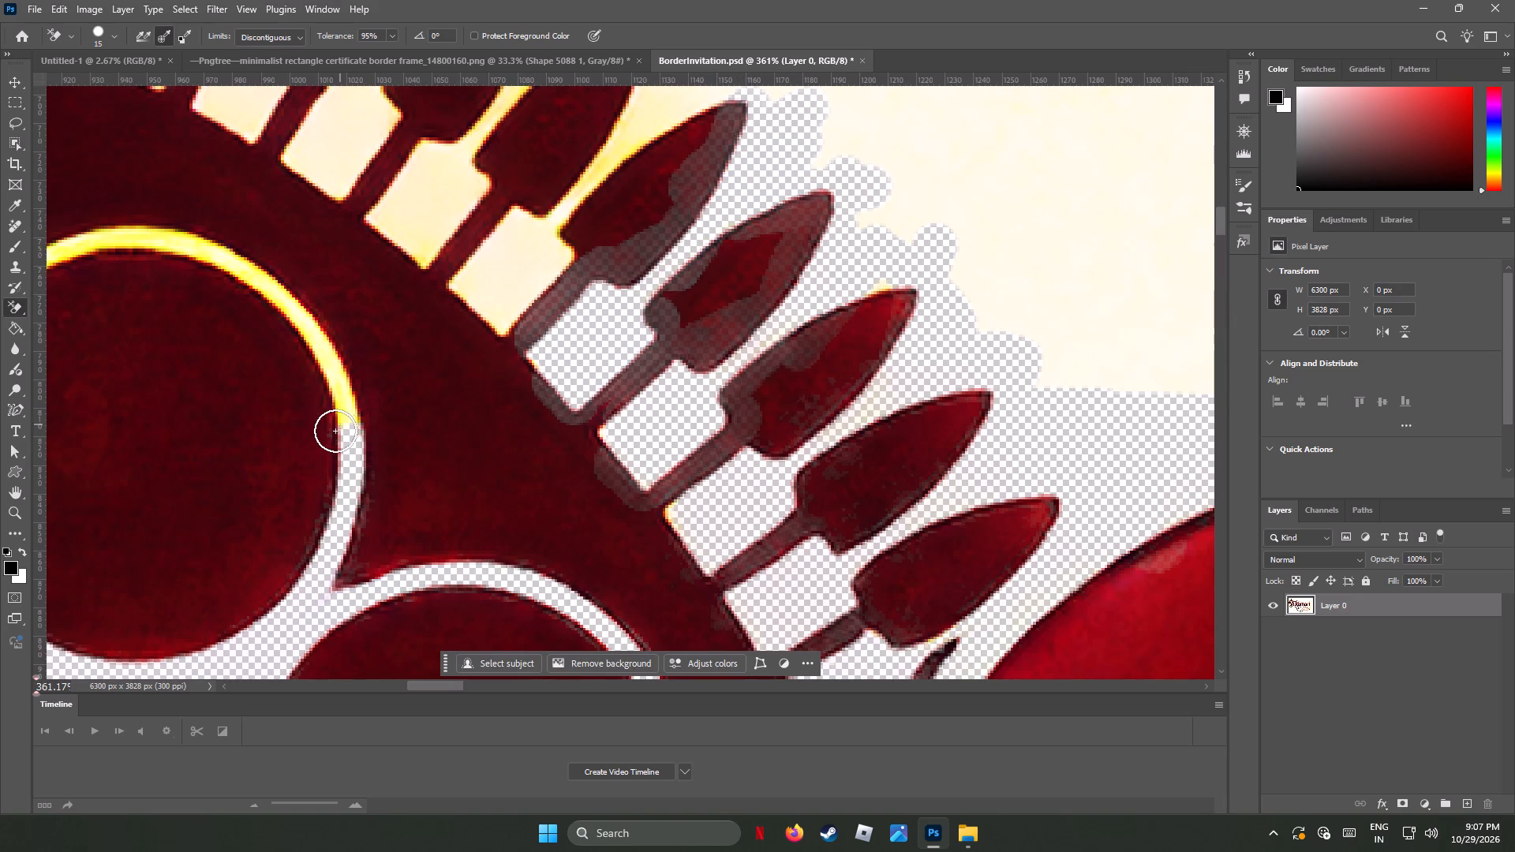
# Erase the yellow ring segment along the upper right edge of the arch circle nearest the cleared spikes.
pyautogui.moveTo(347, 429); pyautogui.dragTo(288, 314)
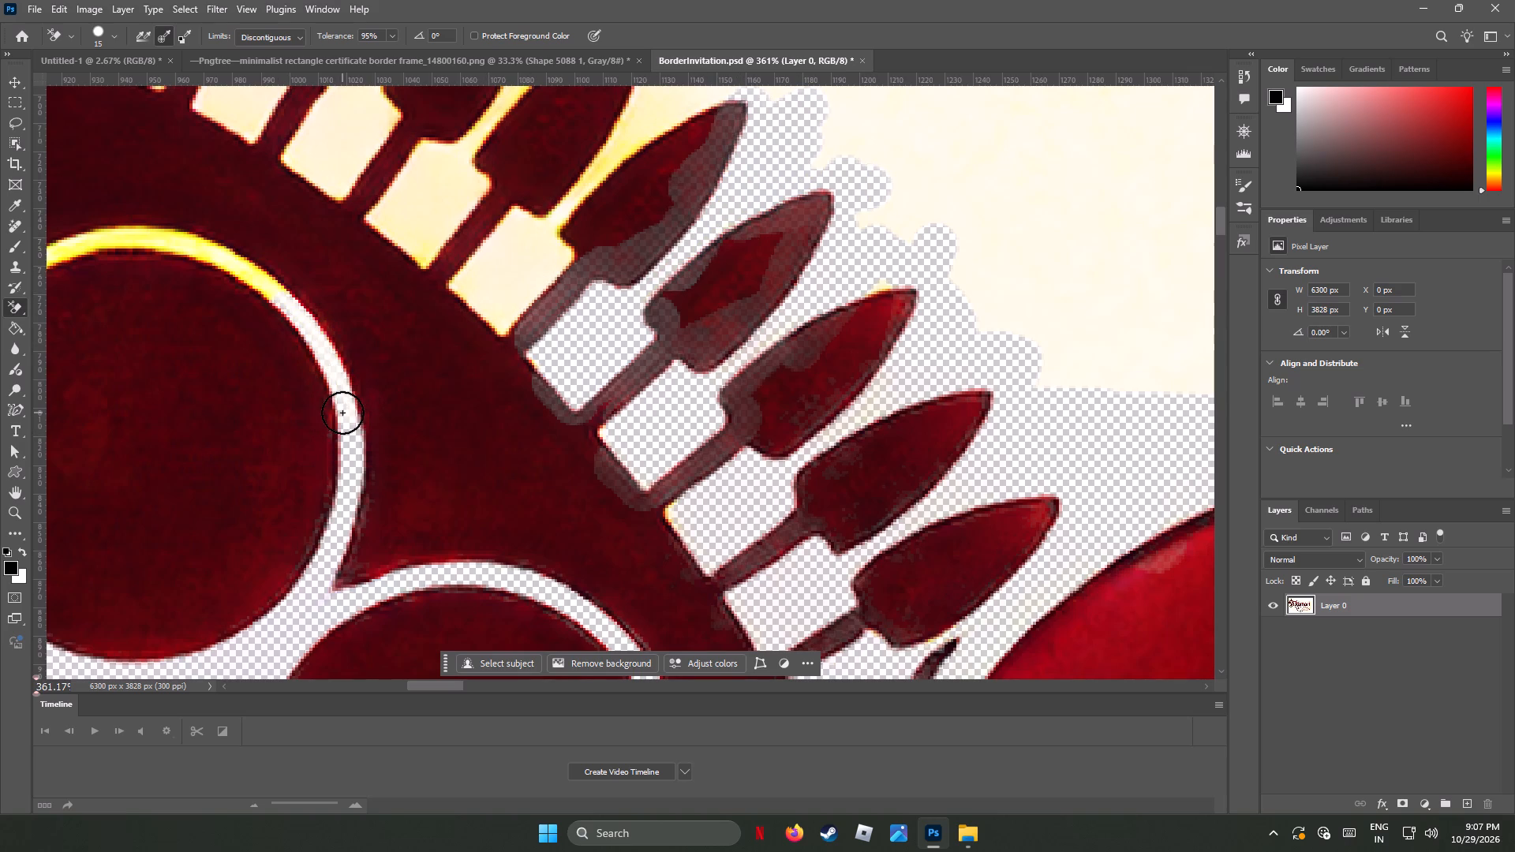
pyautogui.moveTo(342, 413); pyautogui.dragTo(212, 263)
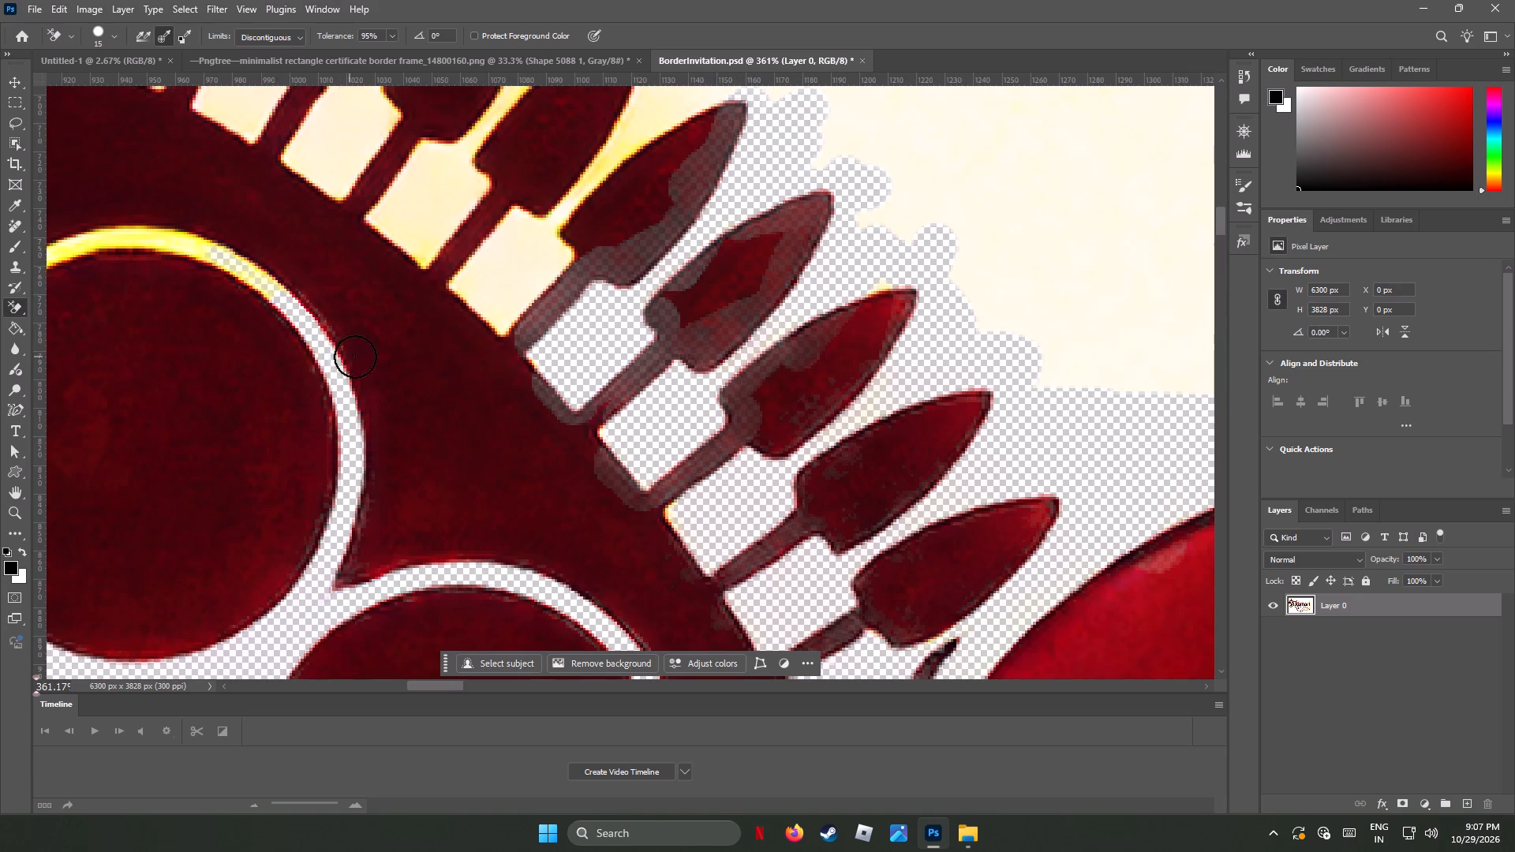
# Examine the whole Sukumari Mahotsav lettering and the arch area for background still left to erase.
pyautogui.keyDown('alt'); pyautogui.scroll(-3, 358, 357); pyautogui.keyUp('alt')
pyautogui.keyDown('alt'); pyautogui.scroll(1, 373, 365); pyautogui.keyUp('alt')
pyautogui.keyDown('alt'); pyautogui.scroll(-3, 373, 366); pyautogui.keyUp('alt')
pyautogui.keyDown('alt'); pyautogui.scroll(2, 375, 367); pyautogui.keyUp('alt')
pyautogui.keyDown('alt'); pyautogui.scroll(-4, 375, 367); pyautogui.keyUp('alt')
pyautogui.keyDown('alt'); pyautogui.scroll(1, 399, 356); pyautogui.keyUp('alt')
pyautogui.keyDown('alt'); pyautogui.scroll(-2, 399, 356); pyautogui.keyUp('alt')
pyautogui.keyDown('alt'); pyautogui.scroll(3, 400, 357); pyautogui.keyUp('alt')
pyautogui.keyDown('alt'); pyautogui.scroll(-19, 401, 357); pyautogui.keyUp('alt')
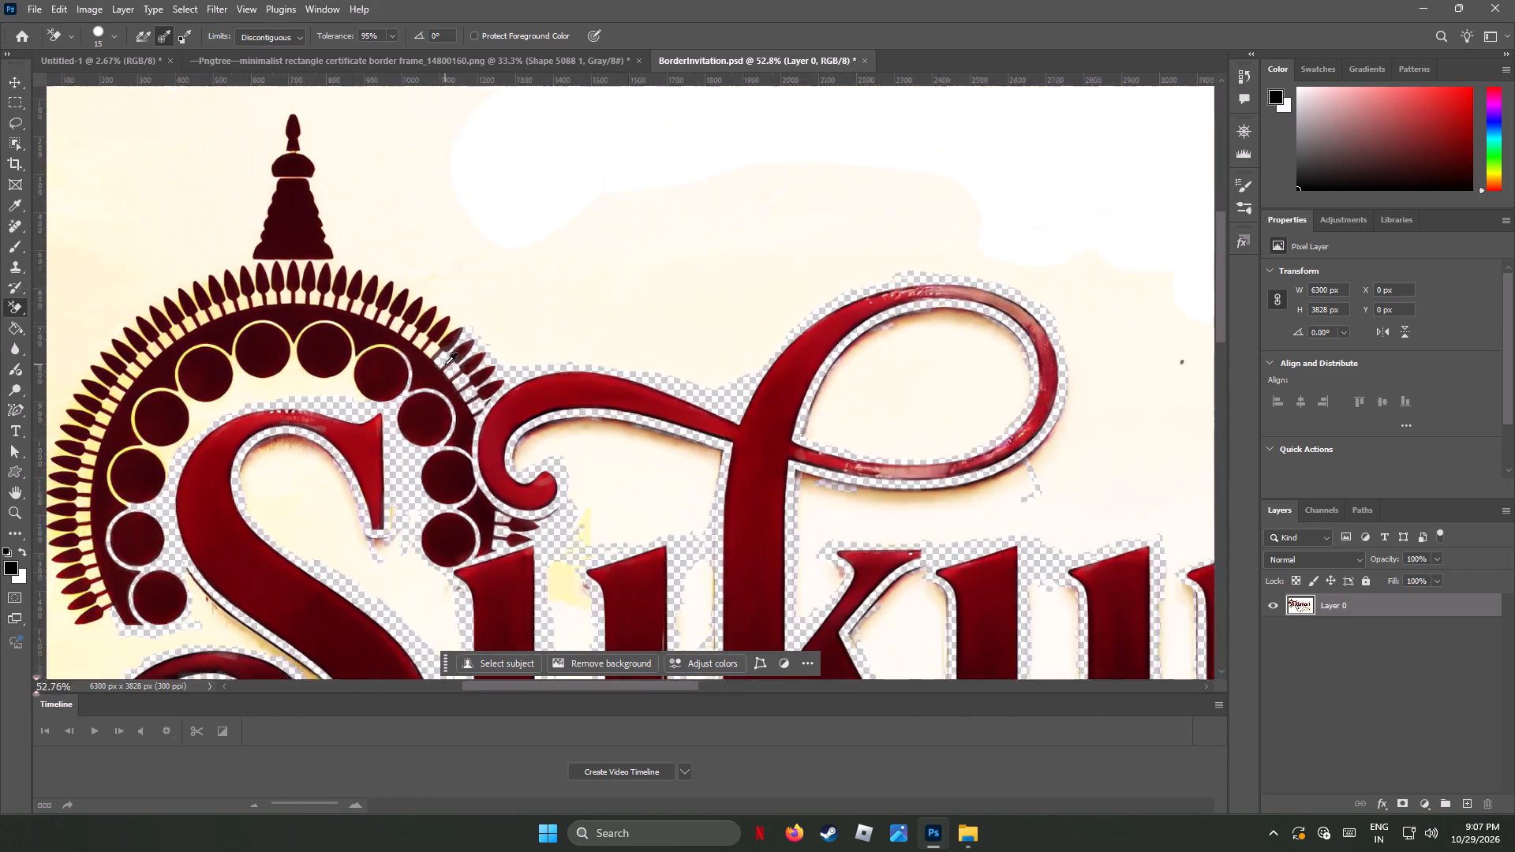
pyautogui.keyDown('alt'); pyautogui.scroll(-2, 449, 361); pyautogui.keyUp('alt')
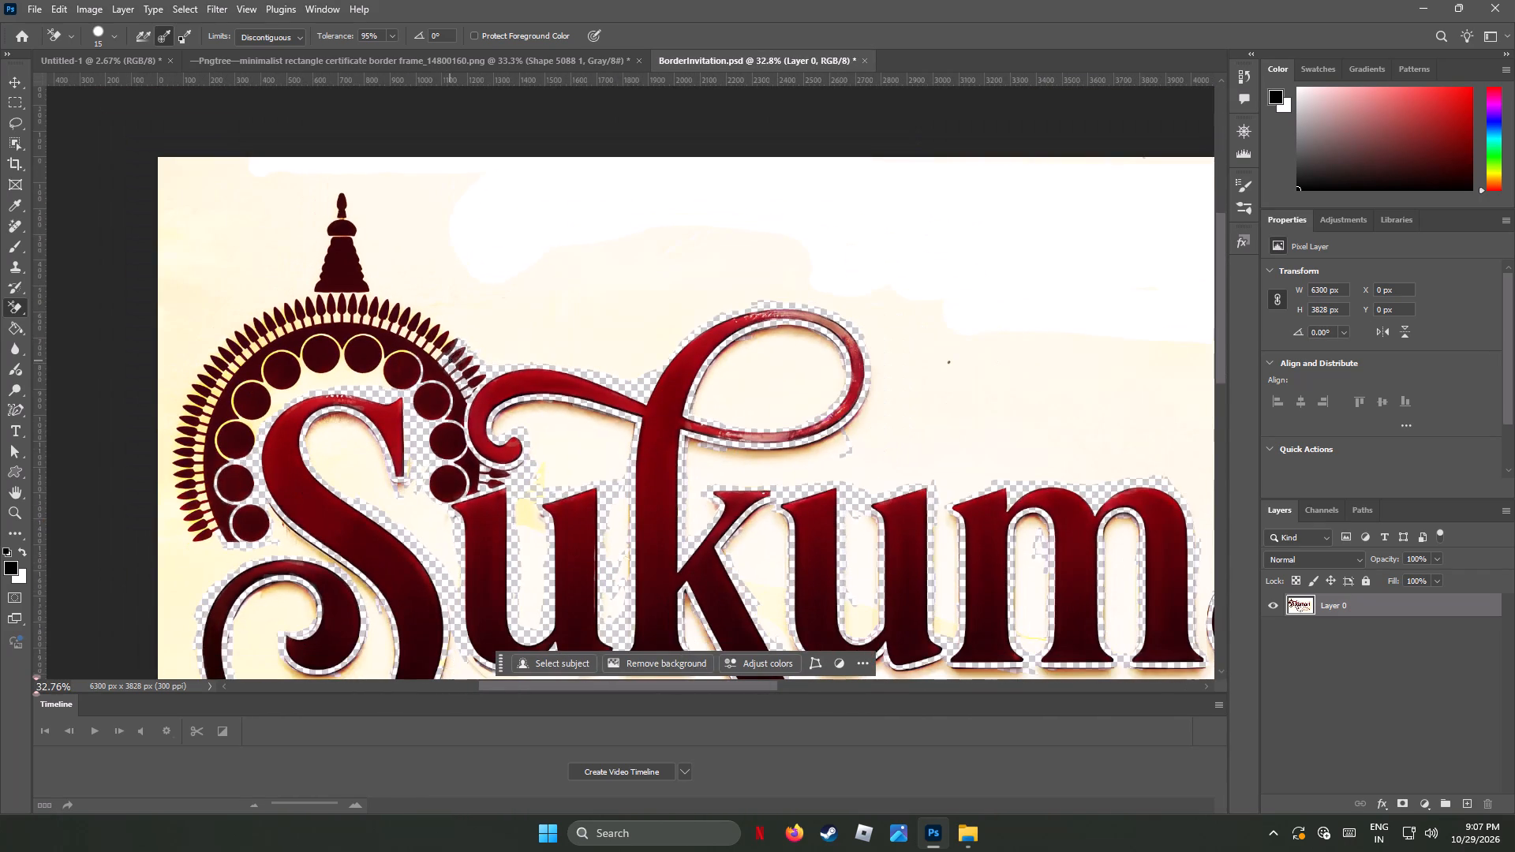
pyautogui.keyDown('alt'); pyautogui.scroll(-11, 450, 361); pyautogui.keyUp('alt')
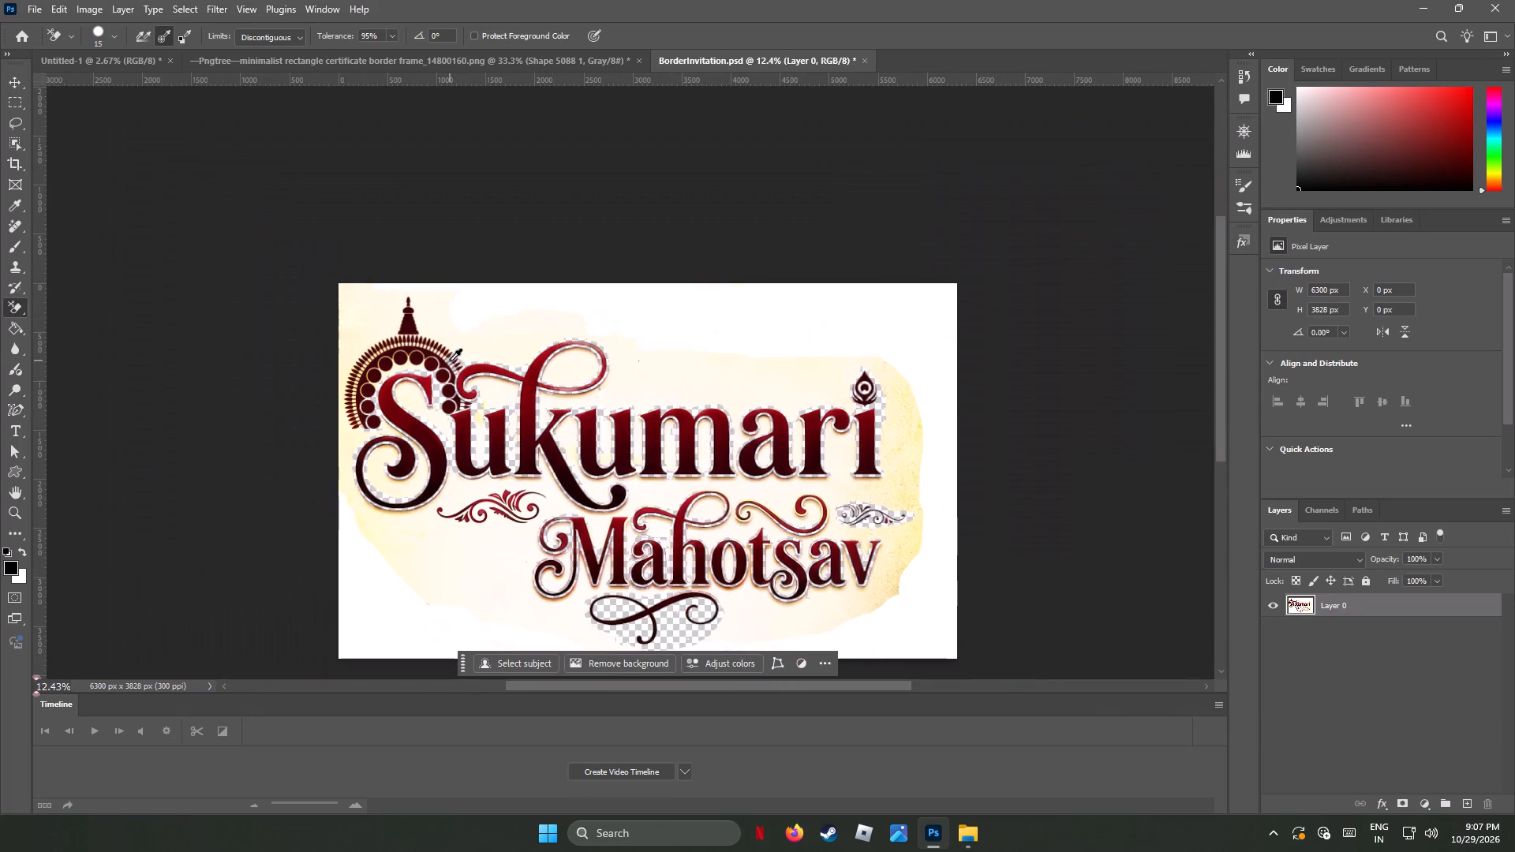
pyautogui.keyDown('alt'); pyautogui.scroll(3, 463, 390); pyautogui.keyUp('alt')
pyautogui.keyDown('alt'); pyautogui.scroll(-3, 463, 390); pyautogui.keyUp('alt')
pyautogui.keyDown('alt'); pyautogui.scroll(6, 463, 390); pyautogui.keyUp('alt')
pyautogui.keyDown('alt'); pyautogui.scroll(-3, 432, 365); pyautogui.keyUp('alt')
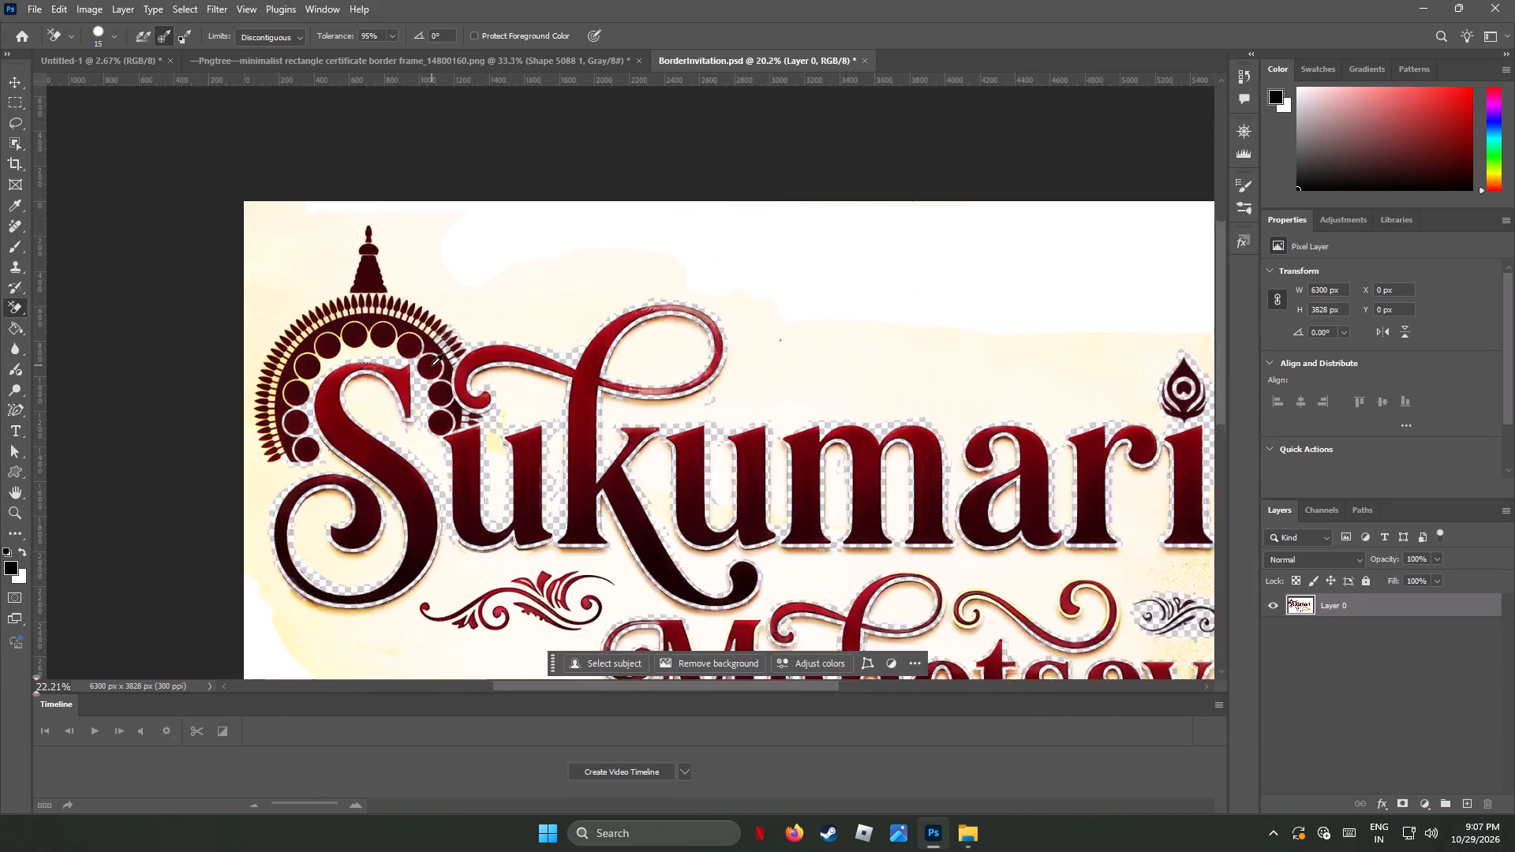
pyautogui.keyDown('alt'); pyautogui.scroll(-2, 432, 365); pyautogui.keyUp('alt')
pyautogui.keyDown('alt'); pyautogui.scroll(14, 432, 365); pyautogui.keyUp('alt')
pyautogui.keyDown('alt'); pyautogui.scroll(-2, 472, 372); pyautogui.keyUp('alt')
pyautogui.keyDown('alt'); pyautogui.scroll(3, 472, 372); pyautogui.keyUp('alt')
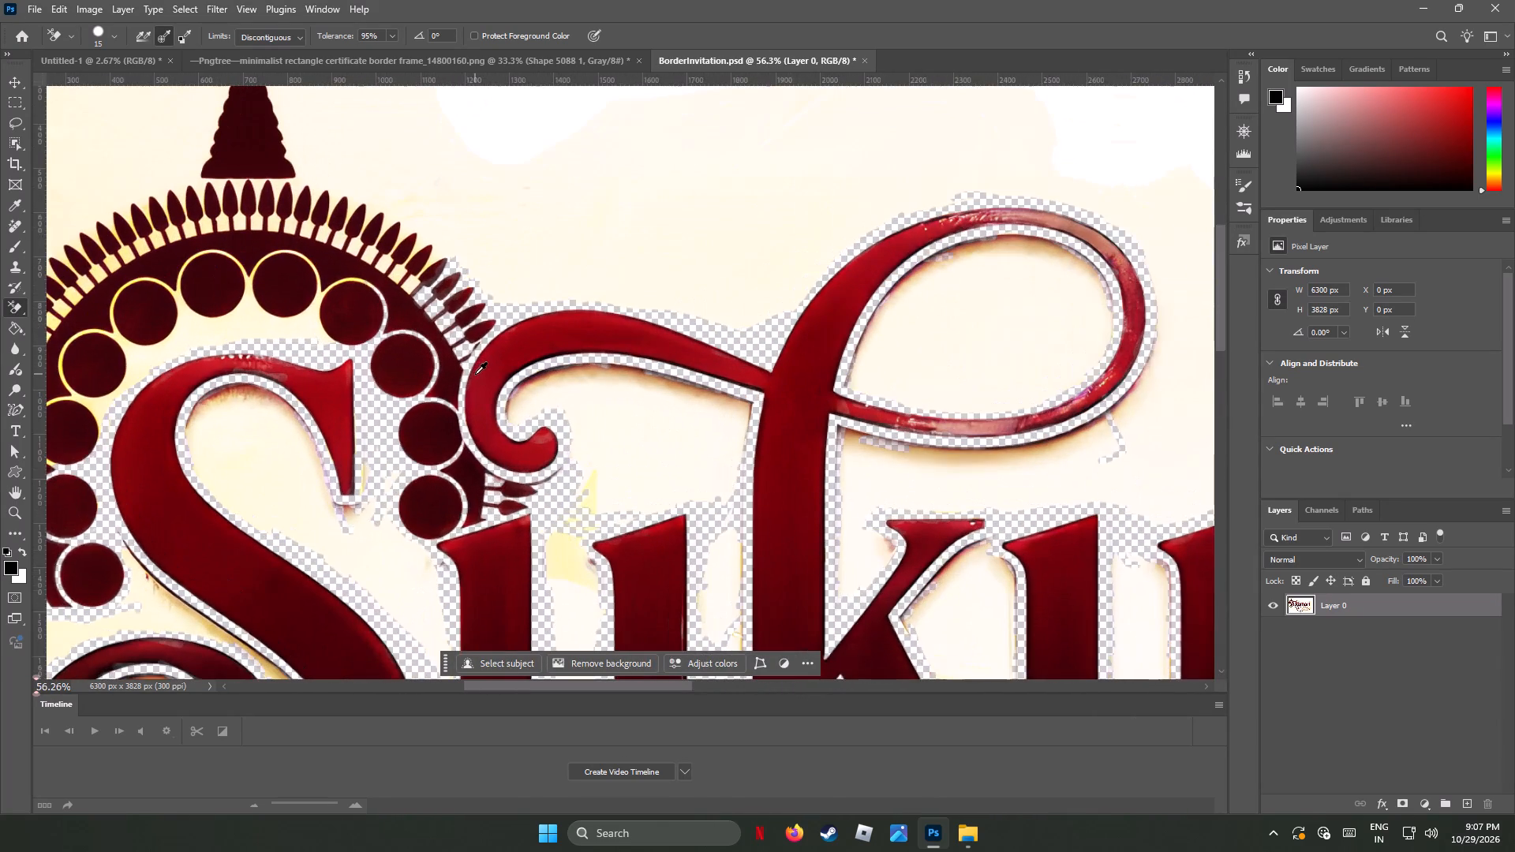
pyautogui.keyDown('alt'); pyautogui.scroll(2, 475, 374); pyautogui.keyUp('alt')
pyautogui.keyDown('alt'); pyautogui.scroll(-3, 475, 374); pyautogui.keyUp('alt')
pyautogui.keyDown('alt'); pyautogui.scroll(1, 475, 374); pyautogui.keyUp('alt')
pyautogui.keyDown('alt'); pyautogui.scroll(-1, 475, 374); pyautogui.keyUp('alt')
pyautogui.keyDown('alt'); pyautogui.scroll(13, 475, 374); pyautogui.keyUp('alt')
pyautogui.keyDown('alt'); pyautogui.scroll(-3, 475, 374); pyautogui.keyUp('alt')
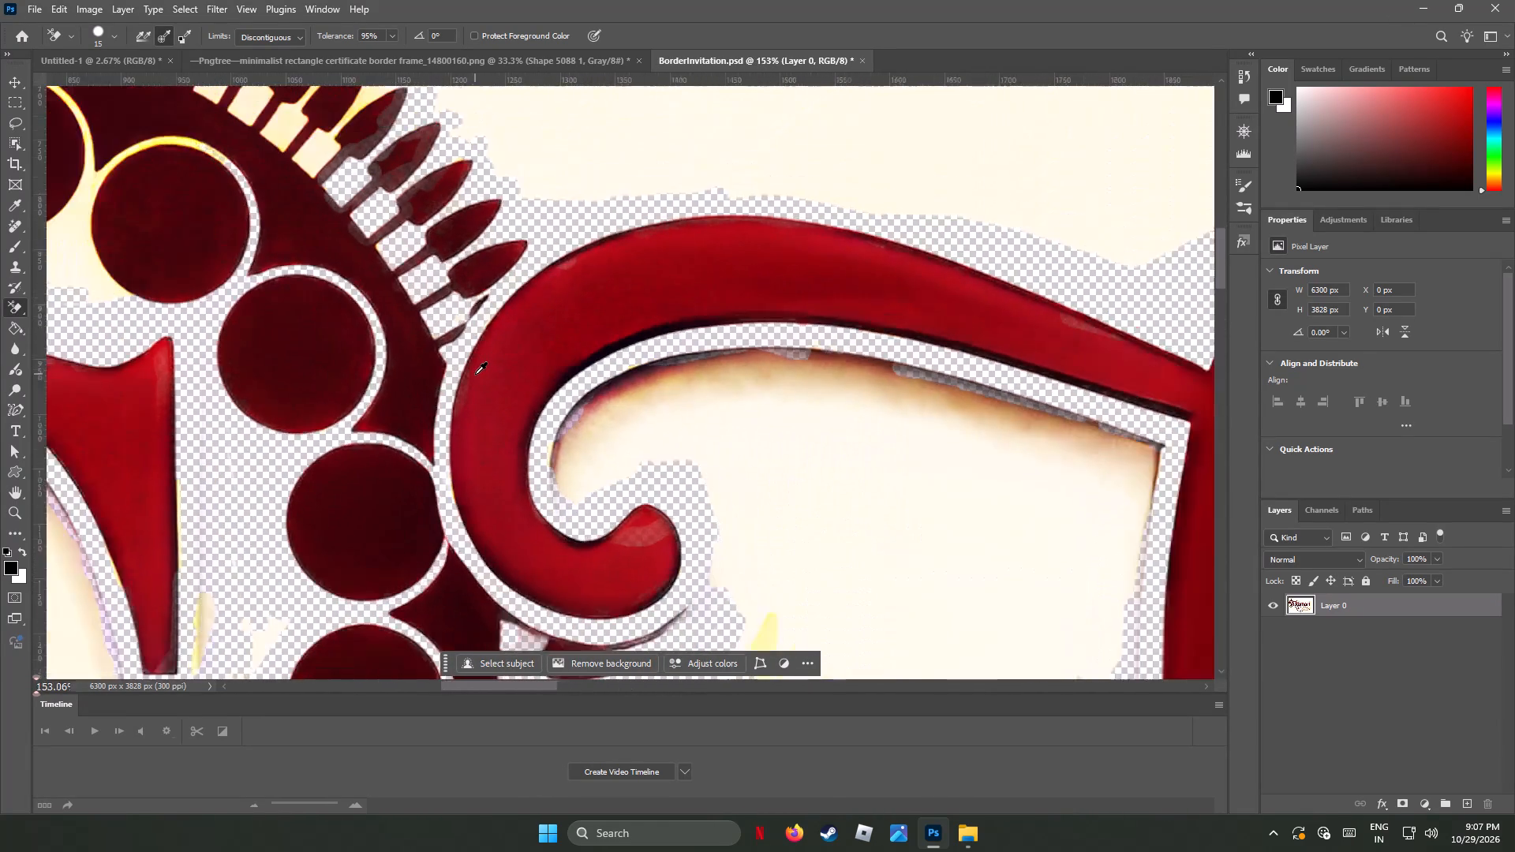
pyautogui.keyDown('alt'); pyautogui.scroll(-5, 475, 374); pyautogui.keyUp('alt')
pyautogui.keyDown('alt'); pyautogui.scroll(4, 475, 374); pyautogui.keyUp('alt')
pyautogui.keyDown('alt'); pyautogui.scroll(-7, 475, 374); pyautogui.keyUp('alt')
pyautogui.keyDown('alt'); pyautogui.scroll(3, 476, 374); pyautogui.keyUp('alt')
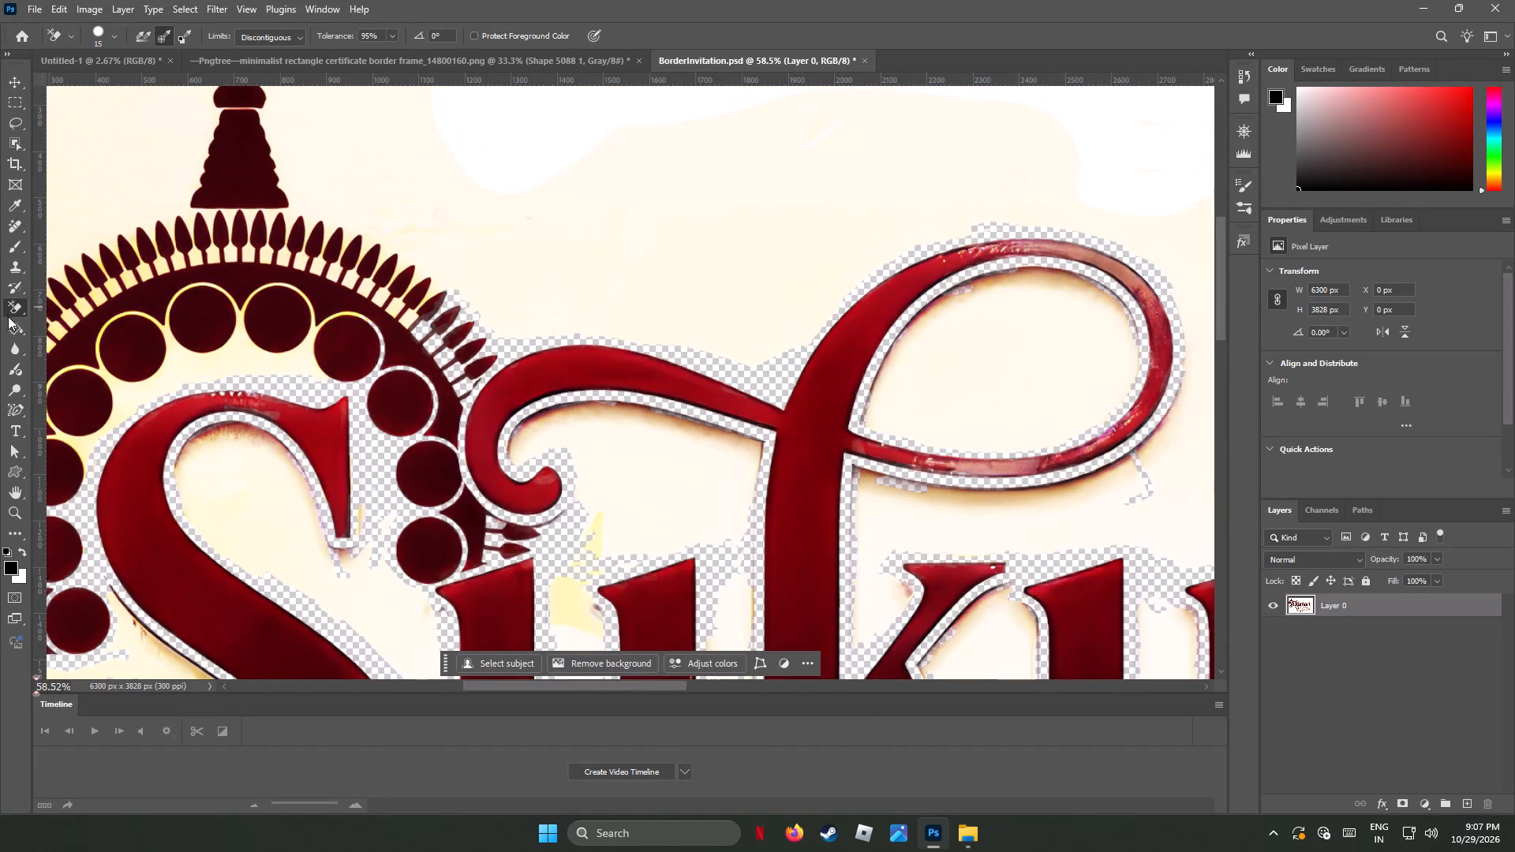
# Erase the background inside the upper curve of the S using the plain Eraser at 78 px.
pyautogui.rightClick(17, 310)
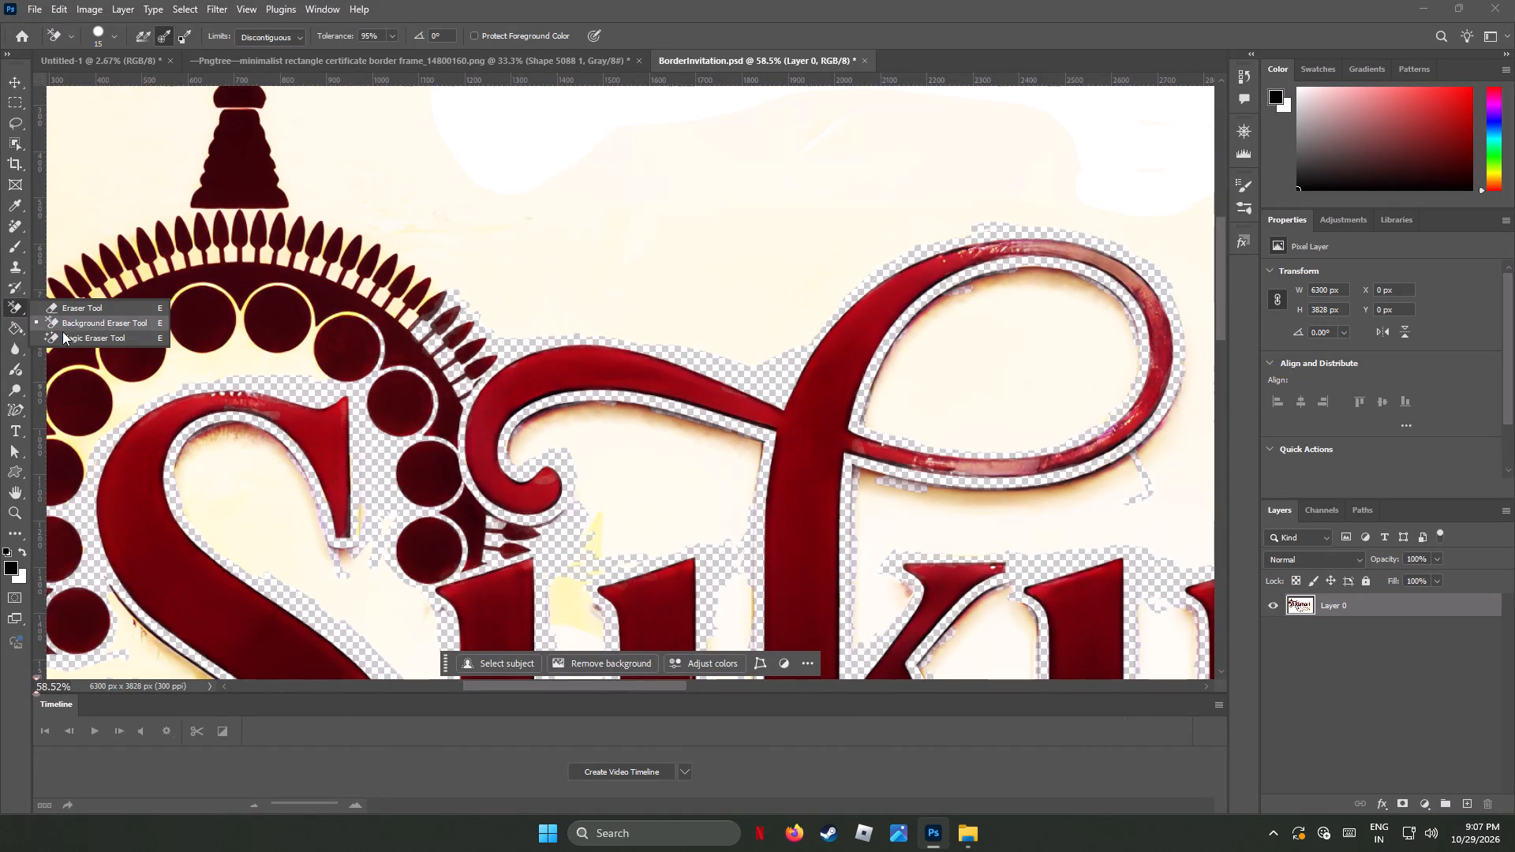
pyautogui.click(71, 309)
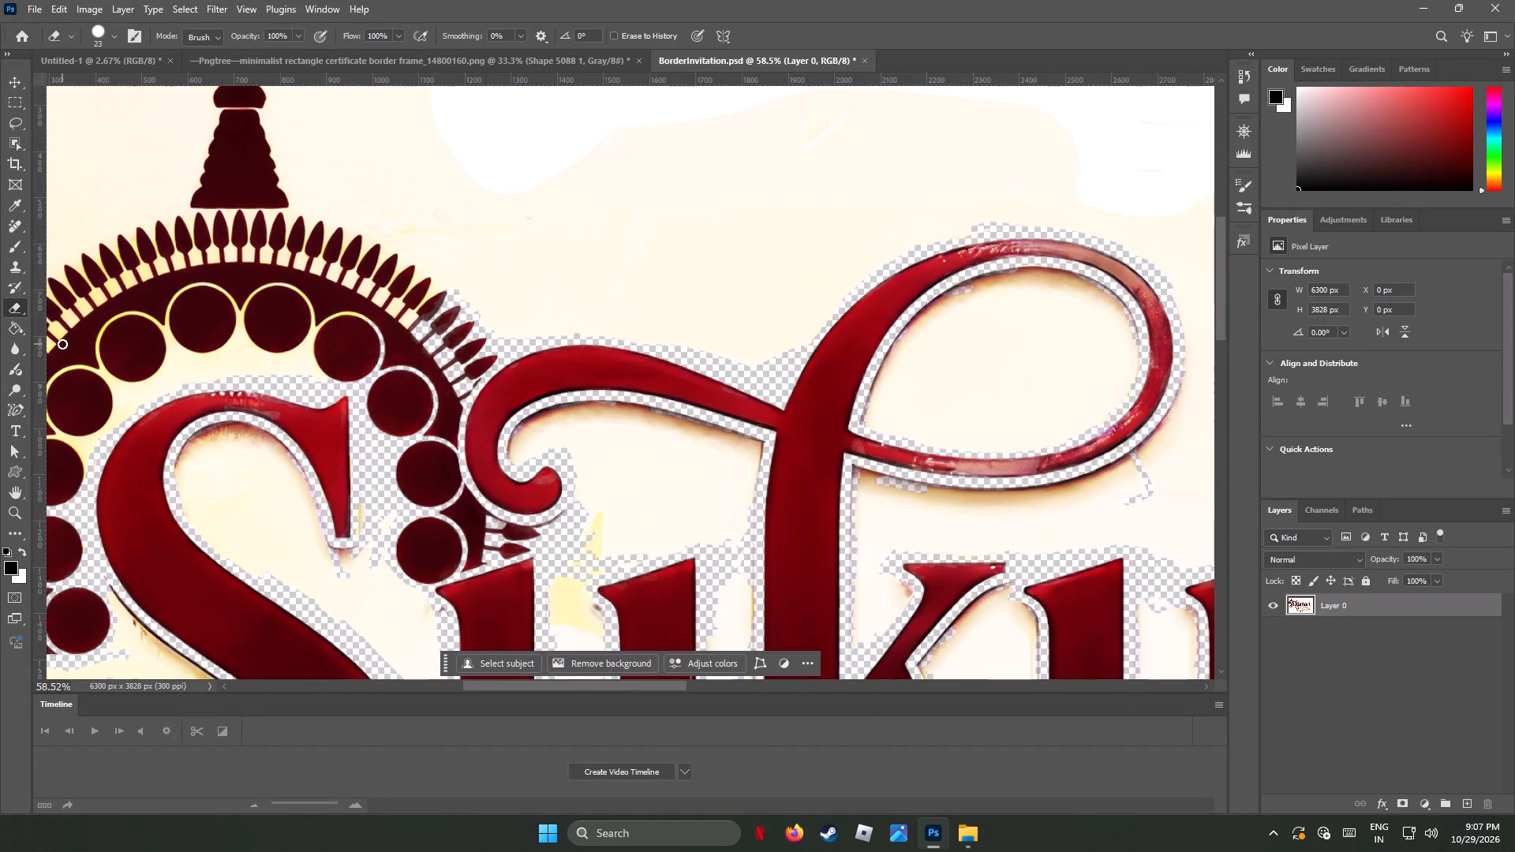
pyautogui.click(116, 34)
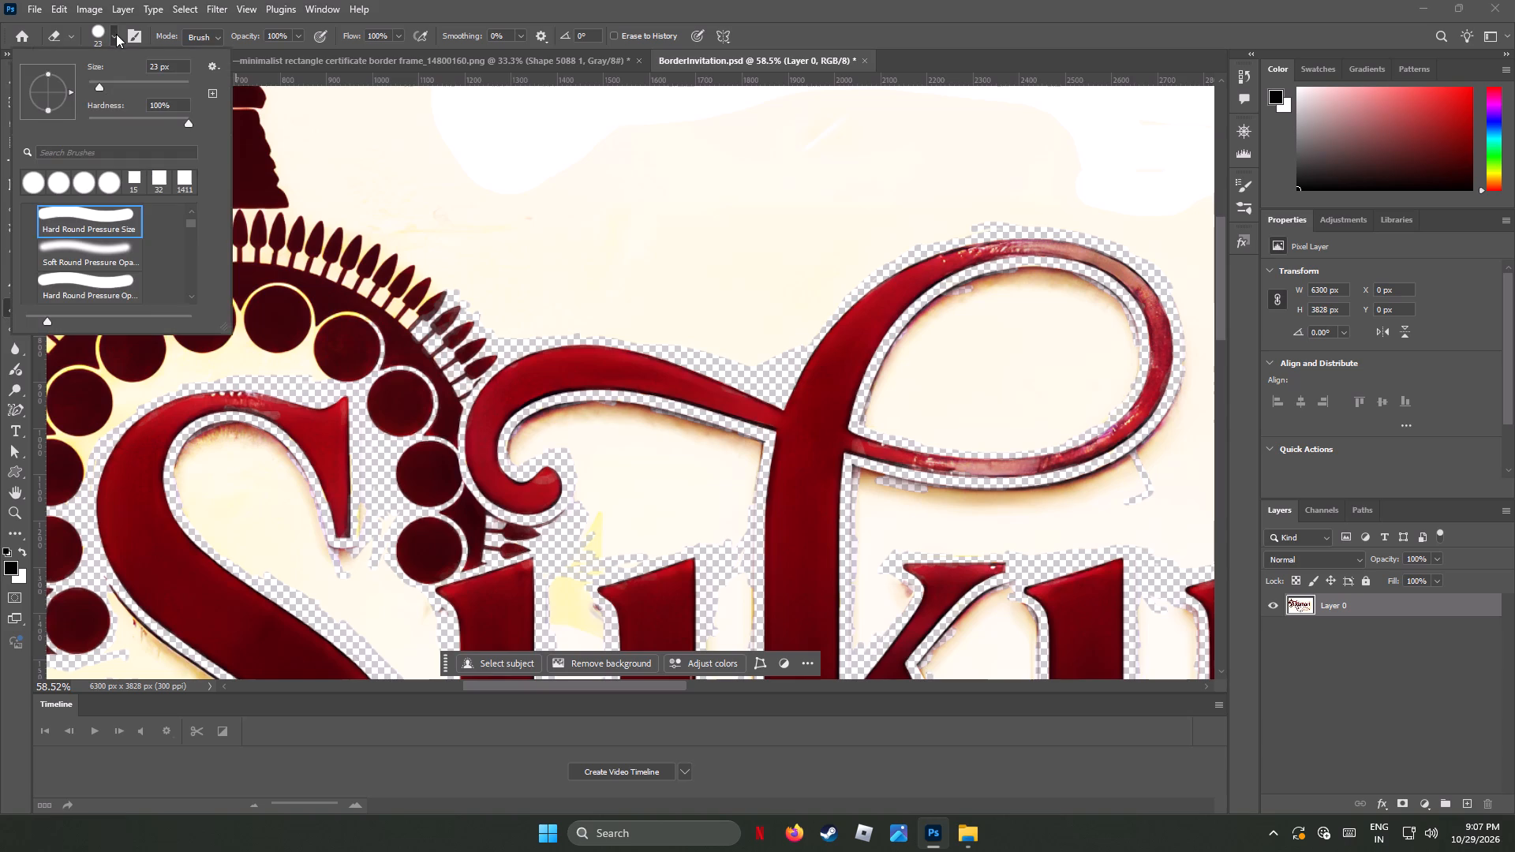
pyautogui.click(127, 82)
pyautogui.keyDown('alt'); pyautogui.scroll(3, 546, 465); pyautogui.keyUp('alt')
pyautogui.keyDown('alt'); pyautogui.scroll(-2, 546, 465); pyautogui.keyUp('alt')
pyautogui.keyDown('alt'); pyautogui.scroll(1, 546, 465); pyautogui.keyUp('alt')
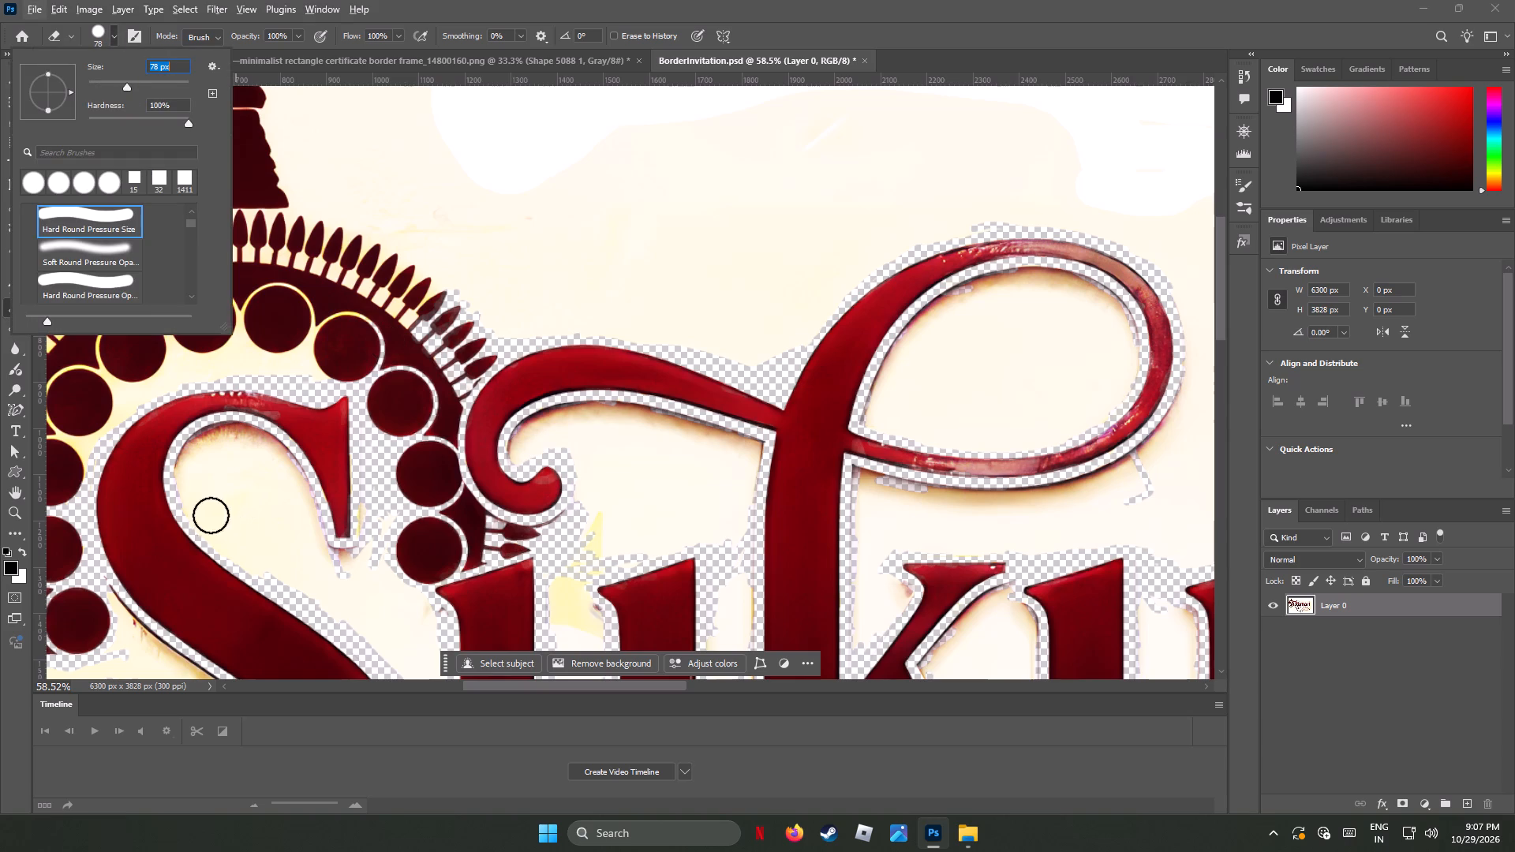
pyautogui.click(442, 0)
pyautogui.keyDown('alt'); pyautogui.scroll(8, 230, 465); pyautogui.keyUp('alt')
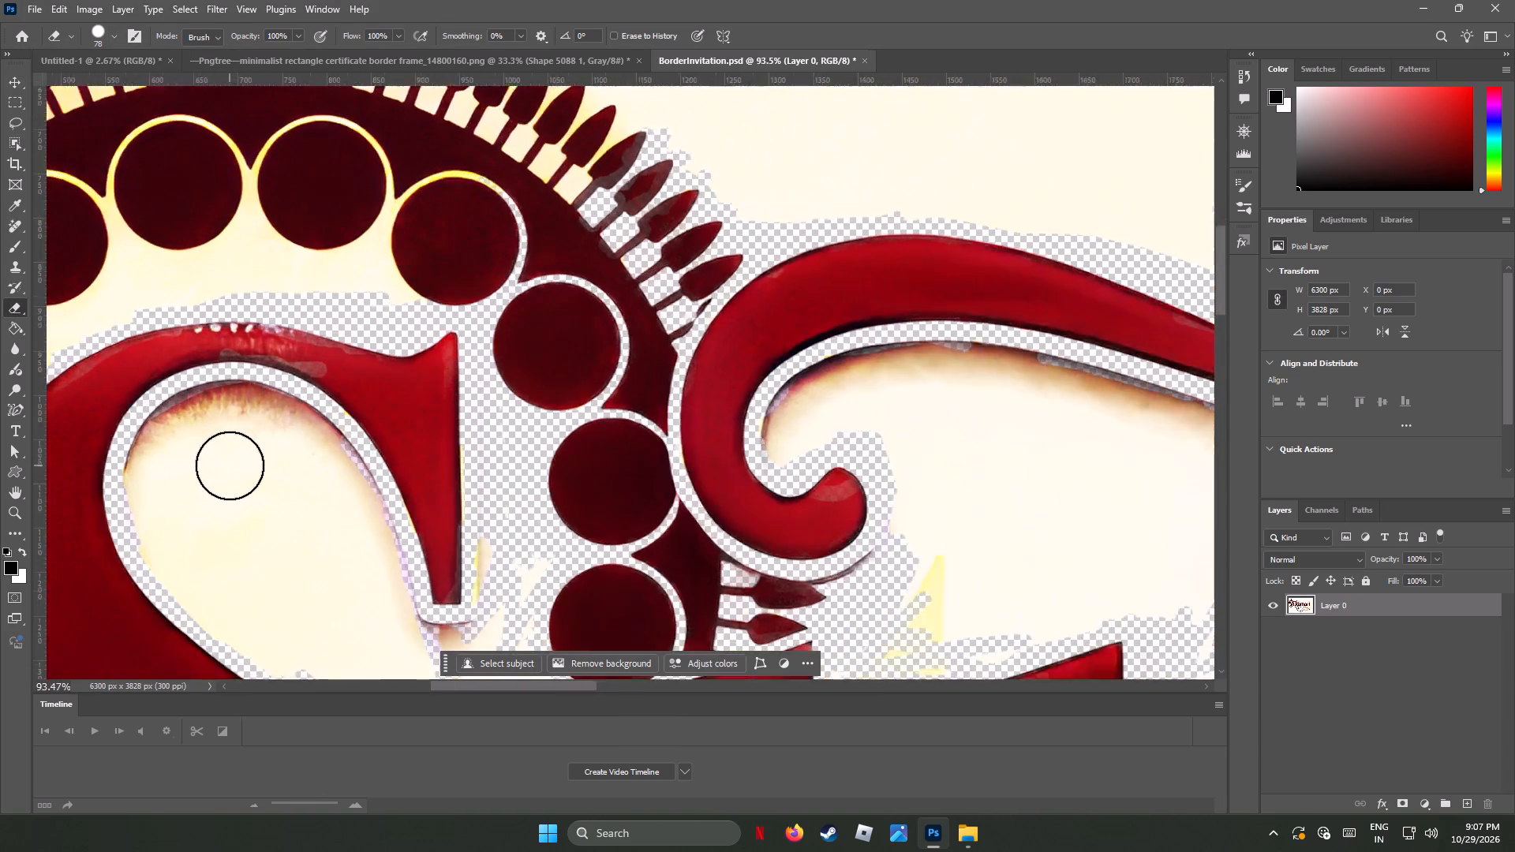
pyautogui.keyDown('alt'); pyautogui.scroll(2, 230, 465); pyautogui.keyUp('alt')
pyautogui.moveTo(318, 404); pyautogui.dragTo(196, 394)
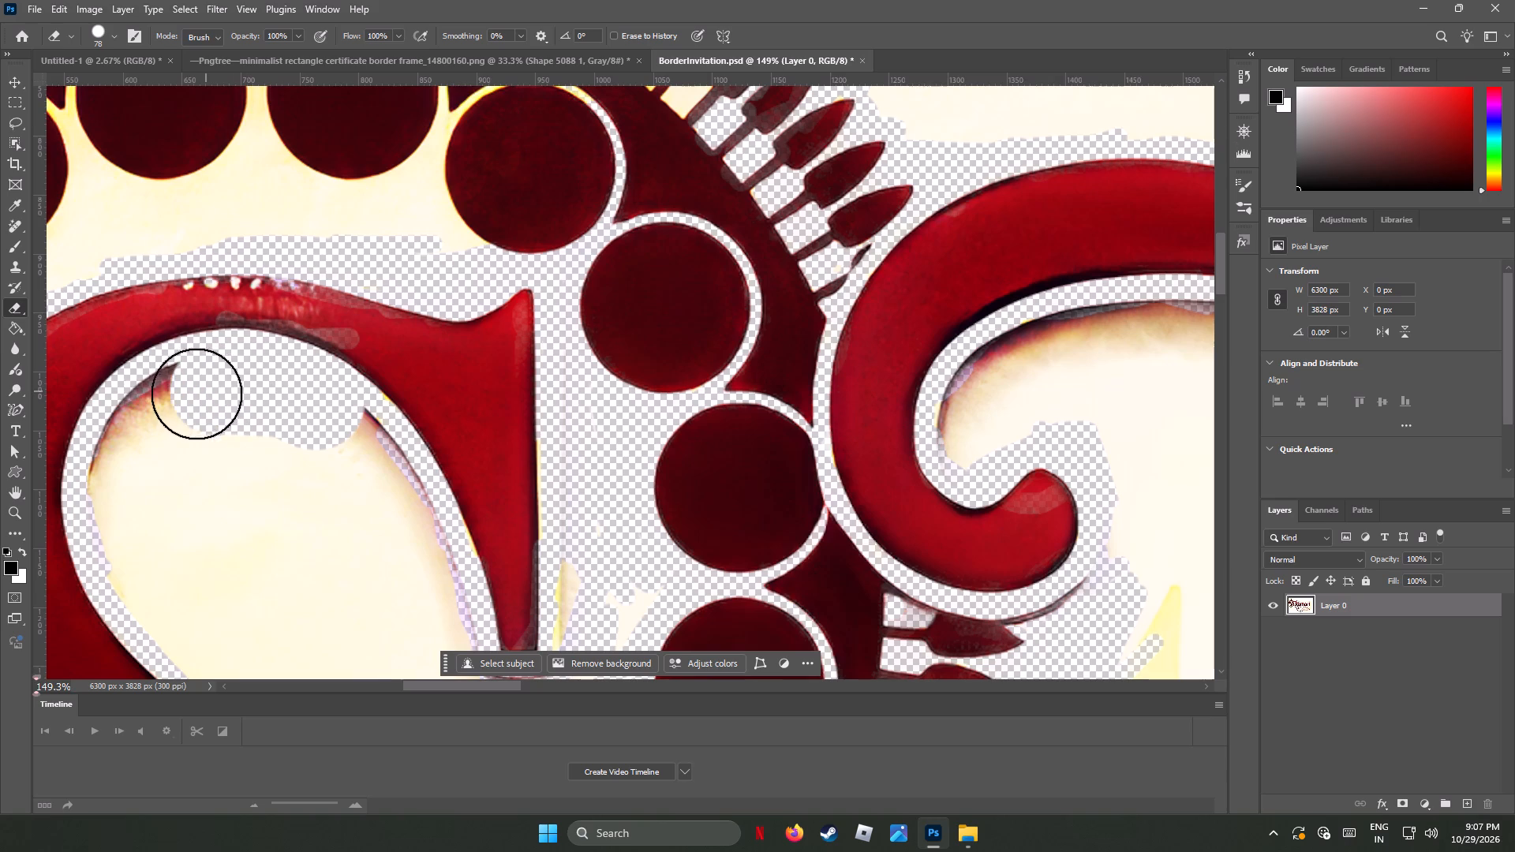
pyautogui.moveTo(196, 394); pyautogui.dragTo(133, 463)
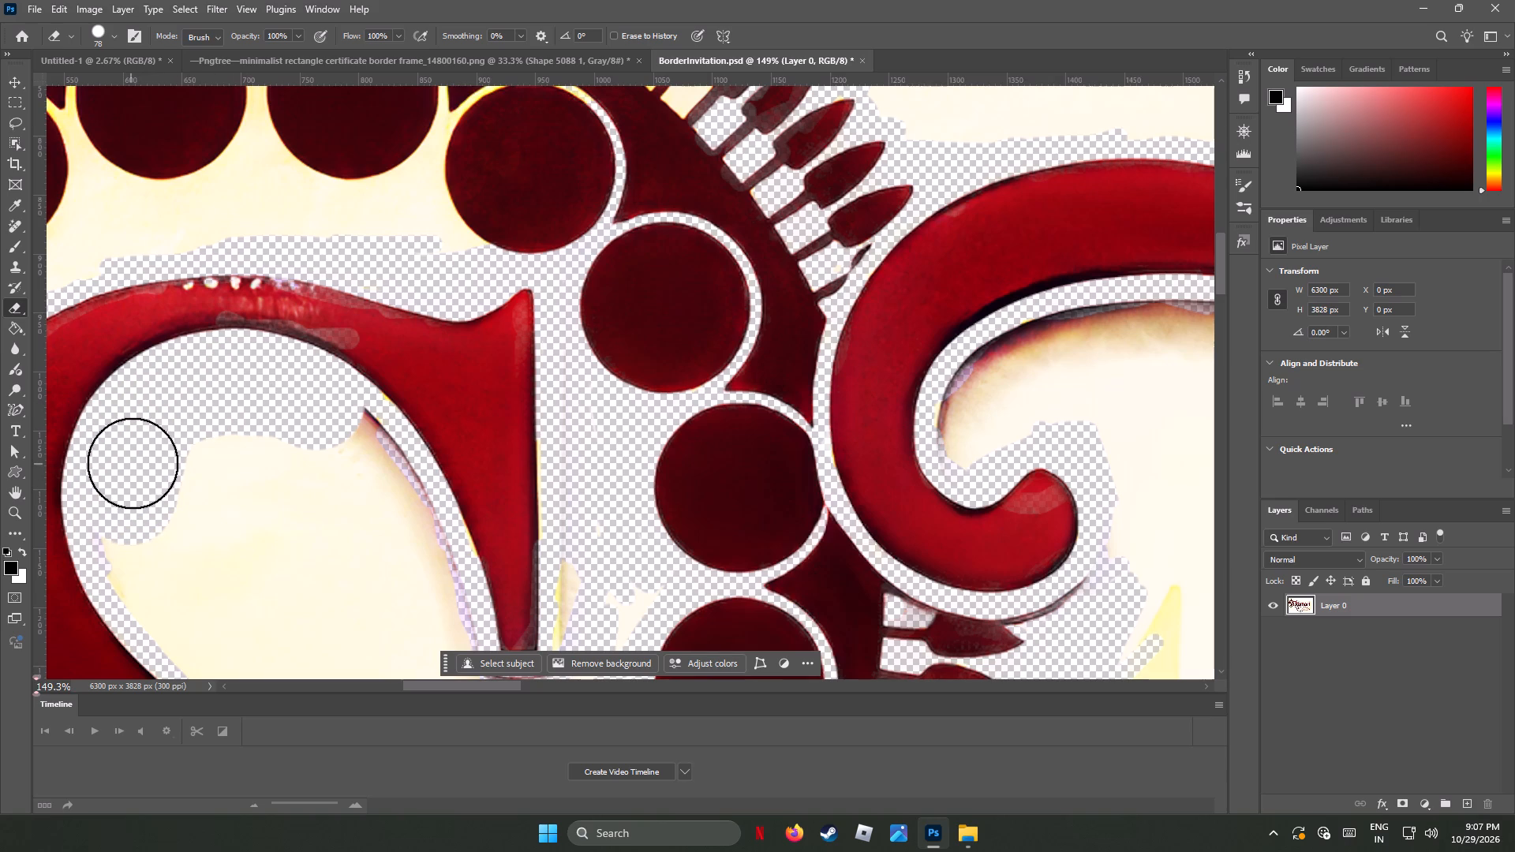
pyautogui.moveTo(133, 463); pyautogui.dragTo(219, 493)
pyautogui.moveTo(361, 447); pyautogui.dragTo(250, 456)
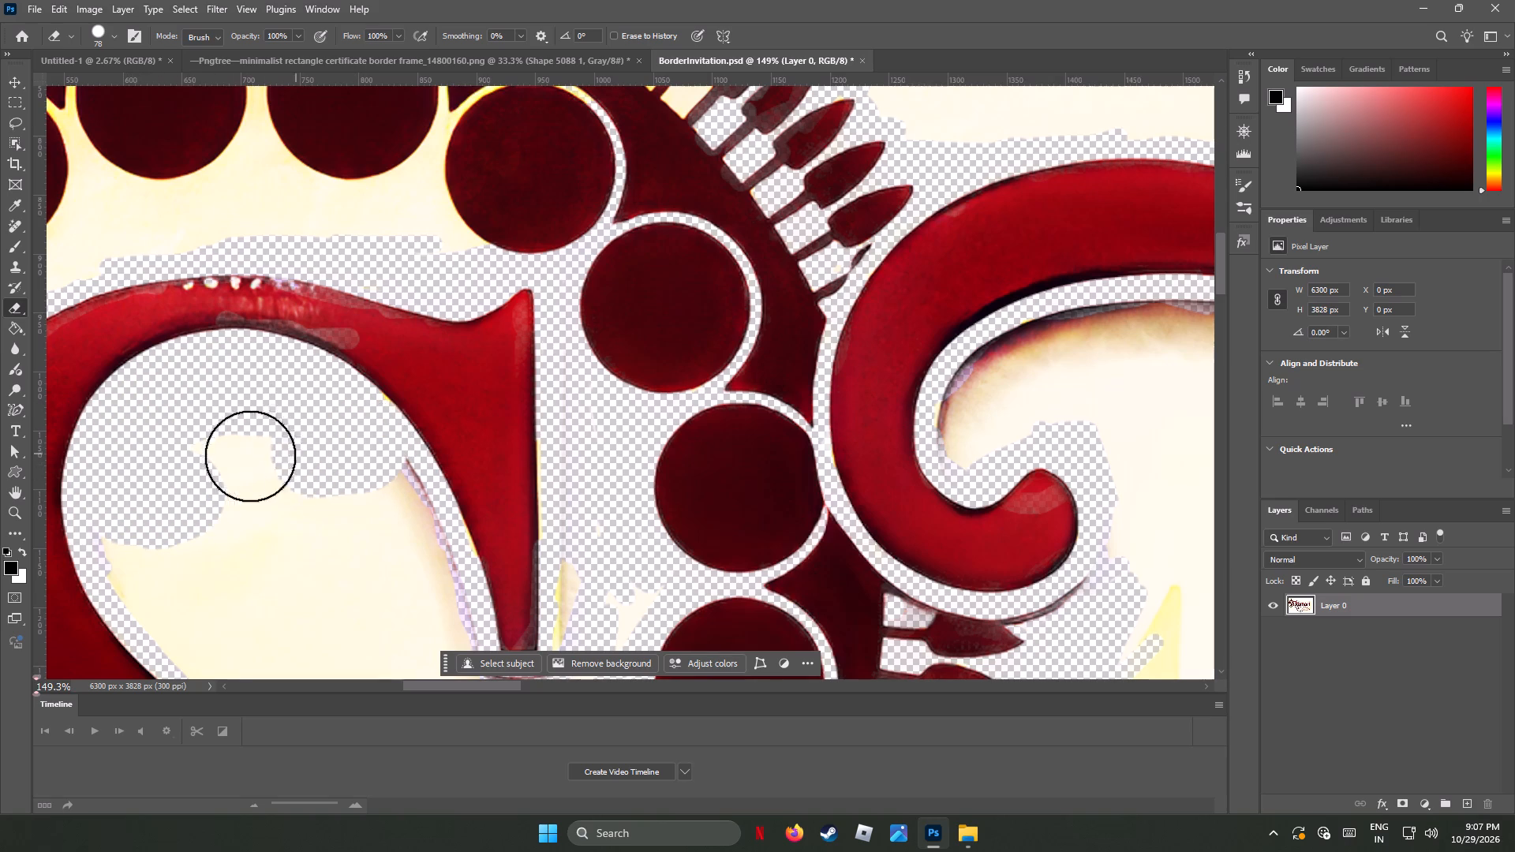
pyautogui.moveTo(250, 456); pyautogui.dragTo(202, 489)
# Erase the background inside the S along its downward serif, around the serif tip and across the middle of the opening.
pyautogui.scroll(-5, 292, 499)
pyautogui.scroll(1, 292, 499)
pyautogui.scroll(-1, 292, 499)
pyautogui.moveTo(397, 429); pyautogui.dragTo(410, 499)
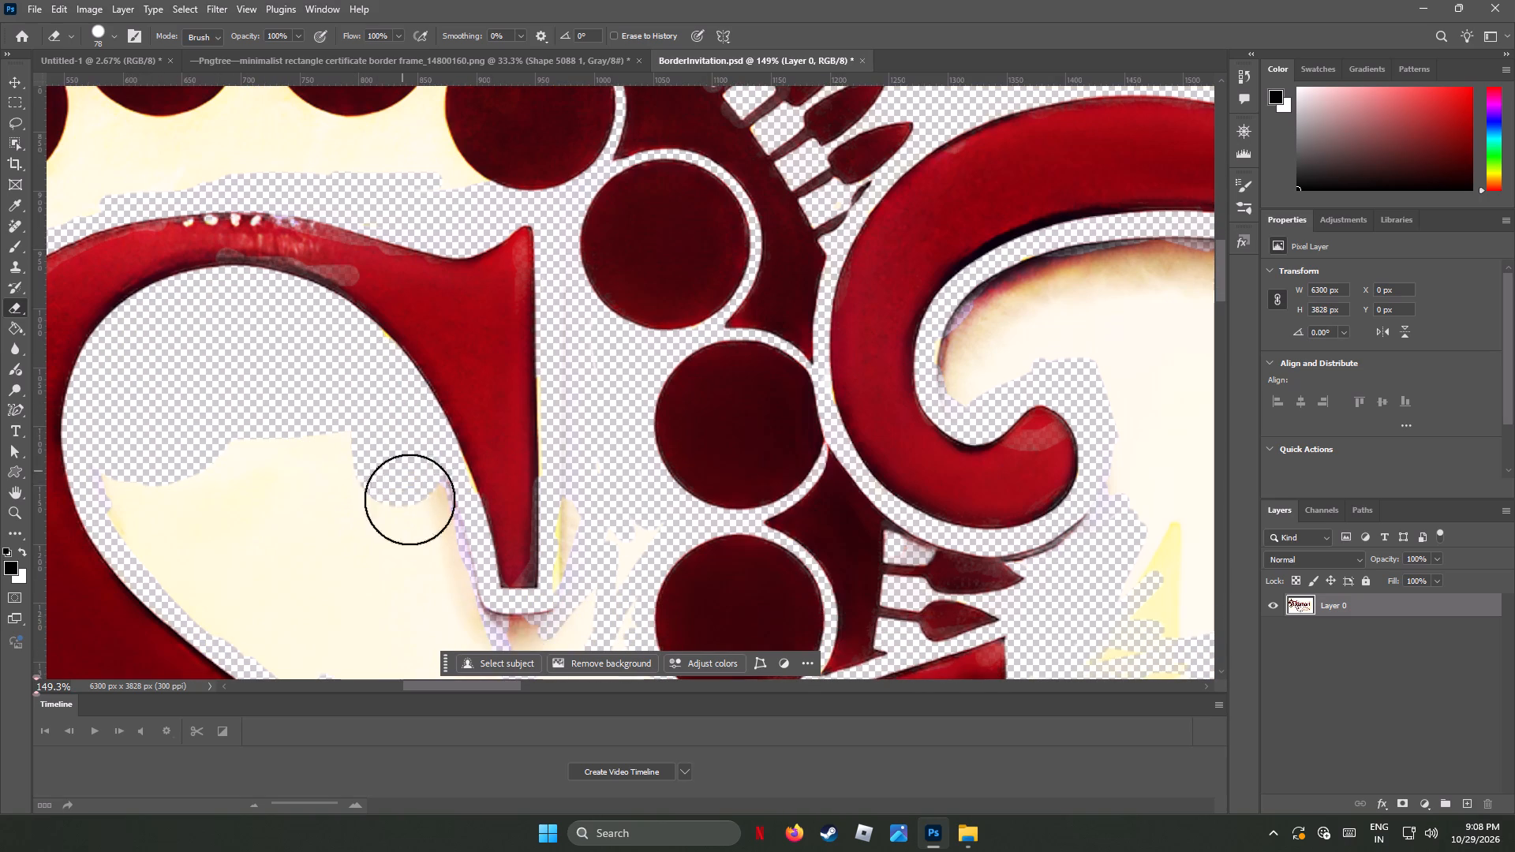
pyautogui.moveTo(410, 499); pyautogui.dragTo(416, 537)
pyautogui.scroll(2, 412, 539)
pyautogui.scroll(-11, 412, 539)
pyautogui.scroll(2, 417, 532)
pyautogui.scroll(-2, 417, 532)
pyautogui.scroll(1, 414, 526)
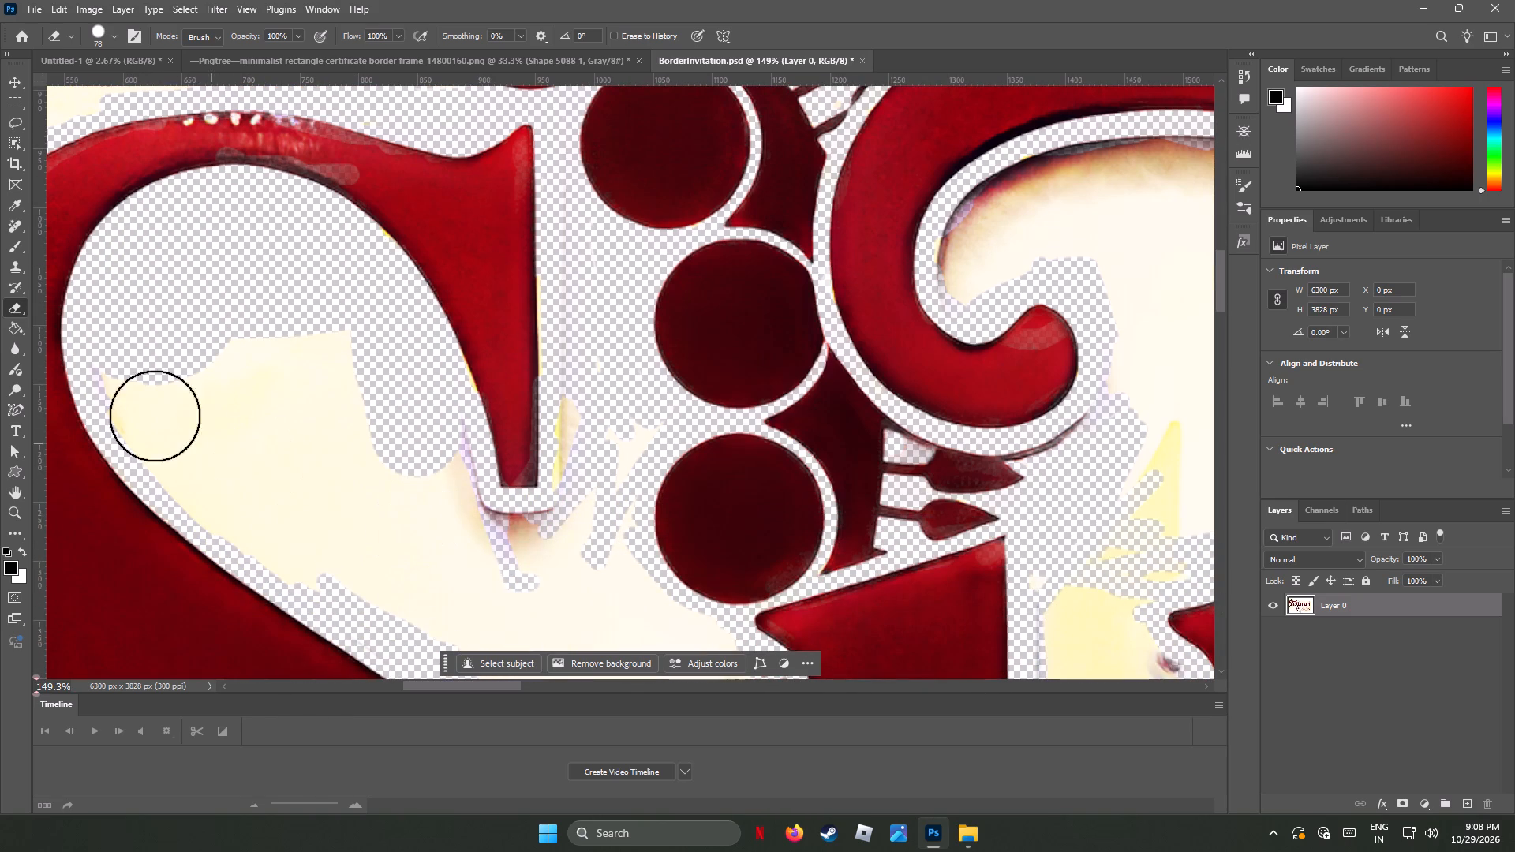
pyautogui.moveTo(137, 396); pyautogui.dragTo(391, 487)
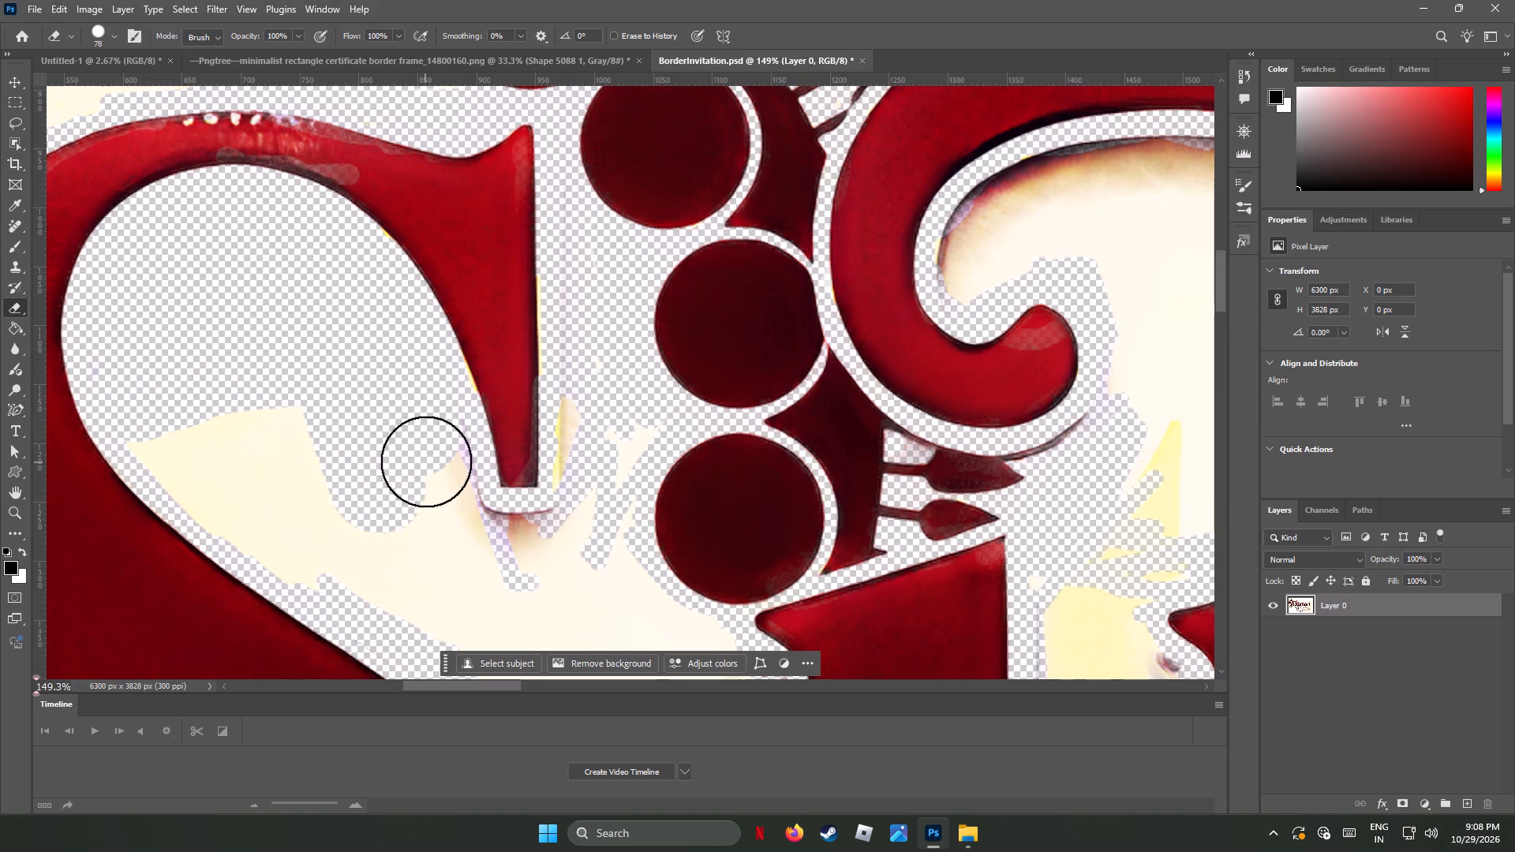
pyautogui.moveTo(432, 457); pyautogui.dragTo(522, 549)
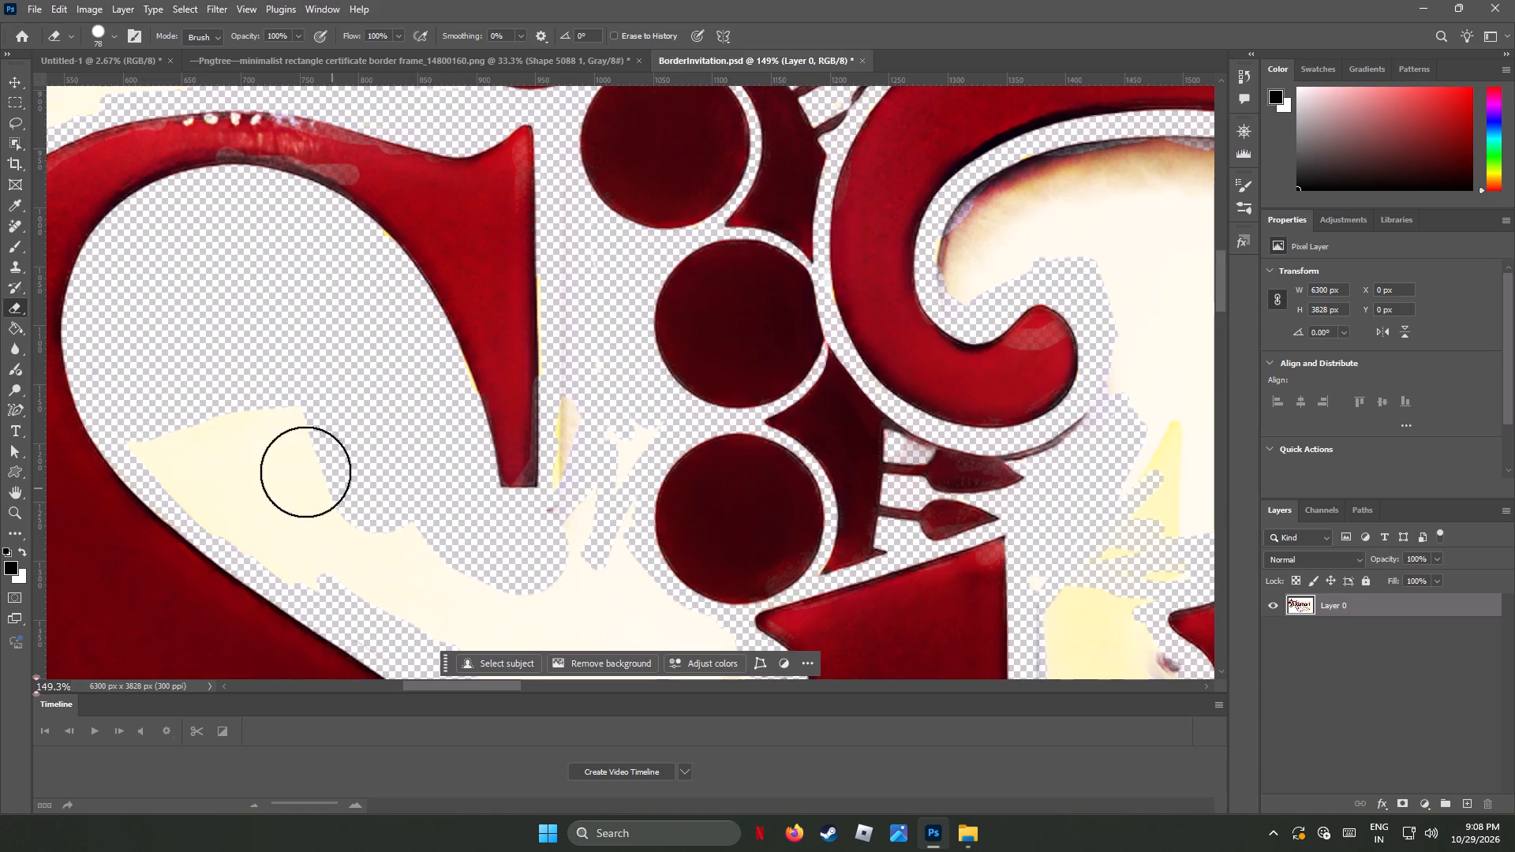
# Examine the whole Sukumari Mahotsav artwork for areas where background still has to be removed.
pyautogui.keyDown('alt'); pyautogui.scroll(-6, 441, 489); pyautogui.keyUp('alt')
pyautogui.keyDown('alt'); pyautogui.scroll(3, 441, 489); pyautogui.keyUp('alt')
pyautogui.keyDown('alt'); pyautogui.scroll(-1, 441, 489); pyautogui.keyUp('alt')
pyautogui.keyDown('alt'); pyautogui.scroll(1, 441, 489); pyautogui.keyUp('alt')
pyautogui.keyDown('alt'); pyautogui.scroll(-1, 441, 489); pyautogui.keyUp('alt')
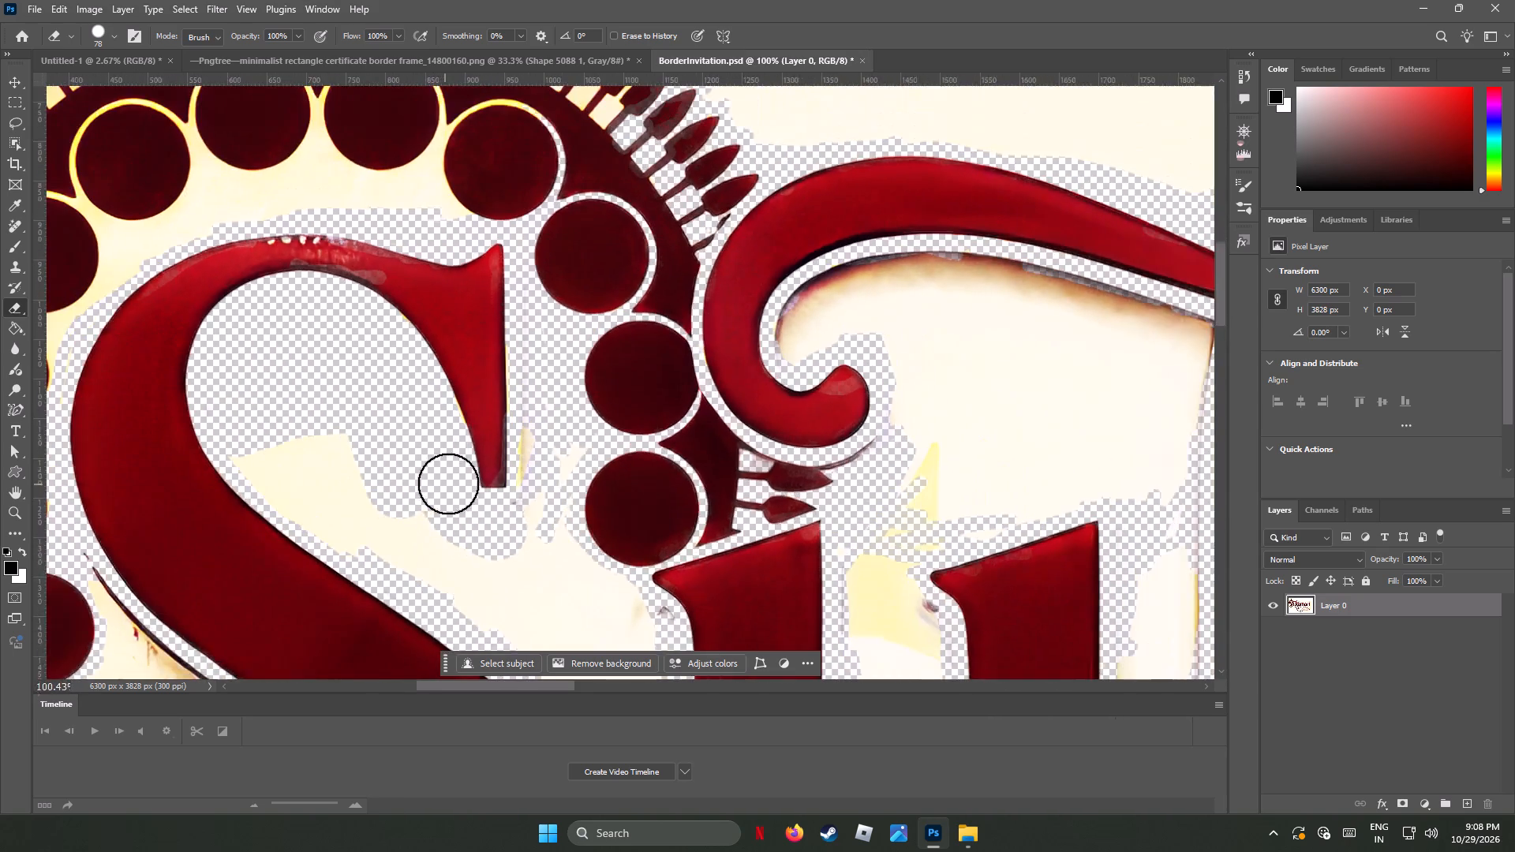
pyautogui.keyDown('alt'); pyautogui.scroll(-2, 448, 484); pyautogui.keyUp('alt')
pyautogui.keyDown('alt'); pyautogui.scroll(1, 448, 484); pyautogui.keyUp('alt')
pyautogui.keyDown('alt'); pyautogui.scroll(-5, 448, 484); pyautogui.keyUp('alt')
pyautogui.keyDown('alt'); pyautogui.scroll(2, 451, 480); pyautogui.keyUp('alt')
pyautogui.keyDown('alt'); pyautogui.scroll(-16, 451, 480); pyautogui.keyUp('alt')
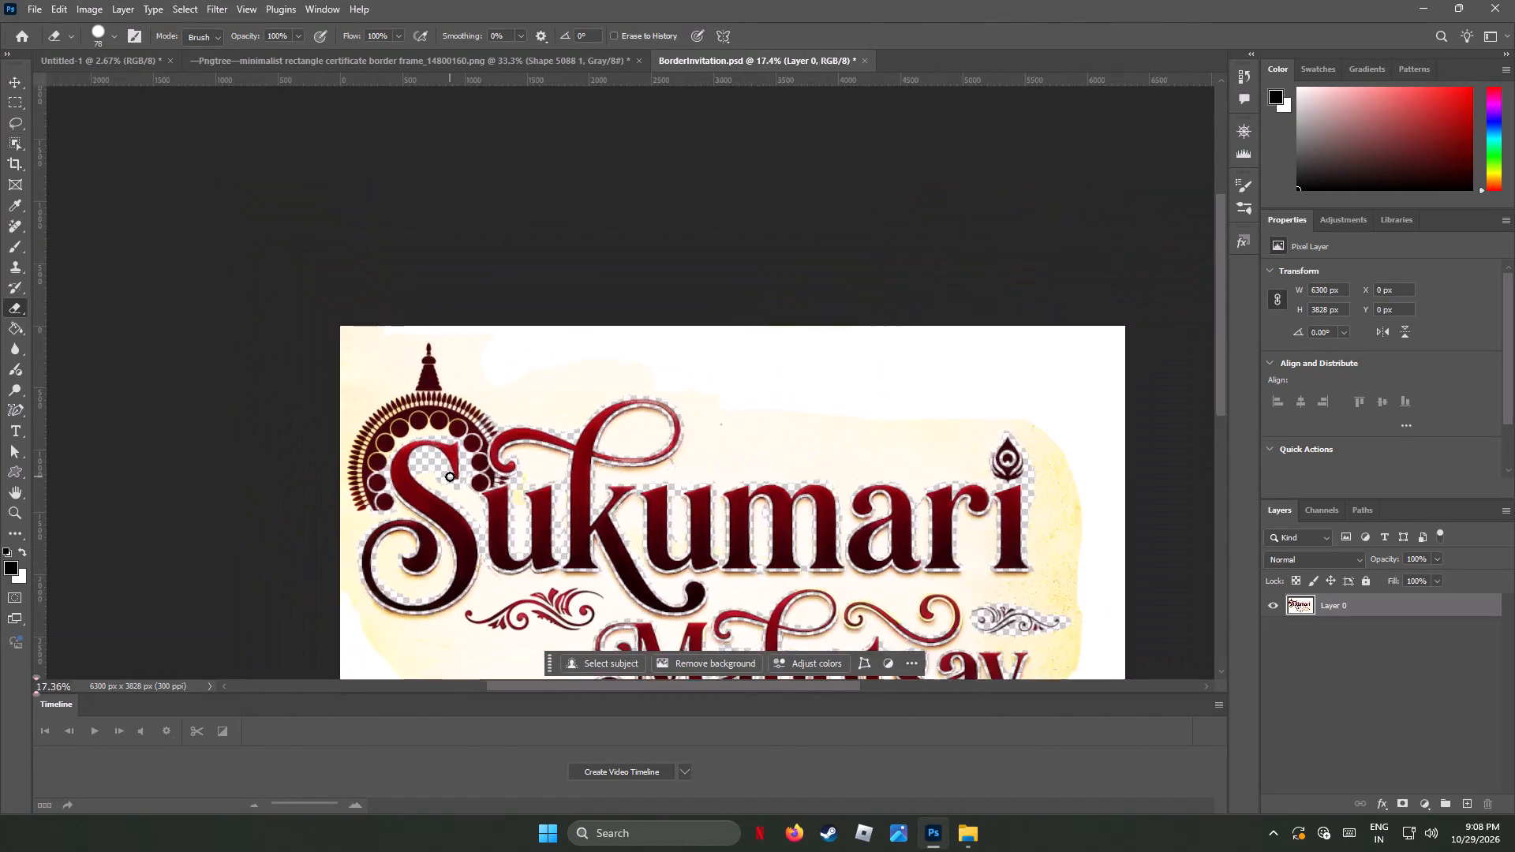
pyautogui.keyDown('alt'); pyautogui.scroll(-6, 450, 476); pyautogui.keyUp('alt')
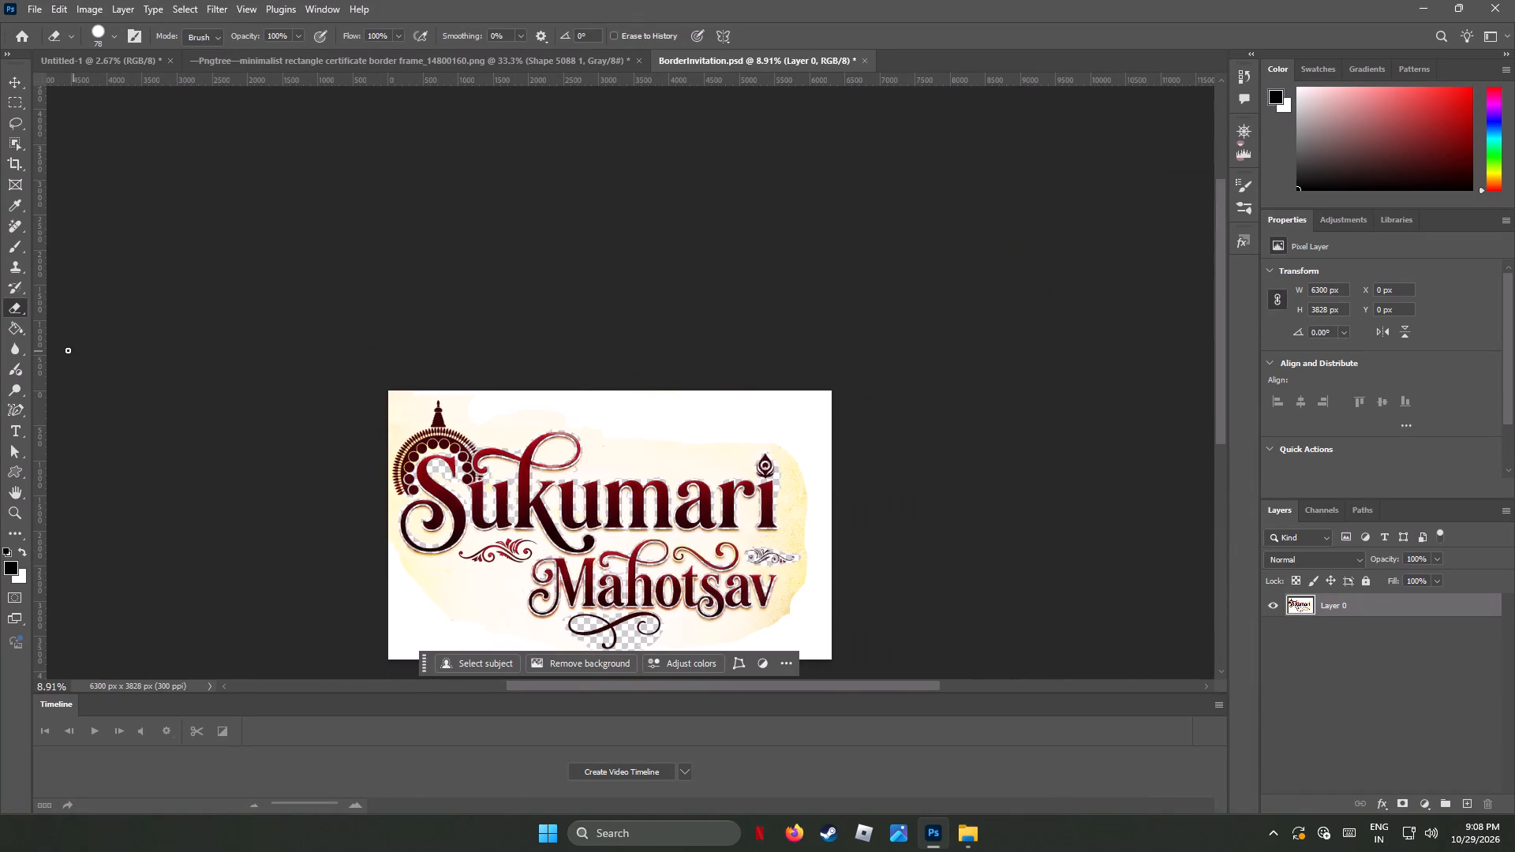
# With the Background Eraser, clear the gap between the two lower strokes of the red flourish below the letters "uk".
pyautogui.rightClick(18, 306)
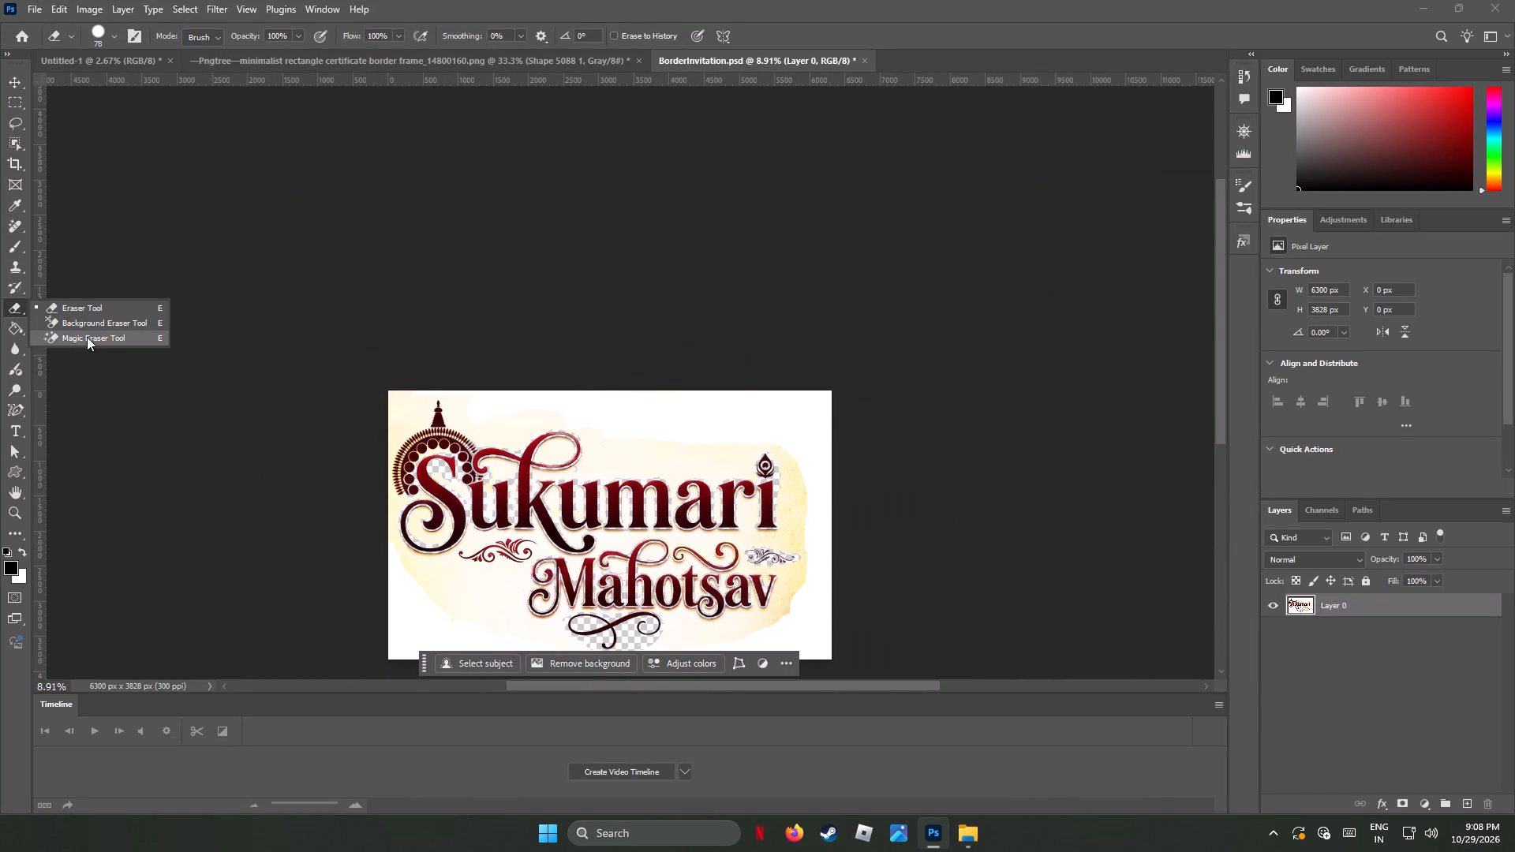
pyautogui.click(98, 323)
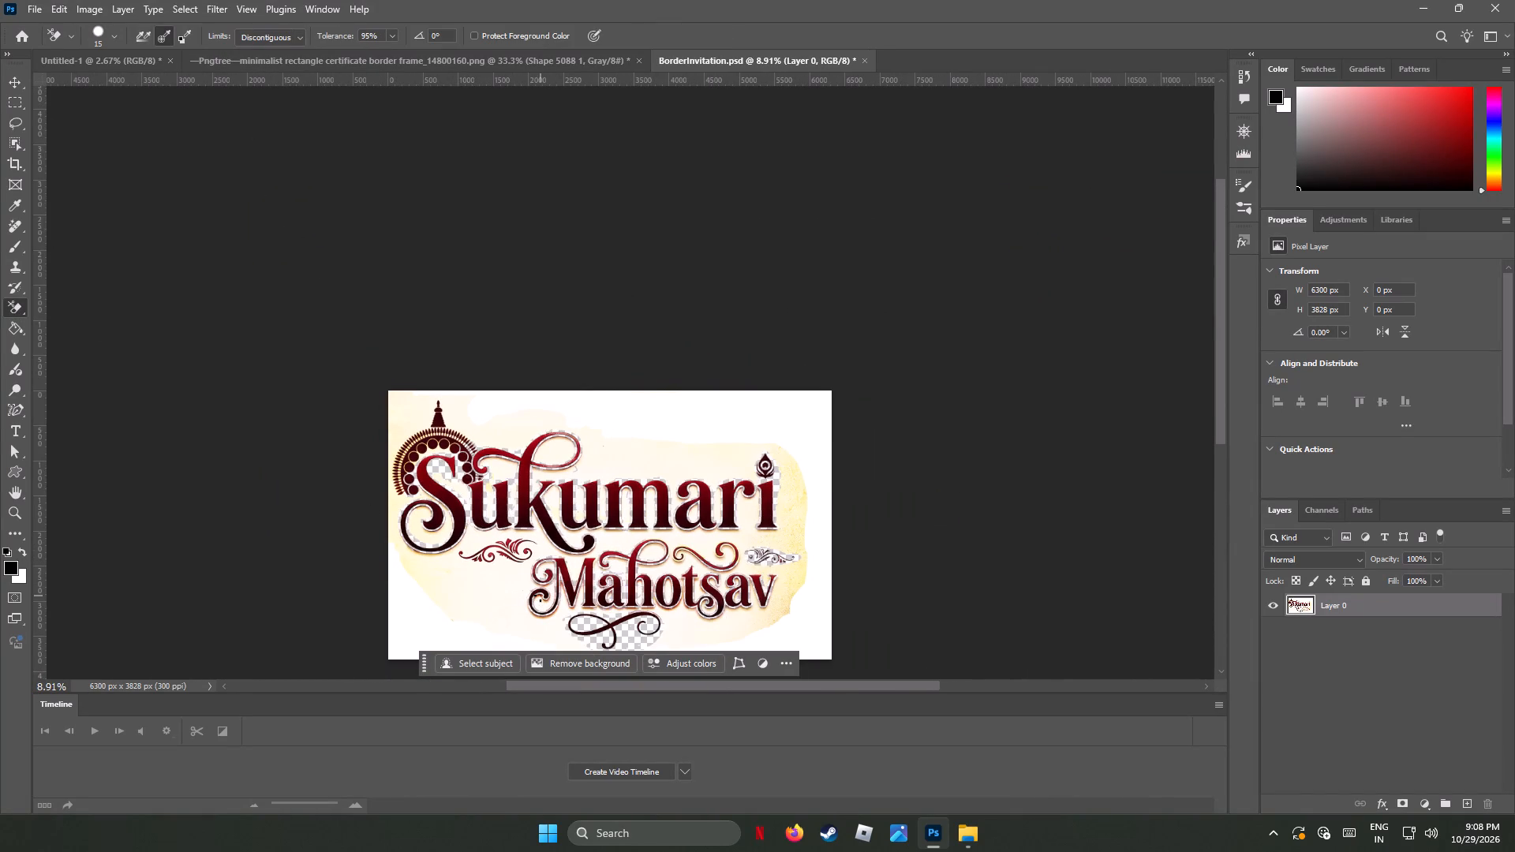
pyautogui.keyDown('alt'); pyautogui.scroll(10, 529, 565); pyautogui.keyUp('alt')
pyautogui.keyDown('alt'); pyautogui.scroll(-3, 531, 564); pyautogui.keyUp('alt')
pyautogui.keyDown('alt'); pyautogui.scroll(17, 532, 564); pyautogui.keyUp('alt')
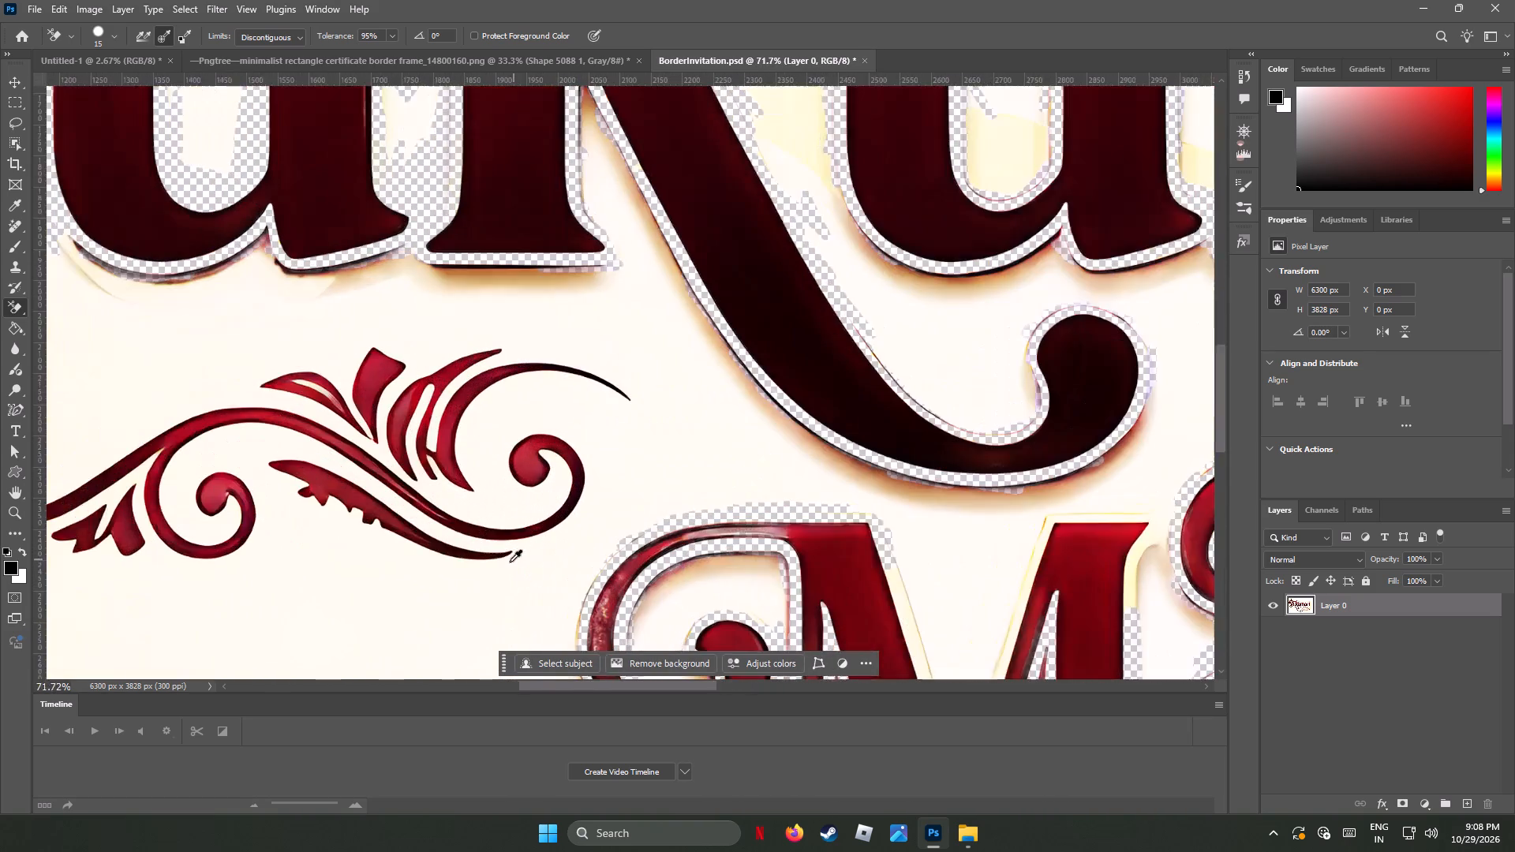
pyautogui.keyDown('alt'); pyautogui.scroll(8, 491, 565); pyautogui.keyUp('alt')
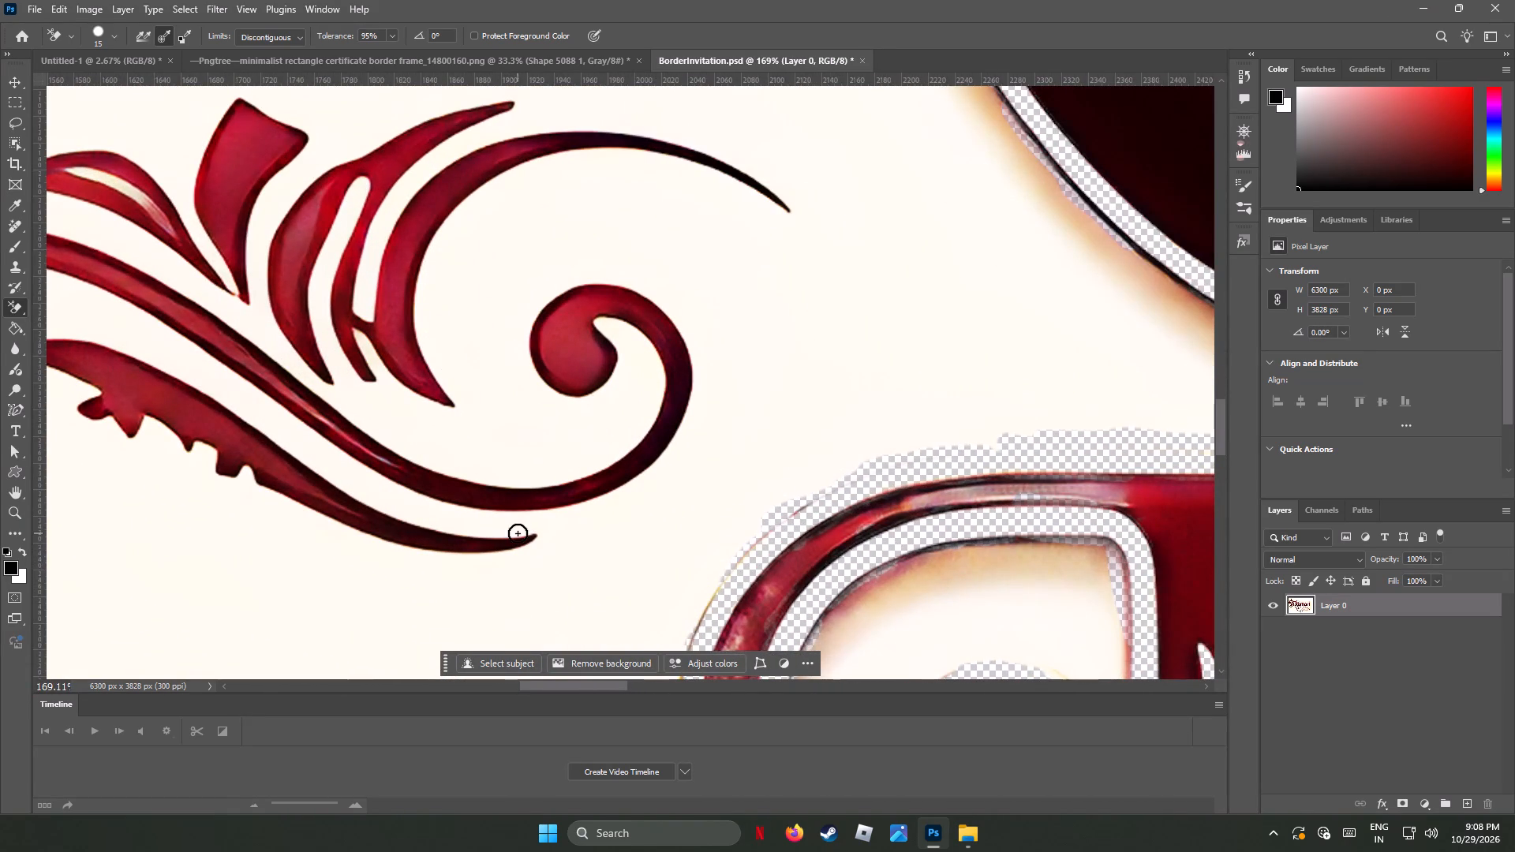
pyautogui.moveTo(523, 529); pyautogui.dragTo(477, 516)
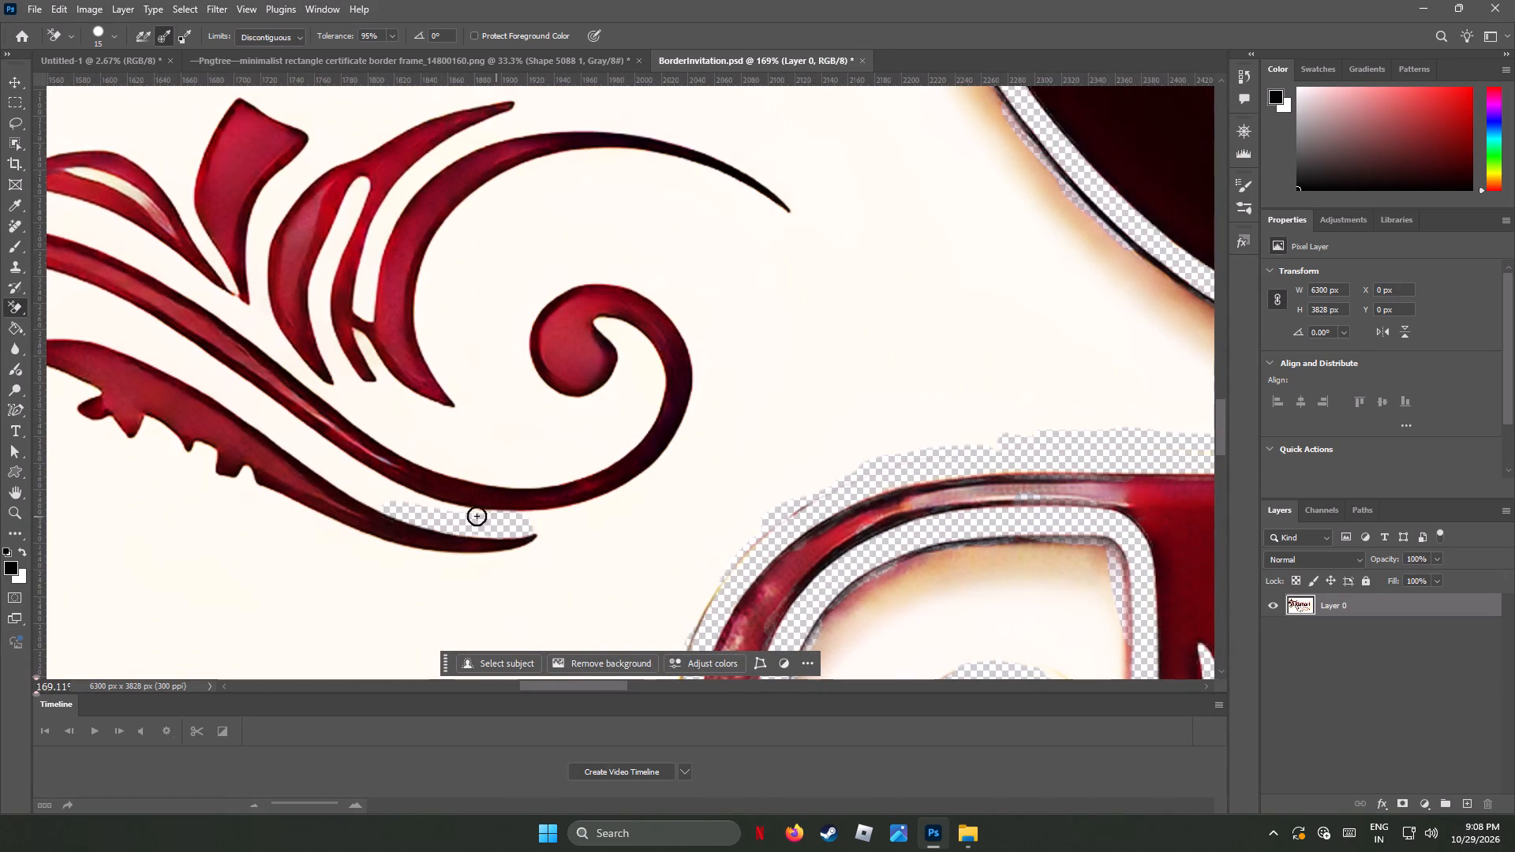
pyautogui.moveTo(477, 516); pyautogui.dragTo(342, 457)
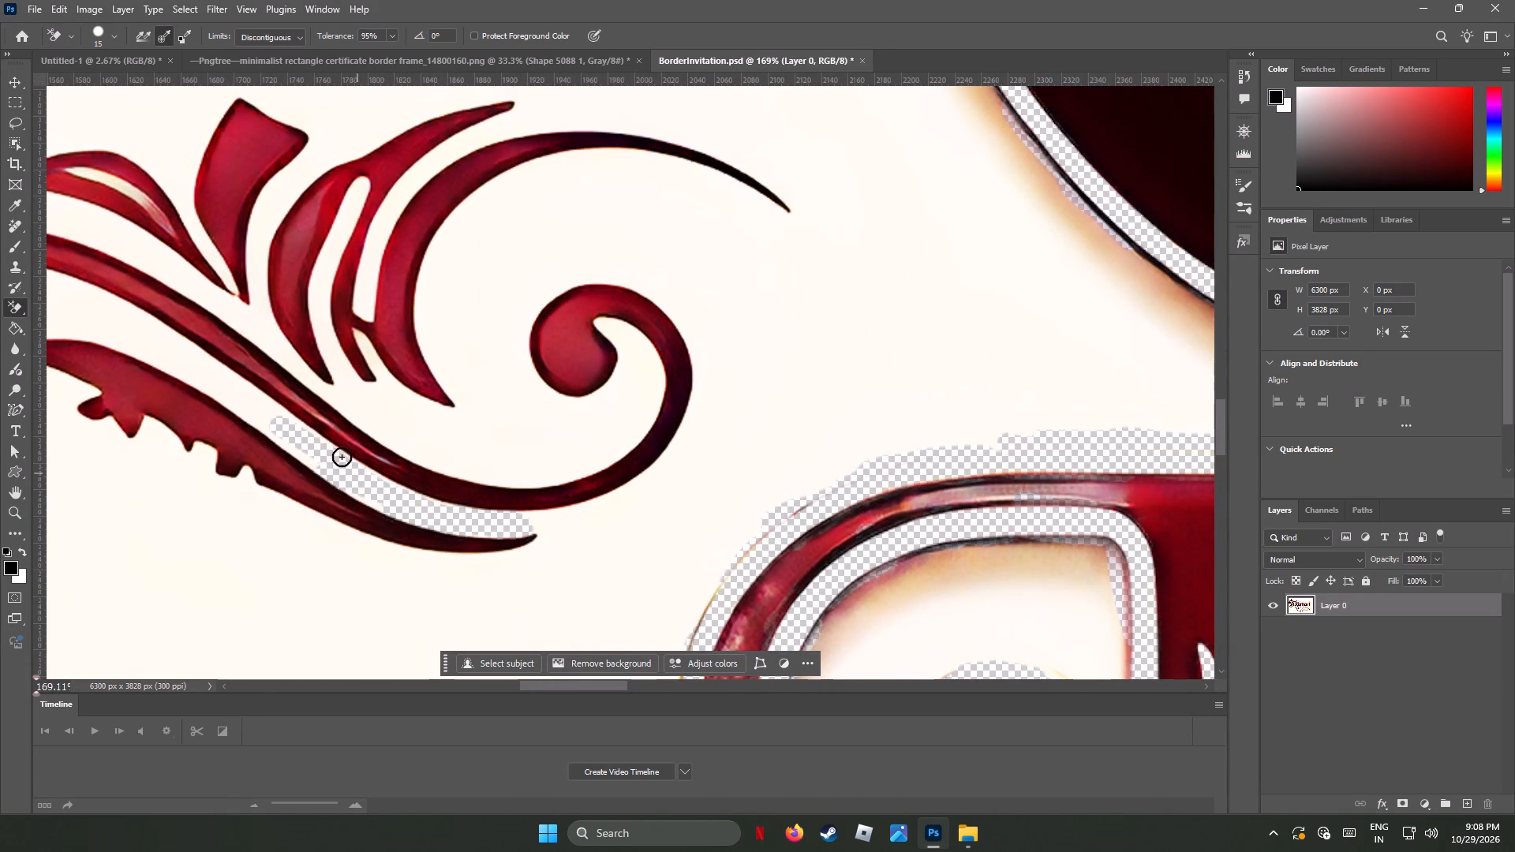
pyautogui.moveTo(342, 457); pyautogui.dragTo(241, 386)
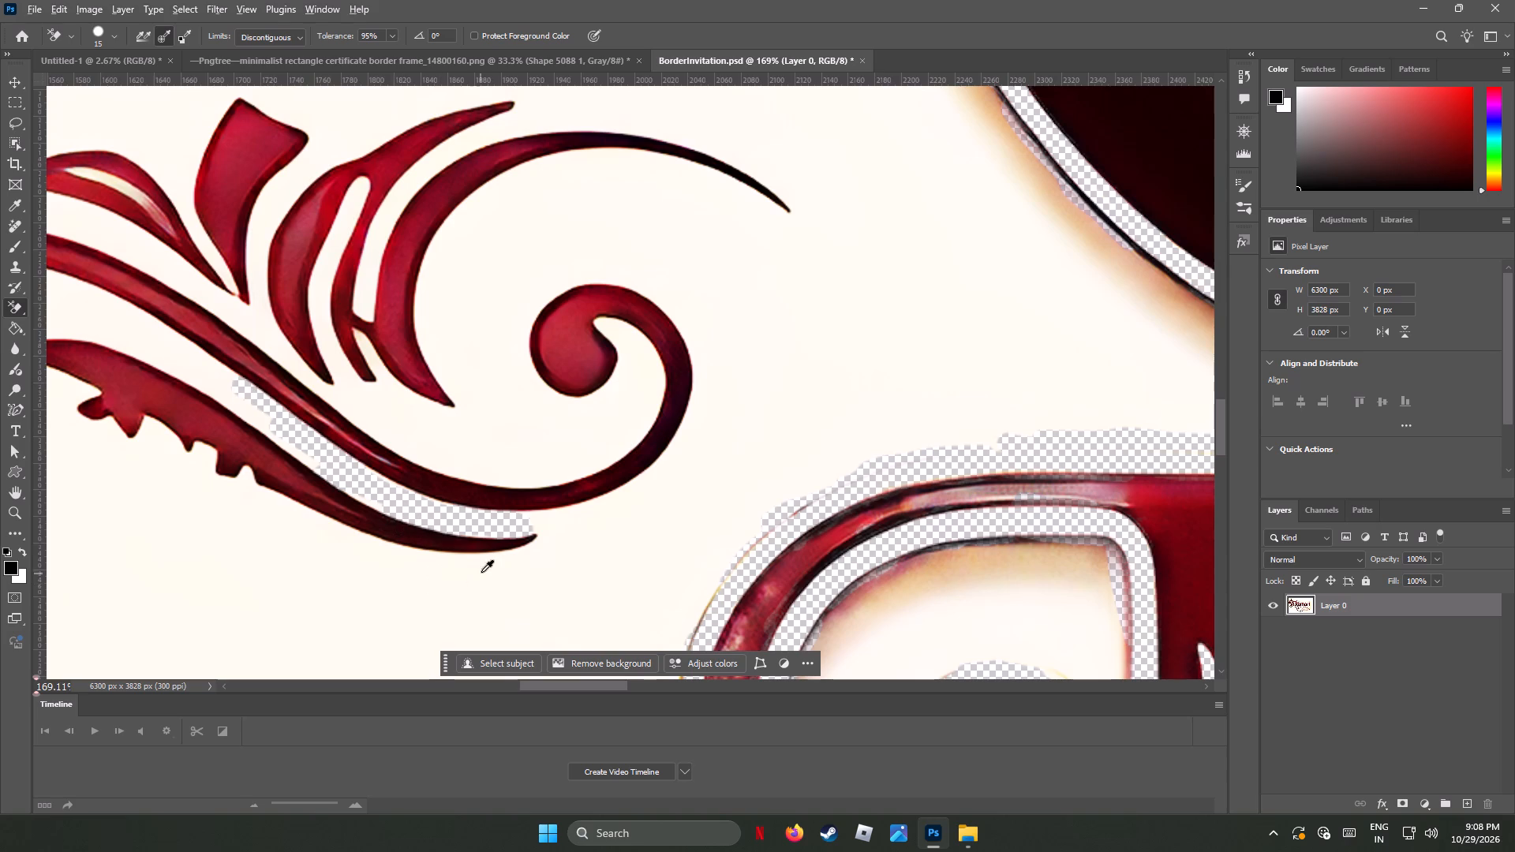
# Erase the background along the outer edge of the flourish's spiral curl and around the tip and underside of its lowest stroke.
pyautogui.keyDown('alt'); pyautogui.scroll(2, 490, 567); pyautogui.keyUp('alt')
pyautogui.keyDown('alt'); pyautogui.scroll(-3, 497, 546); pyautogui.keyUp('alt')
pyautogui.keyDown('alt'); pyautogui.scroll(6, 498, 545); pyautogui.keyUp('alt')
pyautogui.keyDown('alt'); pyautogui.scroll(-1, 498, 545); pyautogui.keyUp('alt')
pyautogui.keyDown('alt'); pyautogui.scroll(4, 498, 545); pyautogui.keyUp('alt')
pyautogui.moveTo(636, 478); pyautogui.dragTo(600, 482)
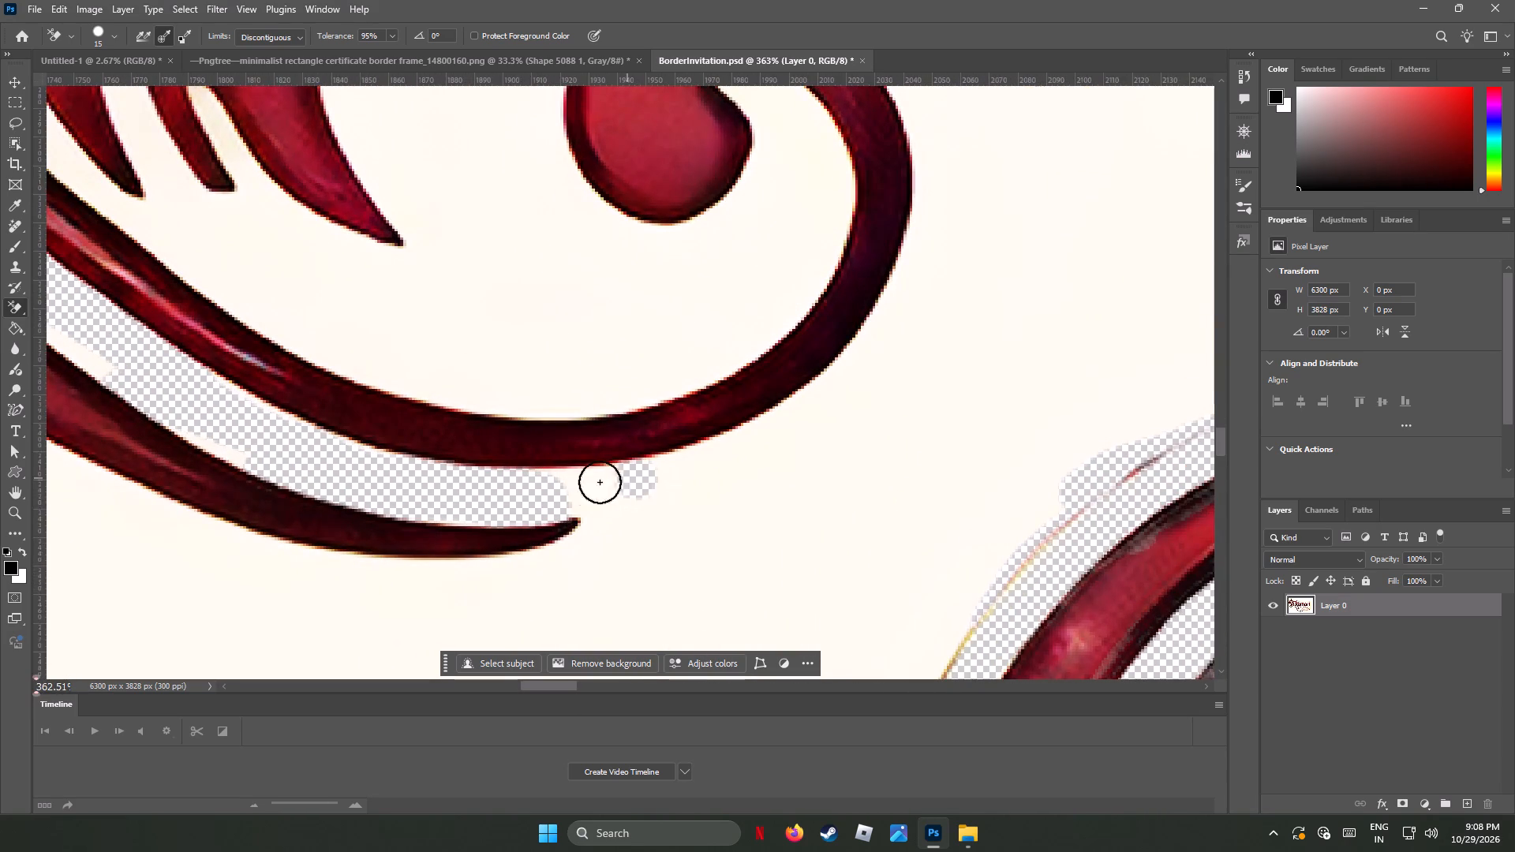
pyautogui.moveTo(600, 482); pyautogui.dragTo(889, 321)
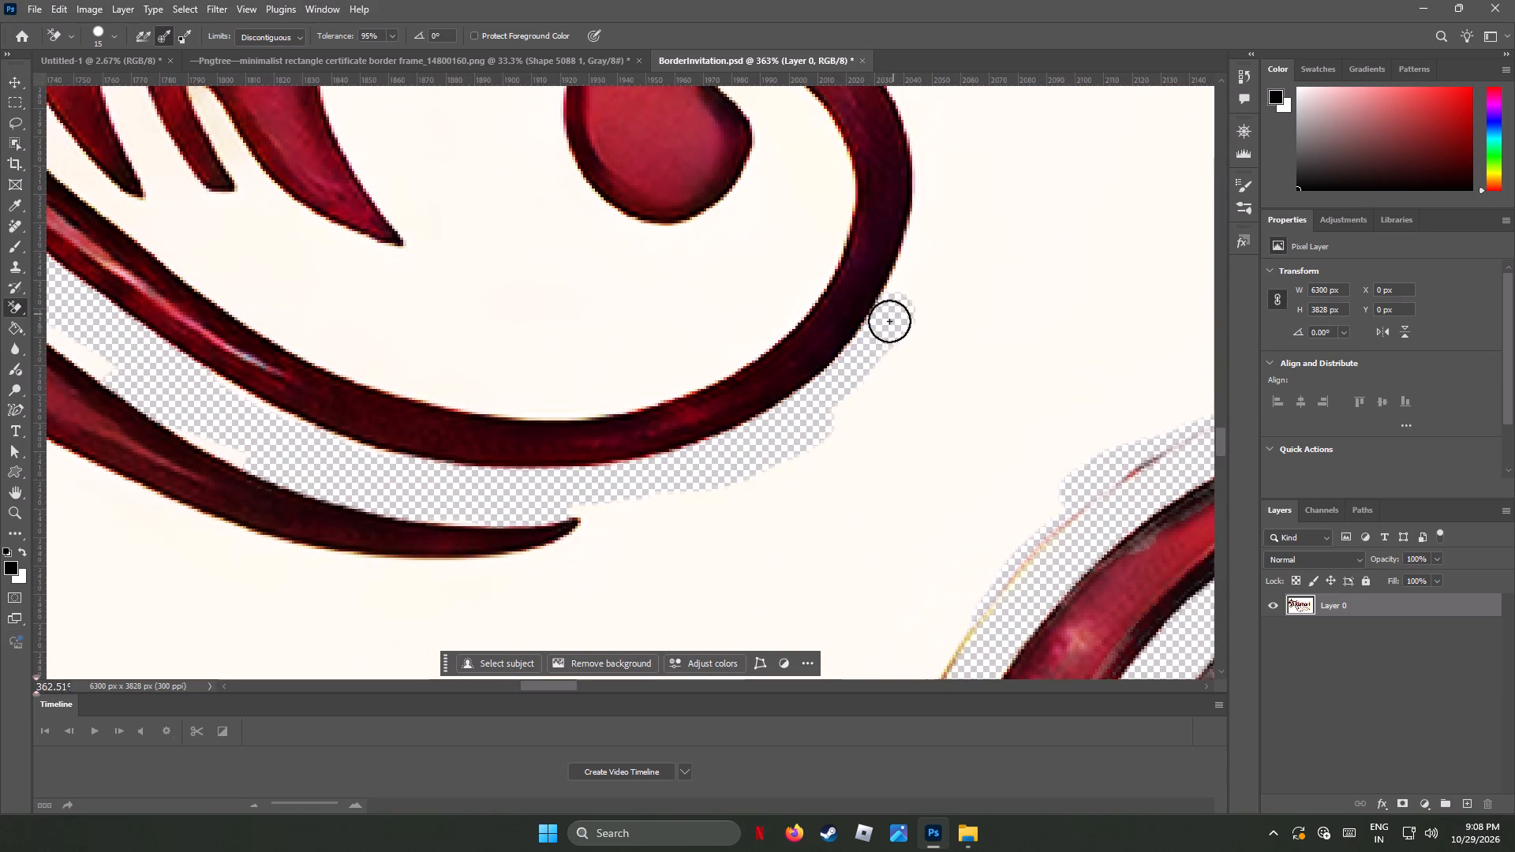
pyautogui.moveTo(889, 321); pyautogui.dragTo(552, 512)
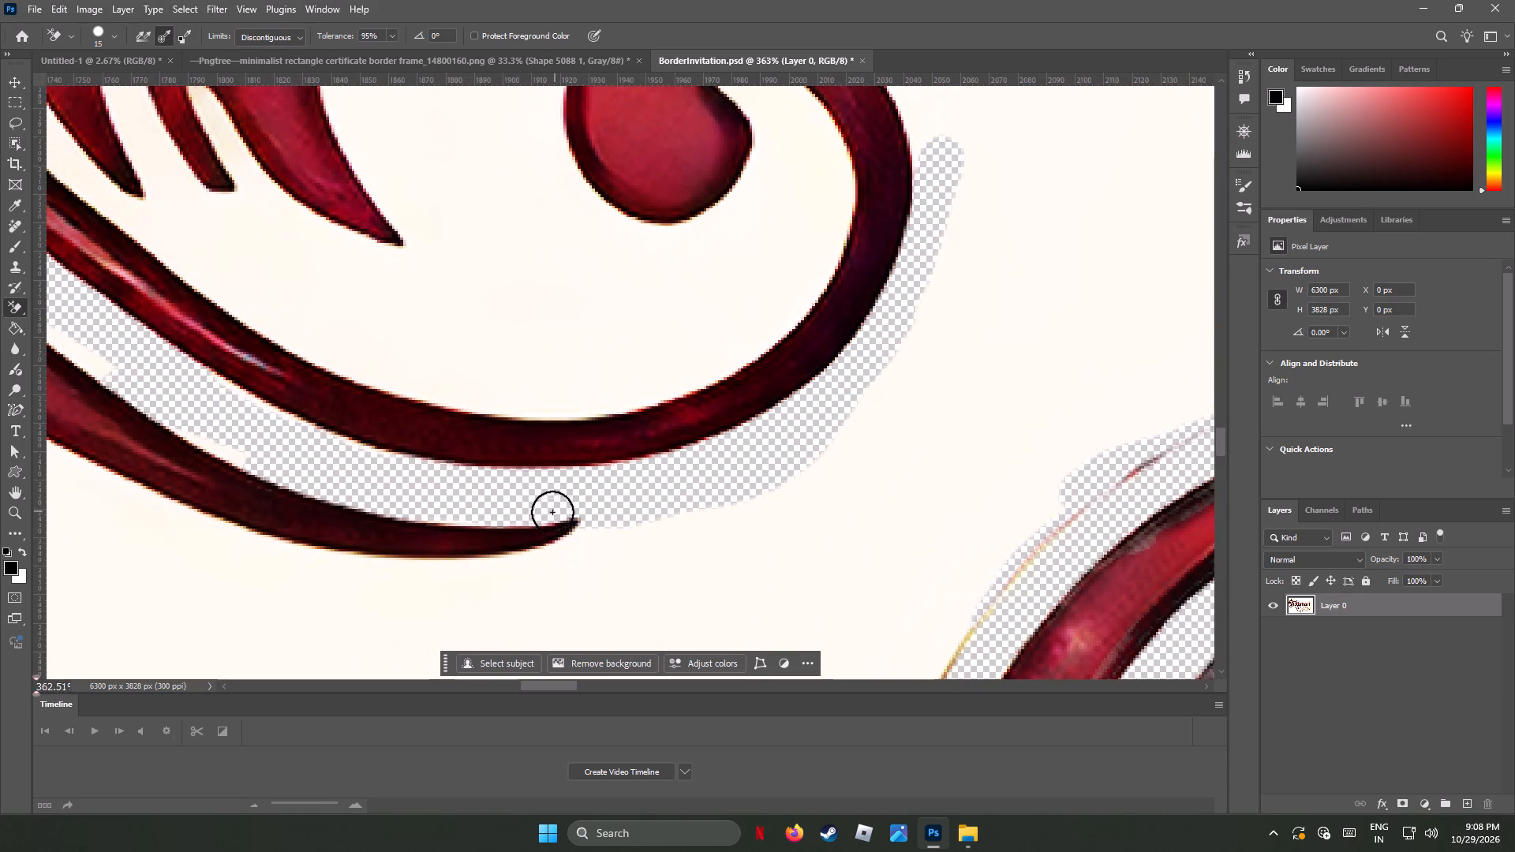
pyautogui.moveTo(552, 512); pyautogui.dragTo(137, 505)
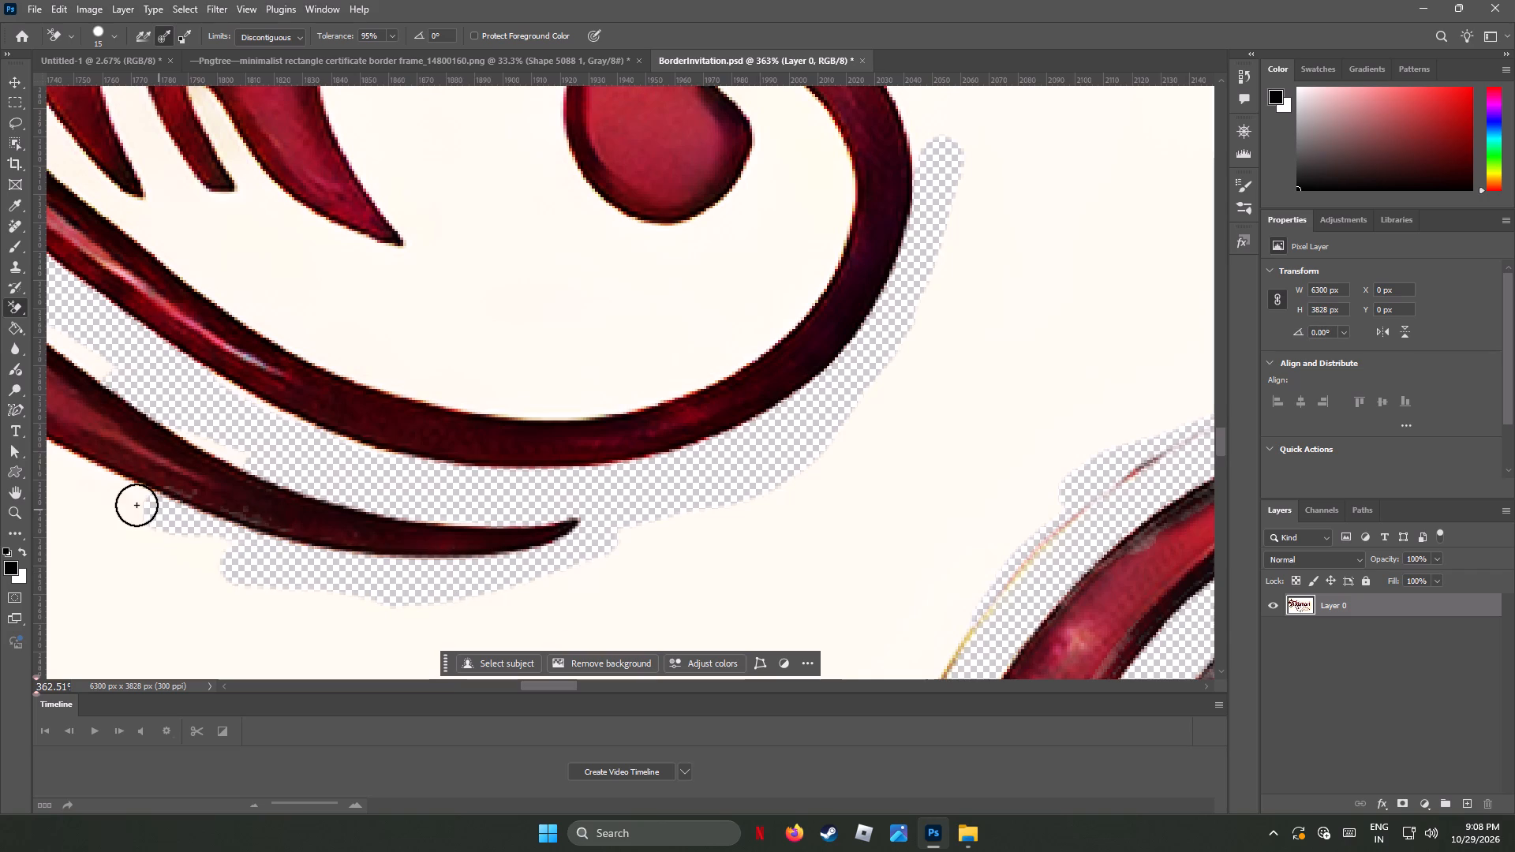
pyautogui.moveTo(137, 505); pyautogui.dragTo(132, 504)
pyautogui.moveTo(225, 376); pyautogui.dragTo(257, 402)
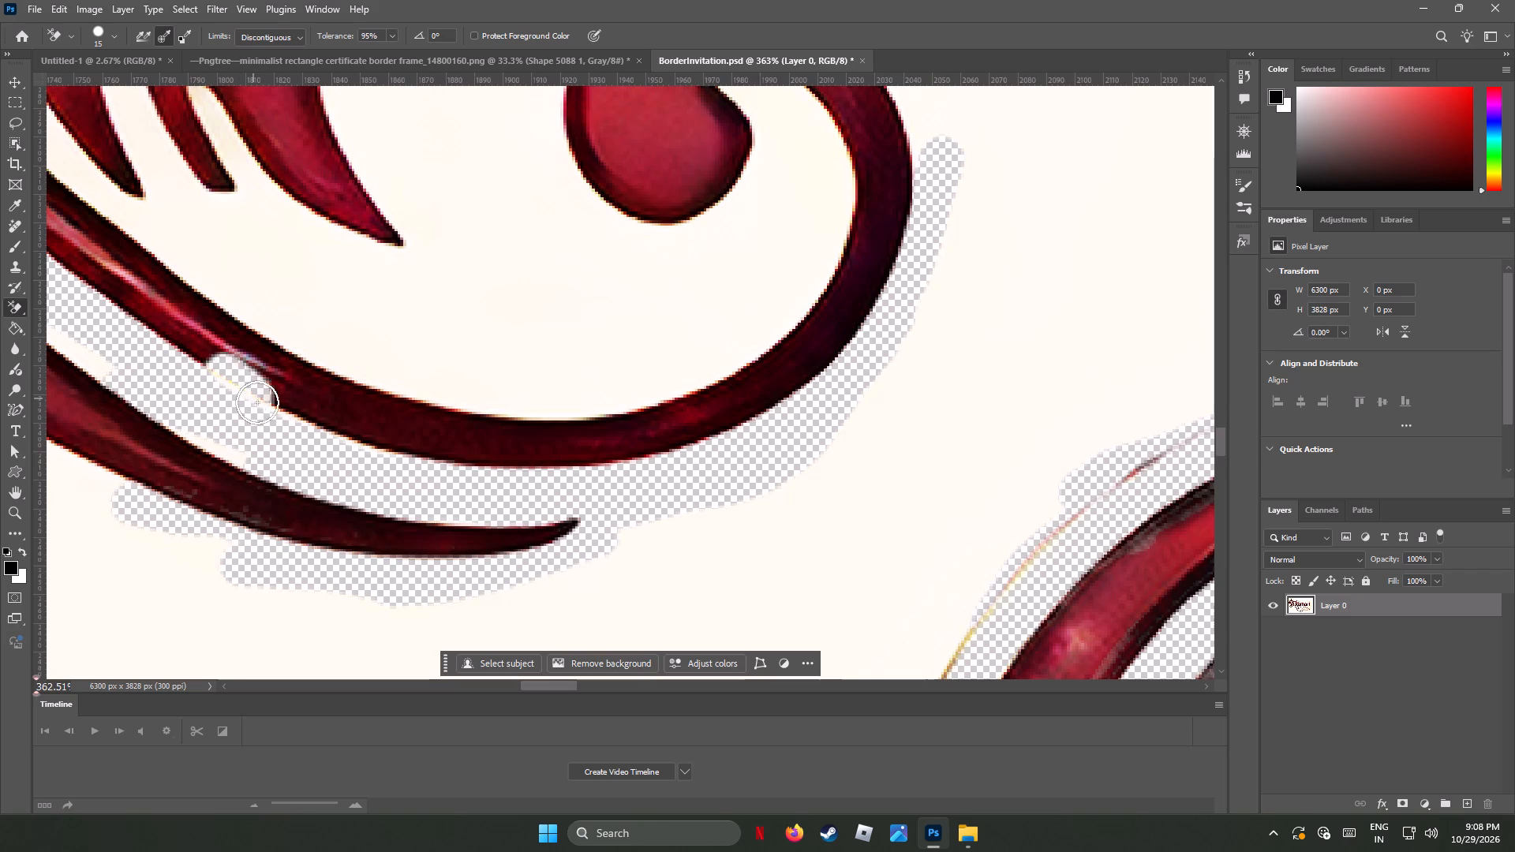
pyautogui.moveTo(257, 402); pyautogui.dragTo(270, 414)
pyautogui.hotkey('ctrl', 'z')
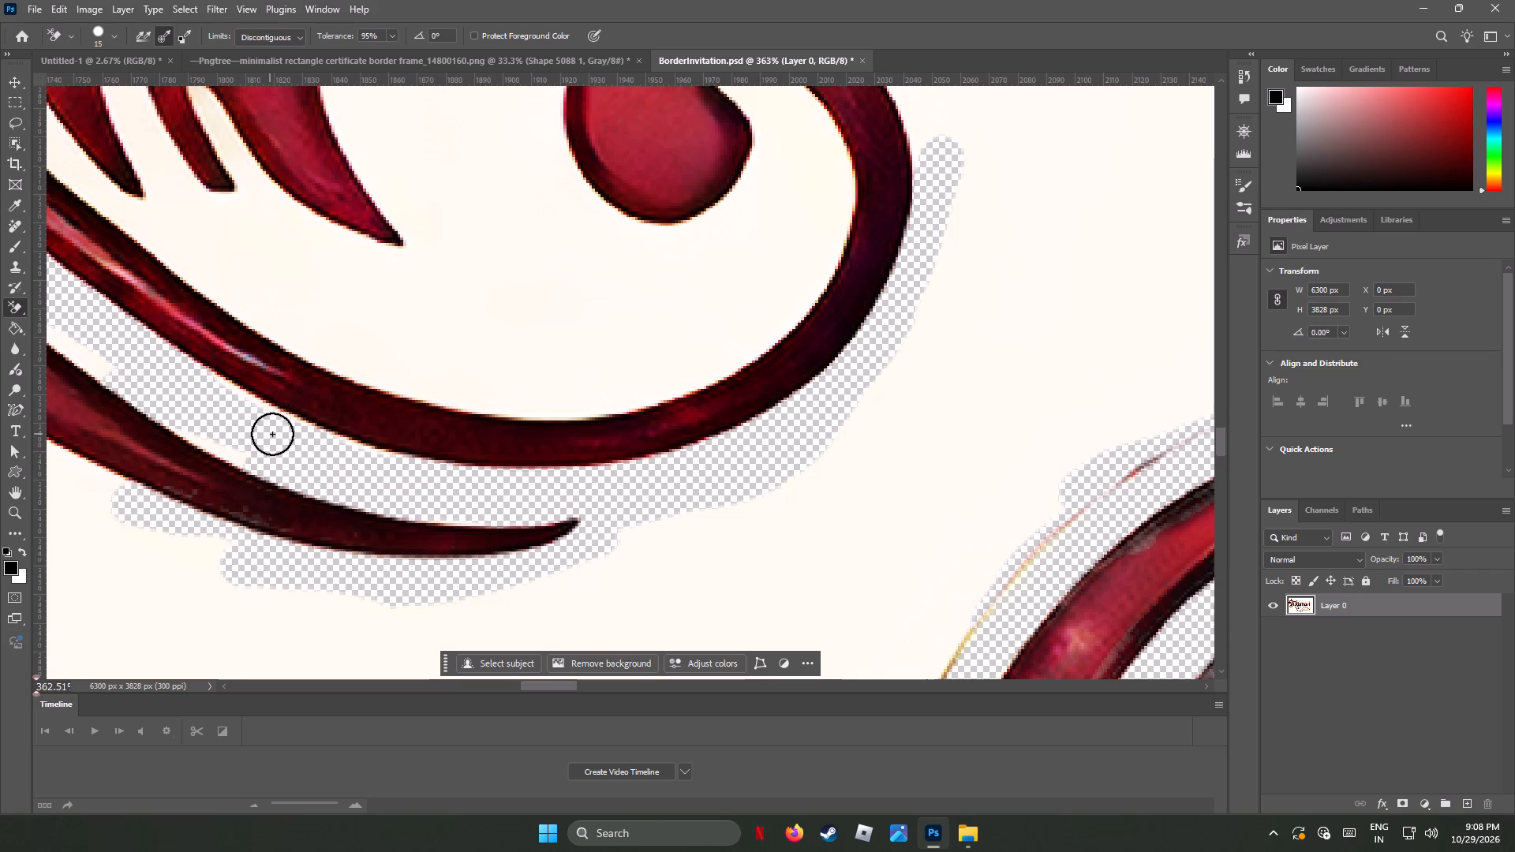
# Erase the background along the inside edge of the flourish's long stroke and around the inner side of its spiral curl.
pyautogui.moveTo(369, 301); pyautogui.dragTo(423, 465)
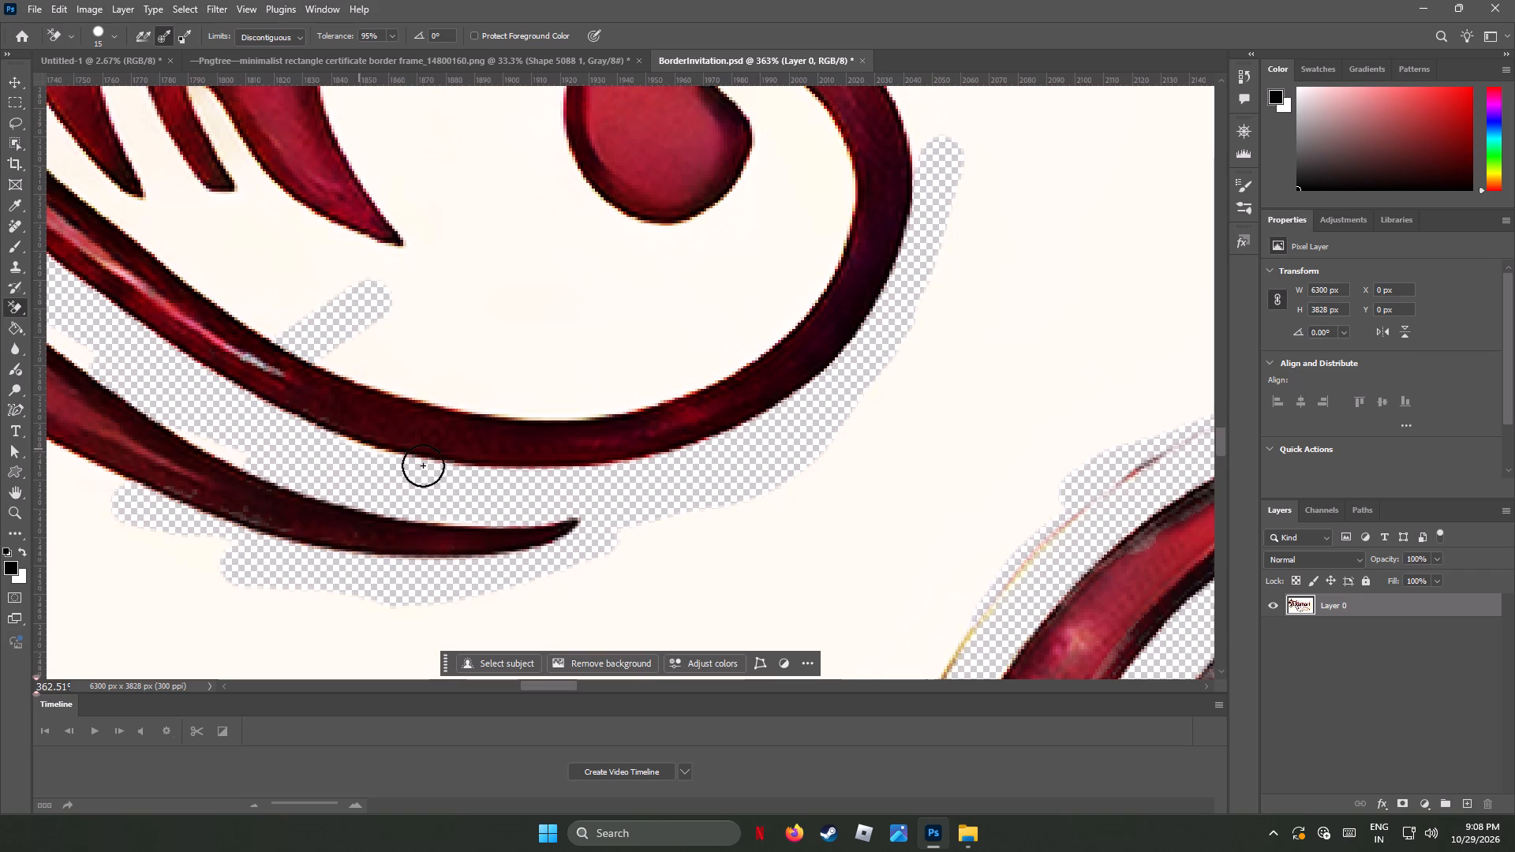
pyautogui.moveTo(423, 465); pyautogui.dragTo(148, 343)
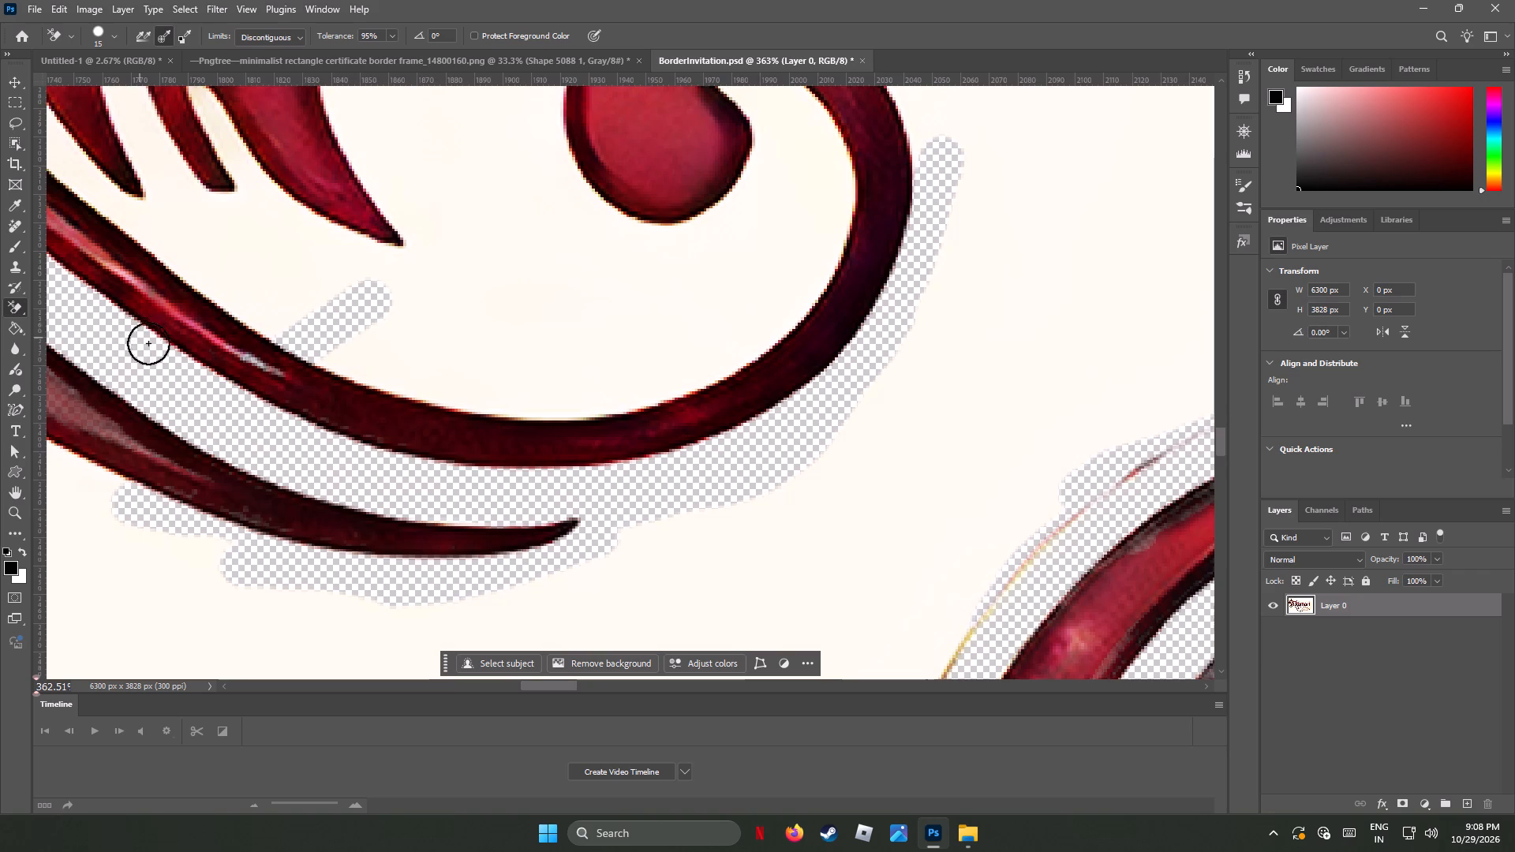
pyautogui.moveTo(148, 343); pyautogui.dragTo(510, 424)
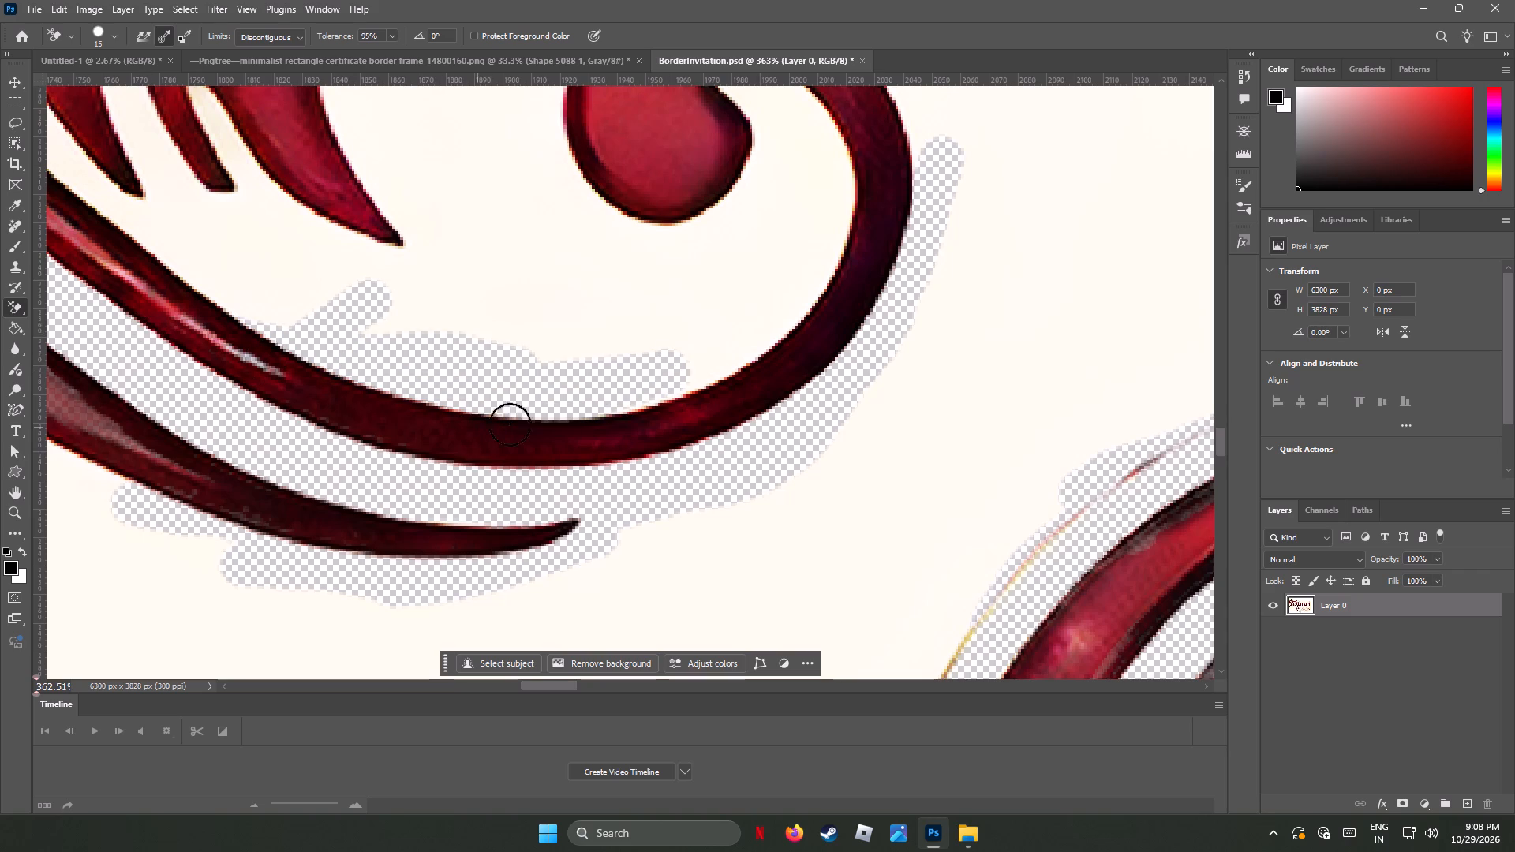
pyautogui.moveTo(510, 424); pyautogui.dragTo(743, 290)
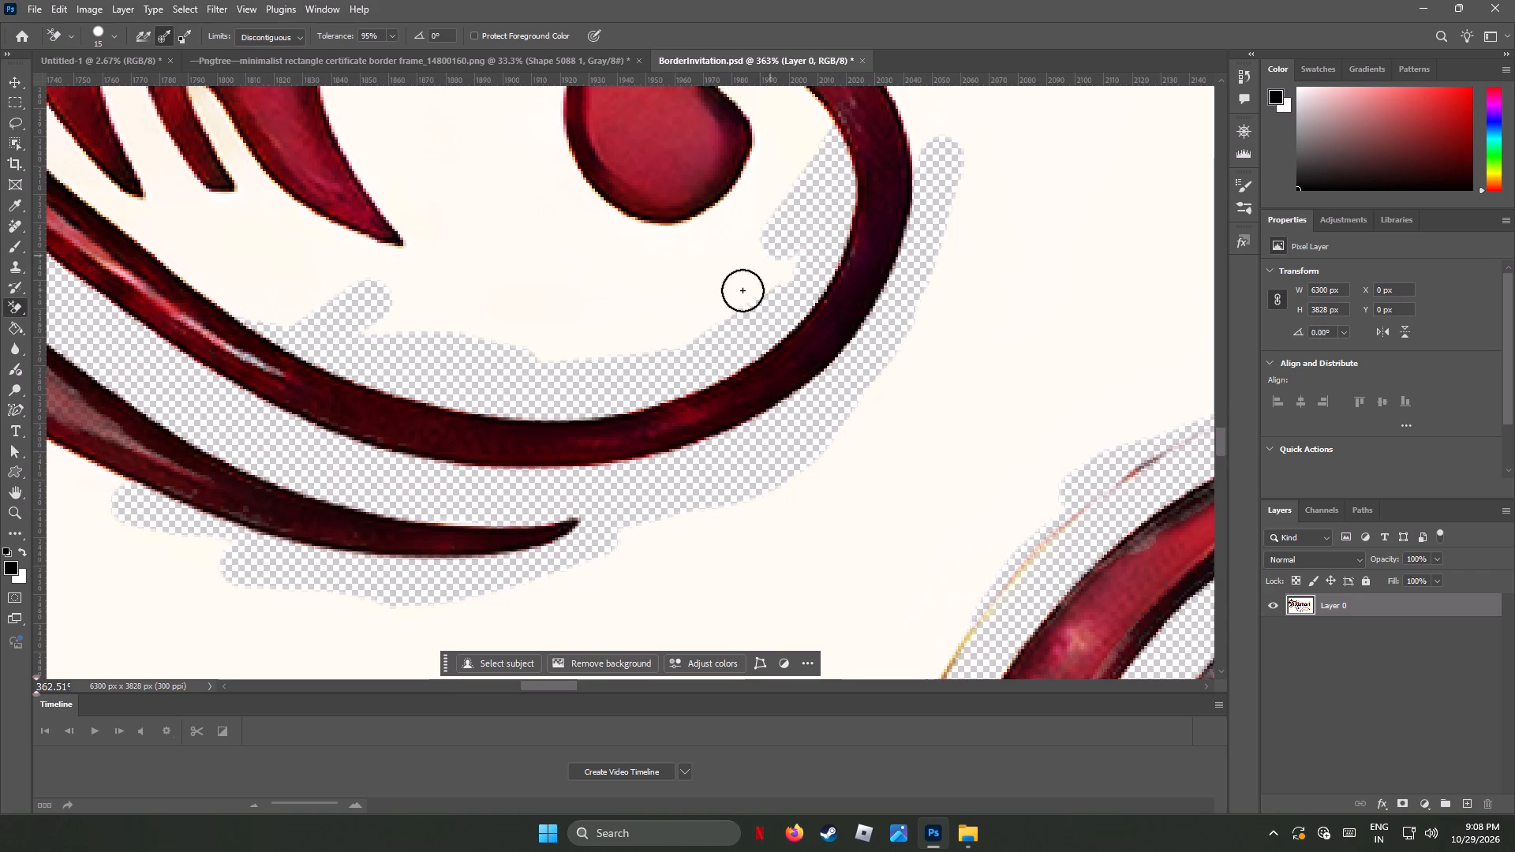
pyautogui.moveTo(743, 290); pyautogui.dragTo(940, 99)
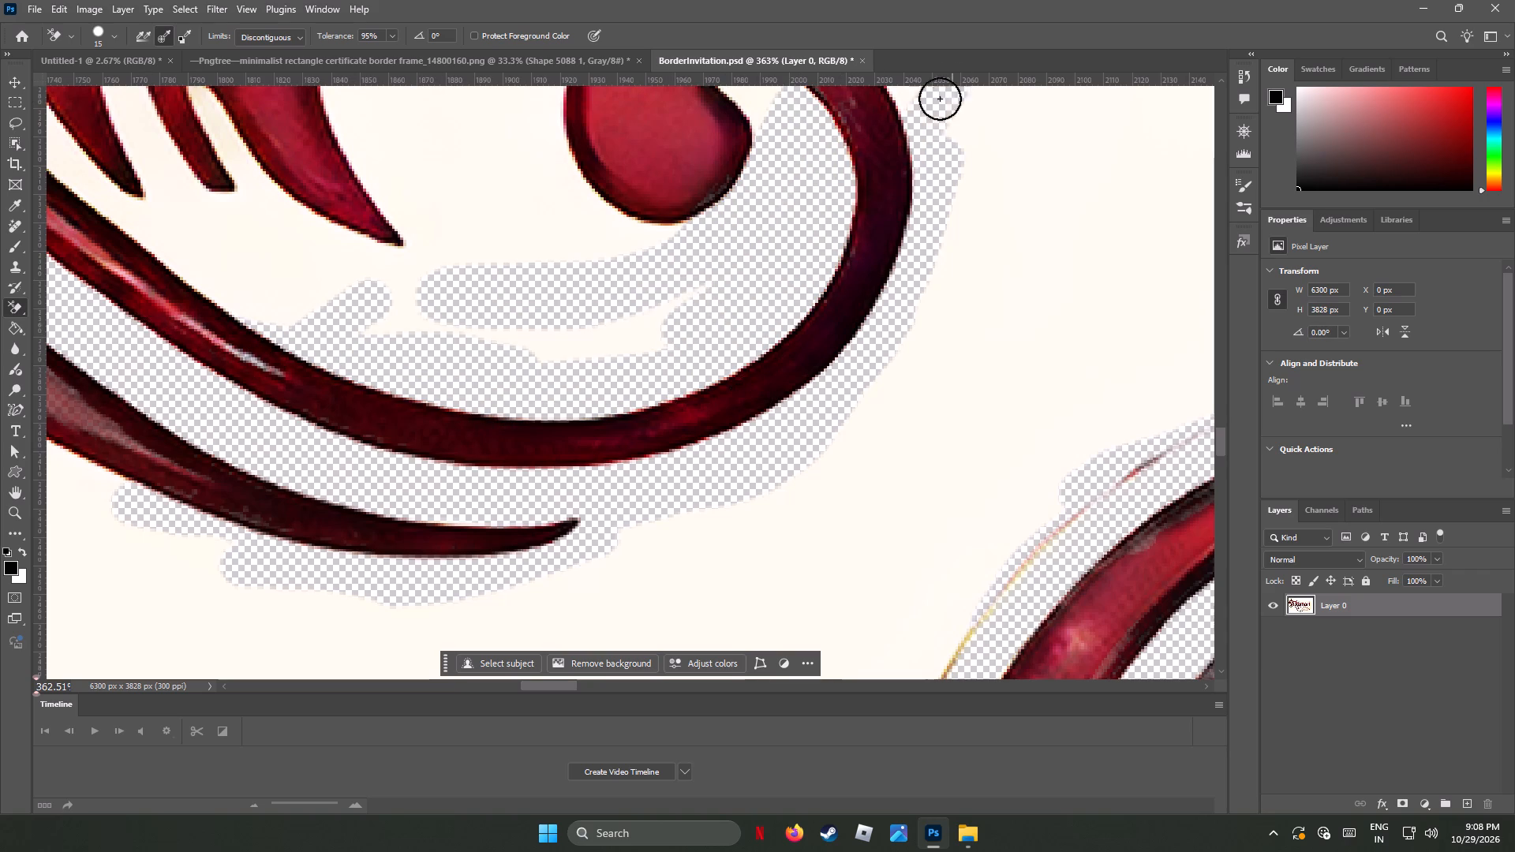
# Clear the background between the long stroke, the pointed leaf tips above it and the rounded end of the spiral.
pyautogui.moveTo(940, 99); pyautogui.dragTo(221, 236)
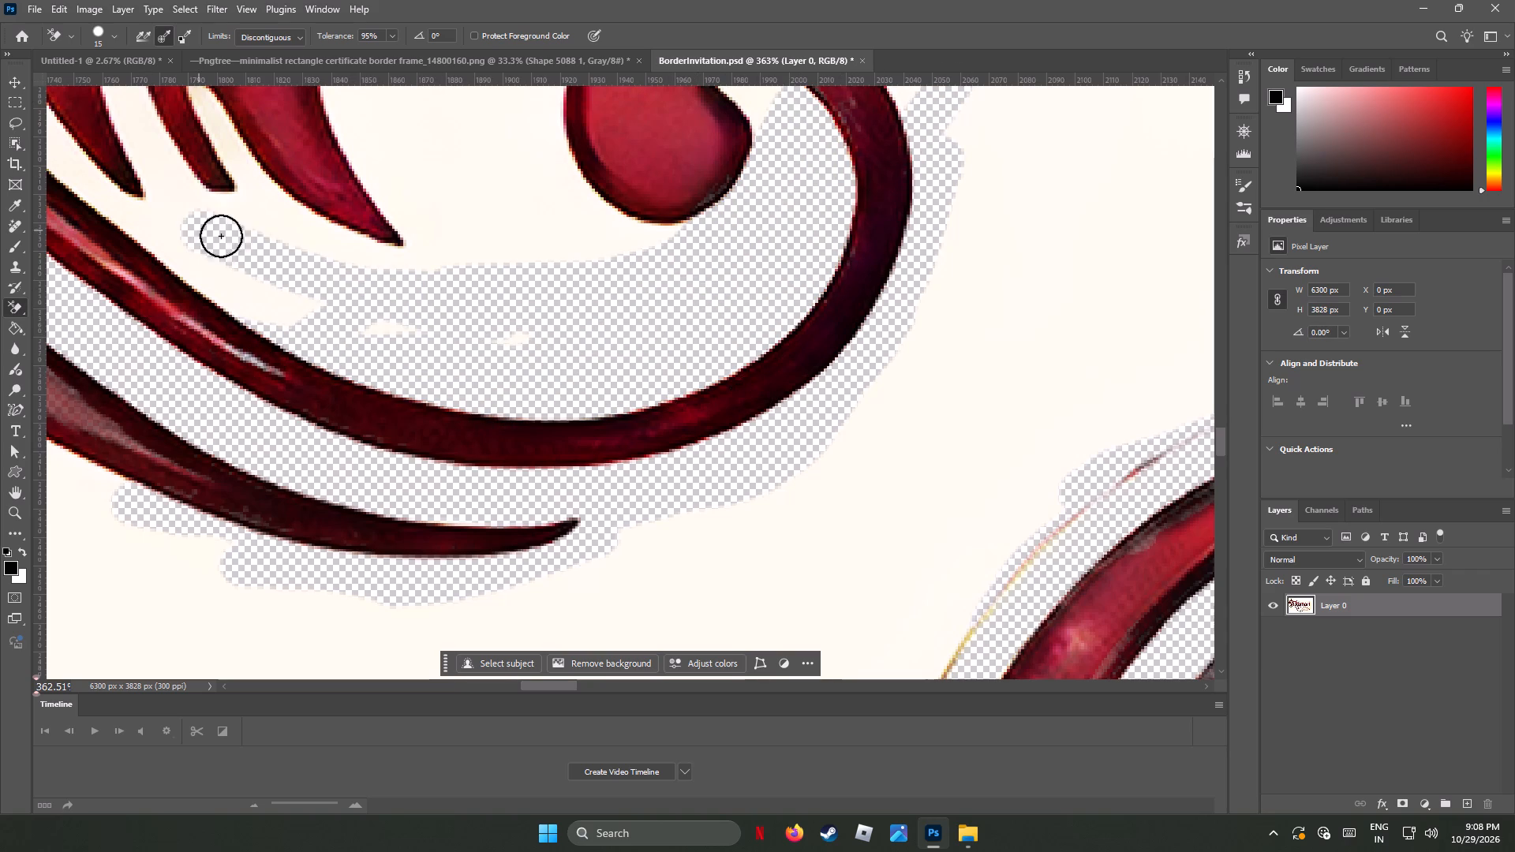
pyautogui.moveTo(221, 236); pyautogui.dragTo(187, 274)
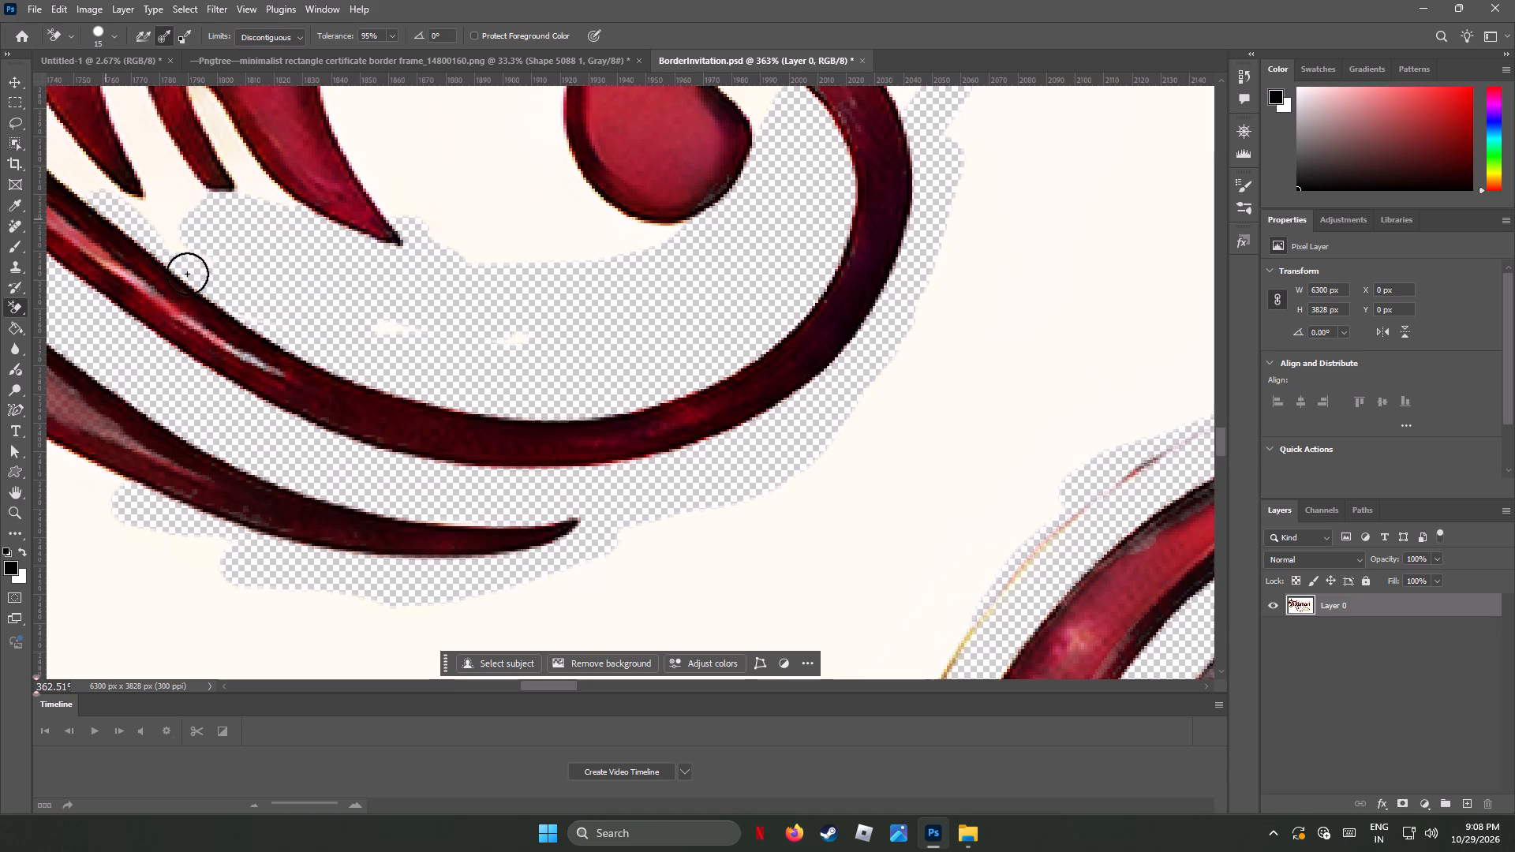
pyautogui.moveTo(187, 274); pyautogui.dragTo(283, 303)
pyautogui.moveTo(555, 228); pyautogui.dragTo(297, 343)
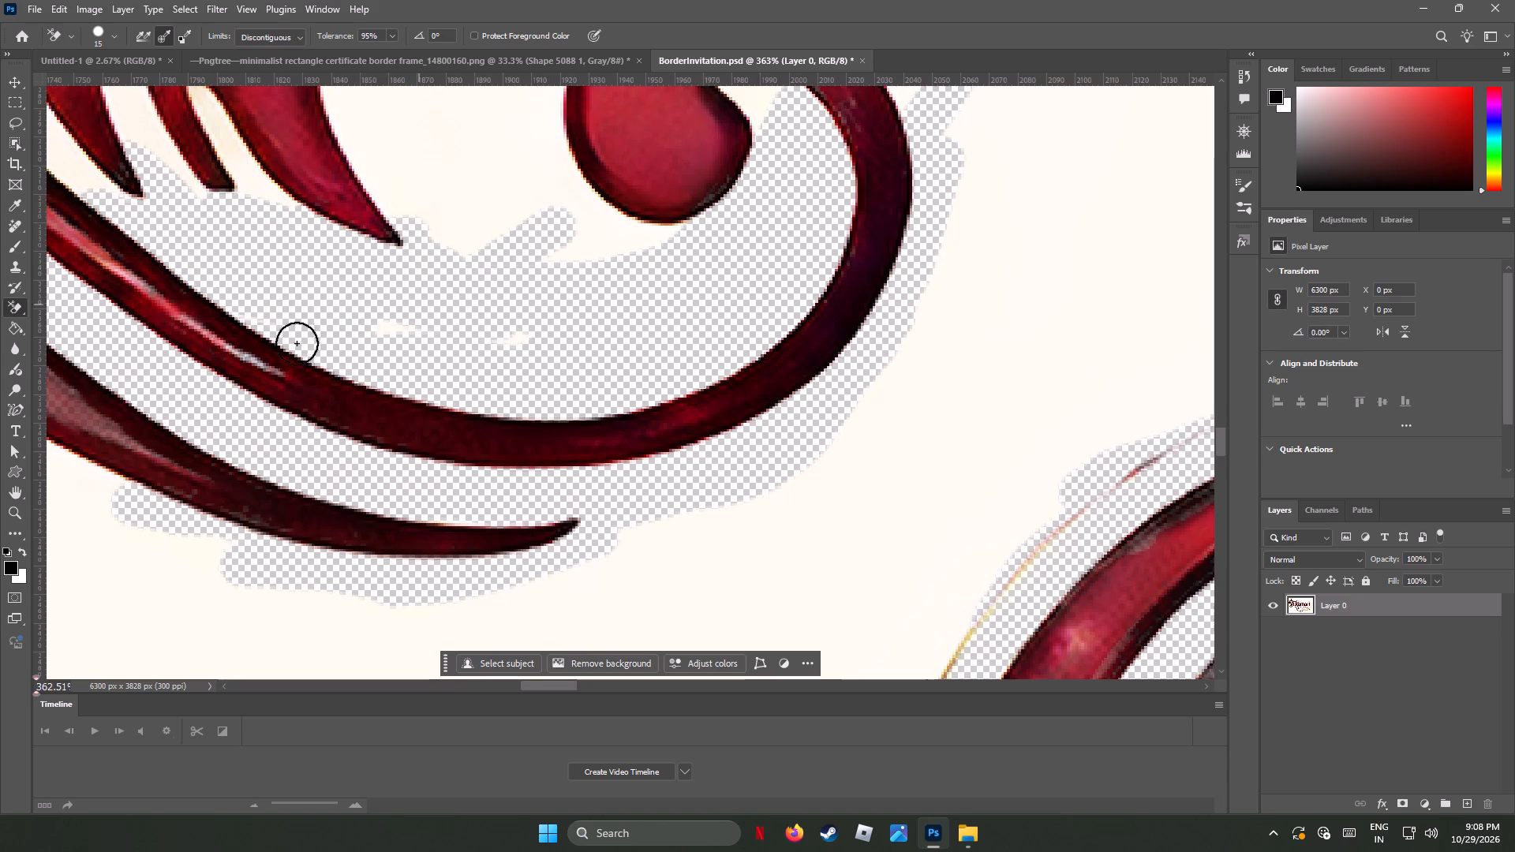
pyautogui.moveTo(297, 343); pyautogui.dragTo(578, 182)
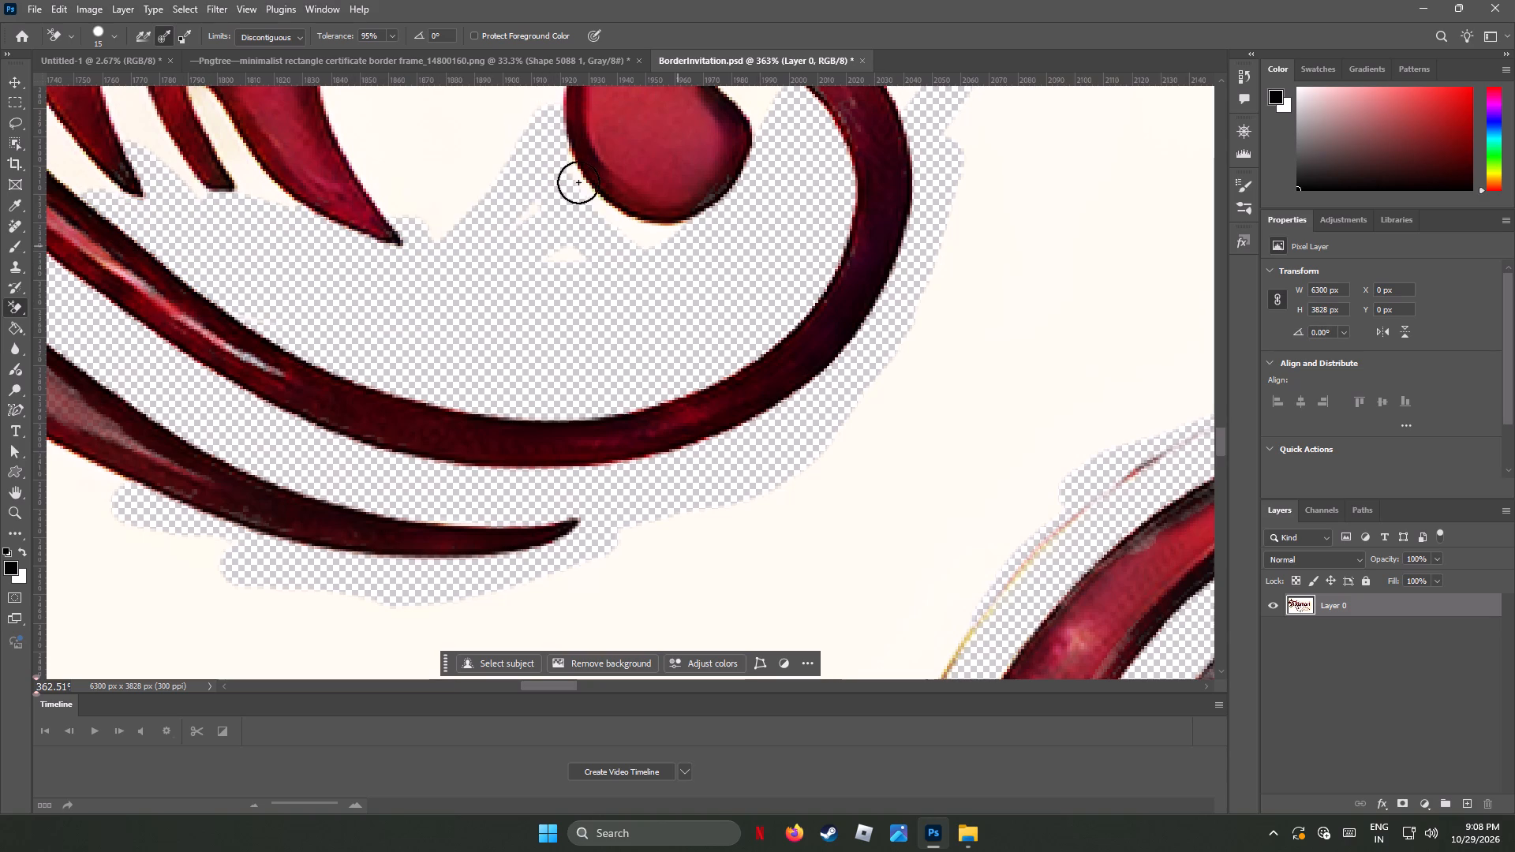
pyautogui.moveTo(578, 182); pyautogui.dragTo(484, 230)
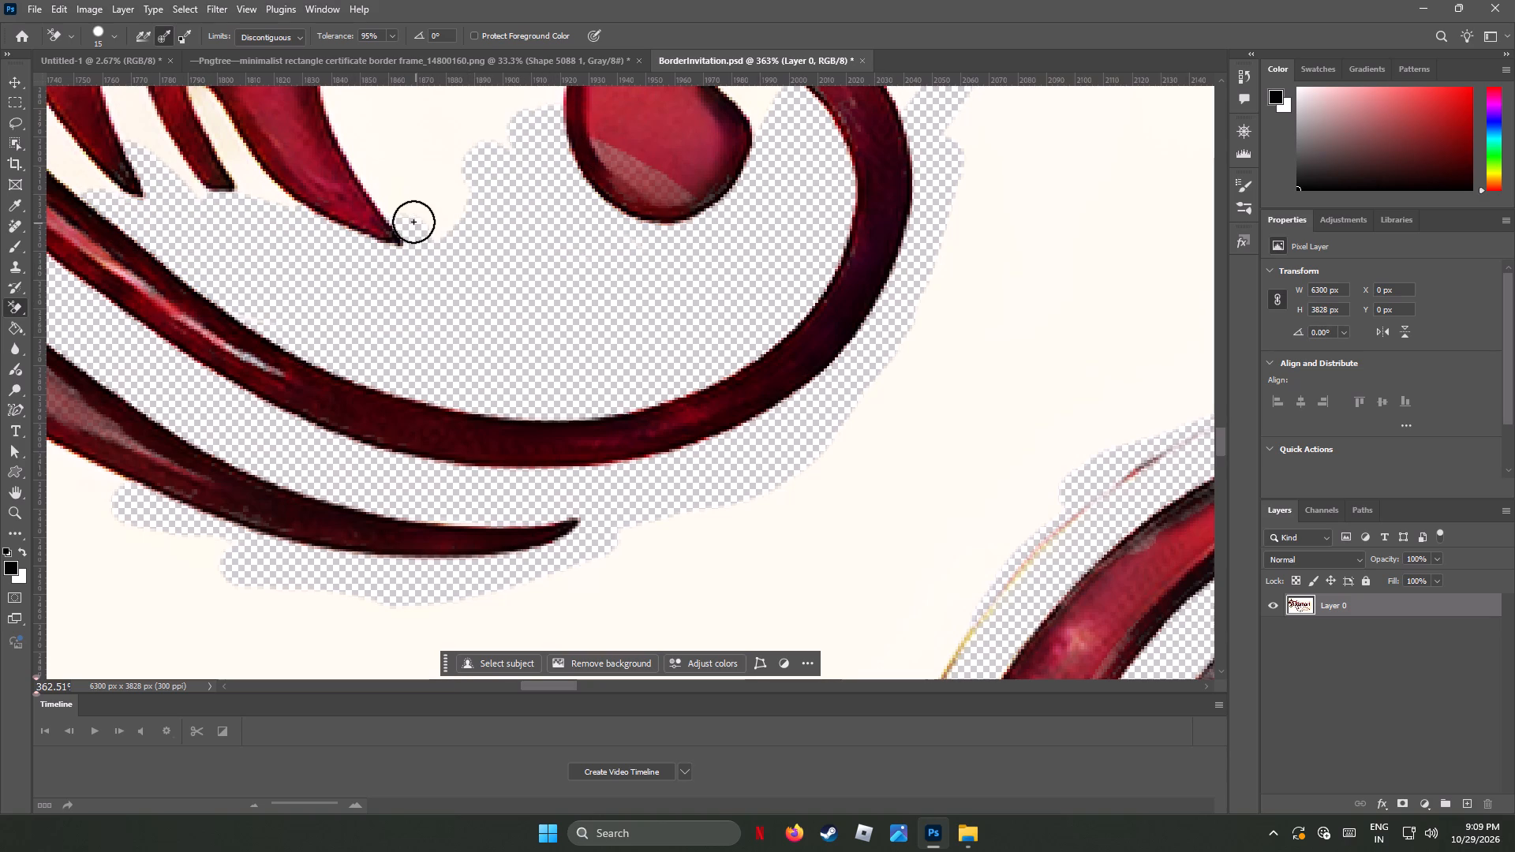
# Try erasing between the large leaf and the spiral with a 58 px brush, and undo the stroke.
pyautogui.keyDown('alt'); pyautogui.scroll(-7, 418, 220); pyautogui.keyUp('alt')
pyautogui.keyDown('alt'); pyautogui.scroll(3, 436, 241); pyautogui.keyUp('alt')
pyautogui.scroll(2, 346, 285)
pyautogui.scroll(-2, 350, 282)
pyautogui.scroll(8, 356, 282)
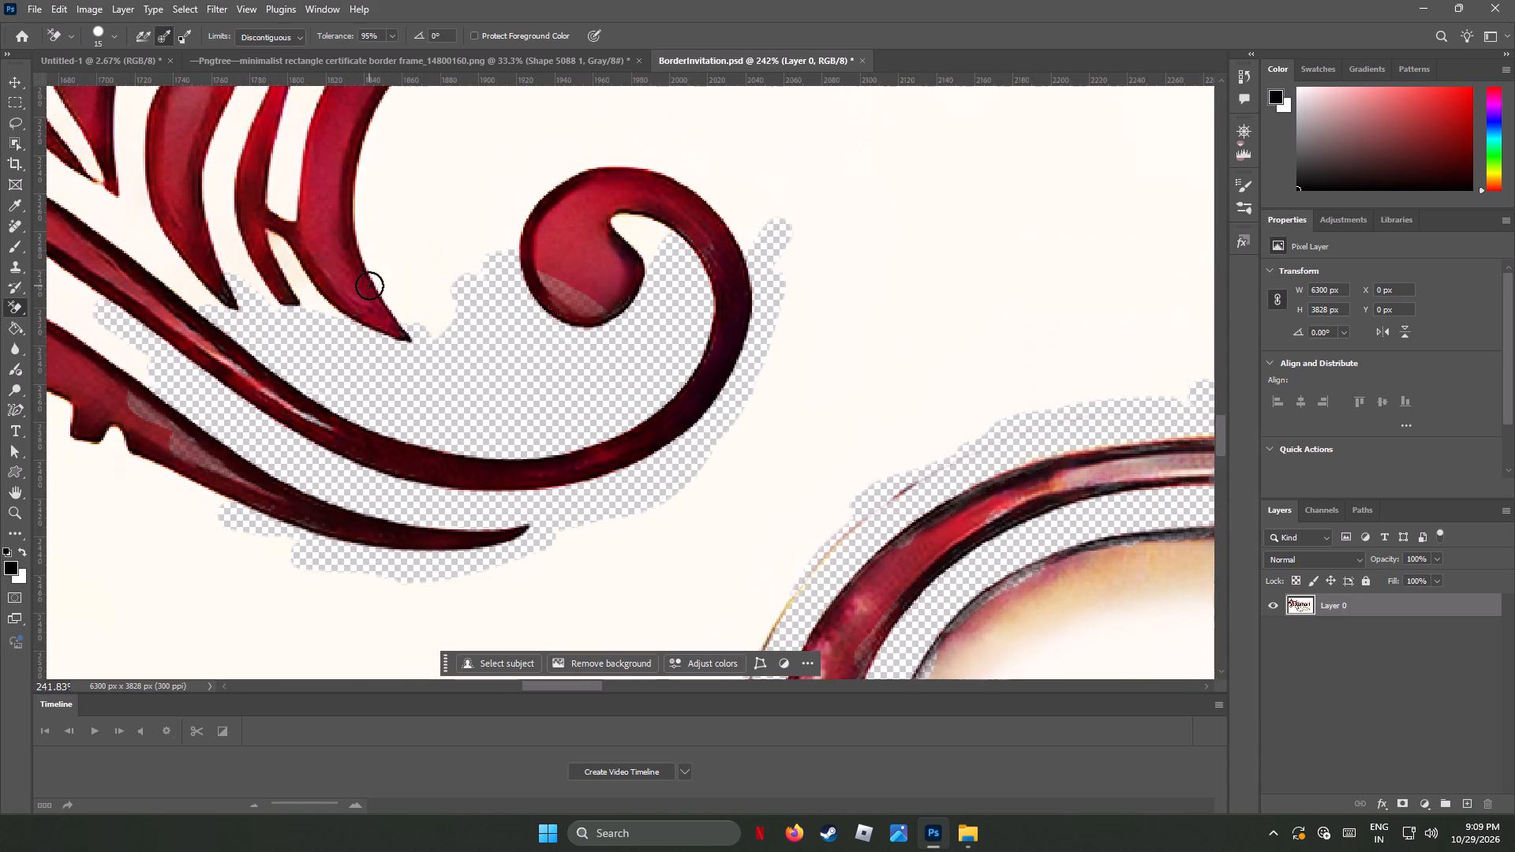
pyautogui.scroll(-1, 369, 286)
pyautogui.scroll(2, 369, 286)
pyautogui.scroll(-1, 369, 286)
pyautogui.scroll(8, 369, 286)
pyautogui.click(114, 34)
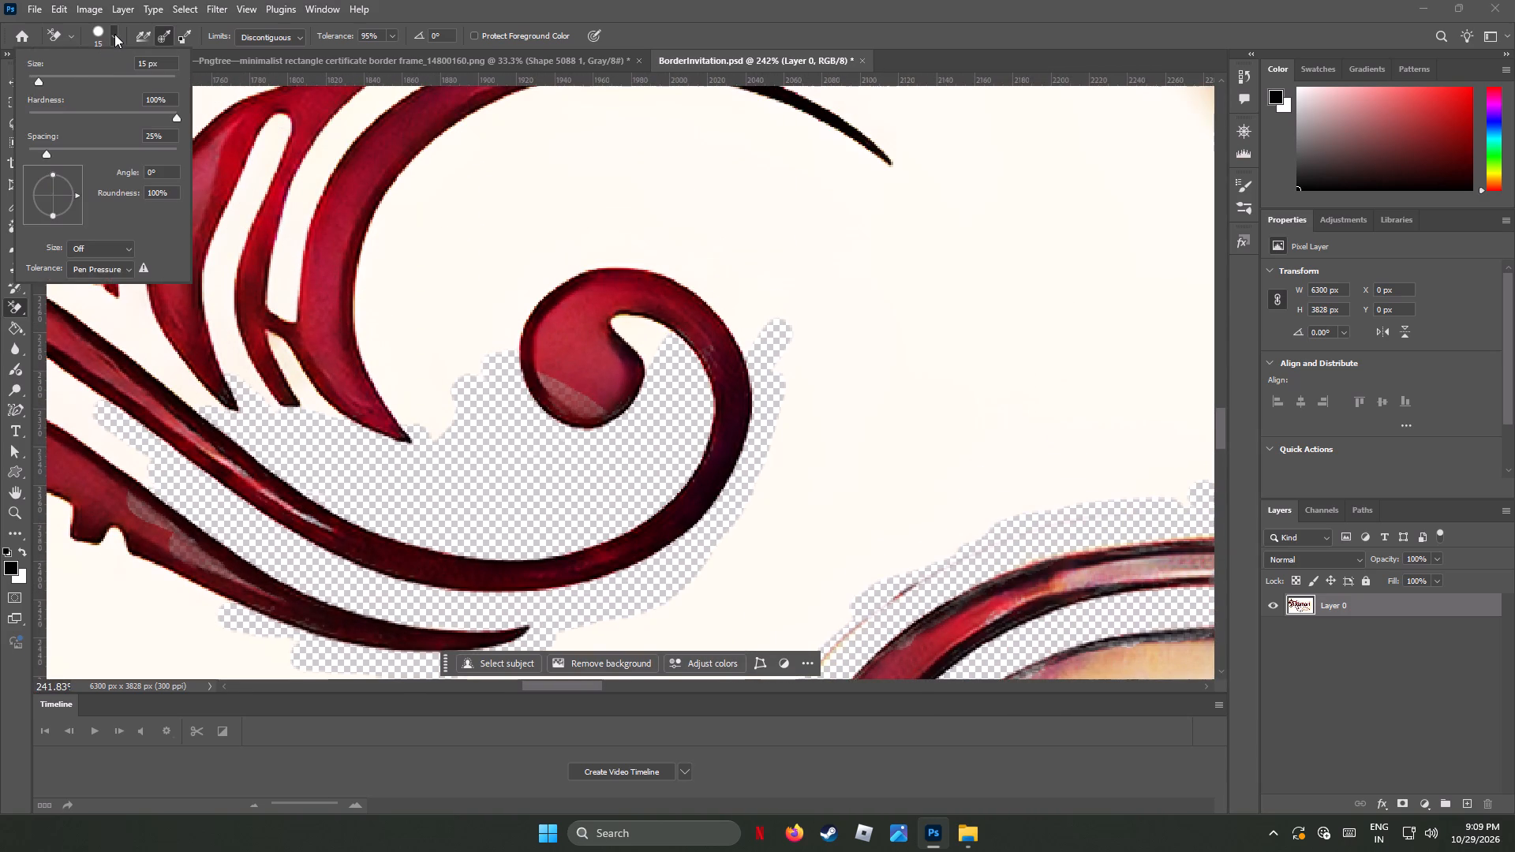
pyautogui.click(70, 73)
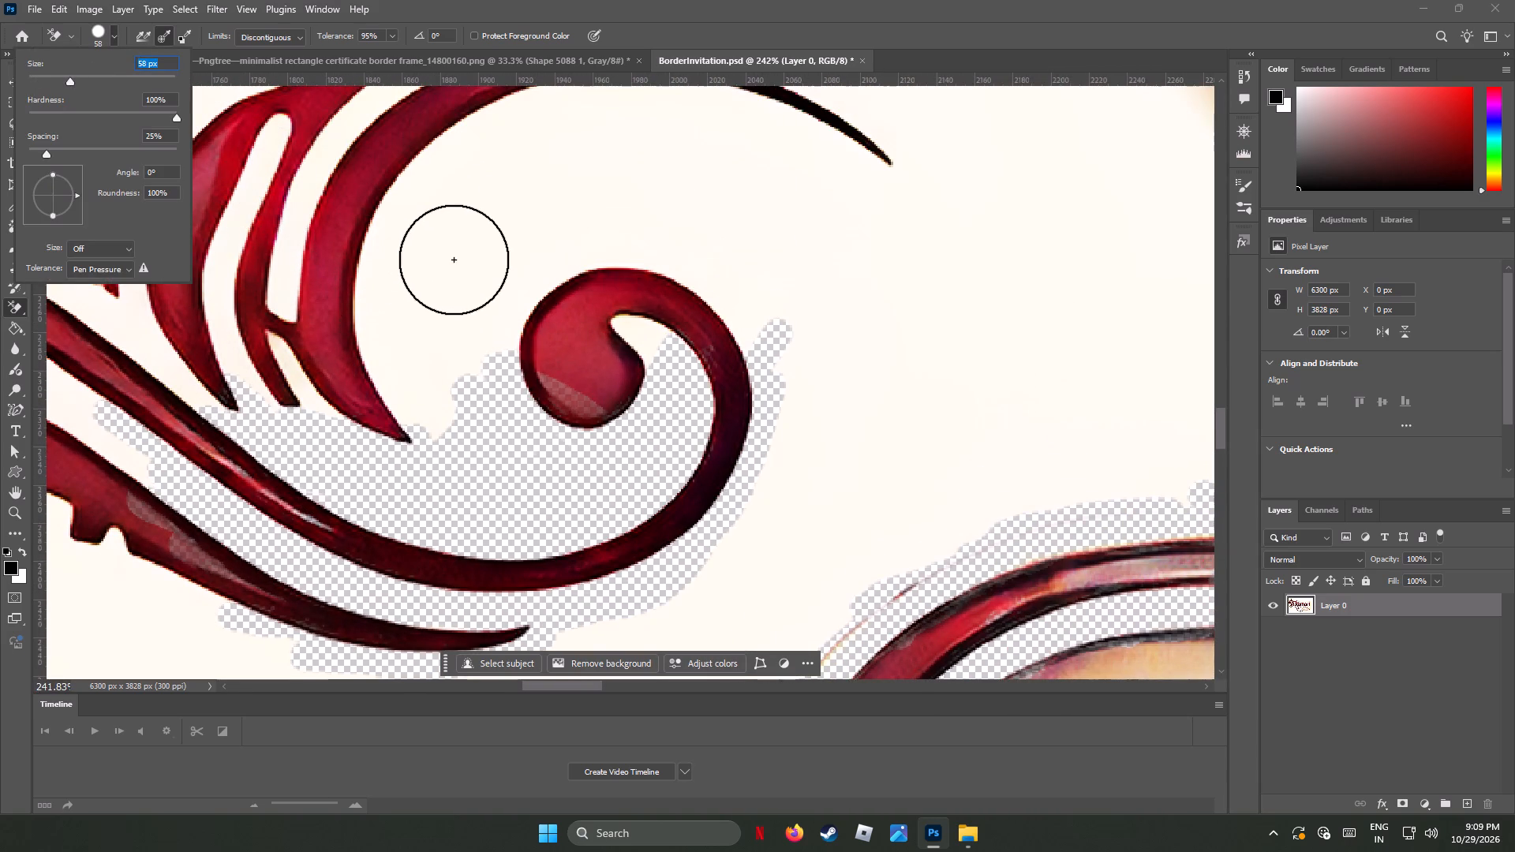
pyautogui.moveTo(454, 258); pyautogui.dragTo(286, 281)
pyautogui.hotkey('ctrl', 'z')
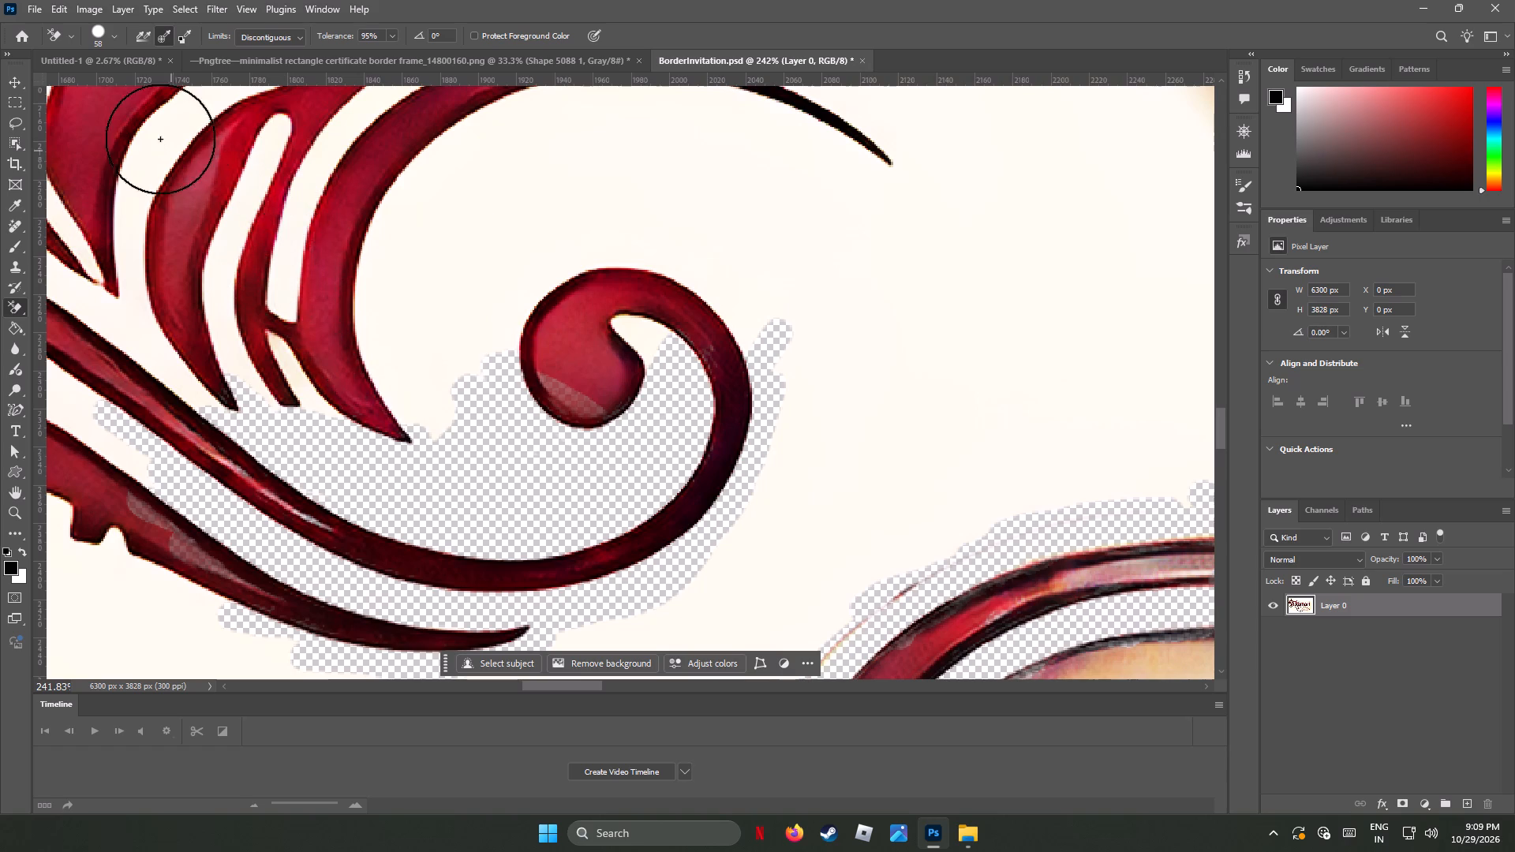
# With the eraser brush at 28 px, clear the background along the large leaf's outer edge and beneath its thin upper tip.
pyautogui.click(113, 32)
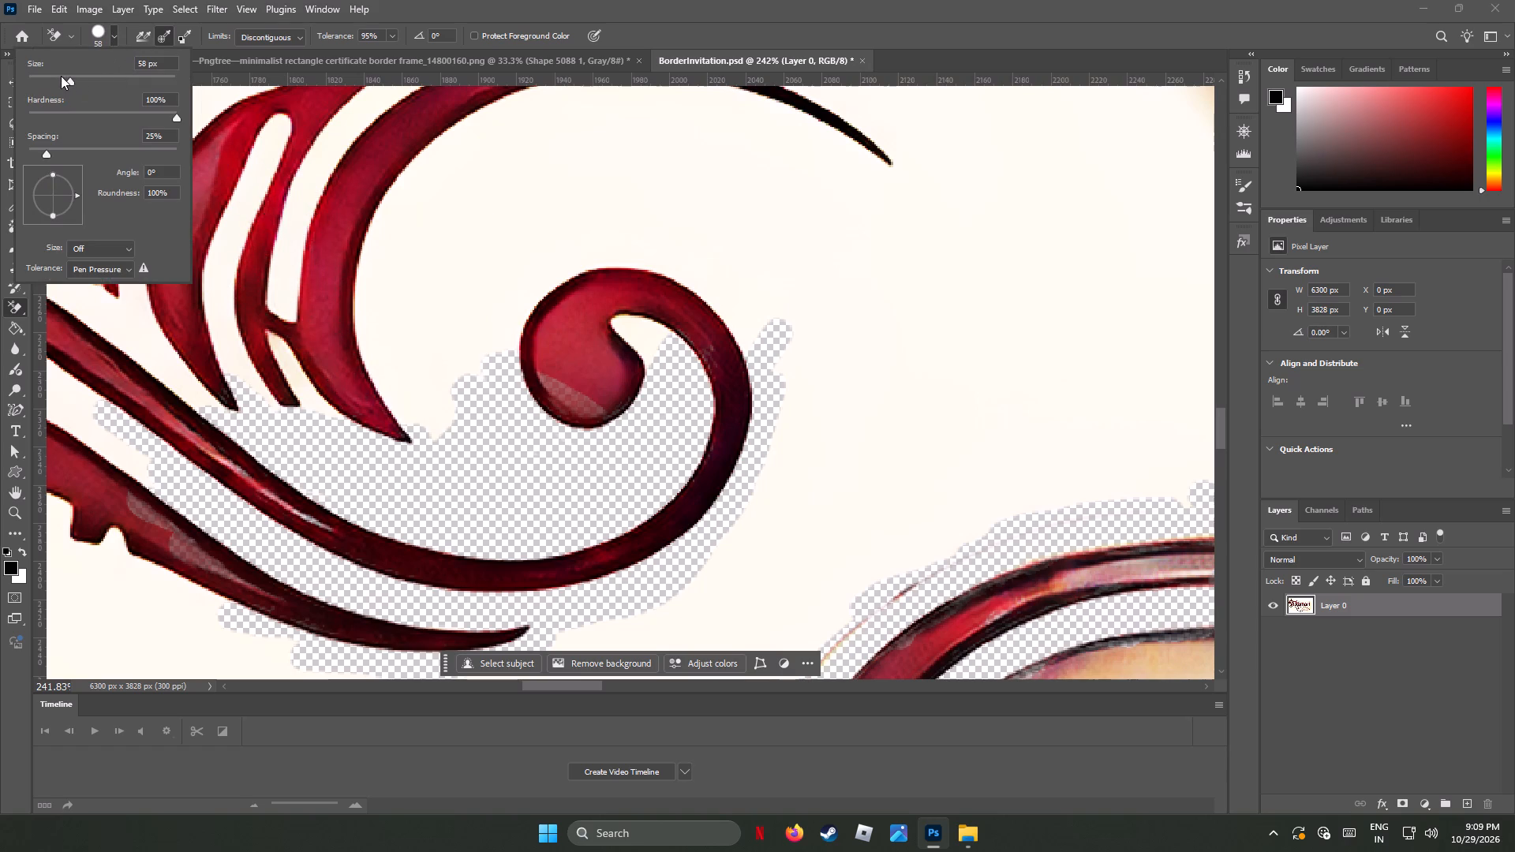
pyautogui.click(48, 76)
pyautogui.moveTo(468, 192); pyautogui.dragTo(391, 332)
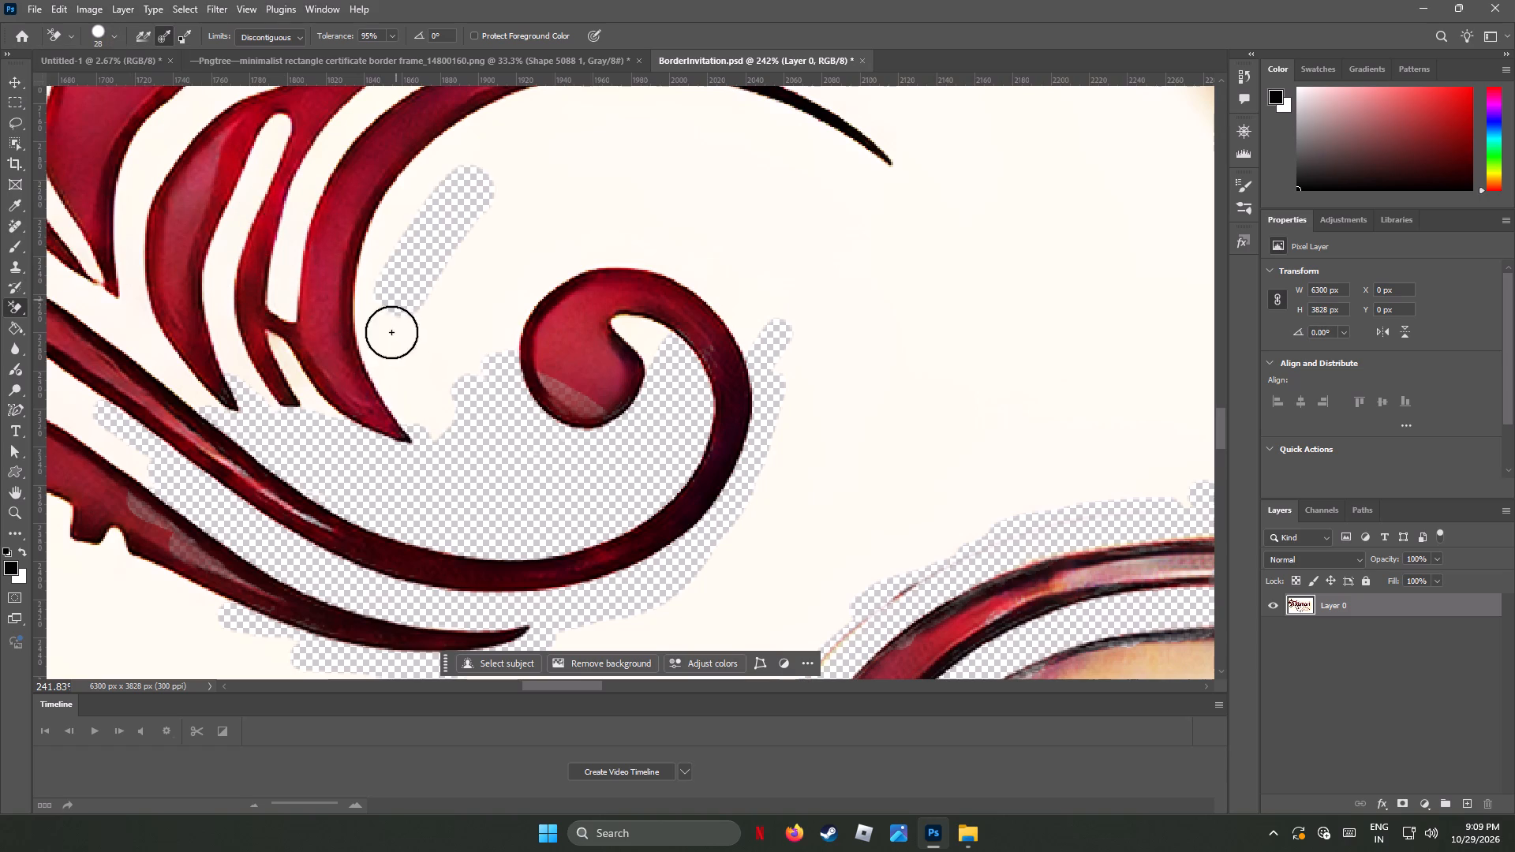
pyautogui.moveTo(391, 332); pyautogui.dragTo(511, 112)
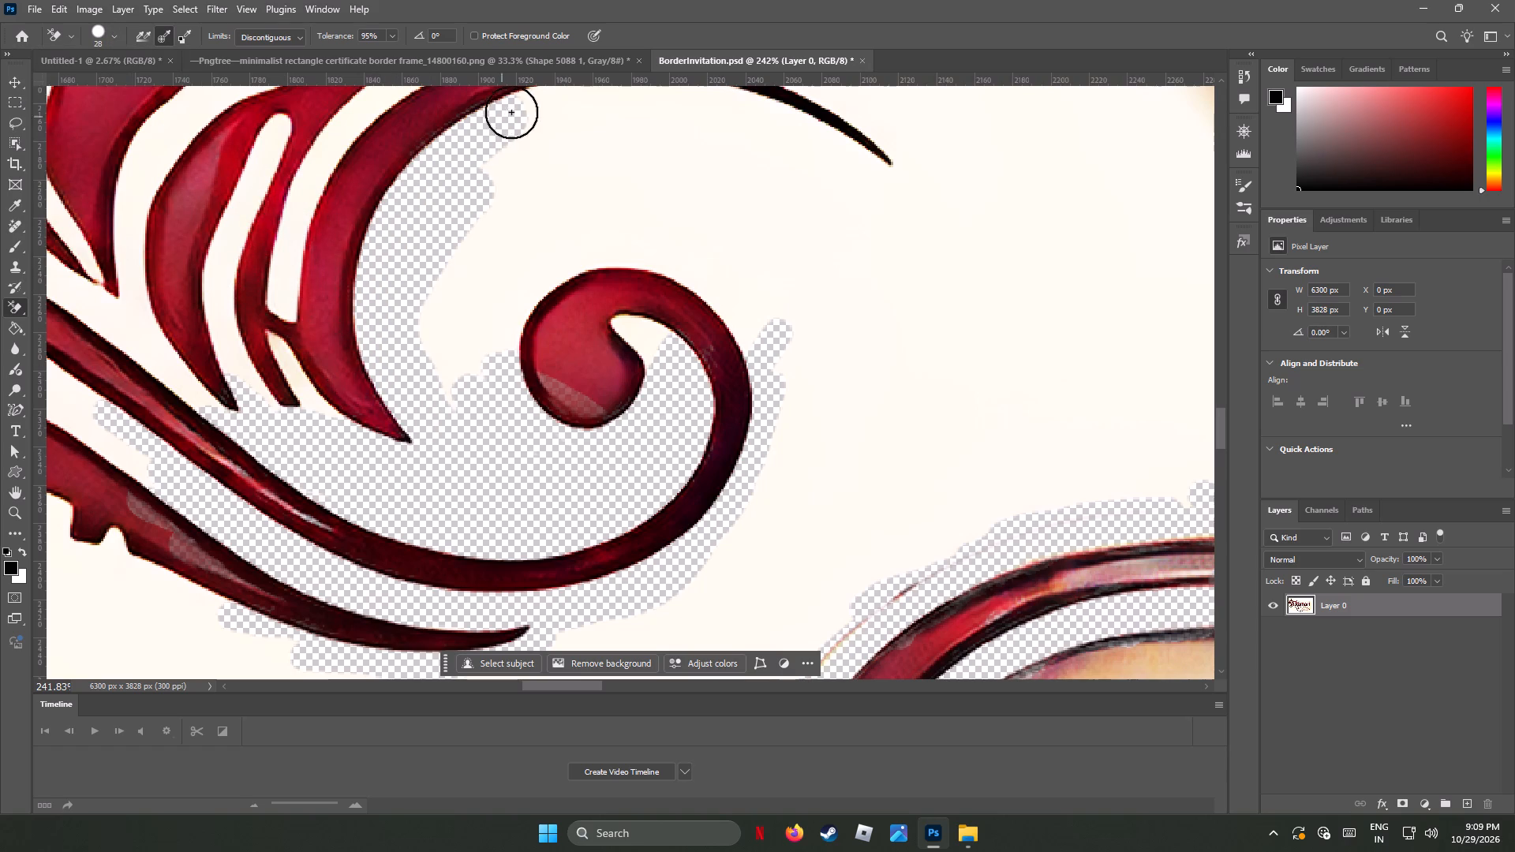
pyautogui.moveTo(511, 112); pyautogui.dragTo(548, 215)
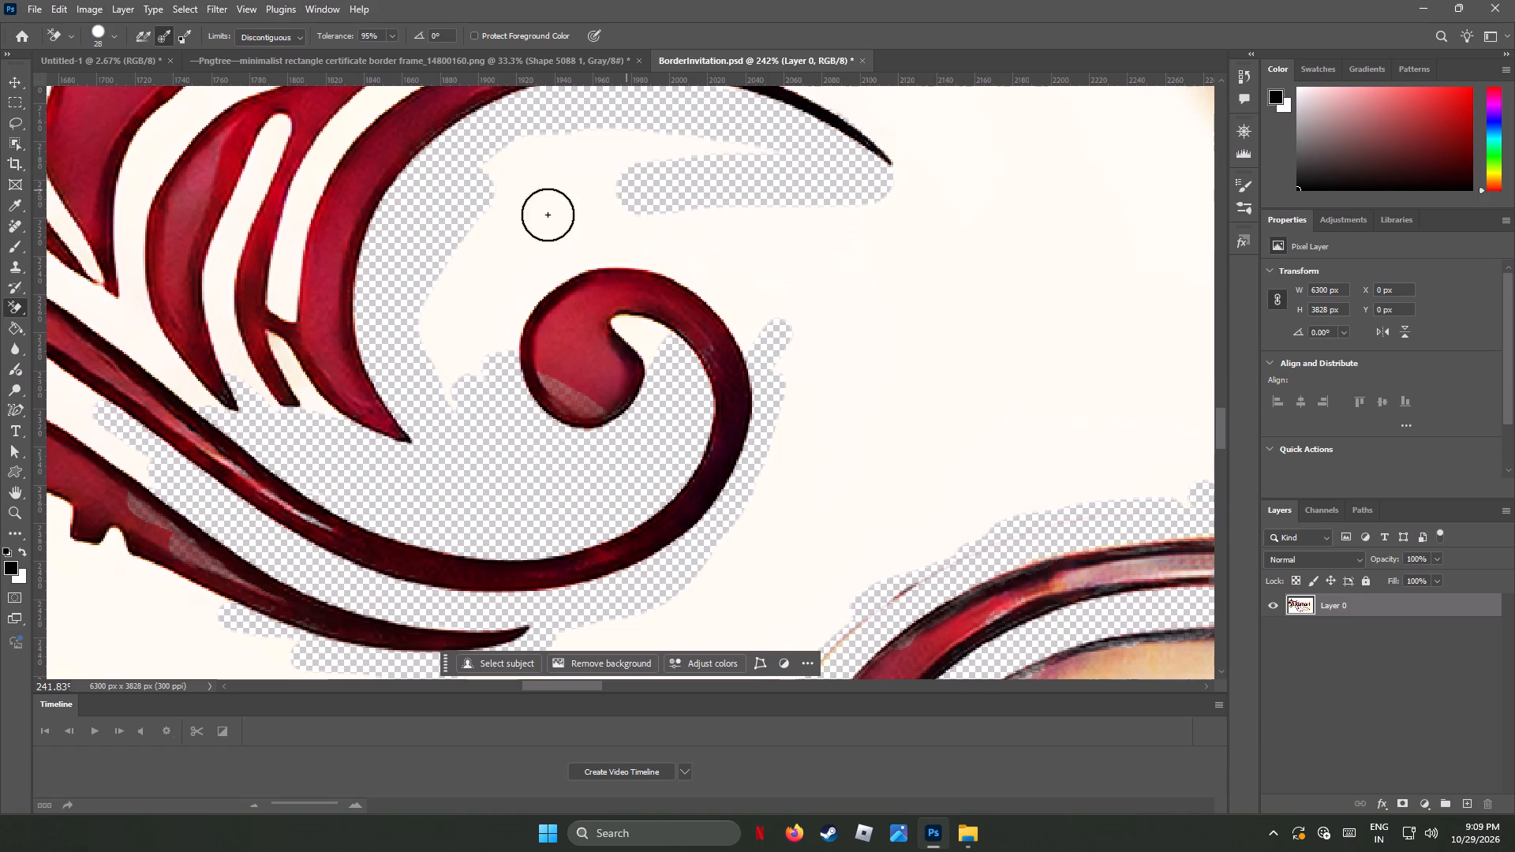
# Erase the remaining background over the top and outer side of the spiral, out to the upper stroke's tip.
pyautogui.moveTo(548, 215); pyautogui.dragTo(451, 381)
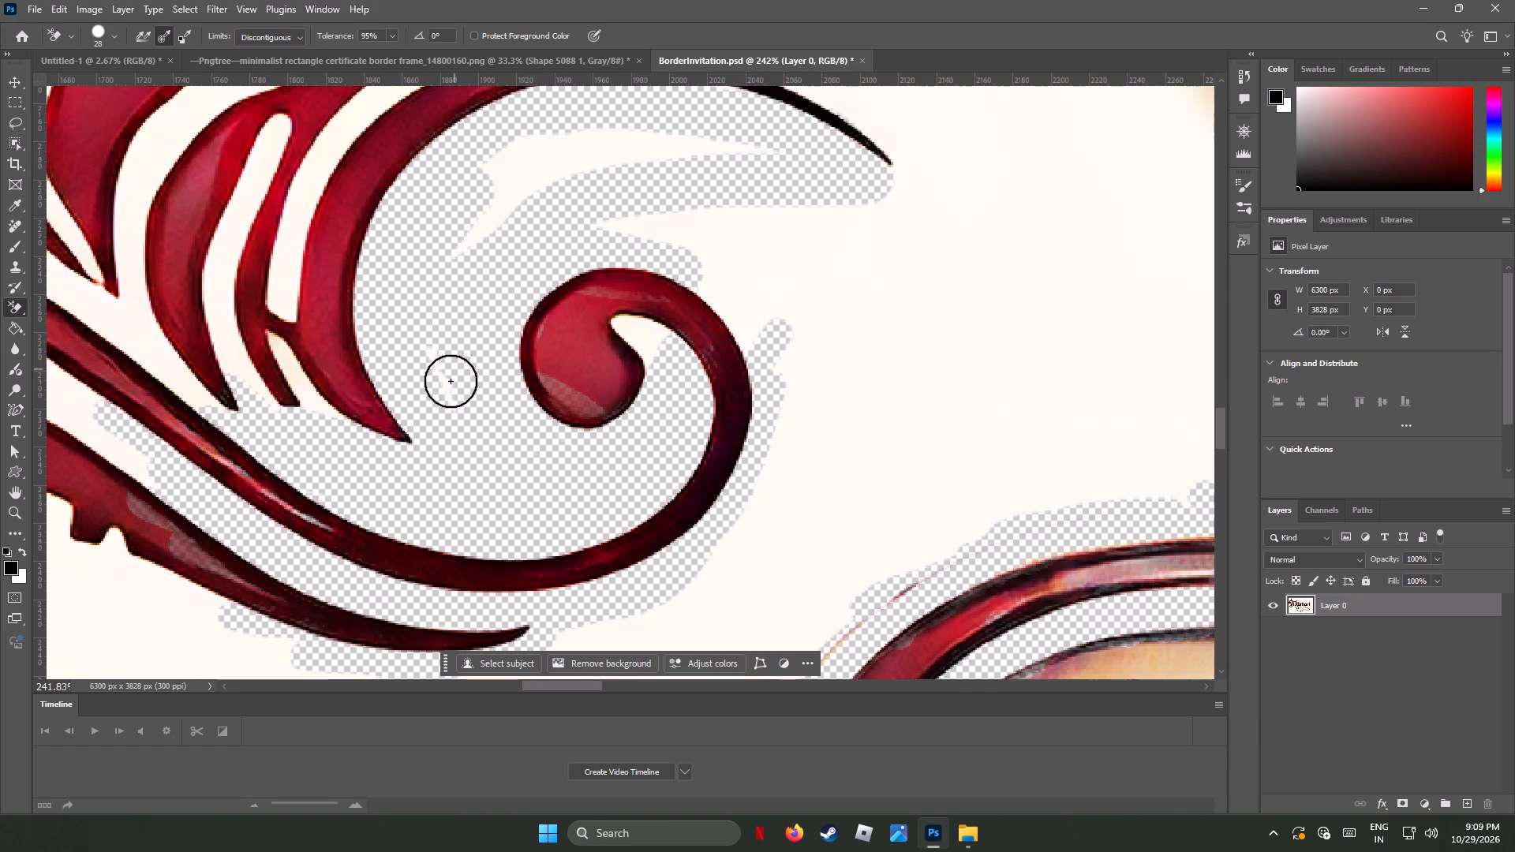
pyautogui.moveTo(451, 381); pyautogui.dragTo(769, 340)
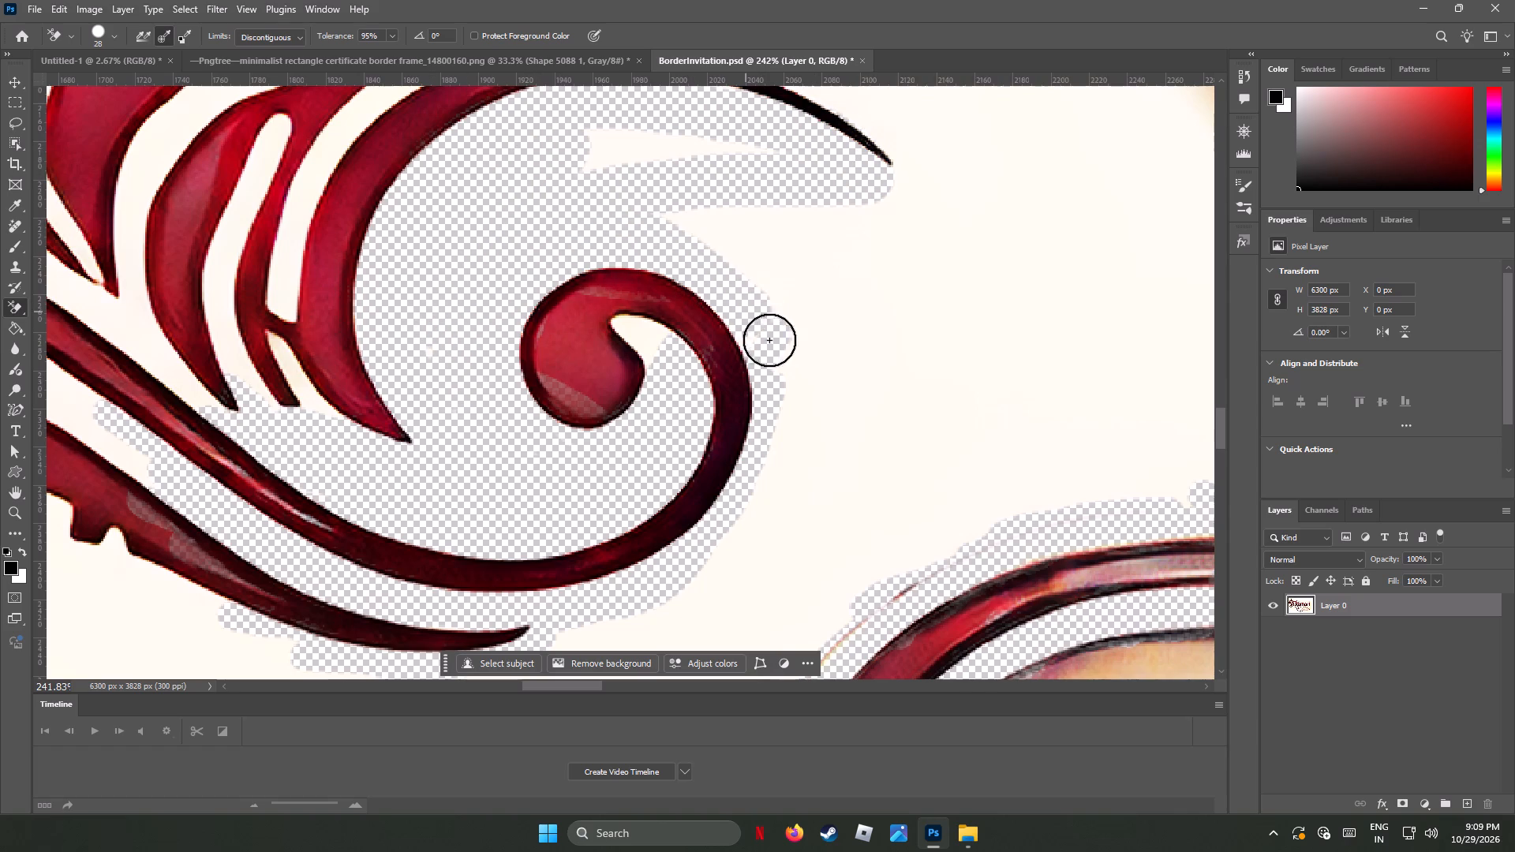
pyautogui.moveTo(769, 340); pyautogui.dragTo(673, 207)
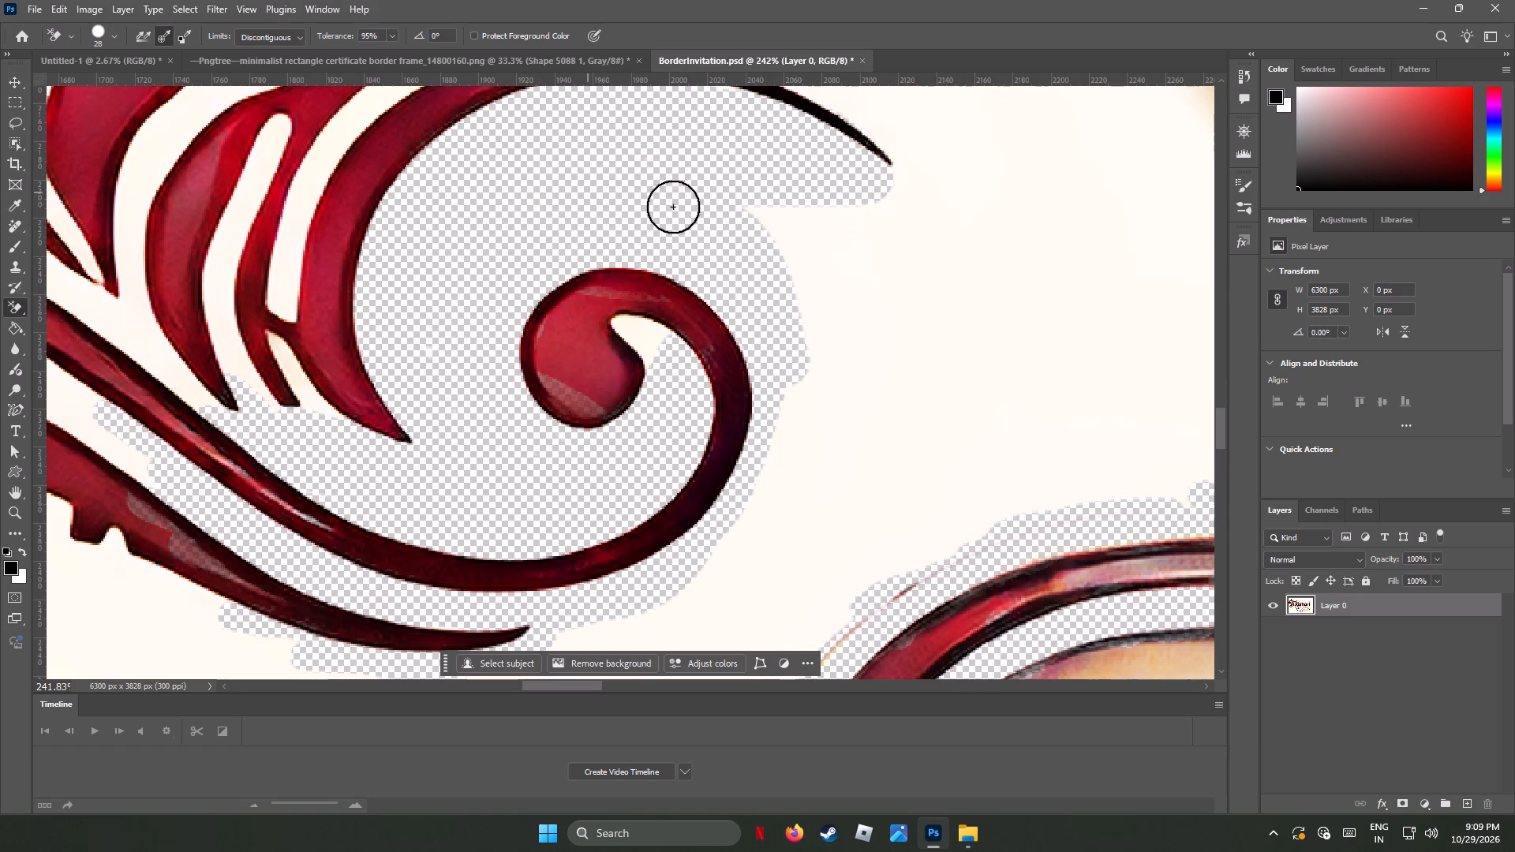
pyautogui.moveTo(673, 207); pyautogui.dragTo(849, 237)
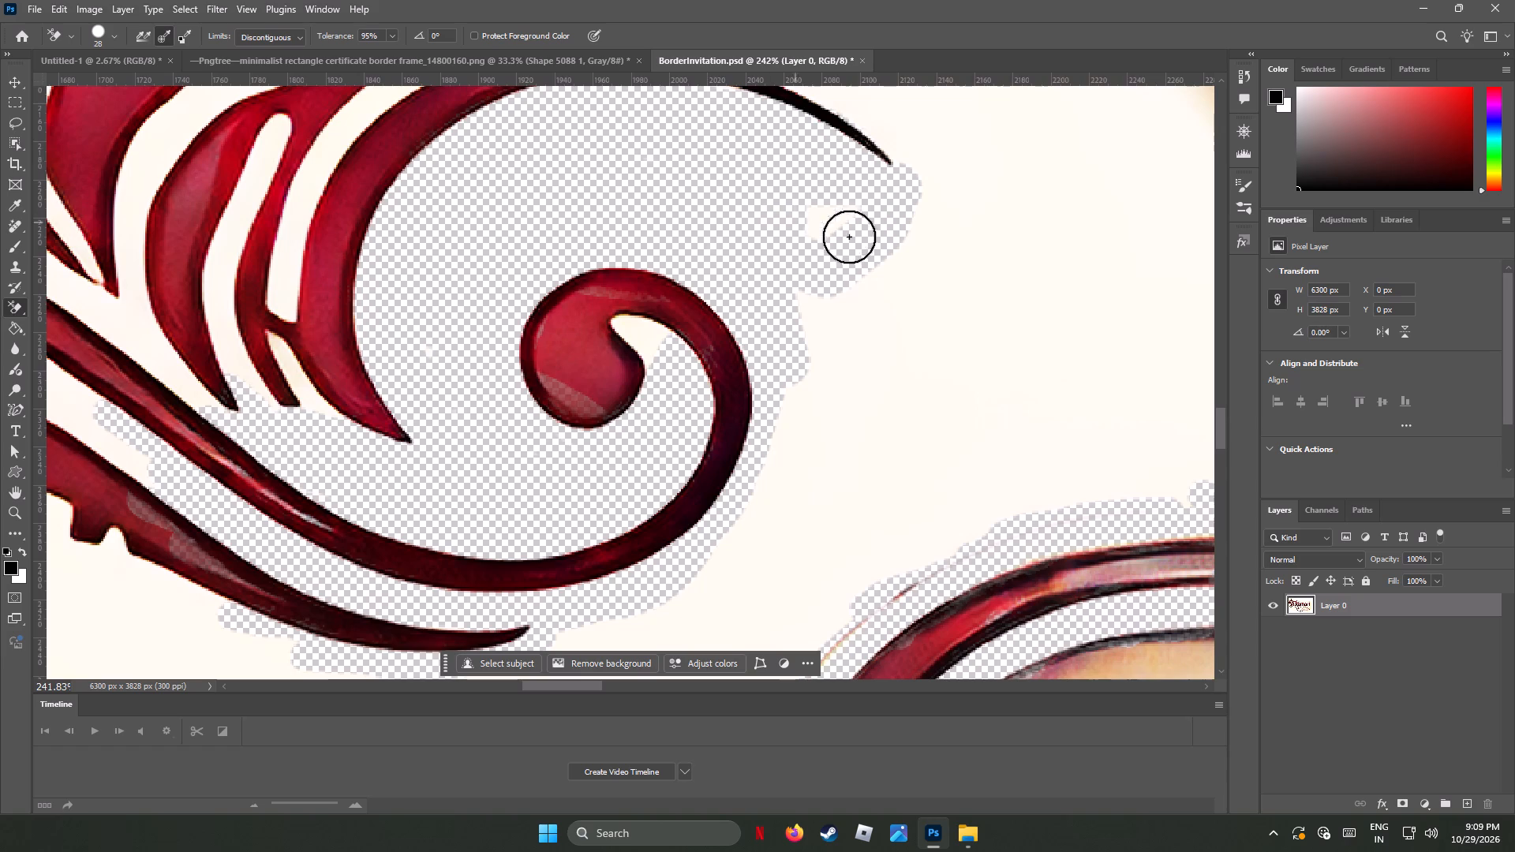
pyautogui.moveTo(849, 237); pyautogui.dragTo(816, 286)
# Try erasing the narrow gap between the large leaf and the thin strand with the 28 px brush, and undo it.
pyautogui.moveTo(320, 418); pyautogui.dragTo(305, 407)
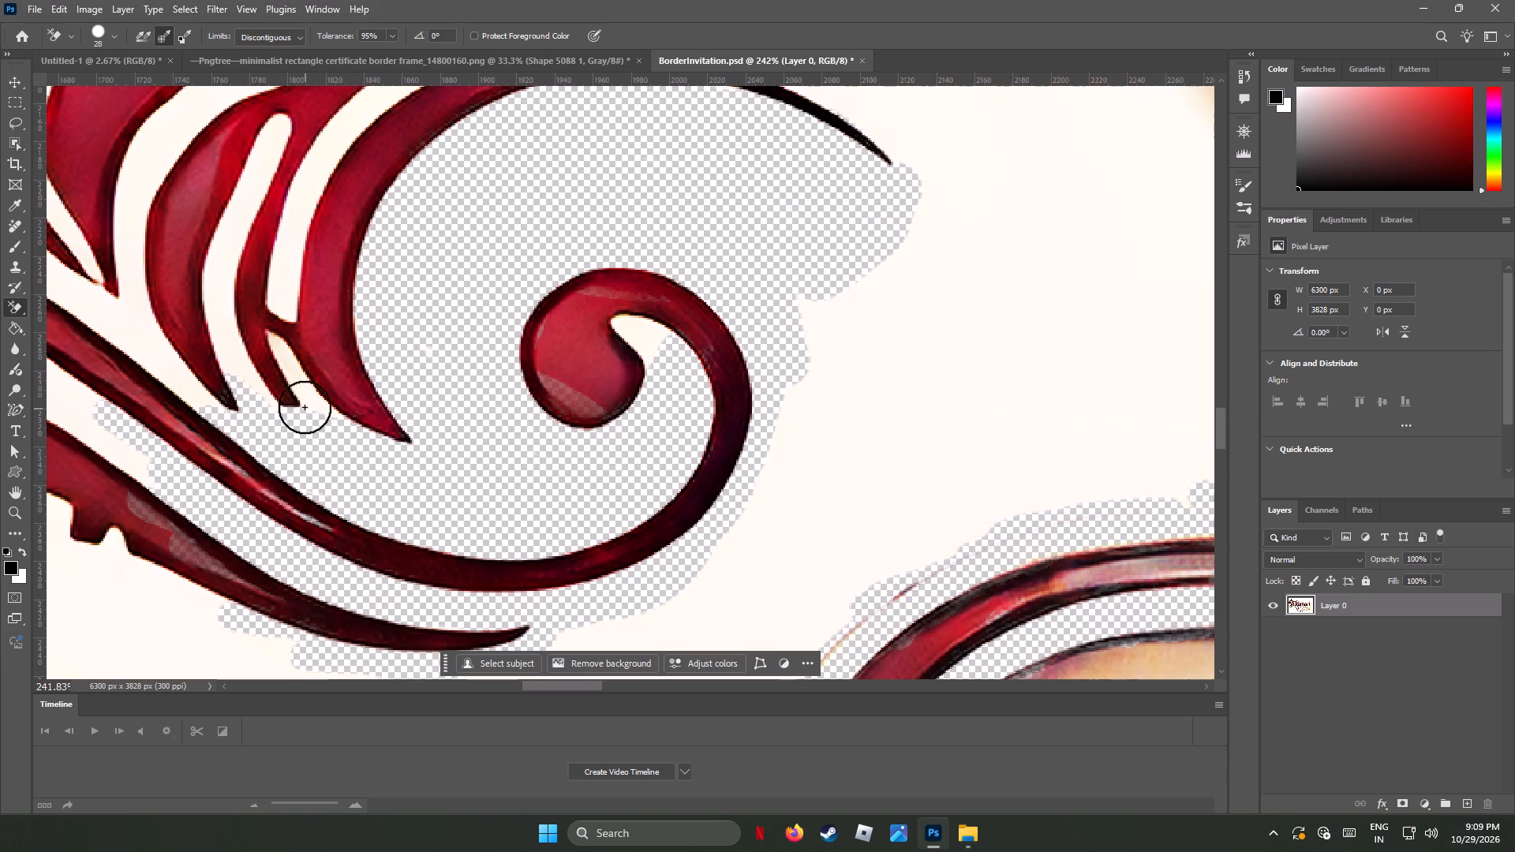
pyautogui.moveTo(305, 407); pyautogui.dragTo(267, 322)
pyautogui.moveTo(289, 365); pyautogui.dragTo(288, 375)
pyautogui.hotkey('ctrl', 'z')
# With the eraser brush at 13 px, clear the gap between the large leaf and thin strand, below and above their small bridge.
pyautogui.click(117, 35)
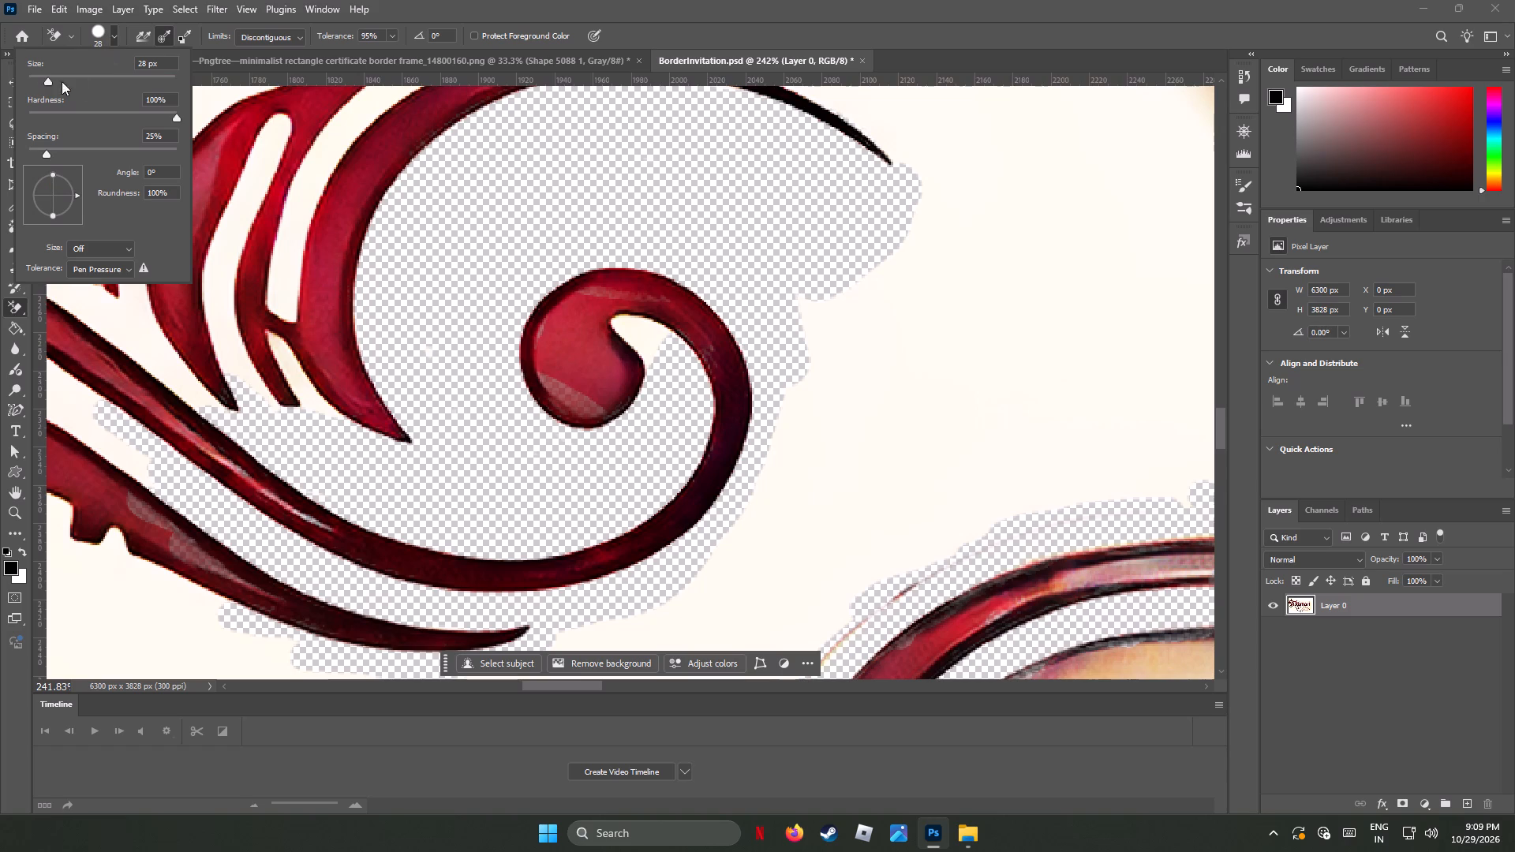
pyautogui.click(37, 75)
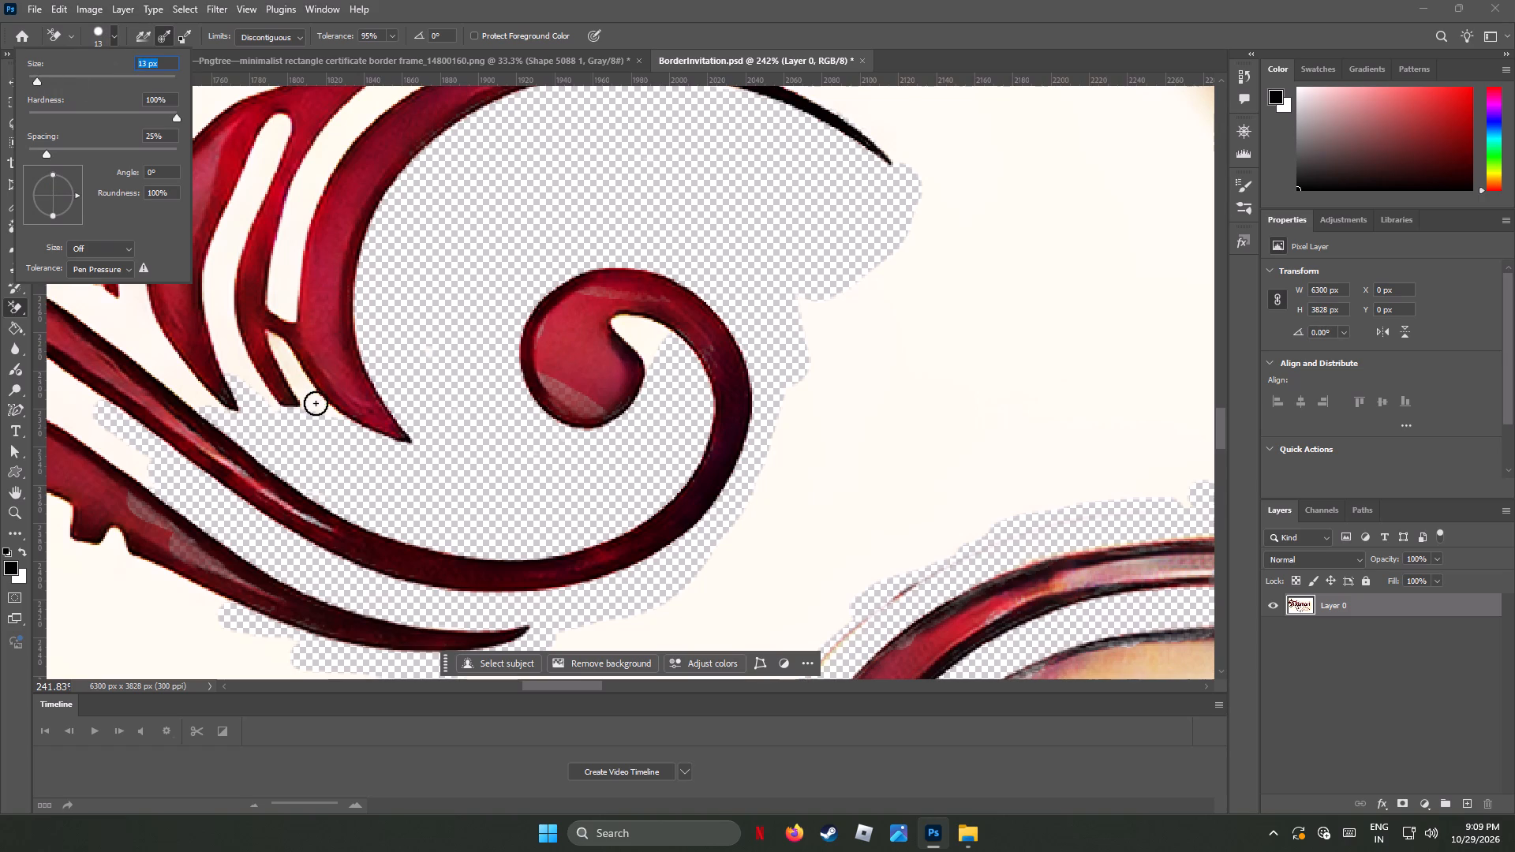
pyautogui.moveTo(322, 411); pyautogui.dragTo(283, 346)
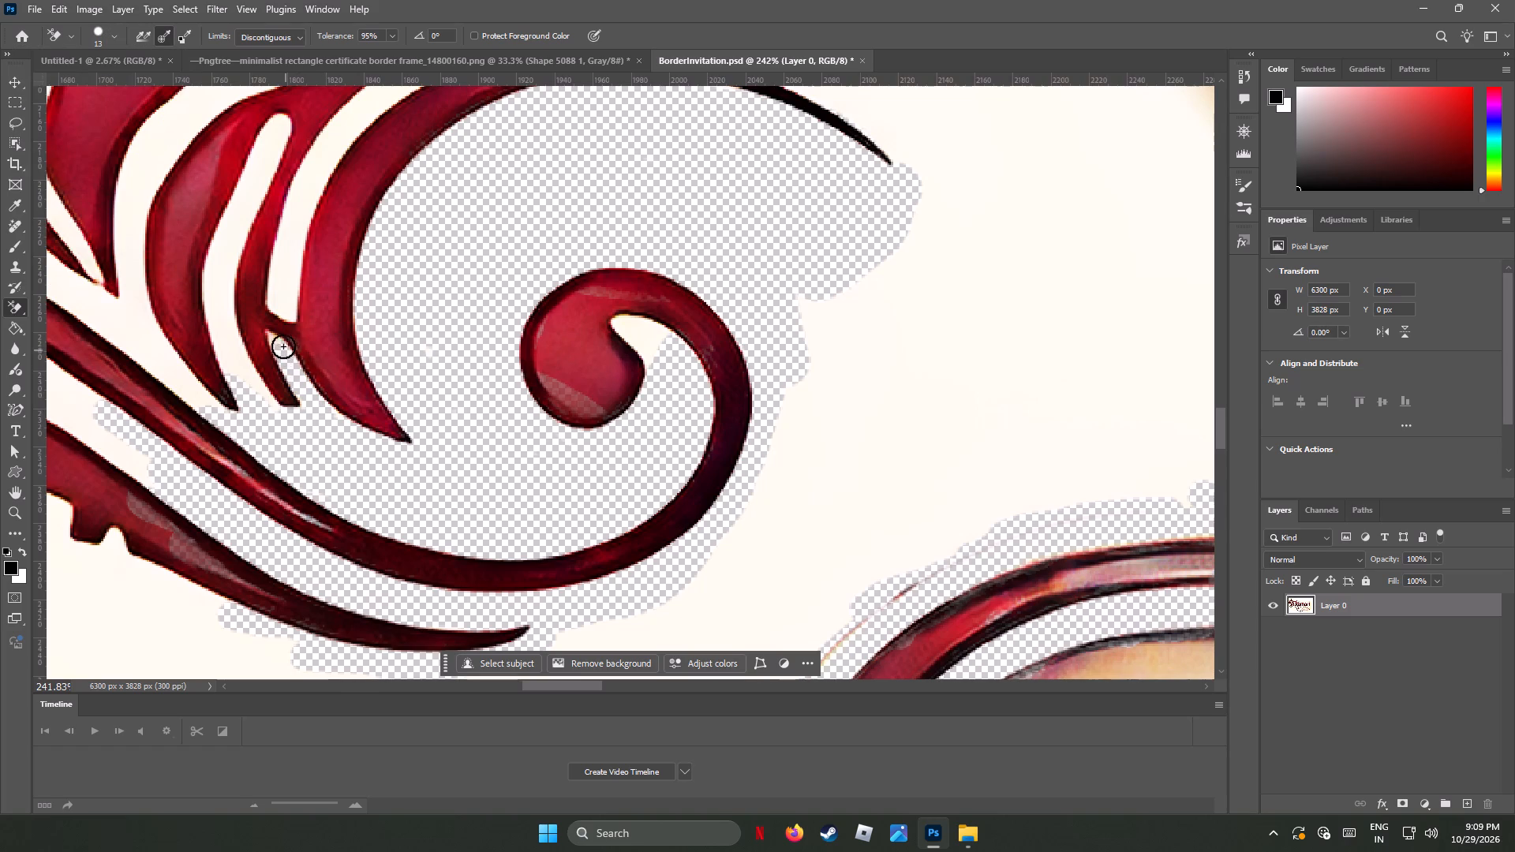
pyautogui.moveTo(283, 346); pyautogui.dragTo(291, 250)
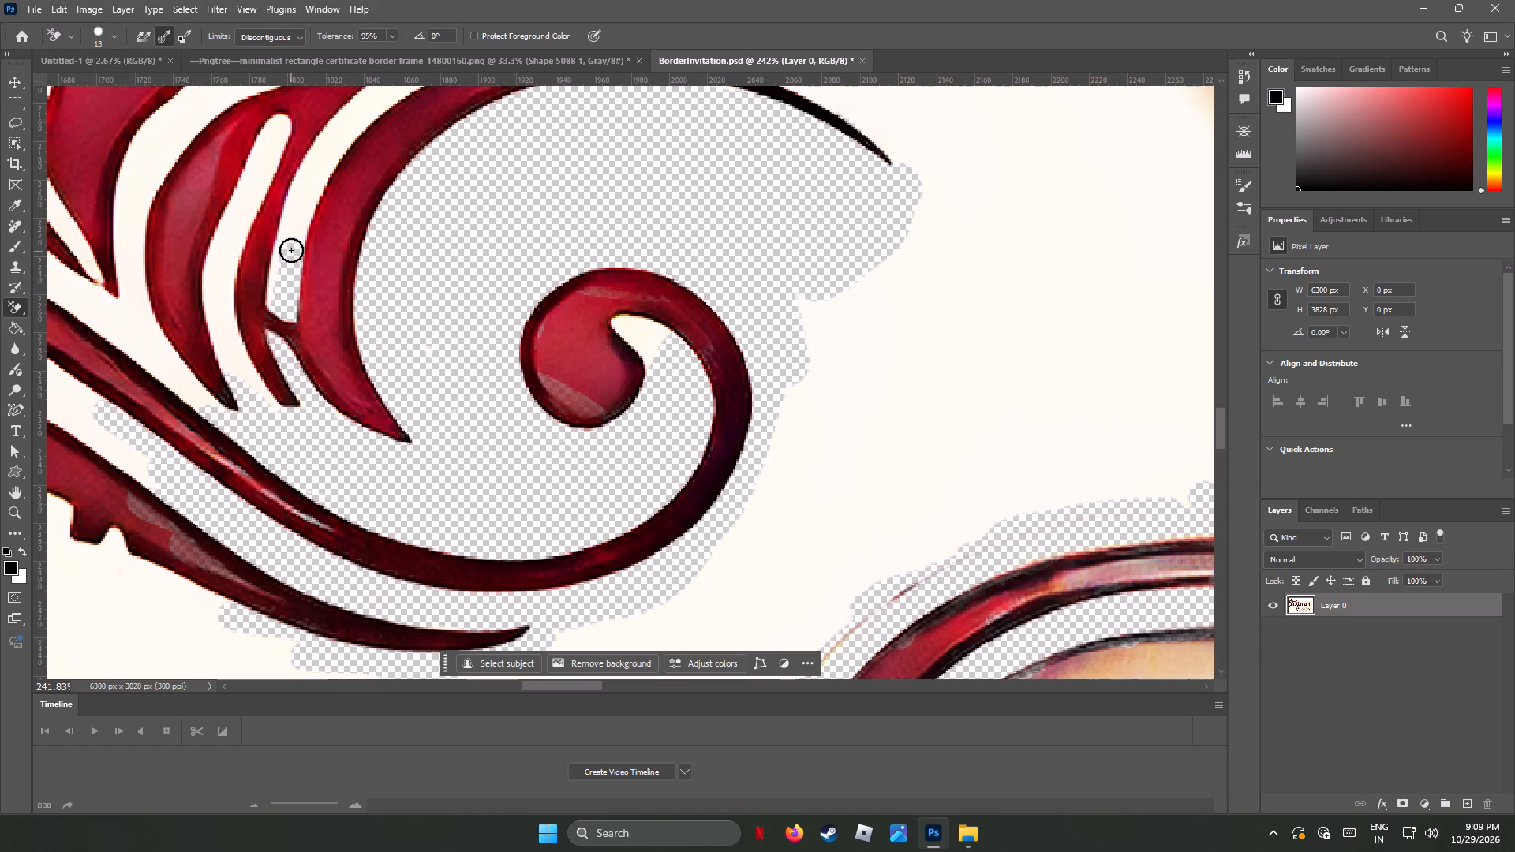
pyautogui.moveTo(291, 250); pyautogui.dragTo(349, 116)
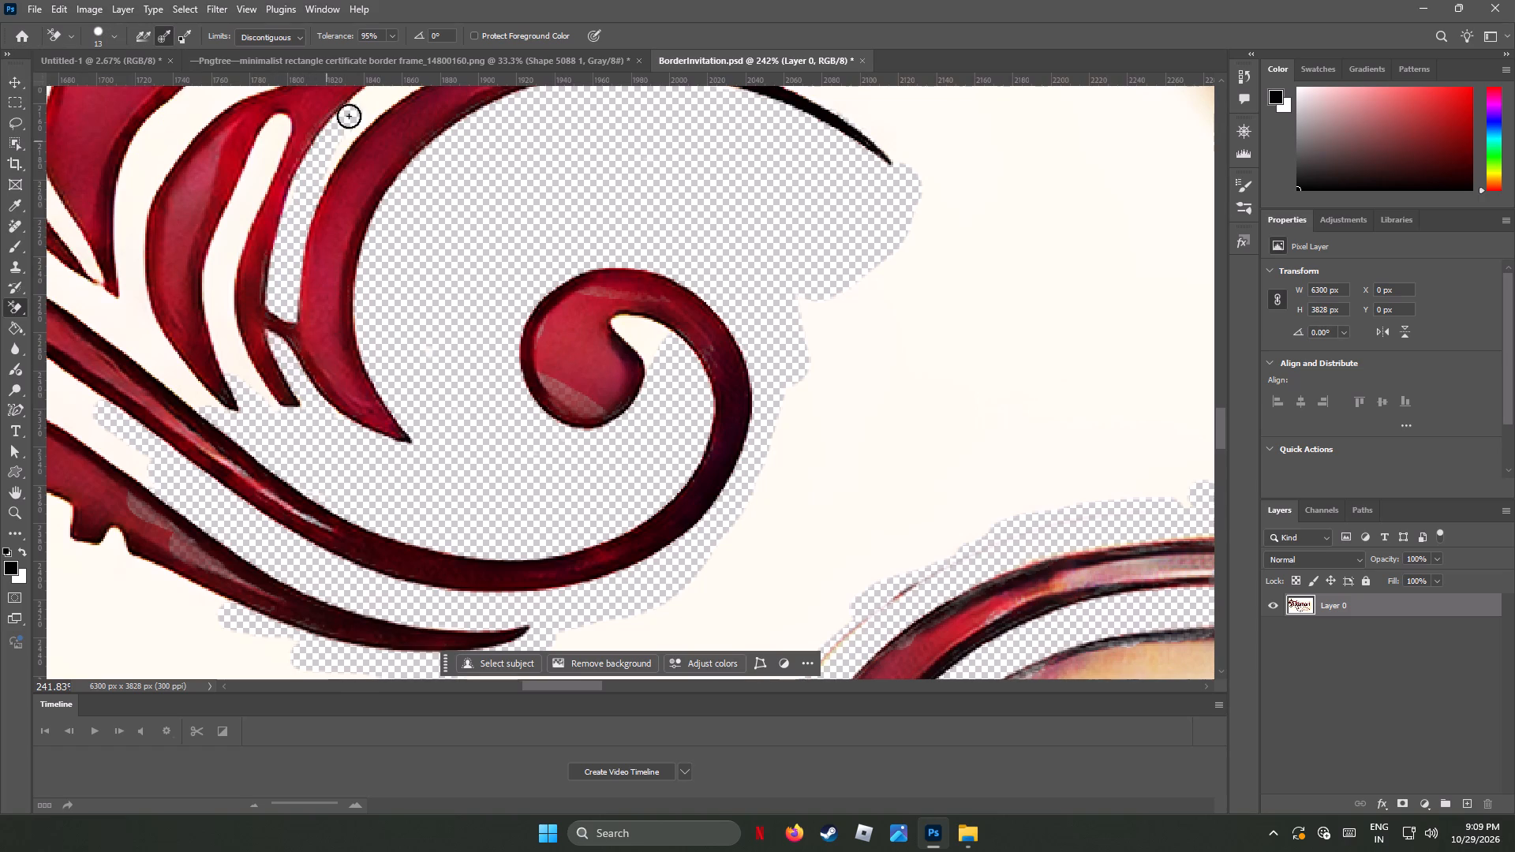
pyautogui.moveTo(349, 116); pyautogui.dragTo(271, 263)
# Erase the background in the narrow slot between the thin strand and the neighbouring leaf, down to the leaf's tip.
pyautogui.moveTo(252, 379); pyautogui.dragTo(255, 382)
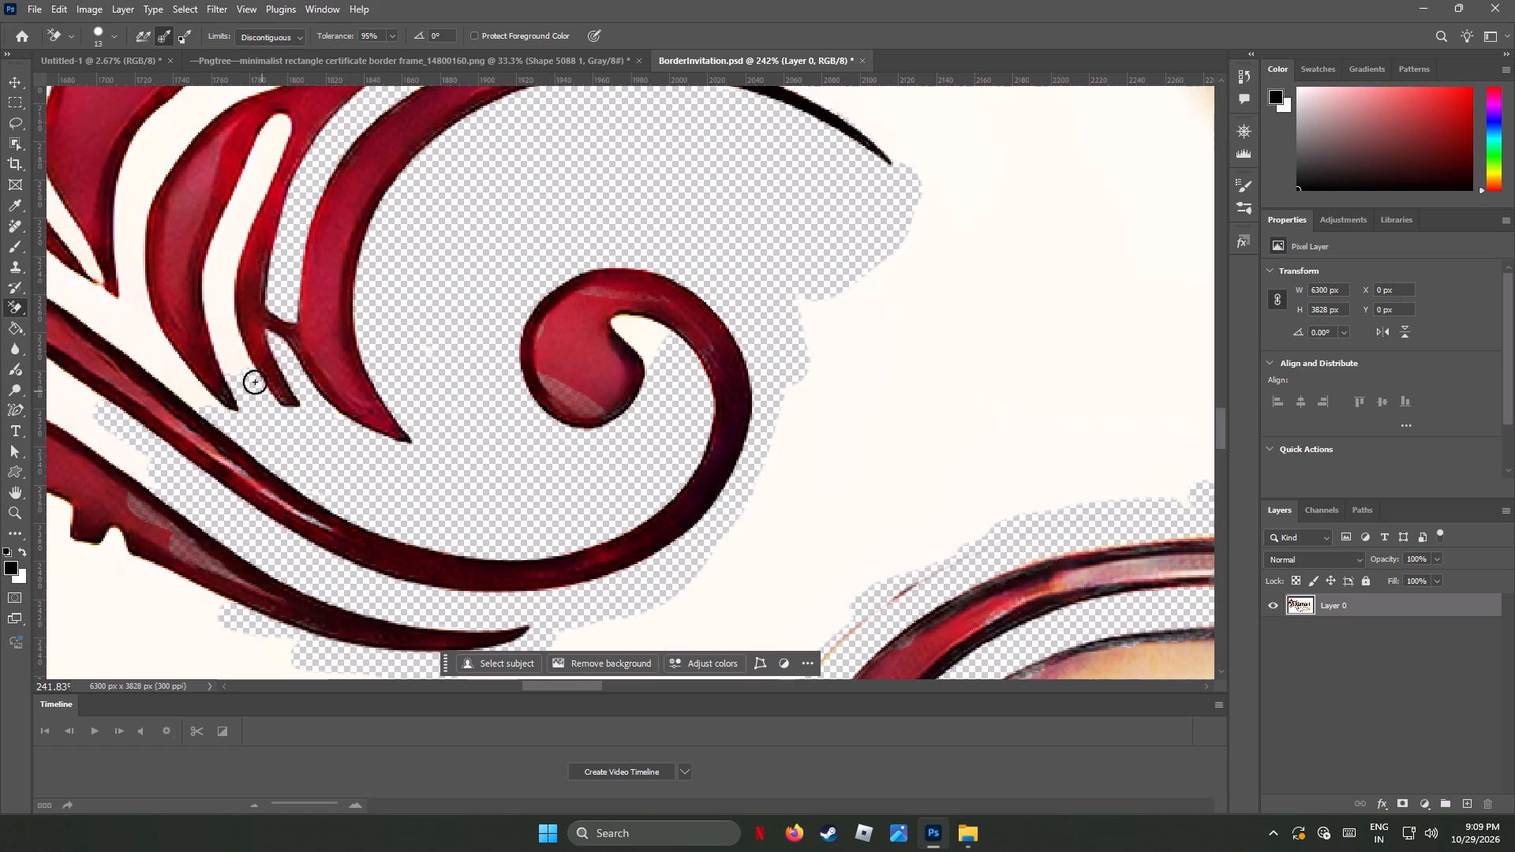
pyautogui.moveTo(255, 382); pyautogui.dragTo(258, 161)
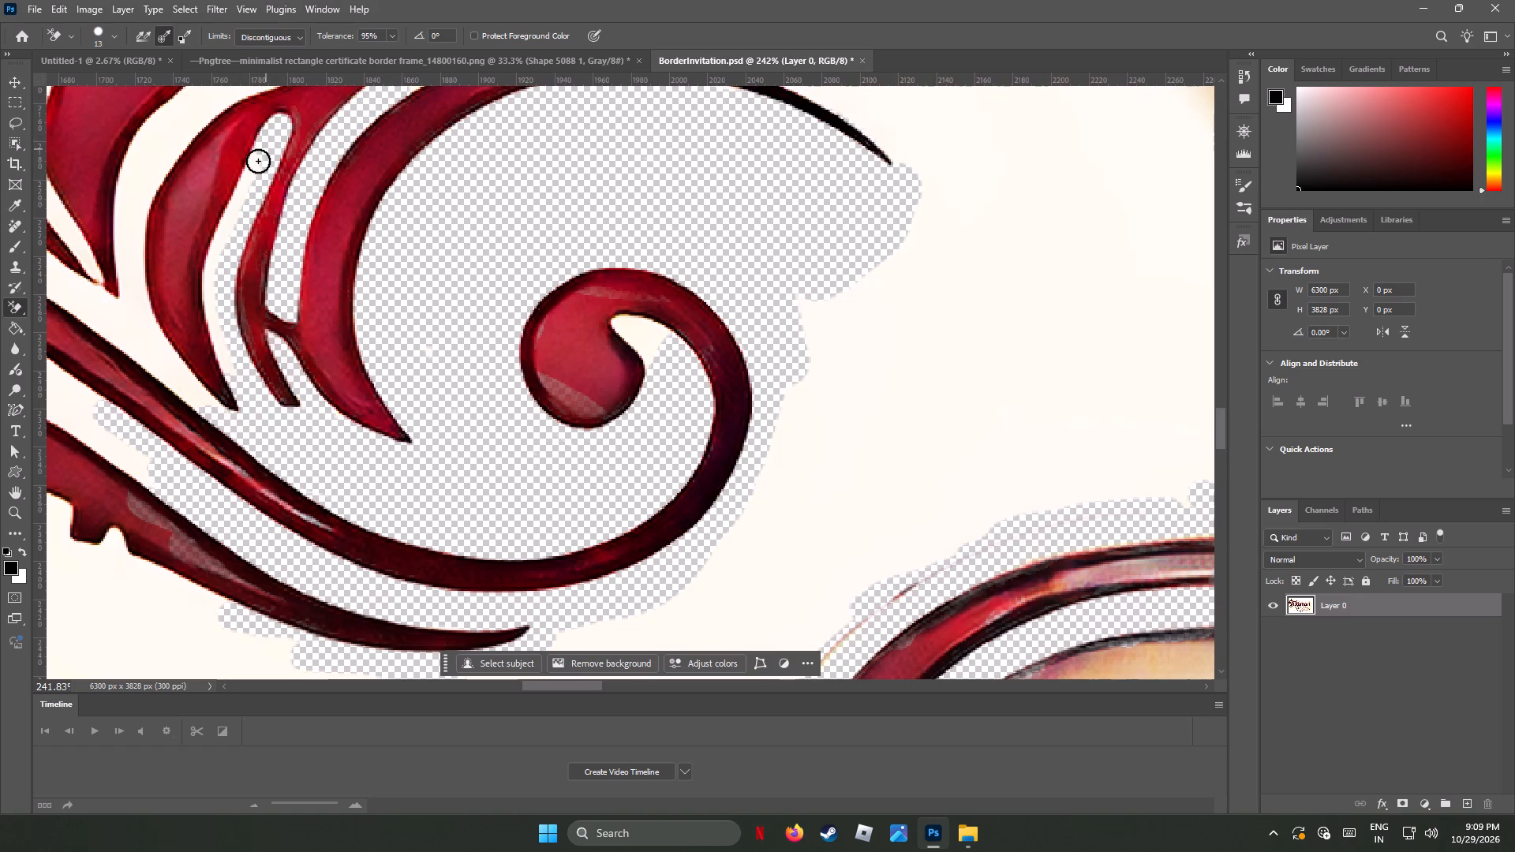
pyautogui.moveTo(258, 161); pyautogui.dragTo(247, 406)
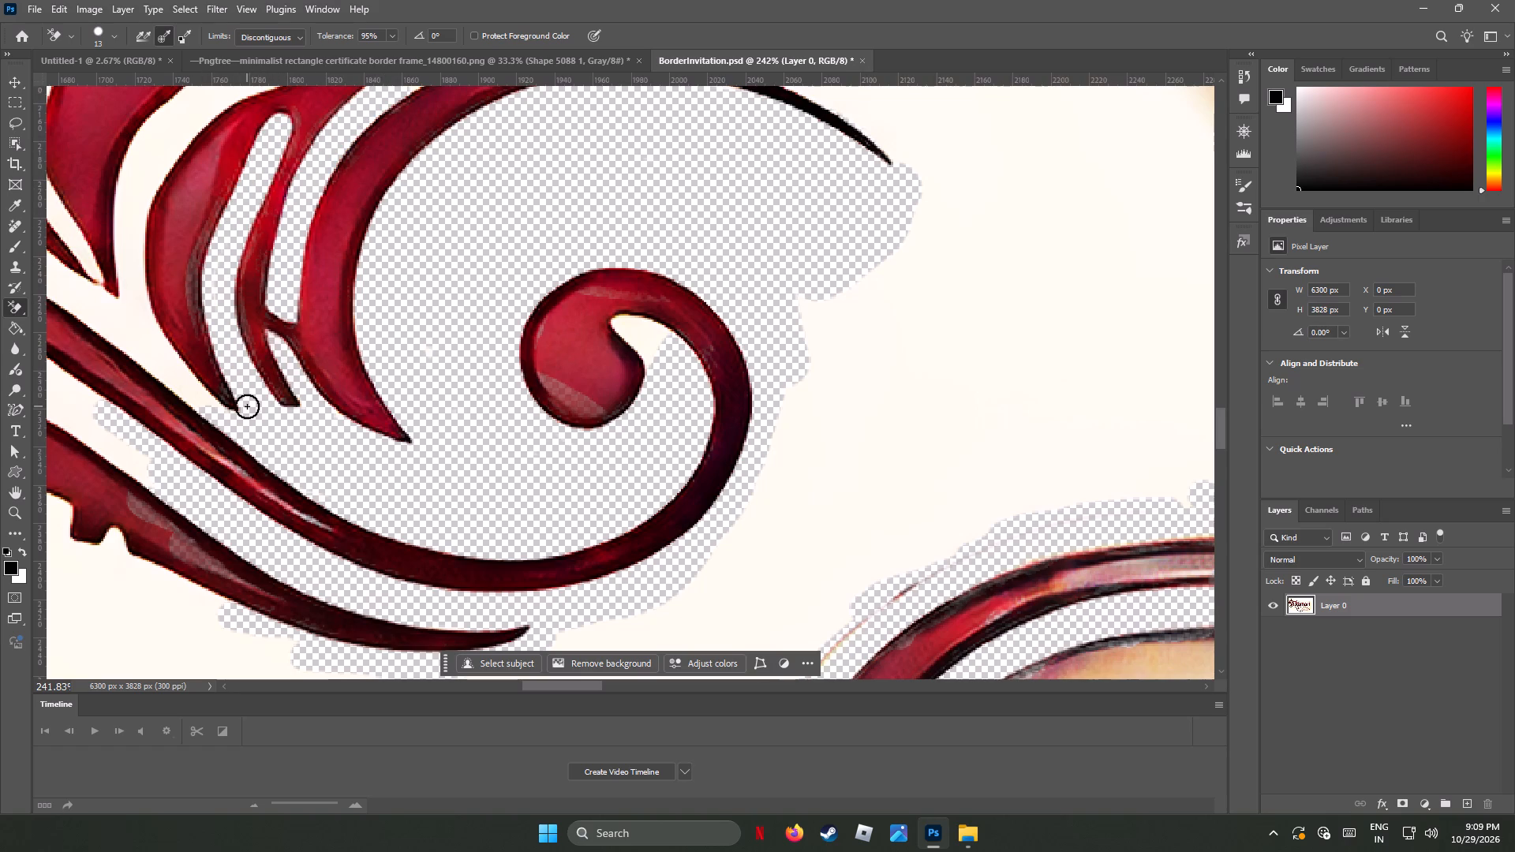
pyautogui.moveTo(247, 406); pyautogui.dragTo(241, 413)
# Erase the background in the gap between the forked leaf's outer edge and the neighbouring flared petal, up to the petal's top corner.
pyautogui.moveTo(209, 404); pyautogui.dragTo(148, 361)
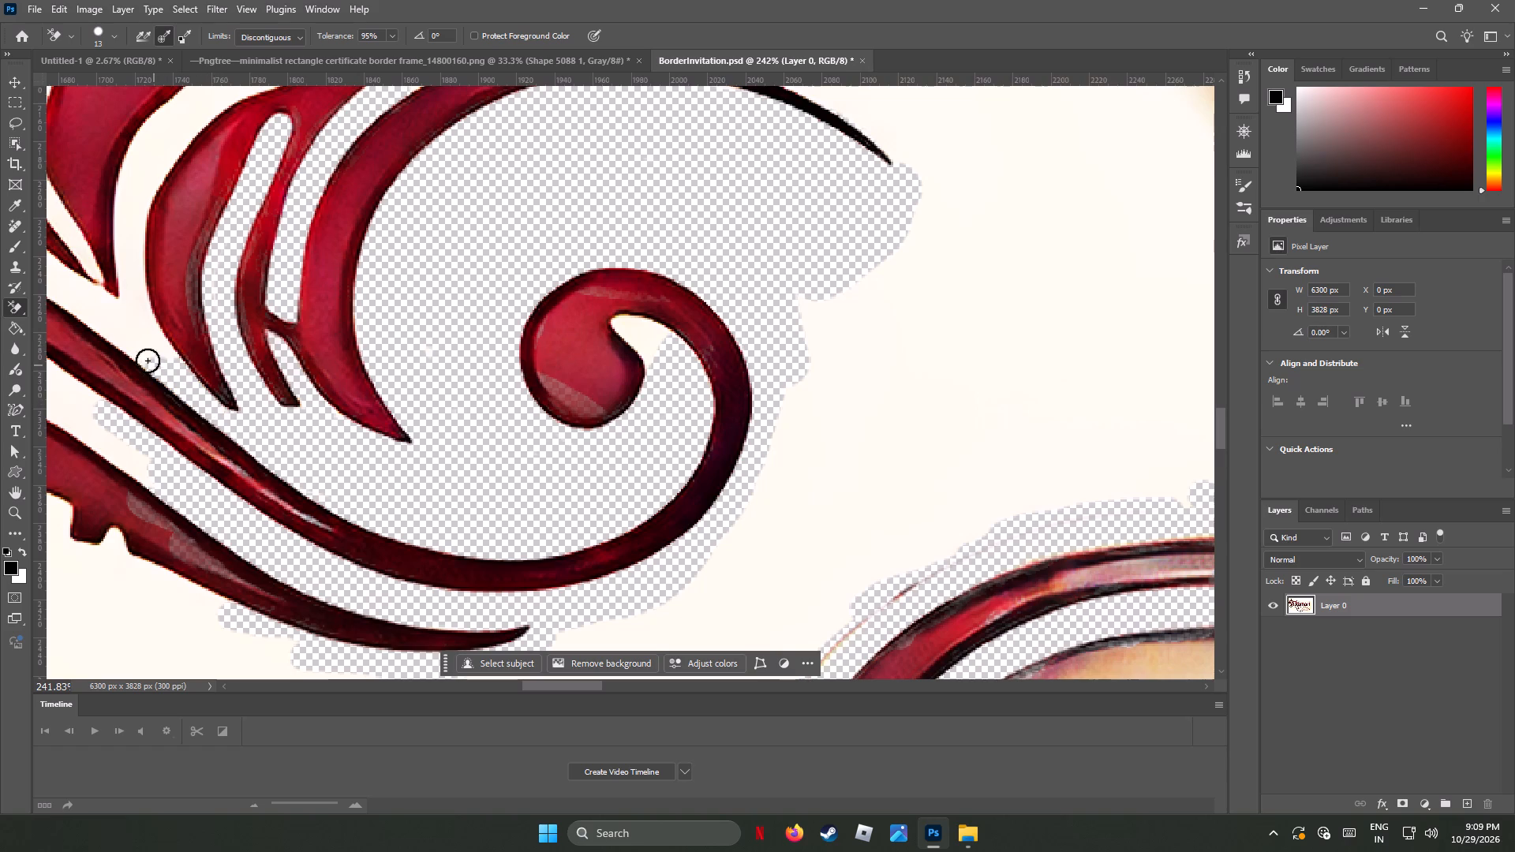
pyautogui.moveTo(148, 361); pyautogui.dragTo(171, 167)
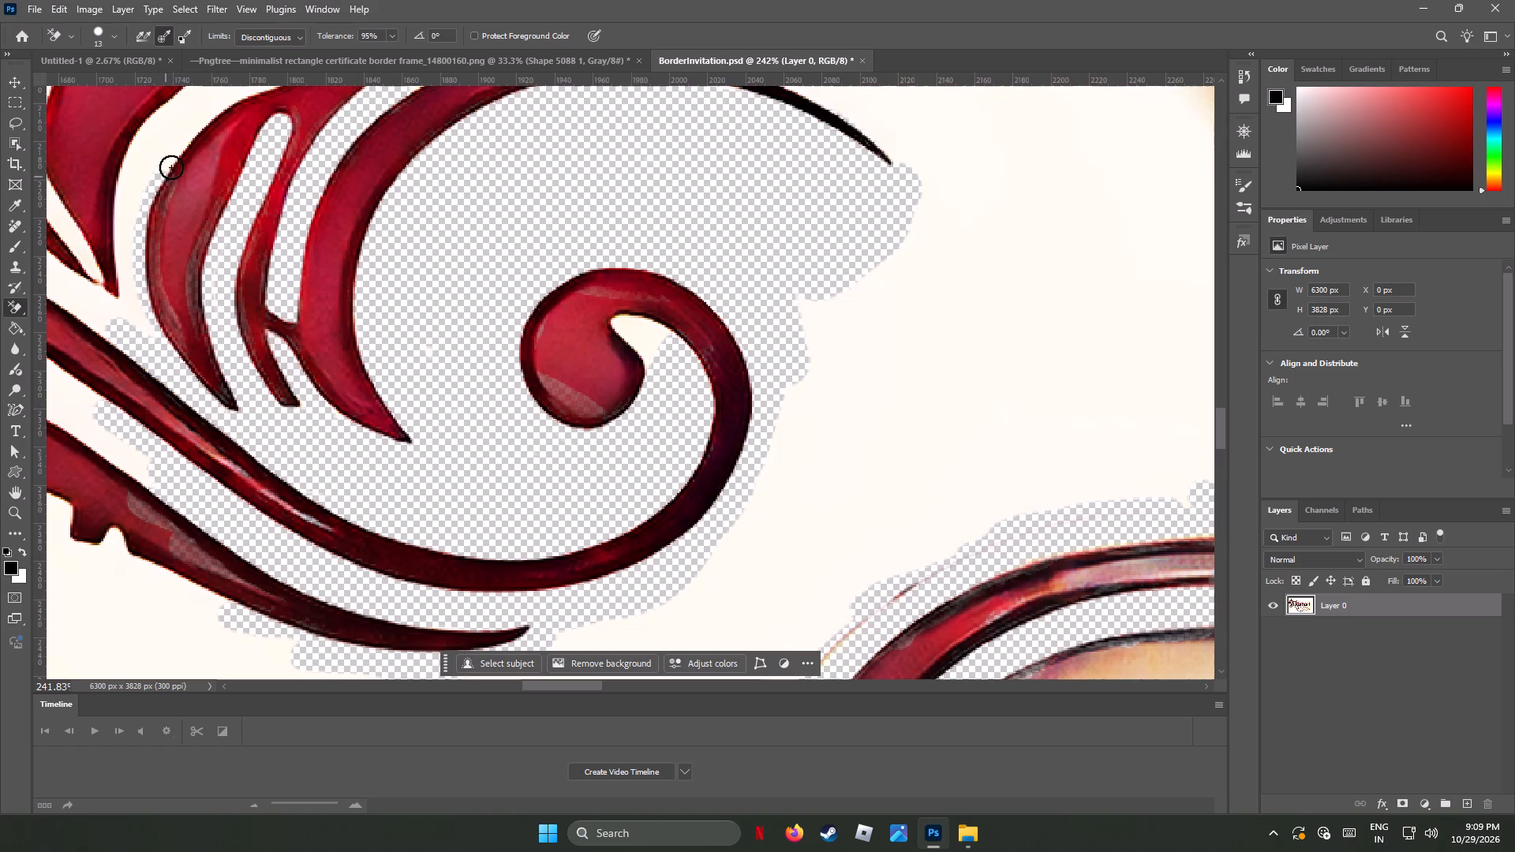
pyautogui.moveTo(171, 167); pyautogui.dragTo(127, 286)
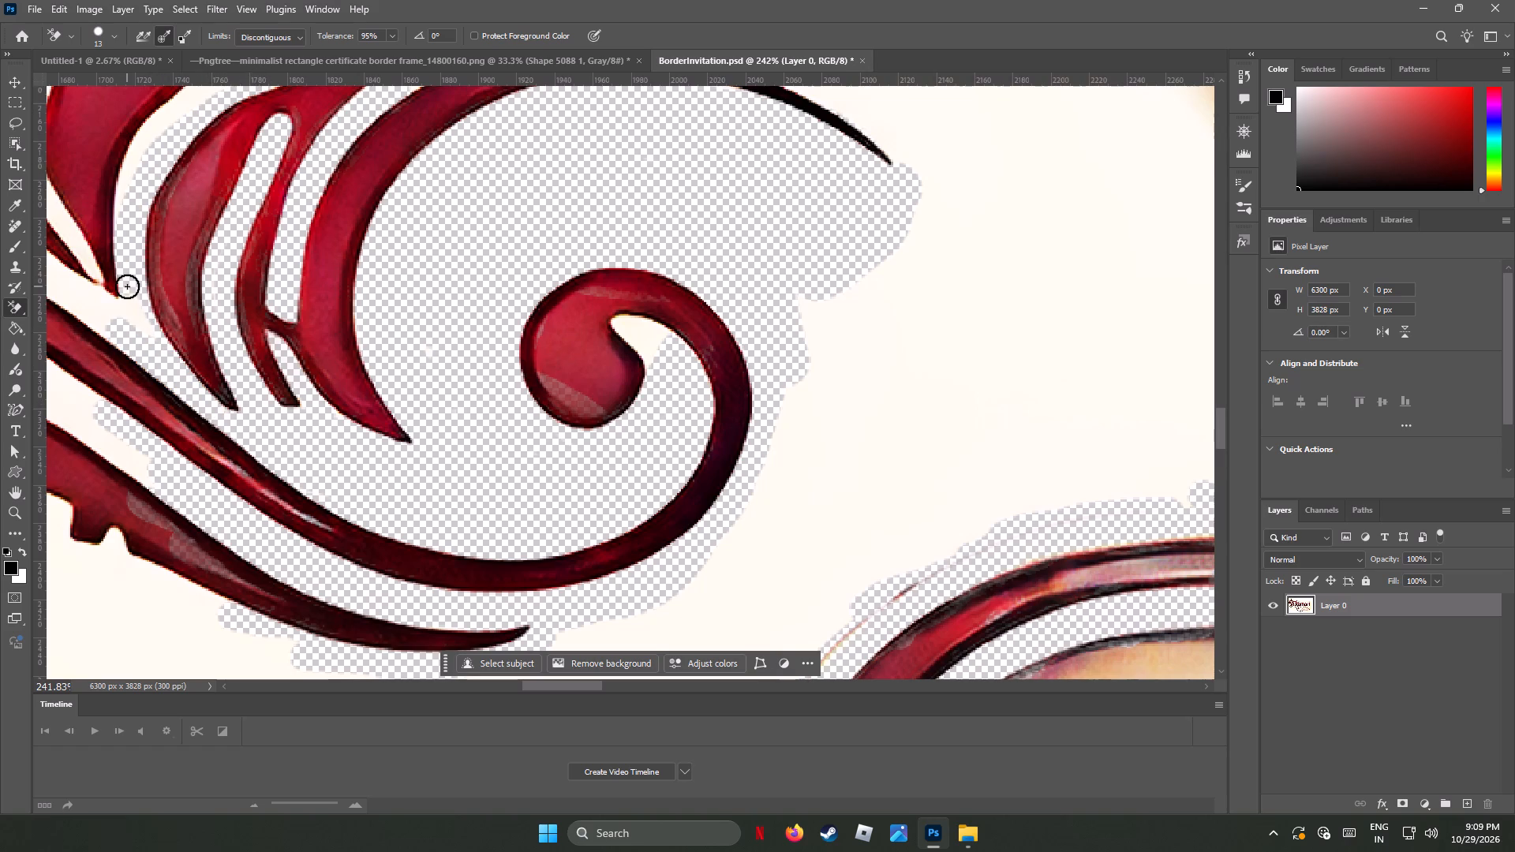
pyautogui.moveTo(127, 286); pyautogui.dragTo(232, 80)
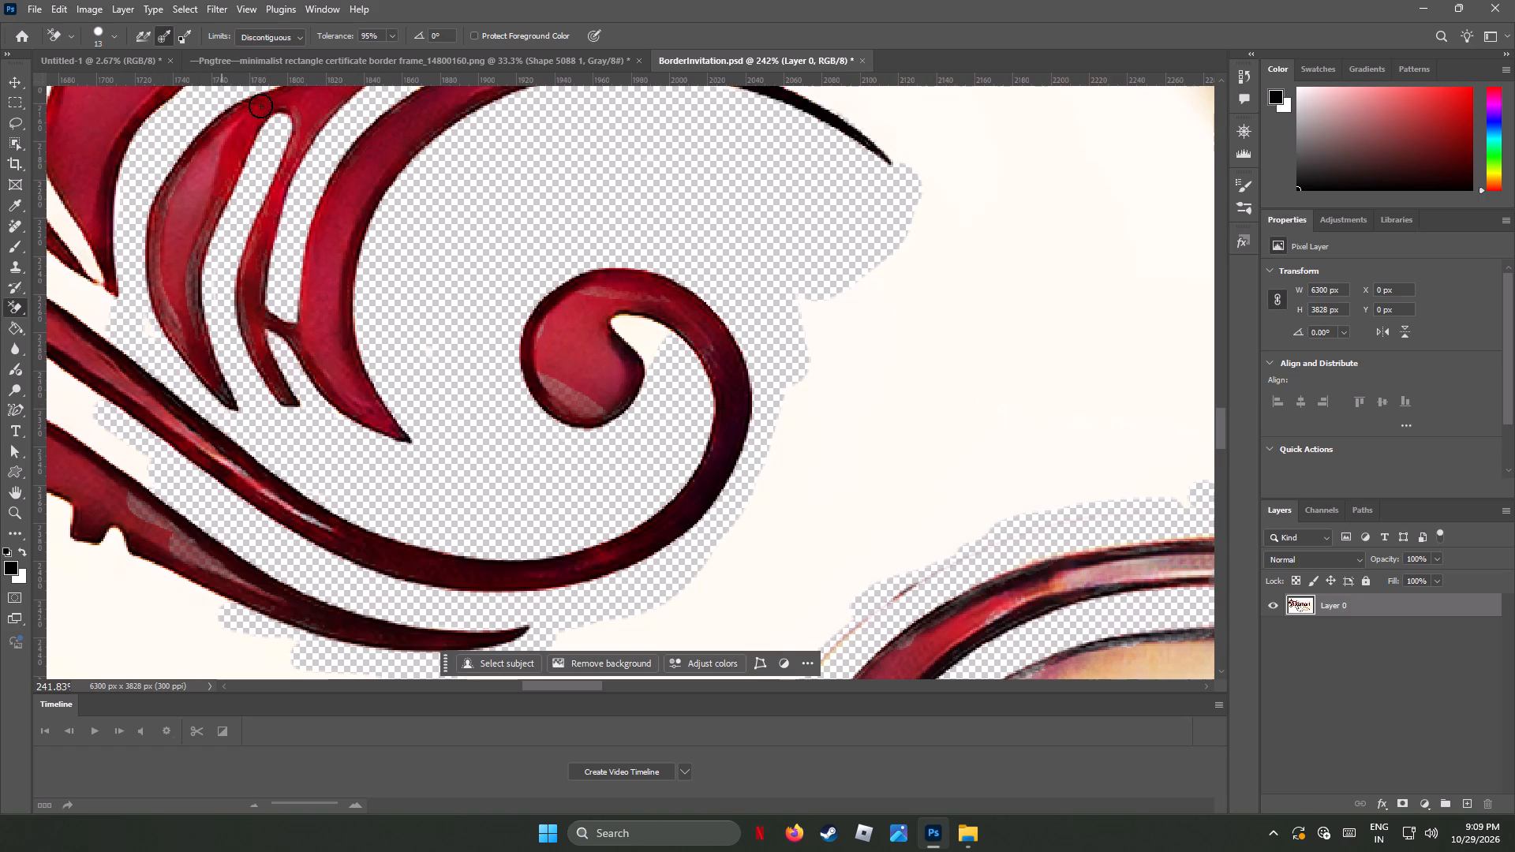
# Erase the background along the top edge of the long curved upper stroke, from its thin tip back to the forked leaf.
pyautogui.scroll(2, 260, 133)
pyautogui.scroll(-2, 260, 133)
pyautogui.scroll(2, 260, 133)
pyautogui.scroll(-1, 260, 133)
pyautogui.scroll(3, 260, 133)
pyautogui.scroll(-1, 260, 133)
pyautogui.scroll(5, 260, 133)
pyautogui.scroll(-8, 260, 133)
pyautogui.scroll(1, 260, 133)
pyautogui.scroll(2, 326, 184)
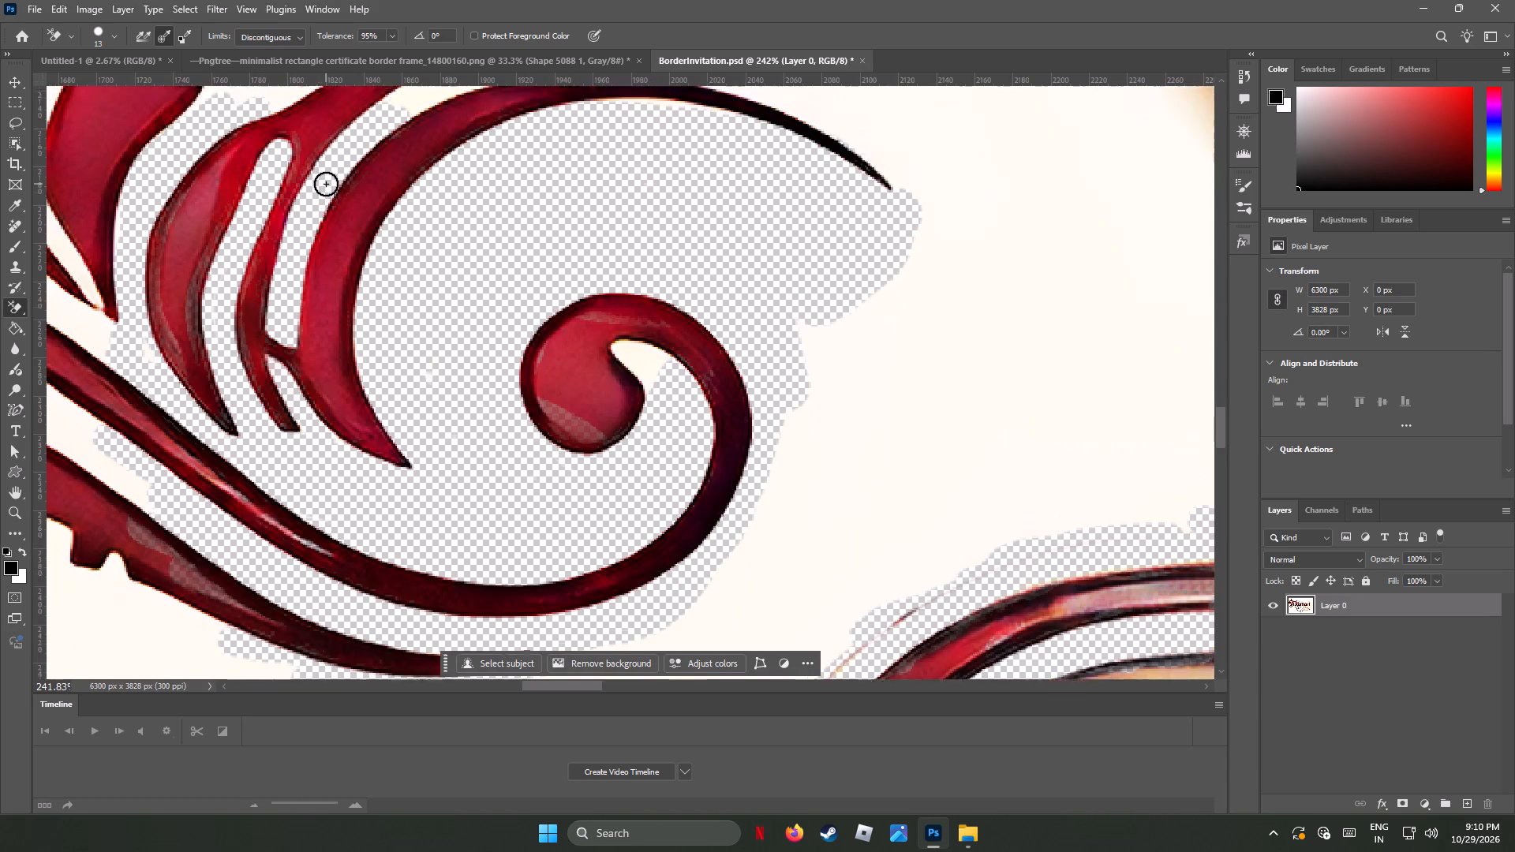
pyautogui.scroll(-3, 326, 184)
pyautogui.scroll(12, 326, 184)
pyautogui.scroll(-1, 326, 184)
pyautogui.scroll(3, 326, 184)
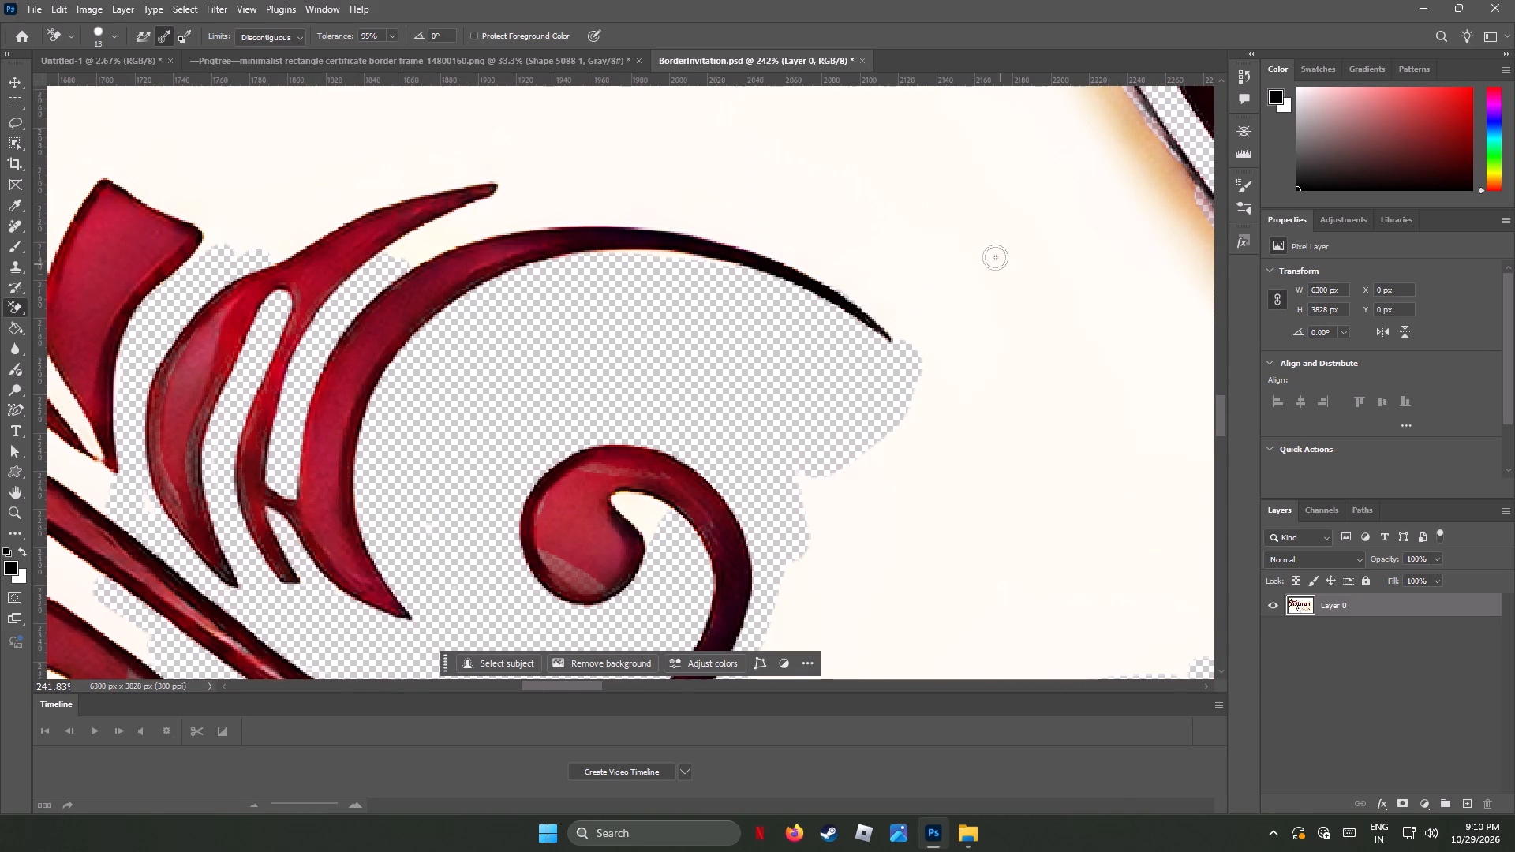
pyautogui.moveTo(937, 235); pyautogui.dragTo(827, 274)
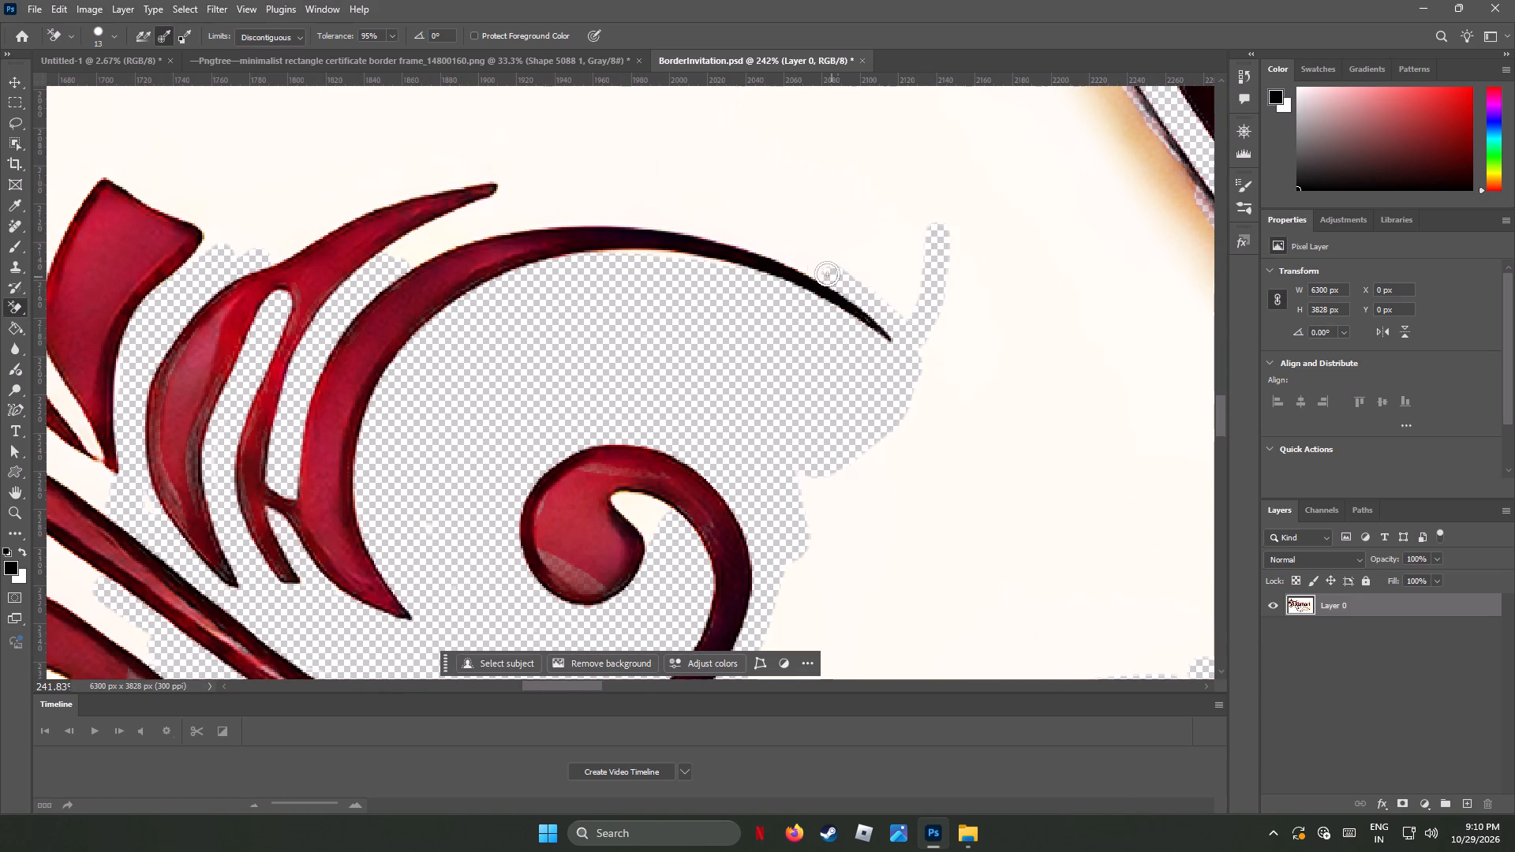
pyautogui.moveTo(827, 274); pyautogui.dragTo(593, 222)
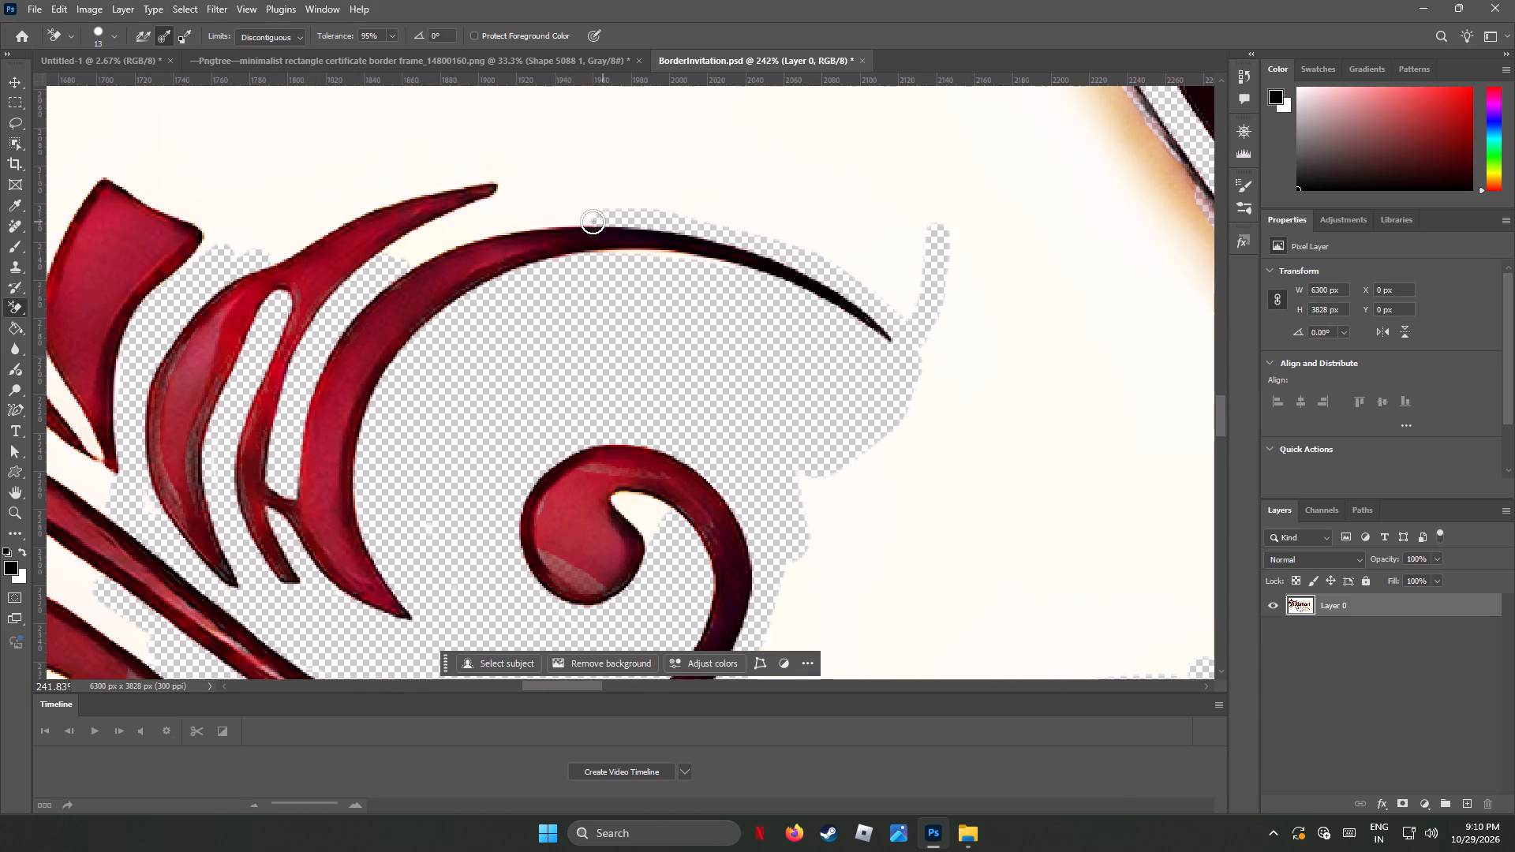
pyautogui.moveTo(593, 222); pyautogui.dragTo(391, 249)
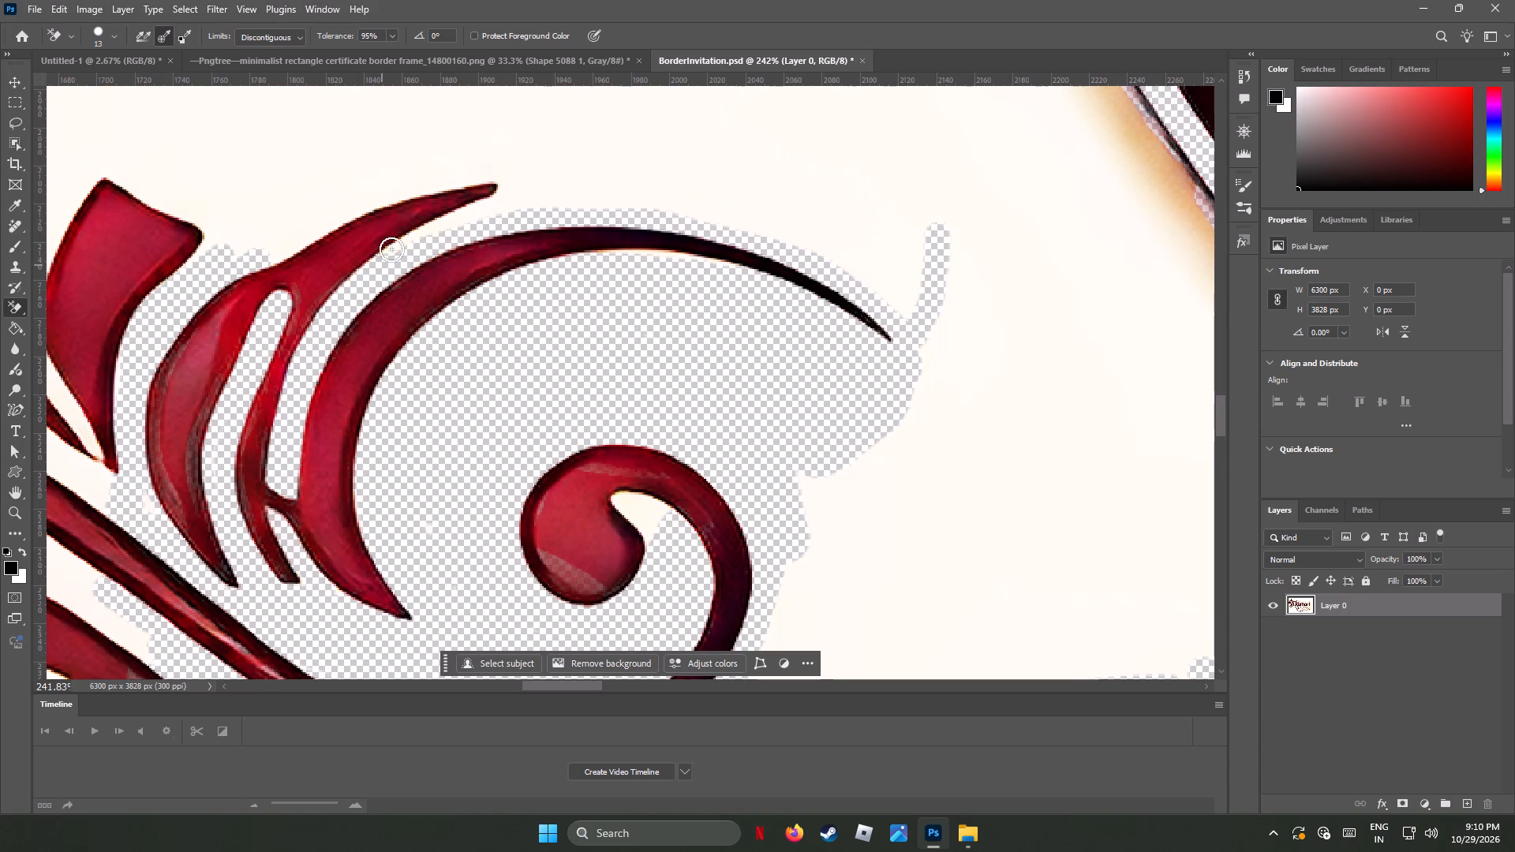
# Erase the background around the forked leaf's upper tip and along its top edge, across to the flared petal's top edge.
pyautogui.moveTo(391, 249); pyautogui.dragTo(402, 203)
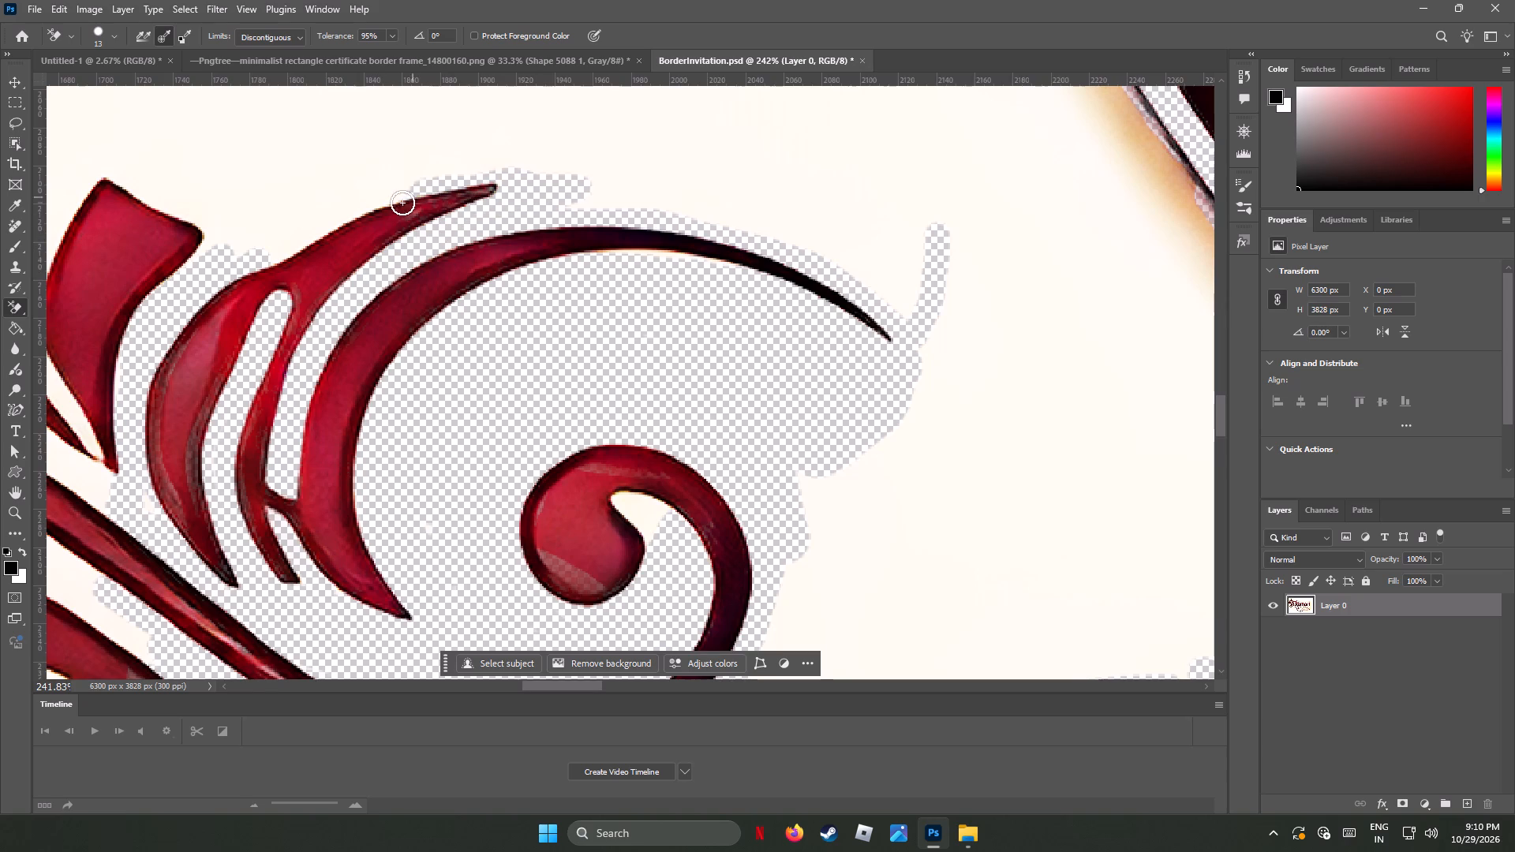
pyautogui.moveTo(402, 203); pyautogui.dragTo(204, 253)
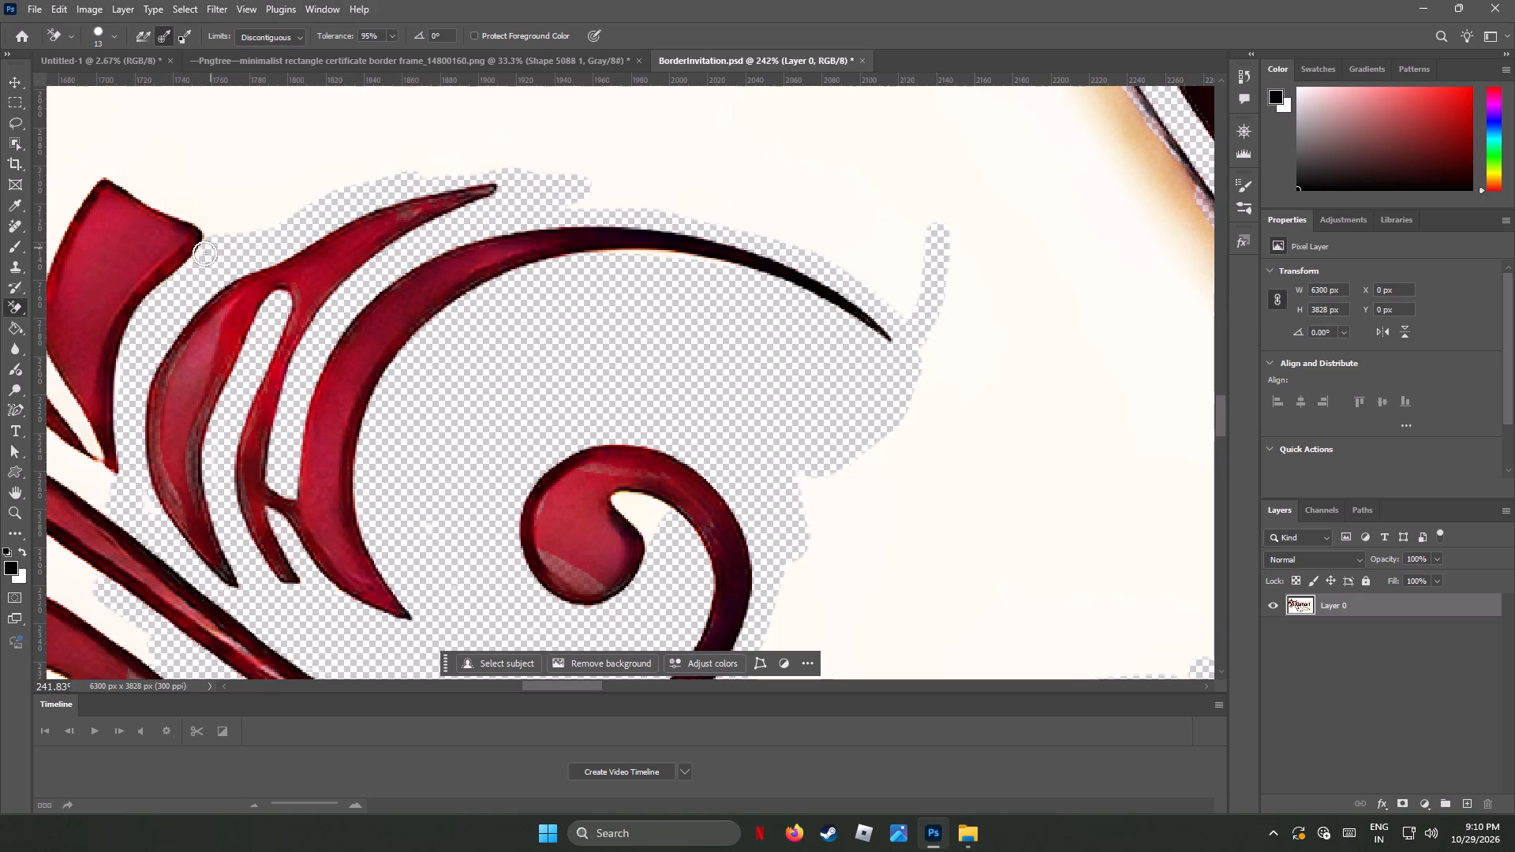
pyautogui.moveTo(204, 253); pyautogui.dragTo(184, 213)
pyautogui.moveTo(184, 213); pyautogui.dragTo(280, 215)
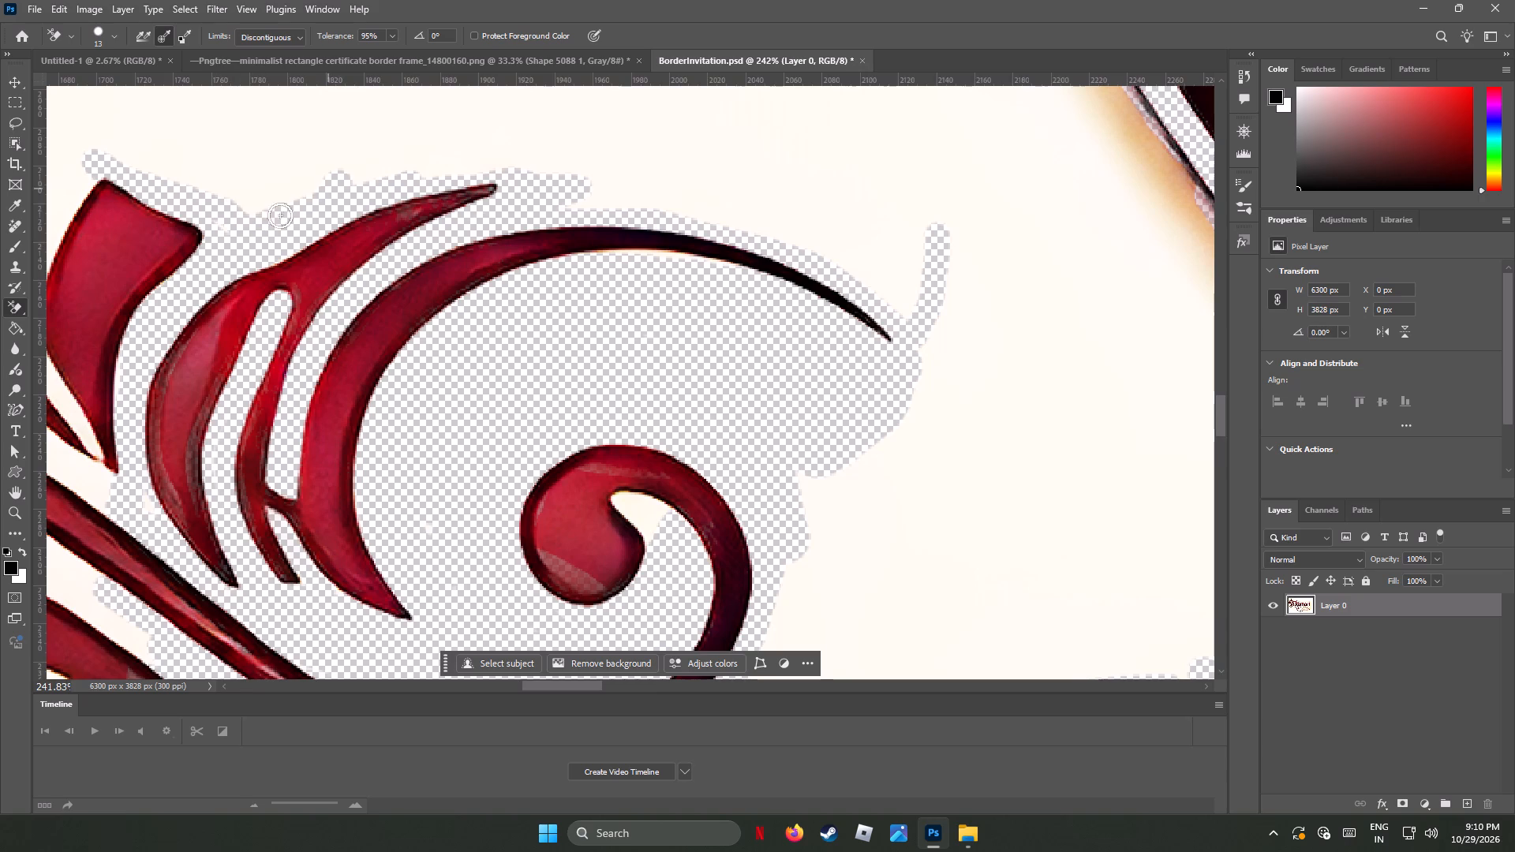
pyautogui.moveTo(280, 215); pyautogui.dragTo(257, 208)
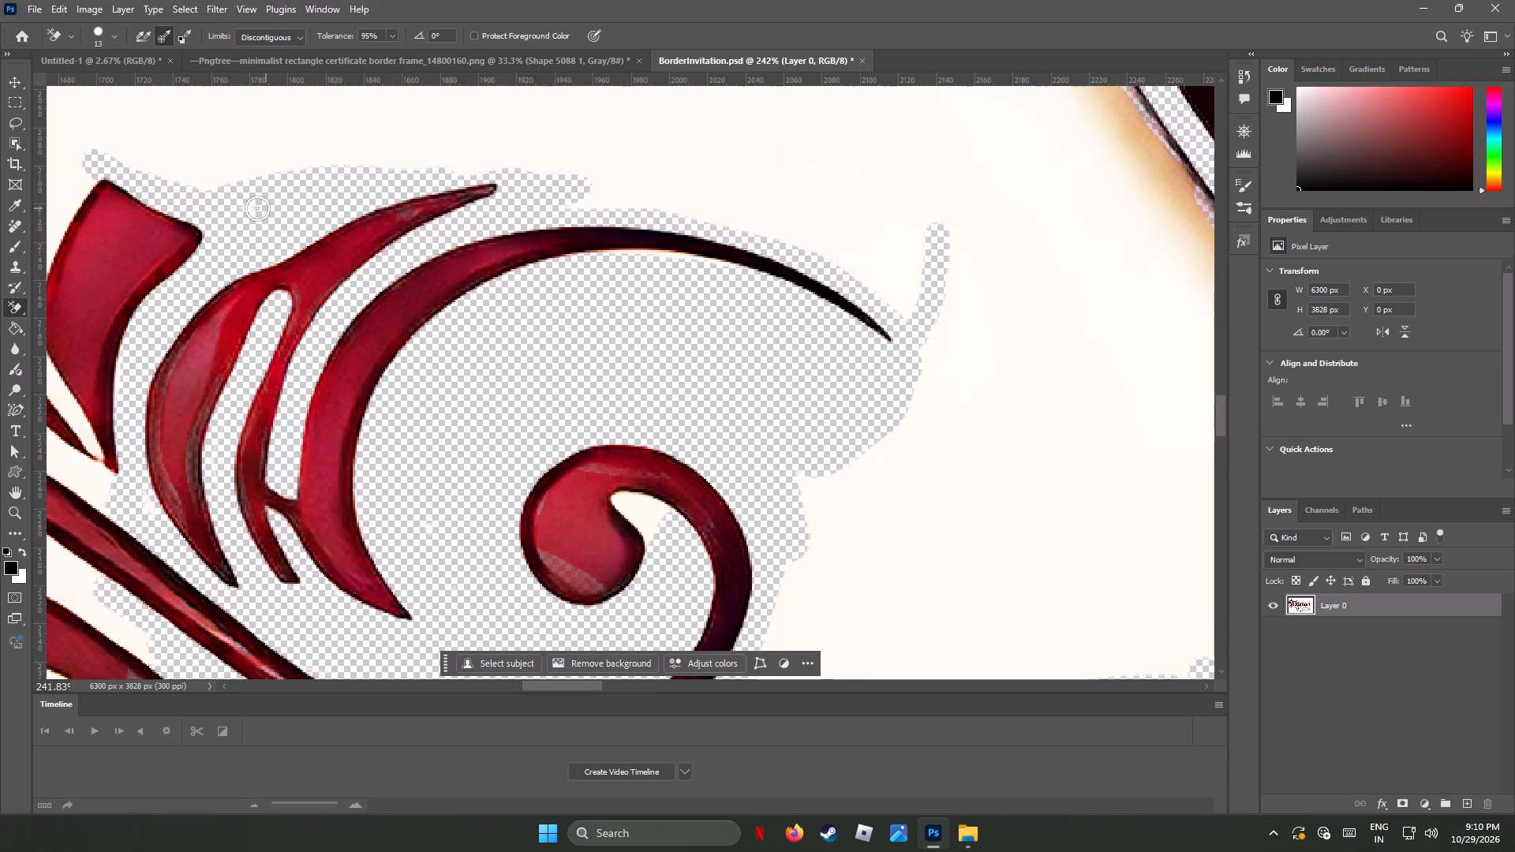
pyautogui.moveTo(257, 208); pyautogui.dragTo(615, 210)
# Erase the background around the flared petal's top corner and down its outer side toward its pointed base.
pyautogui.moveTo(548, 683); pyautogui.dragTo(514, 684)
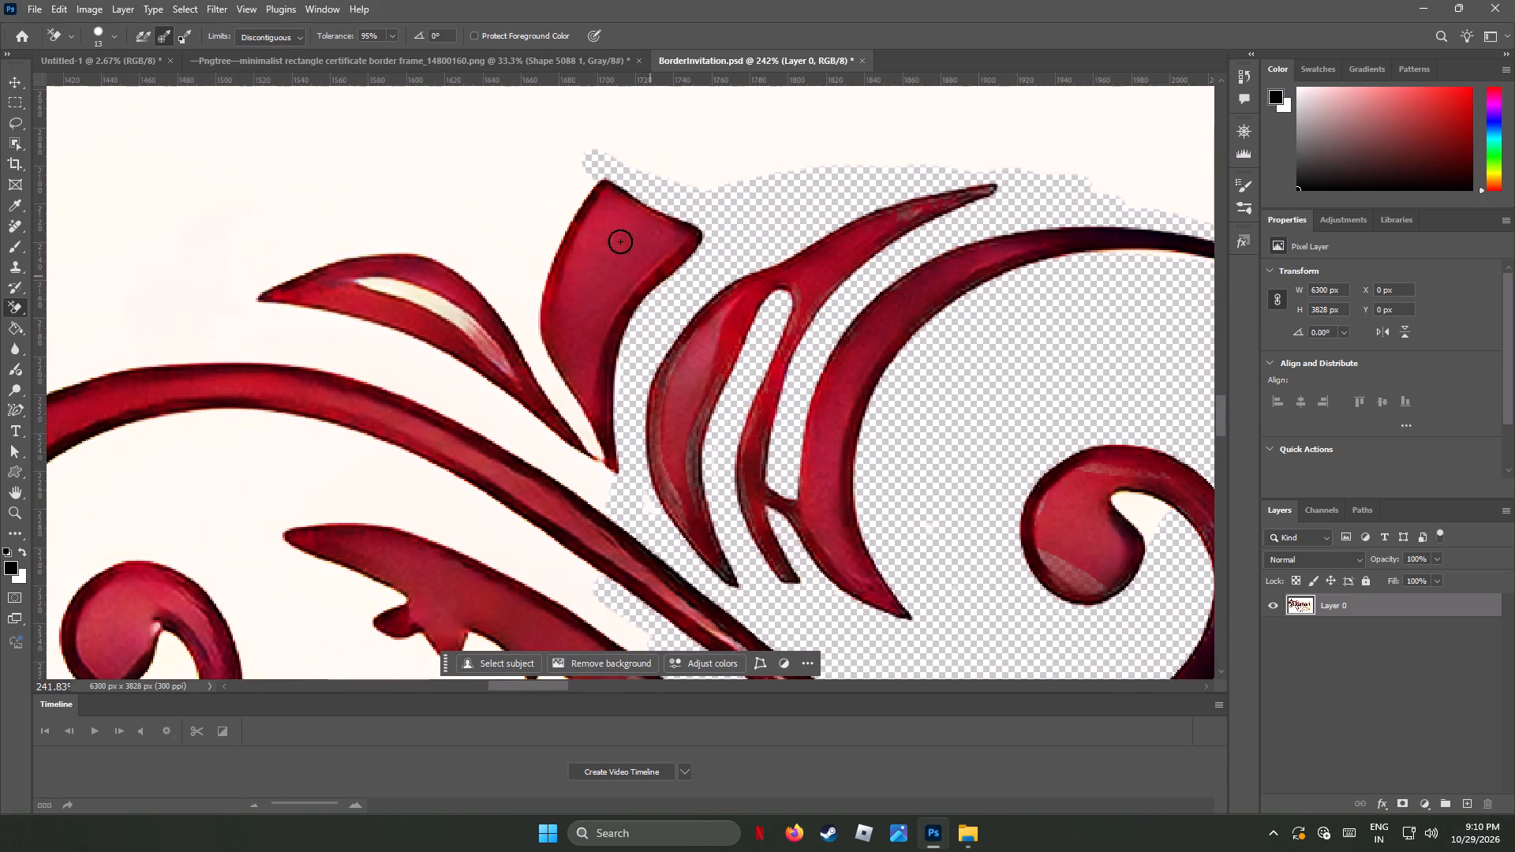
pyautogui.moveTo(594, 172); pyautogui.dragTo(539, 280)
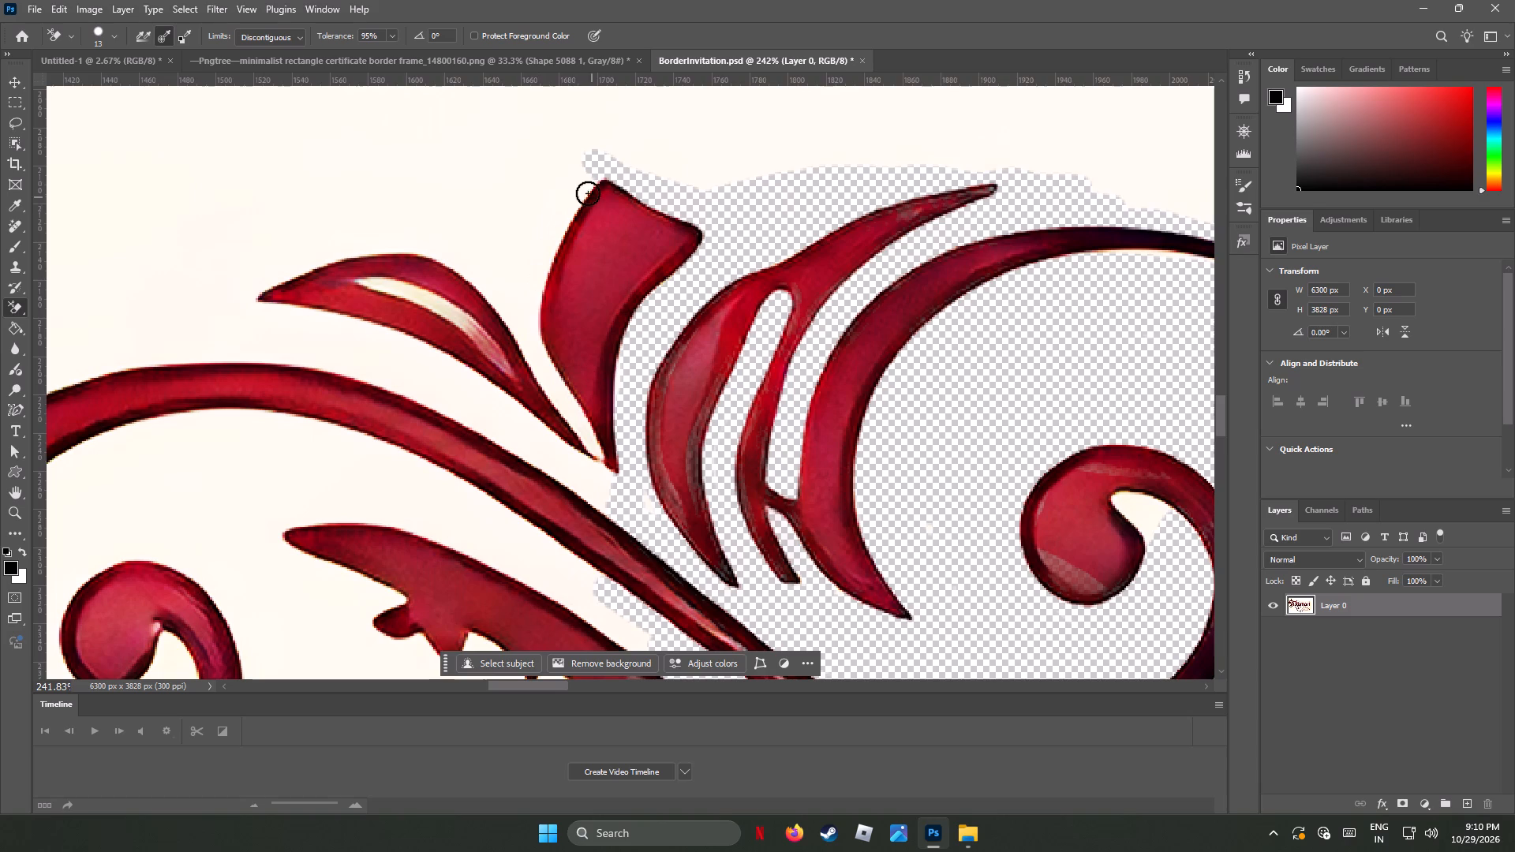
pyautogui.moveTo(583, 188); pyautogui.dragTo(645, 177)
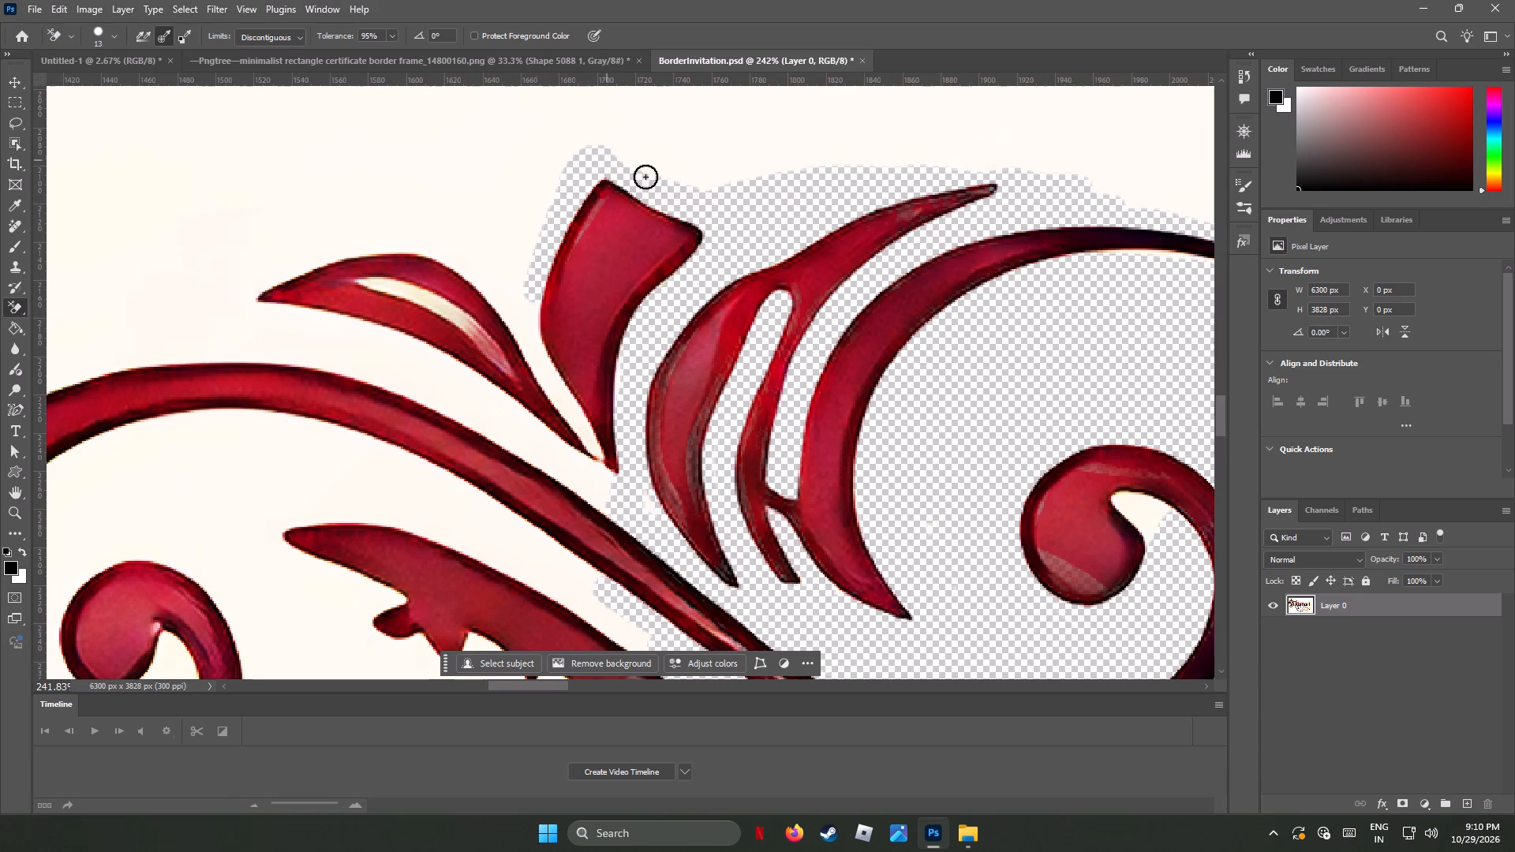
pyautogui.moveTo(645, 177); pyautogui.dragTo(597, 463)
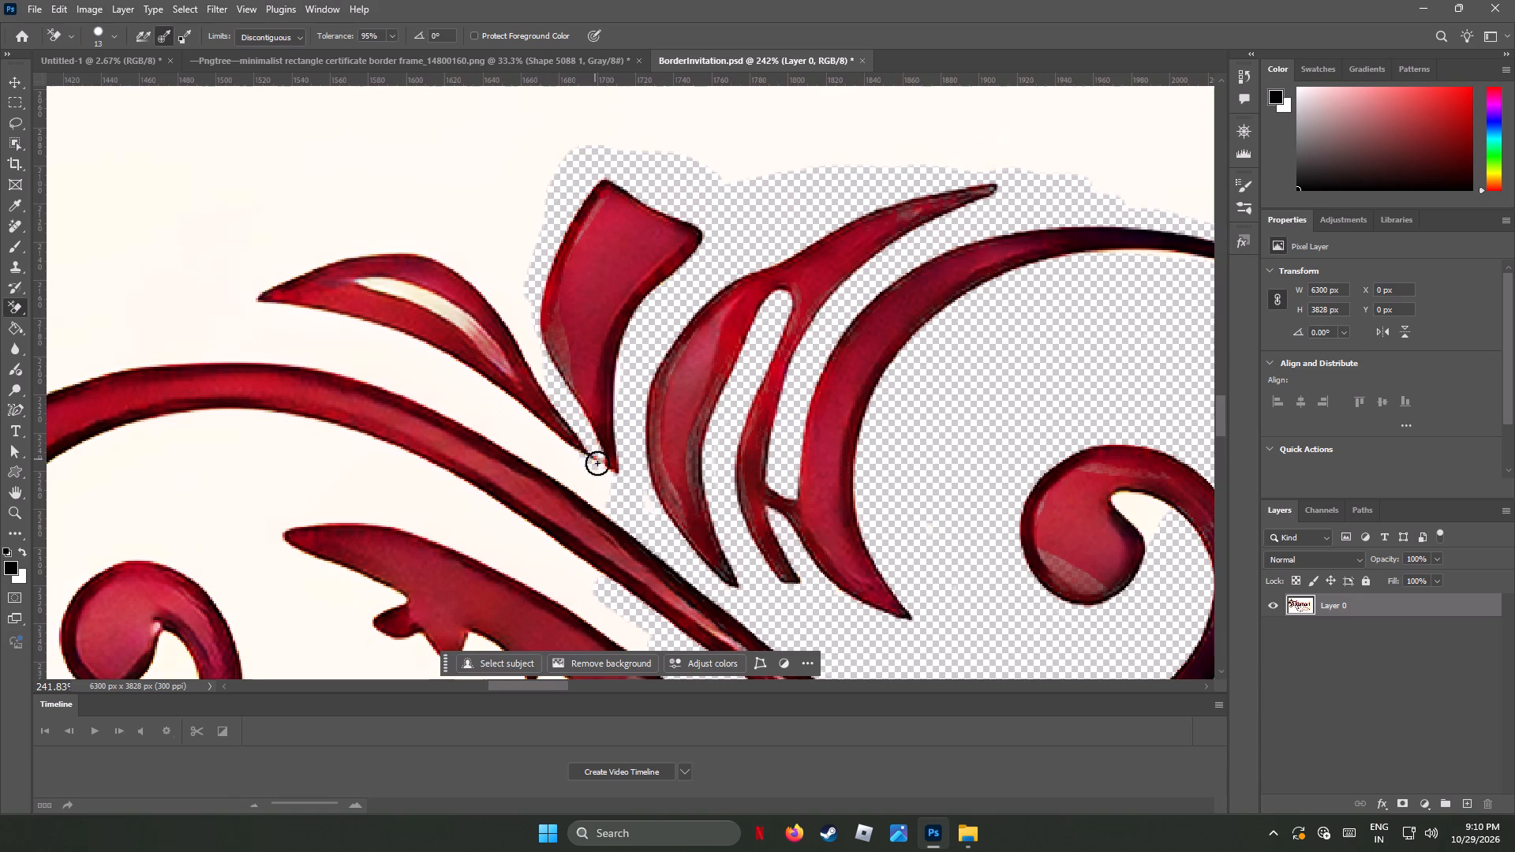
# Erase the background around the slender slit leaf, along its upper edge to the outer tip and back along its lower edge.
pyautogui.moveTo(597, 463); pyautogui.dragTo(396, 245)
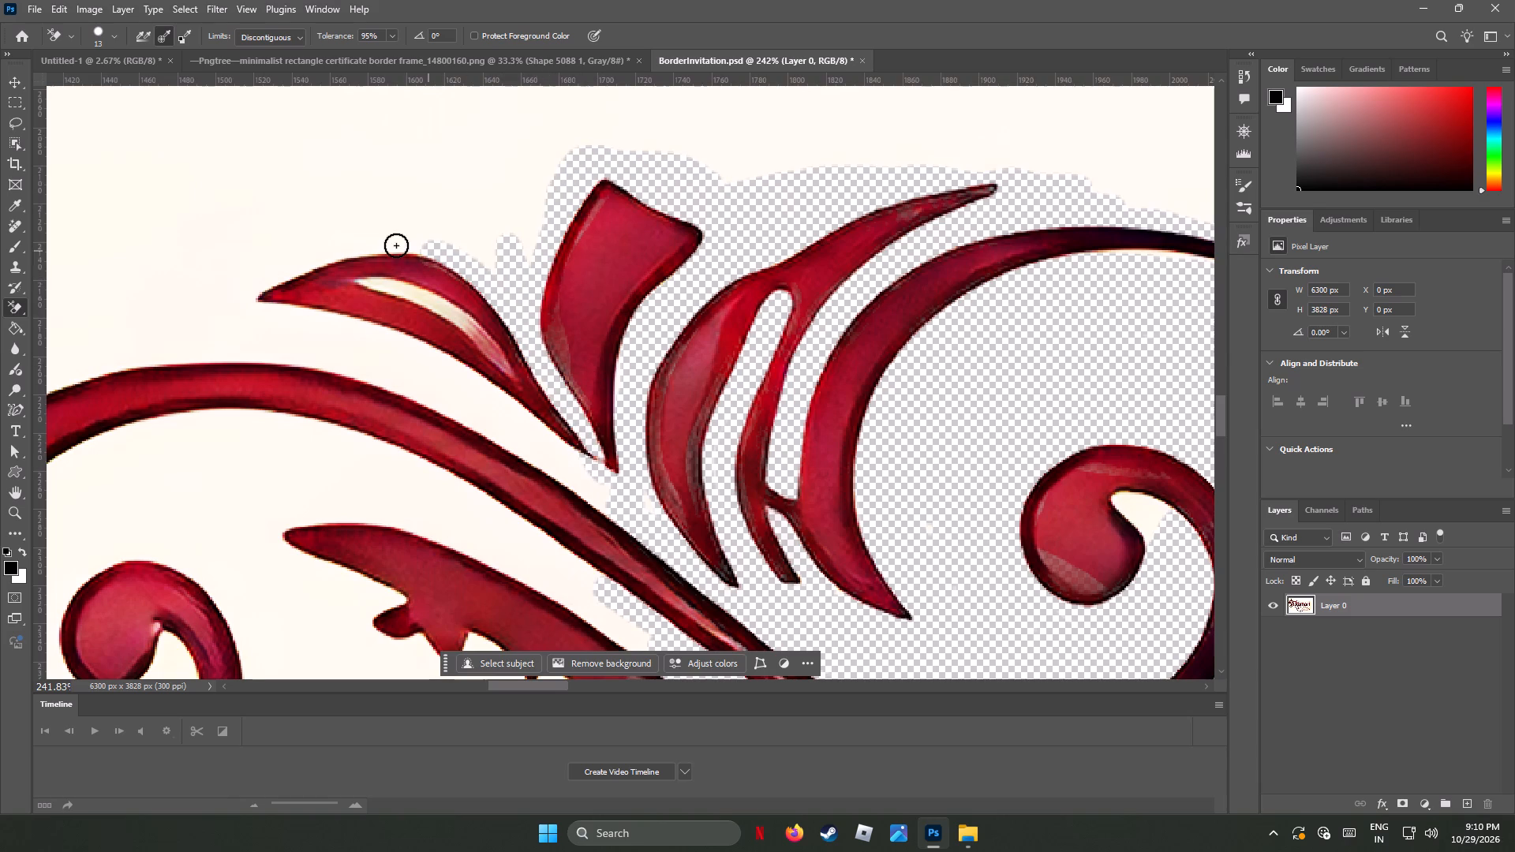
pyautogui.moveTo(396, 245); pyautogui.dragTo(496, 215)
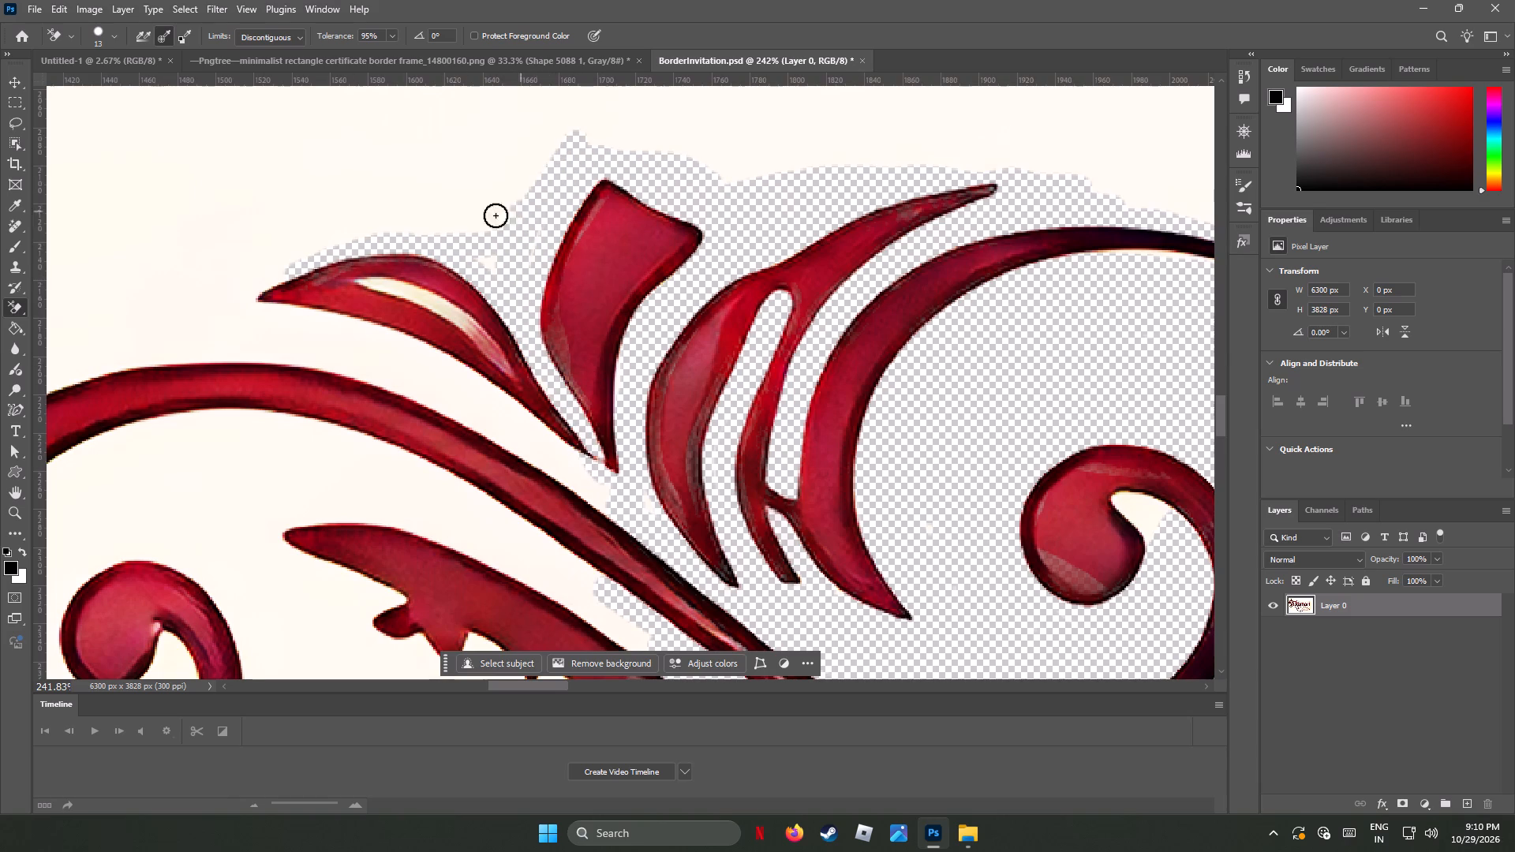
pyautogui.moveTo(496, 215); pyautogui.dragTo(259, 286)
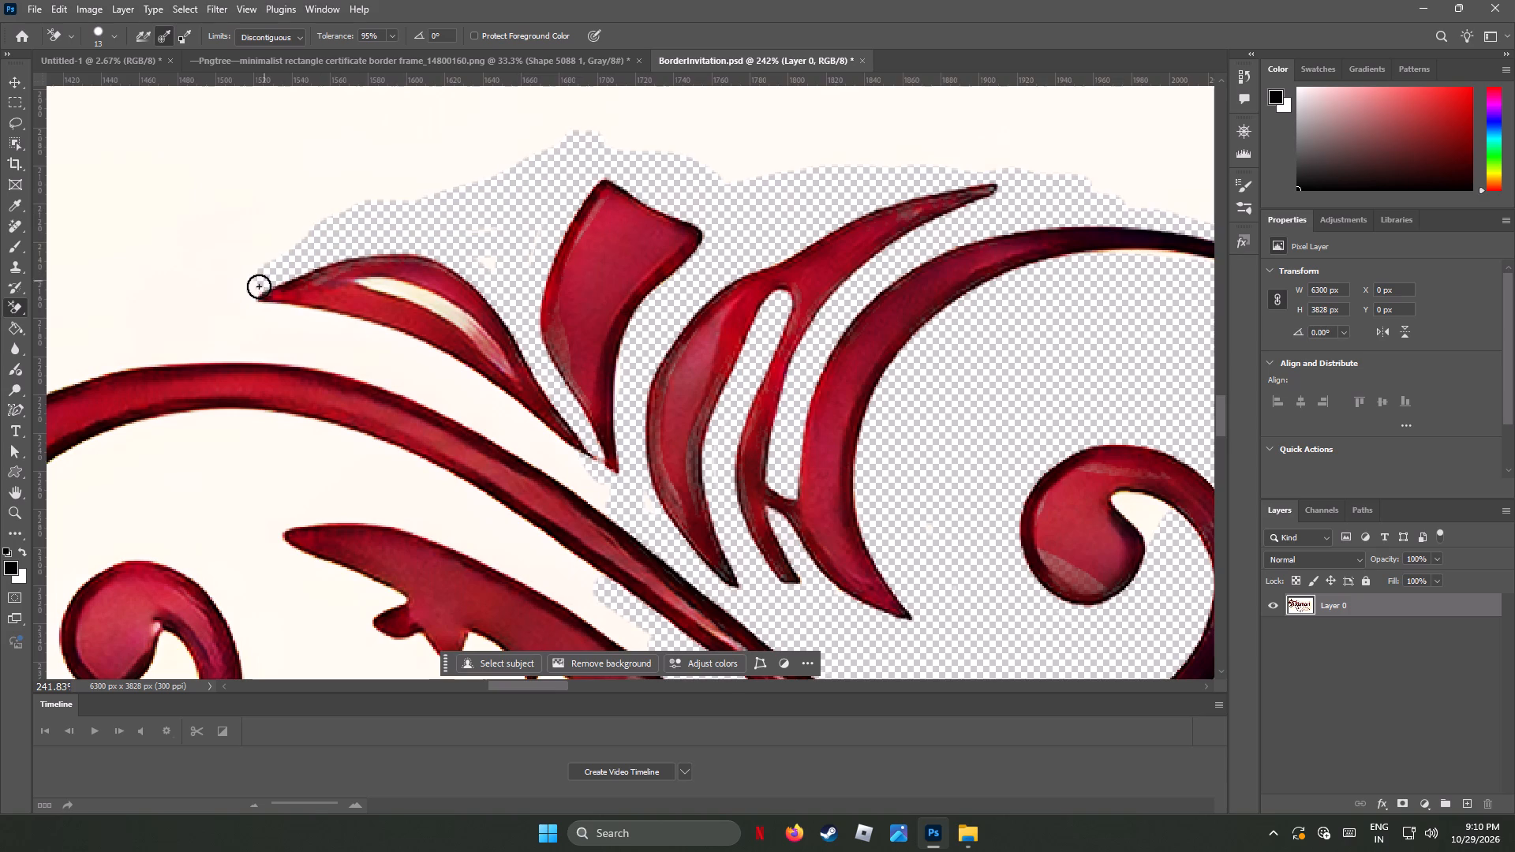
pyautogui.moveTo(259, 286); pyautogui.dragTo(409, 356)
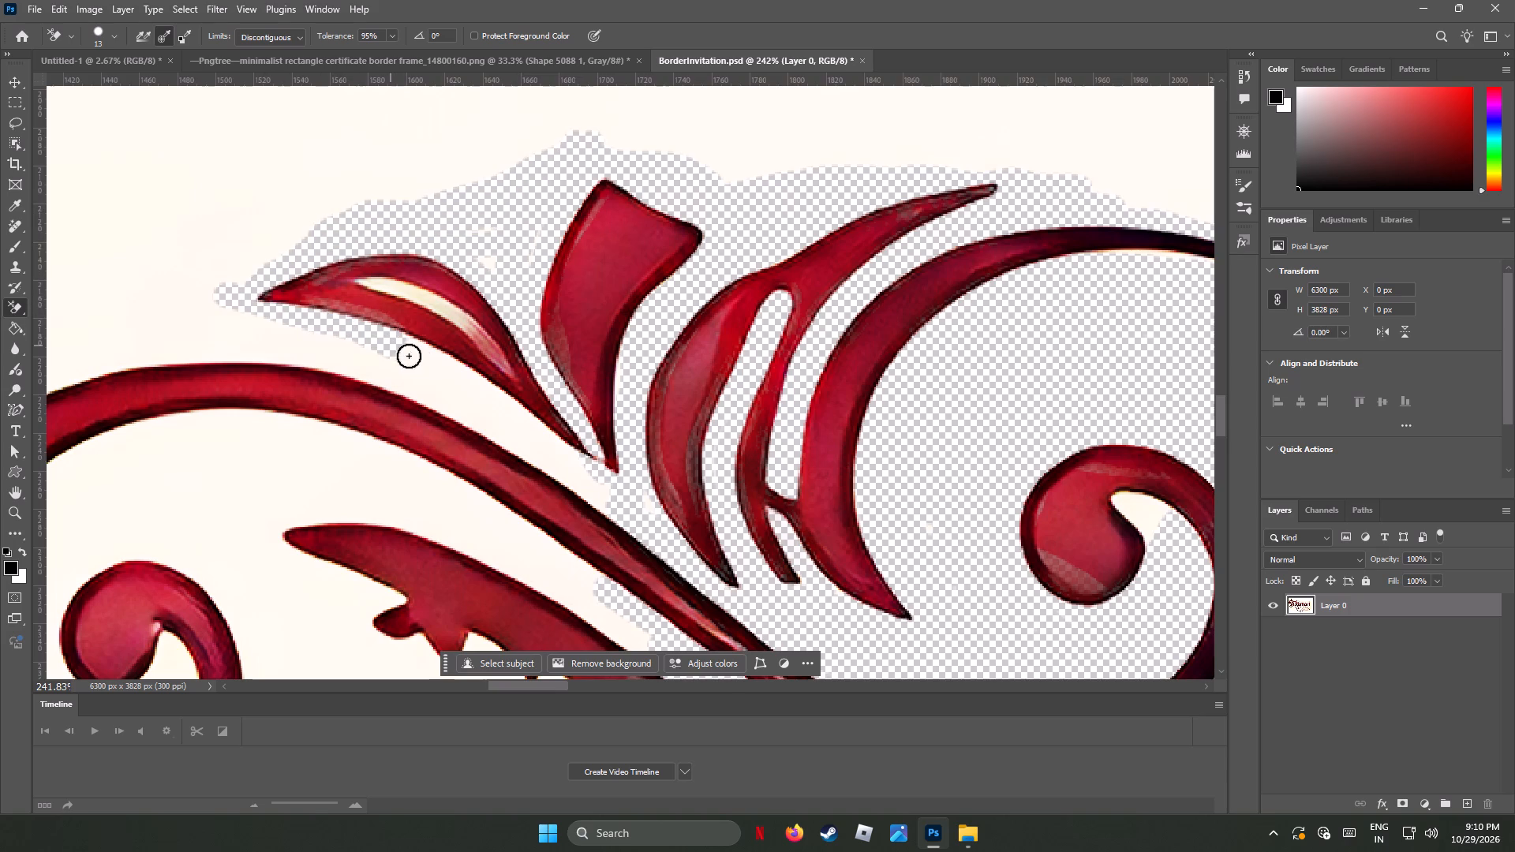
pyautogui.moveTo(409, 356); pyautogui.dragTo(548, 437)
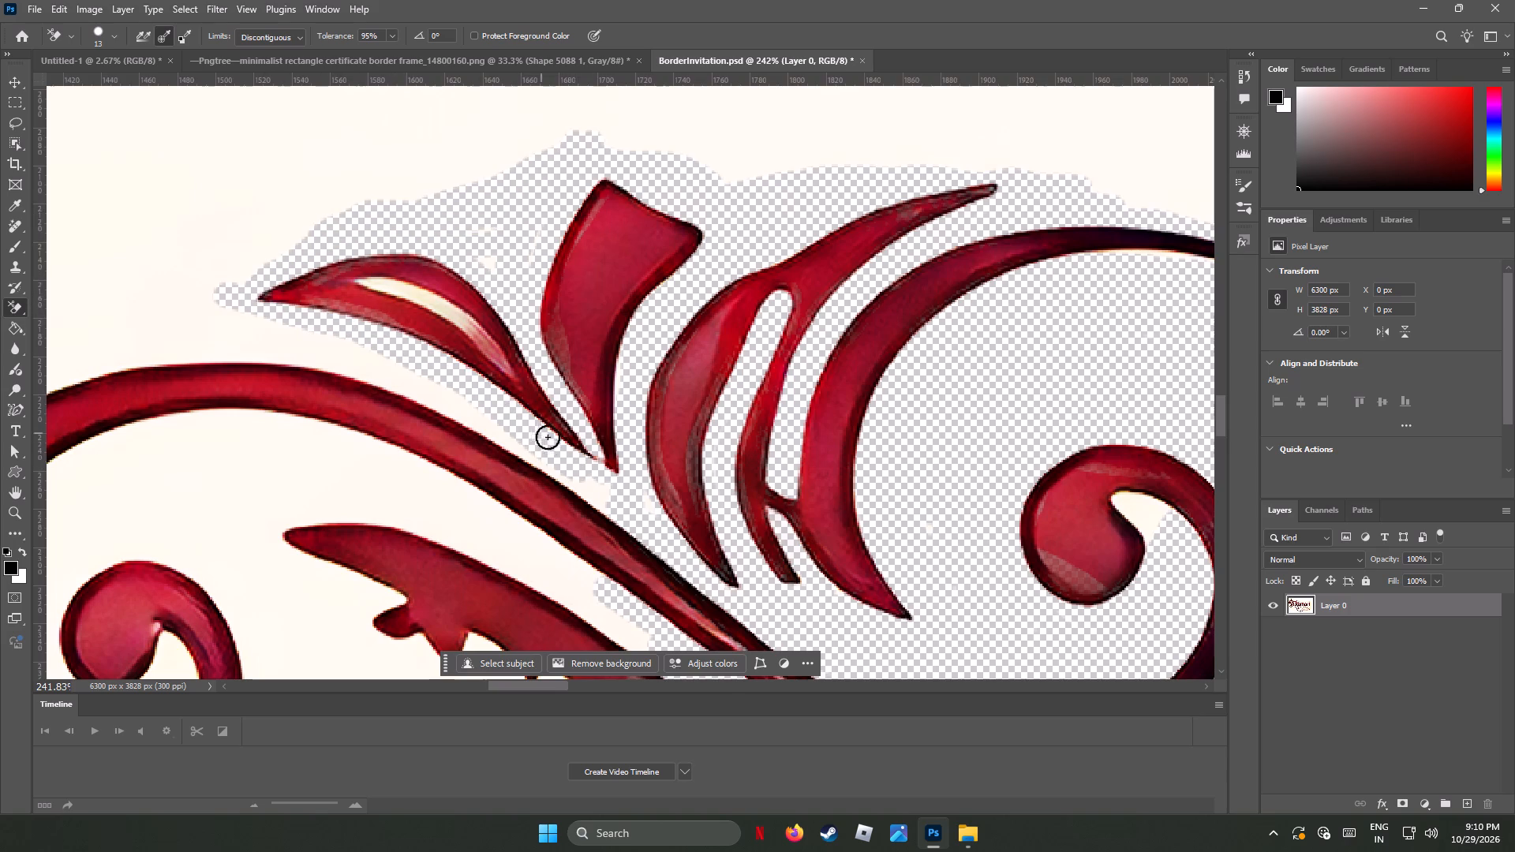
# Clear the background between the slender slit leaf and the main stem's upper edge, and widen the erased area above the leaf.
pyautogui.moveTo(548, 437); pyautogui.dragTo(488, 428)
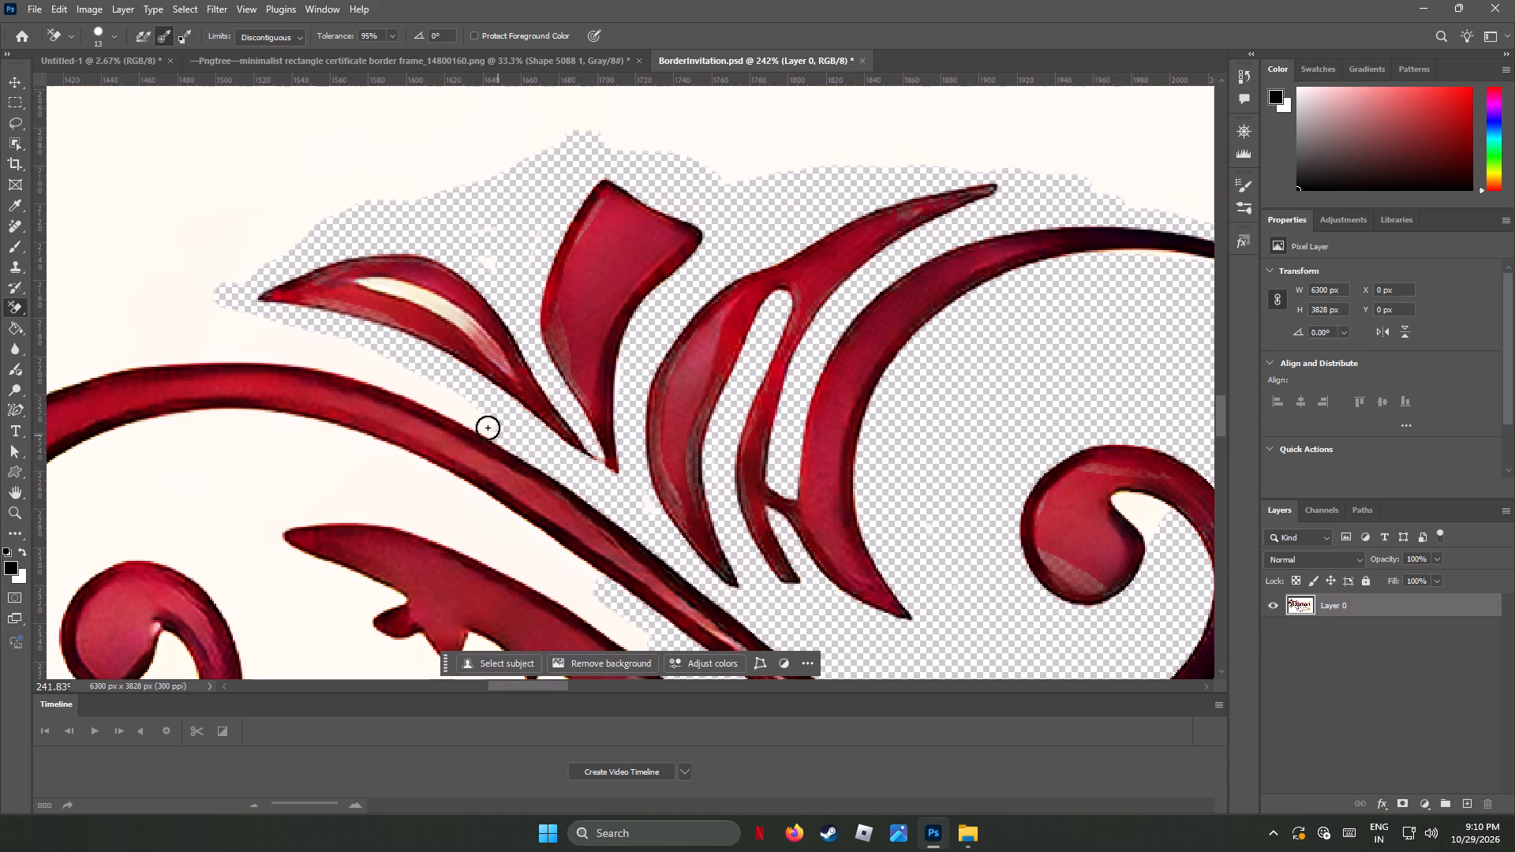
pyautogui.moveTo(488, 428); pyautogui.dragTo(451, 413)
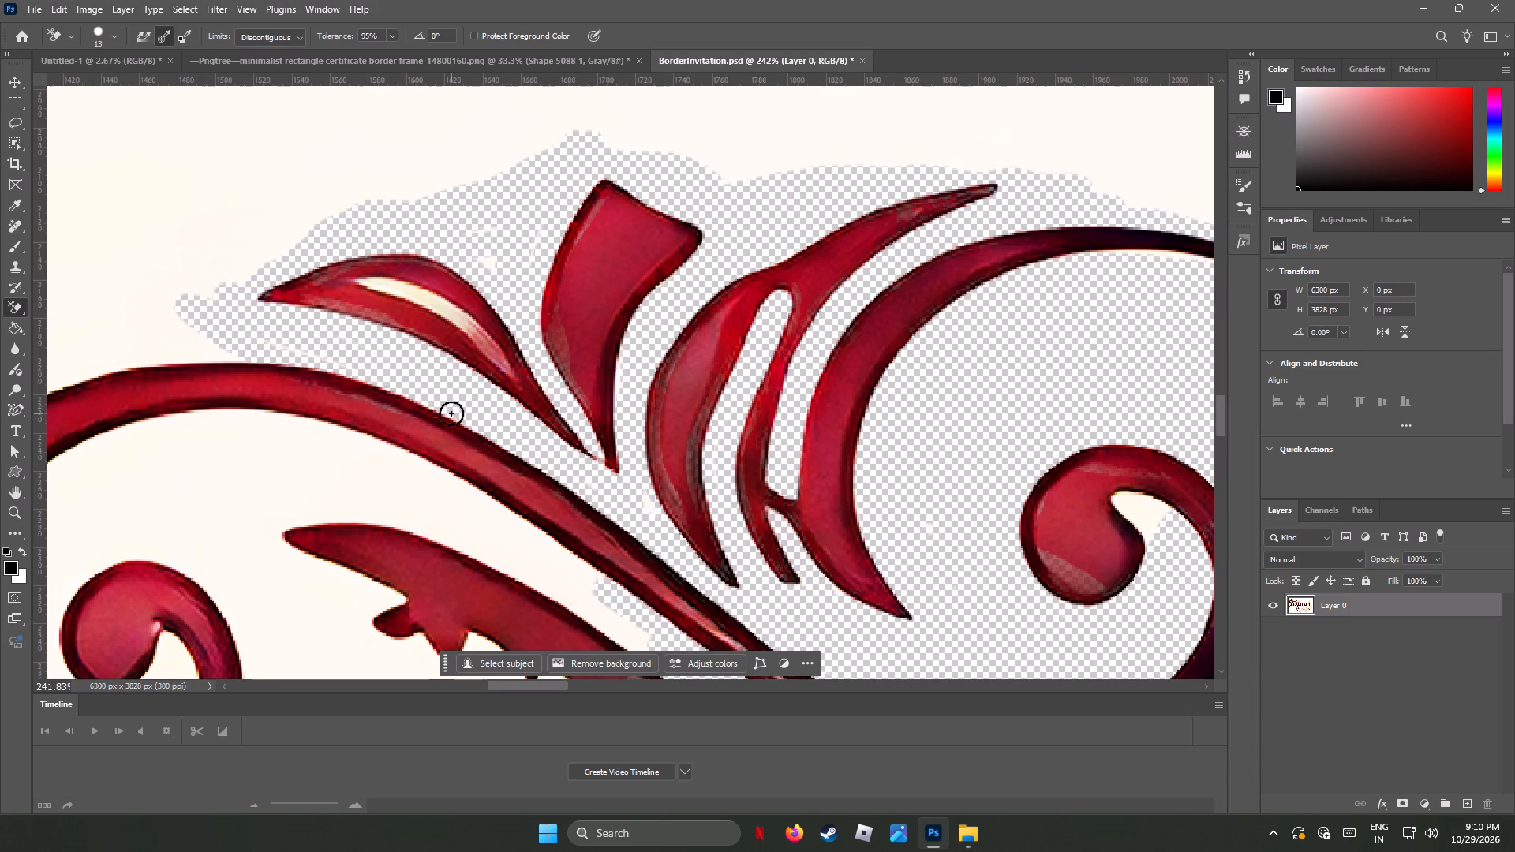
pyautogui.moveTo(451, 413); pyautogui.dragTo(137, 319)
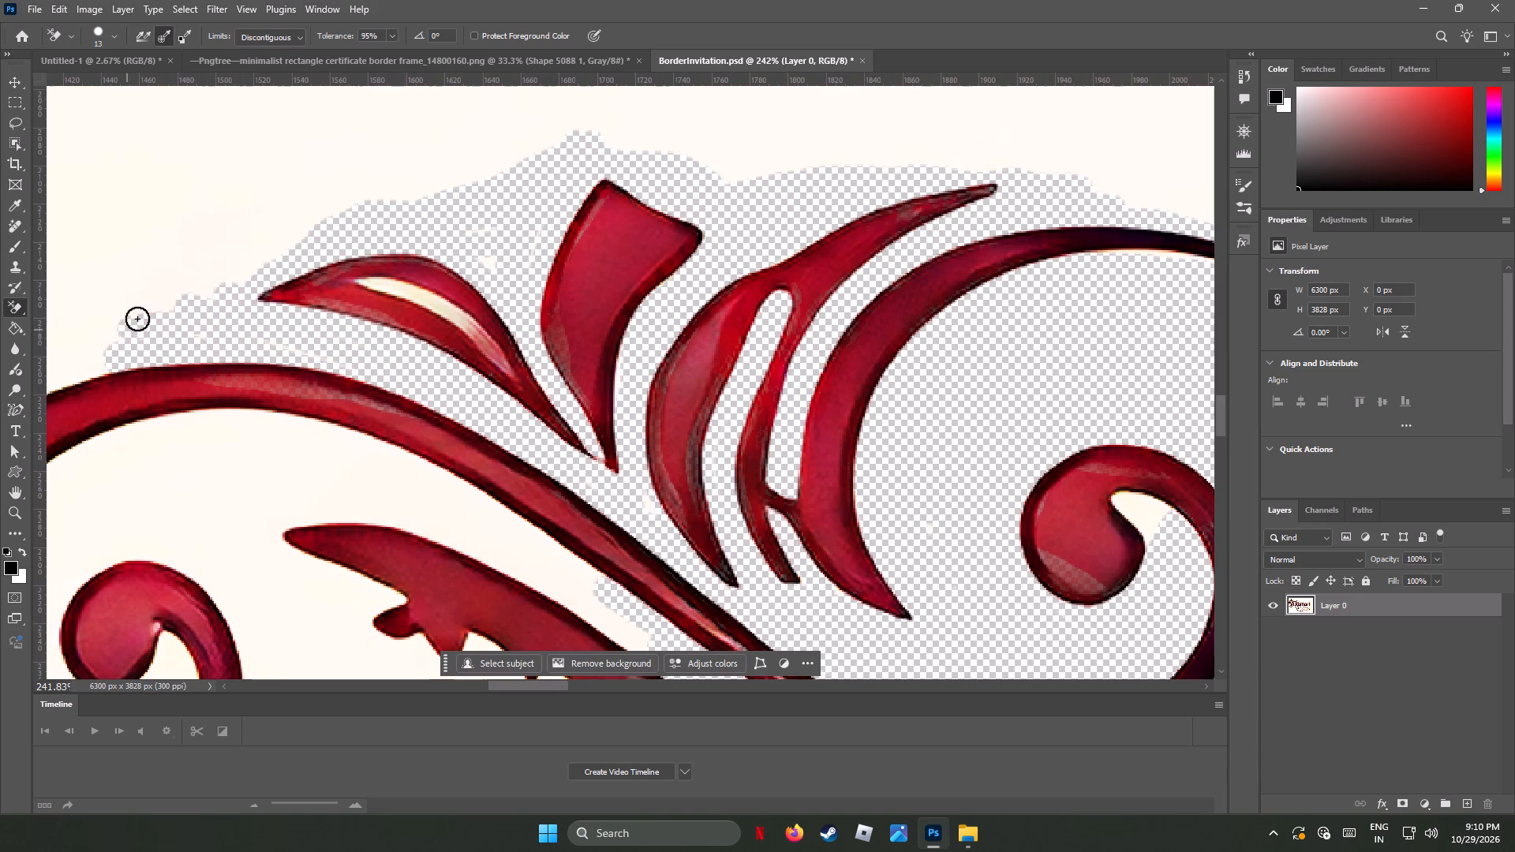
pyautogui.moveTo(137, 319); pyautogui.dragTo(476, 363)
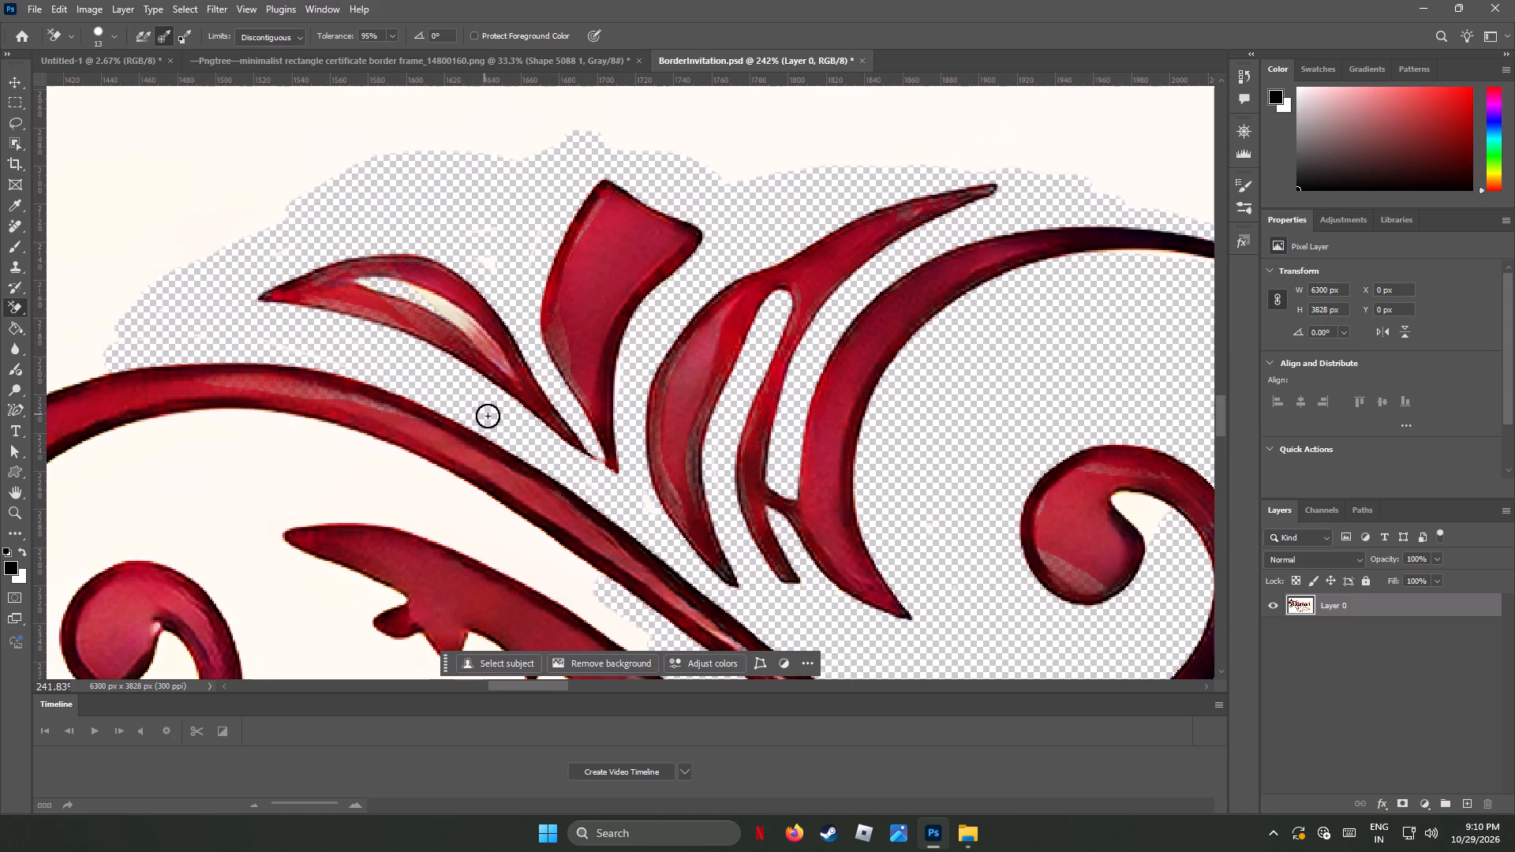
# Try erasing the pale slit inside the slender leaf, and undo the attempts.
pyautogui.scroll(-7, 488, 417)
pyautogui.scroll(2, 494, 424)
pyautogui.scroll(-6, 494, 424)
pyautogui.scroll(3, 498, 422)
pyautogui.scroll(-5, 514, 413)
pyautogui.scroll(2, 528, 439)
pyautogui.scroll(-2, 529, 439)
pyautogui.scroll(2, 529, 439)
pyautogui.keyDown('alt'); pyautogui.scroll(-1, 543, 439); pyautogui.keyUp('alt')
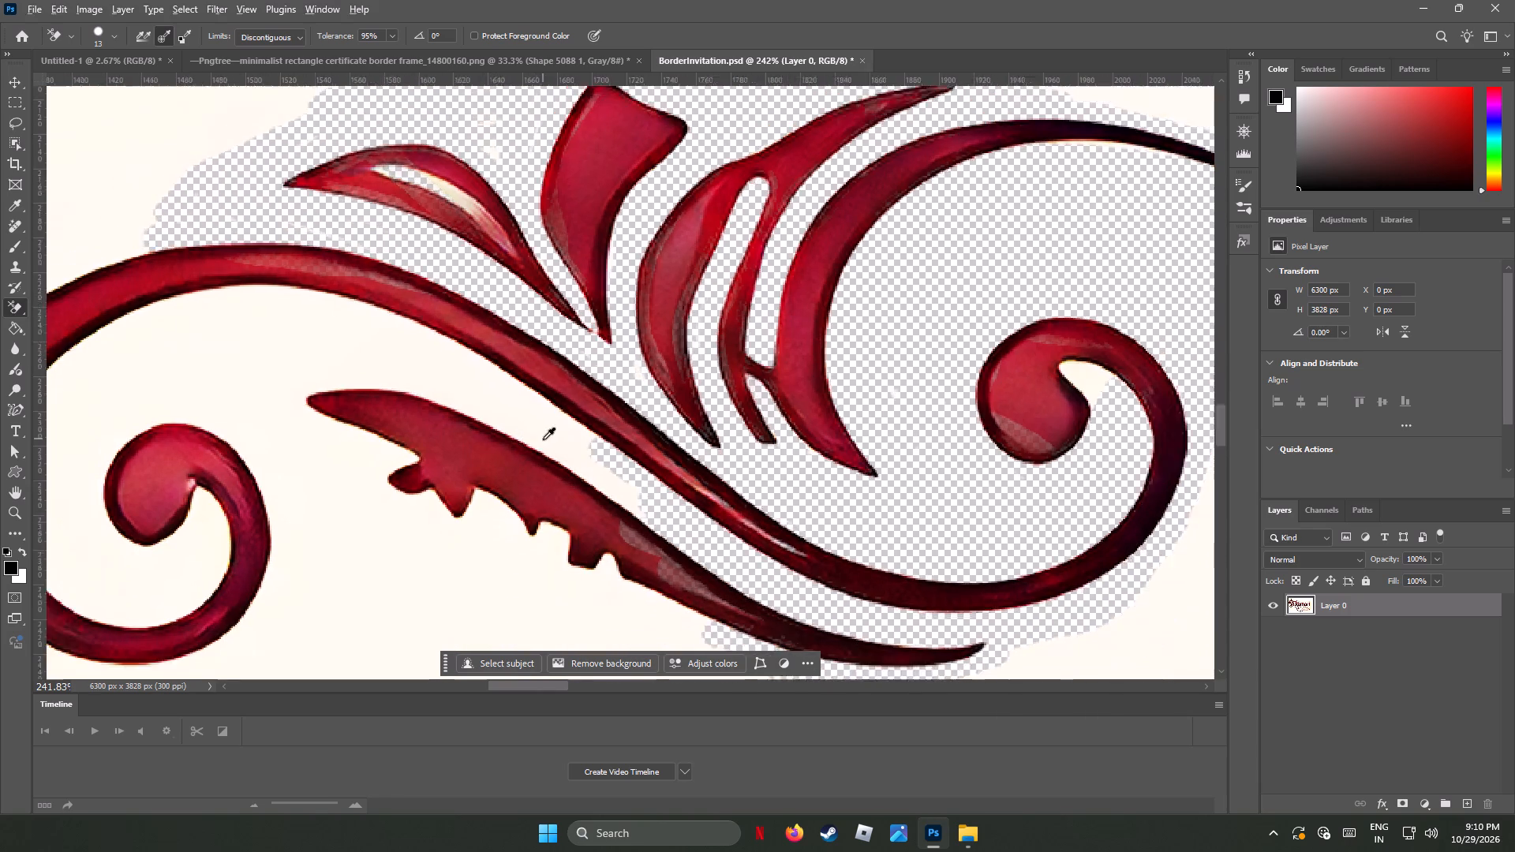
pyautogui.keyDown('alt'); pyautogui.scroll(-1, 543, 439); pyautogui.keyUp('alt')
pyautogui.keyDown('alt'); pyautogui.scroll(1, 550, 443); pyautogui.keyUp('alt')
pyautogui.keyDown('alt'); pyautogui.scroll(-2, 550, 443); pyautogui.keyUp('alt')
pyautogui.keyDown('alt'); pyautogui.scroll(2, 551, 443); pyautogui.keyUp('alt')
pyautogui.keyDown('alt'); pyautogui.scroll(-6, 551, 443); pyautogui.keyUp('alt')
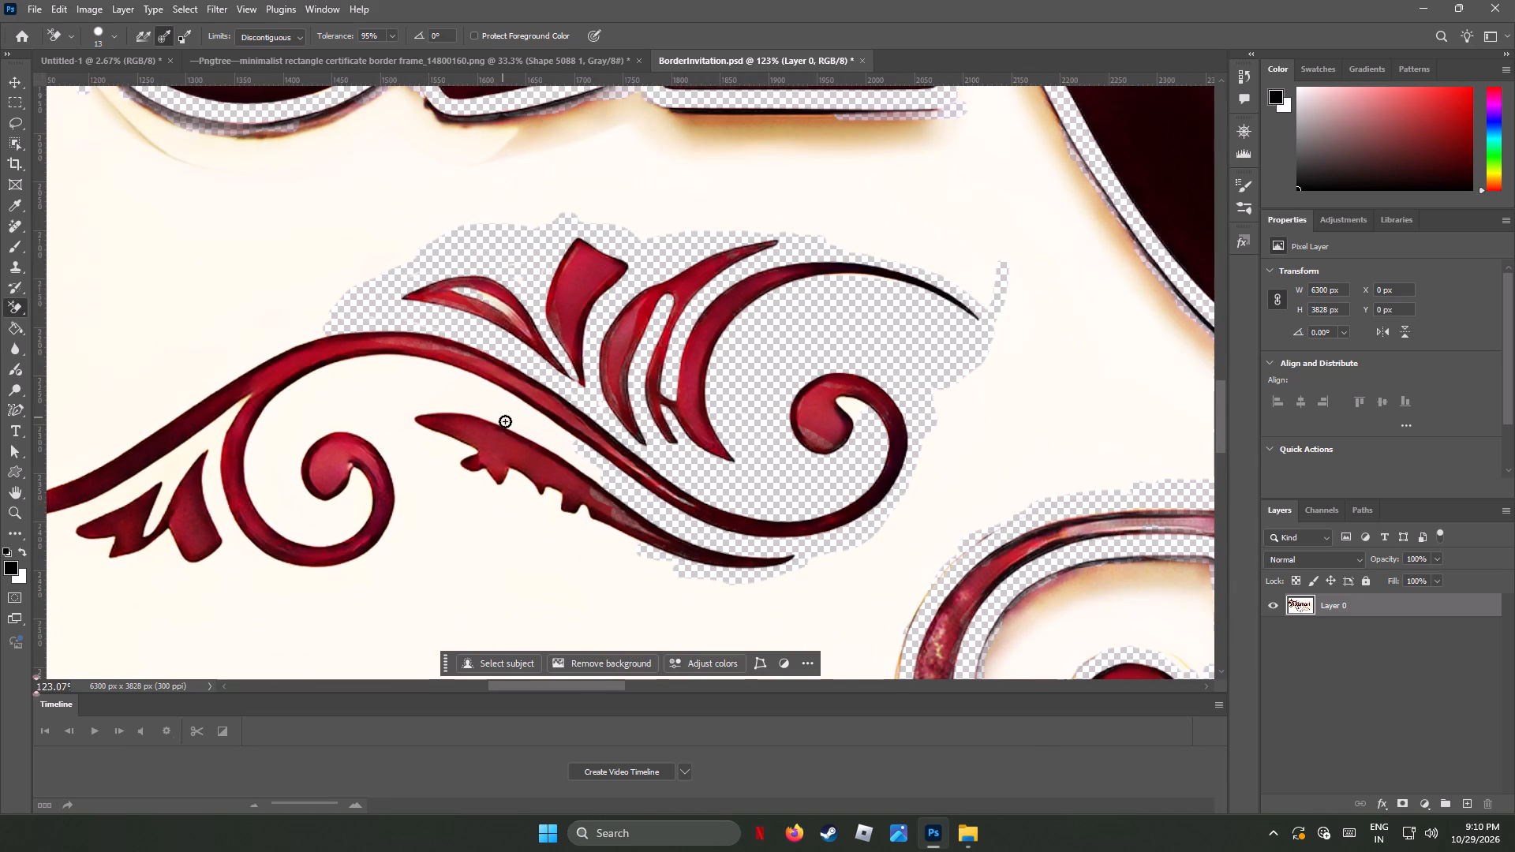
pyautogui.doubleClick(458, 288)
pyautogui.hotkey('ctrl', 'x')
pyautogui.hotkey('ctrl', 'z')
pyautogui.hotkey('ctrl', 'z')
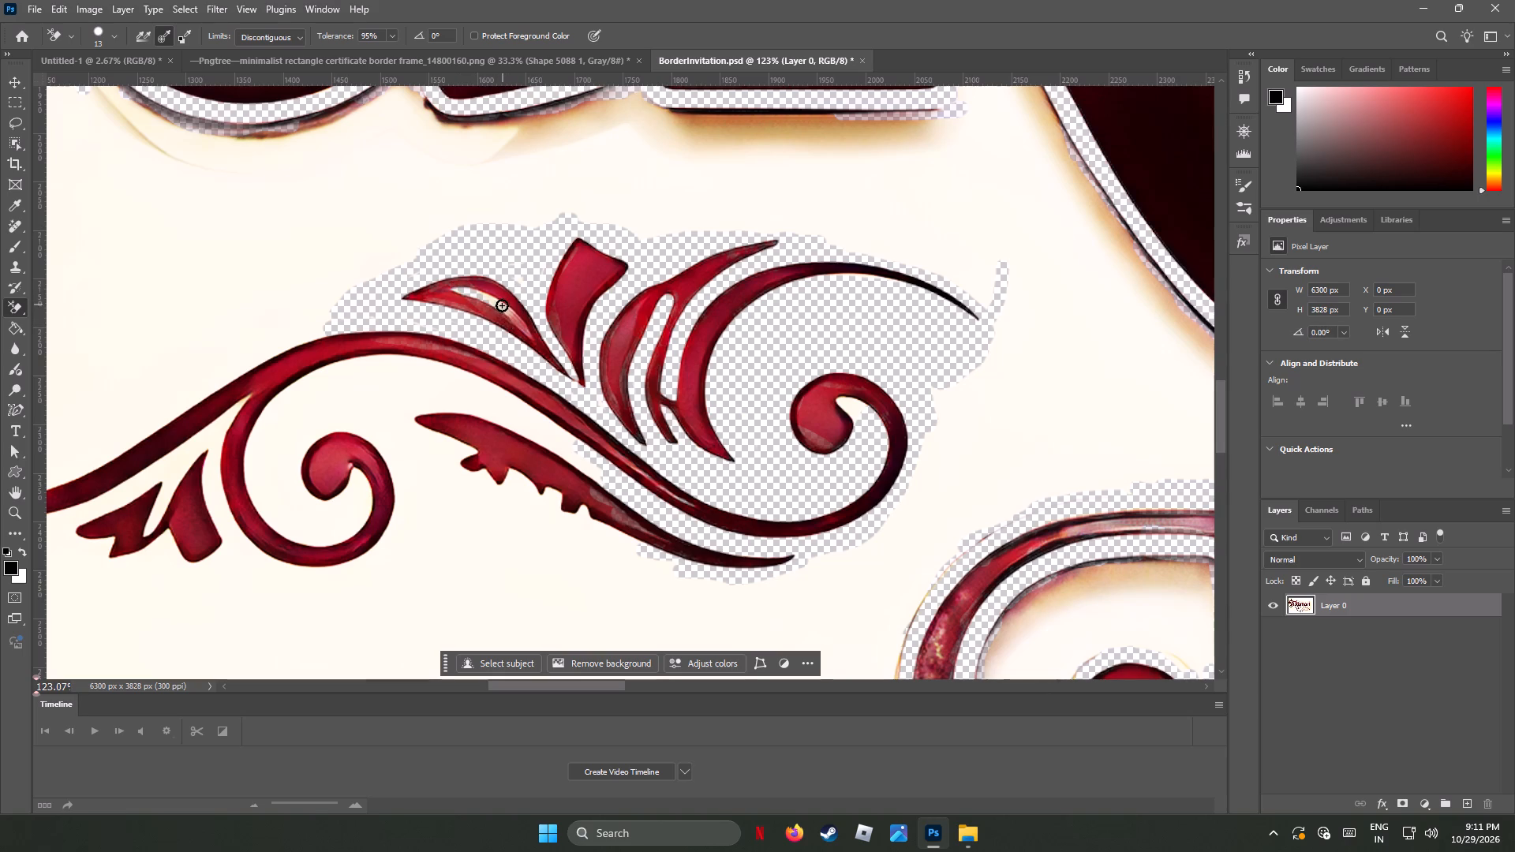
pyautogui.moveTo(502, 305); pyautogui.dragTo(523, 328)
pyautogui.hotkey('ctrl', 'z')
# Erase the background along the main stem's lower edge, from above the serrated leaf back to where the small scroll branches off.
pyautogui.moveTo(581, 447); pyautogui.dragTo(574, 442)
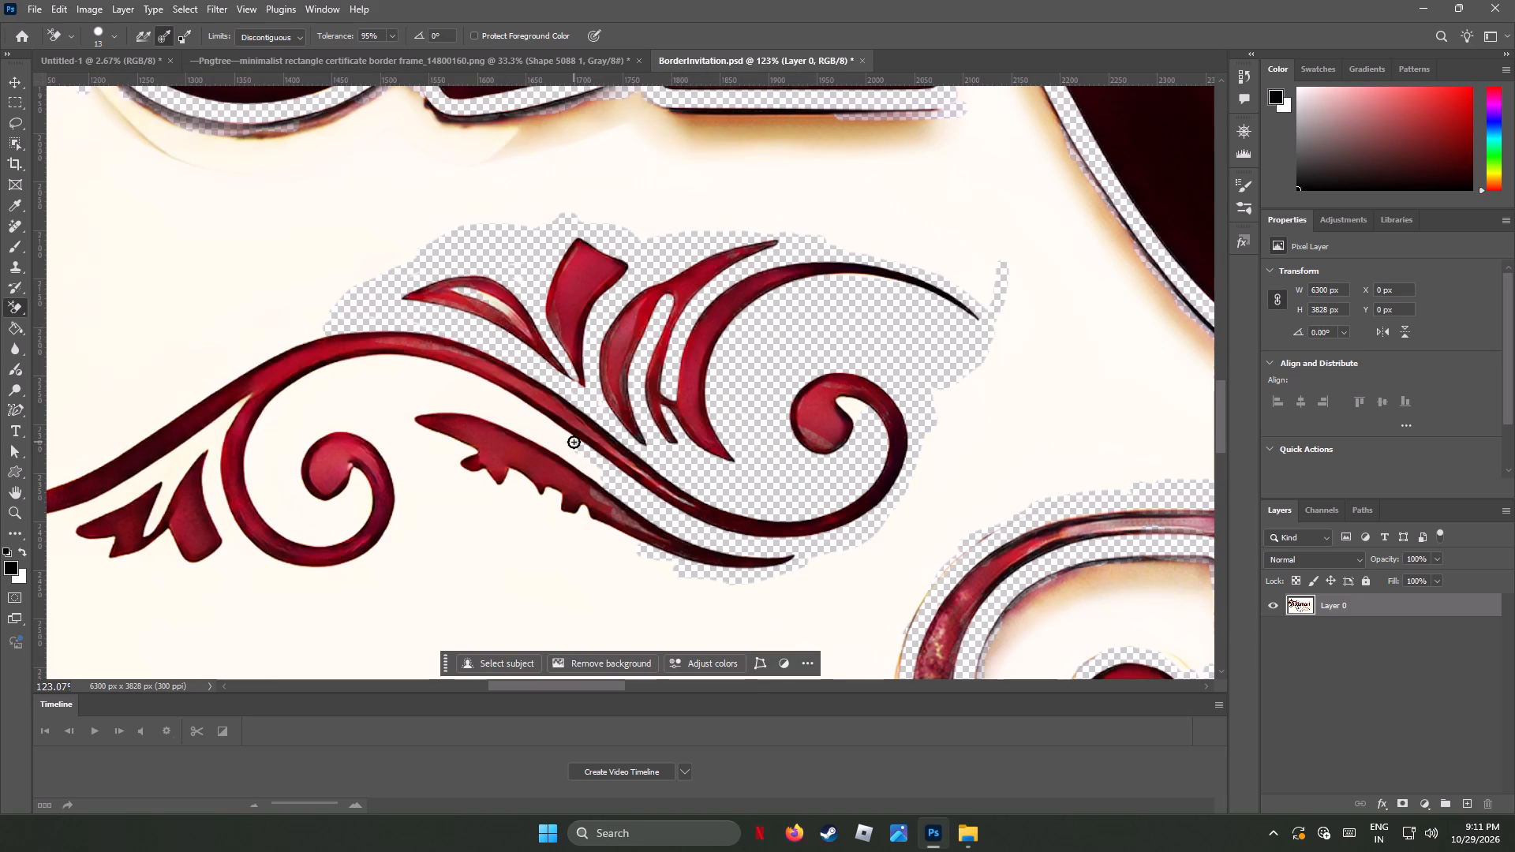
pyautogui.moveTo(574, 442); pyautogui.dragTo(573, 442)
pyautogui.moveTo(569, 438); pyautogui.dragTo(477, 383)
pyautogui.moveTo(477, 383); pyautogui.dragTo(428, 361)
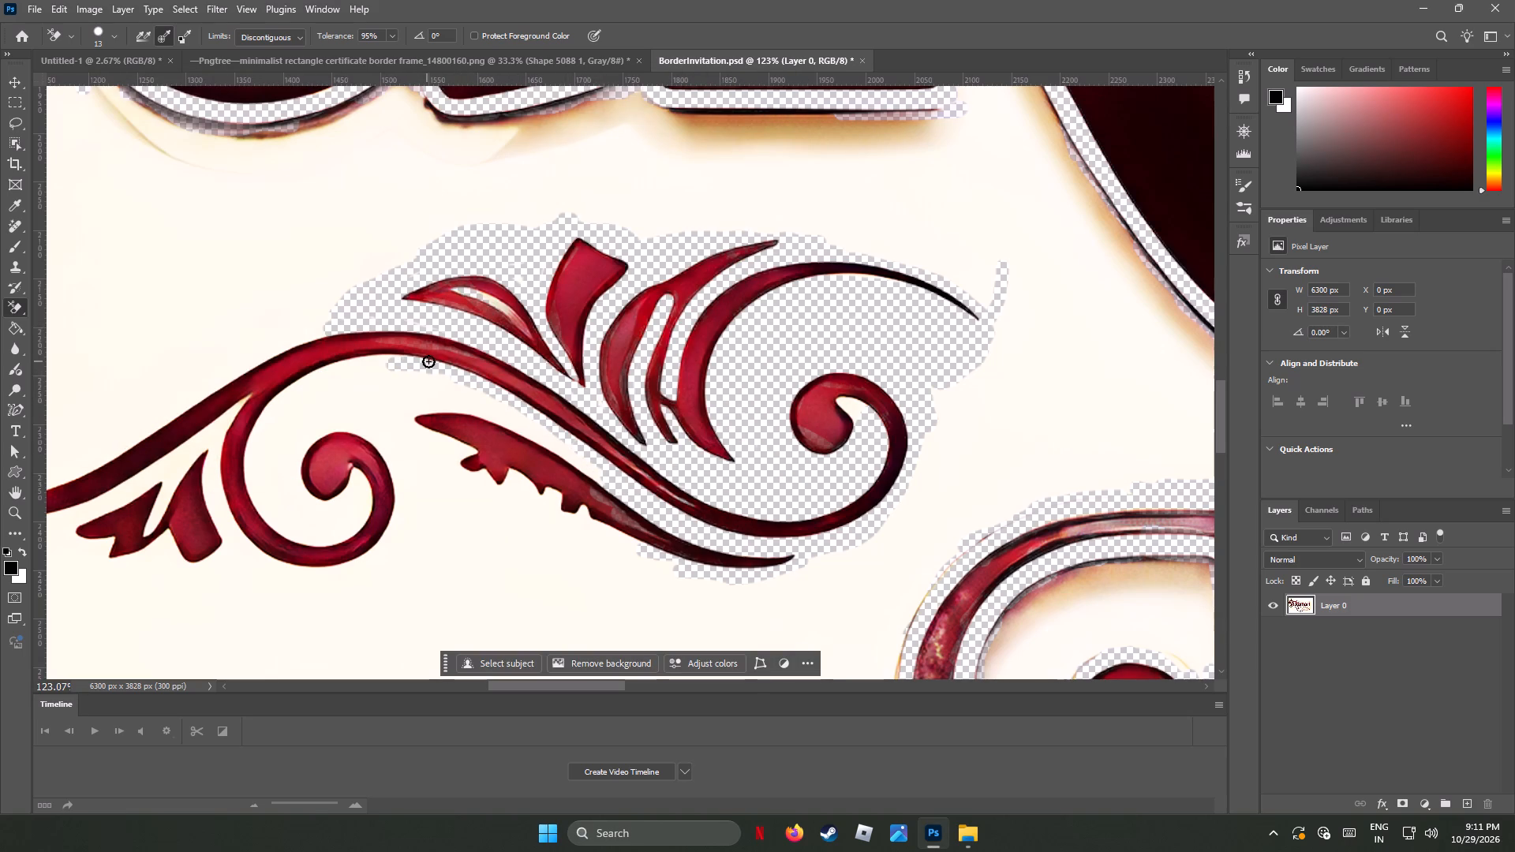
pyautogui.moveTo(428, 361); pyautogui.dragTo(285, 390)
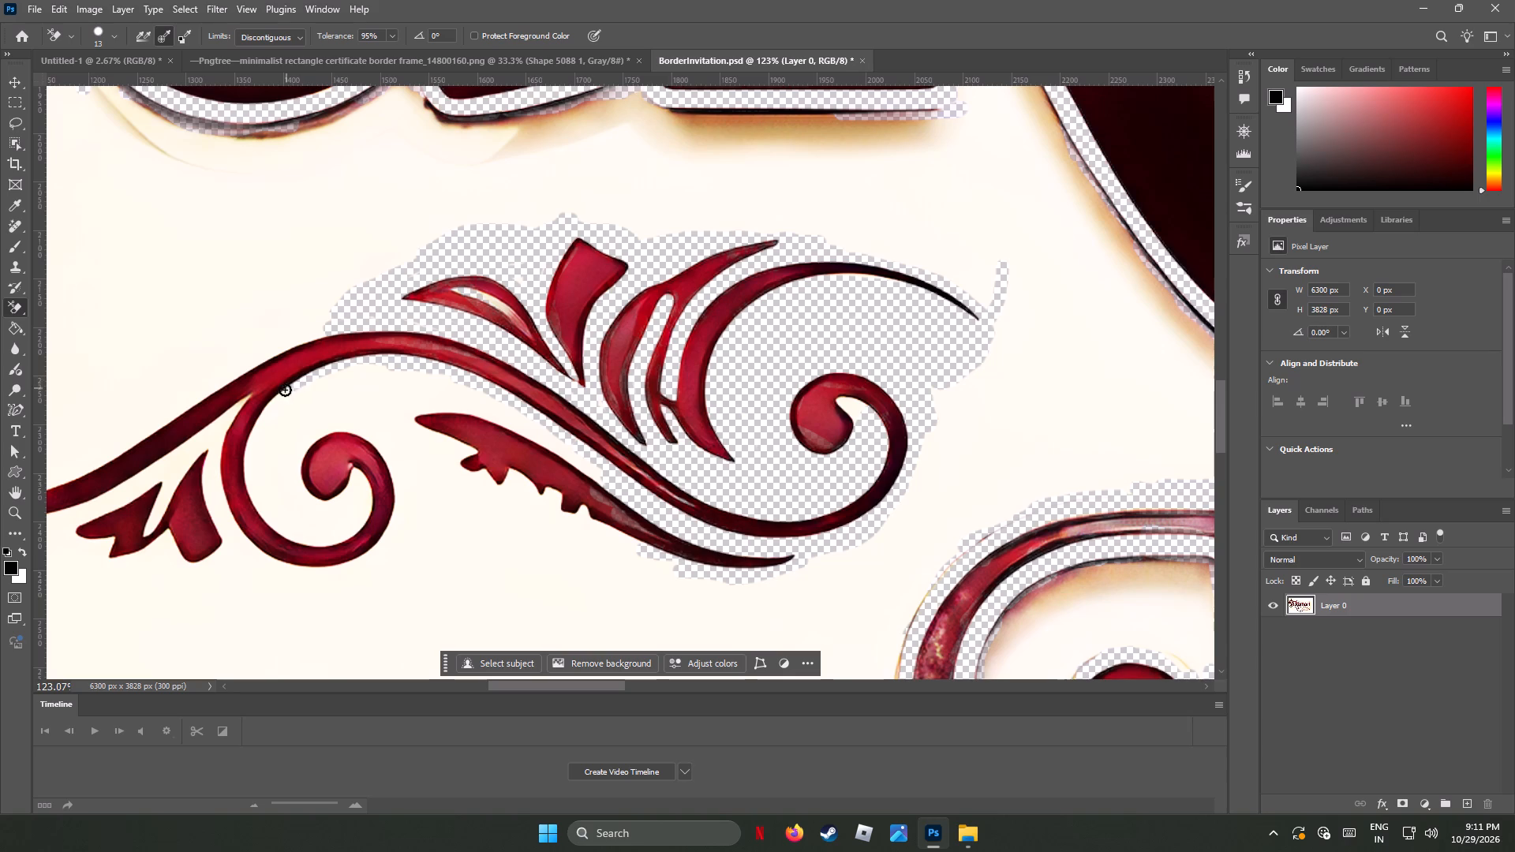
# Erase the background along the small scroll's inner edge, from its junction with the stem around to the curled bulb's underside.
pyautogui.moveTo(285, 390); pyautogui.dragTo(249, 468)
pyautogui.moveTo(249, 468); pyautogui.dragTo(271, 521)
pyautogui.moveTo(271, 521); pyautogui.dragTo(365, 512)
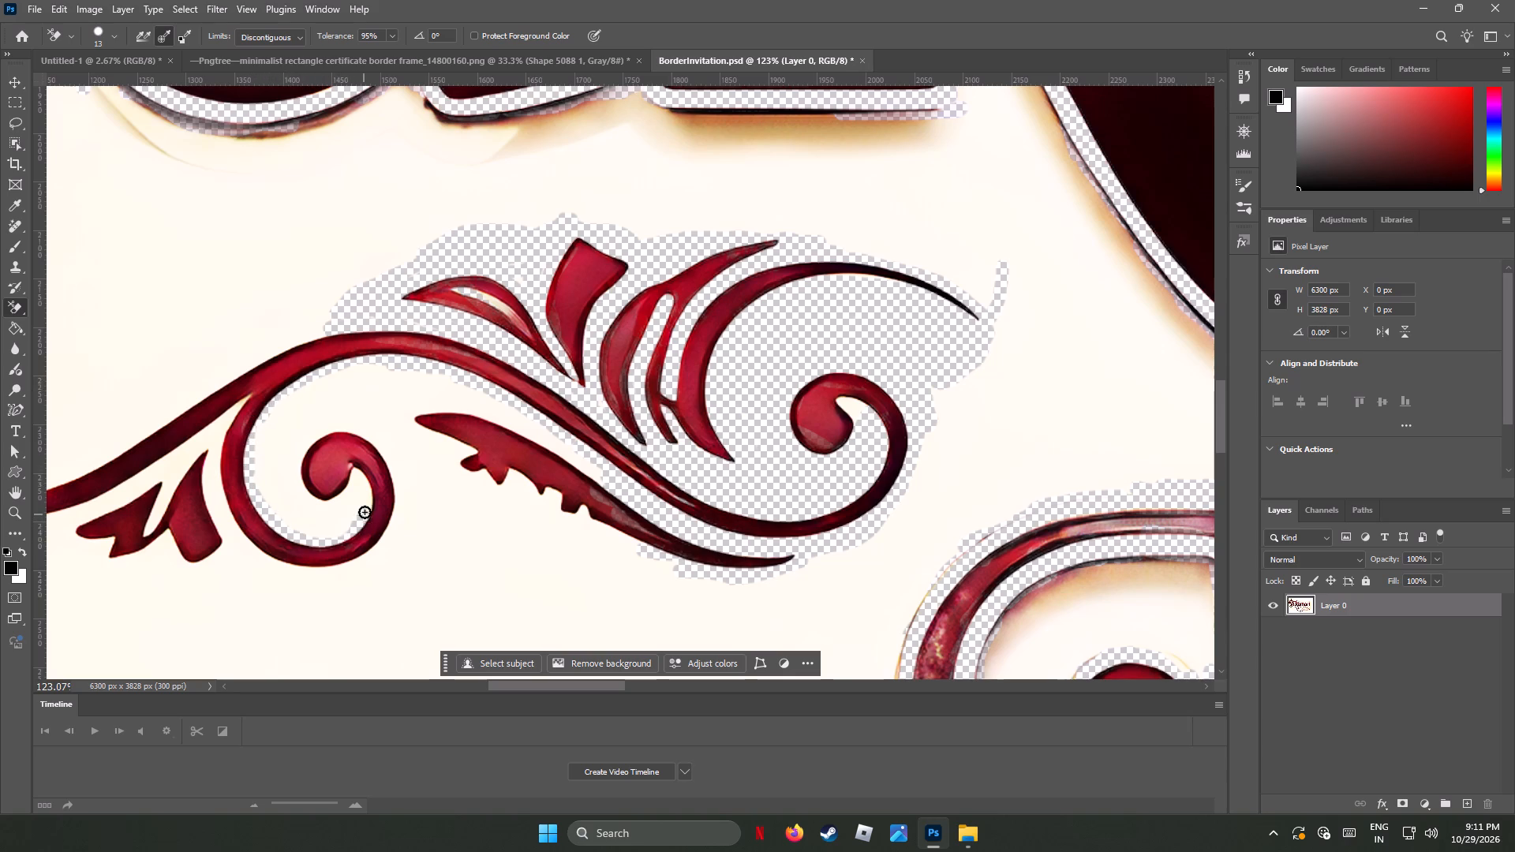
pyautogui.moveTo(365, 512); pyautogui.dragTo(357, 500)
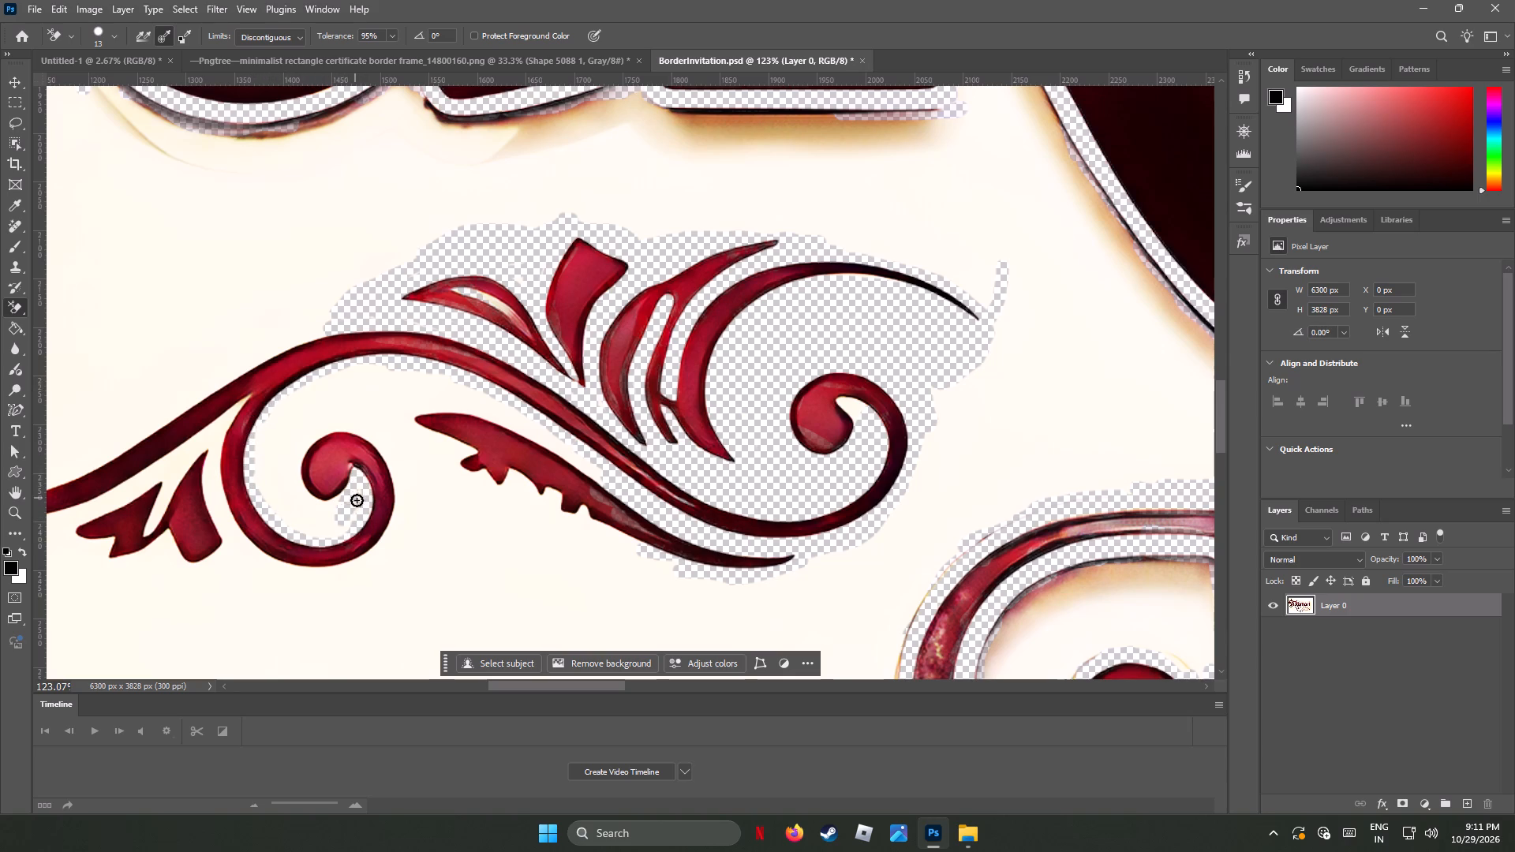
pyautogui.moveTo(357, 500); pyautogui.dragTo(304, 464)
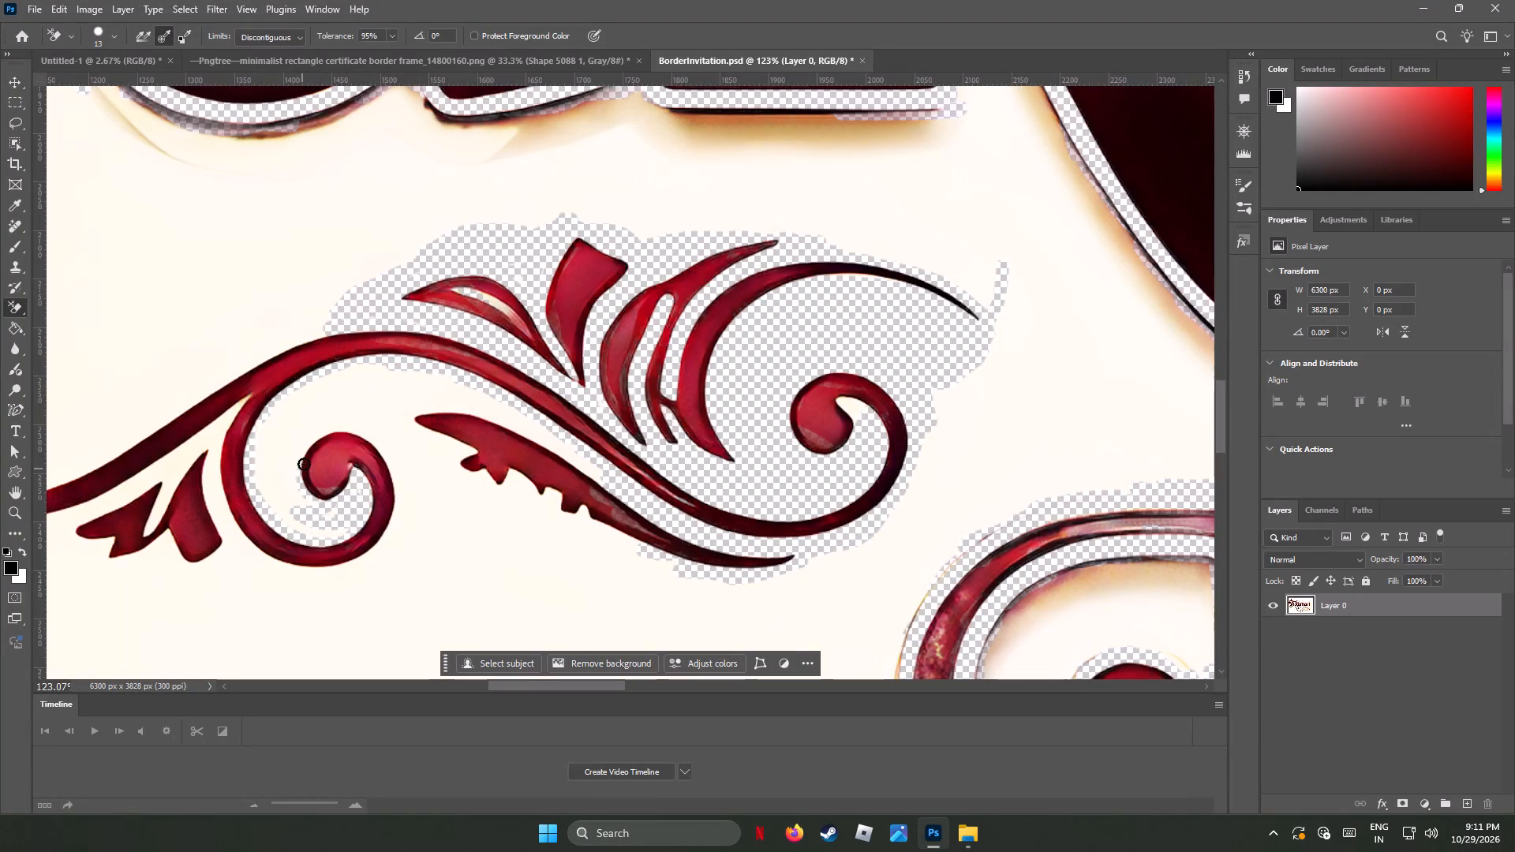
pyautogui.moveTo(304, 464); pyautogui.dragTo(298, 480)
# Erase the background over the top of the small scroll's bulb and around its outer edge back to the stem junction.
pyautogui.moveTo(298, 480); pyautogui.dragTo(398, 487)
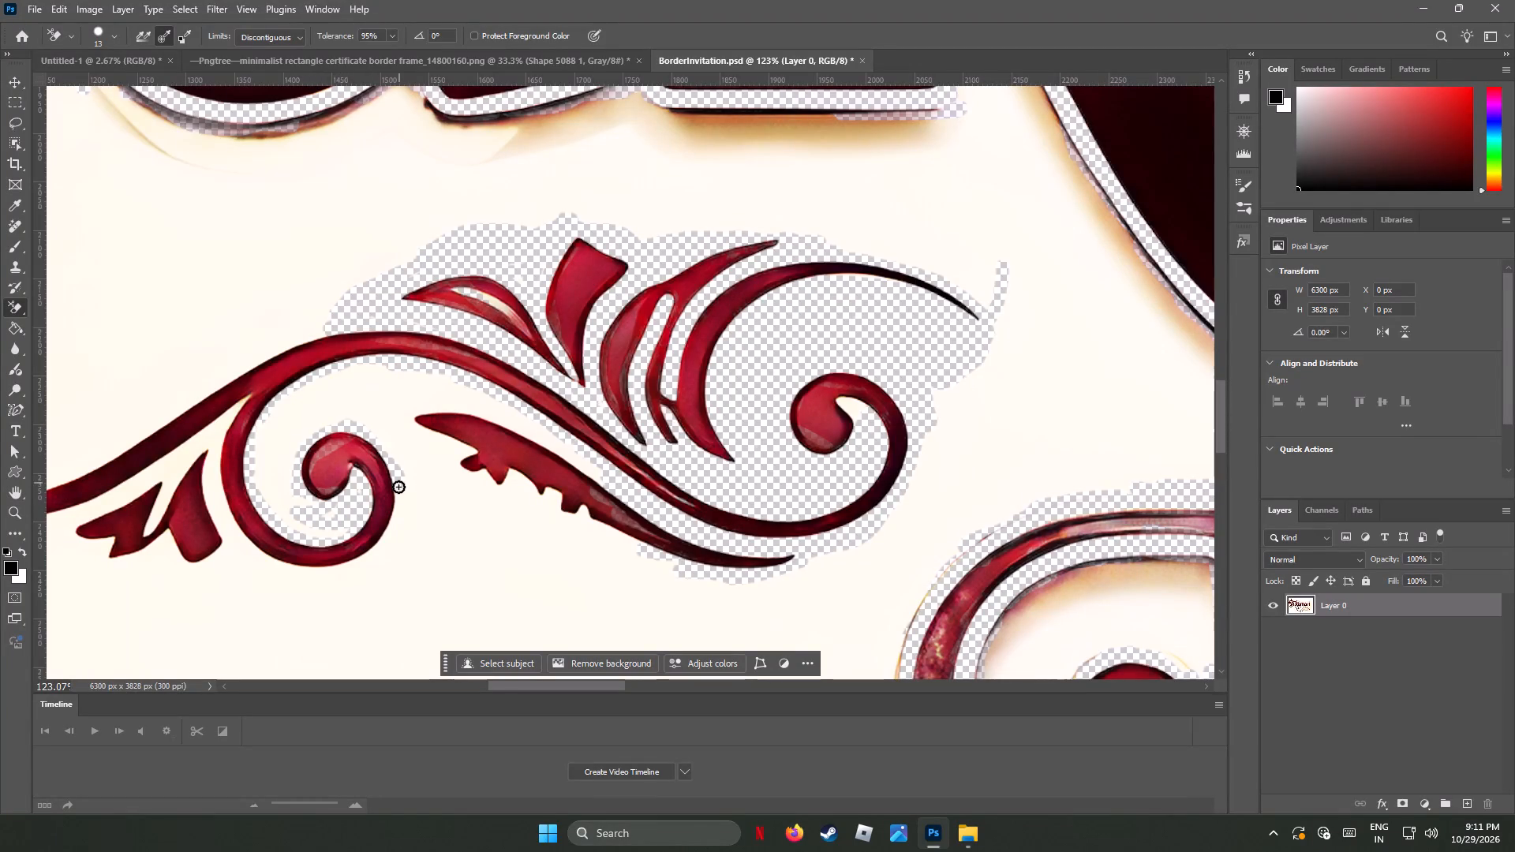
pyautogui.moveTo(398, 487); pyautogui.dragTo(347, 562)
pyautogui.moveTo(347, 562); pyautogui.dragTo(269, 556)
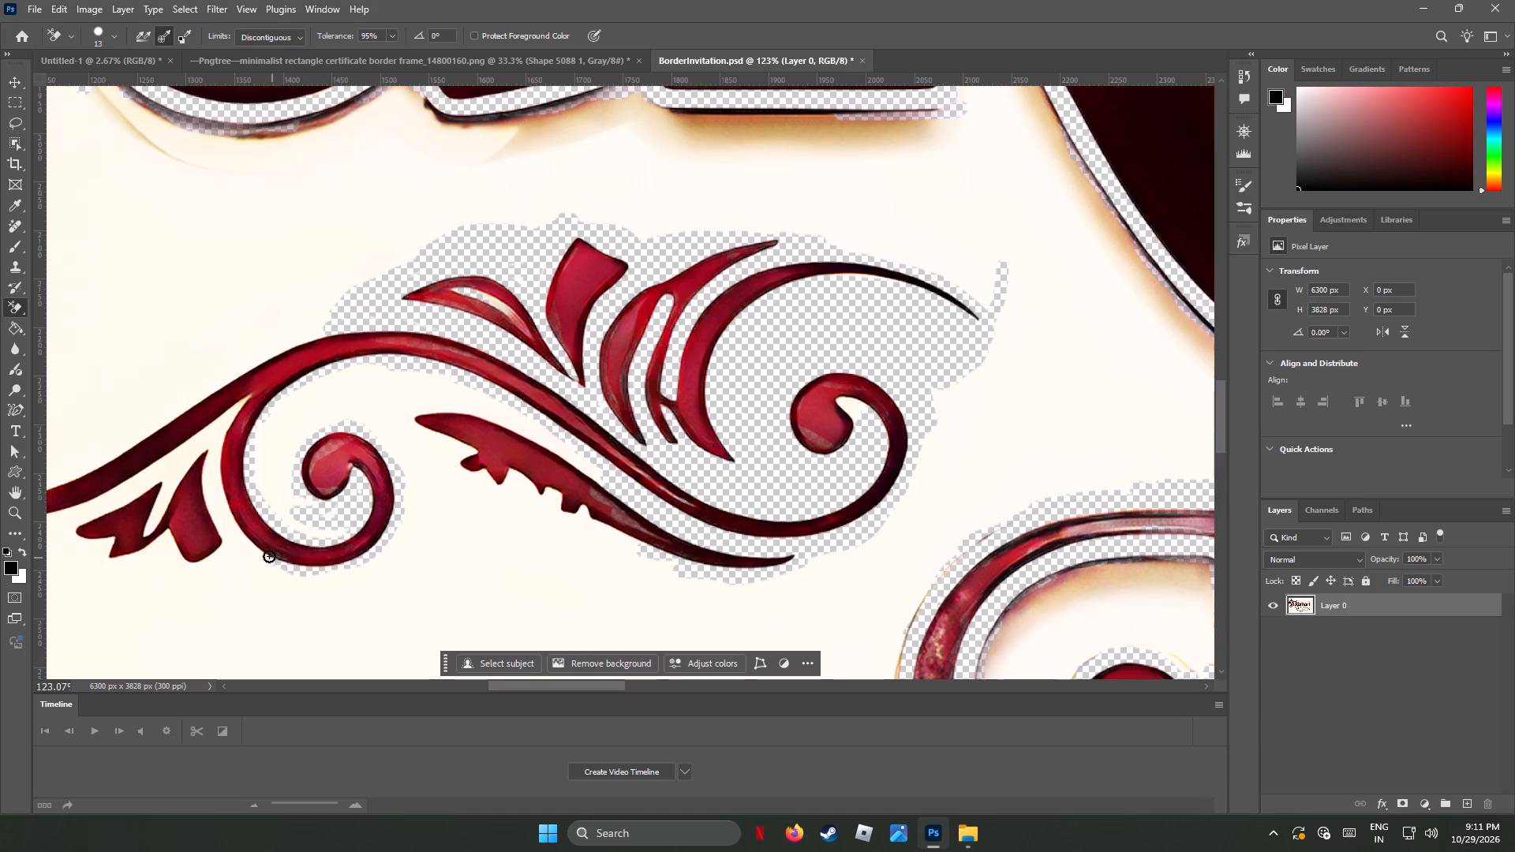
pyautogui.moveTo(269, 556); pyautogui.dragTo(224, 487)
pyautogui.moveTo(224, 487); pyautogui.dragTo(253, 394)
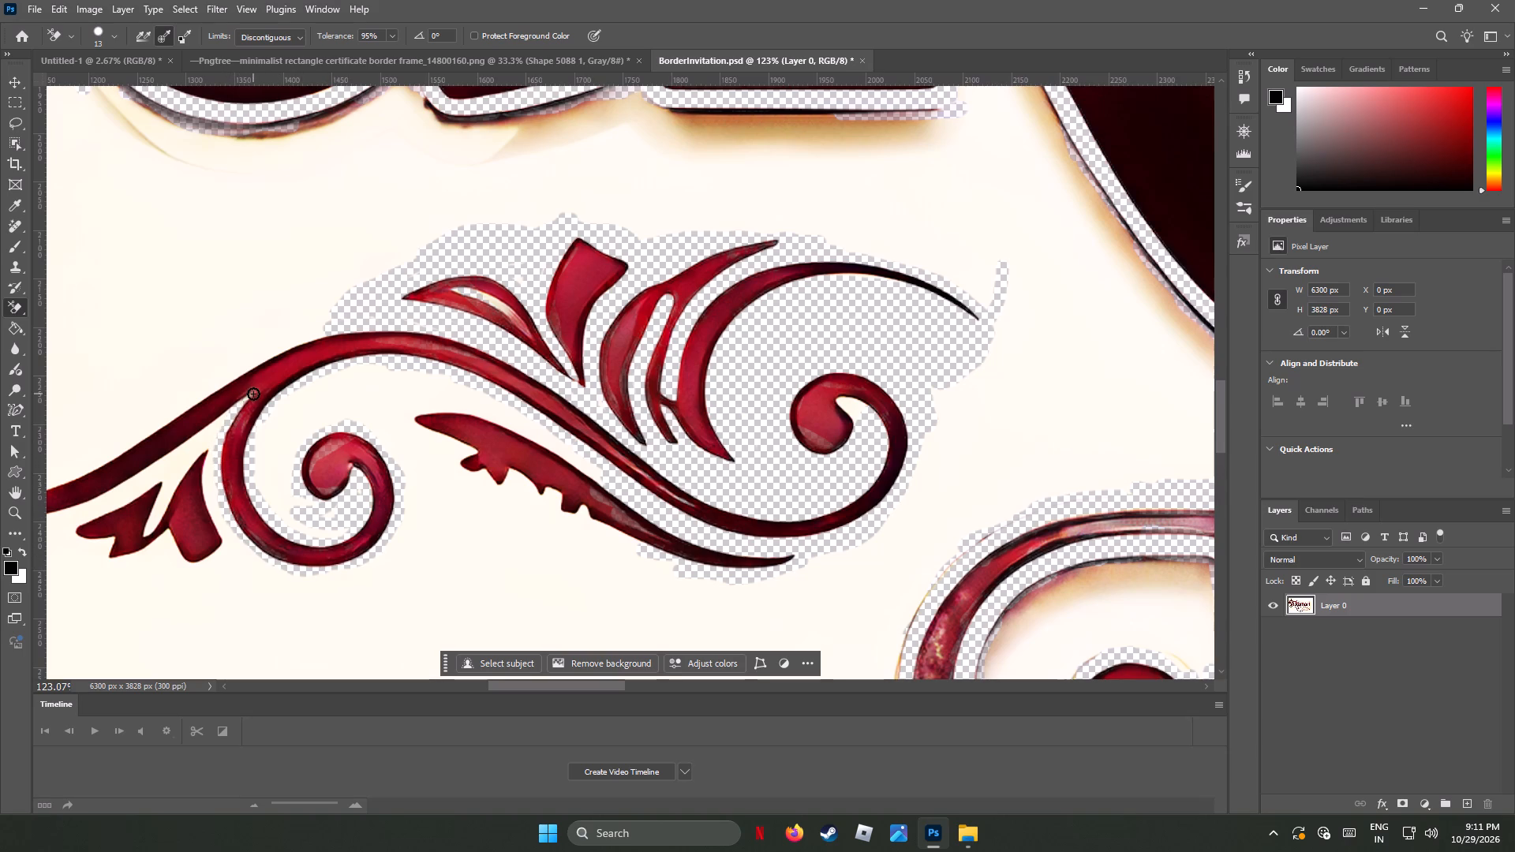
# Clear the background between the main stem and the small two-lobed leaf, including the leaf's upper edges and the notch between its lobes.
pyautogui.moveTo(253, 394); pyautogui.dragTo(170, 454)
pyautogui.moveTo(211, 434); pyautogui.dragTo(211, 435)
pyautogui.moveTo(211, 435); pyautogui.dragTo(204, 461)
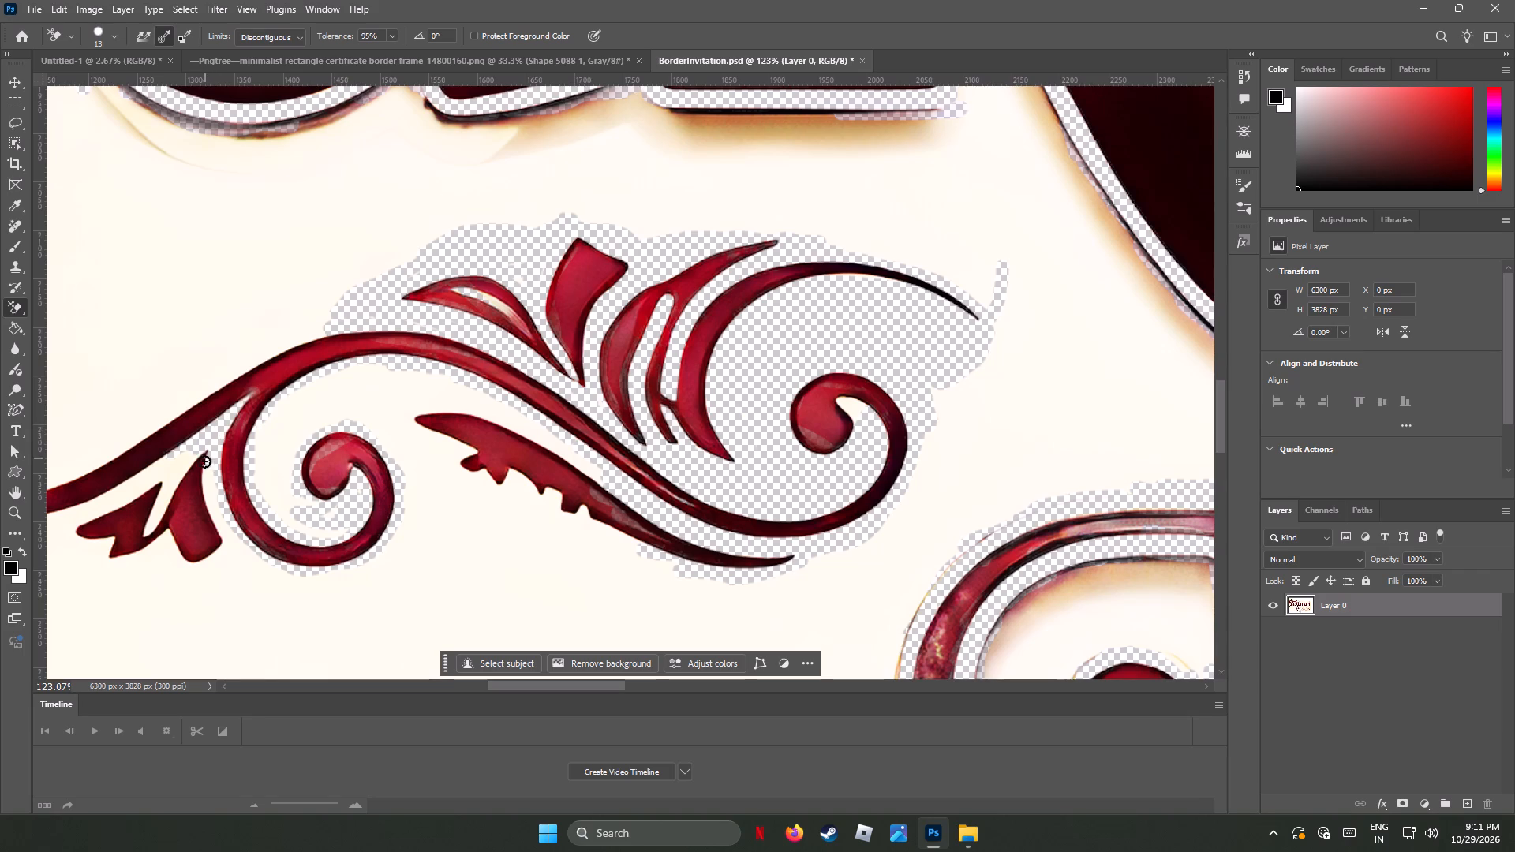
pyautogui.moveTo(204, 461); pyautogui.dragTo(204, 475)
pyautogui.moveTo(204, 475); pyautogui.dragTo(150, 534)
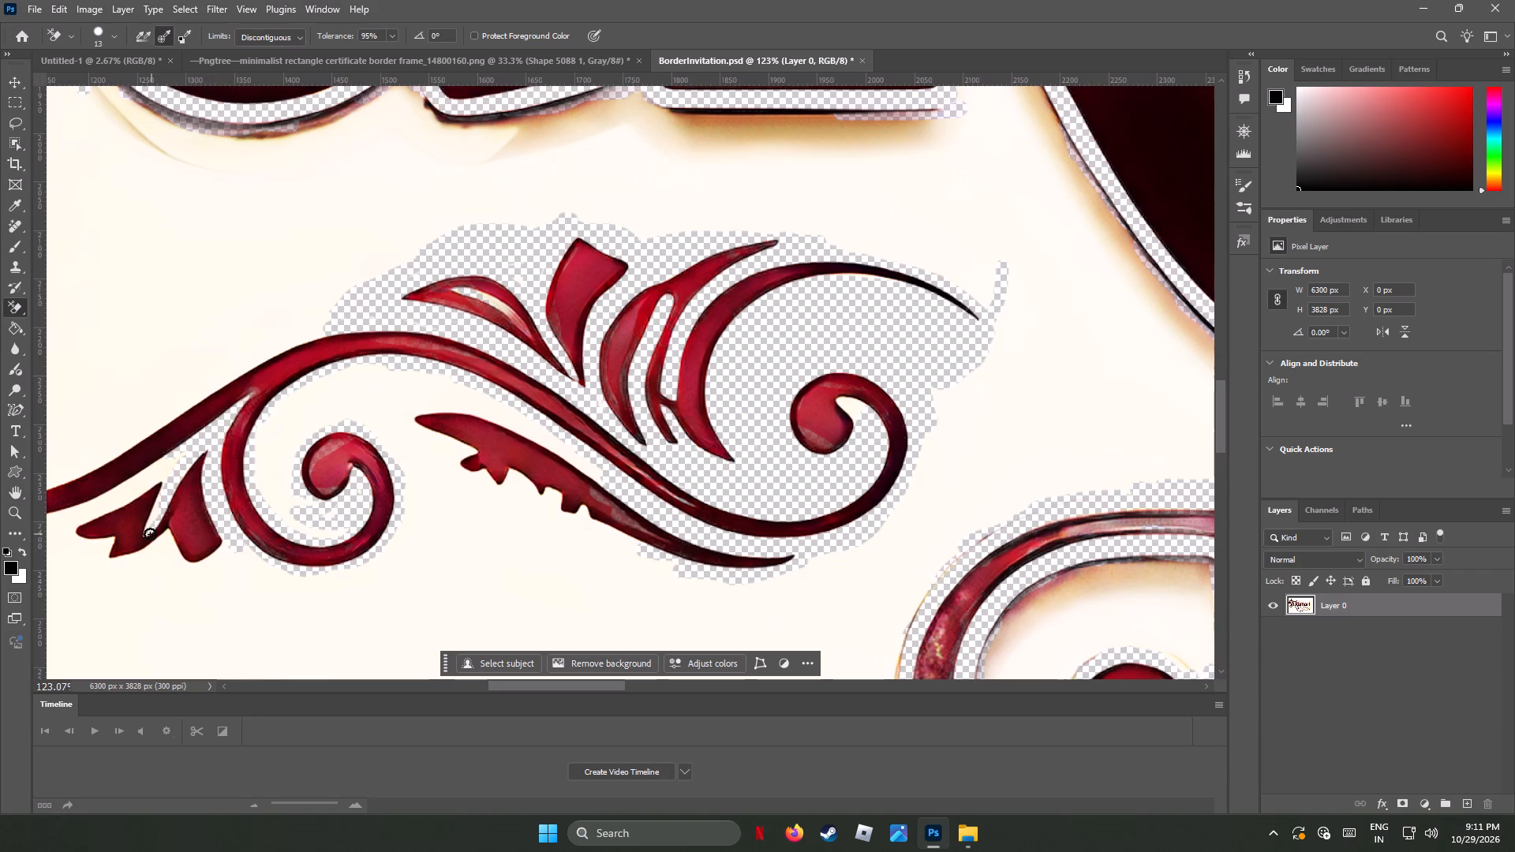
pyautogui.moveTo(150, 534); pyautogui.dragTo(90, 503)
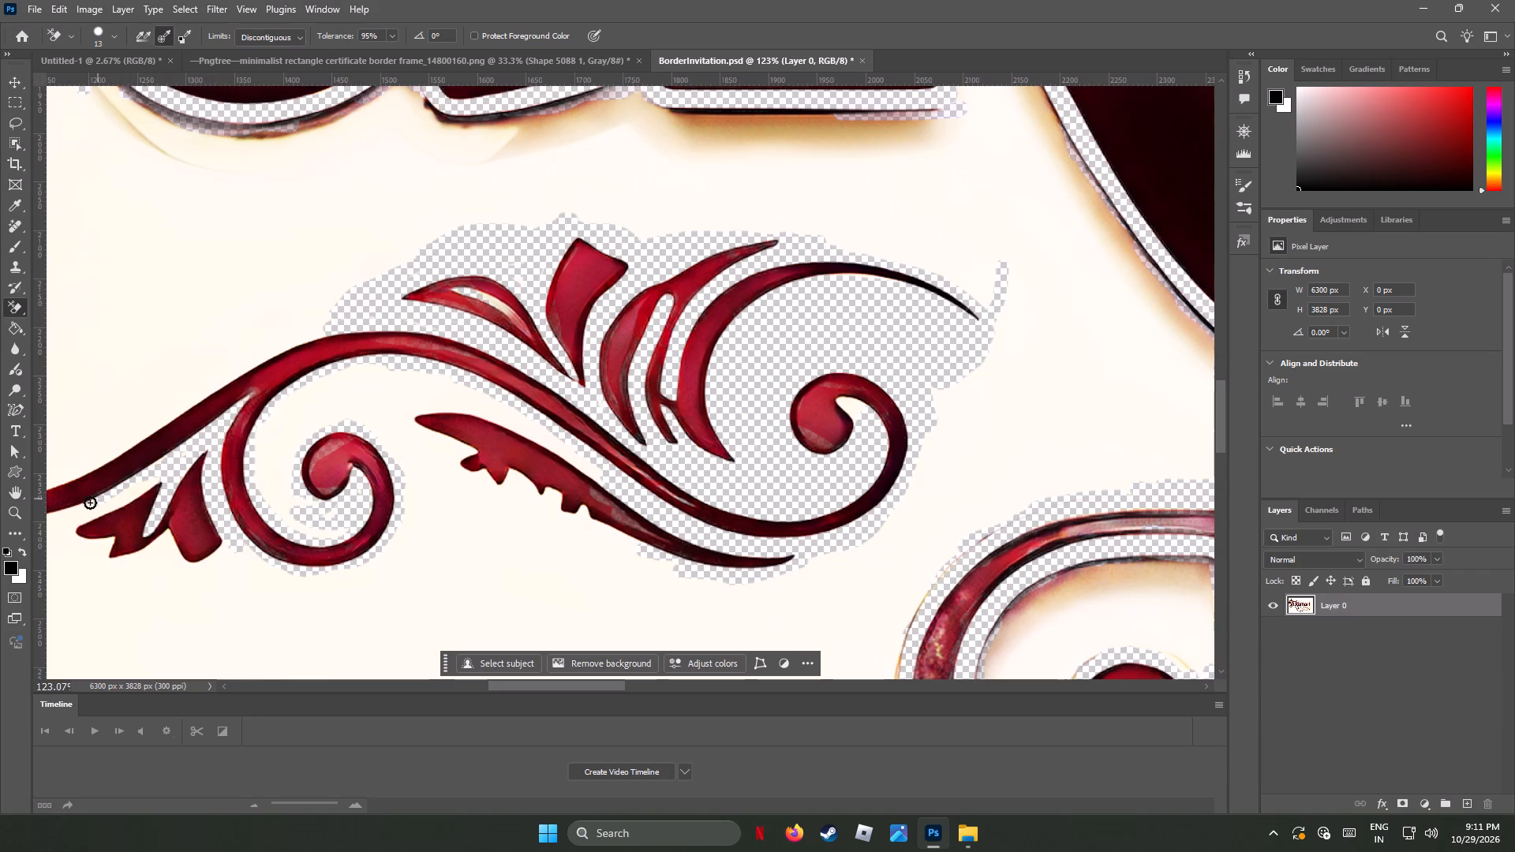
pyautogui.moveTo(90, 503); pyautogui.dragTo(145, 481)
pyautogui.moveTo(145, 481); pyautogui.dragTo(98, 547)
# Erase the background along the two-lobed leaf's lower edge and widen the cleared band beneath the leaf and the small scroll.
pyautogui.moveTo(223, 557); pyautogui.dragTo(174, 544)
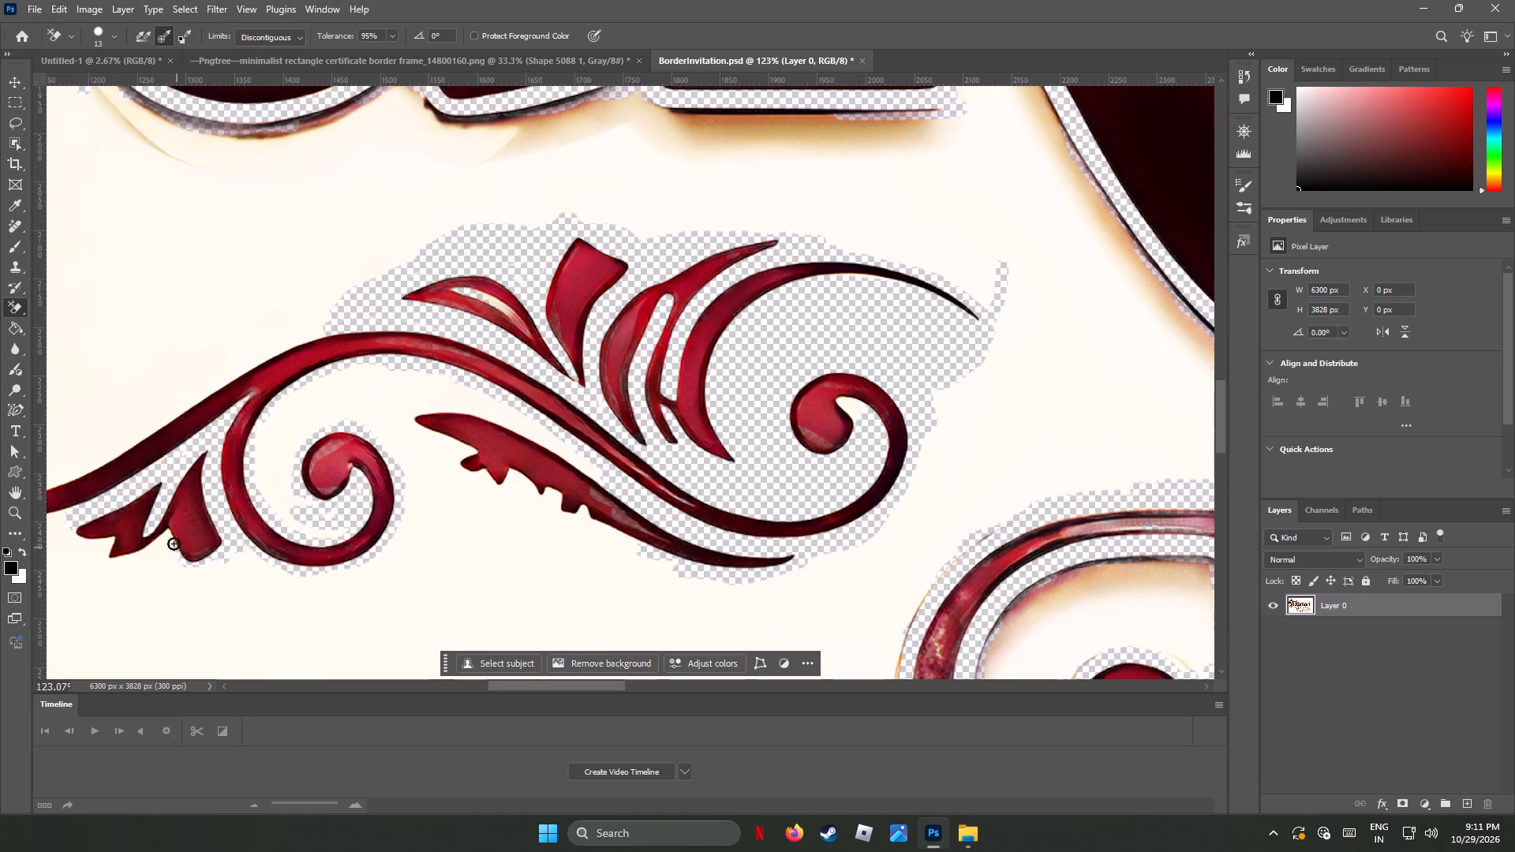
pyautogui.moveTo(174, 544); pyautogui.dragTo(103, 555)
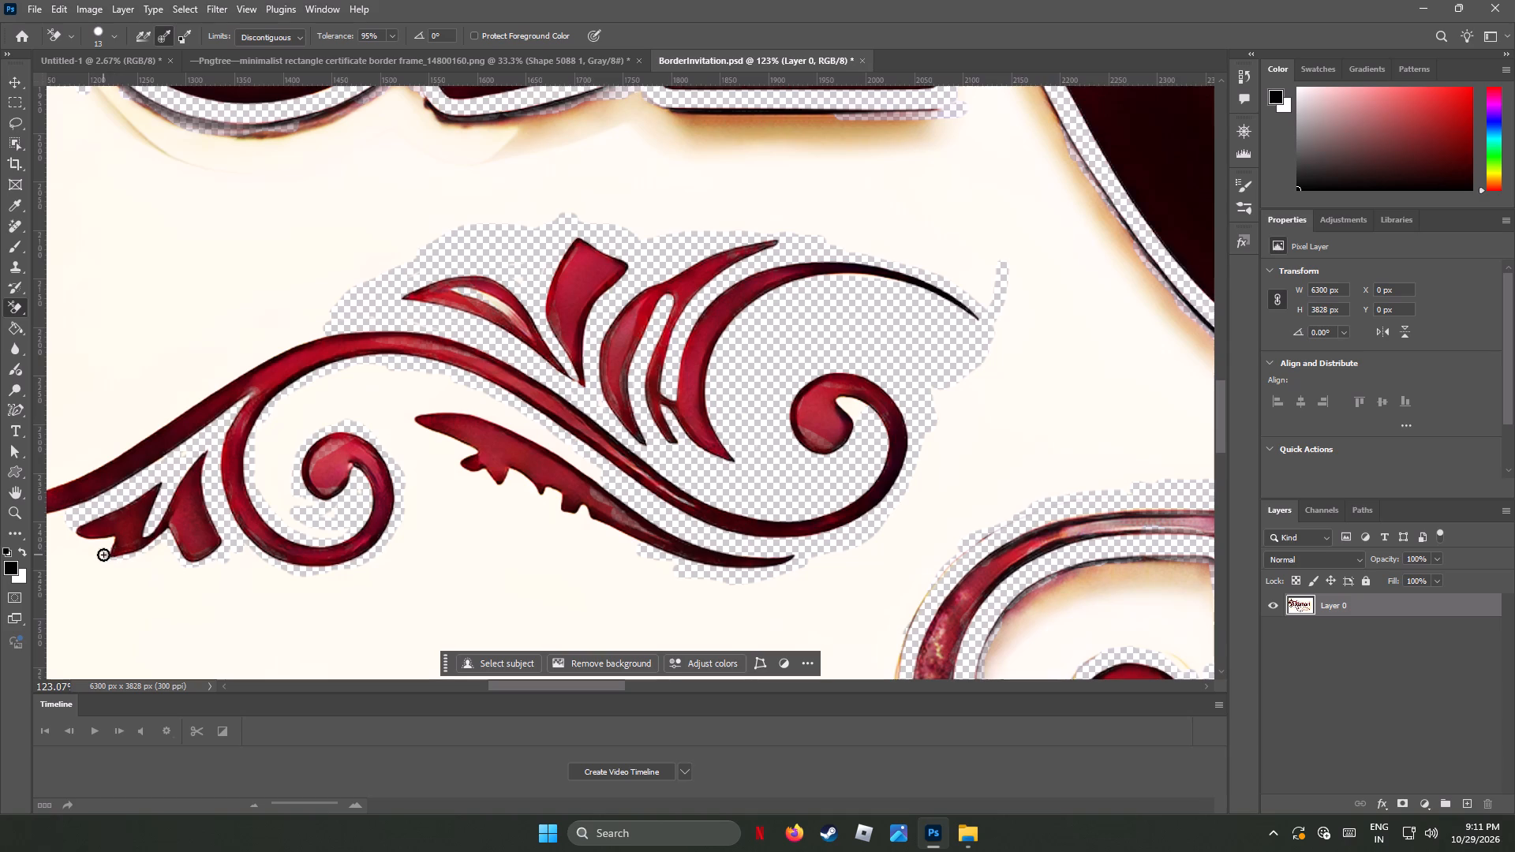
pyautogui.moveTo(103, 555); pyautogui.dragTo(96, 544)
pyautogui.moveTo(96, 544); pyautogui.dragTo(168, 555)
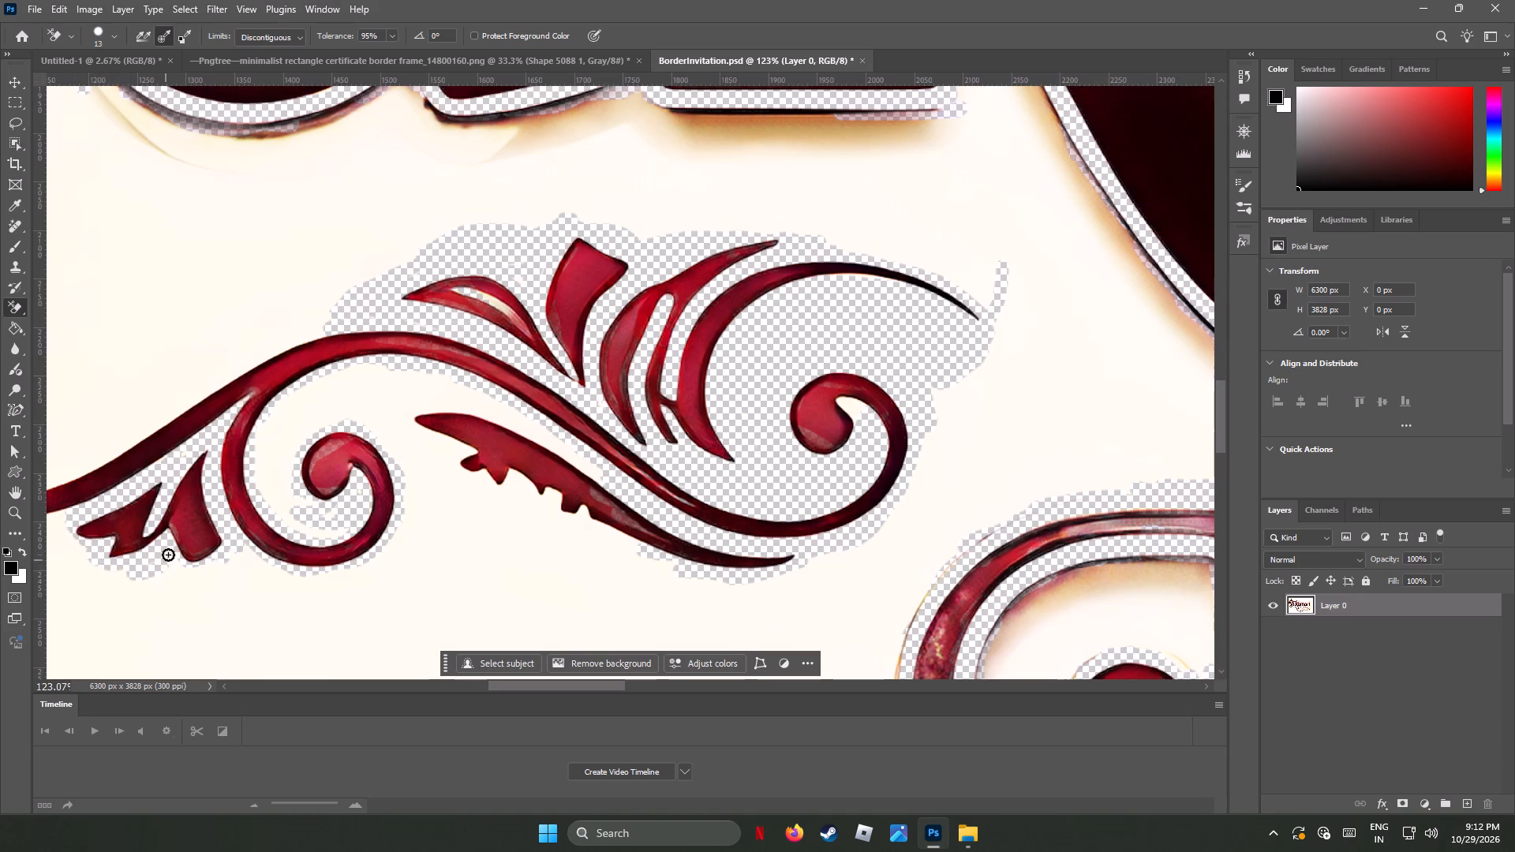
pyautogui.moveTo(168, 555); pyautogui.dragTo(221, 581)
pyautogui.moveTo(221, 581); pyautogui.dragTo(339, 570)
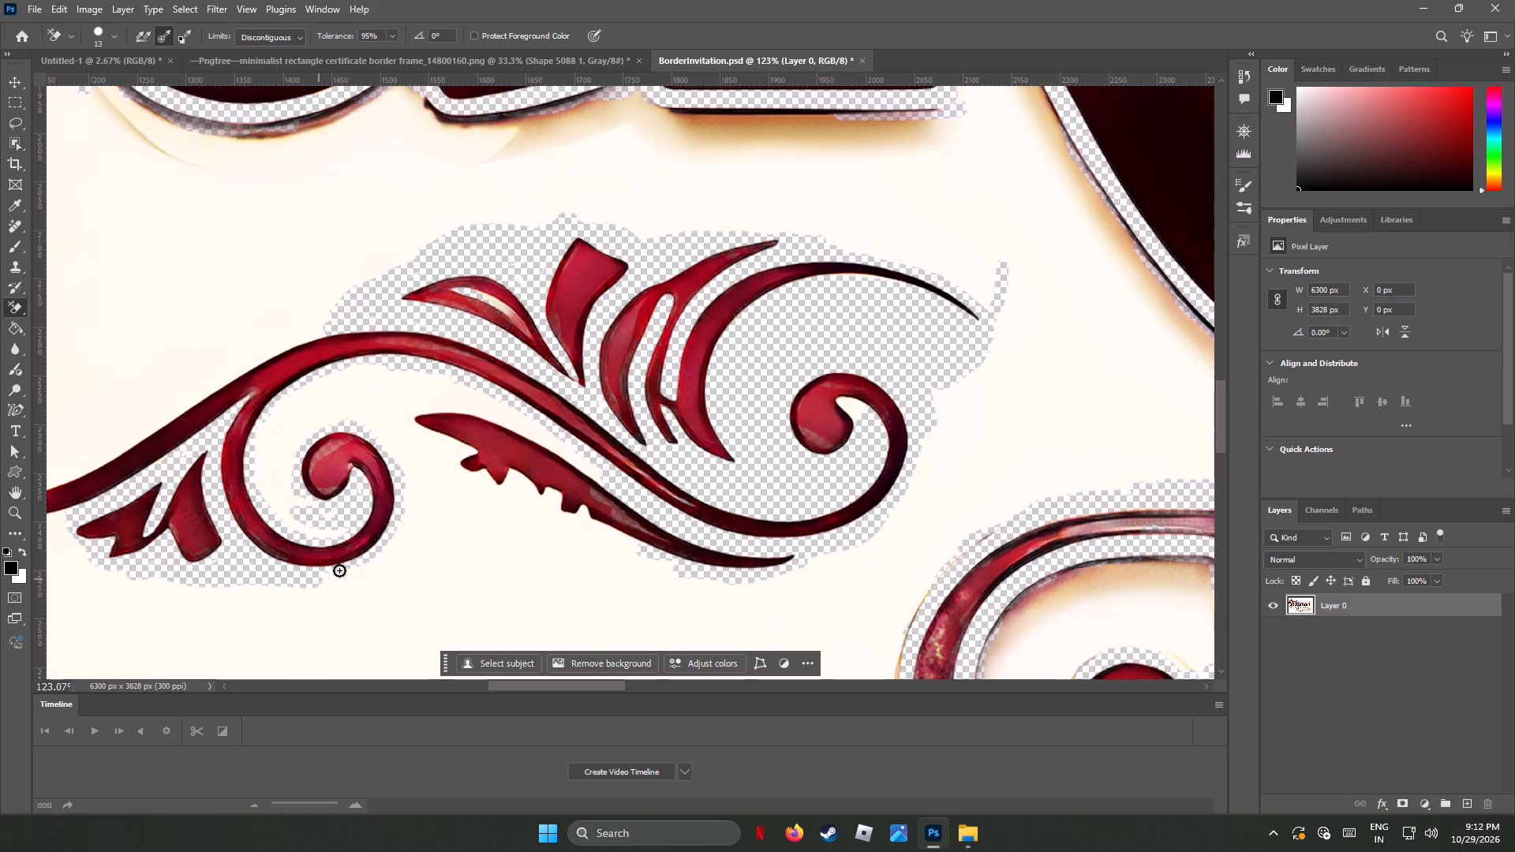
pyautogui.moveTo(339, 570); pyautogui.dragTo(401, 514)
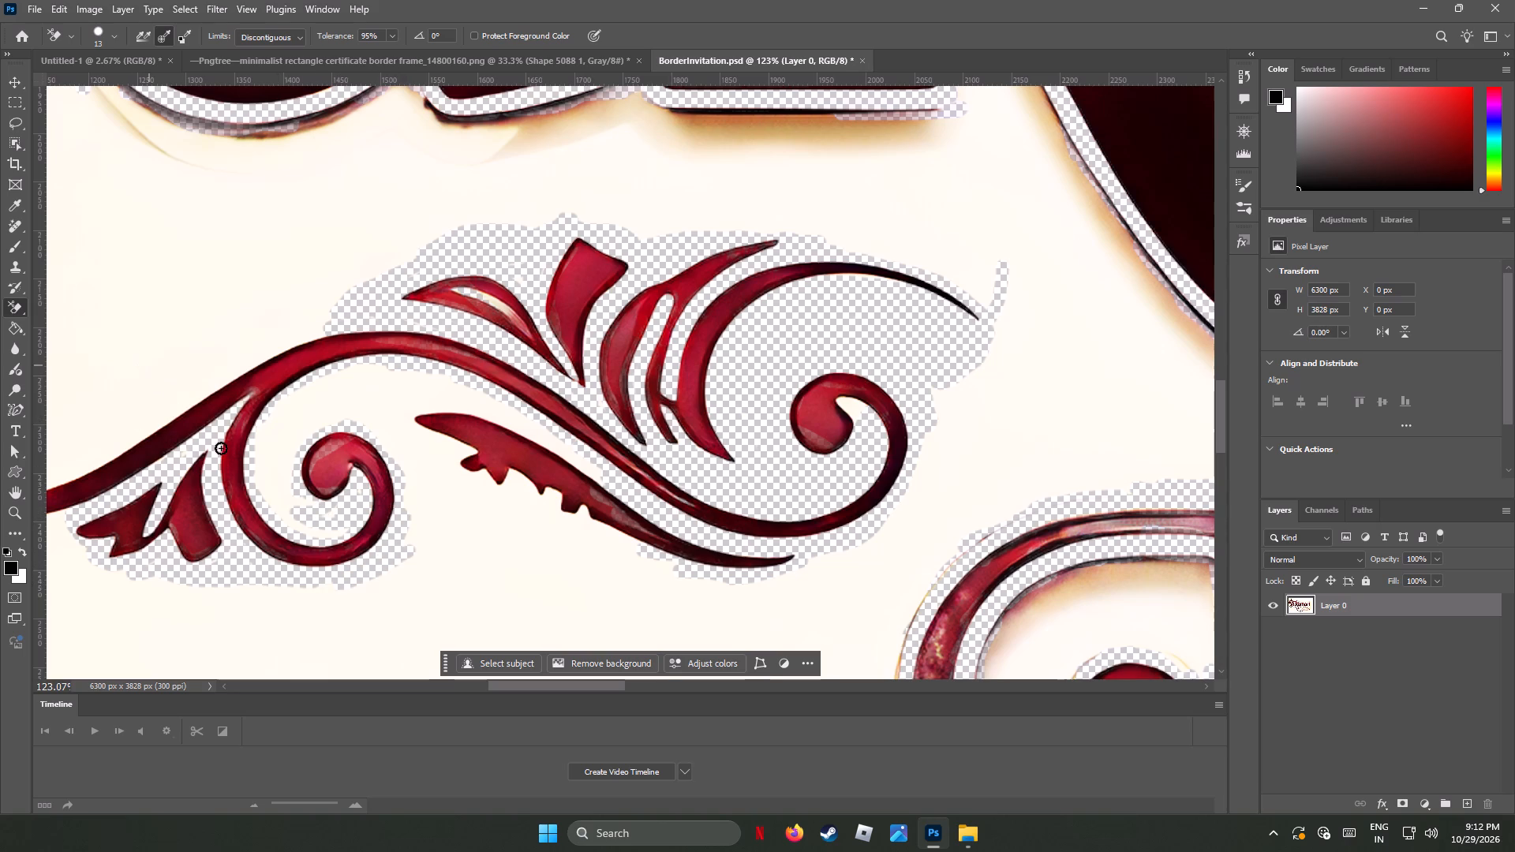
# Switch to the regular Eraser at 26 px and clear the leftover background inside the small scroll beneath its bulb.
pyautogui.rightClick(22, 306)
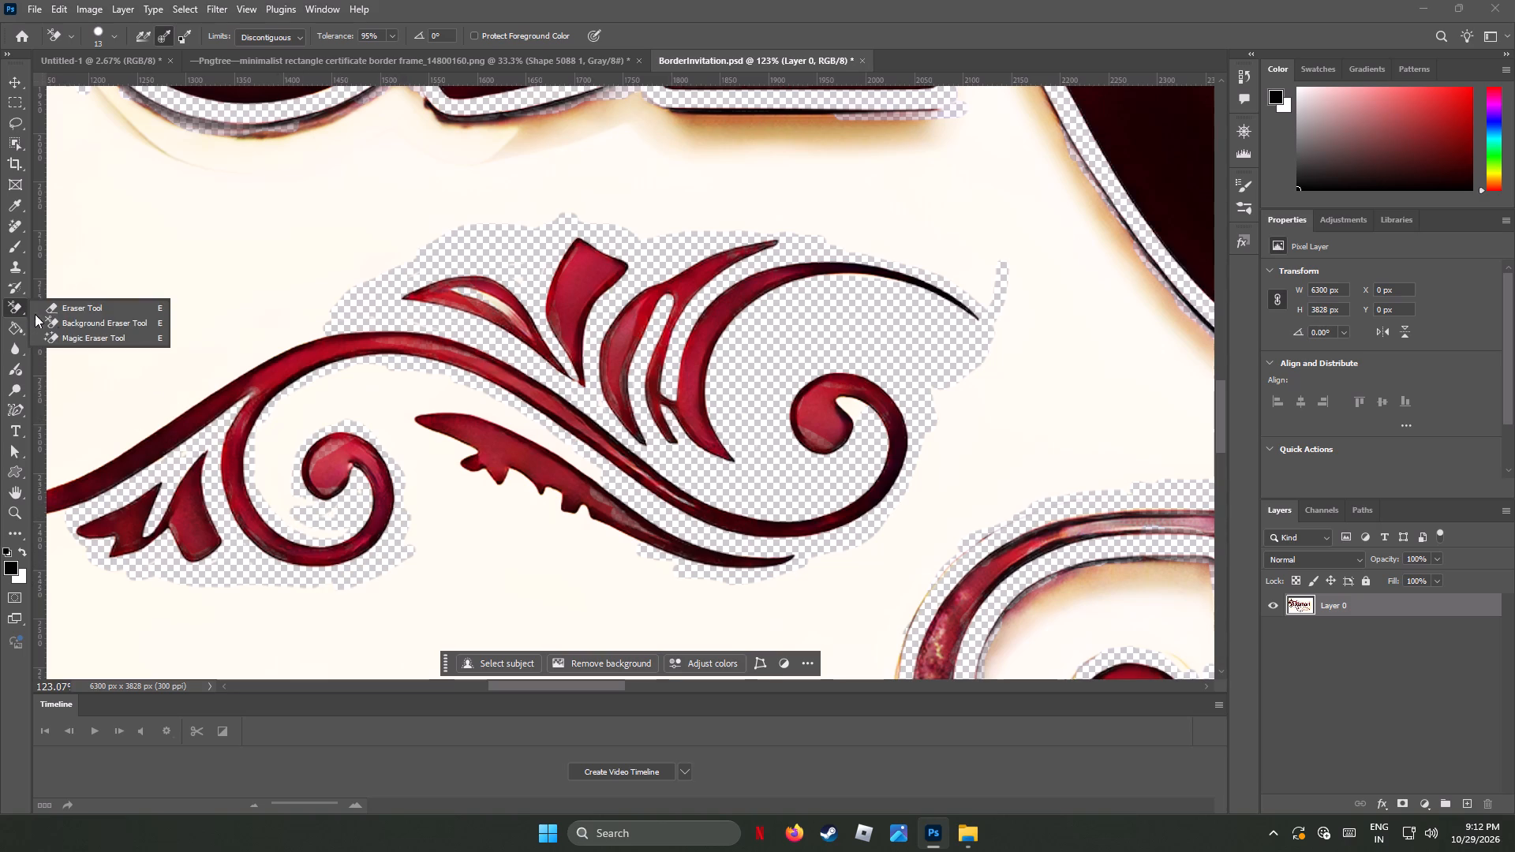
pyautogui.click(81, 308)
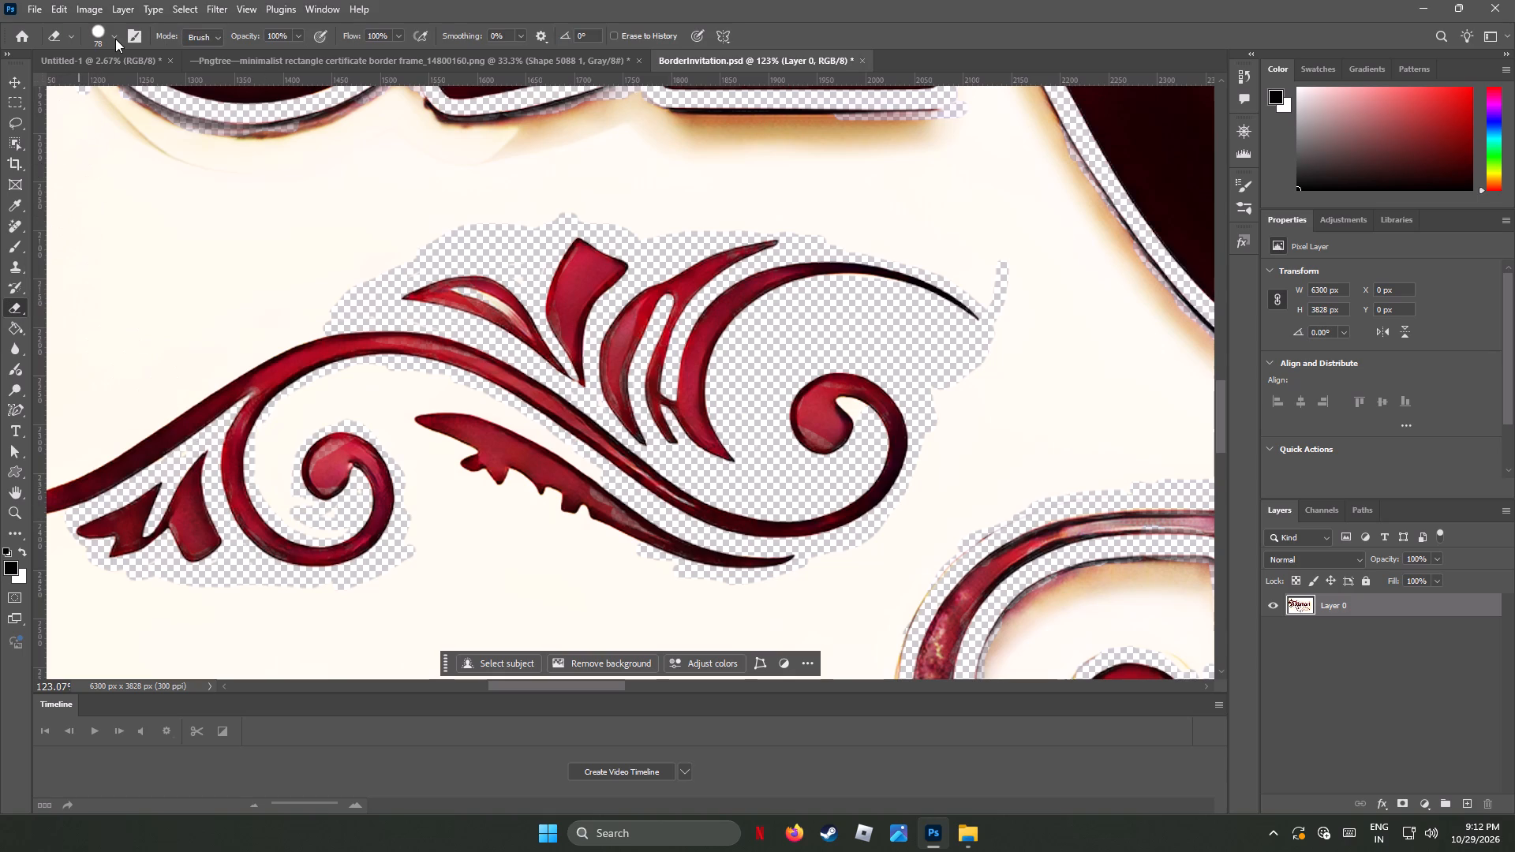
pyautogui.click(116, 36)
pyautogui.click(111, 81)
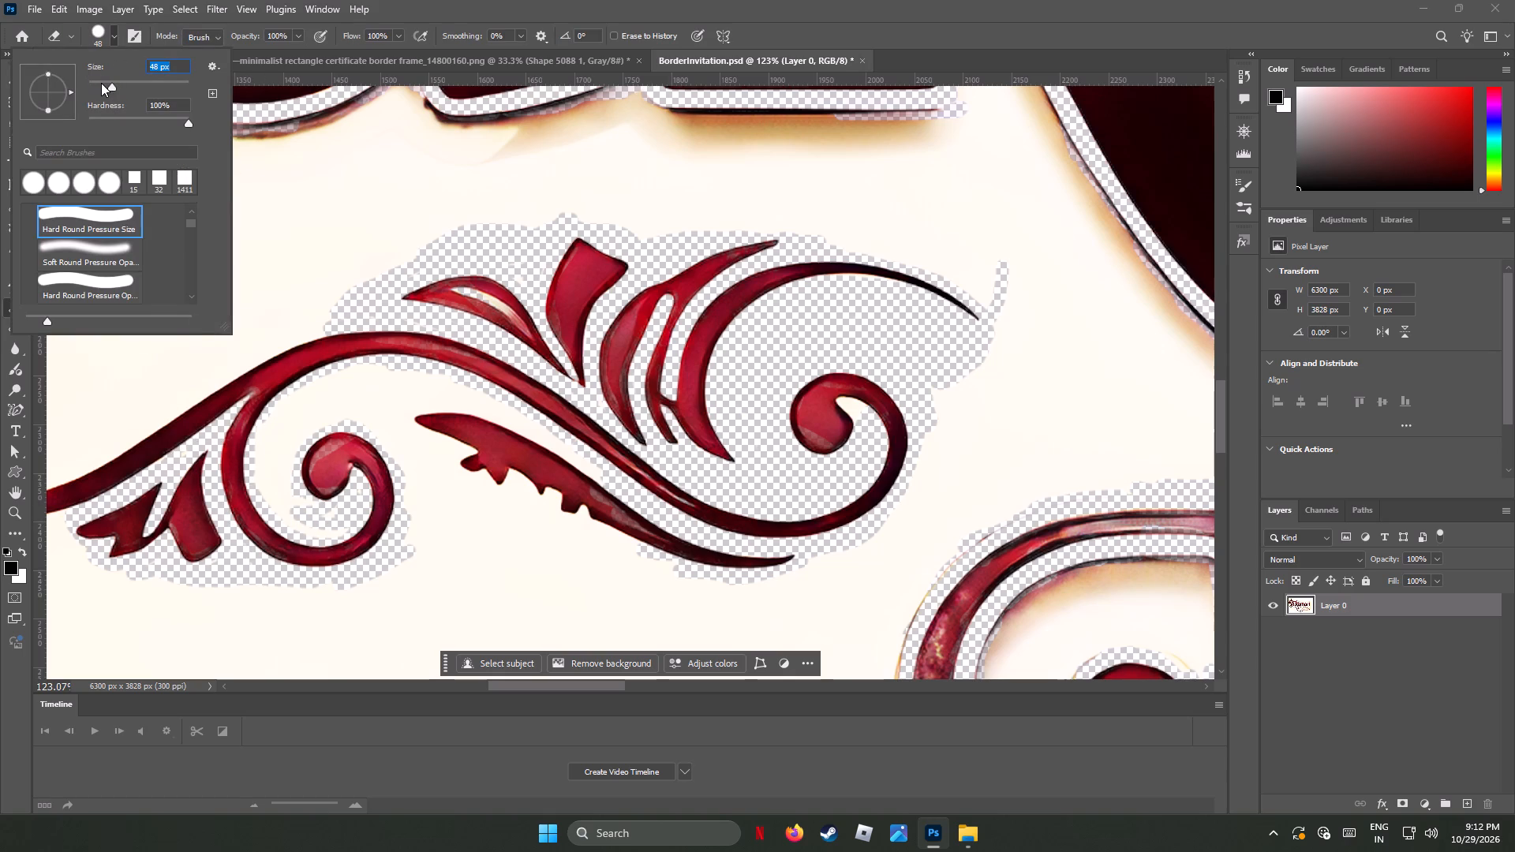
pyautogui.click(101, 83)
pyautogui.click(332, 529)
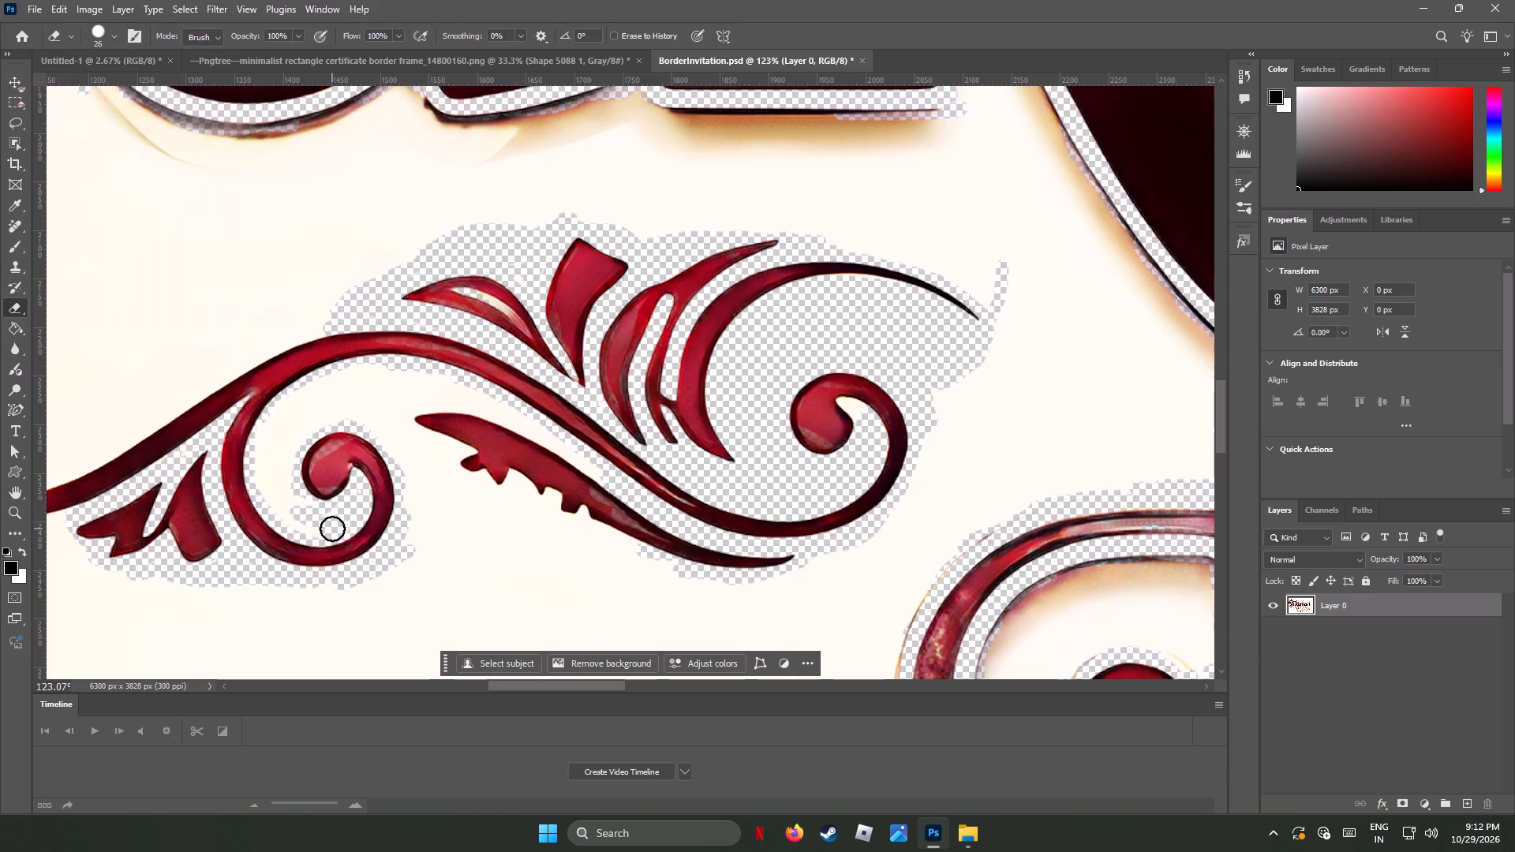
pyautogui.keyDown('alt'); pyautogui.scroll(4, 327, 528); pyautogui.keyUp('alt')
pyautogui.keyDown('alt'); pyautogui.scroll(-1, 327, 528); pyautogui.keyUp('alt')
pyautogui.keyDown('alt'); pyautogui.scroll(4, 327, 528); pyautogui.keyUp('alt')
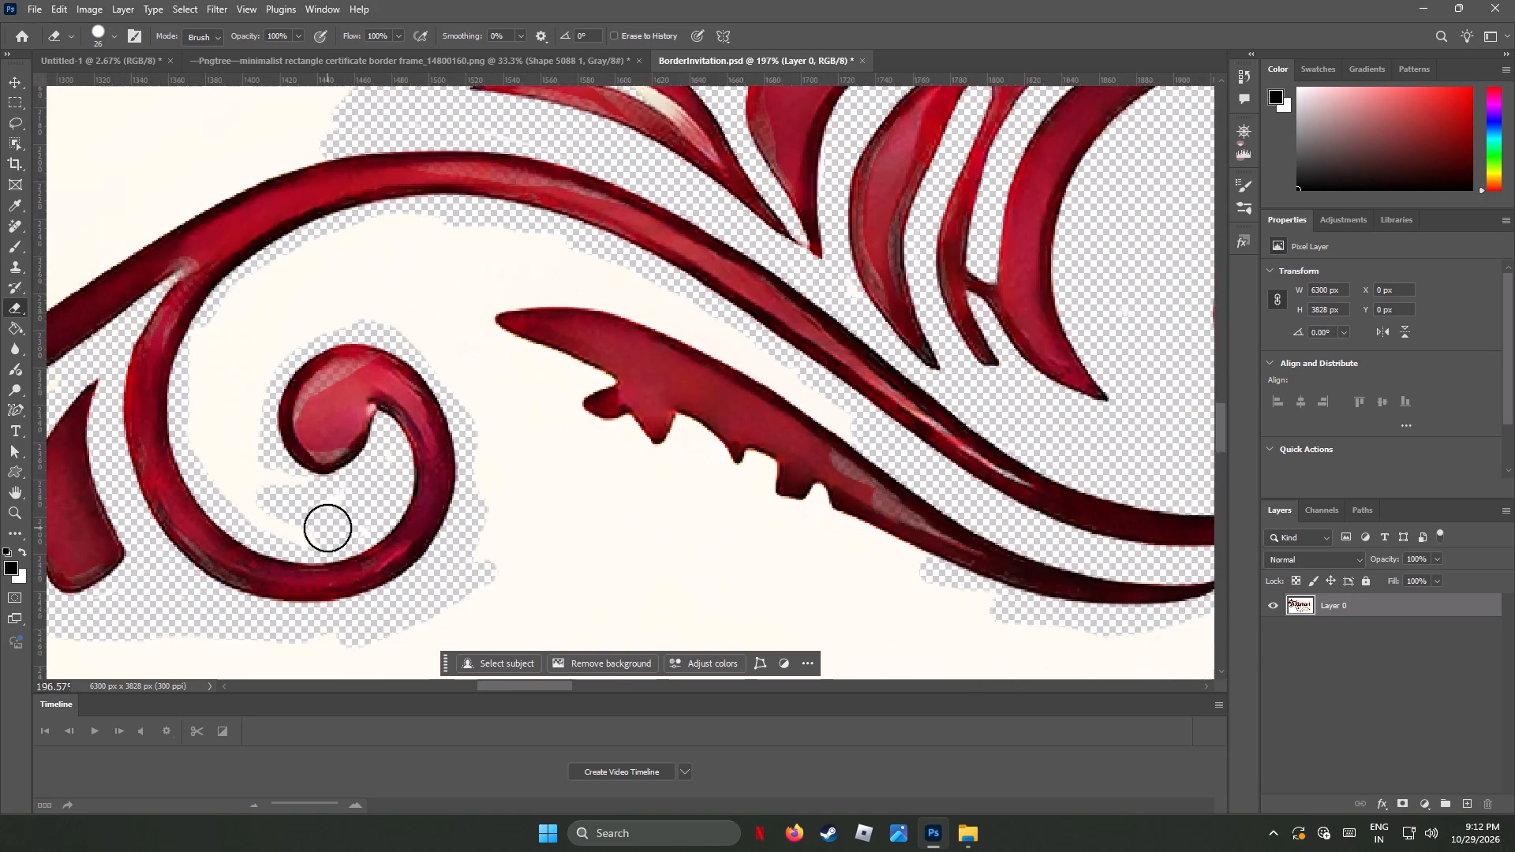
pyautogui.keyDown('alt'); pyautogui.scroll(1, 327, 528); pyautogui.keyUp('alt')
pyautogui.moveTo(309, 530); pyautogui.dragTo(252, 506)
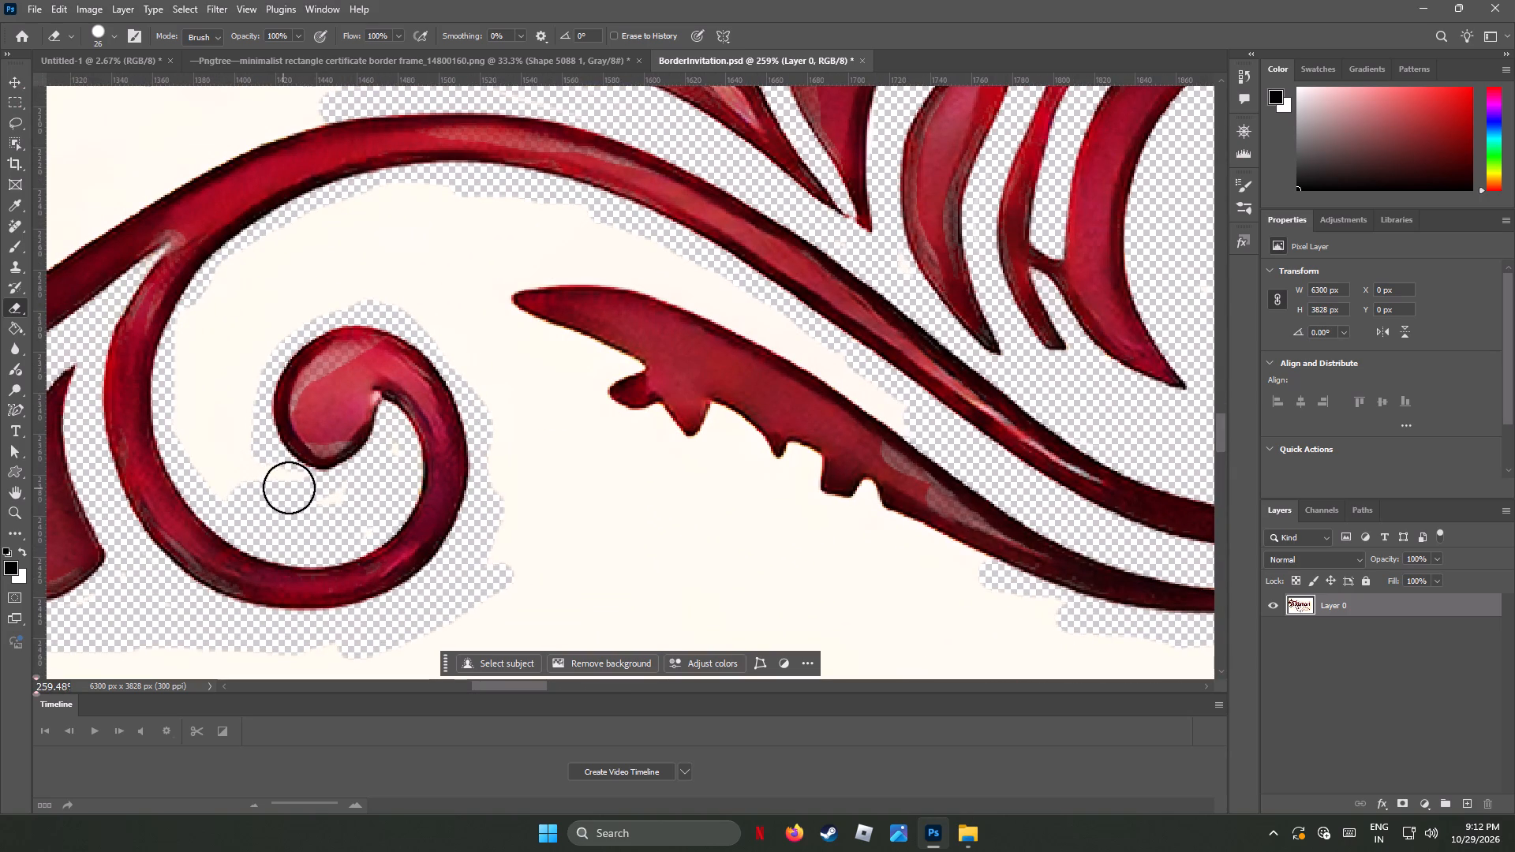
pyautogui.moveTo(290, 488); pyautogui.dragTo(267, 473)
pyautogui.moveTo(345, 503); pyautogui.dragTo(331, 512)
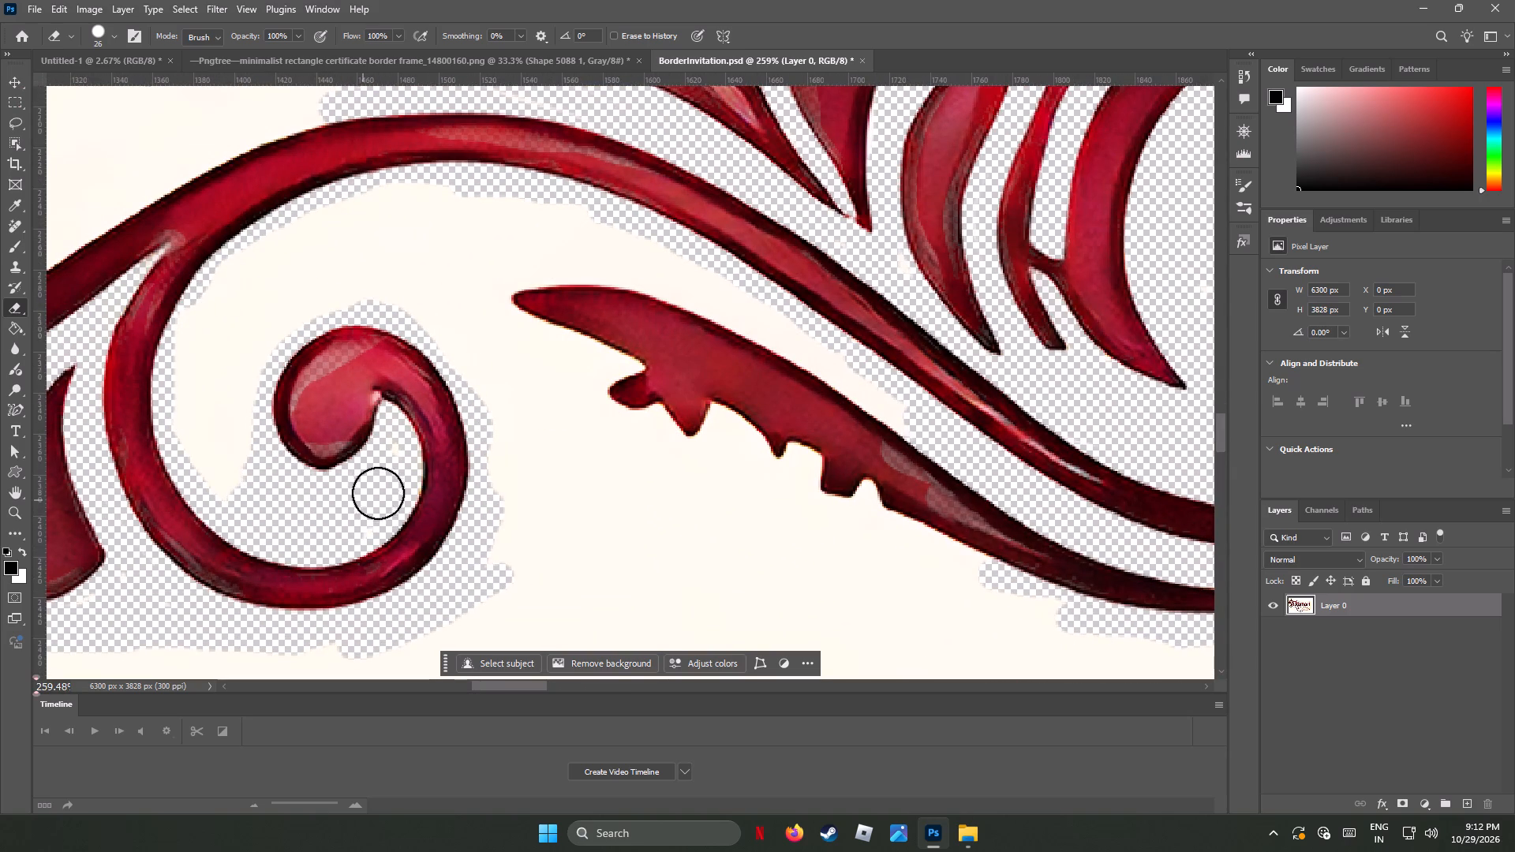
pyautogui.moveTo(393, 459); pyautogui.dragTo(211, 461)
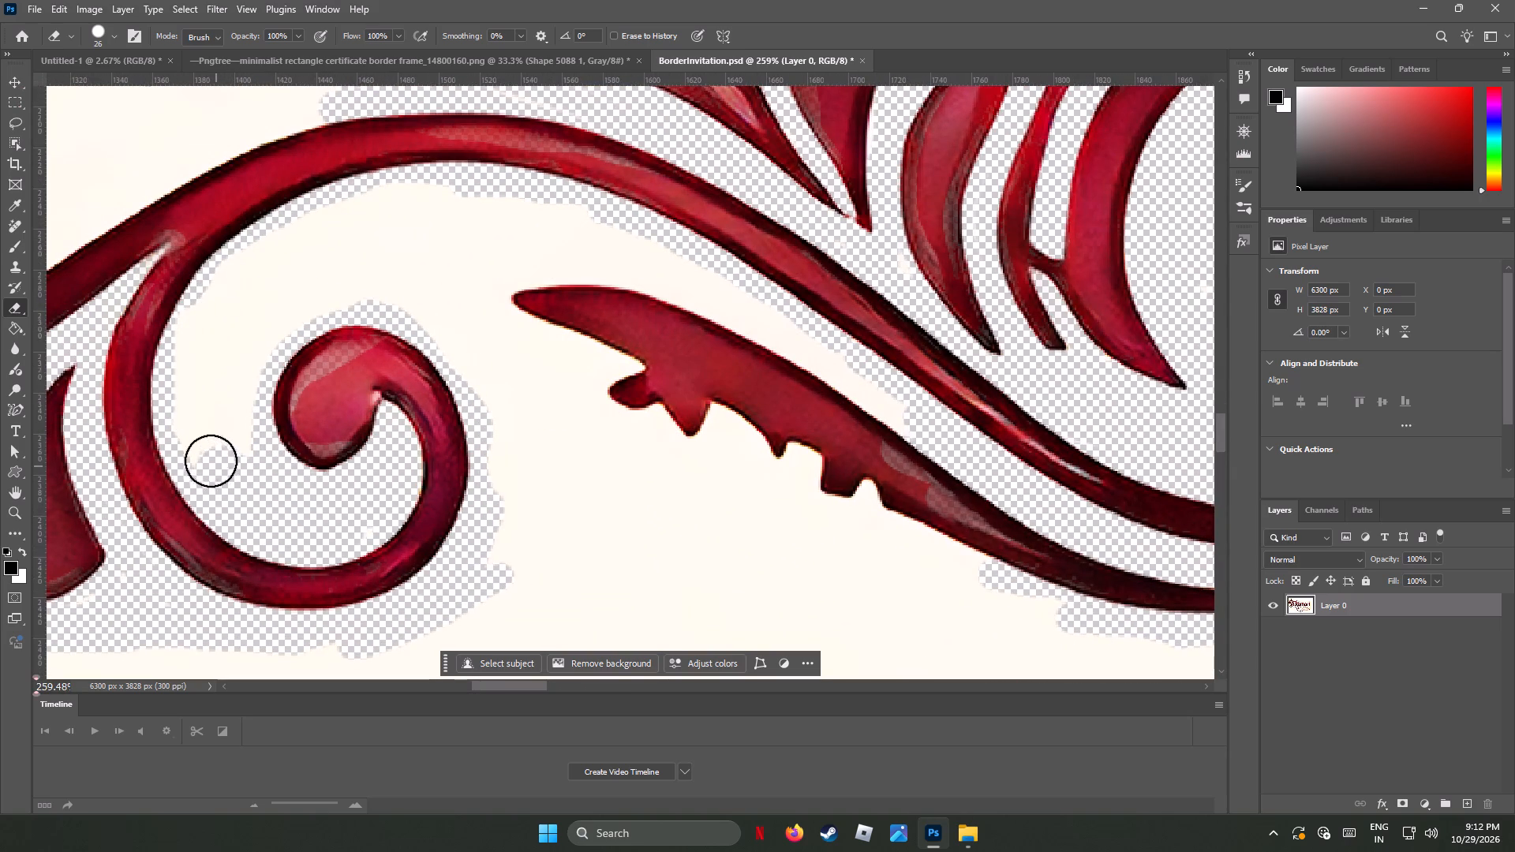
# Erase the remaining background inside the small scroll beside and above its bulb, continuing along the main stem's underside toward the serrated leaf.
pyautogui.moveTo(211, 461); pyautogui.dragTo(210, 313)
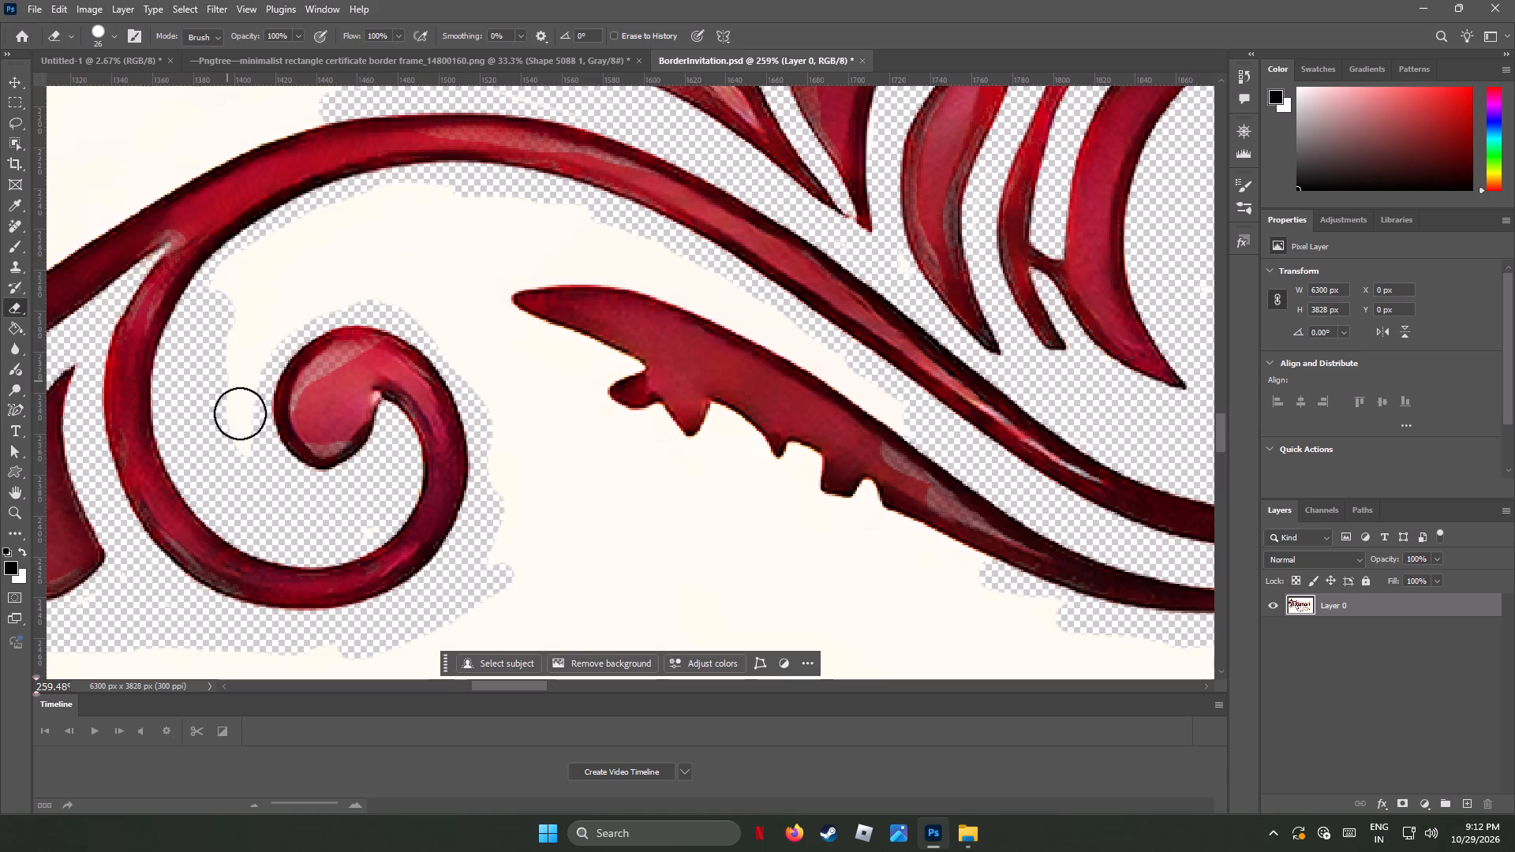
pyautogui.moveTo(247, 453); pyautogui.dragTo(335, 296)
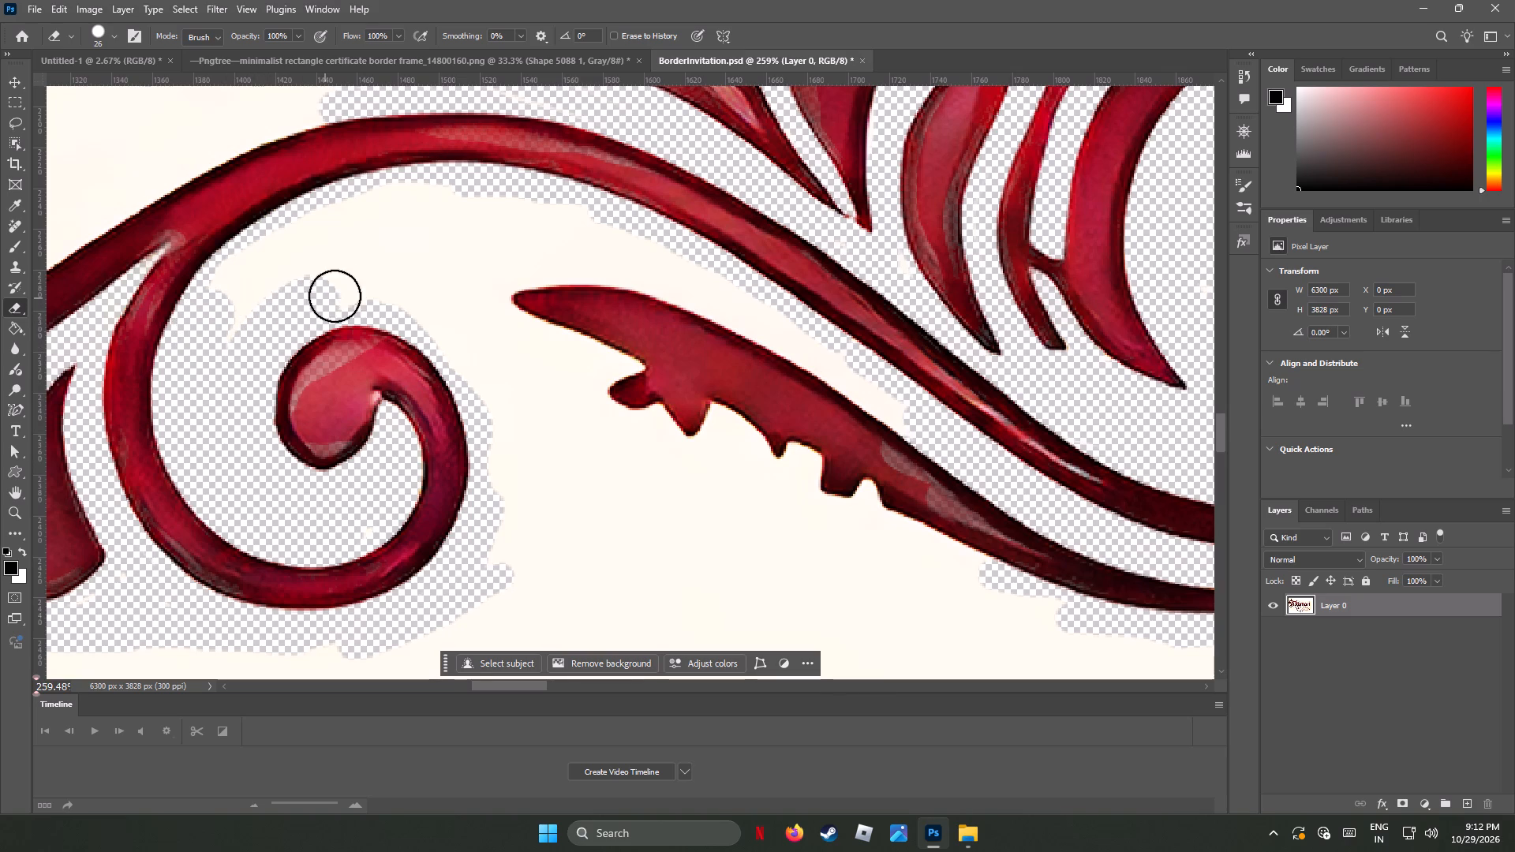
pyautogui.moveTo(335, 296); pyautogui.dragTo(417, 280)
pyautogui.moveTo(235, 336); pyautogui.dragTo(422, 262)
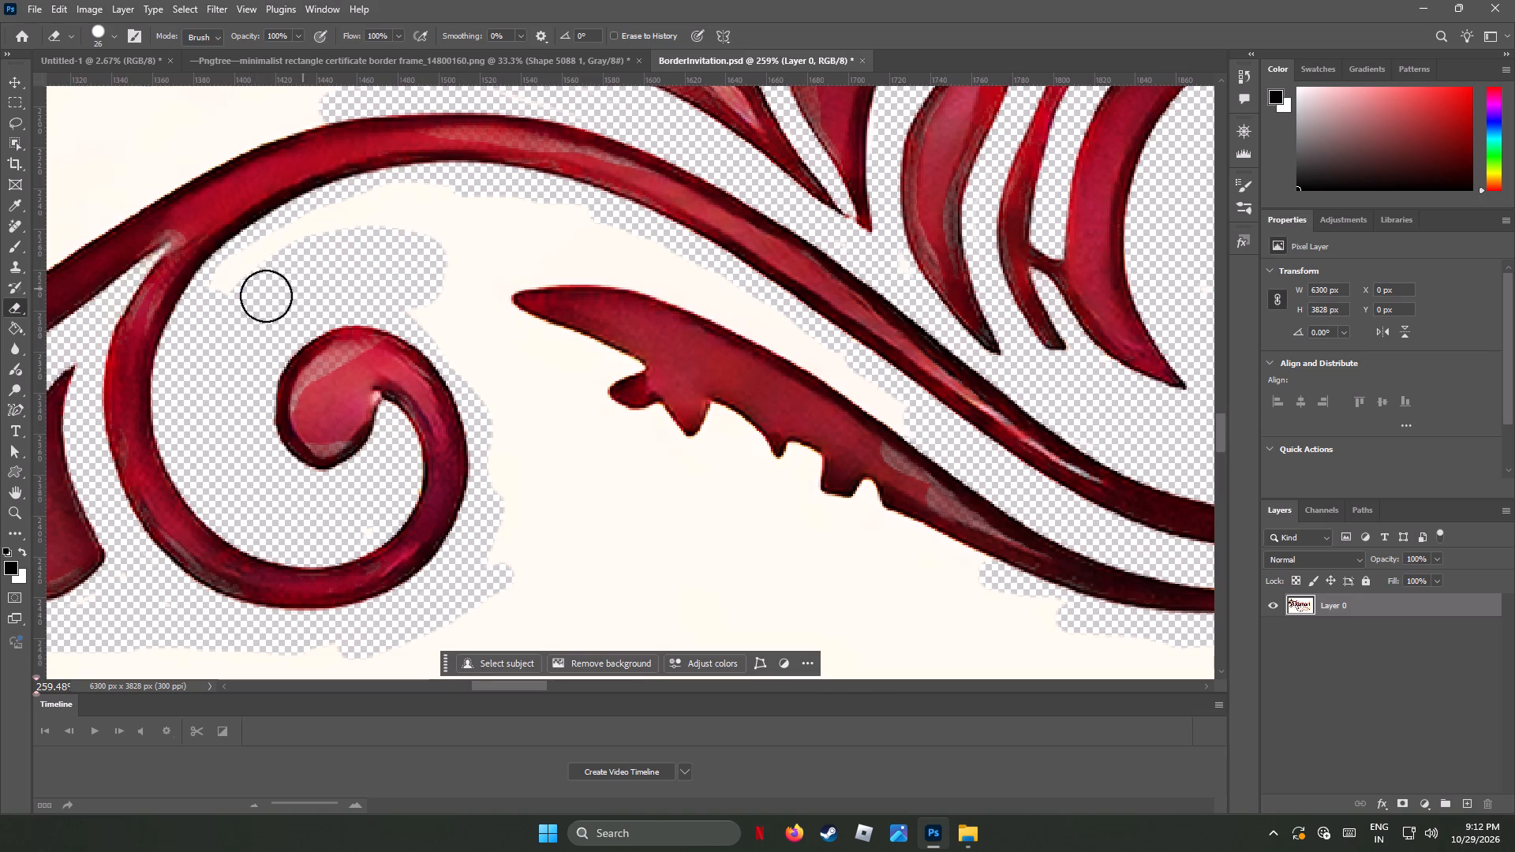
pyautogui.moveTo(218, 301); pyautogui.dragTo(301, 234)
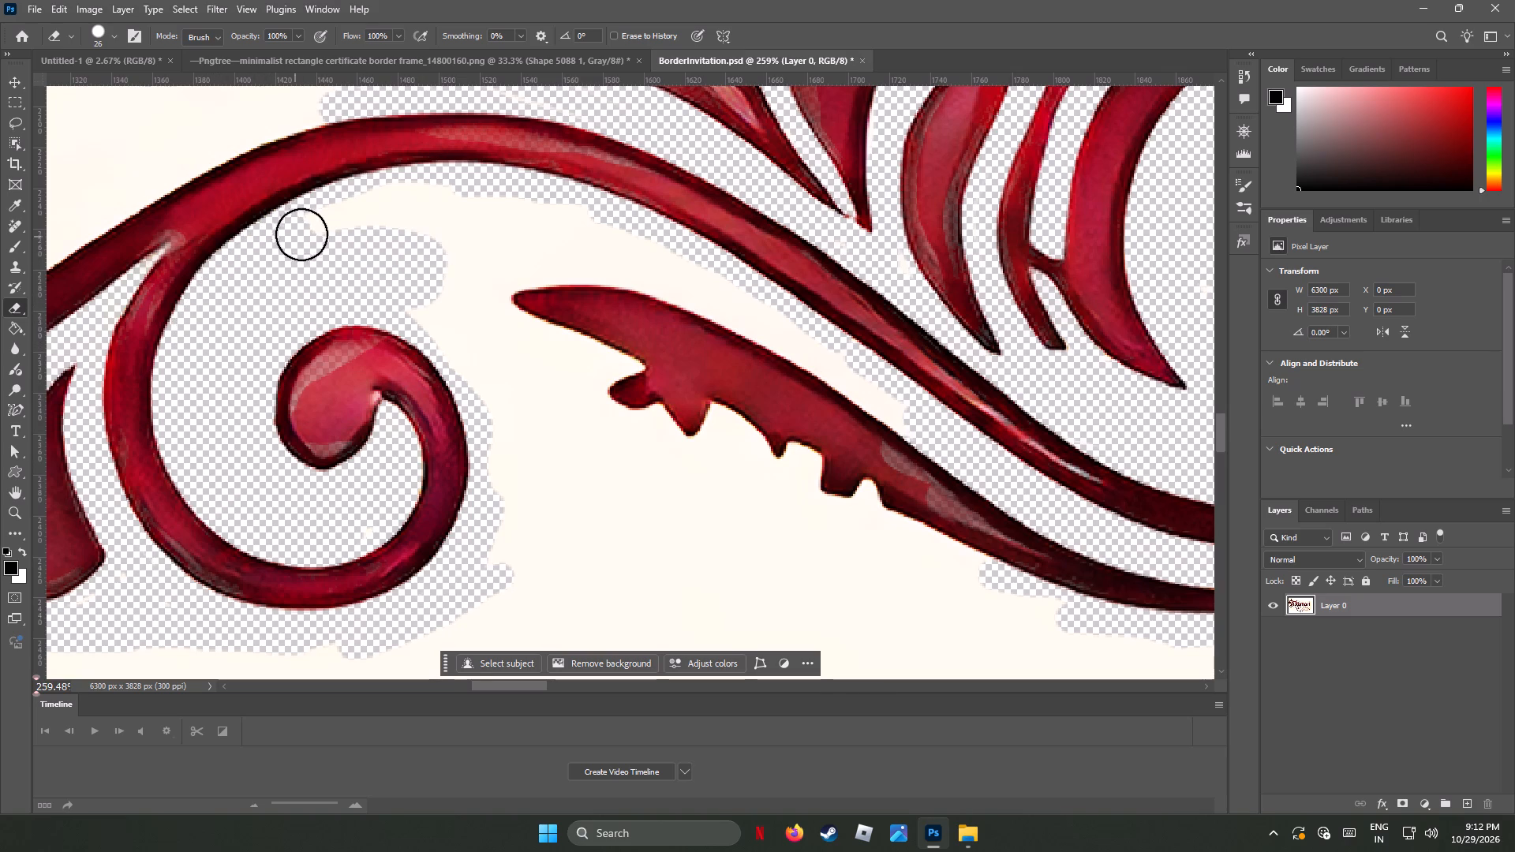
pyautogui.moveTo(301, 234); pyautogui.dragTo(613, 234)
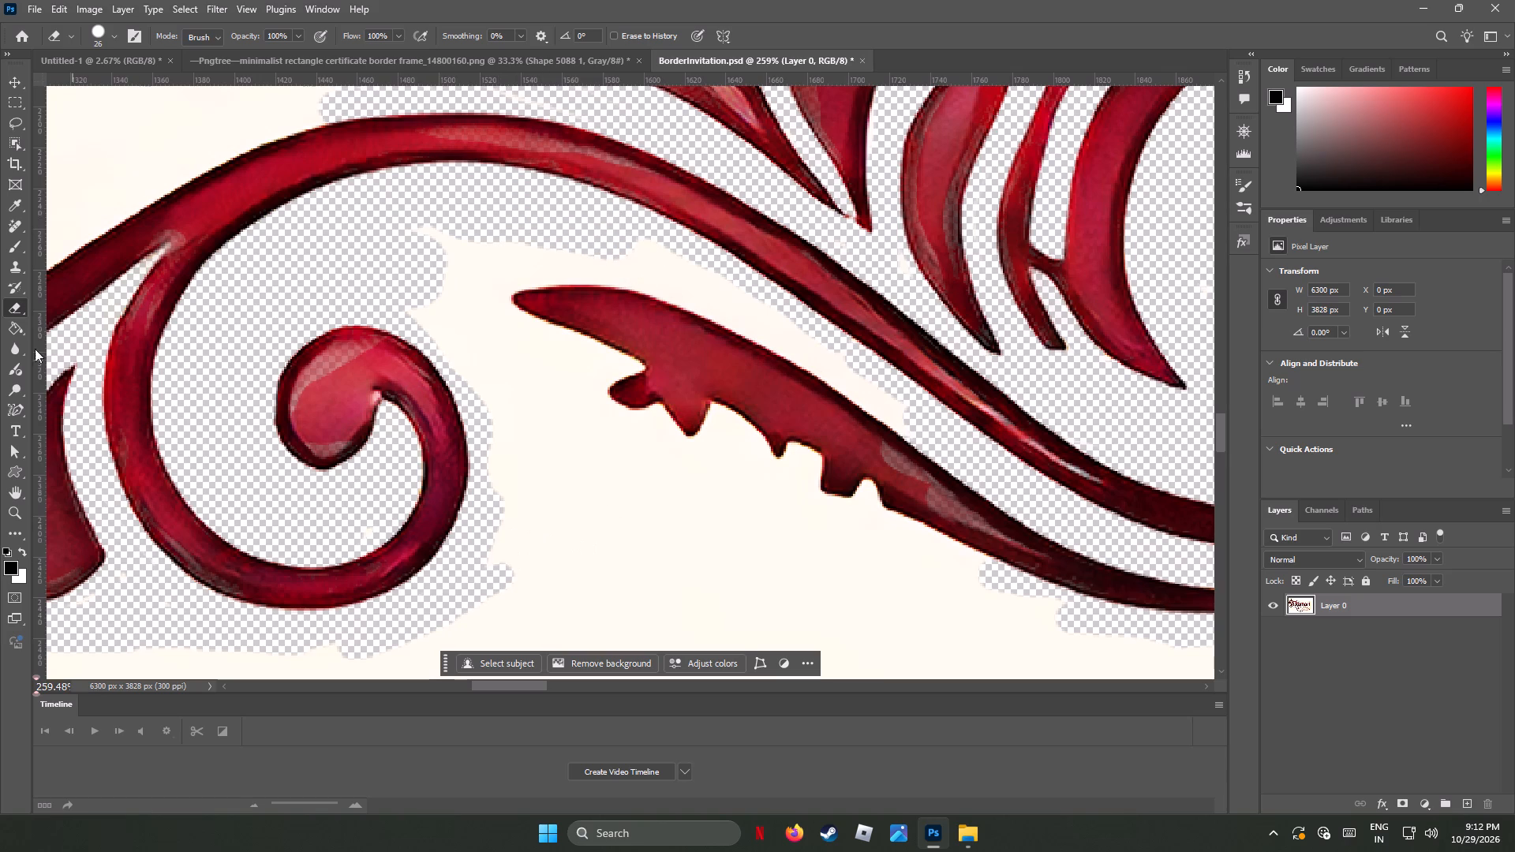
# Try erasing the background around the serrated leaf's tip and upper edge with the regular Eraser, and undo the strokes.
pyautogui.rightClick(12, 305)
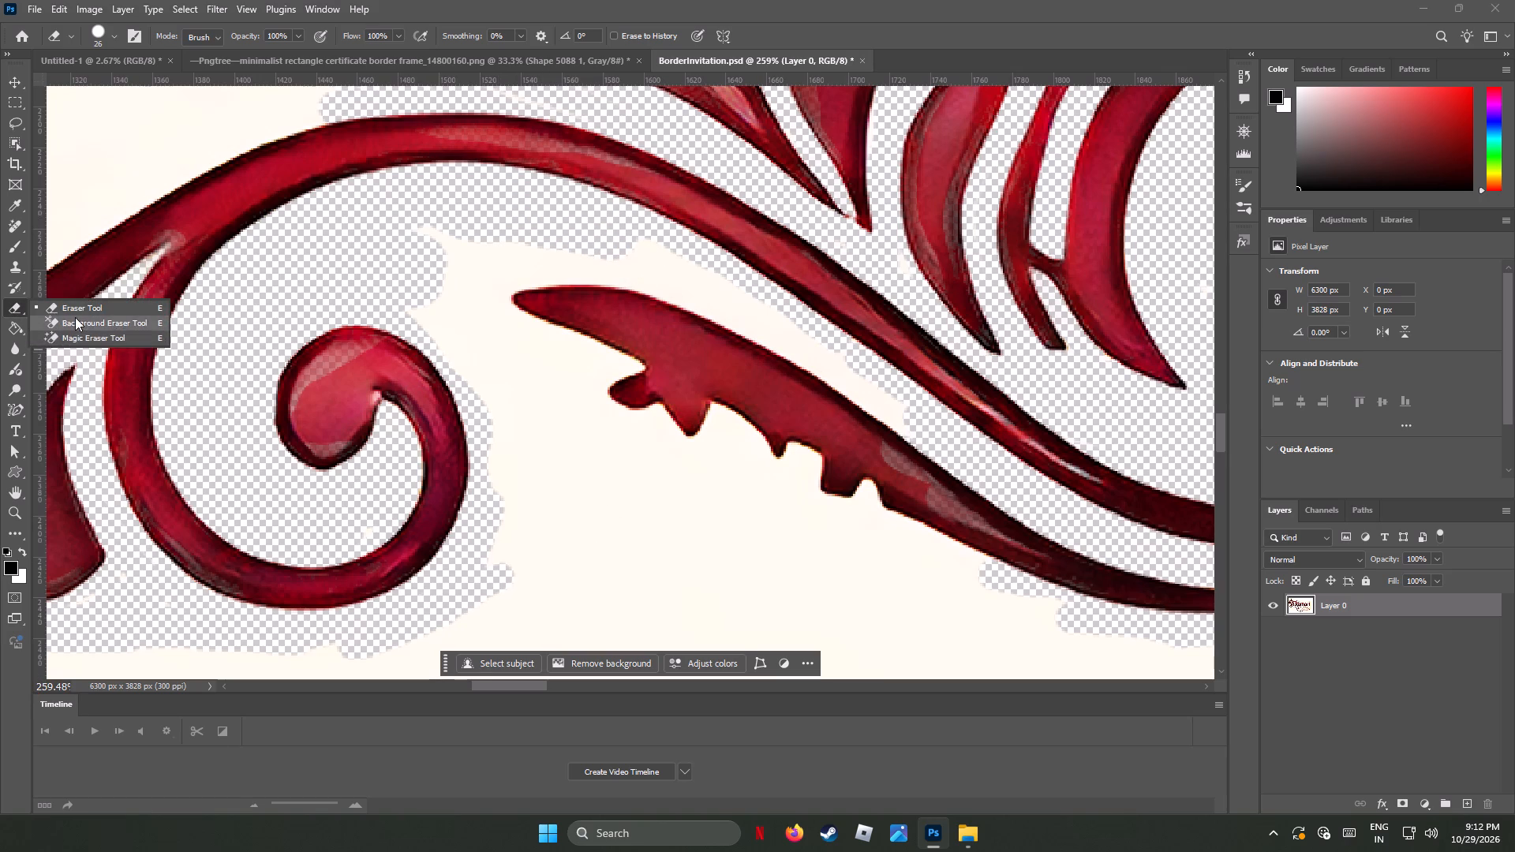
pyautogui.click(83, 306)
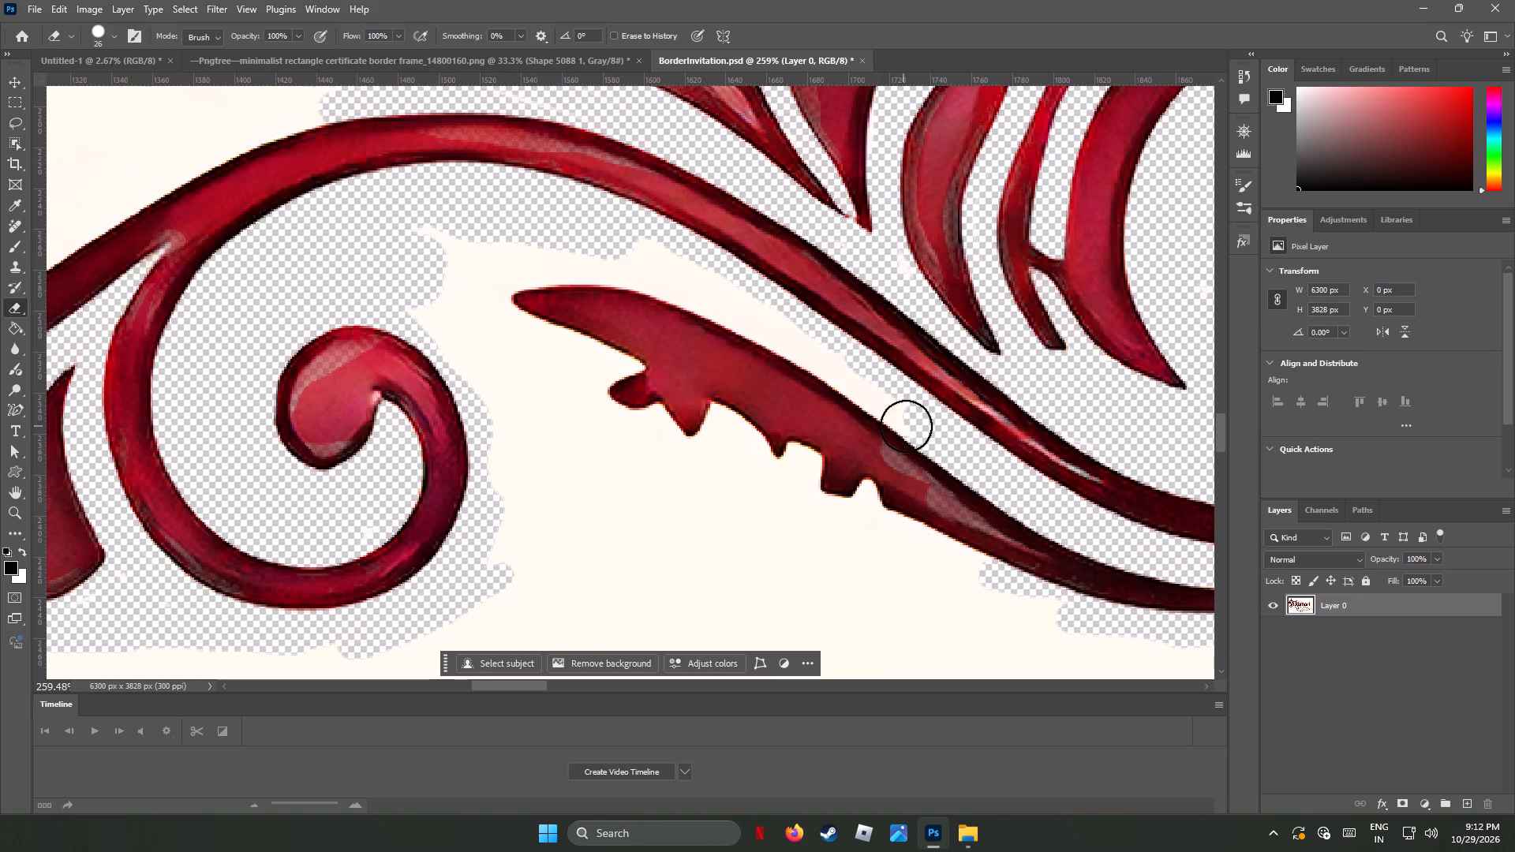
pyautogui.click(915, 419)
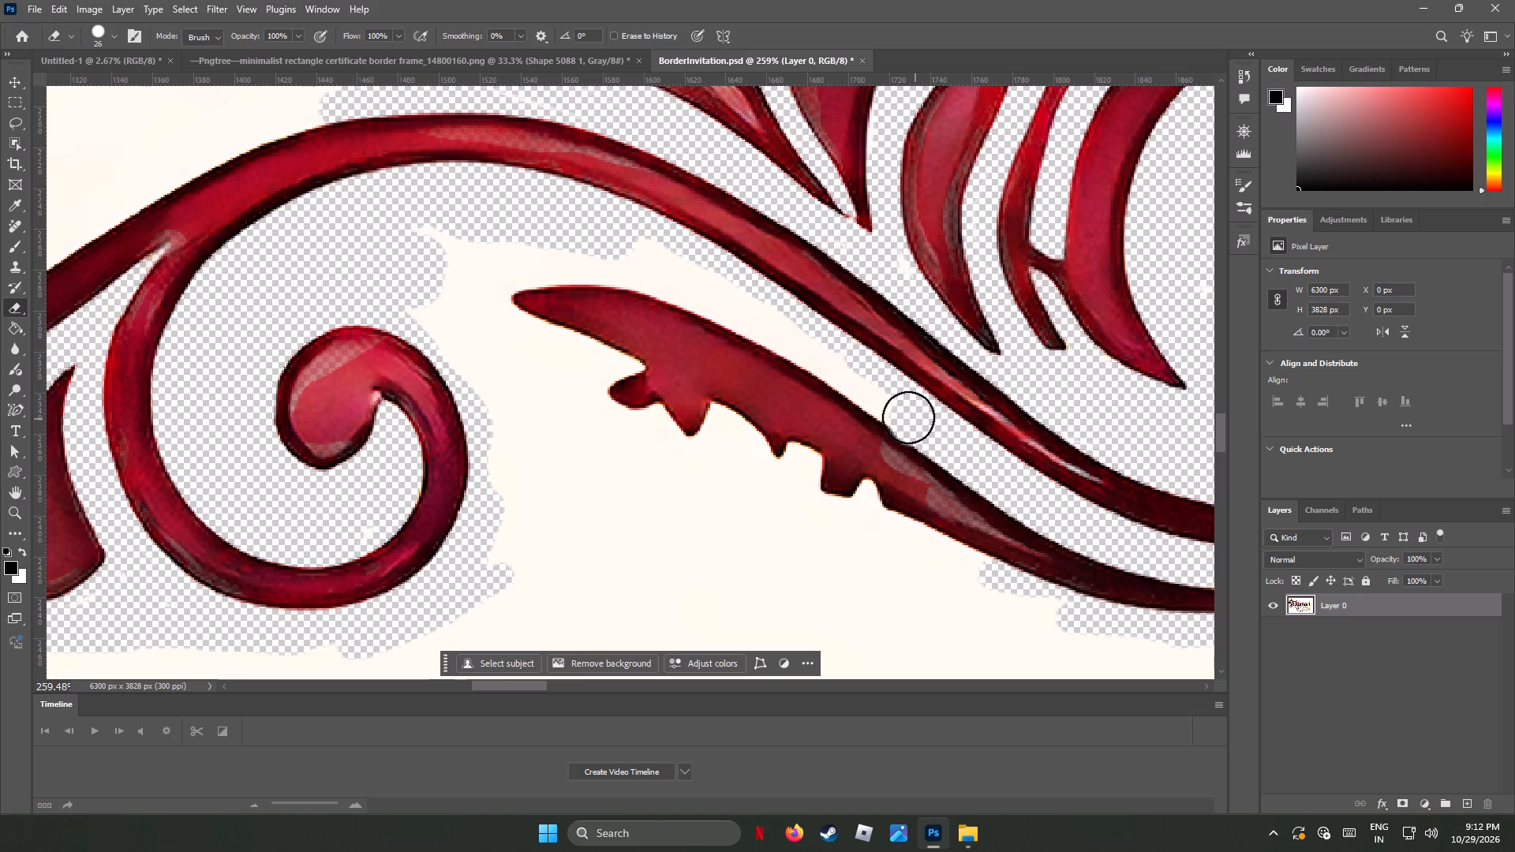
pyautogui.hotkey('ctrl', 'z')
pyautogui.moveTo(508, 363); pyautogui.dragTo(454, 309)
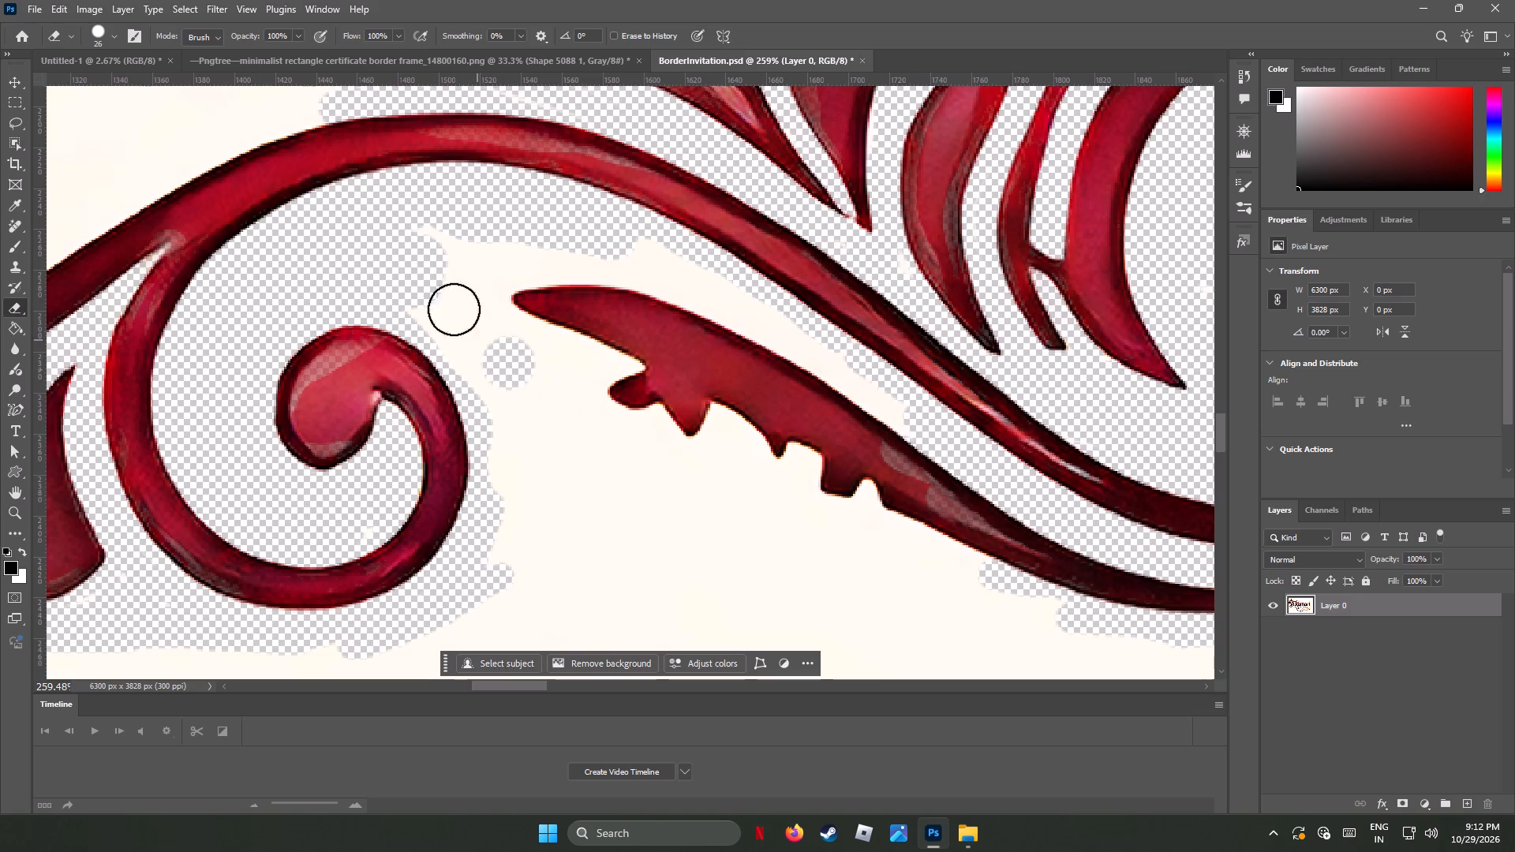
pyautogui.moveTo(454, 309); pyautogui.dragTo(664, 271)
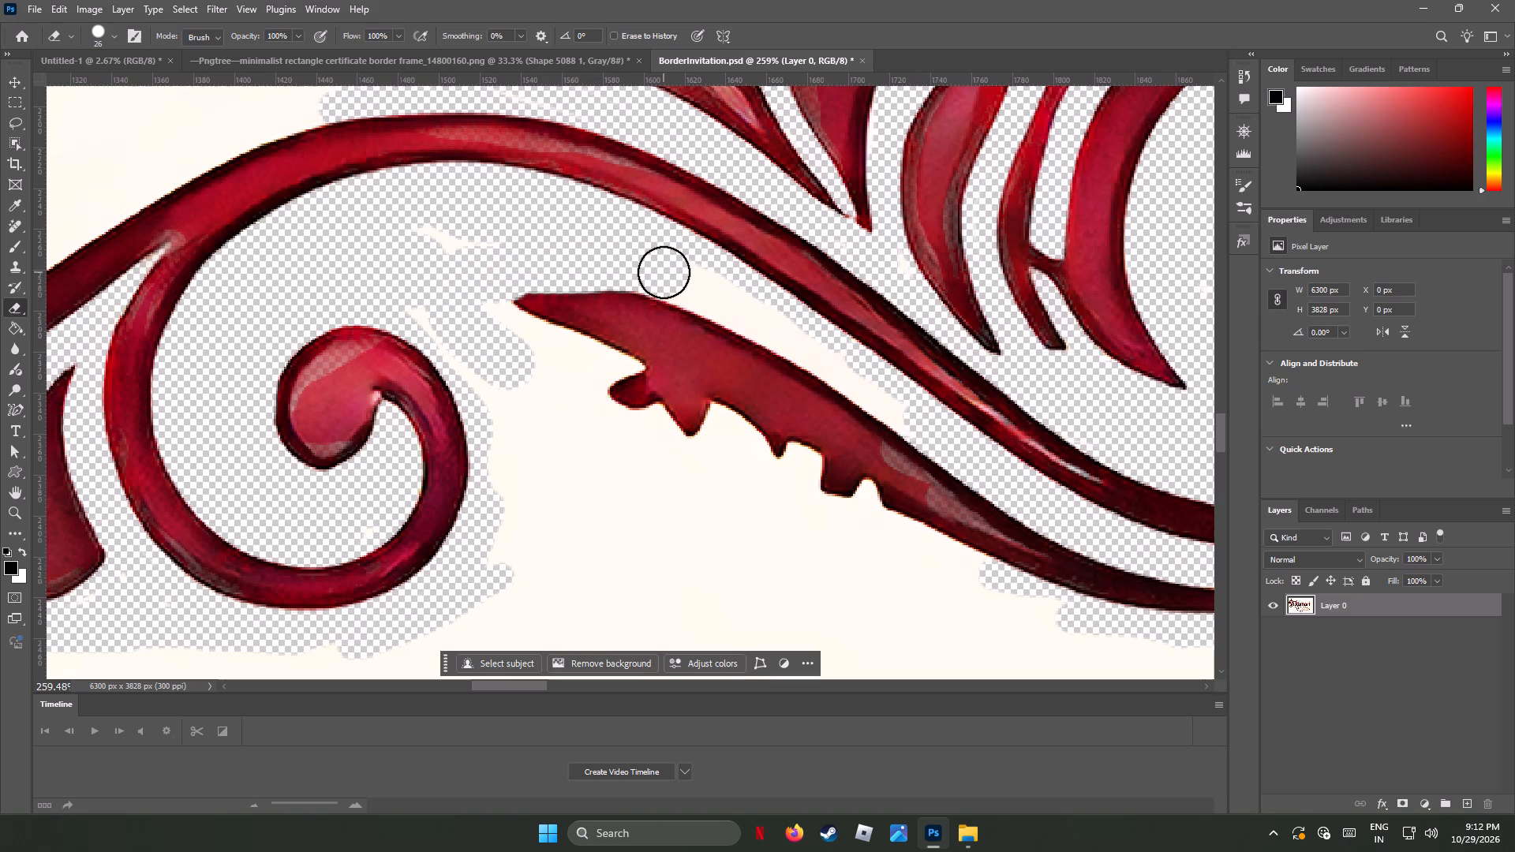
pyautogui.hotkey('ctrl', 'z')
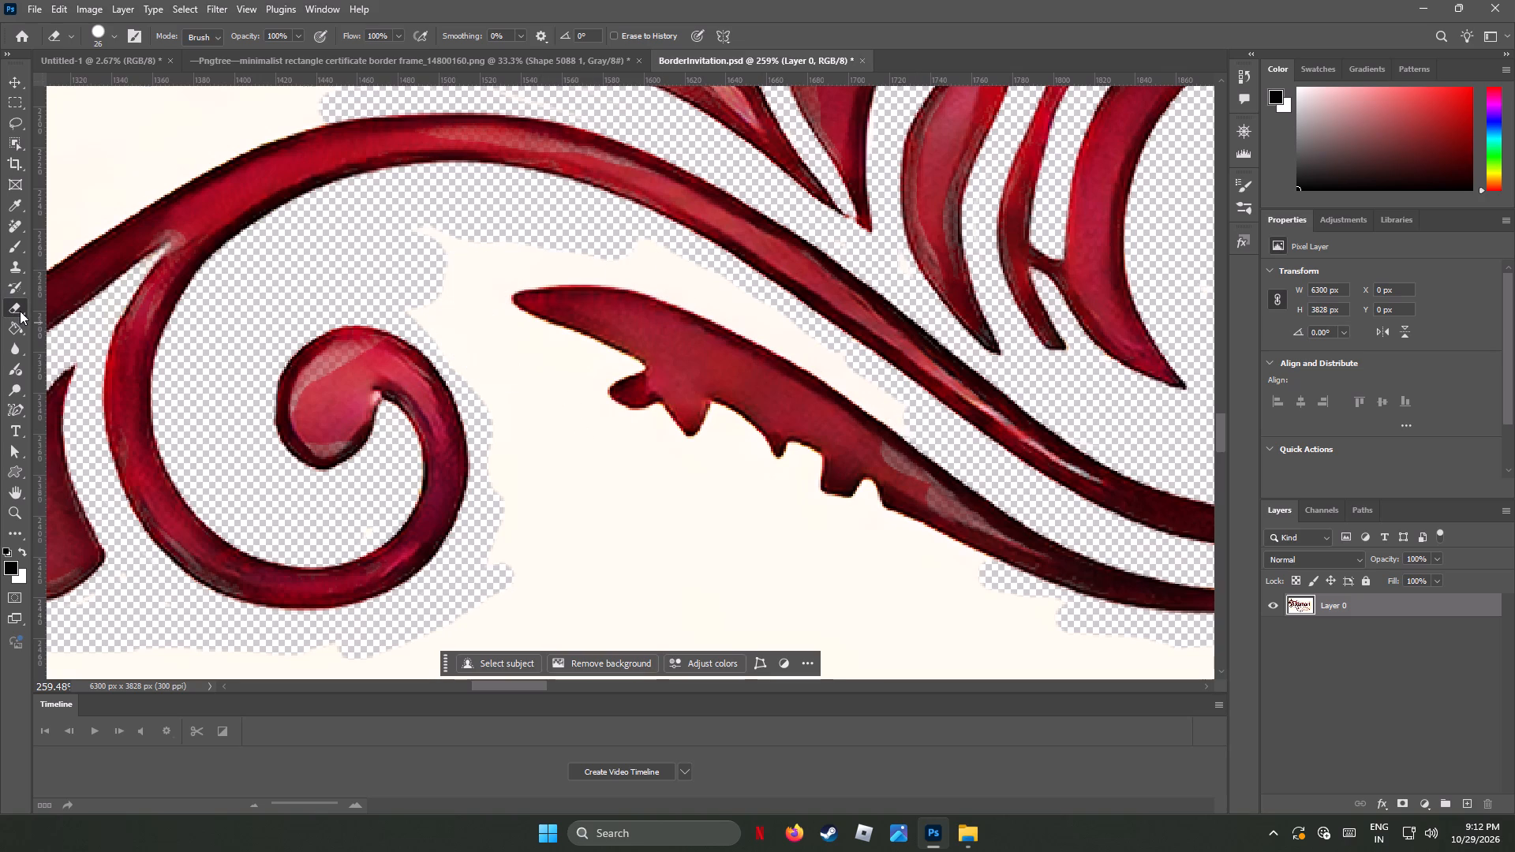
# Switch to the Background Eraser and erase the background around the serrated leaf's tip and along its upper edge.
pyautogui.rightClick(20, 311)
pyautogui.click(66, 318)
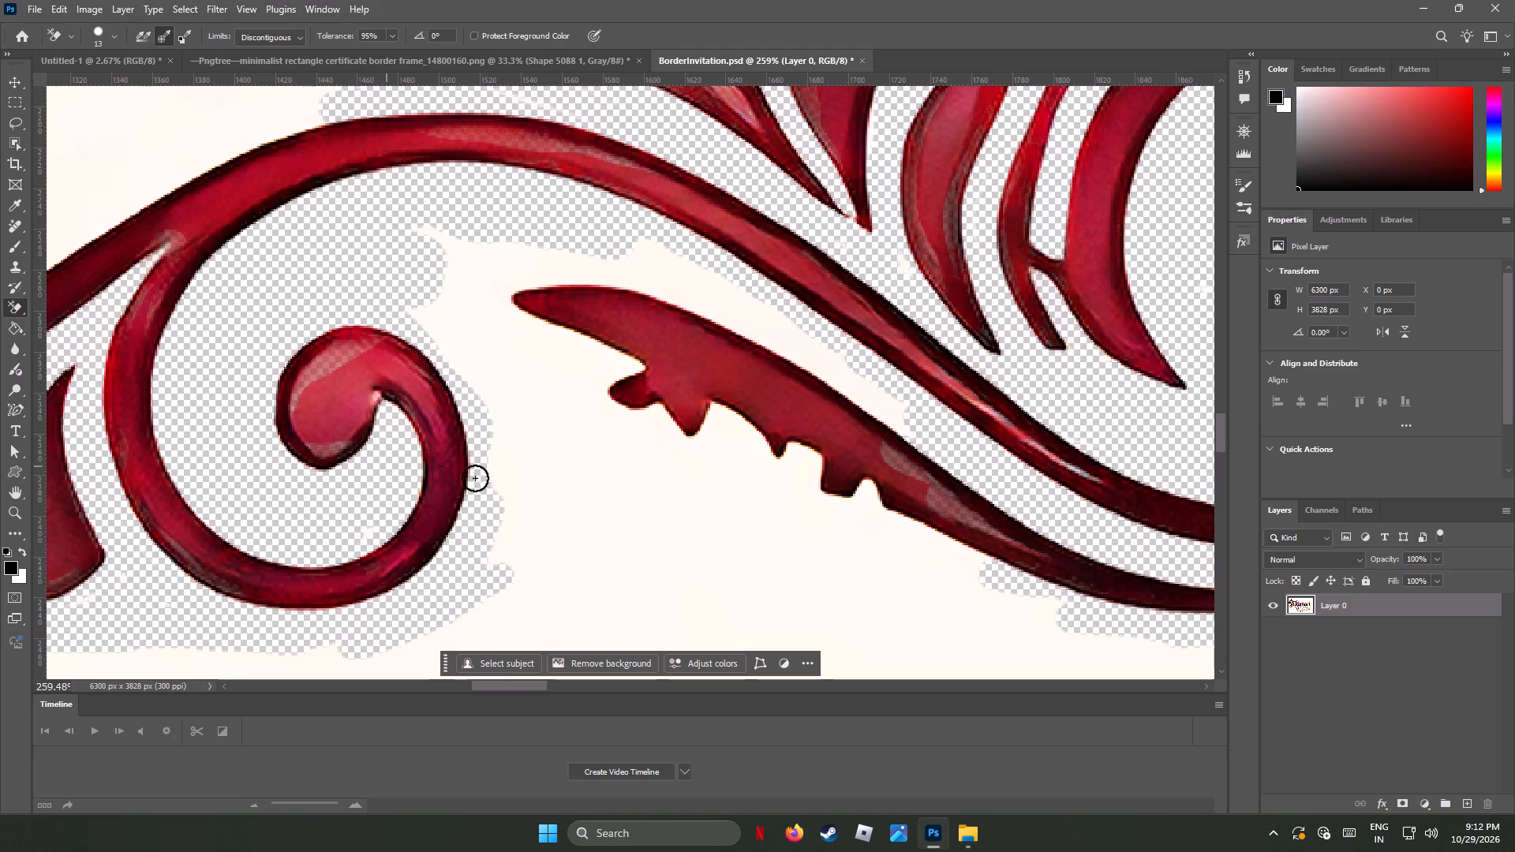
pyautogui.moveTo(526, 359); pyautogui.dragTo(598, 281)
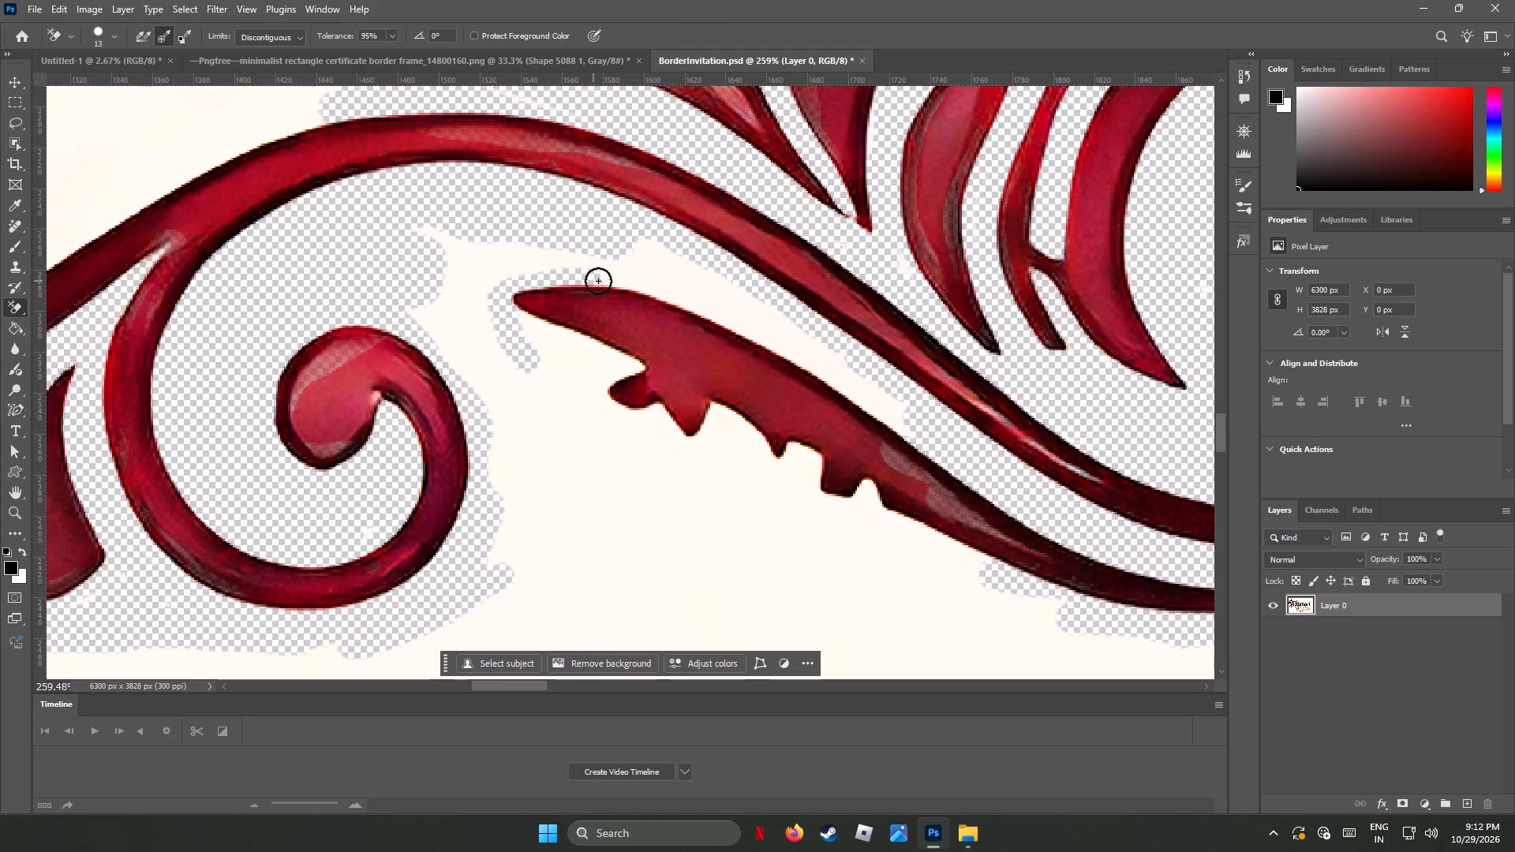
pyautogui.moveTo(598, 281); pyautogui.dragTo(822, 383)
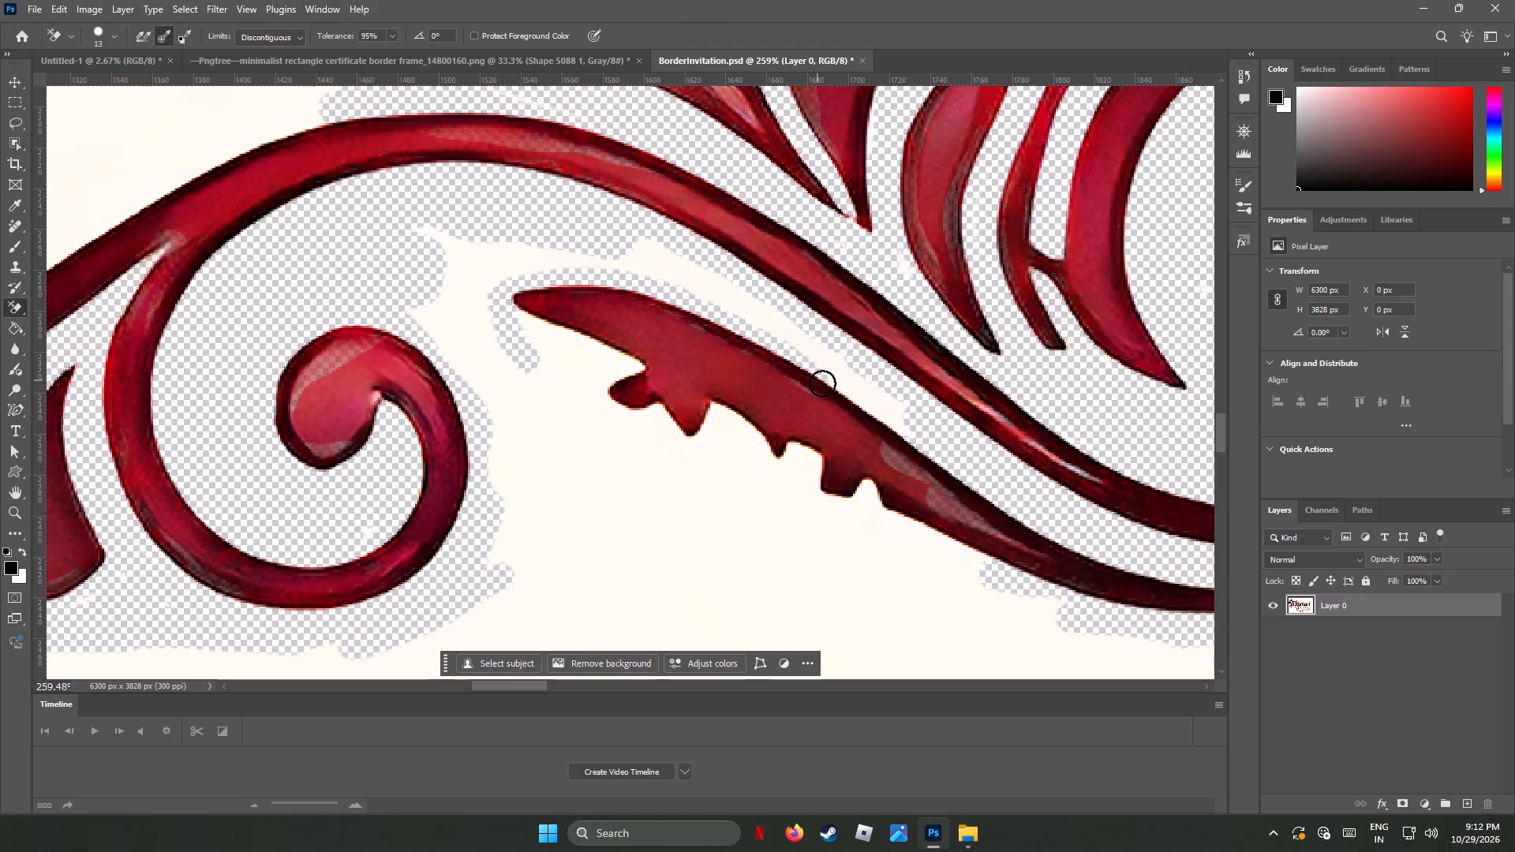
pyautogui.moveTo(822, 383); pyautogui.dragTo(815, 357)
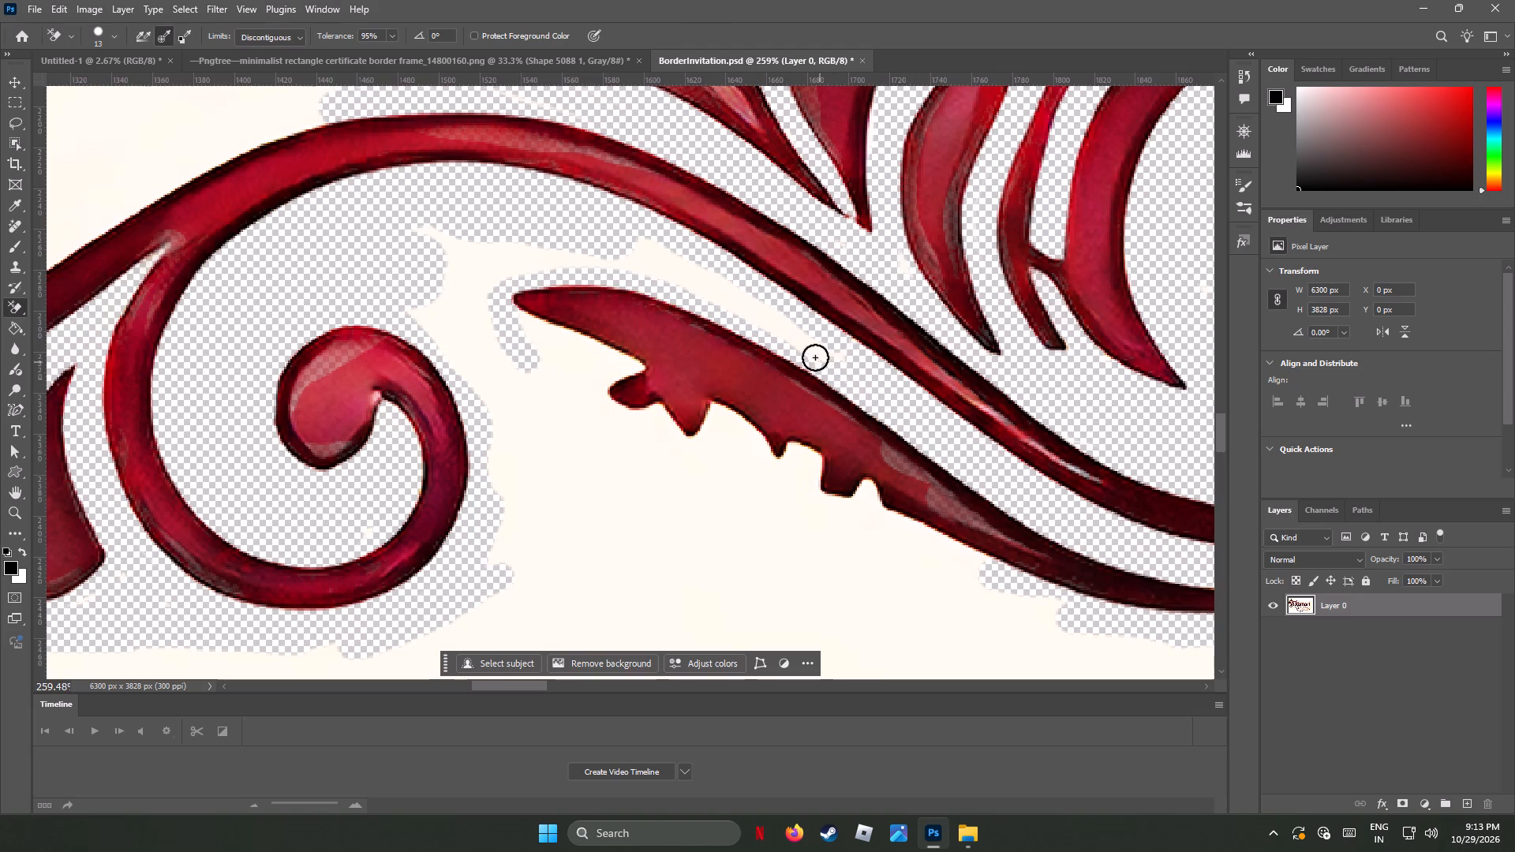
# Clear the leftover background between the serrated leaf and the main stem, and between the leaf's tip and the small scroll.
pyautogui.moveTo(815, 357); pyautogui.dragTo(778, 323)
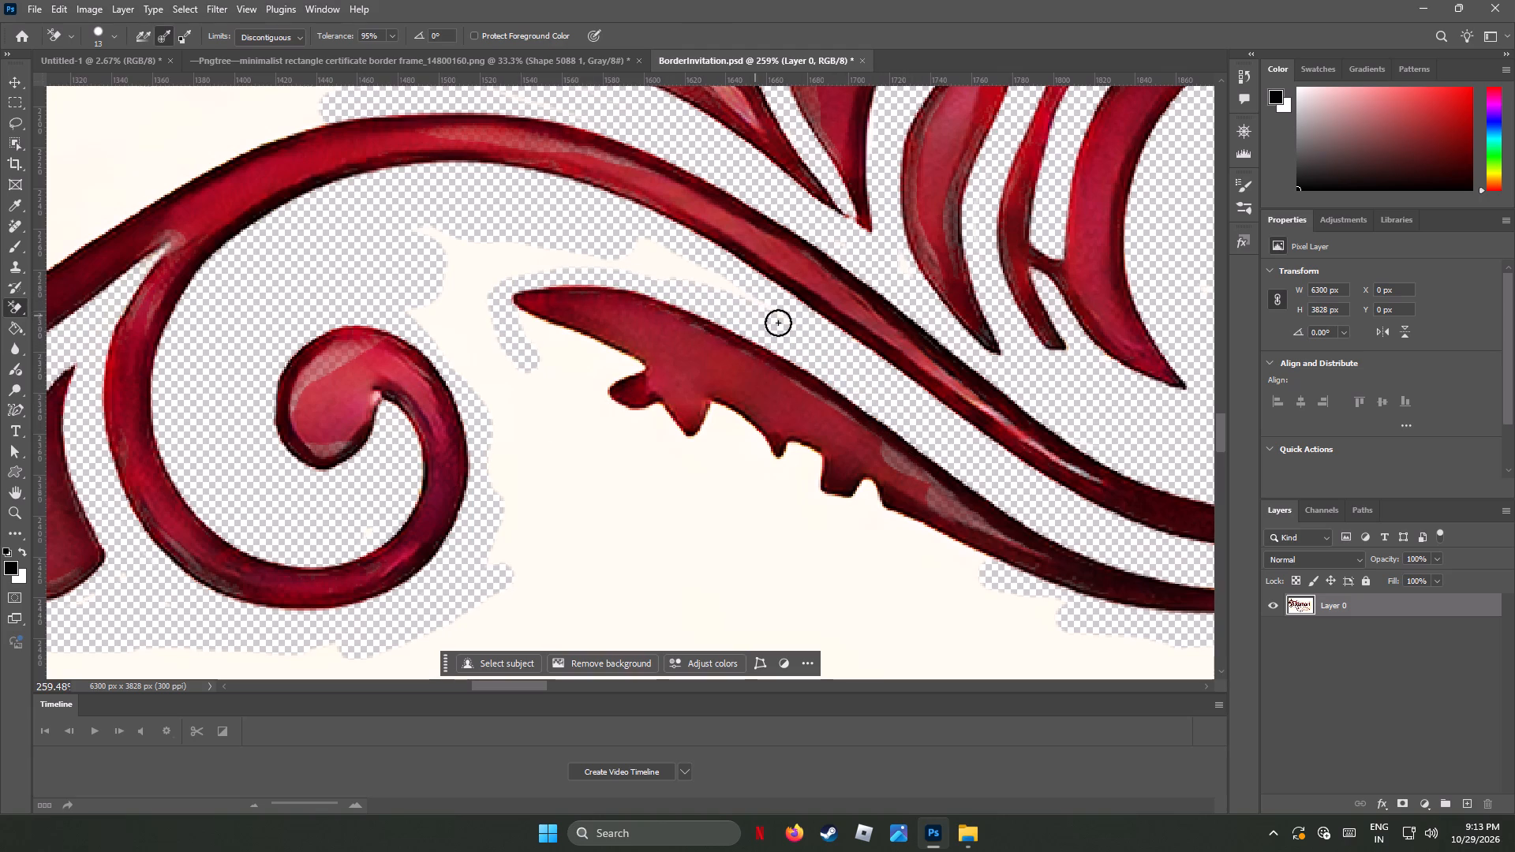
pyautogui.moveTo(778, 323); pyautogui.dragTo(598, 246)
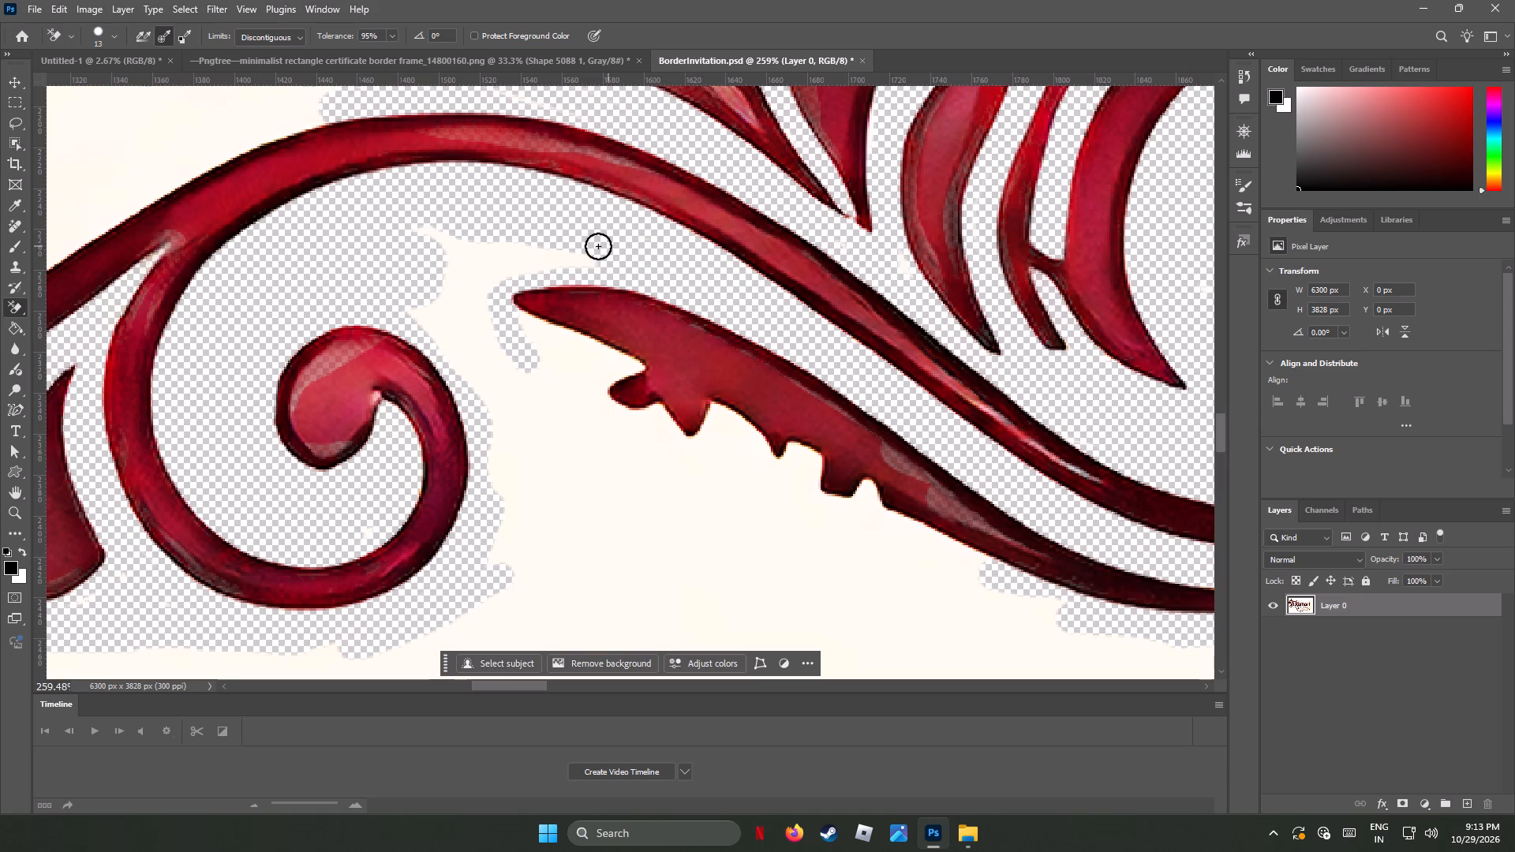
pyautogui.moveTo(598, 246); pyautogui.dragTo(457, 234)
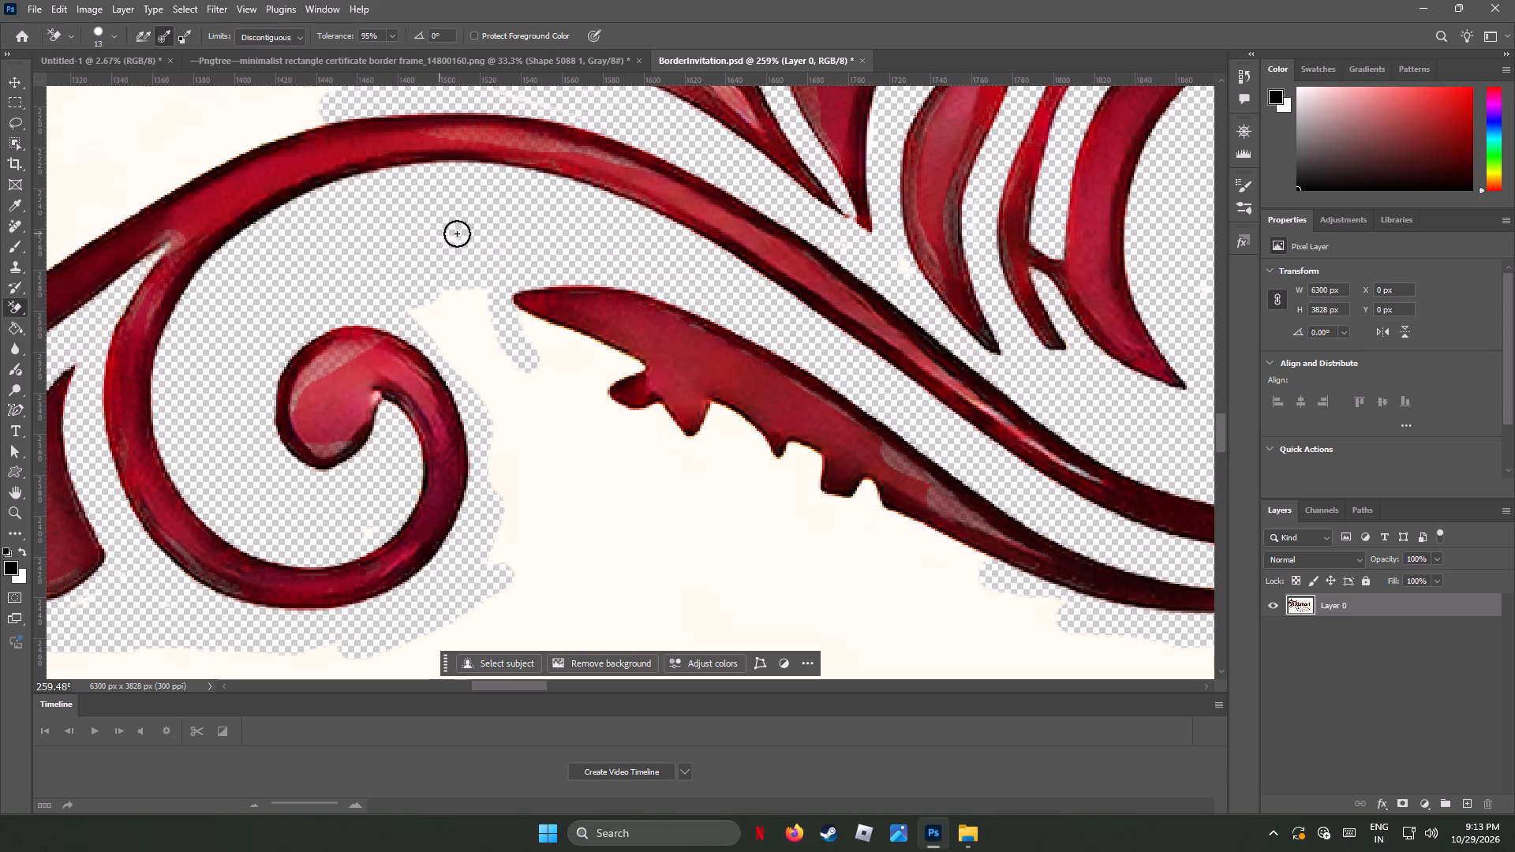
pyautogui.moveTo(457, 234); pyautogui.dragTo(421, 319)
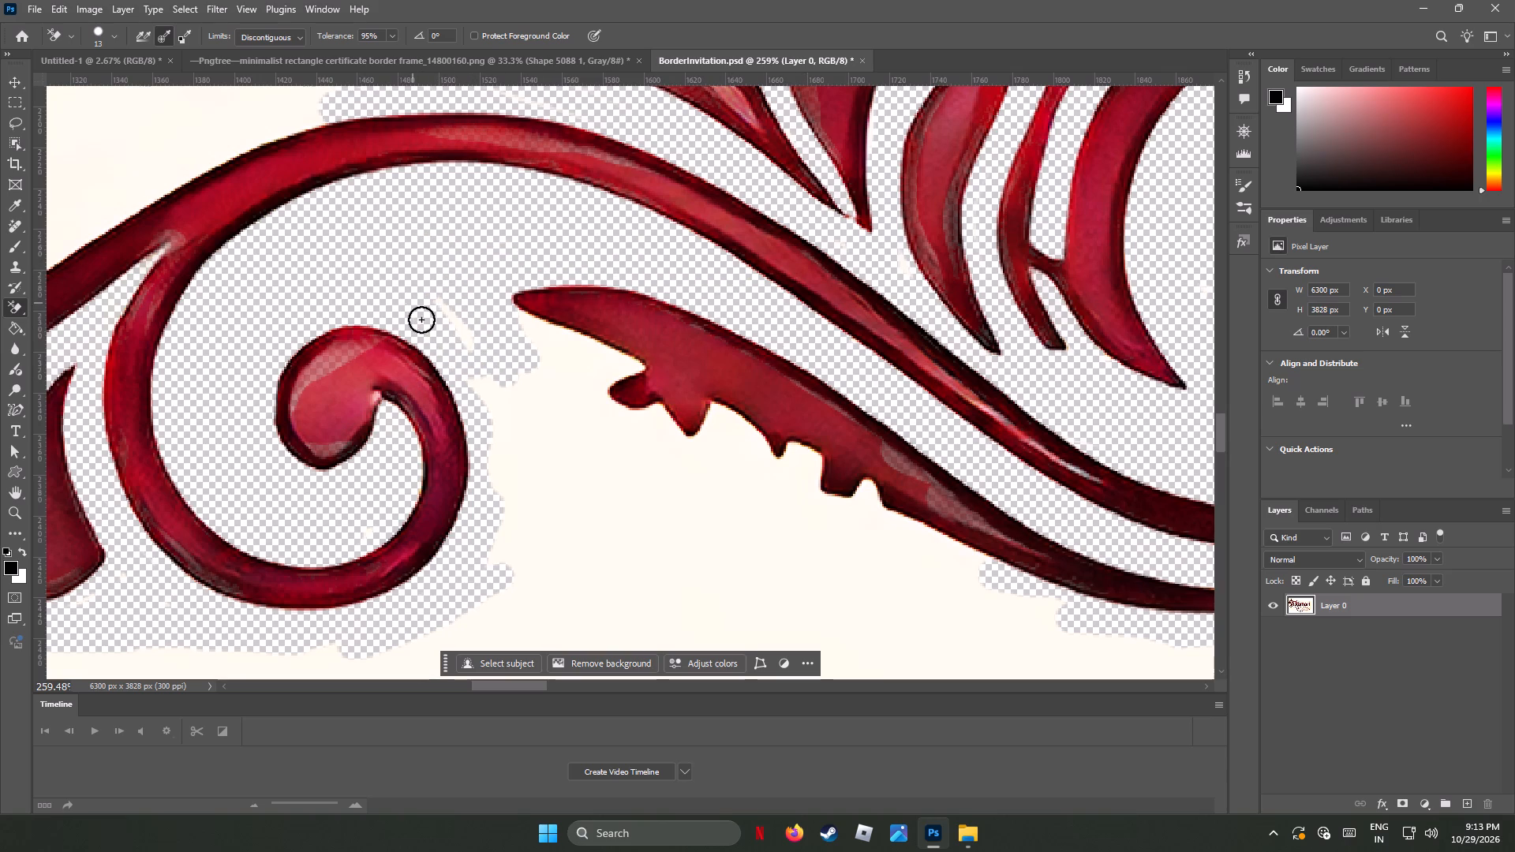
pyautogui.moveTo(421, 319); pyautogui.dragTo(540, 430)
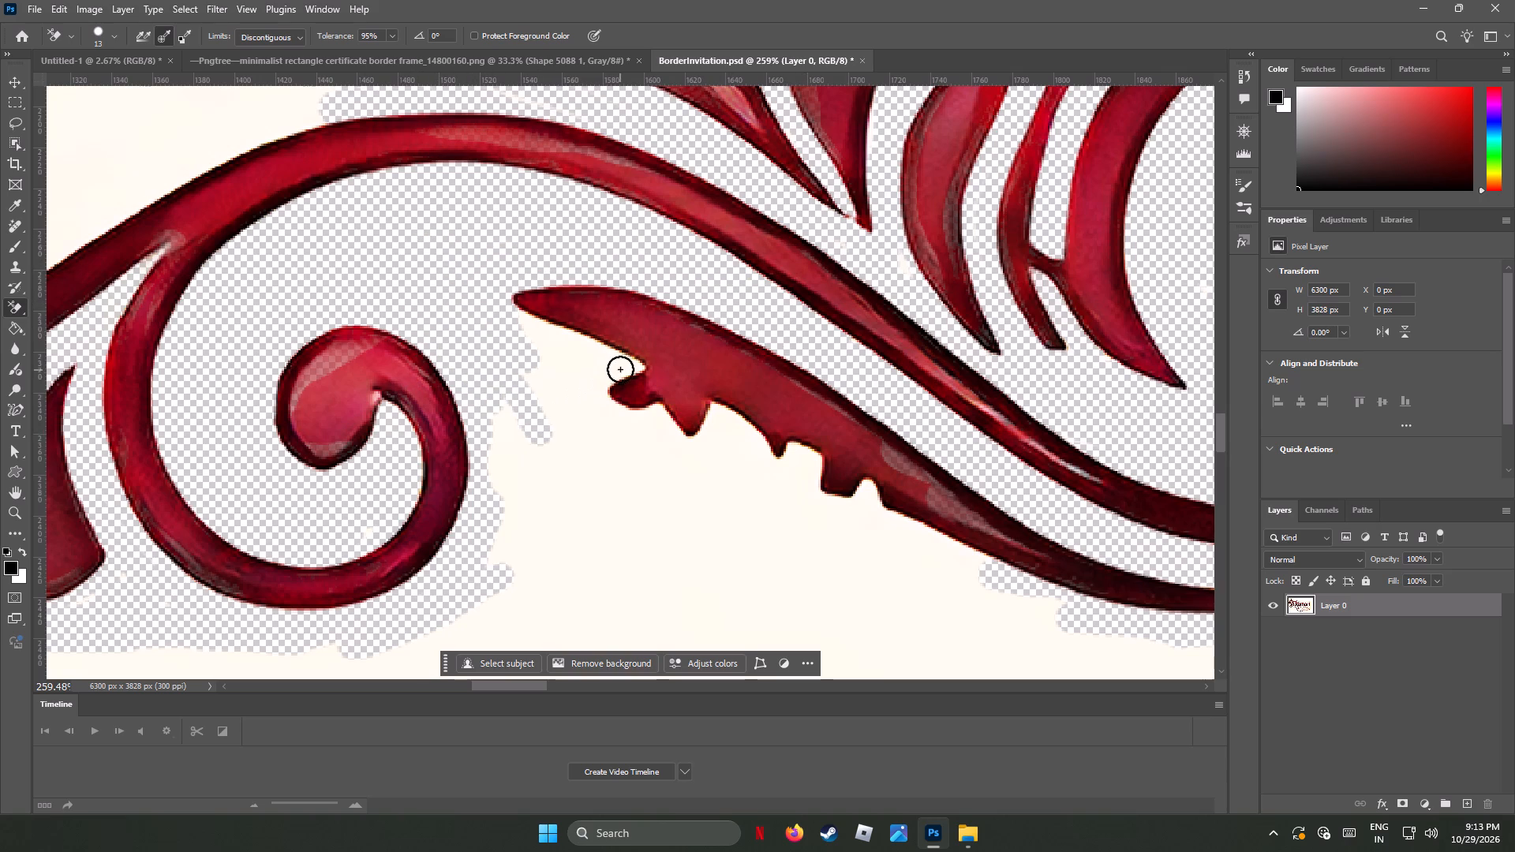
# Erase the background along the serrated leaf's toothed lower edge, from its tip past the last notch.
pyautogui.moveTo(533, 336); pyautogui.dragTo(601, 346)
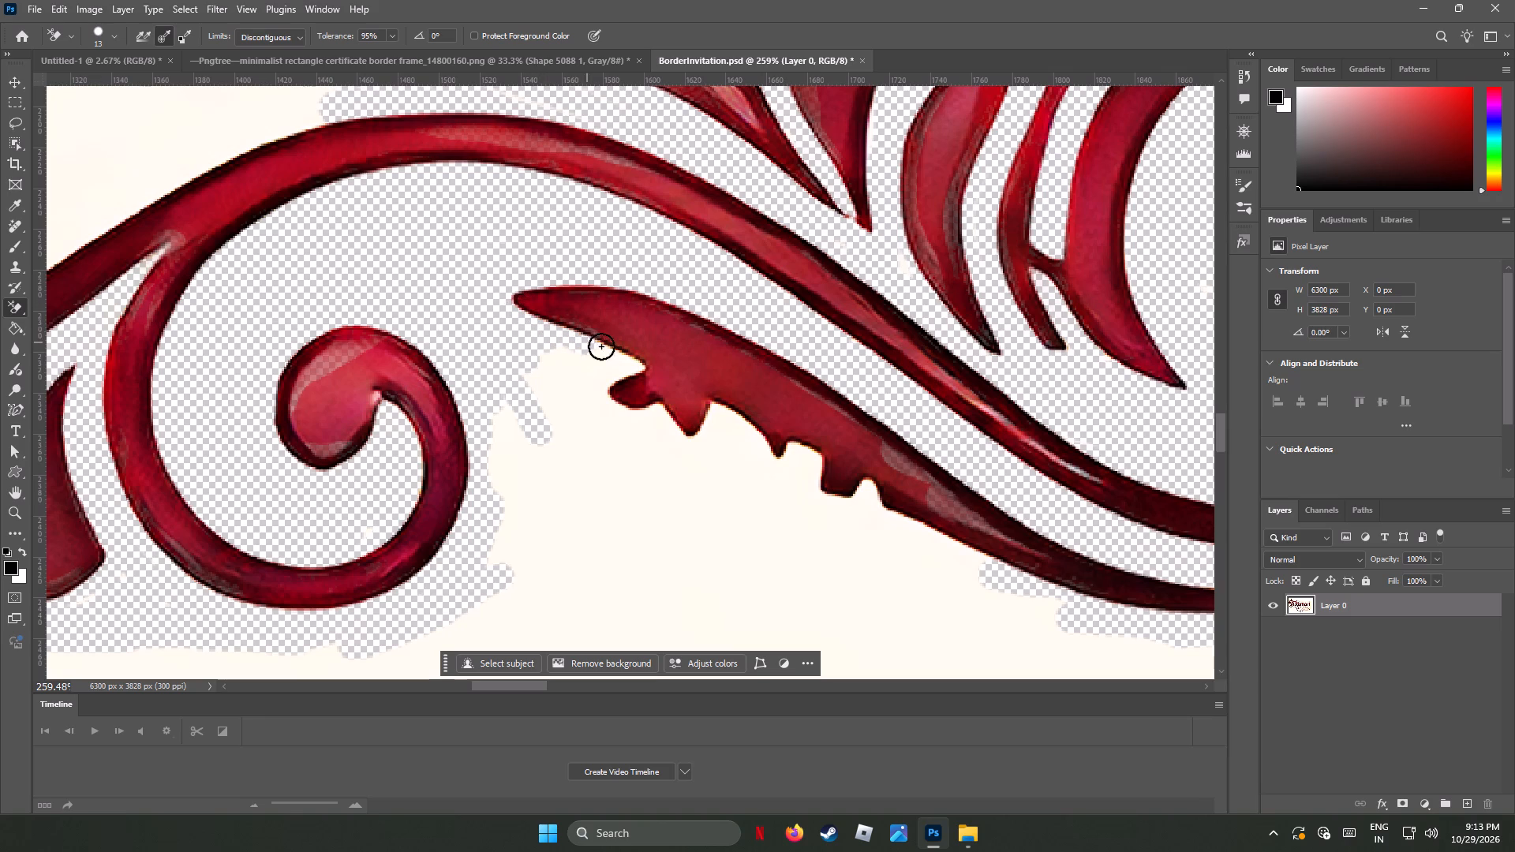
pyautogui.moveTo(601, 346); pyautogui.dragTo(651, 403)
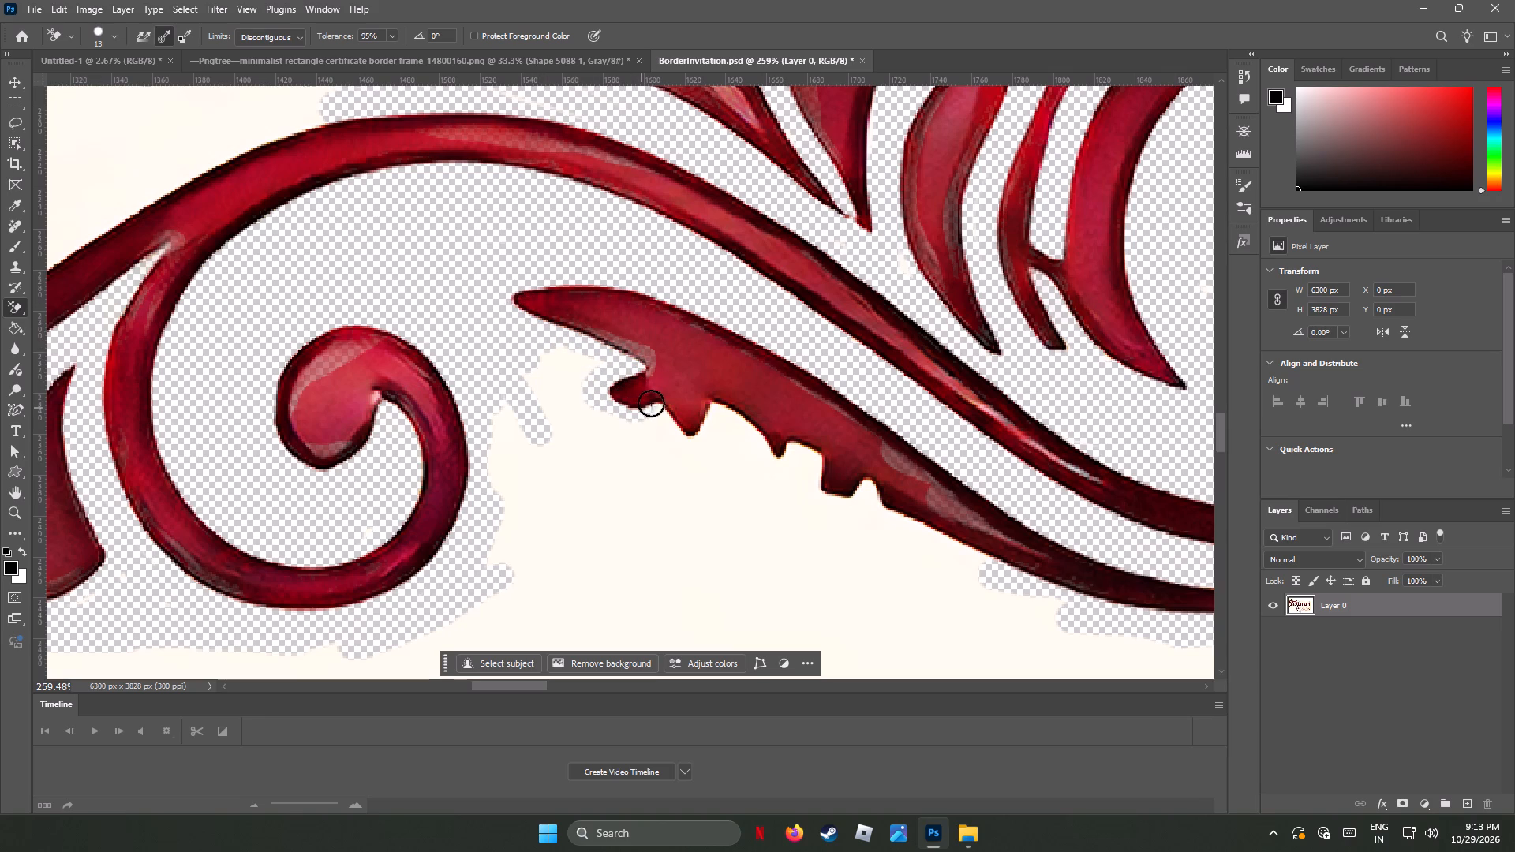
pyautogui.moveTo(651, 403); pyautogui.dragTo(707, 408)
pyautogui.moveTo(707, 408); pyautogui.dragTo(780, 455)
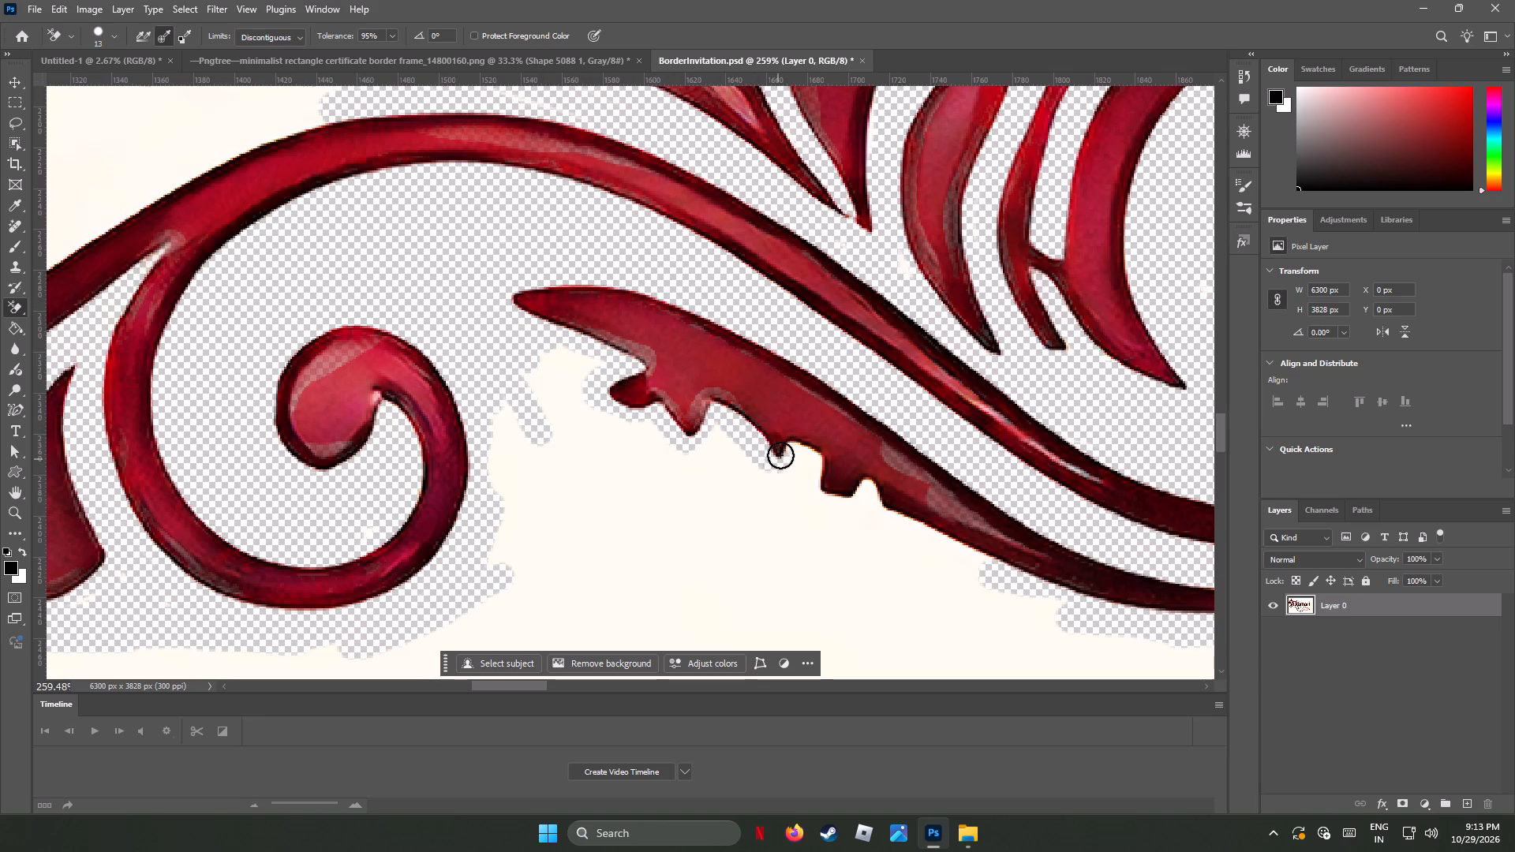
pyautogui.moveTo(780, 455); pyautogui.dragTo(831, 495)
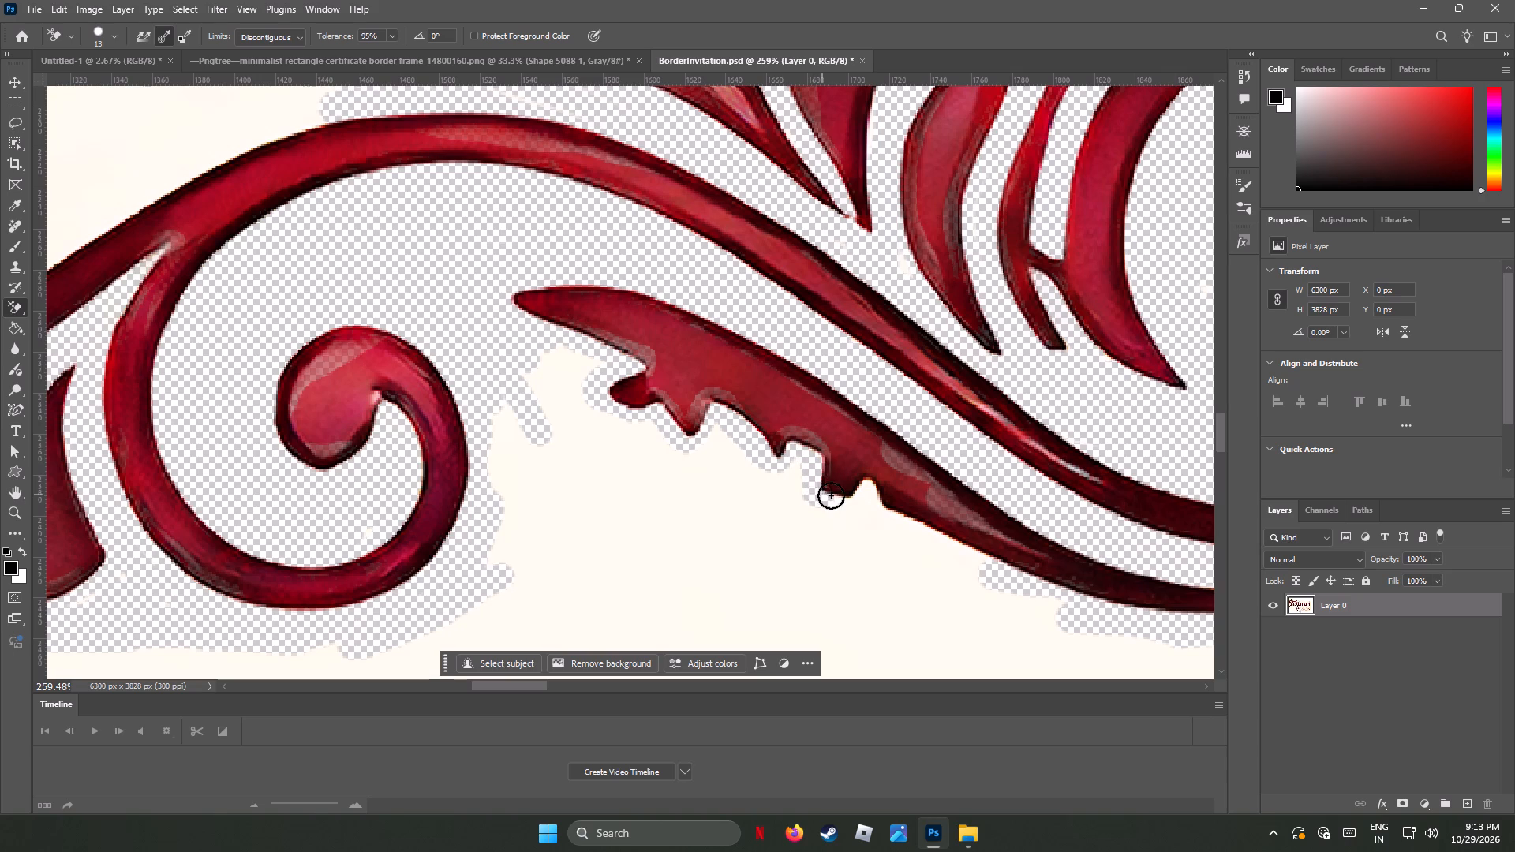
pyautogui.moveTo(831, 495); pyautogui.dragTo(877, 509)
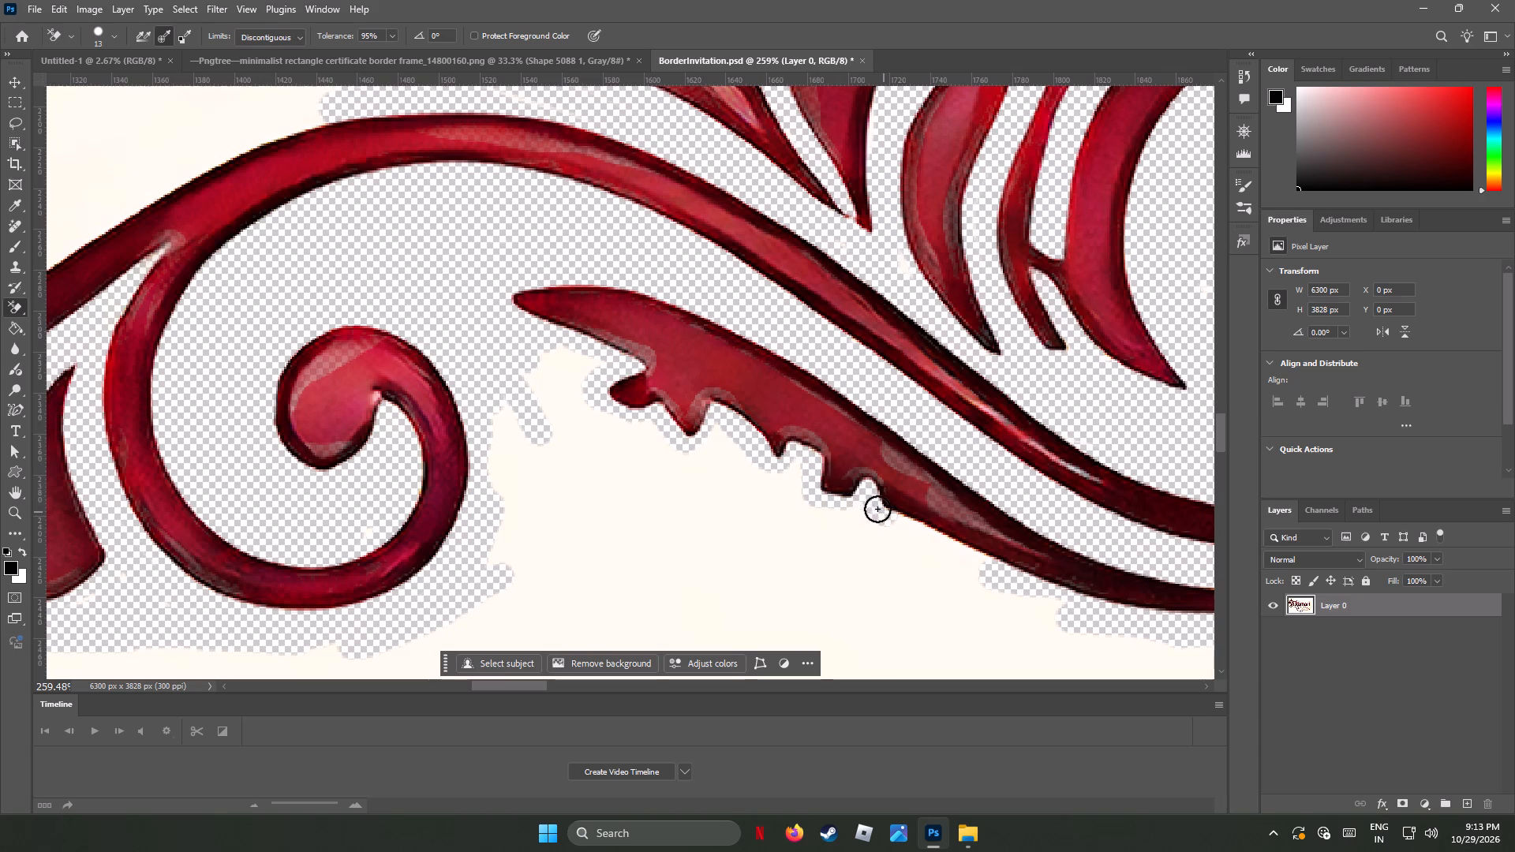
# Widen the cleared area below the serrated leaf's teeth and toward the small scroll, continuing along the leaf's smooth lower edge.
pyautogui.moveTo(877, 509); pyautogui.dragTo(698, 447)
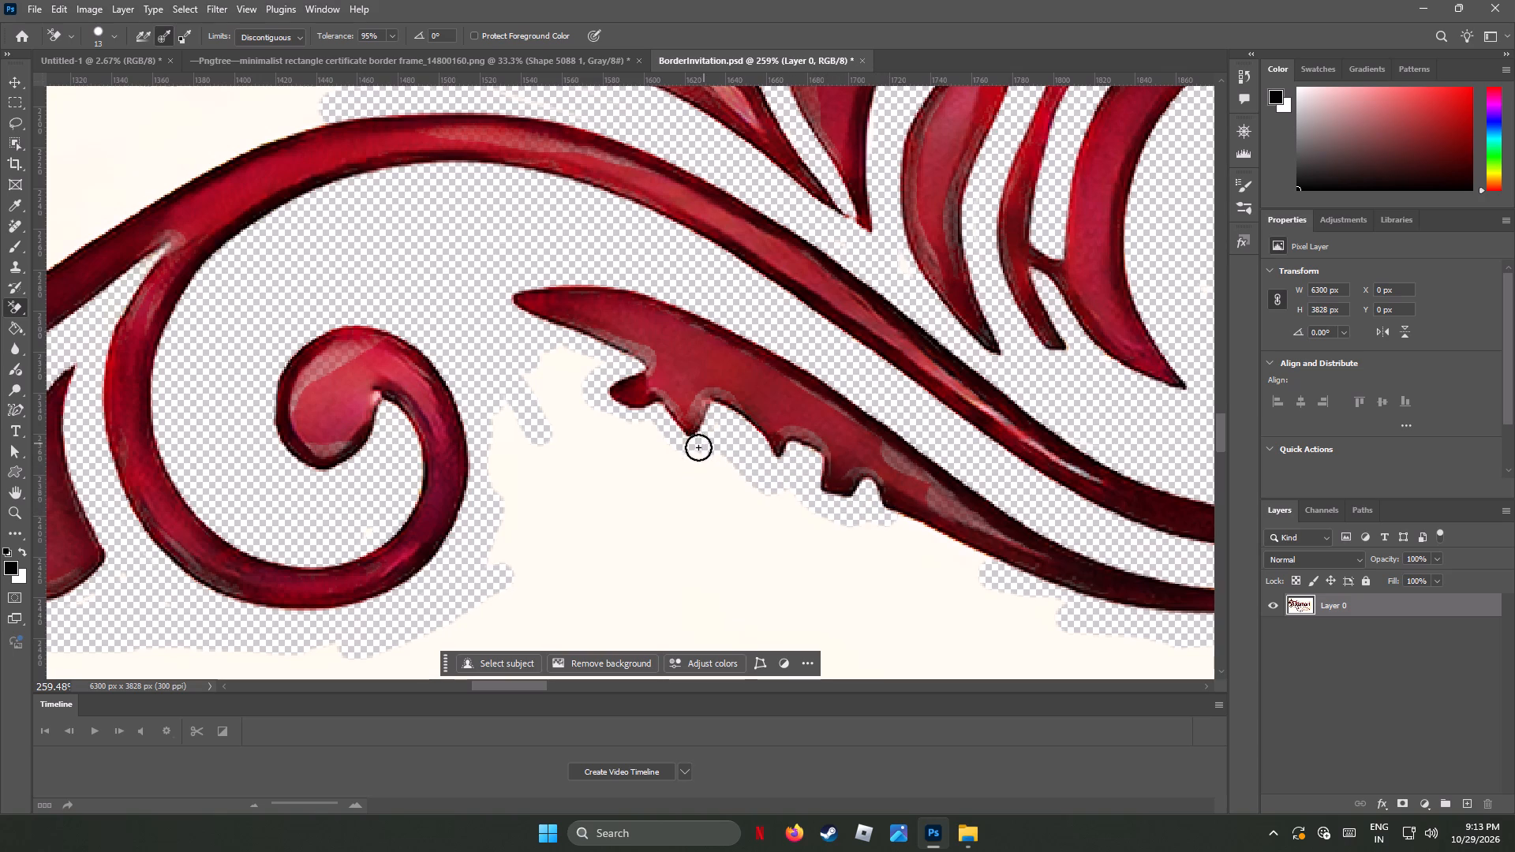
pyautogui.moveTo(698, 447); pyautogui.dragTo(561, 358)
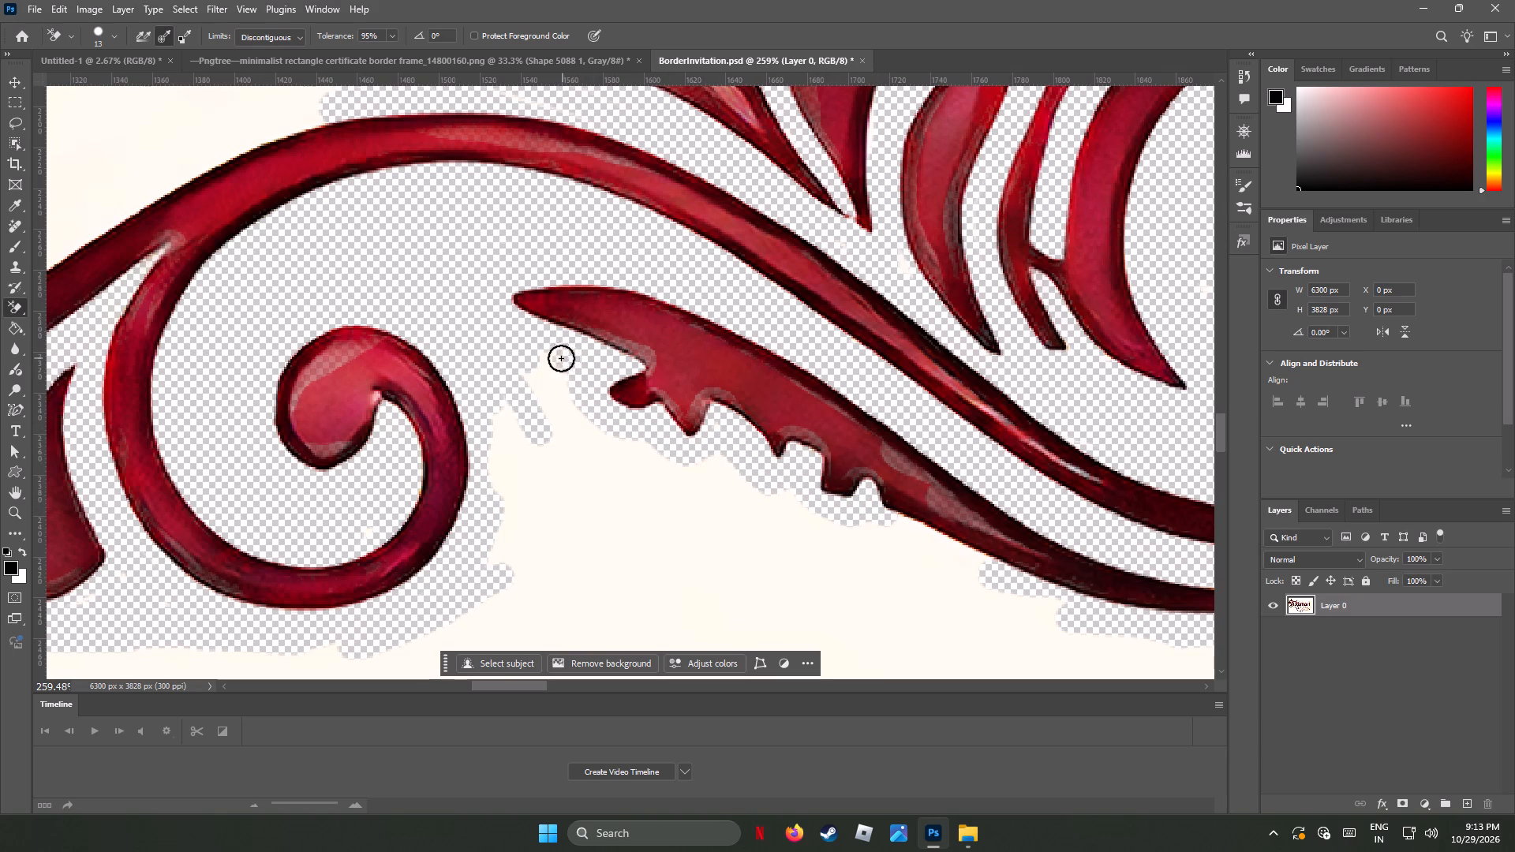
pyautogui.moveTo(561, 358); pyautogui.dragTo(560, 404)
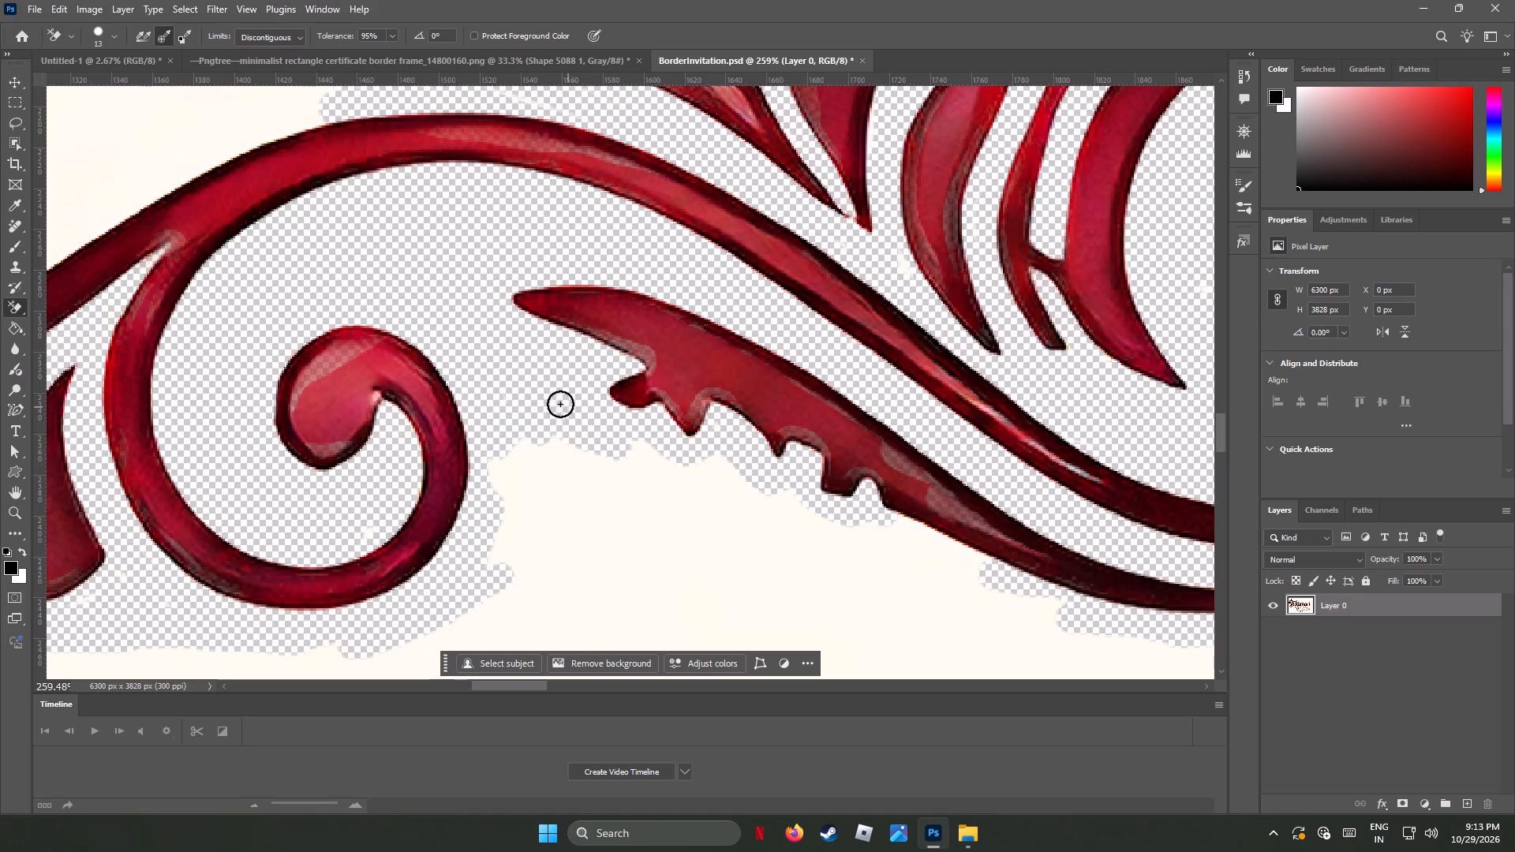
pyautogui.moveTo(560, 404); pyautogui.dragTo(925, 529)
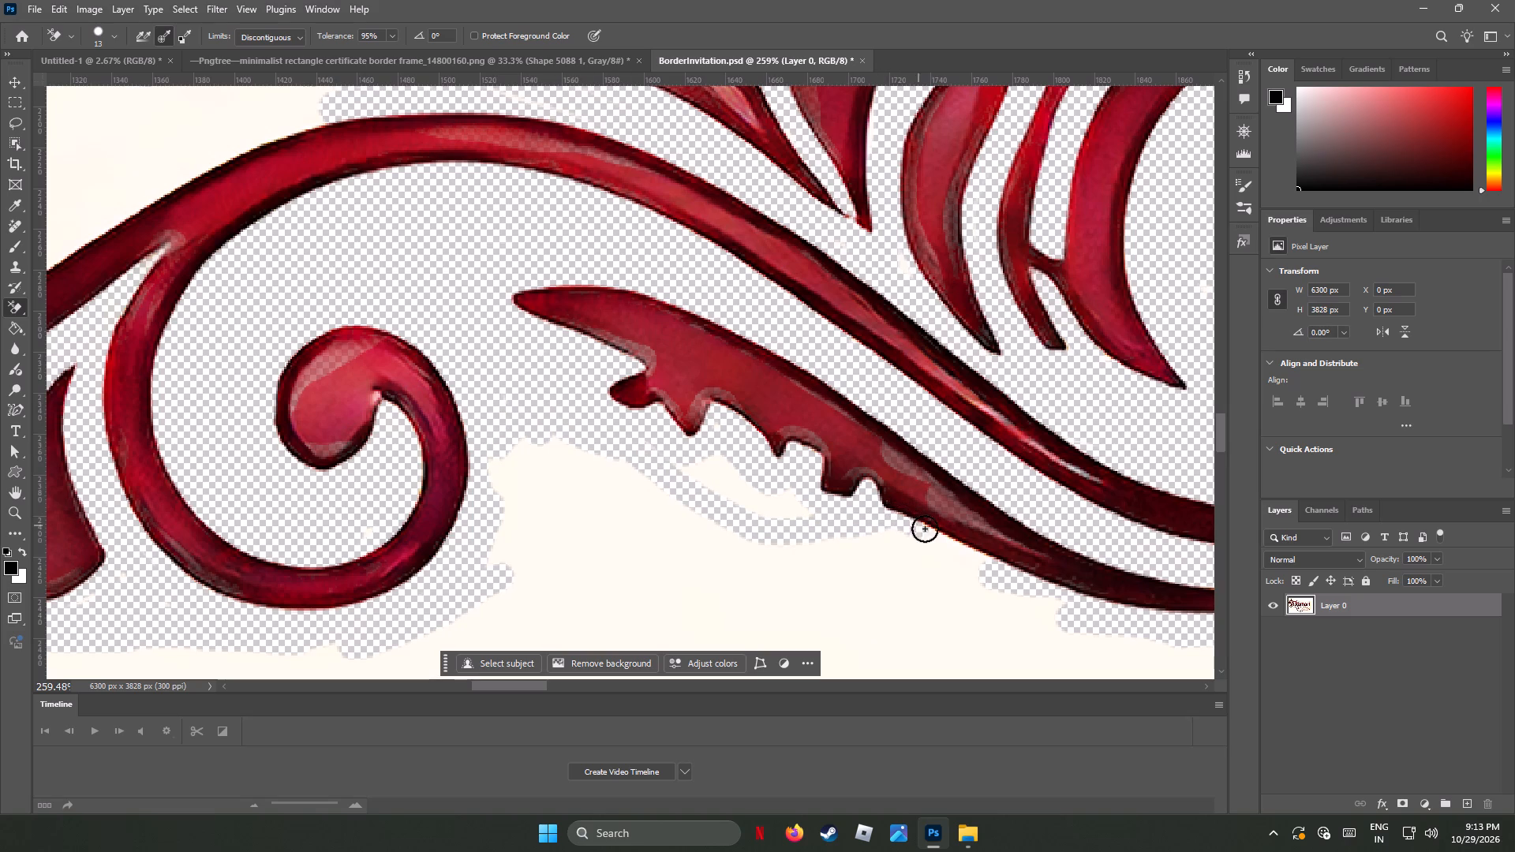
pyautogui.moveTo(925, 529); pyautogui.dragTo(1064, 601)
# Clear the leftover background speck beside the curved petal just above the main stem.
pyautogui.moveTo(910, 267); pyautogui.dragTo(905, 302)
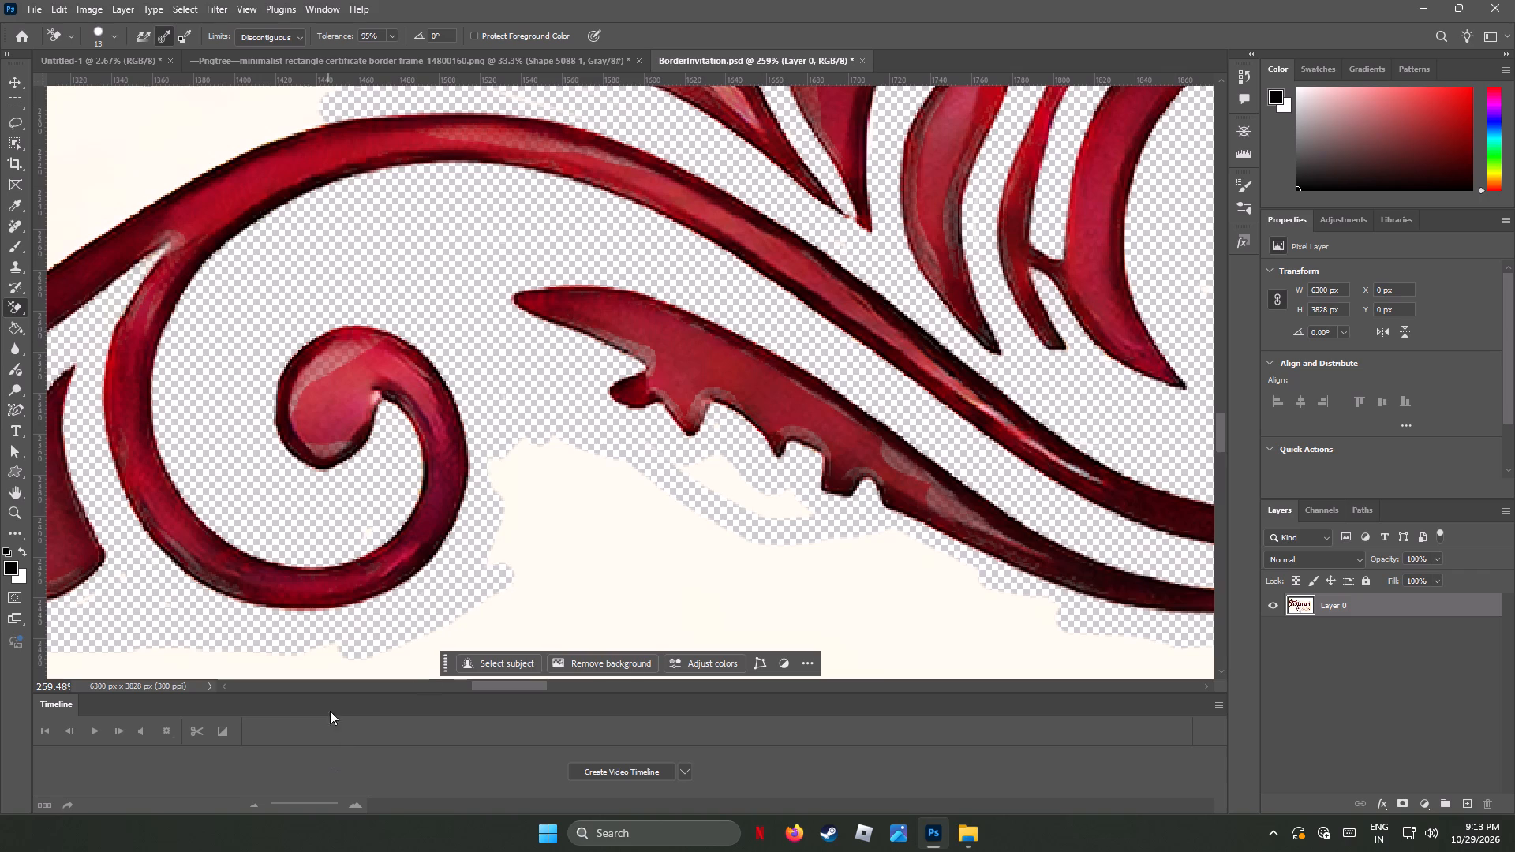
# Erase the background under the main stem from the two-pronged leaf to its curled end, and around the outside of the curl's bulb.
pyautogui.moveTo(515, 684); pyautogui.dragTo(484, 687)
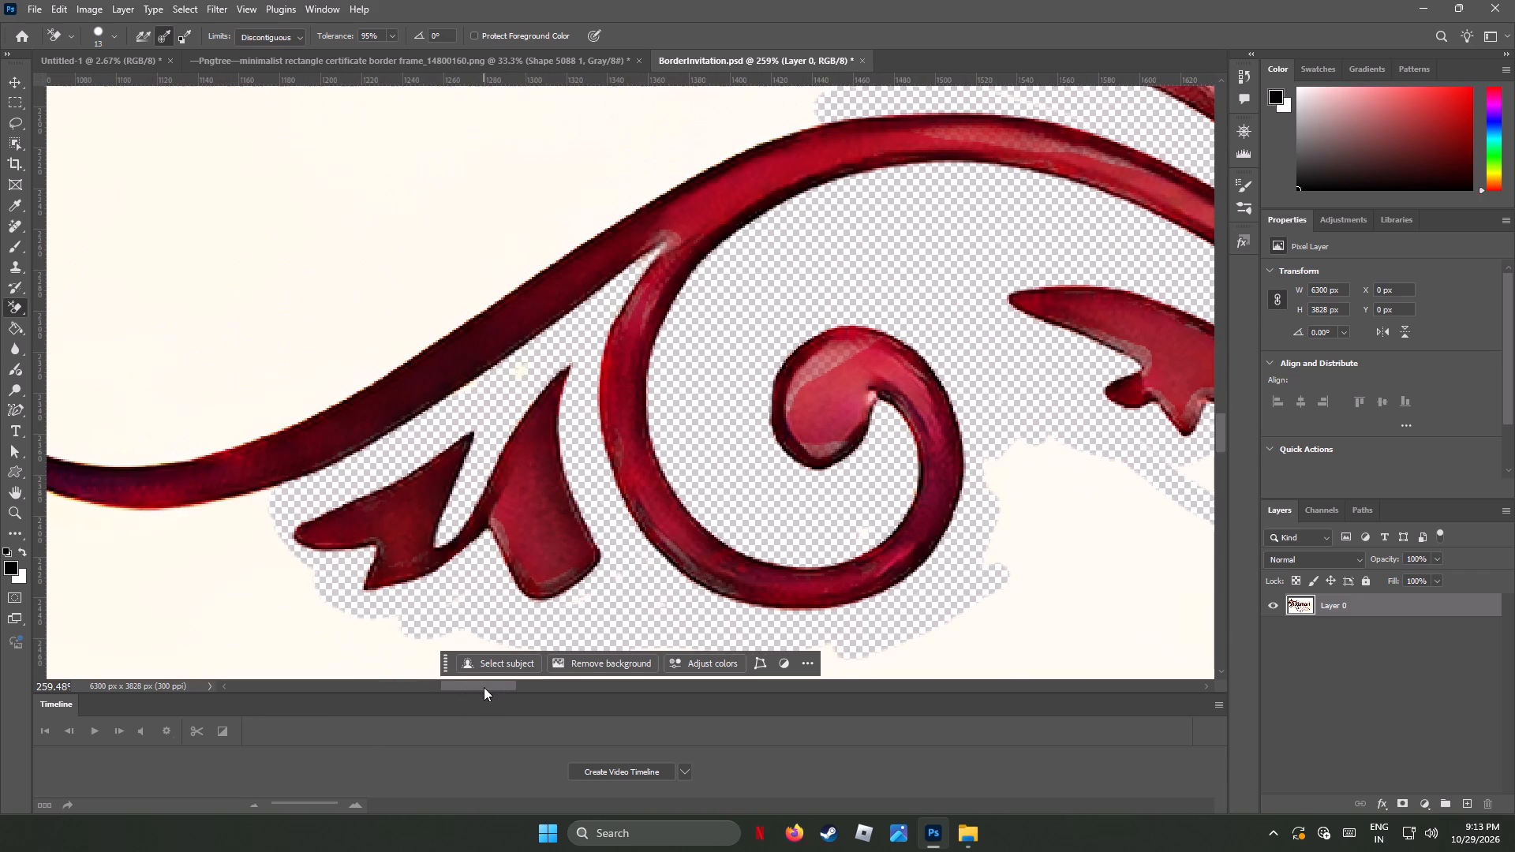
pyautogui.moveTo(484, 687); pyautogui.dragTo(447, 688)
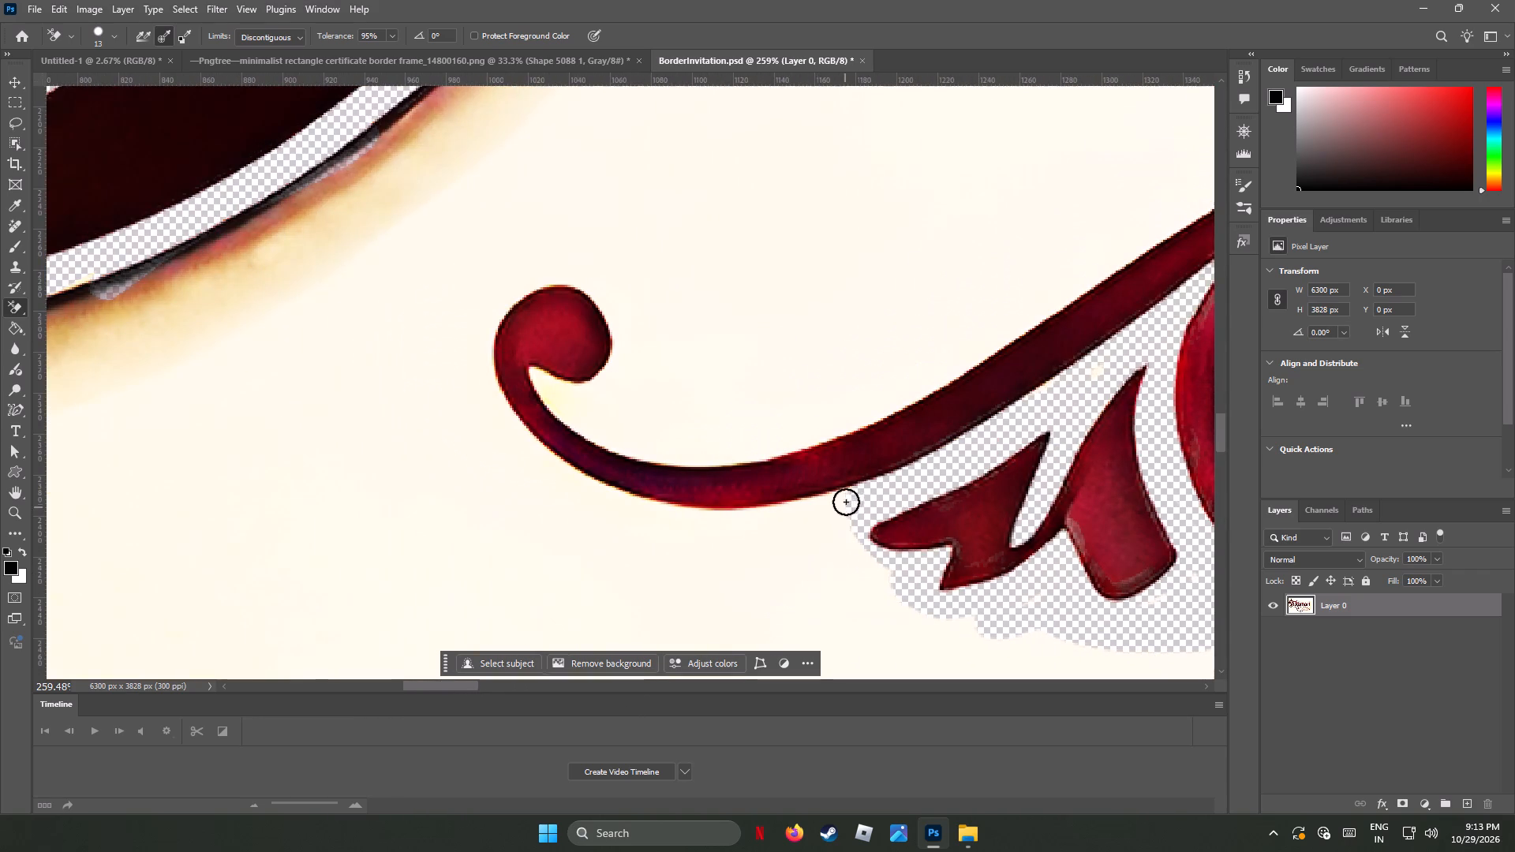
pyautogui.moveTo(852, 488); pyautogui.dragTo(798, 503)
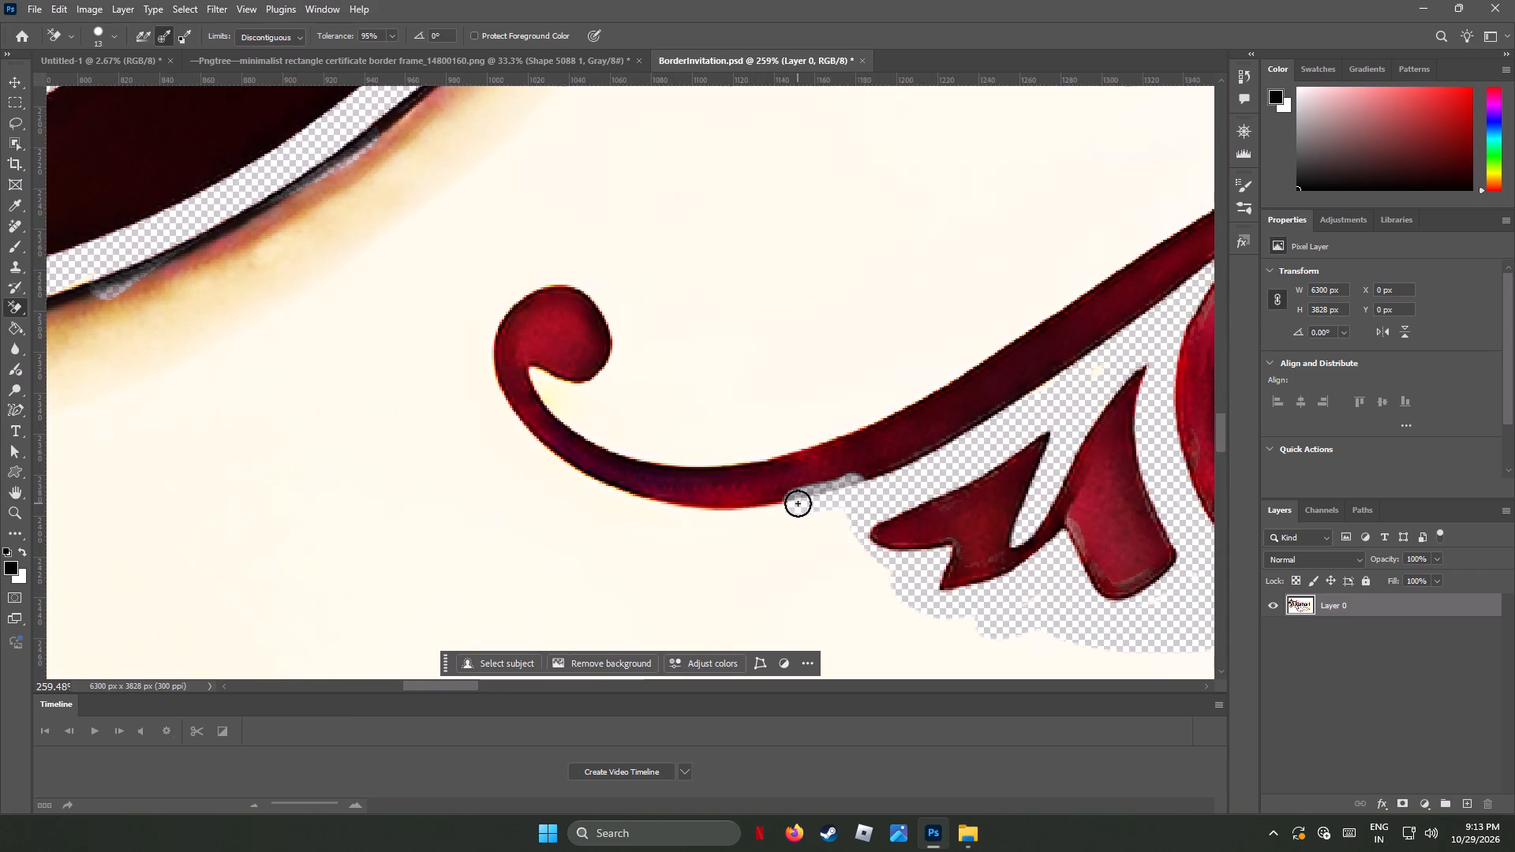
pyautogui.hotkey('ctrl', 'z')
pyautogui.moveTo(819, 518); pyautogui.dragTo(775, 518)
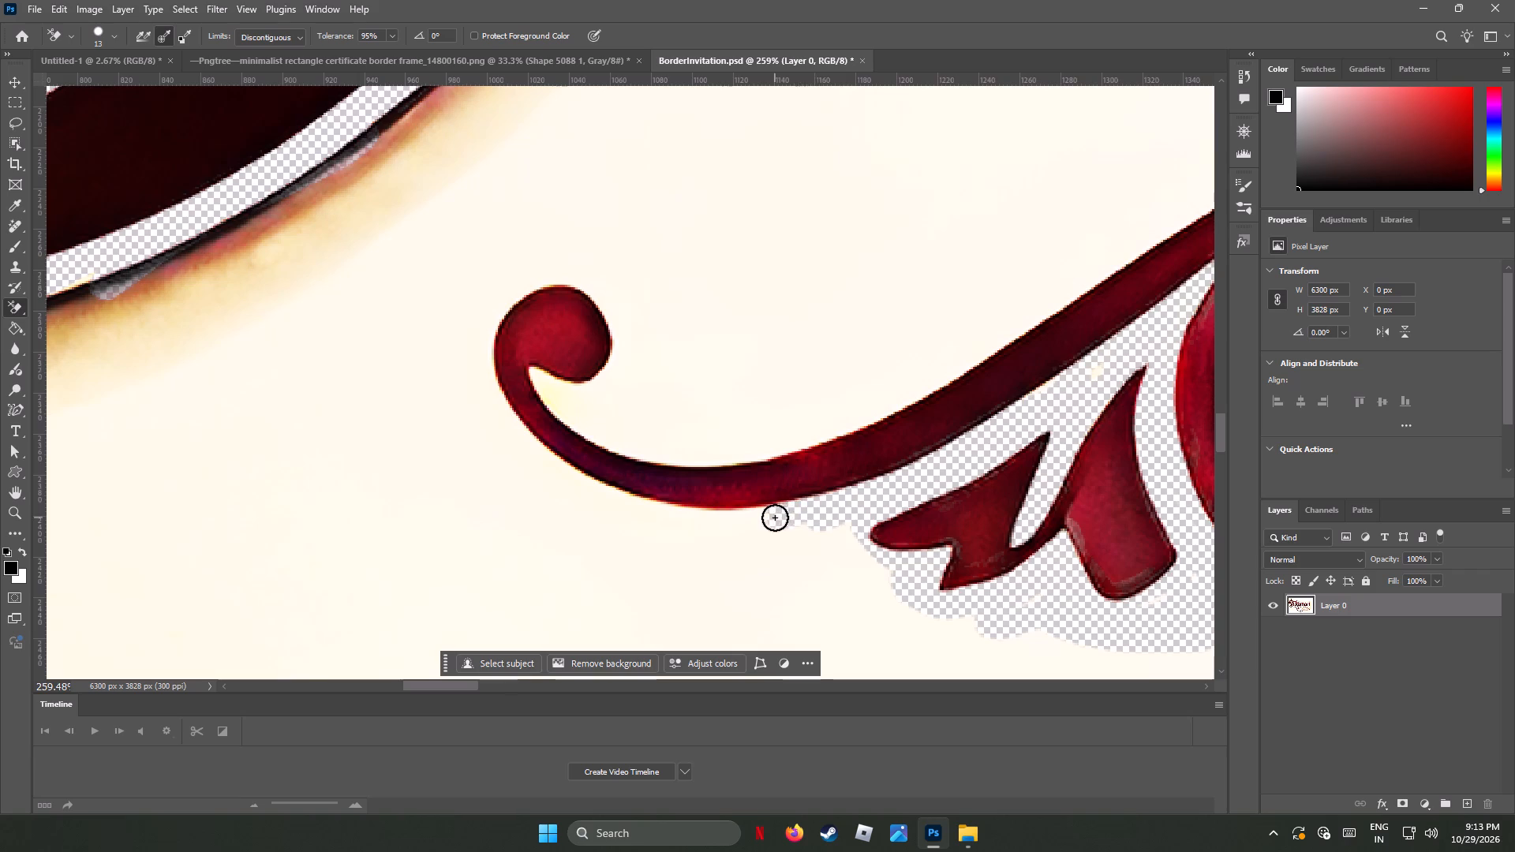
pyautogui.moveTo(775, 518); pyautogui.dragTo(574, 477)
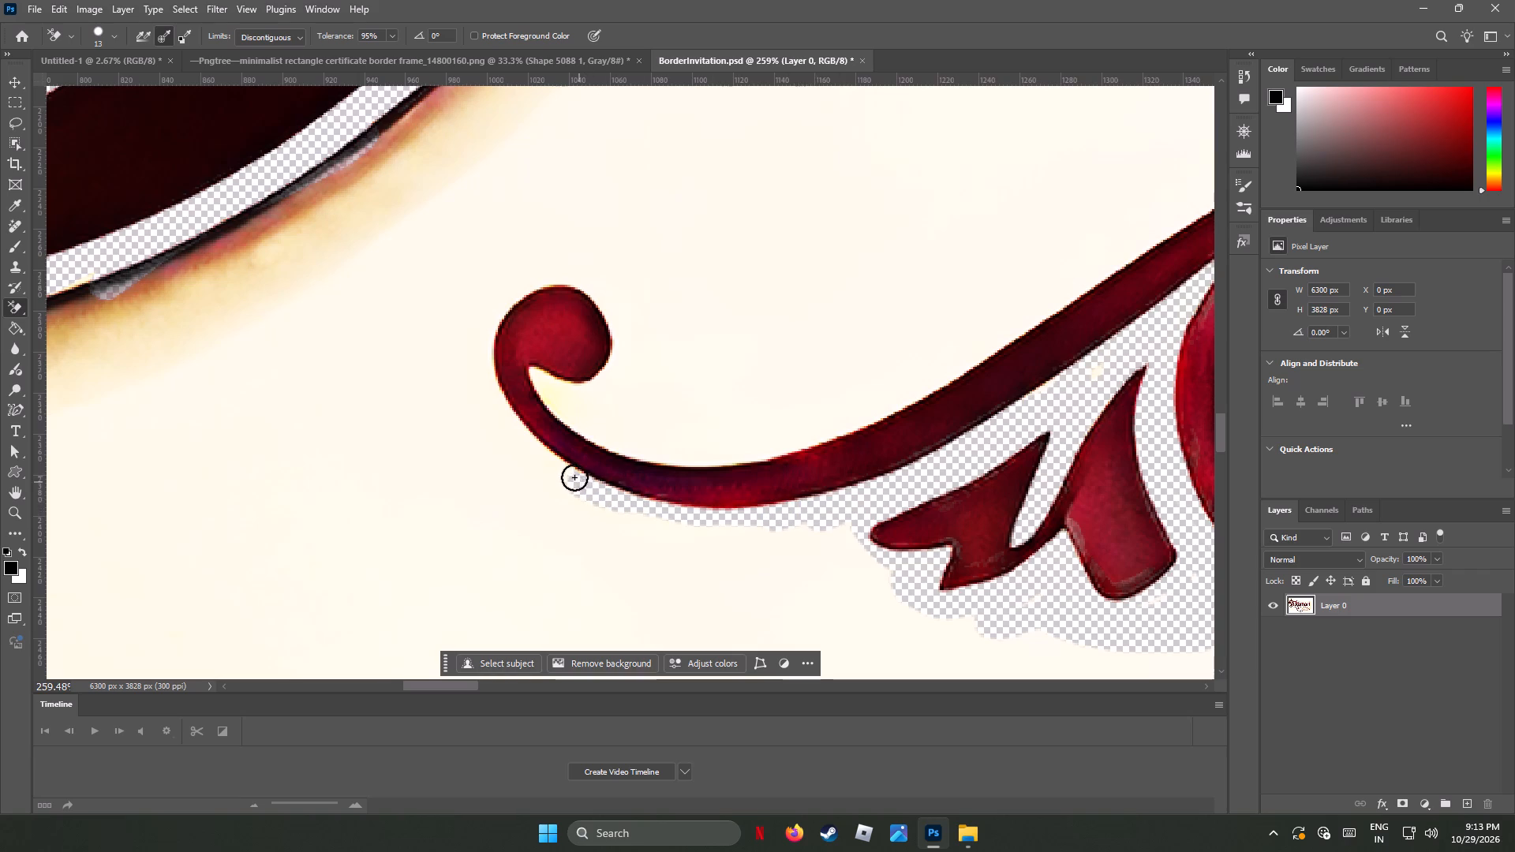
pyautogui.moveTo(574, 477); pyautogui.dragTo(512, 295)
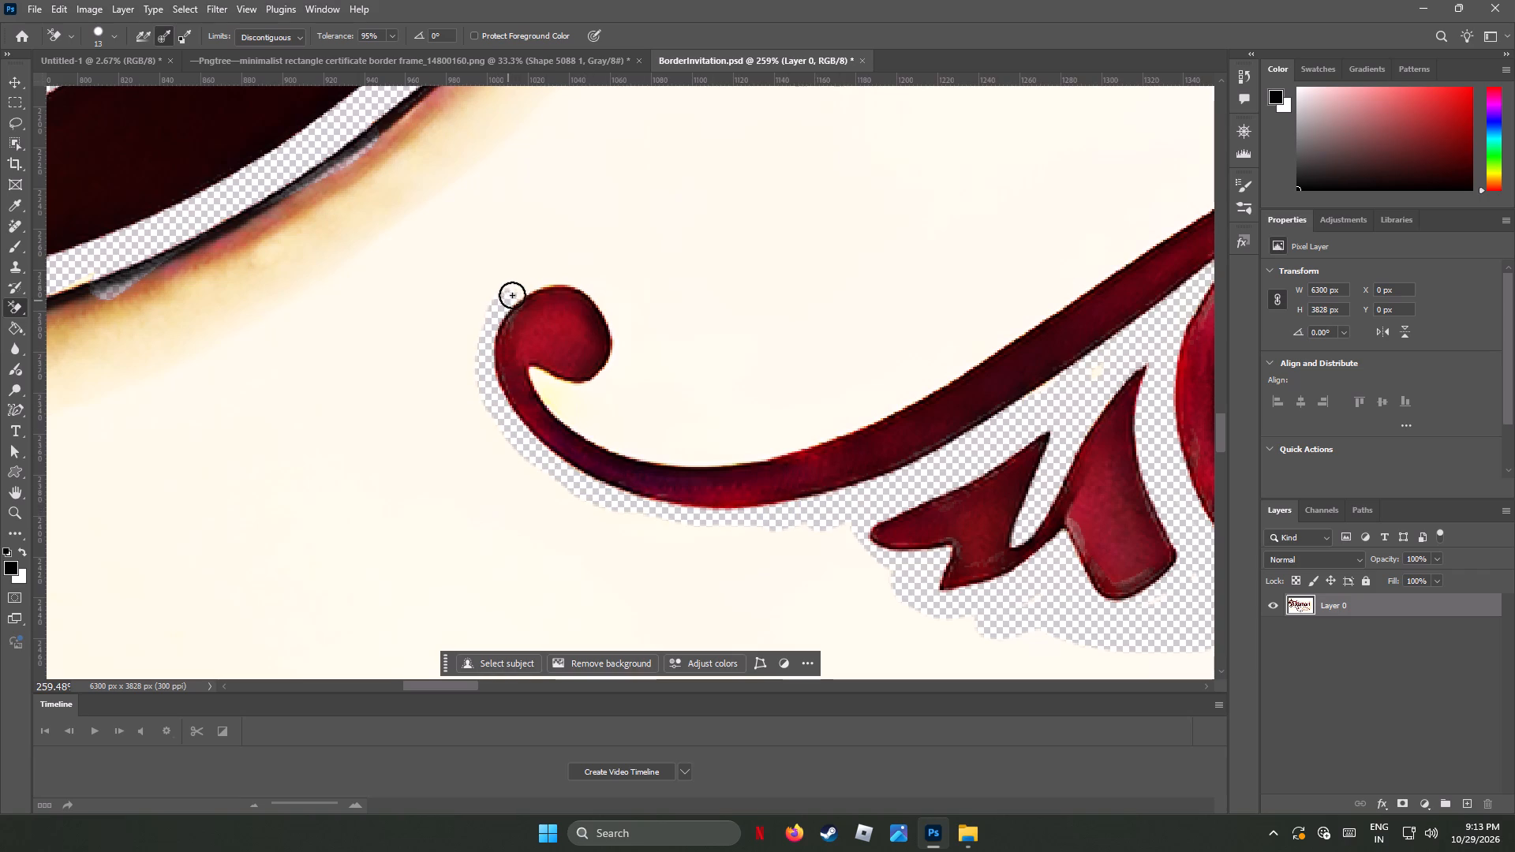
pyautogui.moveTo(512, 295); pyautogui.dragTo(600, 387)
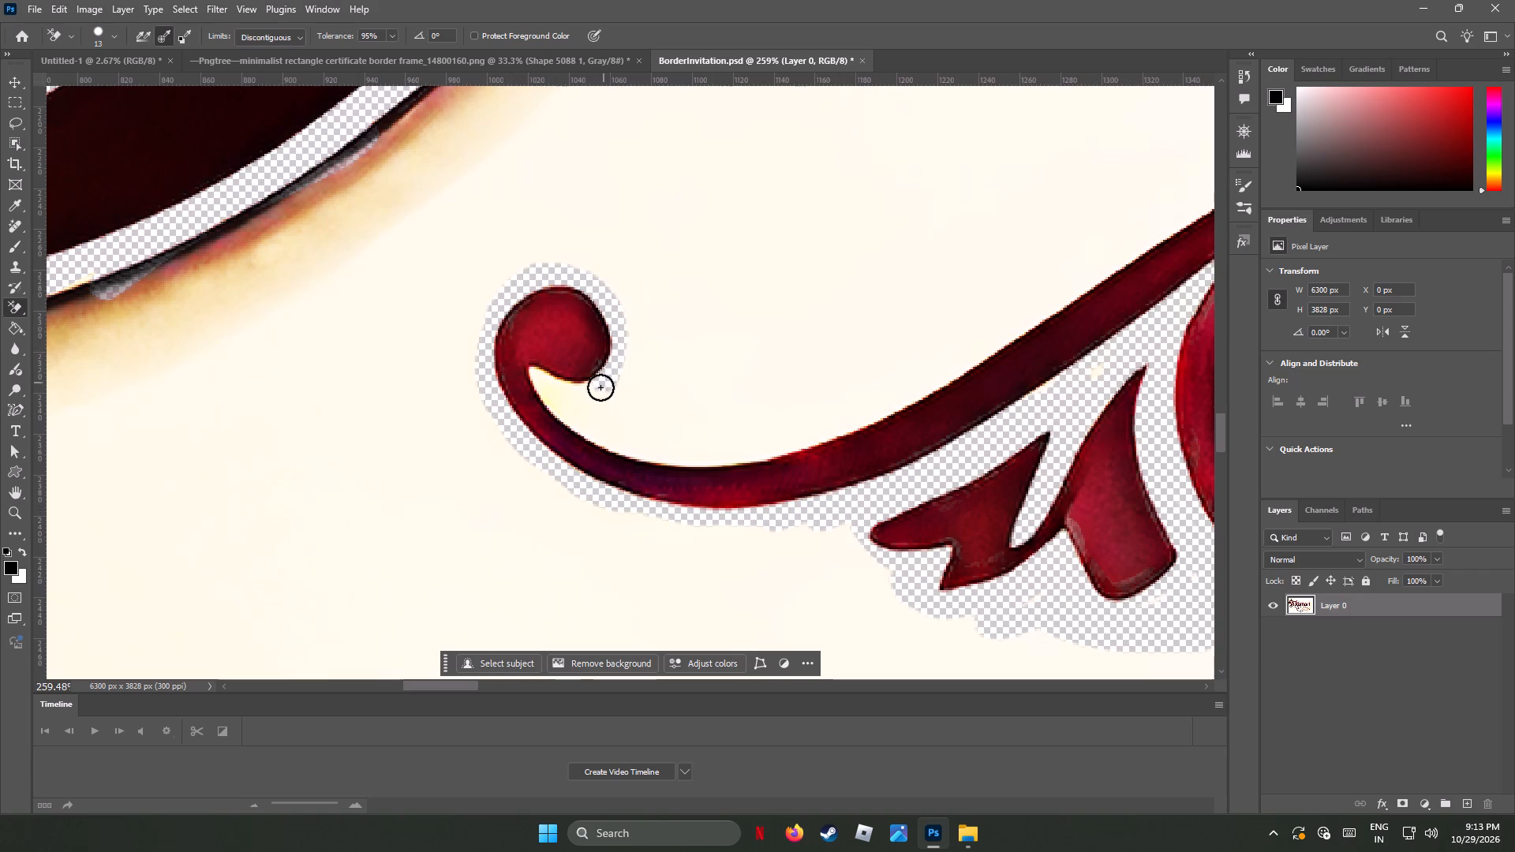
# Erase the background inside the stem's end curl and along the adjoining upper edge, widening the cleared area beside the bulb.
pyautogui.moveTo(600, 387); pyautogui.dragTo(583, 424)
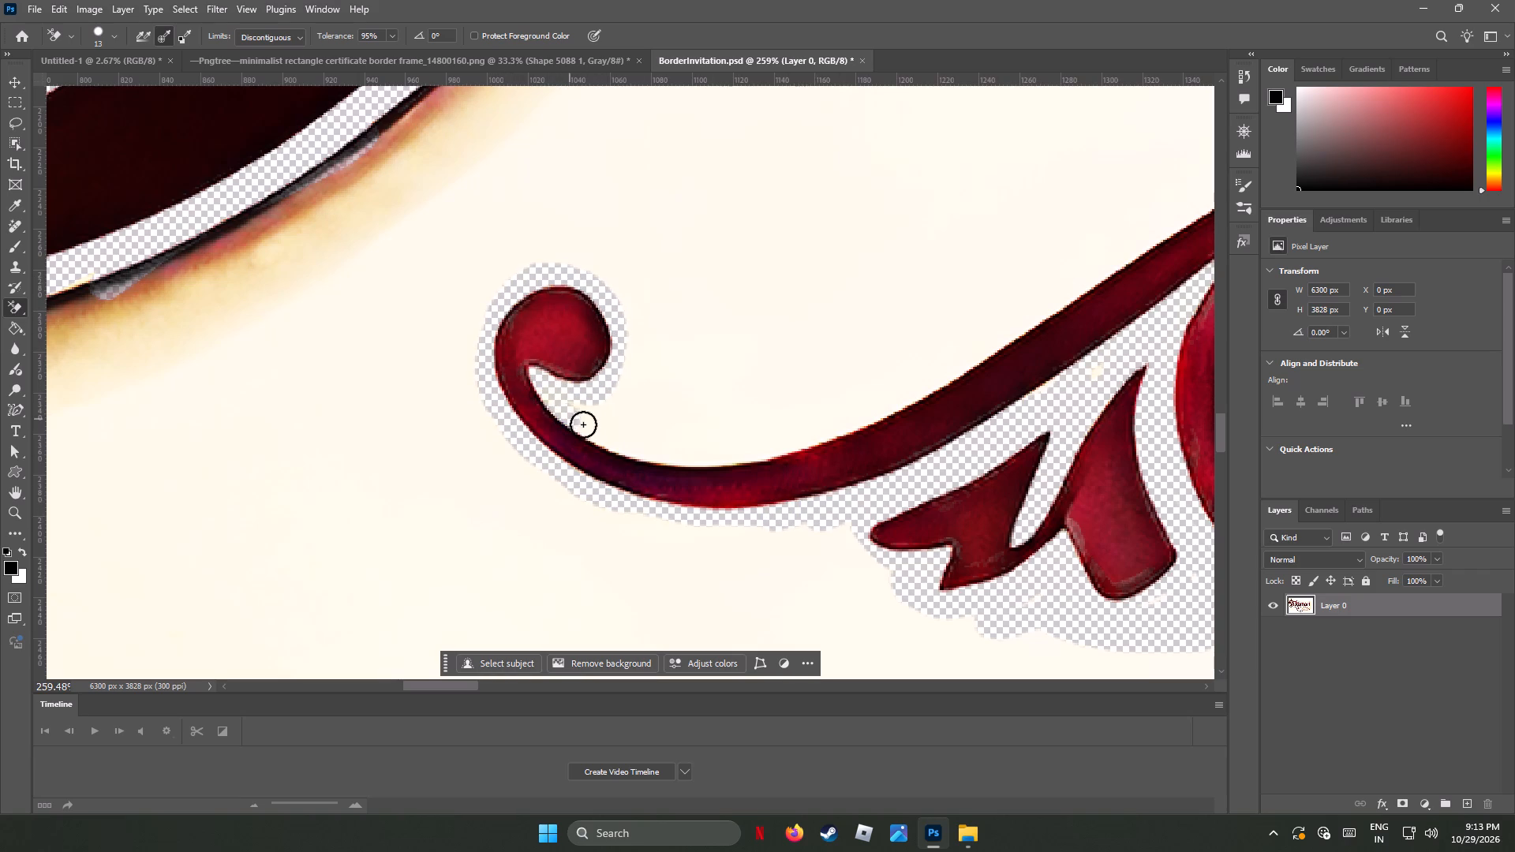
pyautogui.moveTo(583, 424); pyautogui.dragTo(659, 444)
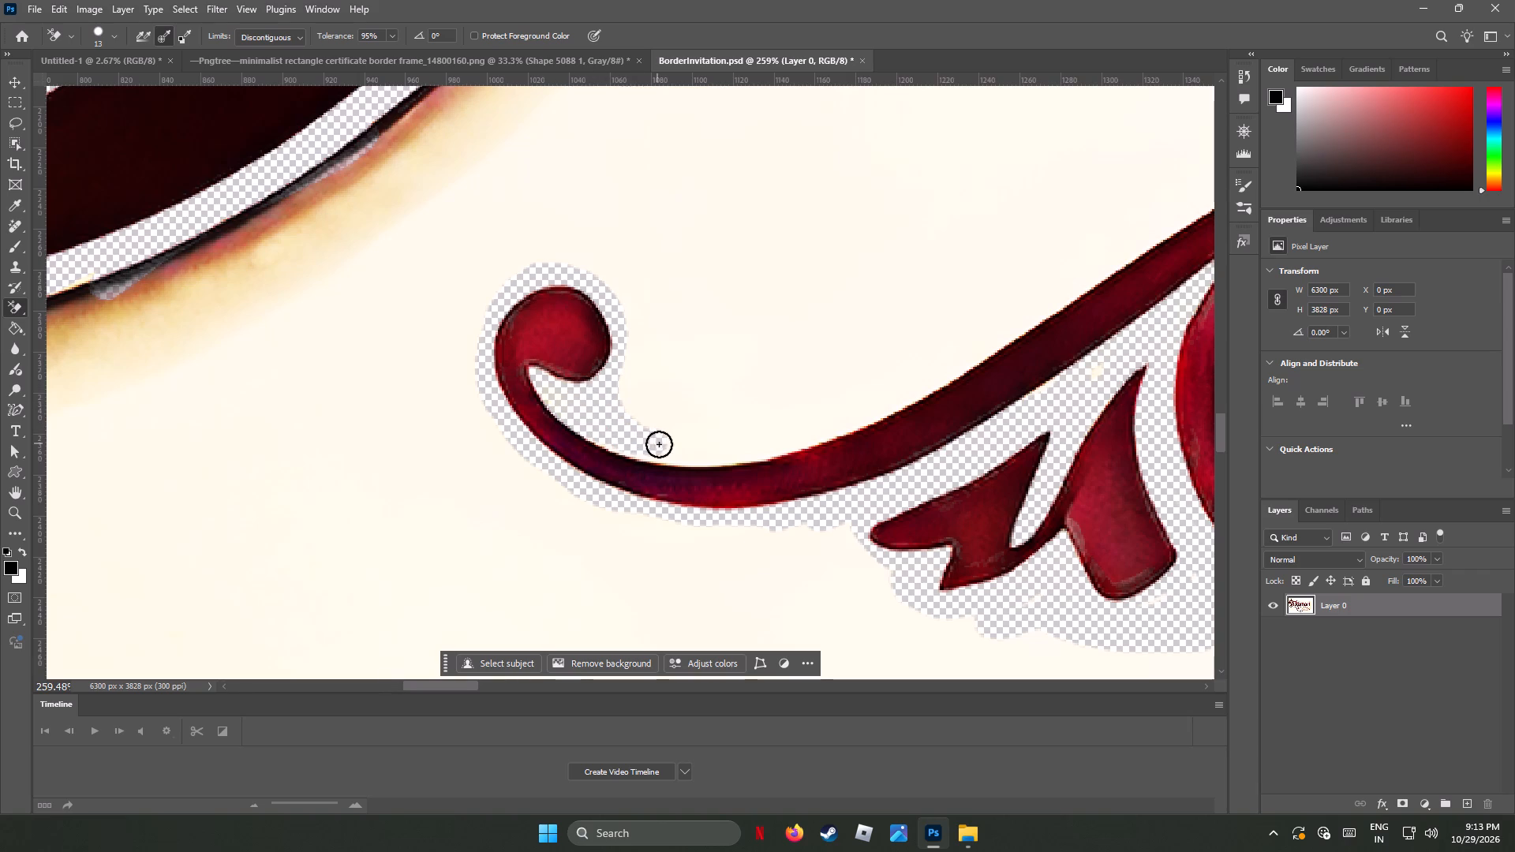
pyautogui.moveTo(659, 444); pyautogui.dragTo(743, 452)
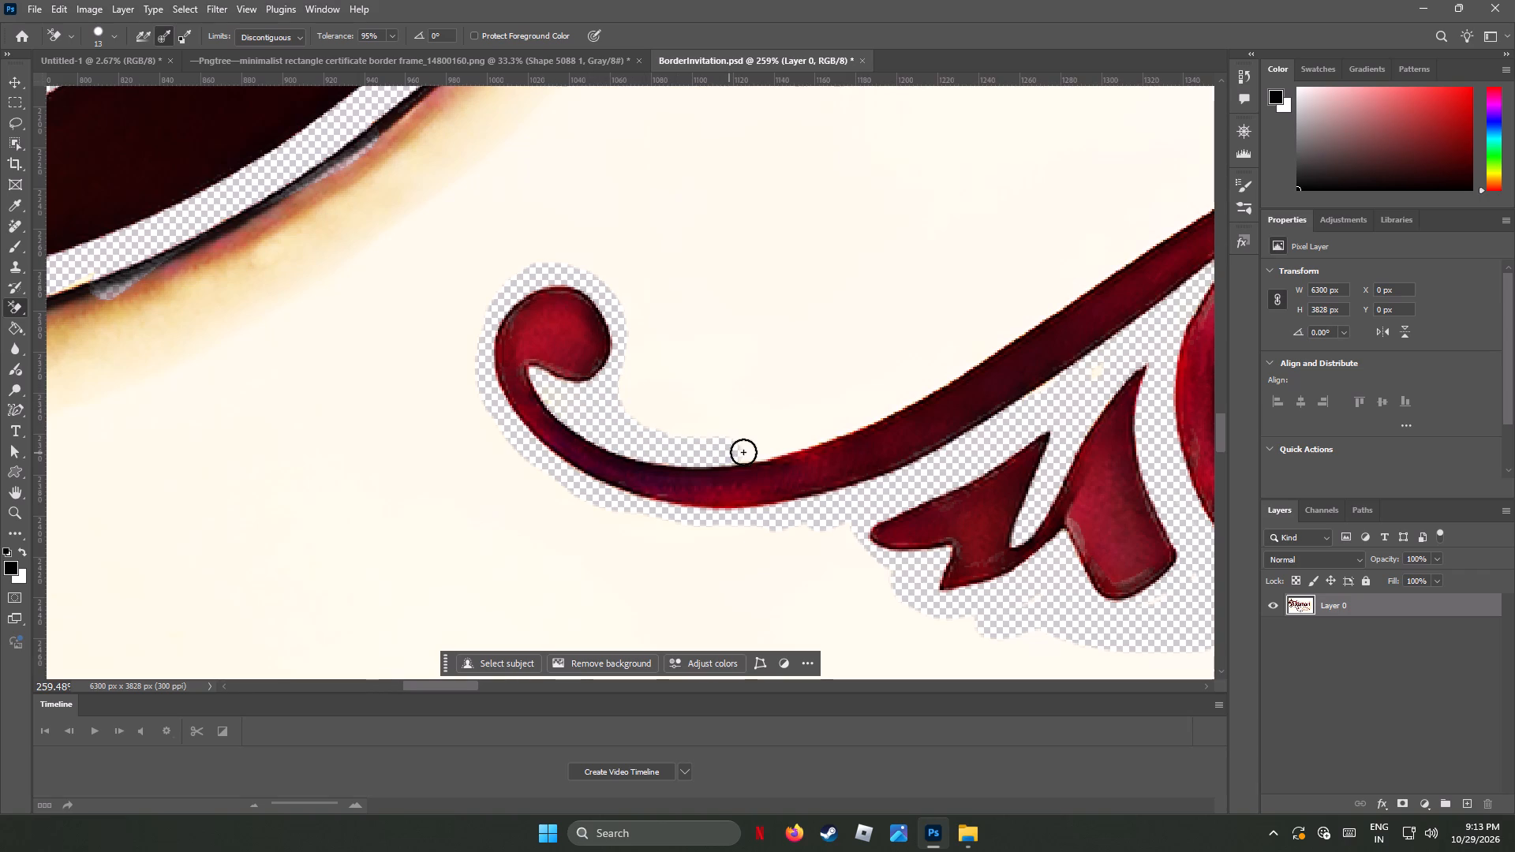
pyautogui.moveTo(743, 452); pyautogui.dragTo(631, 323)
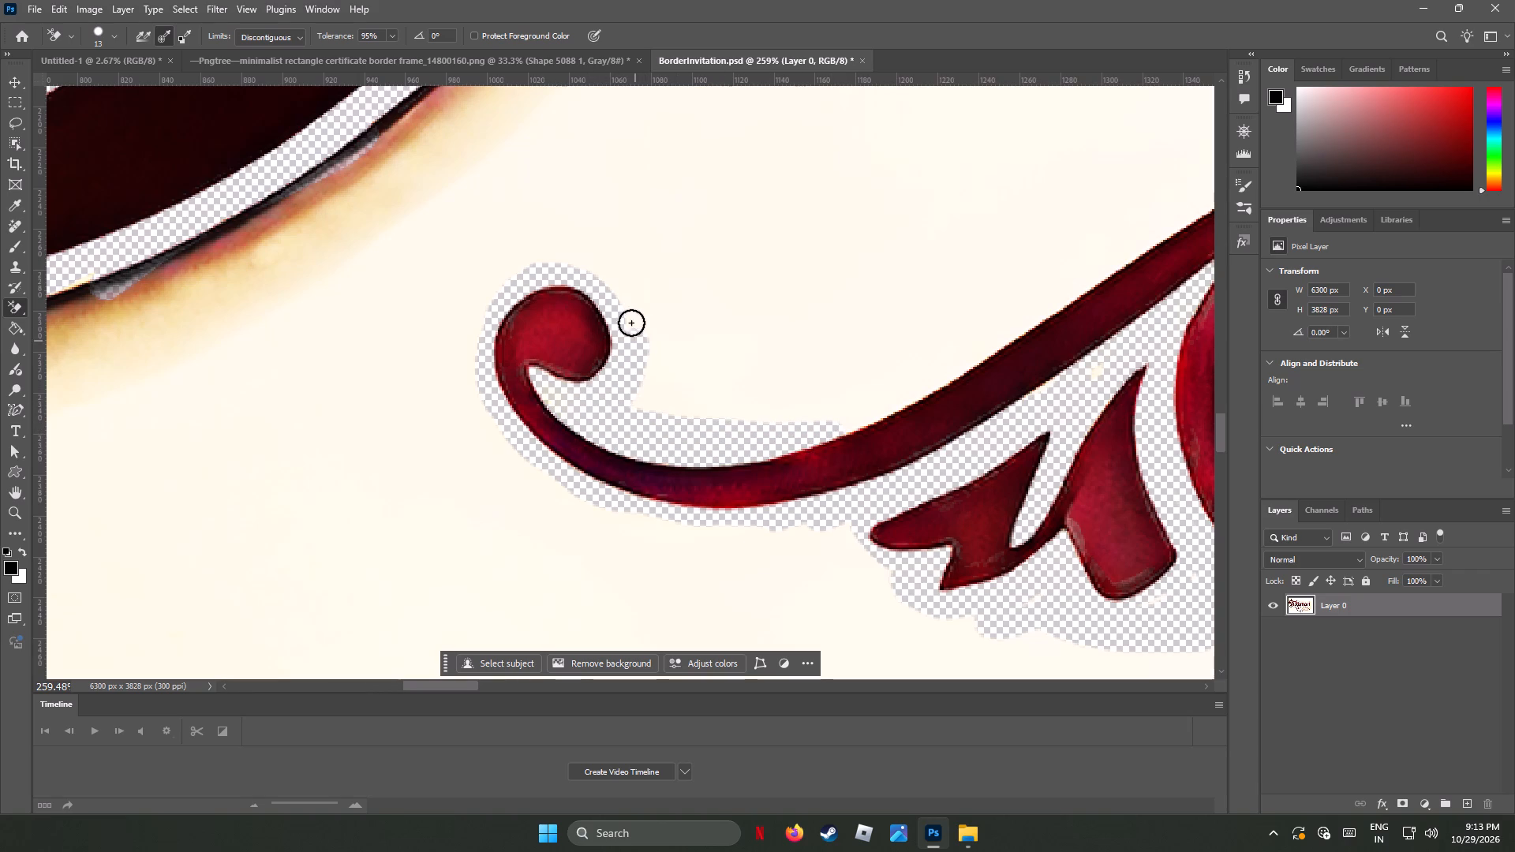
pyautogui.moveTo(631, 323); pyautogui.dragTo(742, 406)
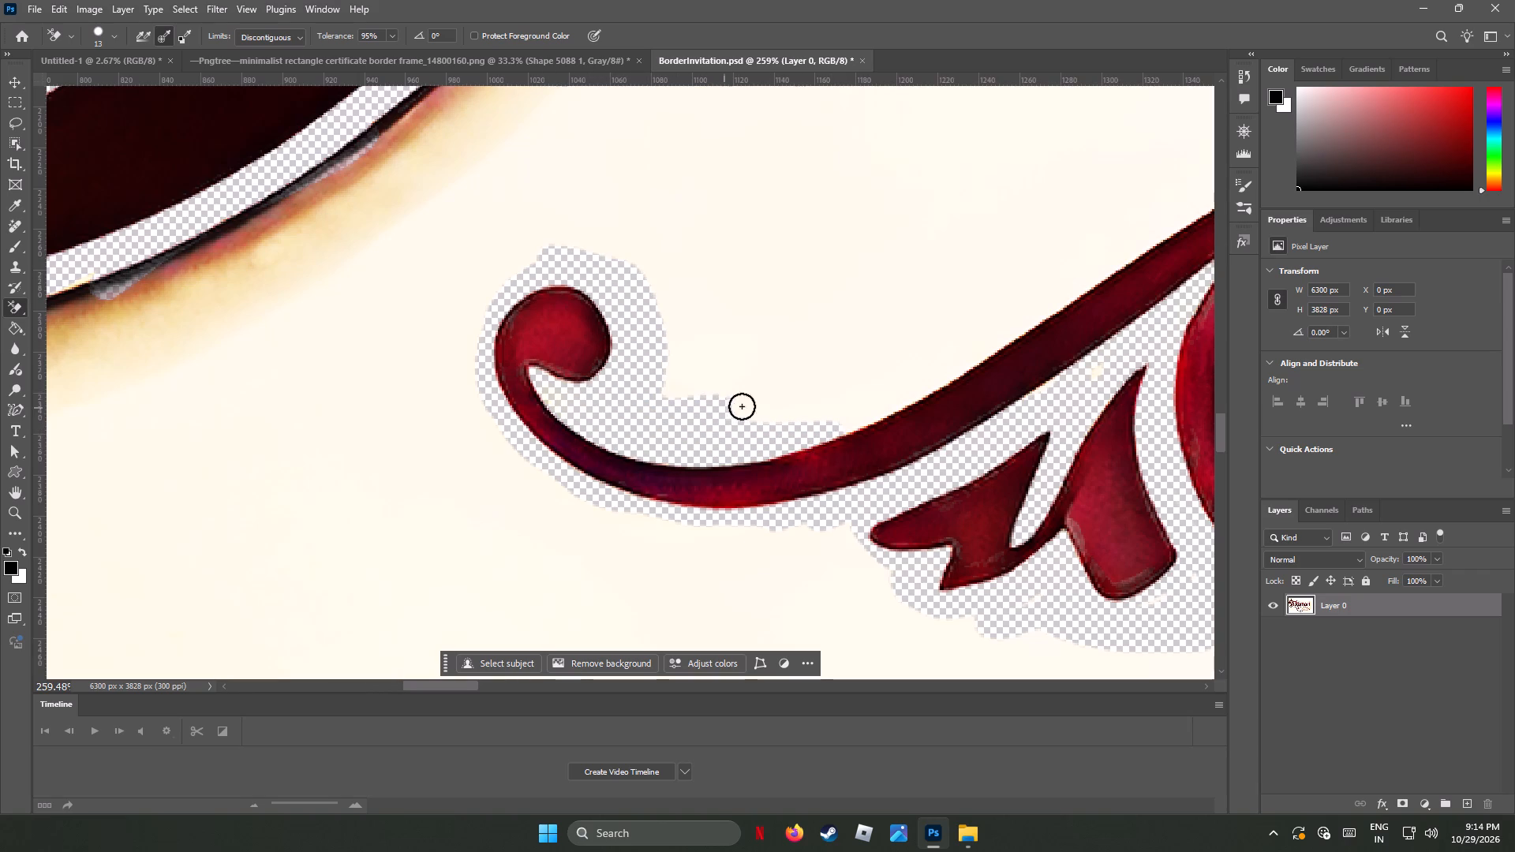
pyautogui.moveTo(742, 406); pyautogui.dragTo(656, 323)
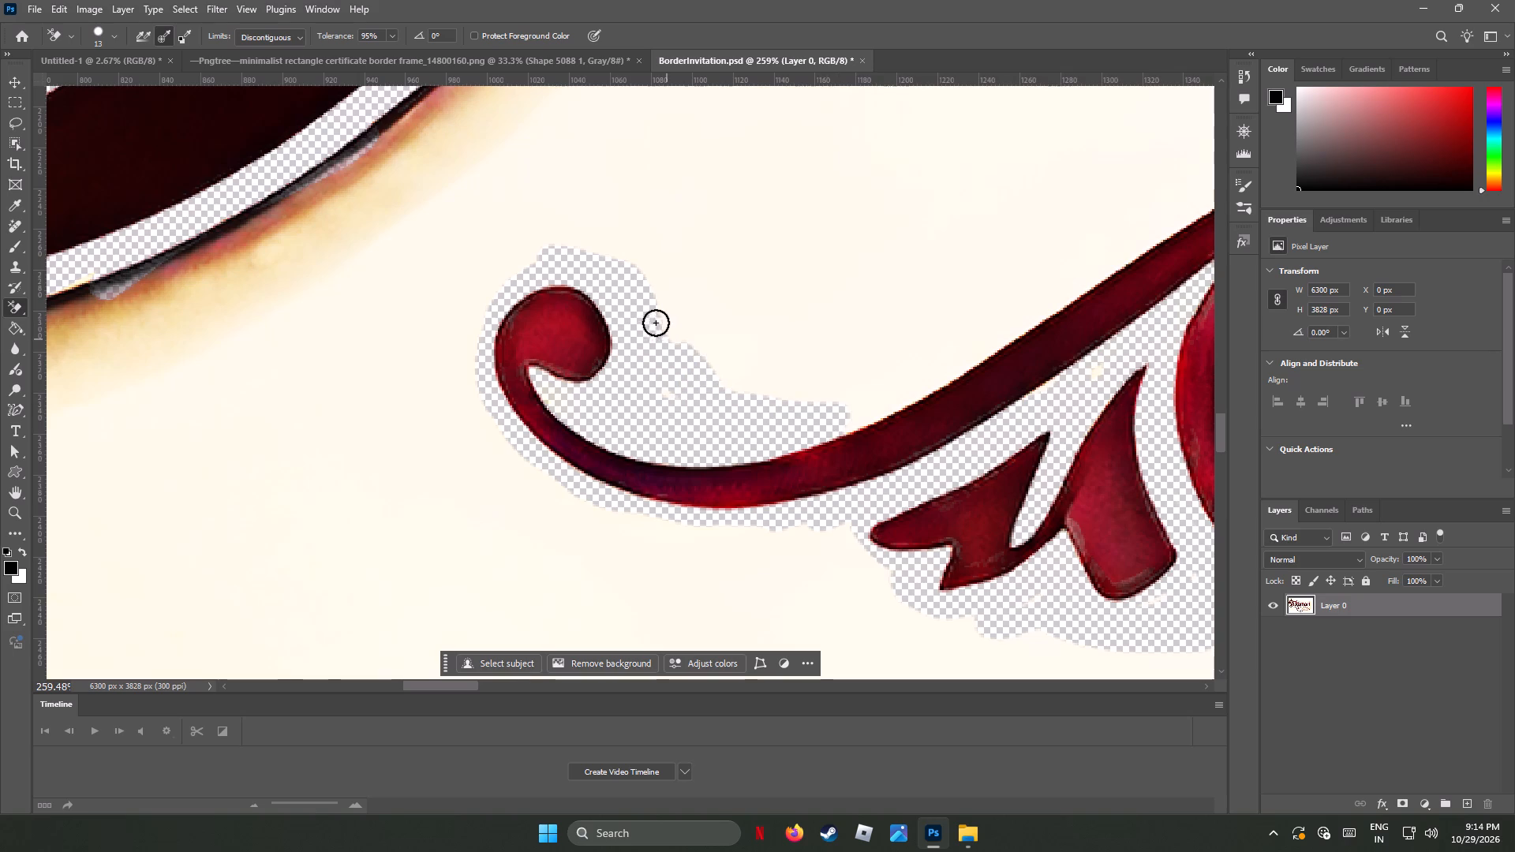
# Widen the cleared border around the outer side of the end curl, below the stem, and under the two-pronged leaf.
pyautogui.moveTo(656, 323); pyautogui.dragTo(479, 352)
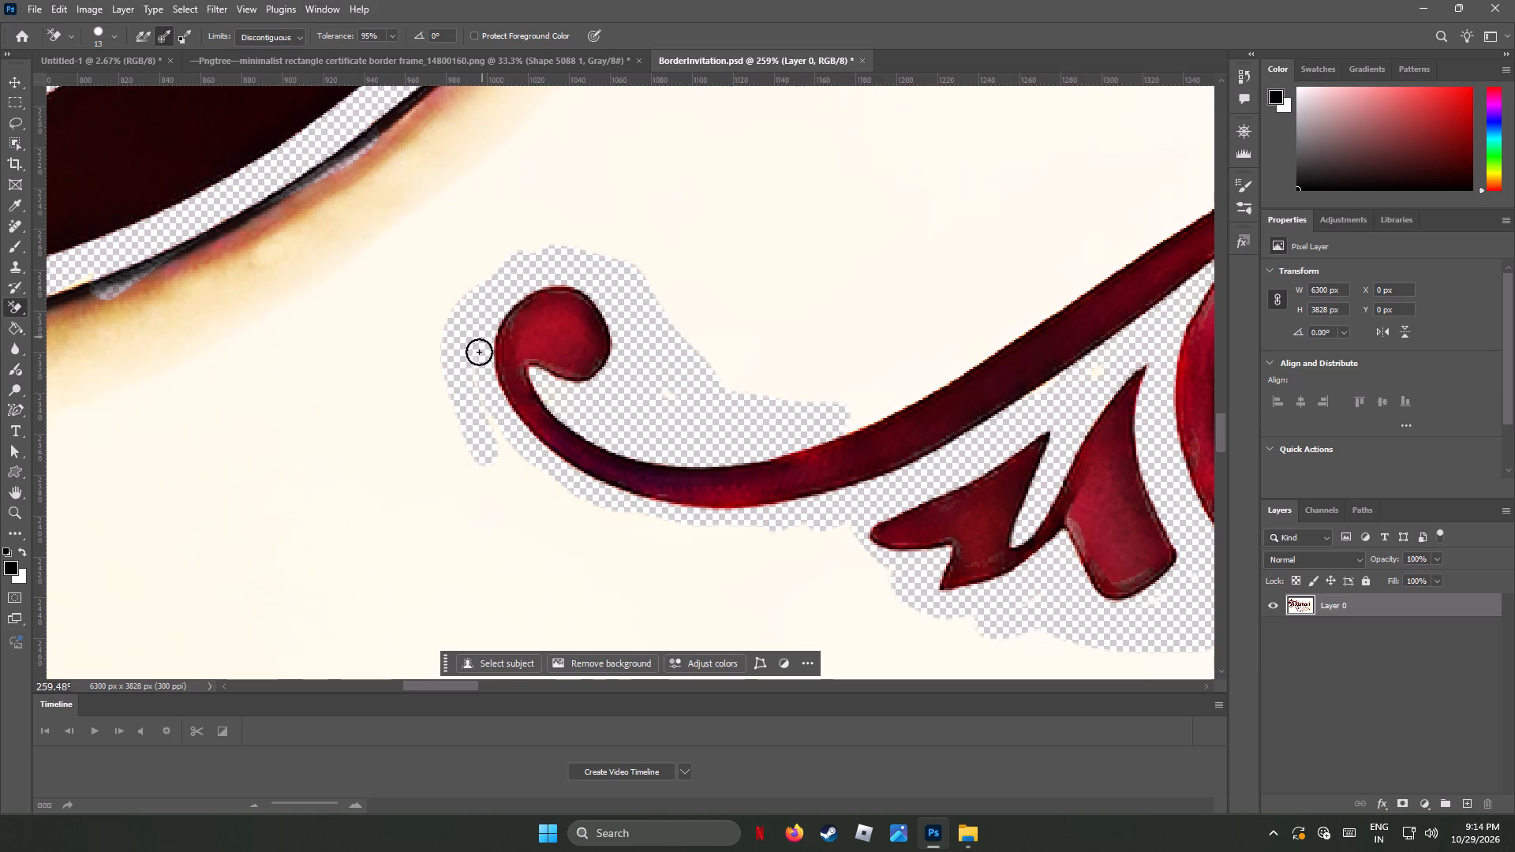
pyautogui.moveTo(479, 352); pyautogui.dragTo(459, 374)
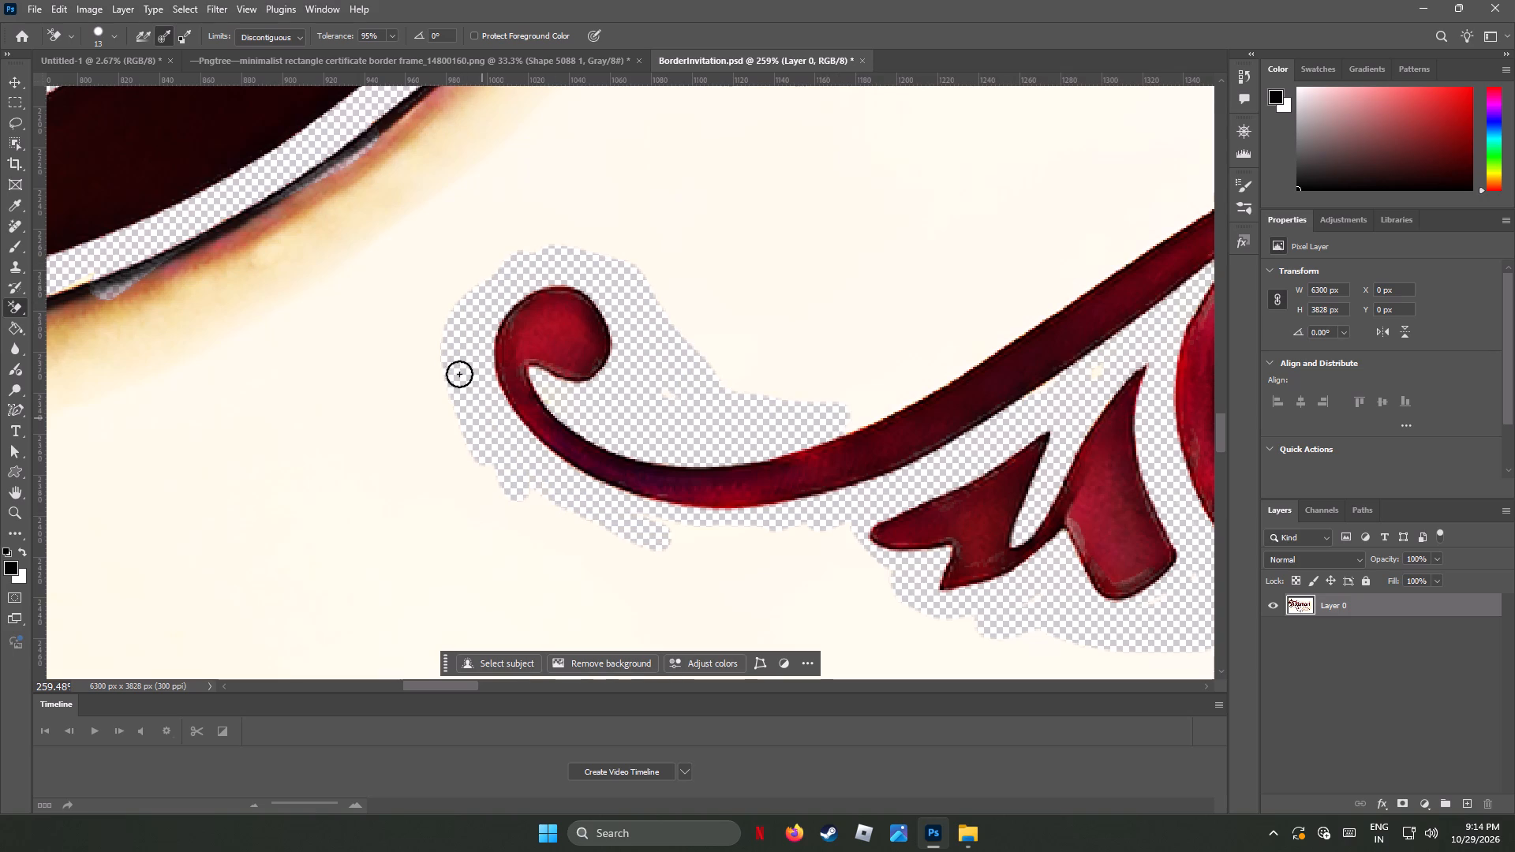
pyautogui.moveTo(459, 374); pyautogui.dragTo(659, 527)
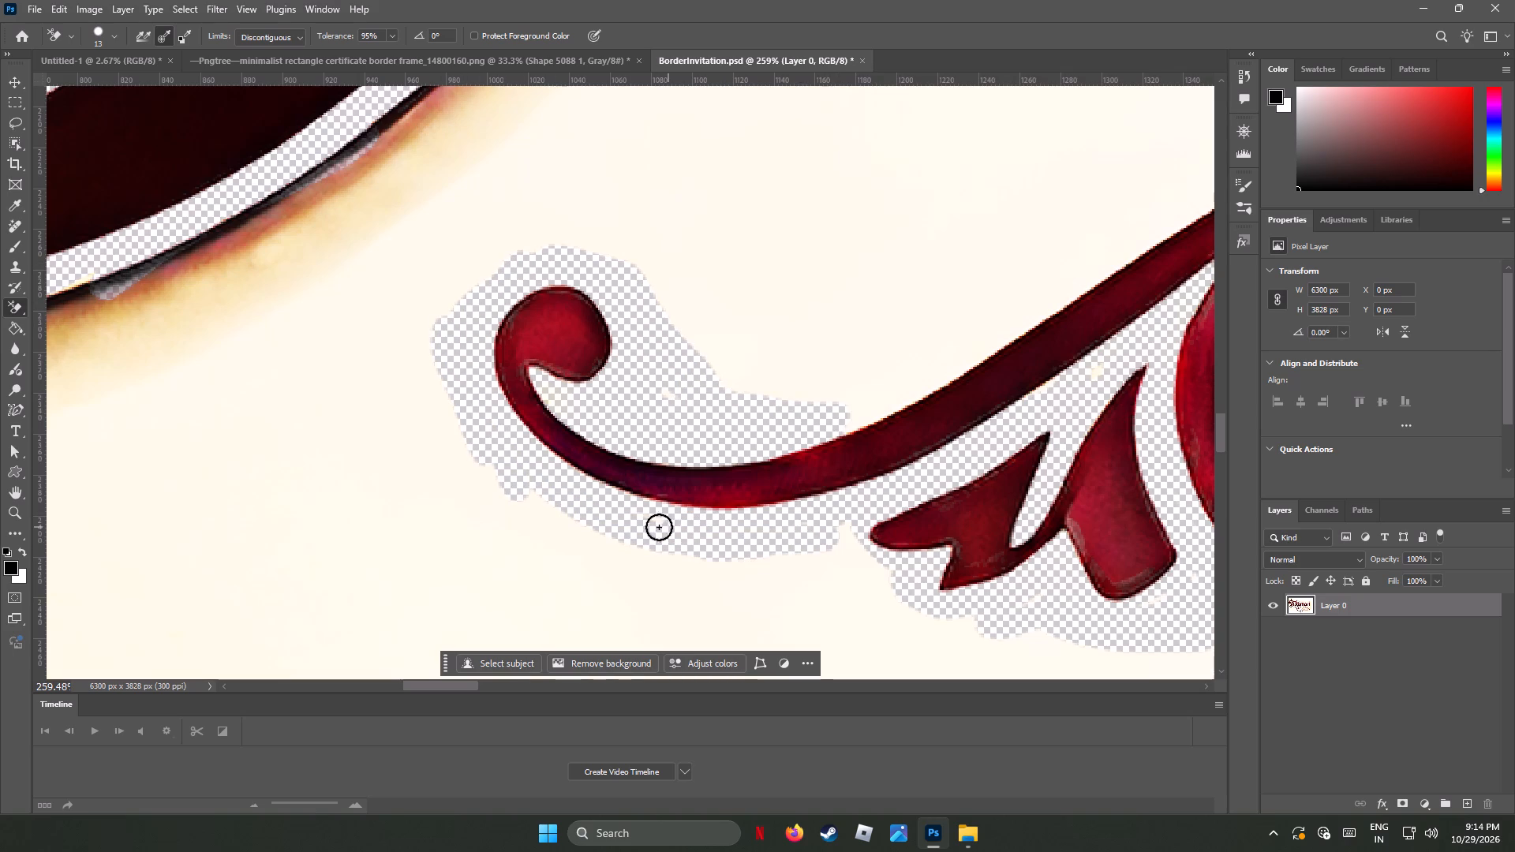
pyautogui.moveTo(659, 527); pyautogui.dragTo(819, 560)
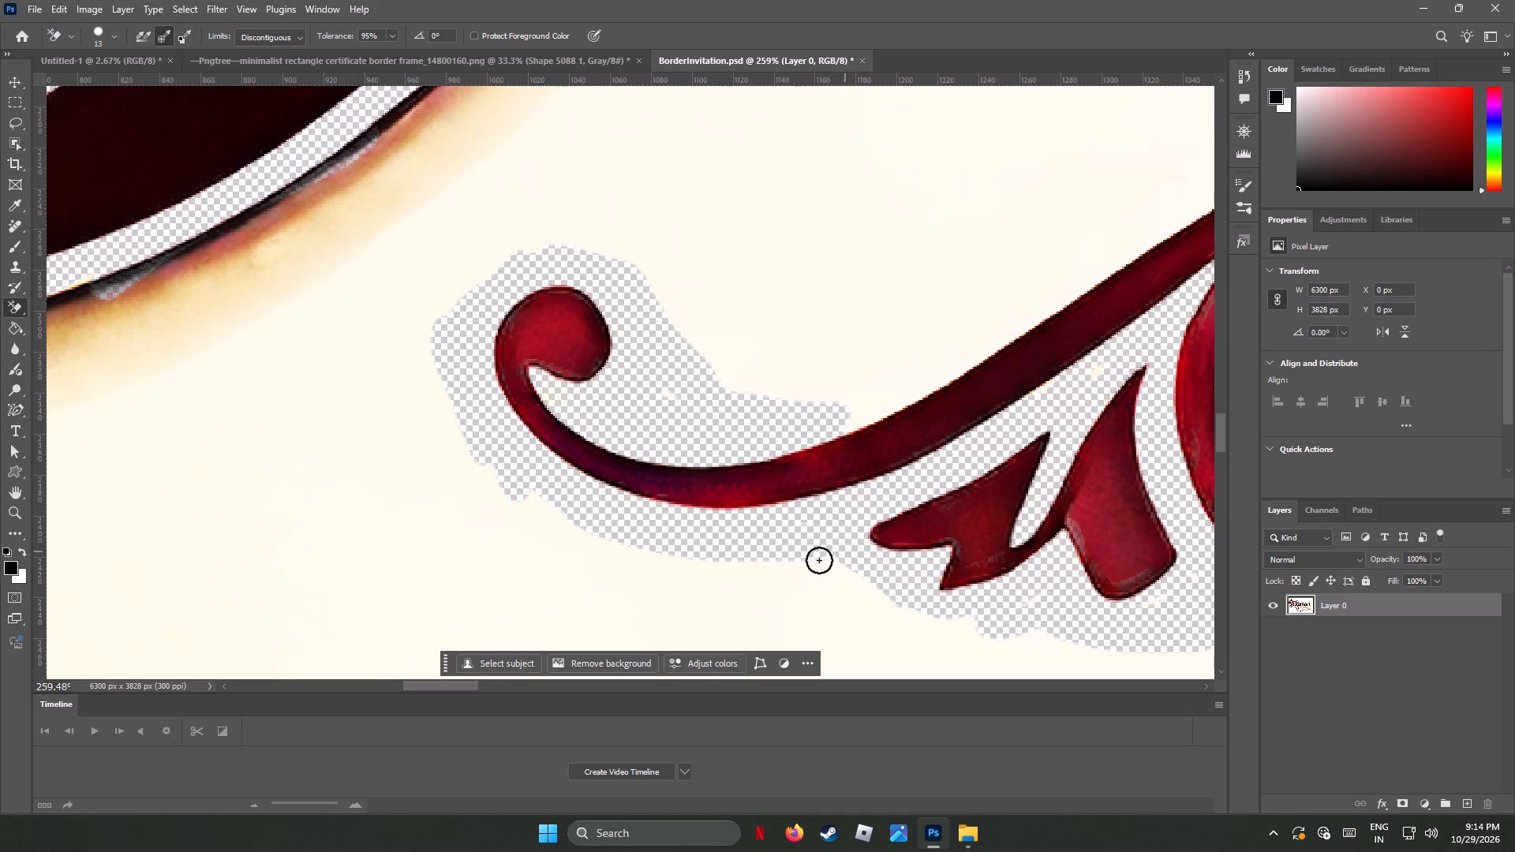
pyautogui.moveTo(819, 560); pyautogui.dragTo(1072, 636)
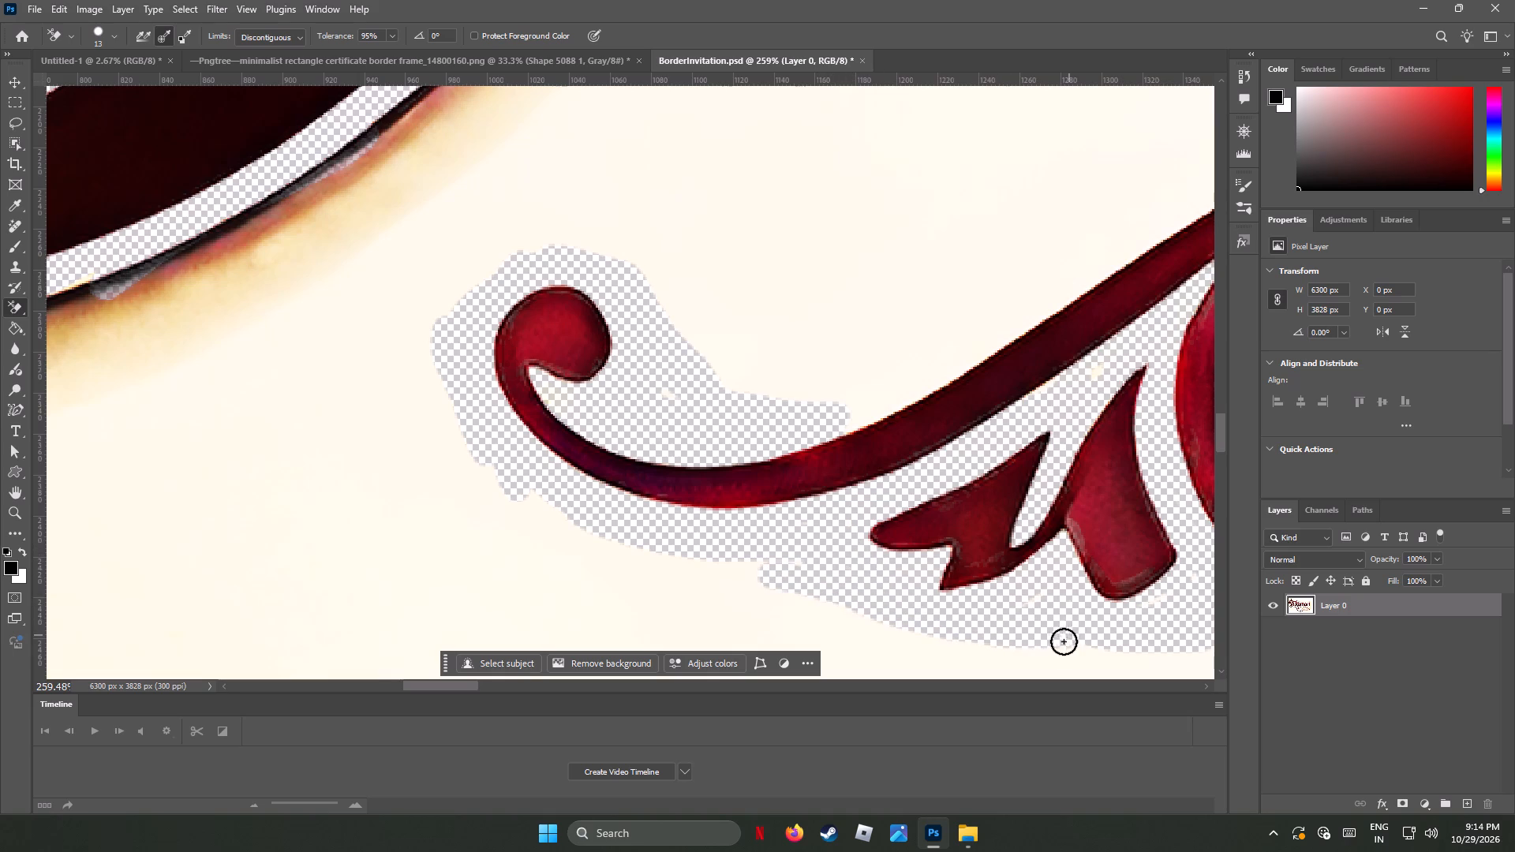
# Erase the background along the main stem's upper edge and widen the cleared area above it as far as the bulb-ended curl.
pyautogui.moveTo(1116, 245); pyautogui.dragTo(1068, 297)
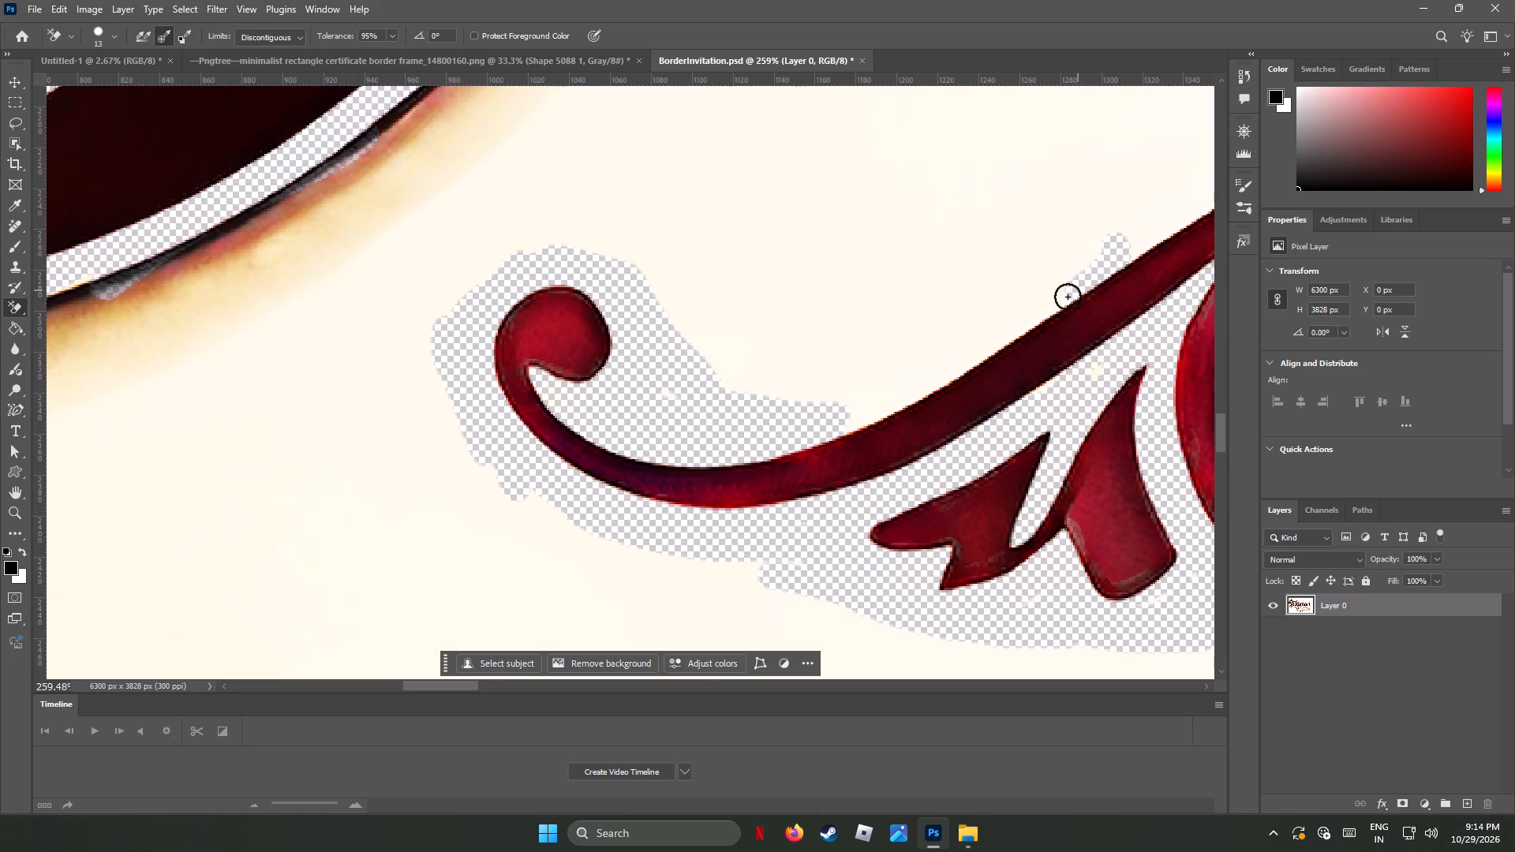
pyautogui.moveTo(1068, 297); pyautogui.dragTo(868, 414)
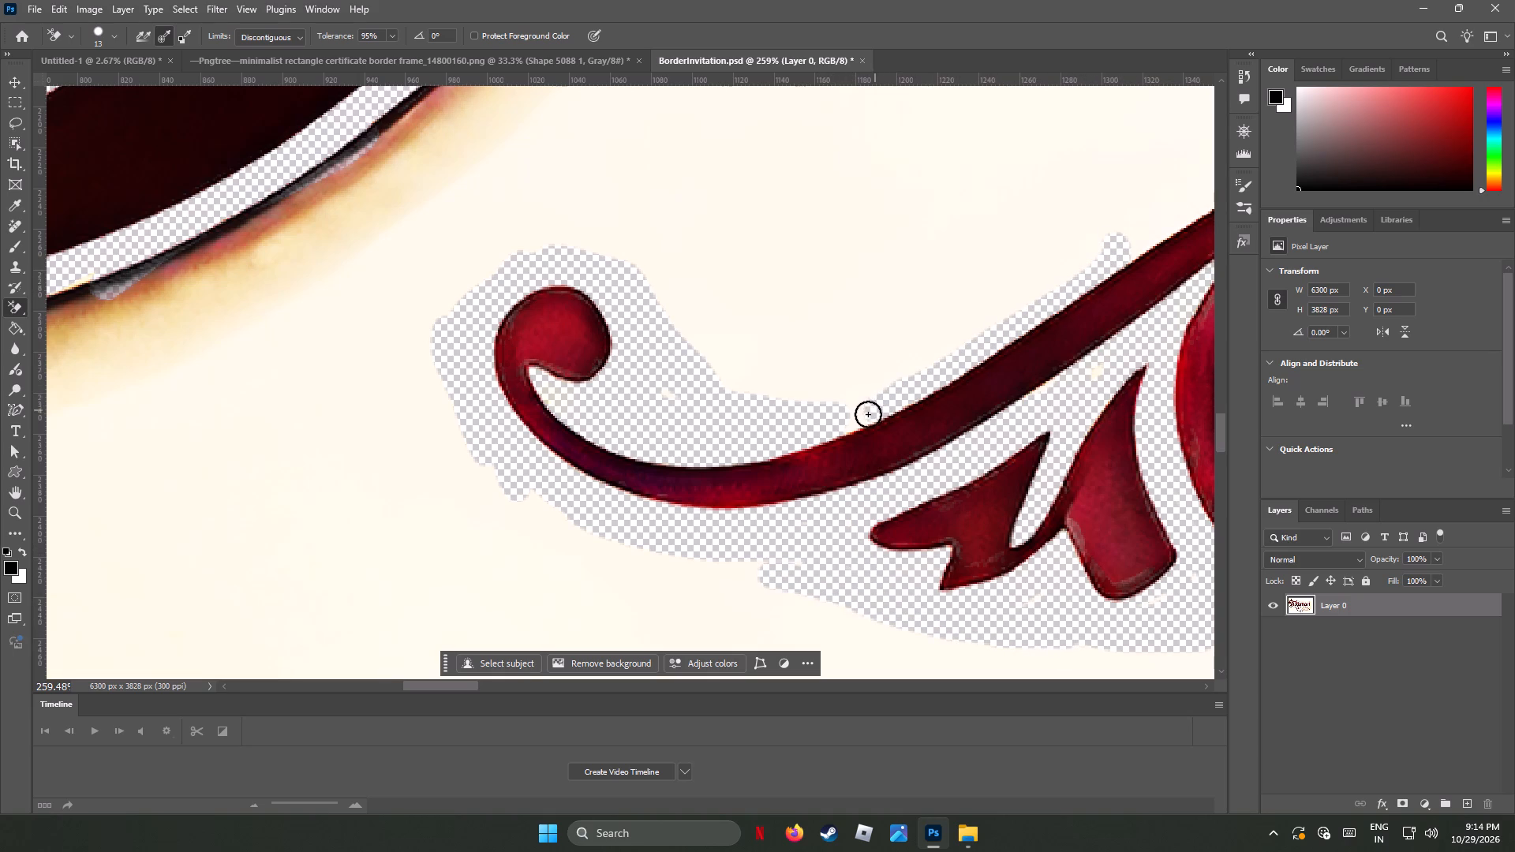
pyautogui.moveTo(868, 414); pyautogui.dragTo(965, 346)
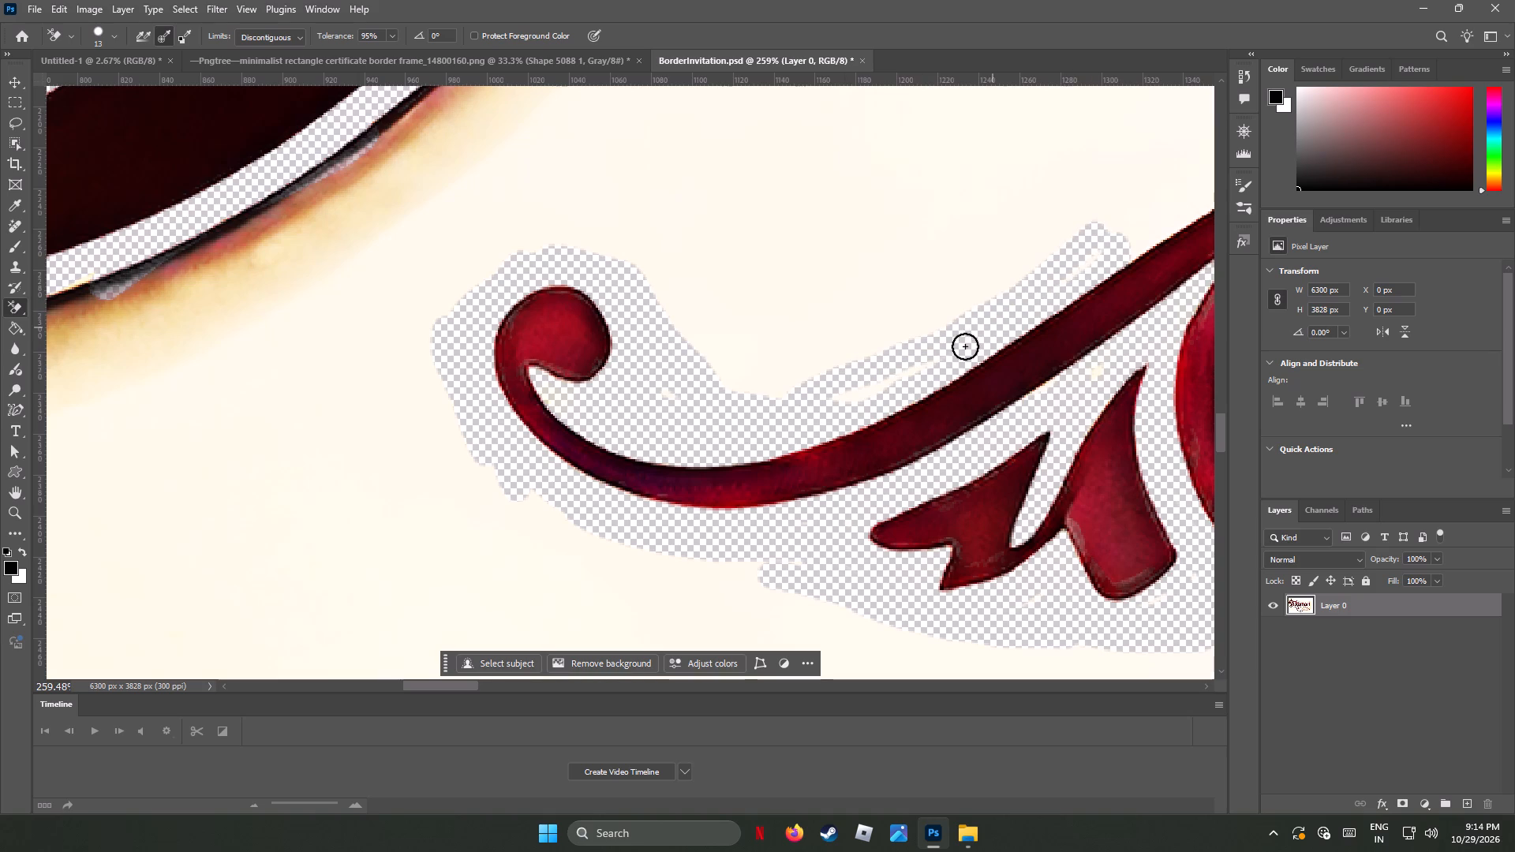
pyautogui.moveTo(965, 346); pyautogui.dragTo(647, 269)
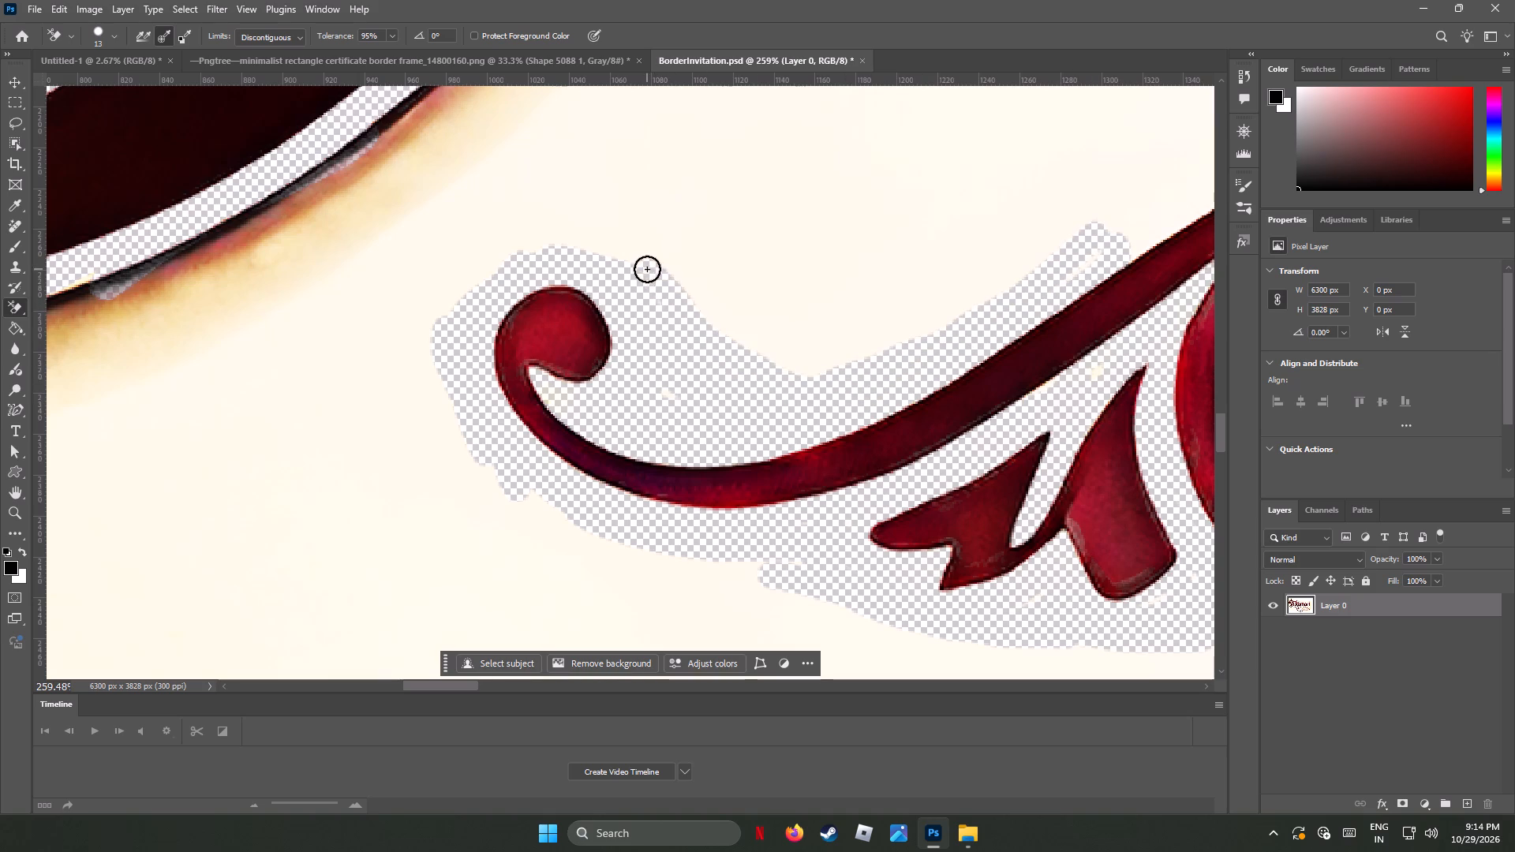
pyautogui.moveTo(647, 269); pyautogui.dragTo(859, 330)
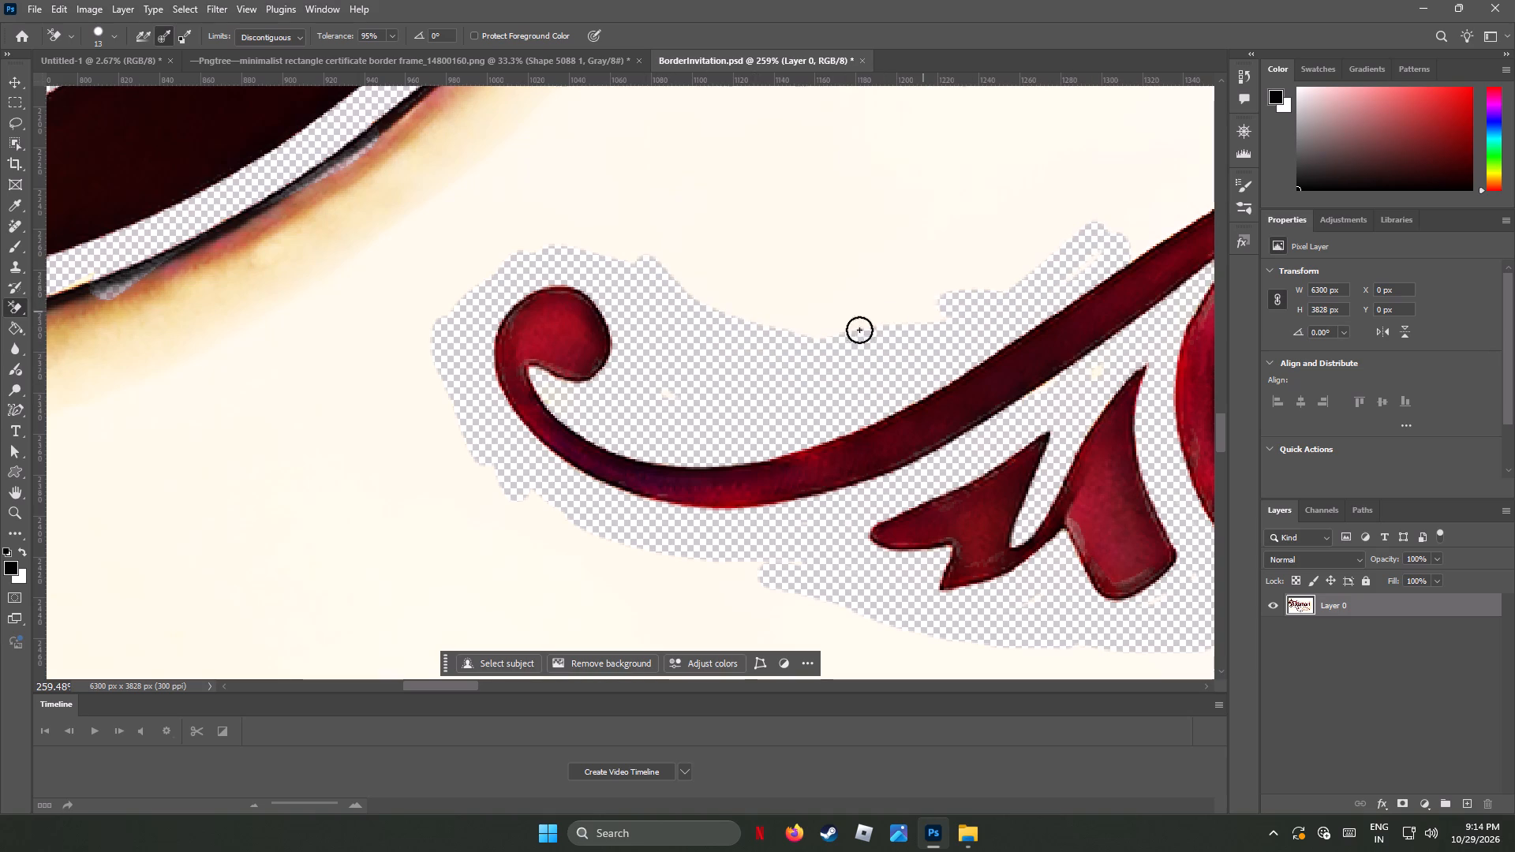
pyautogui.moveTo(859, 330); pyautogui.dragTo(742, 288)
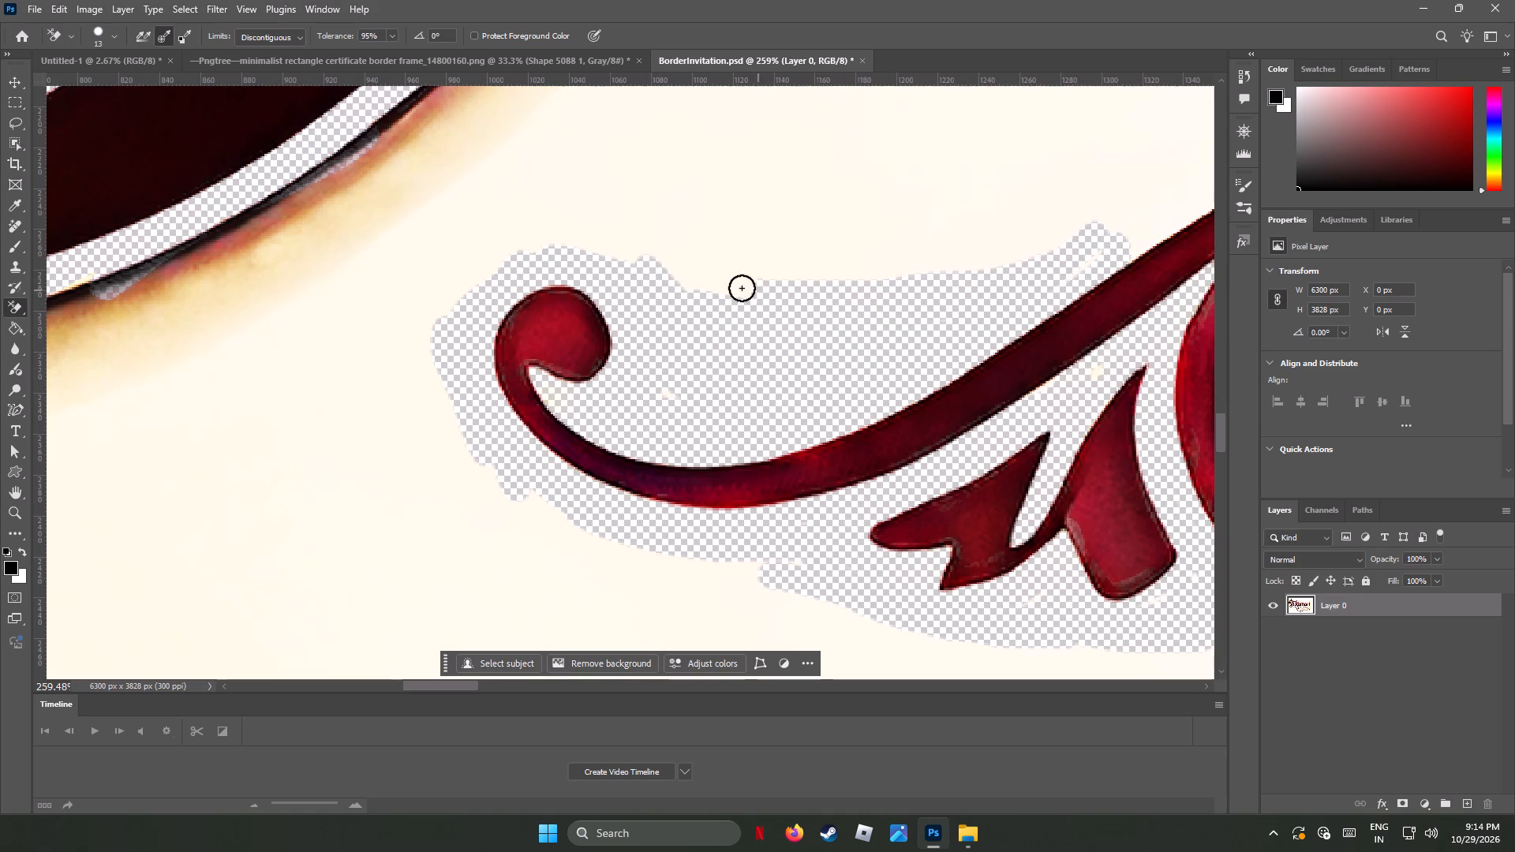
pyautogui.moveTo(742, 288); pyautogui.dragTo(514, 264)
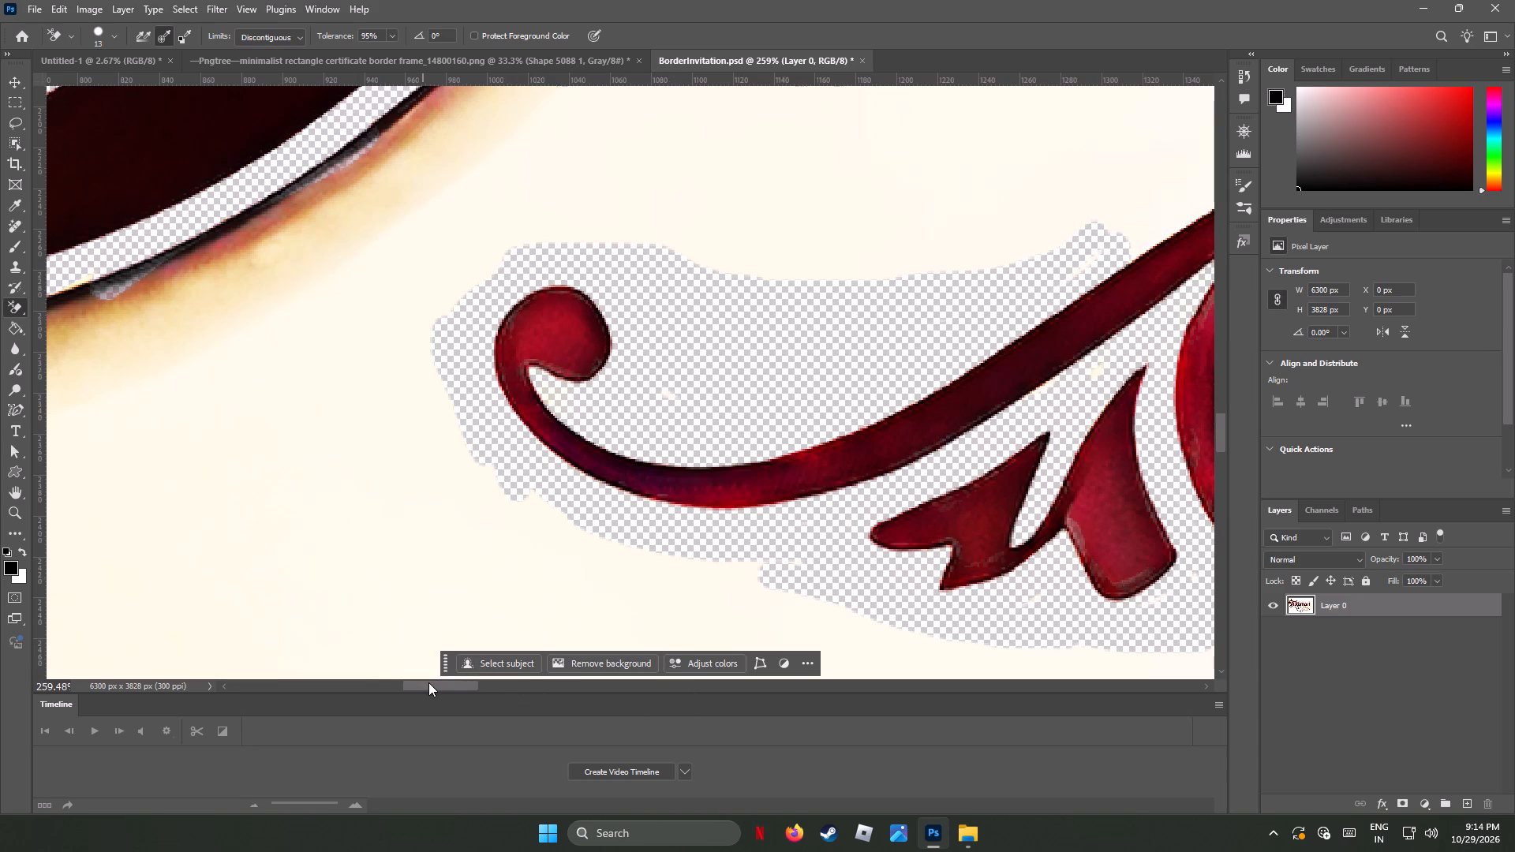
# Clear the background under the toothed lower leaf and widen the cleared border past its tip around the outside of the large spiral.
pyautogui.moveTo(429, 682); pyautogui.dragTo(526, 695)
pyautogui.moveTo(448, 527); pyautogui.dragTo(647, 602)
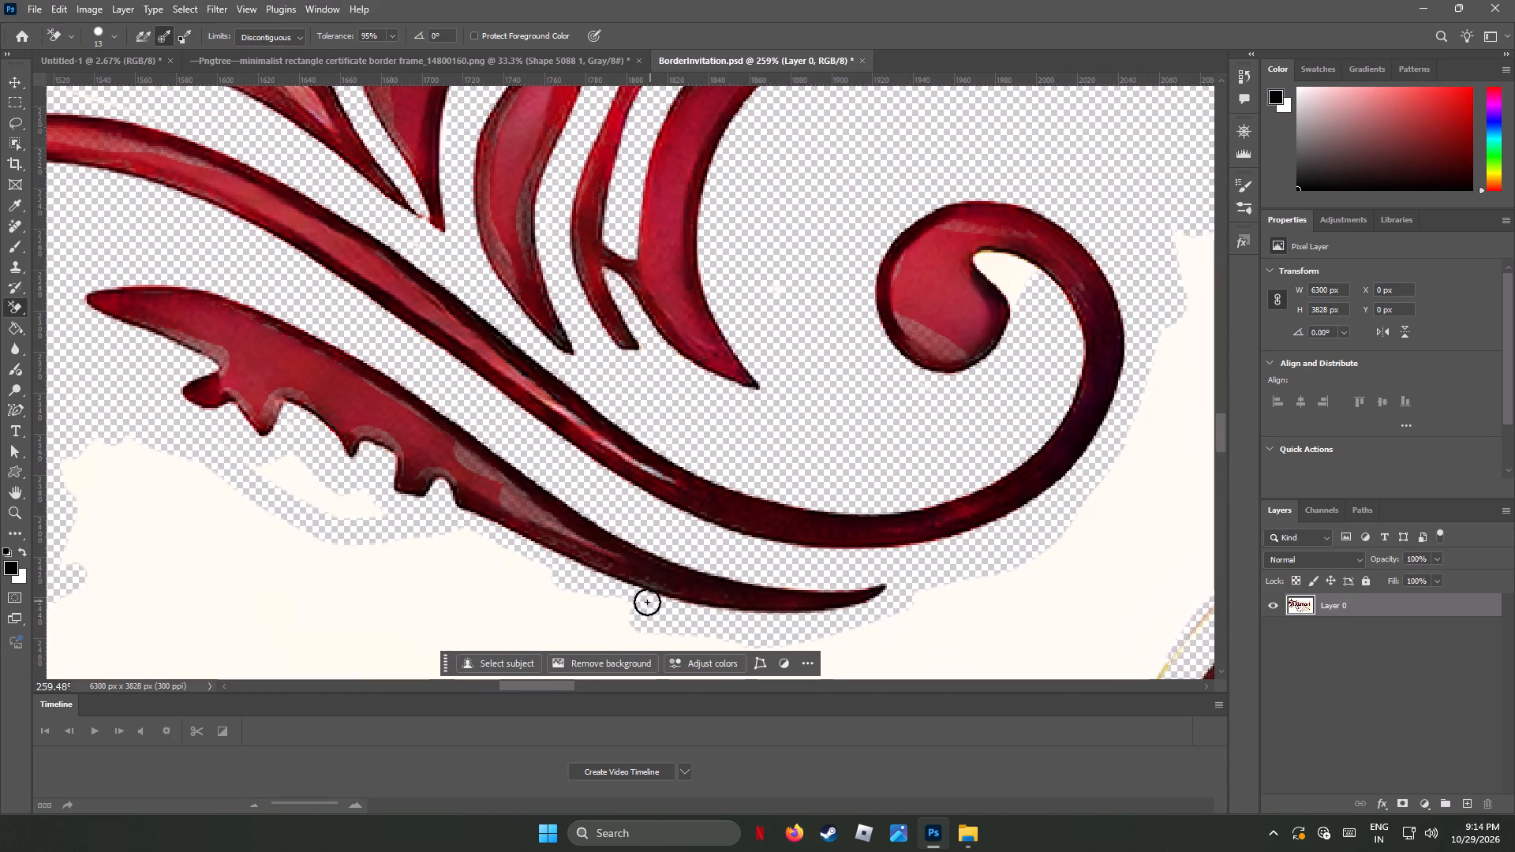
pyautogui.moveTo(647, 602); pyautogui.dragTo(425, 543)
pyautogui.moveTo(469, 562); pyautogui.dragTo(448, 546)
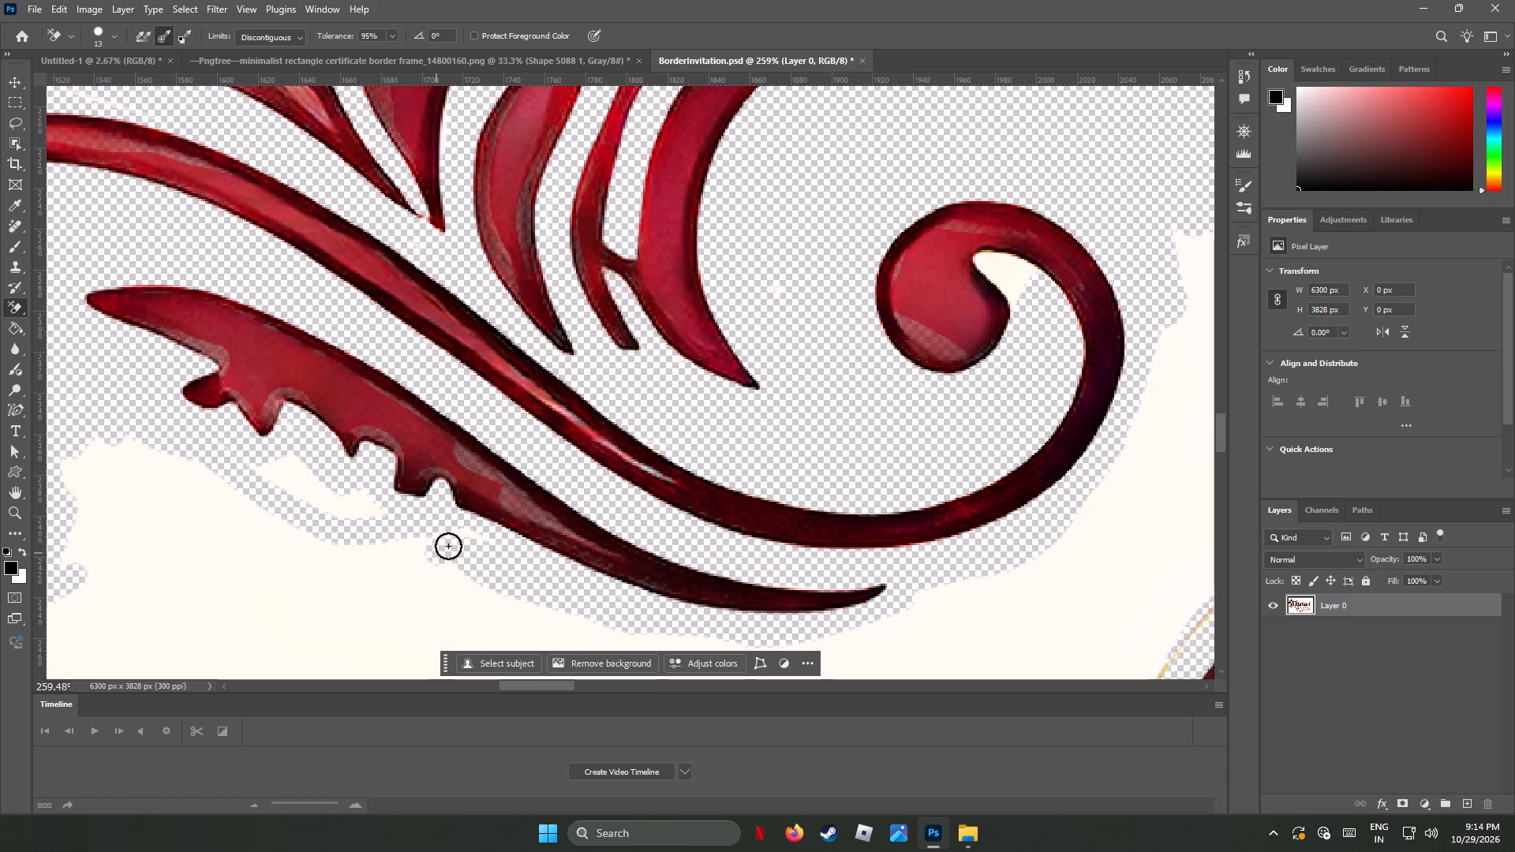
pyautogui.moveTo(448, 546); pyautogui.dragTo(355, 540)
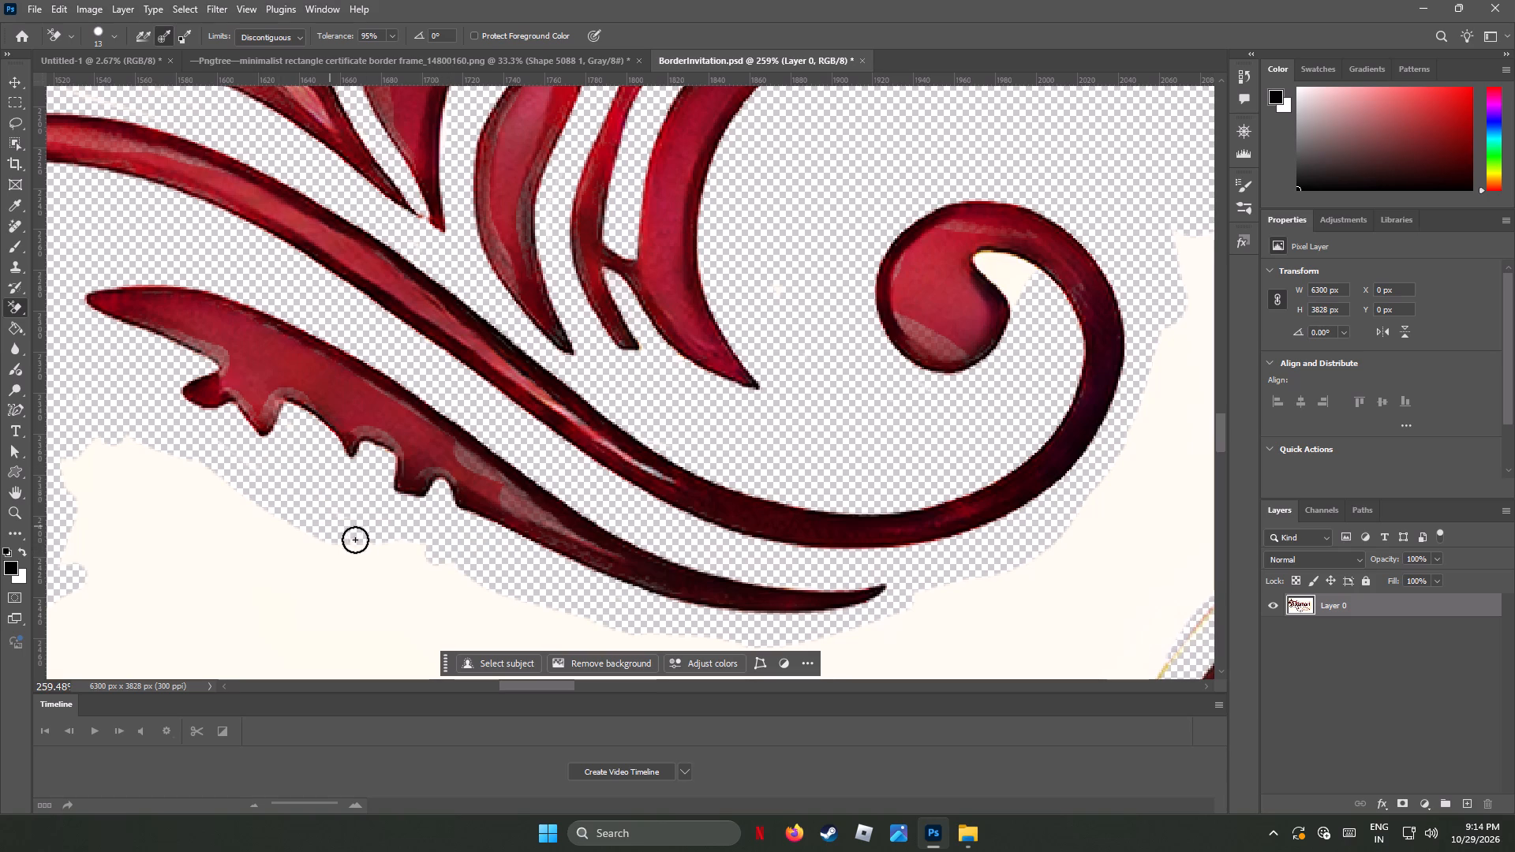
pyautogui.moveTo(355, 540); pyautogui.dragTo(881, 633)
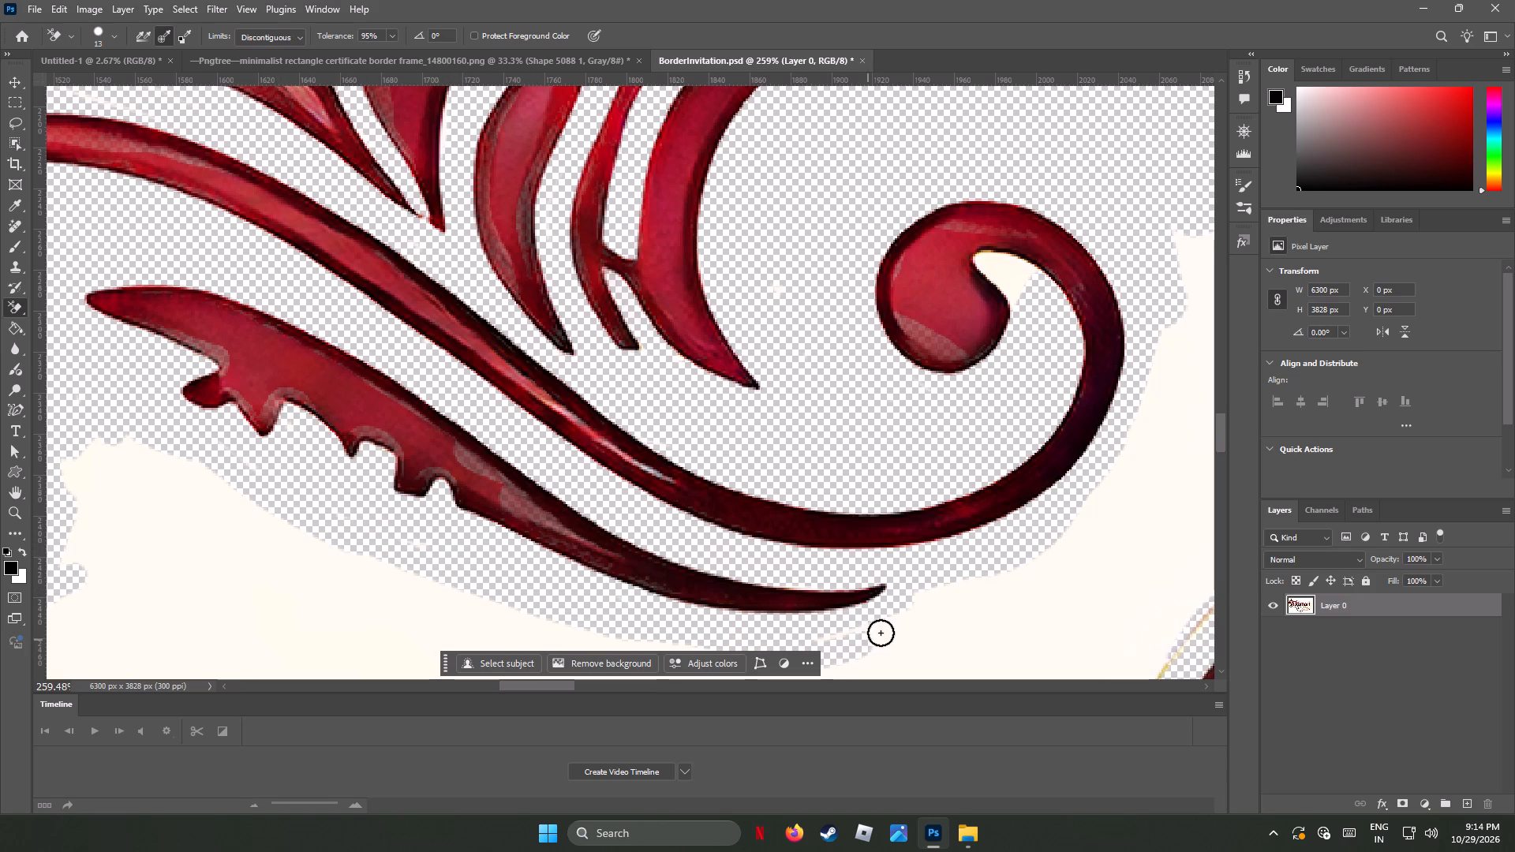
pyautogui.moveTo(881, 633); pyautogui.dragTo(1149, 421)
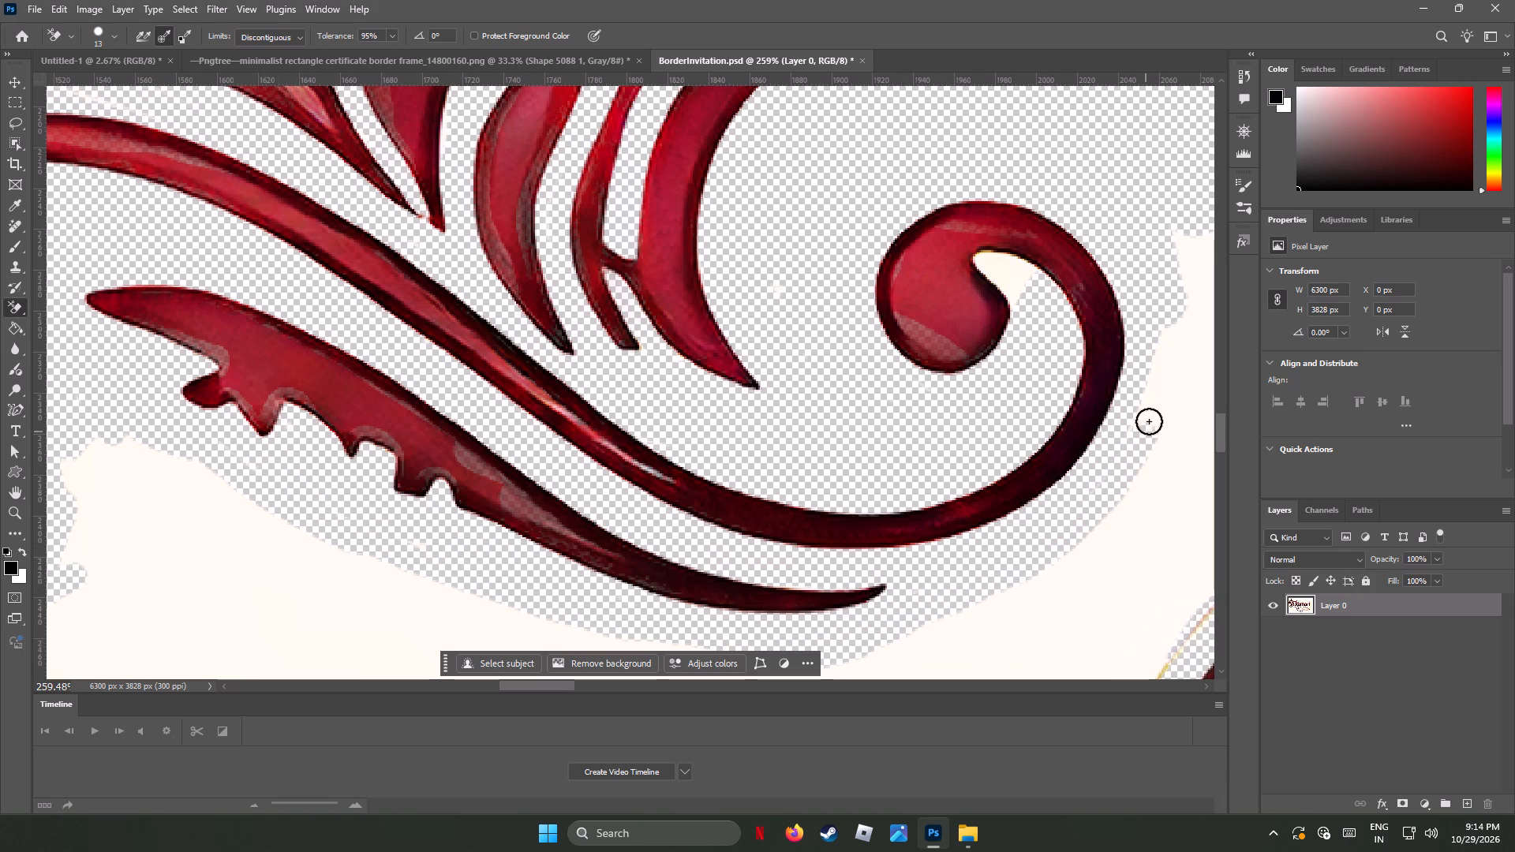
pyautogui.moveTo(1149, 421); pyautogui.dragTo(1199, 244)
# Inspect the cleared areas around the spiral, the upper leaves and the whole flourish for remaining background.
pyautogui.scroll(5, 701, 245)
pyautogui.scroll(-4, 701, 245)
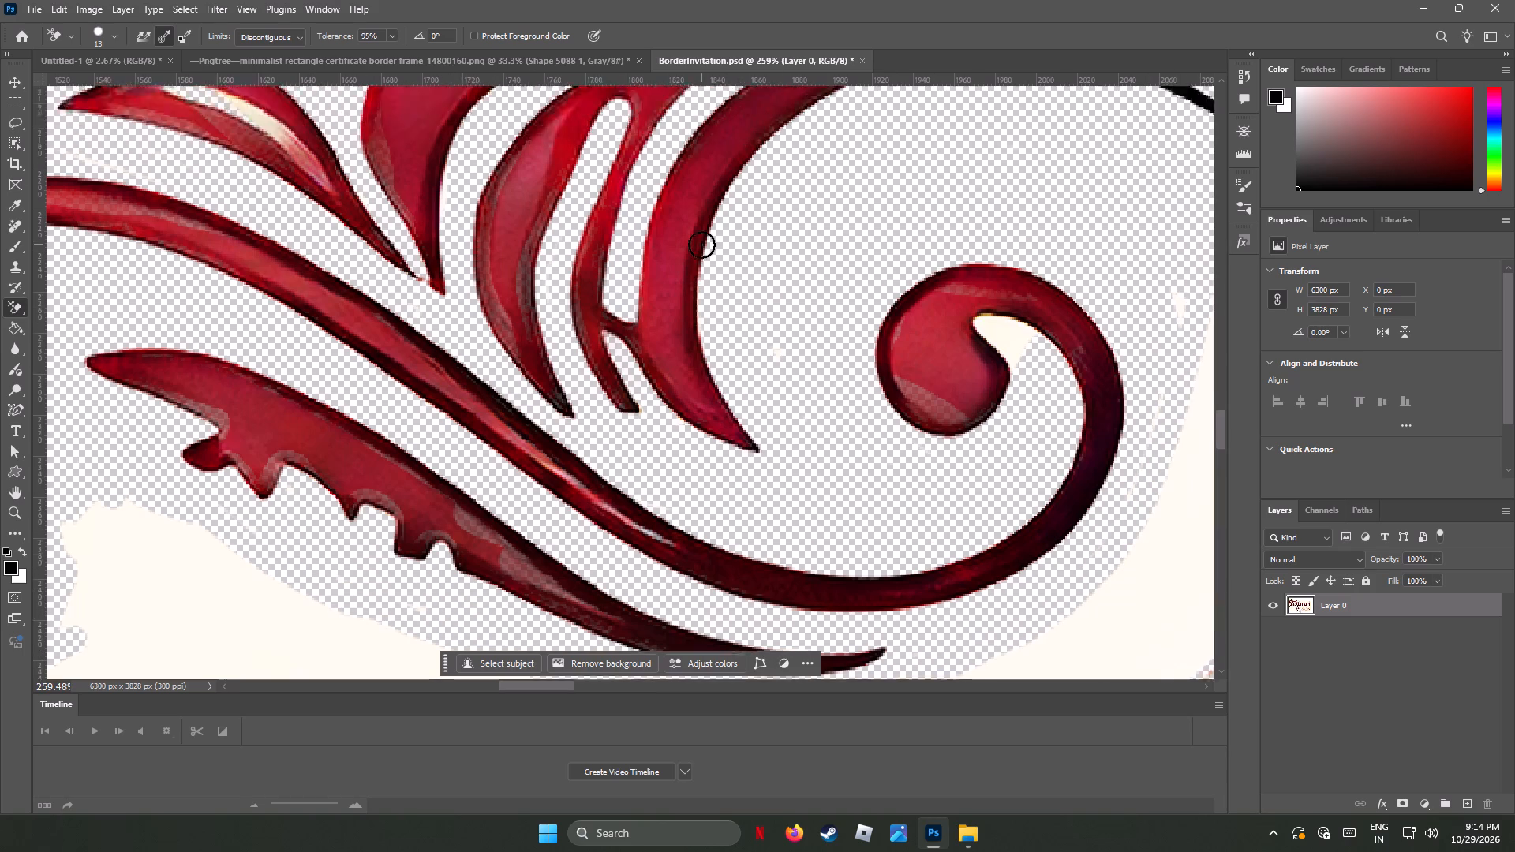
pyautogui.scroll(-3, 701, 245)
pyautogui.scroll(6, 701, 245)
pyautogui.scroll(-4, 701, 245)
pyautogui.scroll(7, 701, 245)
pyautogui.scroll(-2, 701, 245)
pyautogui.scroll(5, 701, 245)
pyautogui.scroll(-3, 701, 245)
pyautogui.scroll(2, 701, 245)
pyautogui.scroll(-8, 701, 245)
pyautogui.scroll(1, 701, 245)
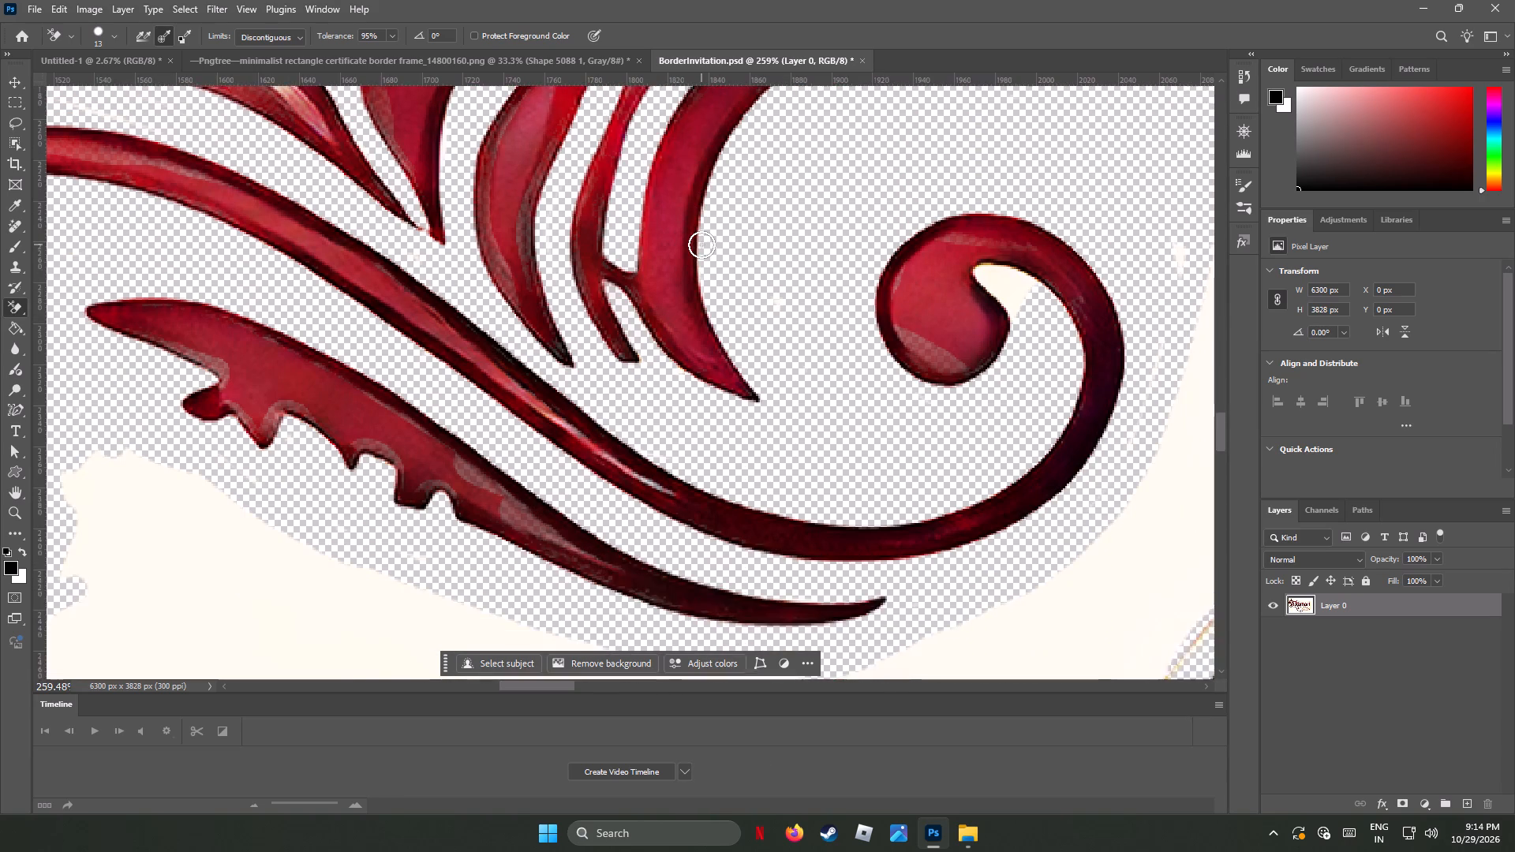
pyautogui.scroll(10, 701, 245)
pyautogui.scroll(-1, 701, 245)
pyautogui.scroll(5, 701, 245)
pyautogui.scroll(-1, 701, 245)
pyautogui.scroll(10, 701, 245)
pyautogui.scroll(-1, 701, 245)
pyautogui.scroll(2, 701, 245)
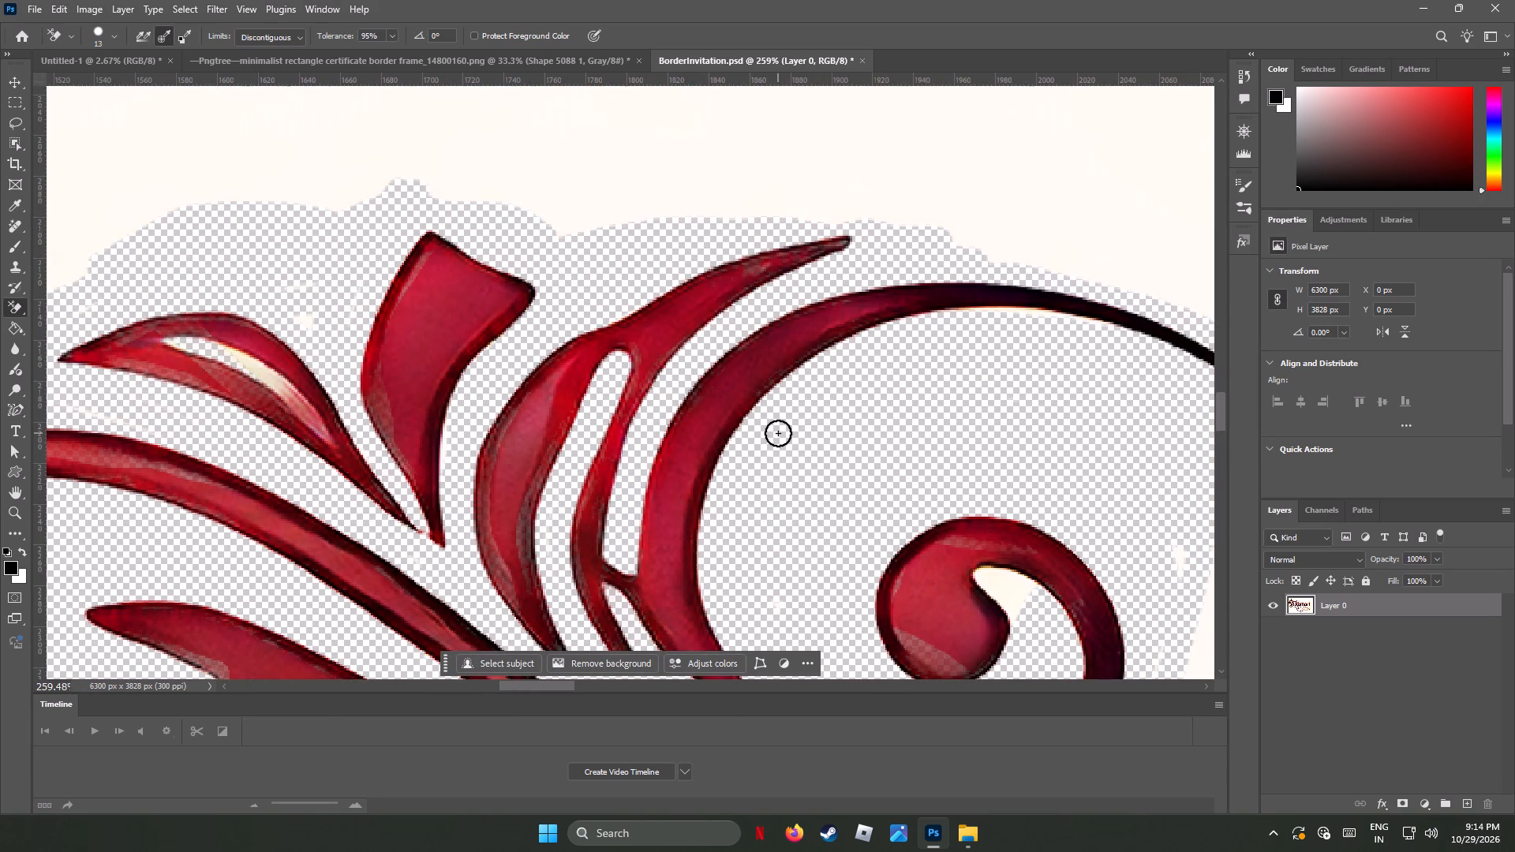
pyautogui.keyDown('alt'); pyautogui.scroll(-7, 779, 434); pyautogui.keyUp('alt')
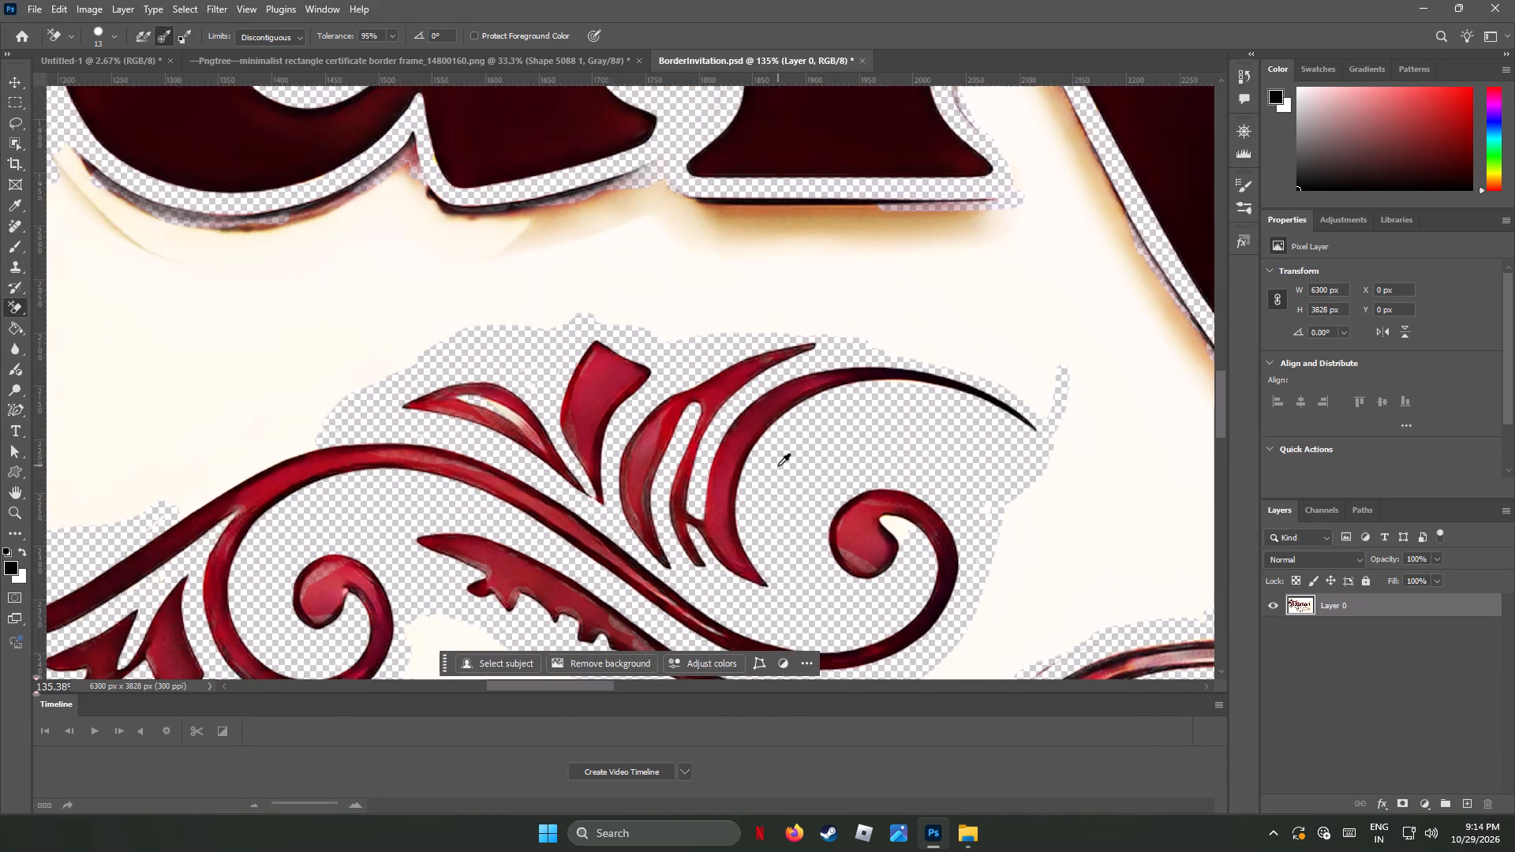
pyautogui.keyDown('alt'); pyautogui.scroll(-7, 778, 465); pyautogui.keyUp('alt')
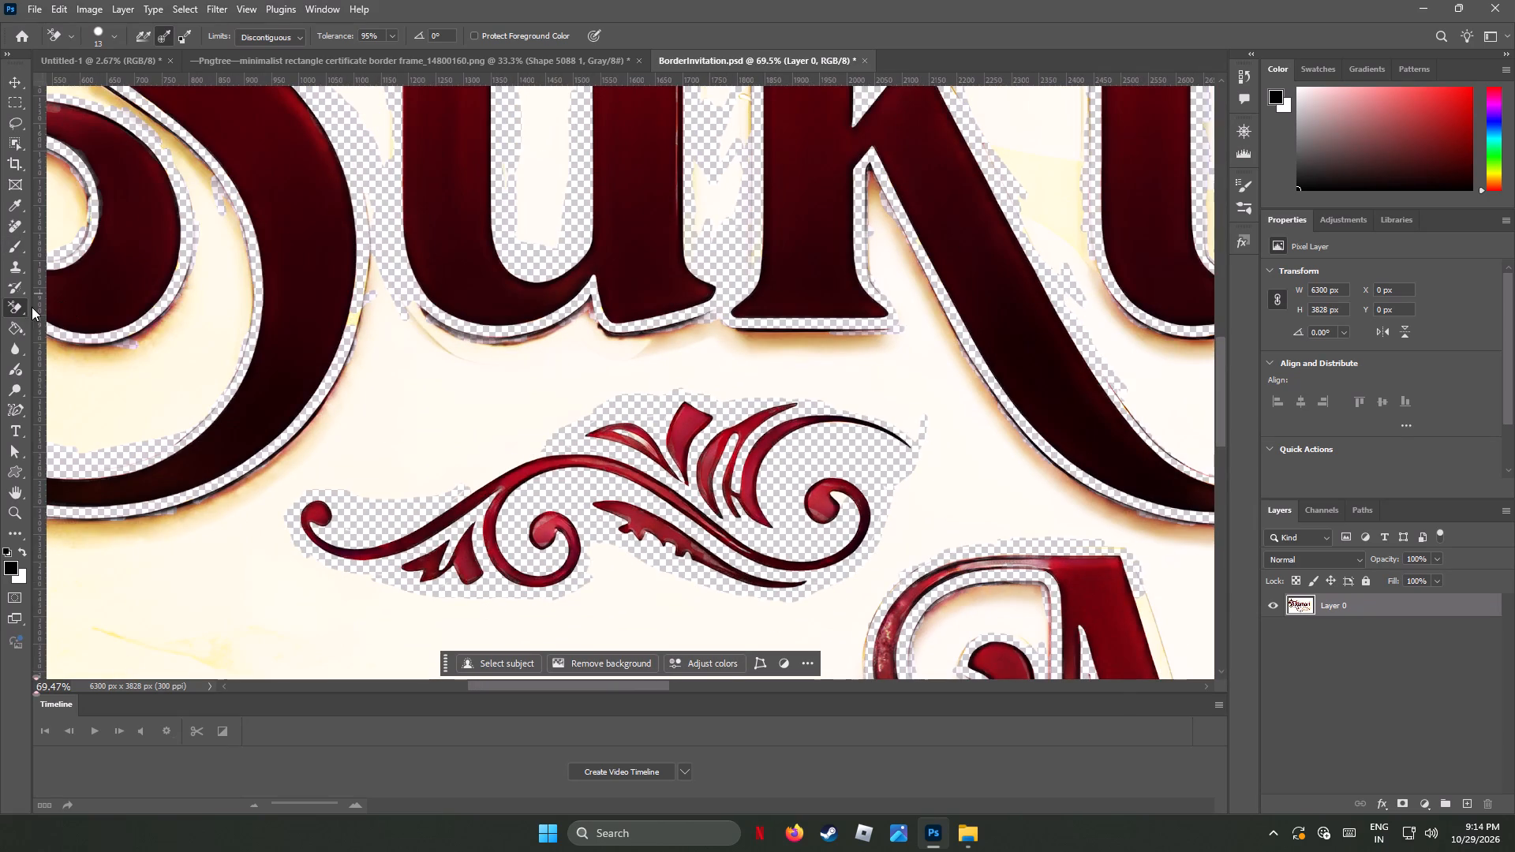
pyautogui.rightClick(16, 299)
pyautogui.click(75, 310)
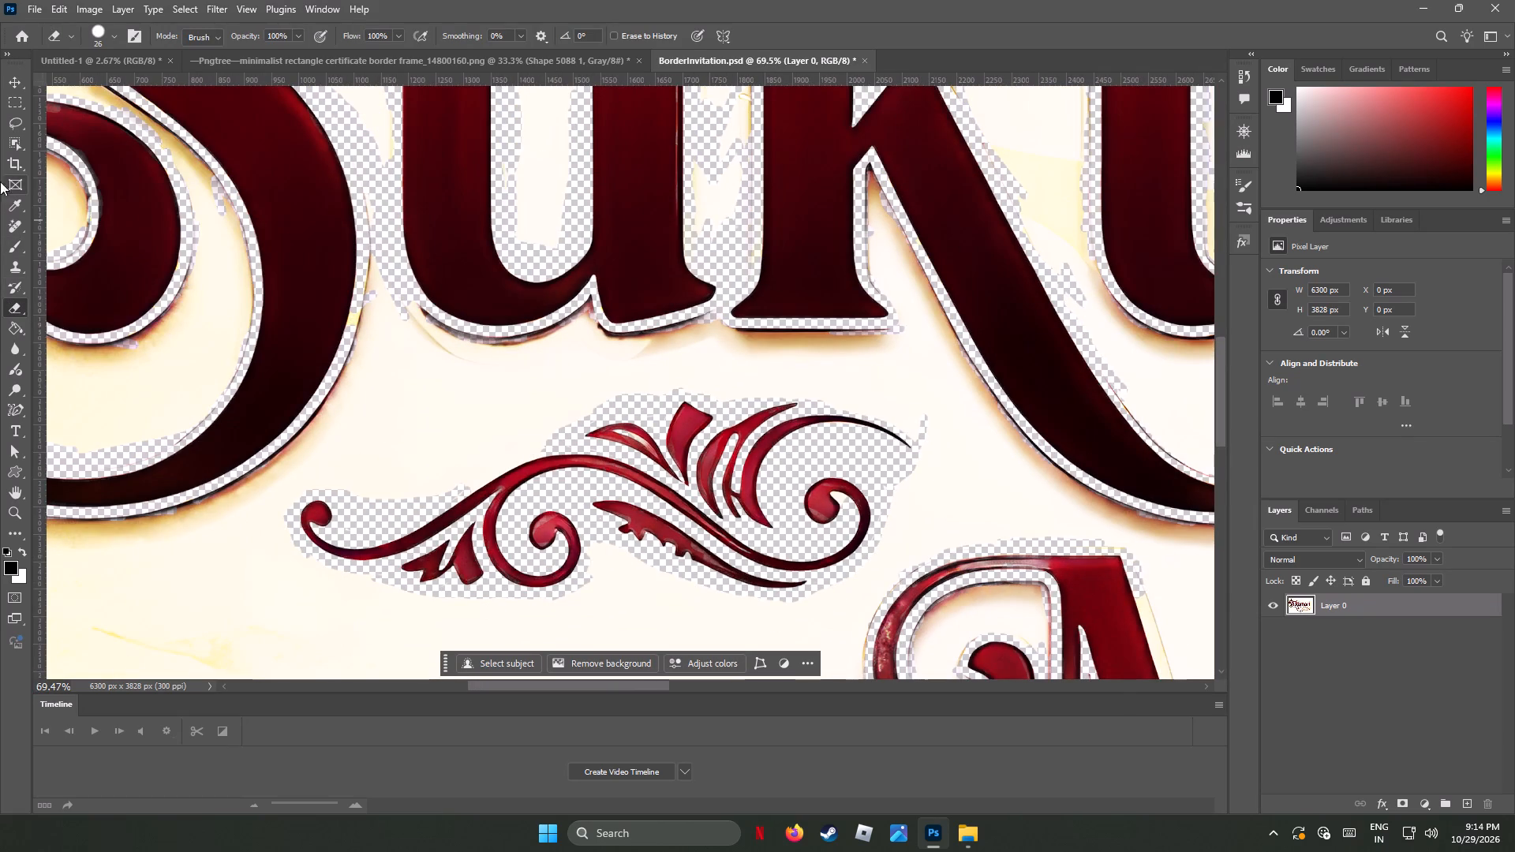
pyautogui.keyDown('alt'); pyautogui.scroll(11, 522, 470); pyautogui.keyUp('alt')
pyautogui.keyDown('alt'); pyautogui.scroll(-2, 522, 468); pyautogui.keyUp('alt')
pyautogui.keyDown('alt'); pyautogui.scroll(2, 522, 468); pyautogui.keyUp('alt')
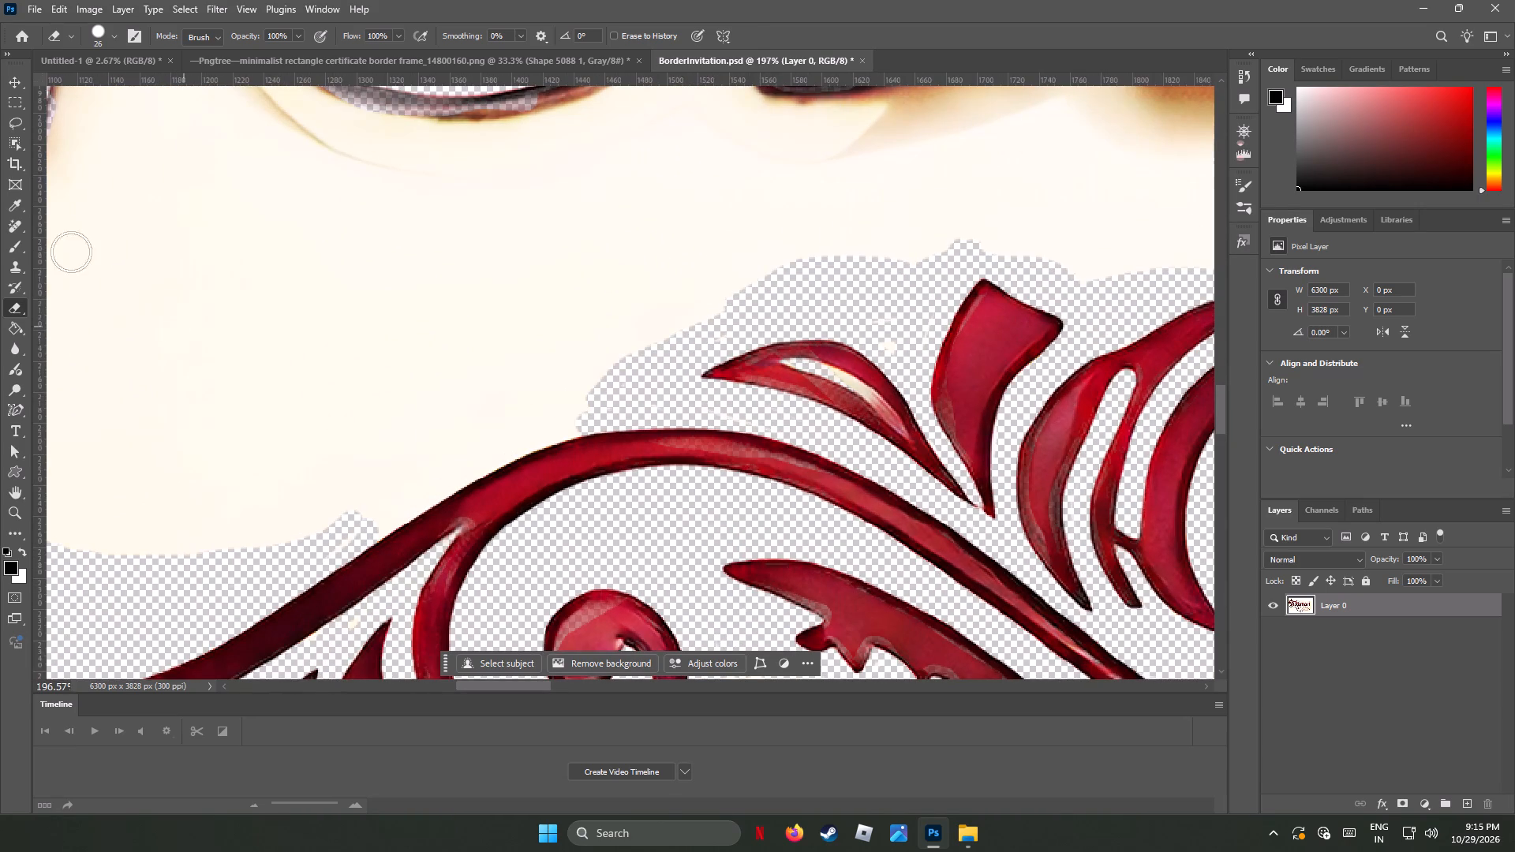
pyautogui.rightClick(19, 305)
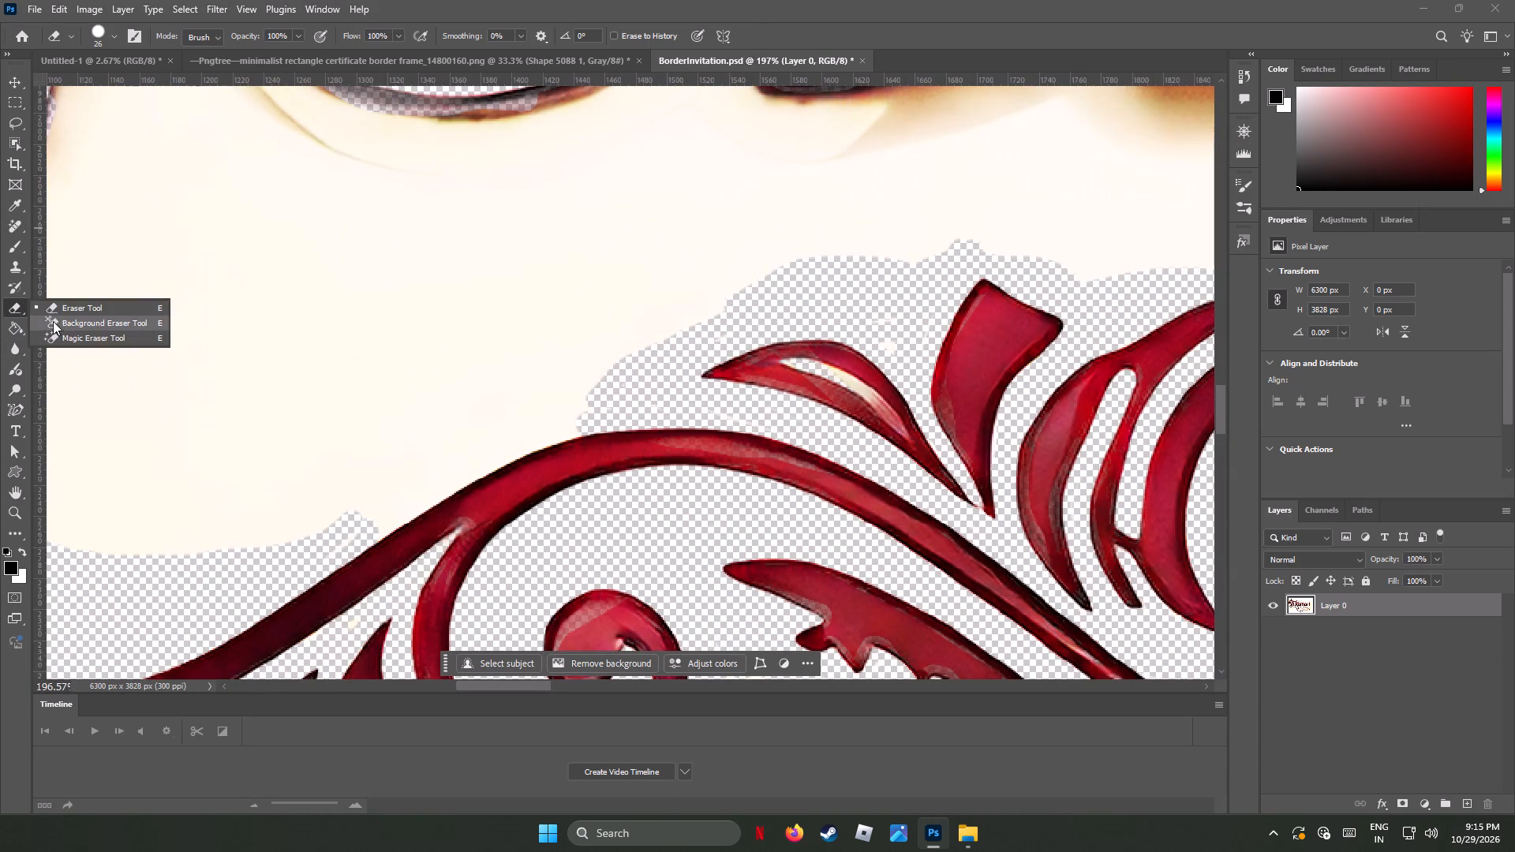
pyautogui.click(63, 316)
# Erase the background above the main stem's arch with the Background Eraser, joining the cleared areas on both sides.
pyautogui.moveTo(544, 360); pyautogui.dragTo(579, 437)
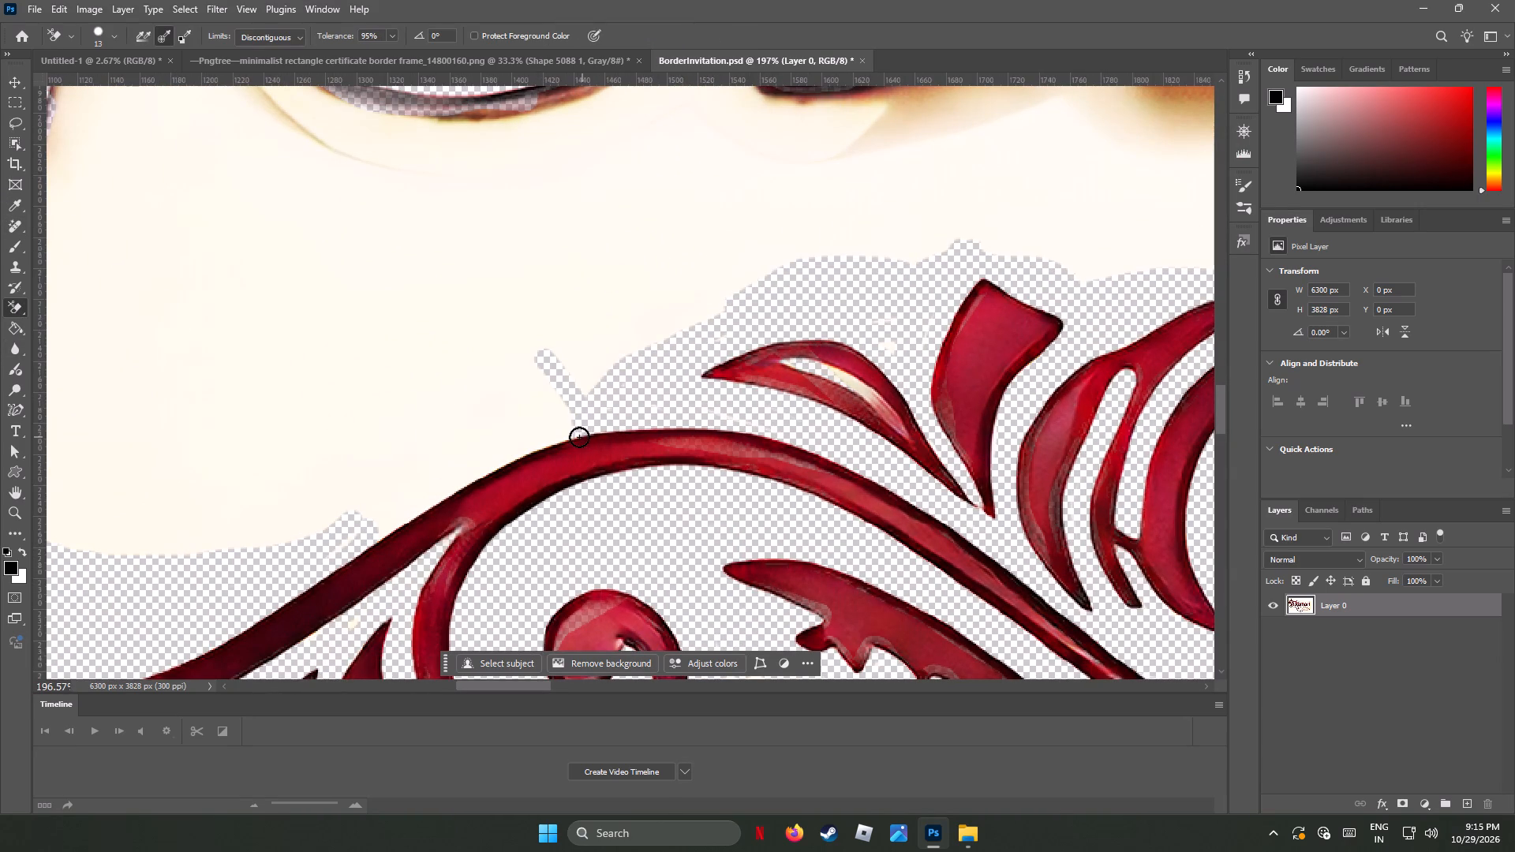
pyautogui.moveTo(579, 437); pyautogui.dragTo(378, 531)
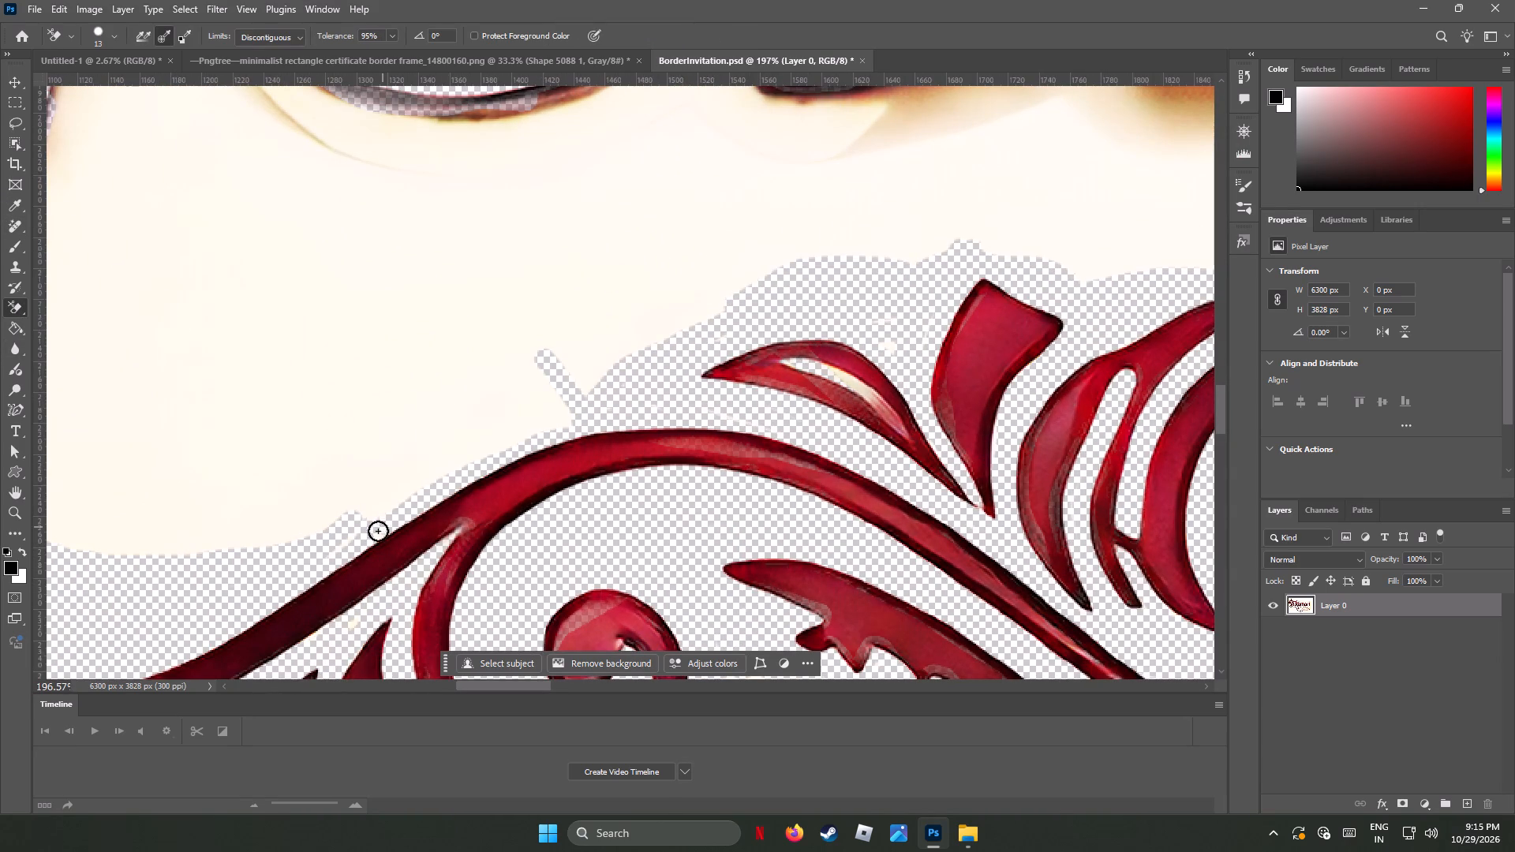
pyautogui.moveTo(378, 531); pyautogui.dragTo(362, 501)
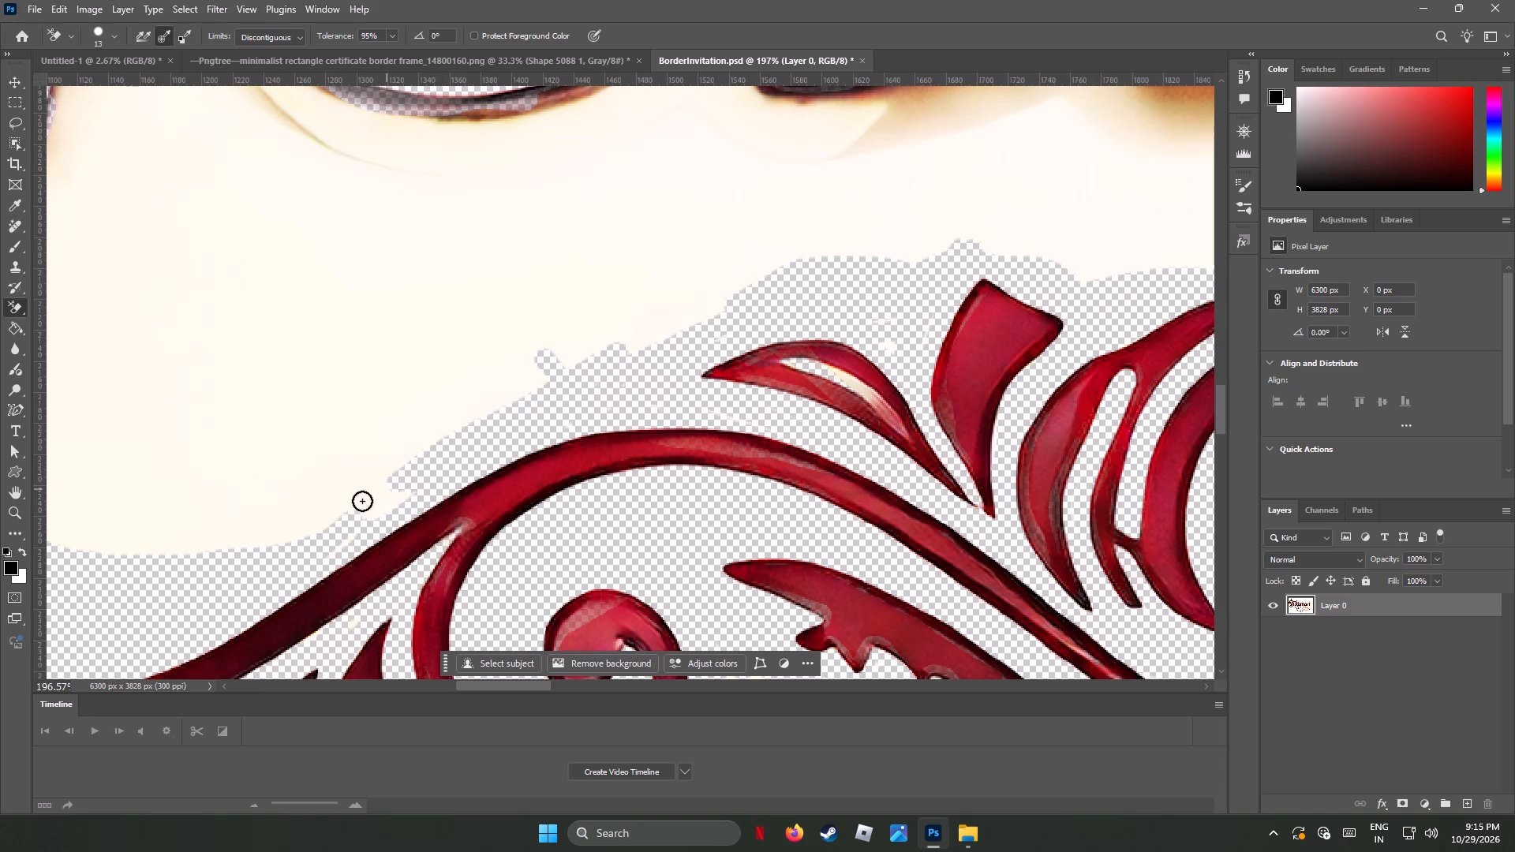
pyautogui.moveTo(362, 501); pyautogui.dragTo(515, 402)
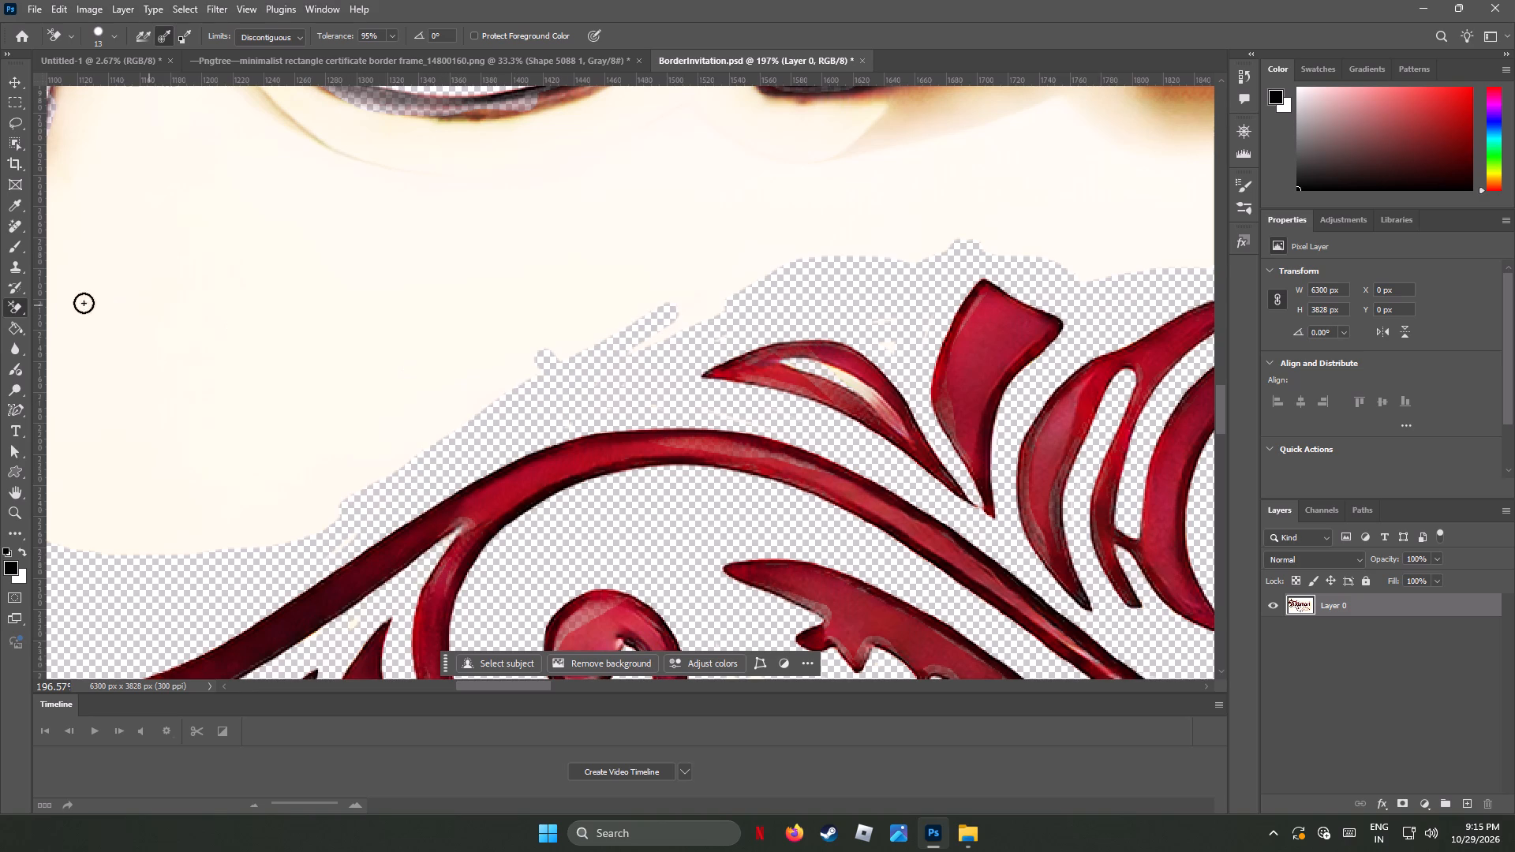
# With the regular Eraser, smooth and widen the cleared border above the flourish's upper leaves.
pyautogui.rightClick(21, 312)
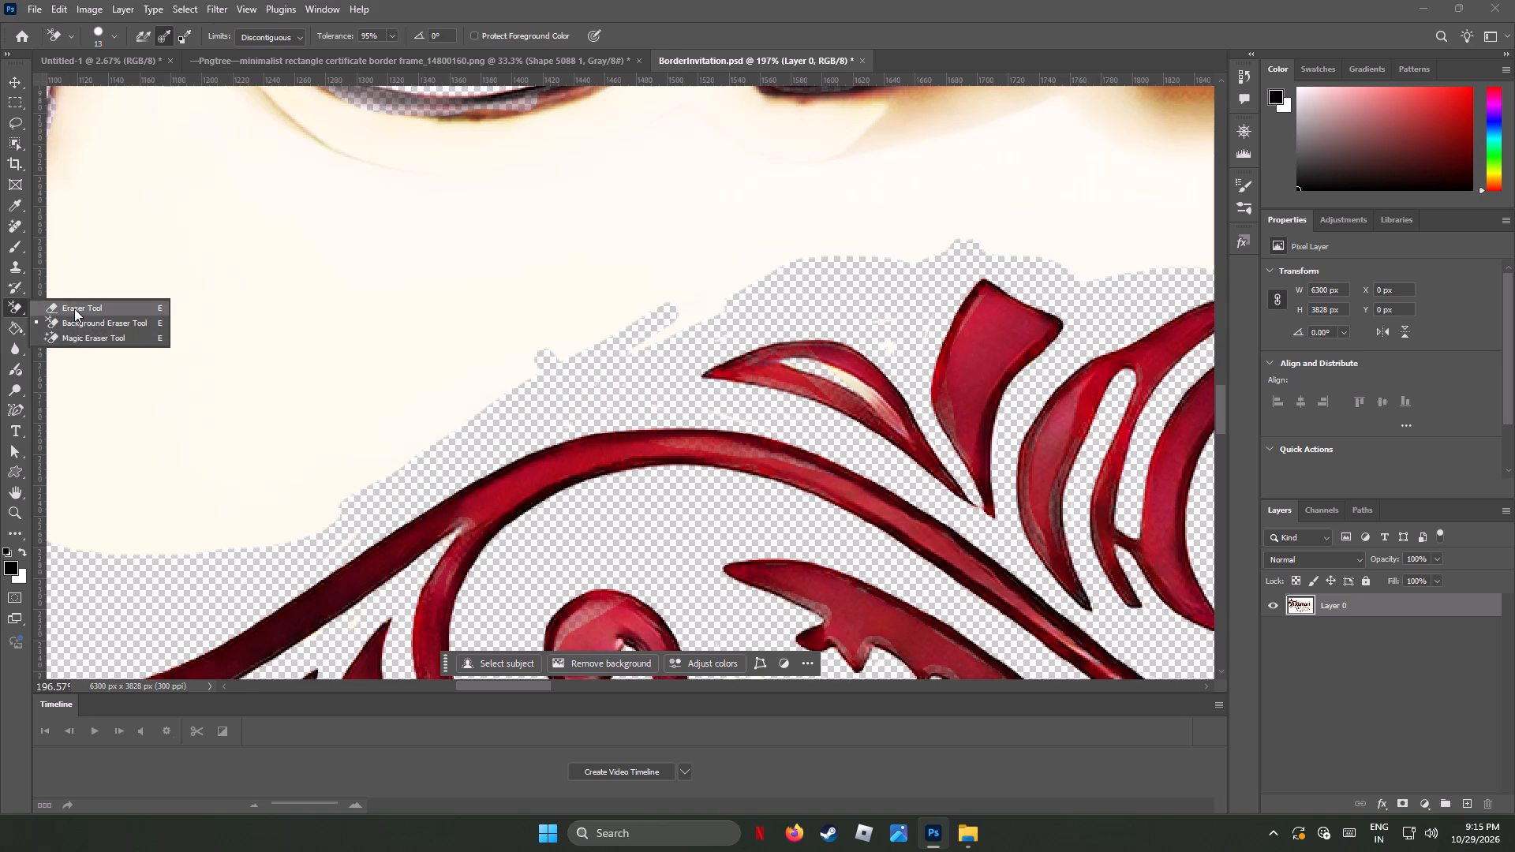
pyautogui.click(75, 308)
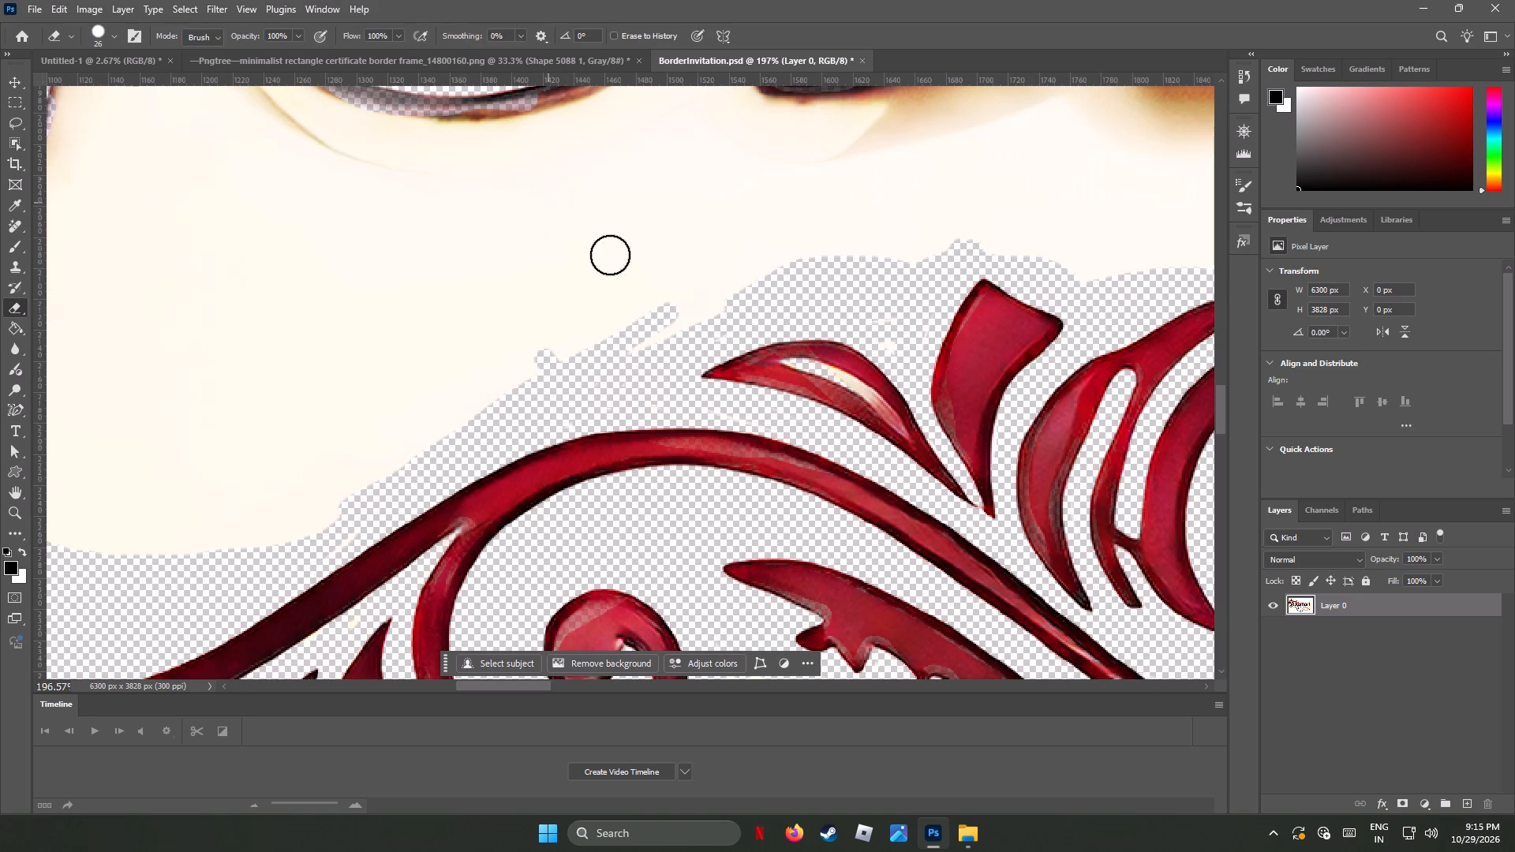
pyautogui.moveTo(700, 289); pyautogui.dragTo(1056, 273)
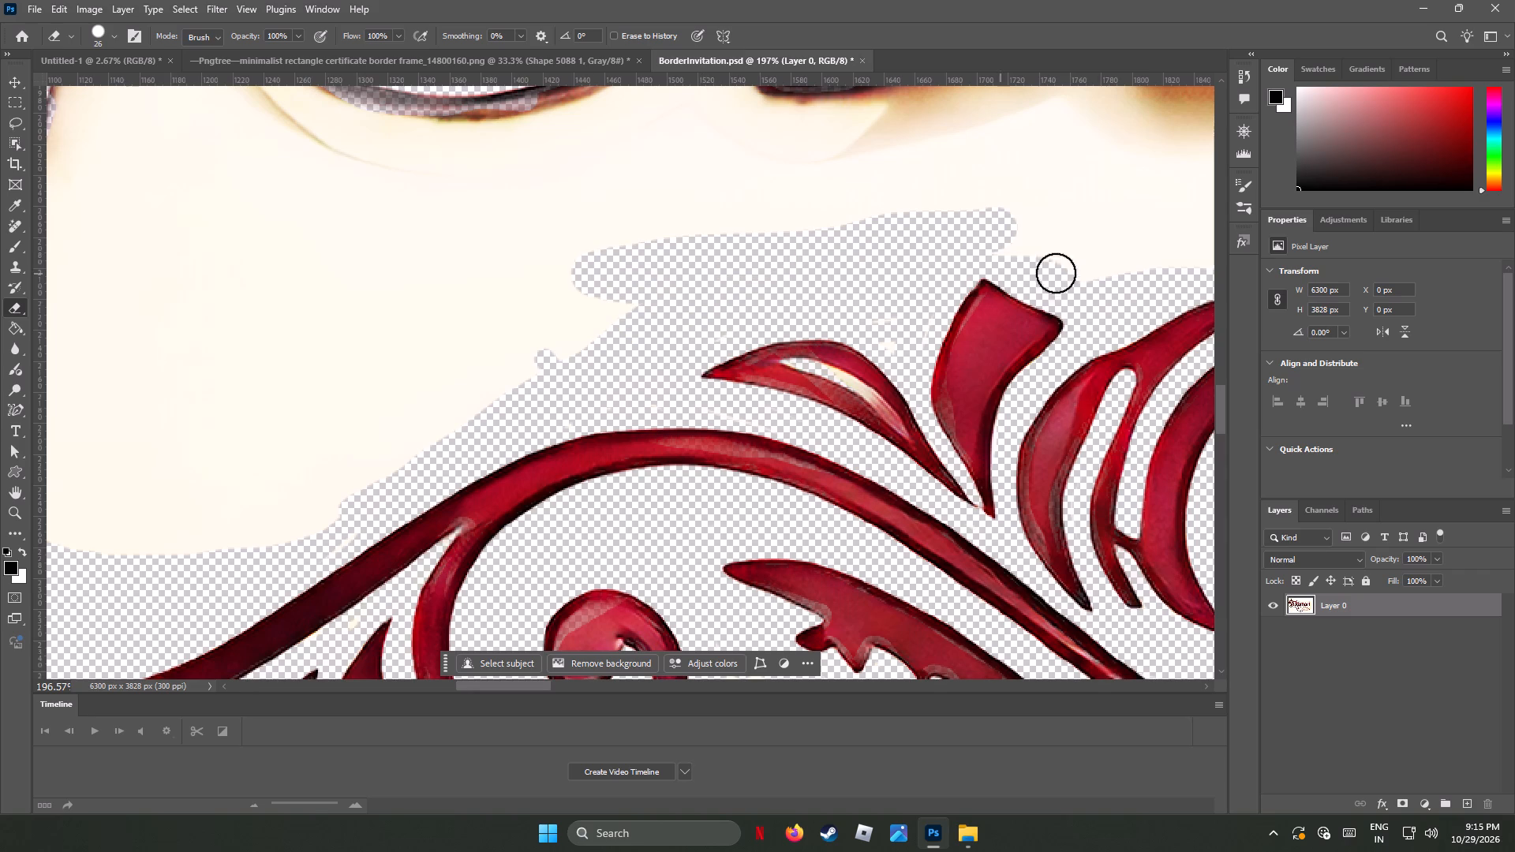
pyautogui.moveTo(1056, 273); pyautogui.dragTo(1148, 263)
pyautogui.hotkey('ctrl', 'z')
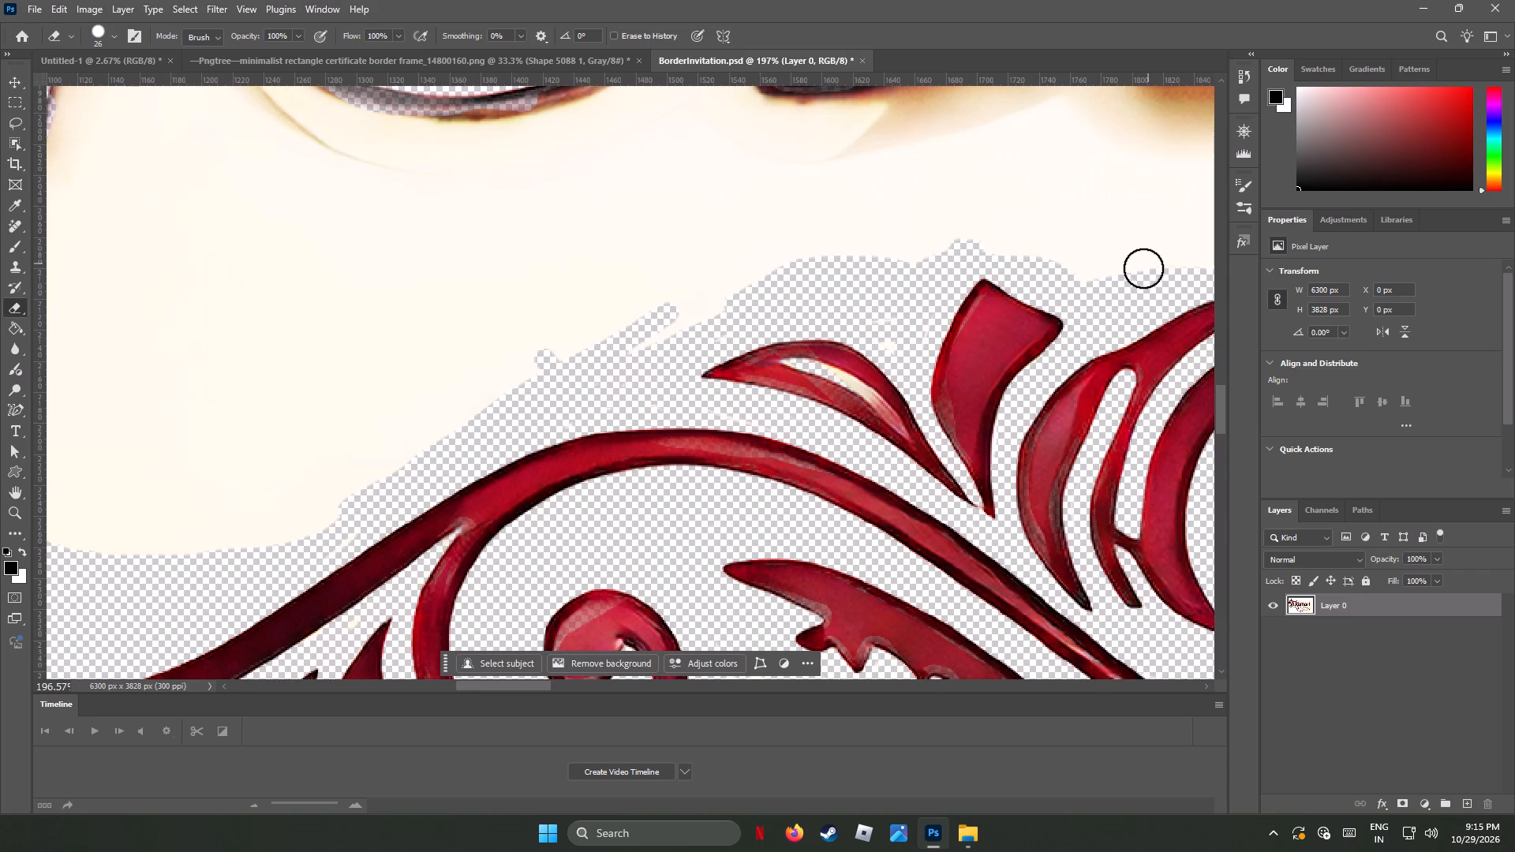
pyautogui.moveTo(1121, 276); pyautogui.dragTo(678, 289)
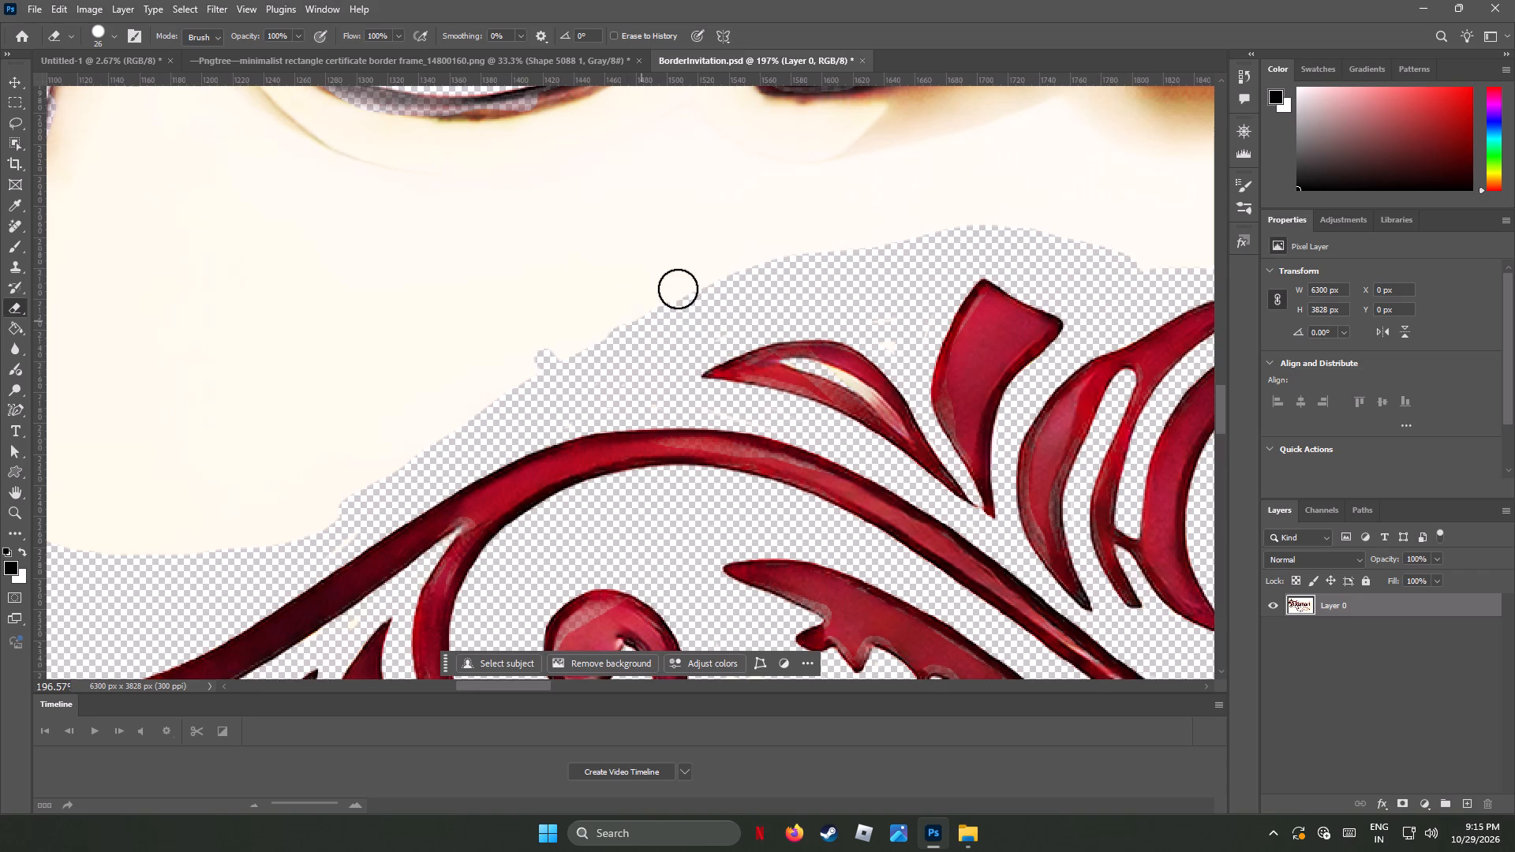
pyautogui.moveTo(678, 289); pyautogui.dragTo(892, 219)
# Erase the dark shadow line beneath the bowl of the letter u, clearing a short diagonal strip of the background below it.
pyautogui.scroll(15, 736, 245)
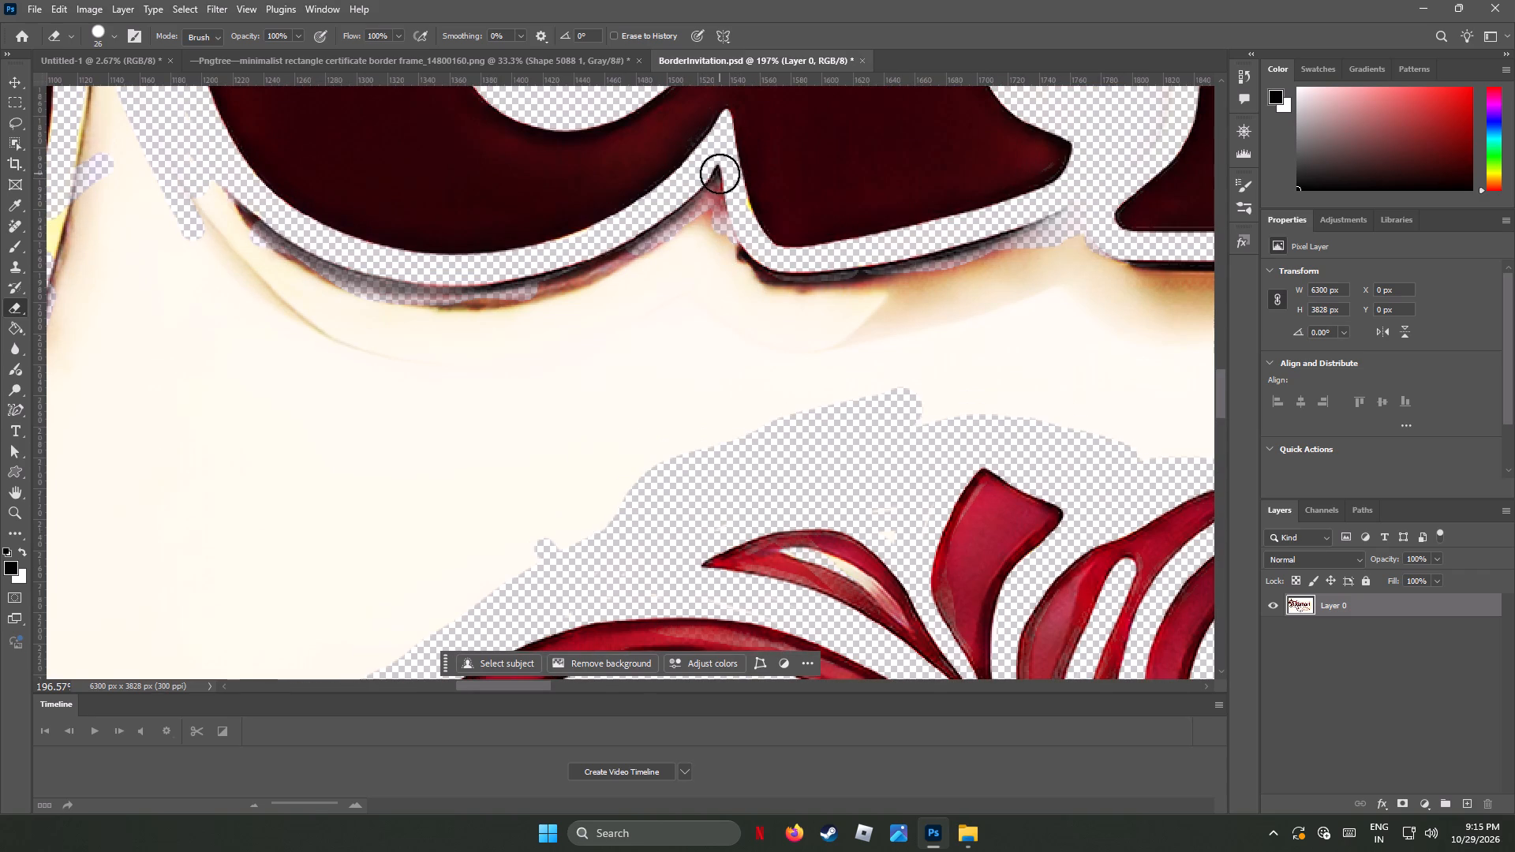
pyautogui.moveTo(716, 174); pyautogui.dragTo(443, 291)
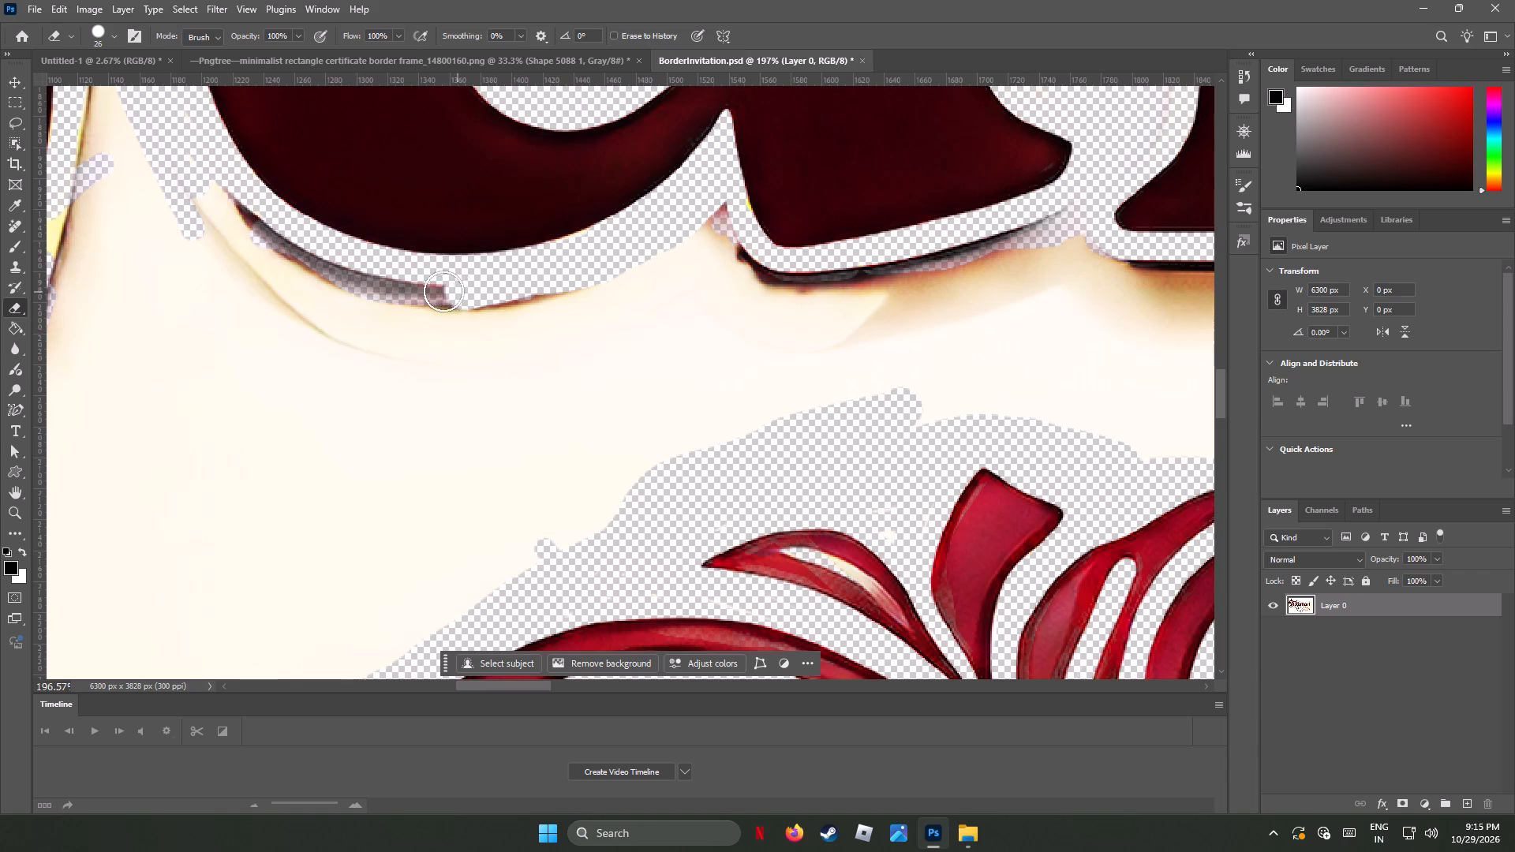
pyautogui.moveTo(443, 291); pyautogui.dragTo(324, 258)
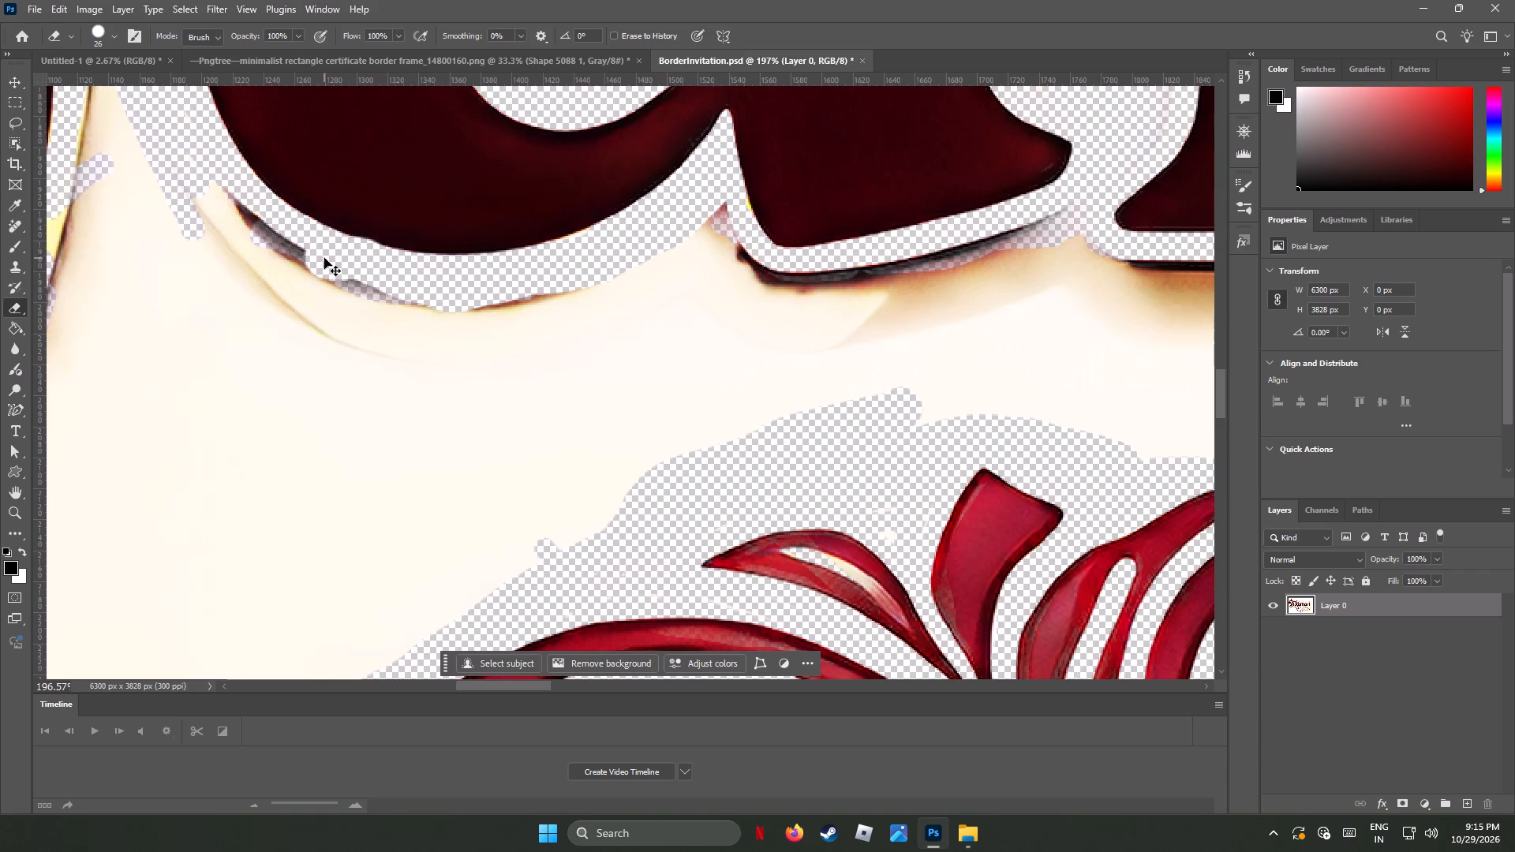
pyautogui.hotkey('ctrl', 'z')
pyautogui.moveTo(713, 174); pyautogui.dragTo(593, 331)
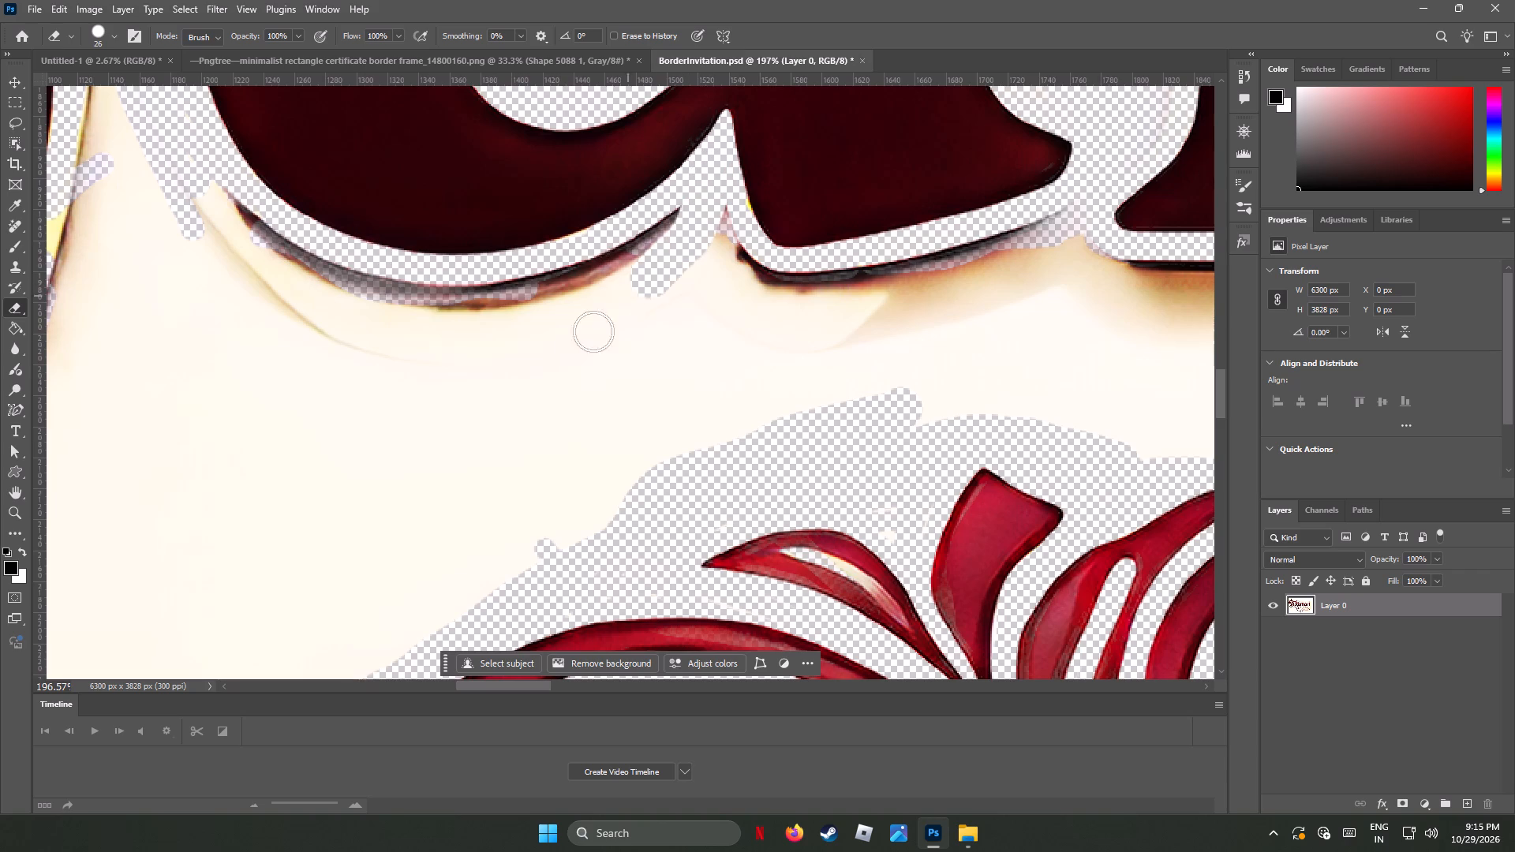
pyautogui.moveTo(593, 331); pyautogui.dragTo(580, 348)
pyautogui.moveTo(680, 216); pyautogui.dragTo(476, 291)
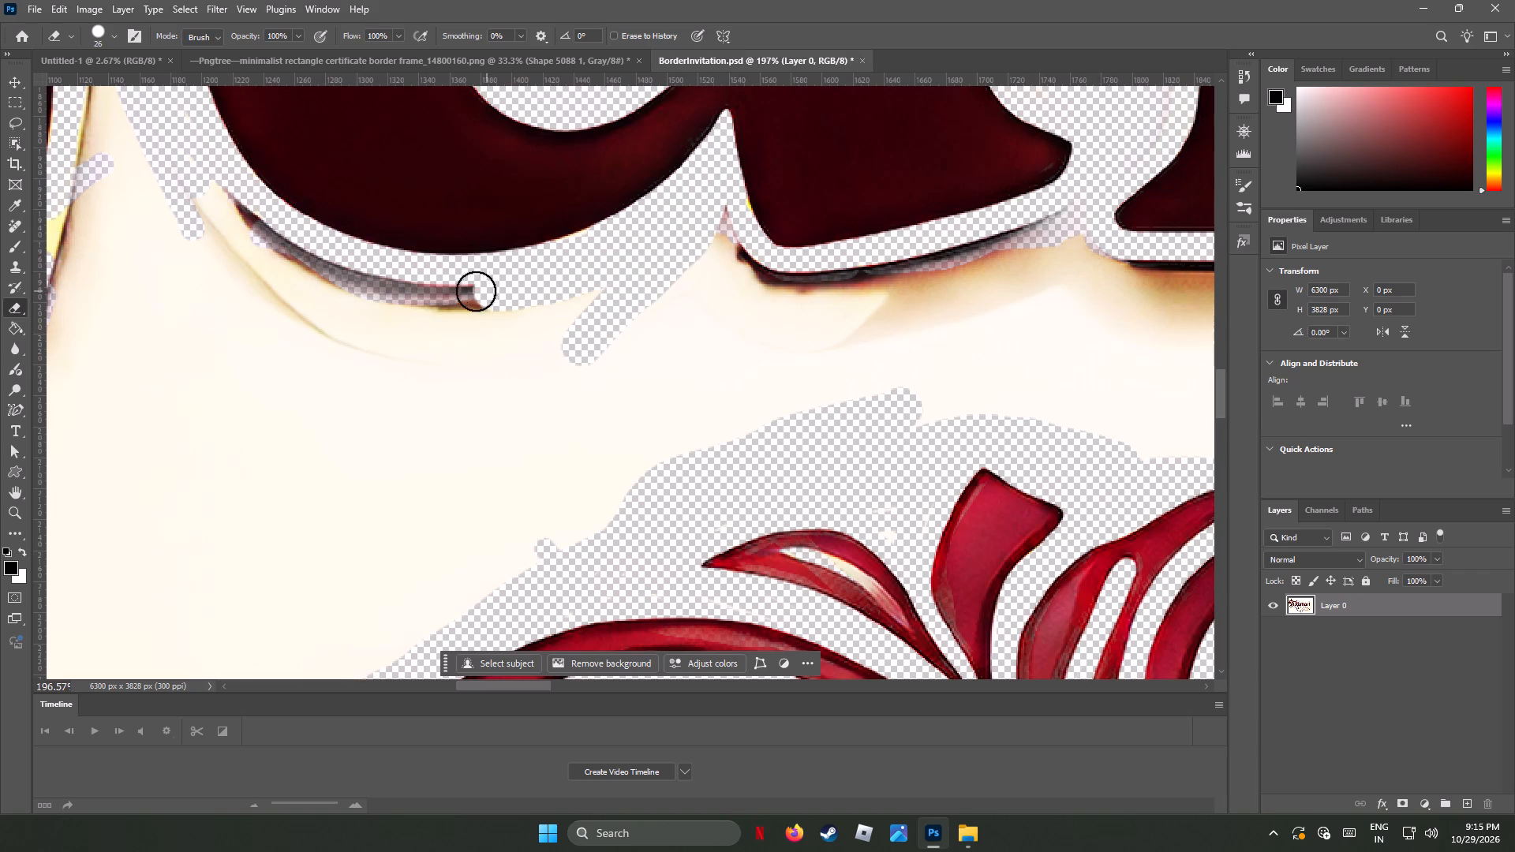
pyautogui.moveTo(476, 291); pyautogui.dragTo(252, 253)
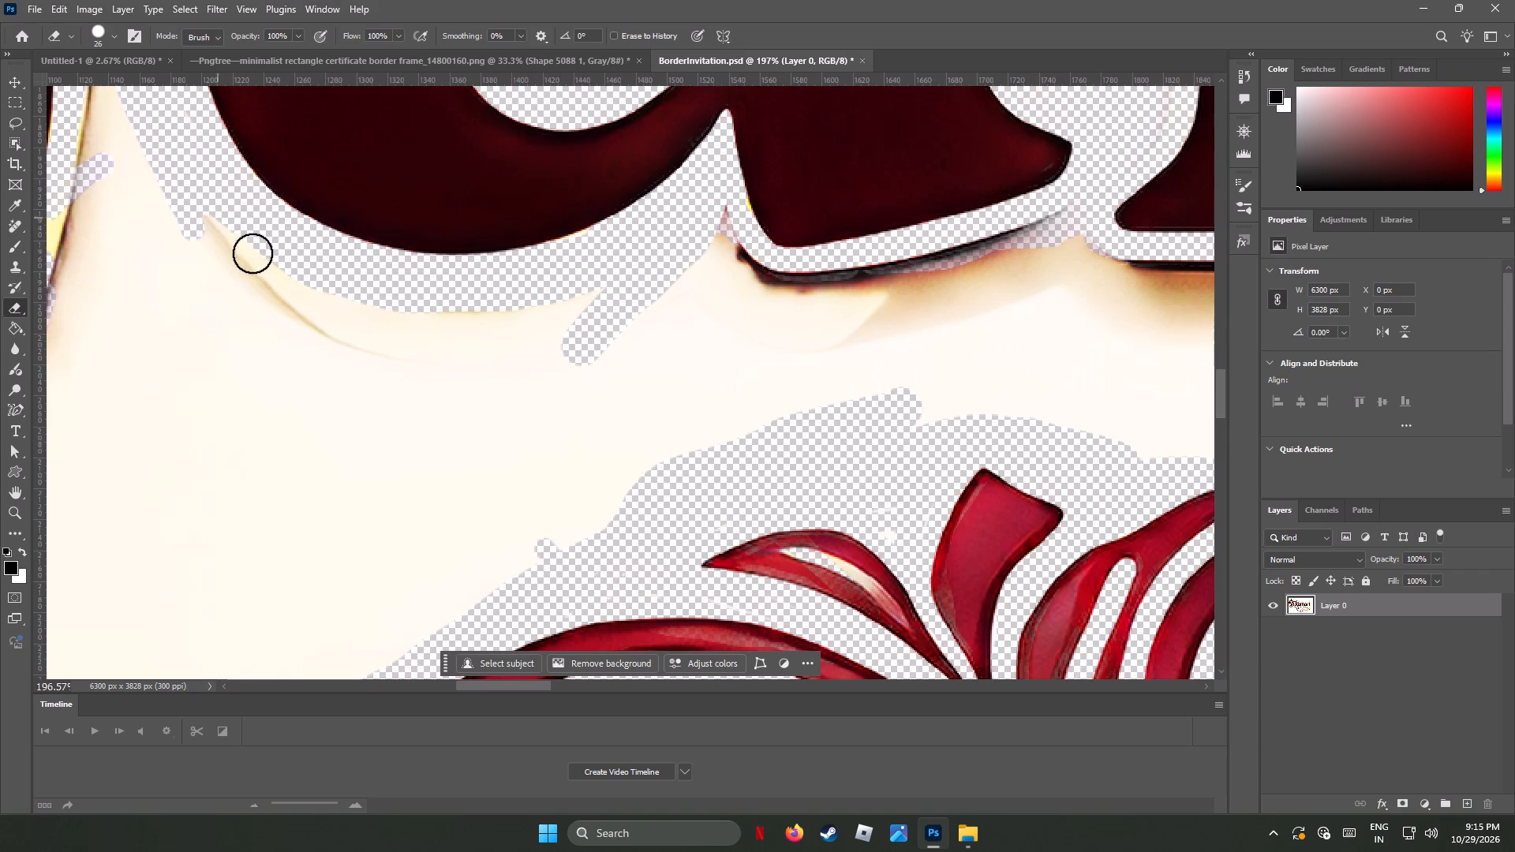
# Erase the shadow line beneath the u's lower-left curve and the remaining background in the gap between the S and the u.
pyautogui.moveTo(252, 253); pyautogui.dragTo(376, 340)
pyautogui.scroll(13, 208, 387)
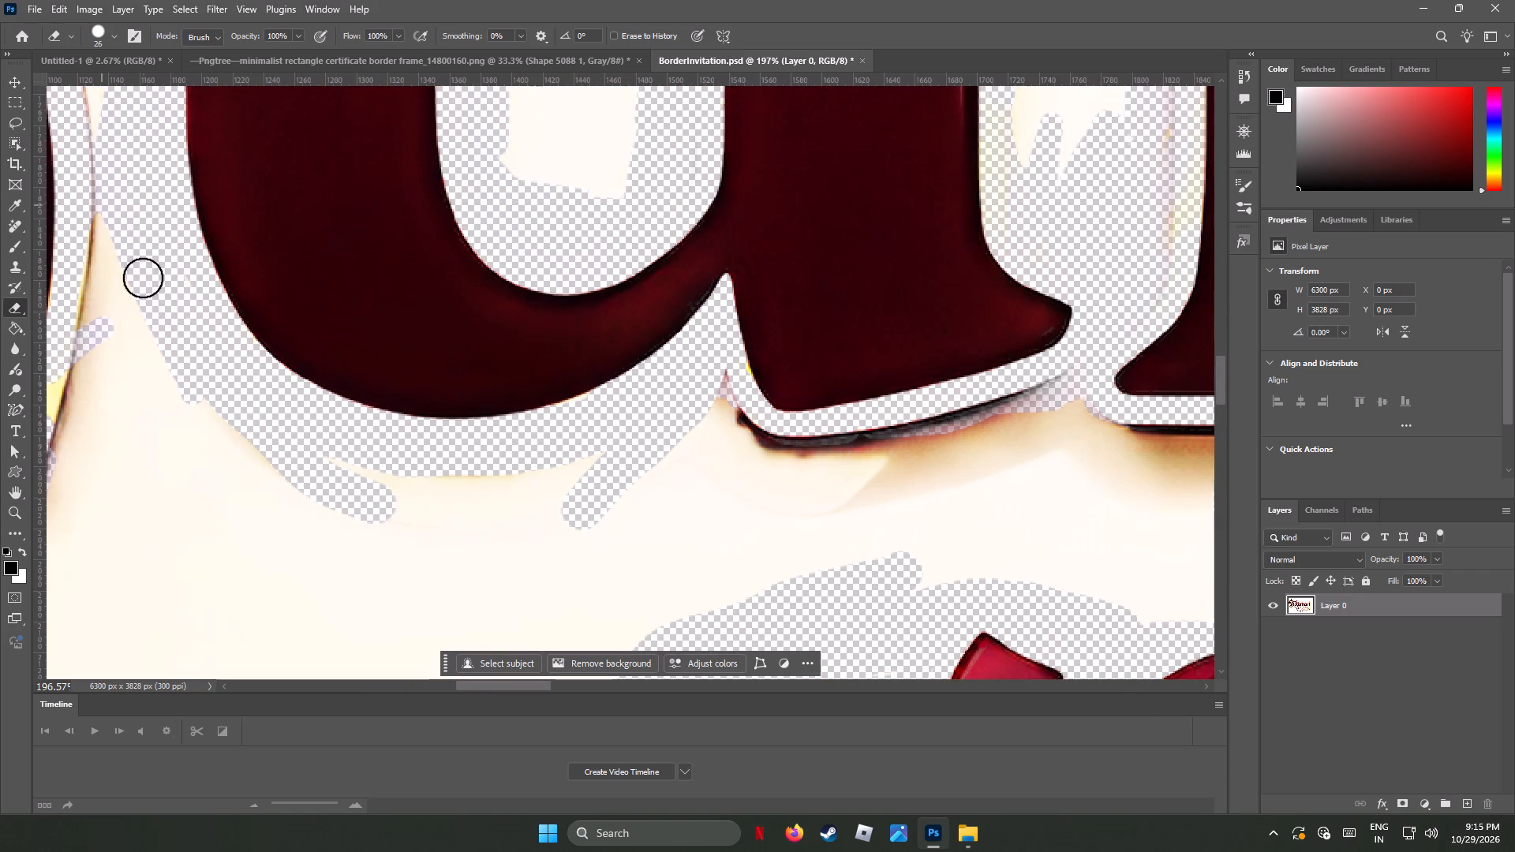
pyautogui.scroll(5, 146, 271)
pyautogui.scroll(-3, 146, 271)
pyautogui.scroll(5, 146, 271)
pyautogui.scroll(-1, 146, 271)
pyautogui.scroll(2, 146, 271)
pyautogui.moveTo(88, 140); pyautogui.dragTo(104, 308)
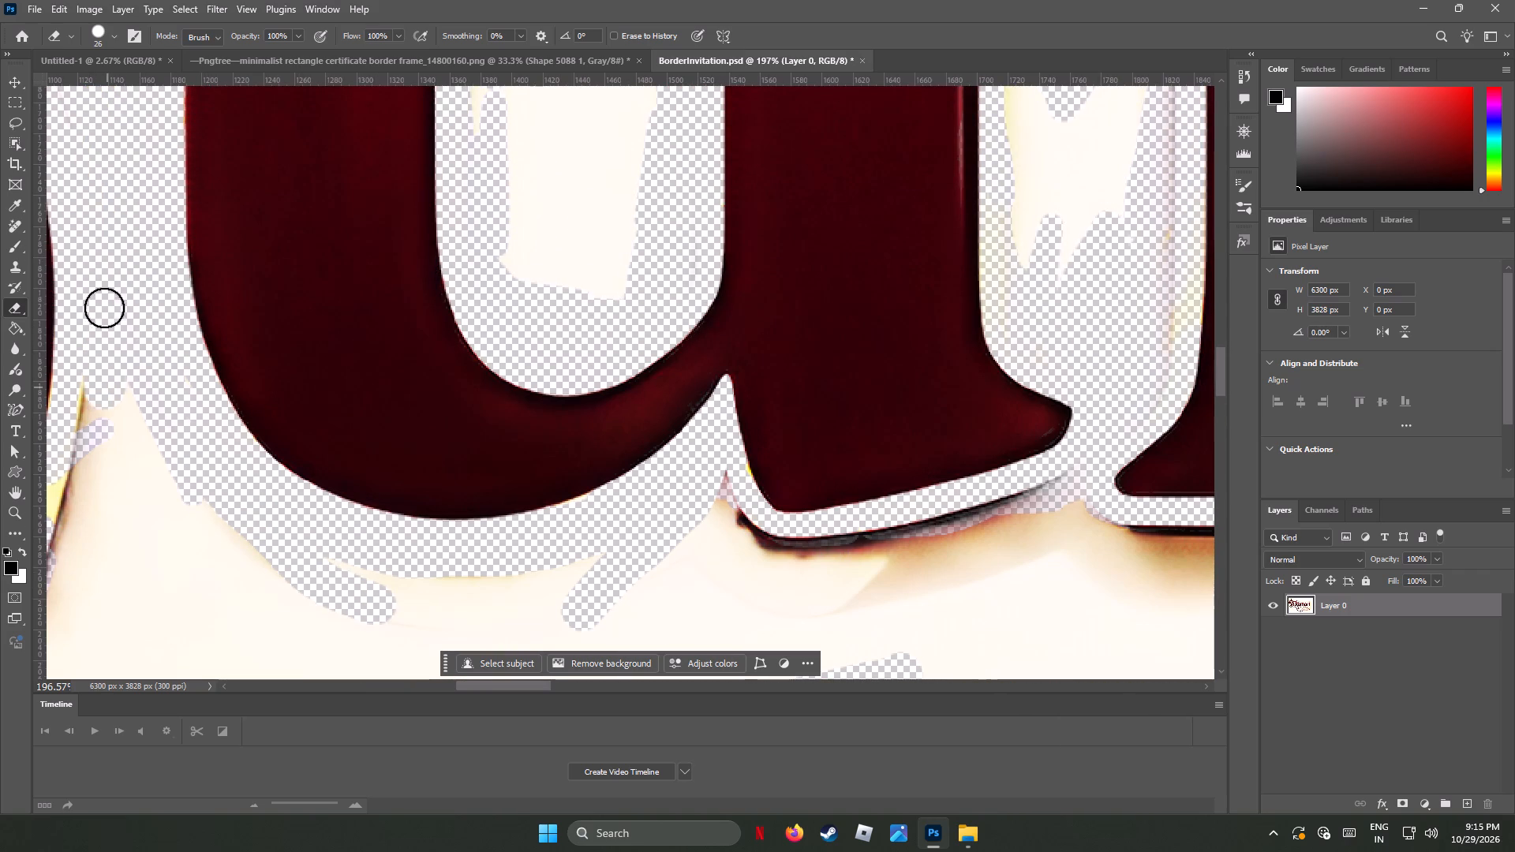
pyautogui.moveTo(104, 308); pyautogui.dragTo(181, 513)
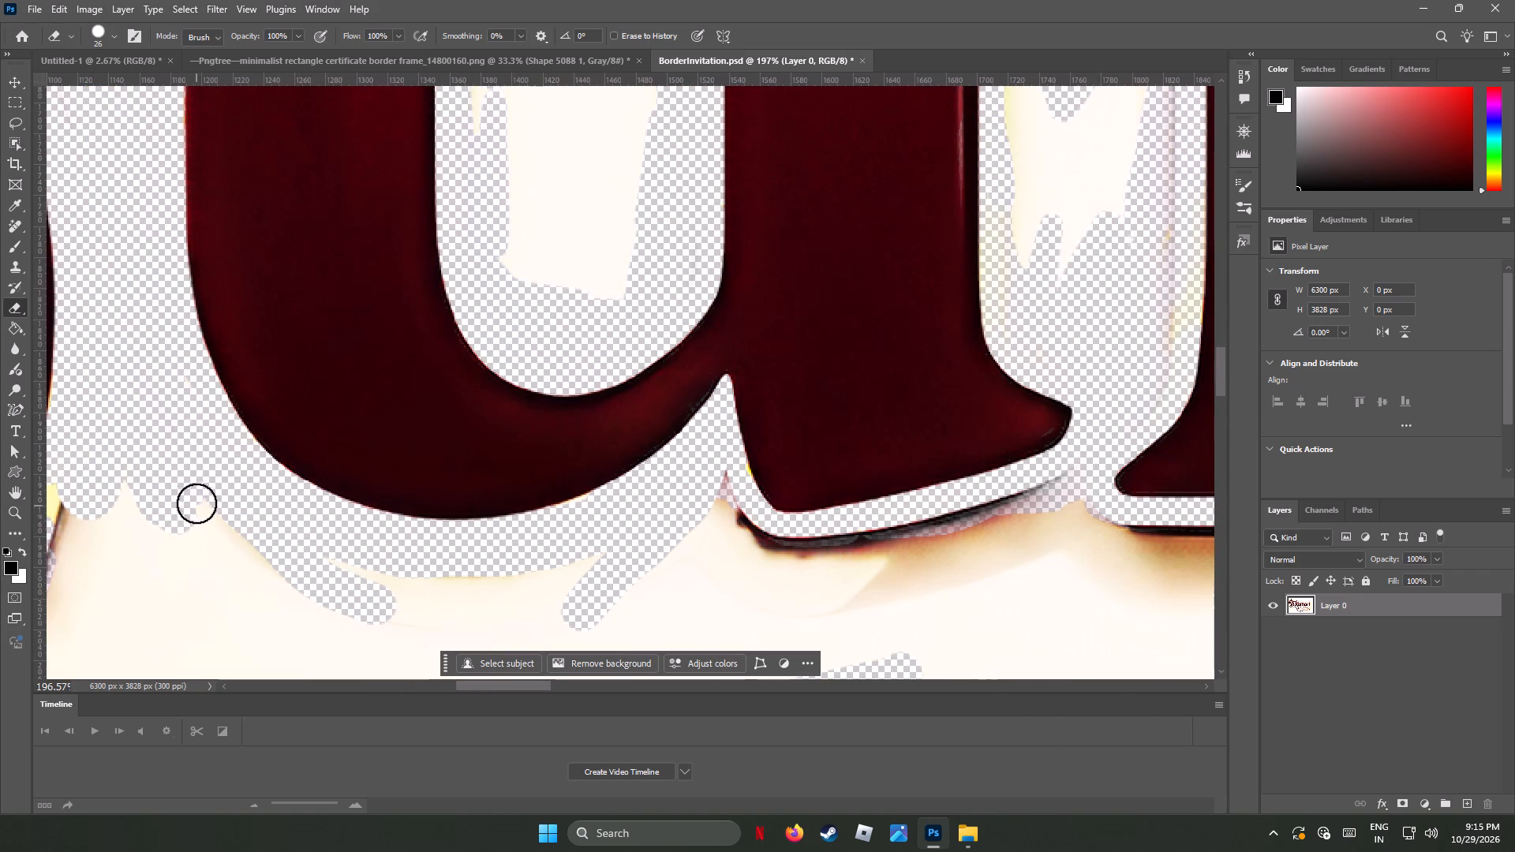
# With the Background Eraser, remove the yellow patch beside the S's outer edge, at the bottom of the gap before the u.
pyautogui.keyDown('alt'); pyautogui.scroll(-12, 193, 482); pyautogui.keyUp('alt')
pyautogui.keyDown('alt'); pyautogui.scroll(1, 242, 465); pyautogui.keyUp('alt')
pyautogui.keyDown('alt'); pyautogui.scroll(-1, 242, 465); pyautogui.keyUp('alt')
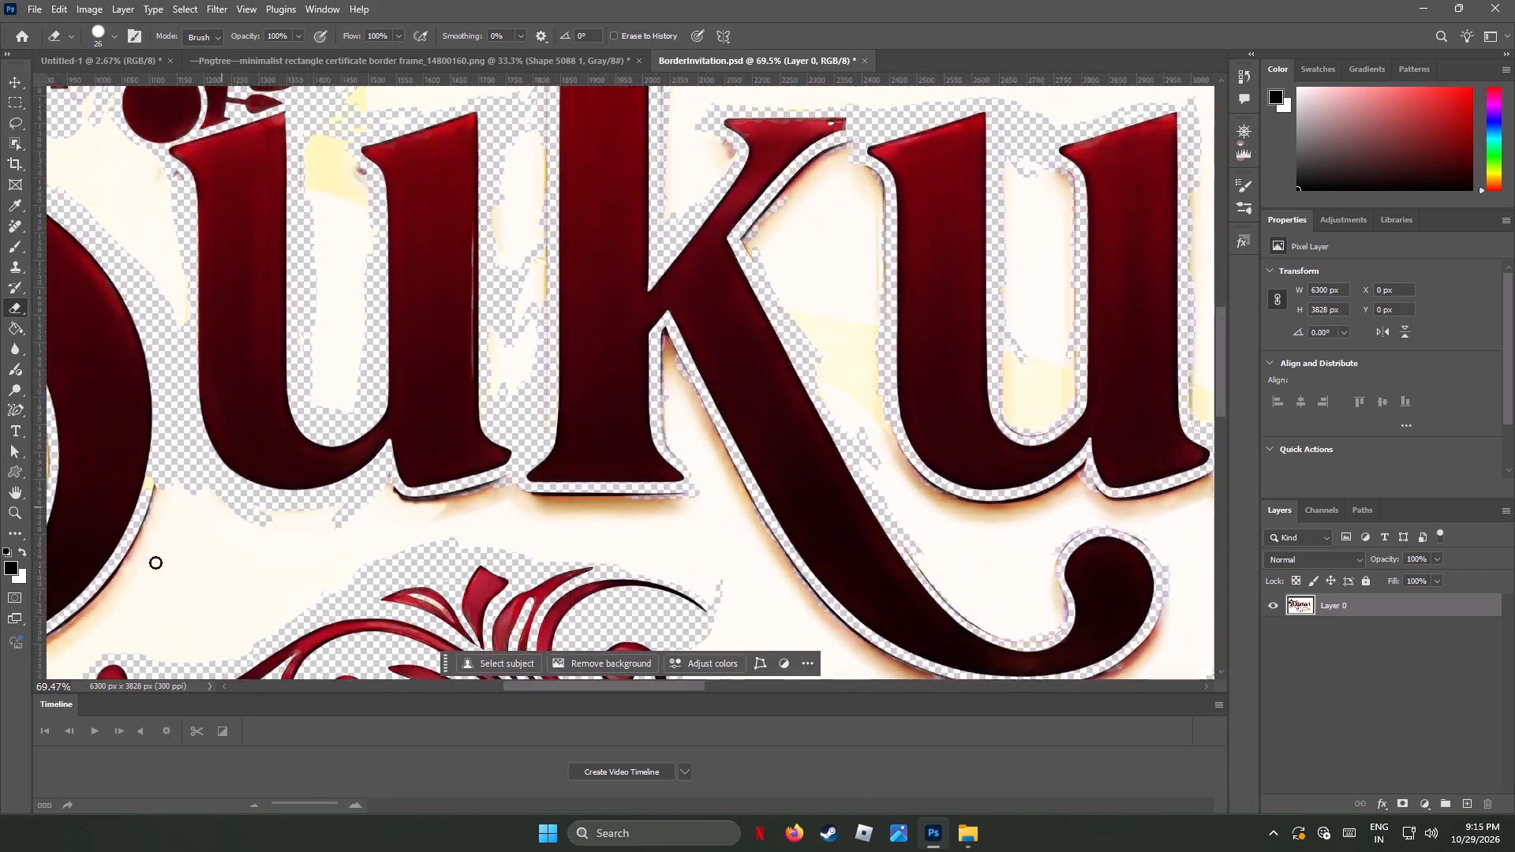
pyautogui.keyDown('alt'); pyautogui.scroll(1, 120, 524); pyautogui.keyUp('alt')
pyautogui.keyDown('alt'); pyautogui.scroll(-2, 118, 511); pyautogui.keyUp('alt')
pyautogui.keyDown('alt'); pyautogui.scroll(7, 125, 483); pyautogui.keyUp('alt')
pyautogui.keyDown('alt'); pyautogui.scroll(-1, 128, 480); pyautogui.keyUp('alt')
pyautogui.keyDown('alt'); pyautogui.scroll(9, 128, 480); pyautogui.keyUp('alt')
pyautogui.keyDown('alt'); pyautogui.scroll(-1, 128, 480); pyautogui.keyUp('alt')
pyautogui.keyDown('alt'); pyautogui.scroll(3, 128, 480); pyautogui.keyUp('alt')
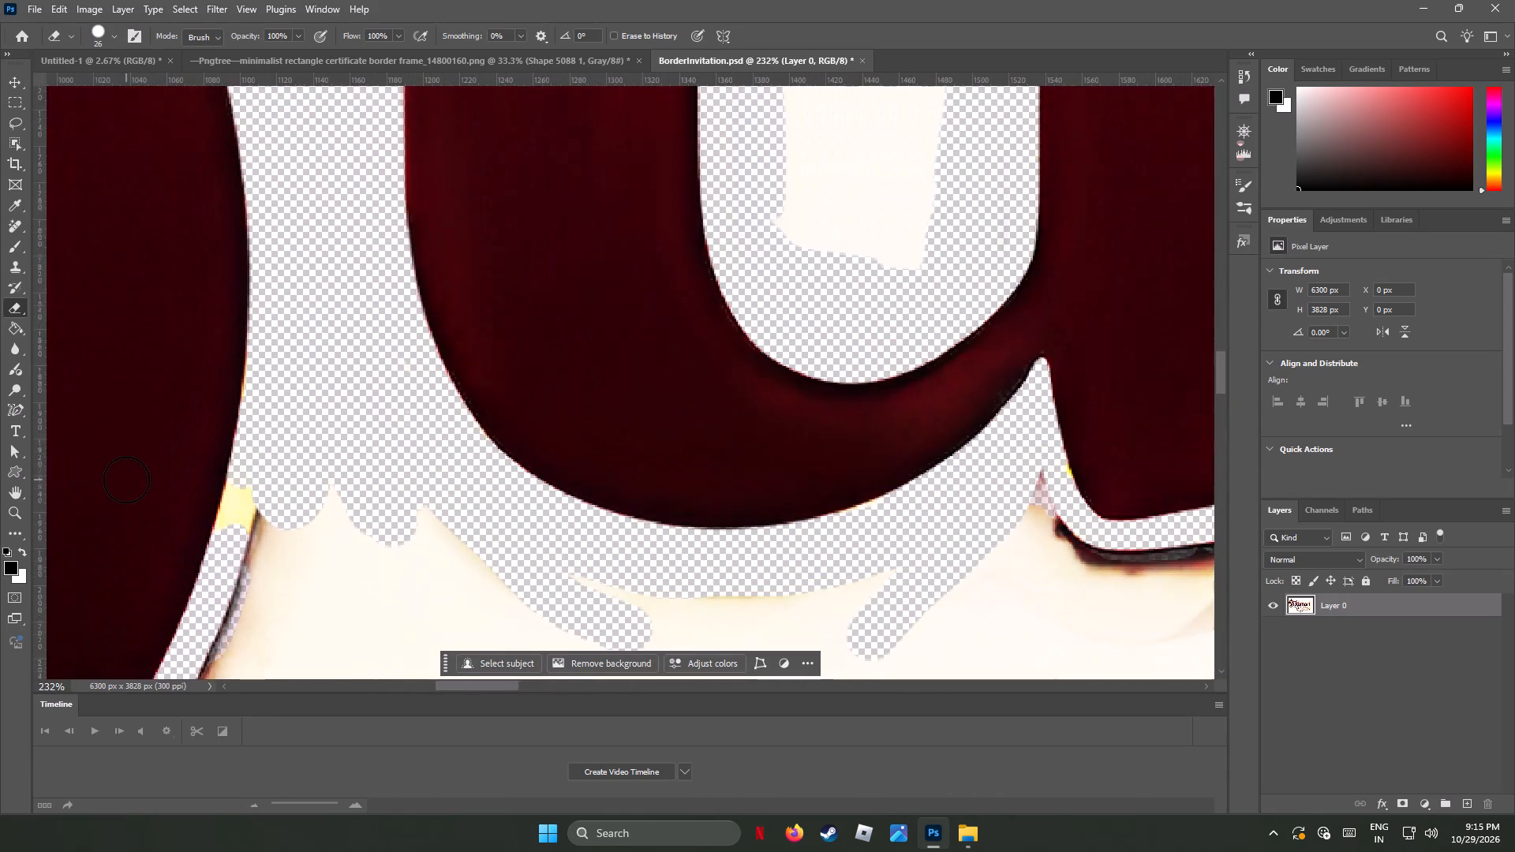
pyautogui.rightClick(20, 306)
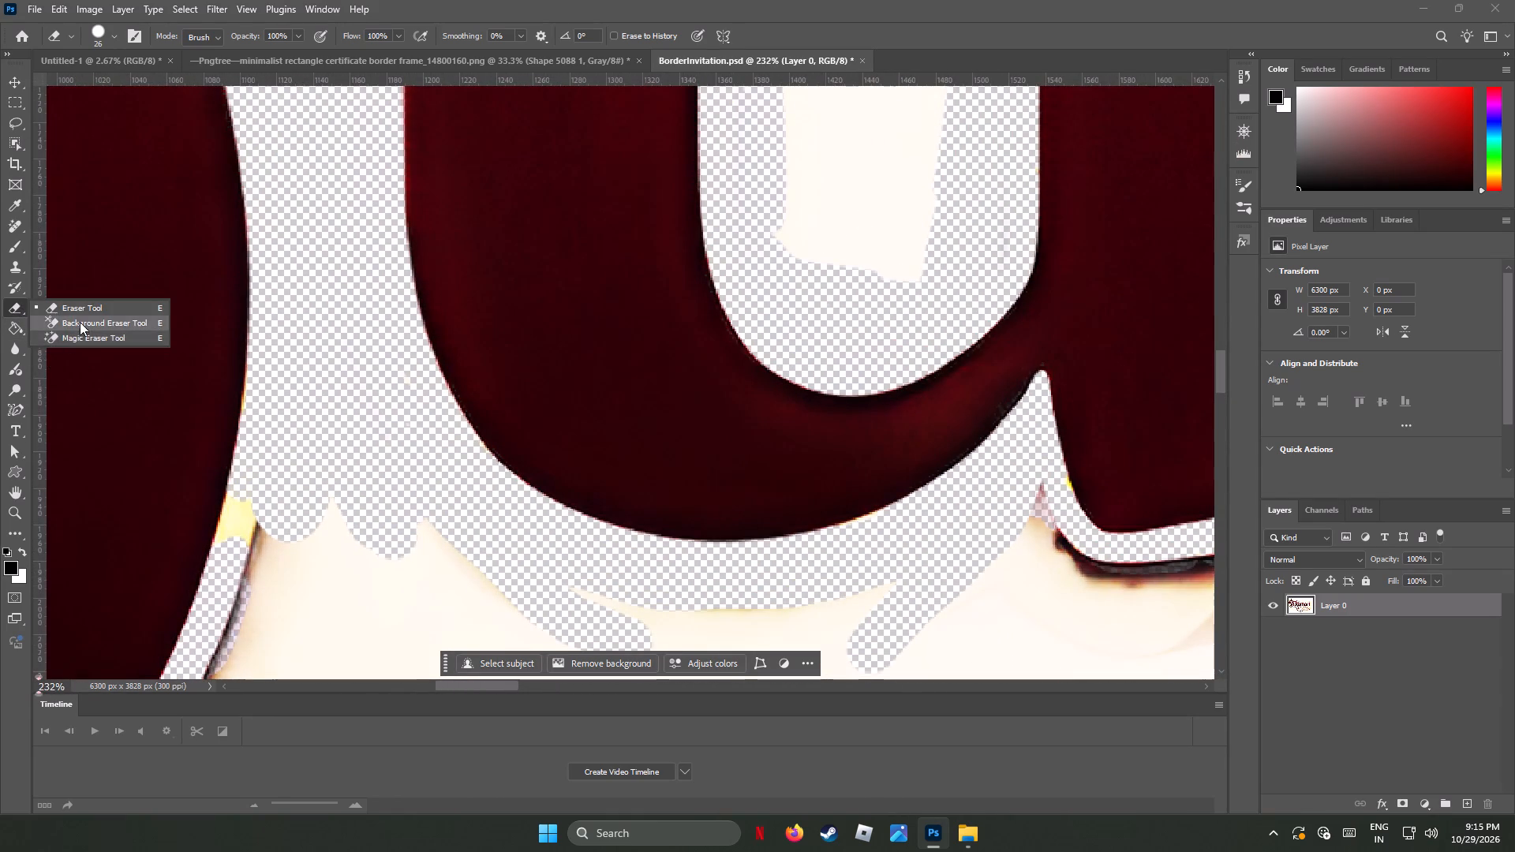
pyautogui.click(80, 322)
pyautogui.moveTo(238, 514); pyautogui.dragTo(224, 532)
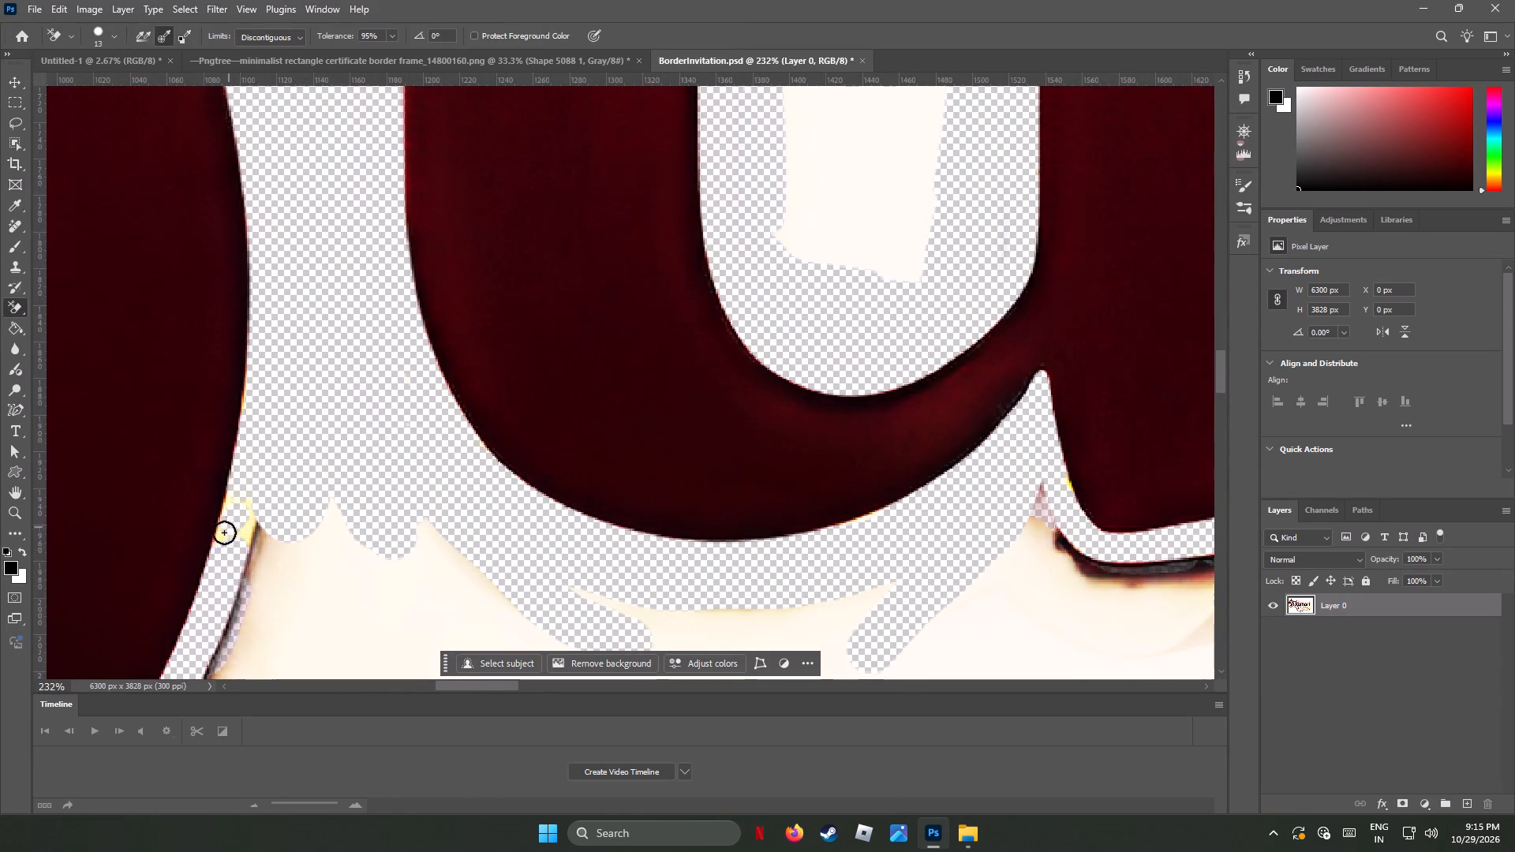
pyautogui.moveTo(224, 532); pyautogui.dragTo(252, 568)
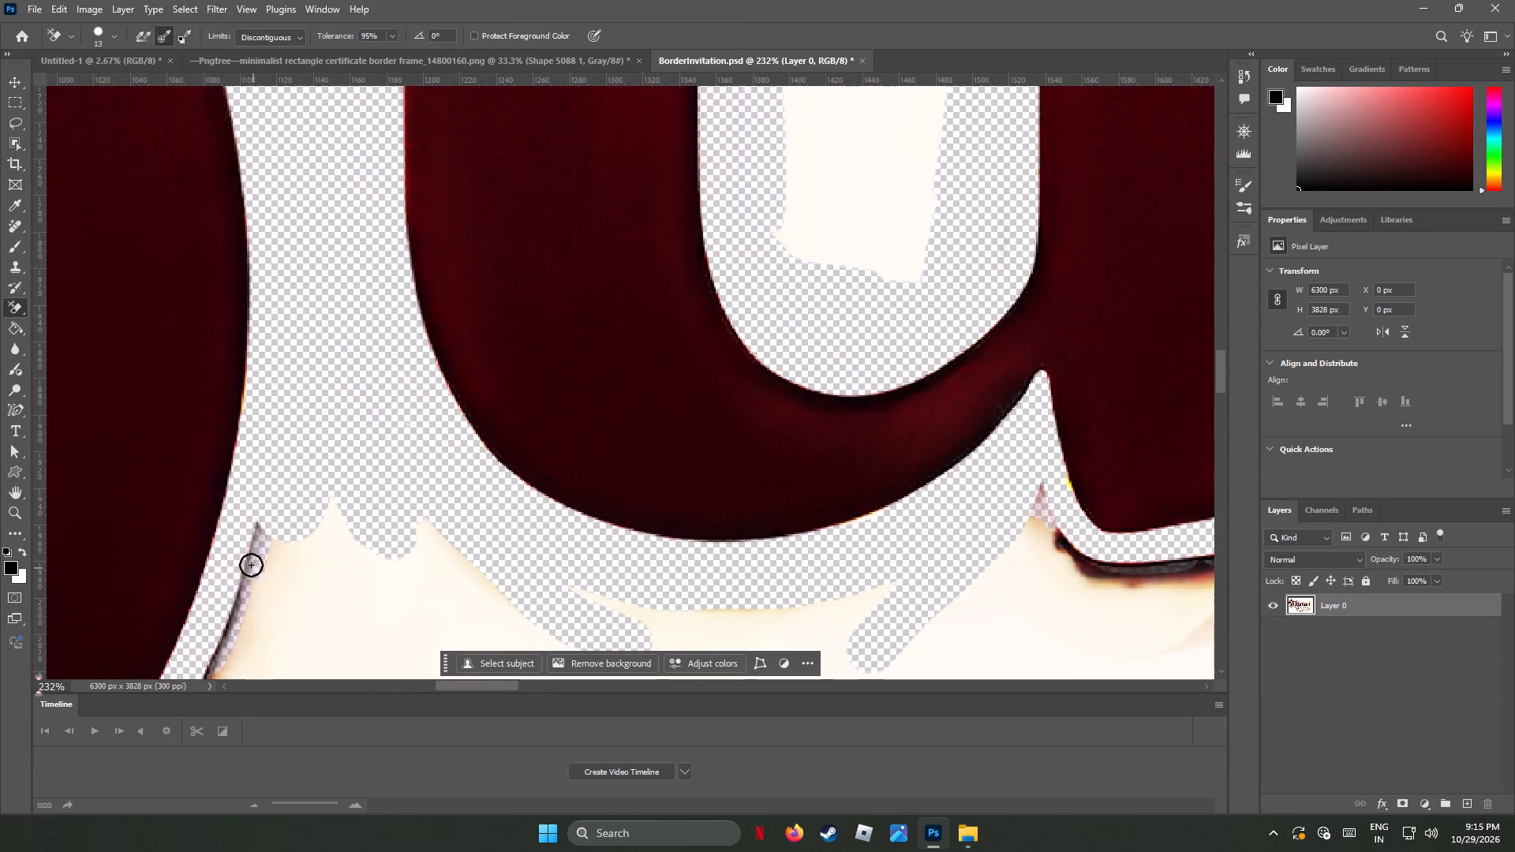
# With the regular Eraser, remove the dark shadow along the S's lower outer edge and clear the background across to the u.
pyautogui.rightClick(16, 305)
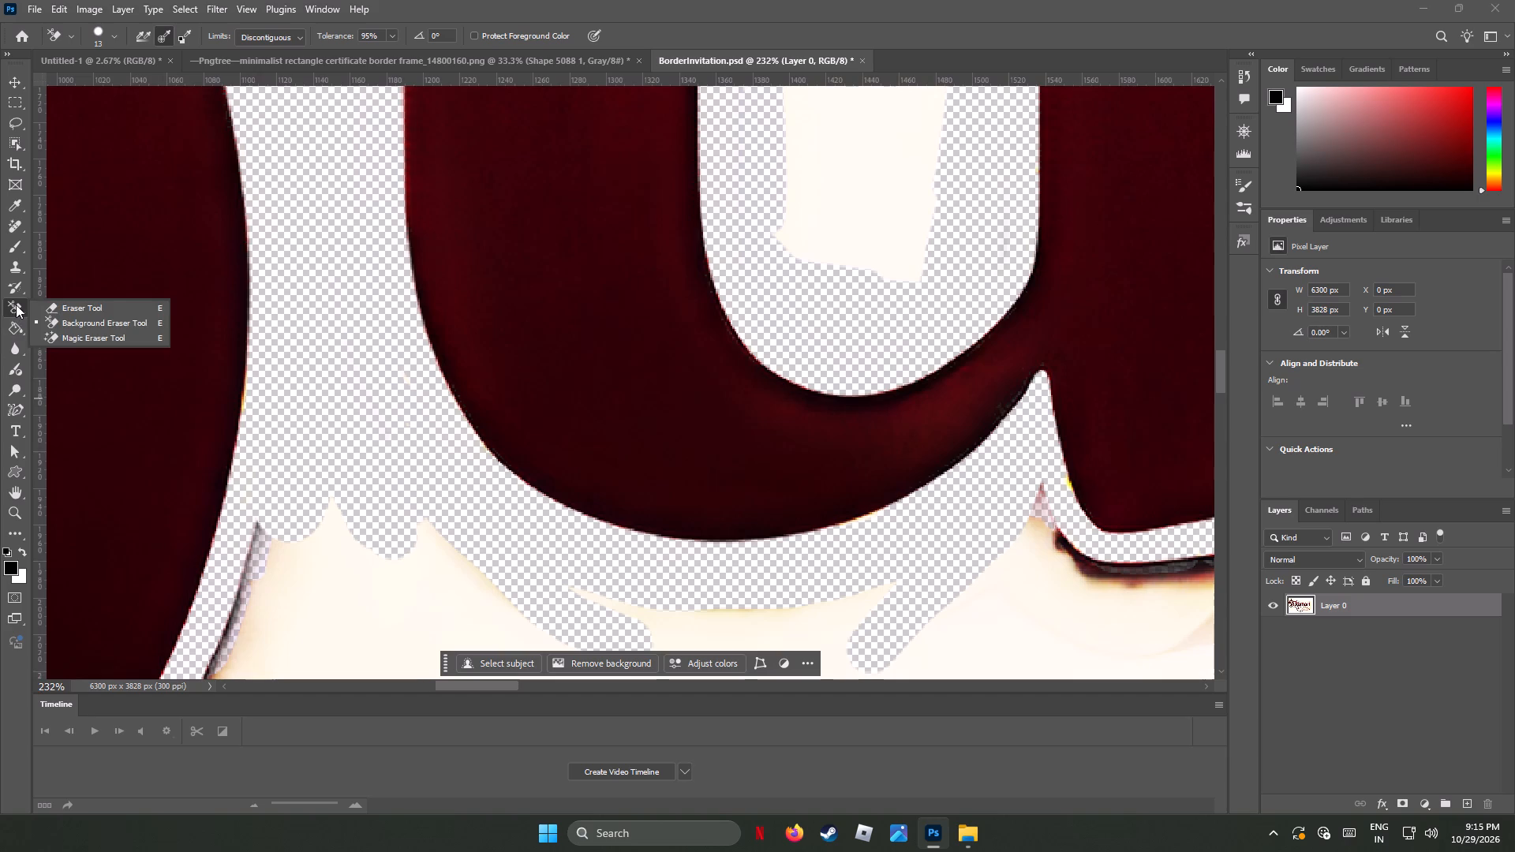
pyautogui.click(62, 303)
pyautogui.moveTo(263, 529); pyautogui.dragTo(211, 667)
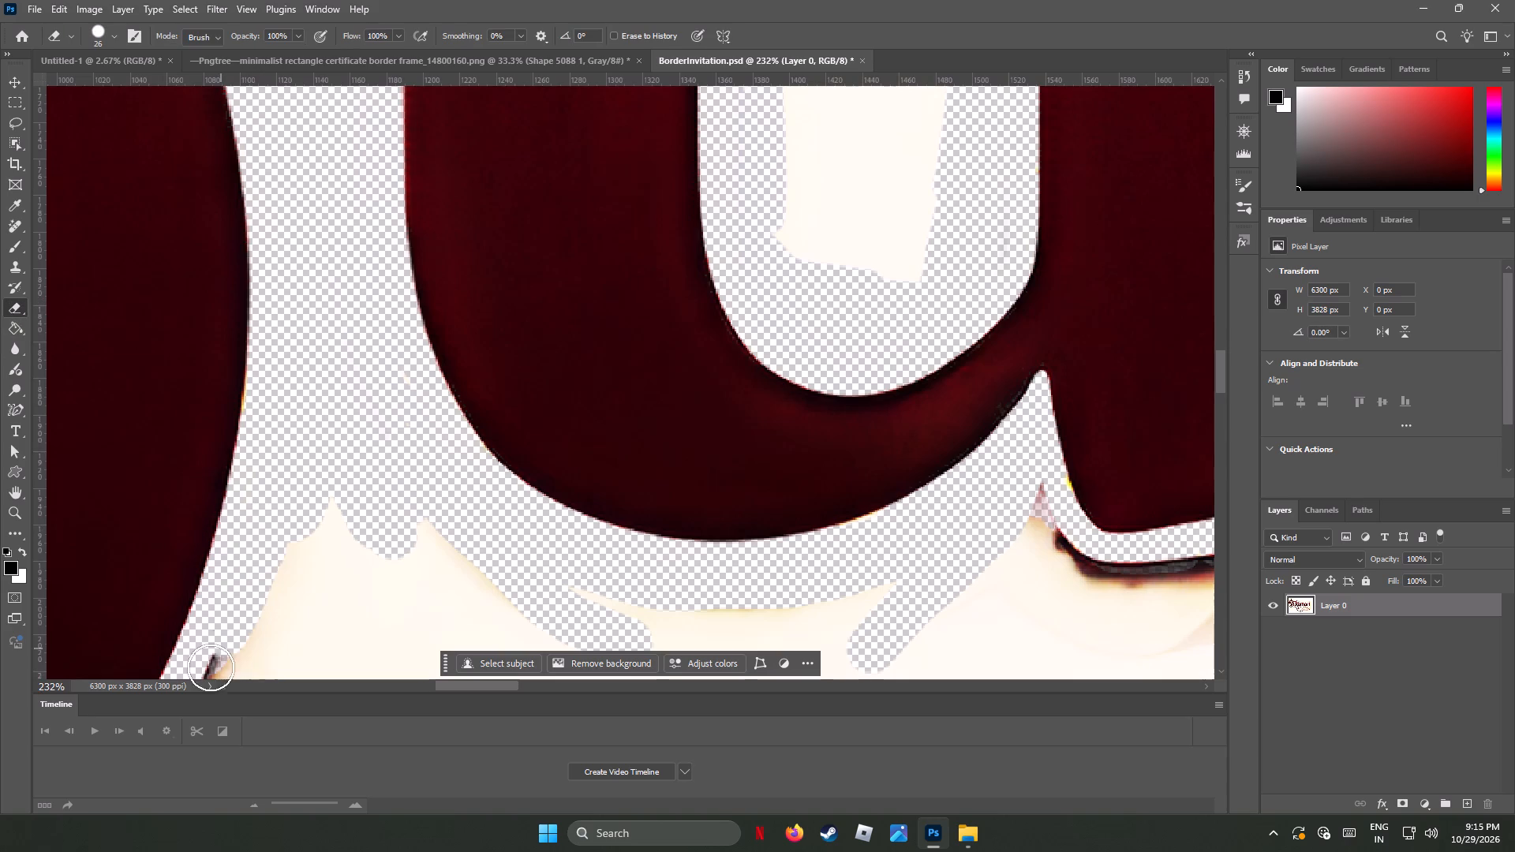
pyautogui.moveTo(211, 667); pyautogui.dragTo(499, 589)
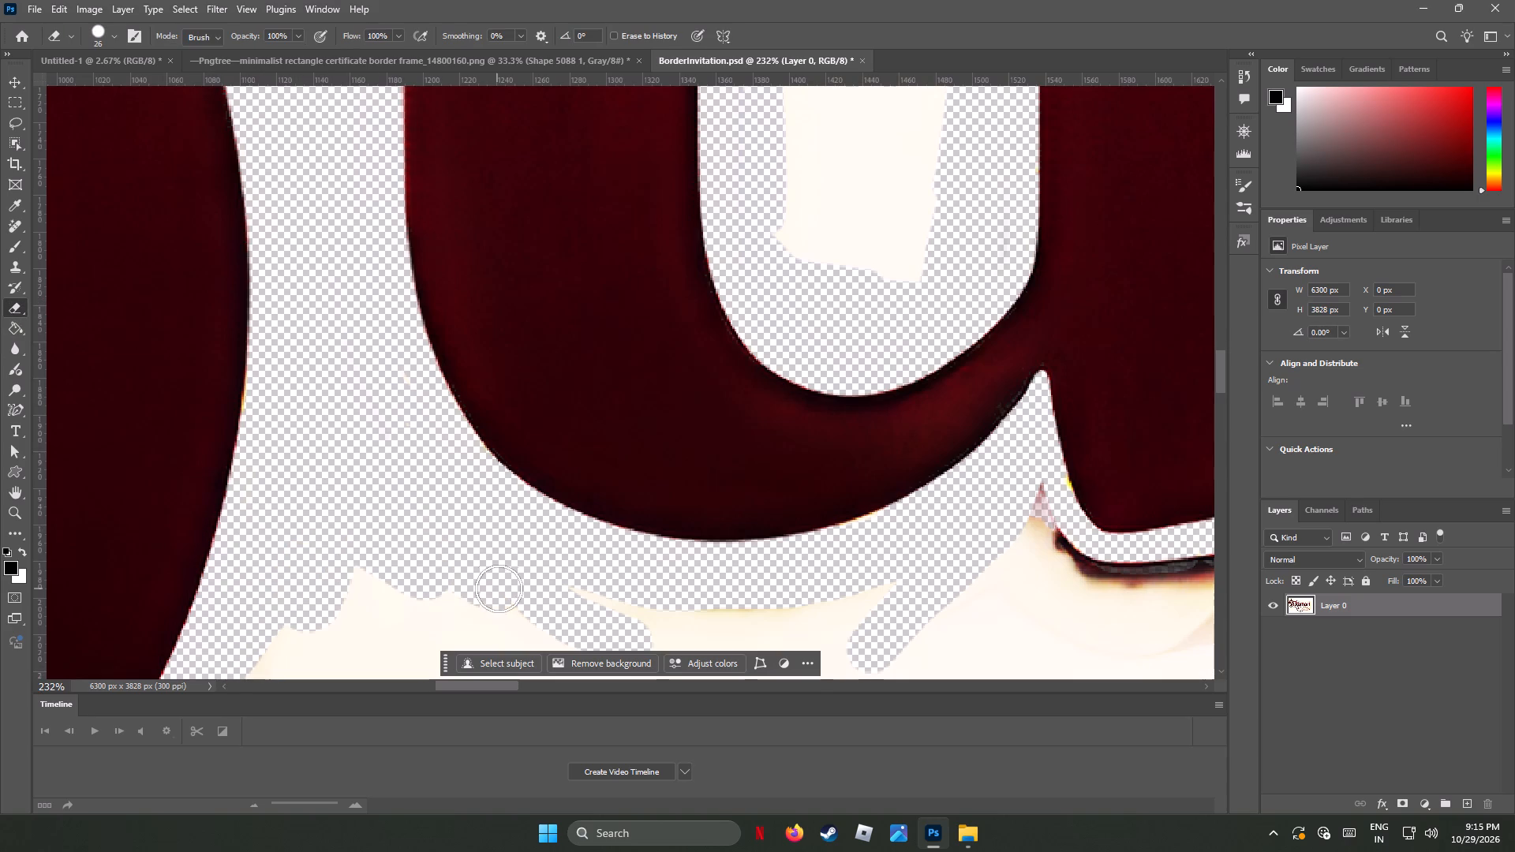
pyautogui.moveTo(499, 589); pyautogui.dragTo(499, 585)
# Apply a Brightness/Contrast adjustment to Layer 0 with brightness -150 and contrast 100.
pyautogui.keyDown('alt'); pyautogui.scroll(-11, 424, 482); pyautogui.keyUp('alt')
pyautogui.keyDown('alt'); pyautogui.scroll(-11, 425, 480); pyautogui.keyUp('alt')
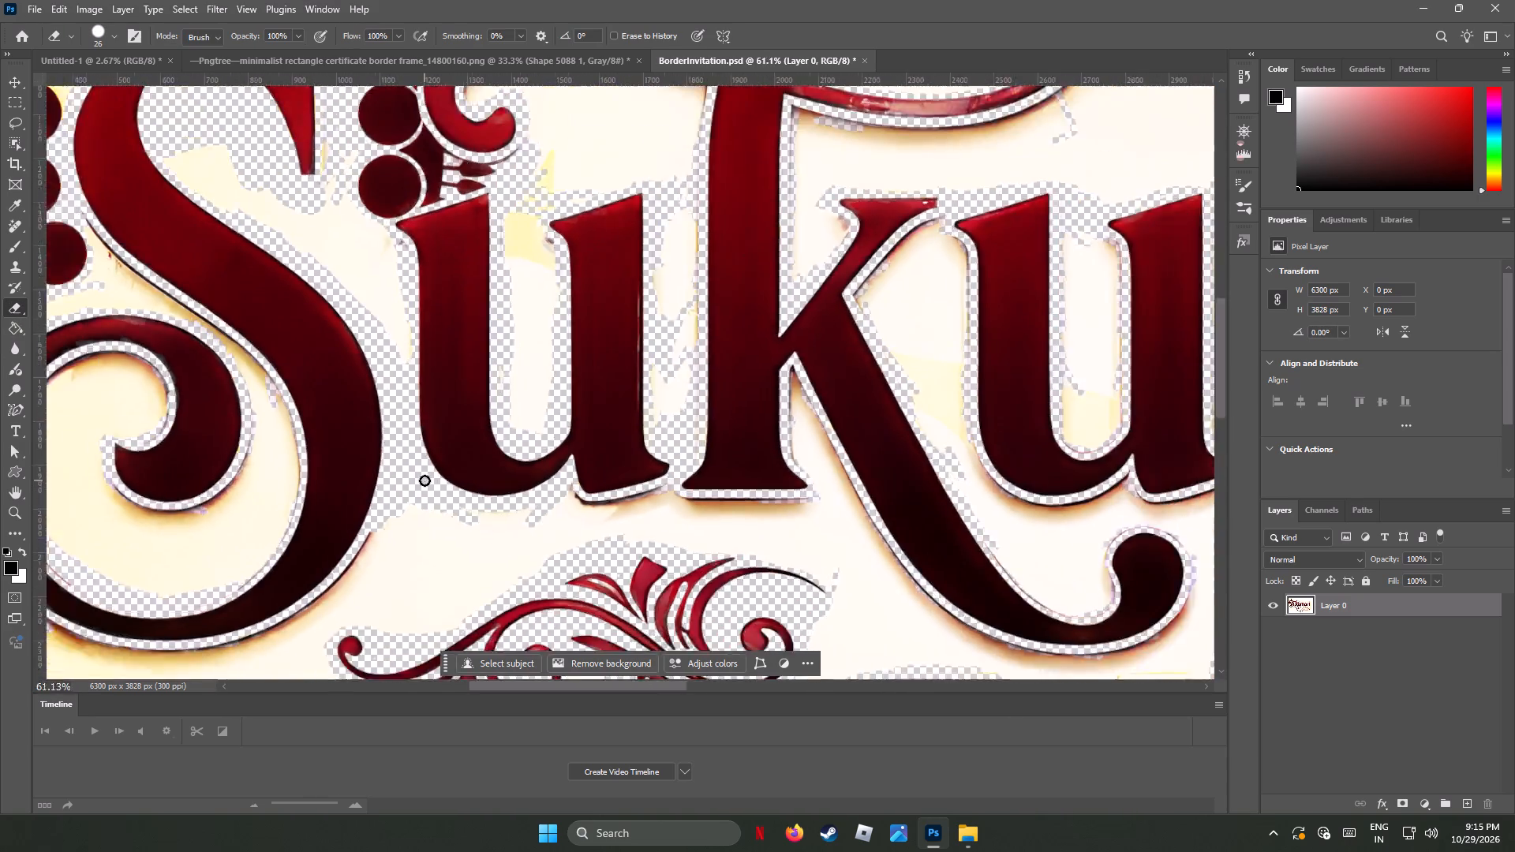
pyautogui.keyDown('alt'); pyautogui.scroll(-5, 427, 480); pyautogui.keyUp('alt')
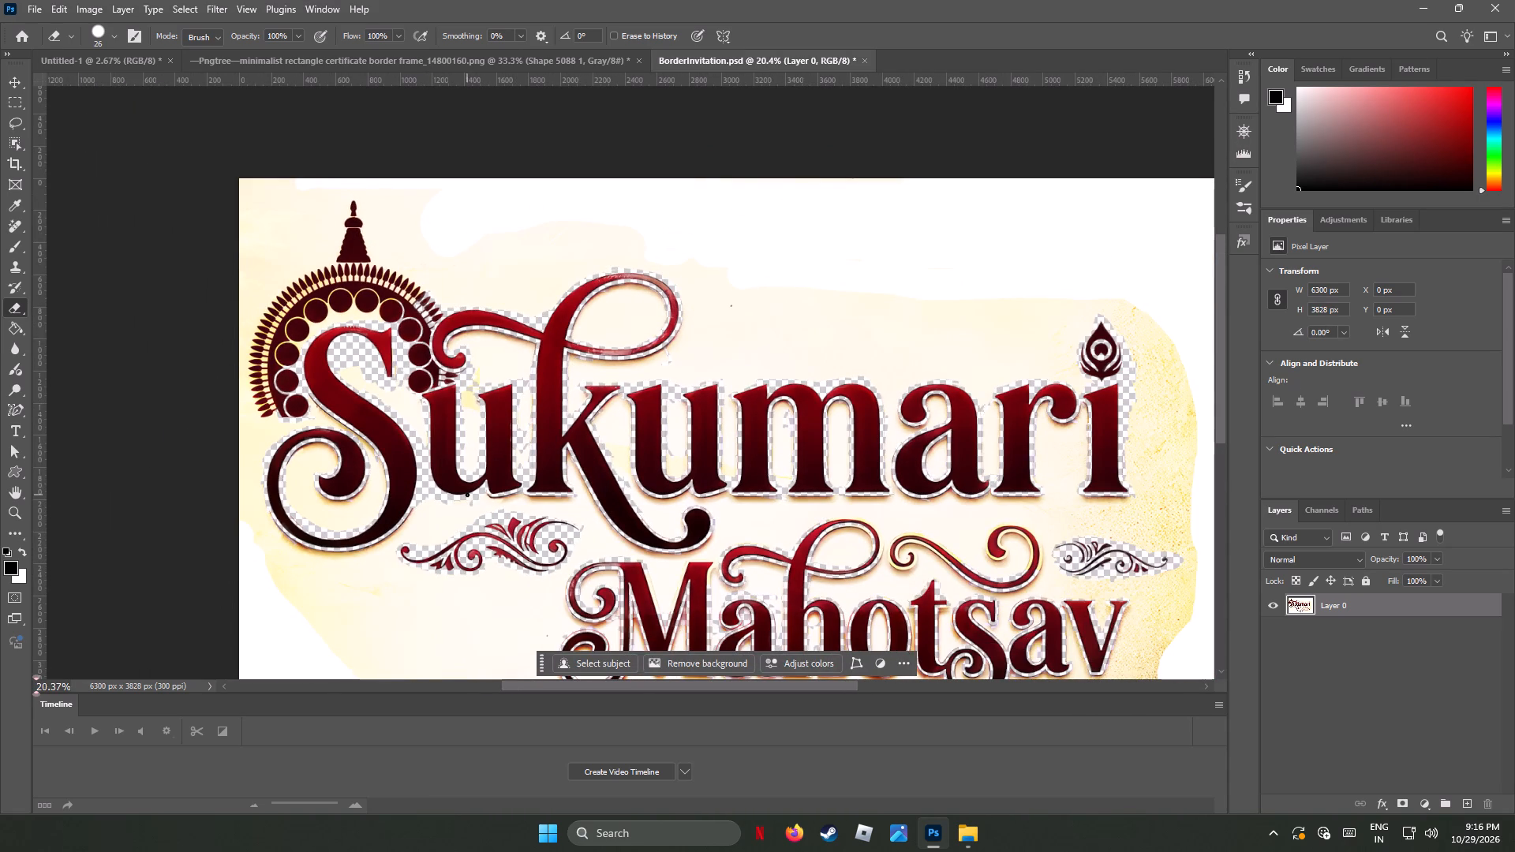
pyautogui.click(93, 9)
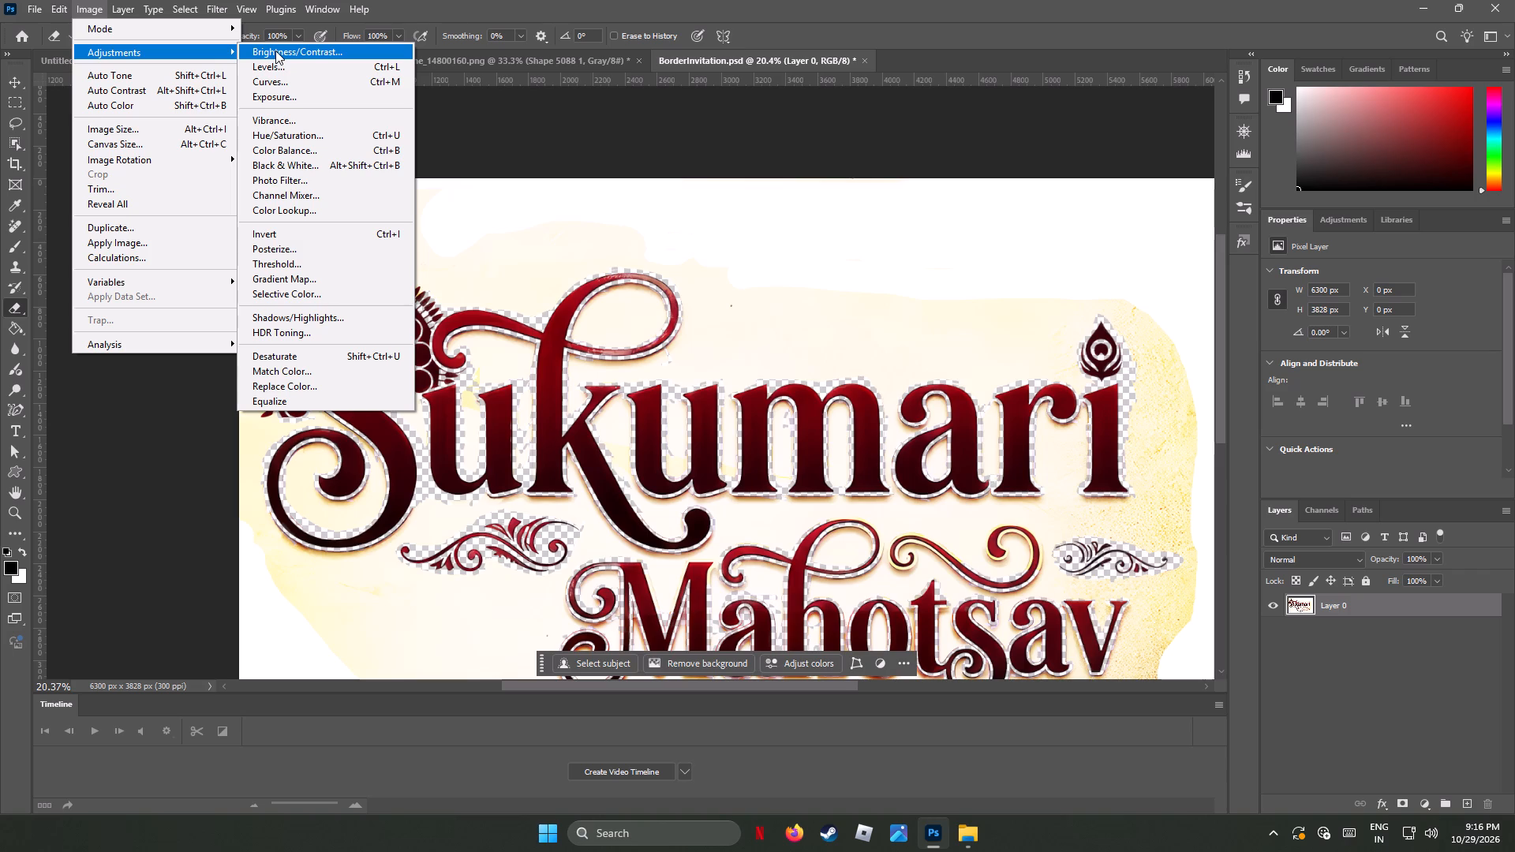
pyautogui.click(275, 50)
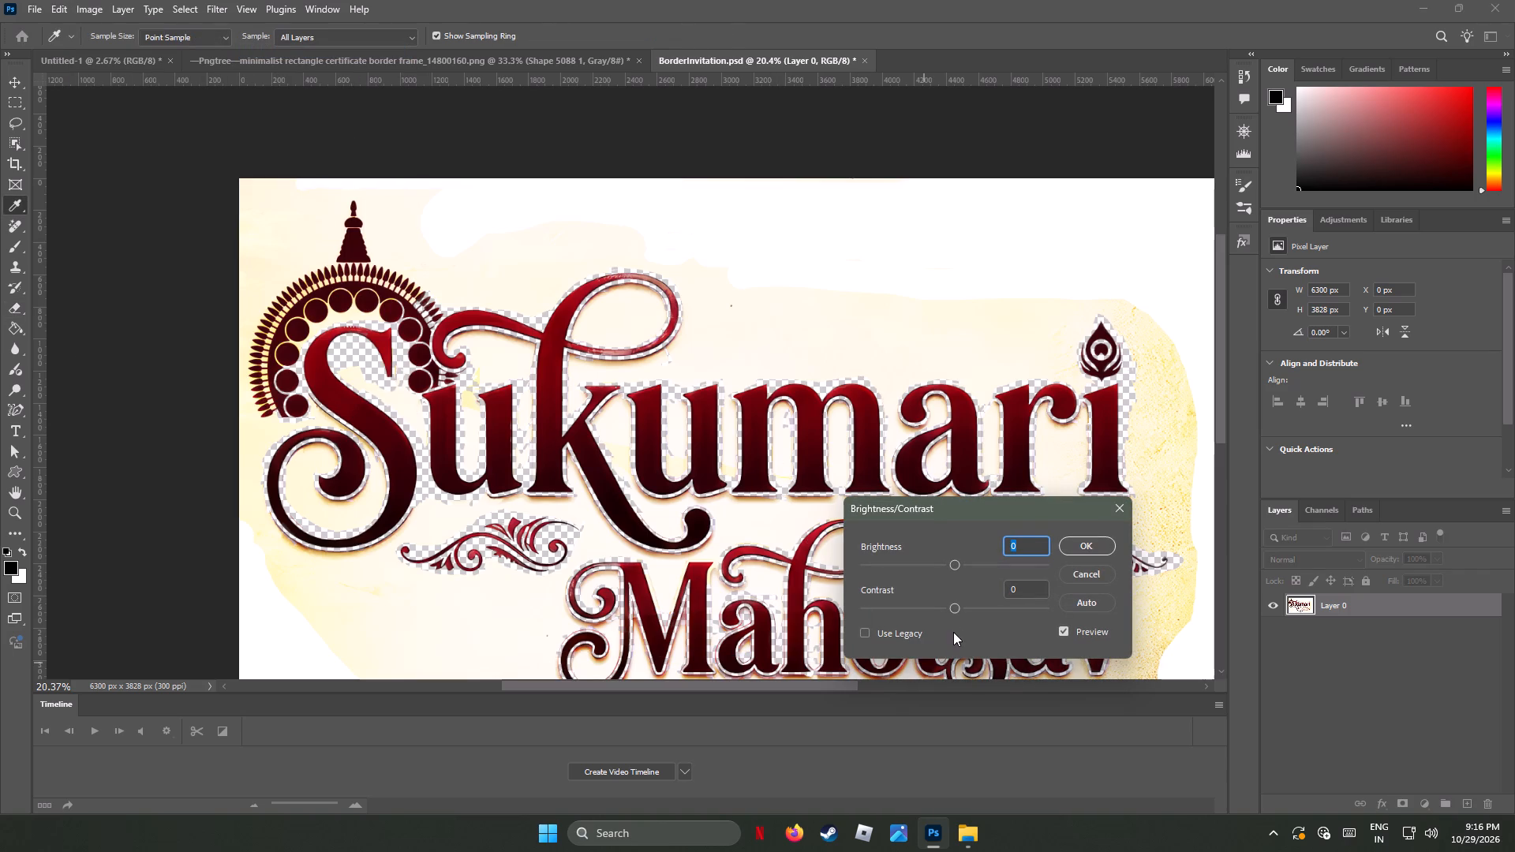
pyautogui.moveTo(956, 607); pyautogui.dragTo(1065, 607)
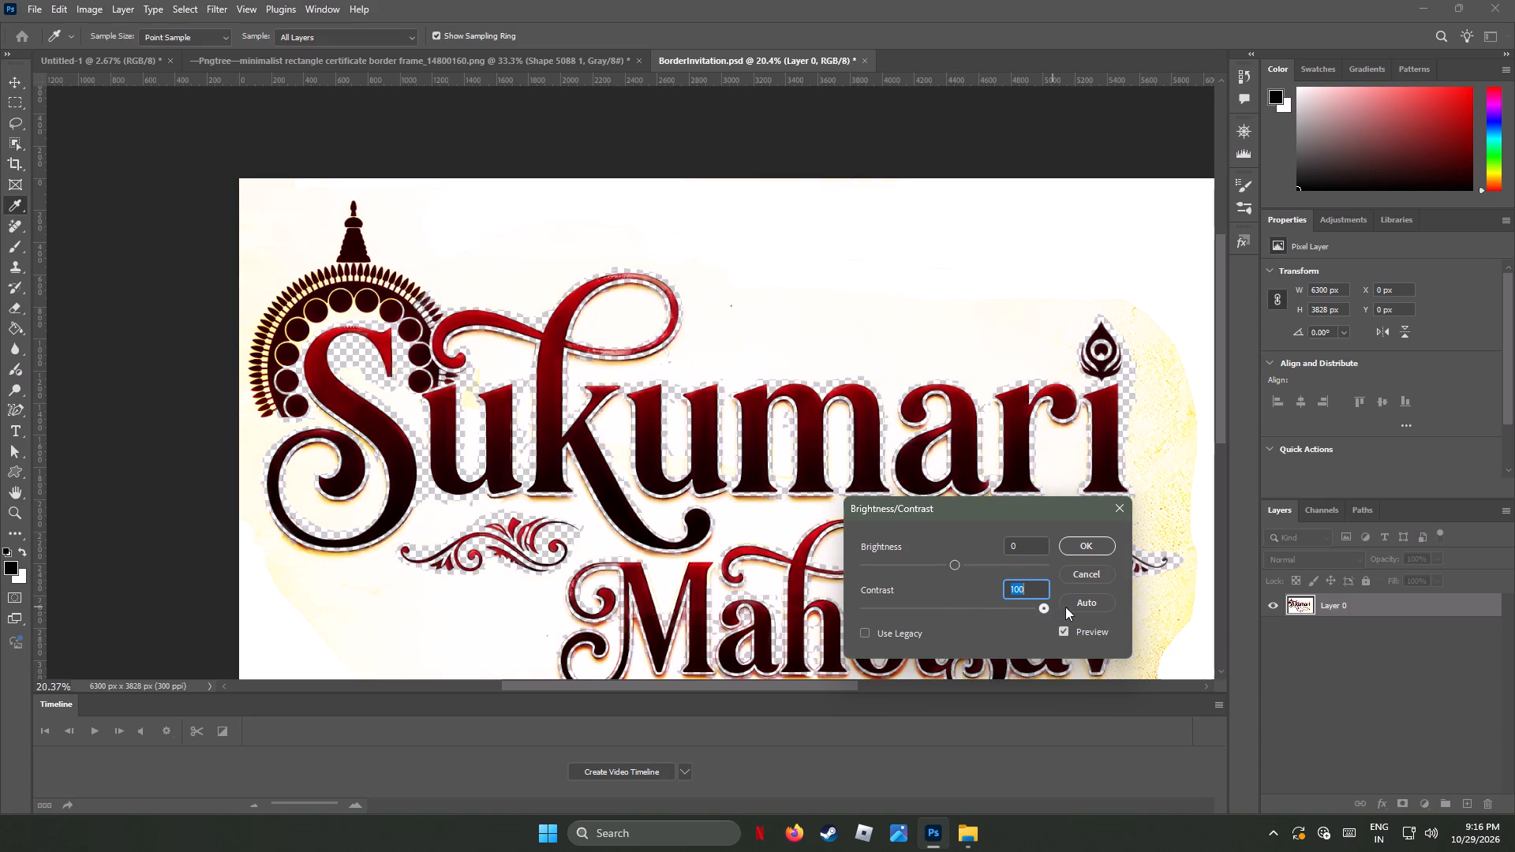
pyautogui.moveTo(1065, 607); pyautogui.dragTo(1067, 607)
pyautogui.moveTo(958, 563); pyautogui.dragTo(905, 566)
pyautogui.moveTo(901, 564); pyautogui.dragTo(826, 569)
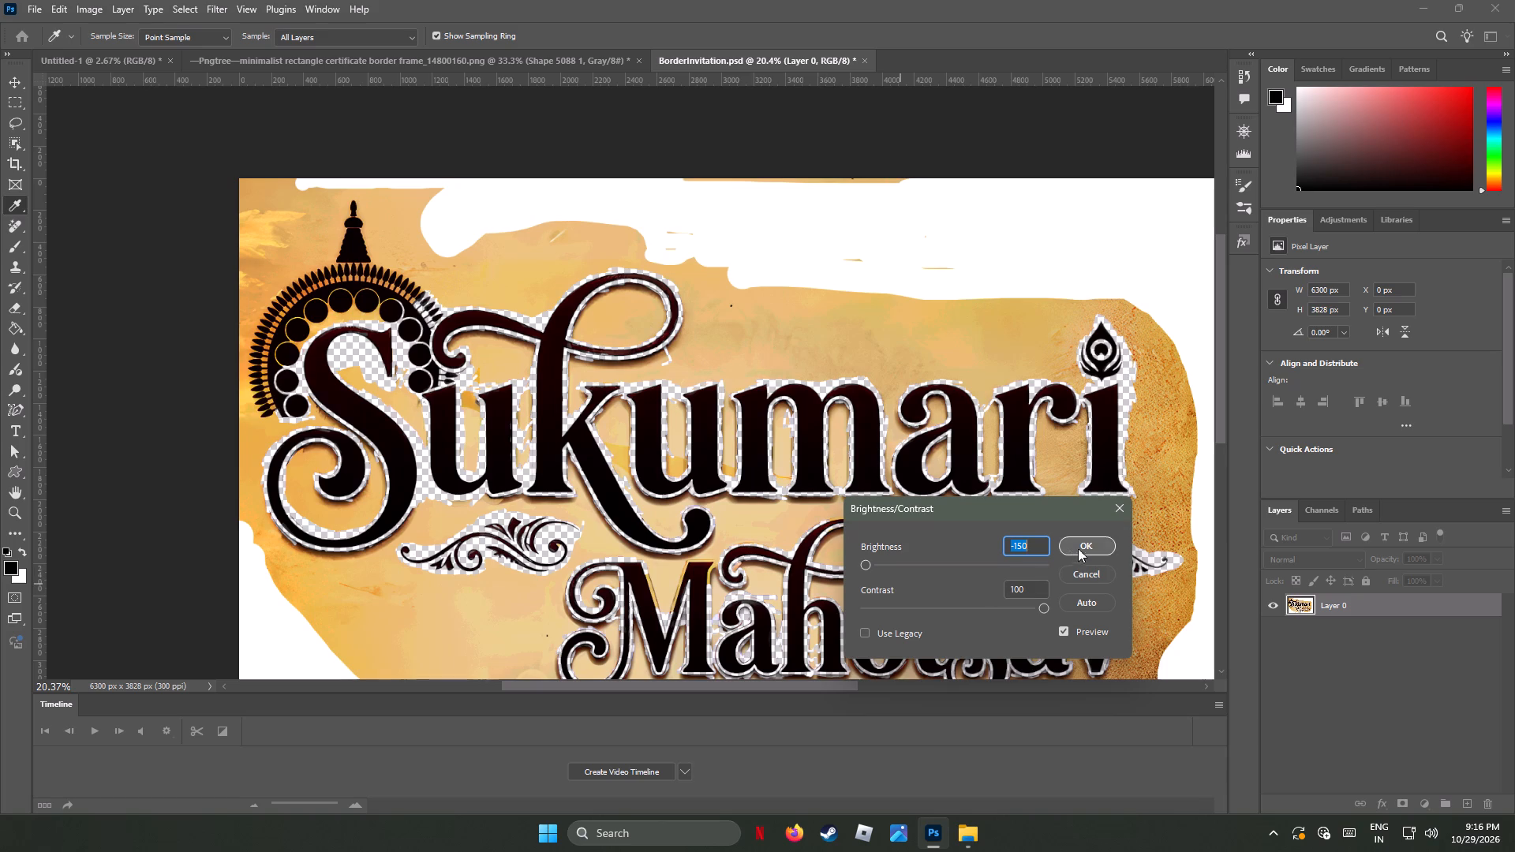
pyautogui.click(1085, 542)
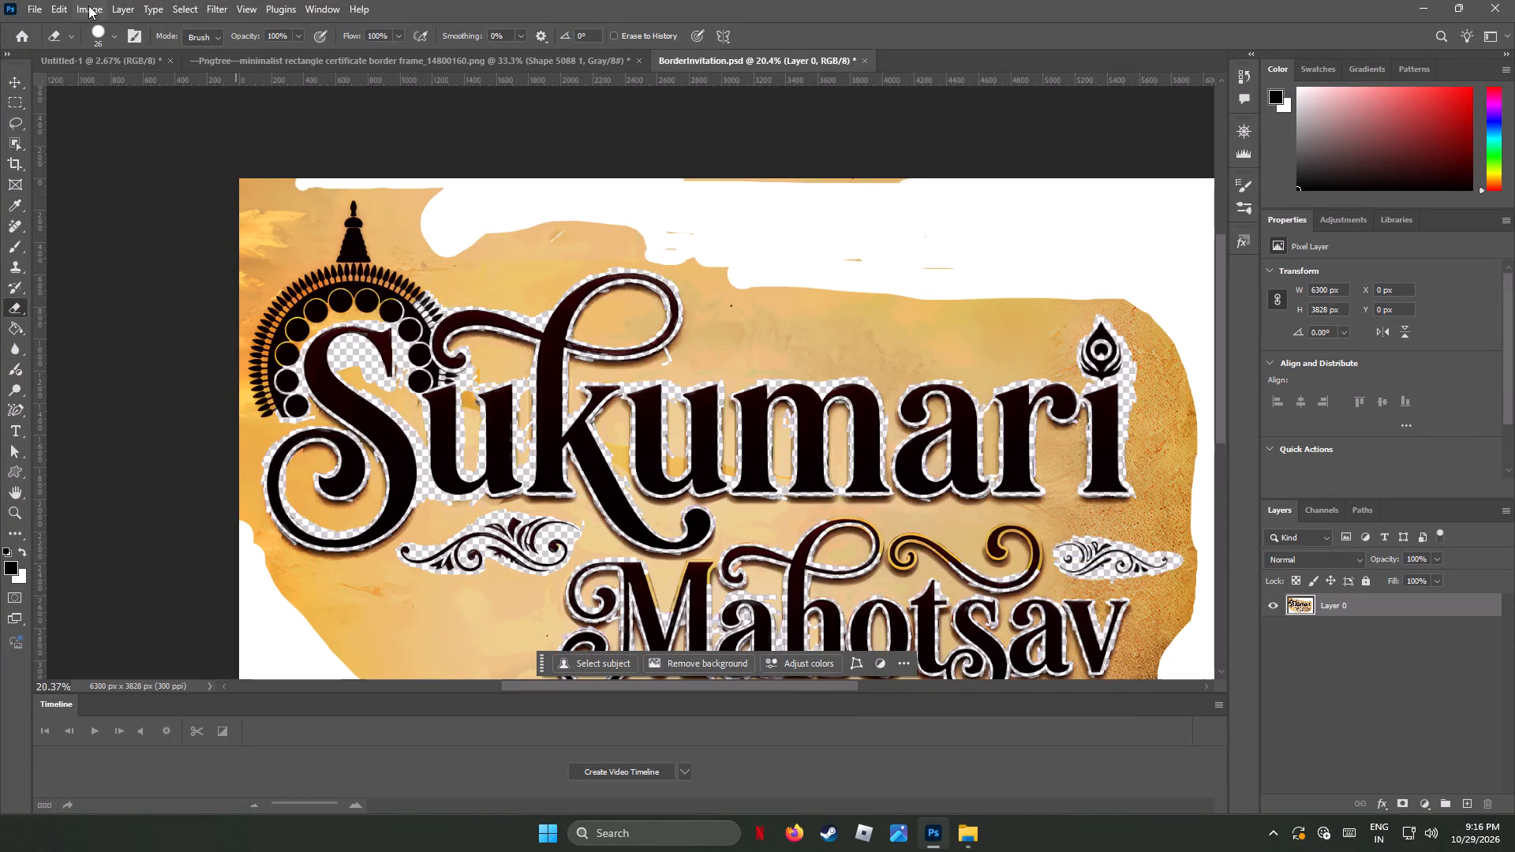
# Apply a second Brightness/Contrast adjustment to Layer 0, raising only the contrast to its maximum.
pyautogui.click(91, 6)
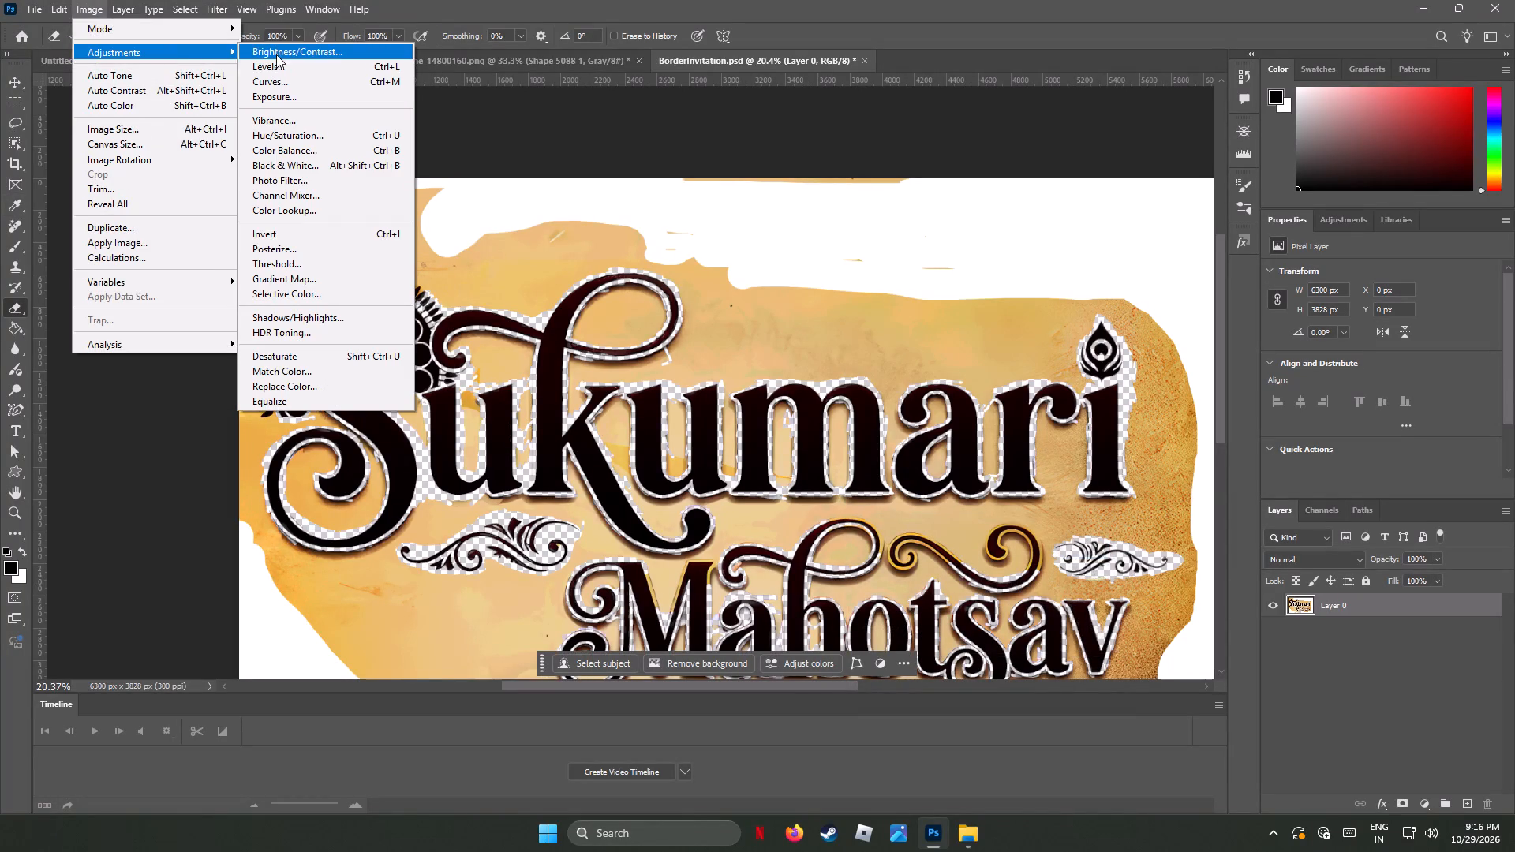
pyautogui.click(276, 54)
pyautogui.moveTo(955, 607); pyautogui.dragTo(1023, 613)
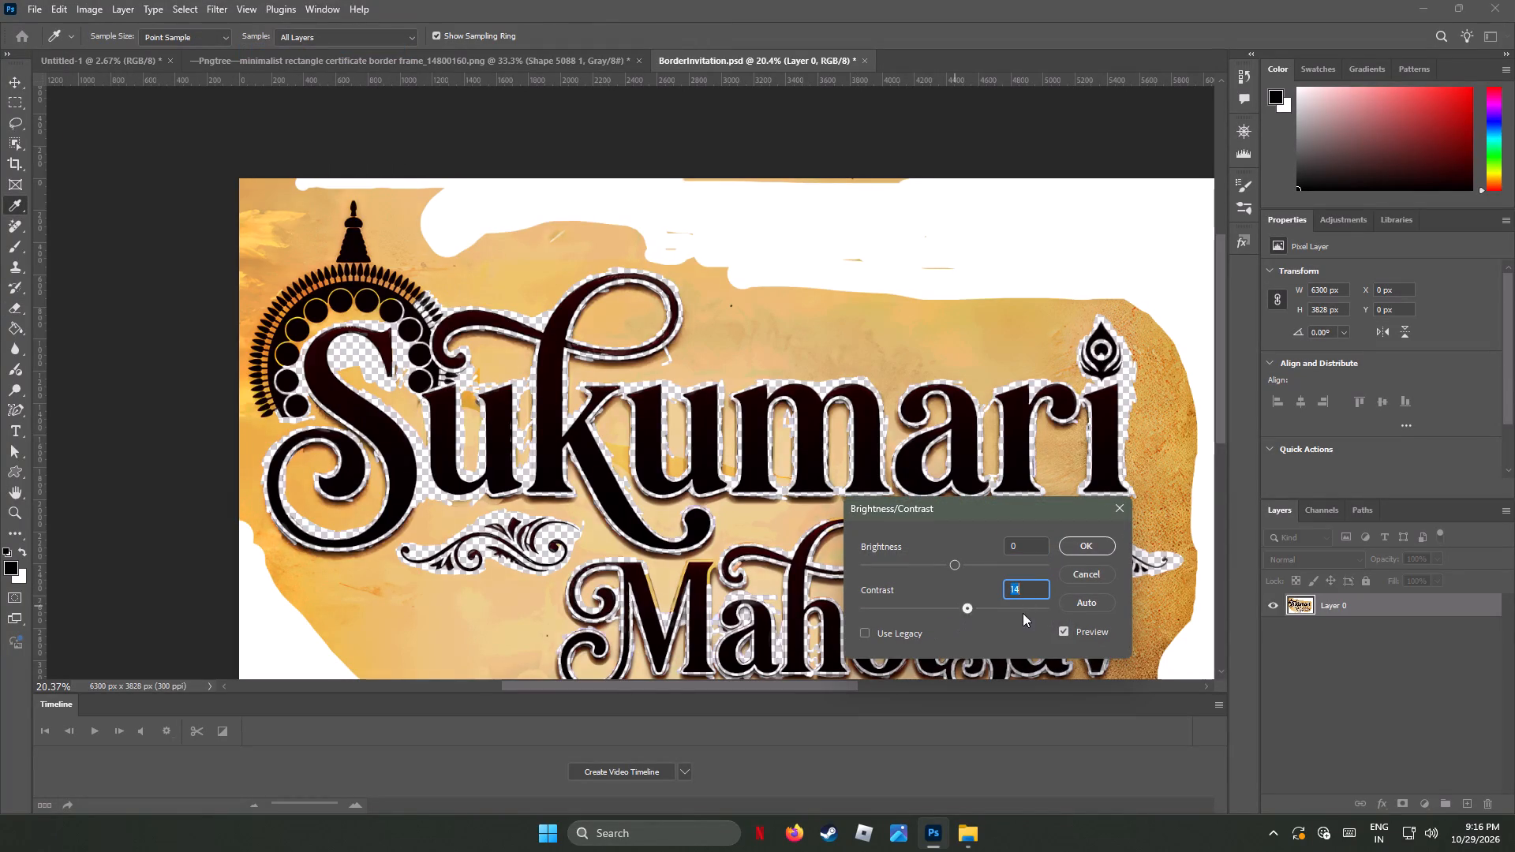
pyautogui.moveTo(1023, 613); pyautogui.dragTo(1071, 614)
pyautogui.click(1089, 545)
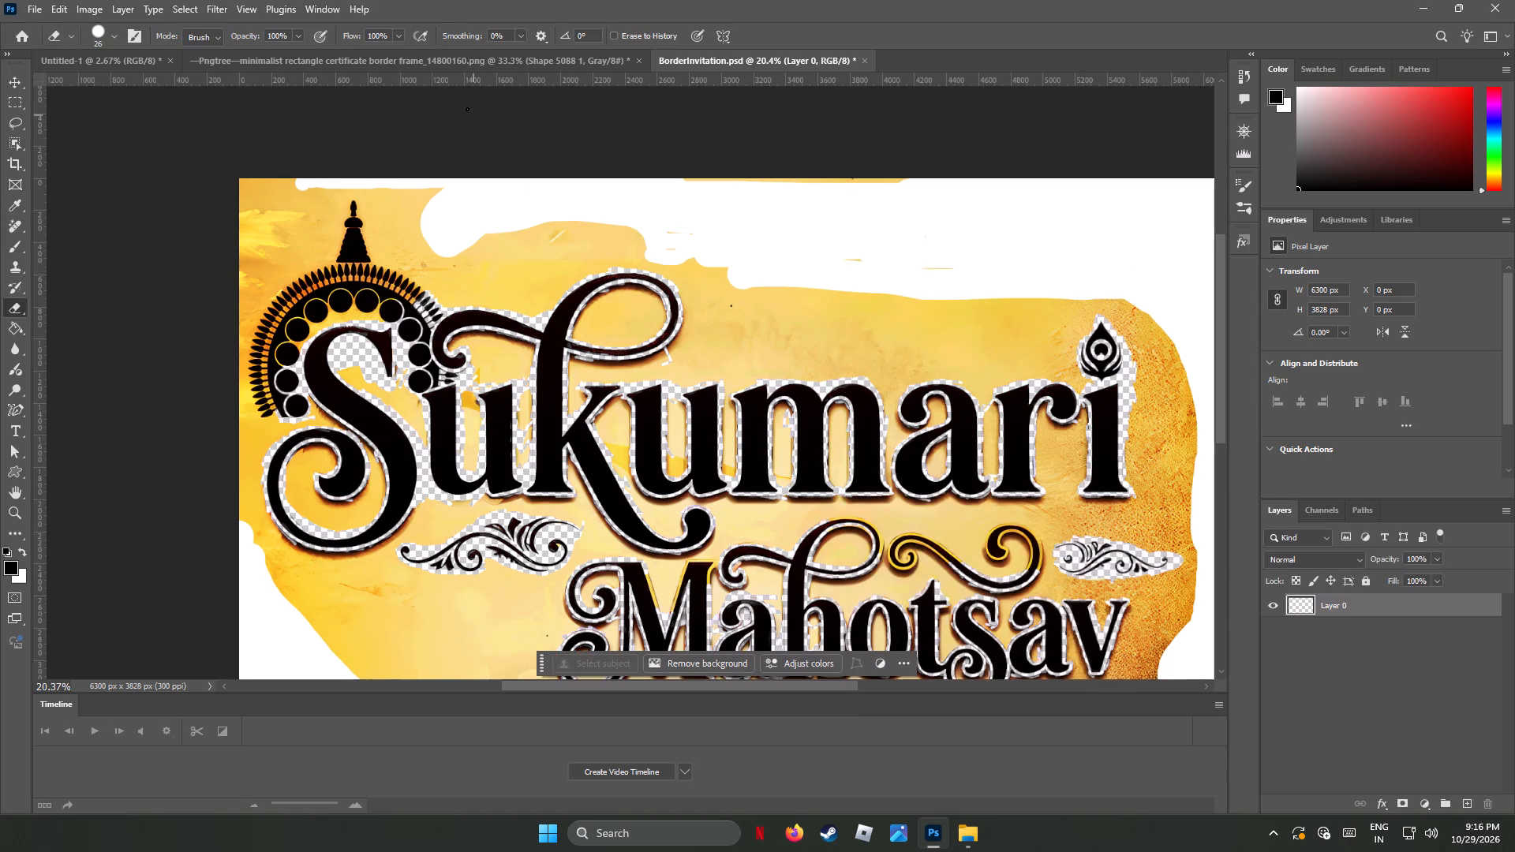
# Apply a Levels adjustment to Layer 0 with the white input at 223 and the black input raised past mid-range.
pyautogui.click(95, 9)
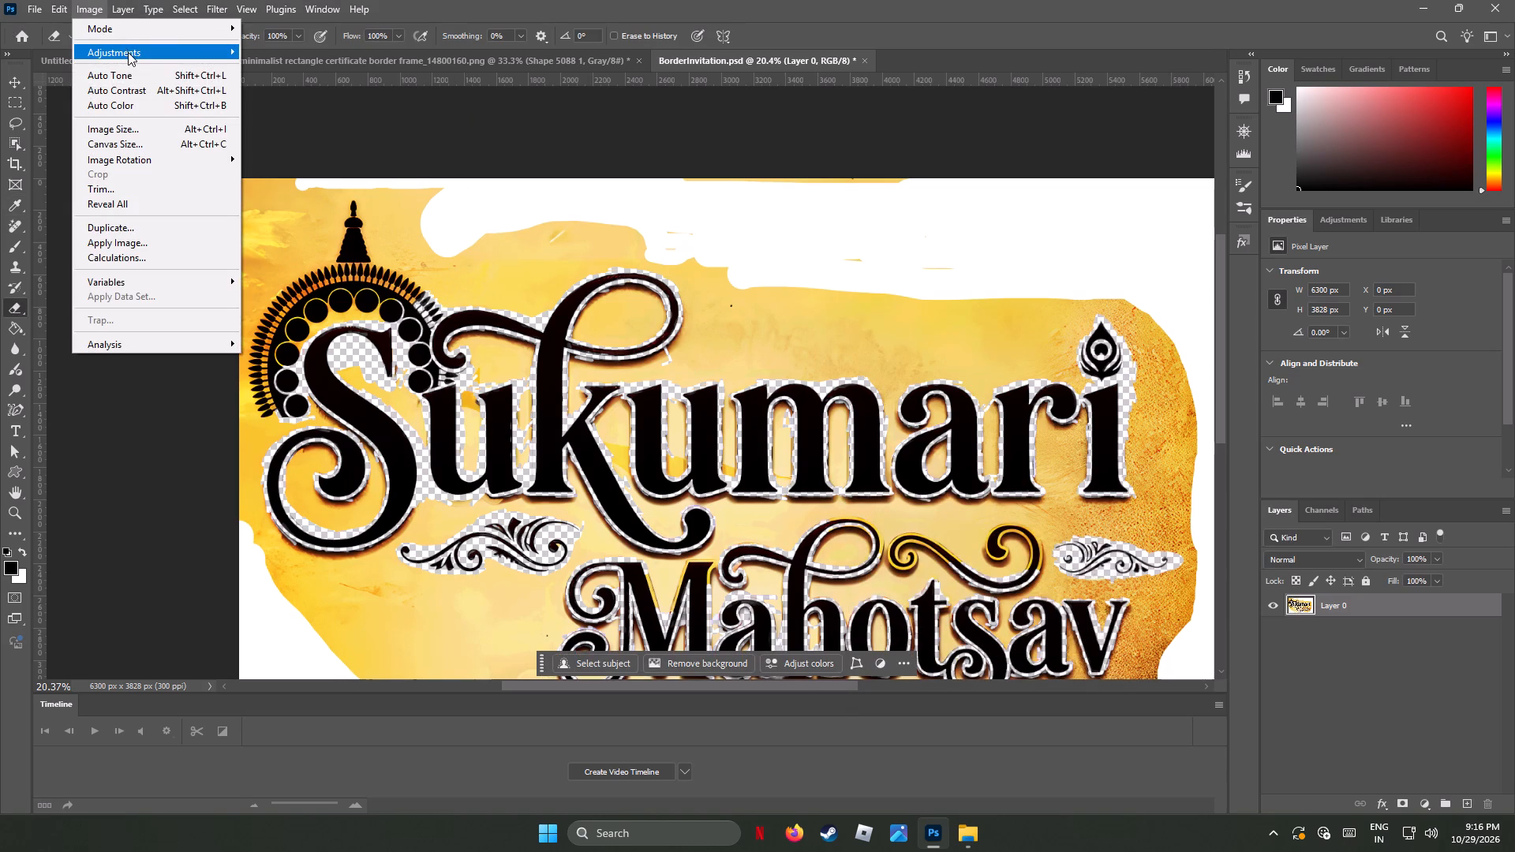
pyautogui.click(284, 65)
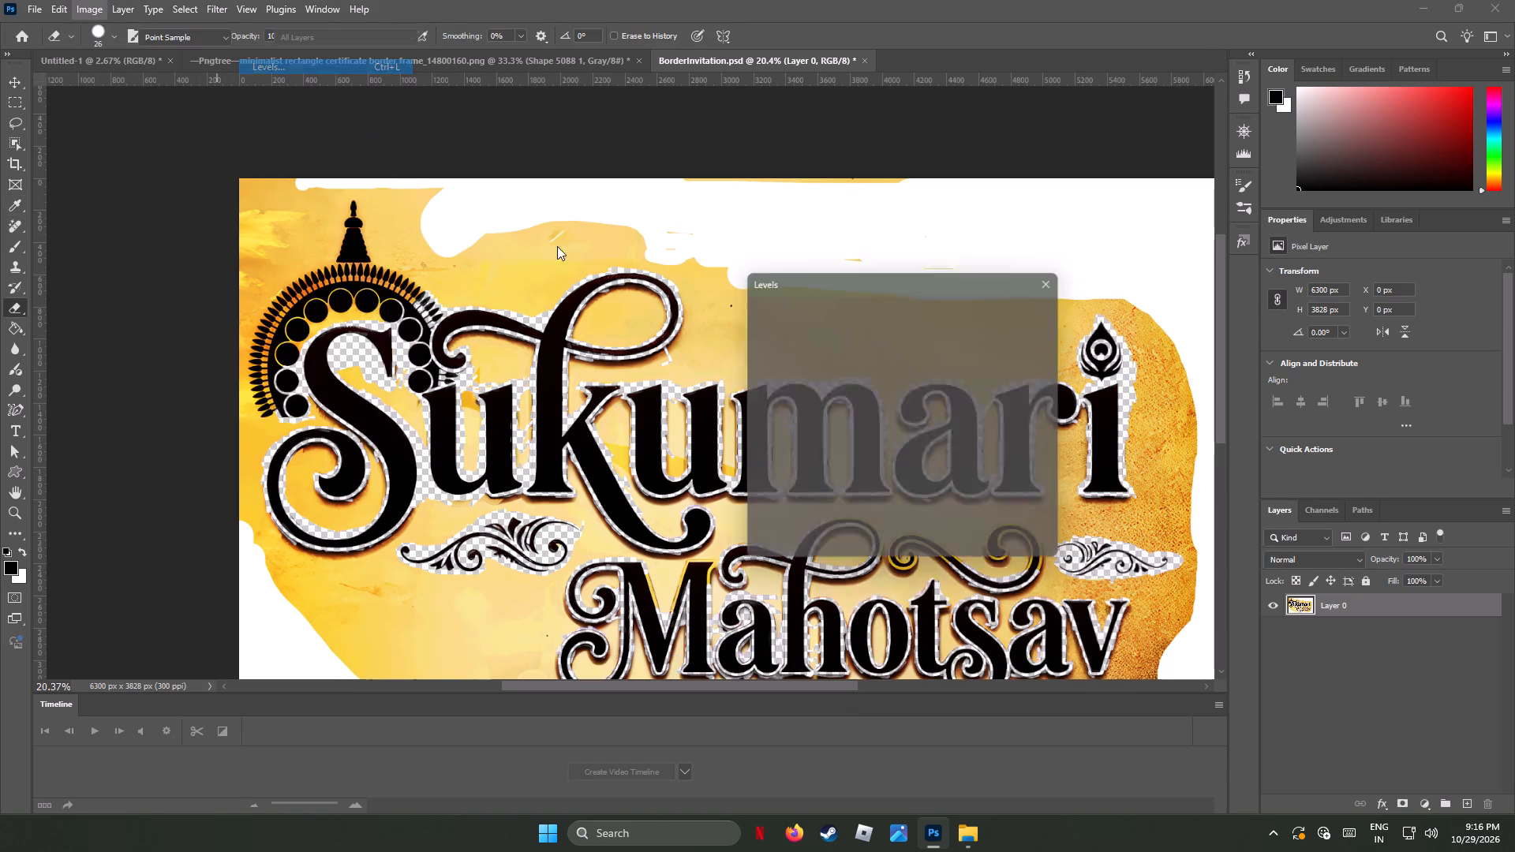
pyautogui.moveTo(963, 454); pyautogui.dragTo(878, 453)
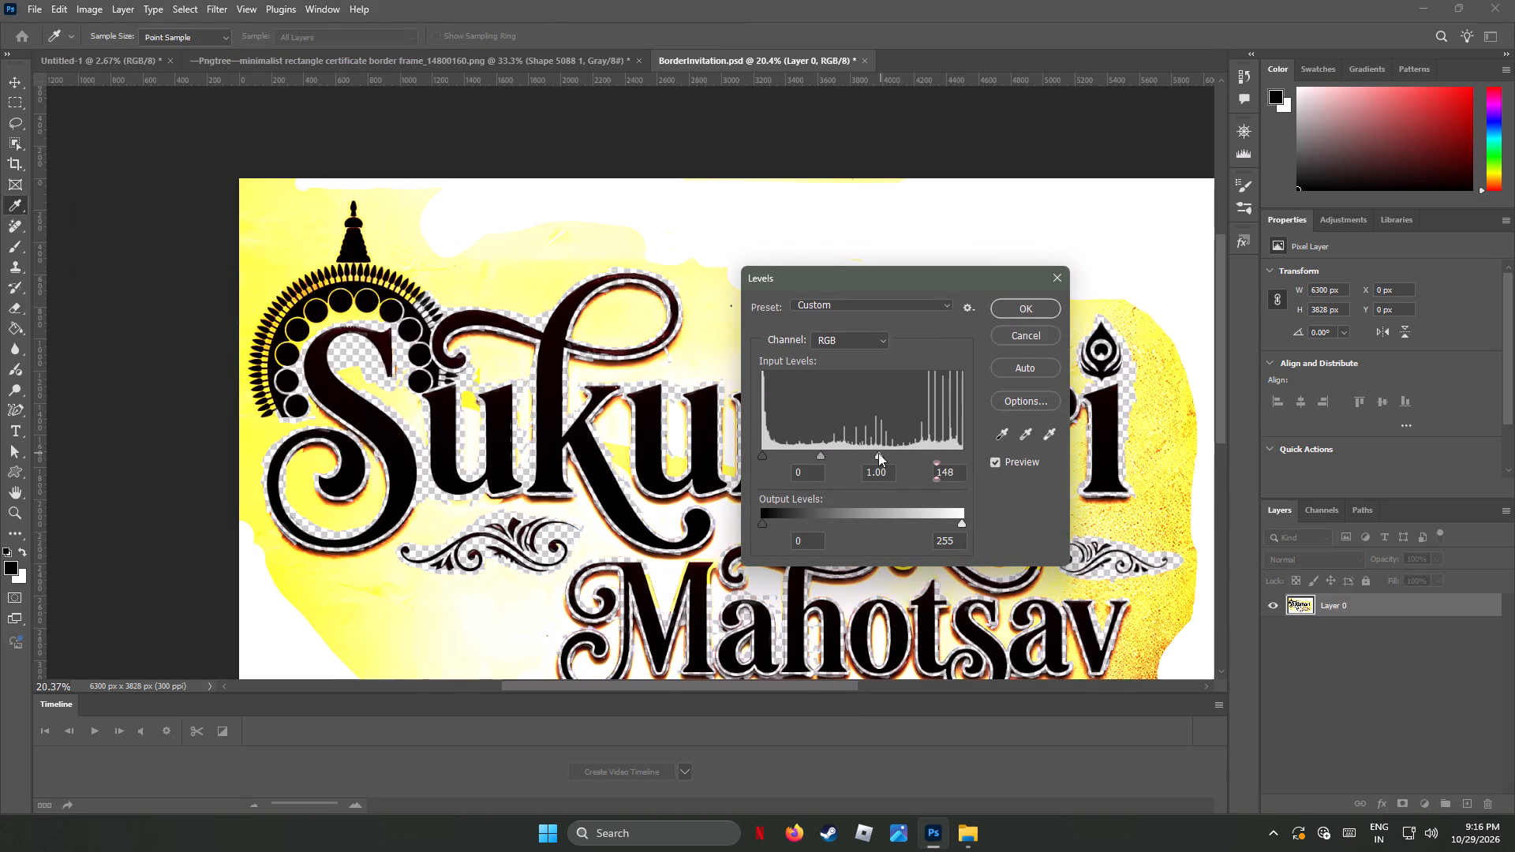
pyautogui.moveTo(878, 453); pyautogui.dragTo(802, 447)
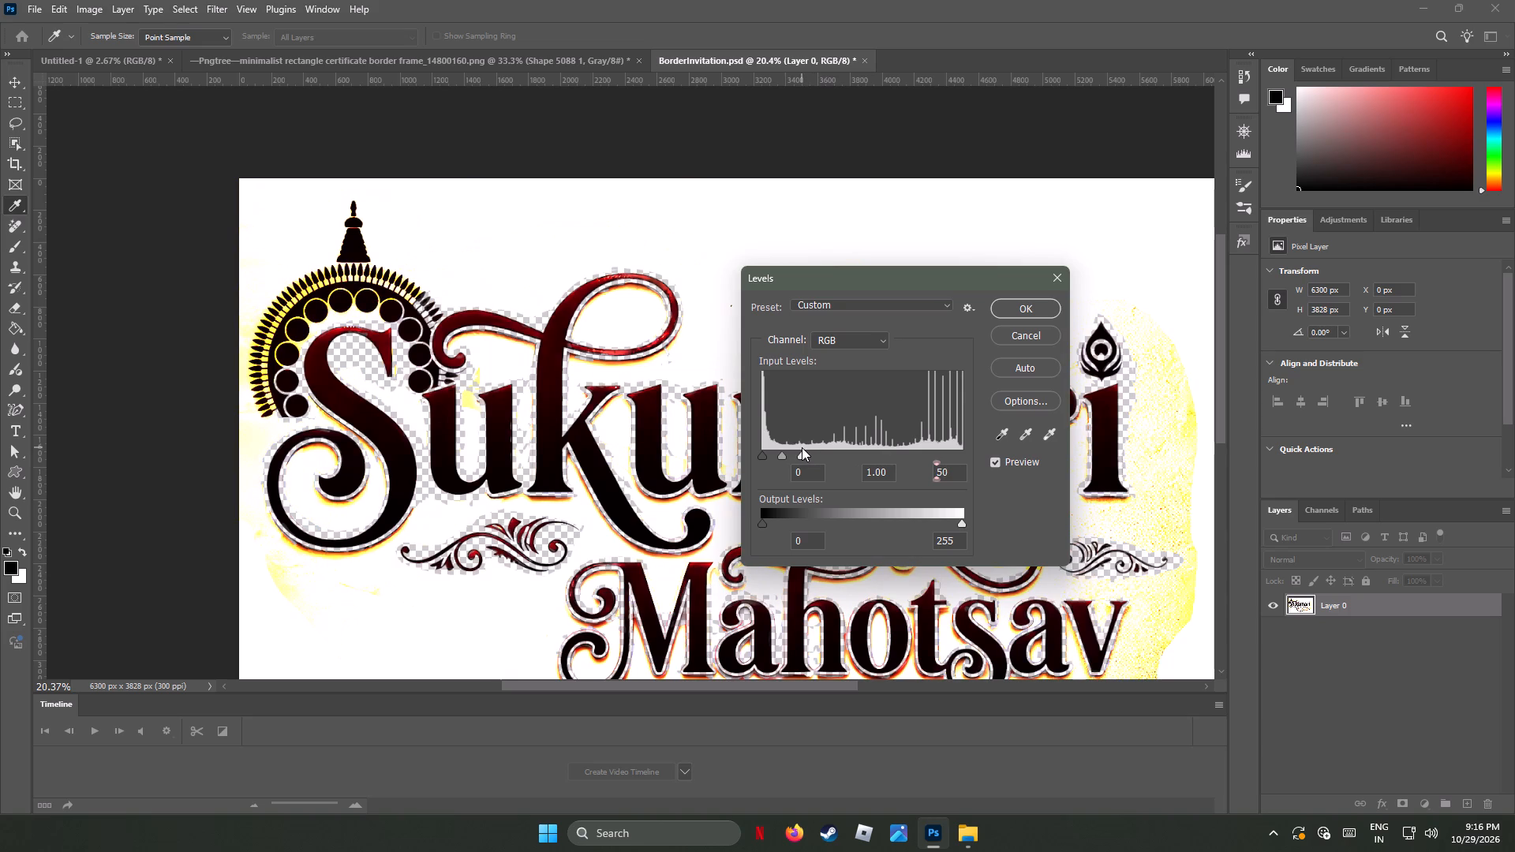
pyautogui.moveTo(802, 447); pyautogui.dragTo(937, 449)
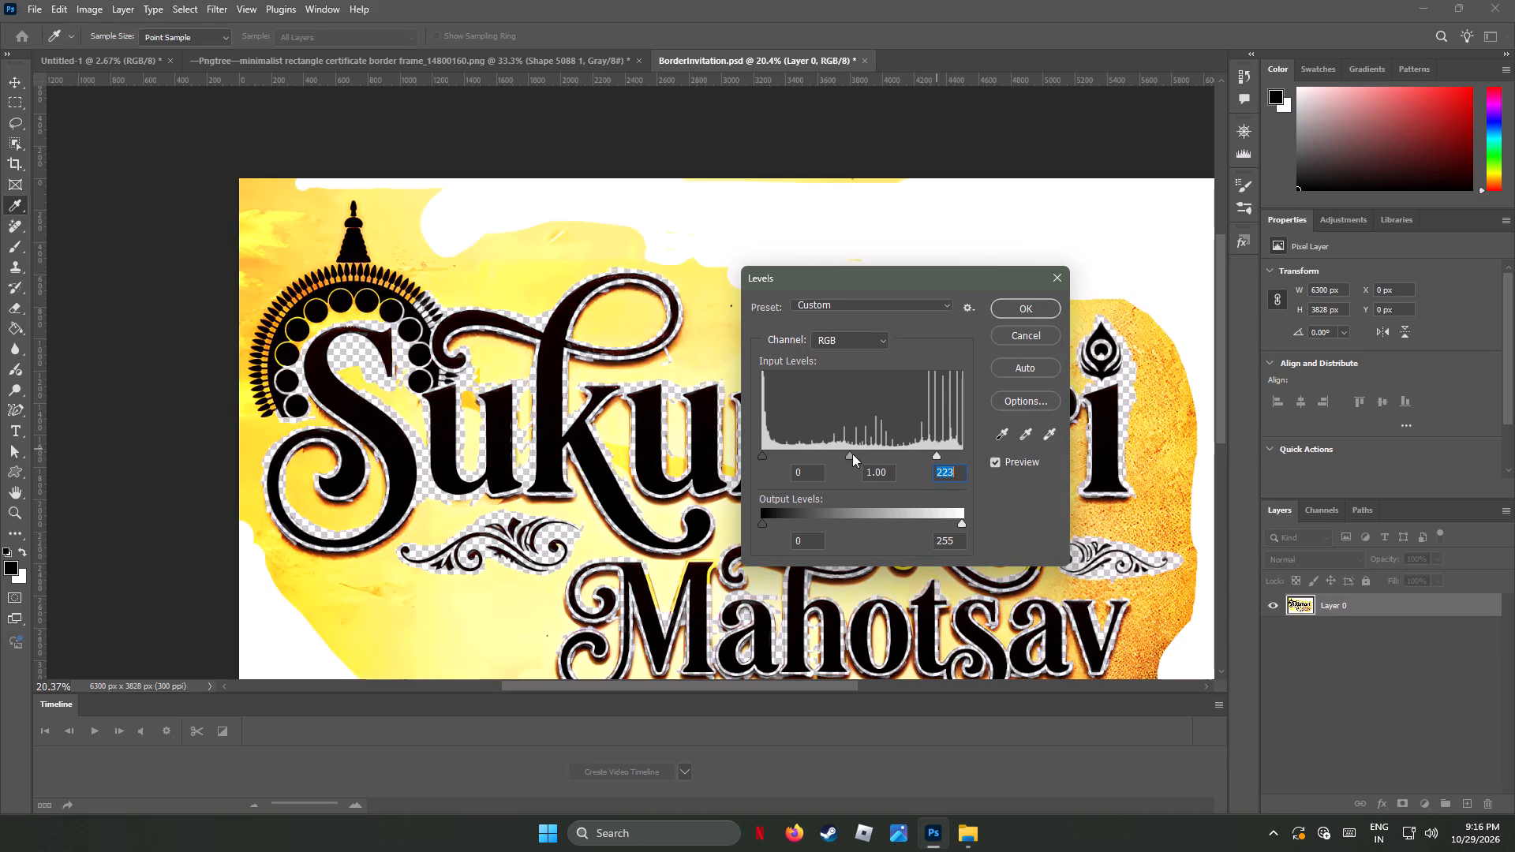
pyautogui.moveTo(759, 456); pyautogui.dragTo(860, 457)
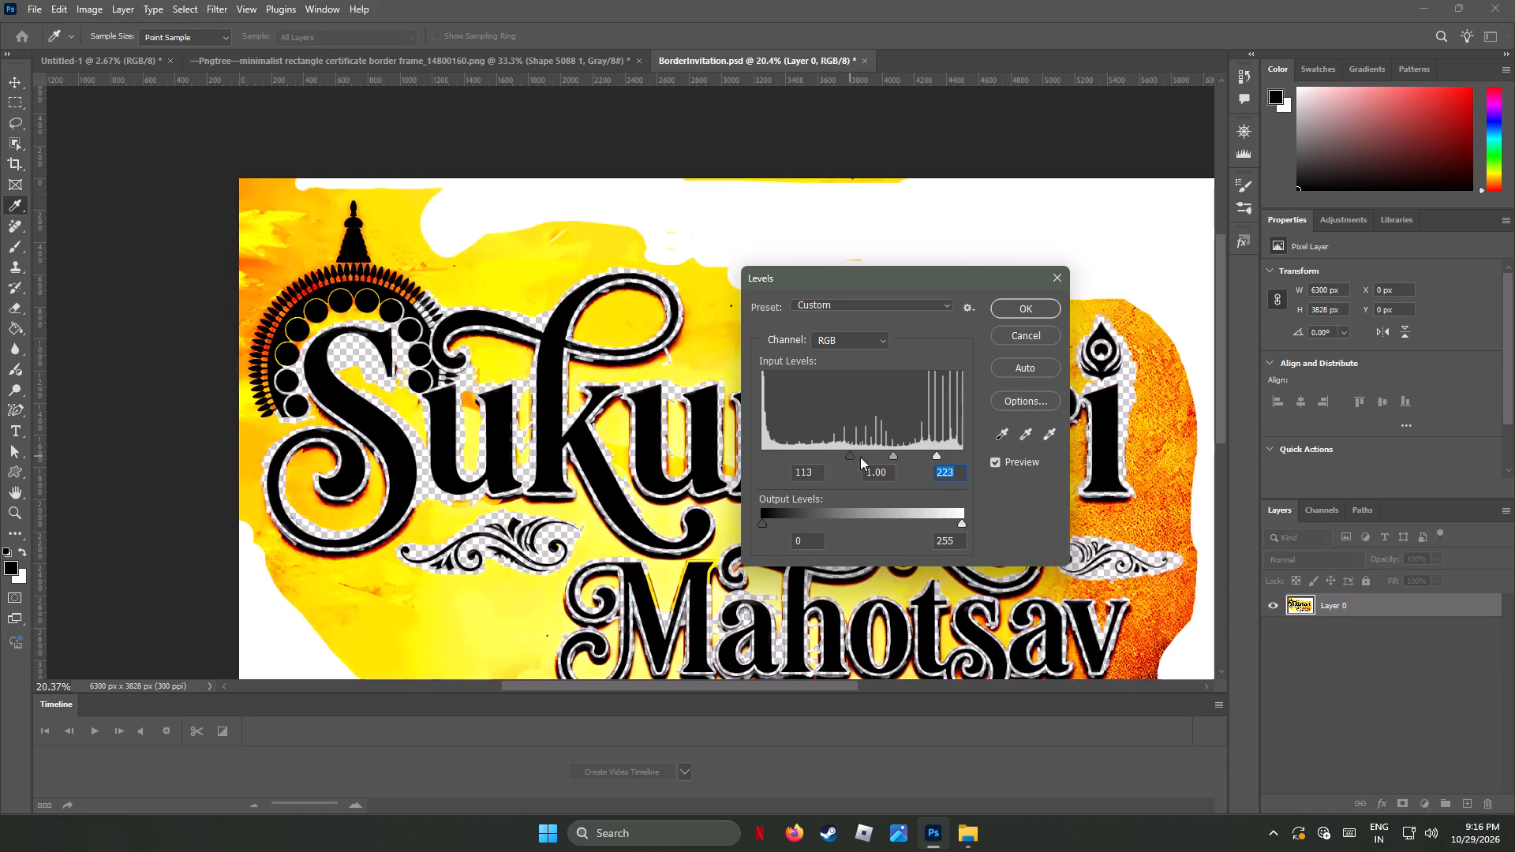
pyautogui.moveTo(860, 457); pyautogui.dragTo(885, 457)
pyautogui.click(1034, 308)
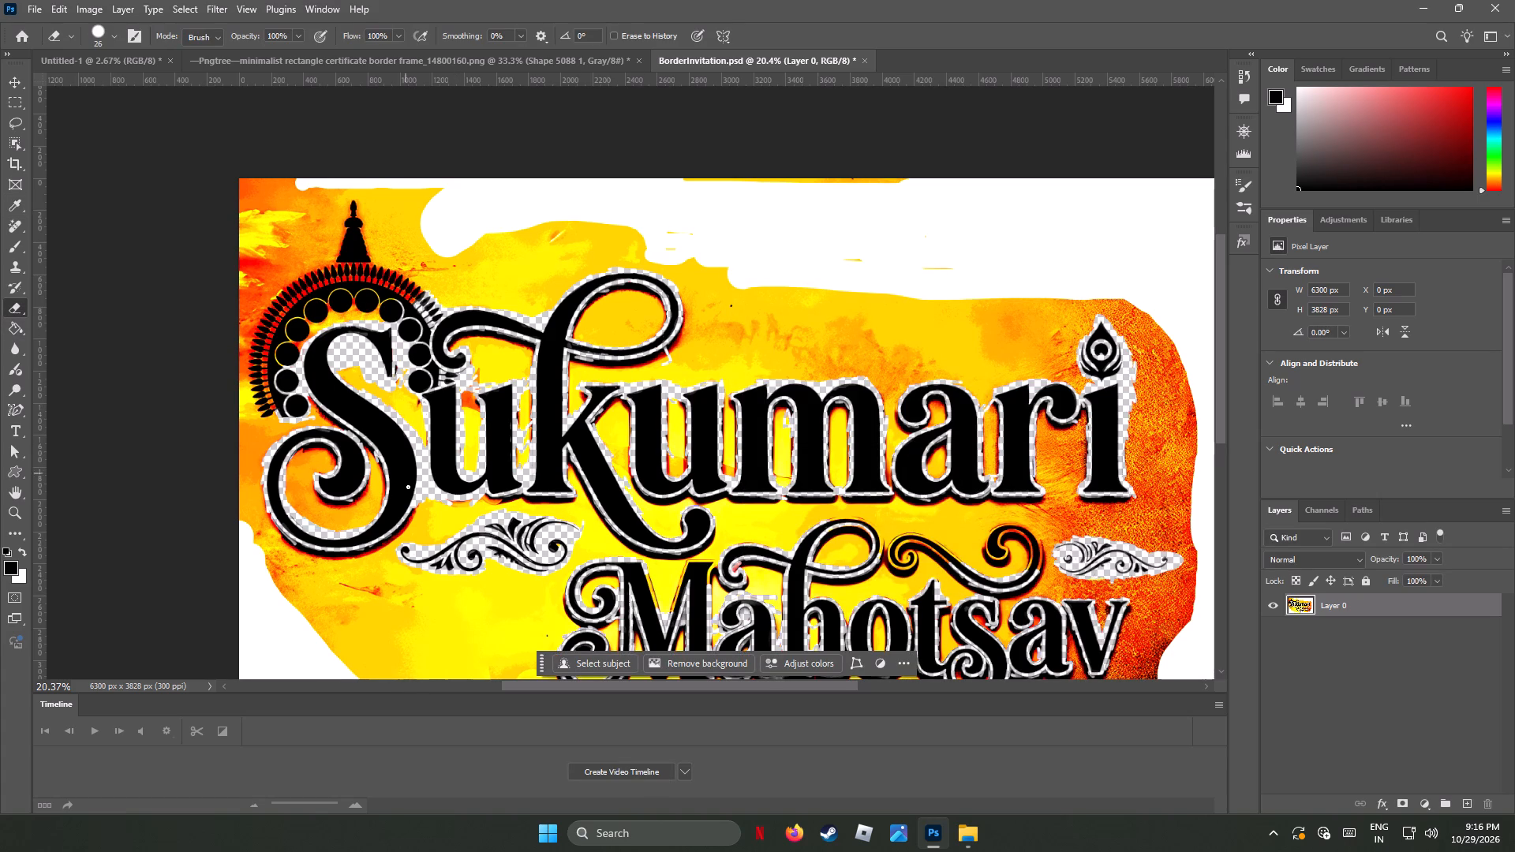
# With the Eraser at 62 px, clear the shadow and background along the upper and left inner edge of the S's lower curl.
pyautogui.click(18, 307)
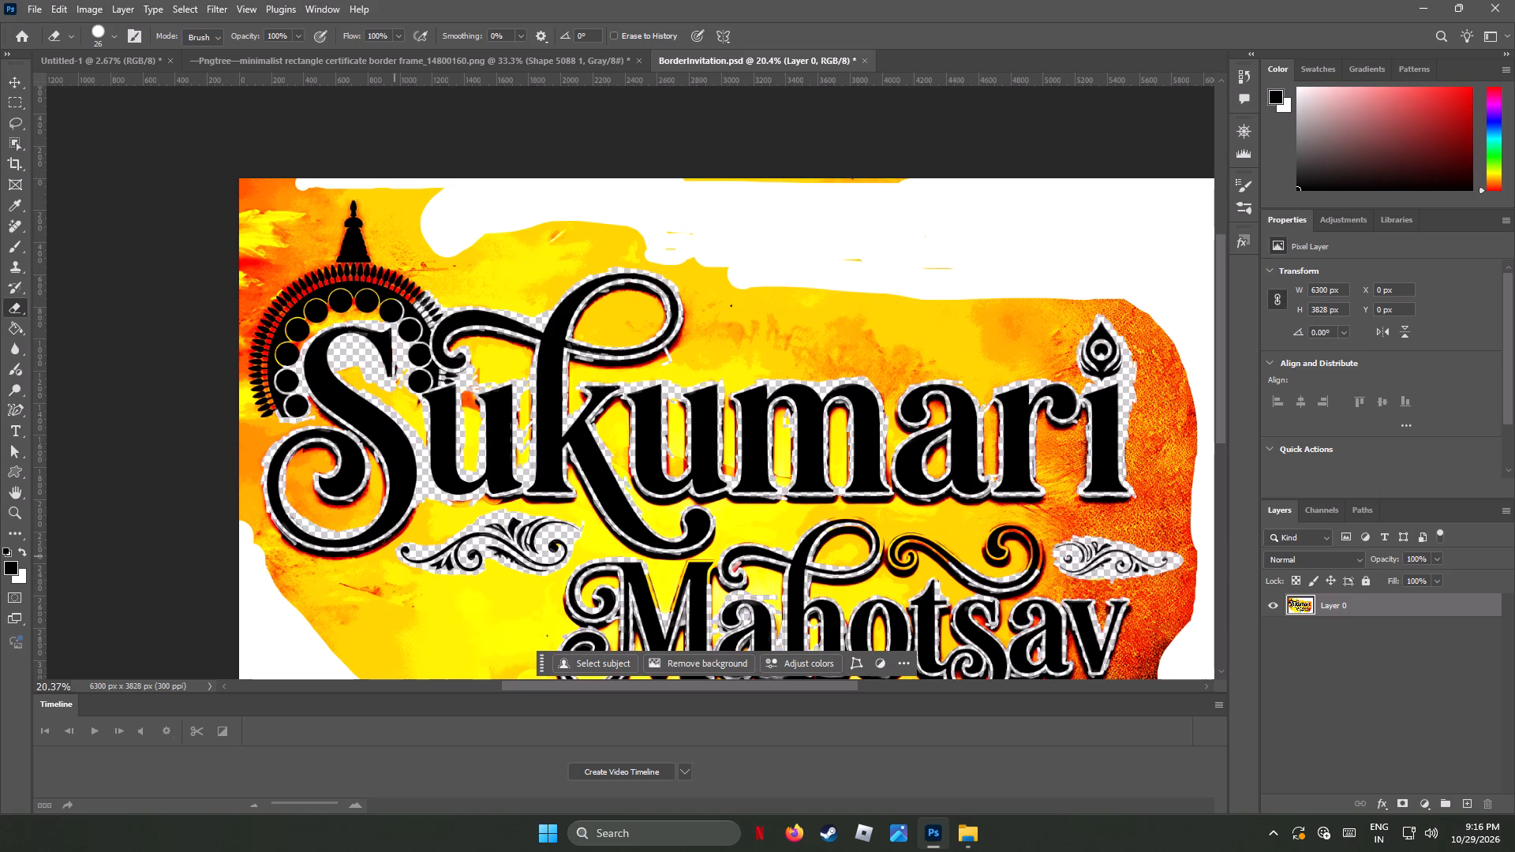
pyautogui.keyDown('alt'); pyautogui.scroll(2, 336, 495); pyautogui.keyUp('alt')
pyautogui.keyDown('alt'); pyautogui.scroll(-2, 336, 495); pyautogui.keyUp('alt')
pyautogui.keyDown('alt'); pyautogui.scroll(8, 336, 495); pyautogui.keyUp('alt')
pyautogui.keyDown('alt'); pyautogui.scroll(-2, 320, 478); pyautogui.keyUp('alt')
pyautogui.keyDown('alt'); pyautogui.scroll(1, 320, 478); pyautogui.keyUp('alt')
pyautogui.keyDown('alt'); pyautogui.scroll(-1, 320, 477); pyautogui.keyUp('alt')
pyautogui.keyDown('alt'); pyautogui.scroll(5, 323, 473); pyautogui.keyUp('alt')
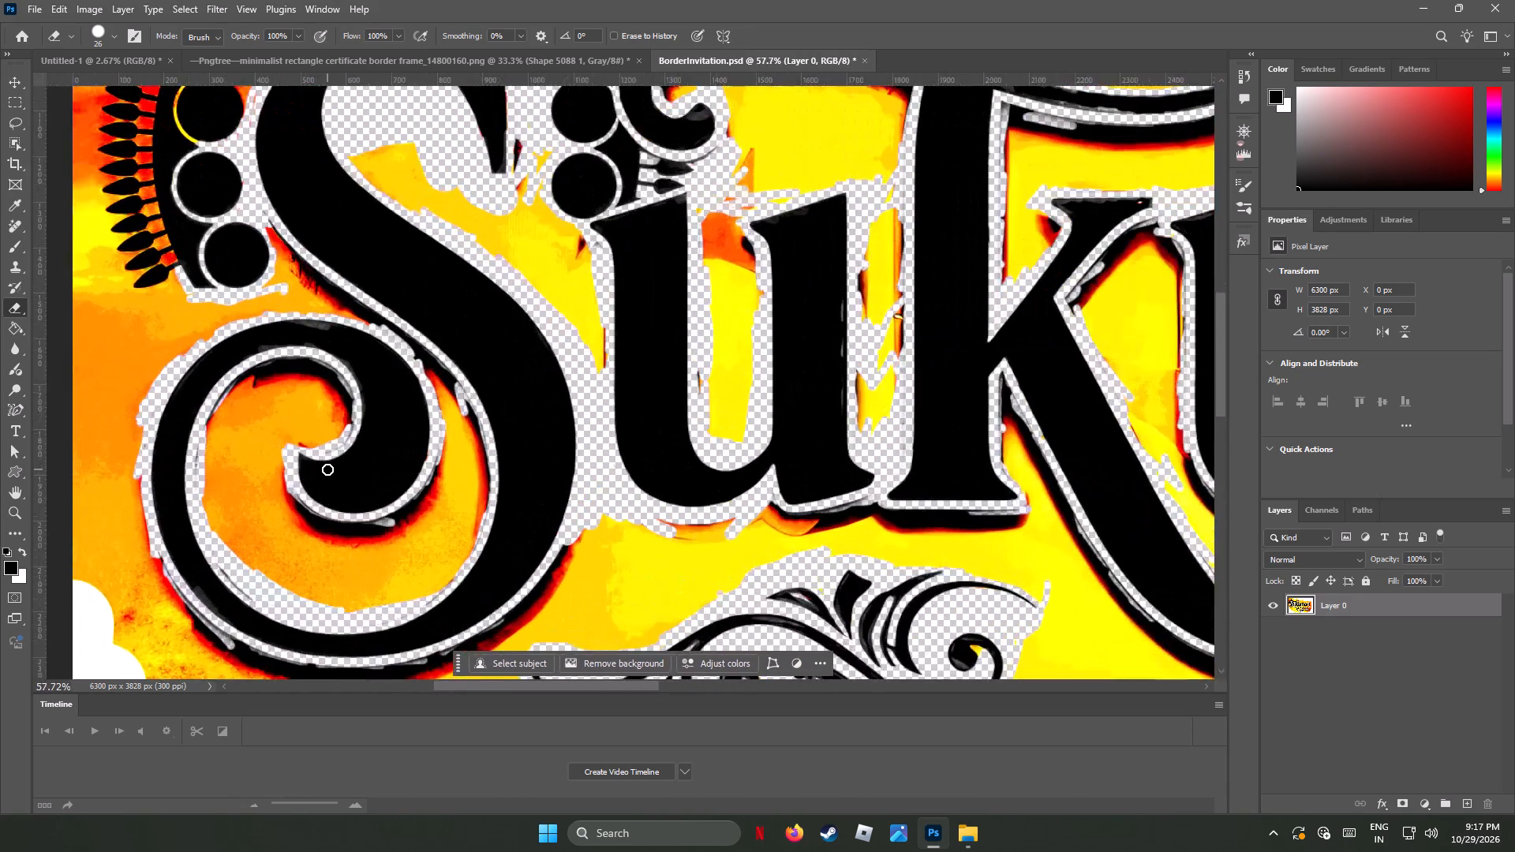
pyautogui.keyDown('alt'); pyautogui.scroll(6, 327, 469); pyautogui.keyUp('alt')
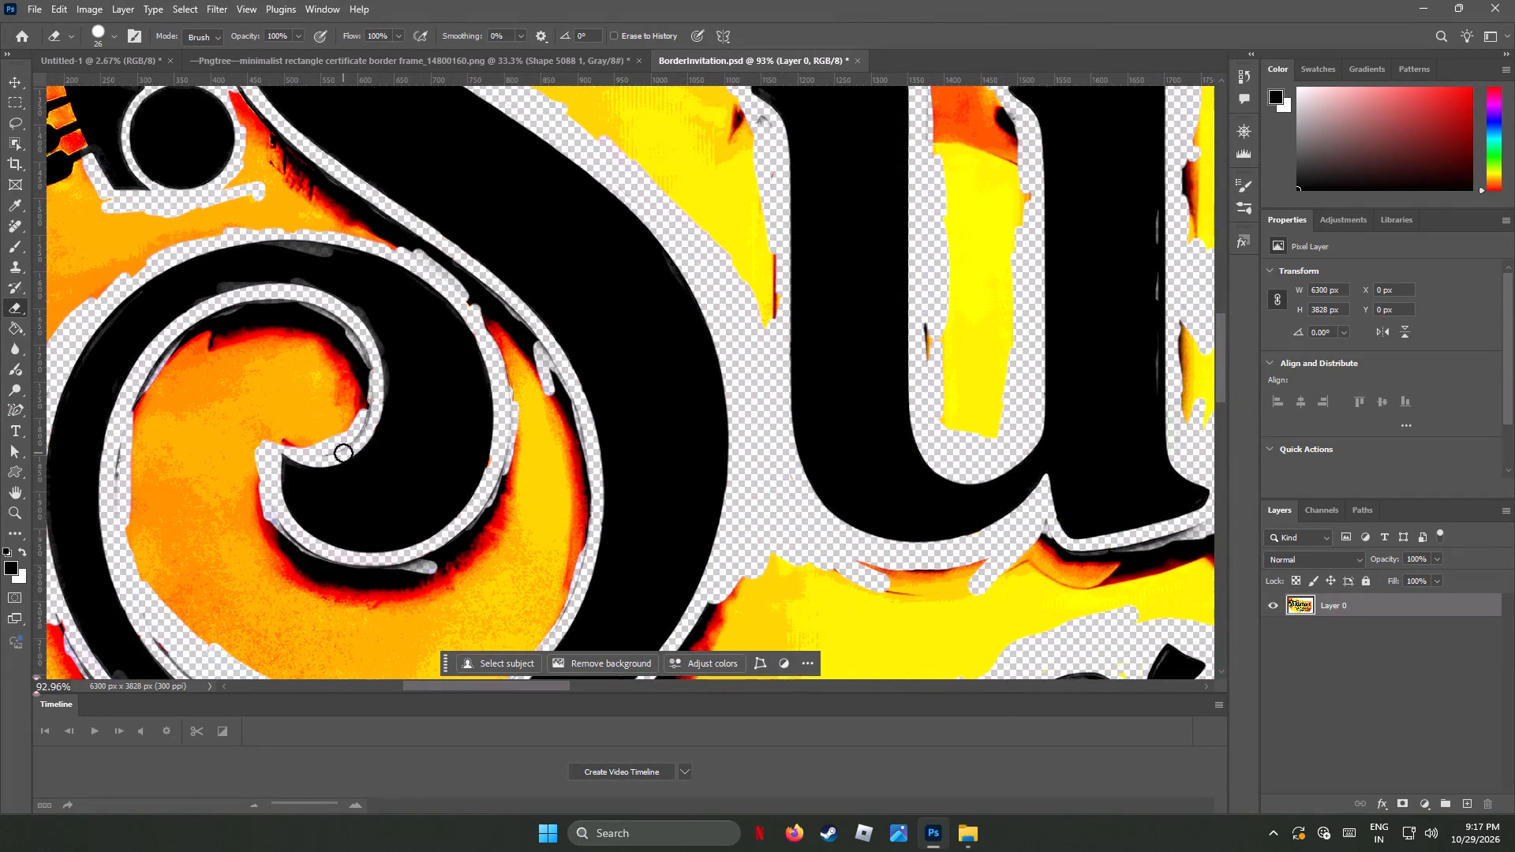
pyautogui.rightClick(14, 312)
pyautogui.click(108, 34)
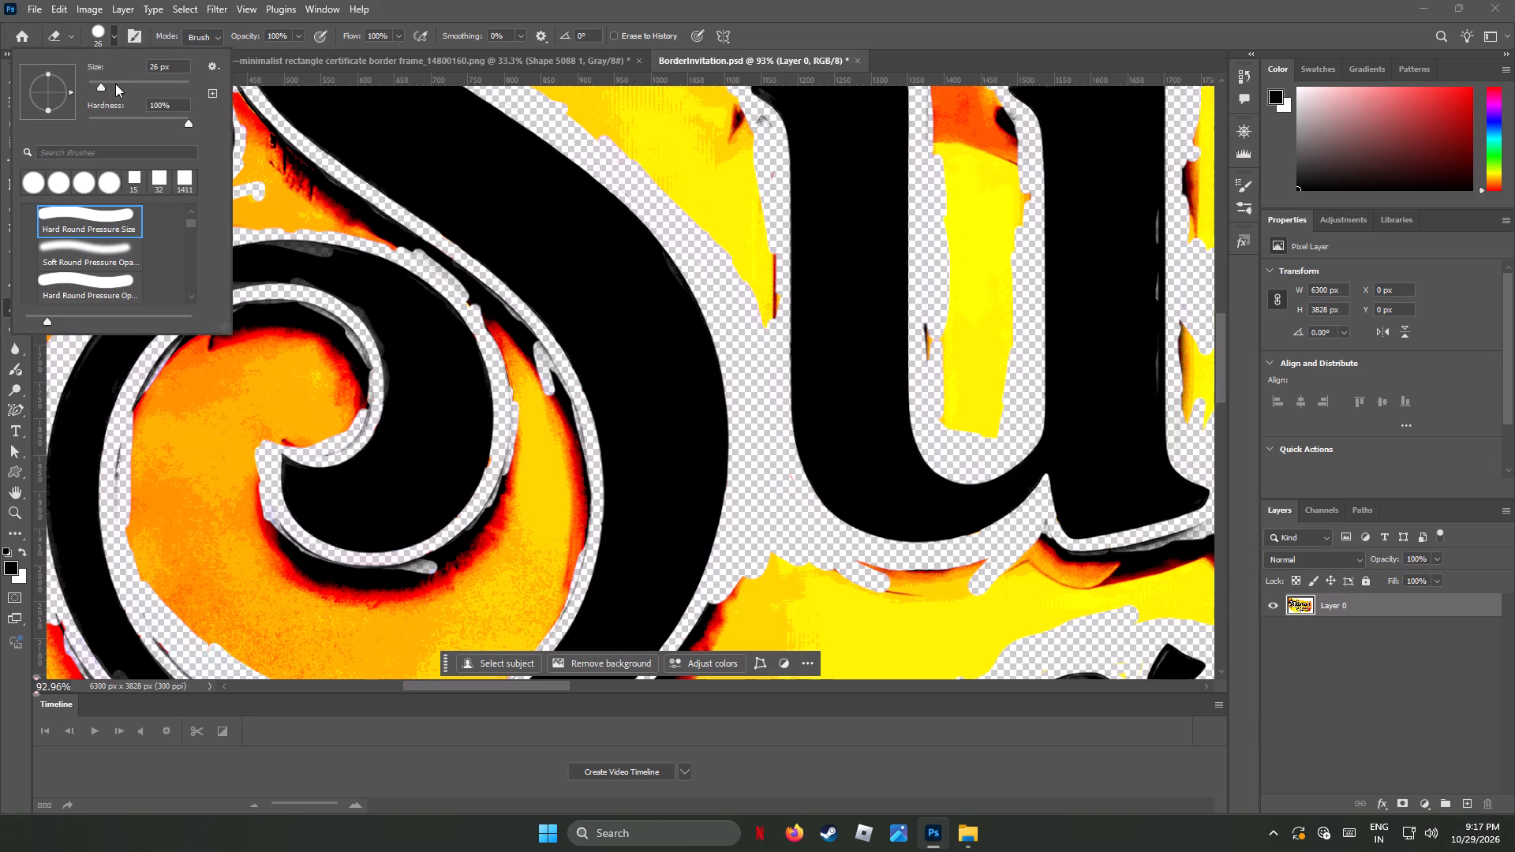
pyautogui.click(119, 78)
pyautogui.click(505, 0)
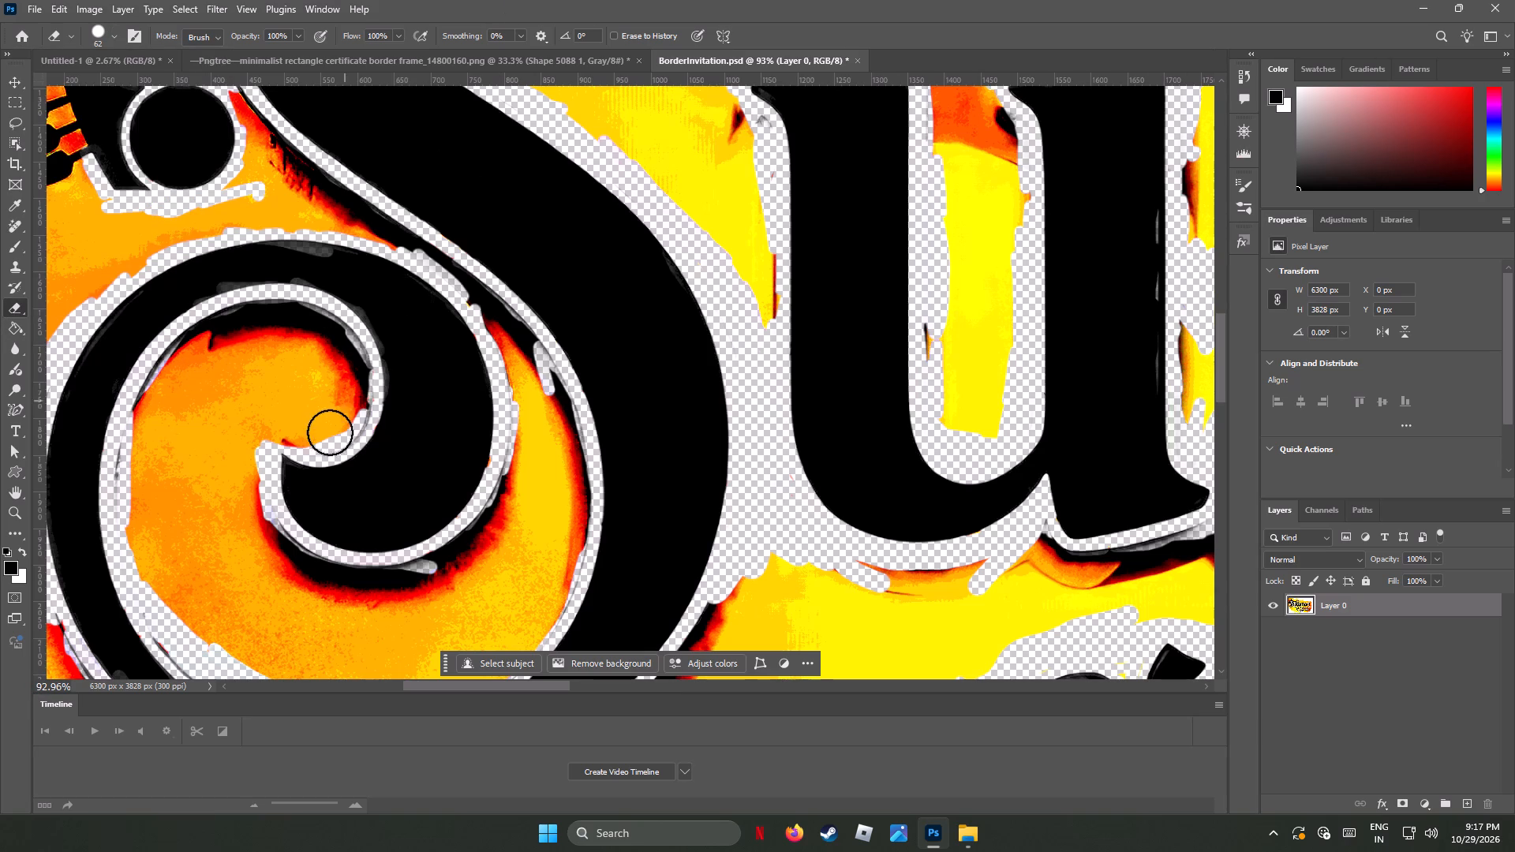
pyautogui.click(331, 436)
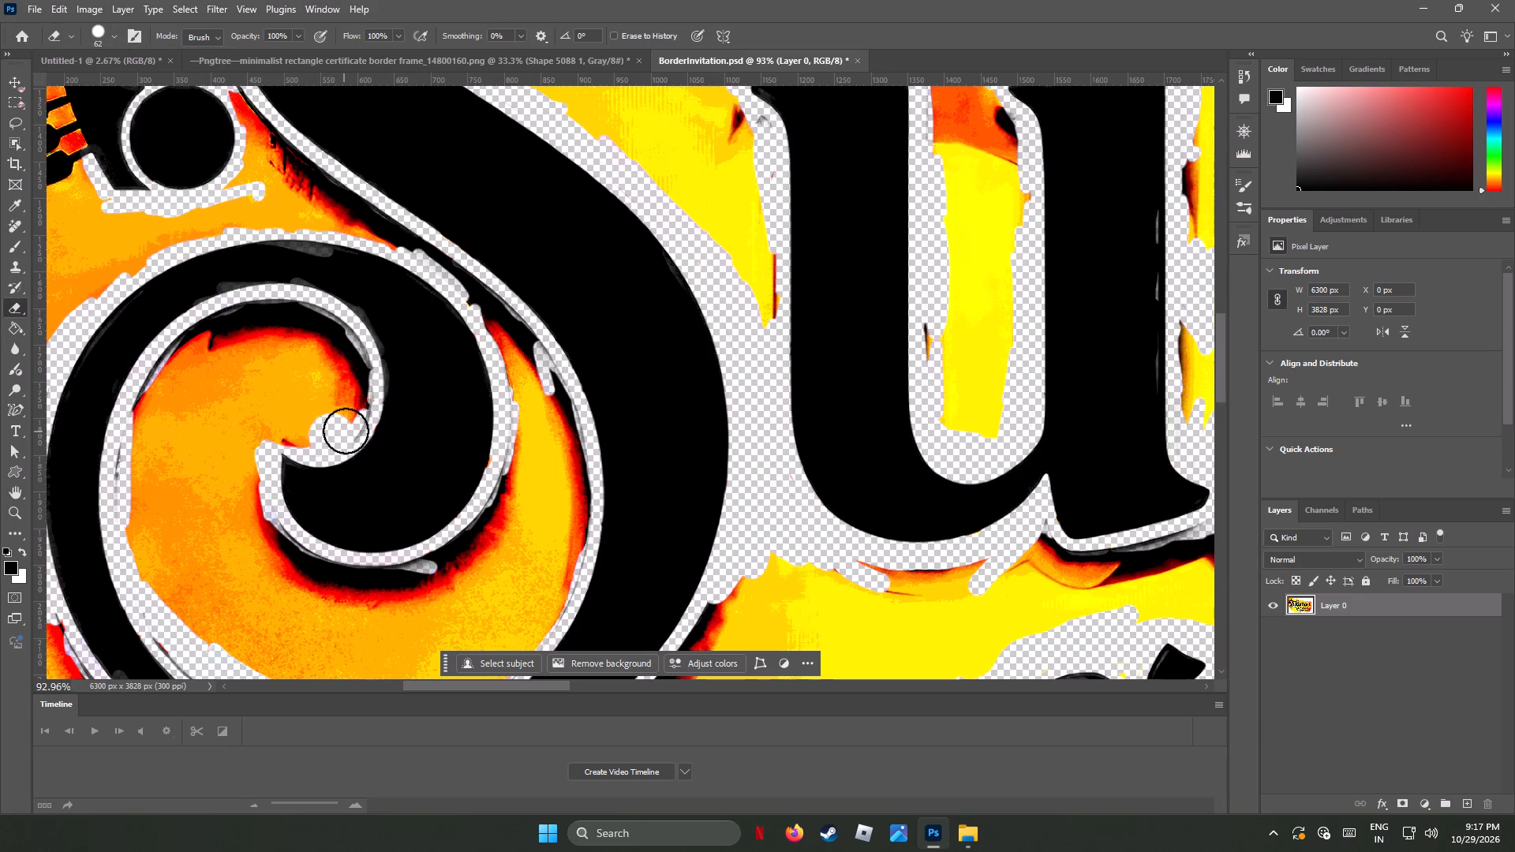
pyautogui.click(348, 422)
pyautogui.moveTo(354, 400); pyautogui.dragTo(357, 372)
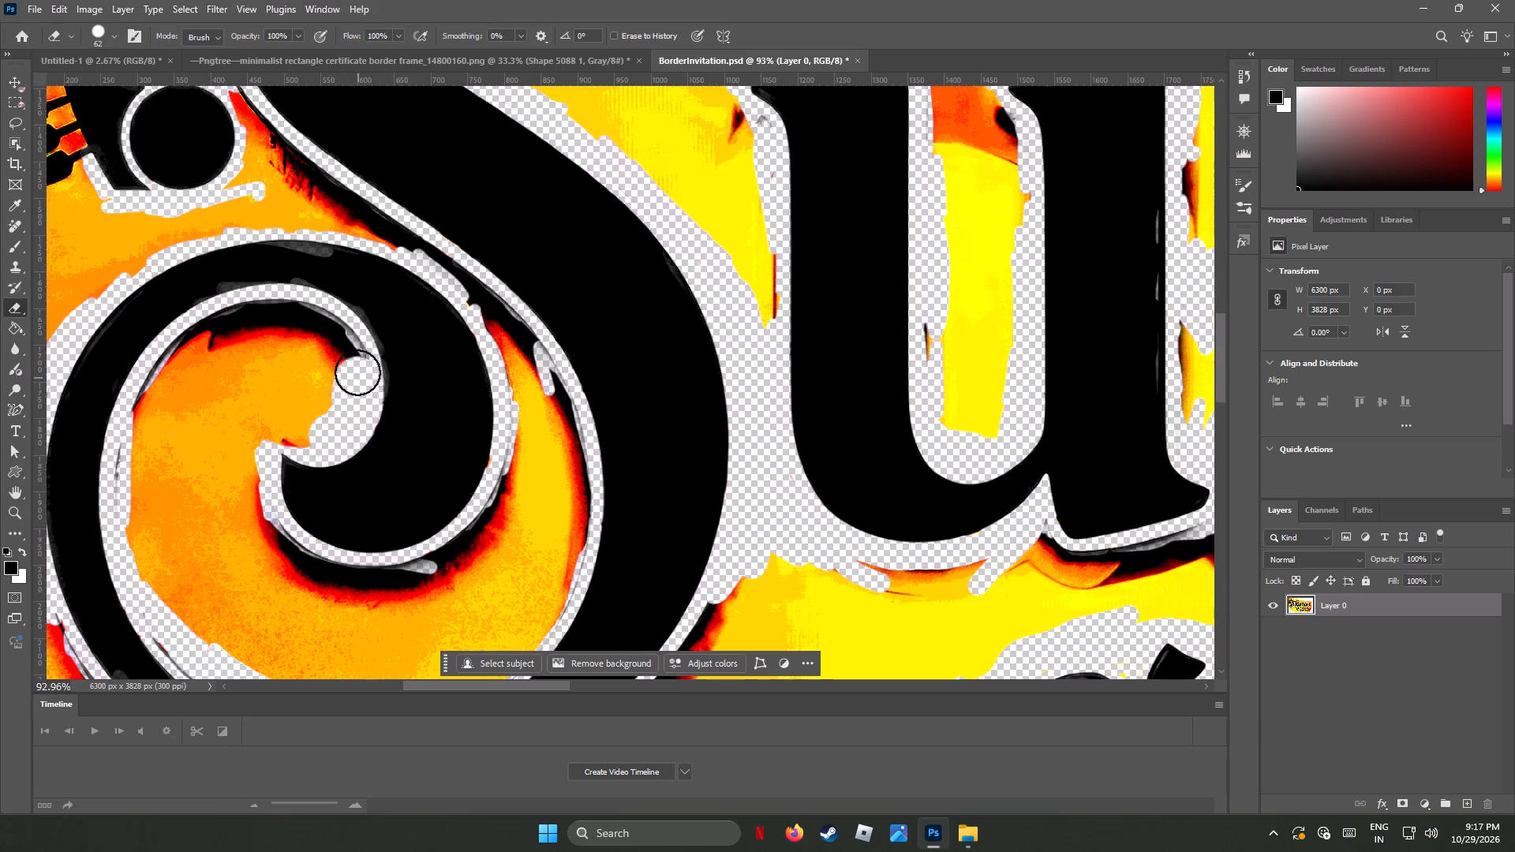
pyautogui.moveTo(357, 372); pyautogui.dragTo(290, 316)
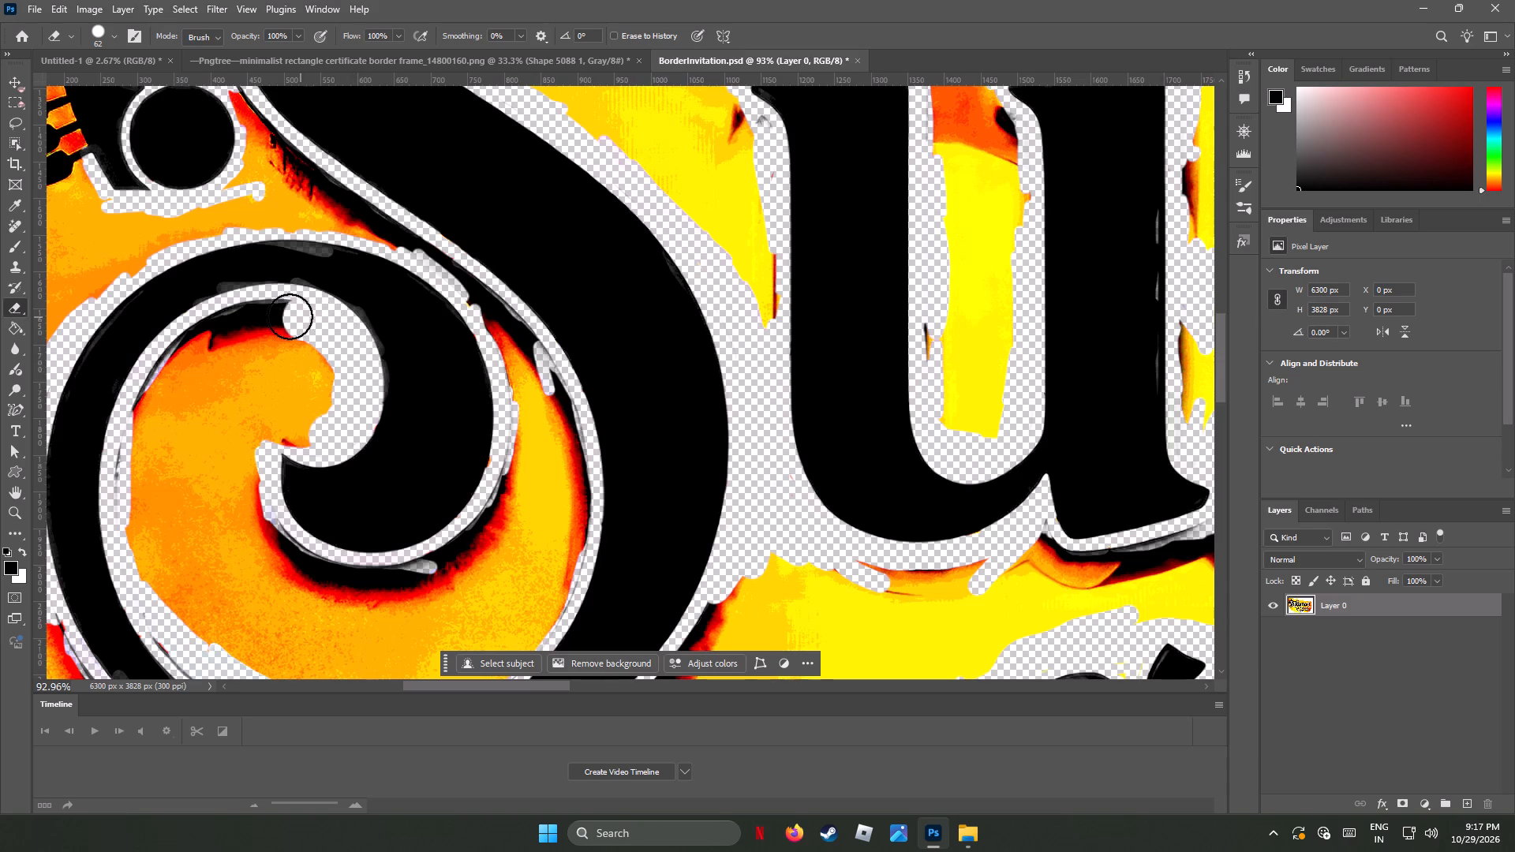
pyautogui.moveTo(290, 316); pyautogui.dragTo(163, 385)
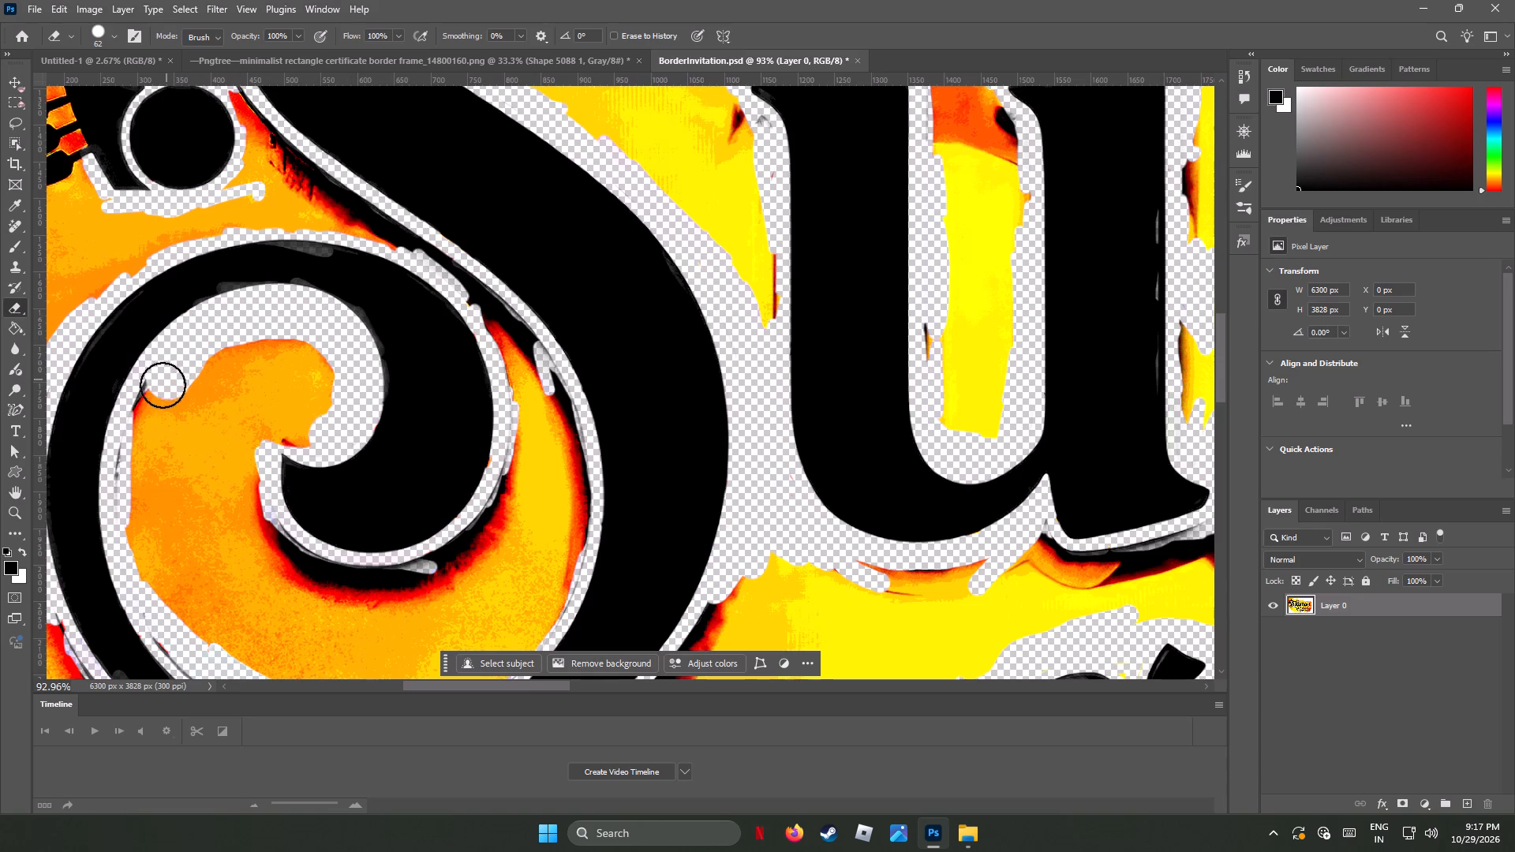
pyautogui.moveTo(163, 385); pyautogui.dragTo(133, 465)
pyautogui.moveTo(133, 462); pyautogui.dragTo(138, 510)
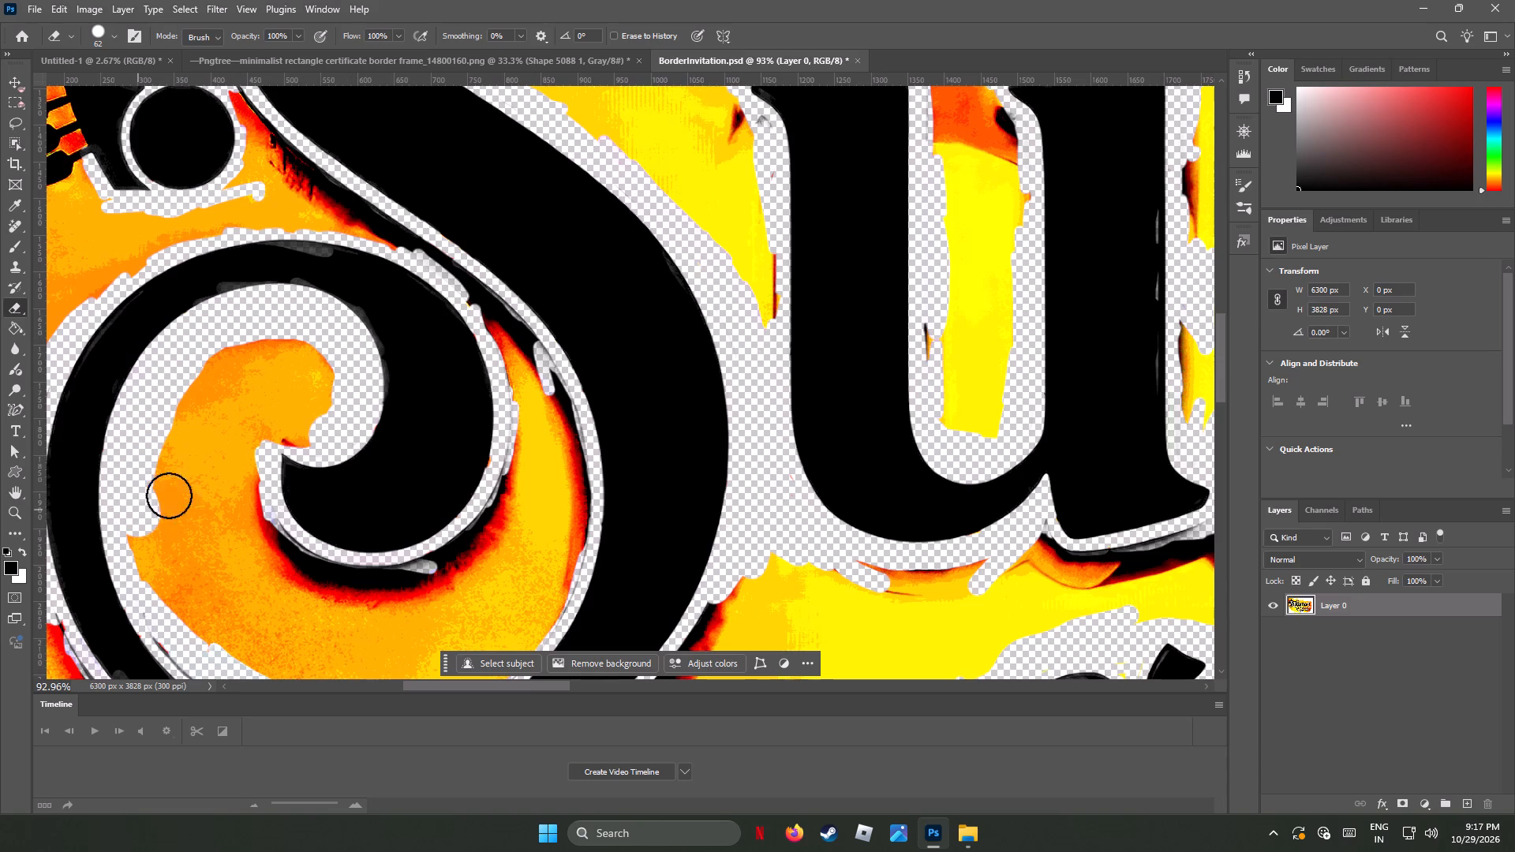
# Erase the orange background around the curl's pointed tip and across the left half of the S's lower loop.
pyautogui.moveTo(275, 428); pyautogui.dragTo(291, 376)
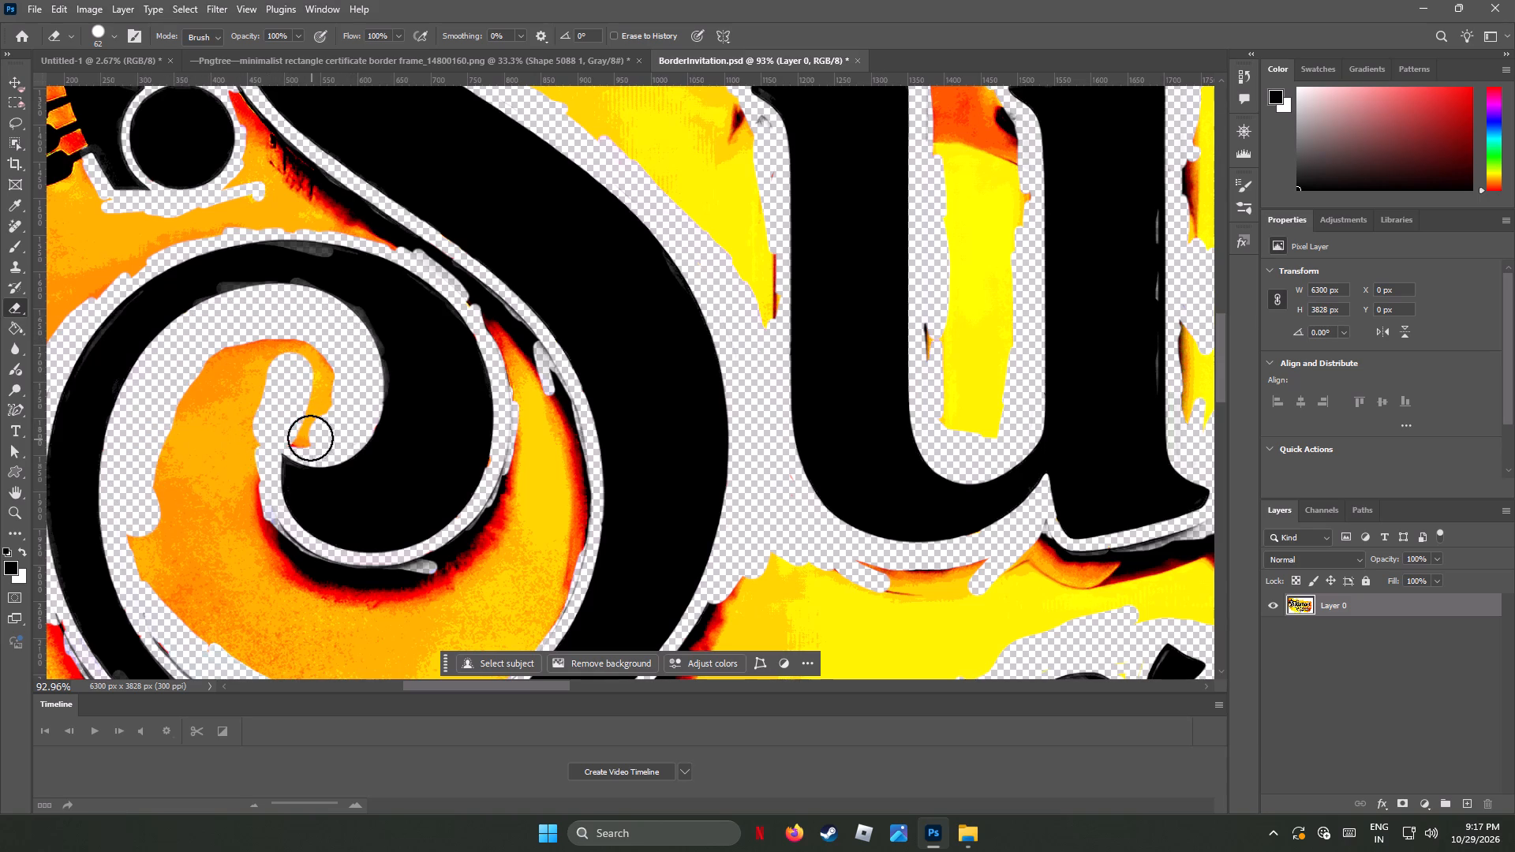
pyautogui.moveTo(302, 432); pyautogui.dragTo(163, 462)
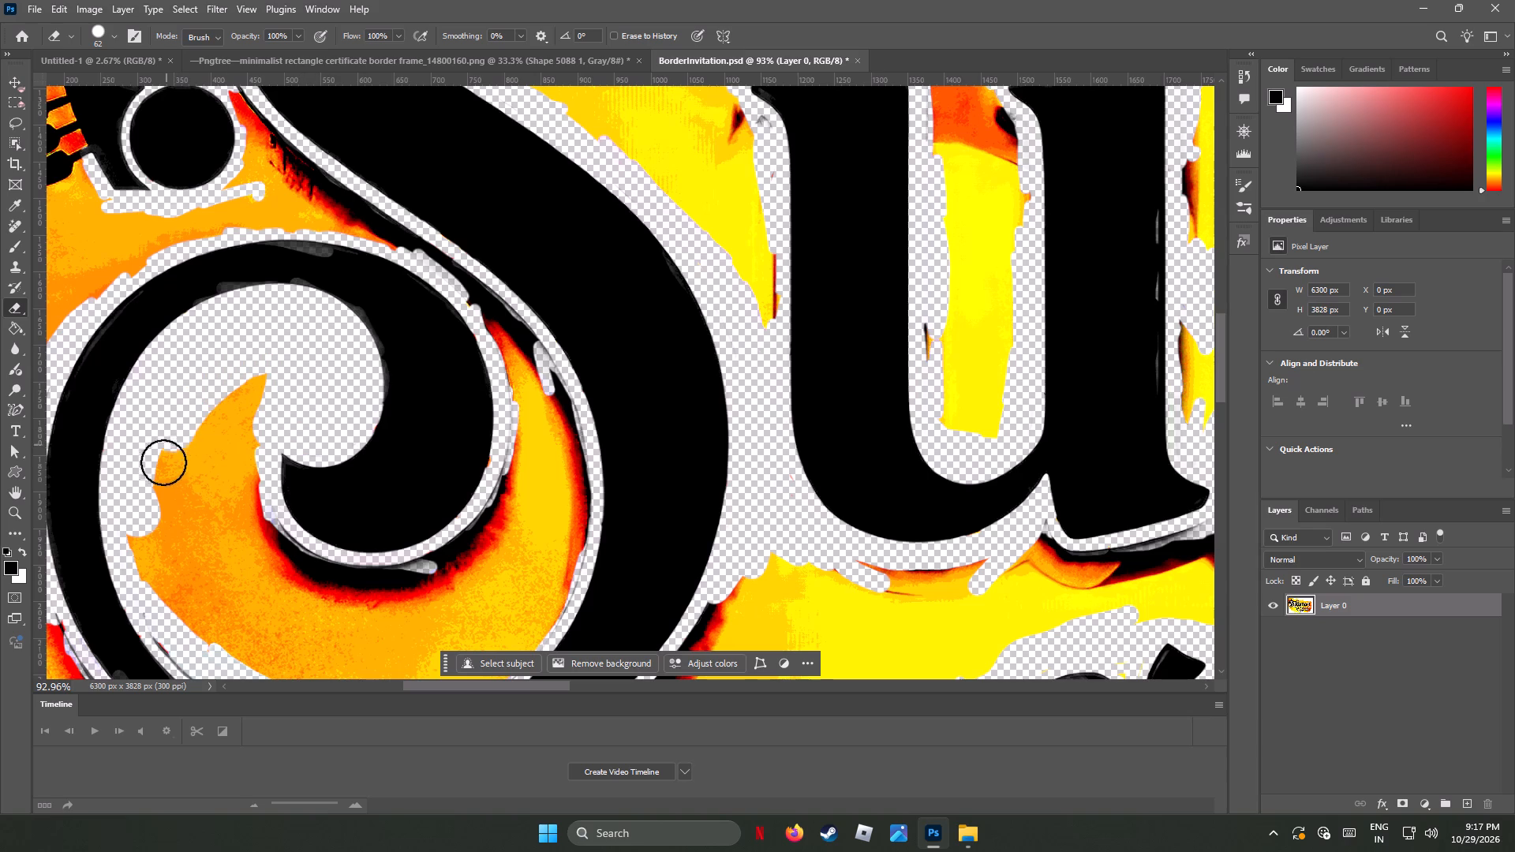
pyautogui.moveTo(163, 462); pyautogui.dragTo(227, 490)
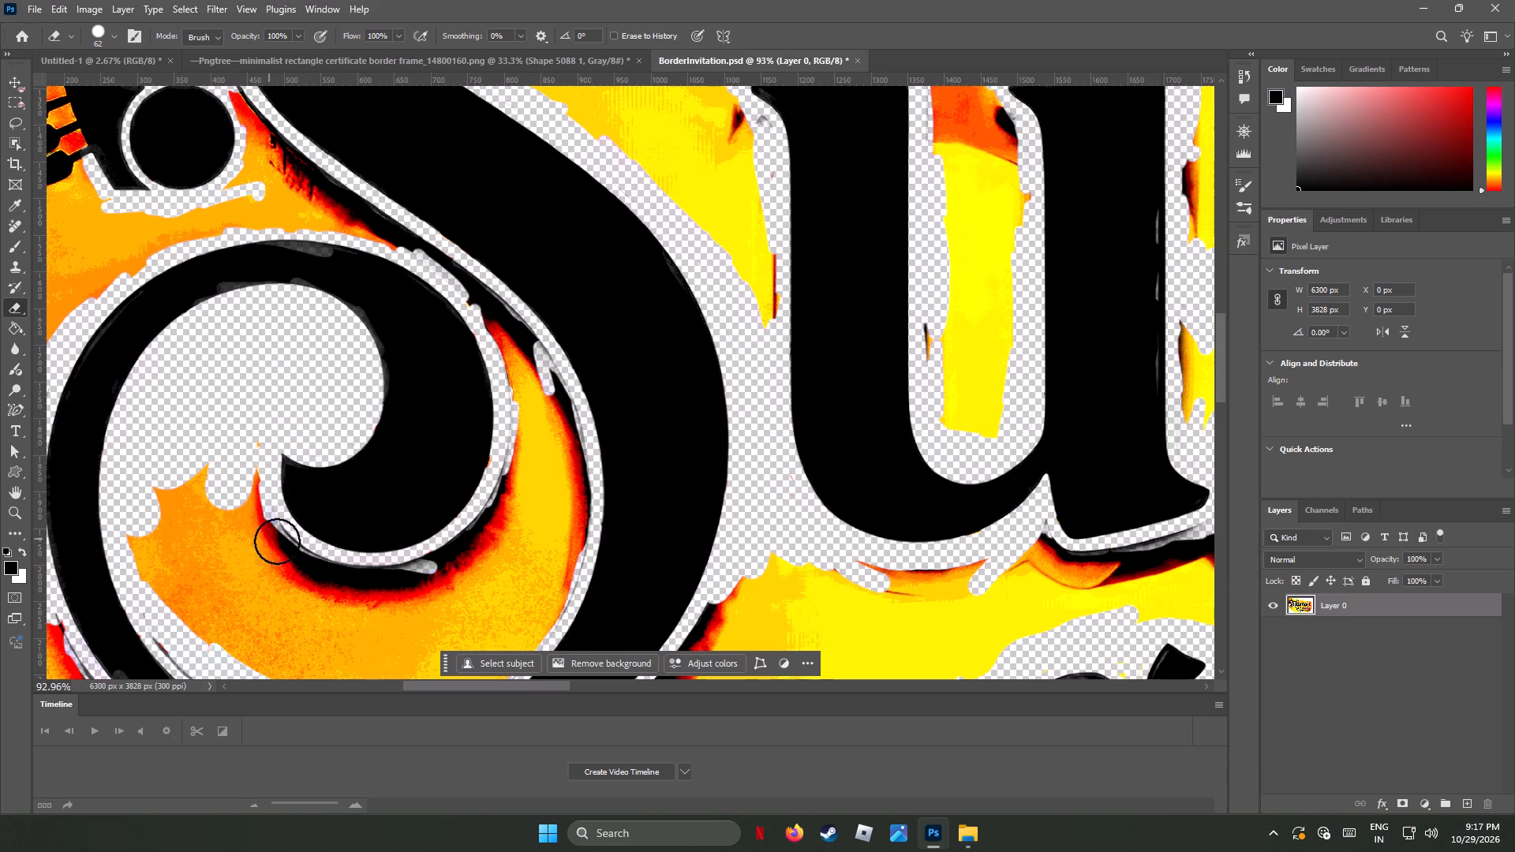
pyautogui.moveTo(277, 541); pyautogui.dragTo(156, 568)
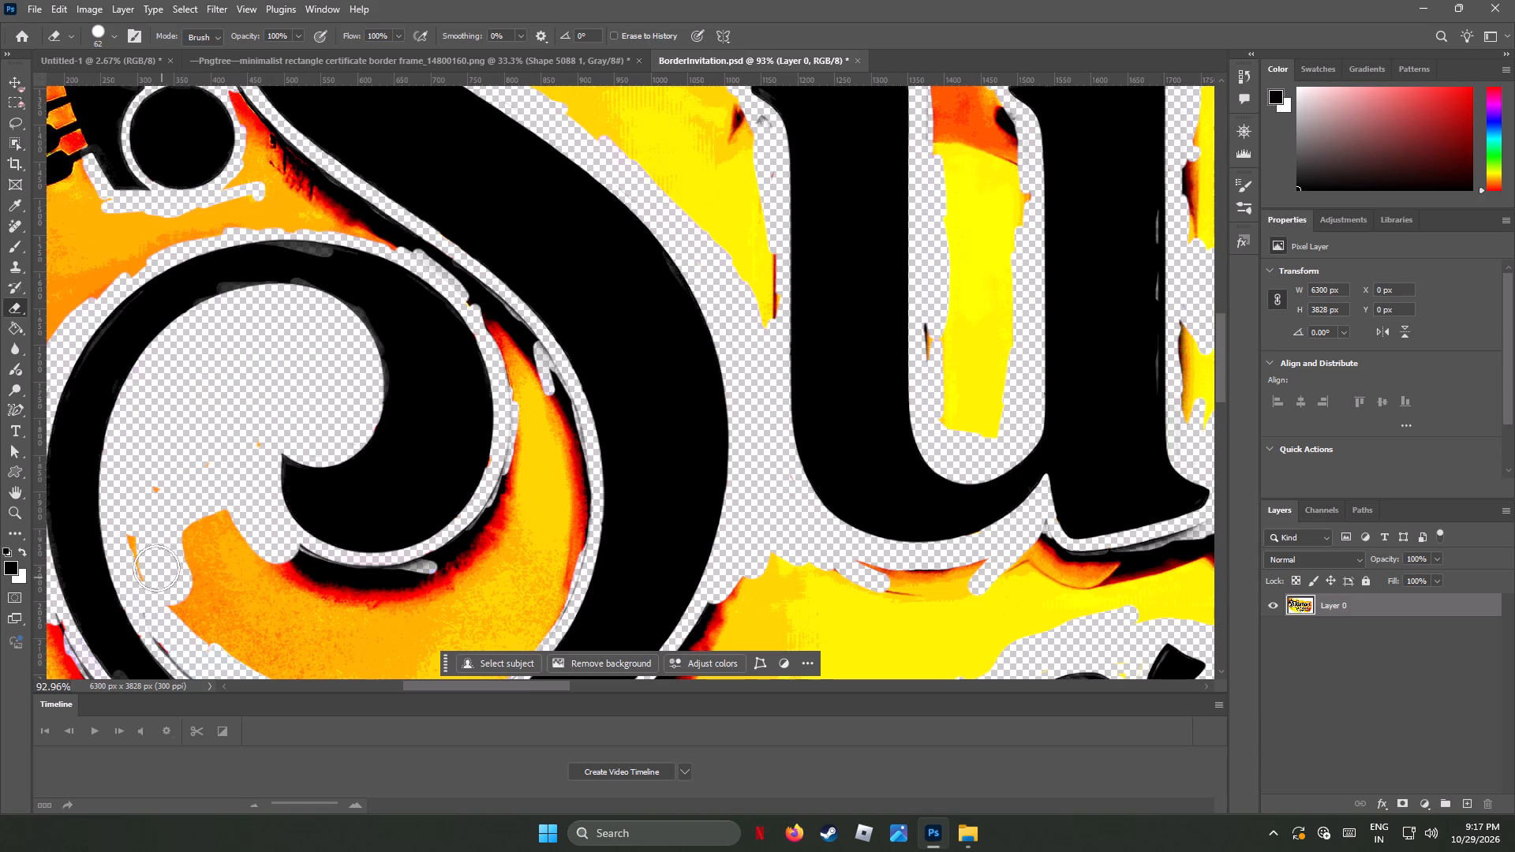
pyautogui.moveTo(156, 568); pyautogui.dragTo(193, 600)
# Erase the dark shadow beneath the rounded end of the S's curl, following its lower edge.
pyautogui.scroll(-3, 200, 549)
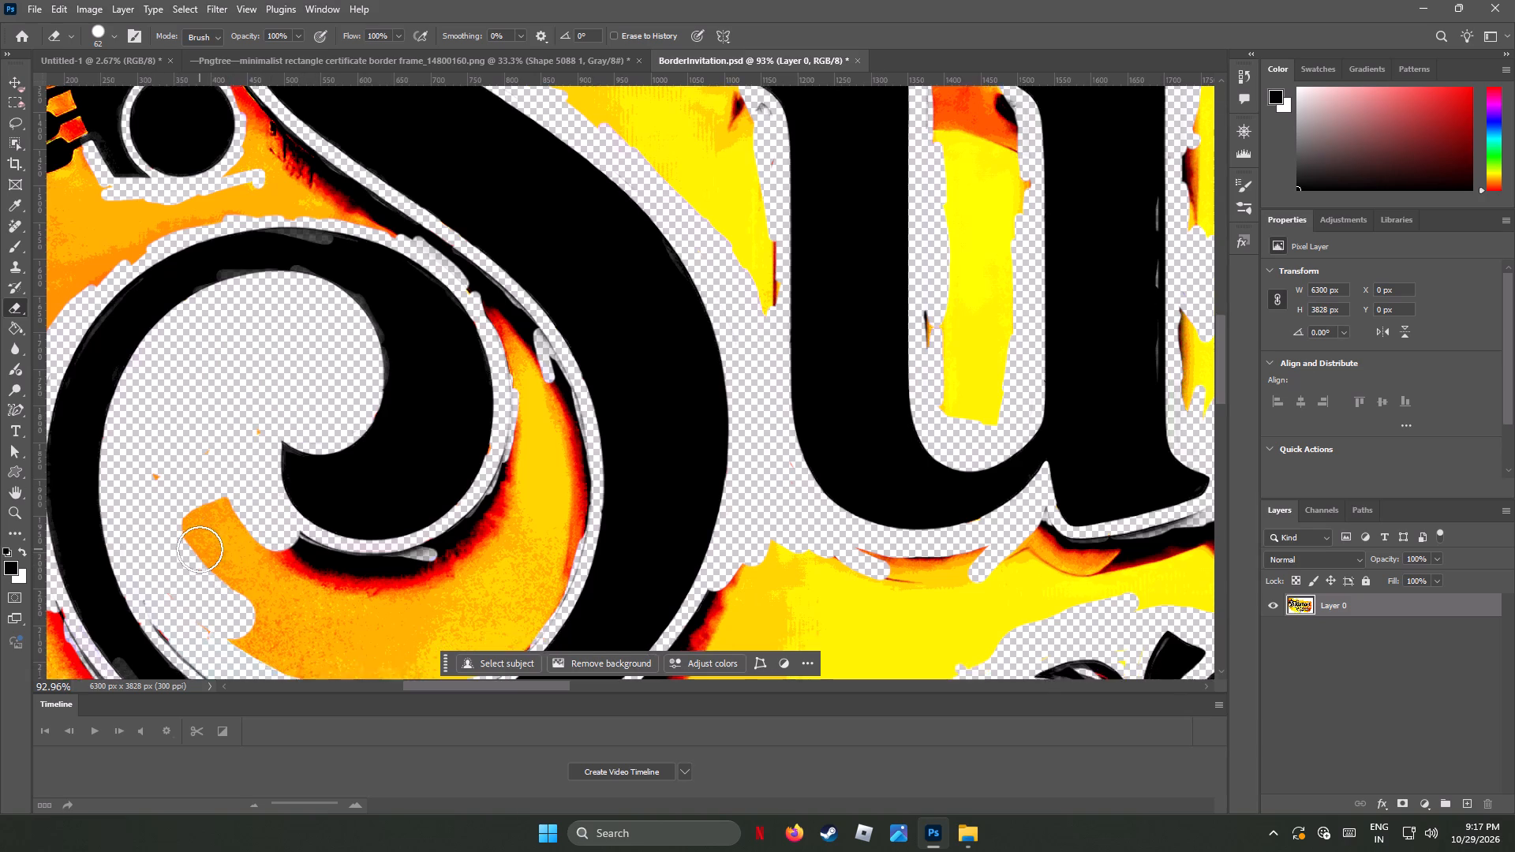
pyautogui.scroll(-2, 200, 549)
pyautogui.scroll(1, 200, 549)
pyautogui.scroll(-3, 200, 549)
pyautogui.moveTo(212, 588); pyautogui.dragTo(205, 581)
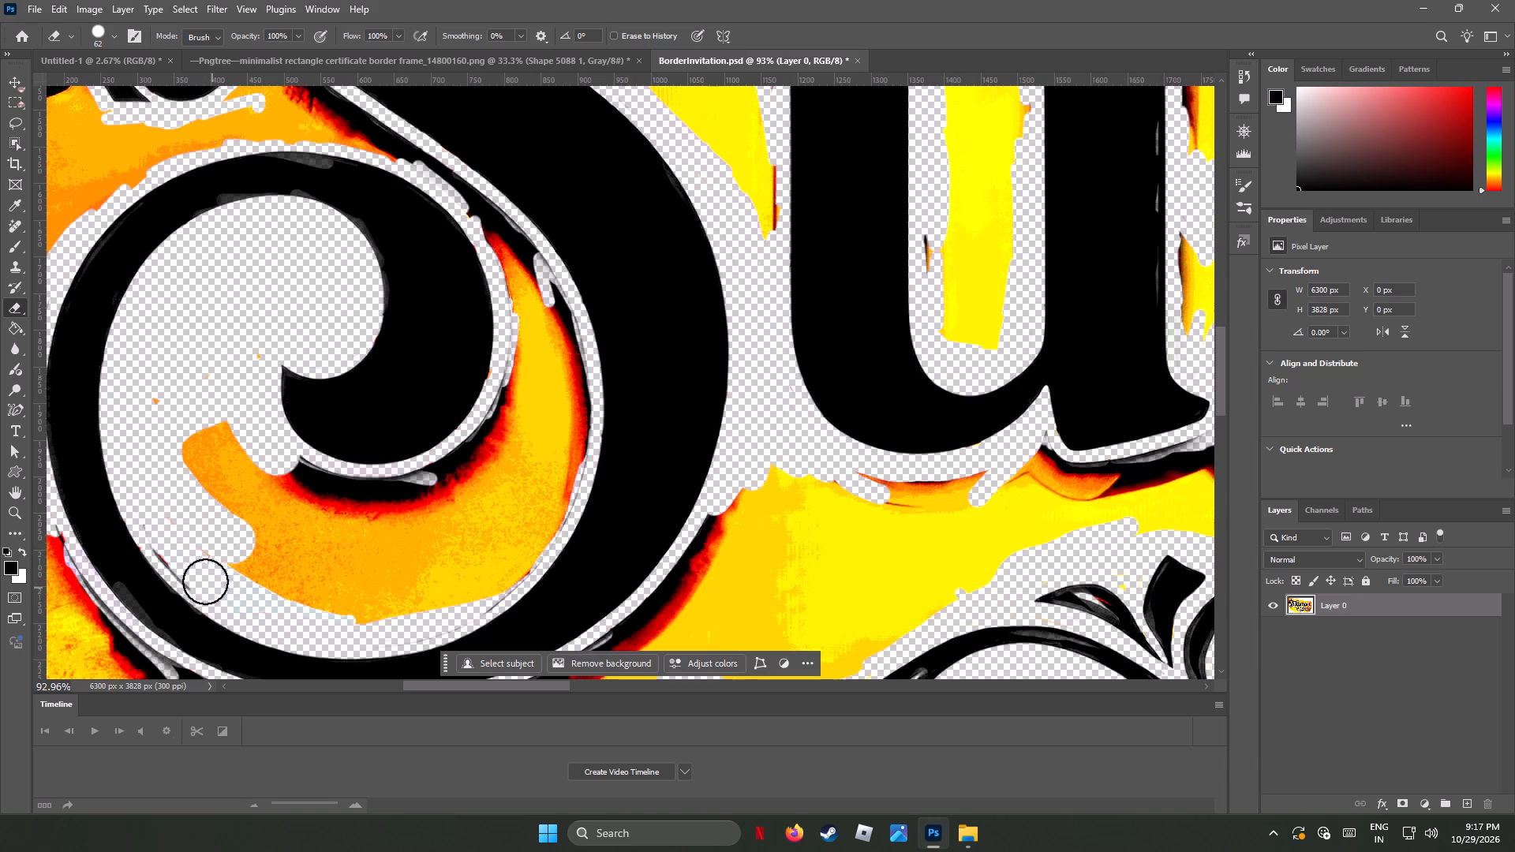
pyautogui.moveTo(205, 581); pyautogui.dragTo(167, 534)
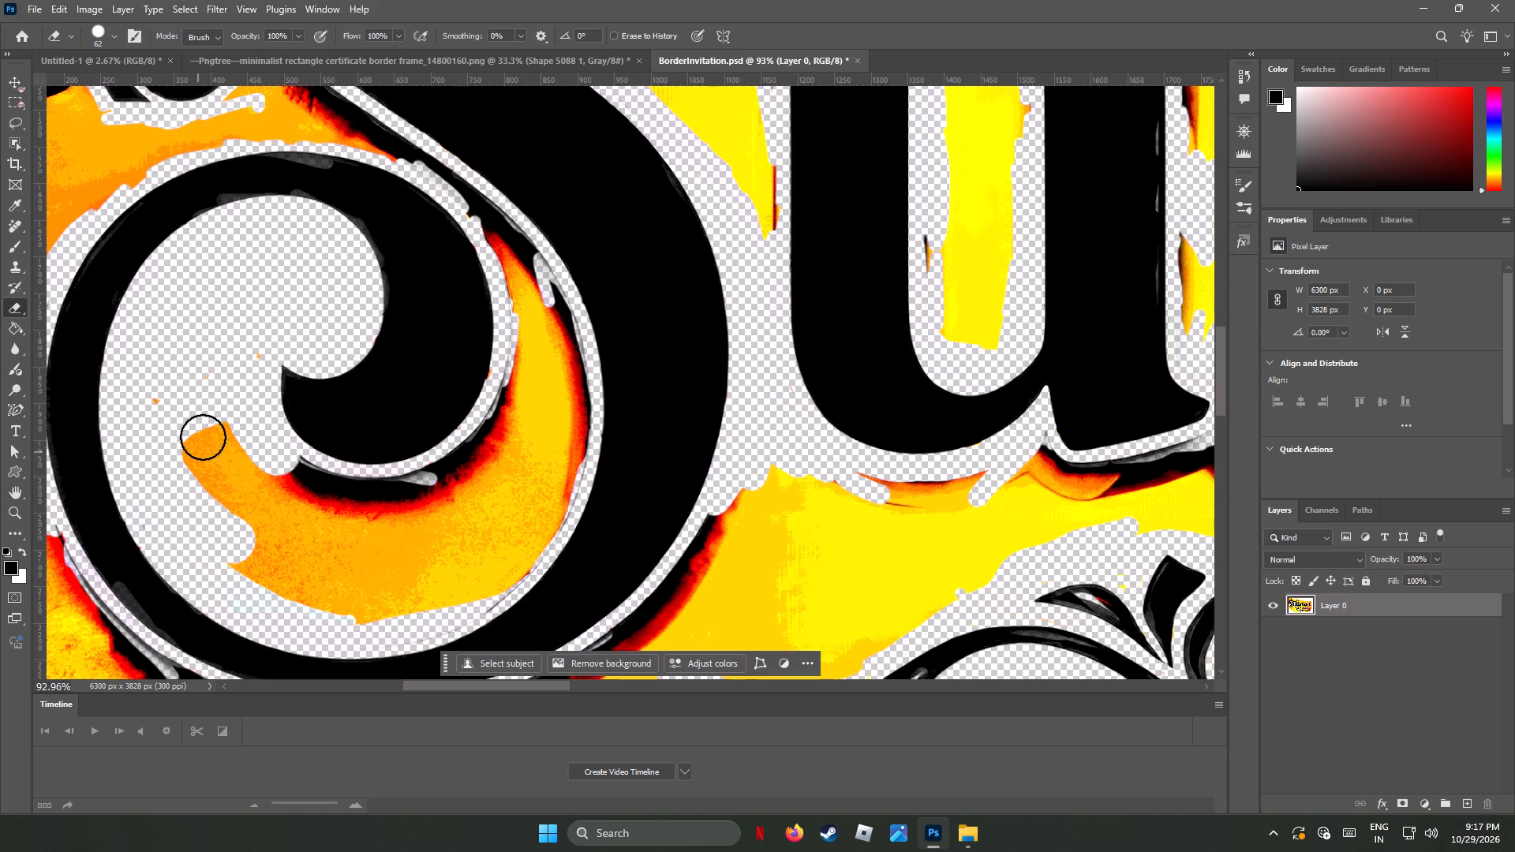
pyautogui.moveTo(213, 431); pyautogui.dragTo(282, 484)
pyautogui.moveTo(294, 475); pyautogui.dragTo(365, 492)
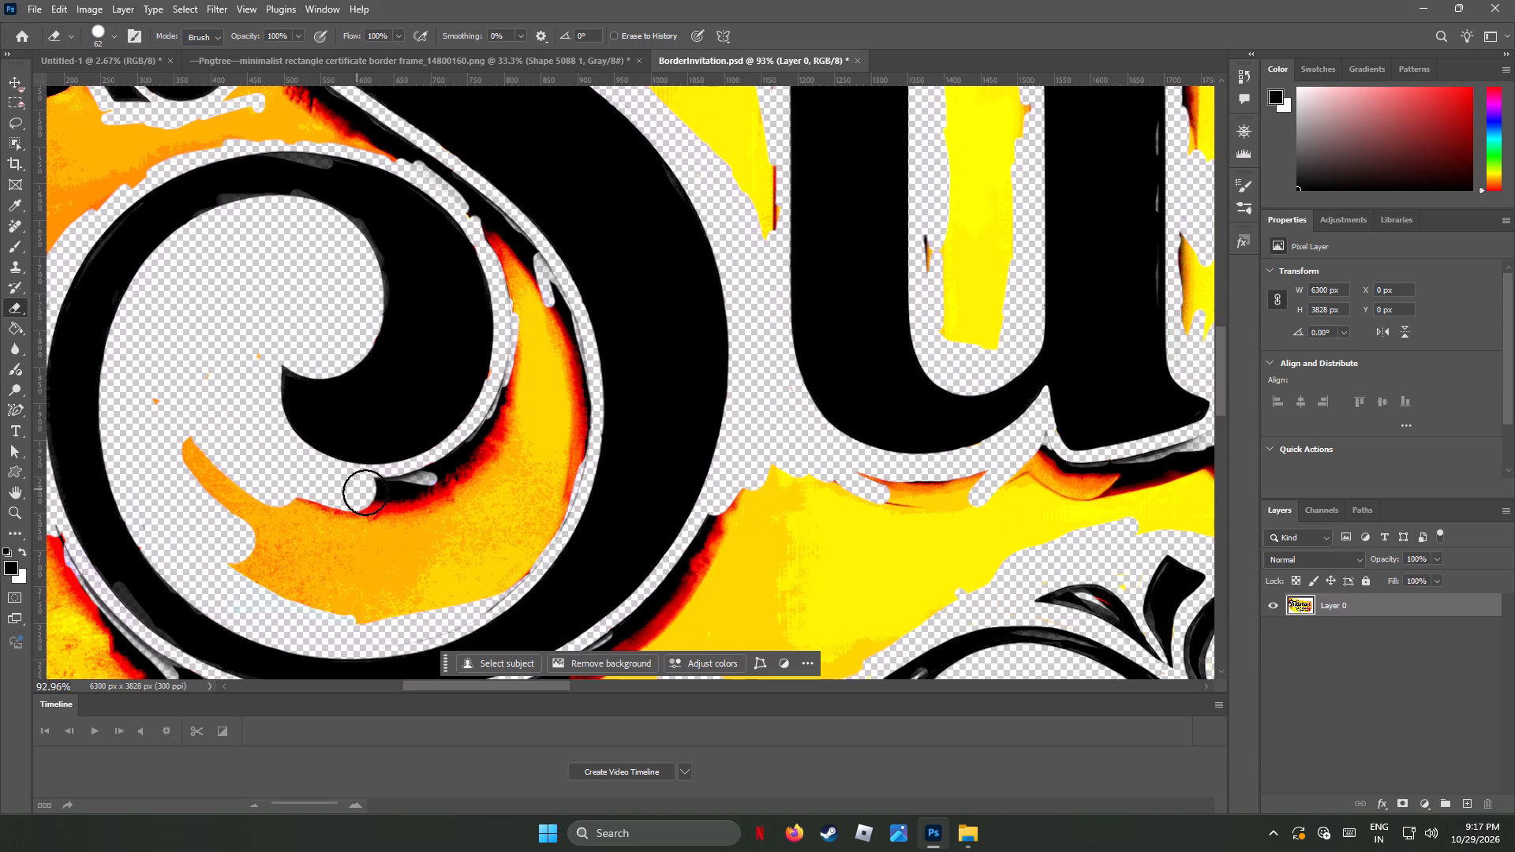
pyautogui.moveTo(365, 492); pyautogui.dragTo(495, 435)
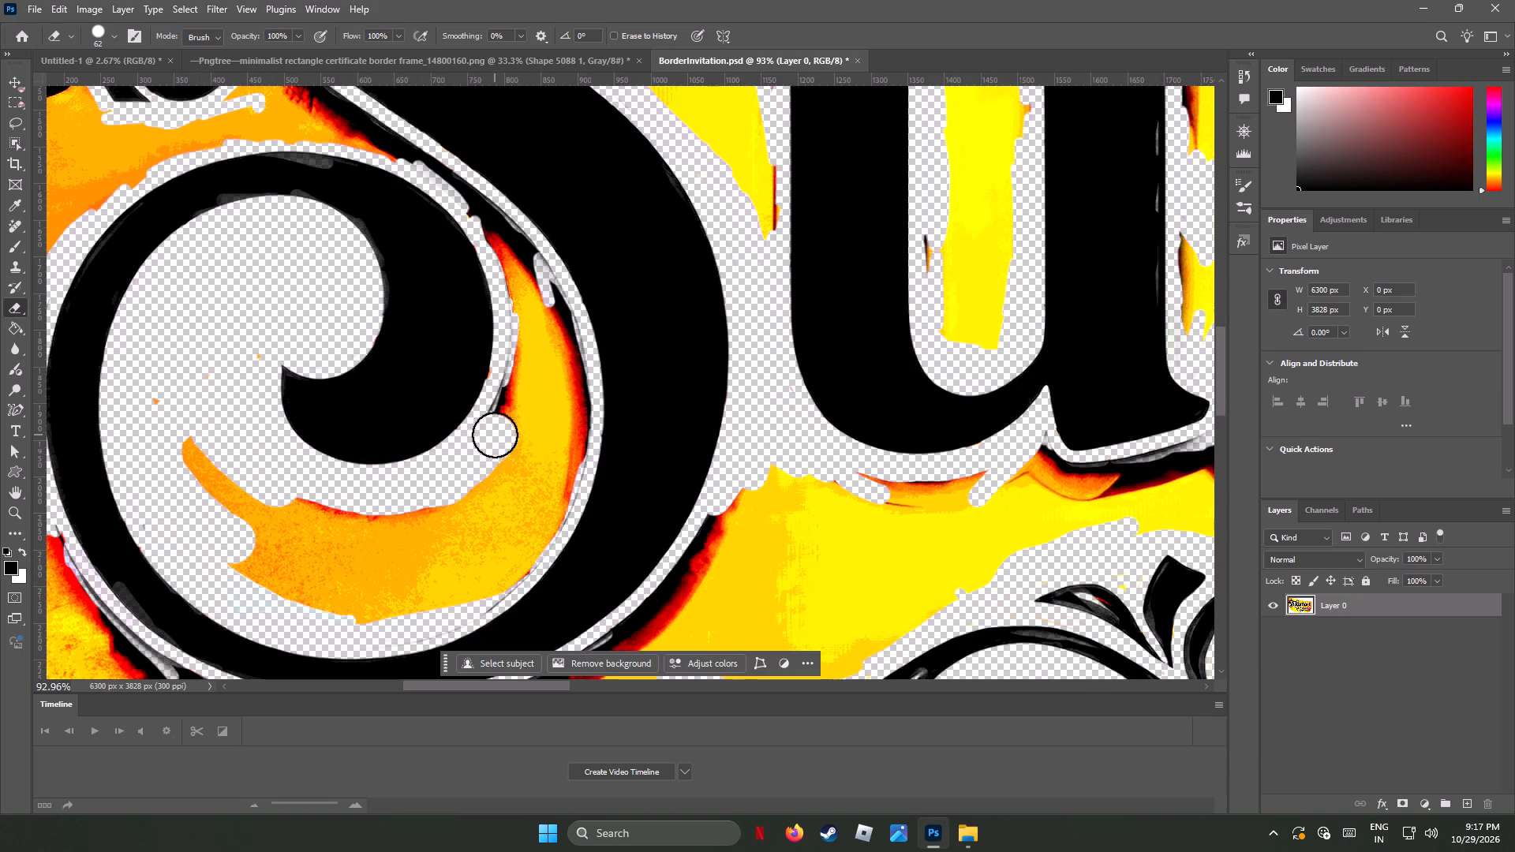
pyautogui.moveTo(495, 435); pyautogui.dragTo(496, 433)
# Erase the orange background across the bottom of the S's lower loop and up along its lower-right inner edge.
pyautogui.moveTo(181, 450); pyautogui.dragTo(367, 510)
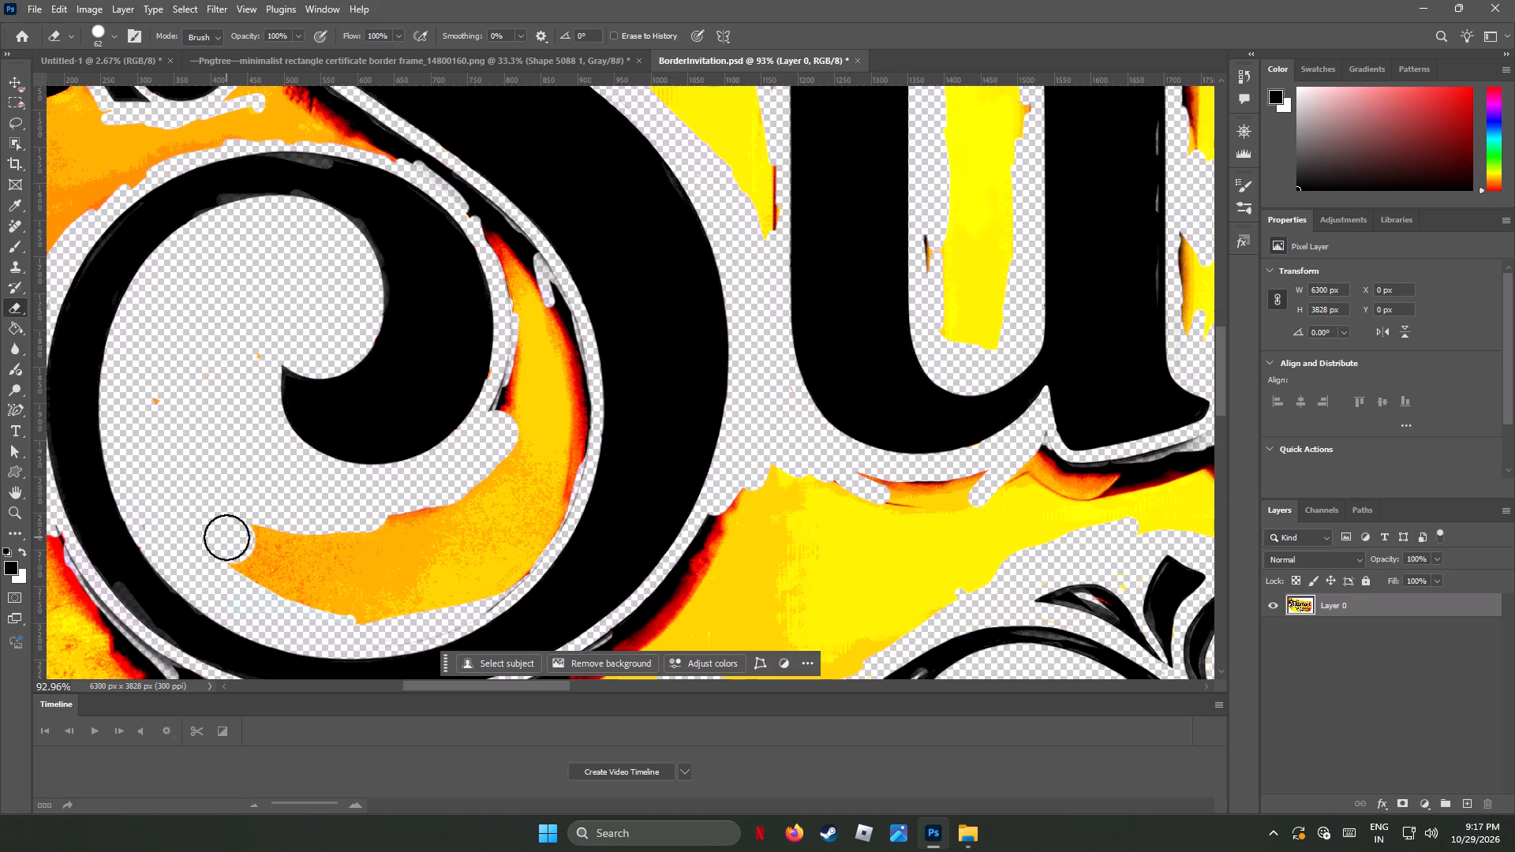
pyautogui.moveTo(246, 540); pyautogui.dragTo(466, 497)
pyautogui.moveTo(240, 570); pyautogui.dragTo(373, 593)
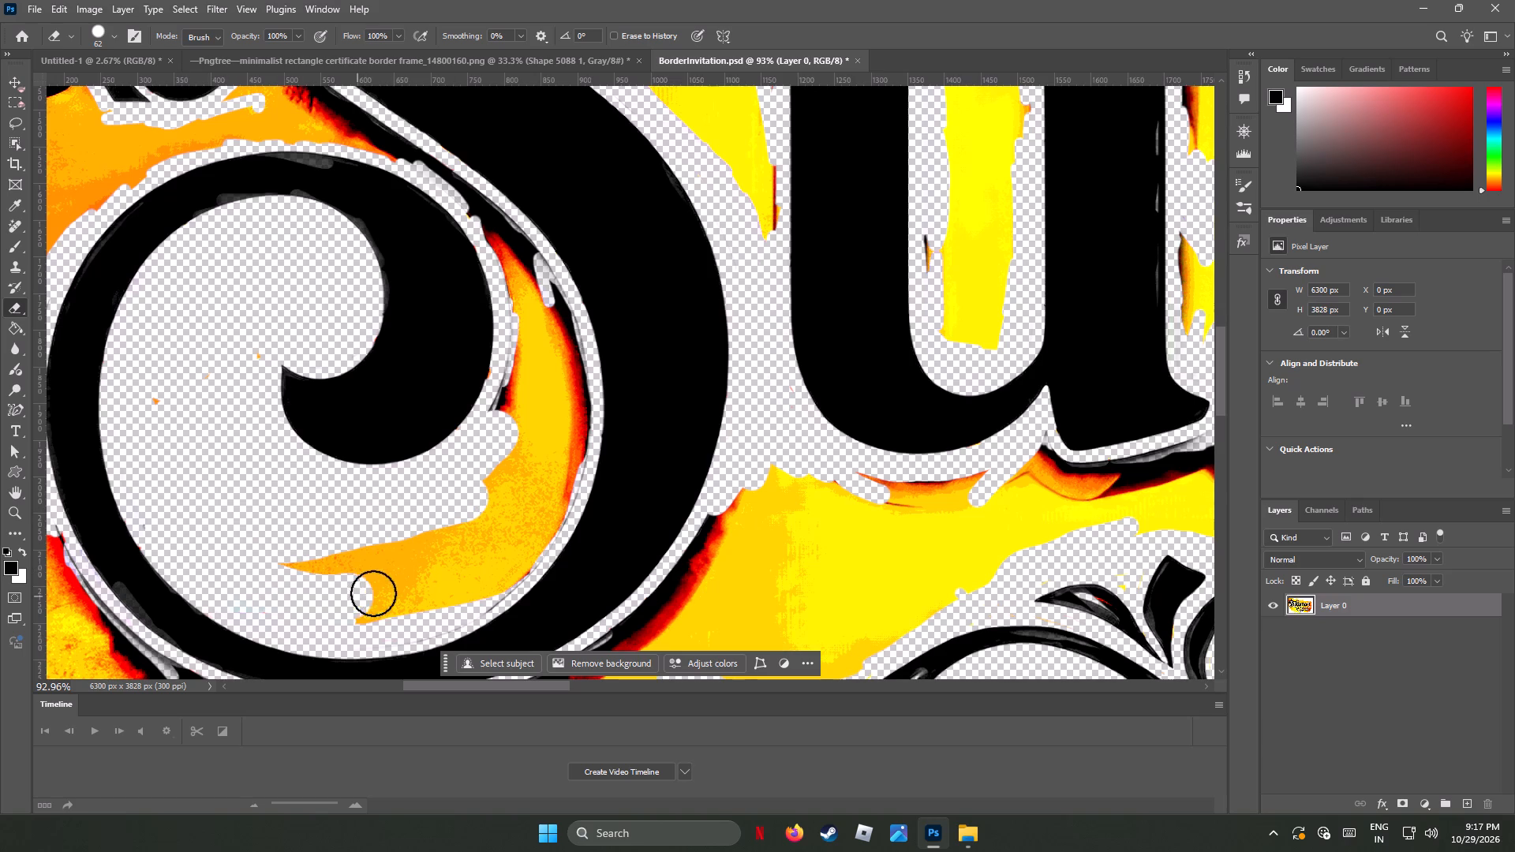
pyautogui.moveTo(373, 593); pyautogui.dragTo(442, 578)
pyautogui.click(468, 603)
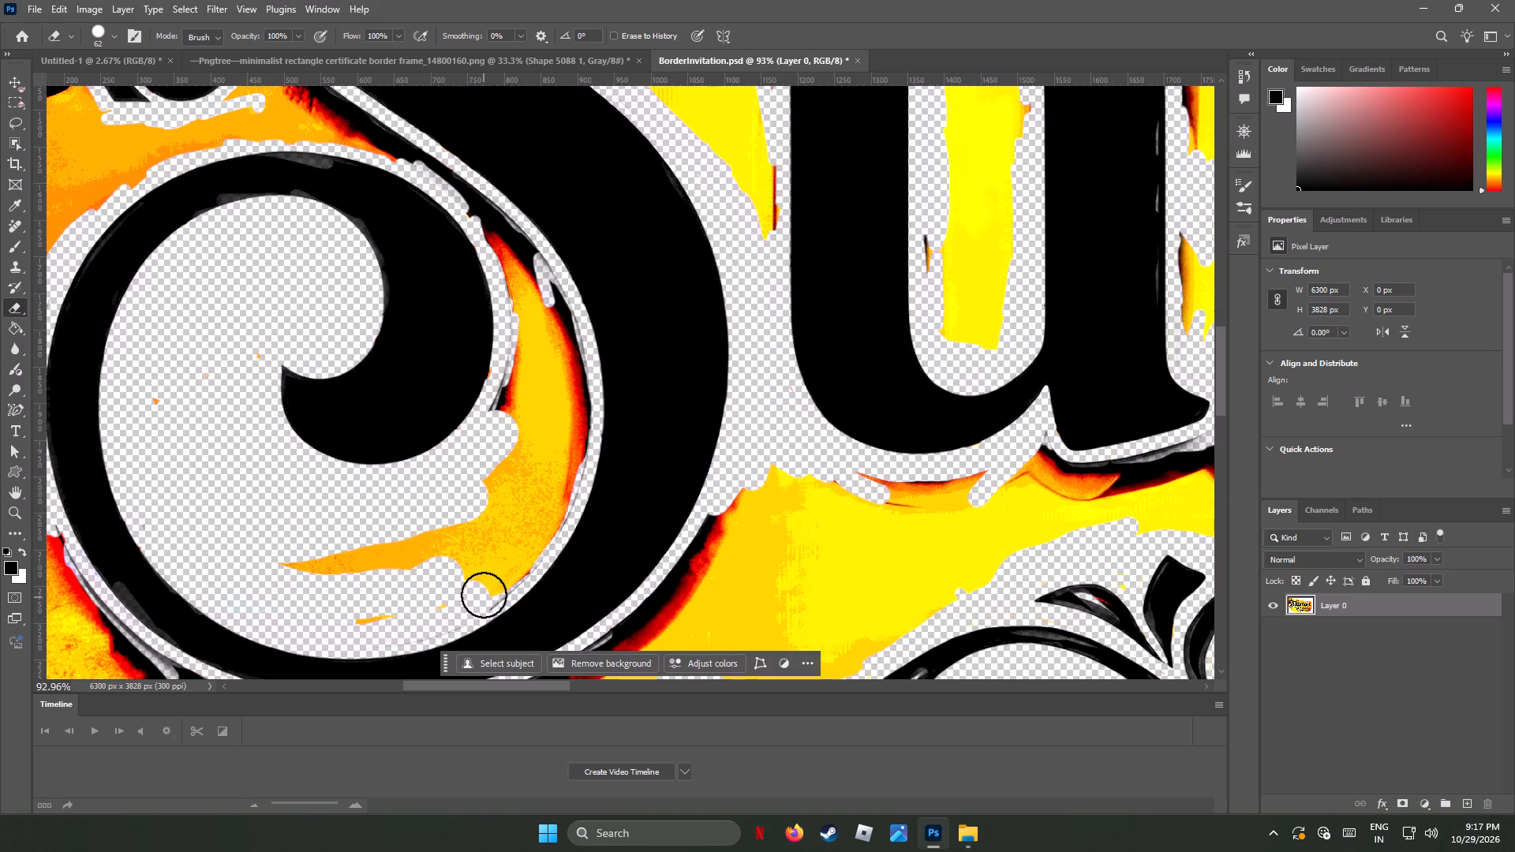
pyautogui.click(484, 593)
pyautogui.moveTo(499, 579); pyautogui.dragTo(519, 548)
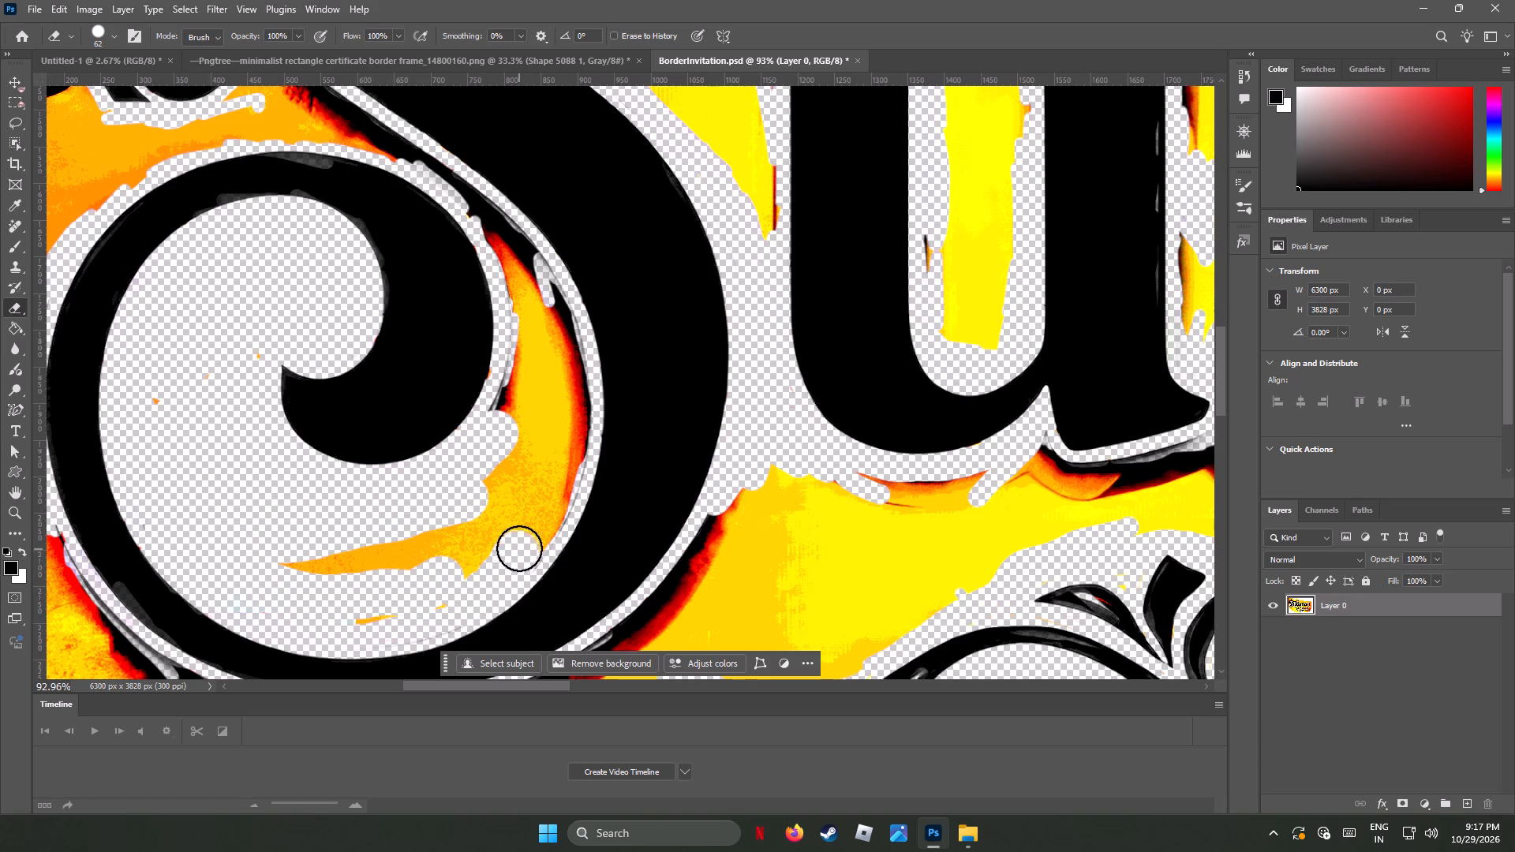
pyautogui.moveTo(519, 548); pyautogui.dragTo(520, 547)
pyautogui.moveTo(533, 547); pyautogui.dragTo(544, 506)
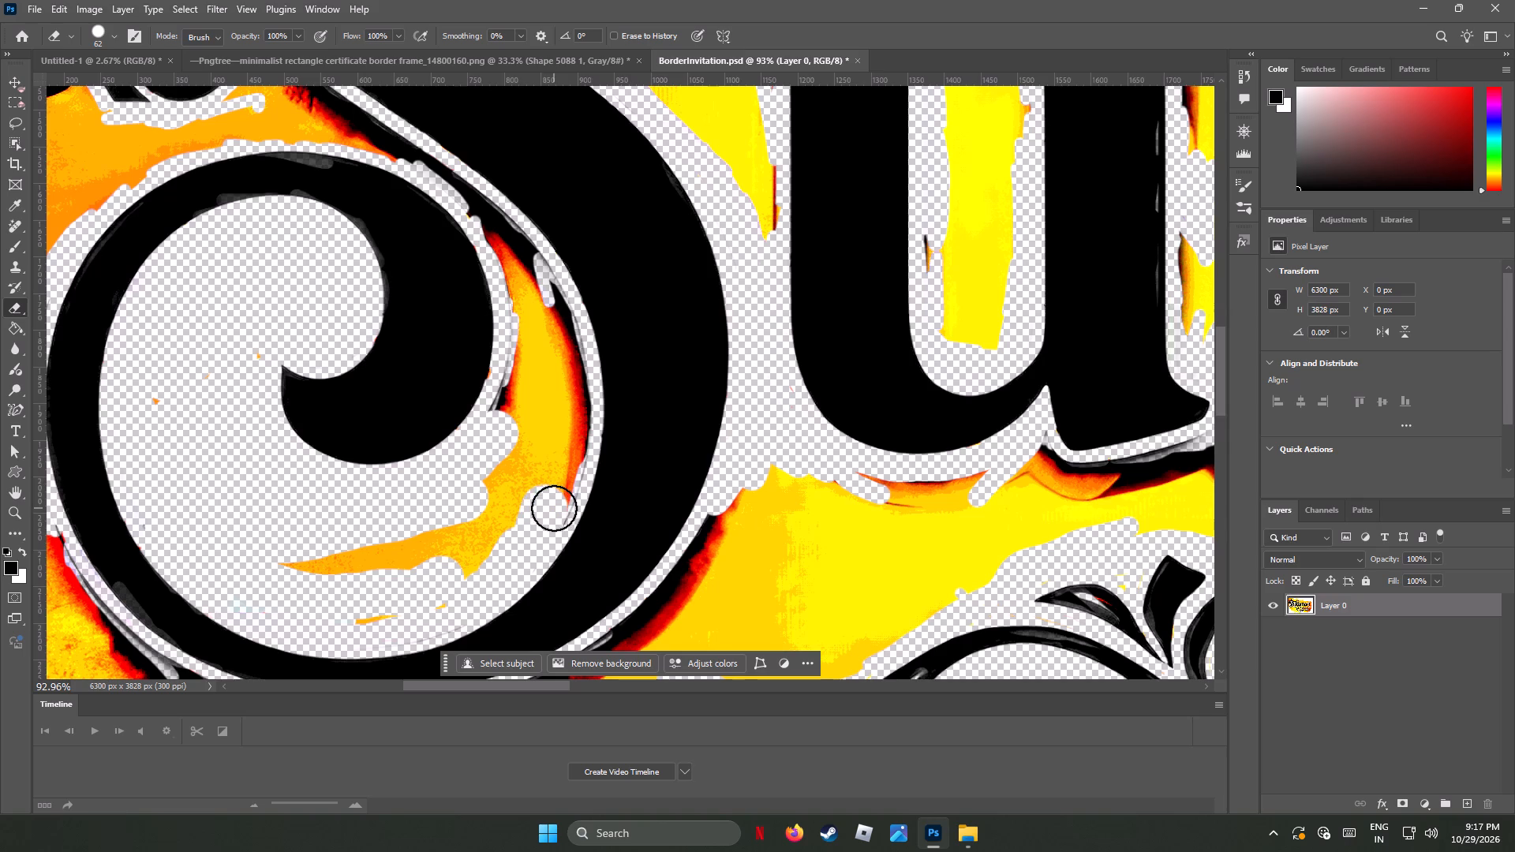
pyautogui.moveTo(554, 508); pyautogui.dragTo(534, 507)
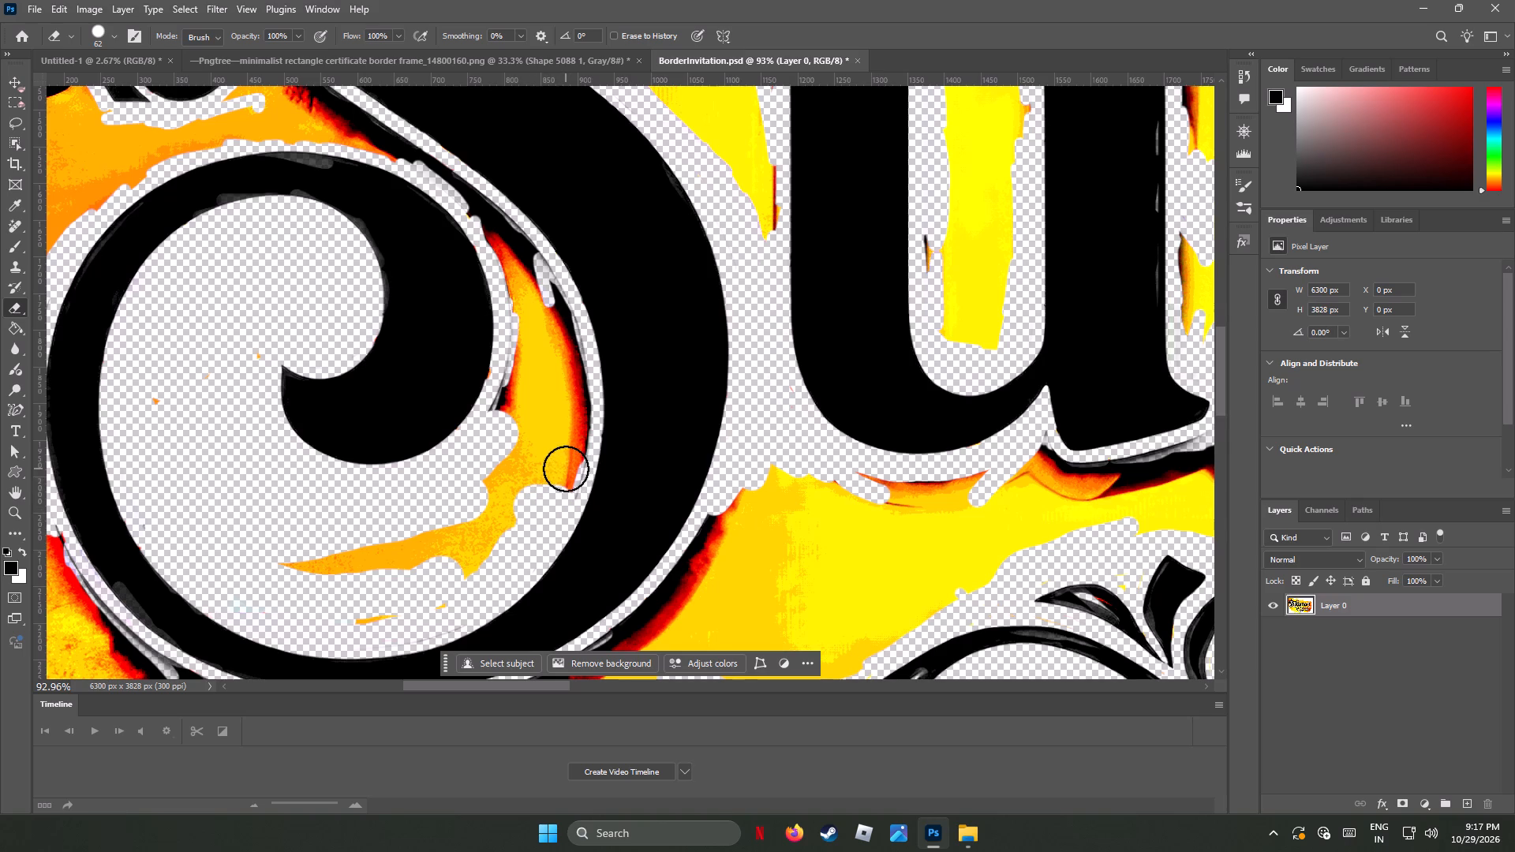
pyautogui.moveTo(566, 469); pyautogui.dragTo(523, 477)
pyautogui.moveTo(572, 442); pyautogui.dragTo(538, 456)
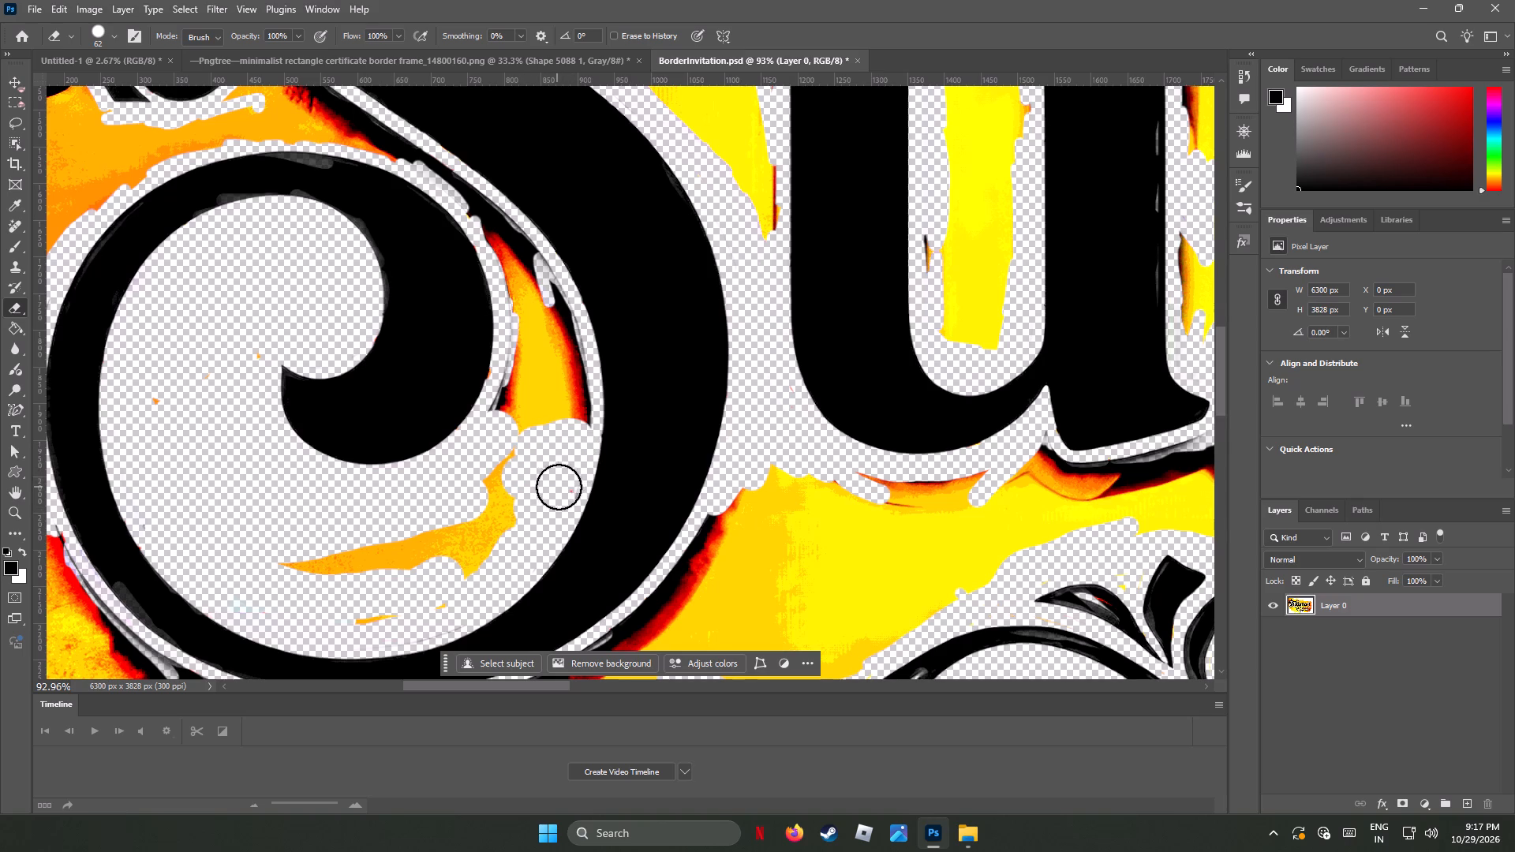
# Remove the leftover orange islands and slivers from the bottom of the S's lower loop.
pyautogui.moveTo(560, 490); pyautogui.dragTo(391, 567)
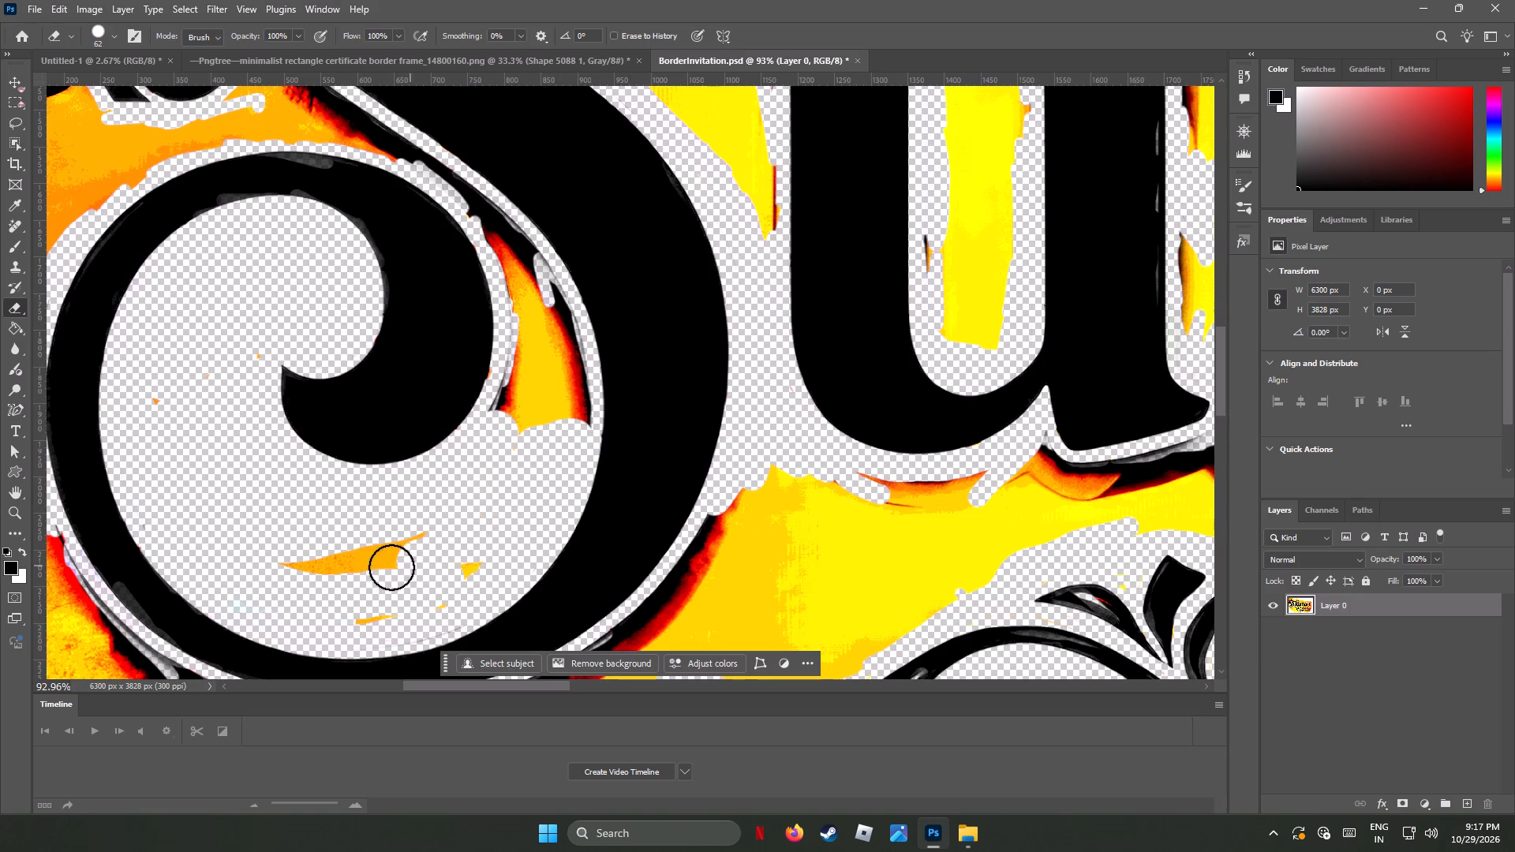
pyautogui.moveTo(391, 567); pyautogui.dragTo(357, 570)
pyautogui.moveTo(474, 564); pyautogui.dragTo(431, 525)
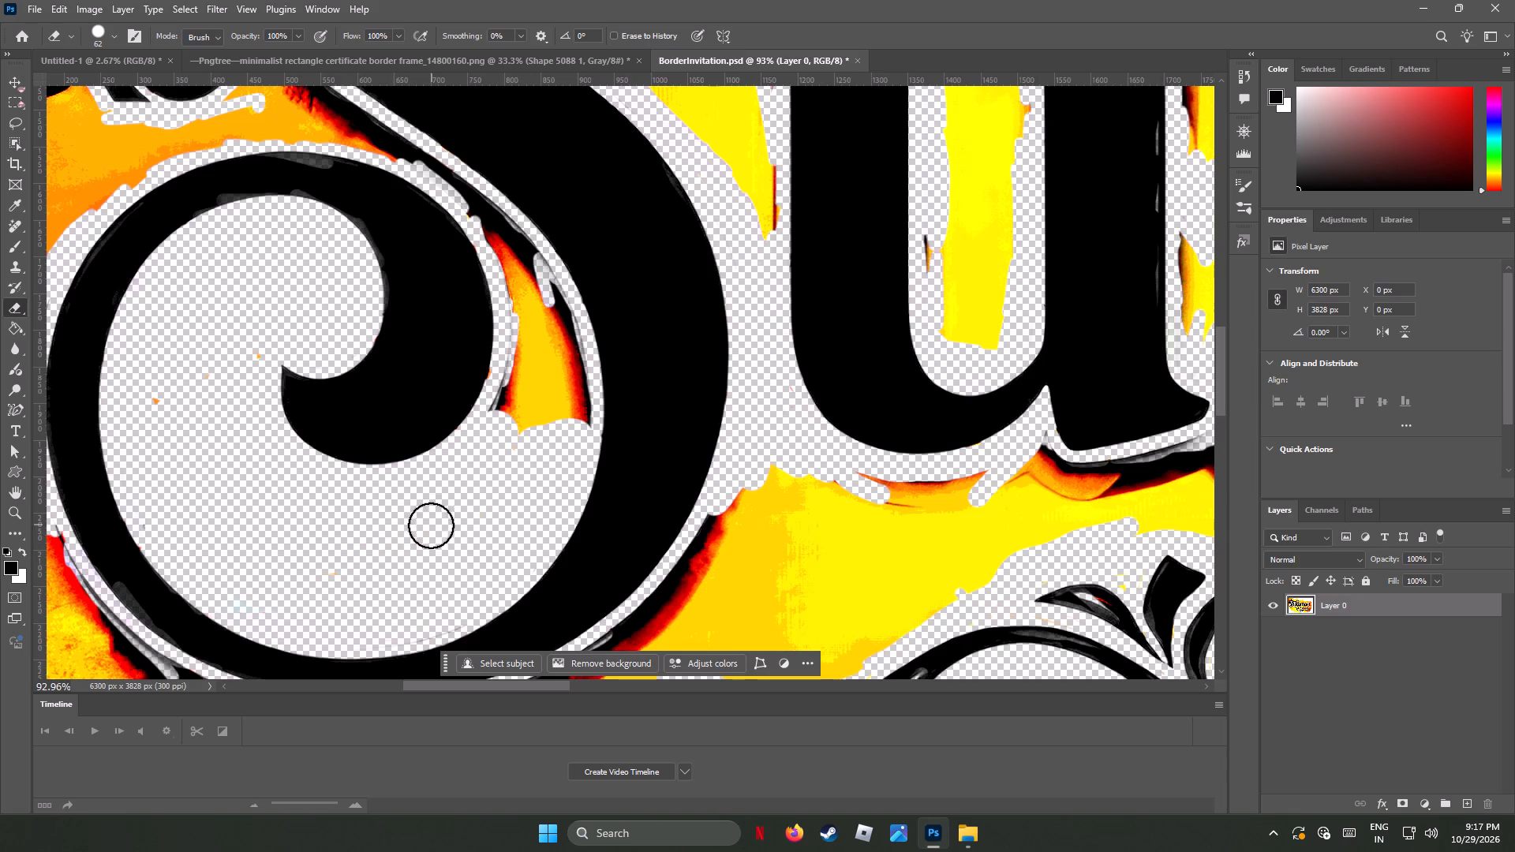
pyautogui.moveTo(431, 525); pyautogui.dragTo(309, 571)
pyautogui.click(426, 622)
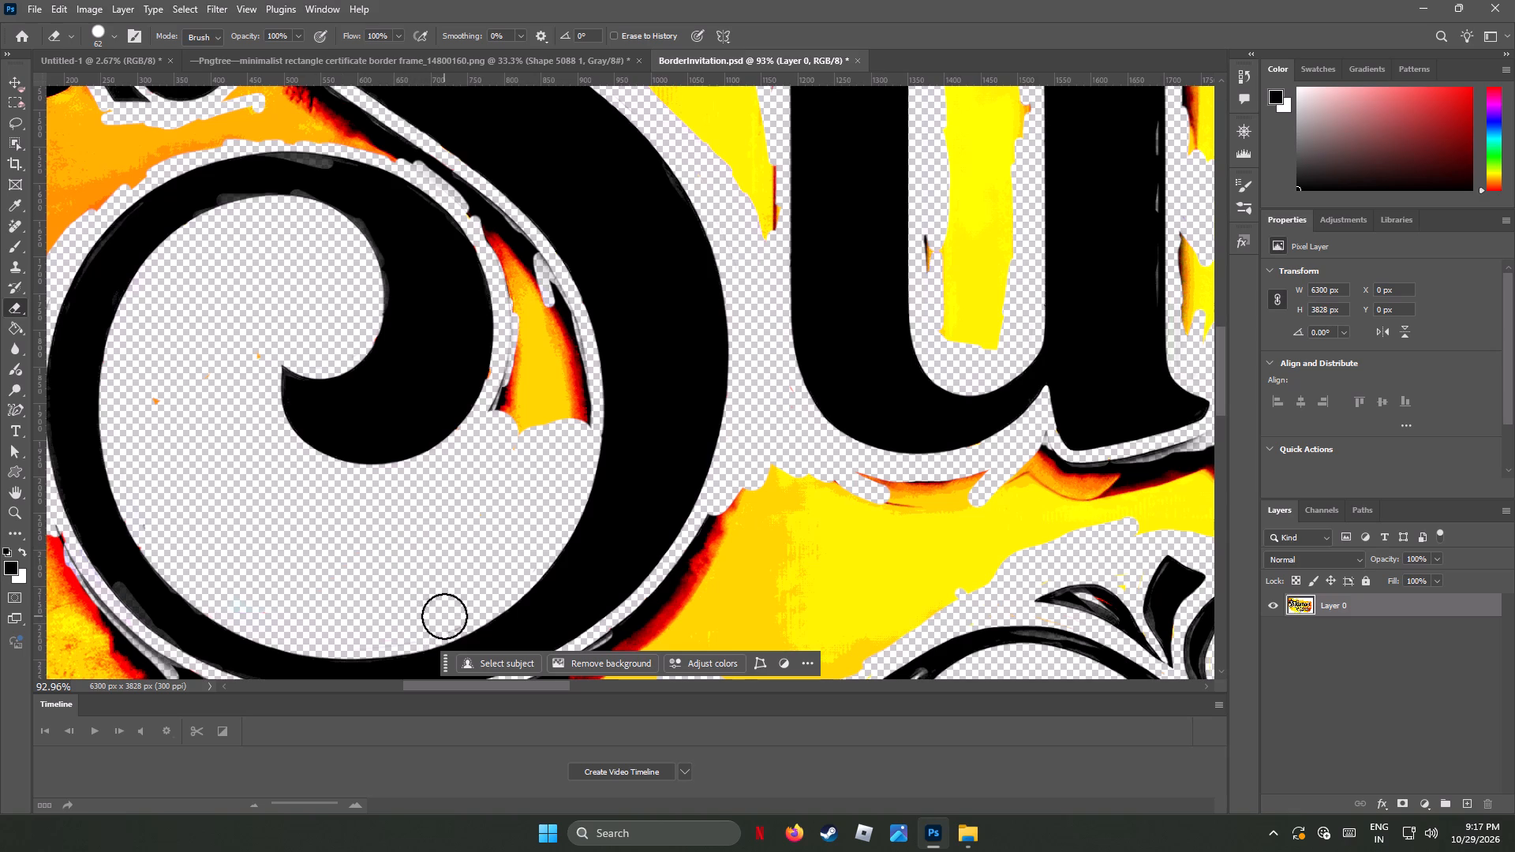
pyautogui.click(444, 616)
pyautogui.click(428, 624)
pyautogui.click(297, 624)
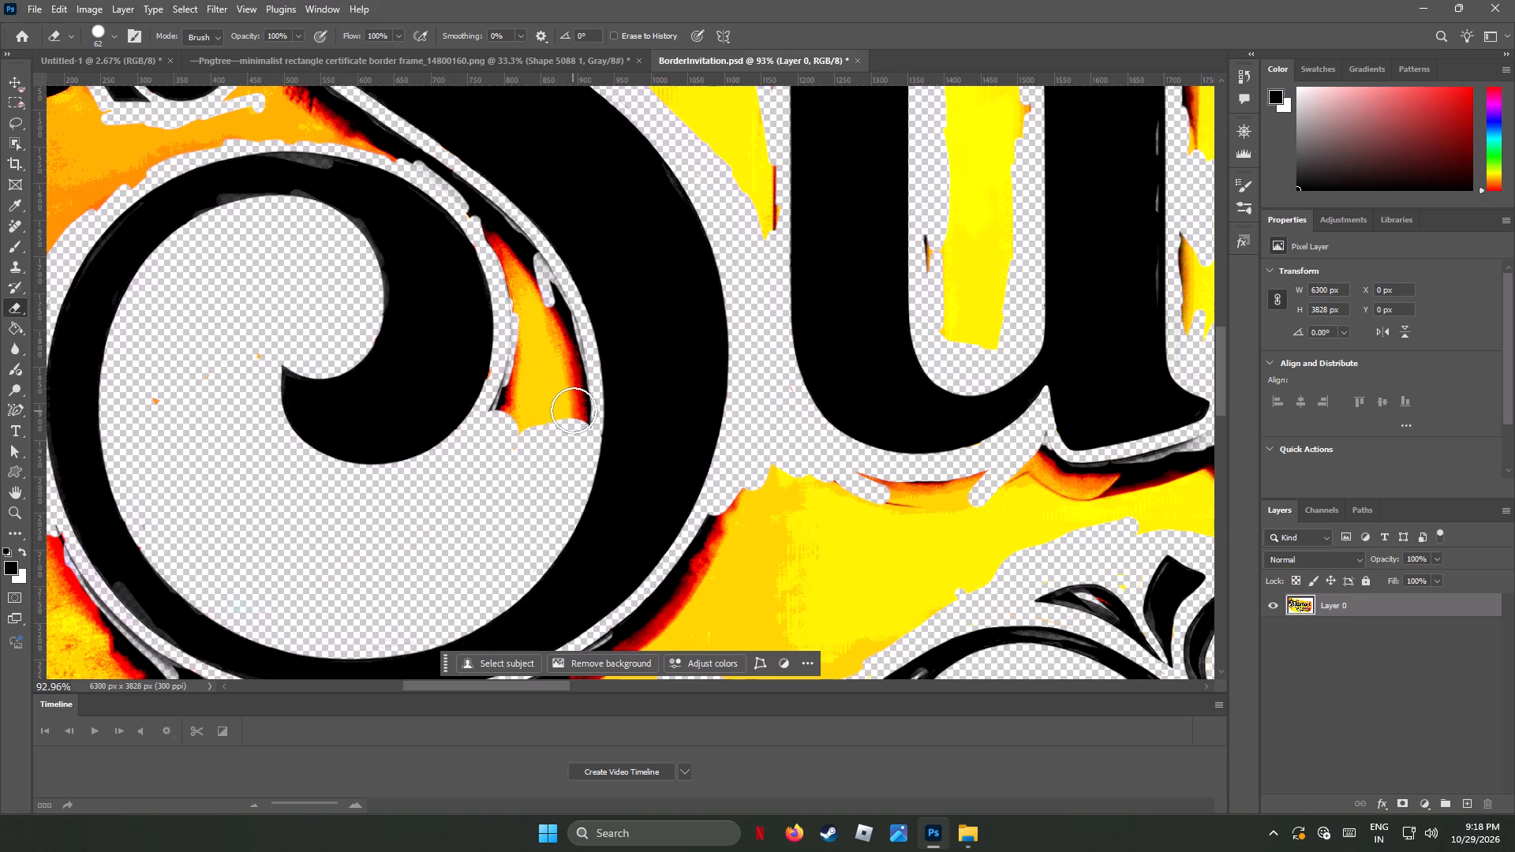
# Erase the yellow and dark shadow strip between the rounded end of the curl and the S's main stroke.
pyautogui.moveTo(573, 410); pyautogui.dragTo(562, 339)
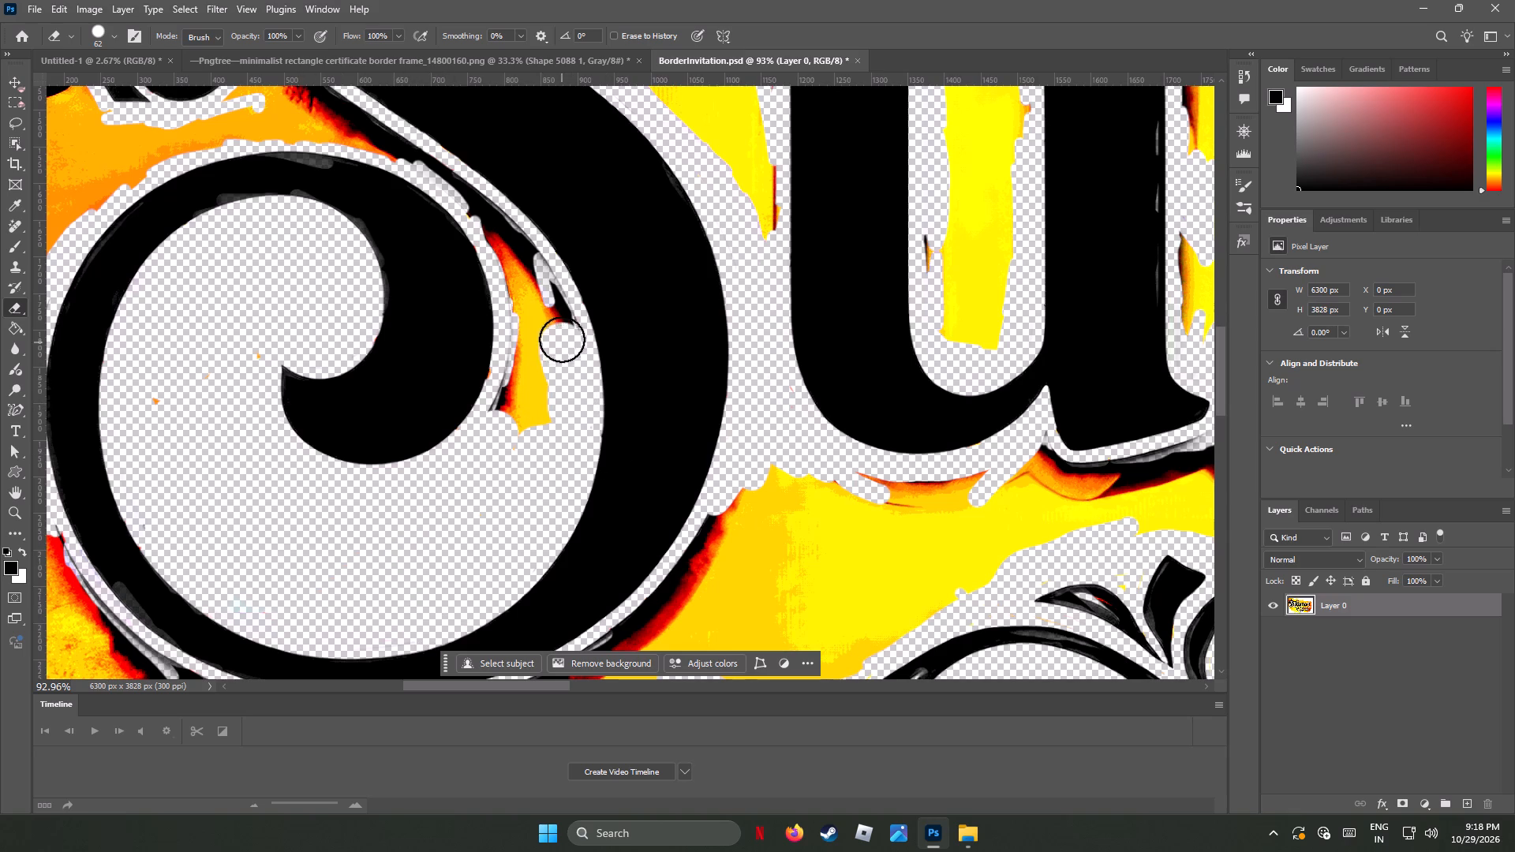
pyautogui.moveTo(562, 339); pyautogui.dragTo(519, 255)
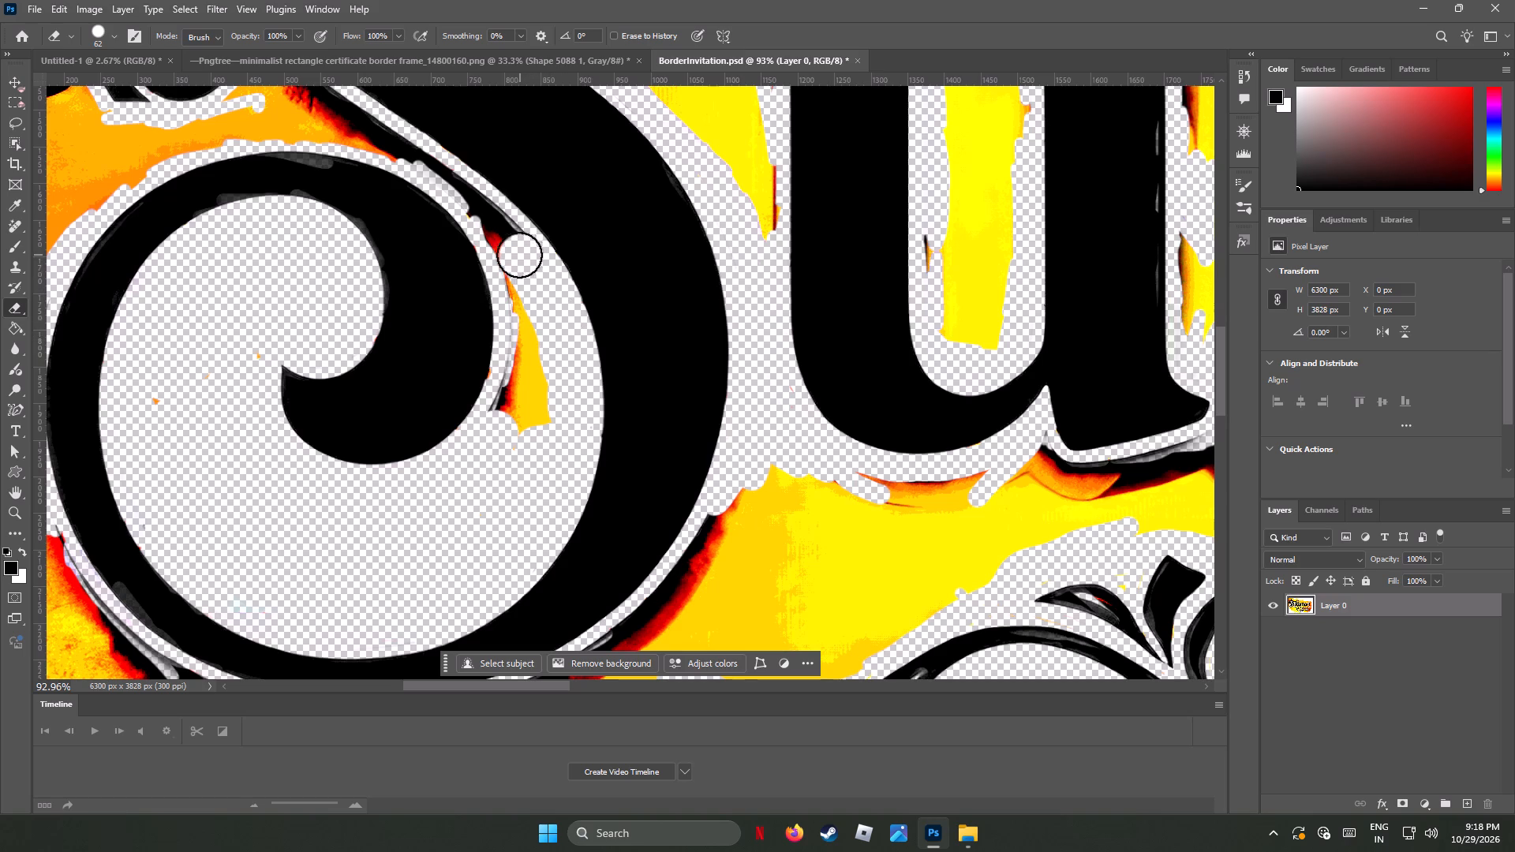
pyautogui.moveTo(519, 255); pyautogui.dragTo(501, 230)
pyautogui.moveTo(513, 267); pyautogui.dragTo(518, 281)
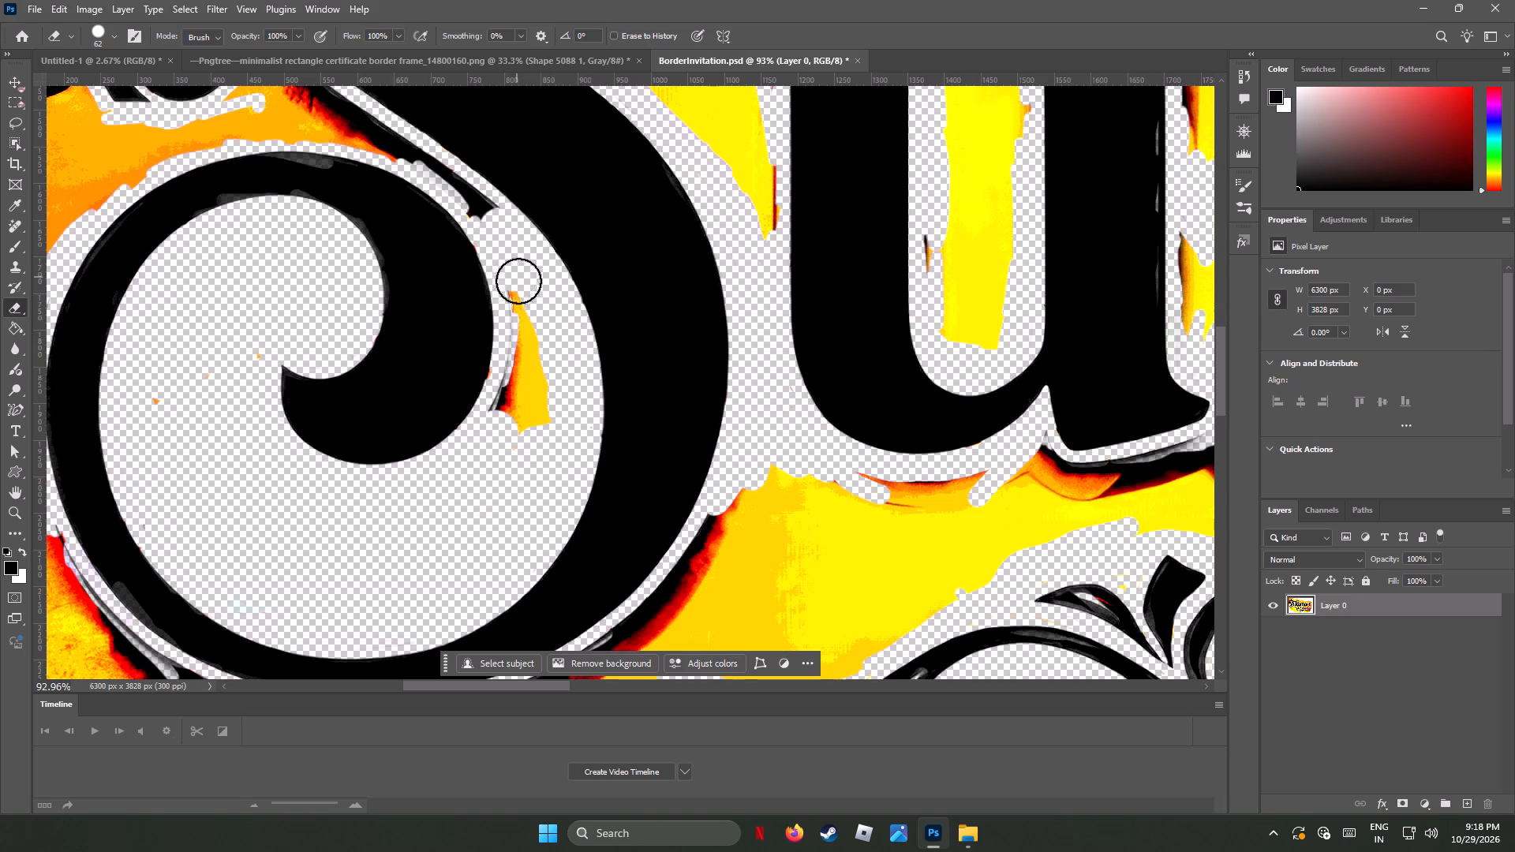
pyautogui.moveTo(518, 281); pyautogui.dragTo(505, 428)
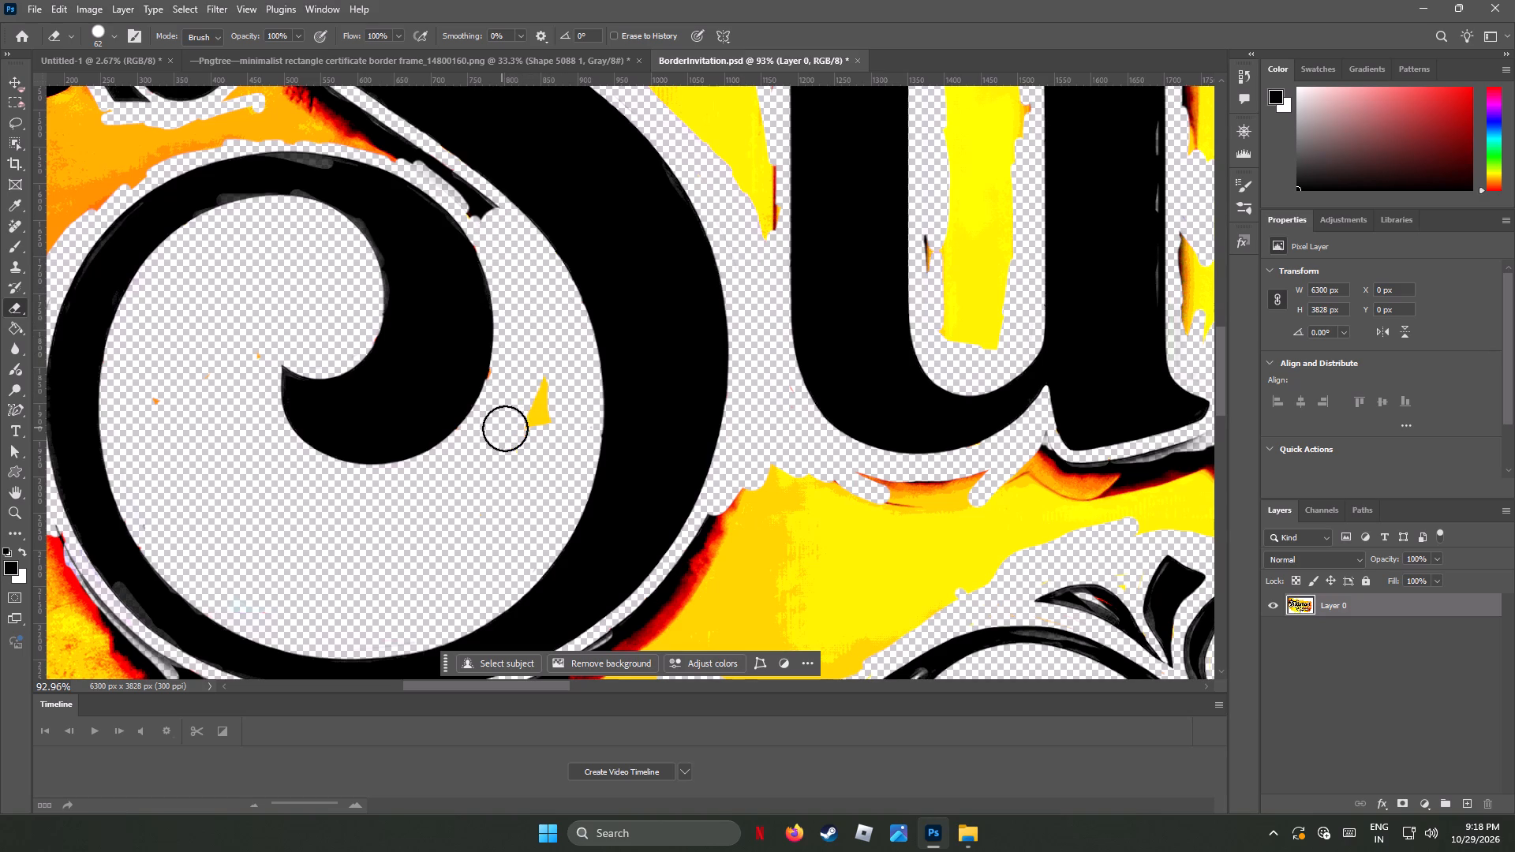
pyautogui.moveTo(505, 428); pyautogui.dragTo(525, 443)
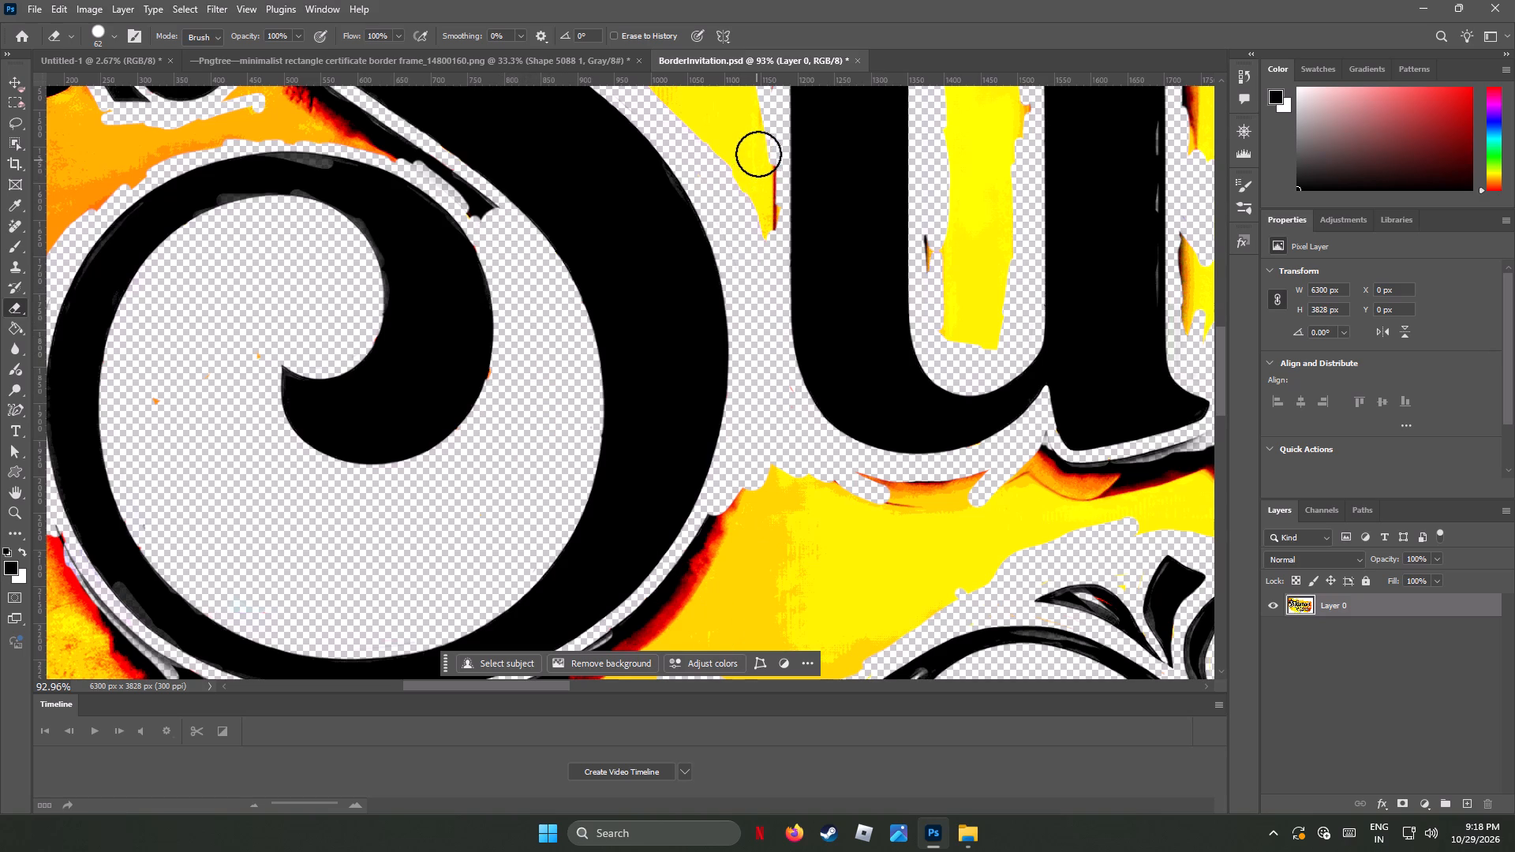
# Erase the lower tip of the yellow area between the S and the u, and the yellow strip inside the u.
pyautogui.moveTo(758, 154); pyautogui.dragTo(760, 258)
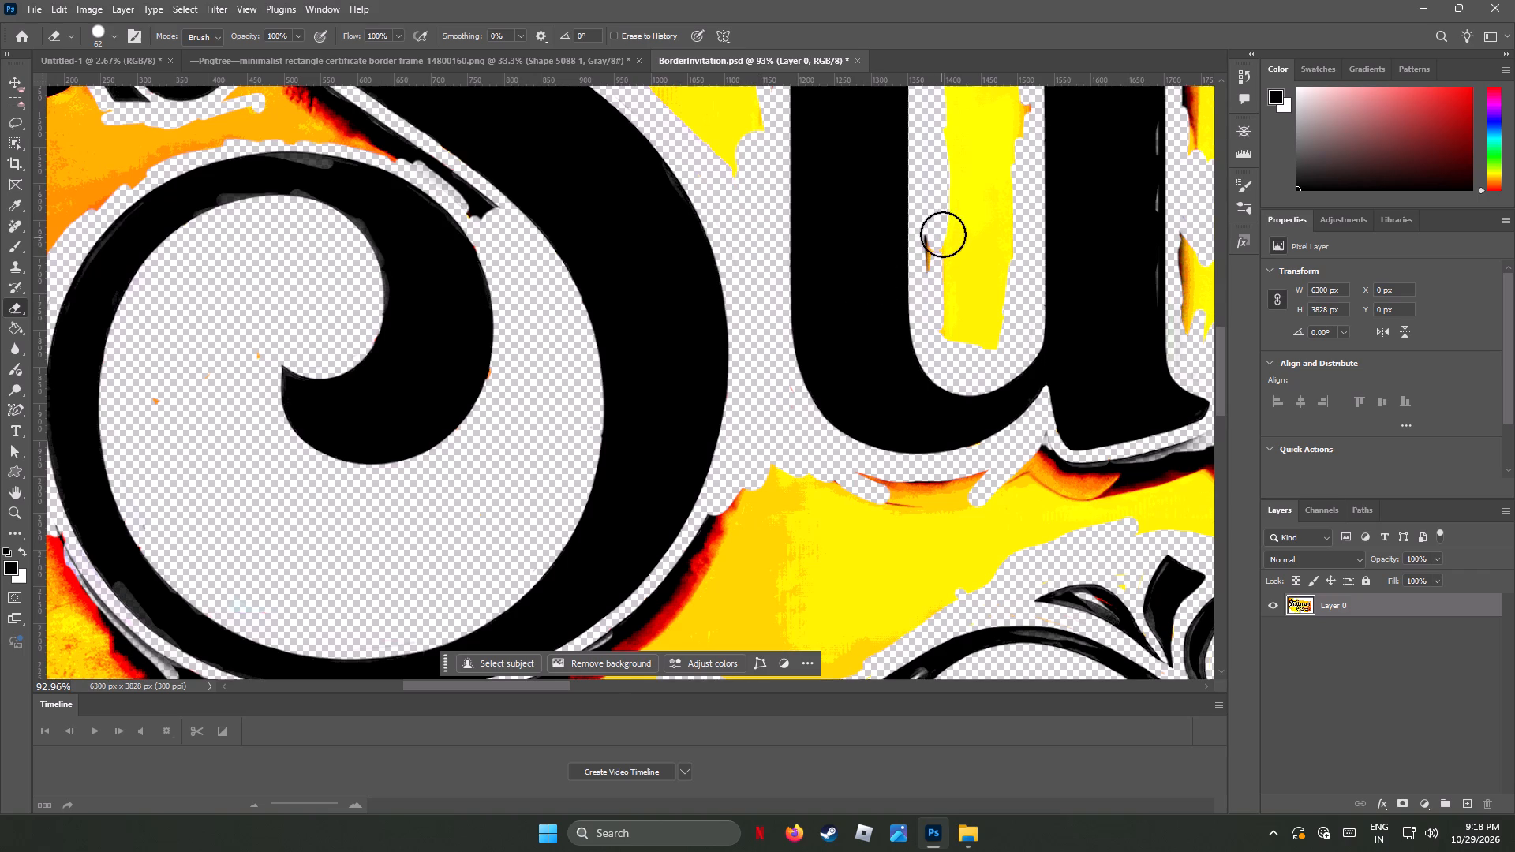
pyautogui.moveTo(941, 233); pyautogui.dragTo(994, 292)
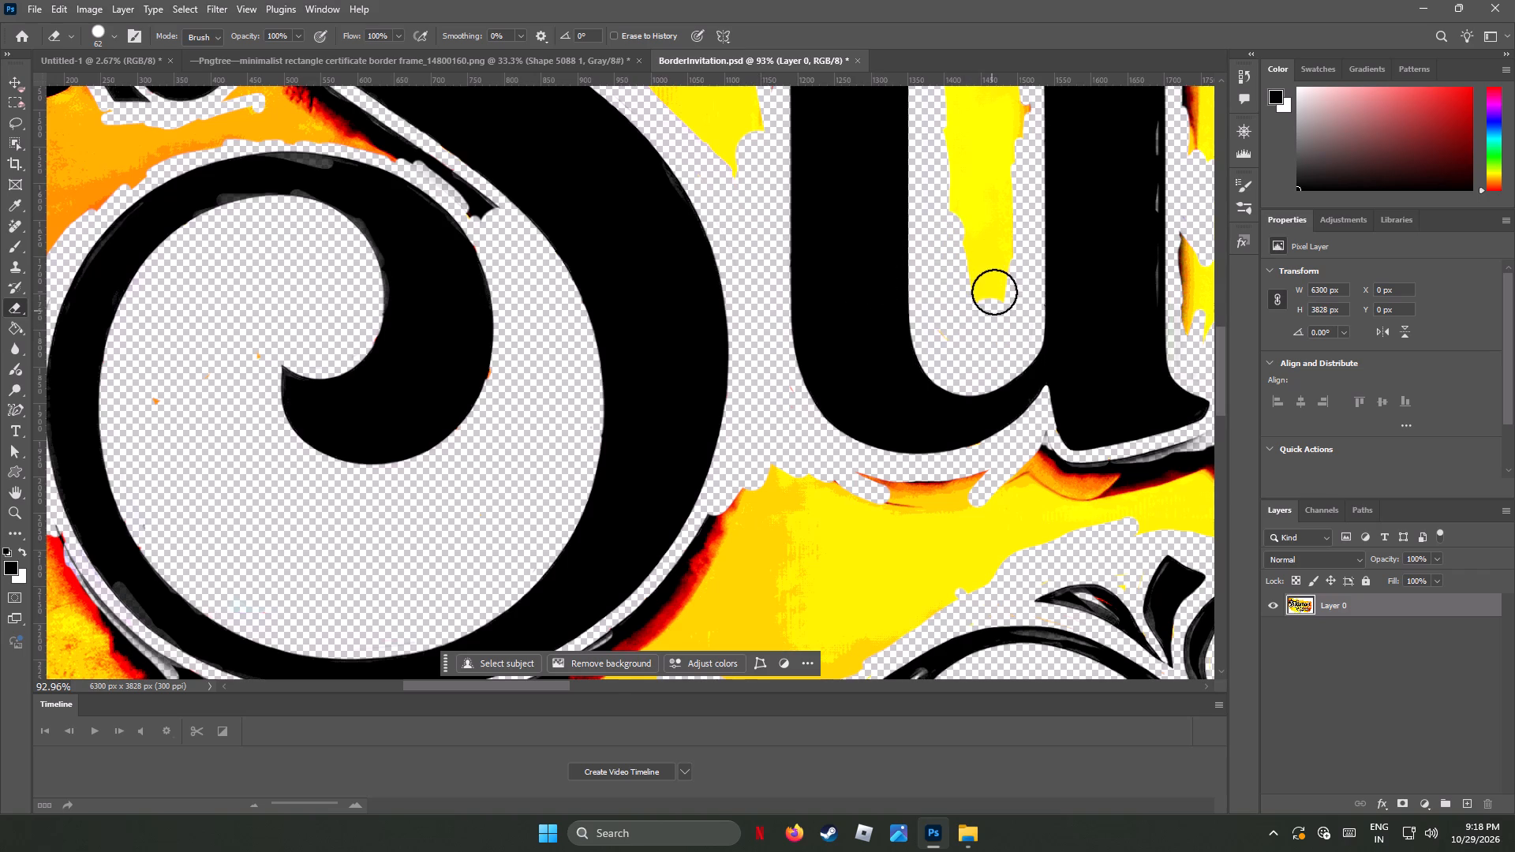
pyautogui.moveTo(994, 292); pyautogui.dragTo(992, 140)
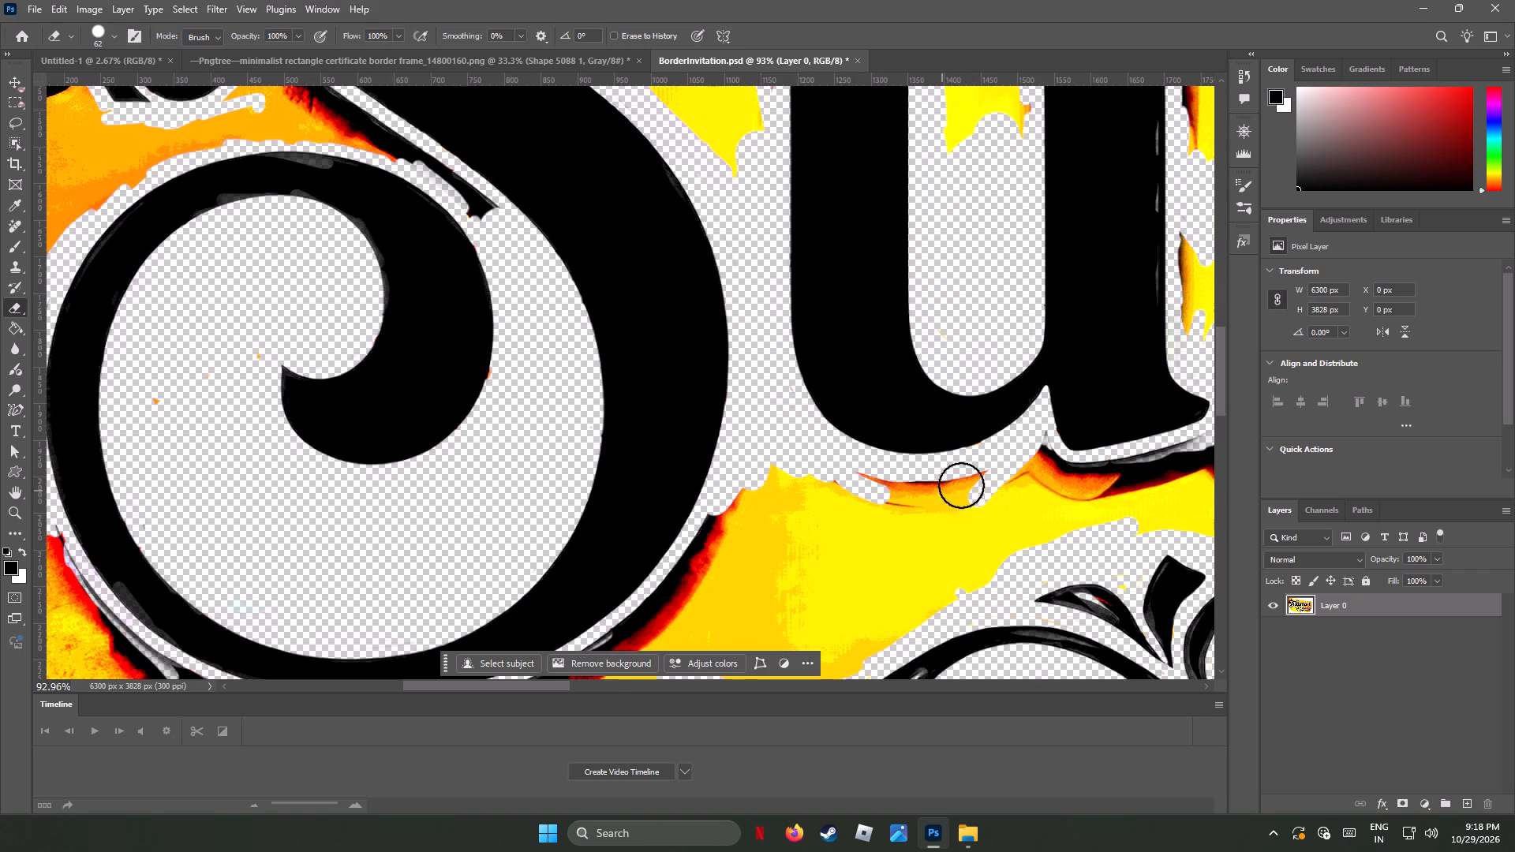
# Erase the orange patches and dark shadow along the underside of the u, from its foot back towards the S.
pyautogui.moveTo(1036, 447); pyautogui.dragTo(960, 487)
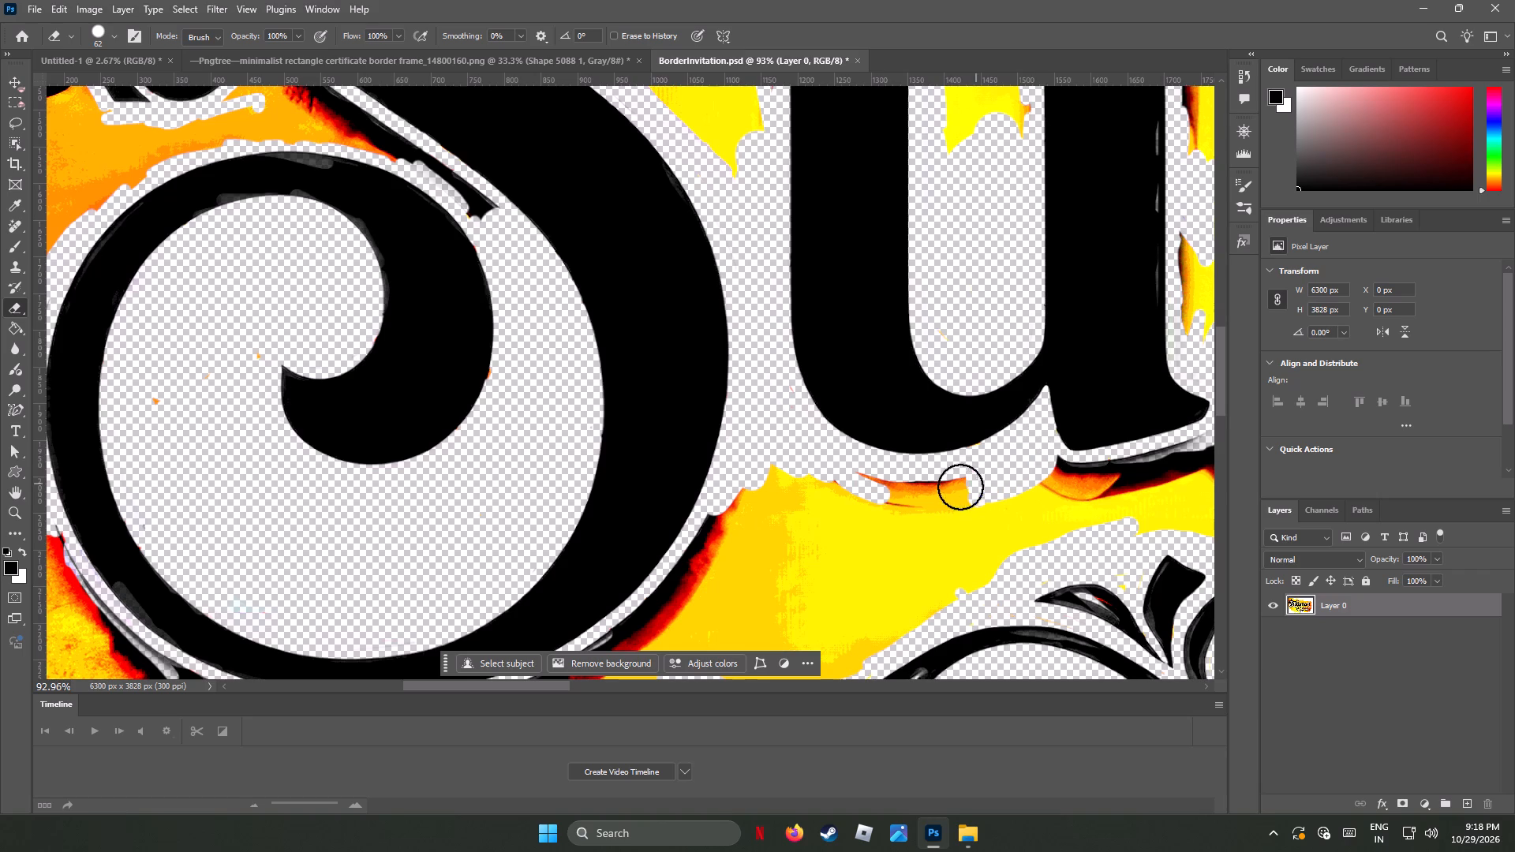
pyautogui.moveTo(960, 487); pyautogui.dragTo(834, 483)
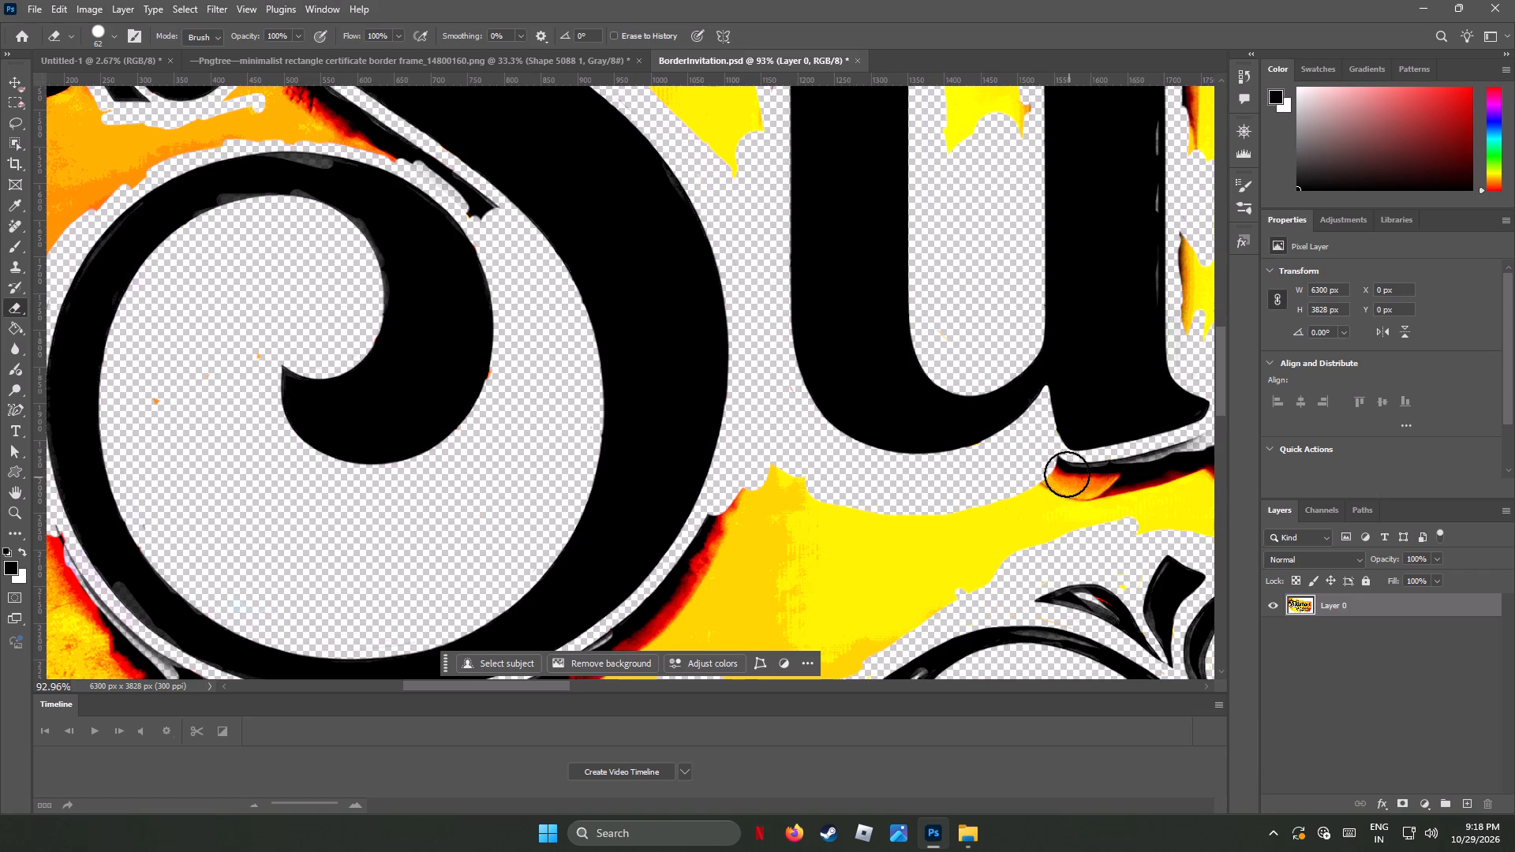
pyautogui.moveTo(1063, 473); pyautogui.dragTo(1059, 481)
pyautogui.moveTo(1188, 457); pyautogui.dragTo(1158, 463)
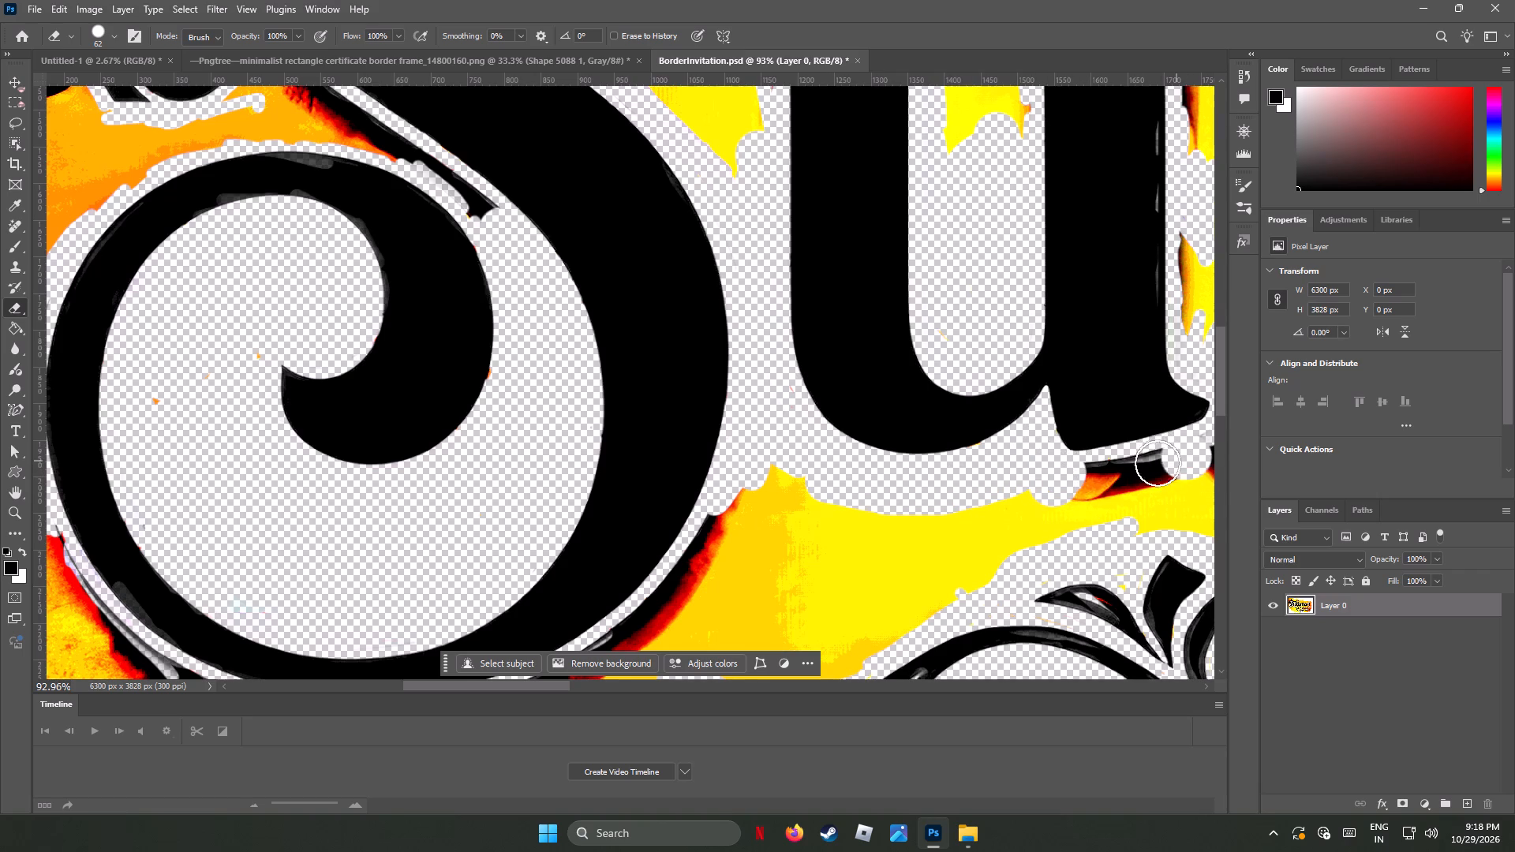
pyautogui.moveTo(1158, 463); pyautogui.dragTo(766, 491)
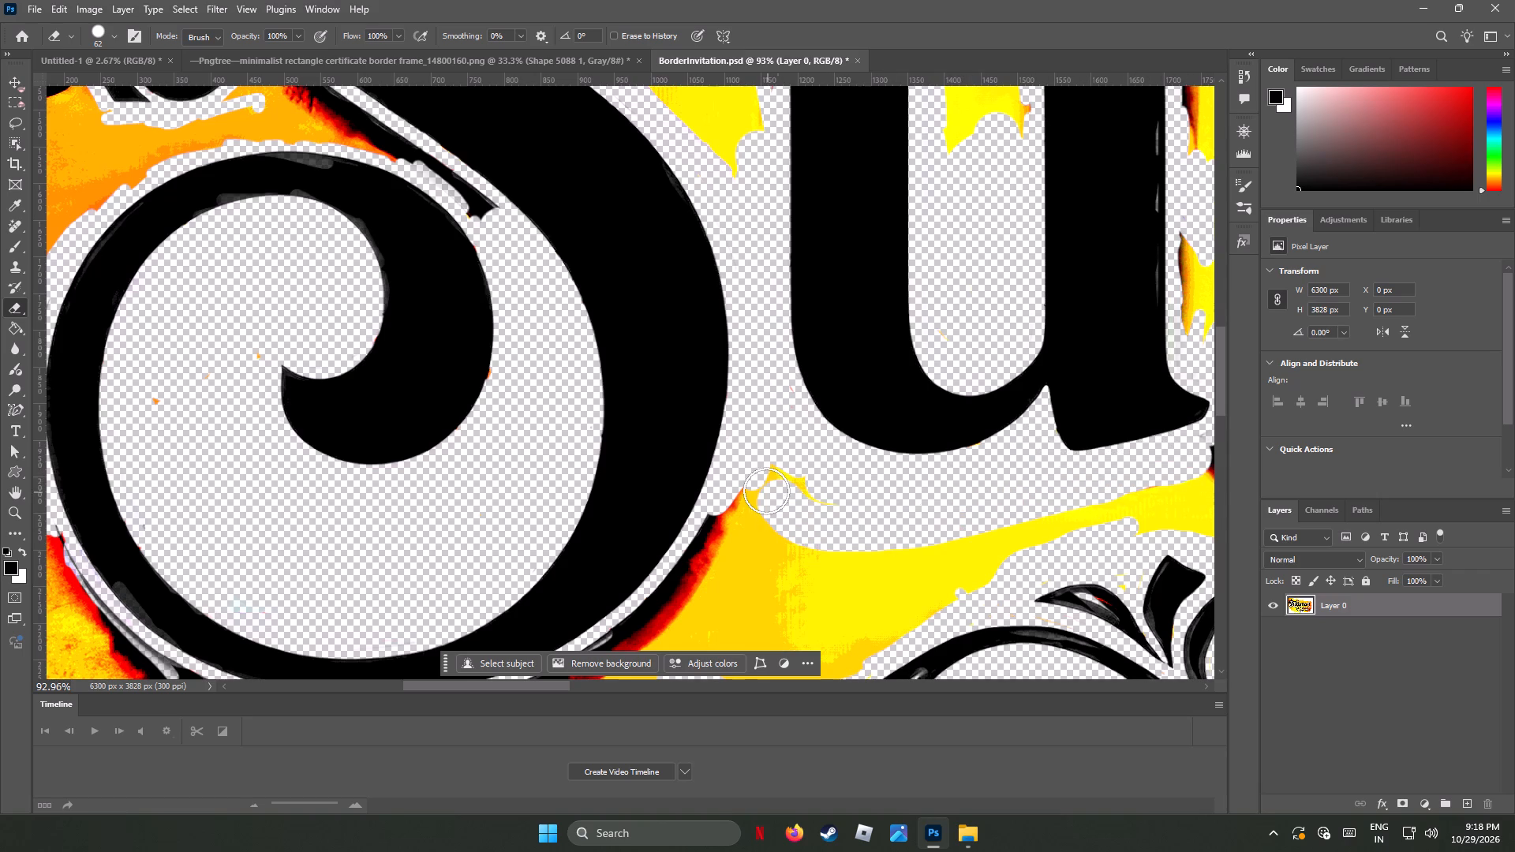
# Erase the upper part of the yellow background below the u, between the S's lower curve and the black ornament.
pyautogui.moveTo(766, 491); pyautogui.dragTo(798, 491)
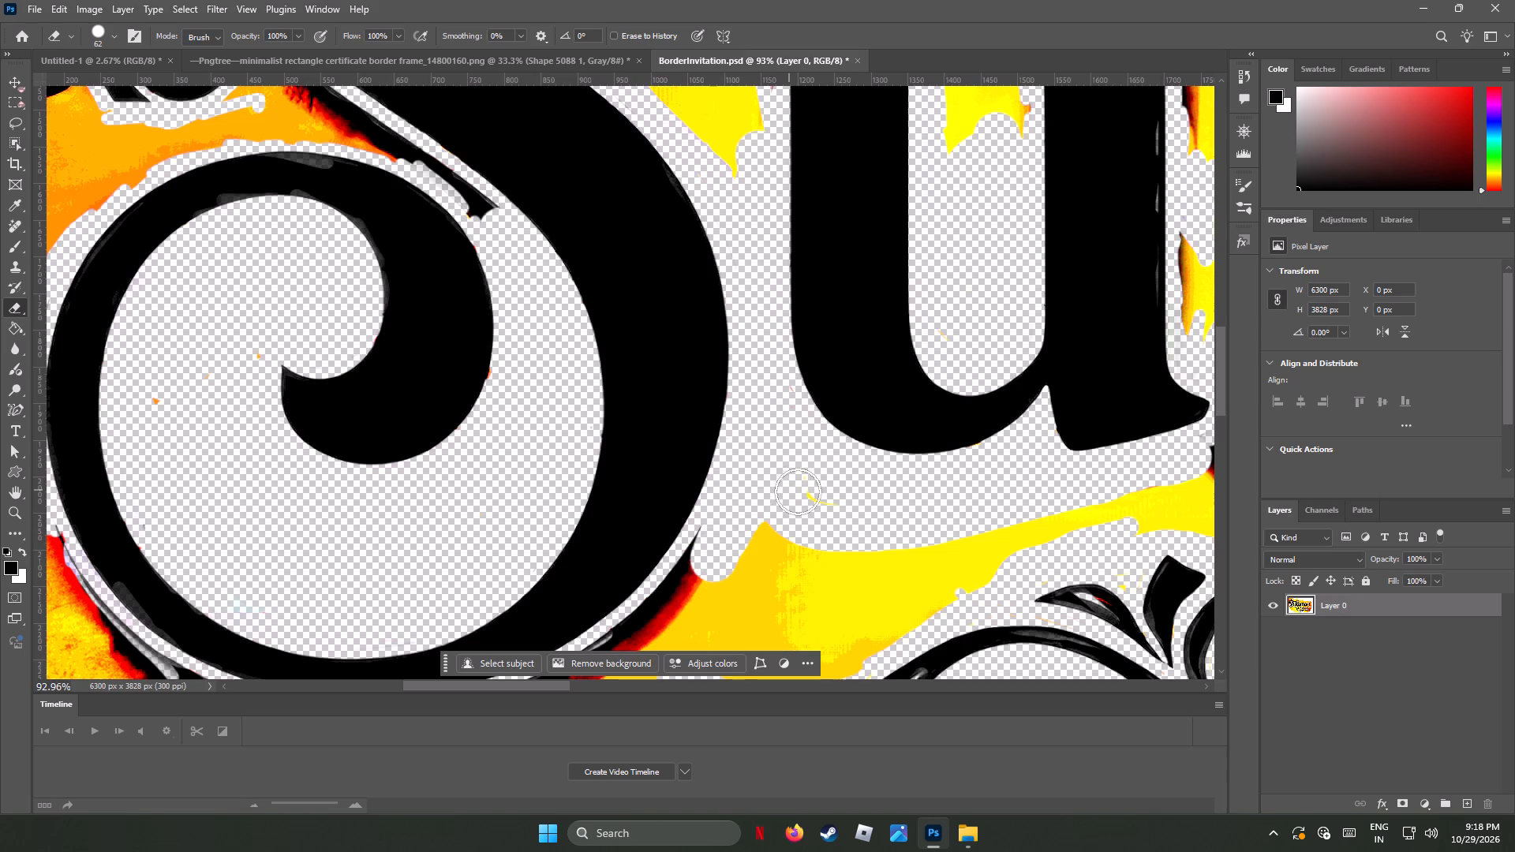
pyautogui.moveTo(798, 491); pyautogui.dragTo(824, 527)
pyautogui.moveTo(1034, 514); pyautogui.dragTo(949, 570)
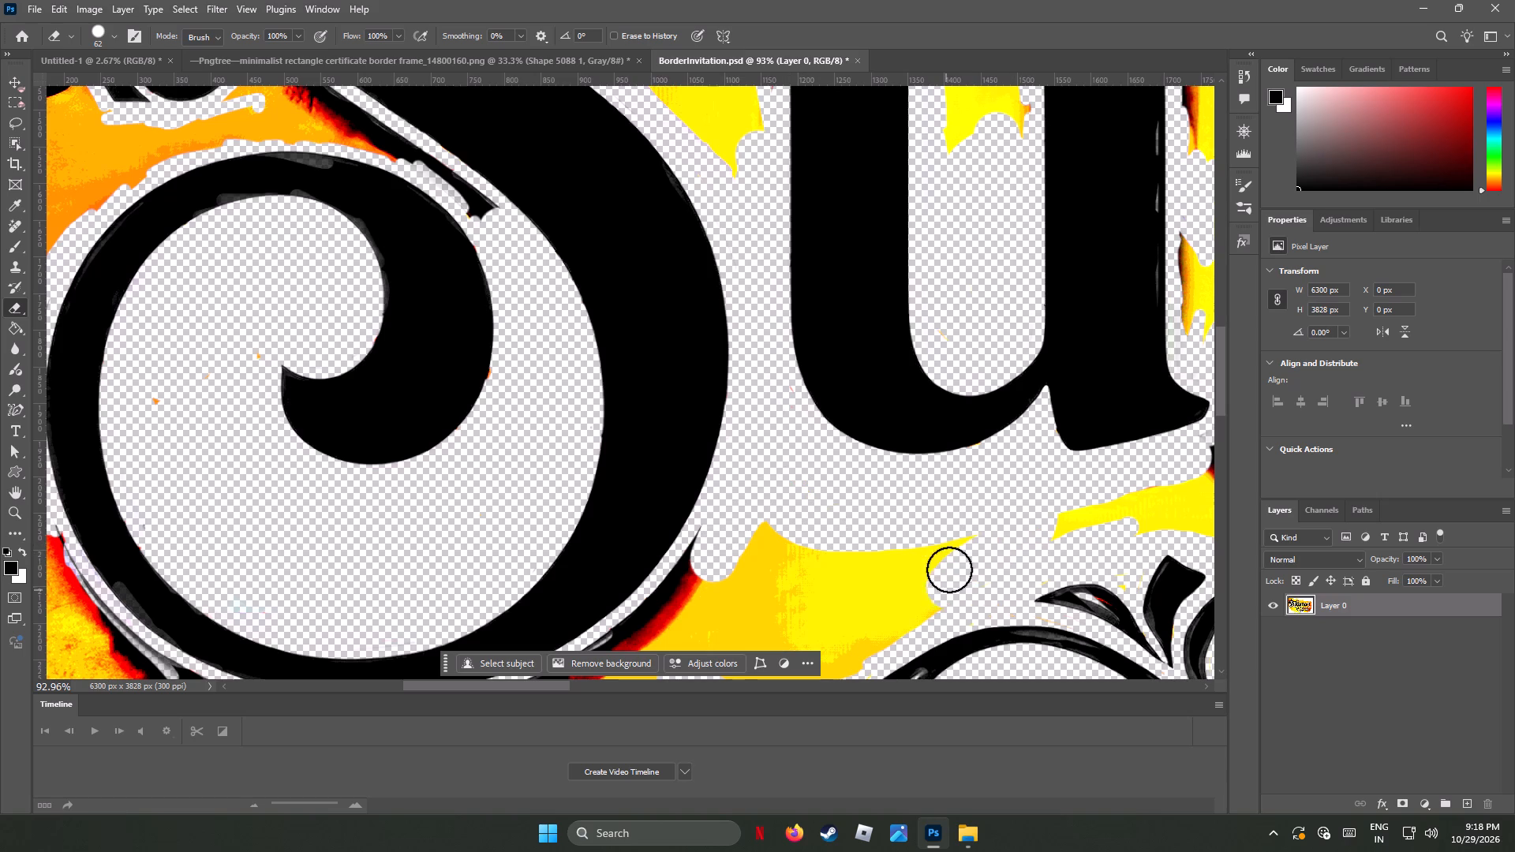
pyautogui.moveTo(949, 570); pyautogui.dragTo(772, 545)
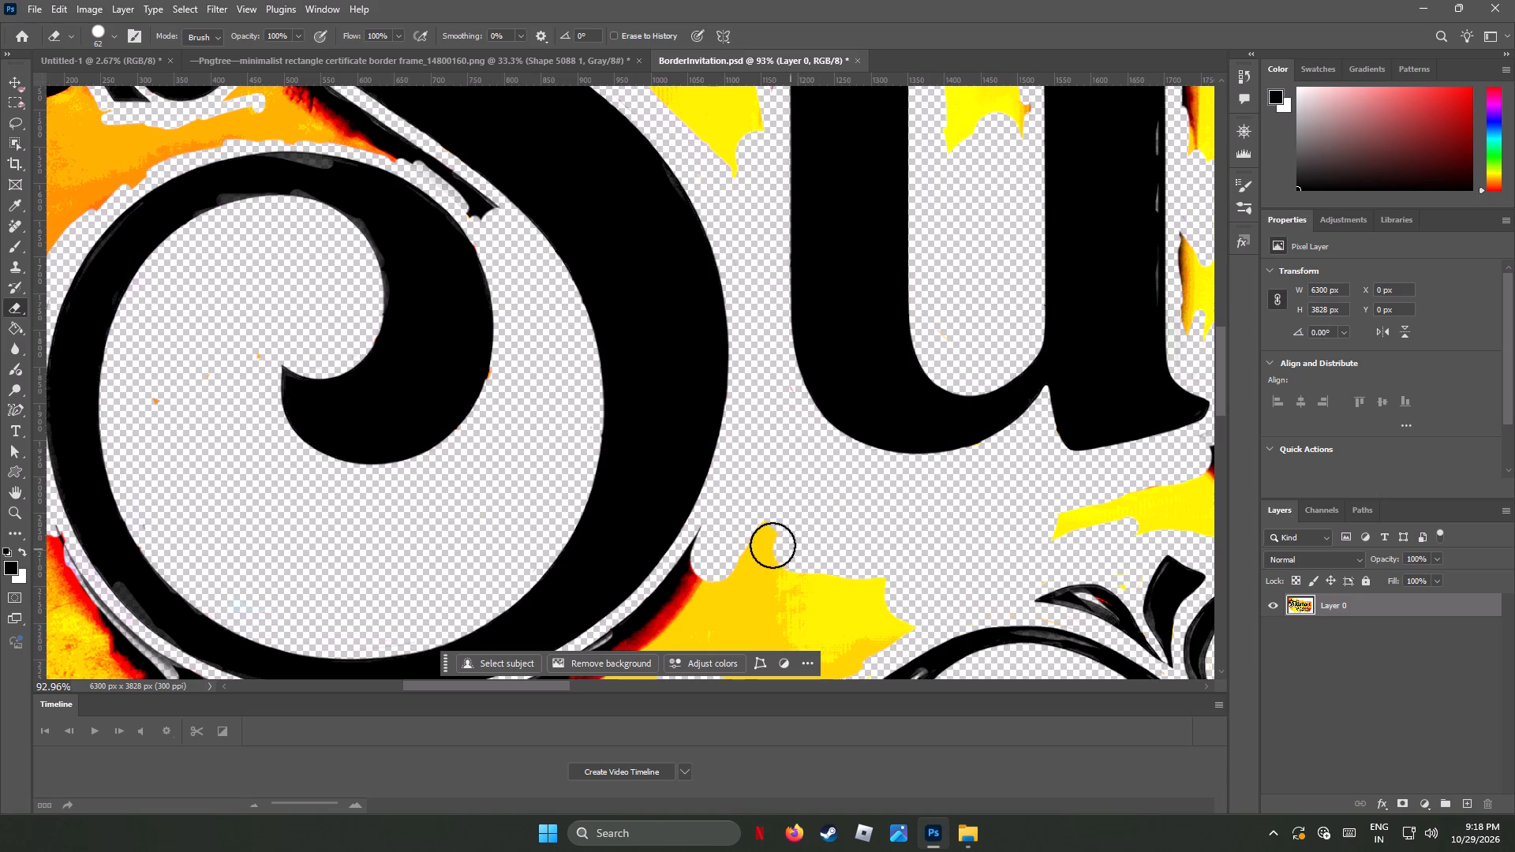
pyautogui.moveTo(772, 545); pyautogui.dragTo(761, 538)
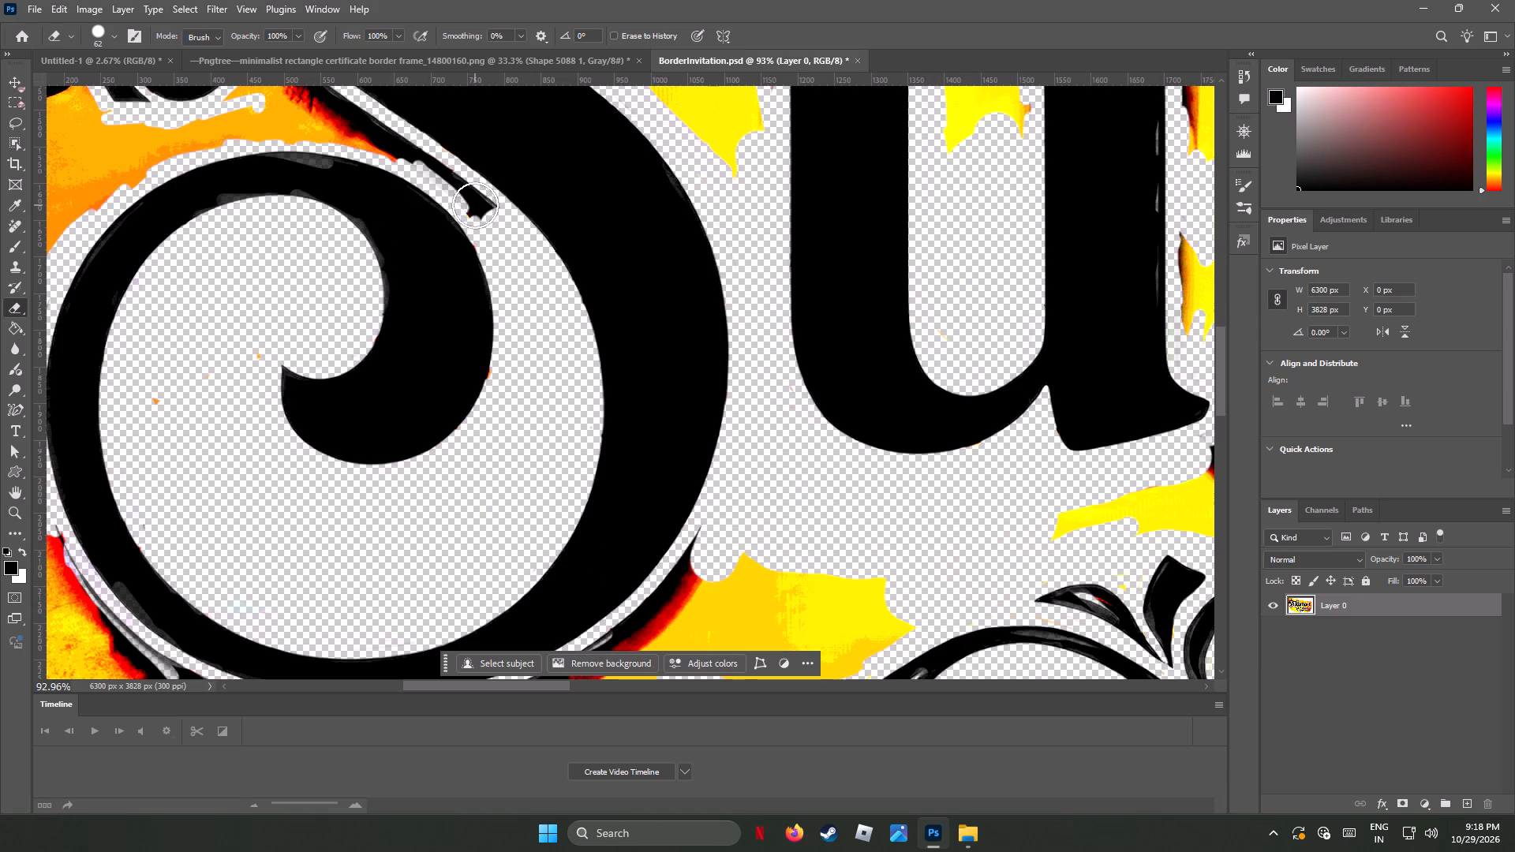
# Erase the tapered end of the dark shadow strip between the S's curl and its main diagonal stroke.
pyautogui.click(475, 205)
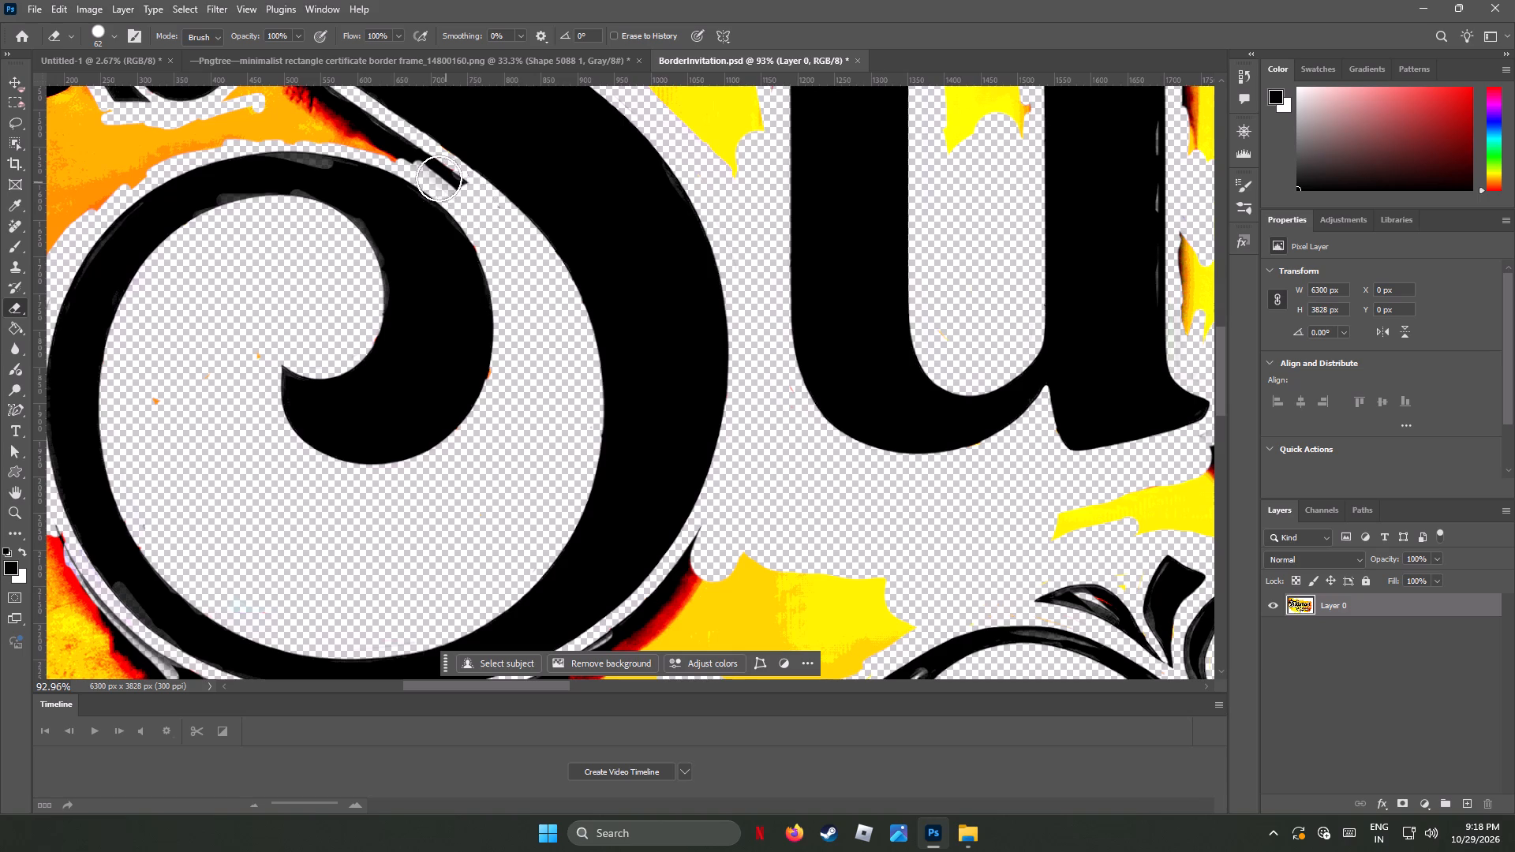
pyautogui.click(442, 173)
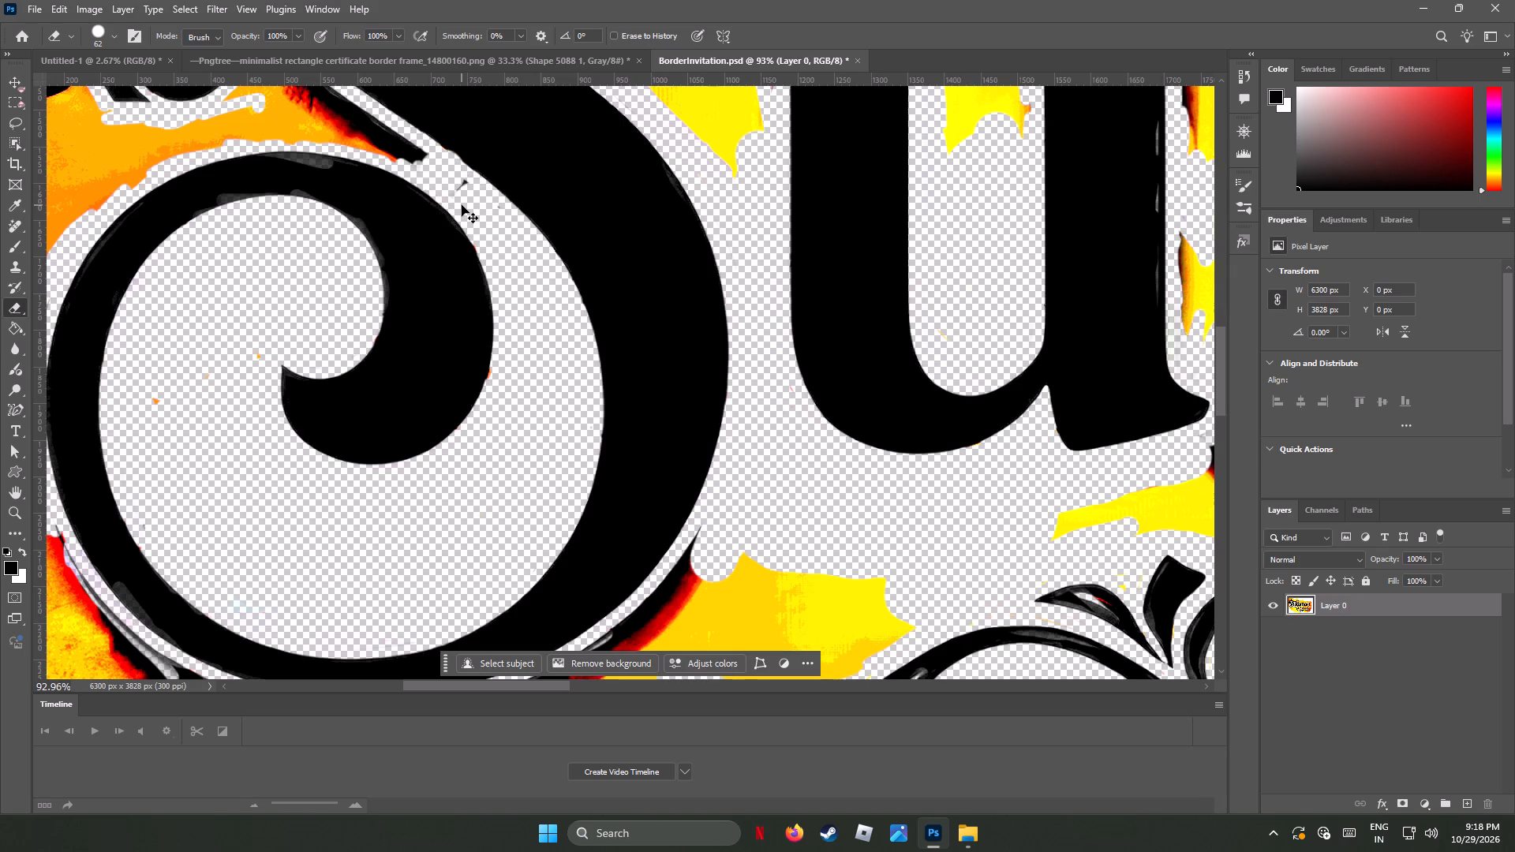
pyautogui.hotkey('ctrl', 'z')
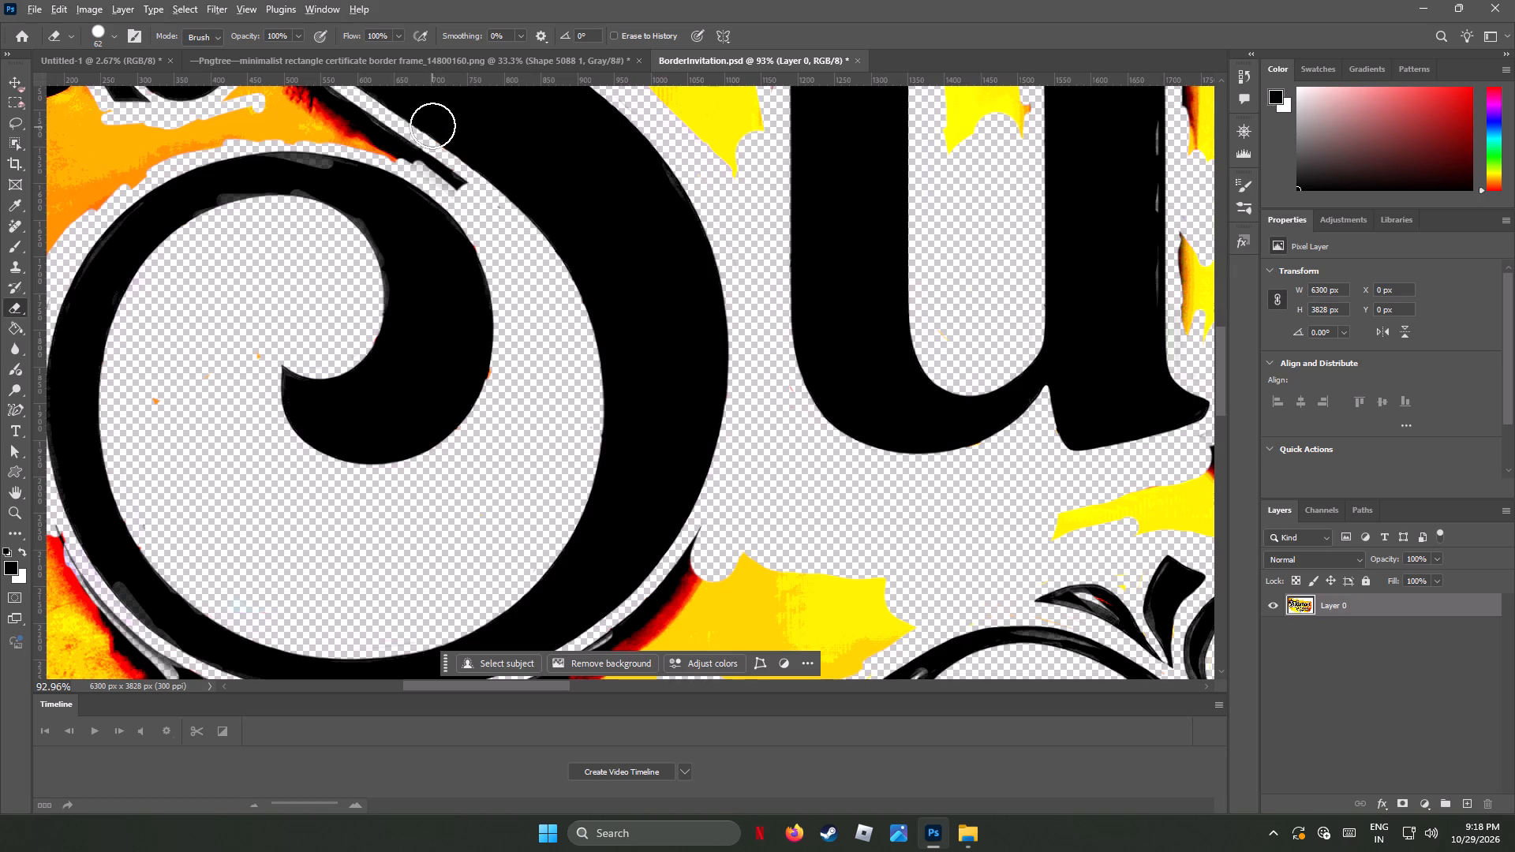
pyautogui.keyDown('alt'); pyautogui.scroll(1, 432, 125); pyautogui.keyUp('alt')
pyautogui.keyDown('alt'); pyautogui.scroll(-2, 432, 125); pyautogui.keyUp('alt')
pyautogui.keyDown('alt'); pyautogui.scroll(3, 432, 125); pyautogui.keyUp('alt')
pyautogui.keyDown('alt'); pyautogui.scroll(-2, 432, 136); pyautogui.keyUp('alt')
pyautogui.keyDown('alt'); pyautogui.scroll(2, 432, 136); pyautogui.keyUp('alt')
pyautogui.keyDown('alt'); pyautogui.scroll(-2, 432, 136); pyautogui.keyUp('alt')
pyautogui.keyDown('alt'); pyautogui.scroll(8, 447, 141); pyautogui.keyUp('alt')
pyautogui.keyDown('alt'); pyautogui.scroll(-2, 449, 148); pyautogui.keyUp('alt')
pyautogui.keyDown('alt'); pyautogui.scroll(2, 451, 159); pyautogui.keyUp('alt')
pyautogui.keyDown('alt'); pyautogui.scroll(-1, 451, 174); pyautogui.keyUp('alt')
pyautogui.keyDown('alt'); pyautogui.scroll(14, 451, 175); pyautogui.keyUp('alt')
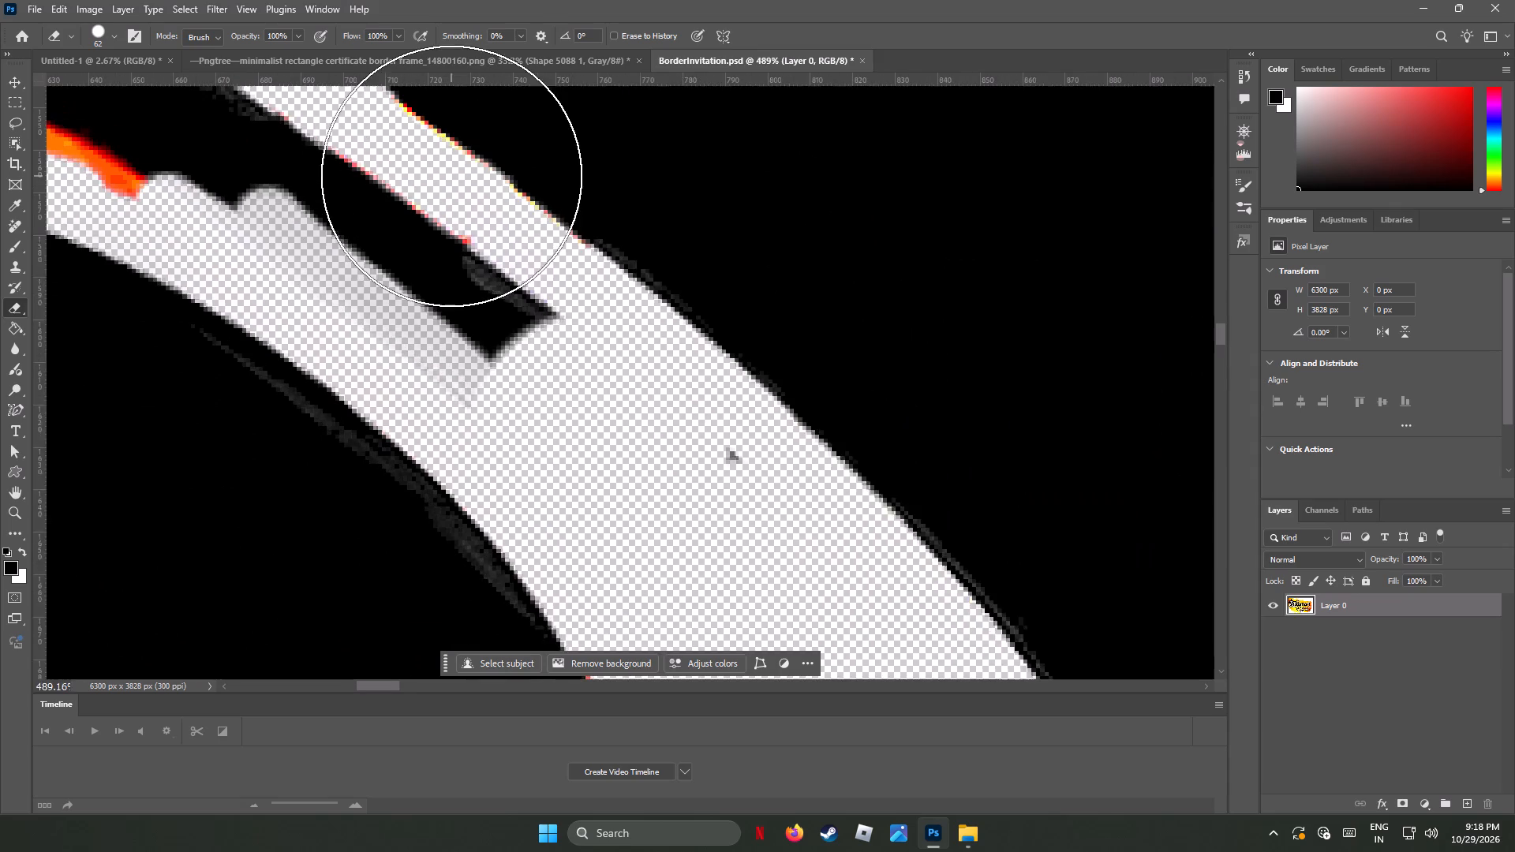
pyautogui.click(647, 501)
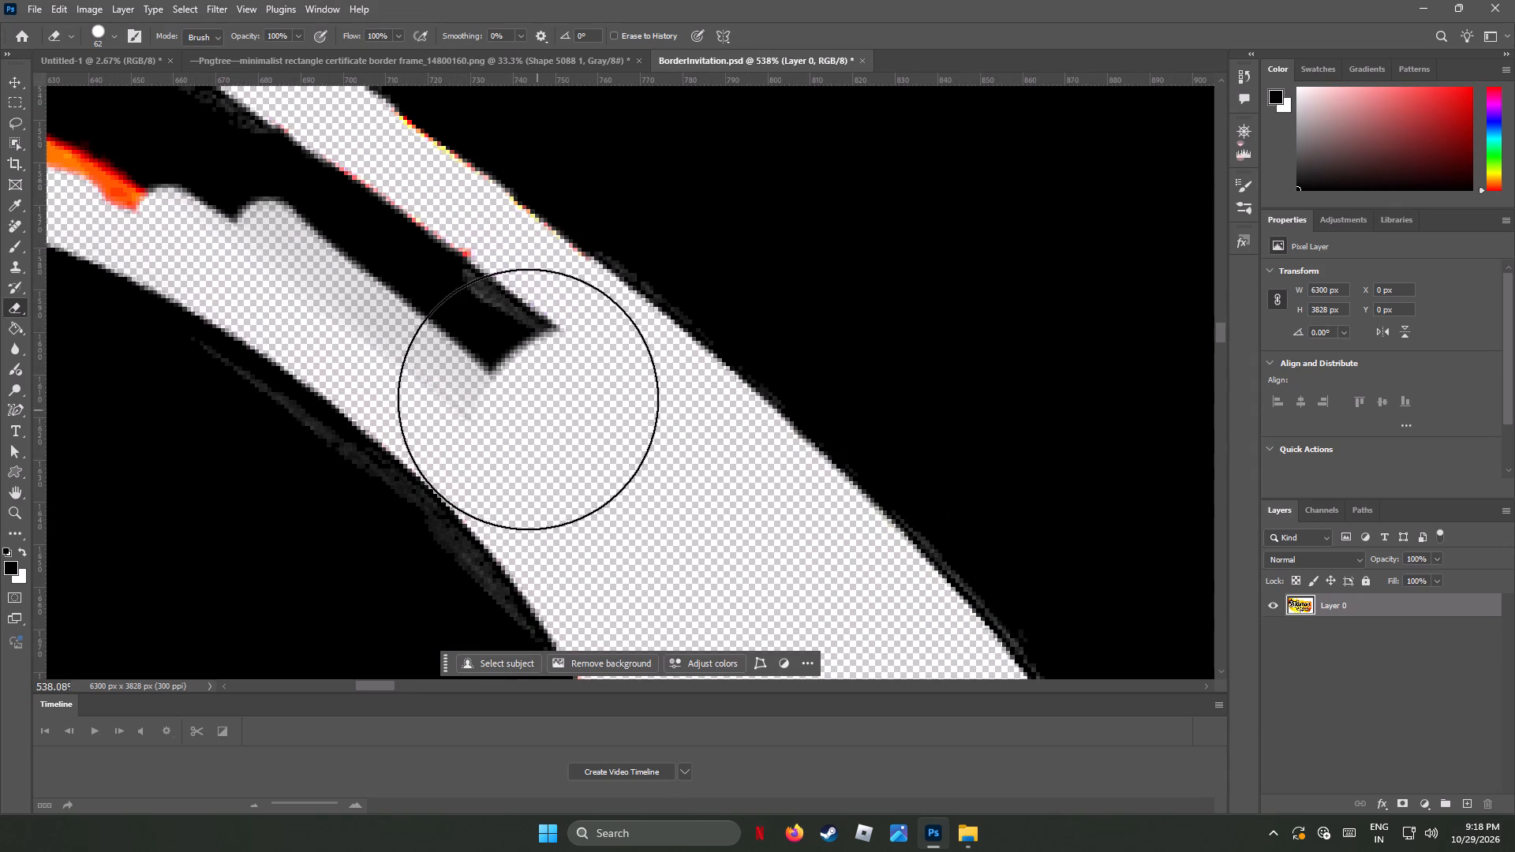
pyautogui.click(483, 349)
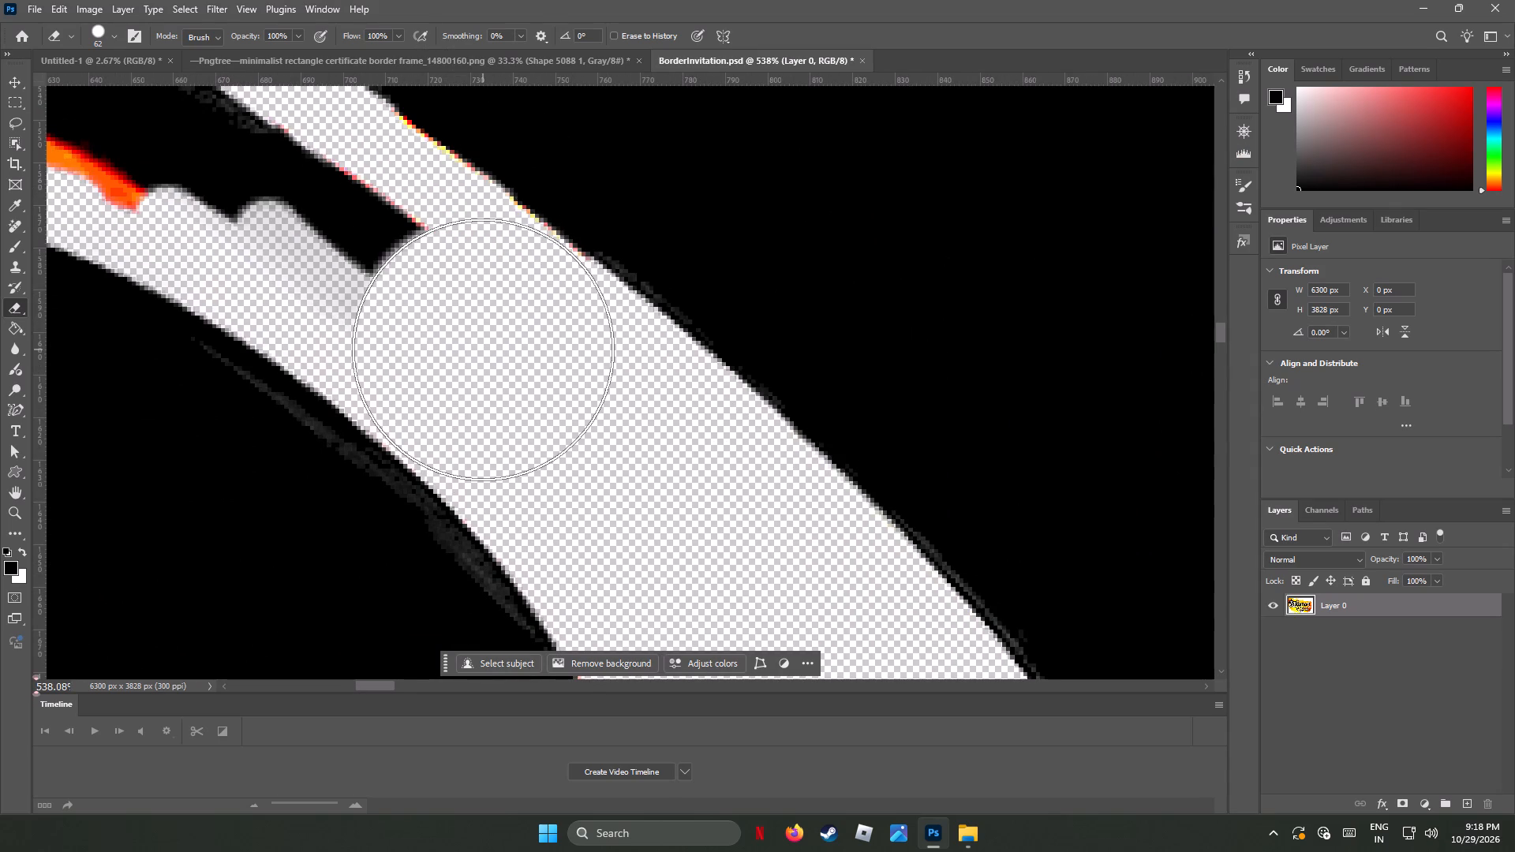
pyautogui.click(361, 258)
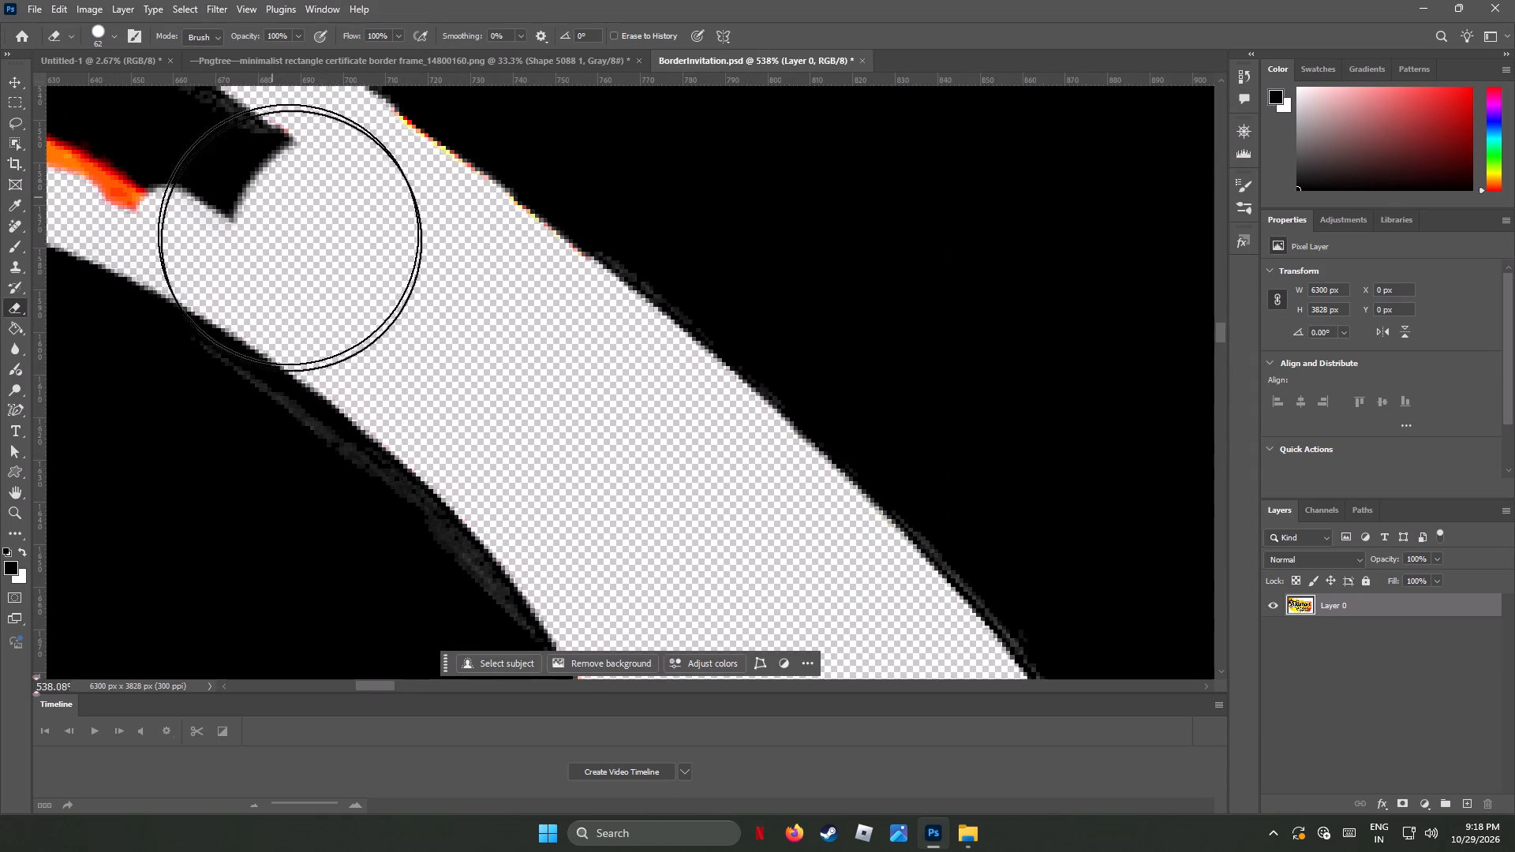
pyautogui.scroll(18, 304, 261)
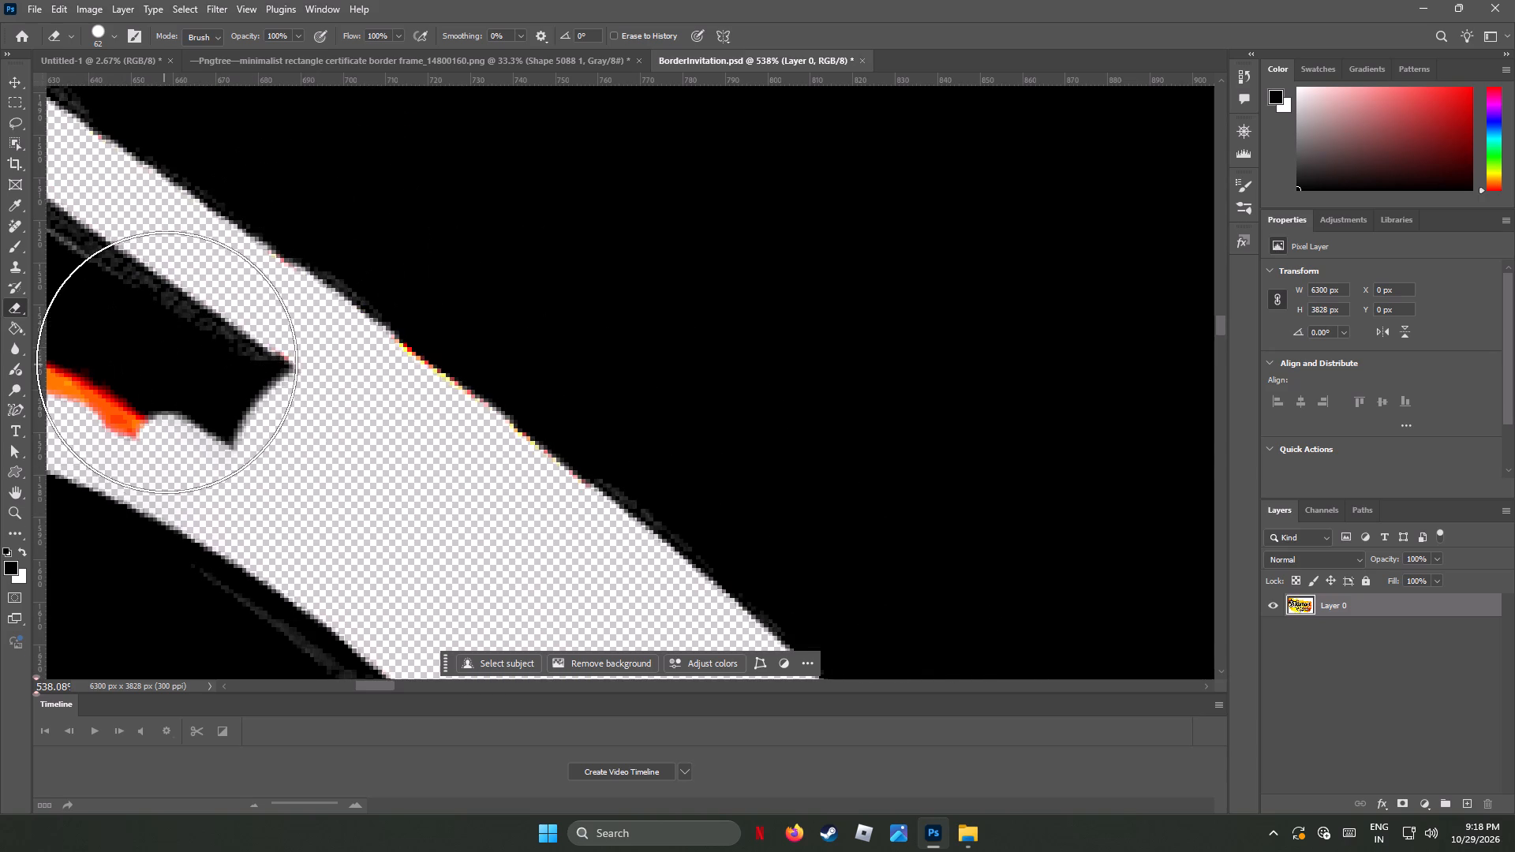
pyautogui.click(170, 360)
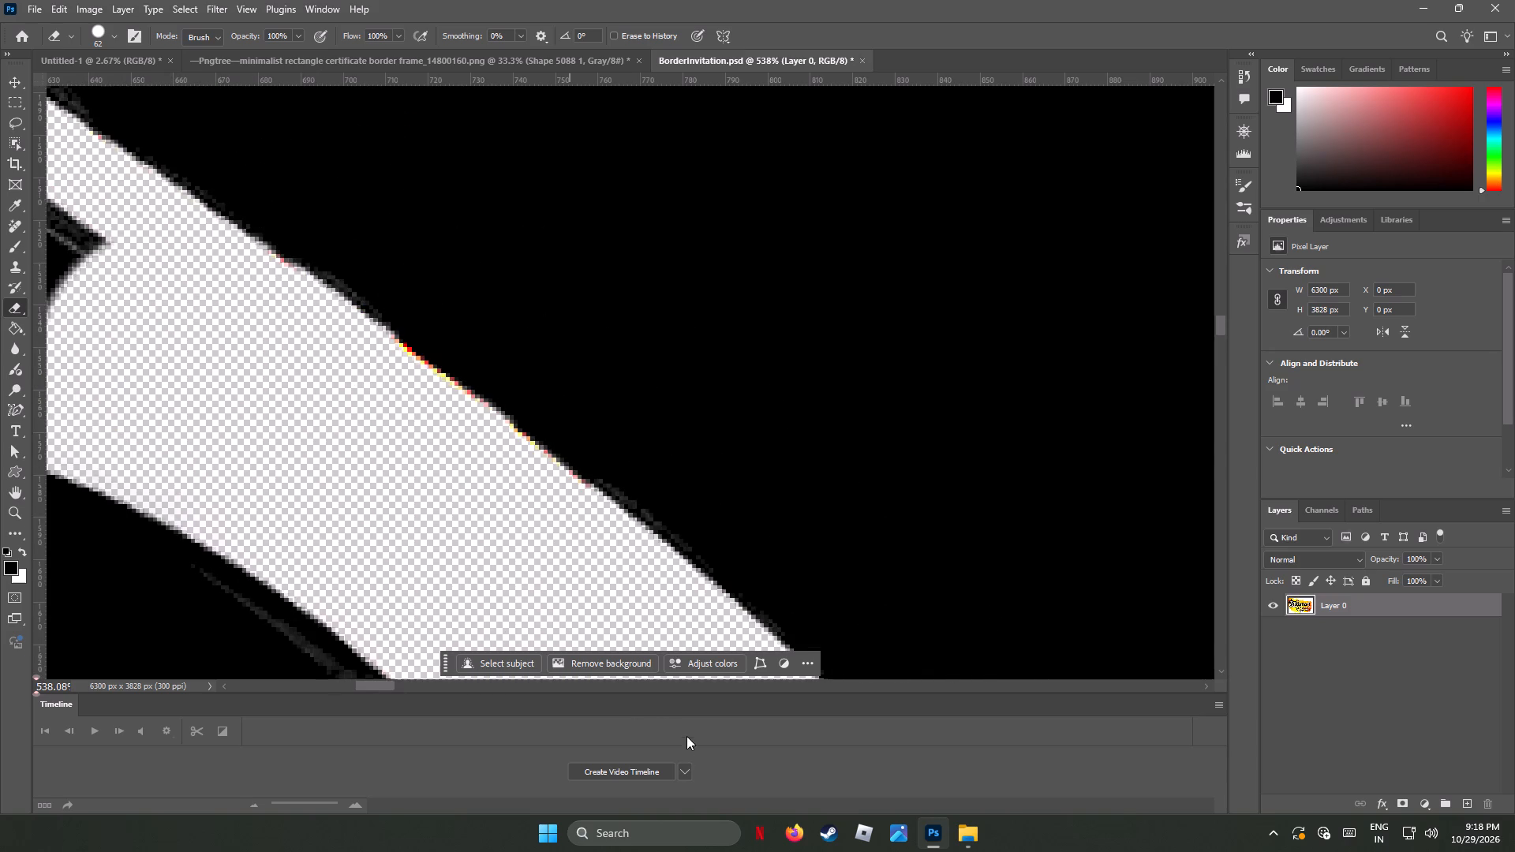
# Erase the black and red shadow farther up along the S's main stroke, towards the round dot.
pyautogui.moveTo(379, 685); pyautogui.dragTo(371, 686)
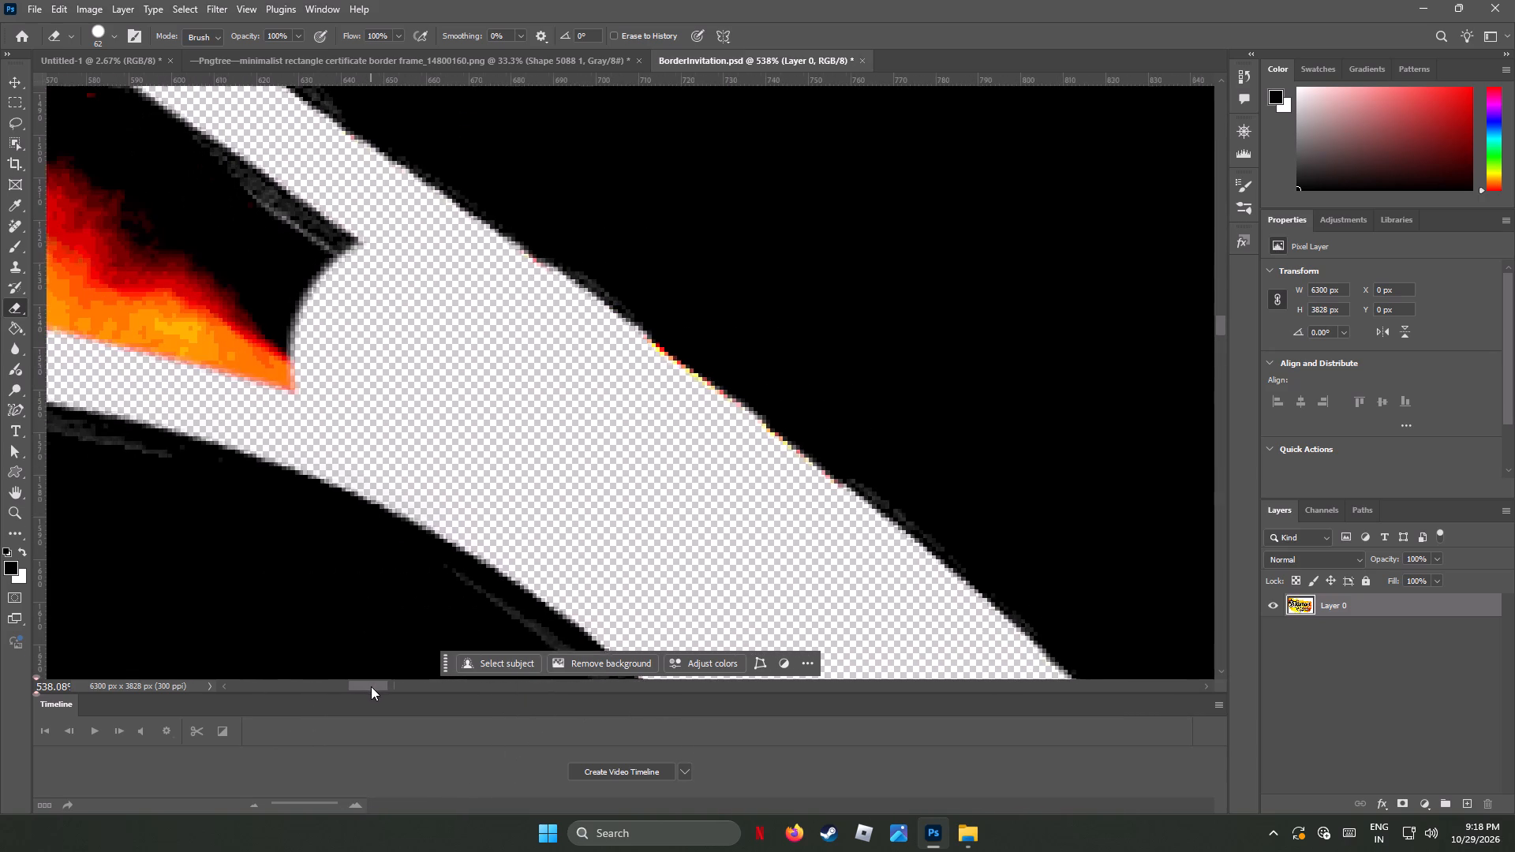
pyautogui.moveTo(371, 686); pyautogui.dragTo(370, 687)
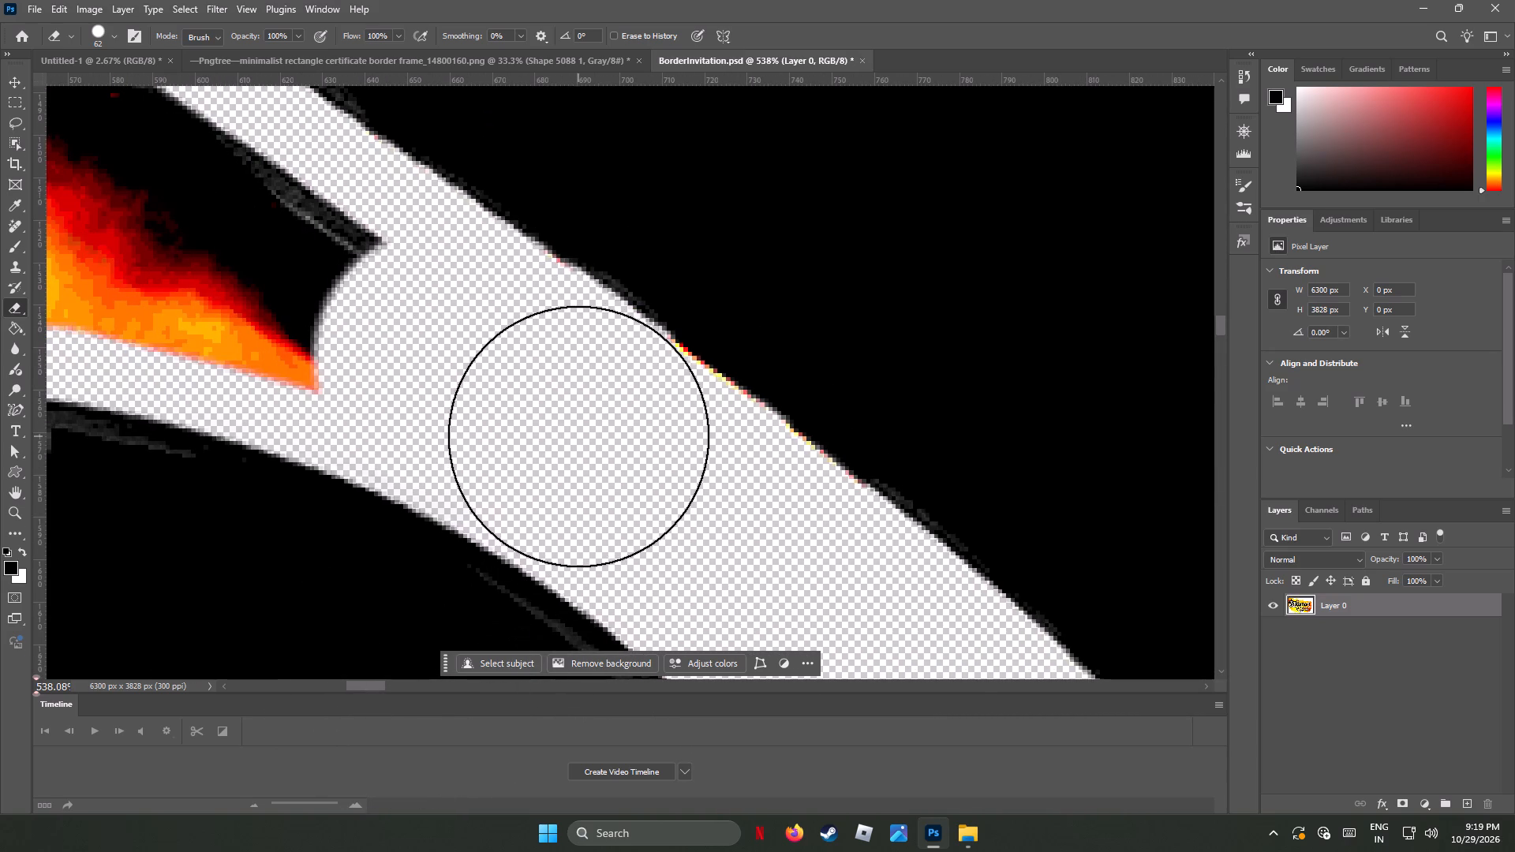
pyautogui.click(578, 435)
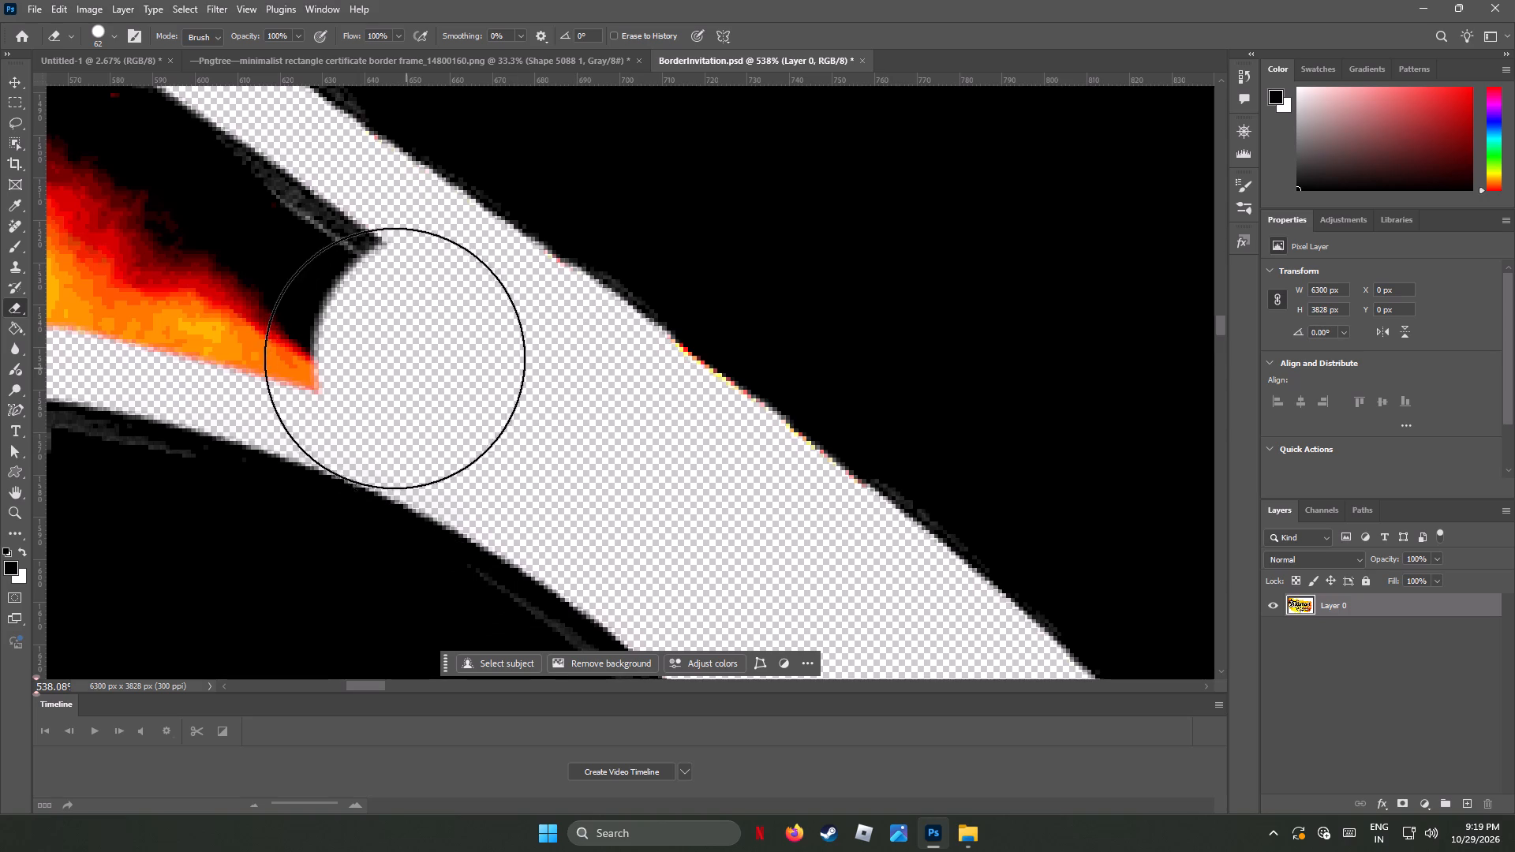
pyautogui.click(283, 295)
pyautogui.click(193, 250)
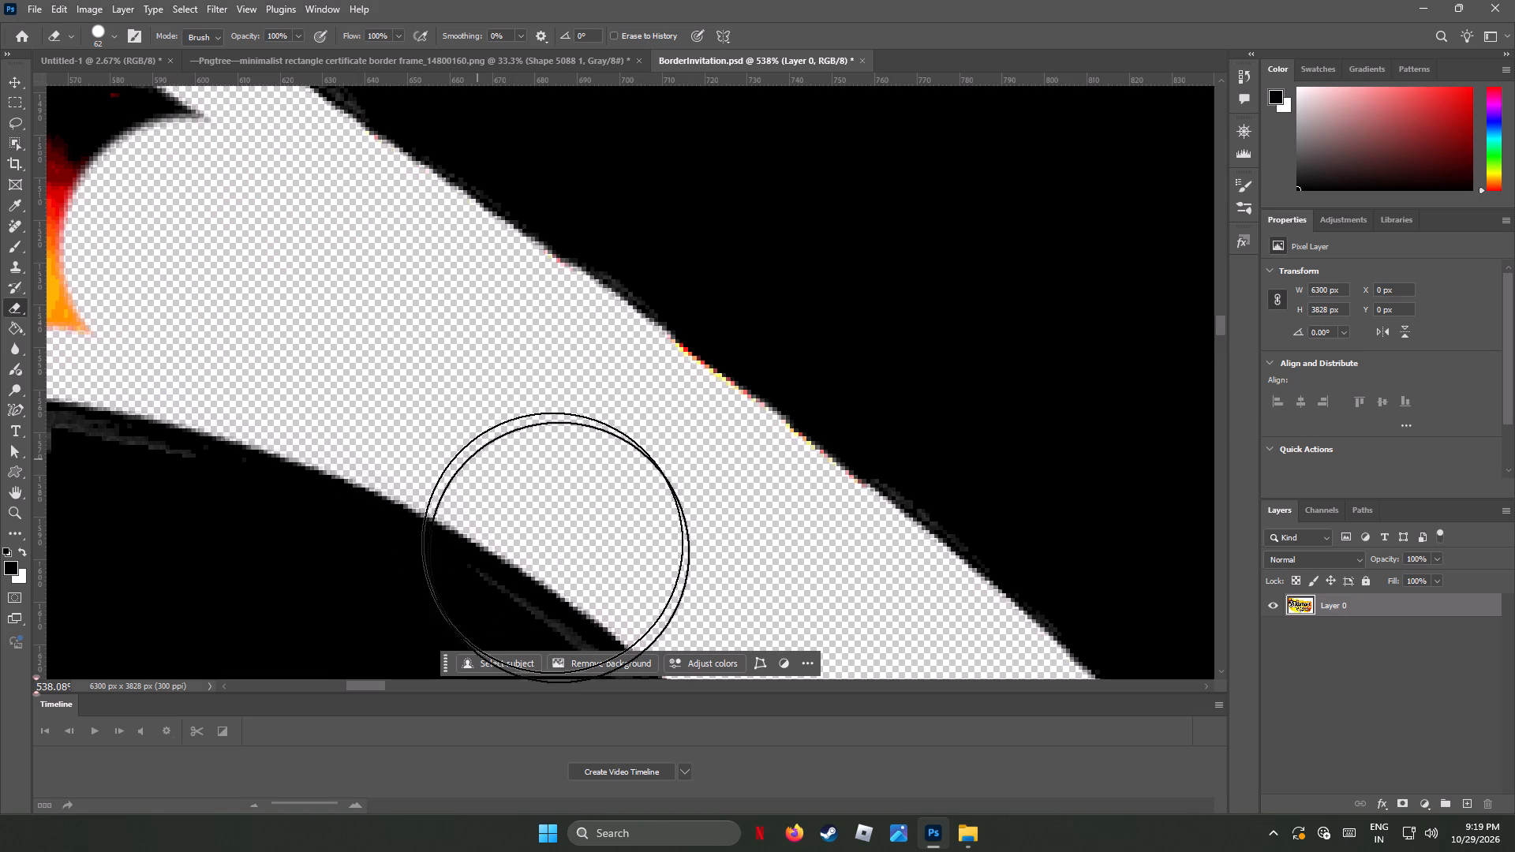
pyautogui.keyDown('alt'); pyautogui.scroll(-2, 353, 343); pyautogui.keyUp('alt')
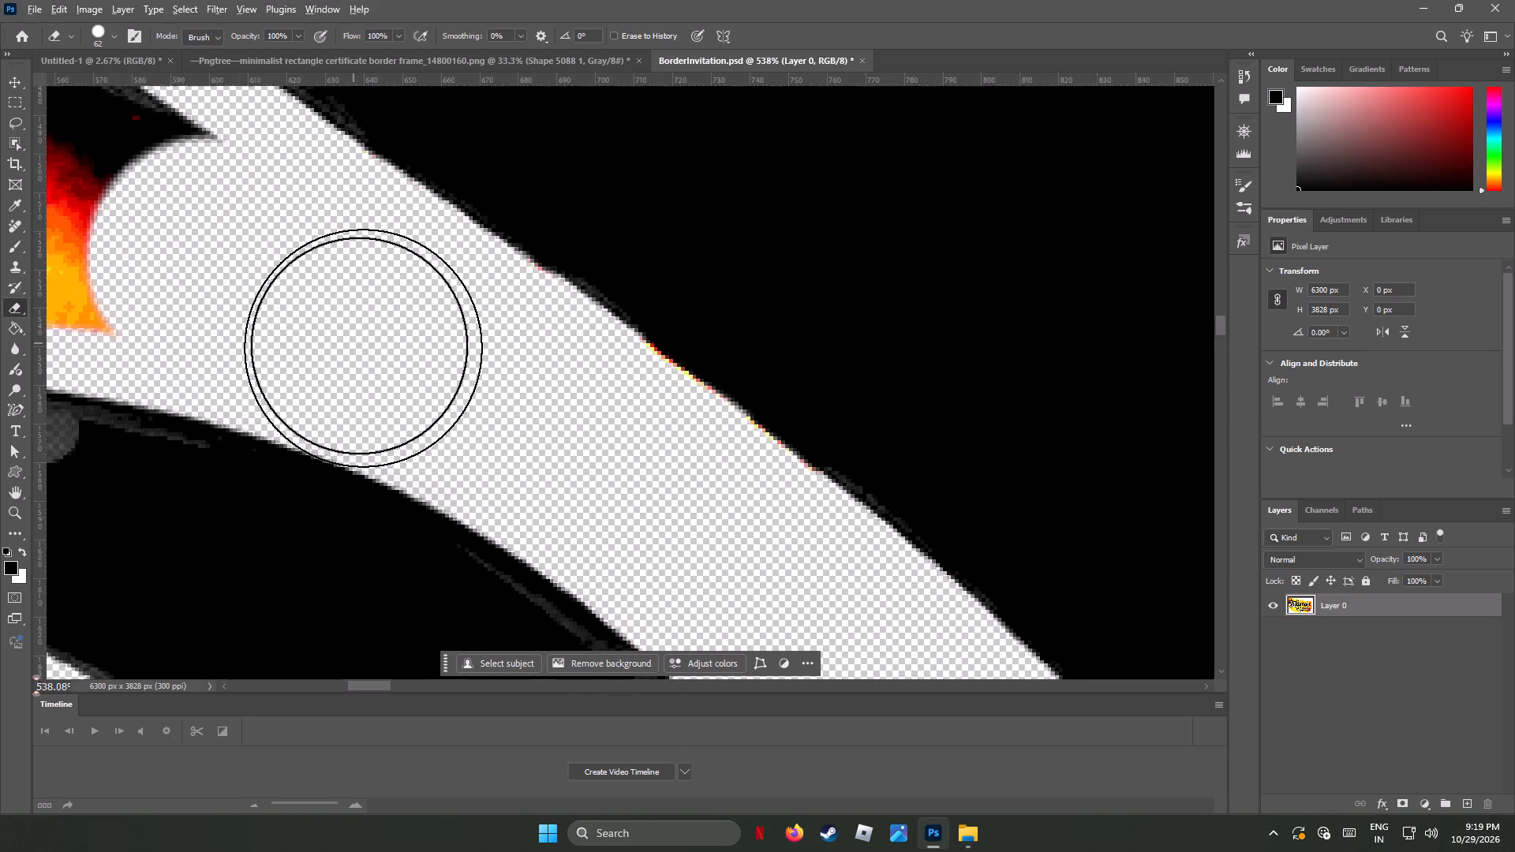
pyautogui.keyDown('alt'); pyautogui.scroll(3, 364, 349); pyautogui.keyUp('alt')
pyautogui.keyDown('alt'); pyautogui.scroll(-17, 359, 346); pyautogui.keyUp('alt')
pyautogui.moveTo(314, 305); pyautogui.dragTo(311, 302)
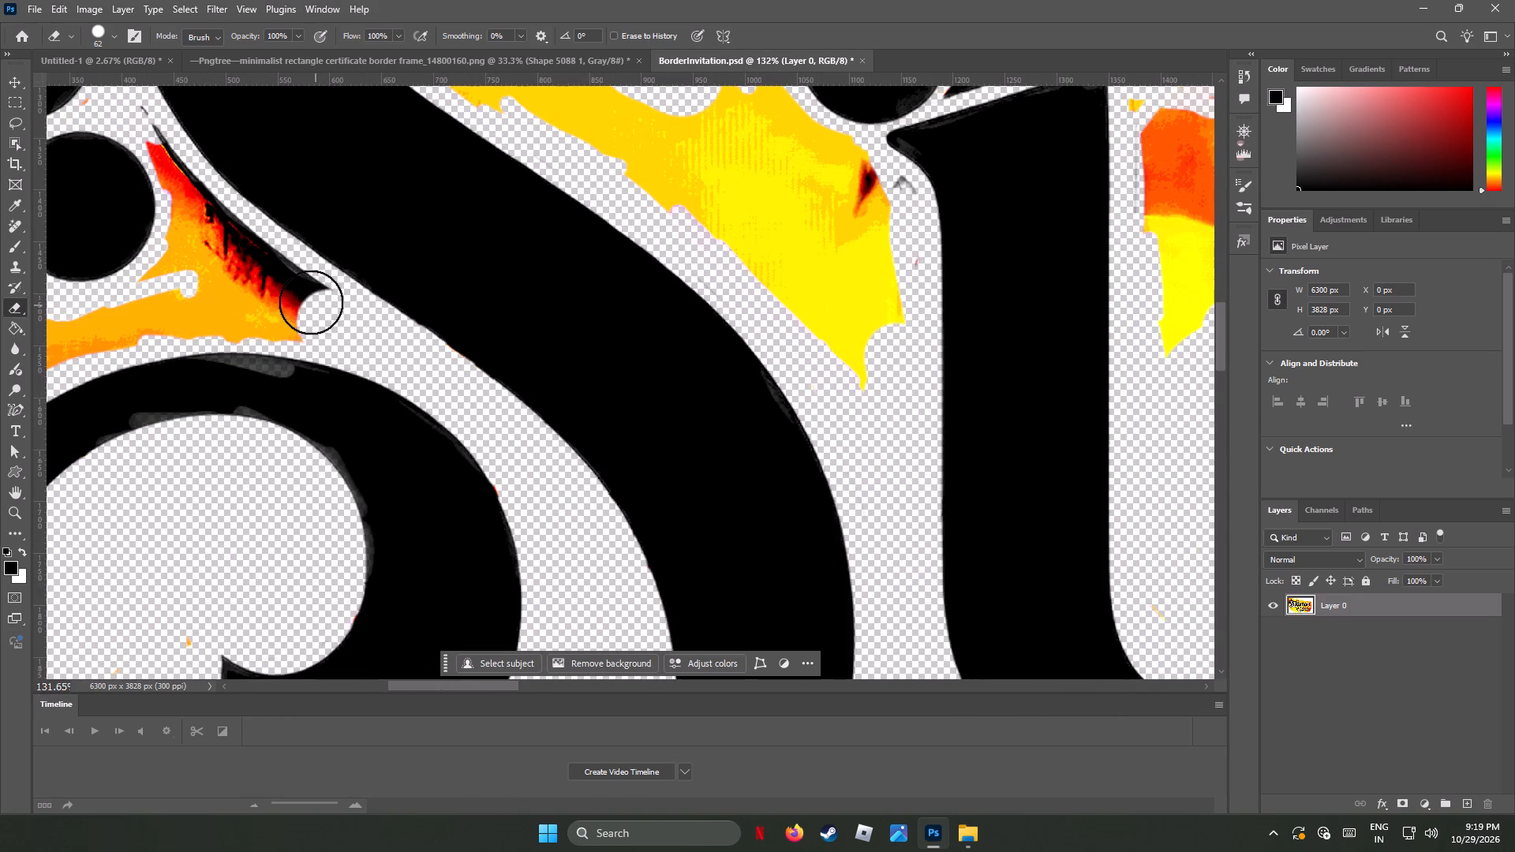
pyautogui.moveTo(311, 302); pyautogui.dragTo(196, 210)
# Reduce the eraser to 45 px and erase the remaining red and dark sliver between the round dot and the S's main stroke.
pyautogui.keyDown('alt'); pyautogui.scroll(9, 148, 140); pyautogui.keyUp('alt')
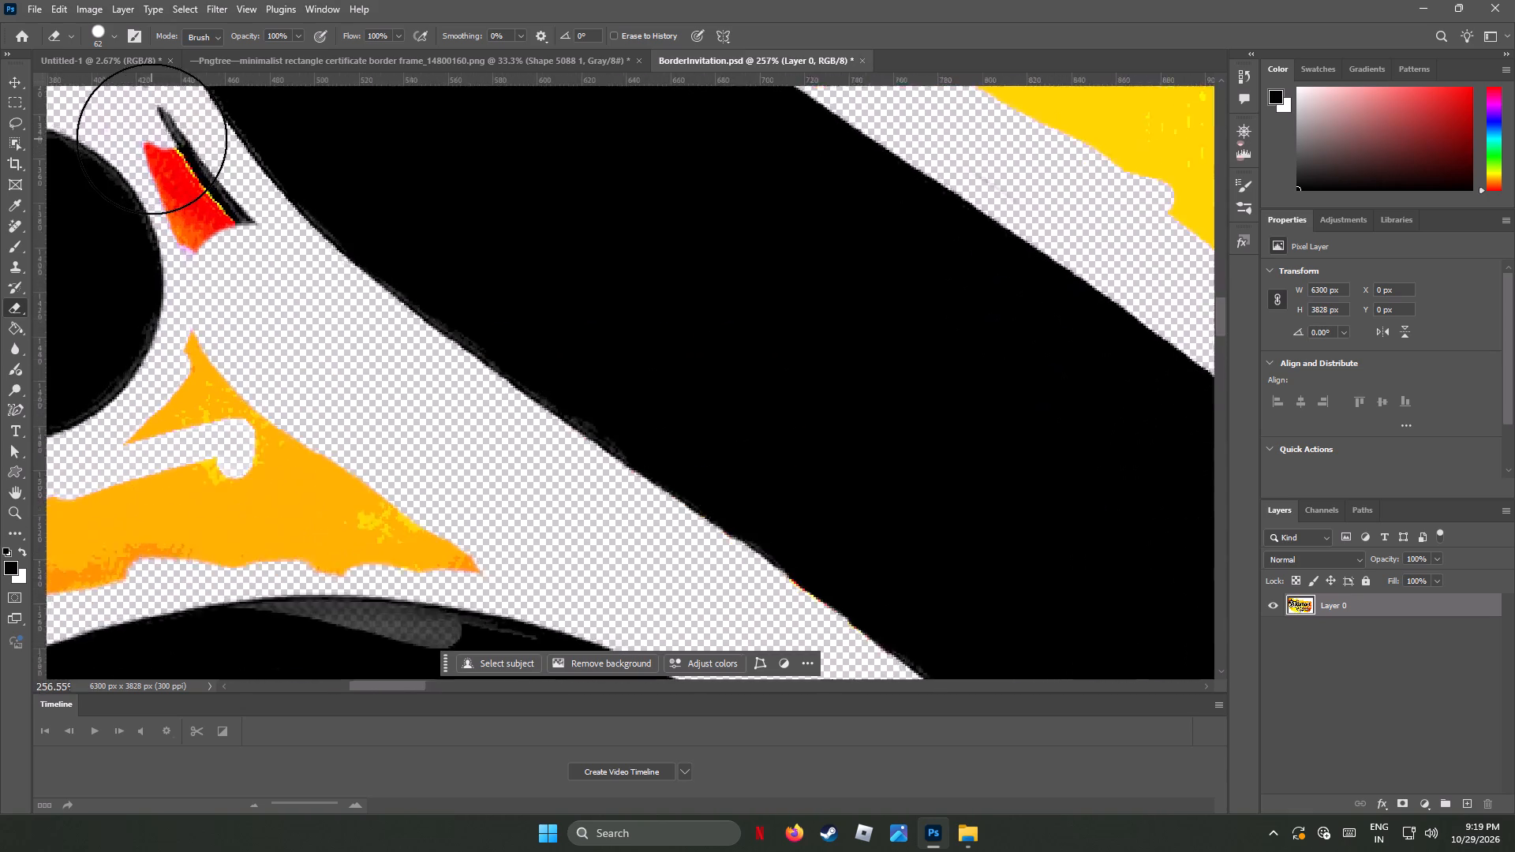
pyautogui.keyDown('alt'); pyautogui.scroll(2, 151, 139); pyautogui.keyUp('alt')
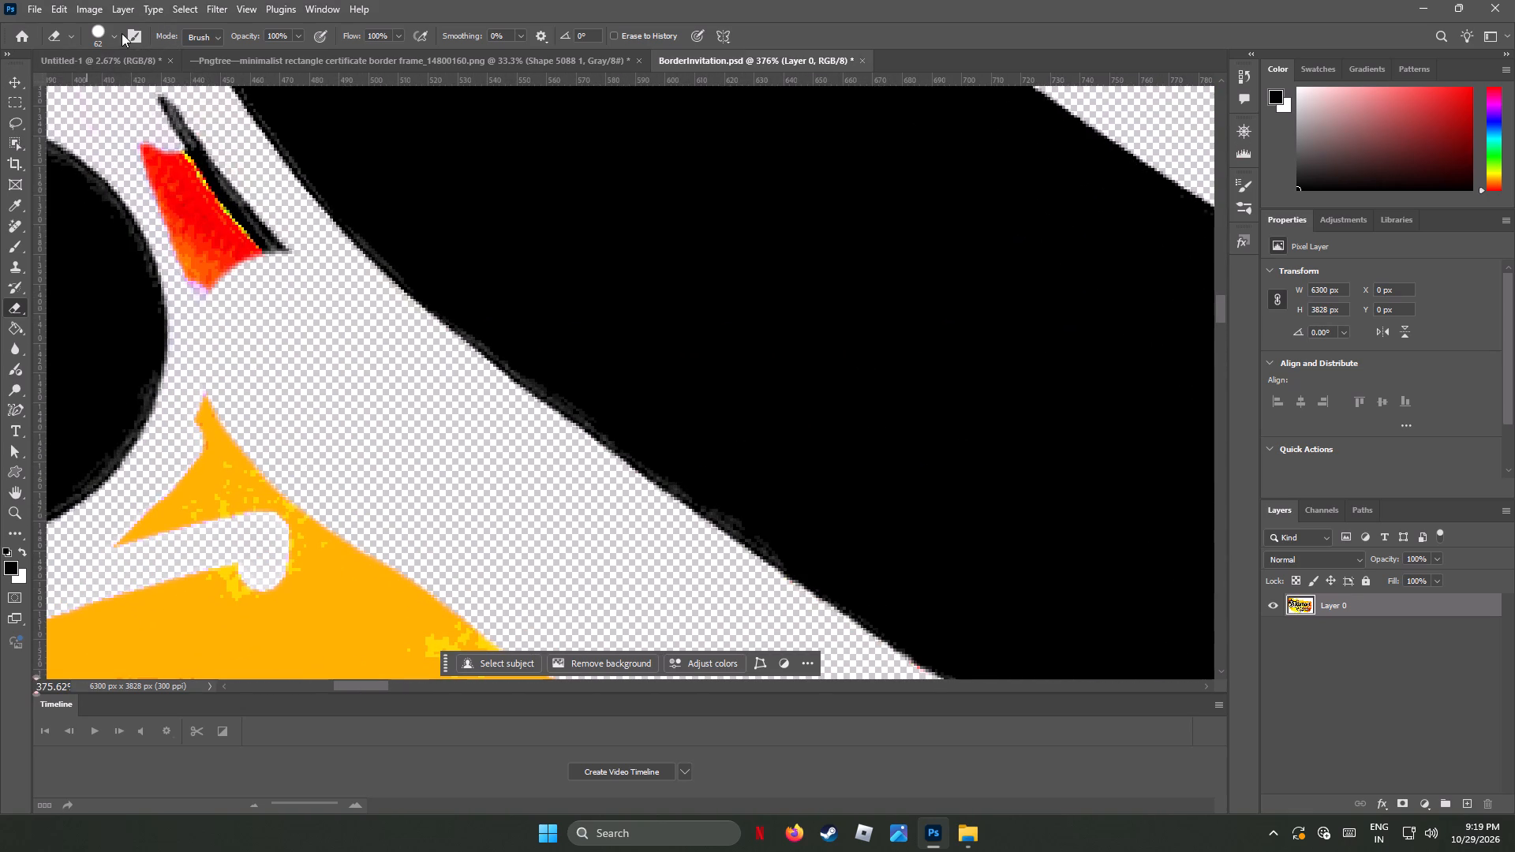
pyautogui.click(112, 33)
pyautogui.click(110, 82)
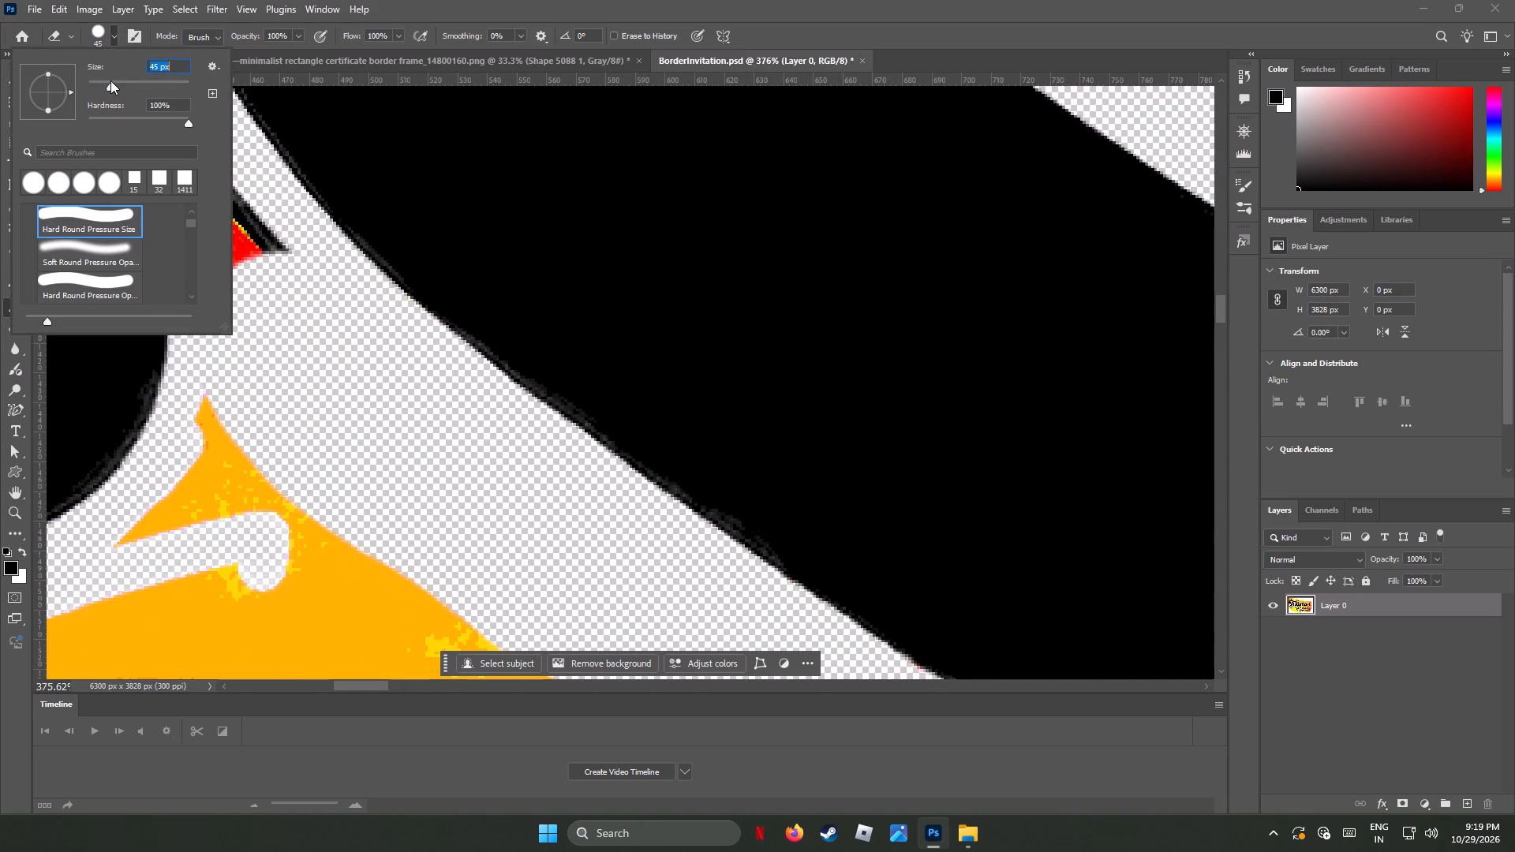
pyautogui.click(425, 1)
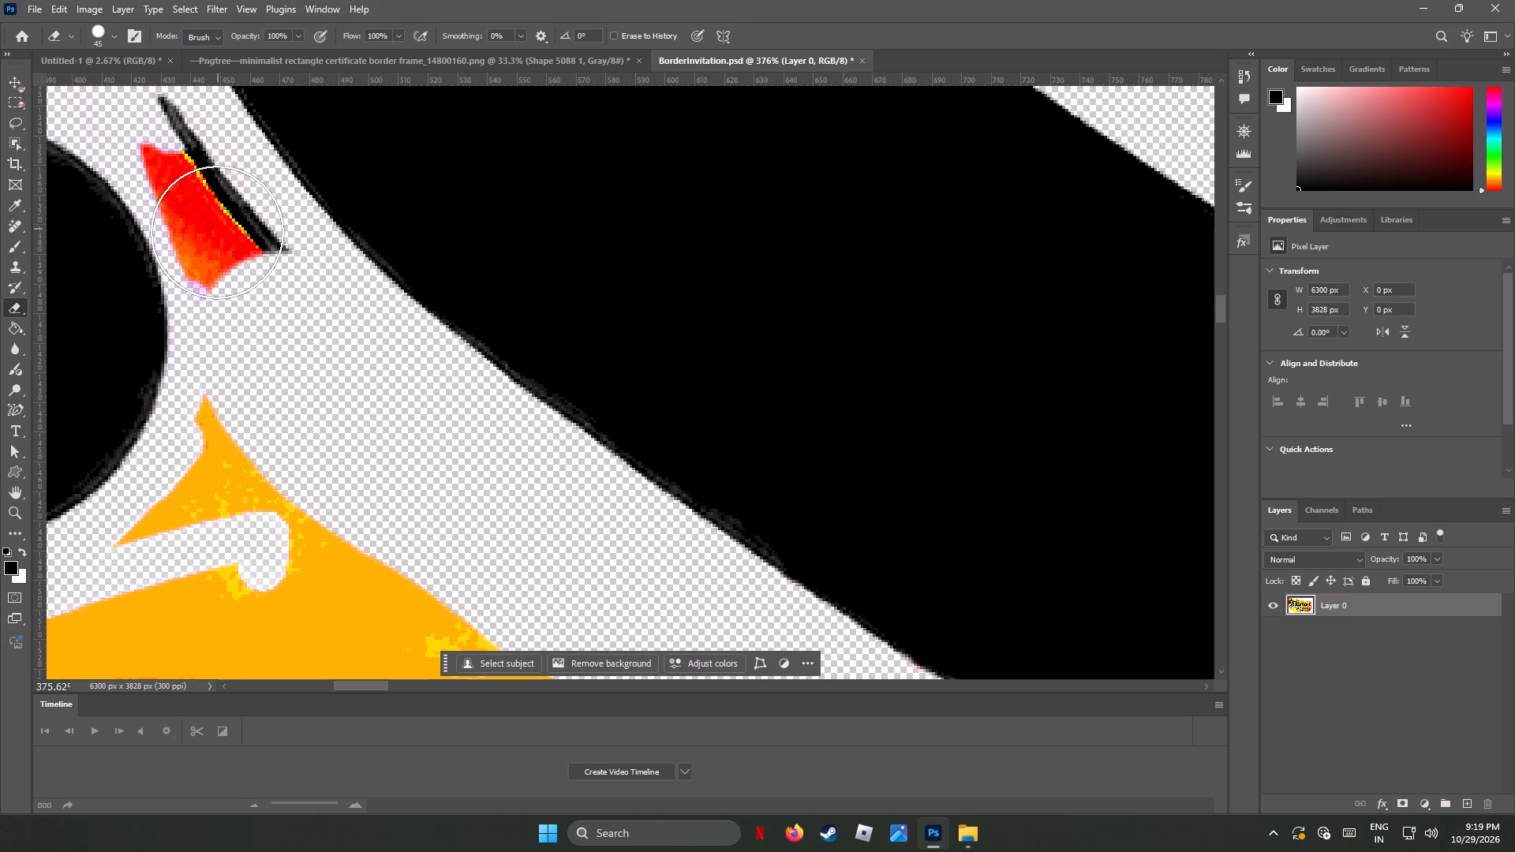
pyautogui.click(228, 237)
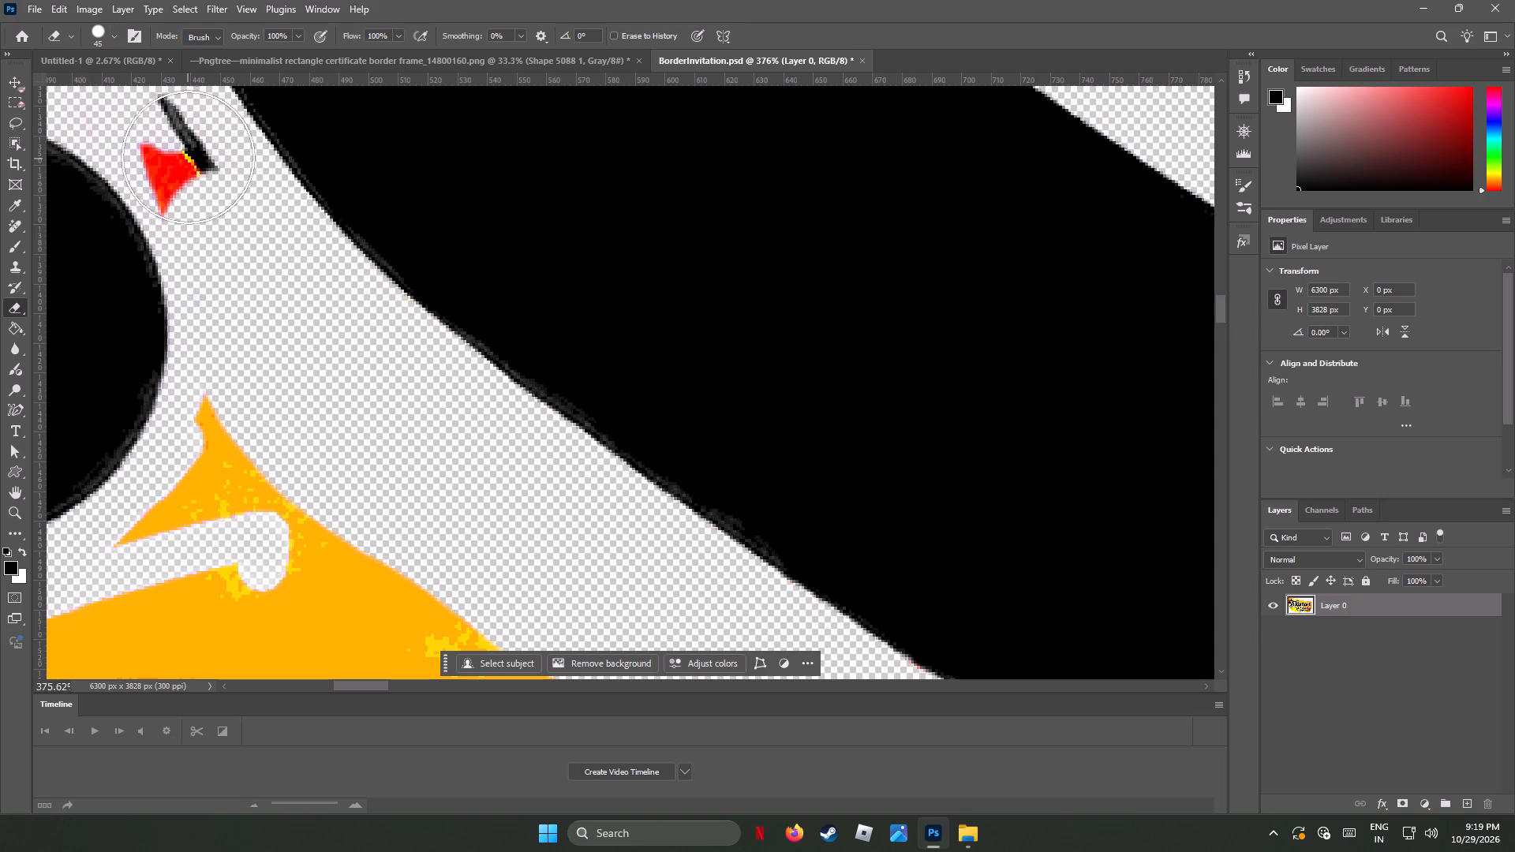
pyautogui.click(181, 149)
pyautogui.scroll(6, 267, 320)
pyautogui.scroll(-3, 267, 320)
pyautogui.scroll(5, 267, 320)
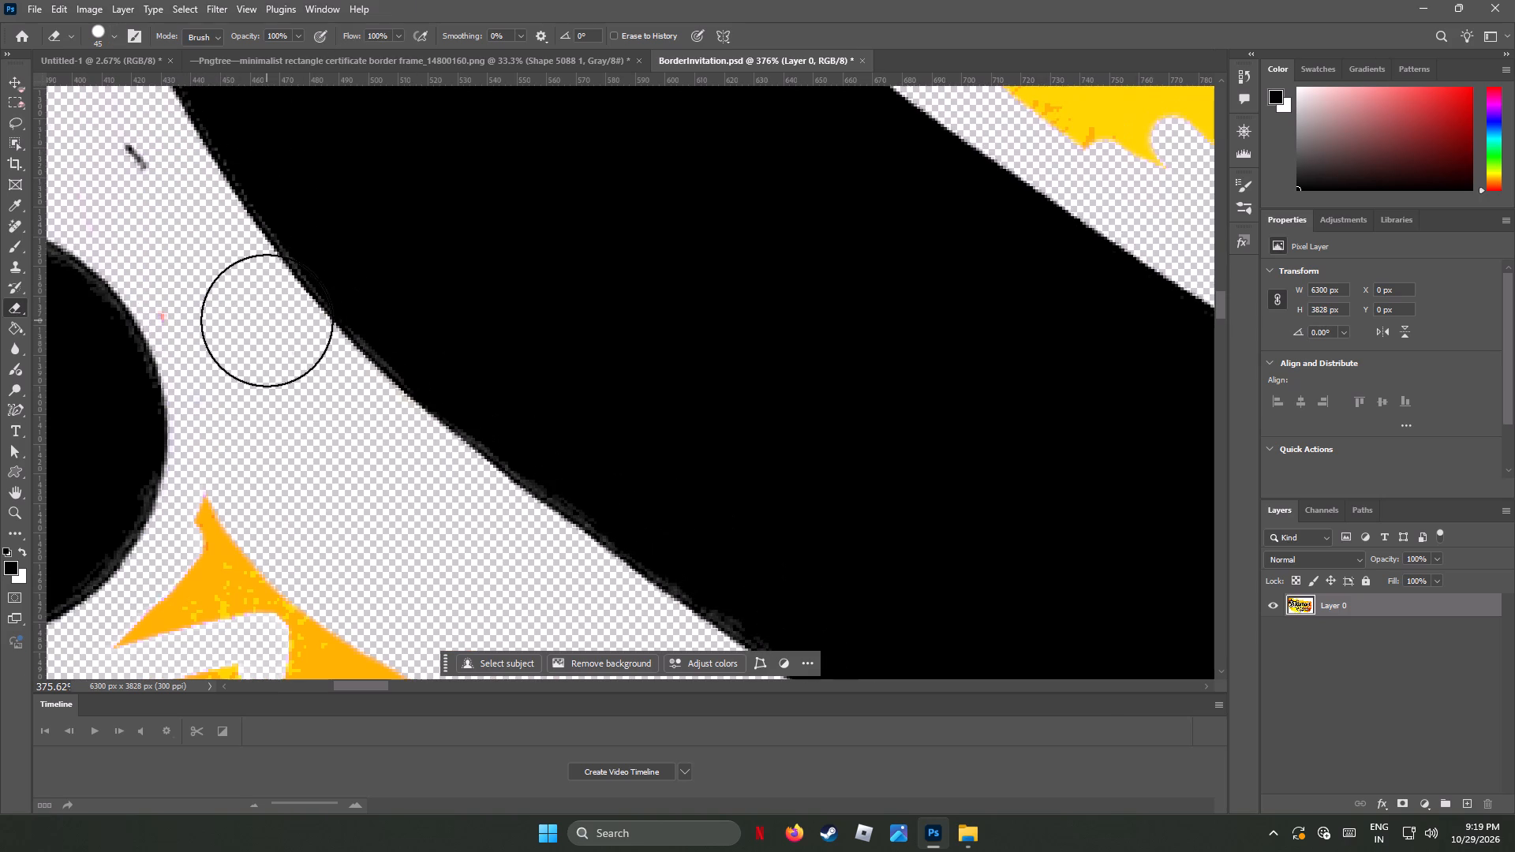
pyautogui.click(138, 188)
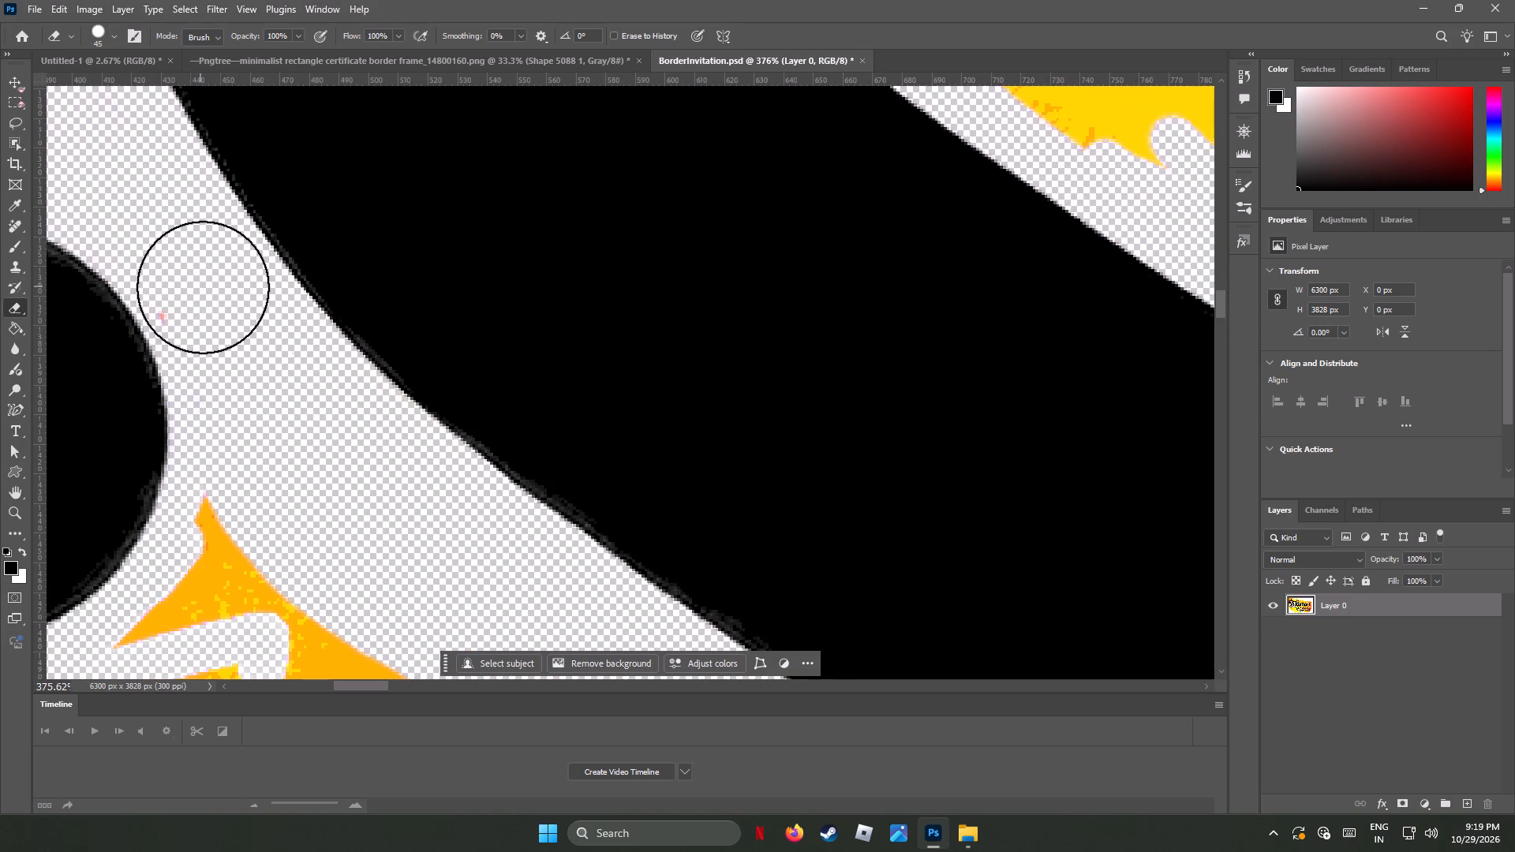
pyautogui.click(203, 287)
# Erase the small orange speck between the two lowest round dots beside the S's main stroke.
pyautogui.scroll(-3, 207, 291)
pyautogui.keyDown('alt'); pyautogui.scroll(-2, 280, 372); pyautogui.keyUp('alt')
pyautogui.keyDown('alt'); pyautogui.scroll(1, 280, 372); pyautogui.keyUp('alt')
pyautogui.keyDown('alt'); pyautogui.scroll(-6, 280, 372); pyautogui.keyUp('alt')
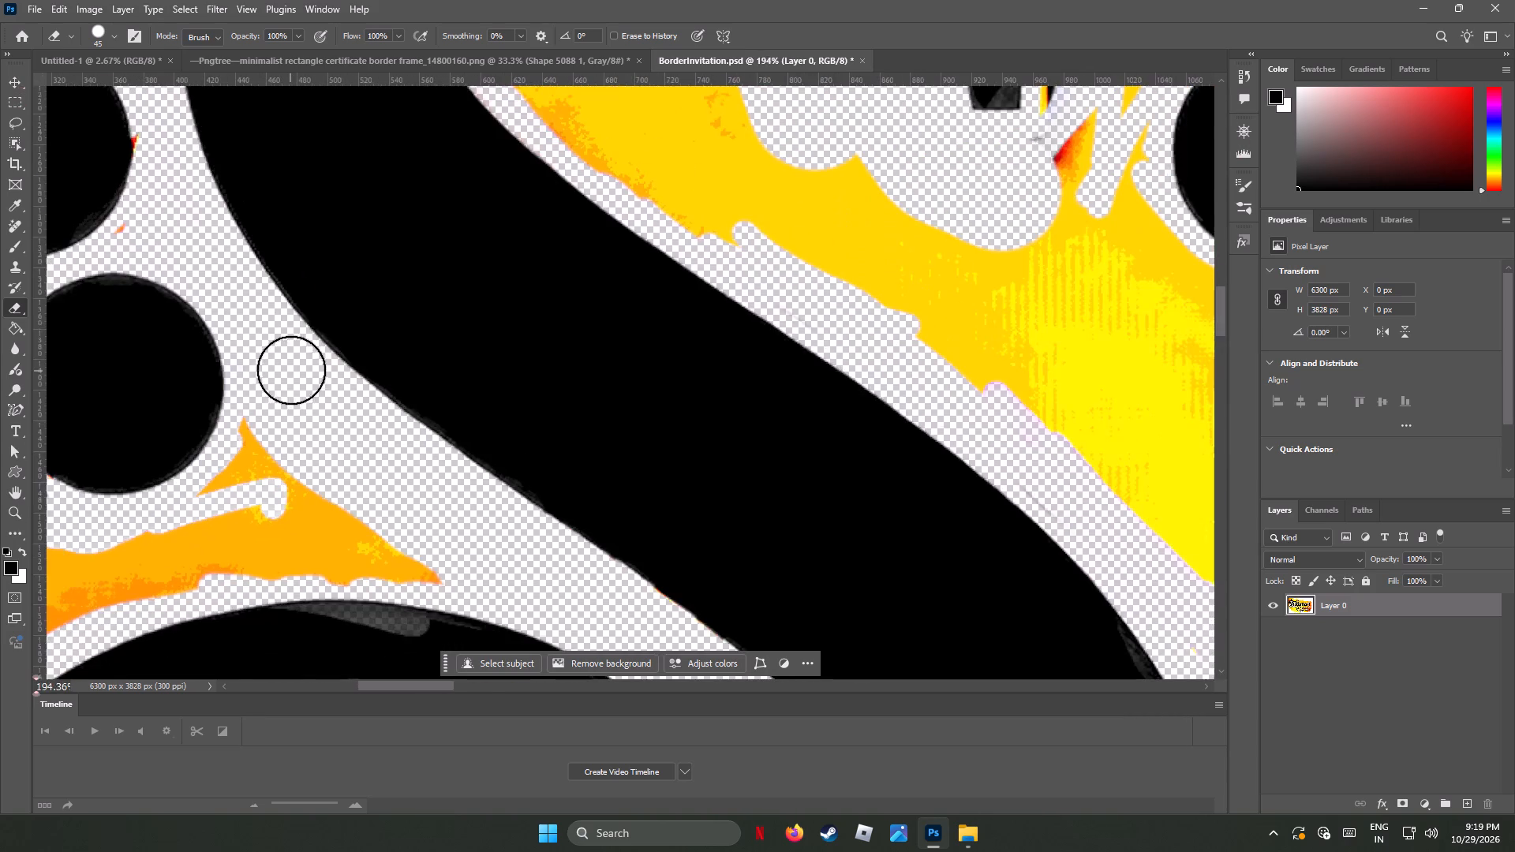
pyautogui.keyDown('alt'); pyautogui.scroll(-3, 291, 370); pyautogui.keyUp('alt')
pyautogui.keyDown('alt'); pyautogui.scroll(1, 125, 248); pyautogui.keyUp('alt')
pyautogui.keyDown('alt'); pyautogui.scroll(-1, 125, 248); pyautogui.keyUp('alt')
pyautogui.keyDown('alt'); pyautogui.scroll(12, 128, 248); pyautogui.keyUp('alt')
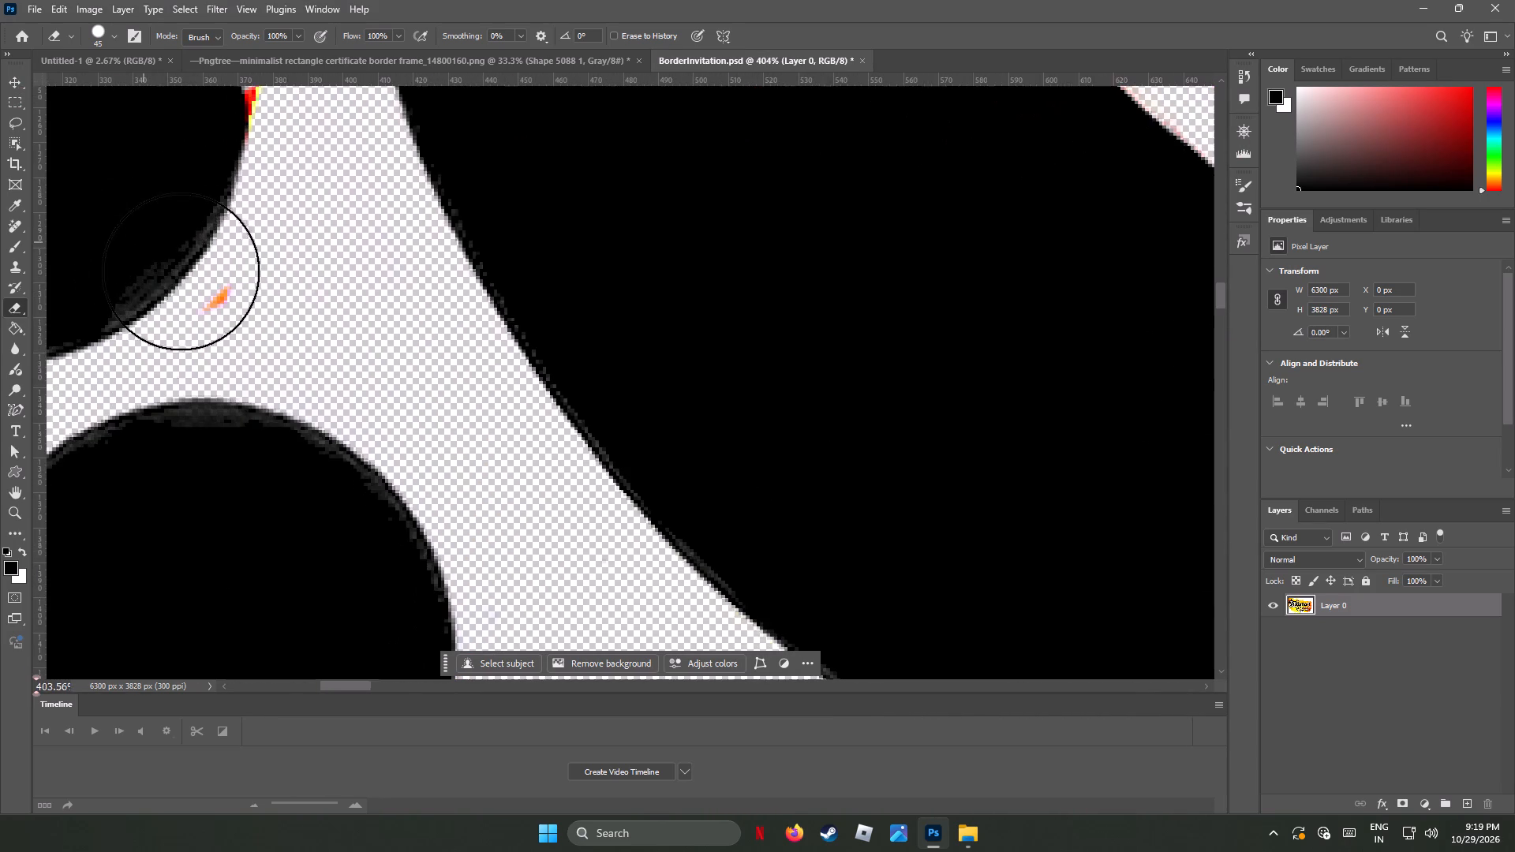
pyautogui.click(273, 316)
# Reduce the eraser to 17 px and erase the red and yellow fleck on the edge of the second-lowest round dot.
pyautogui.scroll(3, 334, 230)
pyautogui.scroll(-4, 334, 230)
pyautogui.scroll(2, 334, 230)
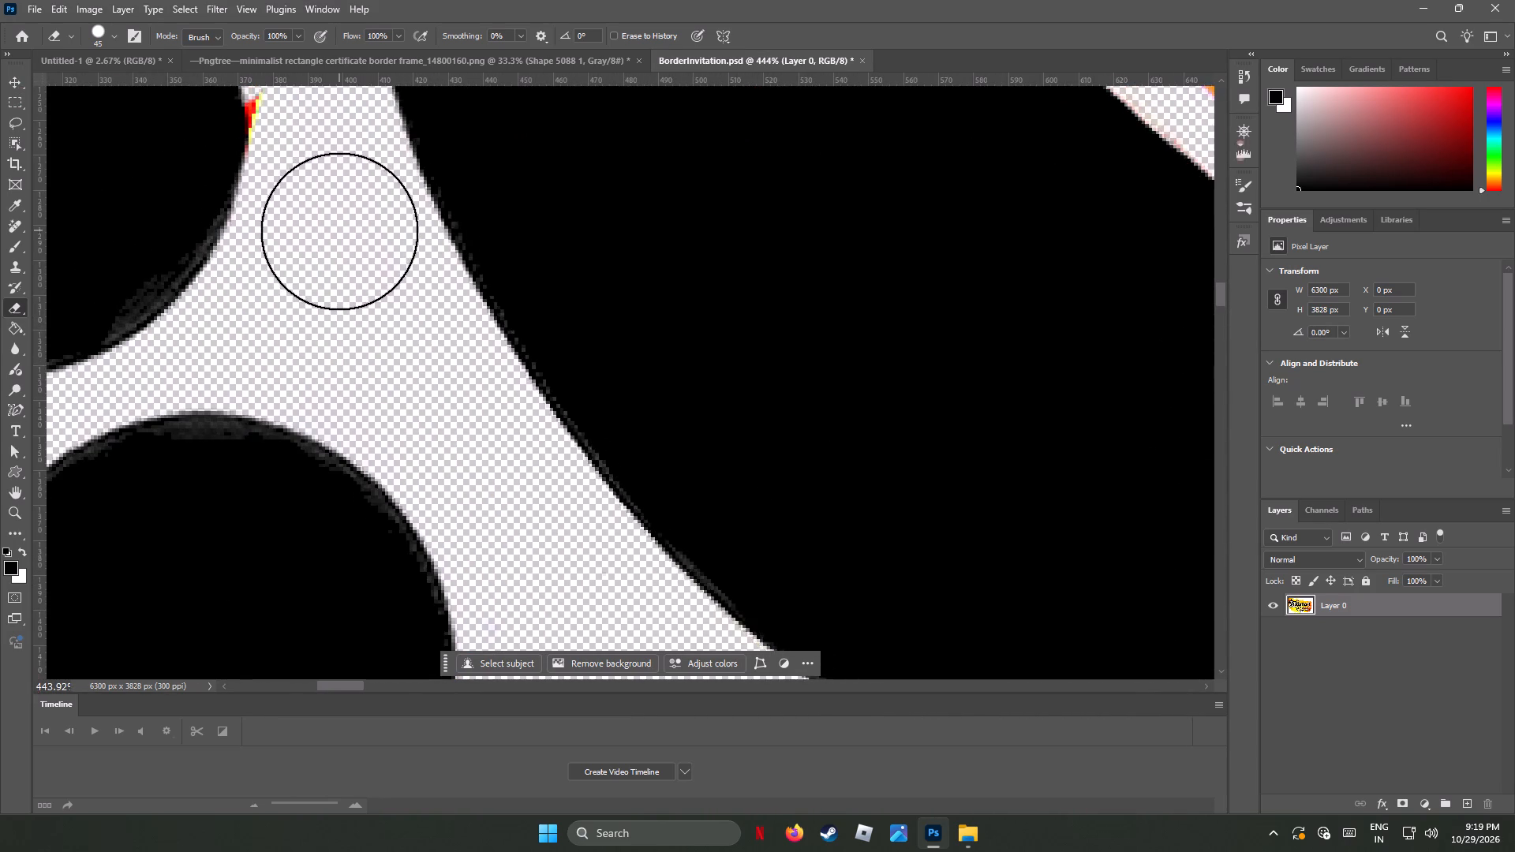
pyautogui.scroll(8, 339, 231)
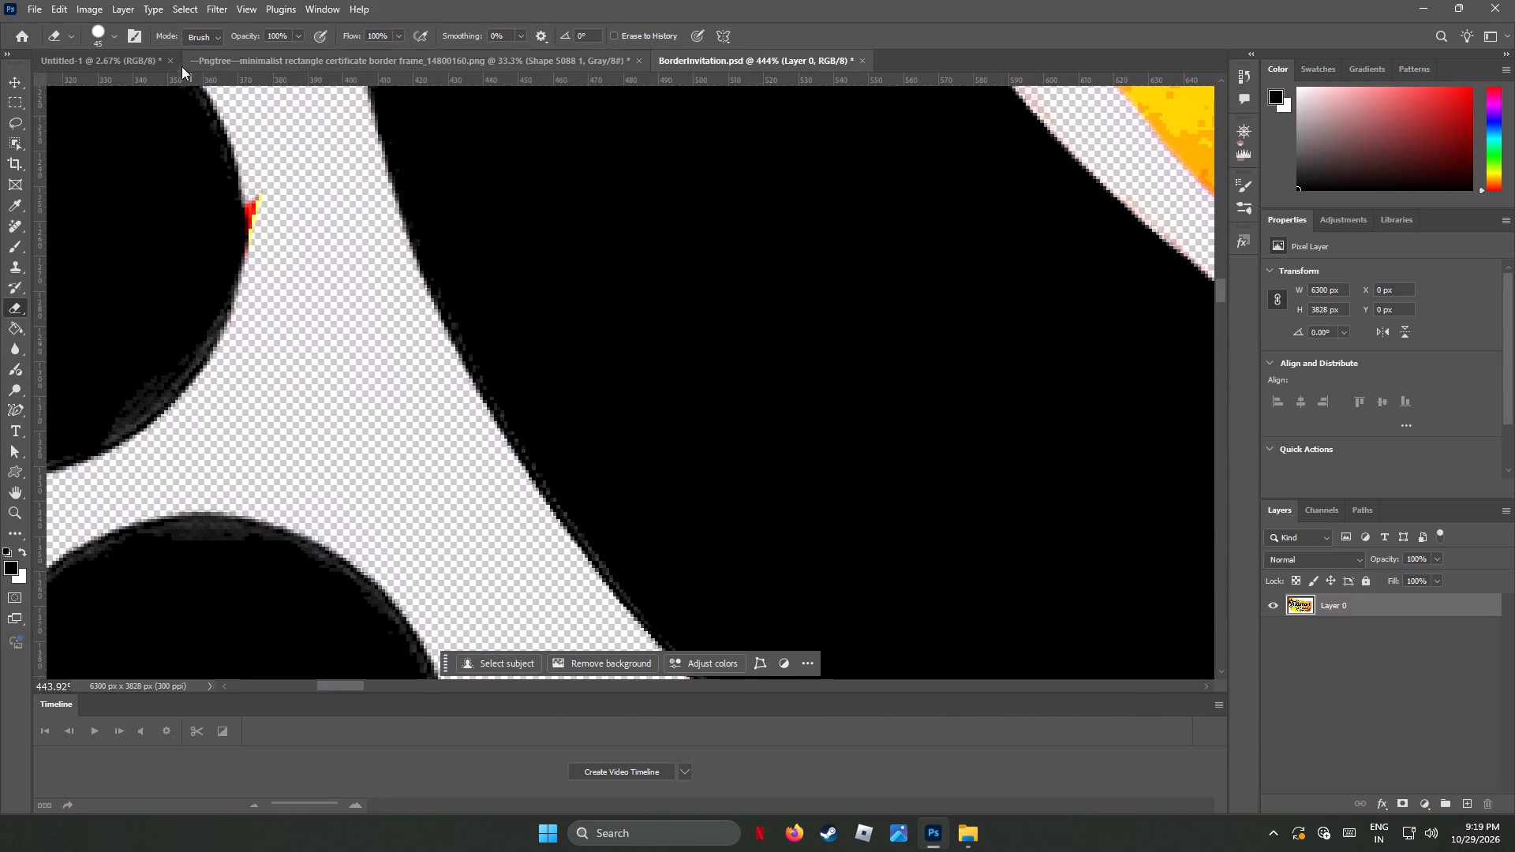
pyautogui.click(112, 35)
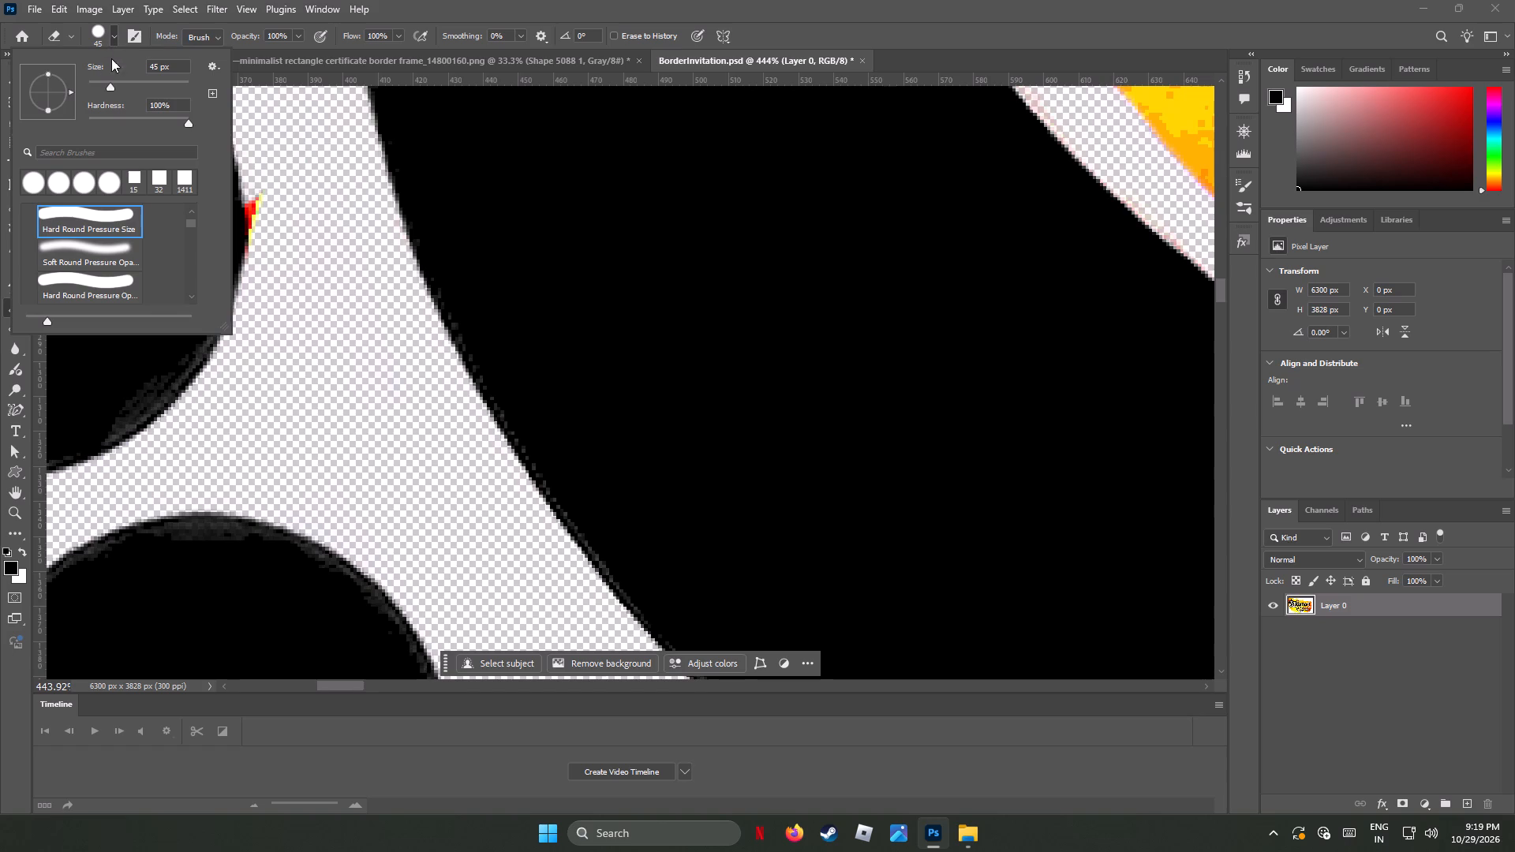
pyautogui.click(96, 79)
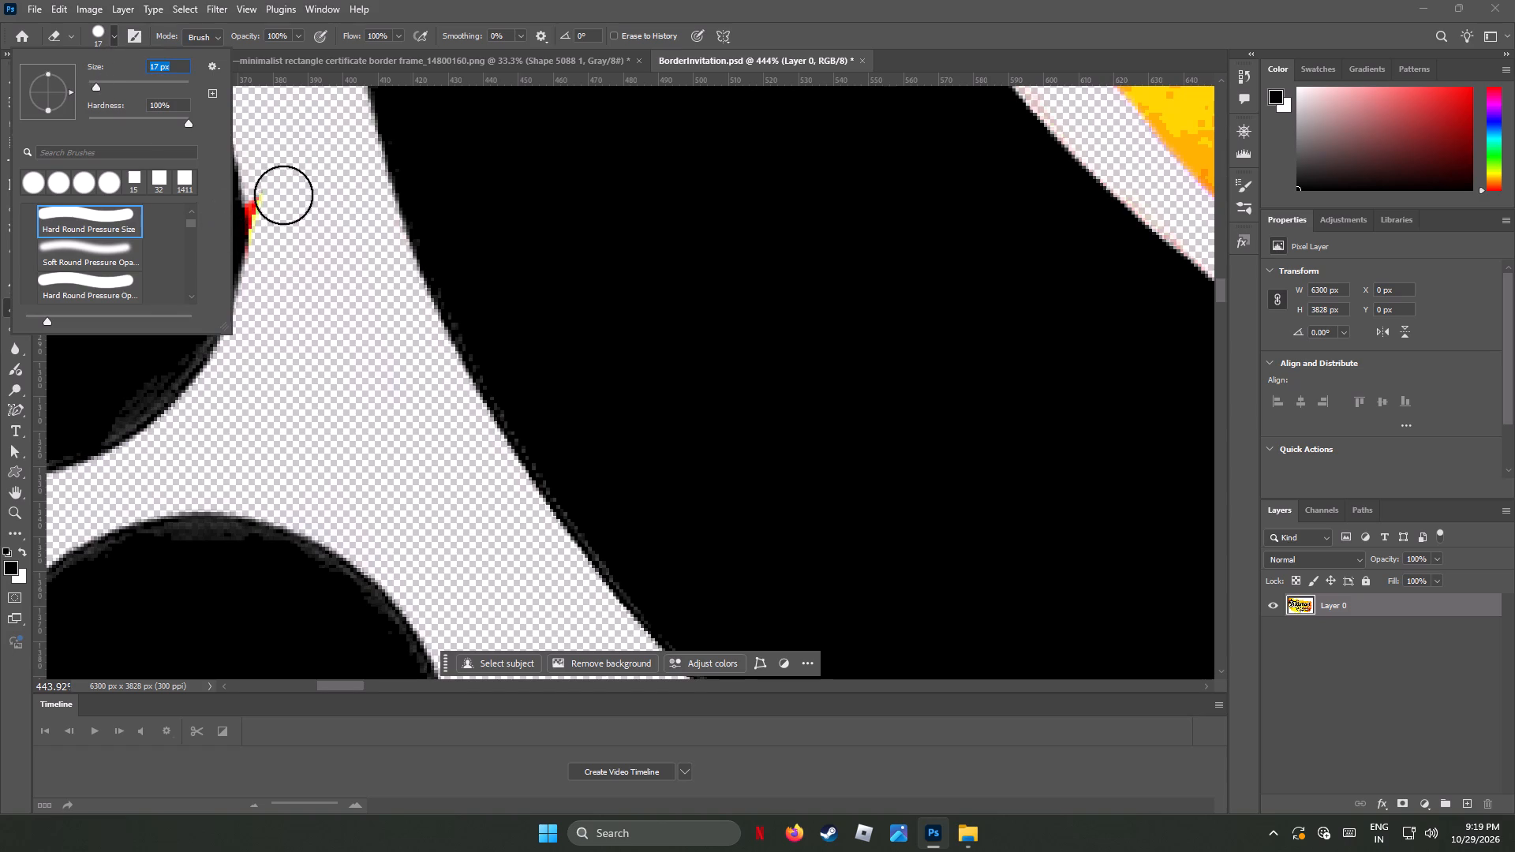
pyautogui.click(278, 205)
pyautogui.click(276, 217)
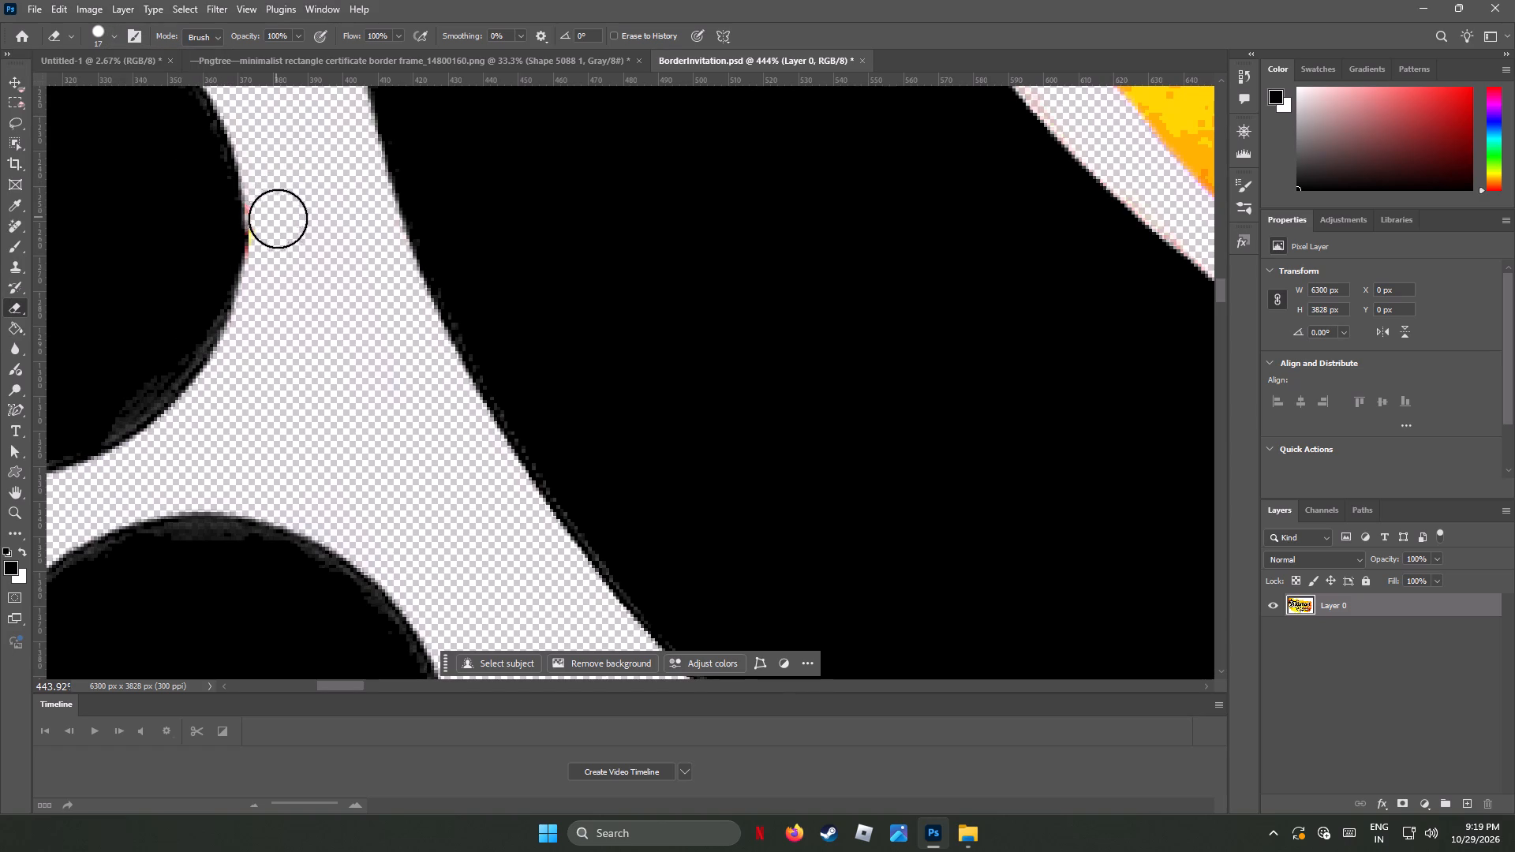
# Erase the orange background patch below the lowest round dot, between the dot, the S's main stroke and its lower curl.
pyautogui.keyDown('alt'); pyautogui.scroll(-2, 332, 321); pyautogui.keyUp('alt')
pyautogui.keyDown('alt'); pyautogui.scroll(5, 332, 321); pyautogui.keyUp('alt')
pyautogui.keyDown('alt'); pyautogui.scroll(-1, 332, 321); pyautogui.keyUp('alt')
pyautogui.keyDown('alt'); pyautogui.scroll(3, 332, 321); pyautogui.keyUp('alt')
pyautogui.keyDown('alt'); pyautogui.scroll(-6, 332, 321); pyautogui.keyUp('alt')
pyautogui.keyDown('alt'); pyautogui.scroll(2, 335, 319); pyautogui.keyUp('alt')
pyautogui.keyDown('alt'); pyautogui.scroll(-5, 335, 319); pyautogui.keyUp('alt')
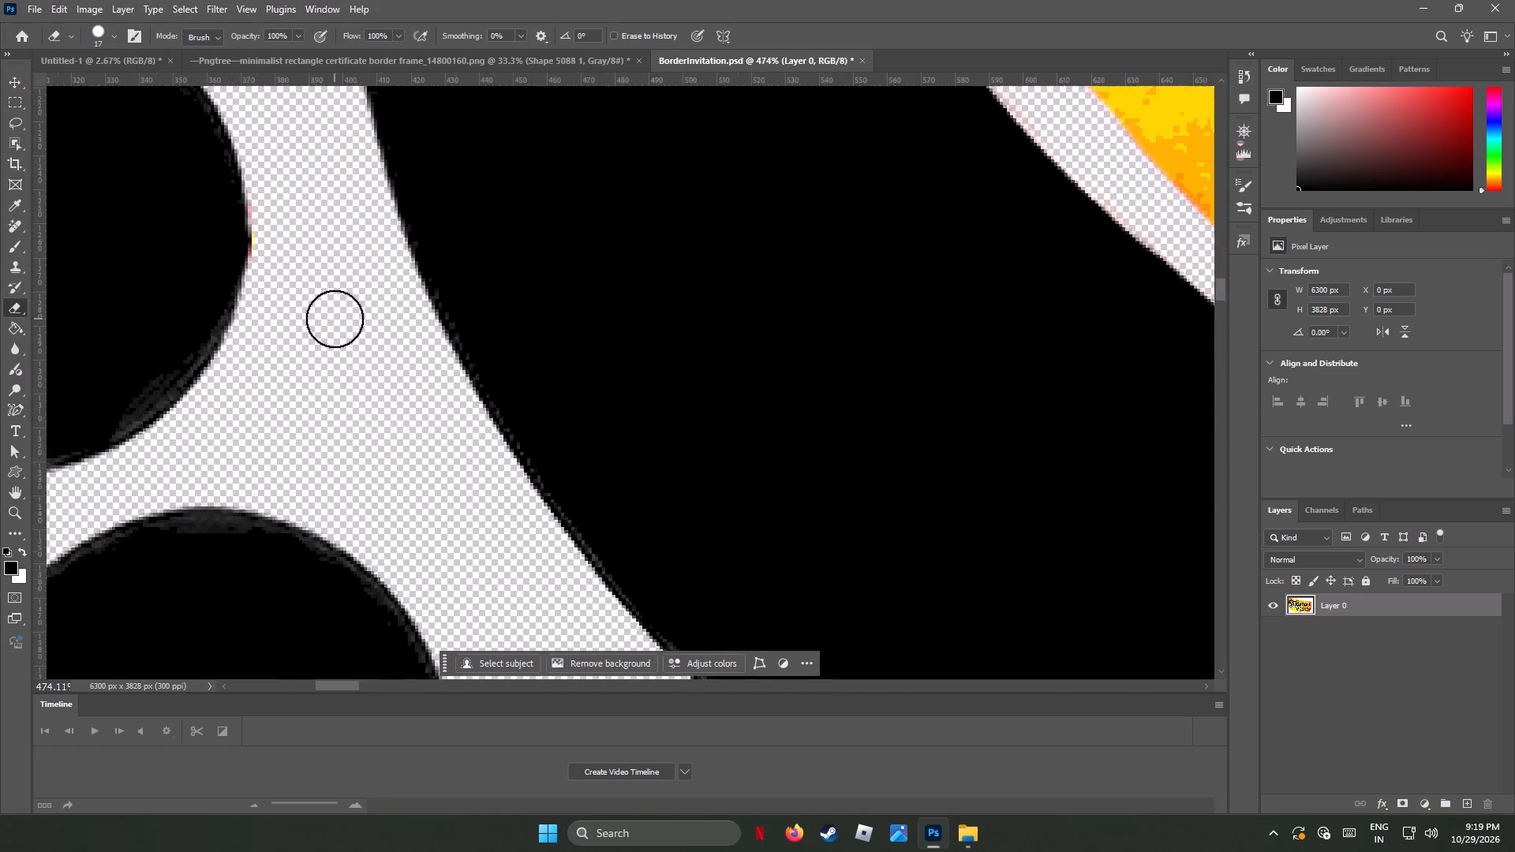
pyautogui.keyDown('alt'); pyautogui.scroll(-1, 337, 317); pyautogui.keyUp('alt')
pyautogui.keyDown('alt'); pyautogui.scroll(2, 337, 317); pyautogui.keyUp('alt')
pyautogui.keyDown('alt'); pyautogui.scroll(-9, 337, 317); pyautogui.keyUp('alt')
pyautogui.keyDown('alt'); pyautogui.scroll(1, 337, 317); pyautogui.keyUp('alt')
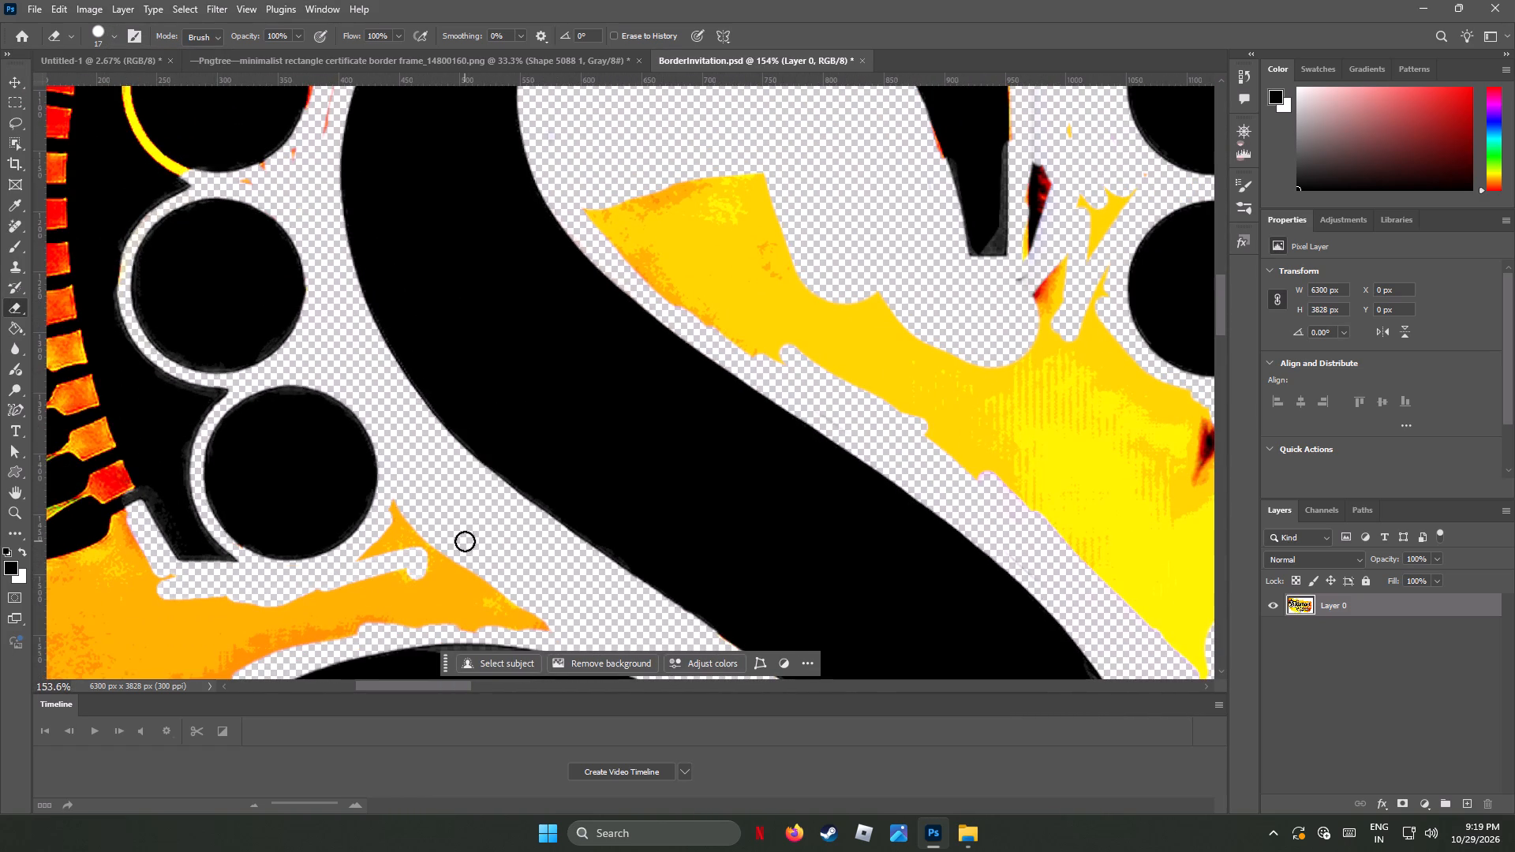
pyautogui.scroll(-5, 465, 541)
pyautogui.keyDown('alt'); pyautogui.scroll(1, 462, 526); pyautogui.keyUp('alt')
pyautogui.keyDown('alt'); pyautogui.scroll(-10, 462, 526); pyautogui.keyUp('alt')
pyautogui.keyDown('alt'); pyautogui.scroll(1, 464, 519); pyautogui.keyUp('alt')
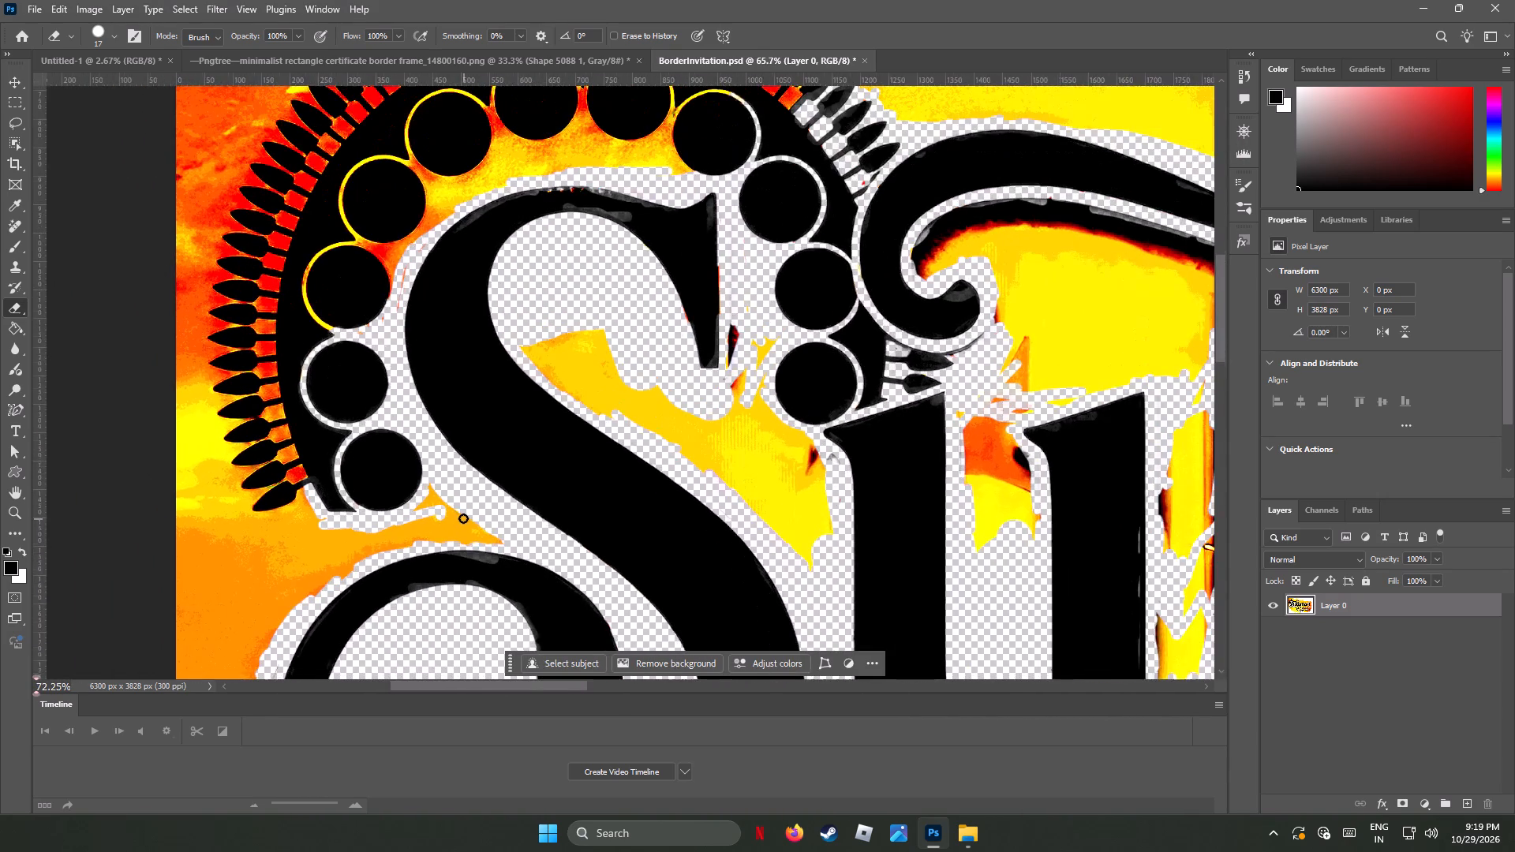
pyautogui.keyDown('alt'); pyautogui.scroll(1, 468, 545); pyautogui.keyUp('alt')
pyautogui.keyDown('alt'); pyautogui.scroll(-2, 468, 545); pyautogui.keyUp('alt')
pyautogui.keyDown('alt'); pyautogui.scroll(4, 468, 545); pyautogui.keyUp('alt')
pyautogui.keyDown('alt'); pyautogui.scroll(-1, 468, 545); pyautogui.keyUp('alt')
pyautogui.keyDown('alt'); pyautogui.scroll(1, 468, 545); pyautogui.keyUp('alt')
pyautogui.keyDown('alt'); pyautogui.scroll(-1, 468, 545); pyautogui.keyUp('alt')
pyautogui.keyDown('alt'); pyautogui.scroll(12, 468, 545); pyautogui.keyUp('alt')
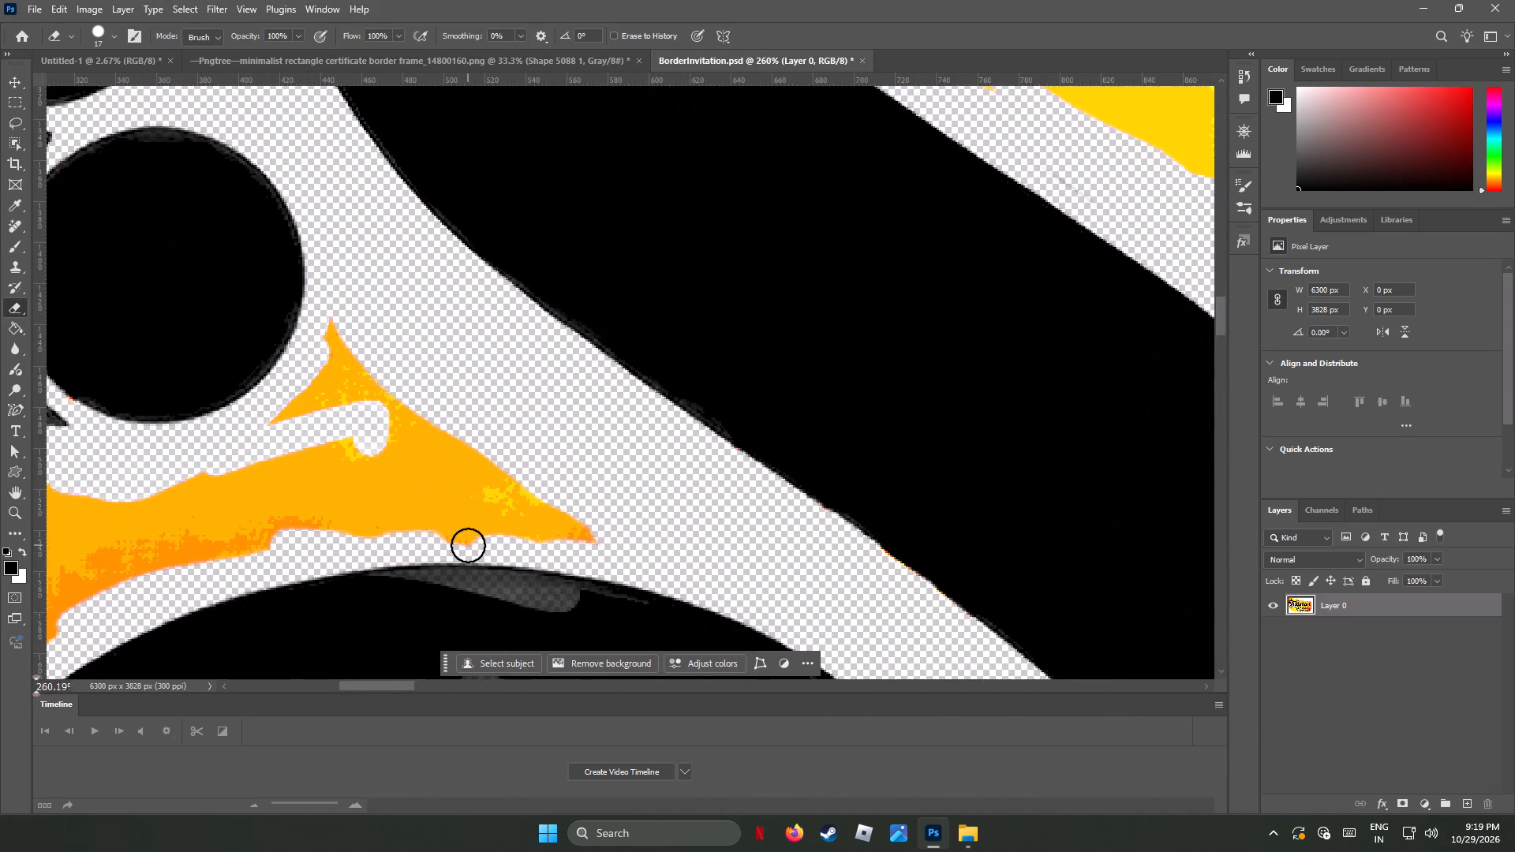
pyautogui.moveTo(599, 538); pyautogui.dragTo(434, 464)
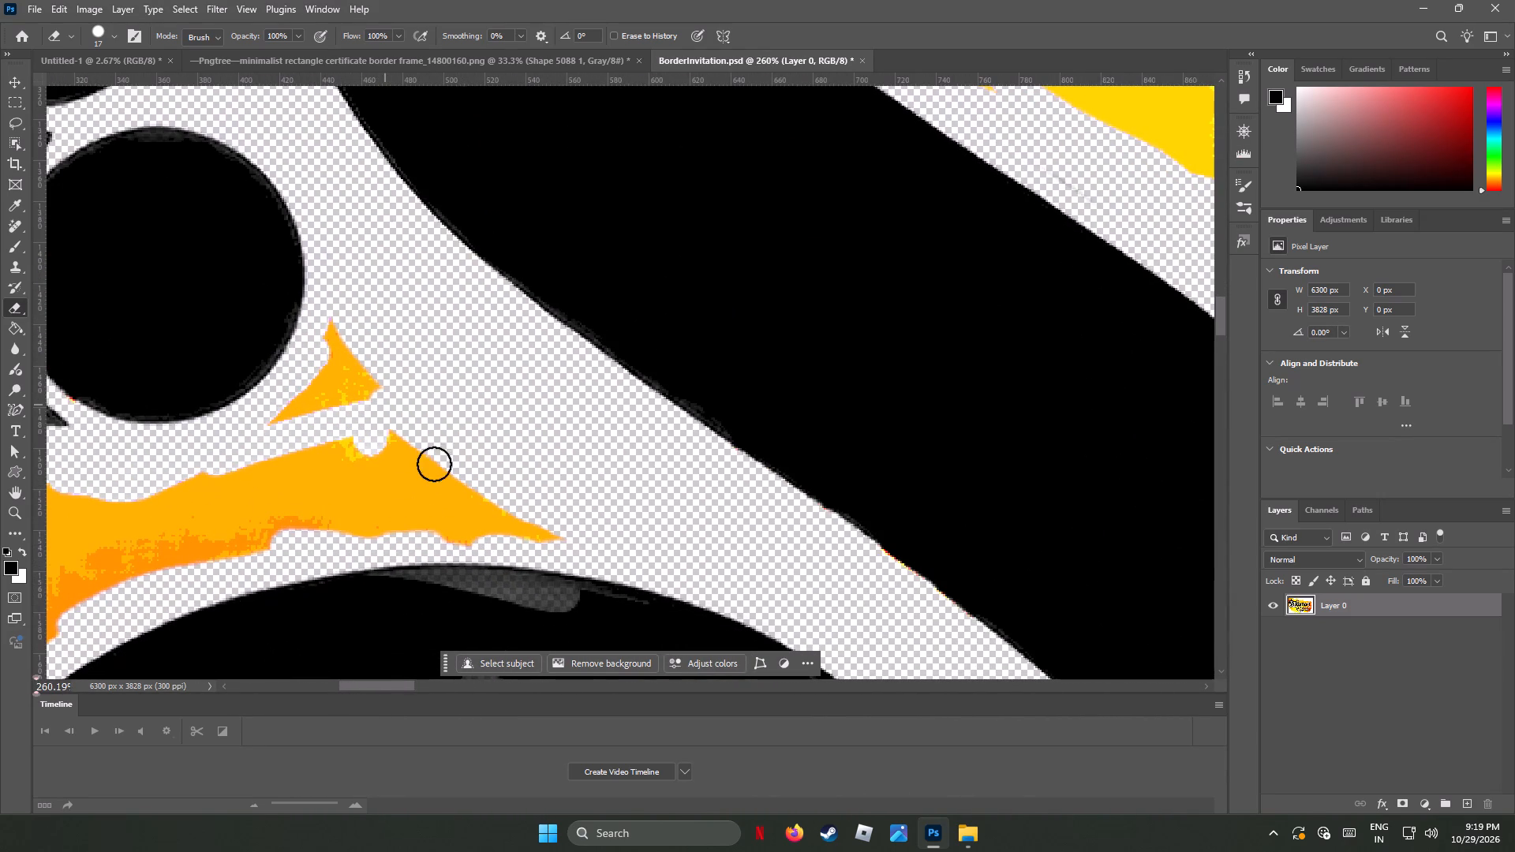
pyautogui.moveTo(434, 464); pyautogui.dragTo(301, 509)
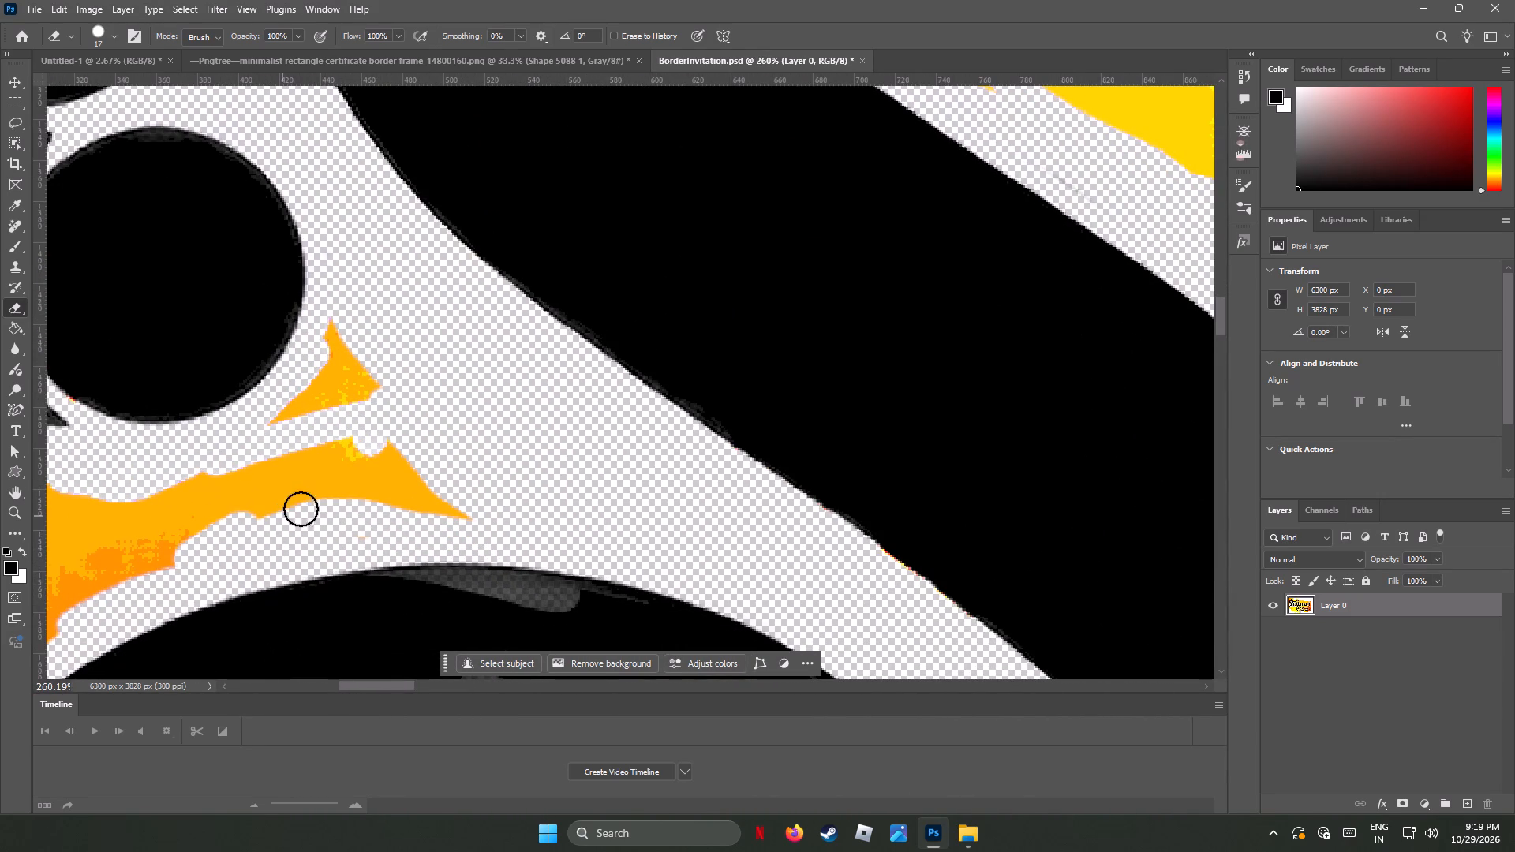
pyautogui.moveTo(301, 509); pyautogui.dragTo(353, 374)
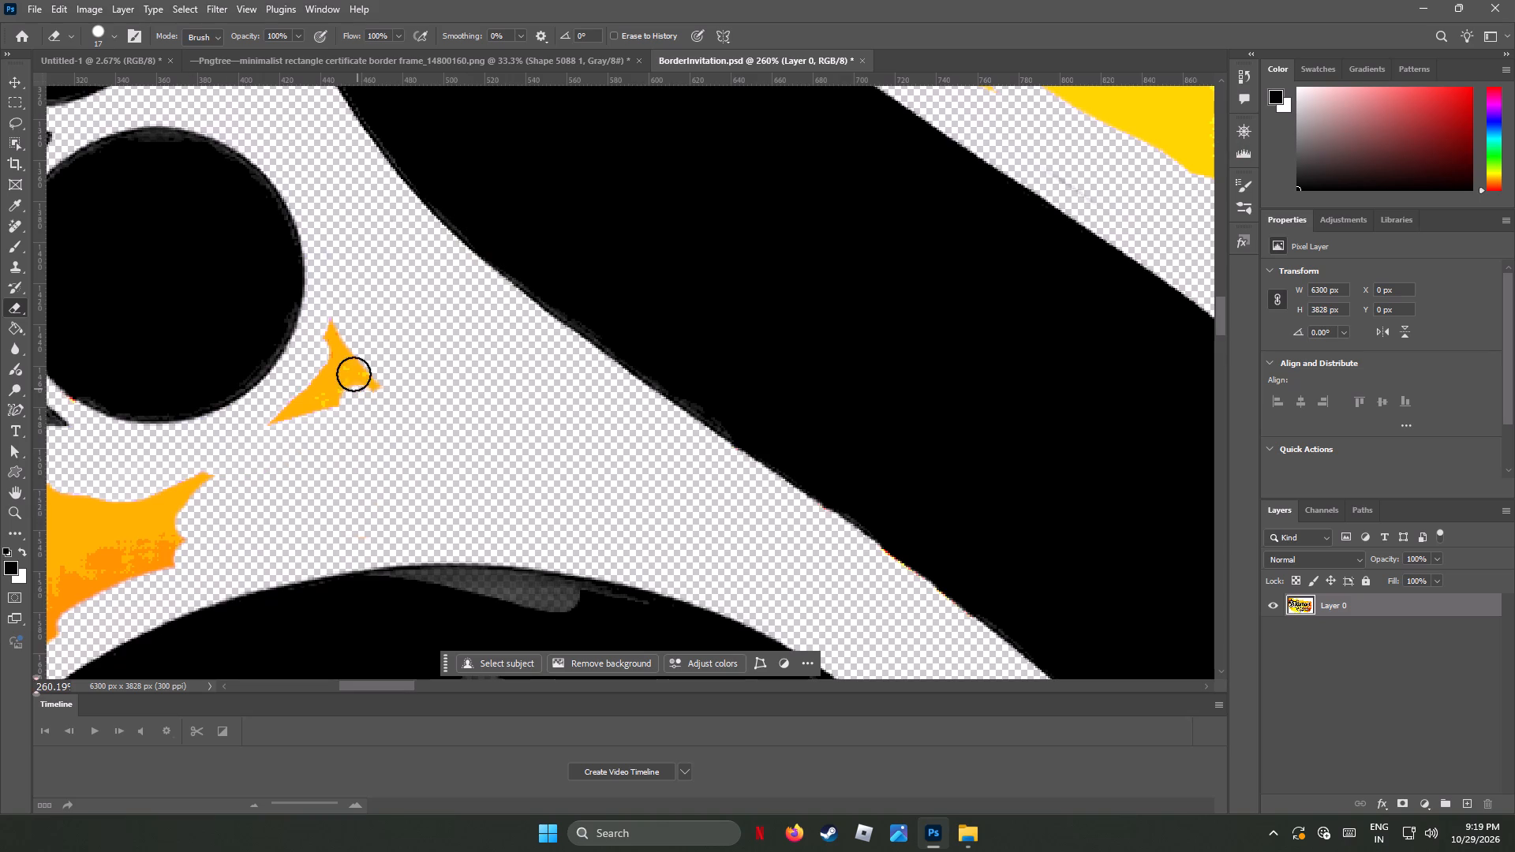
pyautogui.moveTo(353, 374); pyautogui.dragTo(574, 503)
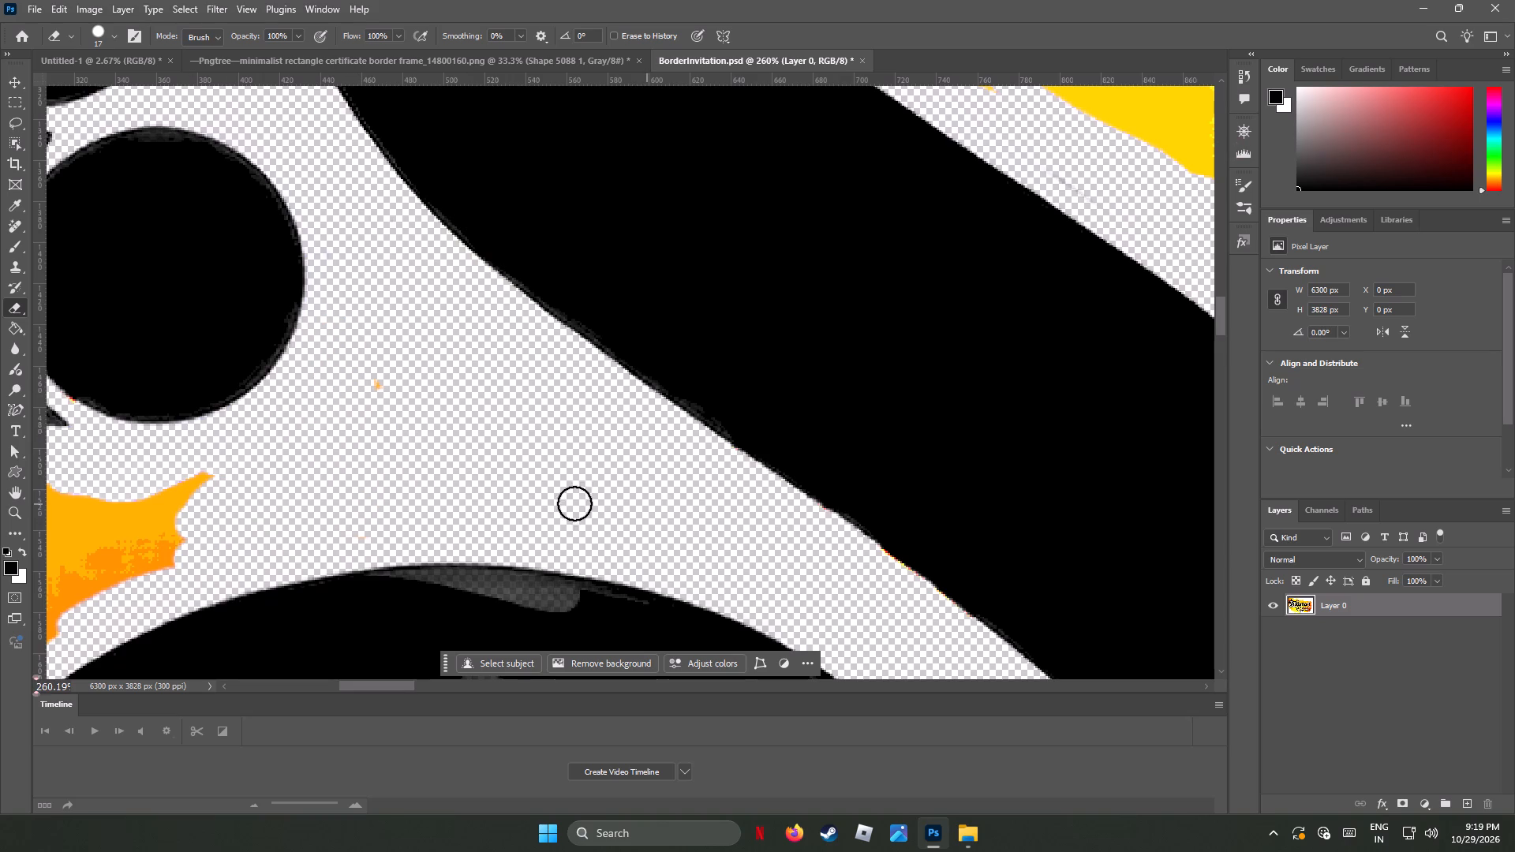
pyautogui.moveTo(574, 503); pyautogui.dragTo(622, 504)
pyautogui.moveTo(204, 478); pyautogui.dragTo(166, 535)
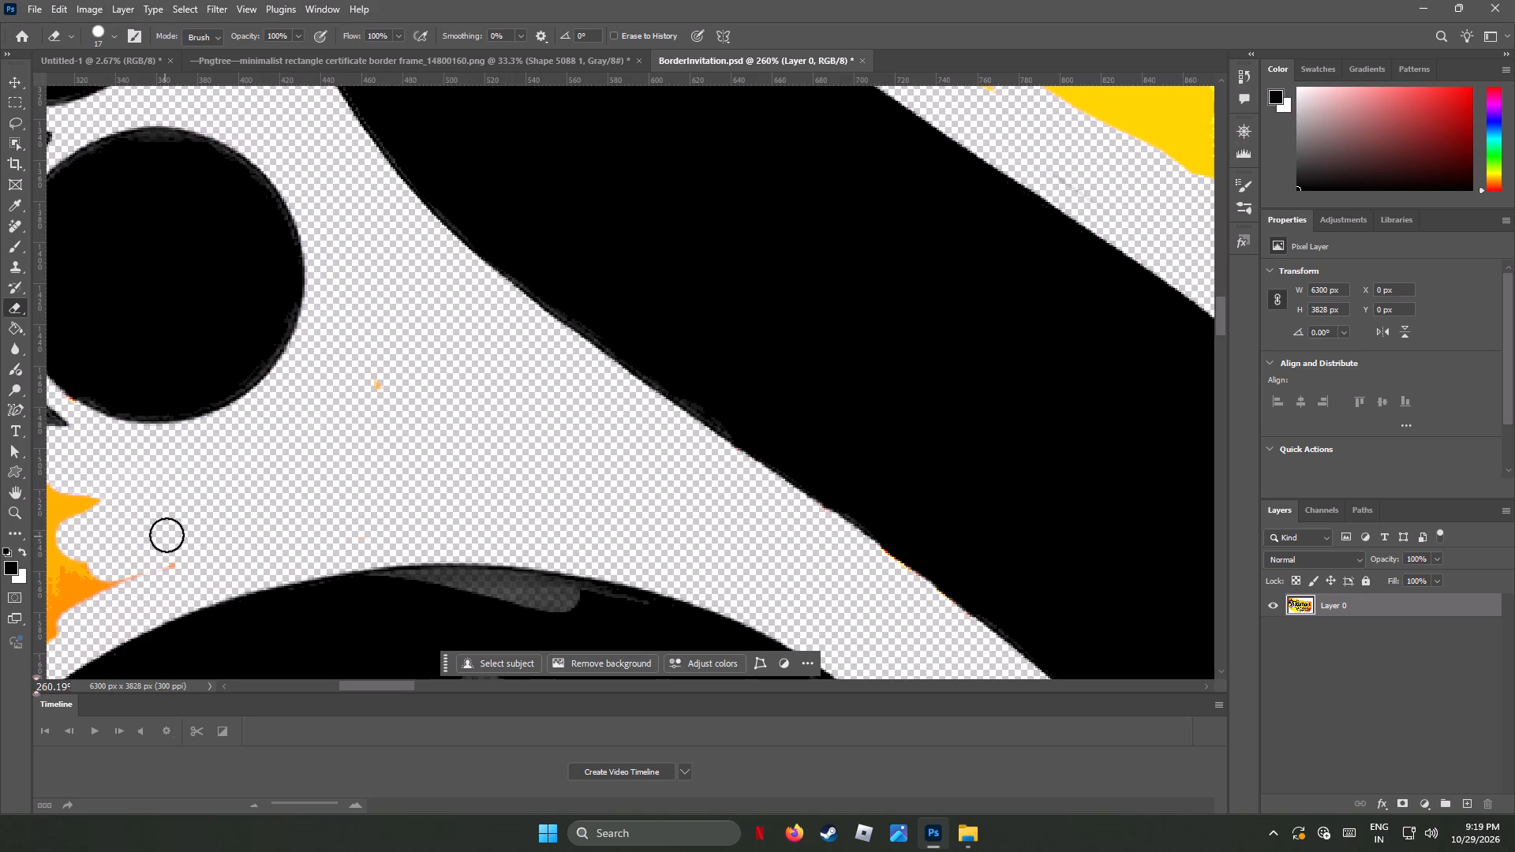
pyautogui.moveTo(166, 535); pyautogui.dragTo(89, 579)
# Erase the jagged orange background edge outside the S's lower curl, below the end of the dotted ring.
pyautogui.moveTo(402, 688); pyautogui.dragTo(394, 688)
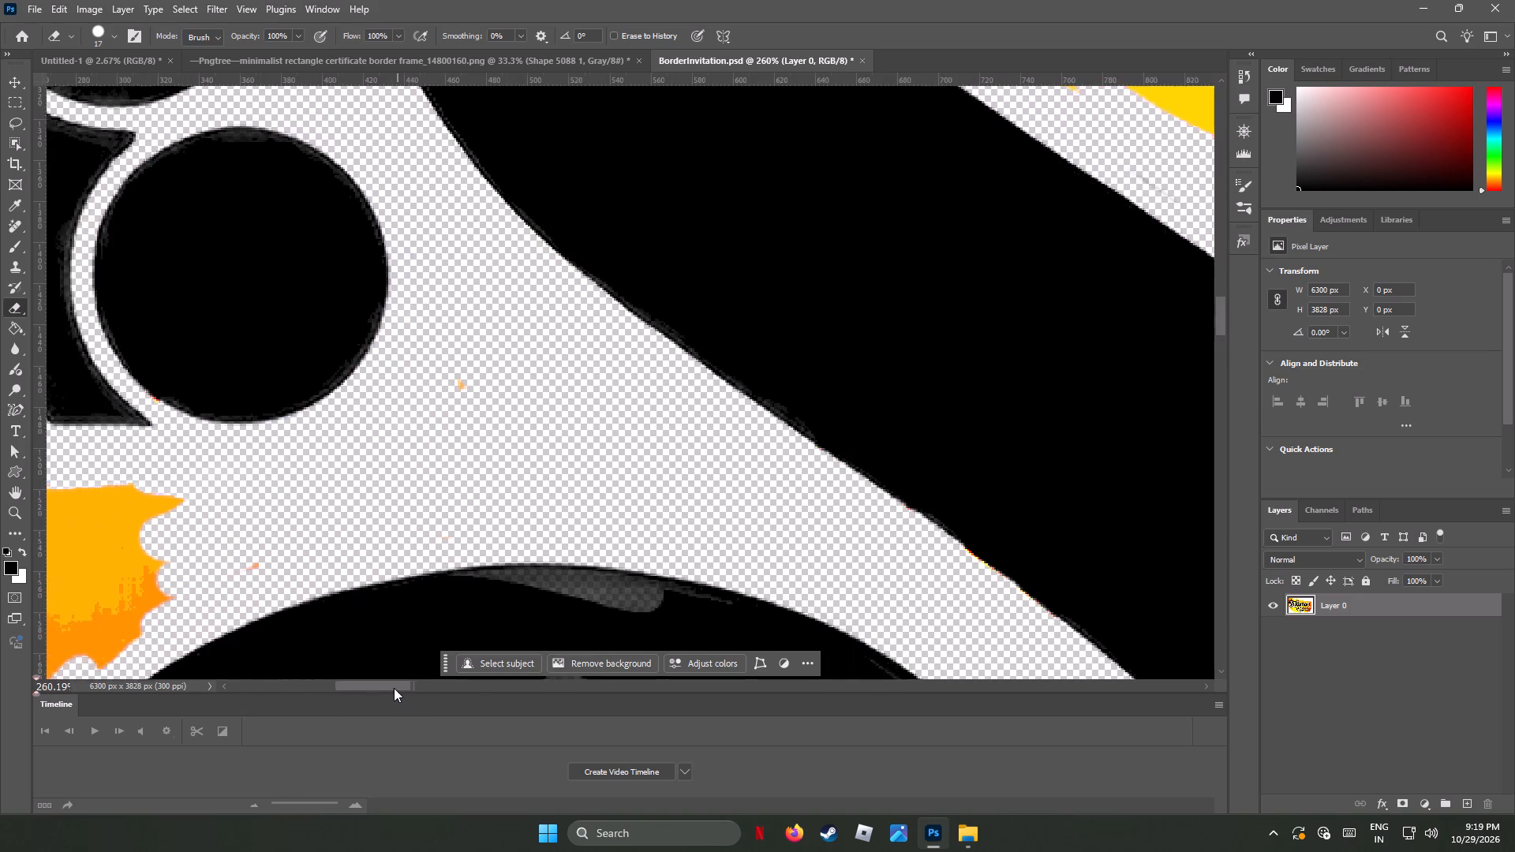
pyautogui.moveTo(394, 688); pyautogui.dragTo(369, 690)
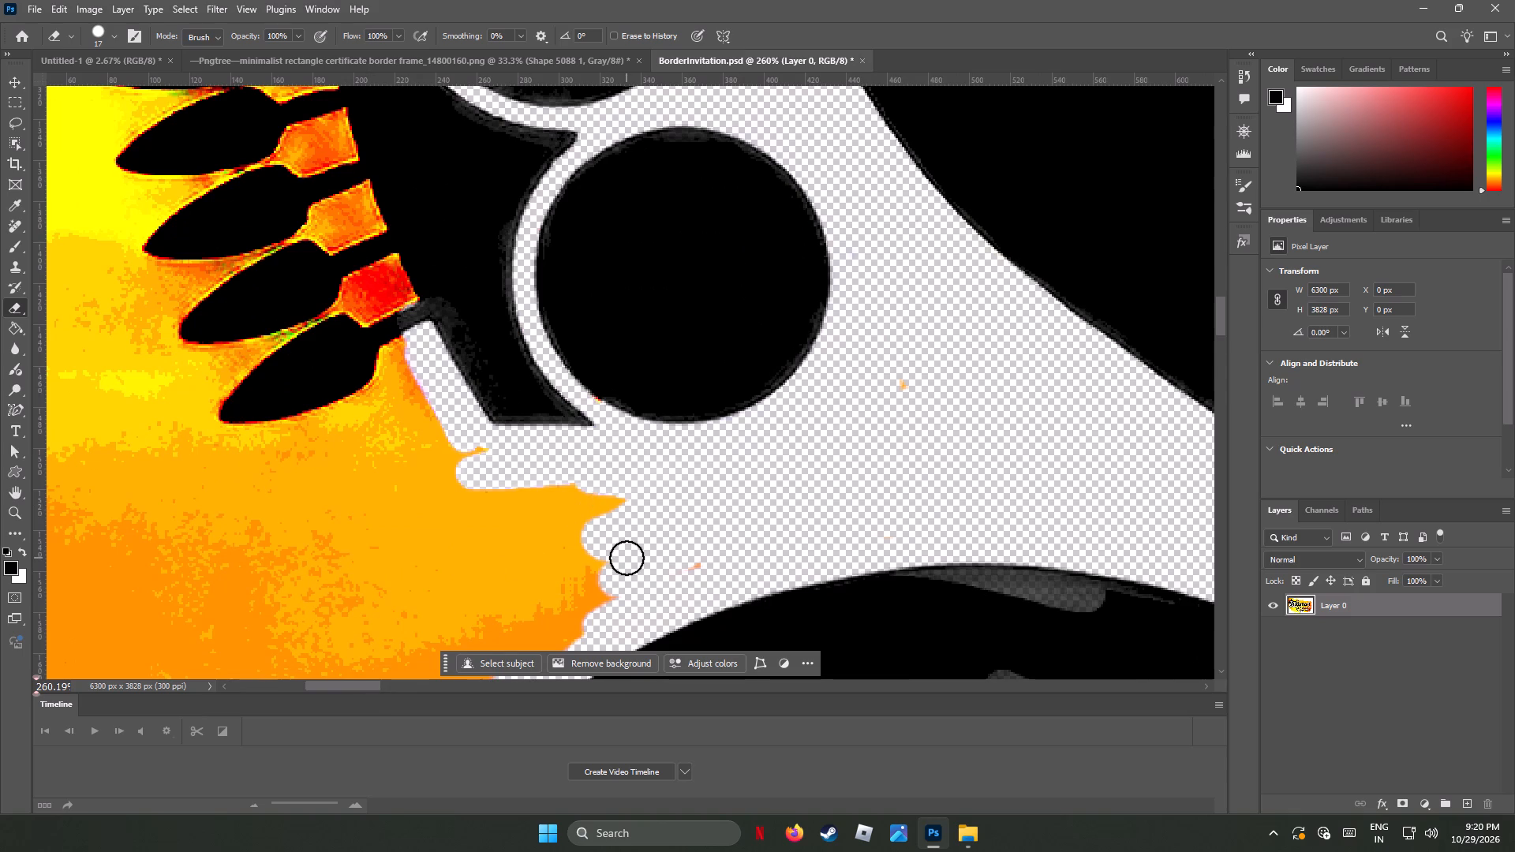
pyautogui.scroll(2, 627, 558)
pyautogui.scroll(-6, 627, 558)
pyautogui.scroll(1, 627, 558)
pyautogui.scroll(-16, 627, 558)
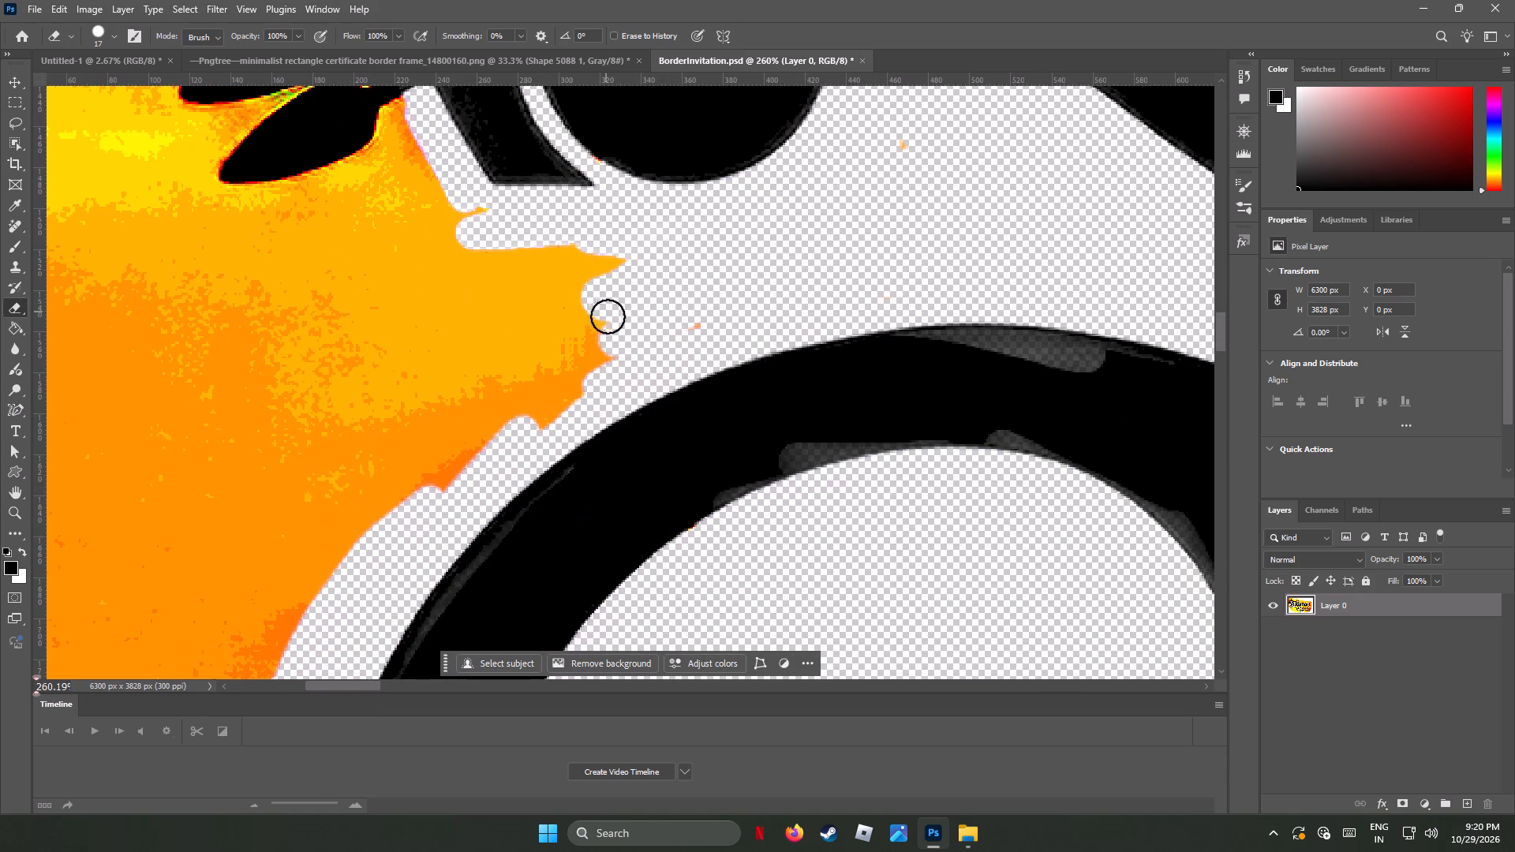
pyautogui.moveTo(604, 331); pyautogui.dragTo(603, 283)
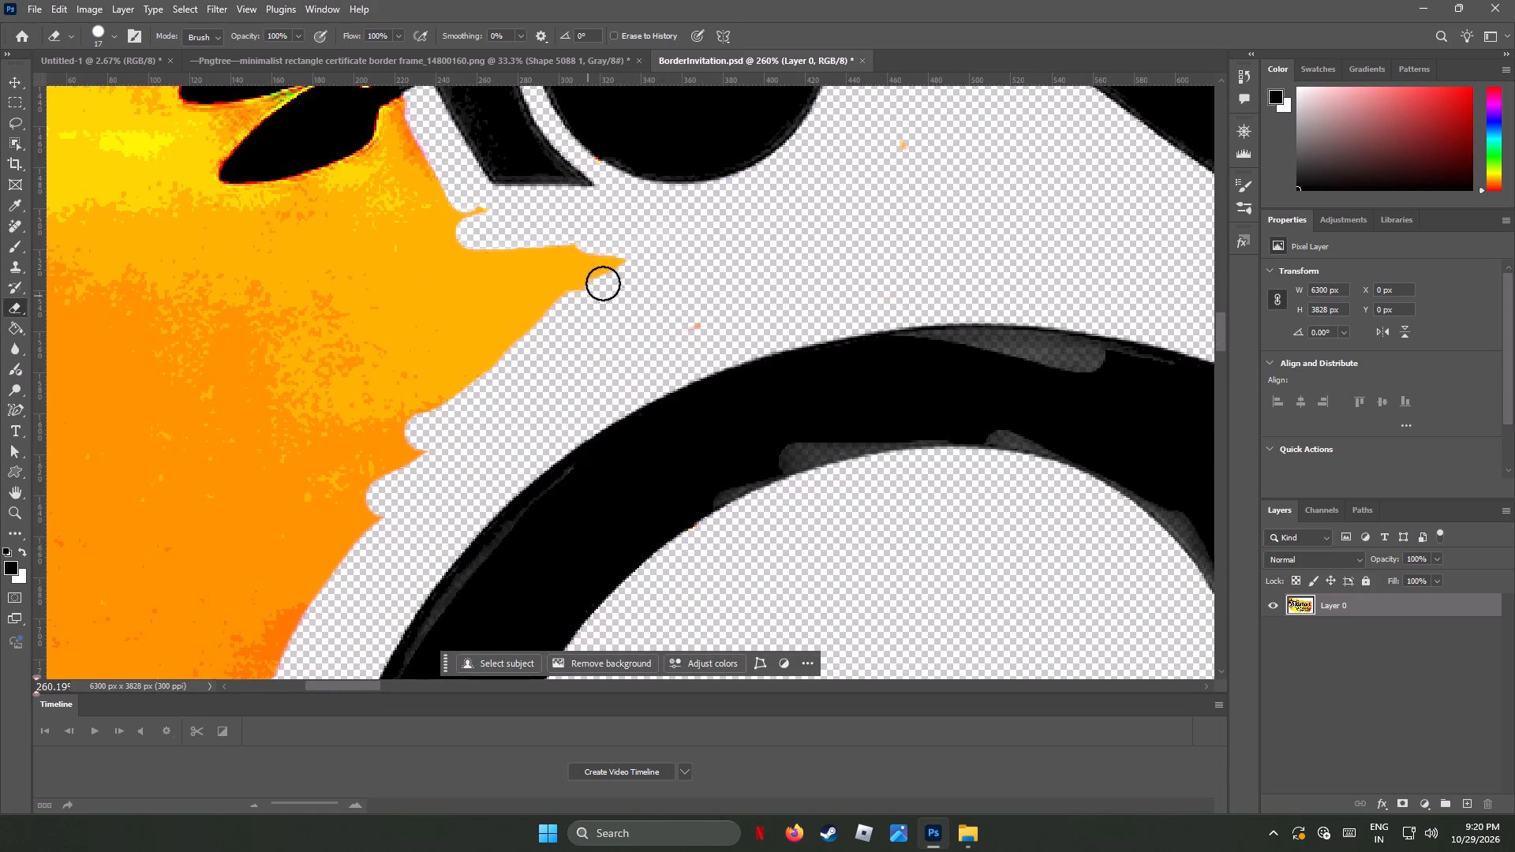
pyautogui.moveTo(603, 283); pyautogui.dragTo(467, 352)
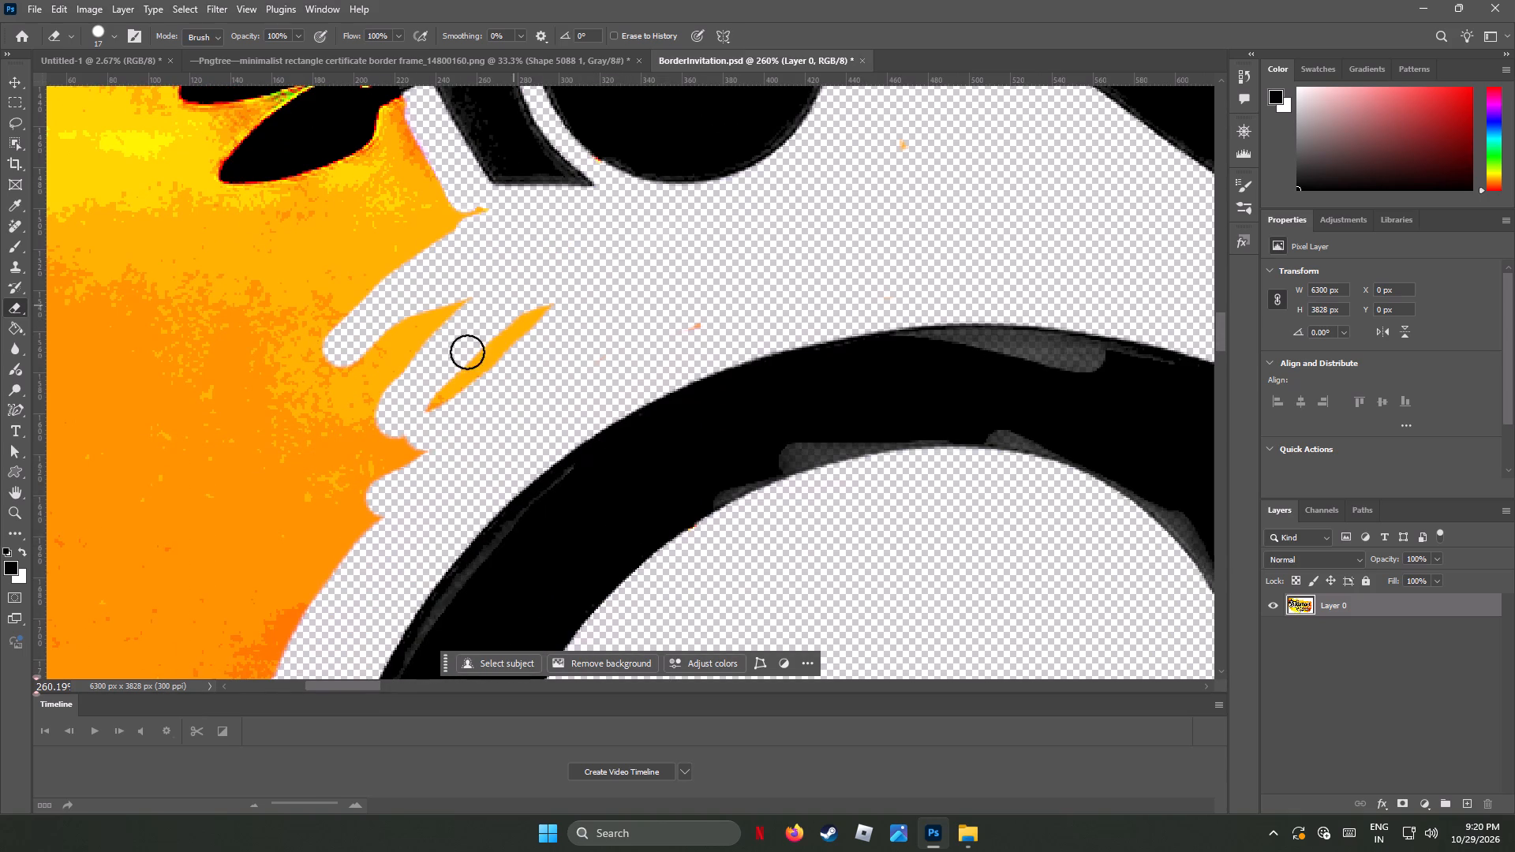
pyautogui.moveTo(467, 352); pyautogui.dragTo(445, 411)
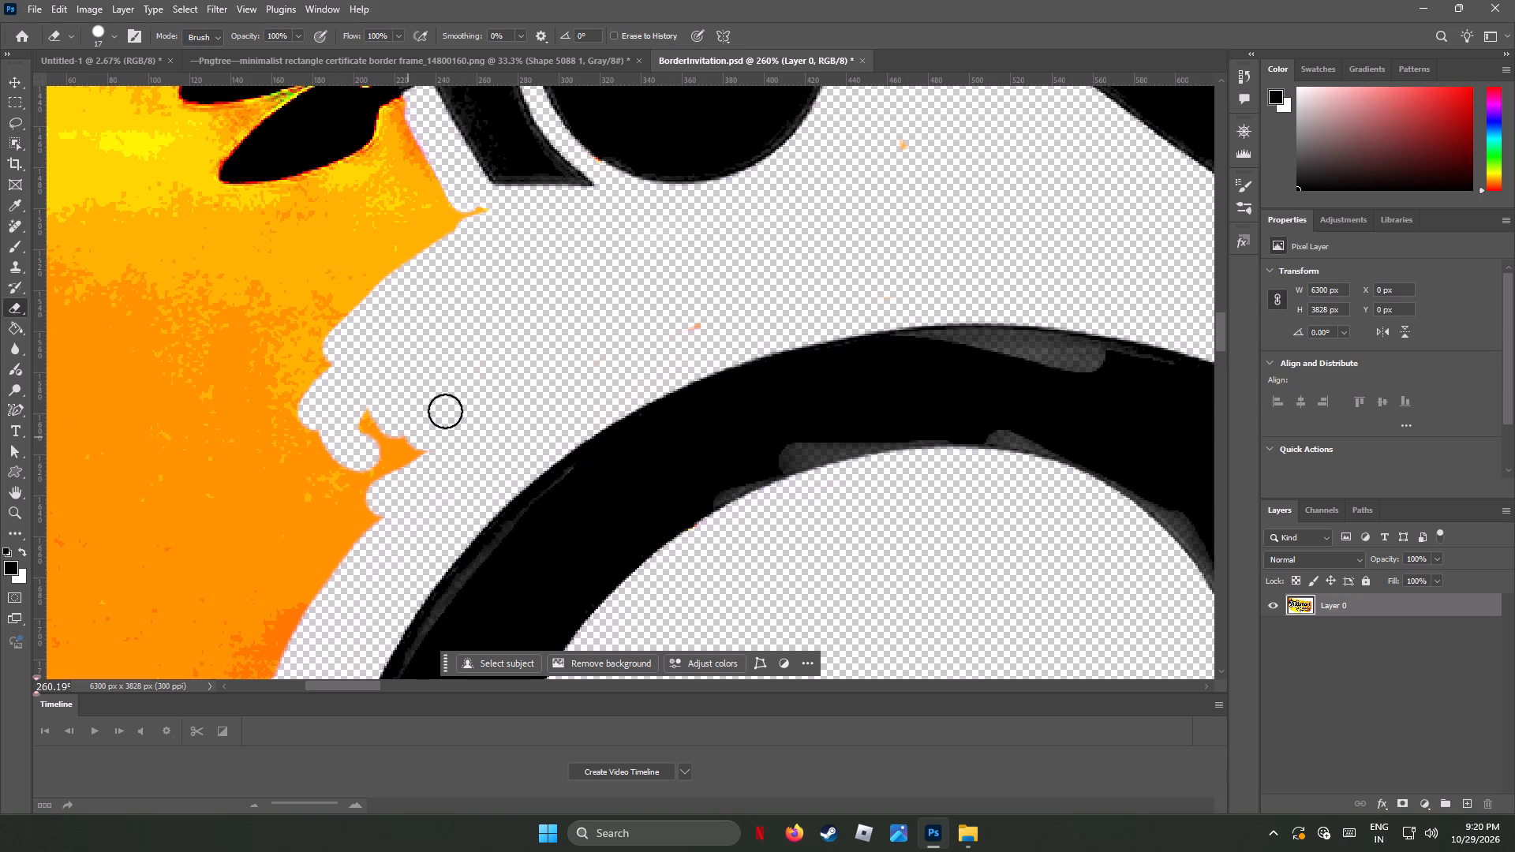
pyautogui.moveTo(445, 411); pyautogui.dragTo(265, 597)
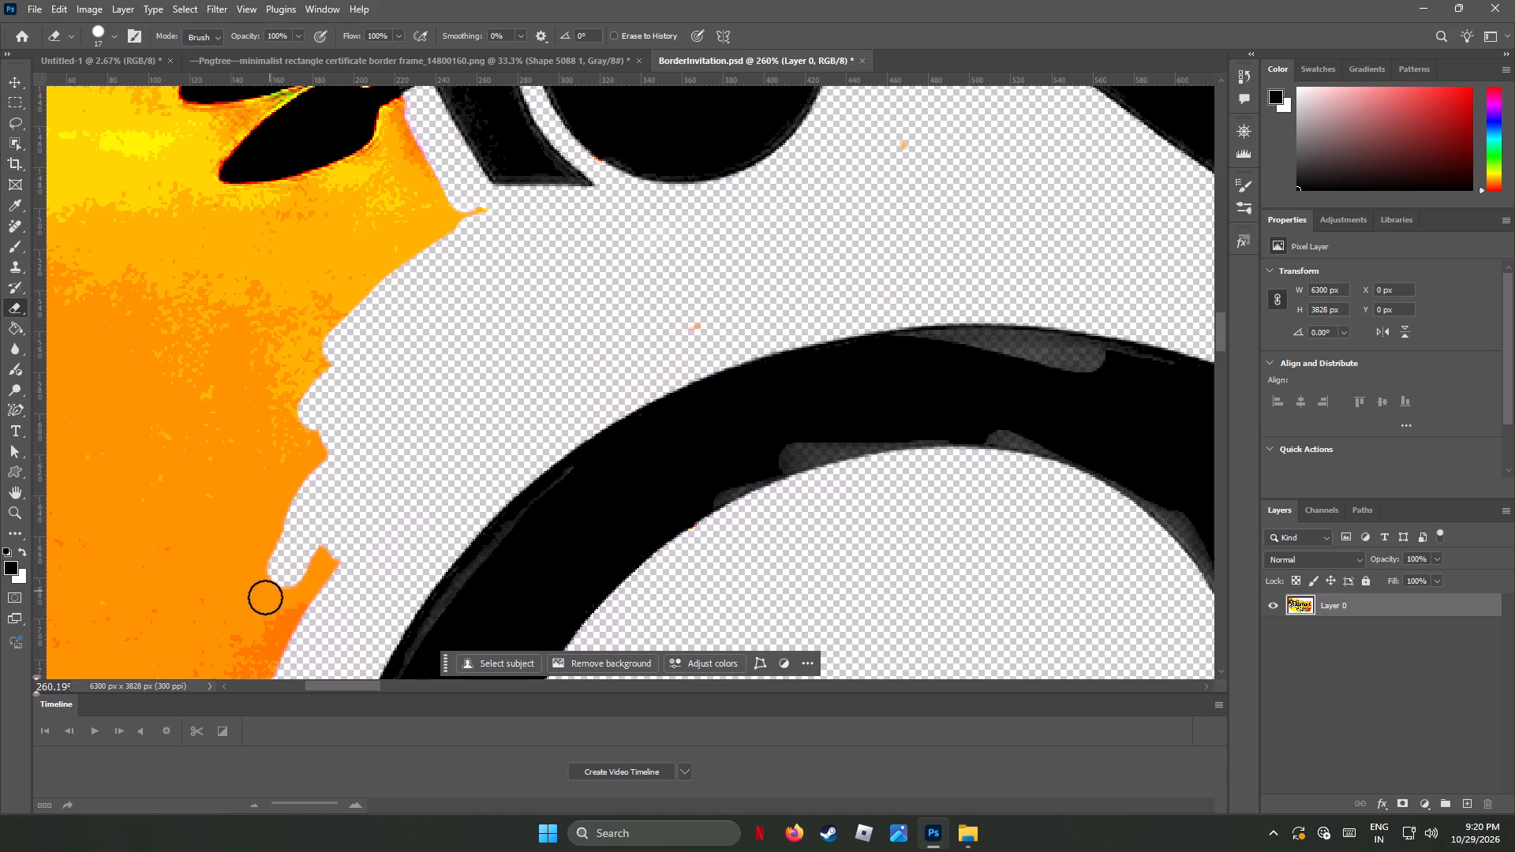
pyautogui.moveTo(265, 597); pyautogui.dragTo(323, 438)
# Trim the orange edge of the yellow patch facing the S's main stroke, inside the S's upper bowl.
pyautogui.keyDown('alt'); pyautogui.scroll(-4, 271, 522); pyautogui.keyUp('alt')
pyautogui.keyDown('alt'); pyautogui.scroll(1, 281, 521); pyautogui.keyUp('alt')
pyautogui.keyDown('alt'); pyautogui.scroll(-1, 282, 521); pyautogui.keyUp('alt')
pyautogui.keyDown('alt'); pyautogui.scroll(1, 287, 519); pyautogui.keyUp('alt')
pyautogui.keyDown('alt'); pyautogui.scroll(-11, 289, 518); pyautogui.keyUp('alt')
pyautogui.keyDown('alt'); pyautogui.scroll(3, 335, 491); pyautogui.keyUp('alt')
pyautogui.keyDown('alt'); pyautogui.scroll(-5, 342, 489); pyautogui.keyUp('alt')
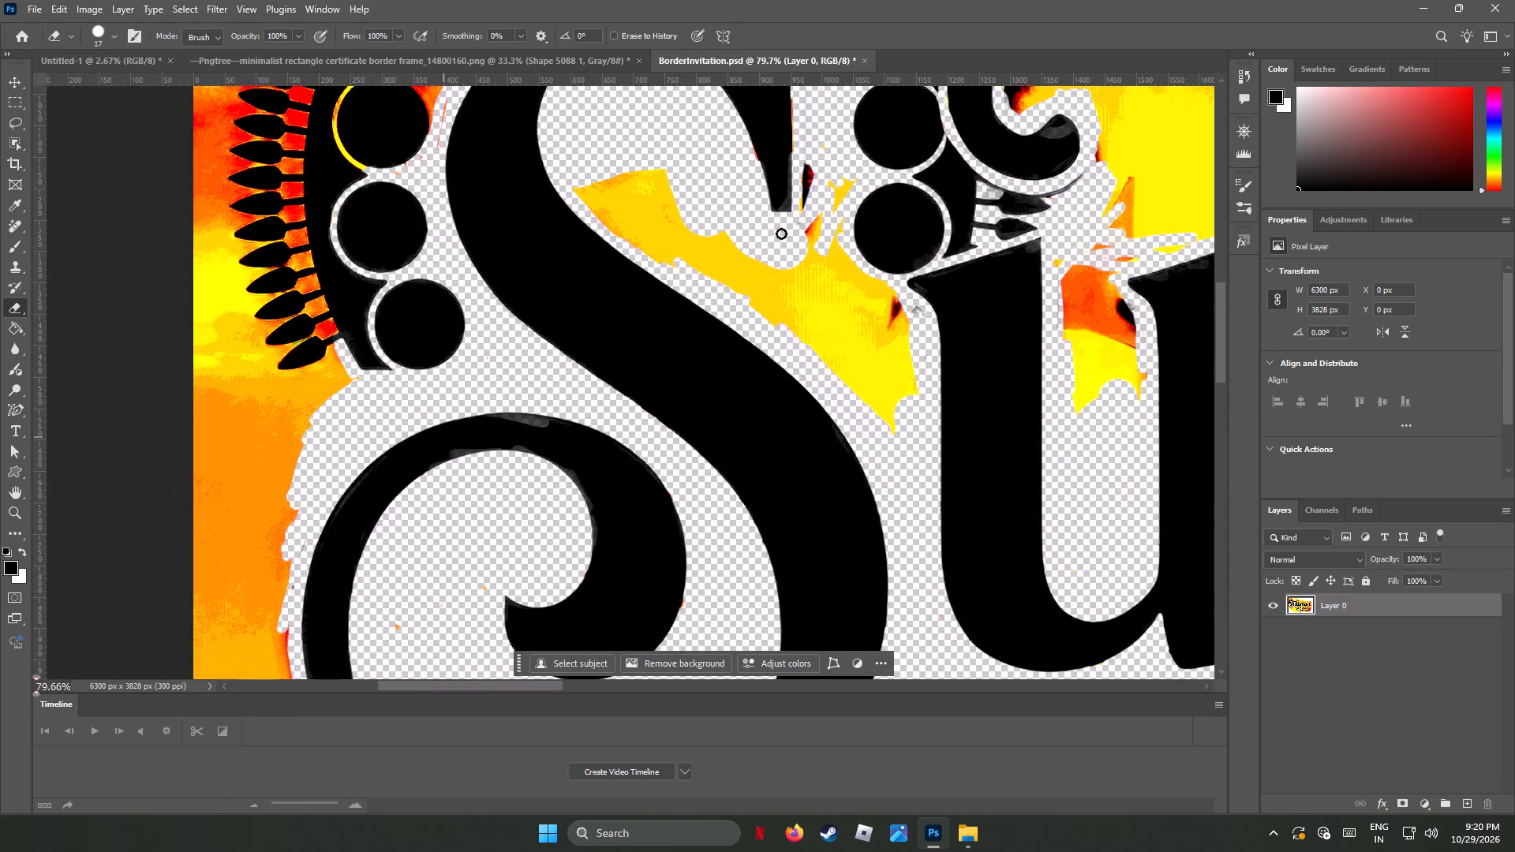
pyautogui.keyDown('alt'); pyautogui.scroll(-1, 625, 192); pyautogui.keyUp('alt')
pyautogui.keyDown('alt'); pyautogui.scroll(1, 622, 193); pyautogui.keyUp('alt')
pyautogui.keyDown('alt'); pyautogui.scroll(-2, 622, 193); pyautogui.keyUp('alt')
pyautogui.keyDown('alt'); pyautogui.scroll(8, 622, 193); pyautogui.keyUp('alt')
pyautogui.keyDown('alt'); pyautogui.scroll(-2, 622, 193); pyautogui.keyUp('alt')
pyautogui.keyDown('alt'); pyautogui.scroll(3, 622, 193); pyautogui.keyUp('alt')
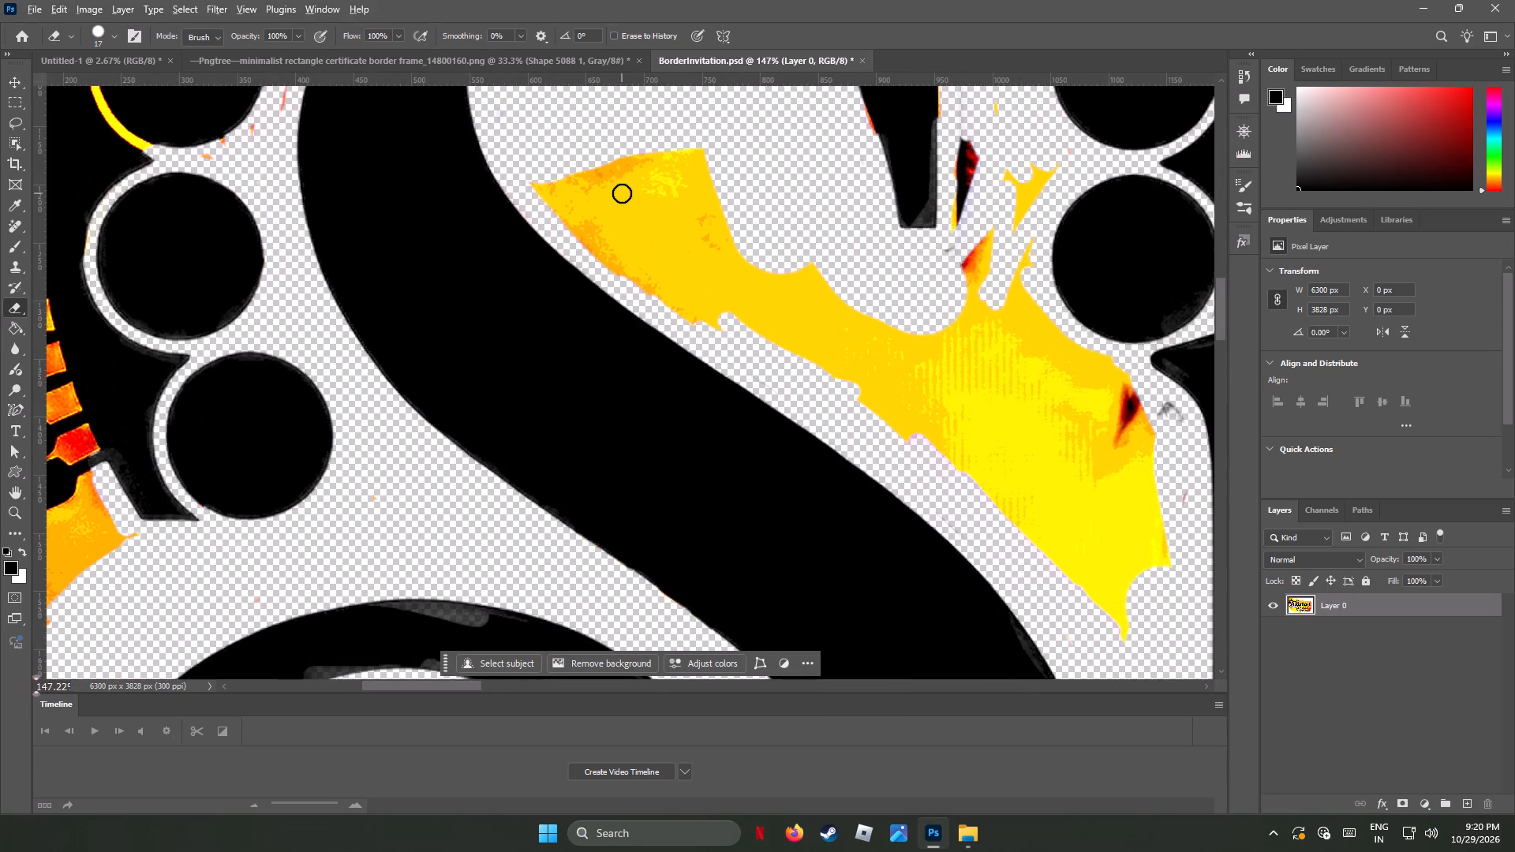
pyautogui.keyDown('alt'); pyautogui.scroll(4, 622, 193); pyautogui.keyUp('alt')
pyautogui.moveTo(491, 175); pyautogui.dragTo(537, 234)
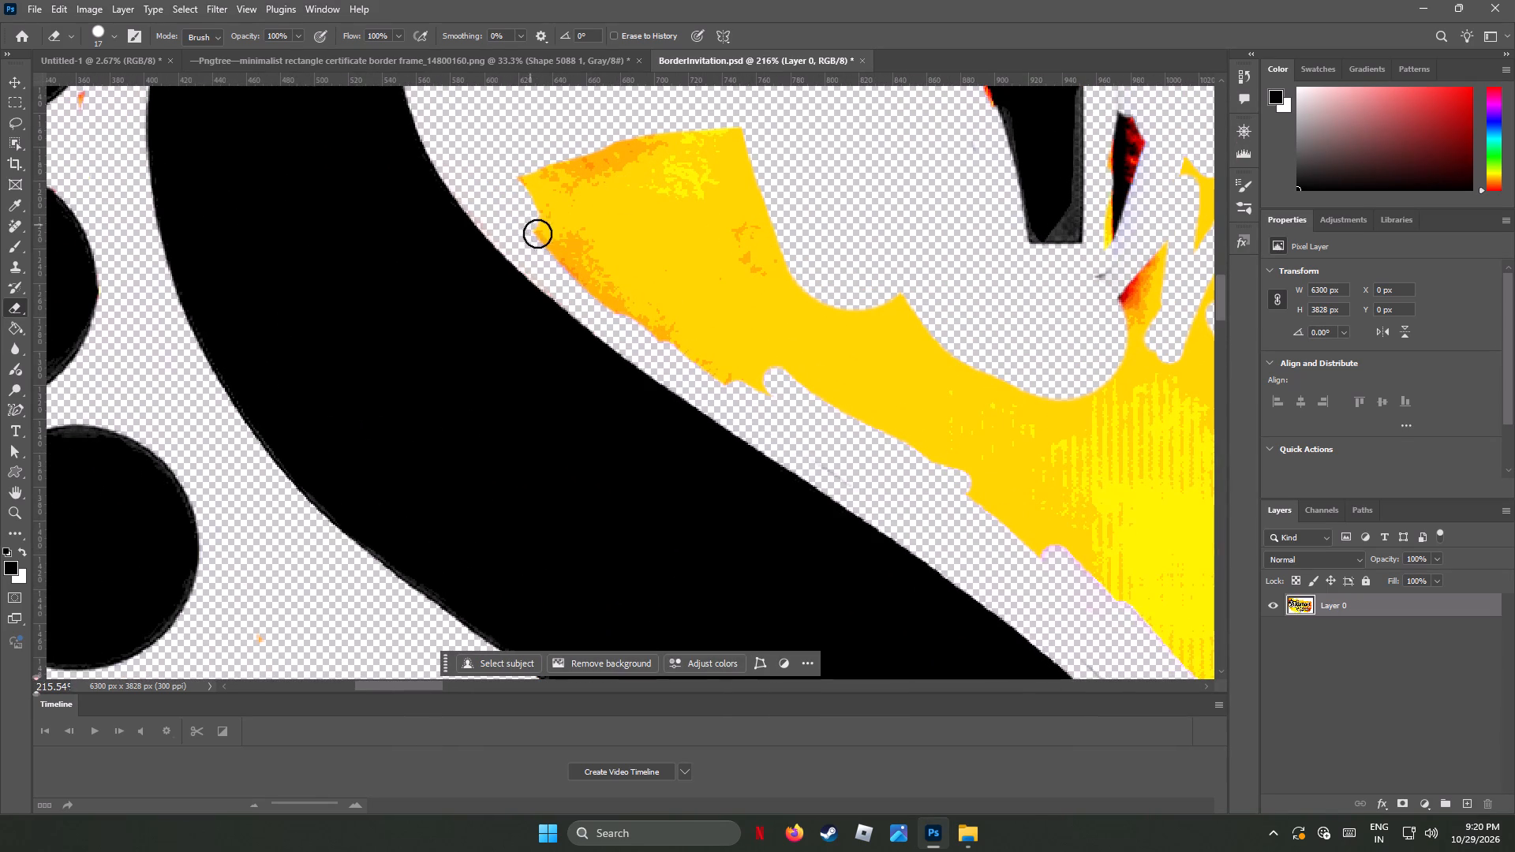
pyautogui.moveTo(537, 234); pyautogui.dragTo(686, 341)
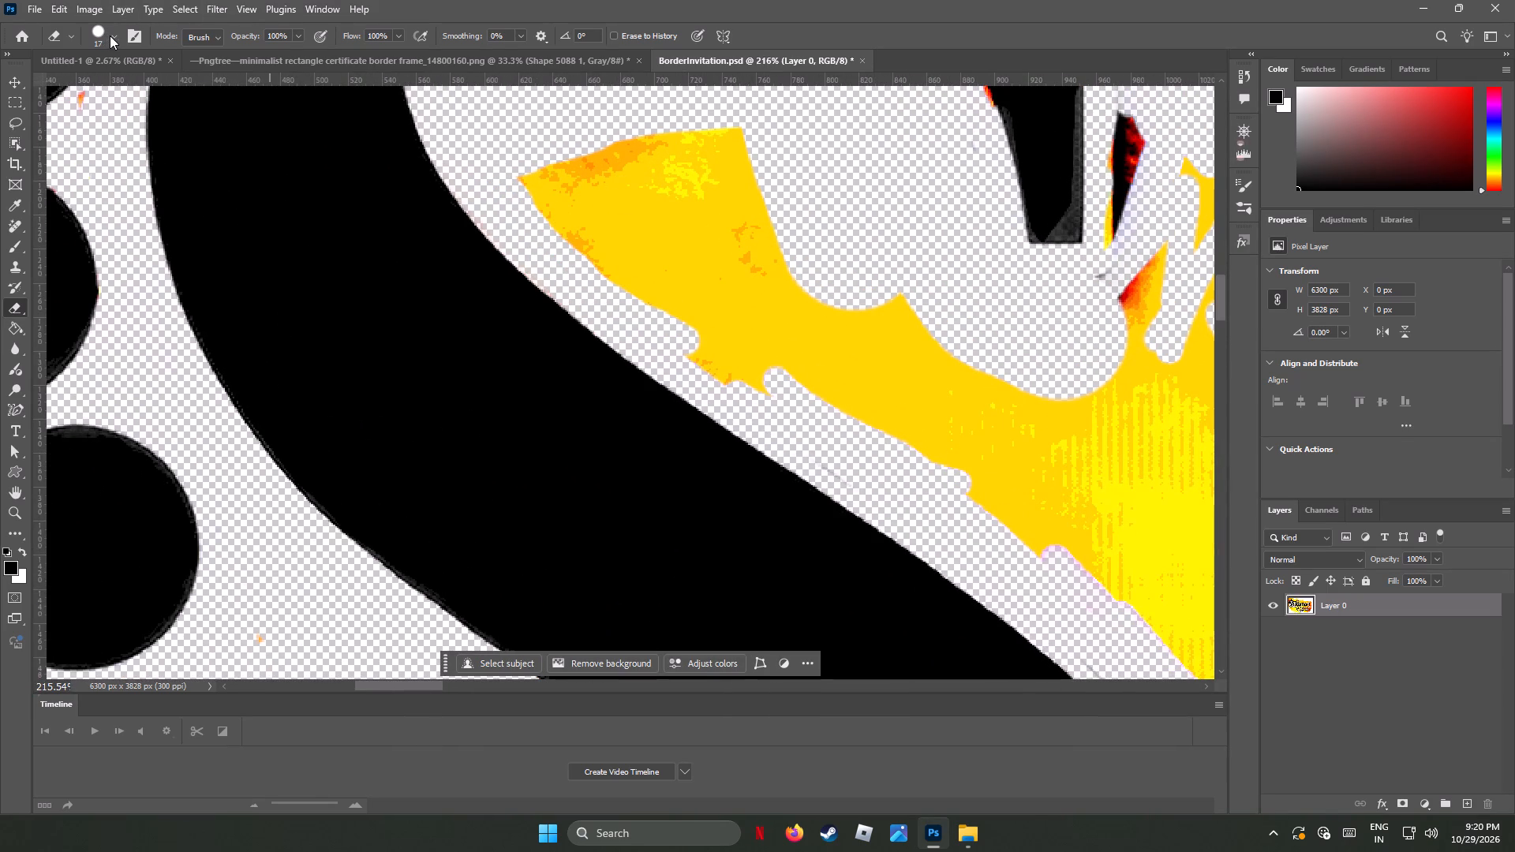
# Enlarge the eraser to 55 px and erase the yellow patch inside the S's upper bowl, working towards the u.
pyautogui.click(110, 35)
pyautogui.click(115, 83)
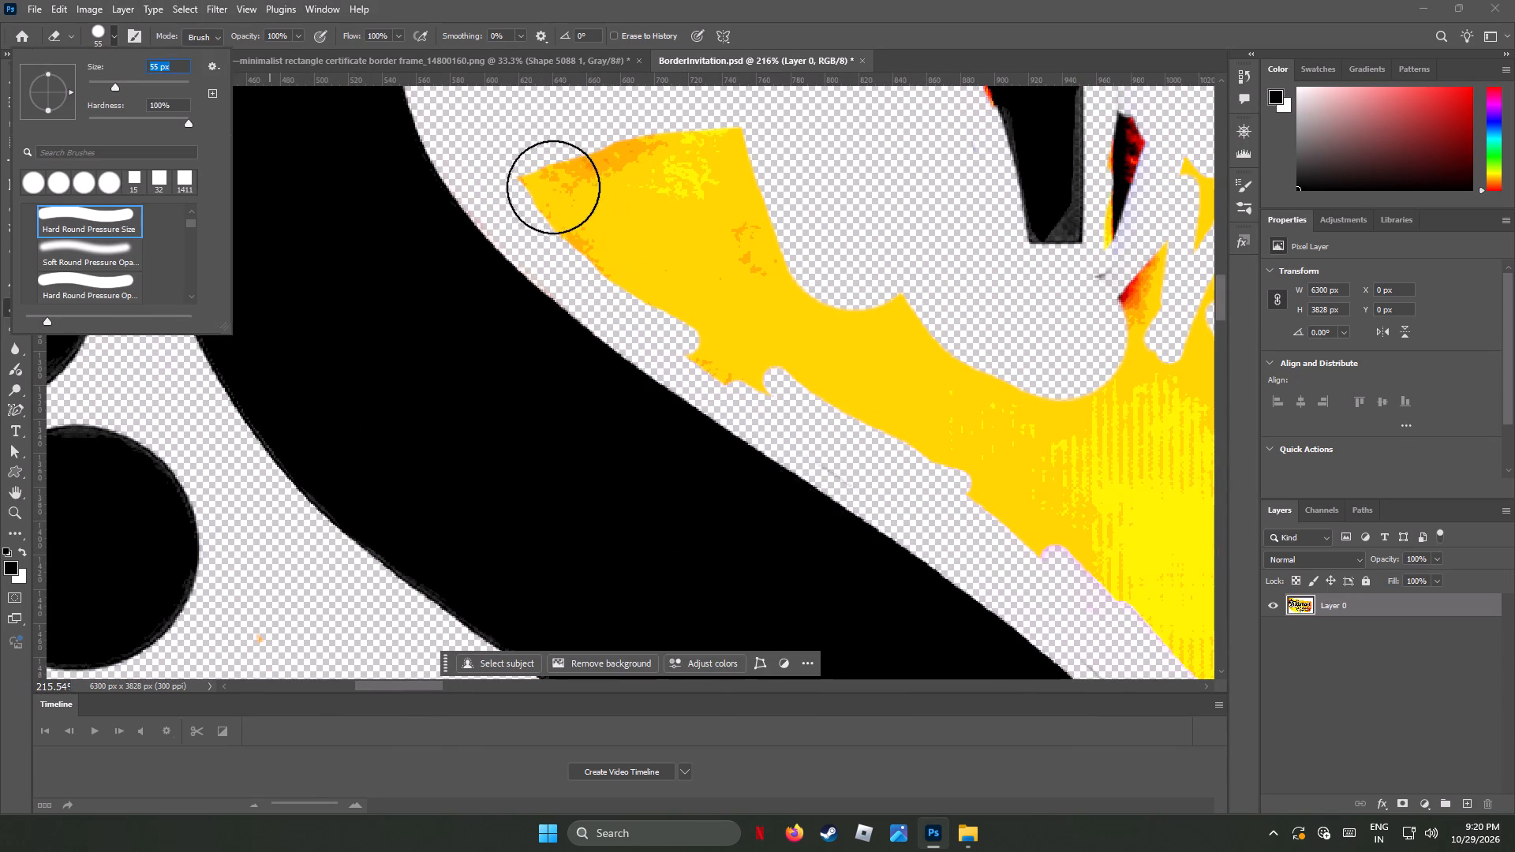
pyautogui.moveTo(550, 182); pyautogui.dragTo(738, 344)
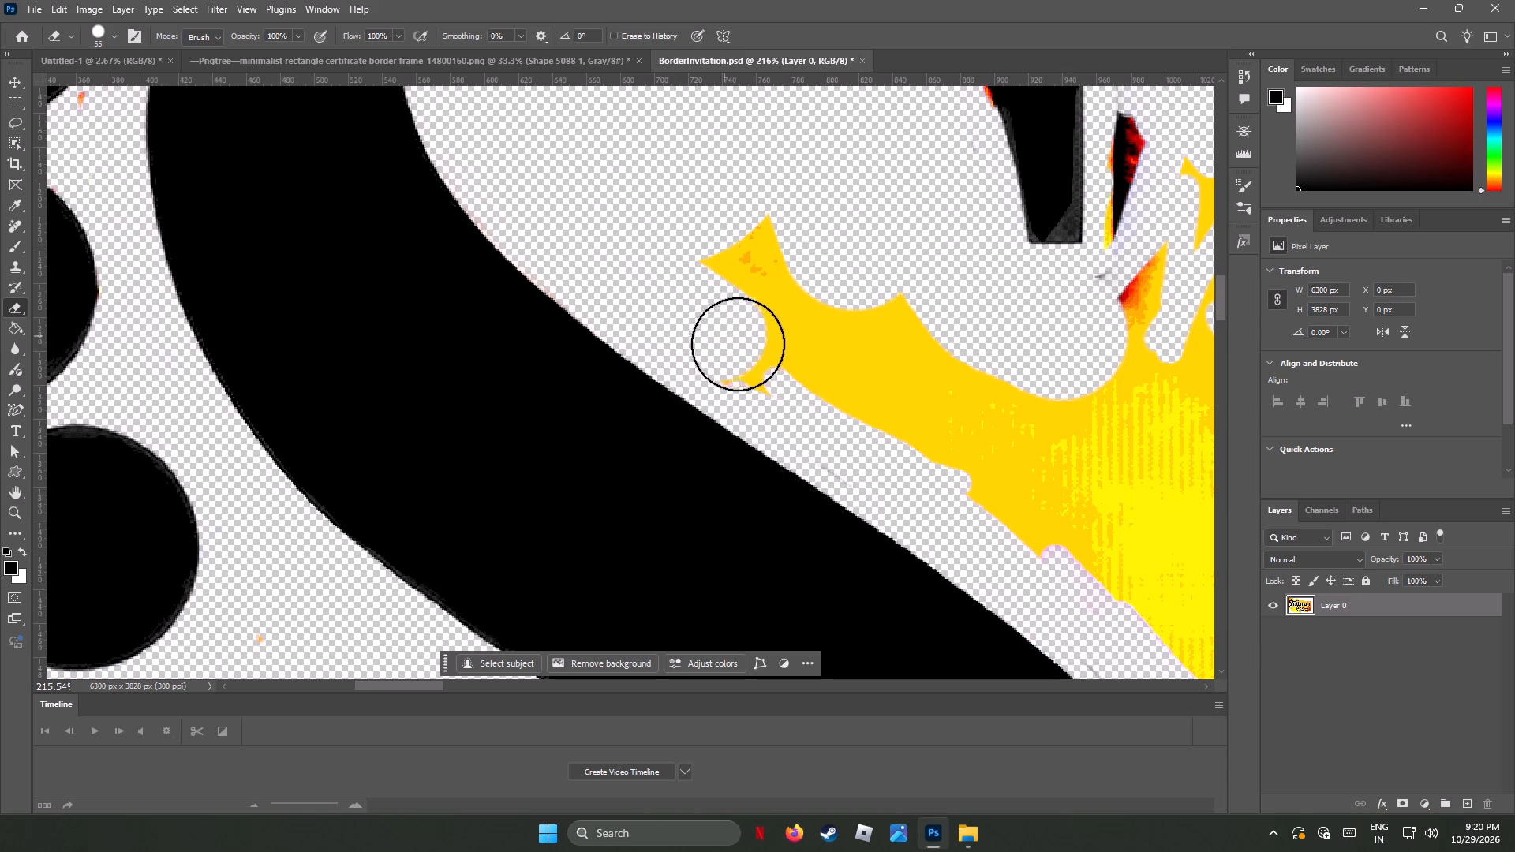
pyautogui.moveTo(738, 344); pyautogui.dragTo(803, 375)
pyautogui.click(778, 400)
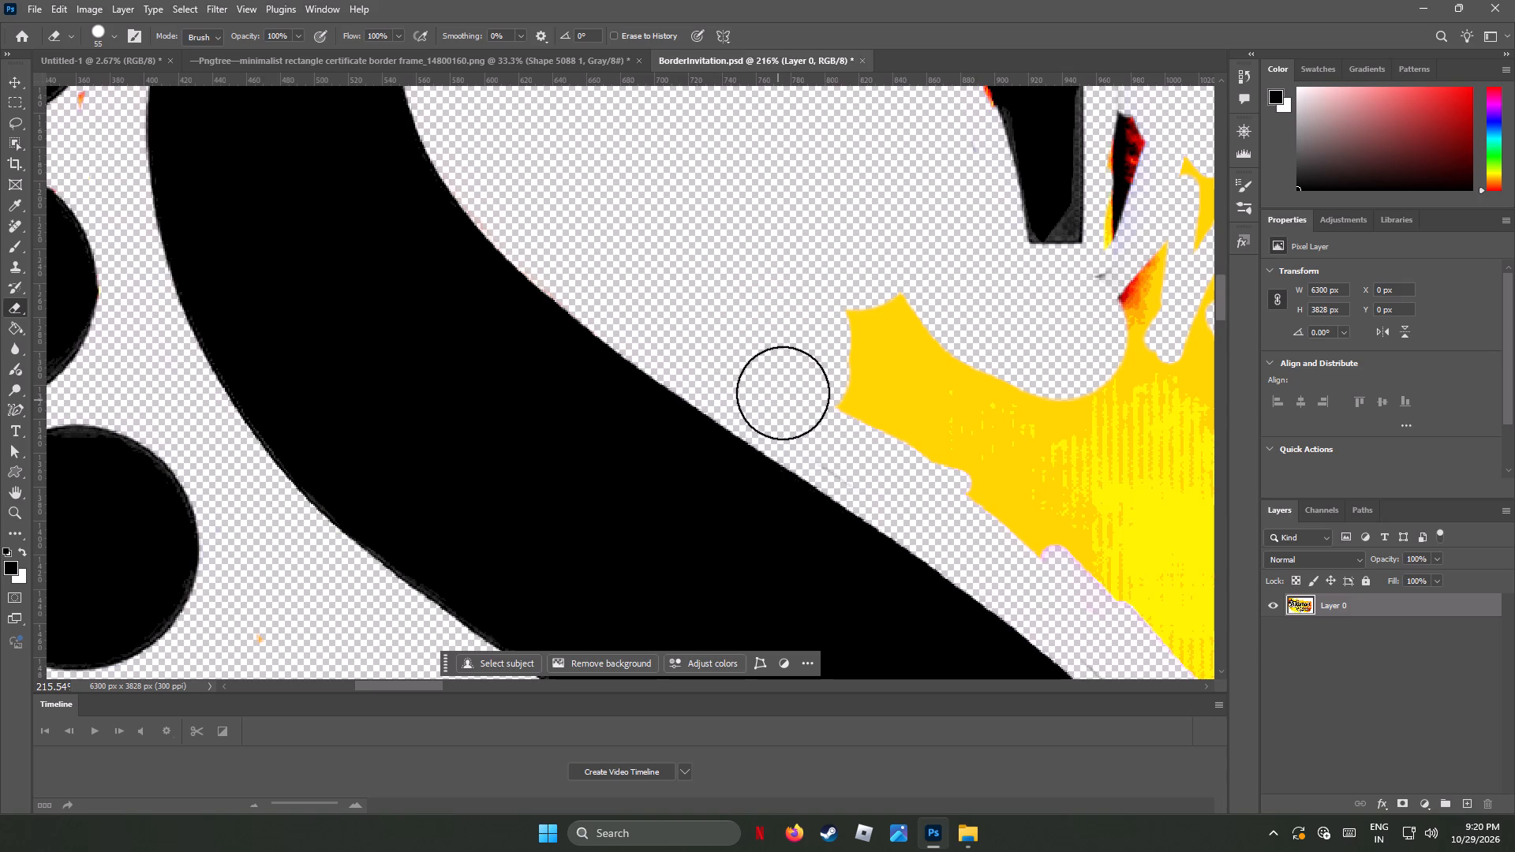
pyautogui.moveTo(783, 393); pyautogui.dragTo(1035, 355)
pyautogui.moveTo(1123, 298); pyautogui.dragTo(1067, 376)
# Erase the black and red shadow sliver beside the S's upper terminal, undoing the first stroke and erasing the sliver again.
pyautogui.keyDown('alt'); pyautogui.scroll(-12, 945, 358); pyautogui.keyUp('alt')
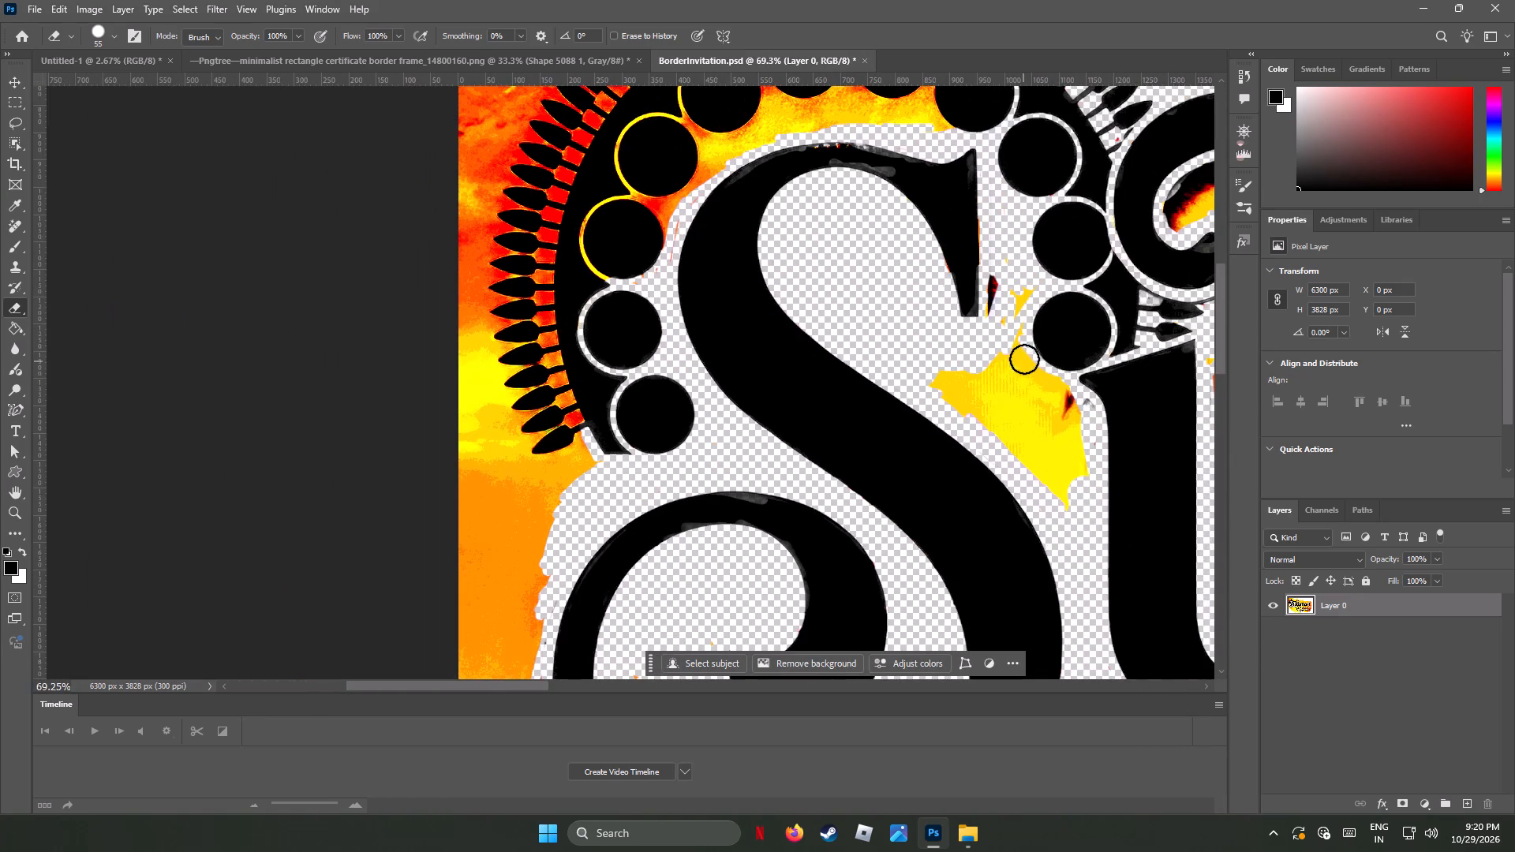
pyautogui.keyDown('alt'); pyautogui.scroll(1, 991, 332); pyautogui.keyUp('alt')
pyautogui.keyDown('alt'); pyautogui.scroll(-1, 991, 331); pyautogui.keyUp('alt')
pyautogui.keyDown('alt'); pyautogui.scroll(11, 992, 323); pyautogui.keyUp('alt')
pyautogui.keyDown('alt'); pyautogui.scroll(-1, 1005, 308); pyautogui.keyUp('alt')
pyautogui.keyDown('alt'); pyautogui.scroll(3, 1005, 308); pyautogui.keyUp('alt')
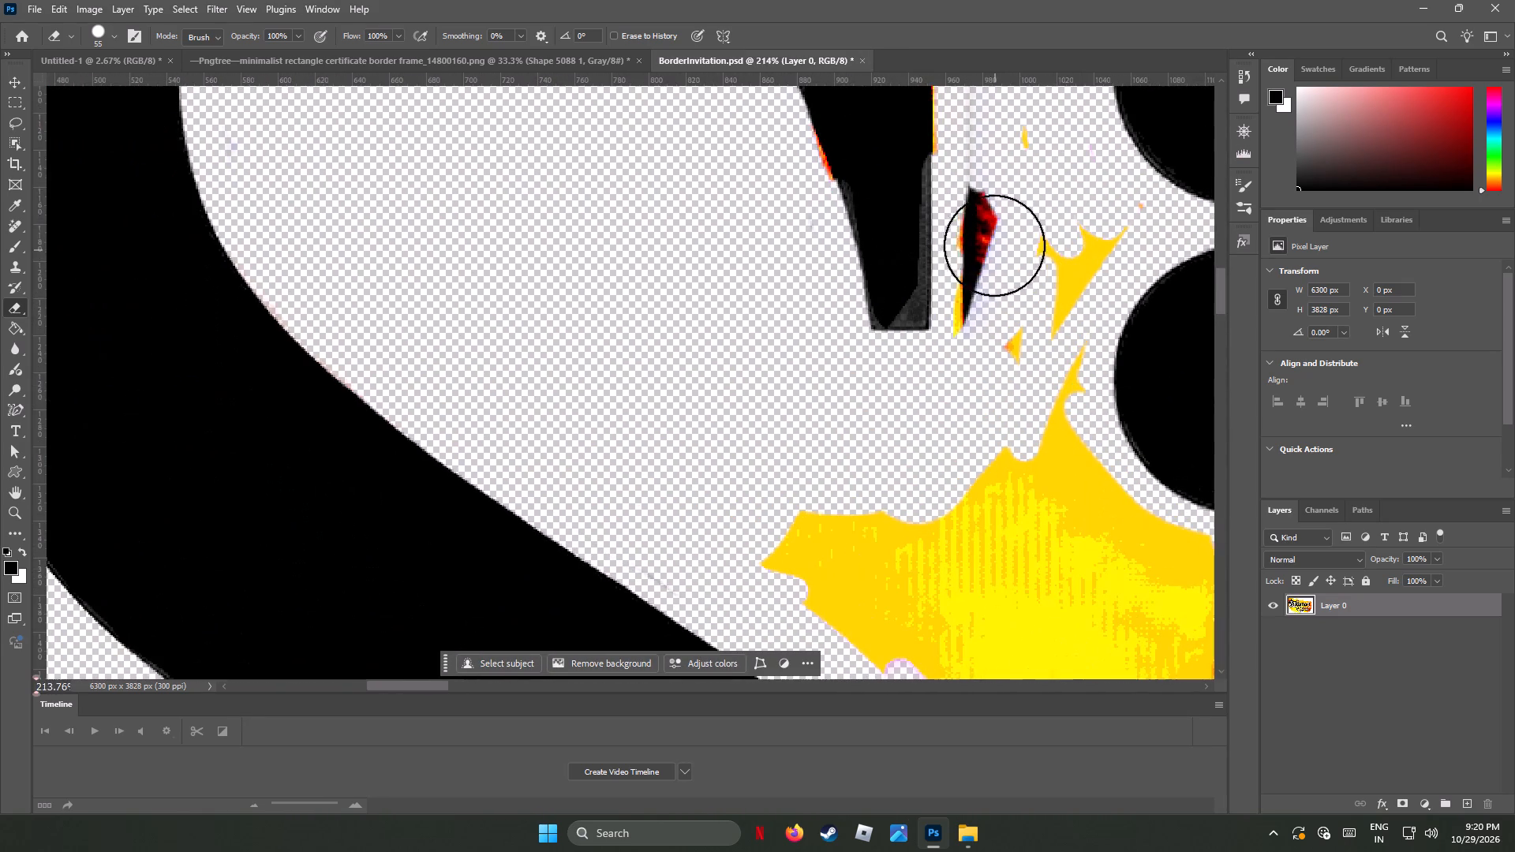
pyautogui.moveTo(999, 194); pyautogui.dragTo(1075, 241)
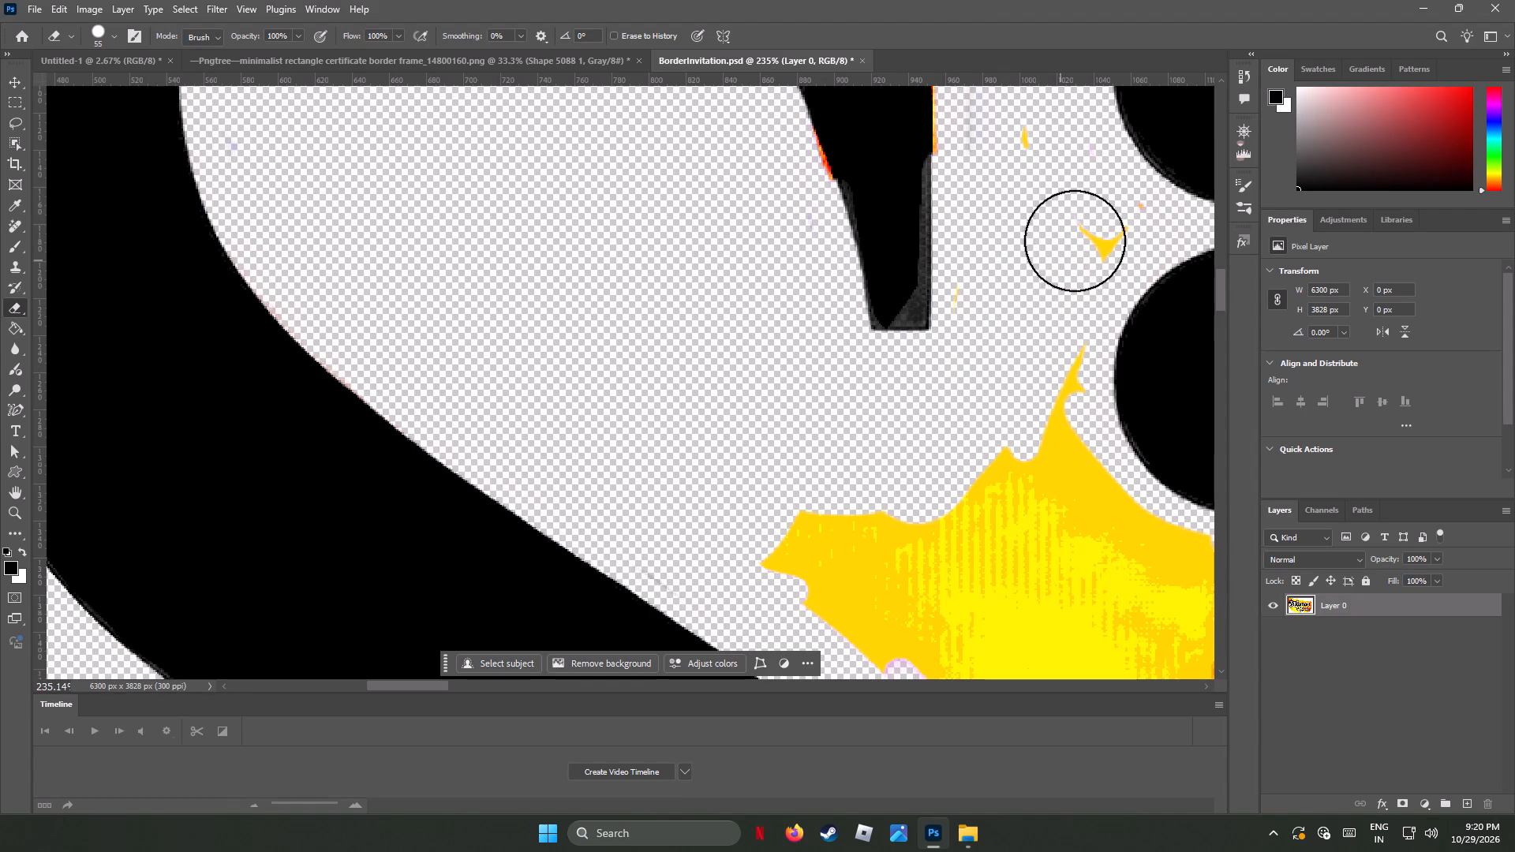
pyautogui.moveTo(1075, 241); pyautogui.dragTo(979, 177)
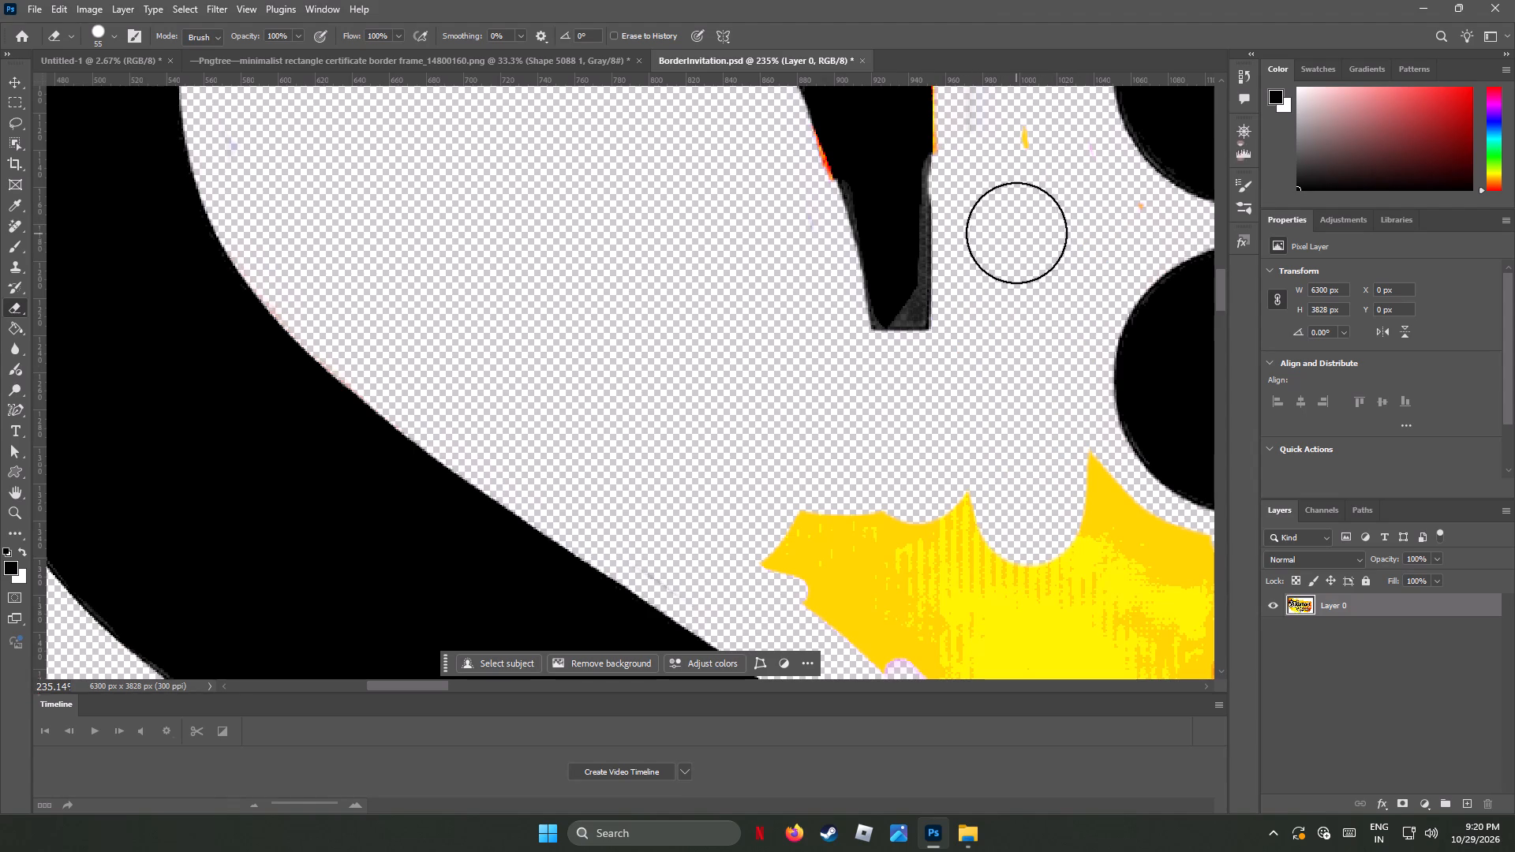
pyautogui.hotkey('ctrl', 'z')
pyautogui.moveTo(1006, 196); pyautogui.dragTo(1007, 363)
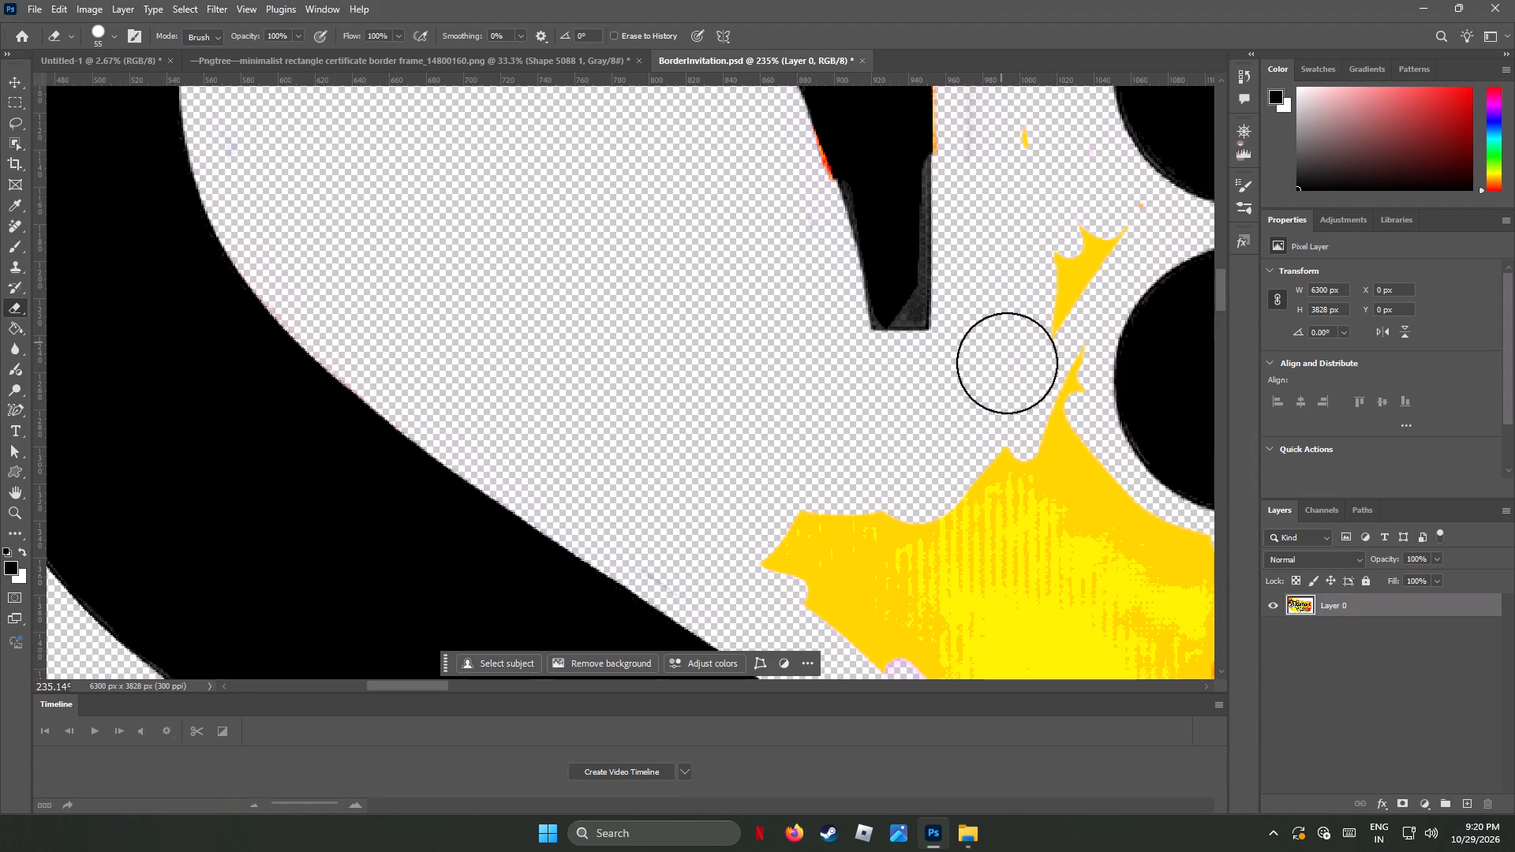
# Erase the yellow spikes at the top of the yellow patch, between the S's upper terminal and the dotted ring.
pyautogui.moveTo(1007, 363); pyautogui.dragTo(1009, 478)
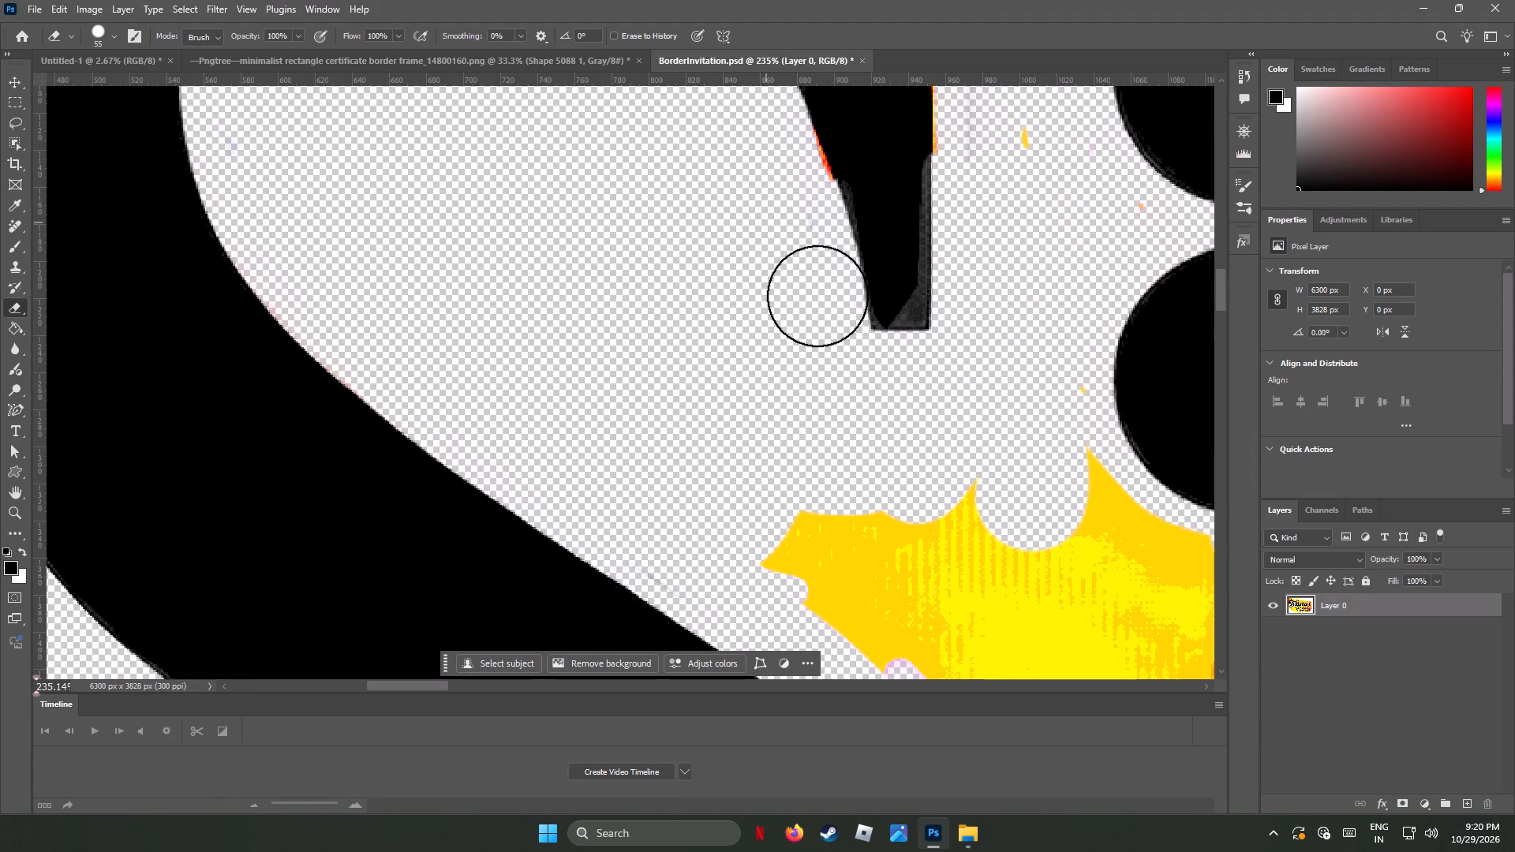
# Erase the red-orange fringe along the inner curved edge of the S's upper terminal, just above its tip.
pyautogui.scroll(3, 853, 269)
pyautogui.scroll(-2, 853, 269)
pyautogui.scroll(3, 853, 269)
pyautogui.scroll(-2, 853, 269)
pyautogui.scroll(11, 853, 269)
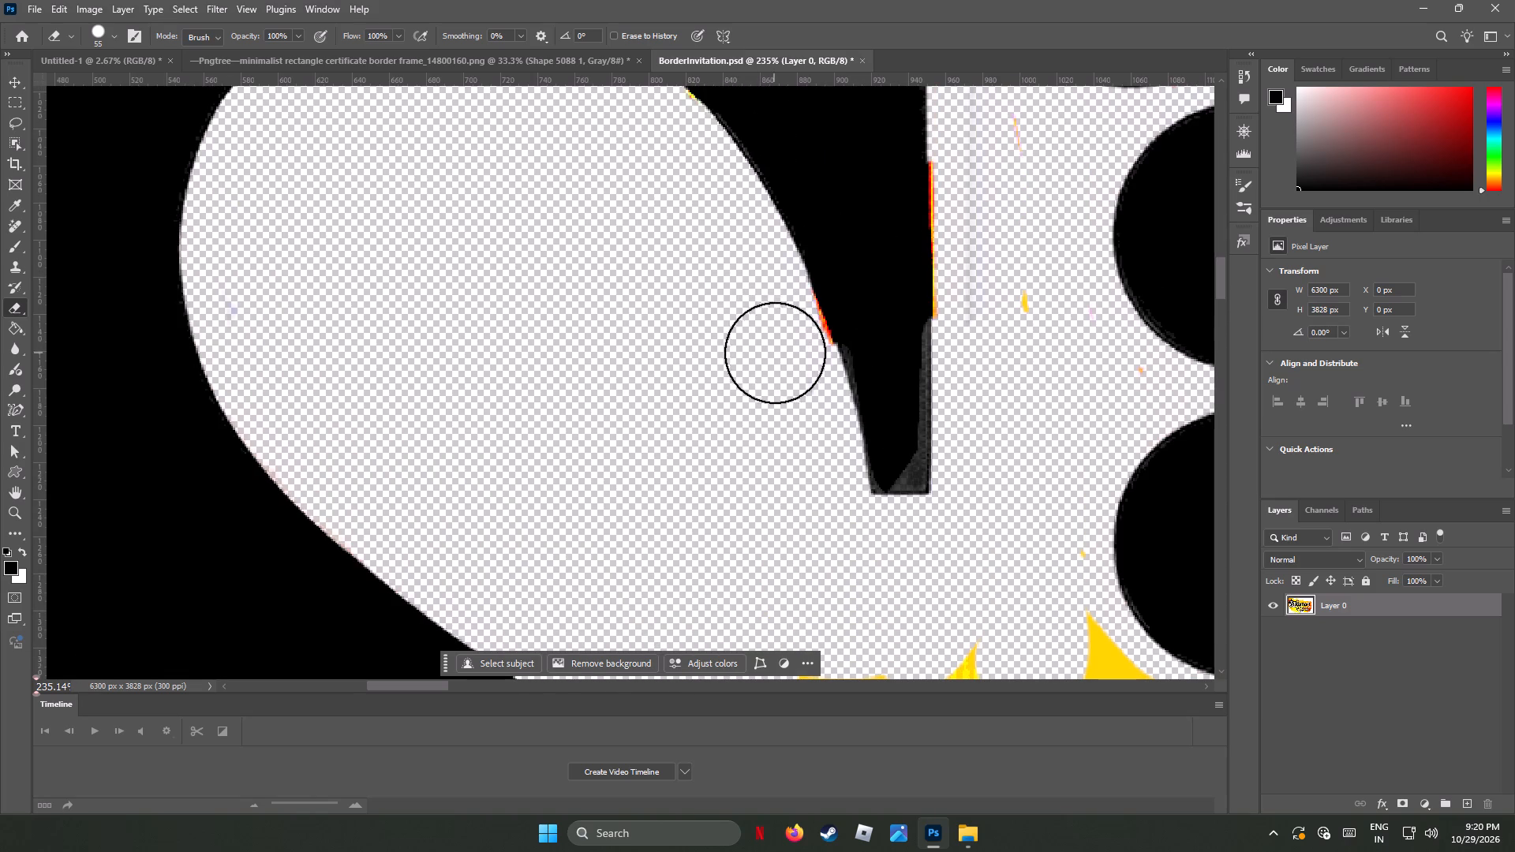
pyautogui.keyDown('alt'); pyautogui.scroll(9, 789, 379); pyautogui.keyUp('alt')
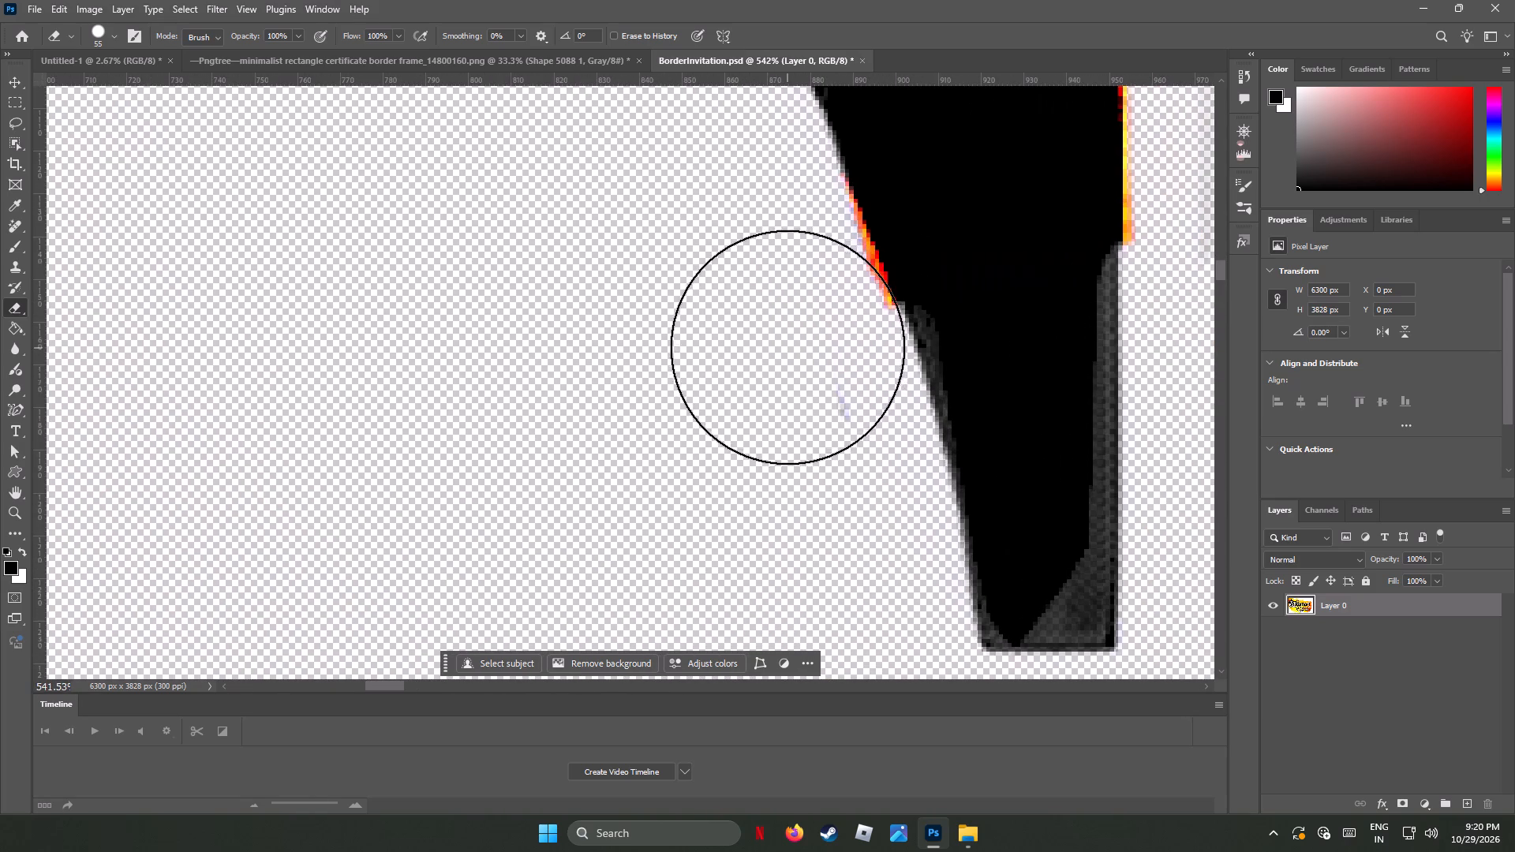
pyautogui.click(780, 333)
pyautogui.click(768, 301)
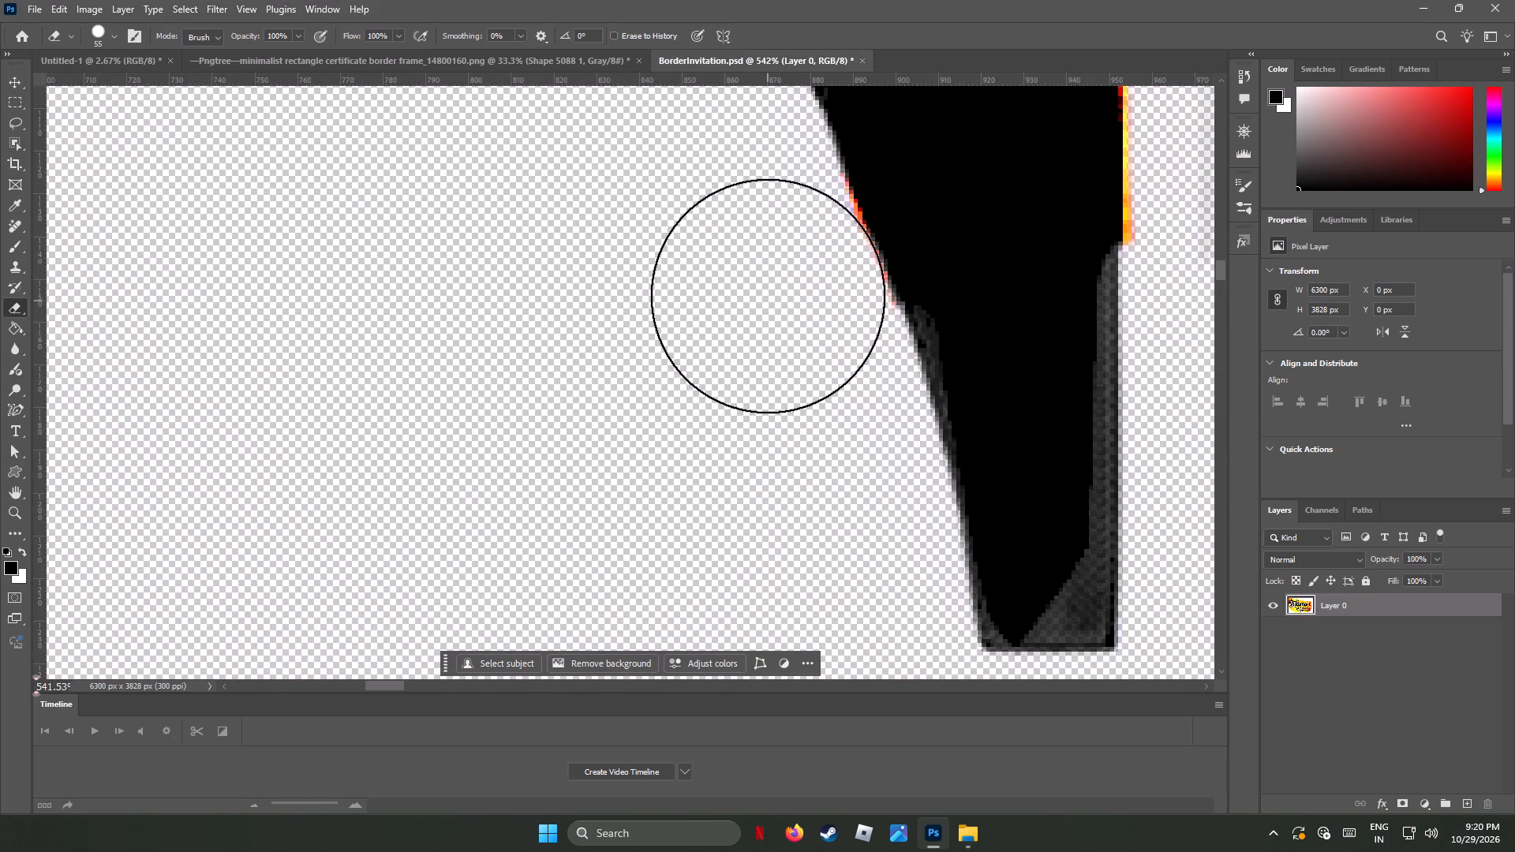
pyautogui.click(758, 273)
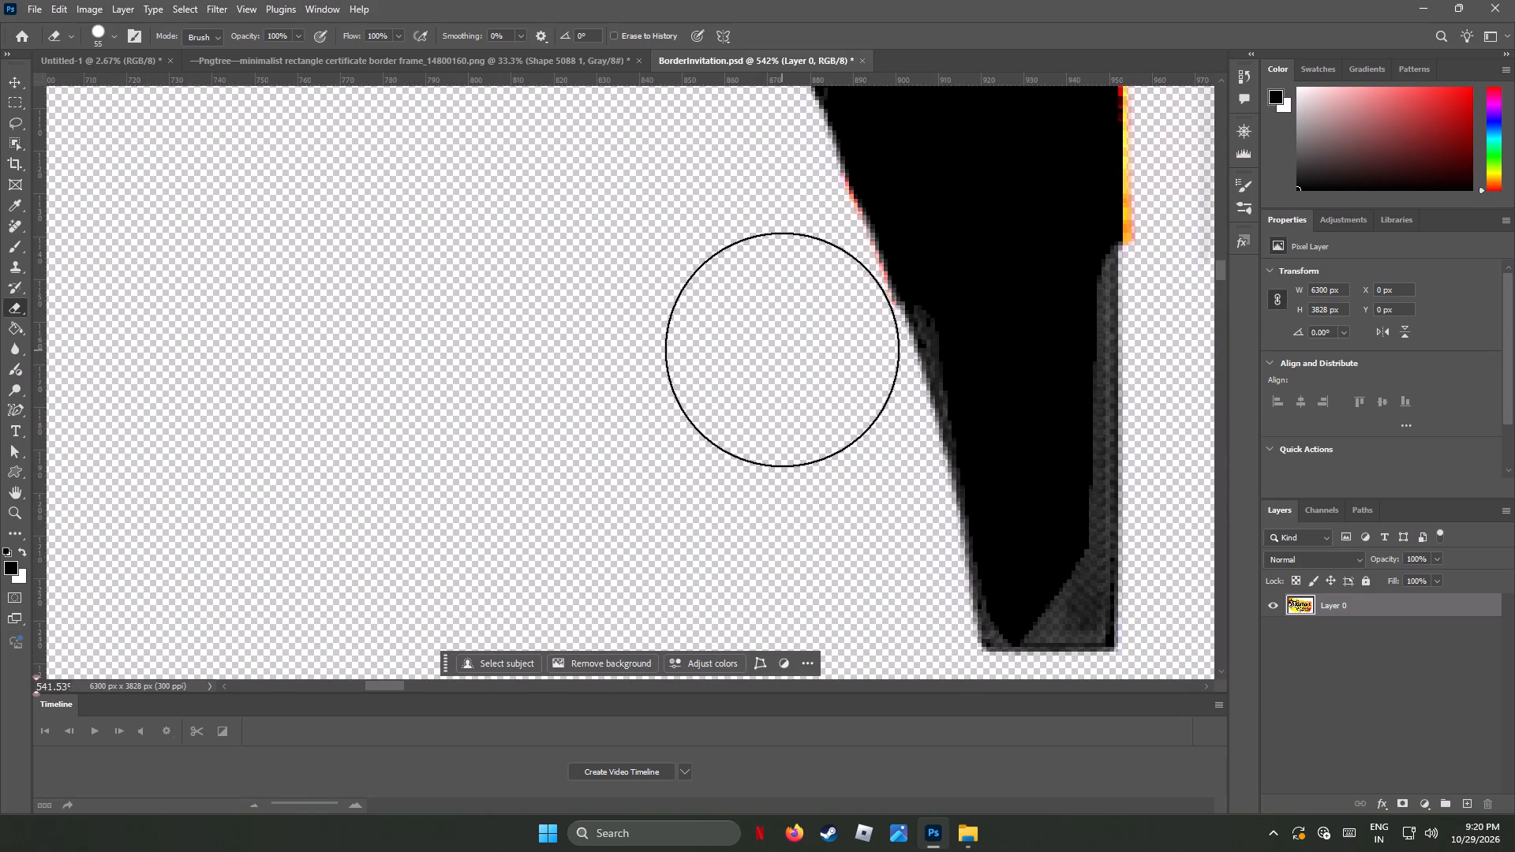
pyautogui.click(789, 348)
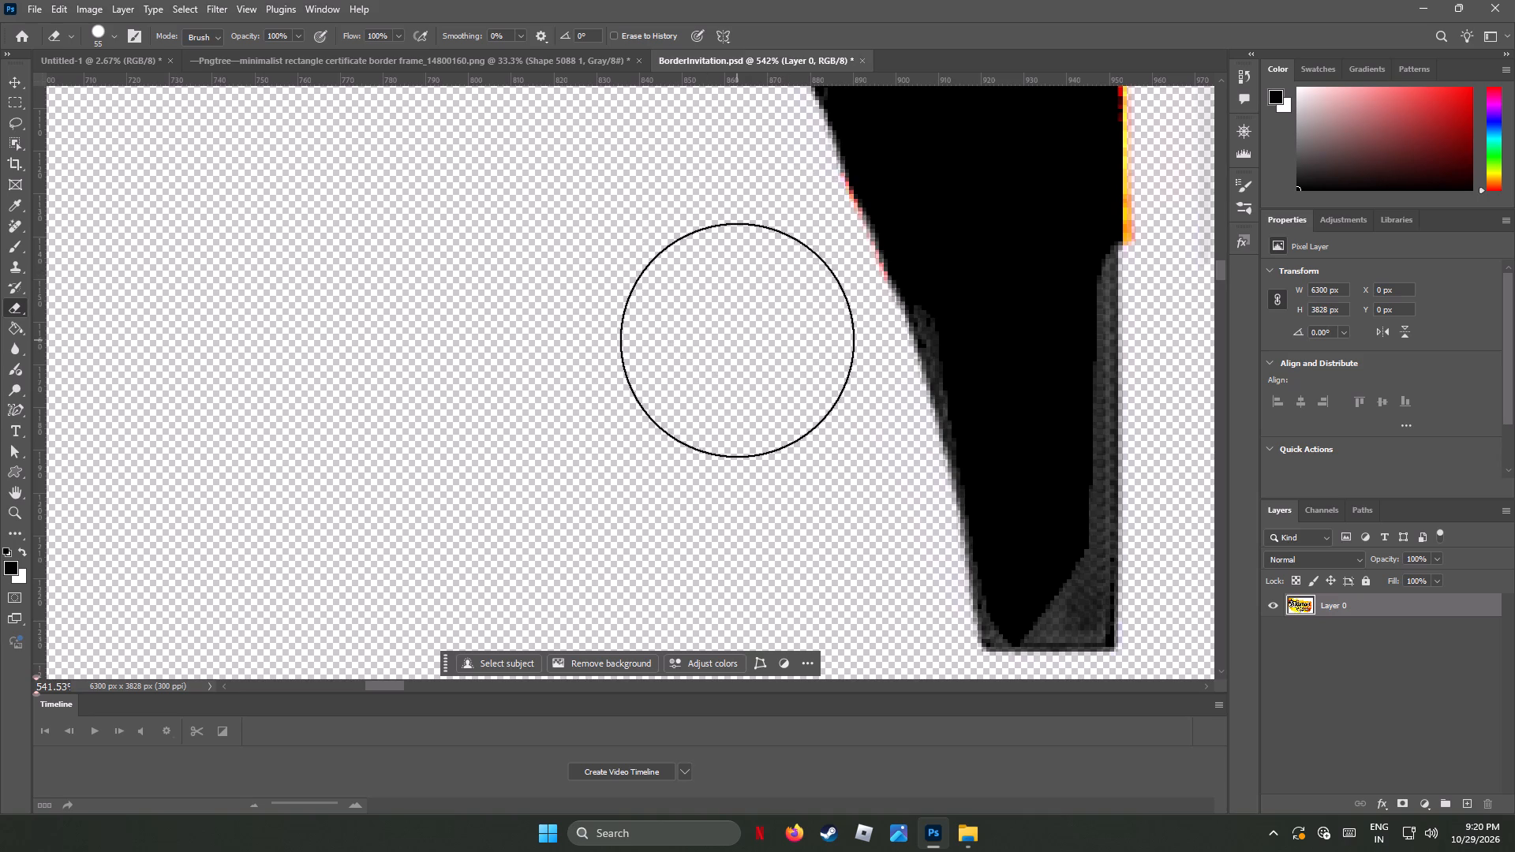
# Set the eraser to 25 px and erase the faint grey streak and coloured specks between the S's upper terminal and the dotted ring.
pyautogui.keyDown('alt'); pyautogui.scroll(-17, 736, 342); pyautogui.keyUp('alt')
pyautogui.keyDown('alt'); pyautogui.scroll(9, 873, 149); pyautogui.keyUp('alt')
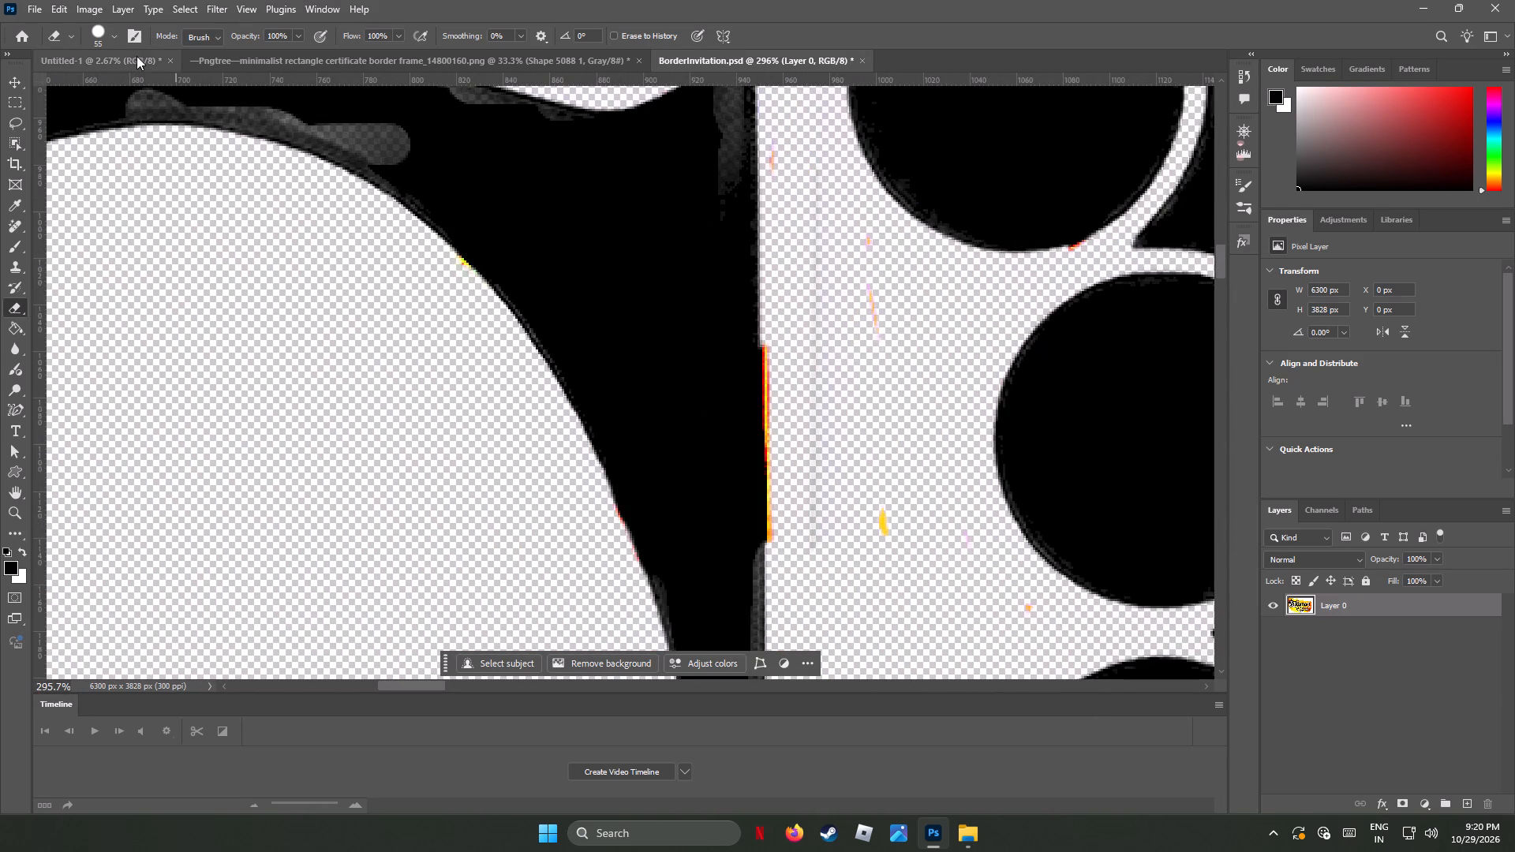
pyautogui.click(112, 36)
pyautogui.click(100, 82)
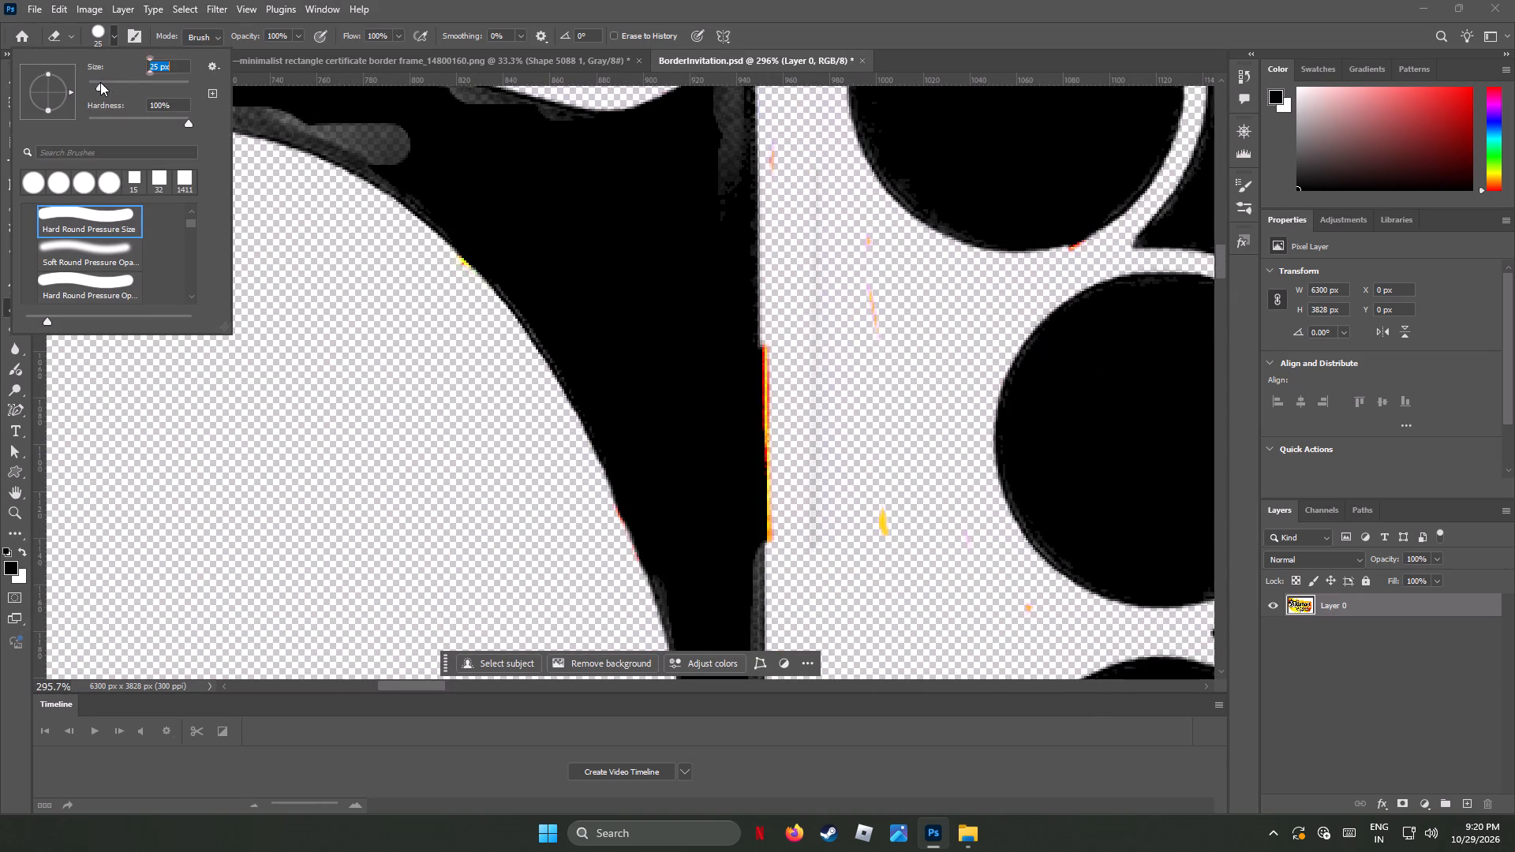
pyautogui.moveTo(813, 123); pyautogui.dragTo(818, 369)
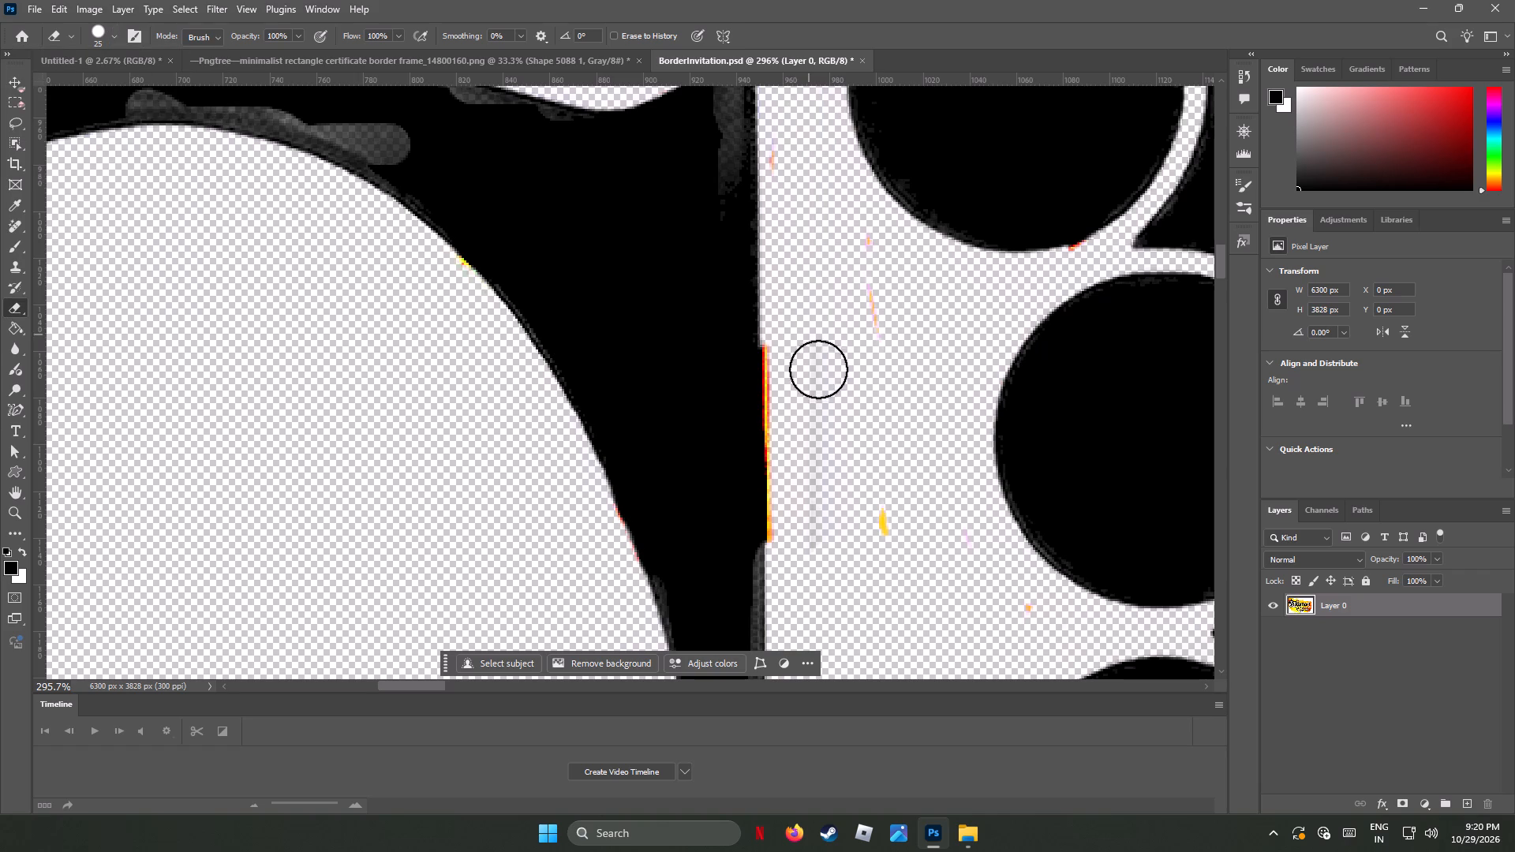
pyautogui.moveTo(818, 369); pyautogui.dragTo(860, 525)
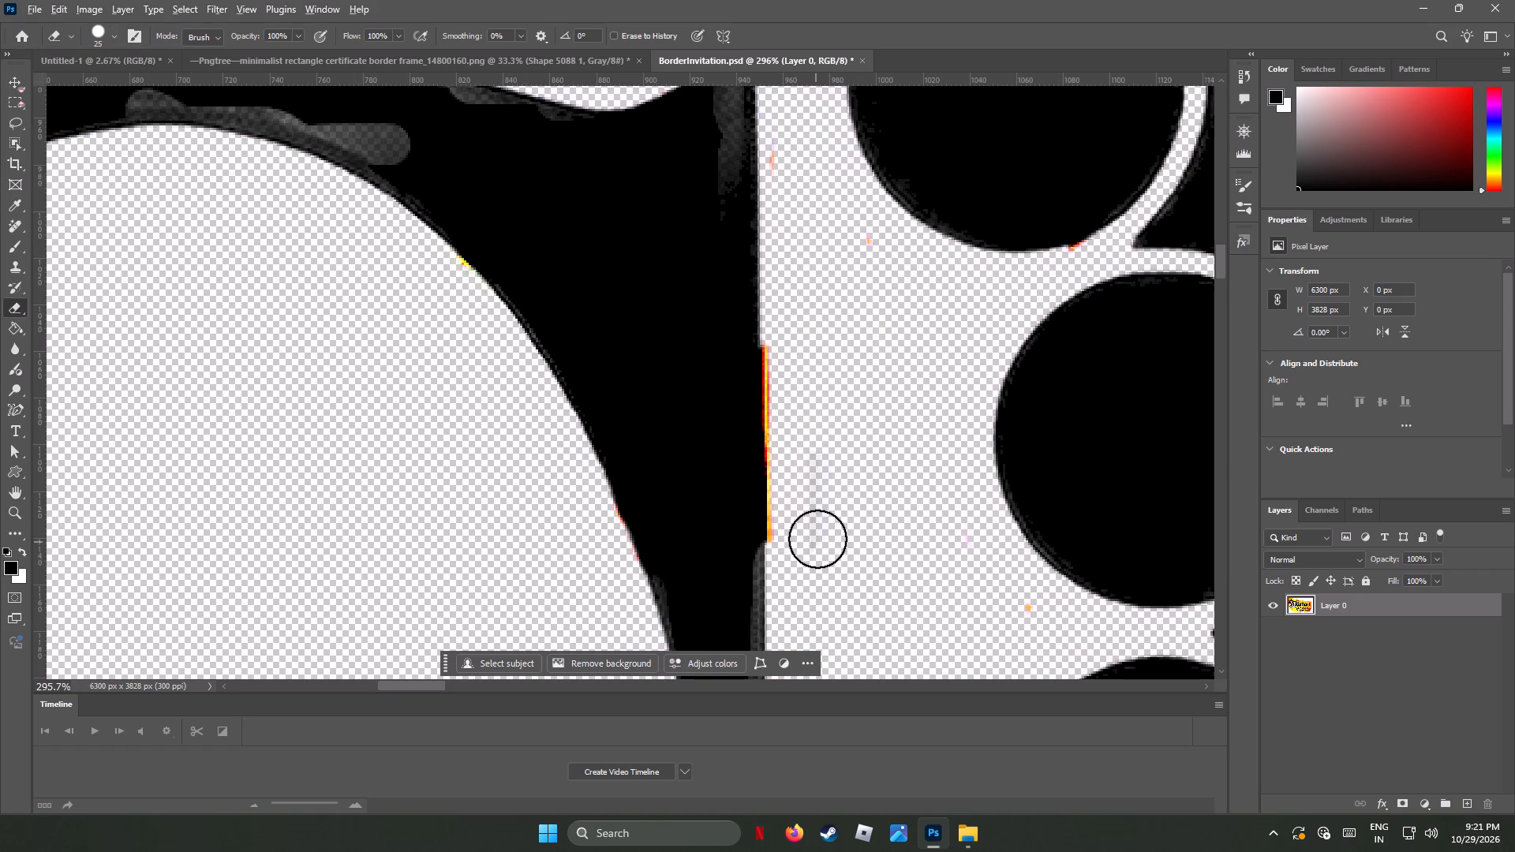
# Erase the orange-yellow fringe along the straight vertical edge of the S's upper terminal and brush over the gap beside it.
pyautogui.keyDown('alt'); pyautogui.scroll(5, 816, 521); pyautogui.keyUp('alt')
pyautogui.click(784, 544)
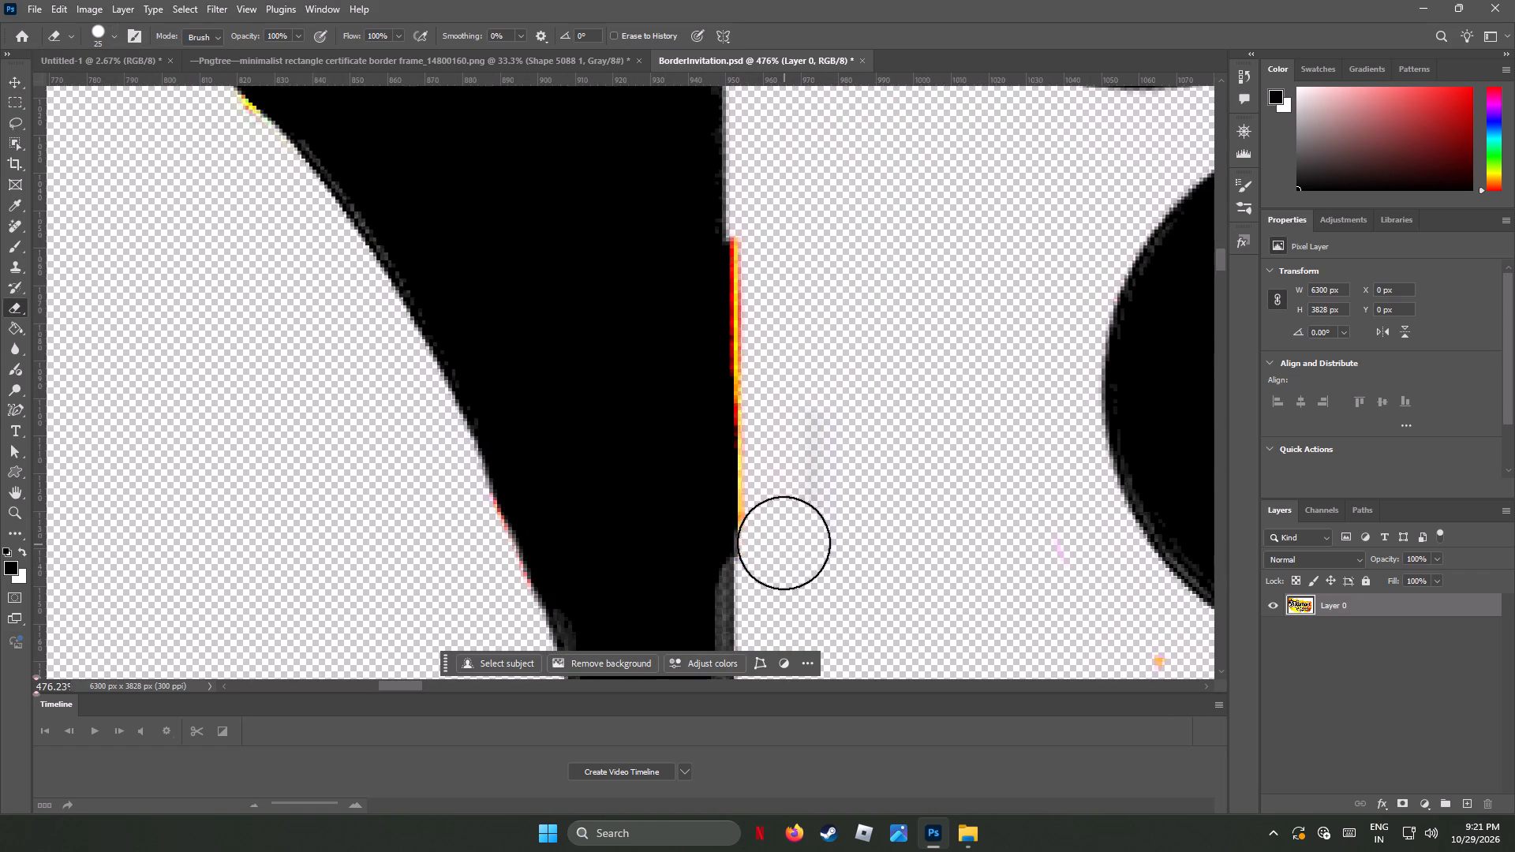
pyautogui.click(784, 525)
pyautogui.moveTo(785, 495); pyautogui.dragTo(784, 487)
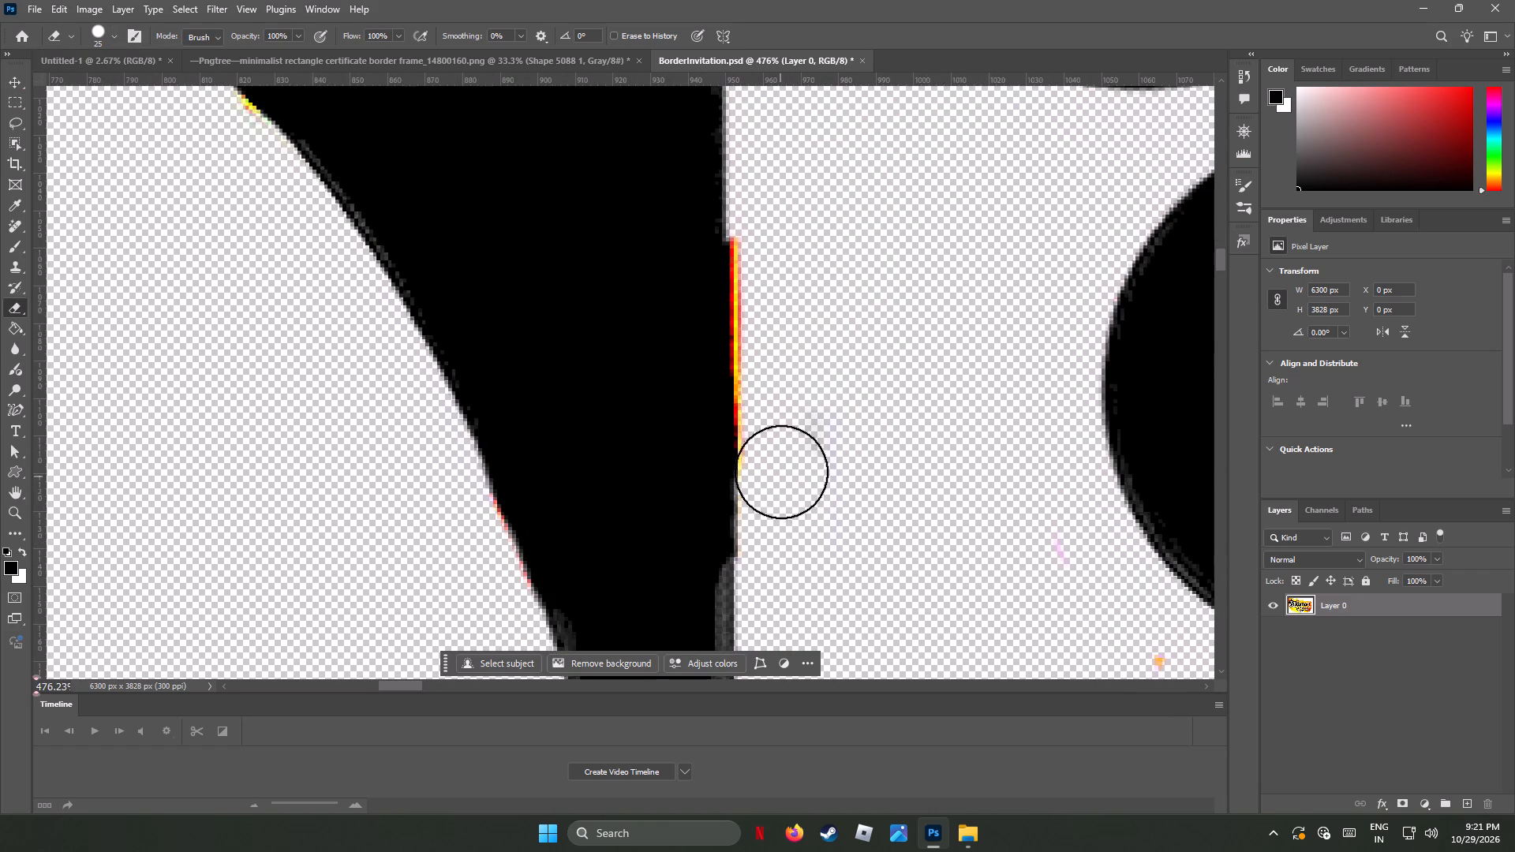
pyautogui.moveTo(782, 460); pyautogui.dragTo(782, 452)
pyautogui.click(782, 429)
pyautogui.click(782, 404)
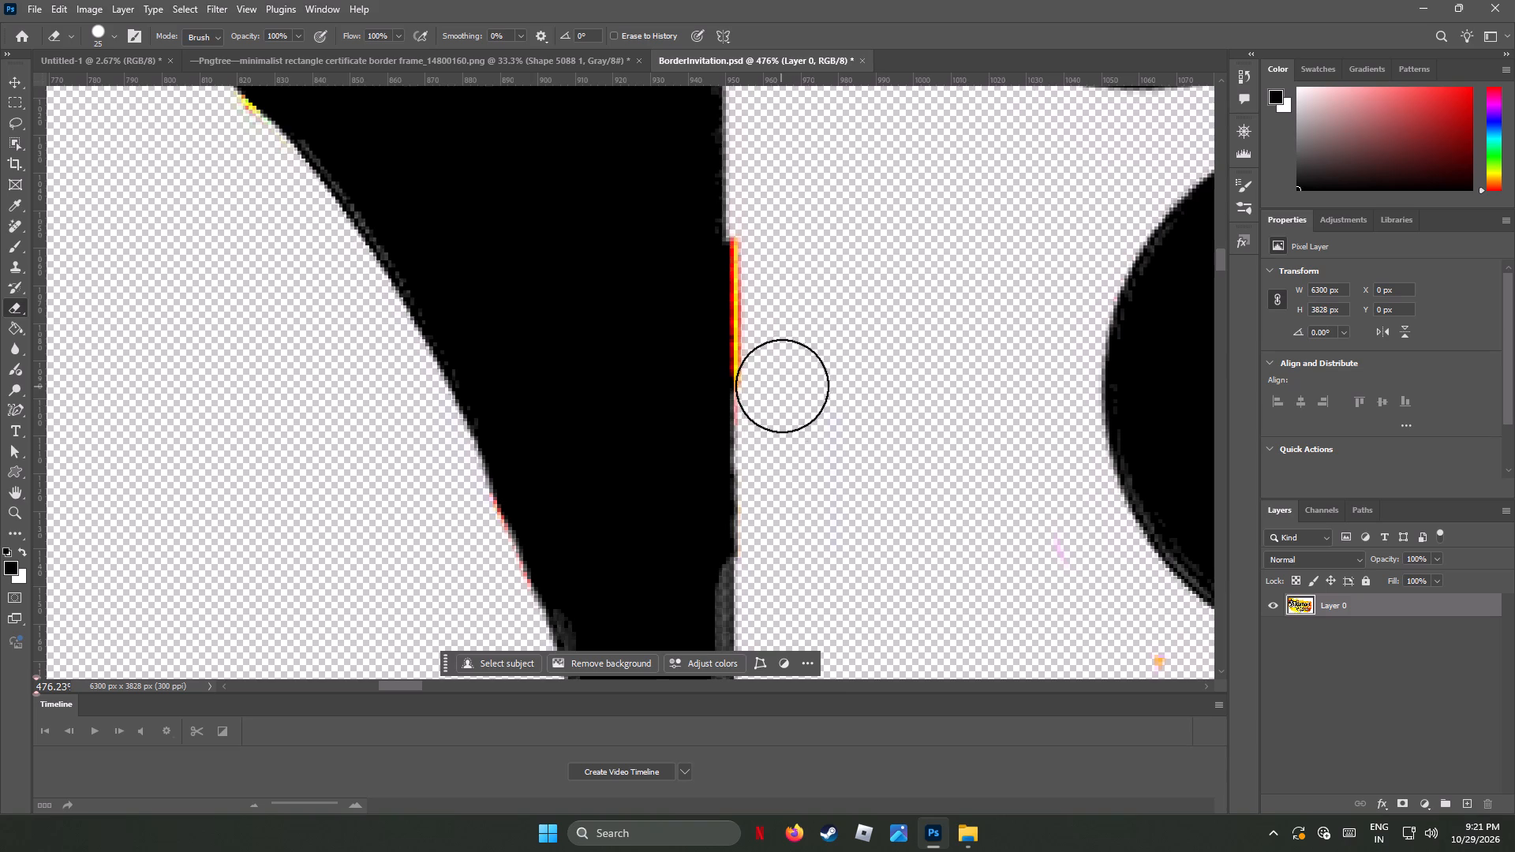
pyautogui.moveTo(782, 381); pyautogui.dragTo(782, 374)
pyautogui.click(782, 364)
pyautogui.click(779, 348)
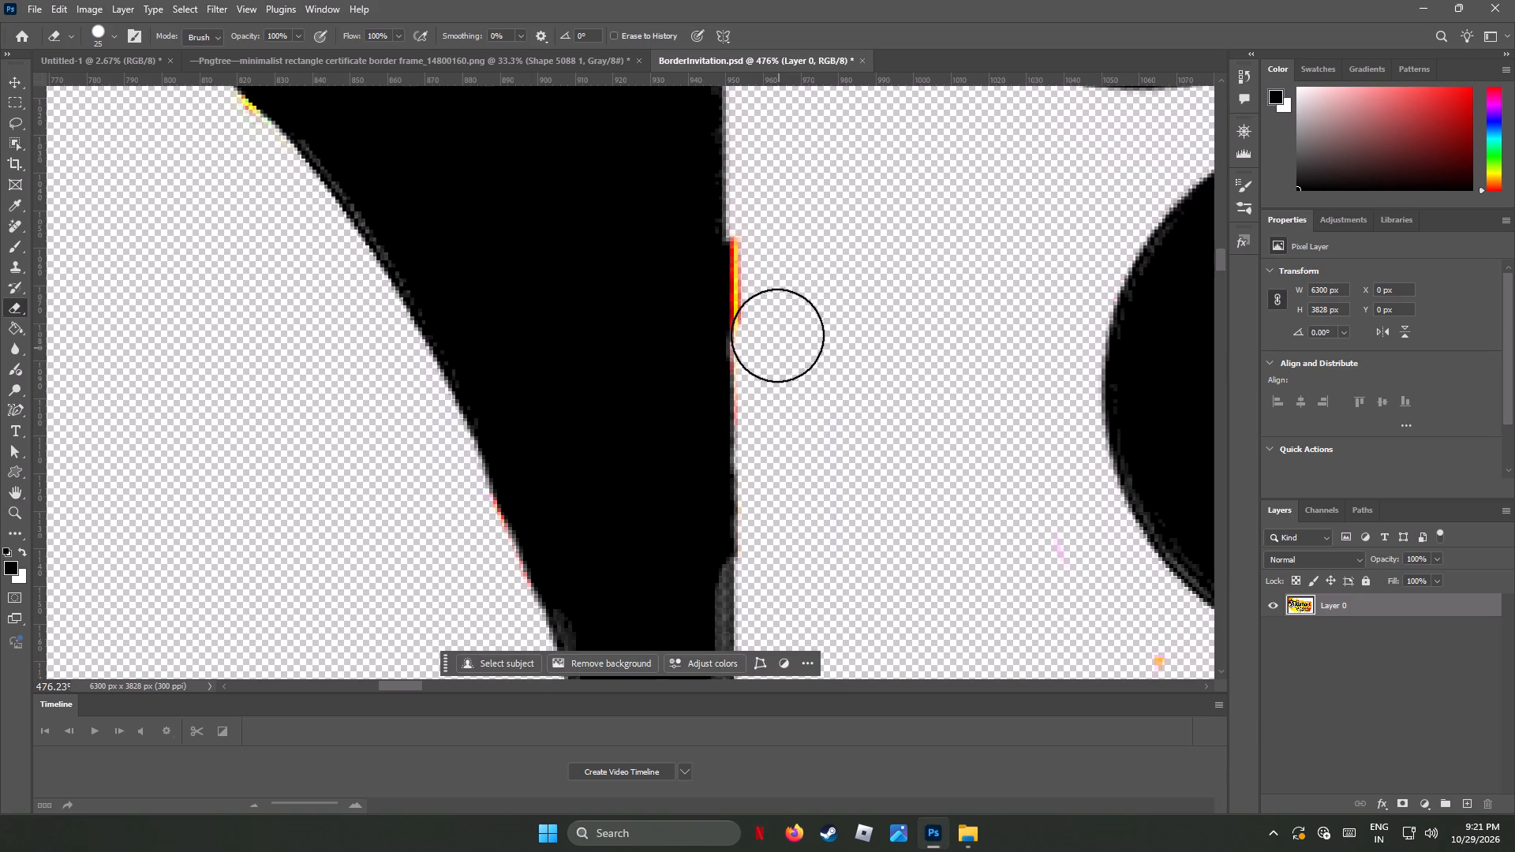
pyautogui.click(779, 325)
pyautogui.click(780, 306)
pyautogui.click(780, 295)
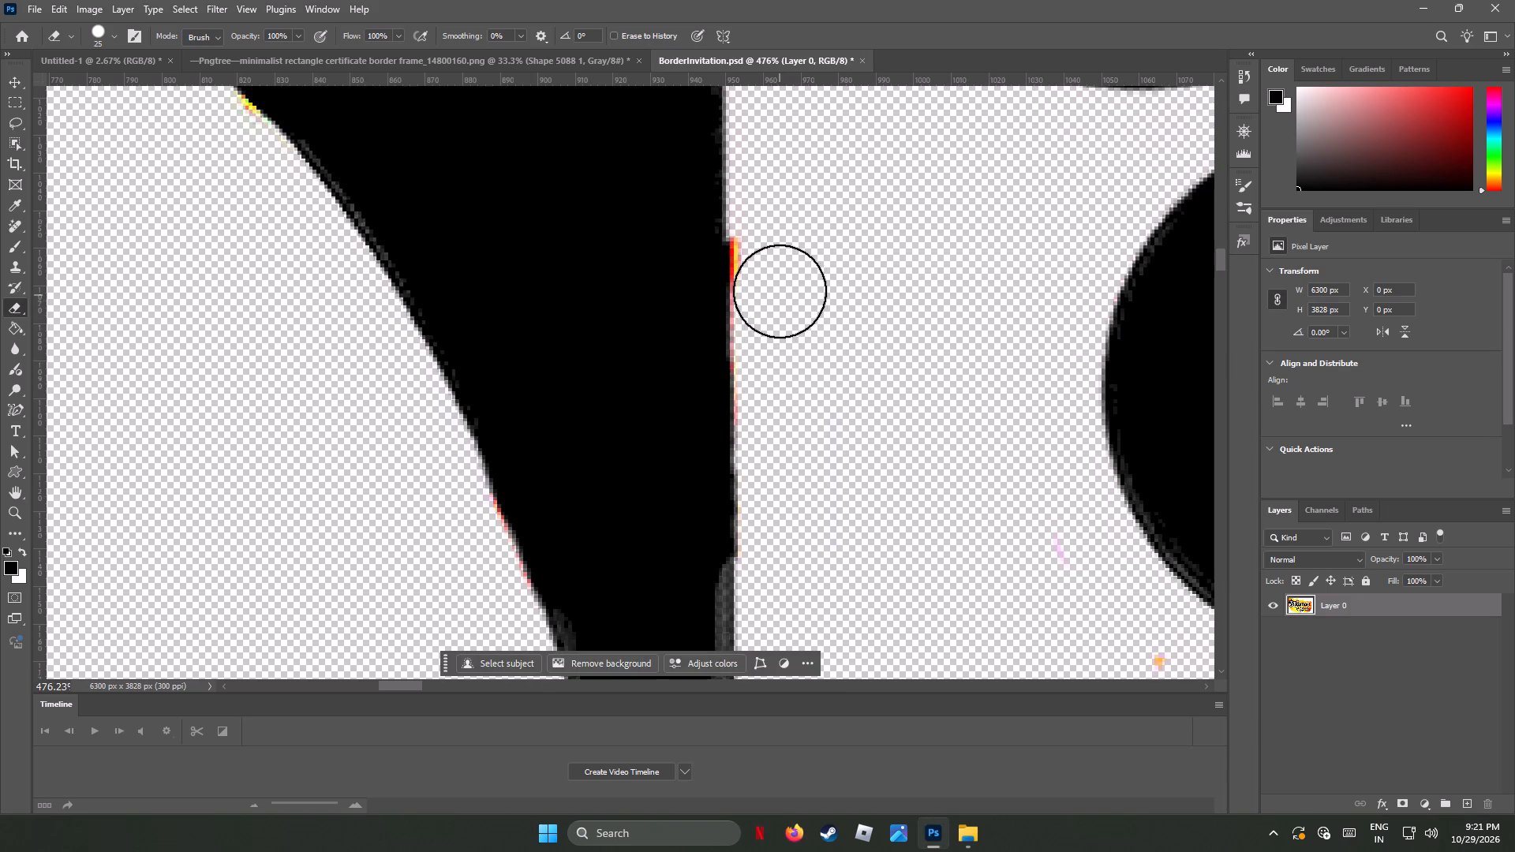
pyautogui.click(780, 279)
pyautogui.click(780, 268)
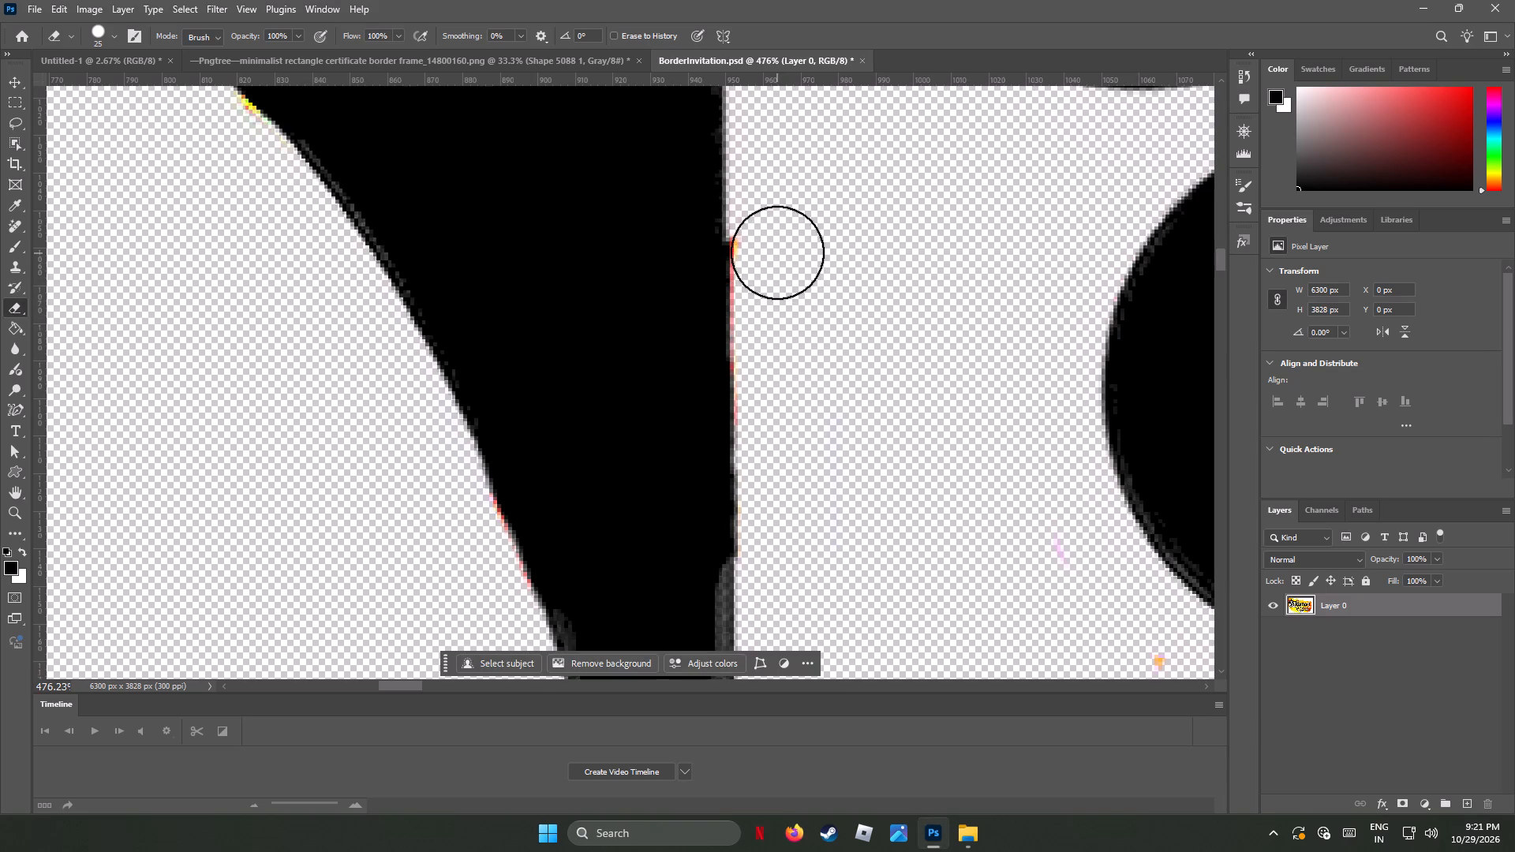
pyautogui.click(777, 252)
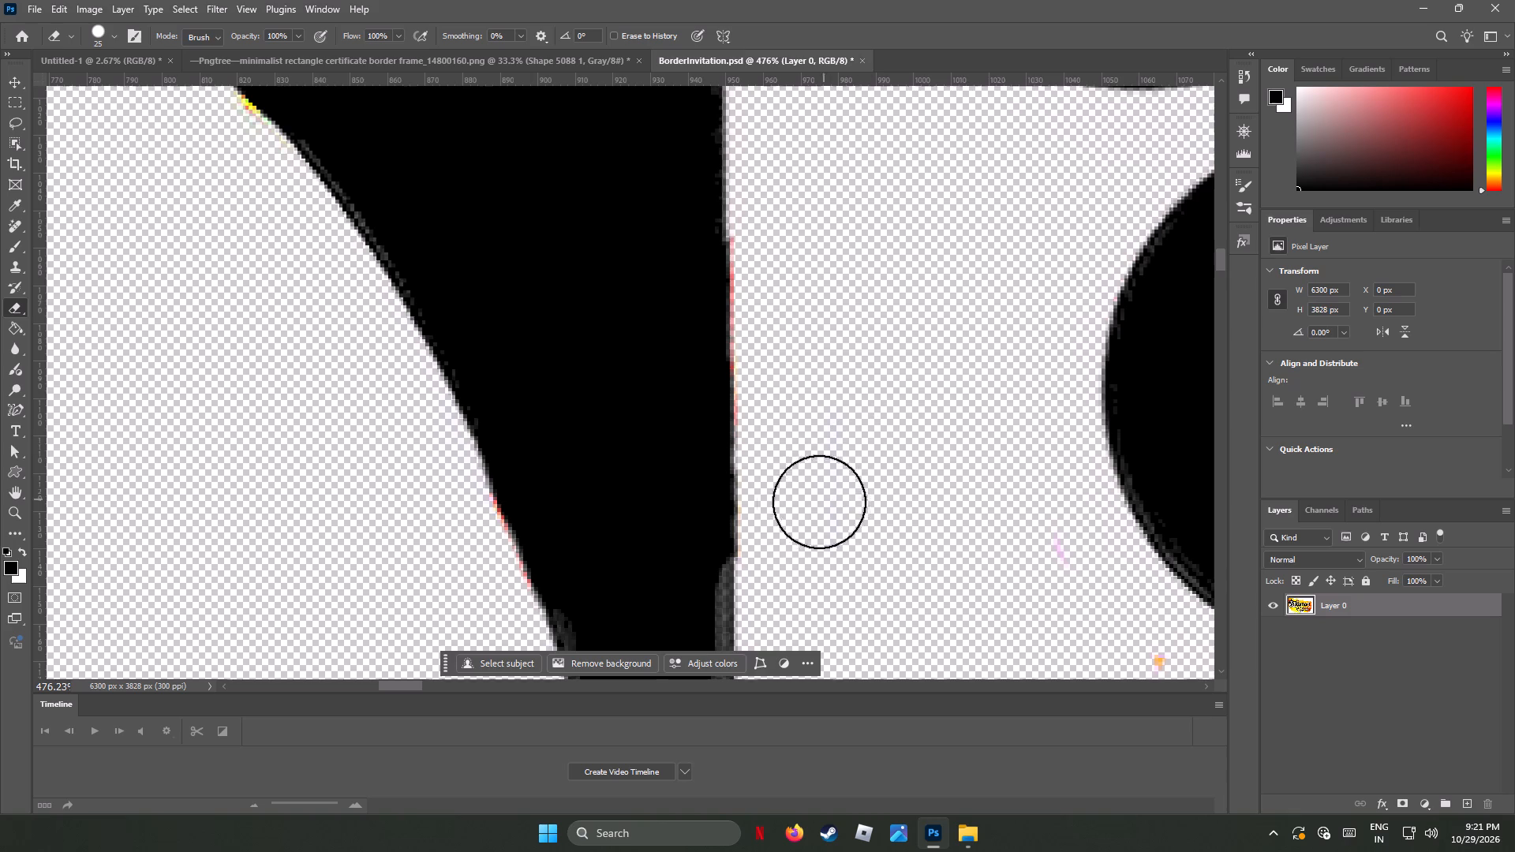
pyautogui.moveTo(889, 241); pyautogui.dragTo(926, 376)
# Erase the yellow-orange background band around the top of the S, cutting up to and across the inner edges of the surrounding dots.
pyautogui.keyDown('alt'); pyautogui.scroll(-16, 948, 420); pyautogui.keyUp('alt')
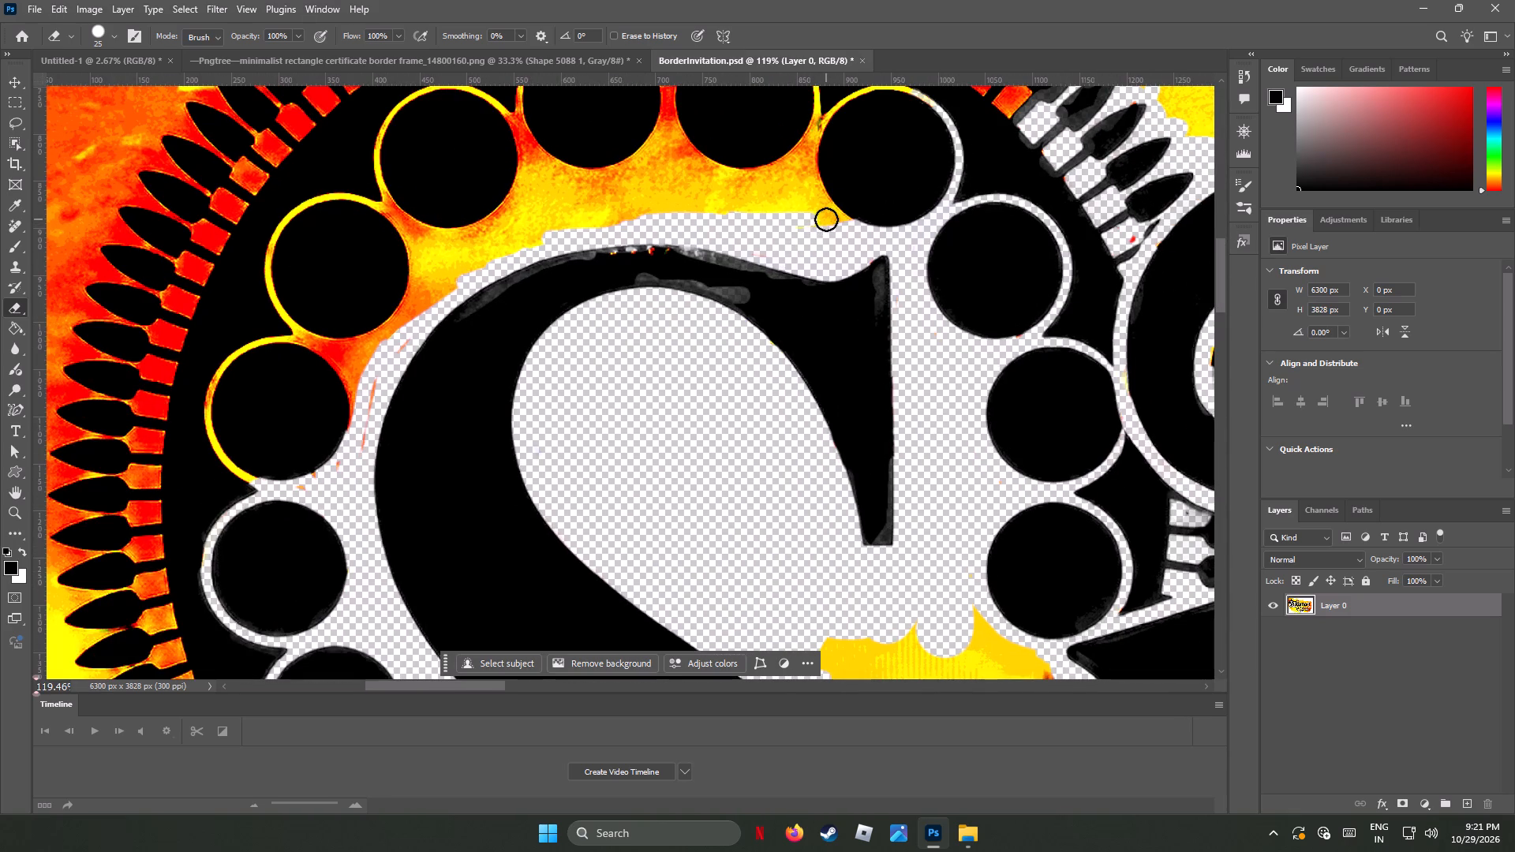
pyautogui.moveTo(826, 219); pyautogui.dragTo(426, 310)
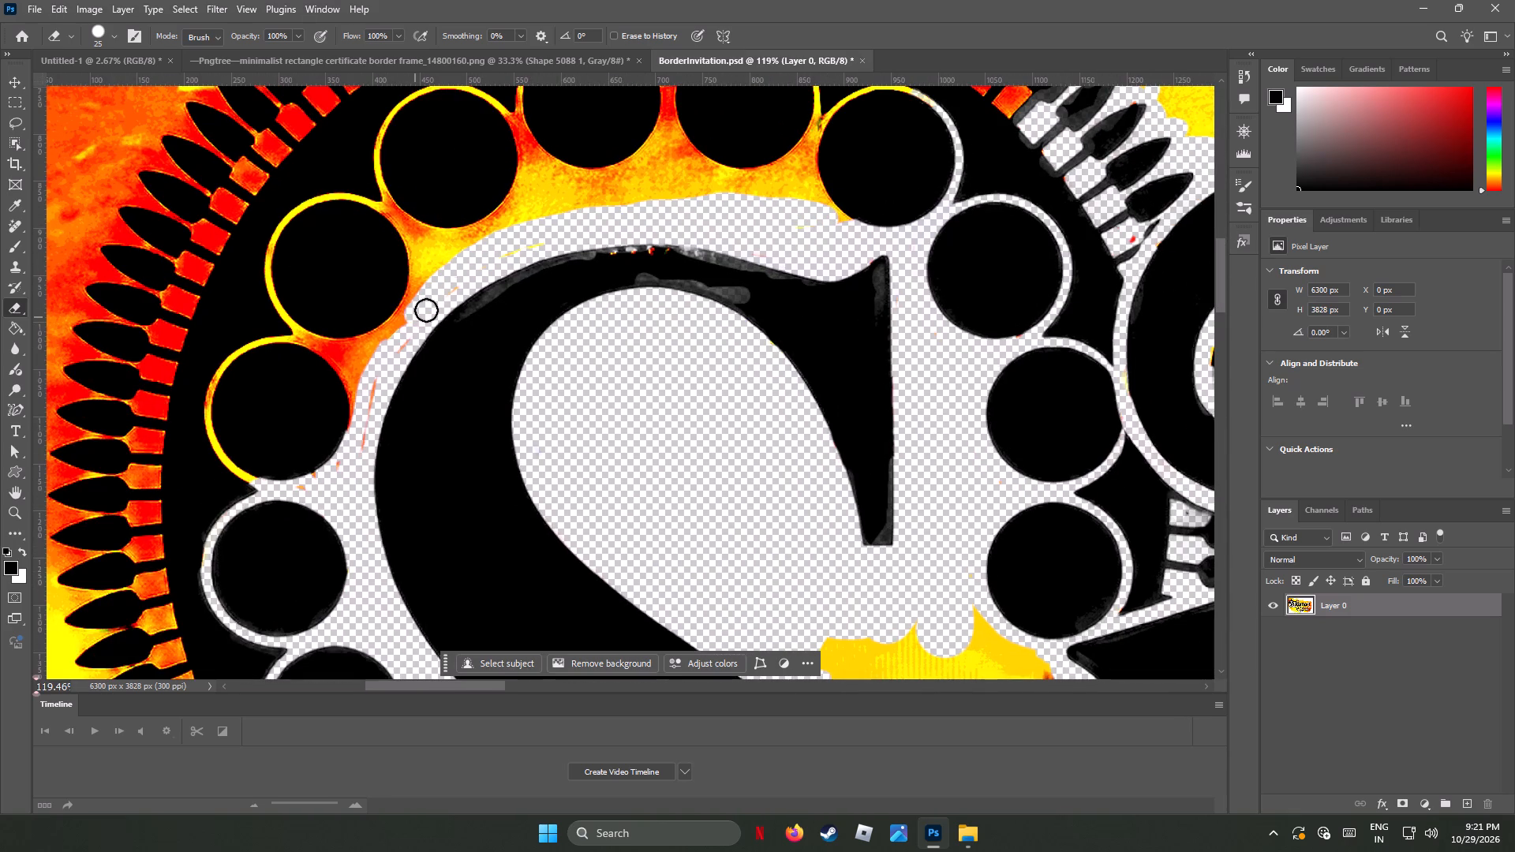
pyautogui.moveTo(426, 310); pyautogui.dragTo(689, 192)
pyautogui.moveTo(397, 341); pyautogui.dragTo(372, 381)
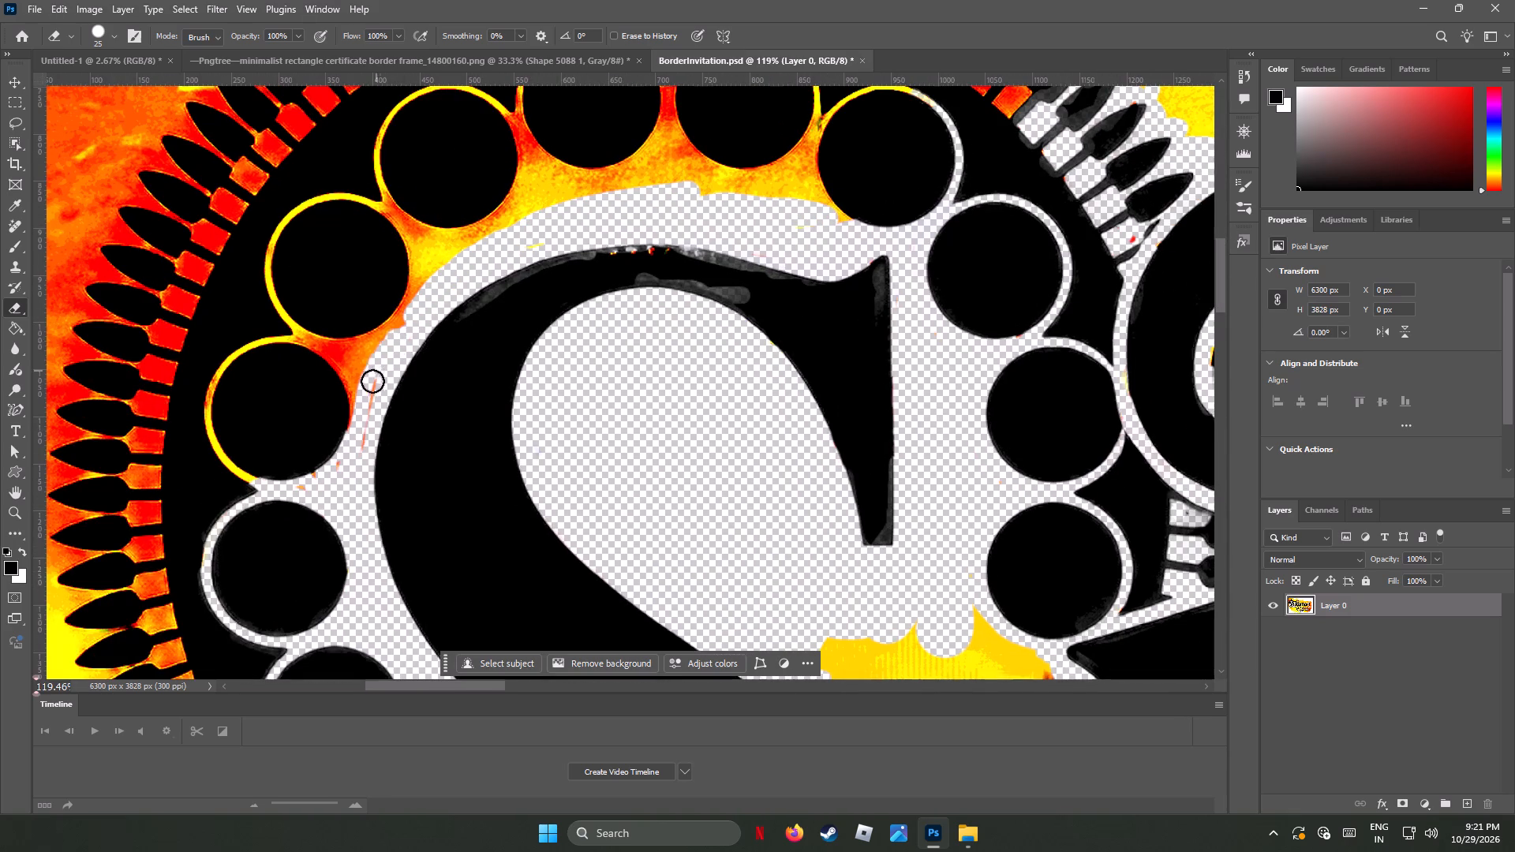
pyautogui.moveTo(372, 381); pyautogui.dragTo(578, 192)
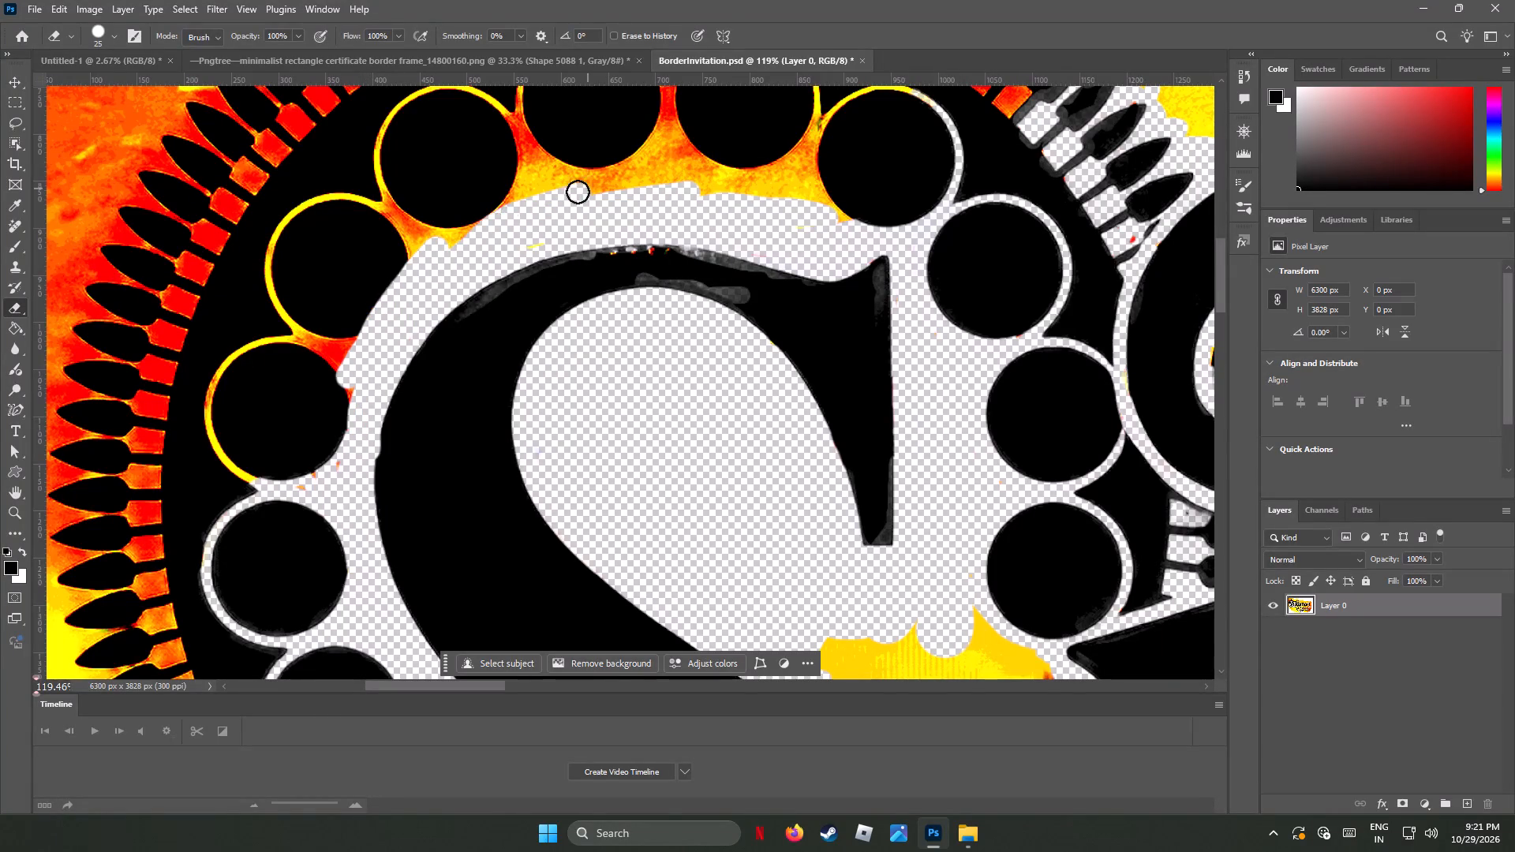
pyautogui.moveTo(578, 192); pyautogui.dragTo(731, 151)
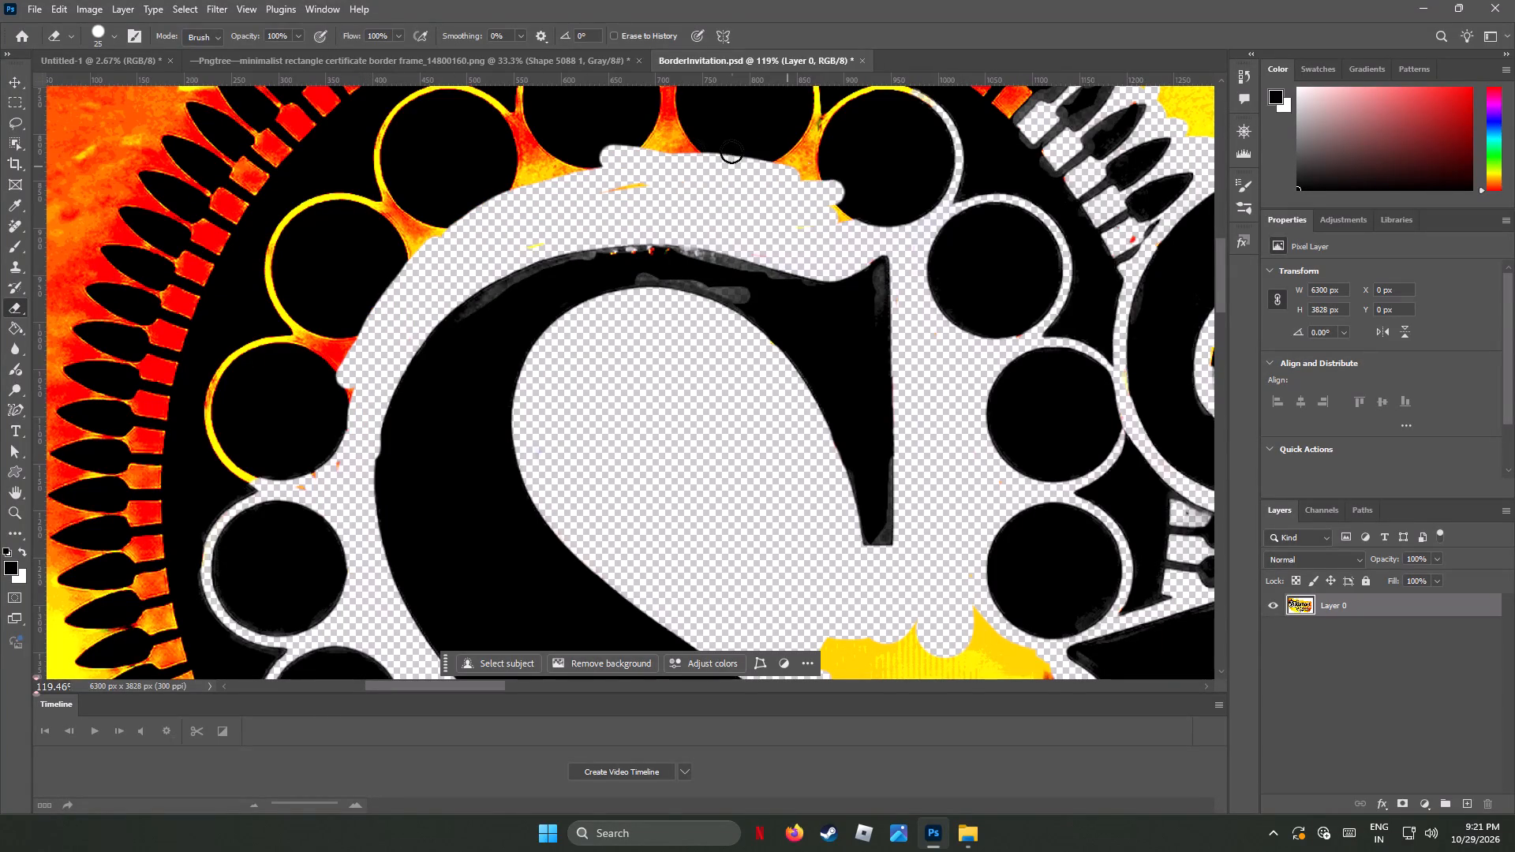
pyautogui.moveTo(731, 151); pyautogui.dragTo(849, 192)
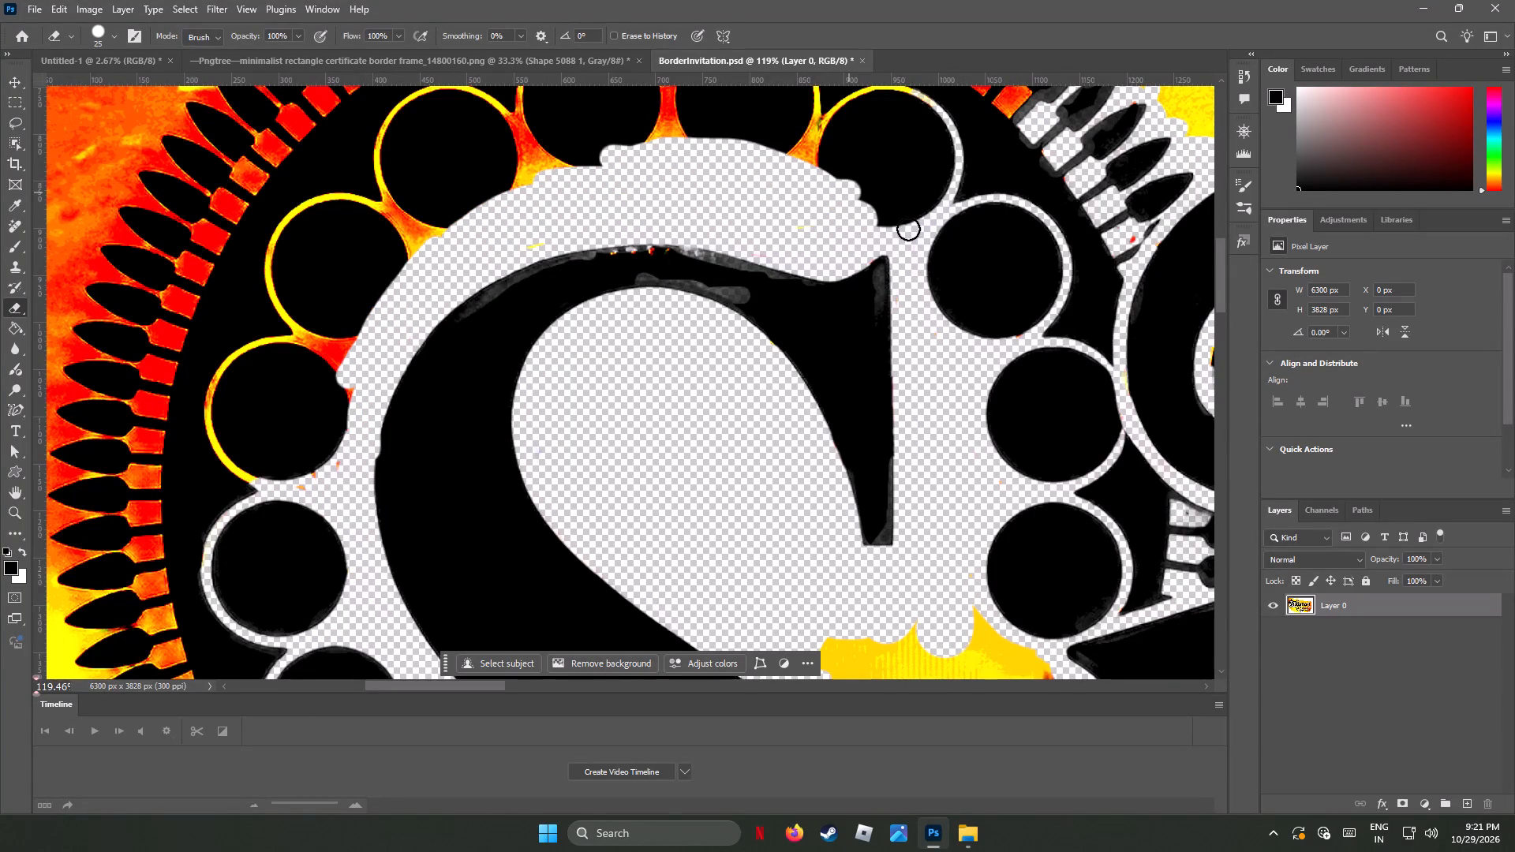
pyautogui.moveTo(921, 232); pyautogui.dragTo(988, 212)
# Erase the orange specks and red fringe beside the dots facing the S's outer left curve, trimming the dots' edges.
pyautogui.scroll(-1, 897, 518)
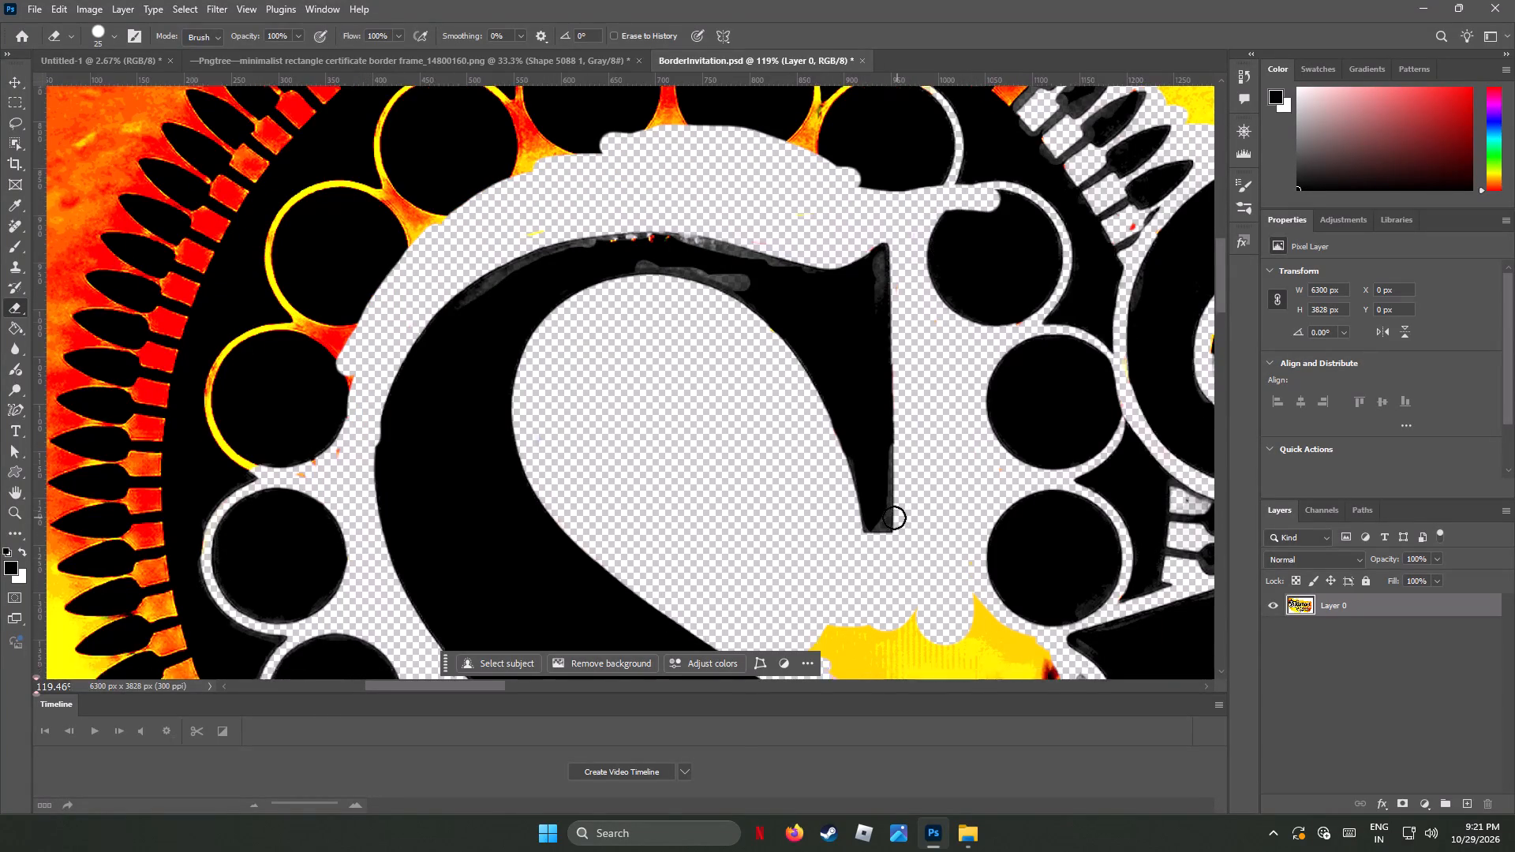
pyautogui.scroll(1, 894, 518)
pyautogui.scroll(-1, 894, 518)
pyautogui.scroll(1, 894, 518)
pyautogui.scroll(-8, 894, 518)
pyautogui.keyDown('alt'); pyautogui.scroll(3, 380, 338); pyautogui.keyUp('alt')
pyautogui.keyDown('alt'); pyautogui.scroll(-1, 380, 336); pyautogui.keyUp('alt')
pyautogui.keyDown('alt'); pyautogui.scroll(6, 380, 336); pyautogui.keyUp('alt')
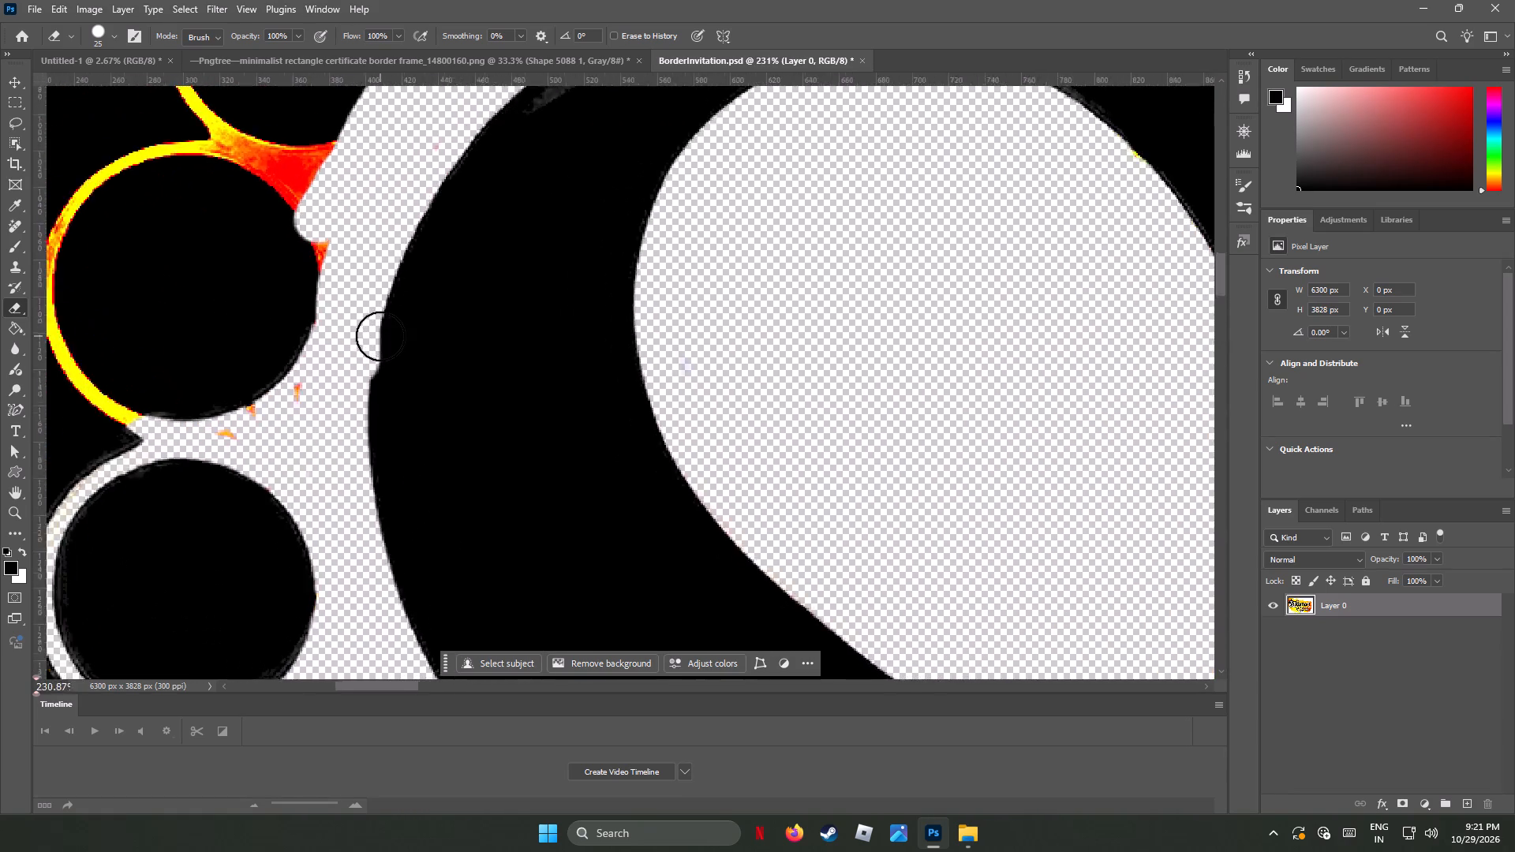
pyautogui.keyDown('alt'); pyautogui.scroll(5, 380, 336); pyautogui.keyUp('alt')
pyautogui.moveTo(241, 420); pyautogui.dragTo(120, 513)
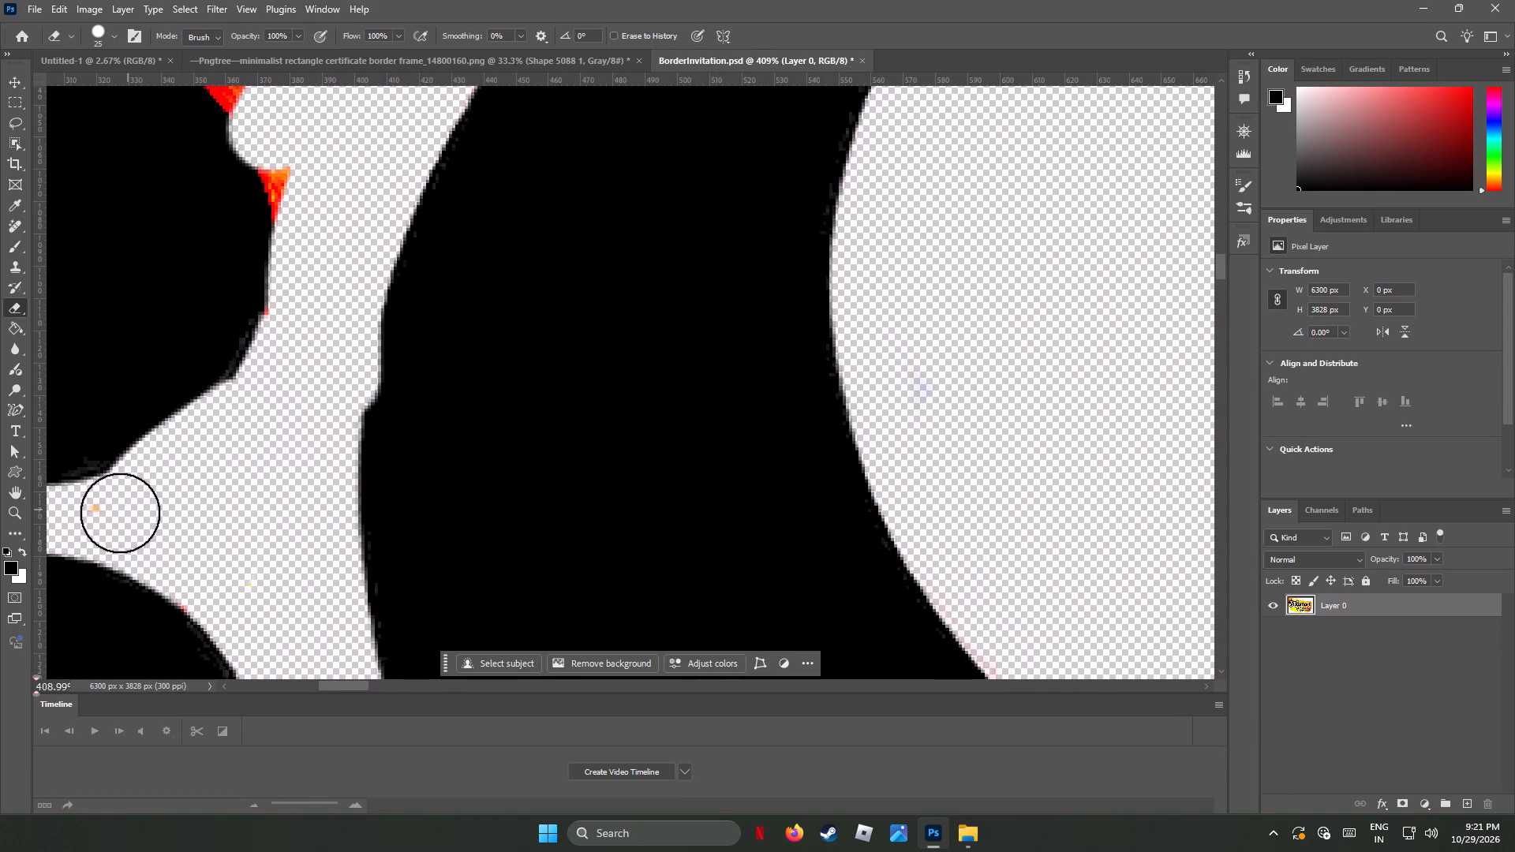
pyautogui.moveTo(120, 513); pyautogui.dragTo(245, 349)
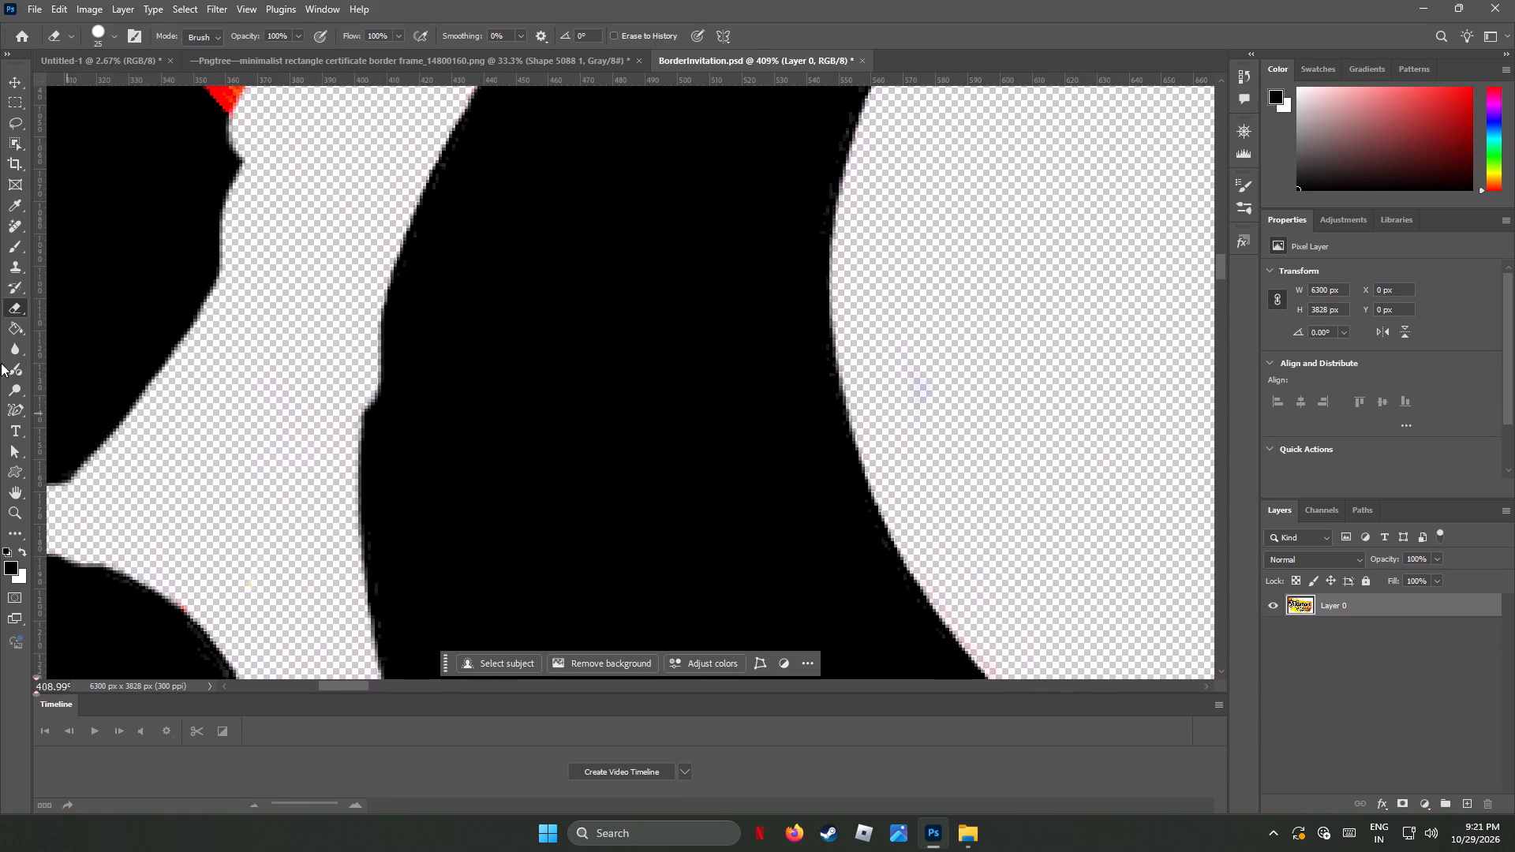
# Paint black with the 40 px Brush over the notch in the S's outer left edge to smooth its curve.
pyautogui.click(15, 244)
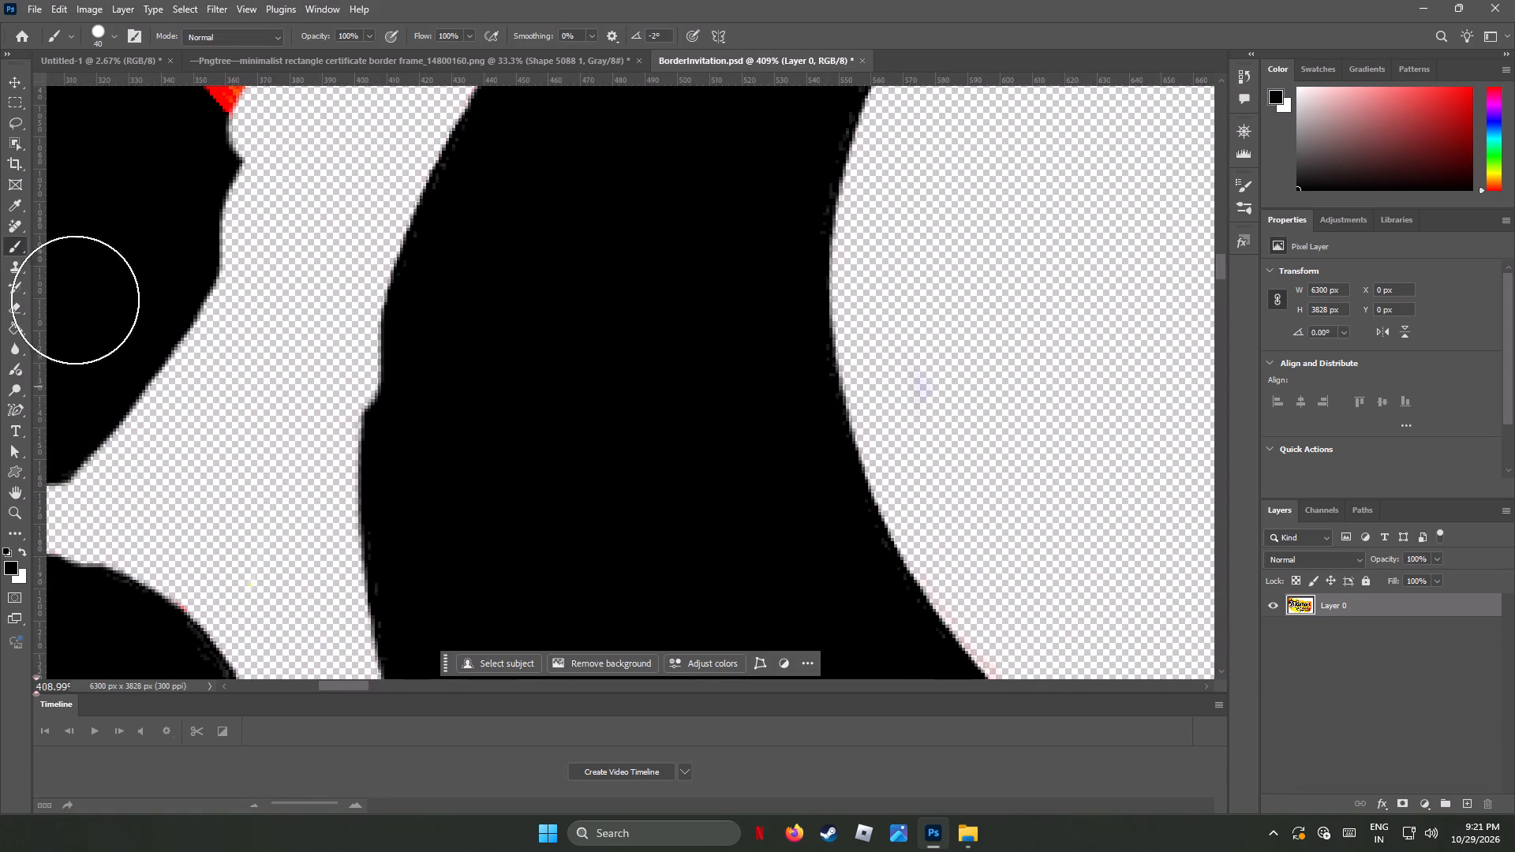
pyautogui.click(438, 395)
pyautogui.click(438, 386)
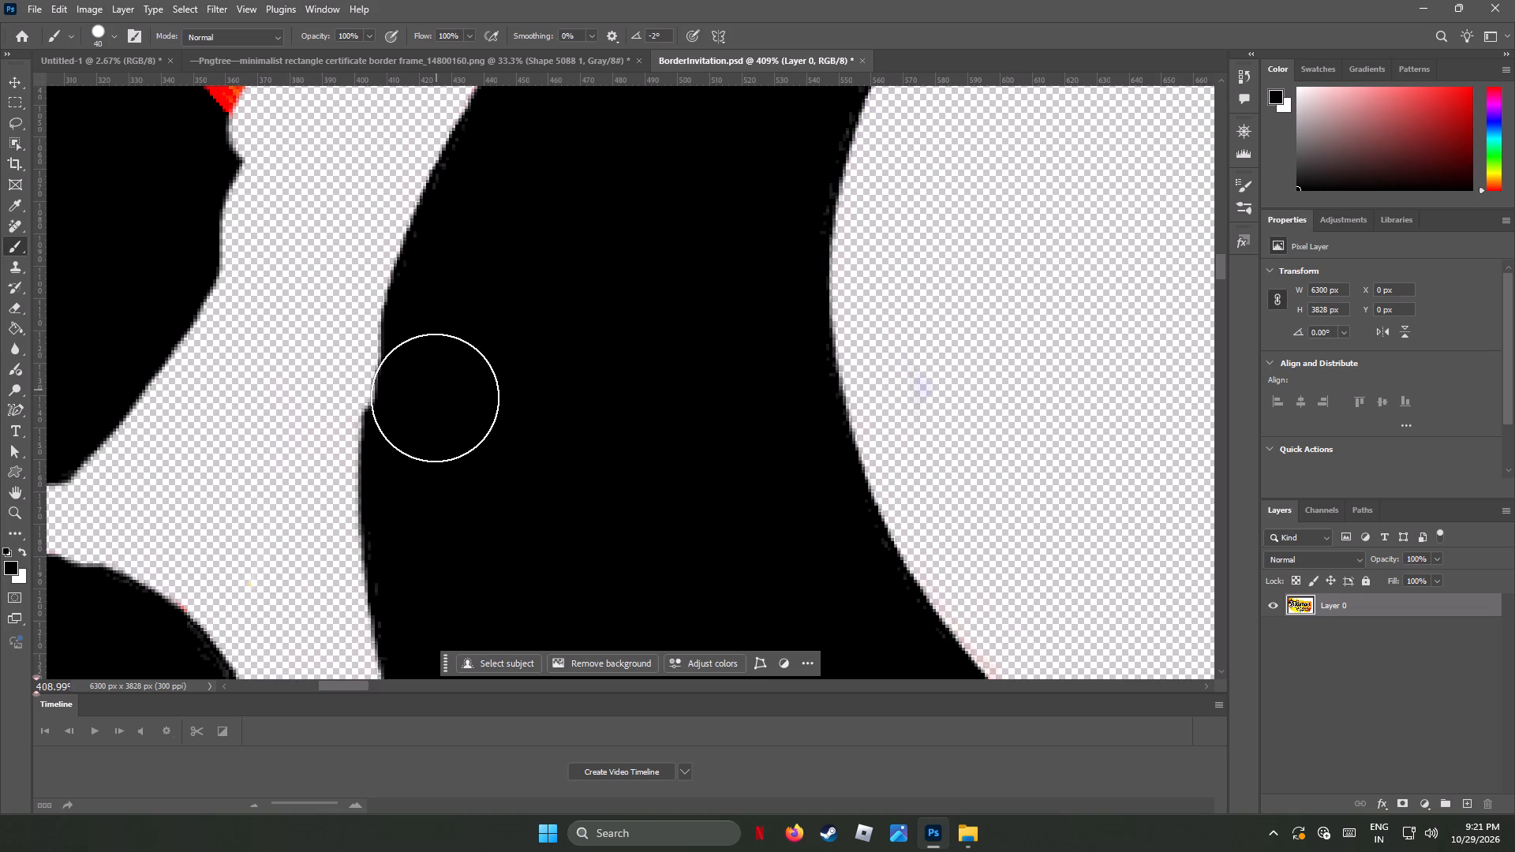
pyautogui.click(435, 402)
pyautogui.click(437, 389)
pyautogui.click(440, 376)
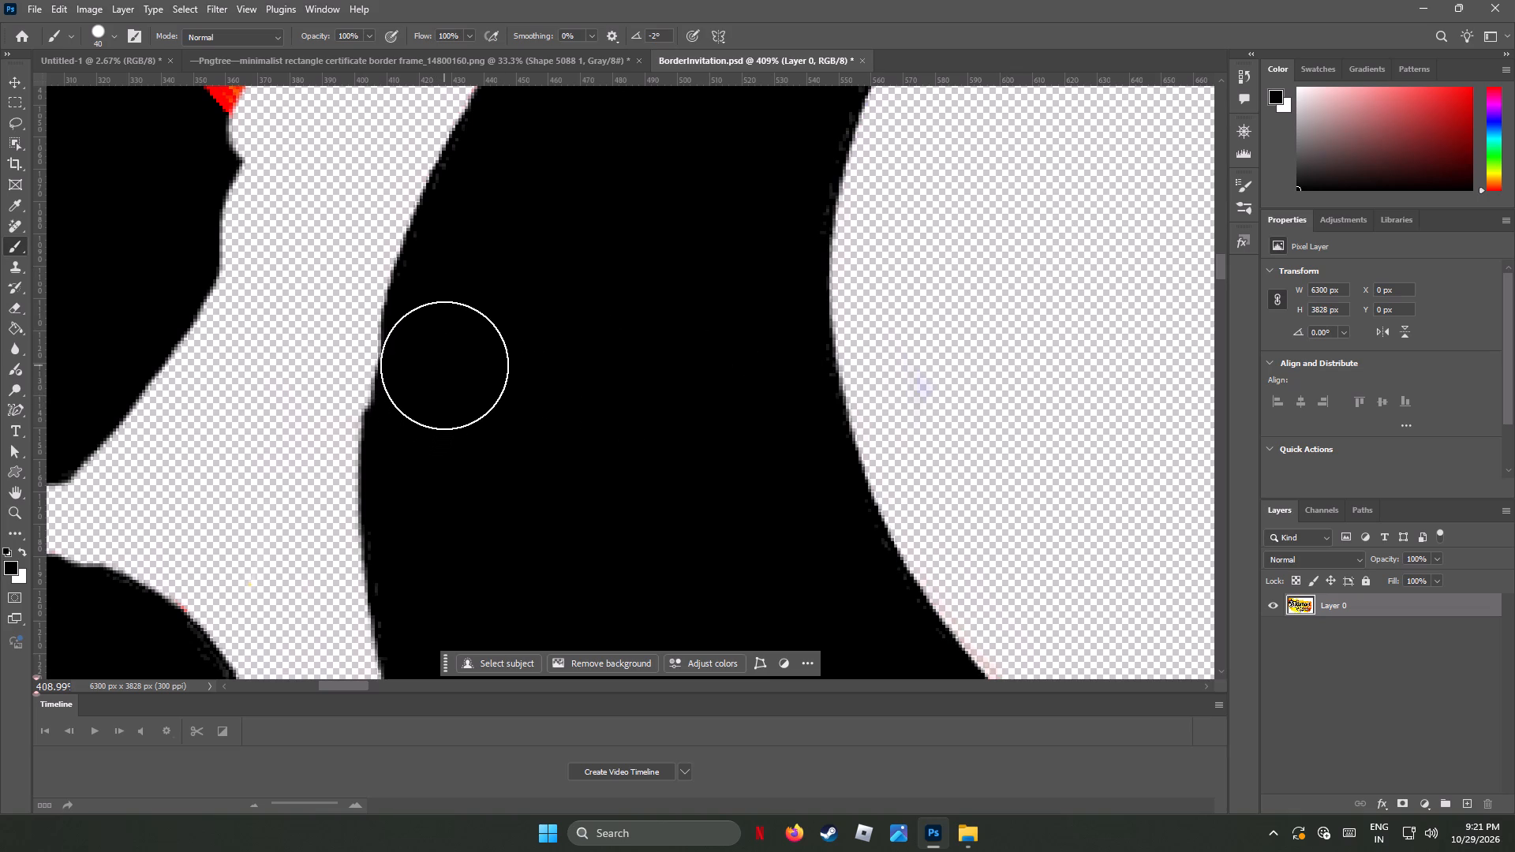
pyautogui.click(440, 361)
pyautogui.click(437, 375)
pyautogui.click(432, 385)
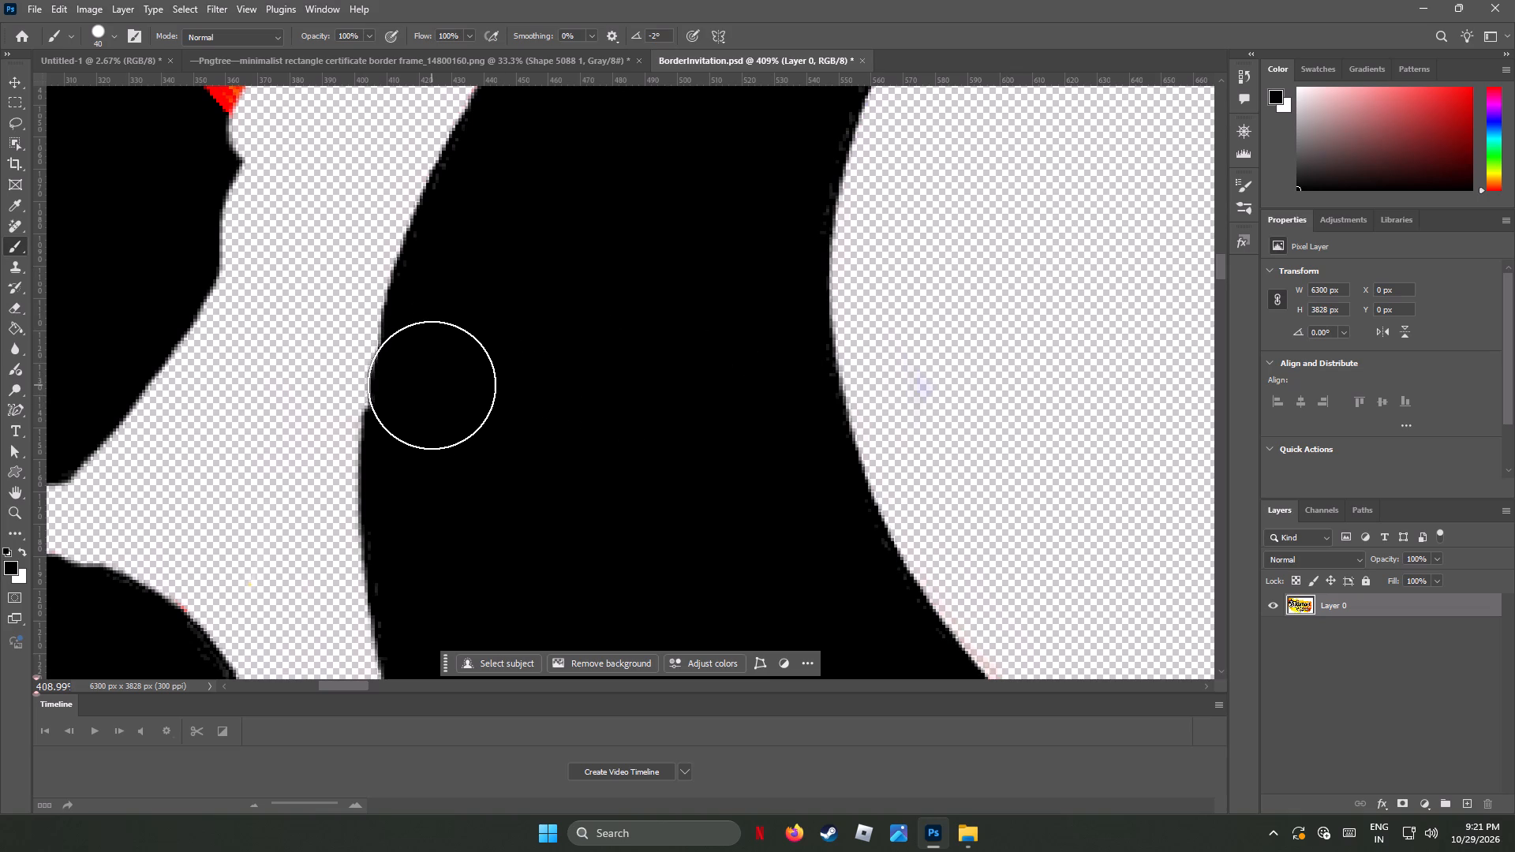
pyautogui.click(430, 405)
pyautogui.click(433, 375)
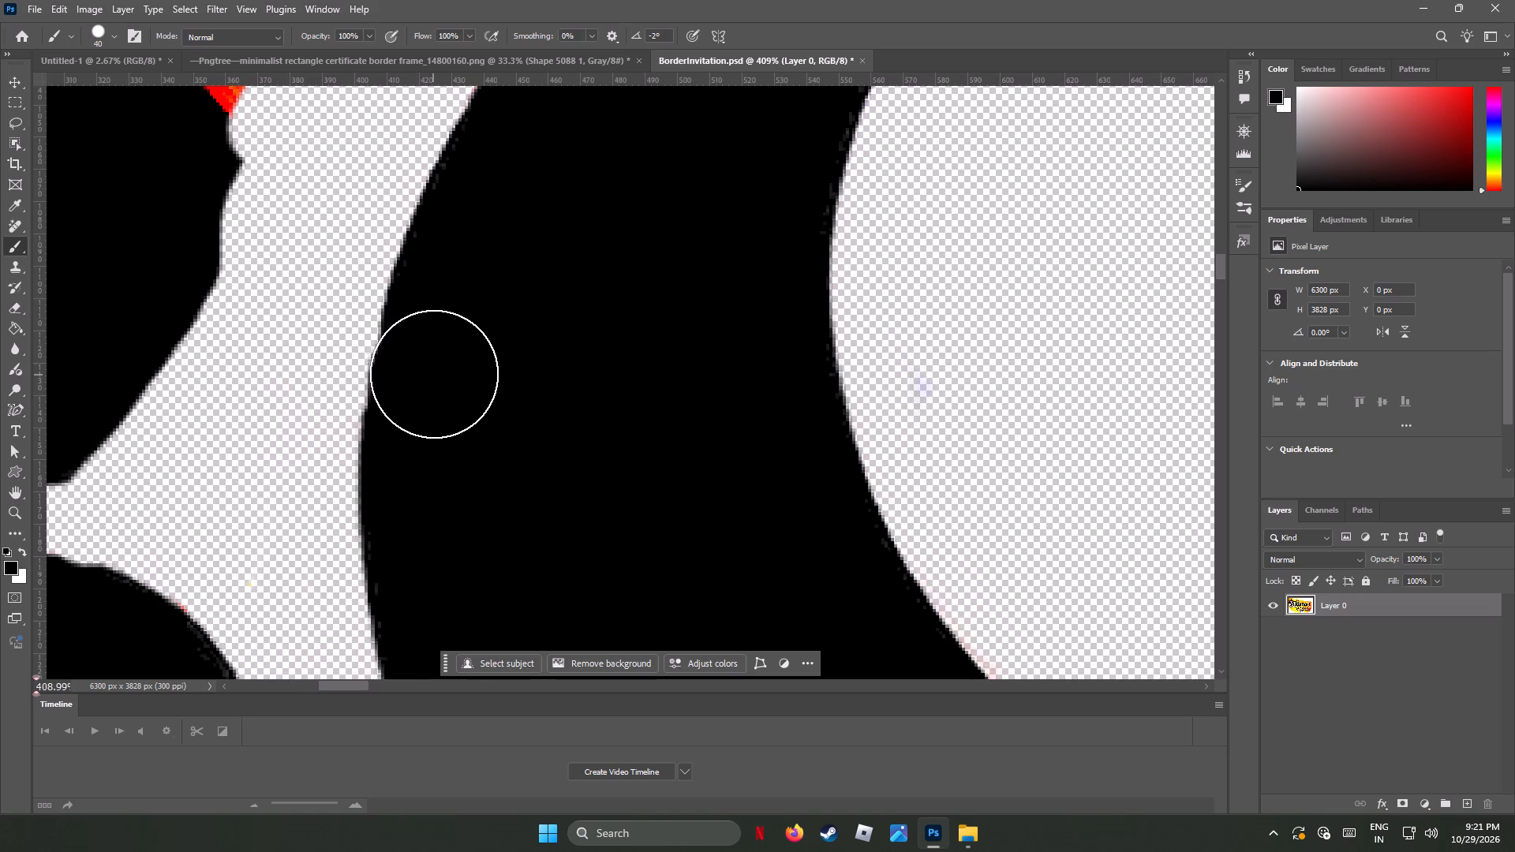
pyautogui.click(440, 354)
pyautogui.click(437, 358)
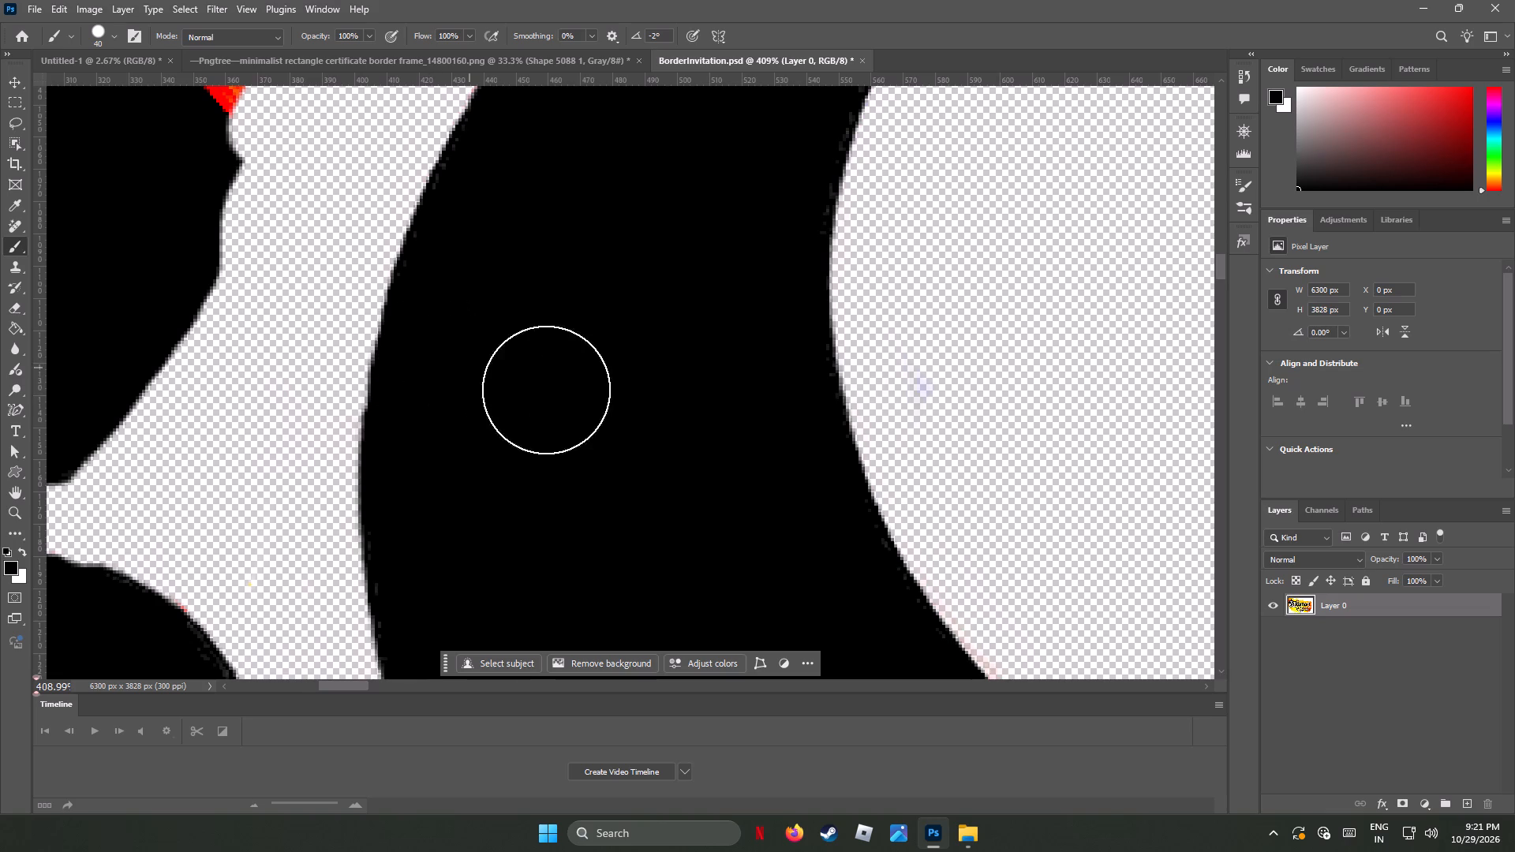
pyautogui.click(427, 413)
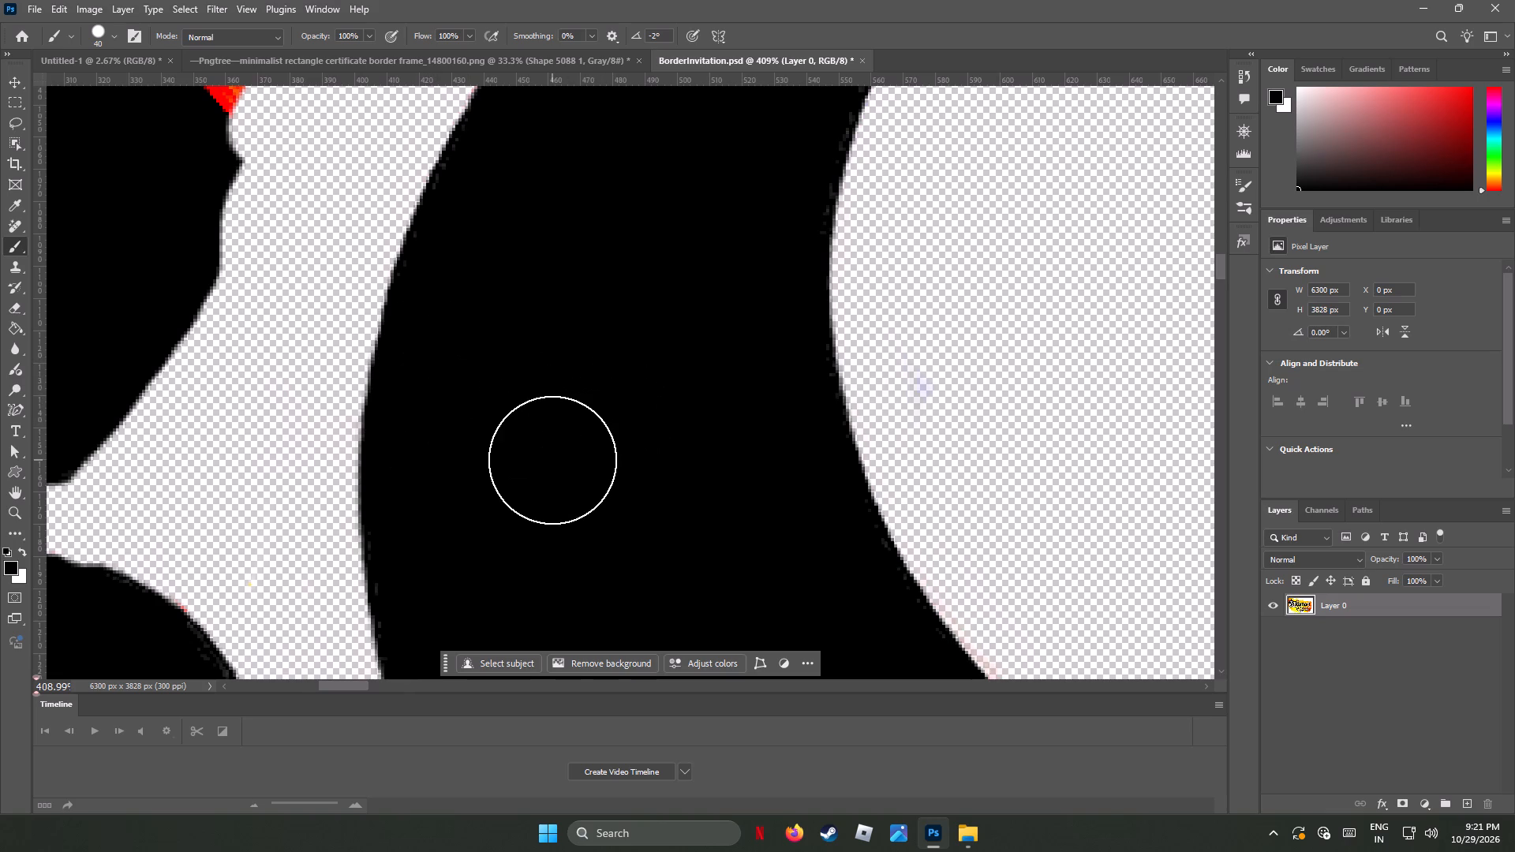
pyautogui.keyDown('alt'); pyautogui.scroll(-8, 552, 460); pyautogui.keyUp('alt')
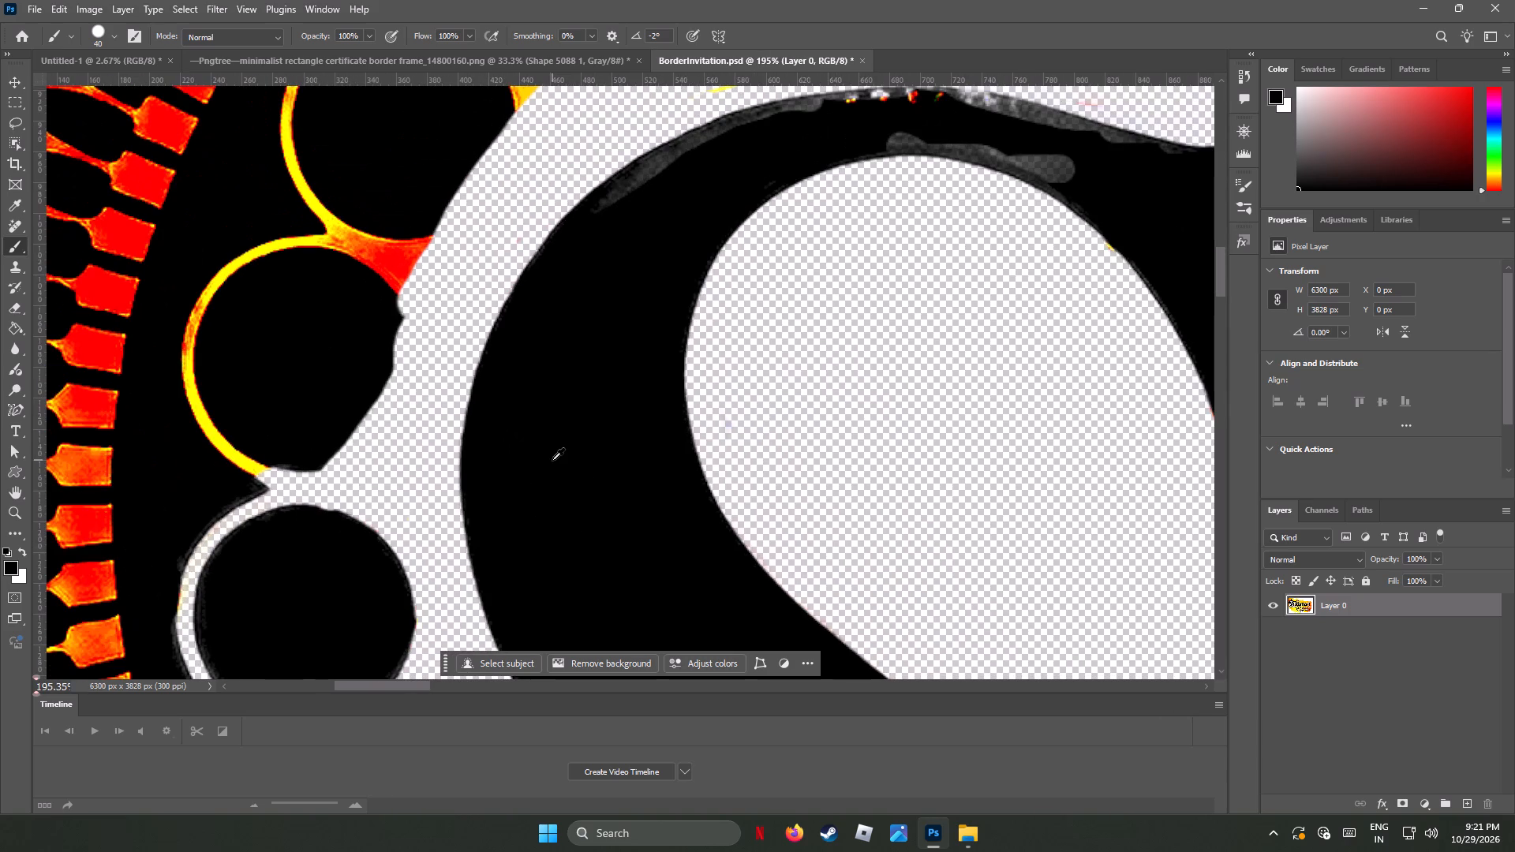
# Paint black with the 40 px Brush over the grey band along the S's outer upper-left curve.
pyautogui.keyDown('alt'); pyautogui.scroll(11, 769, 108); pyautogui.keyUp('alt')
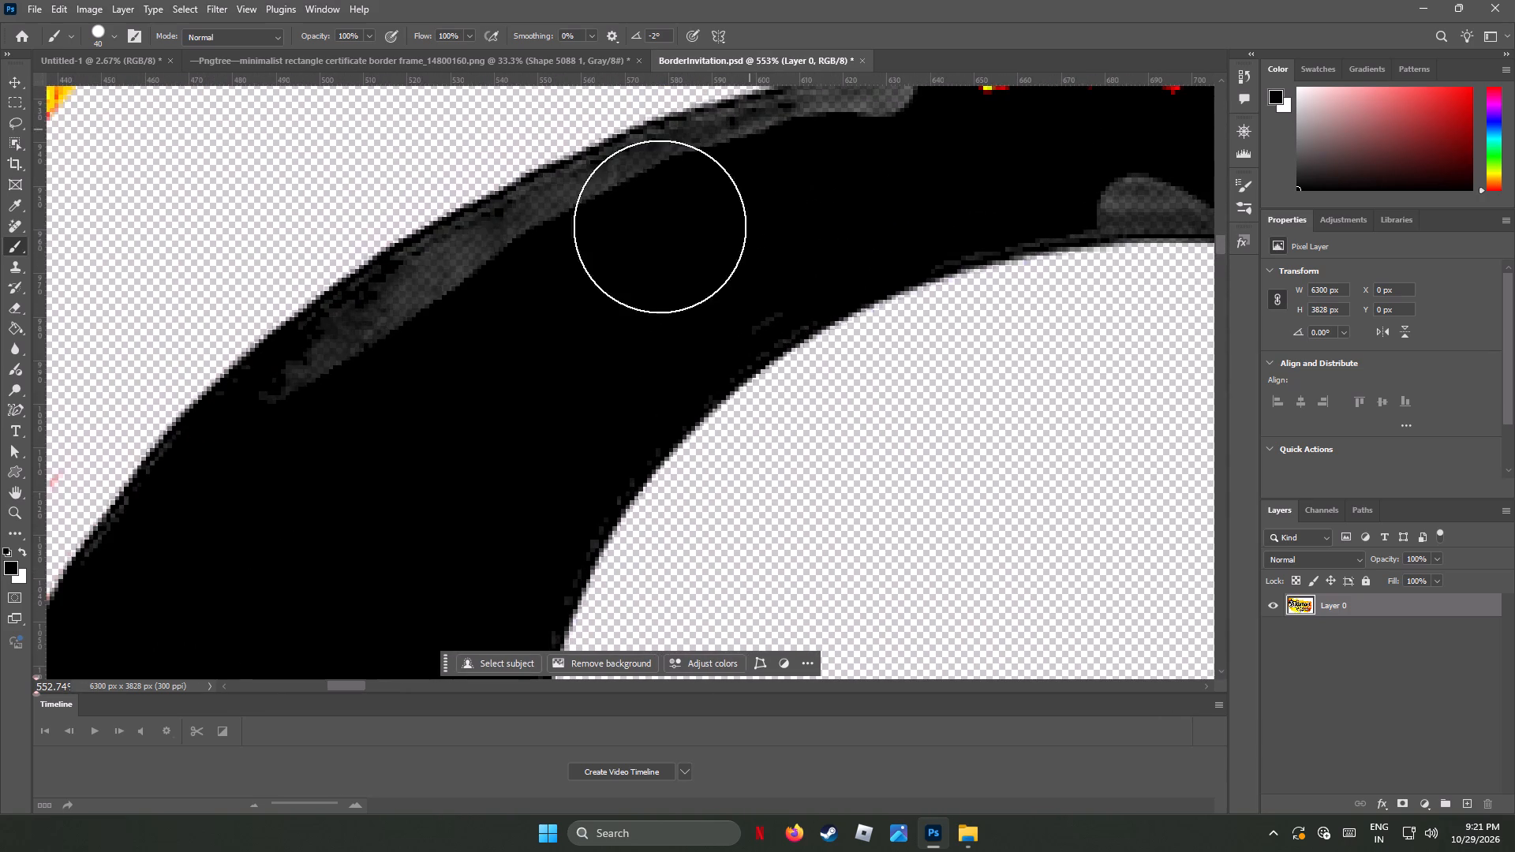
pyautogui.moveTo(358, 385); pyautogui.dragTo(472, 312)
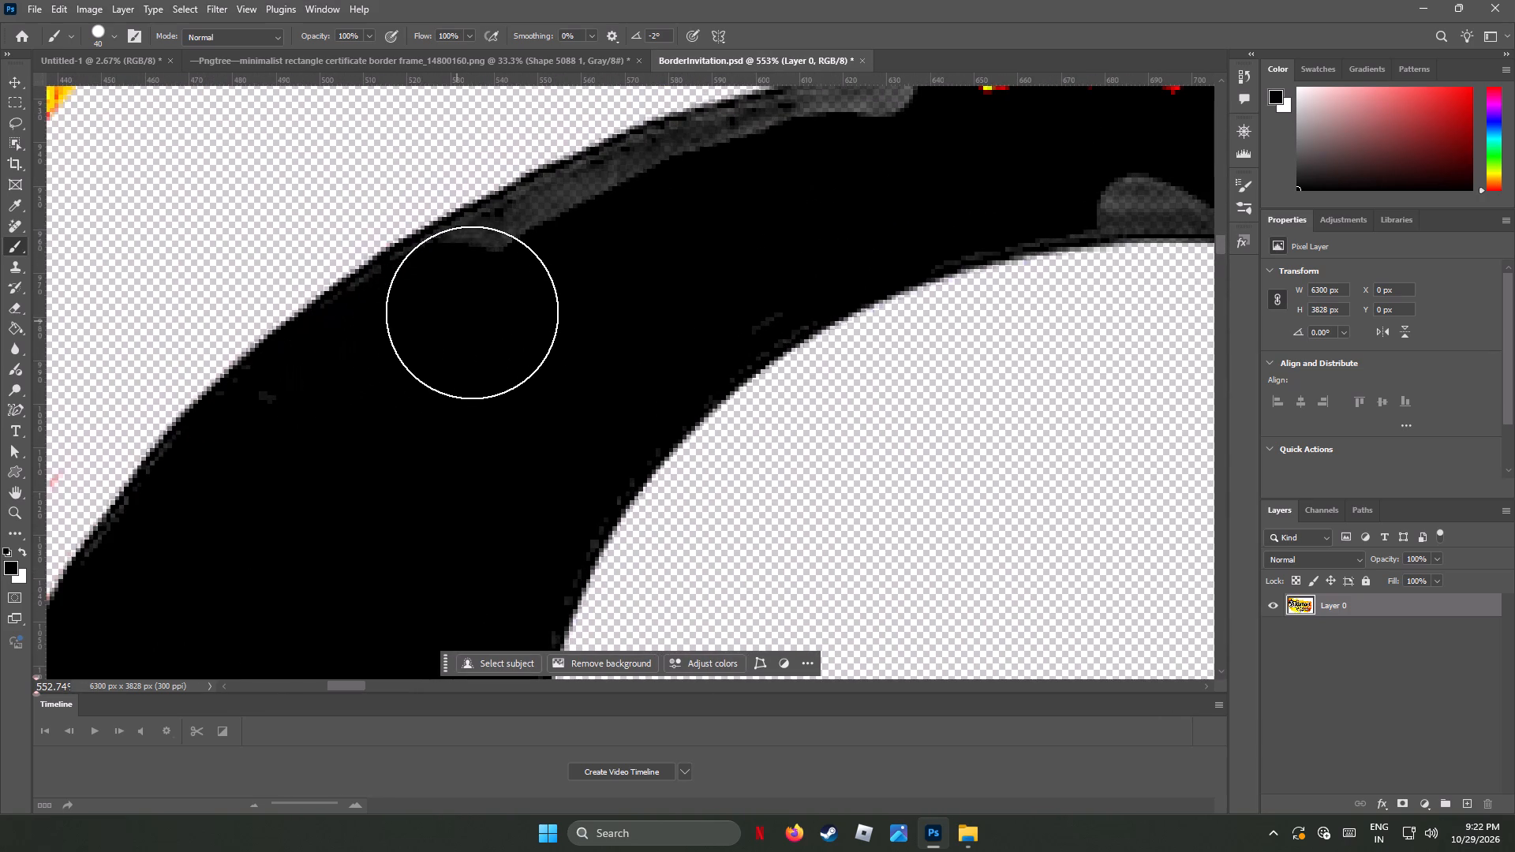
pyautogui.moveTo(472, 312); pyautogui.dragTo(476, 307)
pyautogui.moveTo(496, 299); pyautogui.dragTo(590, 250)
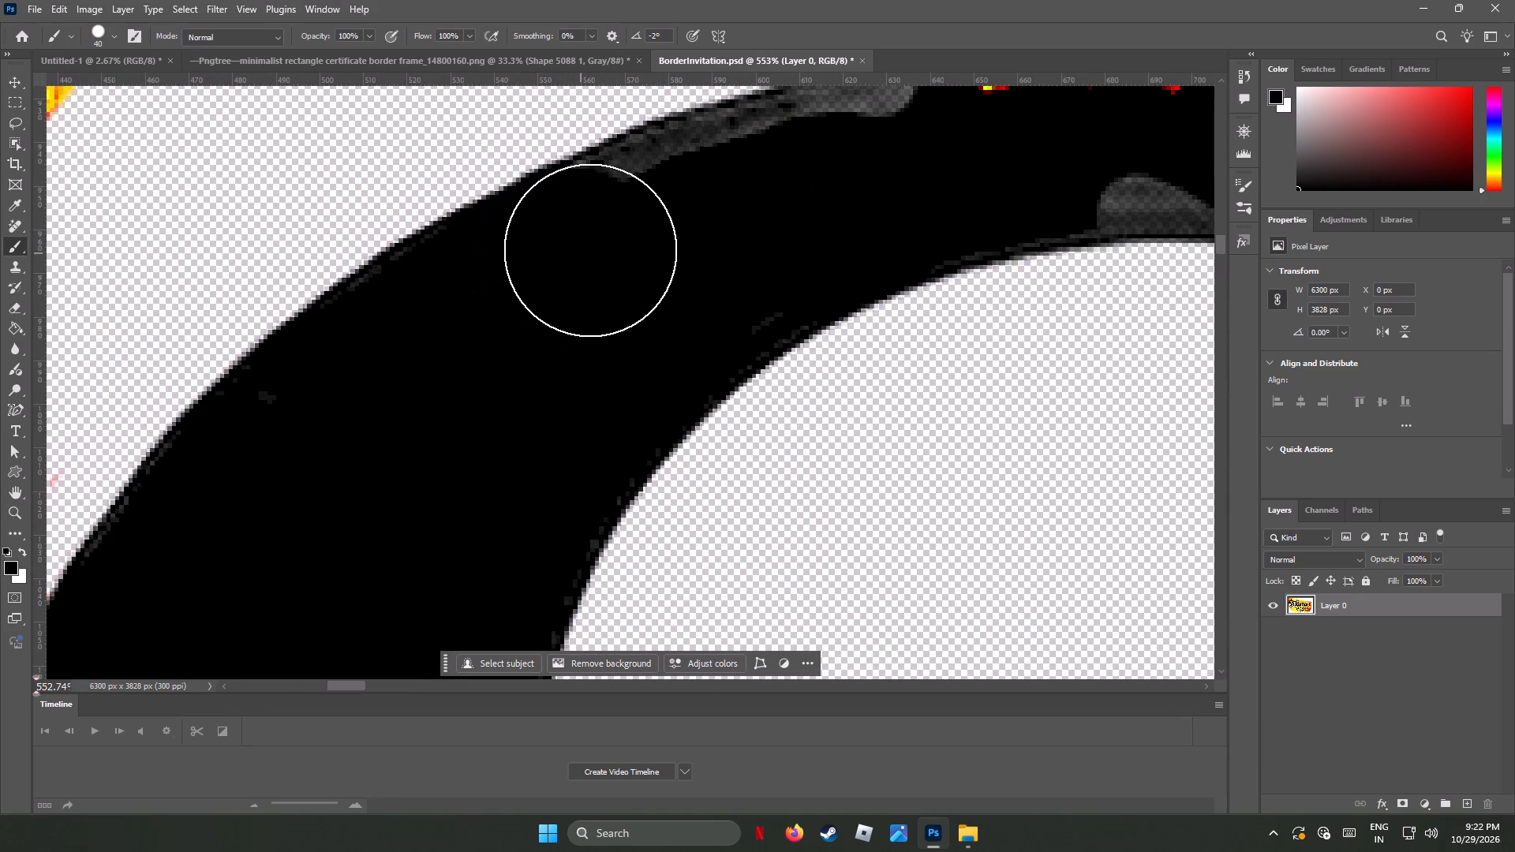
pyautogui.moveTo(590, 250); pyautogui.dragTo(768, 190)
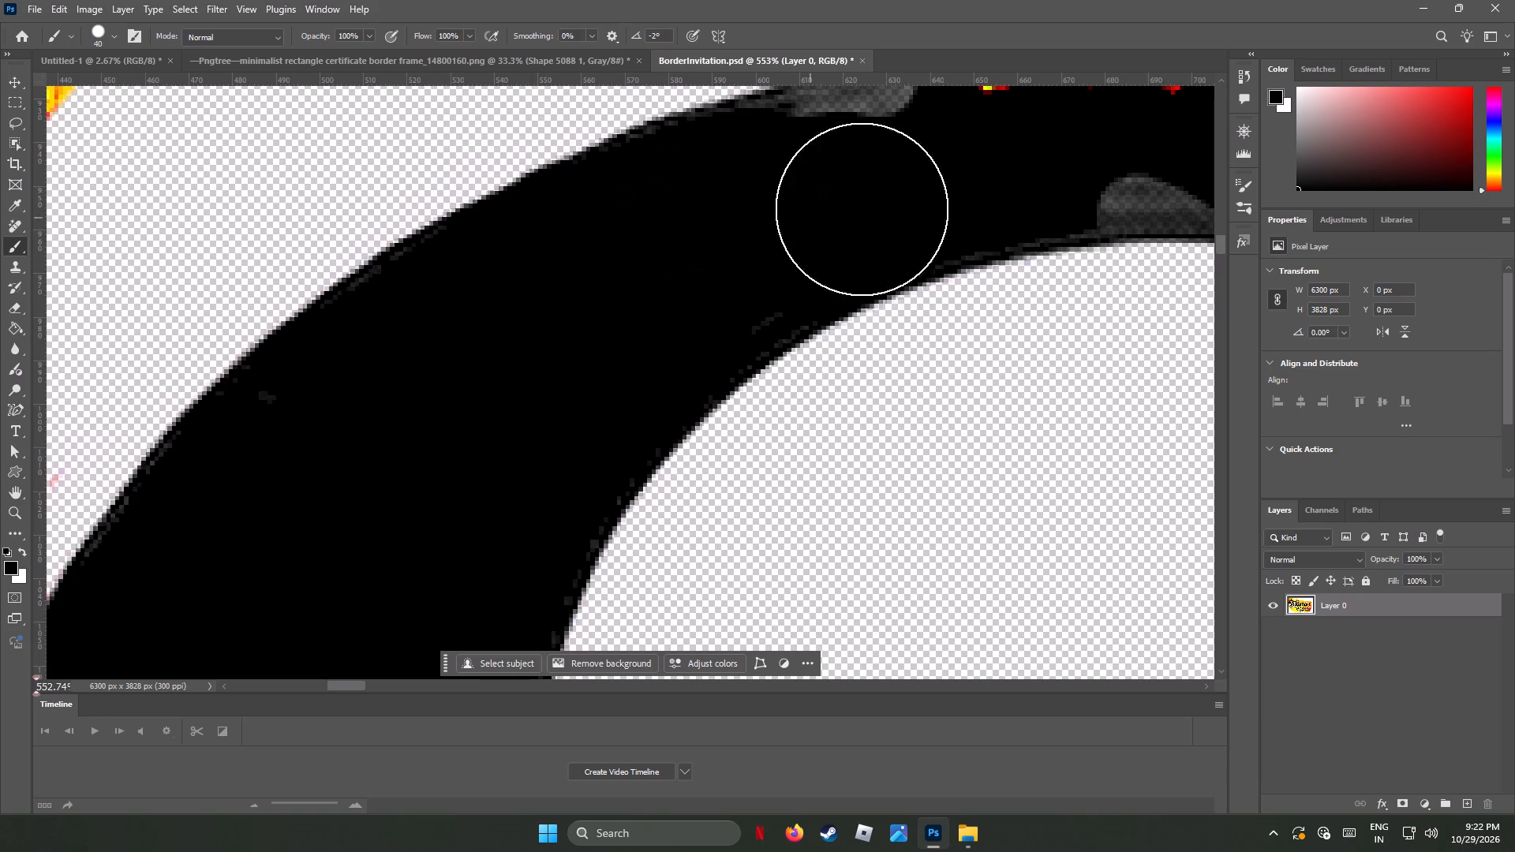
pyautogui.scroll(9, 957, 179)
pyautogui.moveTo(911, 272); pyautogui.dragTo(901, 273)
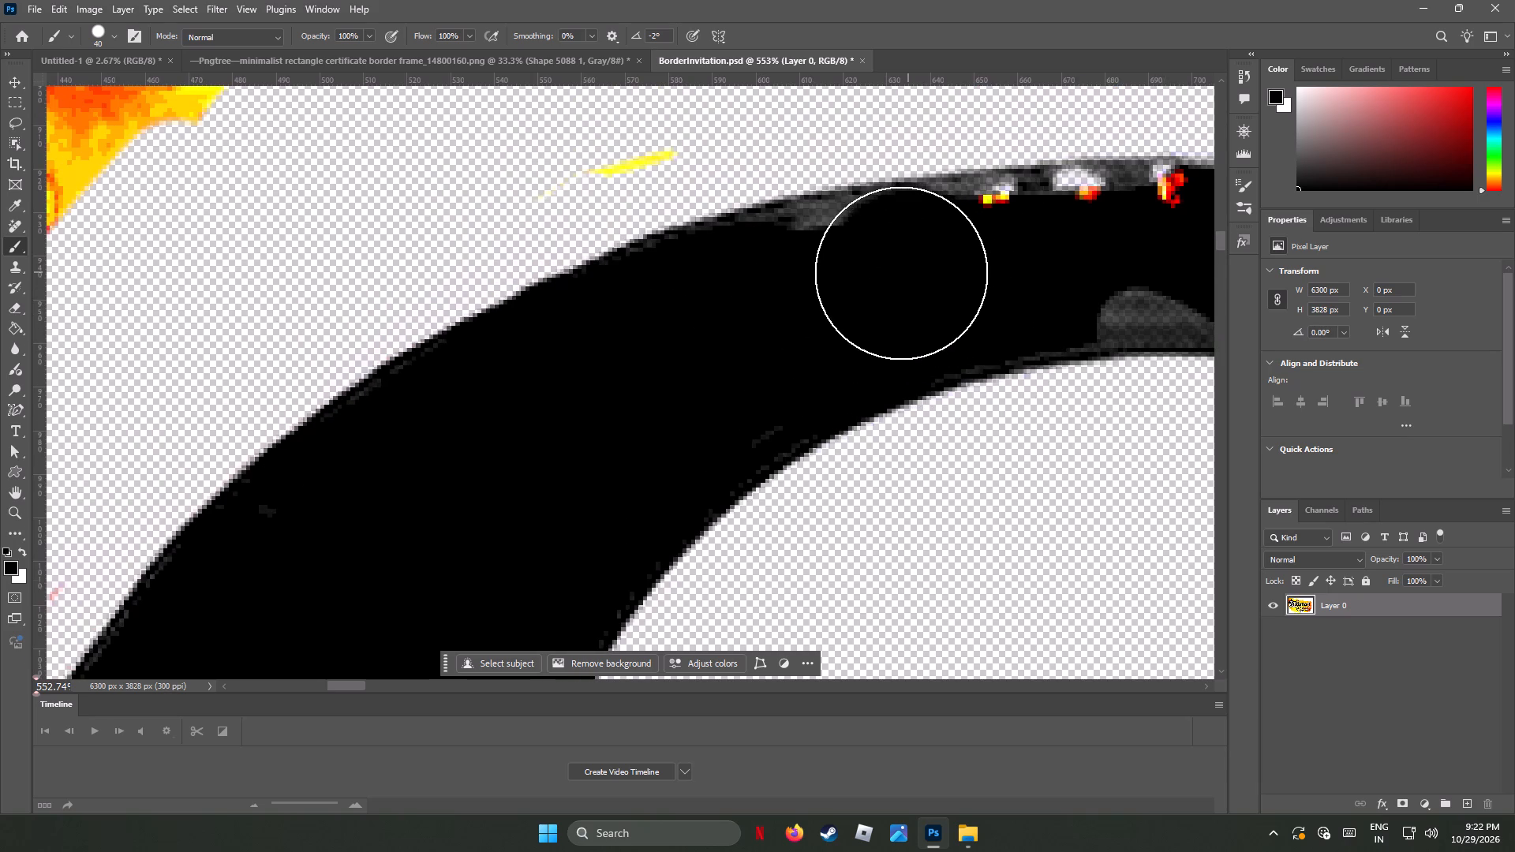
pyautogui.moveTo(901, 273); pyautogui.dragTo(788, 300)
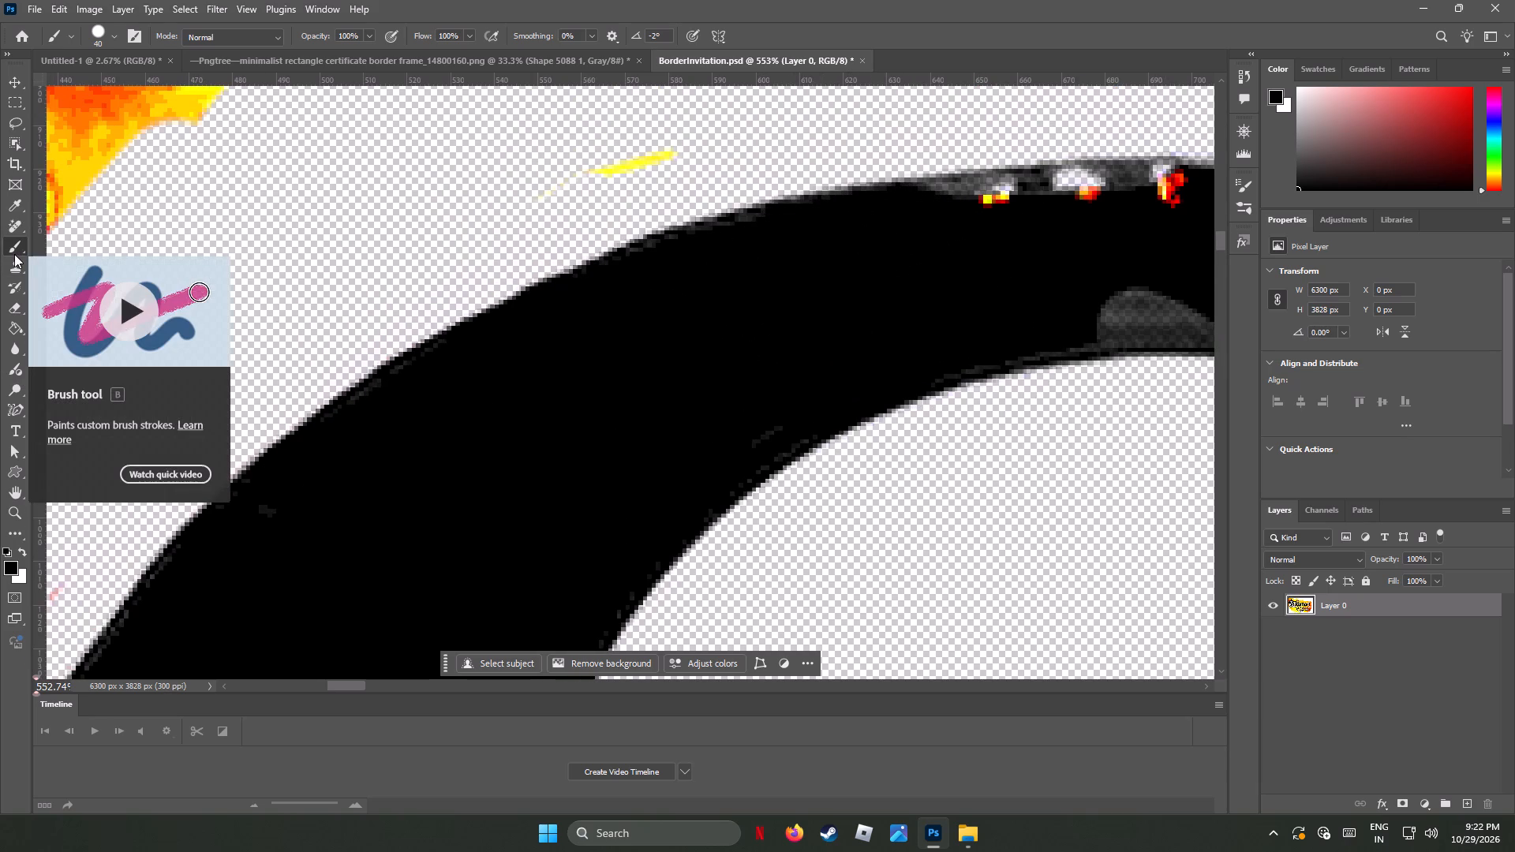
# Erase the stray yellow streak outside the S's upper-left curve with the 25 px Eraser.
pyautogui.click(18, 305)
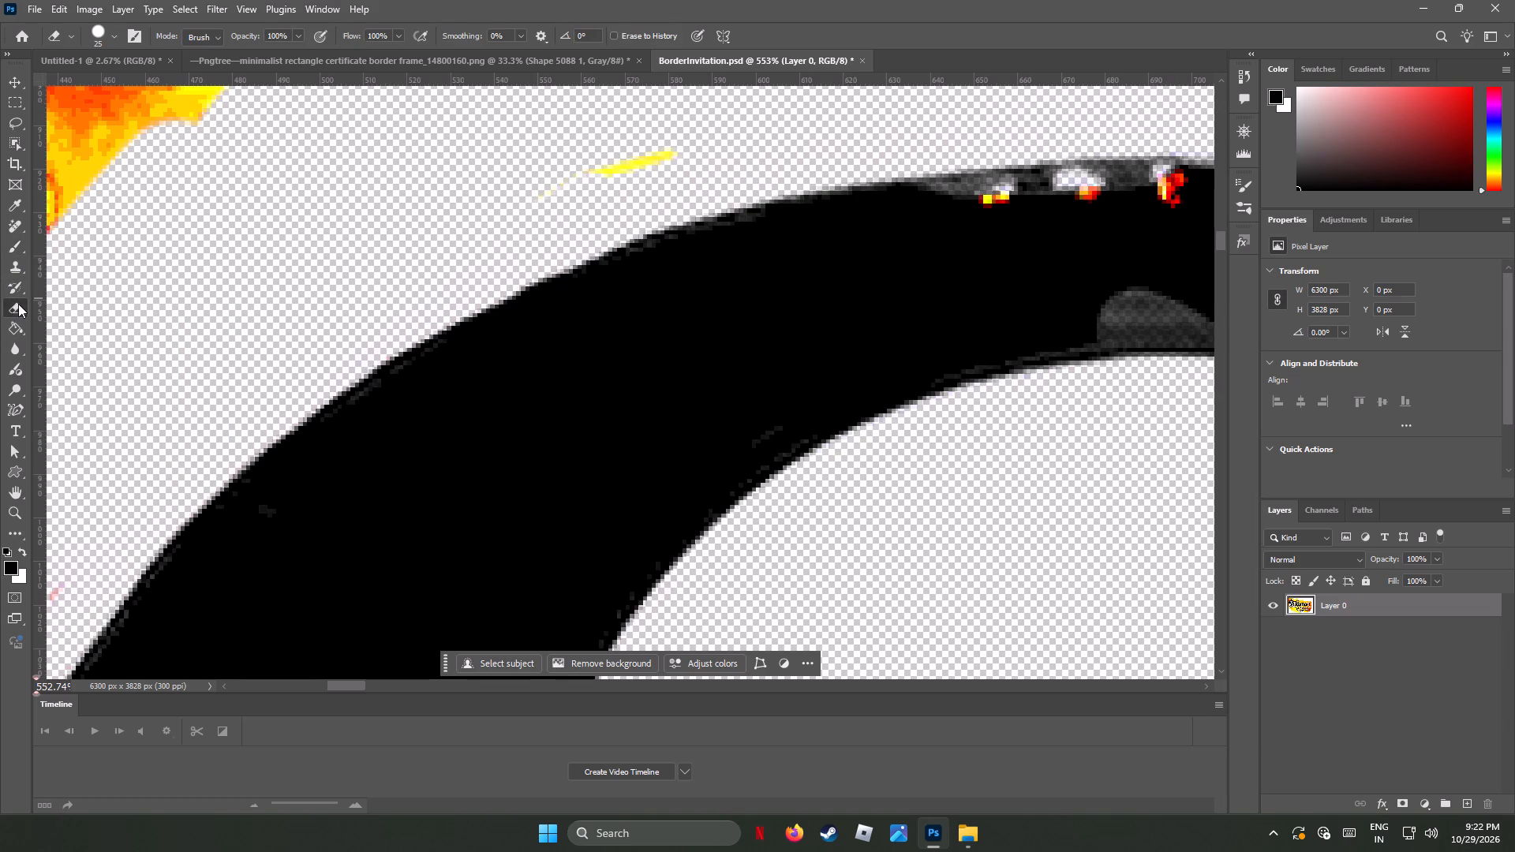
pyautogui.moveTo(660, 151); pyautogui.dragTo(266, 256)
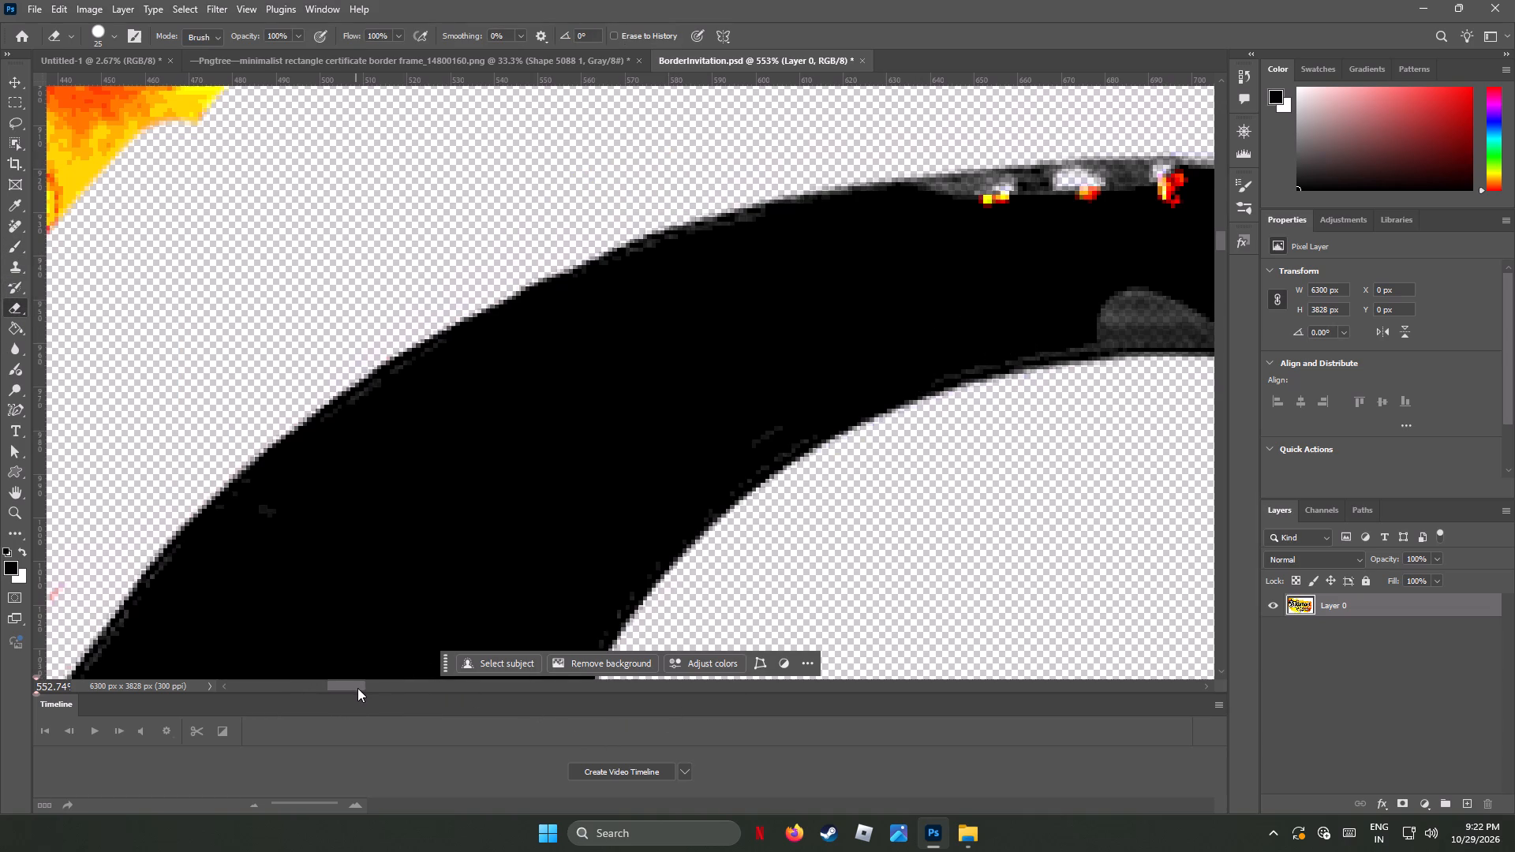
# Paint black with the 40 px Brush over the white, red and yellow specks along the crest of the S's arch.
pyautogui.moveTo(357, 688); pyautogui.dragTo(384, 692)
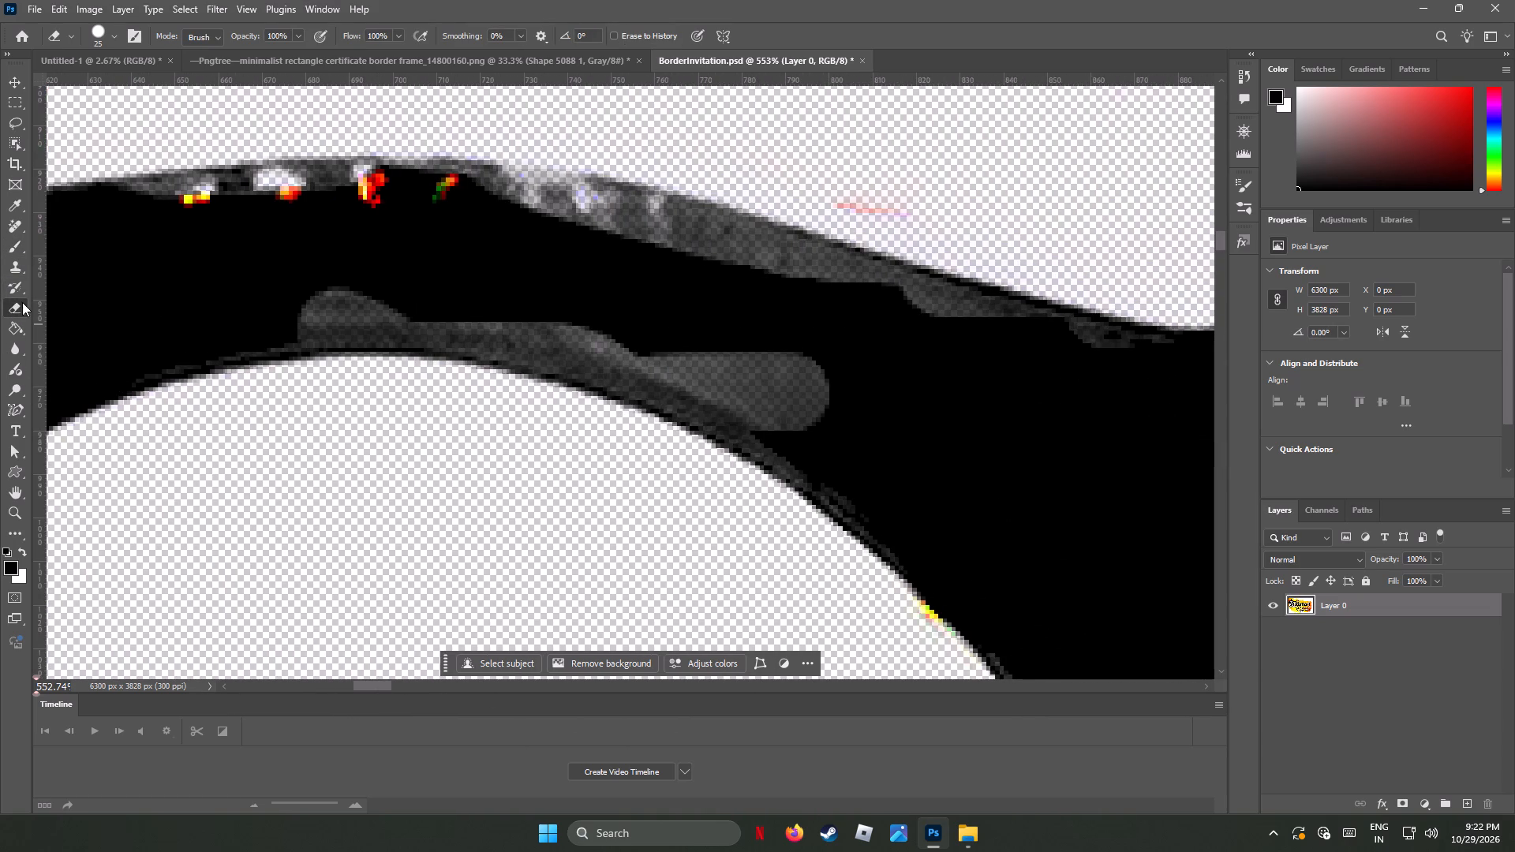
pyautogui.click(13, 245)
pyautogui.click(170, 262)
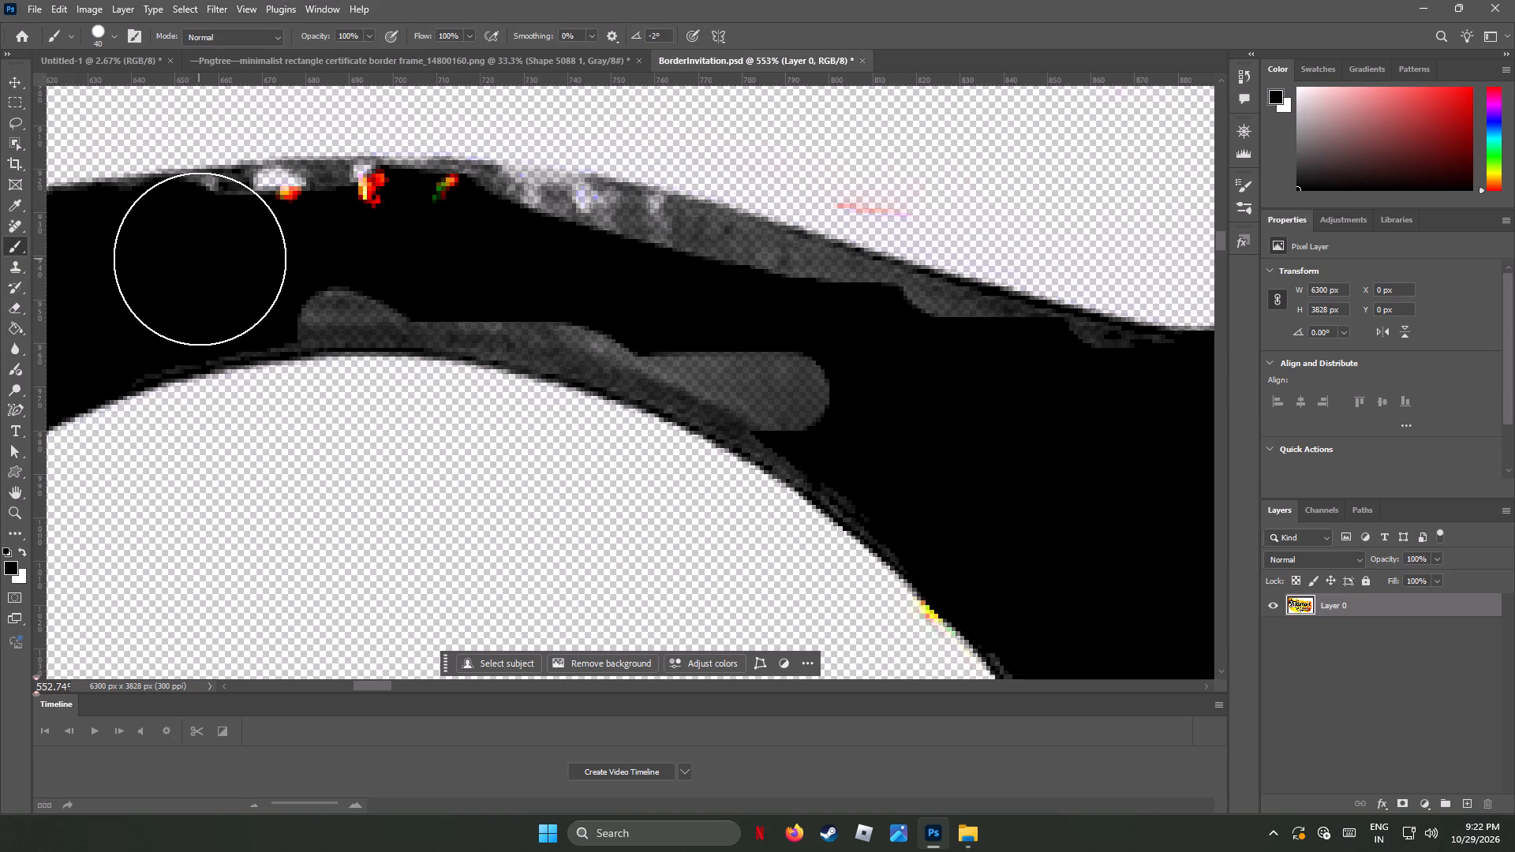
pyautogui.click(200, 259)
pyautogui.click(247, 251)
pyautogui.click(275, 254)
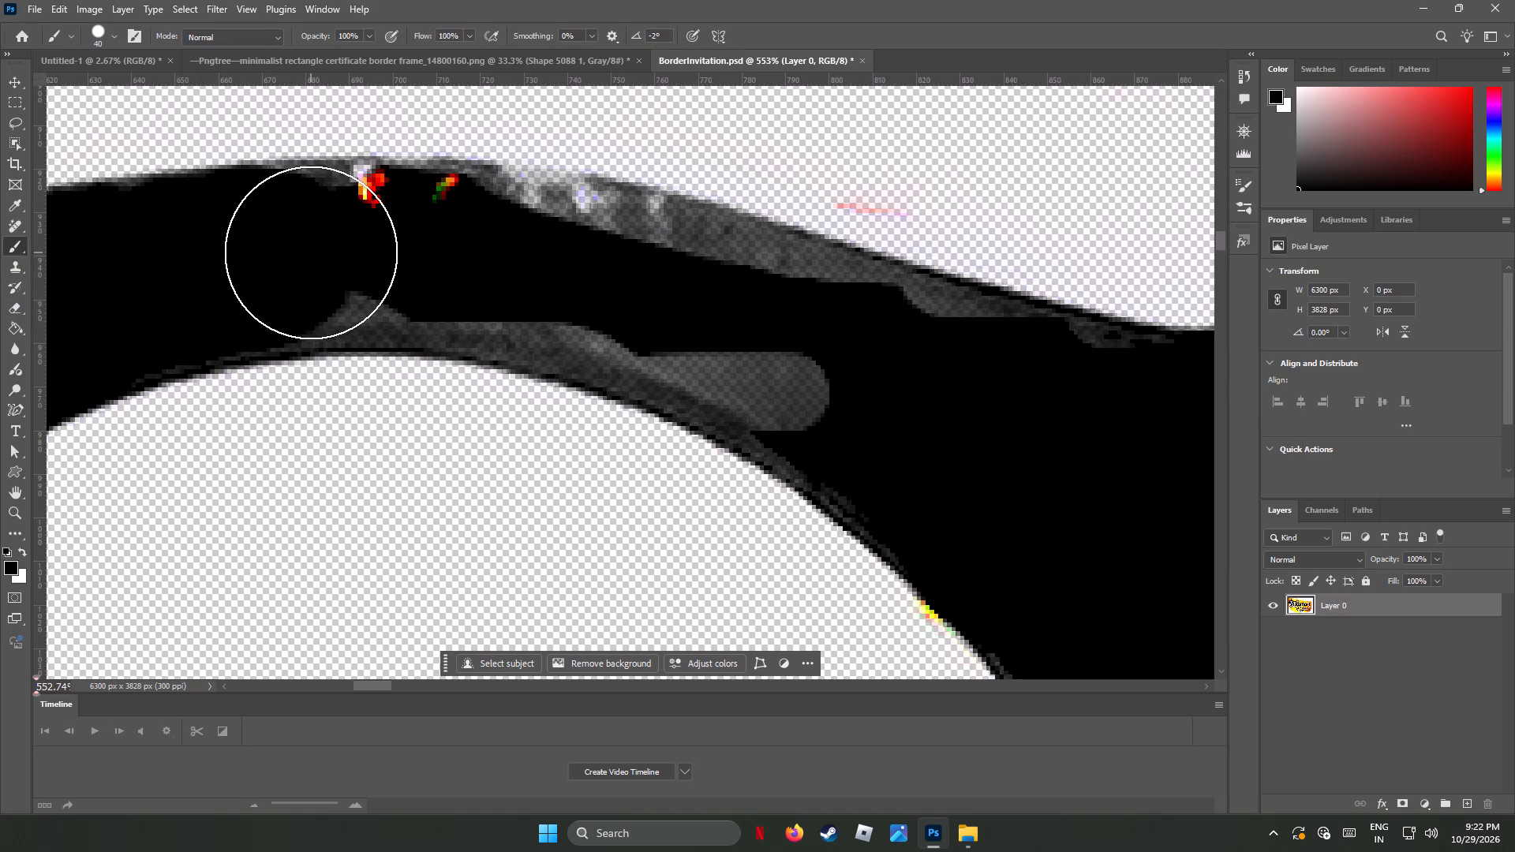
pyautogui.click(311, 252)
pyautogui.click(335, 251)
pyautogui.click(363, 248)
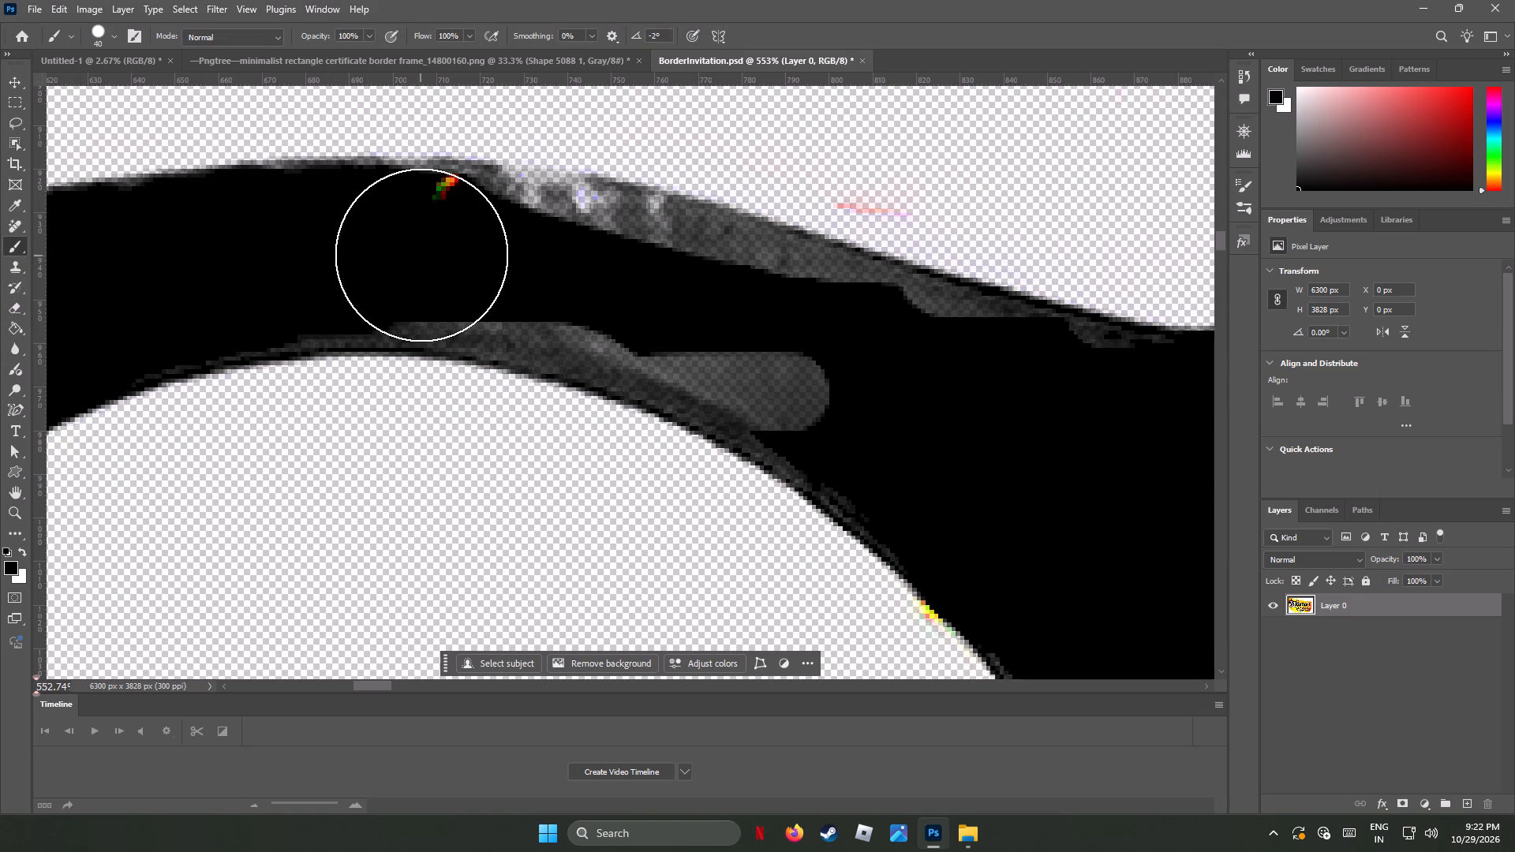
pyautogui.click(421, 255)
pyautogui.click(452, 263)
pyautogui.click(359, 260)
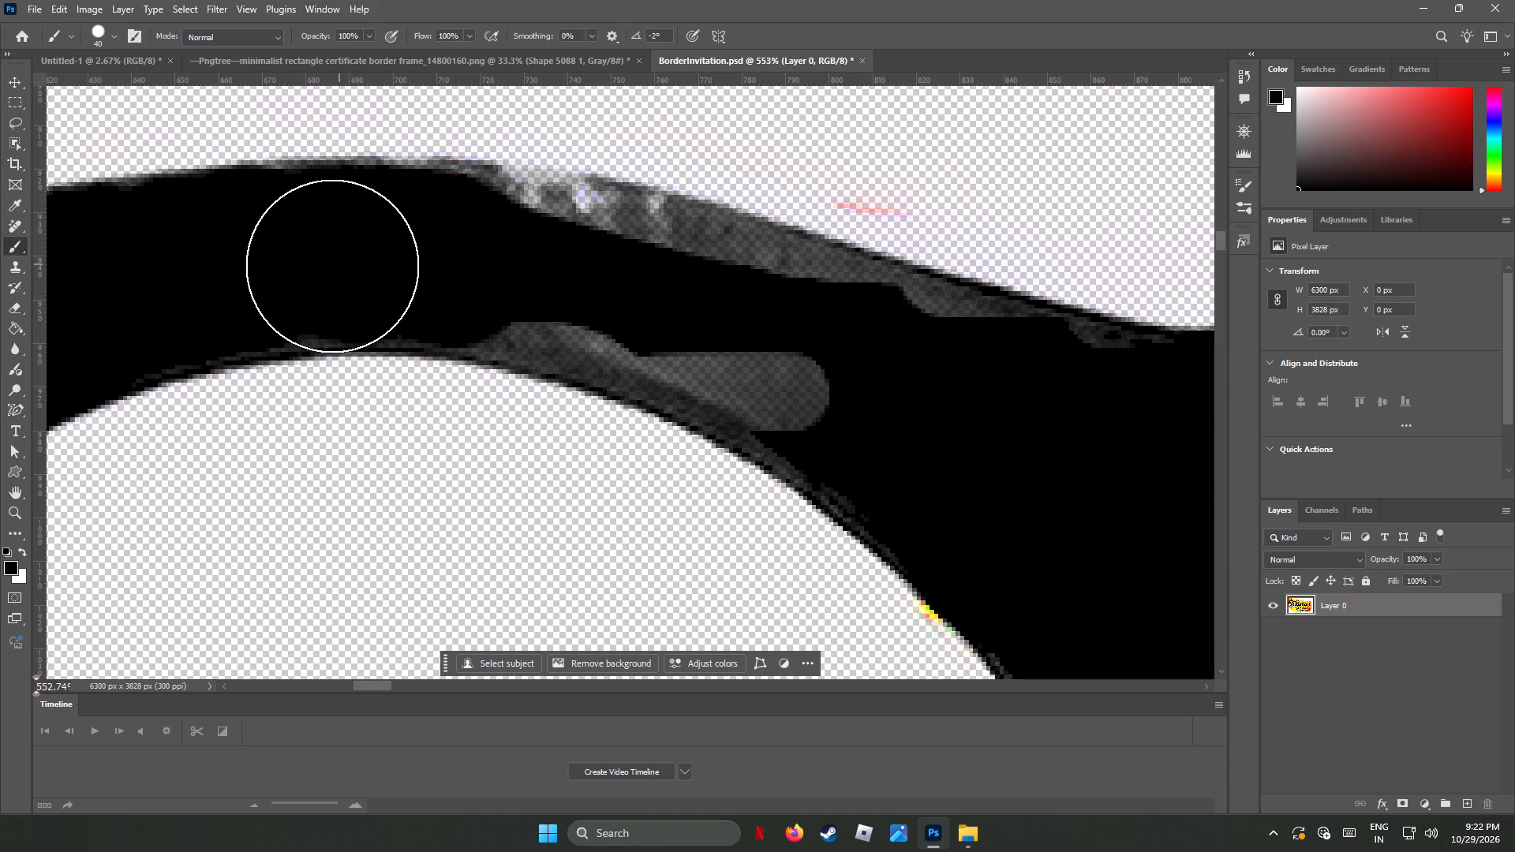
pyautogui.click(308, 265)
# Paint black over the grey-white mottled band on the S's outer edge just past the arch's crest.
pyautogui.click(492, 255)
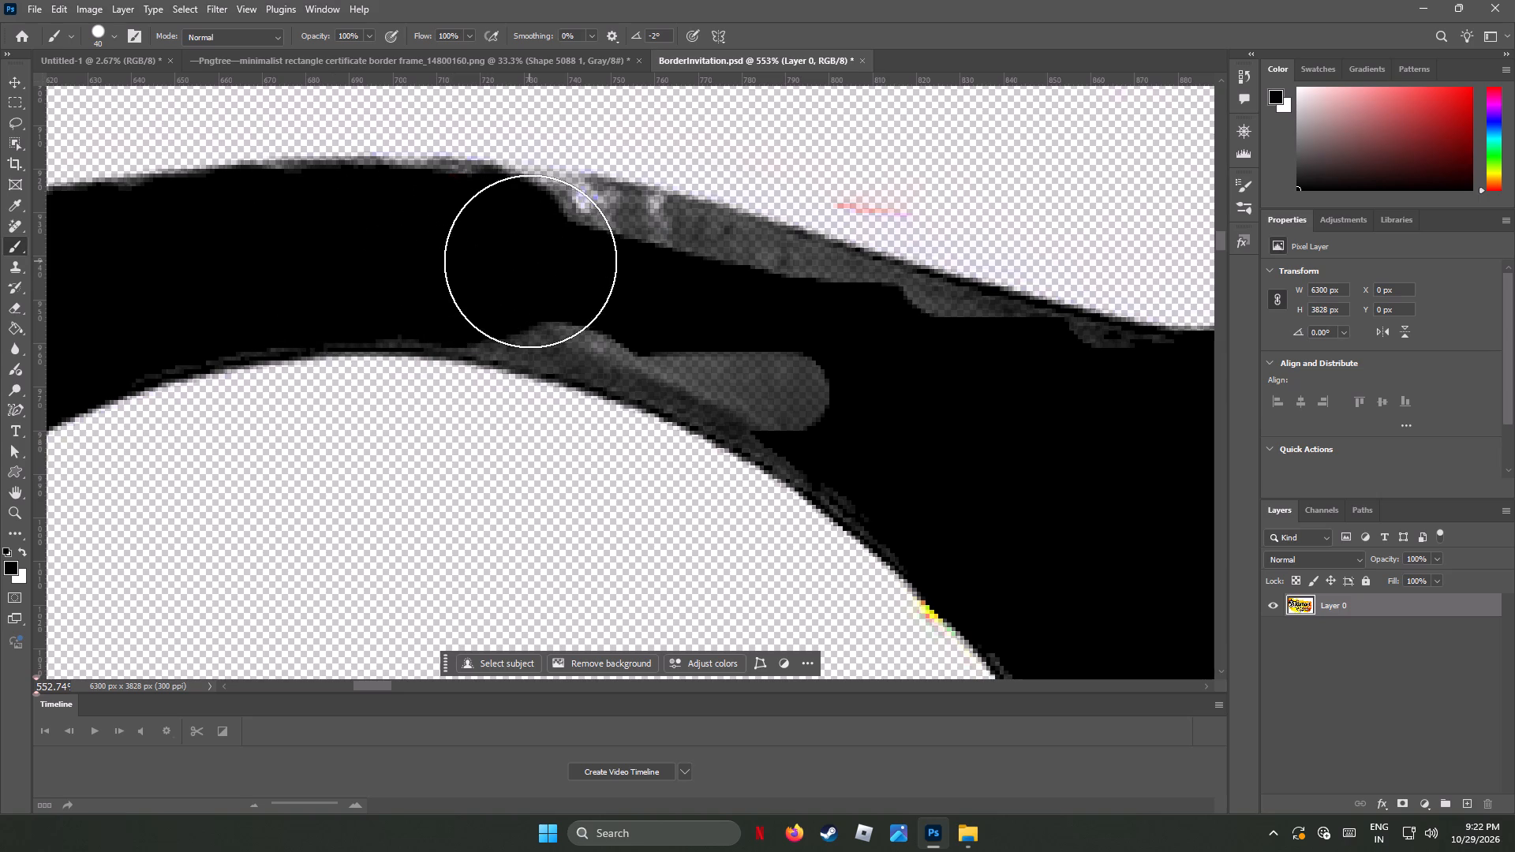
pyautogui.click(530, 261)
pyautogui.click(543, 257)
pyautogui.click(522, 253)
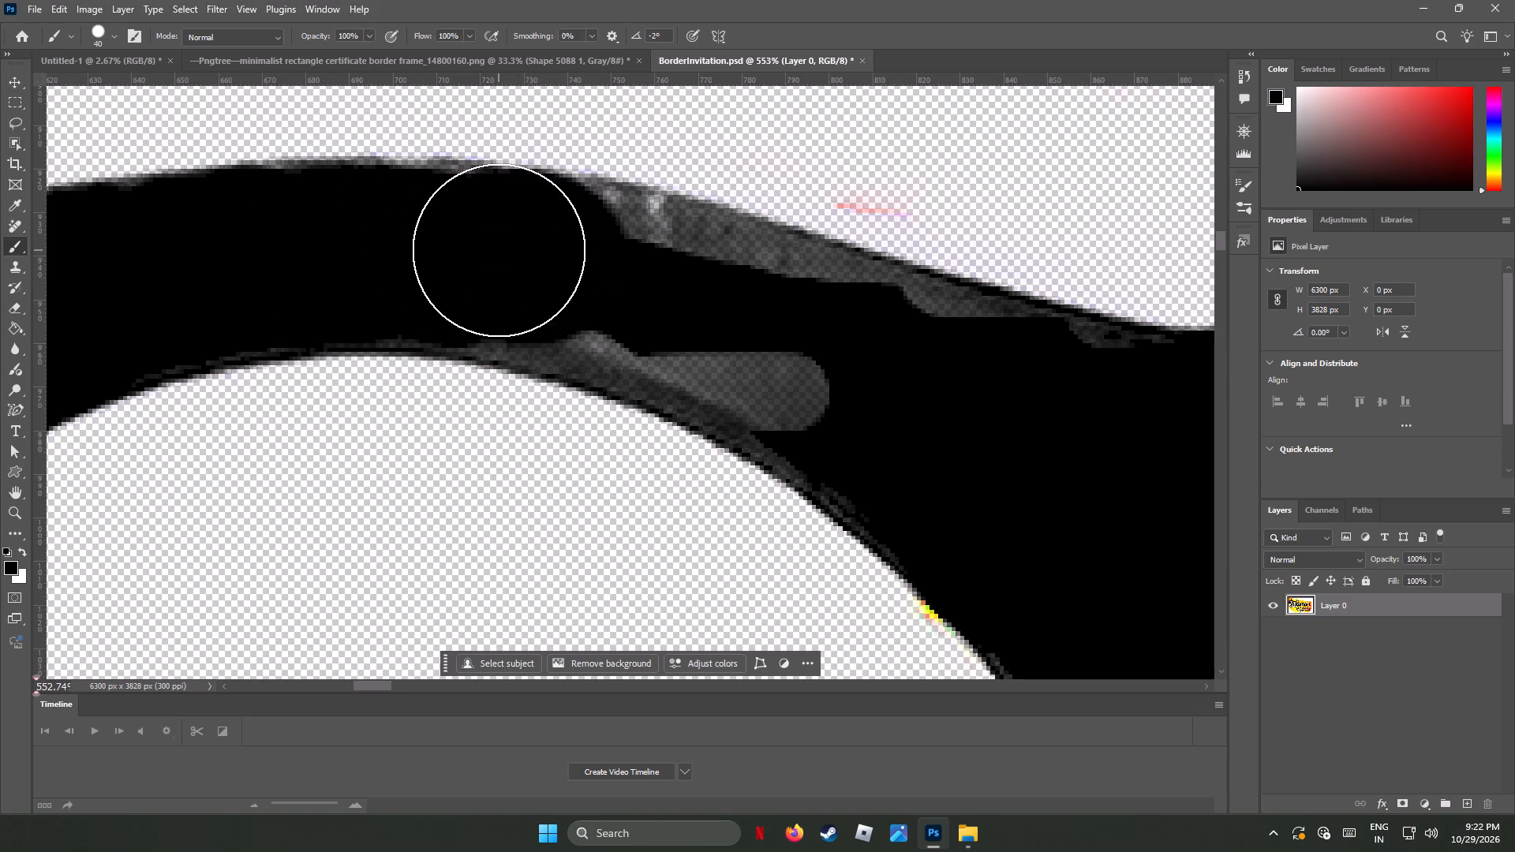
pyautogui.click(499, 250)
pyautogui.click(451, 248)
pyautogui.click(413, 246)
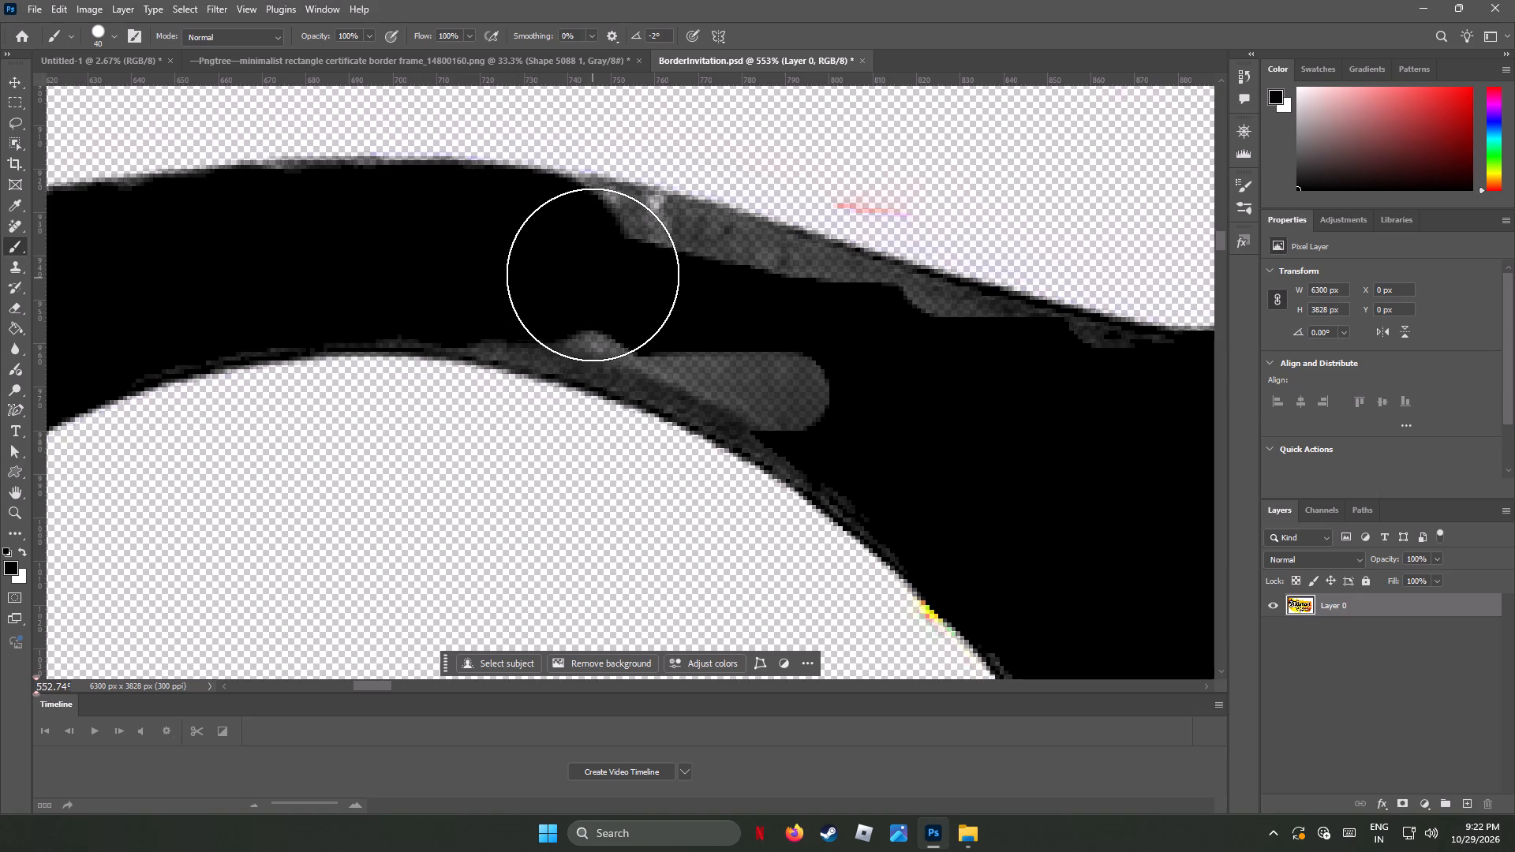
pyautogui.click(582, 264)
pyautogui.click(618, 274)
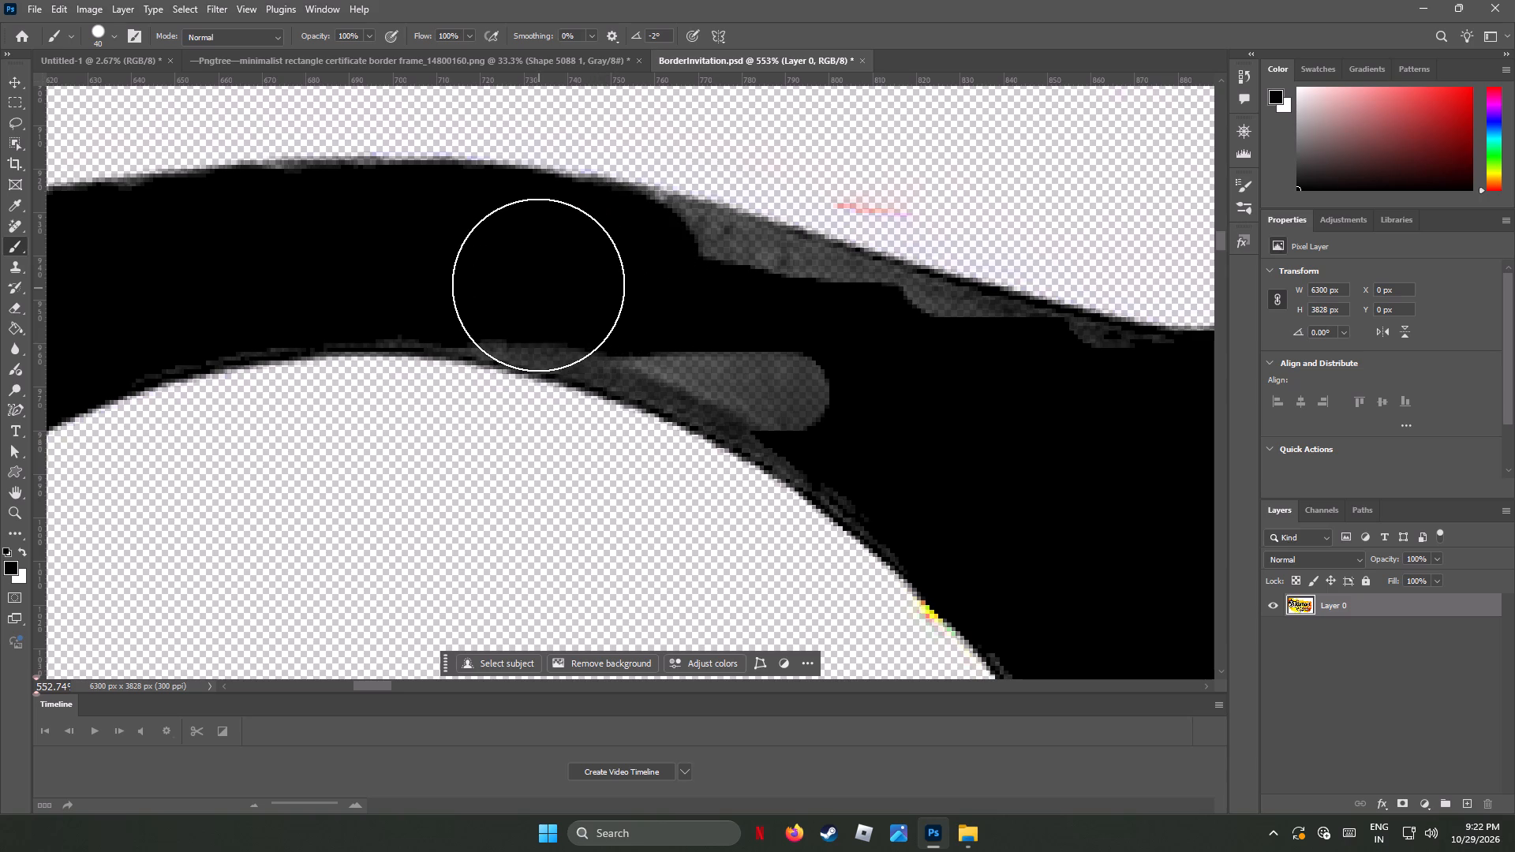
# Paint black over the elongated grey patch along the inner edge of the S's arch.
pyautogui.click(537, 284)
pyautogui.click(495, 275)
pyautogui.click(614, 303)
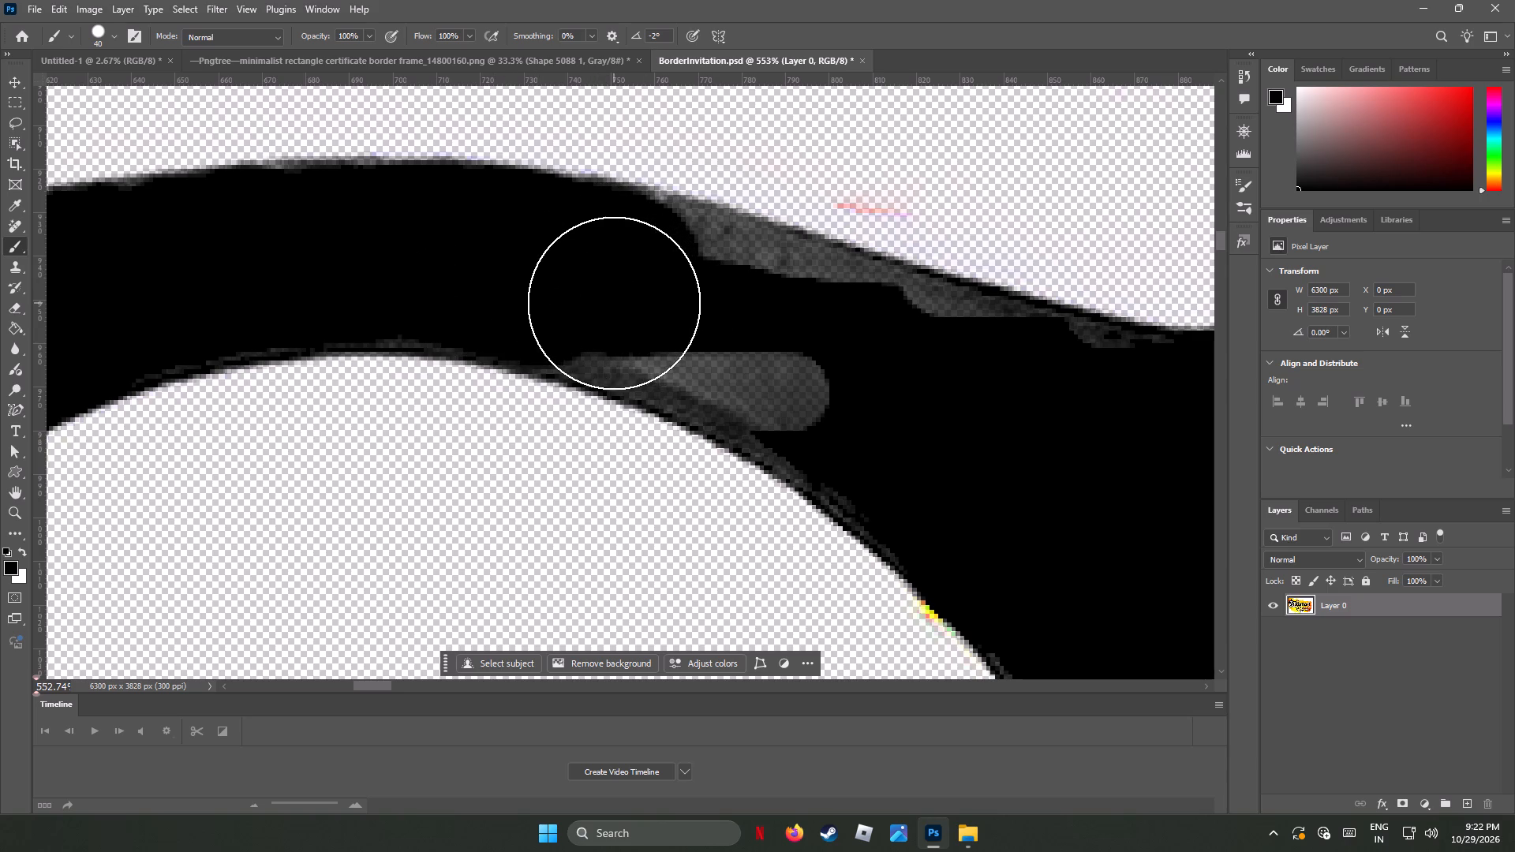
pyautogui.click(675, 318)
pyautogui.click(700, 328)
pyautogui.click(724, 344)
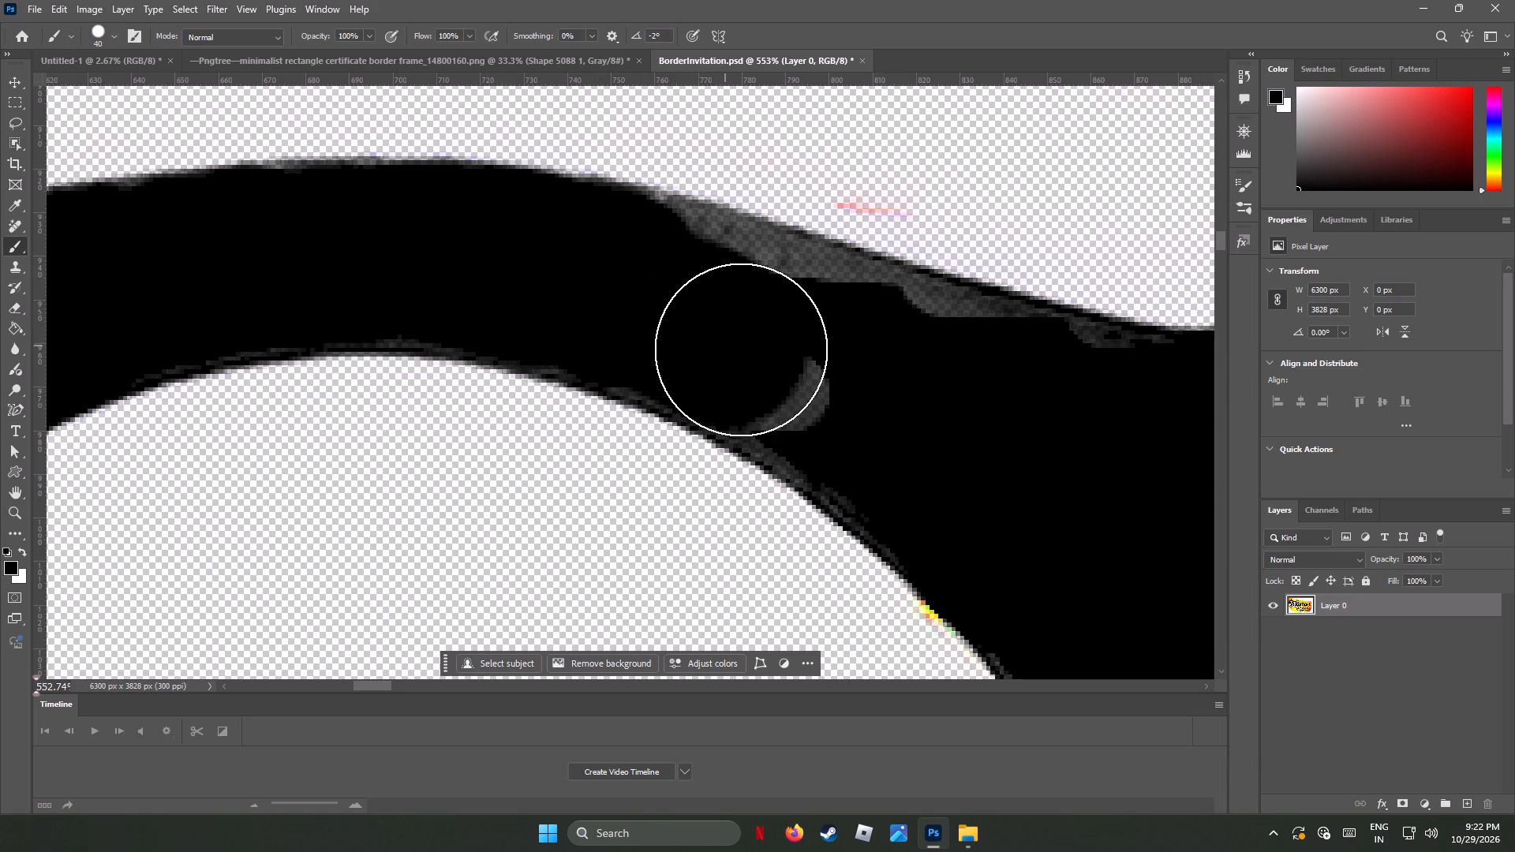
pyautogui.moveTo(743, 350); pyautogui.dragTo(847, 380)
# Paint black over the remaining grey band on the arch's descending outer edge and the grey flecks along its inner edge.
pyautogui.click(940, 368)
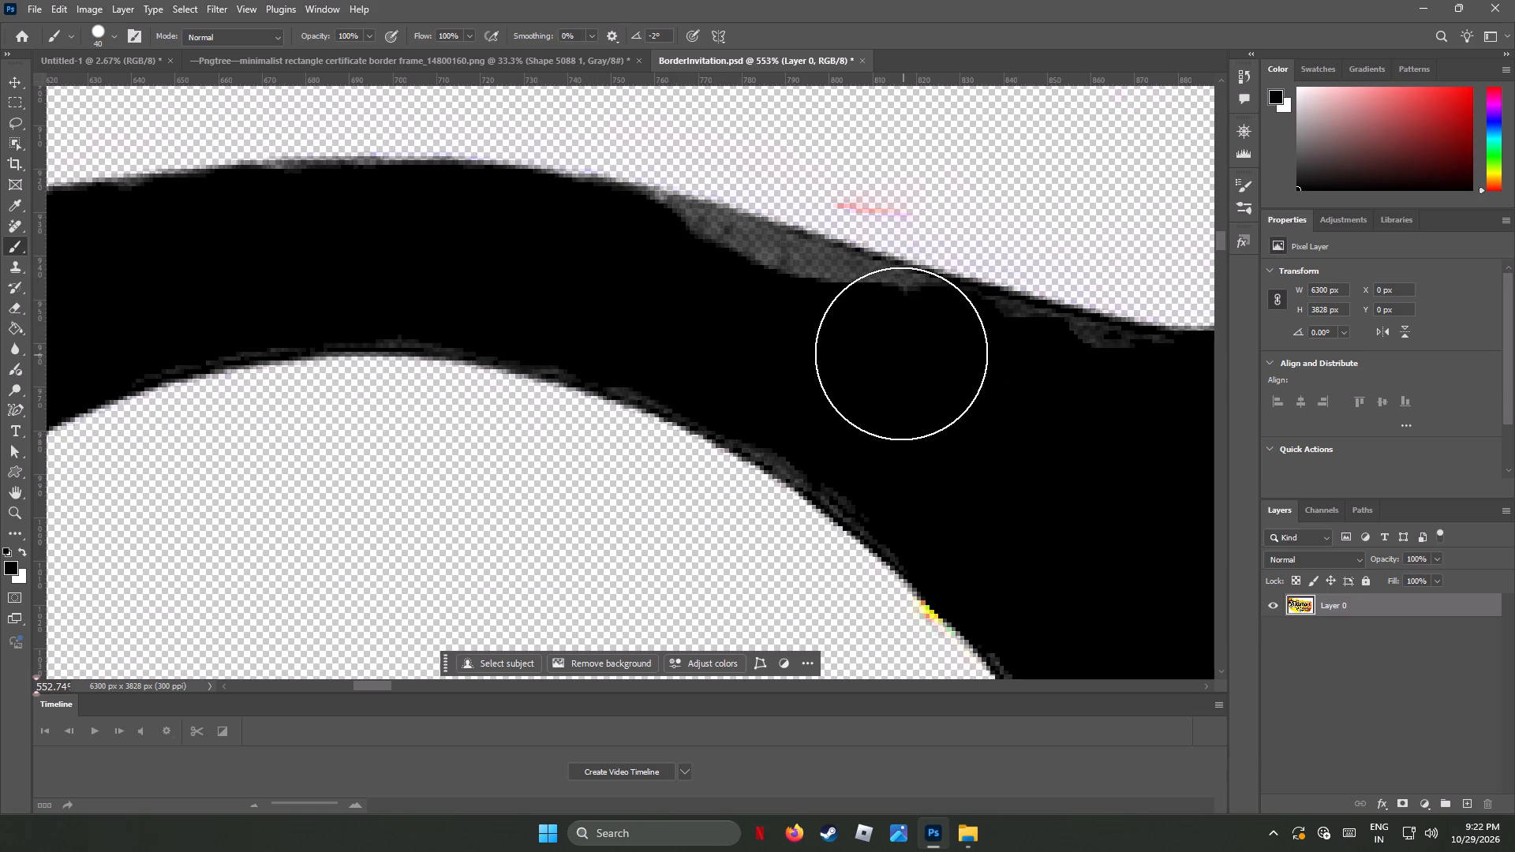
pyautogui.click(900, 353)
pyautogui.click(853, 342)
pyautogui.click(800, 325)
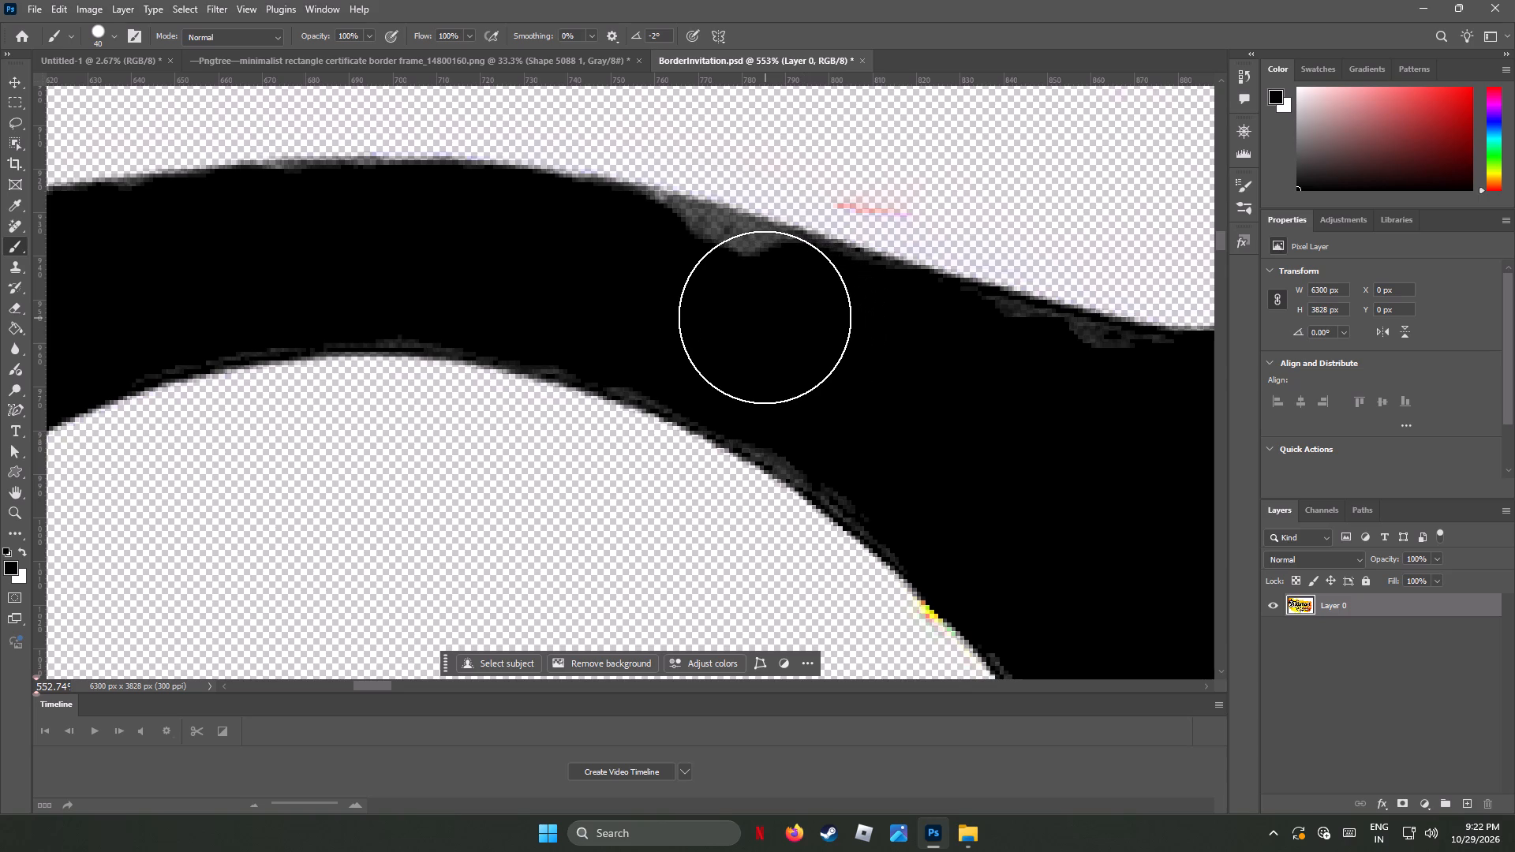
pyautogui.click(764, 316)
pyautogui.click(725, 305)
pyautogui.click(698, 297)
pyautogui.click(671, 288)
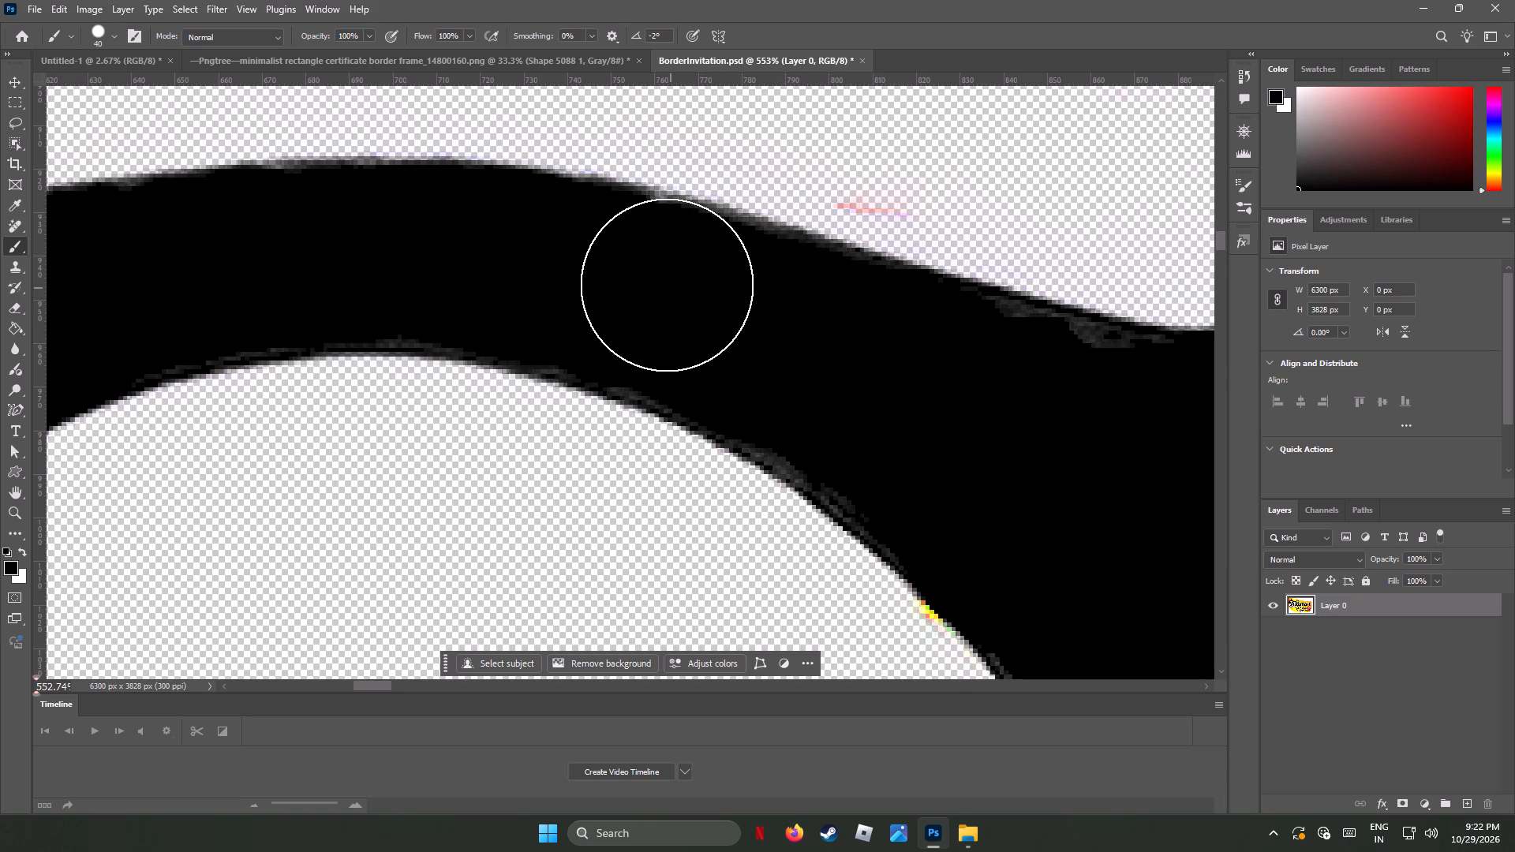
pyautogui.click(660, 283)
pyautogui.click(1075, 415)
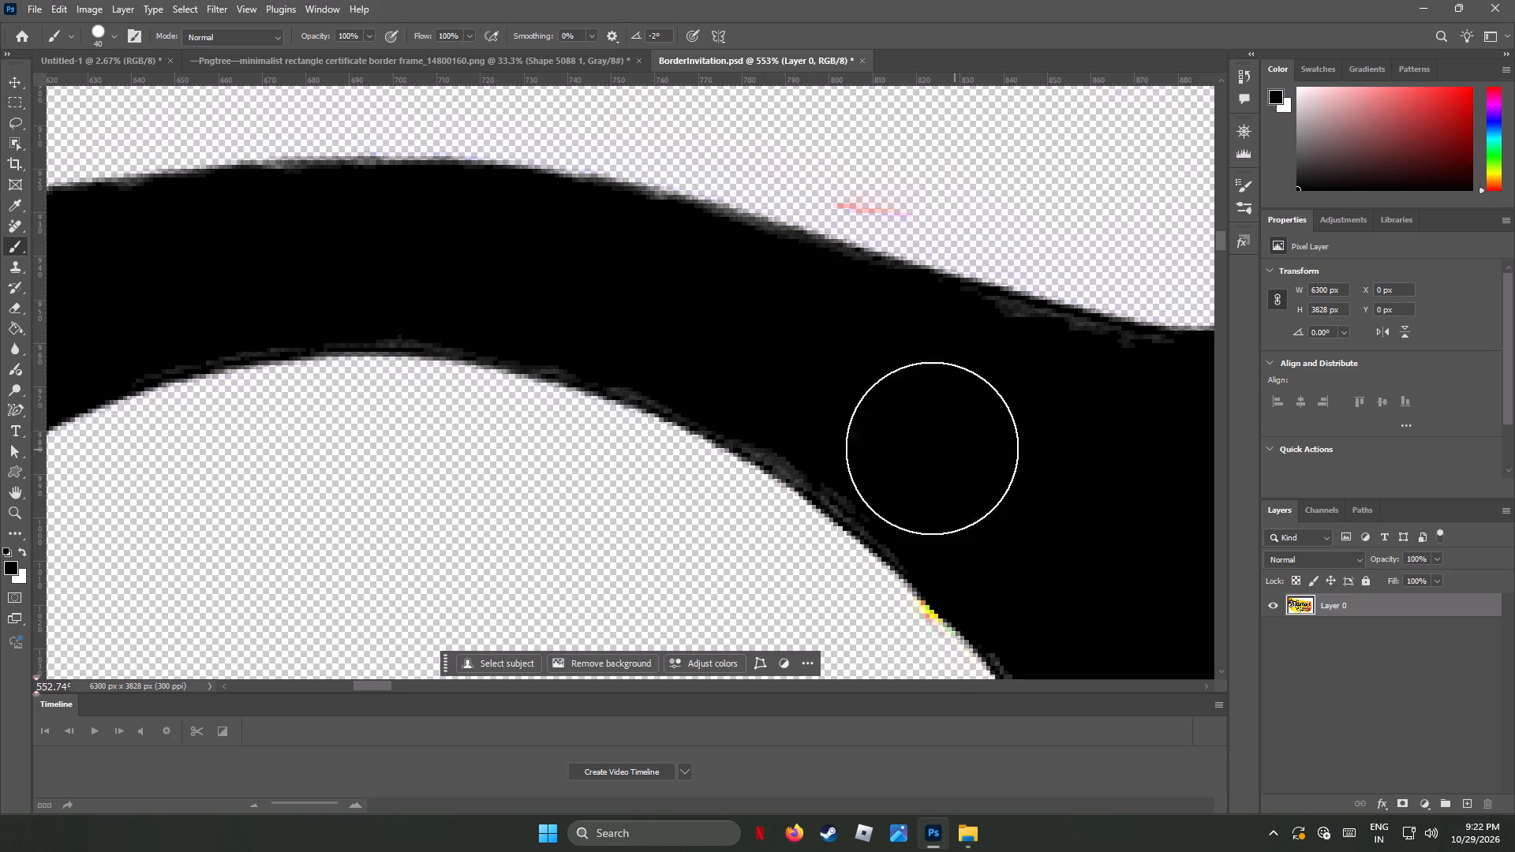
pyautogui.click(886, 439)
pyautogui.click(875, 437)
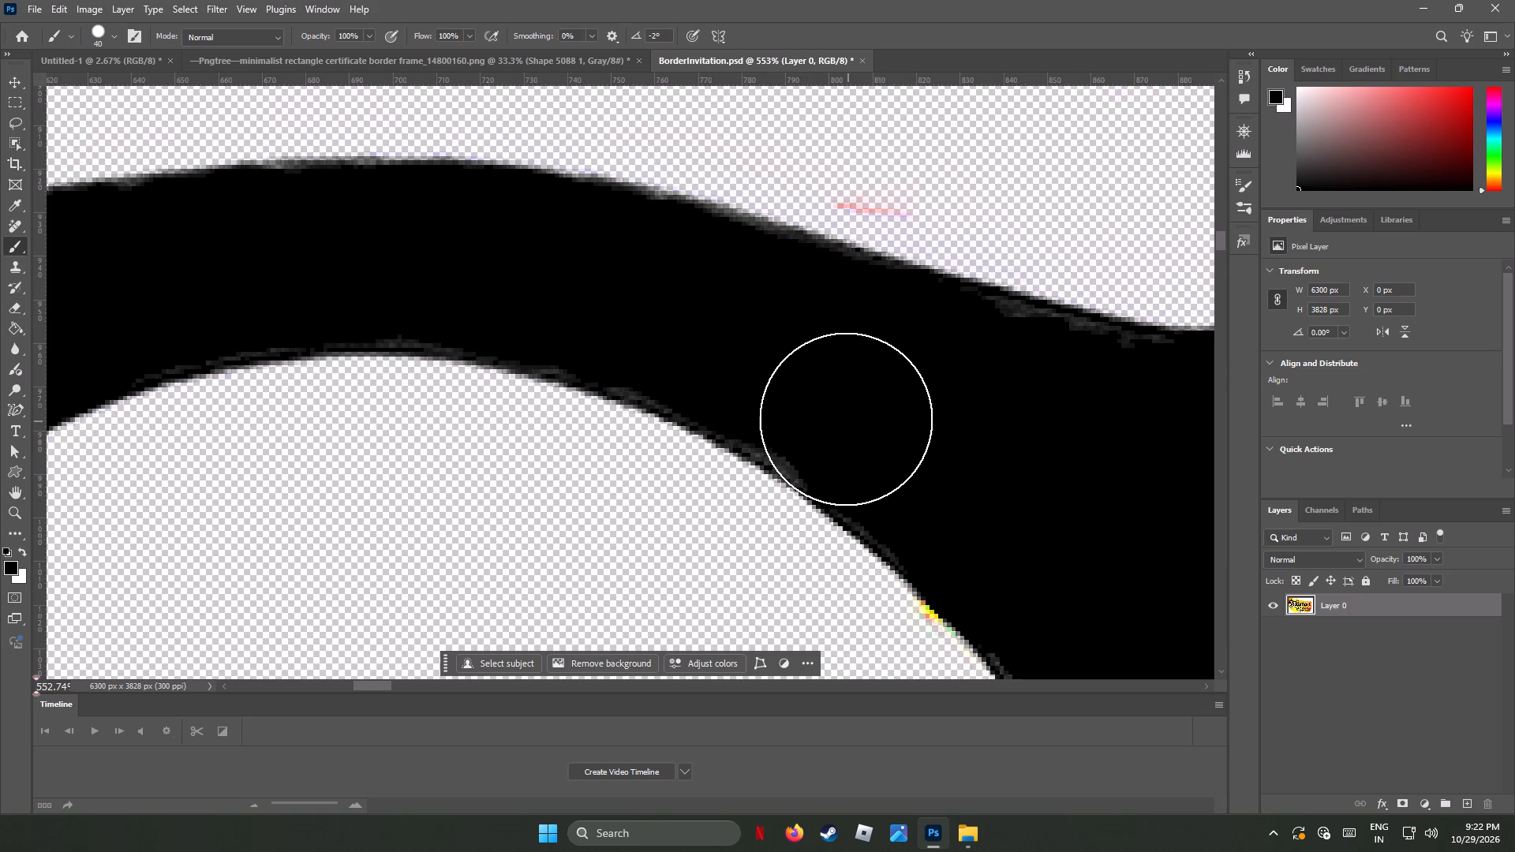
pyautogui.click(832, 405)
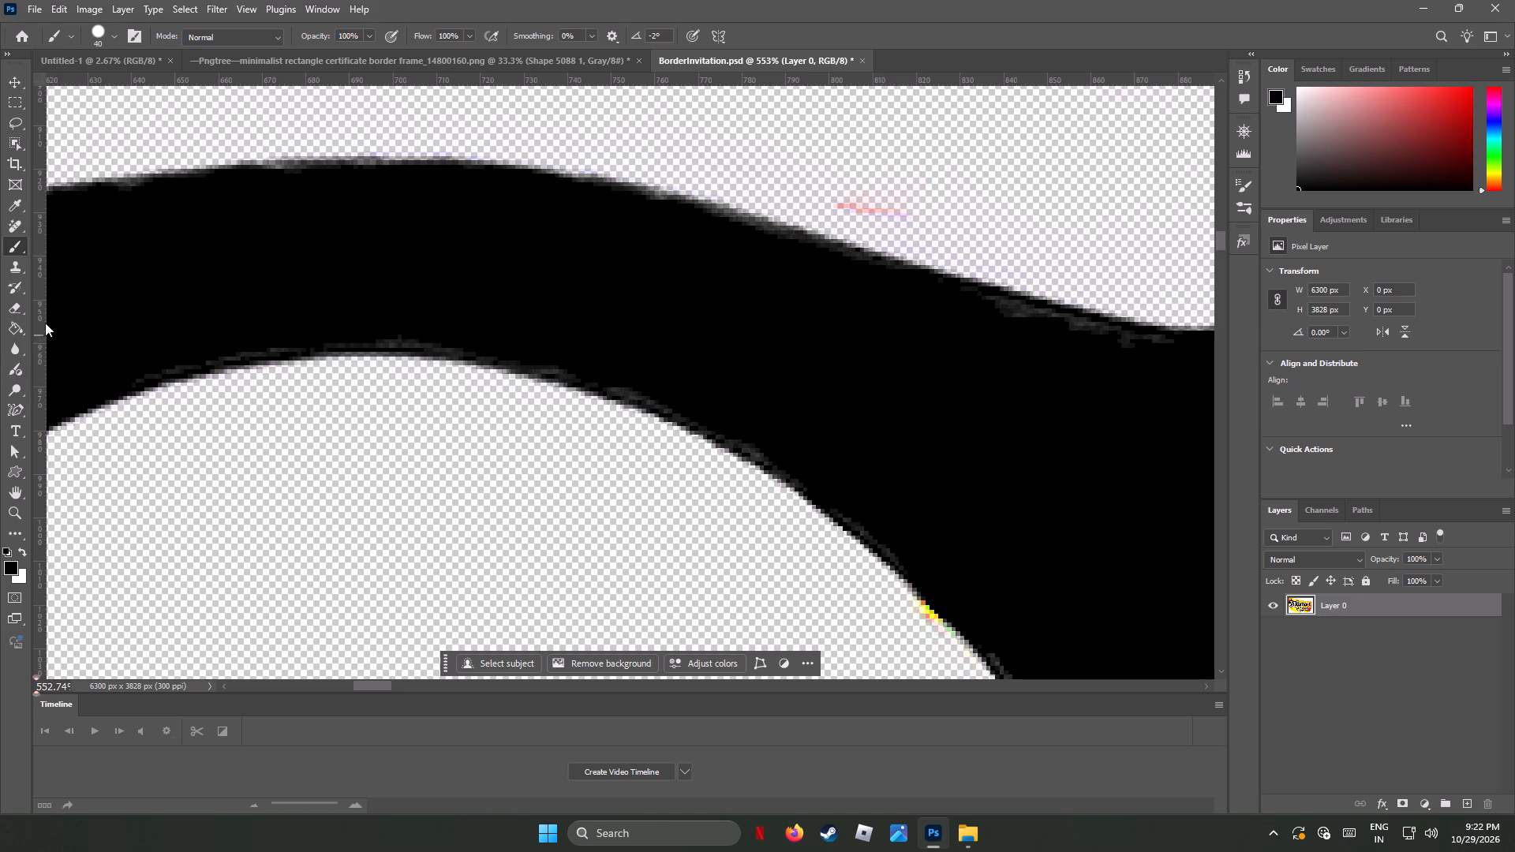
# Erase the pink streak and faint residue in the transparent area above the S's descending outer edge with the 25 px Eraser.
pyautogui.click(11, 302)
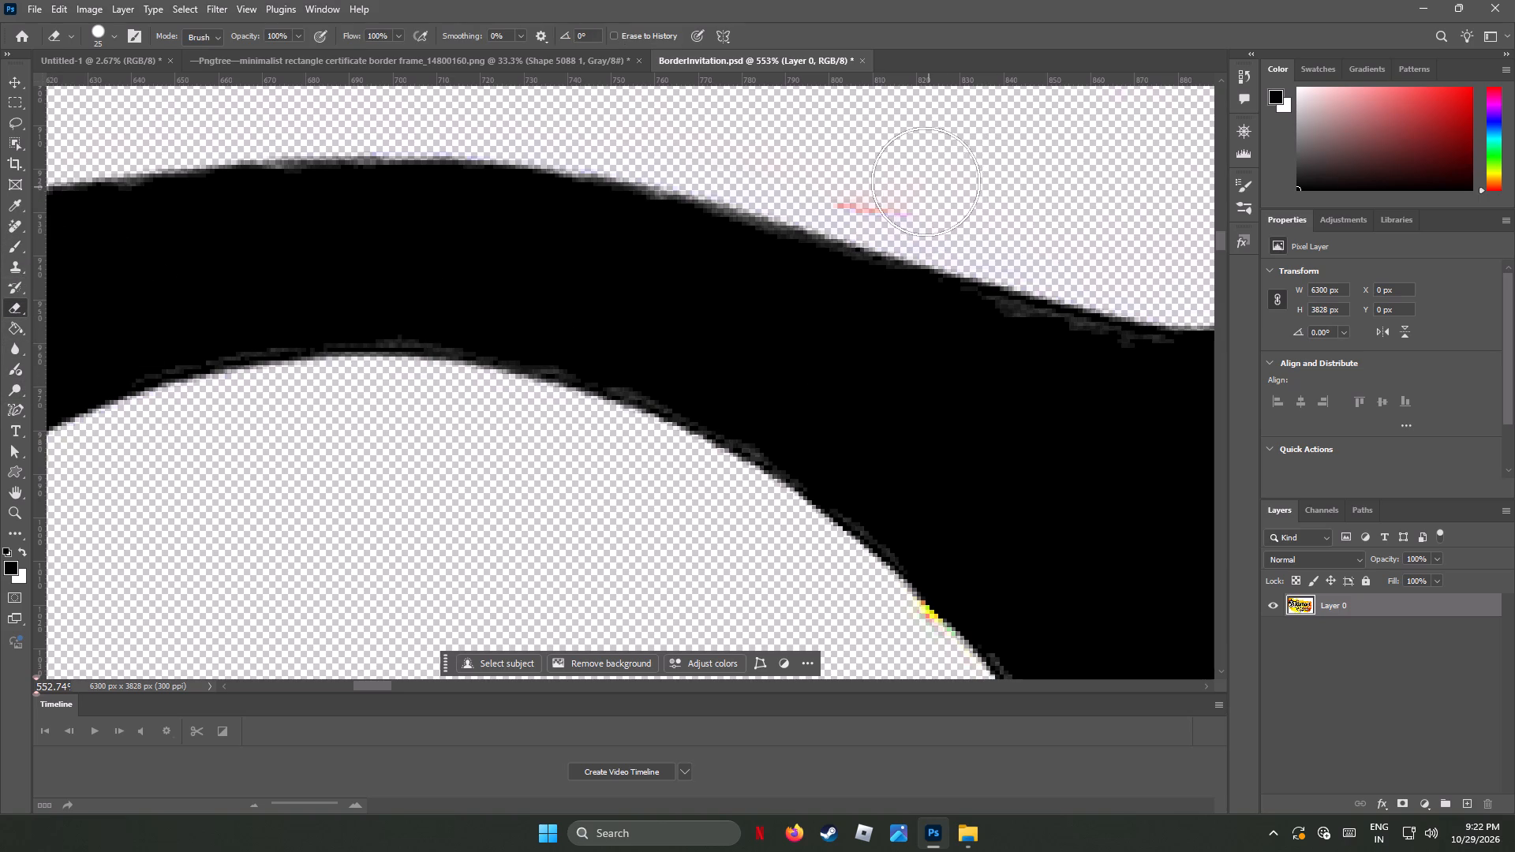
pyautogui.moveTo(919, 177); pyautogui.dragTo(814, 154)
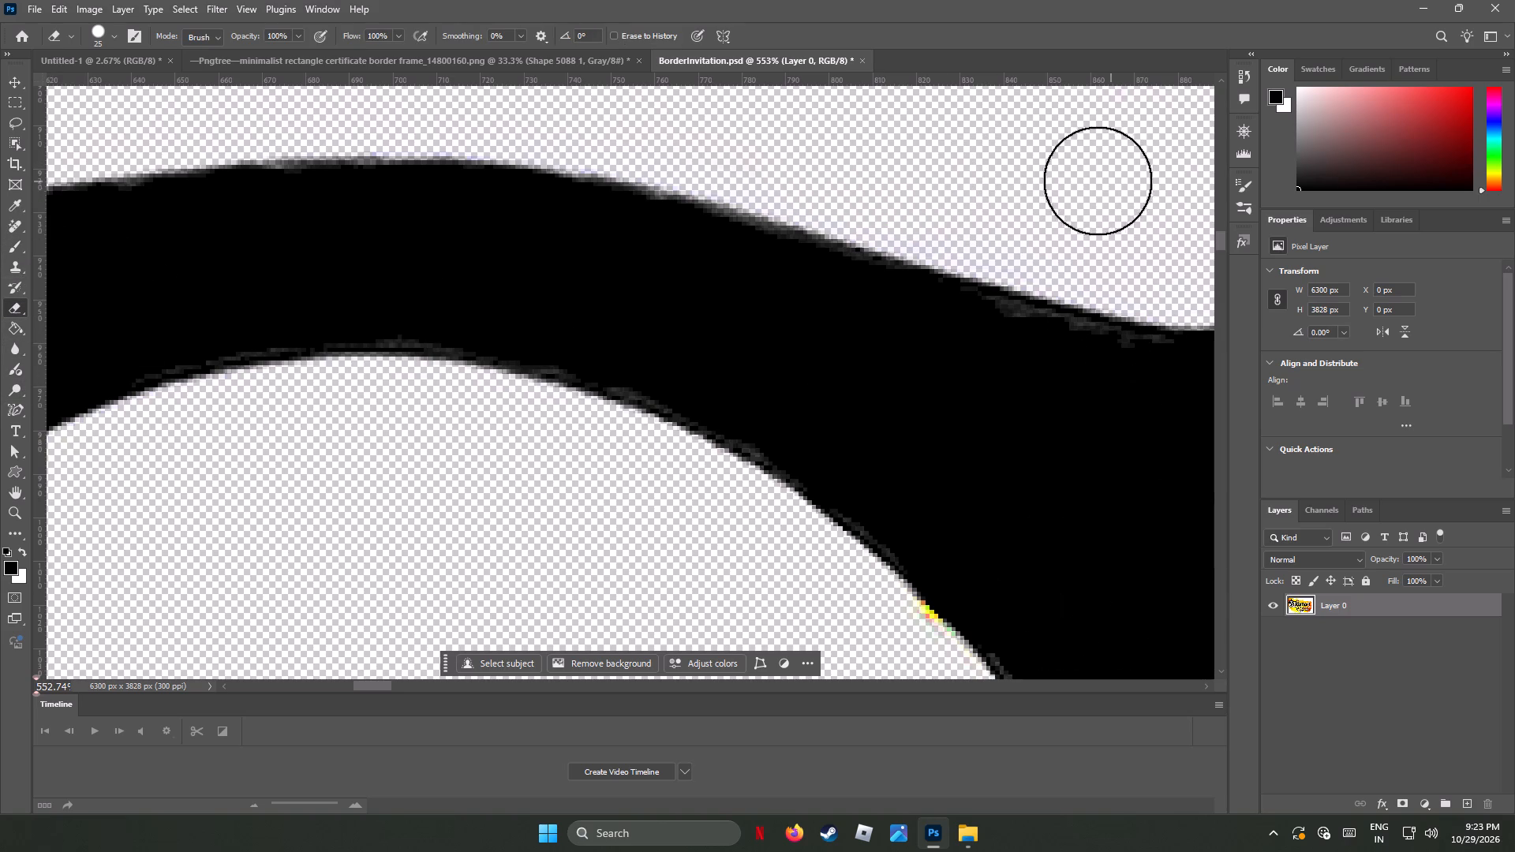
pyautogui.moveTo(1085, 241); pyautogui.dragTo(978, 172)
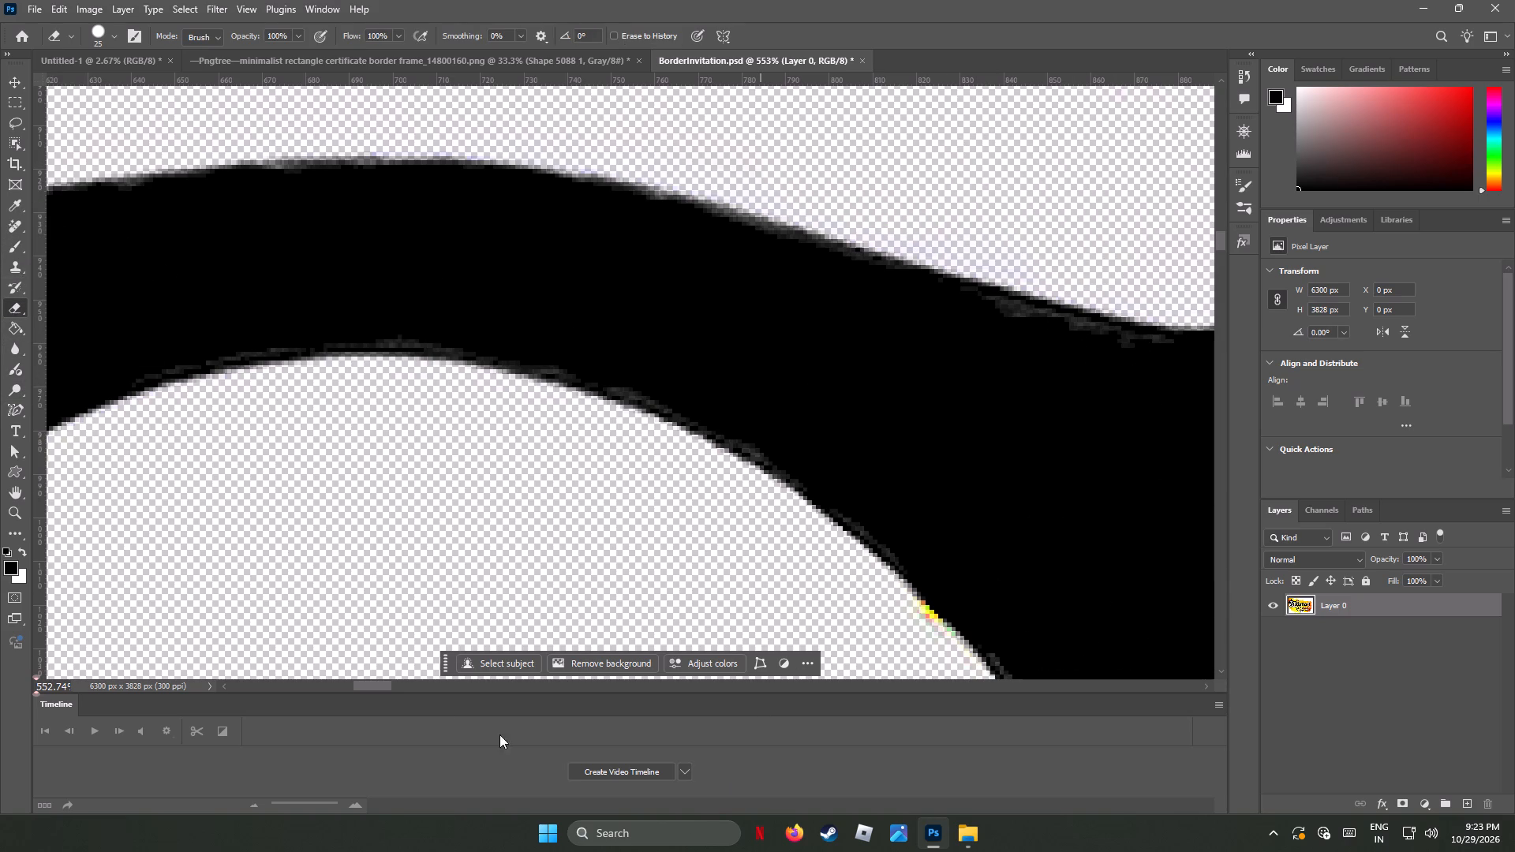
# Paint black over the grey patch inside the S's upper serif tip with a 21 px brush.
pyautogui.moveTo(367, 684); pyautogui.dragTo(384, 686)
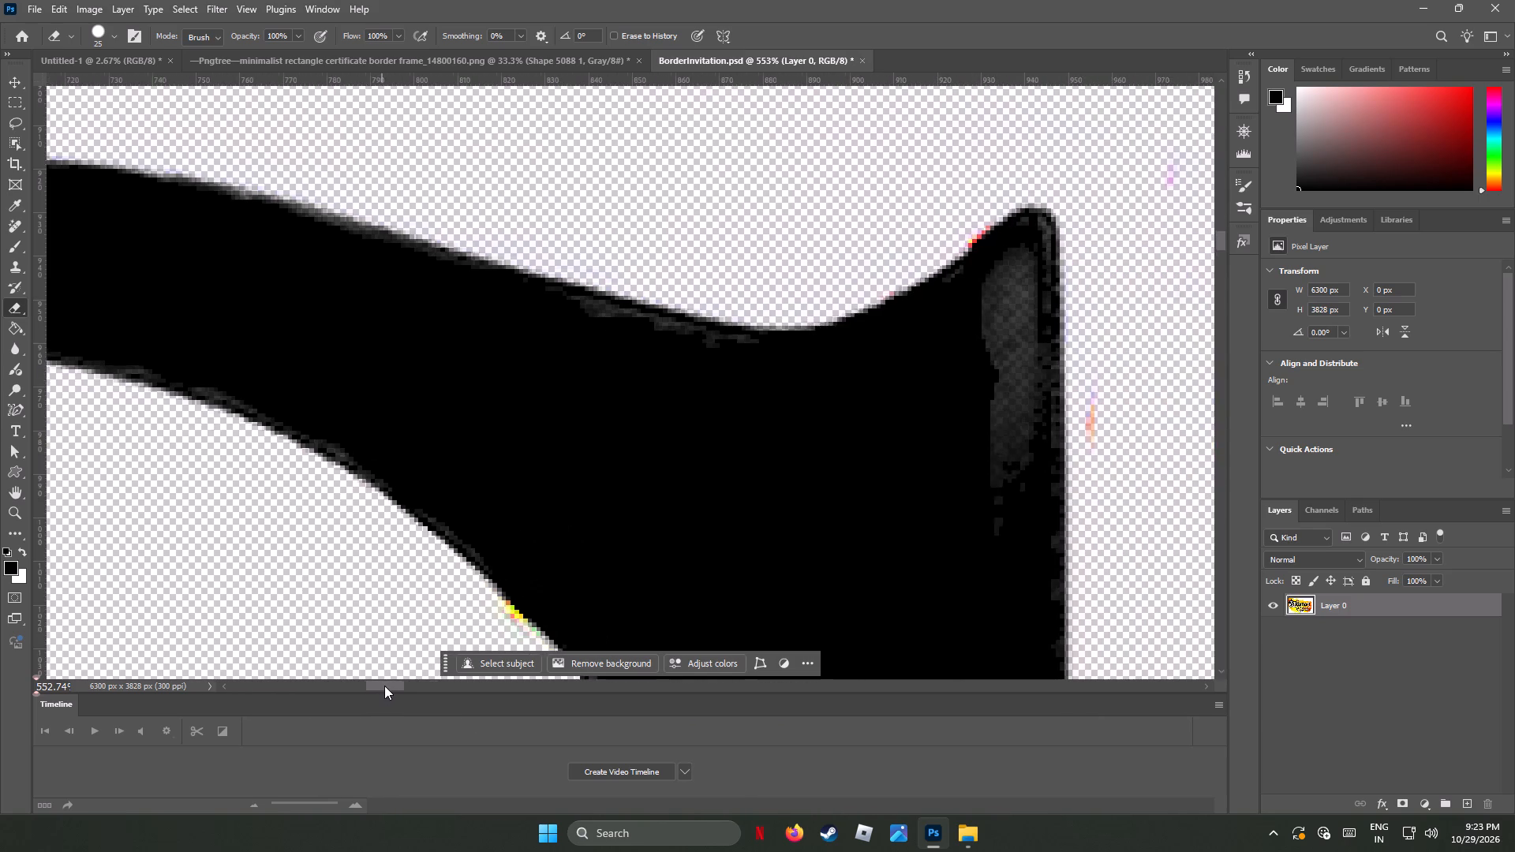
pyautogui.moveTo(384, 686); pyautogui.dragTo(387, 686)
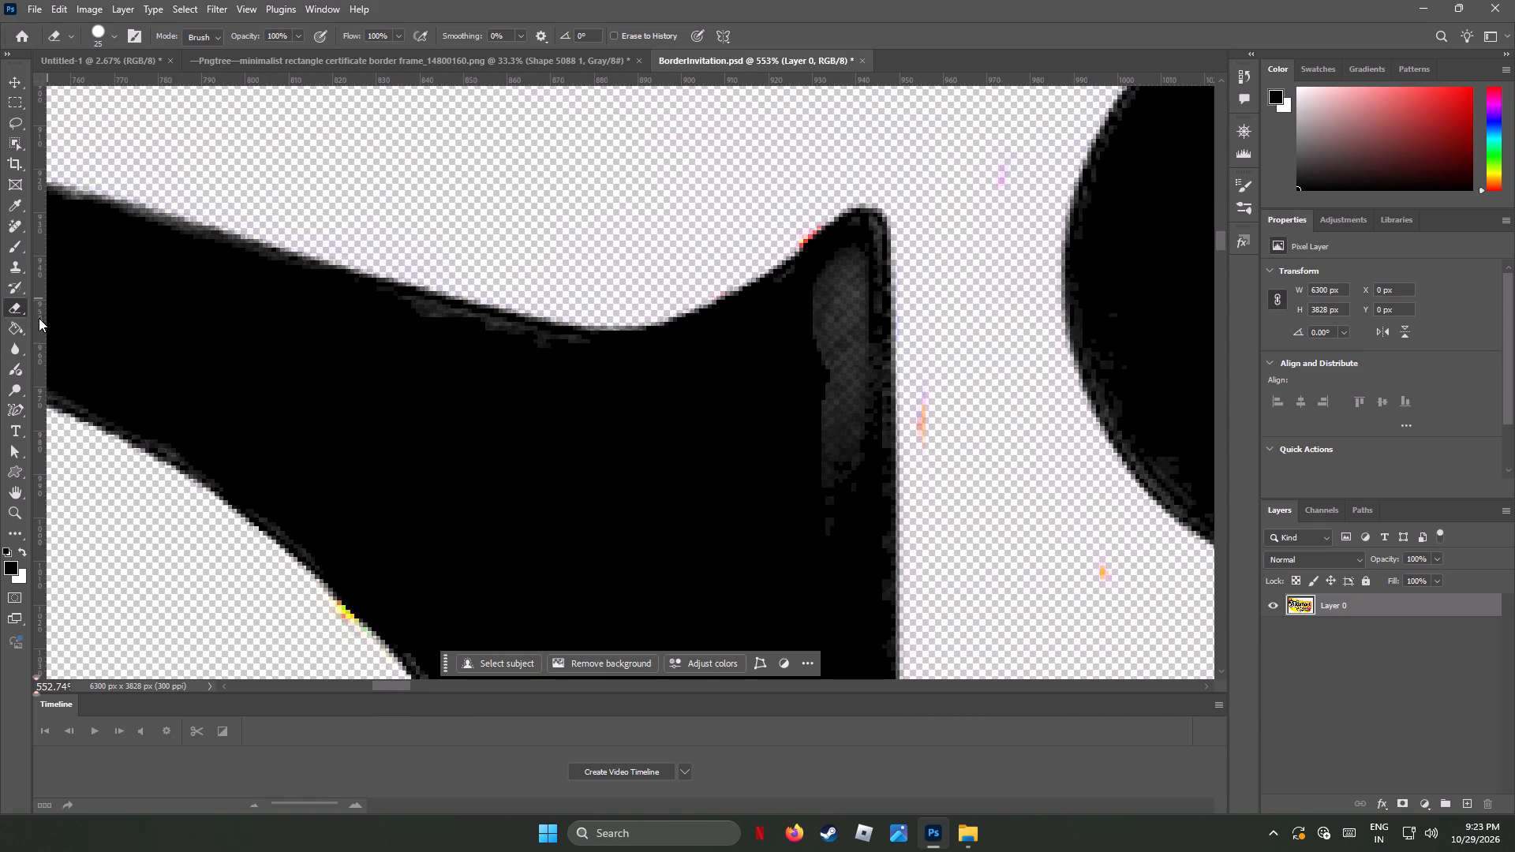
pyautogui.click(16, 242)
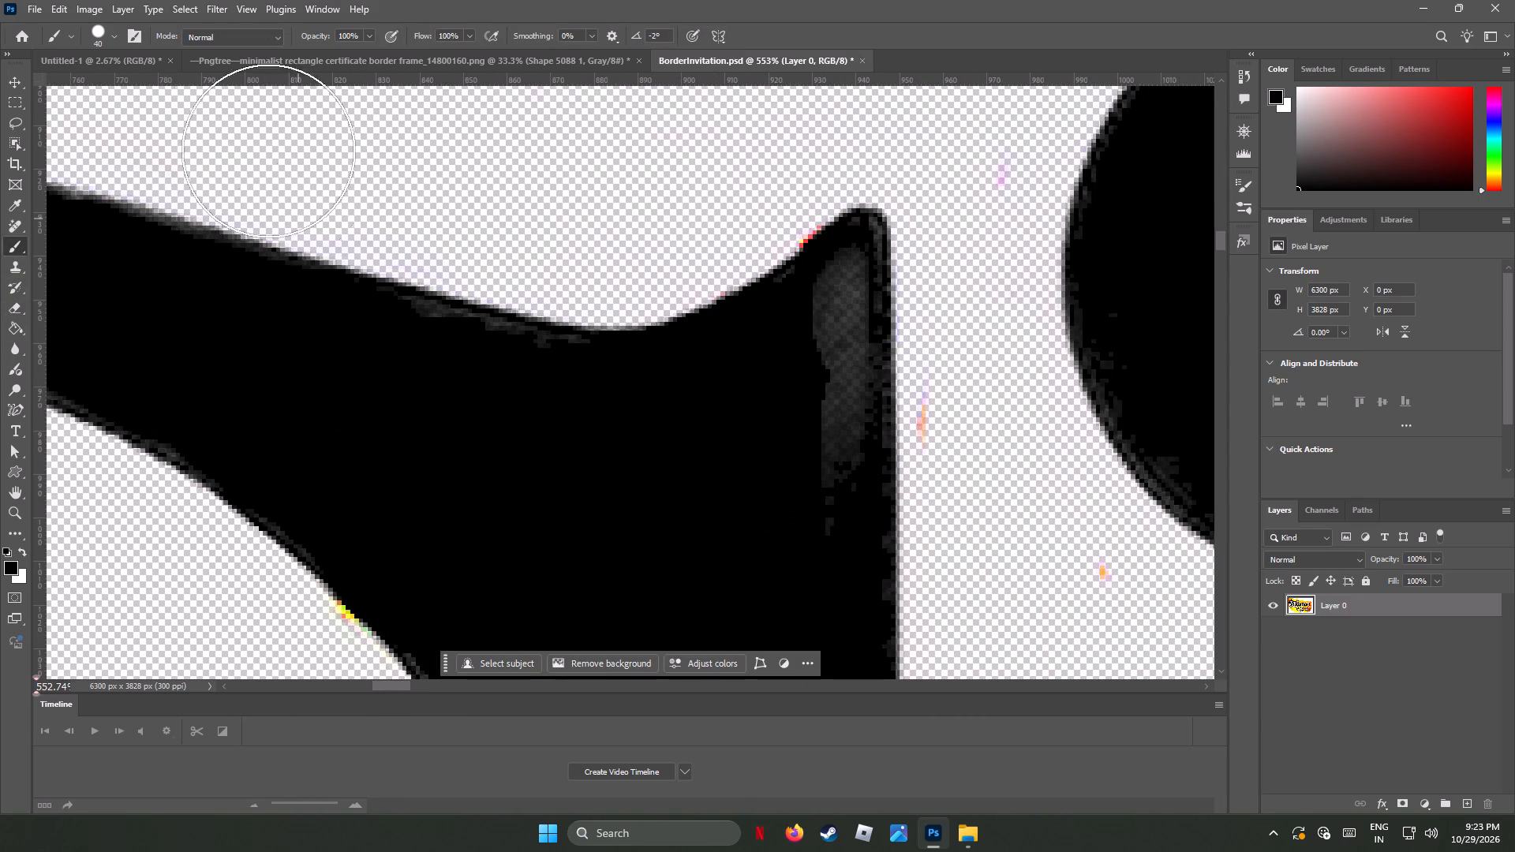
pyautogui.click(110, 32)
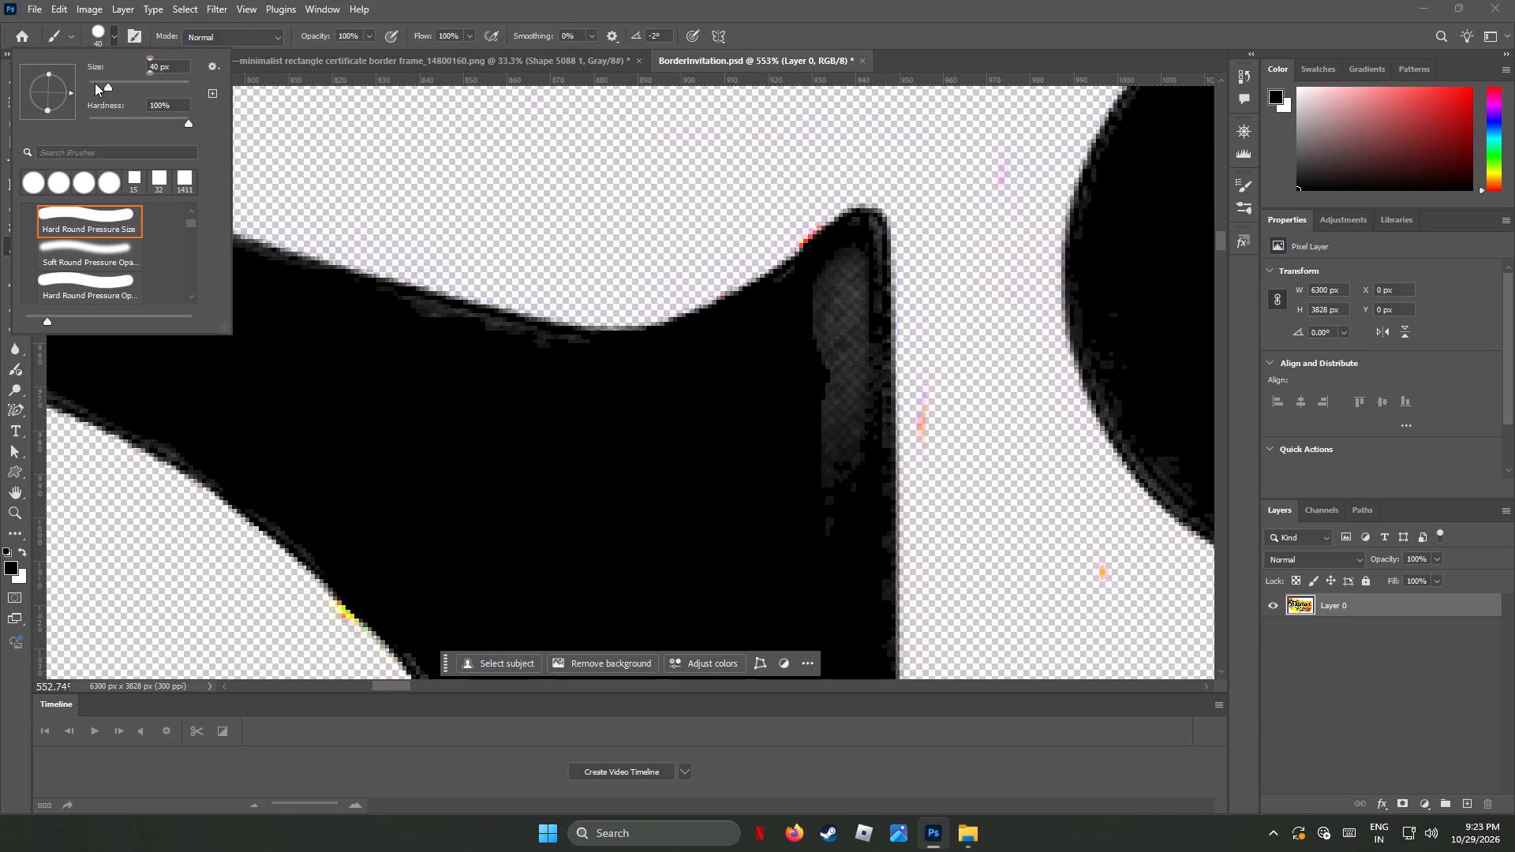
pyautogui.click(99, 80)
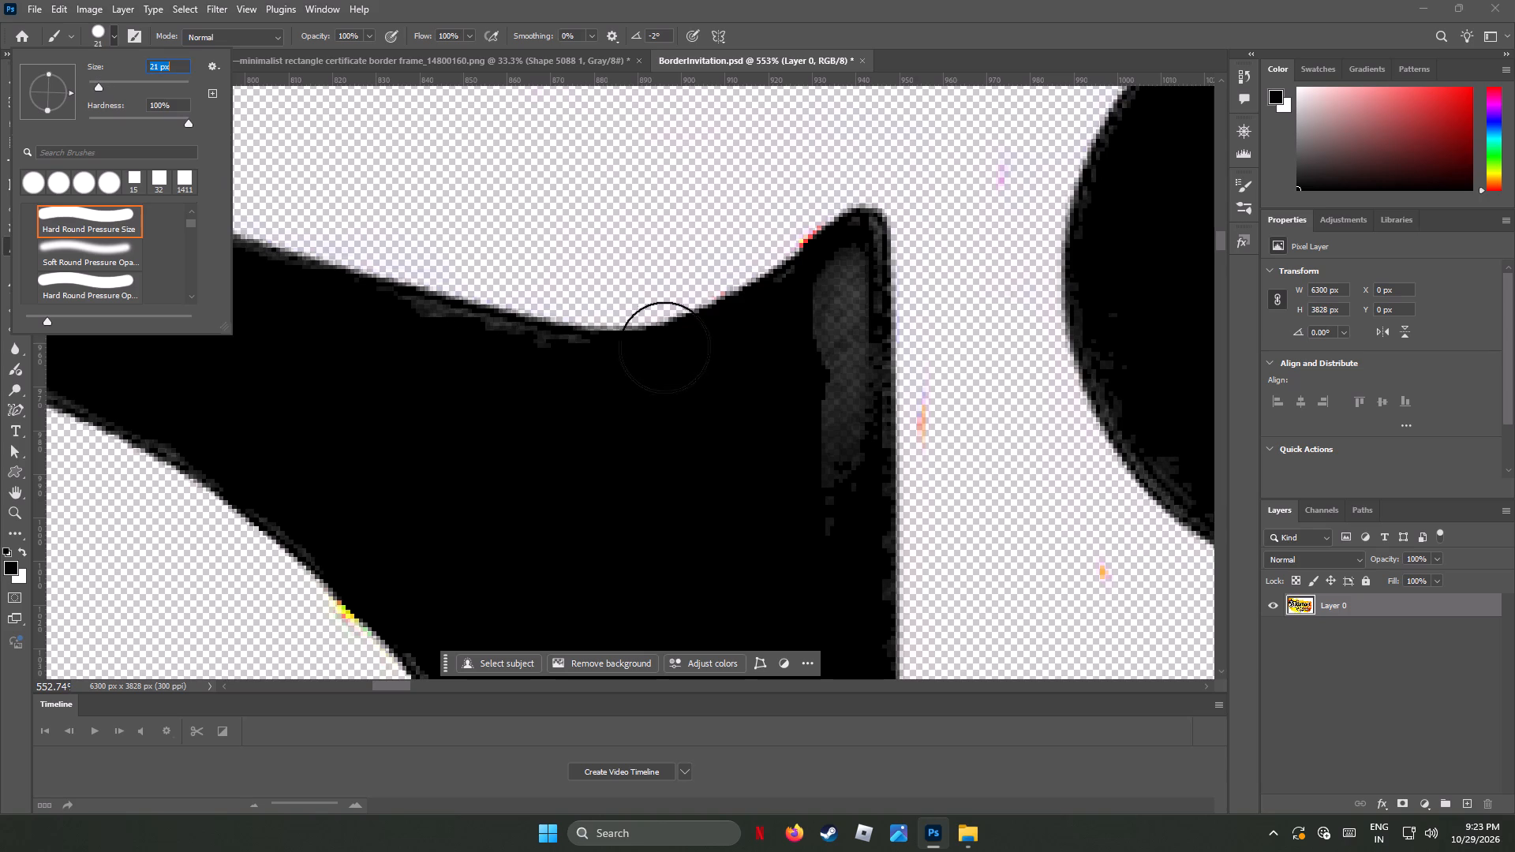
pyautogui.moveTo(842, 284); pyautogui.dragTo(836, 352)
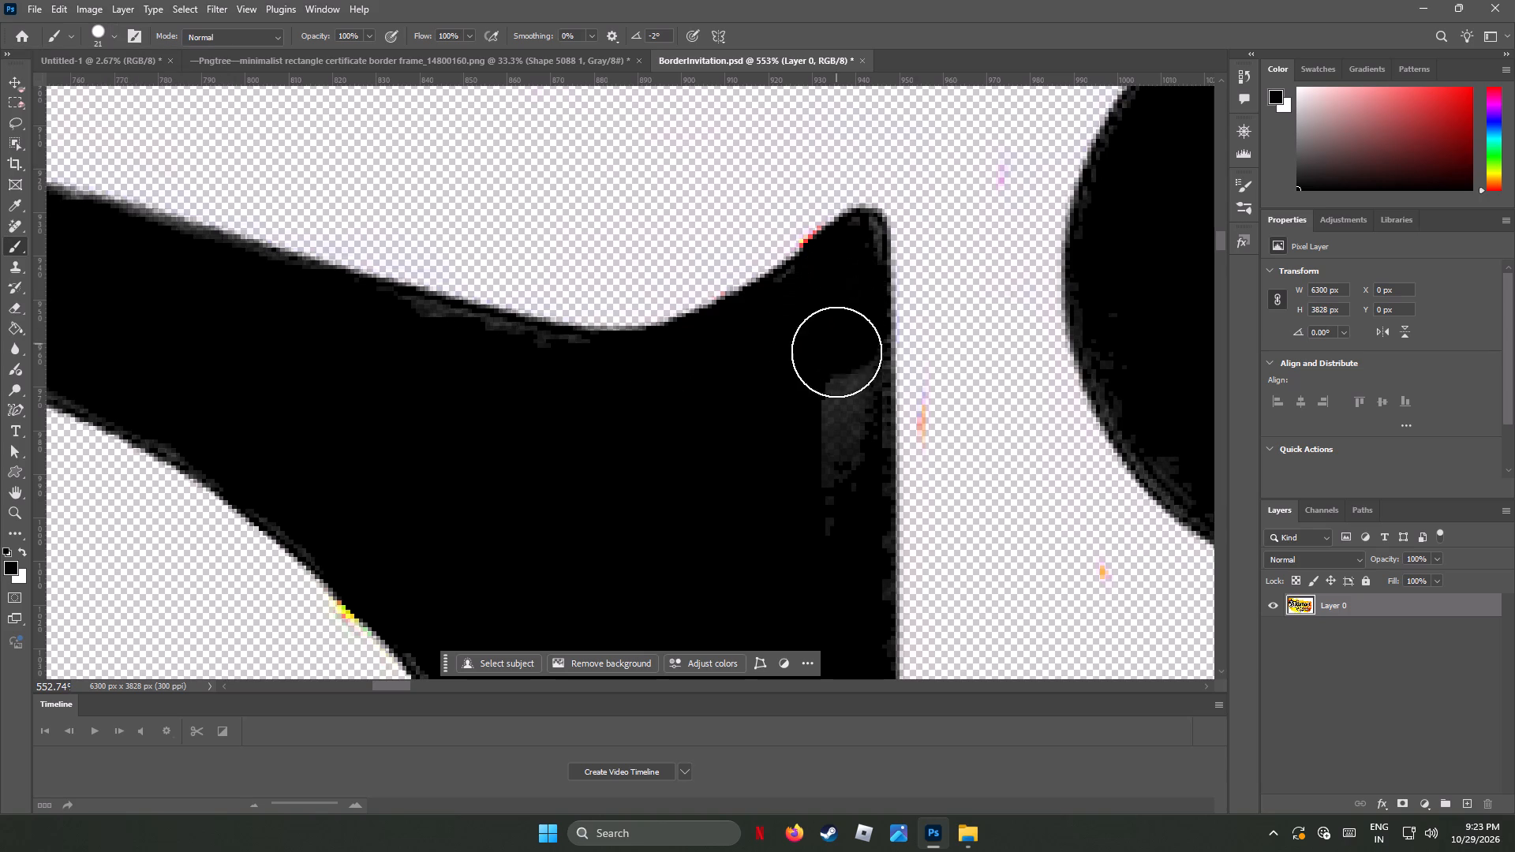
pyautogui.moveTo(836, 352); pyautogui.dragTo(806, 564)
# Paint black over the grey flecks along the S's outer edge before the serif and along the arch's inner edge.
pyautogui.moveTo(528, 372); pyautogui.dragTo(499, 361)
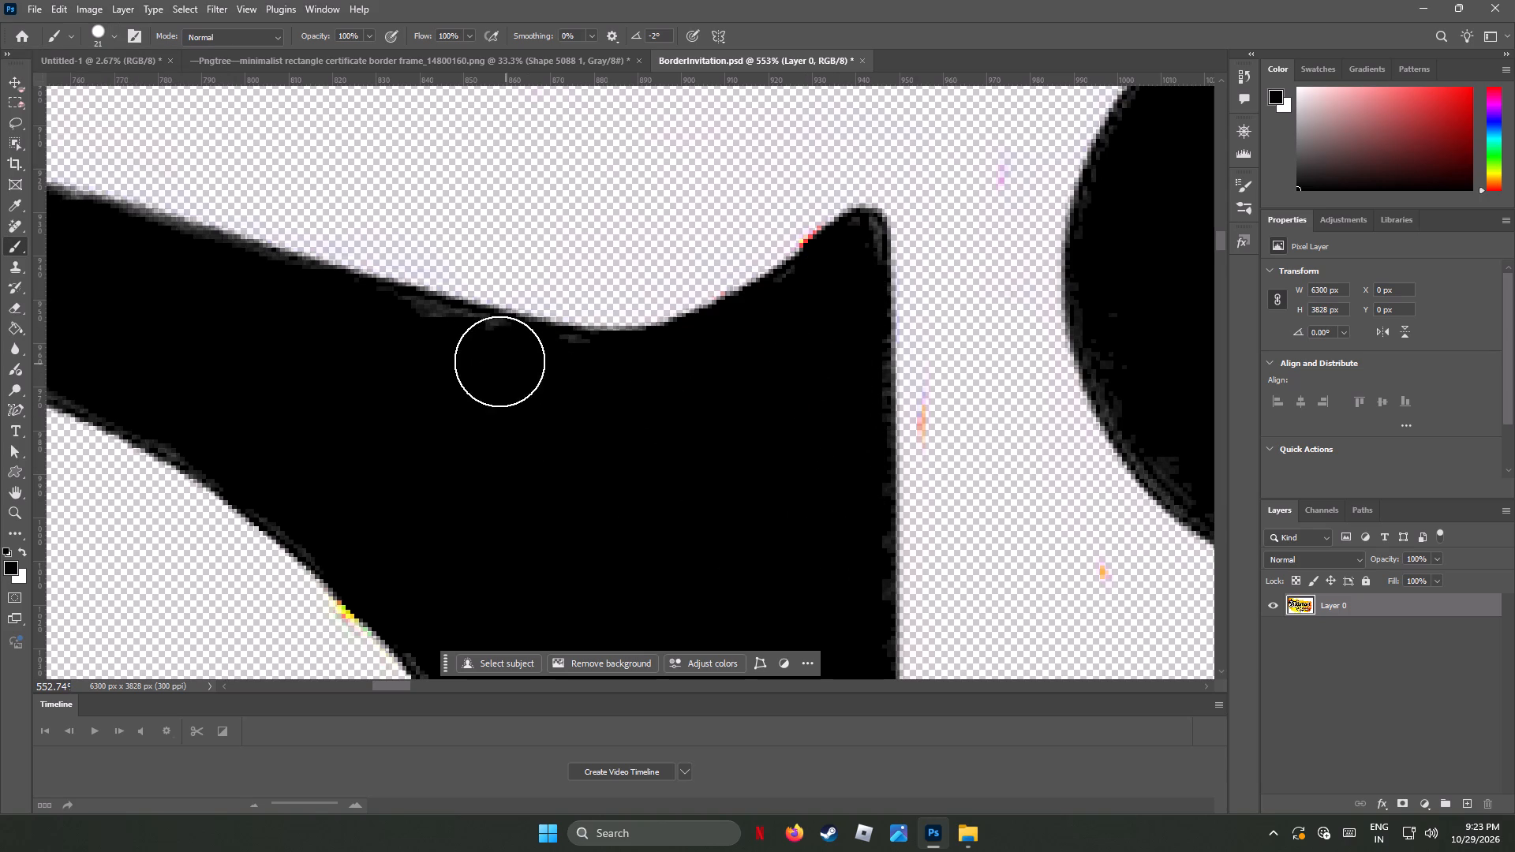
pyautogui.moveTo(499, 361); pyautogui.dragTo(380, 347)
pyautogui.moveTo(204, 332); pyautogui.dragTo(270, 393)
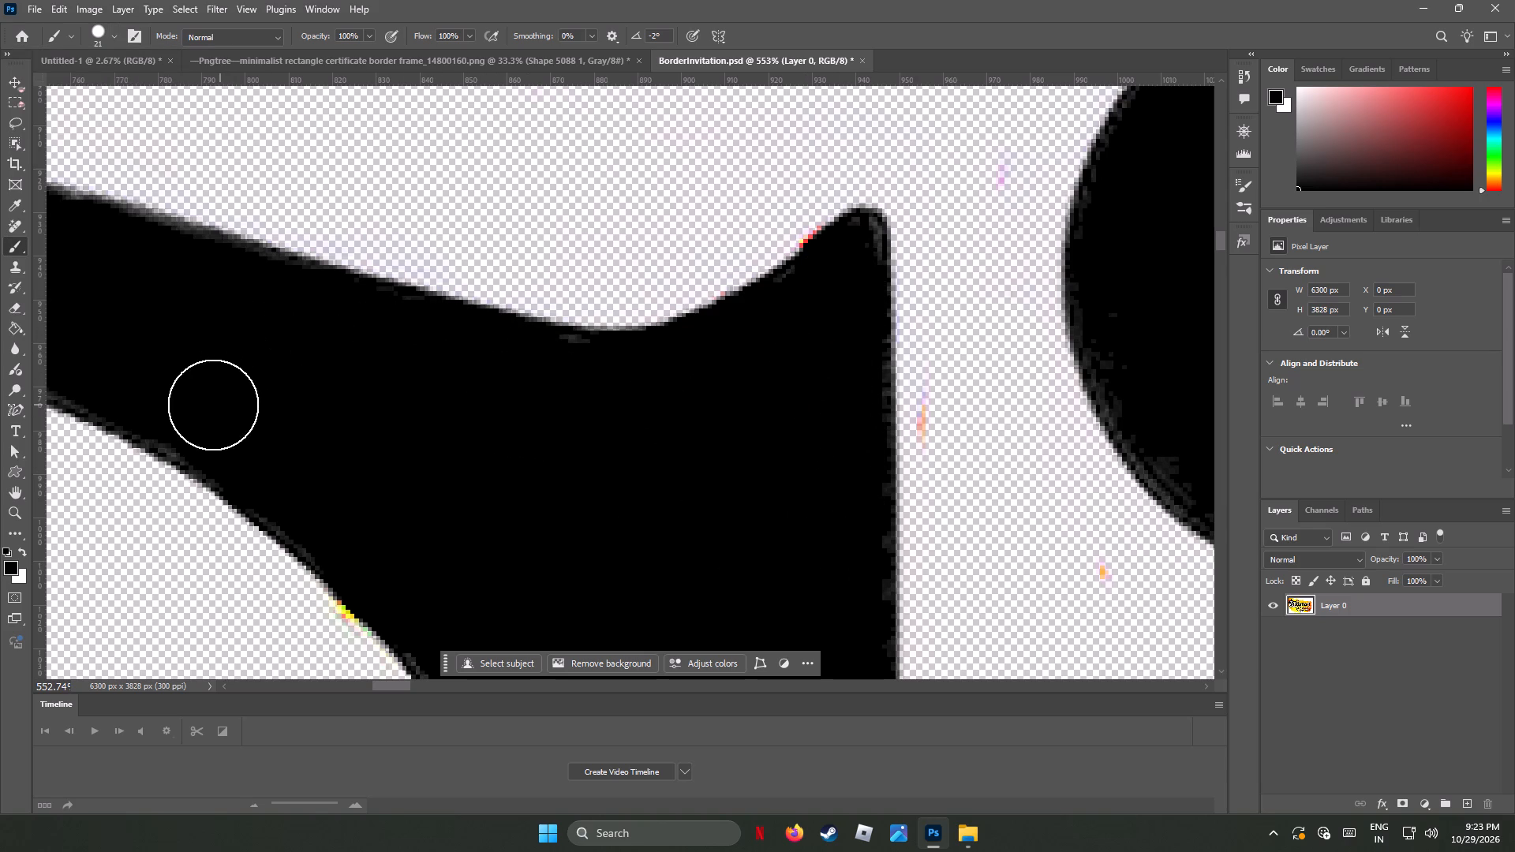
pyautogui.click(190, 418)
# Review the whole S and its surrounding ornaments for remaining grey patches and leftover background.
pyautogui.scroll(2, 791, 421)
pyautogui.scroll(-3, 794, 425)
pyautogui.scroll(1, 794, 425)
pyautogui.scroll(-1, 794, 425)
pyautogui.scroll(1, 794, 425)
pyautogui.scroll(-1, 794, 425)
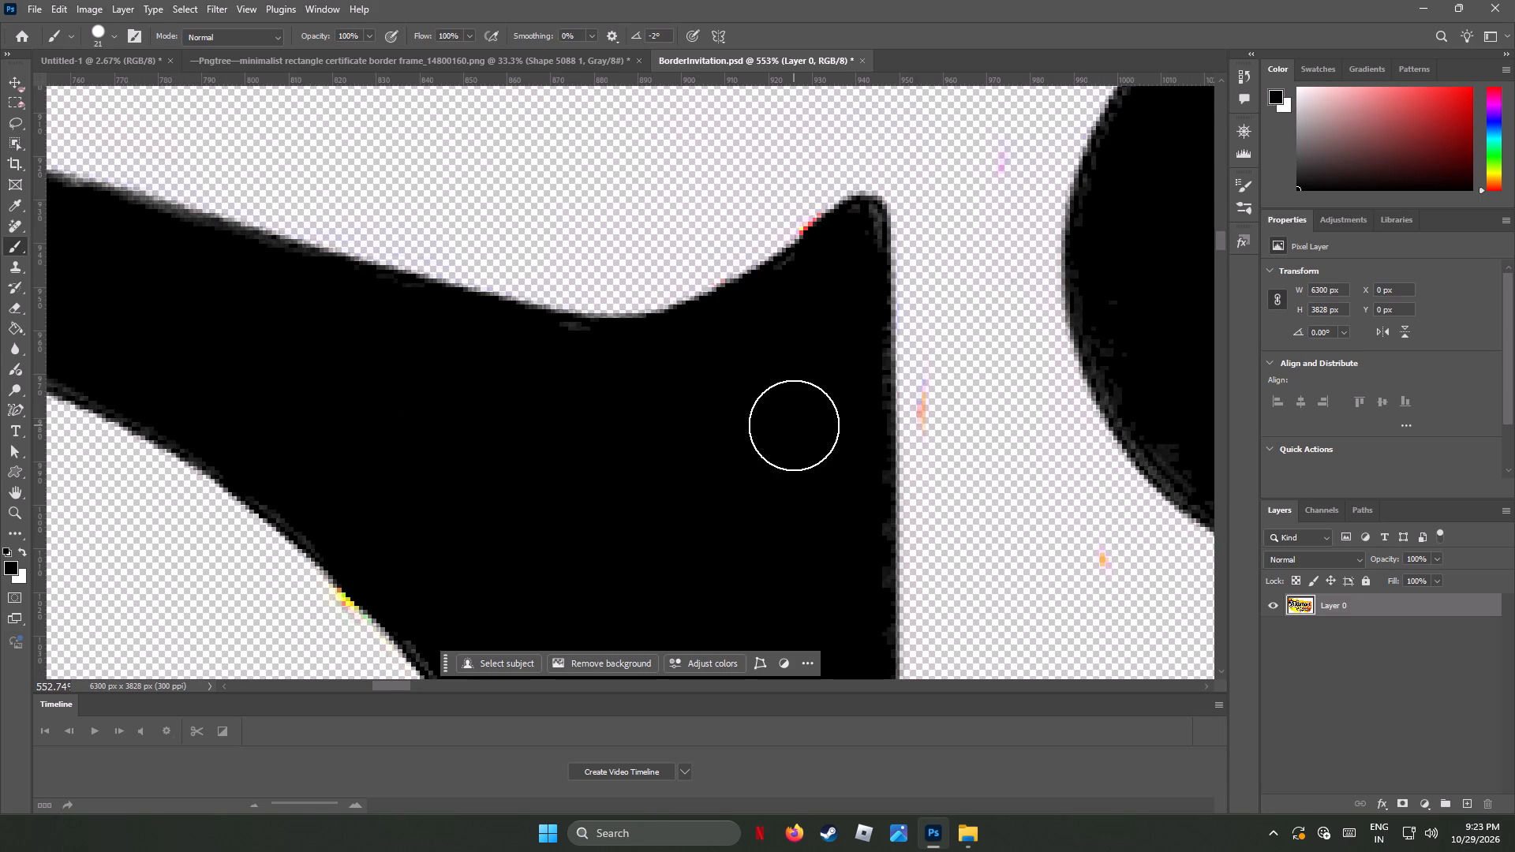
pyautogui.keyDown('alt'); pyautogui.scroll(-1, 794, 426); pyautogui.keyUp('alt')
pyautogui.keyDown('alt'); pyautogui.scroll(1, 795, 426); pyautogui.keyUp('alt')
pyautogui.keyDown('alt'); pyautogui.scroll(-2, 803, 430); pyautogui.keyUp('alt')
pyautogui.keyDown('alt'); pyautogui.scroll(1, 806, 432); pyautogui.keyUp('alt')
pyautogui.keyDown('alt'); pyautogui.scroll(-9, 806, 432); pyautogui.keyUp('alt')
pyautogui.keyDown('alt'); pyautogui.scroll(1, 816, 428); pyautogui.keyUp('alt')
pyautogui.keyDown('alt'); pyautogui.scroll(-7, 816, 428); pyautogui.keyUp('alt')
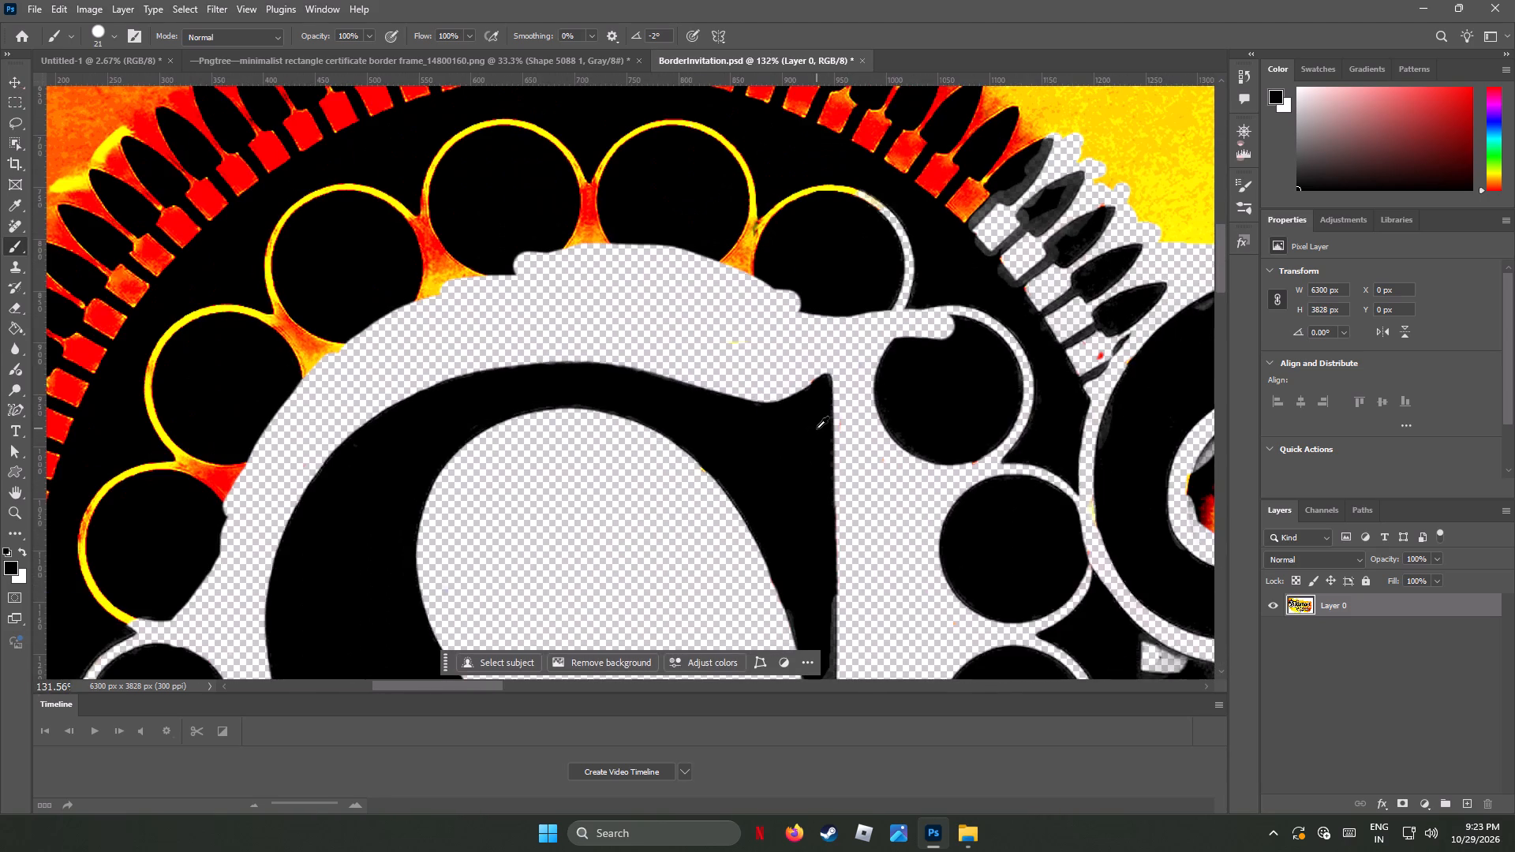
pyautogui.keyDown('alt'); pyautogui.scroll(10, 817, 428); pyautogui.keyUp('alt')
pyautogui.keyDown('alt'); pyautogui.scroll(-5, 825, 428); pyautogui.keyUp('alt')
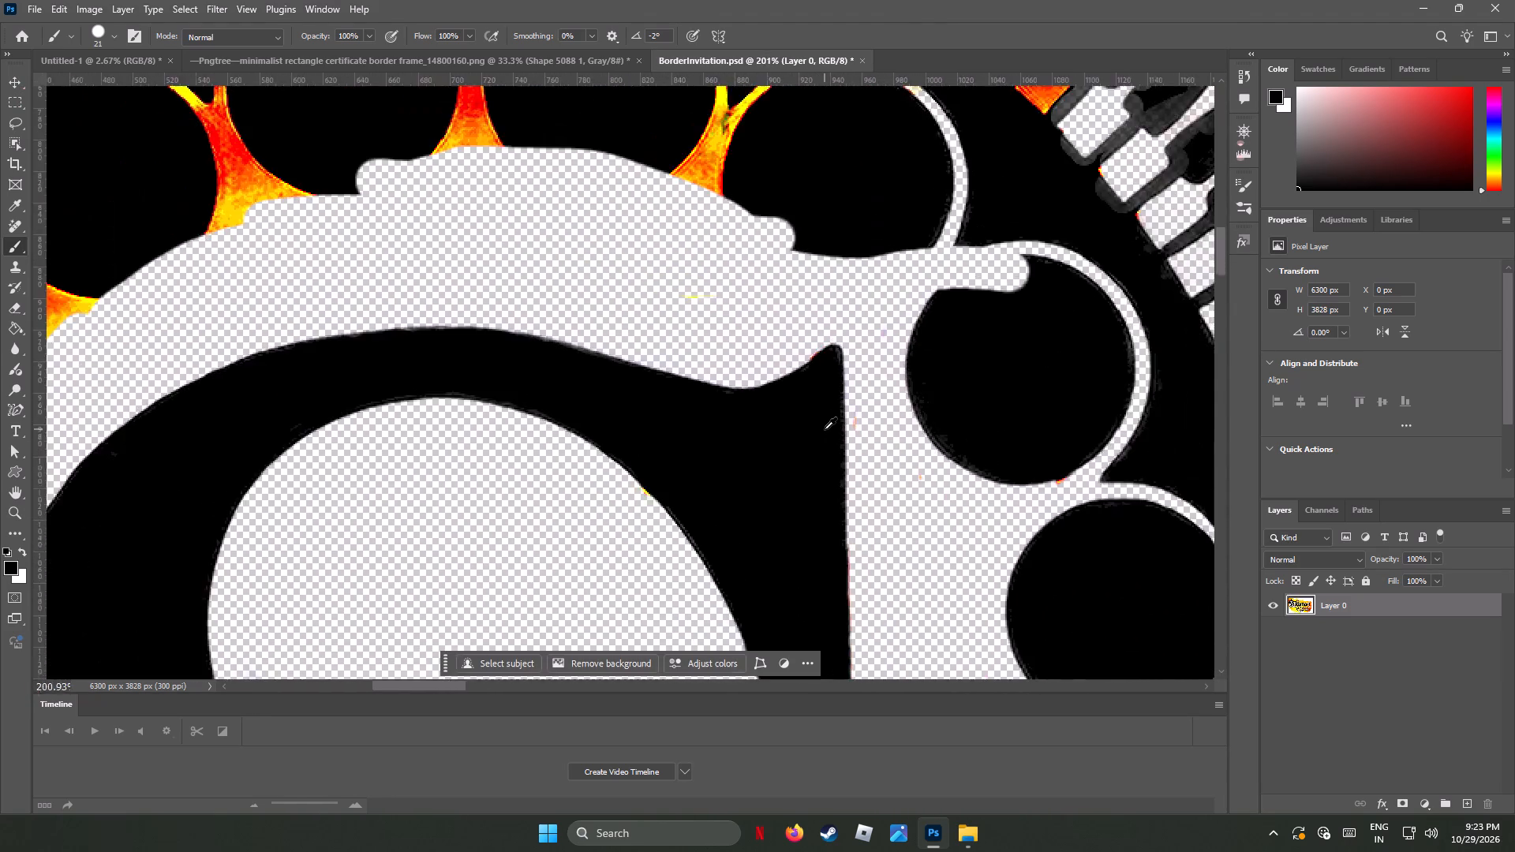
pyautogui.keyDown('alt'); pyautogui.scroll(4, 825, 429); pyautogui.keyUp('alt')
pyautogui.keyDown('alt'); pyautogui.scroll(-9, 825, 429); pyautogui.keyUp('alt')
pyautogui.keyDown('alt'); pyautogui.scroll(1, 825, 429); pyautogui.keyUp('alt')
pyautogui.keyDown('alt'); pyautogui.scroll(-4, 825, 429); pyautogui.keyUp('alt')
pyautogui.keyDown('alt'); pyautogui.scroll(4, 825, 429); pyautogui.keyUp('alt')
pyautogui.keyDown('alt'); pyautogui.scroll(-4, 825, 429); pyautogui.keyUp('alt')
pyautogui.keyDown('alt'); pyautogui.scroll(1, 825, 429); pyautogui.keyUp('alt')
pyautogui.keyDown('alt'); pyautogui.scroll(-2, 825, 429); pyautogui.keyUp('alt')
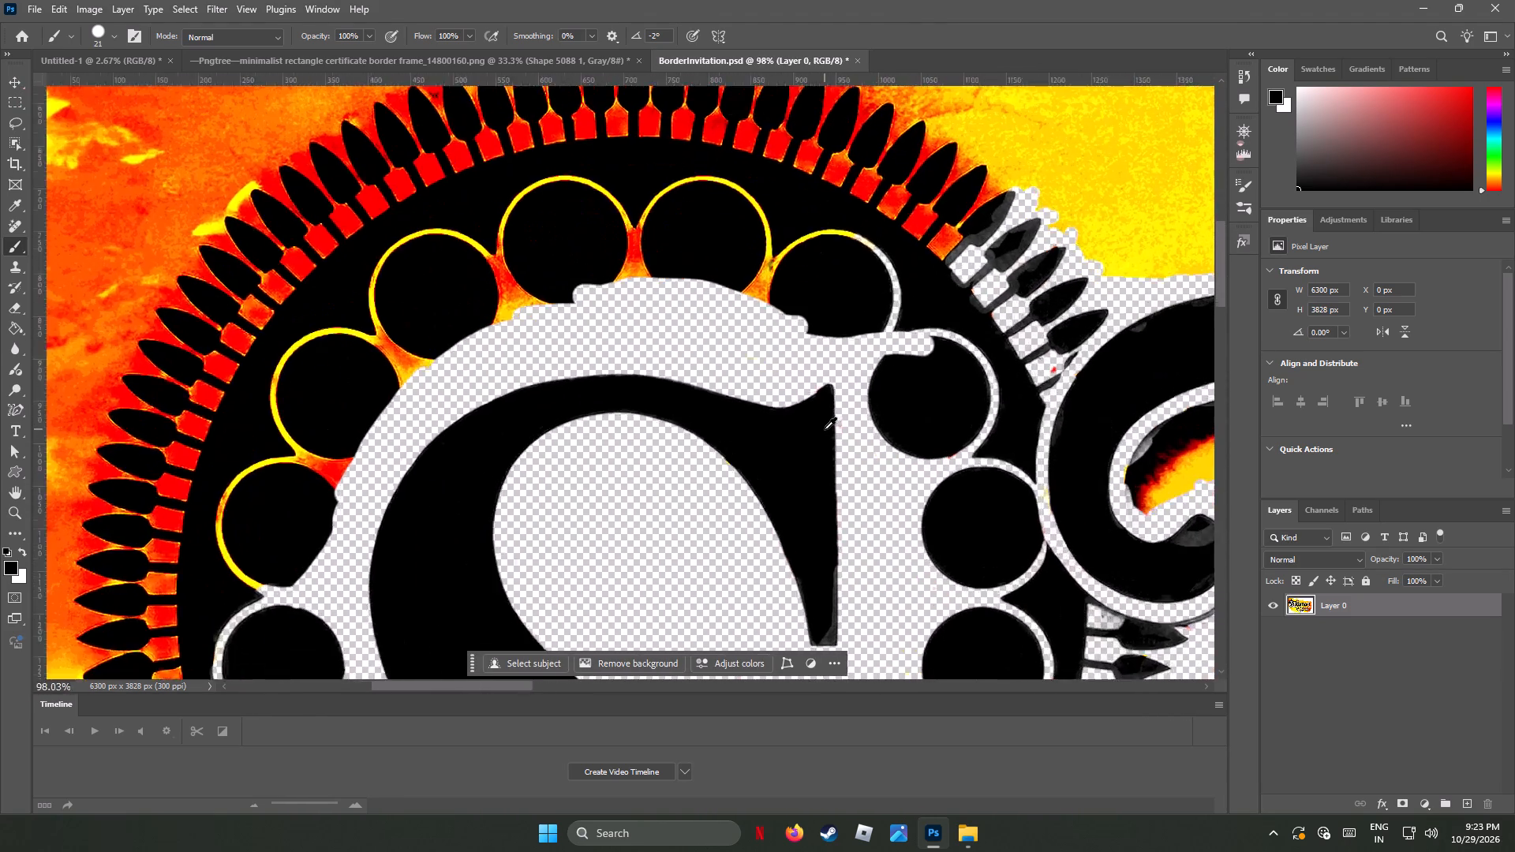
pyautogui.keyDown('alt'); pyautogui.scroll(-2, 825, 429); pyautogui.keyUp('alt')
pyautogui.scroll(-2, 825, 429)
pyautogui.scroll(1, 825, 429)
pyautogui.scroll(-3, 823, 430)
pyautogui.scroll(1, 823, 431)
pyautogui.scroll(-6, 823, 431)
pyautogui.scroll(1, 823, 428)
pyautogui.scroll(-4, 823, 428)
pyautogui.scroll(2, 823, 428)
pyautogui.scroll(-7, 823, 428)
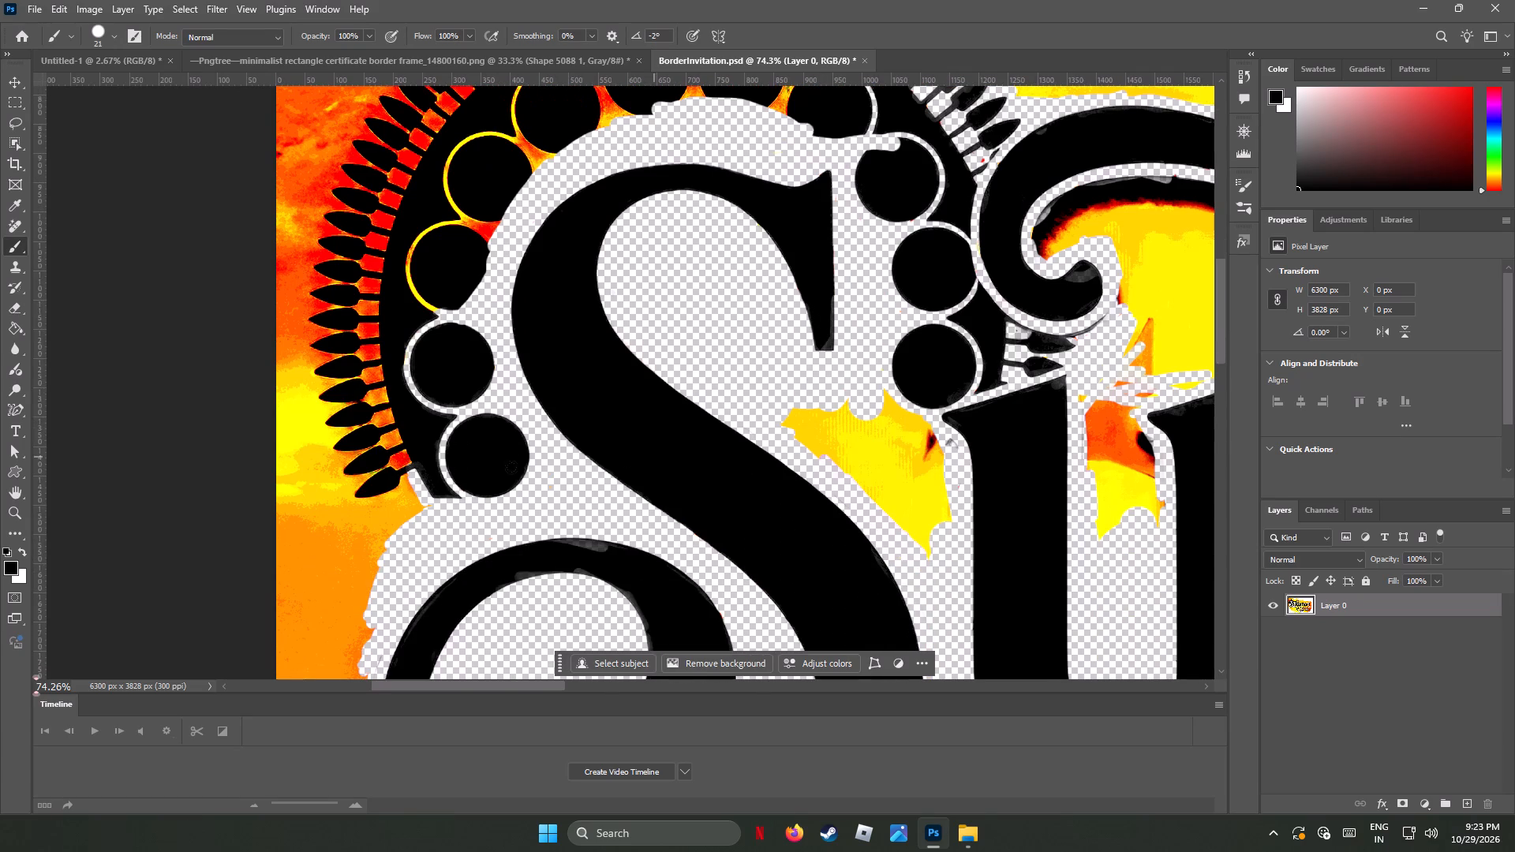
# Trim the yellow patch between the S and the u along its u-facing edge and lower tip with the 25 px Eraser.
pyautogui.click(14, 306)
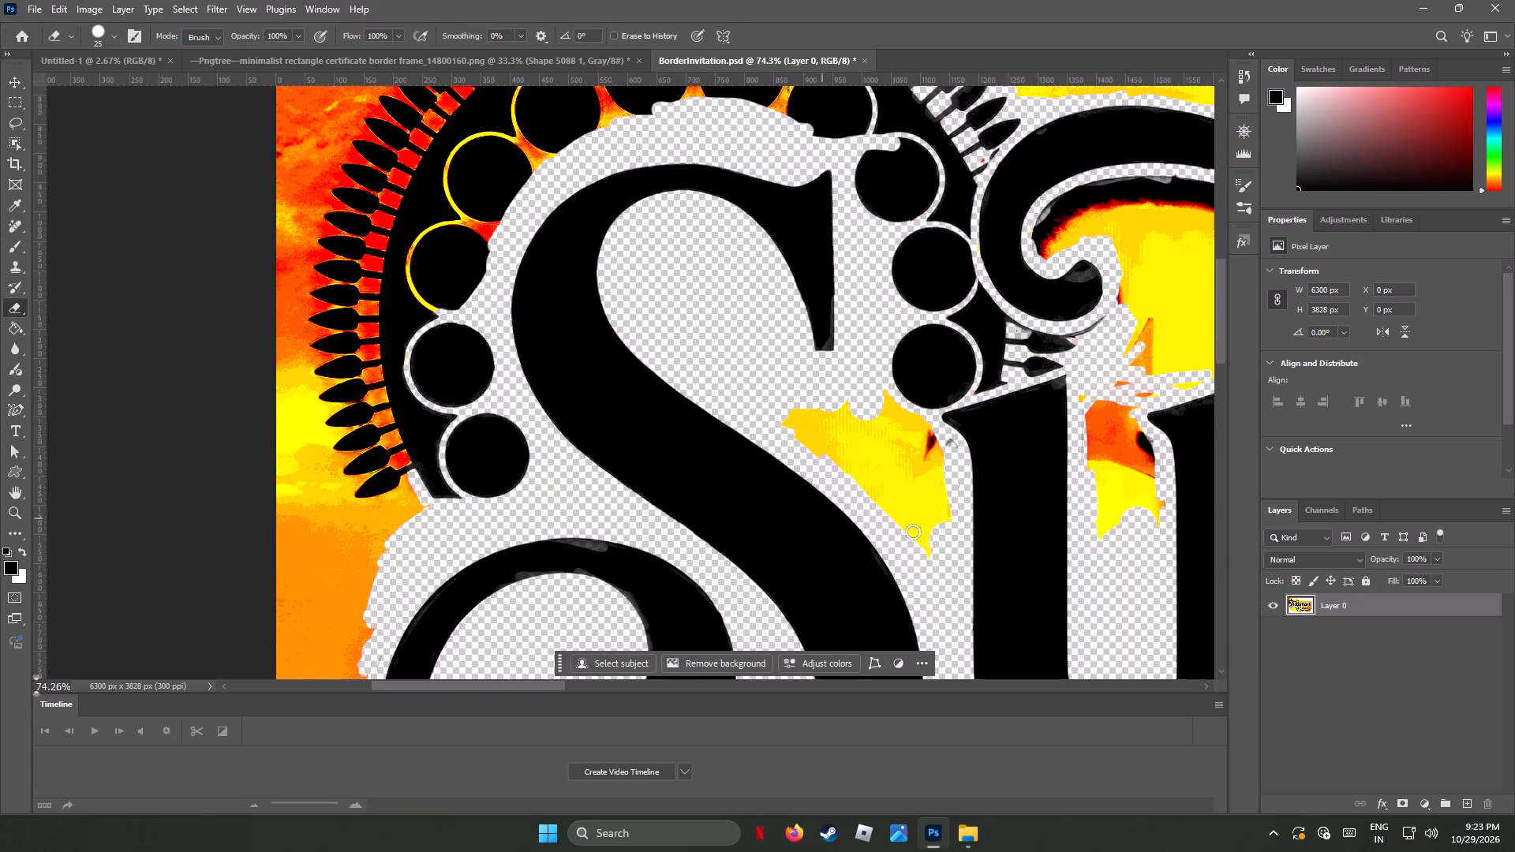
pyautogui.keyDown('alt'); pyautogui.scroll(2, 934, 563); pyautogui.keyUp('alt')
pyautogui.keyDown('alt'); pyautogui.scroll(-1, 934, 563); pyautogui.keyUp('alt')
pyautogui.keyDown('alt'); pyautogui.scroll(9, 934, 563); pyautogui.keyUp('alt')
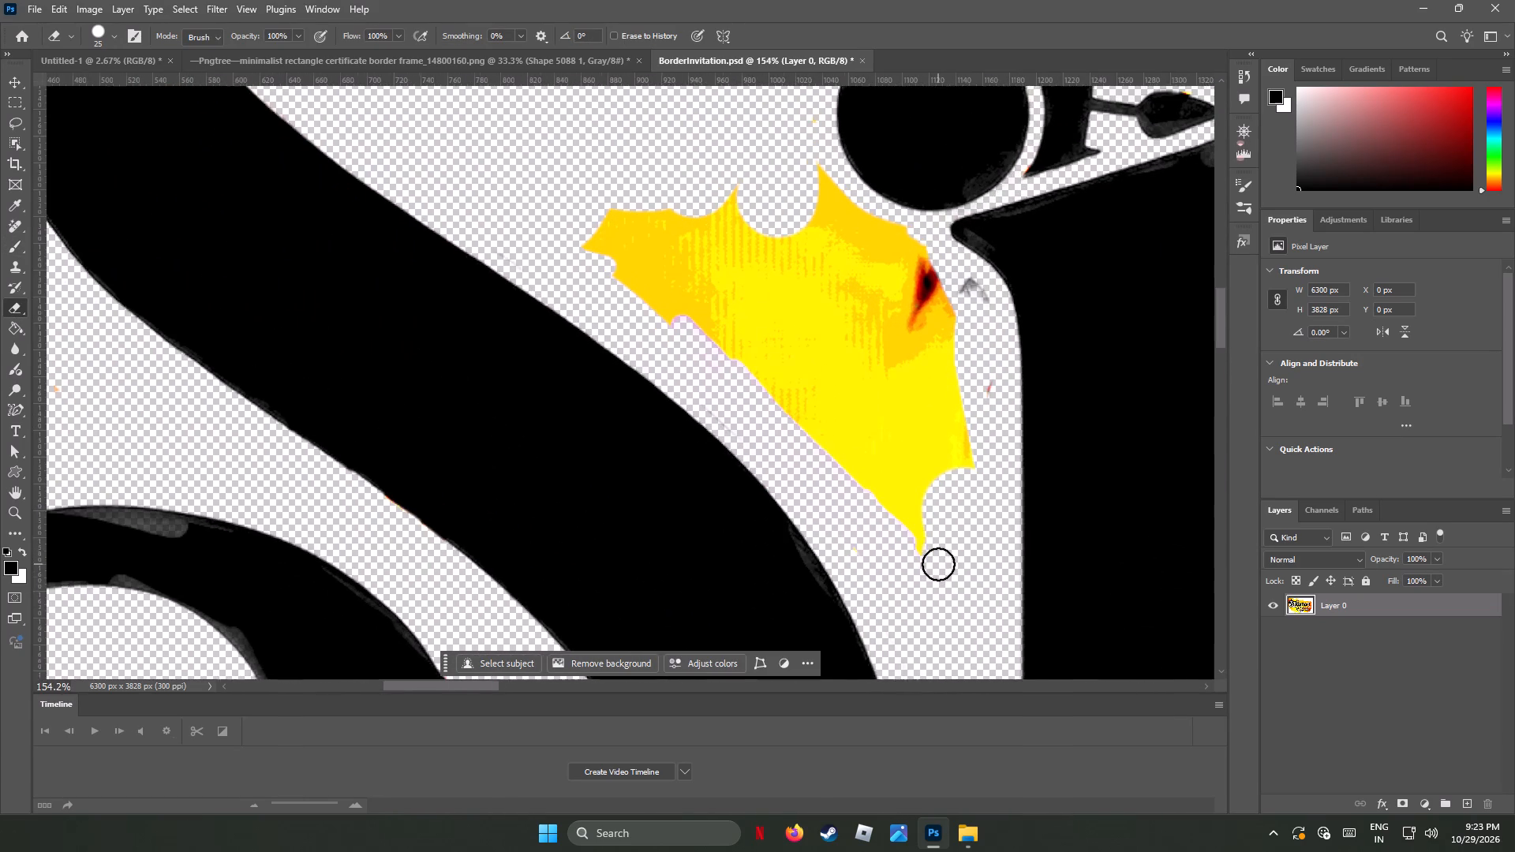
pyautogui.moveTo(928, 560); pyautogui.dragTo(968, 302)
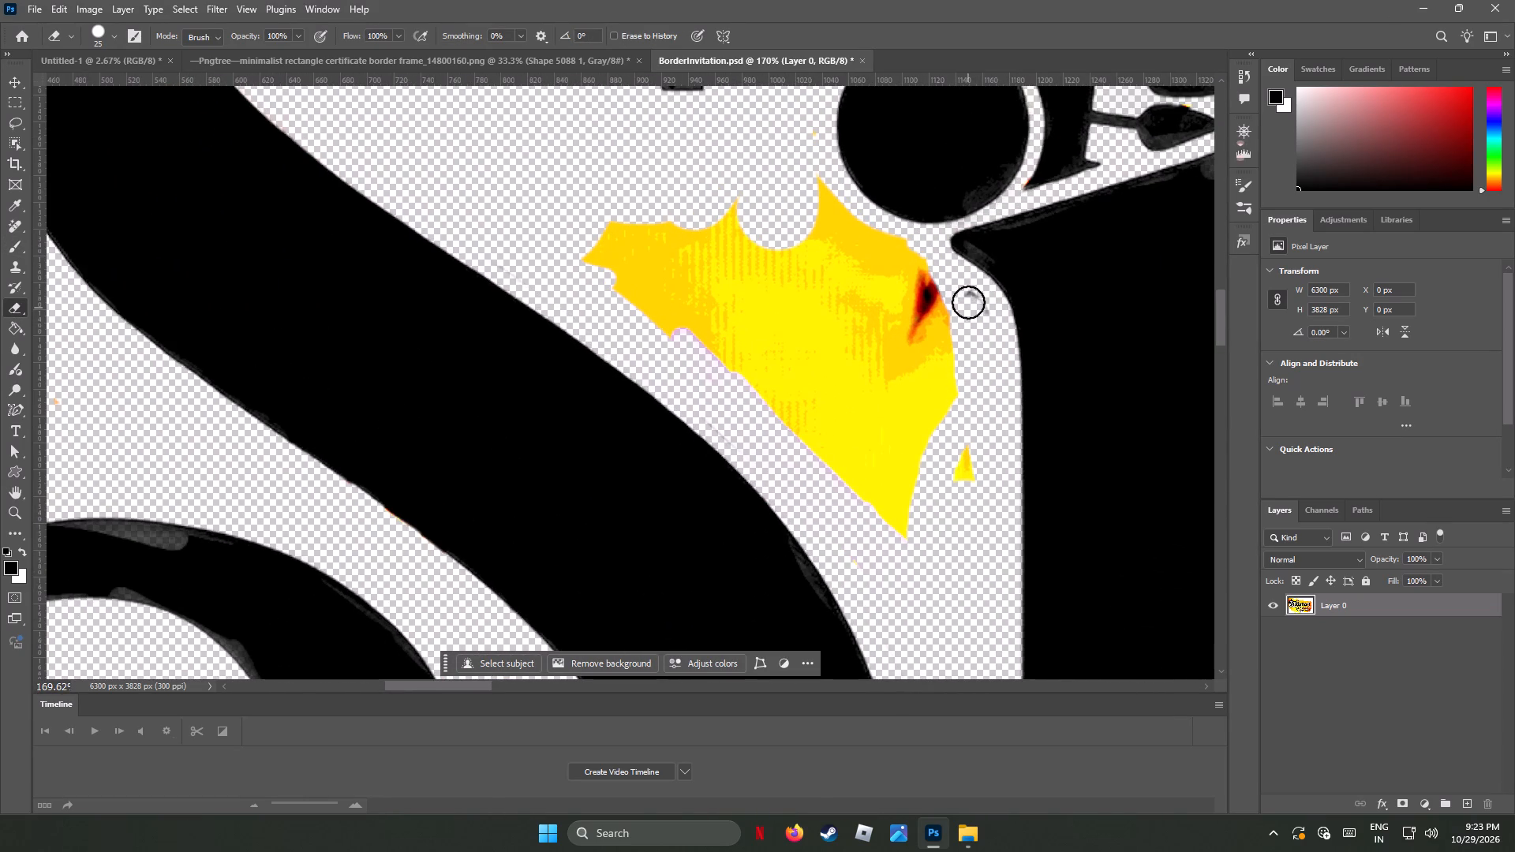
pyautogui.moveTo(968, 302); pyautogui.dragTo(971, 480)
pyautogui.hotkey('ctrl', 'z')
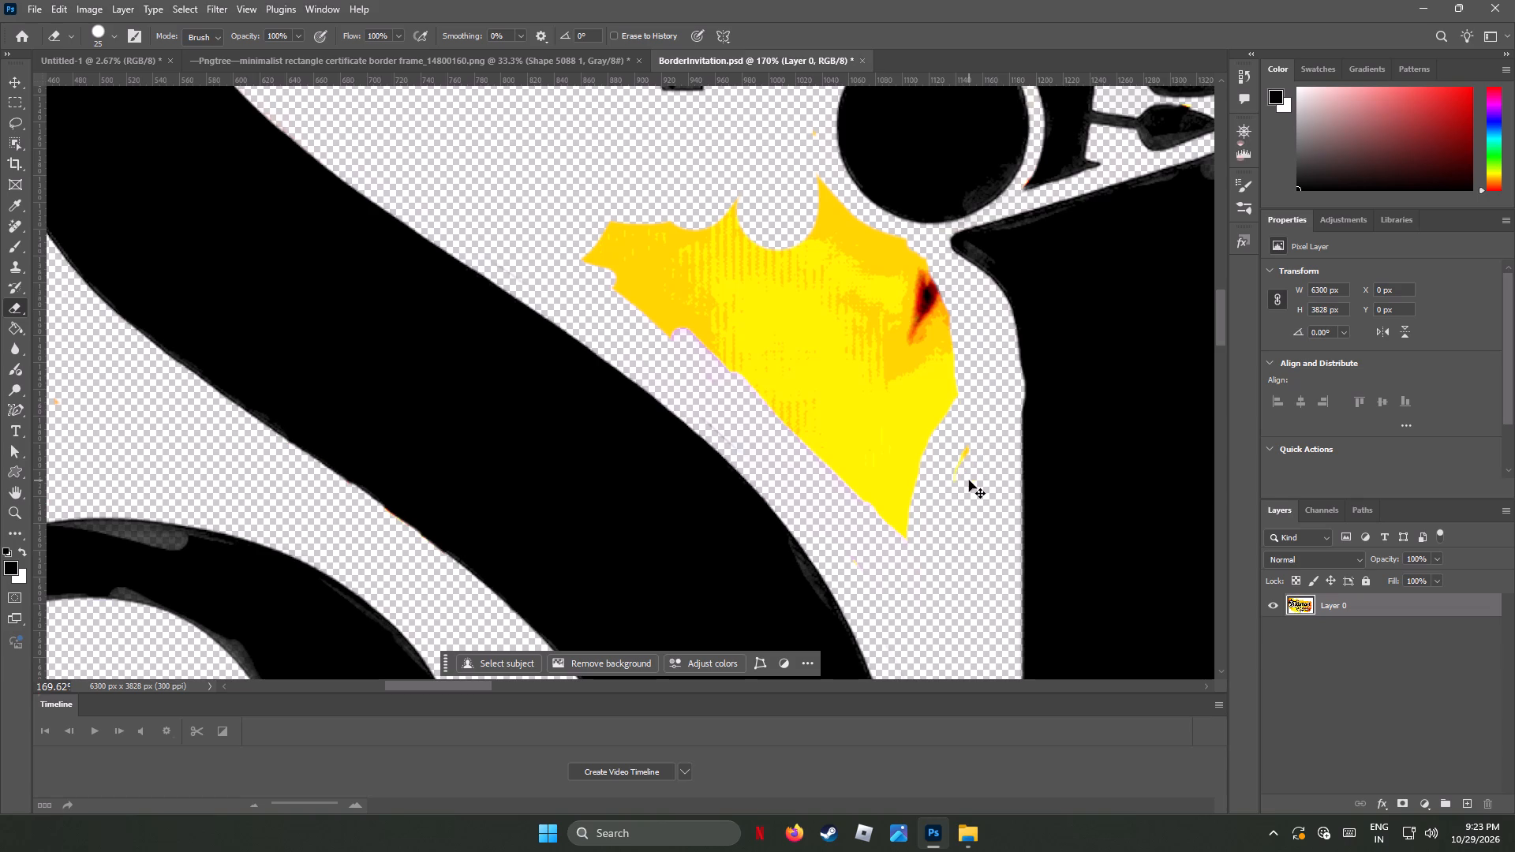
pyautogui.moveTo(972, 303); pyautogui.dragTo(951, 514)
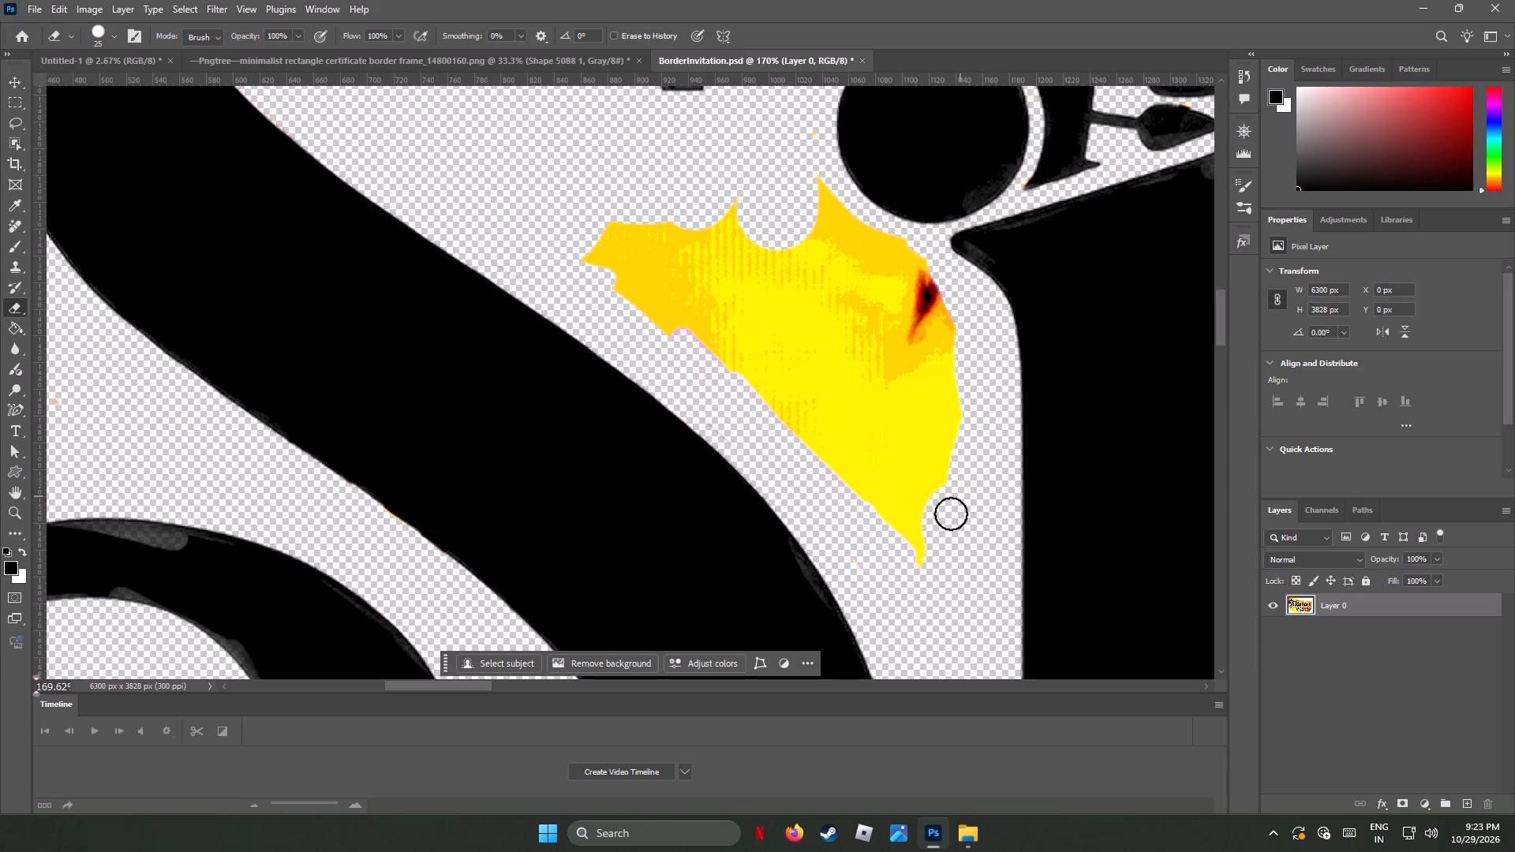
pyautogui.moveTo(951, 514); pyautogui.dragTo(922, 573)
pyautogui.moveTo(976, 648); pyautogui.dragTo(963, 605)
pyautogui.moveTo(929, 557); pyautogui.dragTo(781, 417)
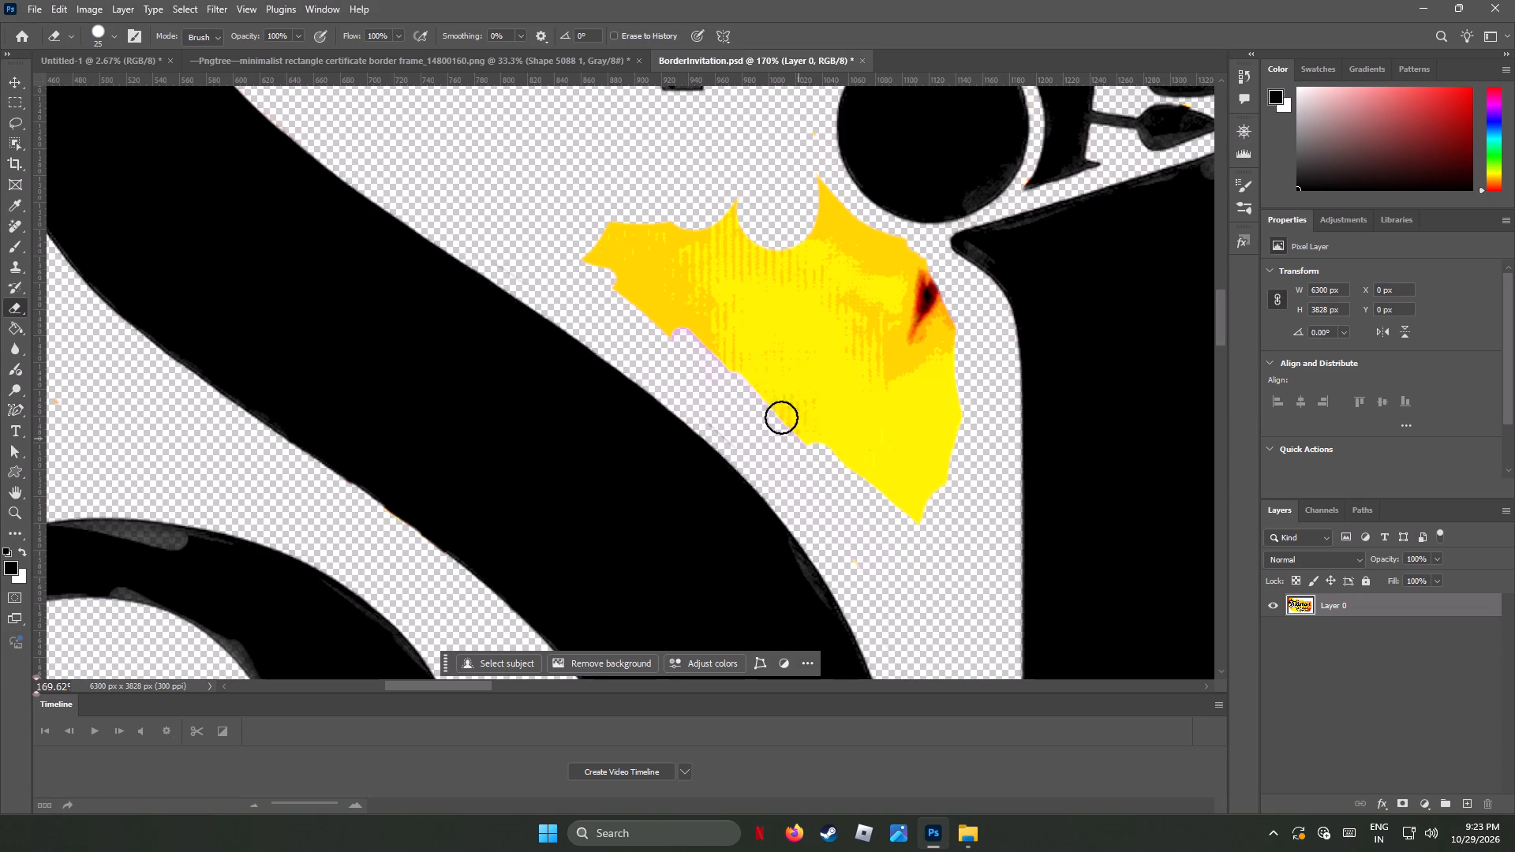
# Erase the rest of the yellow patch between the S and the u, including its dark red spot.
pyautogui.moveTo(781, 417); pyautogui.dragTo(851, 377)
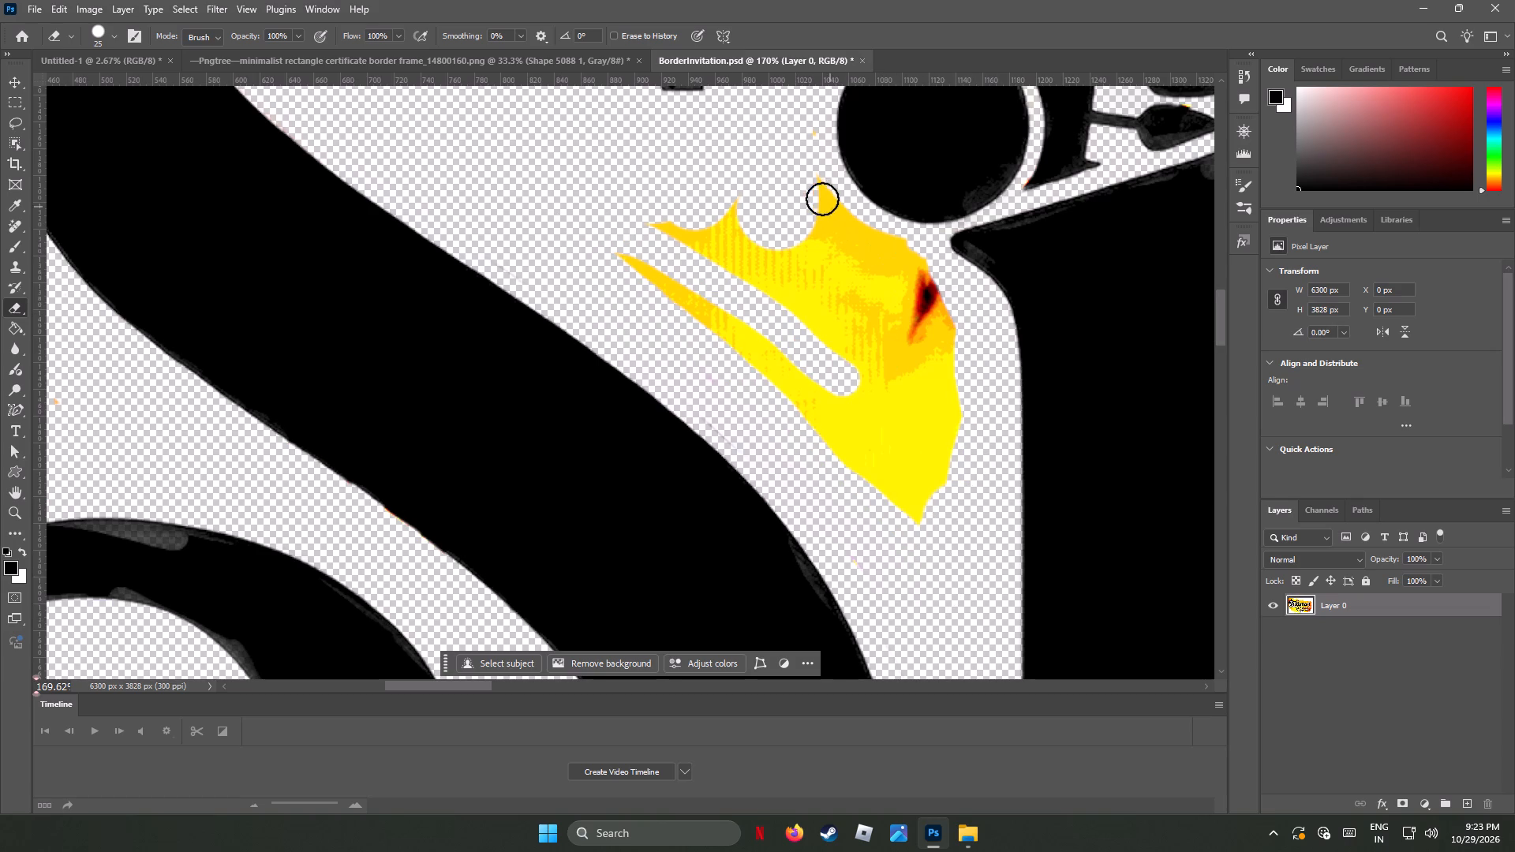
pyautogui.moveTo(818, 182); pyautogui.dragTo(935, 405)
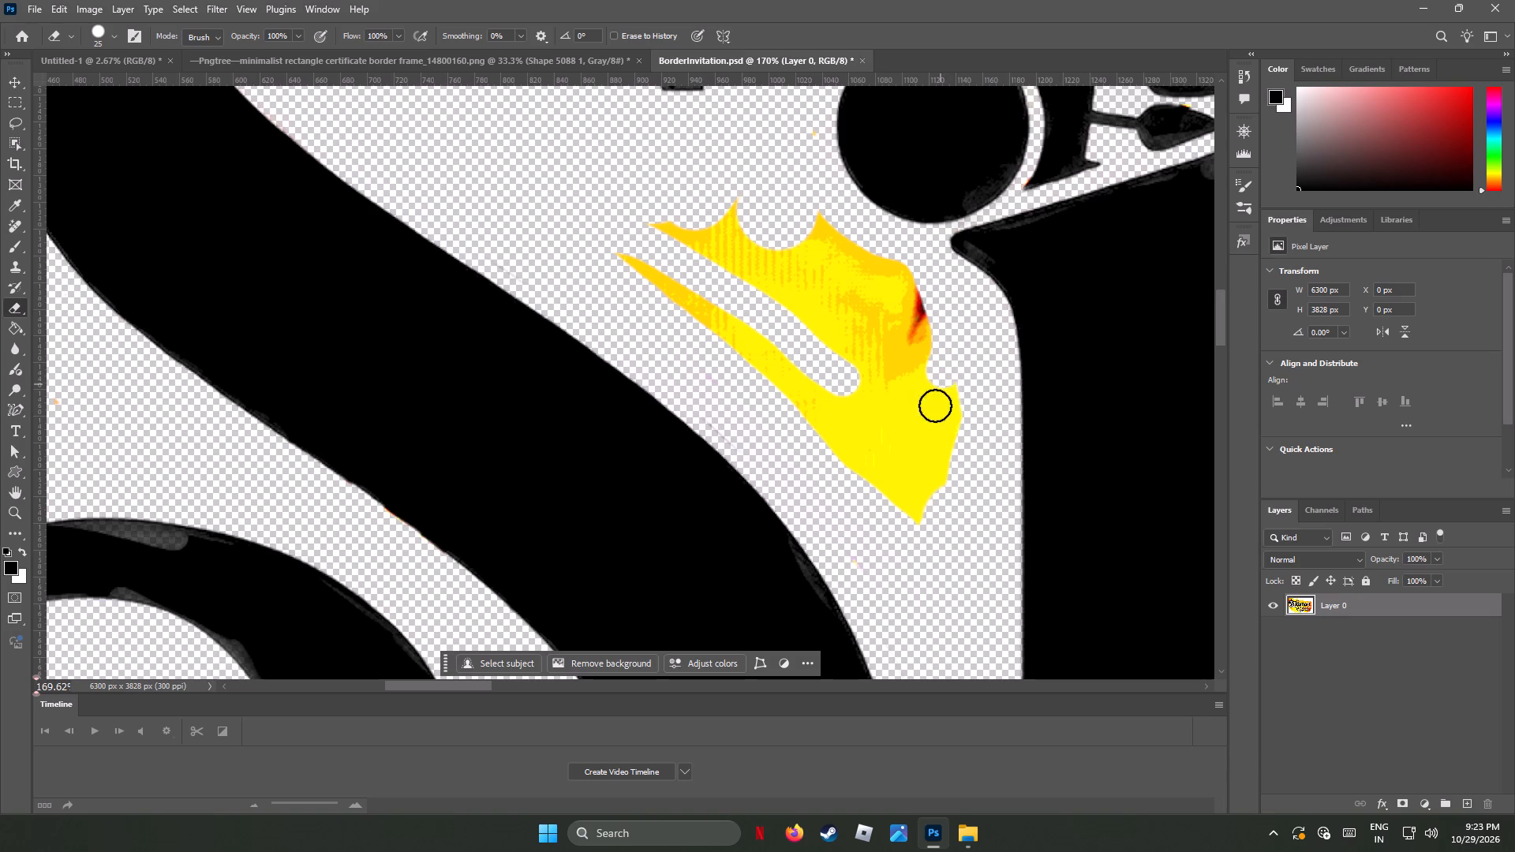
pyautogui.moveTo(935, 405); pyautogui.dragTo(682, 293)
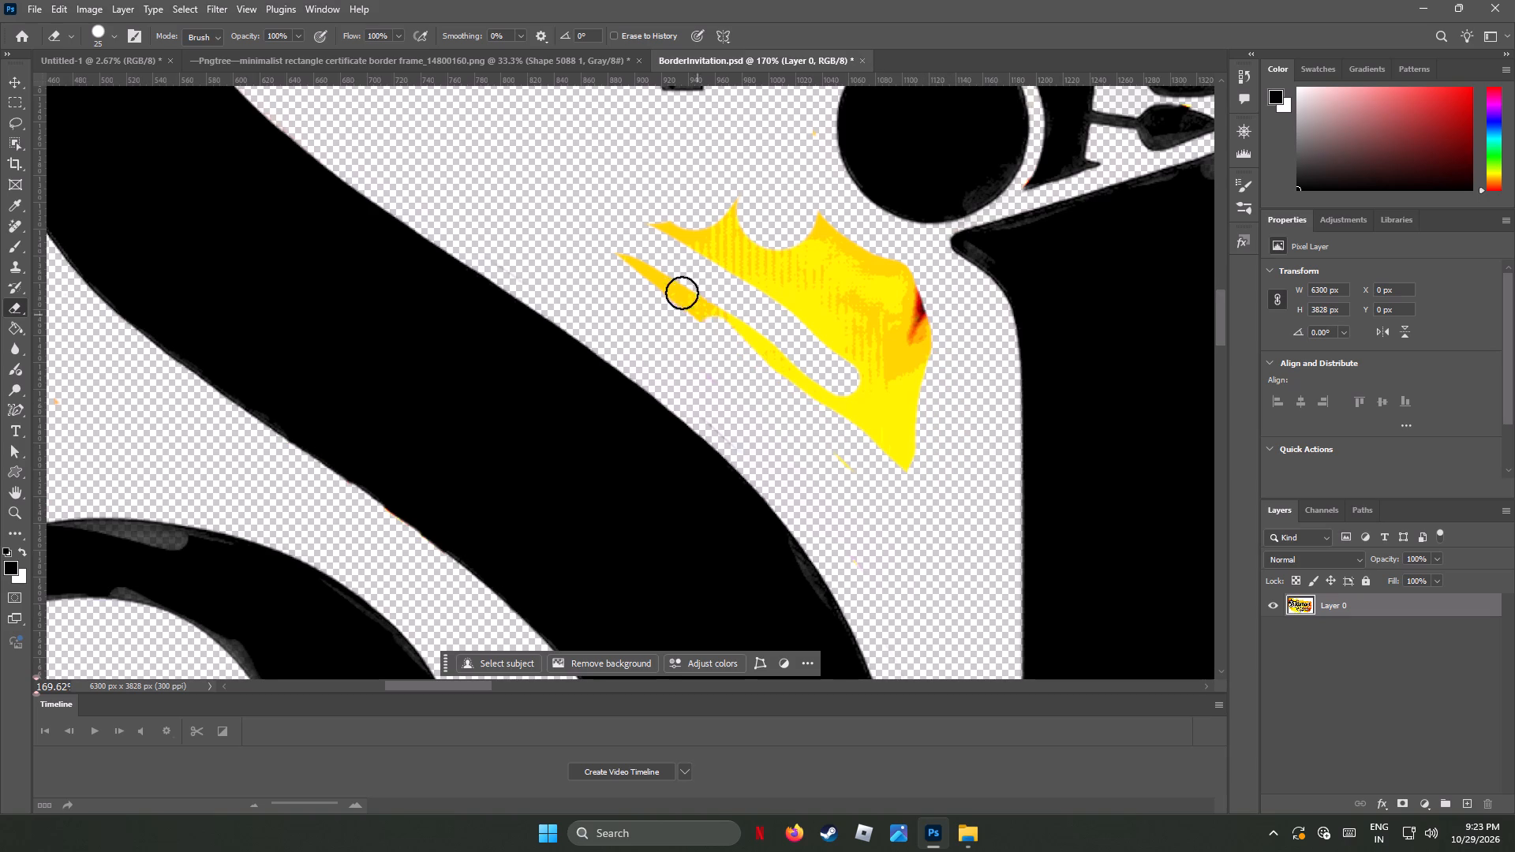
pyautogui.moveTo(682, 293); pyautogui.dragTo(787, 299)
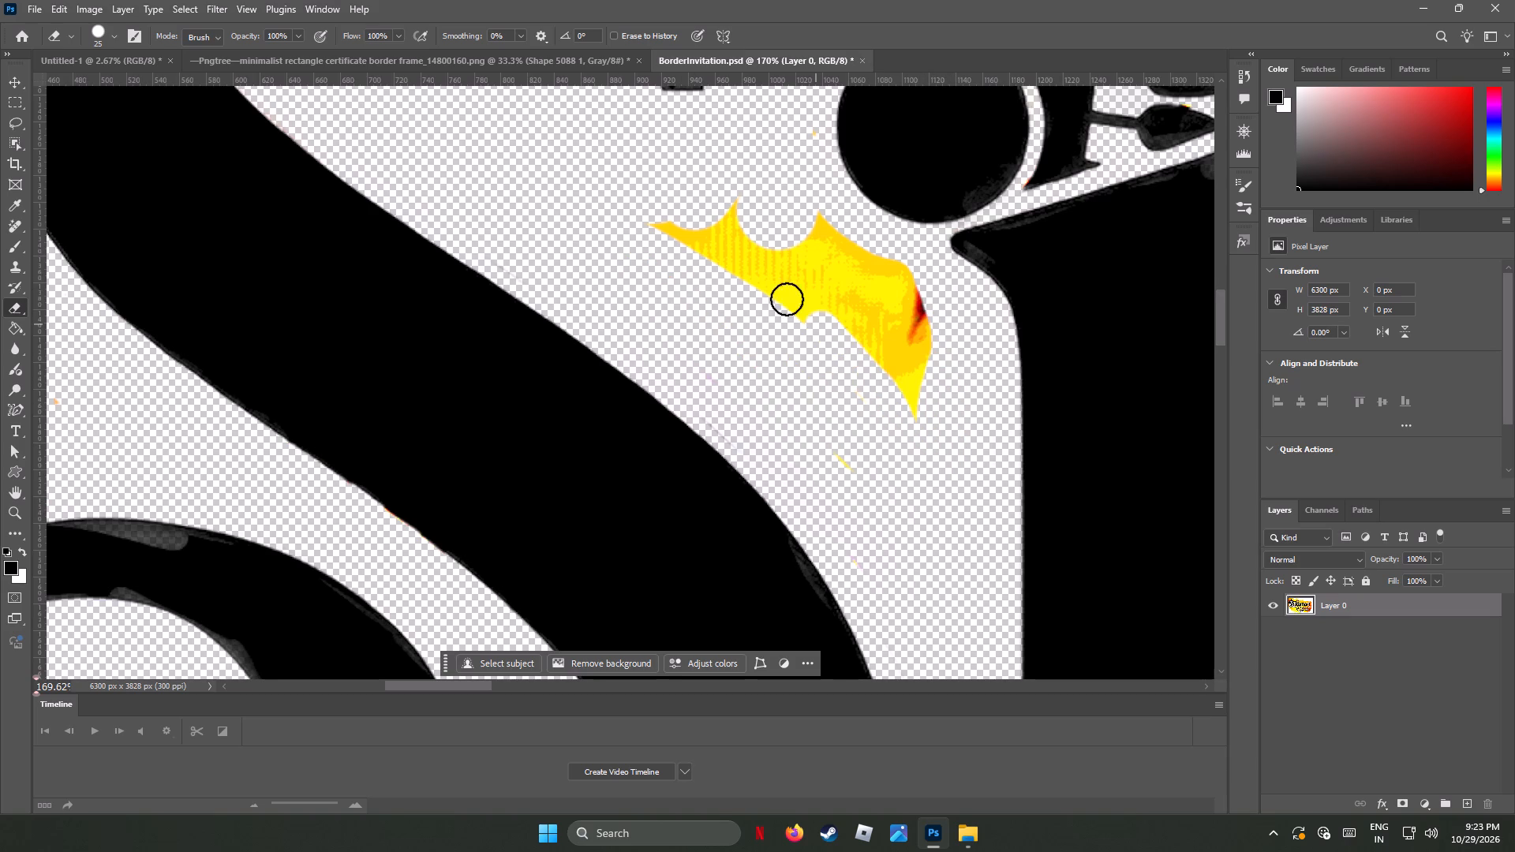
pyautogui.moveTo(787, 299); pyautogui.dragTo(836, 230)
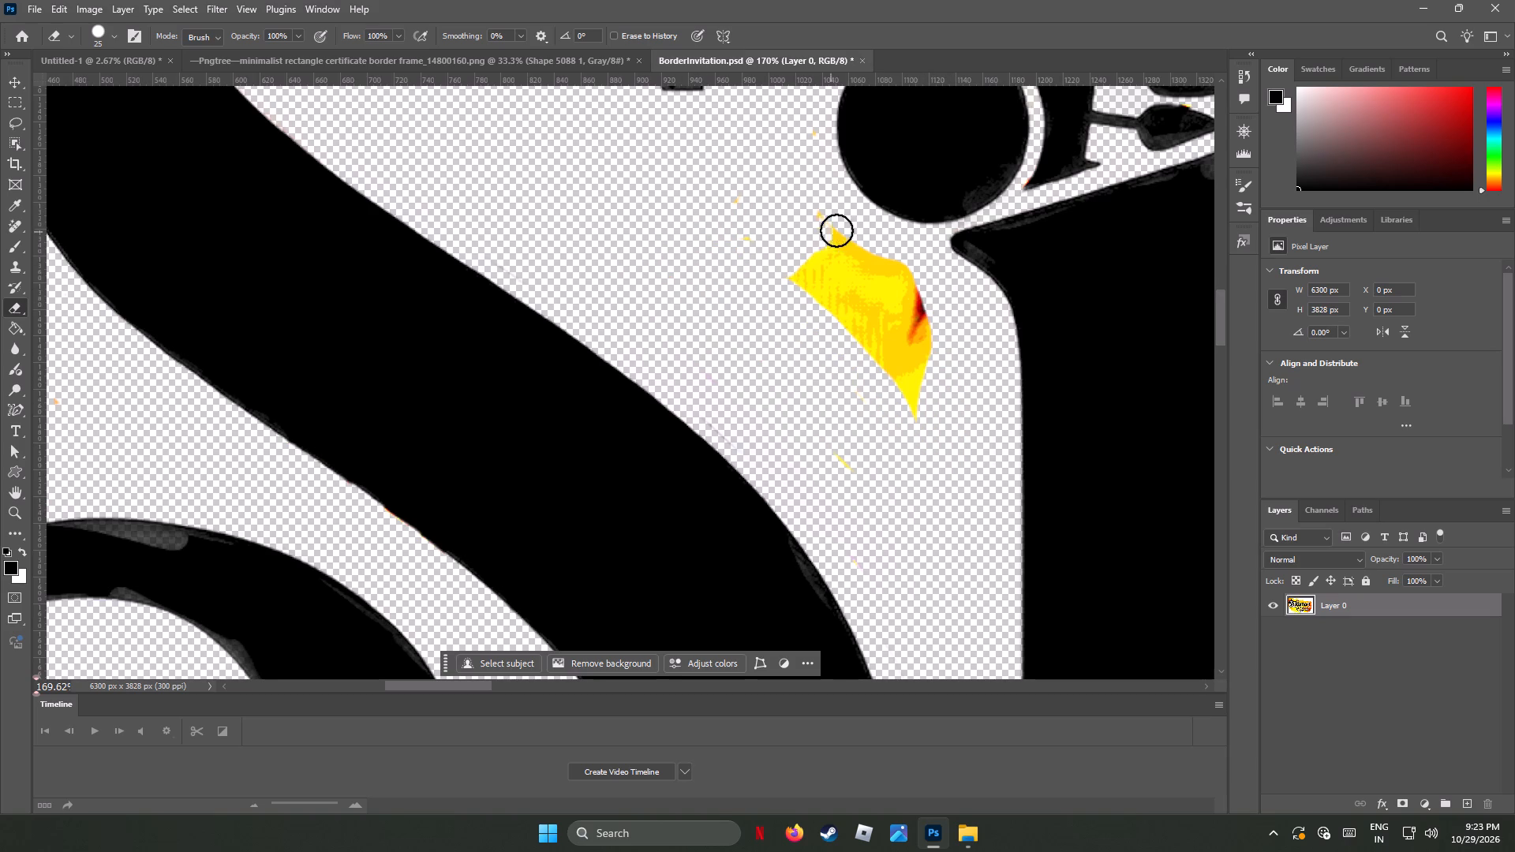
pyautogui.moveTo(836, 230); pyautogui.dragTo(917, 398)
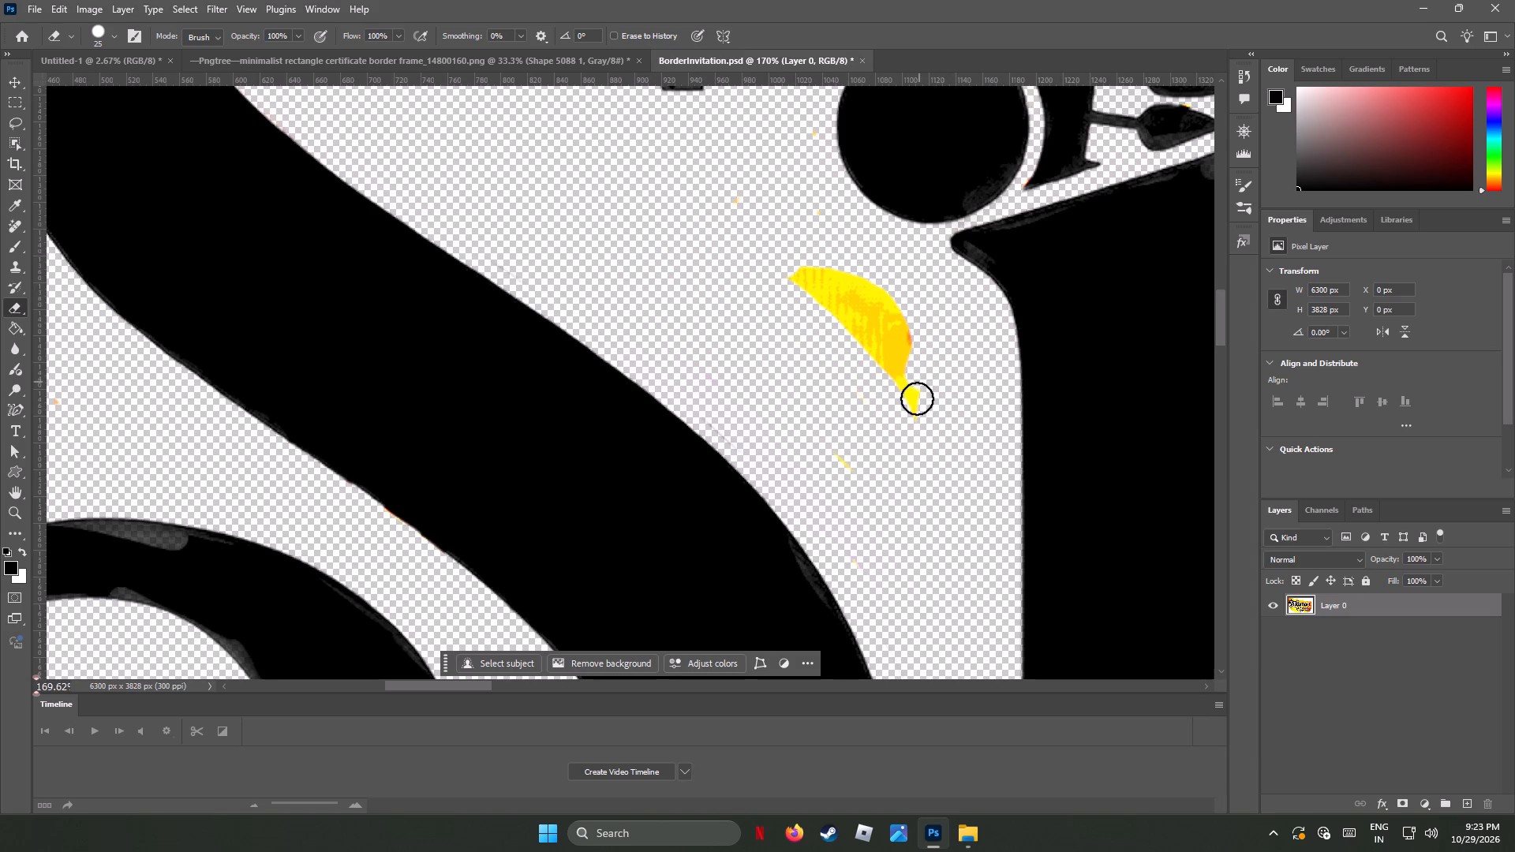
pyautogui.moveTo(917, 398); pyautogui.dragTo(808, 270)
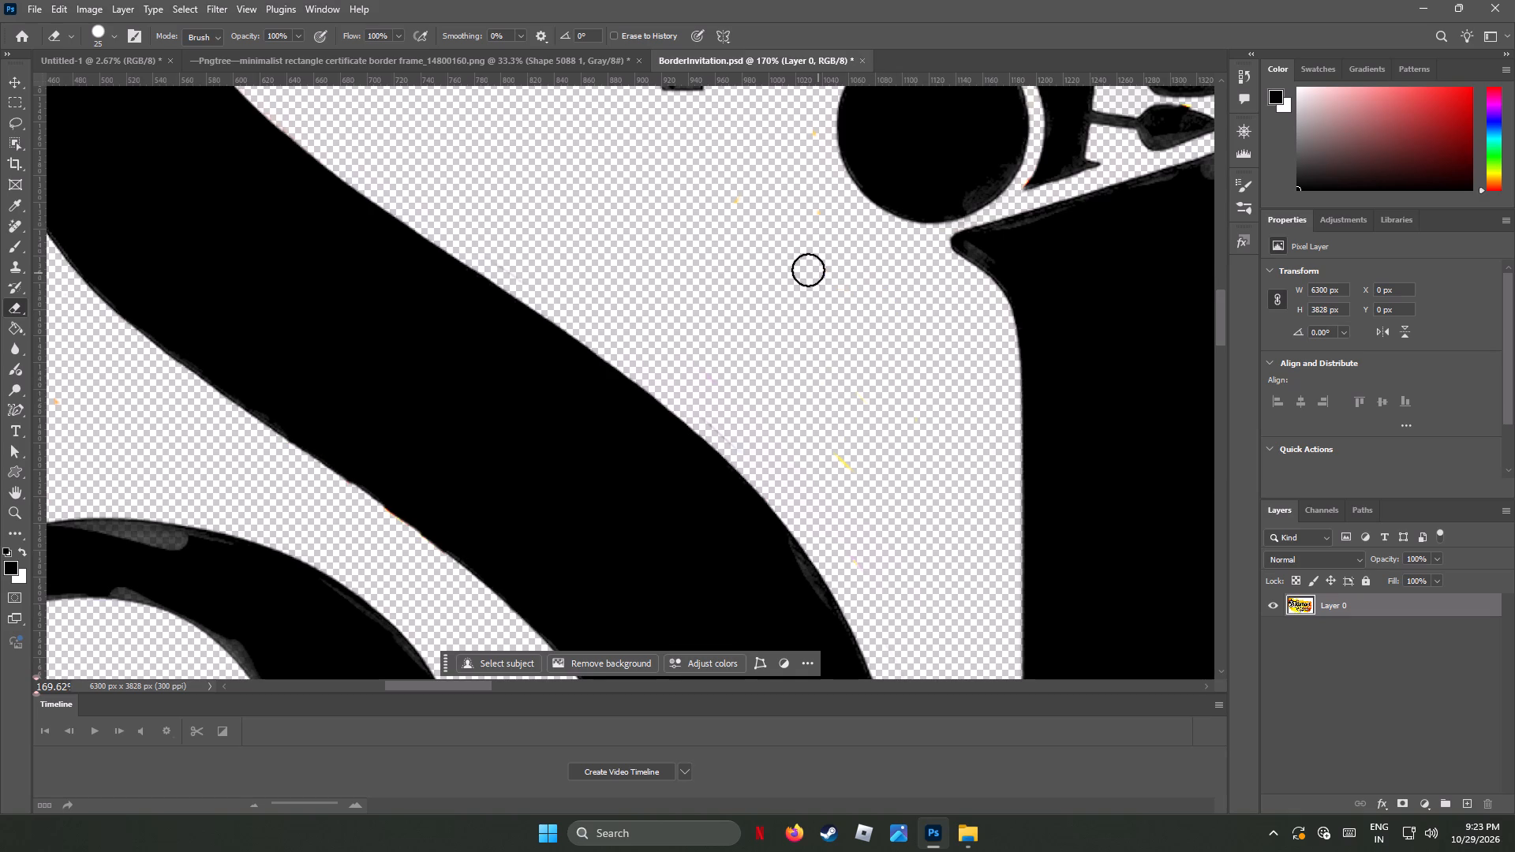
pyautogui.moveTo(808, 270); pyautogui.dragTo(908, 450)
# Erase the orange and yellow background patch between the two stems of the u, including its dark spot, with the 25 px Eraser.
pyautogui.keyDown('alt'); pyautogui.scroll(-8, 817, 412); pyautogui.keyUp('alt')
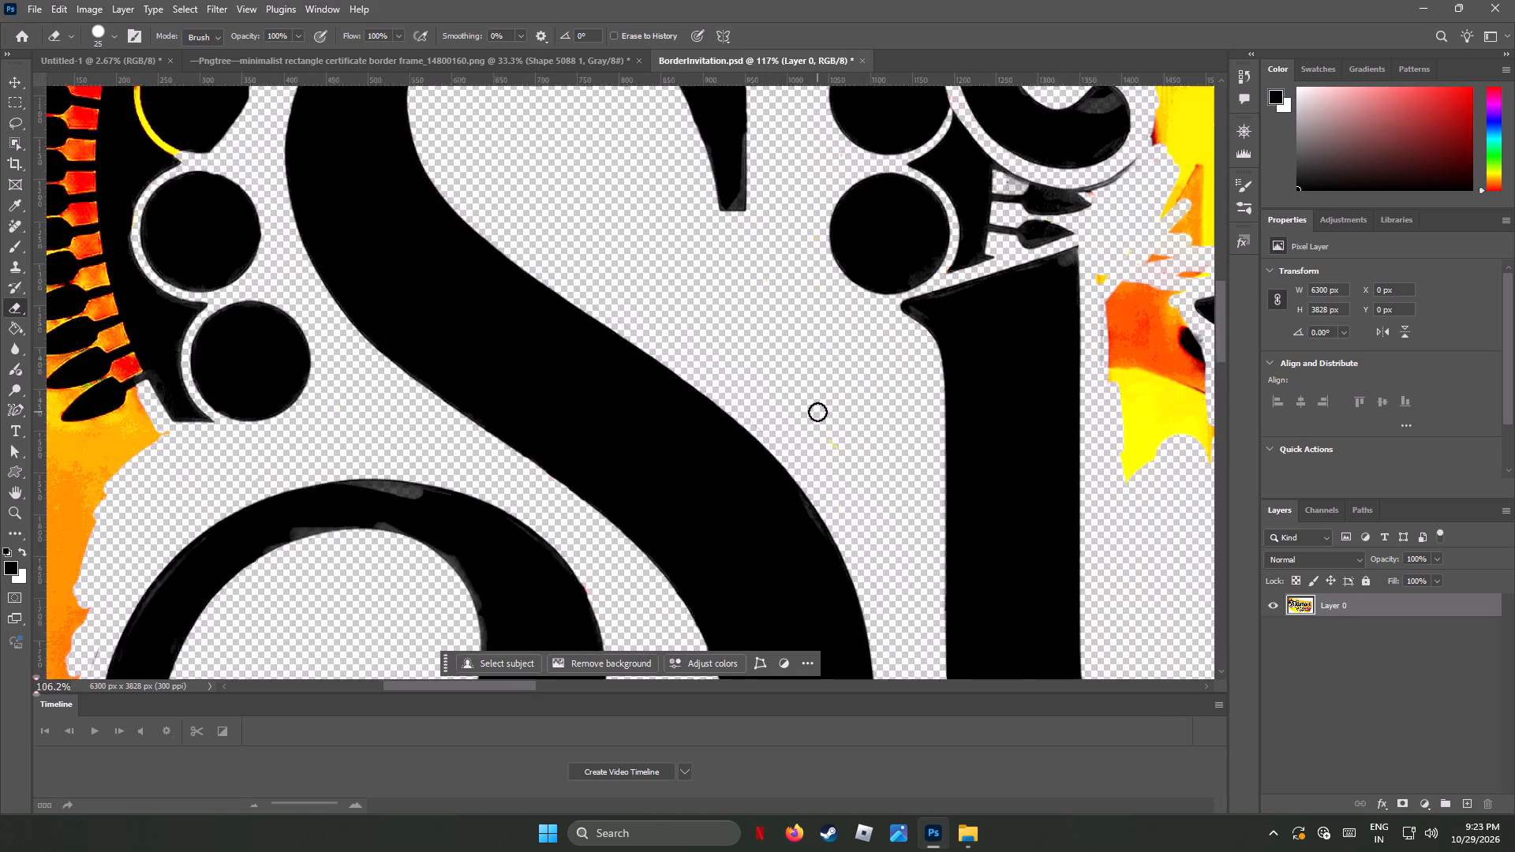
pyautogui.keyDown('alt'); pyautogui.scroll(-3, 824, 412); pyautogui.keyUp('alt')
pyautogui.keyDown('alt'); pyautogui.scroll(1, 824, 412); pyautogui.keyUp('alt')
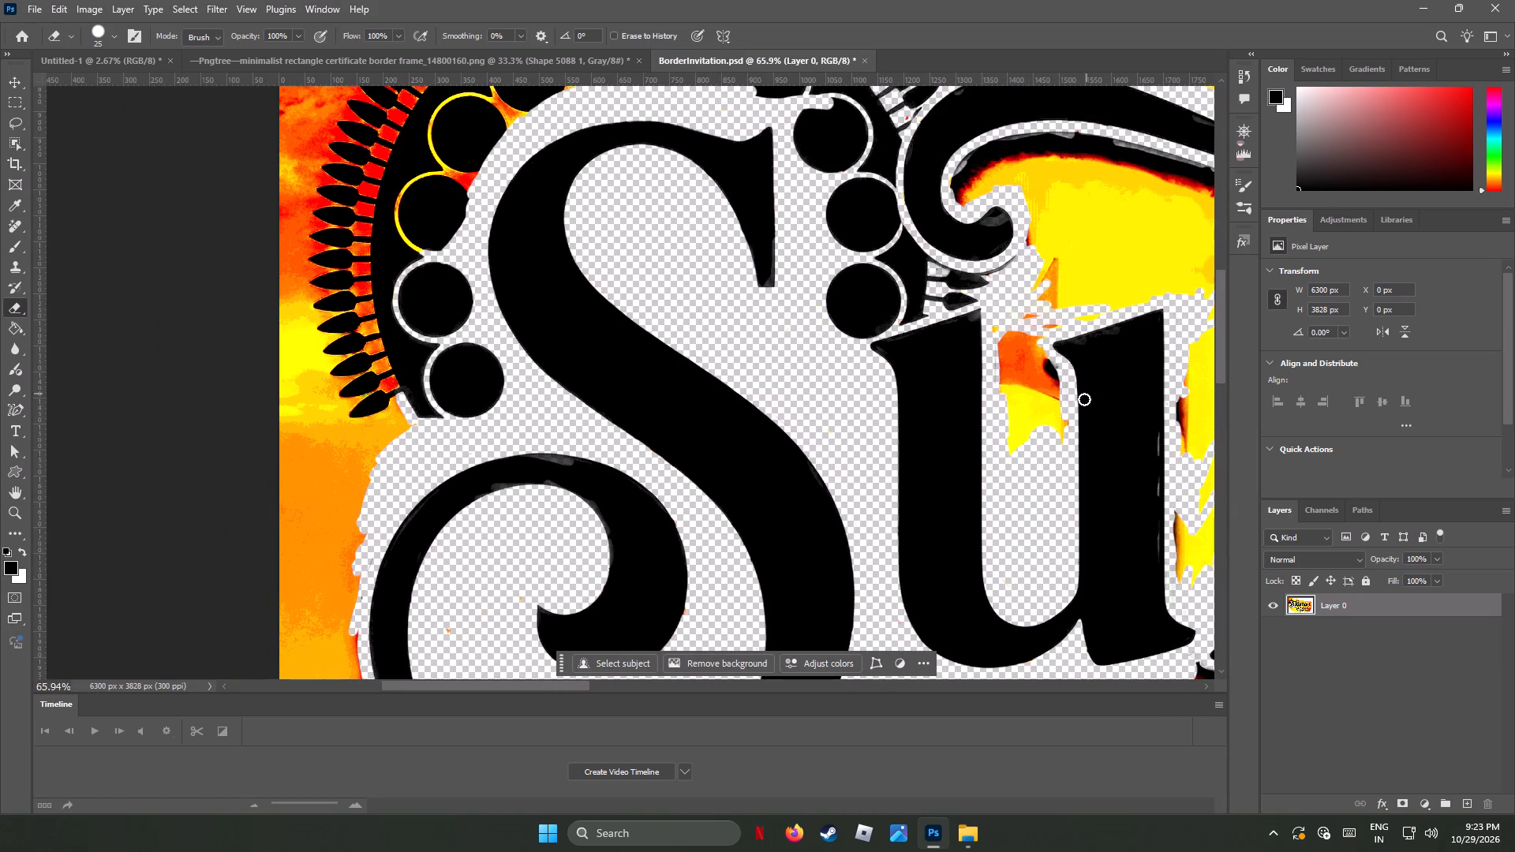
pyautogui.keyDown('alt'); pyautogui.scroll(9, 1080, 361); pyautogui.keyUp('alt')
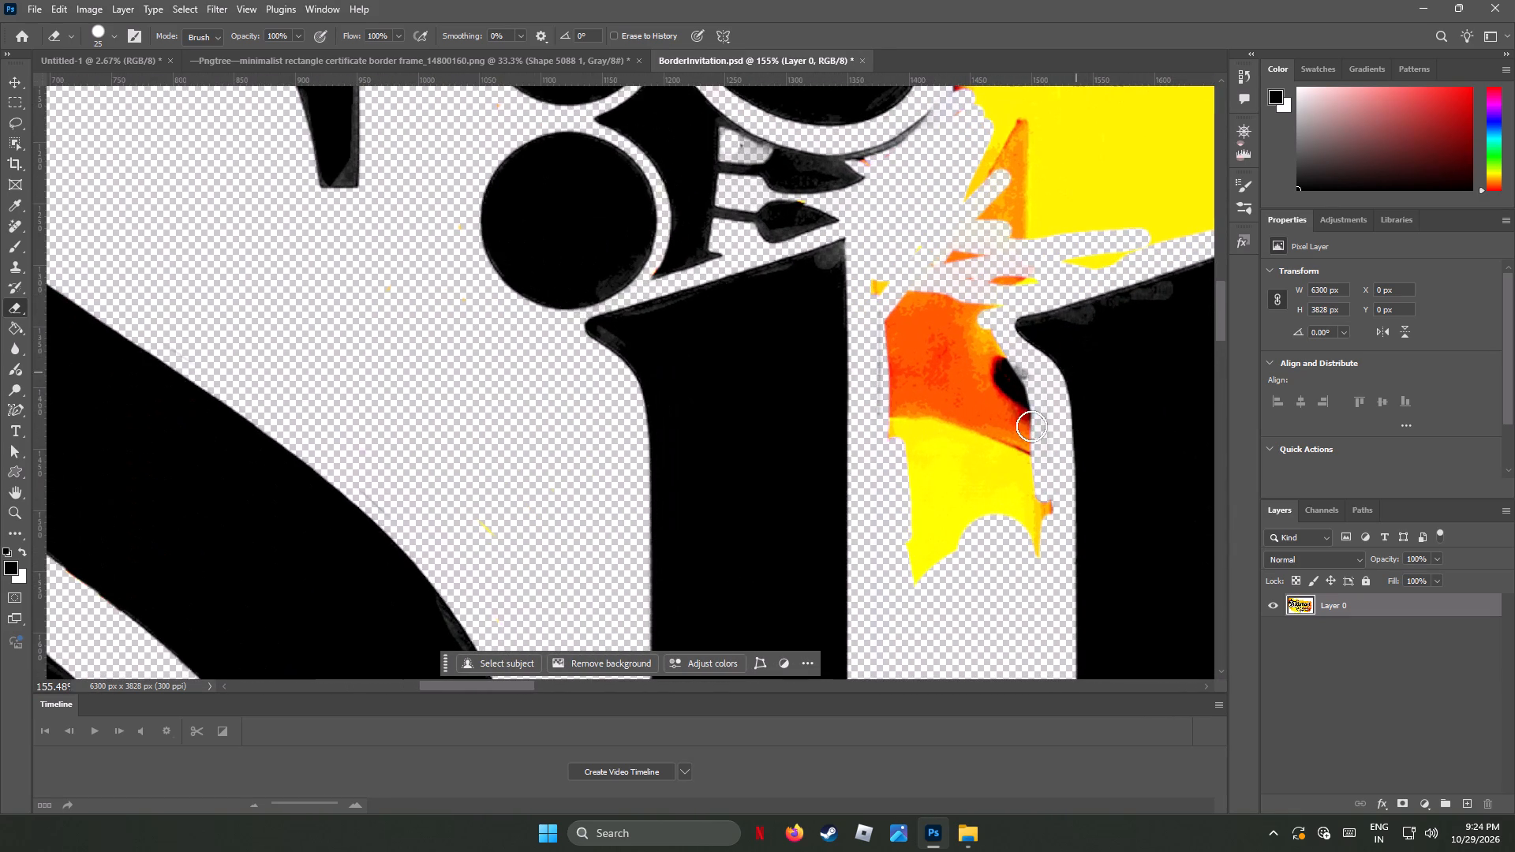
pyautogui.moveTo(922, 564); pyautogui.dragTo(891, 325)
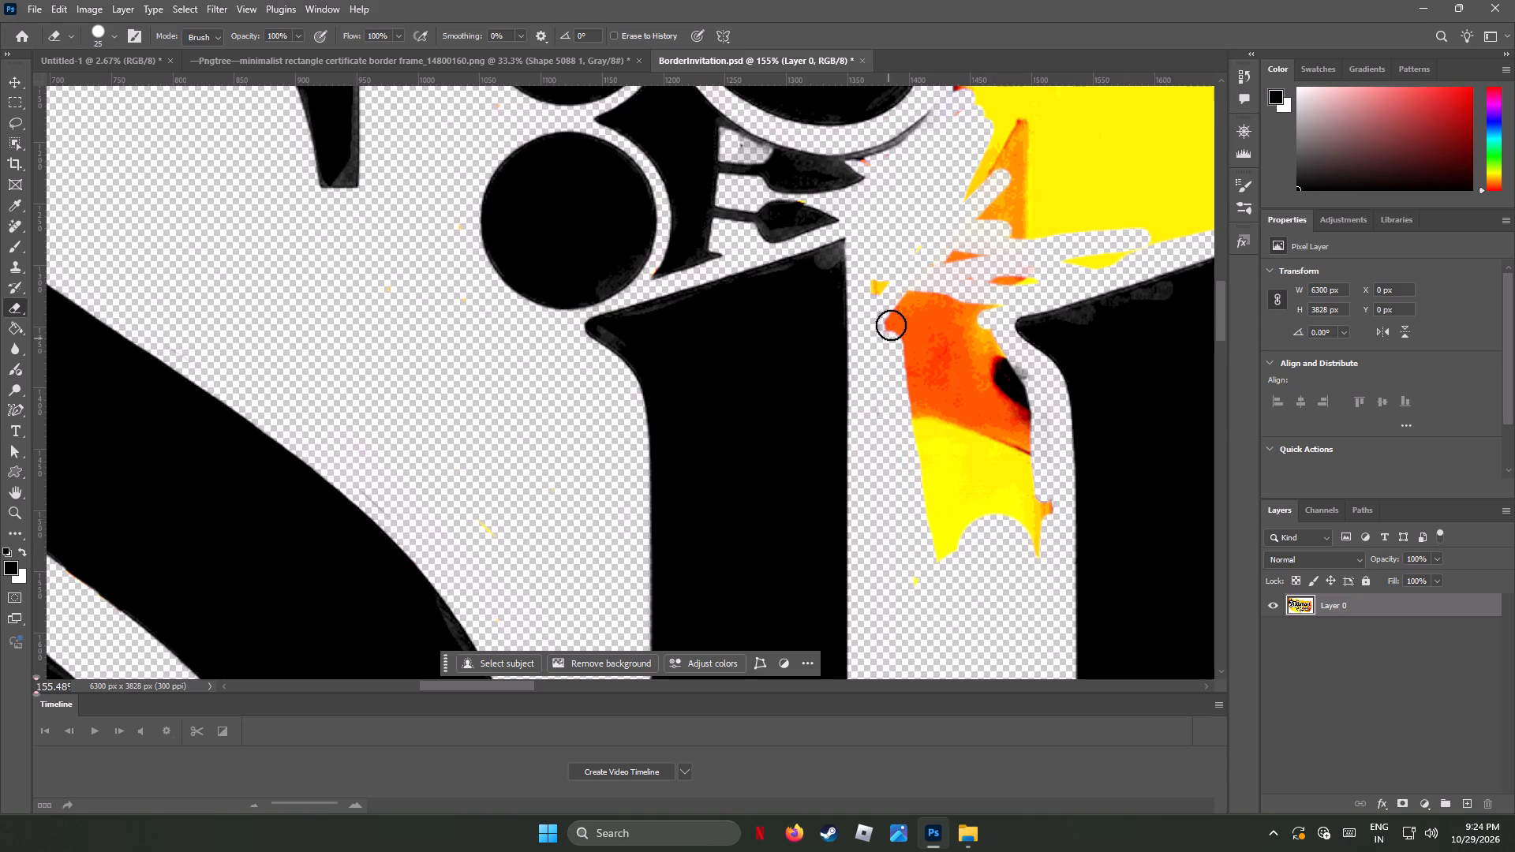
pyautogui.moveTo(891, 325); pyautogui.dragTo(900, 557)
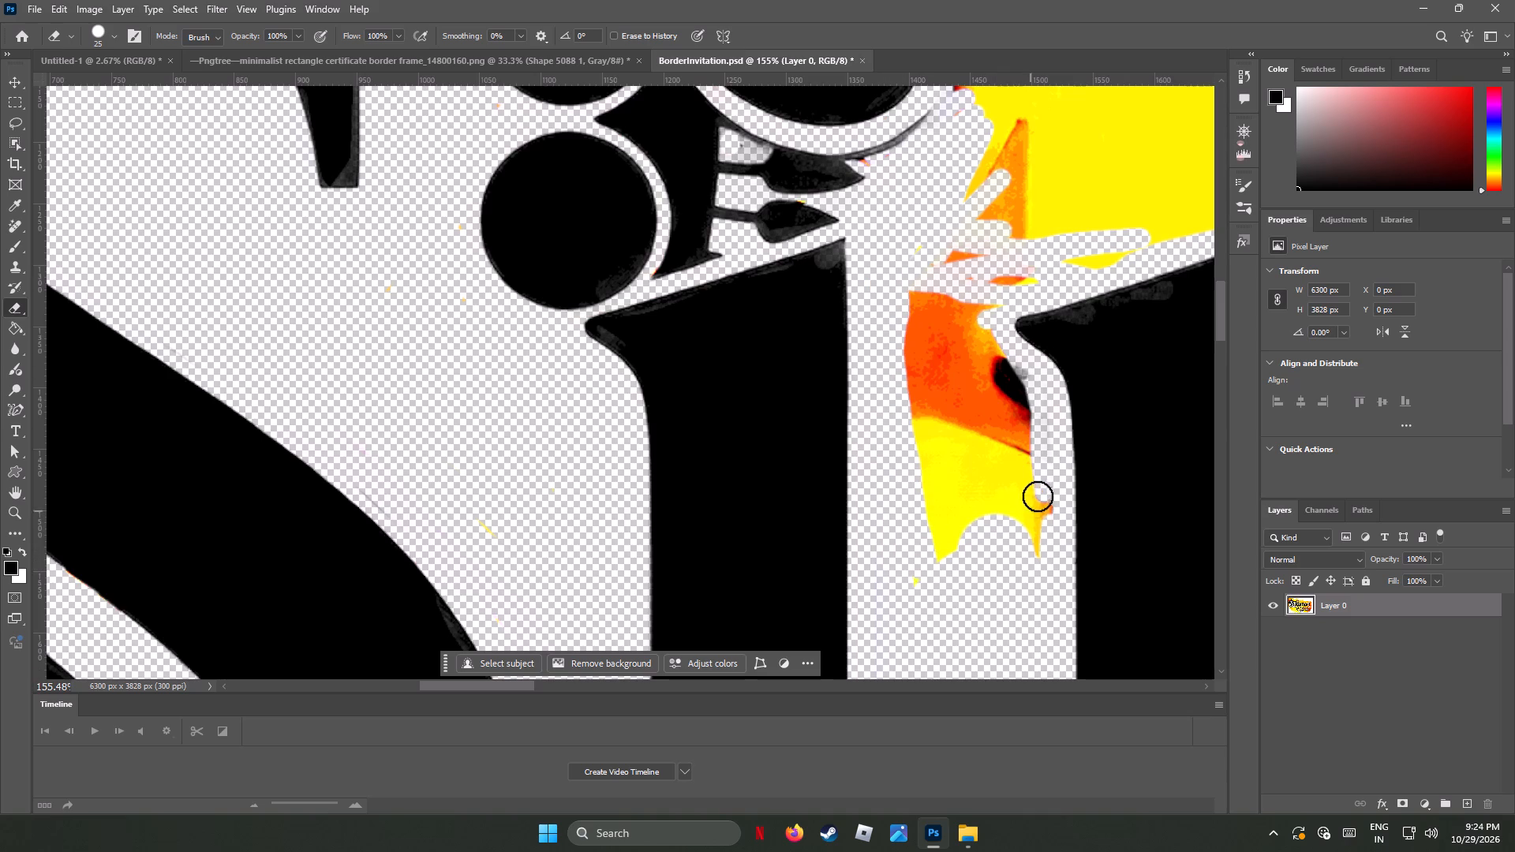
pyautogui.moveTo(1039, 495); pyautogui.dragTo(981, 313)
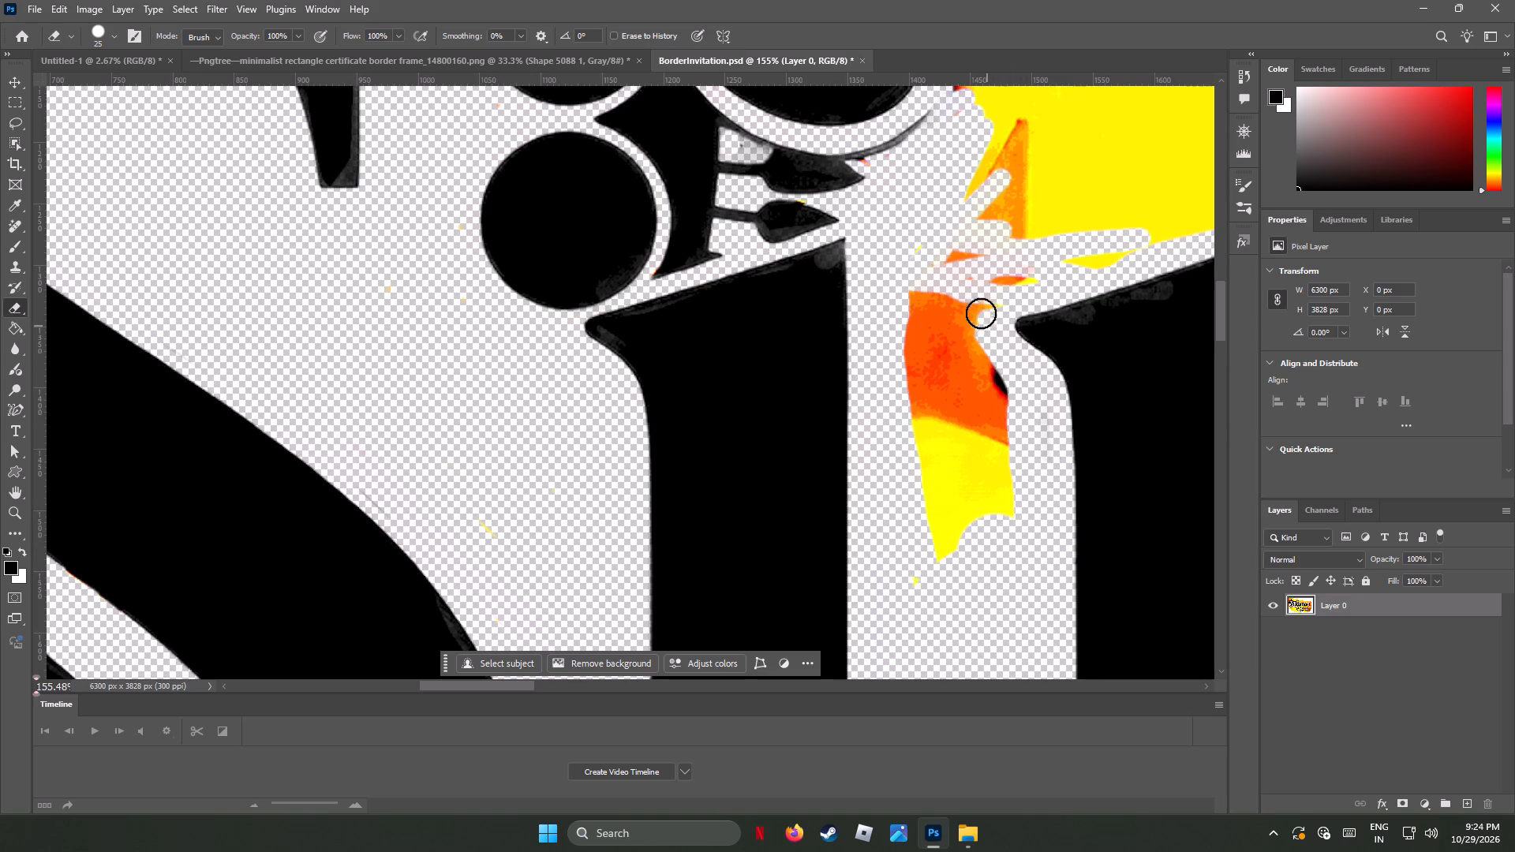
pyautogui.moveTo(981, 313); pyautogui.dragTo(941, 555)
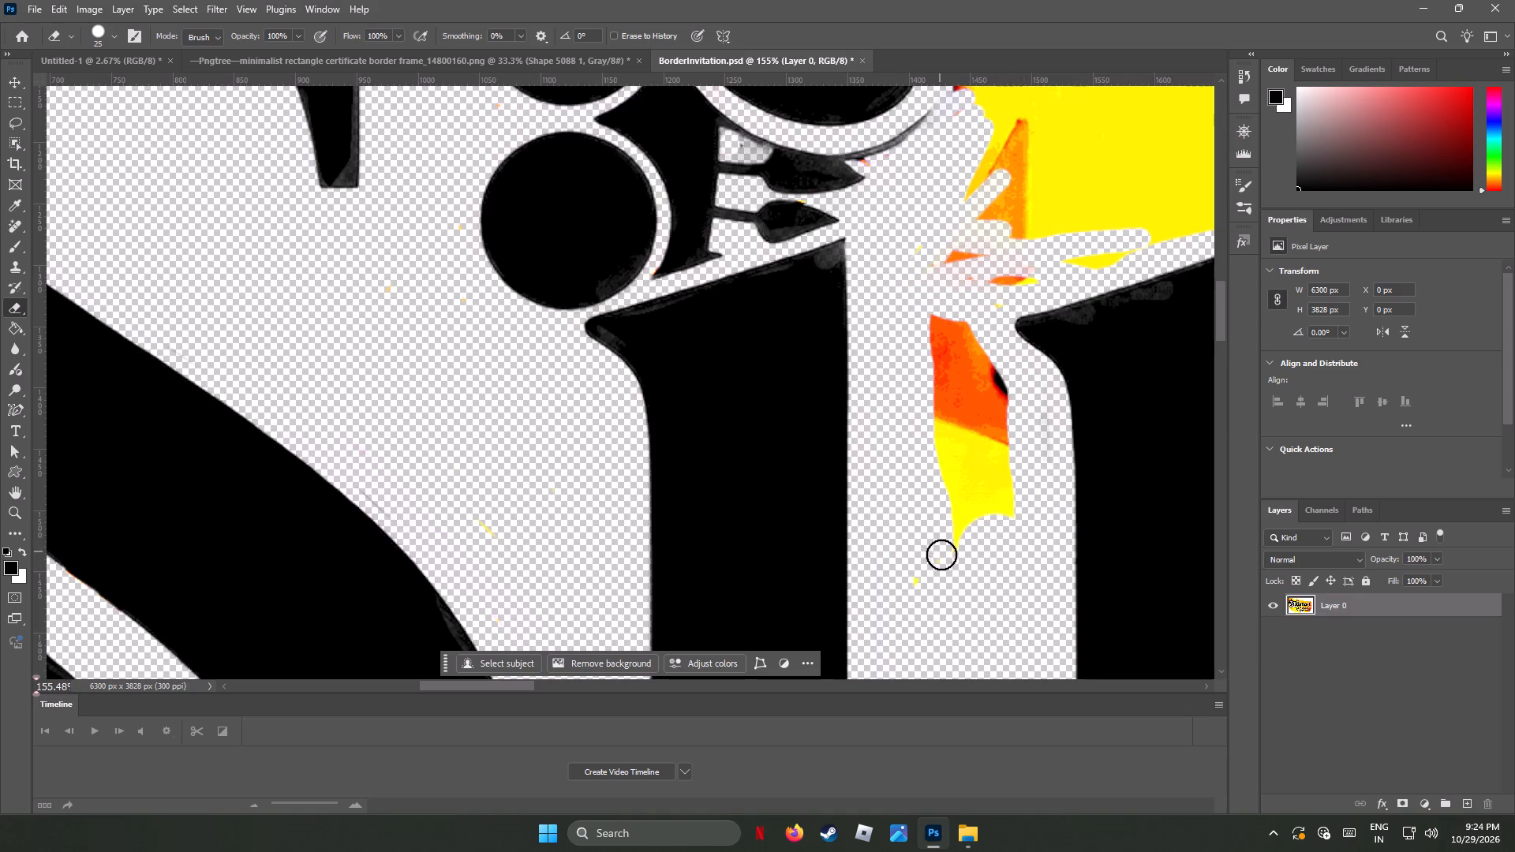
pyautogui.moveTo(941, 555); pyautogui.dragTo(1019, 490)
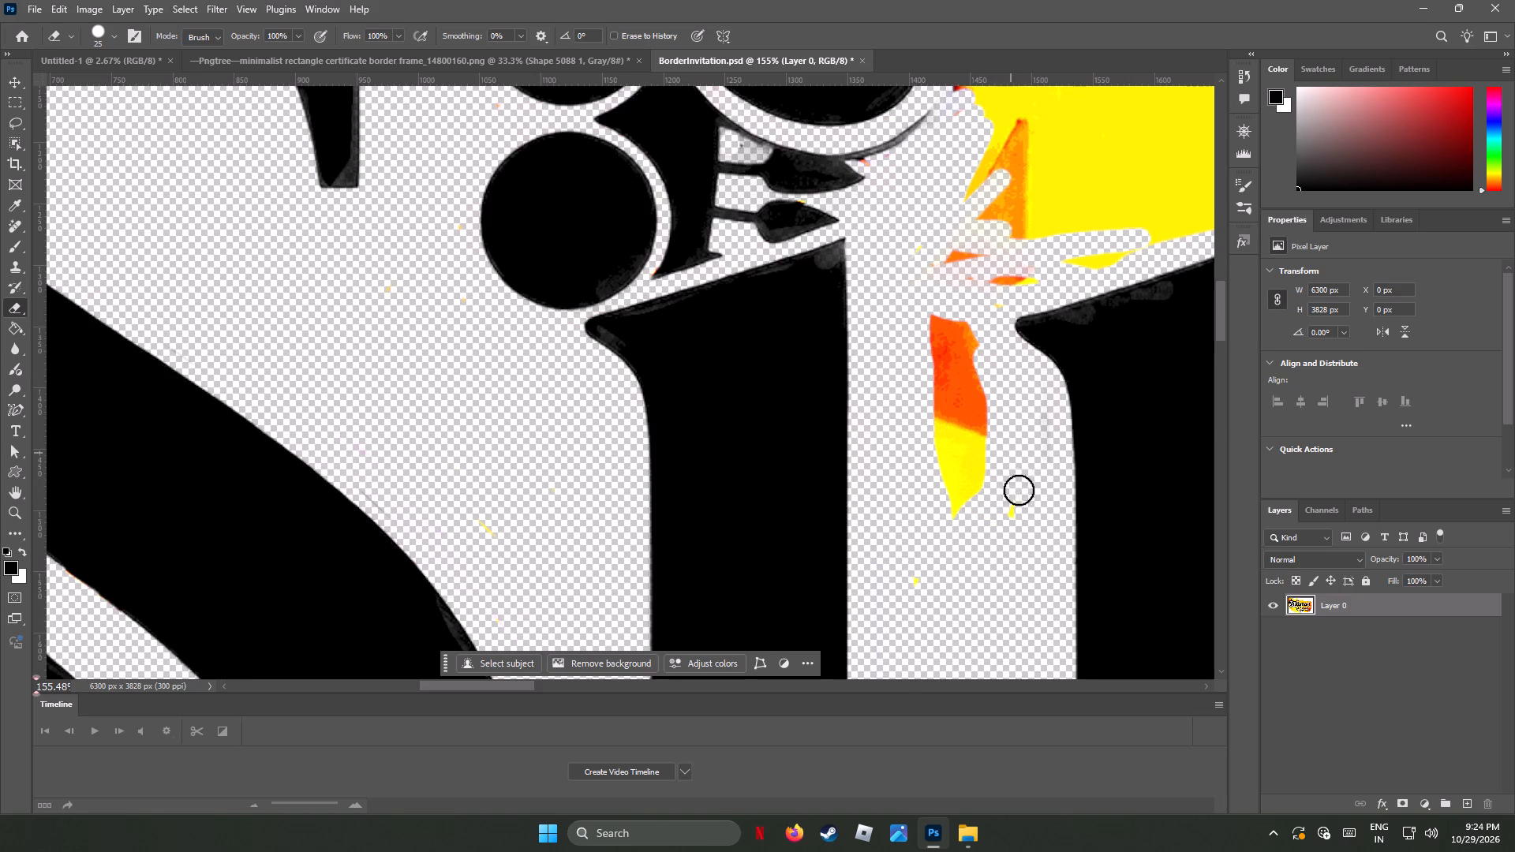
pyautogui.moveTo(1019, 490); pyautogui.dragTo(981, 379)
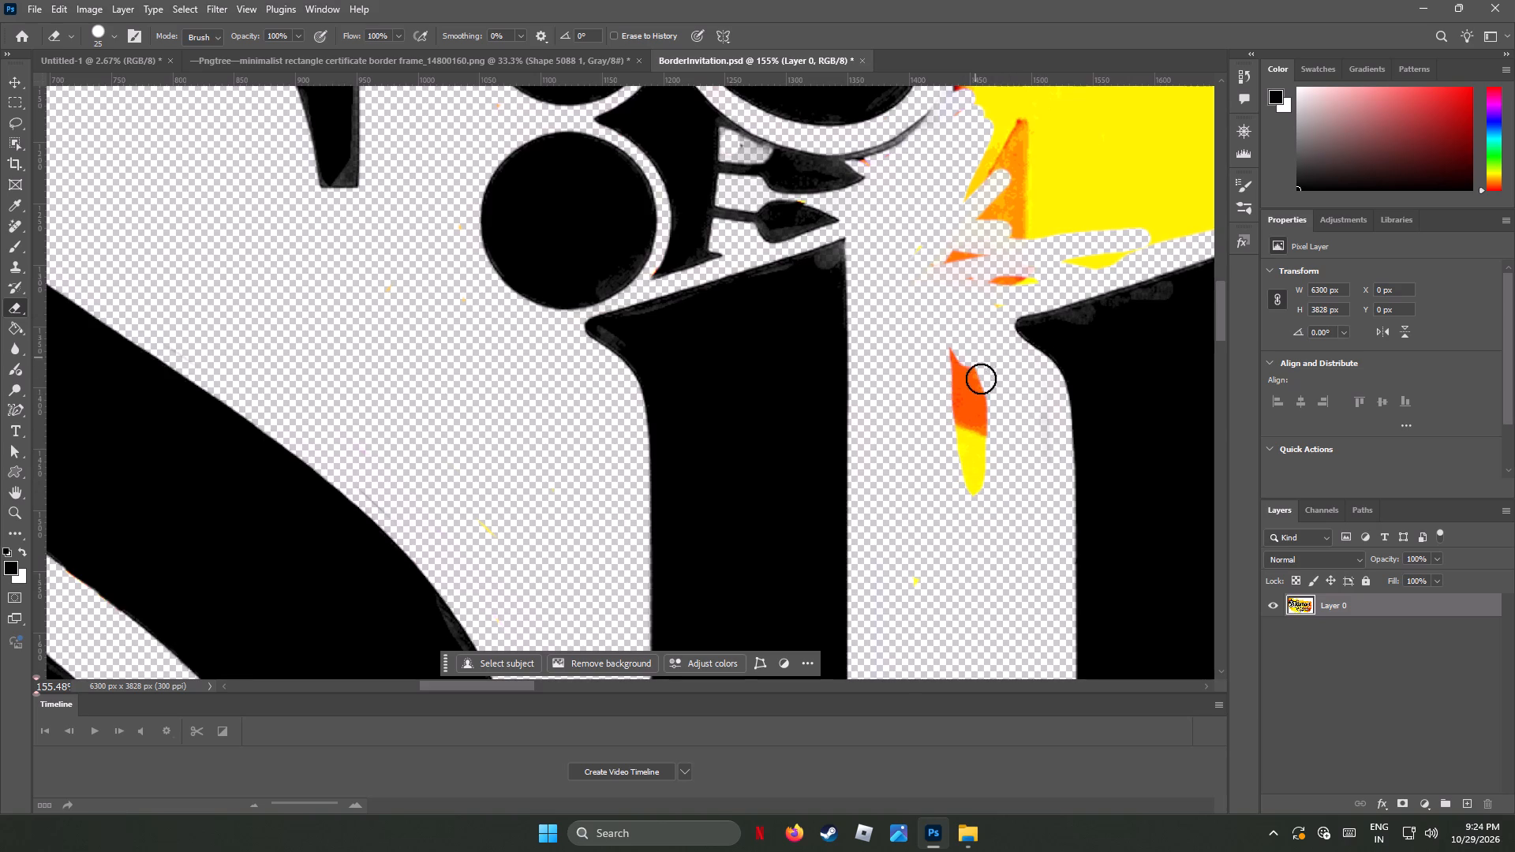
pyautogui.moveTo(981, 379); pyautogui.dragTo(1001, 517)
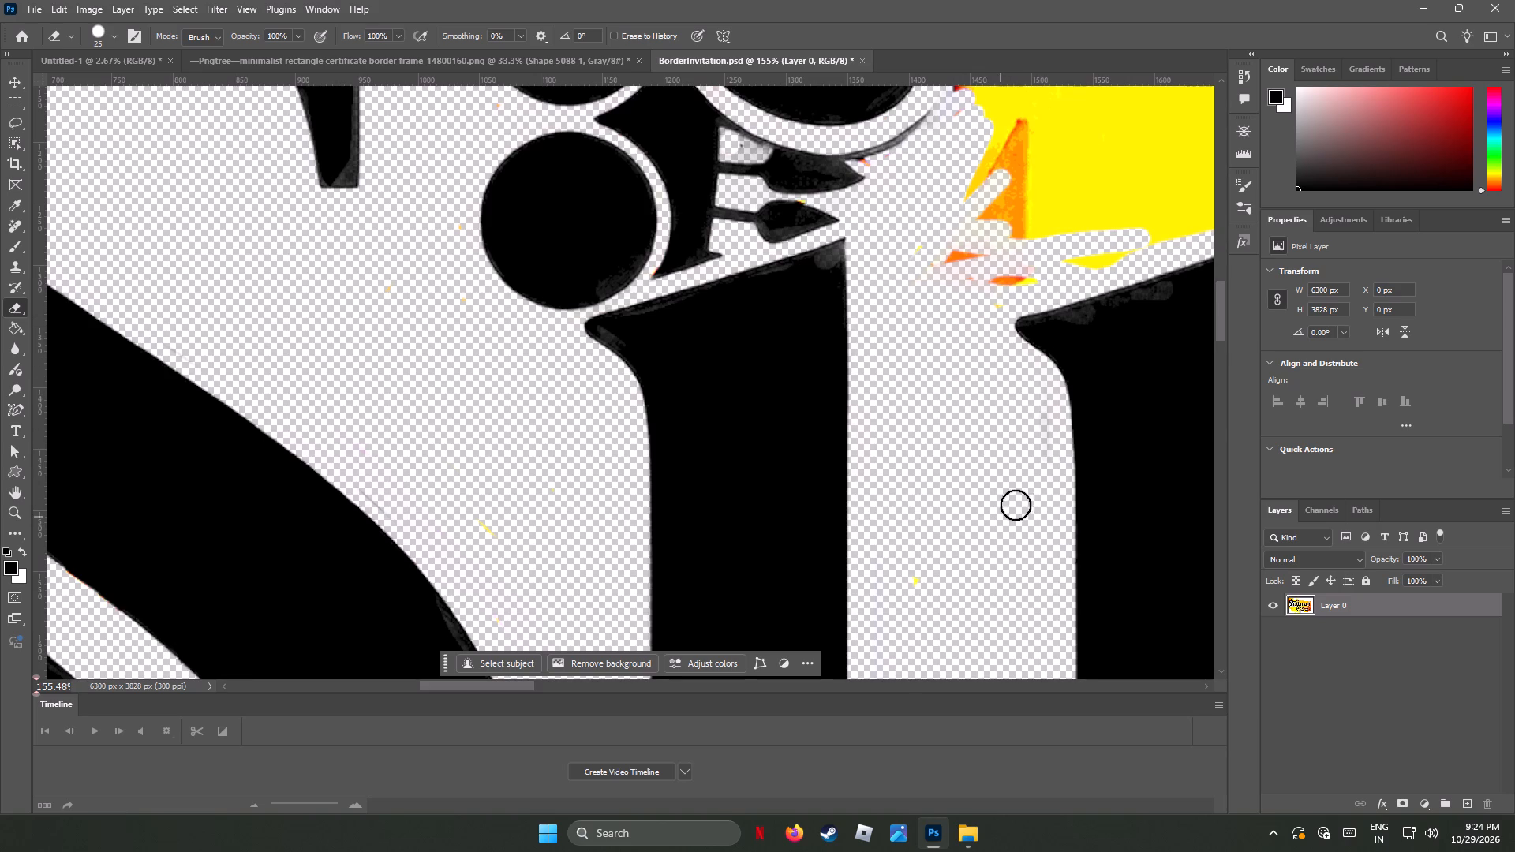
pyautogui.moveTo(1043, 404); pyautogui.dragTo(1031, 553)
pyautogui.moveTo(932, 458); pyautogui.dragTo(945, 524)
pyautogui.moveTo(945, 524); pyautogui.dragTo(922, 522)
# Erase the orange slivers above the gap in the u and trim the adjoining yellow area's edge back diagonally.
pyautogui.scroll(4, 966, 481)
pyautogui.scroll(-2, 966, 481)
pyautogui.scroll(6, 966, 481)
pyautogui.scroll(-1, 966, 481)
pyautogui.scroll(1, 966, 481)
pyautogui.moveTo(951, 361); pyautogui.dragTo(1014, 377)
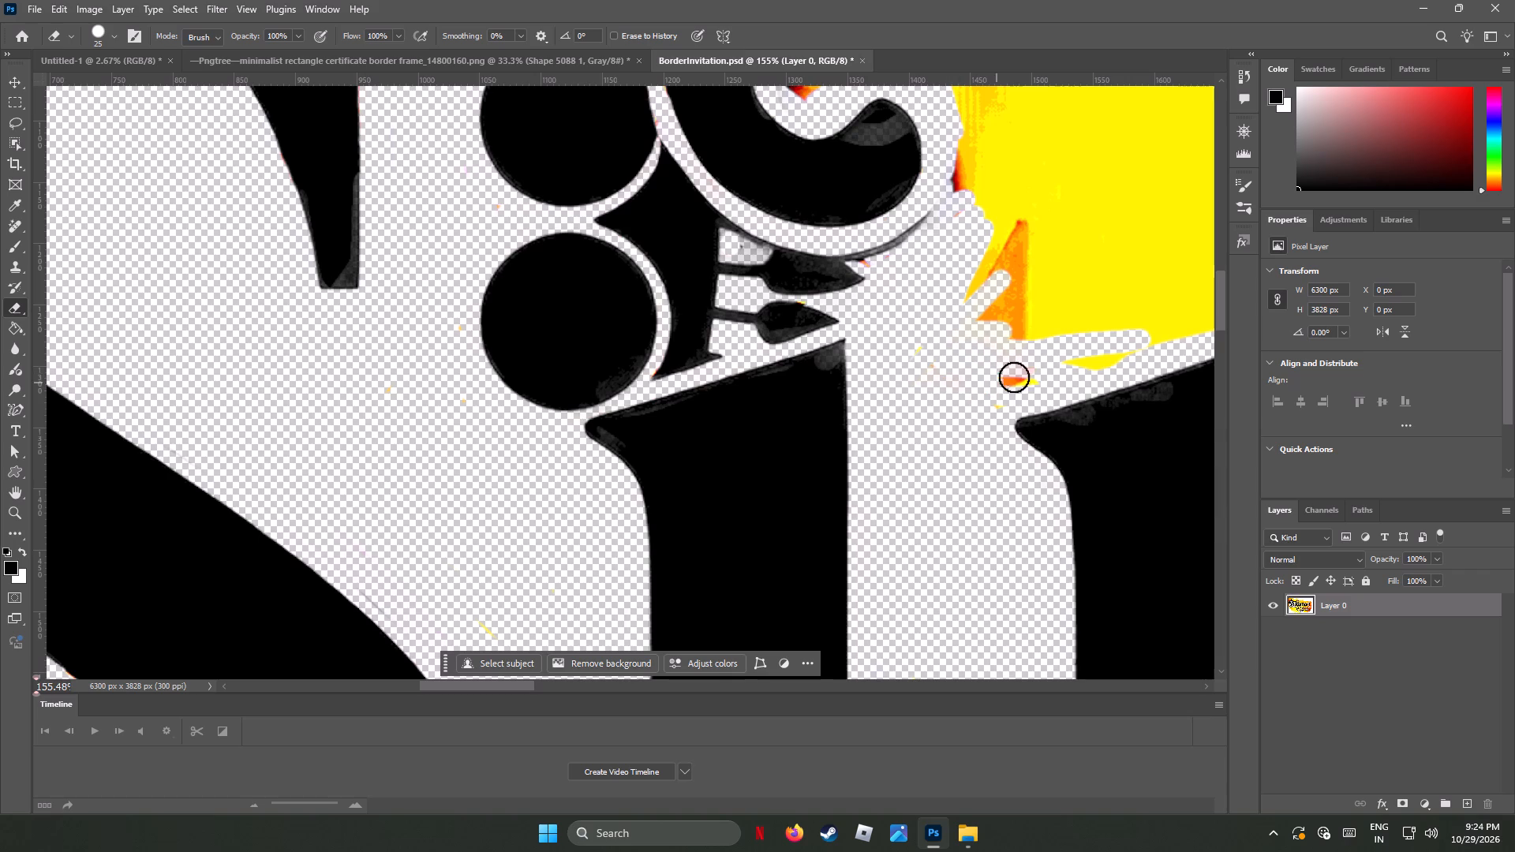
pyautogui.moveTo(1014, 377); pyautogui.dragTo(953, 172)
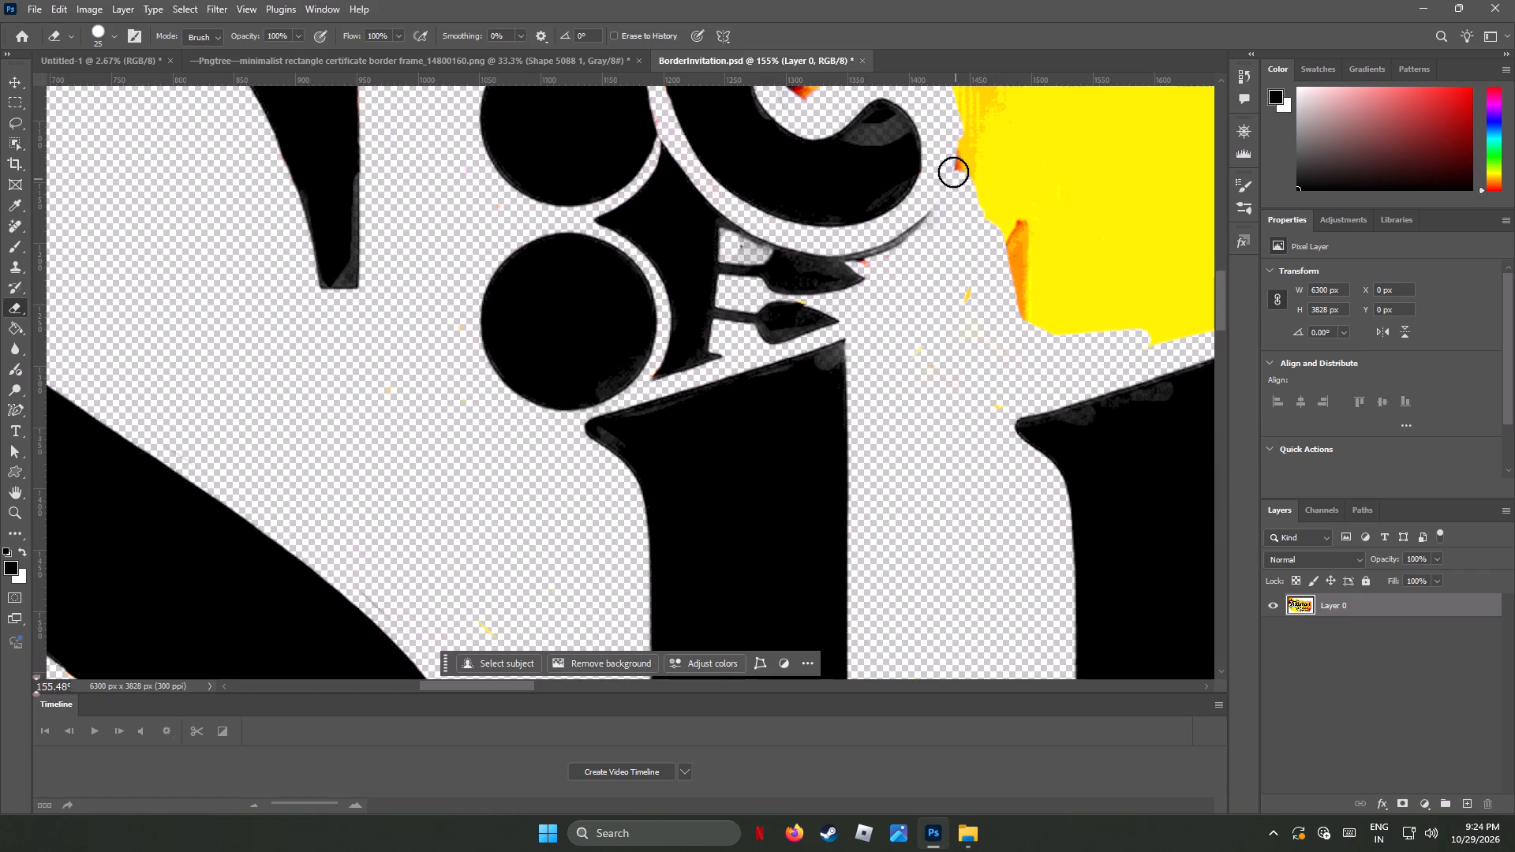
pyautogui.moveTo(953, 172); pyautogui.dragTo(1044, 260)
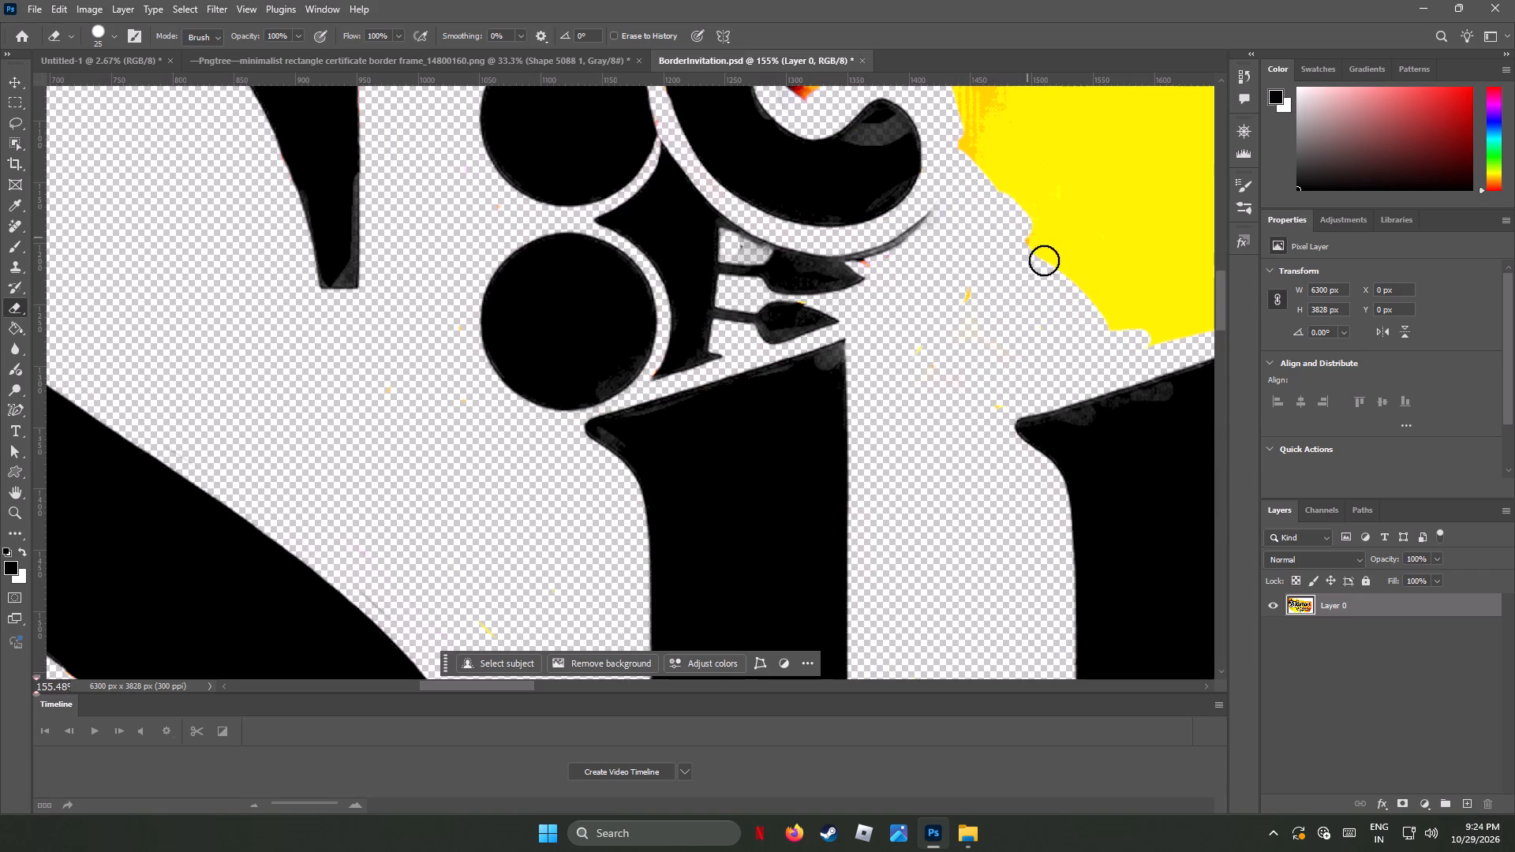
pyautogui.moveTo(1044, 260); pyautogui.dragTo(1056, 285)
# Set the Eraser size to 75 px and erase the upper part of the yellow strip between the u and the k.
pyautogui.moveTo(509, 686); pyautogui.dragTo(549, 686)
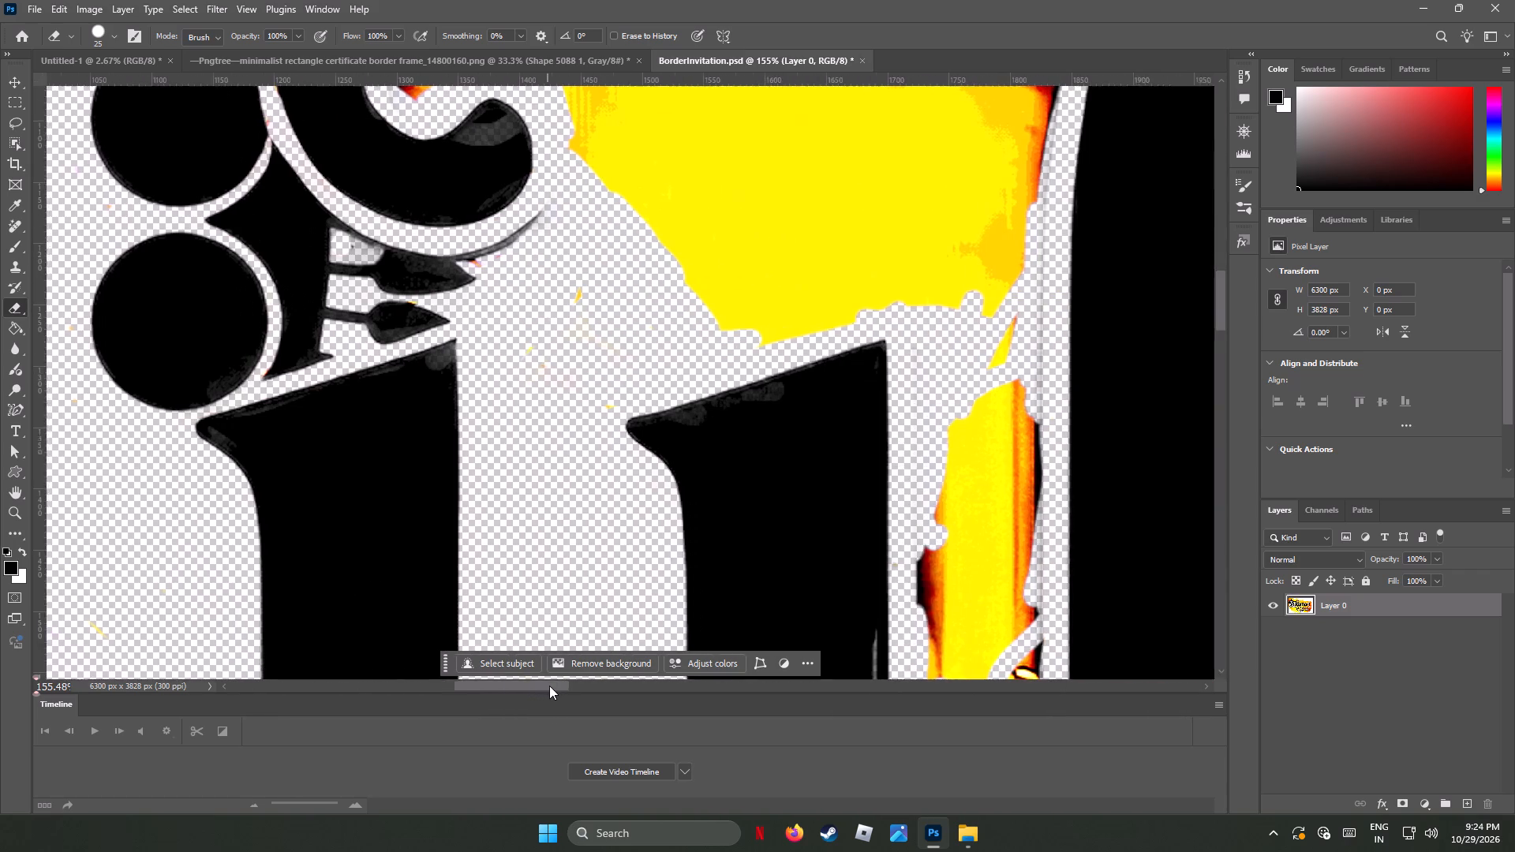
pyautogui.moveTo(549, 686); pyautogui.dragTo(562, 689)
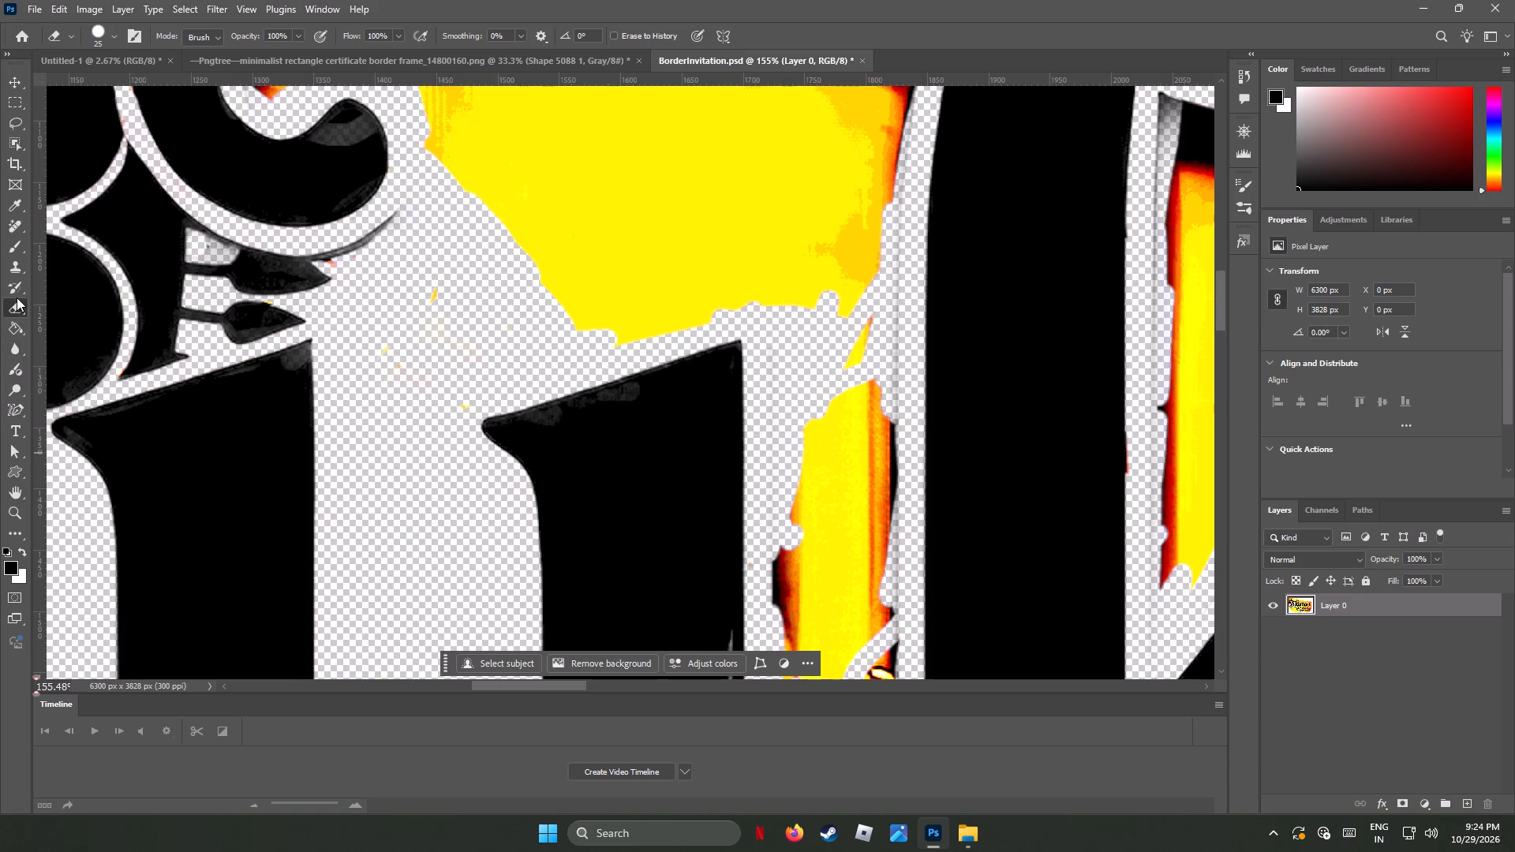
pyautogui.click(114, 37)
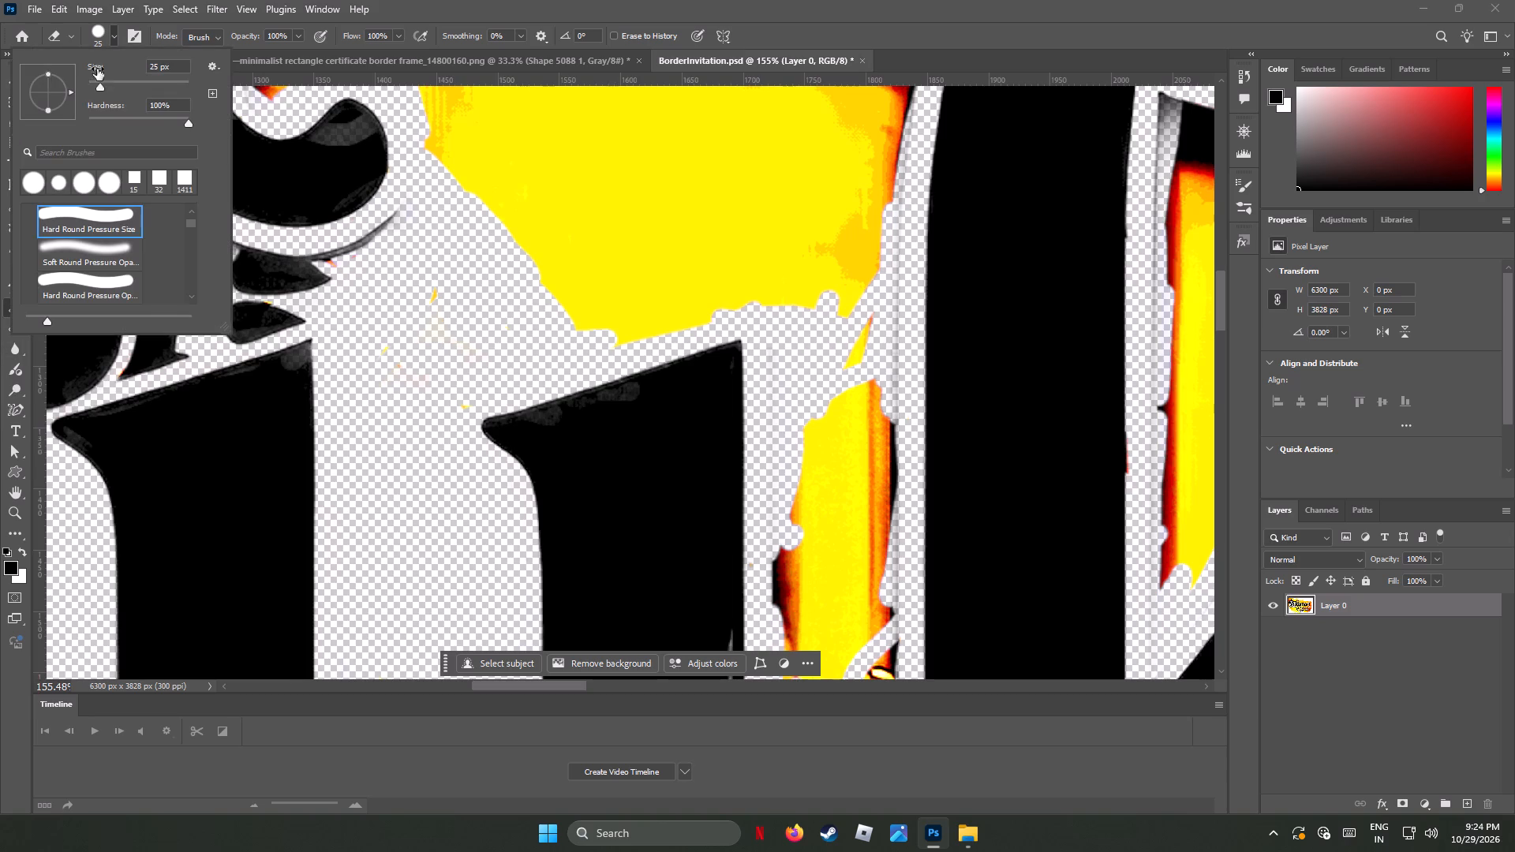
pyautogui.click(125, 83)
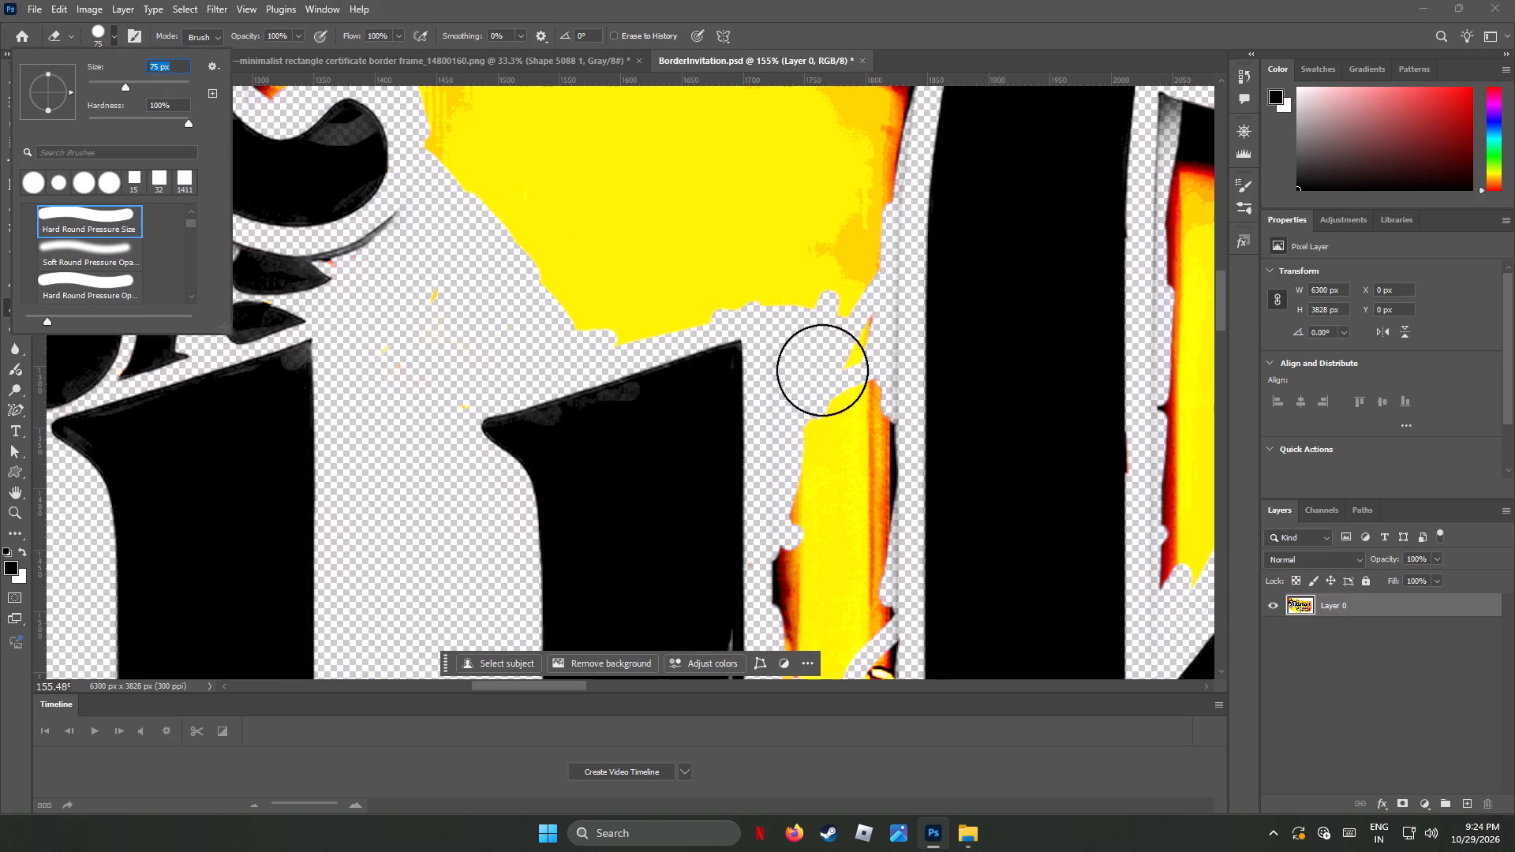
pyautogui.moveTo(840, 357); pyautogui.dragTo(851, 435)
pyautogui.moveTo(862, 357); pyautogui.dragTo(844, 559)
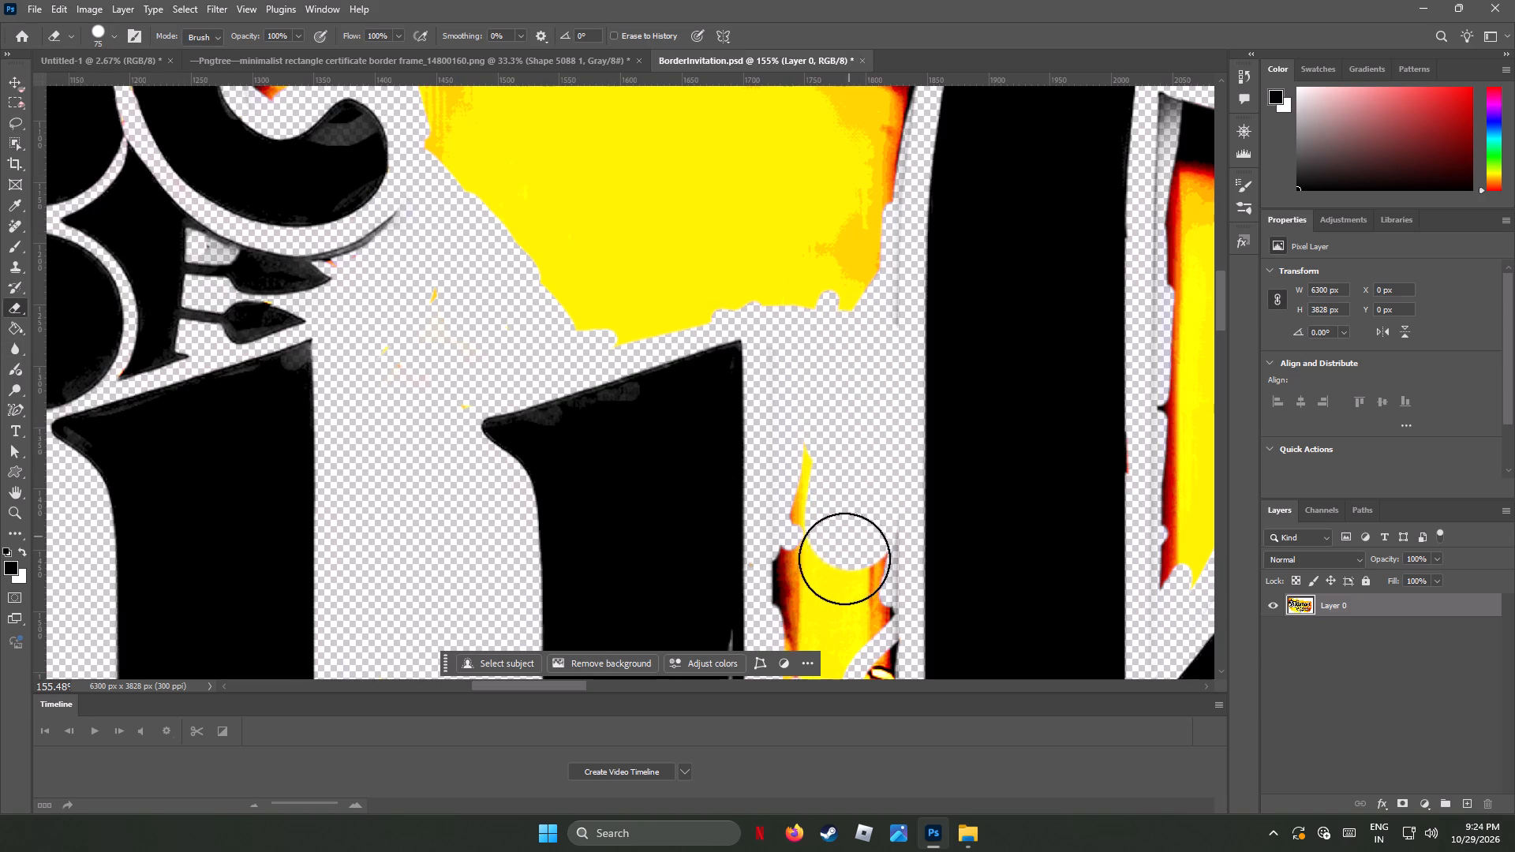
pyautogui.moveTo(844, 559); pyautogui.dragTo(816, 592)
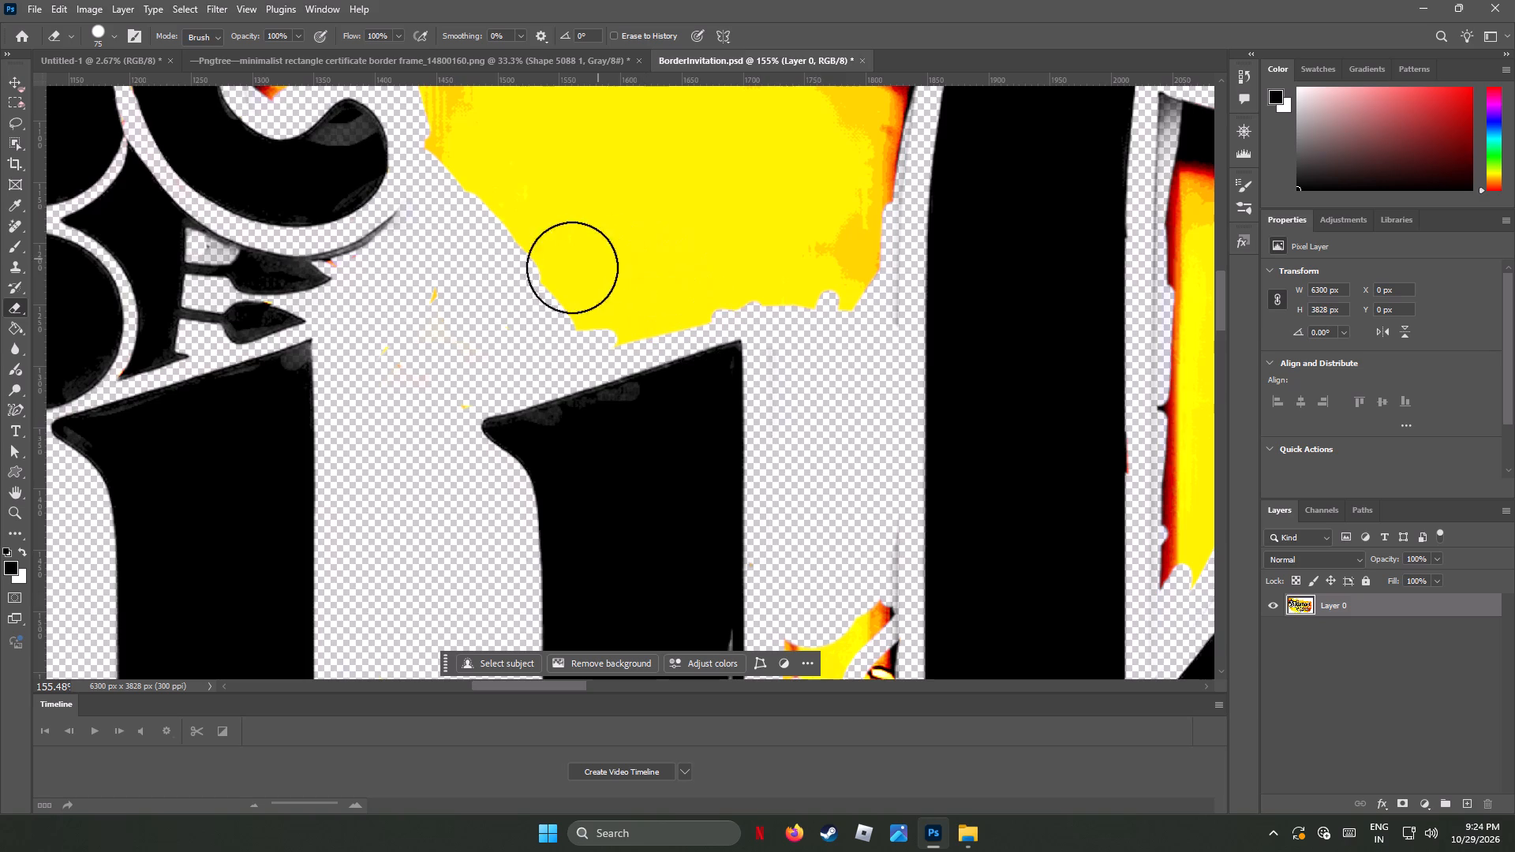
# Erase the lower and side edges of the large yellow area above the u's second stem, up beside the k.
pyautogui.moveTo(577, 314); pyautogui.dragTo(829, 293)
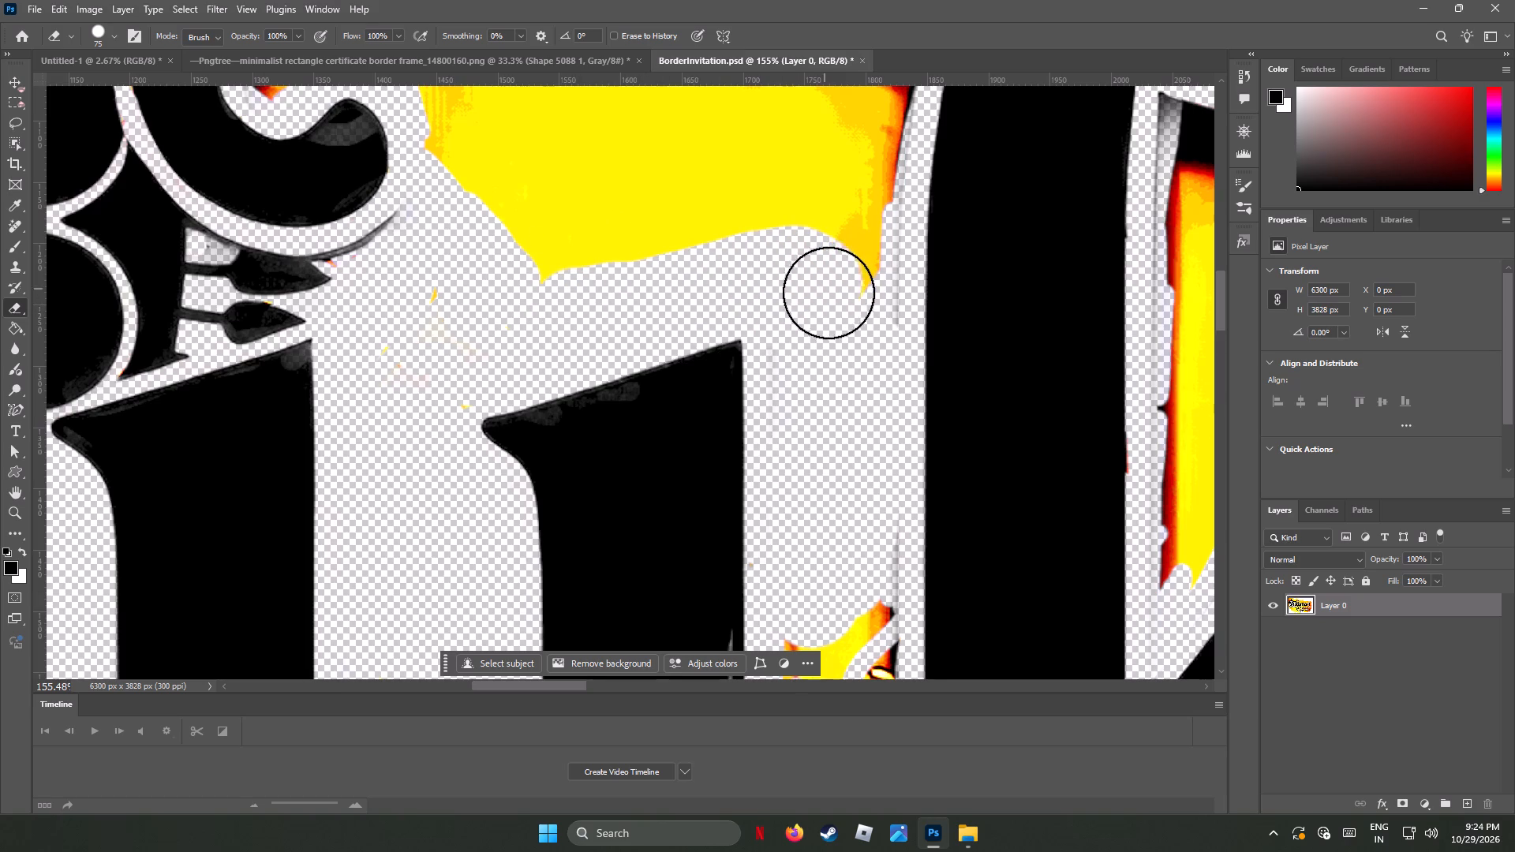
pyautogui.moveTo(829, 293); pyautogui.dragTo(833, 295)
pyautogui.moveTo(862, 301); pyautogui.dragTo(868, 133)
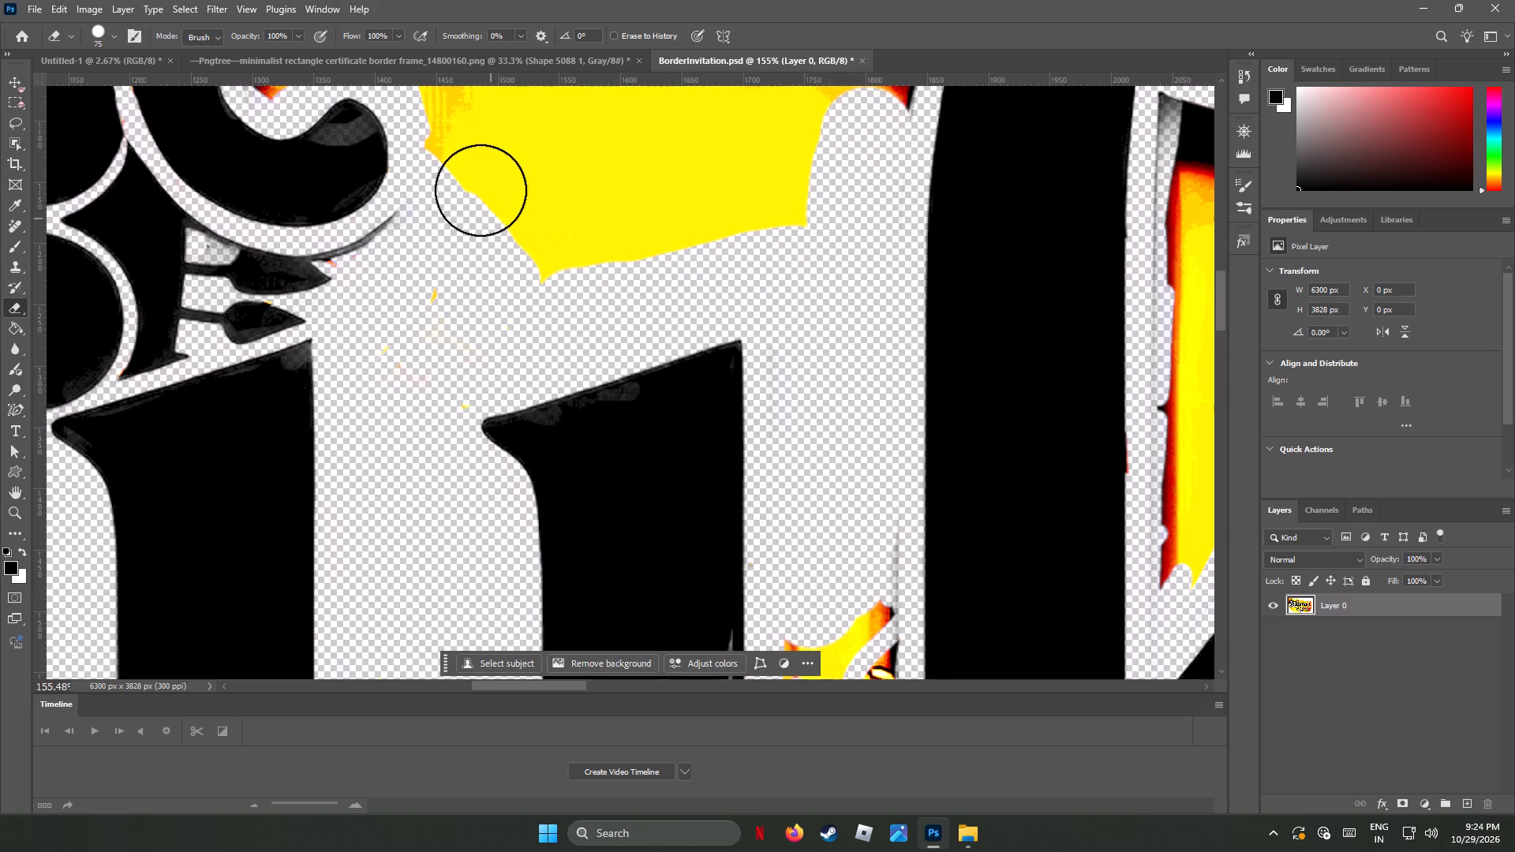
pyautogui.moveTo(456, 141); pyautogui.dragTo(837, 163)
# Erase the black and red shadow band beneath the curled flourish, from the curl along to the k's stem.
pyautogui.scroll(4, 770, 410)
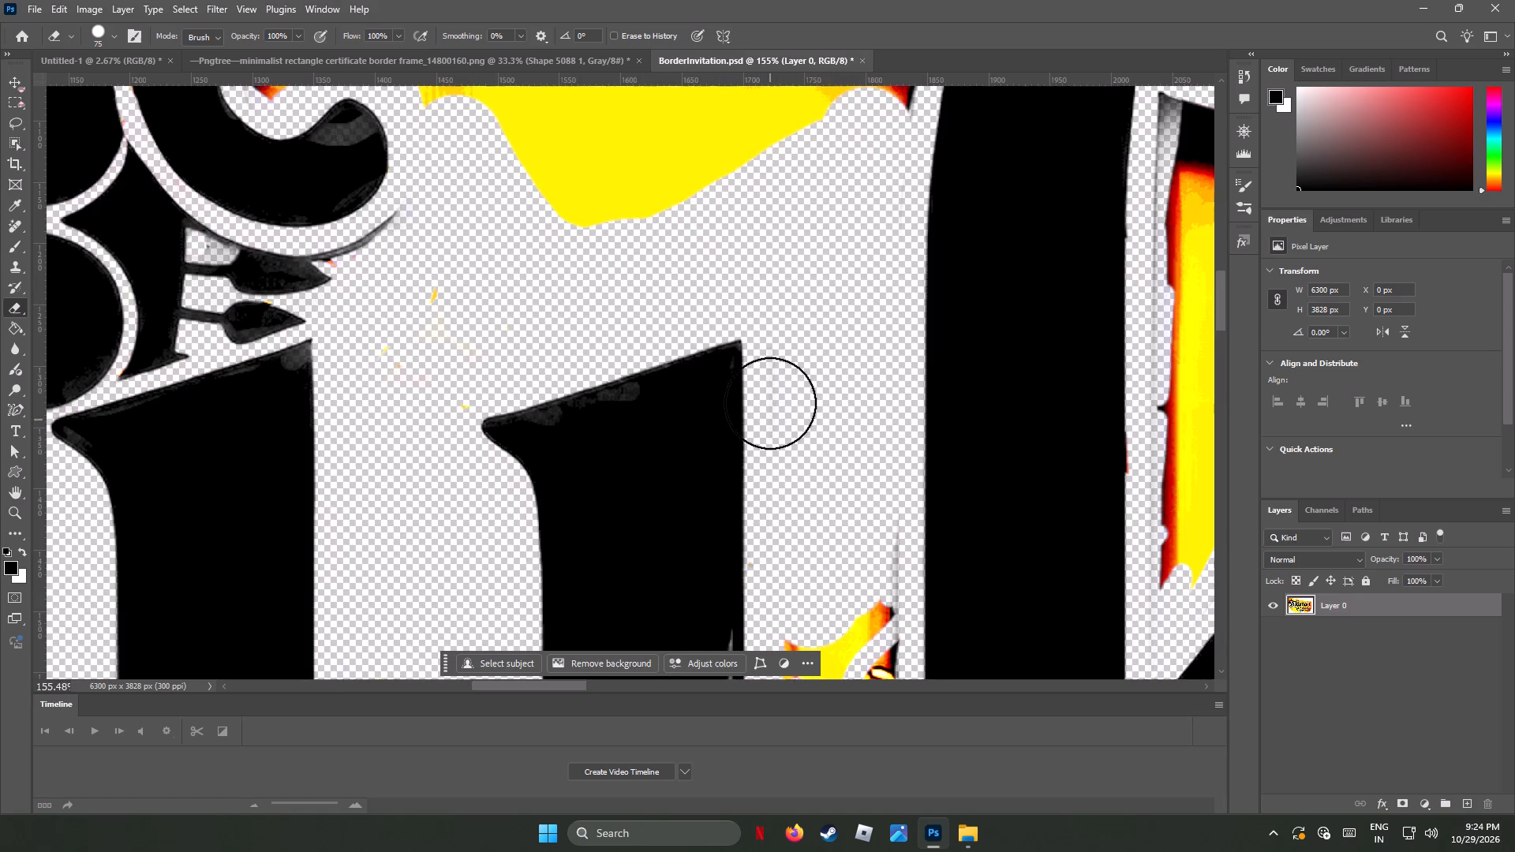
pyautogui.scroll(-5, 770, 403)
pyautogui.scroll(11, 770, 403)
pyautogui.scroll(-1, 784, 389)
pyautogui.scroll(1, 784, 389)
pyautogui.scroll(-1, 784, 389)
pyautogui.scroll(6, 784, 389)
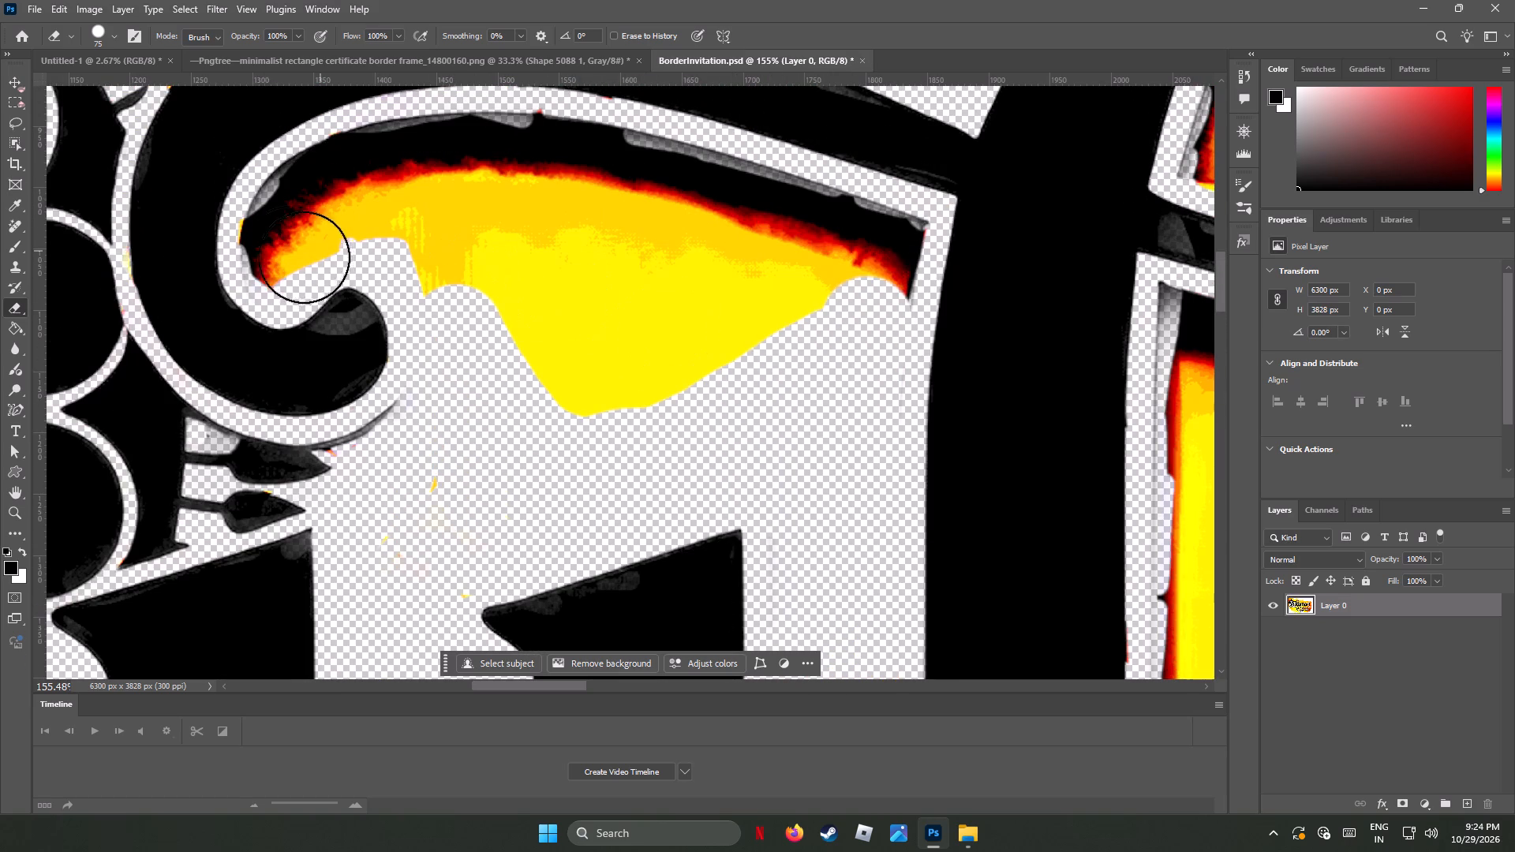
pyautogui.moveTo(278, 250); pyautogui.dragTo(306, 194)
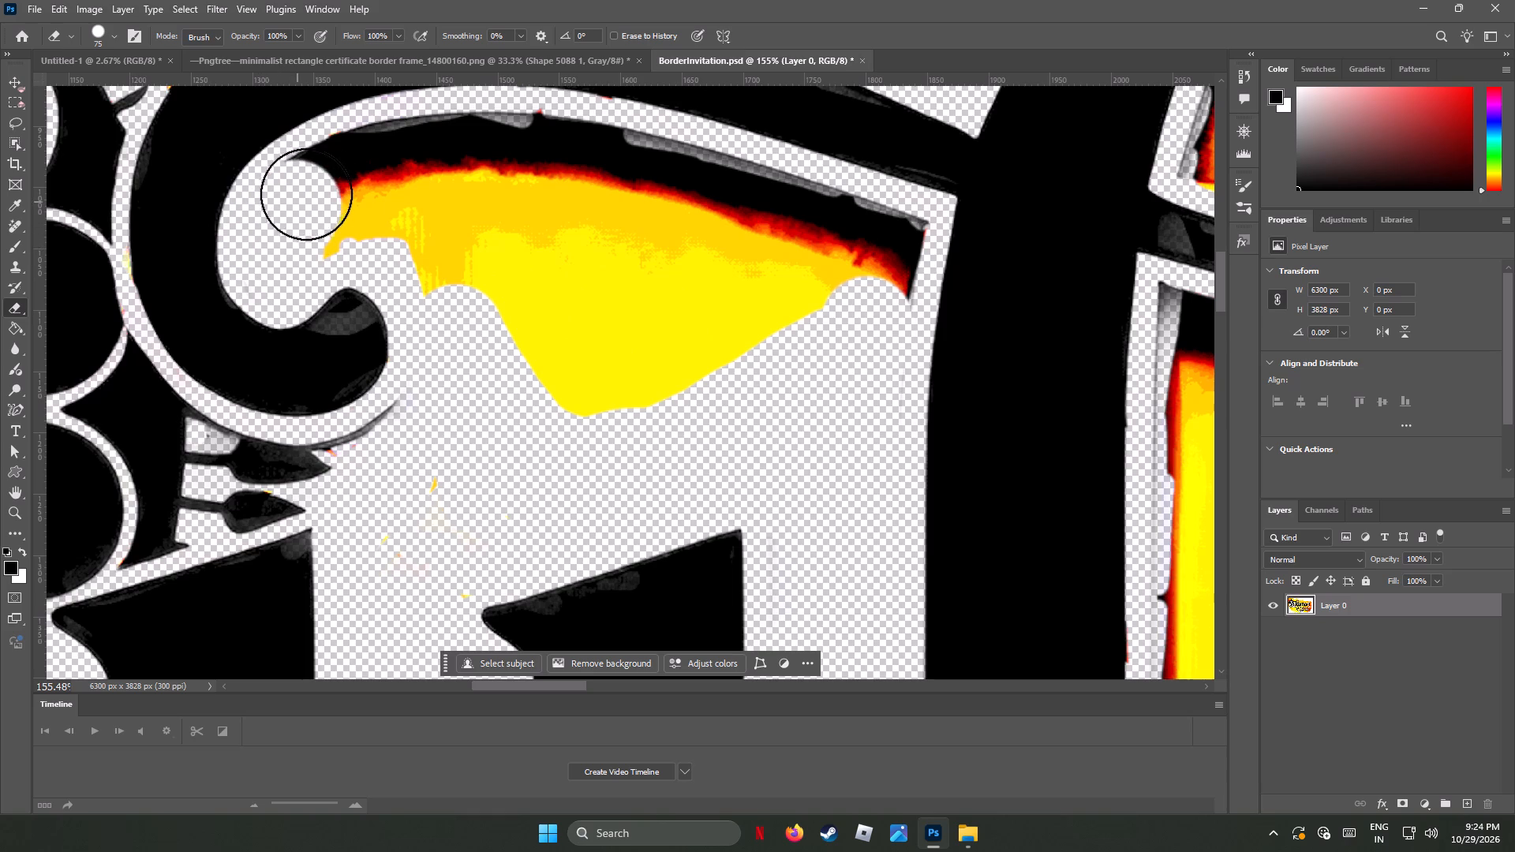
pyautogui.moveTo(306, 194); pyautogui.dragTo(608, 155)
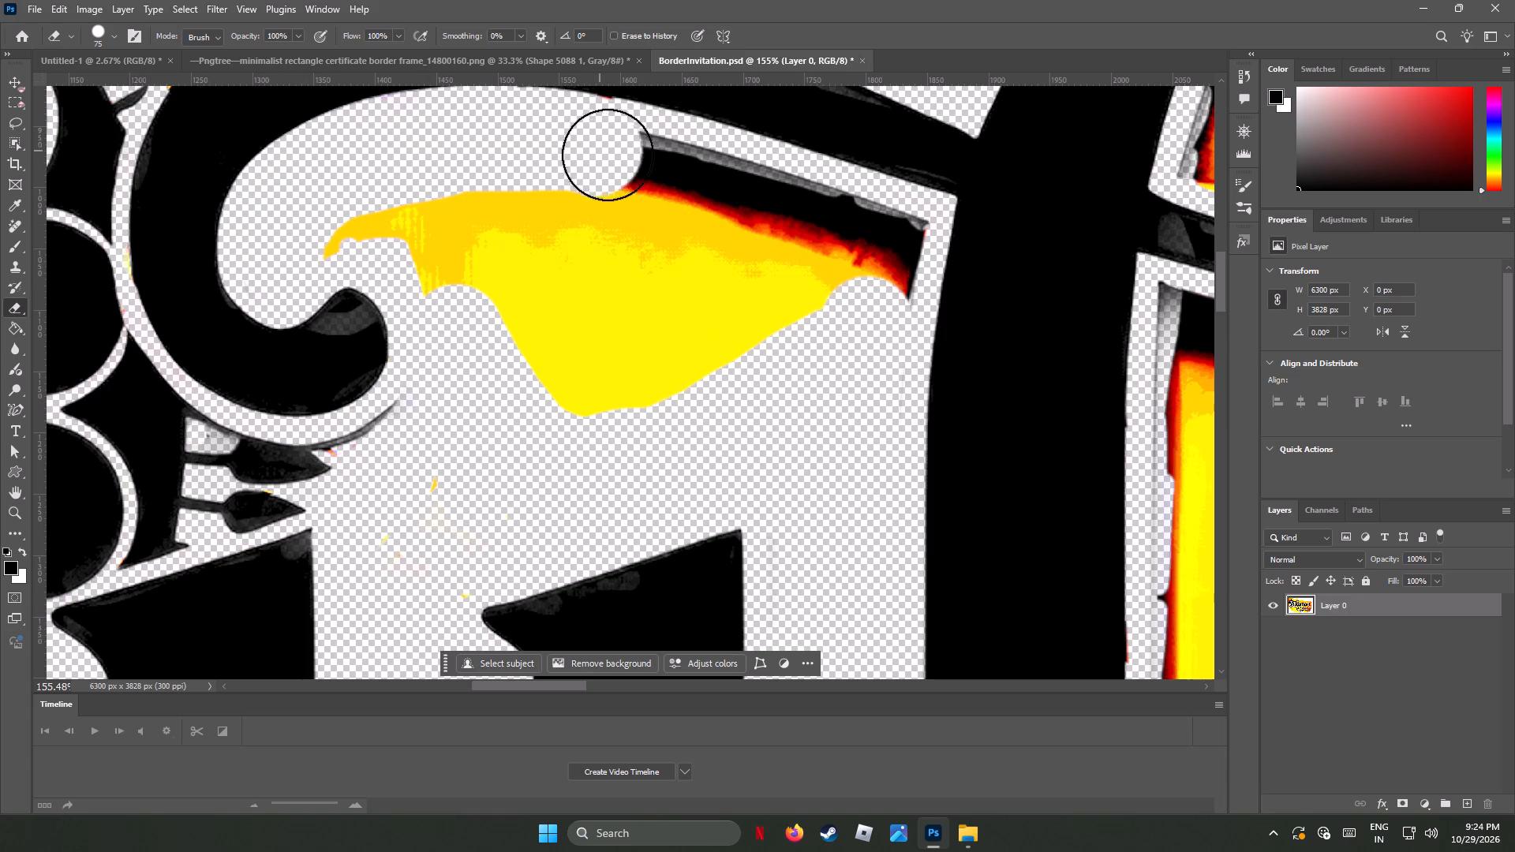
pyautogui.moveTo(608, 155); pyautogui.dragTo(862, 232)
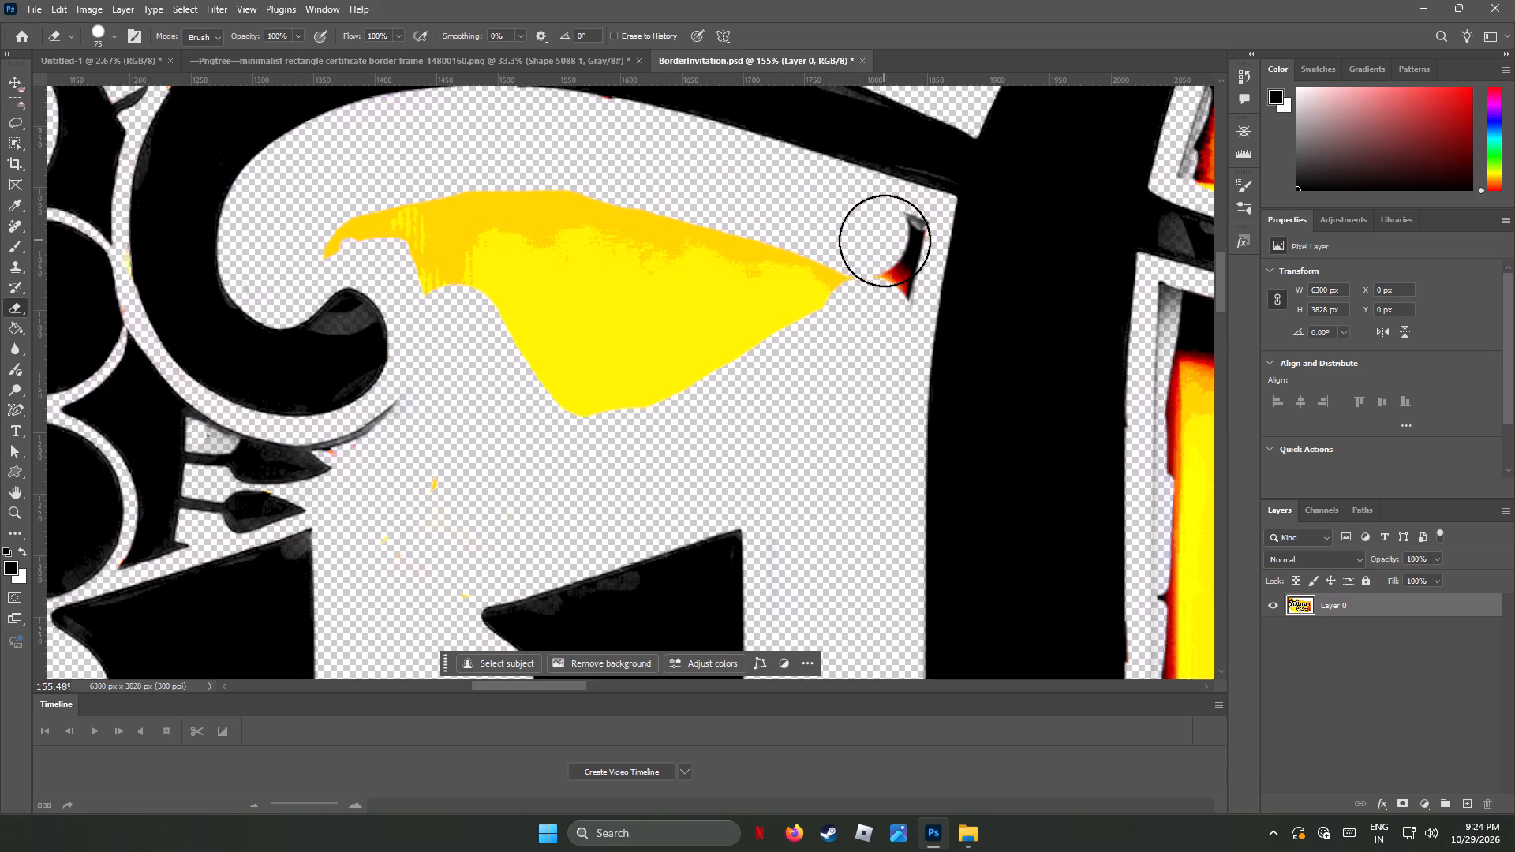
# Erase the shadow remnant beside the k's stem and the rest of the yellow area under the flourish.
pyautogui.moveTo(893, 241); pyautogui.dragTo(555, 221)
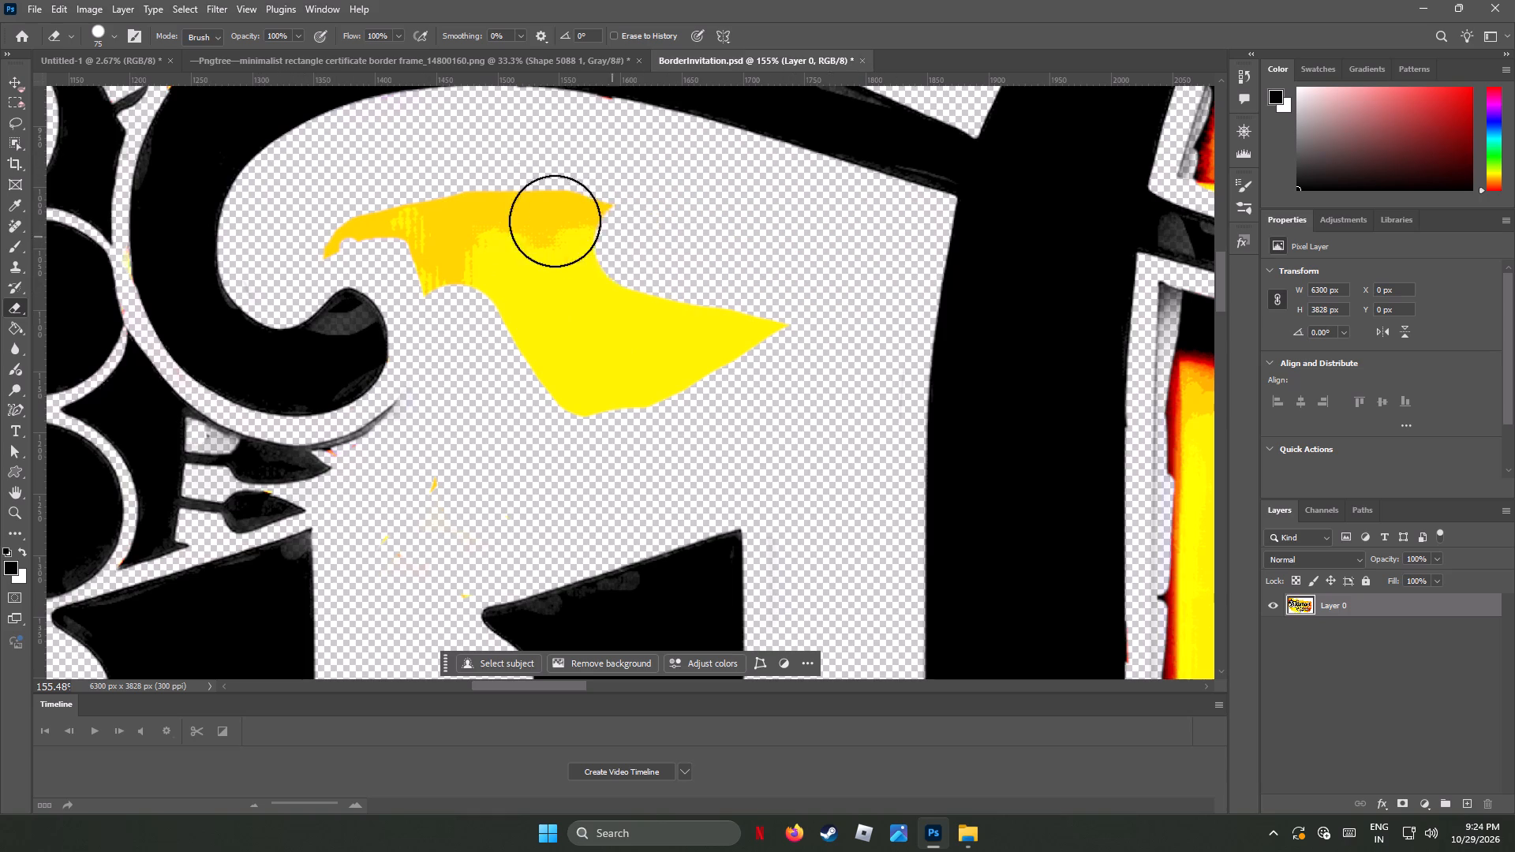
pyautogui.moveTo(555, 221); pyautogui.dragTo(340, 228)
pyautogui.click(326, 235)
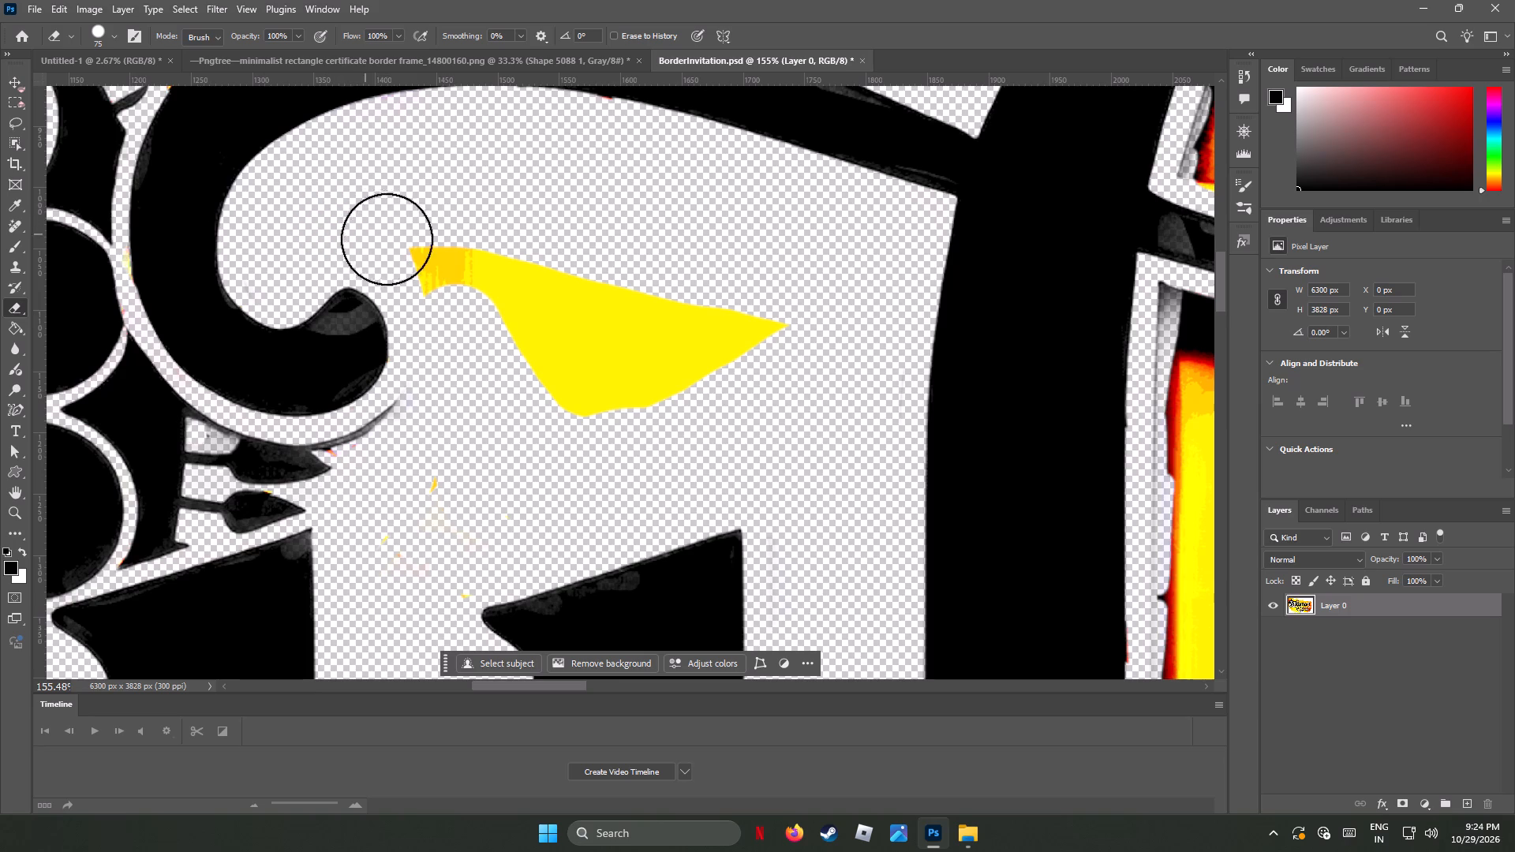
pyautogui.moveTo(407, 250); pyautogui.dragTo(623, 355)
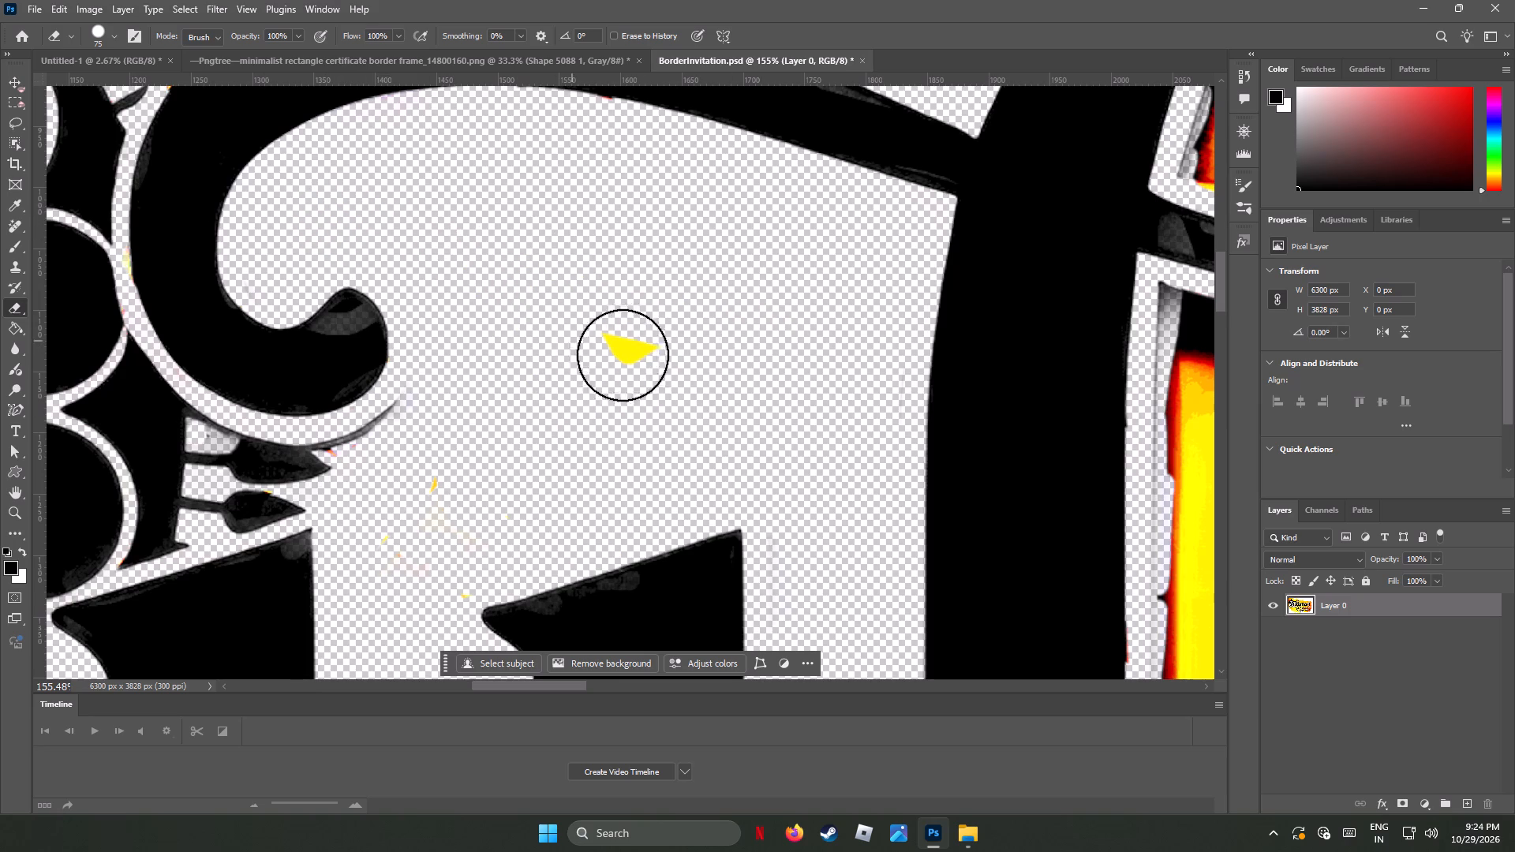
pyautogui.moveTo(623, 355); pyautogui.dragTo(617, 343)
# Save the document.
pyautogui.scroll(-1, 795, 396)
pyautogui.scroll(1, 795, 396)
pyautogui.scroll(-1, 795, 396)
pyautogui.scroll(2, 795, 396)
pyautogui.scroll(-12, 795, 396)
pyautogui.scroll(5, 798, 398)
pyautogui.scroll(-4, 798, 398)
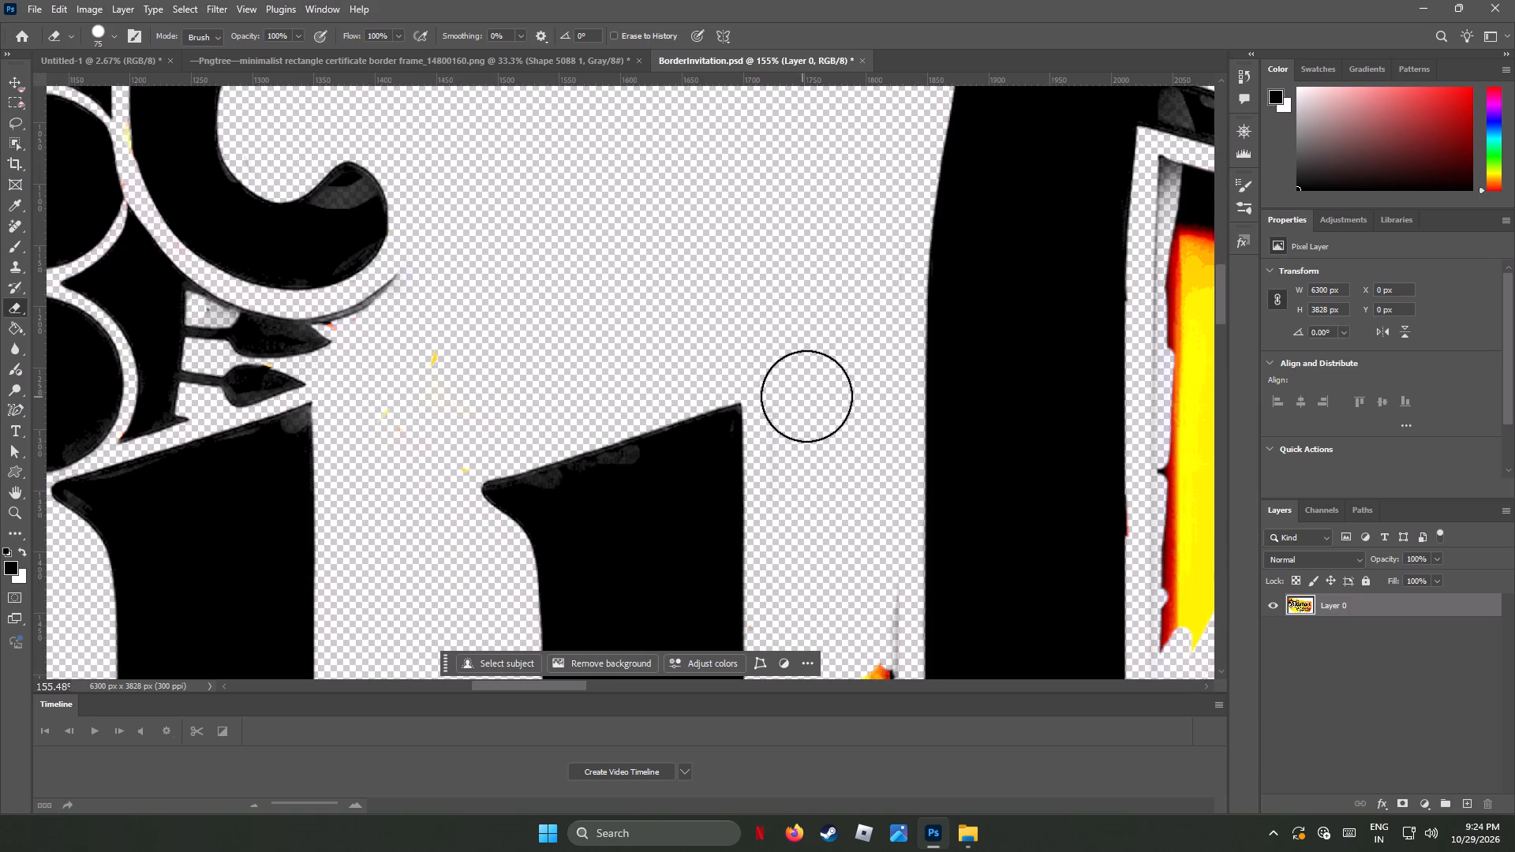
pyautogui.scroll(-1, 810, 394)
pyautogui.scroll(1, 810, 398)
pyautogui.scroll(-3, 810, 400)
pyautogui.scroll(4, 812, 405)
pyautogui.scroll(-4, 812, 405)
pyautogui.scroll(1, 812, 405)
pyautogui.scroll(-4, 812, 405)
pyautogui.scroll(1, 819, 390)
pyautogui.scroll(-5, 819, 390)
pyautogui.scroll(1, 817, 396)
pyautogui.scroll(-16, 817, 396)
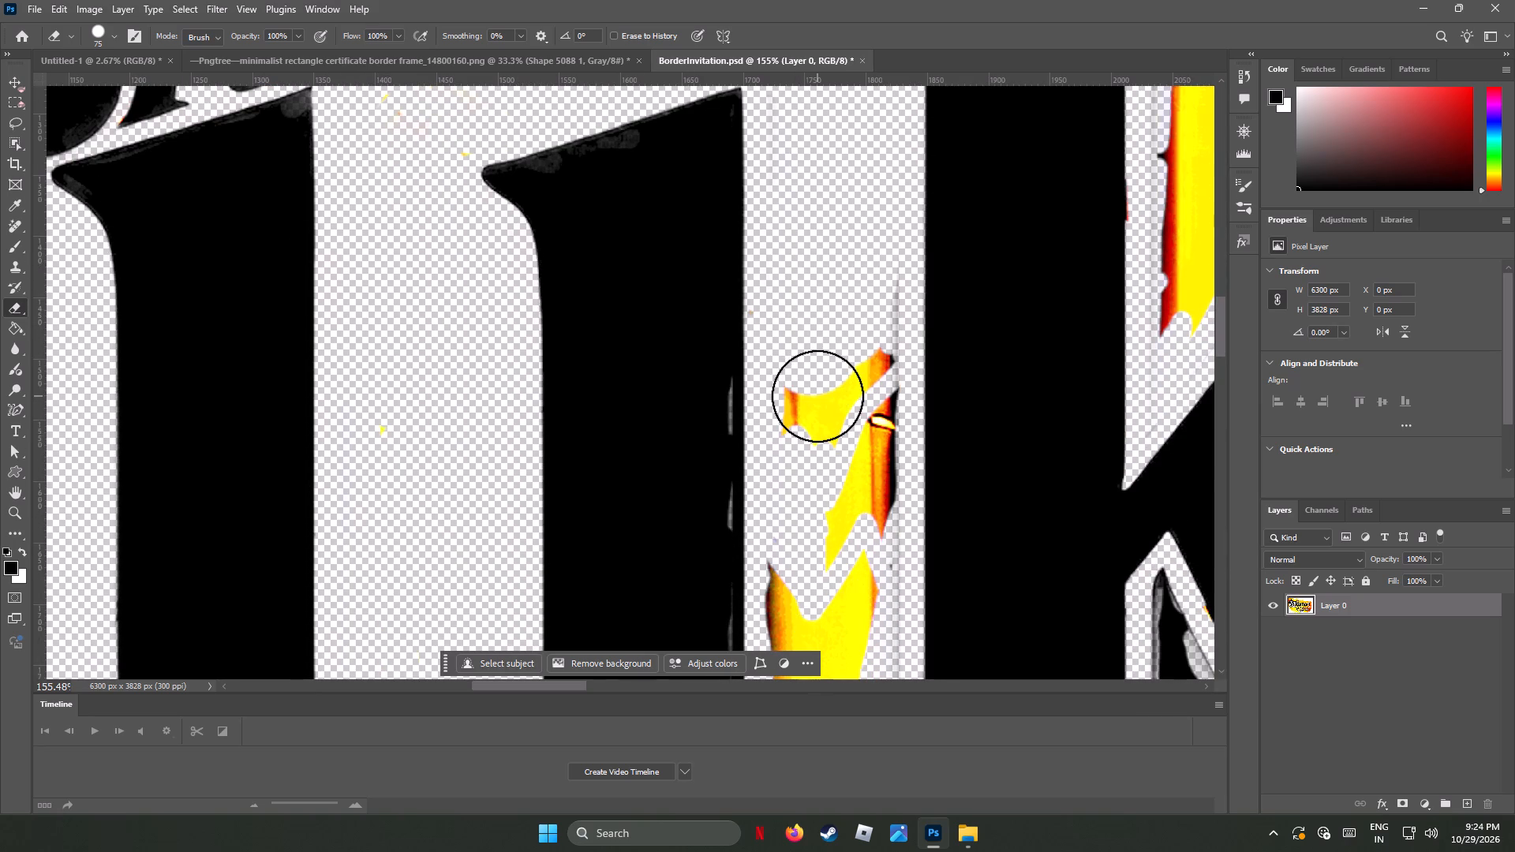
pyautogui.hotkey('ctrl', 's')
pyautogui.hotkey('ctrl', 's')
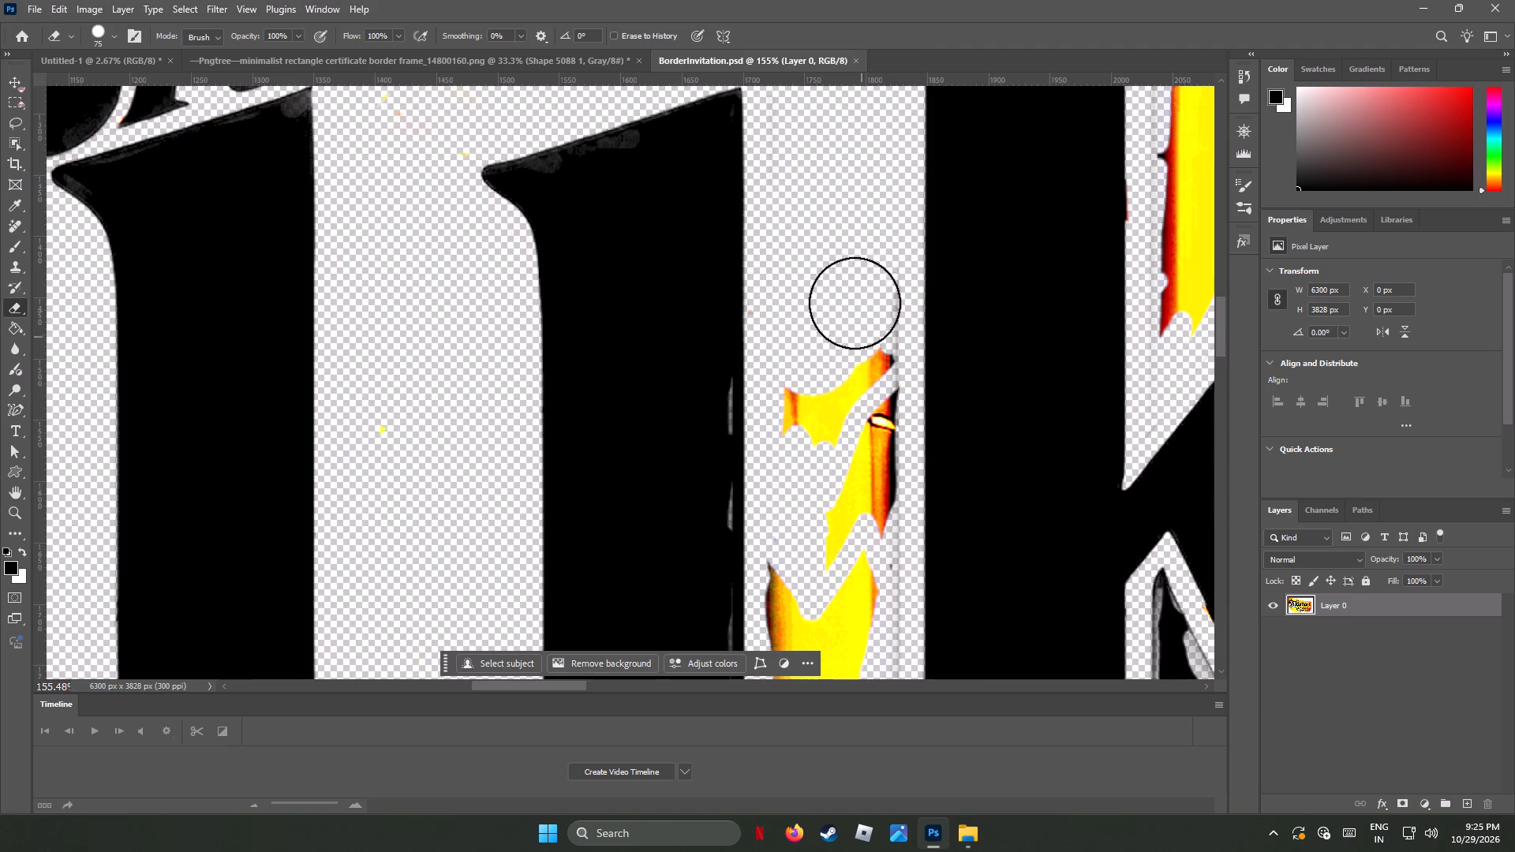
# Erase the upper yellow and red remnants between the u's second stem and the k's stem.
pyautogui.moveTo(855, 285); pyautogui.dragTo(857, 387)
pyautogui.moveTo(795, 149); pyautogui.dragTo(819, 323)
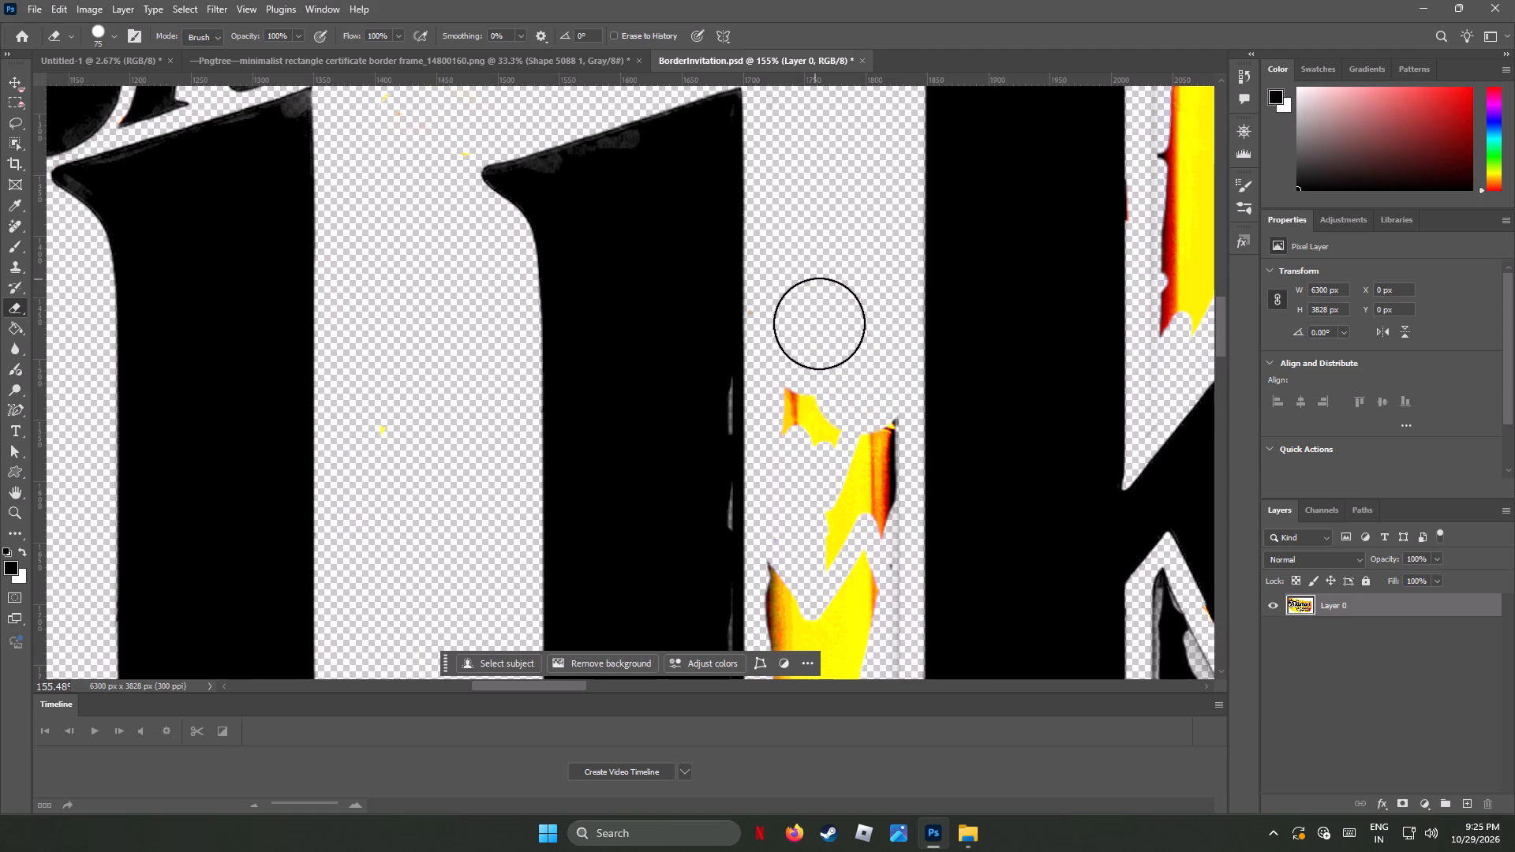
pyautogui.moveTo(819, 323); pyautogui.dragTo(845, 507)
pyautogui.moveTo(874, 415); pyautogui.dragTo(850, 592)
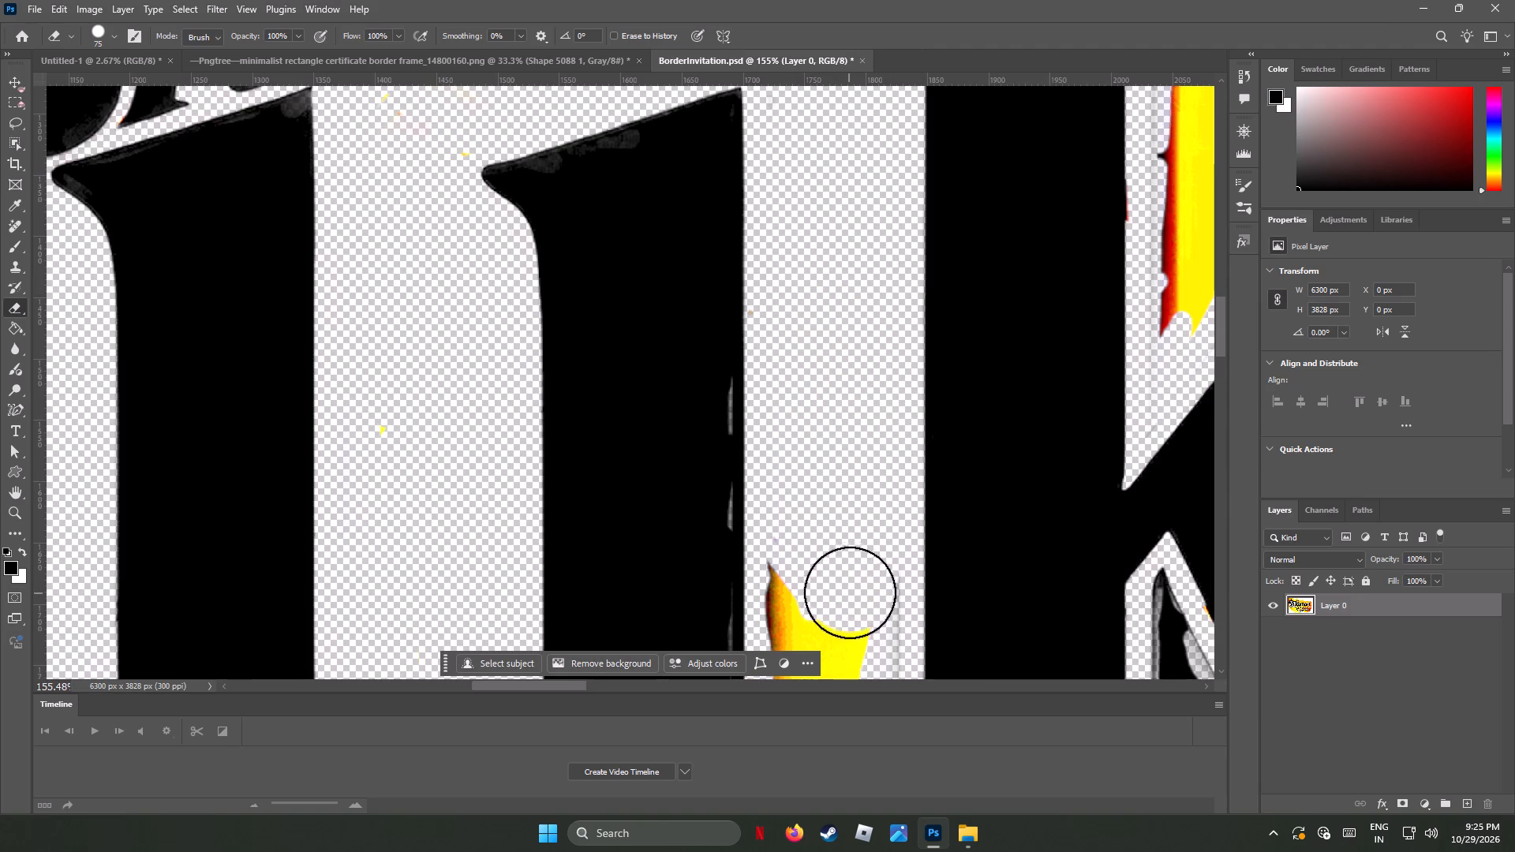
pyautogui.moveTo(850, 592); pyautogui.dragTo(851, 588)
# Erase the lower yellow patch and the faint vertical shadow line between the feet of the u and the k.
pyautogui.scroll(-6, 848, 497)
pyautogui.scroll(1, 847, 497)
pyautogui.scroll(-4, 846, 497)
pyautogui.scroll(1, 838, 484)
pyautogui.scroll(-1, 832, 475)
pyautogui.scroll(2, 832, 475)
pyautogui.scroll(-10, 830, 476)
pyautogui.scroll(1, 830, 476)
pyautogui.scroll(-2, 830, 476)
pyautogui.scroll(1, 830, 476)
pyautogui.scroll(-5, 830, 476)
pyautogui.scroll(2, 832, 476)
pyautogui.scroll(-4, 832, 476)
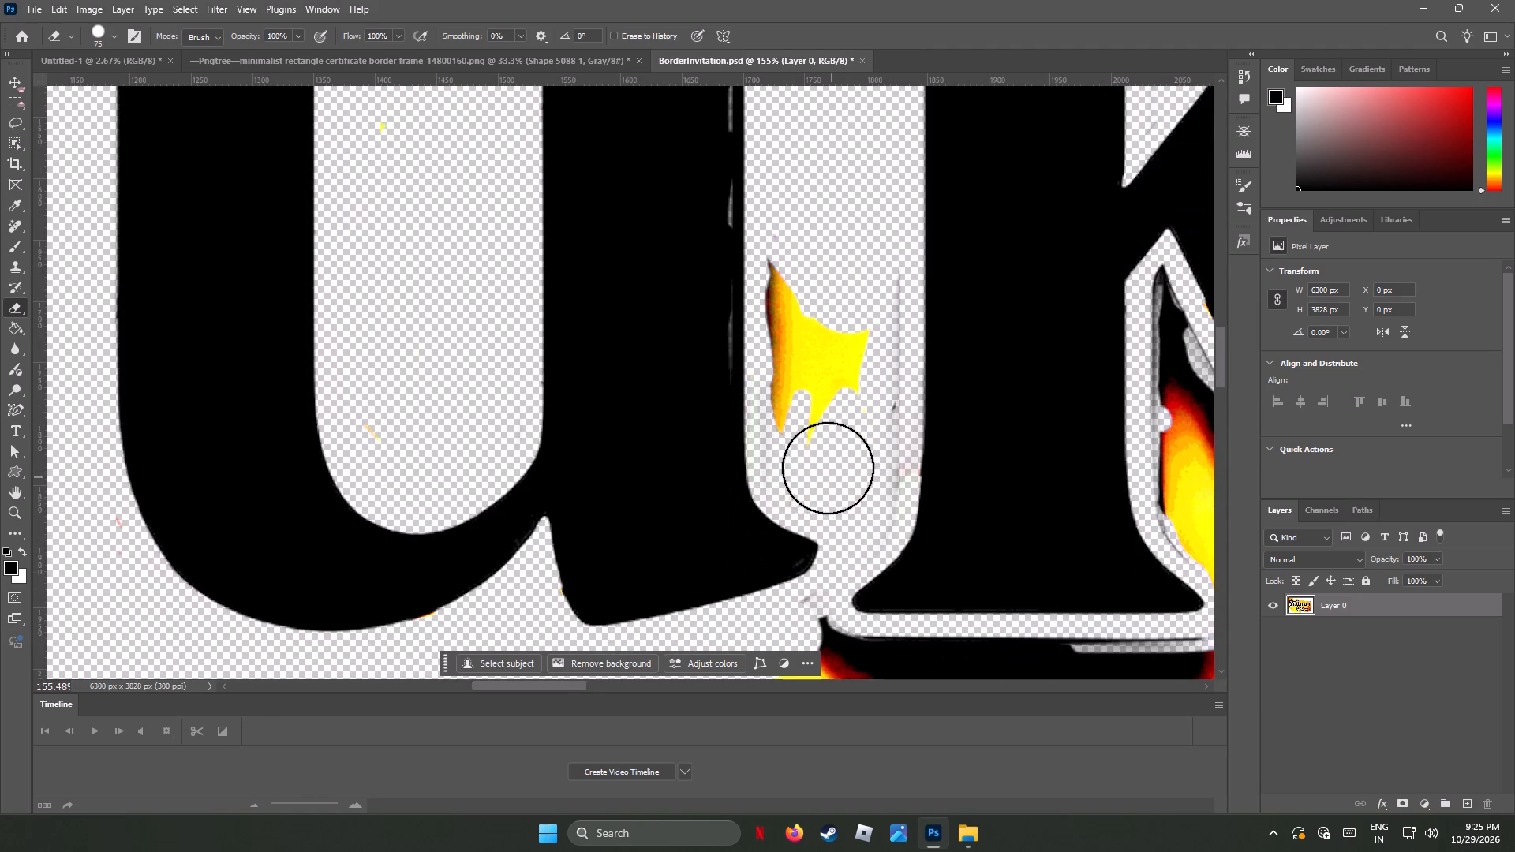
pyautogui.moveTo(866, 291); pyautogui.dragTo(870, 439)
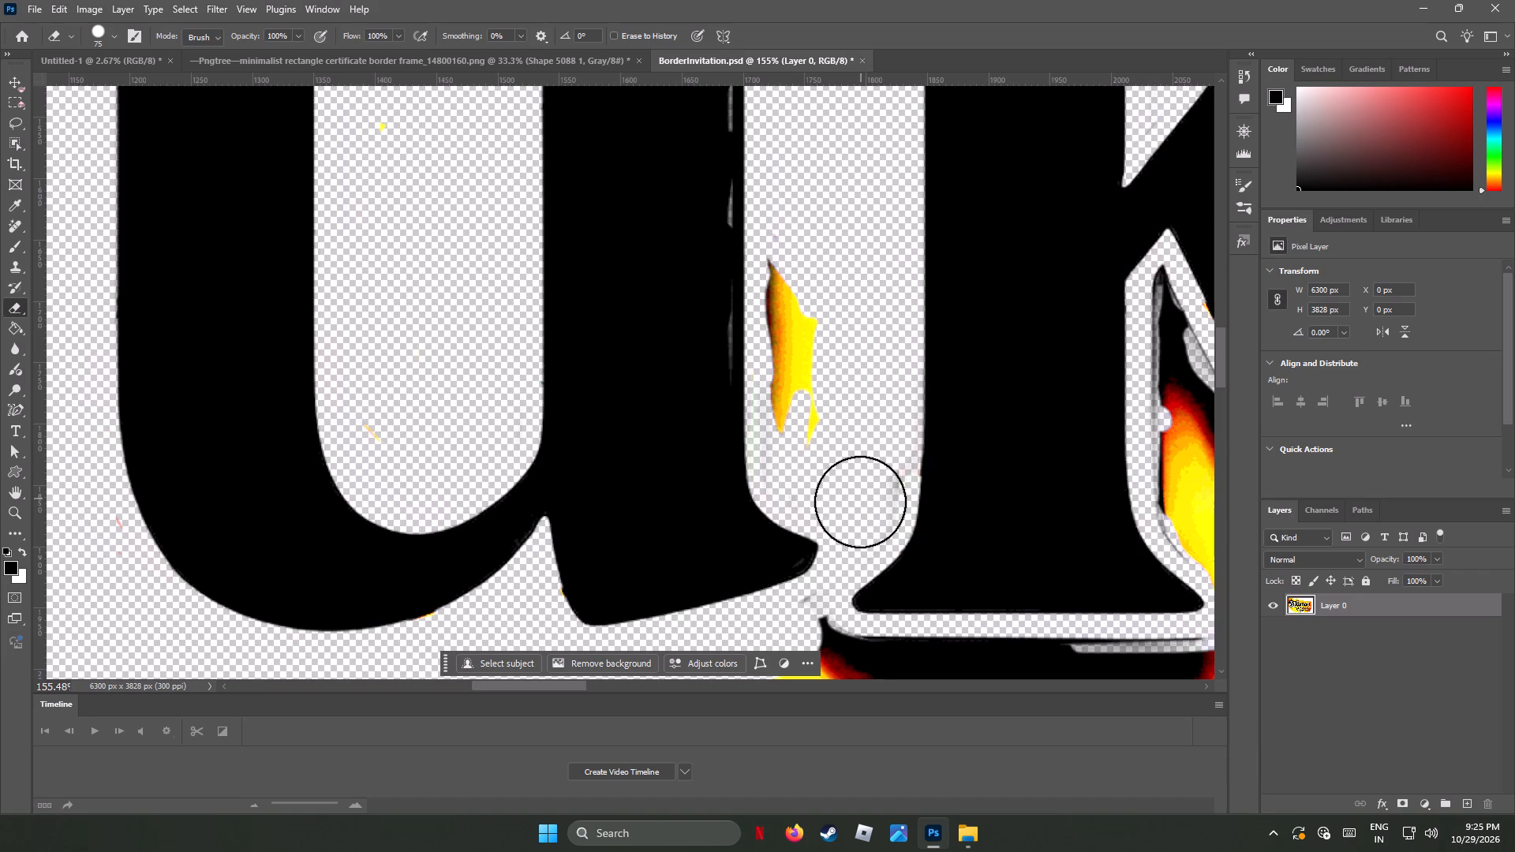
pyautogui.click(860, 502)
pyautogui.click(866, 488)
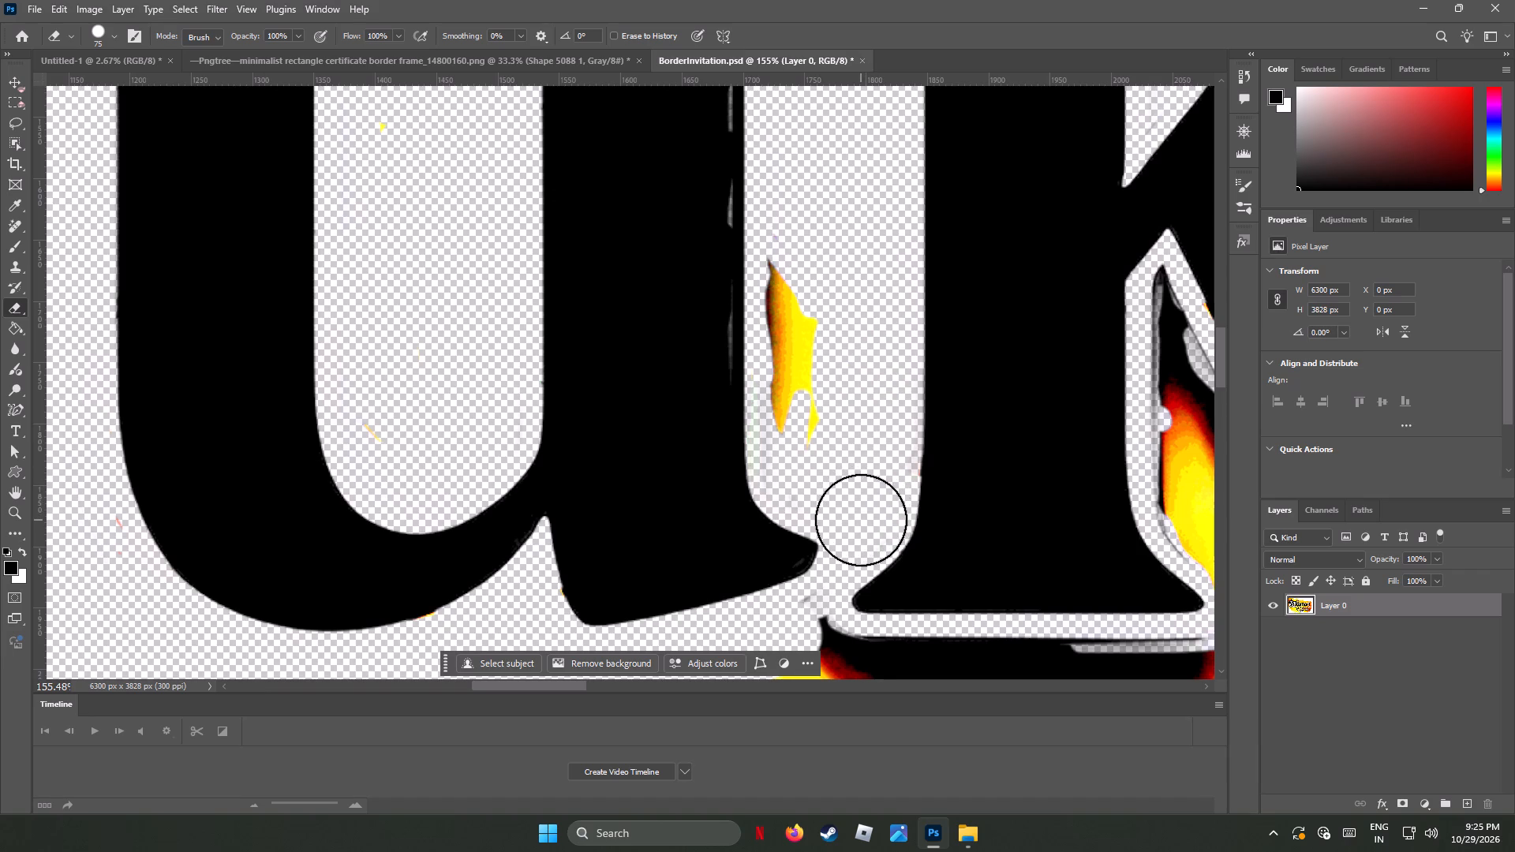
pyautogui.click(861, 520)
pyautogui.moveTo(812, 450); pyautogui.dragTo(803, 244)
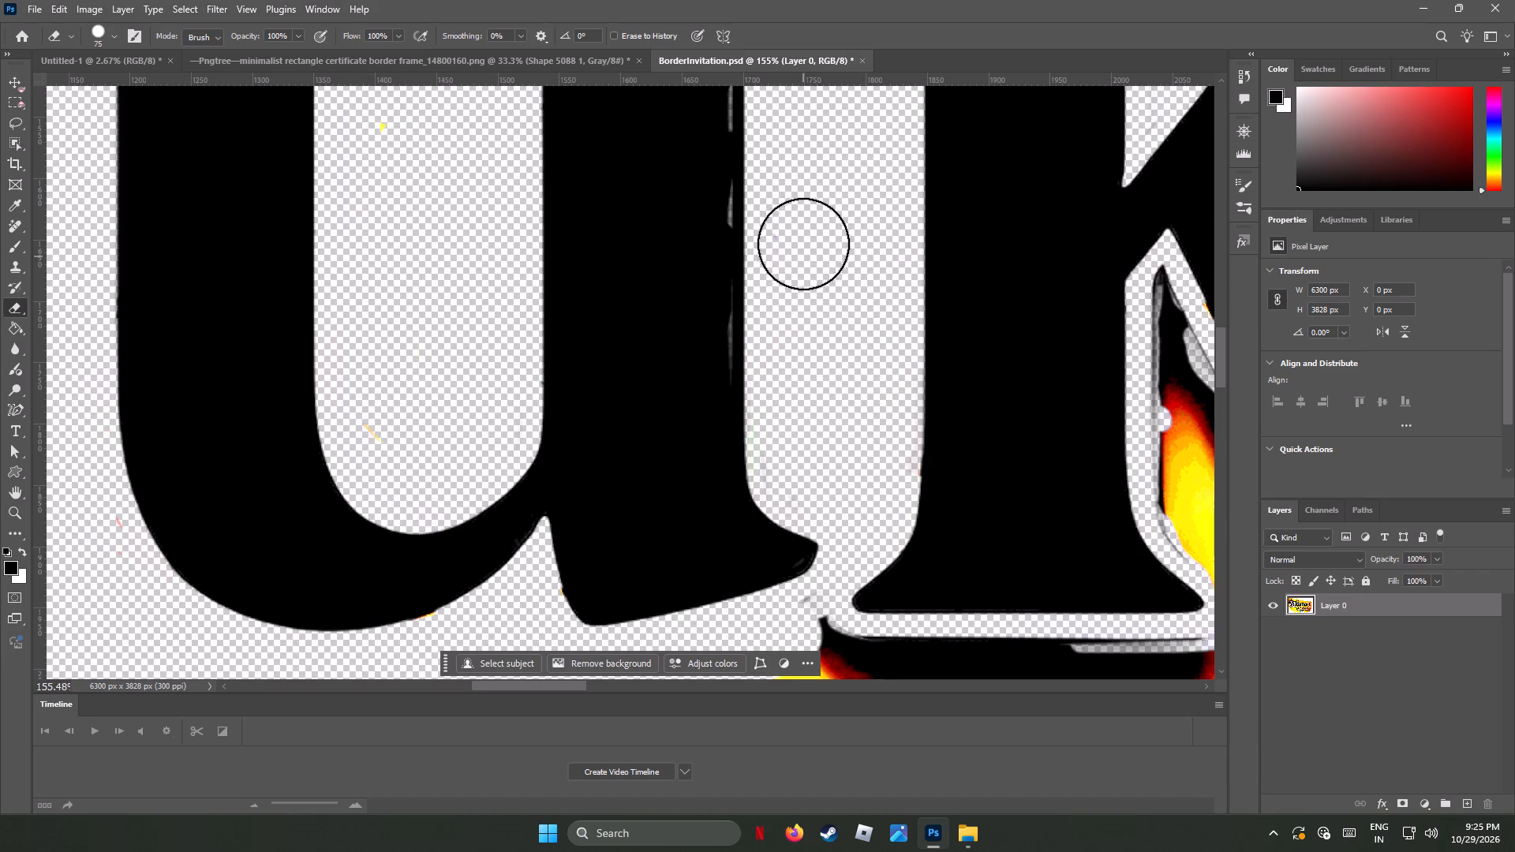
pyautogui.moveTo(803, 244); pyautogui.dragTo(803, 221)
# Erase the yellow strip below the u's foot and most of the black and red shadow band under the k's stem.
pyautogui.scroll(-2, 816, 498)
pyautogui.scroll(1, 816, 502)
pyautogui.scroll(-9, 816, 502)
pyautogui.scroll(1, 818, 502)
pyautogui.scroll(-3, 818, 502)
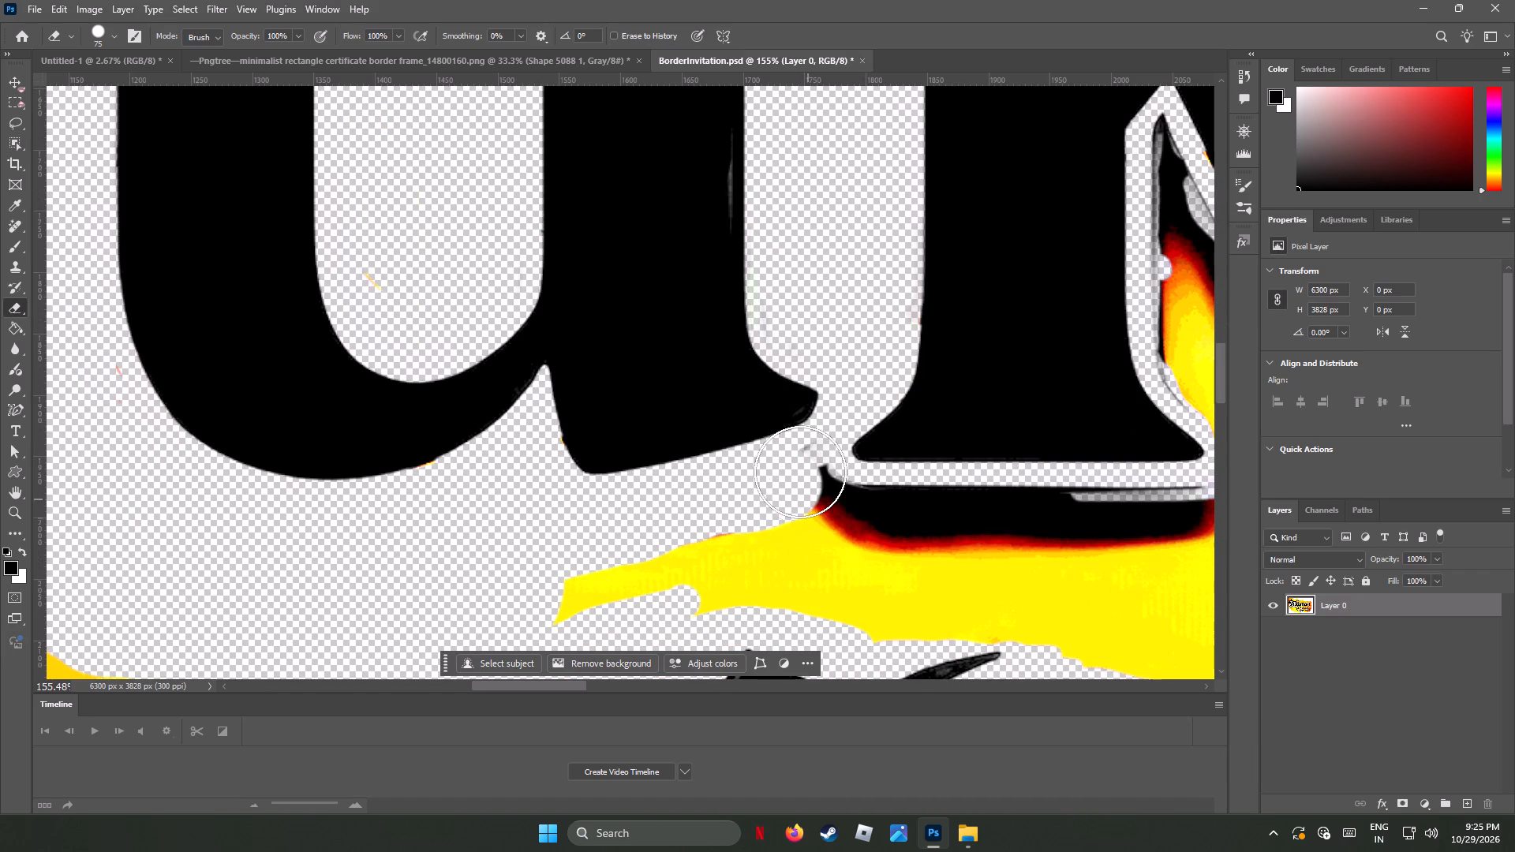
pyautogui.moveTo(803, 480); pyautogui.dragTo(578, 605)
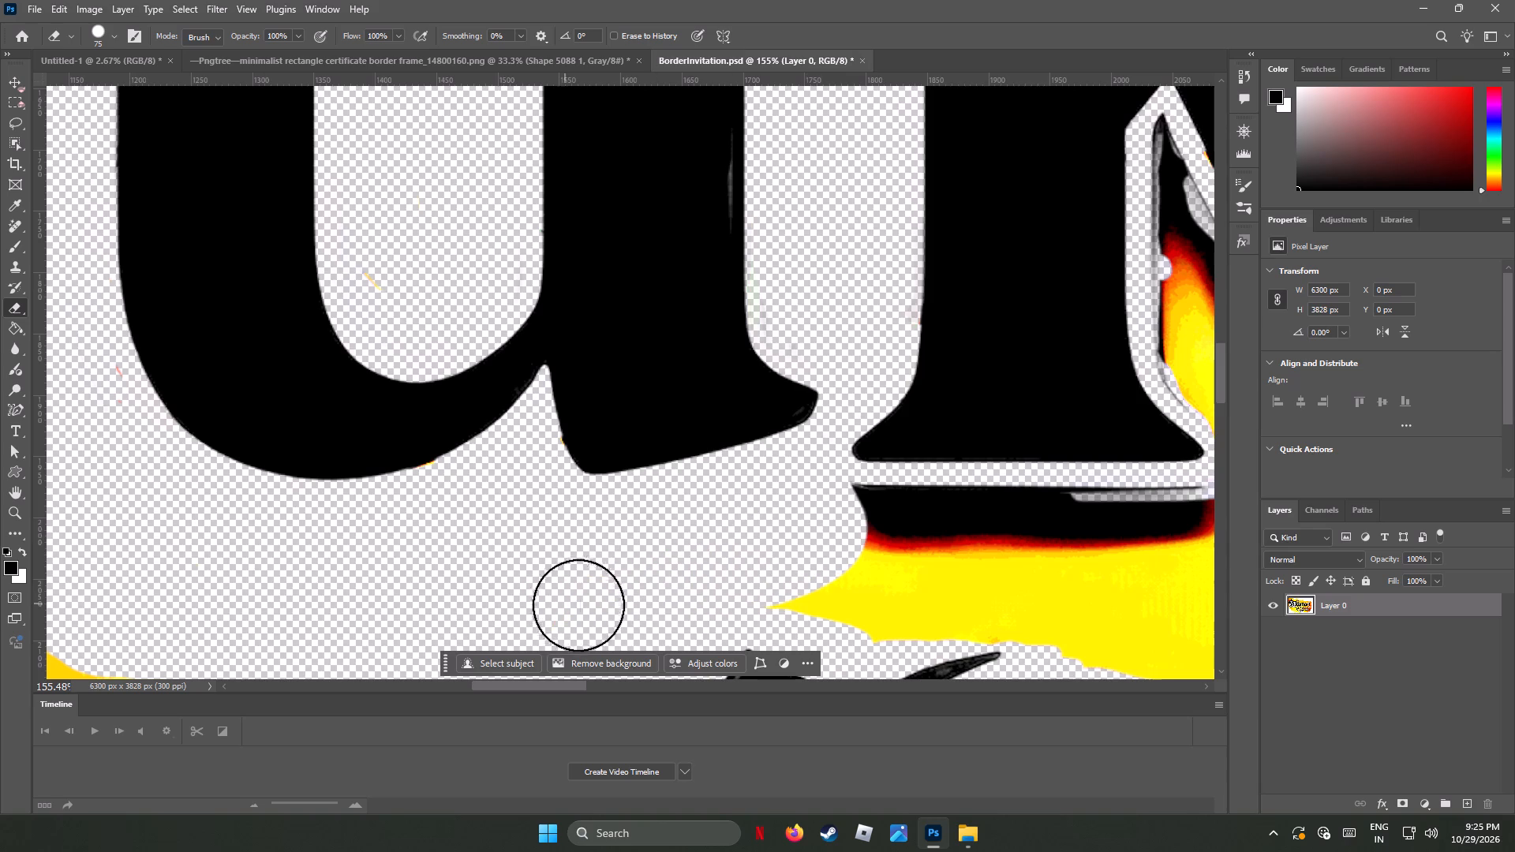
pyautogui.moveTo(578, 605); pyautogui.dragTo(886, 580)
pyautogui.moveTo(851, 518); pyautogui.dragTo(1007, 521)
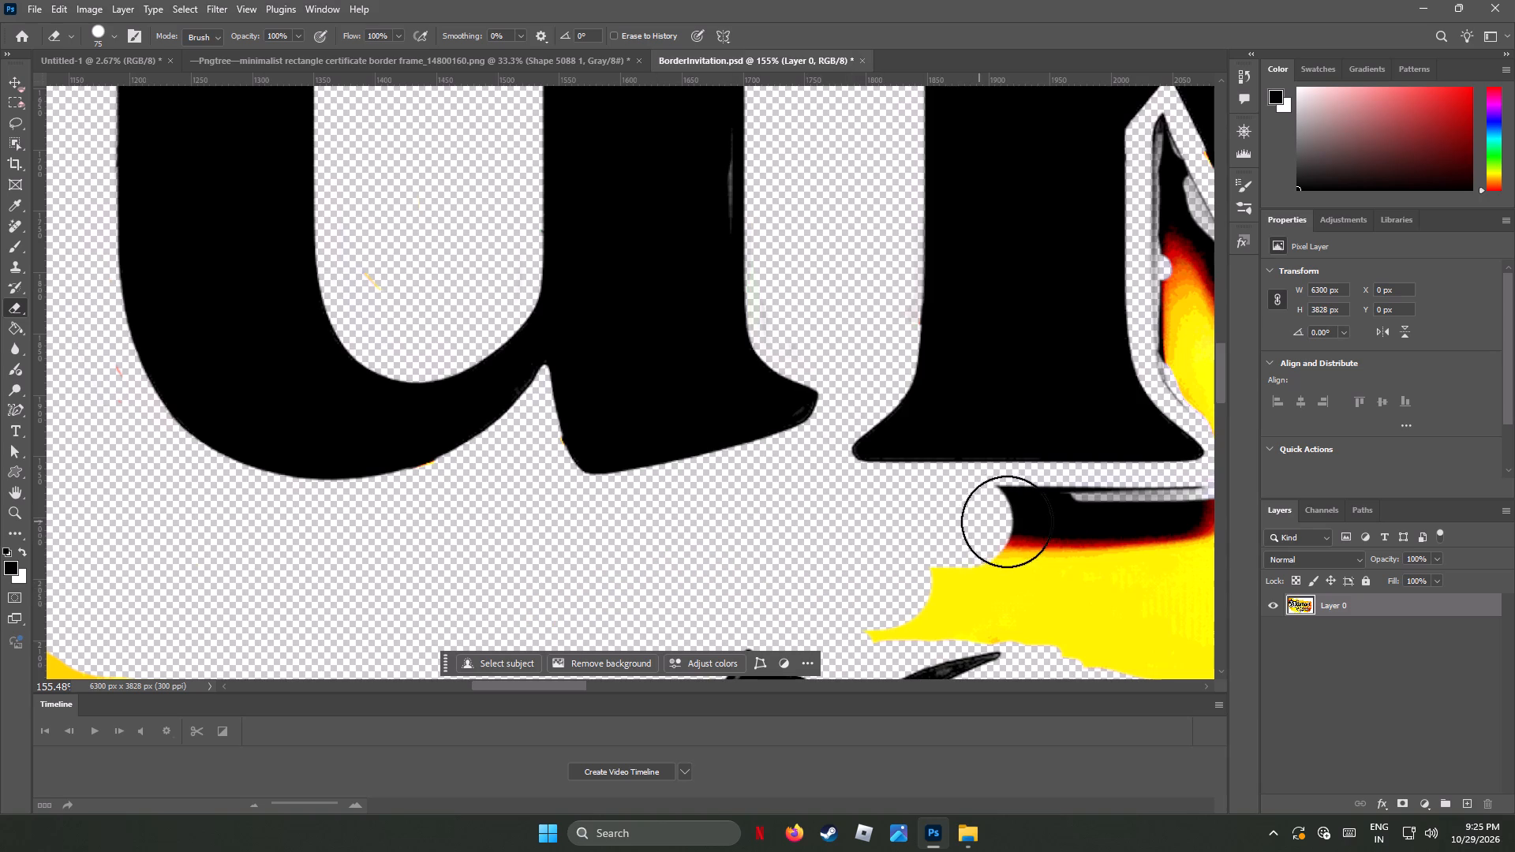
pyautogui.moveTo(1007, 521); pyautogui.dragTo(1108, 521)
# Erase the yellow tip and remaining shadow band below the k's foot, continuing across the gap to its diagonal leg.
pyautogui.scroll(-4, 918, 517)
pyautogui.scroll(3, 918, 517)
pyautogui.scroll(-6, 918, 517)
pyautogui.scroll(5, 918, 517)
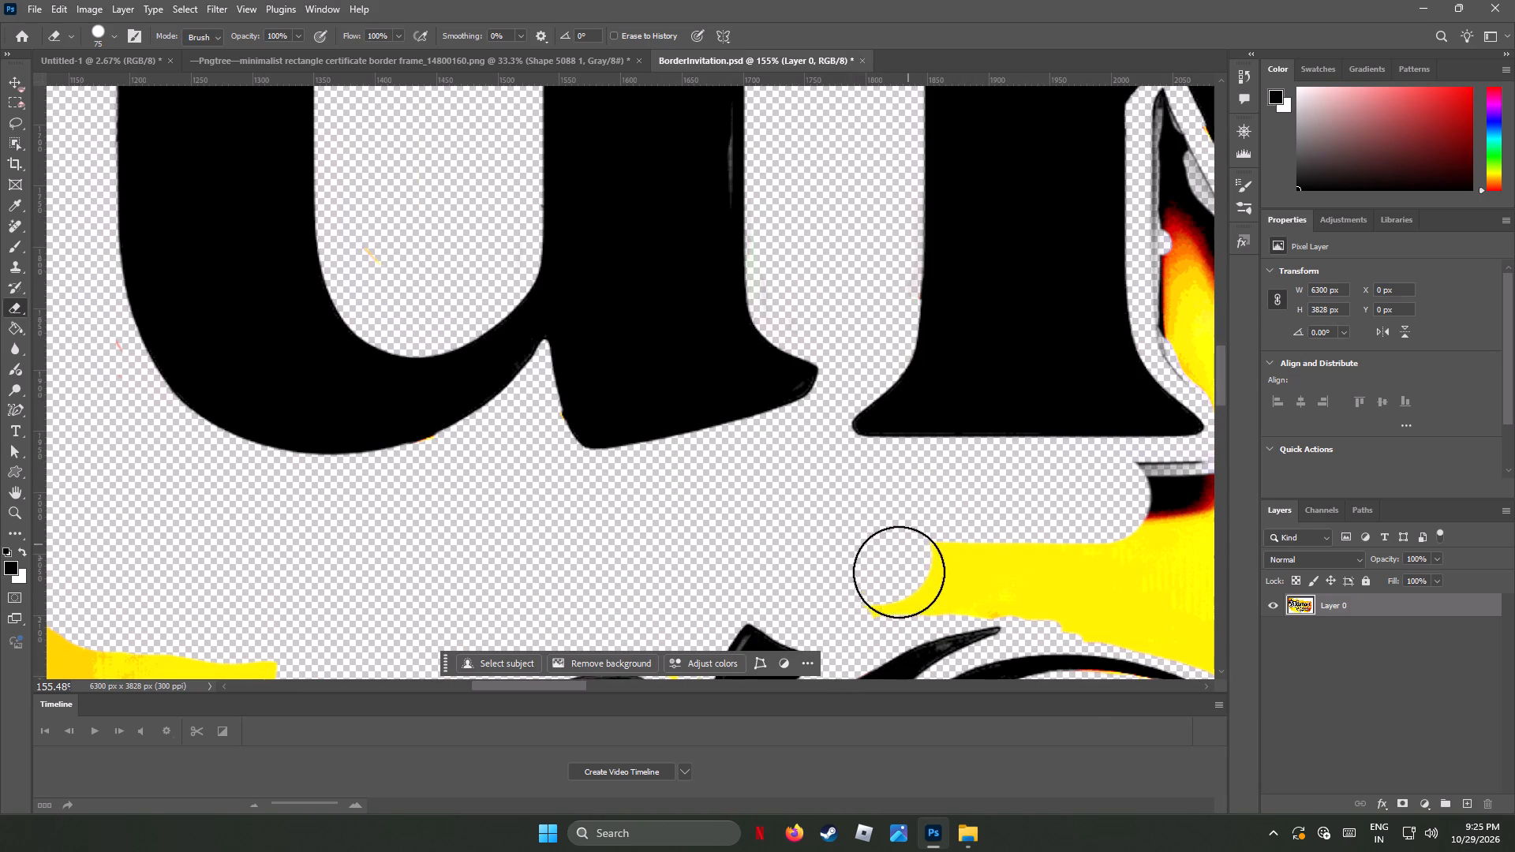
pyautogui.moveTo(891, 589); pyautogui.dragTo(1116, 504)
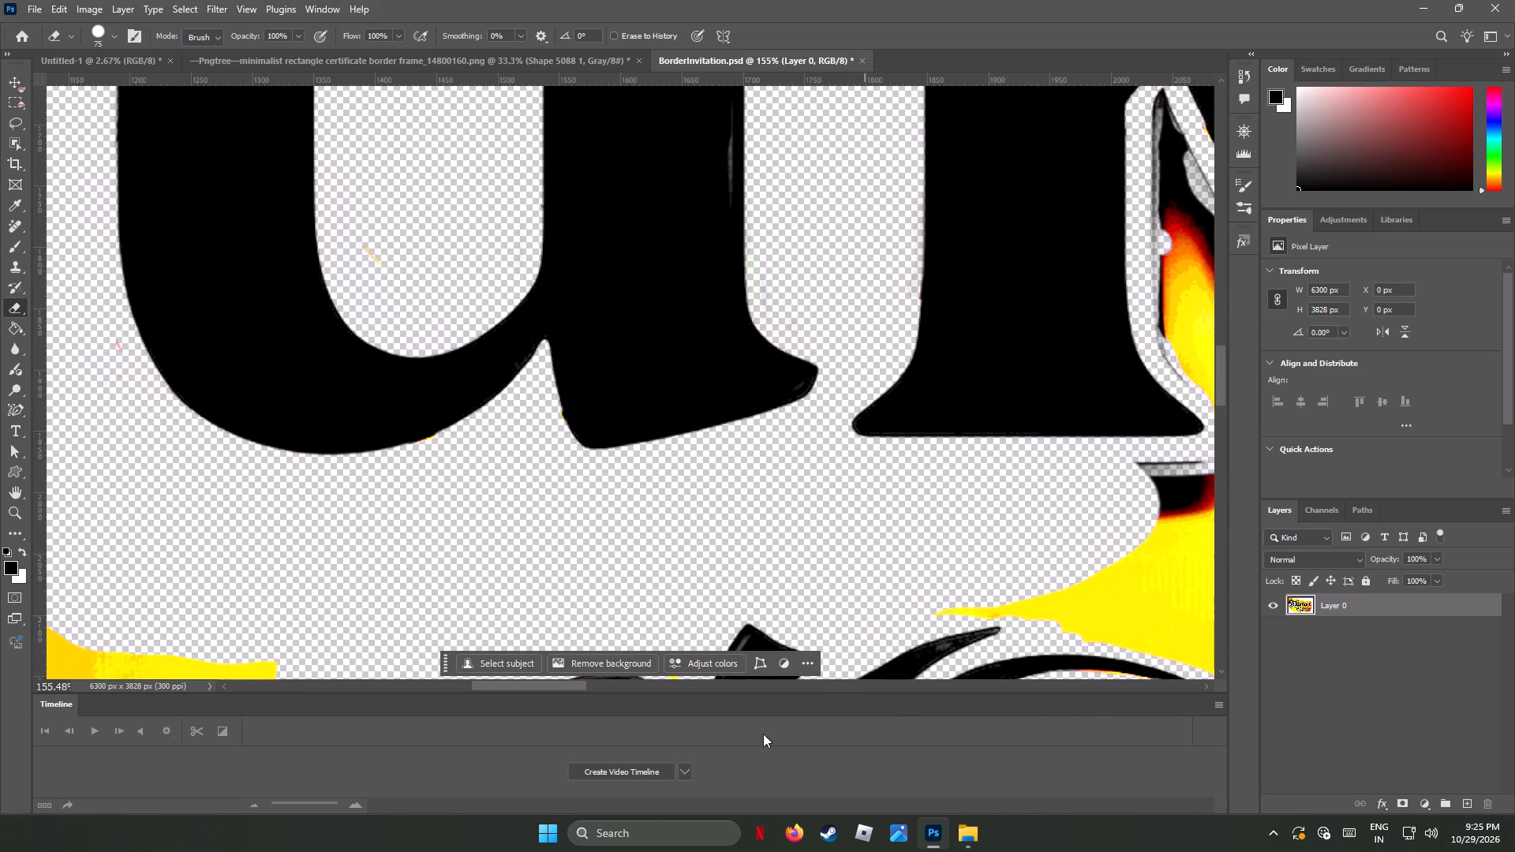
pyautogui.moveTo(557, 686); pyautogui.dragTo(603, 687)
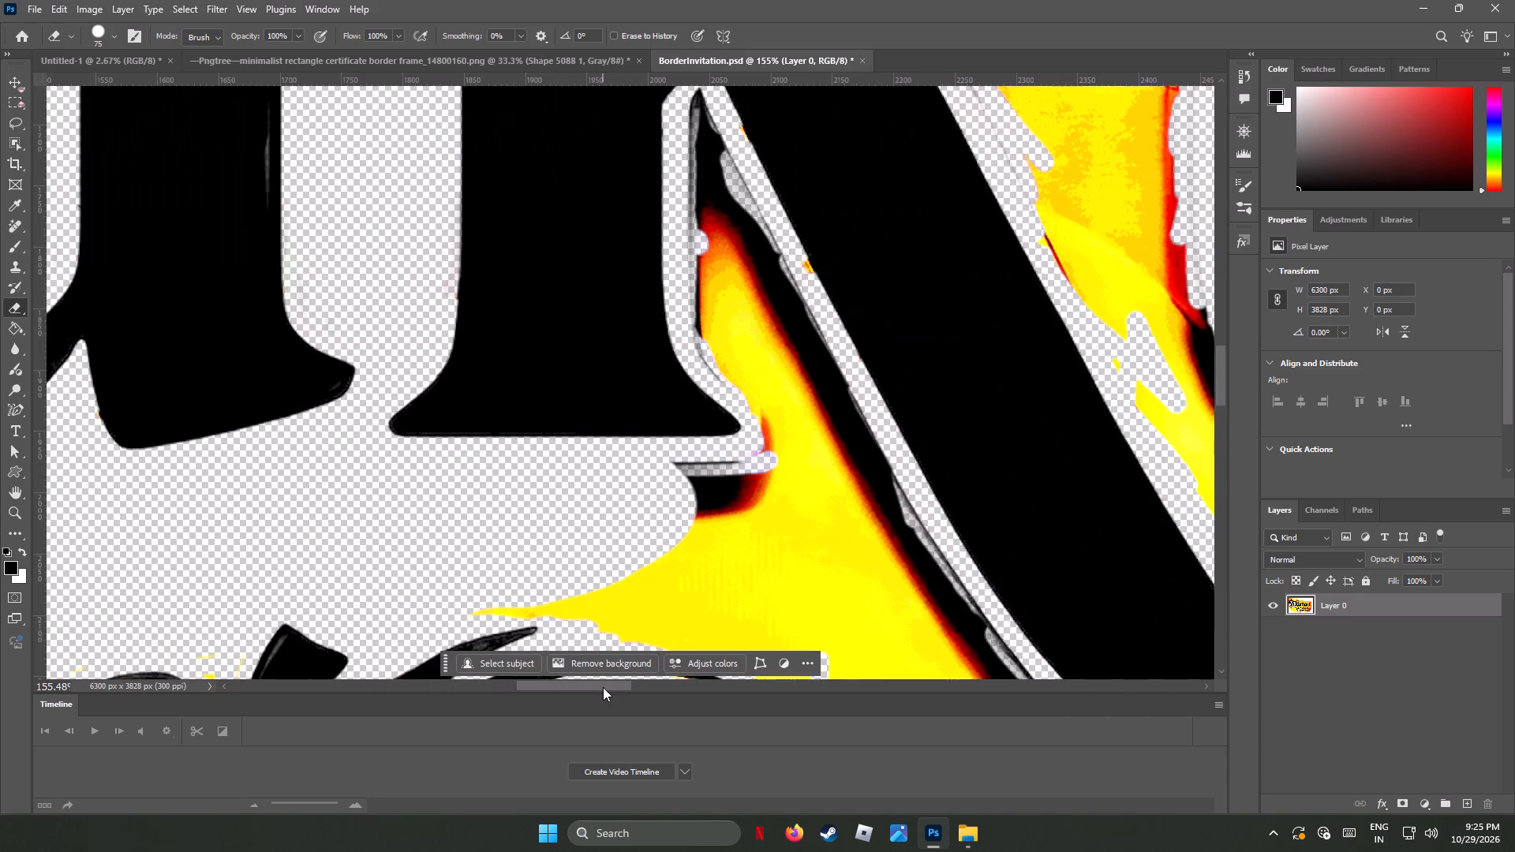
pyautogui.moveTo(603, 687); pyautogui.dragTo(604, 687)
pyautogui.click(481, 582)
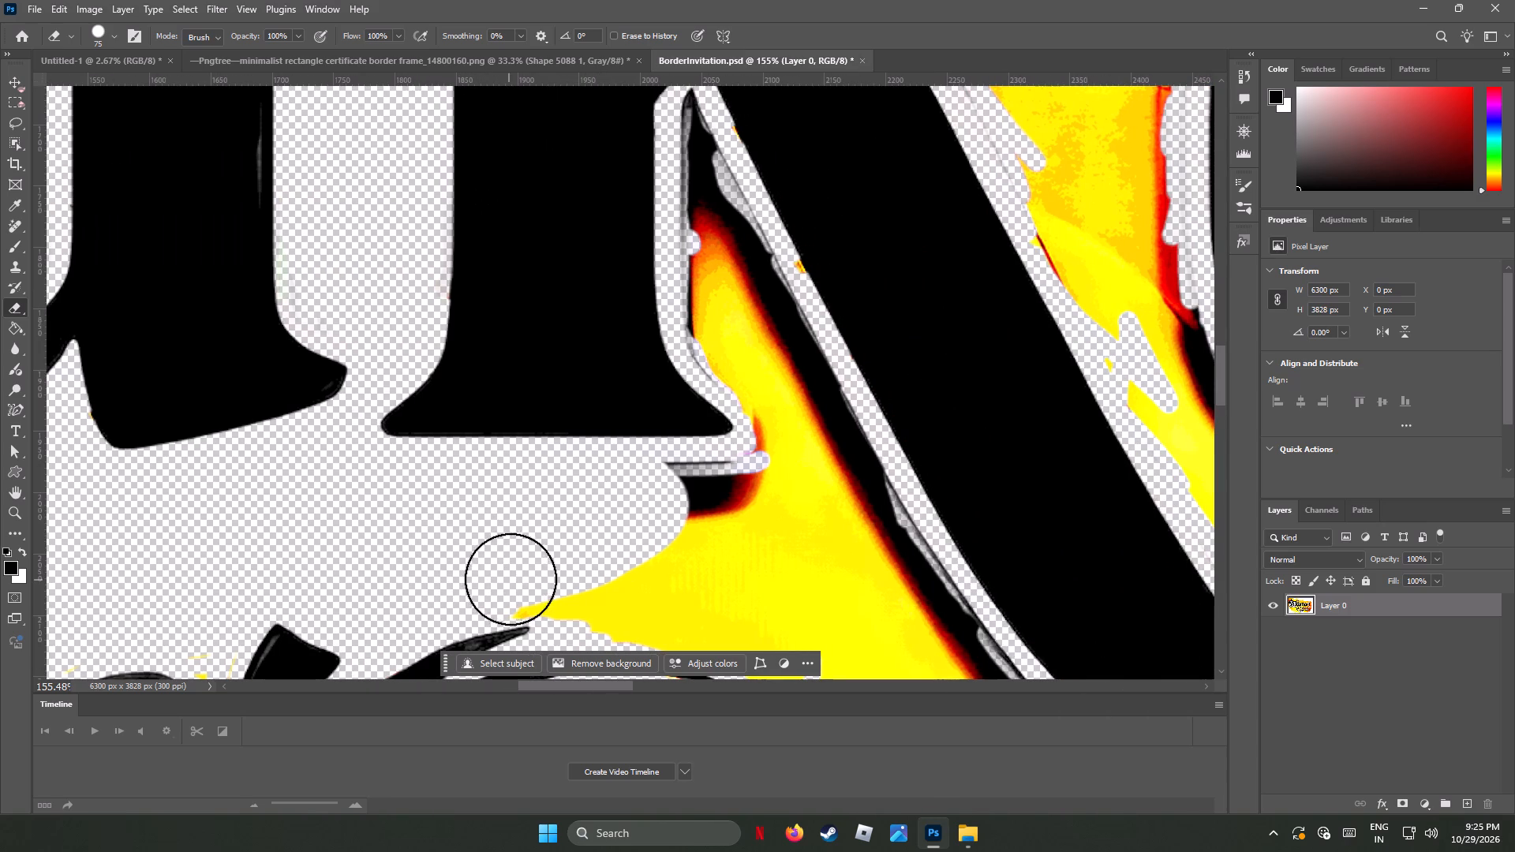
pyautogui.click(517, 577)
pyautogui.click(562, 581)
pyautogui.click(589, 589)
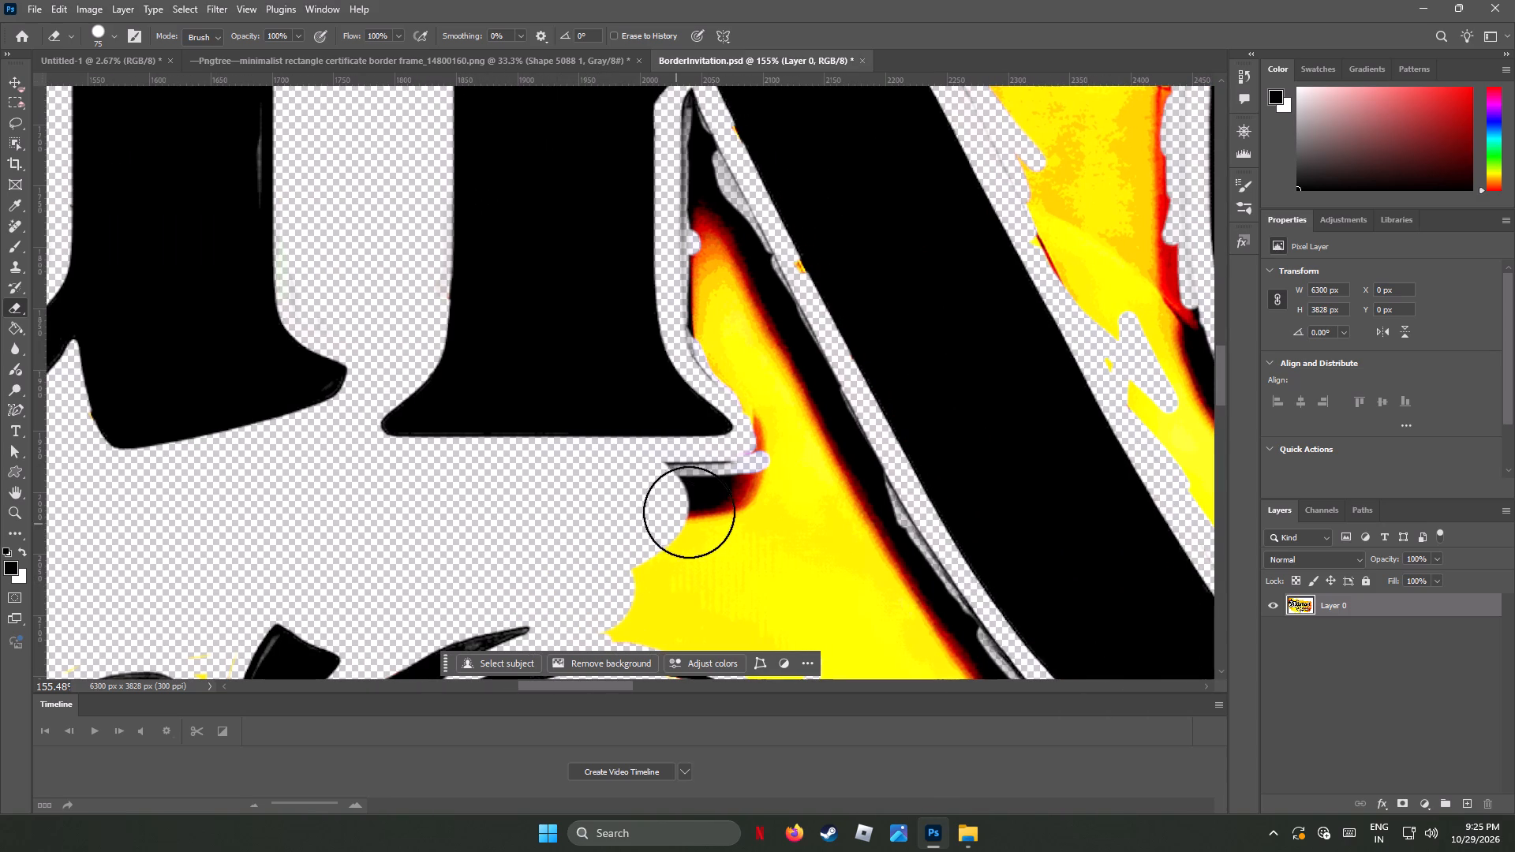
pyautogui.moveTo(695, 493); pyautogui.dragTo(639, 510)
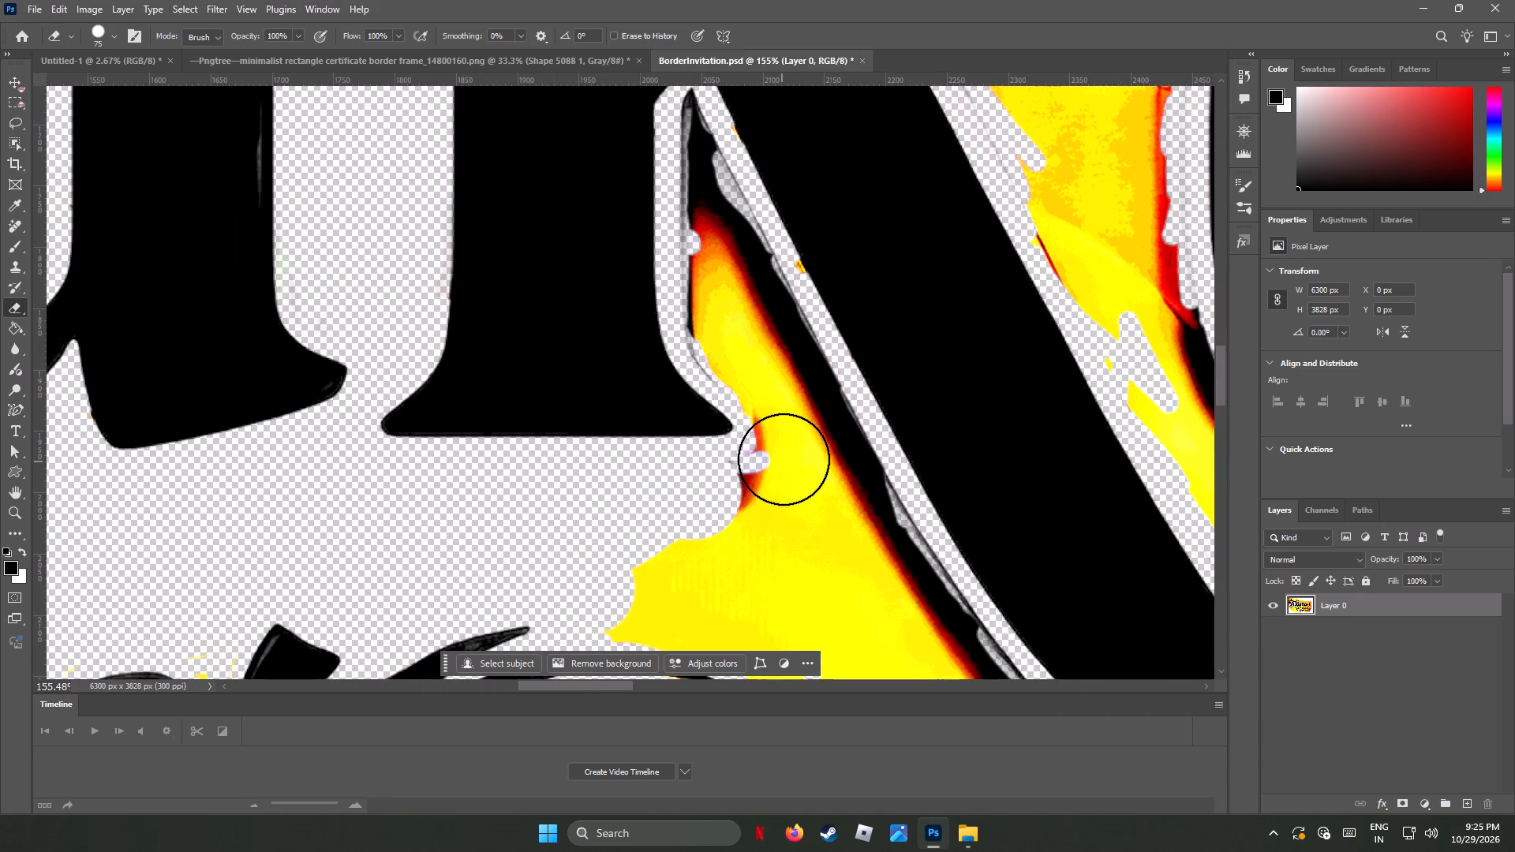
pyautogui.click(784, 459)
pyautogui.moveTo(804, 391); pyautogui.dragTo(741, 529)
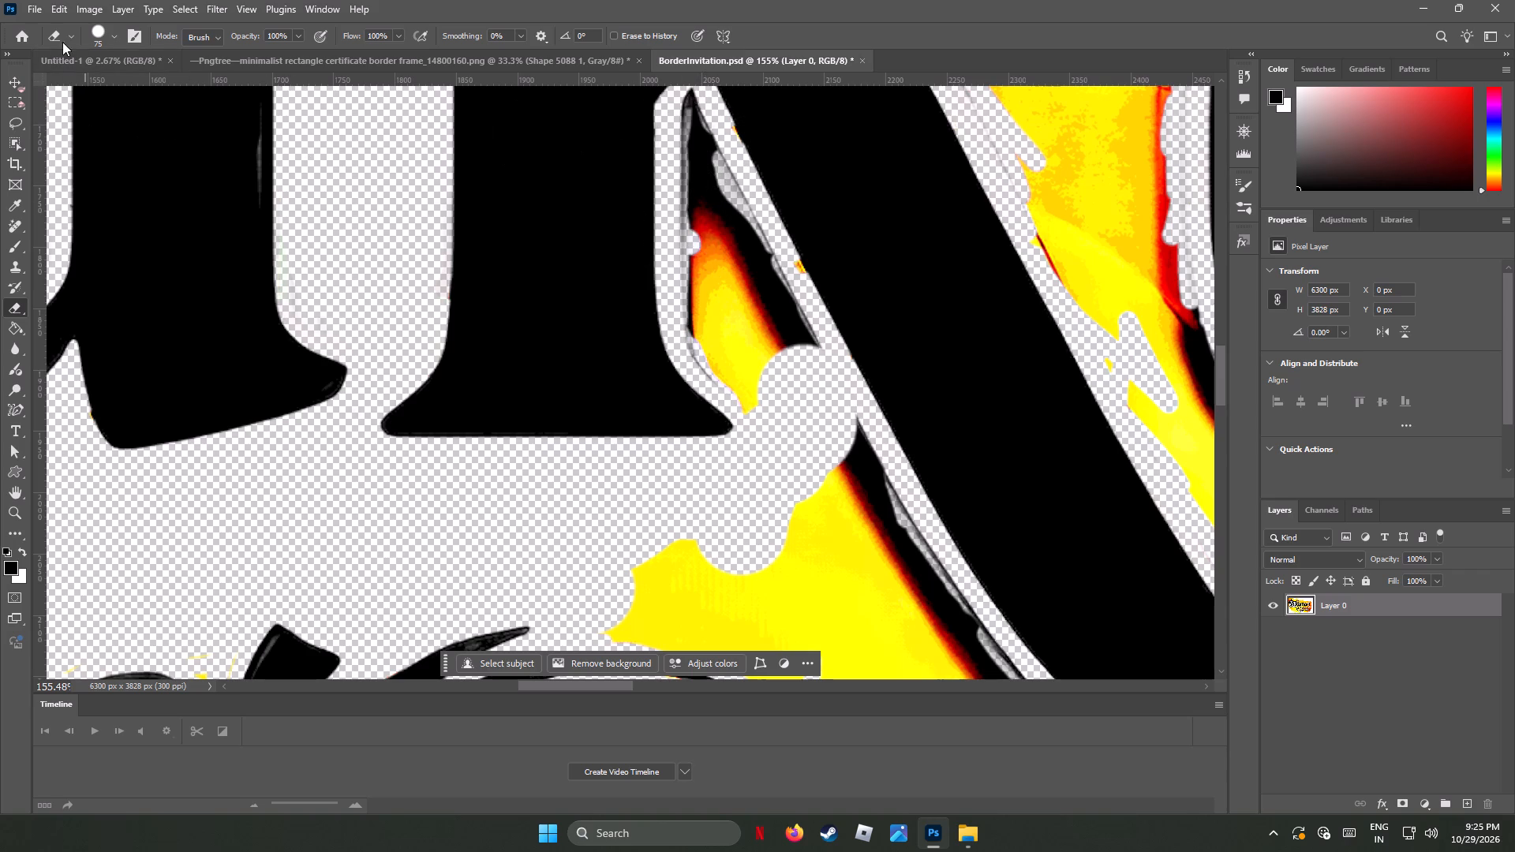
# With a 48 px eraser, clear the shadow and yellow remnants between the k's stem and its diagonal leg.
pyautogui.click(110, 35)
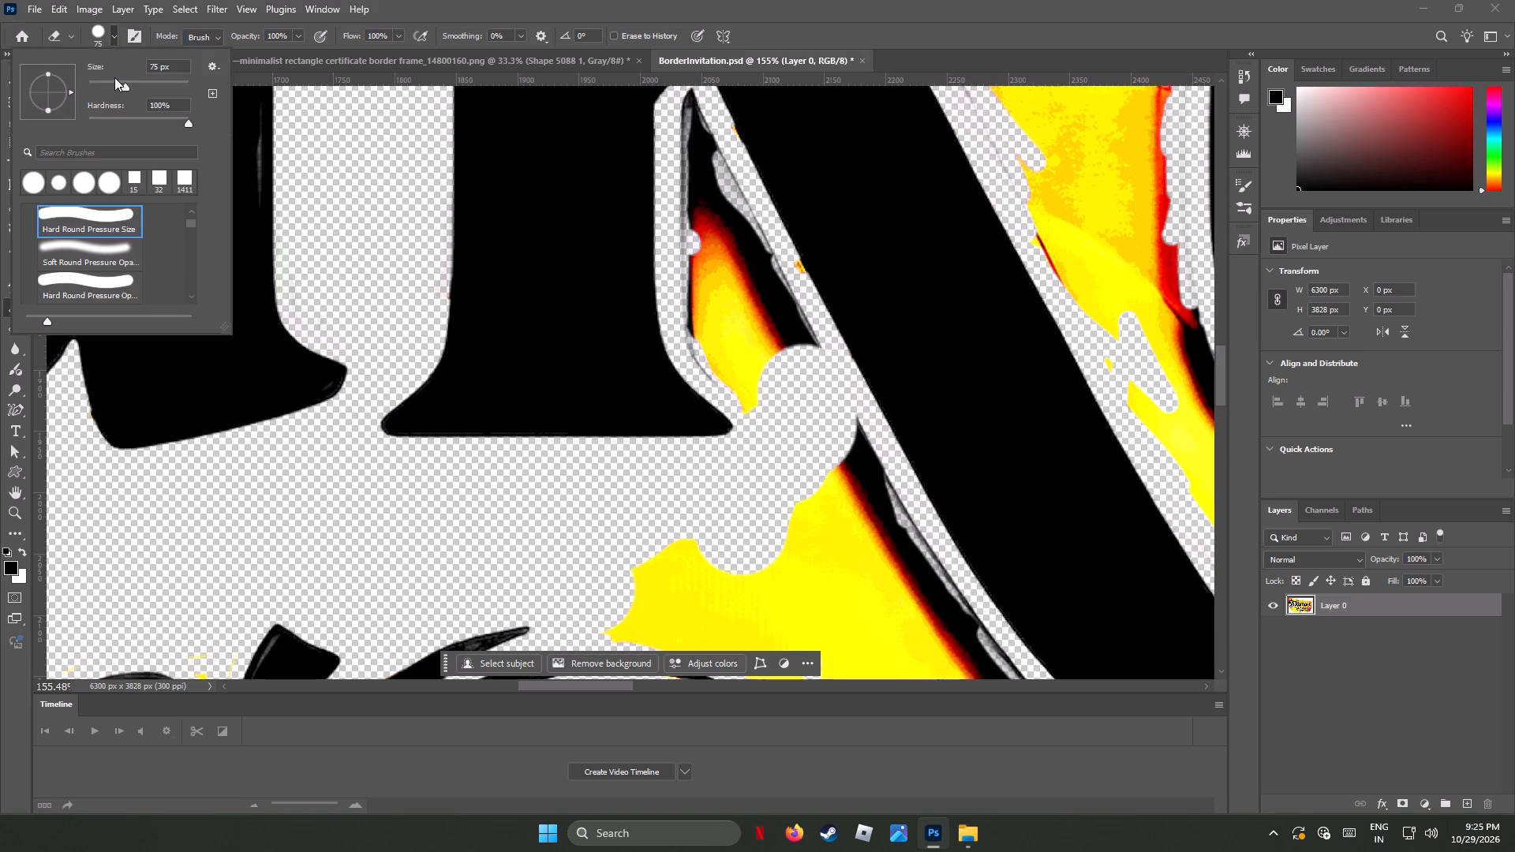
pyautogui.click(112, 82)
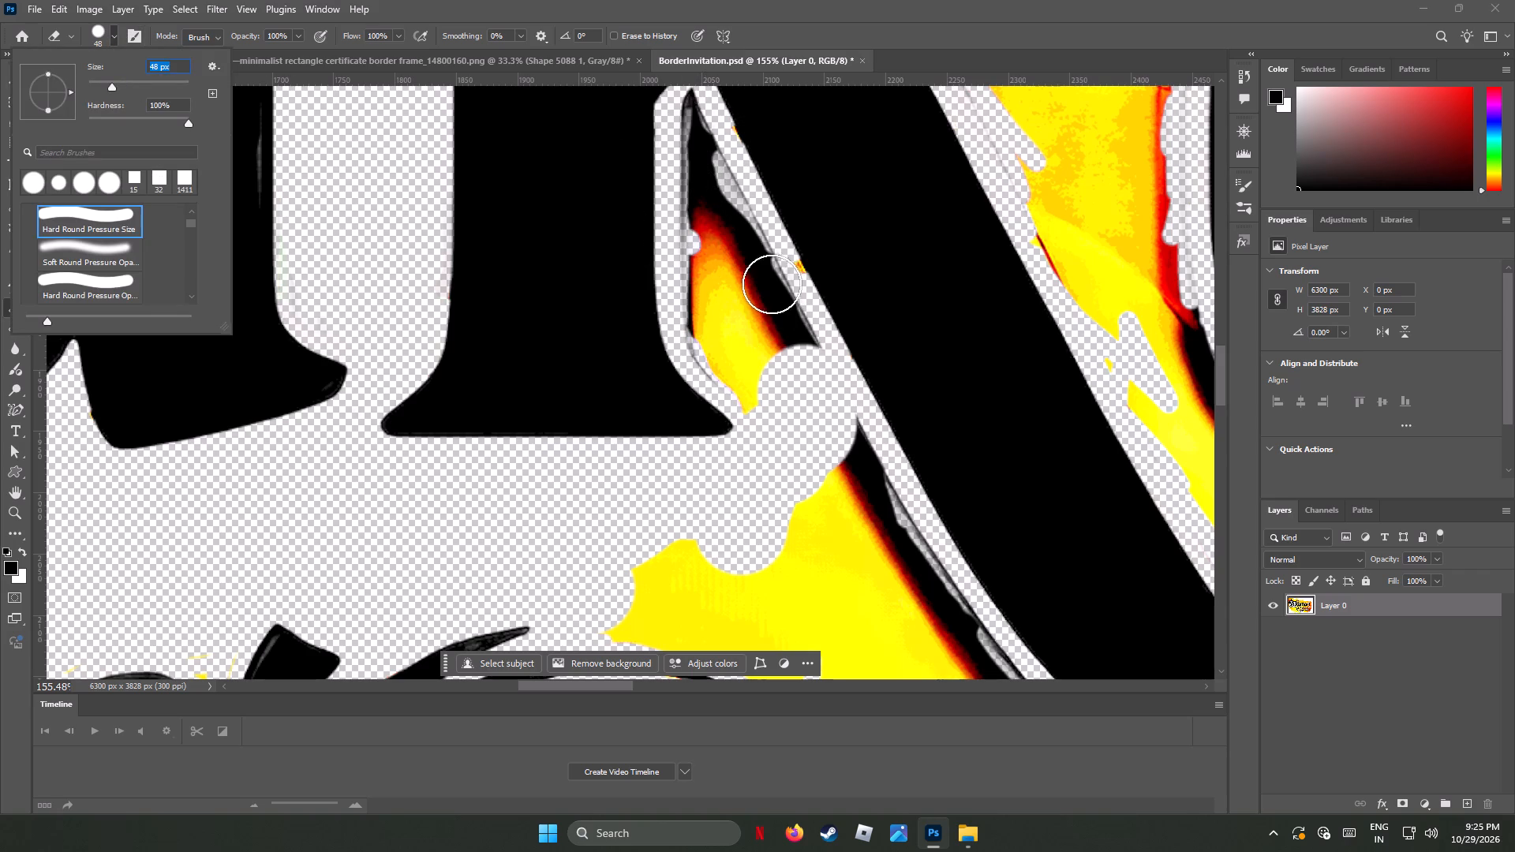
pyautogui.scroll(-1, 765, 275)
pyautogui.scroll(5, 765, 275)
pyautogui.click(727, 0)
pyautogui.scroll(7, 724, 257)
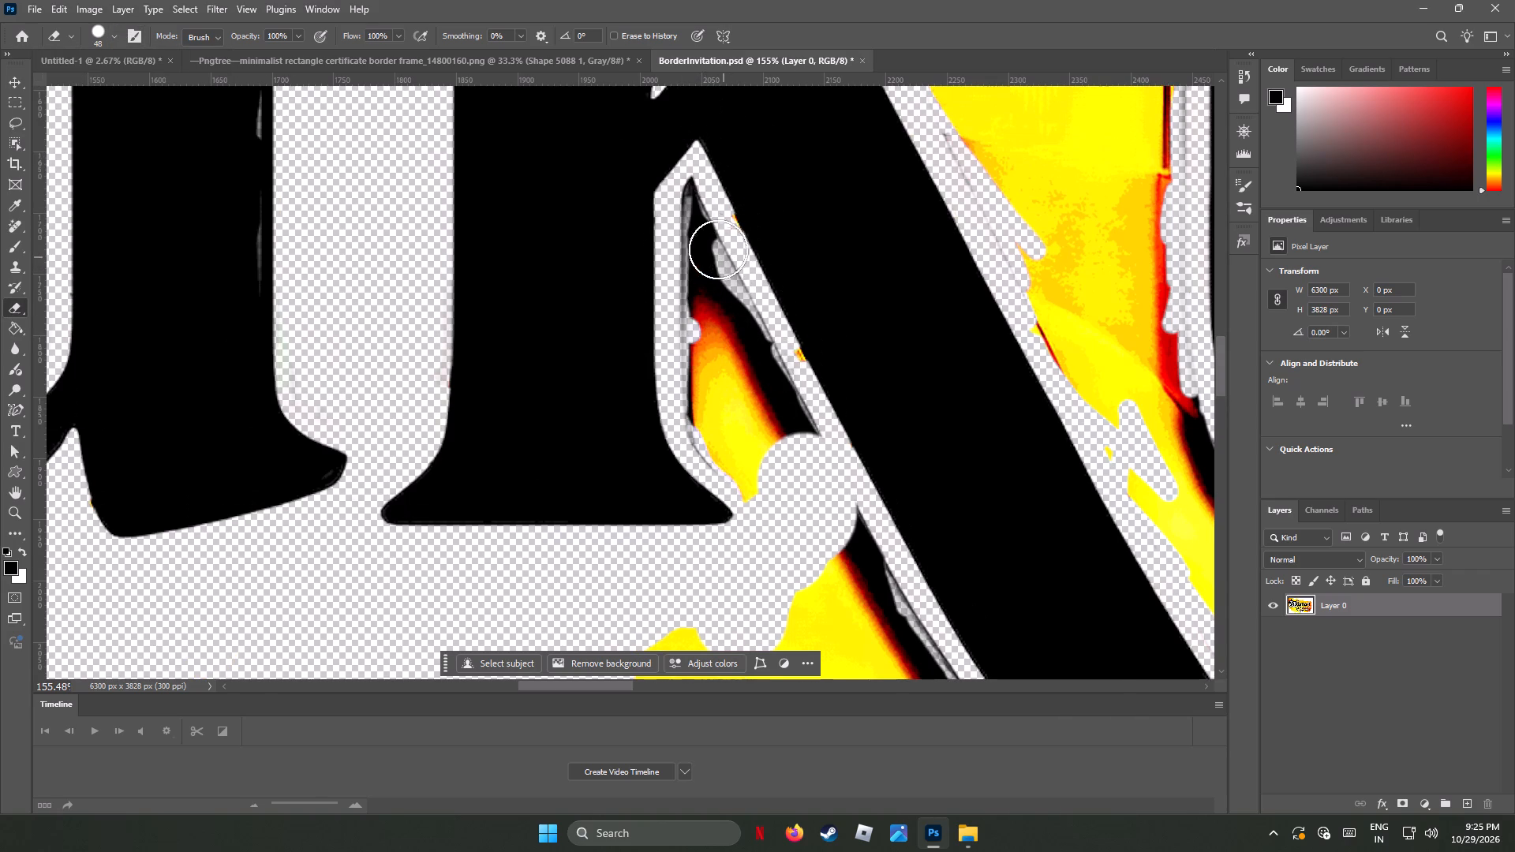
pyautogui.moveTo(691, 199); pyautogui.dragTo(723, 273)
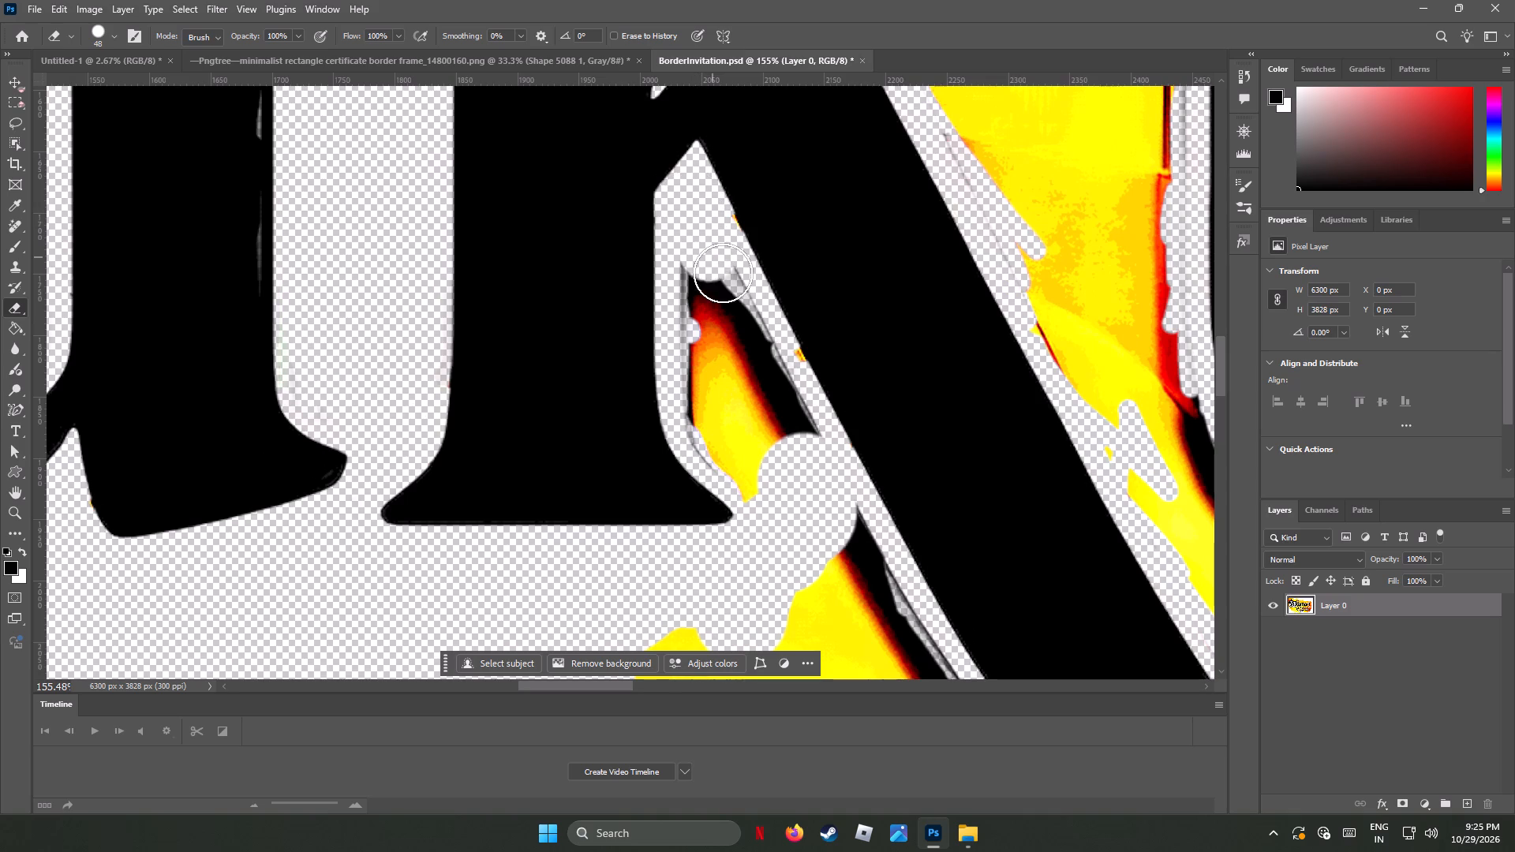
pyautogui.moveTo(723, 273); pyautogui.dragTo(796, 448)
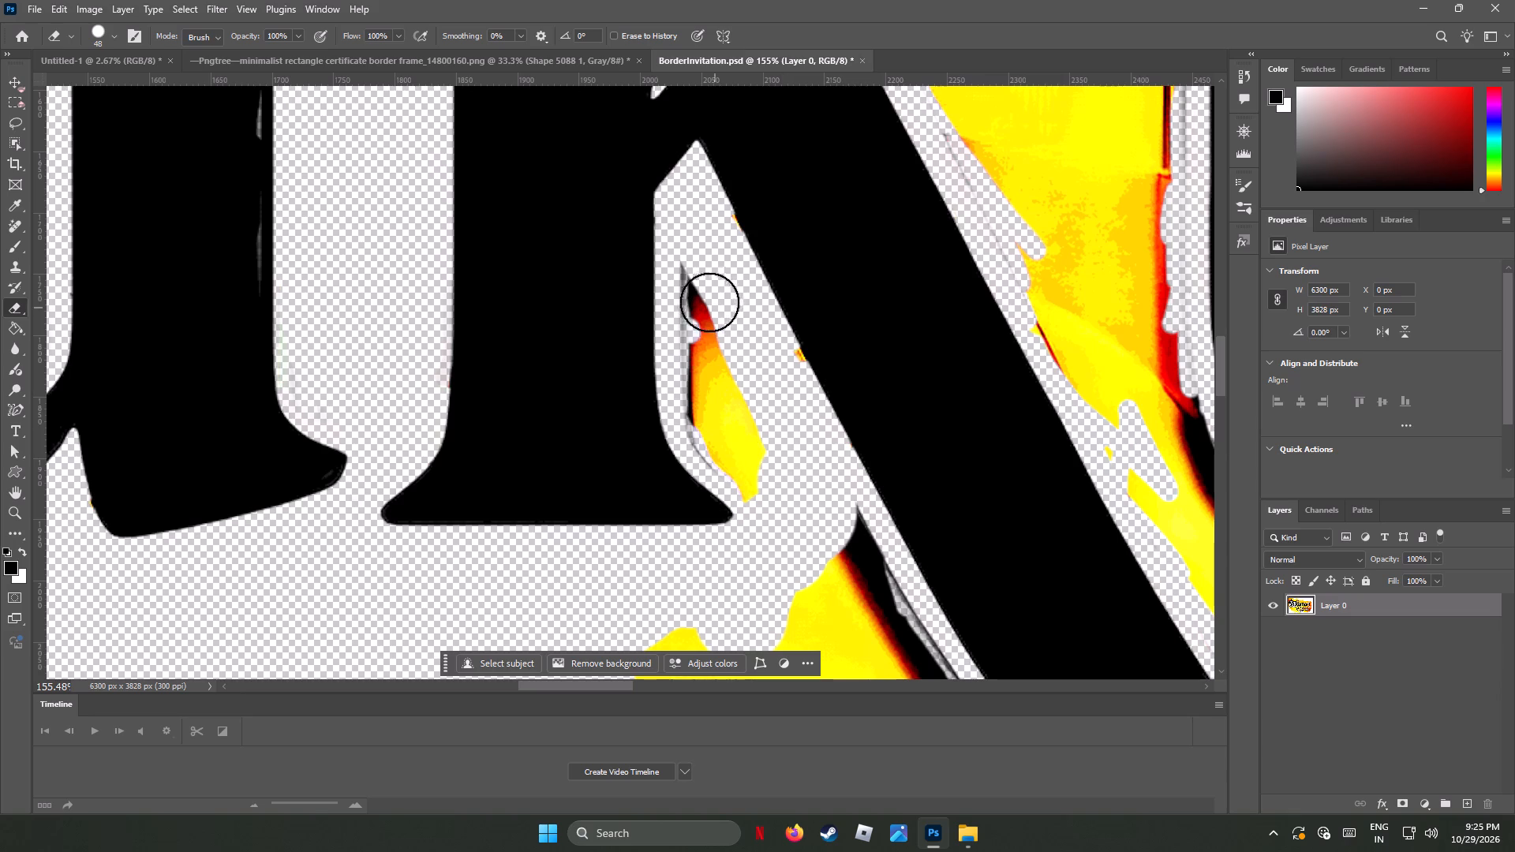
pyautogui.moveTo(690, 273); pyautogui.dragTo(740, 469)
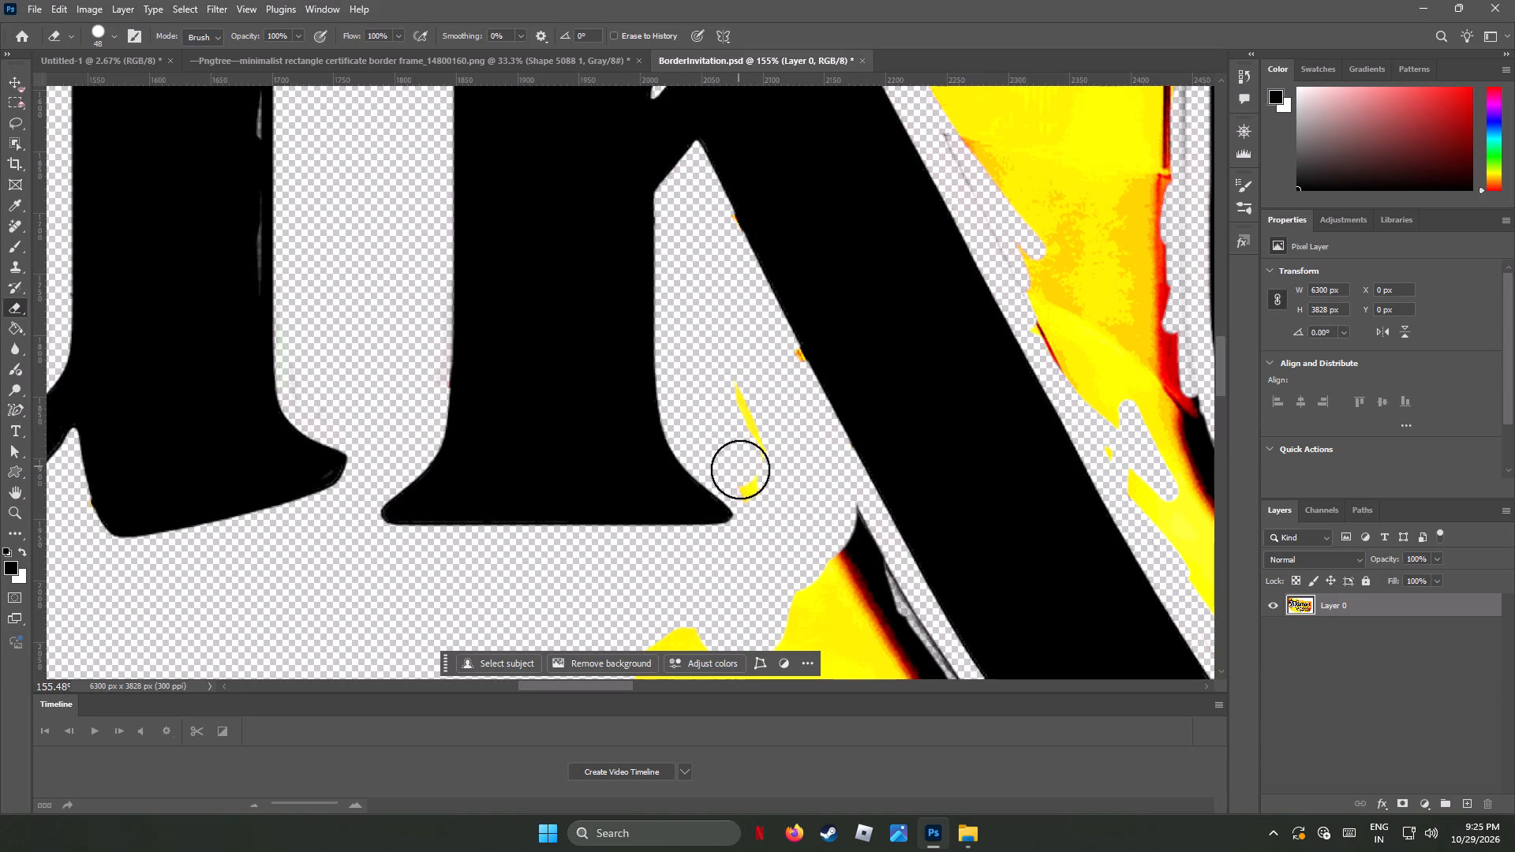
pyautogui.moveTo(740, 469); pyautogui.dragTo(776, 446)
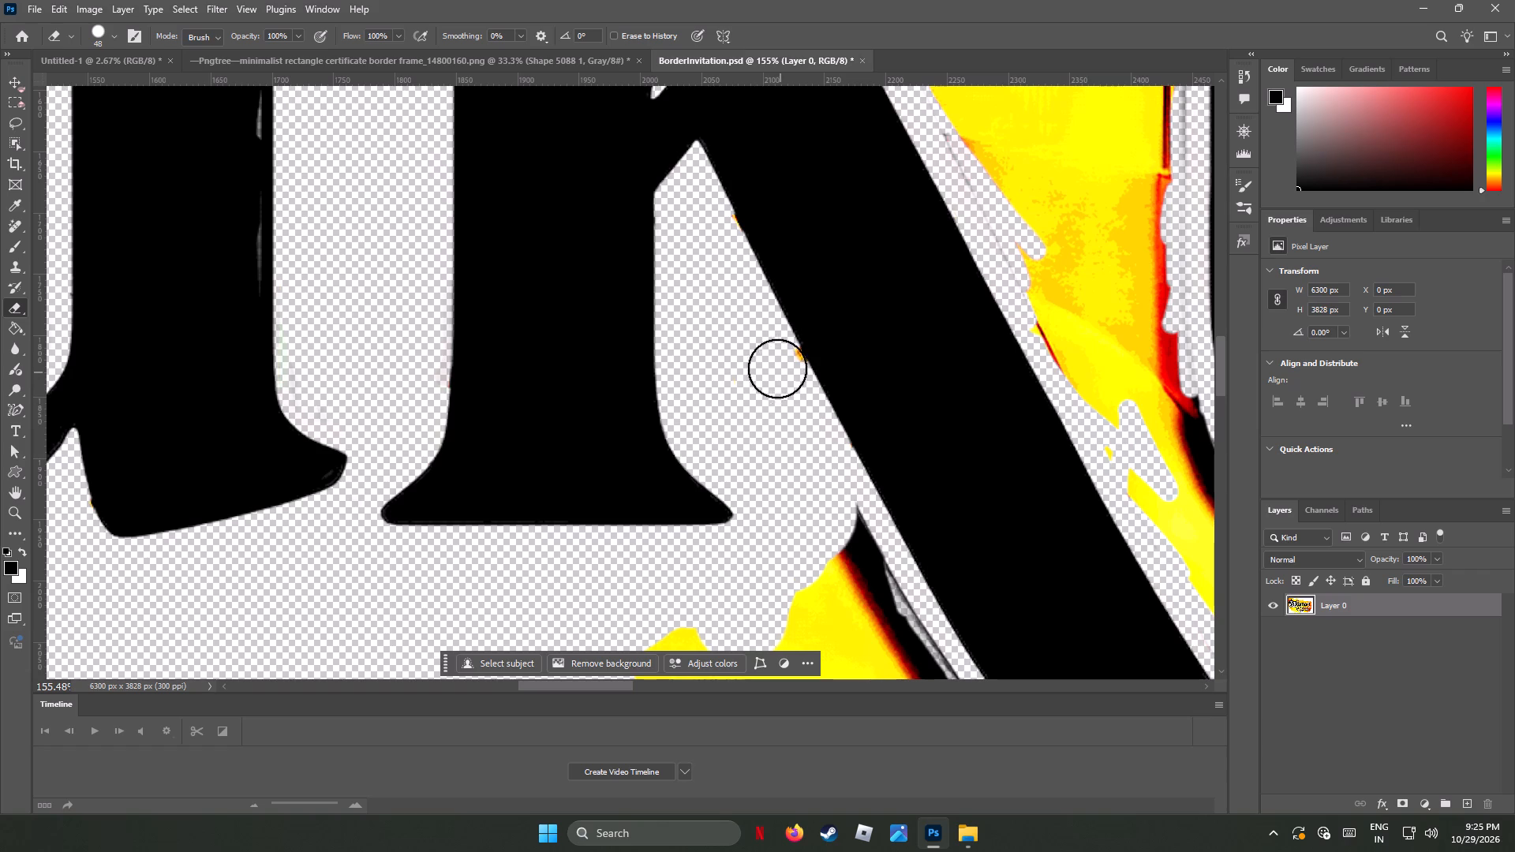
pyautogui.click(775, 367)
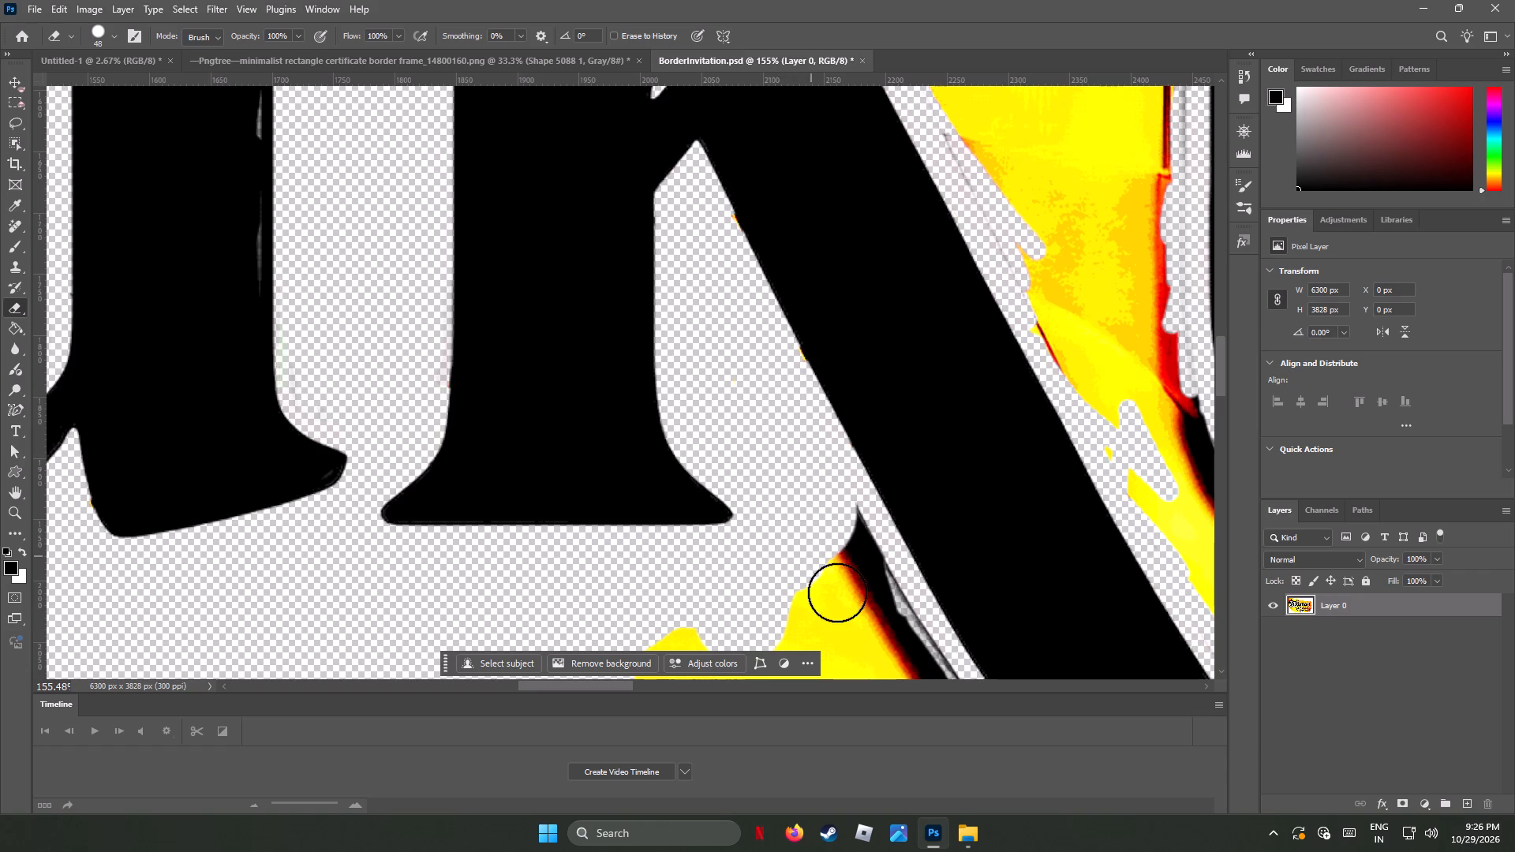
# Erase the top of the shadow beside the k's diagonal leg and trim the yellow area's upper edge.
pyautogui.scroll(-2, 855, 575)
pyautogui.scroll(2, 854, 576)
pyautogui.scroll(-2, 854, 576)
pyautogui.scroll(1, 854, 576)
pyautogui.scroll(-1, 854, 576)
pyautogui.scroll(1, 854, 576)
pyautogui.scroll(-1, 854, 576)
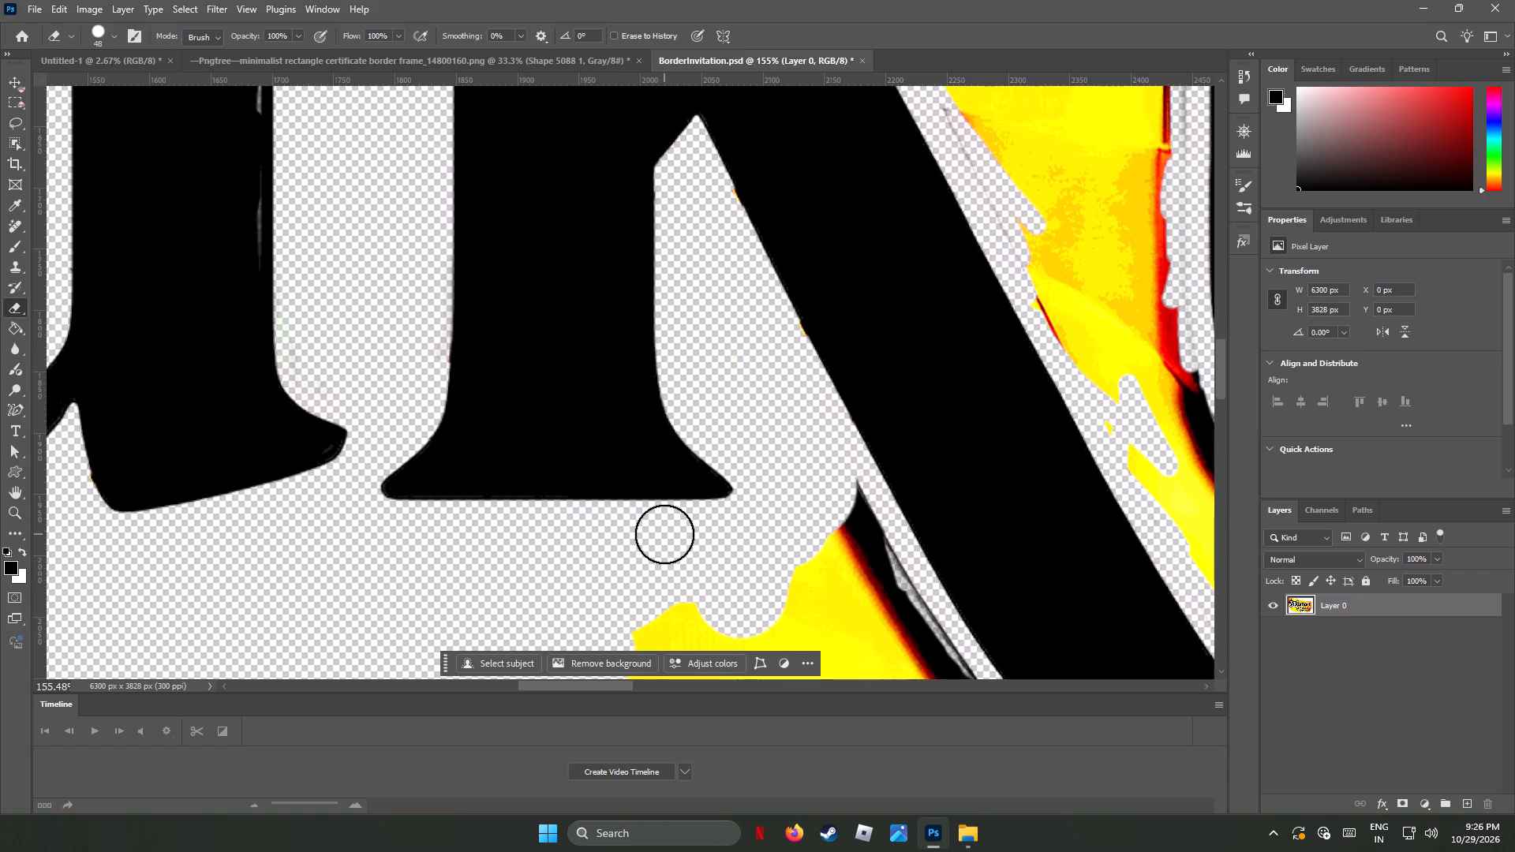
pyautogui.moveTo(665, 532); pyautogui.dragTo(725, 600)
pyautogui.moveTo(851, 505); pyautogui.dragTo(873, 601)
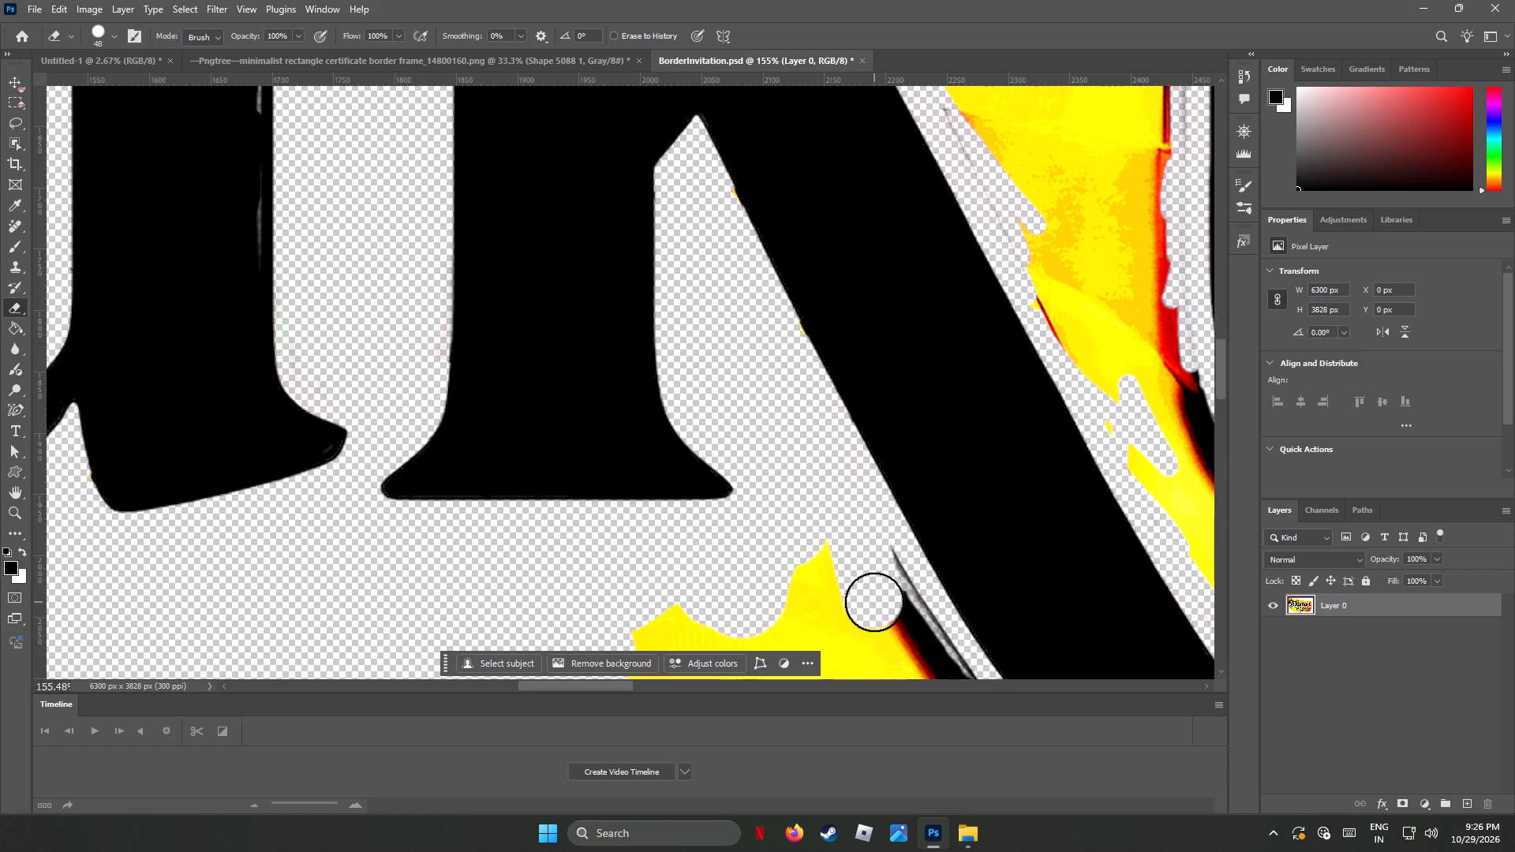
# Erase the yellow strip between the k's foot and the curled flourish's upper arc, up to the diagonal leg.
pyautogui.scroll(-13, 814, 589)
pyautogui.scroll(1, 827, 572)
pyautogui.scroll(-1, 827, 572)
pyautogui.scroll(1, 827, 574)
pyautogui.scroll(-6, 827, 574)
pyautogui.scroll(1, 827, 574)
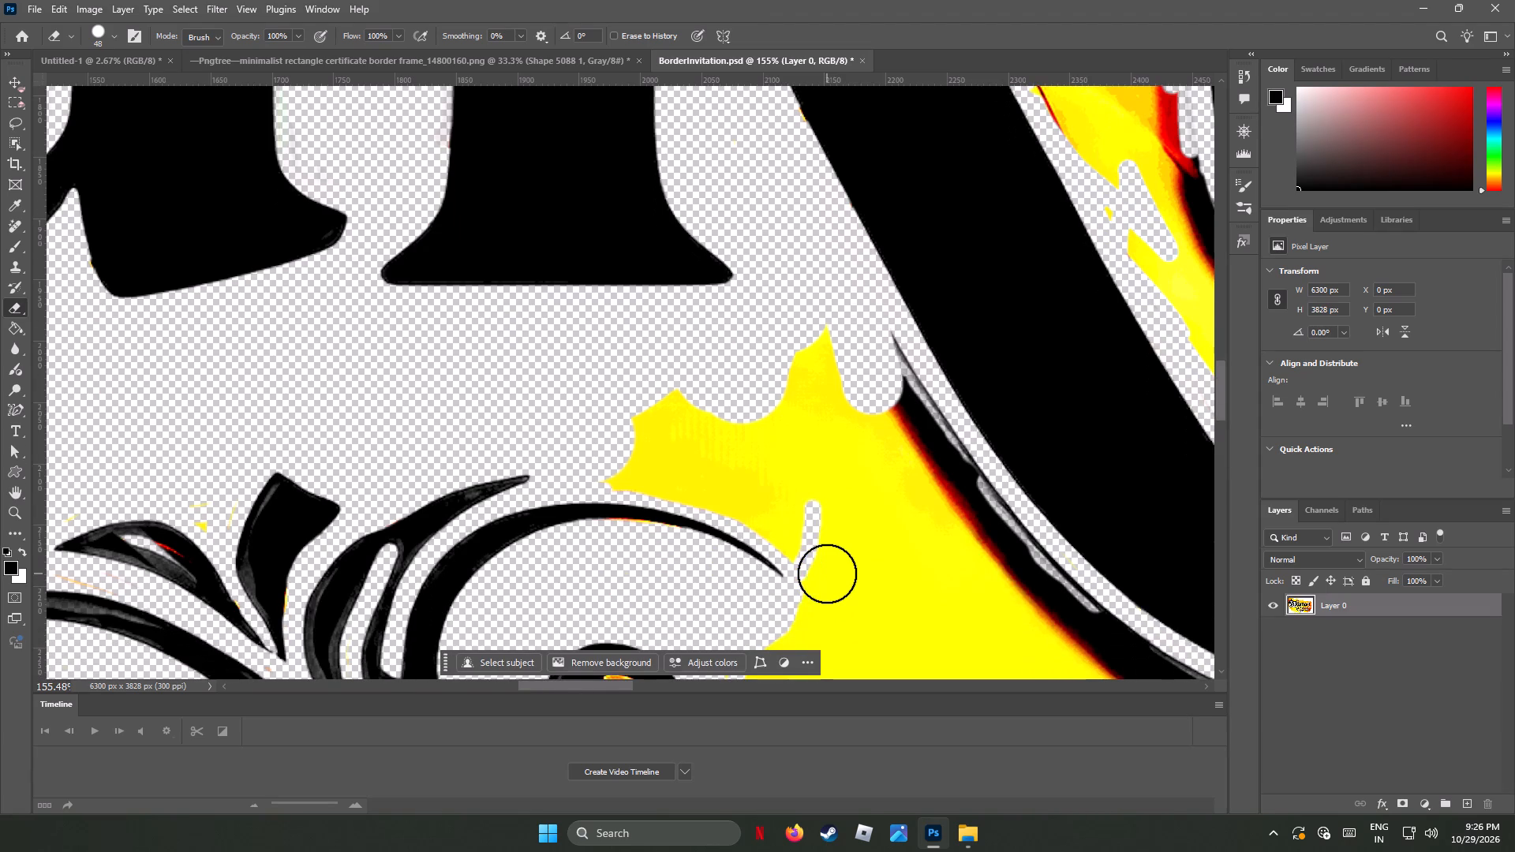
pyautogui.click(791, 533)
pyautogui.click(787, 528)
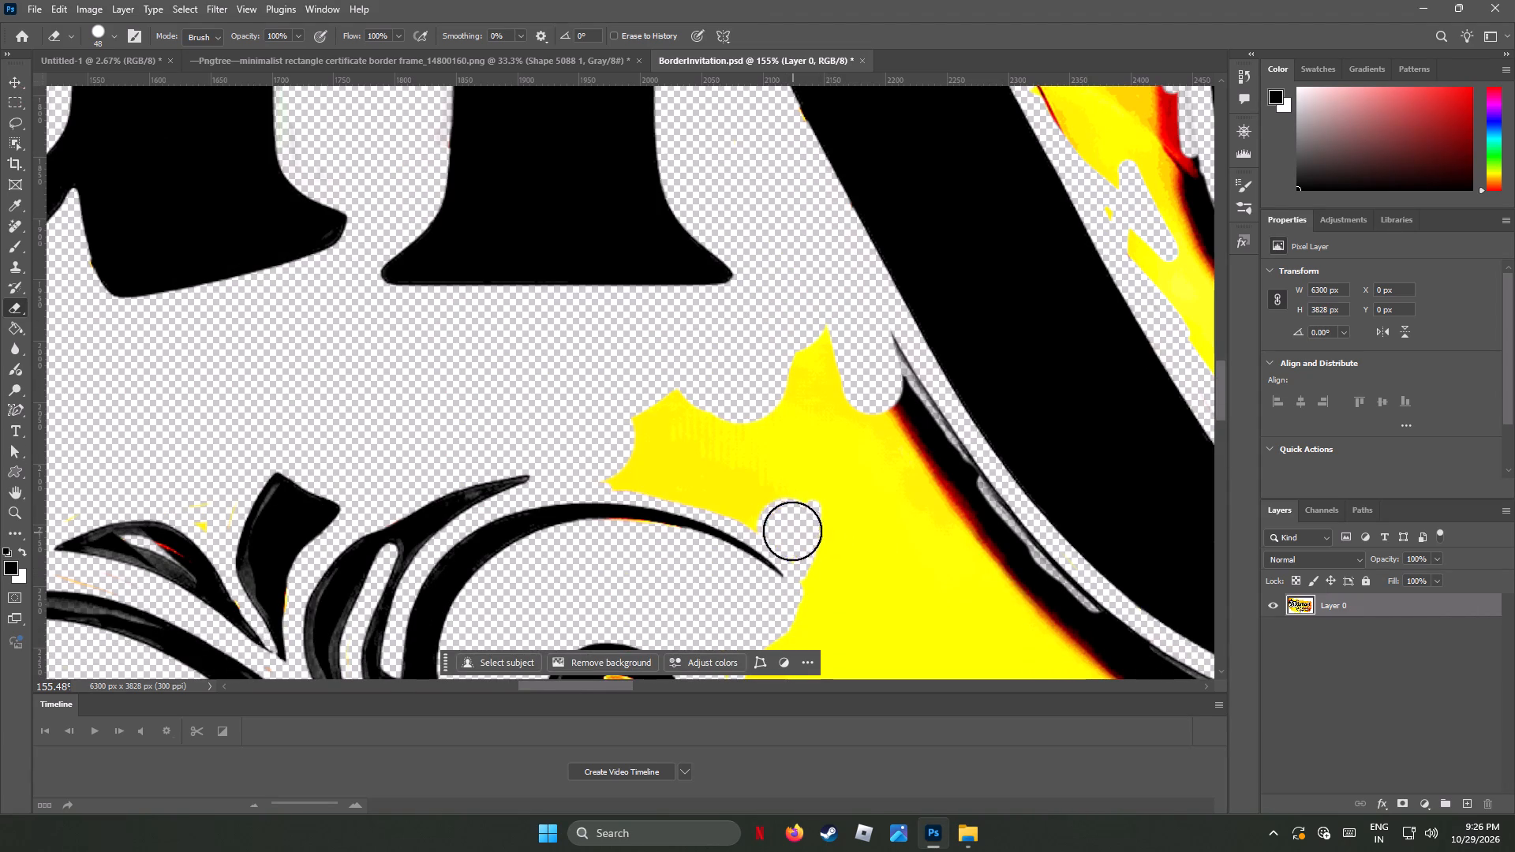
pyautogui.moveTo(780, 521); pyautogui.dragTo(614, 465)
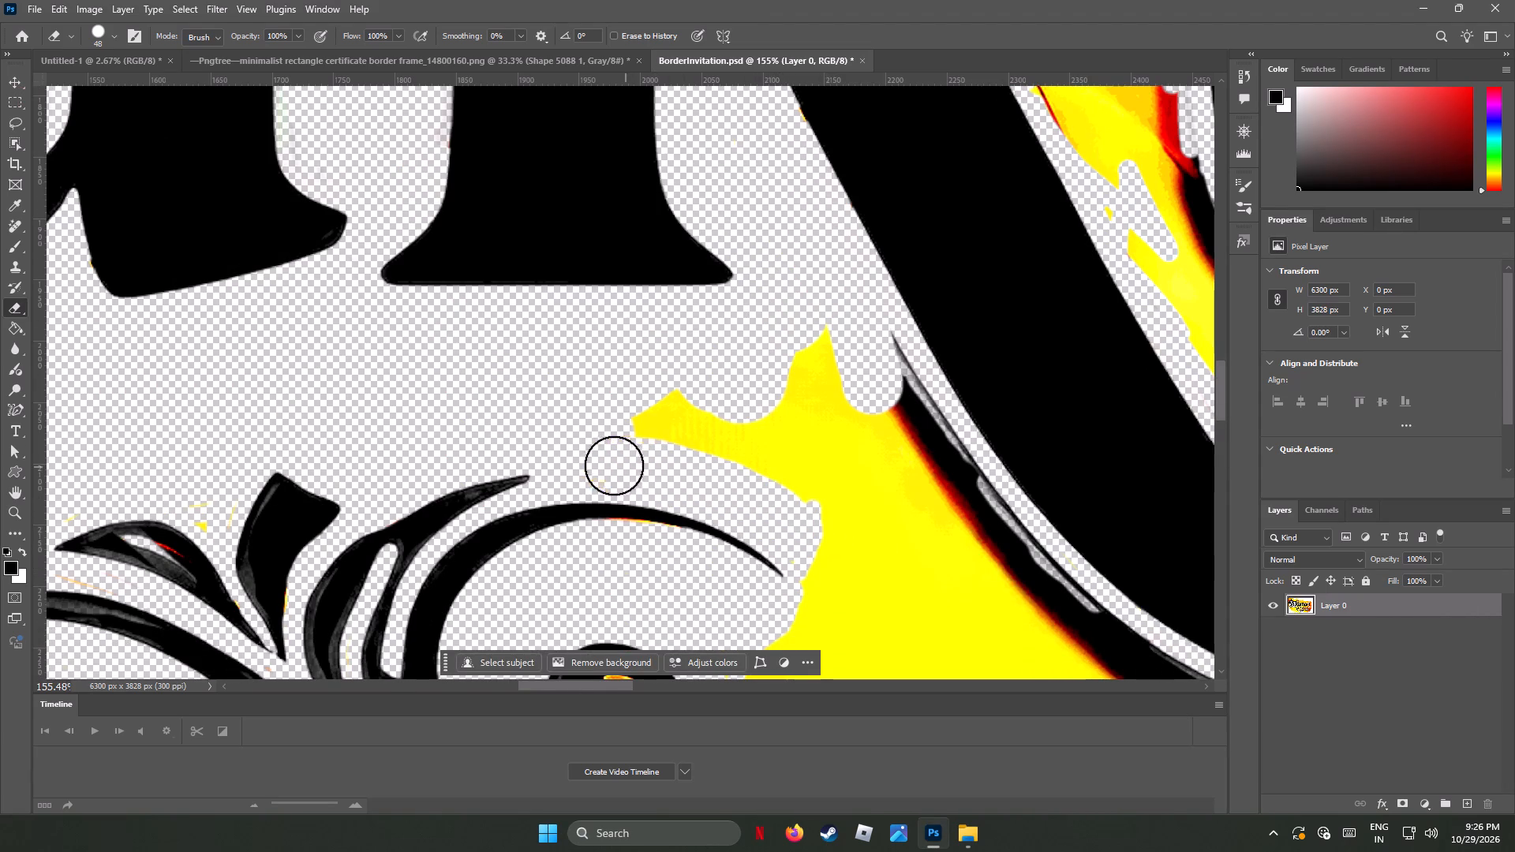
pyautogui.moveTo(614, 465); pyautogui.dragTo(846, 418)
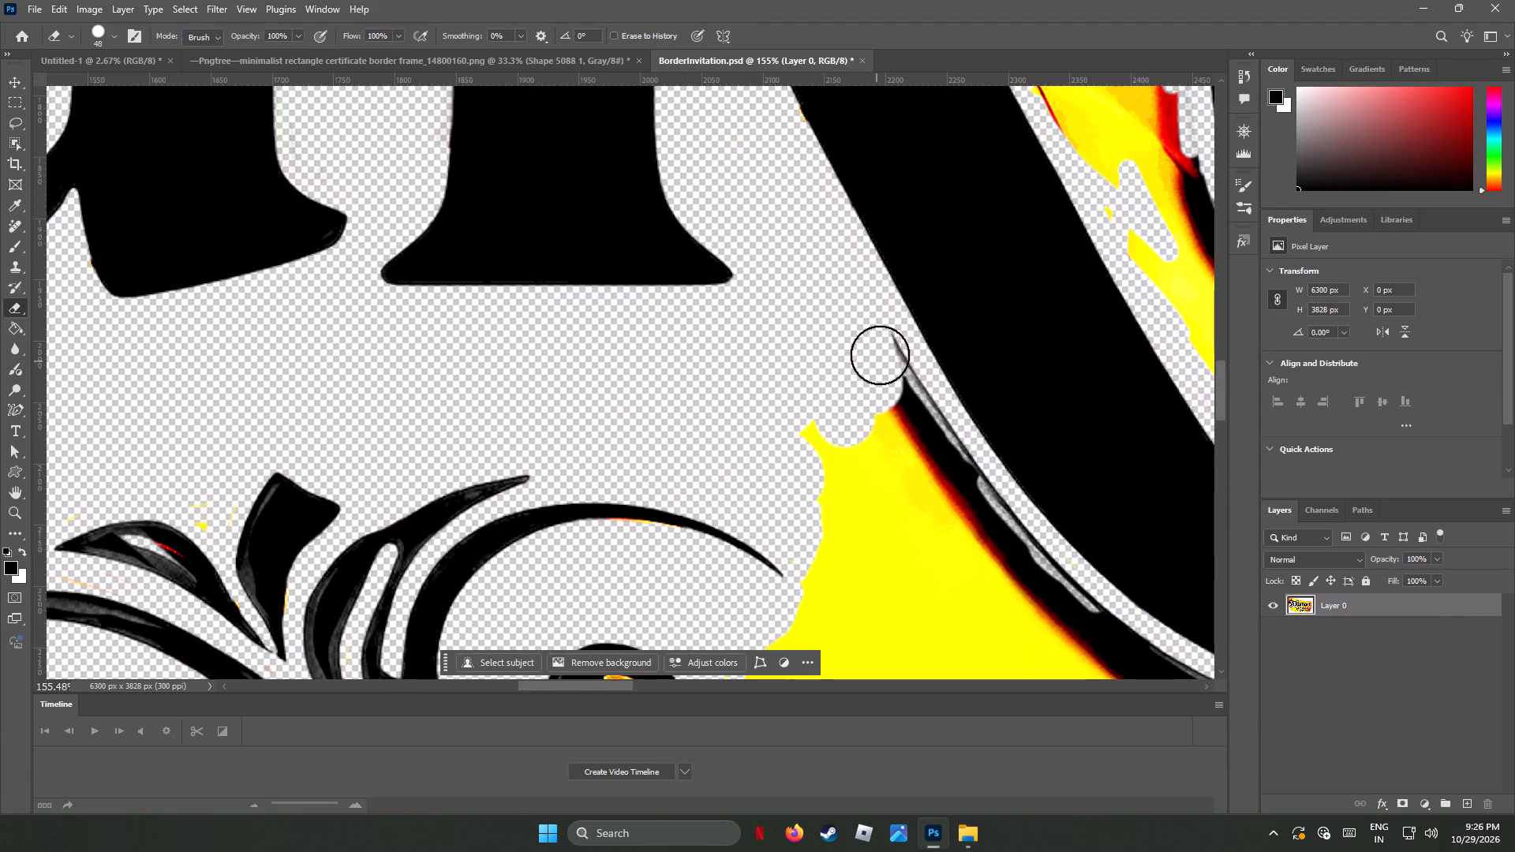
# Erase the shadow along the lower curve of the k's leg and the yellow peaks between it and the flourish tip.
pyautogui.moveTo(886, 351); pyautogui.dragTo(988, 550)
pyautogui.moveTo(805, 432); pyautogui.dragTo(926, 555)
pyautogui.scroll(-7, 932, 555)
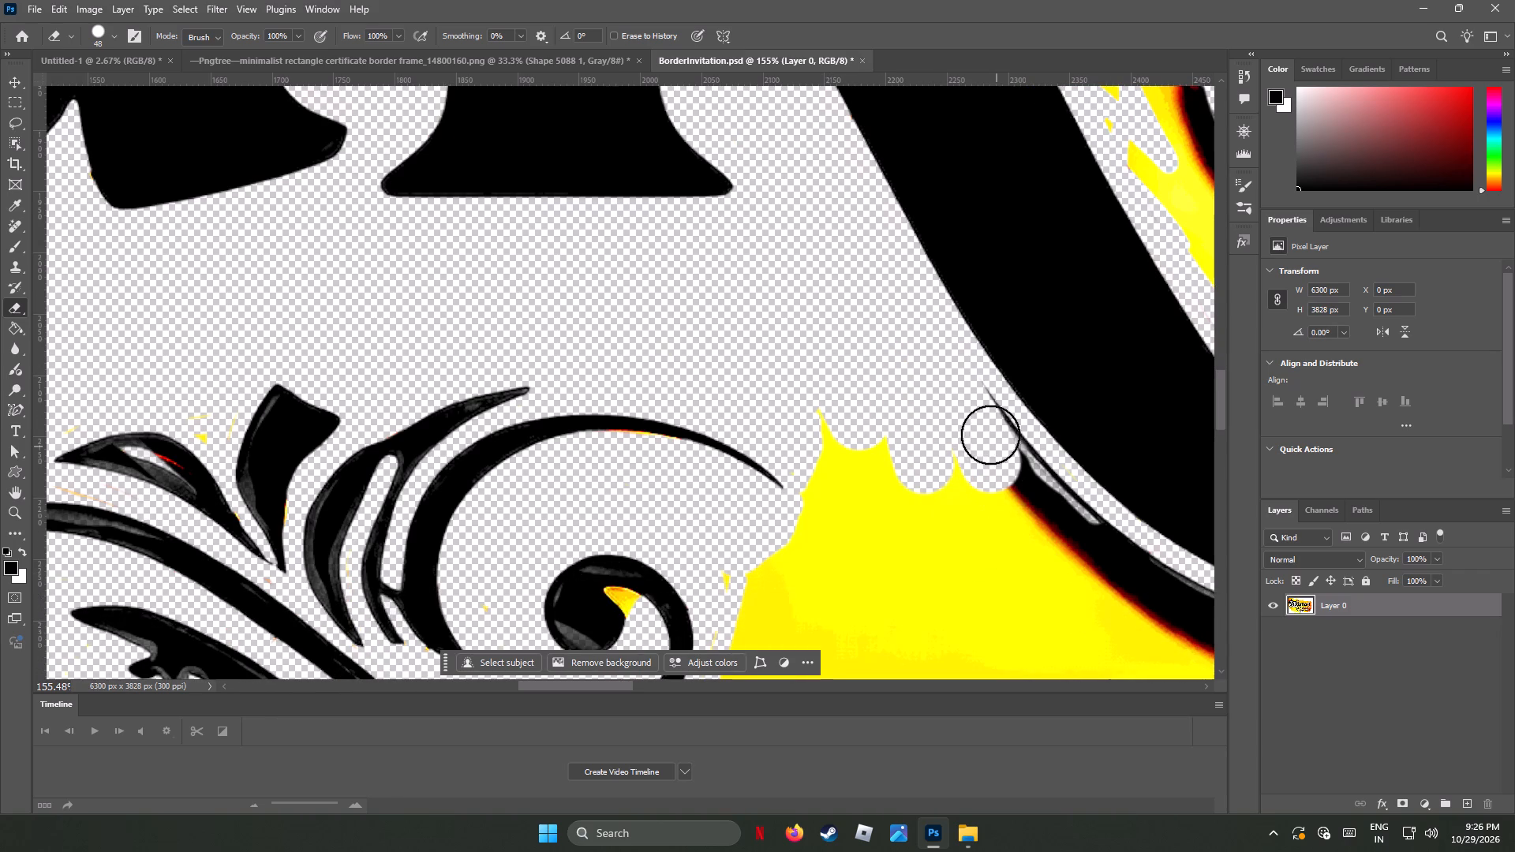
pyautogui.moveTo(978, 403); pyautogui.dragTo(1098, 557)
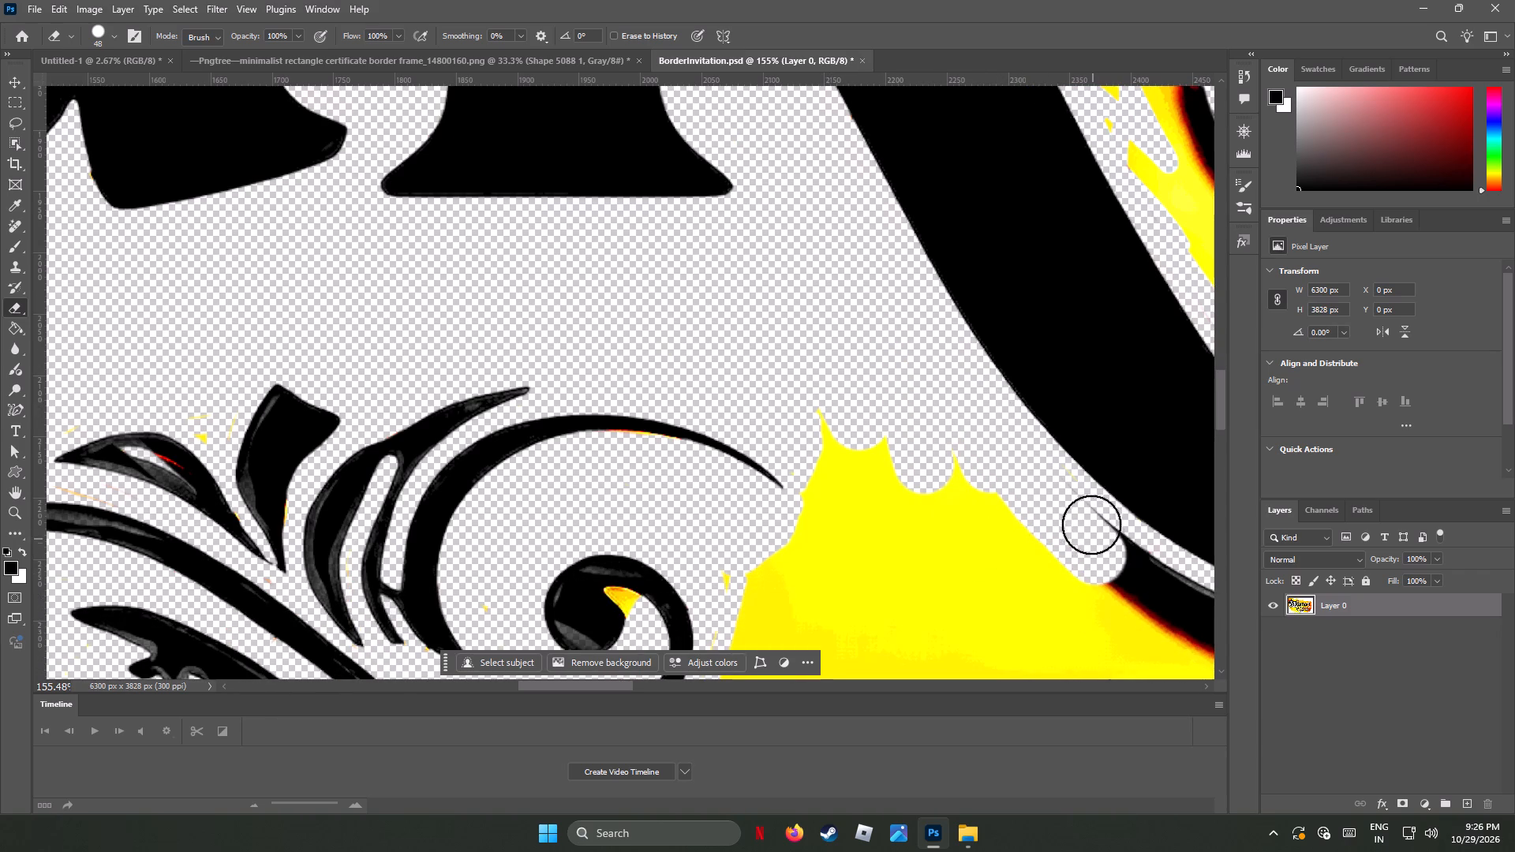
pyautogui.moveTo(1083, 514); pyautogui.dragTo(823, 492)
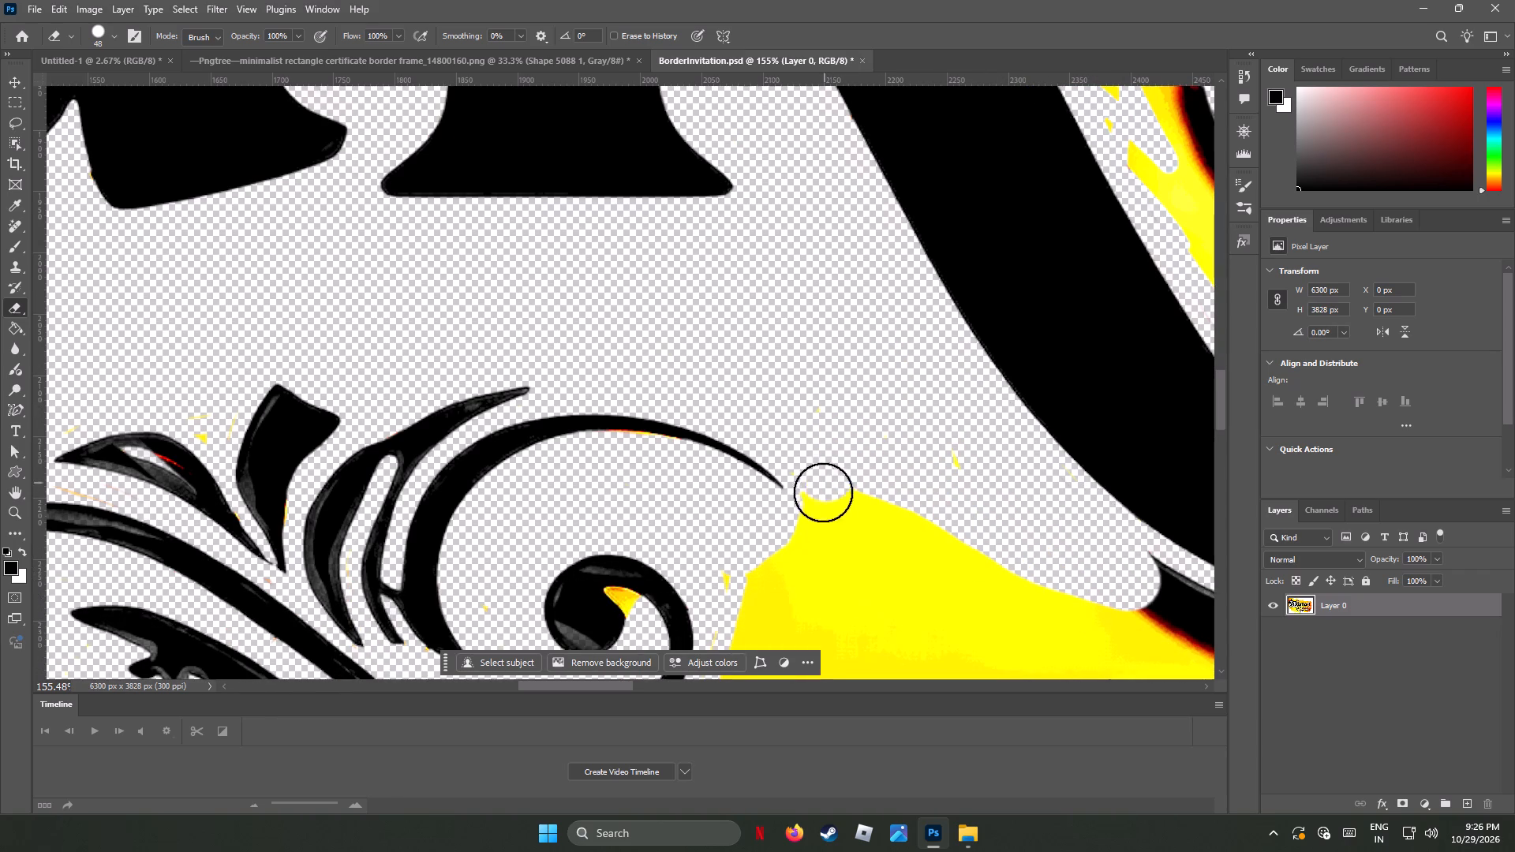
pyautogui.moveTo(823, 492); pyautogui.dragTo(770, 581)
# With the Background Eraser, clear the yellow patch inside the flourish's curled tip.
pyautogui.scroll(-11, 779, 570)
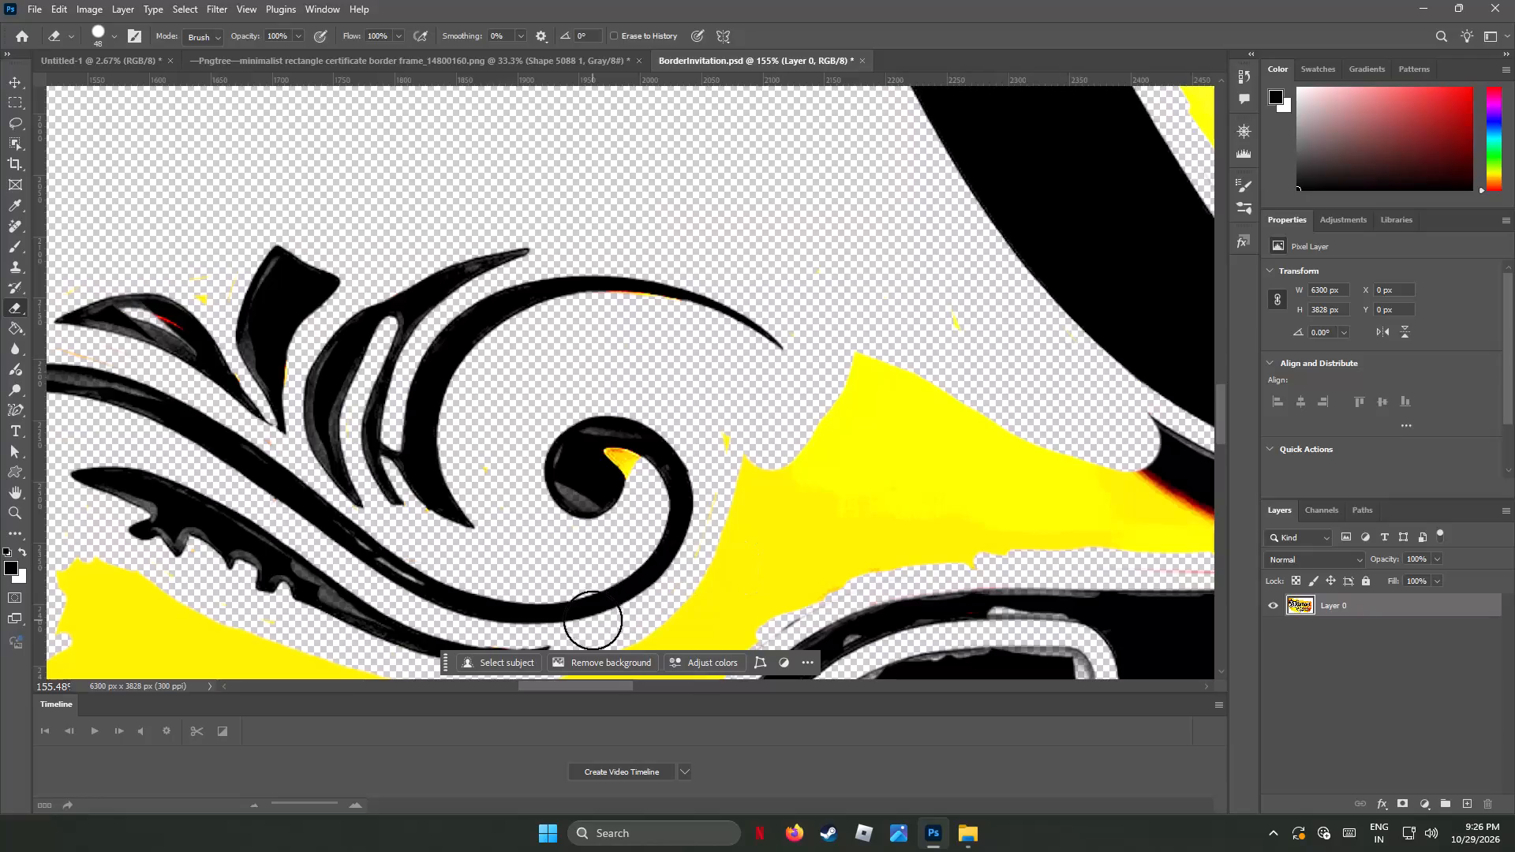
pyautogui.rightClick(17, 305)
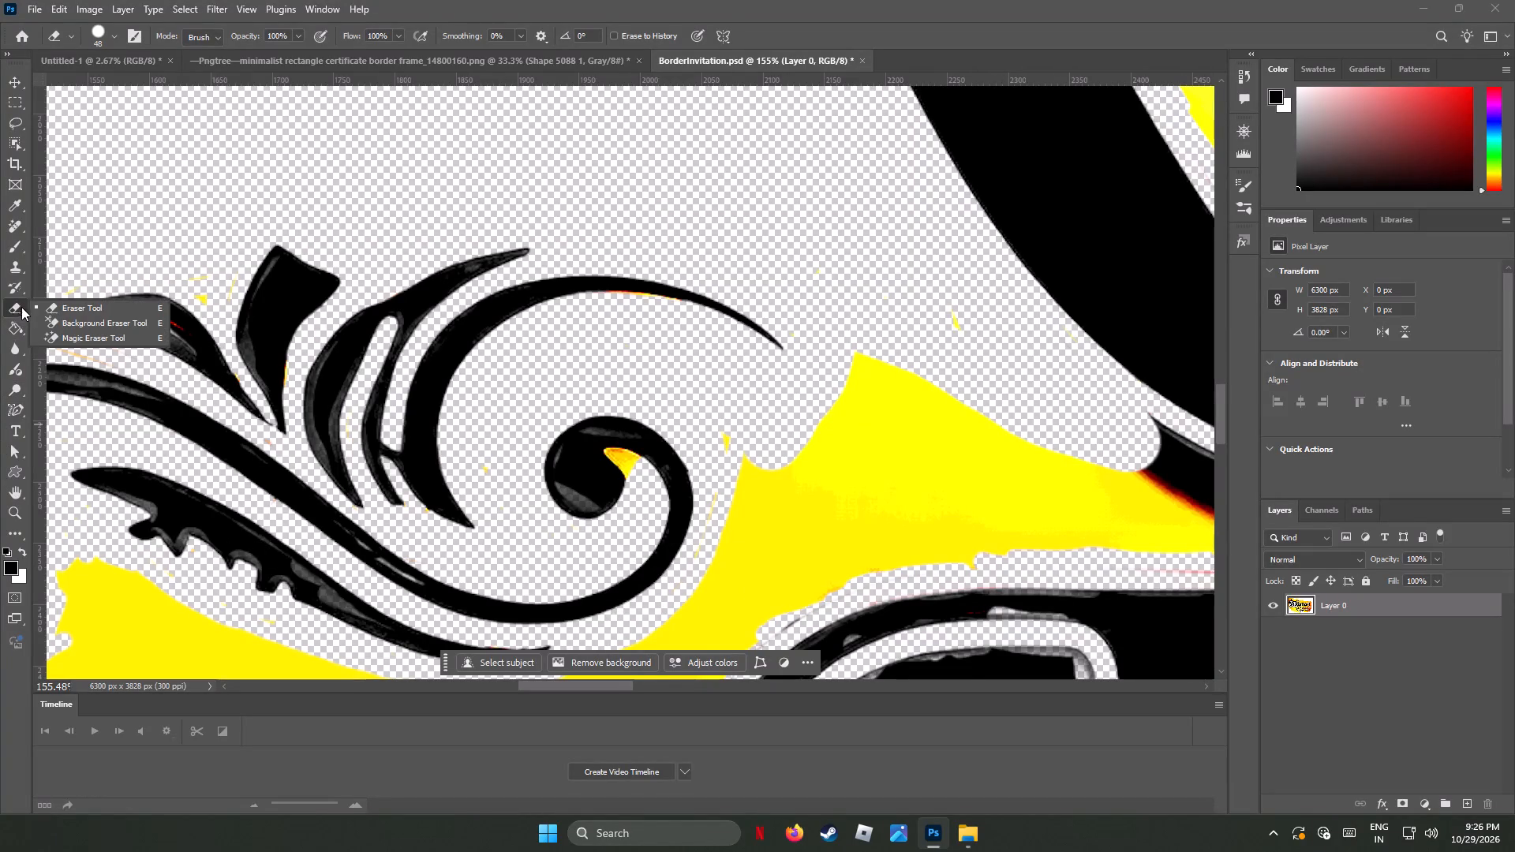
pyautogui.click(69, 322)
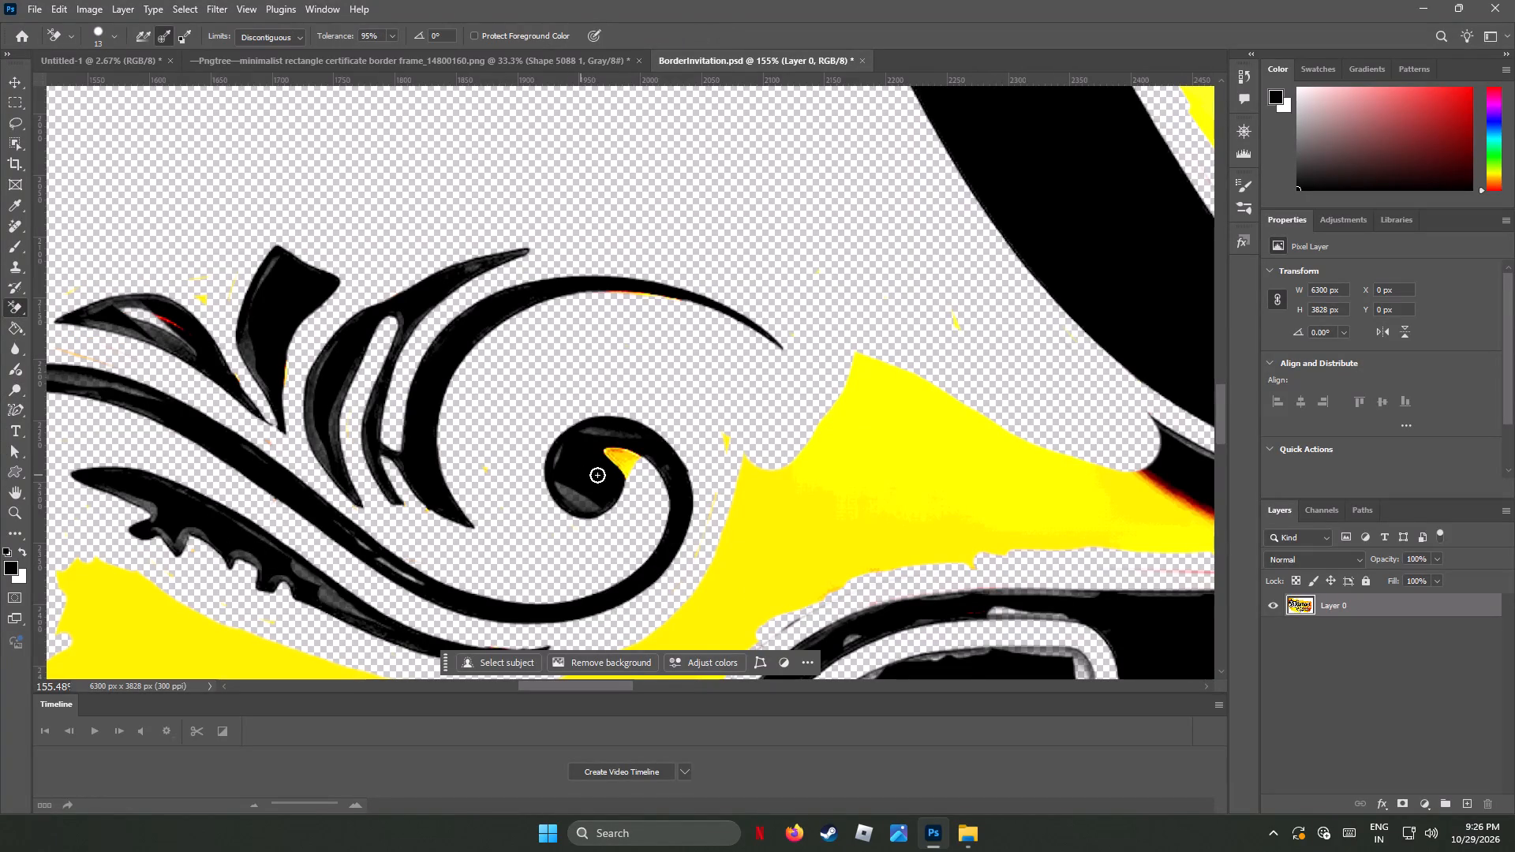
pyautogui.moveTo(632, 470); pyautogui.dragTo(613, 453)
pyautogui.moveTo(613, 453); pyautogui.dragTo(625, 480)
pyautogui.moveTo(625, 480); pyautogui.dragTo(625, 484)
# With the regular Eraser, trim the yellow peaks and upper edge between the flourish's curl and the k's diagonal leg.
pyautogui.rightClick(15, 304)
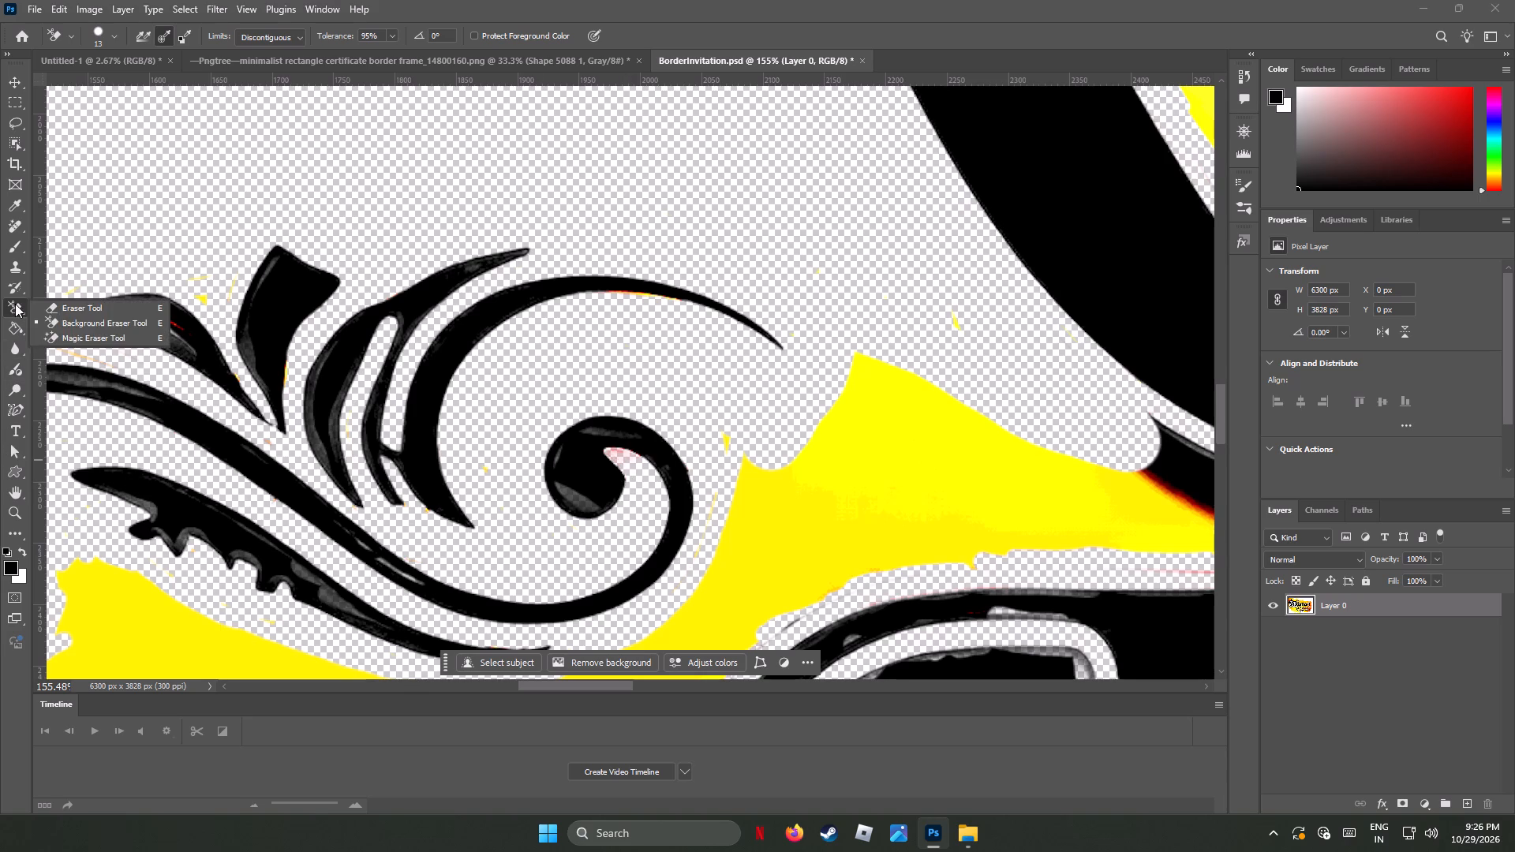
pyautogui.click(109, 305)
pyautogui.moveTo(868, 368); pyautogui.dragTo(731, 432)
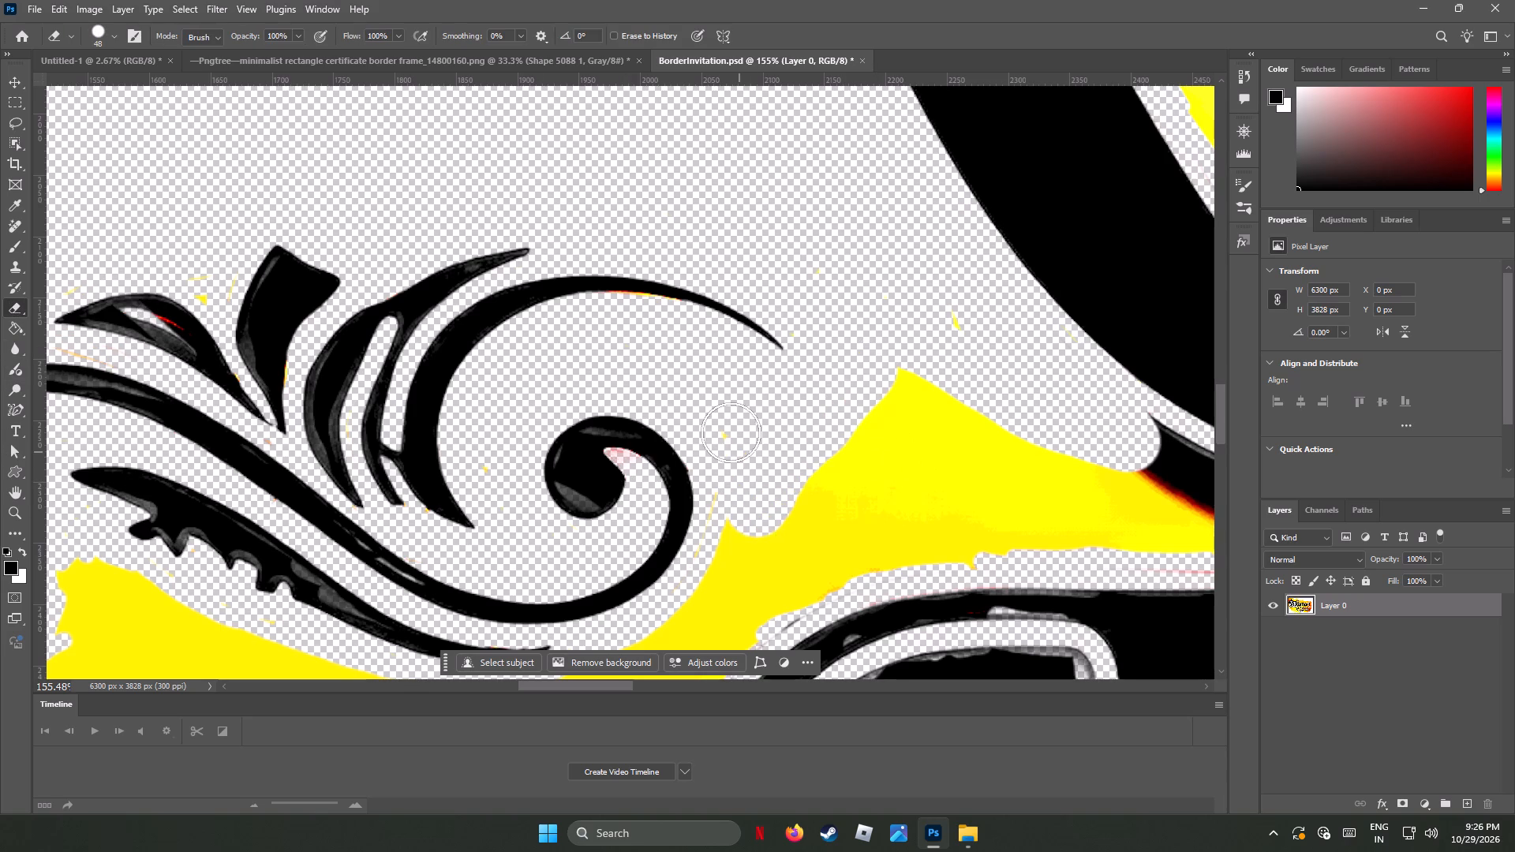
pyautogui.moveTo(731, 432); pyautogui.dragTo(745, 526)
pyautogui.moveTo(750, 522); pyautogui.dragTo(726, 580)
pyautogui.moveTo(907, 373); pyautogui.dragTo(930, 402)
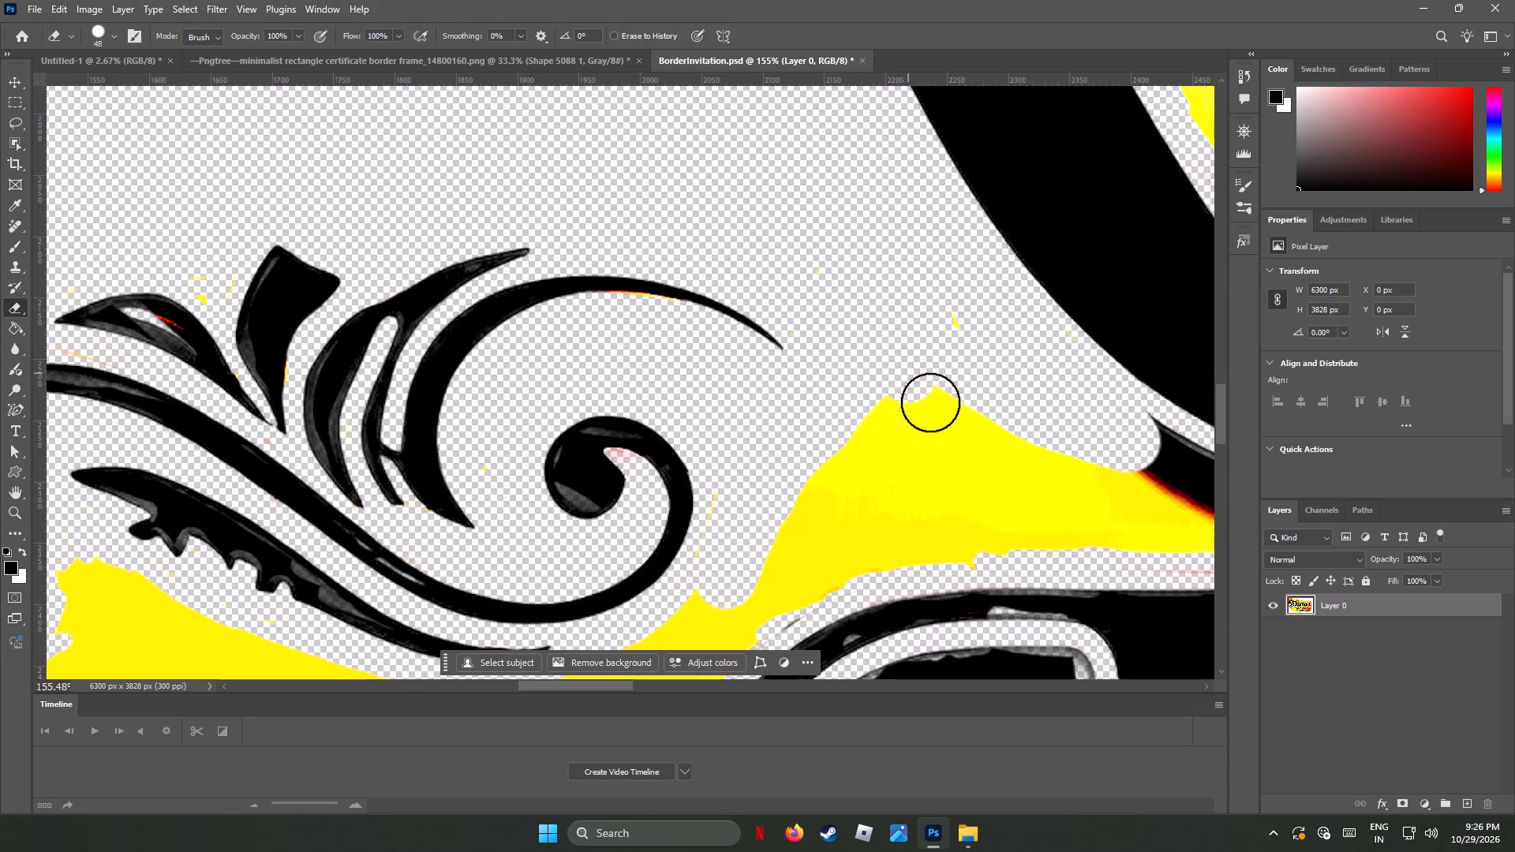
pyautogui.moveTo(930, 402); pyautogui.dragTo(1066, 486)
# Erase a yellow band beneath the leafy flourish and across the gap between its curl and the large spiral letter's top.
pyautogui.scroll(-3, 675, 531)
pyautogui.scroll(1, 675, 531)
pyautogui.scroll(-5, 675, 531)
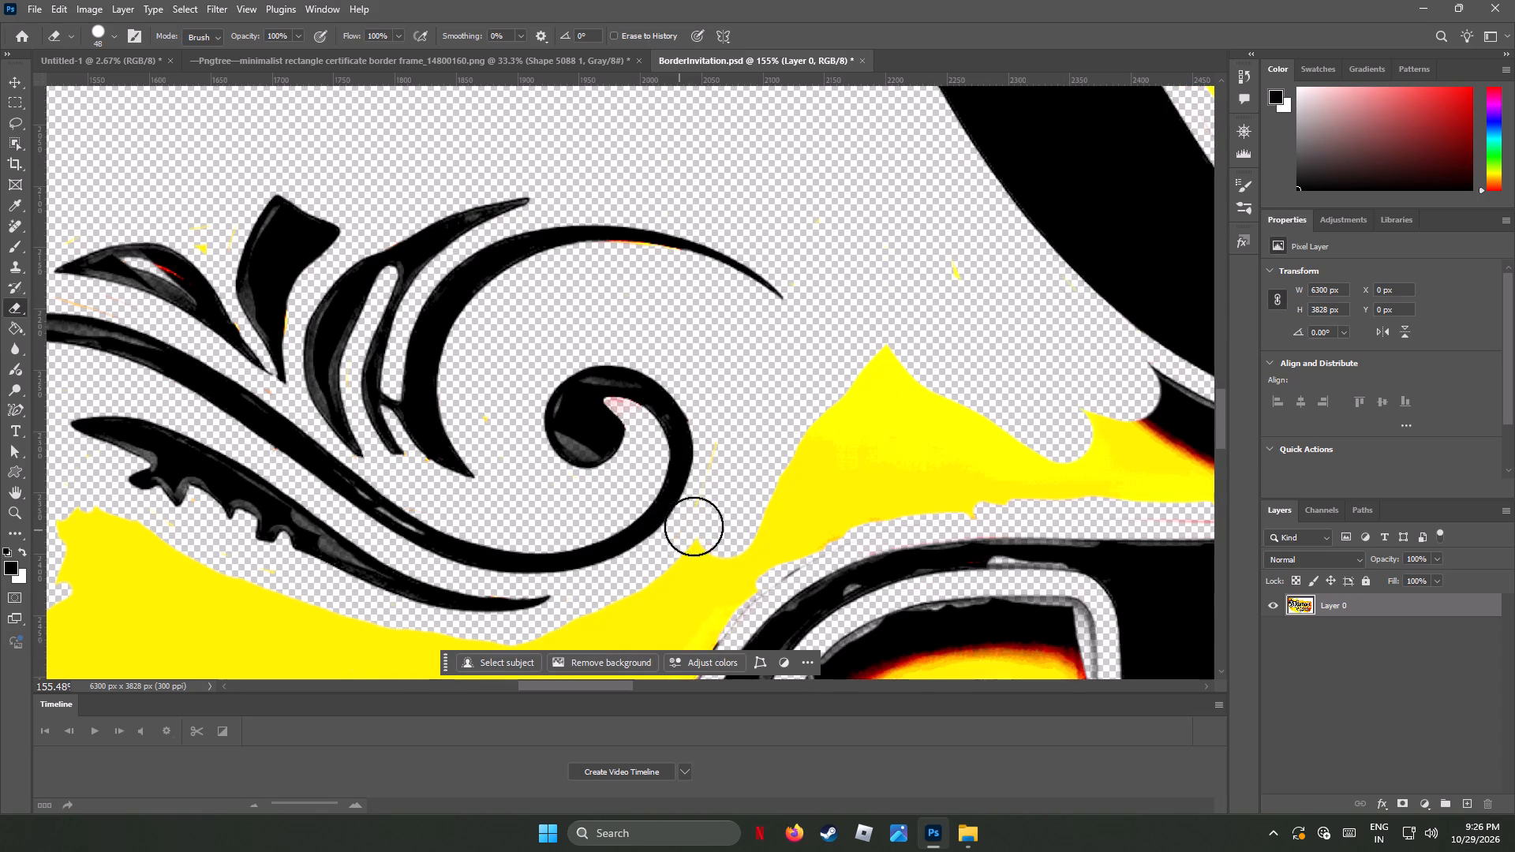
pyautogui.scroll(-8, 694, 526)
pyautogui.scroll(3, 700, 532)
pyautogui.scroll(-5, 700, 532)
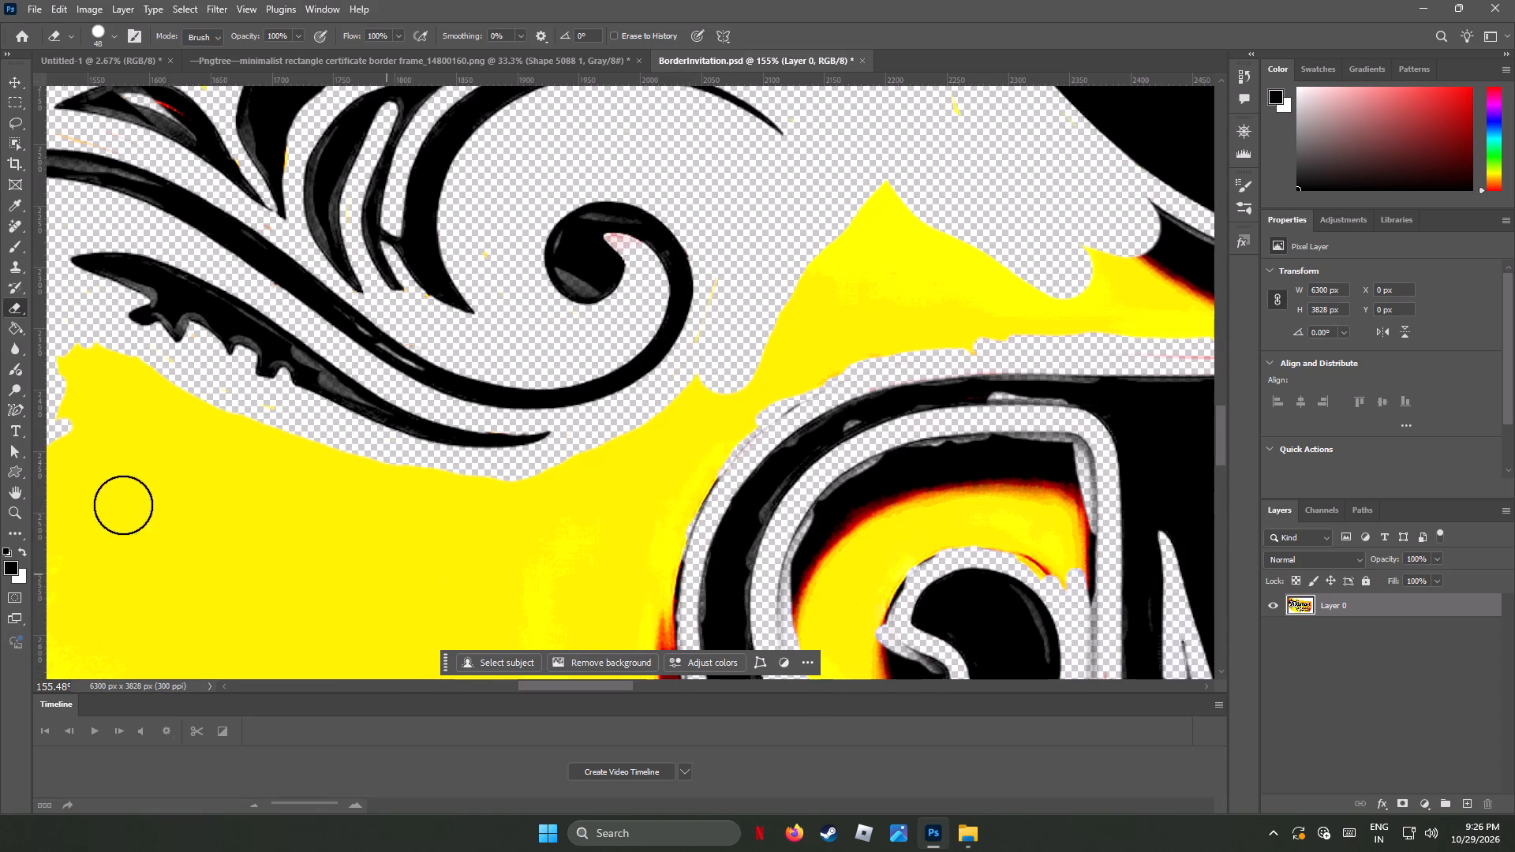
pyautogui.moveTo(79, 367); pyautogui.dragTo(229, 432)
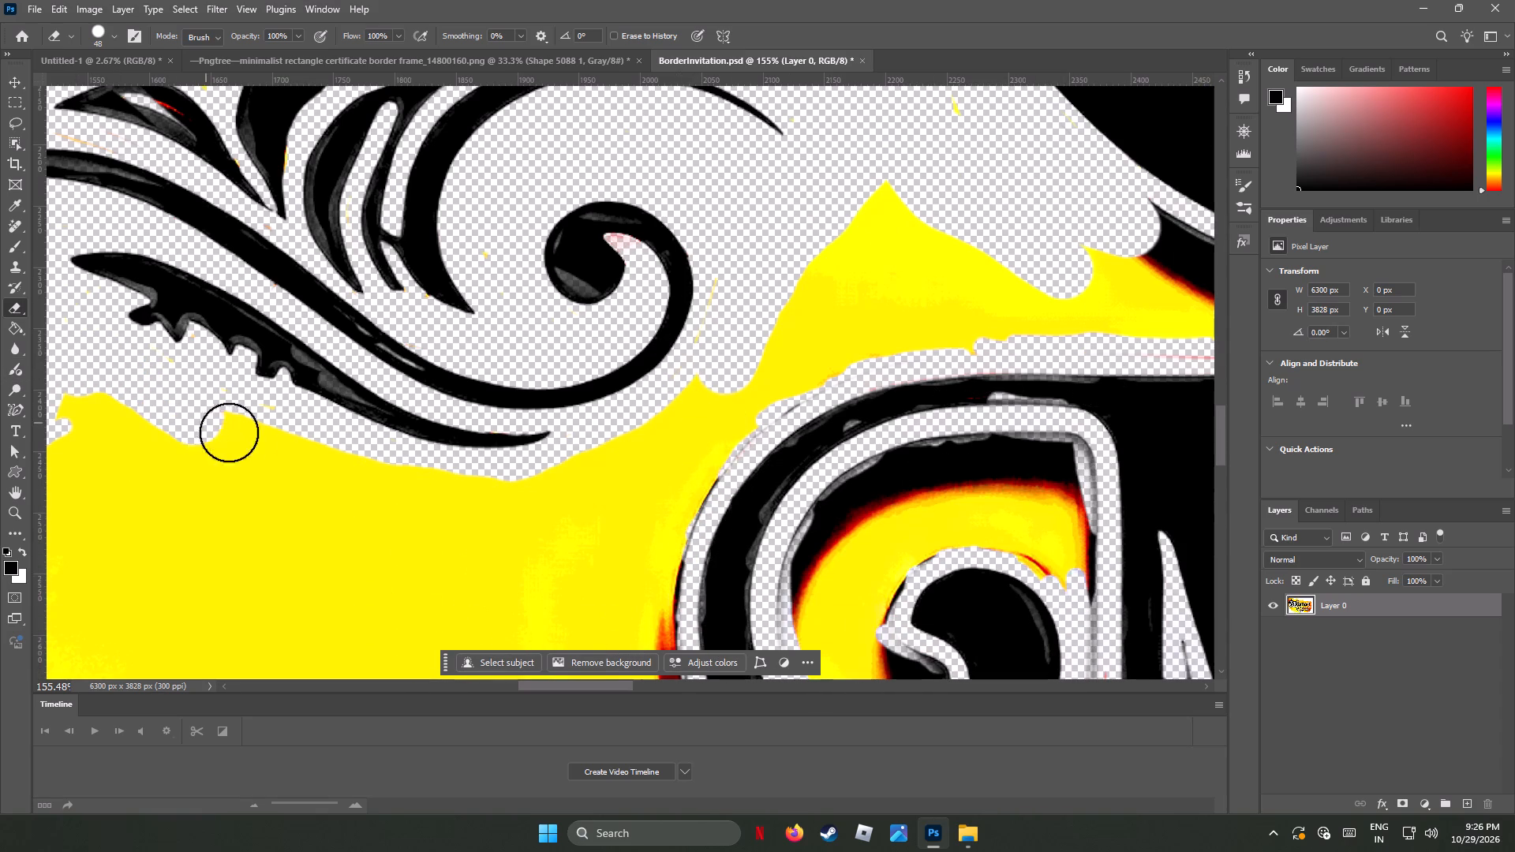
pyautogui.moveTo(229, 432); pyautogui.dragTo(571, 480)
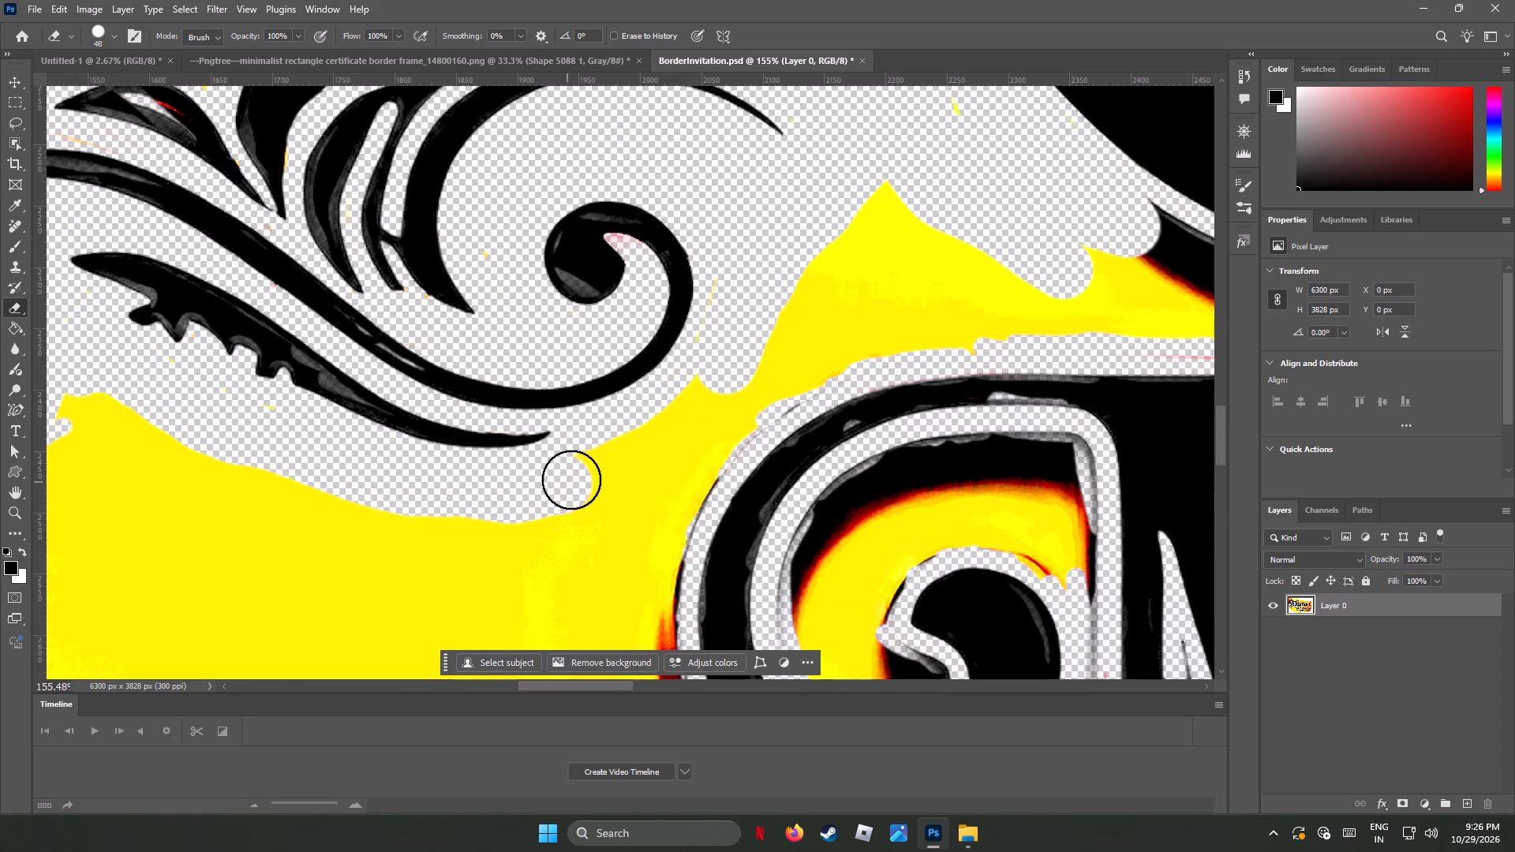
pyautogui.moveTo(571, 480); pyautogui.dragTo(789, 387)
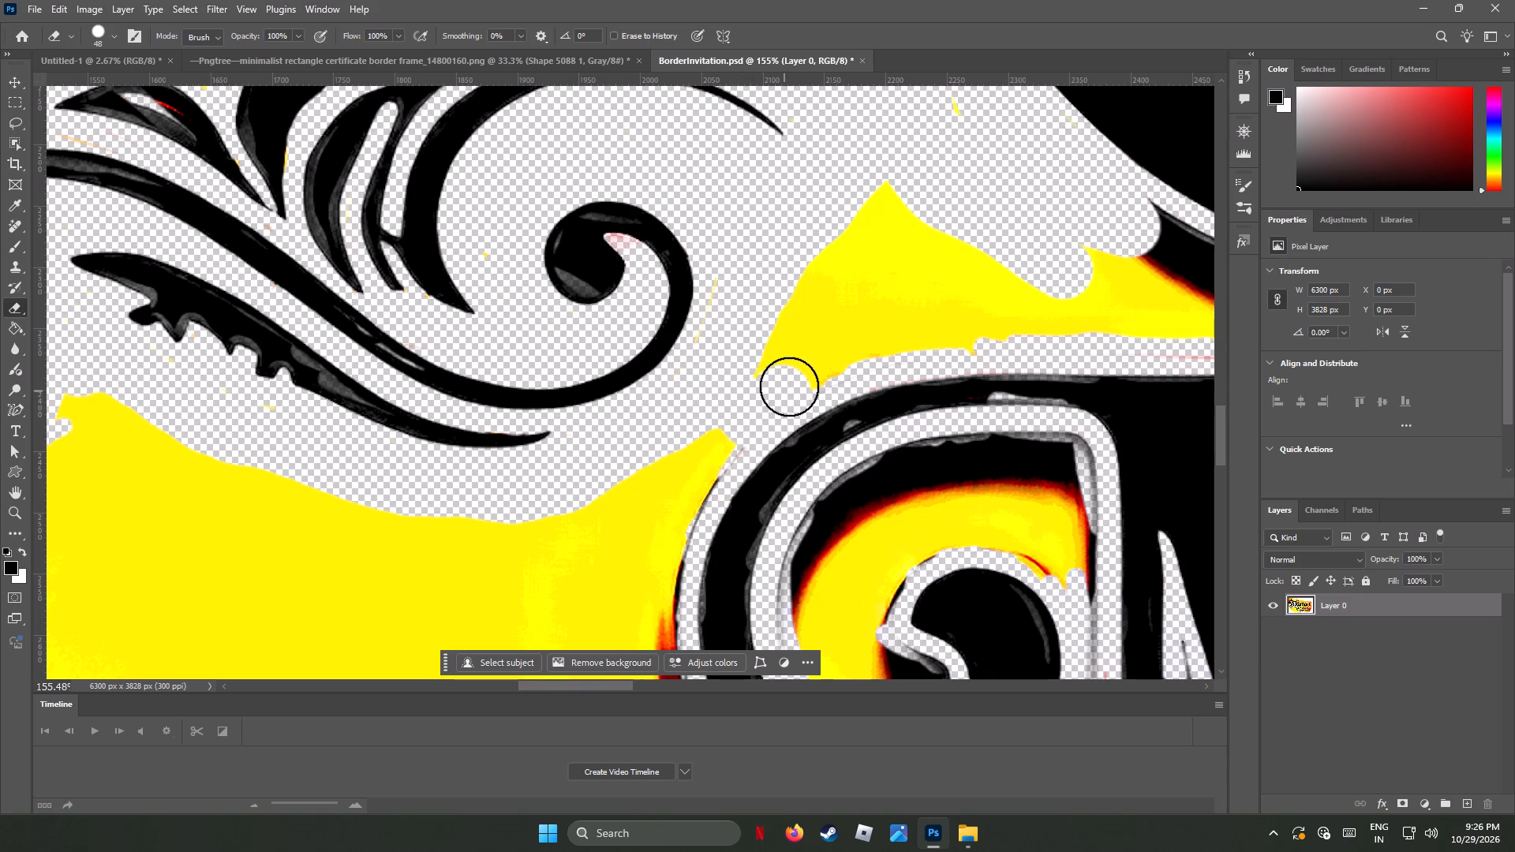
pyautogui.moveTo(789, 387); pyautogui.dragTo(847, 323)
pyautogui.moveTo(772, 361); pyautogui.dragTo(838, 252)
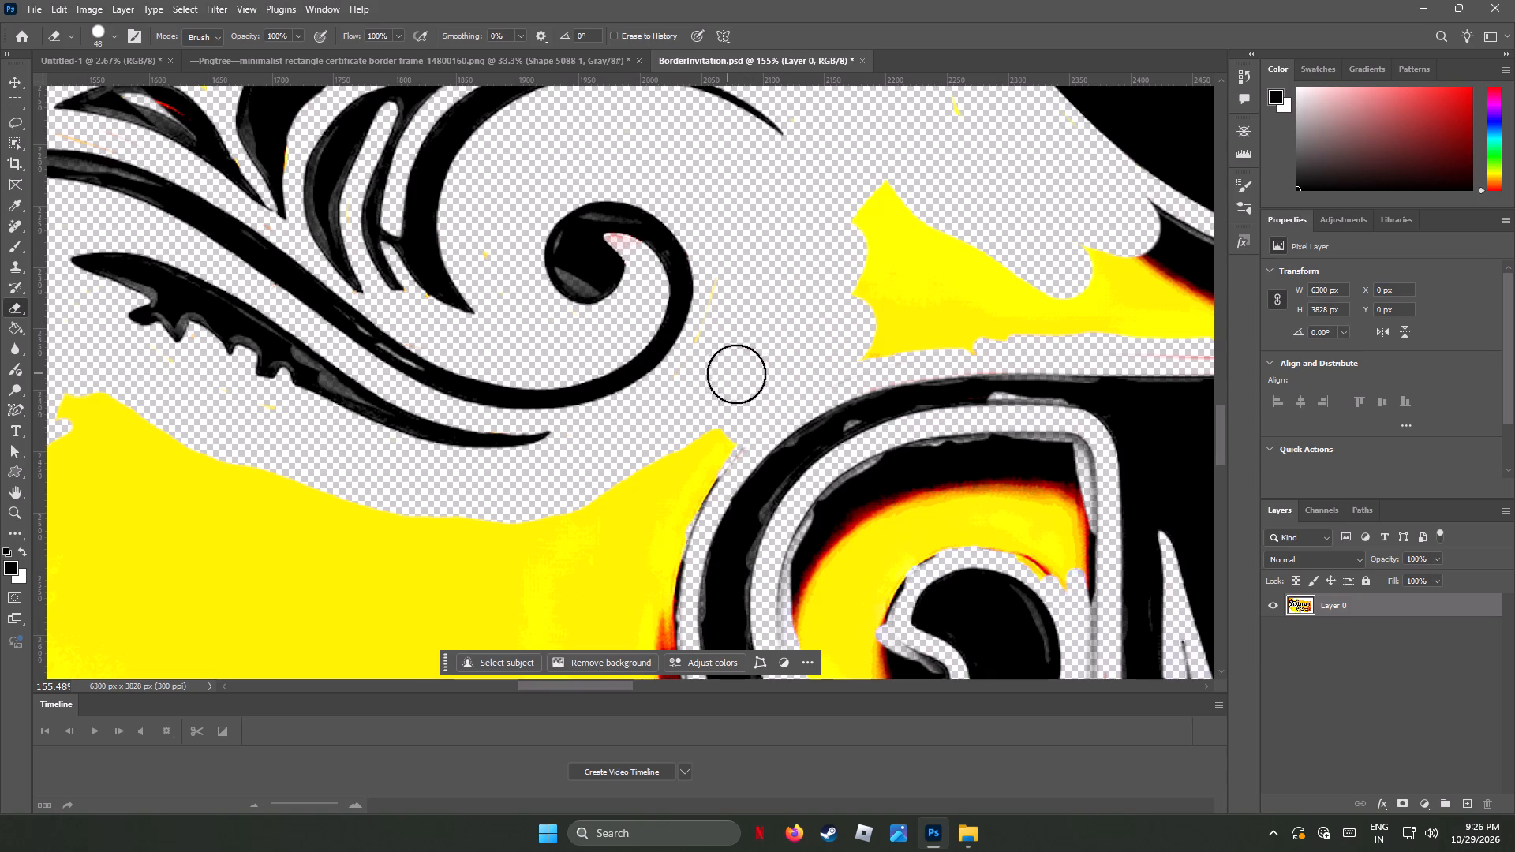
# Erase the yellow beside the spiral letter's upper outer curve and another band of yellow below the leafy flourish.
pyautogui.click(736, 374)
pyautogui.moveTo(728, 434); pyautogui.dragTo(653, 569)
pyautogui.moveTo(642, 466); pyautogui.dragTo(633, 508)
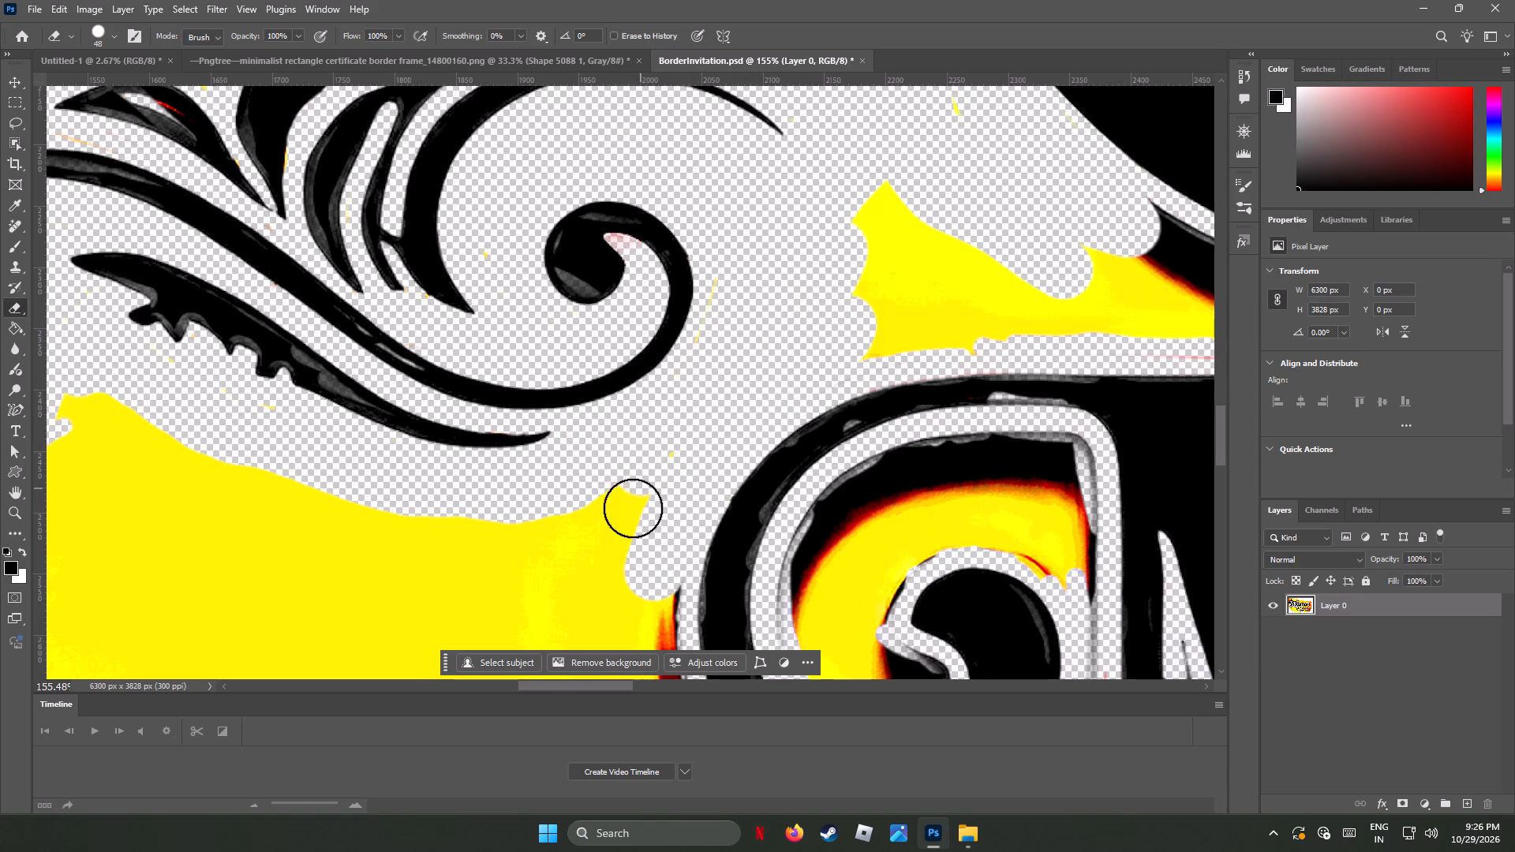
pyautogui.moveTo(633, 508); pyautogui.dragTo(598, 564)
pyautogui.moveTo(615, 499); pyautogui.dragTo(92, 405)
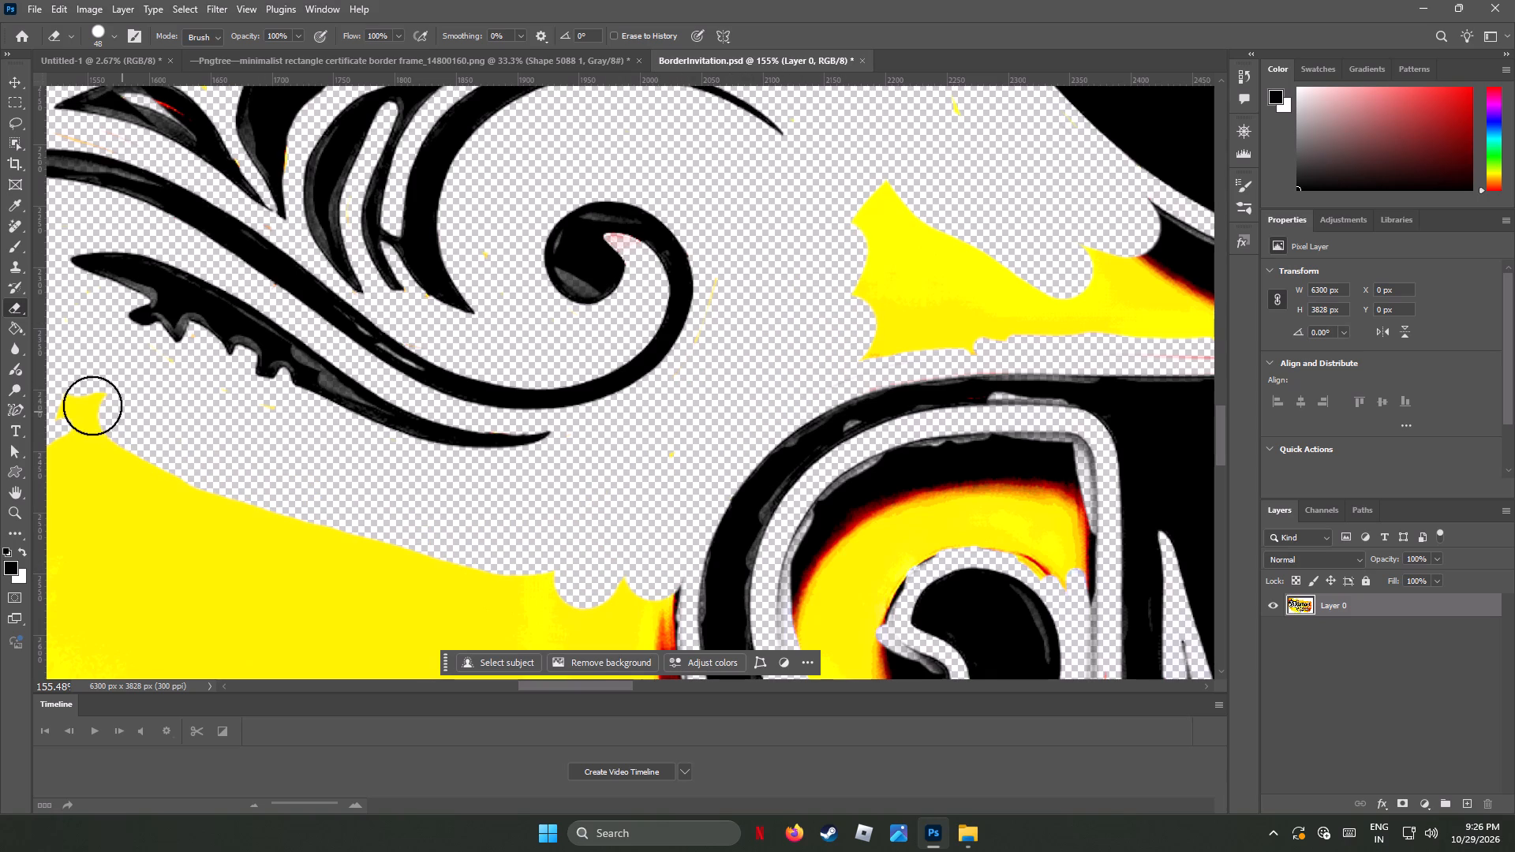
pyautogui.moveTo(92, 405); pyautogui.dragTo(365, 545)
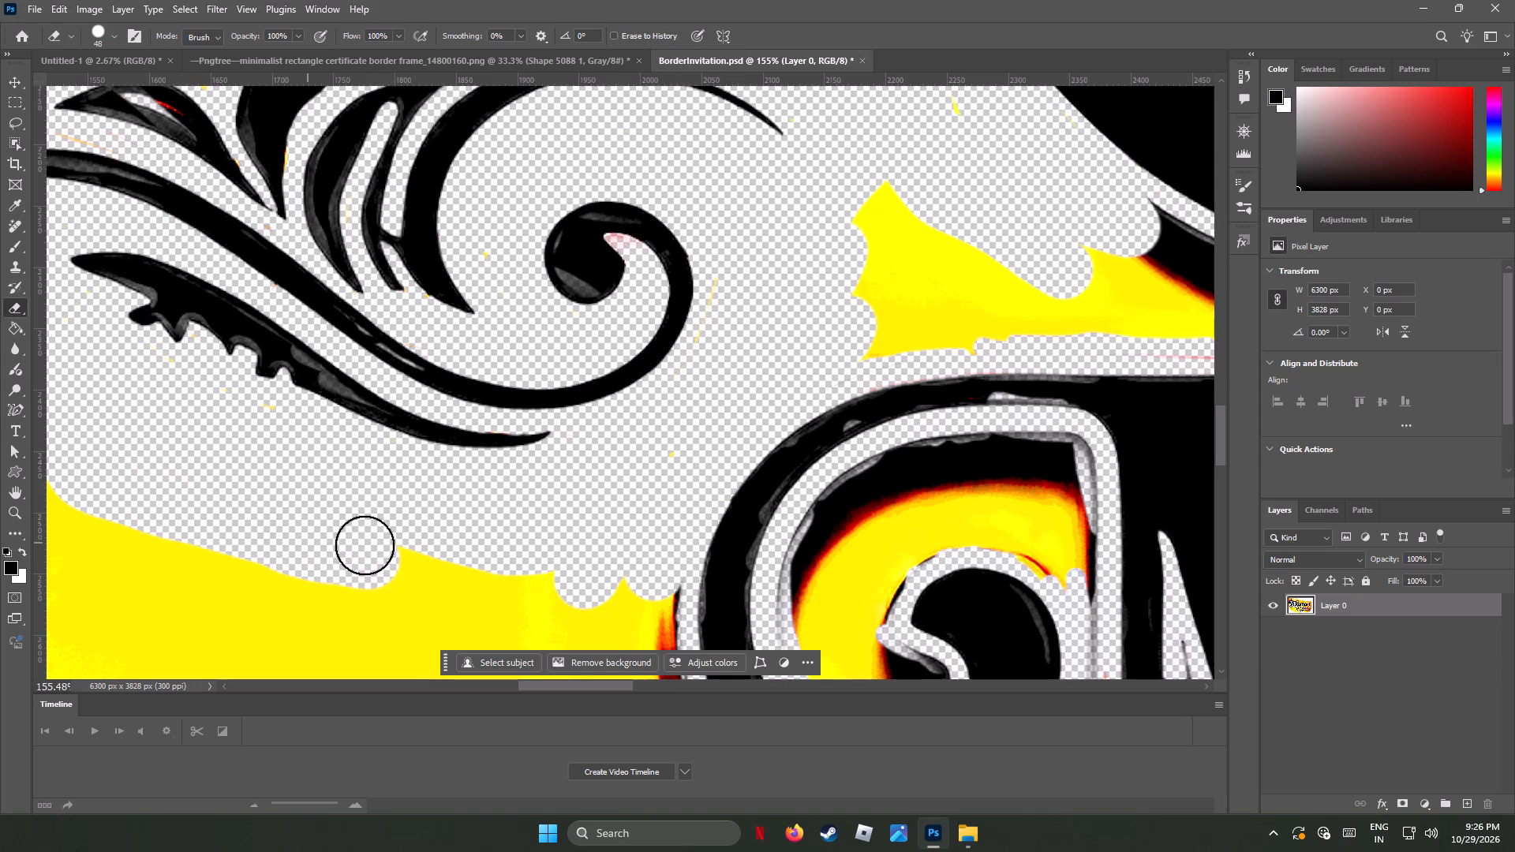
pyautogui.moveTo(365, 545); pyautogui.dragTo(599, 601)
# Erase the dark shadow and yellow fringe along the upper spiral's outer curve, down to its underside.
pyautogui.scroll(-5, 637, 532)
pyautogui.scroll(2, 642, 534)
pyautogui.scroll(-7, 643, 534)
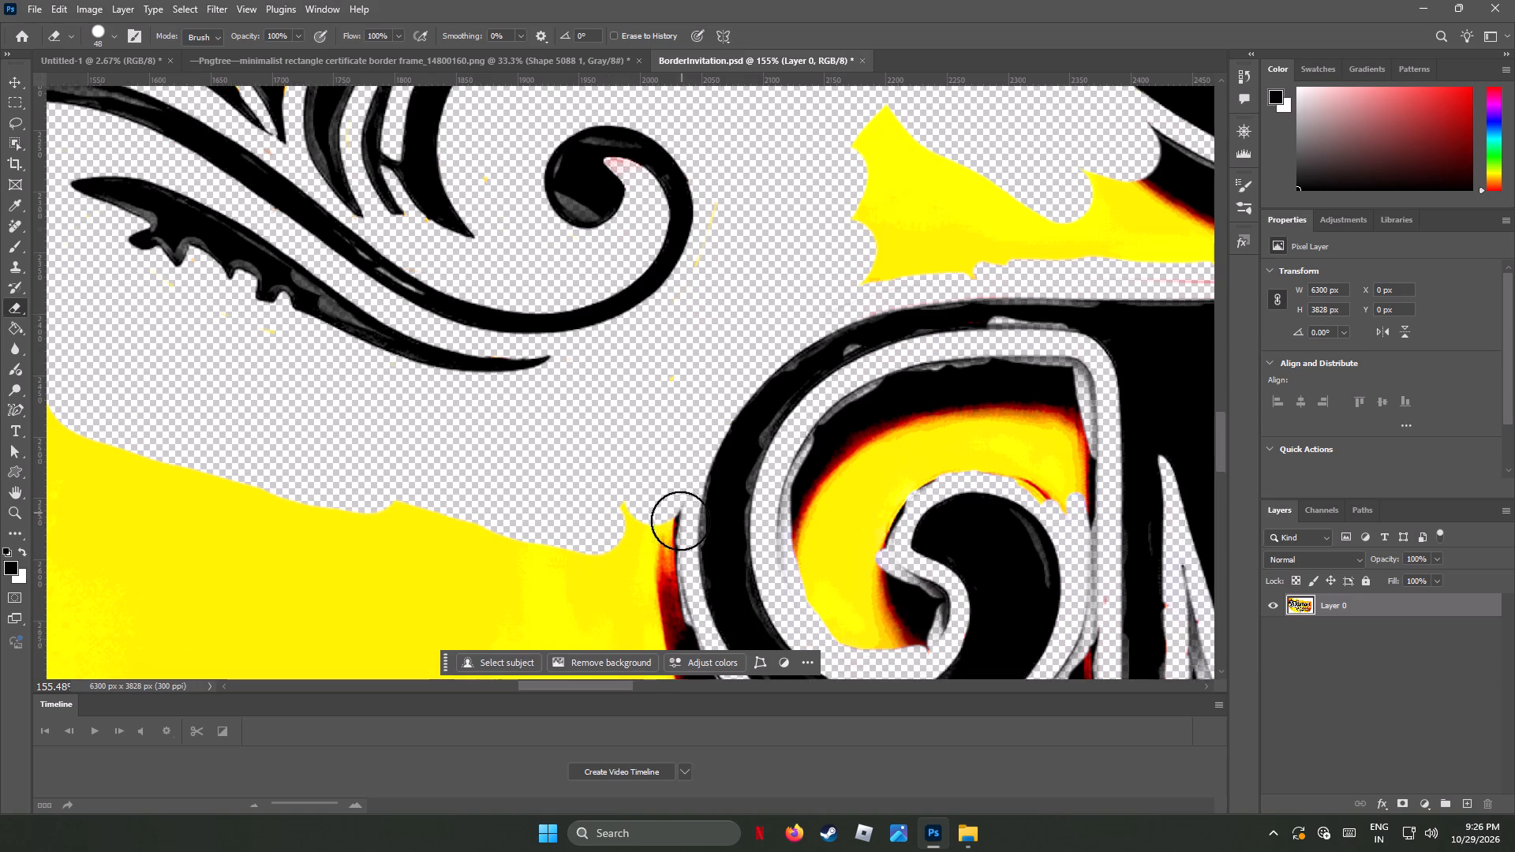
pyautogui.scroll(-9, 680, 521)
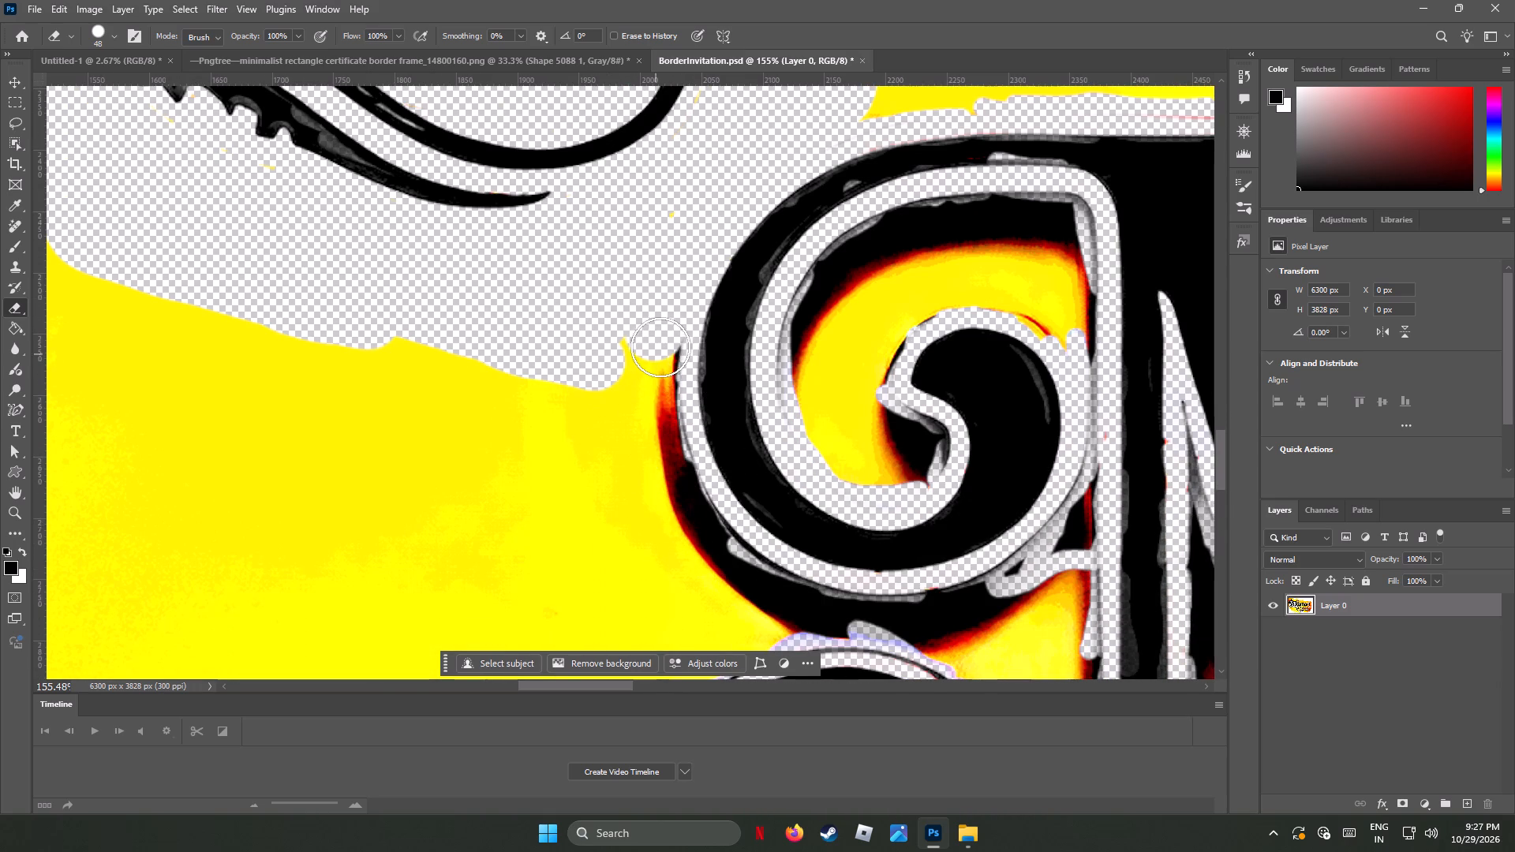
pyautogui.moveTo(664, 346); pyautogui.dragTo(580, 469)
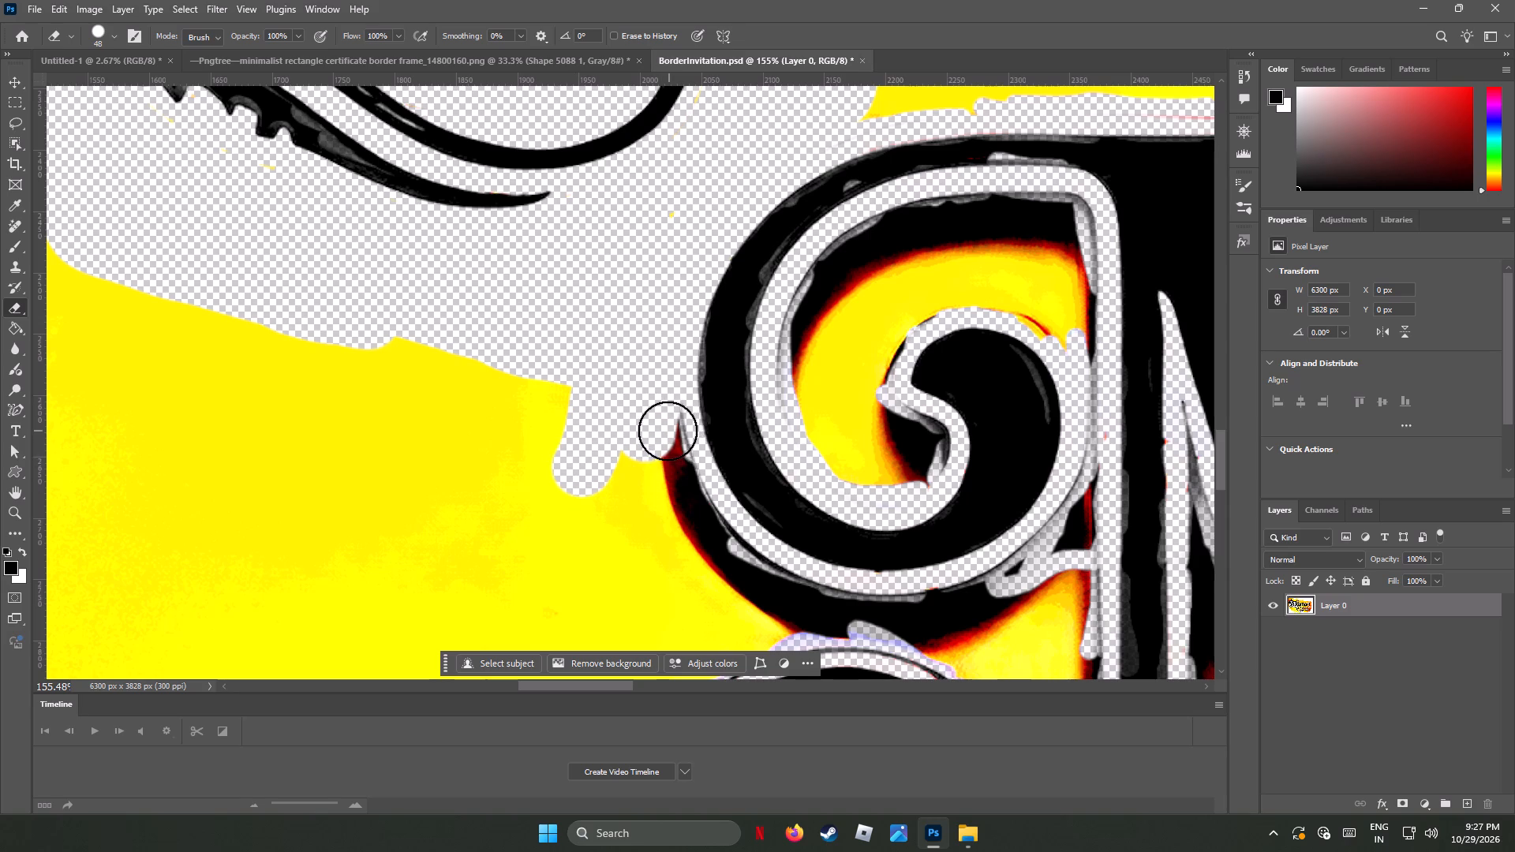
pyautogui.moveTo(668, 431); pyautogui.dragTo(780, 589)
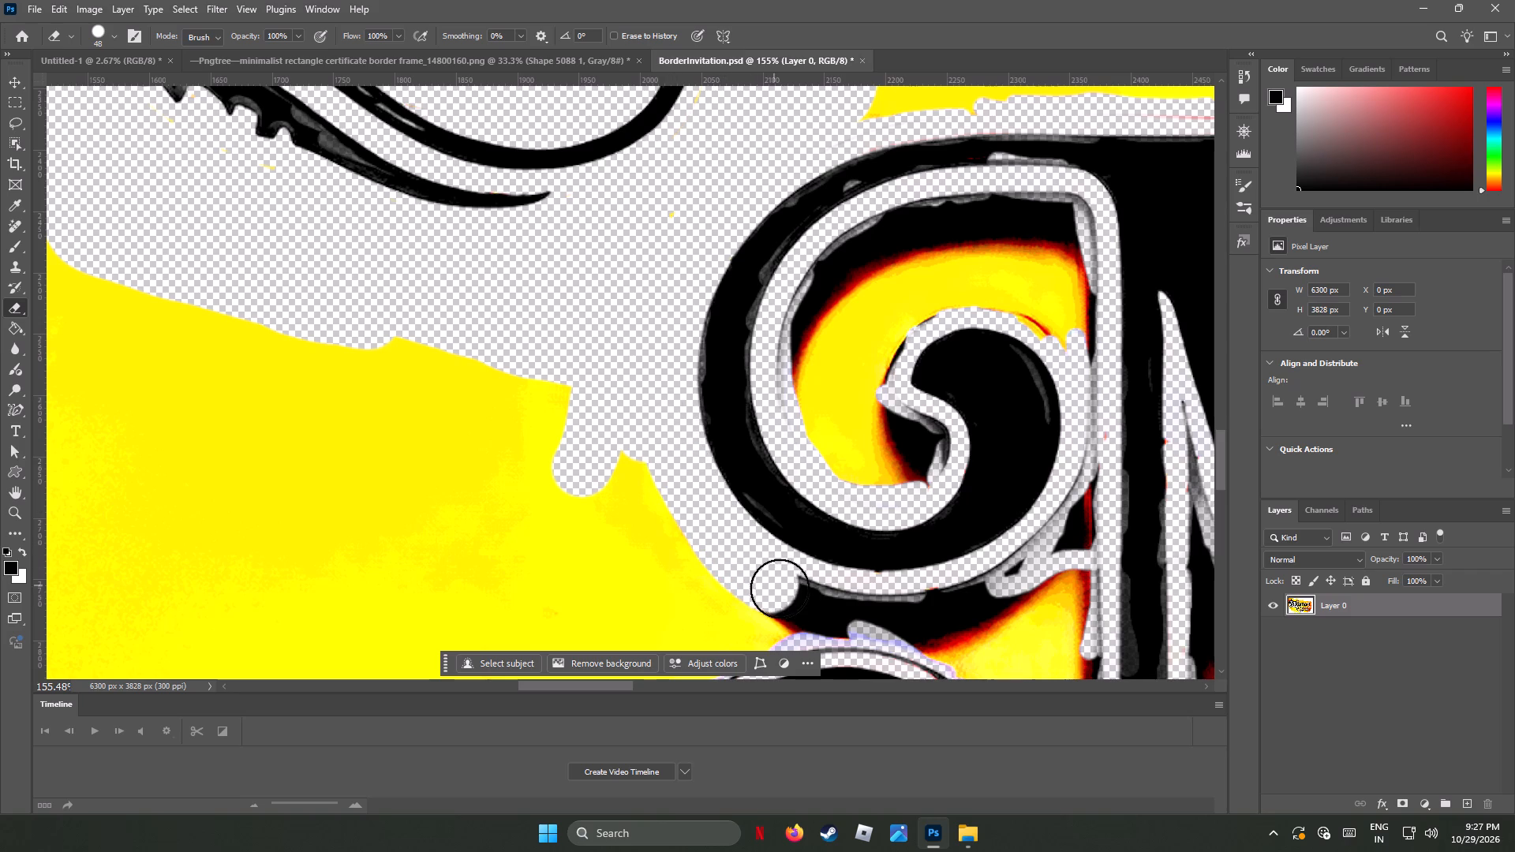
pyautogui.moveTo(780, 589); pyautogui.dragTo(791, 592)
# Erase the shadow and grey outline remnants between the upper spiral's underside and the top of the lower curl.
pyautogui.scroll(-4, 795, 592)
pyautogui.scroll(1, 795, 592)
pyautogui.scroll(-6, 795, 592)
pyautogui.scroll(7, 797, 586)
pyautogui.scroll(-2, 797, 586)
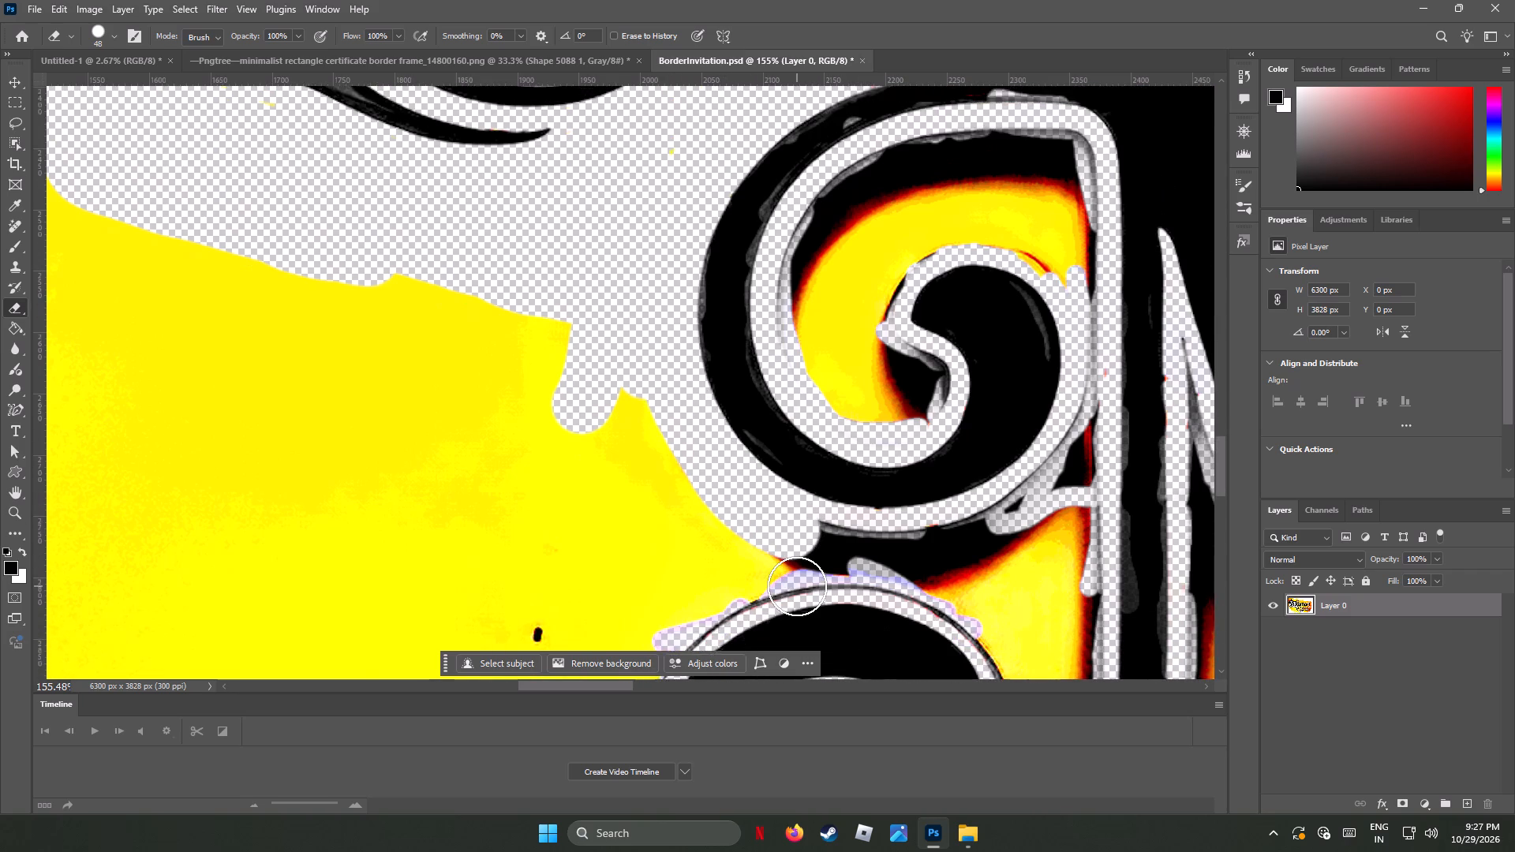
pyautogui.scroll(-11, 797, 586)
pyautogui.scroll(3, 797, 587)
pyautogui.scroll(-4, 796, 593)
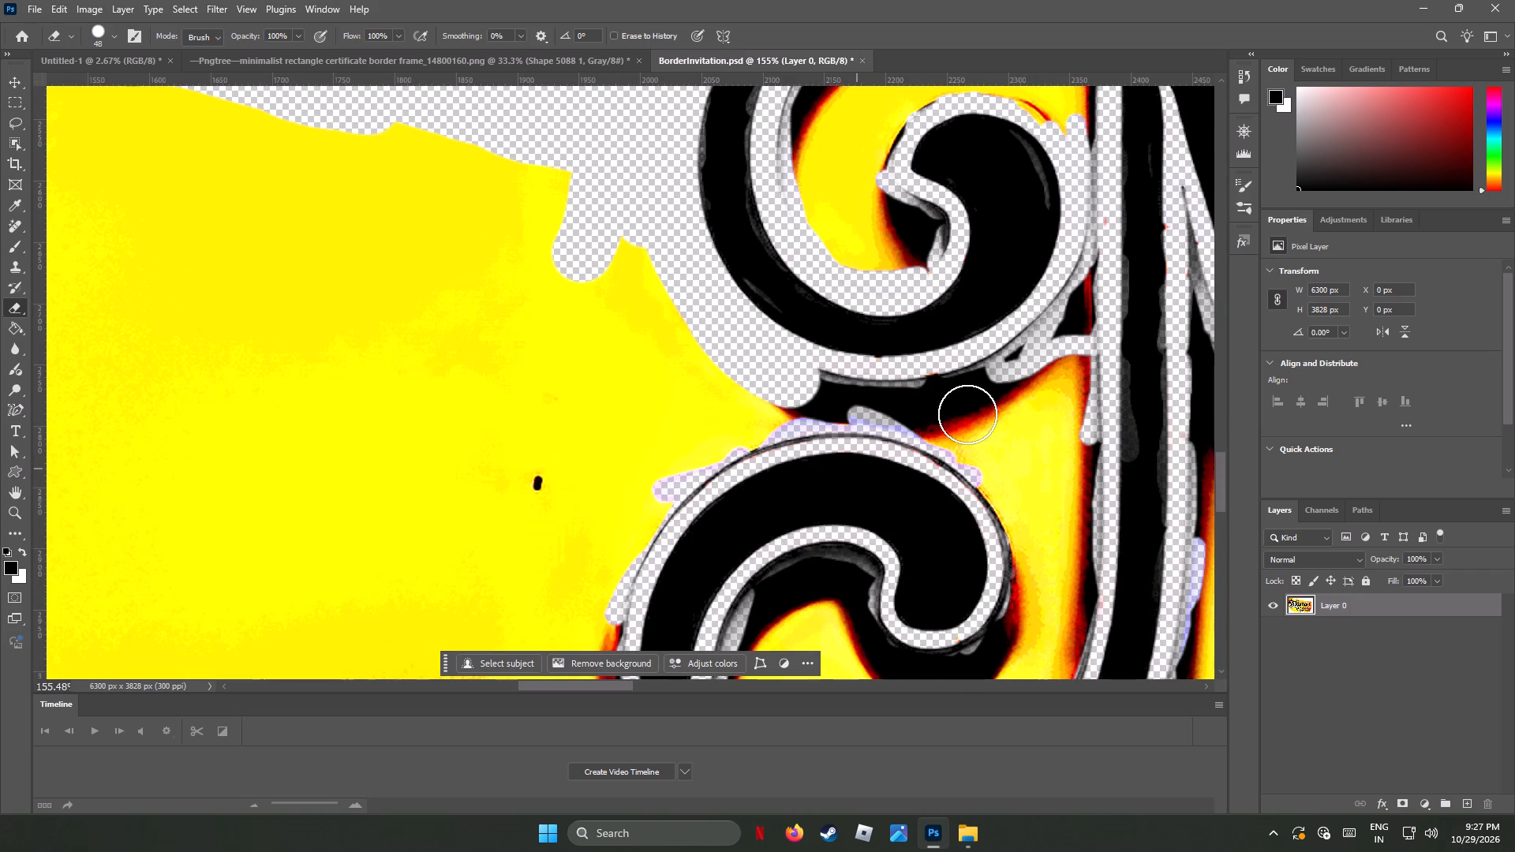
pyautogui.moveTo(1088, 248); pyautogui.dragTo(1084, 282)
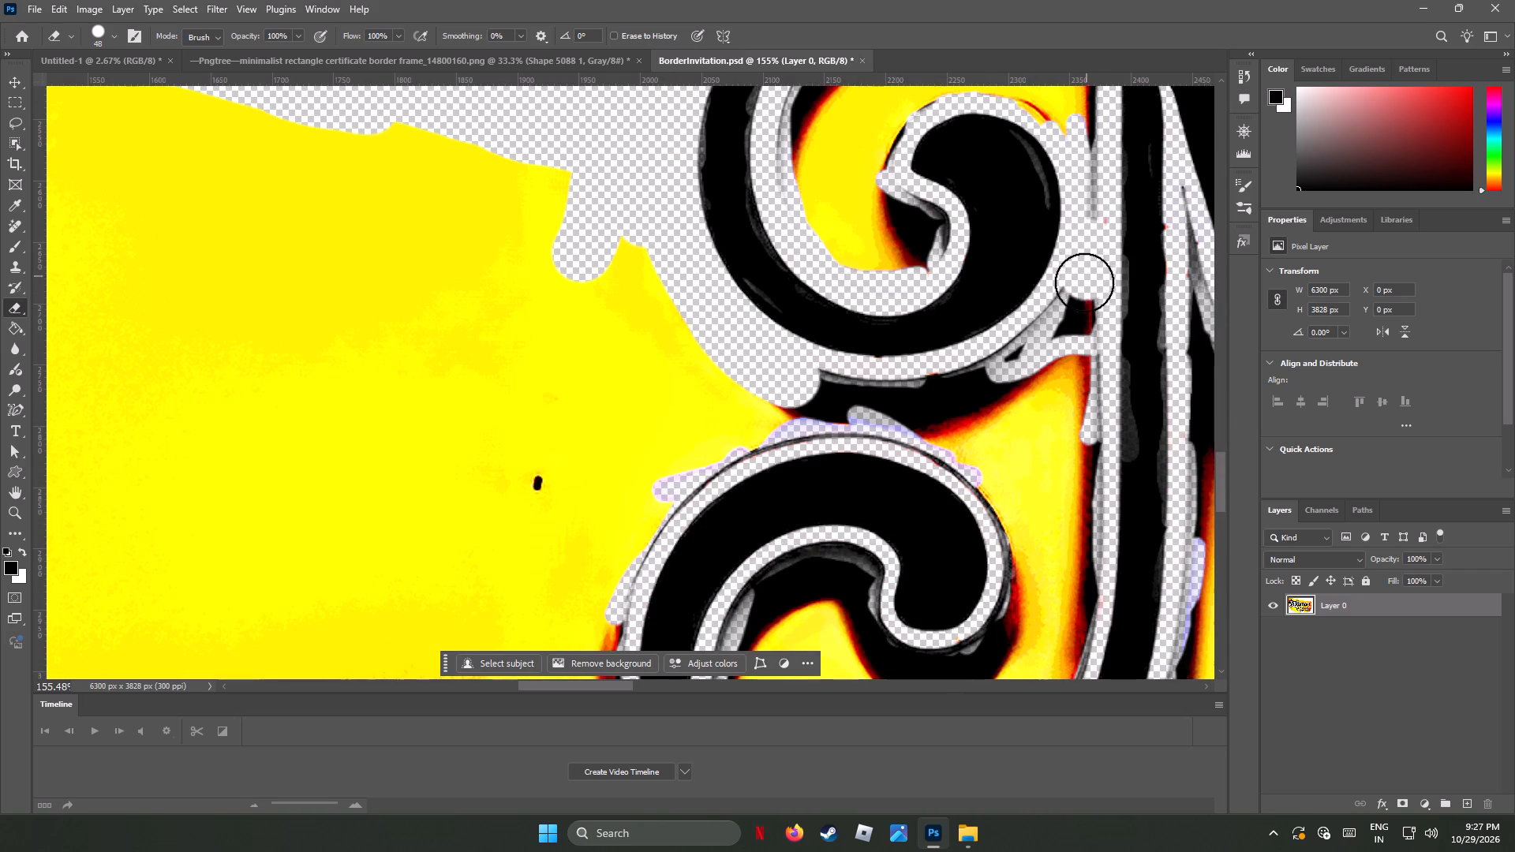
pyautogui.moveTo(1084, 282); pyautogui.dragTo(911, 390)
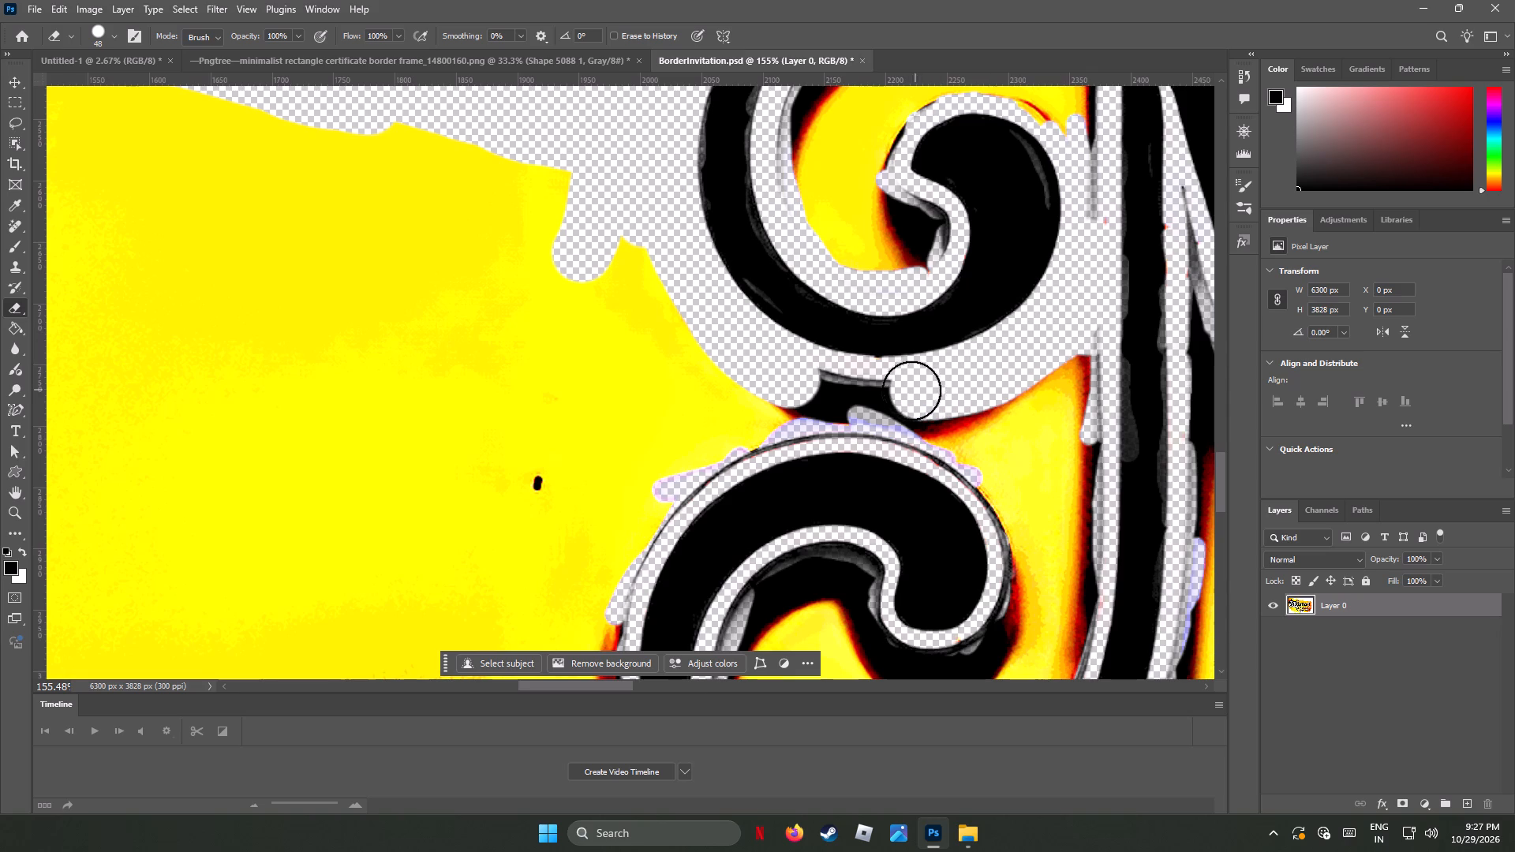
pyautogui.moveTo(911, 390); pyautogui.dragTo(777, 390)
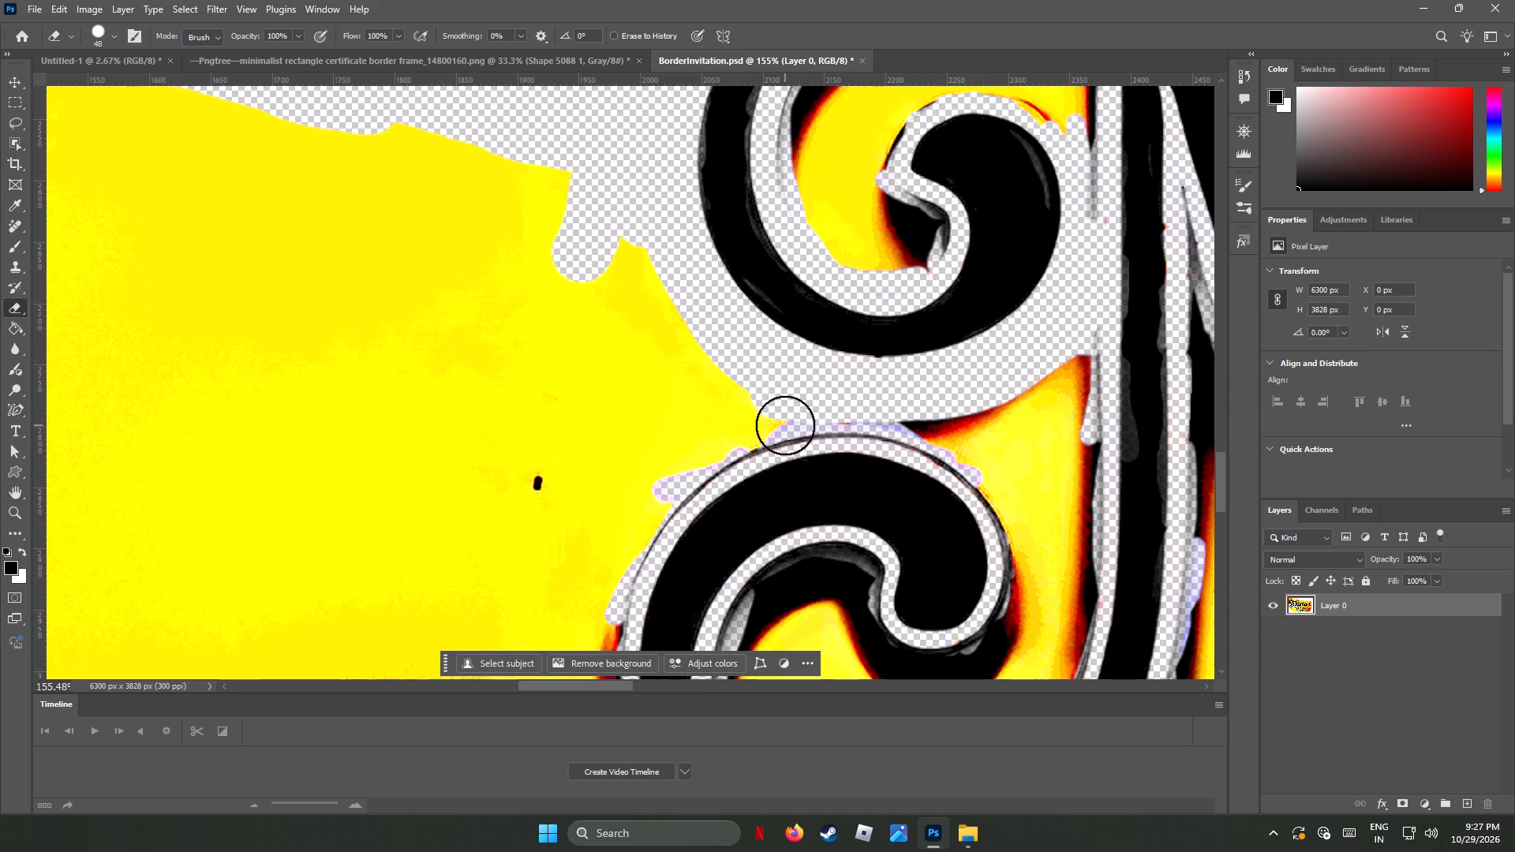
pyautogui.moveTo(786, 425); pyautogui.dragTo(956, 446)
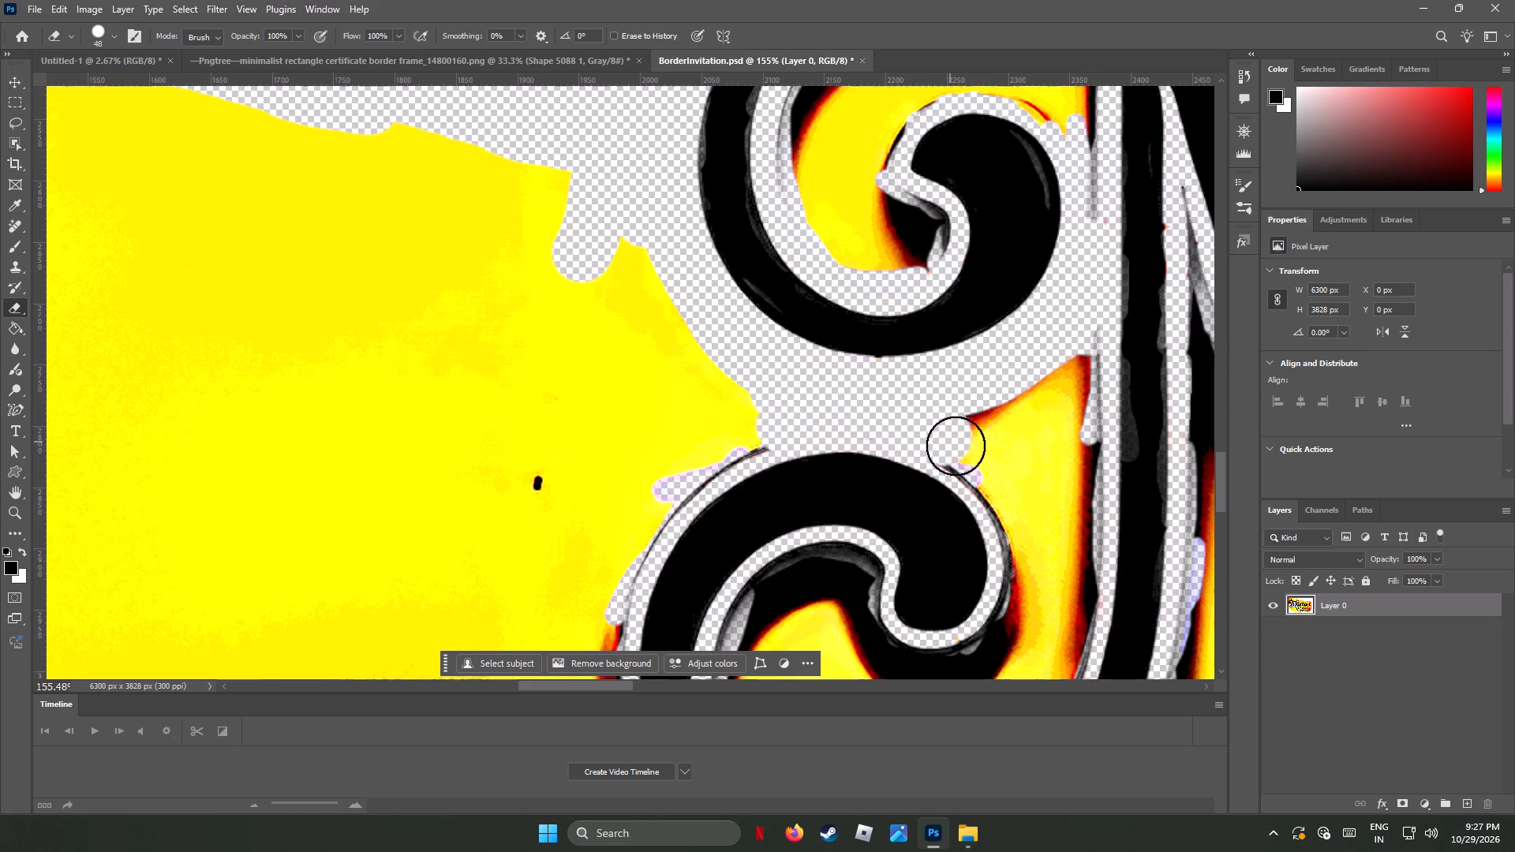
pyautogui.moveTo(956, 446); pyautogui.dragTo(968, 447)
# Clear the yellow and shadow between the lower curl's rounded end and the letter's vertical stem.
pyautogui.moveTo(1081, 346); pyautogui.dragTo(1069, 461)
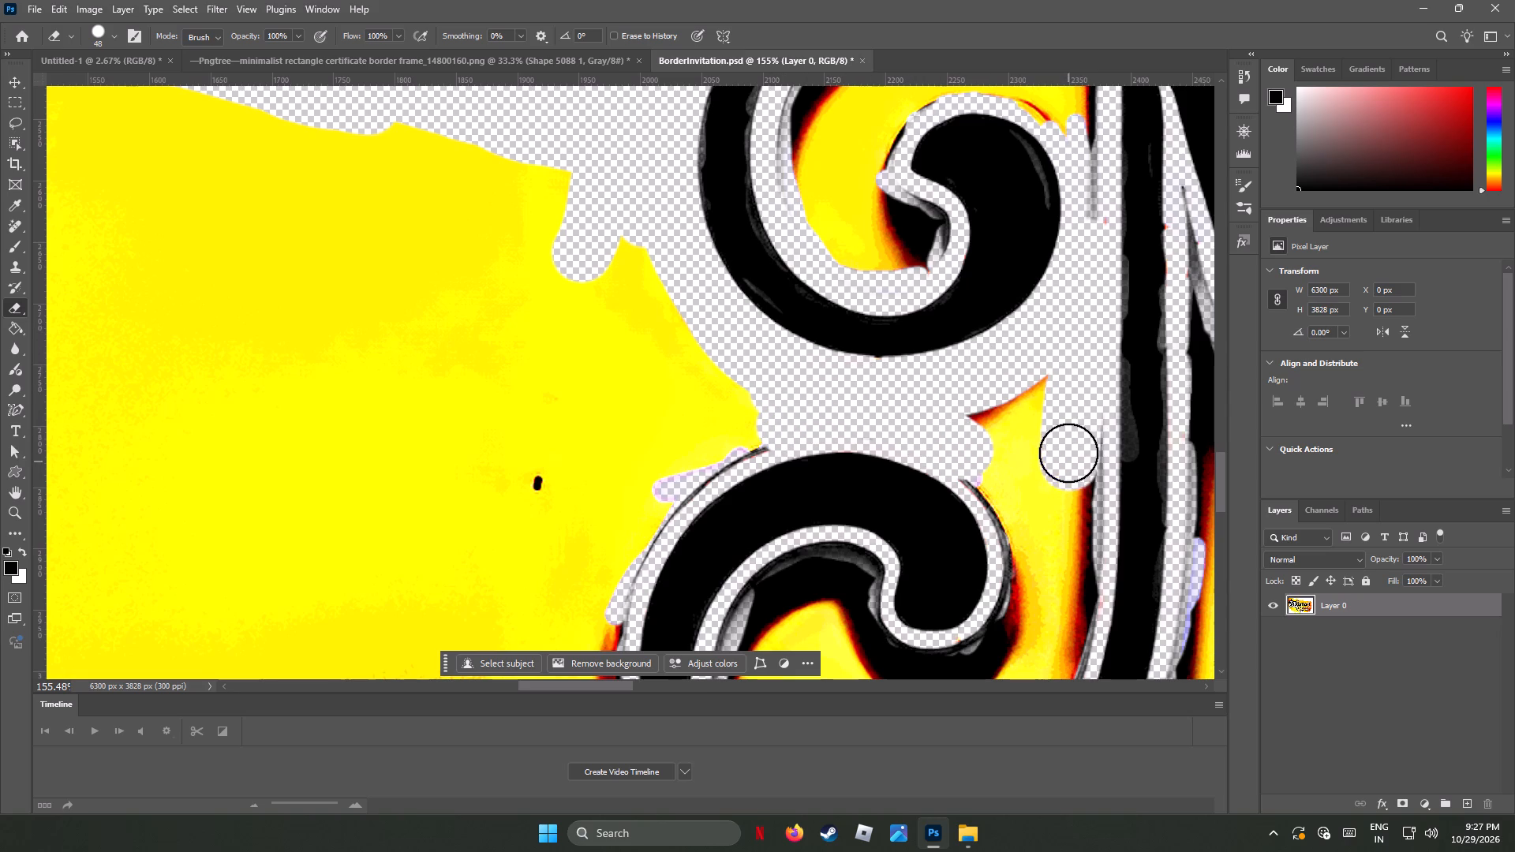
pyautogui.moveTo(1081, 428); pyautogui.dragTo(1075, 541)
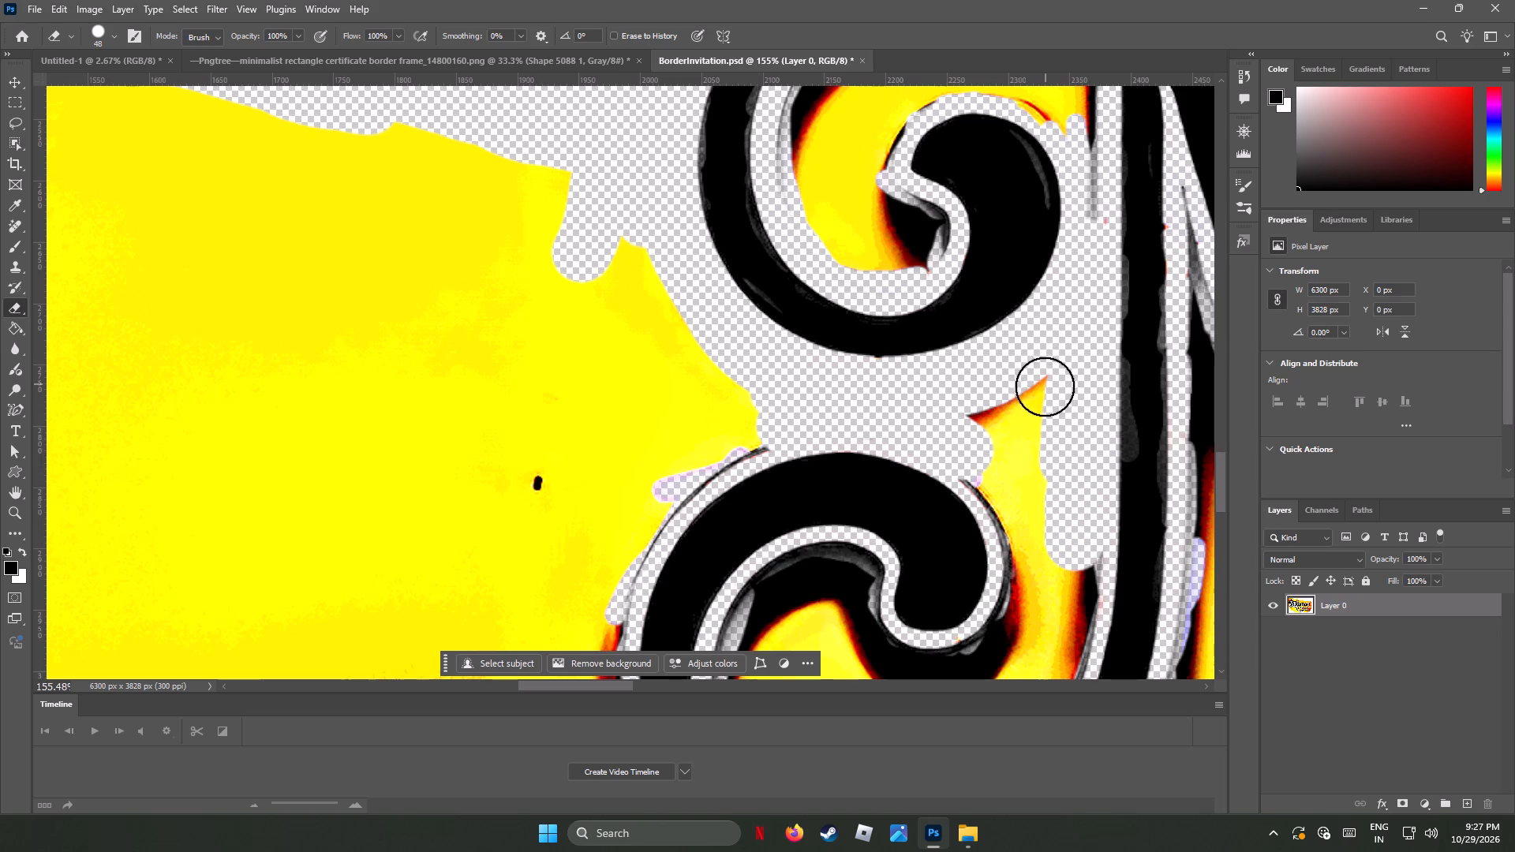
pyautogui.moveTo(1042, 390); pyautogui.dragTo(988, 479)
pyautogui.moveTo(989, 480); pyautogui.dragTo(1023, 539)
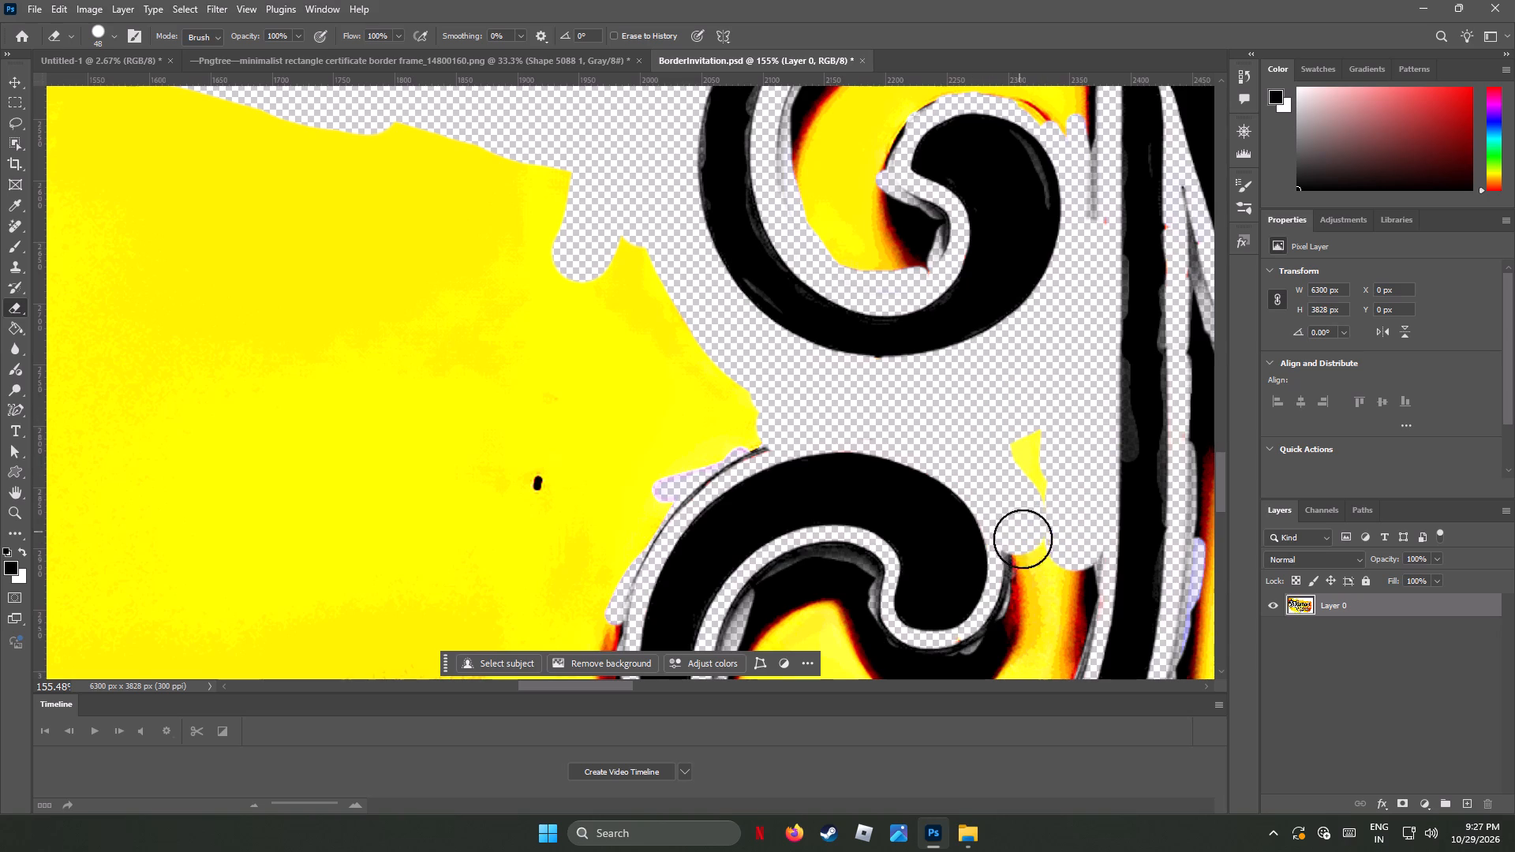
pyautogui.moveTo(1023, 539); pyautogui.dragTo(1026, 562)
pyautogui.scroll(-6, 1048, 517)
pyautogui.moveTo(1035, 368); pyautogui.dragTo(1047, 524)
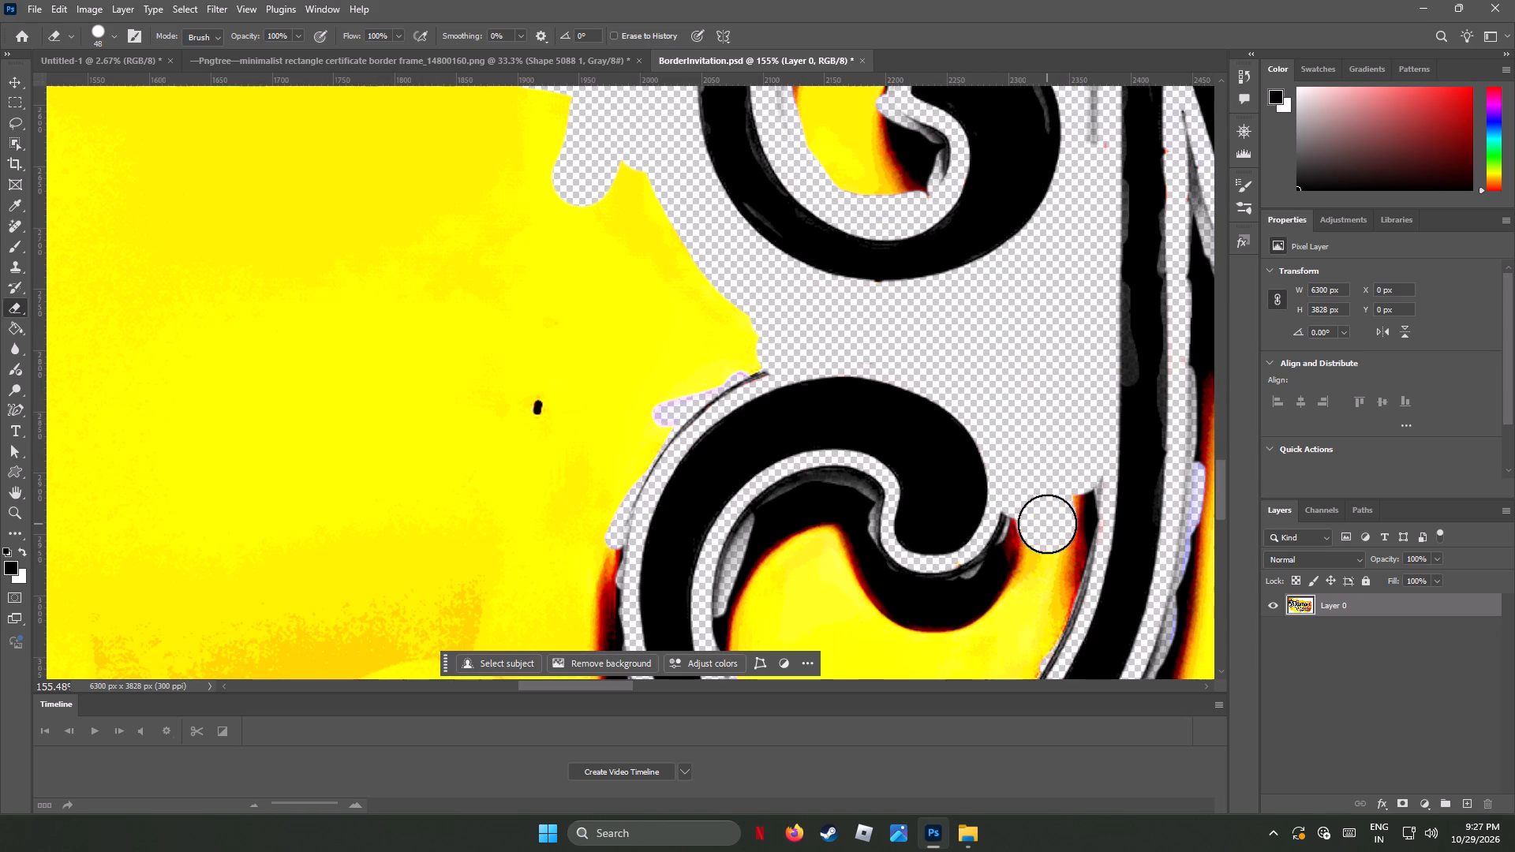
# Erase the shadow and yellow beneath the lower curl's rounded end and beside the adjacent vertical stem.
pyautogui.scroll(-3, 1054, 525)
pyautogui.scroll(8, 1054, 525)
pyautogui.scroll(-8, 1054, 525)
pyautogui.scroll(5, 1054, 518)
pyautogui.scroll(-13, 1054, 518)
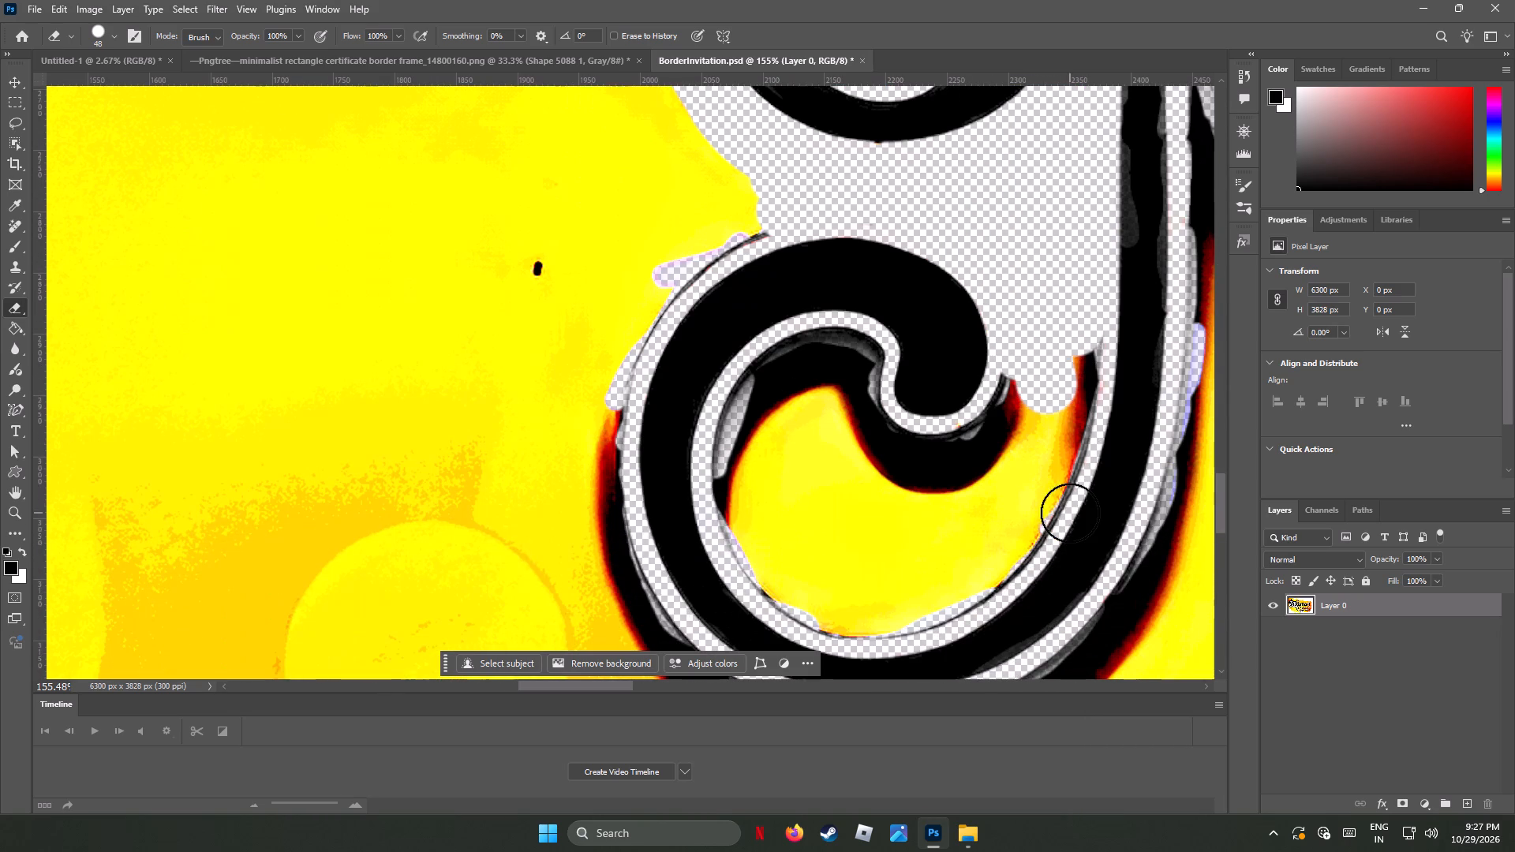
pyautogui.moveTo(1080, 346); pyautogui.dragTo(1068, 412)
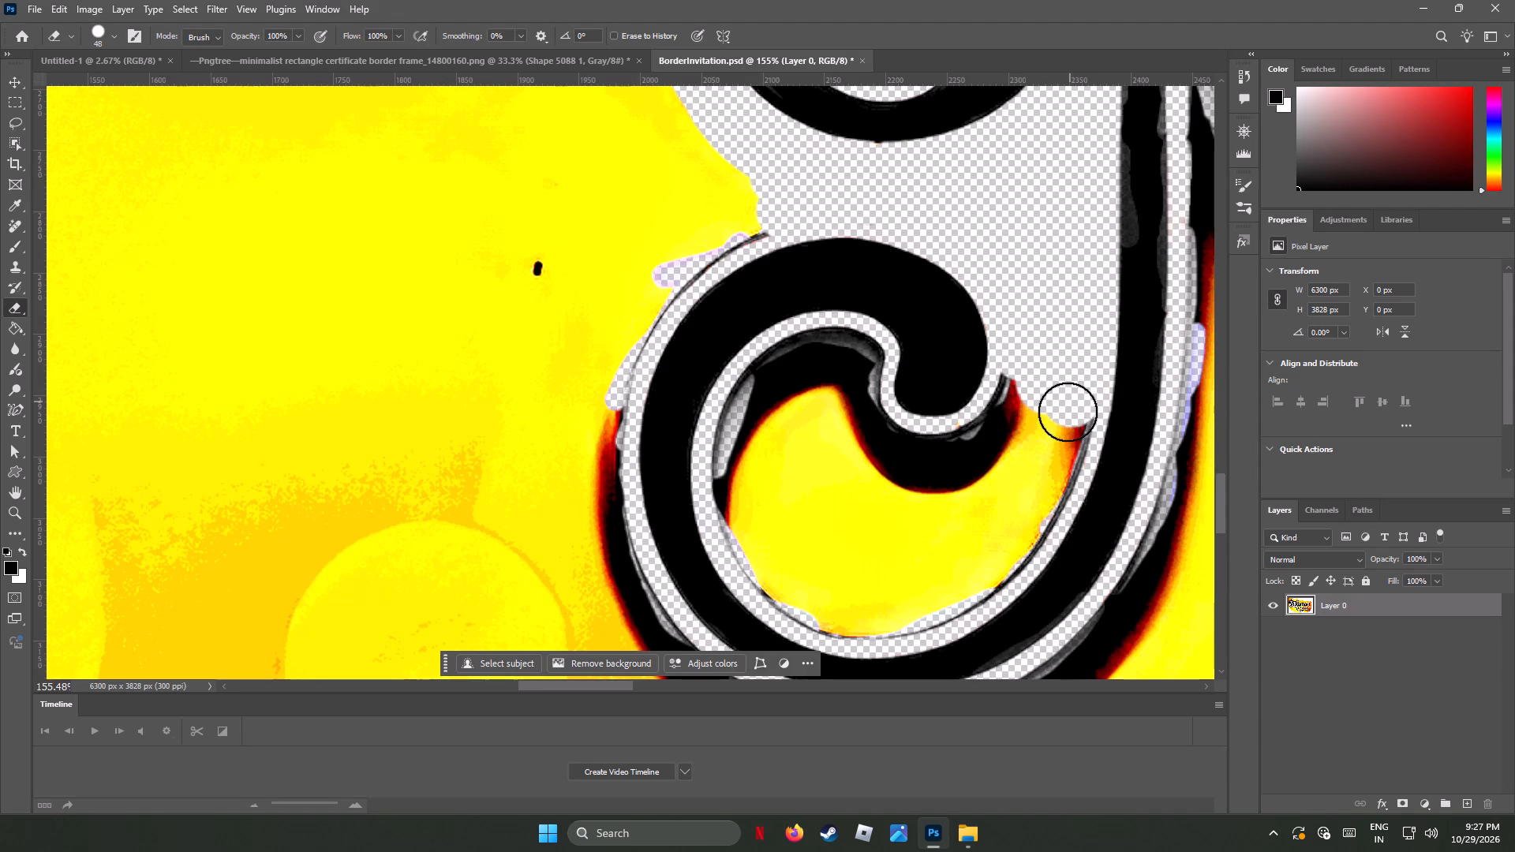
pyautogui.moveTo(1068, 412); pyautogui.dragTo(1056, 465)
pyautogui.moveTo(1019, 390); pyautogui.dragTo(990, 433)
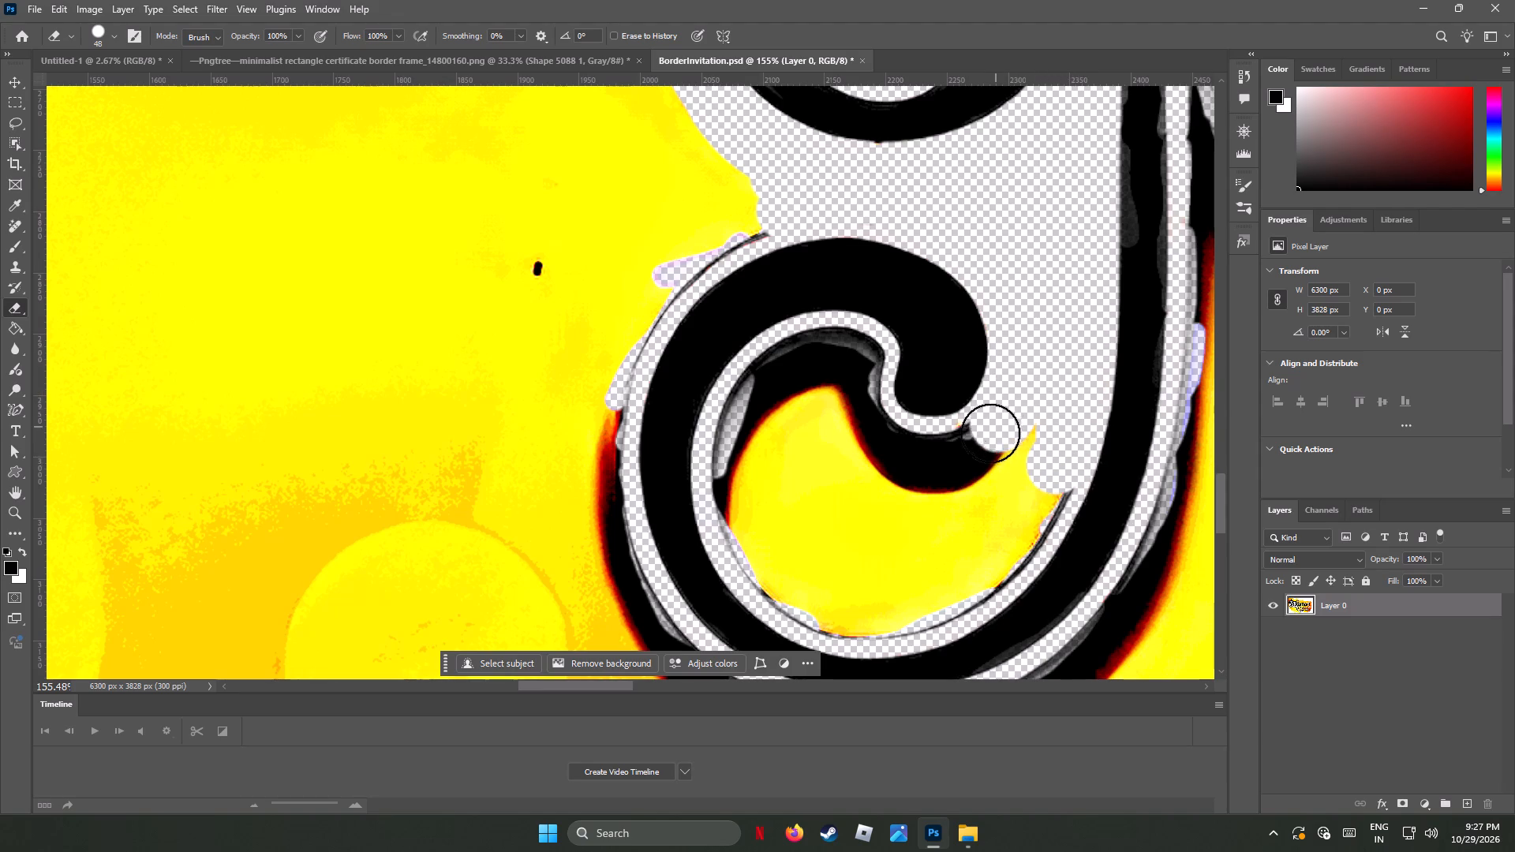
pyautogui.moveTo(990, 433); pyautogui.dragTo(871, 438)
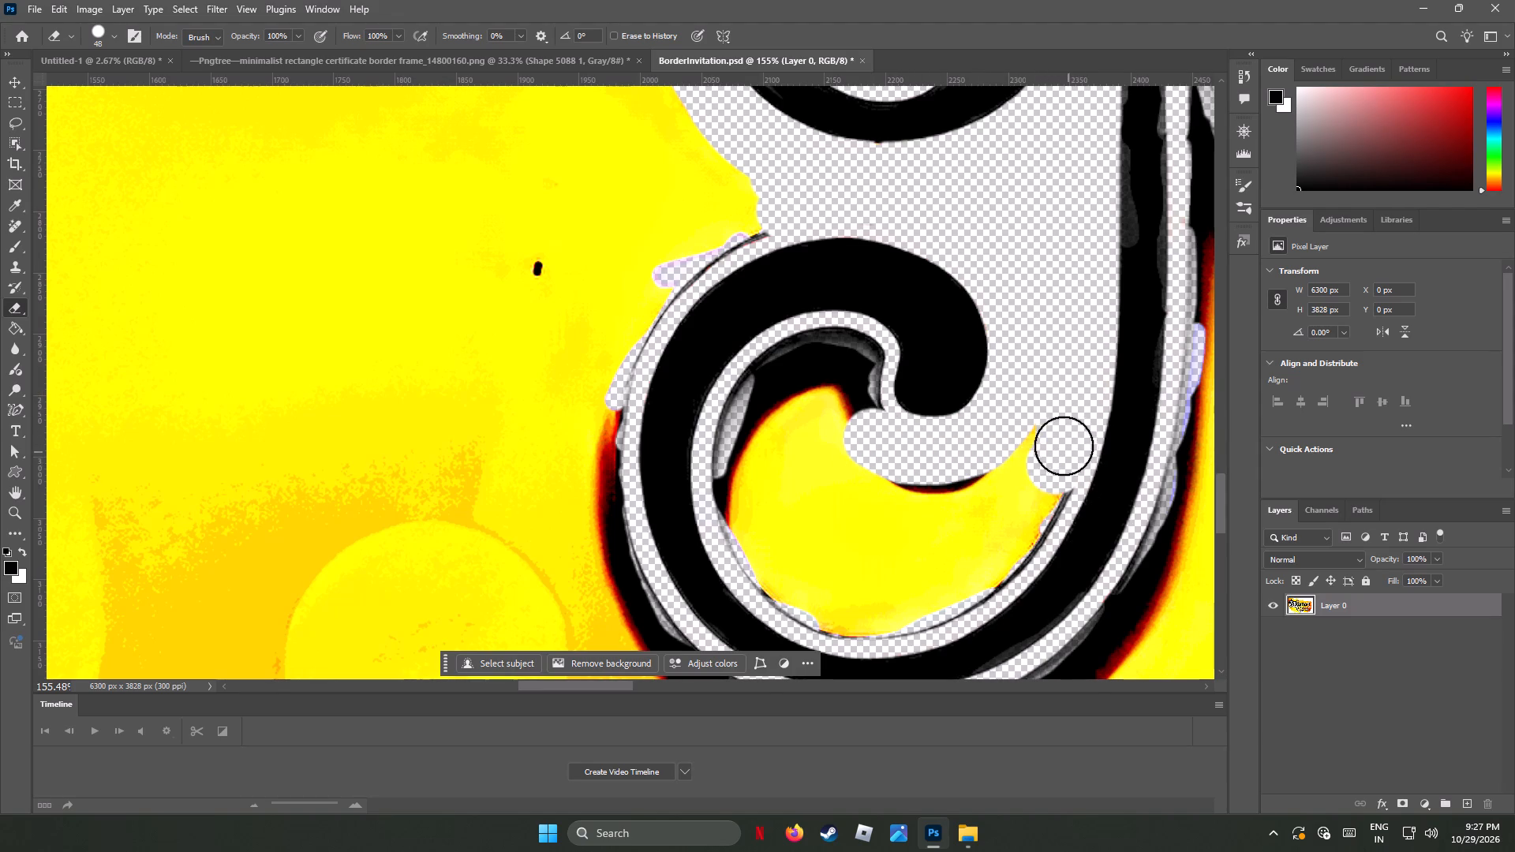
pyautogui.moveTo(1046, 444); pyautogui.dragTo(844, 470)
# Erase the grey outline, shadow and remaining yellow inside the lower curl, following its inner edge all the way around.
pyautogui.moveTo(1048, 486); pyautogui.dragTo(1036, 508)
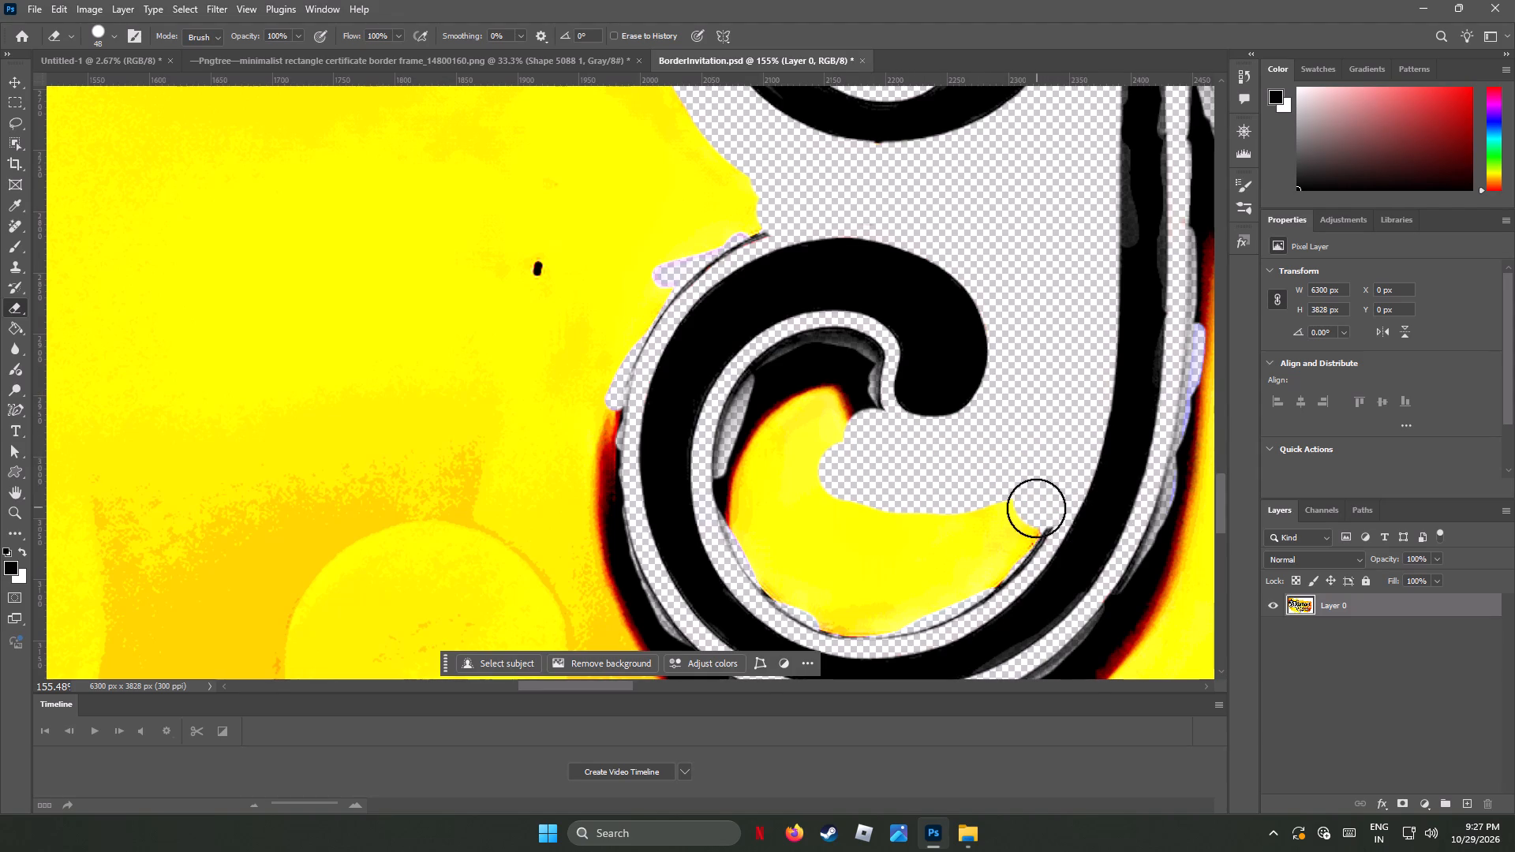
pyautogui.moveTo(1036, 508); pyautogui.dragTo(959, 592)
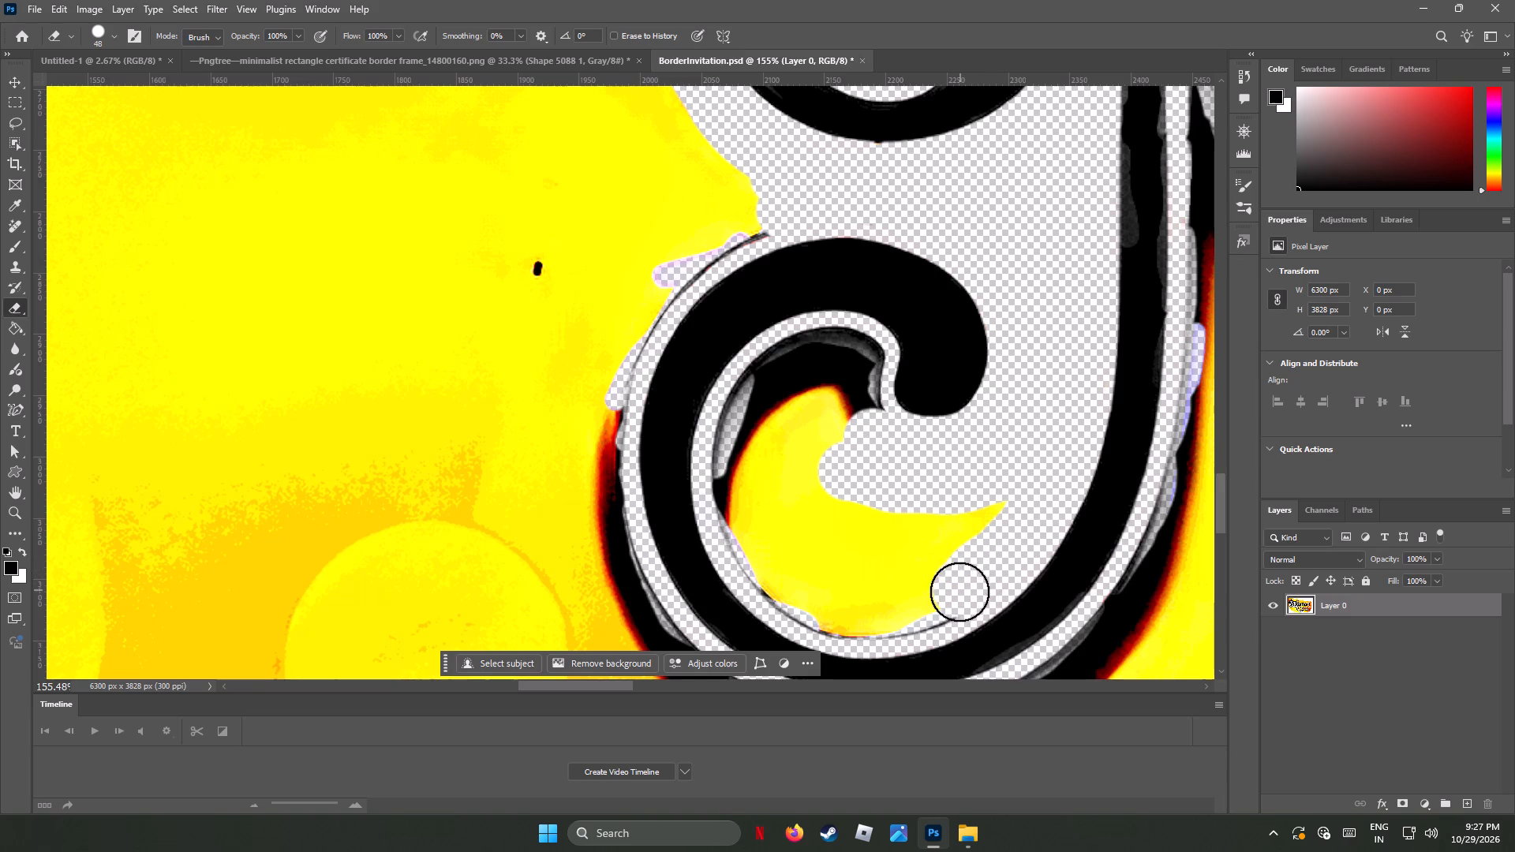
pyautogui.moveTo(959, 592); pyautogui.dragTo(874, 620)
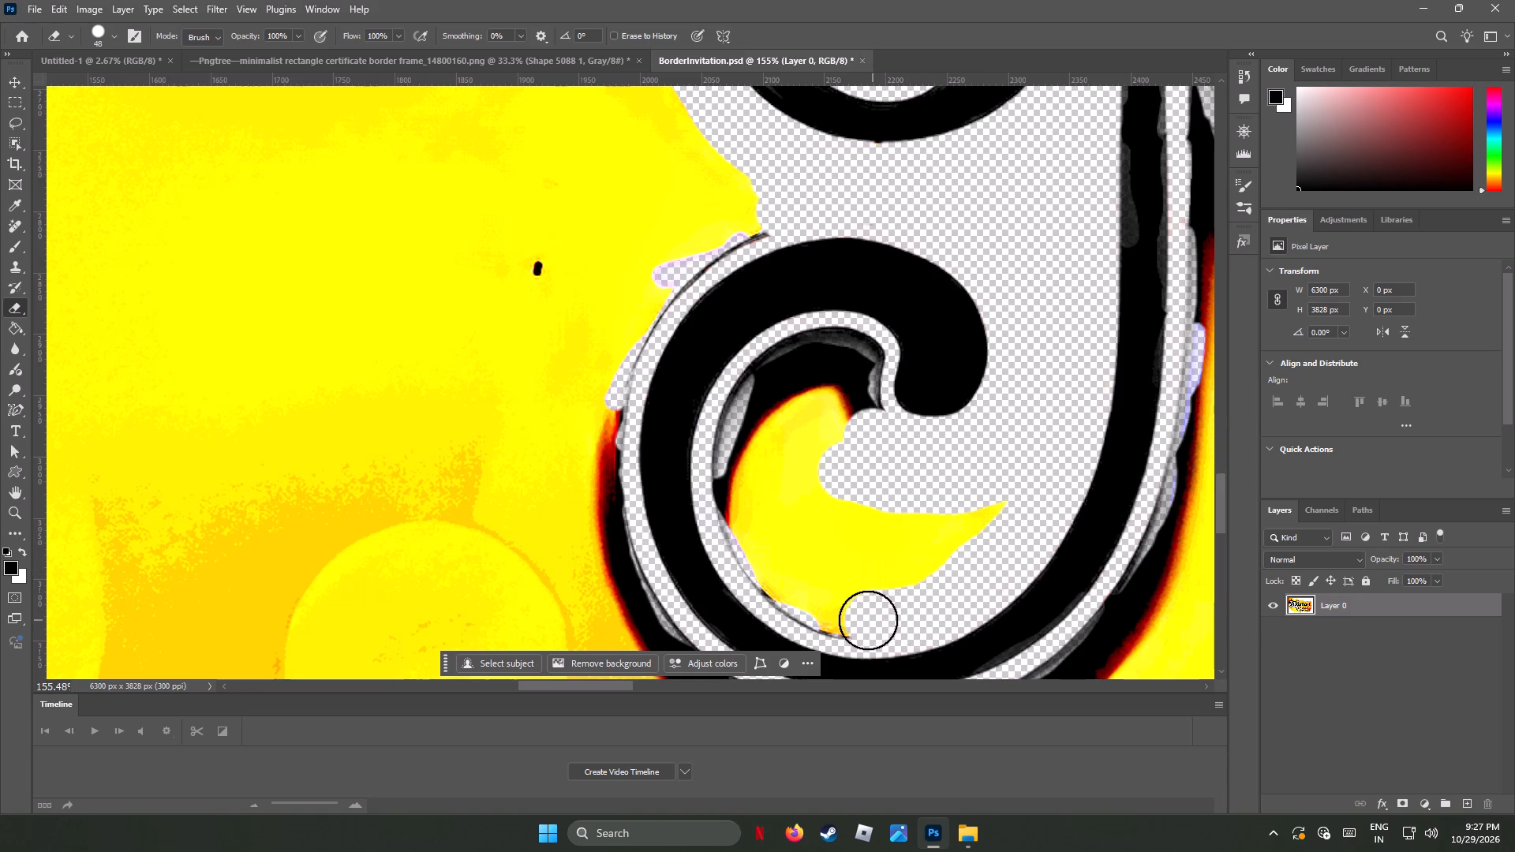
pyautogui.moveTo(864, 620); pyautogui.dragTo(739, 524)
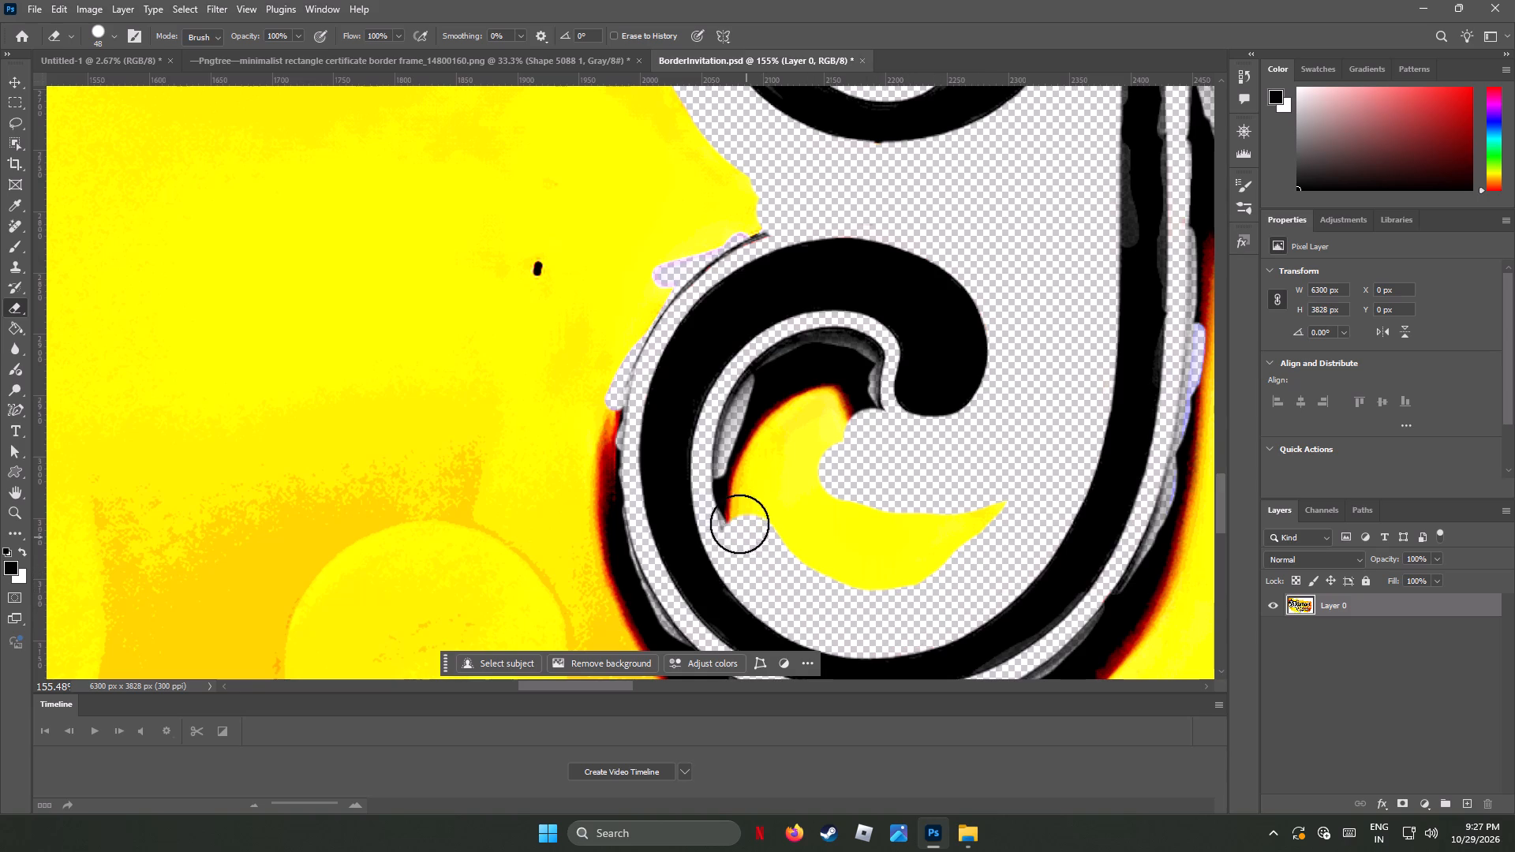
pyautogui.moveTo(739, 524); pyautogui.dragTo(771, 380)
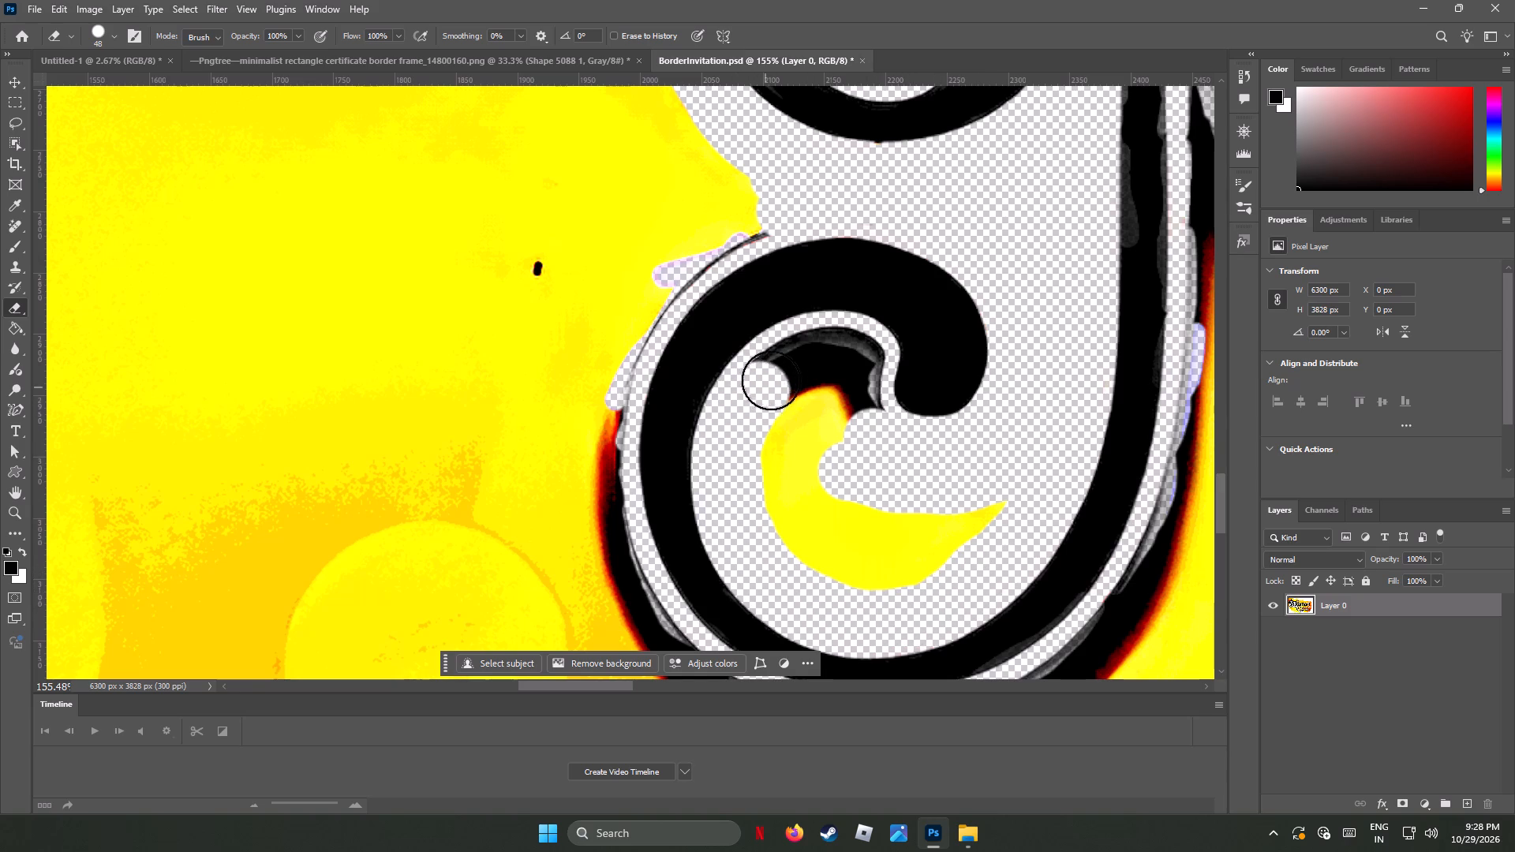
pyautogui.moveTo(771, 380); pyautogui.dragTo(855, 356)
pyautogui.moveTo(863, 361); pyautogui.dragTo(832, 392)
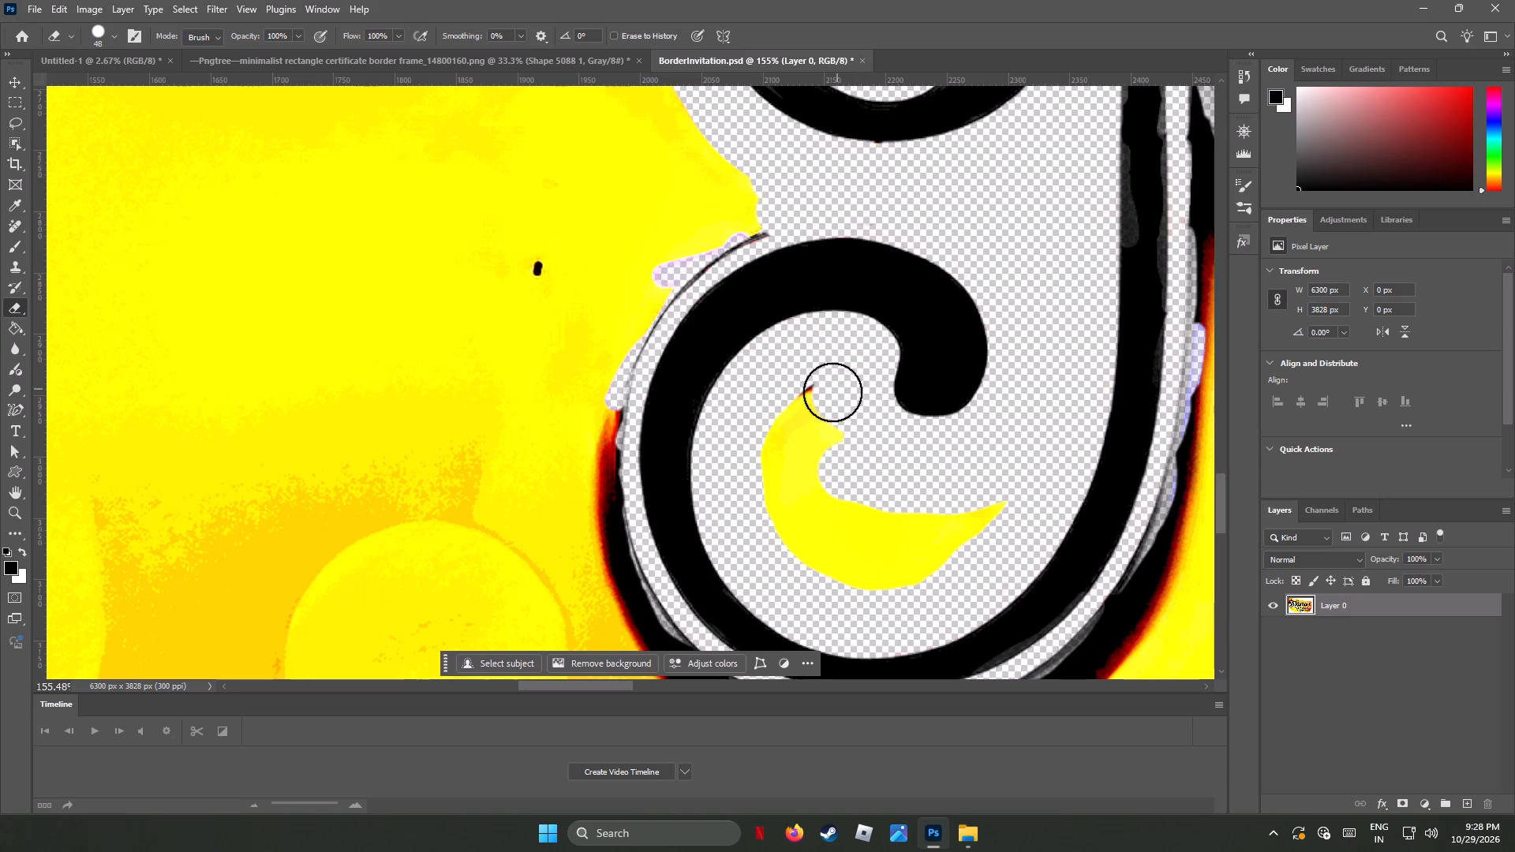
pyautogui.moveTo(832, 392); pyautogui.dragTo(910, 530)
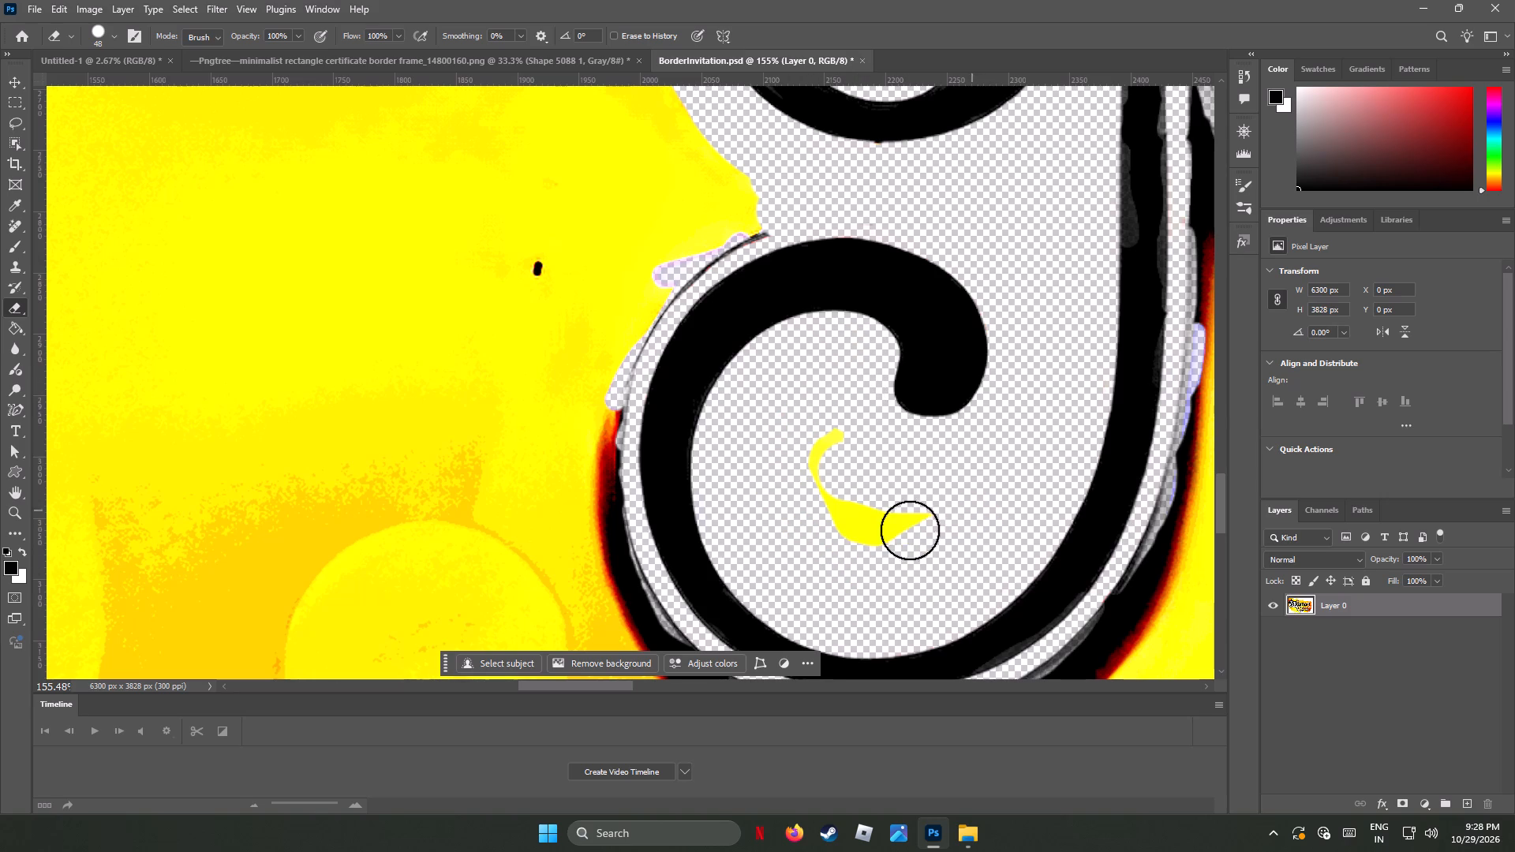
pyautogui.moveTo(910, 530); pyautogui.dragTo(935, 514)
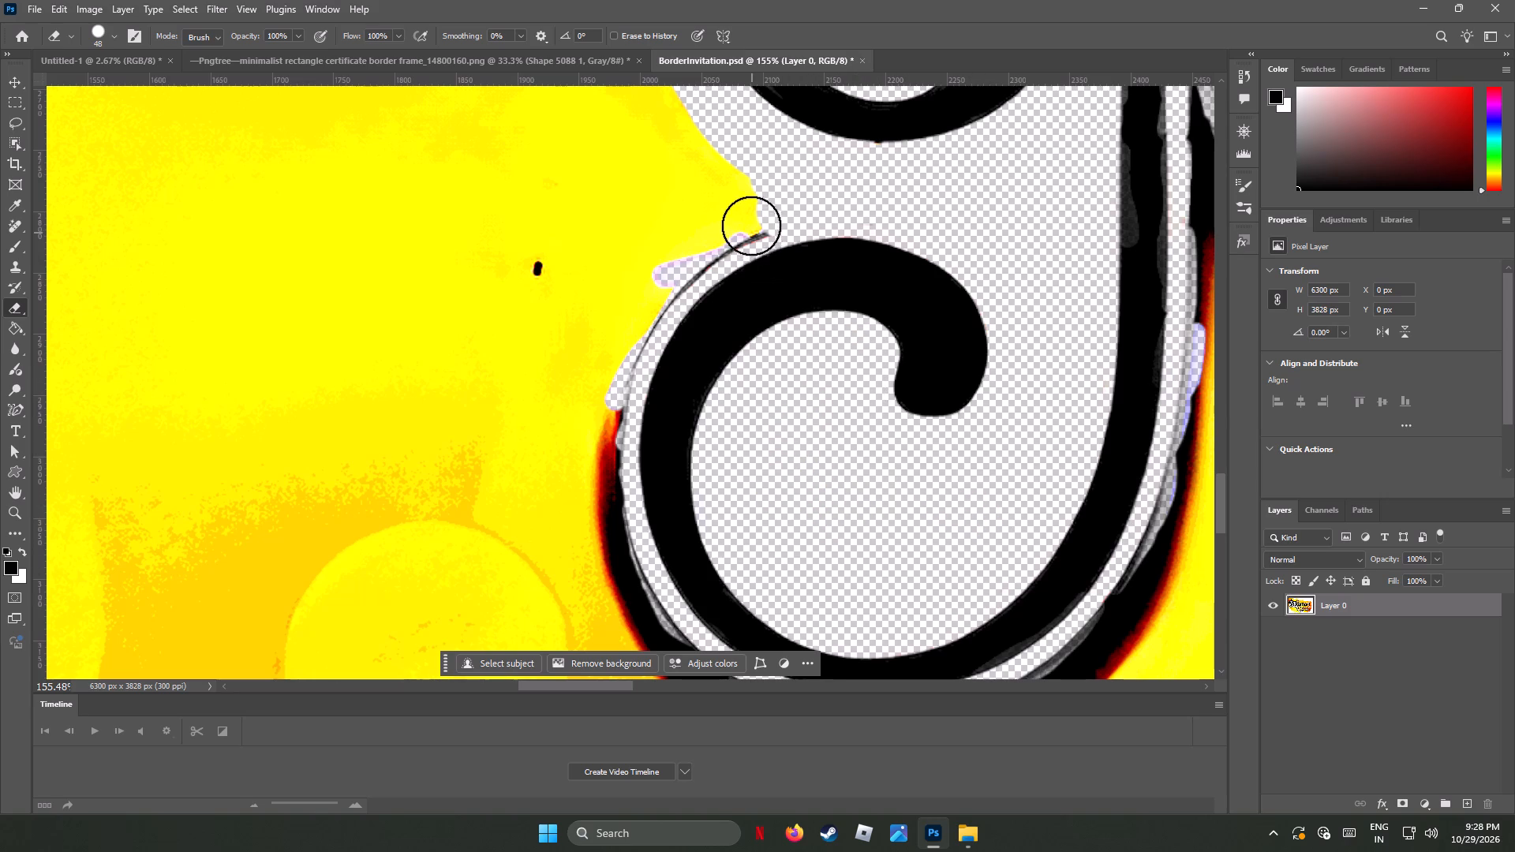
# Erase the outline, shadow and yellow fringe along the lower curl's outer left edge, down to its underside.
pyautogui.moveTo(750, 215); pyautogui.dragTo(657, 293)
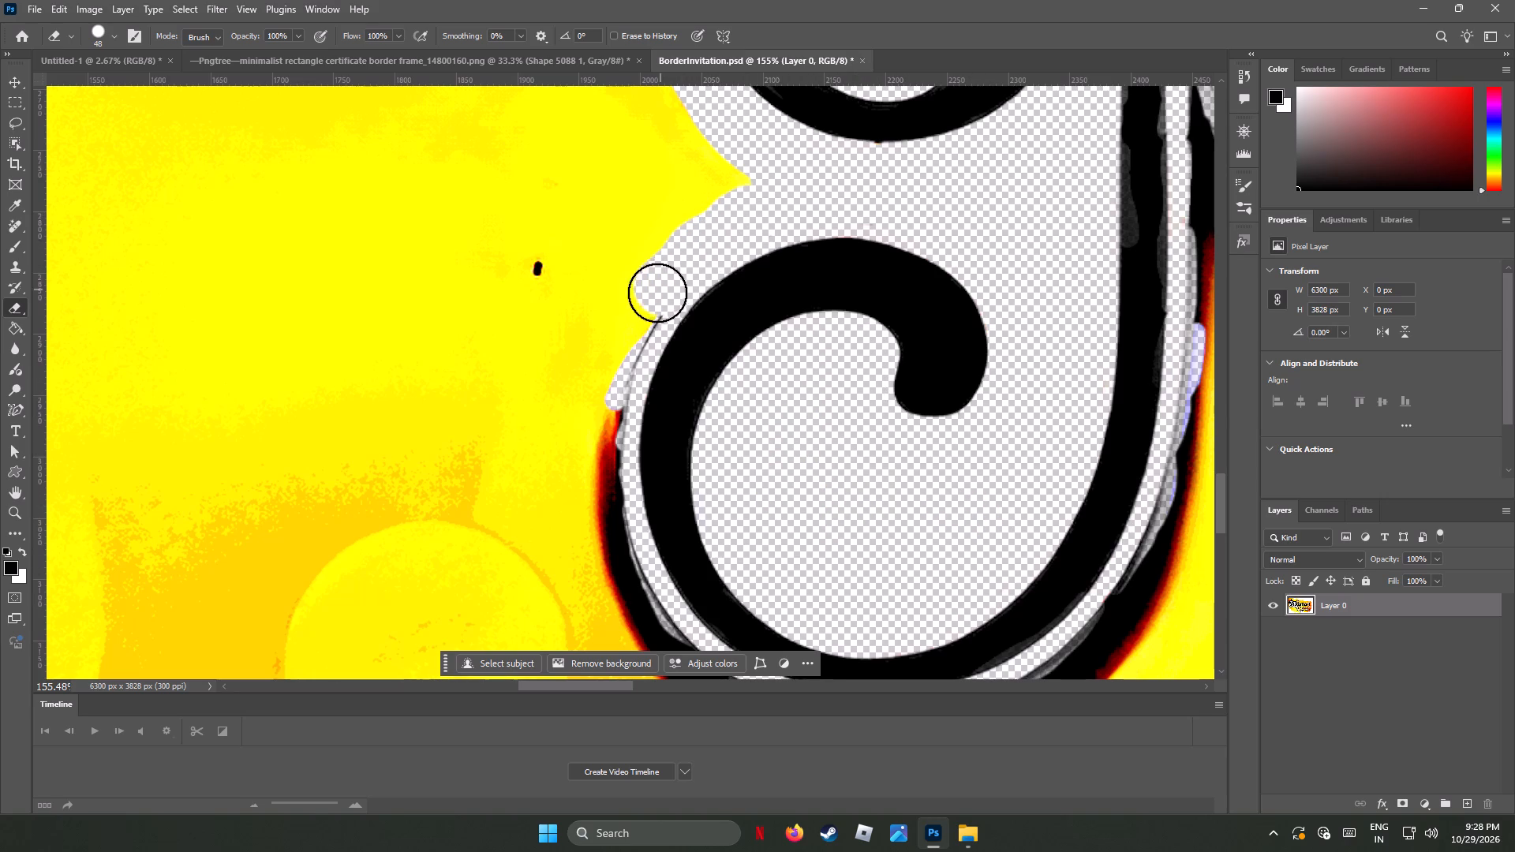
pyautogui.moveTo(657, 293); pyautogui.dragTo(597, 458)
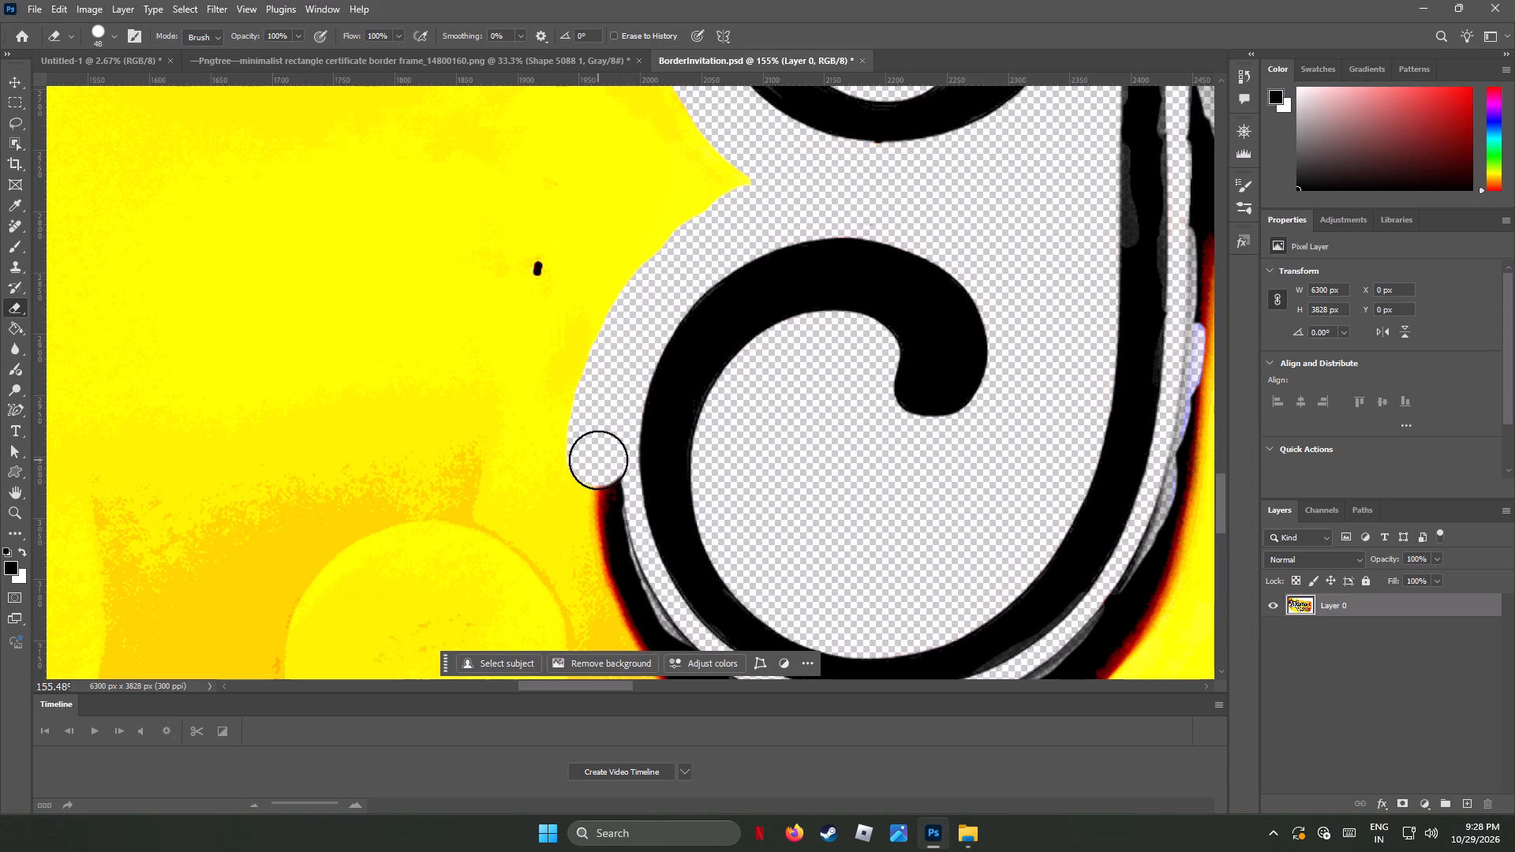
pyautogui.moveTo(598, 460); pyautogui.dragTo(625, 581)
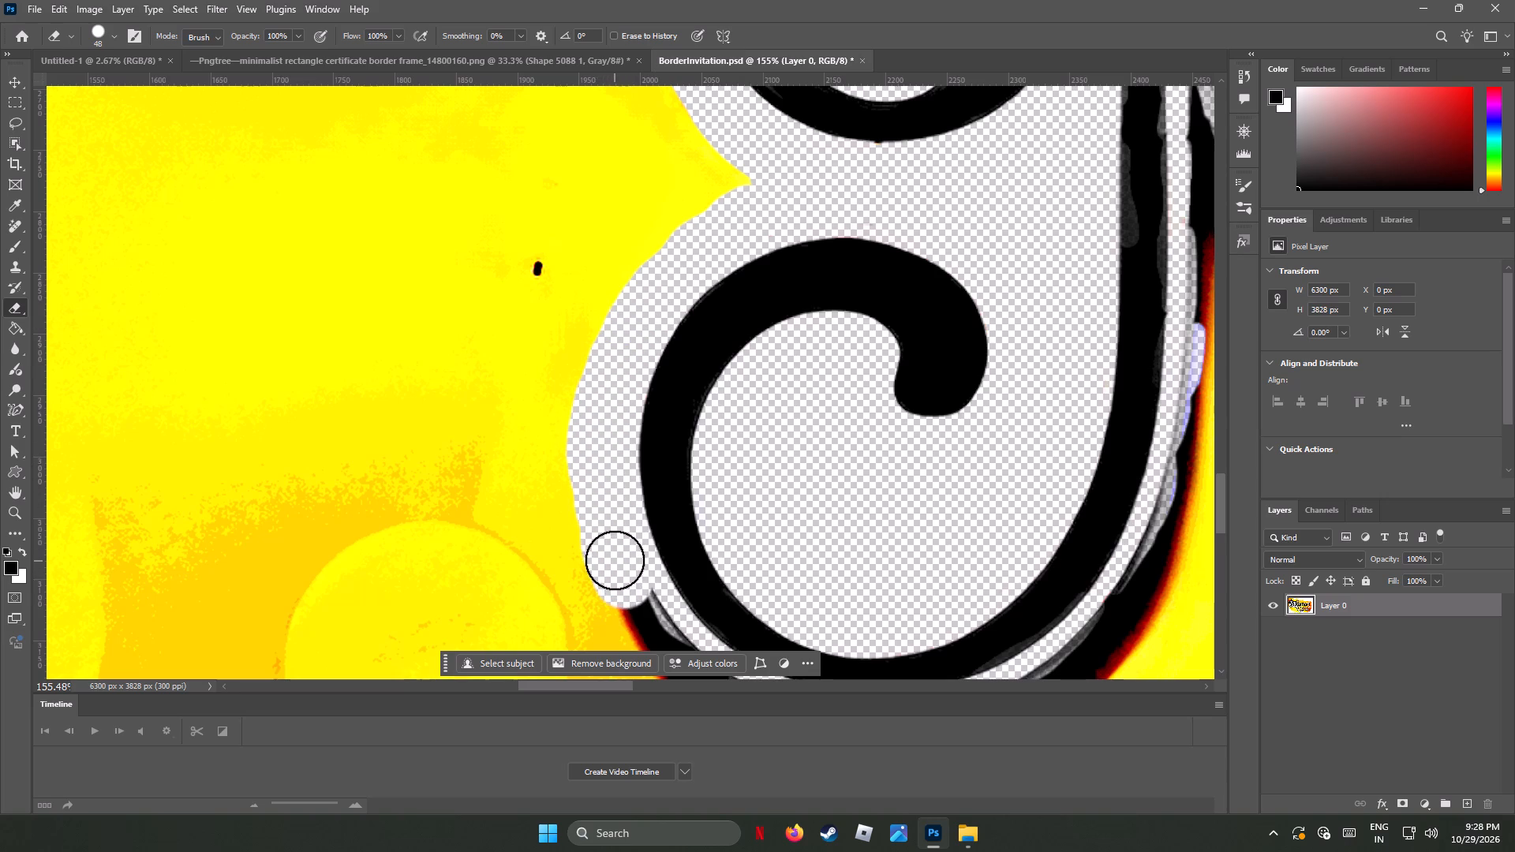
pyautogui.scroll(-19, 615, 560)
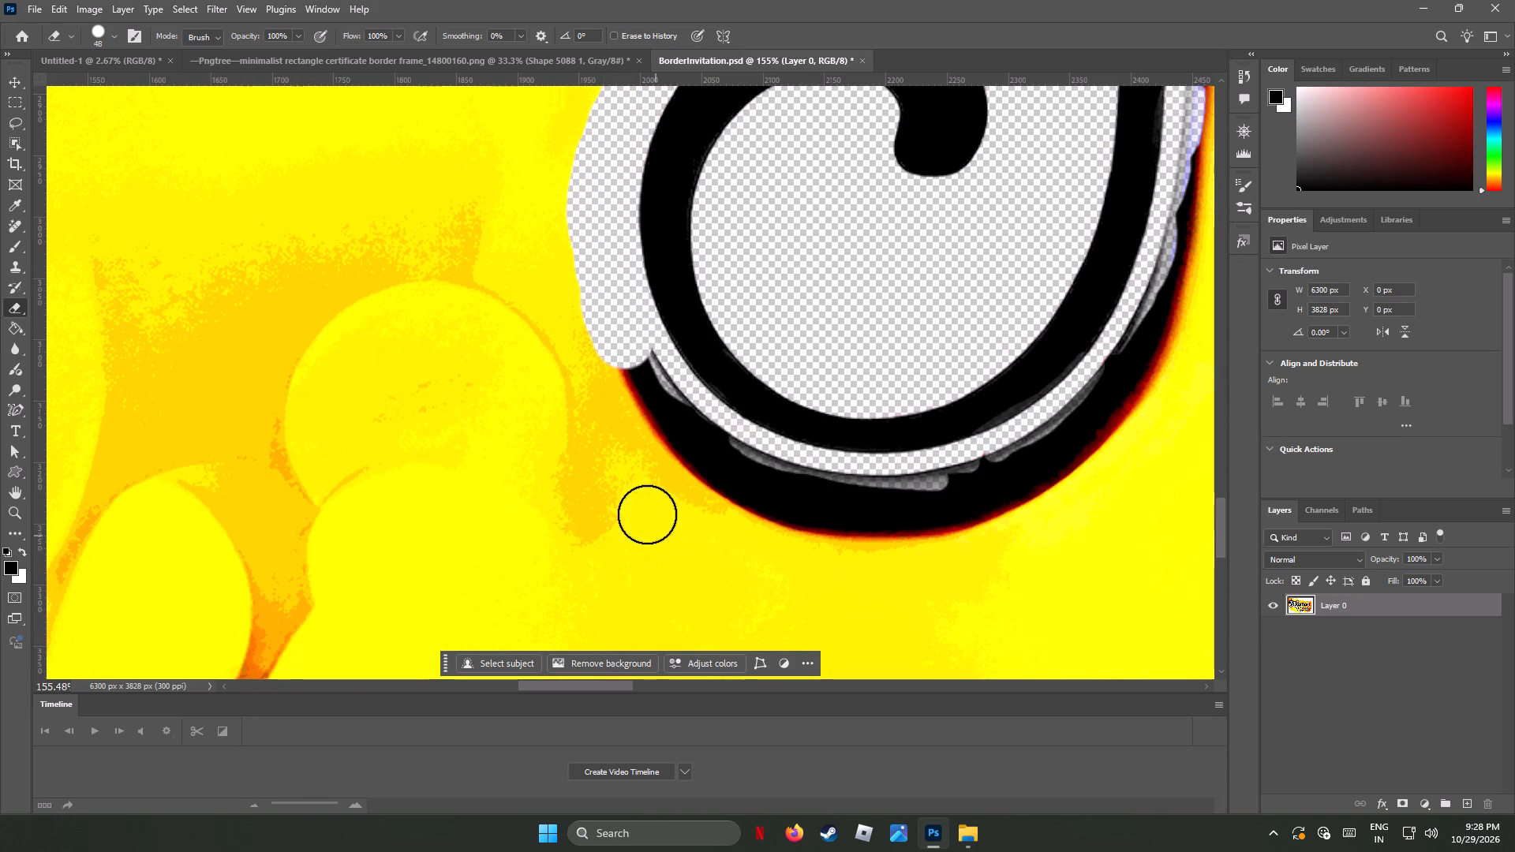
pyautogui.moveTo(641, 368); pyautogui.dragTo(669, 420)
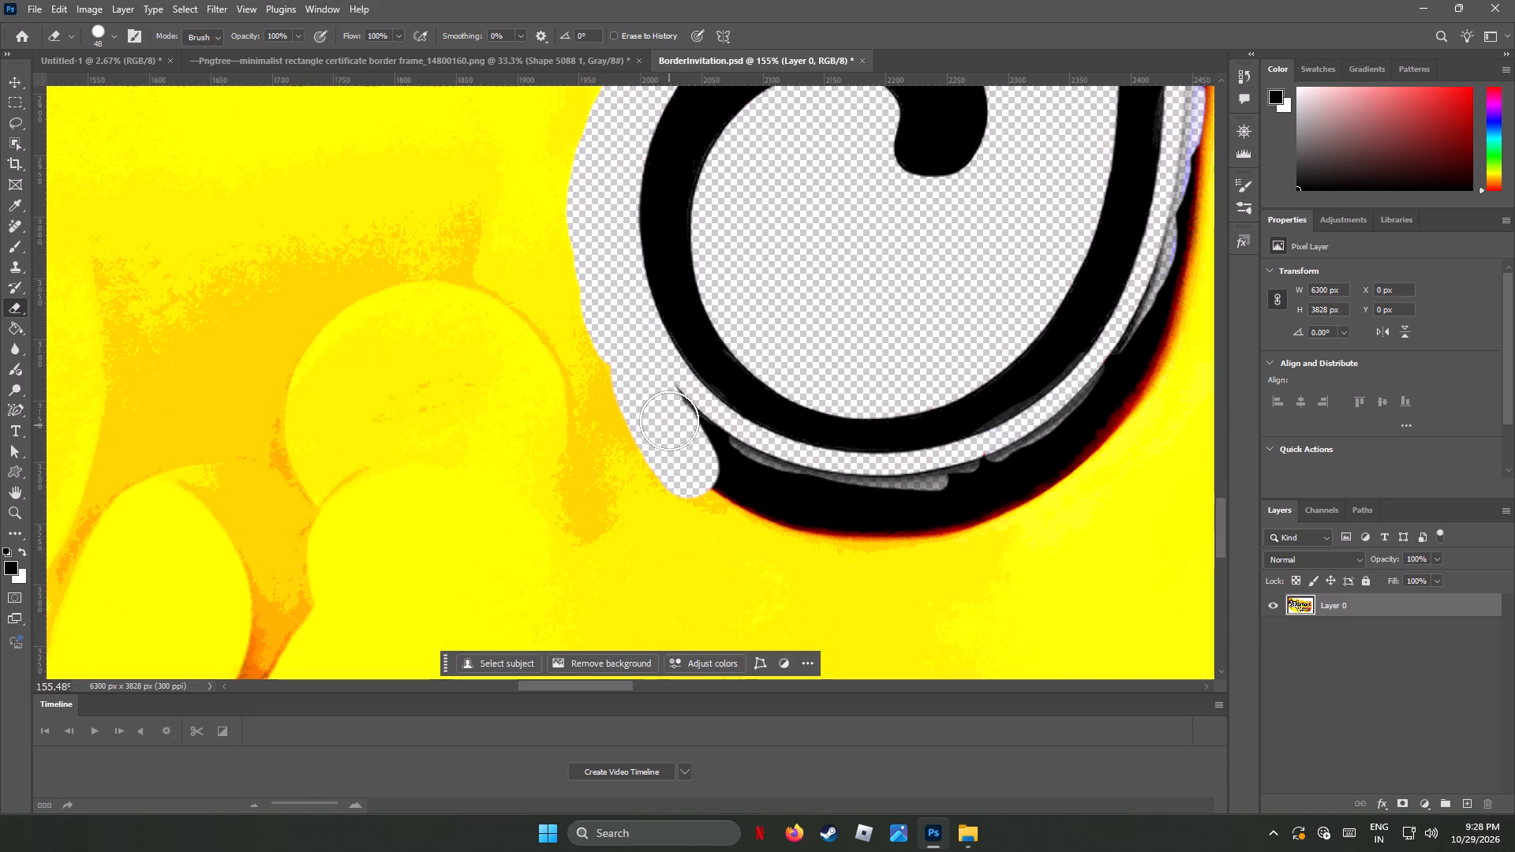
pyautogui.moveTo(669, 420); pyautogui.dragTo(669, 420)
pyautogui.moveTo(671, 402); pyautogui.dragTo(884, 495)
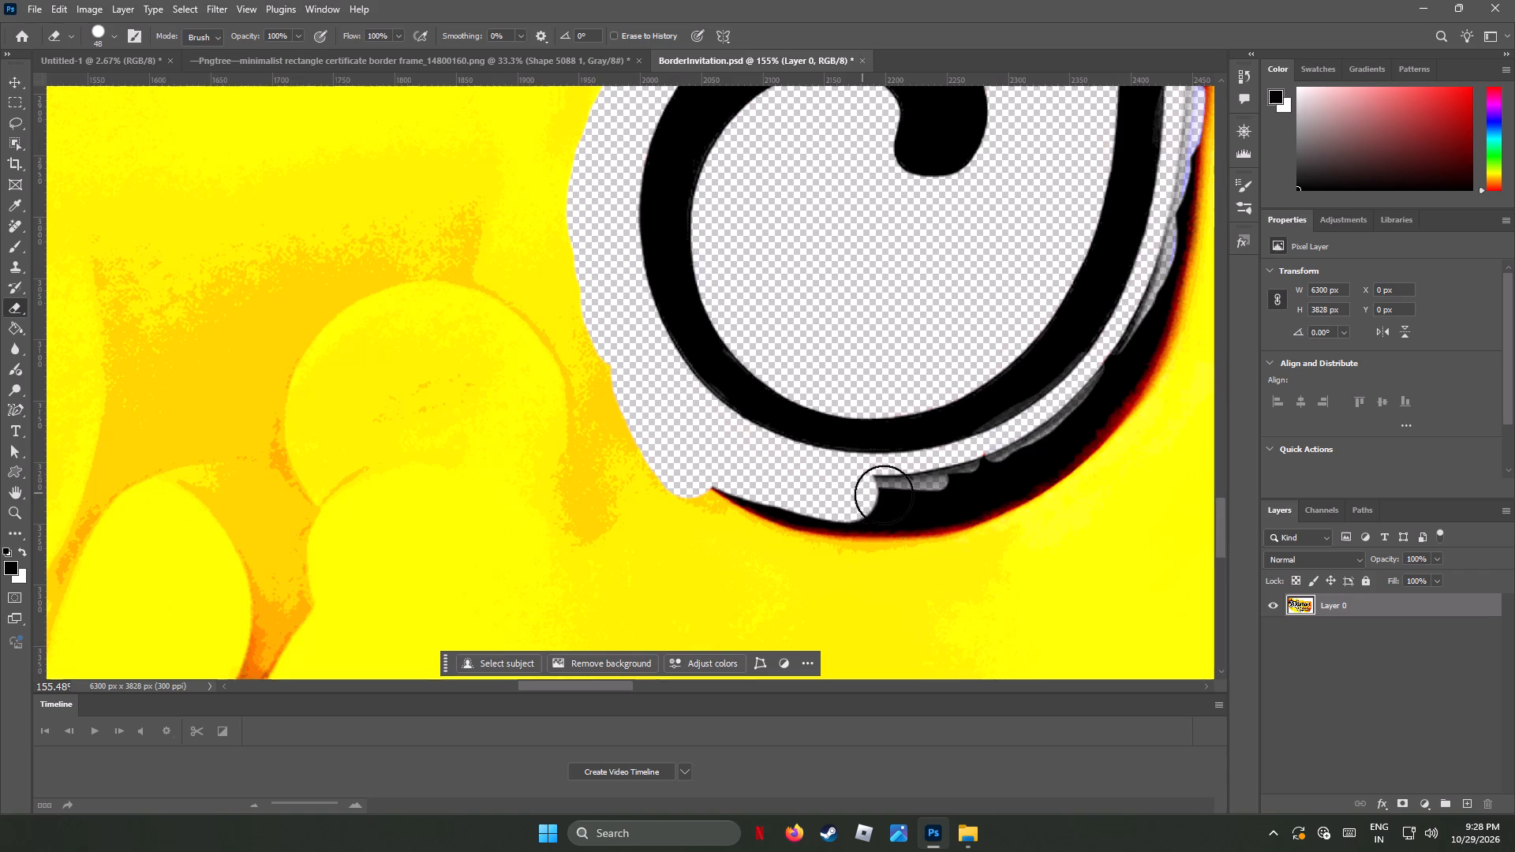
# Clear the remaining shadow beneath the lower curl and a wide band of yellow beside and below it.
pyautogui.moveTo(884, 495); pyautogui.dragTo(579, 432)
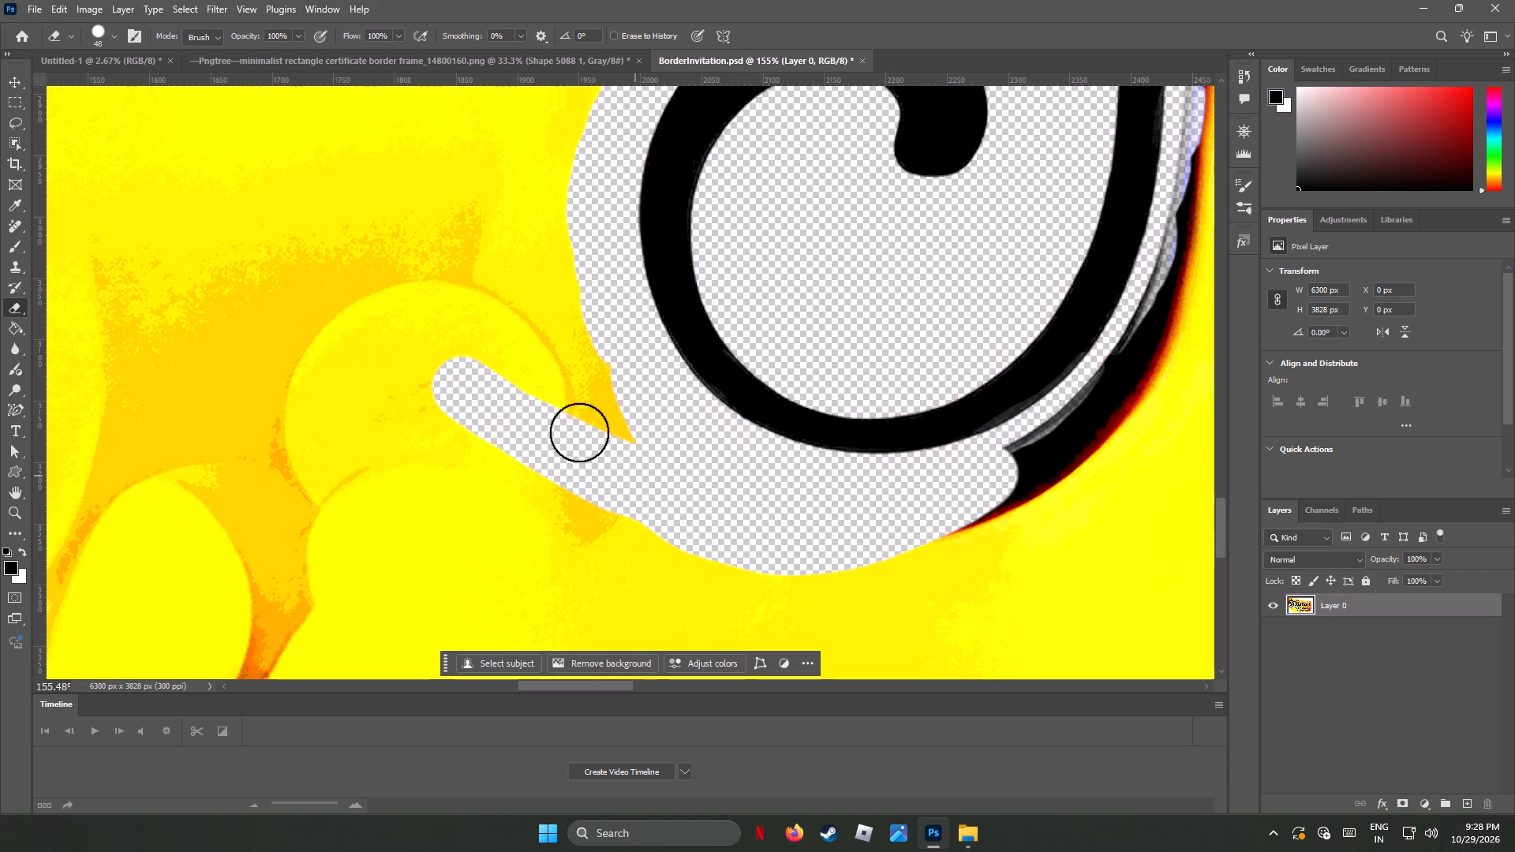
pyautogui.moveTo(579, 432); pyautogui.dragTo(574, 167)
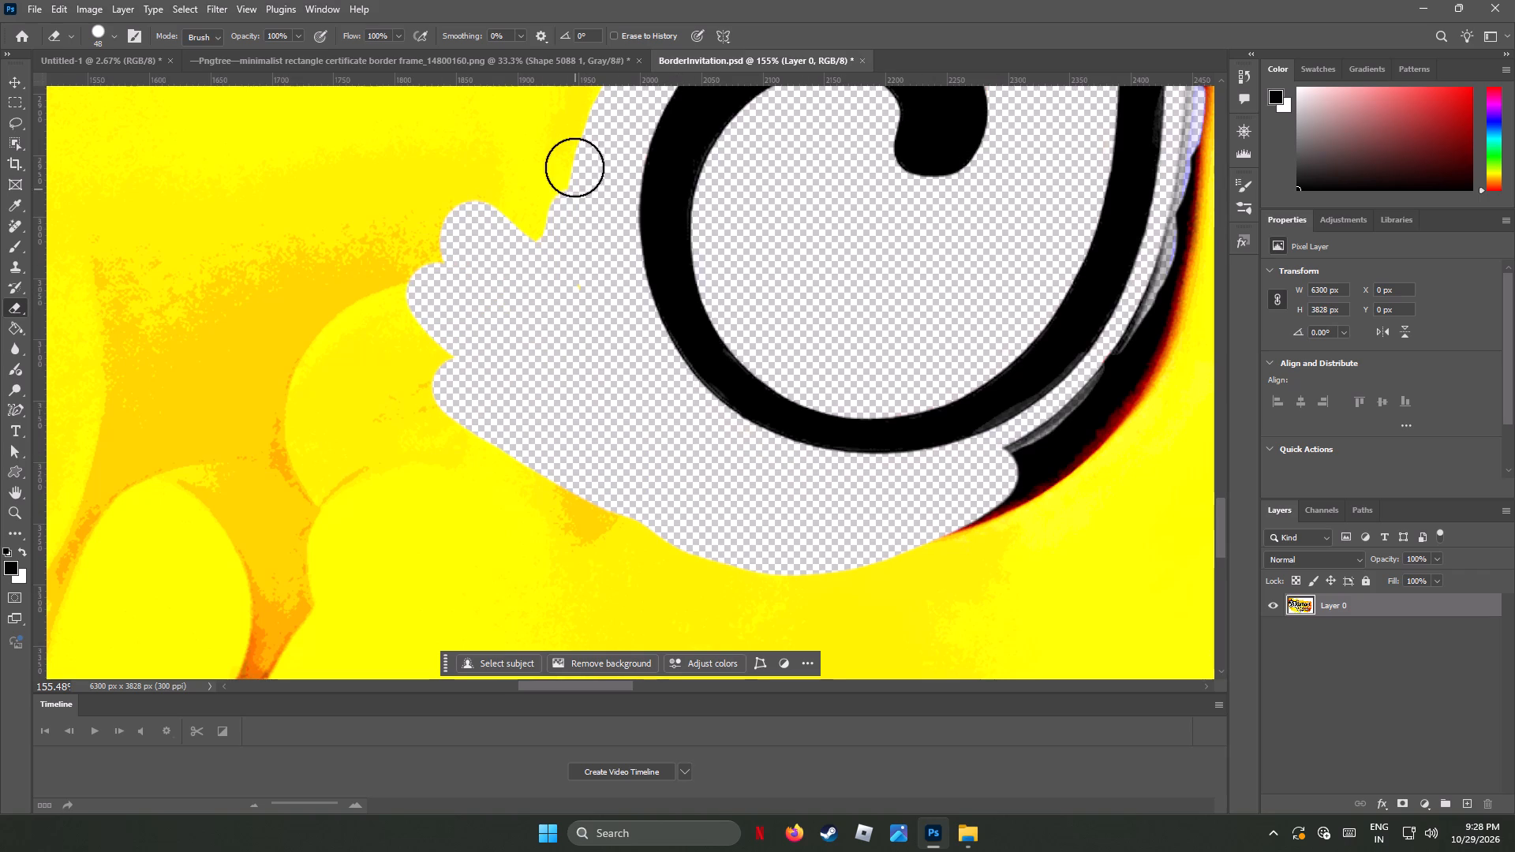
pyautogui.moveTo(574, 167); pyautogui.dragTo(452, 397)
pyautogui.moveTo(1106, 400); pyautogui.dragTo(1091, 421)
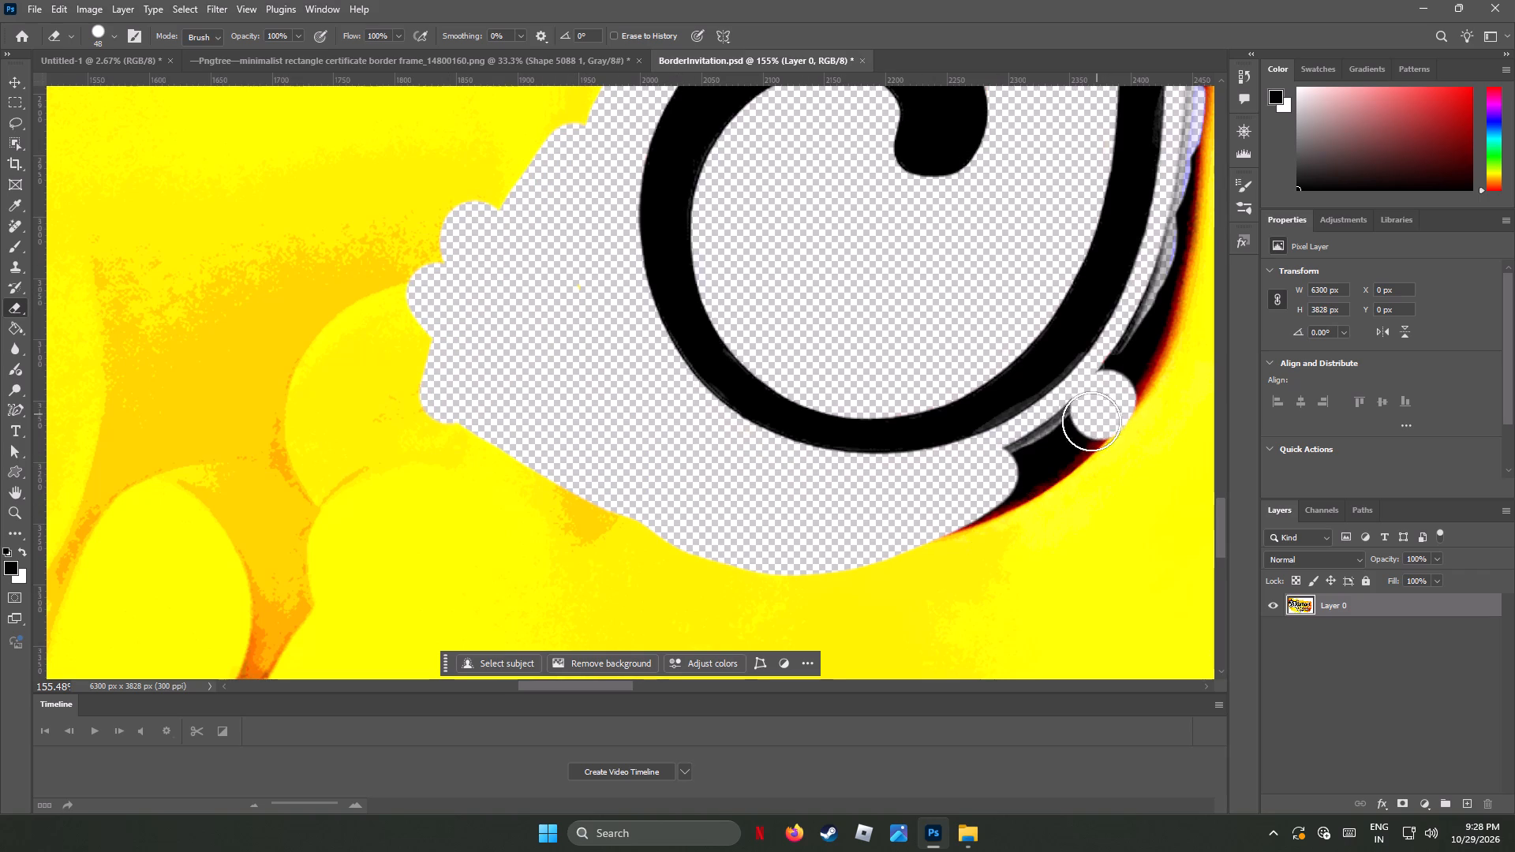
pyautogui.moveTo(1091, 421); pyautogui.dragTo(959, 512)
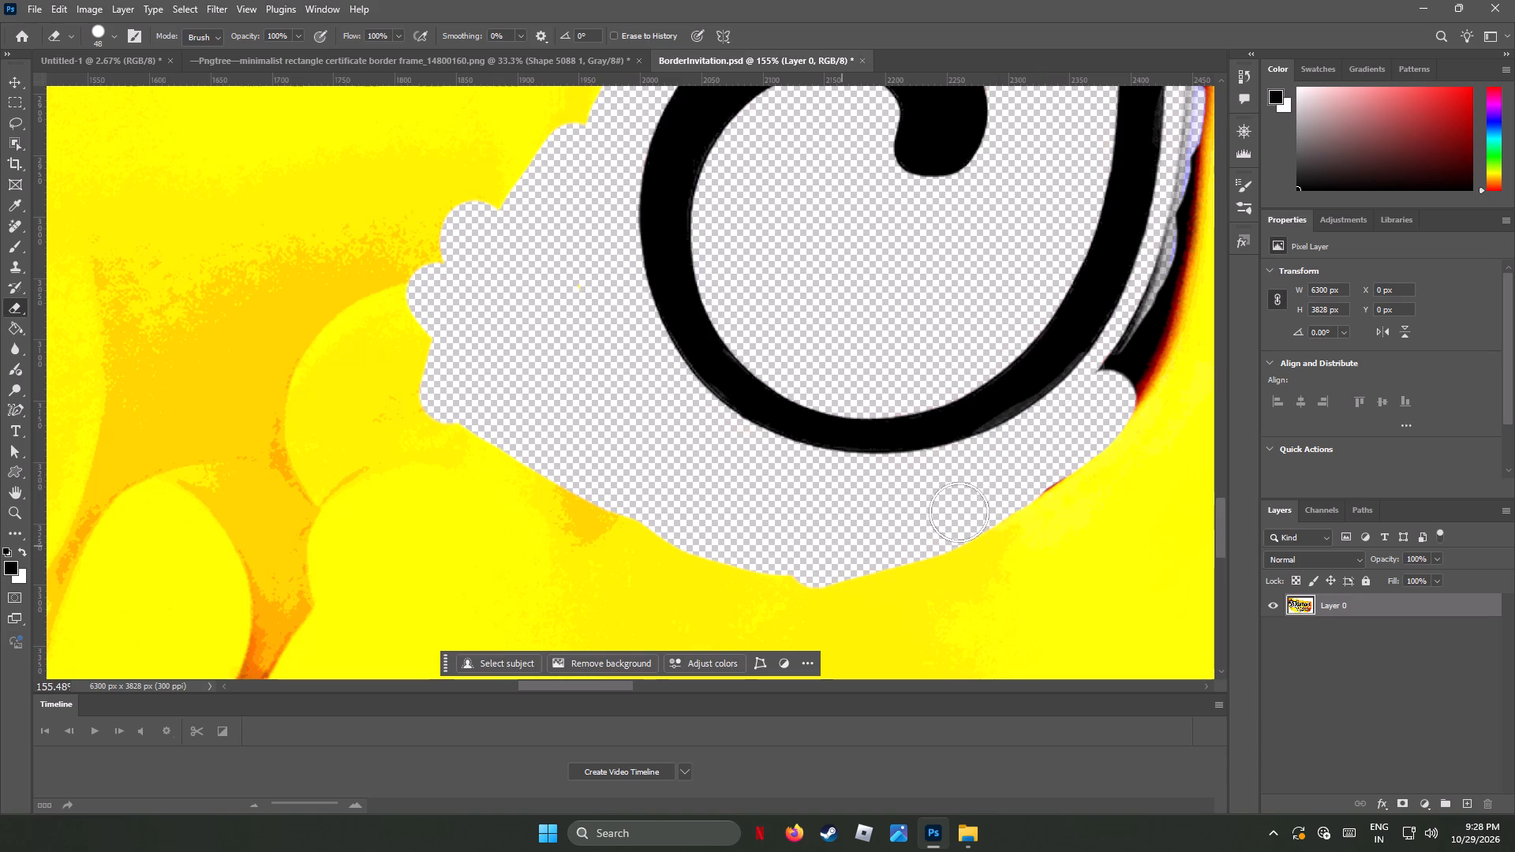
pyautogui.moveTo(959, 512); pyautogui.dragTo(834, 590)
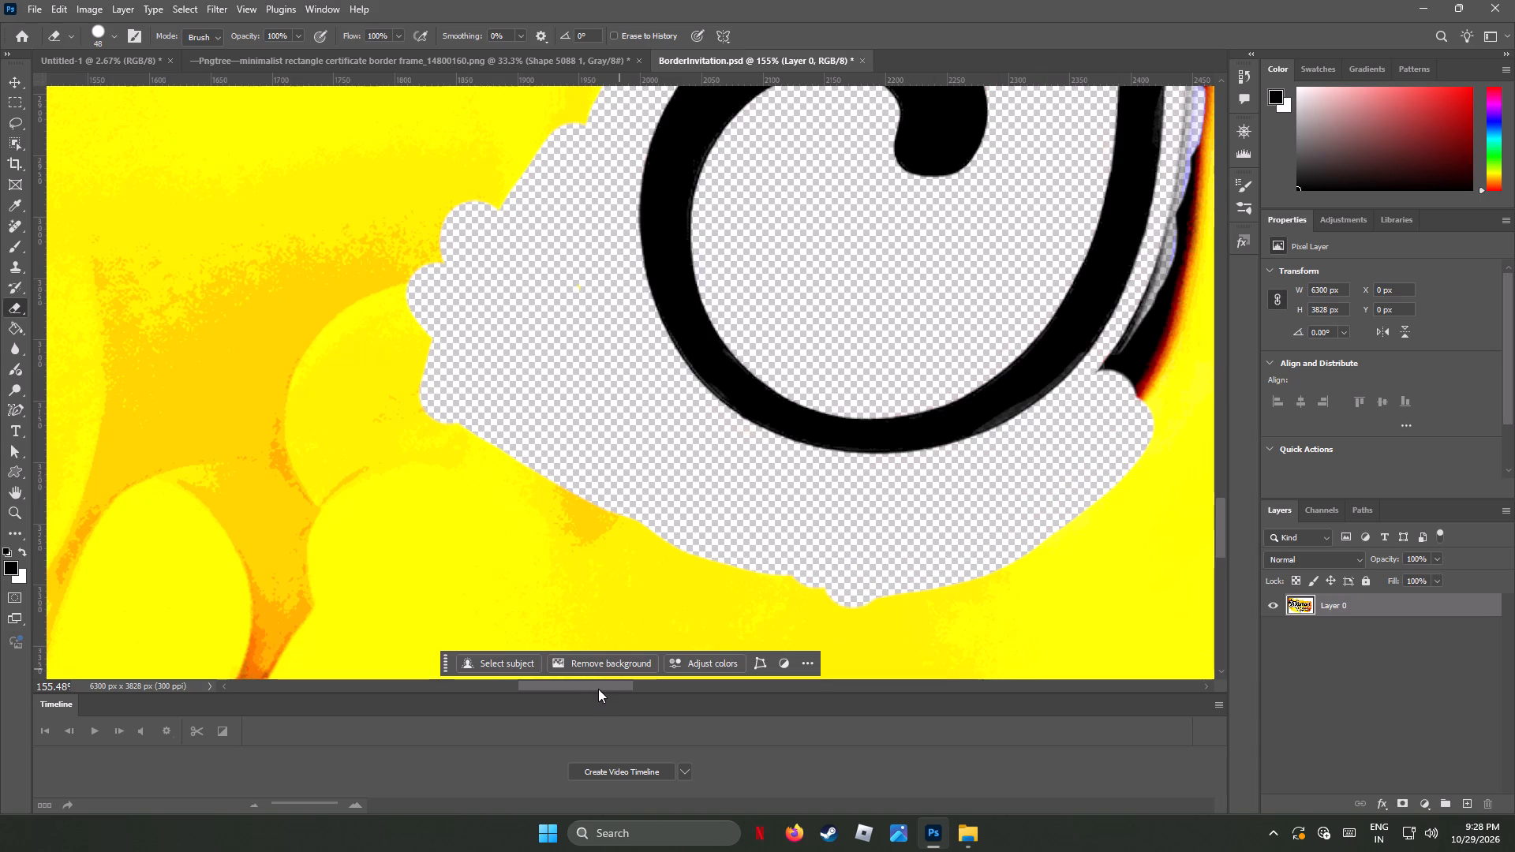
# Reduce the eraser size to 36 px and erase the grey outline and shadow along the upper spiral's inner edge.
pyautogui.moveTo(599, 686); pyautogui.dragTo(665, 703)
pyautogui.scroll(3, 730, 513)
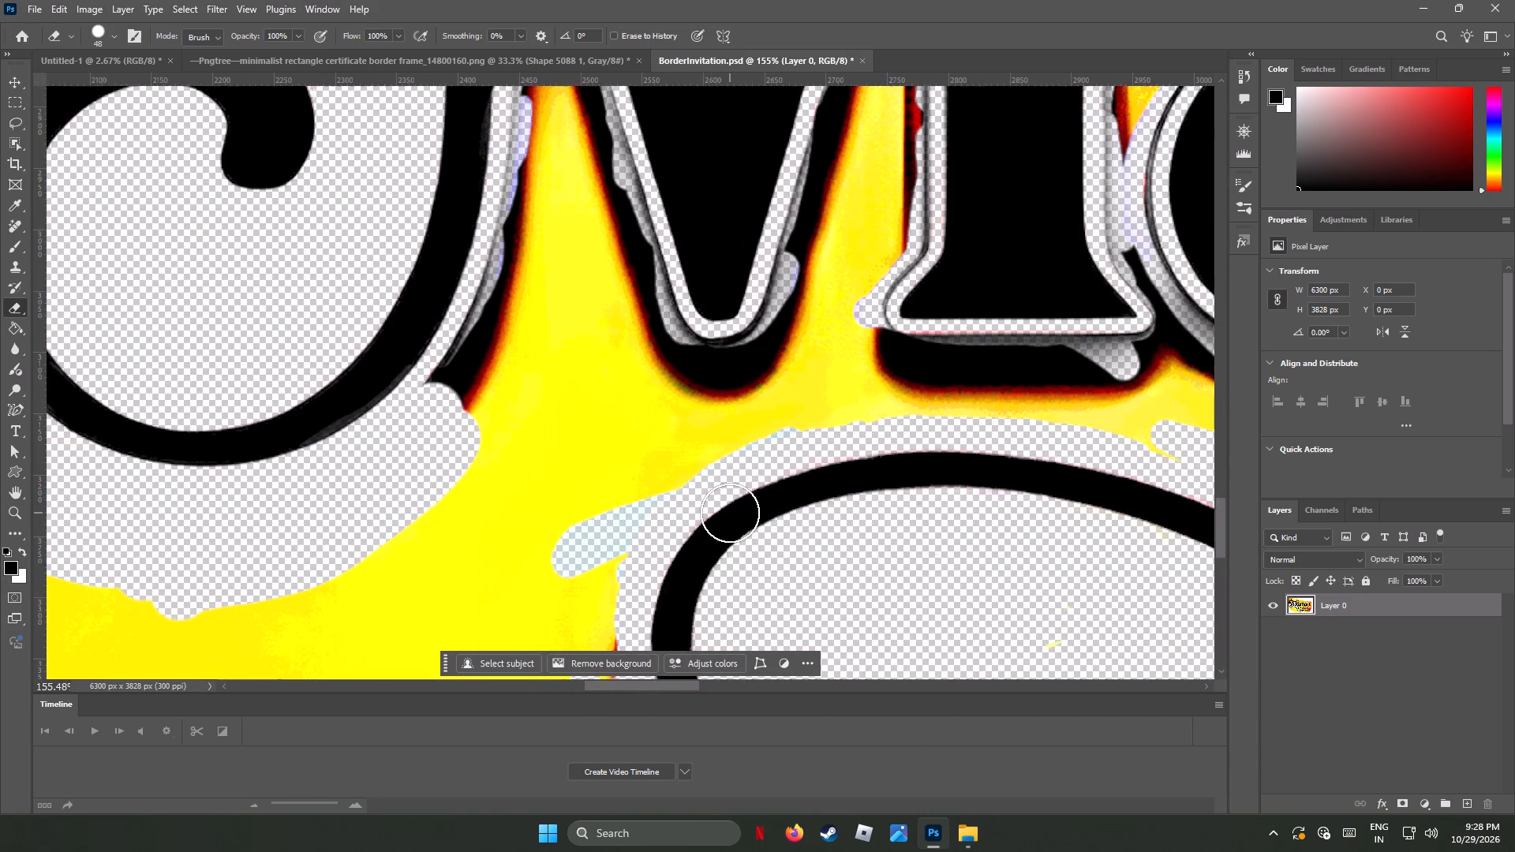
pyautogui.scroll(11, 730, 513)
pyautogui.scroll(13, 730, 513)
pyautogui.scroll(8, 730, 513)
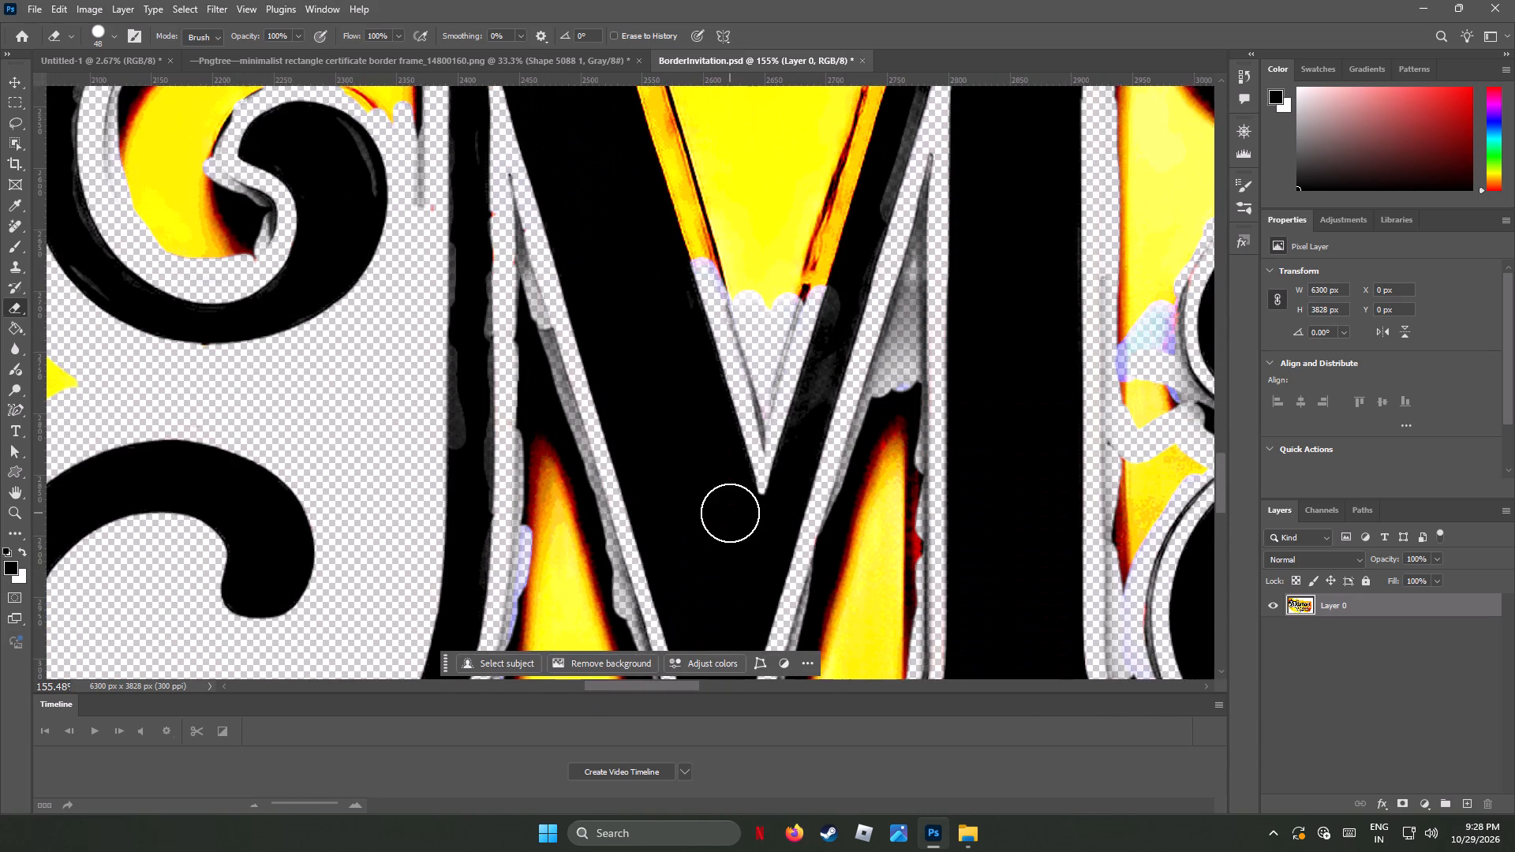
pyautogui.scroll(5, 730, 513)
pyautogui.scroll(-4, 730, 513)
pyautogui.scroll(8, 730, 513)
pyautogui.scroll(-1, 730, 513)
pyautogui.scroll(3, 730, 513)
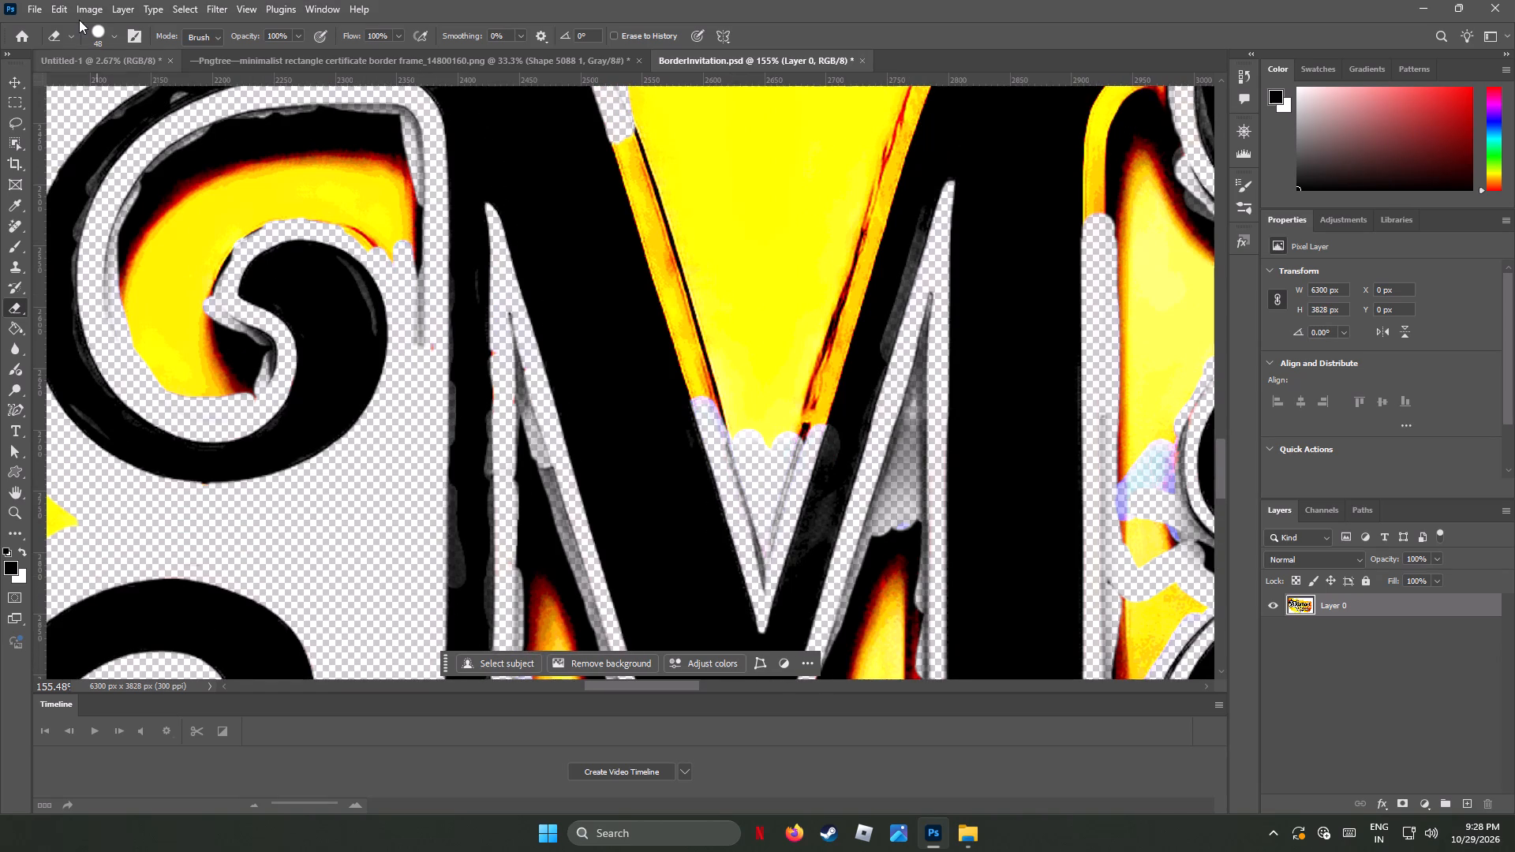
pyautogui.click(115, 34)
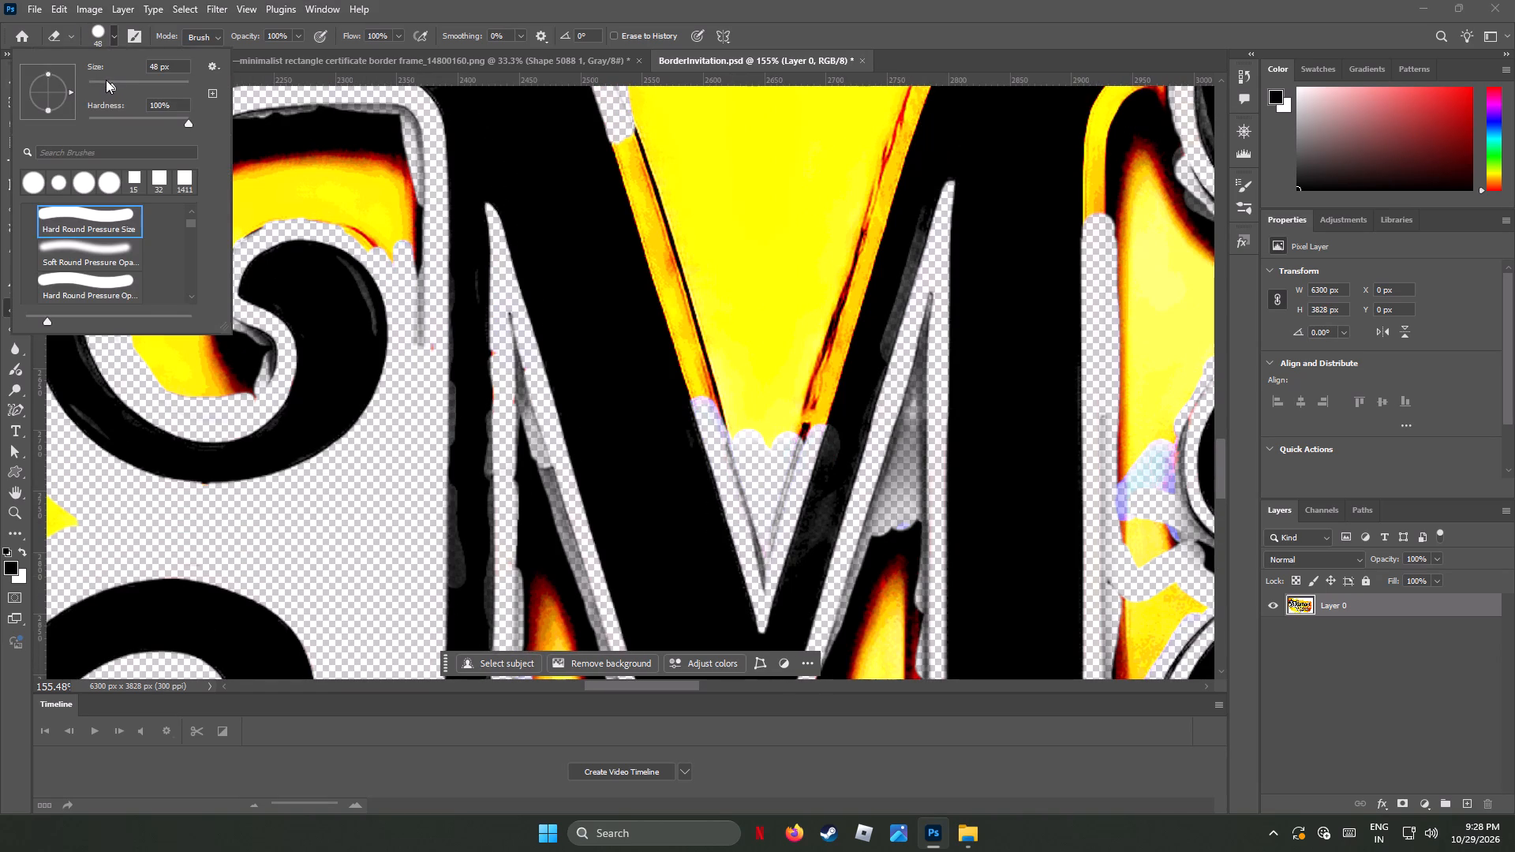
pyautogui.click(106, 80)
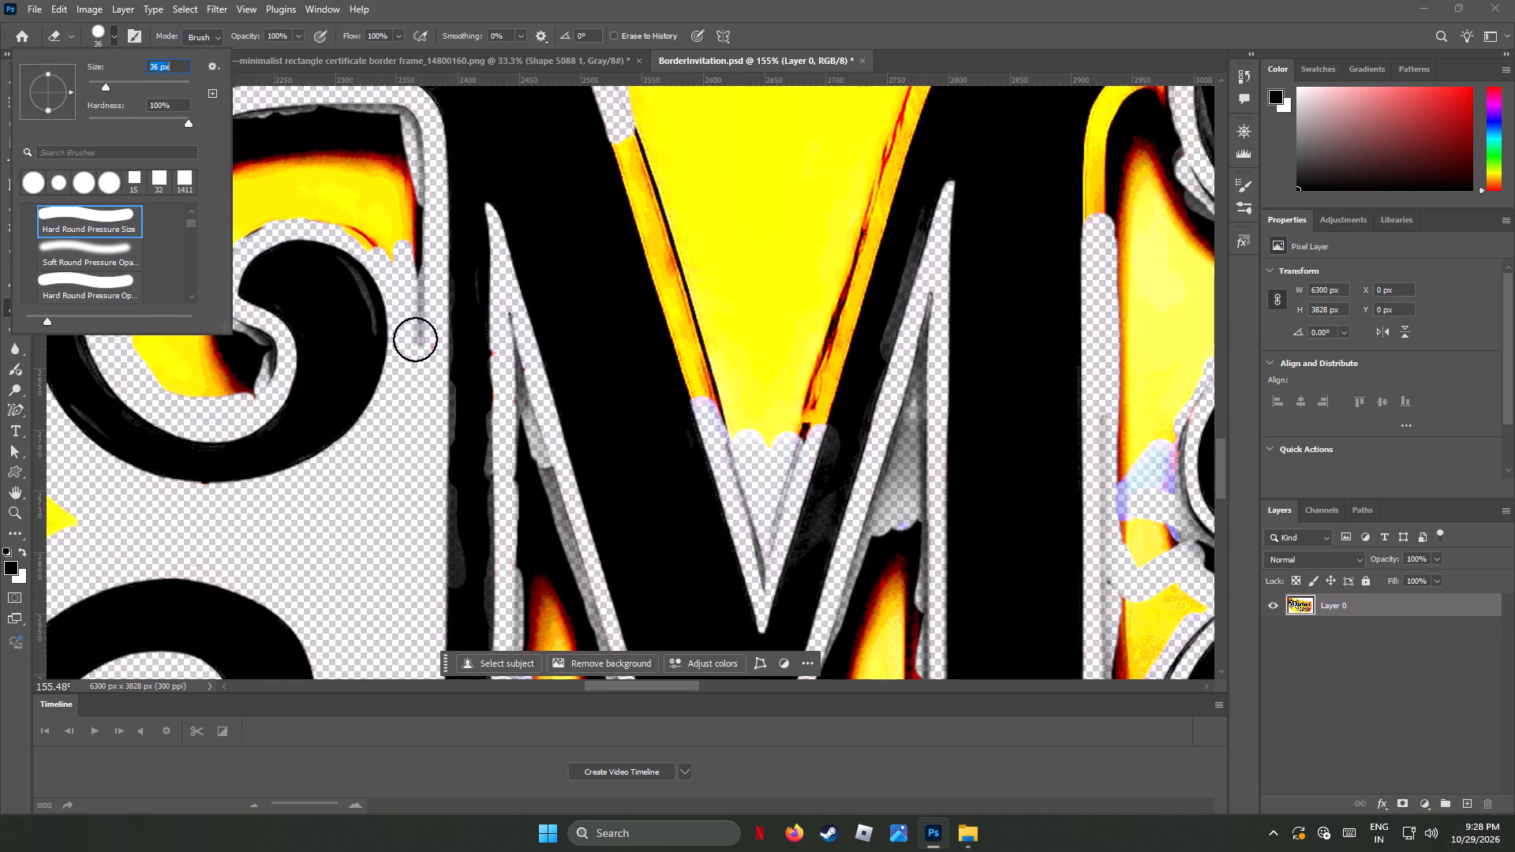
pyautogui.moveTo(417, 338); pyautogui.dragTo(388, 119)
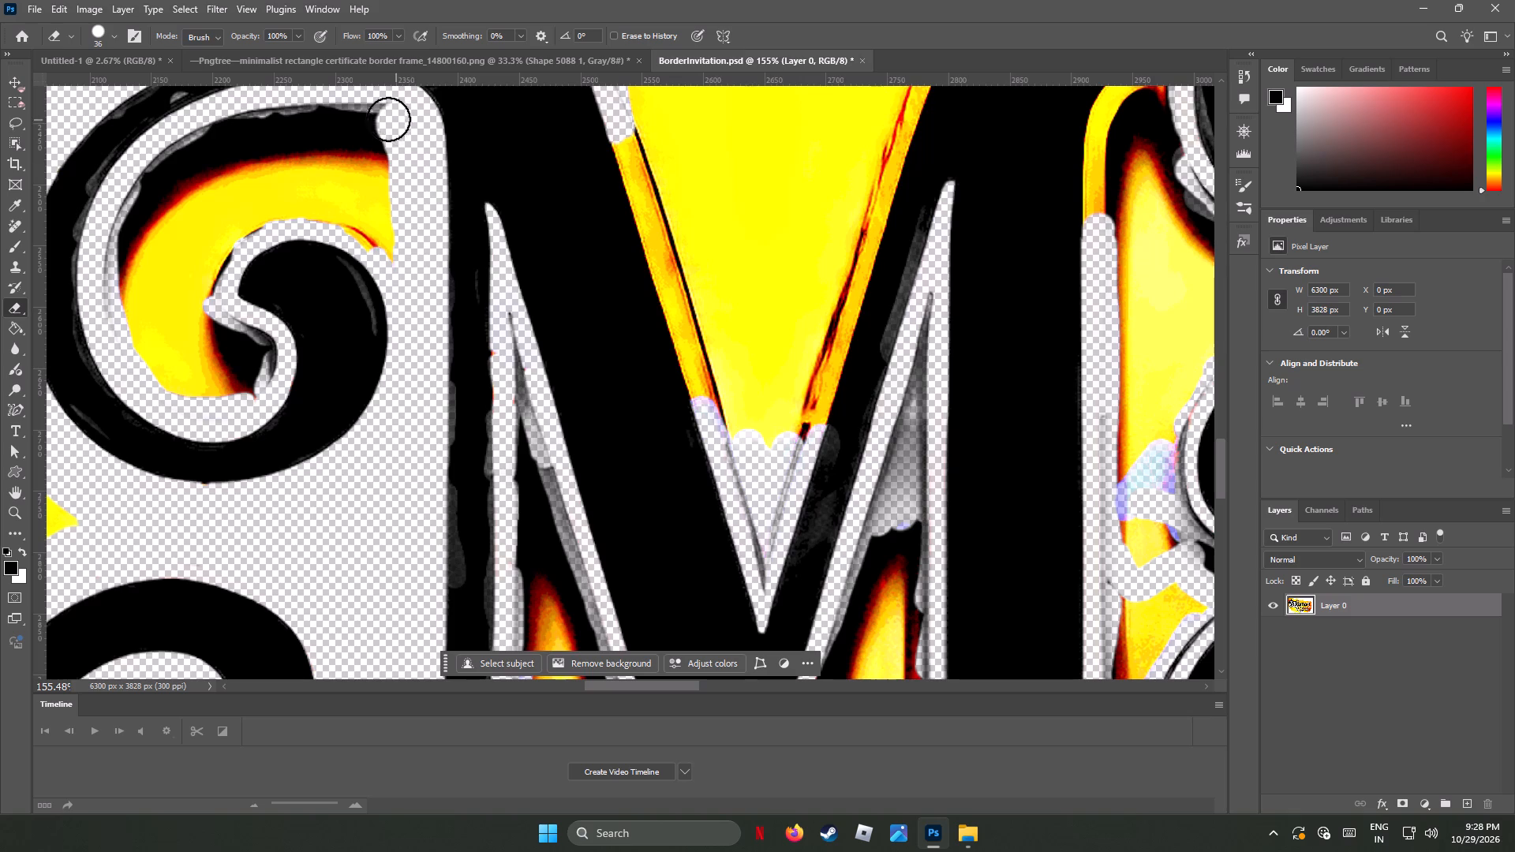
pyautogui.moveTo(388, 119); pyautogui.dragTo(116, 267)
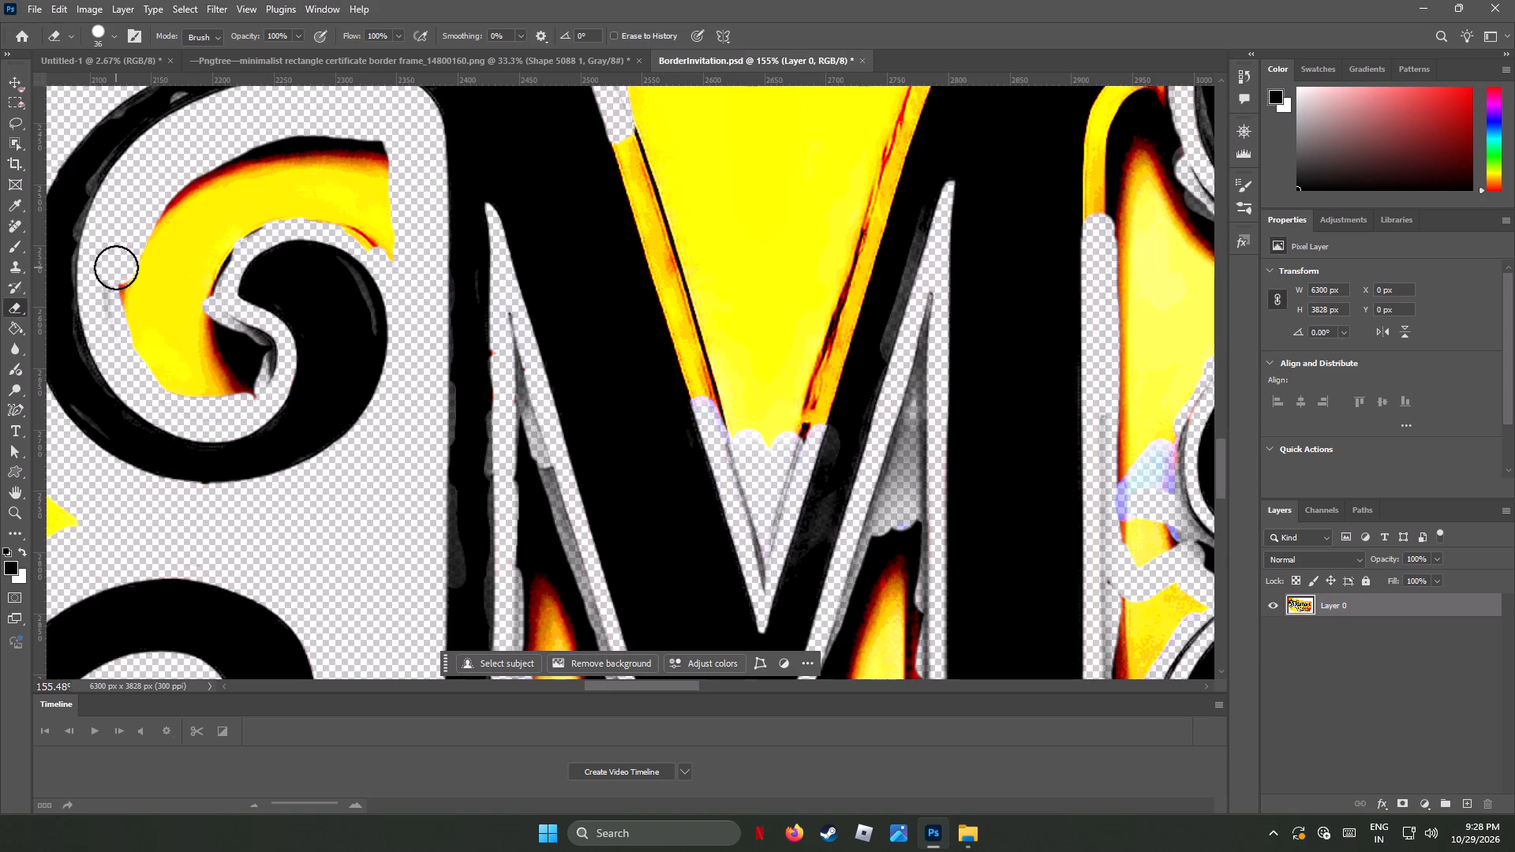
pyautogui.moveTo(116, 267); pyautogui.dragTo(116, 272)
# Erase all the remaining yellow and dark fringe inside the upper spiral, around its inner curl.
pyautogui.moveTo(246, 336); pyautogui.dragTo(261, 373)
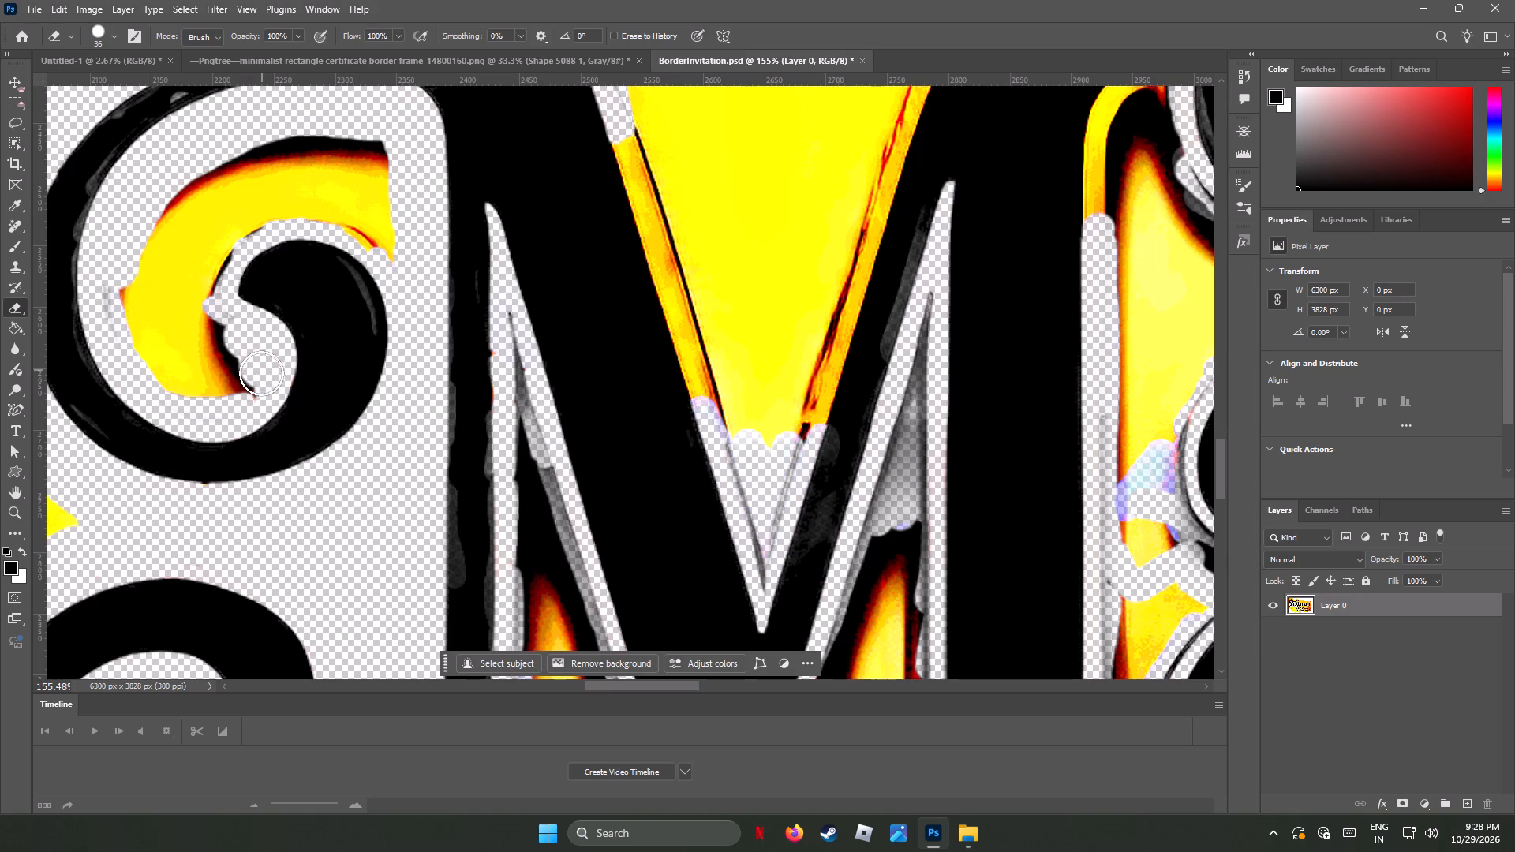
pyautogui.moveTo(261, 373); pyautogui.dragTo(205, 186)
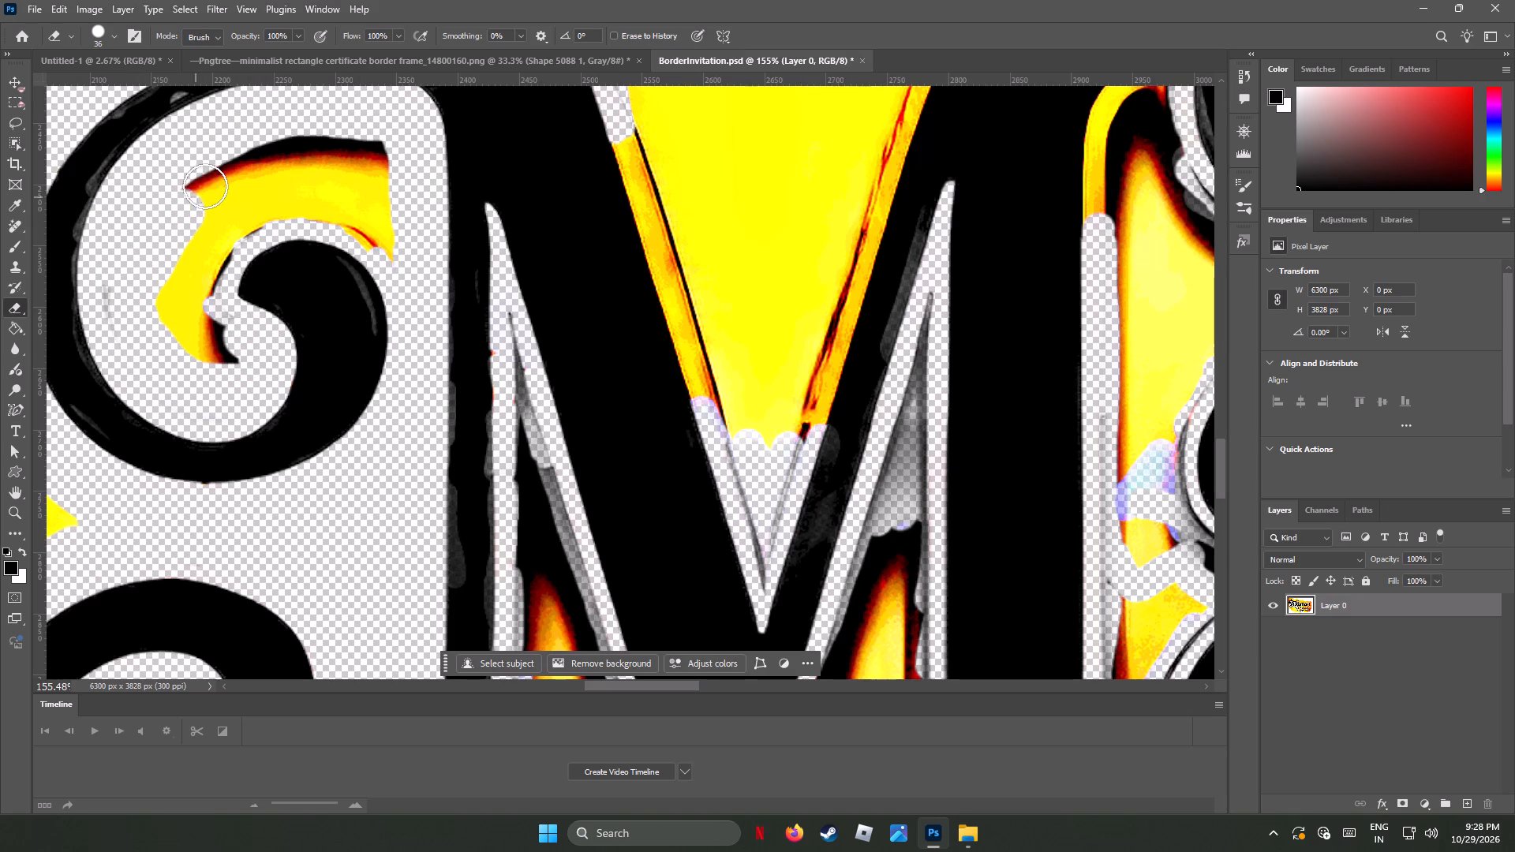
pyautogui.moveTo(205, 186); pyautogui.dragTo(362, 157)
pyautogui.click(116, 302)
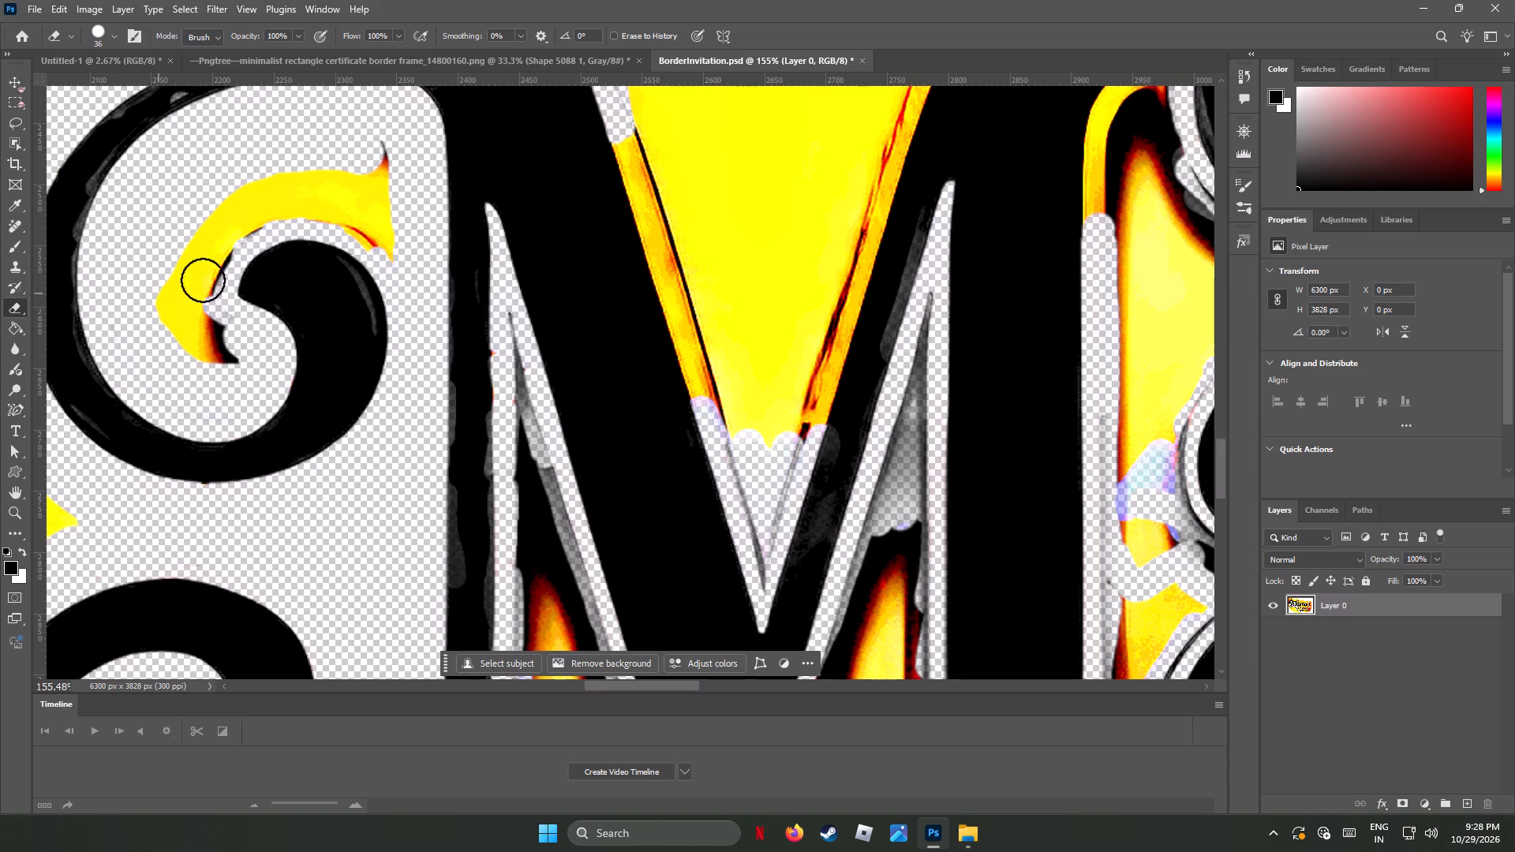
pyautogui.moveTo(396, 249); pyautogui.dragTo(319, 208)
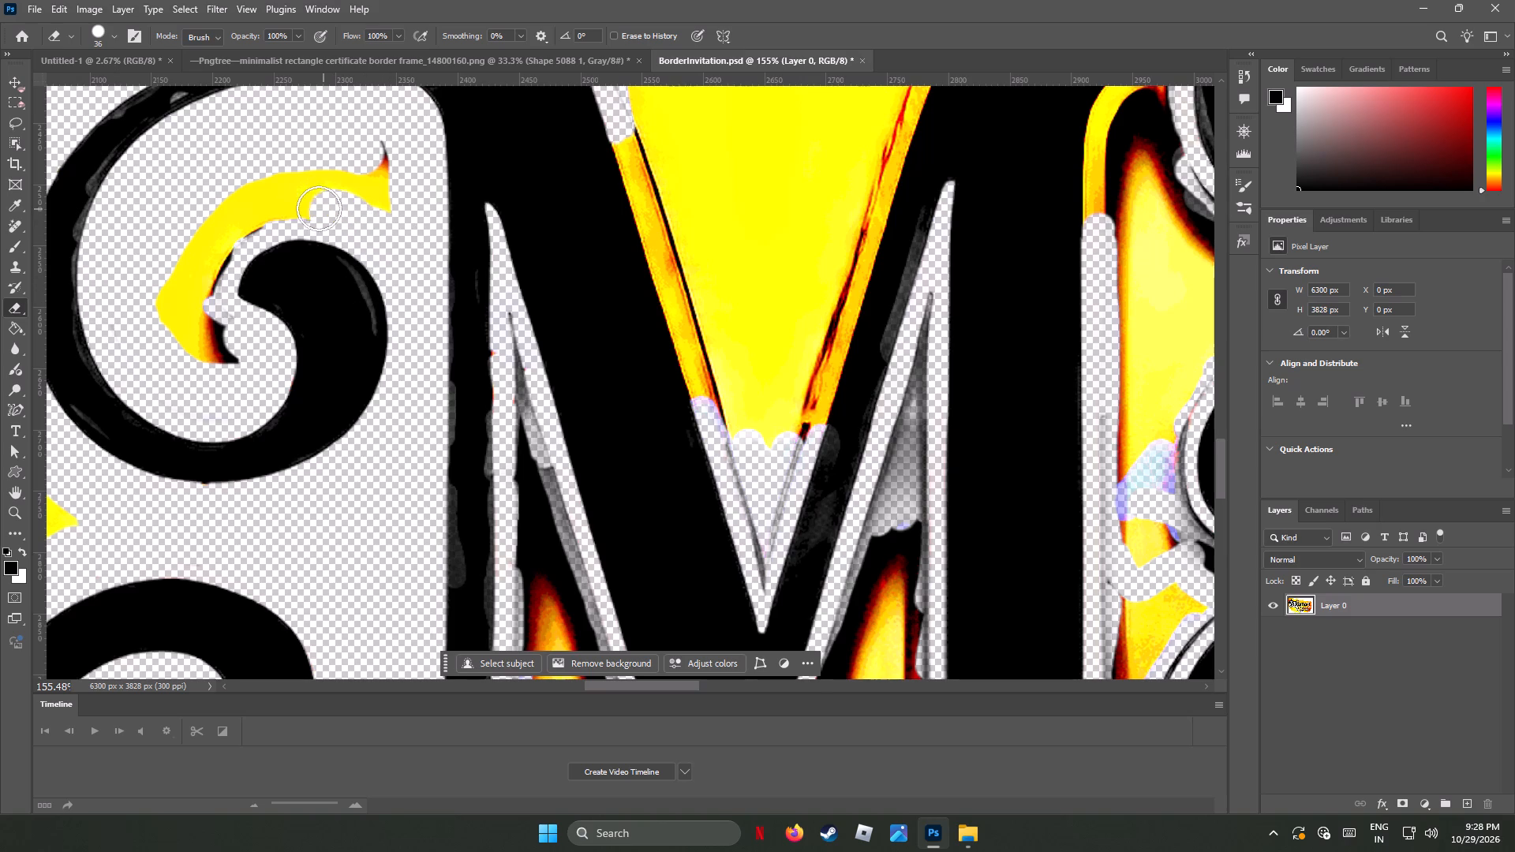
pyautogui.moveTo(319, 208); pyautogui.dragTo(241, 221)
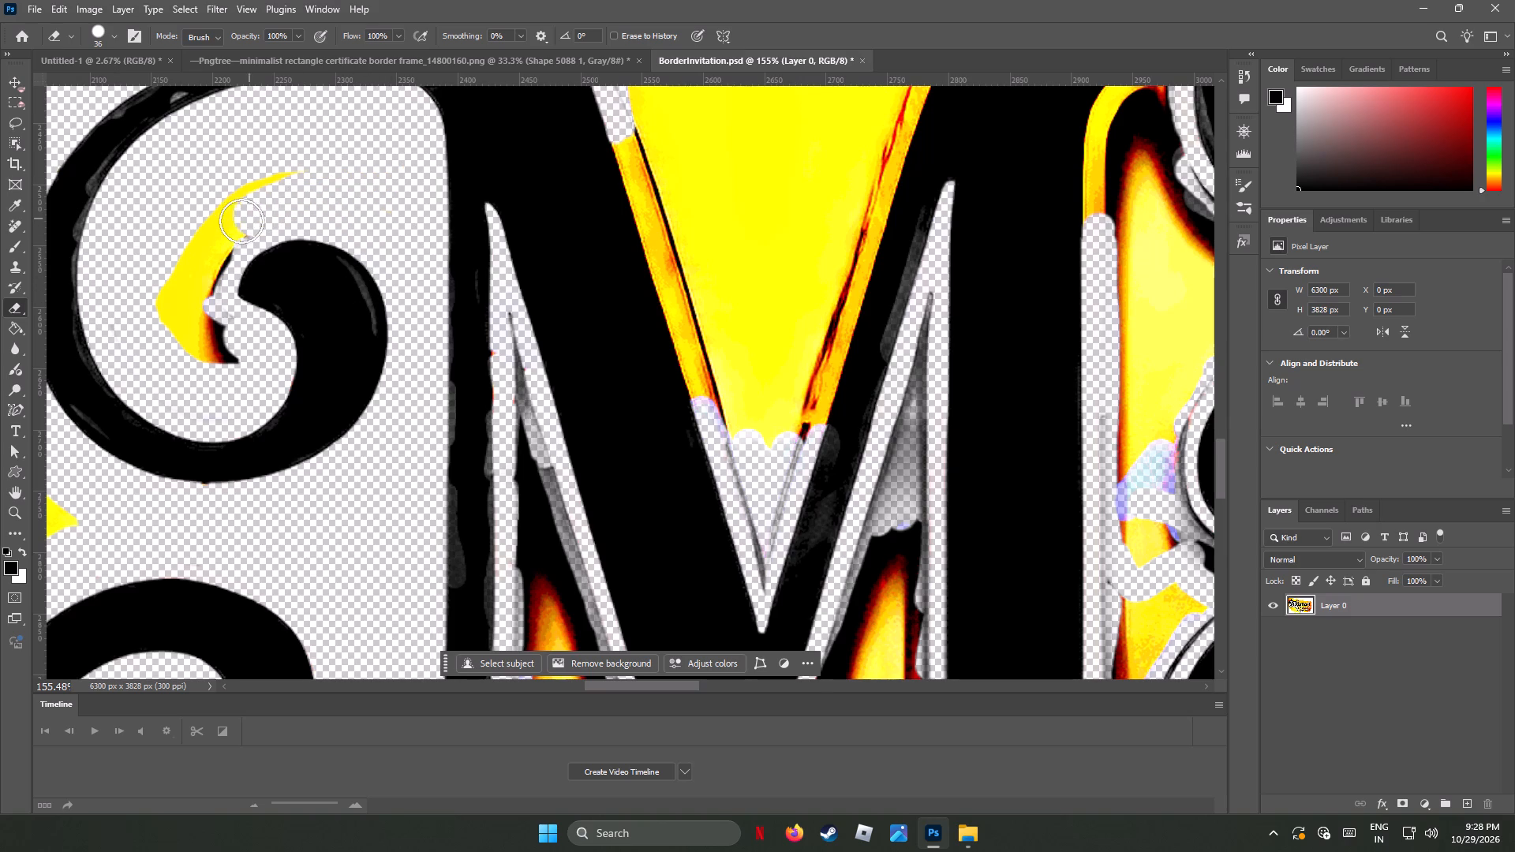
pyautogui.moveTo(241, 221); pyautogui.dragTo(205, 278)
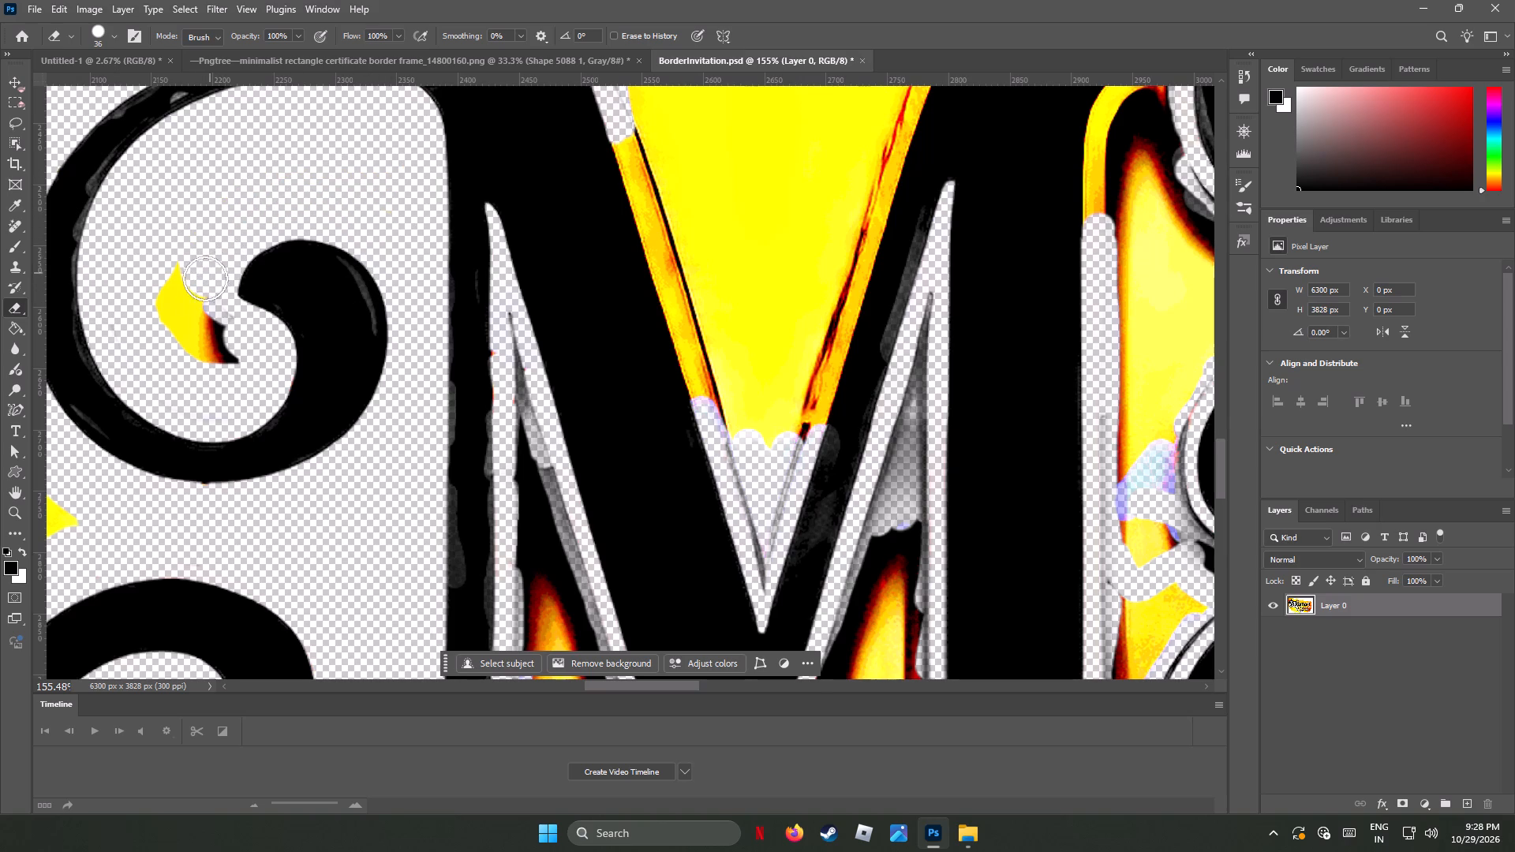
pyautogui.moveTo(205, 278); pyautogui.dragTo(166, 250)
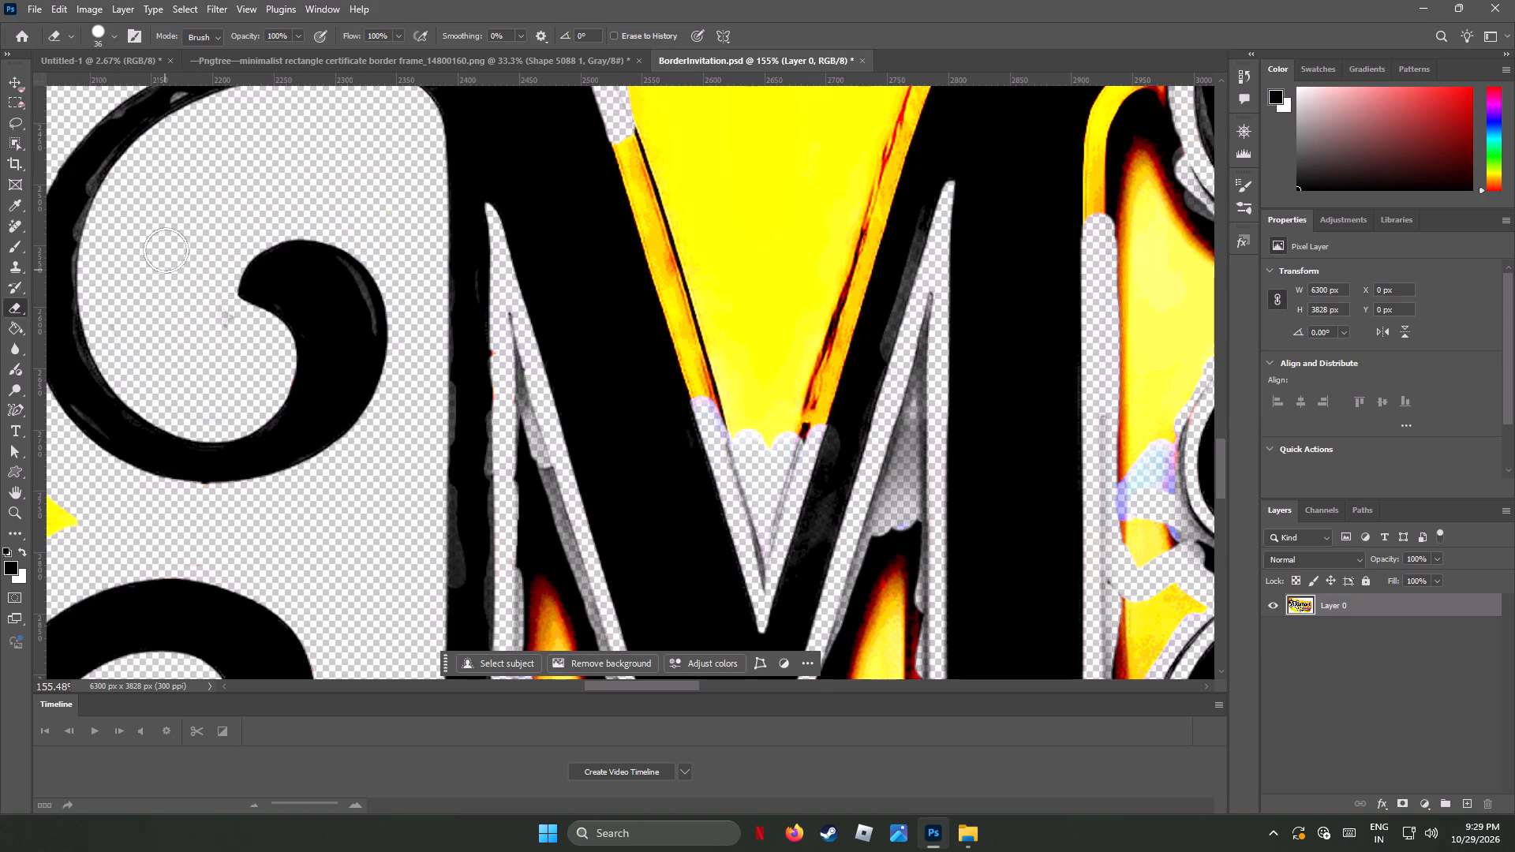
pyautogui.moveTo(166, 250); pyautogui.dragTo(166, 249)
# Erase the grey shadow in the M's left inner gap, using a 17 px eraser near the narrow tip and 51 px further down.
pyautogui.moveTo(523, 409); pyautogui.dragTo(522, 389)
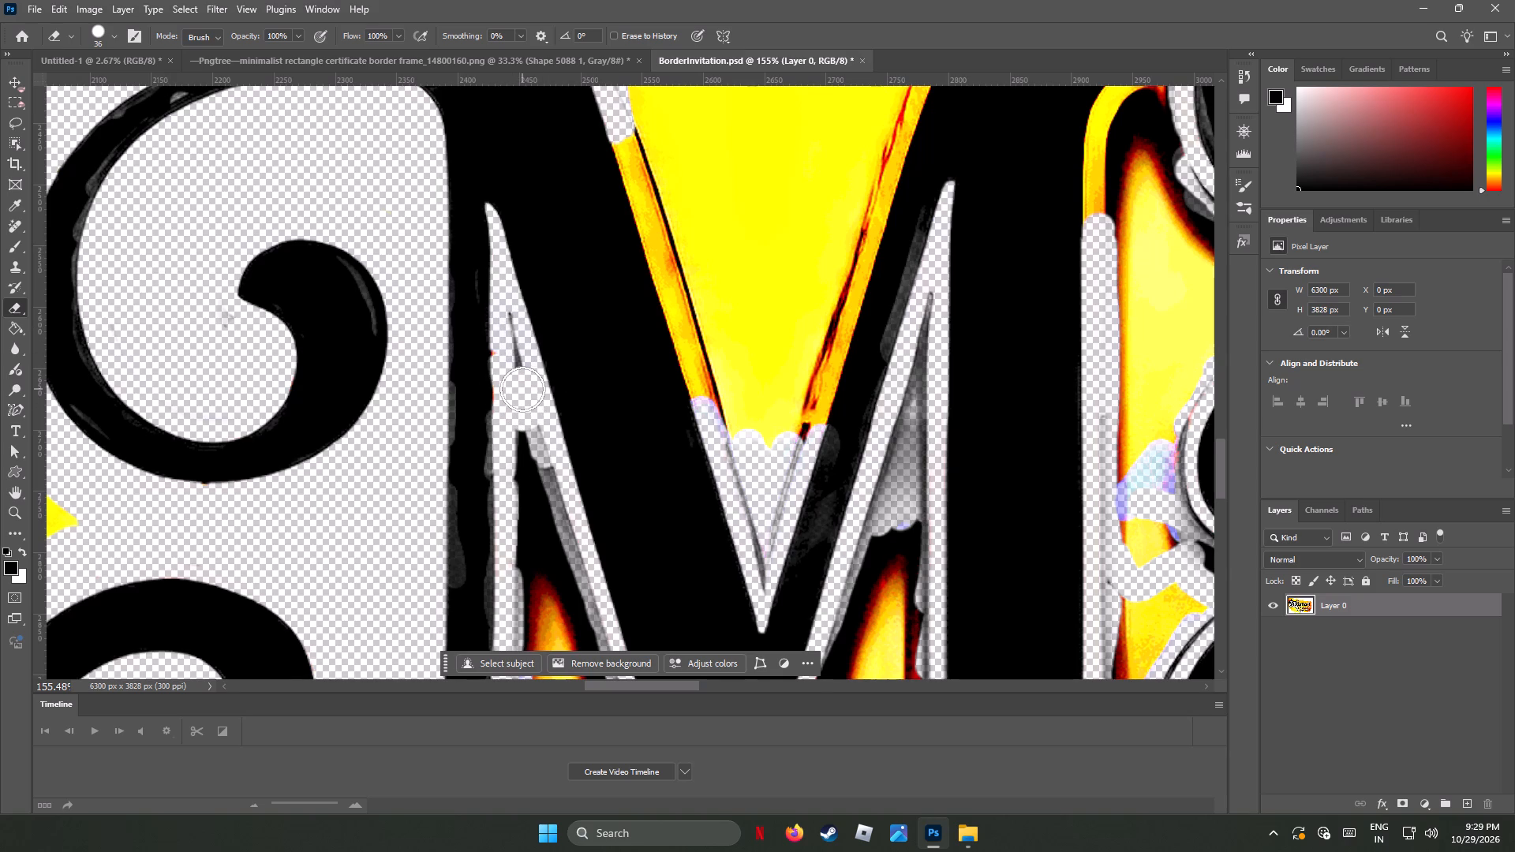
pyautogui.click(114, 35)
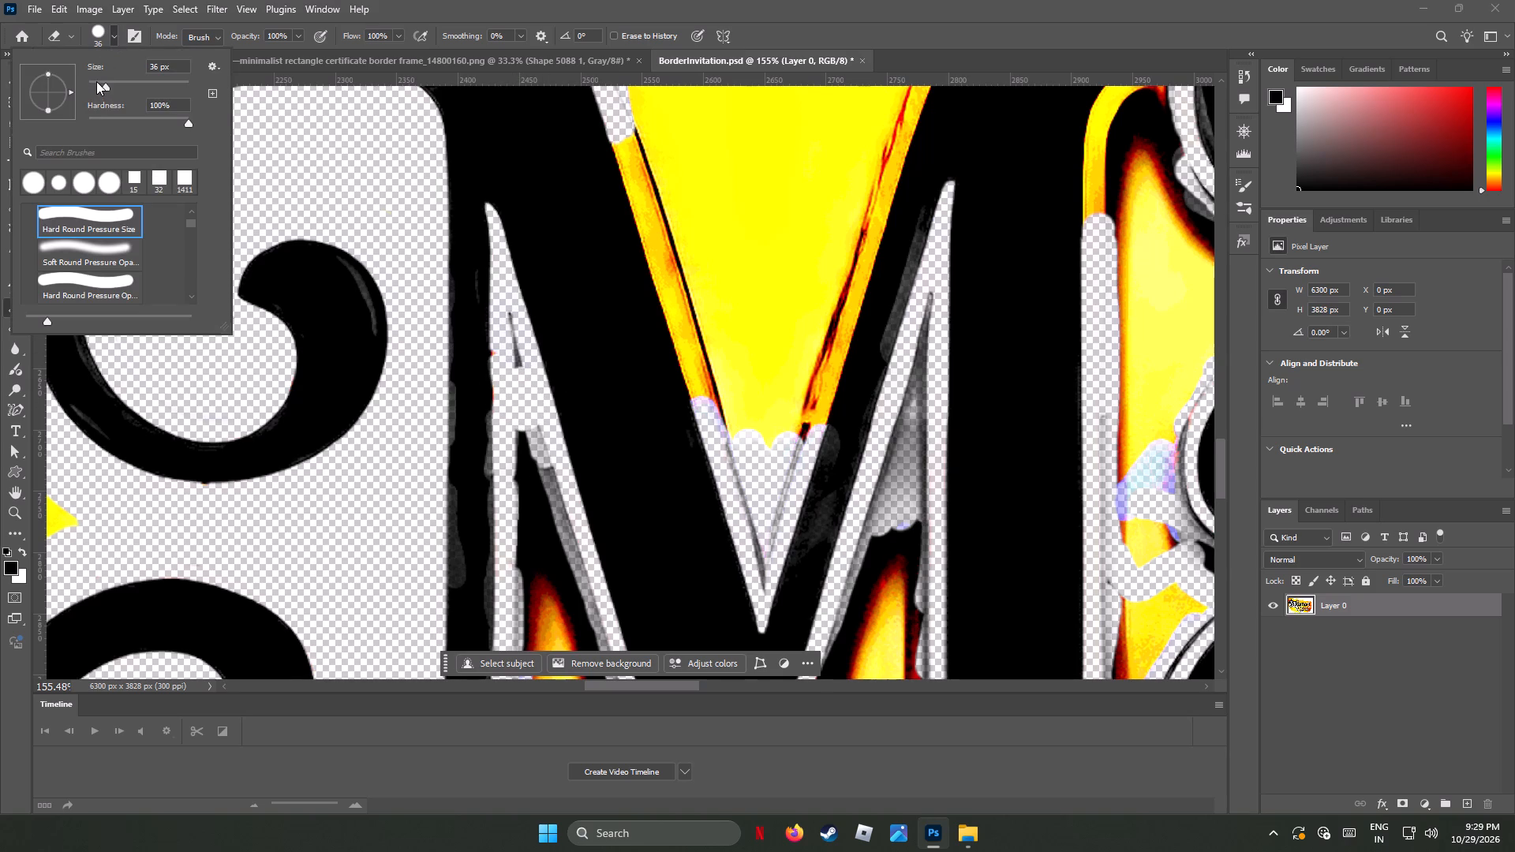
pyautogui.click(96, 80)
pyautogui.moveTo(507, 312); pyautogui.dragTo(512, 376)
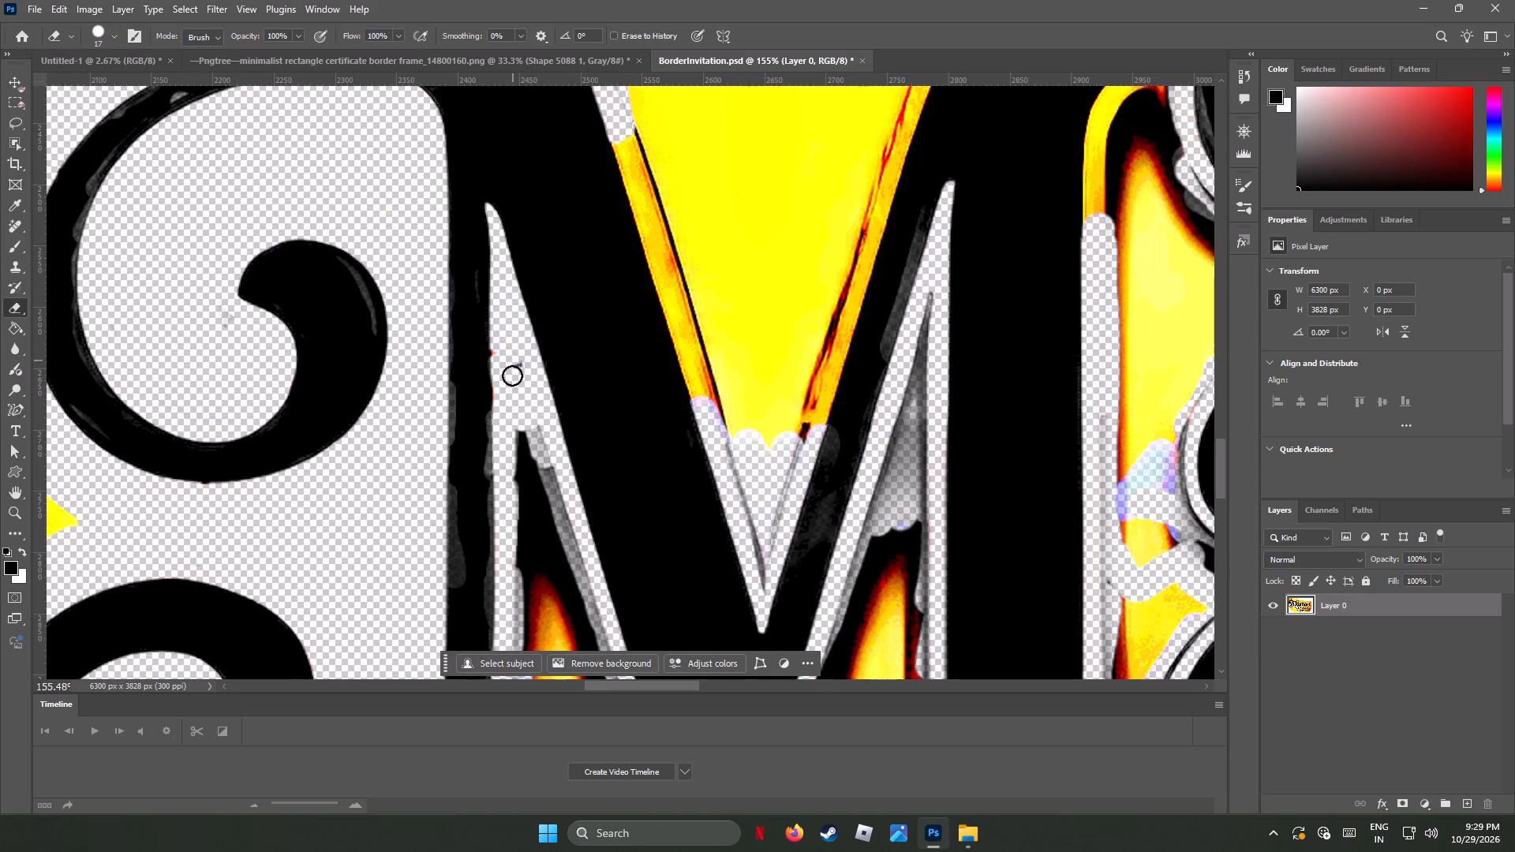
pyautogui.moveTo(512, 376); pyautogui.dragTo(514, 409)
pyautogui.click(113, 34)
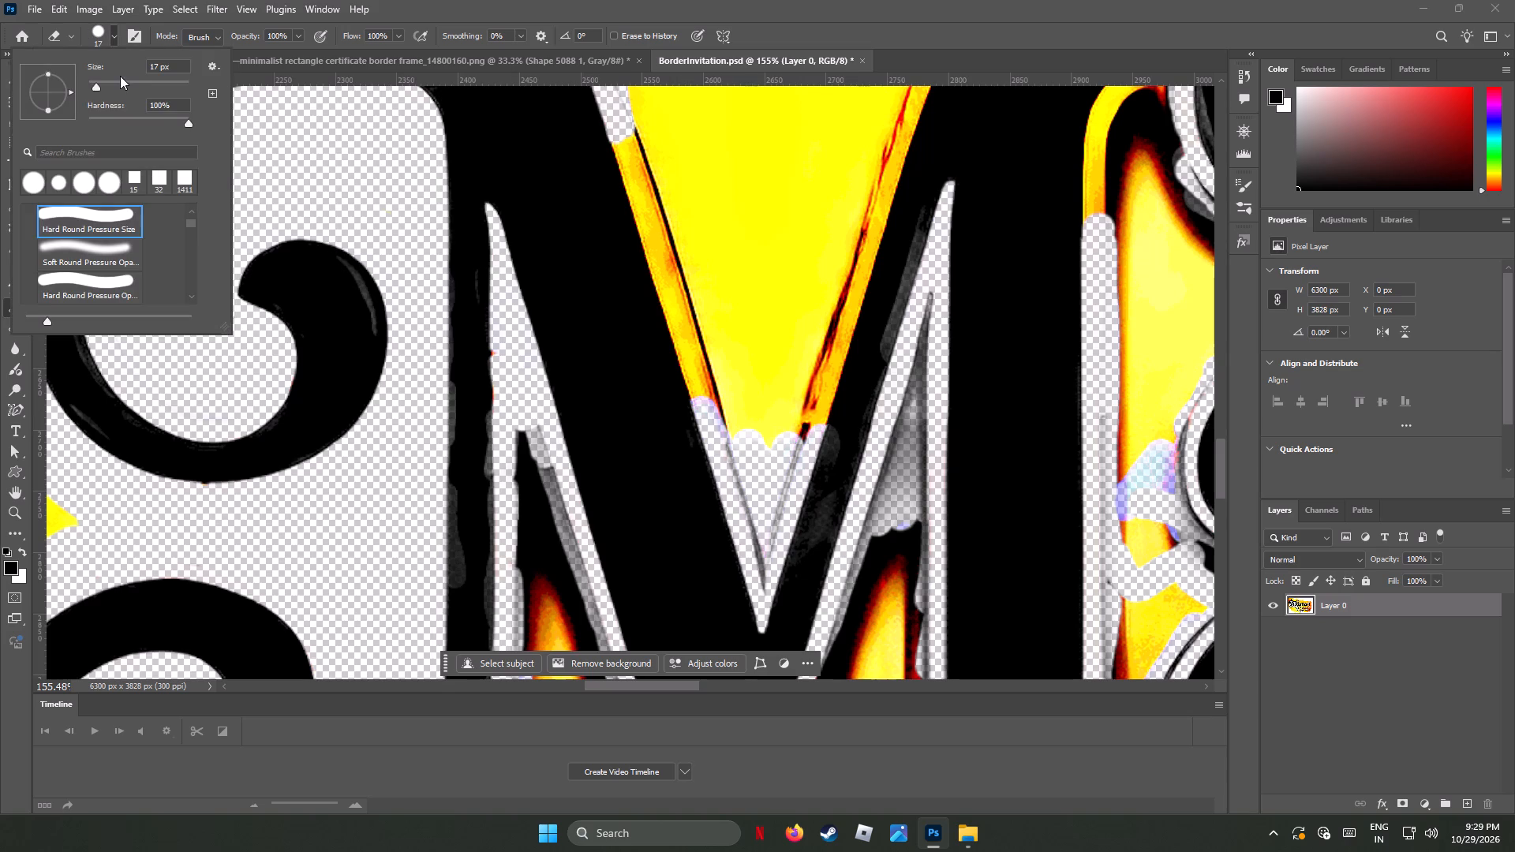
pyautogui.click(114, 79)
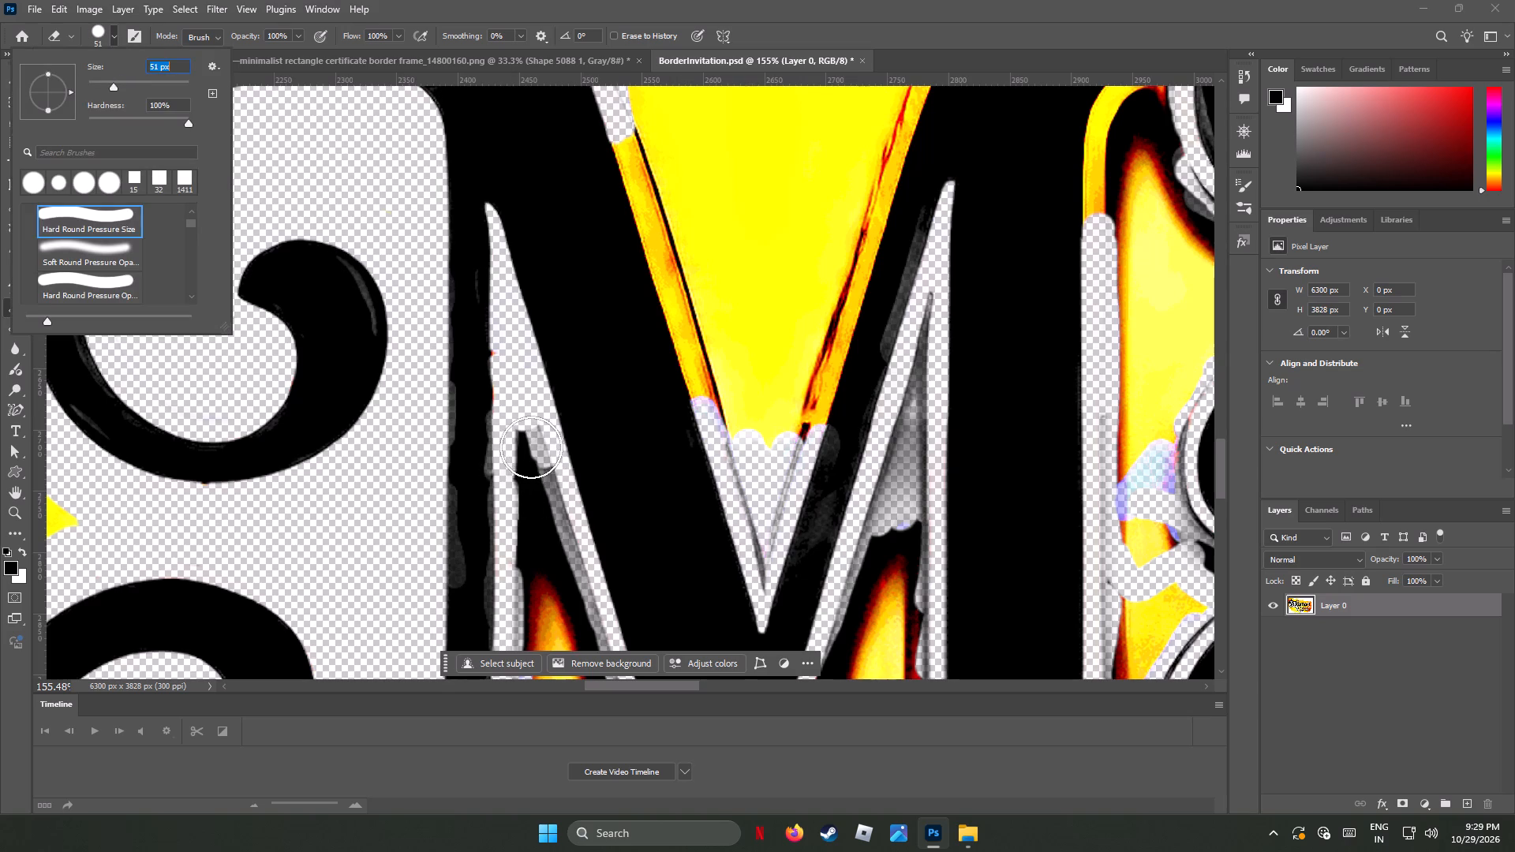
pyautogui.moveTo(531, 446); pyautogui.dragTo(546, 532)
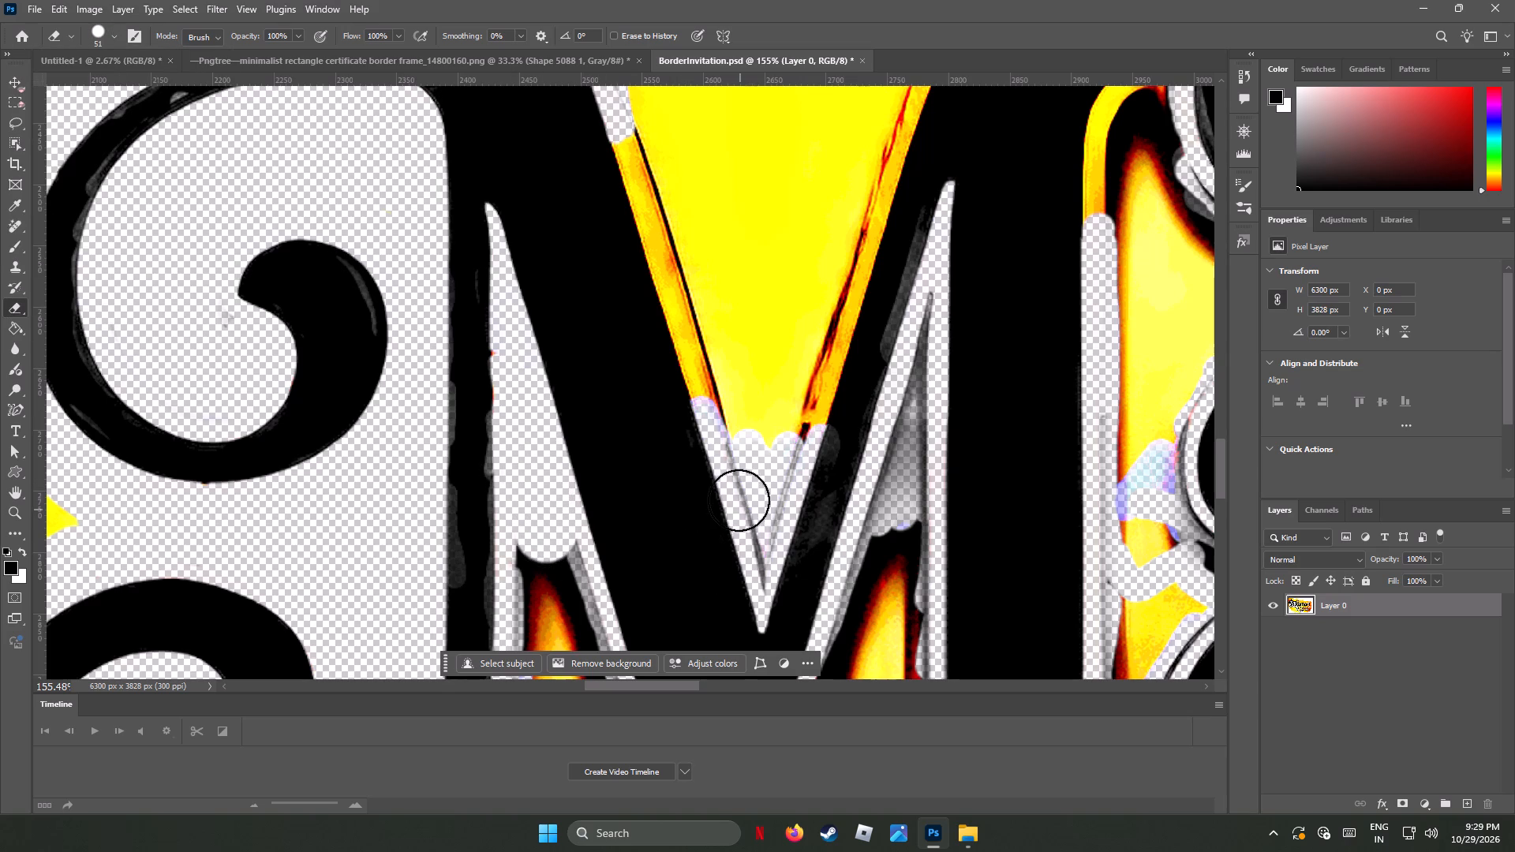
# Set the eraser size to 23 px and erase the grey outlines at the bottom of the M's central V.
pyautogui.click(114, 35)
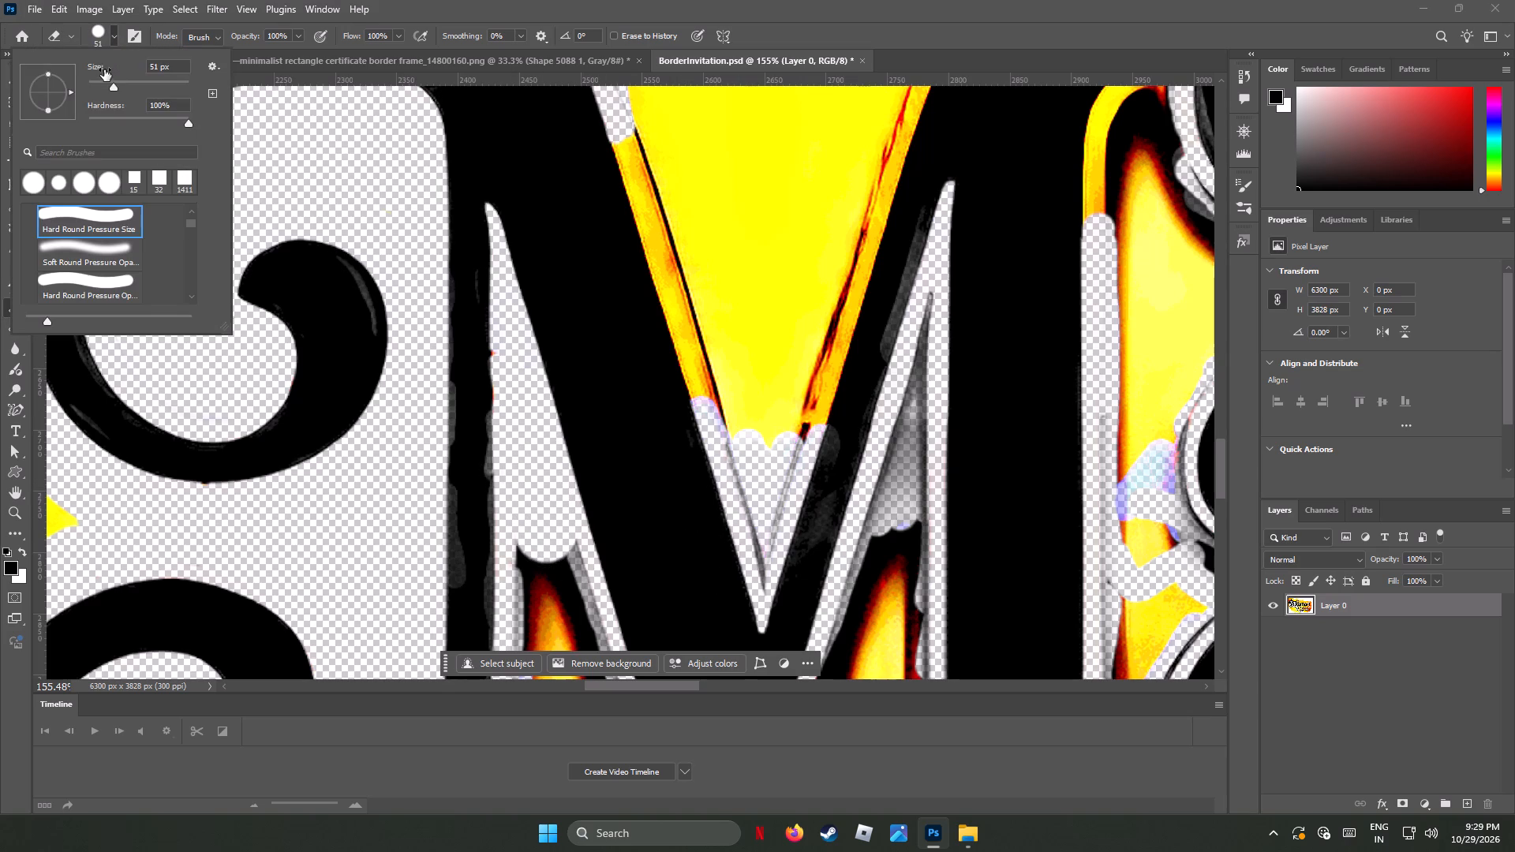
pyautogui.click(99, 82)
pyautogui.moveTo(762, 581); pyautogui.dragTo(761, 581)
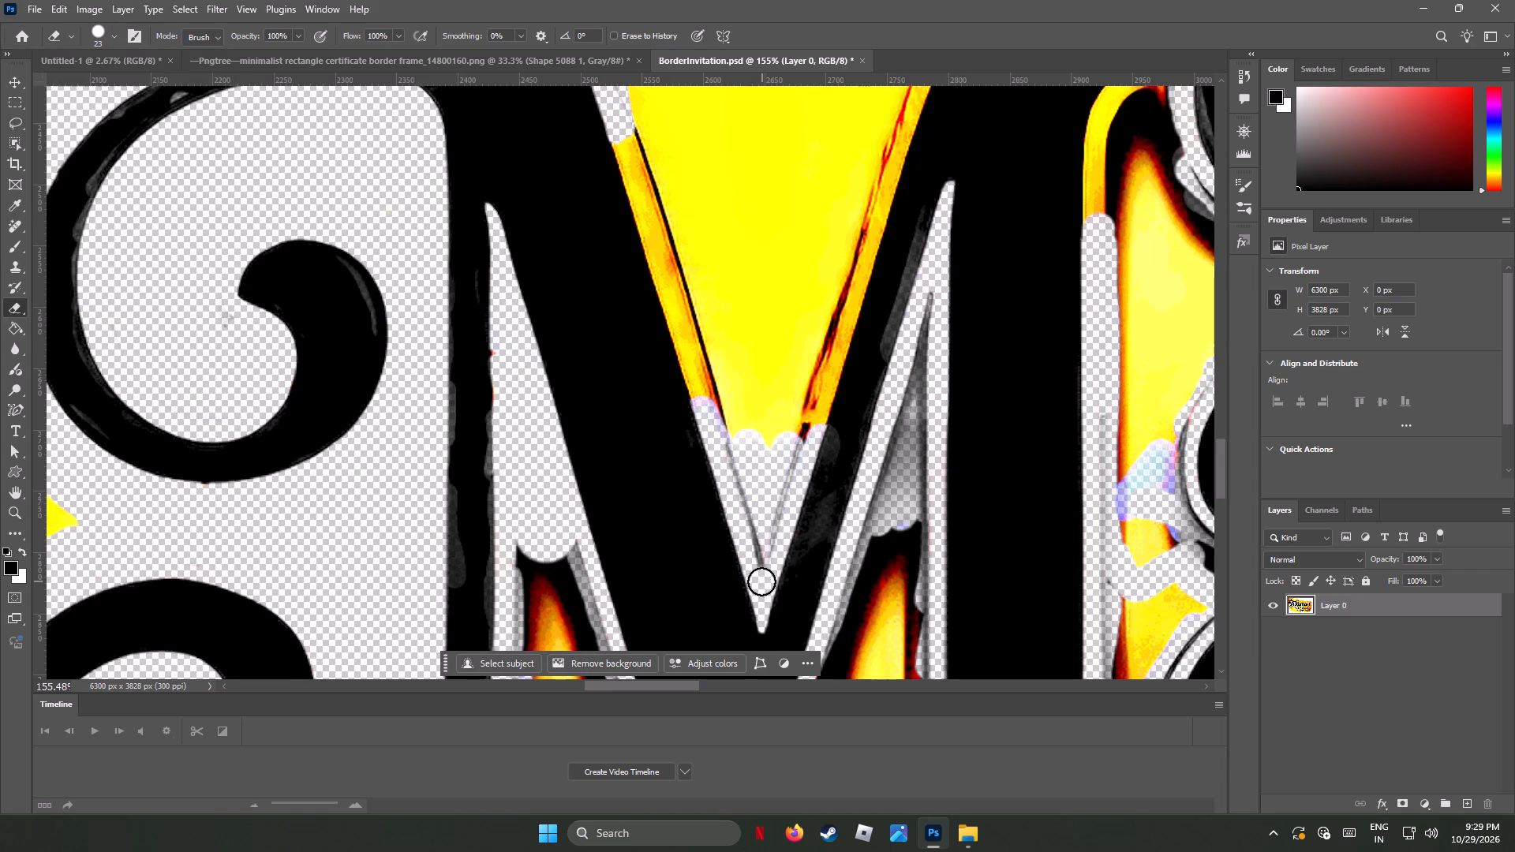
pyautogui.moveTo(761, 581); pyautogui.dragTo(758, 536)
pyautogui.moveTo(758, 536); pyautogui.dragTo(720, 407)
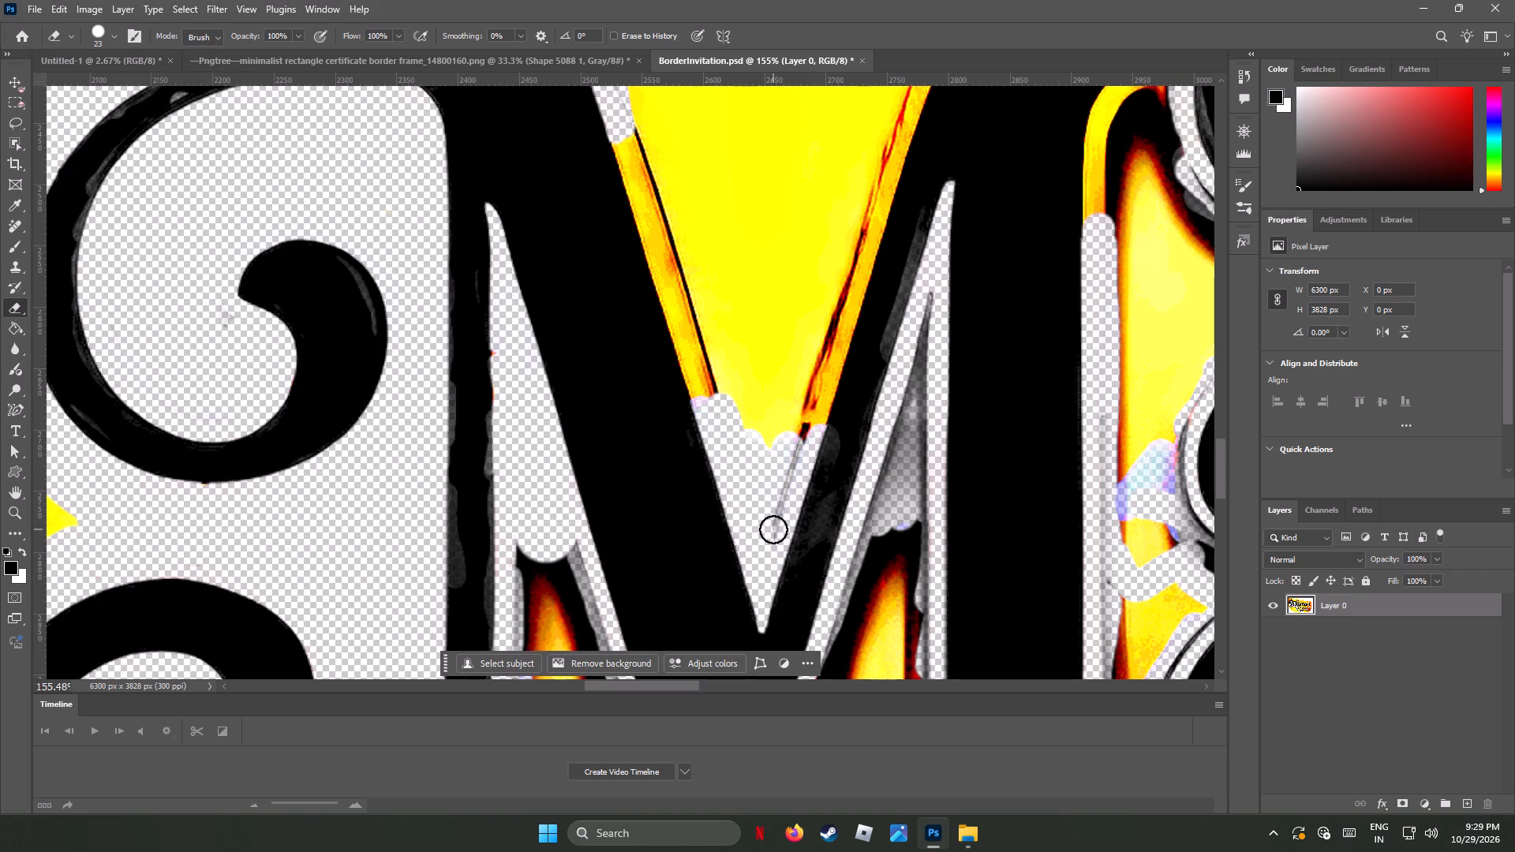
pyautogui.moveTo(772, 529); pyautogui.dragTo(799, 417)
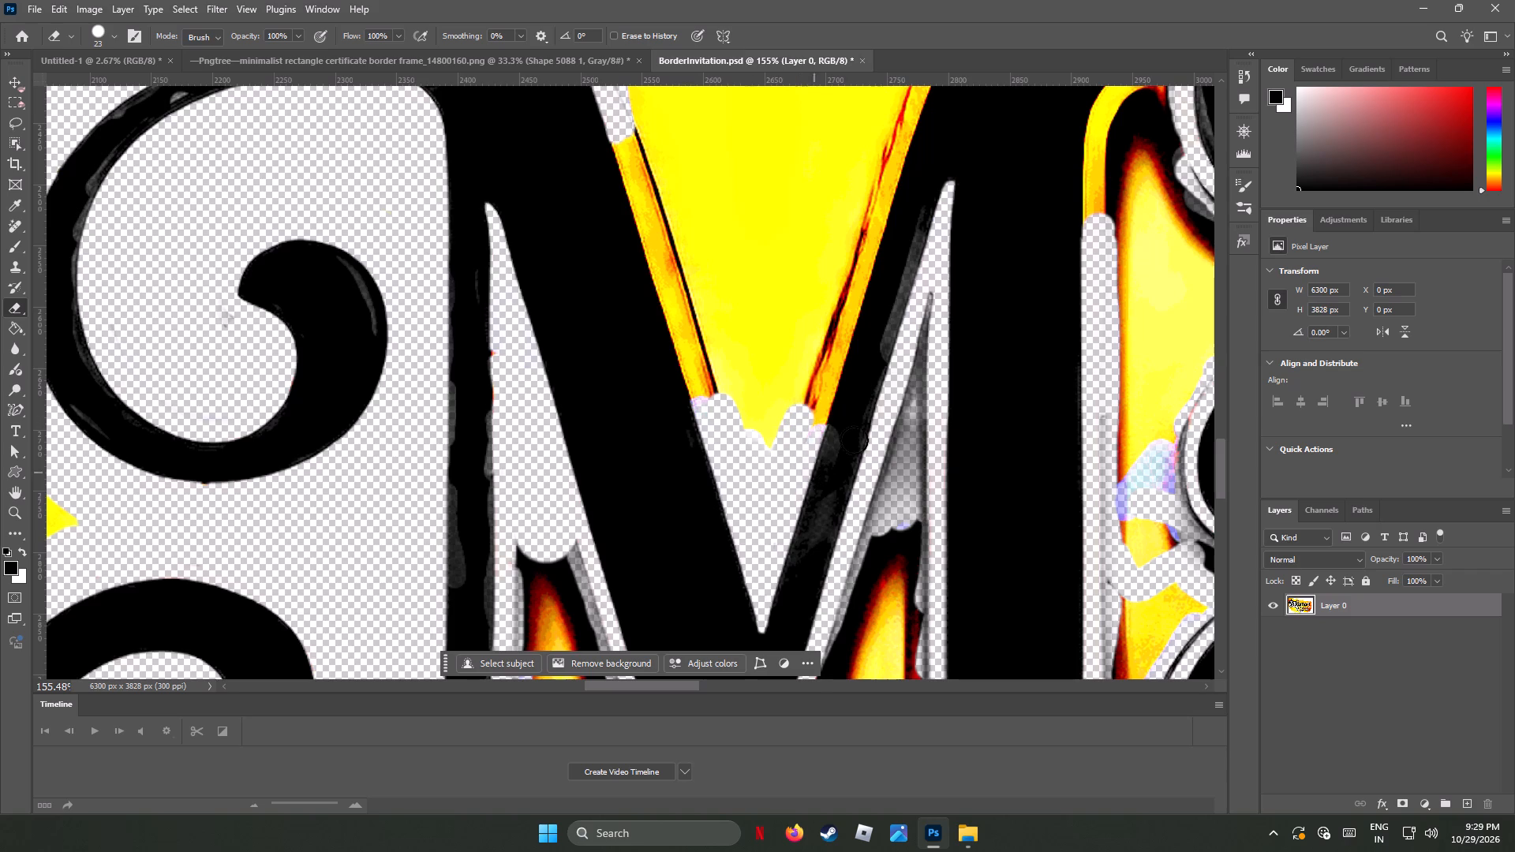
# Erase the grey outline and shadow in the upper part of the M's right inner gap.
pyautogui.moveTo(927, 298); pyautogui.dragTo(925, 337)
pyautogui.moveTo(925, 337); pyautogui.dragTo(911, 440)
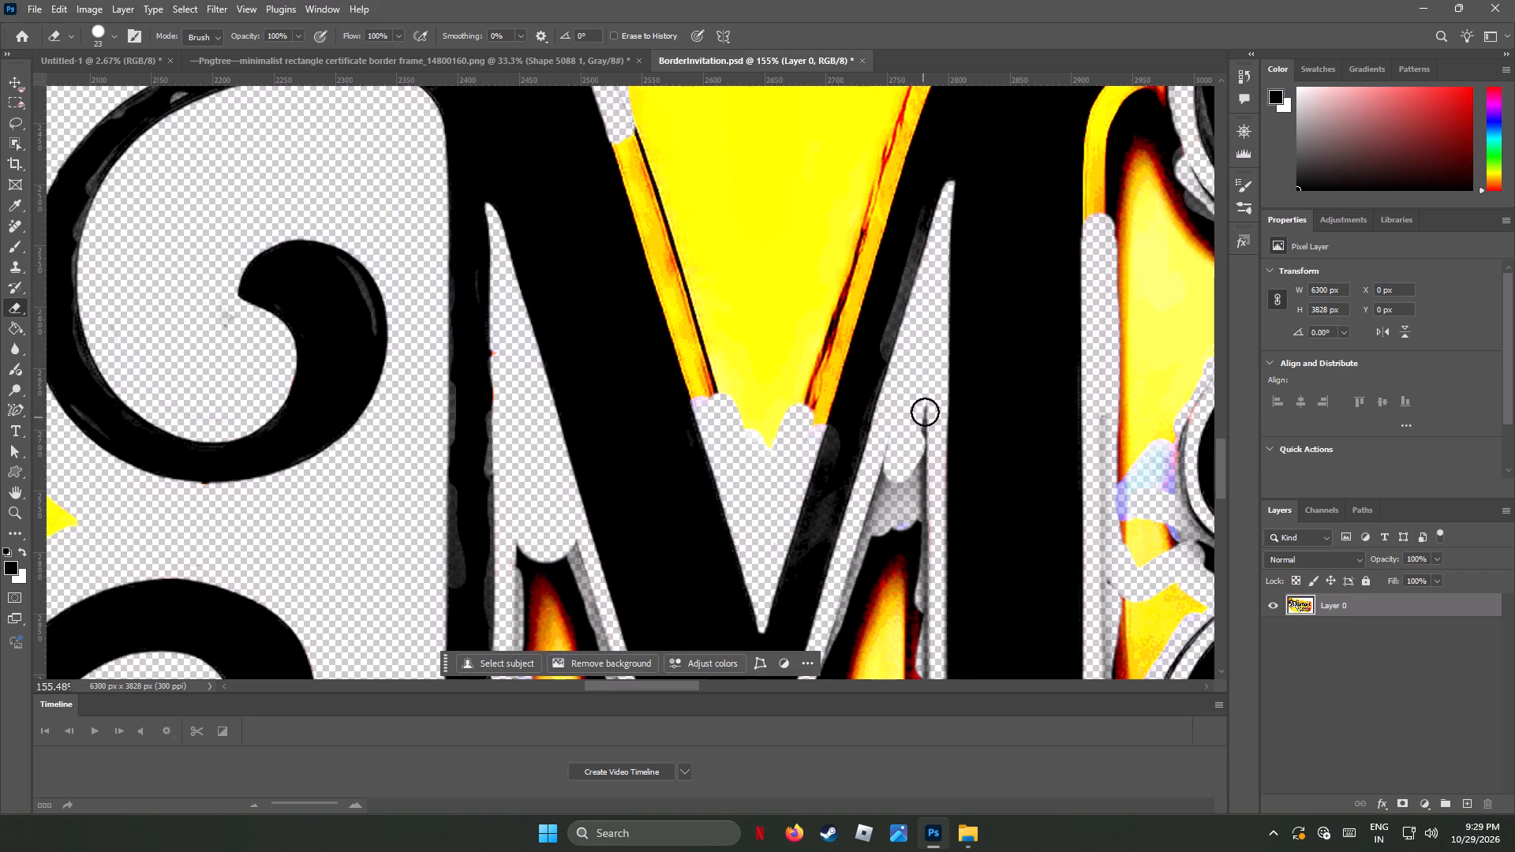
pyautogui.moveTo(926, 407); pyautogui.dragTo(912, 507)
pyautogui.moveTo(890, 448); pyautogui.dragTo(885, 502)
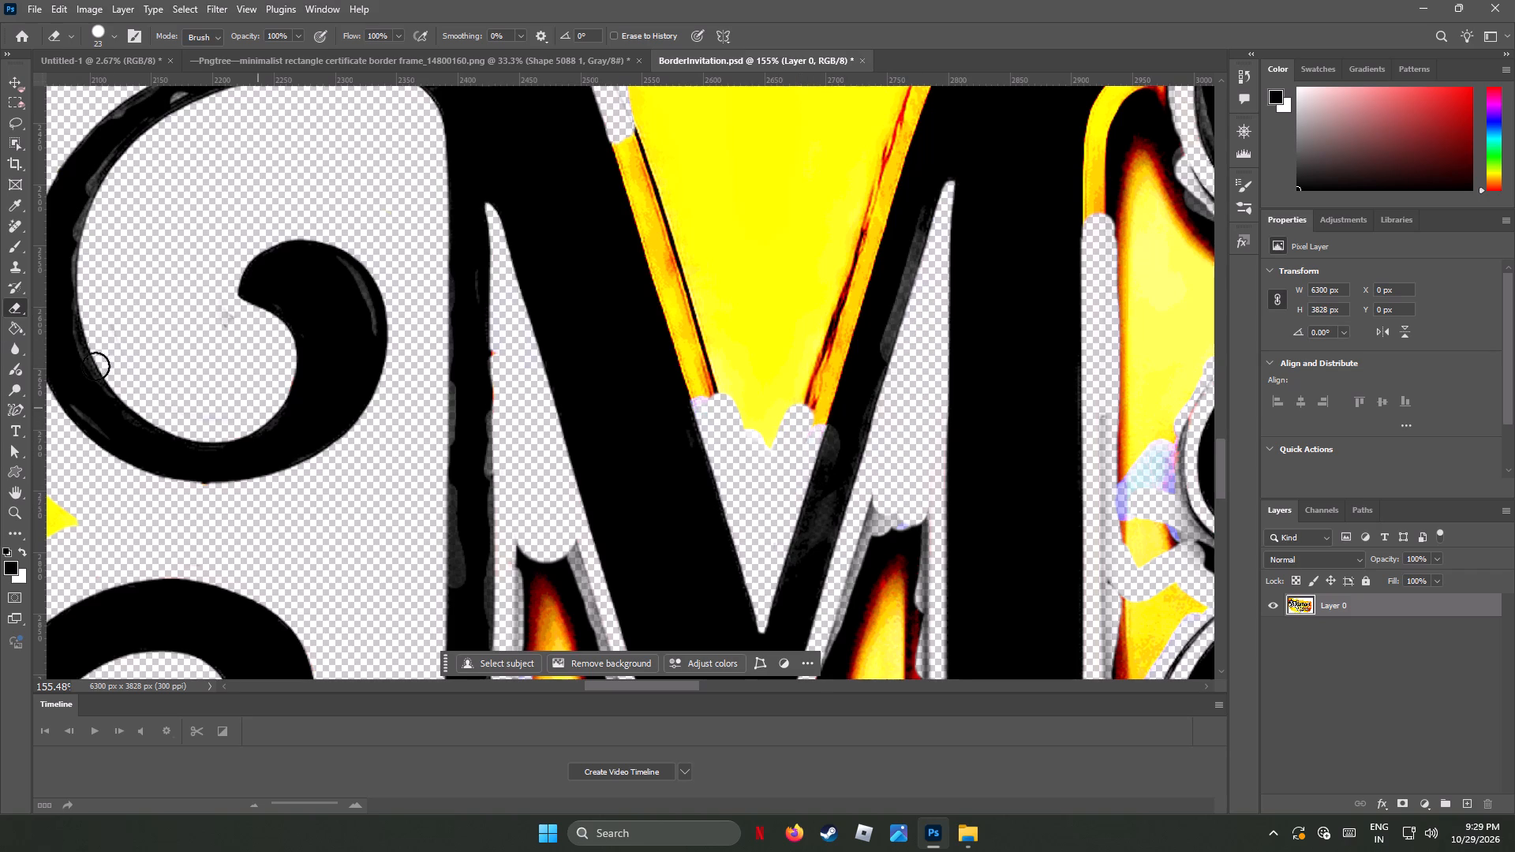
# Switch to the Background Eraser and erase the yellow-orange fringe along the right diagonal of the M's central V.
pyautogui.rightClick(20, 309)
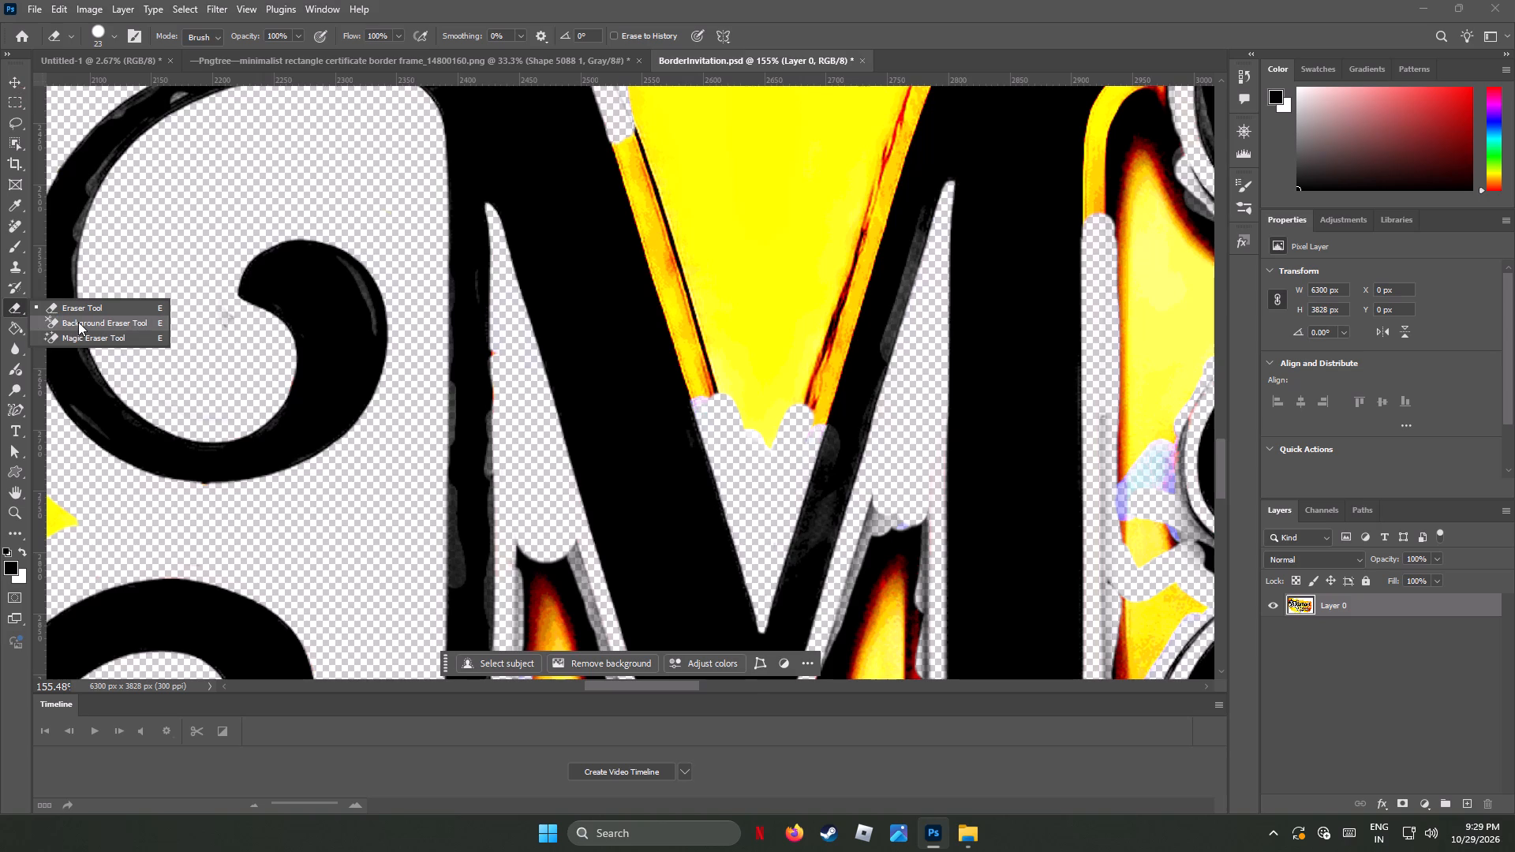
pyautogui.click(80, 321)
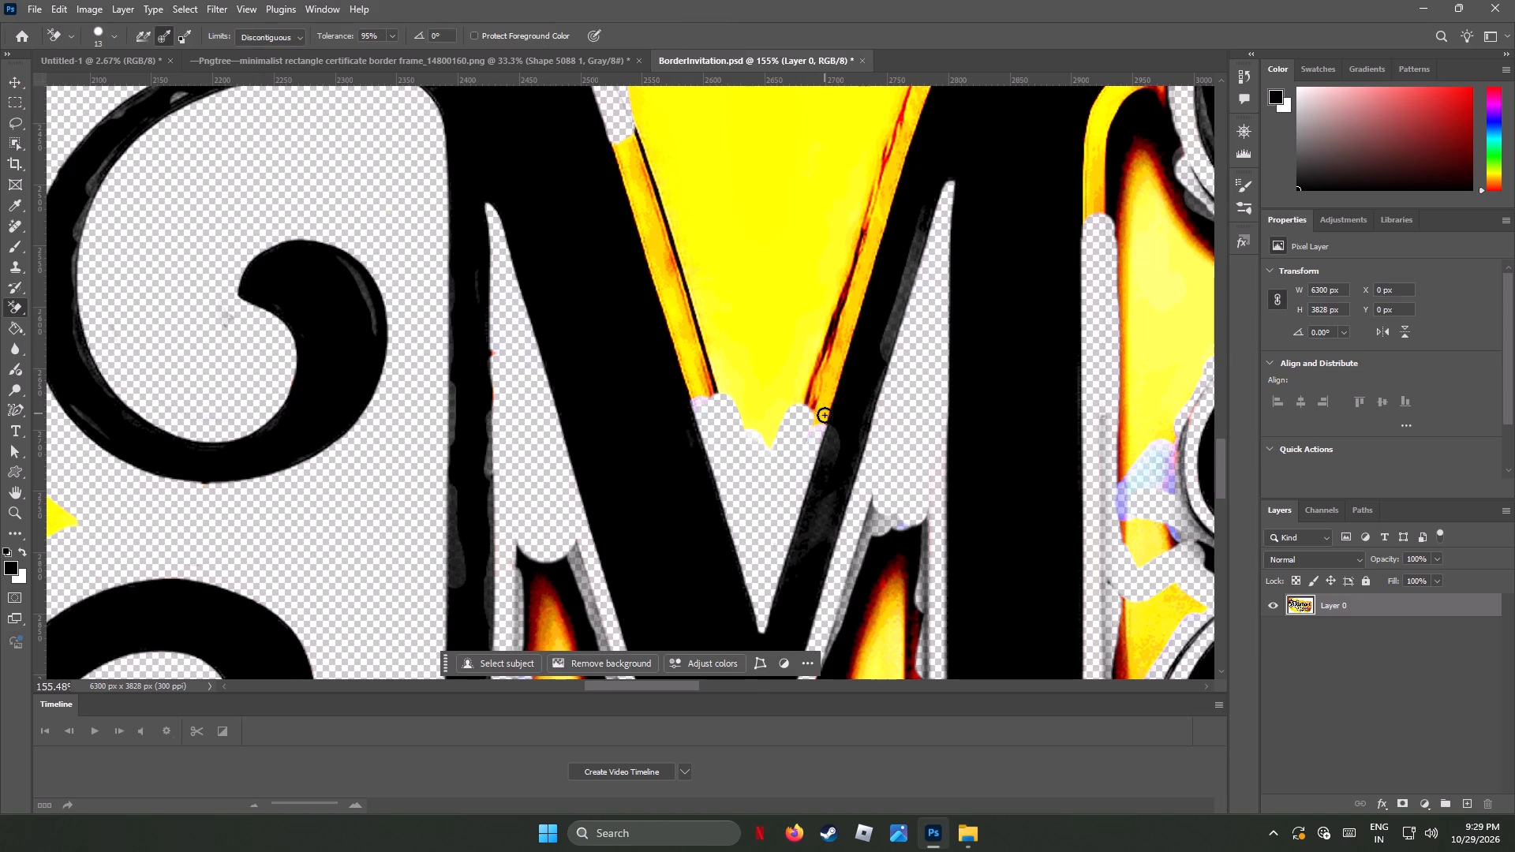
pyautogui.moveTo(825, 415); pyautogui.dragTo(853, 293)
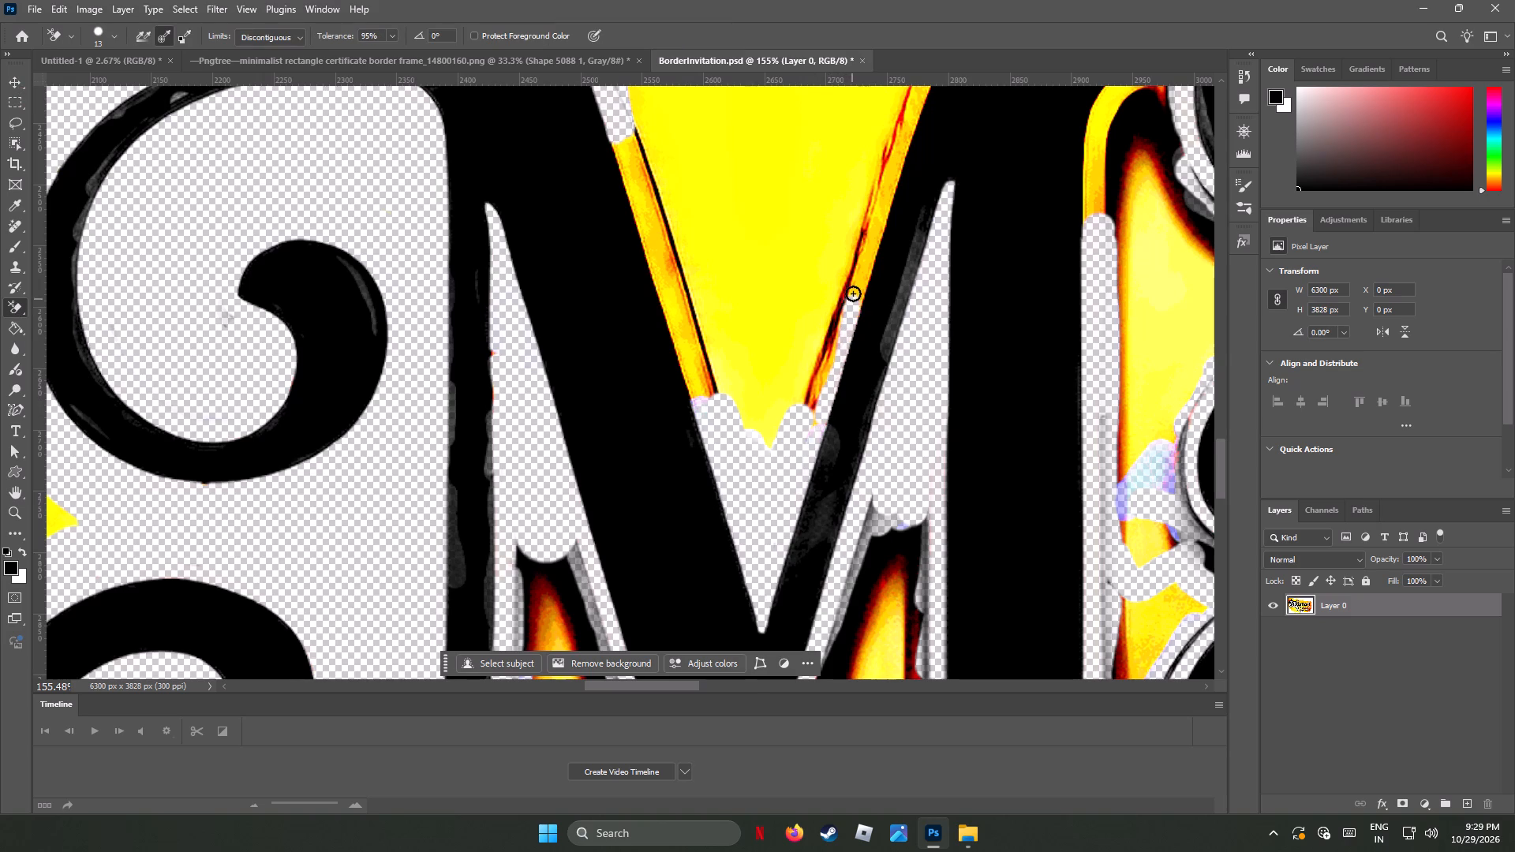
pyautogui.moveTo(853, 293); pyautogui.dragTo(885, 221)
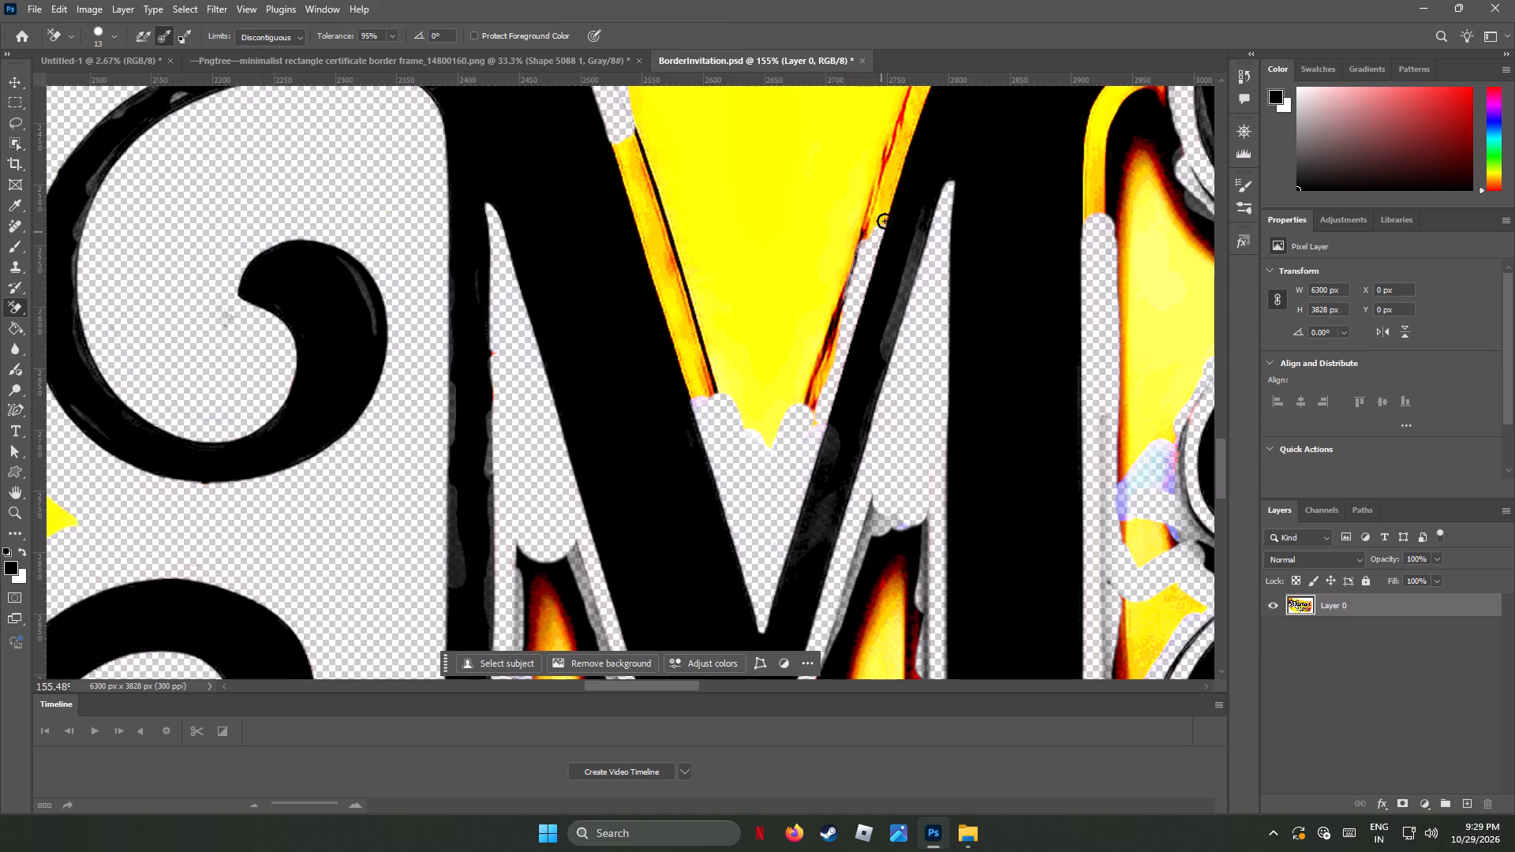
pyautogui.moveTo(885, 221); pyautogui.dragTo(917, 85)
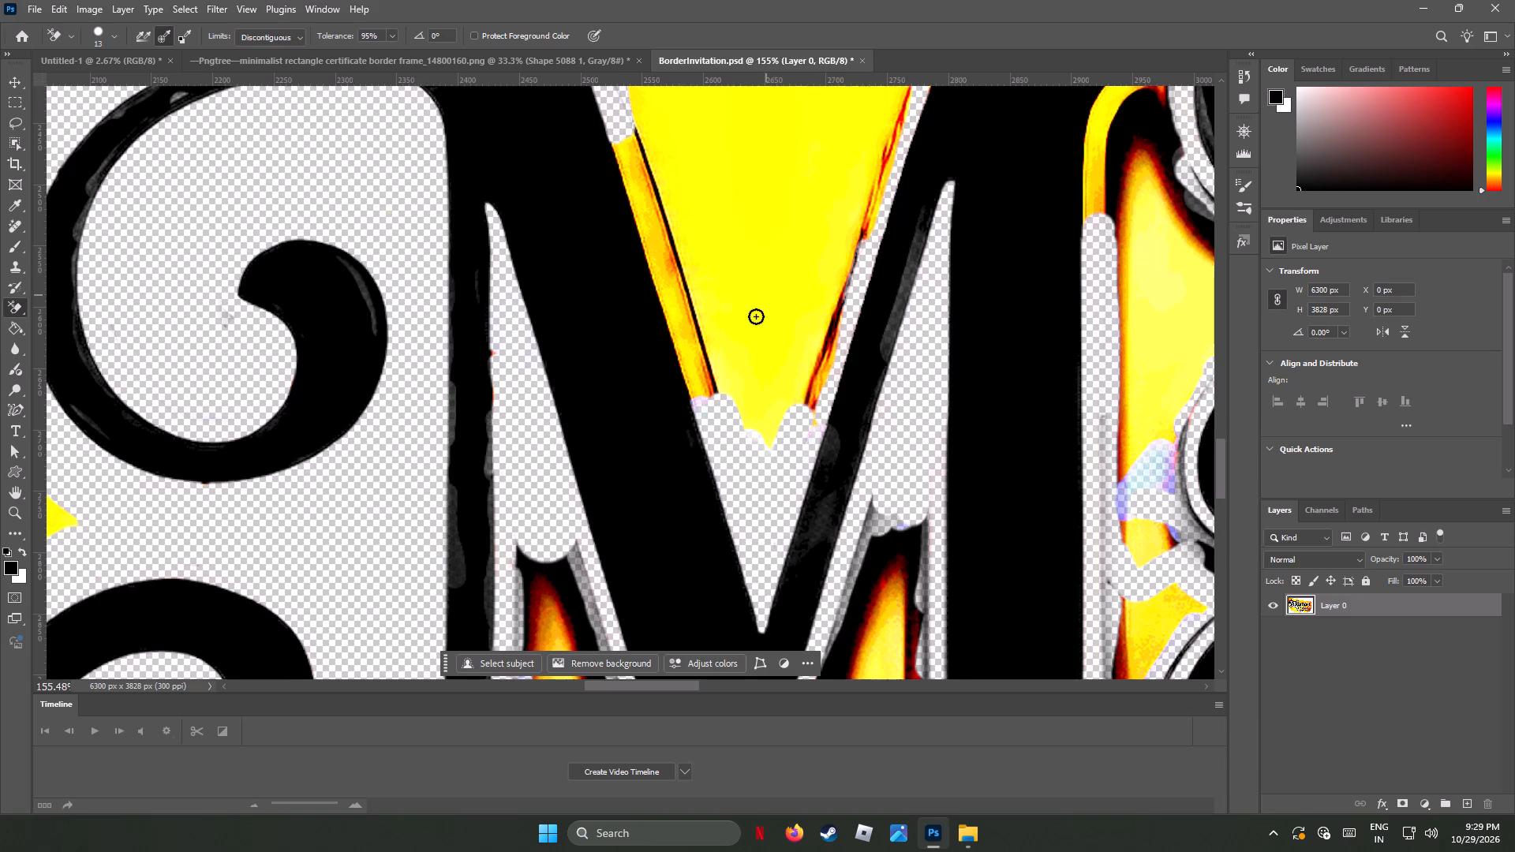
# Erase the yellow-orange fringe along the left diagonal of the M's central V with the Background Eraser.
pyautogui.moveTo(699, 390); pyautogui.dragTo(683, 336)
pyautogui.moveTo(683, 336); pyautogui.dragTo(645, 231)
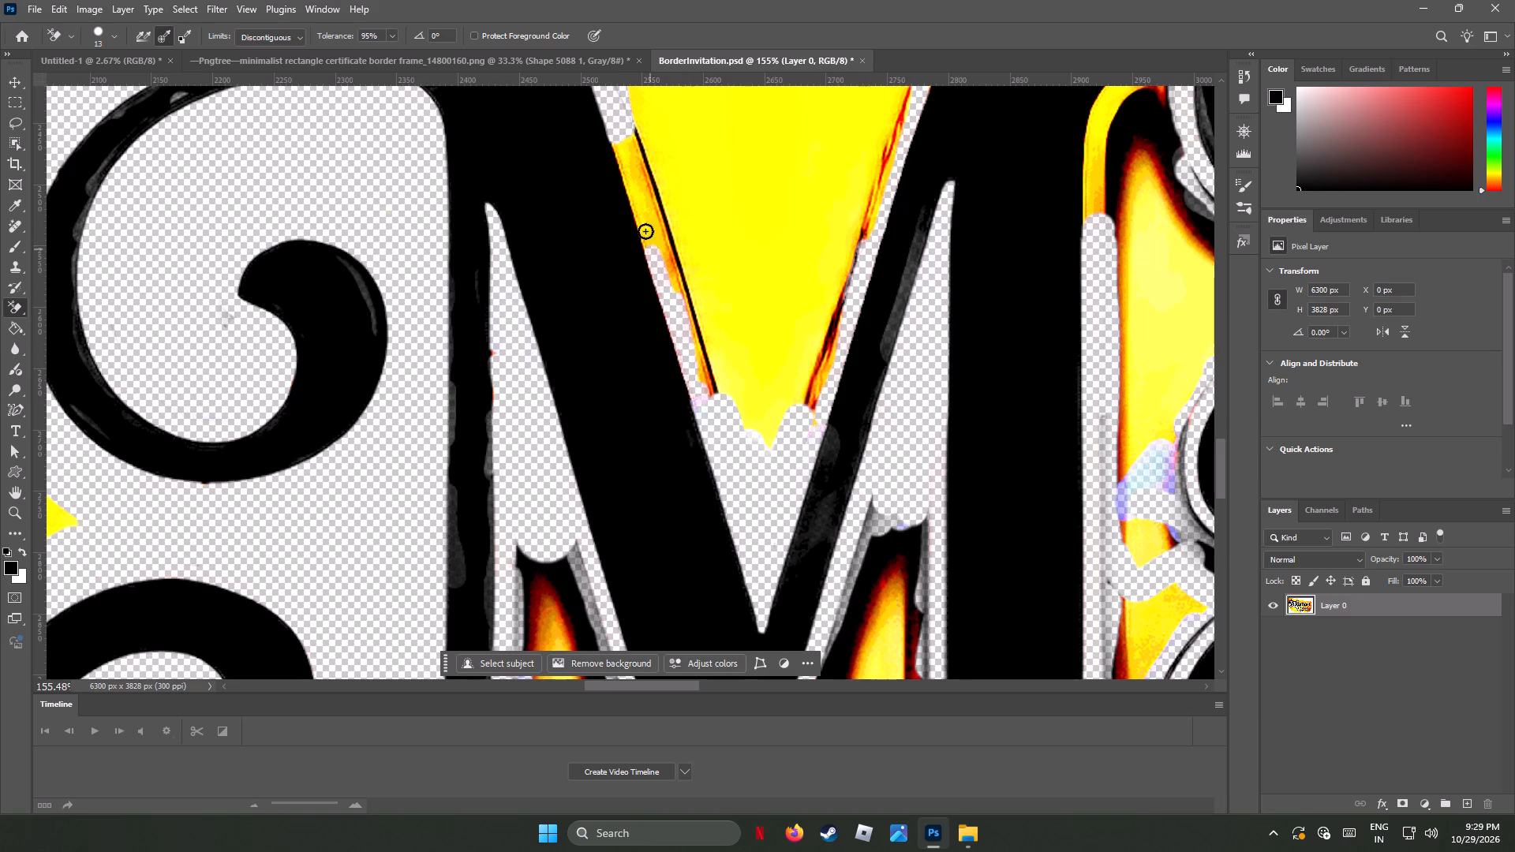
pyautogui.moveTo(645, 231); pyautogui.dragTo(641, 234)
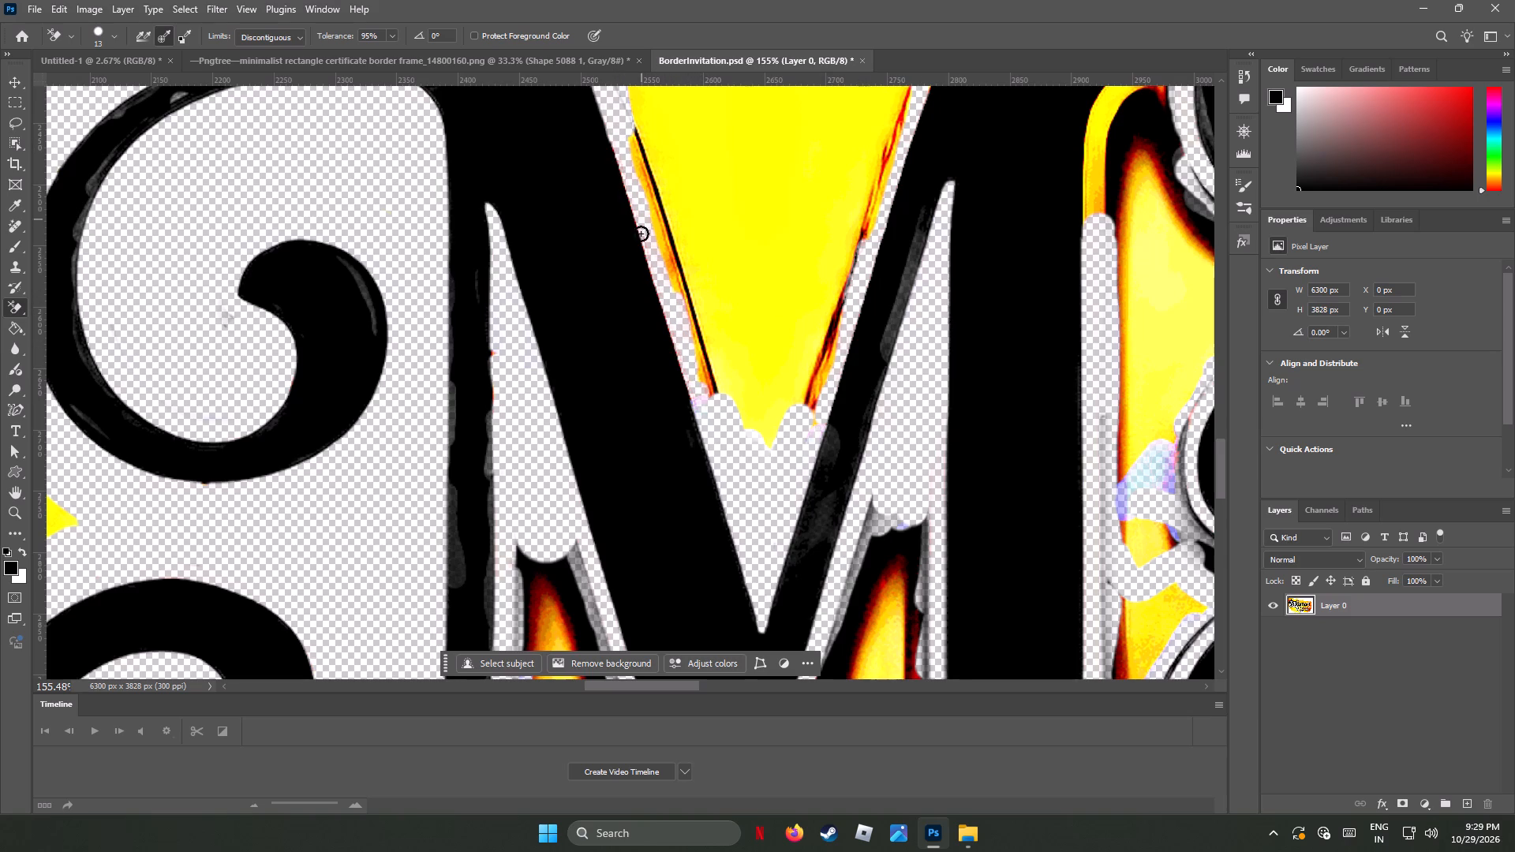
pyautogui.moveTo(641, 234); pyautogui.dragTo(641, 230)
pyautogui.moveTo(641, 230); pyautogui.dragTo(718, 434)
# Erase the yellow-orange fringe around the upper inner corner and along the top edge of the M's right stem with the Background Eraser.
pyautogui.scroll(1, 922, 345)
pyautogui.scroll(-4, 922, 345)
pyautogui.scroll(7, 922, 345)
pyautogui.scroll(-1, 922, 345)
pyautogui.scroll(6, 922, 345)
pyautogui.scroll(-2, 922, 345)
pyautogui.scroll(14, 922, 345)
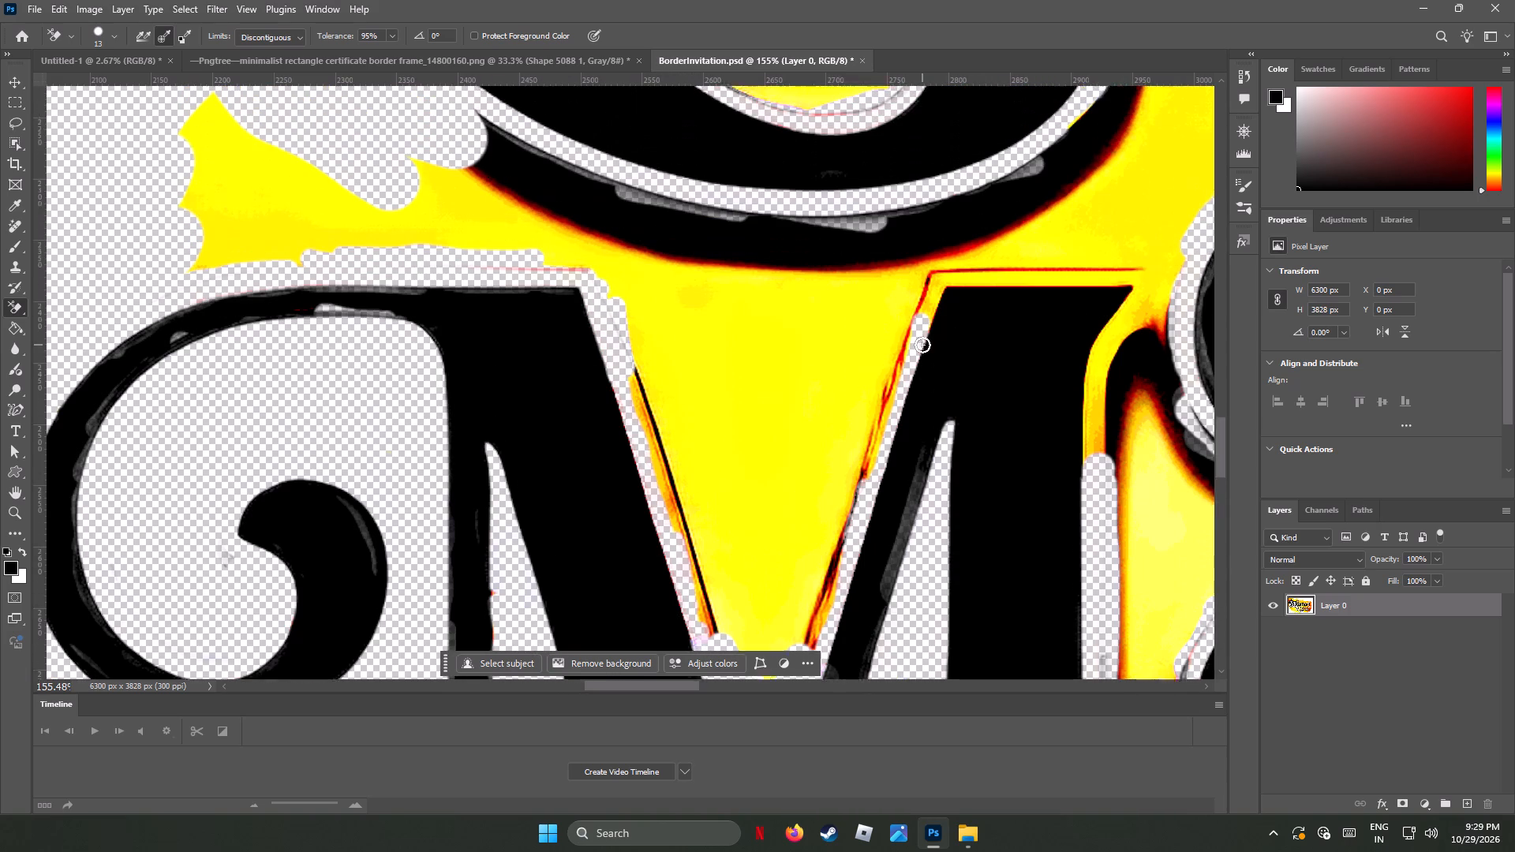
pyautogui.scroll(4, 922, 345)
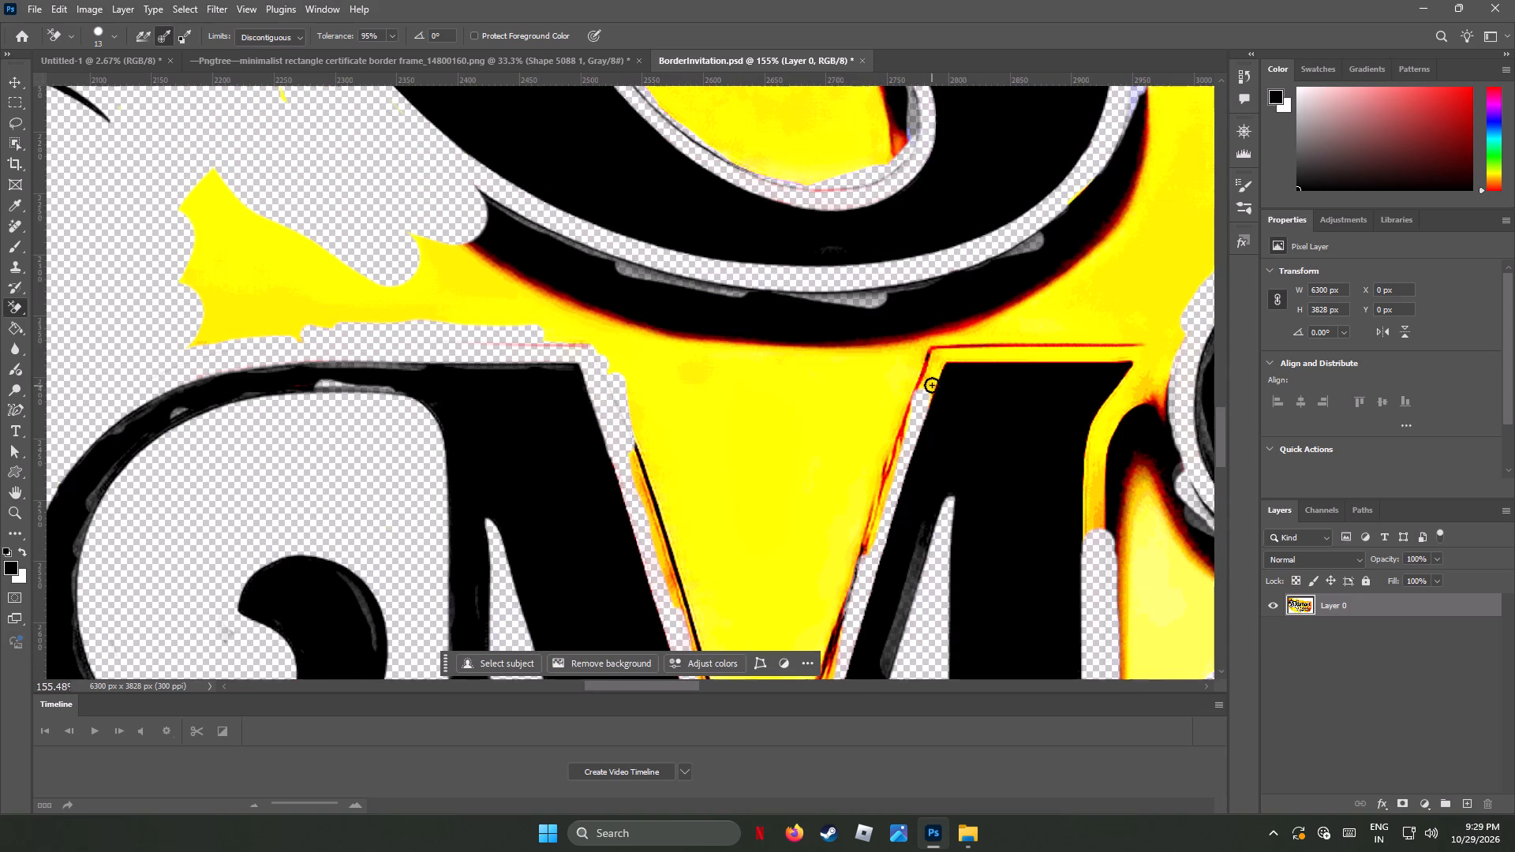
pyautogui.moveTo(934, 376); pyautogui.dragTo(936, 360)
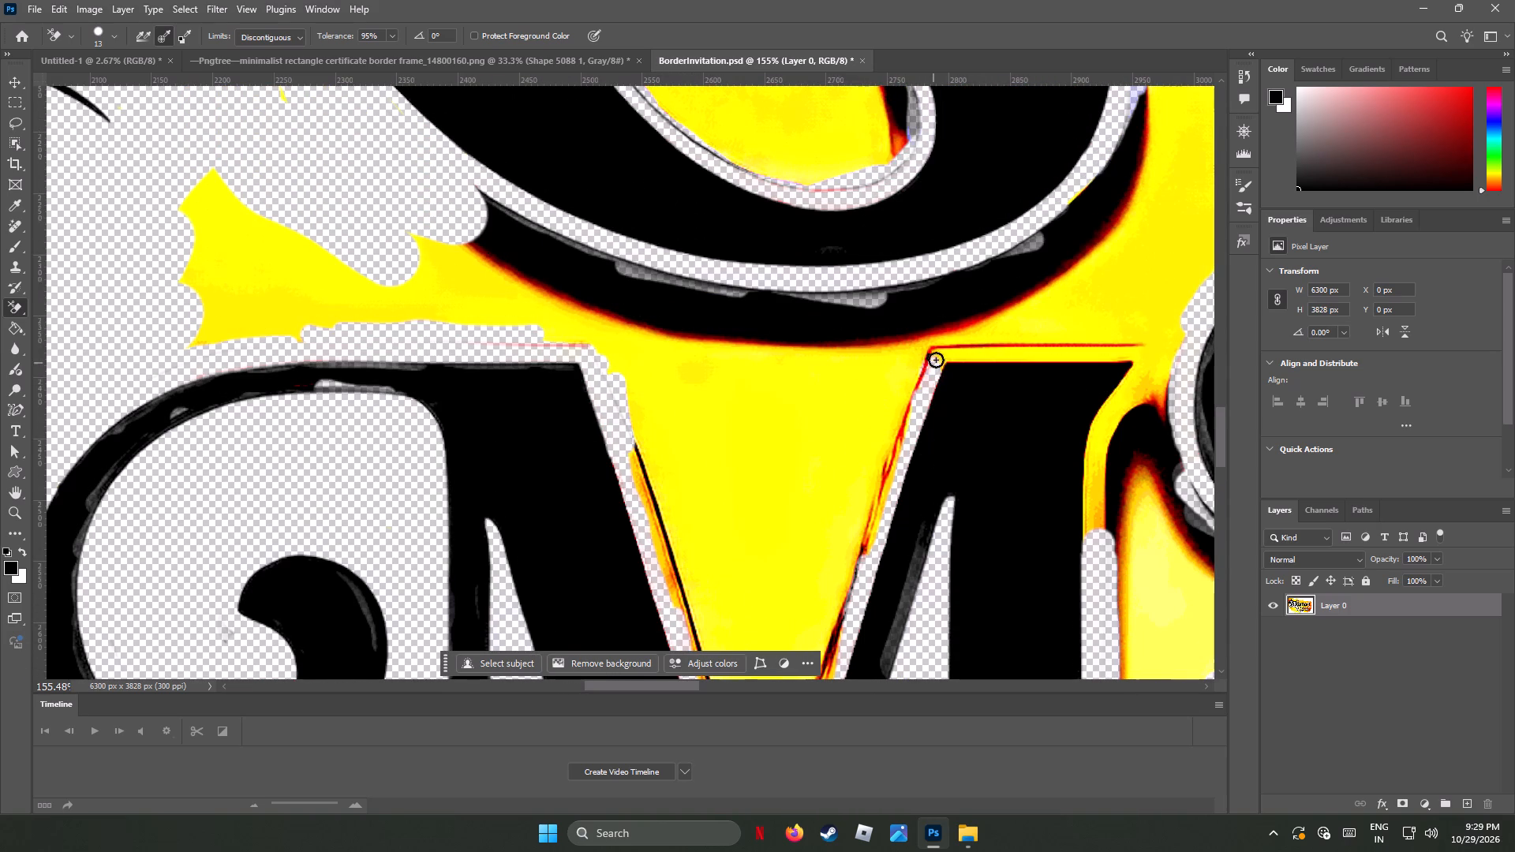
pyautogui.moveTo(936, 360); pyautogui.dragTo(1031, 353)
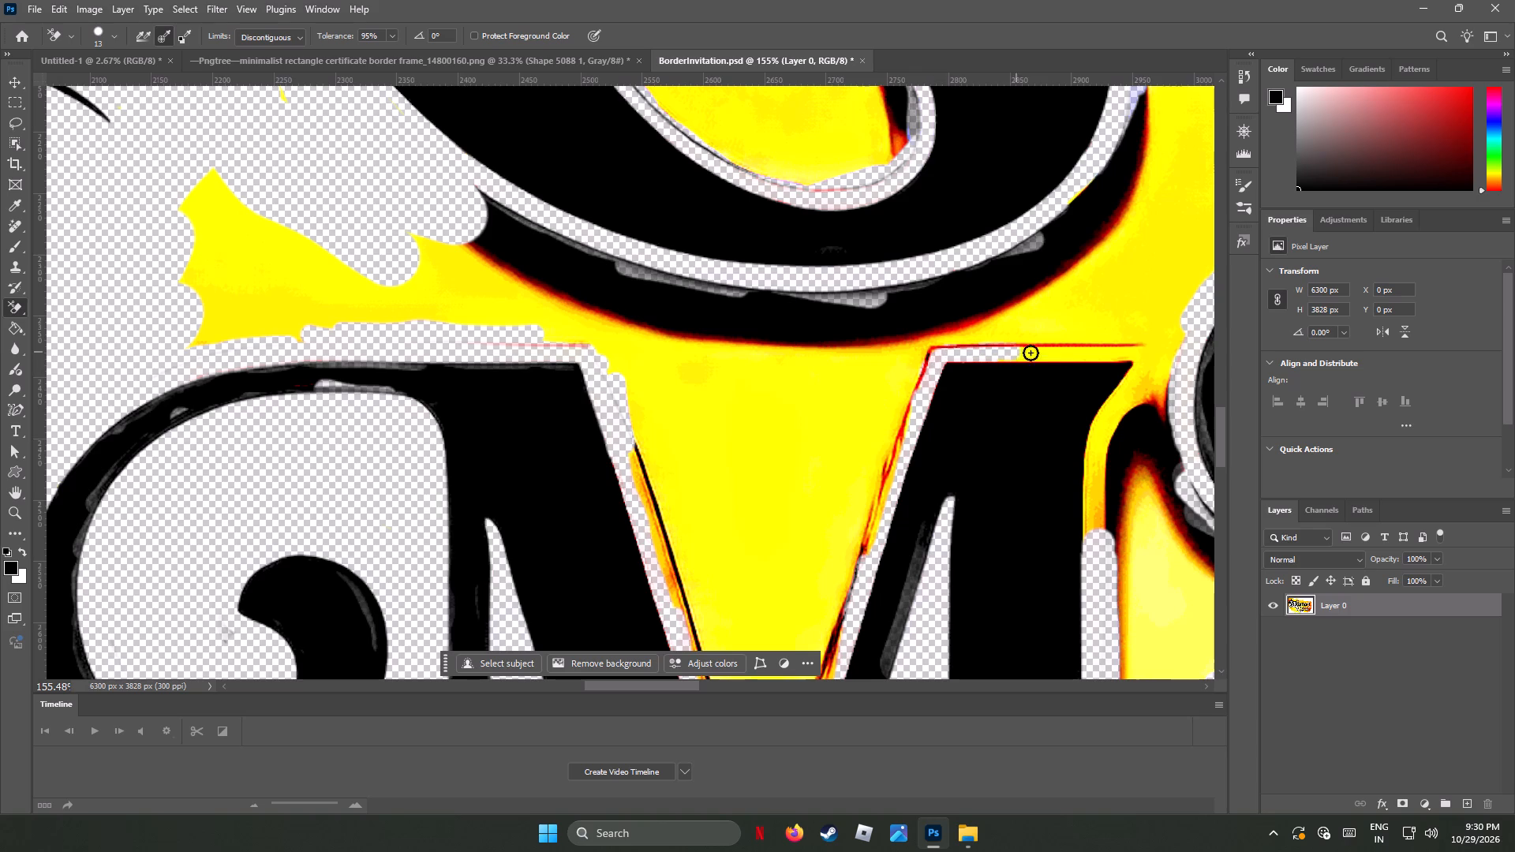
pyautogui.moveTo(1031, 353); pyautogui.dragTo(1137, 340)
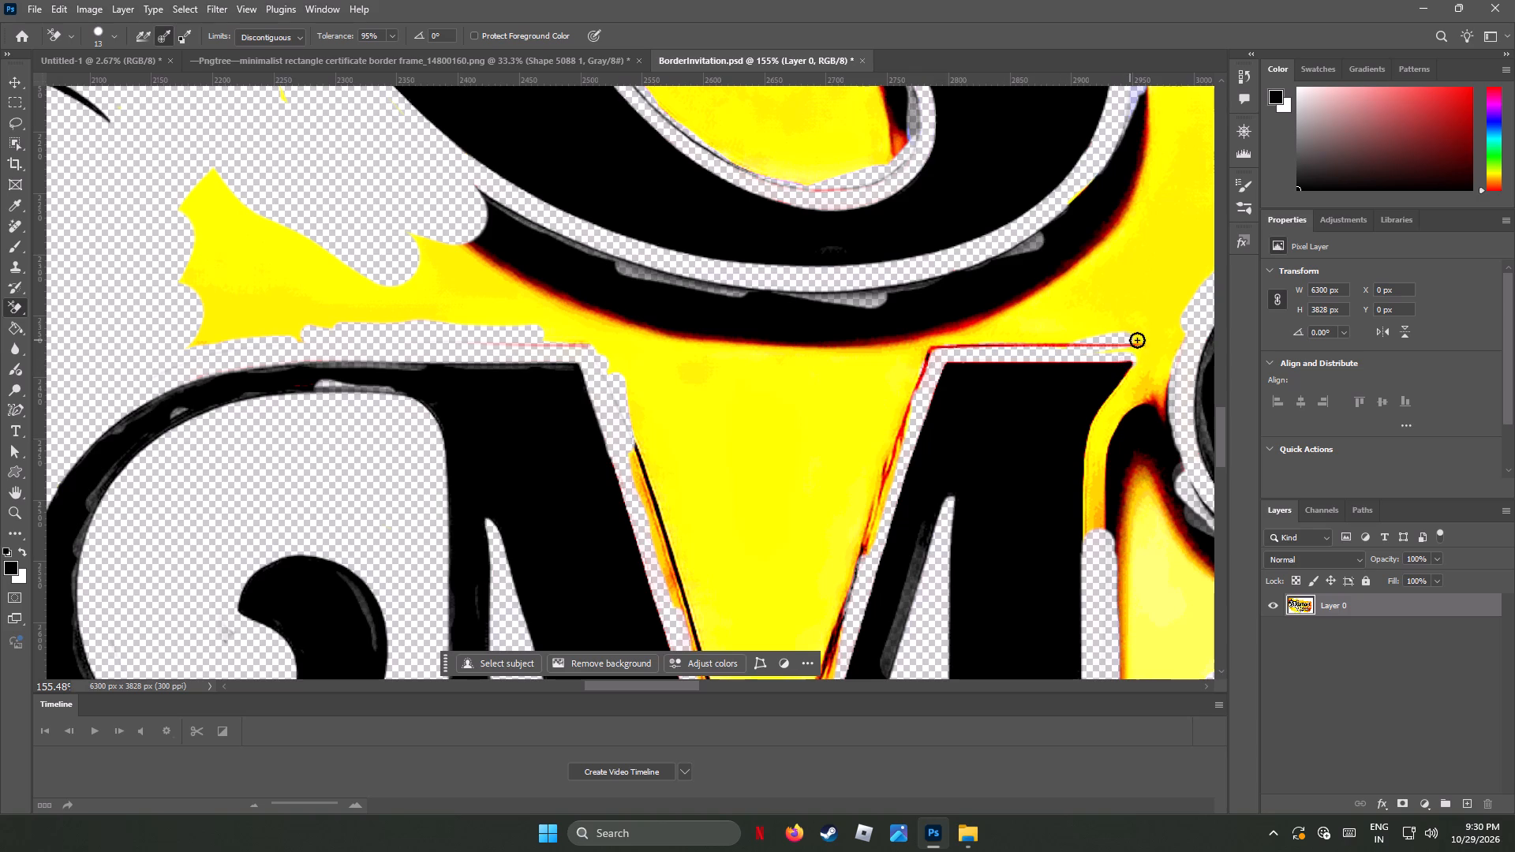
# Erase the yellow-orange fringe around the top outer corner and down the curved outer edge of the M's right stem.
pyautogui.moveTo(1137, 340); pyautogui.dragTo(1102, 420)
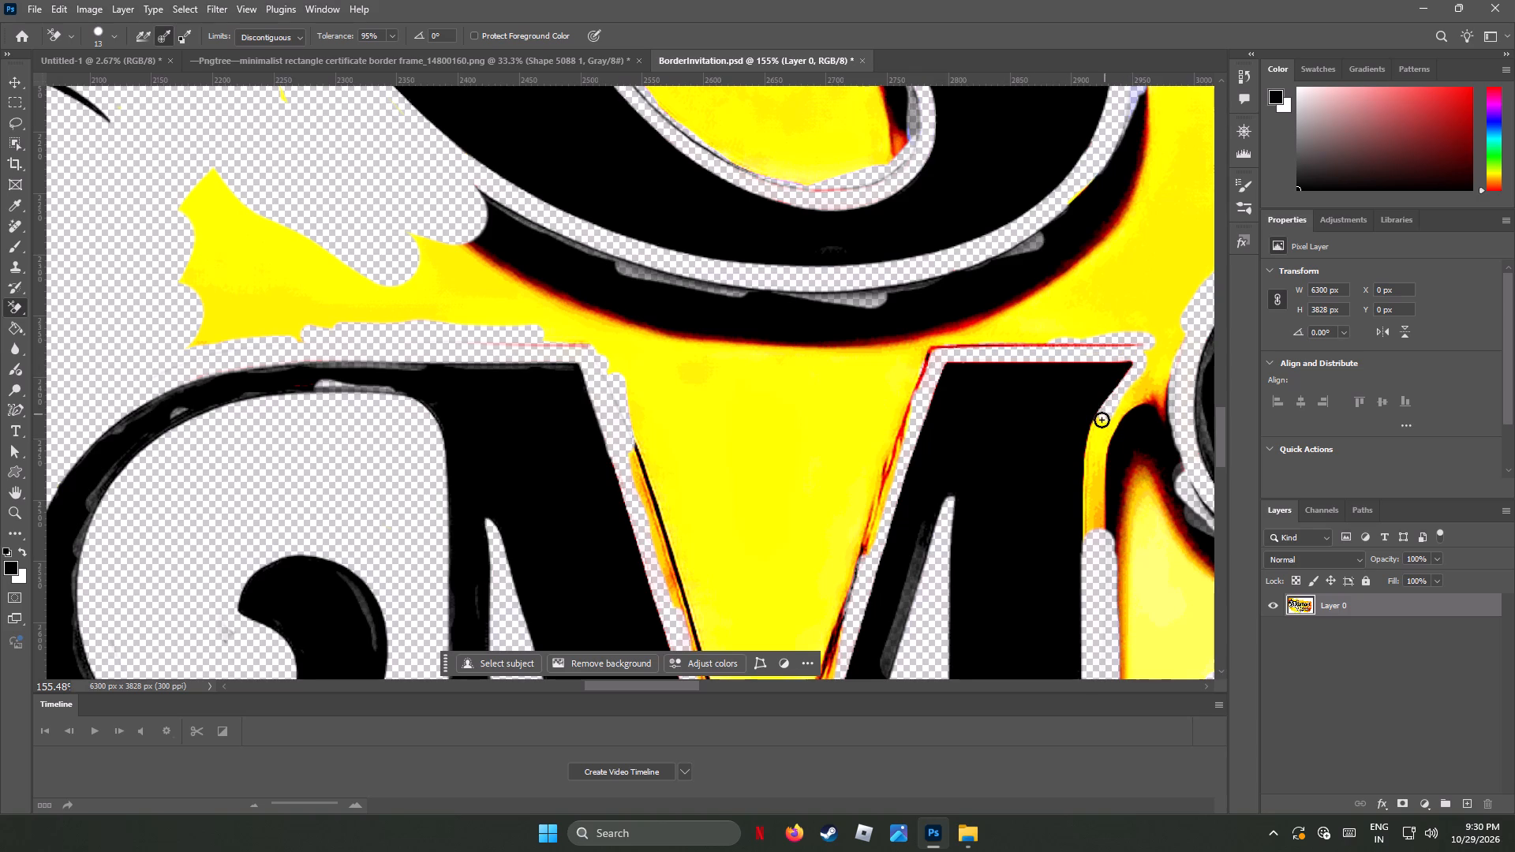
pyautogui.moveTo(1102, 420); pyautogui.dragTo(1116, 458)
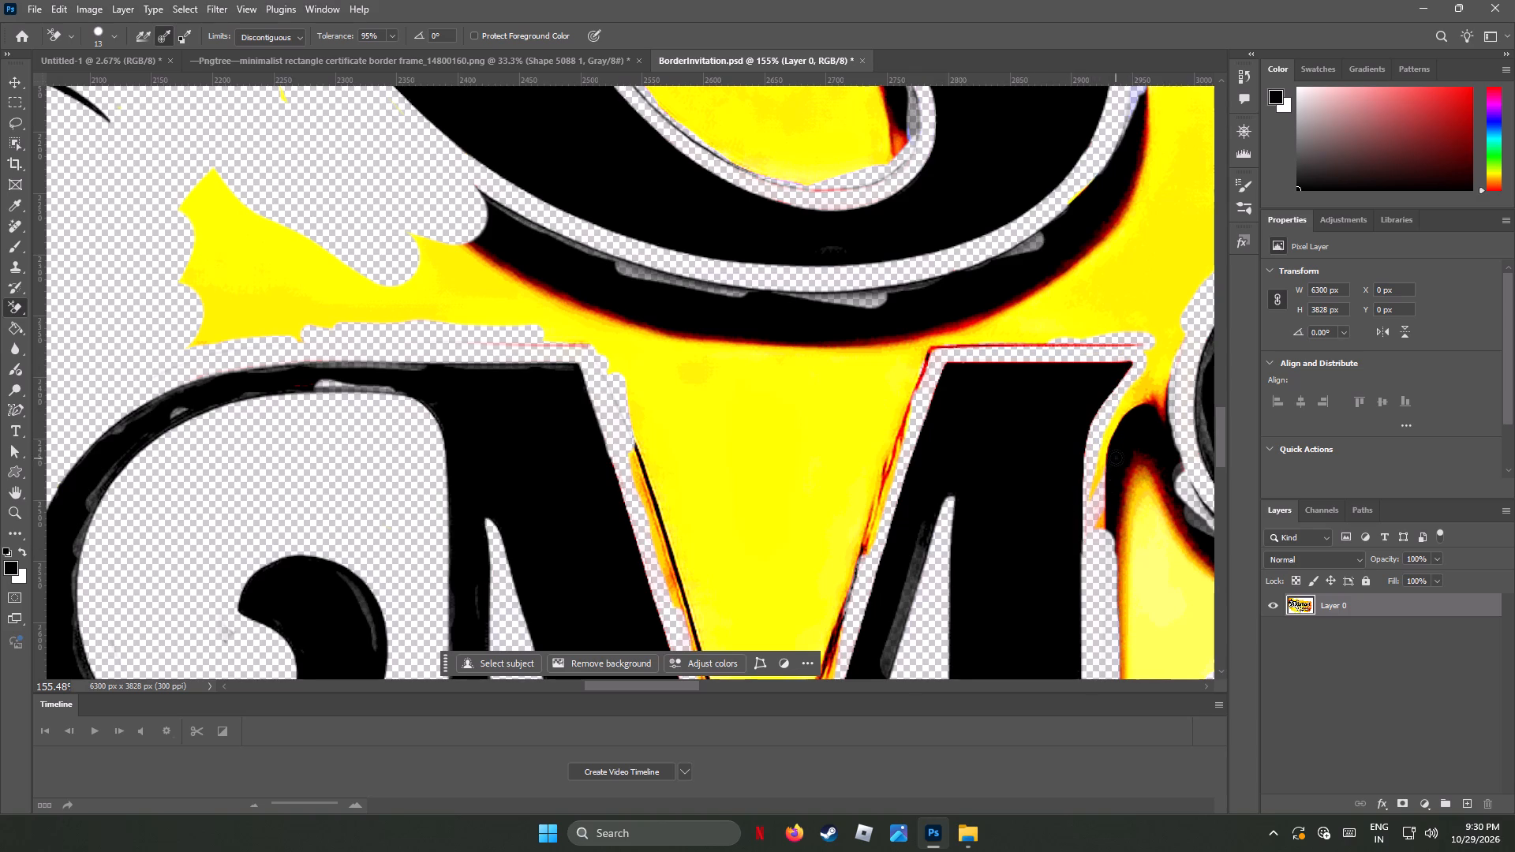
pyautogui.moveTo(1116, 458); pyautogui.dragTo(1105, 452)
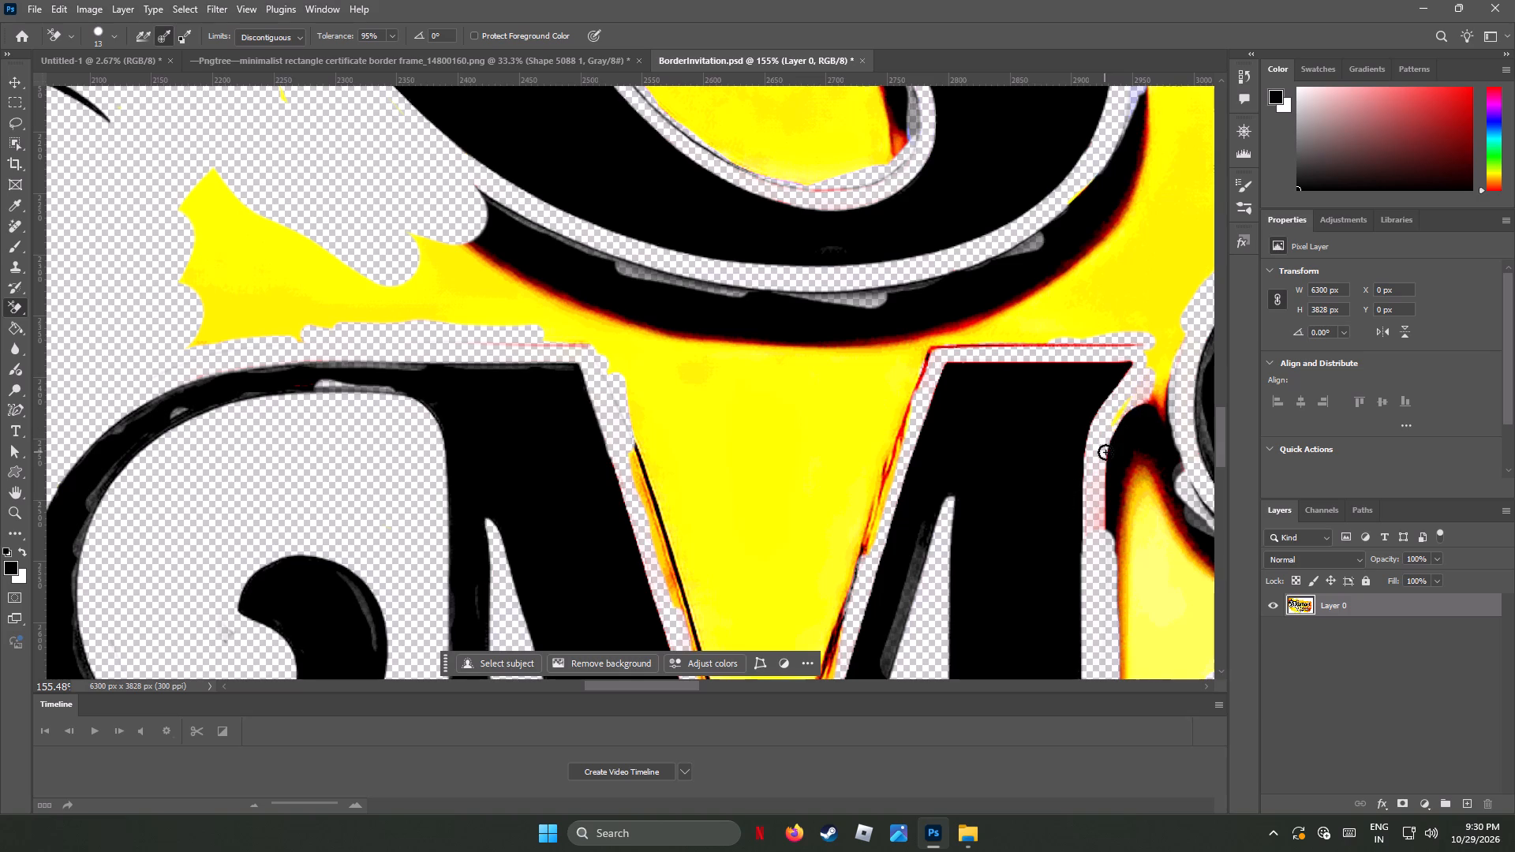
pyautogui.moveTo(1105, 452); pyautogui.dragTo(1150, 340)
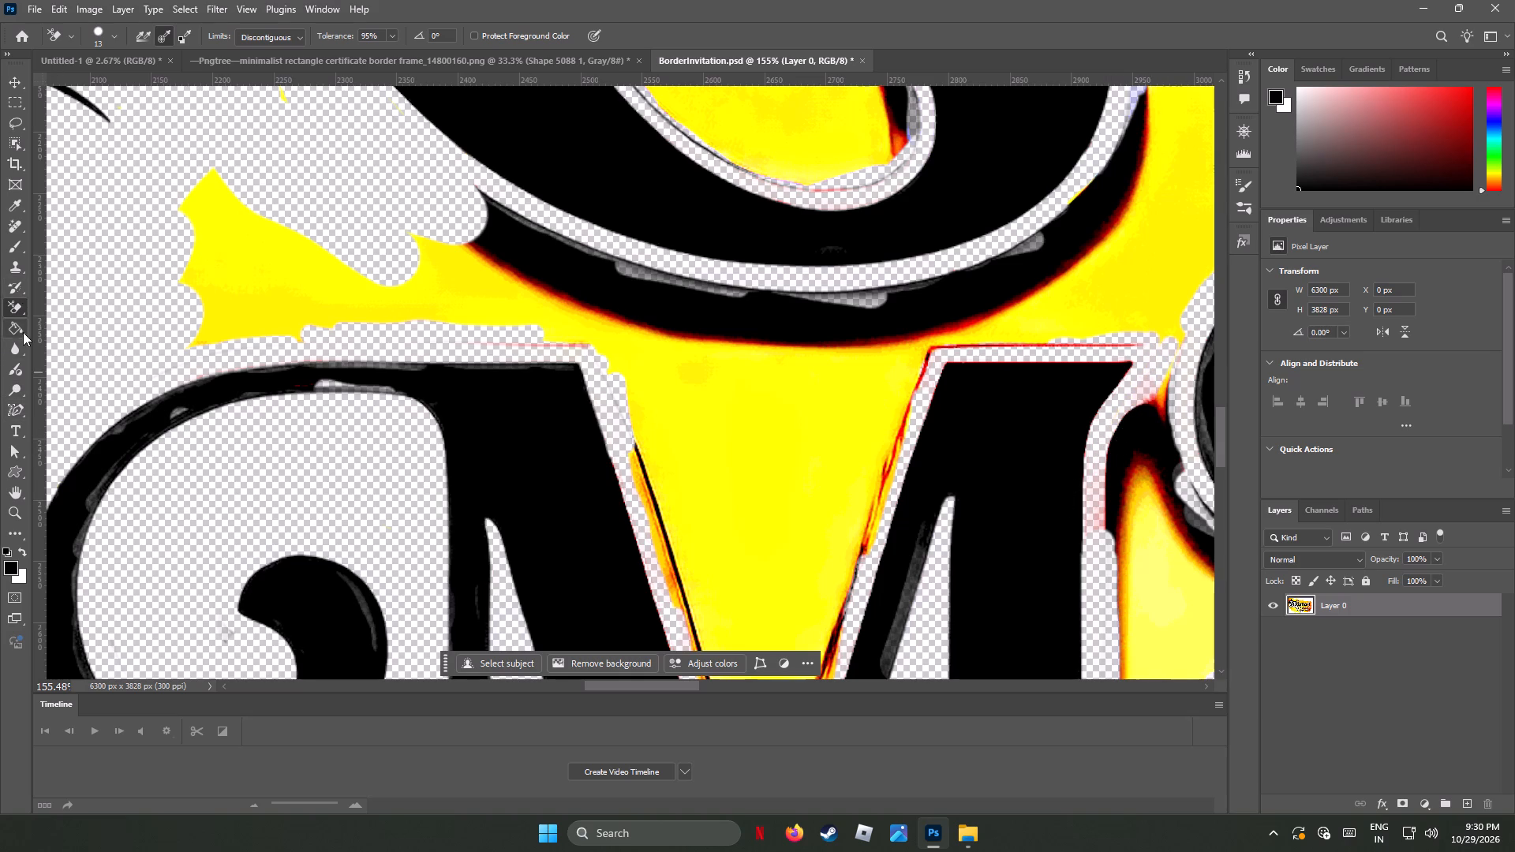
# Switch to the regular Eraser at 62 px and erase the yellow background patch above the M's left swash.
pyautogui.rightClick(16, 301)
pyautogui.click(70, 307)
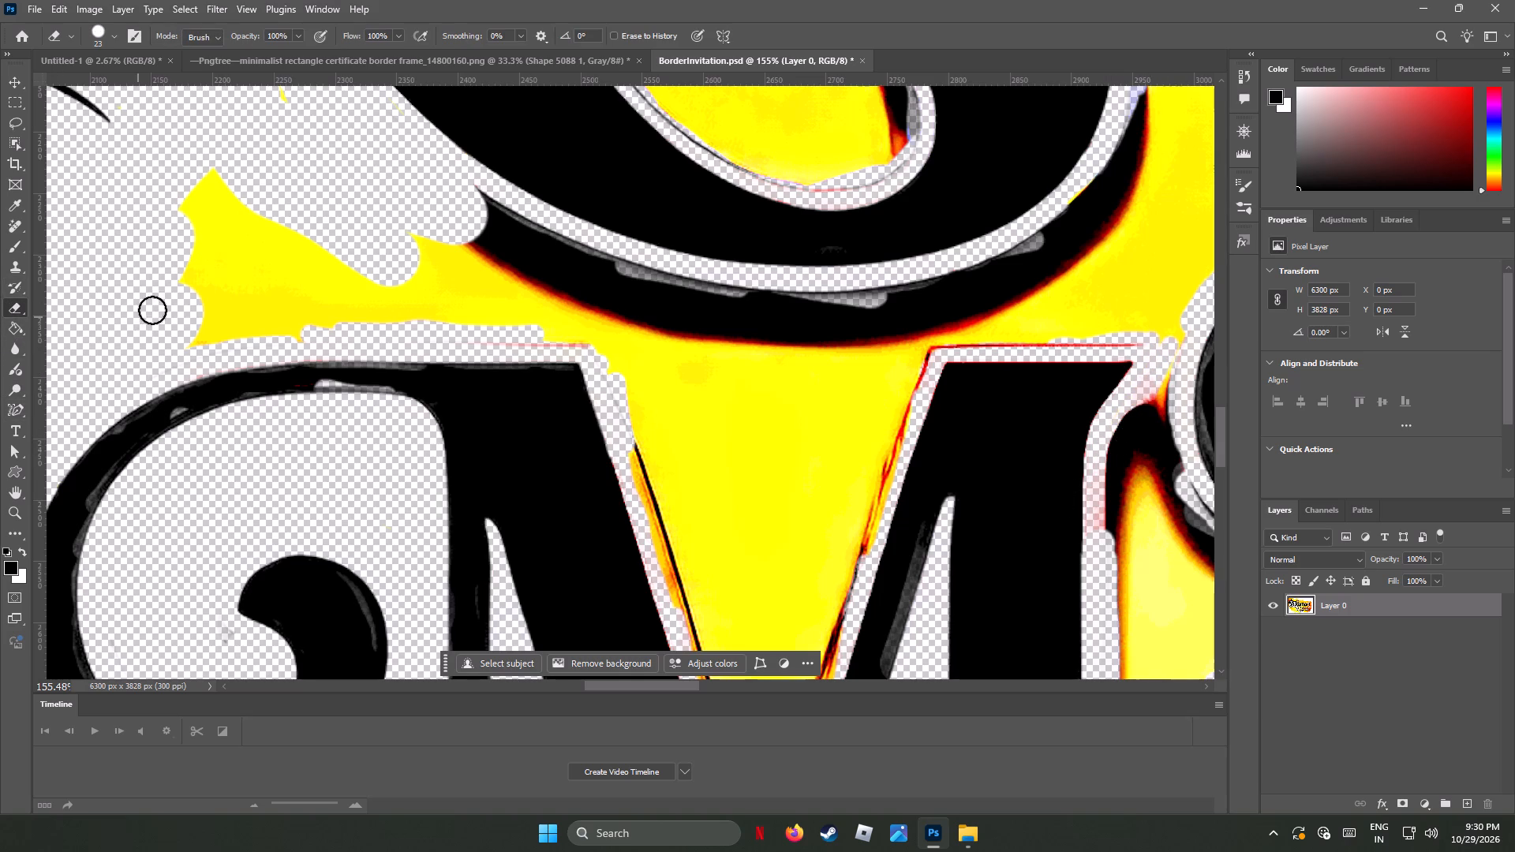
pyautogui.click(115, 36)
pyautogui.click(119, 81)
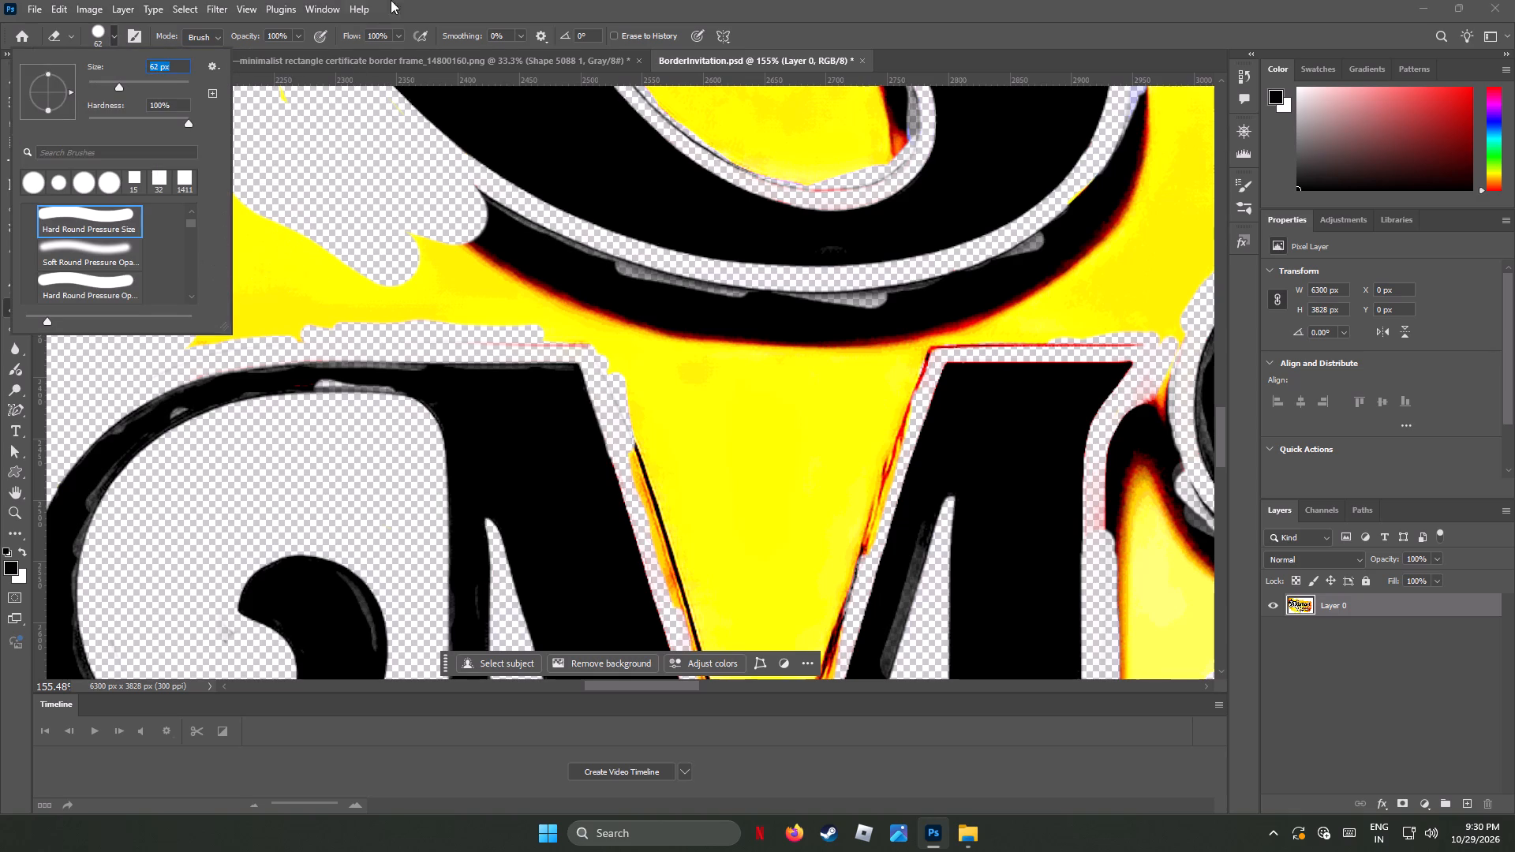
pyautogui.click(443, 0)
pyautogui.moveTo(207, 177); pyautogui.dragTo(207, 322)
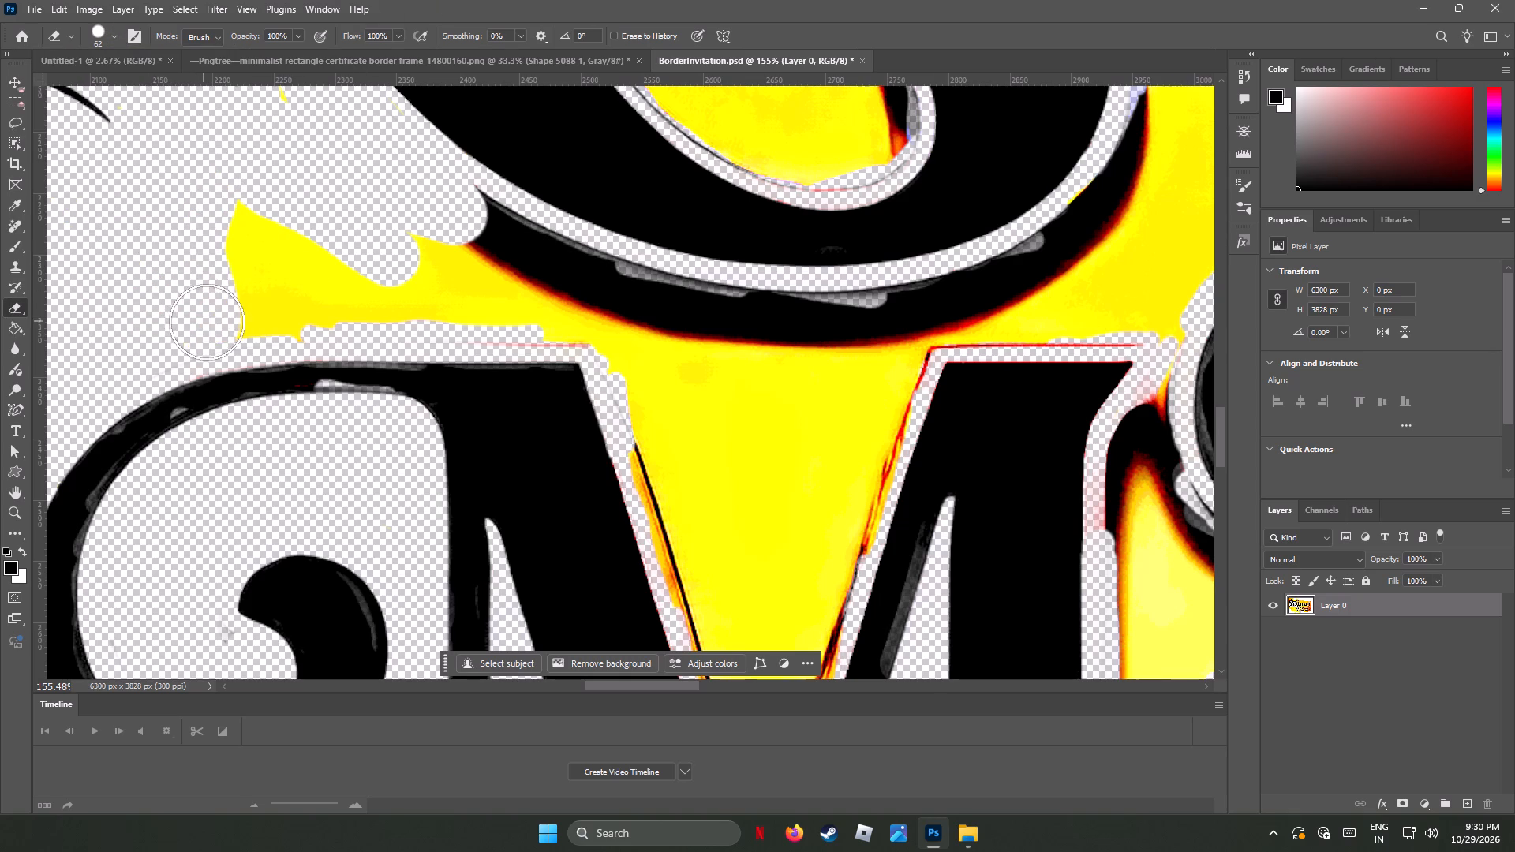
pyautogui.moveTo(207, 322); pyautogui.dragTo(475, 275)
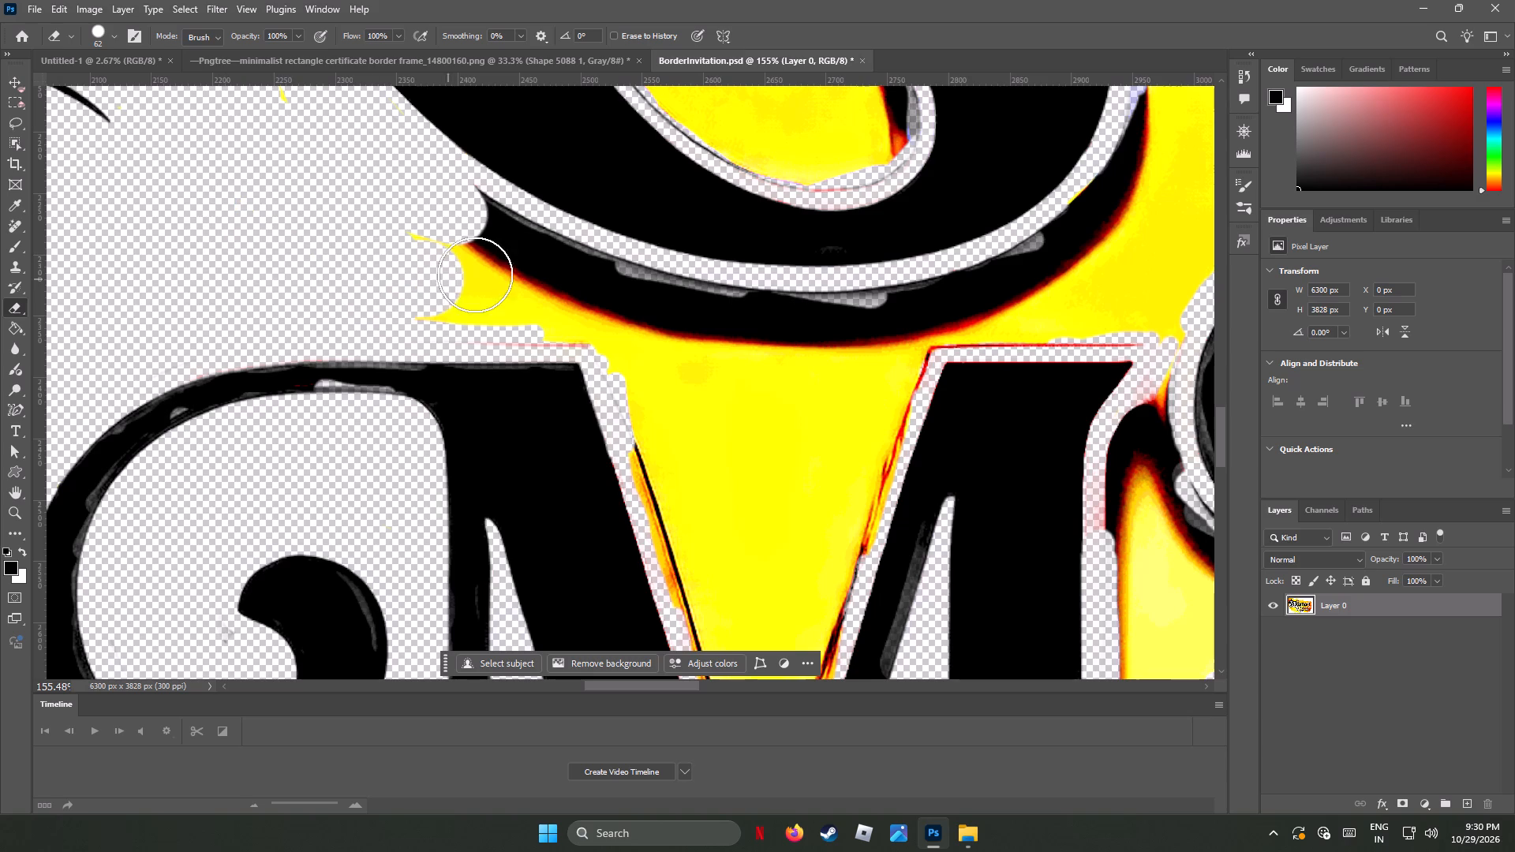
# Erase the yellow background and the end of the black shadow band between the M's left stem and the large swash above.
pyautogui.moveTo(475, 275); pyautogui.dragTo(453, 228)
pyautogui.moveTo(422, 308); pyautogui.dragTo(623, 329)
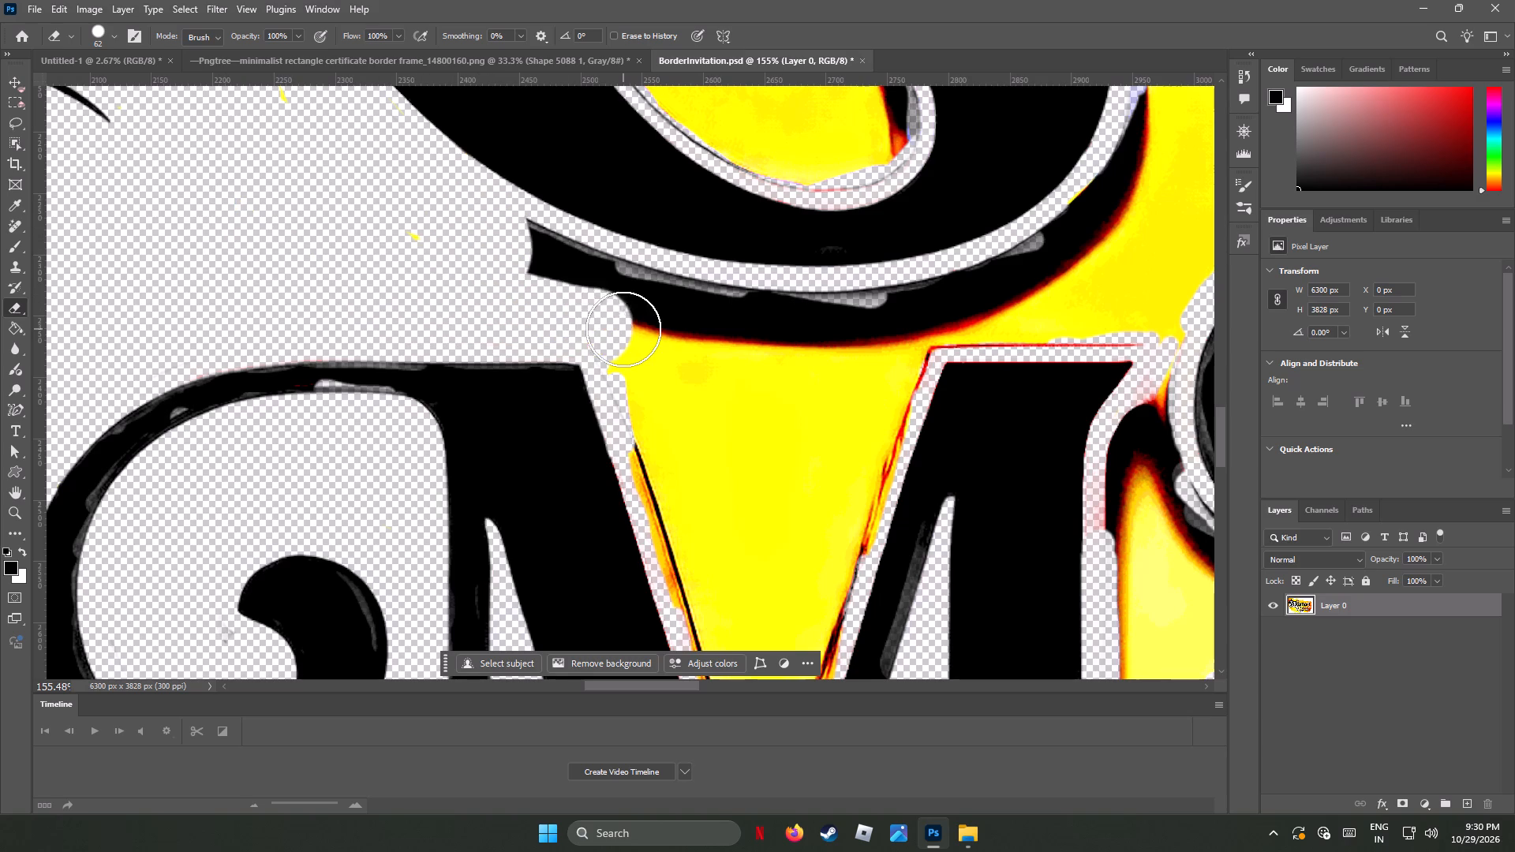
pyautogui.moveTo(623, 329); pyautogui.dragTo(624, 329)
pyautogui.moveTo(529, 246); pyautogui.dragTo(579, 267)
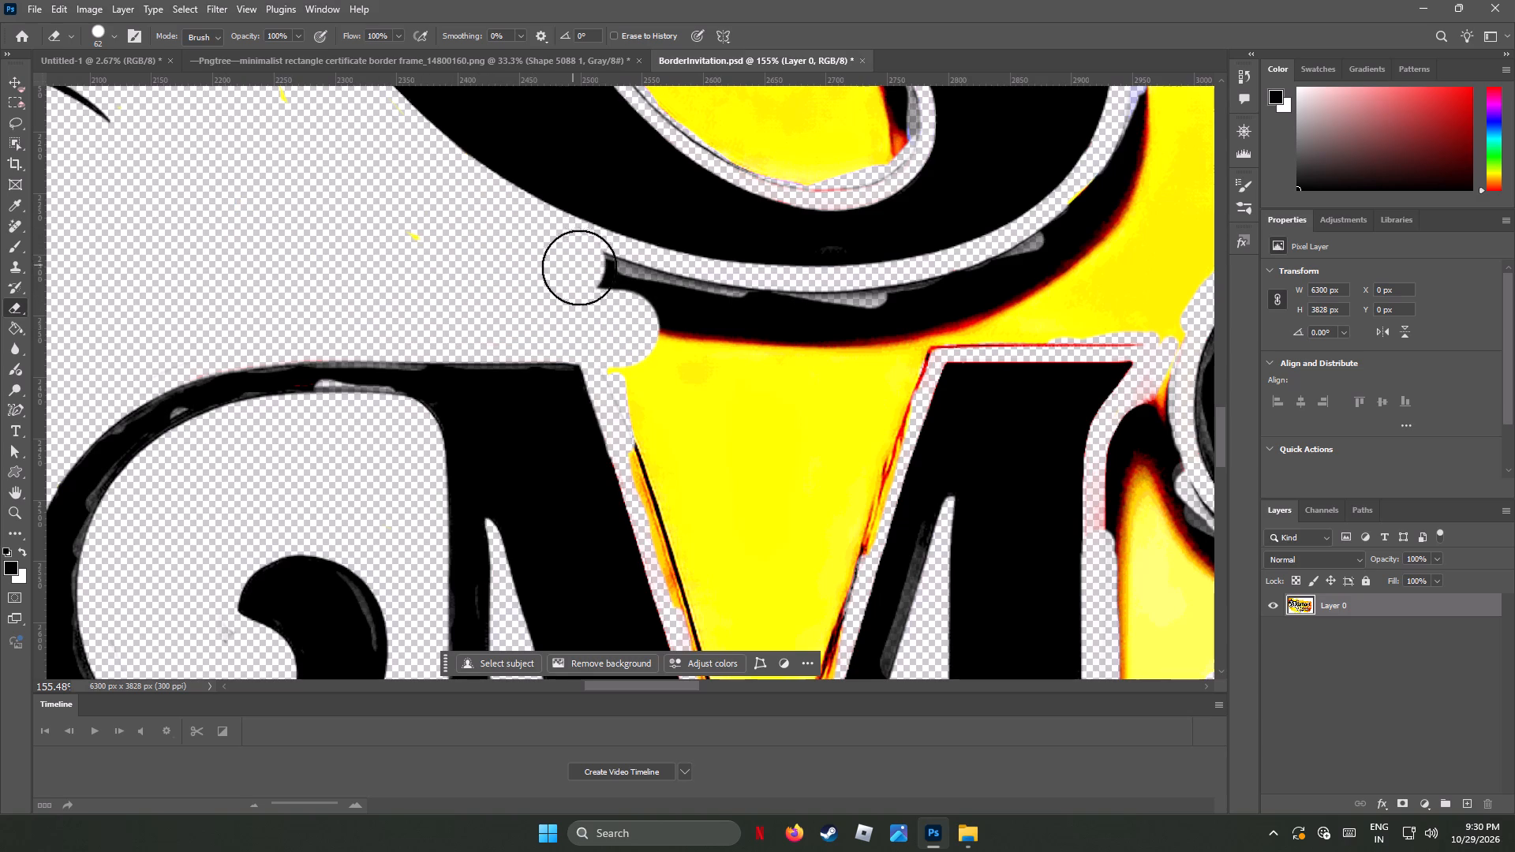
pyautogui.moveTo(579, 267); pyautogui.dragTo(667, 332)
# Erase the yellow strip and dark shadow line along the left diagonal of the M's central V.
pyautogui.moveTo(627, 368); pyautogui.dragTo(643, 396)
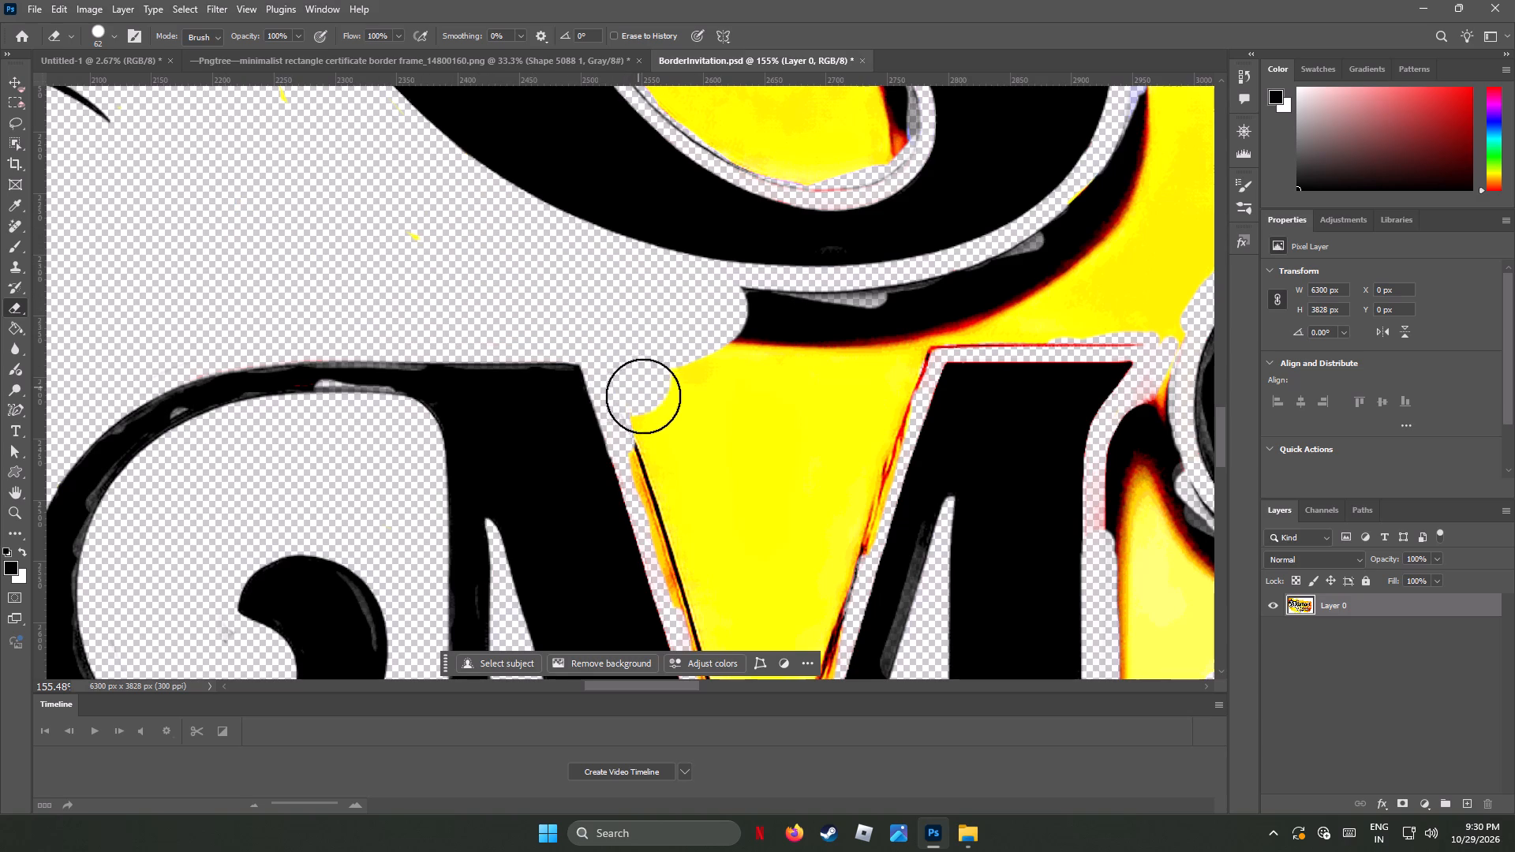
pyautogui.moveTo(643, 396); pyautogui.dragTo(686, 527)
pyautogui.scroll(-13, 696, 517)
pyautogui.scroll(2, 736, 513)
pyautogui.moveTo(688, 413); pyautogui.dragTo(694, 428)
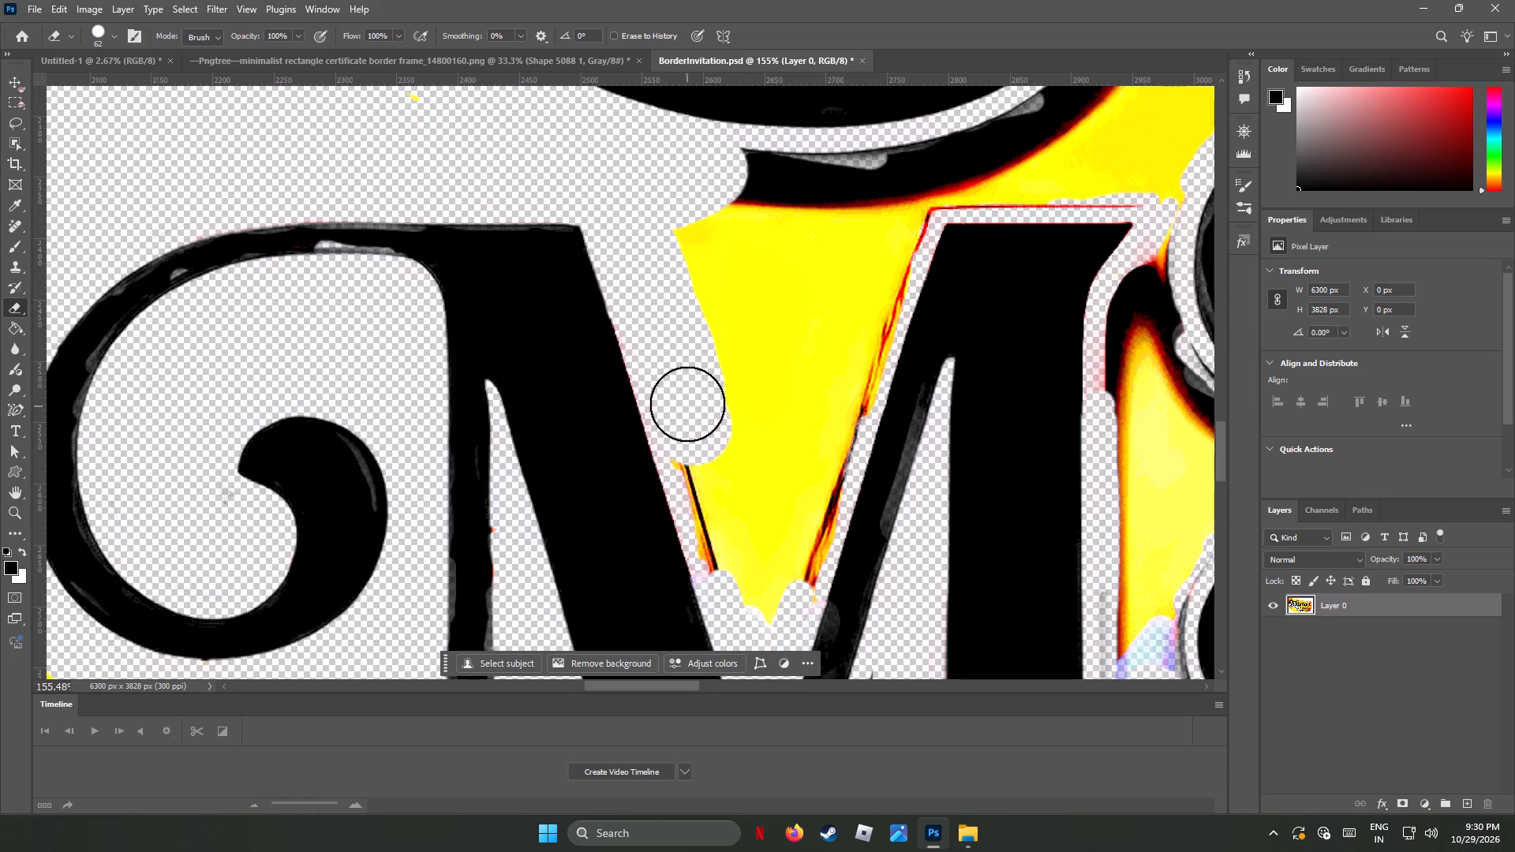
pyautogui.moveTo(687, 404); pyautogui.dragTo(740, 566)
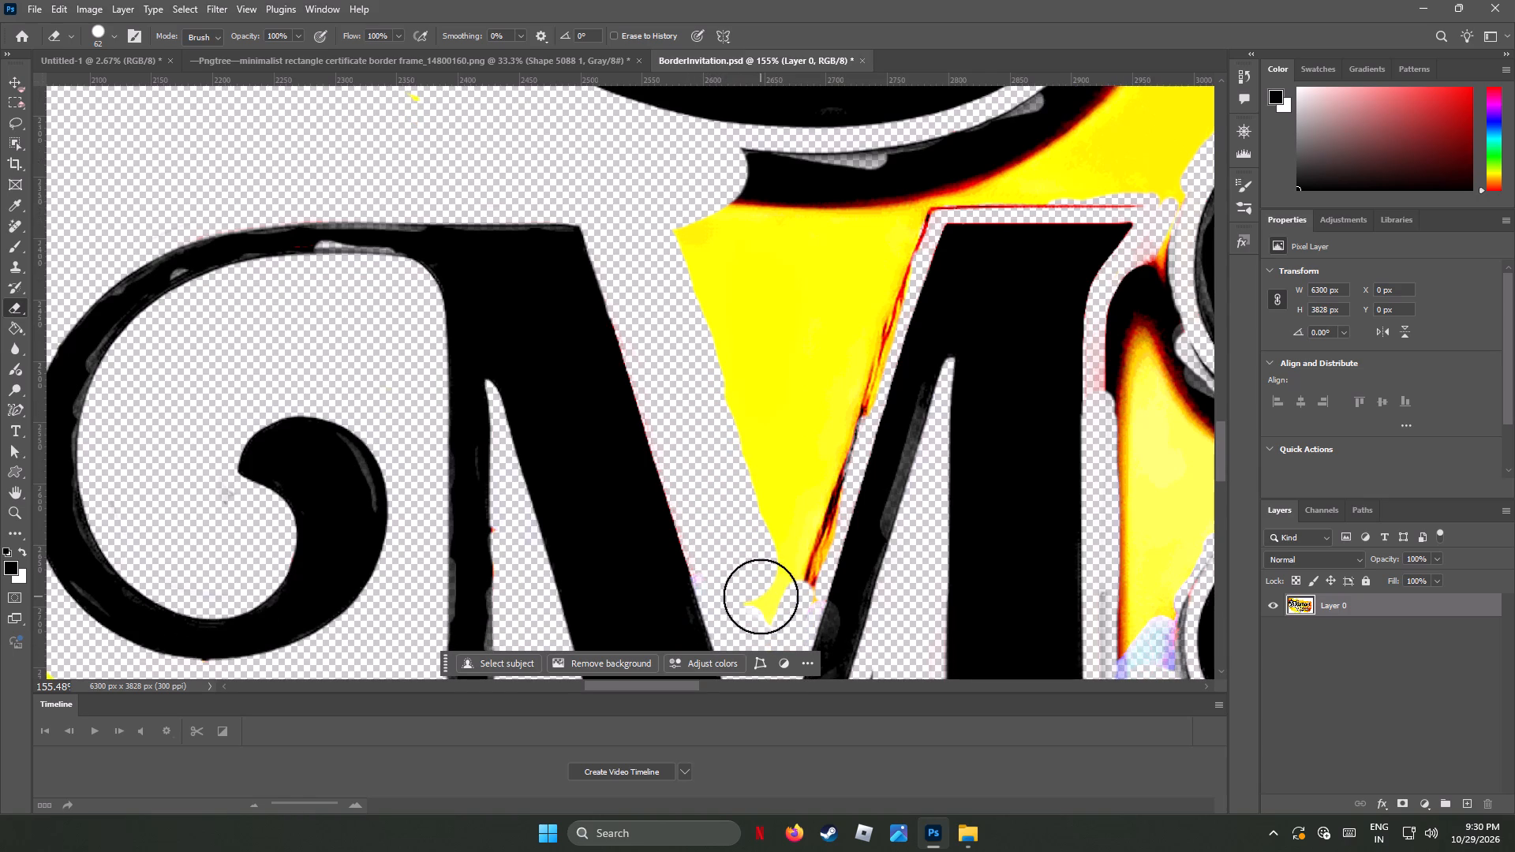
# Erase the yellow at the bottom and middle of the M's V and the orange-red shadow along its right diagonal.
pyautogui.moveTo(761, 596); pyautogui.dragTo(787, 565)
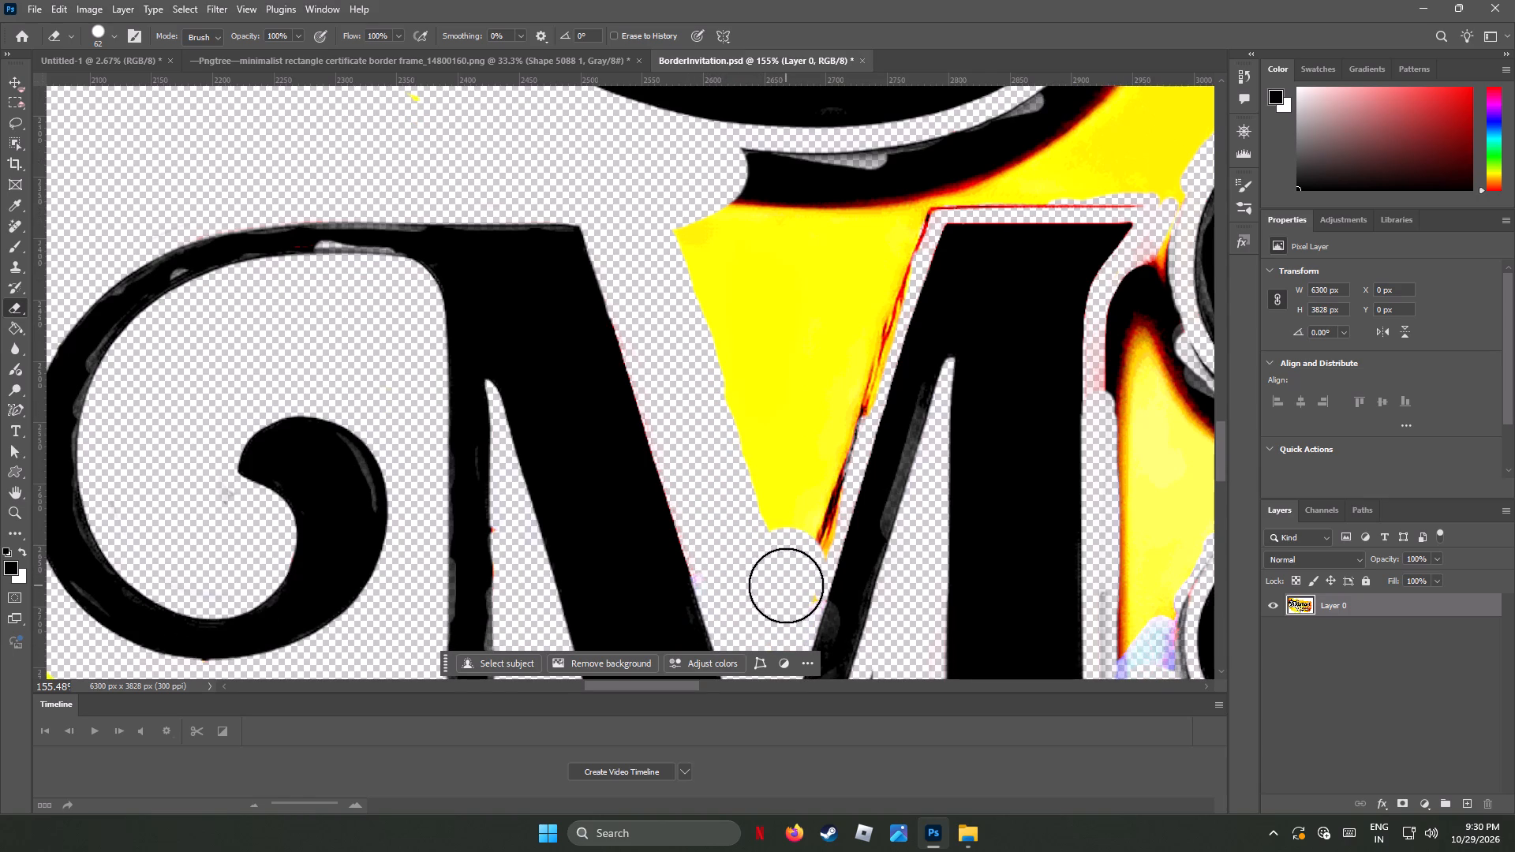
pyautogui.moveTo(786, 585); pyautogui.dragTo(806, 503)
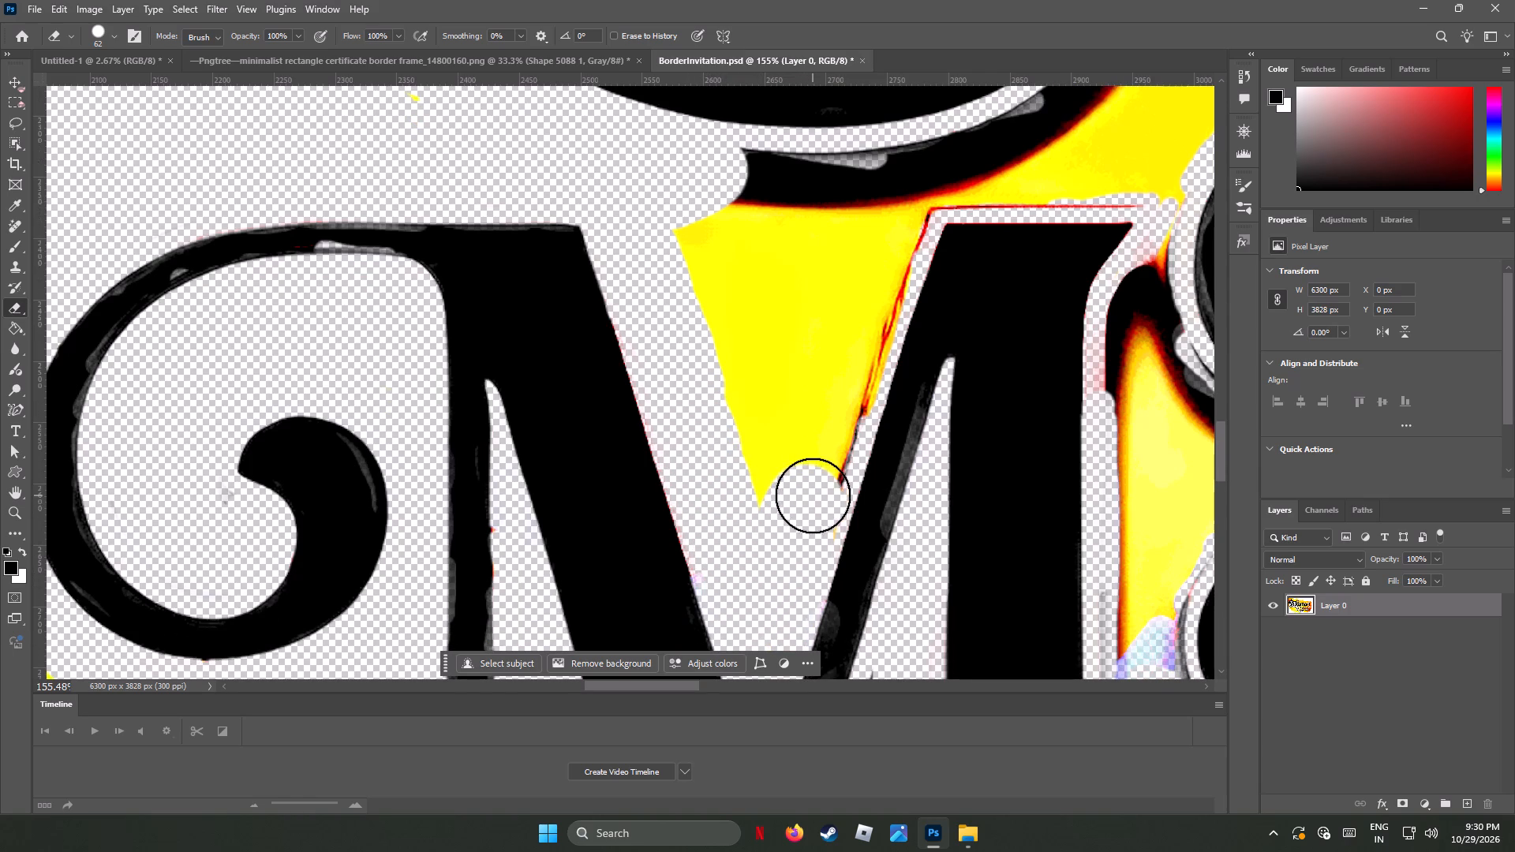
pyautogui.moveTo(813, 495); pyautogui.dragTo(803, 519)
pyautogui.moveTo(840, 400); pyautogui.dragTo(825, 436)
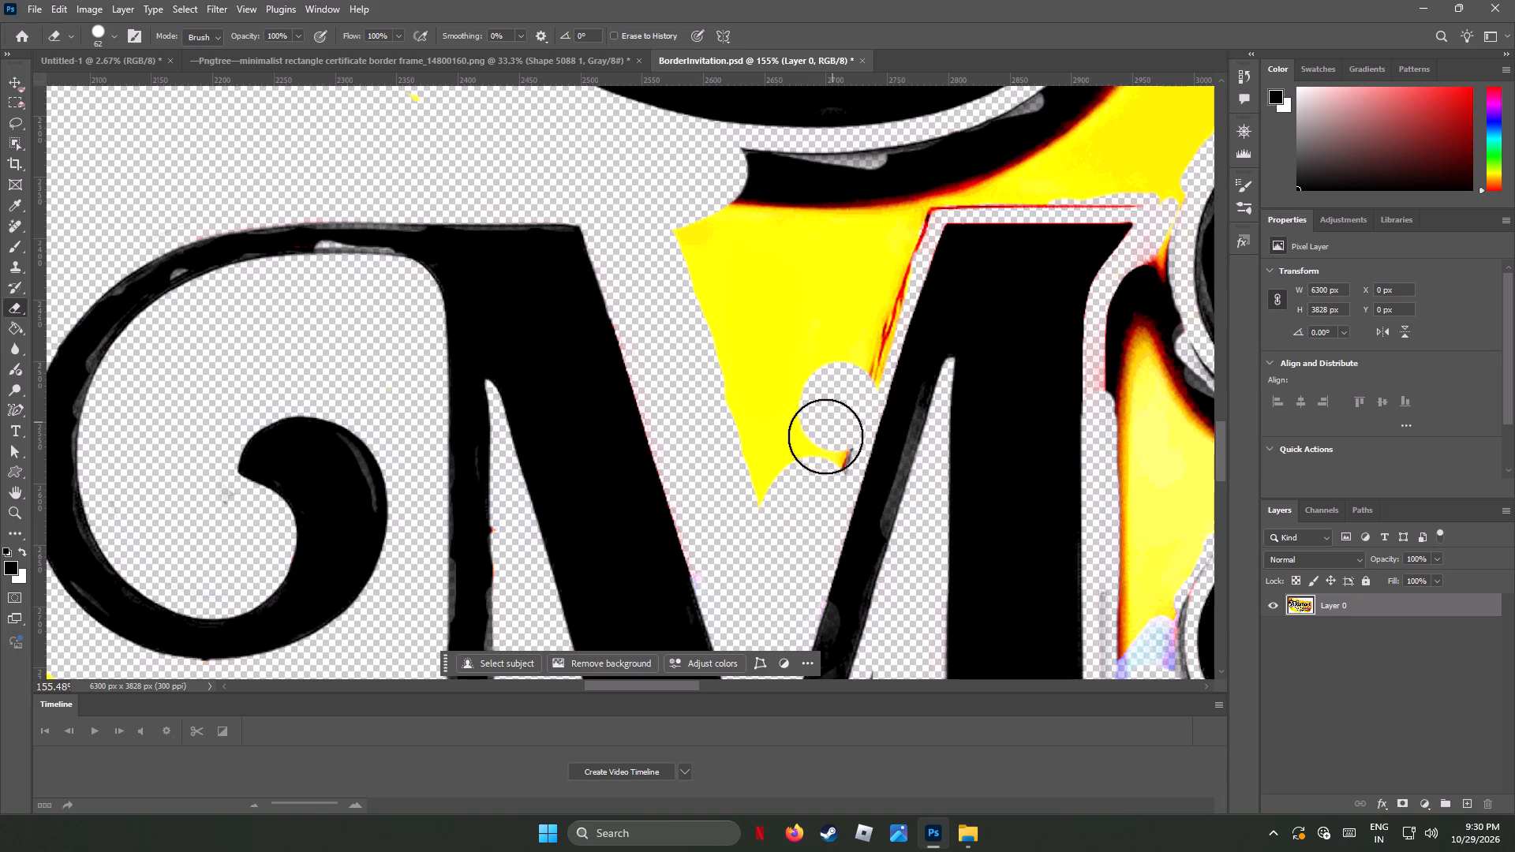
pyautogui.moveTo(825, 436); pyautogui.dragTo(758, 176)
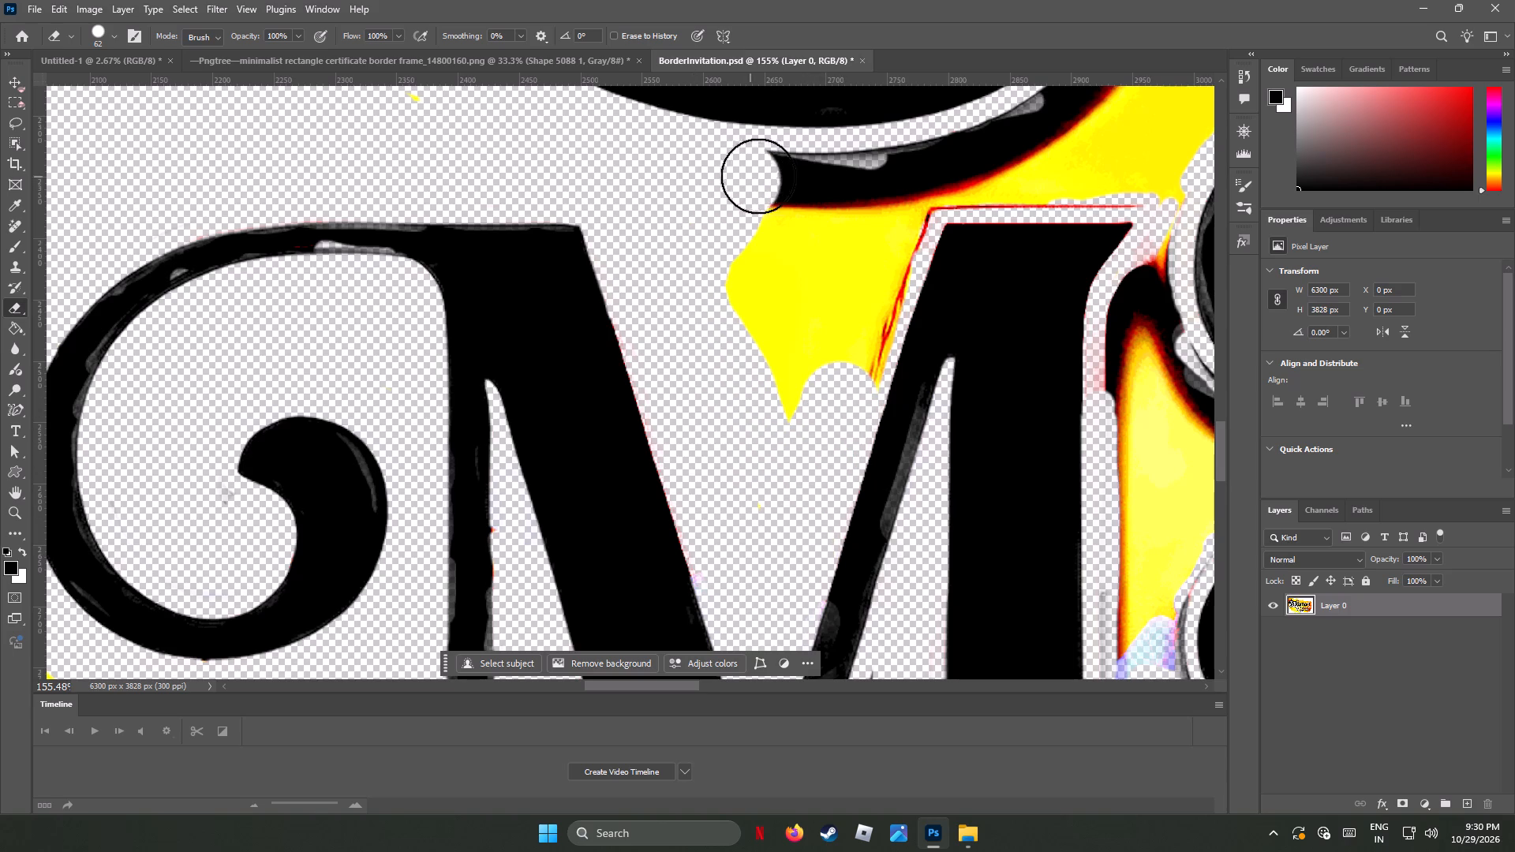
pyautogui.moveTo(758, 176); pyautogui.dragTo(791, 424)
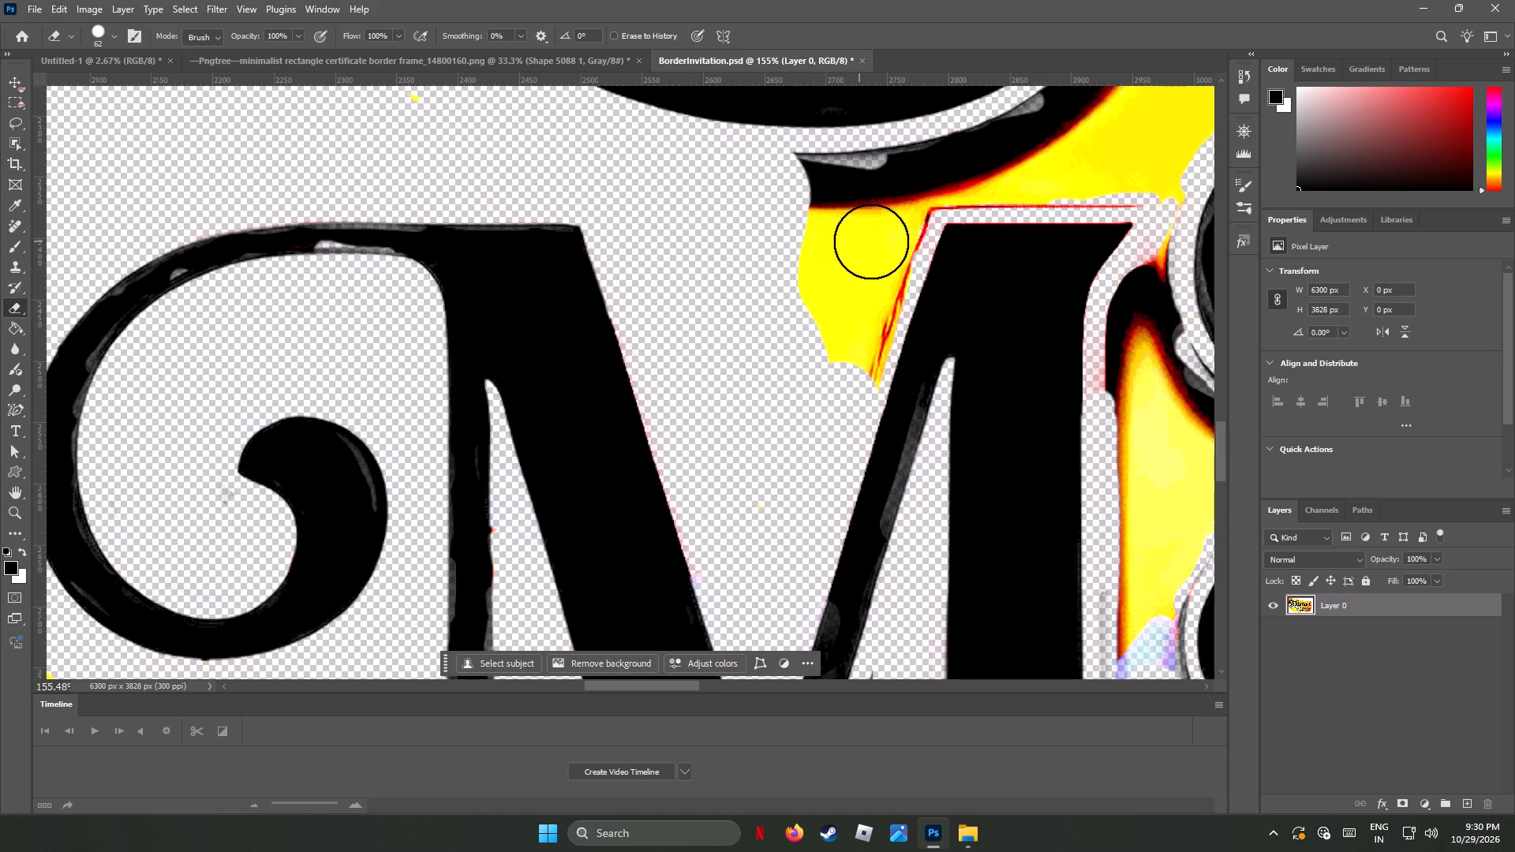
pyautogui.moveTo(889, 244); pyautogui.dragTo(832, 380)
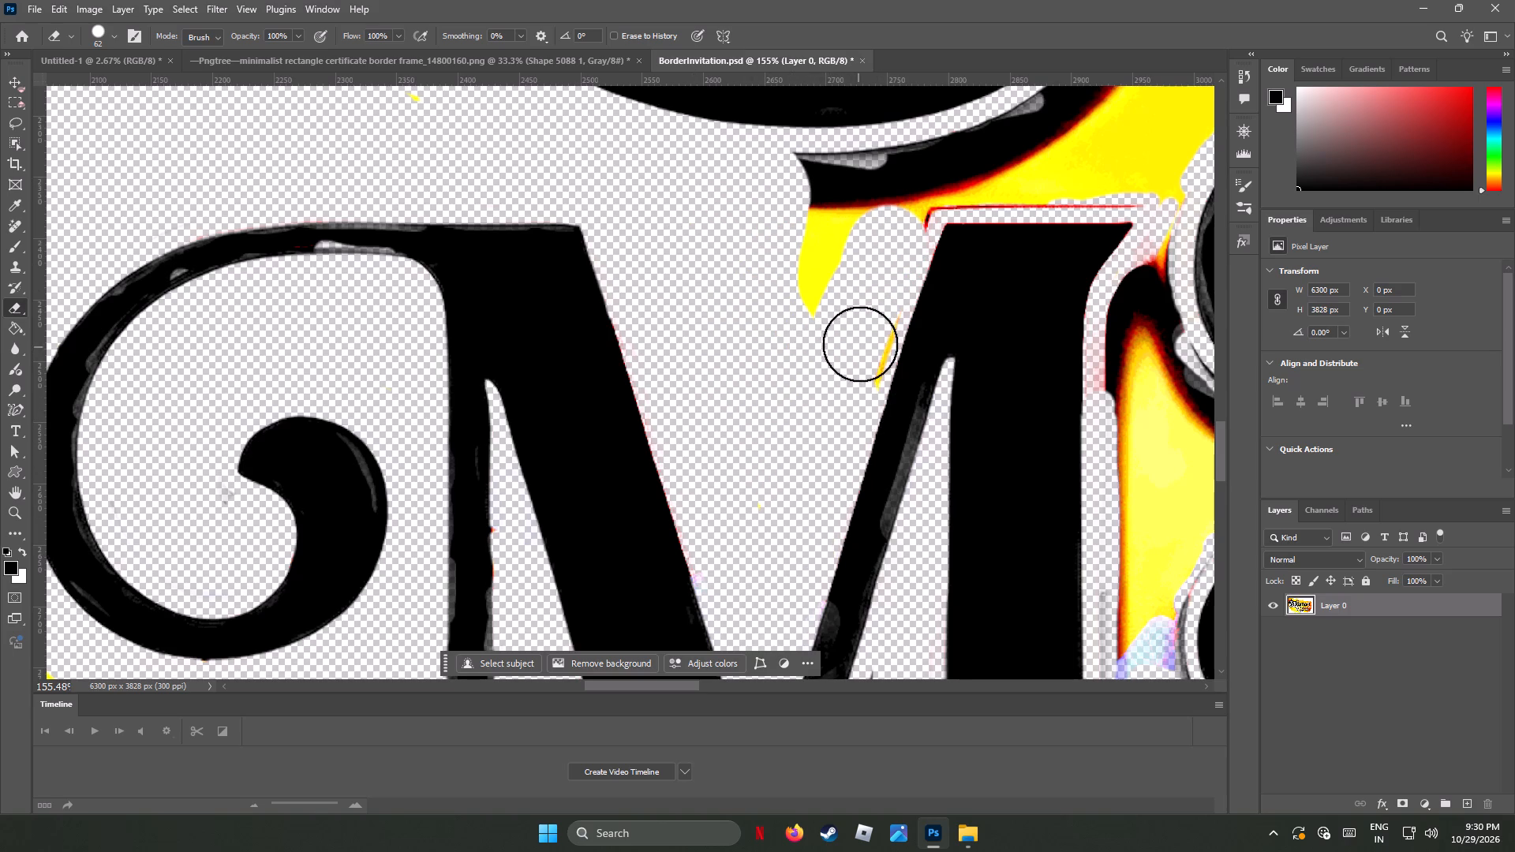
pyautogui.moveTo(860, 344); pyautogui.dragTo(836, 406)
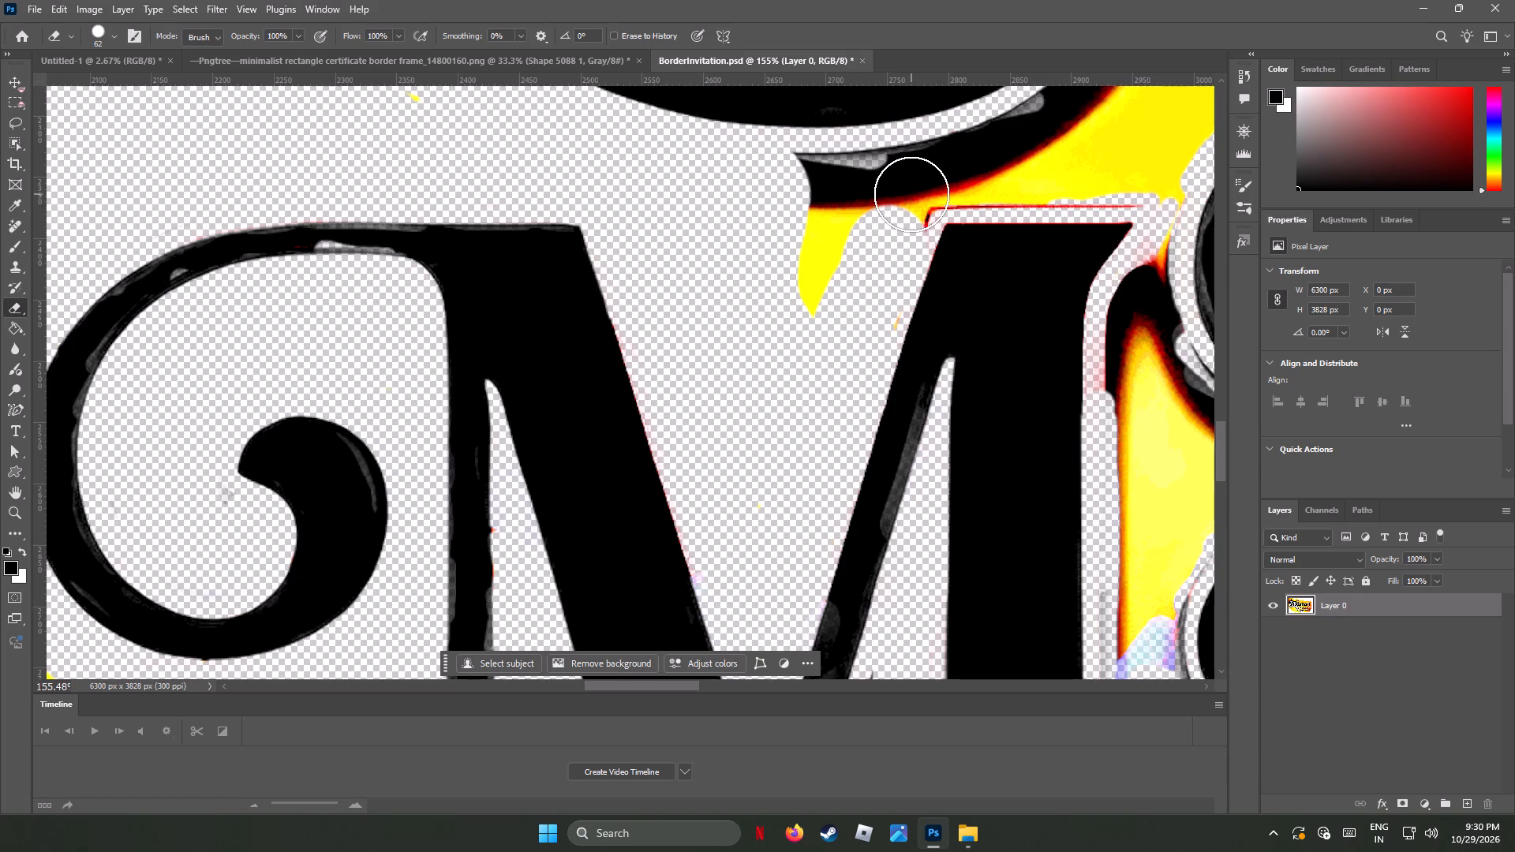
# Erase the black shadow band and yellow above the M's right stem, plus the leftover patch above the V.
pyautogui.moveTo(911, 201); pyautogui.dragTo(936, 177)
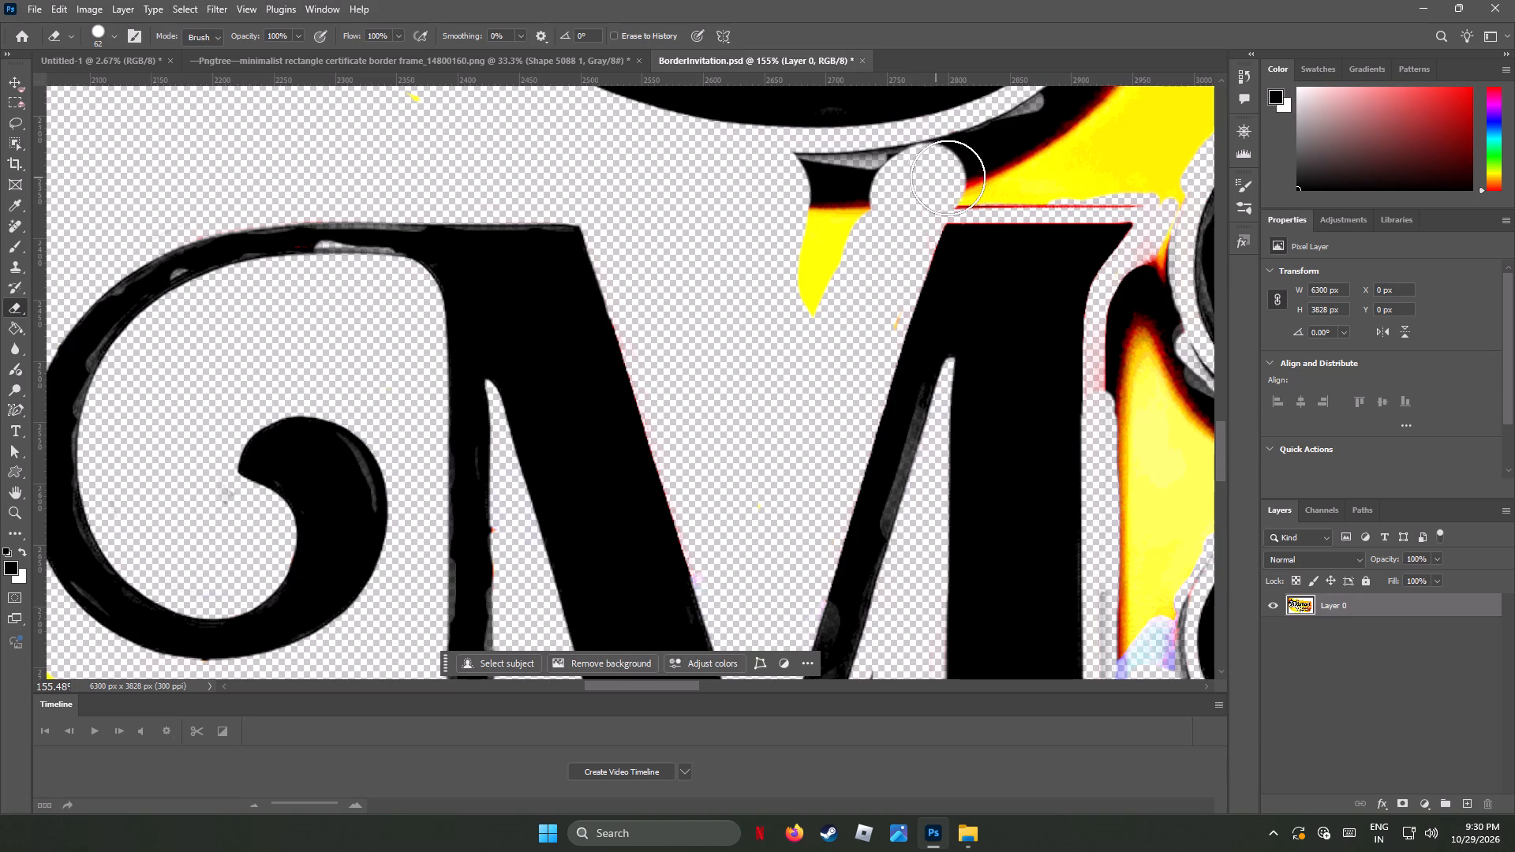
pyautogui.moveTo(959, 177); pyautogui.dragTo(988, 174)
pyautogui.click(997, 177)
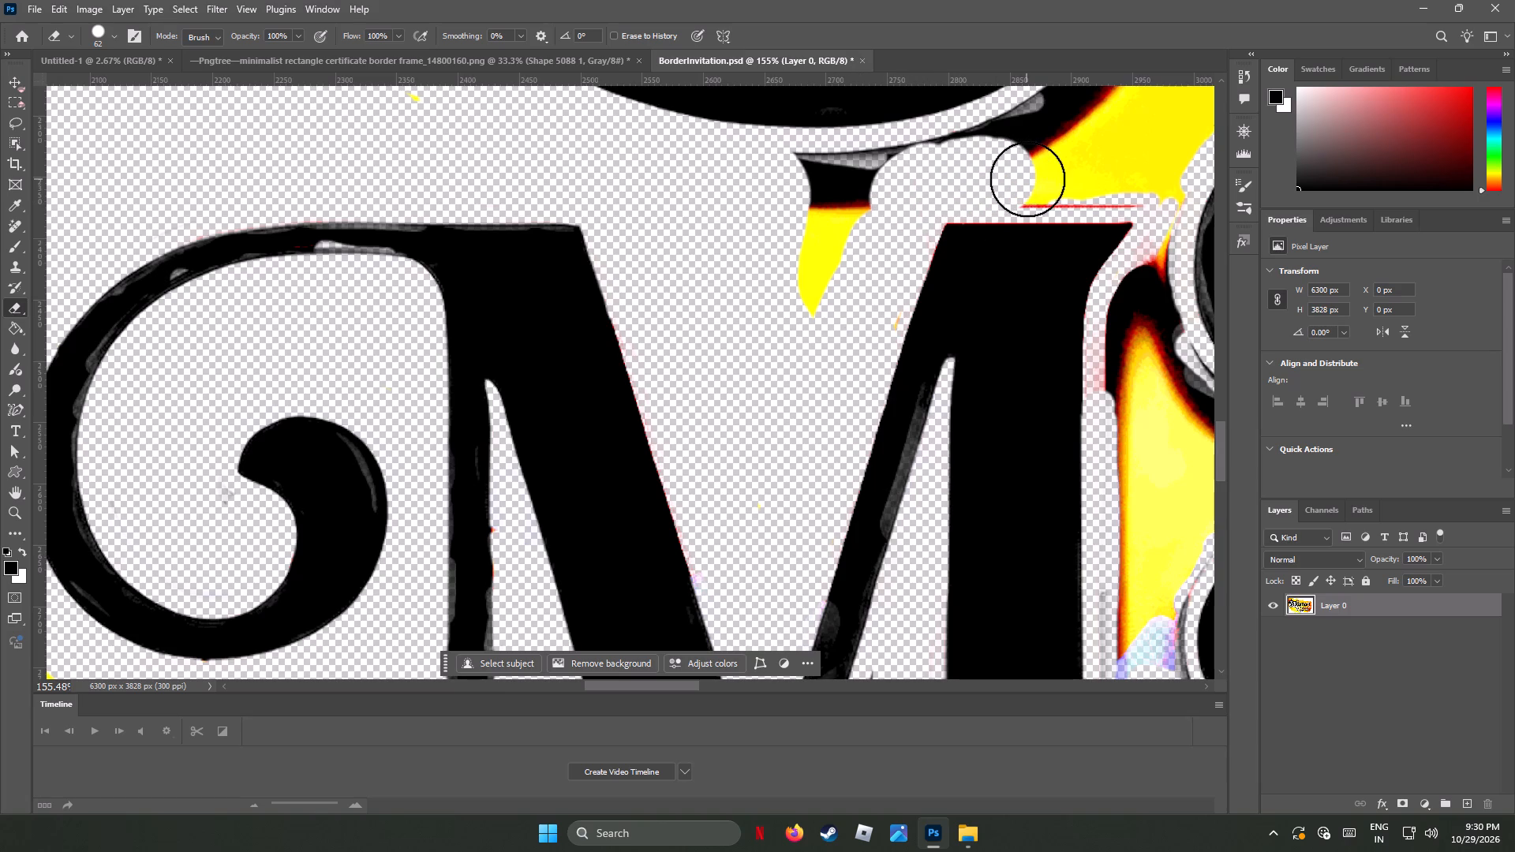
pyautogui.click(1027, 179)
pyautogui.click(1061, 180)
pyautogui.click(1094, 177)
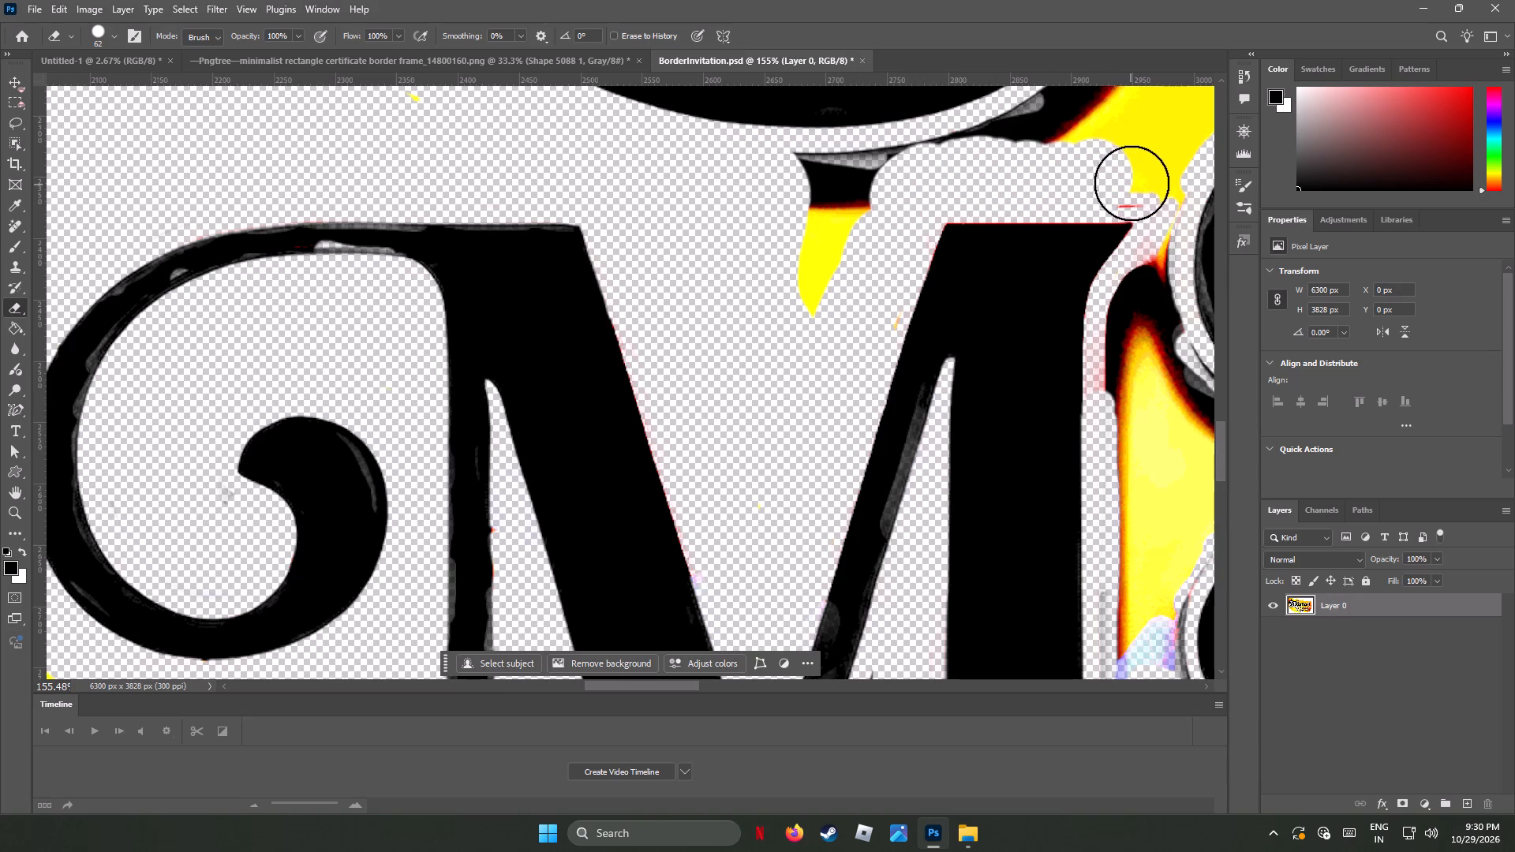
pyautogui.moveTo(1133, 178); pyautogui.dragTo(1028, 151)
pyautogui.moveTo(986, 151); pyautogui.dragTo(945, 170)
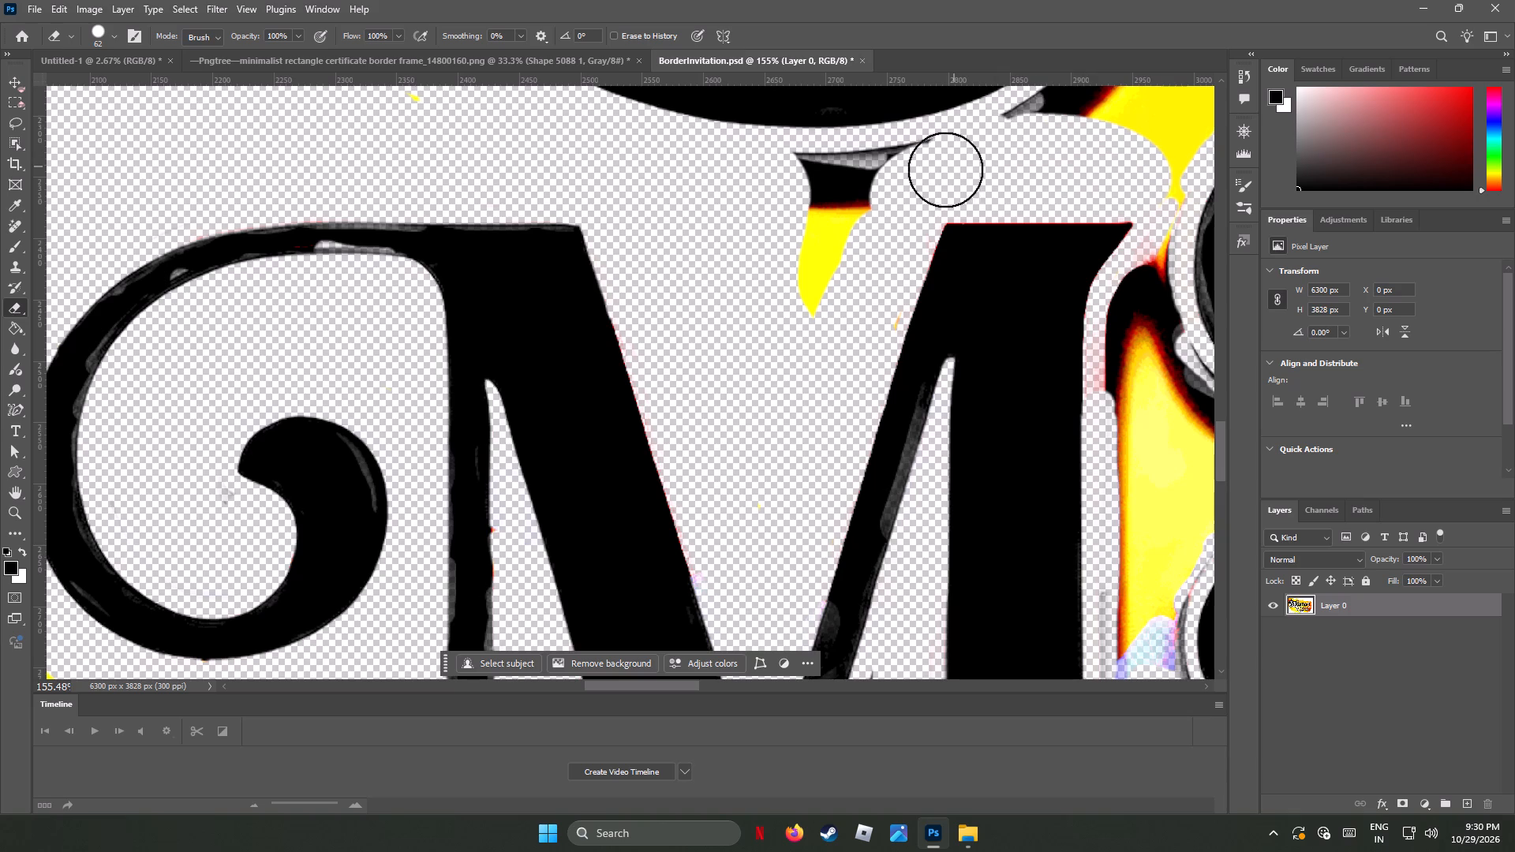
pyautogui.moveTo(945, 170); pyautogui.dragTo(812, 305)
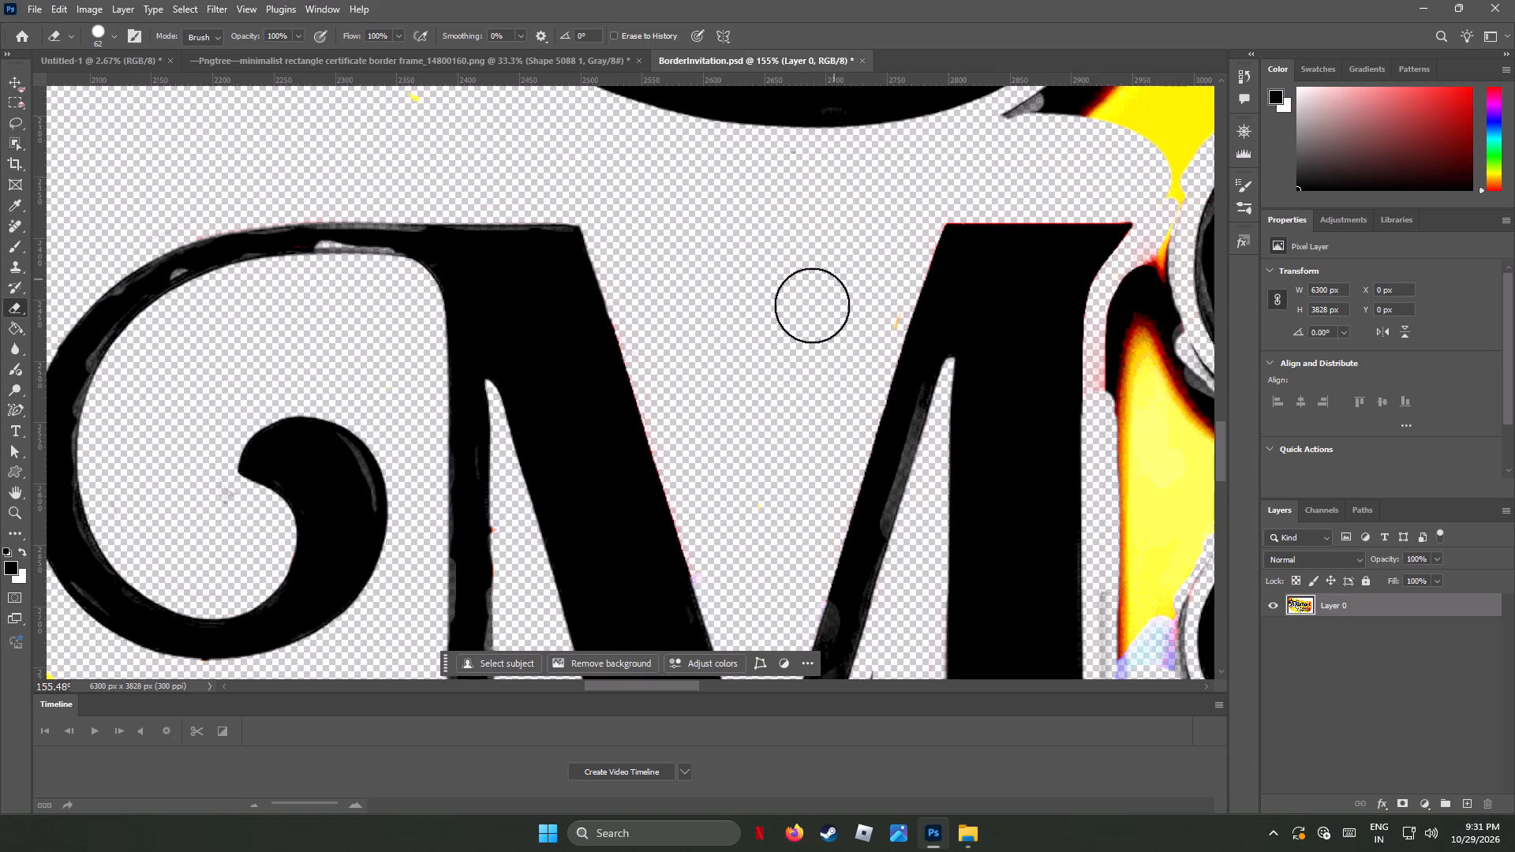
pyautogui.moveTo(812, 305); pyautogui.dragTo(789, 313)
# Erase the yellow and shadow remnants between the M's top outer corner, the large swash and the next letter's curled stroke.
pyautogui.moveTo(601, 684); pyautogui.dragTo(601, 683)
pyautogui.moveTo(601, 683); pyautogui.dragTo(656, 697)
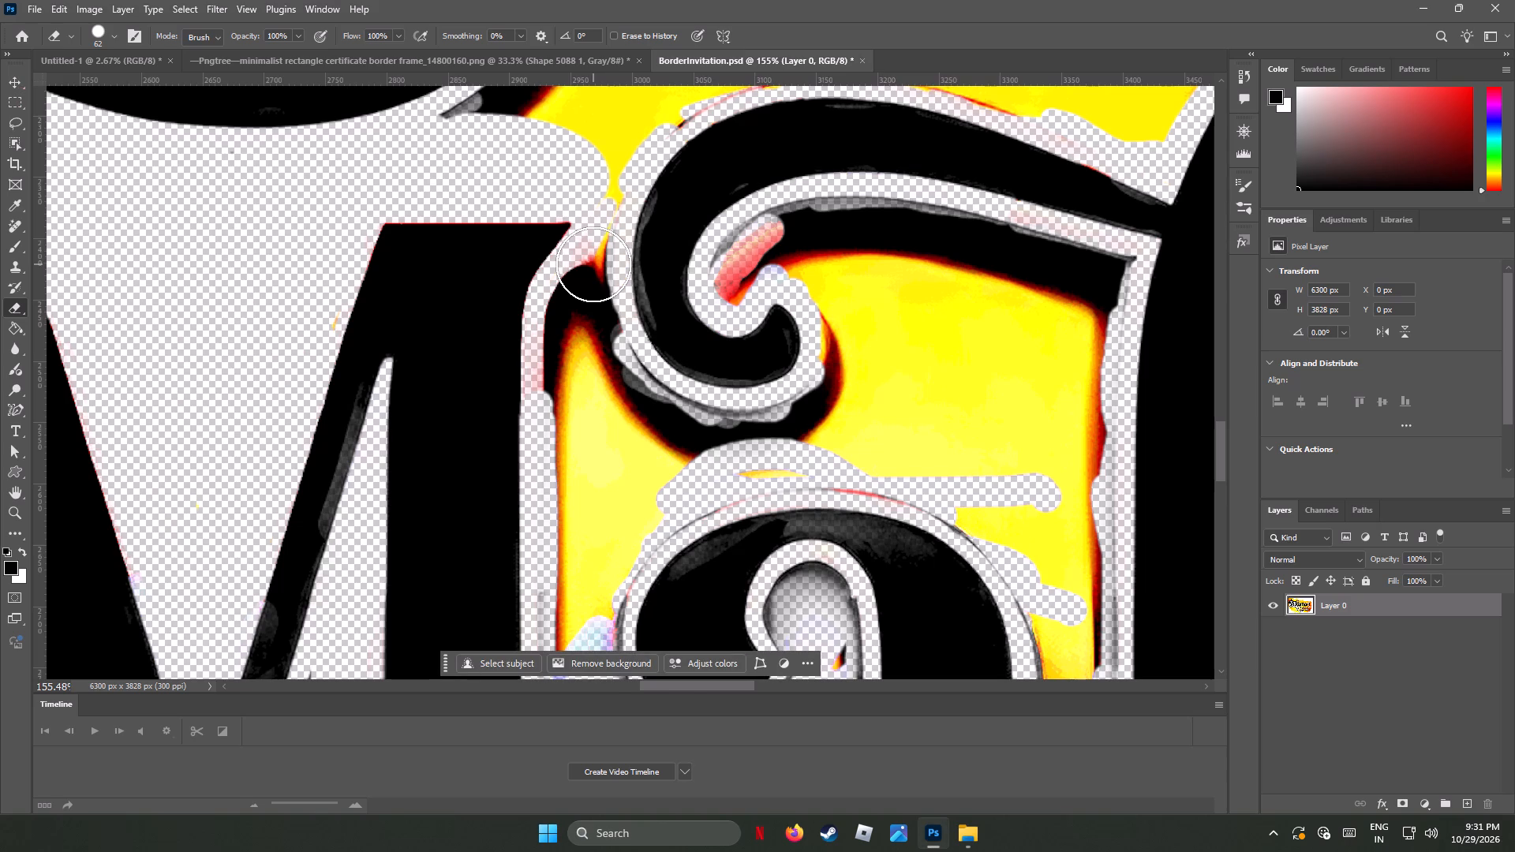
pyautogui.scroll(3, 593, 264)
pyautogui.scroll(-5, 593, 264)
pyautogui.scroll(4, 593, 264)
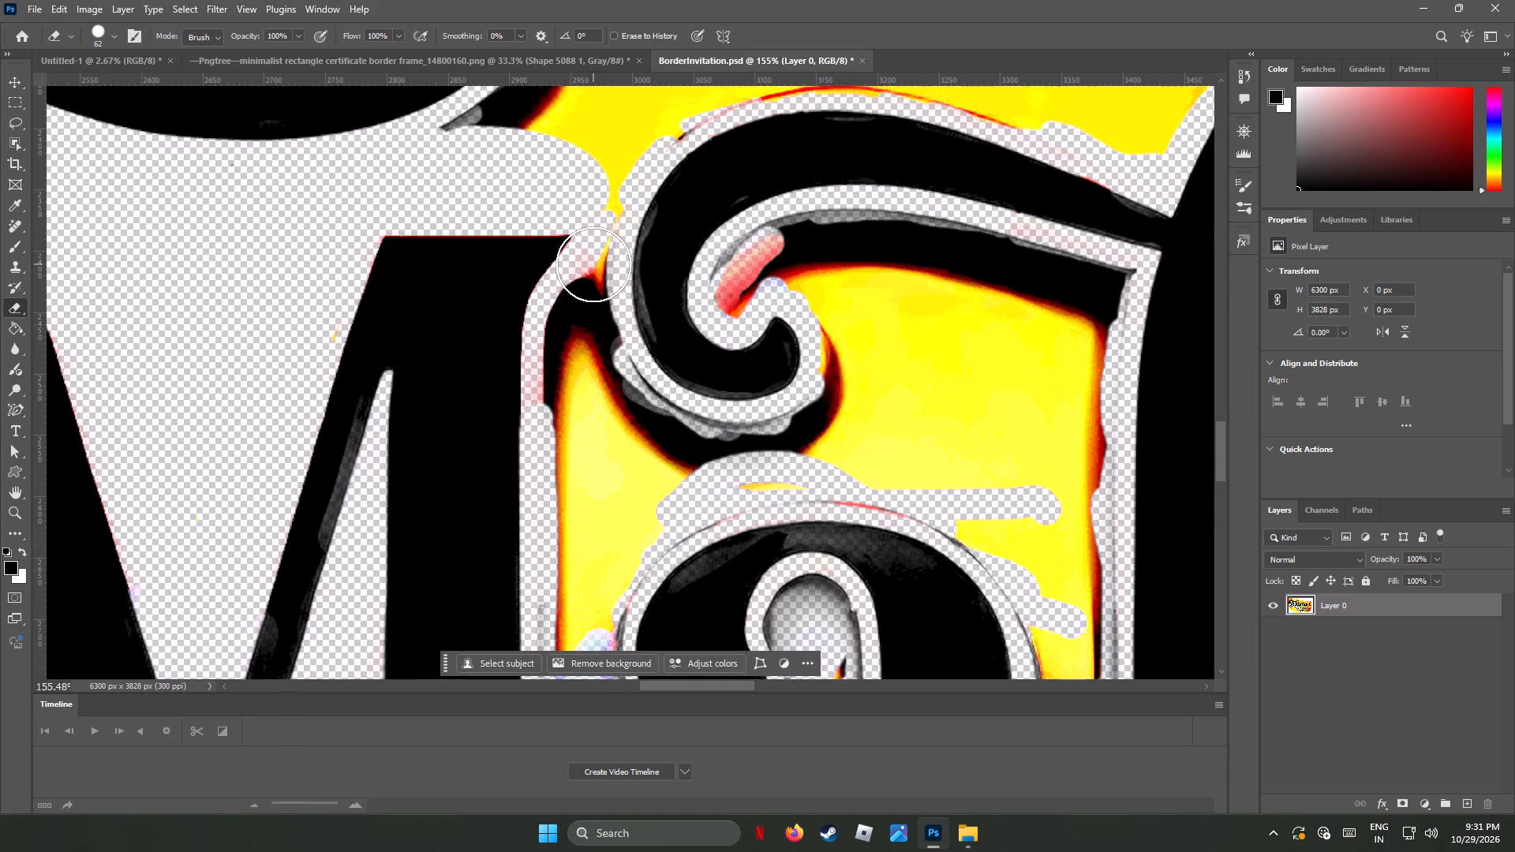
pyautogui.scroll(1, 593, 264)
pyautogui.scroll(-2, 593, 264)
pyautogui.scroll(2, 593, 264)
pyautogui.scroll(-1, 593, 264)
pyautogui.scroll(6, 593, 264)
pyautogui.scroll(-1, 593, 264)
pyautogui.scroll(4, 593, 264)
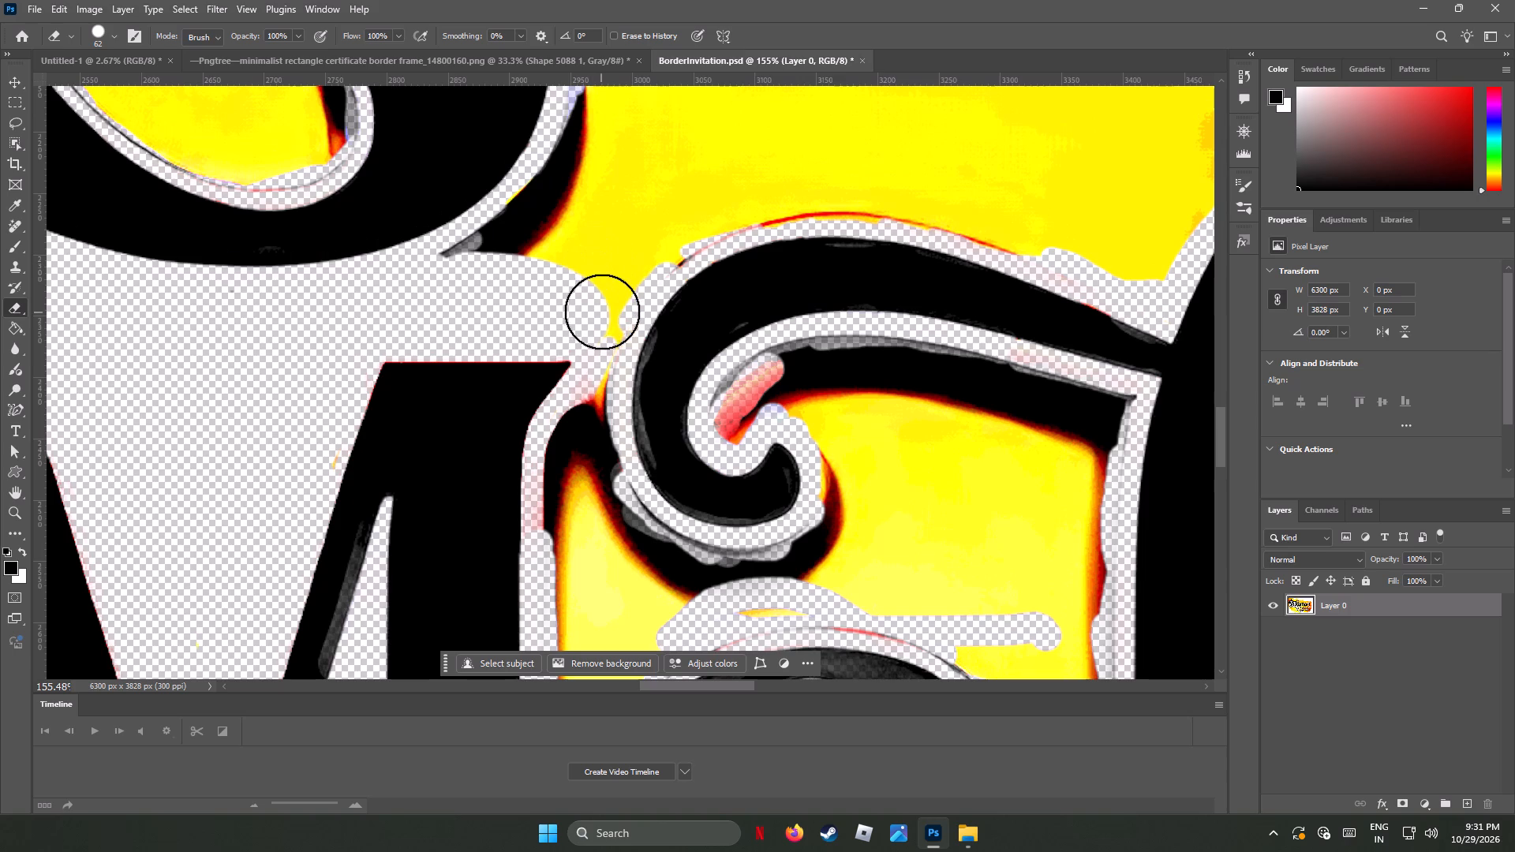
pyautogui.moveTo(604, 312); pyautogui.dragTo(508, 264)
pyautogui.moveTo(473, 267); pyautogui.dragTo(526, 236)
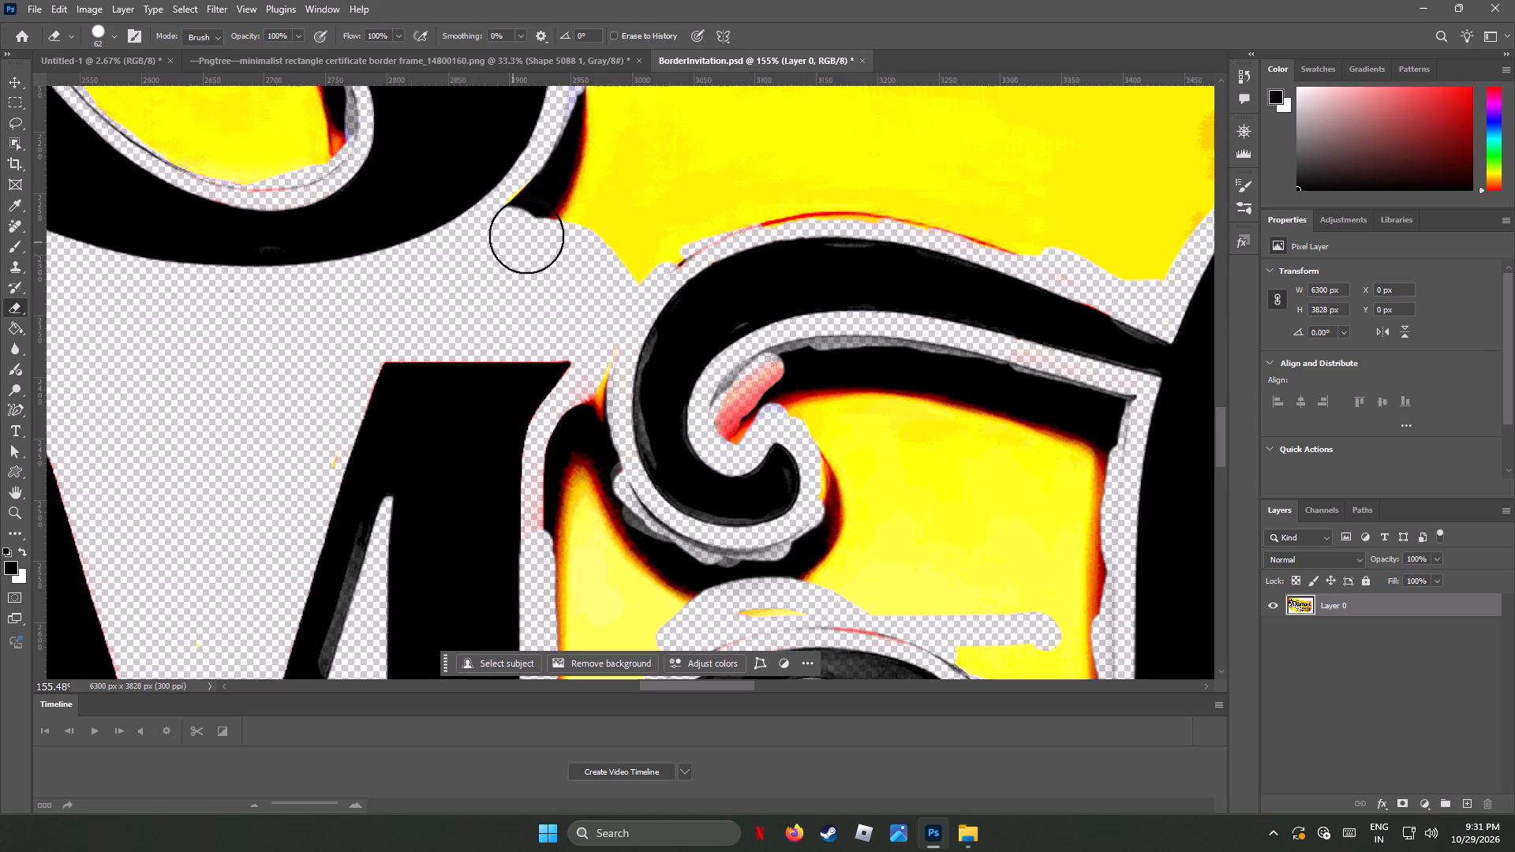
pyautogui.moveTo(526, 236); pyautogui.dragTo(557, 222)
pyautogui.moveTo(664, 243); pyautogui.dragTo(615, 266)
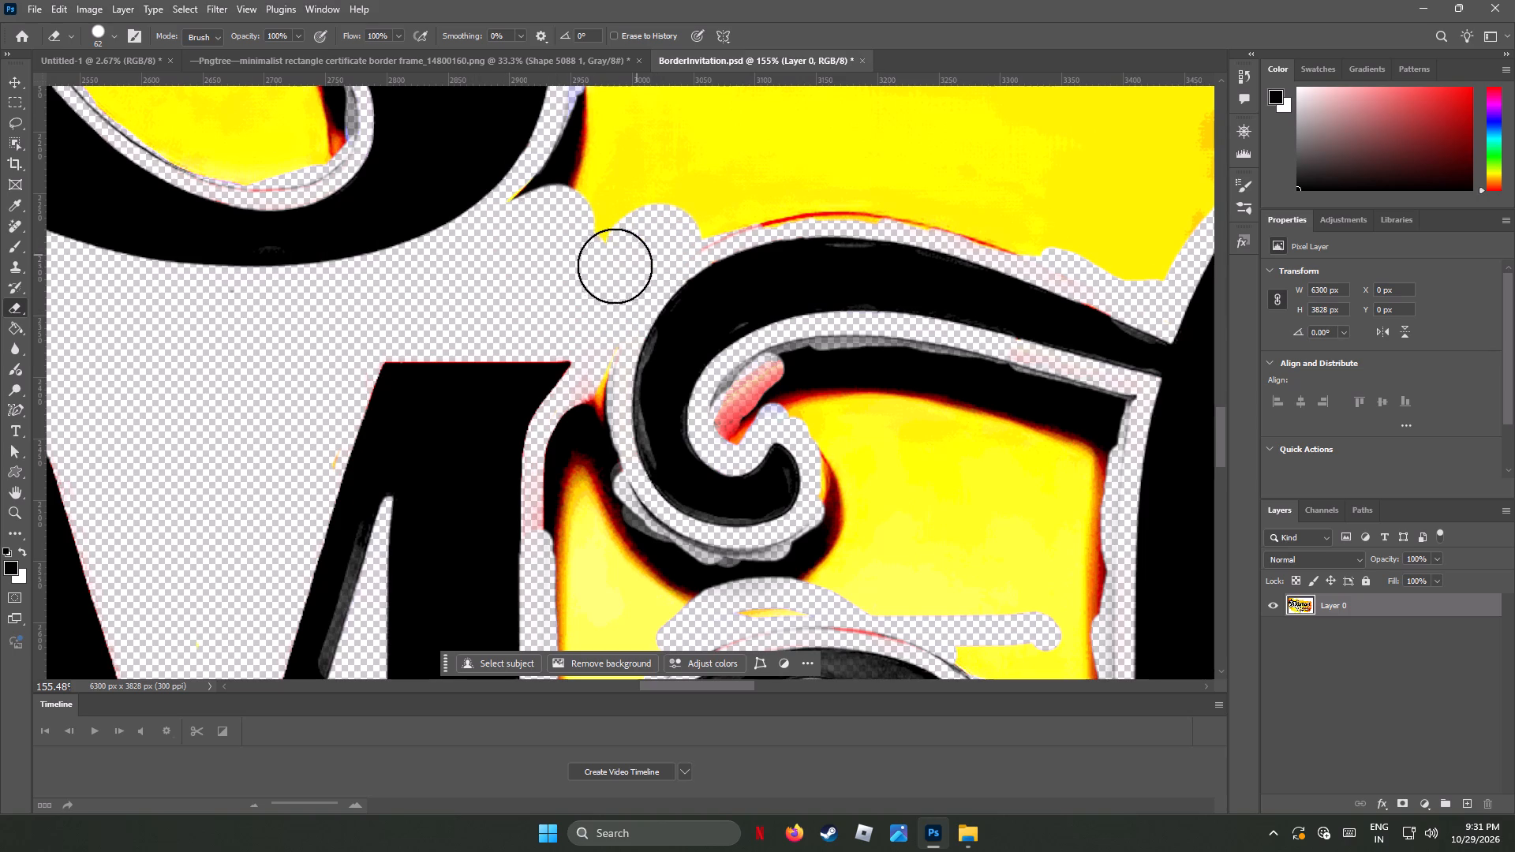
pyautogui.moveTo(615, 266); pyautogui.dragTo(604, 262)
# Erase the dark shadow and adjacent yellow along the outer curve of the large swash's round terminal.
pyautogui.scroll(9, 596, 258)
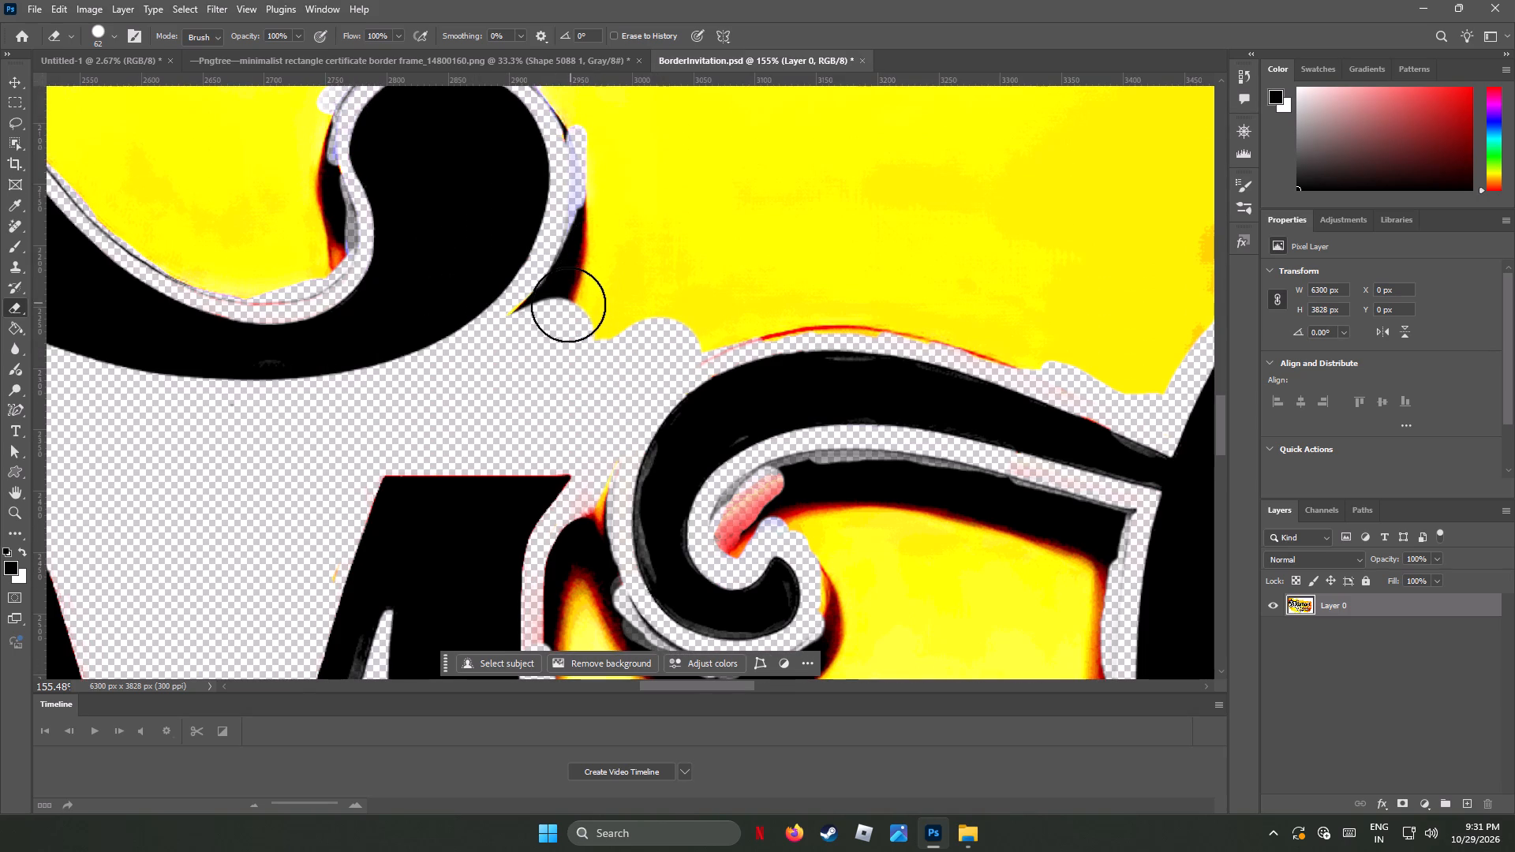
pyautogui.moveTo(537, 323); pyautogui.dragTo(607, 212)
pyautogui.moveTo(597, 230); pyautogui.dragTo(590, 134)
pyautogui.moveTo(609, 343); pyautogui.dragTo(643, 273)
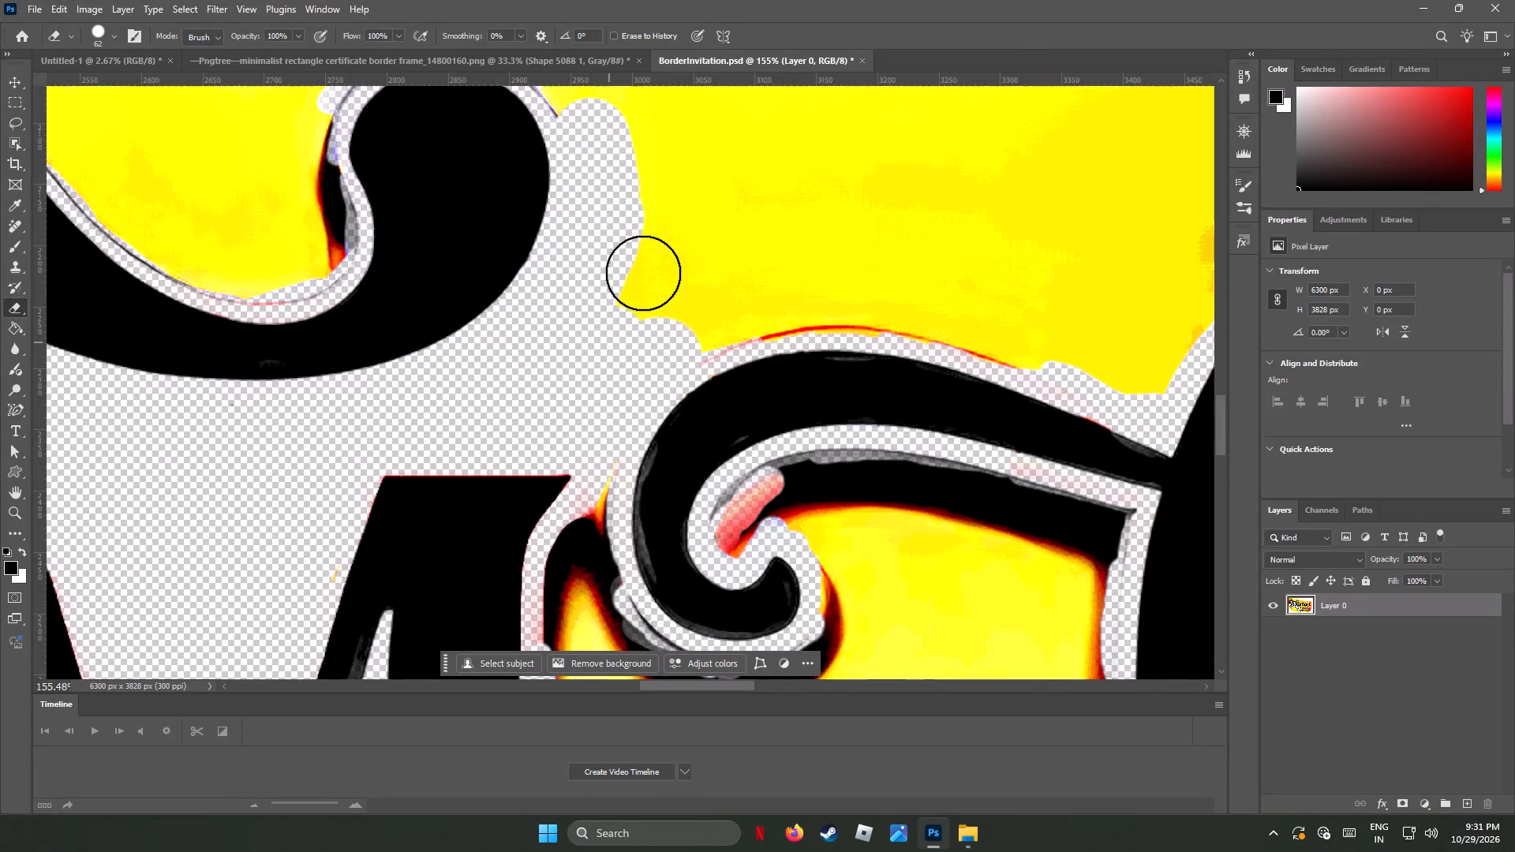
pyautogui.moveTo(643, 273); pyautogui.dragTo(666, 190)
# Erase the red fringe and a wide band of yellow above the curled stroke of the letter beside the M.
pyautogui.moveTo(709, 326); pyautogui.dragTo(694, 250)
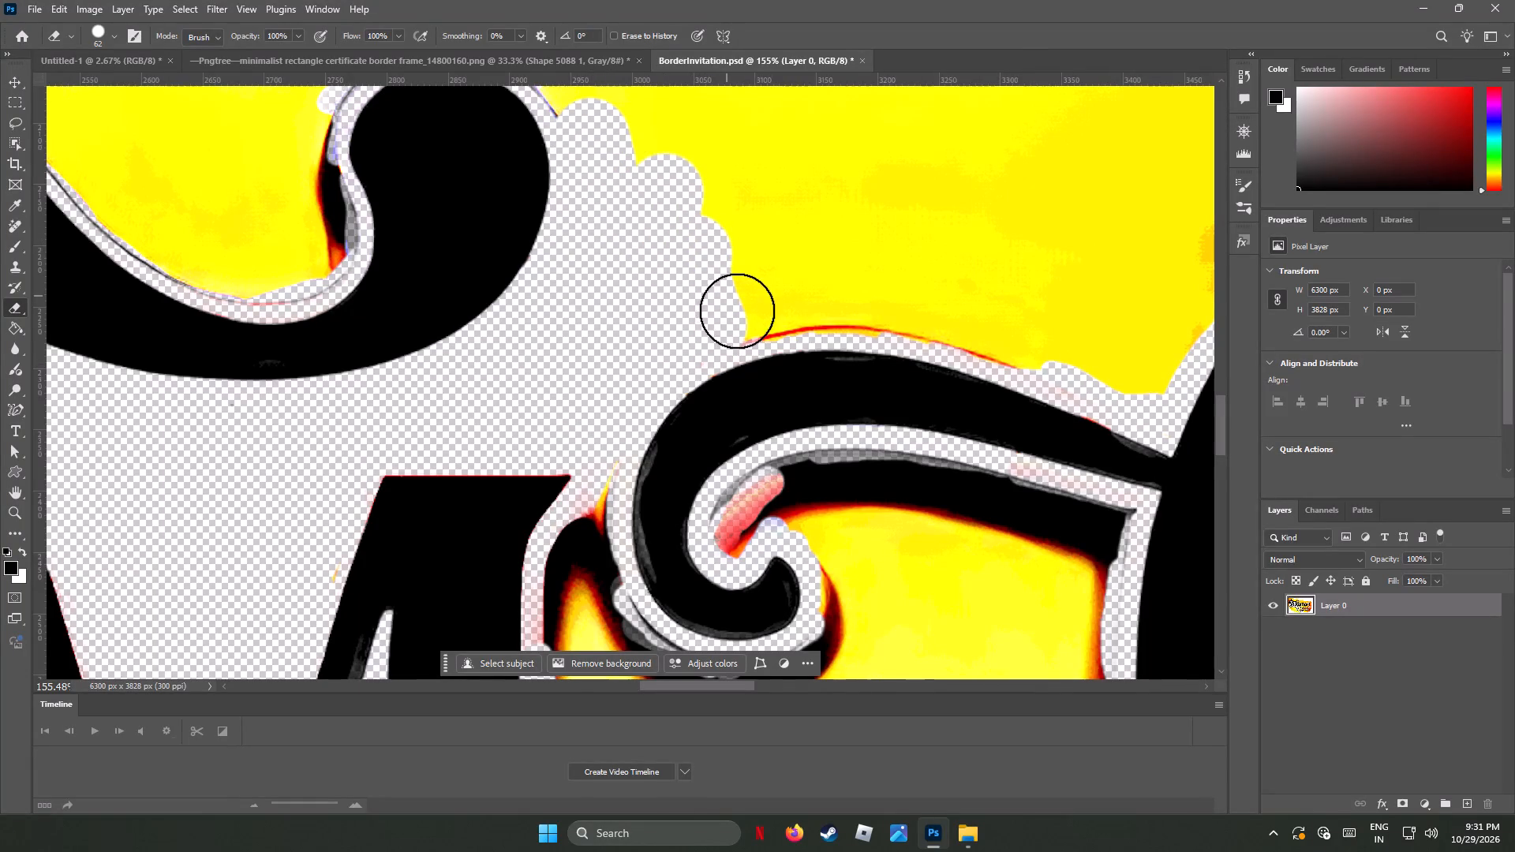
pyautogui.moveTo(754, 313); pyautogui.dragTo(653, 173)
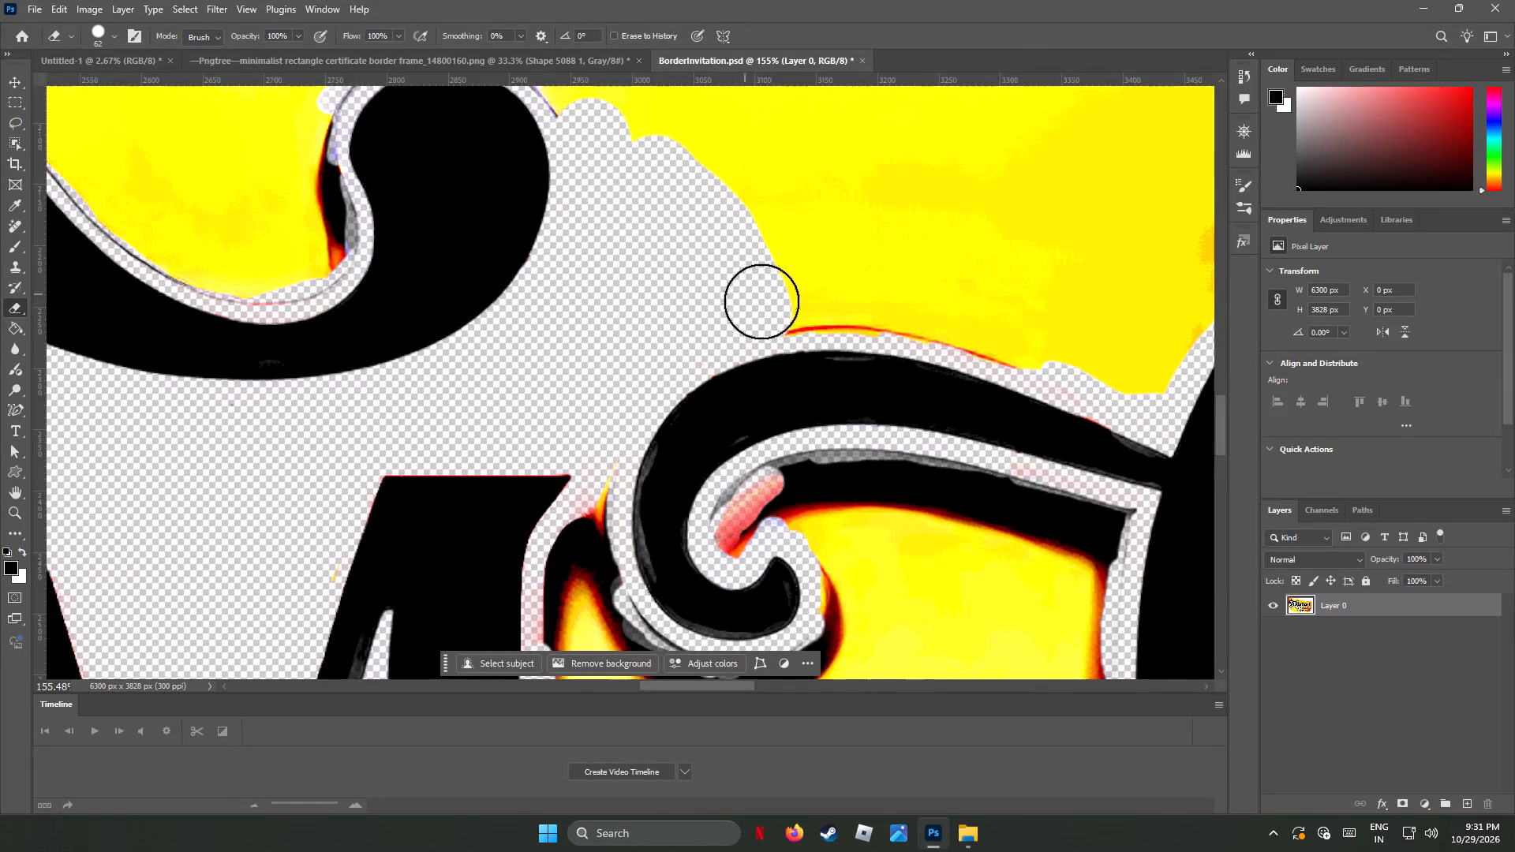
pyautogui.moveTo(793, 307); pyautogui.dragTo(770, 261)
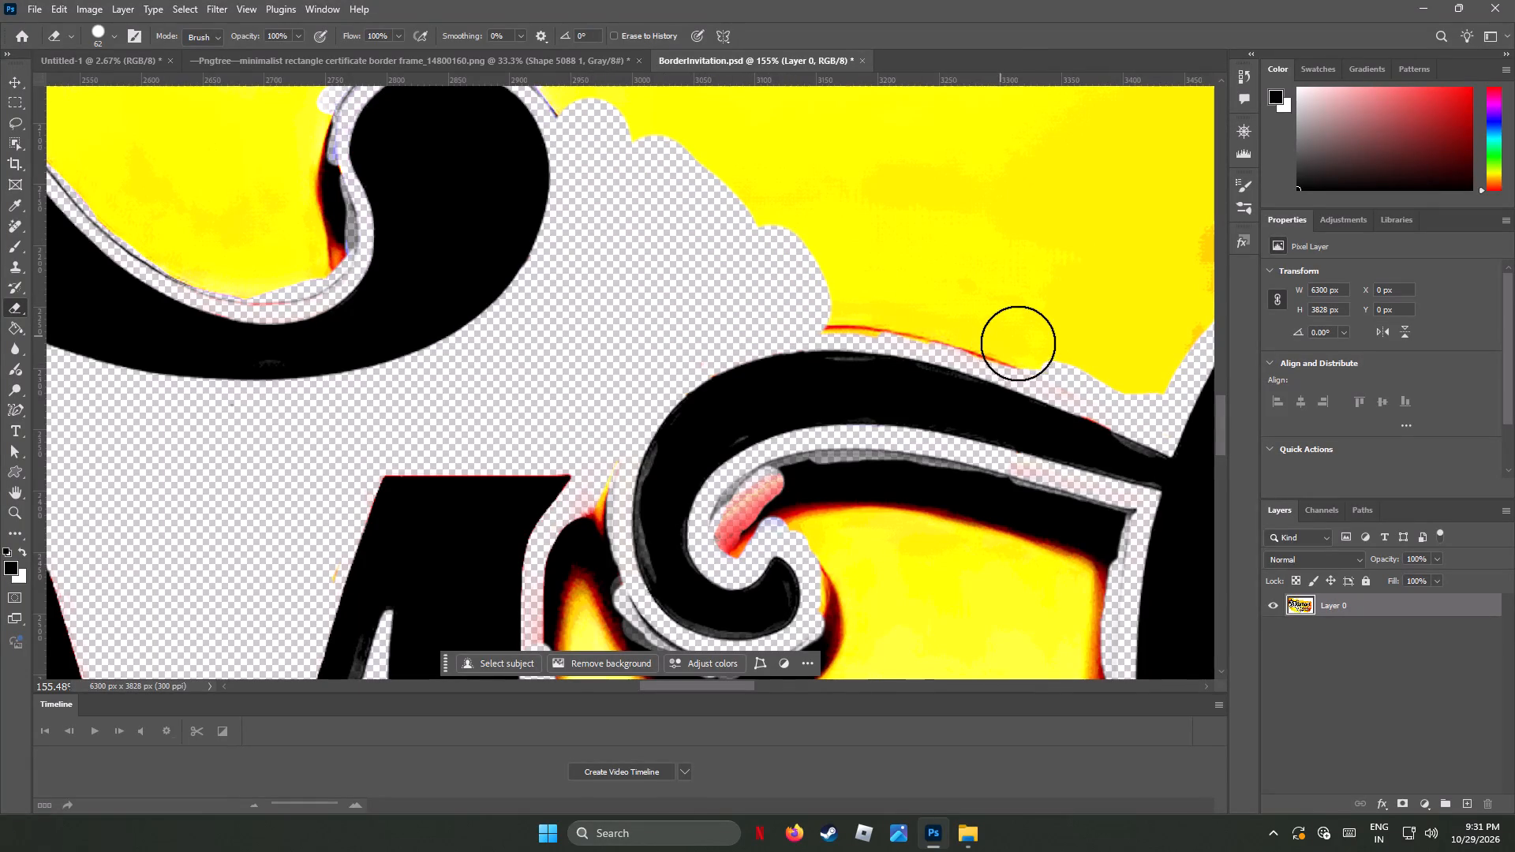
pyautogui.moveTo(1028, 347); pyautogui.dragTo(799, 300)
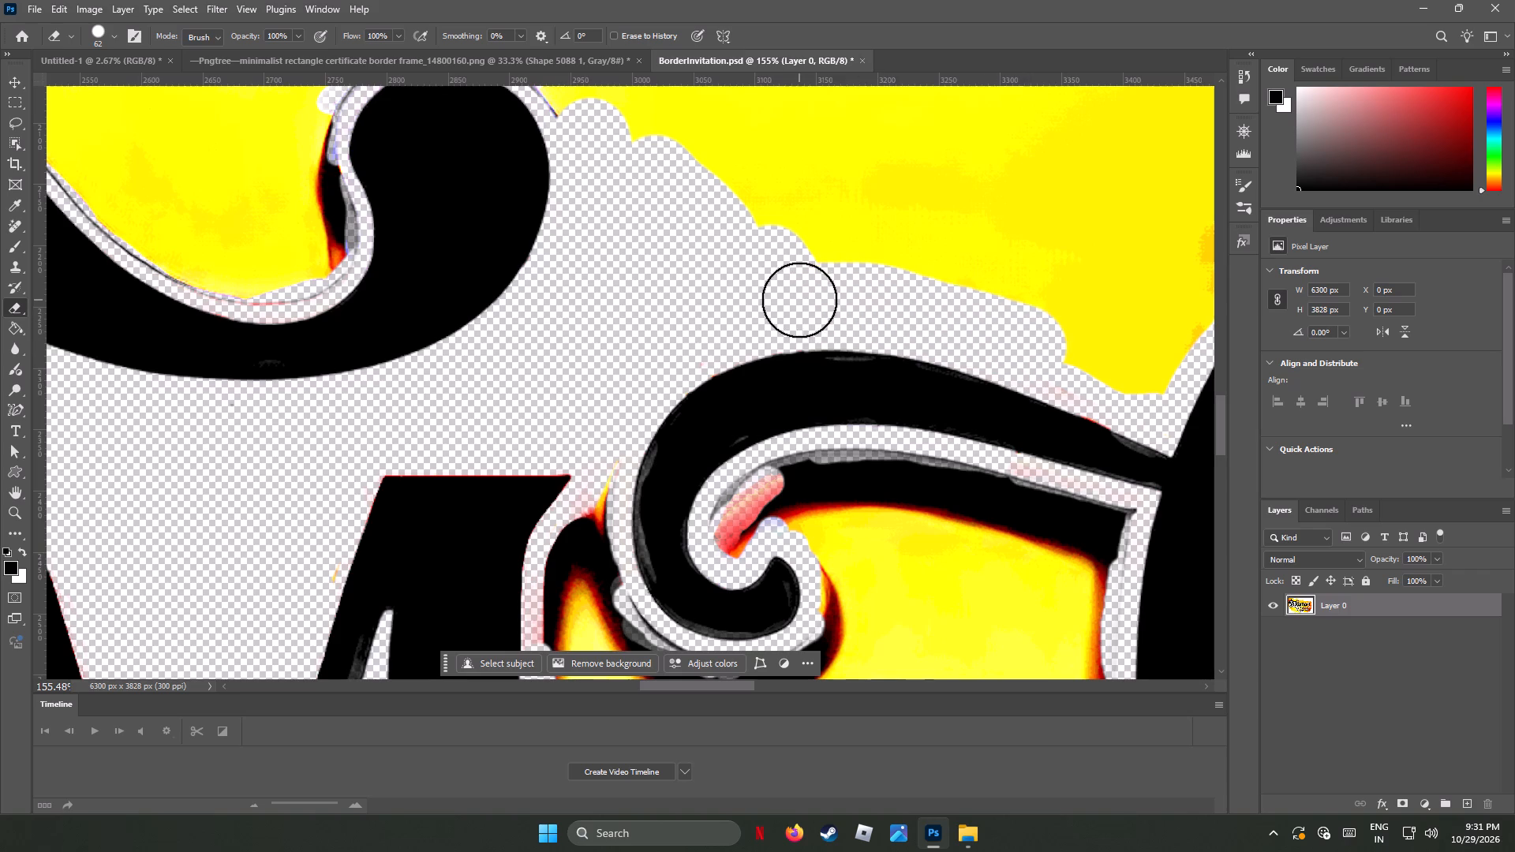
pyautogui.moveTo(1147, 372); pyautogui.dragTo(732, 220)
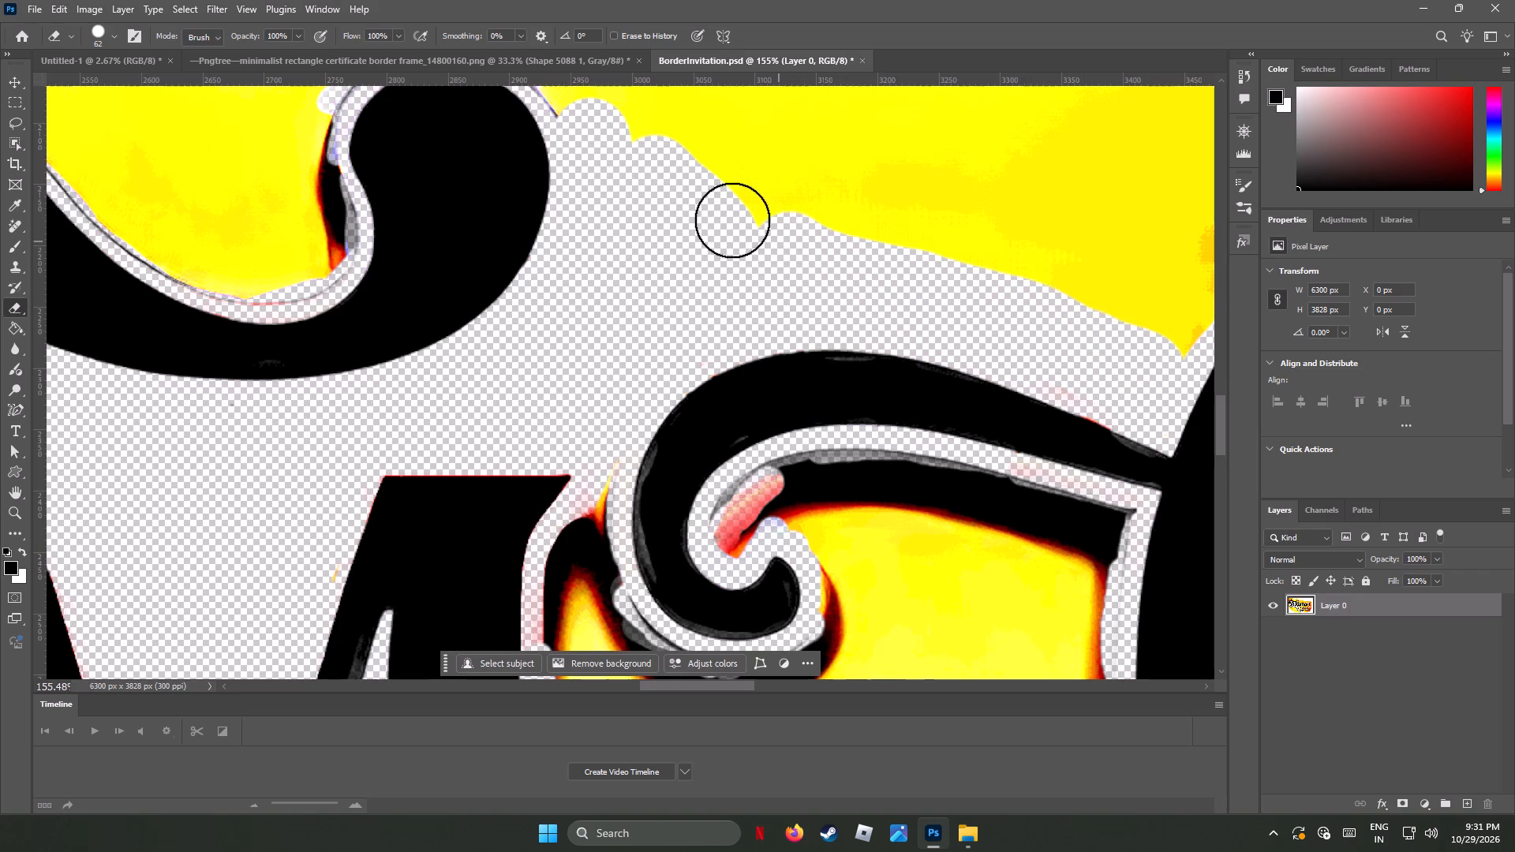
pyautogui.moveTo(732, 220); pyautogui.dragTo(724, 218)
# Erase the black shadow at the notch between the two upper letters, just above the swash's round terminal.
pyautogui.scroll(2, 731, 291)
pyautogui.scroll(-1, 731, 291)
pyautogui.scroll(10, 731, 291)
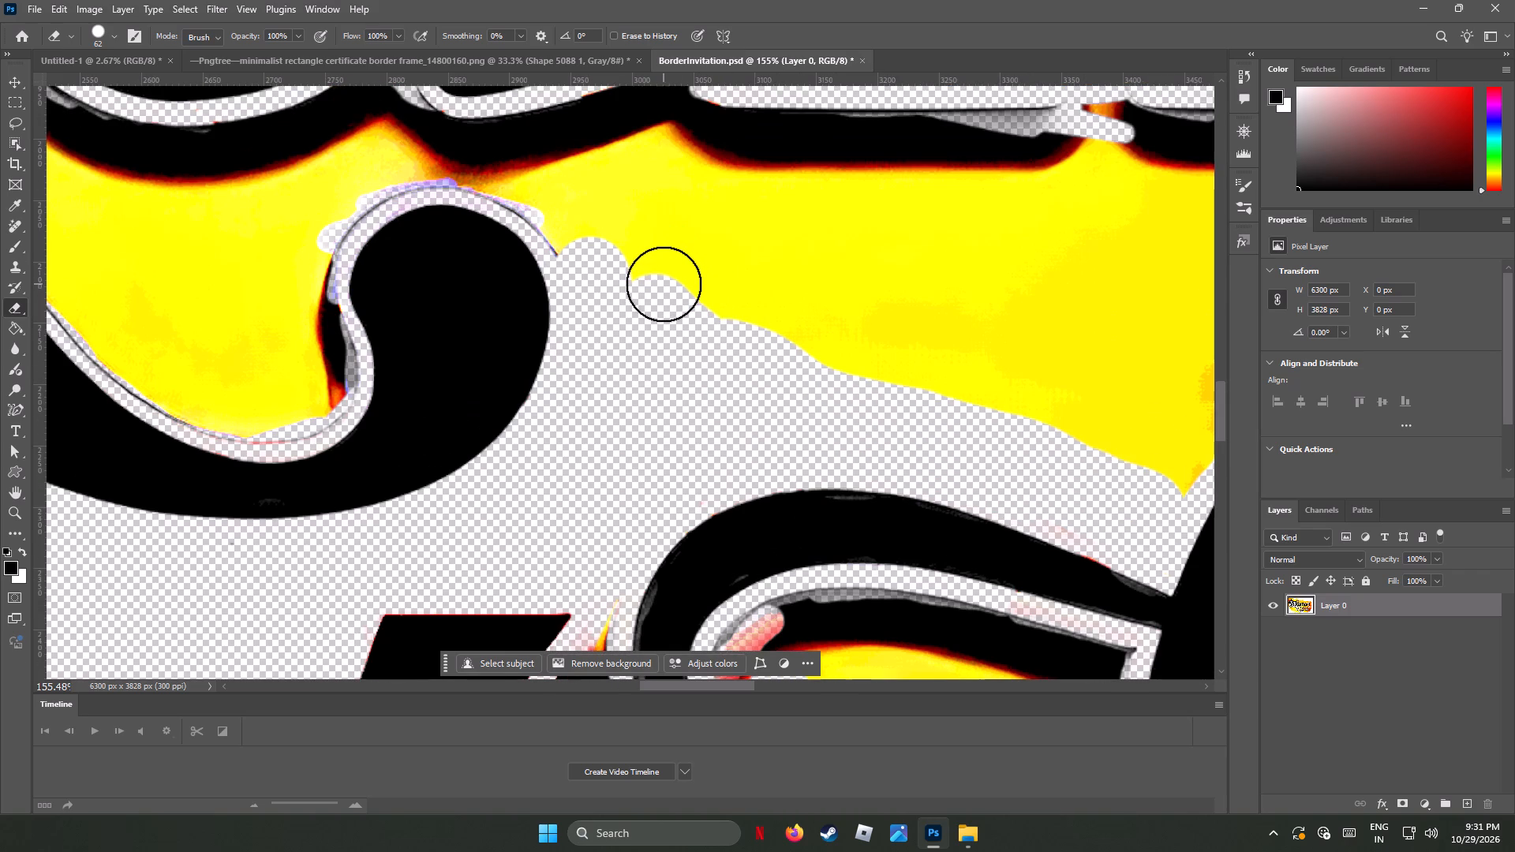
pyautogui.scroll(5, 664, 284)
pyautogui.scroll(4, 398, 205)
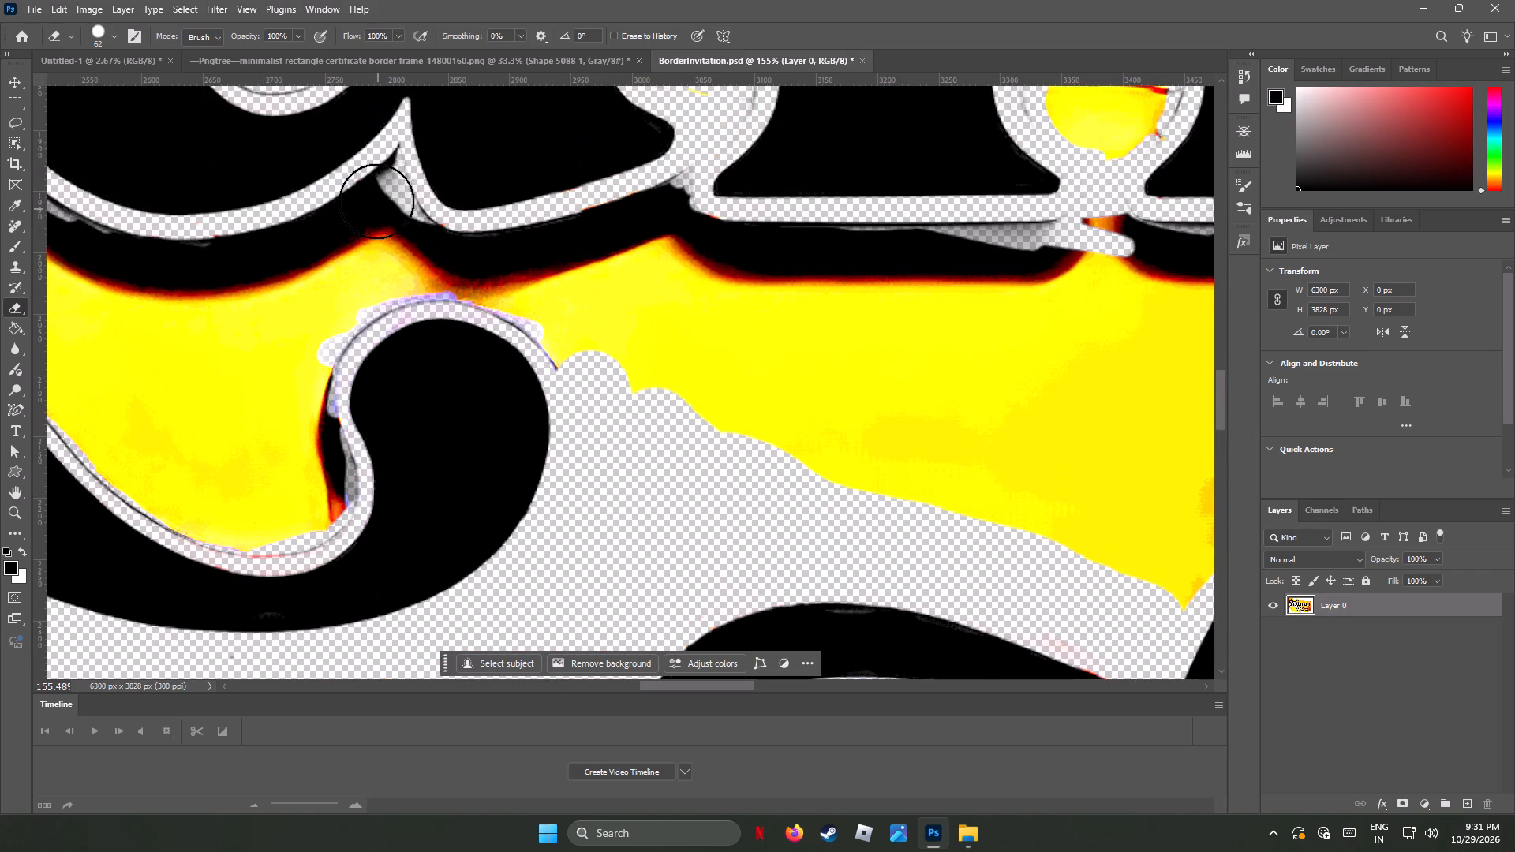
pyautogui.click(387, 194)
pyautogui.click(402, 233)
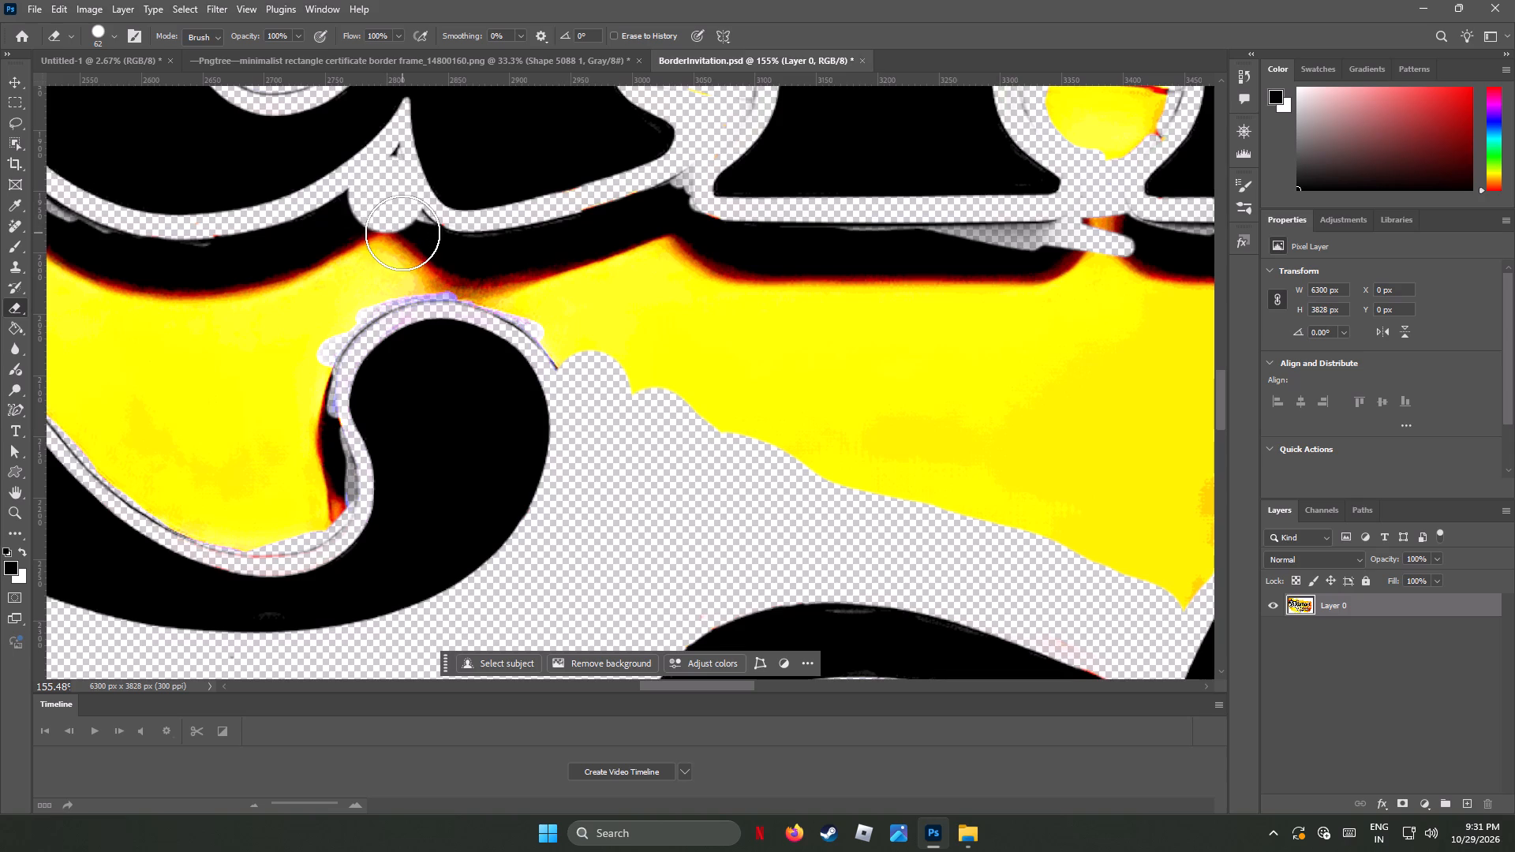
# Reduce the Eraser's brush size to 31 px.
pyautogui.click(117, 34)
pyautogui.click(103, 81)
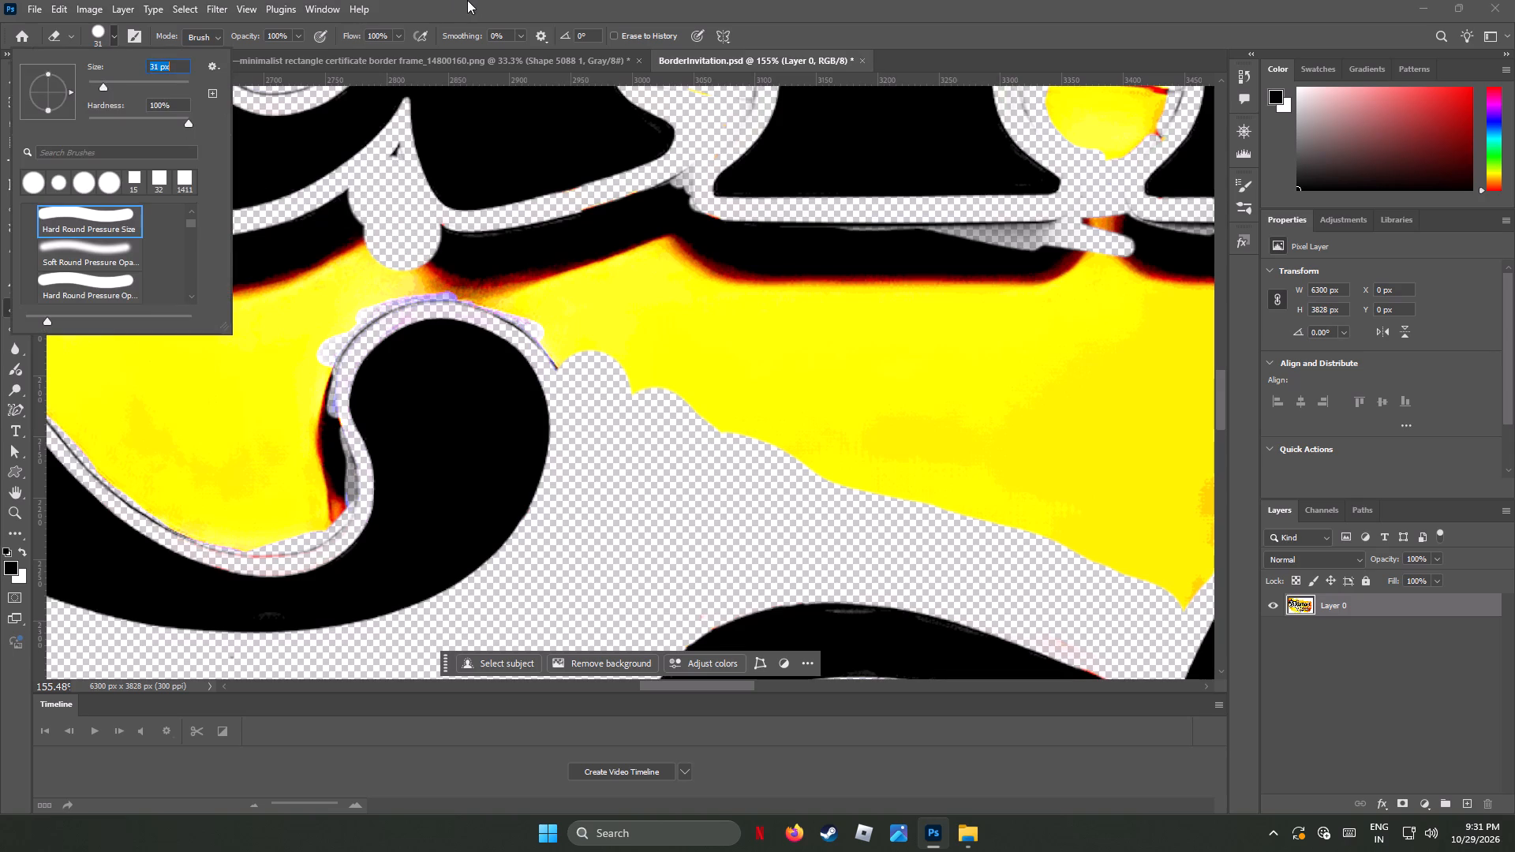
pyautogui.click(483, 0)
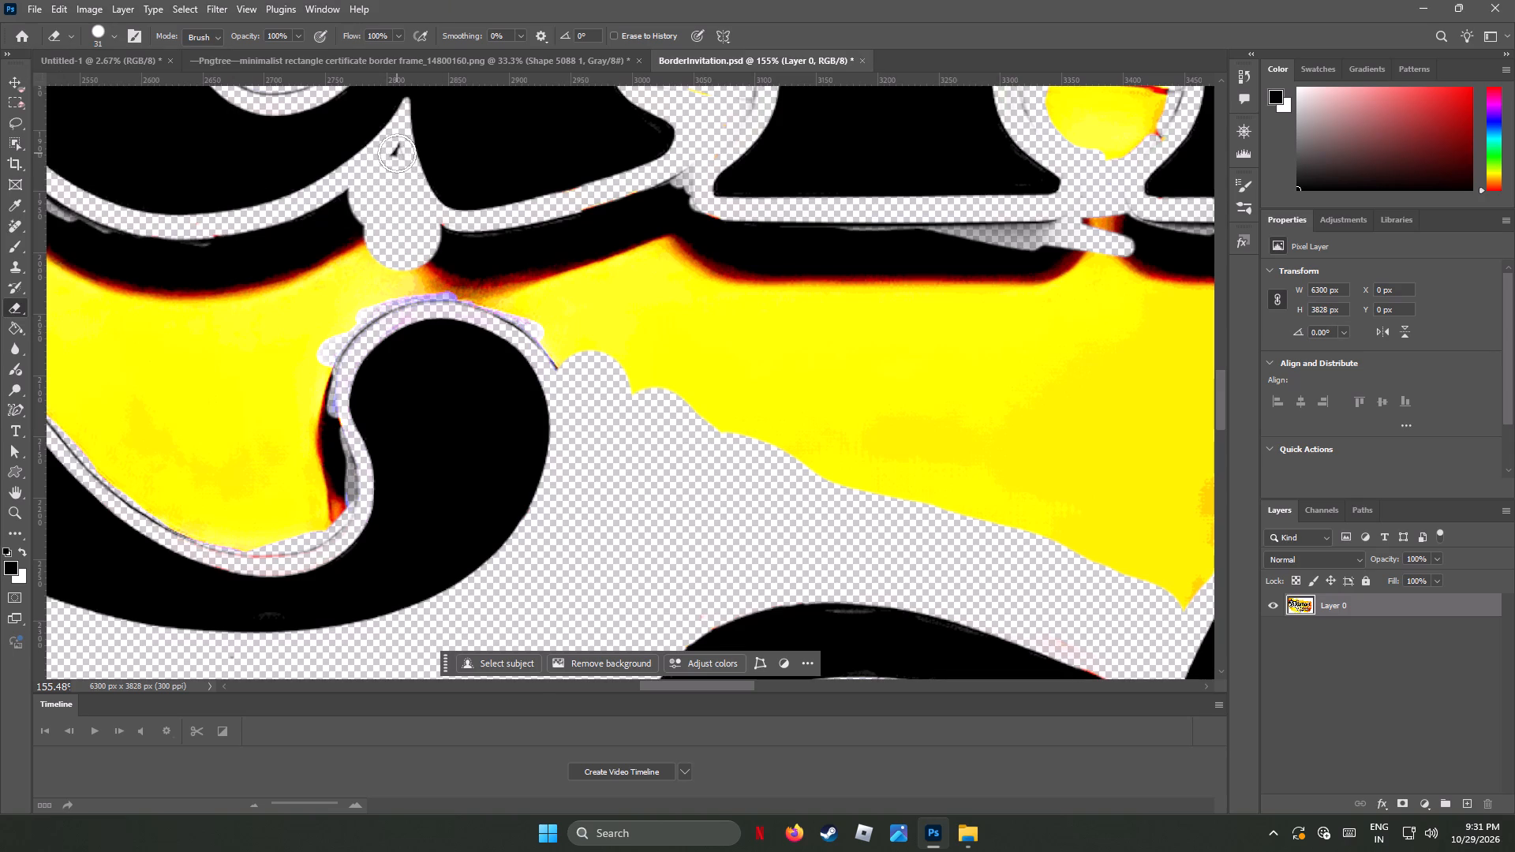
# Erase the black shadow and red-yellow fringe between the u's lower foot and the top of the large swash's round terminal.
pyautogui.moveTo(397, 153); pyautogui.dragTo(279, 238)
pyautogui.moveTo(375, 290); pyautogui.dragTo(406, 277)
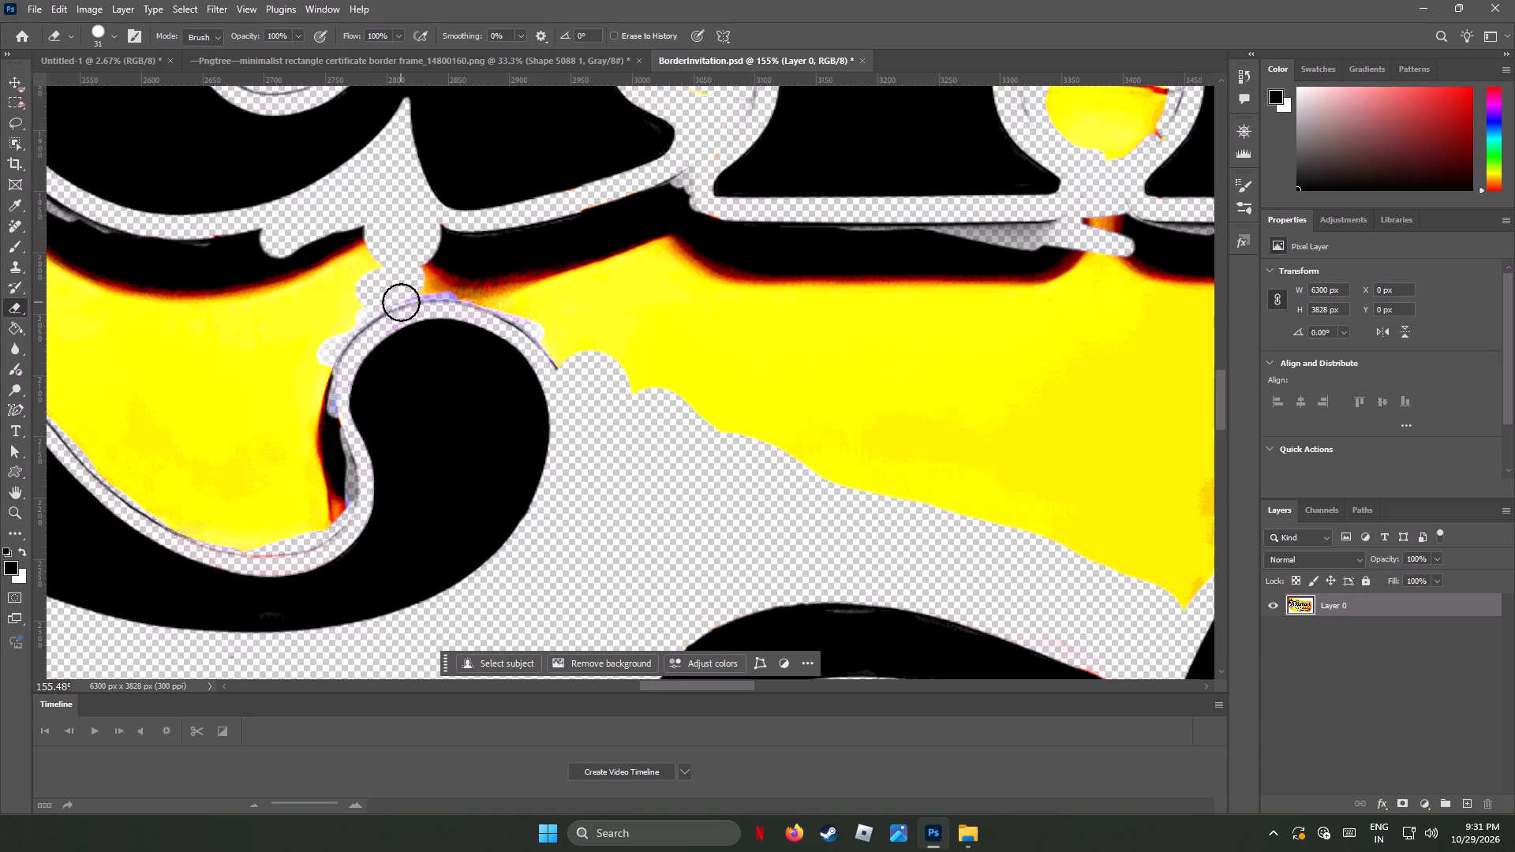
pyautogui.moveTo(403, 303); pyautogui.dragTo(555, 353)
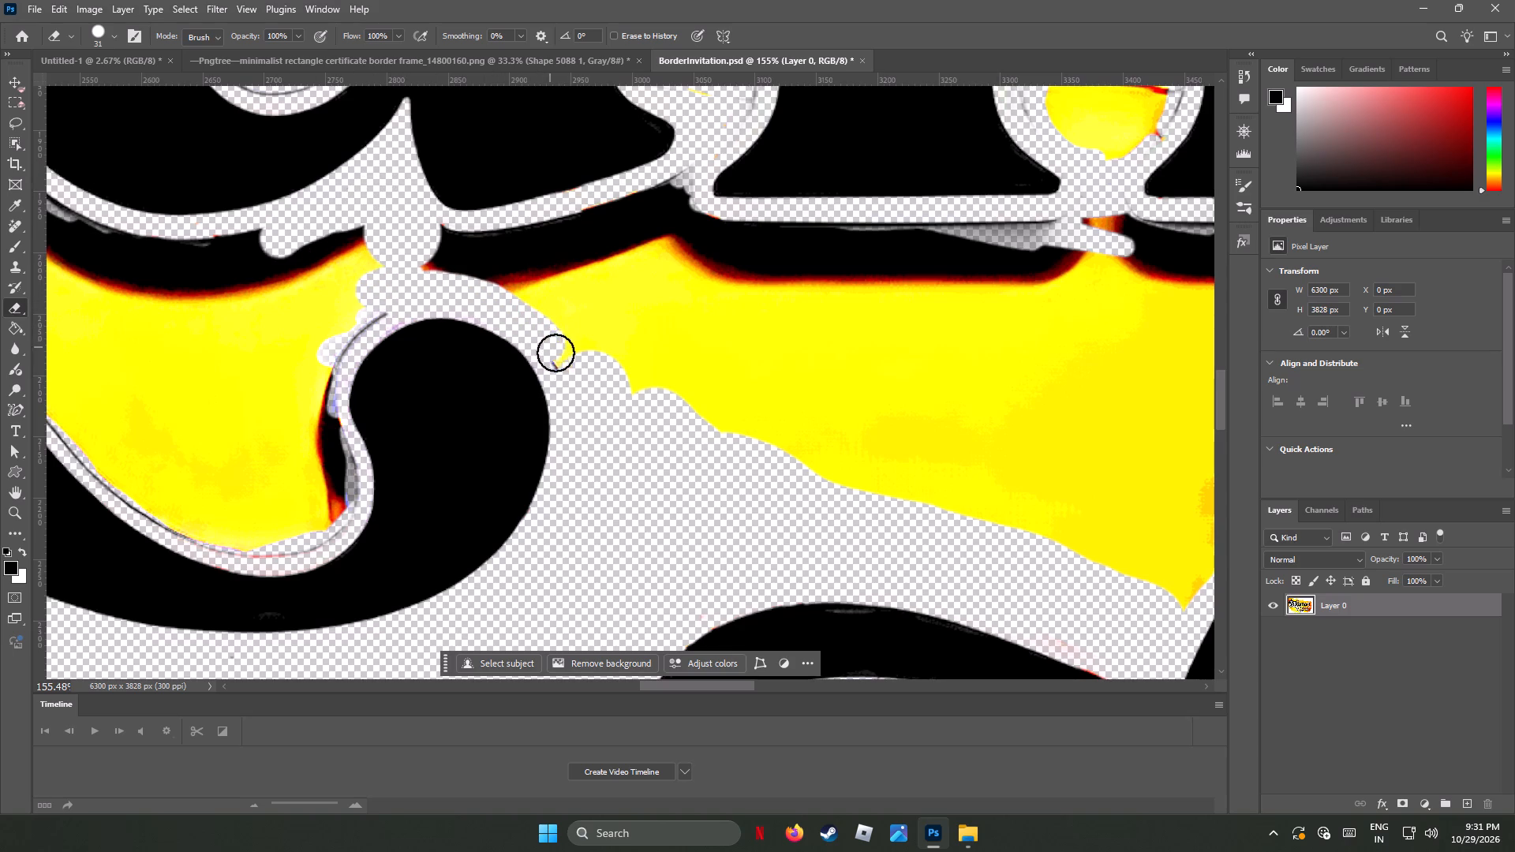
pyautogui.moveTo(555, 353); pyautogui.dragTo(488, 239)
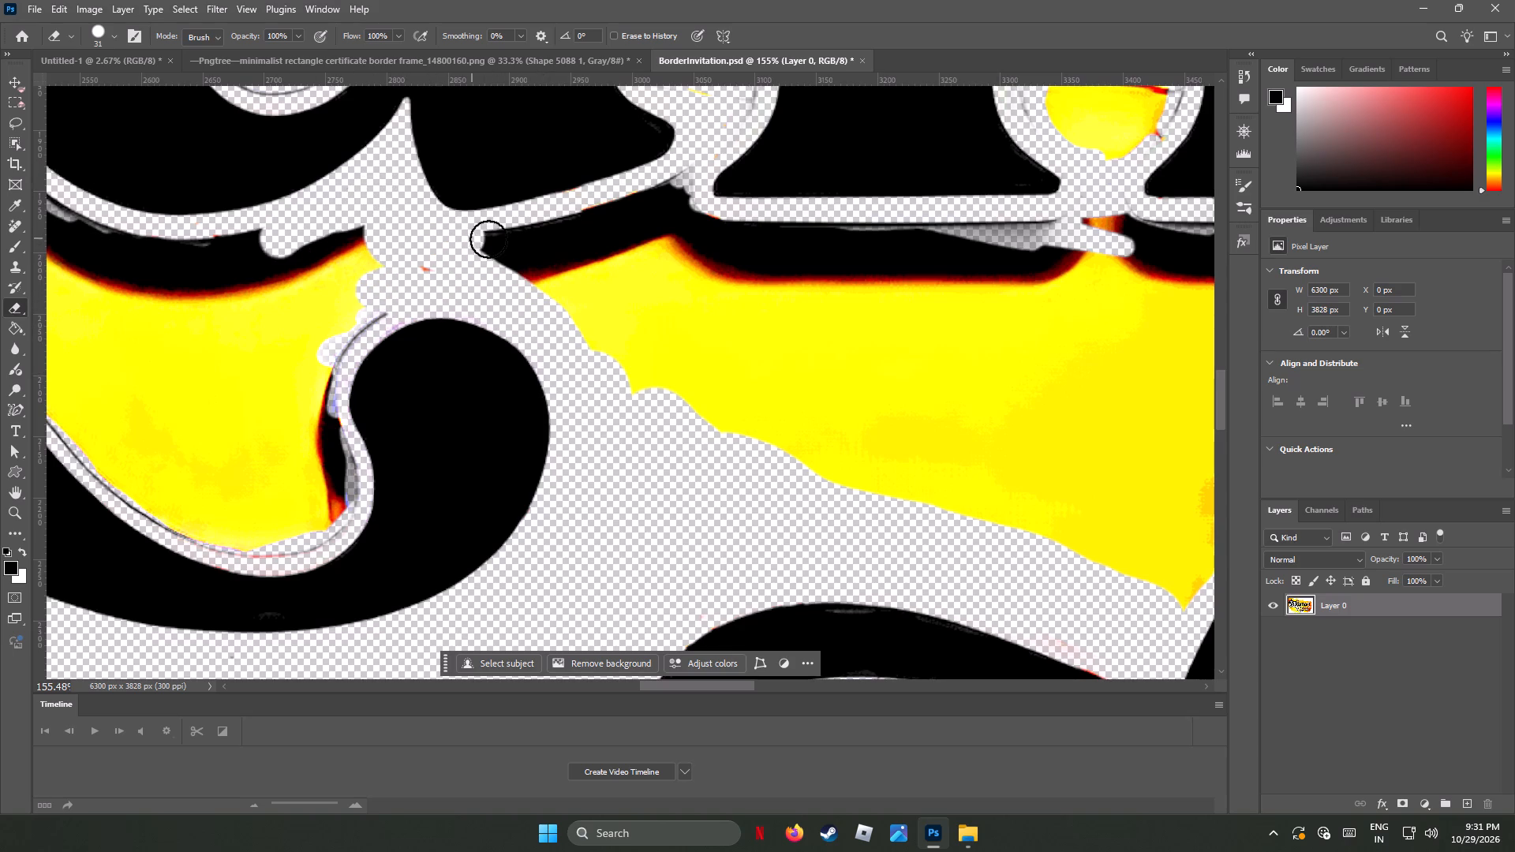
pyautogui.moveTo(488, 239); pyautogui.dragTo(568, 219)
pyautogui.moveTo(686, 179); pyautogui.dragTo(513, 251)
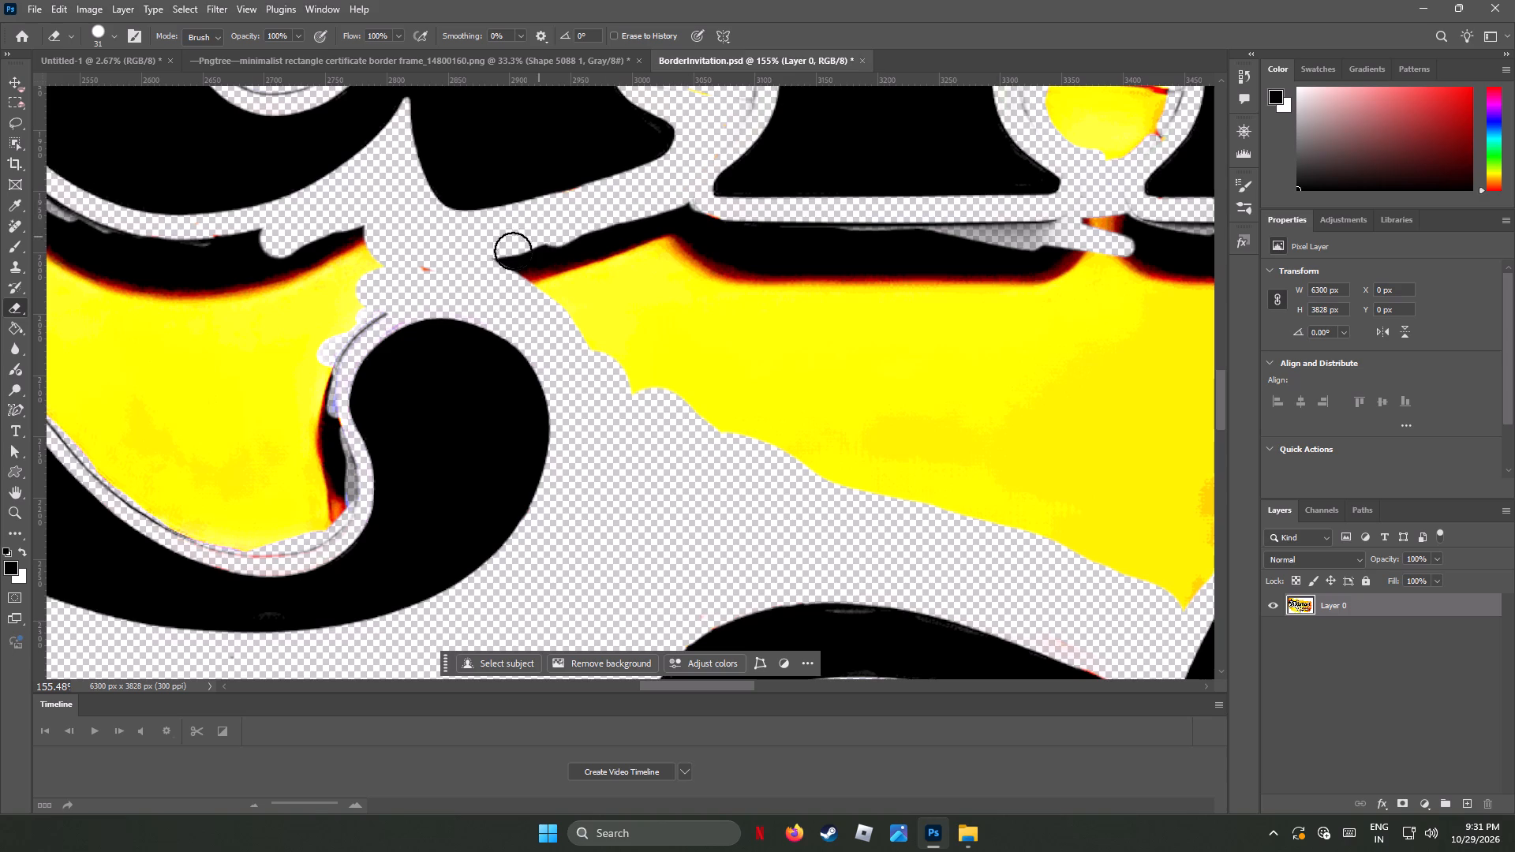
pyautogui.moveTo(513, 251); pyautogui.dragTo(413, 274)
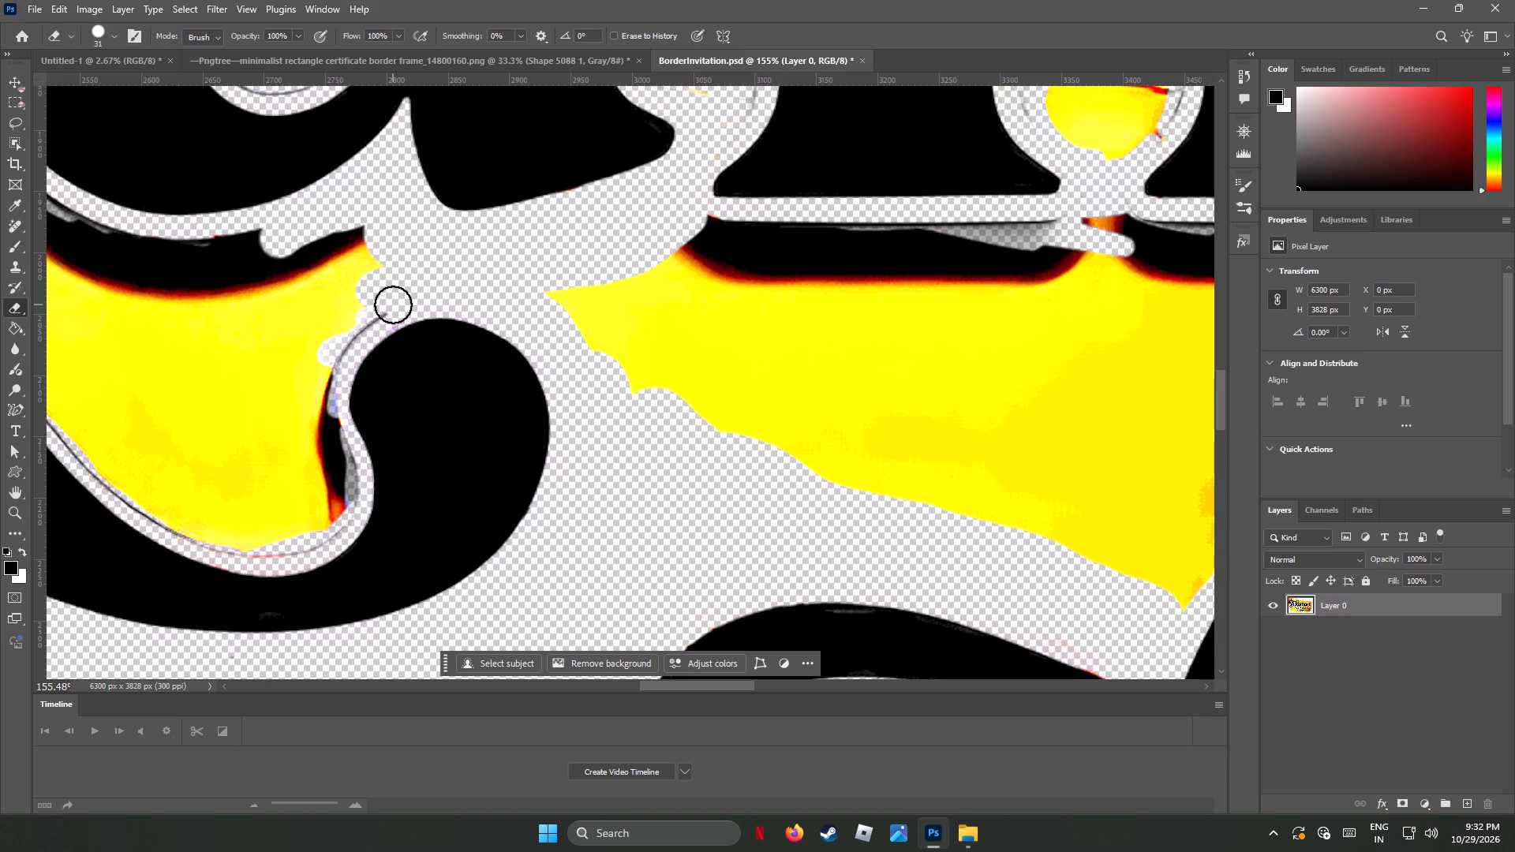
# Erase the purple and dark shadow fringe along the inner curve of the swash, from its round terminal down around the hook.
pyautogui.moveTo(376, 312); pyautogui.dragTo(353, 327)
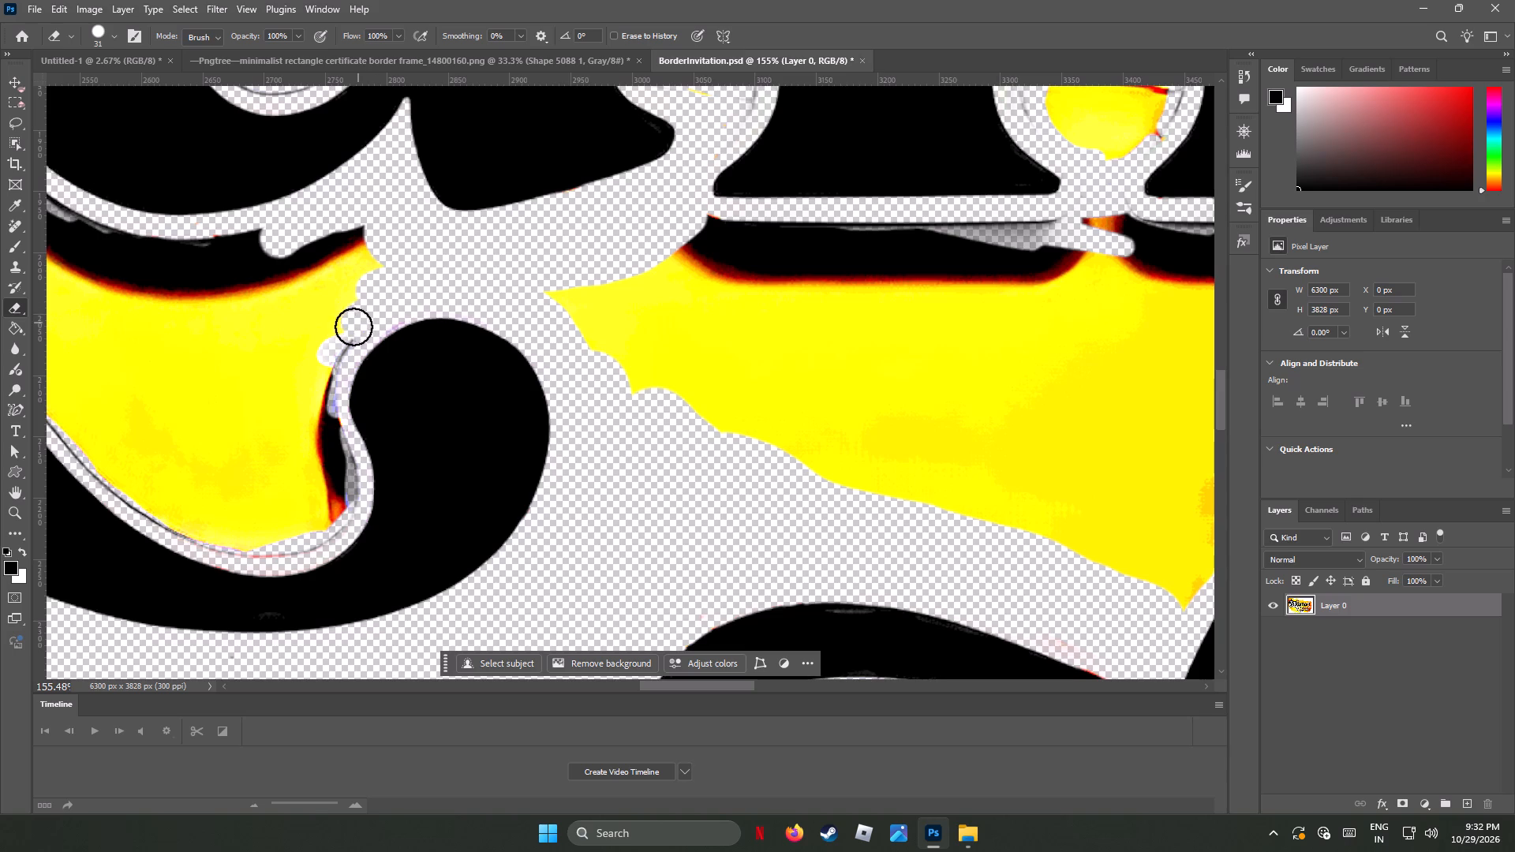
pyautogui.moveTo(353, 327); pyautogui.dragTo(341, 456)
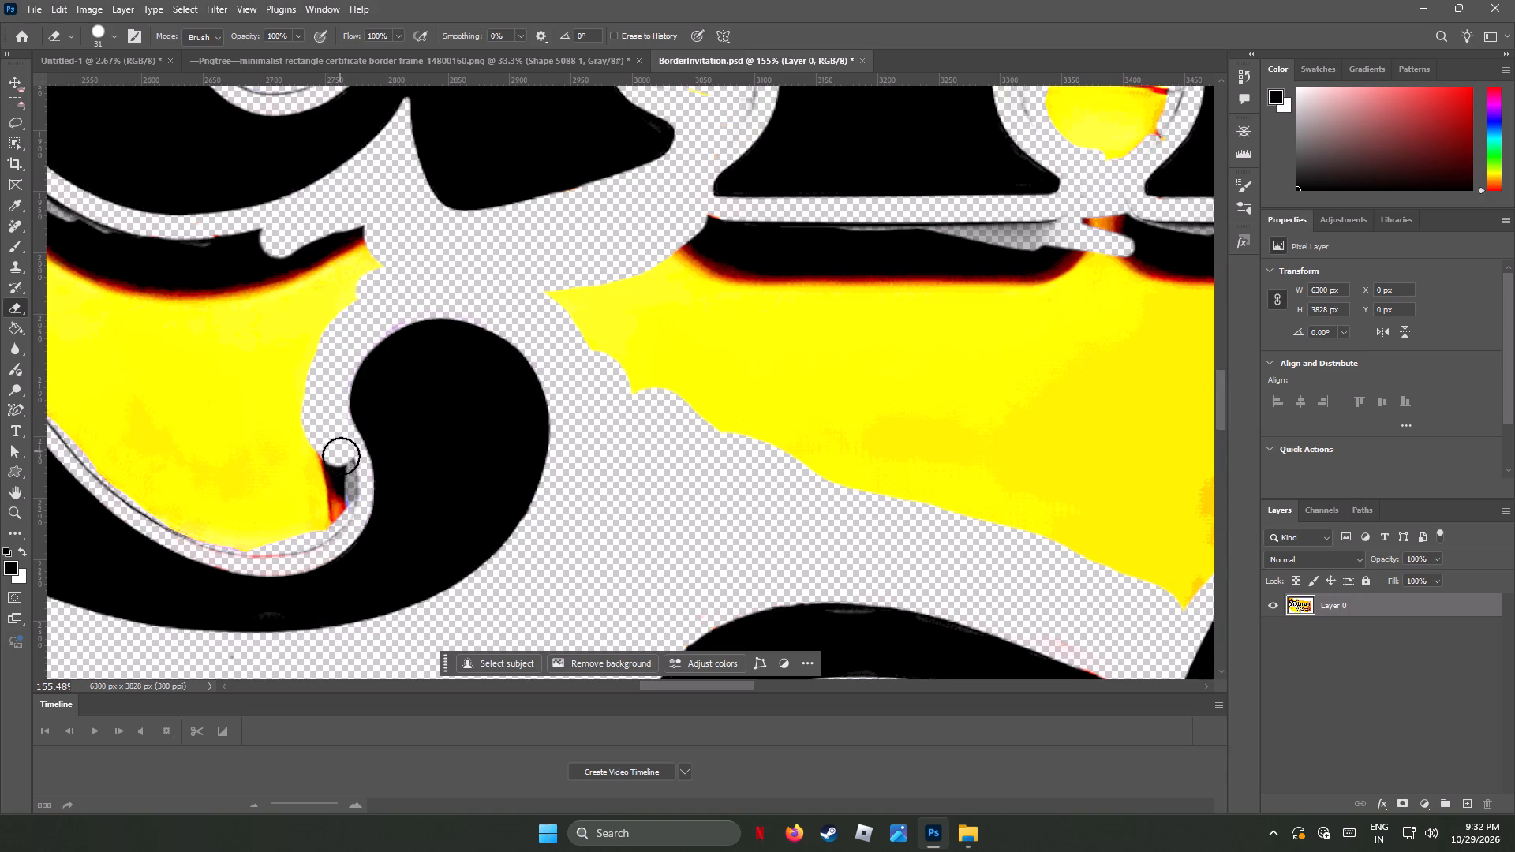
pyautogui.moveTo(341, 456); pyautogui.dragTo(317, 537)
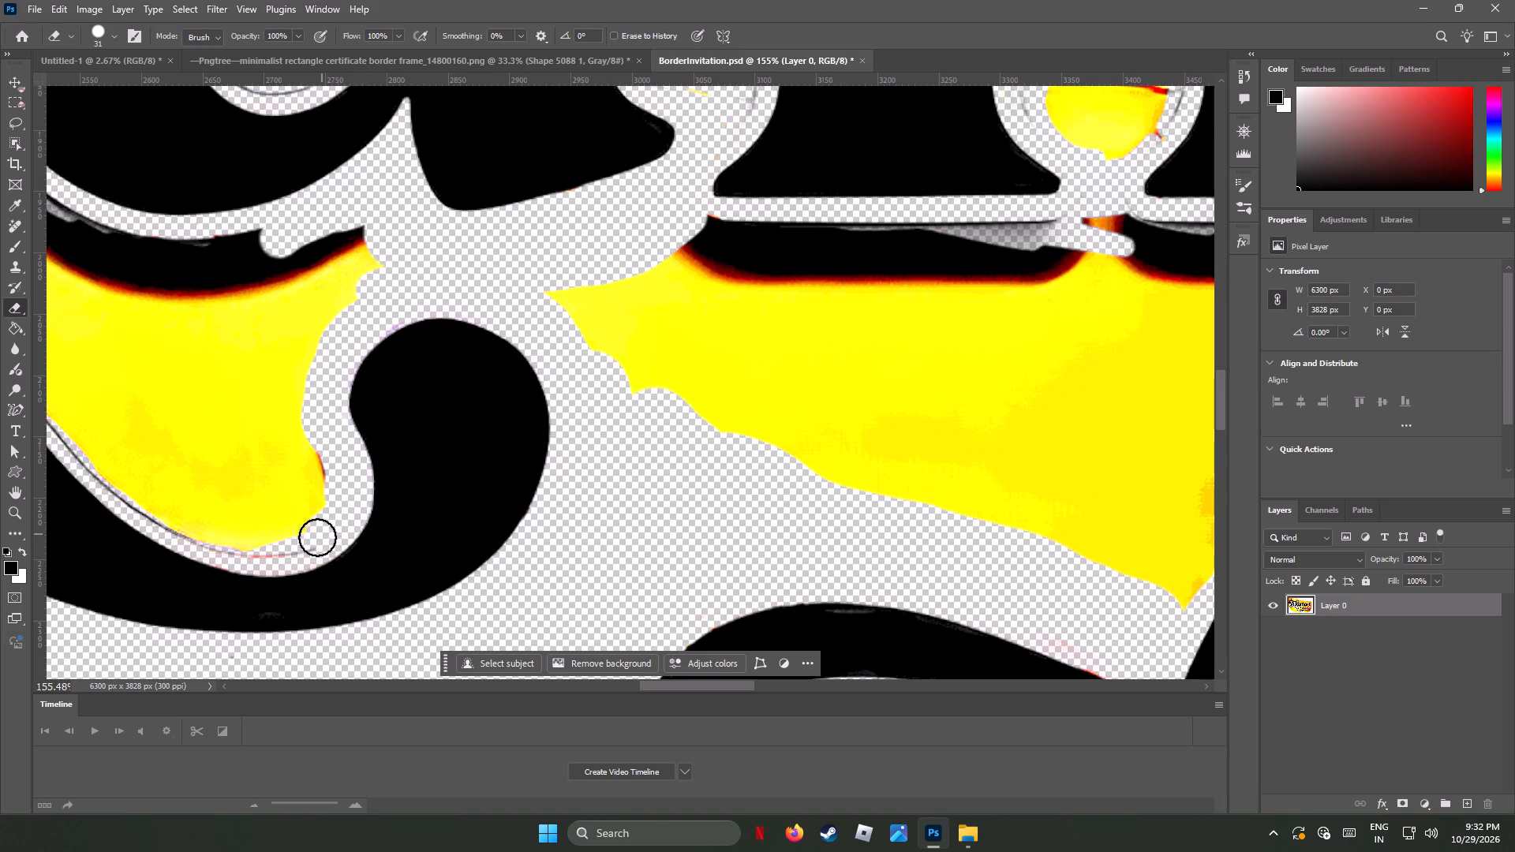
pyautogui.moveTo(317, 537); pyautogui.dragTo(175, 521)
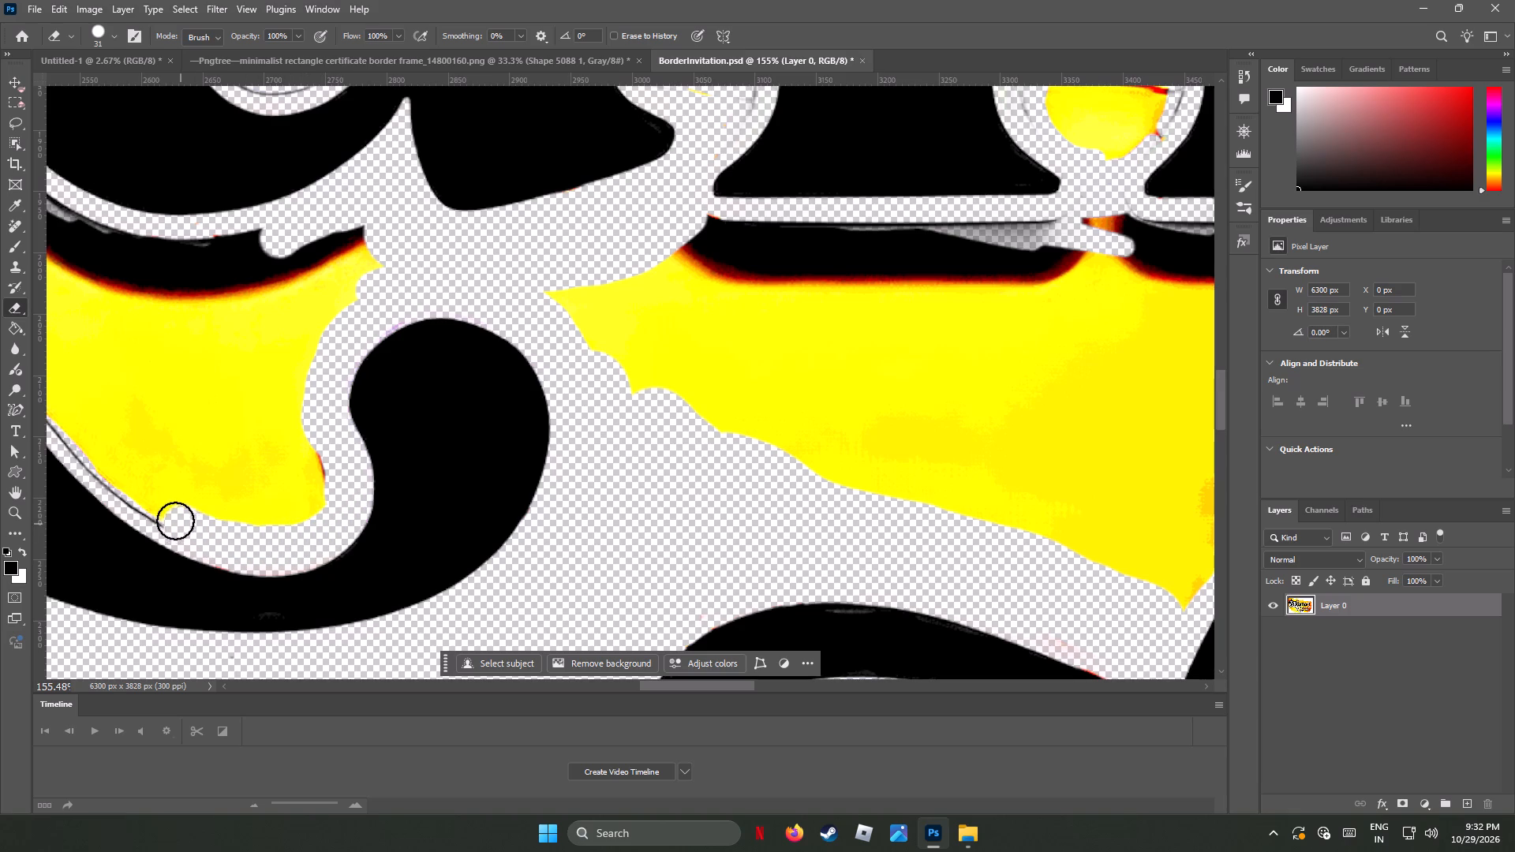
pyautogui.moveTo(175, 521); pyautogui.dragTo(156, 492)
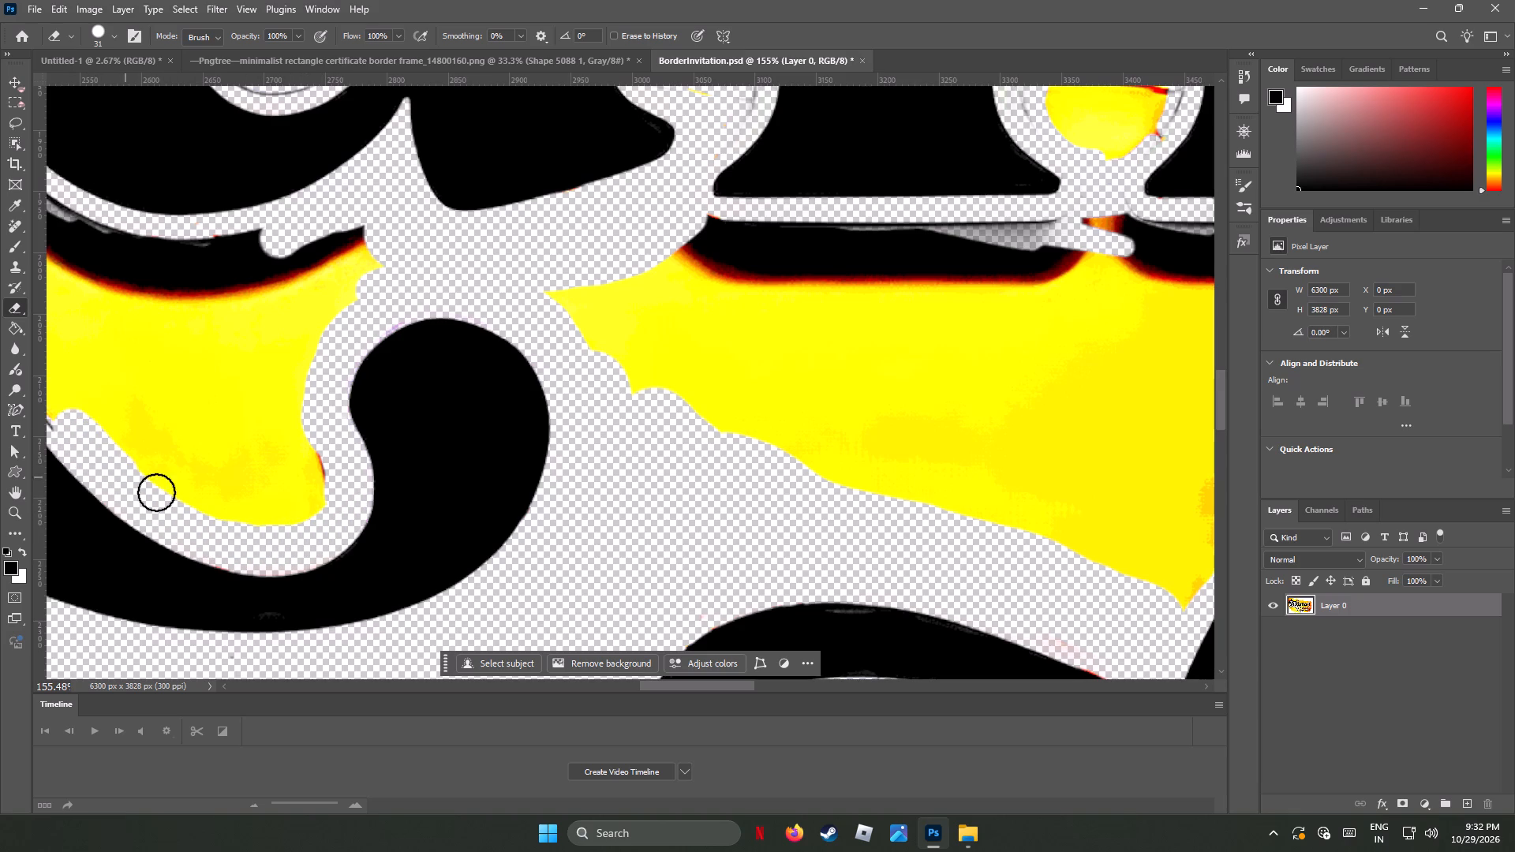
# Erase the shadow beneath the u's bowl and trim the edges of the yellow patch inside the swash's hook.
pyautogui.moveTo(156, 492); pyautogui.dragTo(388, 234)
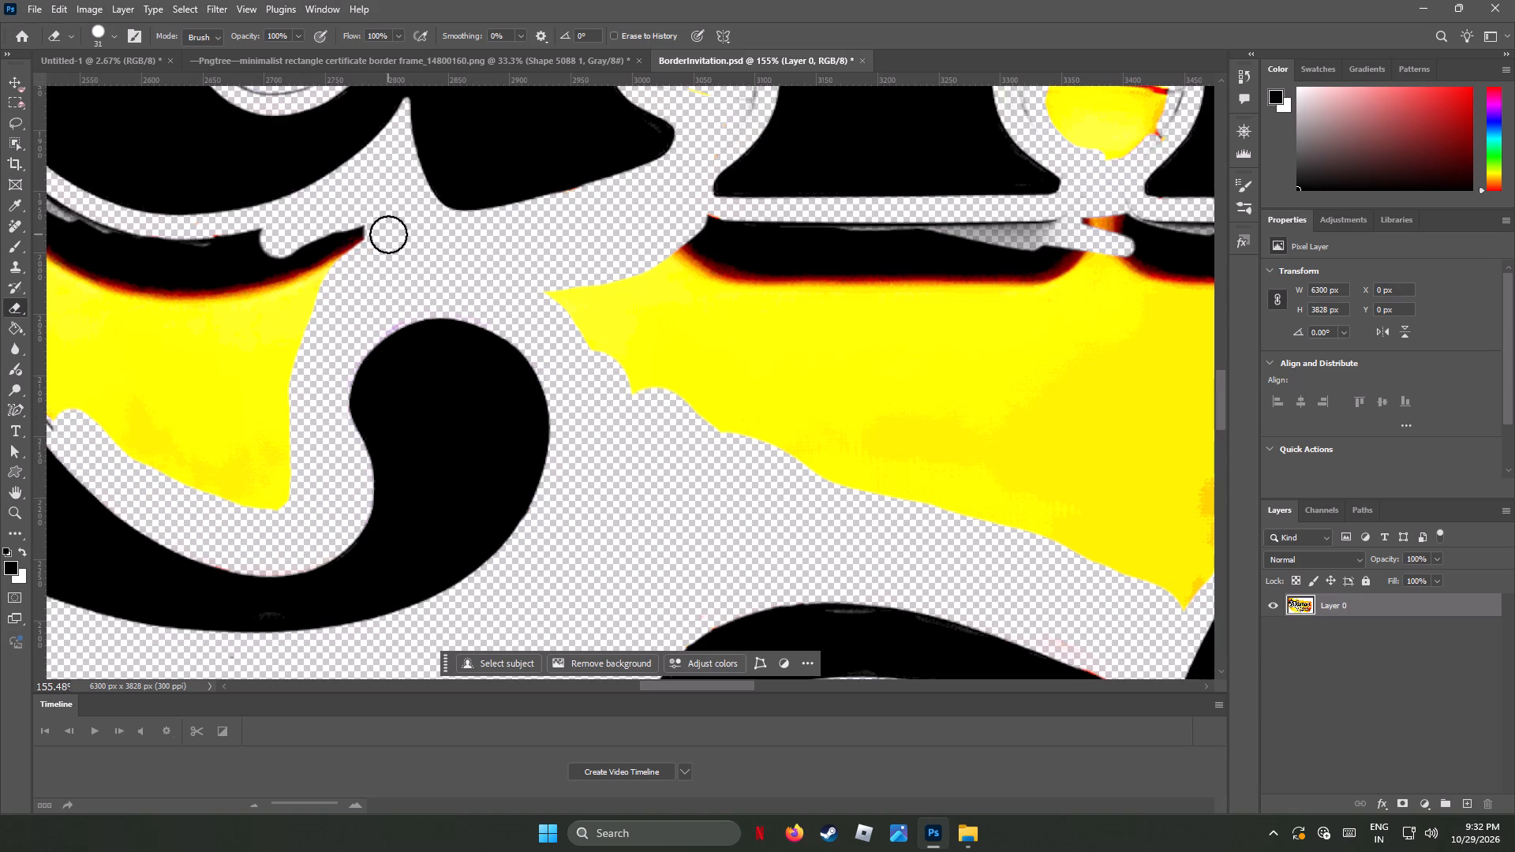
pyautogui.moveTo(388, 234); pyautogui.dragTo(350, 281)
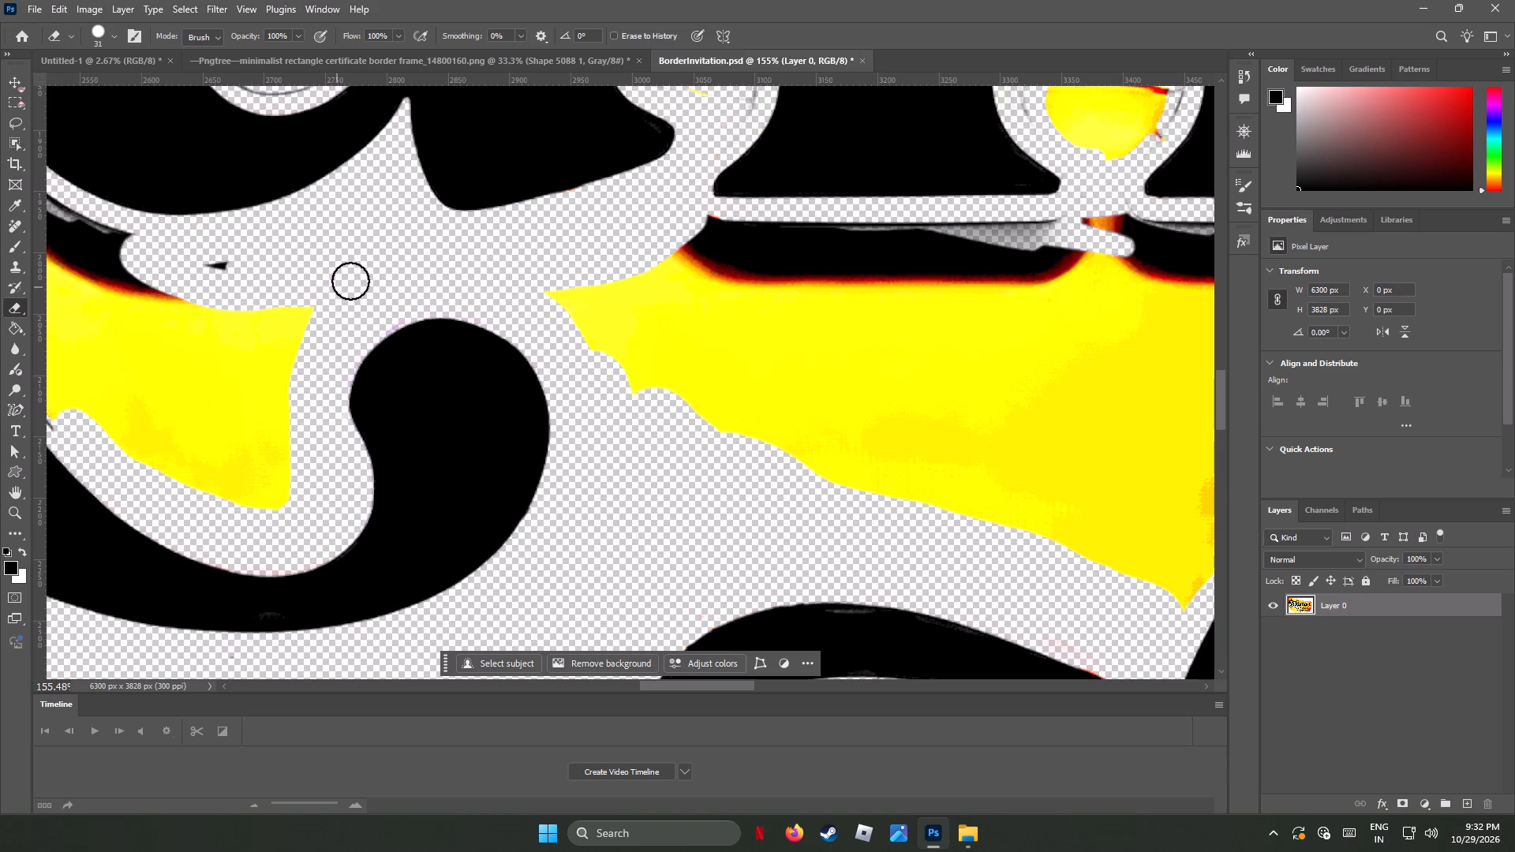
pyautogui.moveTo(350, 281); pyautogui.dragTo(264, 505)
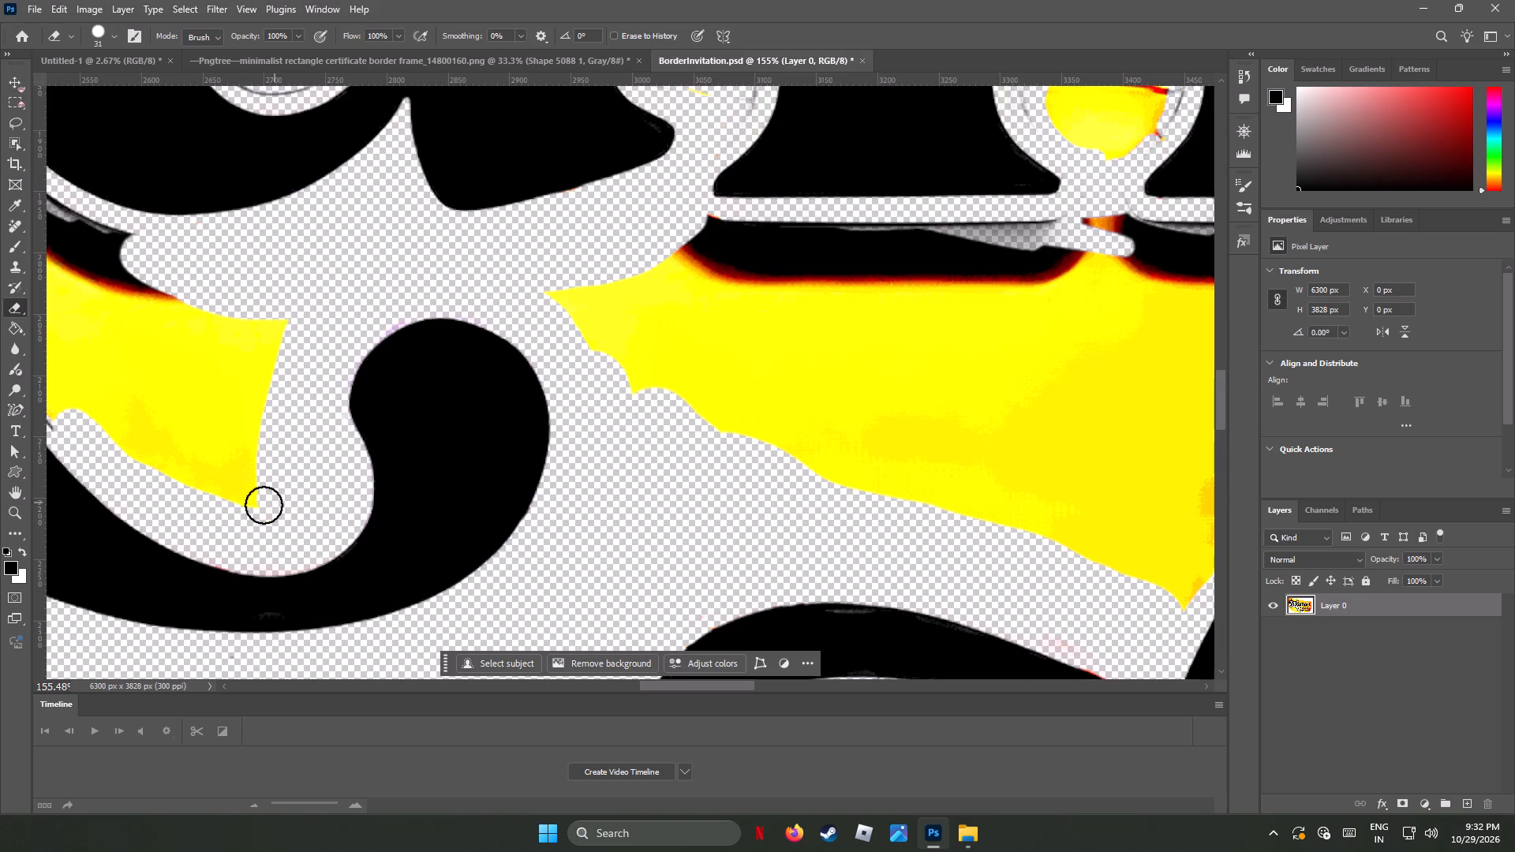
pyautogui.moveTo(264, 505); pyautogui.dragTo(129, 447)
# Erase the shadow under the flat foot of the letter beside the u and the yellow between it and the swash's terminal.
pyautogui.moveTo(549, 291); pyautogui.dragTo(563, 294)
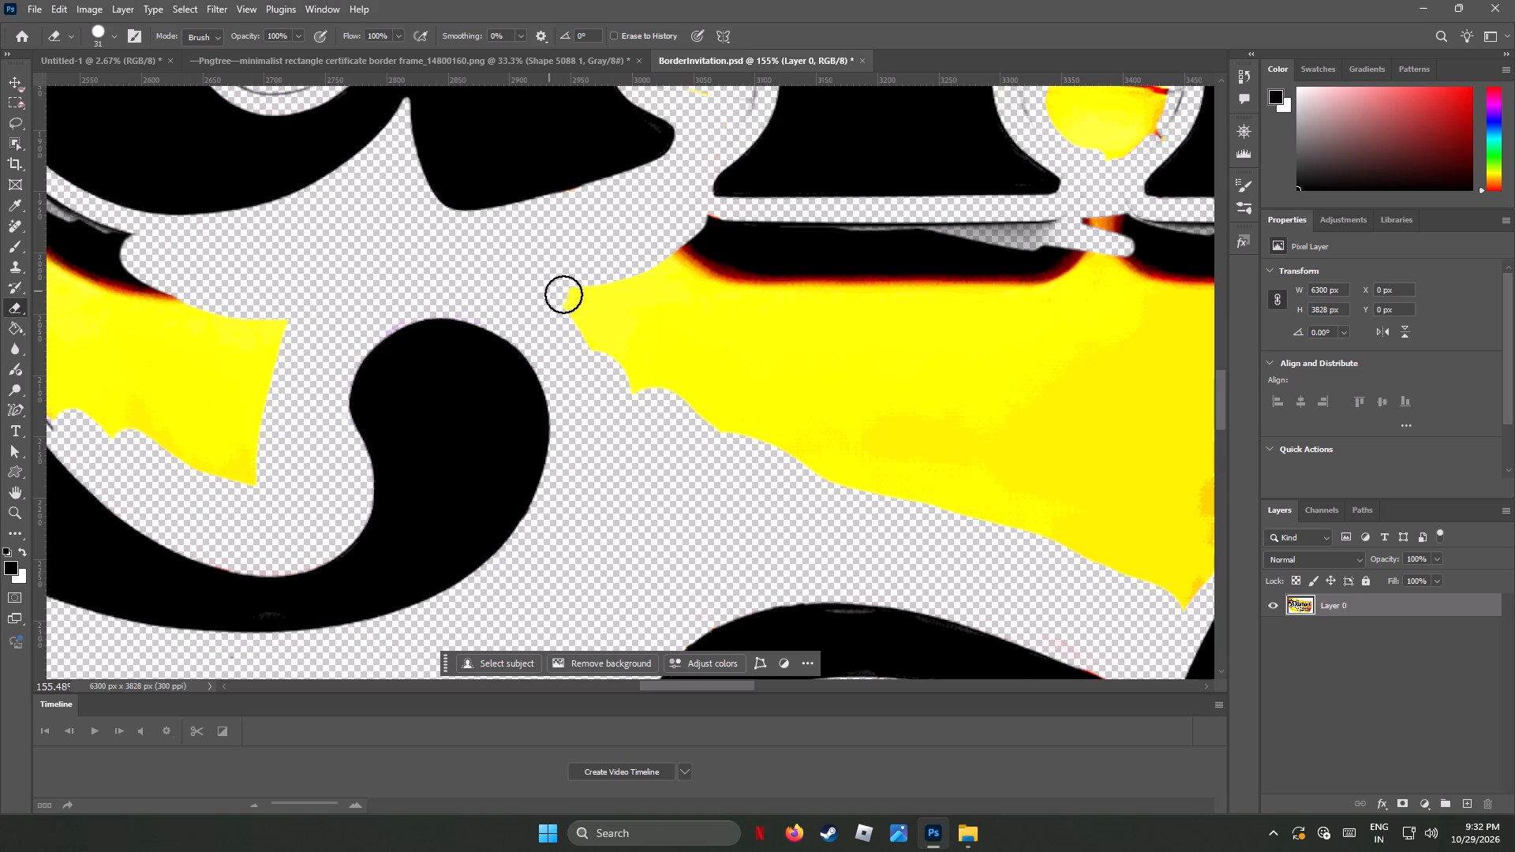
pyautogui.moveTo(563, 294); pyautogui.dragTo(911, 227)
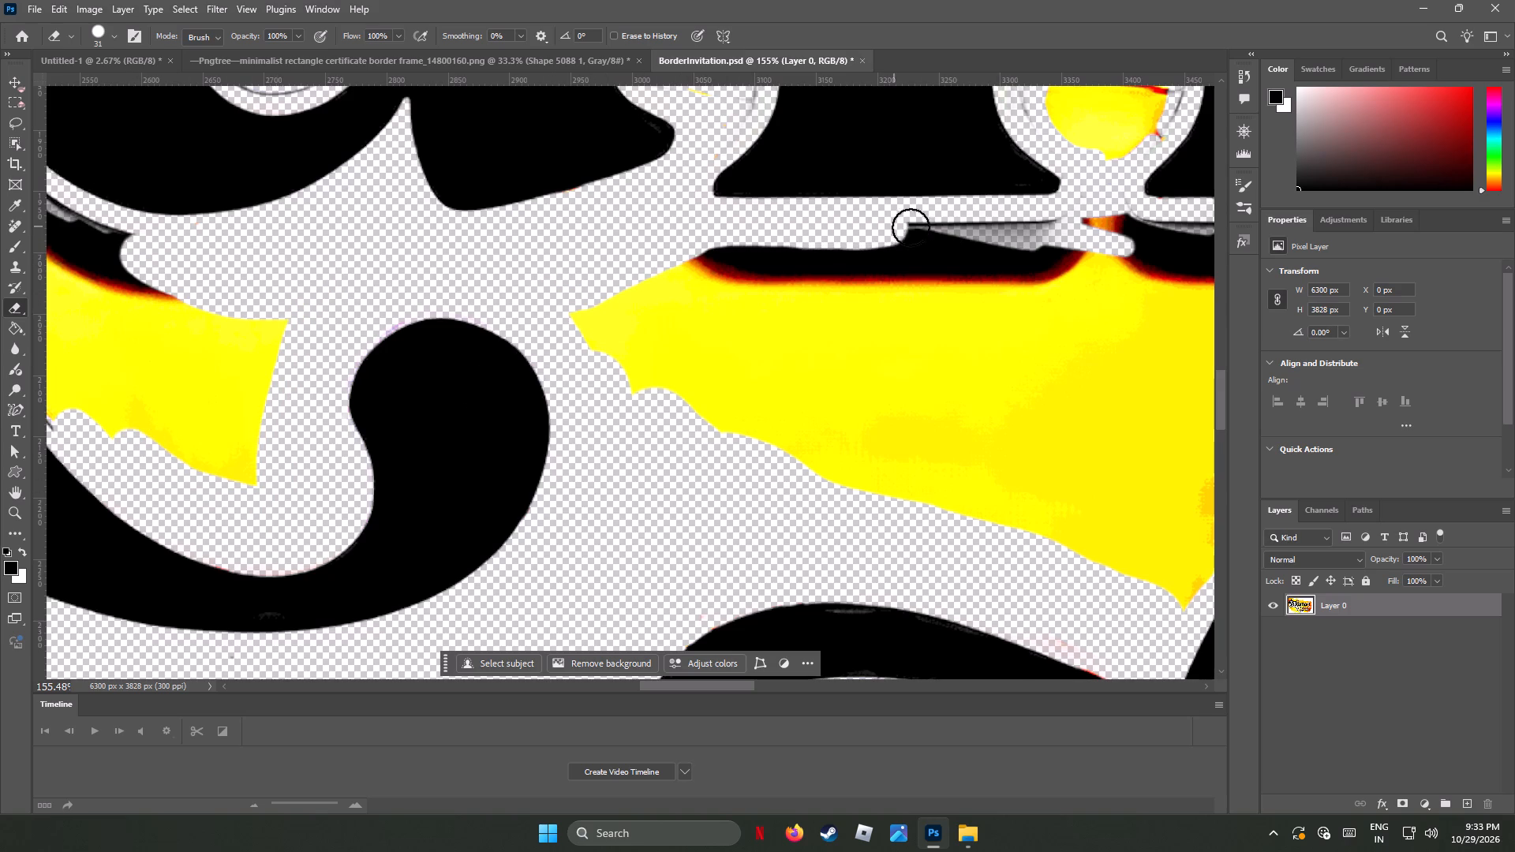
pyautogui.moveTo(911, 227); pyautogui.dragTo(769, 268)
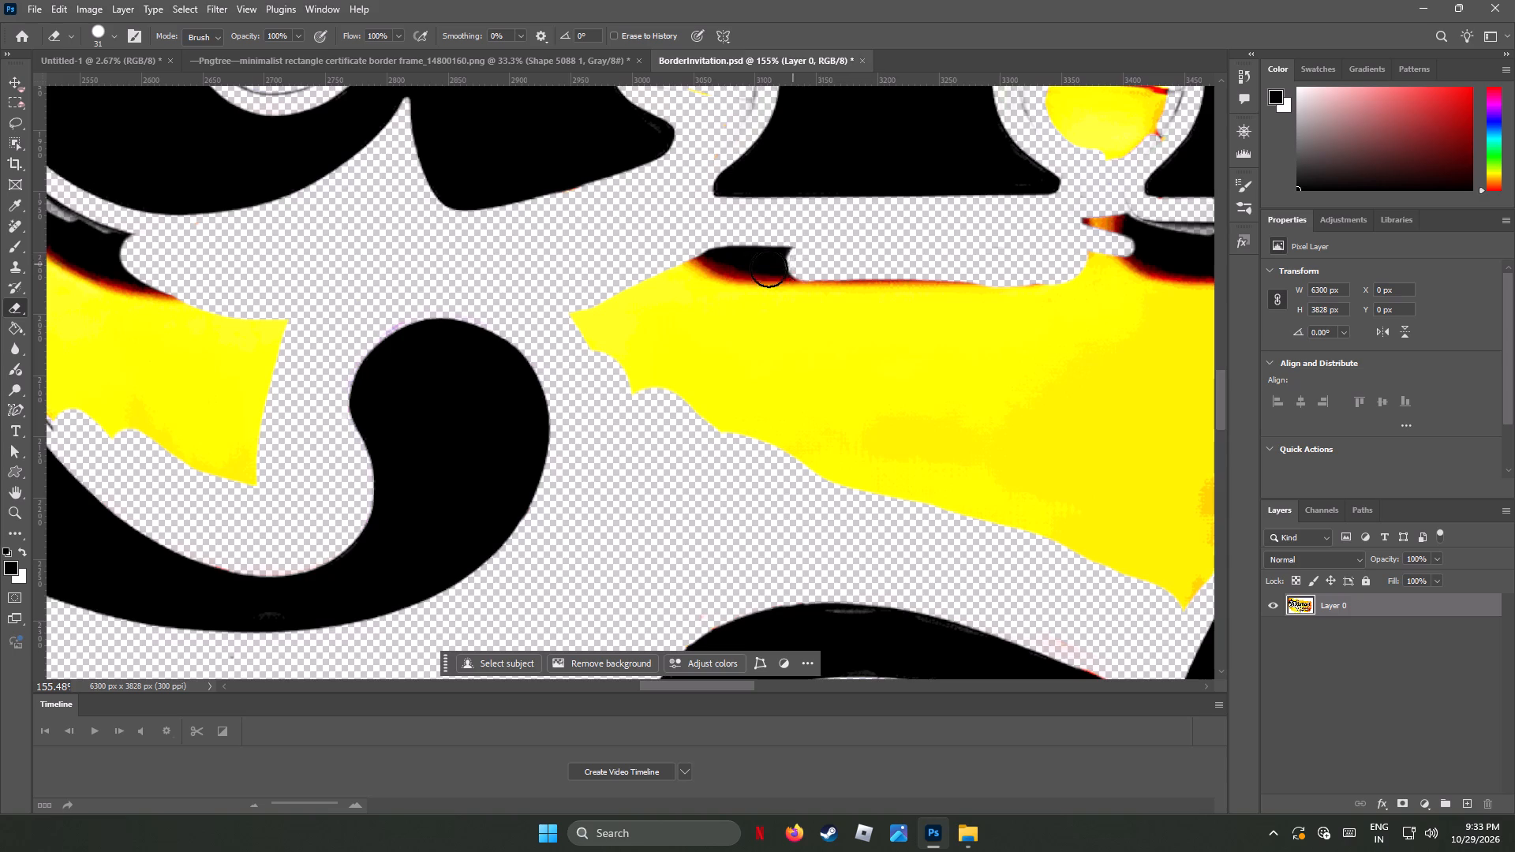
pyautogui.moveTo(769, 268); pyautogui.dragTo(685, 405)
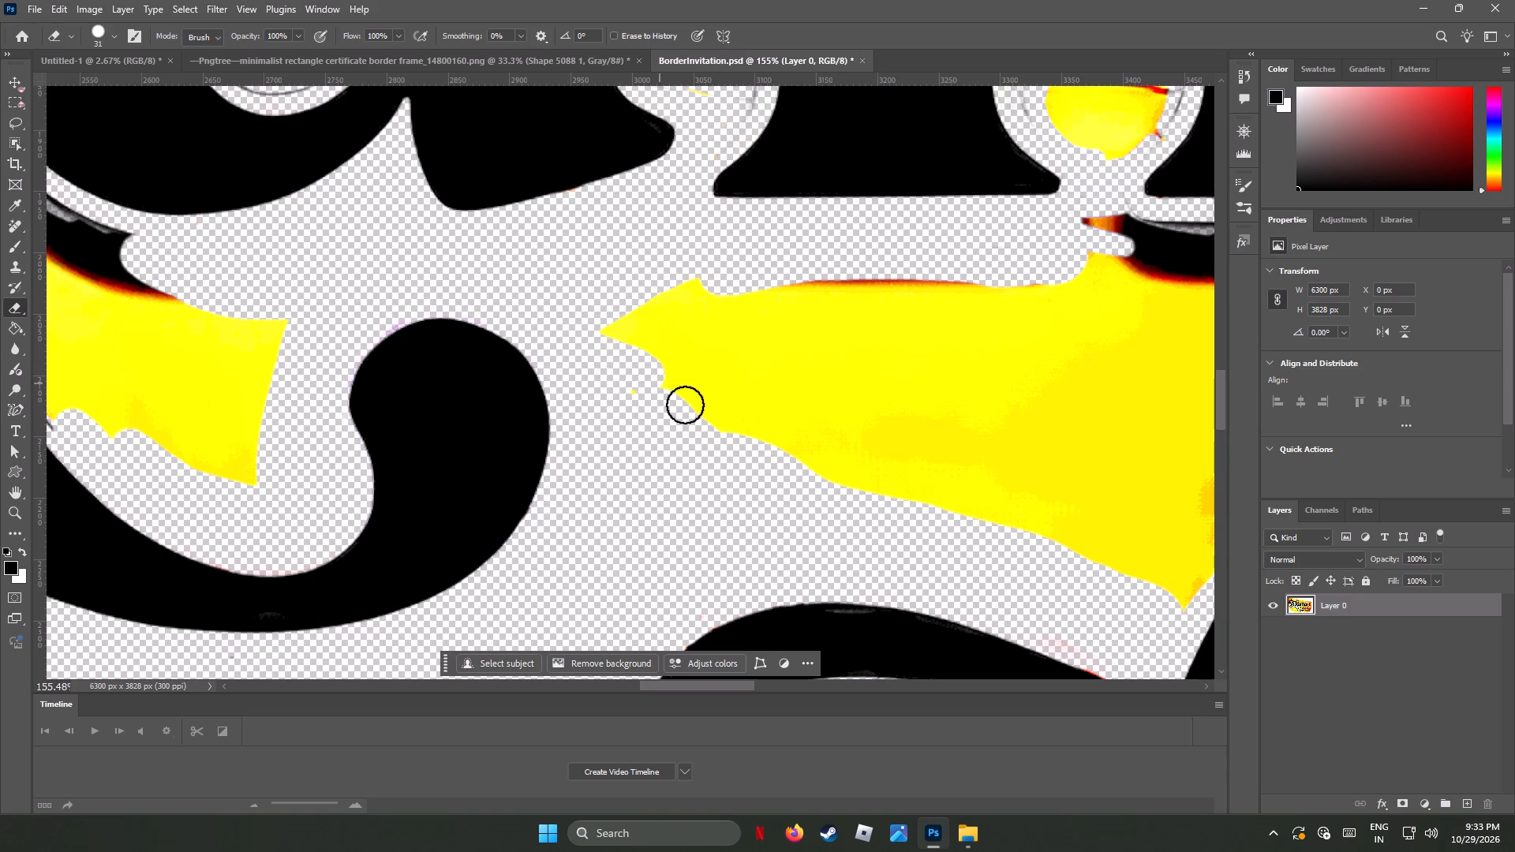
pyautogui.moveTo(685, 405); pyautogui.dragTo(835, 435)
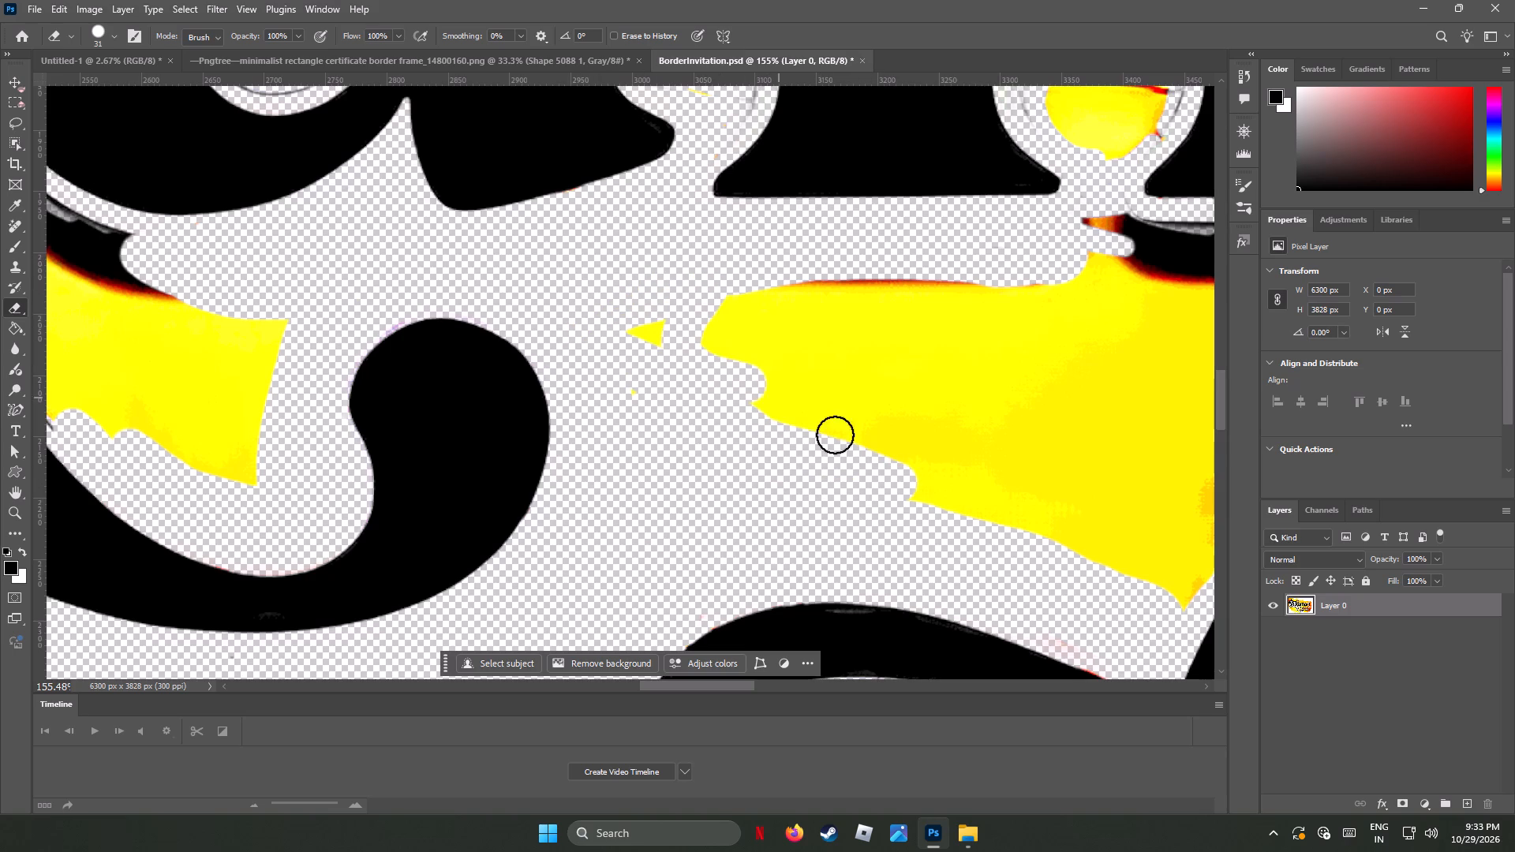
pyautogui.moveTo(835, 435); pyautogui.dragTo(705, 337)
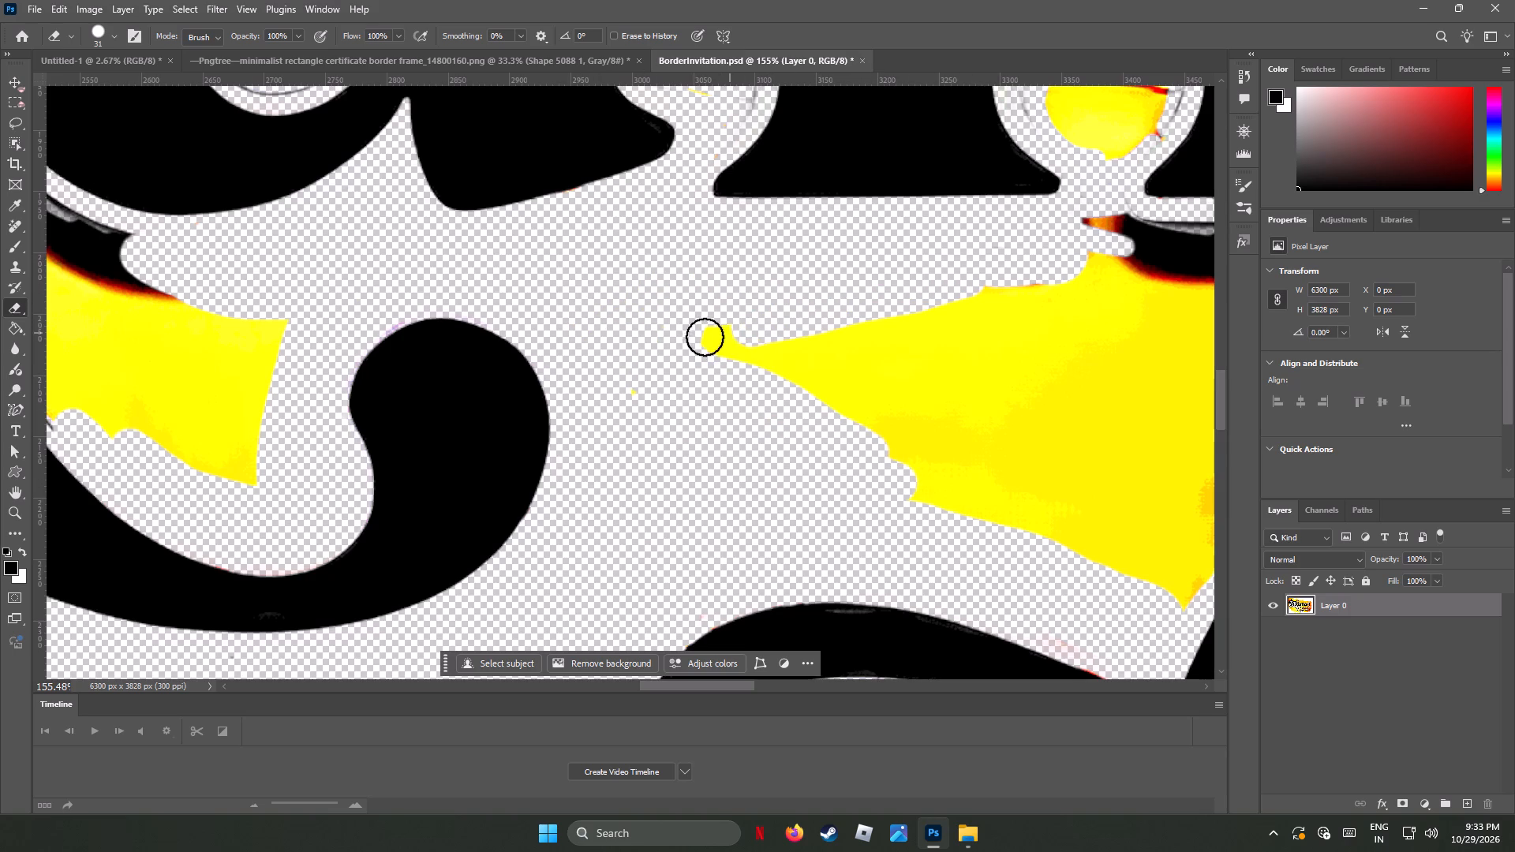
pyautogui.moveTo(705, 337); pyautogui.dragTo(857, 297)
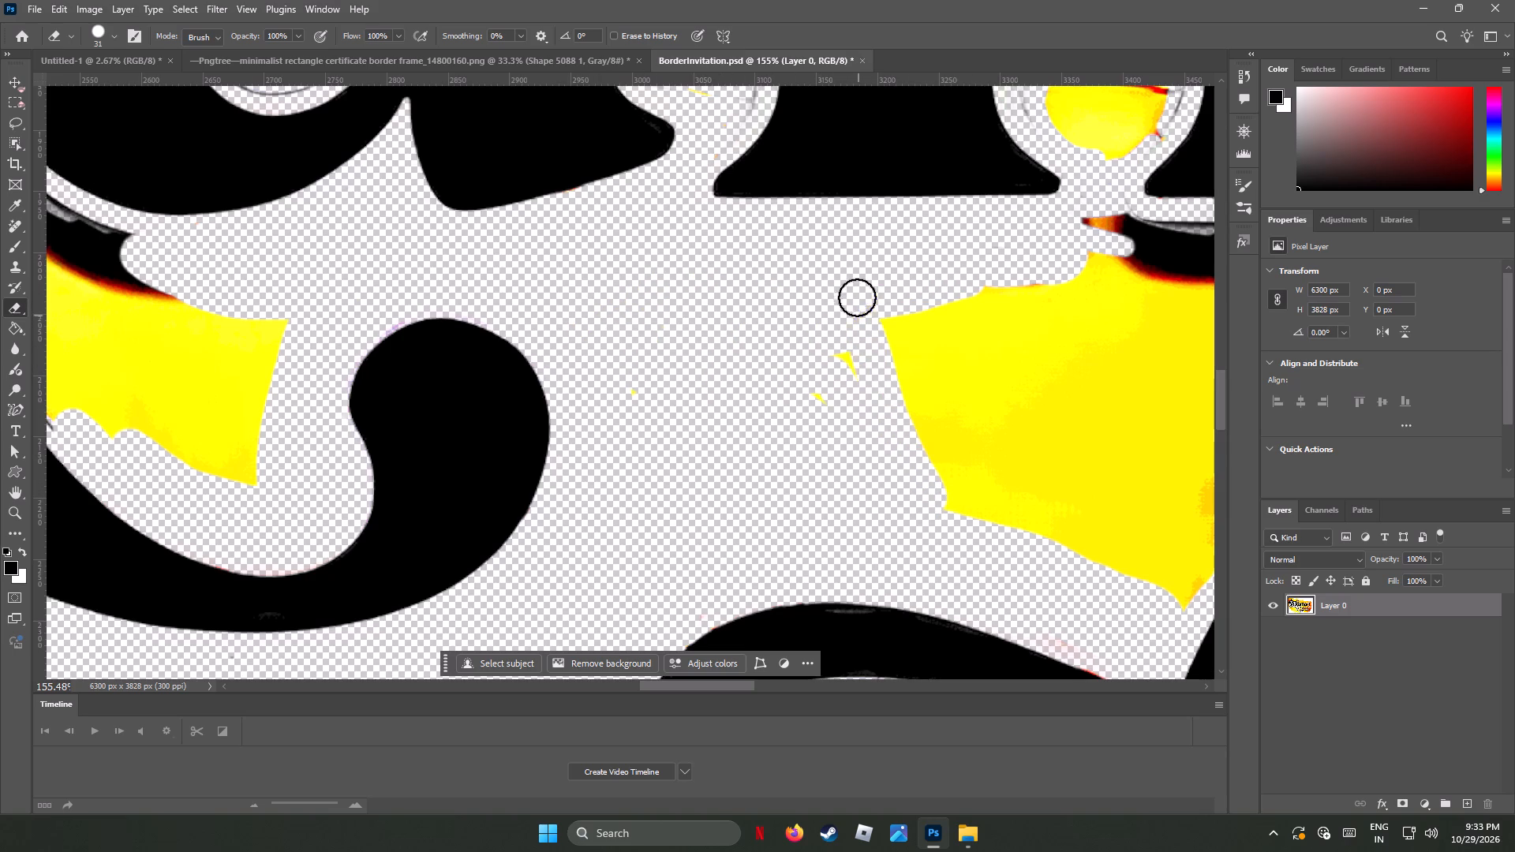
pyautogui.moveTo(857, 297); pyautogui.dragTo(832, 364)
# Erase the yellow patch, dark line and curved shadow between the swash's inner edge and the underside of the u's bowl.
pyautogui.moveTo(726, 684); pyautogui.dragTo(690, 689)
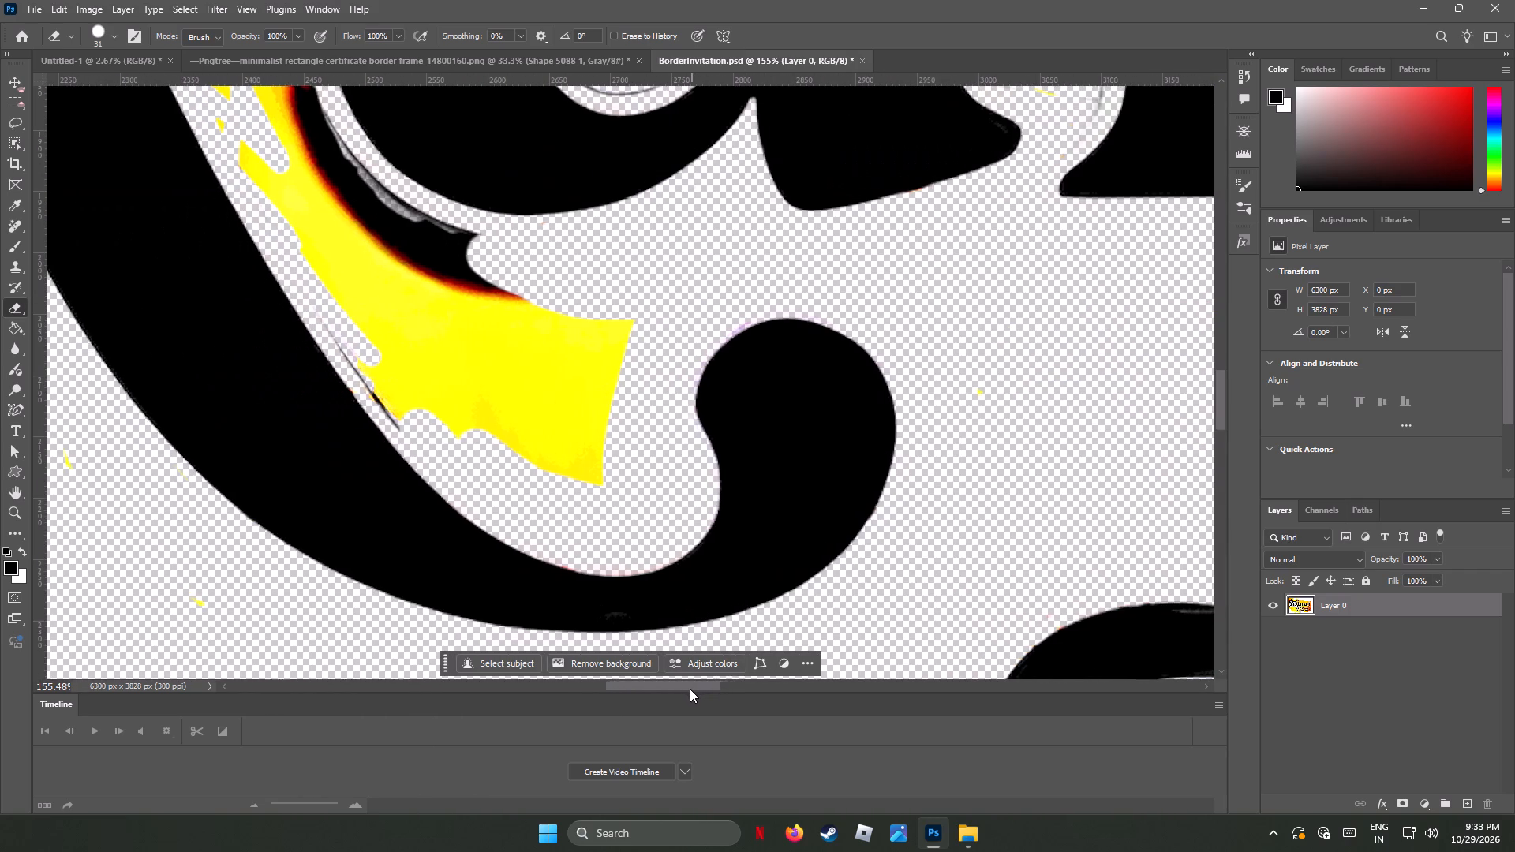
pyautogui.moveTo(690, 689); pyautogui.dragTo(692, 689)
pyautogui.moveTo(626, 284); pyautogui.dragTo(504, 436)
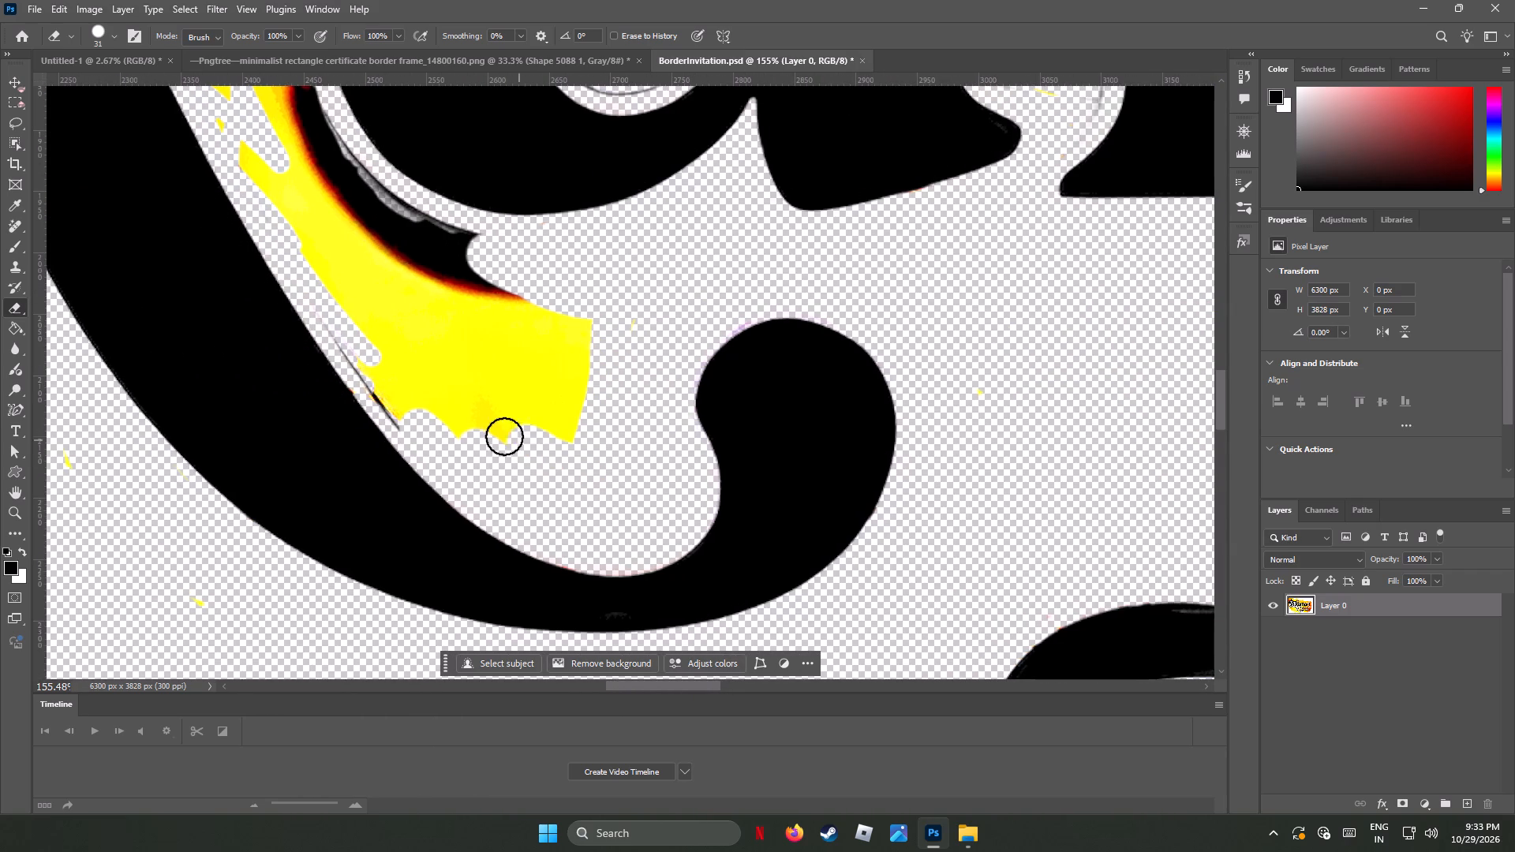
pyautogui.moveTo(504, 436); pyautogui.dragTo(471, 417)
pyautogui.moveTo(407, 424); pyautogui.dragTo(335, 320)
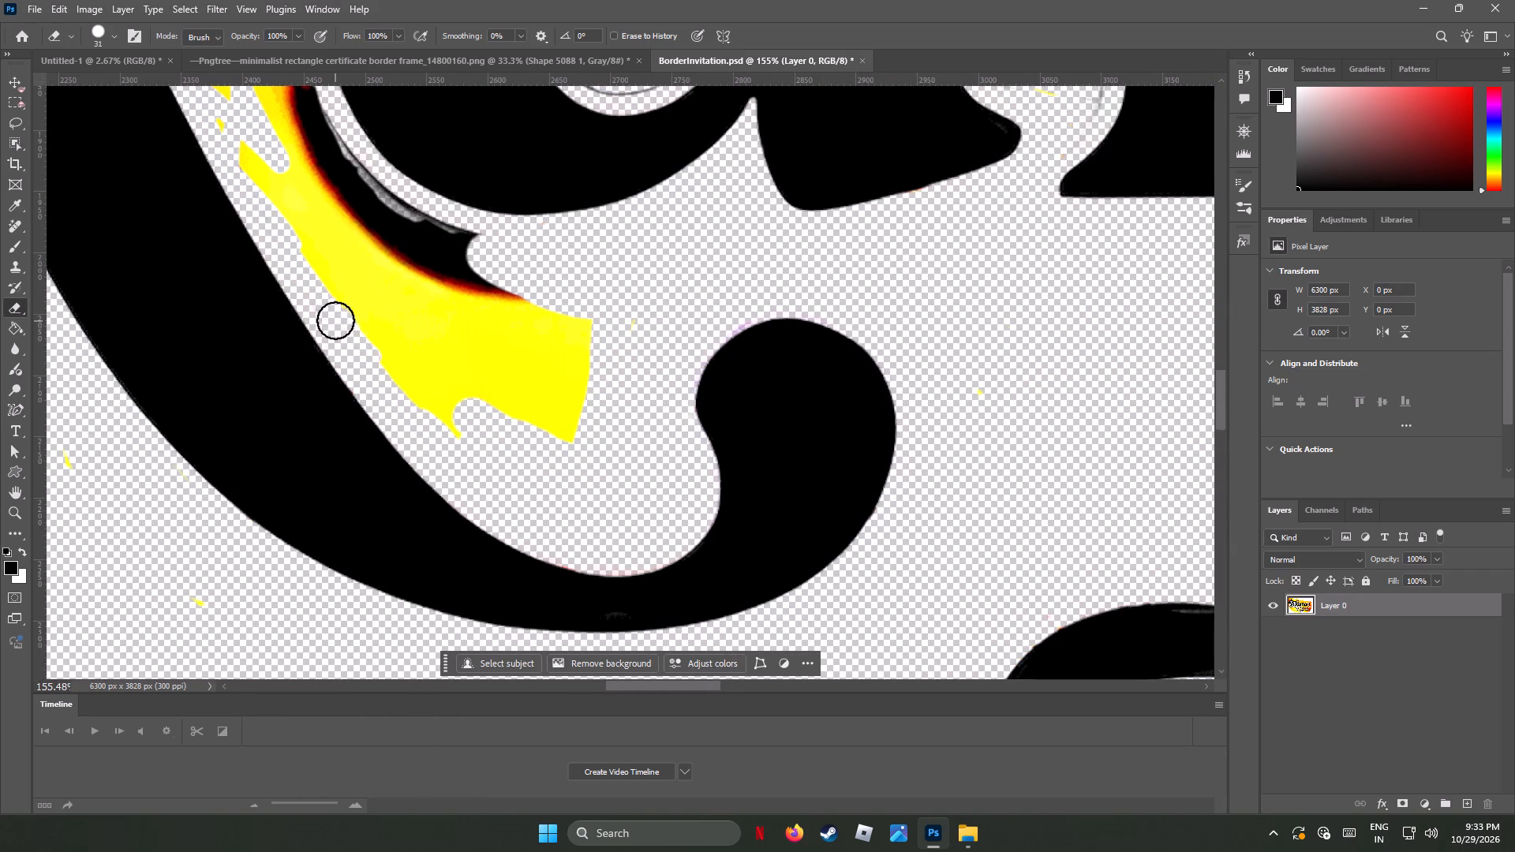
pyautogui.moveTo(335, 320); pyautogui.dragTo(569, 402)
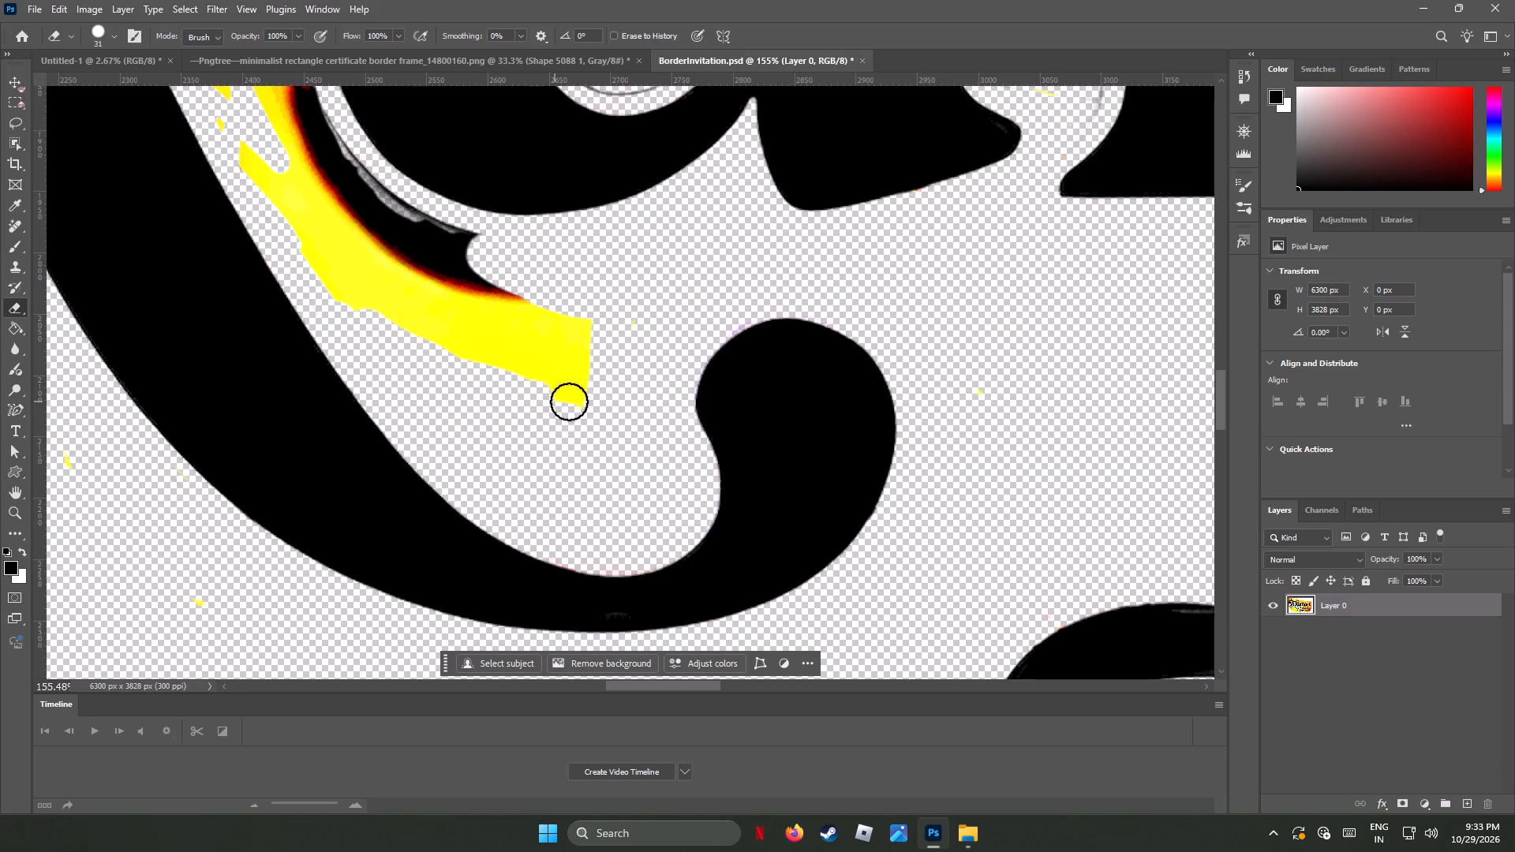
pyautogui.moveTo(569, 402); pyautogui.dragTo(353, 291)
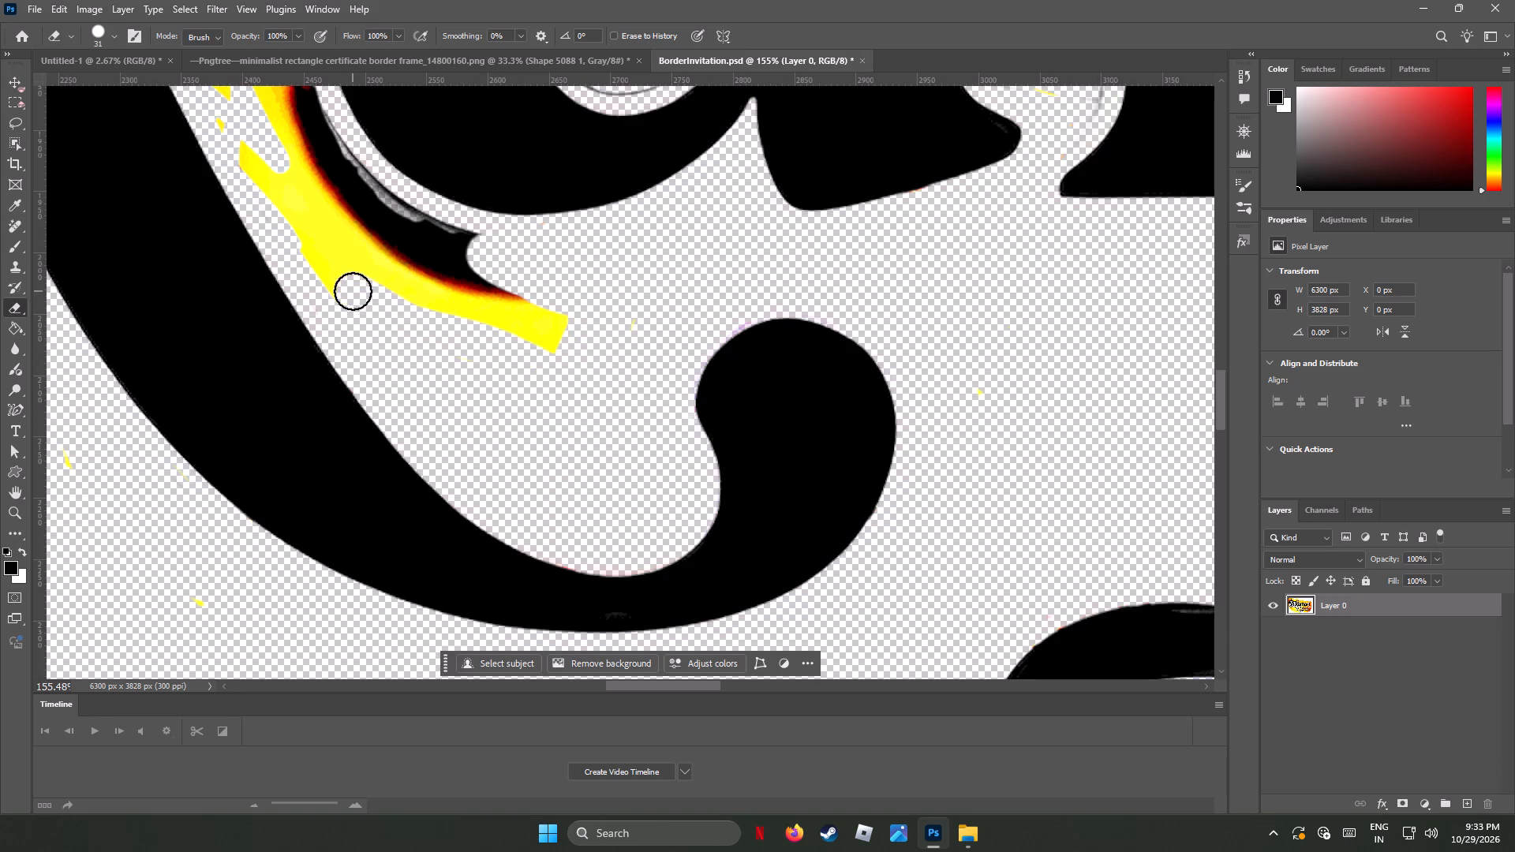
pyautogui.moveTo(353, 291); pyautogui.dragTo(492, 269)
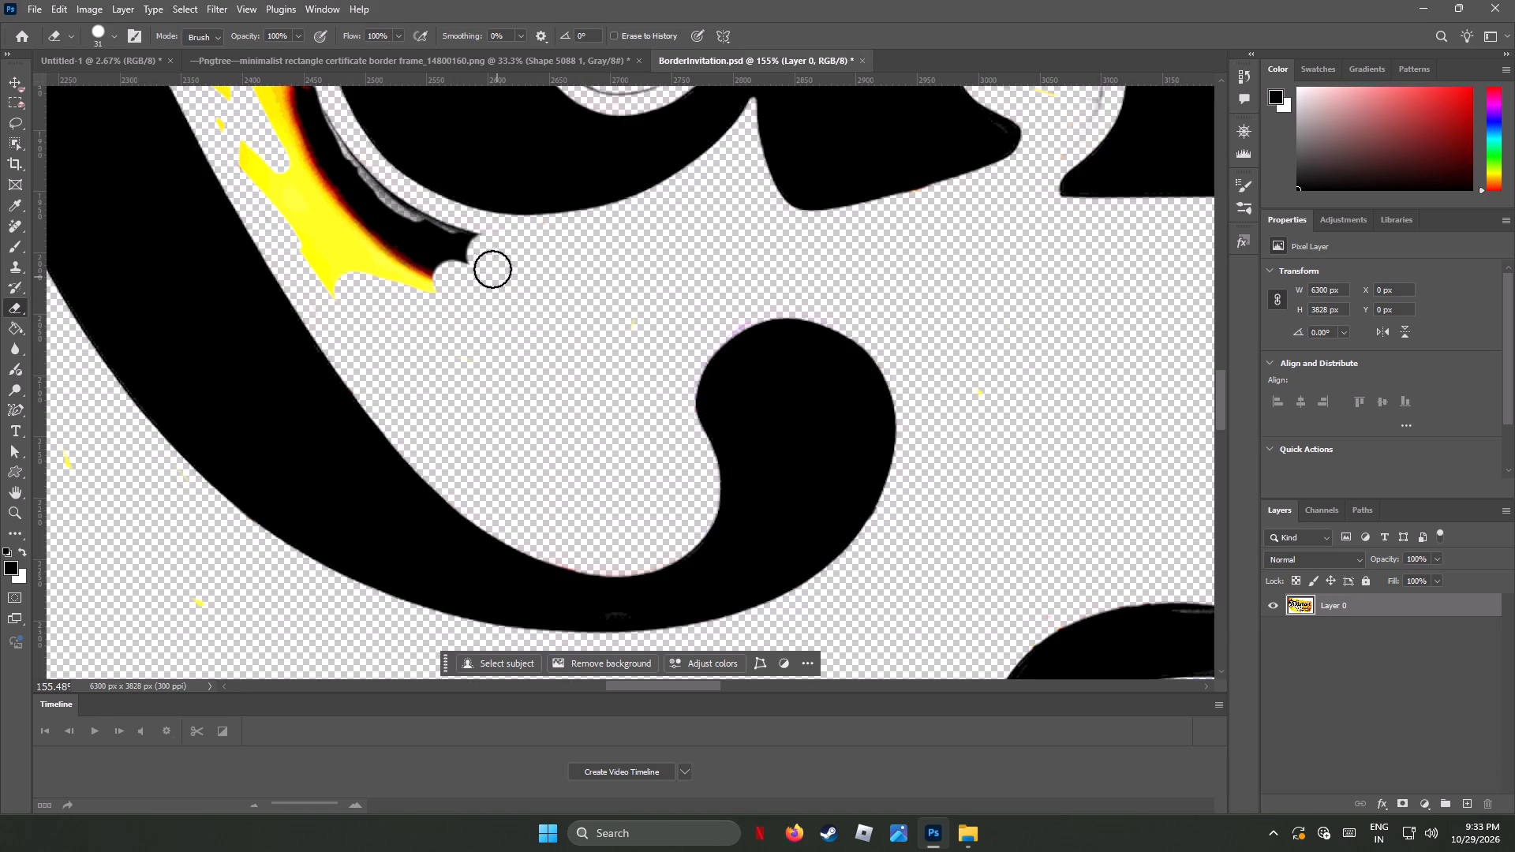
pyautogui.moveTo(492, 269); pyautogui.dragTo(432, 263)
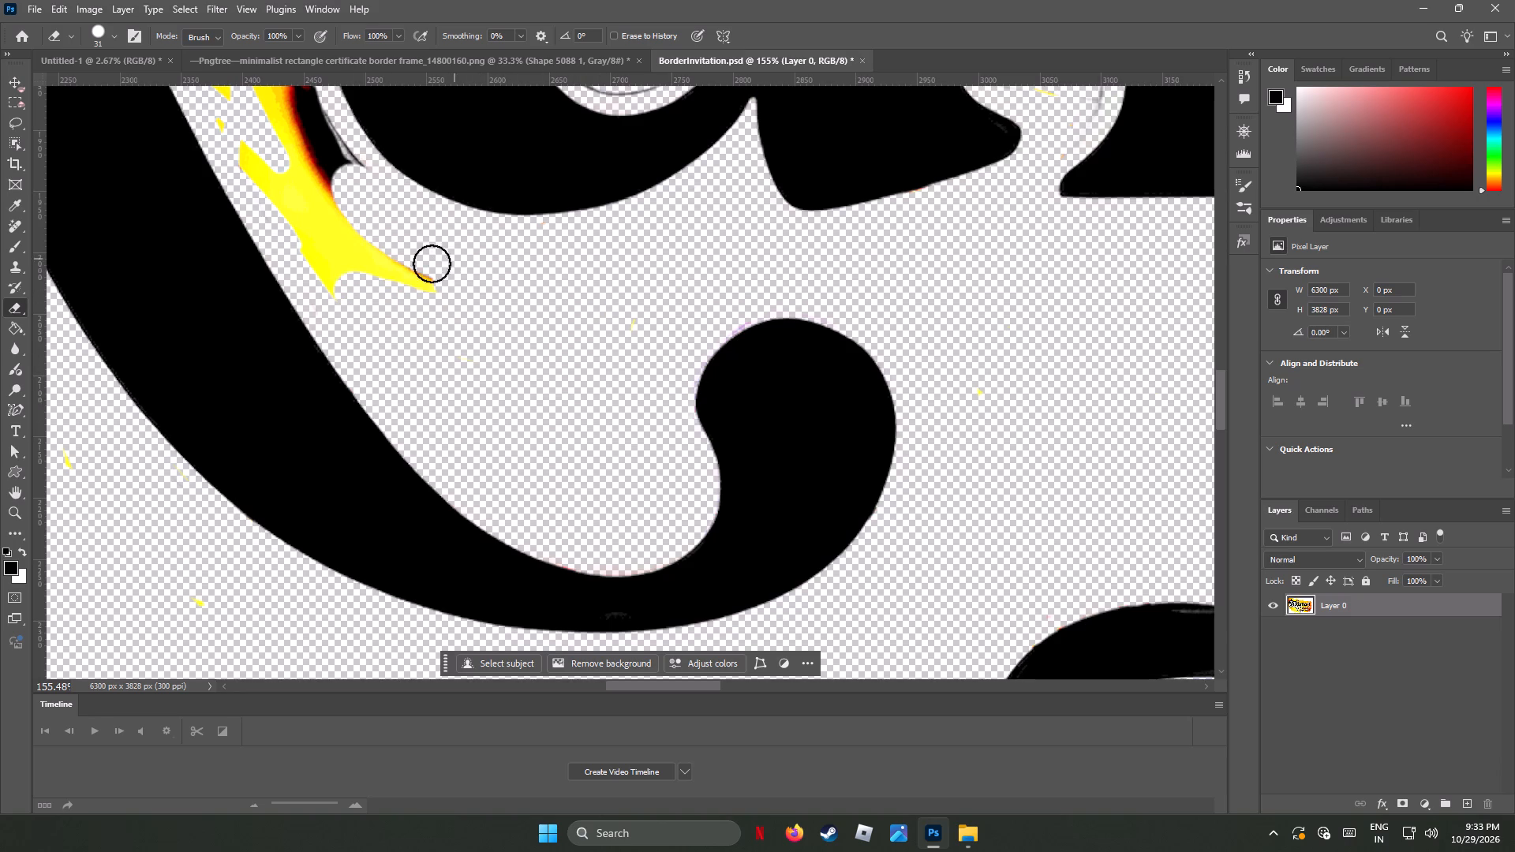
pyautogui.moveTo(432, 263); pyautogui.dragTo(242, 148)
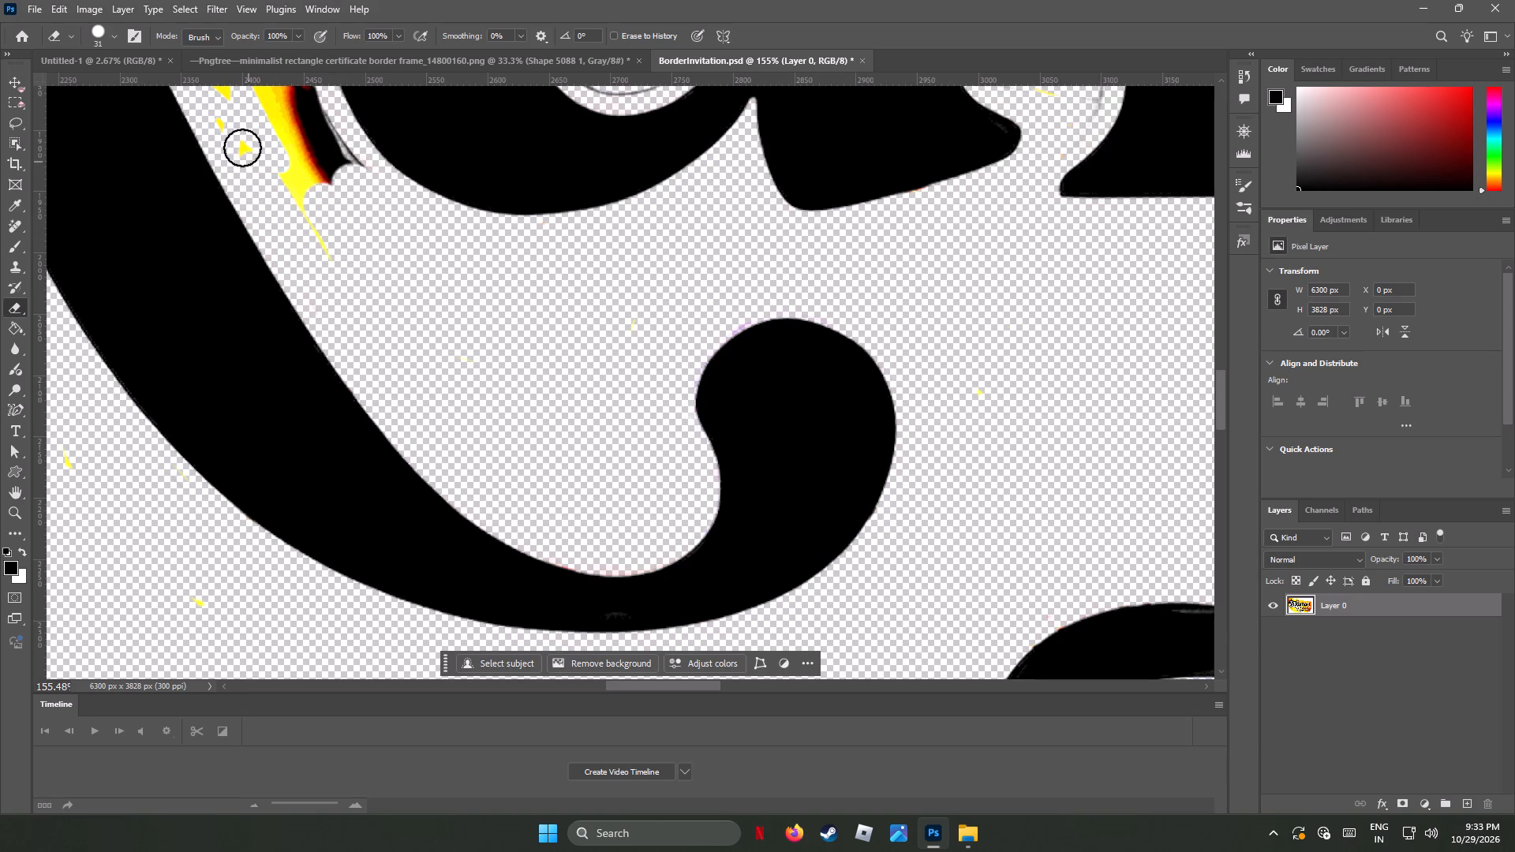
pyautogui.moveTo(242, 148); pyautogui.dragTo(334, 262)
# Erase the dark shadow and pointed lower end of the yellow patch between the k's leg and the u's first stem.
pyautogui.scroll(3, 330, 262)
pyautogui.scroll(-3, 330, 262)
pyautogui.scroll(9, 330, 262)
pyautogui.scroll(15, 329, 262)
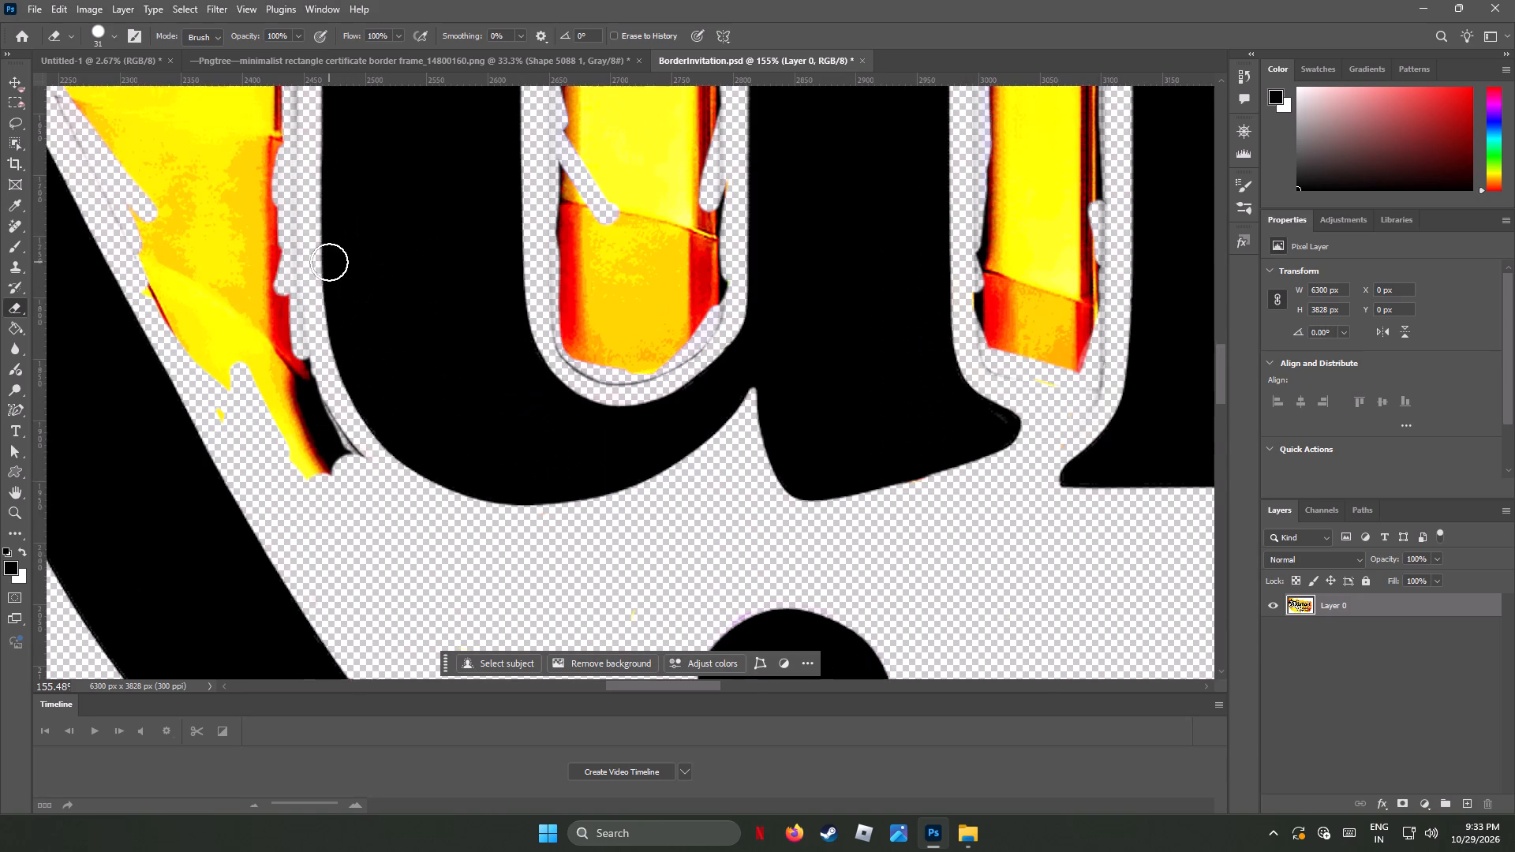
pyautogui.moveTo(347, 465); pyautogui.dragTo(320, 423)
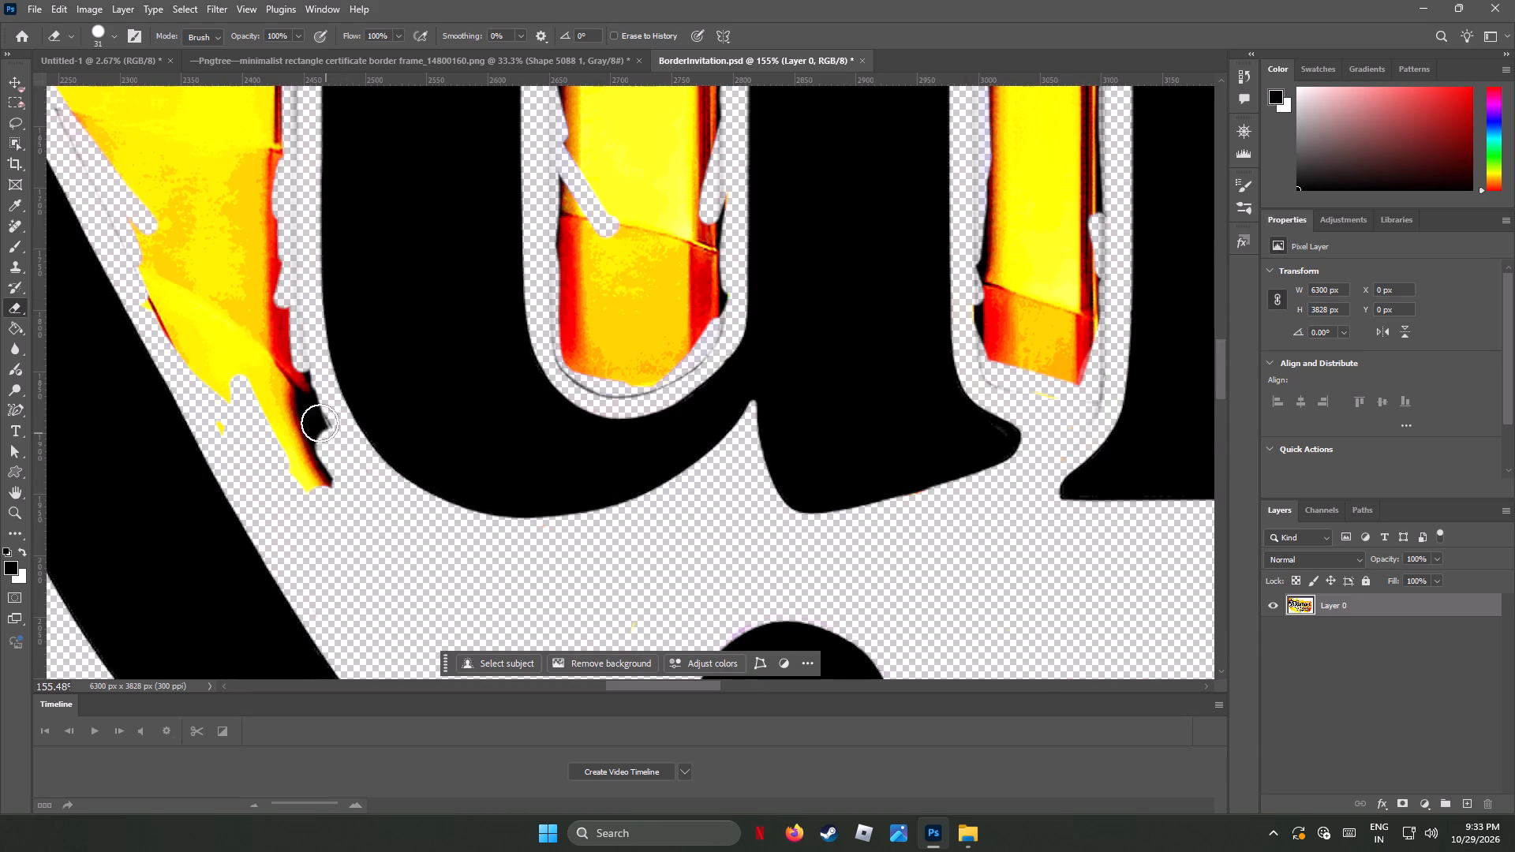
pyautogui.moveTo(320, 423); pyautogui.dragTo(215, 364)
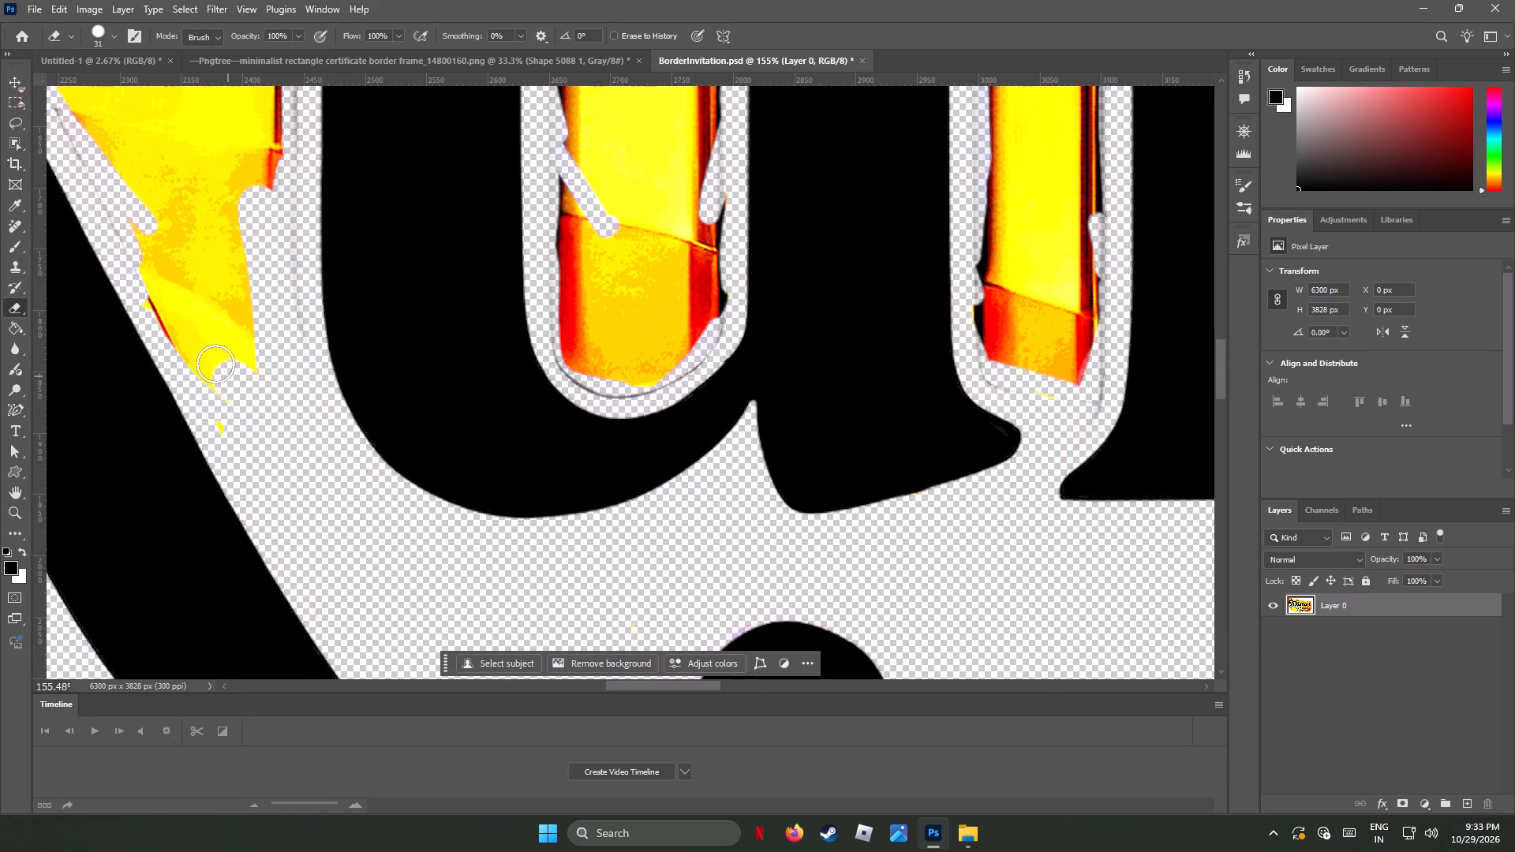
pyautogui.moveTo(215, 364); pyautogui.dragTo(151, 278)
pyautogui.moveTo(223, 425); pyautogui.dragTo(146, 227)
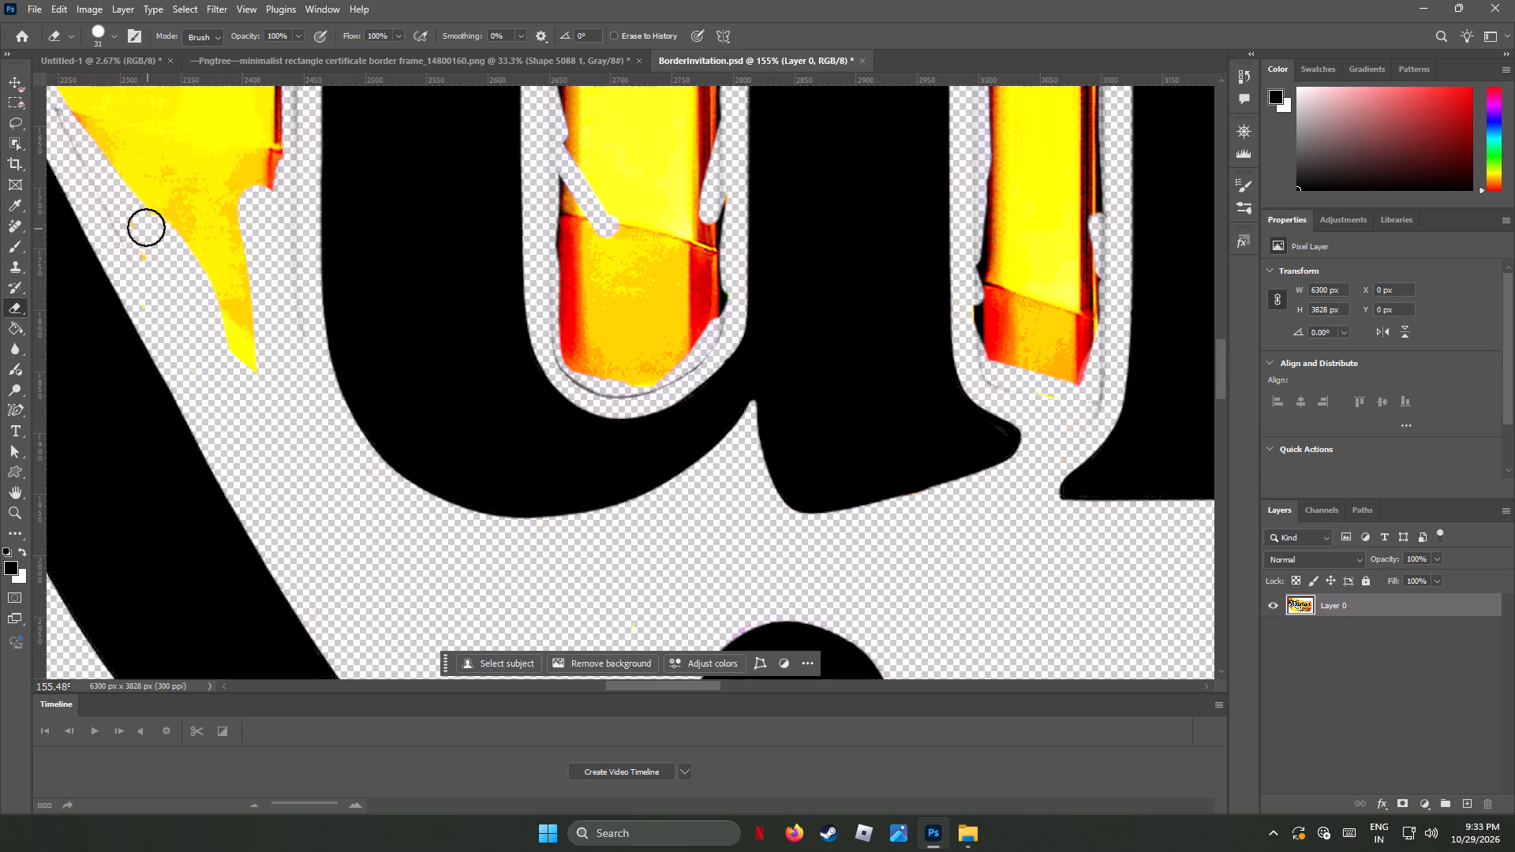
pyautogui.moveTo(146, 227); pyautogui.dragTo(271, 357)
pyautogui.moveTo(291, 340); pyautogui.dragTo(294, 298)
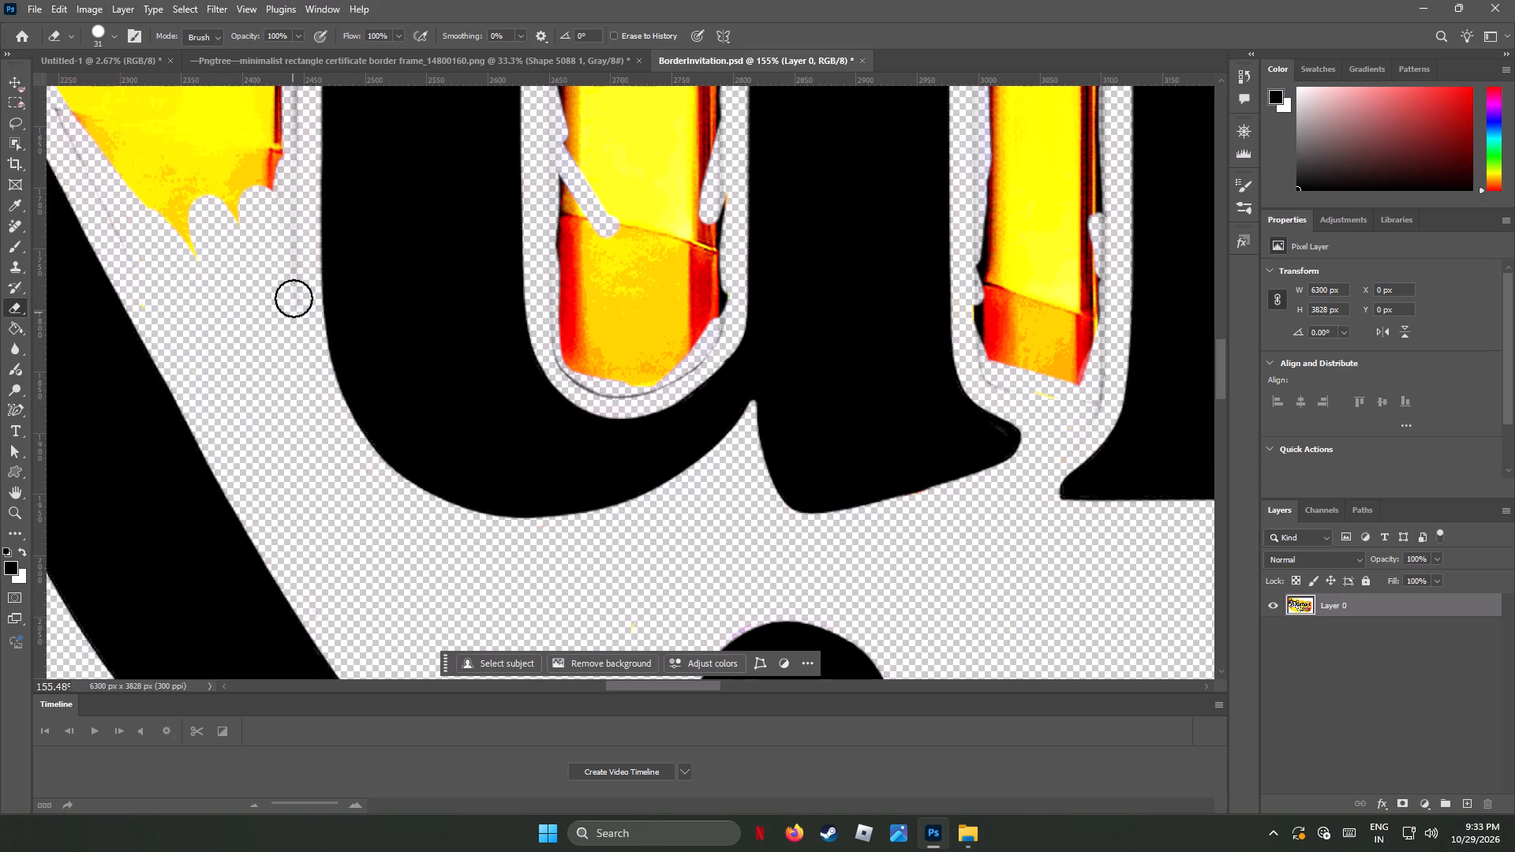
pyautogui.moveTo(294, 298); pyautogui.dragTo(275, 138)
# Erase the red and dark fringe on the yellow patch's edge facing the u's first stem, up to its shoulder.
pyautogui.scroll(4, 297, 225)
pyautogui.scroll(-1, 297, 225)
pyautogui.scroll(2, 297, 225)
pyautogui.scroll(-2, 297, 225)
pyautogui.scroll(7, 297, 225)
pyautogui.scroll(-4, 297, 225)
pyautogui.scroll(3, 297, 225)
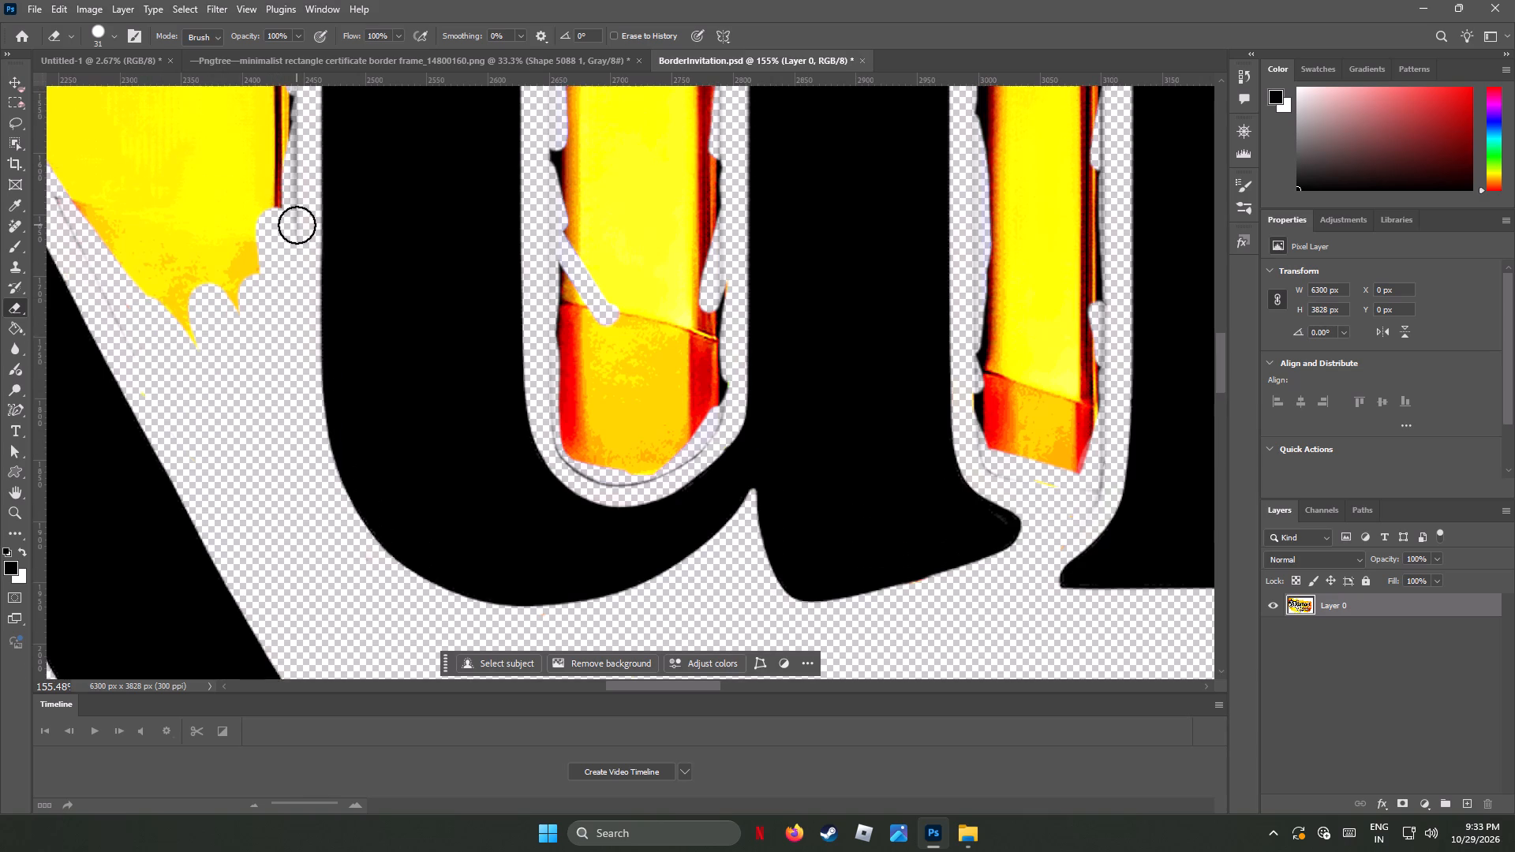
pyautogui.scroll(15, 297, 225)
pyautogui.moveTo(293, 443); pyautogui.dragTo(282, 327)
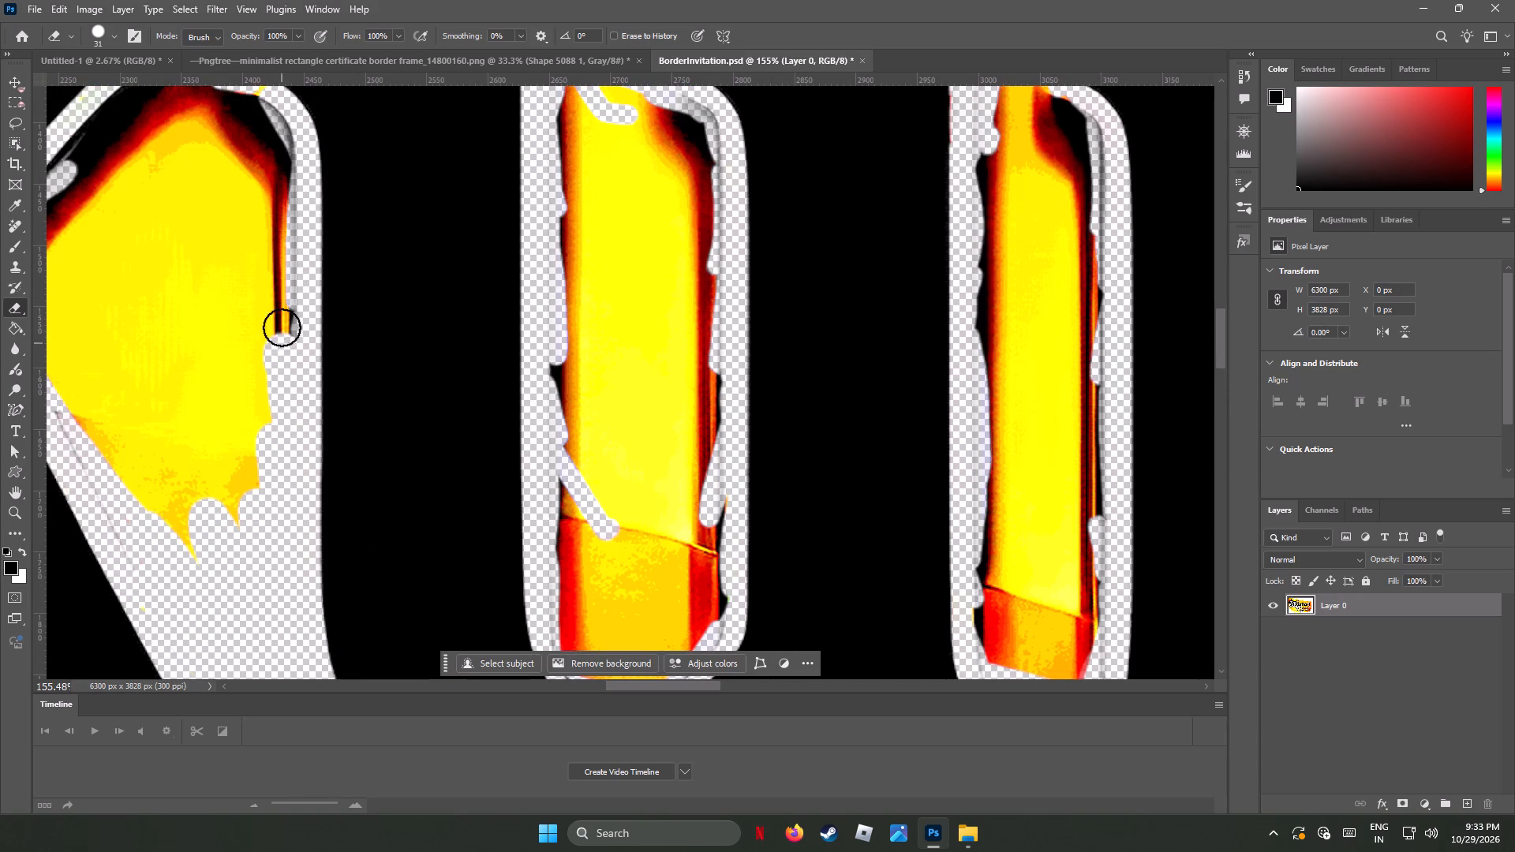
pyautogui.moveTo(282, 327); pyautogui.dragTo(269, 134)
# Erase the dark shadow and red fringe atop the yellow patch, between the k's upper arm and the u's first serif.
pyautogui.scroll(3, 305, 200)
pyautogui.scroll(-1, 305, 200)
pyautogui.scroll(2, 305, 200)
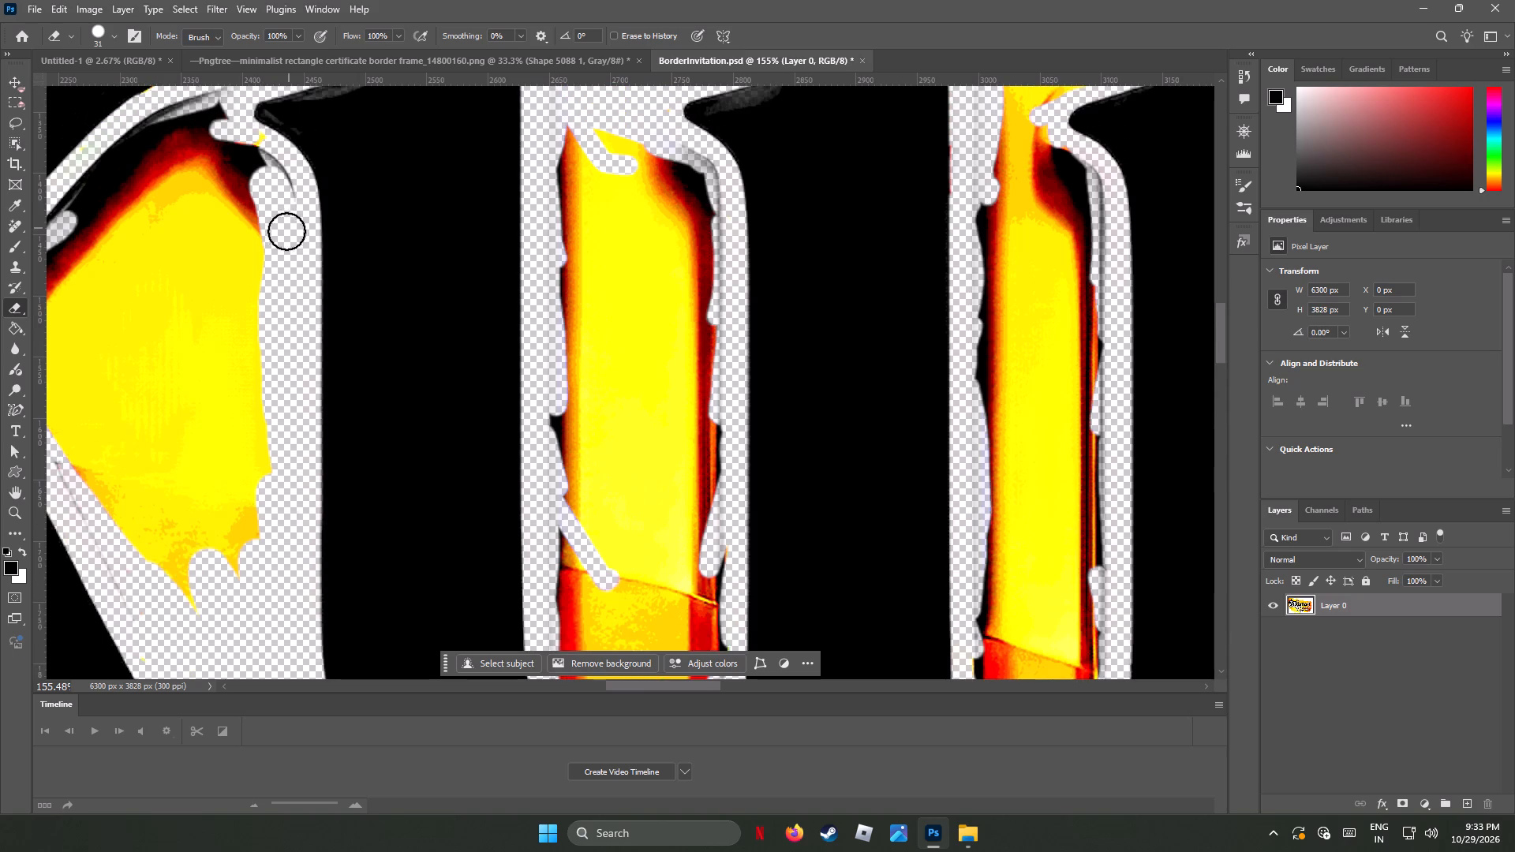
pyautogui.moveTo(284, 201); pyautogui.dragTo(211, 138)
pyautogui.scroll(4, 215, 170)
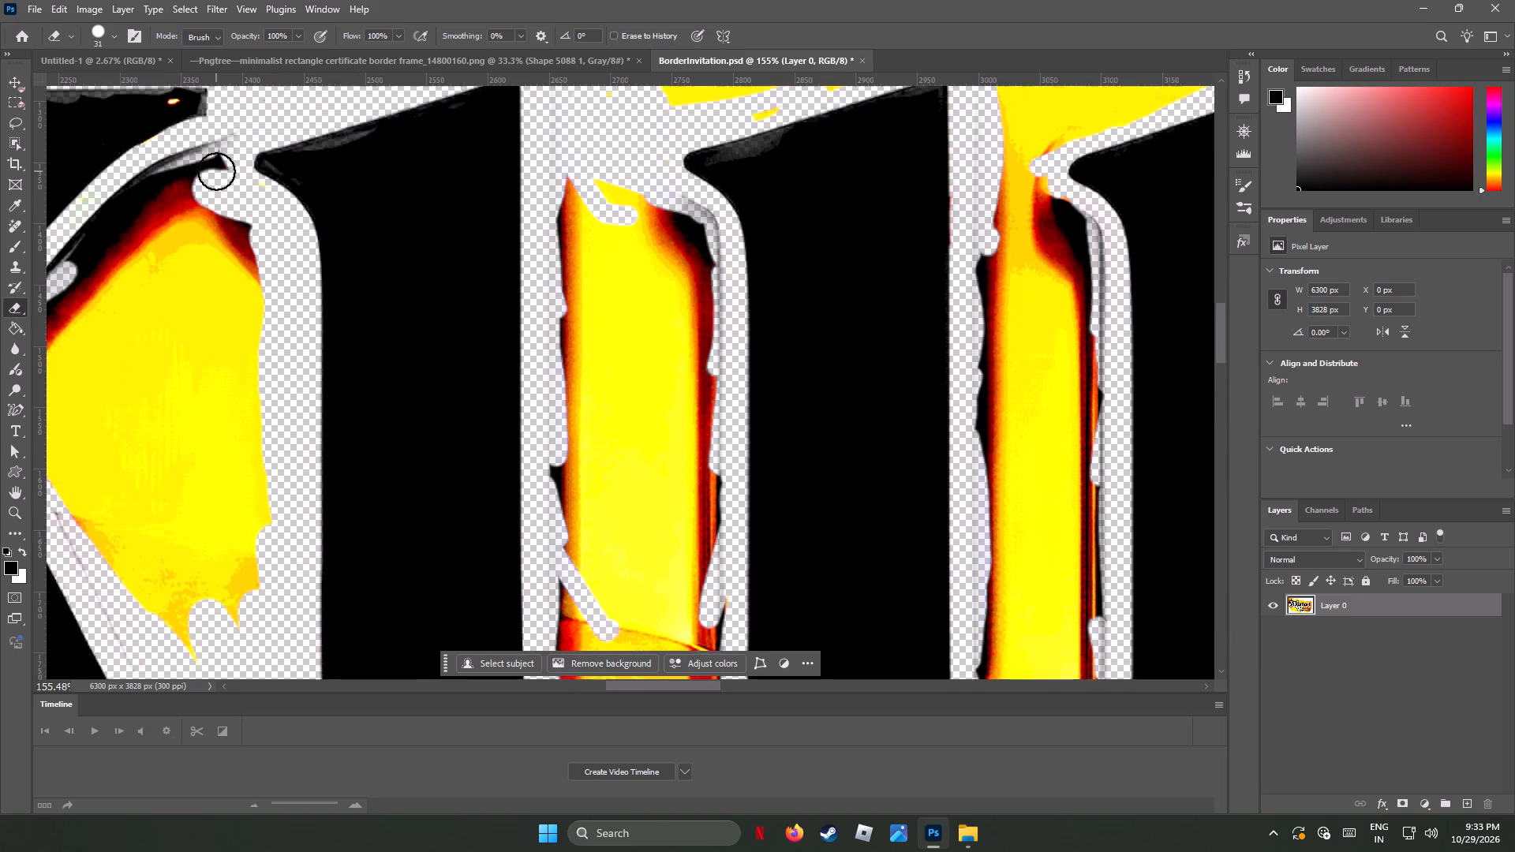
pyautogui.scroll(4, 216, 171)
pyautogui.moveTo(228, 193); pyautogui.dragTo(215, 219)
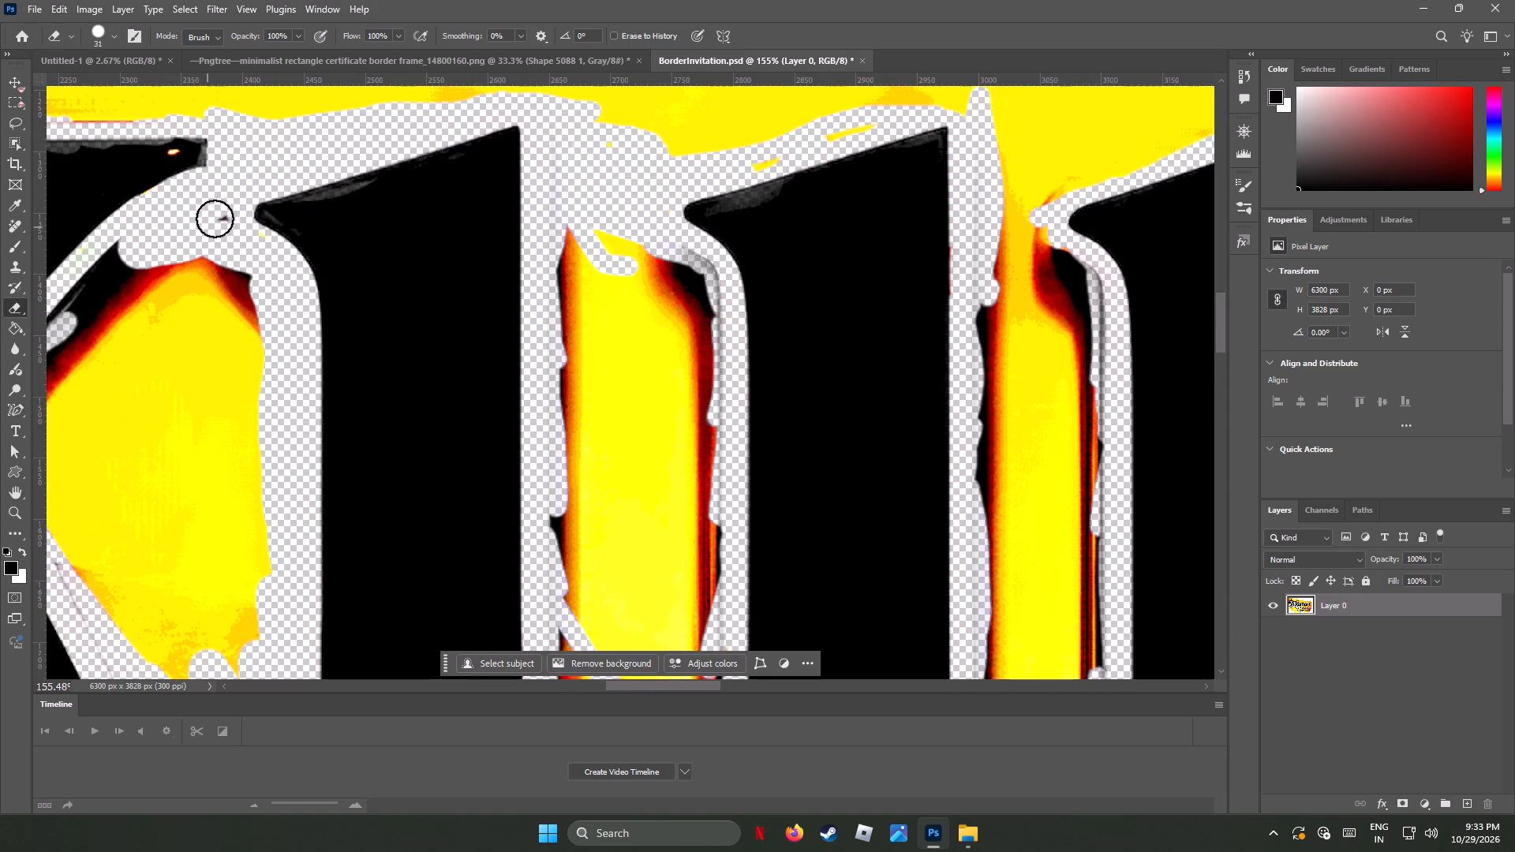
pyautogui.moveTo(215, 219); pyautogui.dragTo(239, 282)
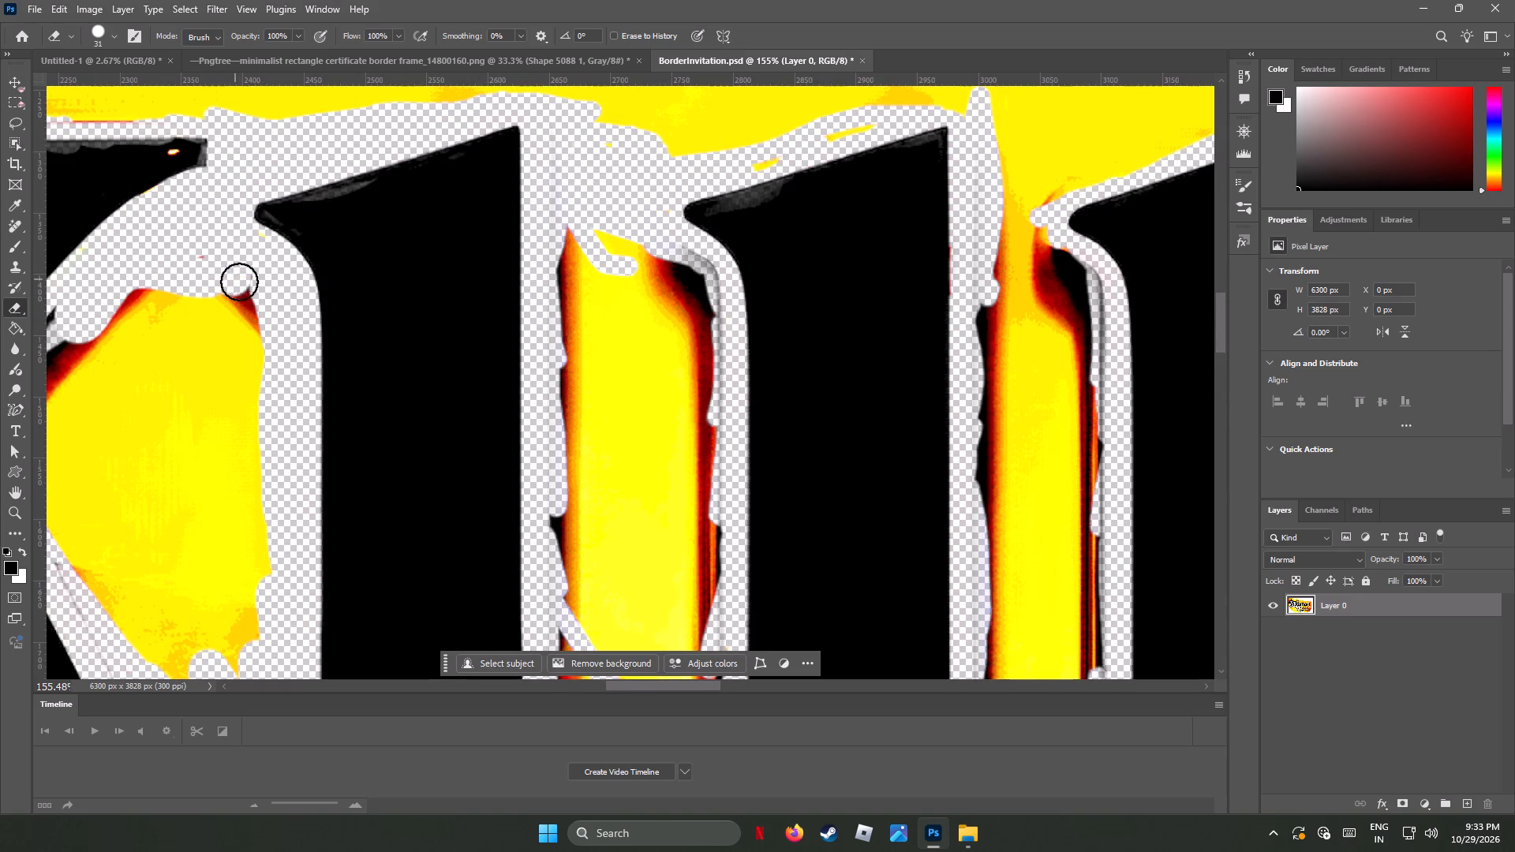
pyautogui.moveTo(239, 282); pyautogui.dragTo(234, 352)
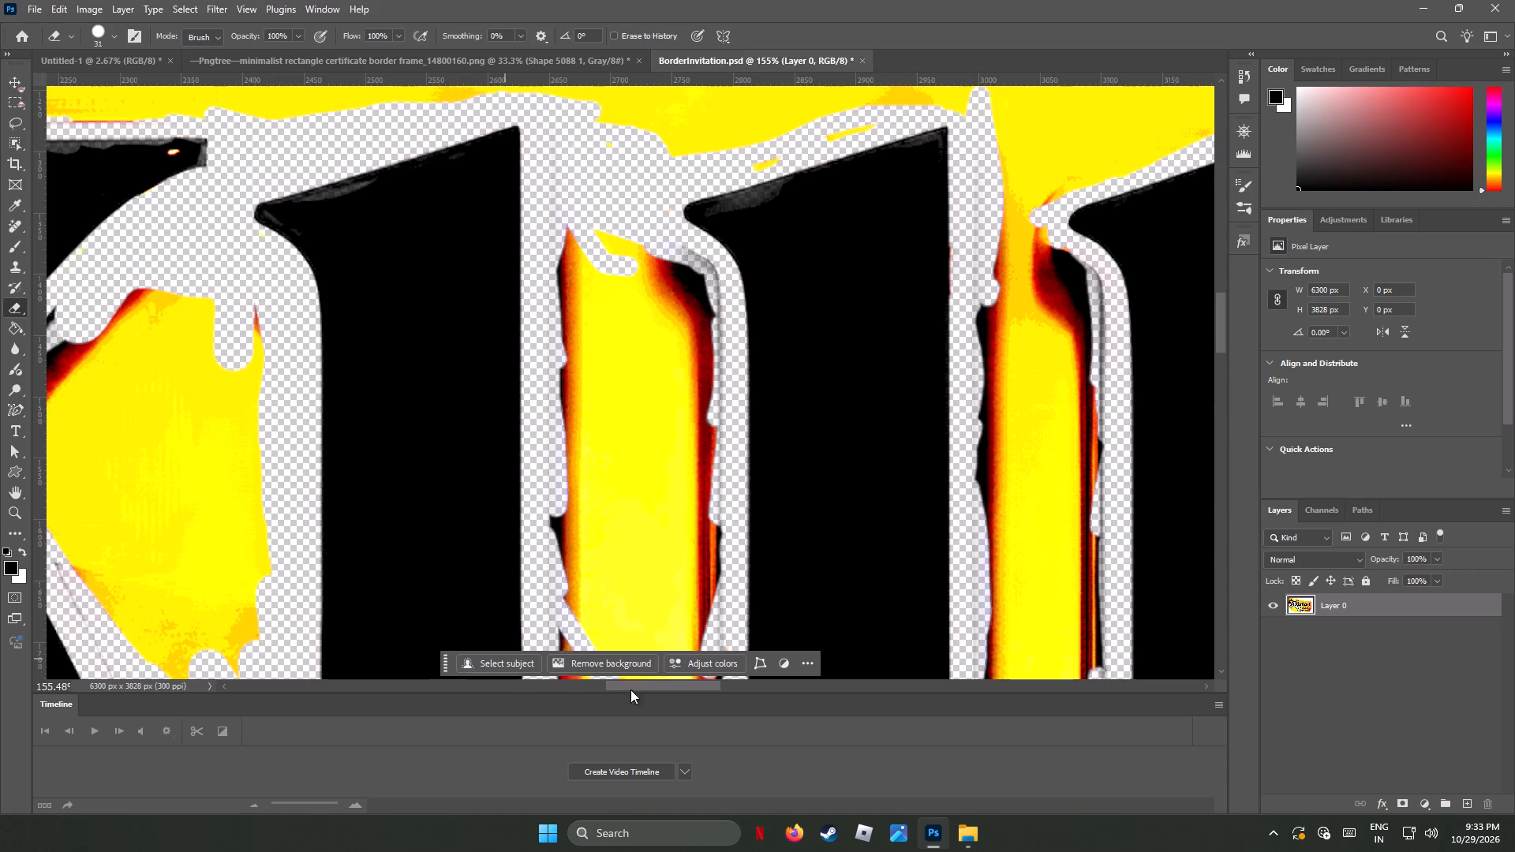
# Erase the shadow inside the k's arm-and-leg junction and trim the upper edge of the yellow patch beside it.
pyautogui.moveTo(634, 683); pyautogui.dragTo(604, 689)
pyautogui.moveTo(361, 316); pyautogui.dragTo(353, 326)
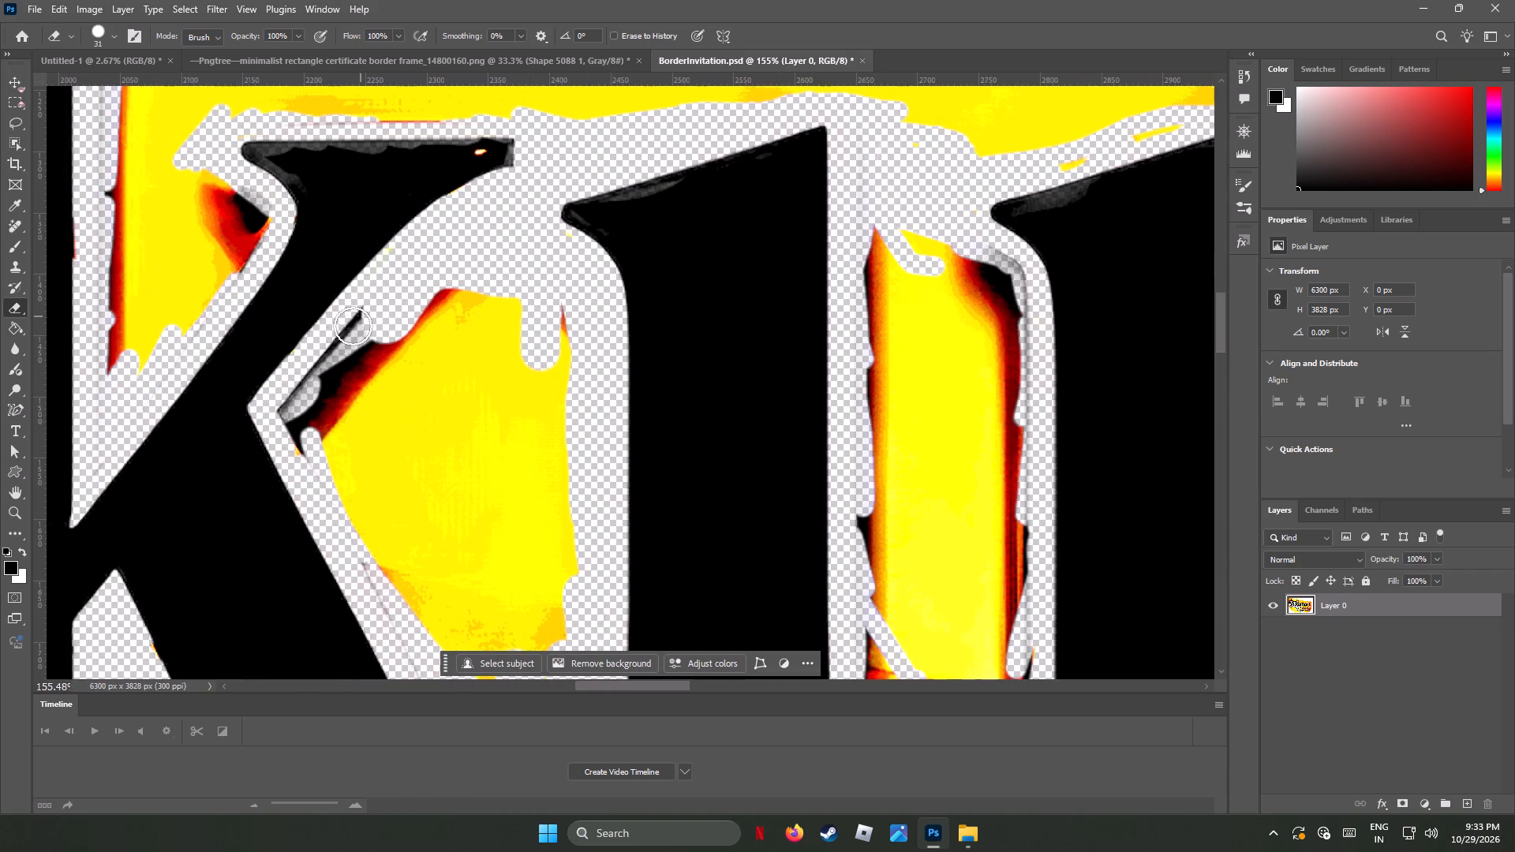
pyautogui.moveTo(353, 326); pyautogui.dragTo(441, 305)
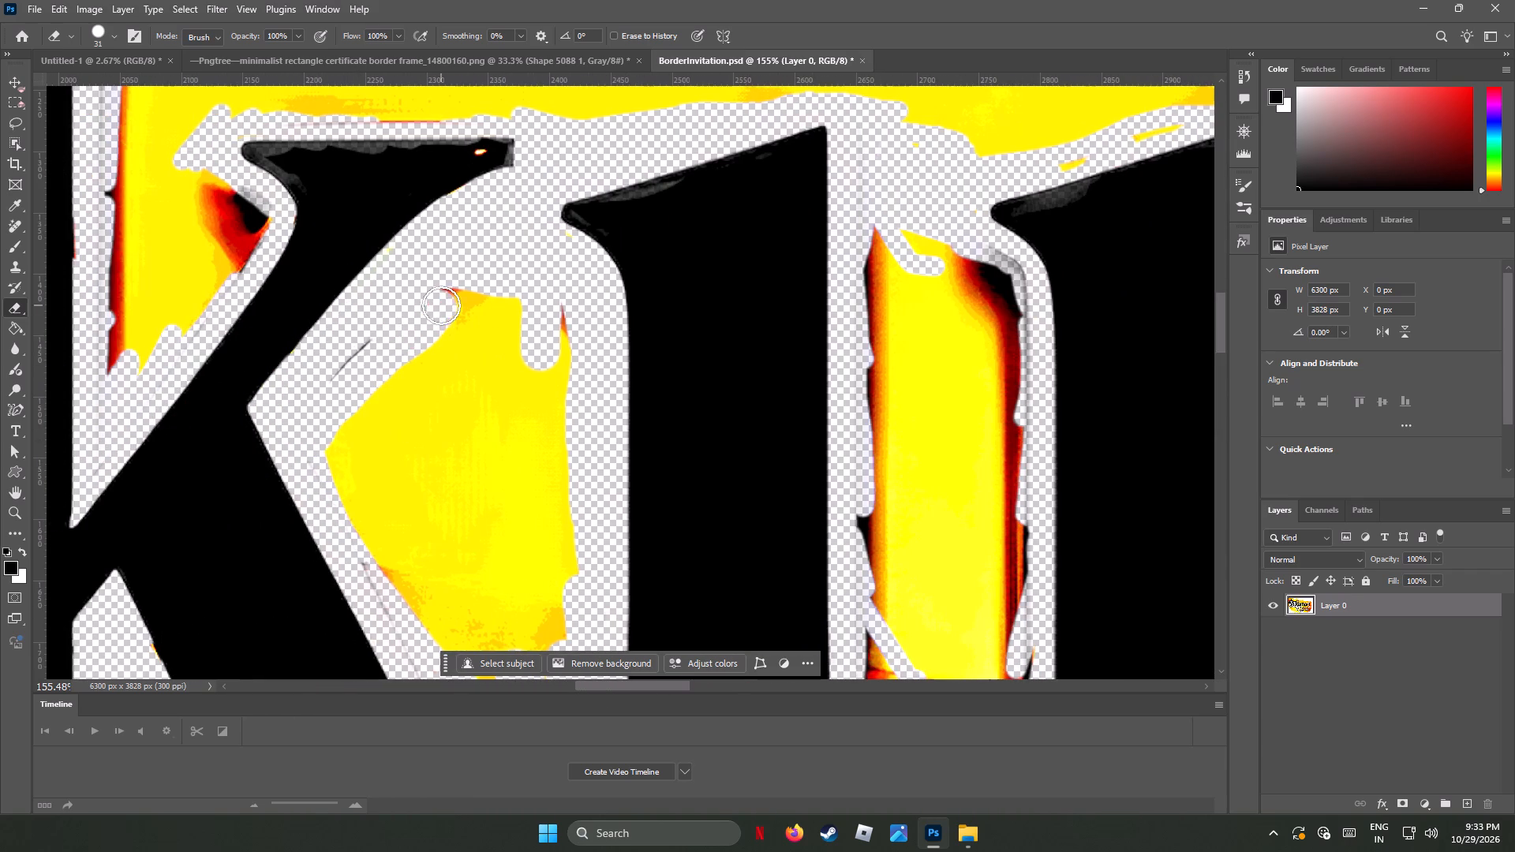
pyautogui.moveTo(441, 305); pyautogui.dragTo(566, 320)
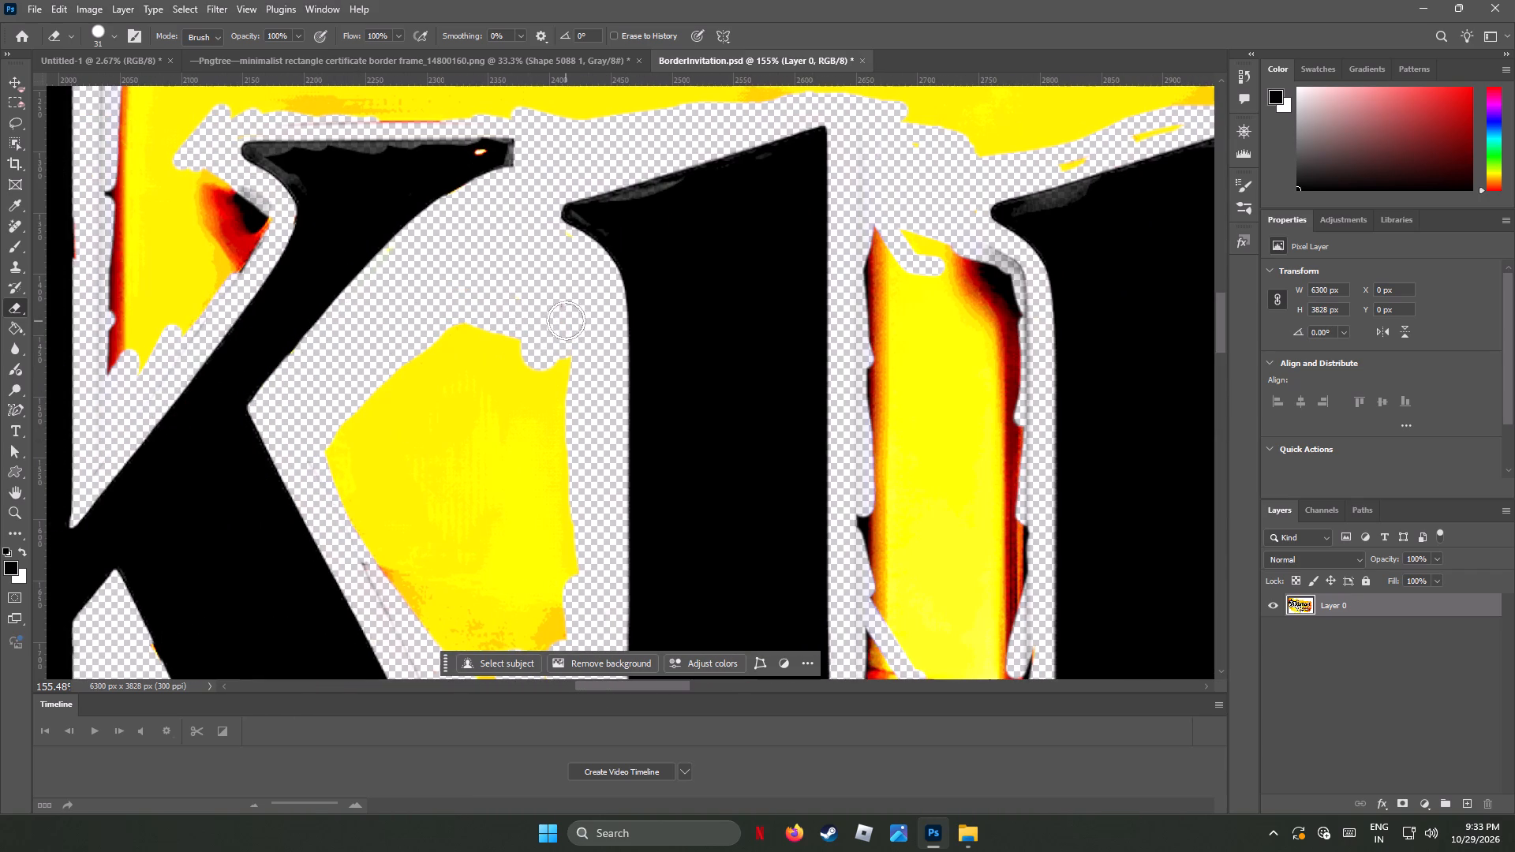
pyautogui.moveTo(566, 320); pyautogui.dragTo(523, 419)
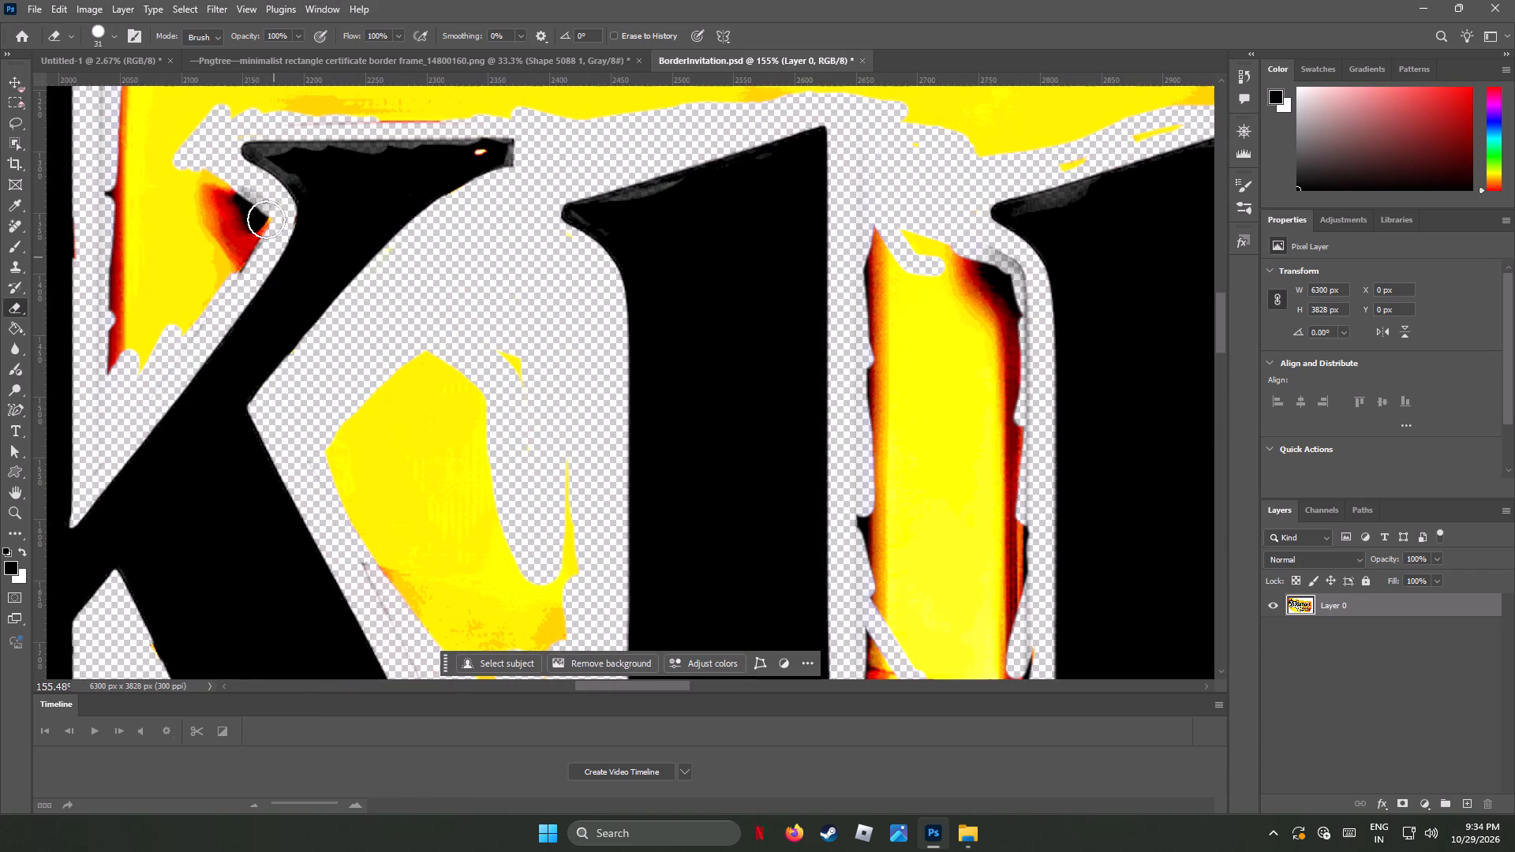
# Erase the yellow patch and its red and dark fringes between the k's vertical stem and upper arm.
pyautogui.moveTo(204, 179); pyautogui.dragTo(251, 236)
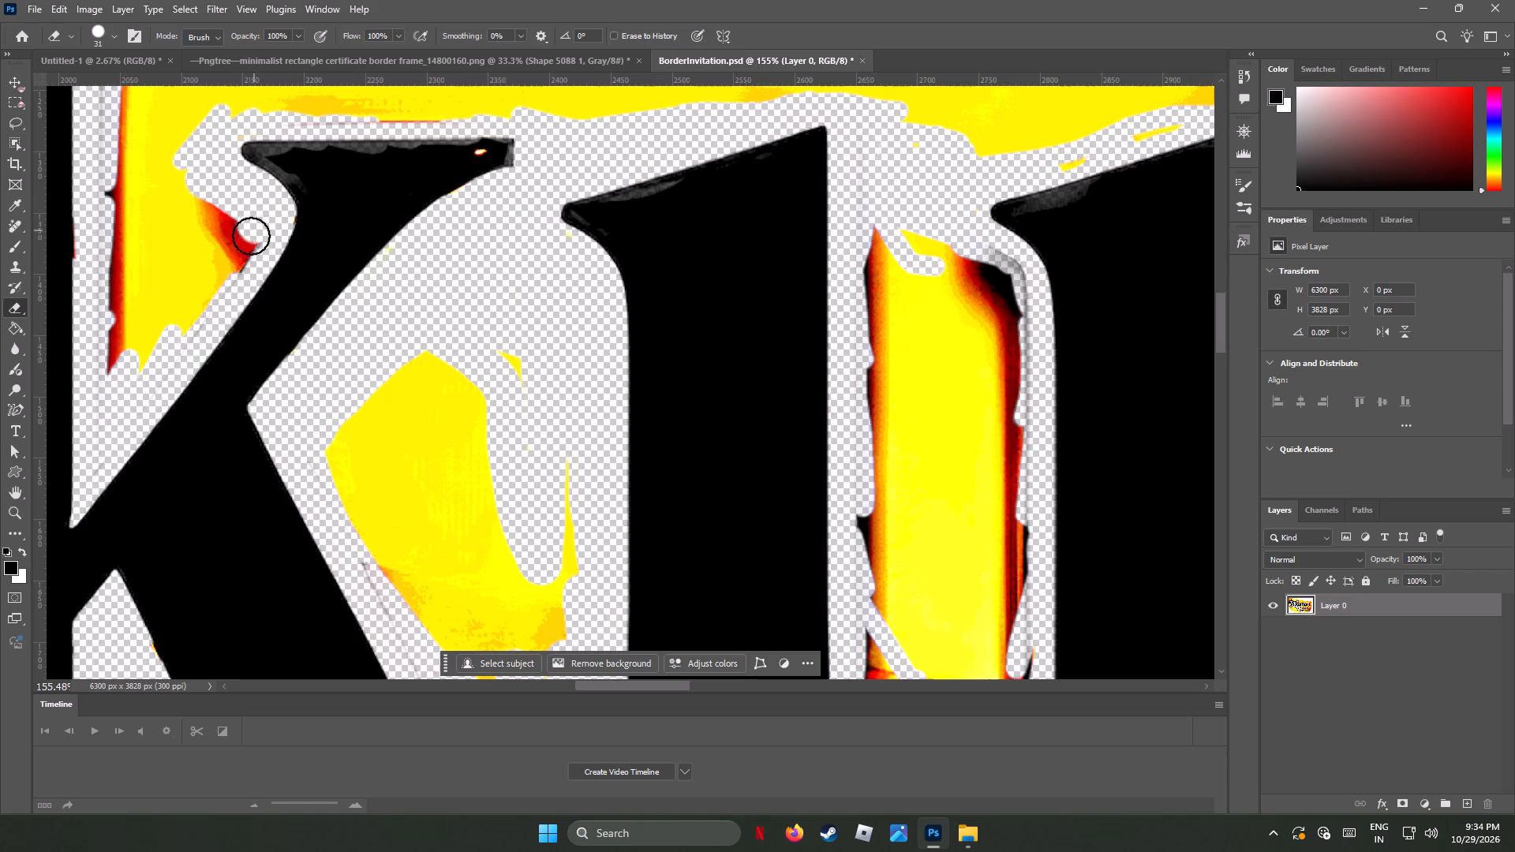
pyautogui.moveTo(251, 236); pyautogui.dragTo(109, 335)
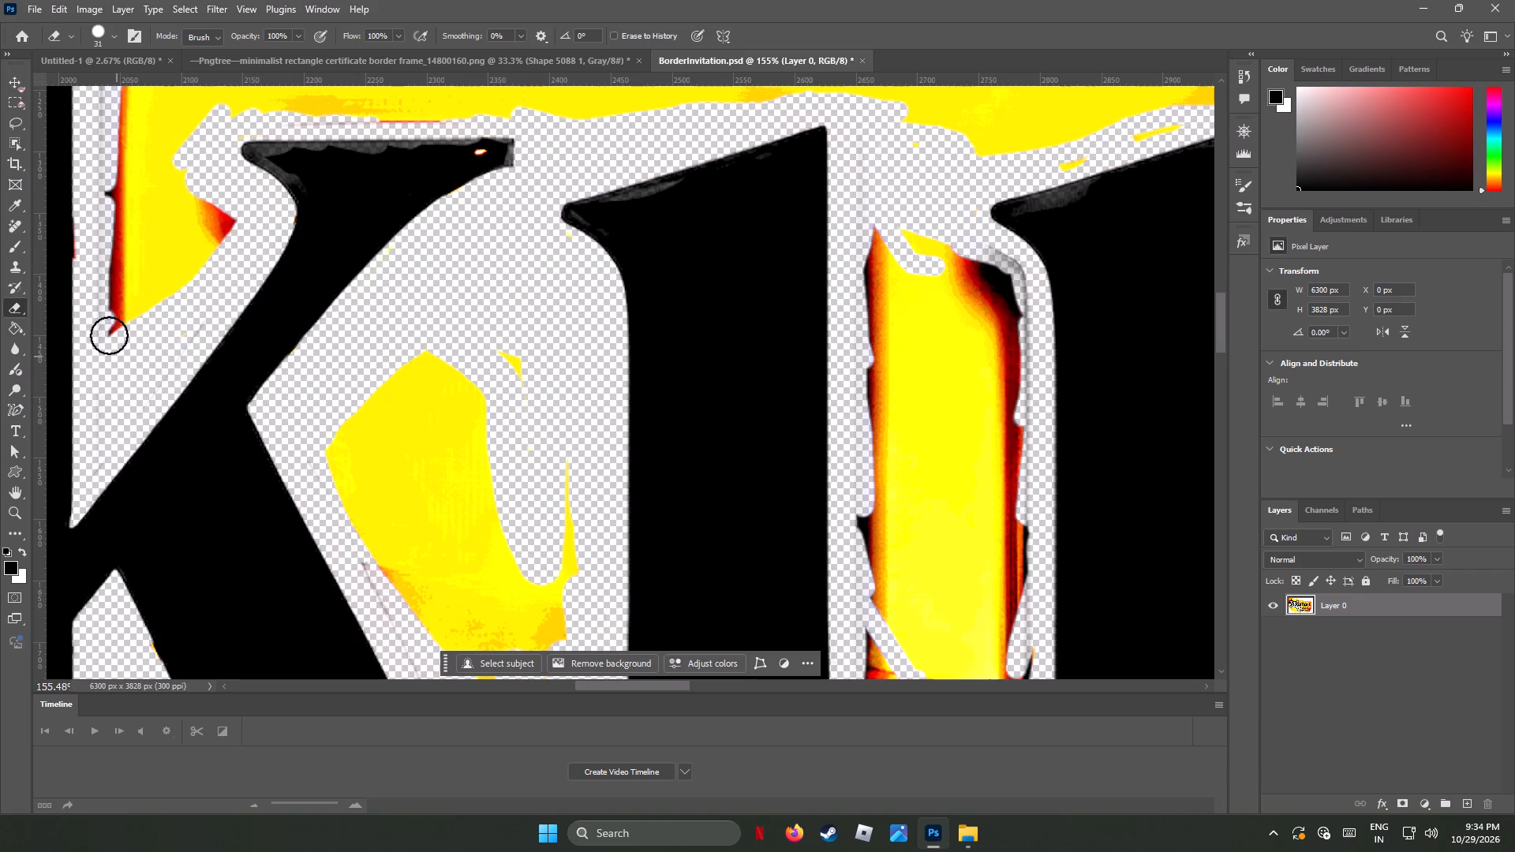
pyautogui.moveTo(109, 335); pyautogui.dragTo(149, 232)
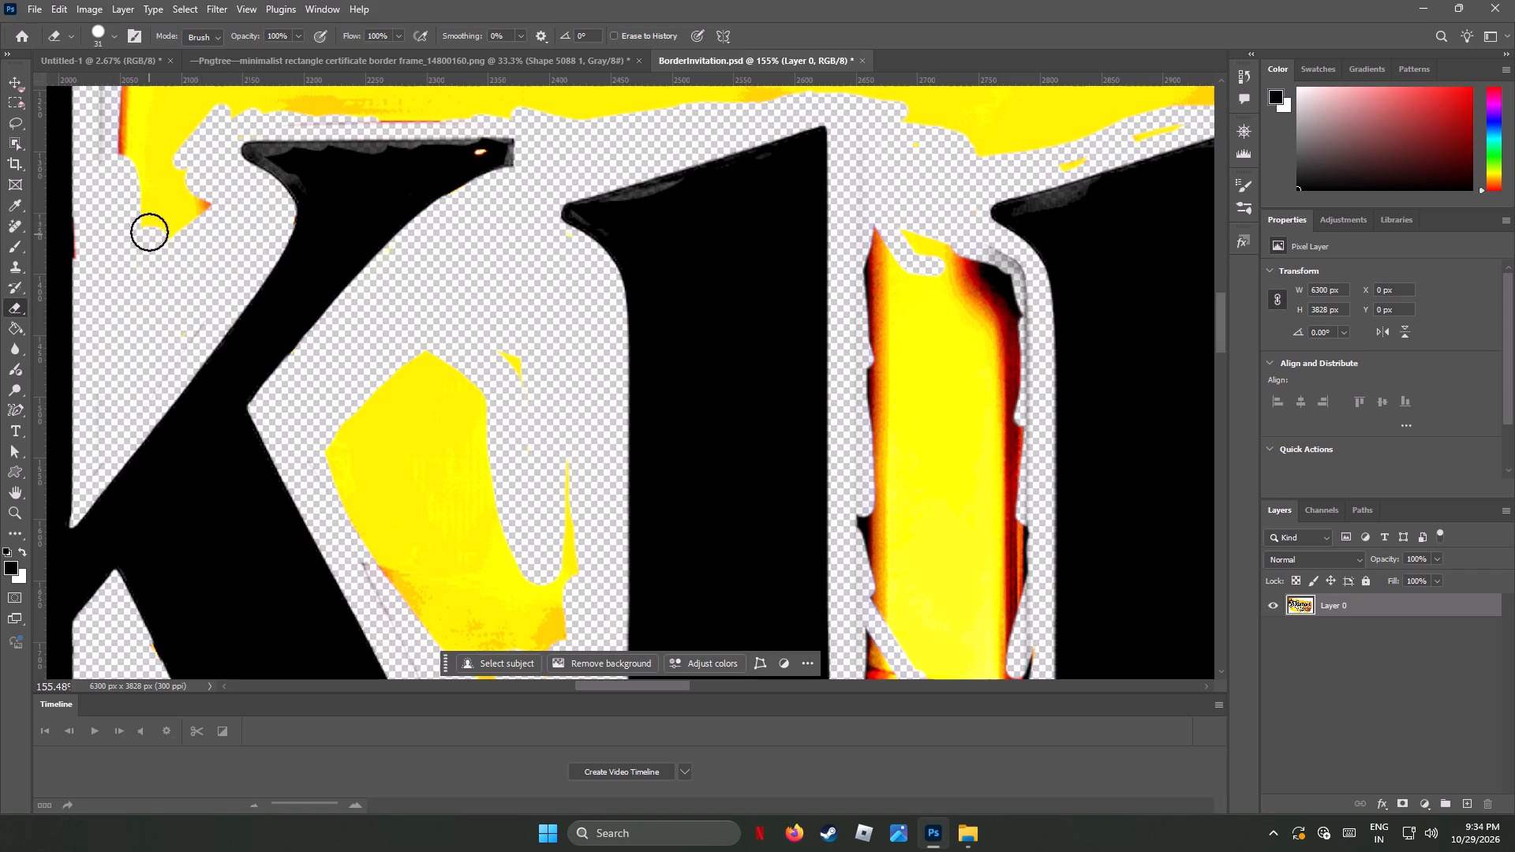
pyautogui.moveTo(149, 232); pyautogui.dragTo(107, 179)
# Erase the rest of the yellow patch and the faint line beside the k's leg in the gap before the u.
pyautogui.moveTo(527, 361); pyautogui.dragTo(339, 483)
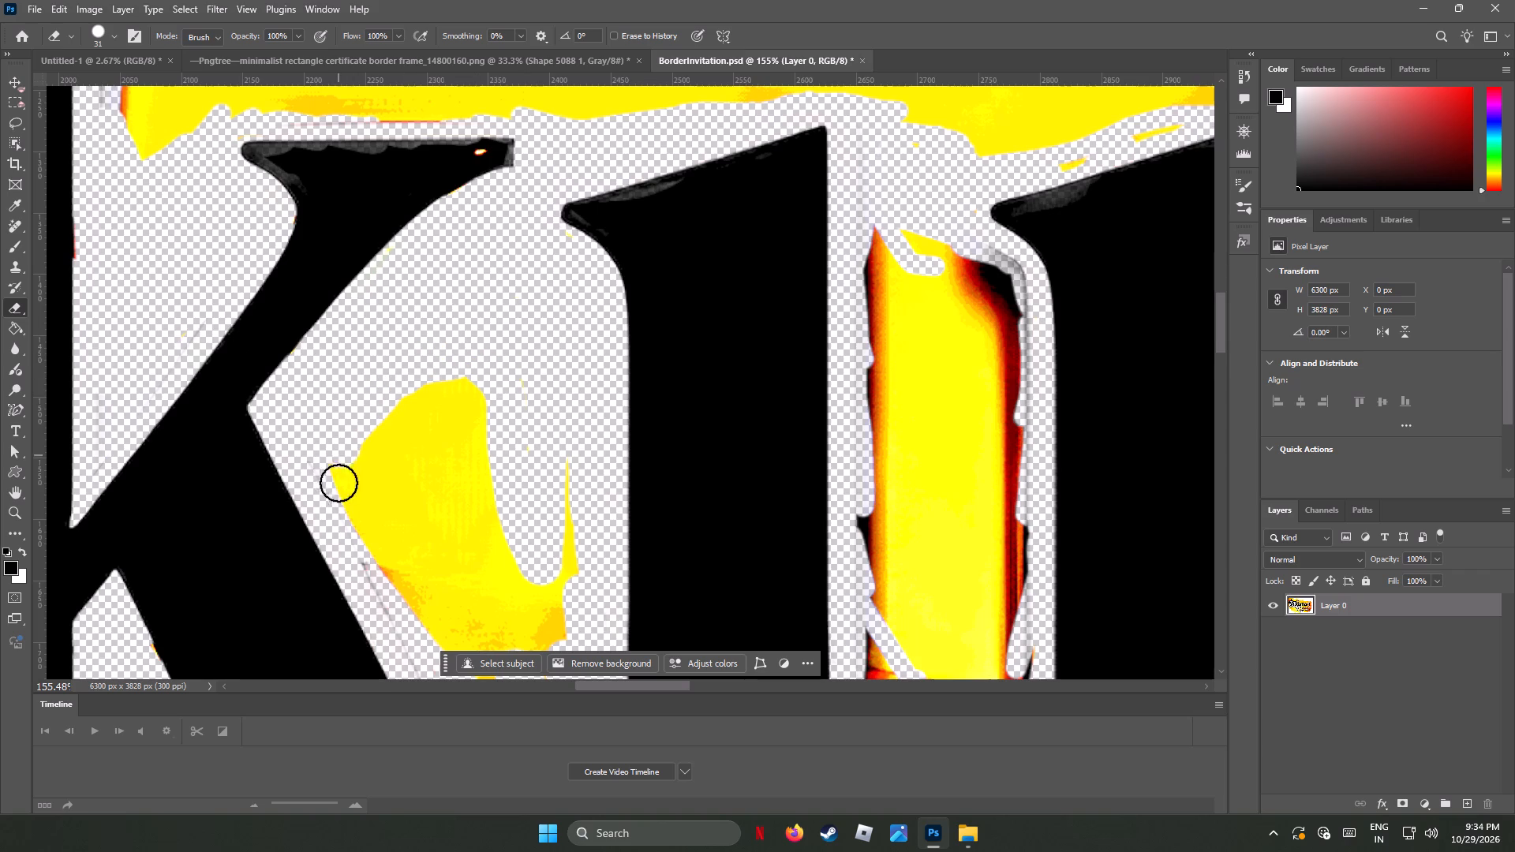
pyautogui.moveTo(339, 483); pyautogui.dragTo(382, 476)
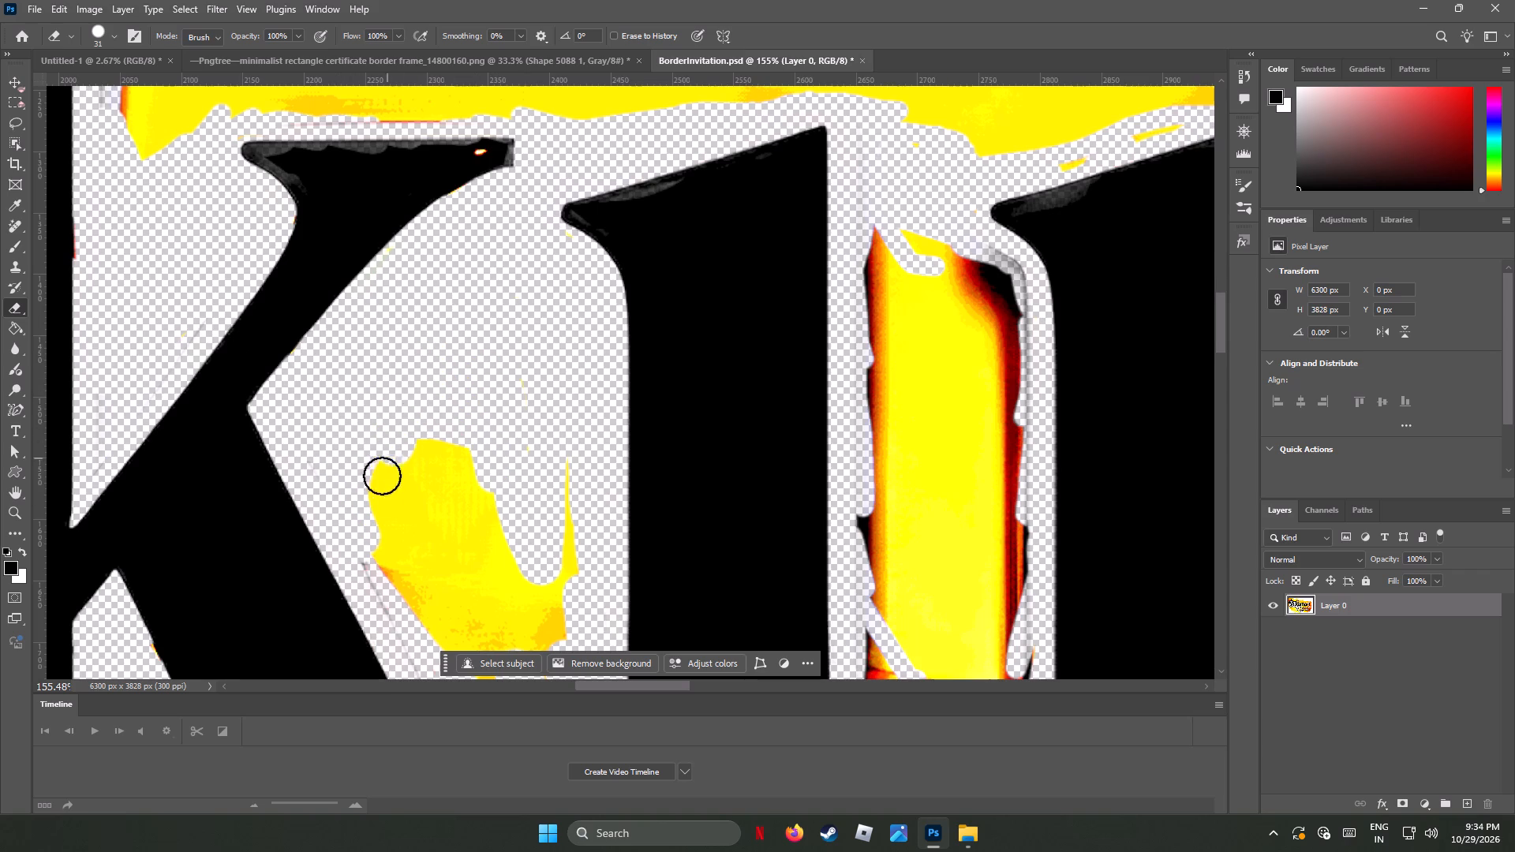
pyautogui.moveTo(382, 476); pyautogui.dragTo(570, 581)
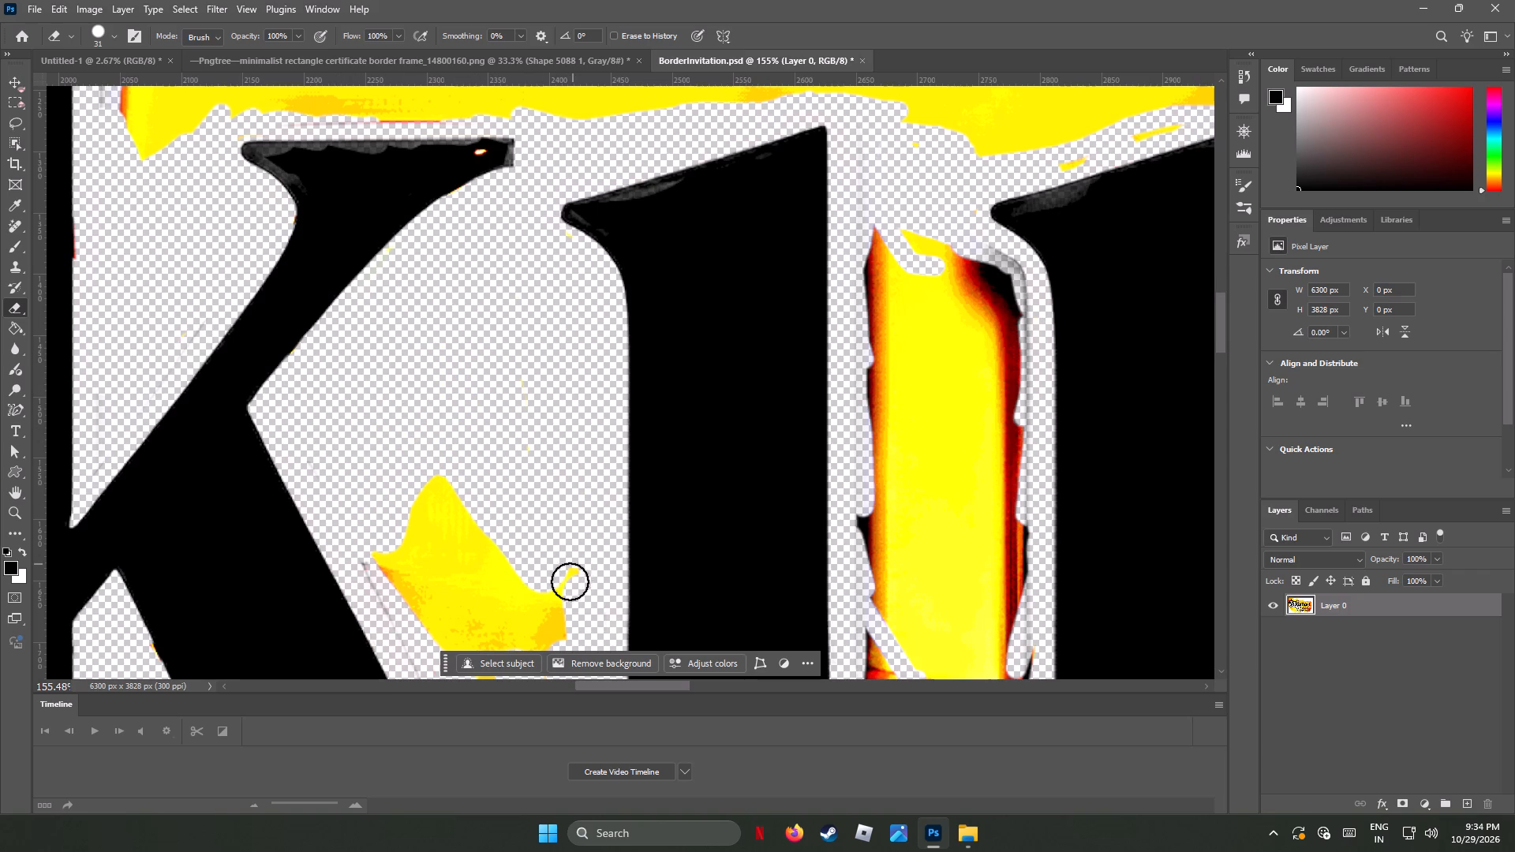
pyautogui.moveTo(570, 581); pyautogui.dragTo(570, 582)
pyautogui.scroll(-11, 572, 527)
pyautogui.scroll(3, 572, 526)
pyautogui.scroll(-2, 572, 526)
pyautogui.moveTo(559, 469); pyautogui.dragTo(552, 516)
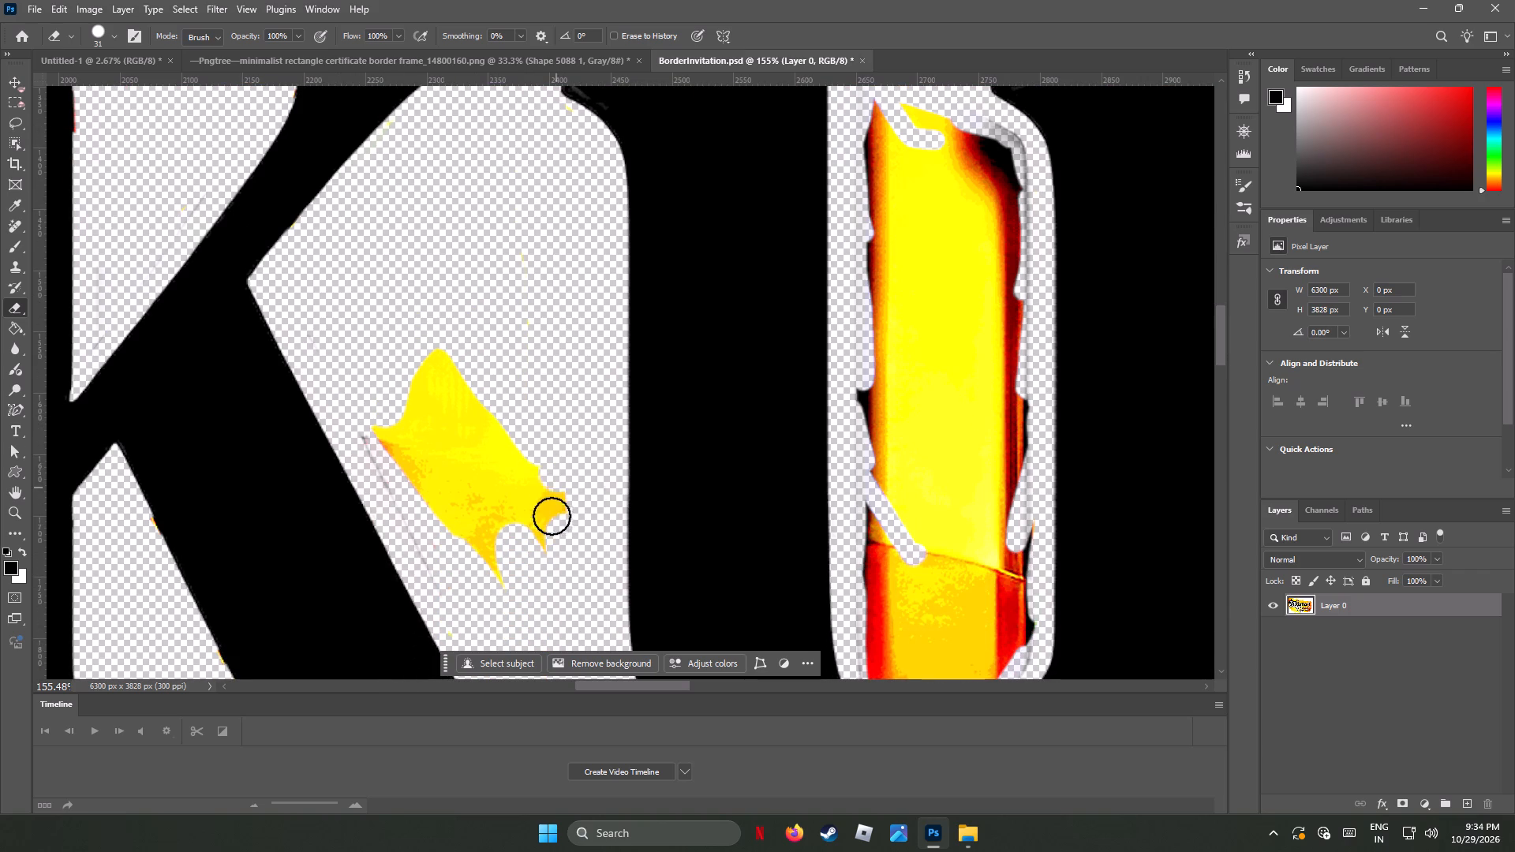
pyautogui.moveTo(552, 516); pyautogui.dragTo(455, 547)
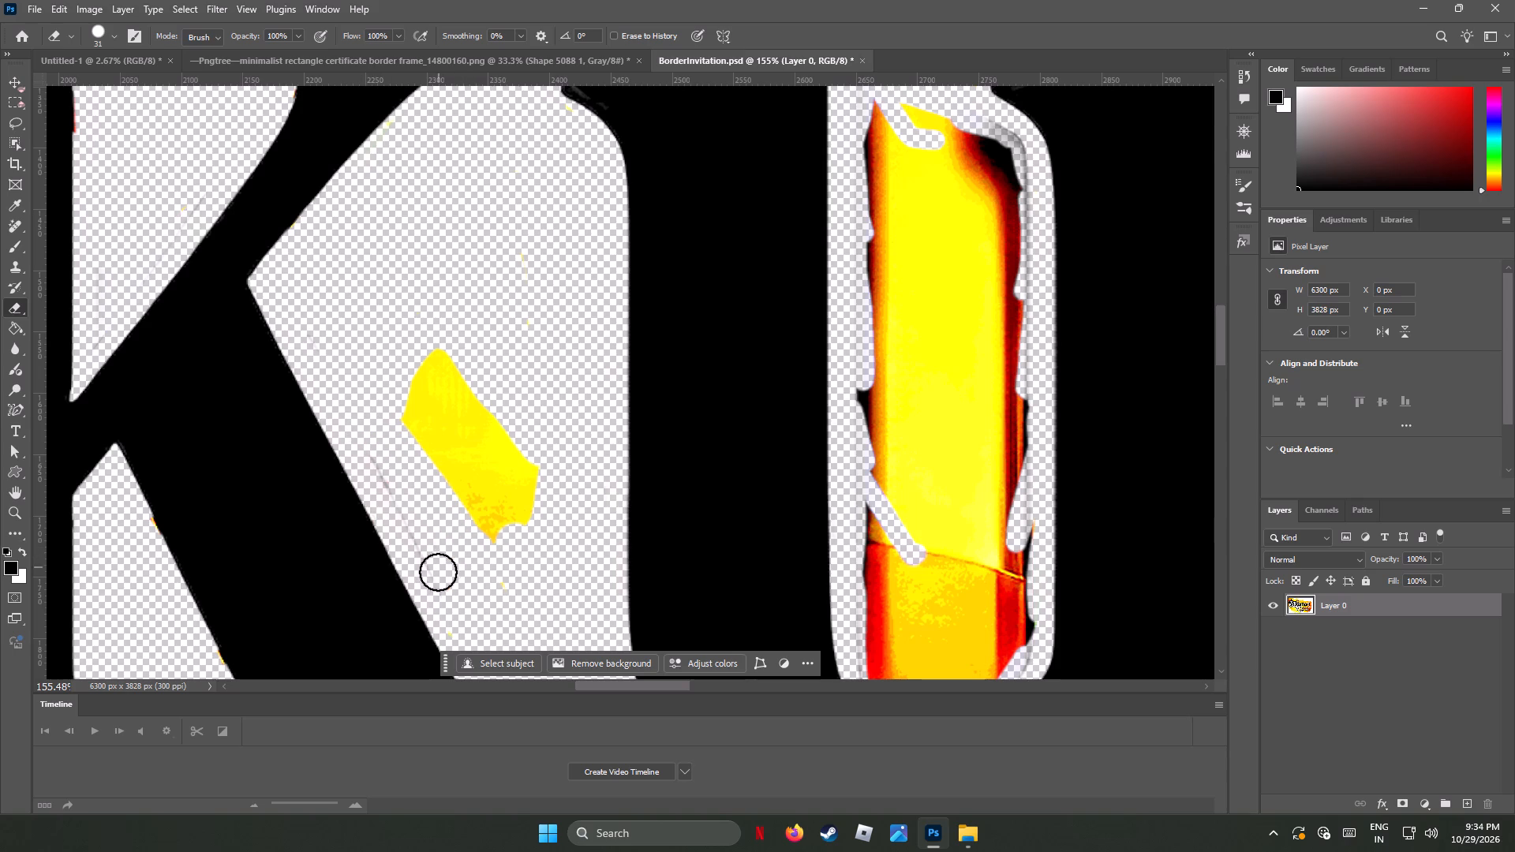
pyautogui.moveTo(436, 570); pyautogui.dragTo(395, 389)
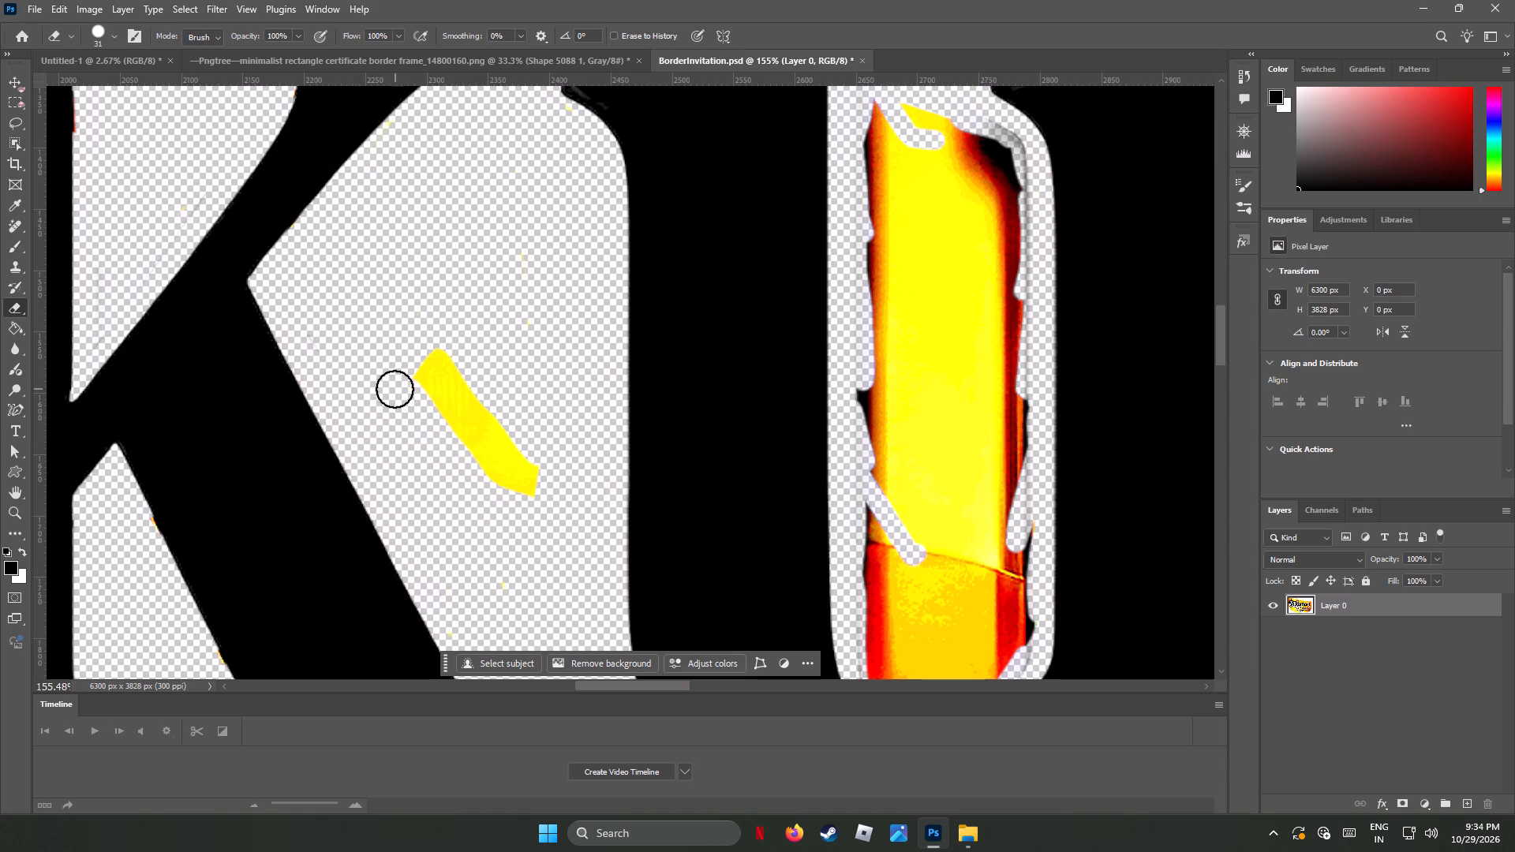
pyautogui.moveTo(395, 389); pyautogui.dragTo(542, 465)
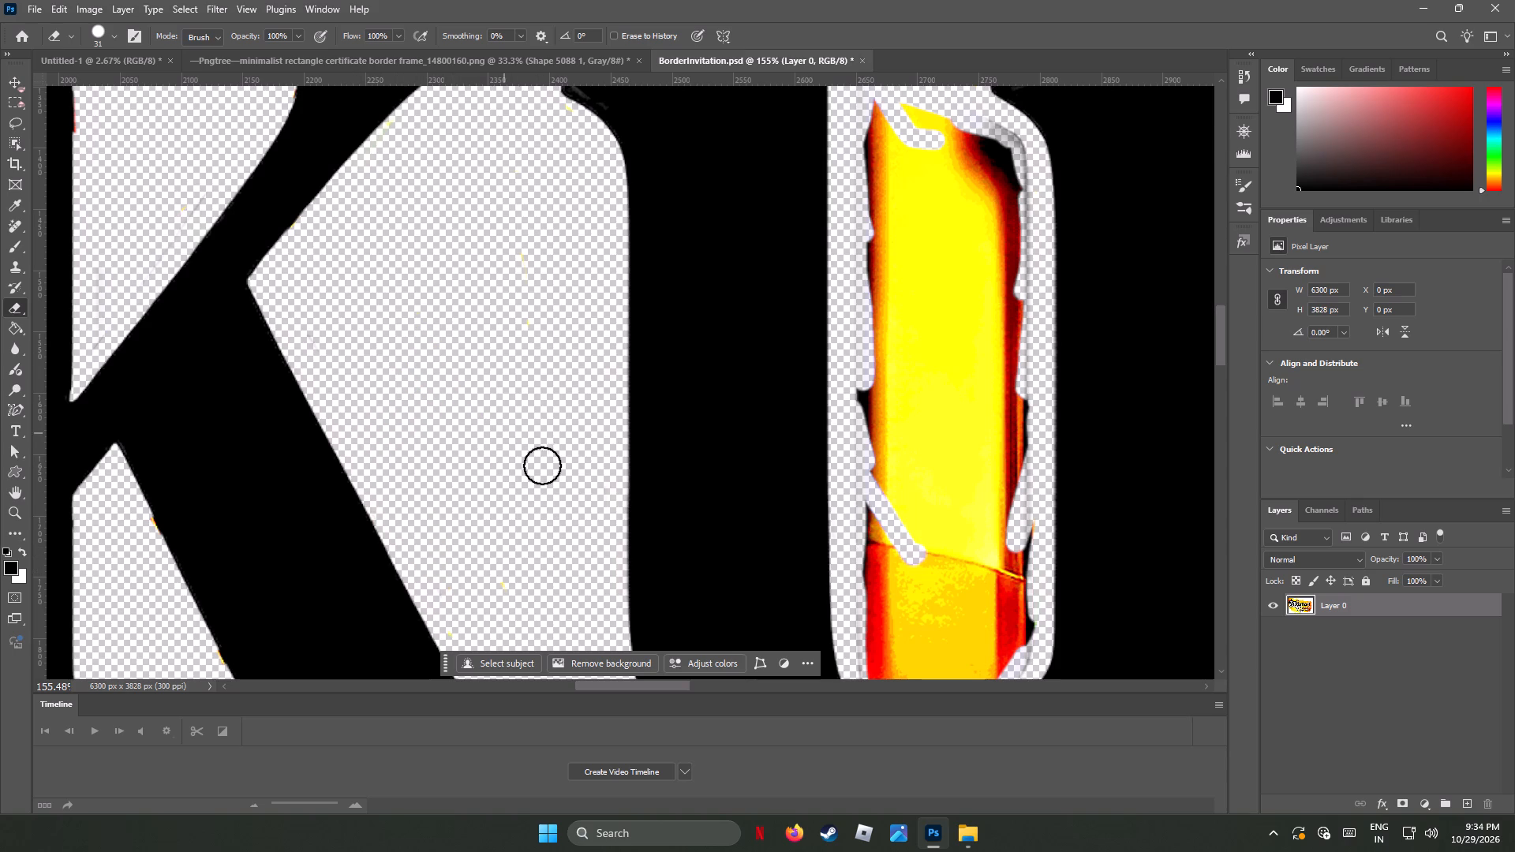
pyautogui.moveTo(542, 465); pyautogui.dragTo(537, 527)
# Erase the curved shadow line and red fringe around the bottom and first-stem side of the u's inner opening.
pyautogui.scroll(-10, 498, 454)
pyautogui.scroll(7, 499, 458)
pyautogui.scroll(-3, 499, 458)
pyautogui.scroll(1, 499, 458)
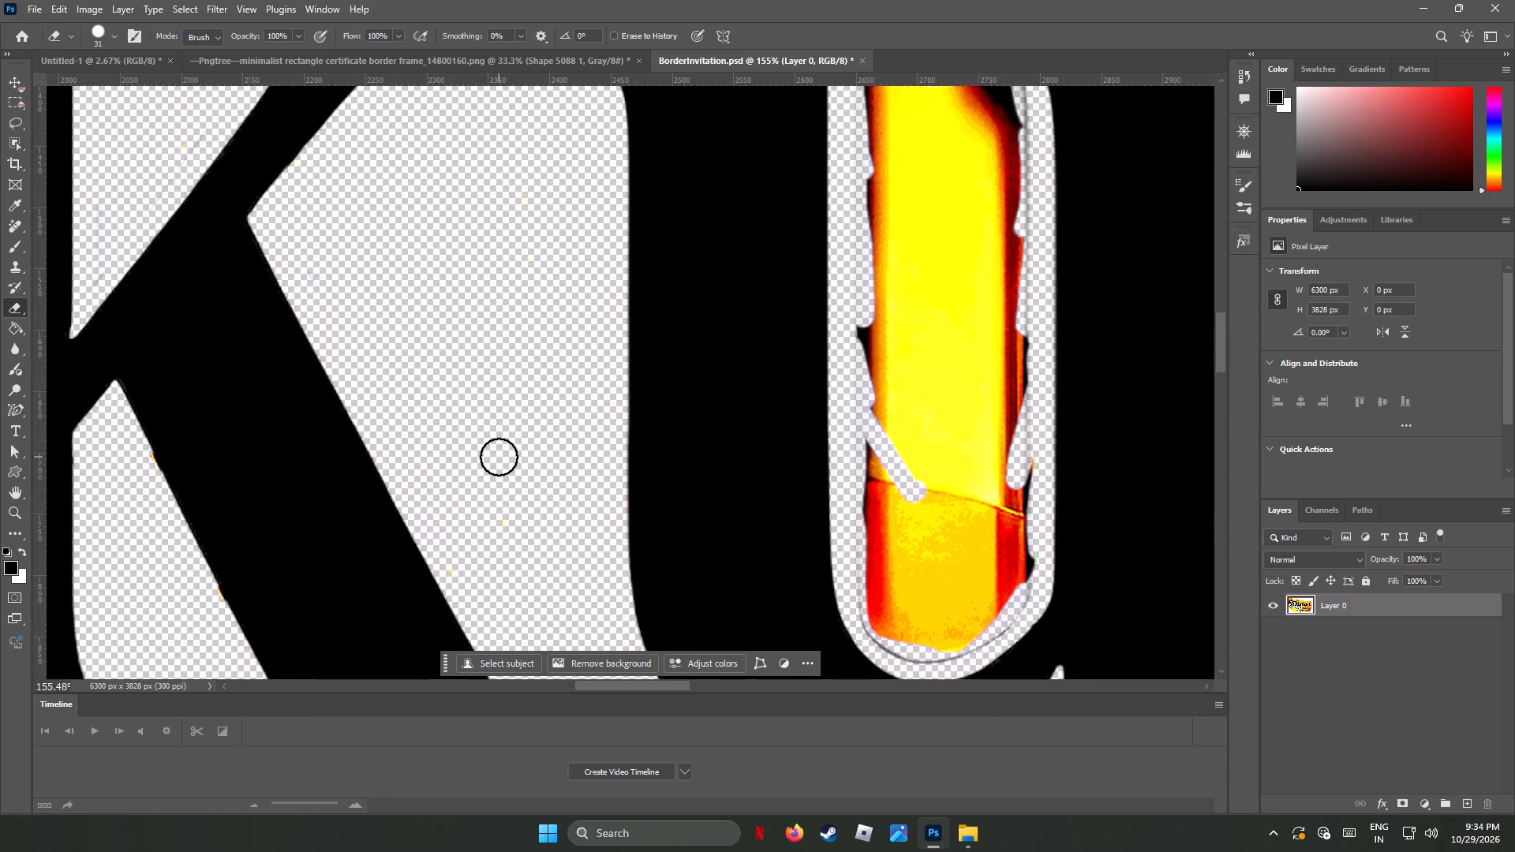
pyautogui.scroll(-10, 497, 459)
pyautogui.moveTo(1023, 439); pyautogui.dragTo(1023, 441)
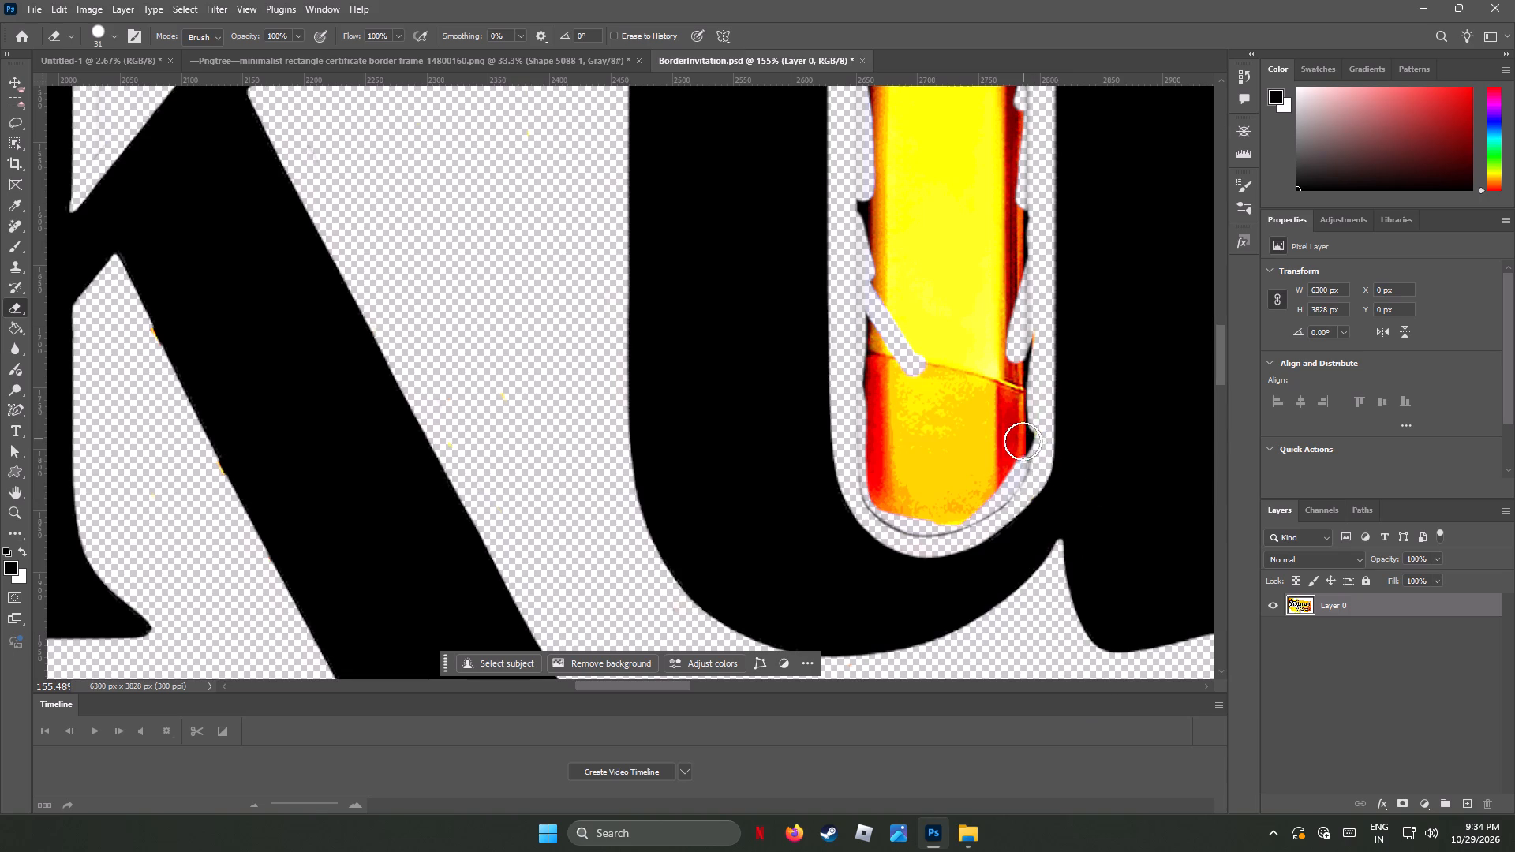
pyautogui.moveTo(1023, 441); pyautogui.dragTo(930, 525)
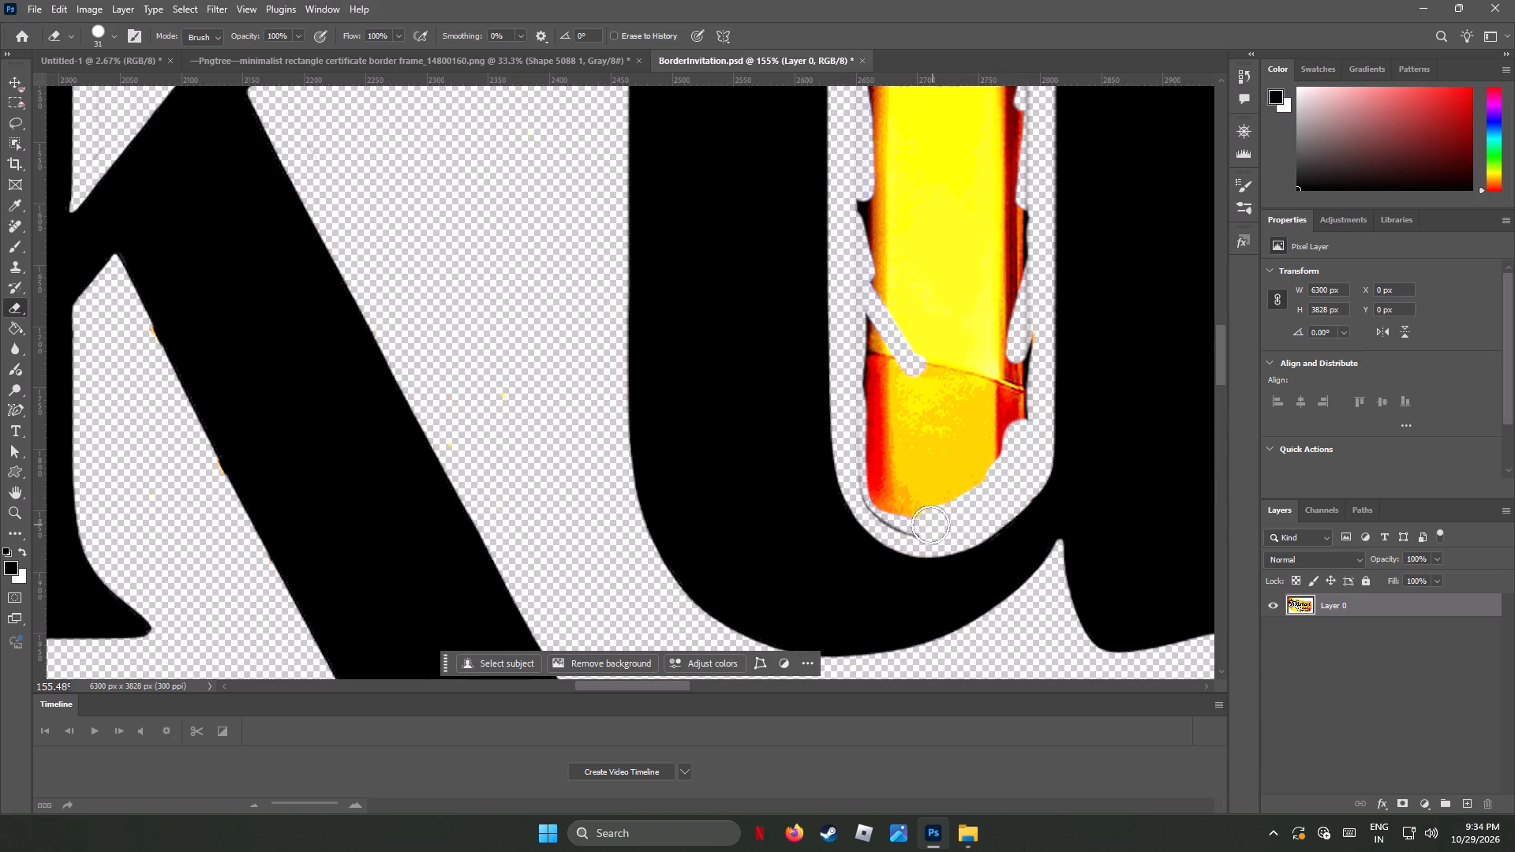
pyautogui.moveTo(930, 525); pyautogui.dragTo(874, 357)
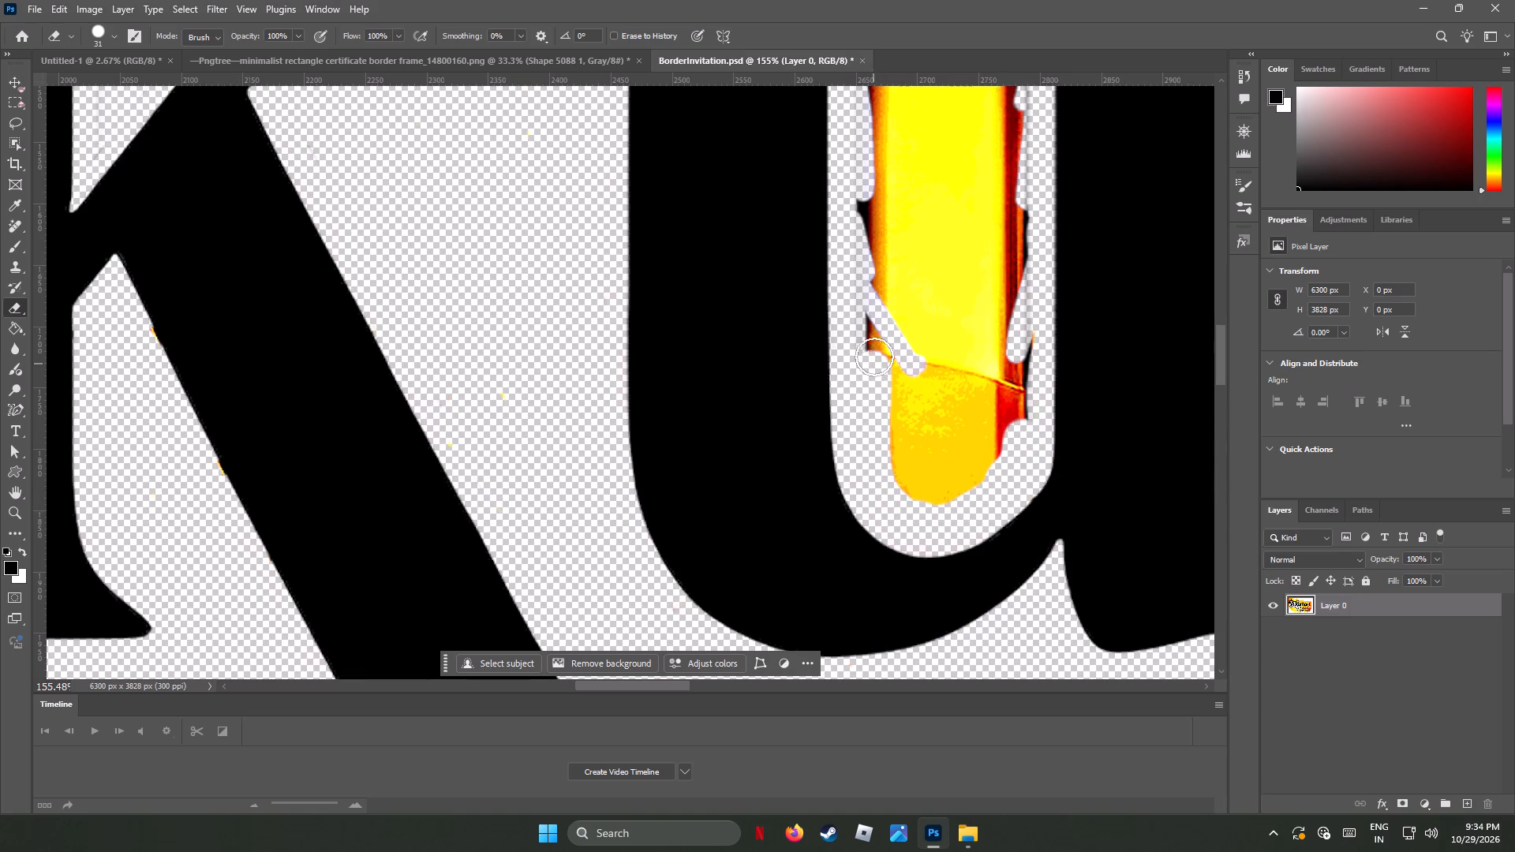
pyautogui.moveTo(874, 357); pyautogui.dragTo(874, 376)
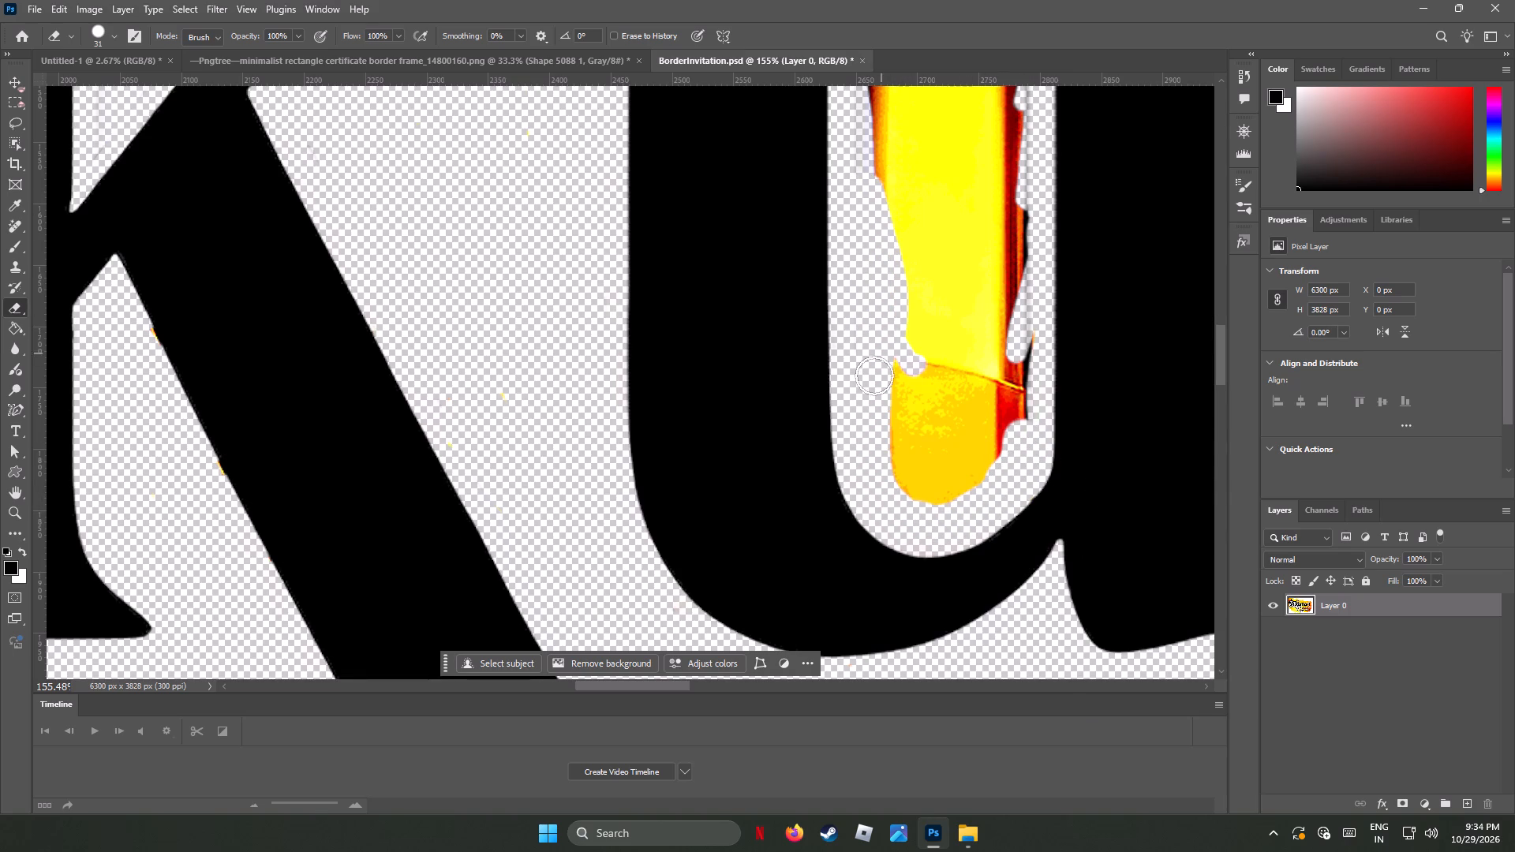
# Erase the yellow patch and its red edges through the lower and middle parts of the u's inner opening.
pyautogui.moveTo(874, 376); pyautogui.dragTo(1009, 371)
pyautogui.moveTo(1031, 424); pyautogui.dragTo(921, 484)
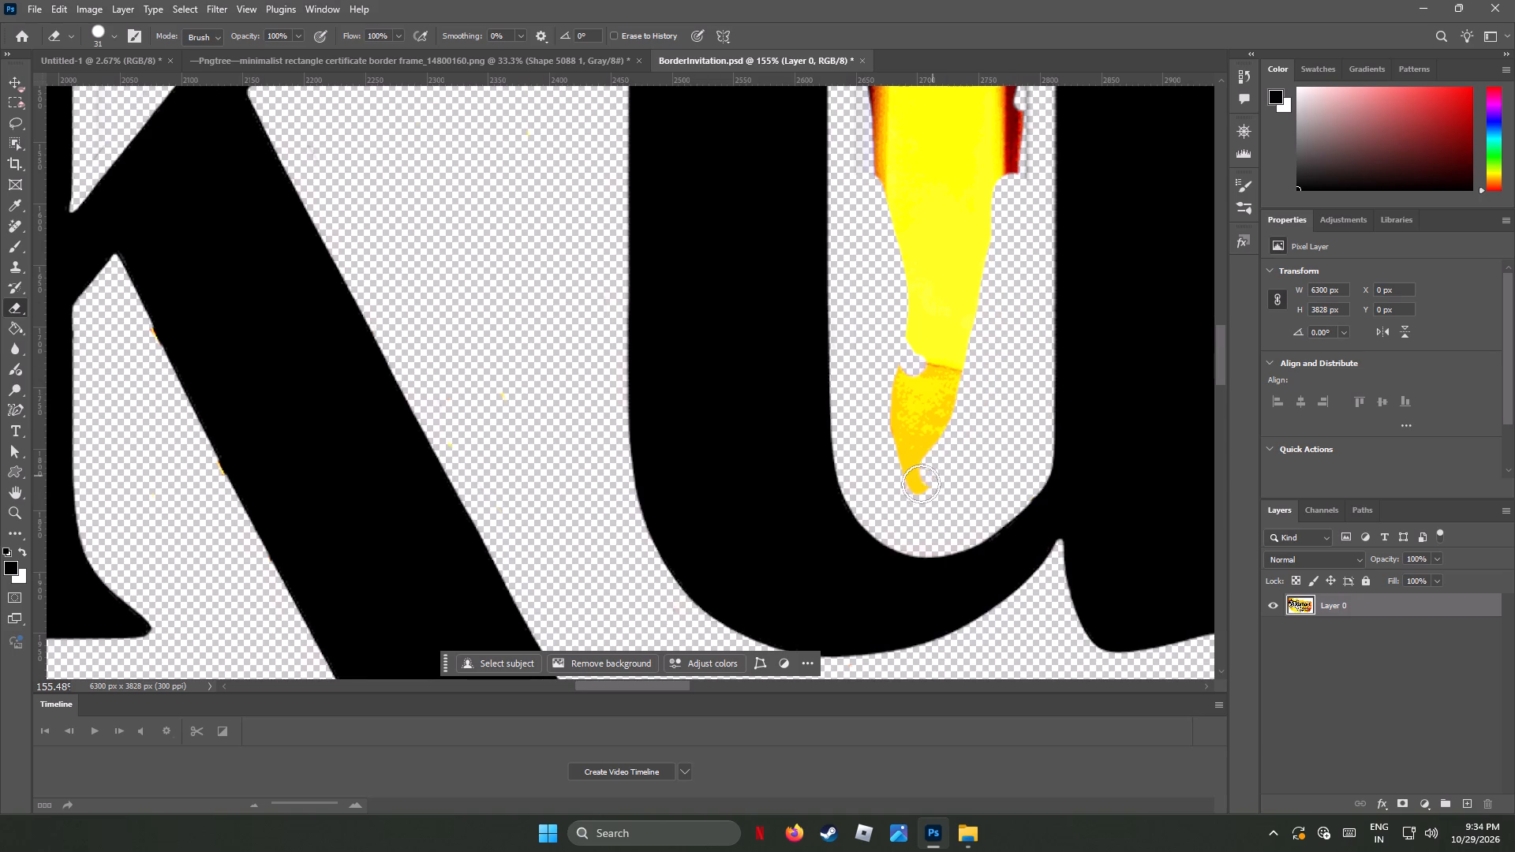
pyautogui.moveTo(921, 484); pyautogui.dragTo(926, 416)
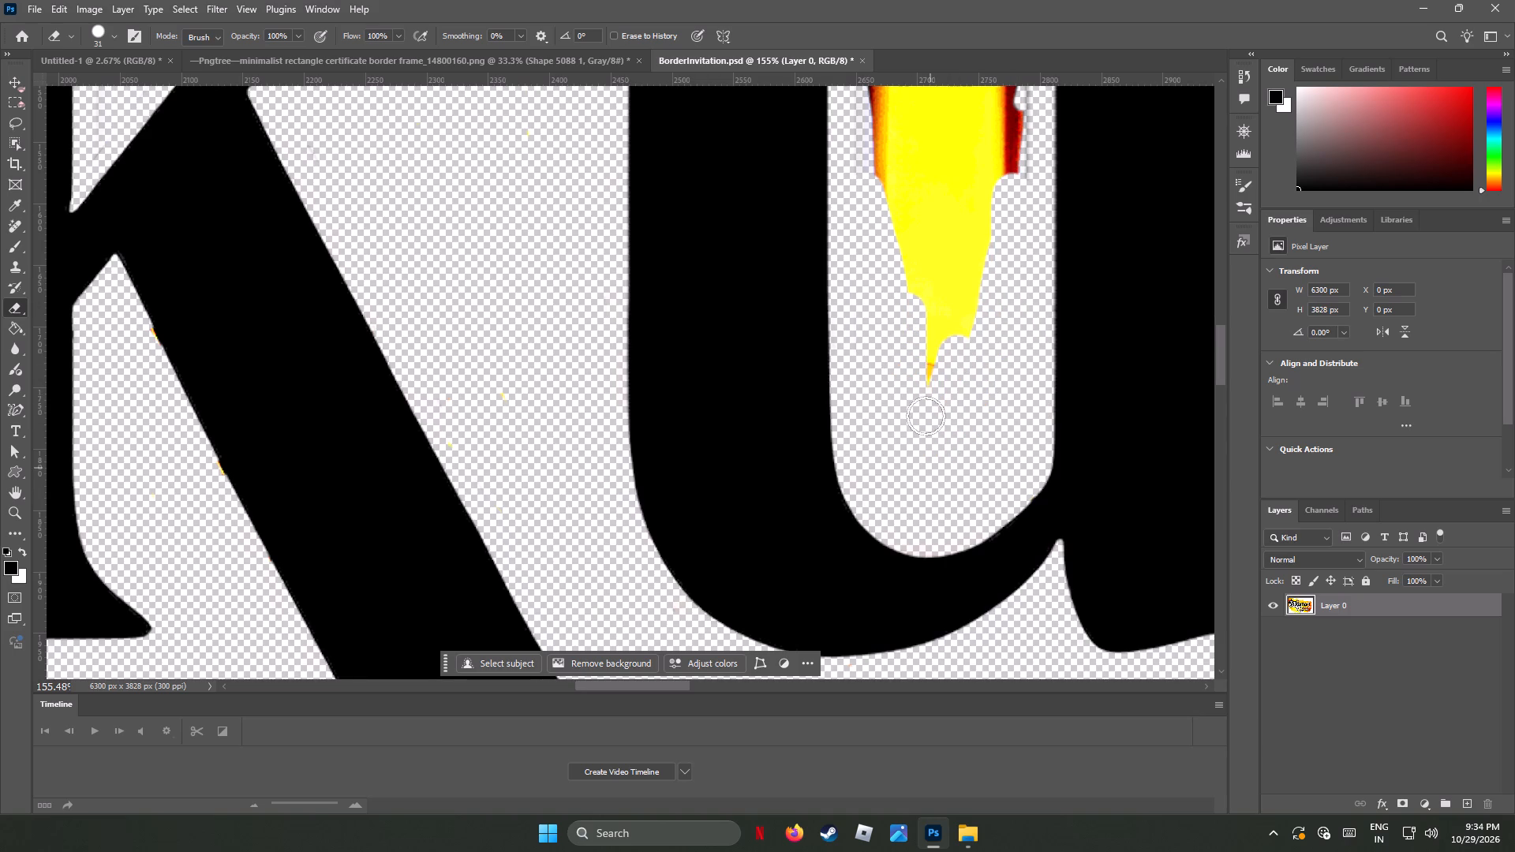
pyautogui.moveTo(926, 416); pyautogui.dragTo(940, 278)
pyautogui.scroll(12, 1007, 403)
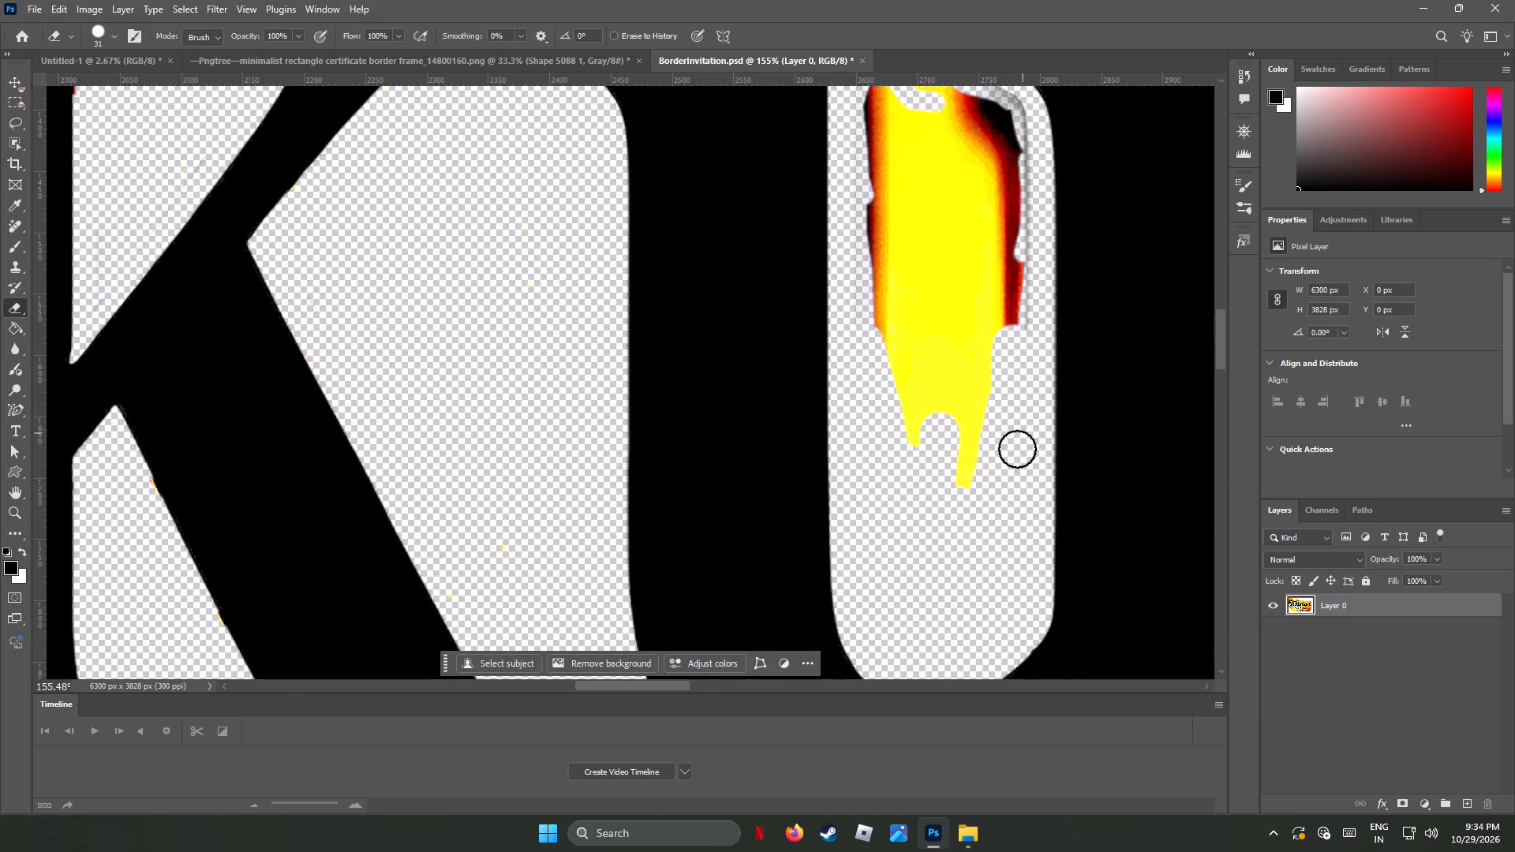
pyautogui.moveTo(983, 473); pyautogui.dragTo(988, 337)
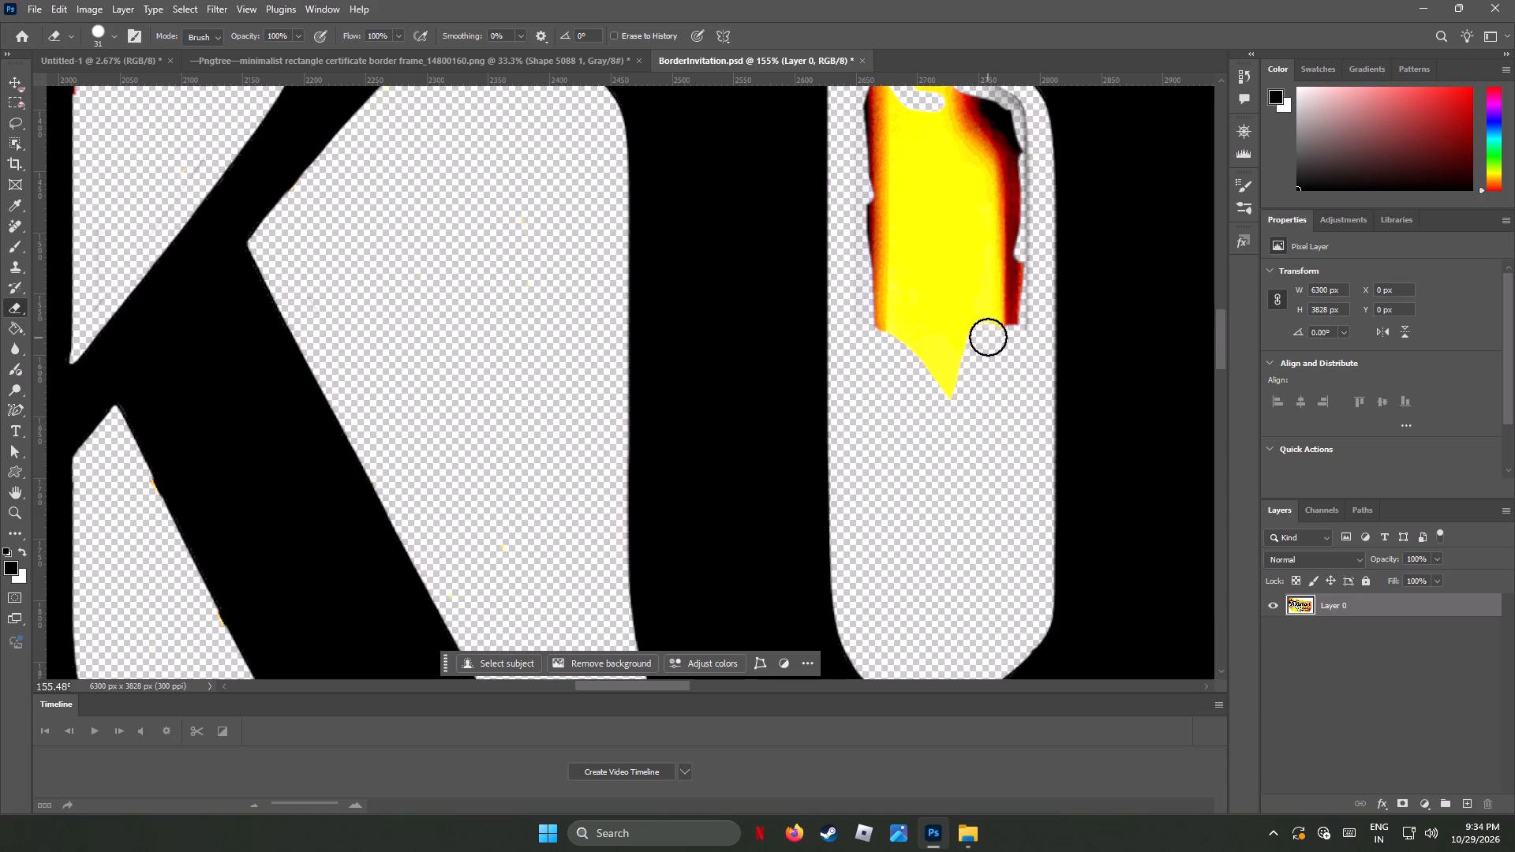
pyautogui.moveTo(988, 337); pyautogui.dragTo(965, 393)
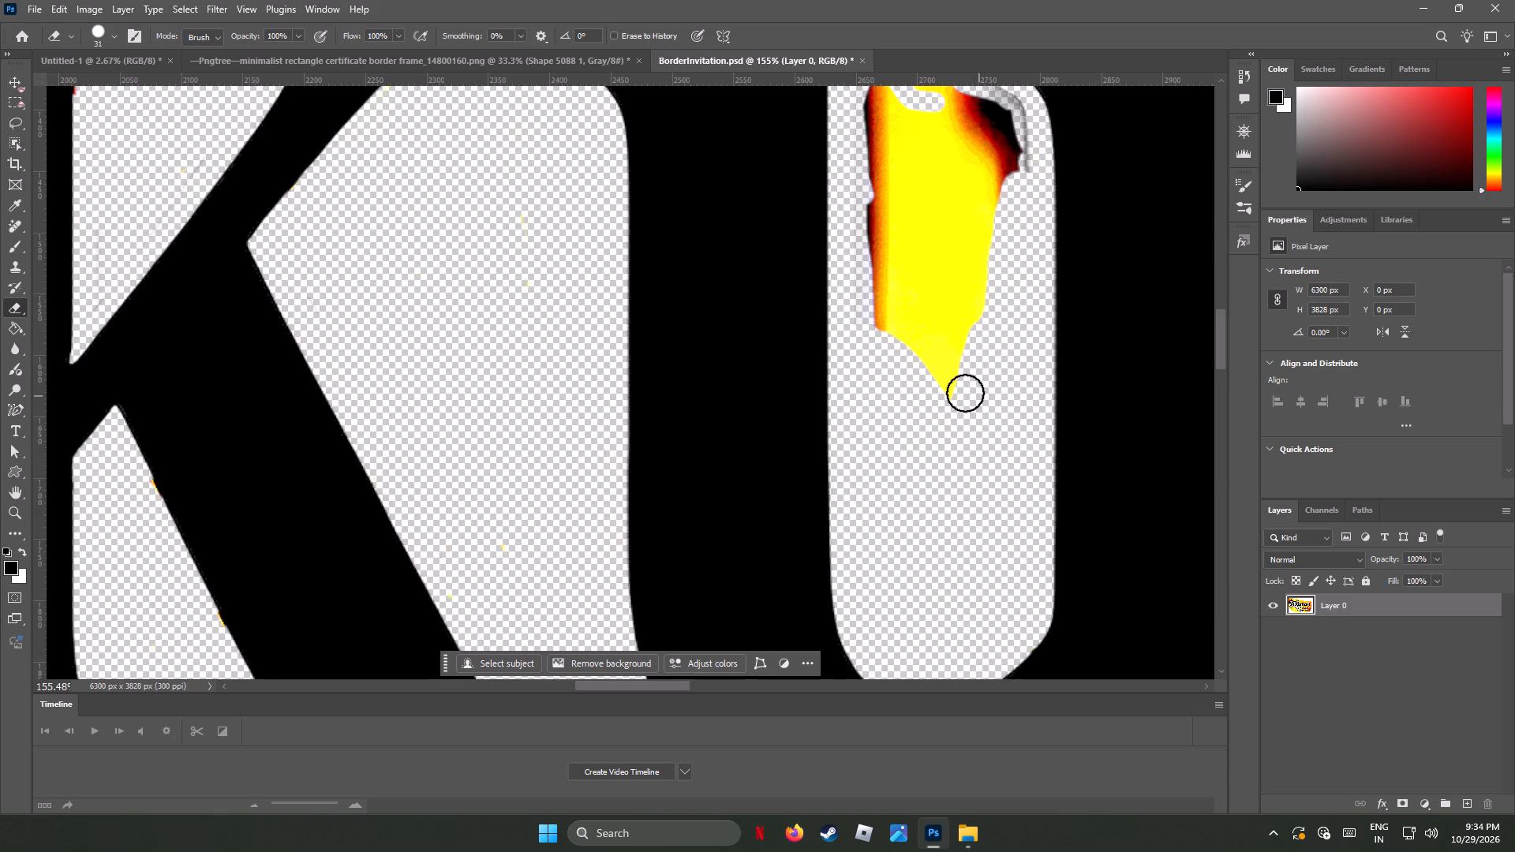
pyautogui.moveTo(965, 393); pyautogui.dragTo(954, 319)
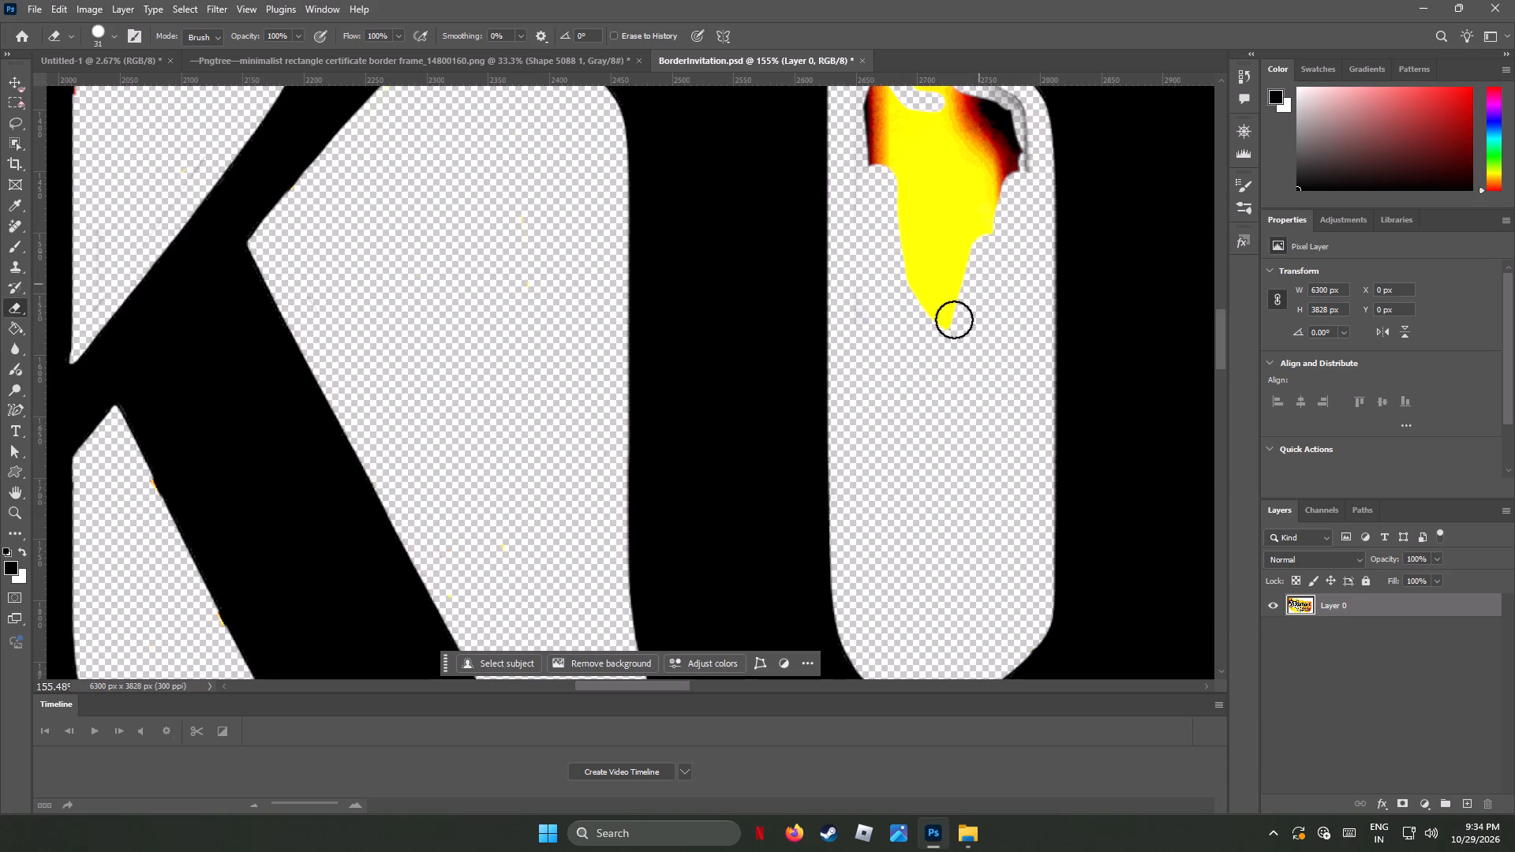
pyautogui.moveTo(954, 319); pyautogui.dragTo(974, 221)
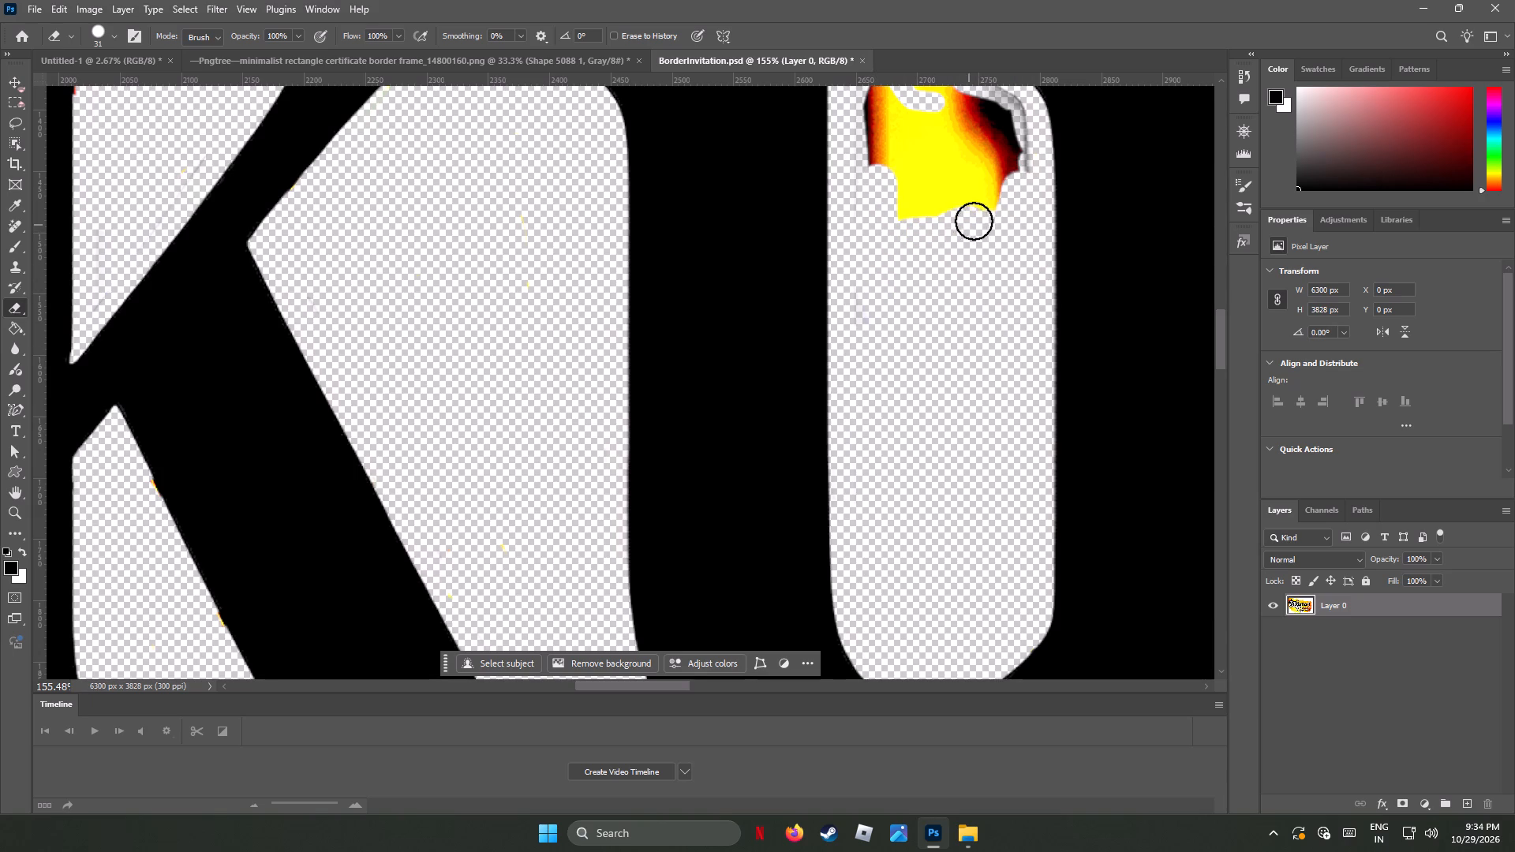
pyautogui.moveTo(974, 221); pyautogui.dragTo(975, 219)
# Erase the yellow, red and black patch at the top of the u's inner opening, beside the second stem's serif.
pyautogui.scroll(8, 971, 211)
pyautogui.scroll(-1, 971, 211)
pyautogui.scroll(5, 971, 211)
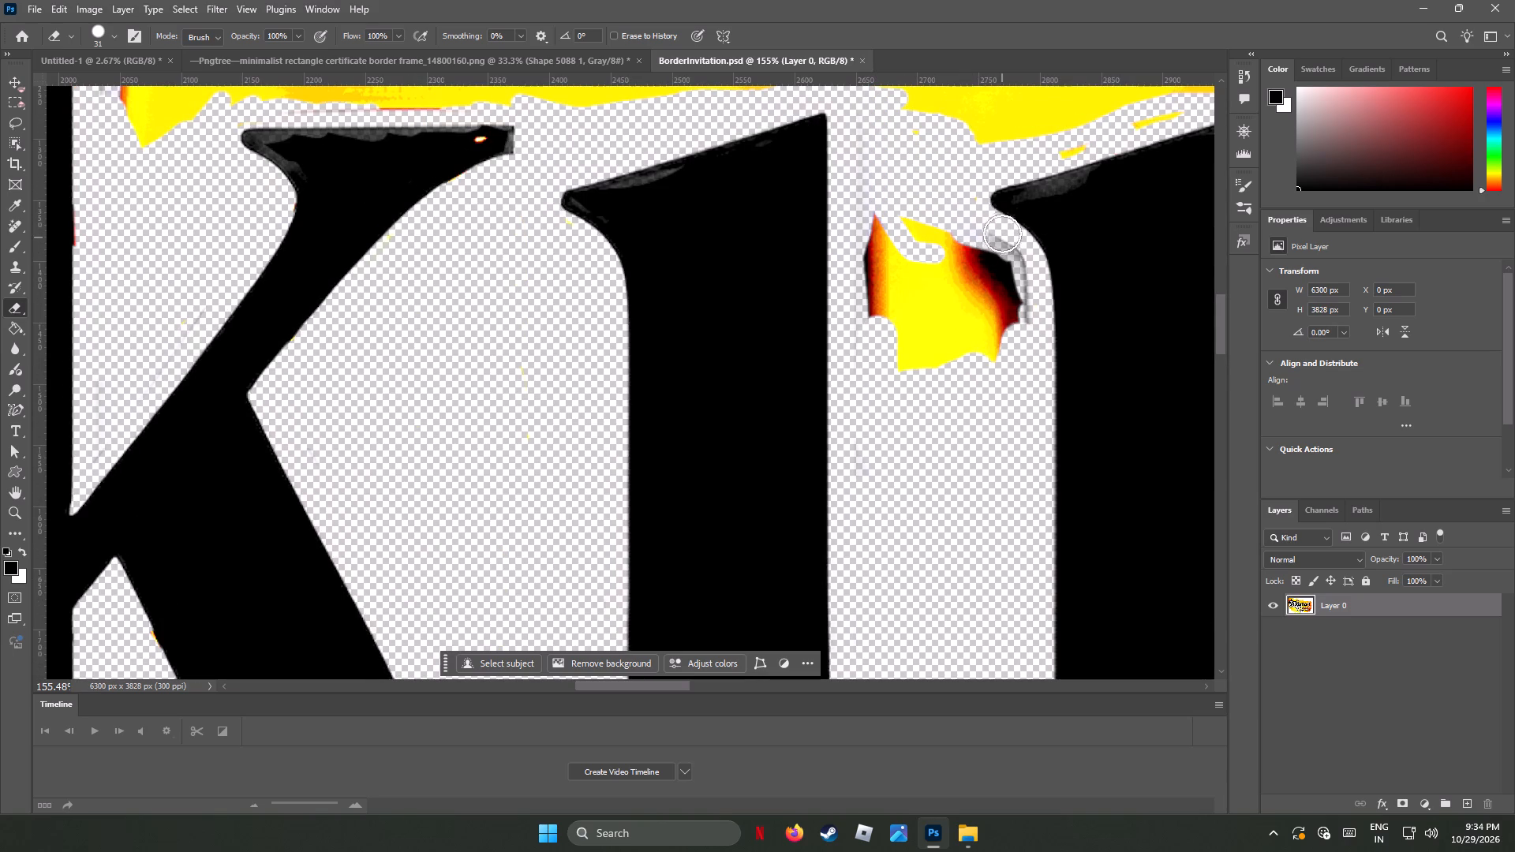
pyautogui.moveTo(993, 243); pyautogui.dragTo(956, 353)
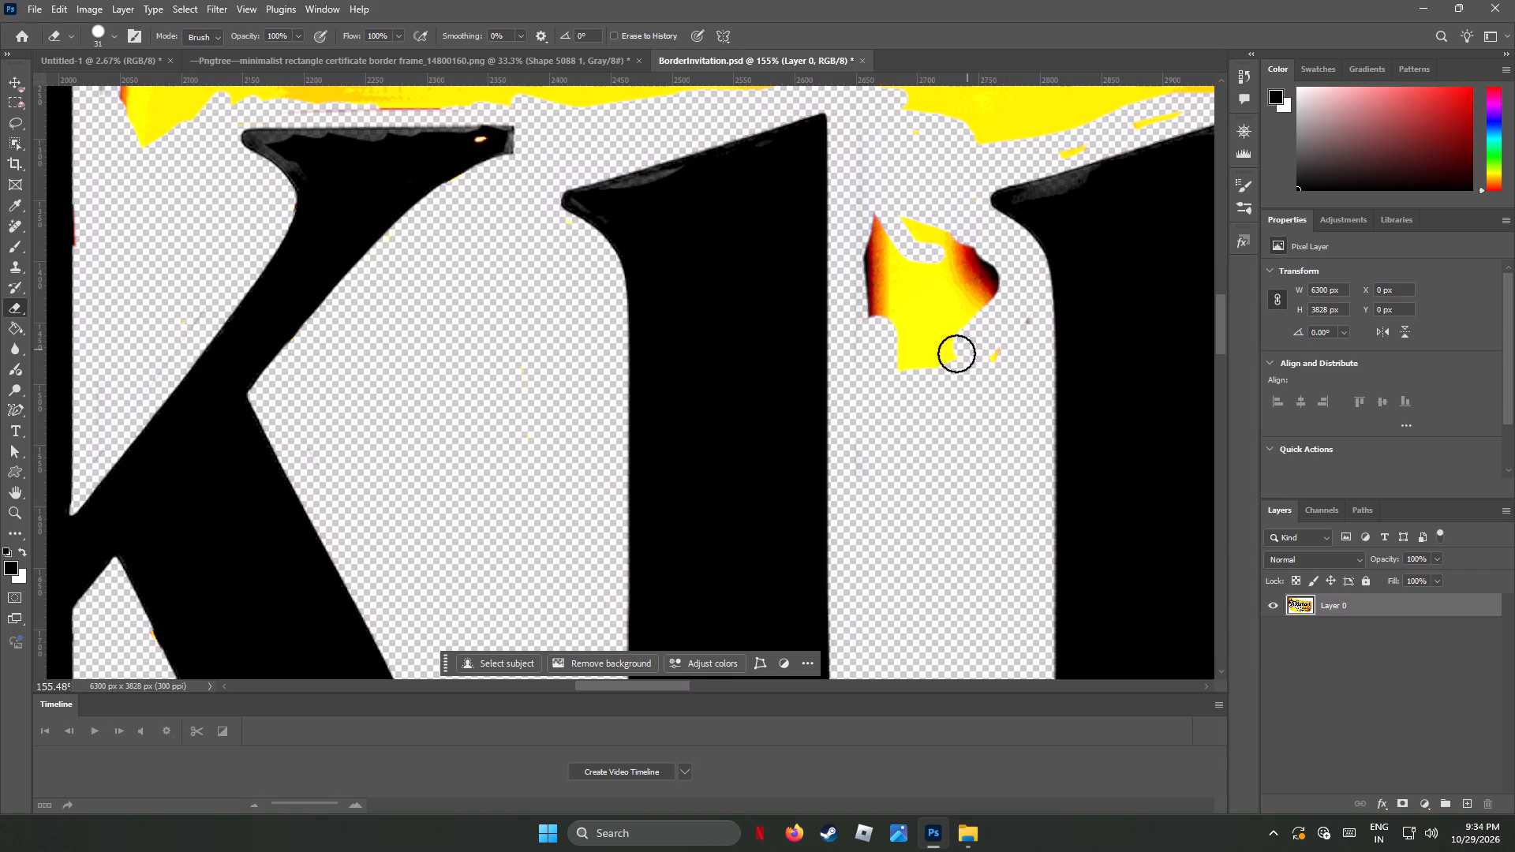
pyautogui.moveTo(956, 353); pyautogui.dragTo(905, 334)
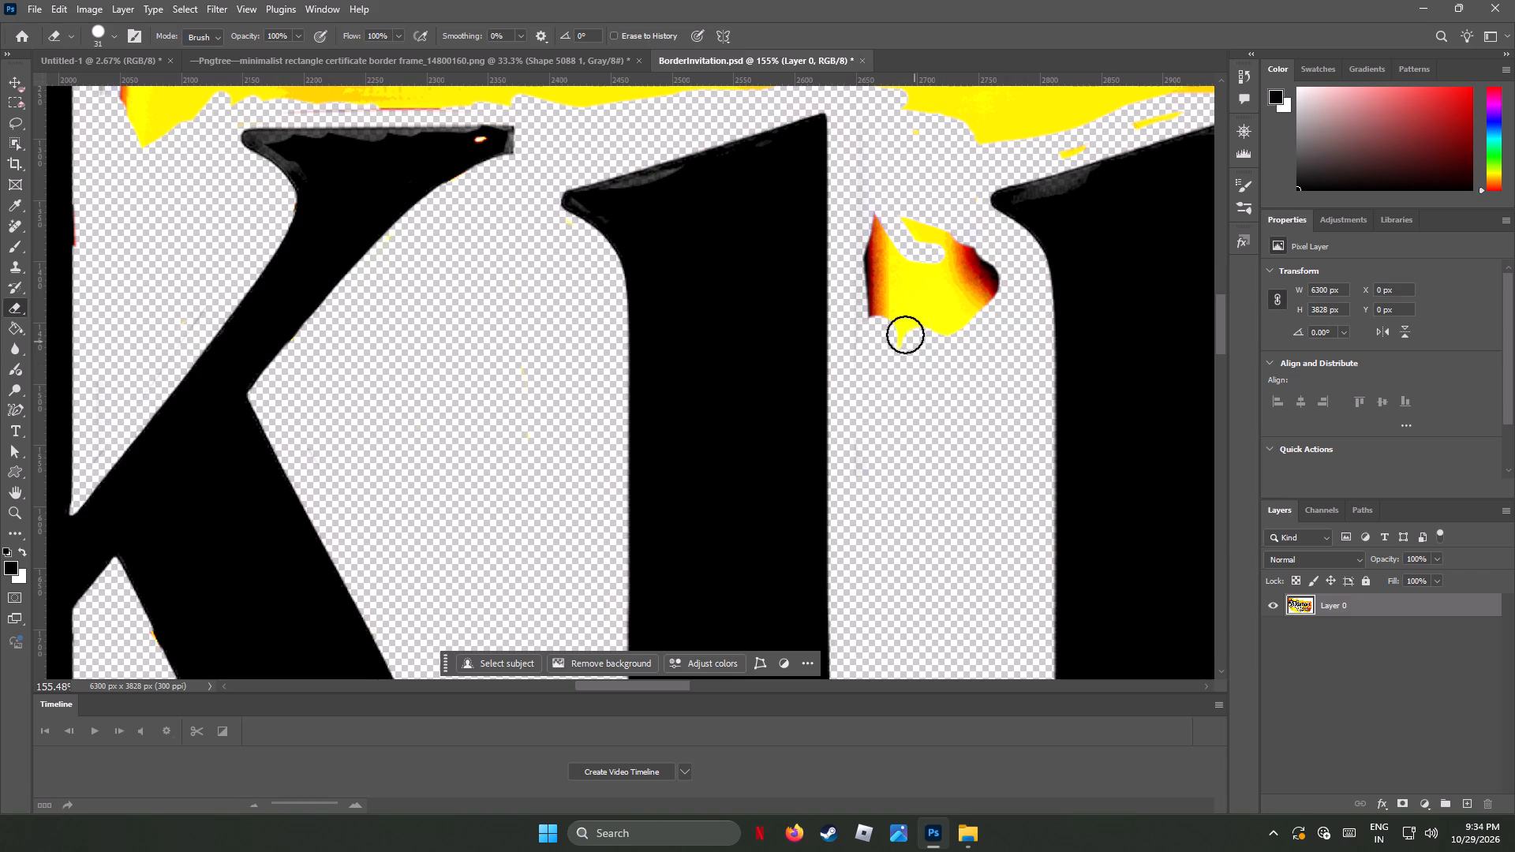
pyautogui.moveTo(905, 334); pyautogui.dragTo(900, 293)
pyautogui.moveTo(870, 148); pyautogui.dragTo(959, 328)
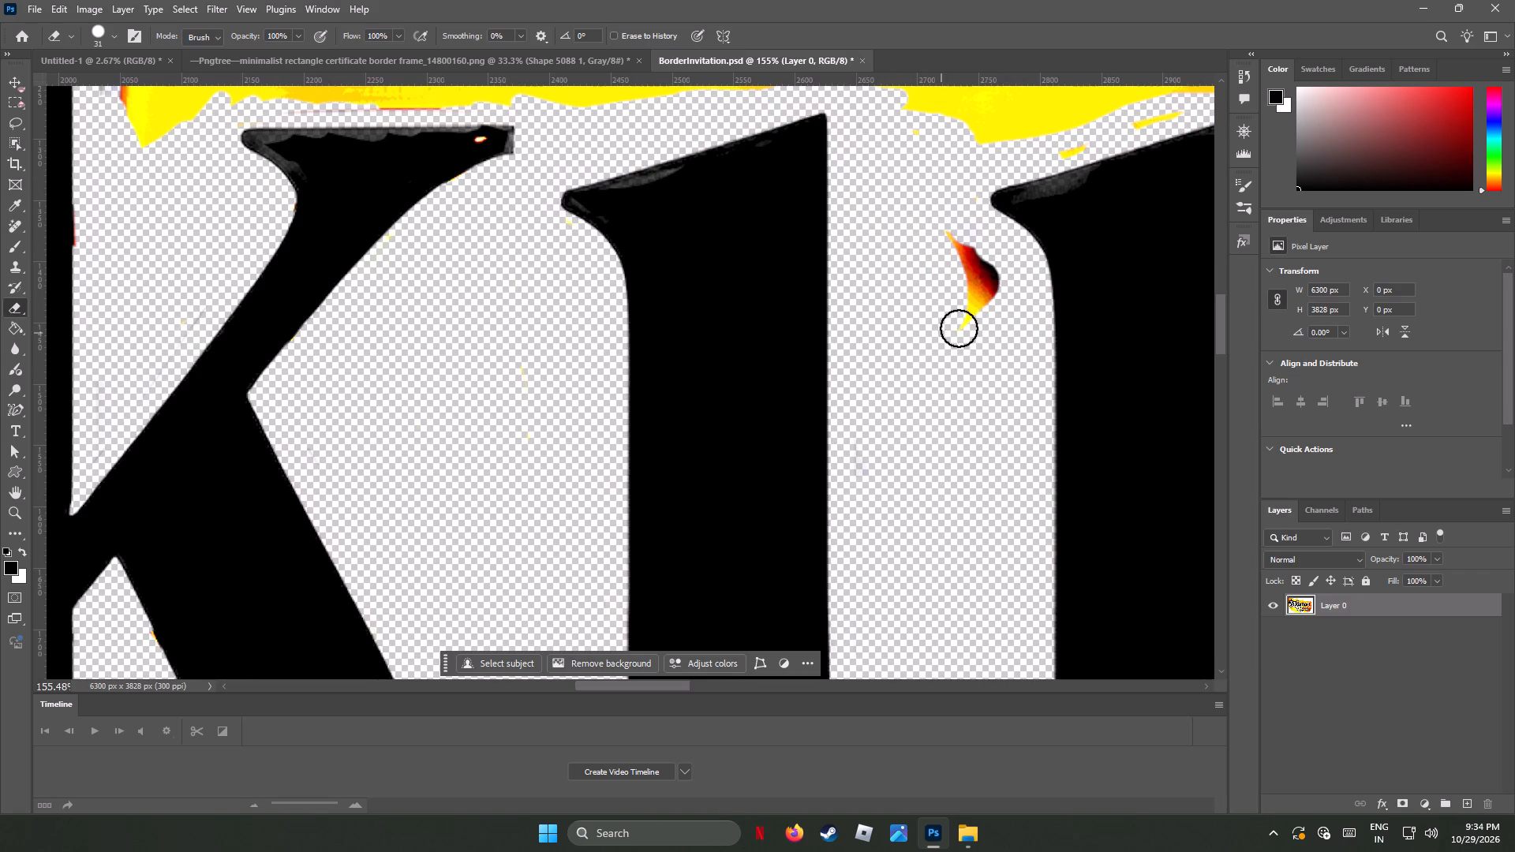
pyautogui.moveTo(959, 328); pyautogui.dragTo(966, 348)
# Trim the lower edge of the yellow band between the k's vertical stem and the start of its arm serif.
pyautogui.scroll(10, 934, 348)
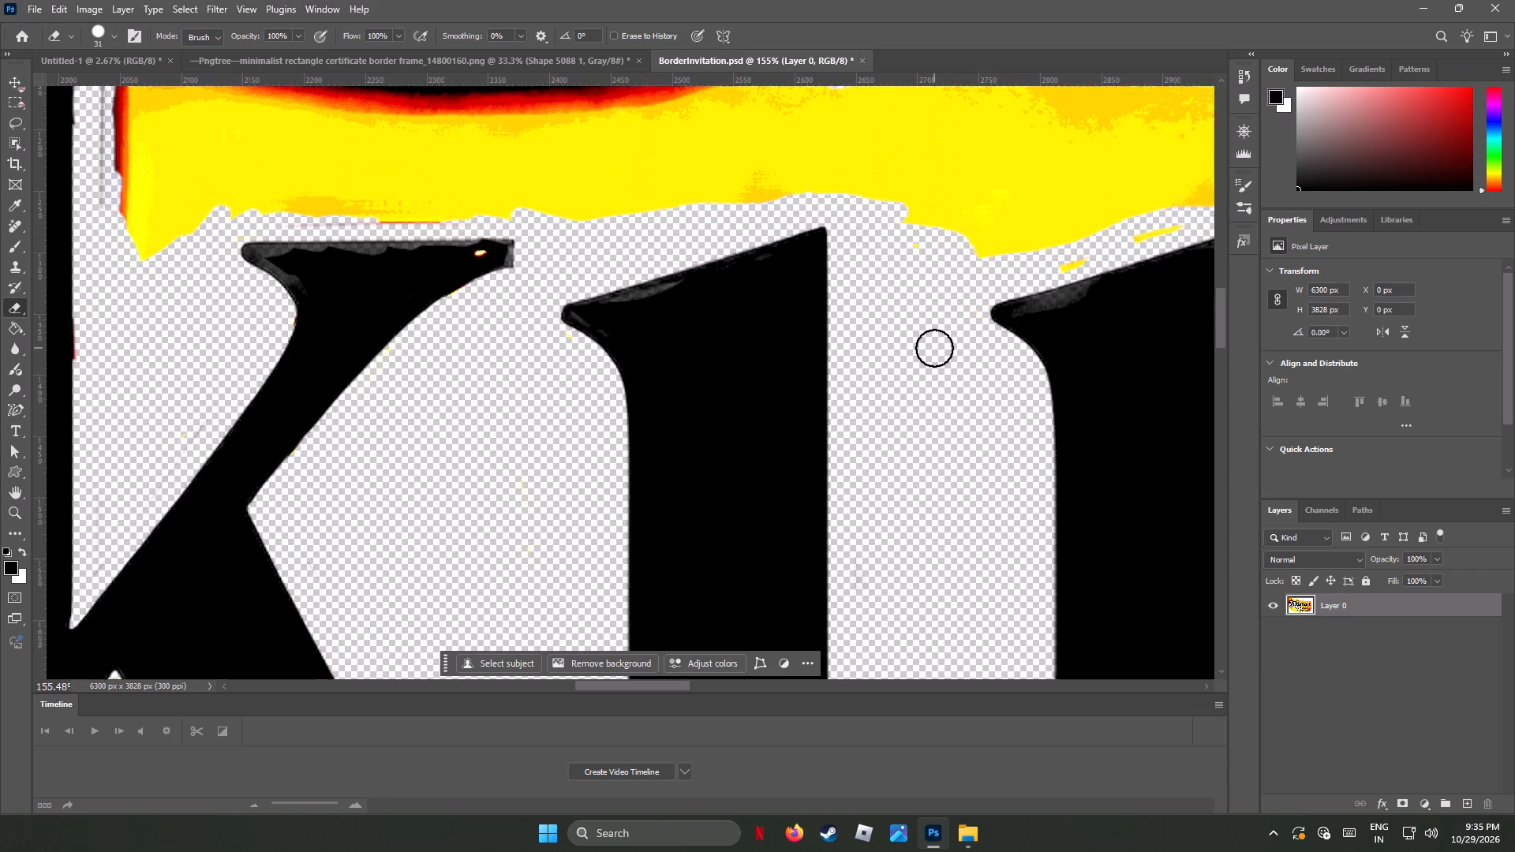
pyautogui.scroll(7, 934, 348)
pyautogui.moveTo(135, 358); pyautogui.dragTo(195, 321)
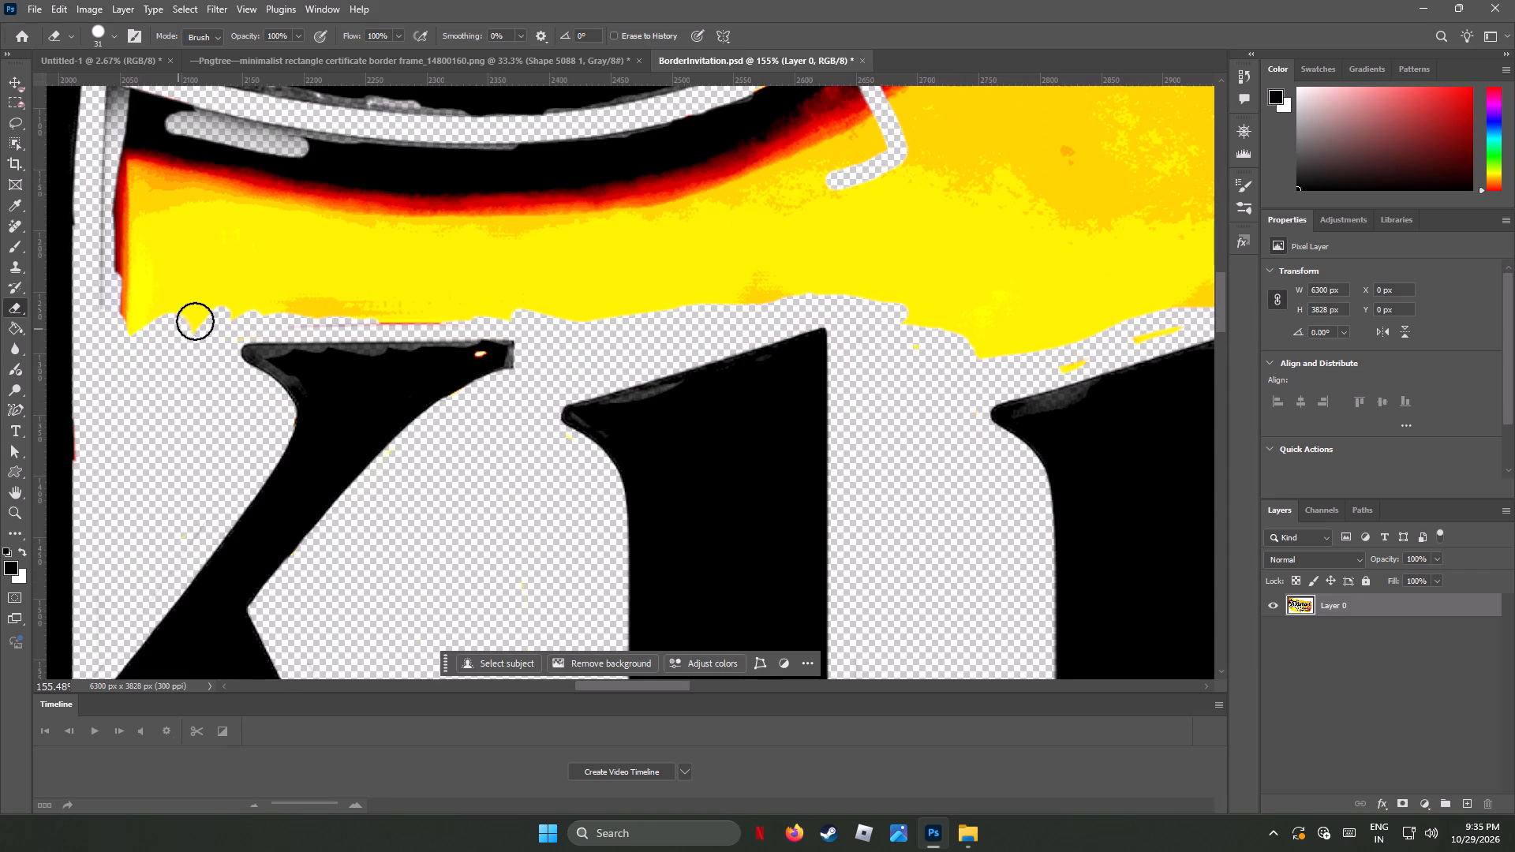
pyautogui.moveTo(195, 321); pyautogui.dragTo(285, 305)
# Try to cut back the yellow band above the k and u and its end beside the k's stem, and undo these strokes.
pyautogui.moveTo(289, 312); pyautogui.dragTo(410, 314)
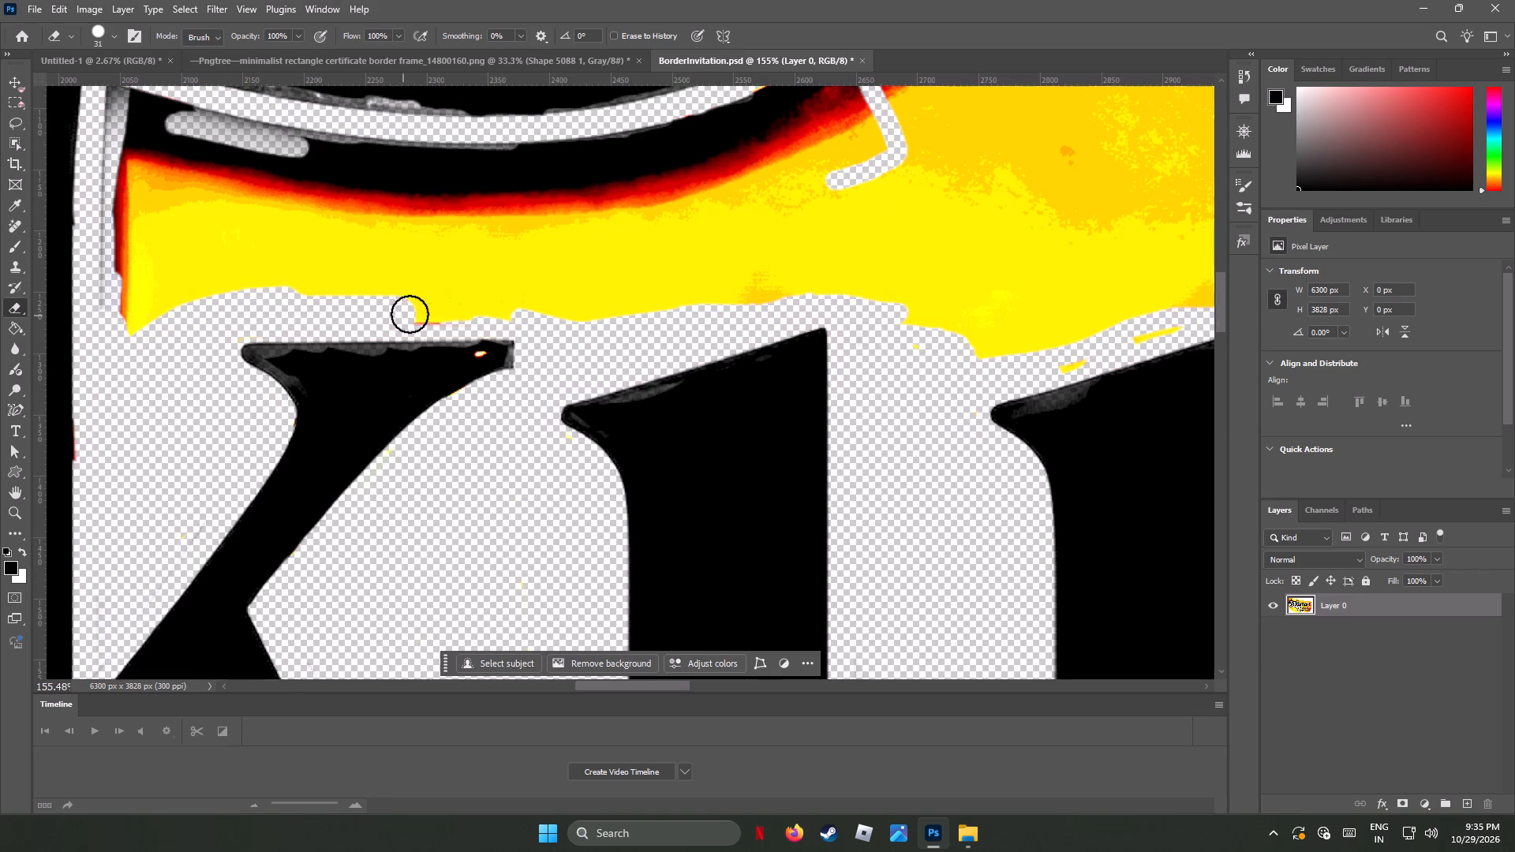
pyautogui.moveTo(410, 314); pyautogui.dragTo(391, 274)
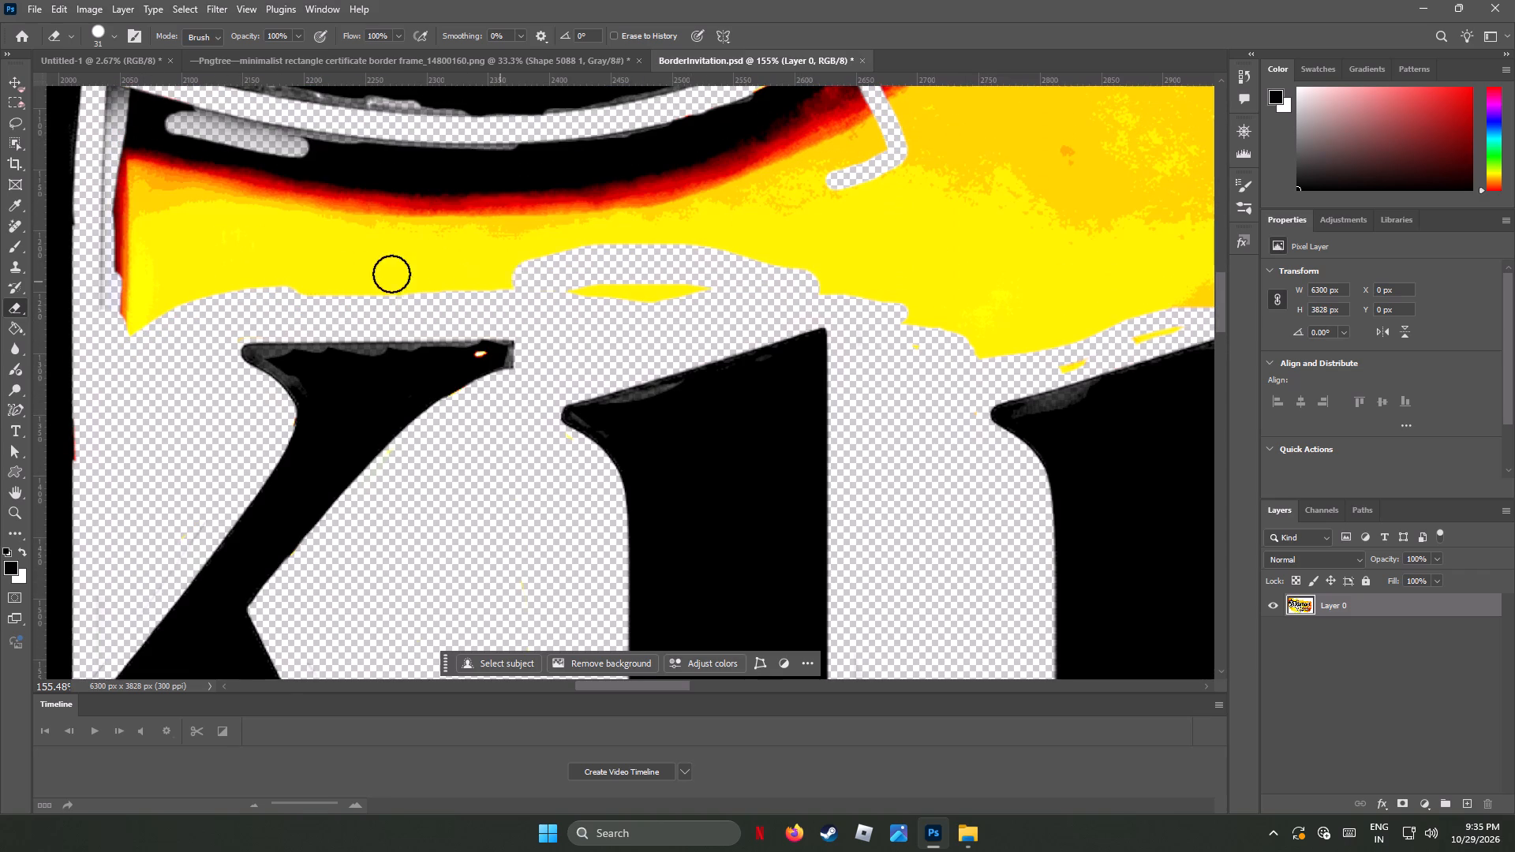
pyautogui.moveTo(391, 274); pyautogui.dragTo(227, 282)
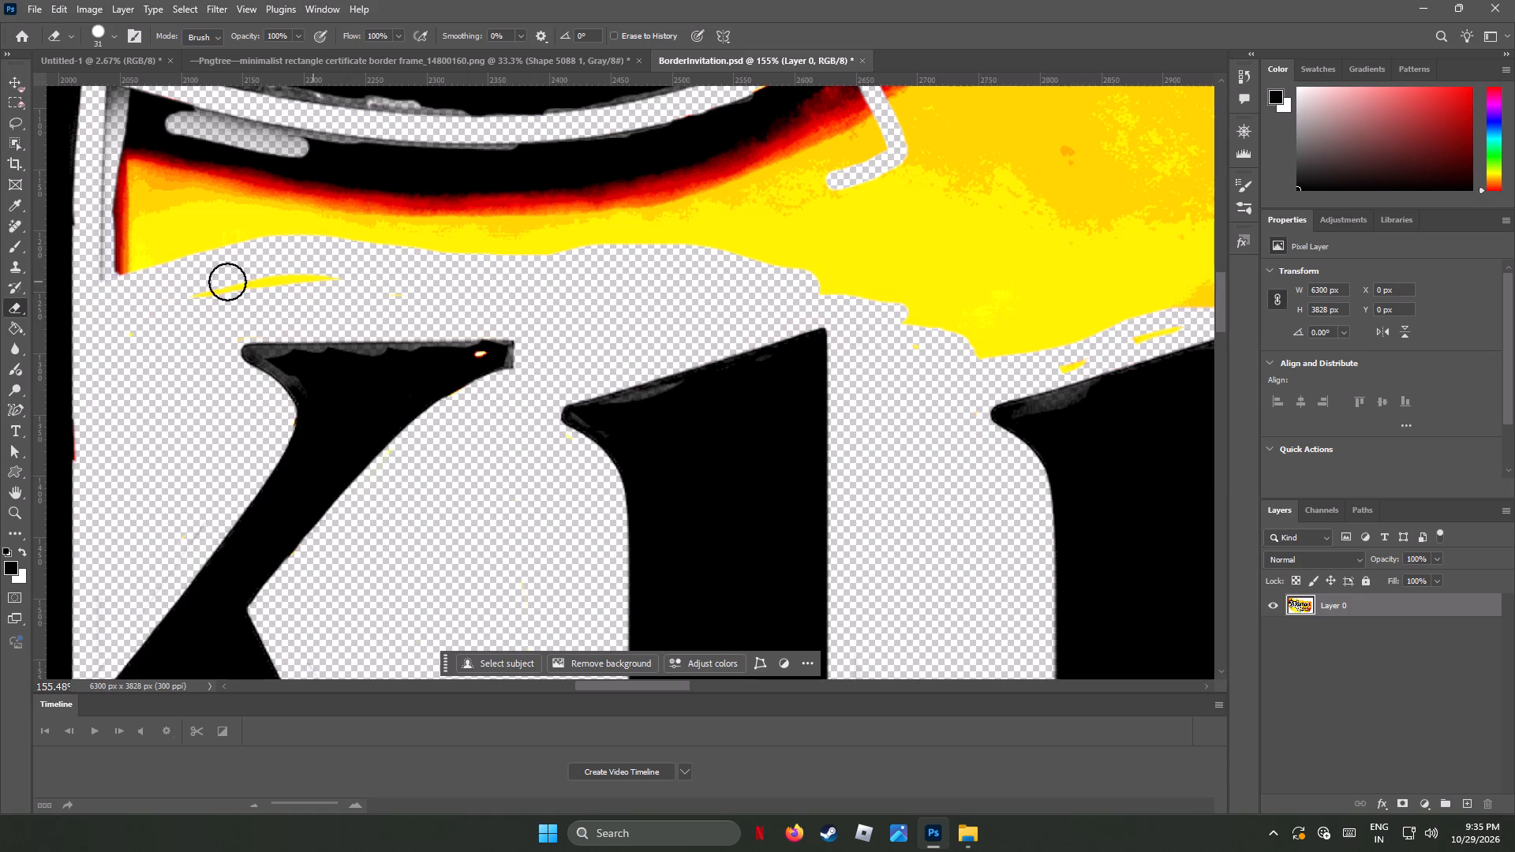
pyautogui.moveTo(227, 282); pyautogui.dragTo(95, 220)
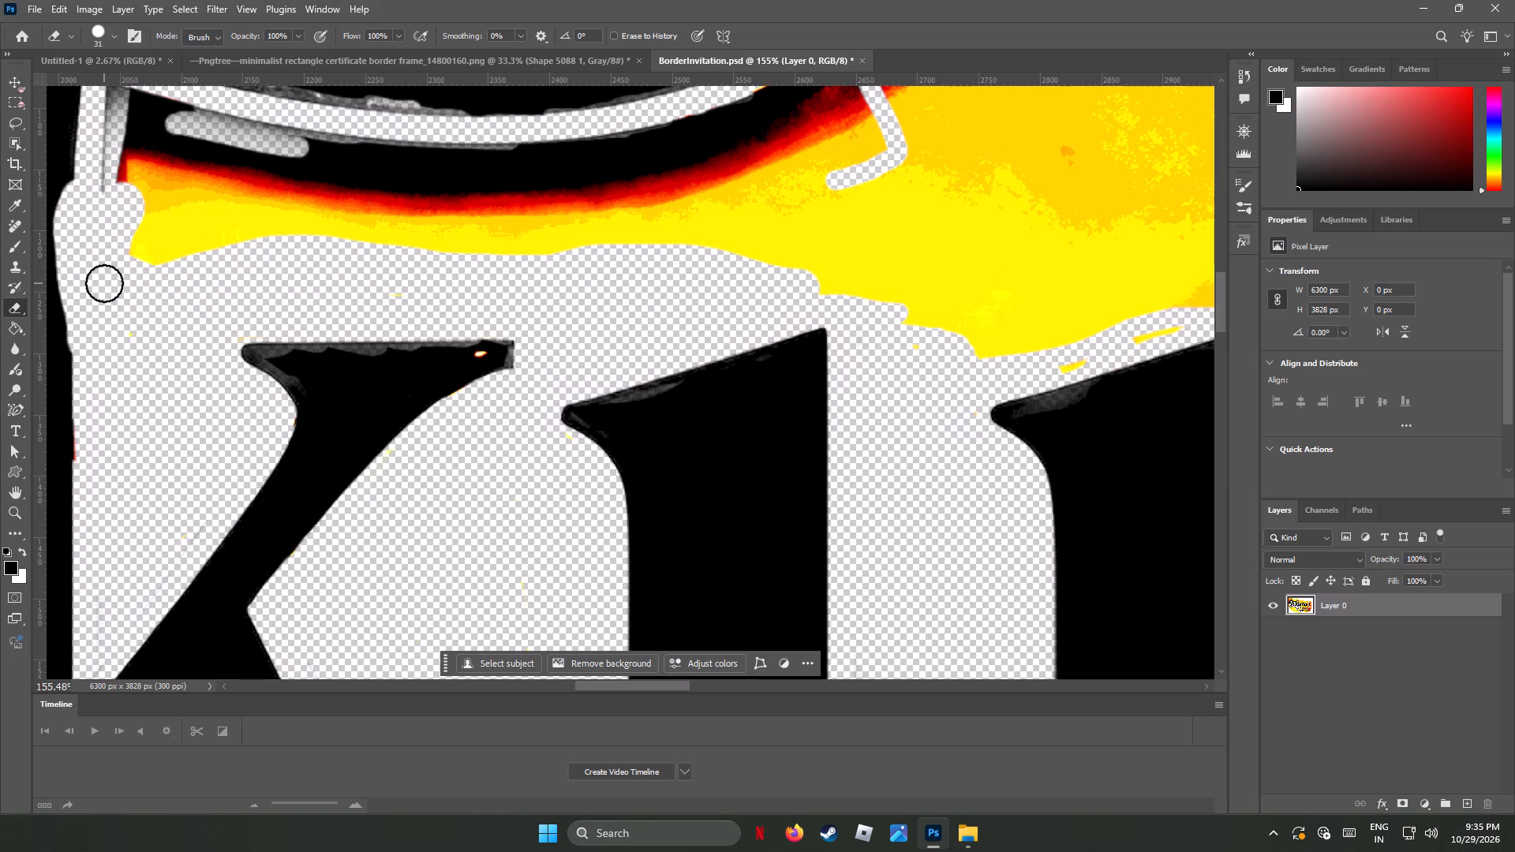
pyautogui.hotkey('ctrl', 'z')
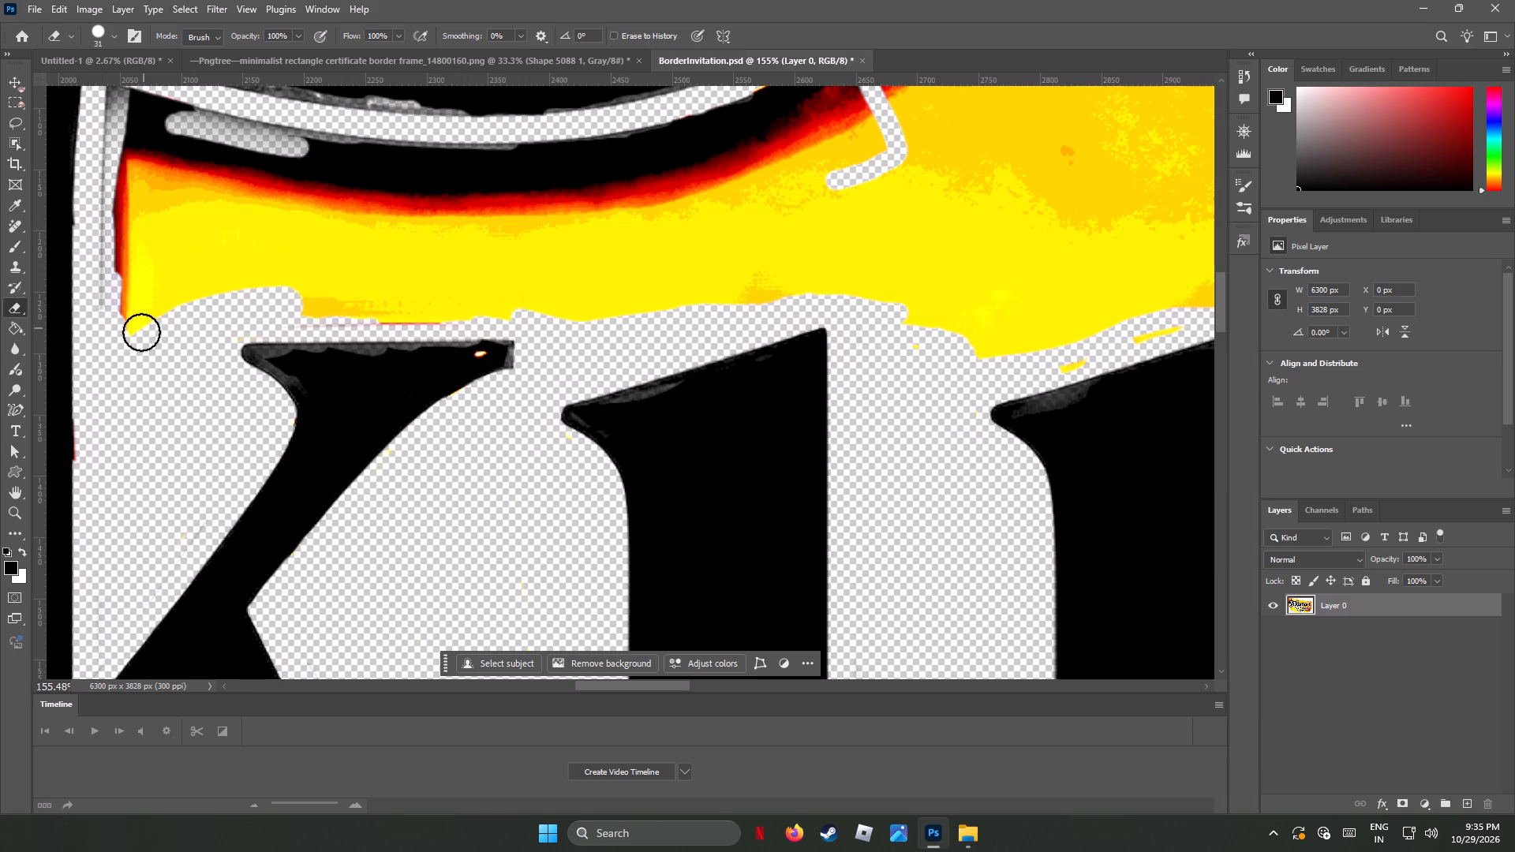
# Erase the shadow at the band's end beside the k's stem and trim the yellow band's lower edge above the k and u.
pyautogui.moveTo(140, 332); pyautogui.dragTo(155, 314)
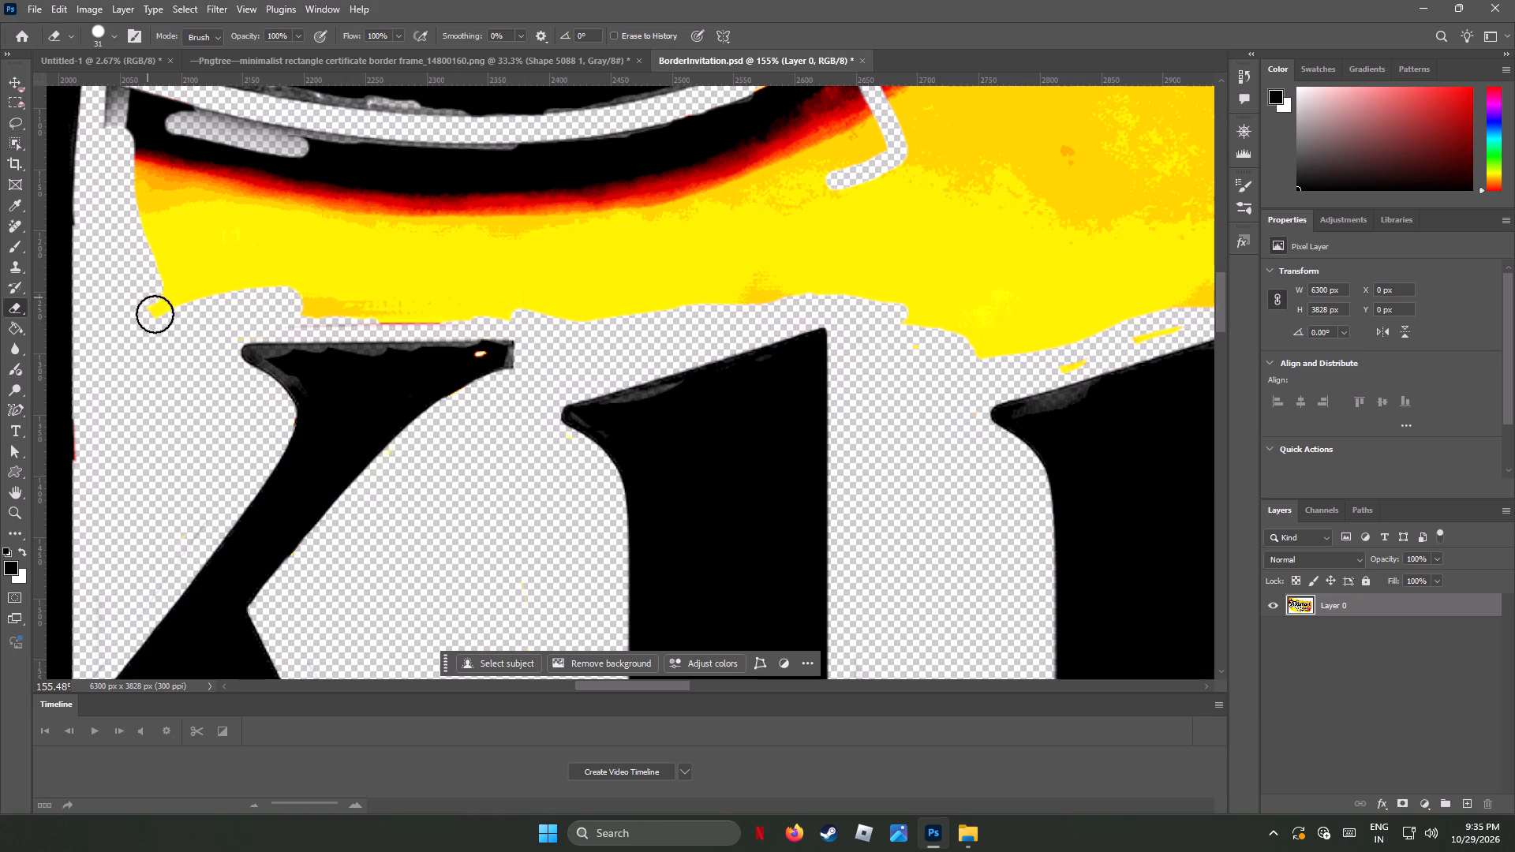
pyautogui.moveTo(155, 314); pyautogui.dragTo(606, 308)
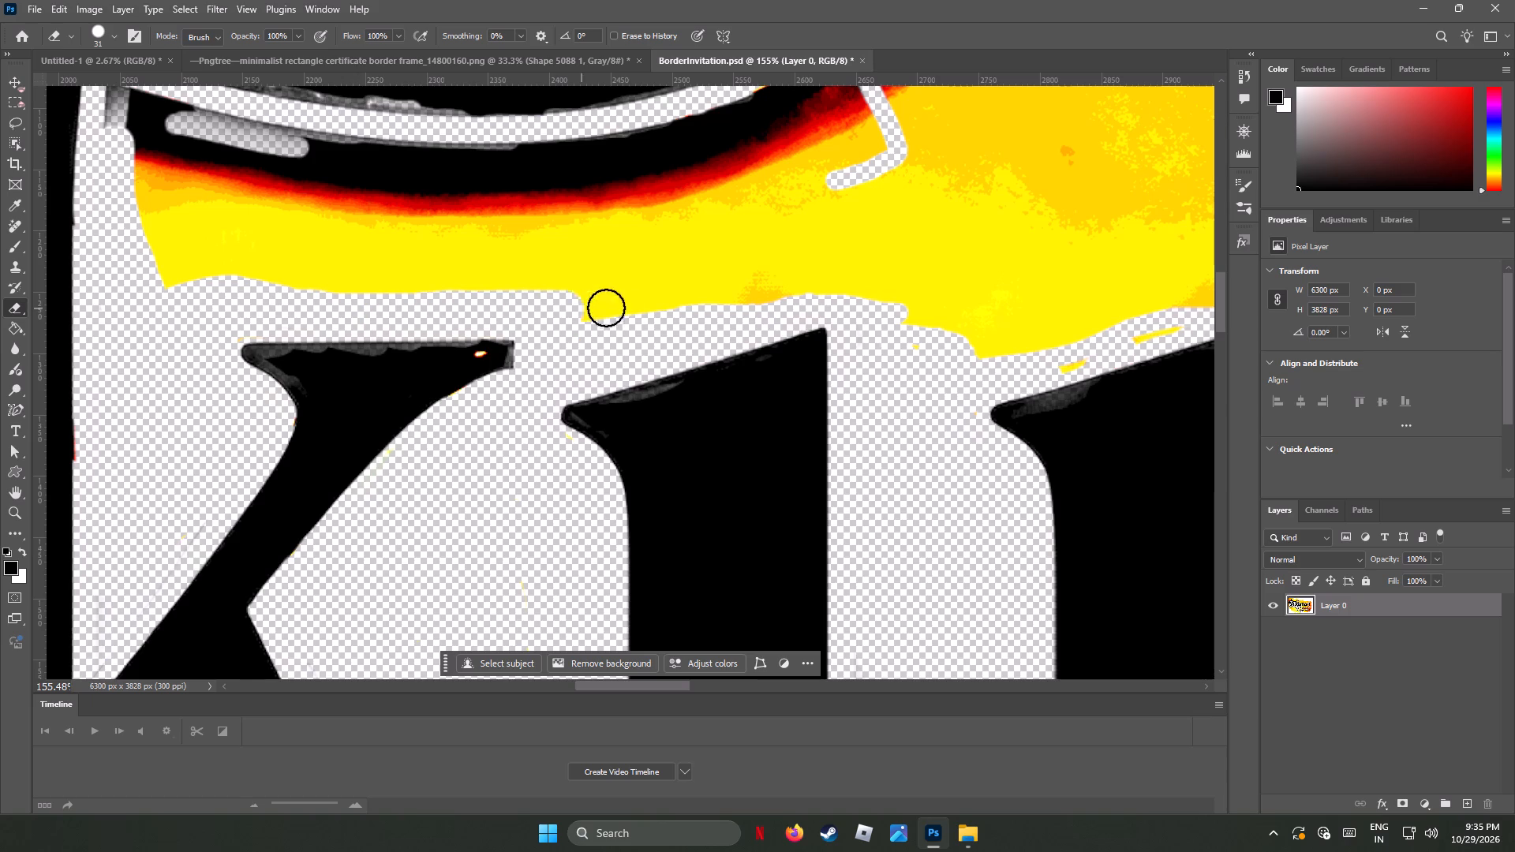
pyautogui.moveTo(606, 308); pyautogui.dragTo(814, 292)
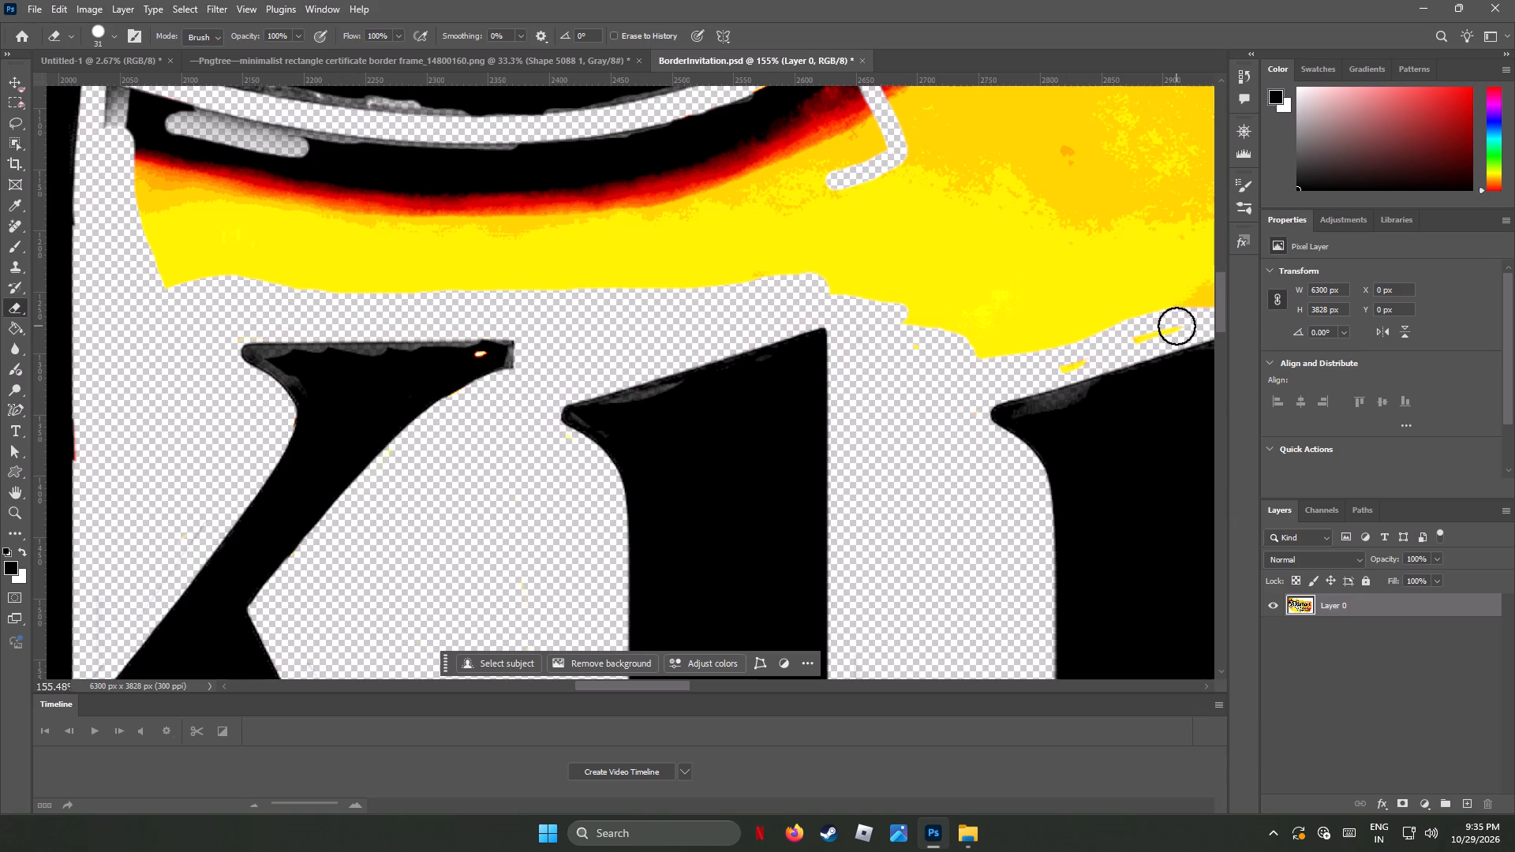
pyautogui.moveTo(1176, 326); pyautogui.dragTo(1018, 336)
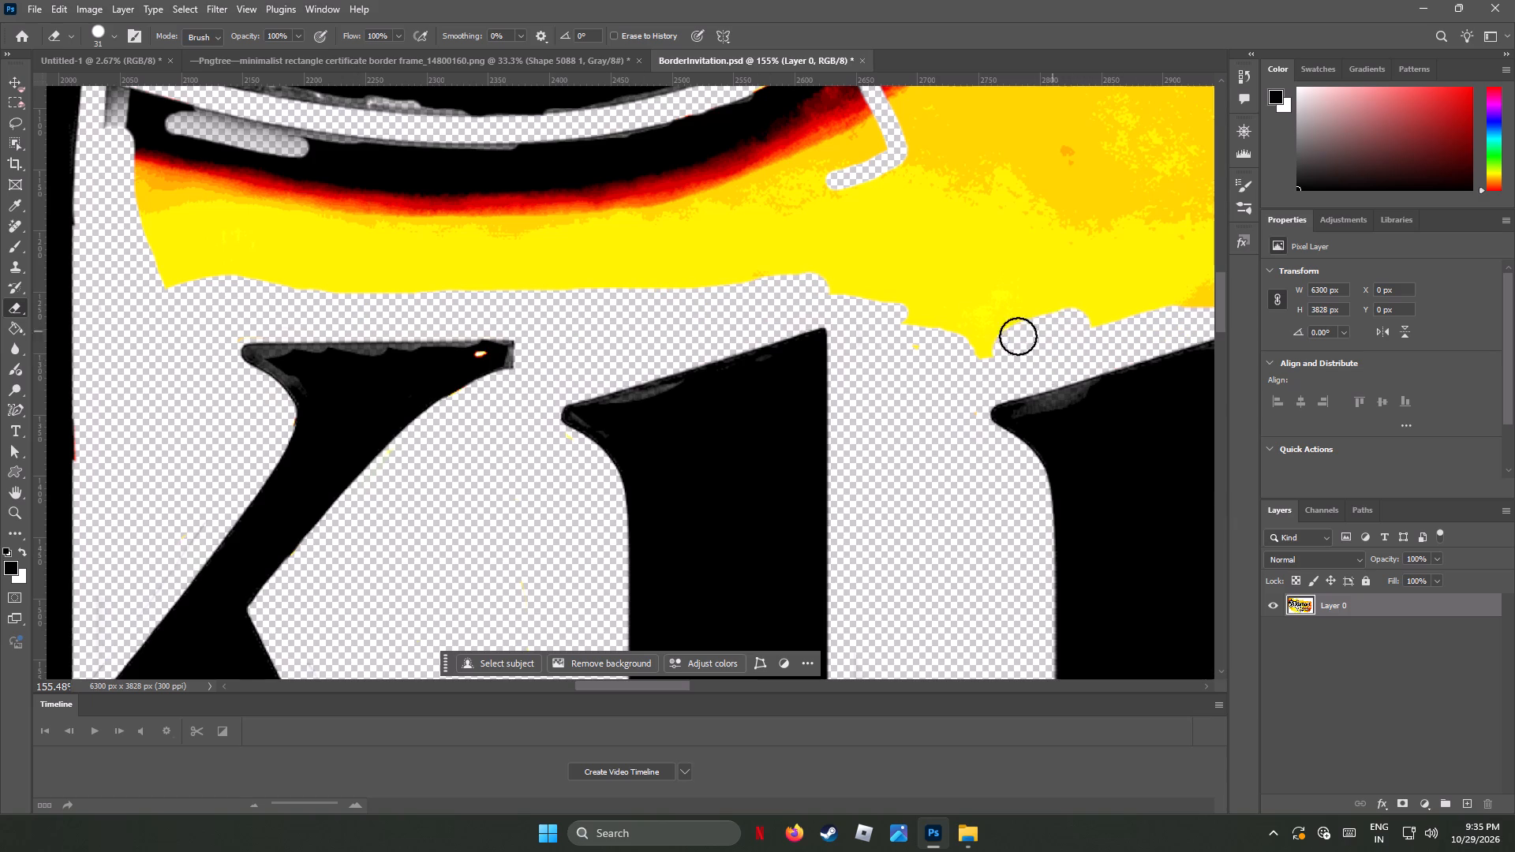
pyautogui.moveTo(1018, 336); pyautogui.dragTo(981, 289)
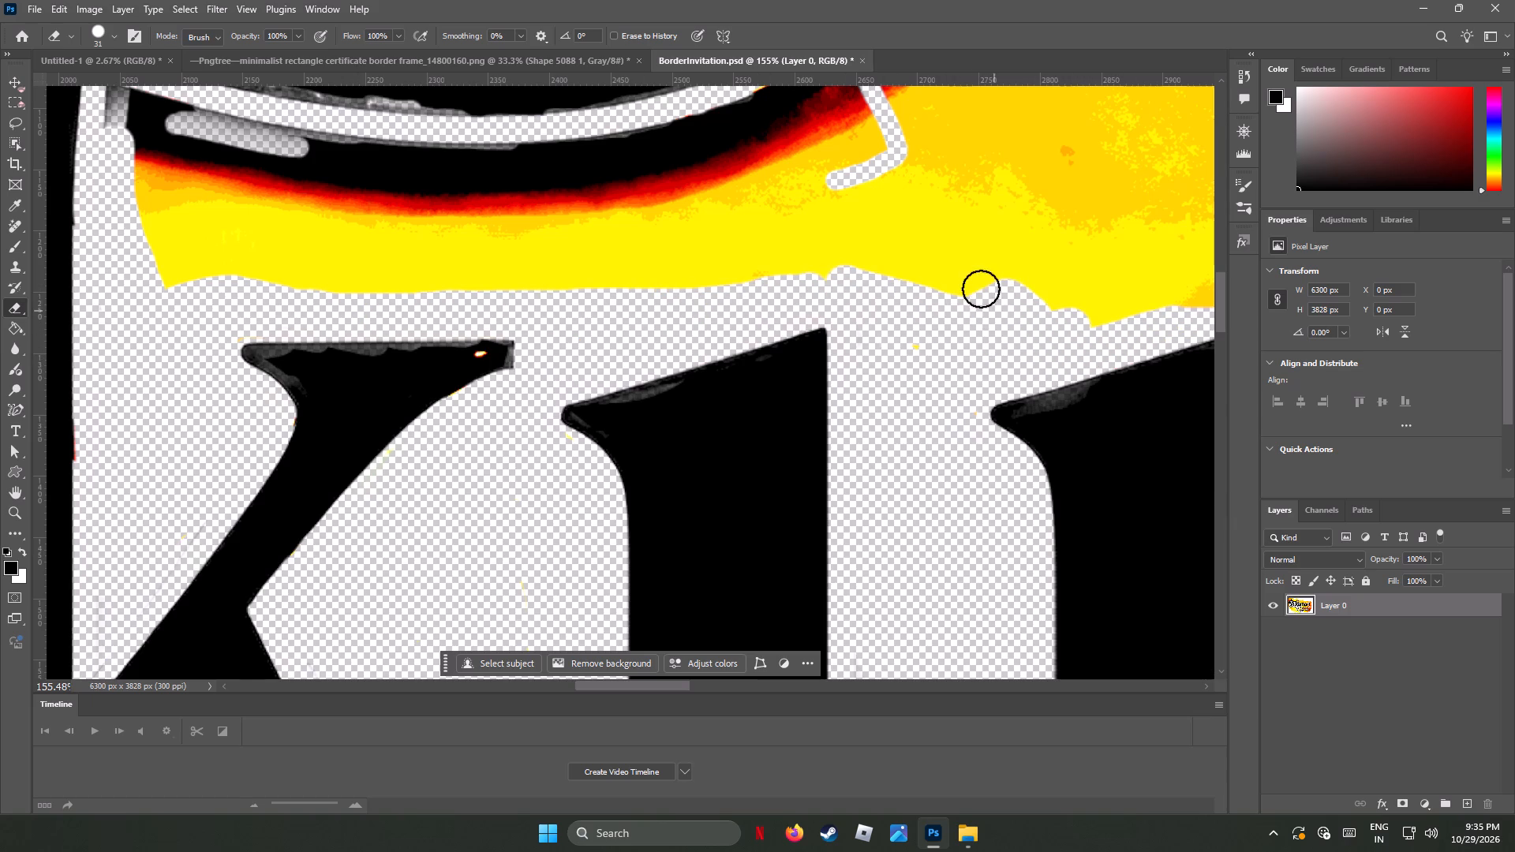
pyautogui.moveTo(981, 289); pyautogui.dragTo(327, 278)
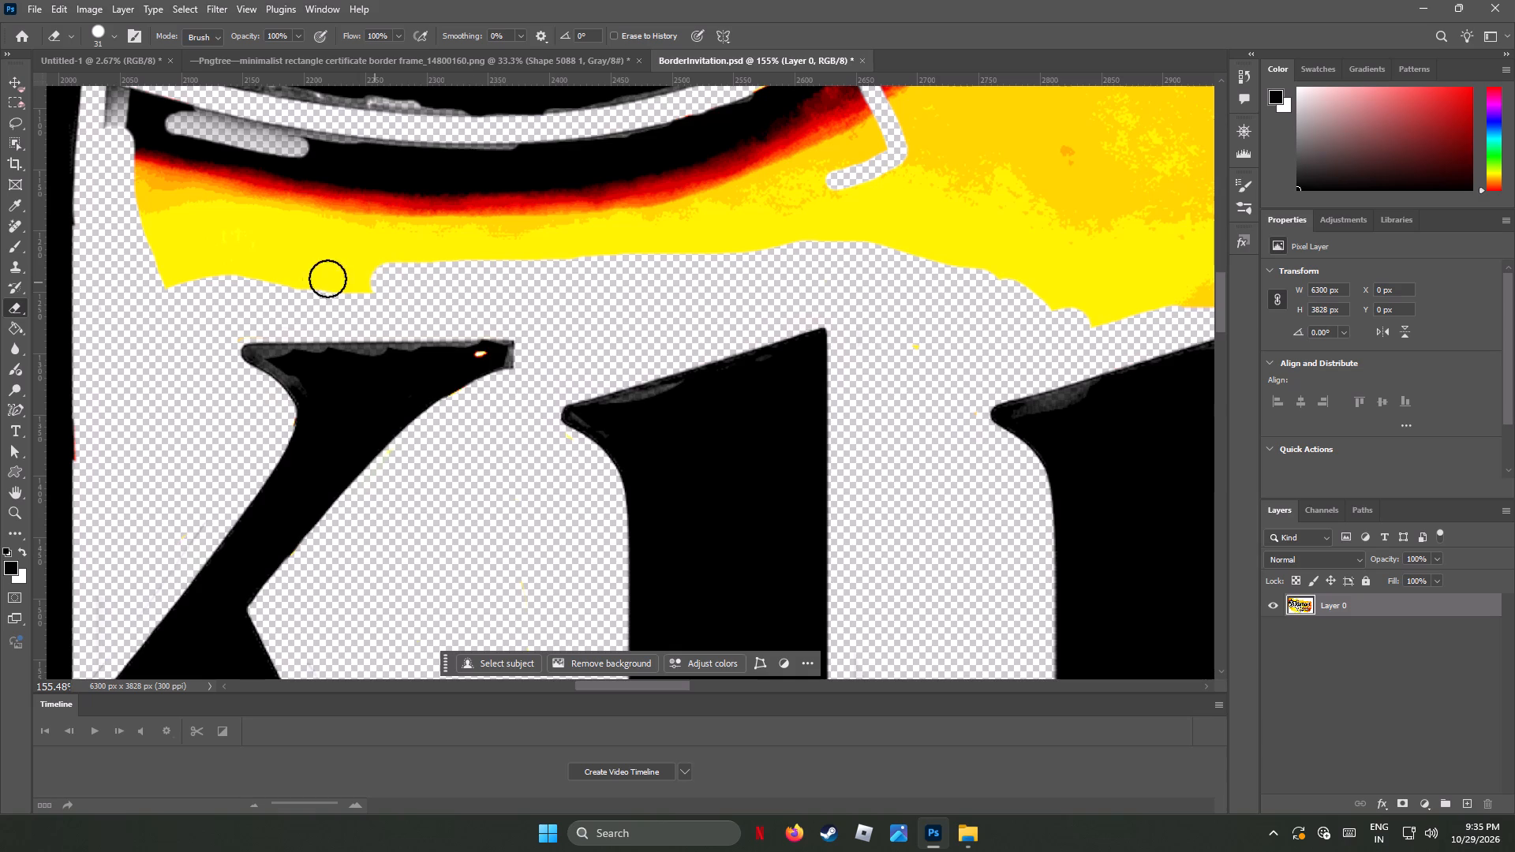
pyautogui.moveTo(327, 278); pyautogui.dragTo(223, 283)
# Erase the grey, black, red and yellow band beneath the curved black stroke, from the k's stem to above its arm serif.
pyautogui.scroll(3, 220, 289)
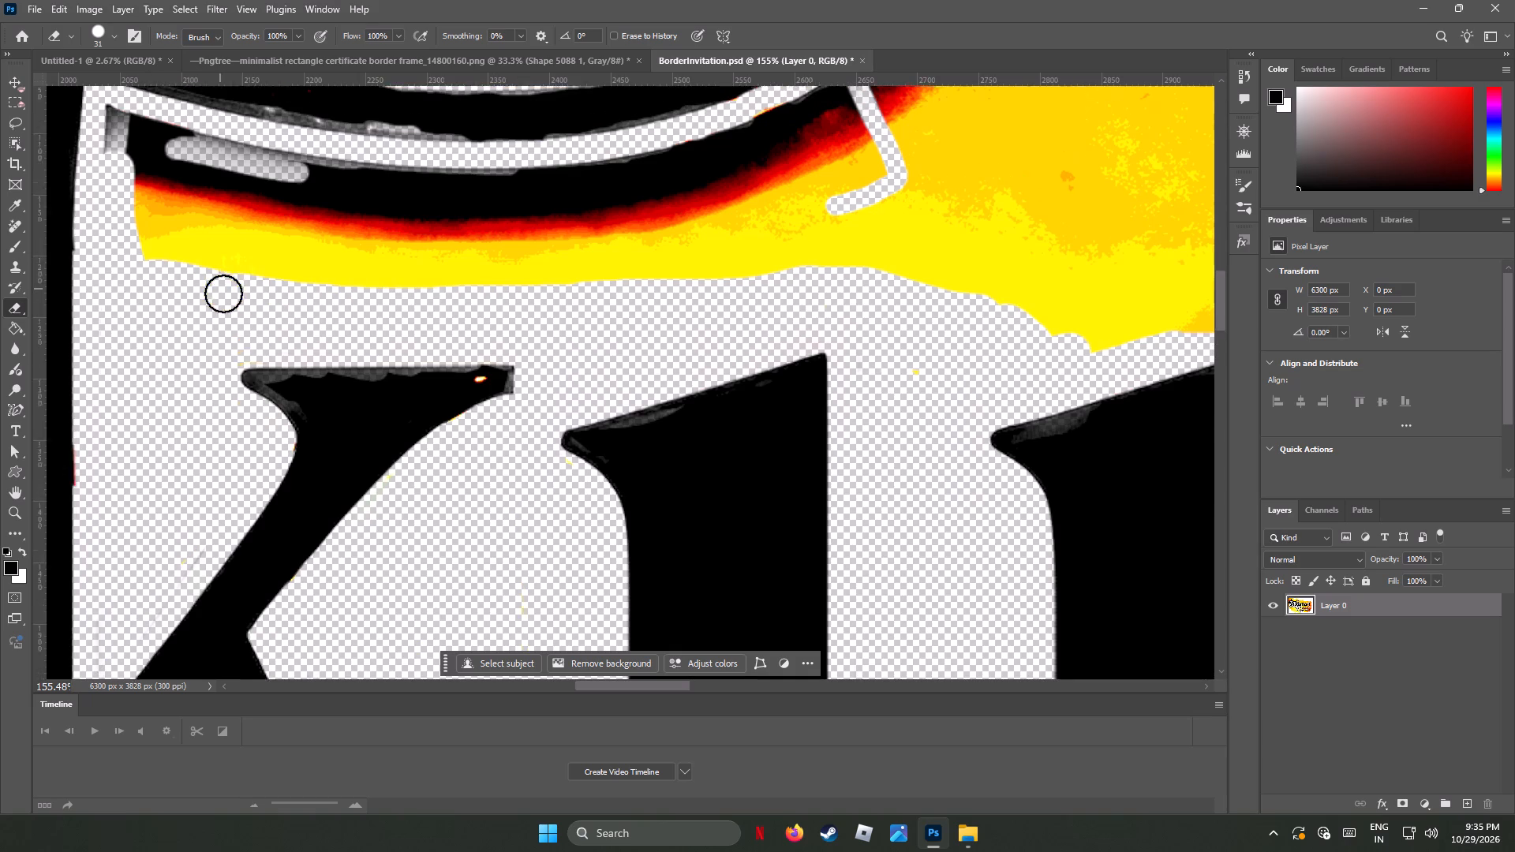
pyautogui.scroll(6, 223, 293)
pyautogui.moveTo(113, 198); pyautogui.dragTo(123, 260)
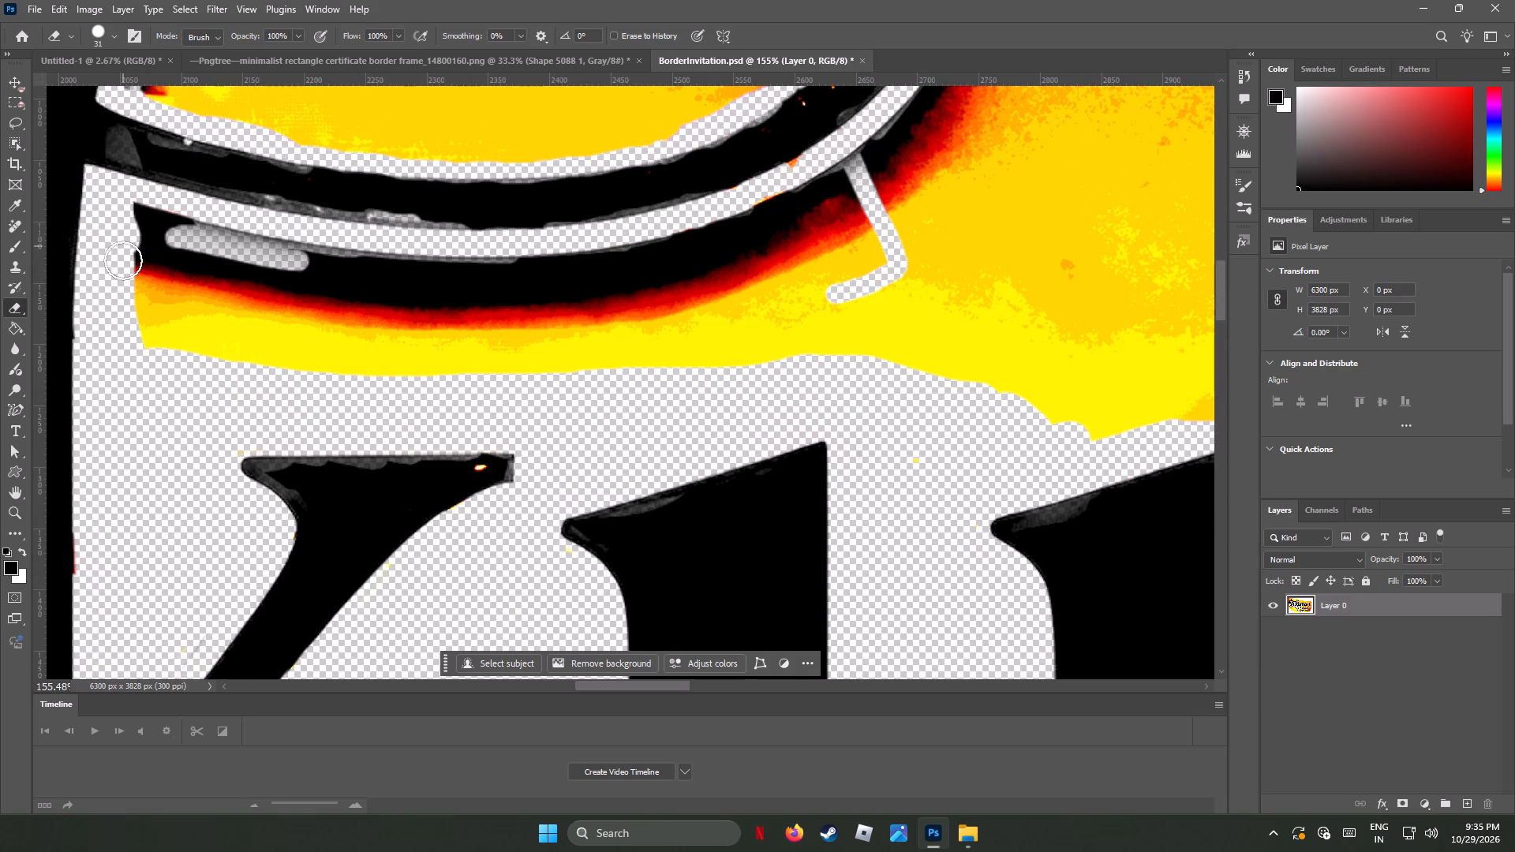
pyautogui.moveTo(123, 260); pyautogui.dragTo(312, 260)
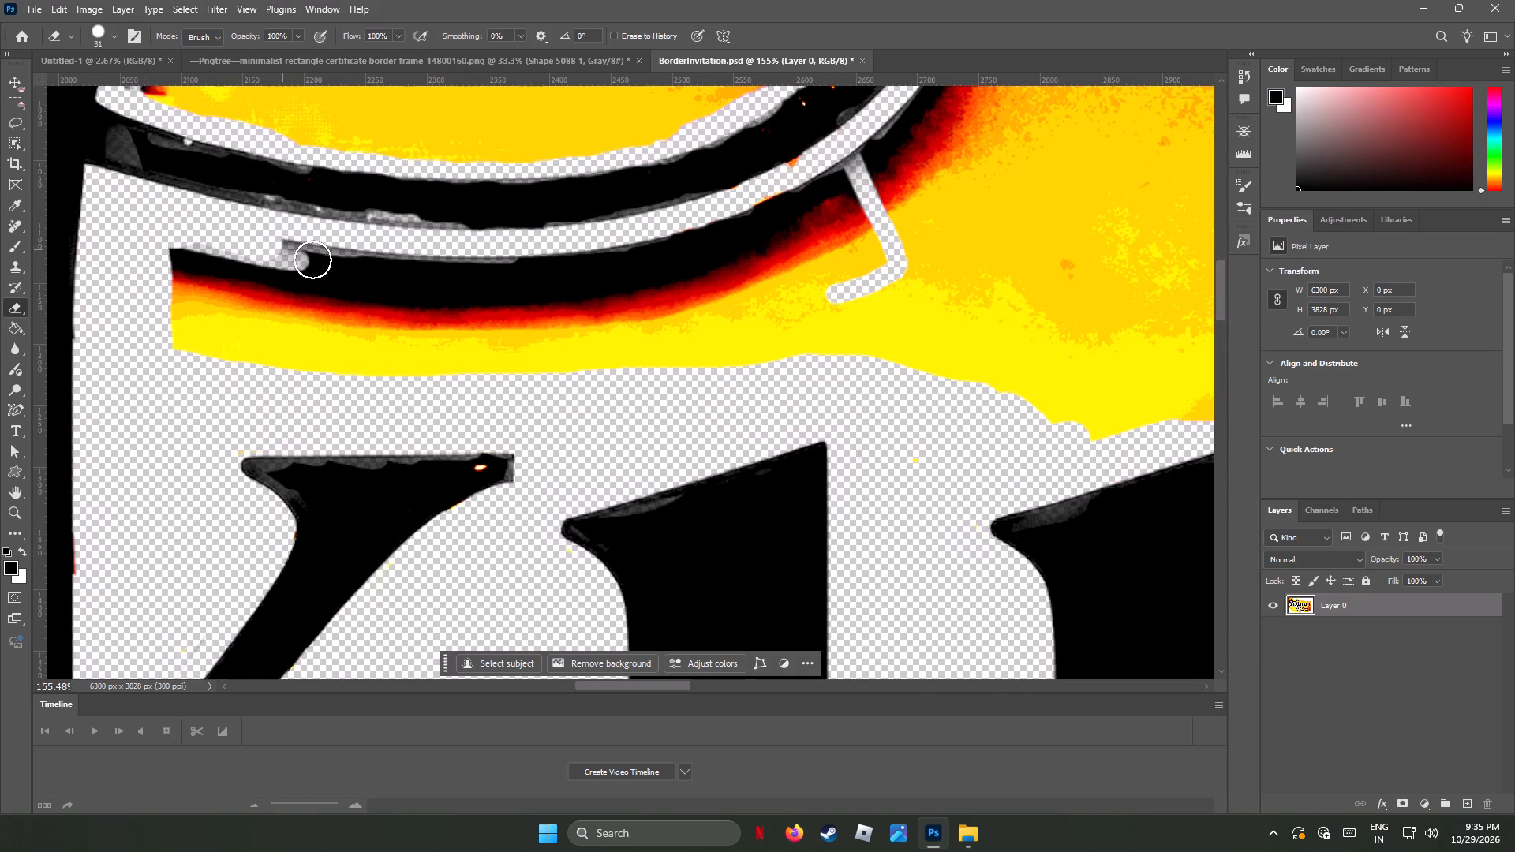
pyautogui.moveTo(312, 260); pyautogui.dragTo(141, 301)
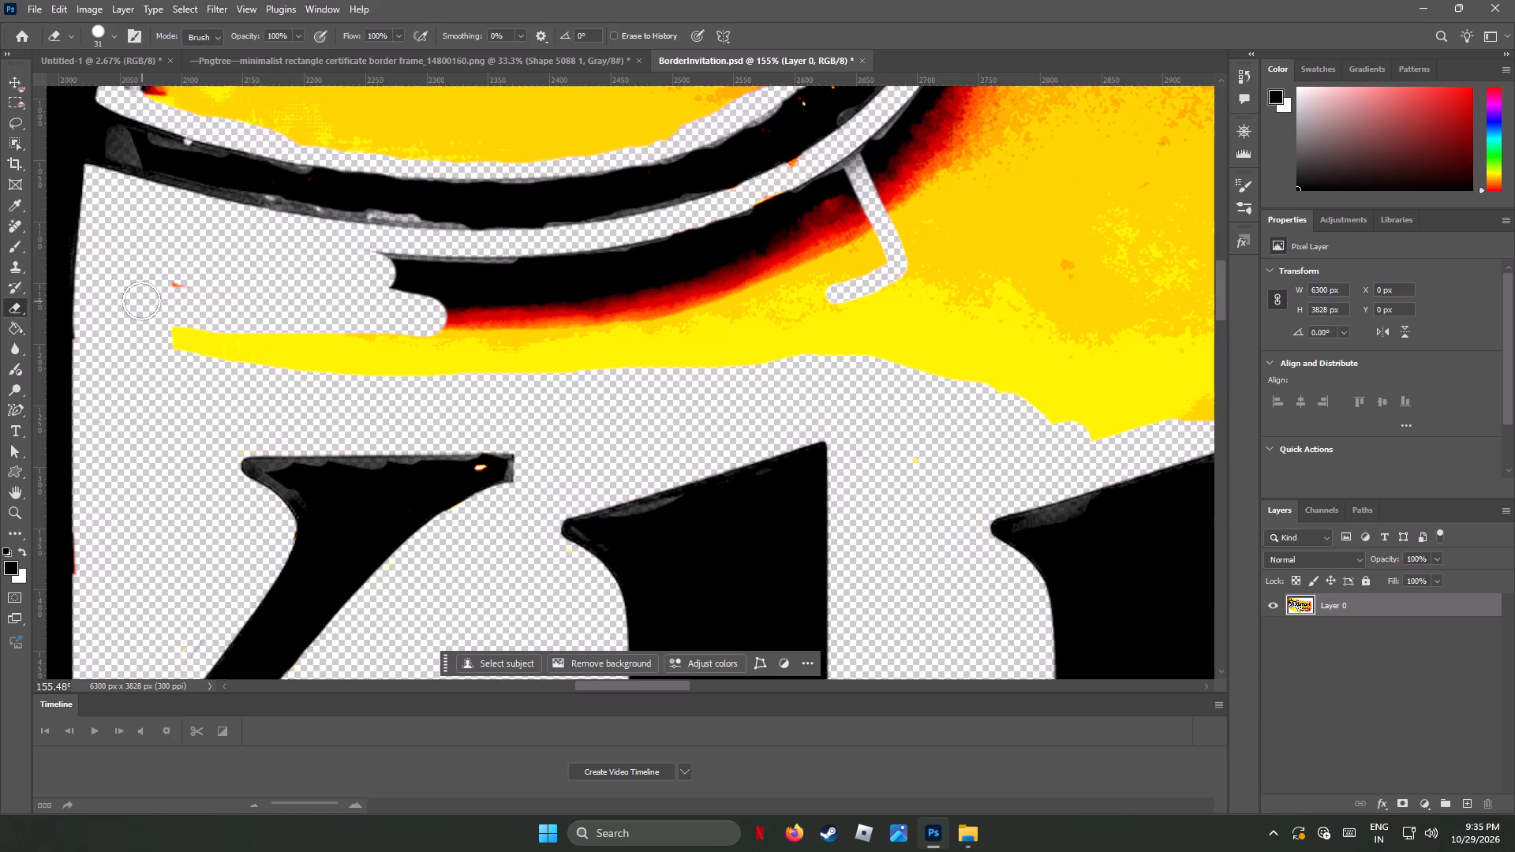
pyautogui.moveTo(141, 301); pyautogui.dragTo(426, 339)
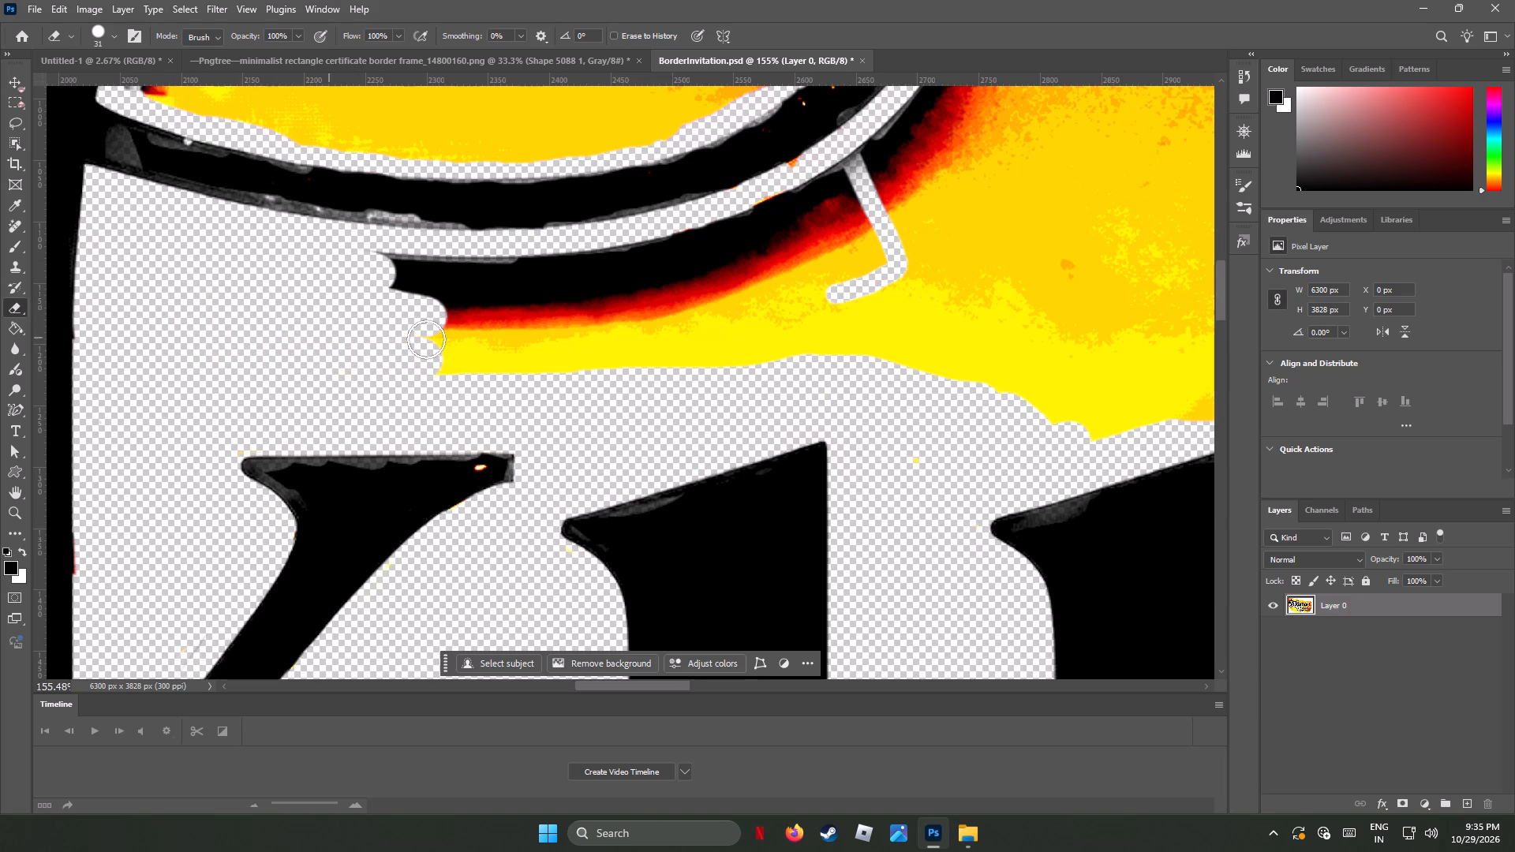
pyautogui.moveTo(426, 339); pyautogui.dragTo(387, 278)
# Erase the black, red and yellow band below the k's loop toward its lower-right curve, and trim the yellow edge above the u.
pyautogui.moveTo(372, 259); pyautogui.dragTo(499, 271)
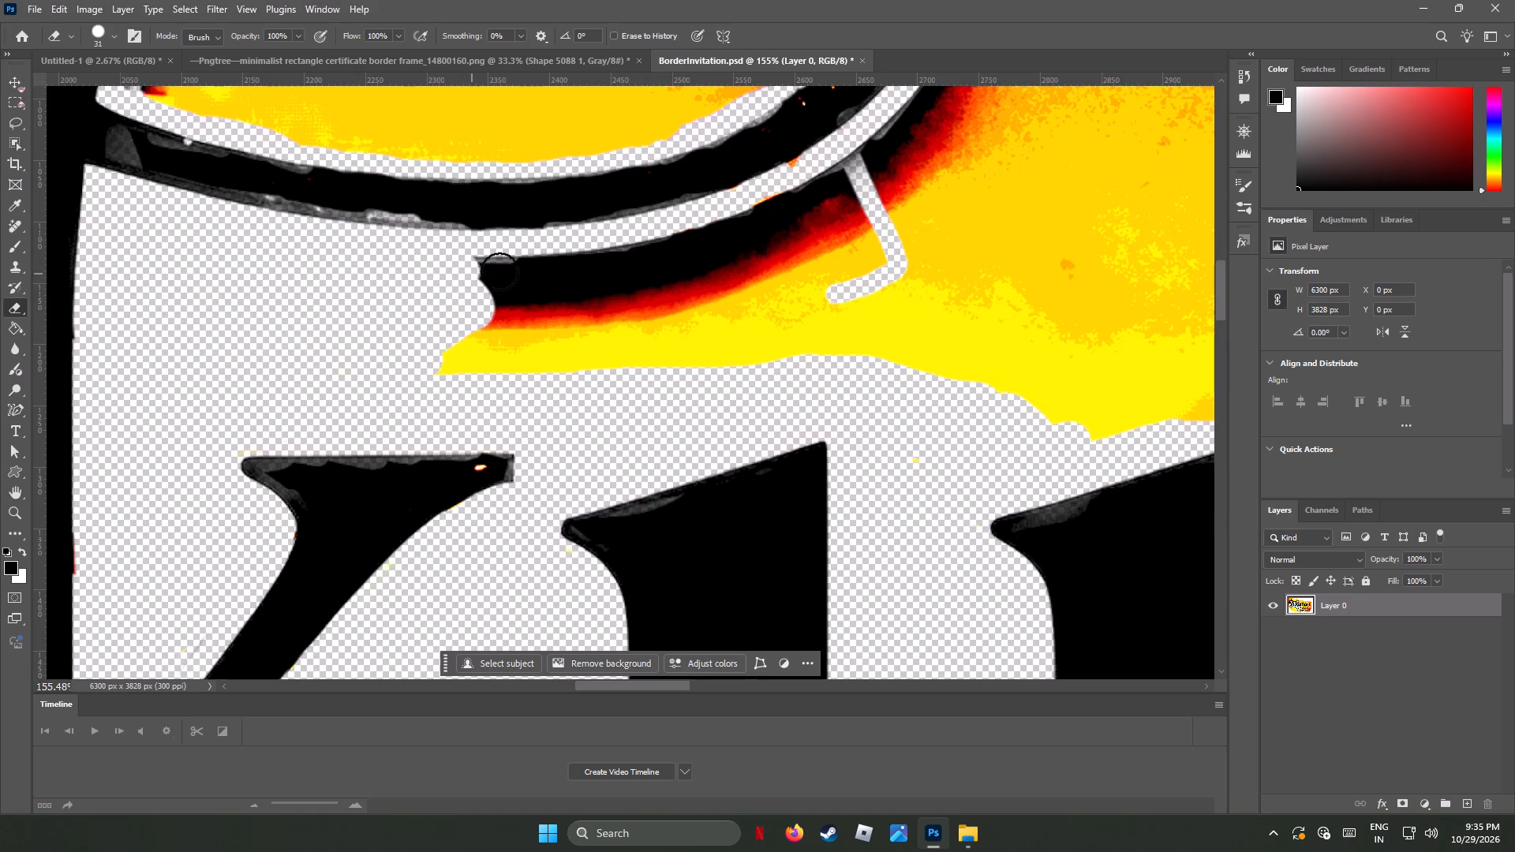
pyautogui.moveTo(499, 271); pyautogui.dragTo(566, 353)
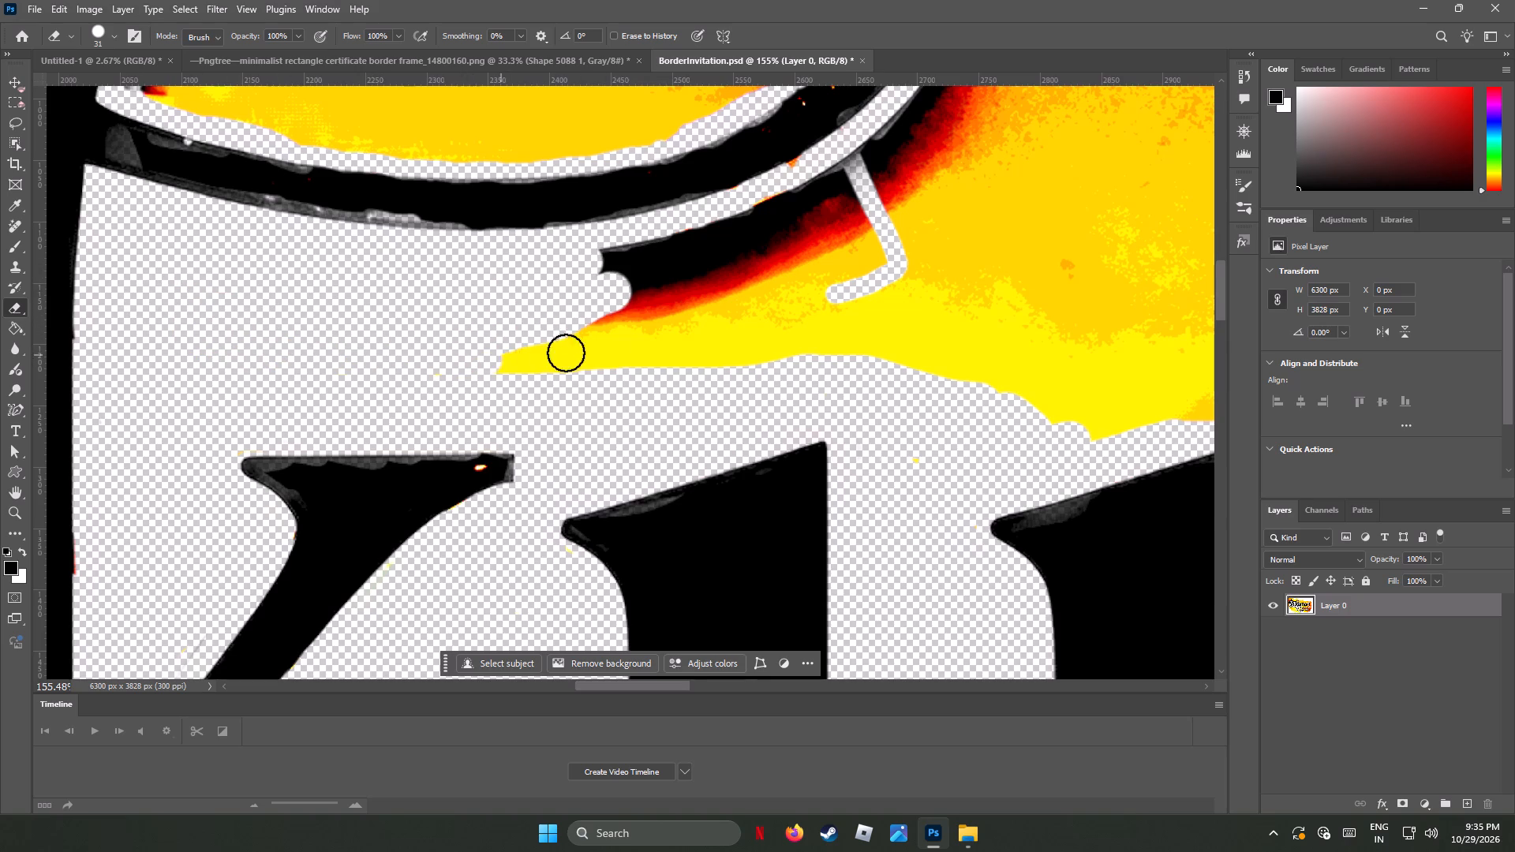
pyautogui.moveTo(566, 353); pyautogui.dragTo(702, 292)
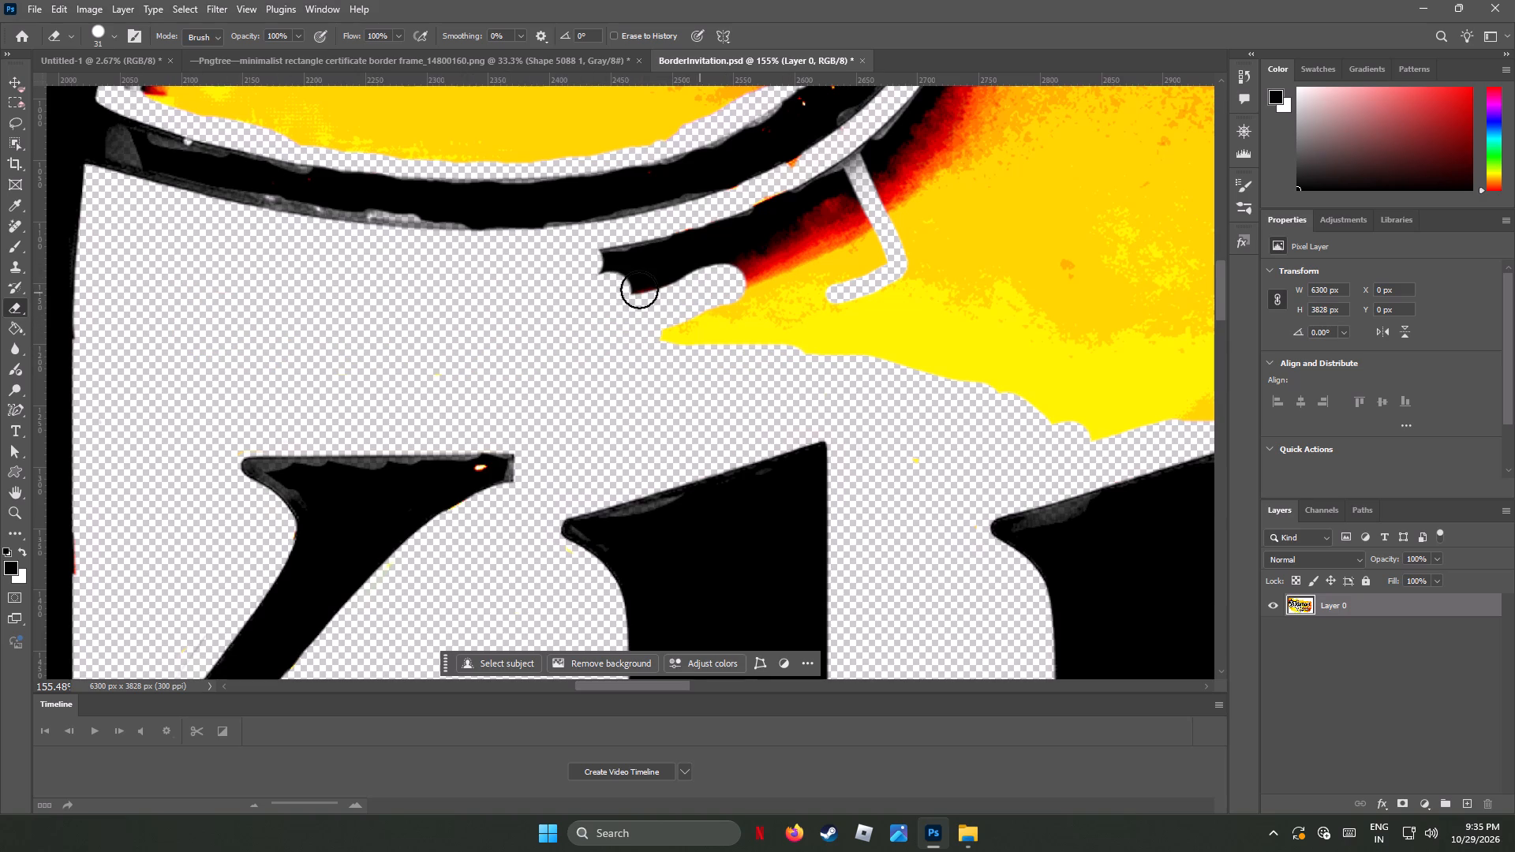
pyautogui.moveTo(592, 257); pyautogui.dragTo(758, 222)
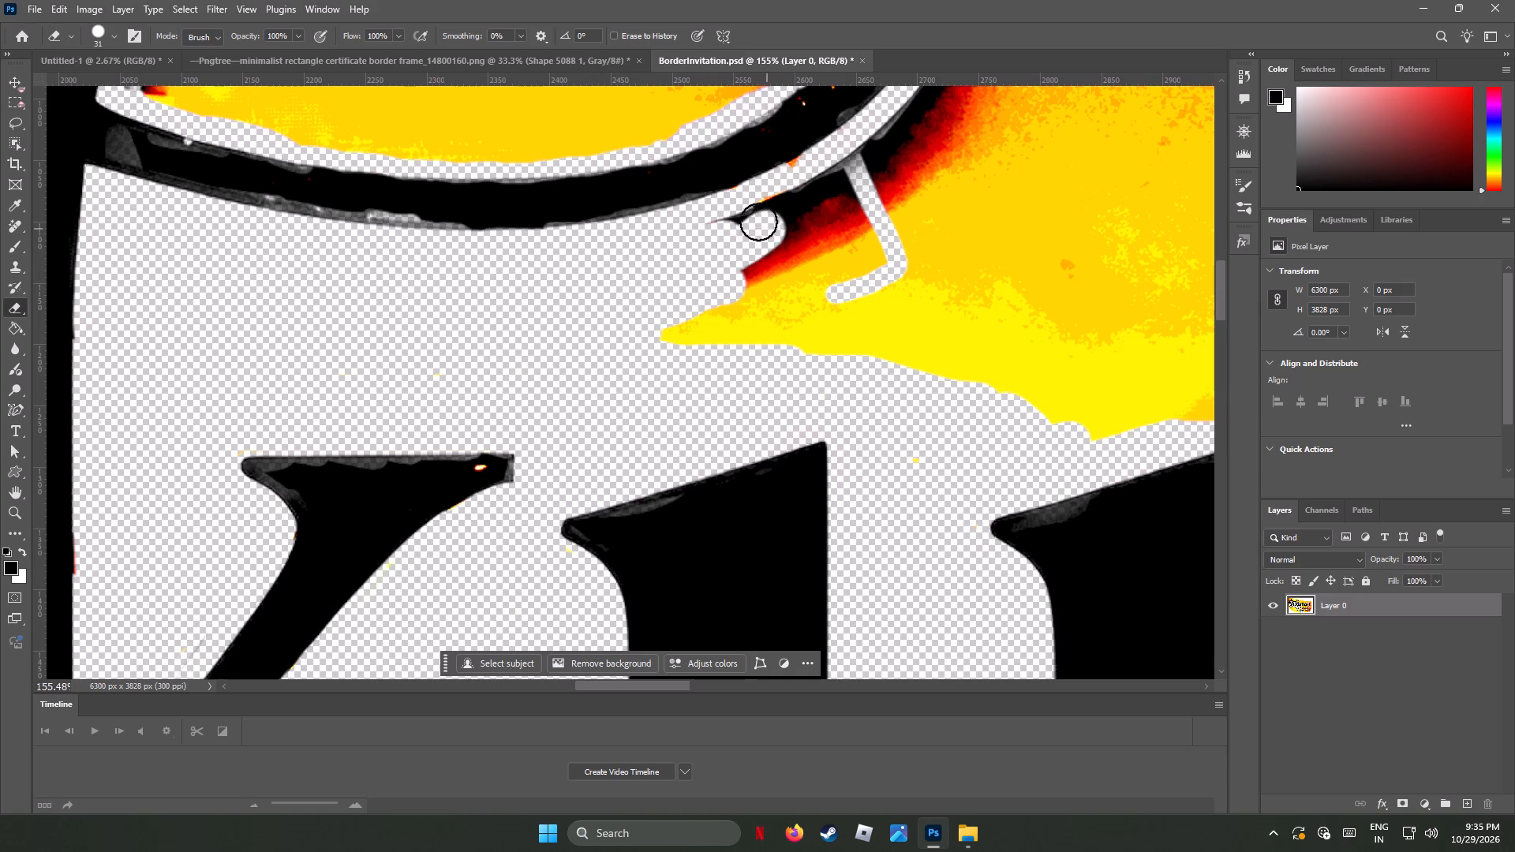
pyautogui.moveTo(758, 222); pyautogui.dragTo(723, 329)
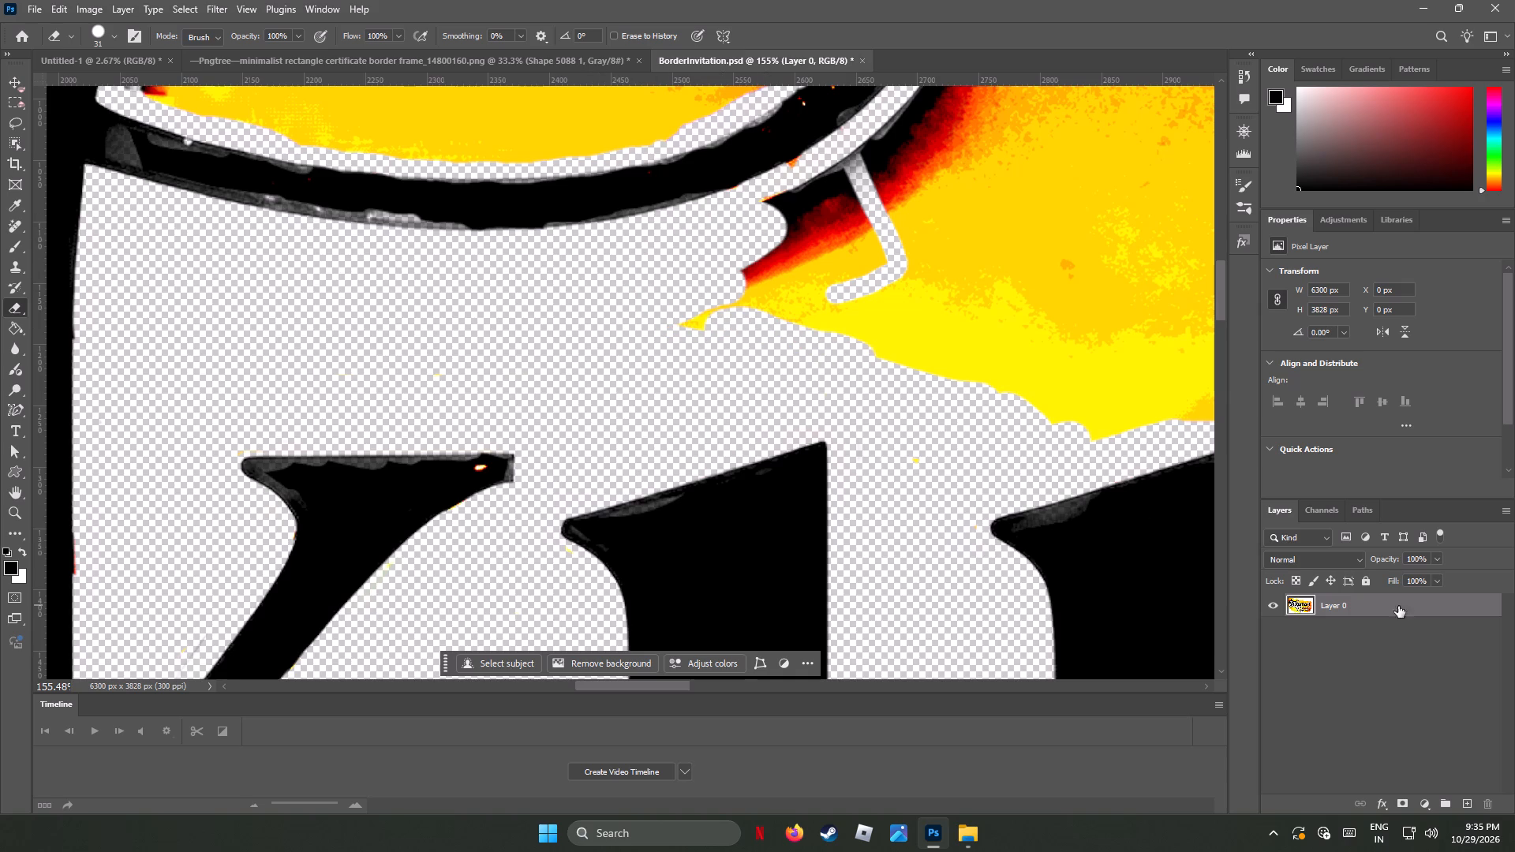
pyautogui.moveTo(1169, 435); pyautogui.dragTo(708, 311)
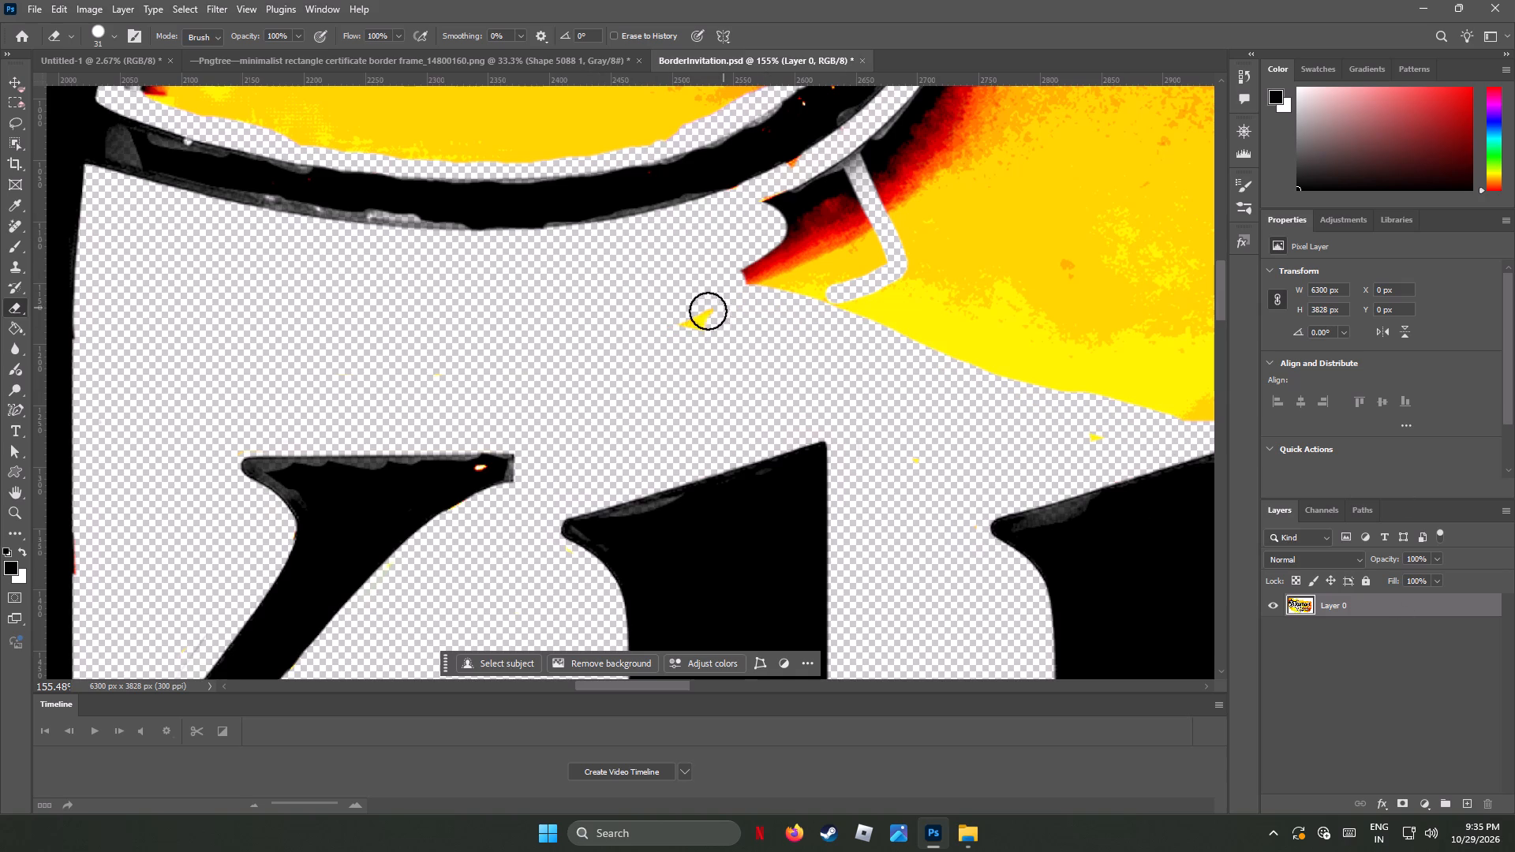
pyautogui.moveTo(708, 311); pyautogui.dragTo(830, 277)
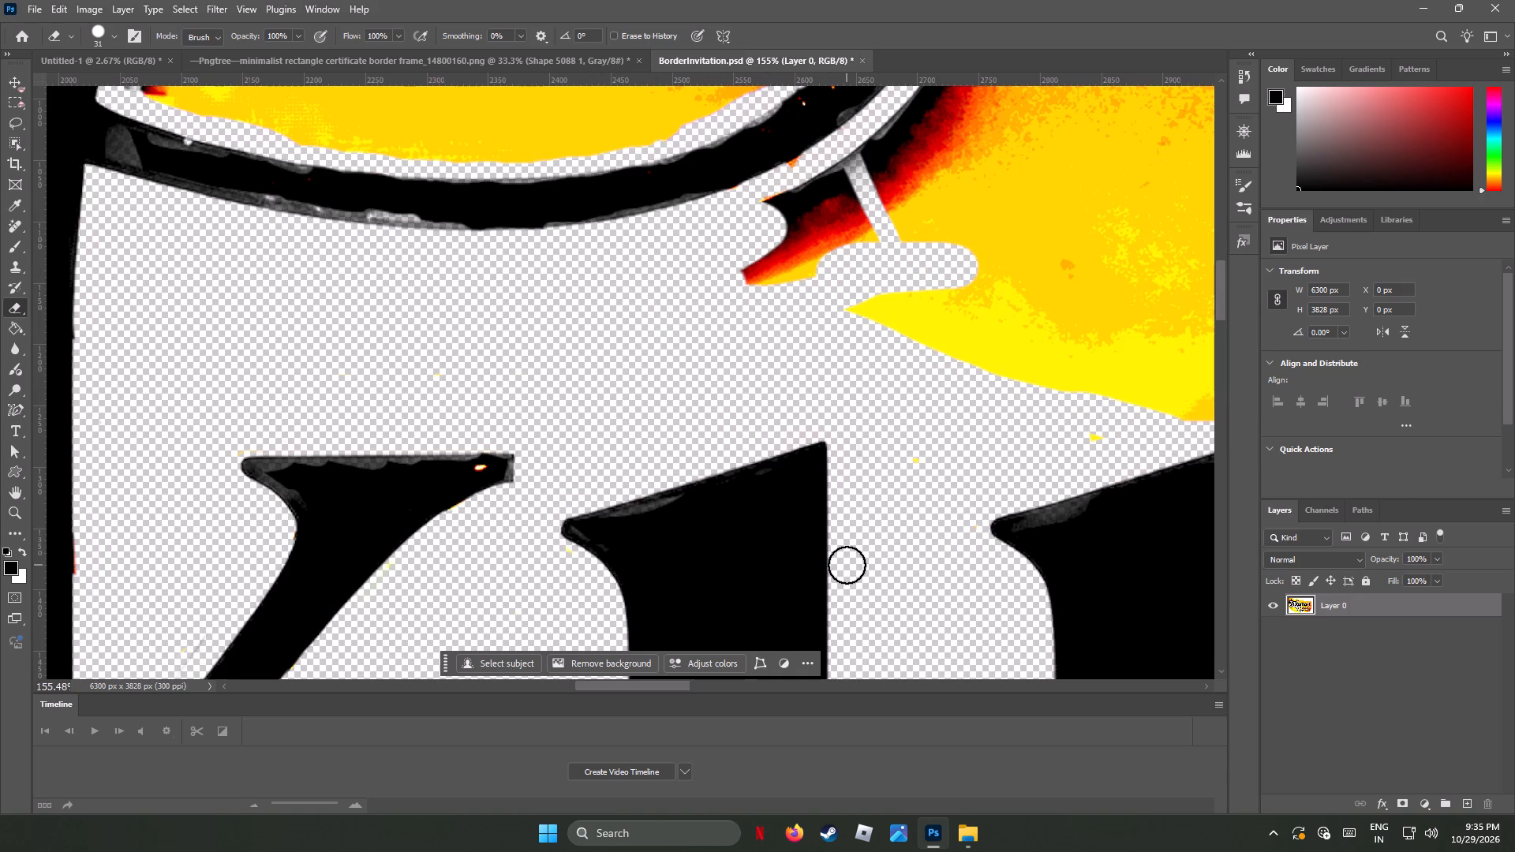
# Erase the dark shadow inside the k's loop beside the stem and widen the cleared gap along the loop's inner lower edge.
pyautogui.keyDown('alt'); pyautogui.scroll(1, 847, 566); pyautogui.keyUp('alt')
pyautogui.keyDown('alt'); pyautogui.scroll(-9, 847, 567); pyautogui.keyUp('alt')
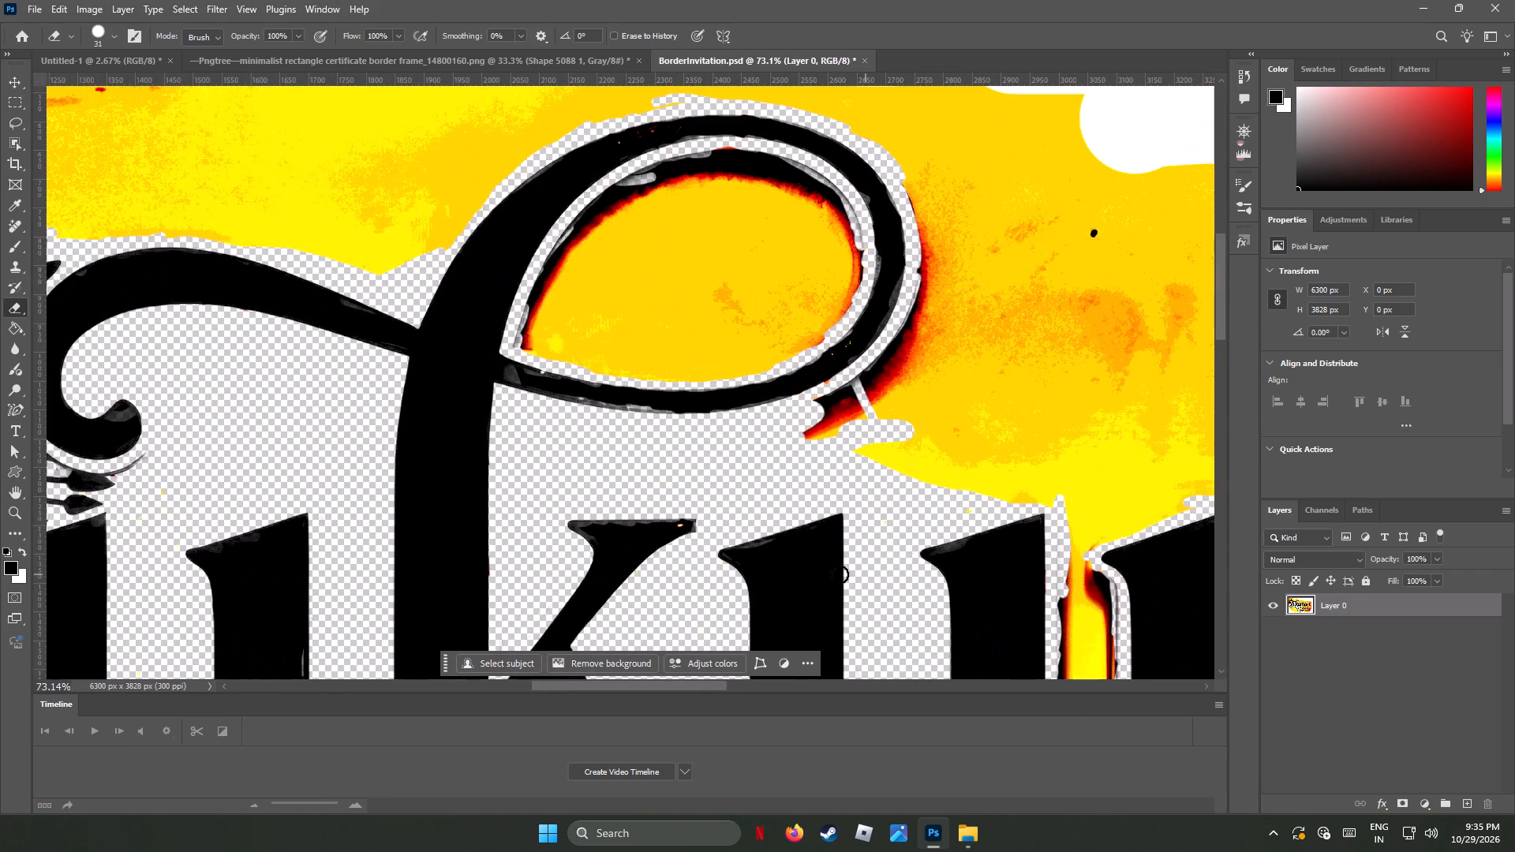
pyautogui.keyDown('alt'); pyautogui.scroll(3, 547, 331); pyautogui.keyUp('alt')
pyautogui.keyDown('alt'); pyautogui.scroll(-1, 547, 306); pyautogui.keyUp('alt')
pyautogui.keyDown('alt'); pyautogui.scroll(4, 547, 297); pyautogui.keyUp('alt')
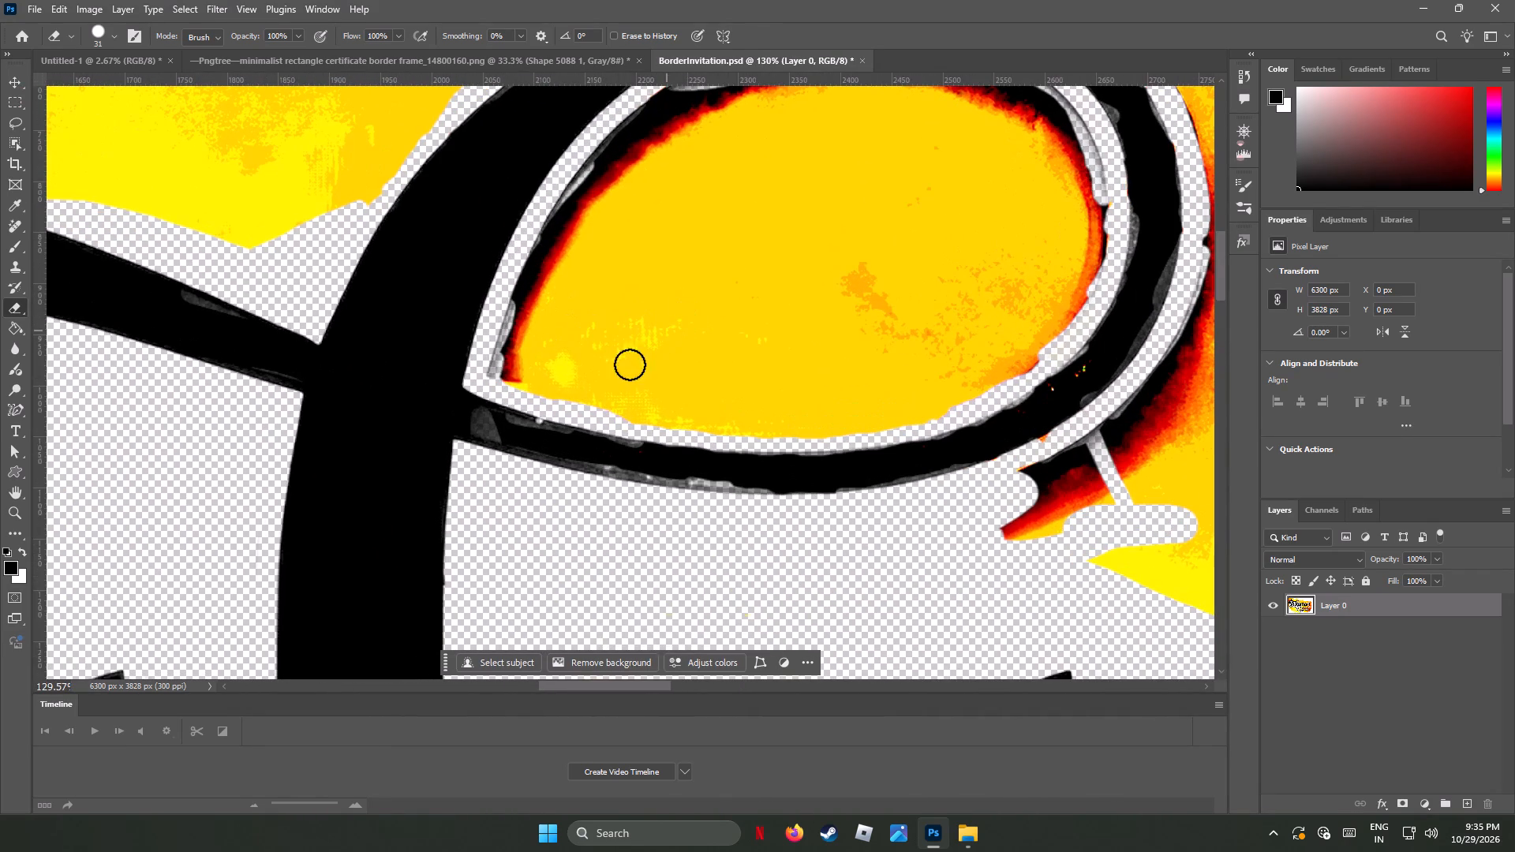
pyautogui.moveTo(496, 375); pyautogui.dragTo(543, 240)
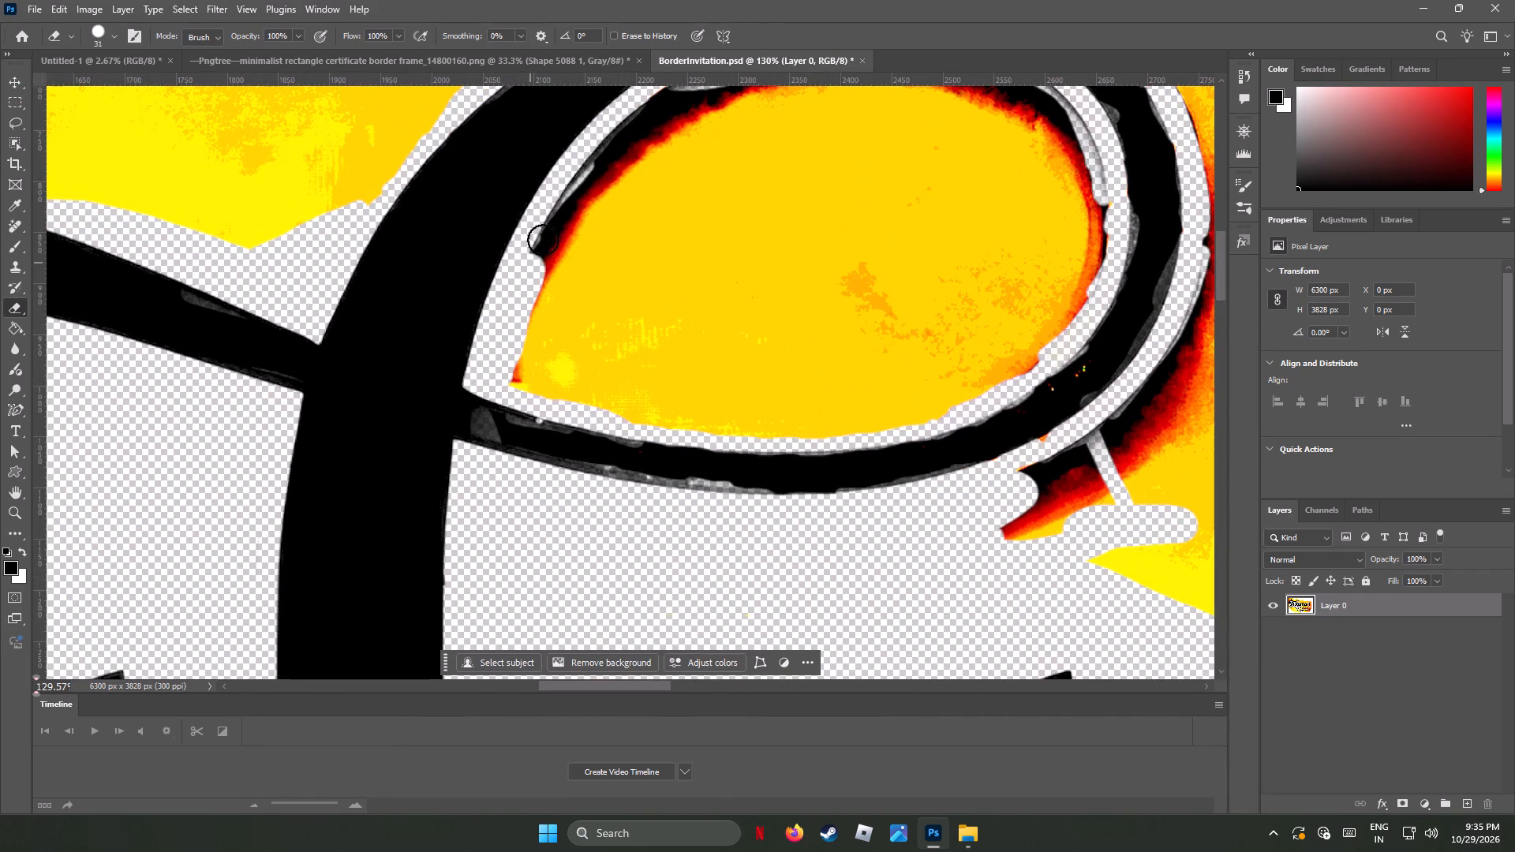
pyautogui.moveTo(543, 240); pyautogui.dragTo(644, 126)
pyautogui.moveTo(514, 379); pyautogui.dragTo(533, 382)
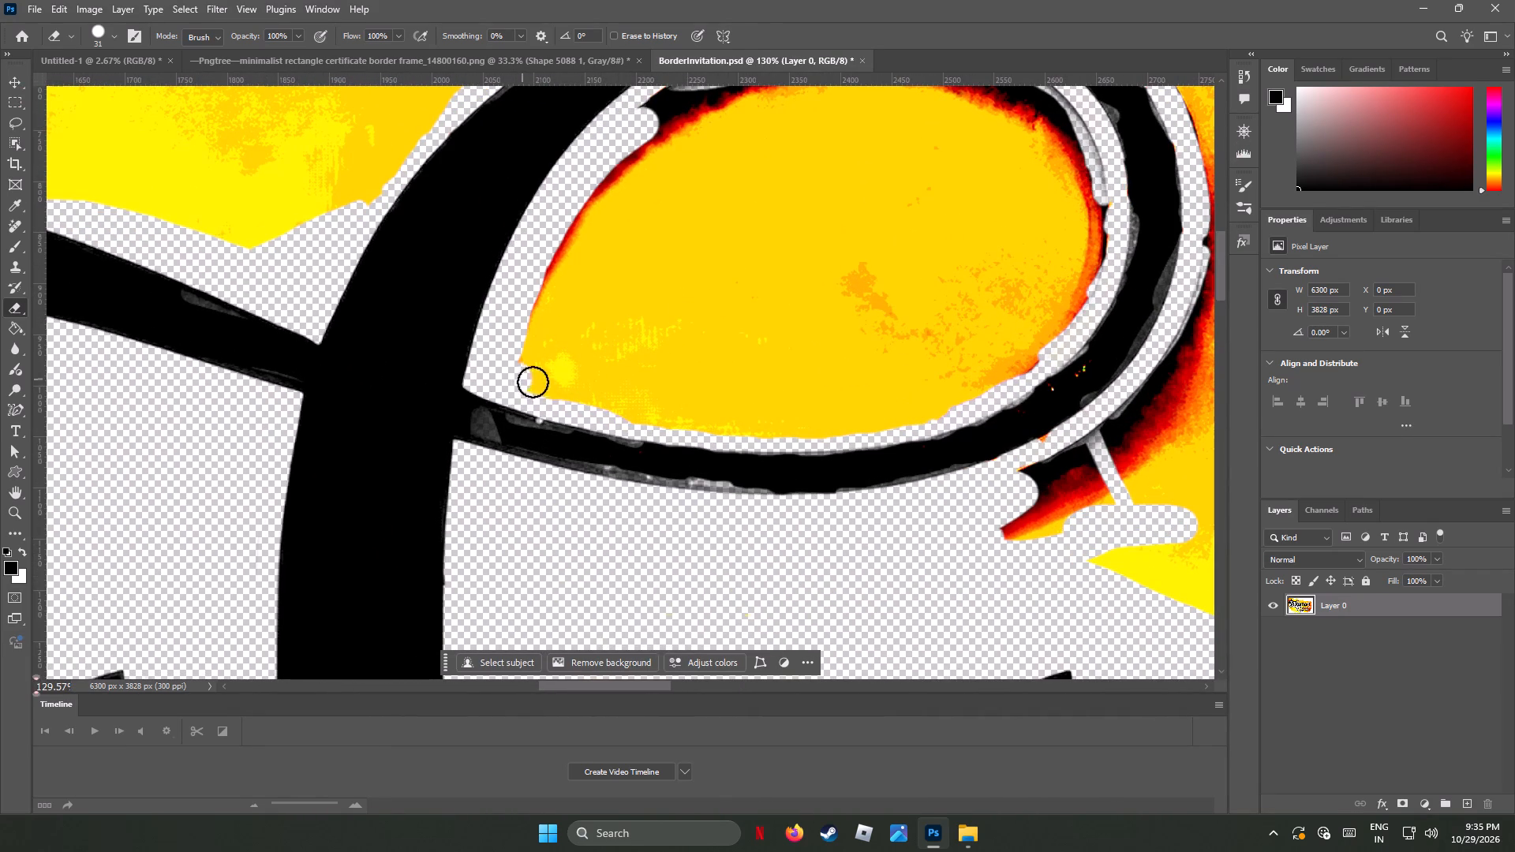
pyautogui.moveTo(533, 382); pyautogui.dragTo(792, 425)
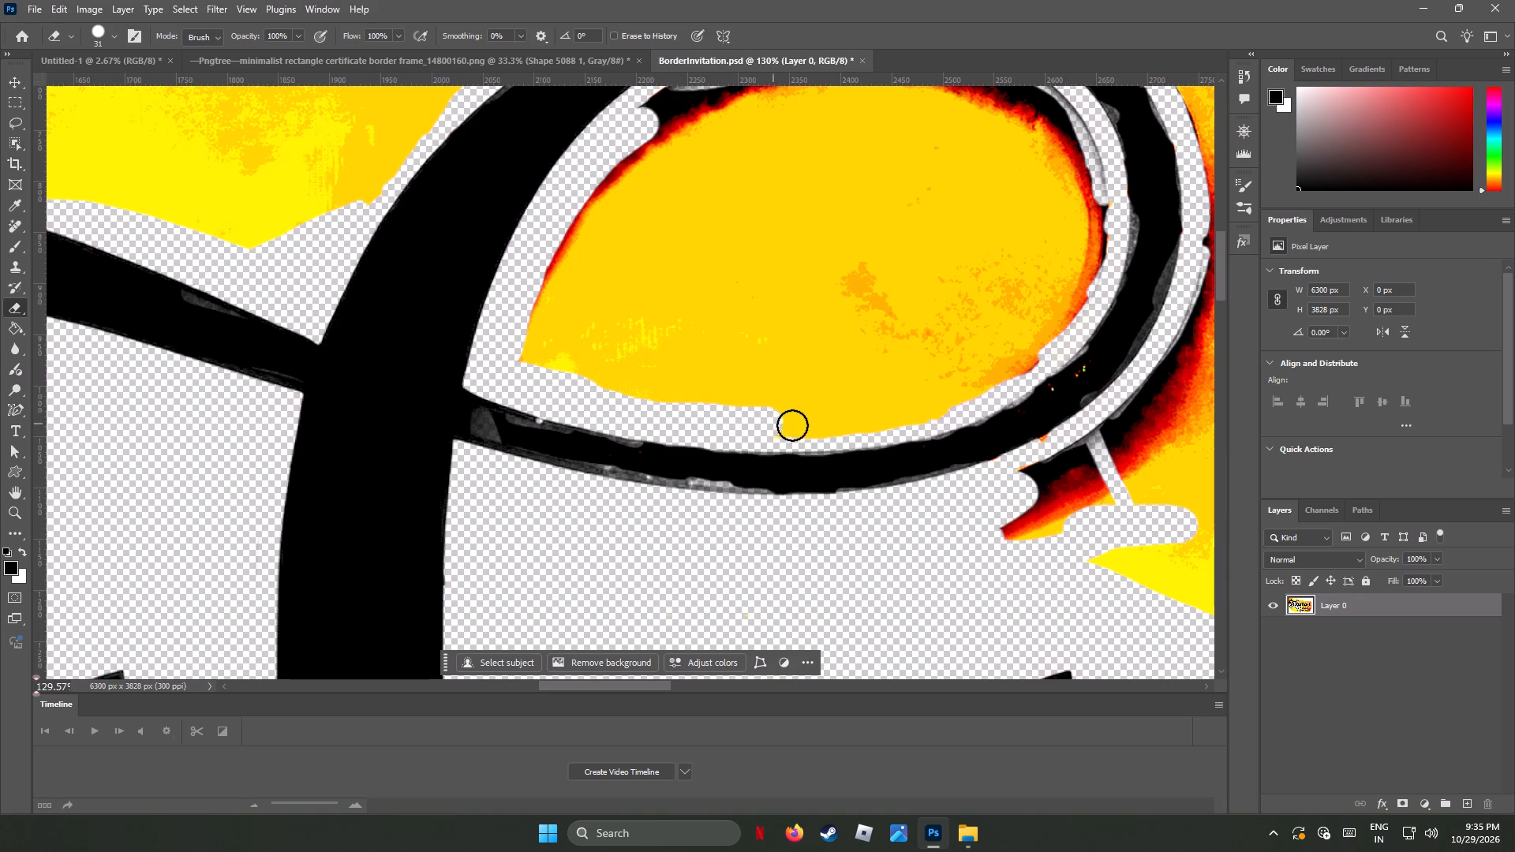
pyautogui.moveTo(792, 425); pyautogui.dragTo(986, 387)
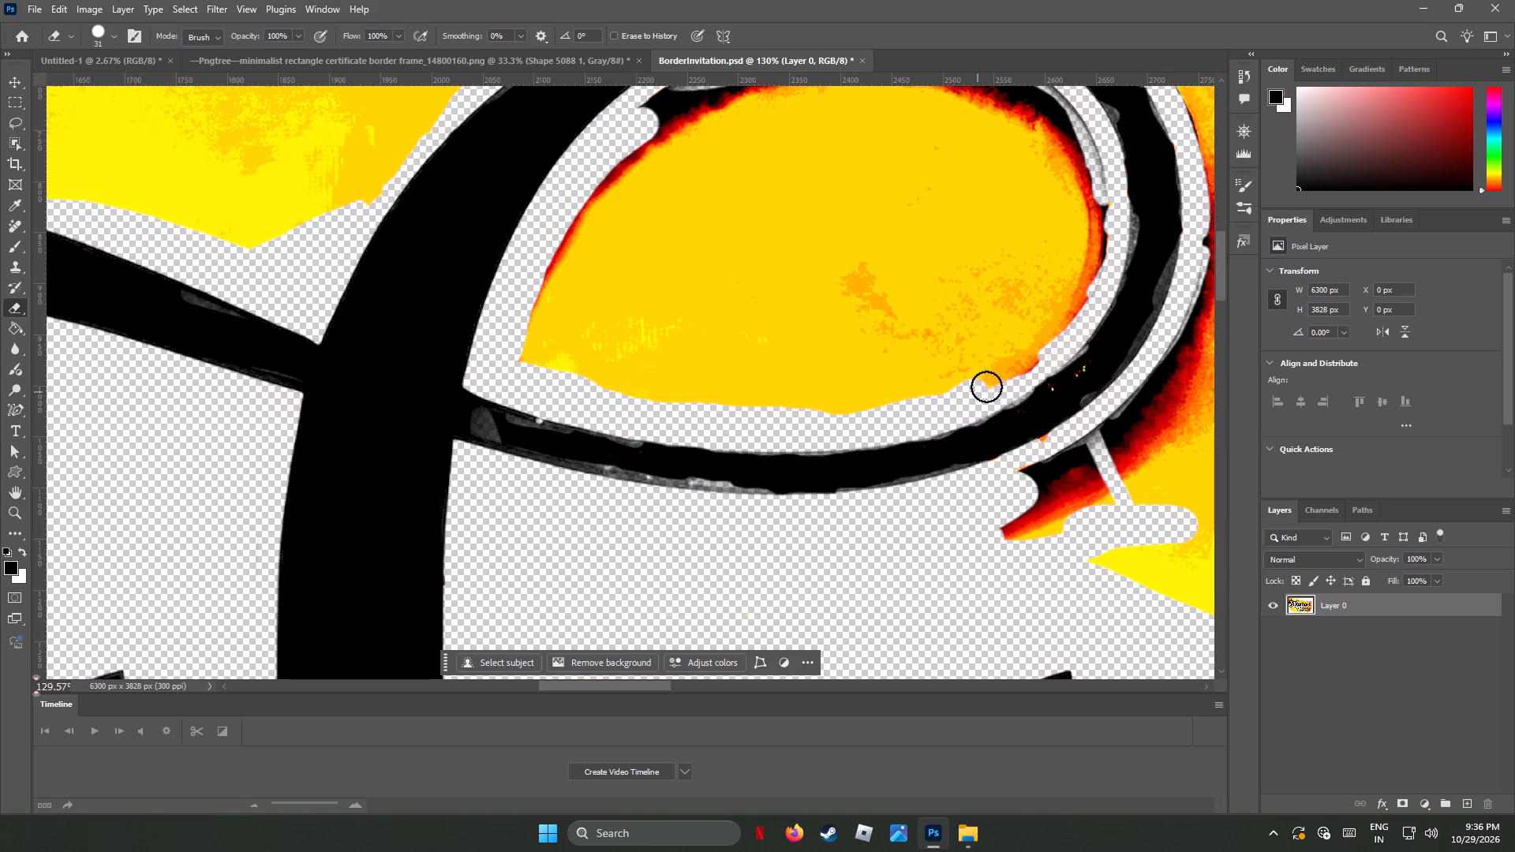
pyautogui.moveTo(986, 387); pyautogui.dragTo(1071, 291)
# Enlarge the eraser to 67 px and erase the black and red shadow along the loop's inner left, top and right sides.
pyautogui.scroll(4, 1033, 338)
pyautogui.scroll(-1, 1033, 338)
pyautogui.scroll(9, 1033, 338)
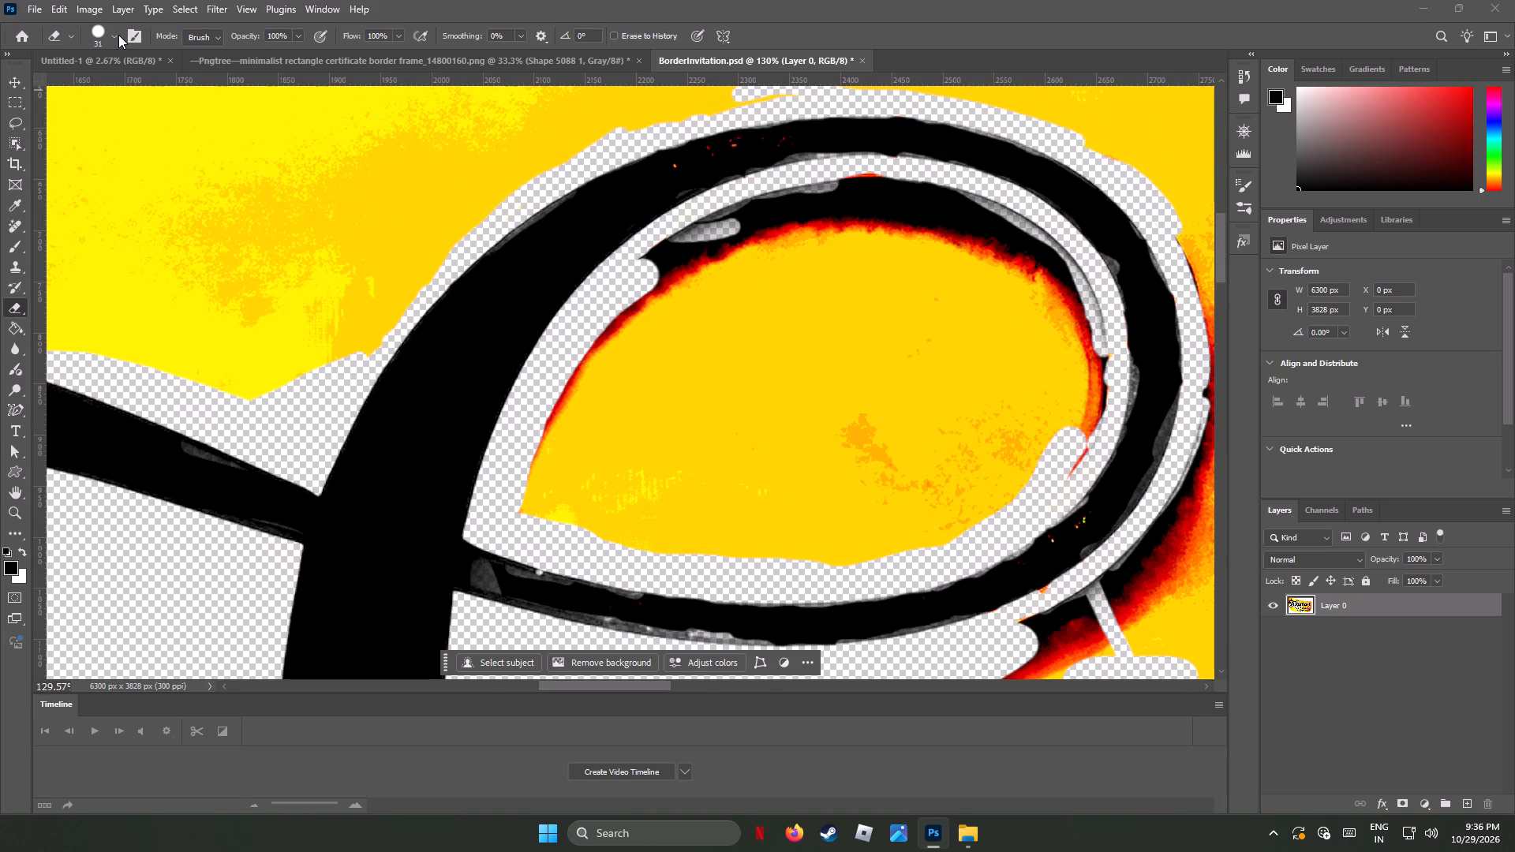
pyautogui.click(118, 35)
pyautogui.click(122, 80)
pyautogui.moveTo(539, 495); pyautogui.dragTo(614, 368)
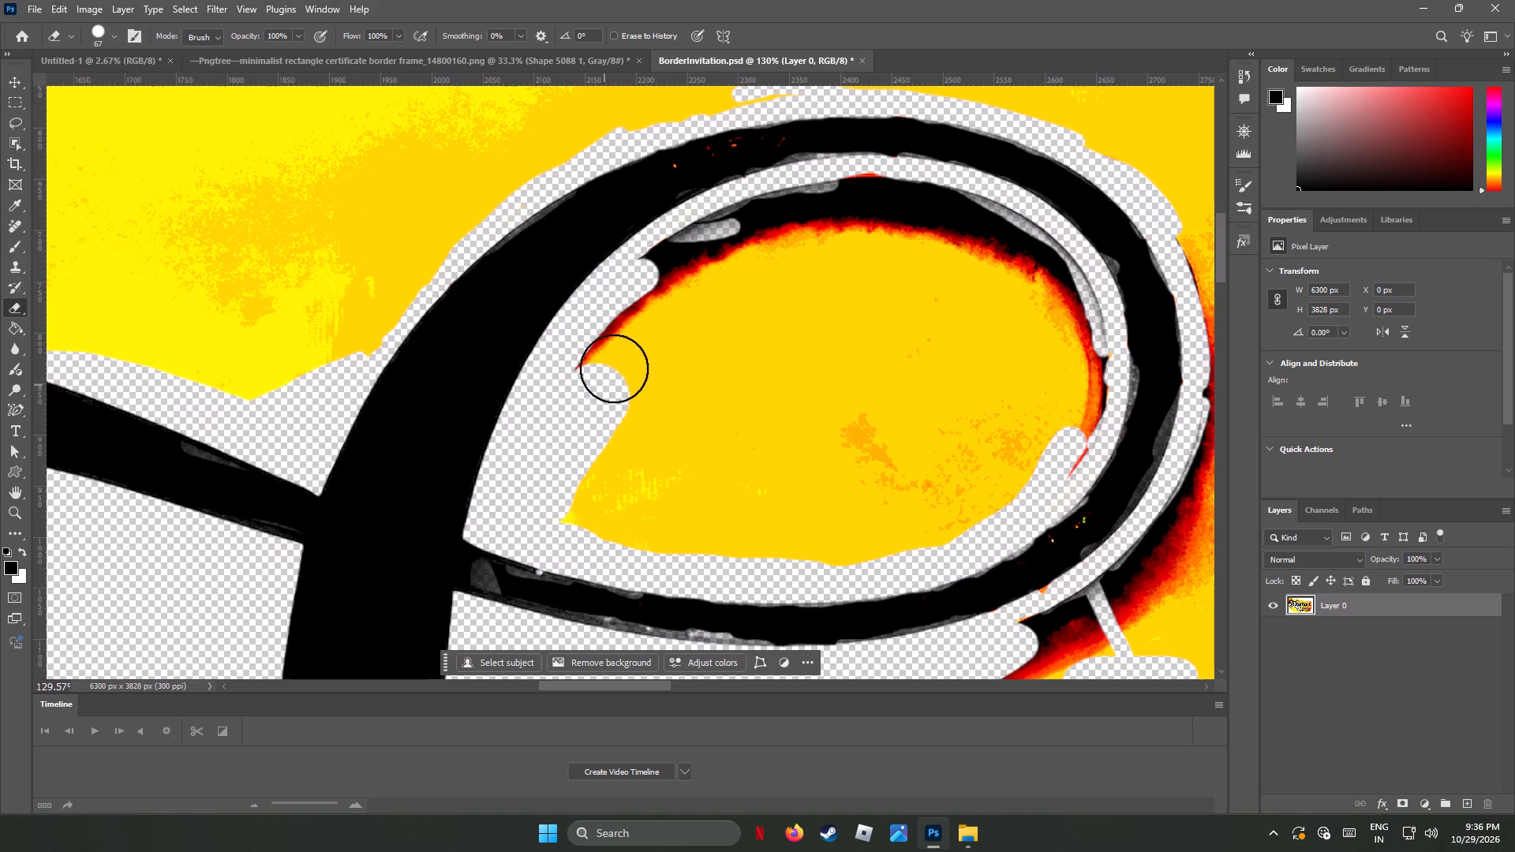
pyautogui.moveTo(614, 368); pyautogui.dragTo(809, 211)
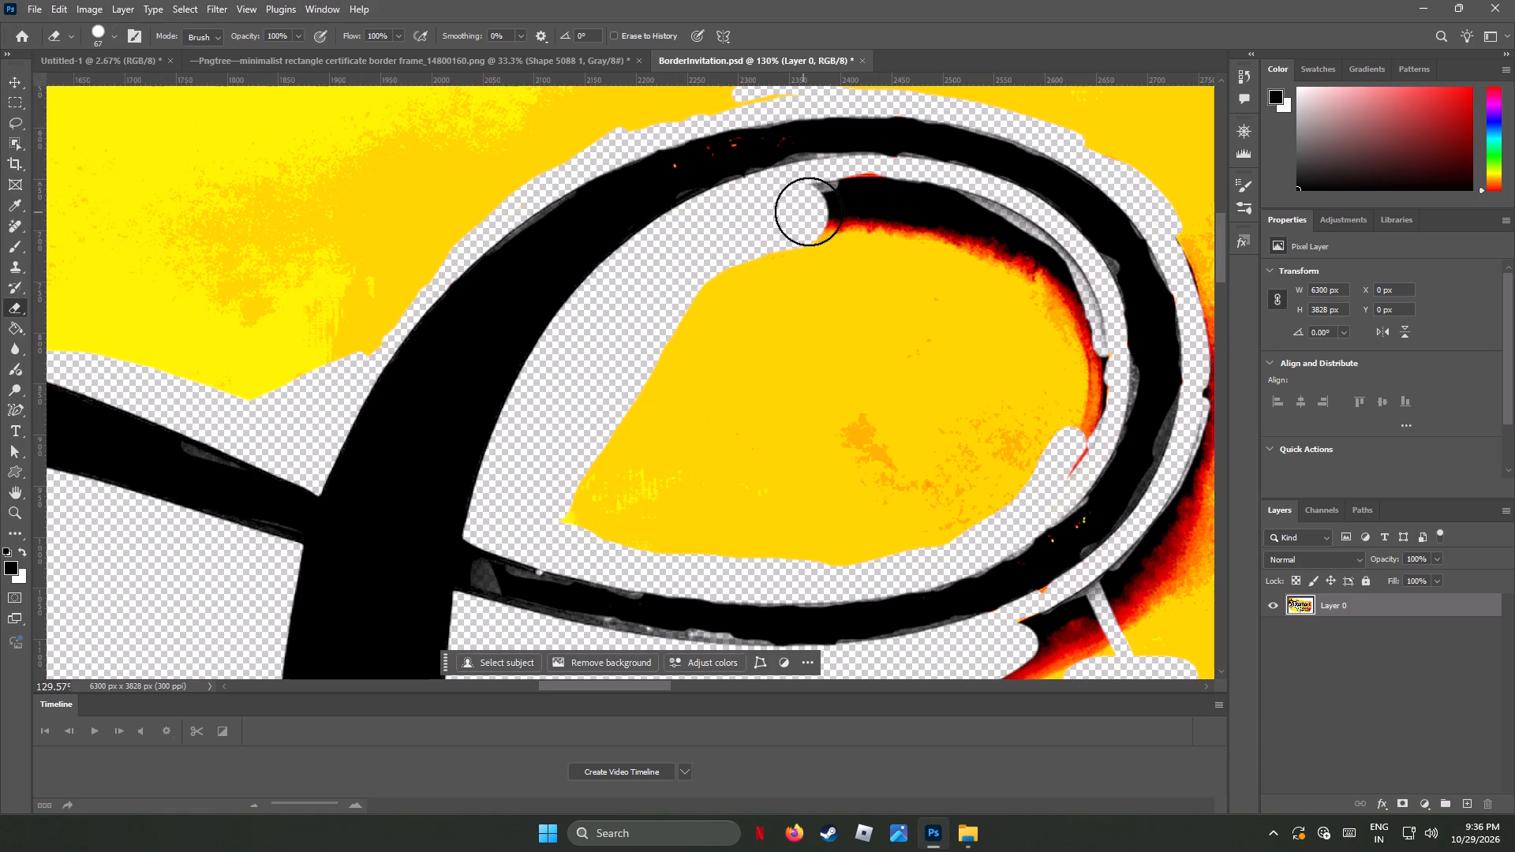
pyautogui.moveTo(809, 211); pyautogui.dragTo(1008, 230)
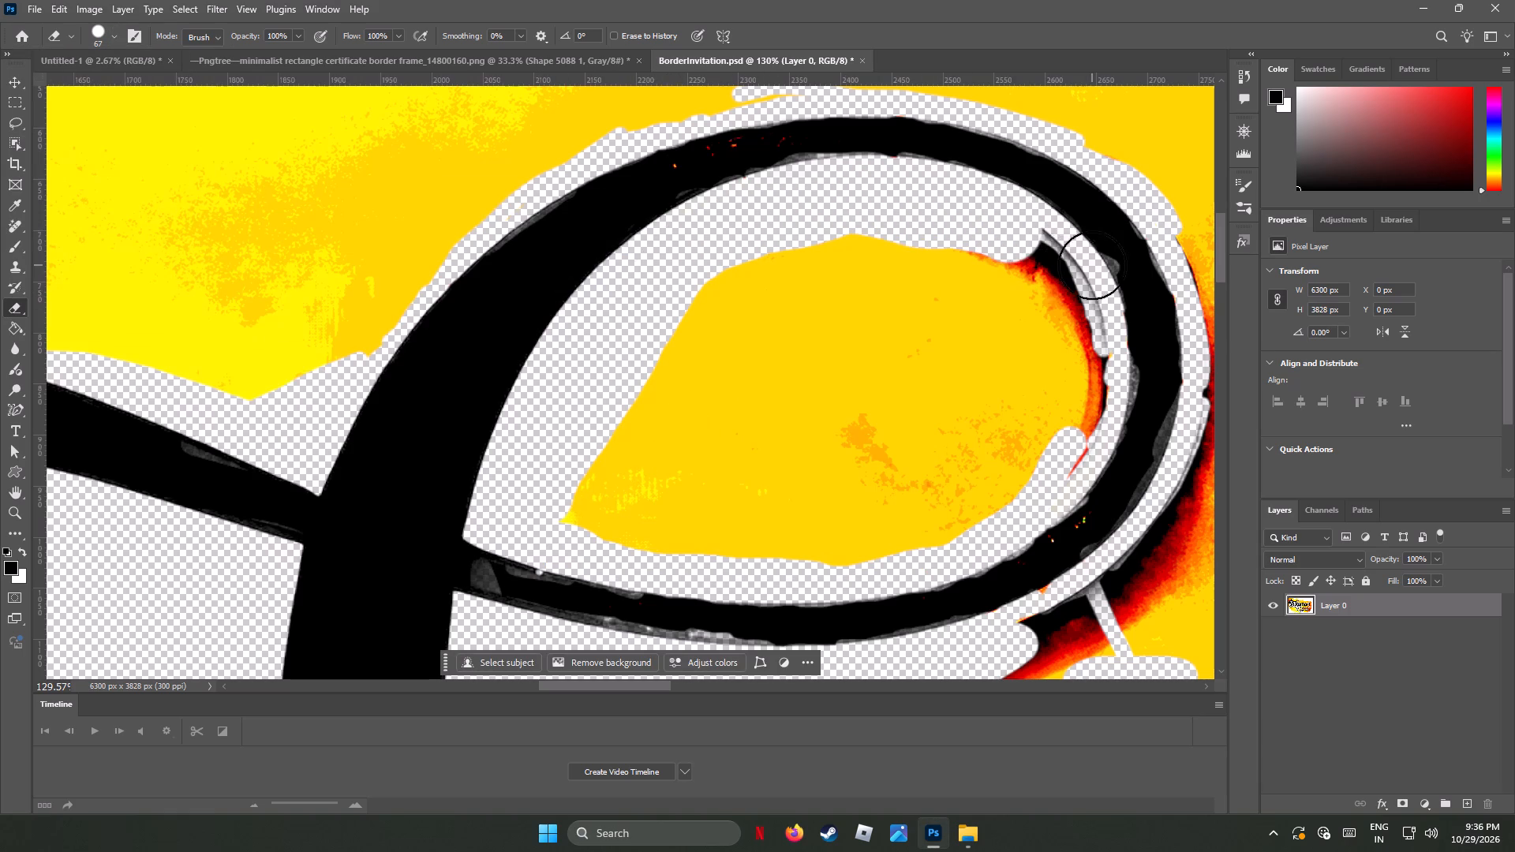
pyautogui.moveTo(1053, 255); pyautogui.dragTo(709, 364)
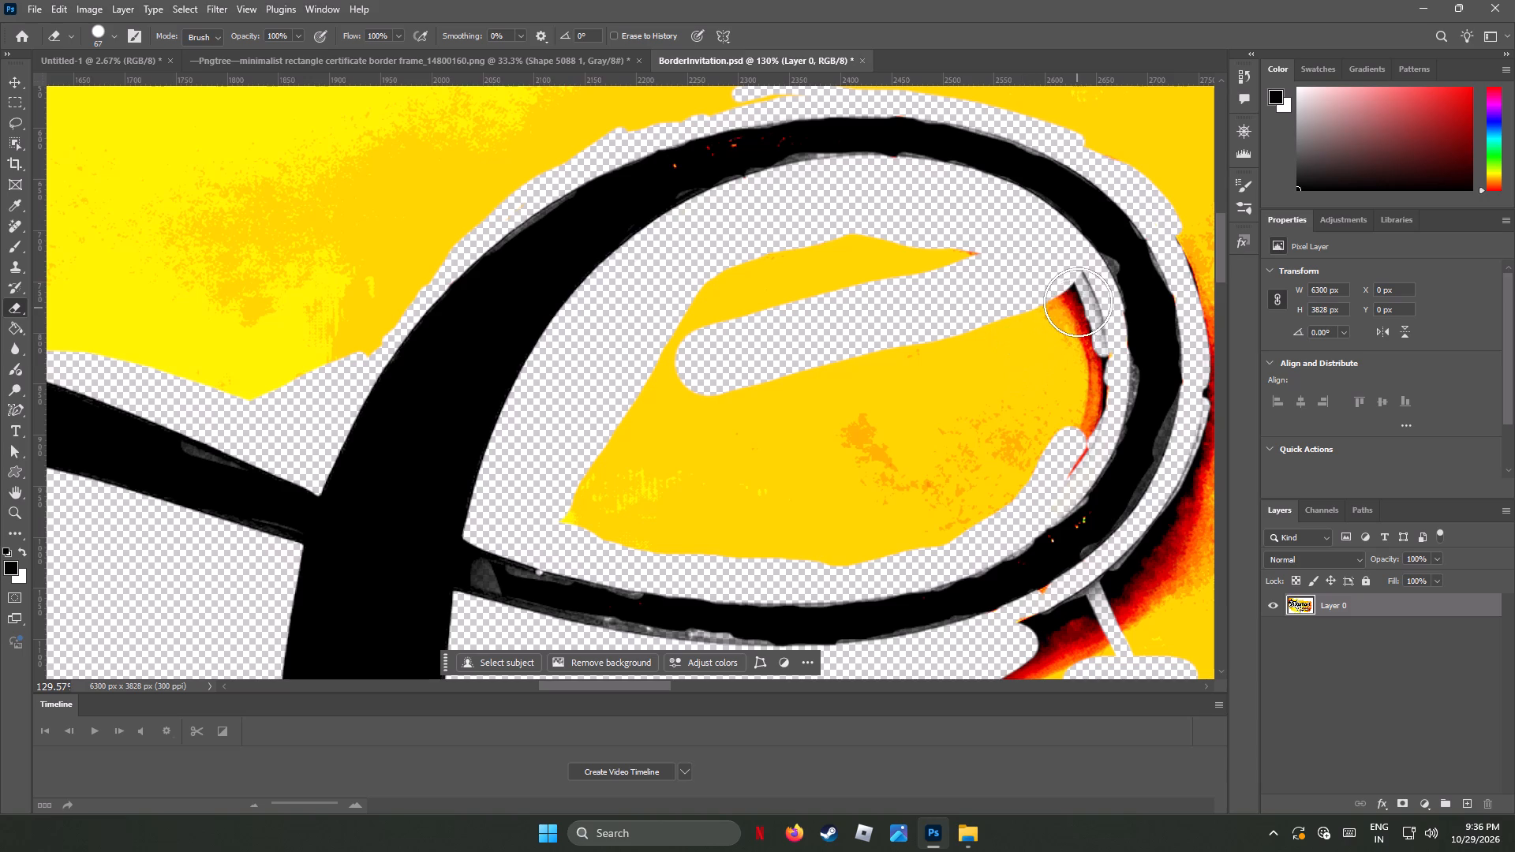
pyautogui.moveTo(1078, 301); pyautogui.dragTo(1070, 404)
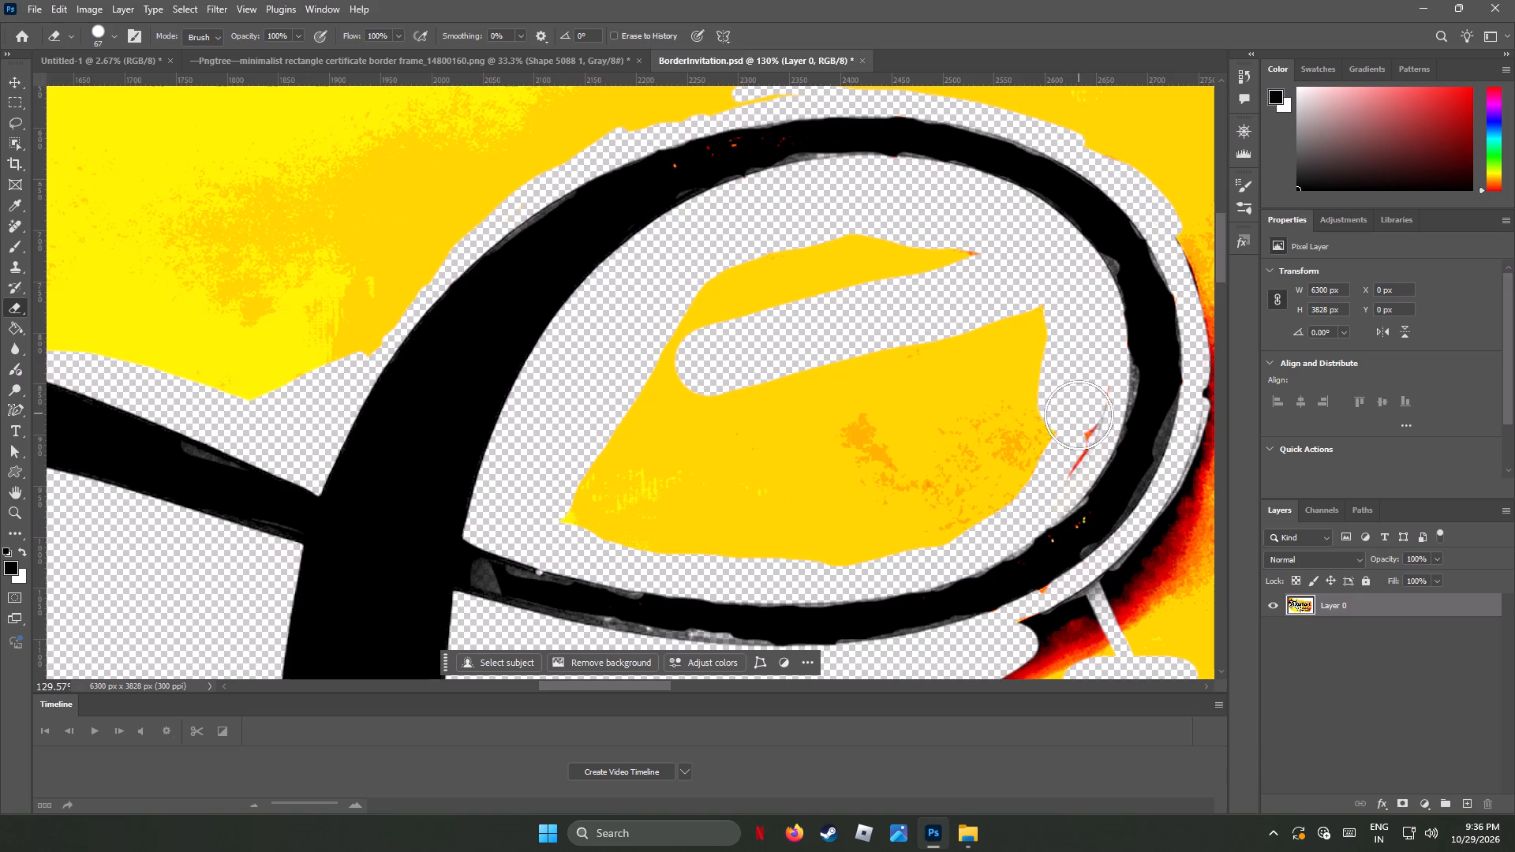
# Erase all the remaining yellow and the red sliver inside the k's loop.
pyautogui.moveTo(1079, 415); pyautogui.dragTo(835, 265)
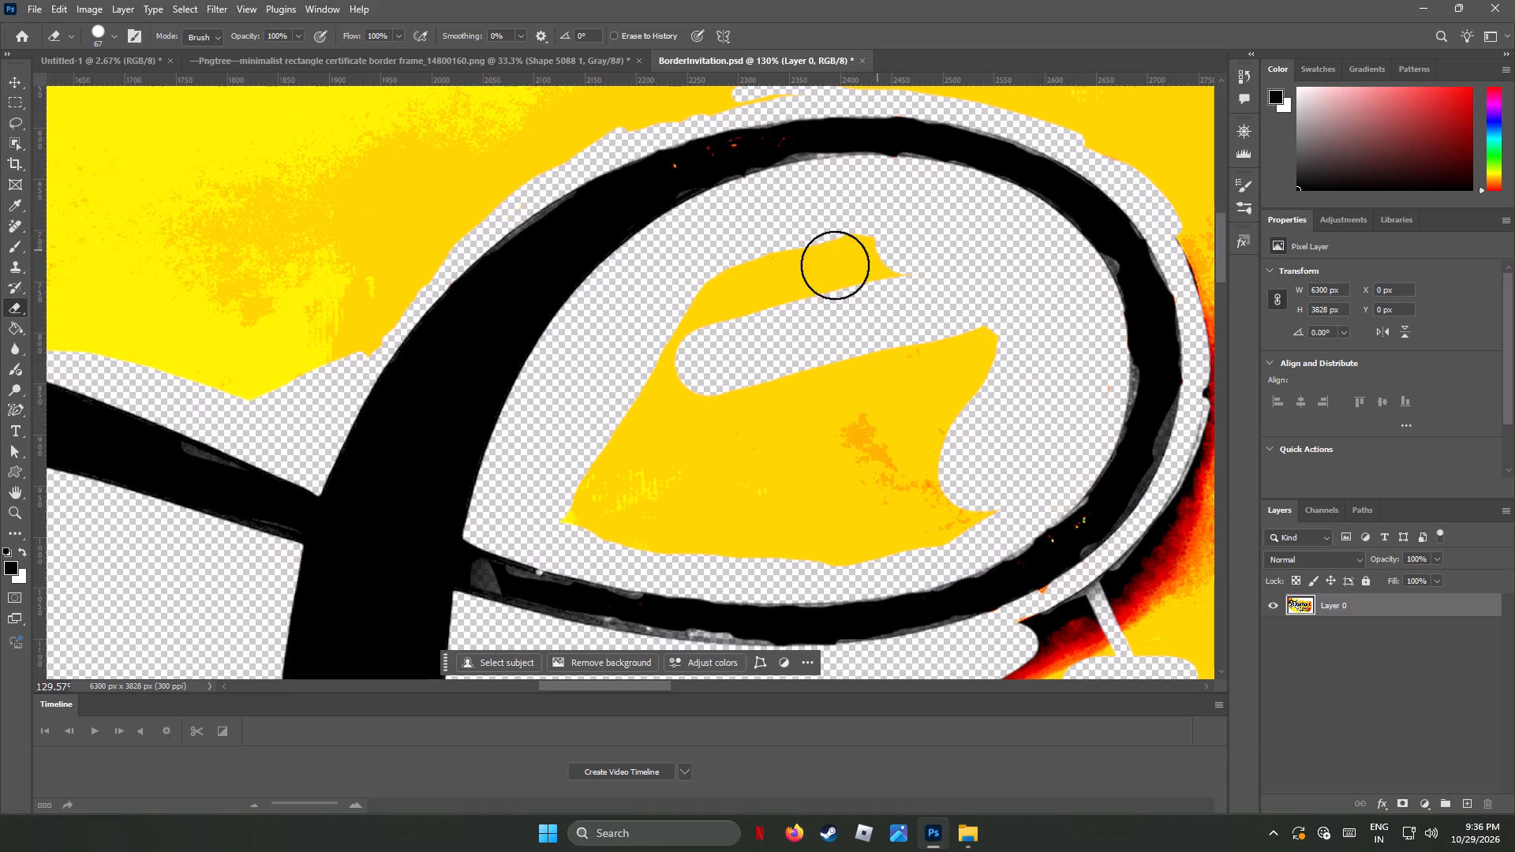
pyautogui.moveTo(835, 265); pyautogui.dragTo(871, 286)
pyautogui.moveTo(971, 506); pyautogui.dragTo(874, 537)
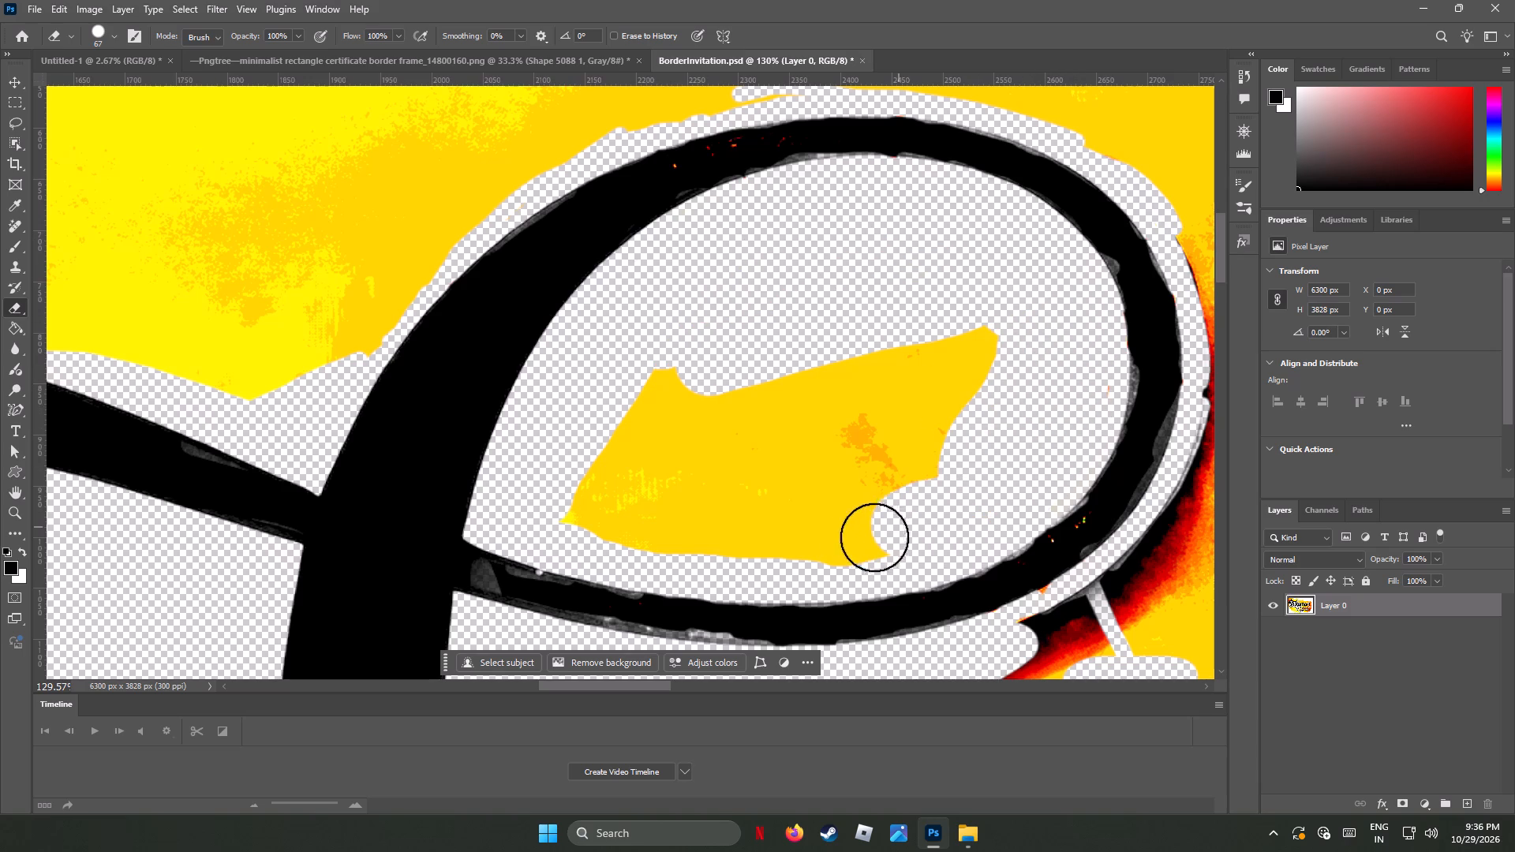
pyautogui.moveTo(874, 537); pyautogui.dragTo(645, 470)
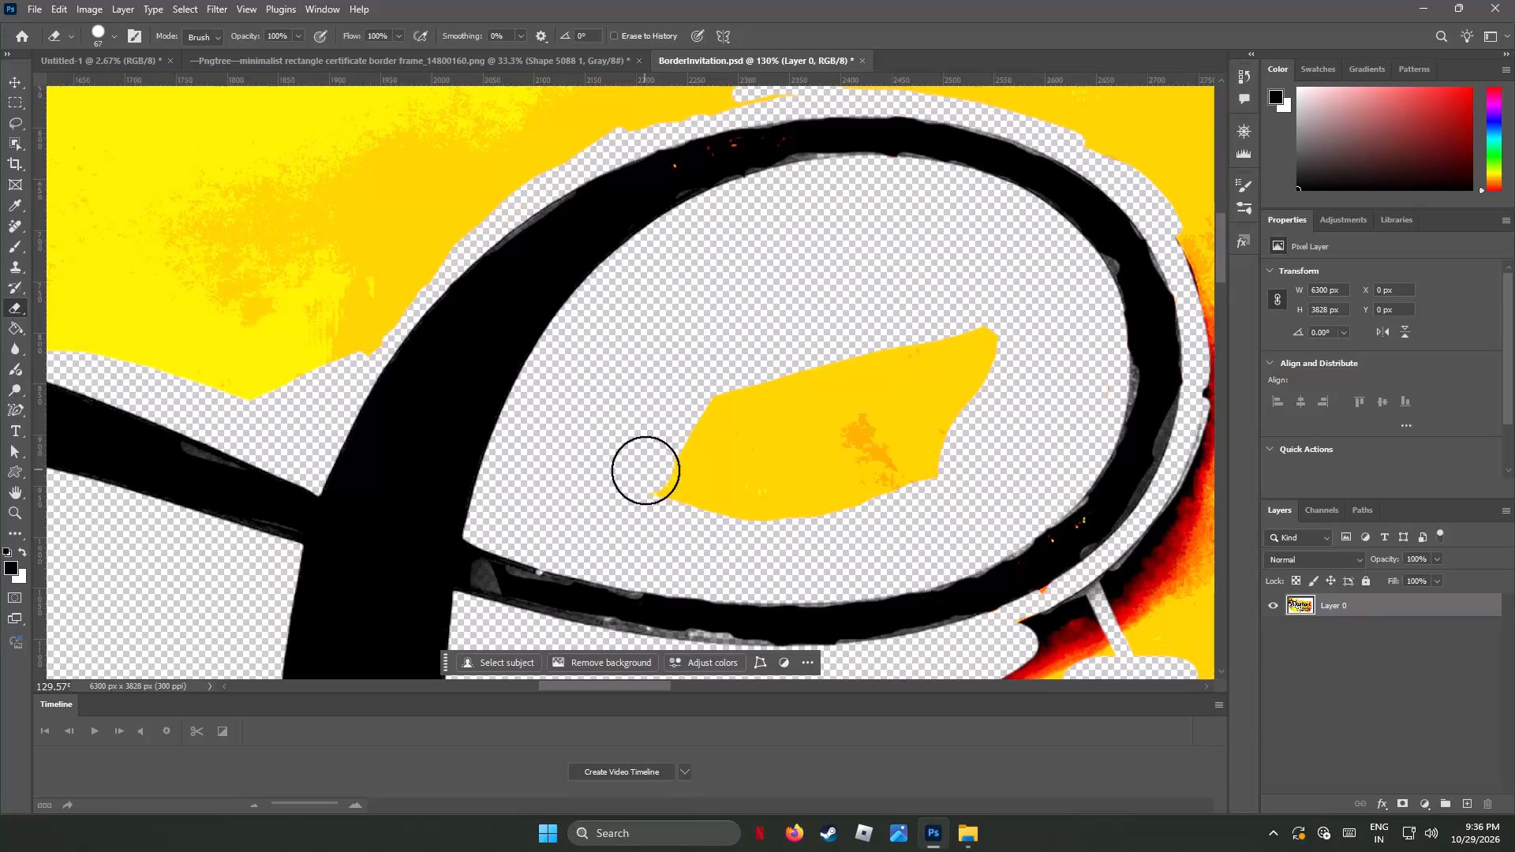
pyautogui.moveTo(645, 470); pyautogui.dragTo(621, 424)
pyautogui.moveTo(593, 449); pyautogui.dragTo(740, 506)
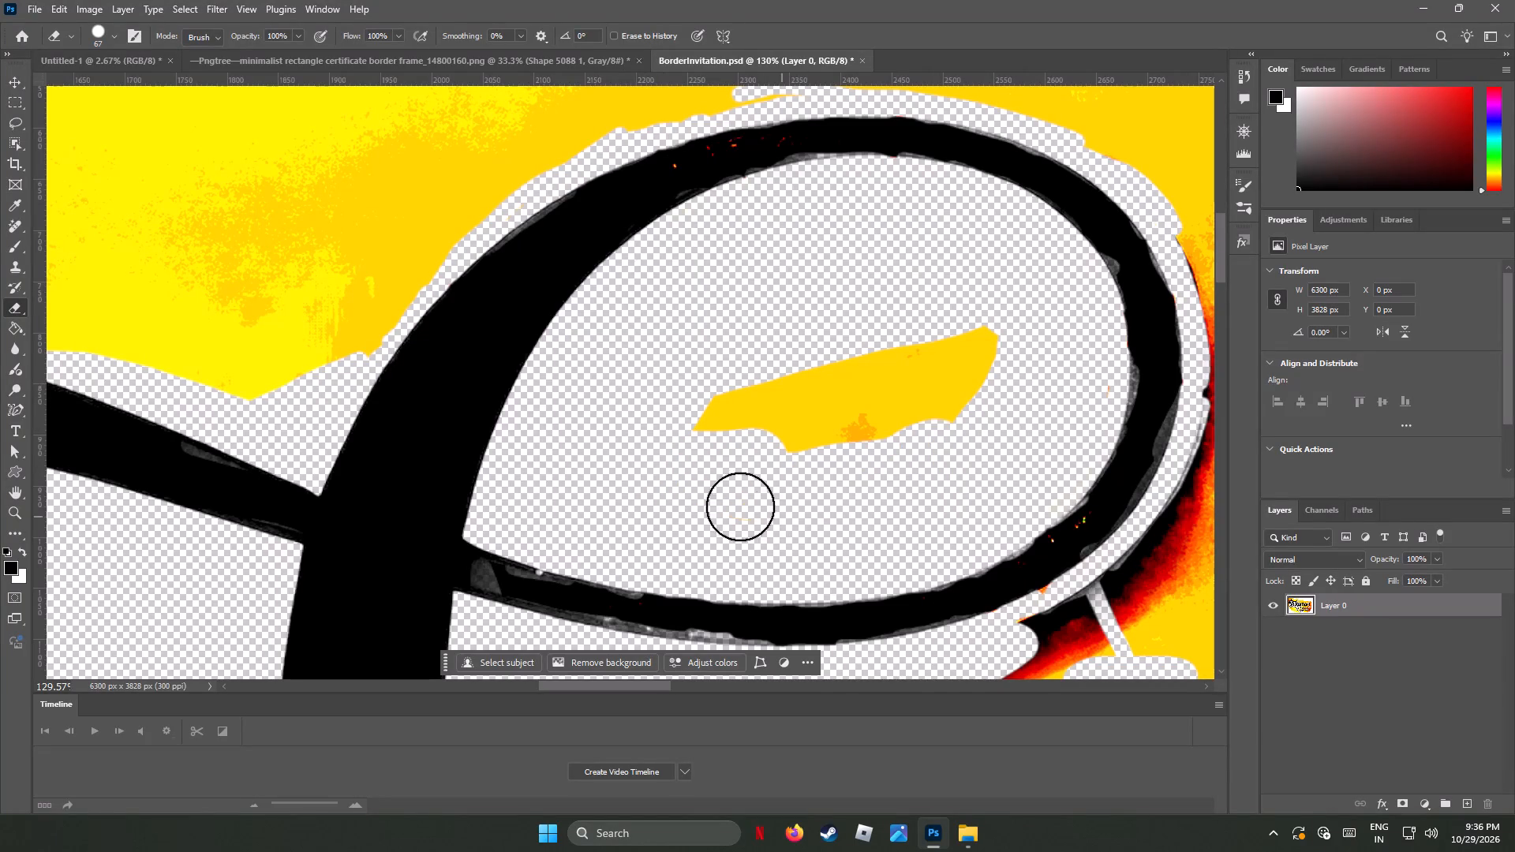
pyautogui.moveTo(740, 506); pyautogui.dragTo(789, 439)
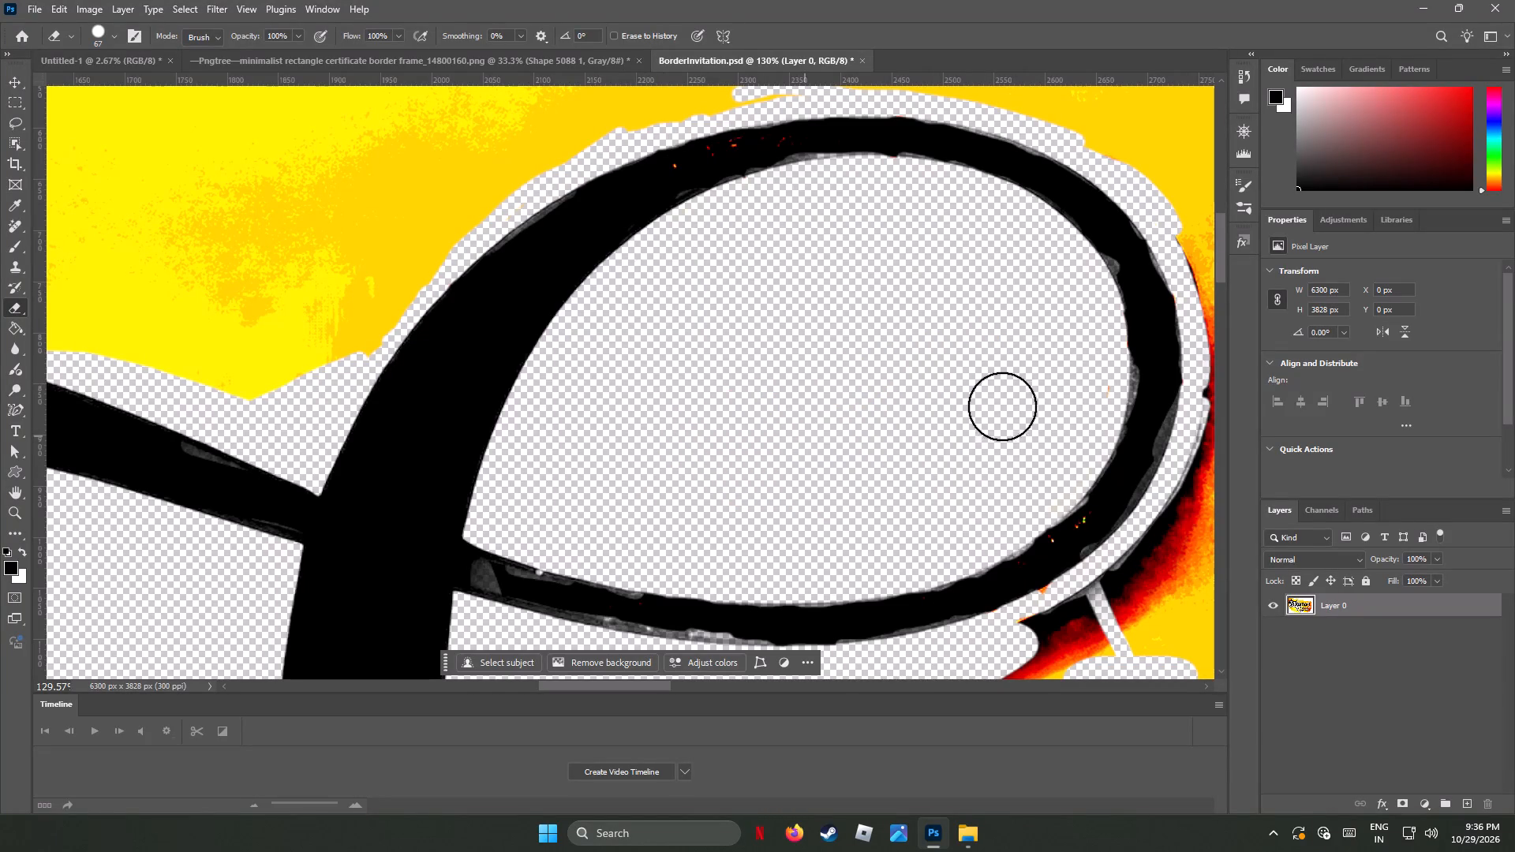
# Enlarge the eraser to 143 px and erase the shadow remnant and adjoining yellow below the loop's lower-right curve.
pyautogui.scroll(1, 1027, 480)
pyautogui.scroll(-2, 1027, 480)
pyautogui.scroll(1, 1027, 480)
pyautogui.scroll(-12, 1027, 480)
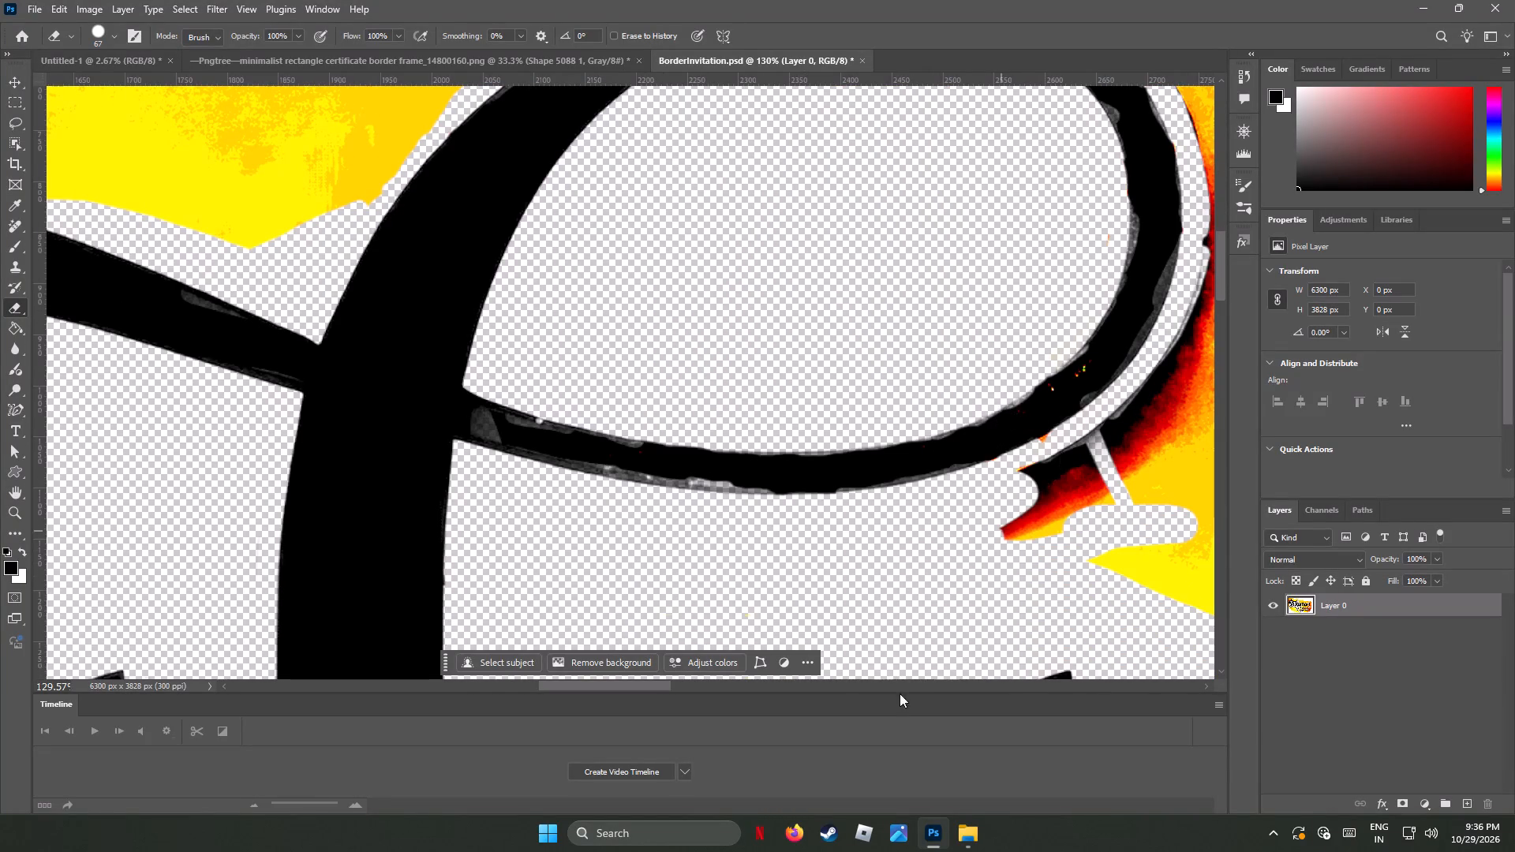
pyautogui.moveTo(587, 685); pyautogui.dragTo(645, 703)
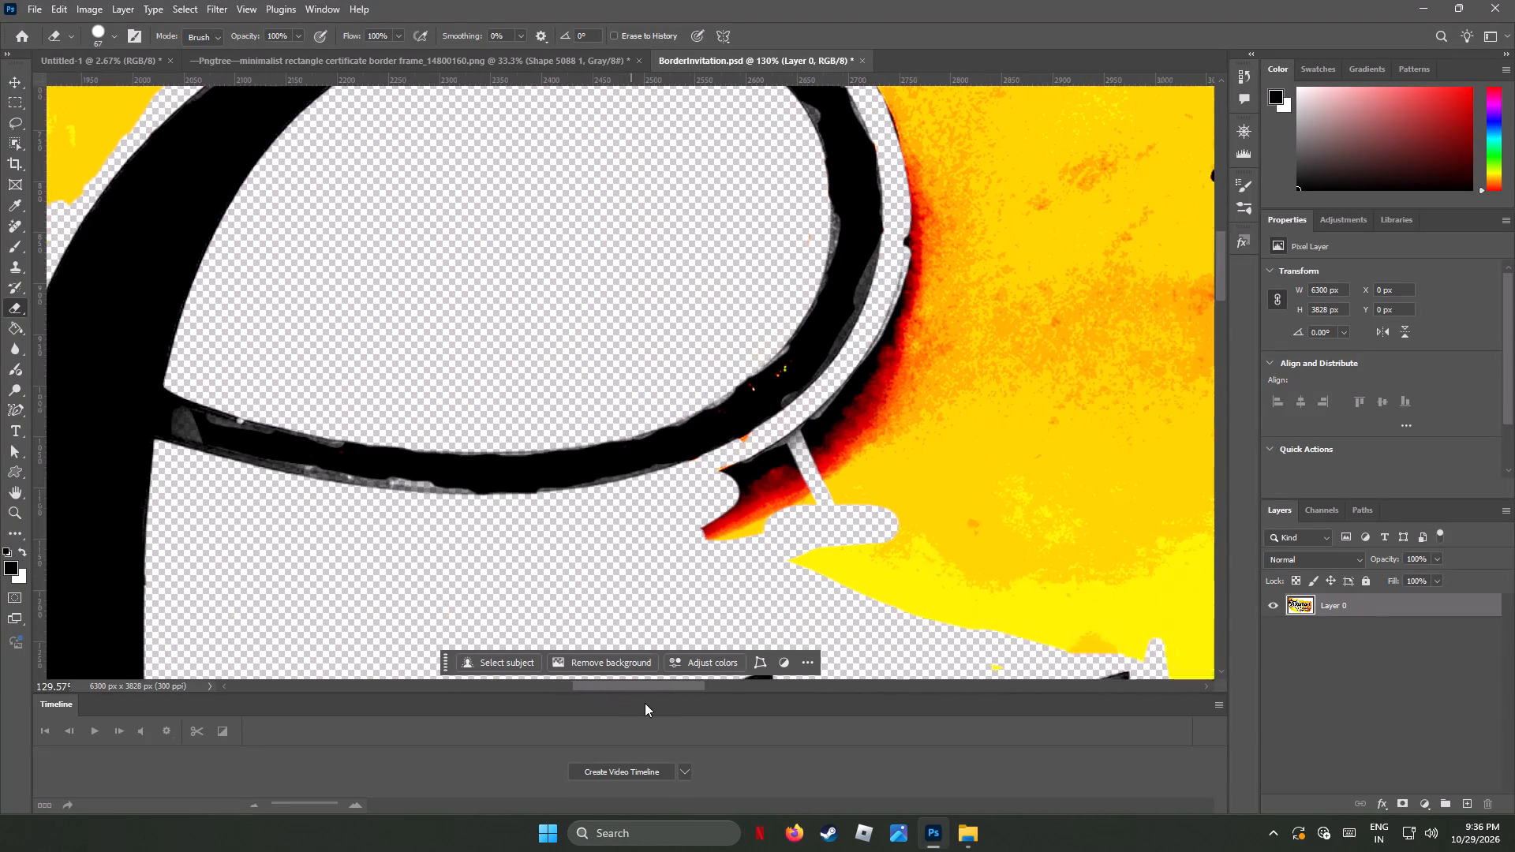
pyautogui.moveTo(645, 703); pyautogui.dragTo(652, 705)
pyautogui.keyDown('alt'); pyautogui.scroll(-1, 690, 475); pyautogui.keyUp('alt')
pyautogui.keyDown('alt'); pyautogui.scroll(1, 690, 475); pyautogui.keyUp('alt')
pyautogui.keyDown('alt'); pyautogui.scroll(-2, 690, 475); pyautogui.keyUp('alt')
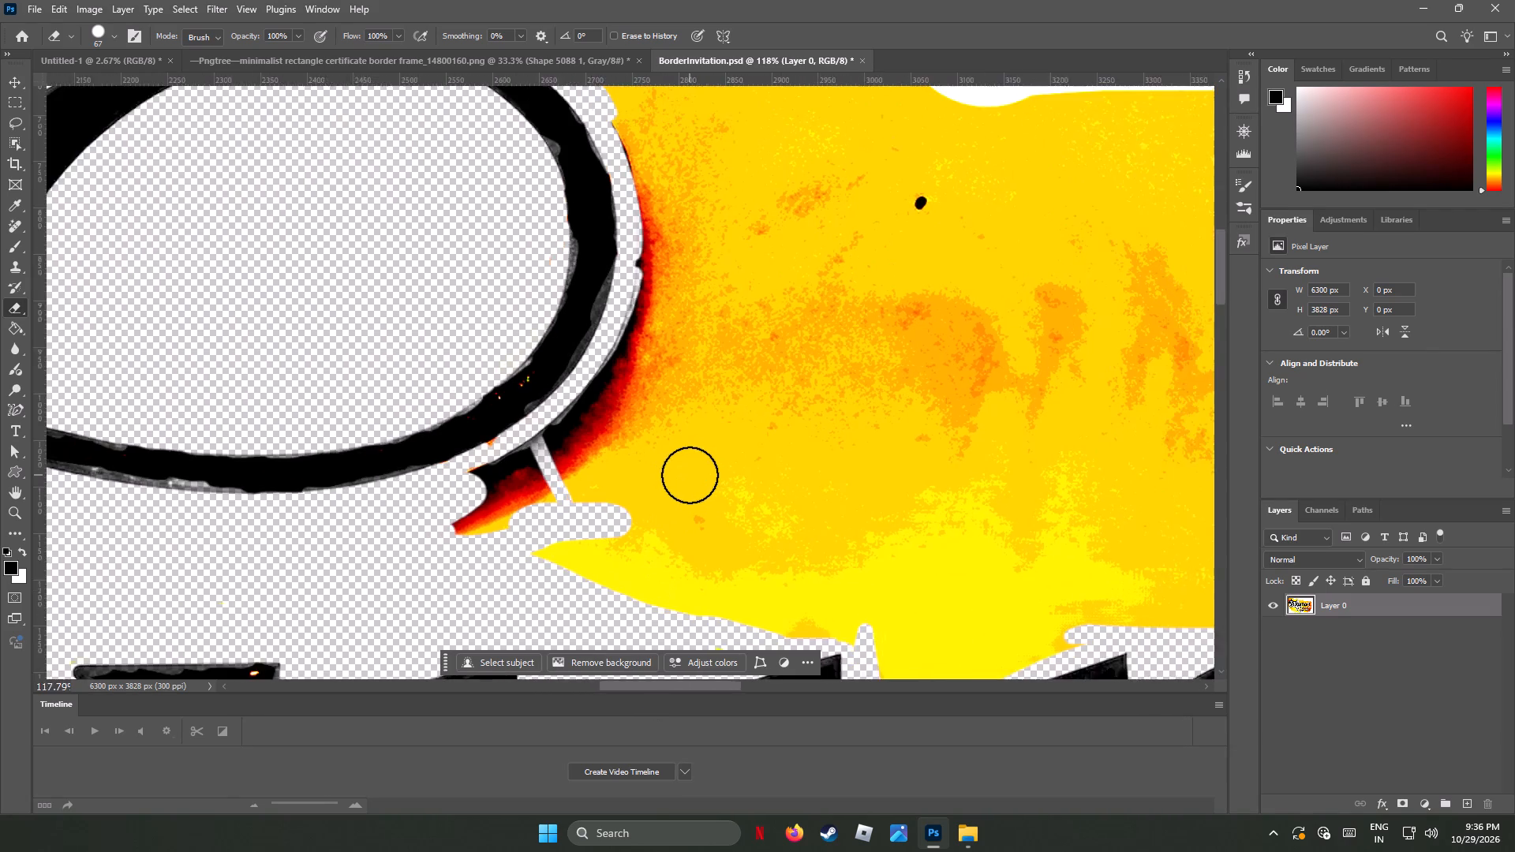
pyautogui.keyDown('alt'); pyautogui.scroll(-4, 690, 475); pyautogui.keyUp('alt')
pyautogui.keyDown('alt'); pyautogui.scroll(1, 690, 475); pyautogui.keyUp('alt')
pyautogui.keyDown('alt'); pyautogui.scroll(-1, 690, 475); pyautogui.keyUp('alt')
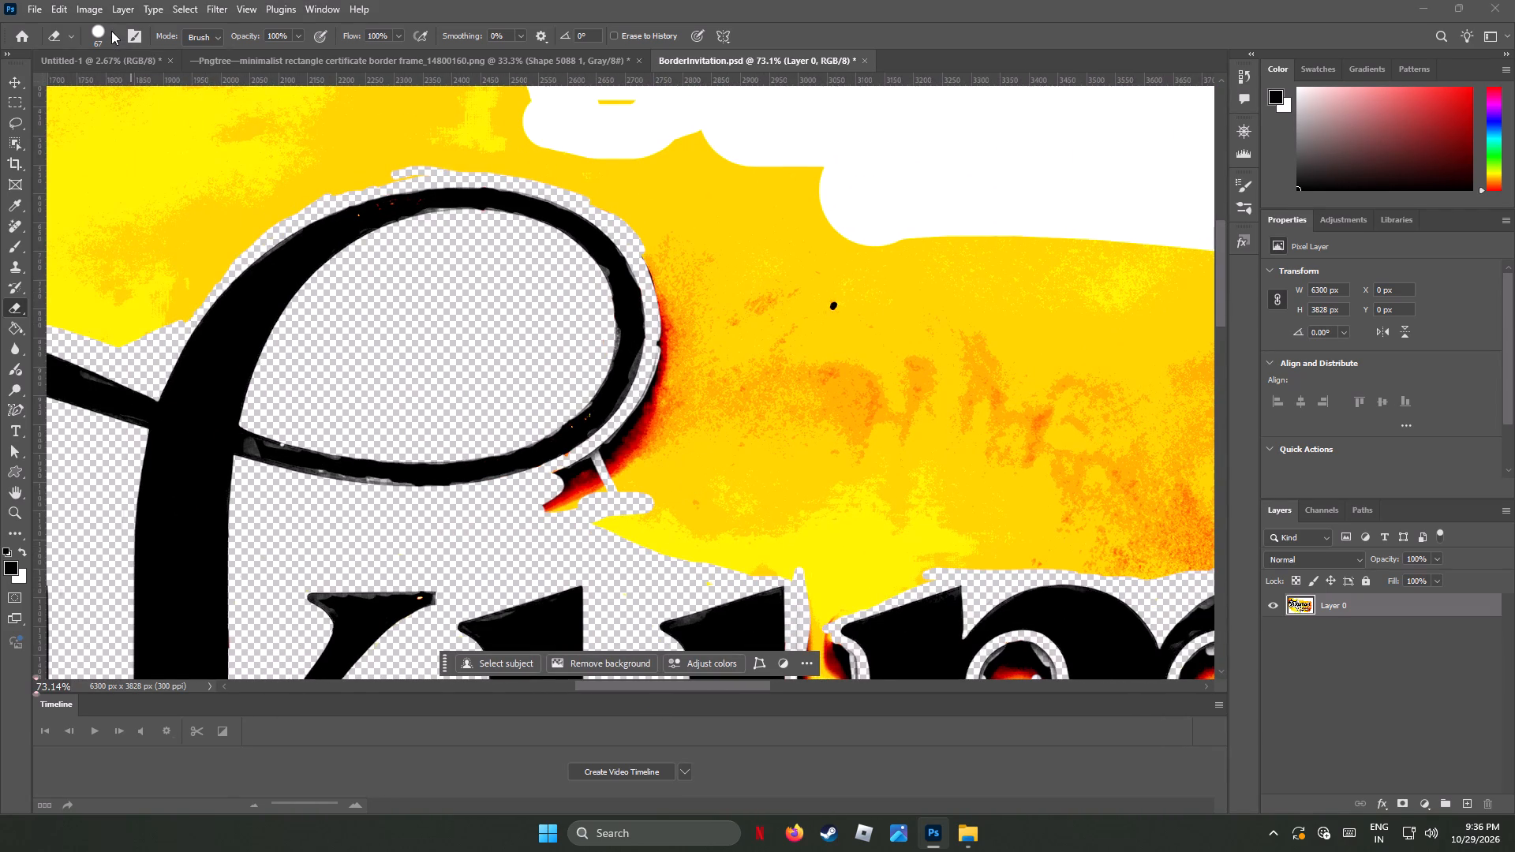
pyautogui.click(111, 31)
pyautogui.click(149, 81)
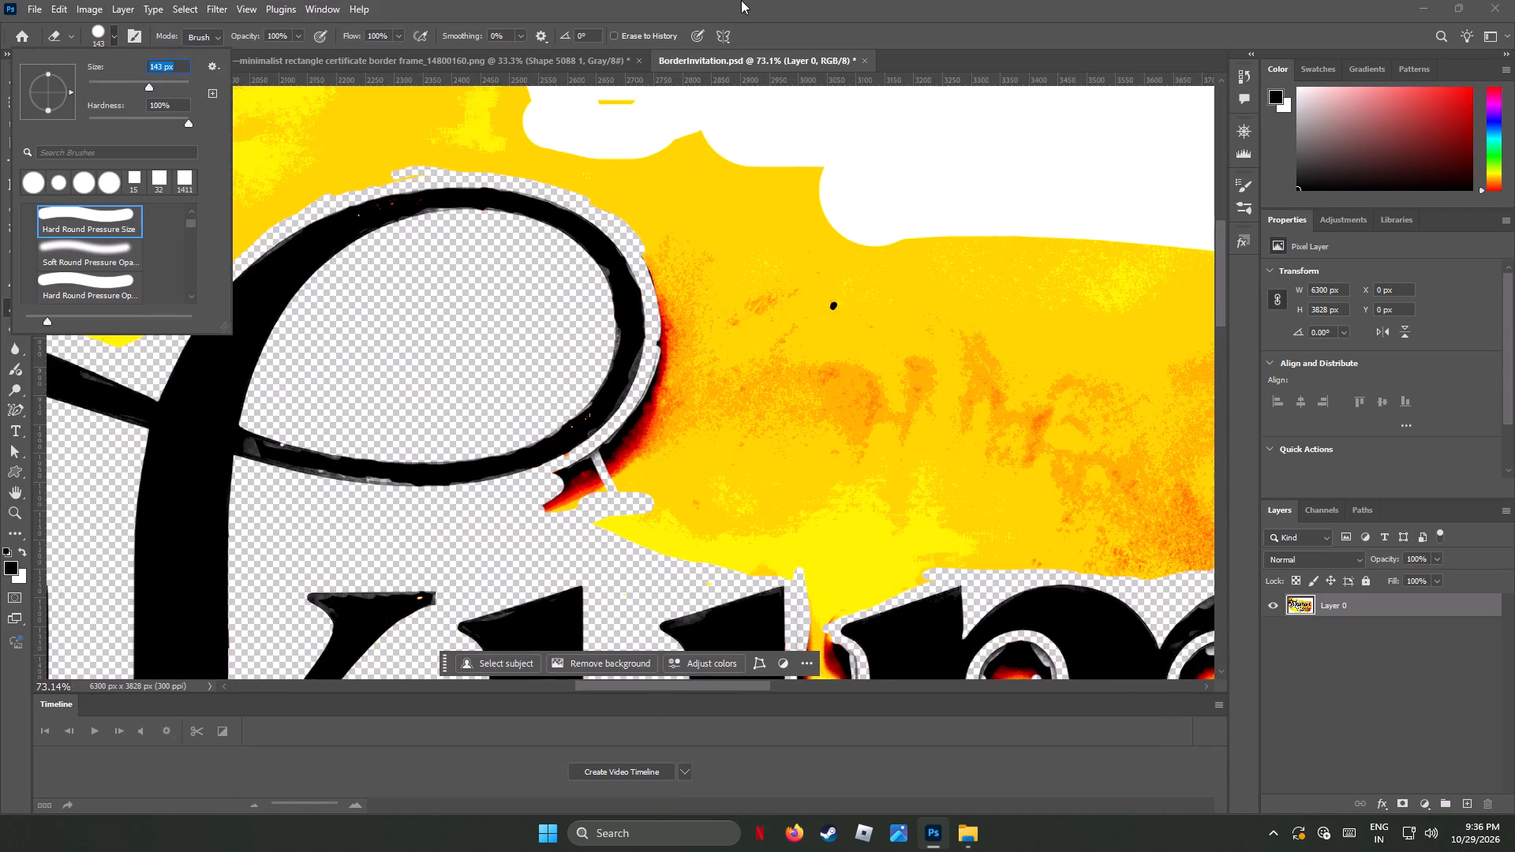
pyautogui.click(747, 0)
pyautogui.moveTo(569, 503); pyautogui.dragTo(696, 458)
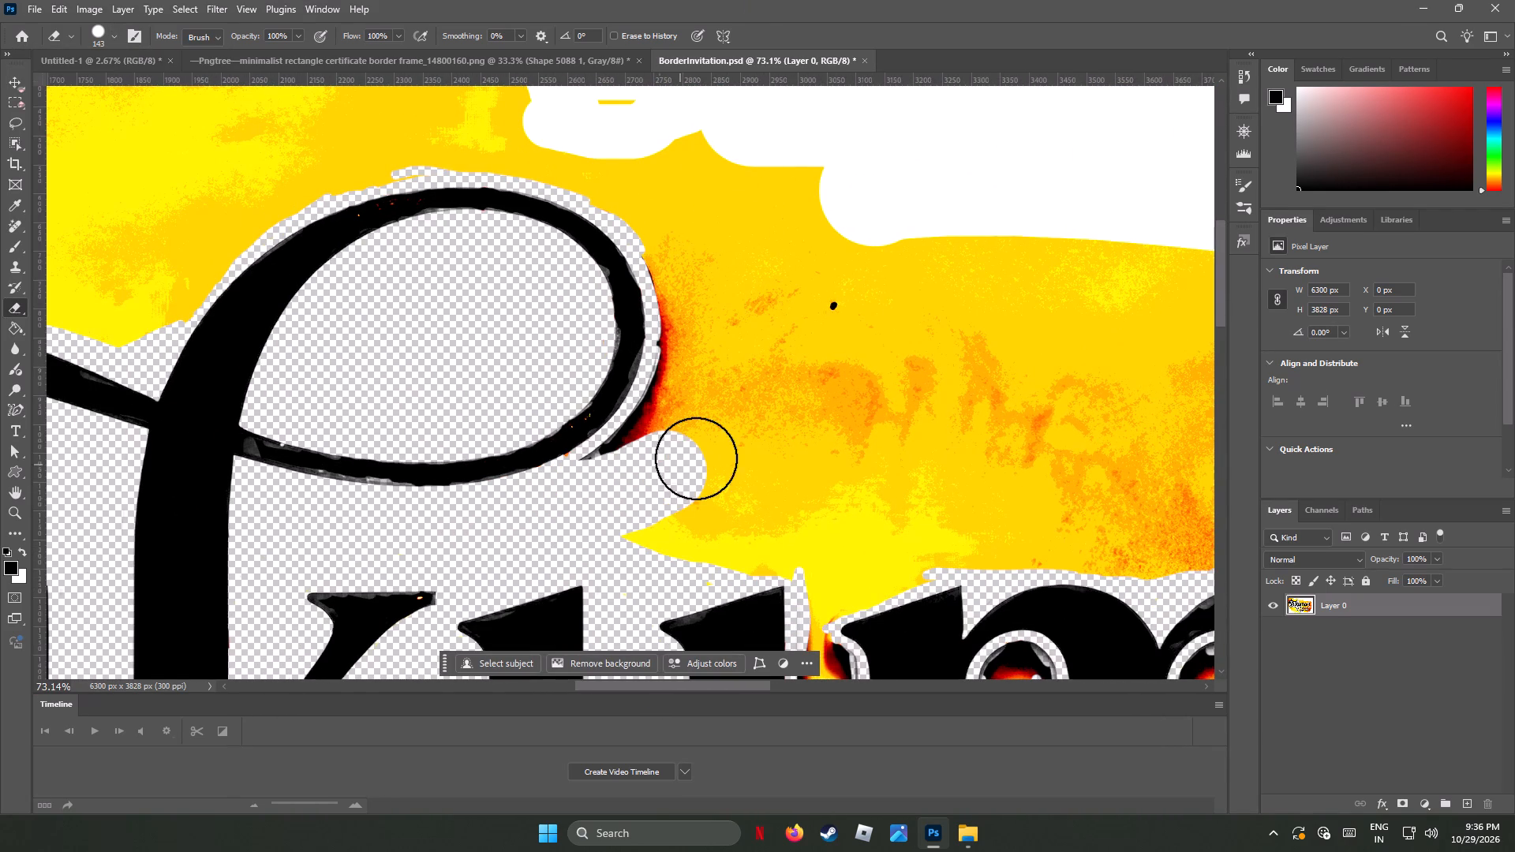
pyautogui.moveTo(696, 458); pyautogui.dragTo(697, 458)
pyautogui.moveTo(652, 533); pyautogui.dragTo(791, 475)
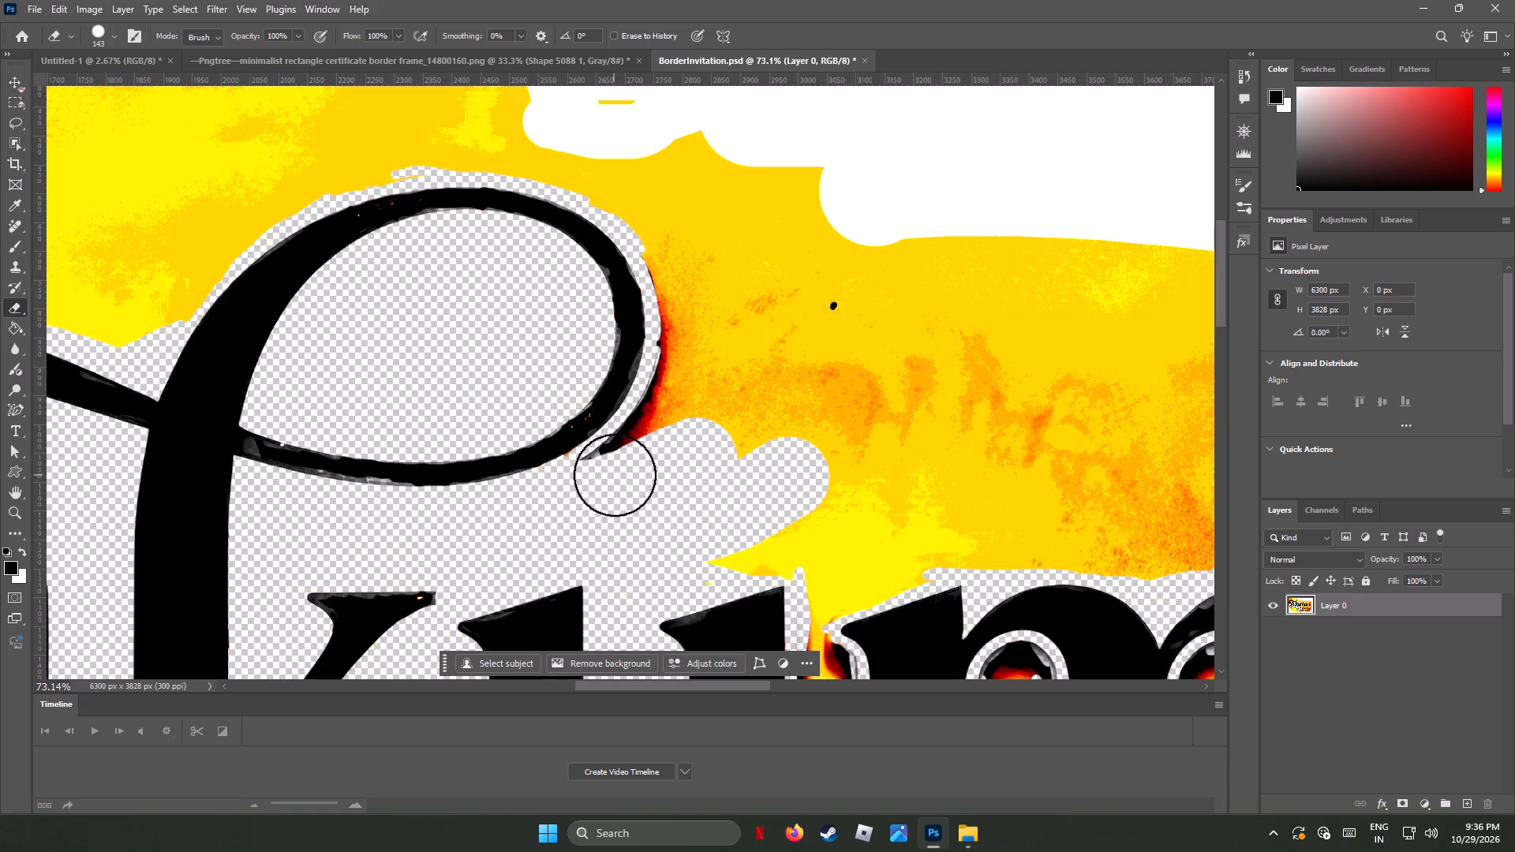
# Erase the black and red shadow and adjoining yellow along the outer right and upper-right sides of the k's loop.
pyautogui.moveTo(615, 475); pyautogui.dragTo(698, 313)
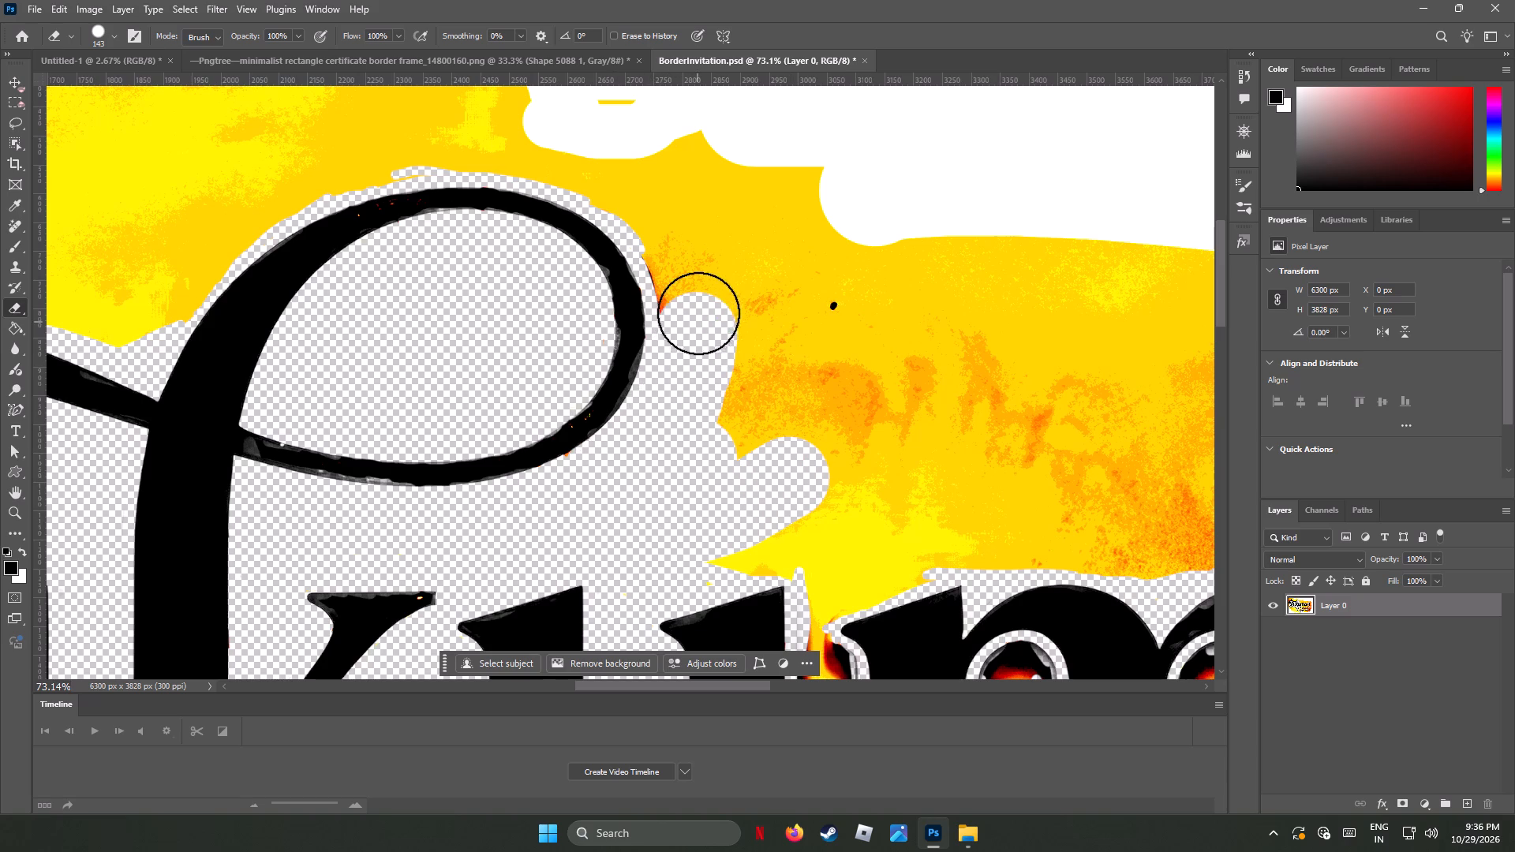
pyautogui.moveTo(698, 313); pyautogui.dragTo(700, 282)
pyautogui.moveTo(685, 267); pyautogui.dragTo(662, 215)
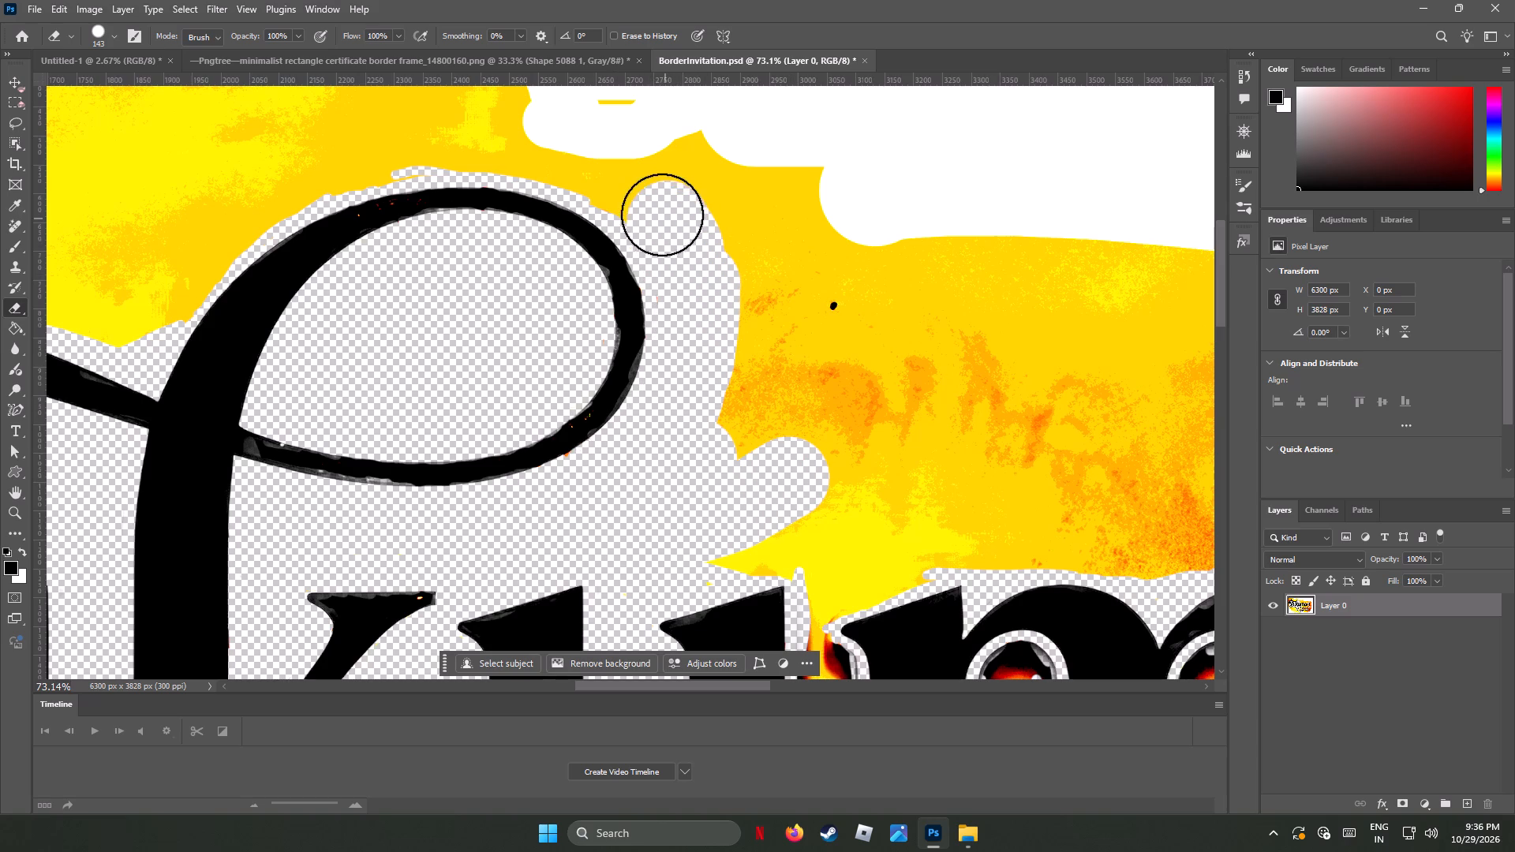
pyautogui.moveTo(662, 215); pyautogui.dragTo(649, 204)
pyautogui.moveTo(616, 177); pyautogui.dragTo(582, 157)
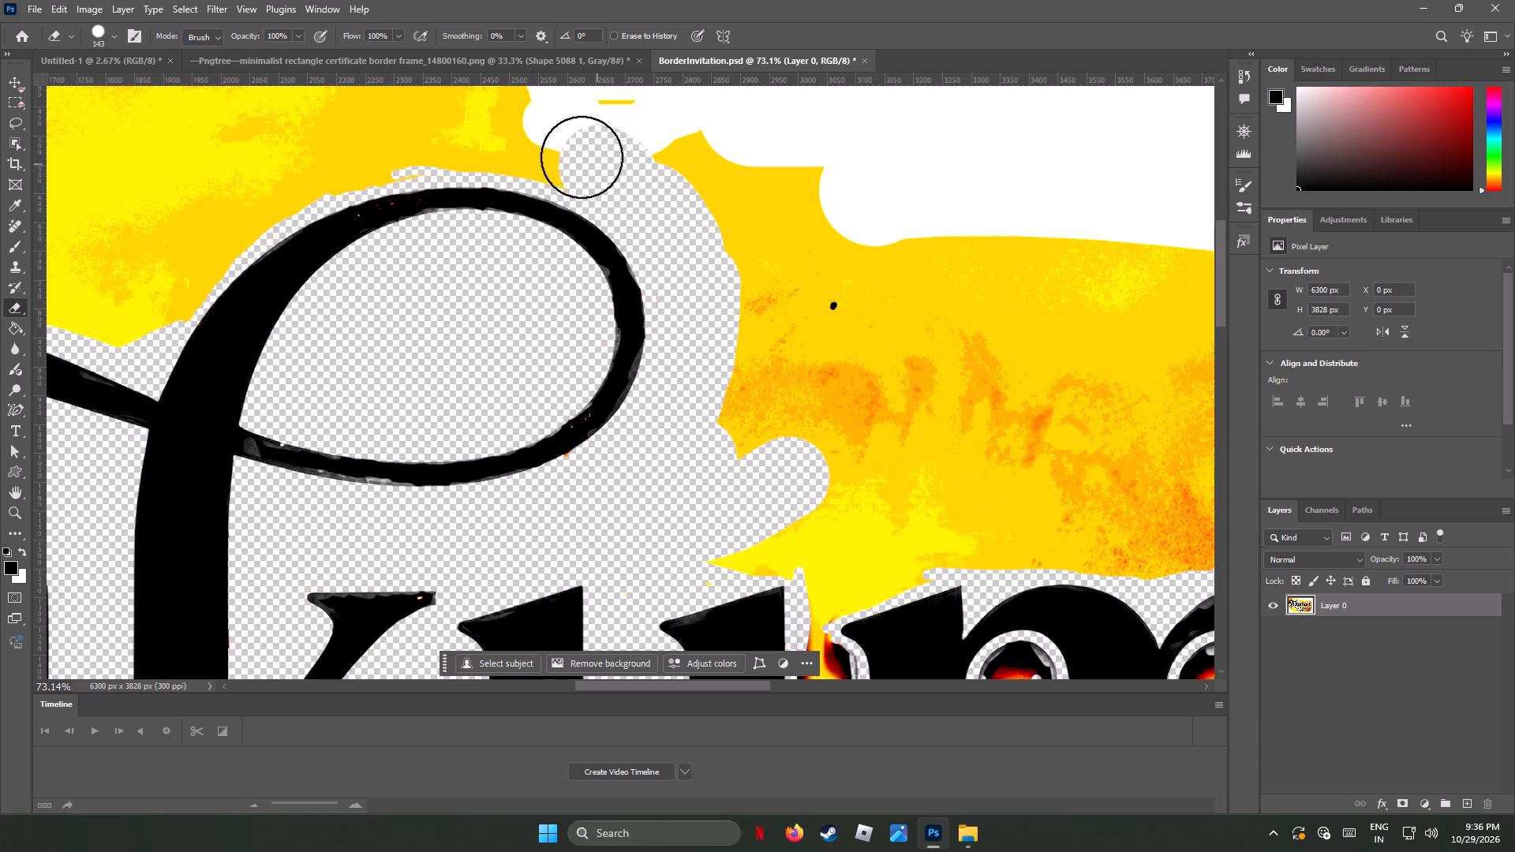
# Erase the yellow background above the k's loop and down the outer left side of its stem to the flourish.
pyautogui.moveTo(582, 157); pyautogui.dragTo(393, 137)
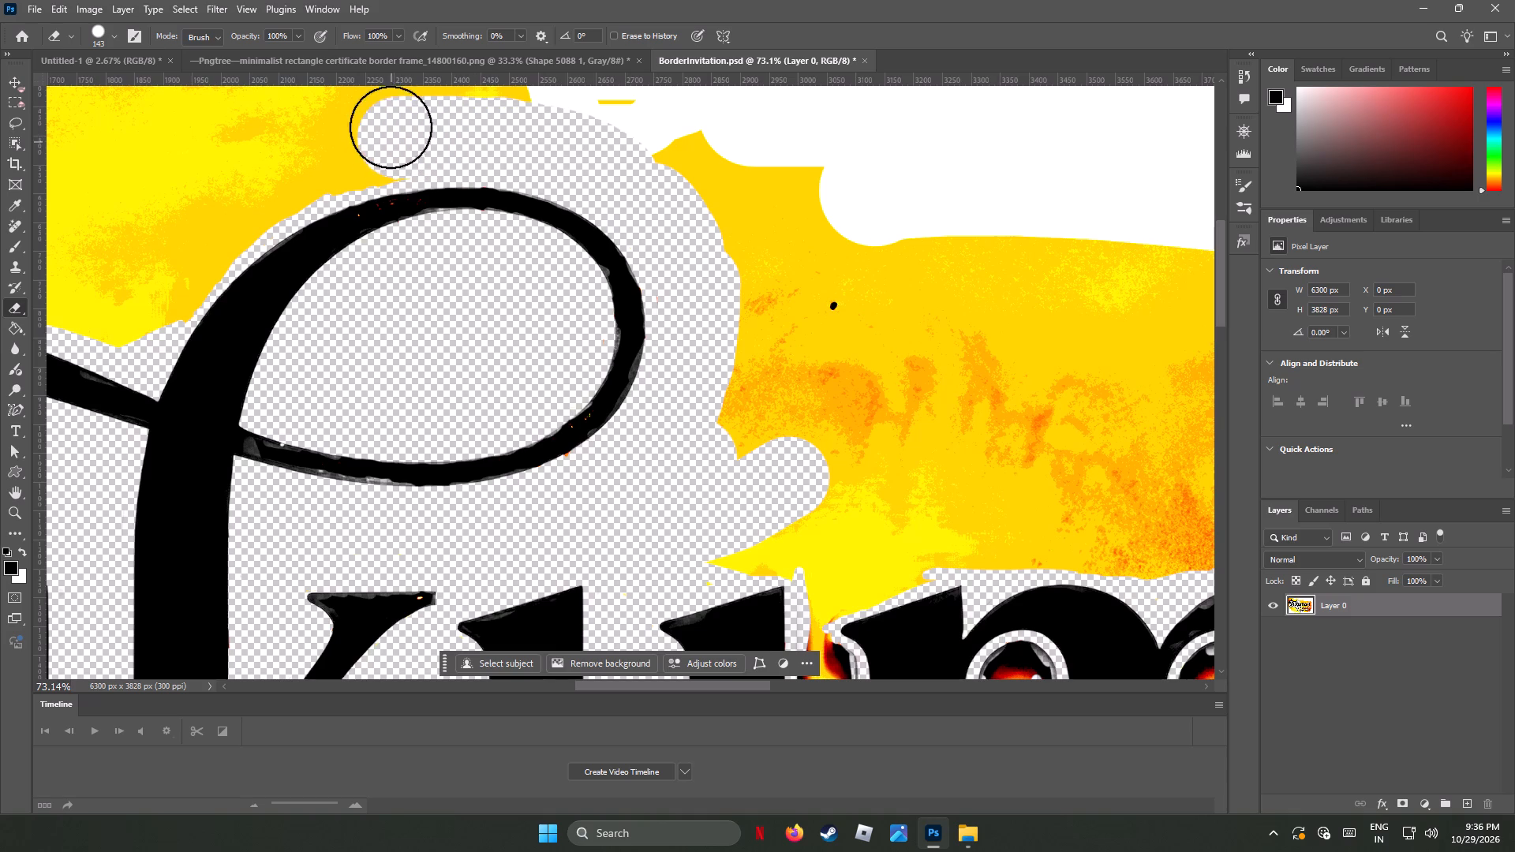
pyautogui.moveTo(376, 149); pyautogui.dragTo(281, 152)
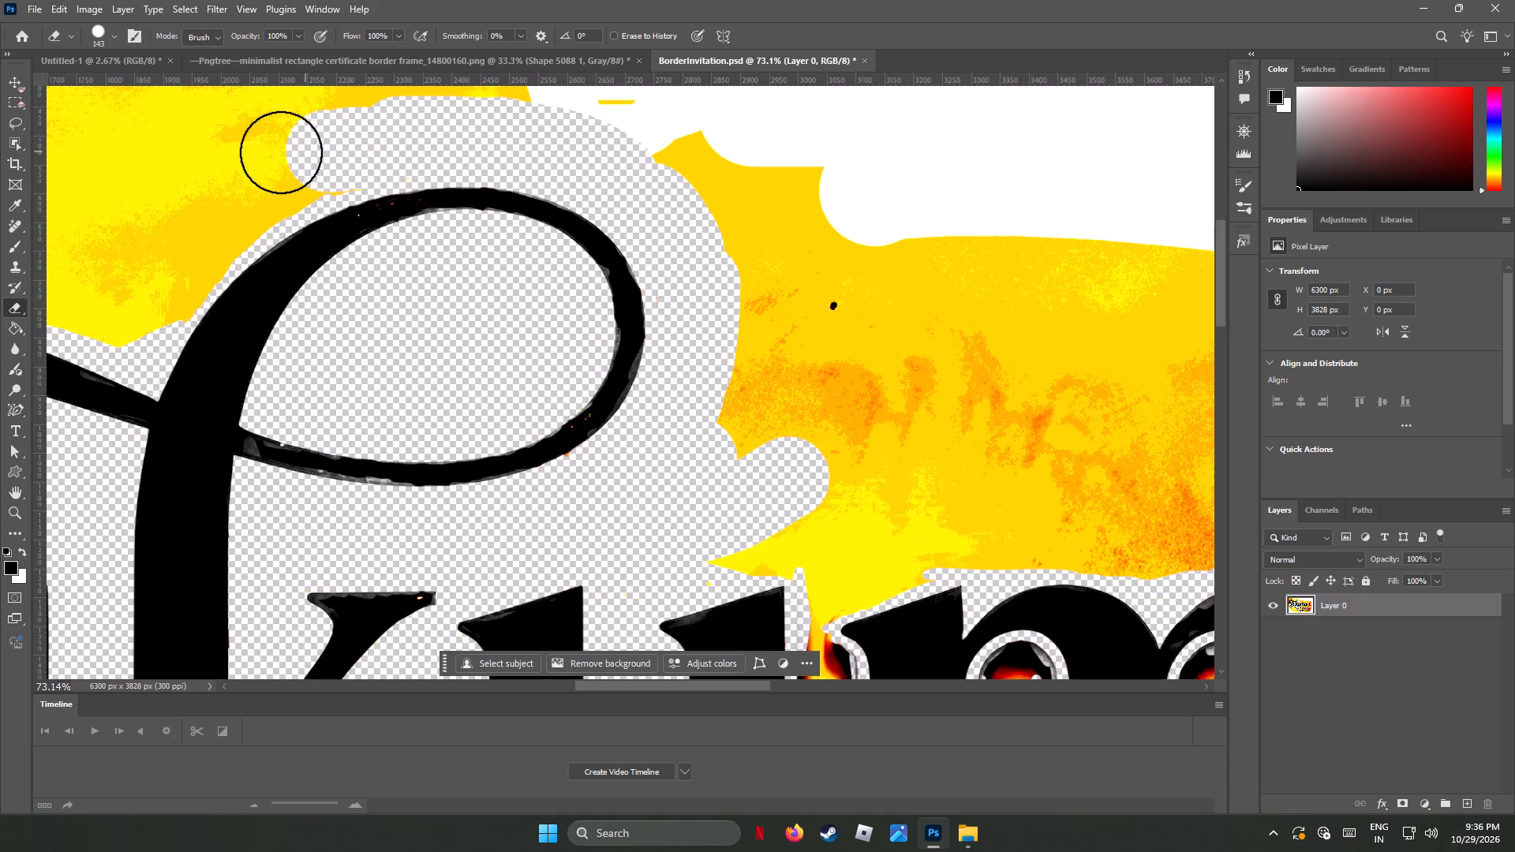
pyautogui.moveTo(281, 152); pyautogui.dragTo(275, 155)
pyautogui.moveTo(328, 163); pyautogui.dragTo(261, 190)
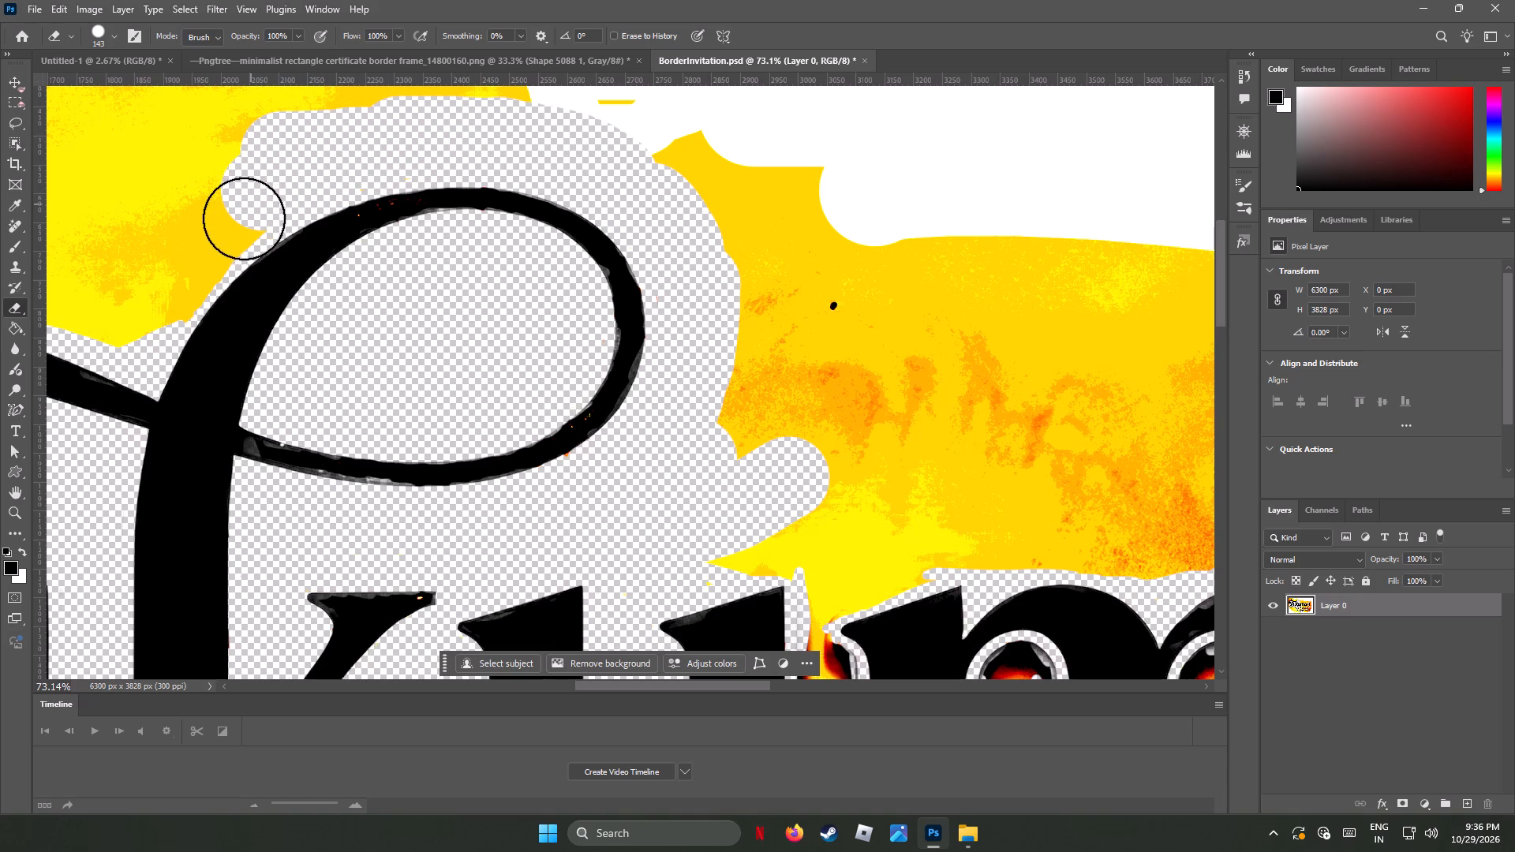
pyautogui.moveTo(233, 215); pyautogui.dragTo(193, 219)
pyautogui.moveTo(200, 249); pyautogui.dragTo(193, 247)
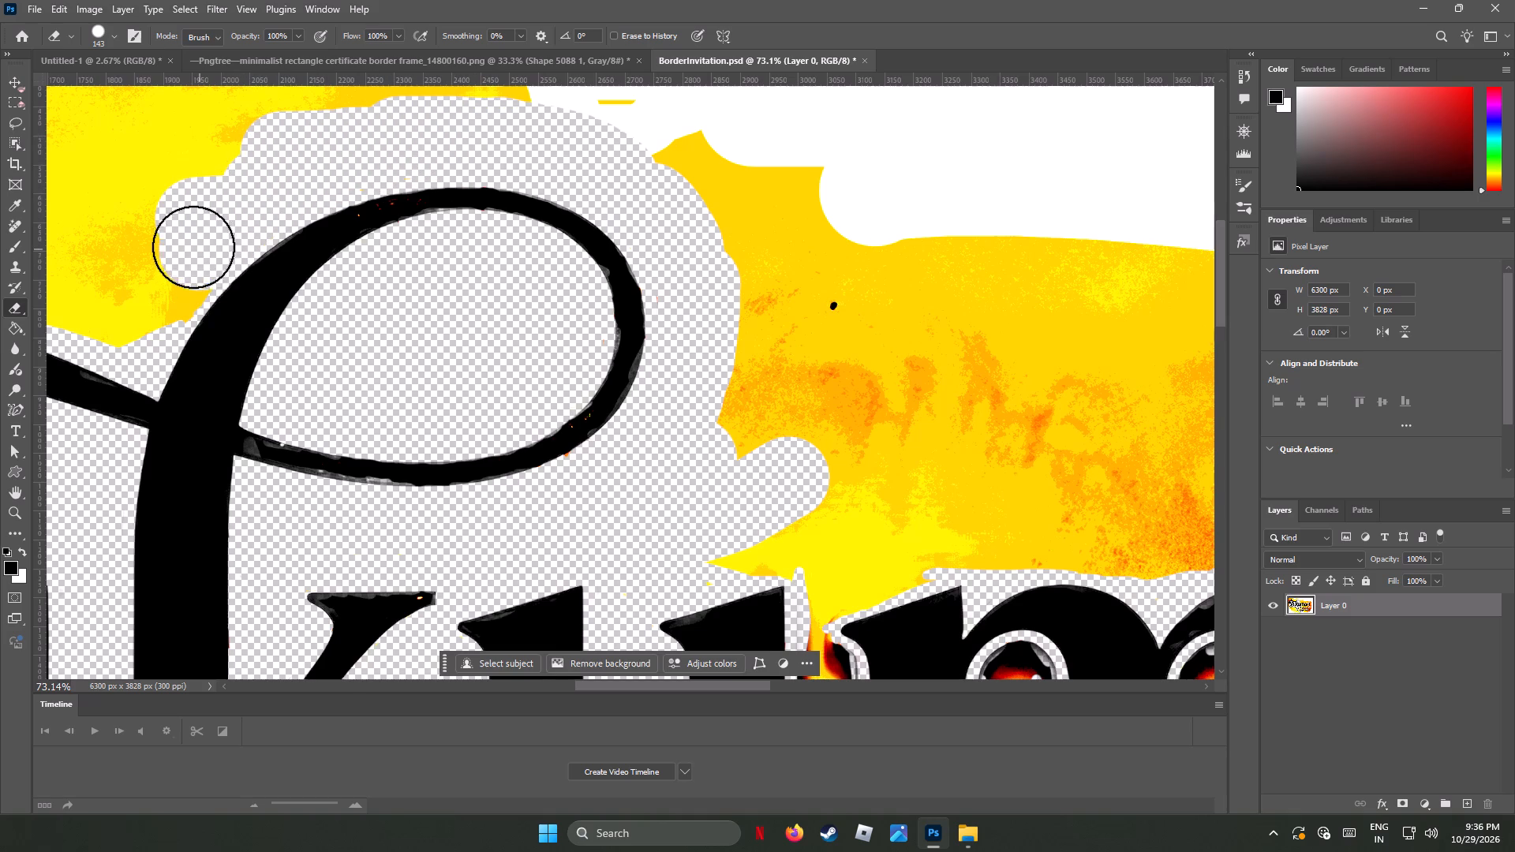
pyautogui.moveTo(193, 247); pyautogui.dragTo(171, 239)
pyautogui.moveTo(178, 276); pyautogui.dragTo(163, 256)
pyautogui.click(164, 294)
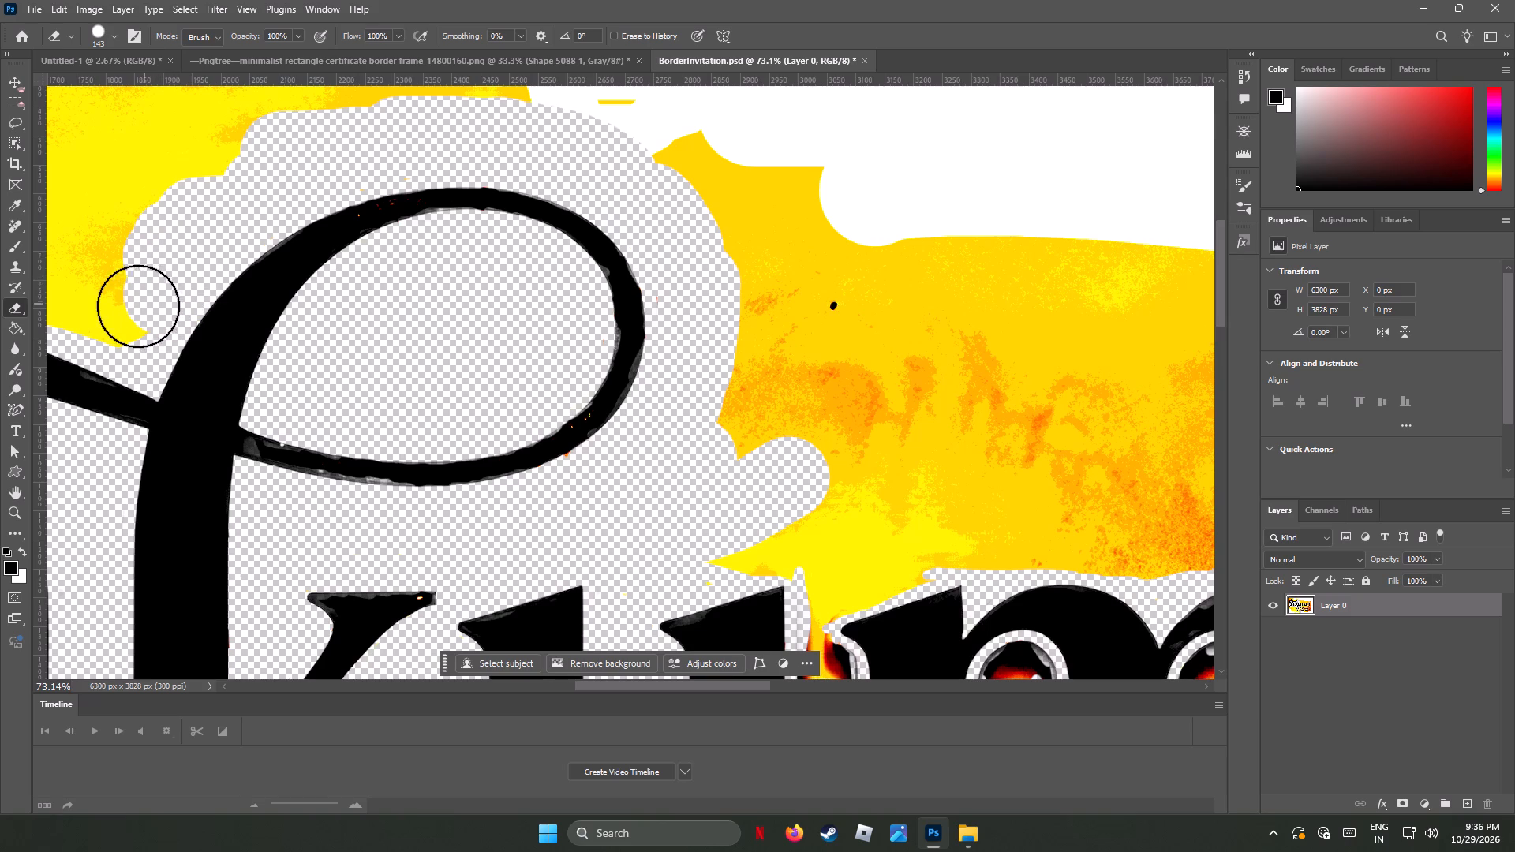
pyautogui.moveTo(114, 316); pyautogui.dragTo(144, 259)
# Erase a wide band of yellow background to the right of the k's loop, from the white area down toward the m.
pyautogui.moveTo(675, 142); pyautogui.dragTo(692, 165)
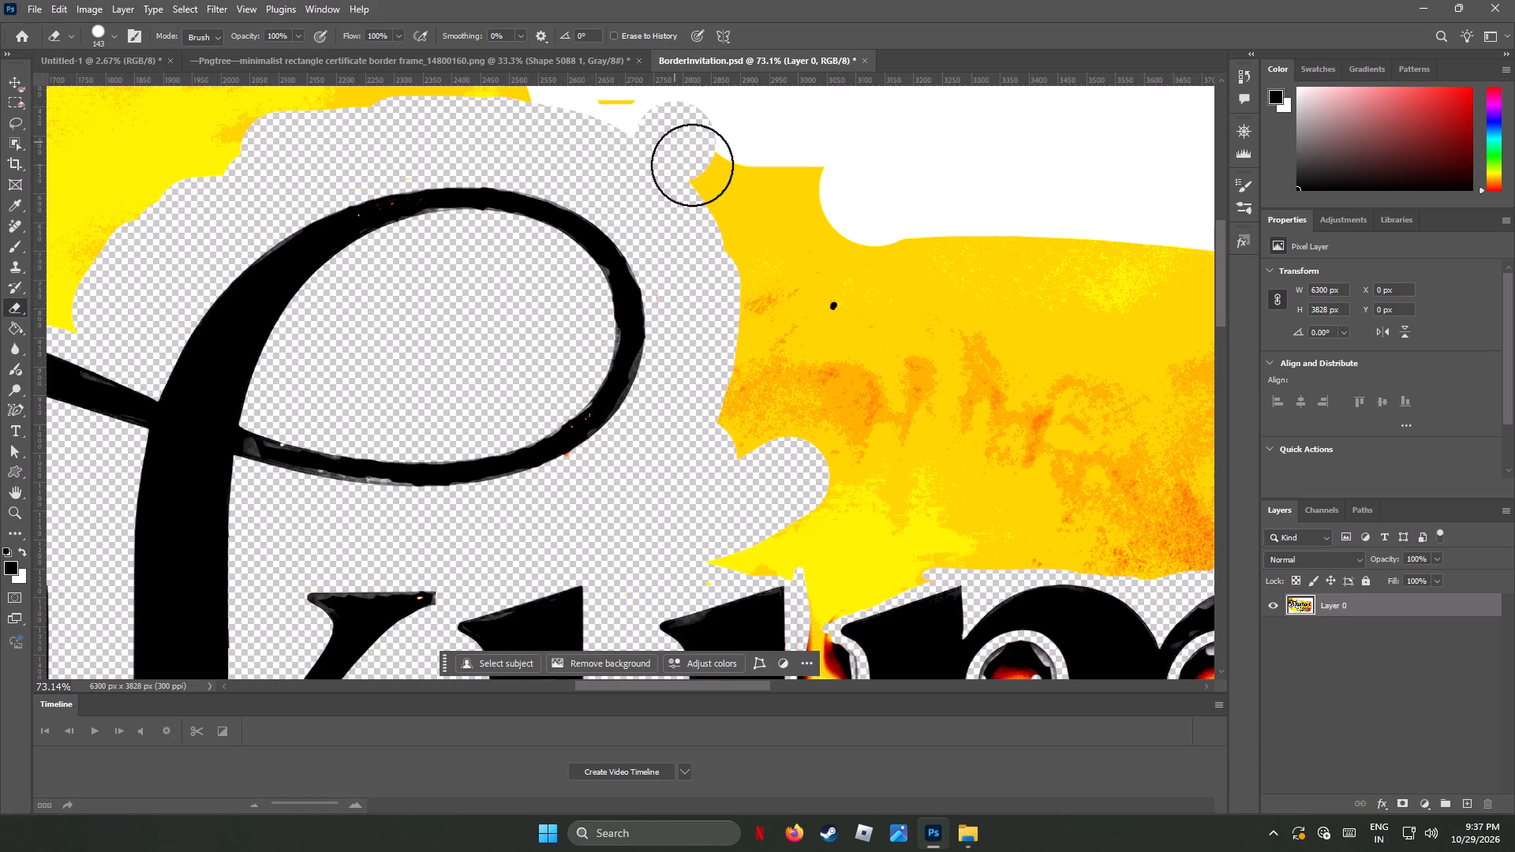
pyautogui.moveTo(692, 165); pyautogui.dragTo(772, 142)
pyautogui.scroll(-6, 885, 512)
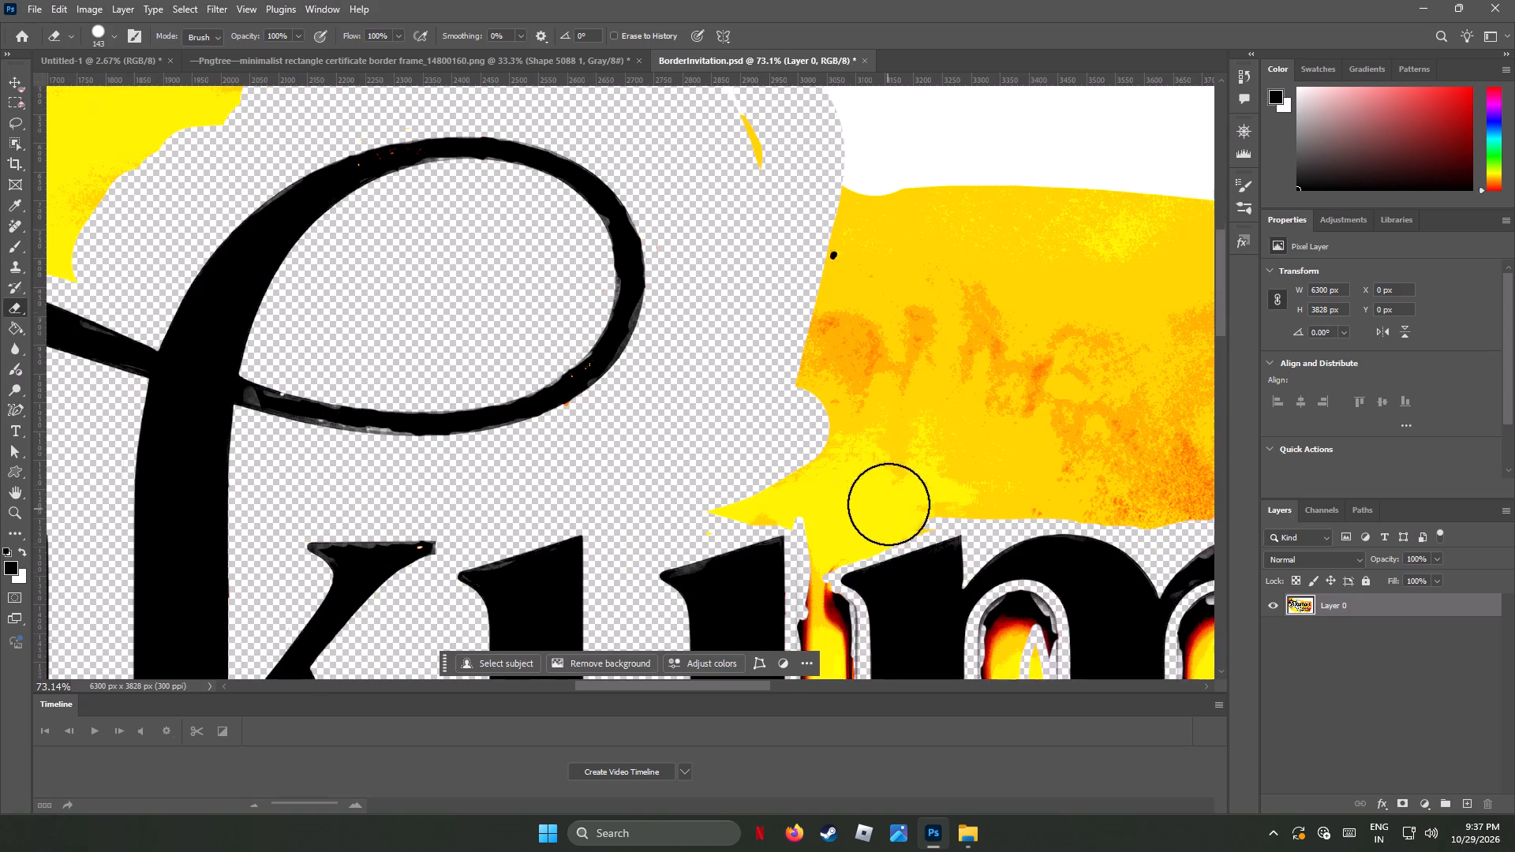
pyautogui.moveTo(724, 476); pyautogui.dragTo(870, 445)
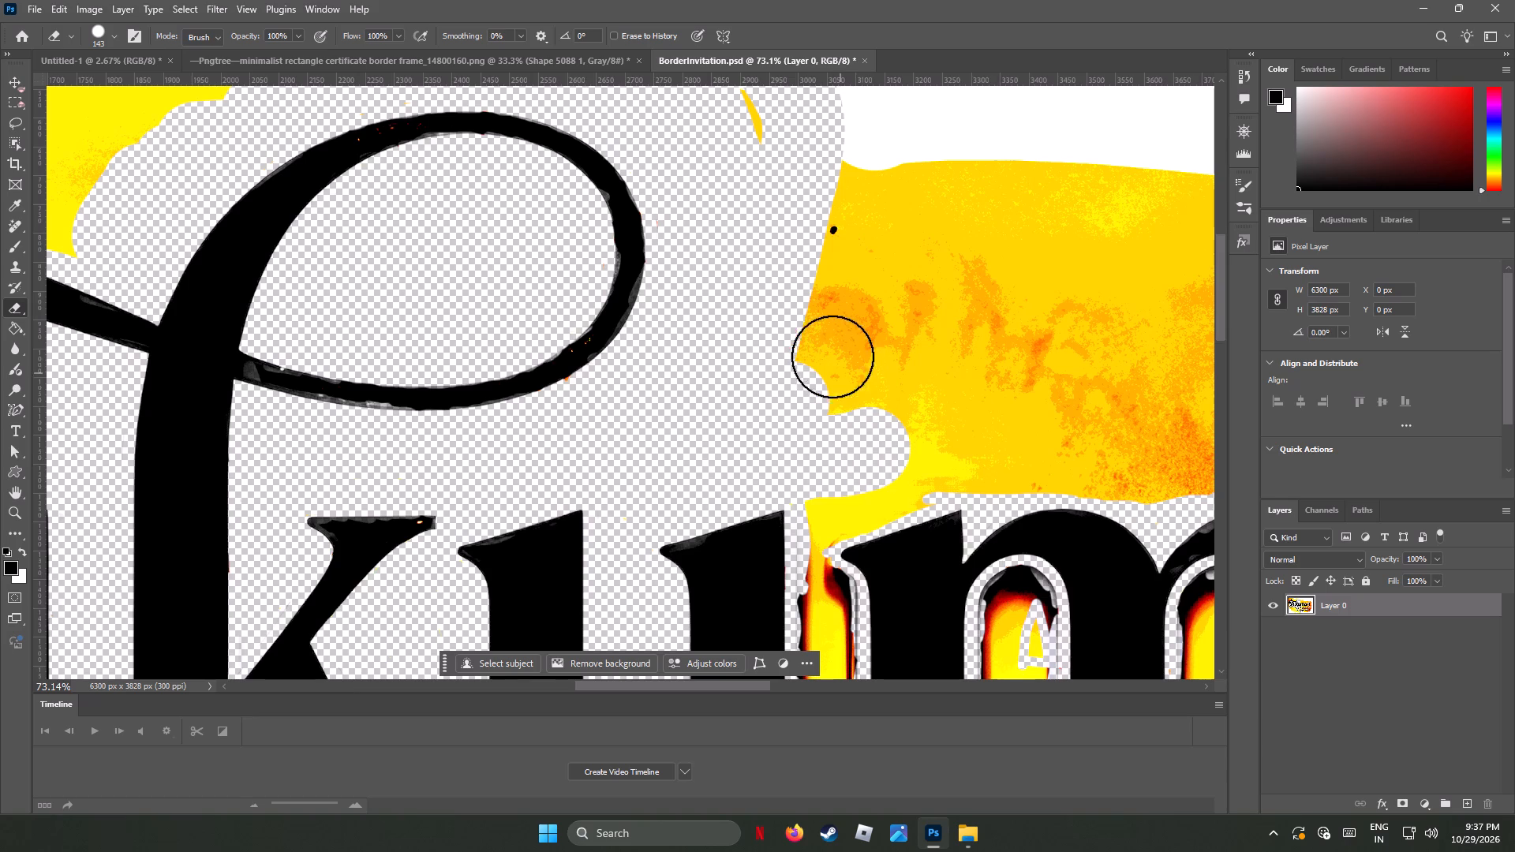
pyautogui.moveTo(839, 189); pyautogui.dragTo(900, 433)
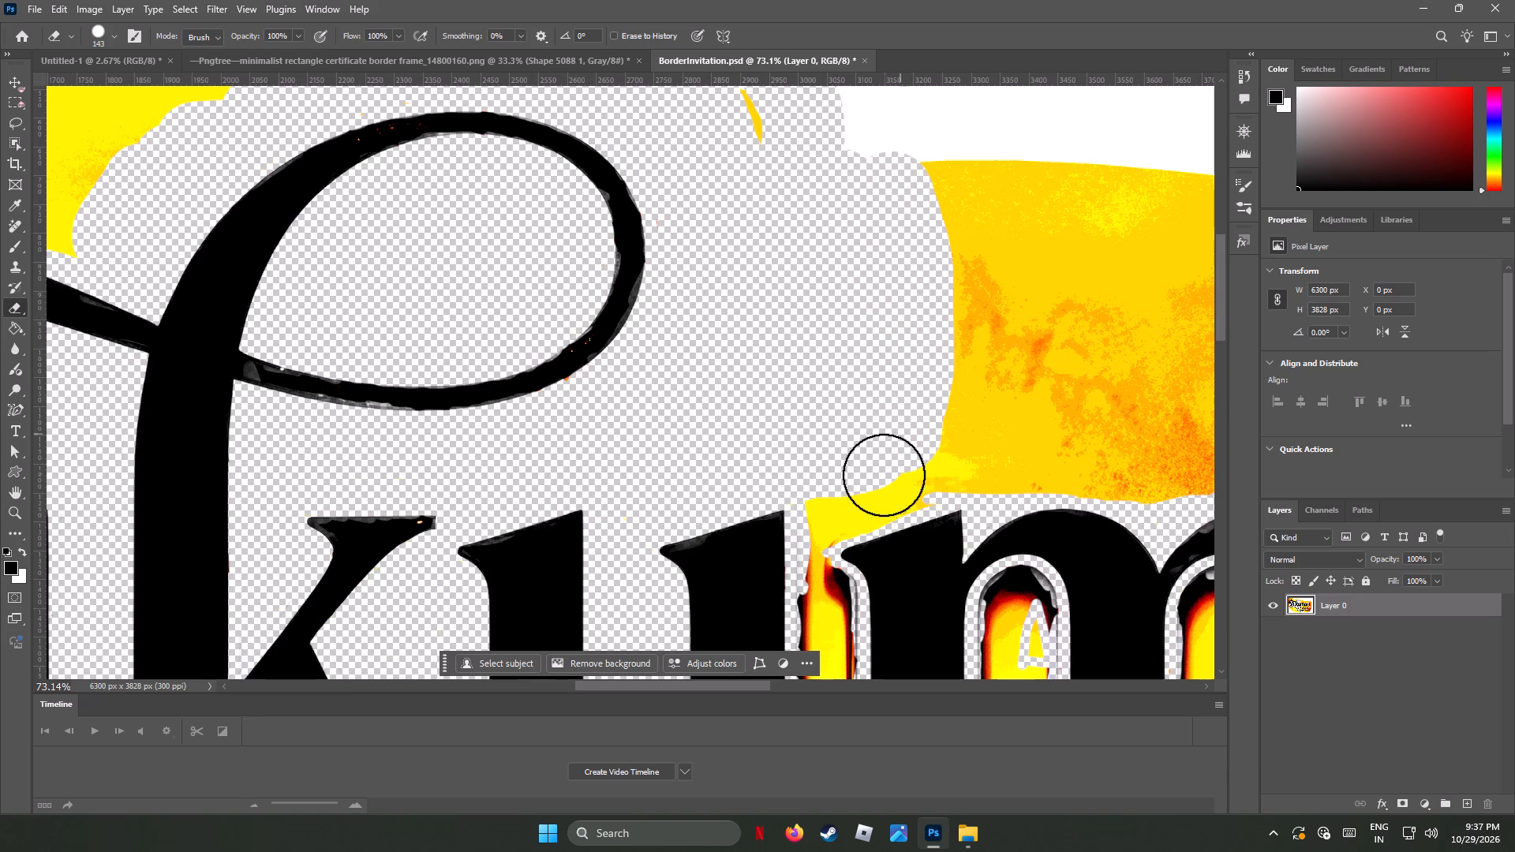
# Erase the yellow and orange background directly above the top of the m.
pyautogui.moveTo(876, 490); pyautogui.dragTo(970, 432)
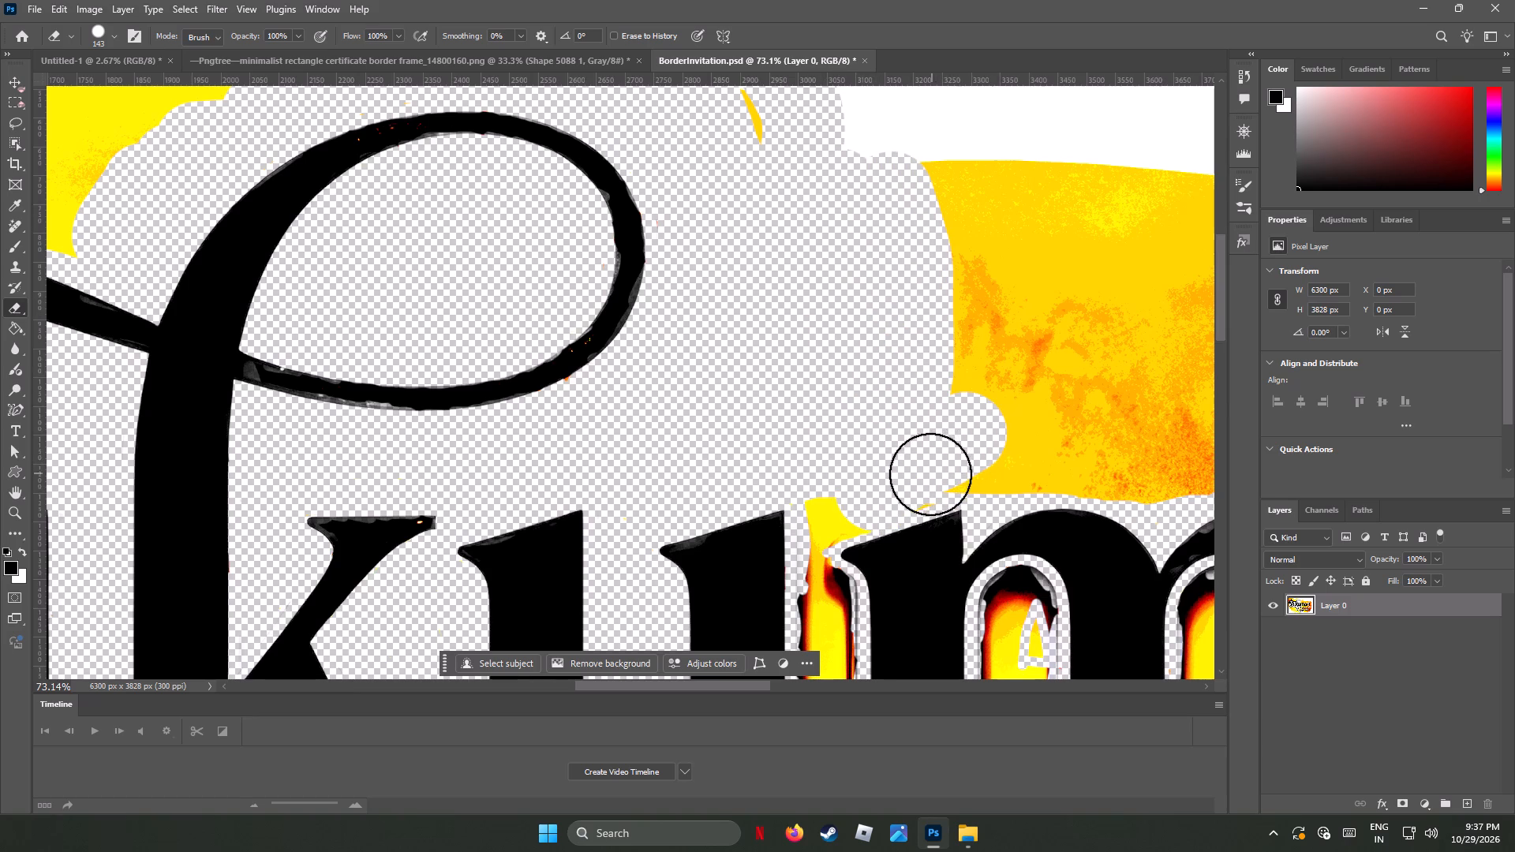
pyautogui.moveTo(930, 474); pyautogui.dragTo(940, 466)
pyautogui.moveTo(975, 463); pyautogui.dragTo(1006, 402)
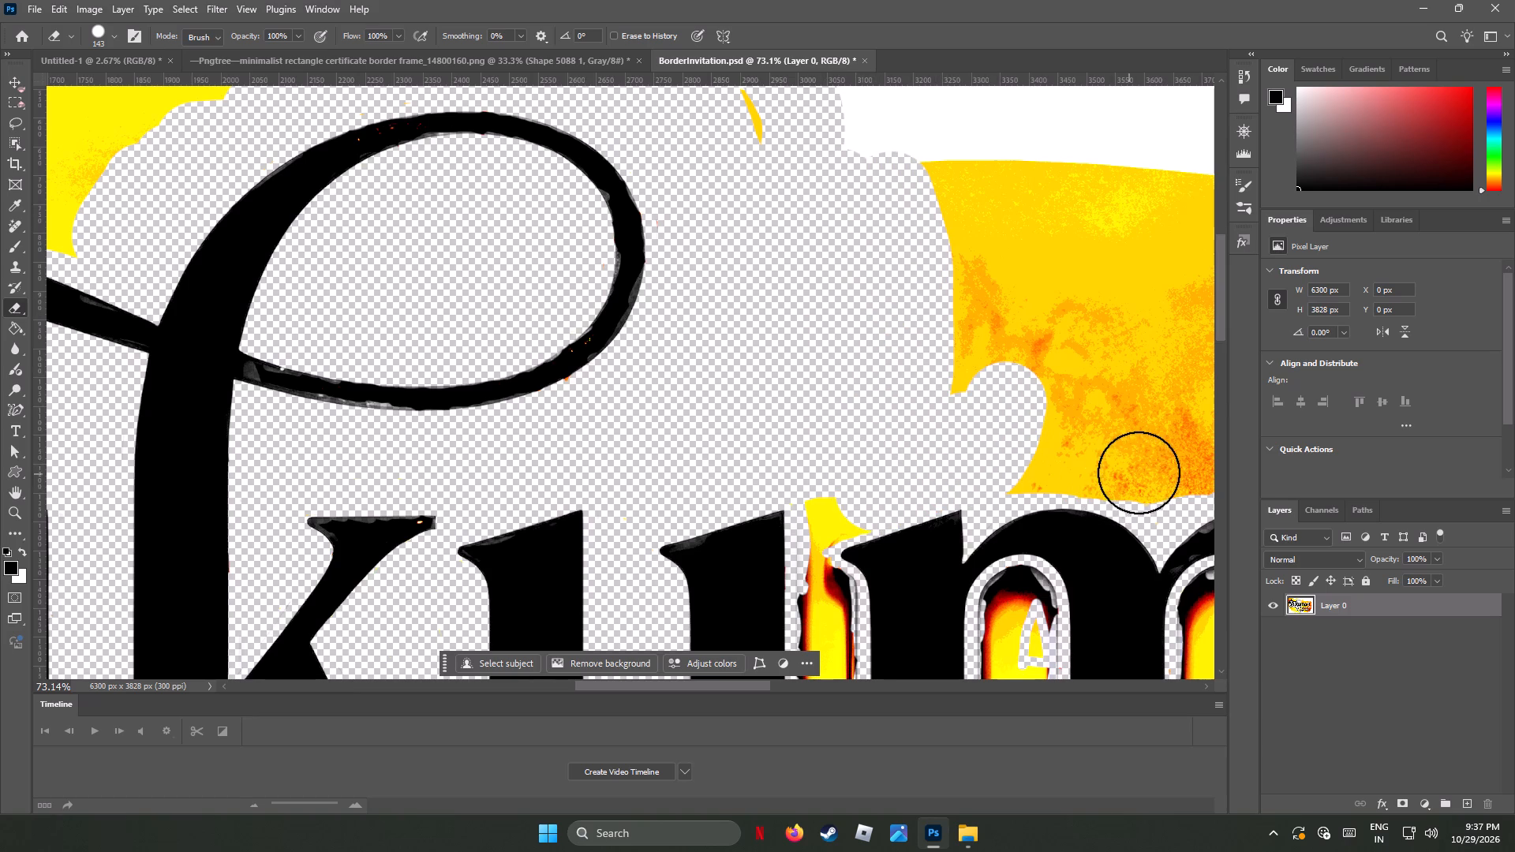
pyautogui.moveTo(1142, 472); pyautogui.dragTo(1027, 454)
pyautogui.moveTo(1022, 465); pyautogui.dragTo(945, 340)
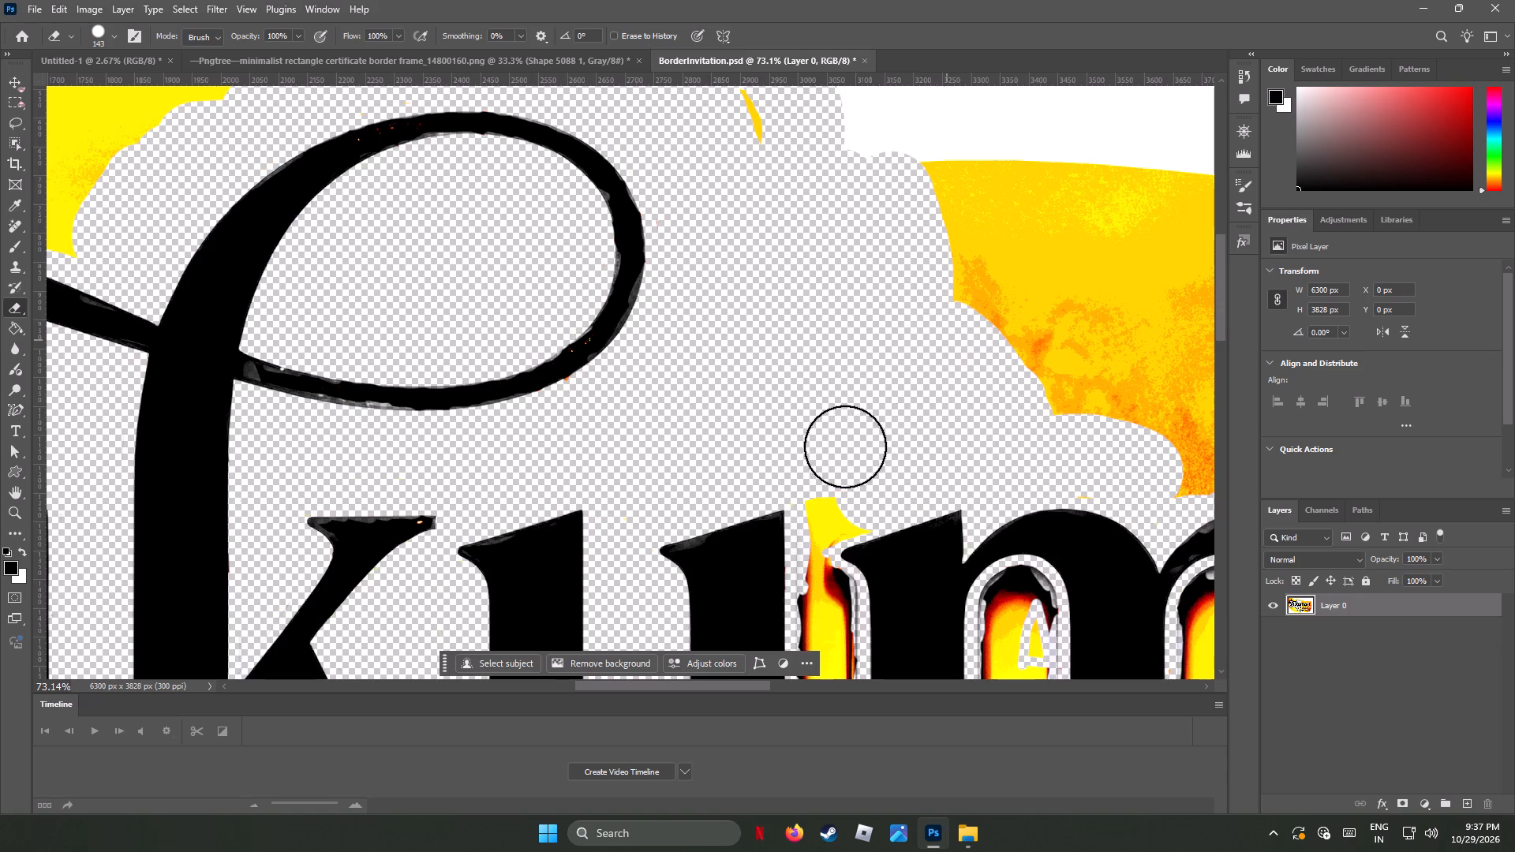
# Erase the yellow background above the k's left flourish, extending toward the domed ornament's spear fringe.
pyautogui.scroll(-7, 851, 456)
pyautogui.scroll(2, 851, 457)
pyautogui.scroll(-1, 851, 457)
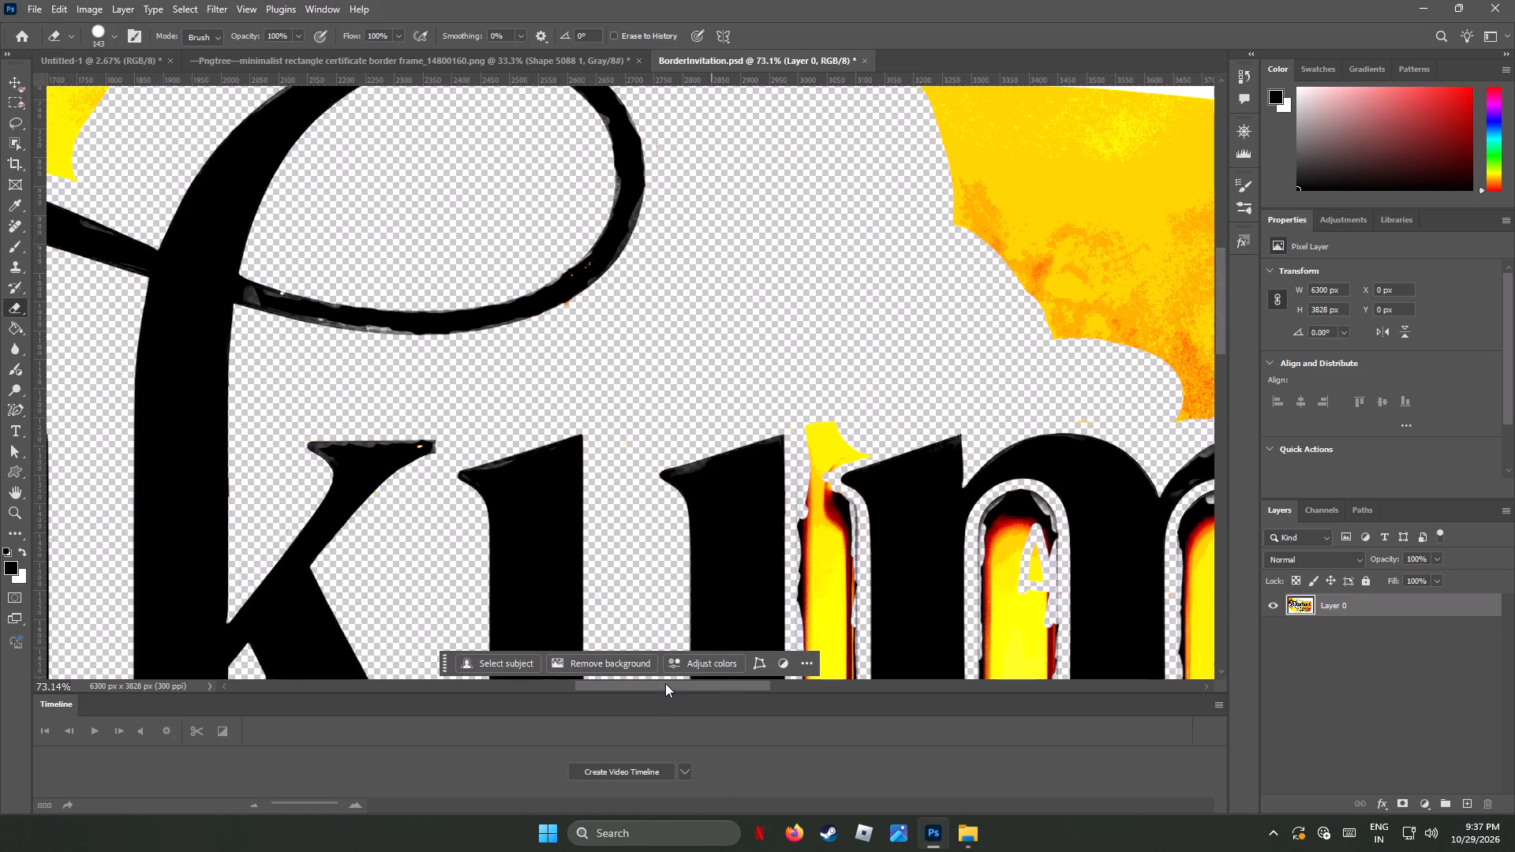
pyautogui.moveTo(666, 683); pyautogui.dragTo(574, 674)
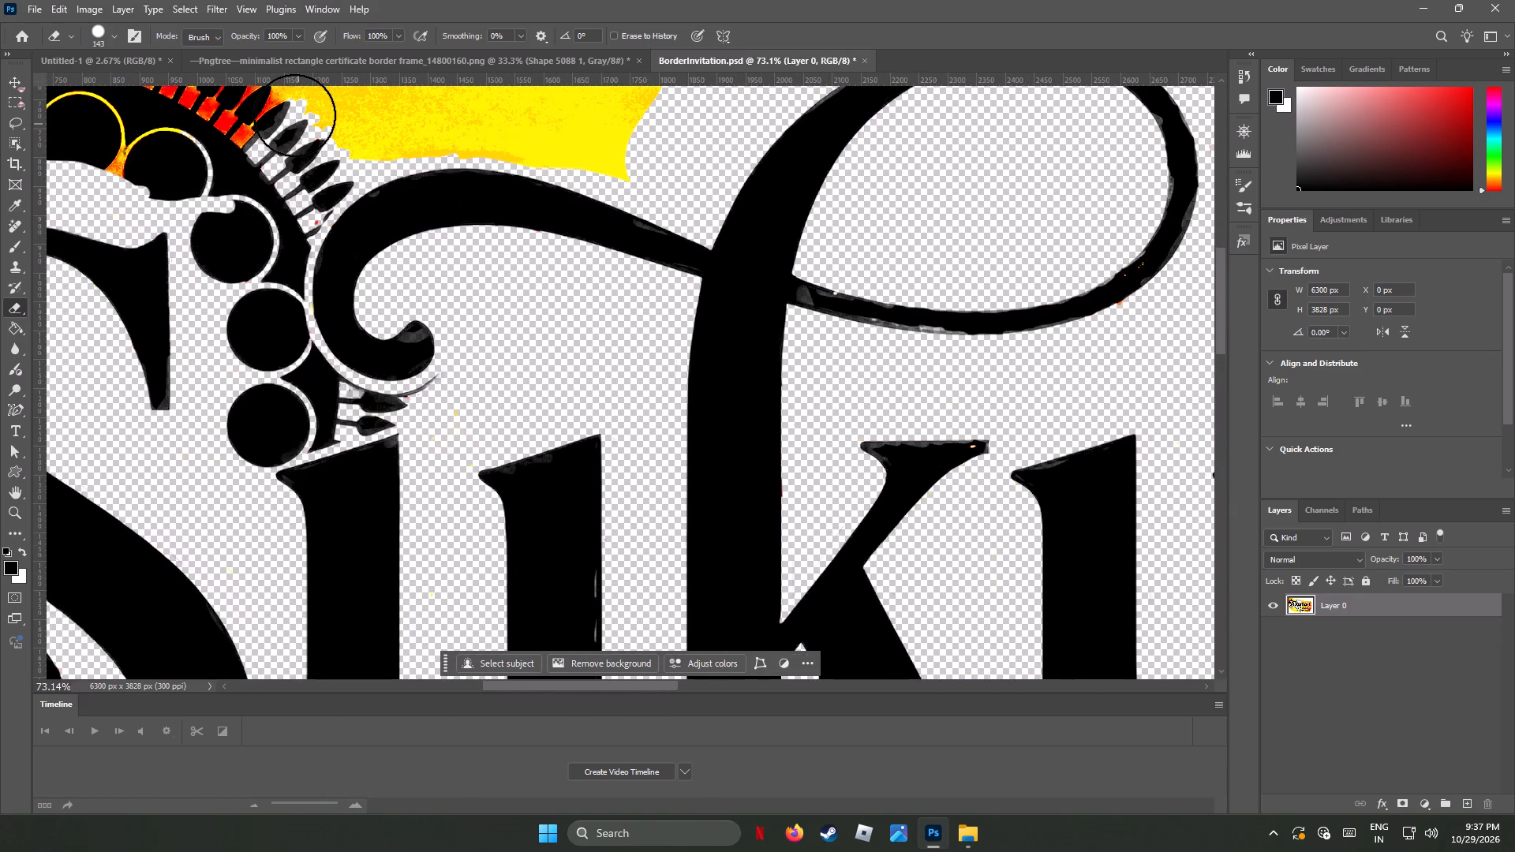
pyautogui.scroll(7, 294, 115)
pyautogui.scroll(-1, 294, 115)
pyautogui.scroll(11, 294, 115)
pyautogui.scroll(-1, 294, 115)
pyautogui.scroll(4, 294, 115)
pyautogui.scroll(-3, 294, 115)
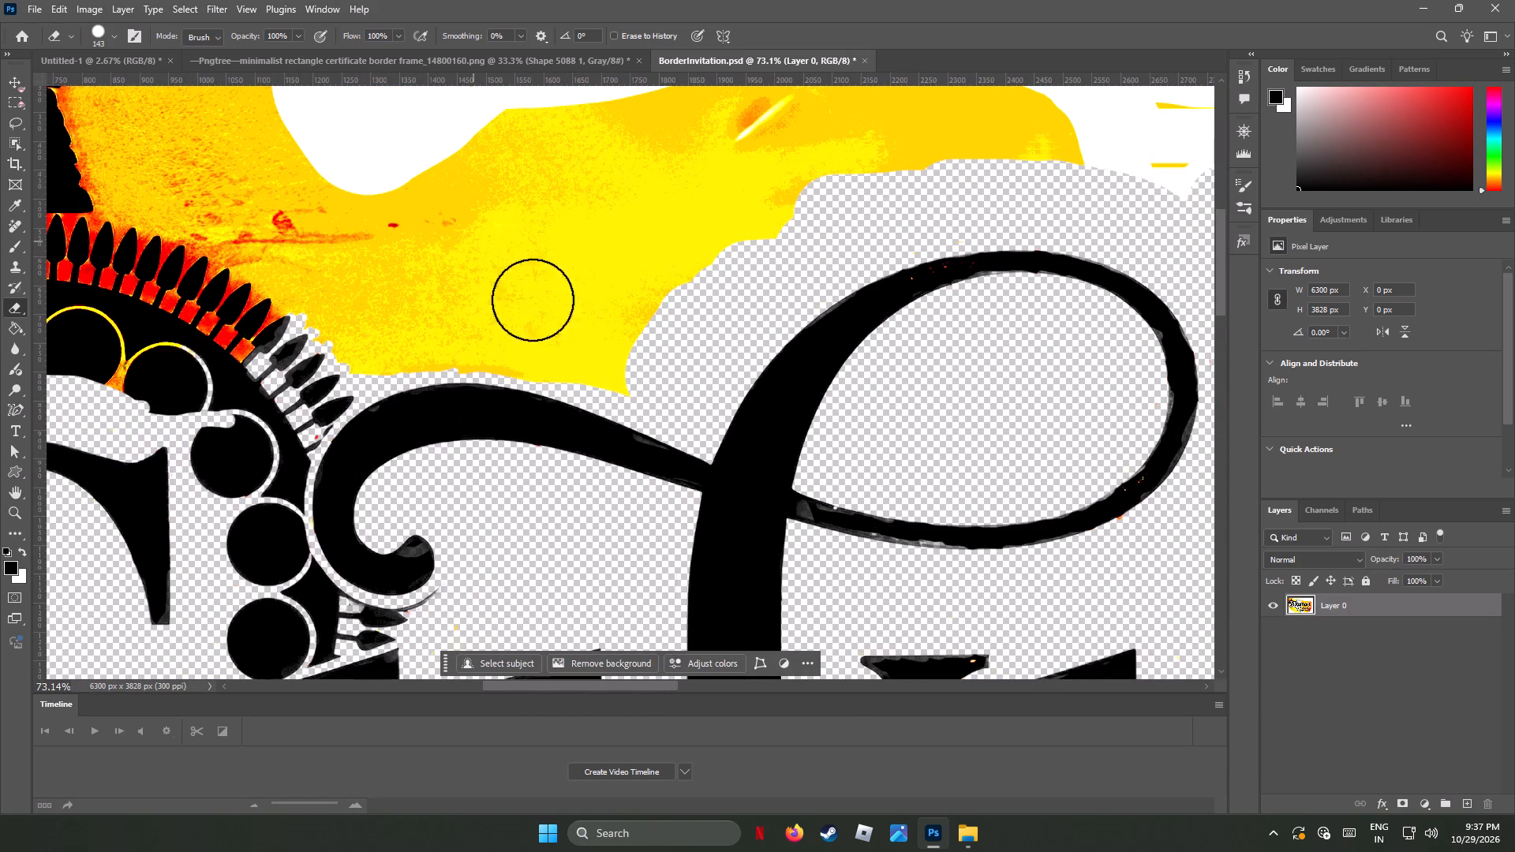
pyautogui.moveTo(622, 367); pyautogui.dragTo(377, 298)
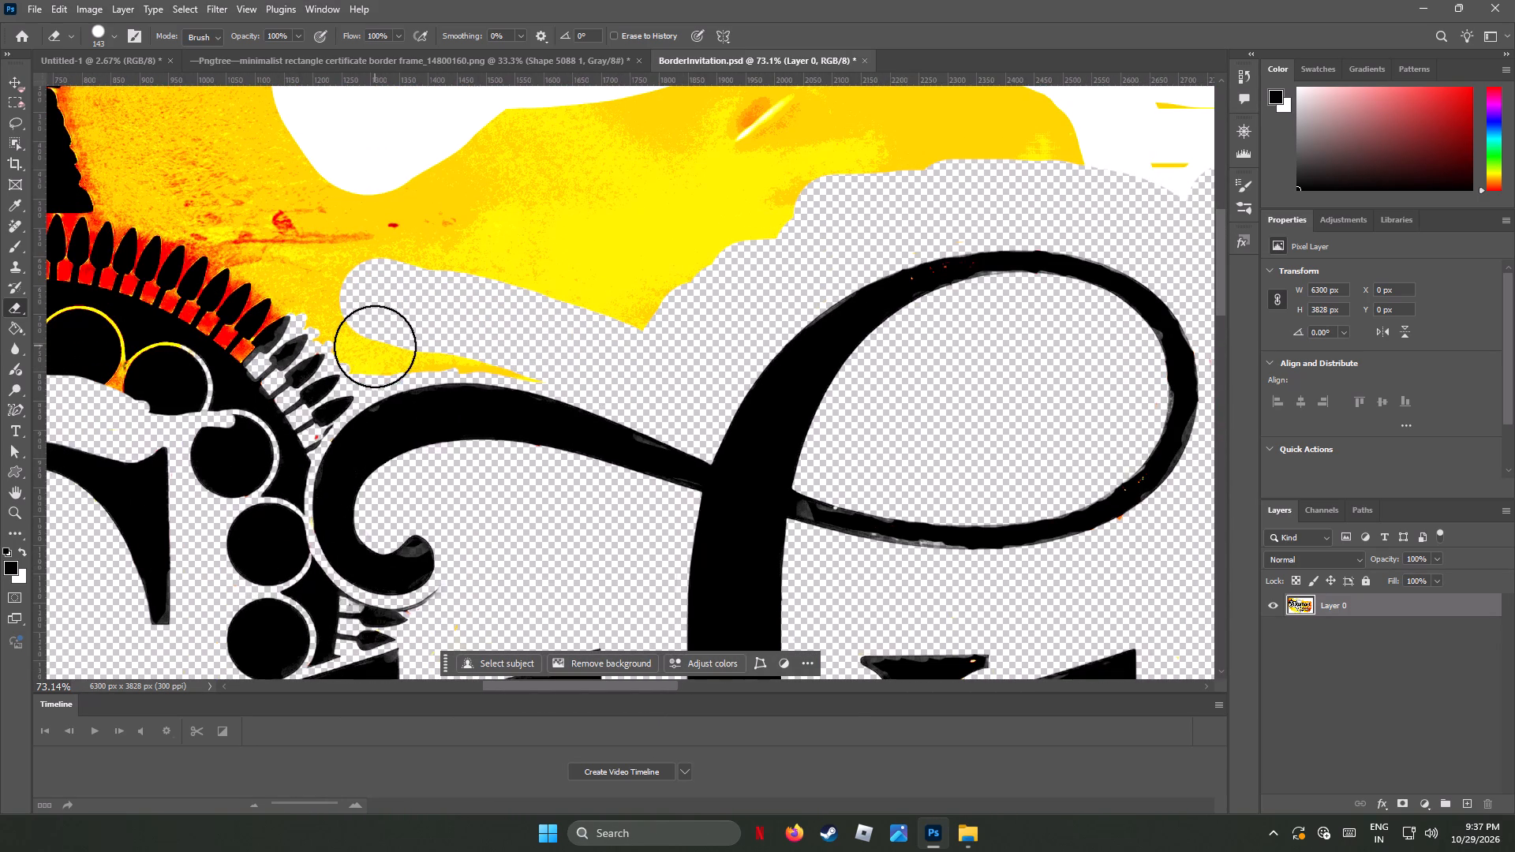
pyautogui.moveTo(375, 346); pyautogui.dragTo(513, 339)
pyautogui.moveTo(539, 348); pyautogui.dragTo(497, 267)
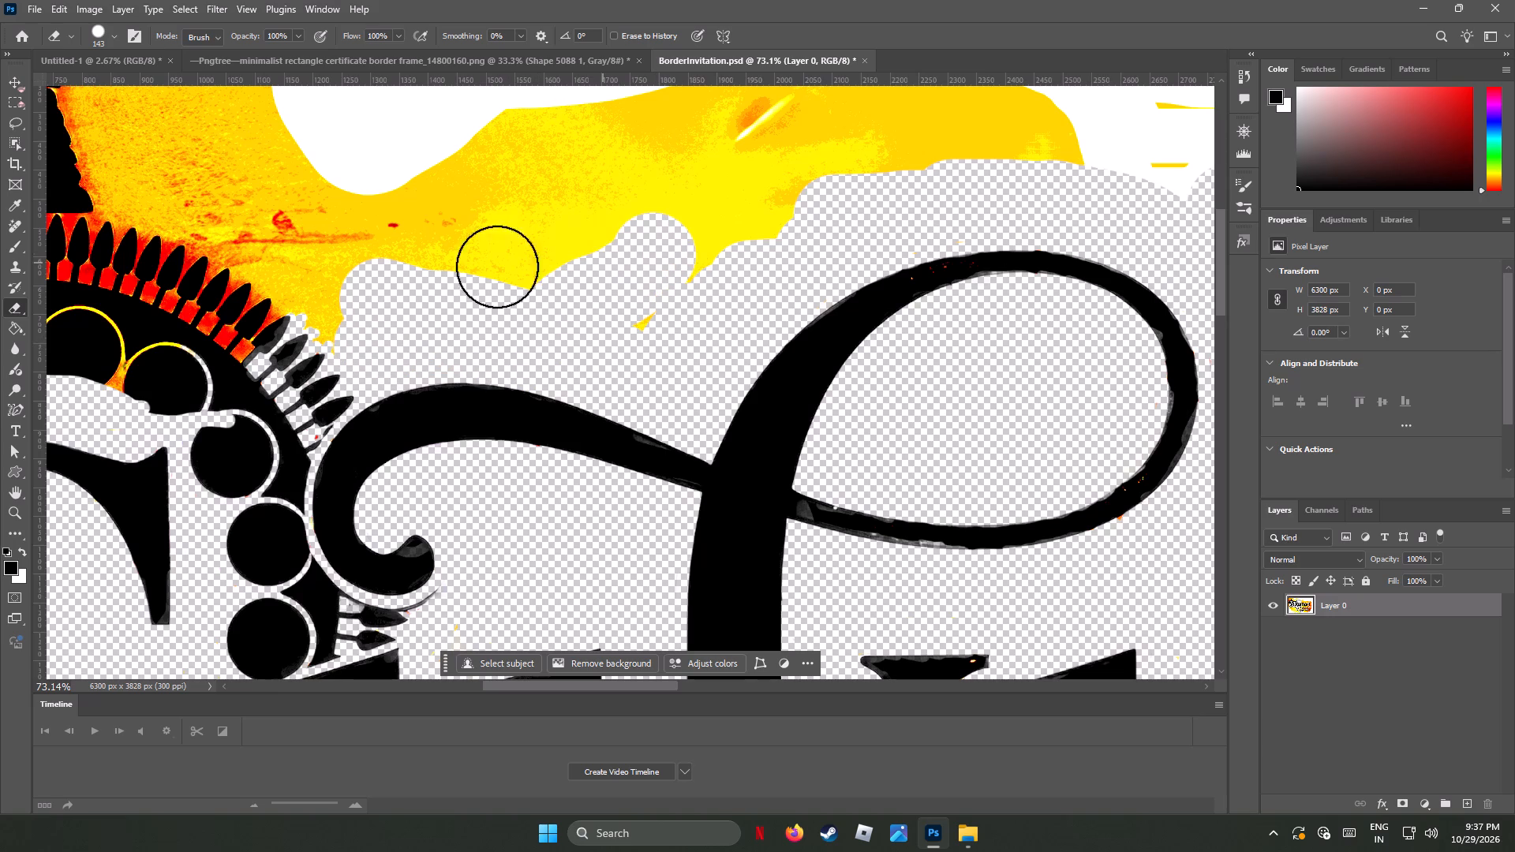
pyautogui.moveTo(497, 267); pyautogui.dragTo(323, 214)
pyautogui.moveTo(345, 306); pyautogui.dragTo(194, 173)
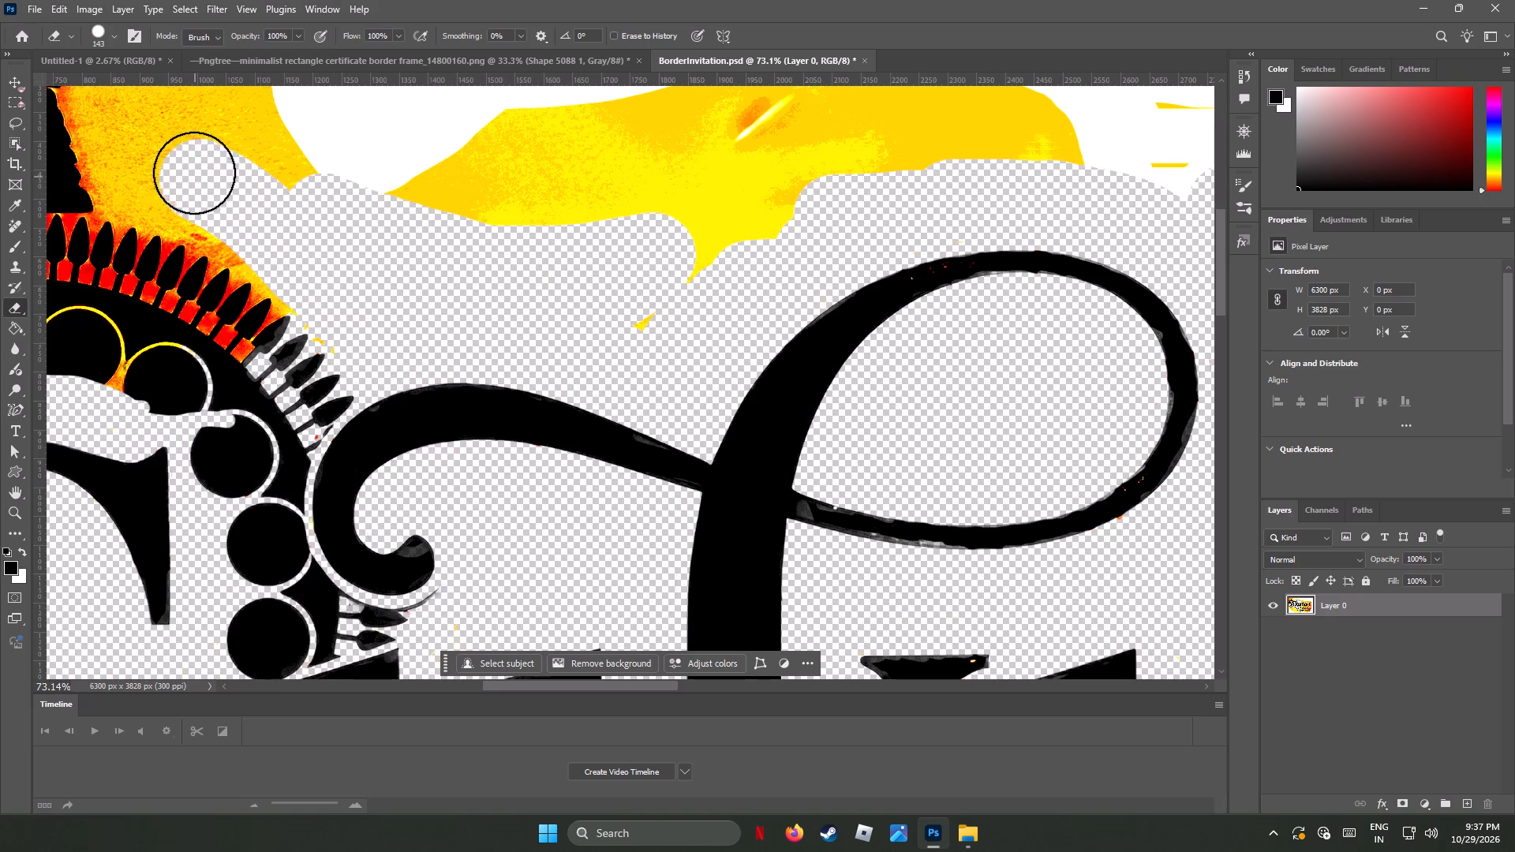
pyautogui.moveTo(194, 173); pyautogui.dragTo(621, 327)
# Erase the orange background between the canvas's left edge and the S's curl, below the ornament's spear fringe.
pyautogui.keyDown('alt'); pyautogui.scroll(-4, 650, 407); pyautogui.keyUp('alt')
pyautogui.keyDown('alt'); pyautogui.scroll(3, 655, 413); pyautogui.keyUp('alt')
pyautogui.keyDown('alt'); pyautogui.scroll(-6, 655, 413); pyautogui.keyUp('alt')
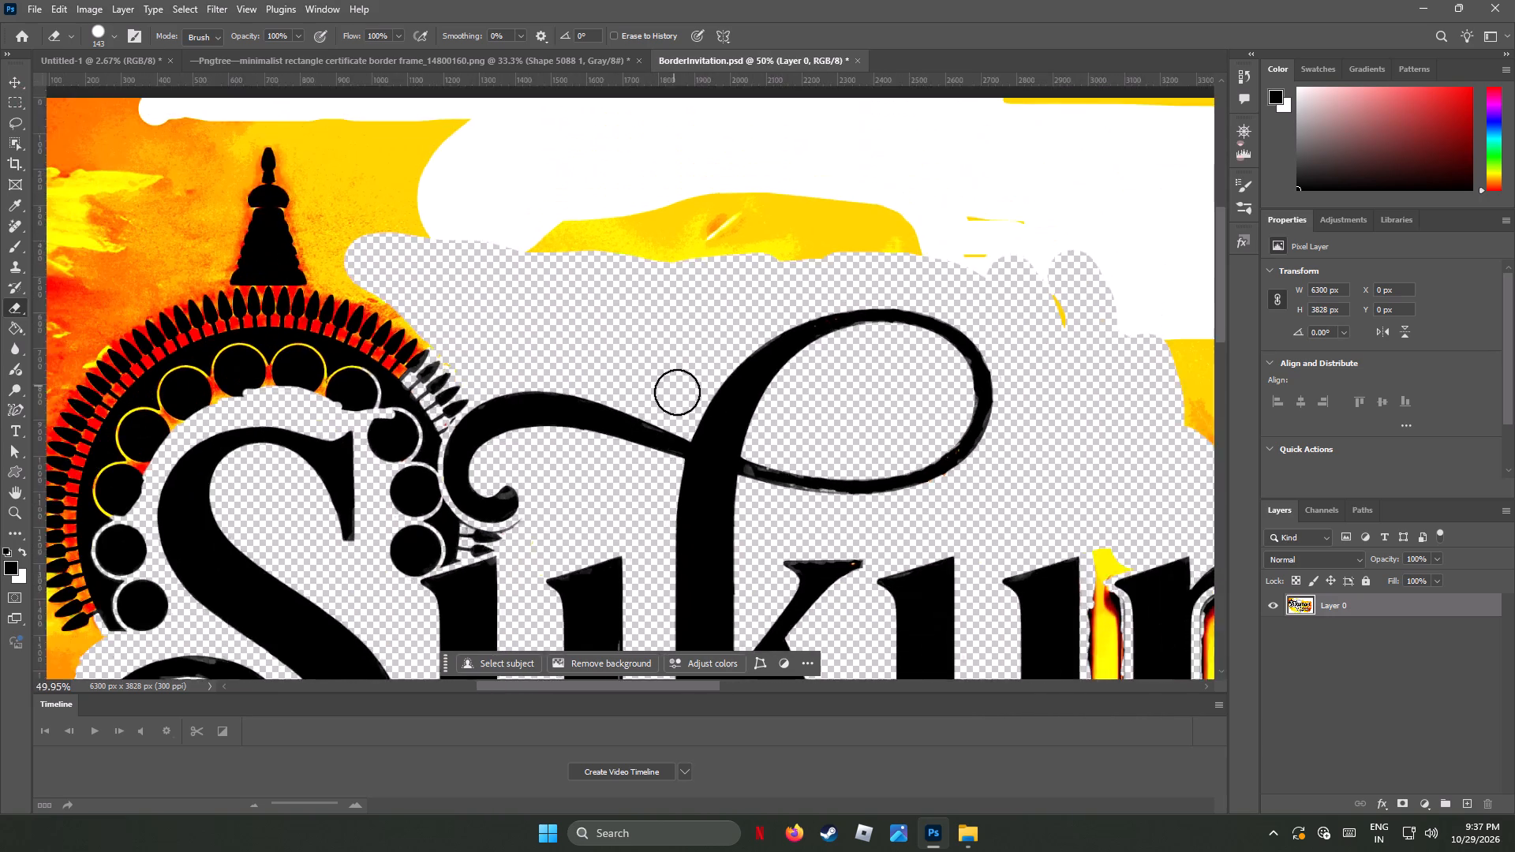
pyautogui.keyDown('alt'); pyautogui.scroll(-11, 677, 392); pyautogui.keyUp('alt')
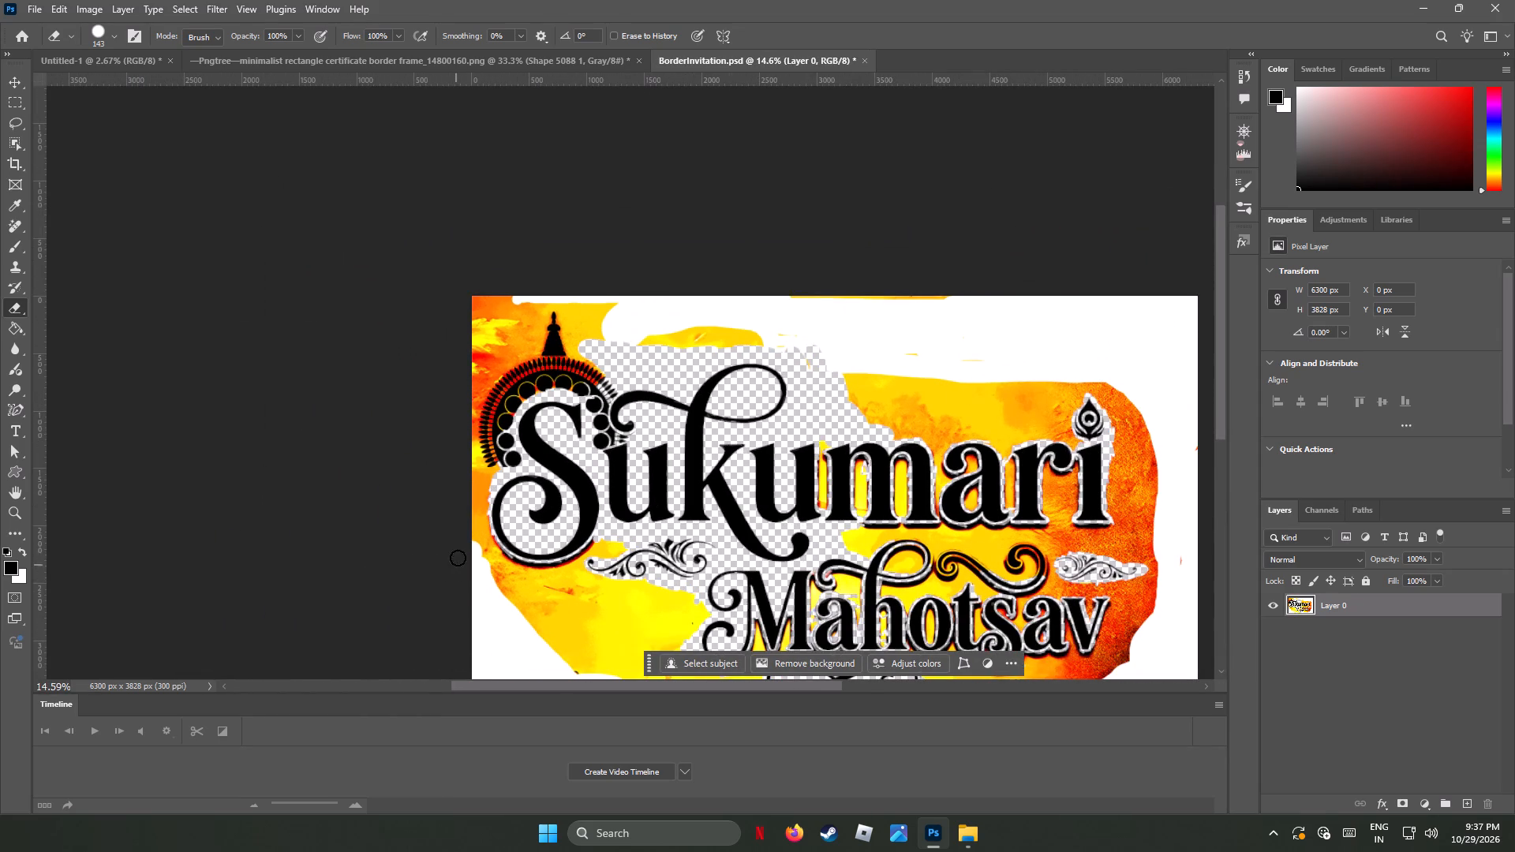
pyautogui.keyDown('alt'); pyautogui.scroll(17, 463, 529); pyautogui.keyUp('alt')
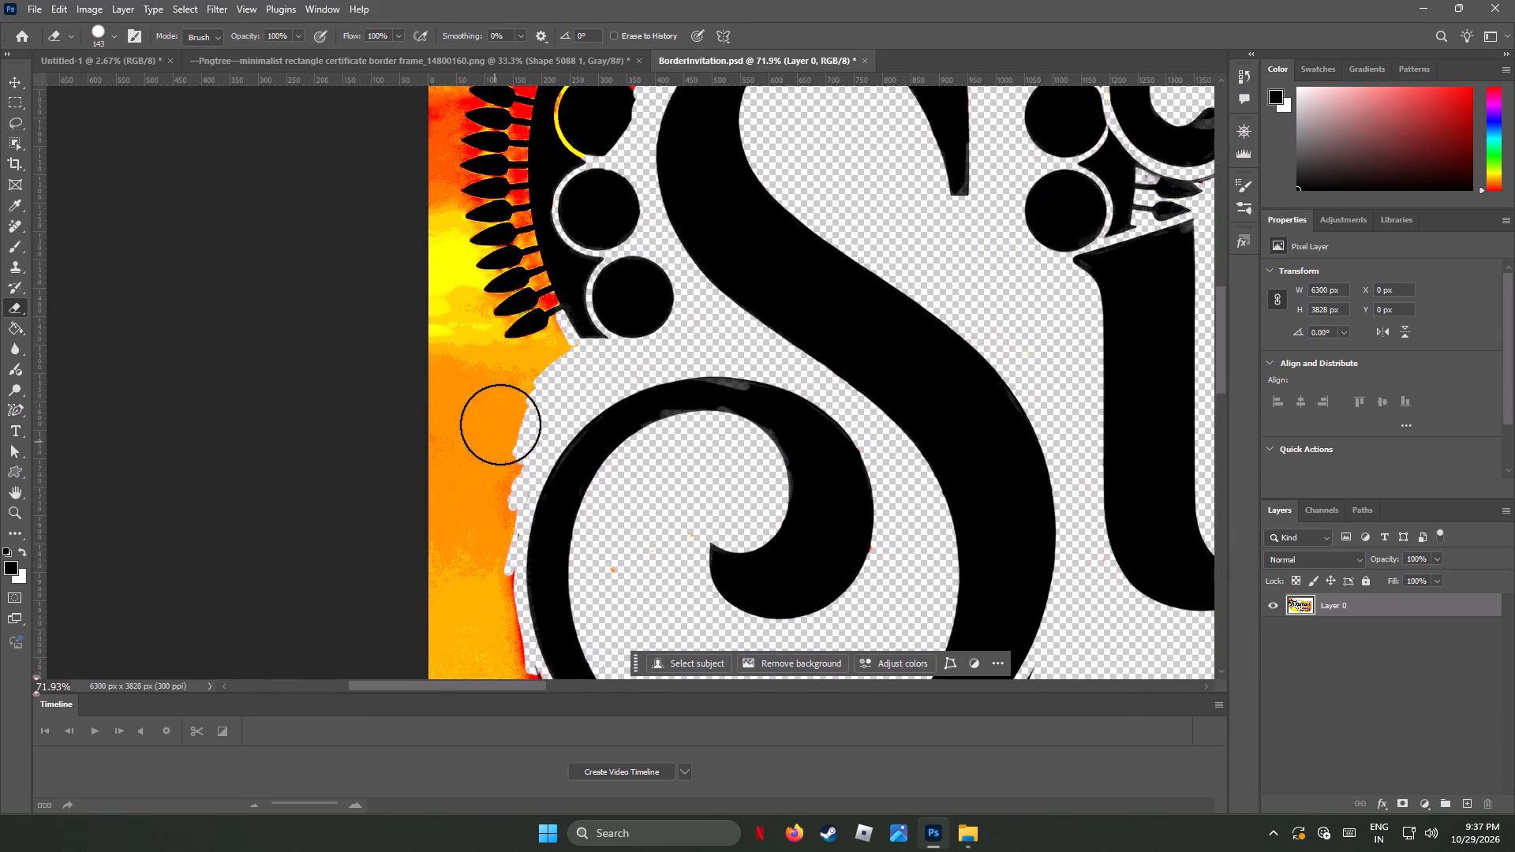
pyautogui.moveTo(541, 375); pyautogui.dragTo(446, 334)
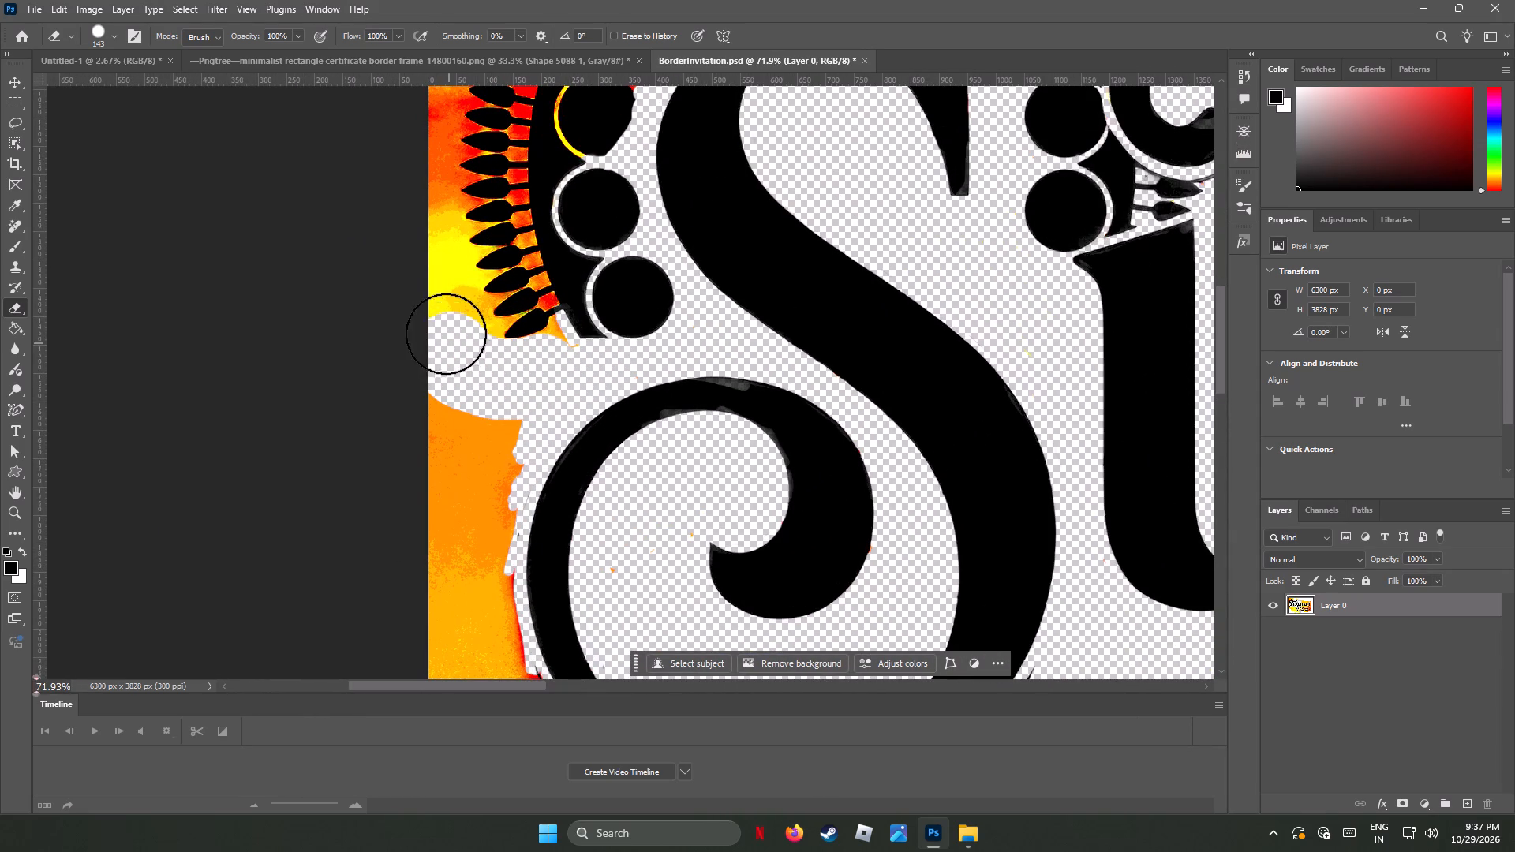
pyautogui.moveTo(446, 334); pyautogui.dragTo(433, 575)
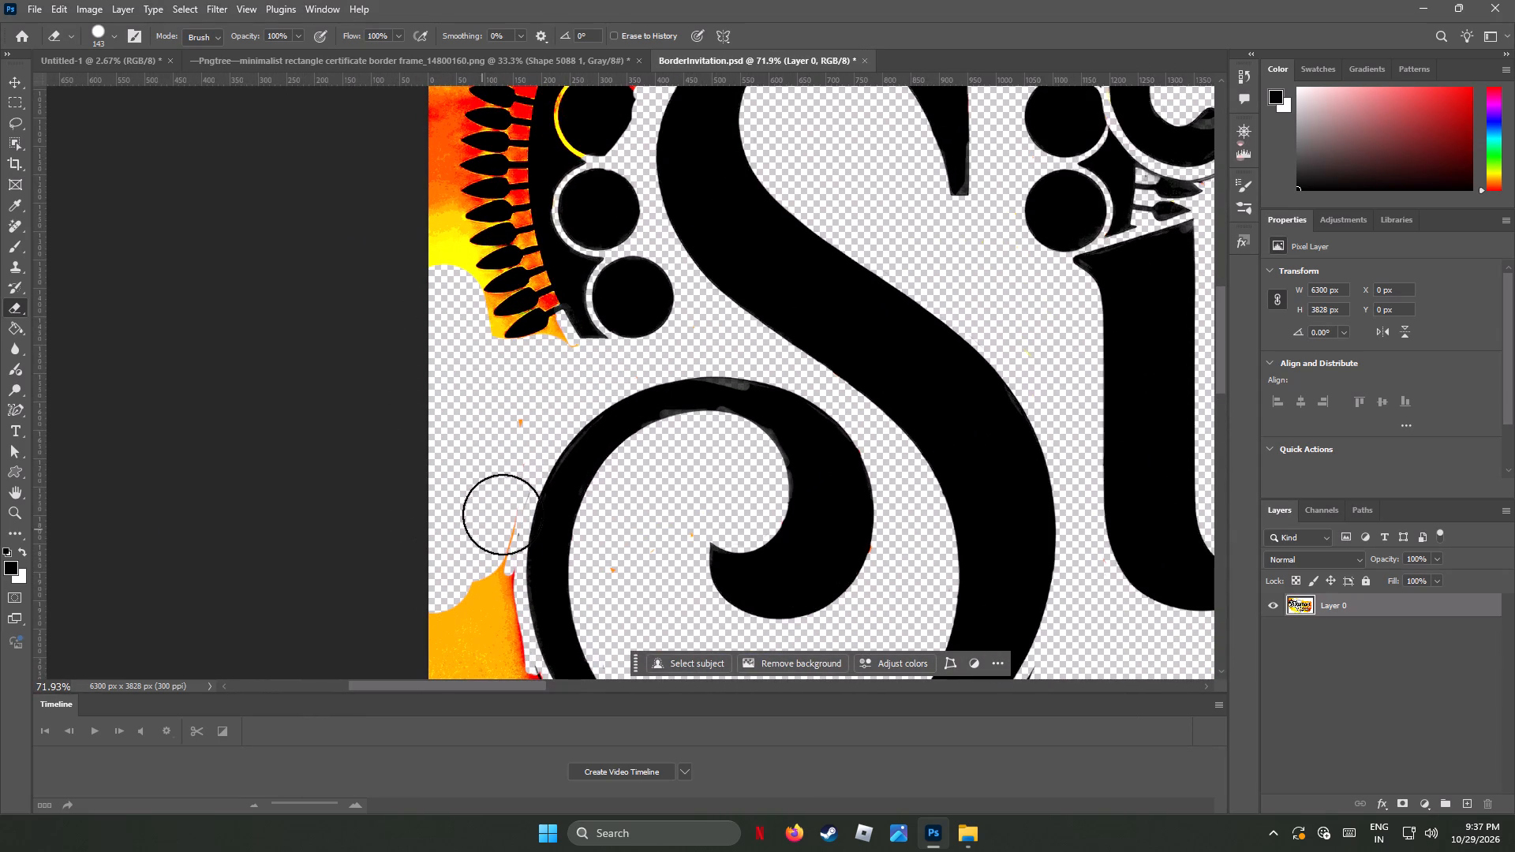
pyautogui.moveTo(495, 491); pyautogui.dragTo(481, 553)
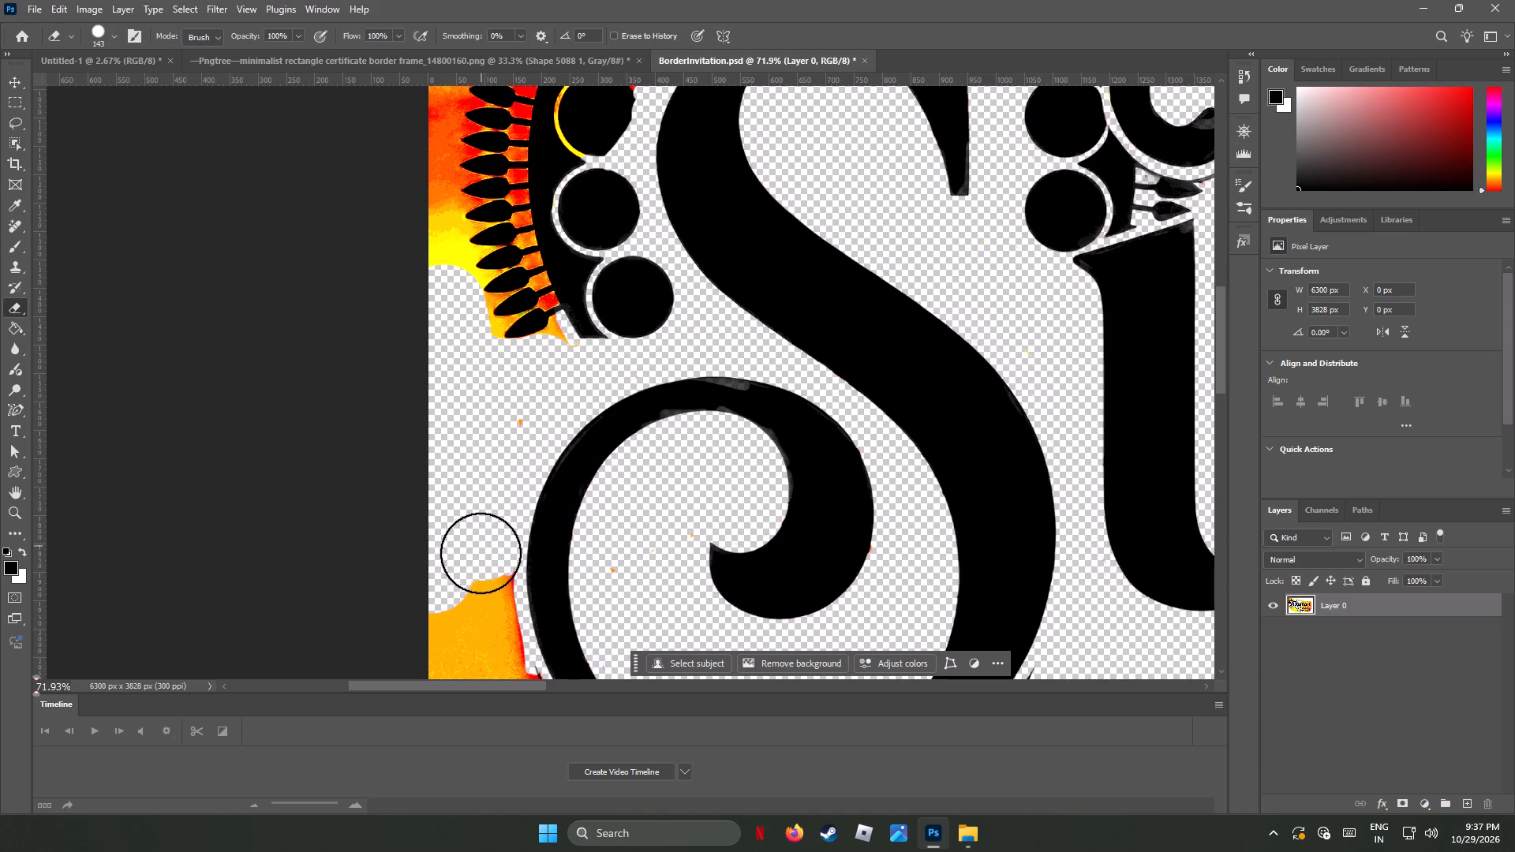
pyautogui.moveTo(481, 553); pyautogui.dragTo(469, 600)
# Continue erasing the orange background and red shadow down the lower-left outside of the S's curl to the white area.
pyautogui.scroll(-3, 465, 579)
pyautogui.scroll(1, 461, 576)
pyautogui.scroll(-4, 458, 573)
pyautogui.scroll(-2, 440, 460)
pyautogui.scroll(1, 442, 465)
pyautogui.scroll(-1, 442, 468)
pyautogui.scroll(1, 443, 473)
pyautogui.scroll(-1, 443, 474)
pyautogui.scroll(11, 444, 474)
pyautogui.scroll(-2, 443, 472)
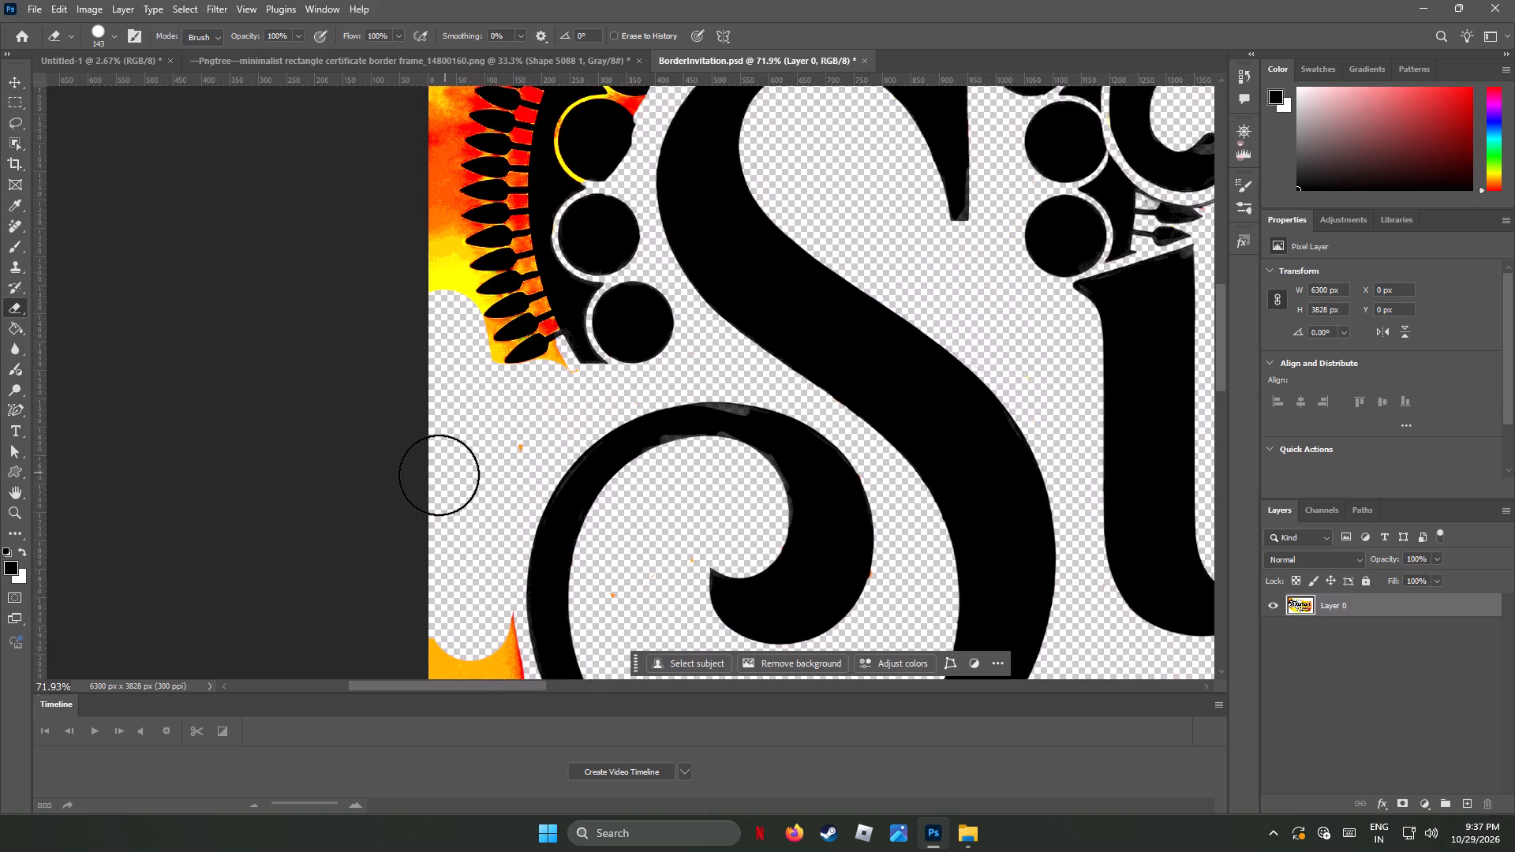
pyautogui.scroll(-17, 439, 475)
pyautogui.scroll(3, 432, 477)
pyautogui.scroll(-2, 432, 480)
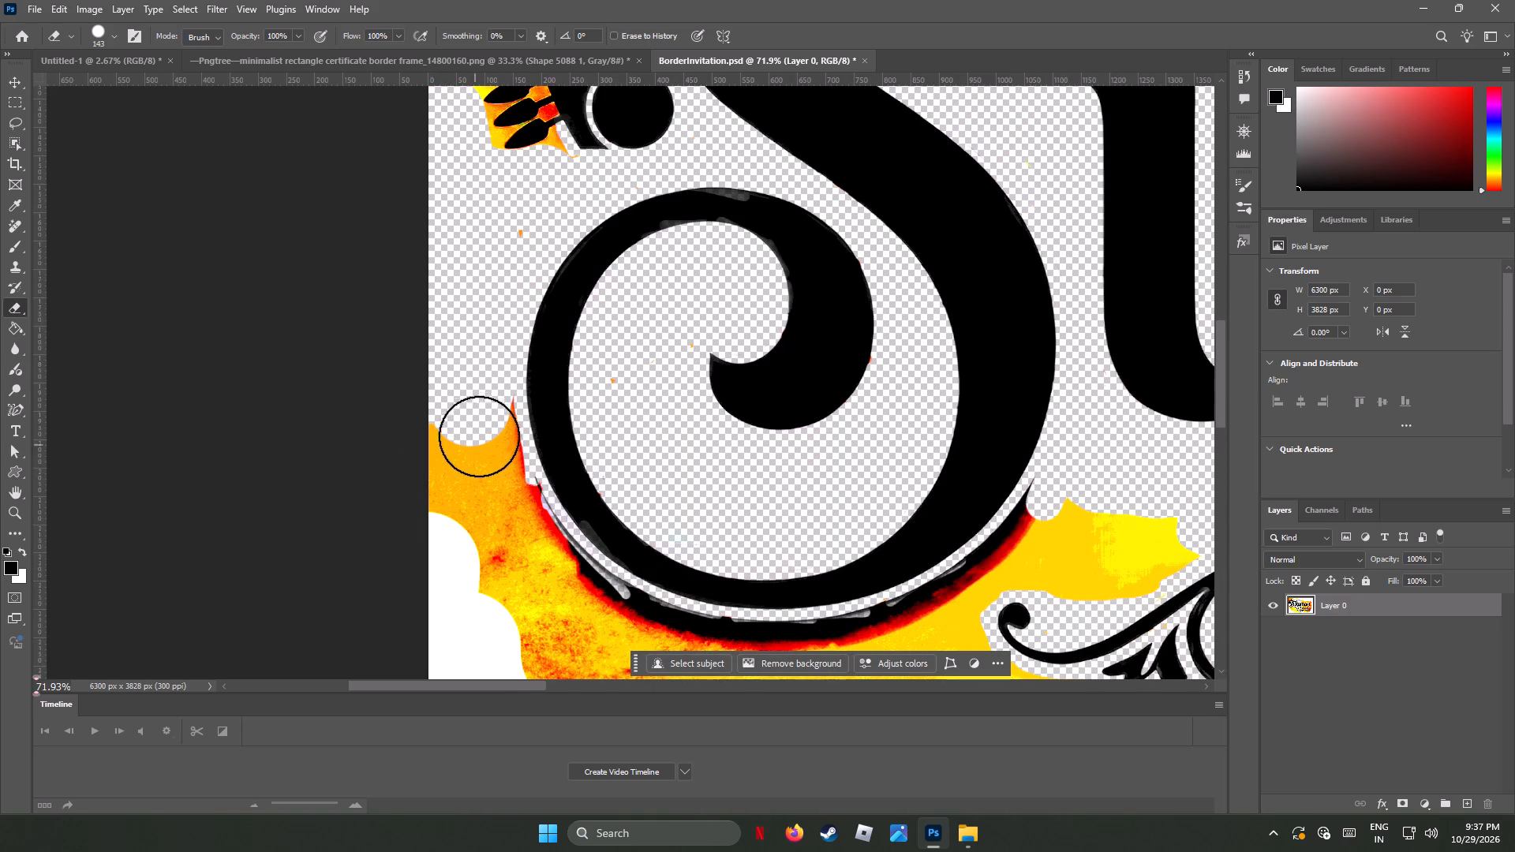
pyautogui.moveTo(483, 424); pyautogui.dragTo(462, 540)
pyautogui.scroll(-2, 462, 542)
pyautogui.scroll(4, 462, 542)
pyautogui.scroll(-3, 461, 543)
pyautogui.moveTo(496, 455); pyautogui.dragTo(490, 555)
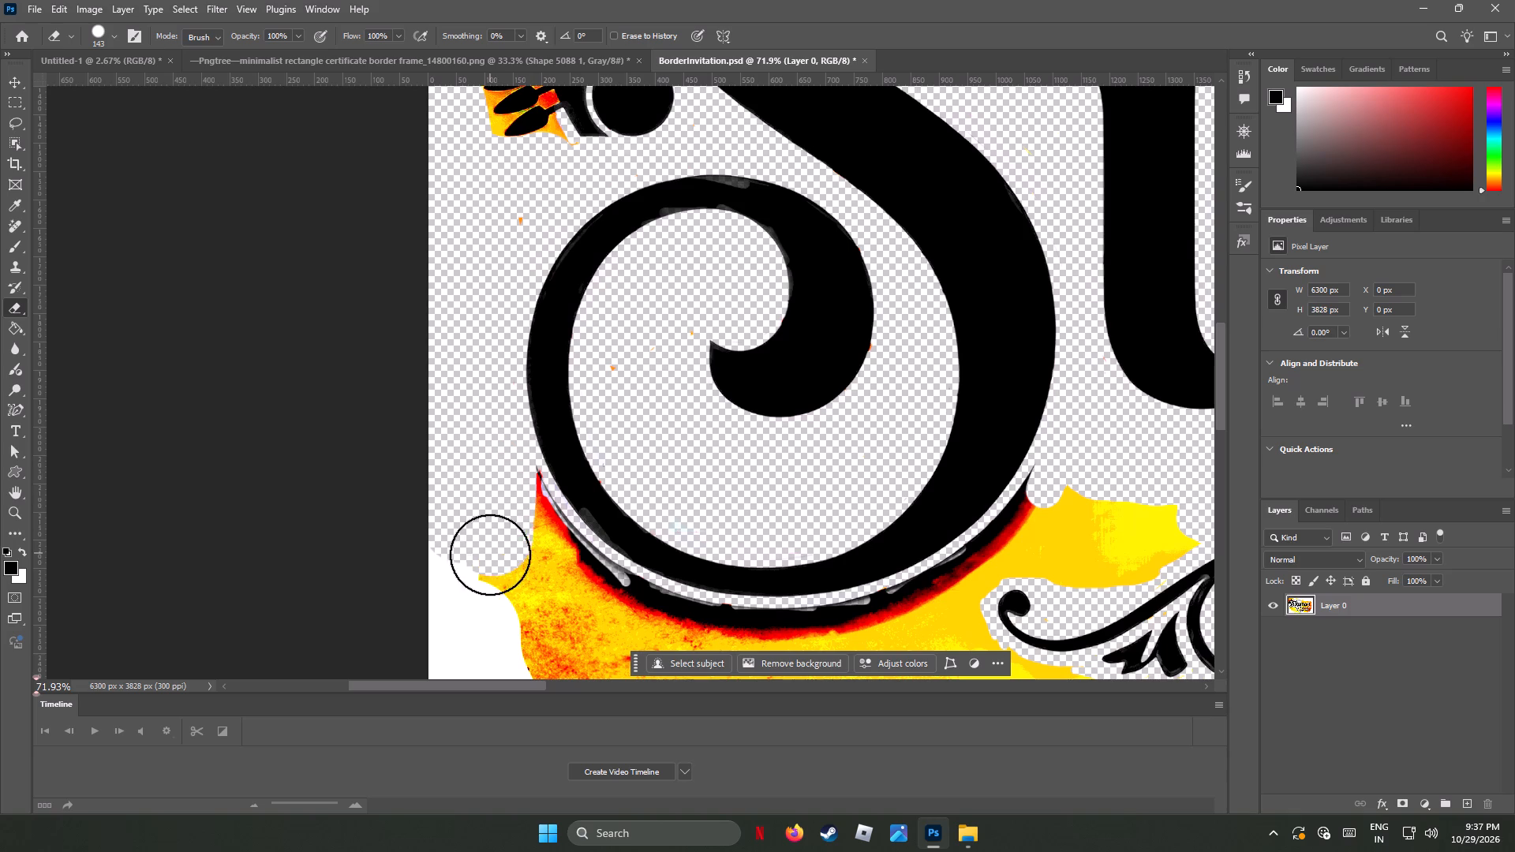
pyautogui.moveTo(490, 555); pyautogui.dragTo(491, 556)
pyautogui.moveTo(517, 497); pyautogui.dragTo(453, 554)
# Erase the orange background, red-black shadow and adjoining white area below the lower-left of the S's curl.
pyautogui.scroll(-5, 469, 535)
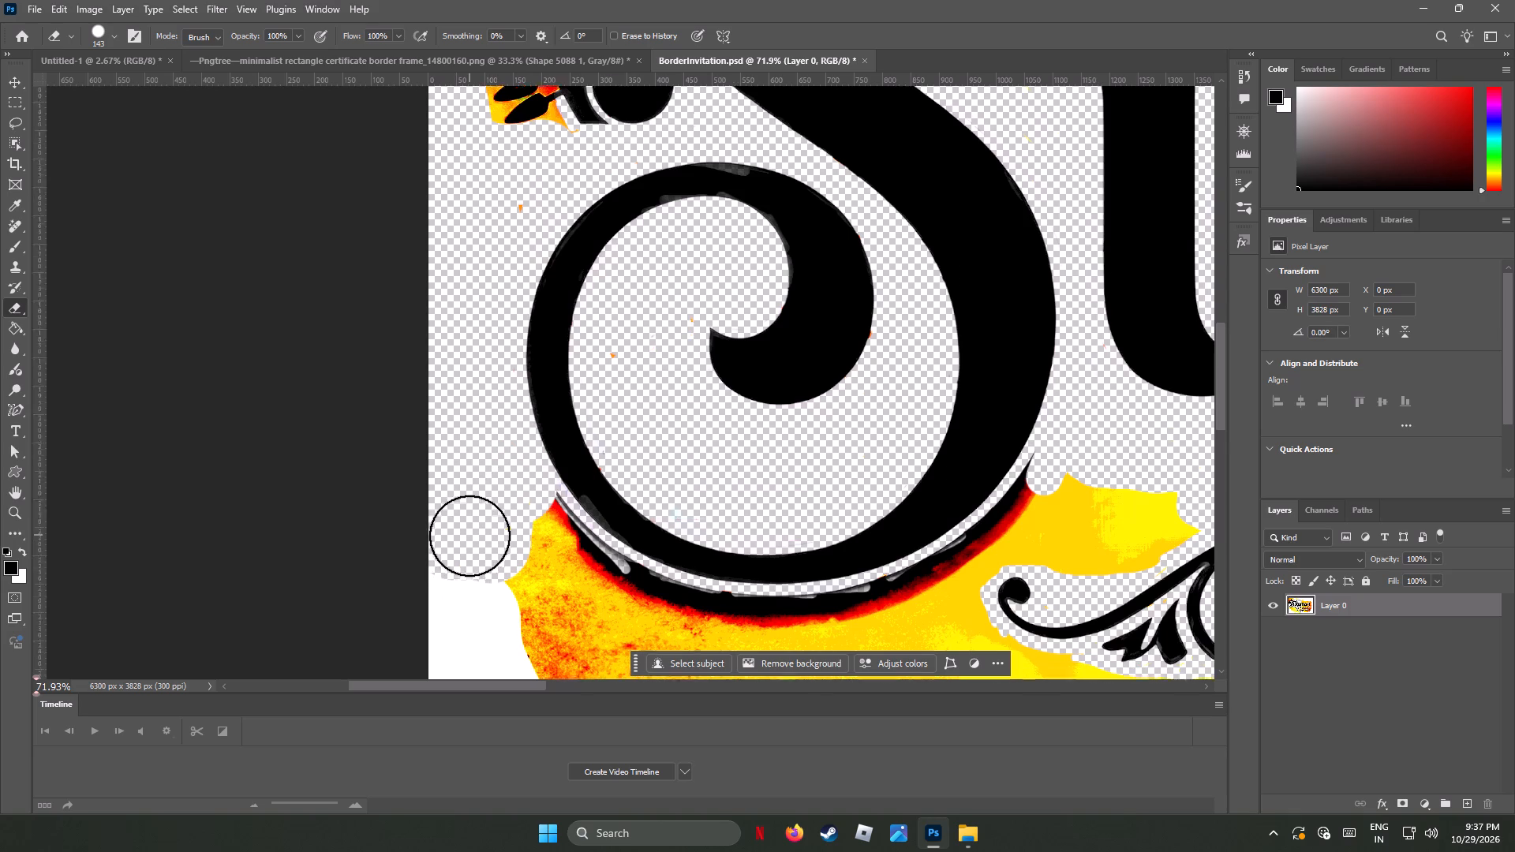
pyautogui.scroll(2, 469, 536)
pyautogui.scroll(-7, 469, 536)
pyautogui.scroll(1, 476, 536)
pyautogui.scroll(-5, 476, 536)
pyautogui.scroll(2, 477, 537)
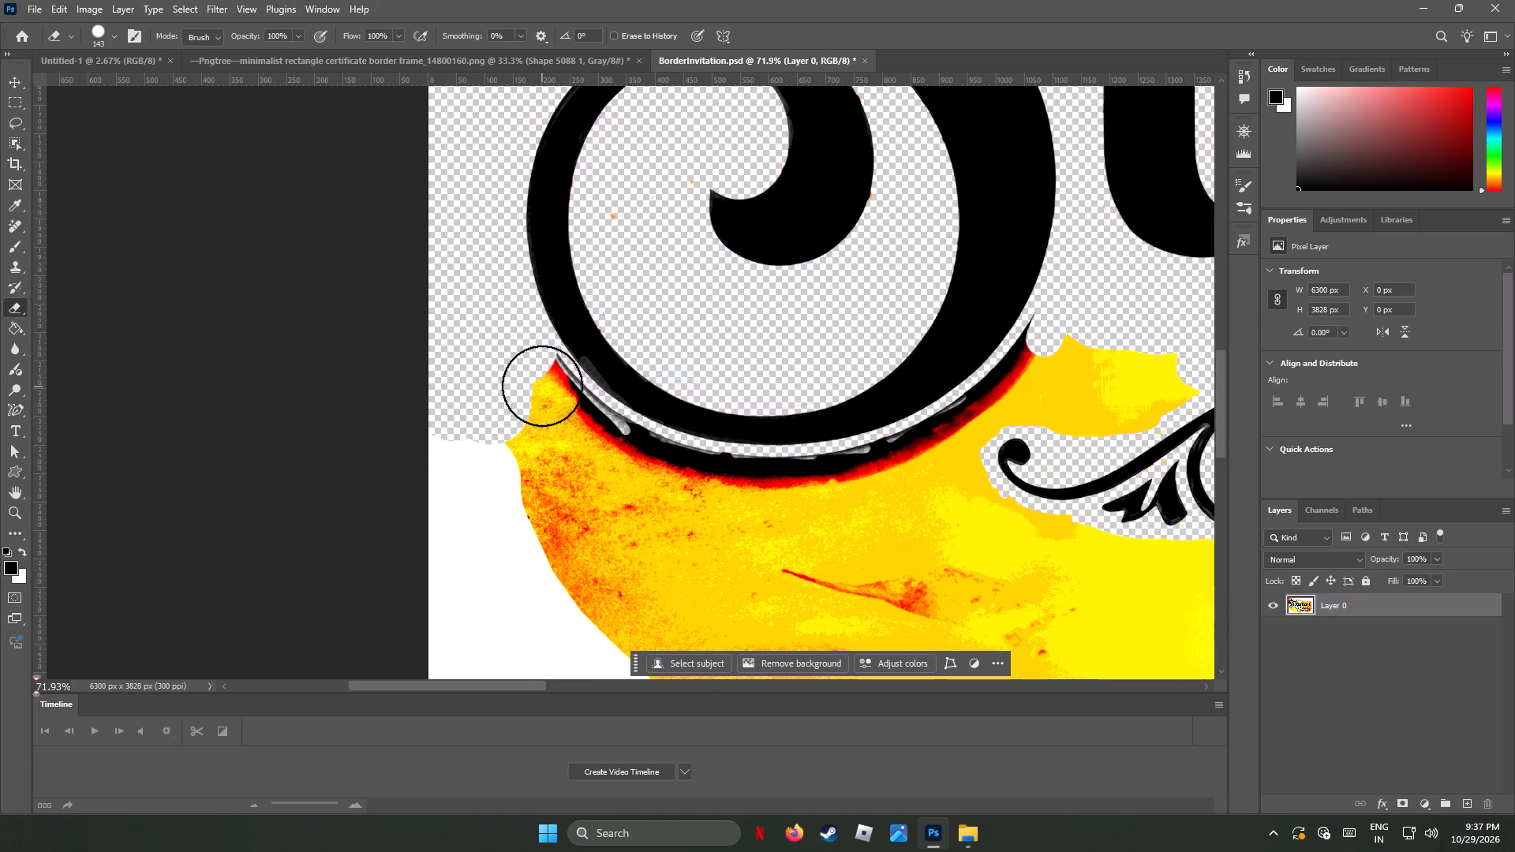
pyautogui.moveTo(542, 386); pyautogui.dragTo(552, 549)
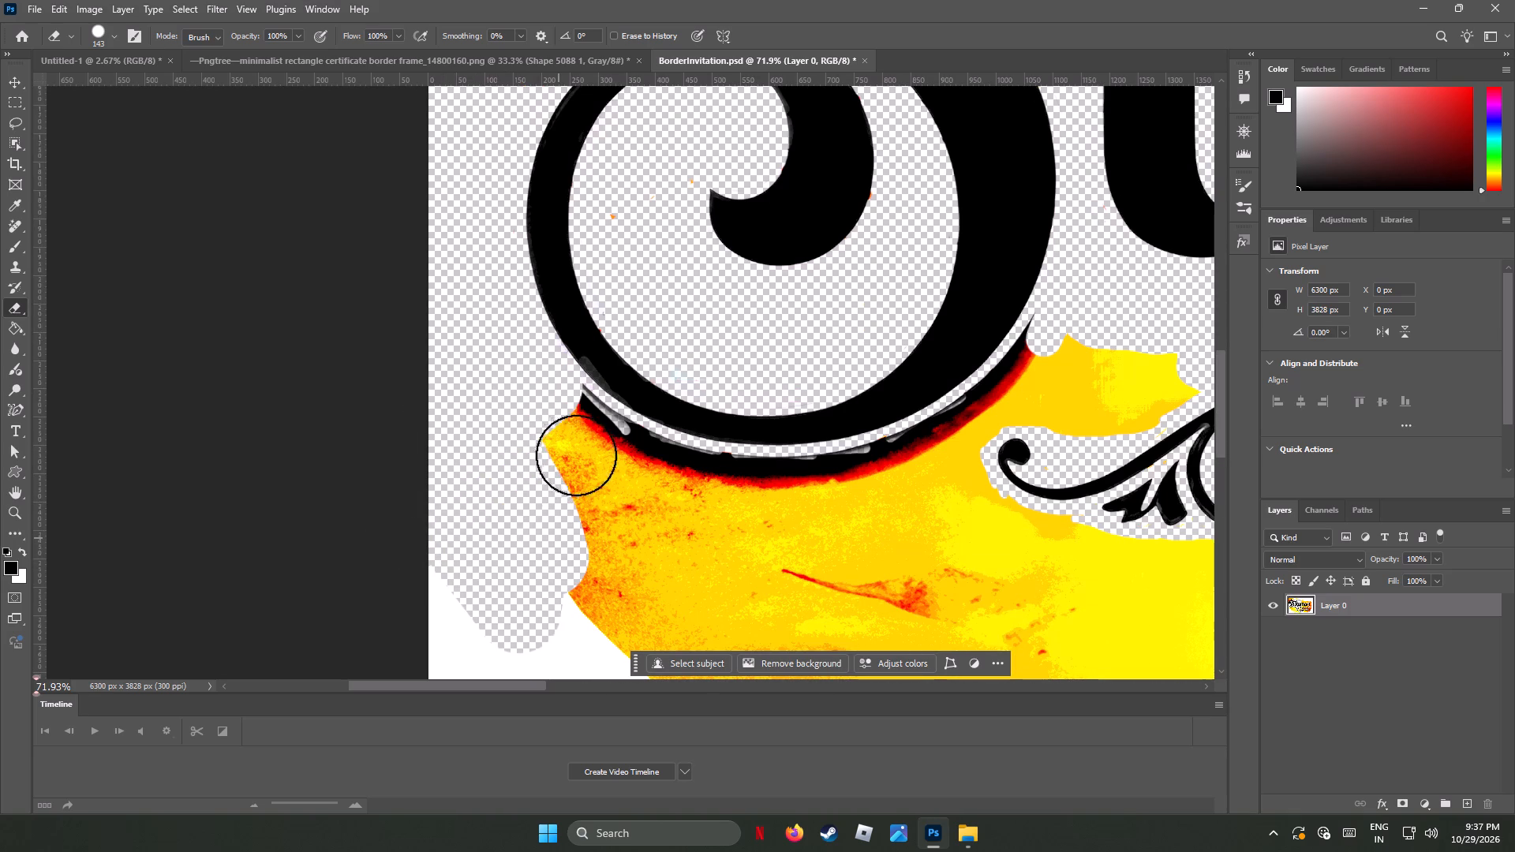
pyautogui.moveTo(572, 420); pyautogui.dragTo(606, 551)
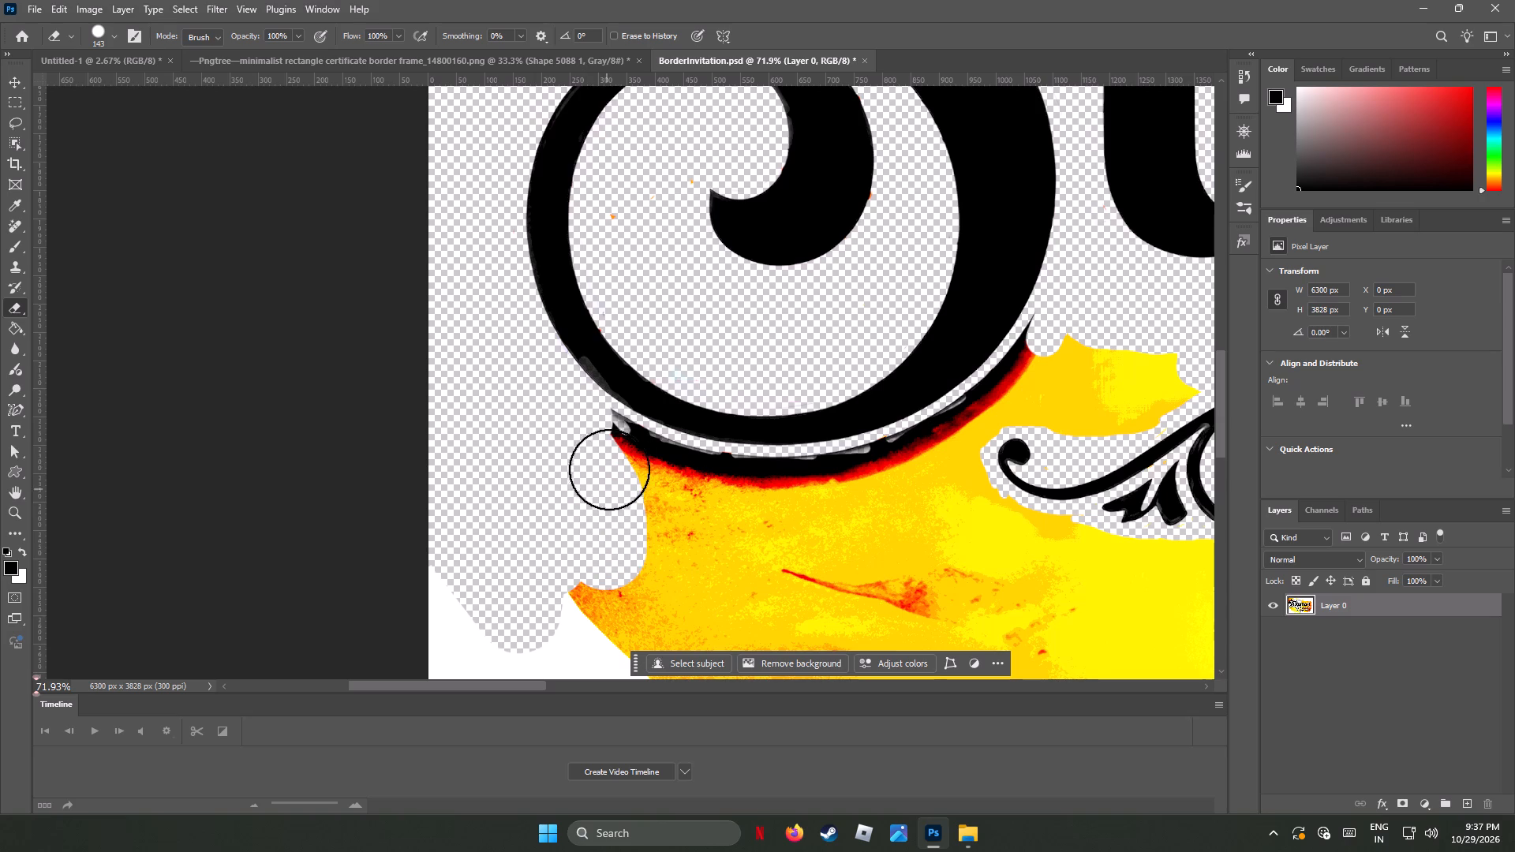
pyautogui.moveTo(614, 449); pyautogui.dragTo(616, 462)
pyautogui.moveTo(651, 468); pyautogui.dragTo(651, 471)
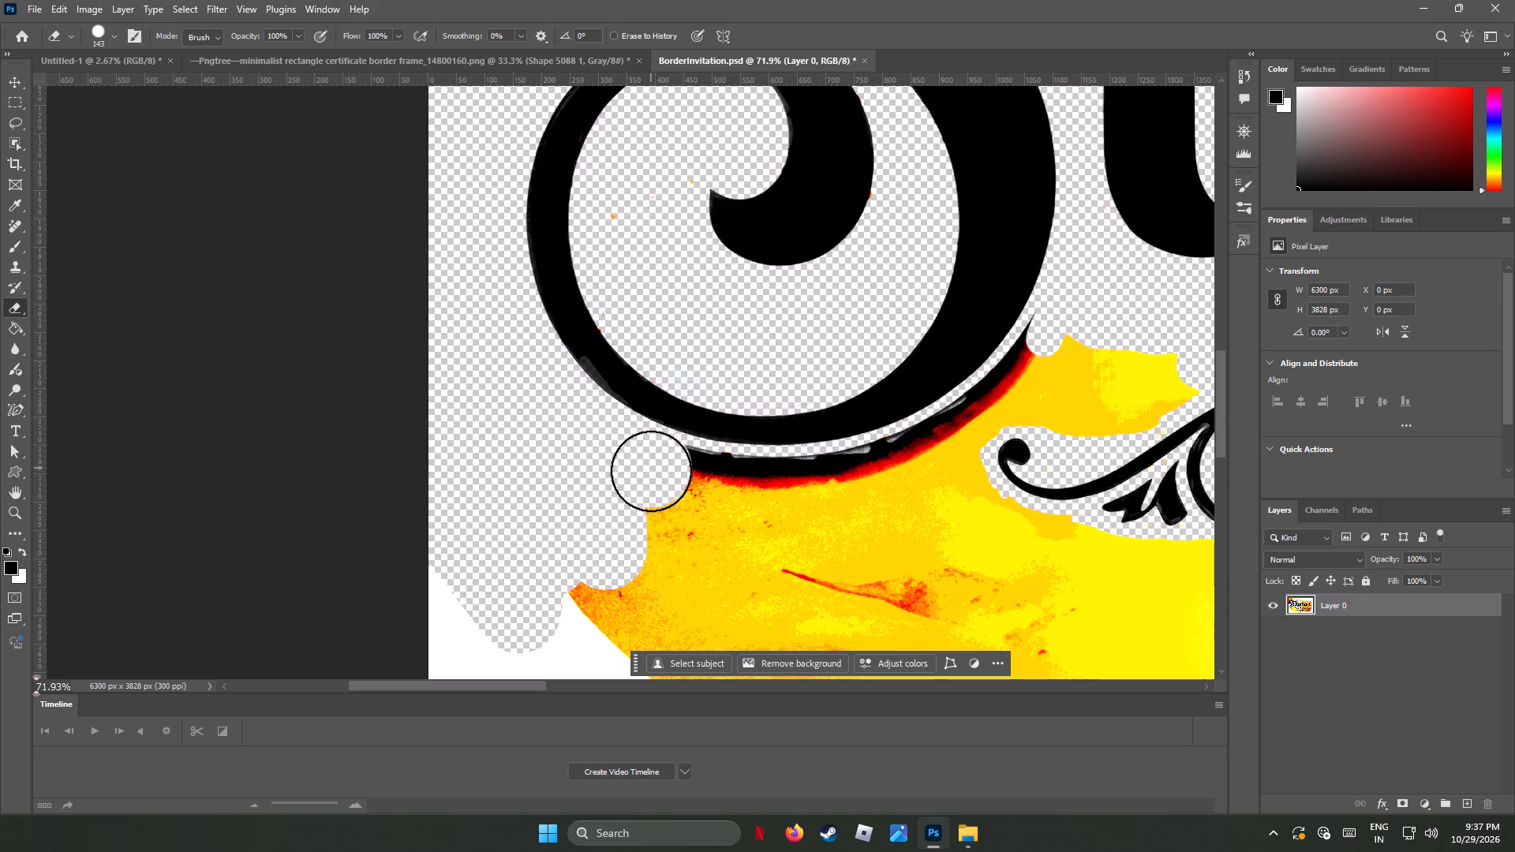
pyautogui.moveTo(651, 471); pyautogui.dragTo(438, 635)
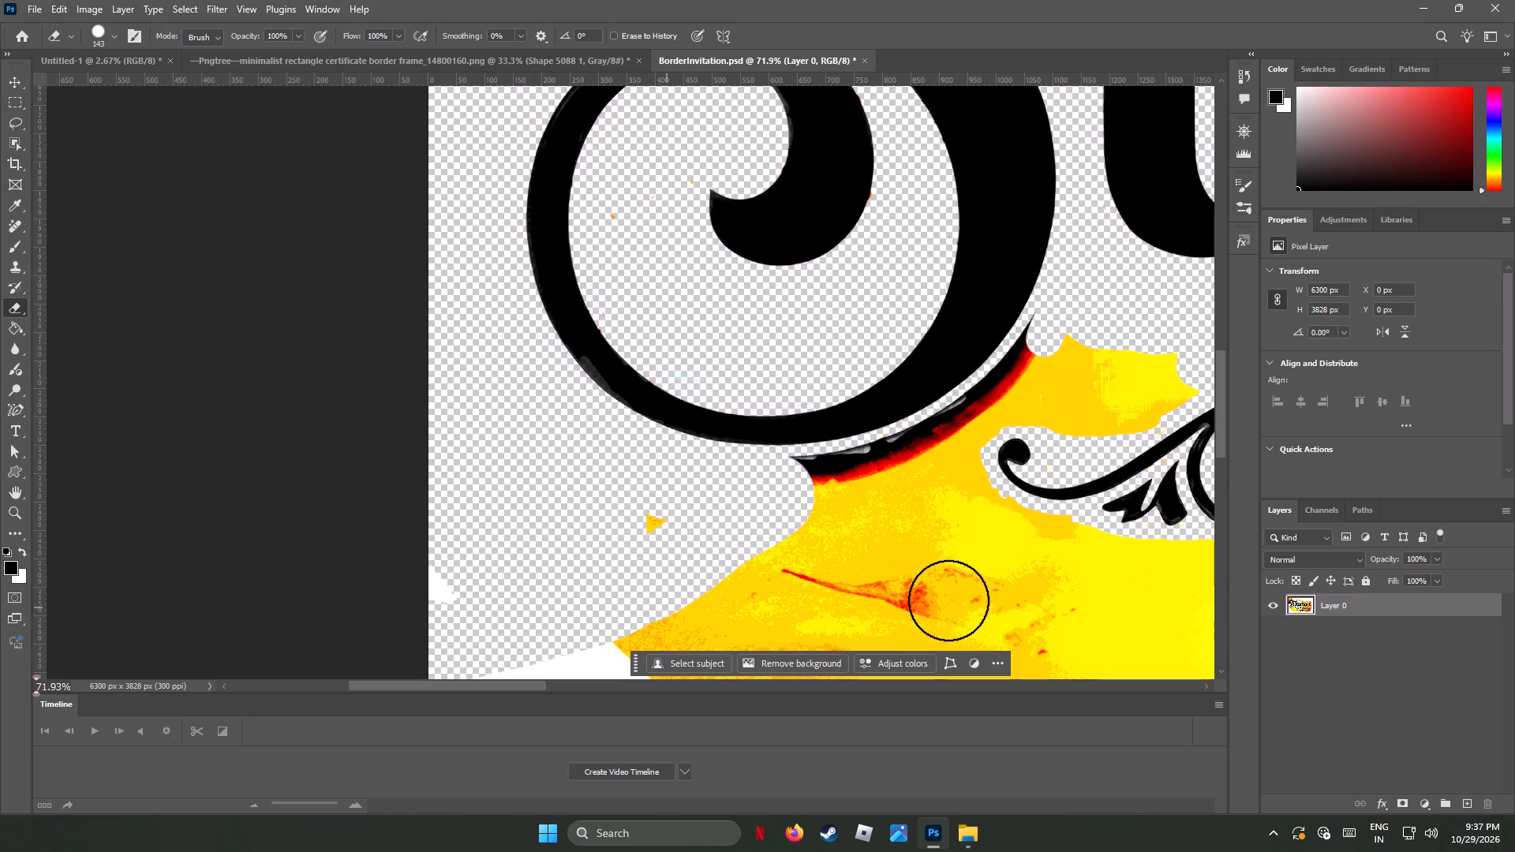
# Erase the shadow and yellow background along the underside of the S's curl, plus the stray yellow and white remnants nearby.
pyautogui.moveTo(898, 471); pyautogui.dragTo(871, 481)
pyautogui.moveTo(825, 488); pyautogui.dragTo(791, 523)
pyautogui.click(804, 491)
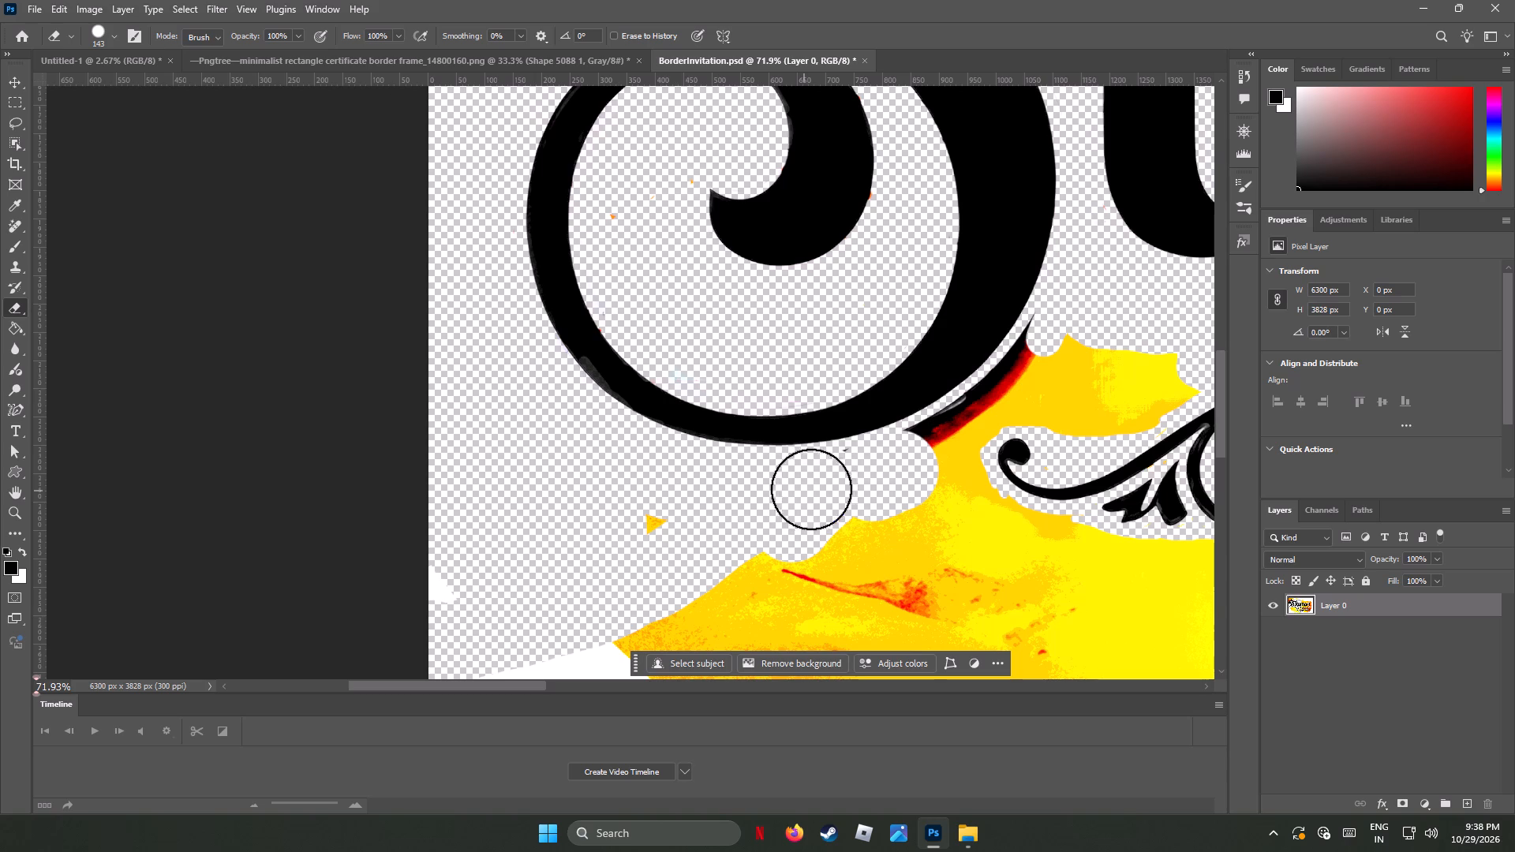
pyautogui.click(851, 486)
pyautogui.moveTo(664, 541); pyautogui.dragTo(397, 584)
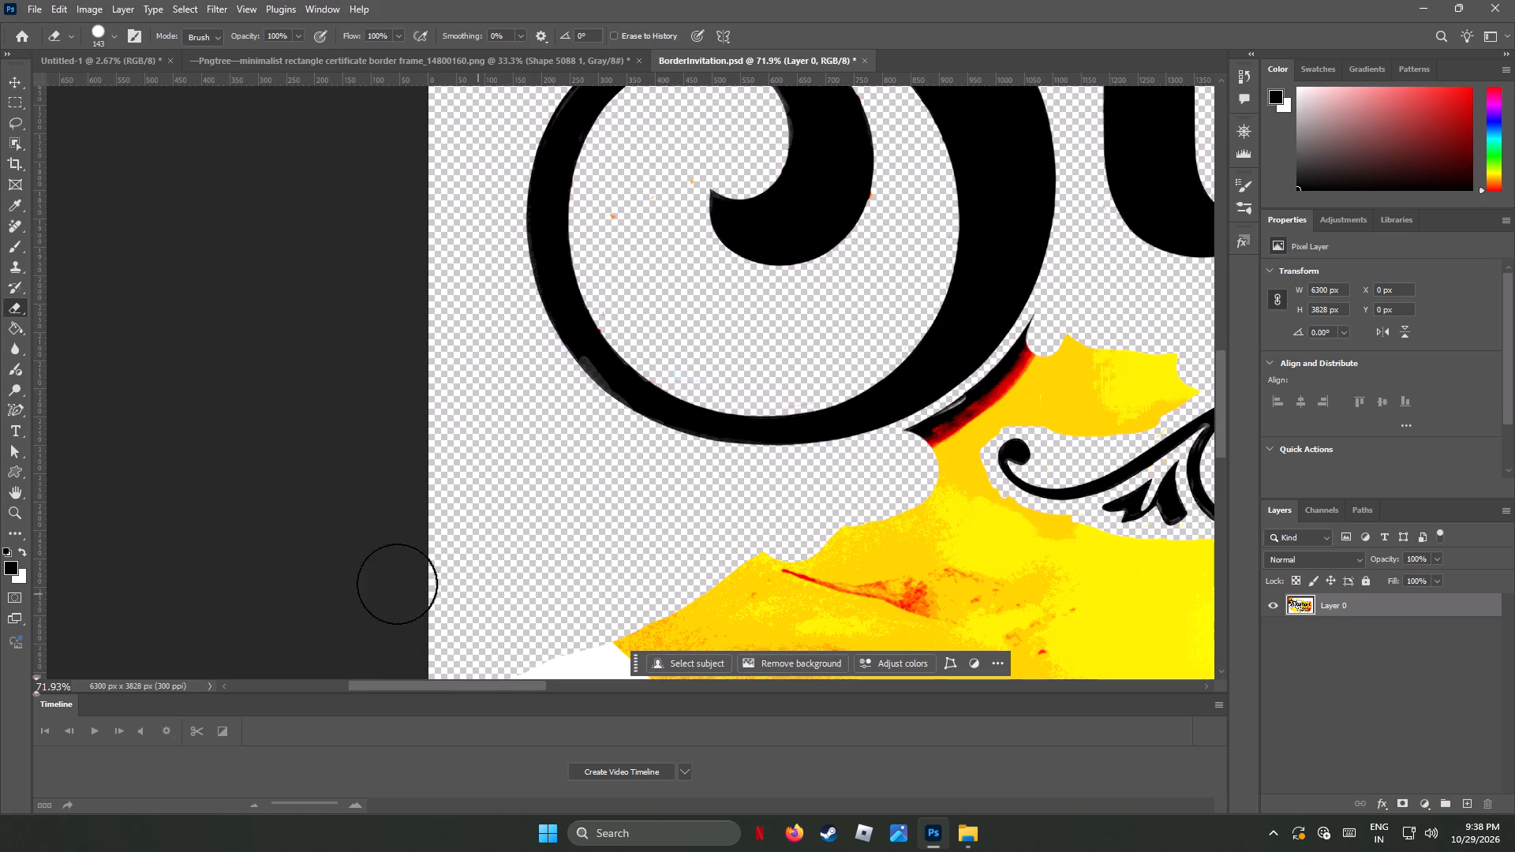
pyautogui.moveTo(397, 584); pyautogui.dragTo(421, 596)
pyautogui.scroll(-3, 668, 611)
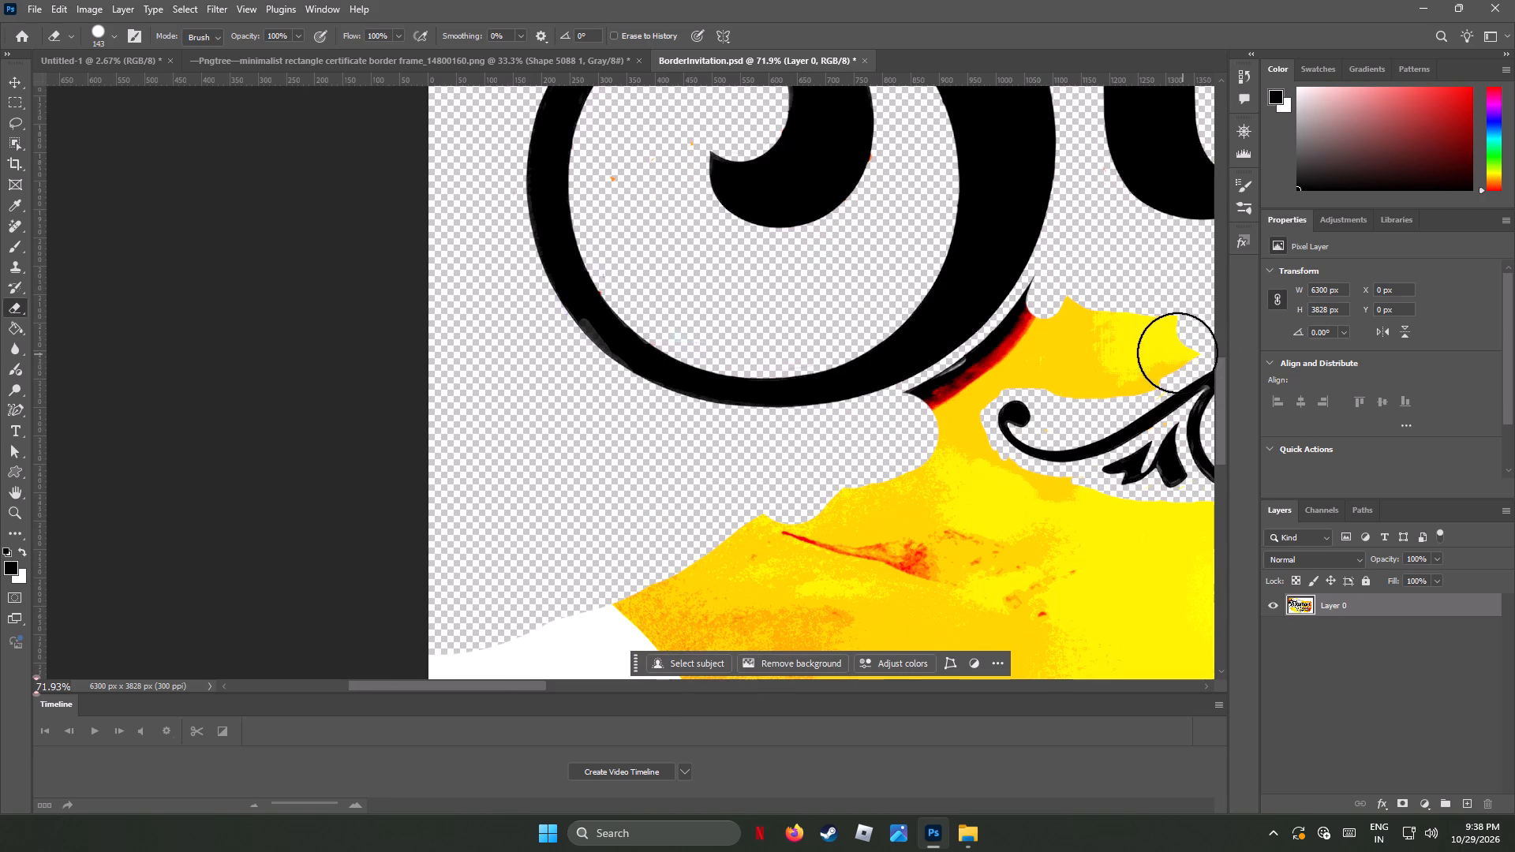
# Erase the yellow background and red shadow between the S's lower-right curve and the floral ornament's left end.
pyautogui.click(1160, 344)
pyautogui.click(1125, 365)
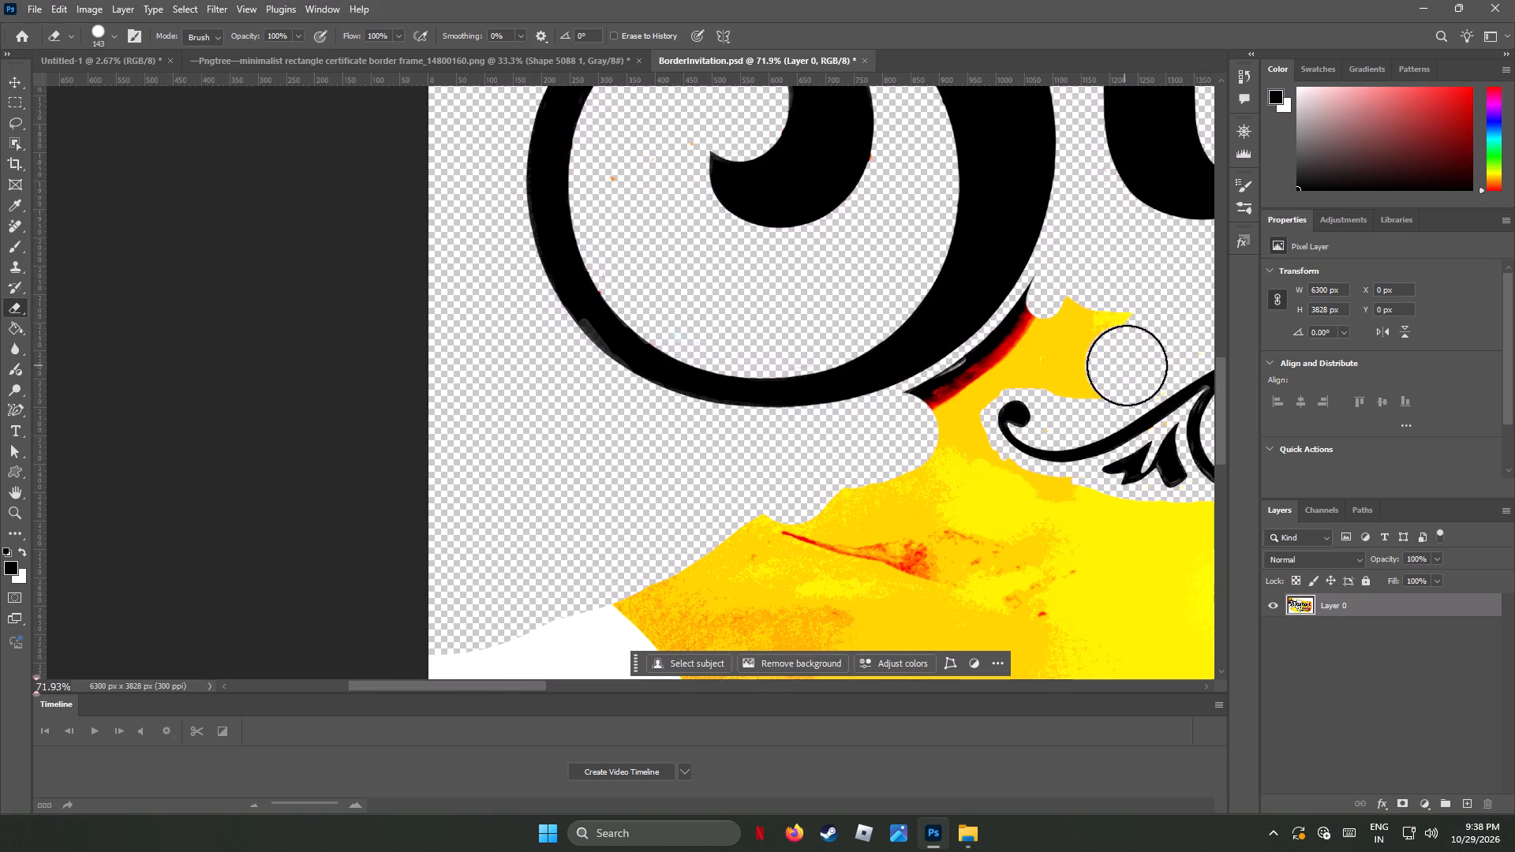
pyautogui.click(1132, 366)
pyautogui.click(1087, 335)
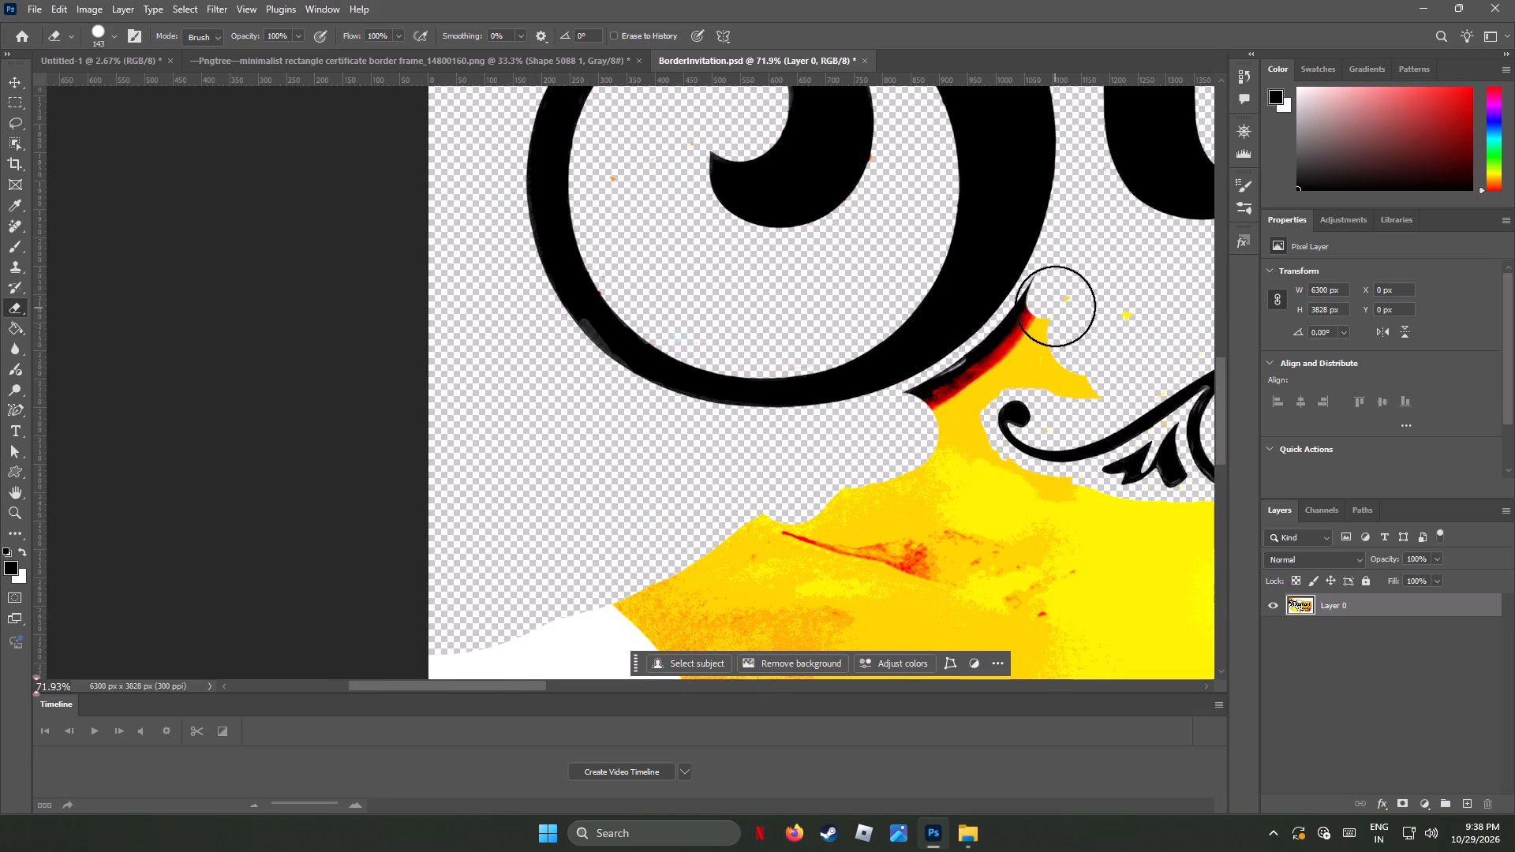
pyautogui.click(1056, 304)
pyautogui.click(1046, 362)
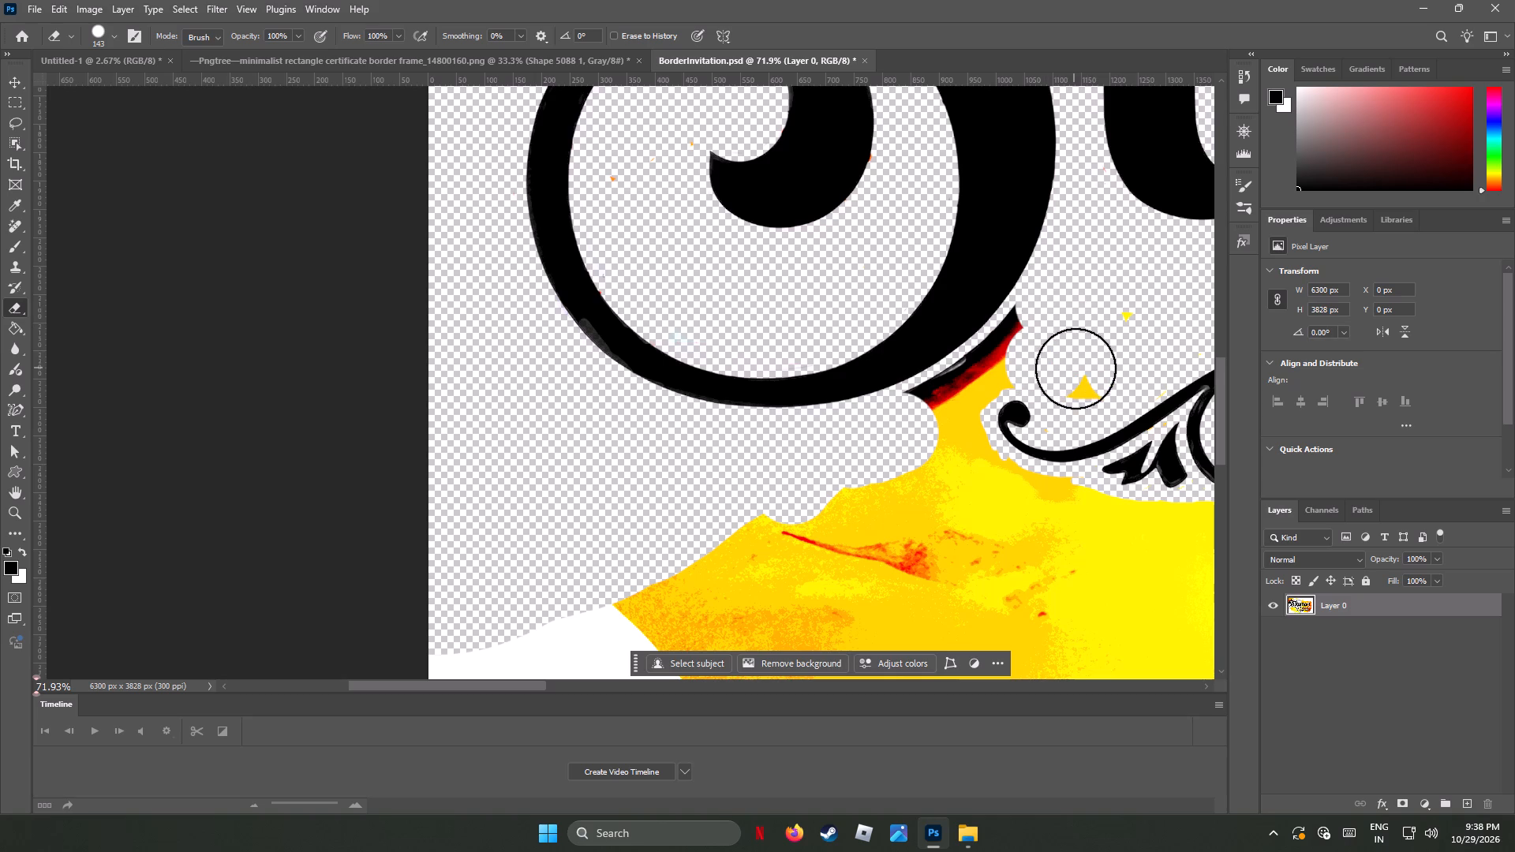
pyautogui.click(1075, 368)
pyautogui.click(1019, 357)
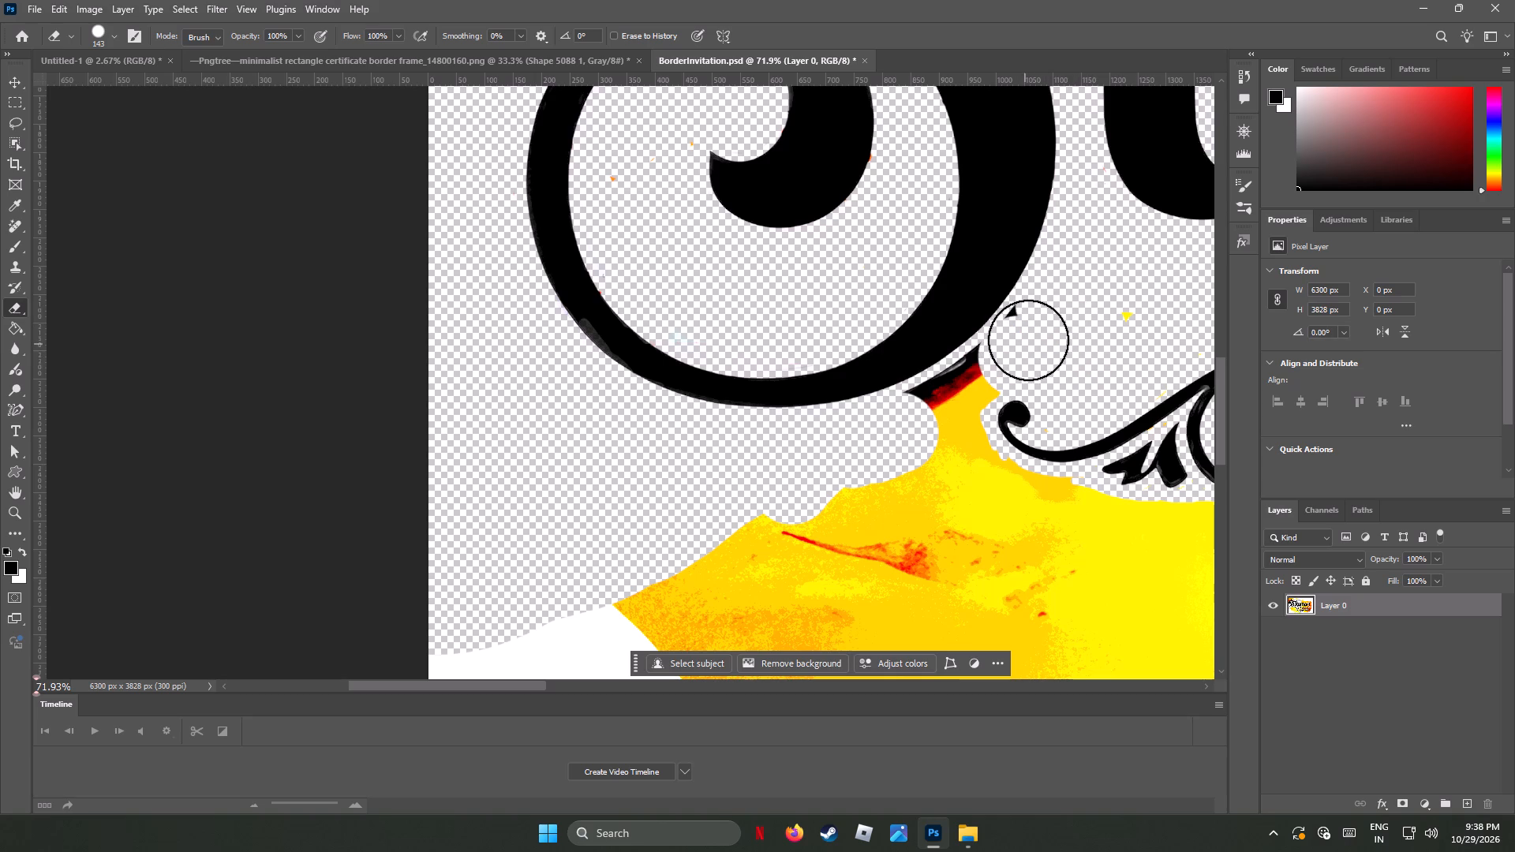
pyautogui.click(1030, 338)
# Erase the remaining strip of shadow and yellow background linking the S's base to the area under the ornament's left curl.
pyautogui.click(937, 415)
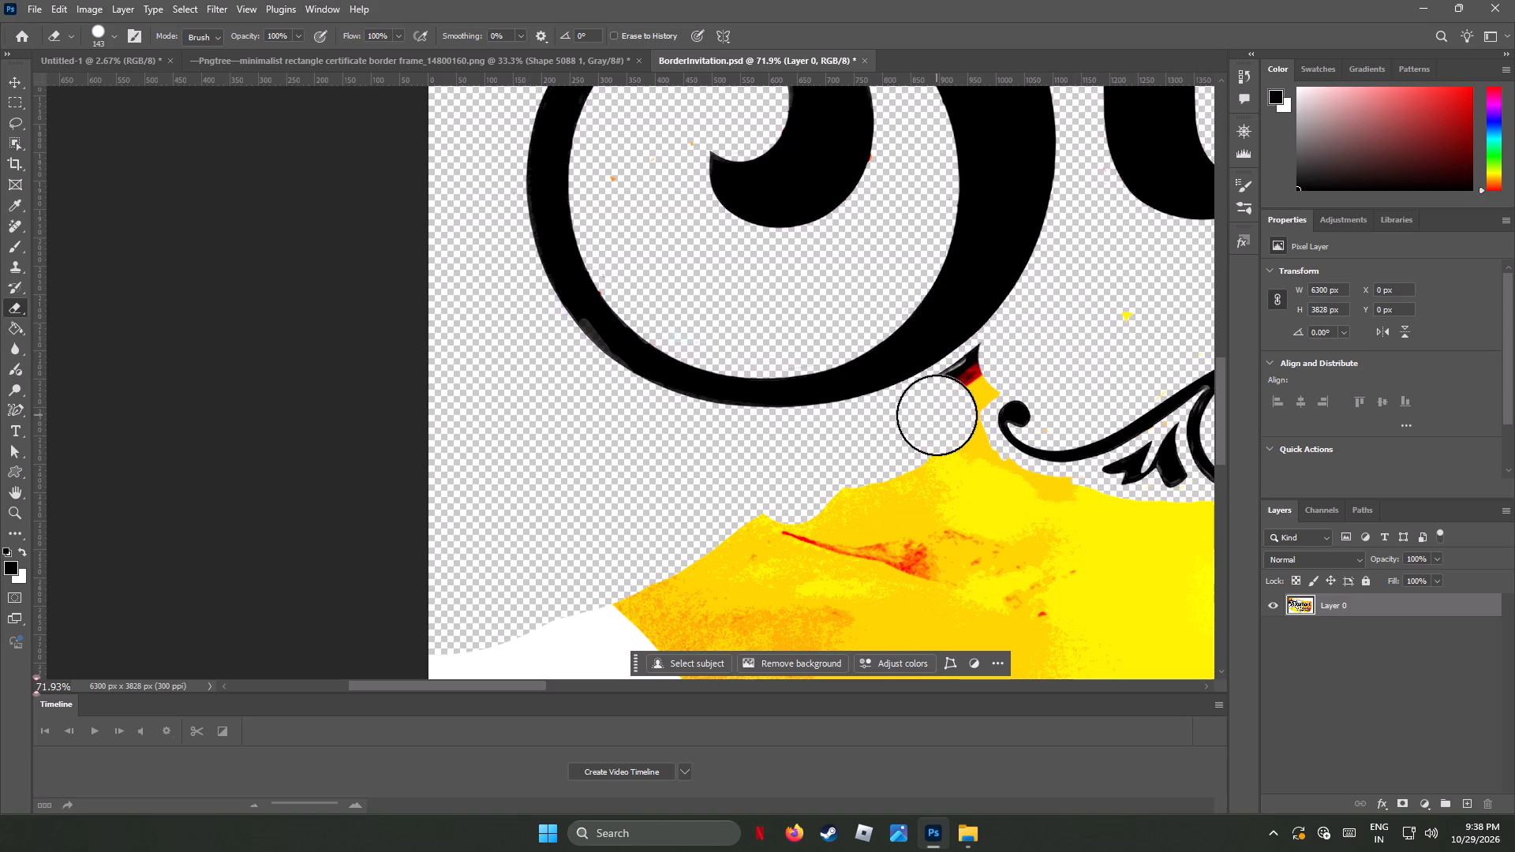
pyautogui.click(958, 435)
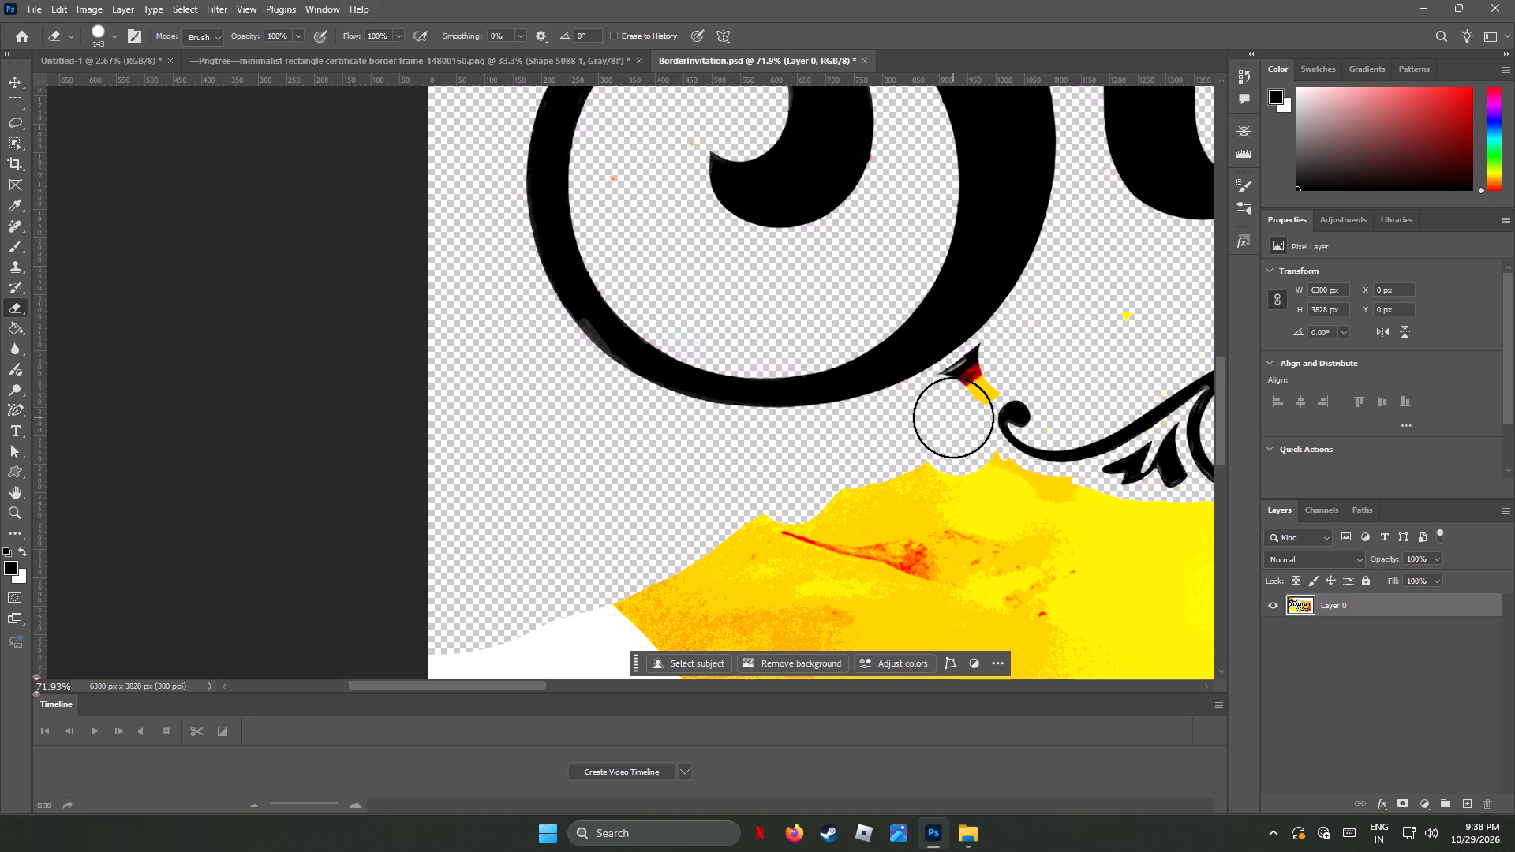
pyautogui.click(953, 417)
pyautogui.click(954, 407)
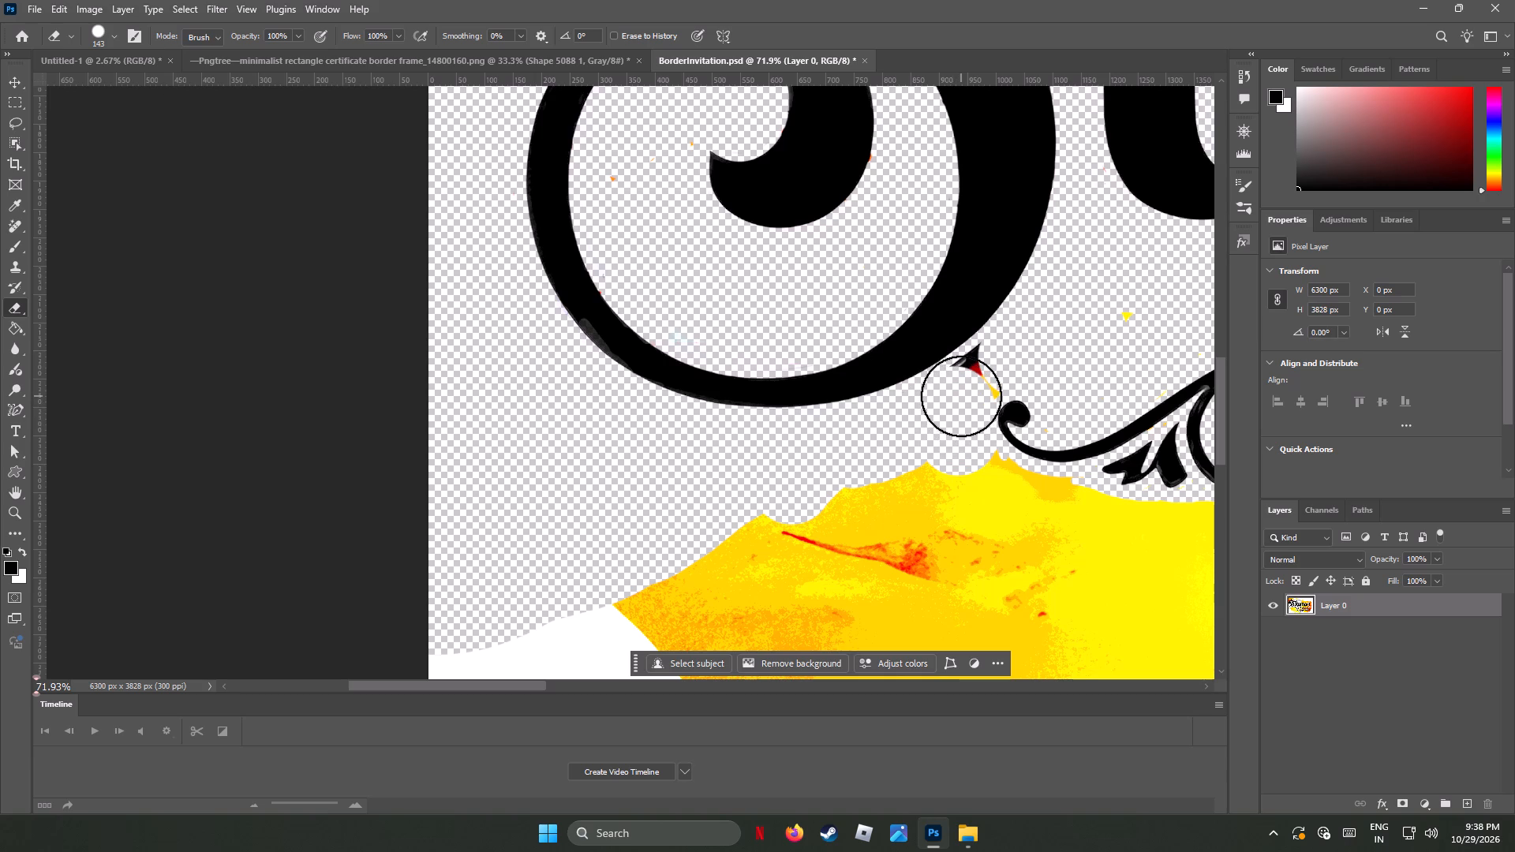
pyautogui.click(960, 395)
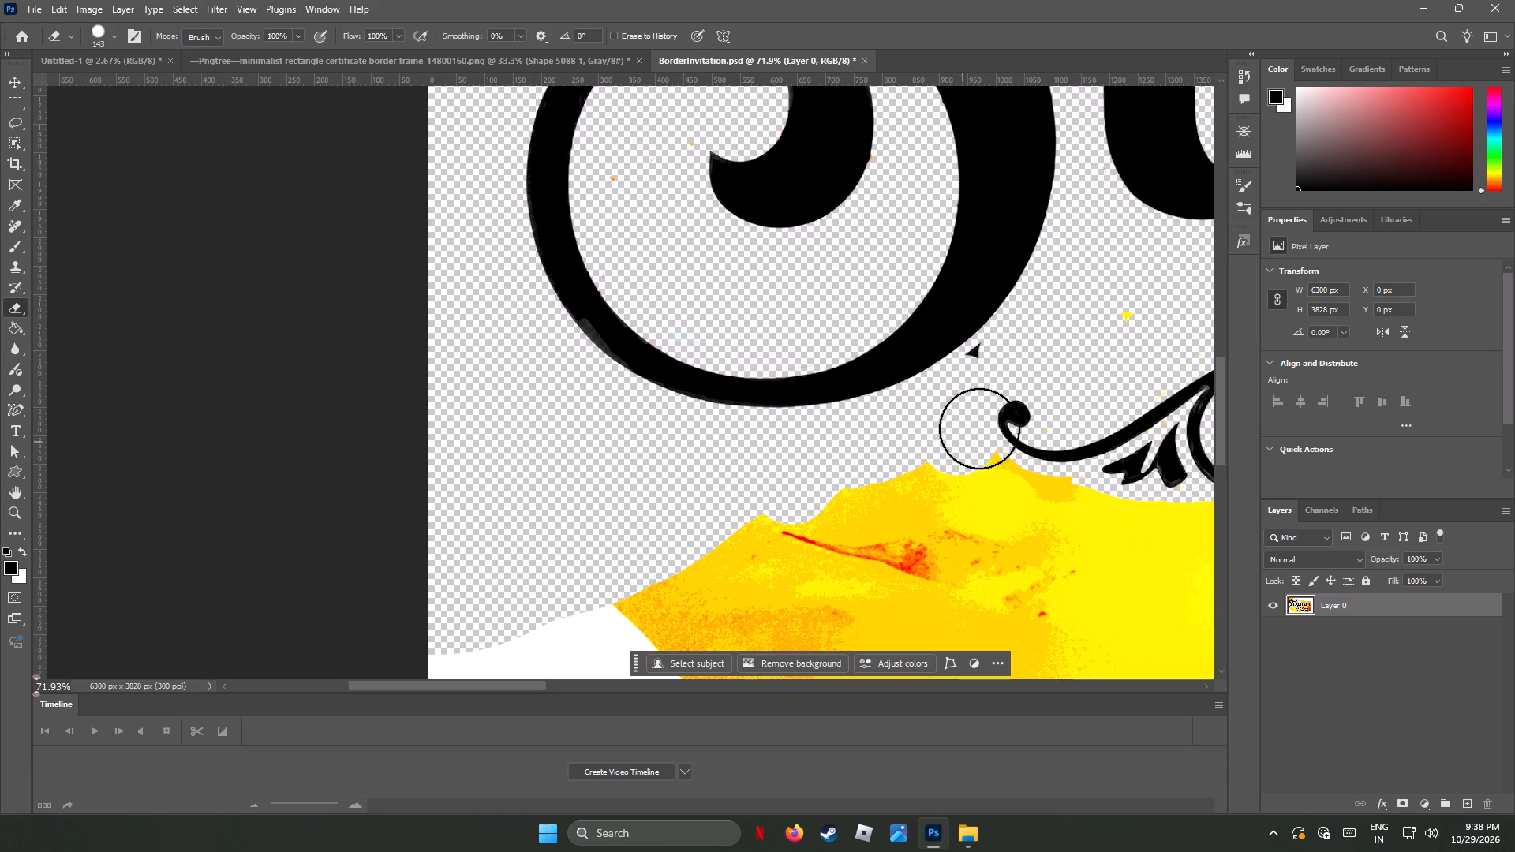
pyautogui.click(1010, 358)
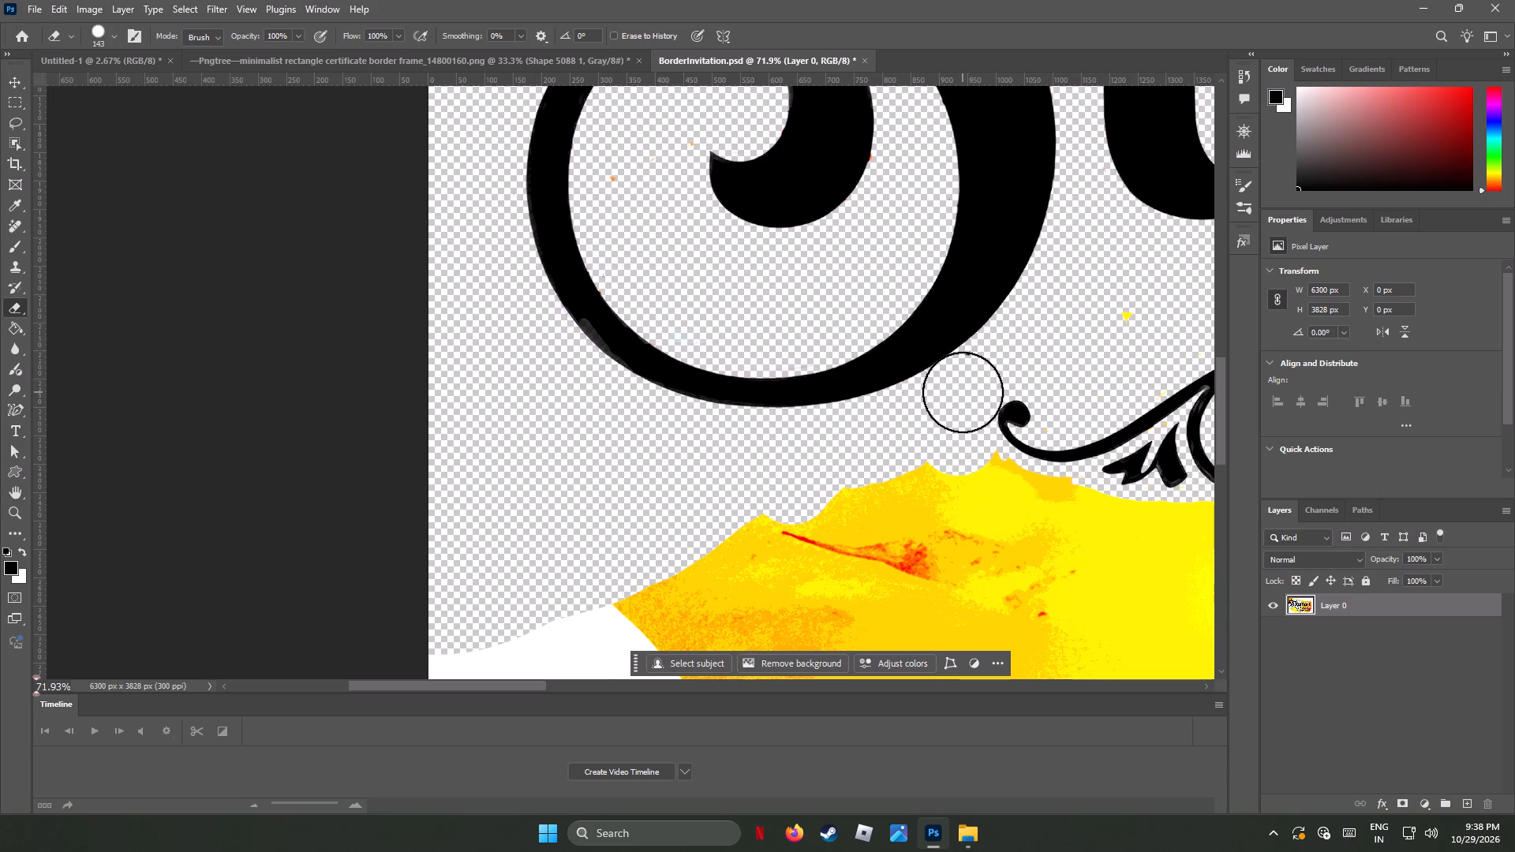
# Set the eraser size to 64 px and erase the black shadow speck beside the S's lower-right curve.
pyautogui.click(110, 35)
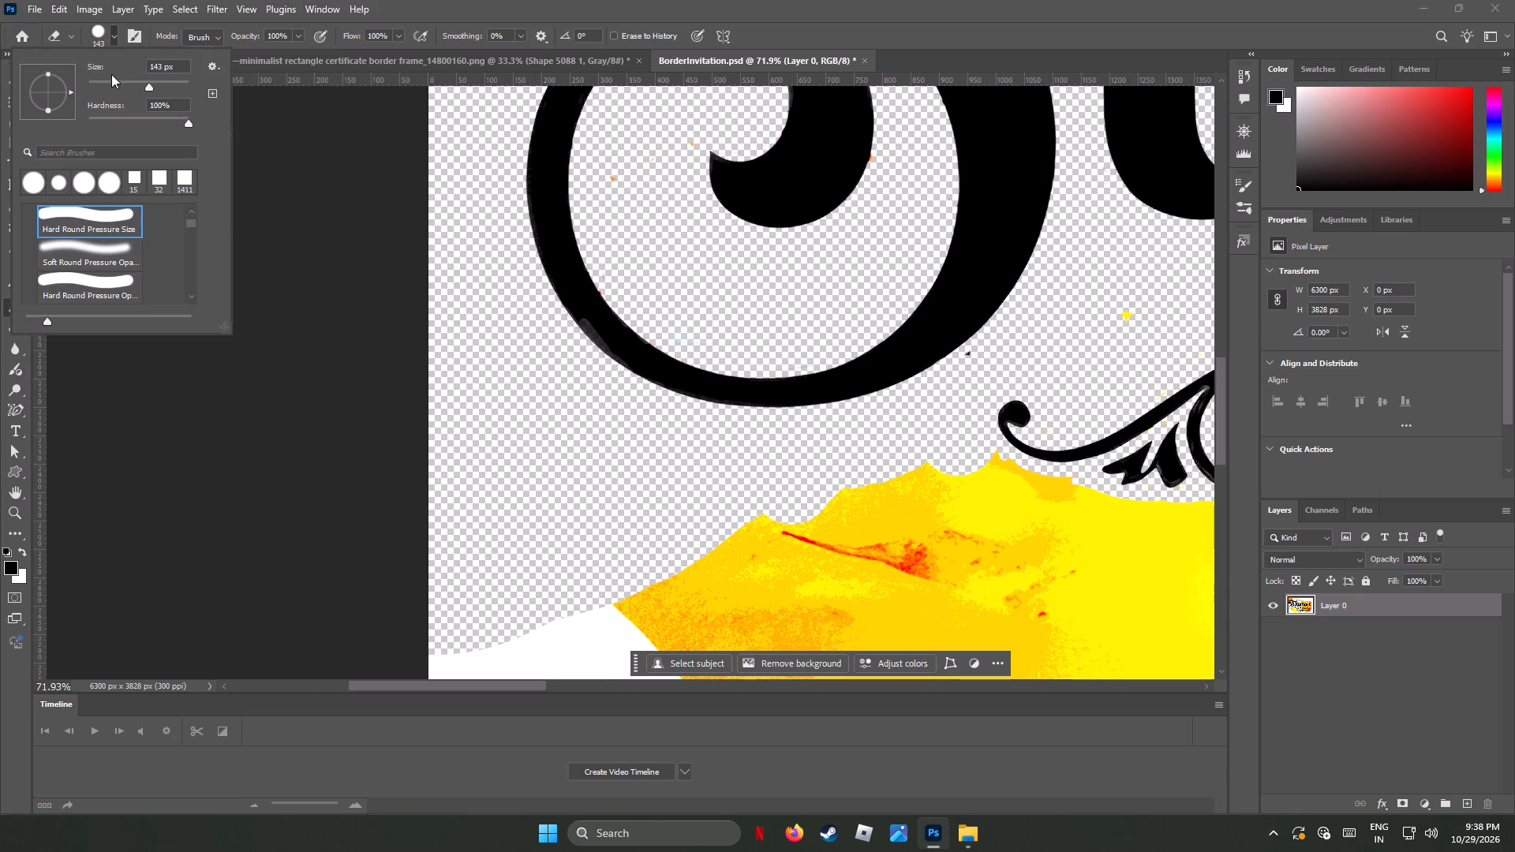
pyautogui.click(120, 80)
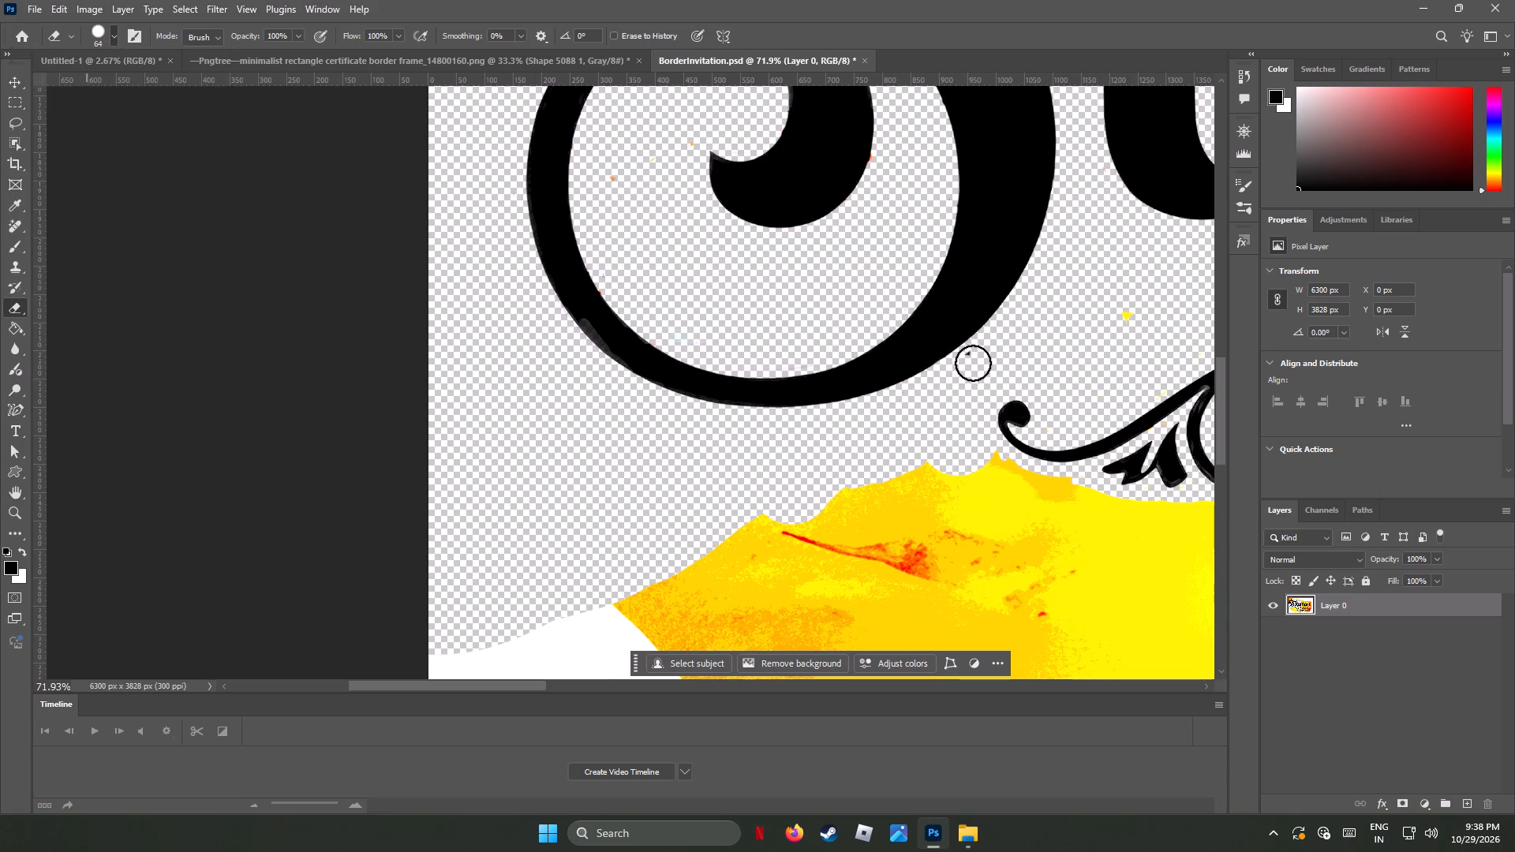
pyautogui.click(973, 363)
# Erase the upper edge of the yellow background beneath the floral ornament, widening the clear area below it.
pyautogui.moveTo(981, 463); pyautogui.dragTo(1157, 510)
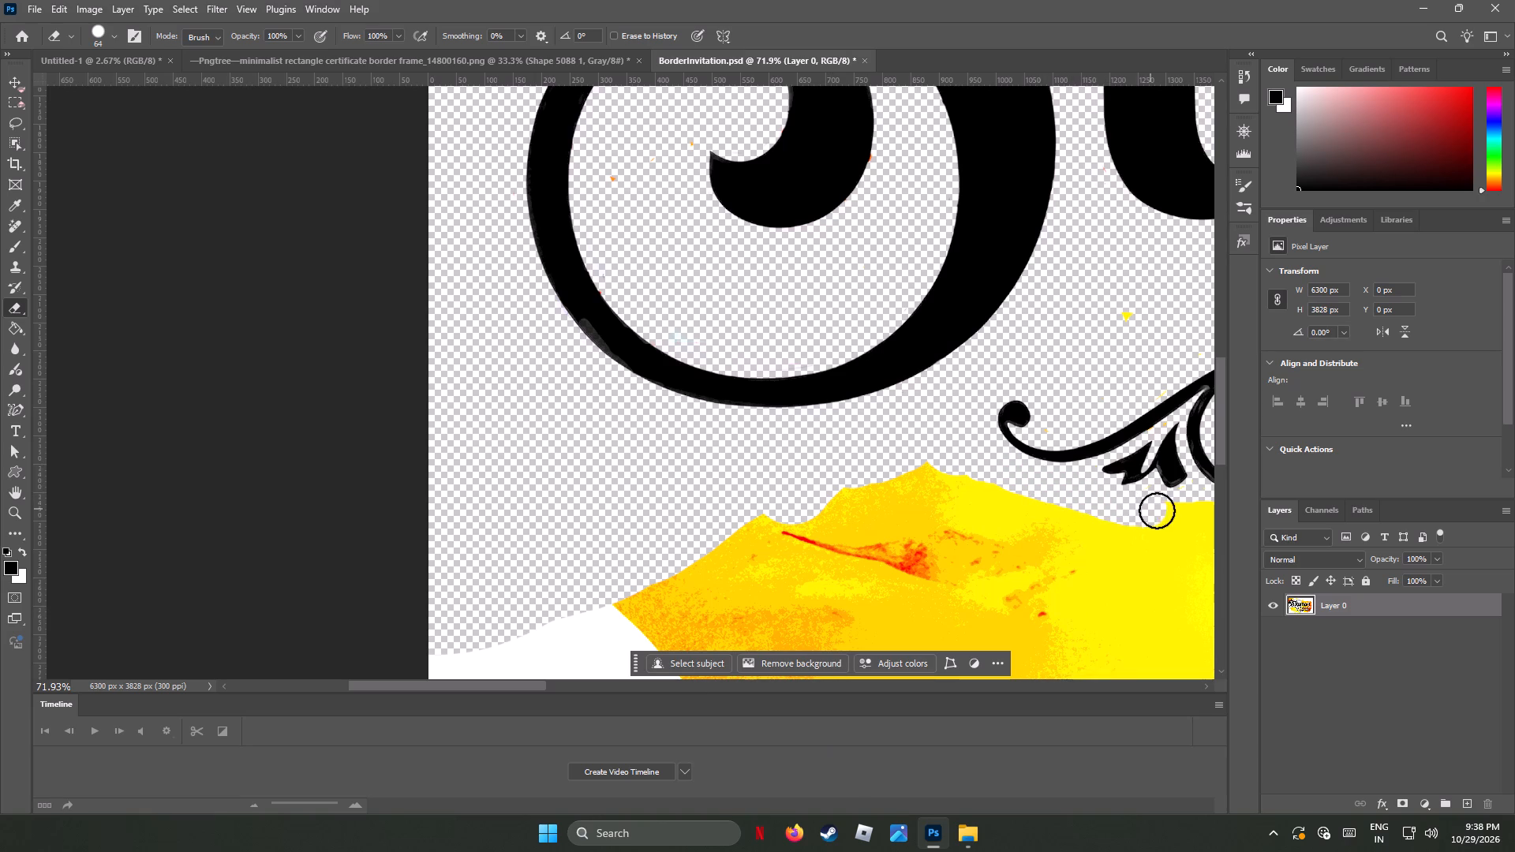
pyautogui.moveTo(1157, 510); pyautogui.dragTo(888, 488)
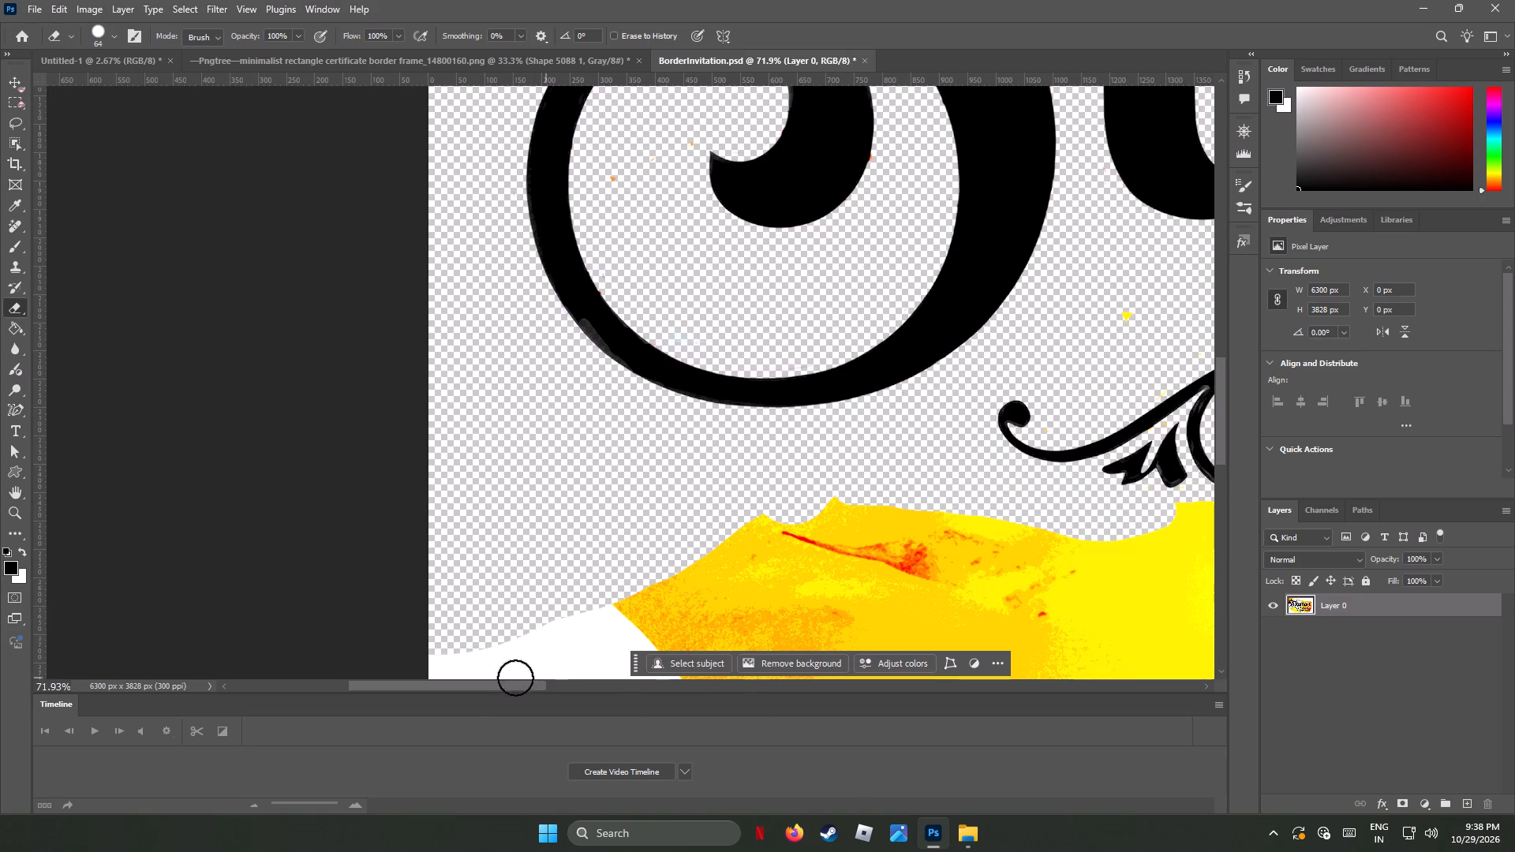
pyautogui.moveTo(486, 686); pyautogui.dragTo(586, 690)
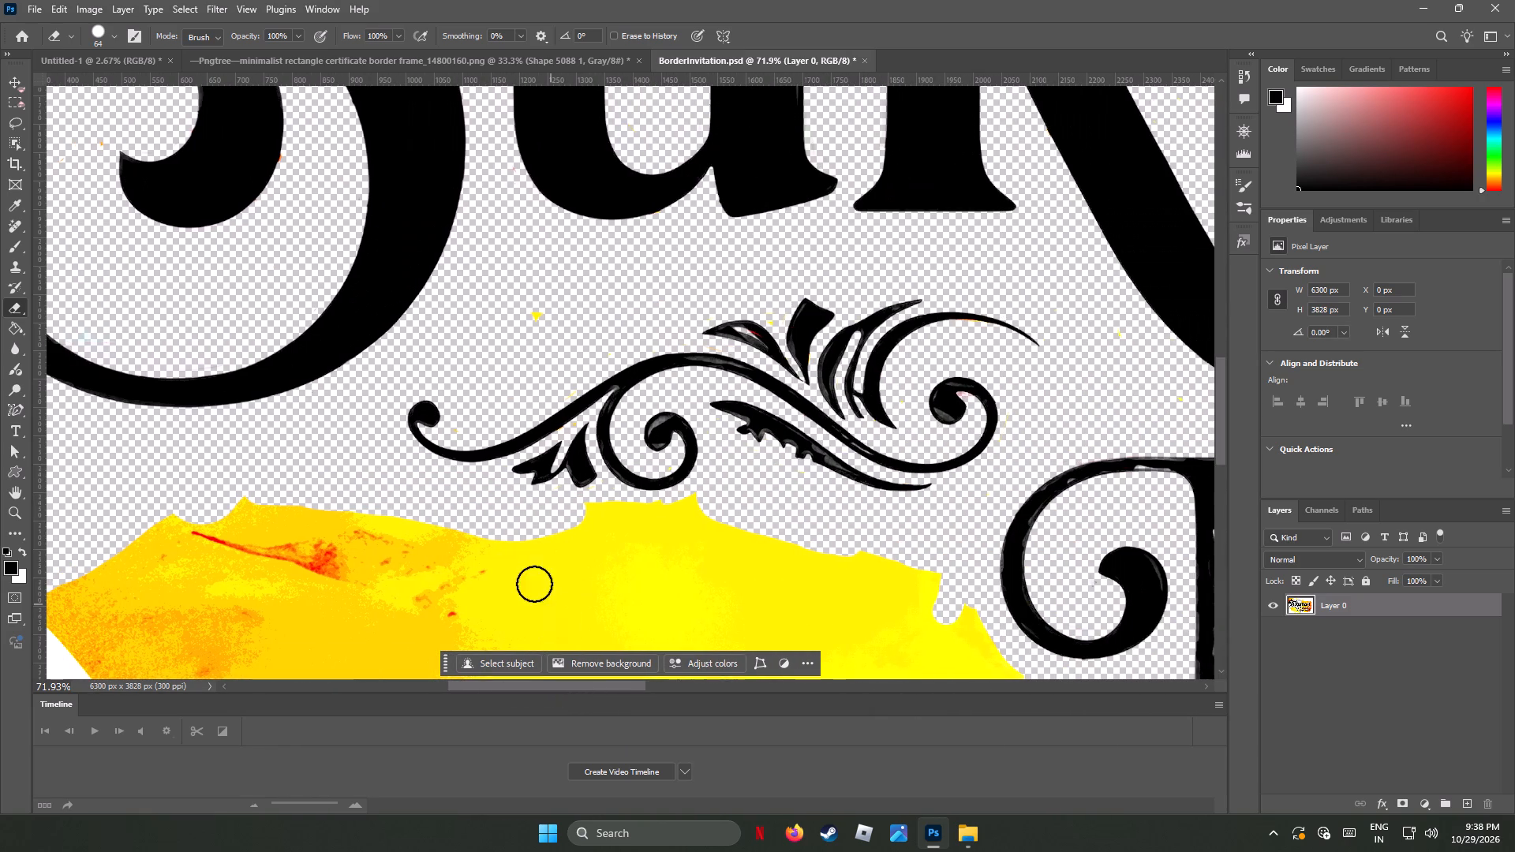
pyautogui.moveTo(582, 516); pyautogui.dragTo(775, 545)
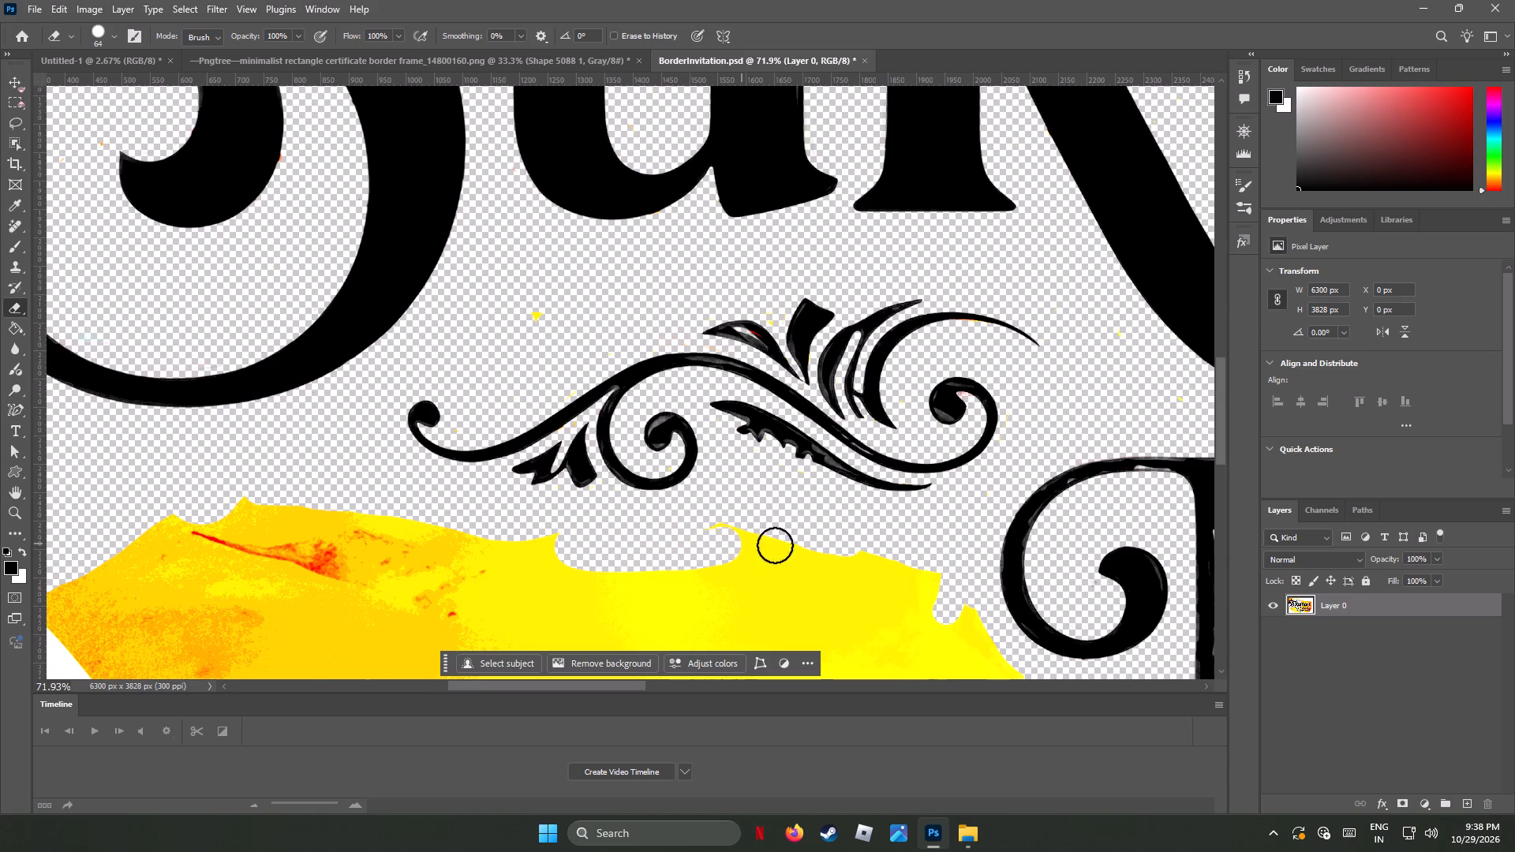
pyautogui.moveTo(775, 545); pyautogui.dragTo(839, 570)
# Erase the yellow background at the top of the gap between the second u and the m.
pyautogui.scroll(7, 833, 577)
pyautogui.scroll(-2, 833, 577)
pyautogui.scroll(11, 833, 577)
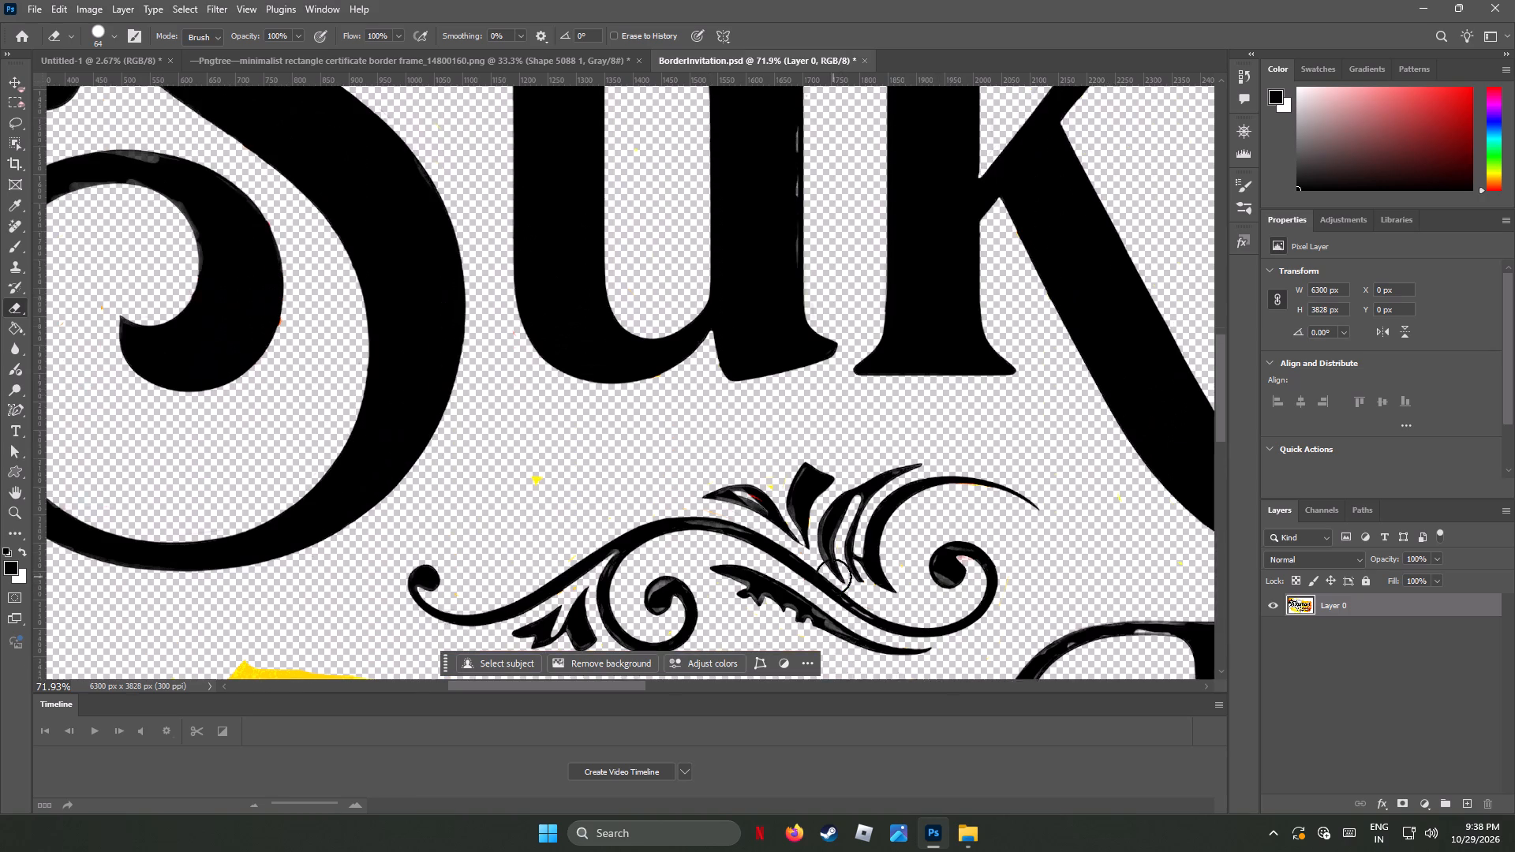
pyautogui.scroll(2, 833, 577)
pyautogui.scroll(-2, 833, 577)
pyautogui.scroll(8, 833, 577)
pyautogui.scroll(-1, 833, 577)
pyautogui.scroll(17, 833, 577)
pyautogui.scroll(-2, 833, 577)
pyautogui.scroll(2, 833, 577)
pyautogui.scroll(-1, 833, 577)
pyautogui.scroll(9, 833, 577)
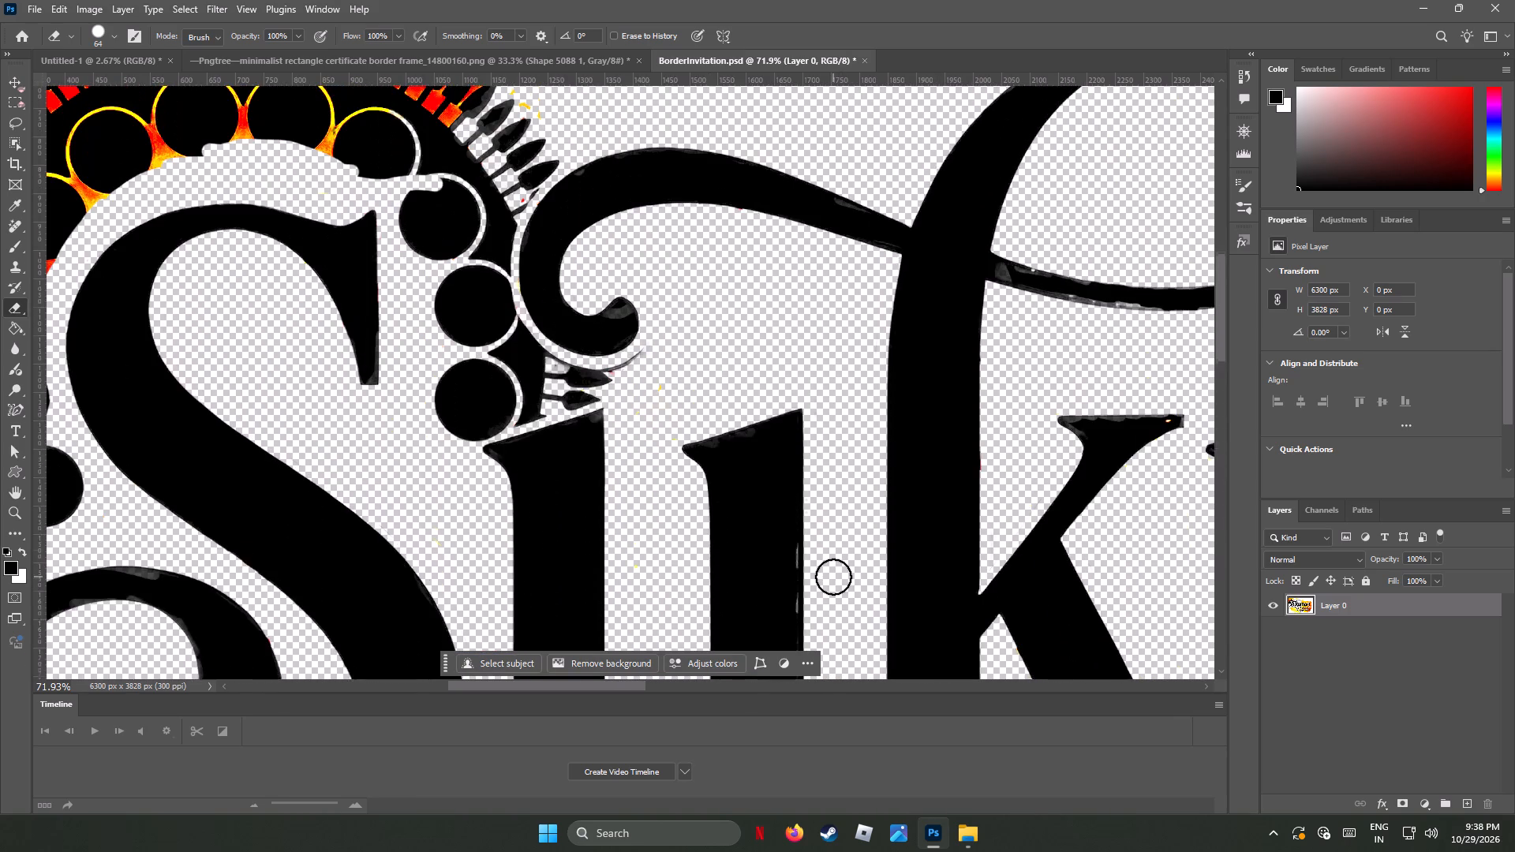
pyautogui.scroll(13, 833, 577)
pyautogui.scroll(-2, 833, 577)
pyautogui.scroll(2, 833, 577)
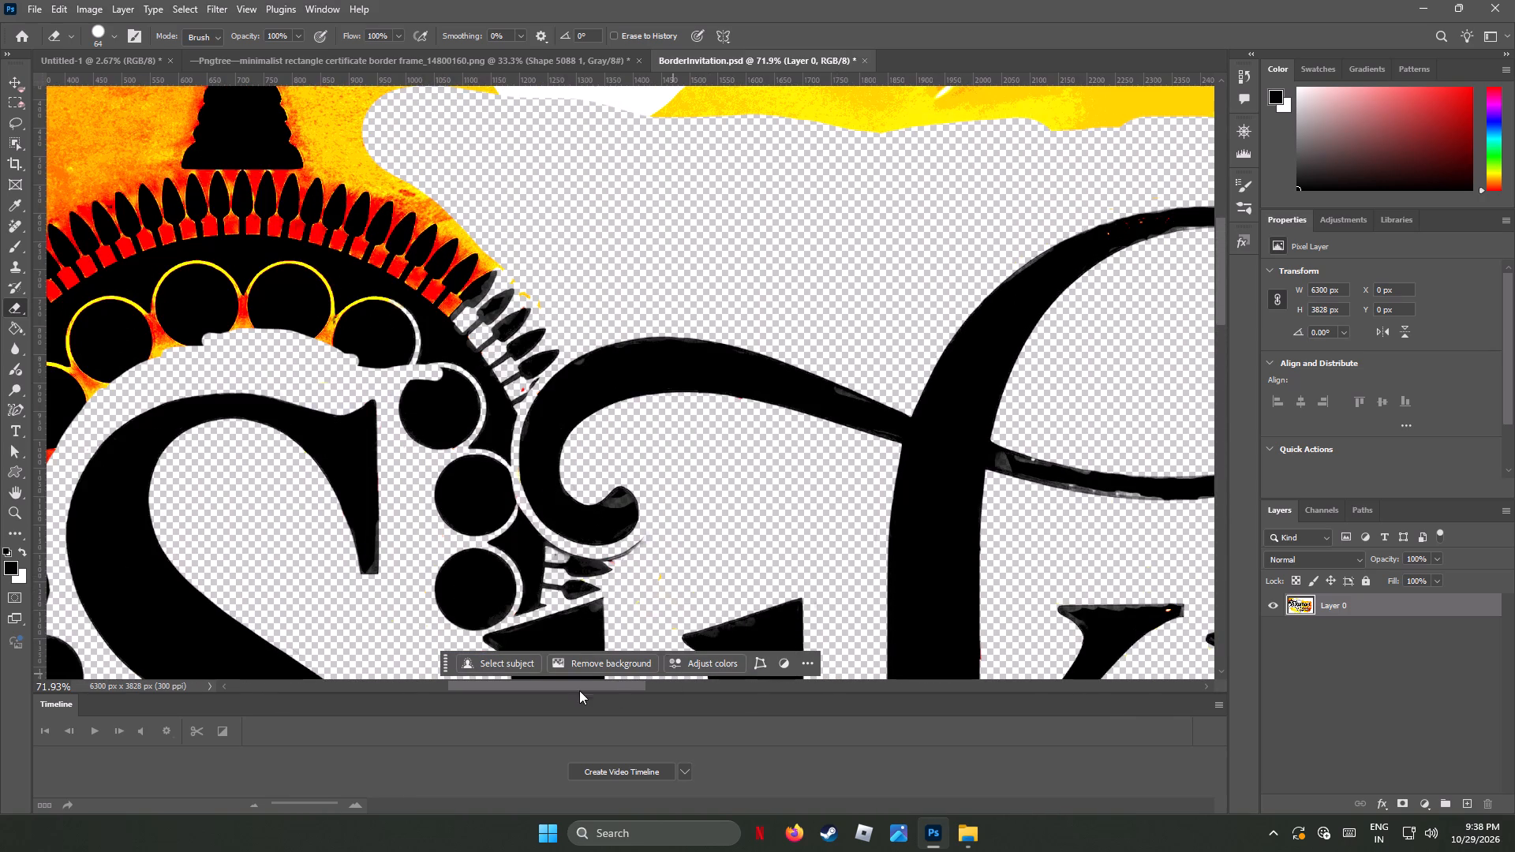
pyautogui.moveTo(593, 682); pyautogui.dragTo(721, 701)
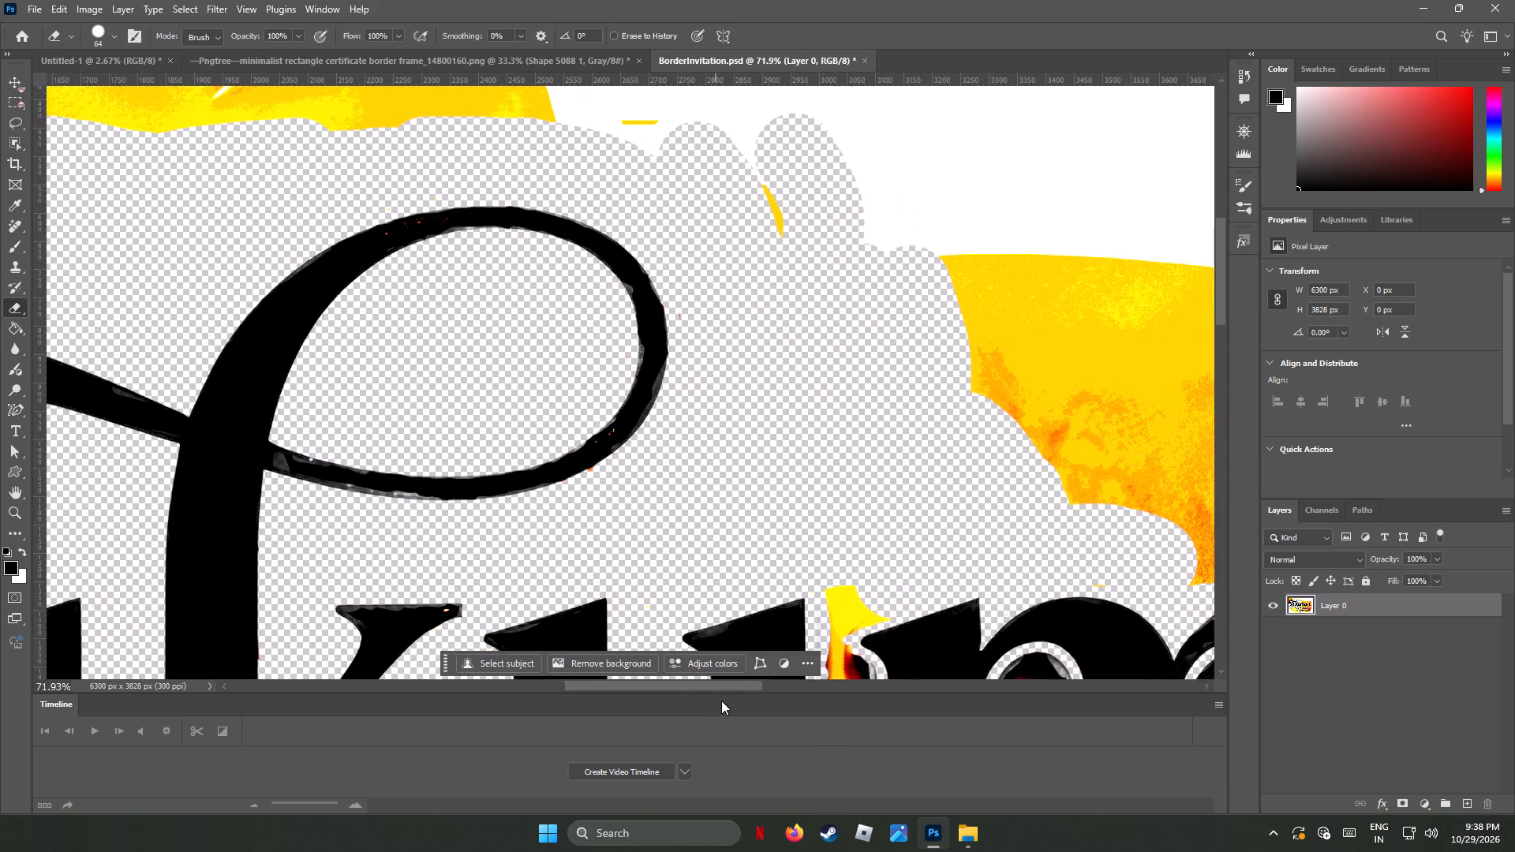
pyautogui.moveTo(721, 701); pyautogui.dragTo(724, 701)
pyautogui.scroll(-3, 705, 504)
pyautogui.scroll(1, 705, 503)
pyautogui.scroll(-9, 705, 503)
pyautogui.scroll(1, 713, 495)
pyautogui.scroll(-3, 719, 499)
pyautogui.scroll(1, 720, 499)
pyautogui.scroll(-1, 720, 499)
pyautogui.scroll(11, 720, 499)
pyautogui.scroll(-3, 721, 500)
pyautogui.scroll(4, 727, 499)
pyautogui.scroll(-4, 733, 498)
pyautogui.scroll(1, 738, 496)
pyautogui.scroll(-5, 741, 493)
pyautogui.scroll(1, 765, 491)
pyautogui.scroll(-1, 768, 490)
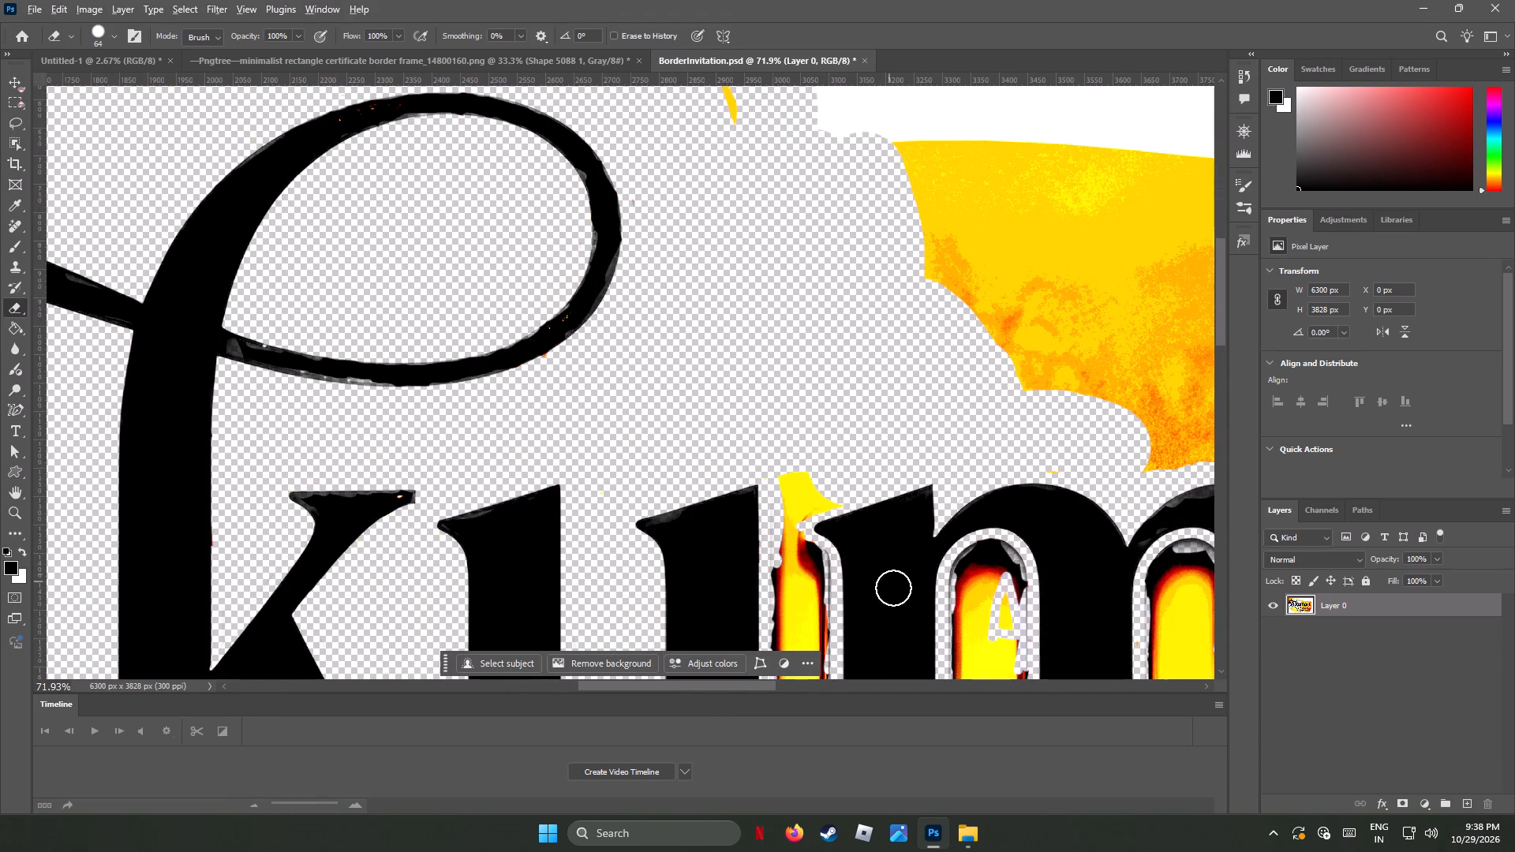
pyautogui.keyDown('alt'); pyautogui.scroll(10, 892, 554); pyautogui.keyUp('alt')
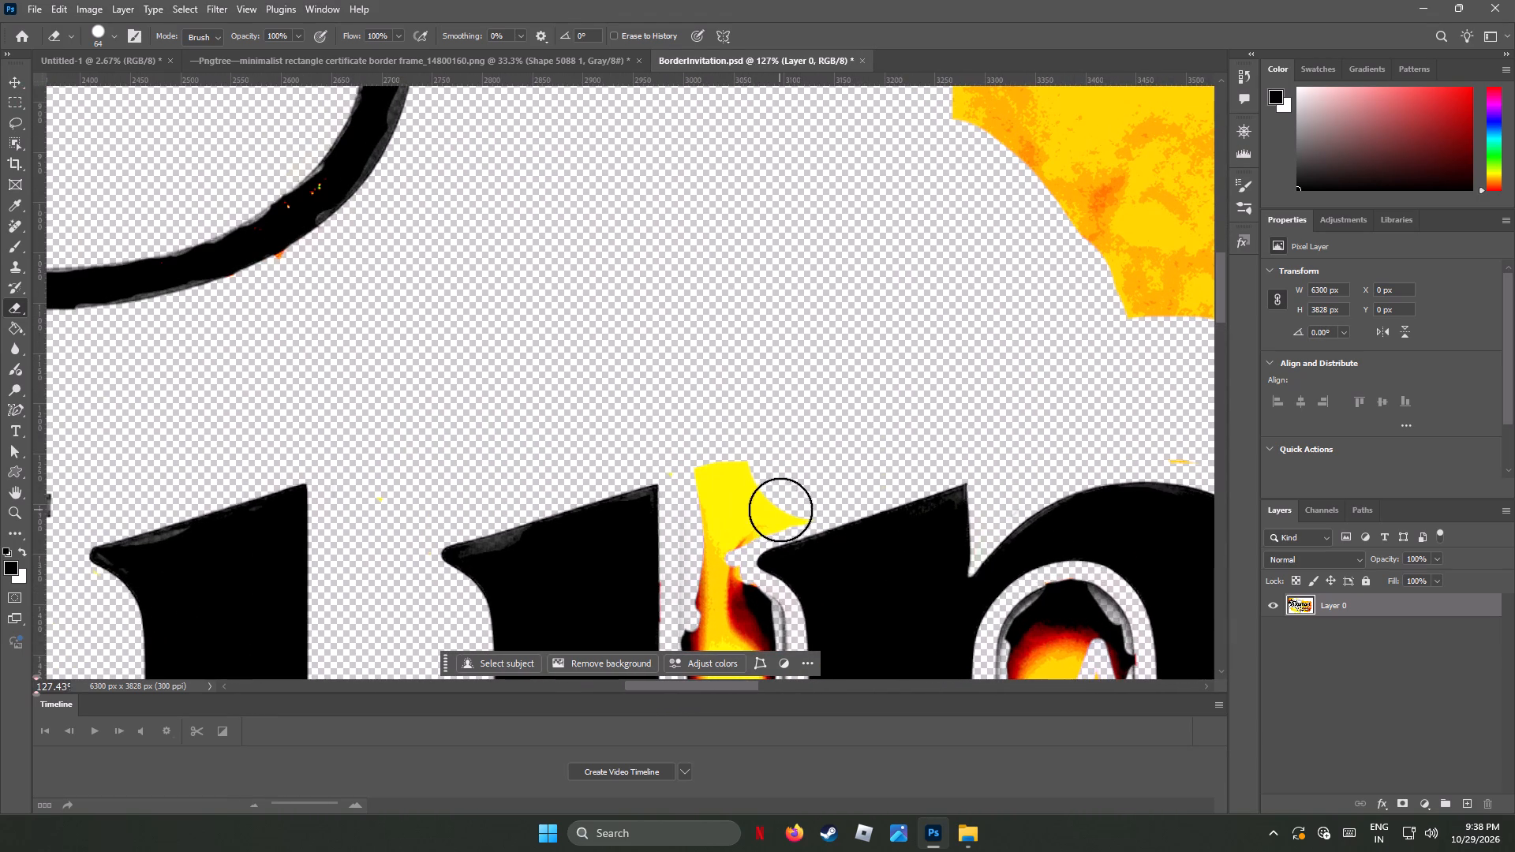
pyautogui.moveTo(787, 507); pyautogui.dragTo(707, 579)
pyautogui.scroll(-2, 709, 581)
pyautogui.scroll(1, 709, 581)
pyautogui.scroll(-7, 709, 581)
pyautogui.scroll(4, 707, 574)
pyautogui.scroll(-1, 707, 574)
pyautogui.scroll(1, 707, 574)
pyautogui.scroll(-1, 707, 575)
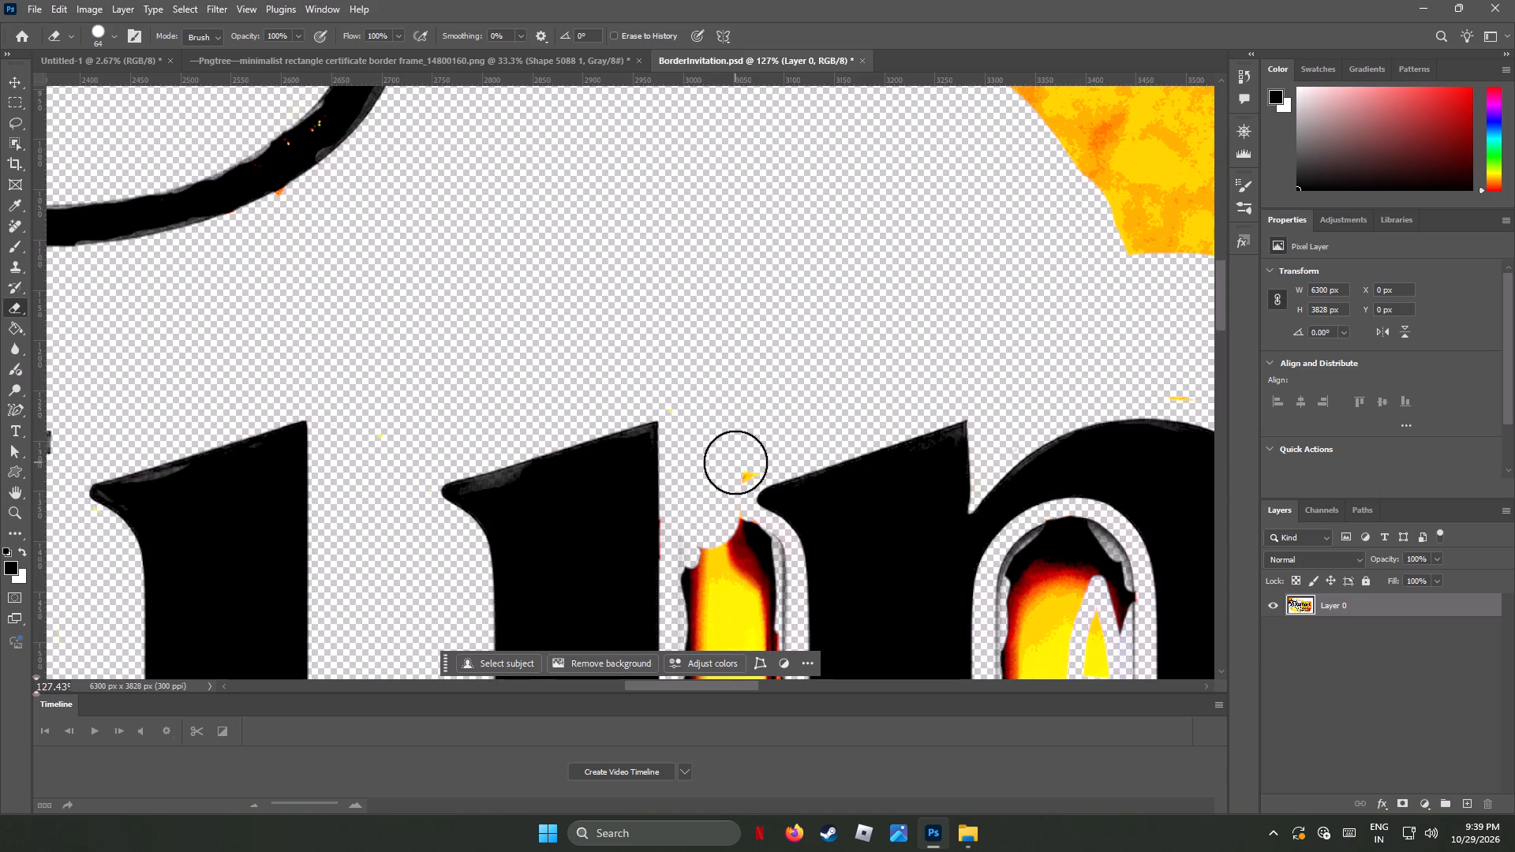
pyautogui.click(735, 463)
# Erase the yellow fill and dark red shadow down the upper part of the gap between the second u and the m.
pyautogui.moveTo(760, 547); pyautogui.dragTo(699, 580)
pyautogui.scroll(5, 739, 603)
pyautogui.scroll(-16, 740, 603)
pyautogui.scroll(1, 758, 583)
pyautogui.scroll(-12, 758, 583)
pyautogui.moveTo(769, 308); pyautogui.dragTo(766, 316)
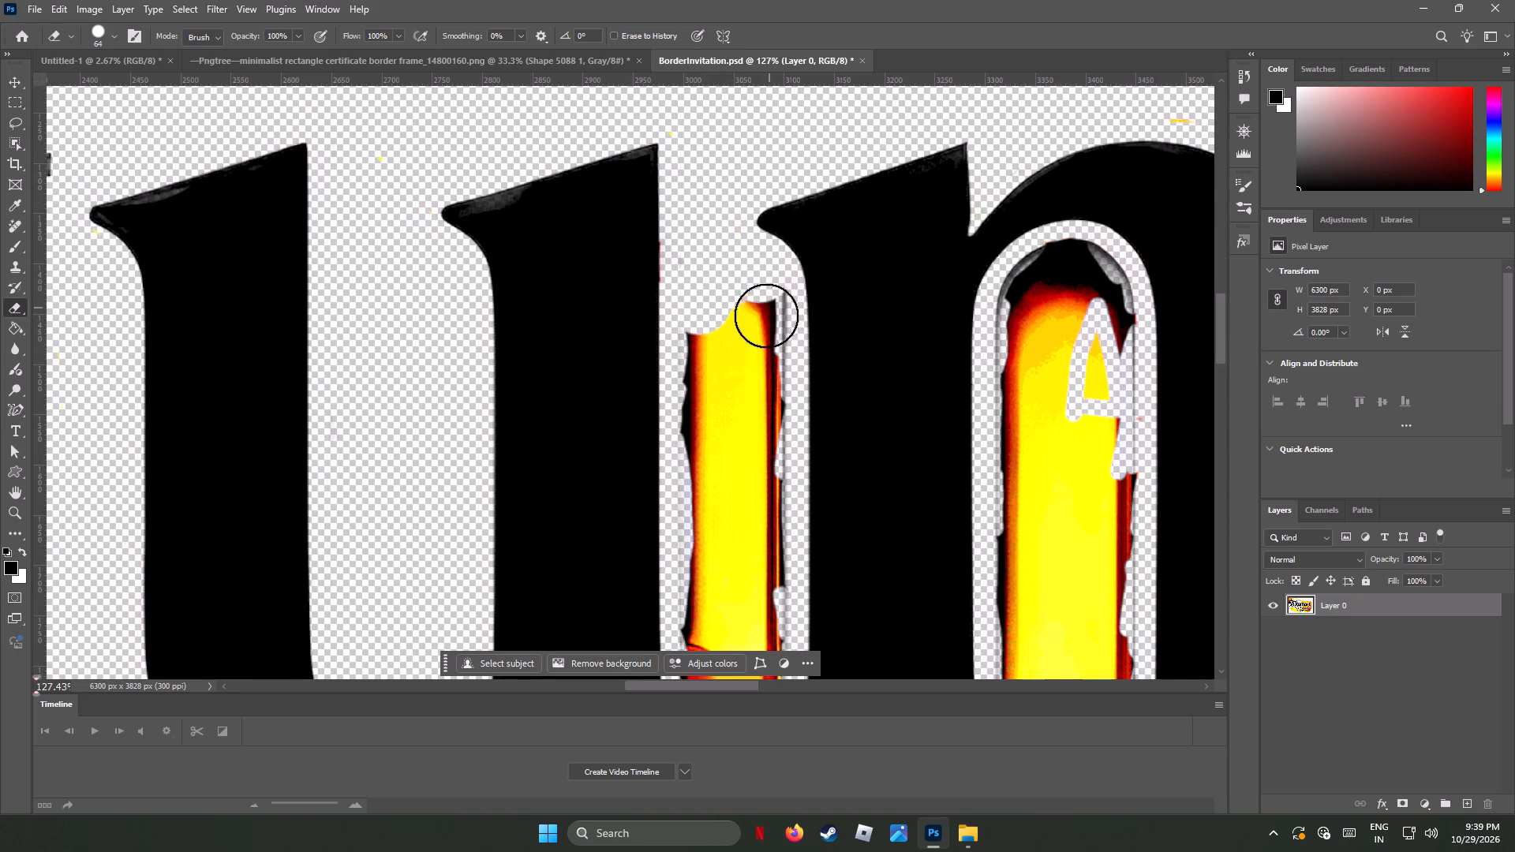
pyautogui.moveTo(766, 316); pyautogui.dragTo(741, 503)
pyautogui.moveTo(709, 332); pyautogui.dragTo(710, 490)
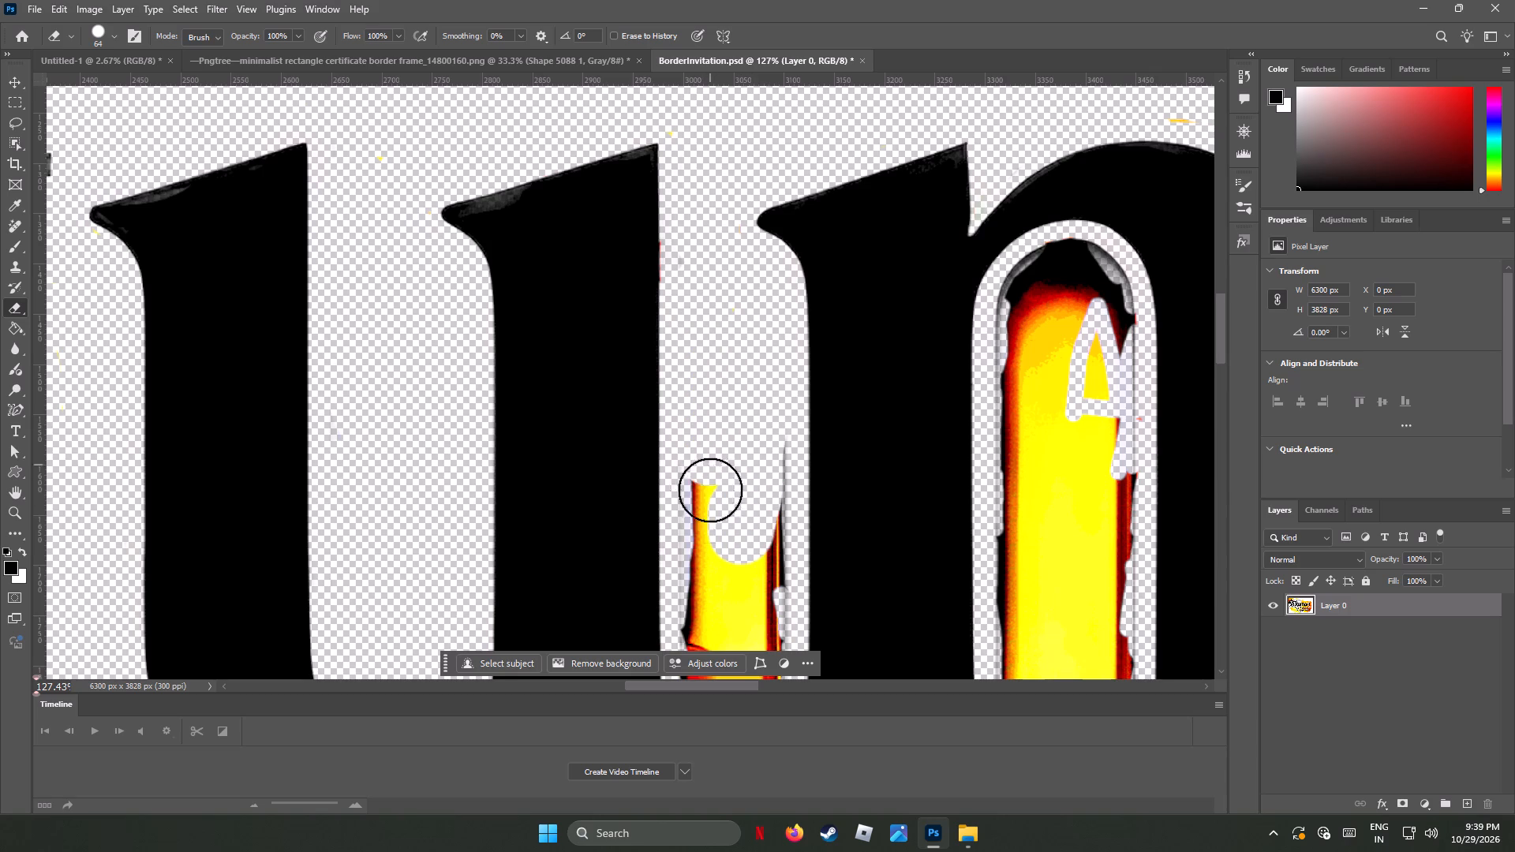
pyautogui.moveTo(710, 490); pyautogui.dragTo(726, 547)
pyautogui.moveTo(769, 453); pyautogui.dragTo(756, 573)
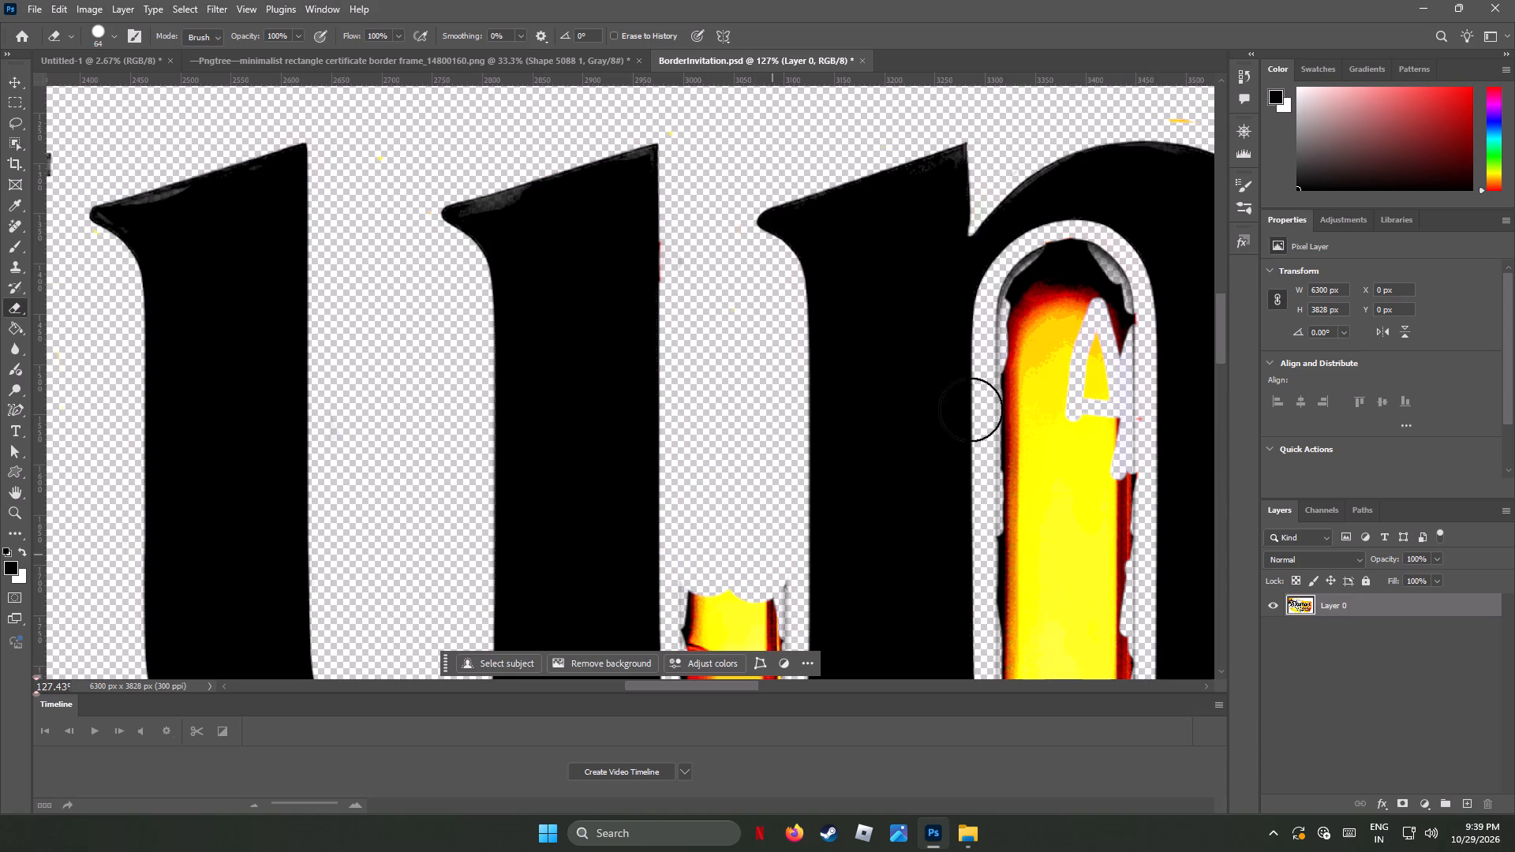
# Erase the yellow fill and dark red shadow down the upper part of the m's first arch opening.
pyautogui.moveTo(1049, 271); pyautogui.dragTo(1022, 367)
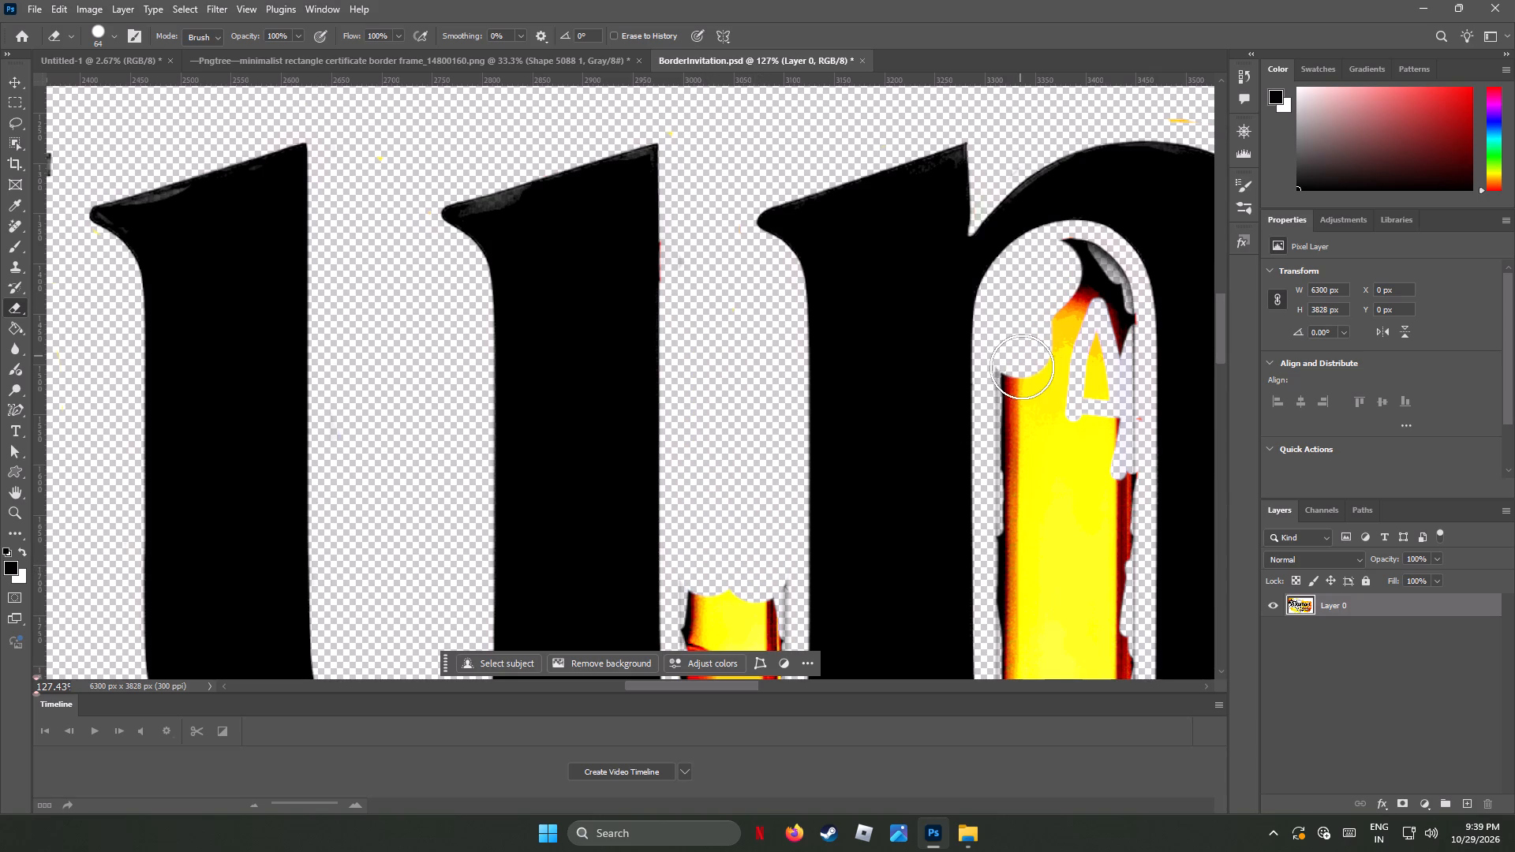
pyautogui.moveTo(1022, 367); pyautogui.dragTo(1031, 402)
pyautogui.moveTo(1081, 262); pyautogui.dragTo(1072, 383)
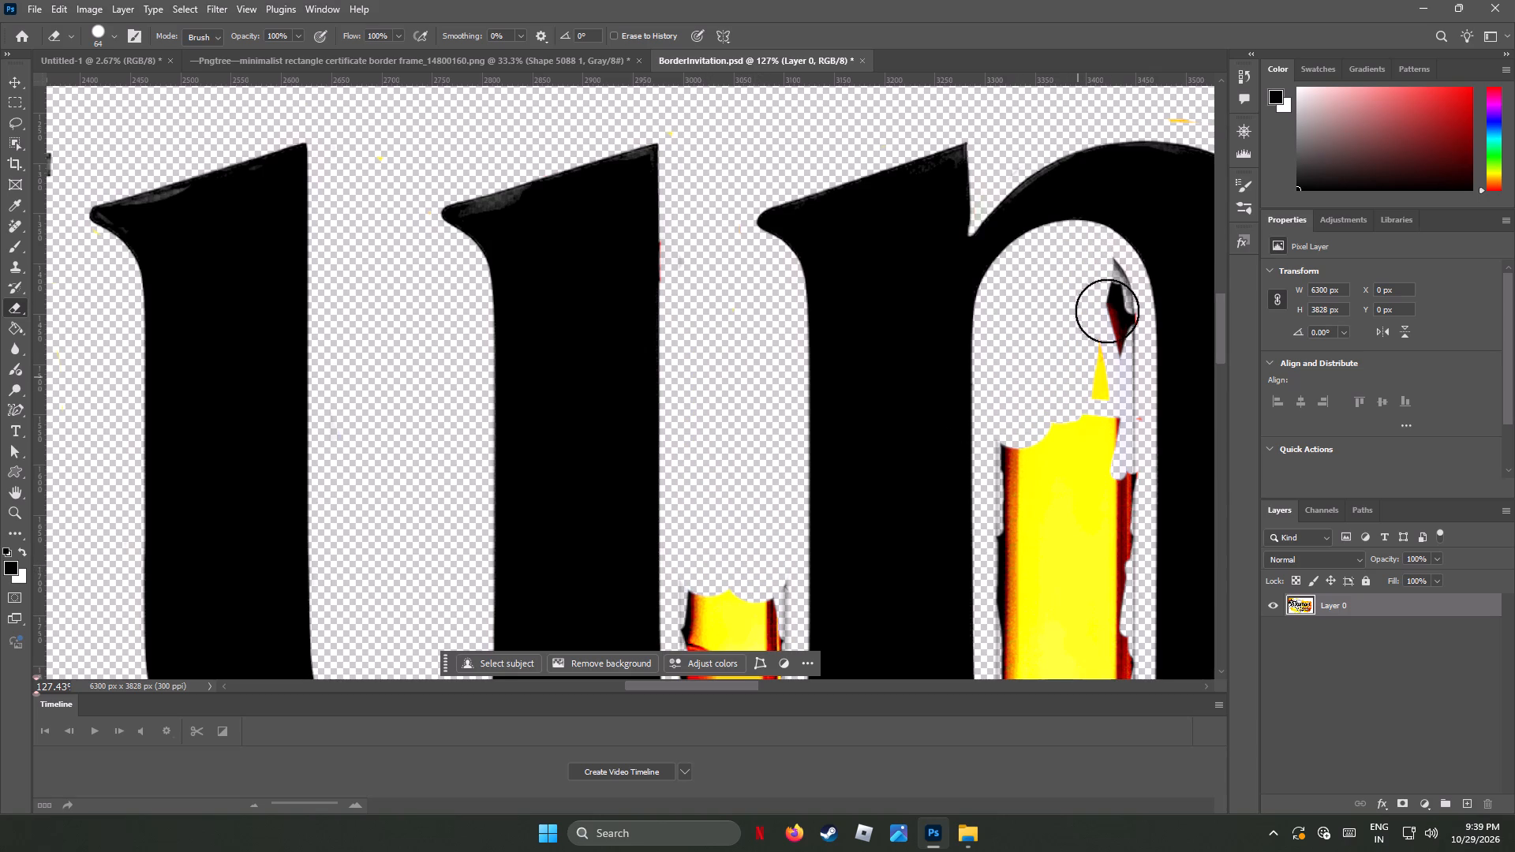
pyautogui.moveTo(1105, 282); pyautogui.dragTo(1105, 464)
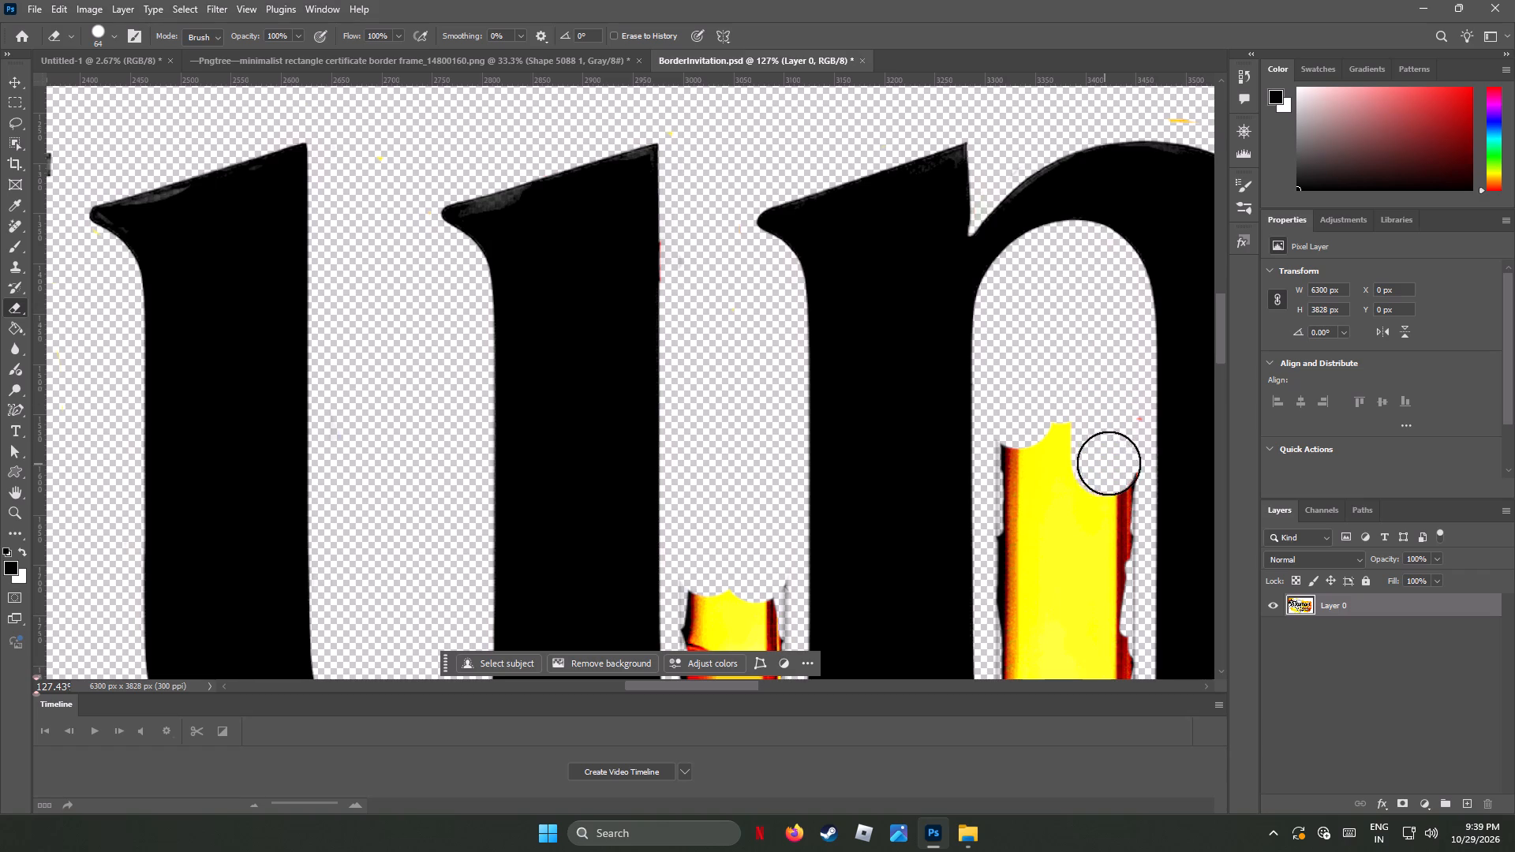
pyautogui.click(1113, 475)
pyautogui.moveTo(1066, 438); pyautogui.dragTo(1027, 515)
pyautogui.moveTo(1019, 515); pyautogui.dragTo(1016, 555)
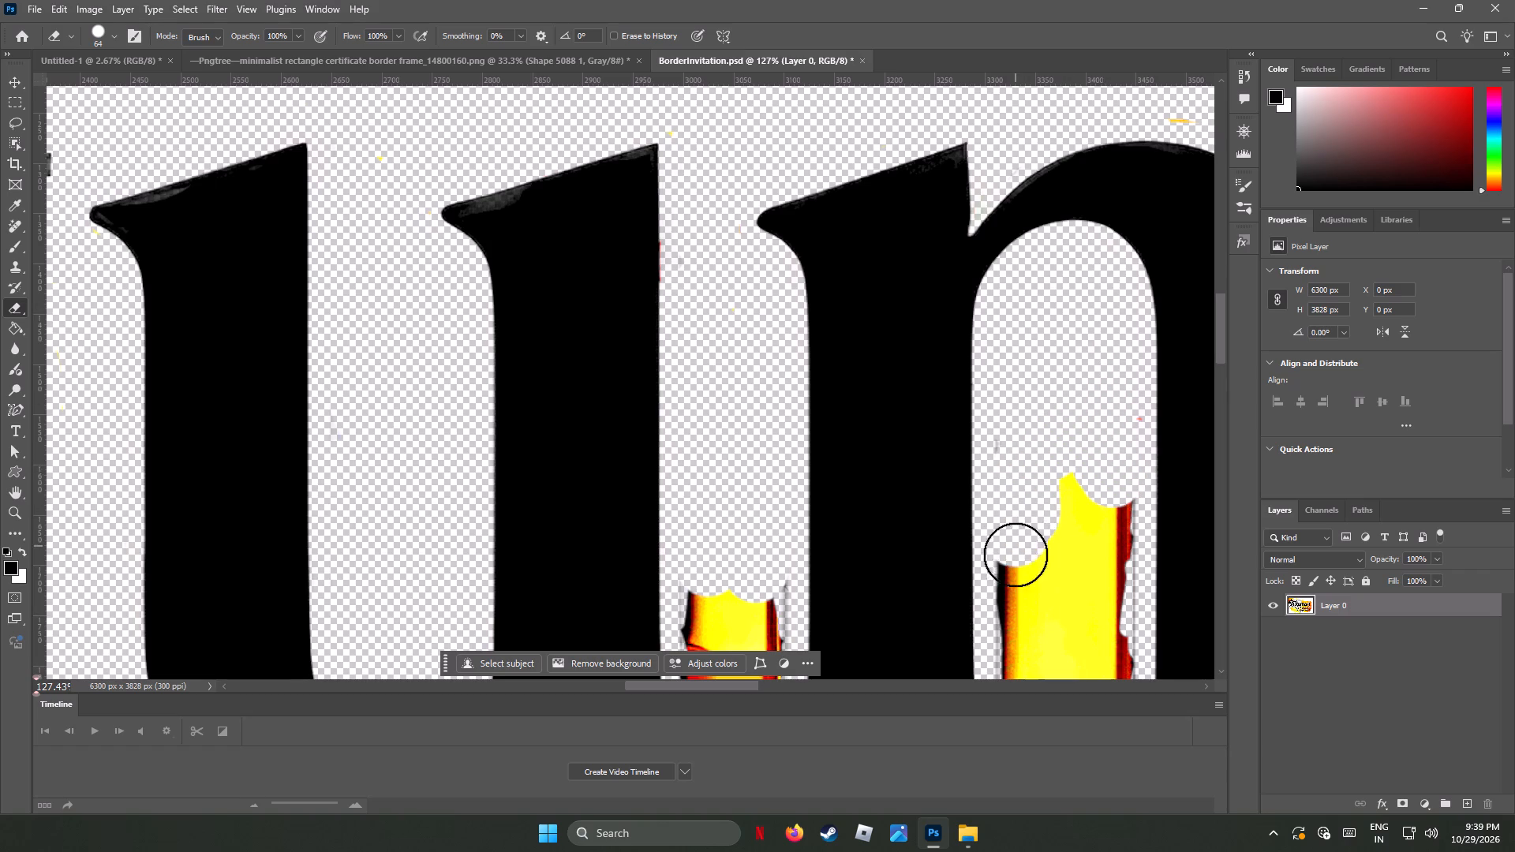
pyautogui.moveTo(1016, 555); pyautogui.dragTo(1021, 560)
pyautogui.moveTo(1071, 480); pyautogui.dragTo(1061, 560)
pyautogui.click(1013, 439)
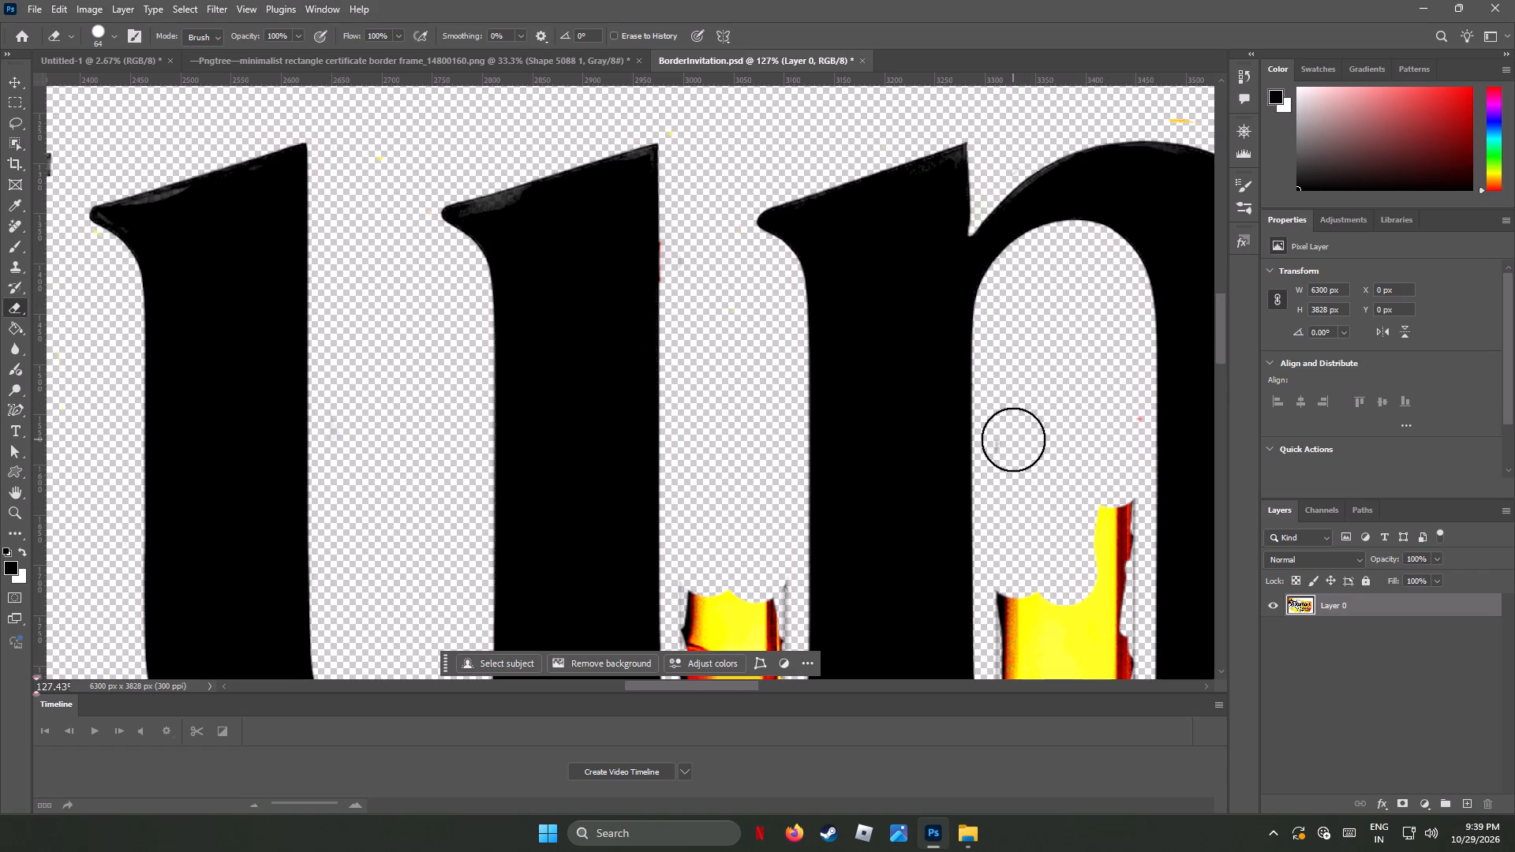
pyautogui.moveTo(1109, 497); pyautogui.dragTo(1103, 579)
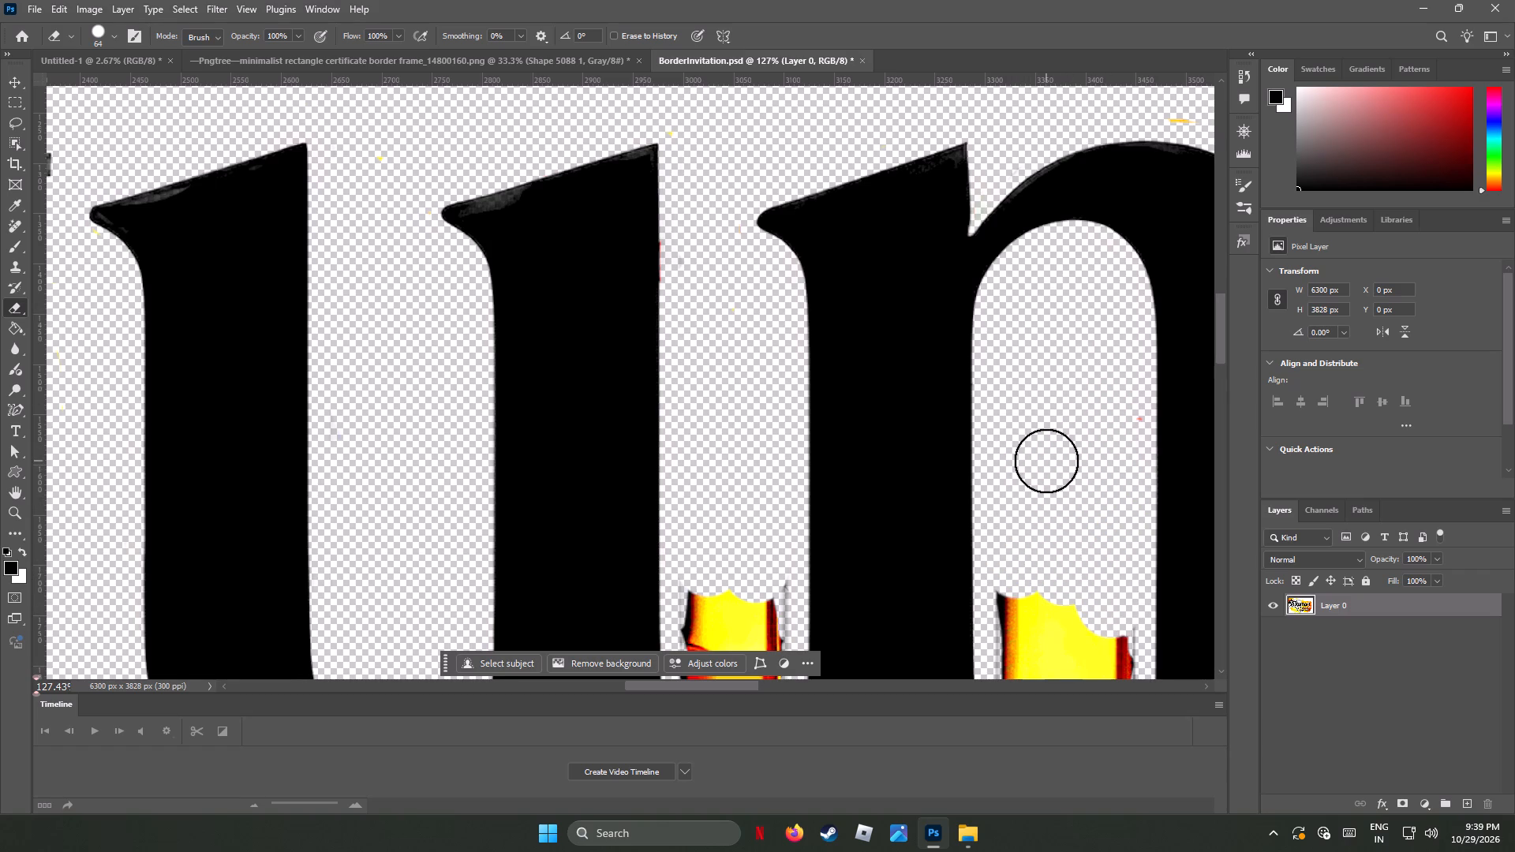
# Erase the remaining yellow fill and dark shadow at the bottom of the m's first arch opening.
pyautogui.scroll(-20, 1046, 461)
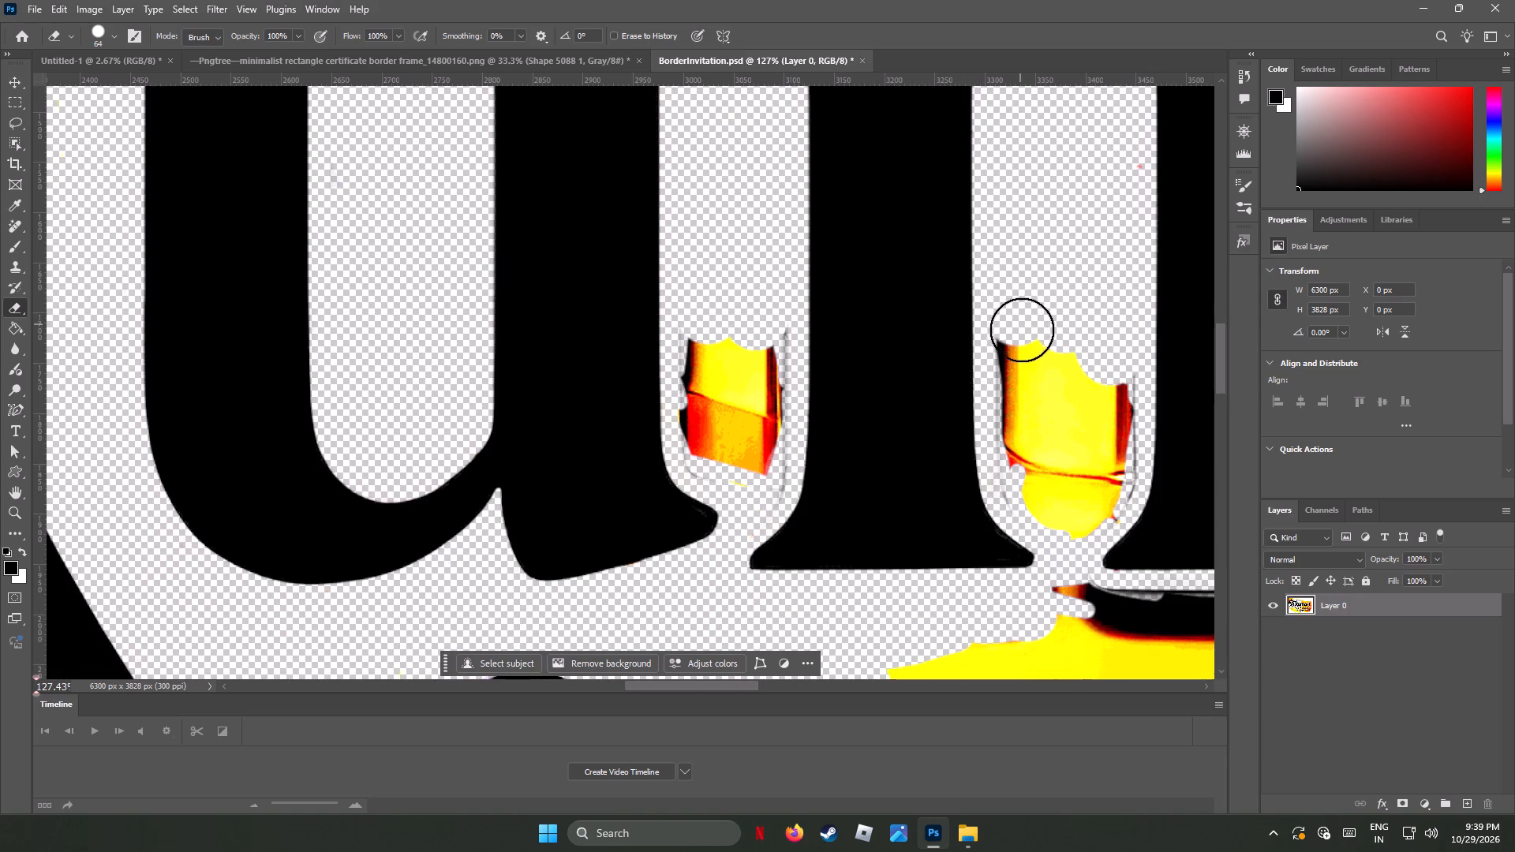
pyautogui.moveTo(1020, 333); pyautogui.dragTo(1049, 493)
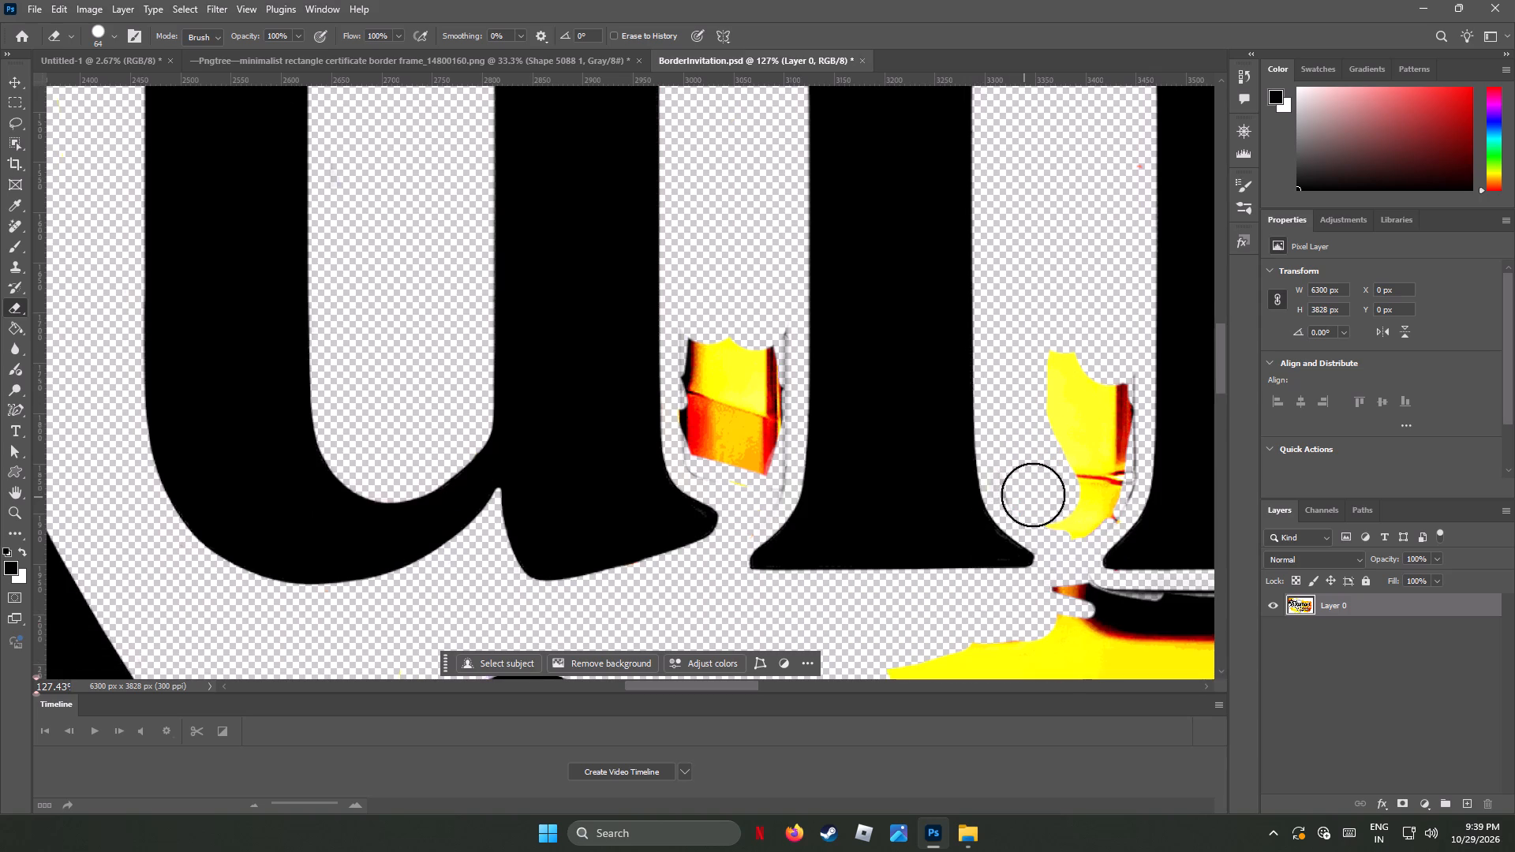
pyautogui.click(1034, 494)
pyautogui.moveTo(1072, 518); pyautogui.dragTo(1087, 510)
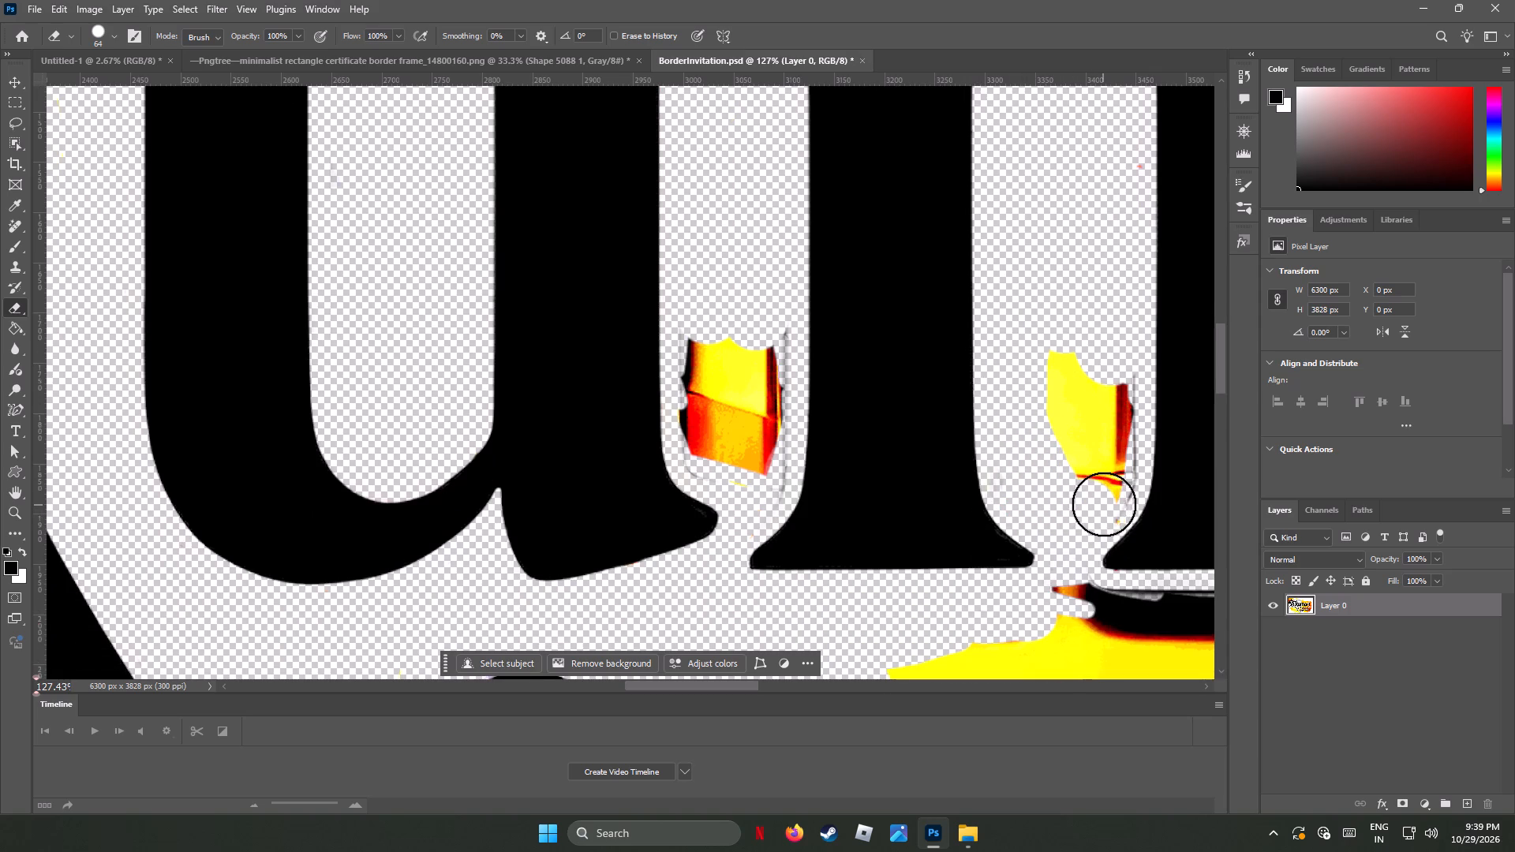
pyautogui.moveTo(1105, 503); pyautogui.dragTo(1057, 402)
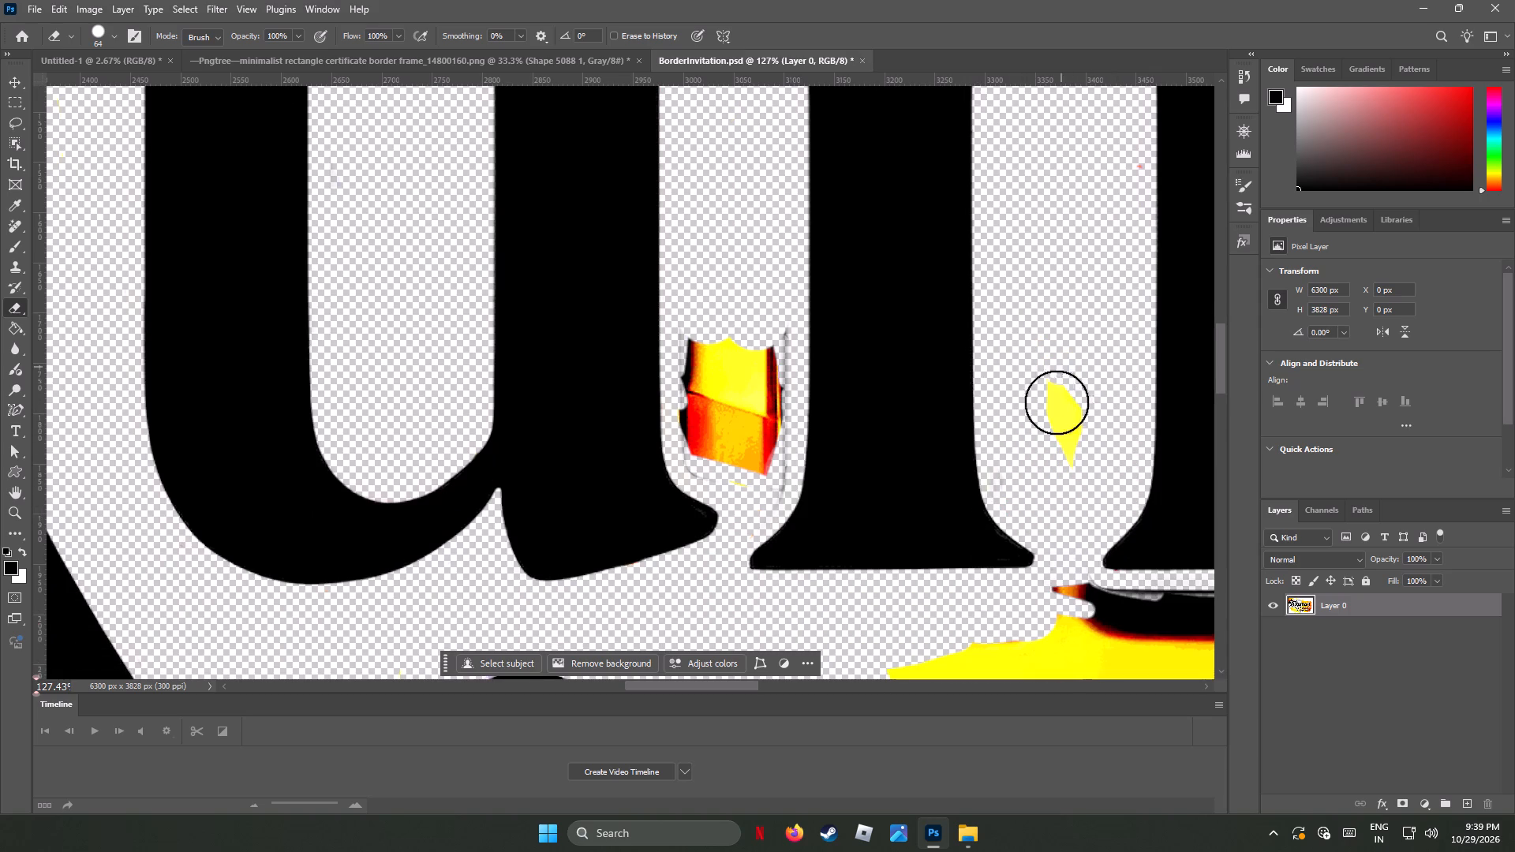
pyautogui.moveTo(1057, 402); pyautogui.dragTo(1046, 411)
# Erase the leftover yellow and red fragment in the lower gap between the second u and the m.
pyautogui.moveTo(770, 338); pyautogui.dragTo(763, 469)
pyautogui.click(763, 478)
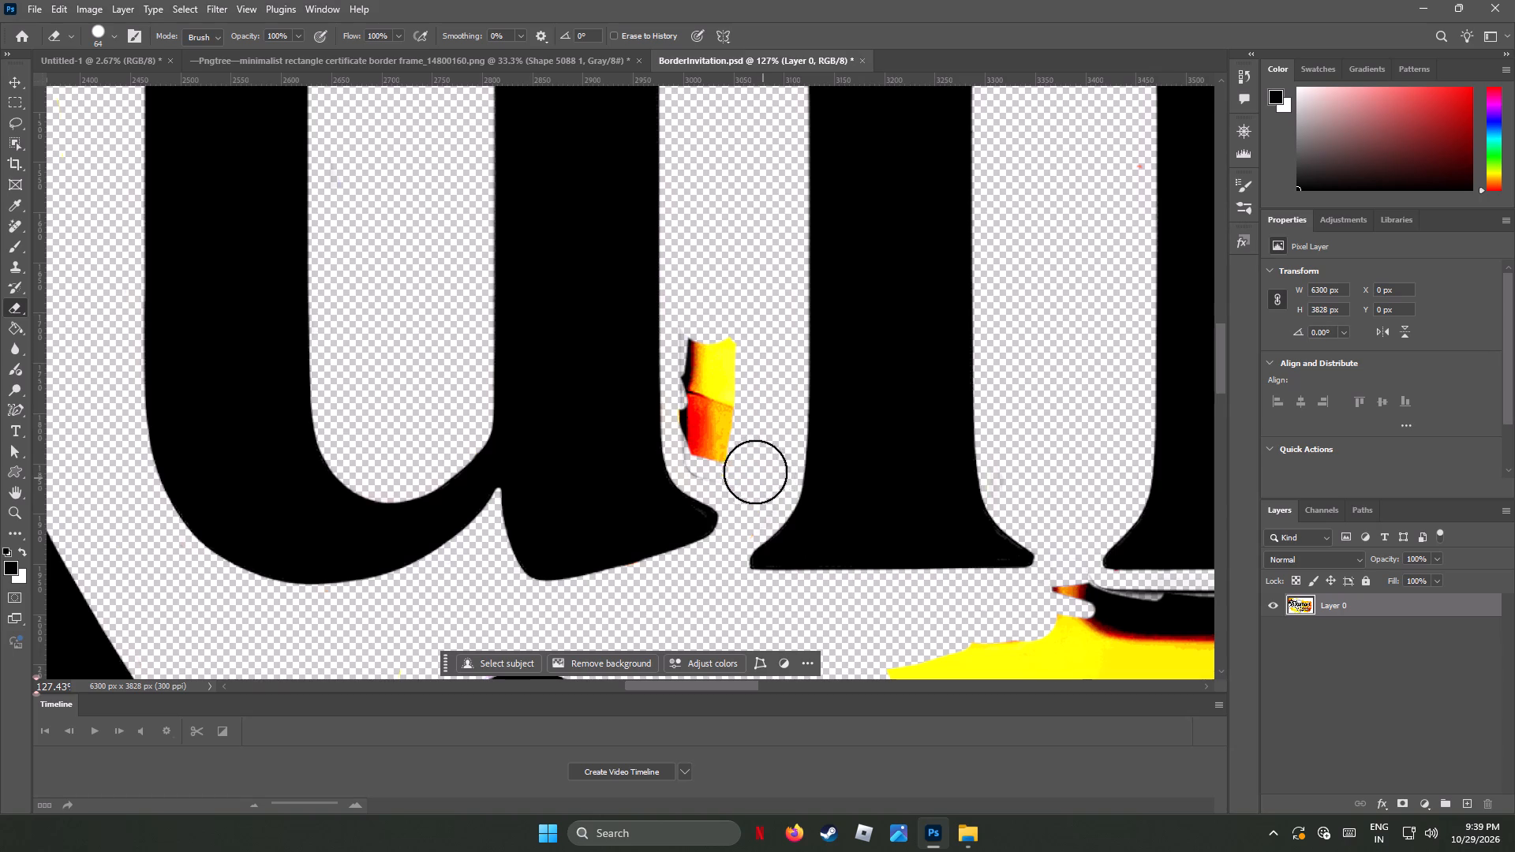
pyautogui.moveTo(718, 455); pyautogui.dragTo(739, 434)
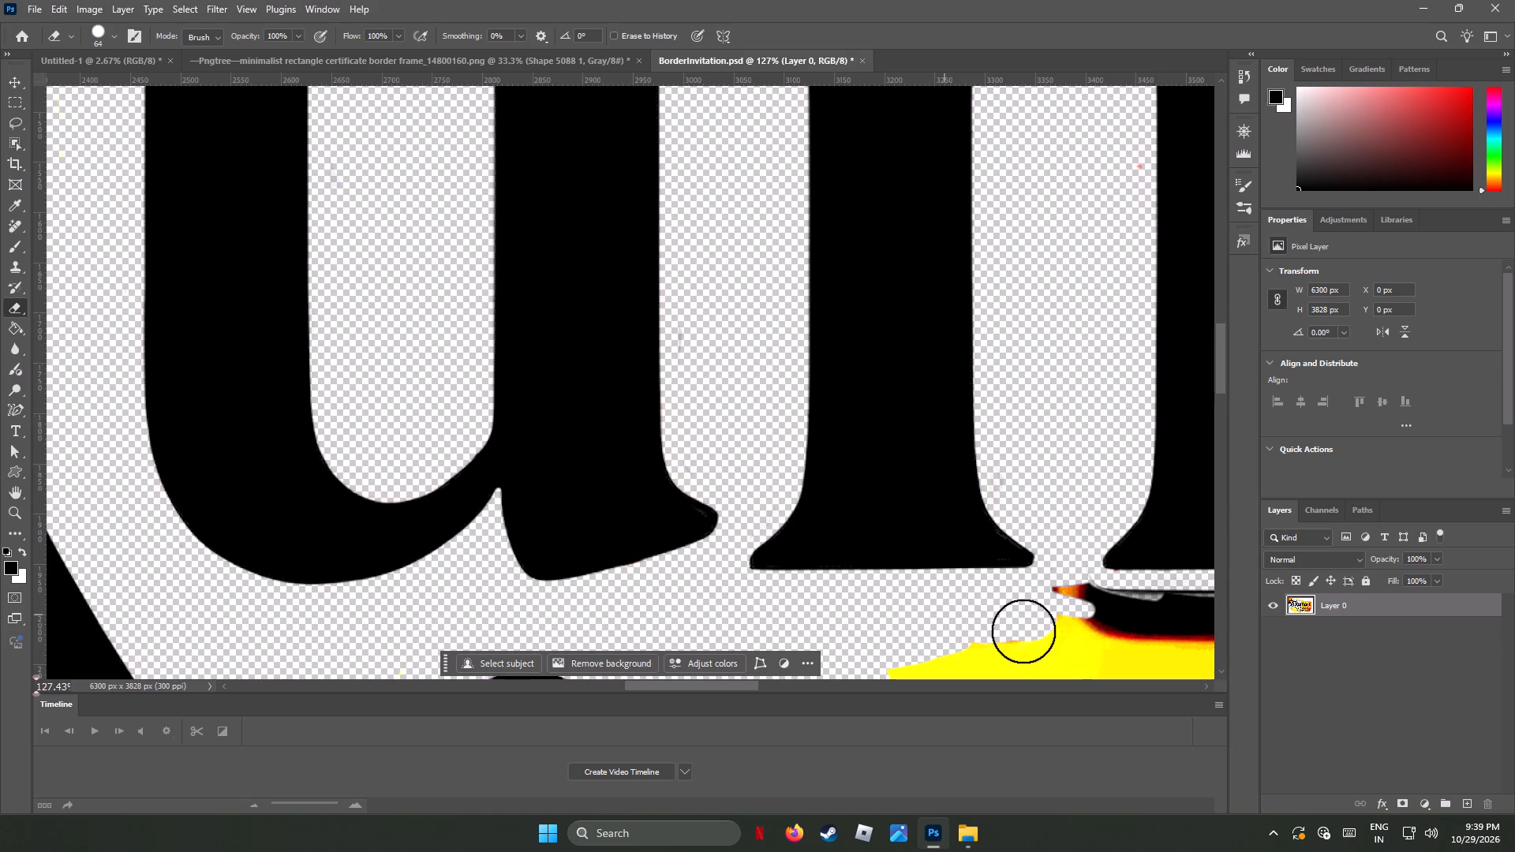
# Erase the black shadow band and upper edge of the yellow background beneath the m's feet.
pyautogui.moveTo(1074, 603); pyautogui.dragTo(930, 639)
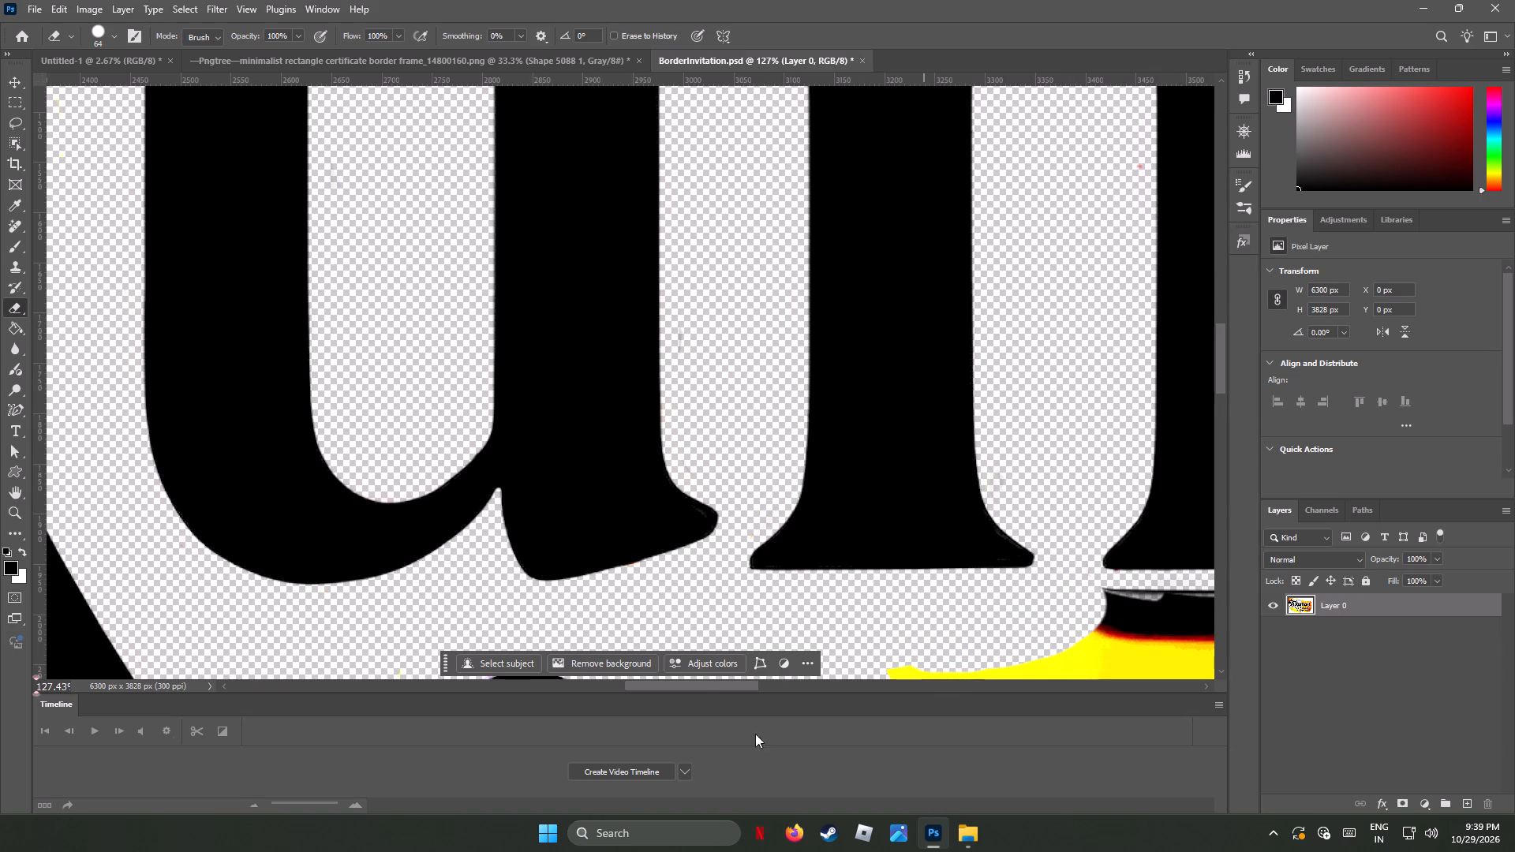
pyautogui.moveTo(703, 685); pyautogui.dragTo(777, 697)
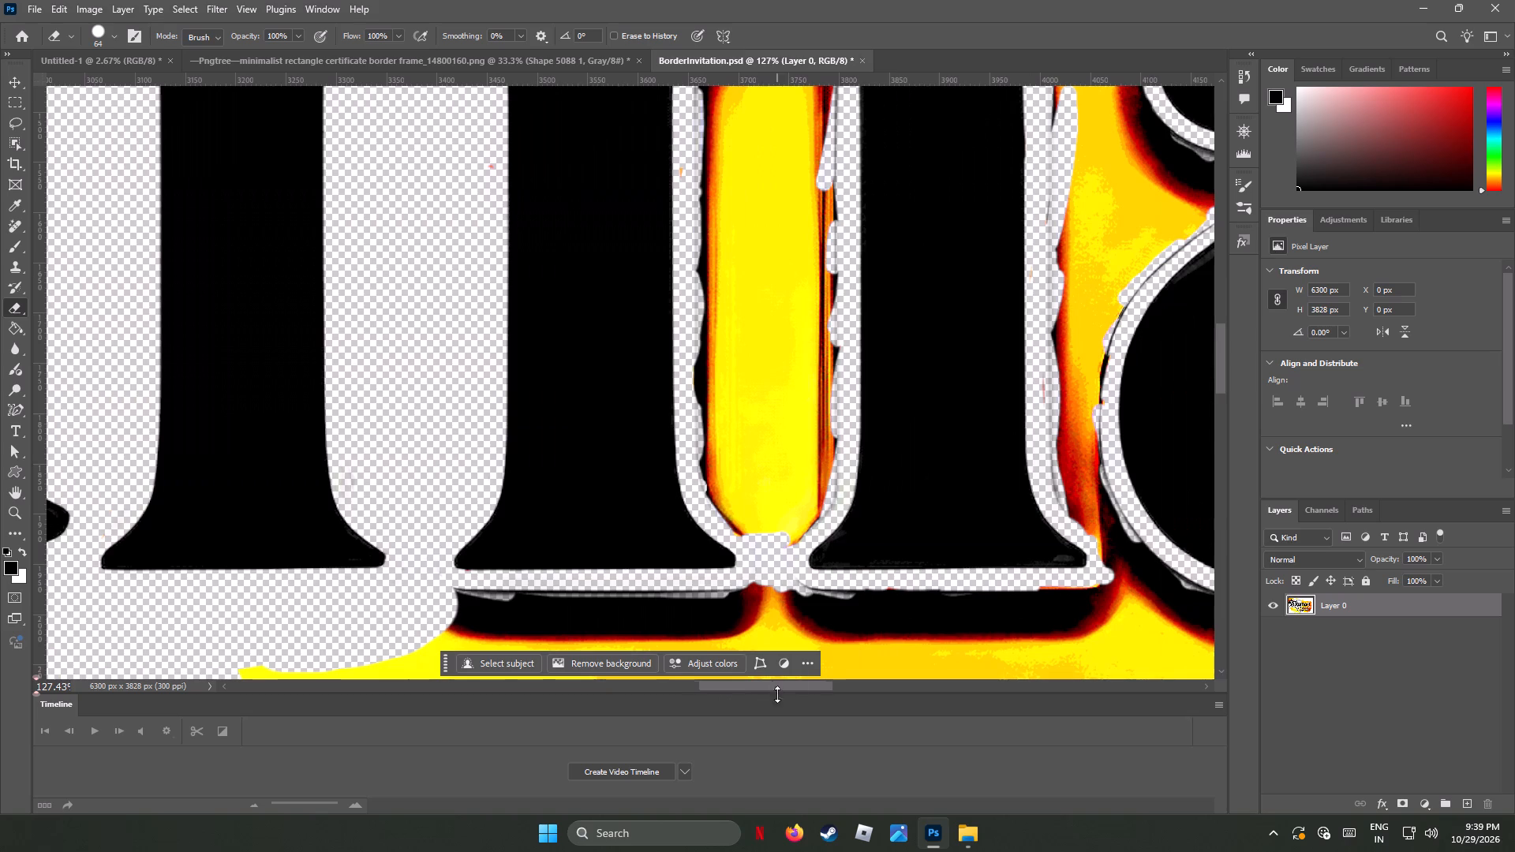
pyautogui.moveTo(772, 604); pyautogui.dragTo(634, 618)
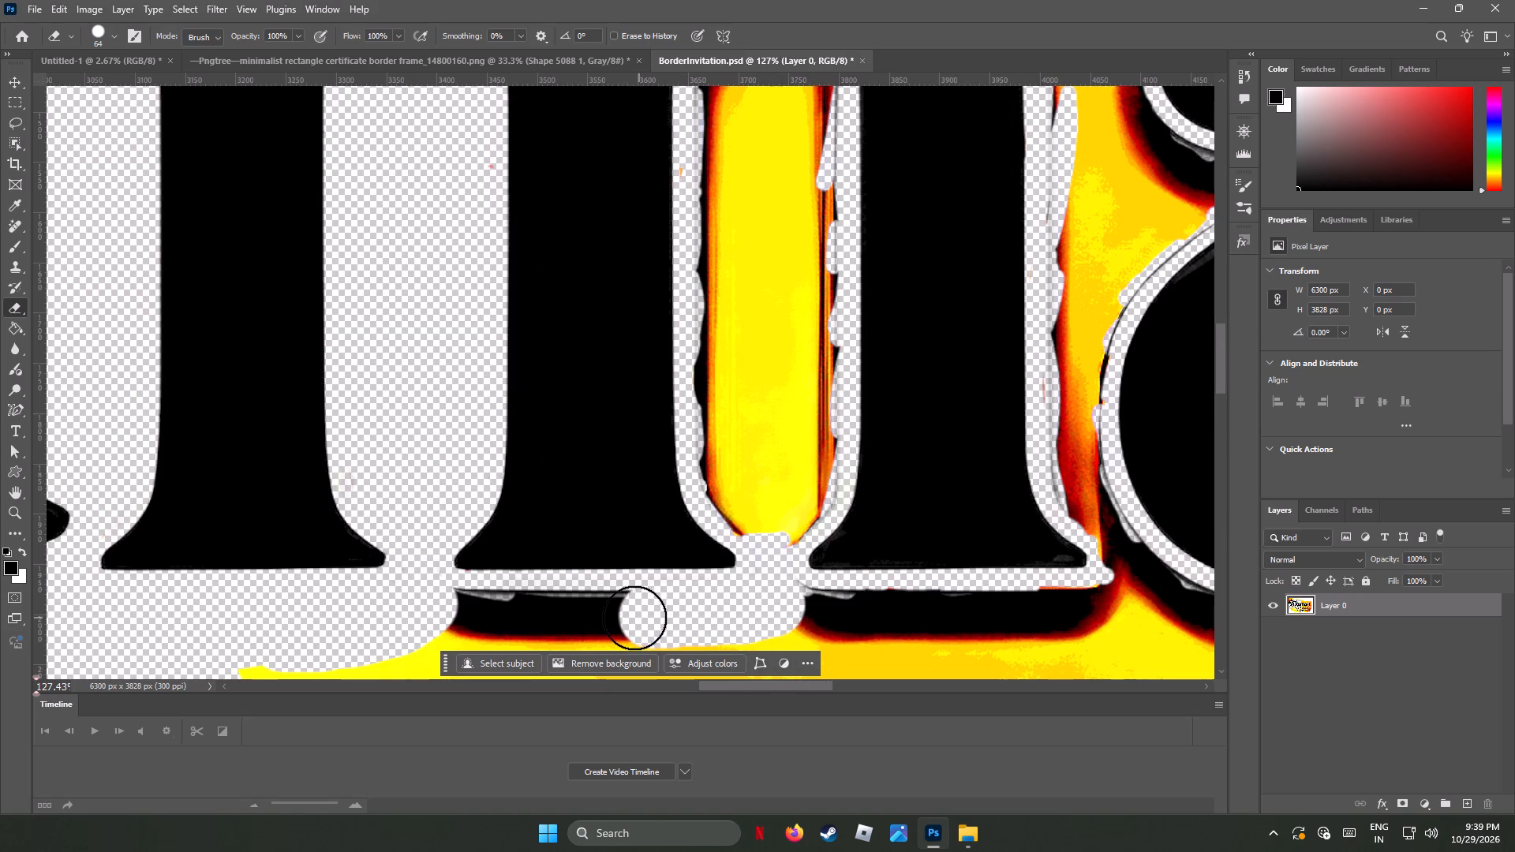
pyautogui.moveTo(634, 618); pyautogui.dragTo(459, 615)
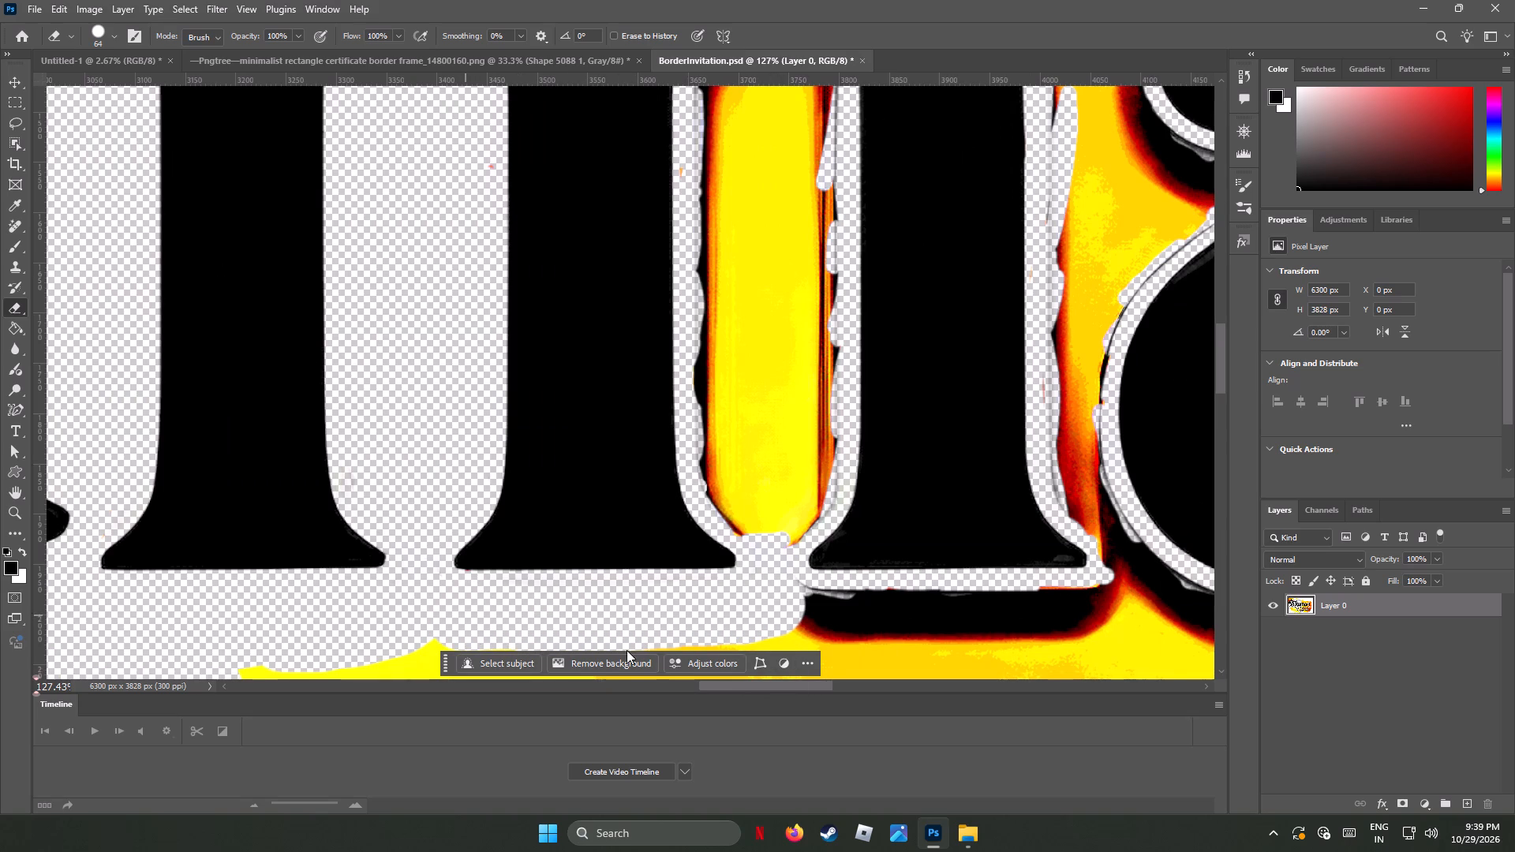
pyautogui.moveTo(808, 615); pyautogui.dragTo(993, 620)
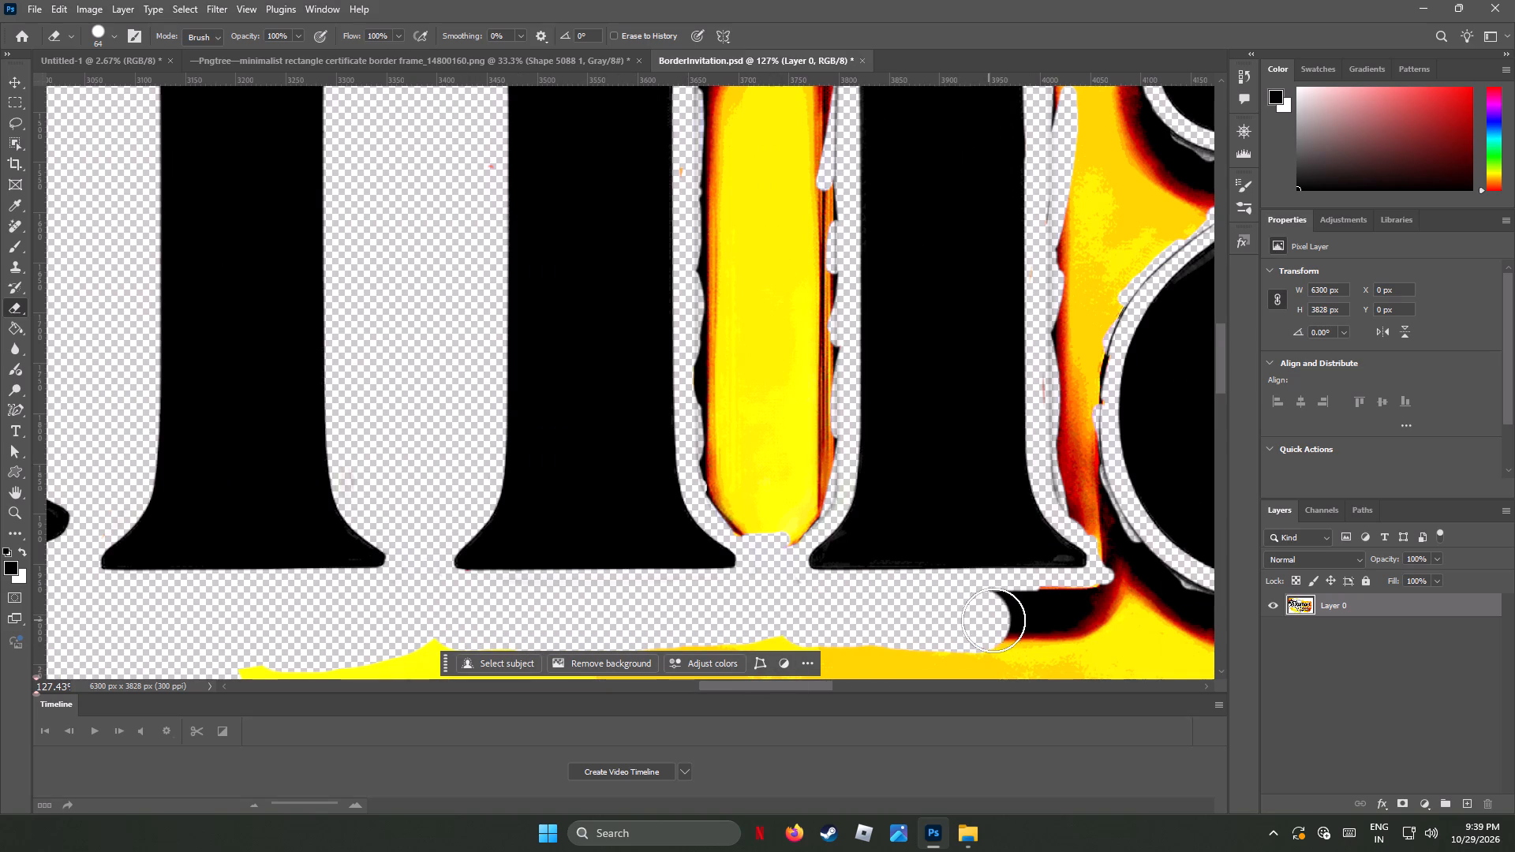
pyautogui.moveTo(993, 620); pyautogui.dragTo(1102, 605)
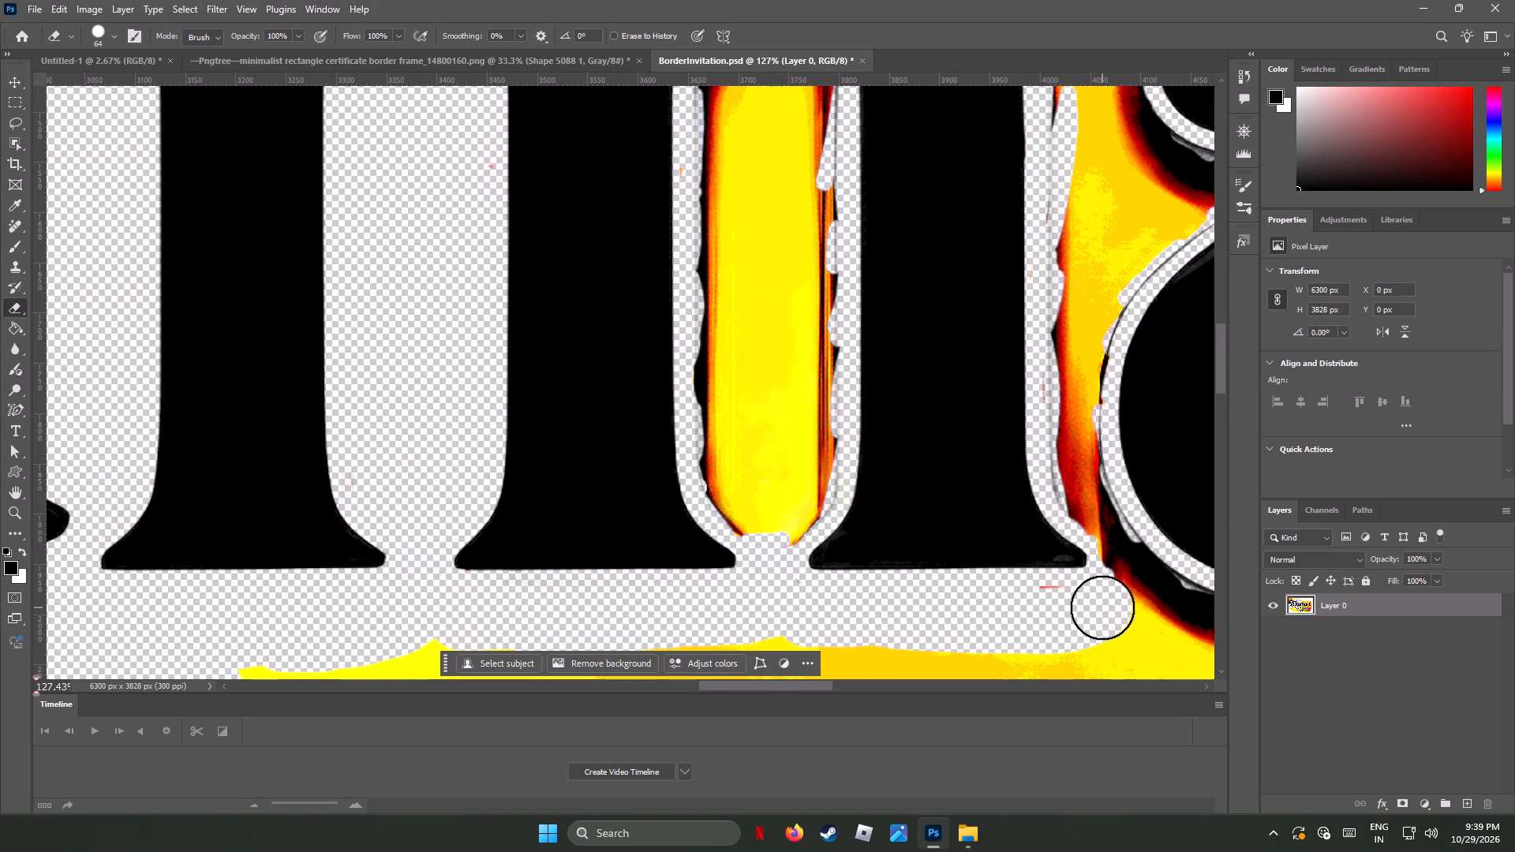
pyautogui.click(1057, 610)
# Erase the yellow fill and dark shadow up the lower part of the m's second arch opening.
pyautogui.moveTo(749, 518); pyautogui.dragTo(728, 481)
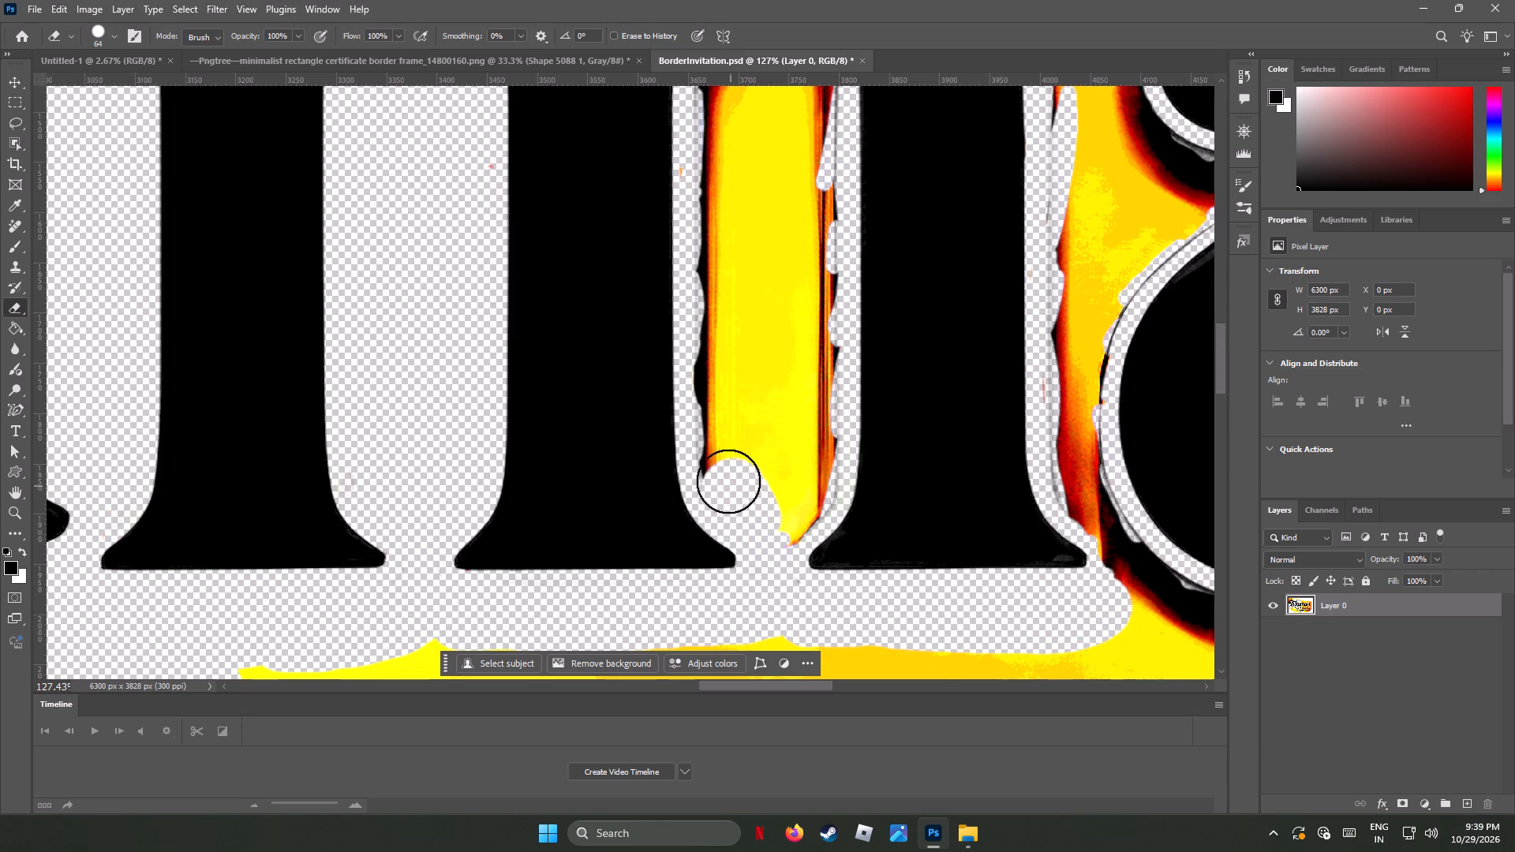
pyautogui.moveTo(728, 481); pyautogui.dragTo(731, 335)
pyautogui.moveTo(787, 522); pyautogui.dragTo(789, 516)
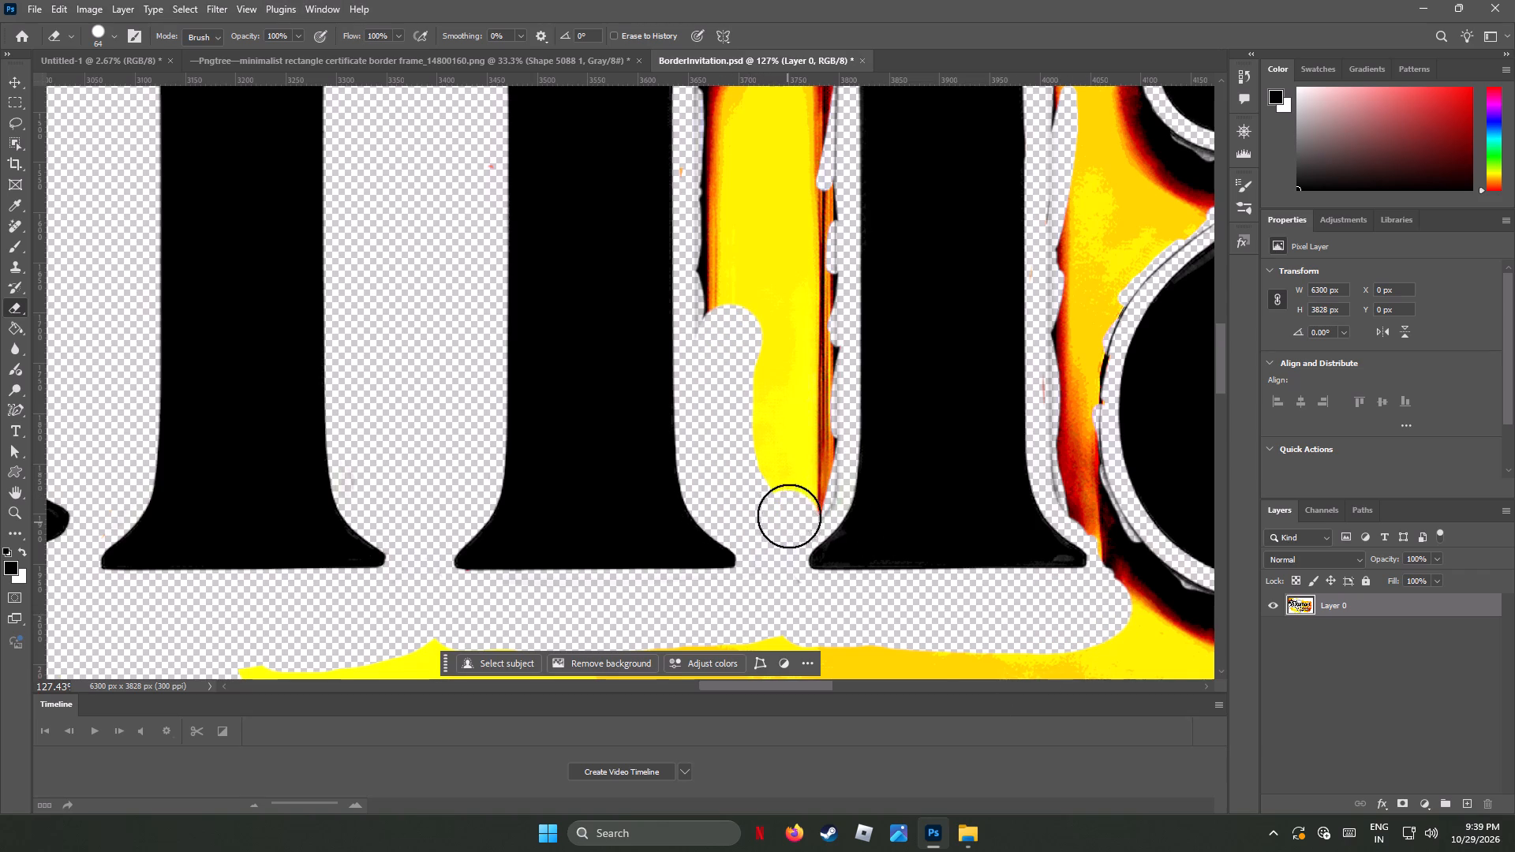
pyautogui.moveTo(789, 516); pyautogui.dragTo(814, 215)
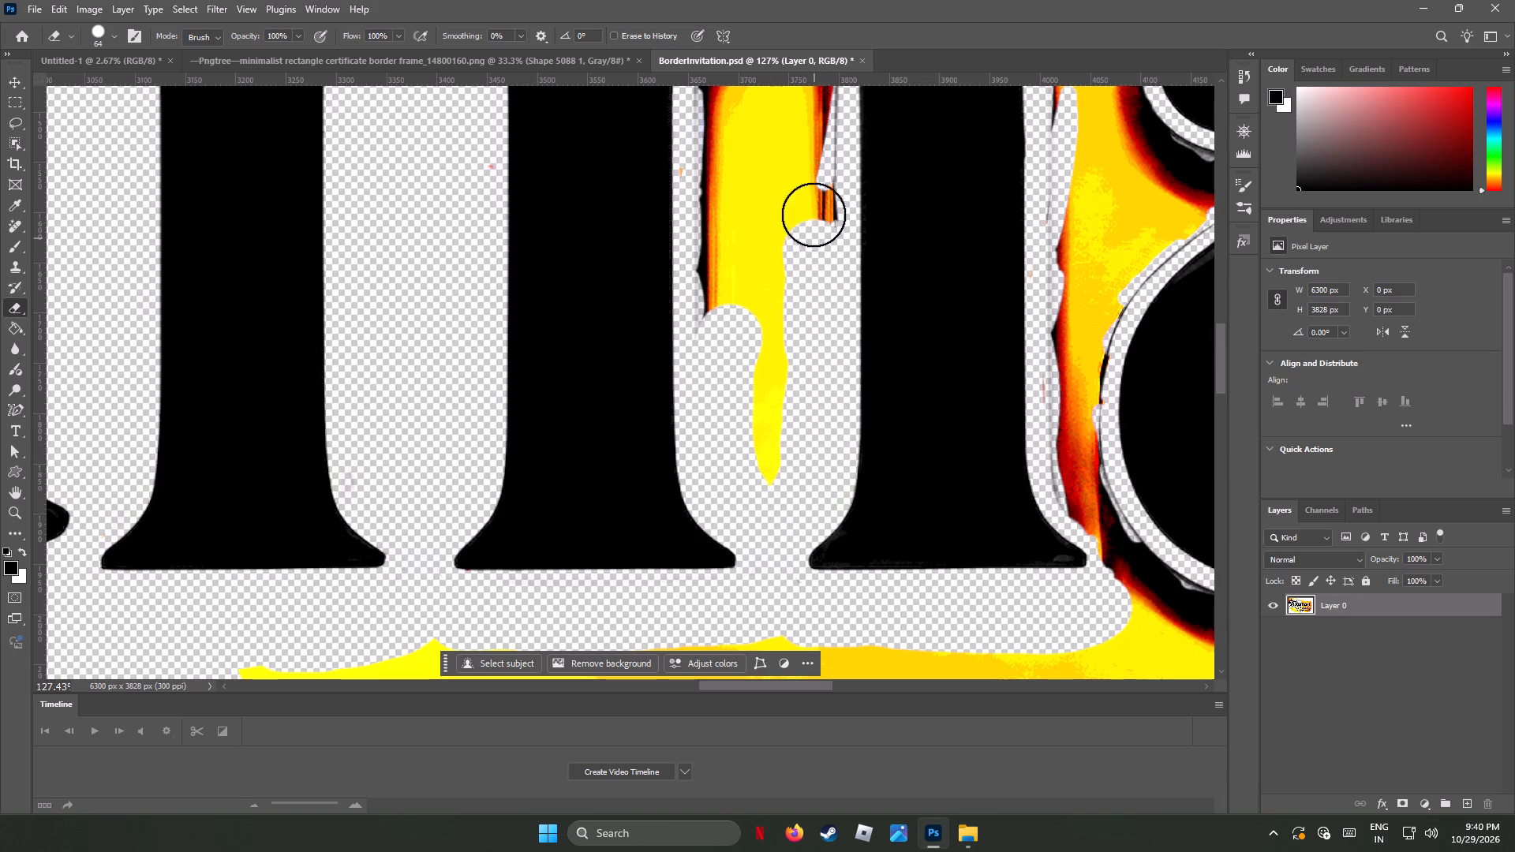
pyautogui.moveTo(814, 215); pyautogui.dragTo(740, 186)
pyautogui.moveTo(742, 245); pyautogui.dragTo(770, 177)
pyautogui.moveTo(729, 166); pyautogui.dragTo(725, 176)
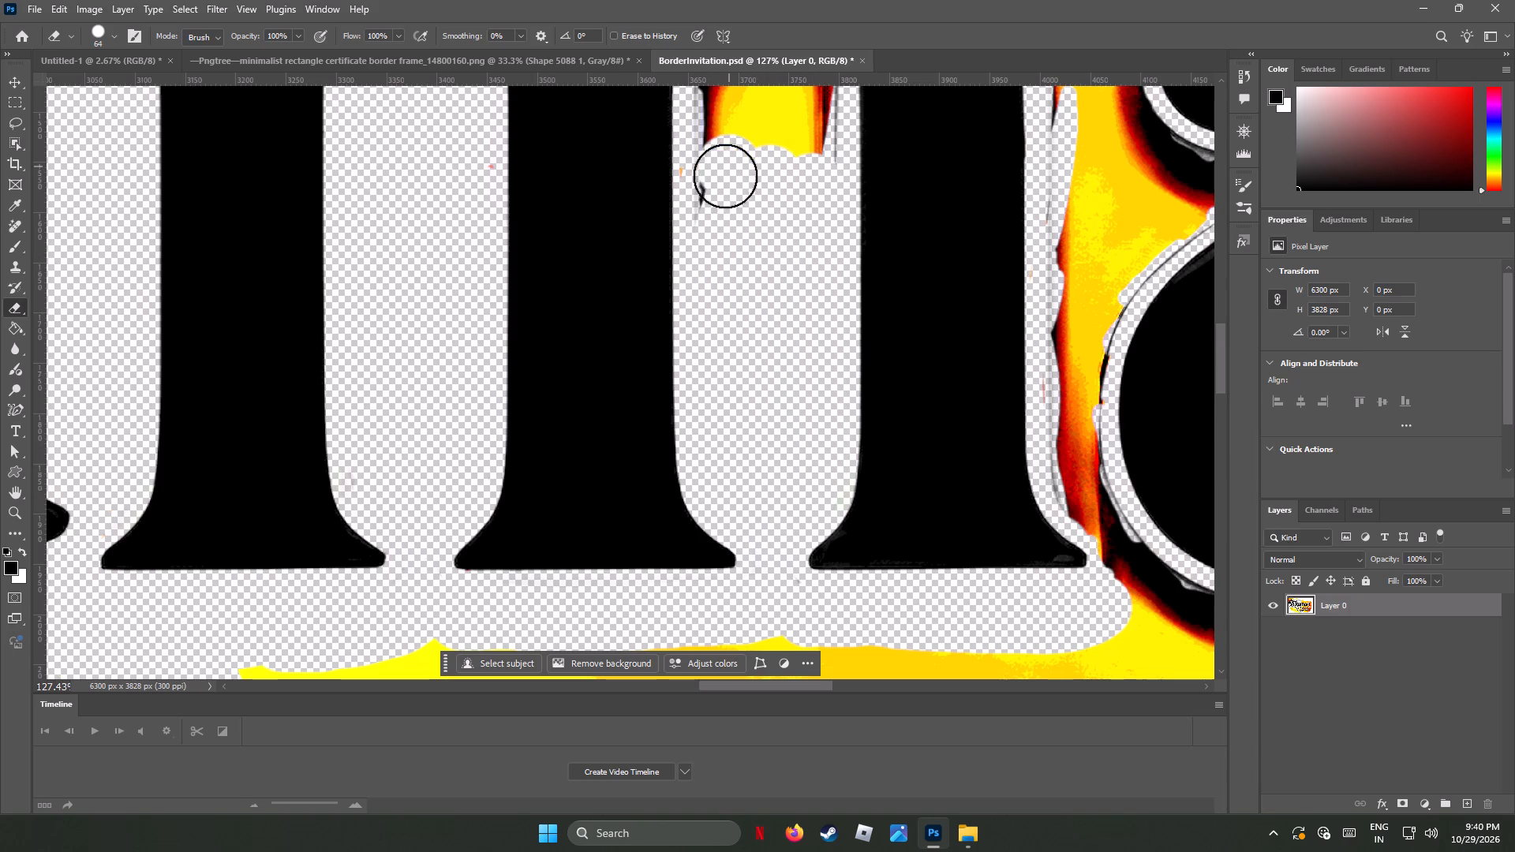
pyautogui.moveTo(725, 176); pyautogui.dragTo(772, 305)
# Erase the remaining yellow fill and black shadow at the top of the m's second arch opening.
pyautogui.scroll(2, 784, 299)
pyautogui.scroll(-8, 784, 299)
pyautogui.scroll(2, 784, 299)
pyautogui.scroll(-3, 784, 299)
pyautogui.scroll(7, 784, 299)
pyautogui.scroll(-3, 784, 299)
pyautogui.scroll(1, 784, 299)
pyautogui.scroll(-3, 784, 299)
pyautogui.scroll(4, 784, 299)
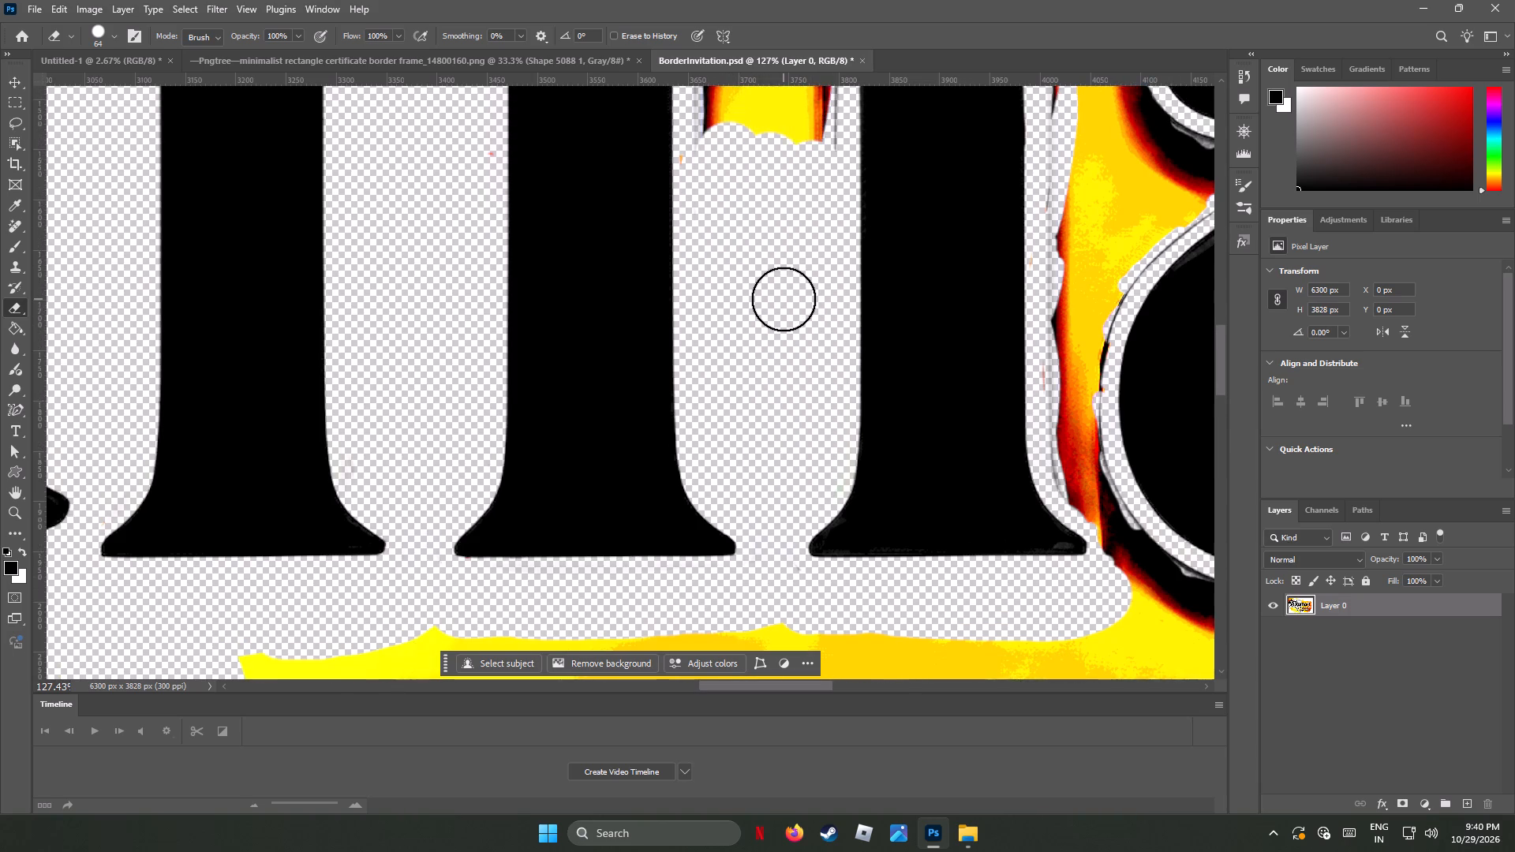
pyautogui.scroll(1, 784, 299)
pyautogui.scroll(-2, 784, 299)
pyautogui.scroll(17, 784, 299)
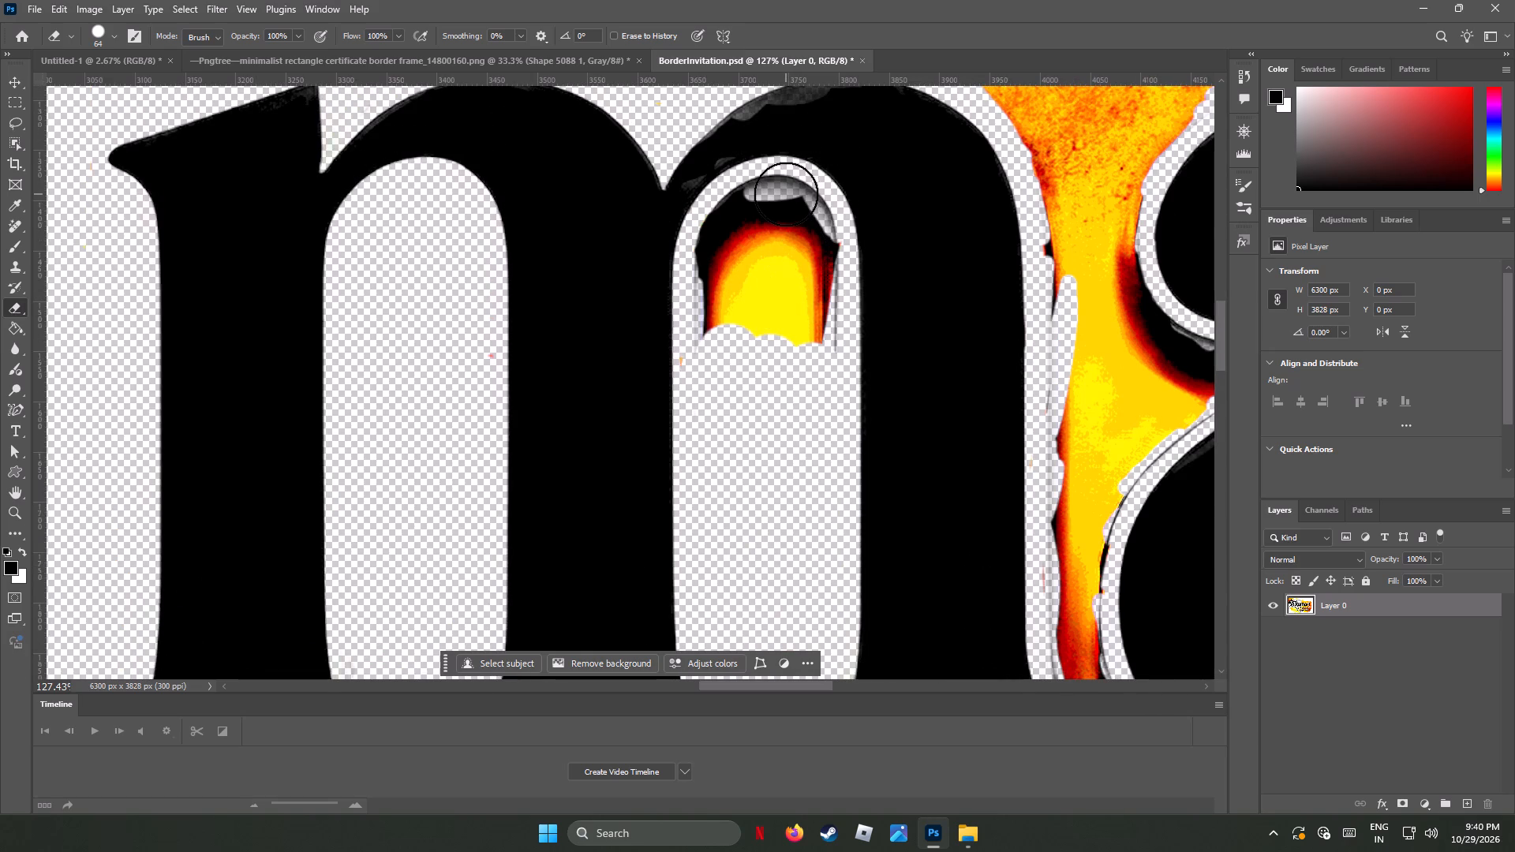
pyautogui.moveTo(780, 192); pyautogui.dragTo(719, 295)
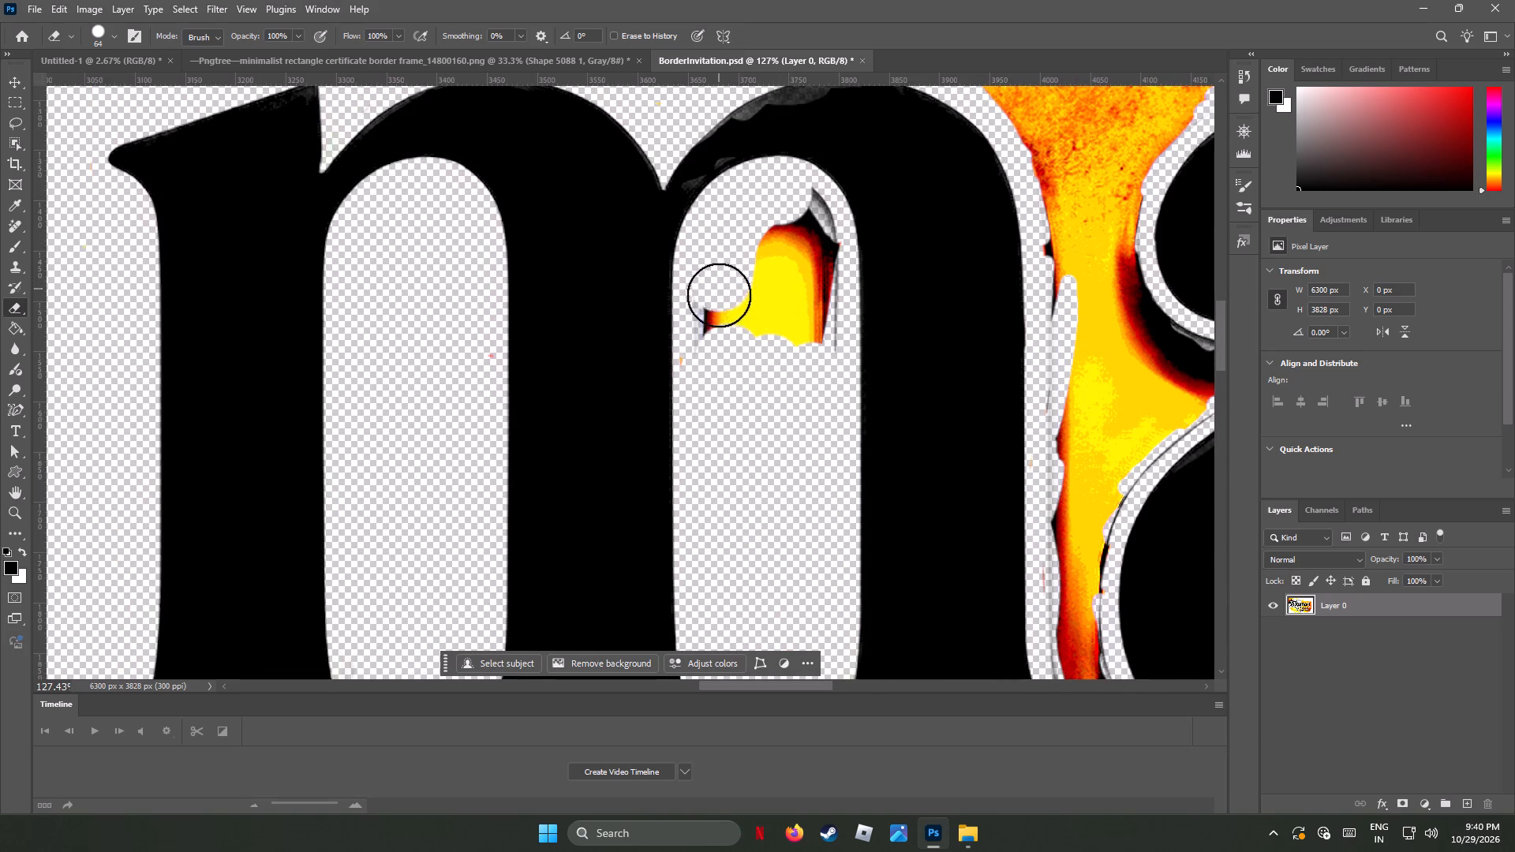
pyautogui.moveTo(719, 295); pyautogui.dragTo(724, 337)
pyautogui.click(716, 323)
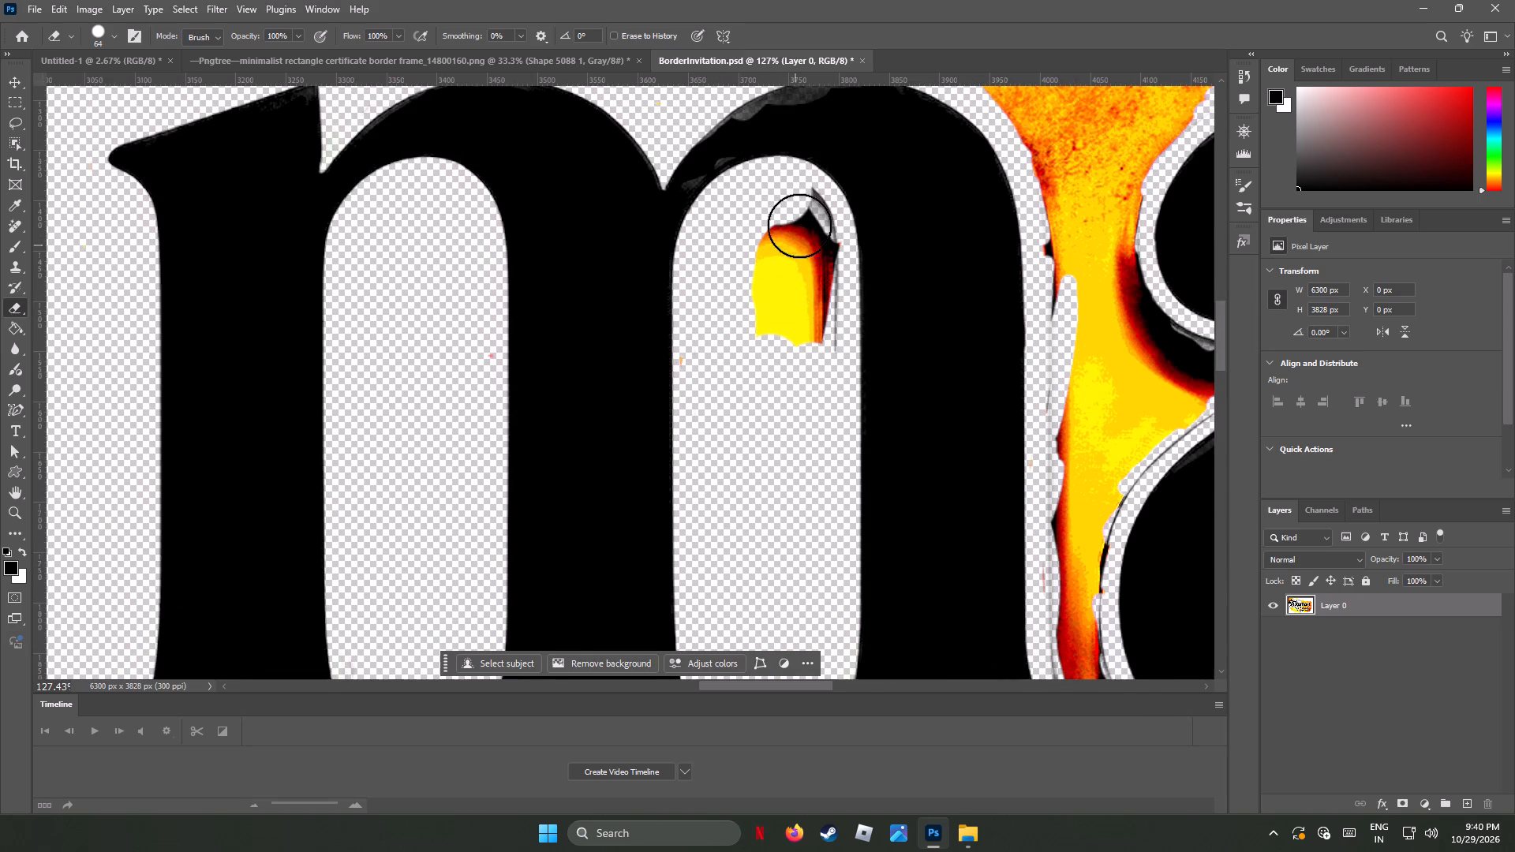
pyautogui.moveTo(807, 213); pyautogui.dragTo(769, 351)
pyautogui.moveTo(824, 247); pyautogui.dragTo(820, 269)
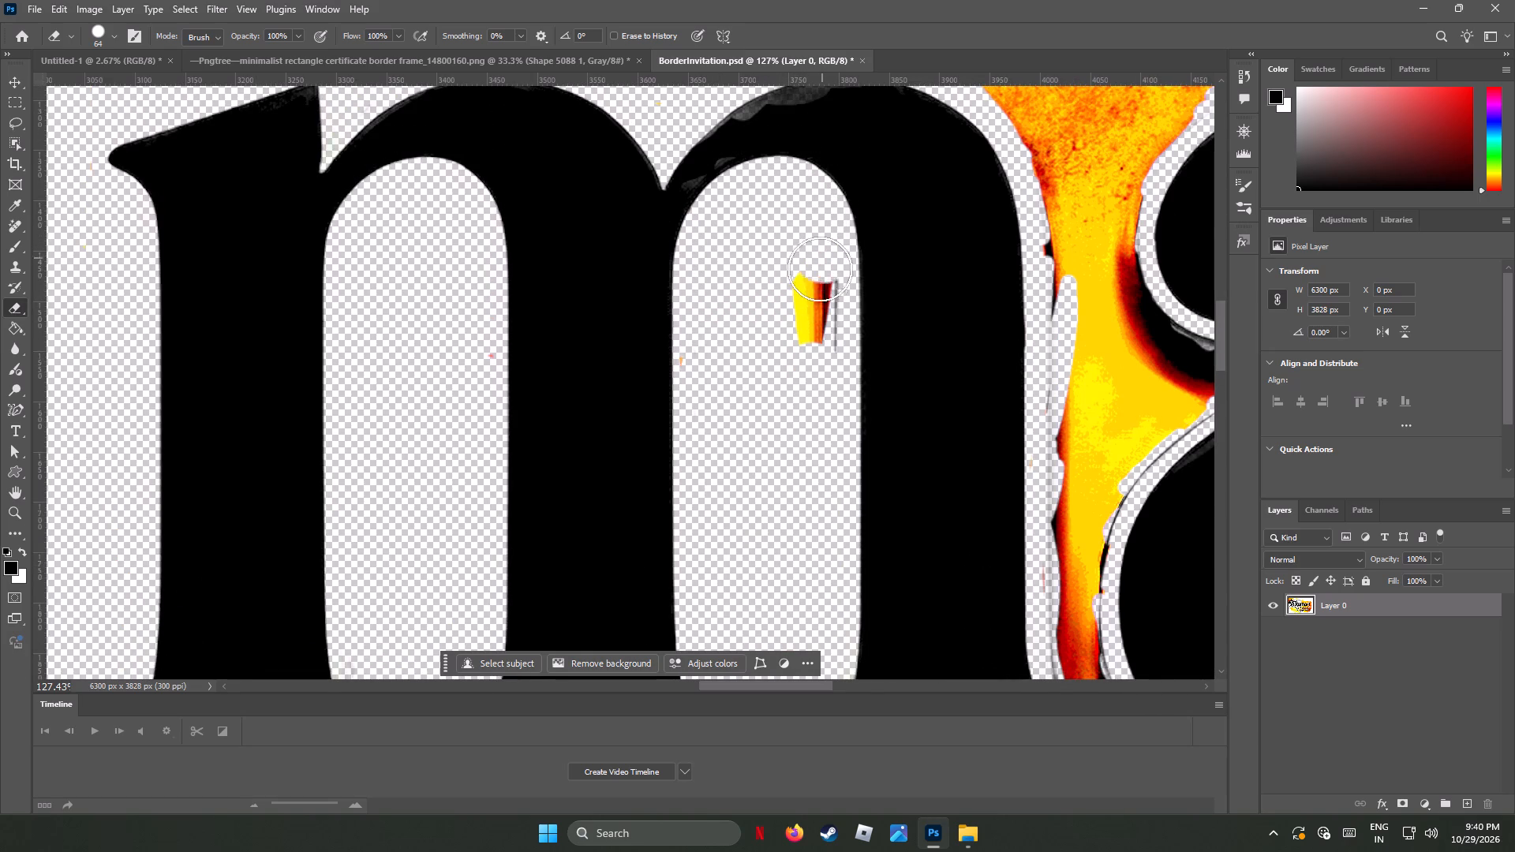
pyautogui.moveTo(820, 269); pyautogui.dragTo(814, 402)
# Erase the orange background and shadow along the top of the m's second arch and down the upper gap between the m and the a.
pyautogui.scroll(6, 1185, 408)
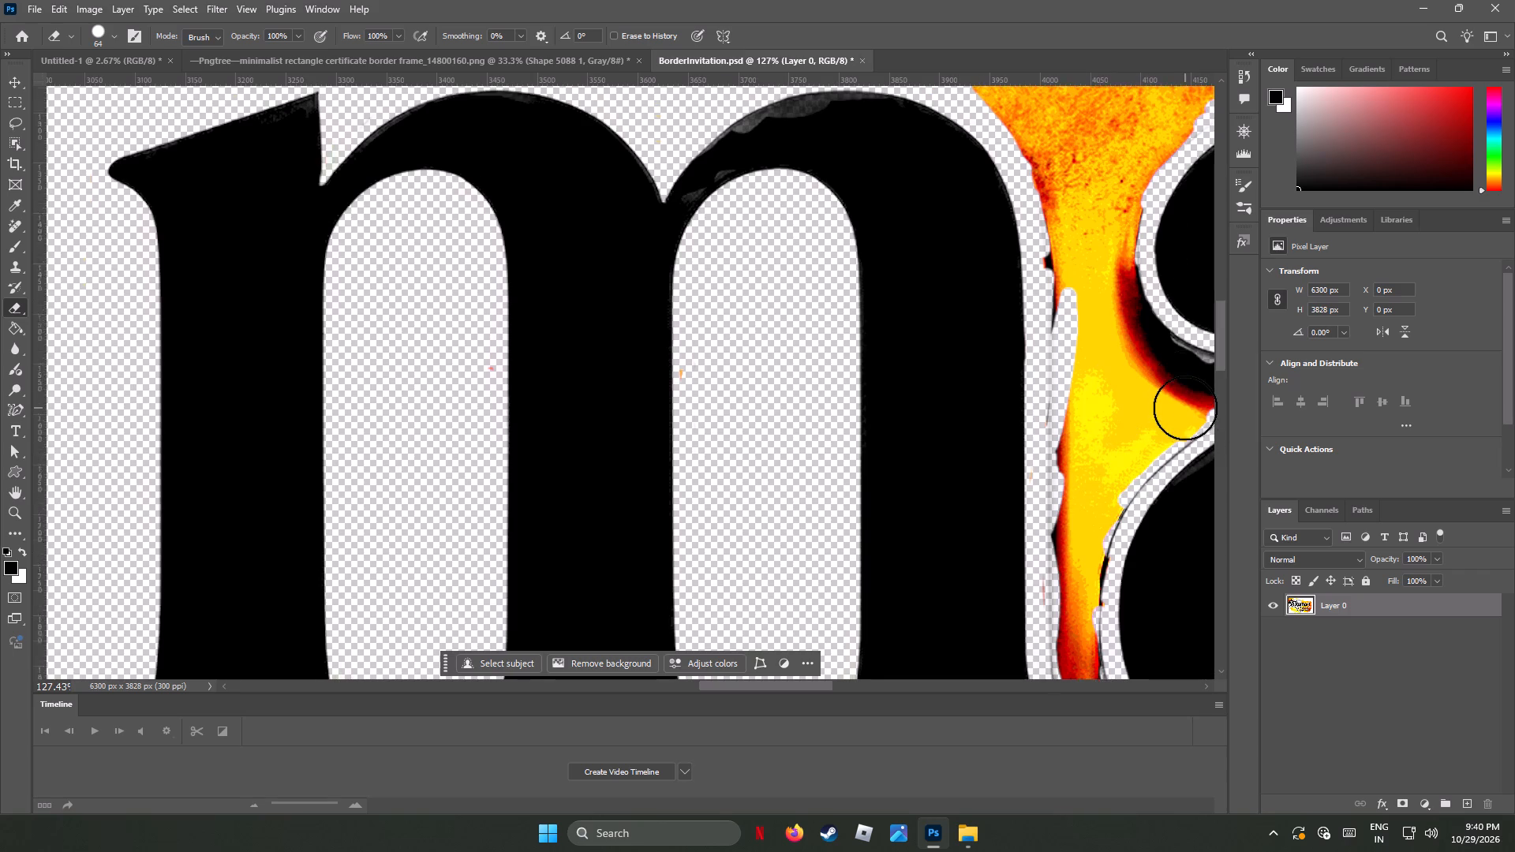
pyautogui.scroll(3, 1185, 408)
pyautogui.scroll(-1, 1185, 408)
pyautogui.scroll(3, 1185, 408)
pyautogui.moveTo(720, 184); pyautogui.dragTo(907, 177)
pyautogui.moveTo(907, 171); pyautogui.dragTo(1034, 258)
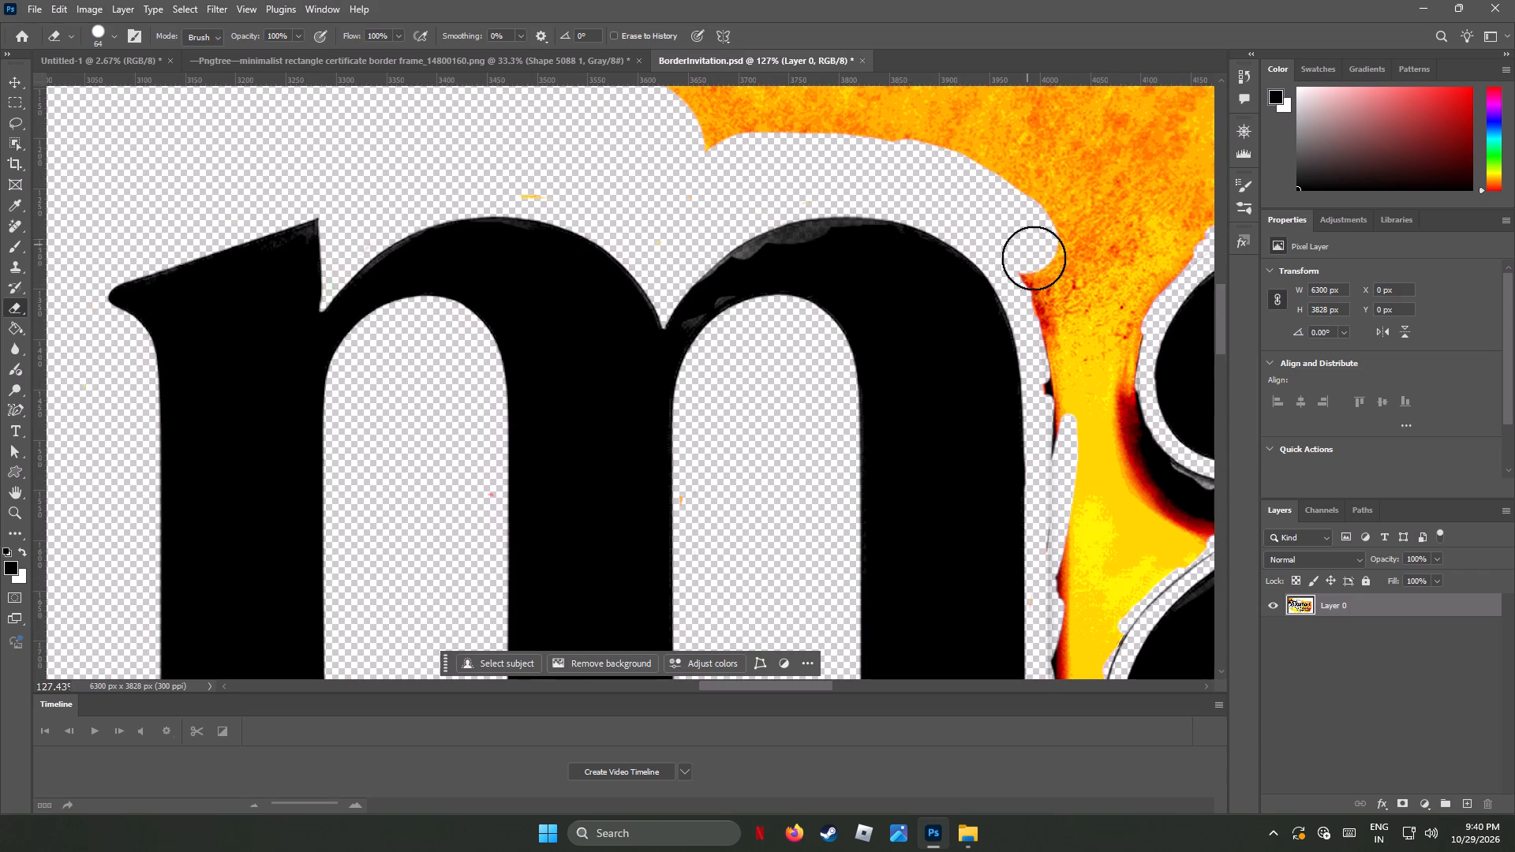
pyautogui.moveTo(1034, 258); pyautogui.dragTo(1081, 417)
pyautogui.moveTo(1120, 336); pyautogui.dragTo(1113, 366)
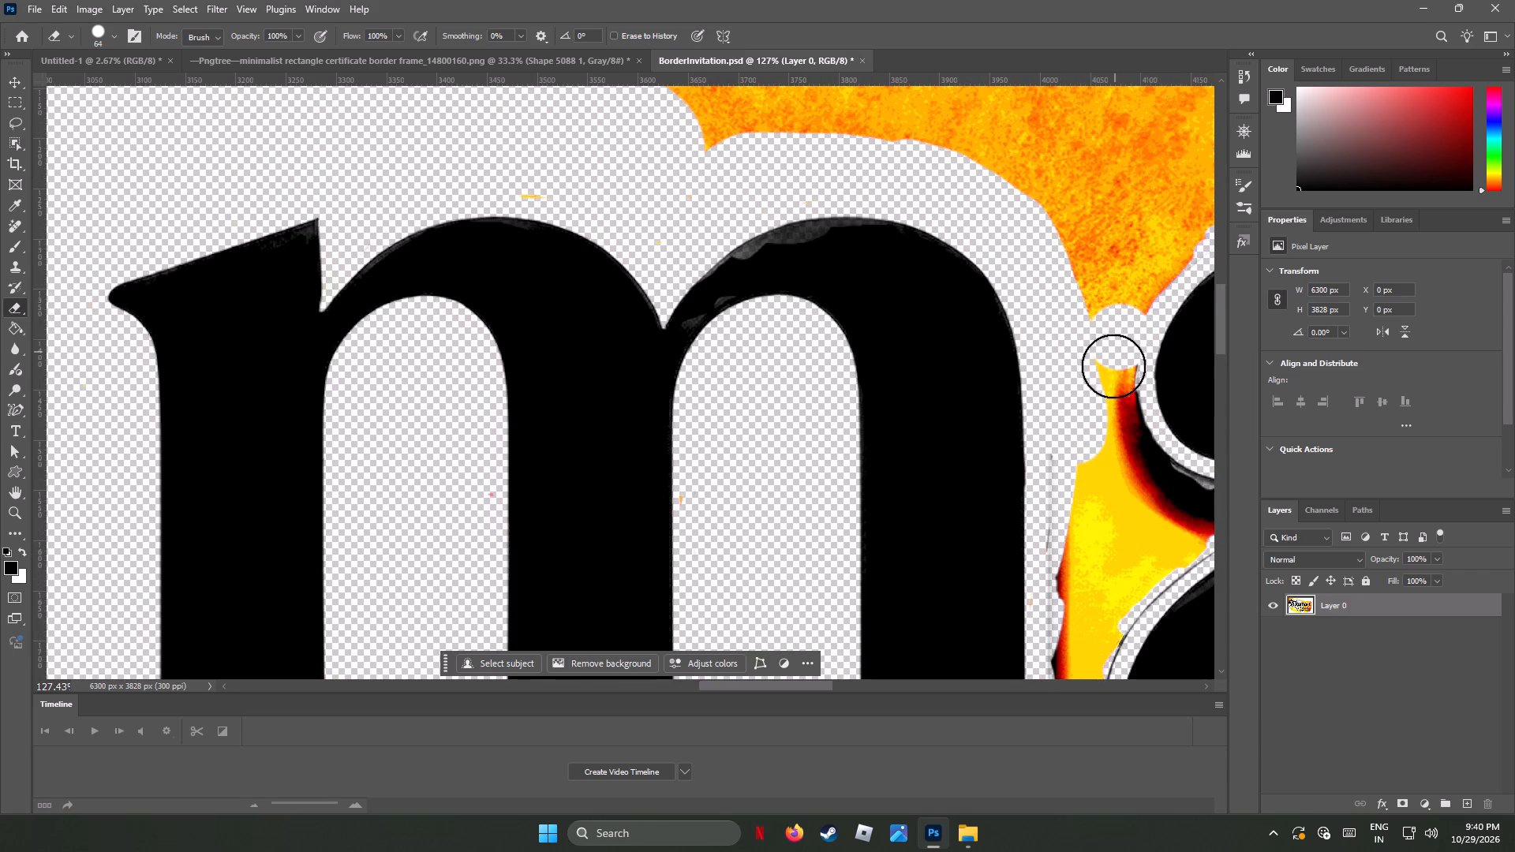
pyautogui.moveTo(1113, 366); pyautogui.dragTo(1117, 437)
pyautogui.moveTo(1082, 357); pyautogui.dragTo(1085, 417)
pyautogui.click(1071, 462)
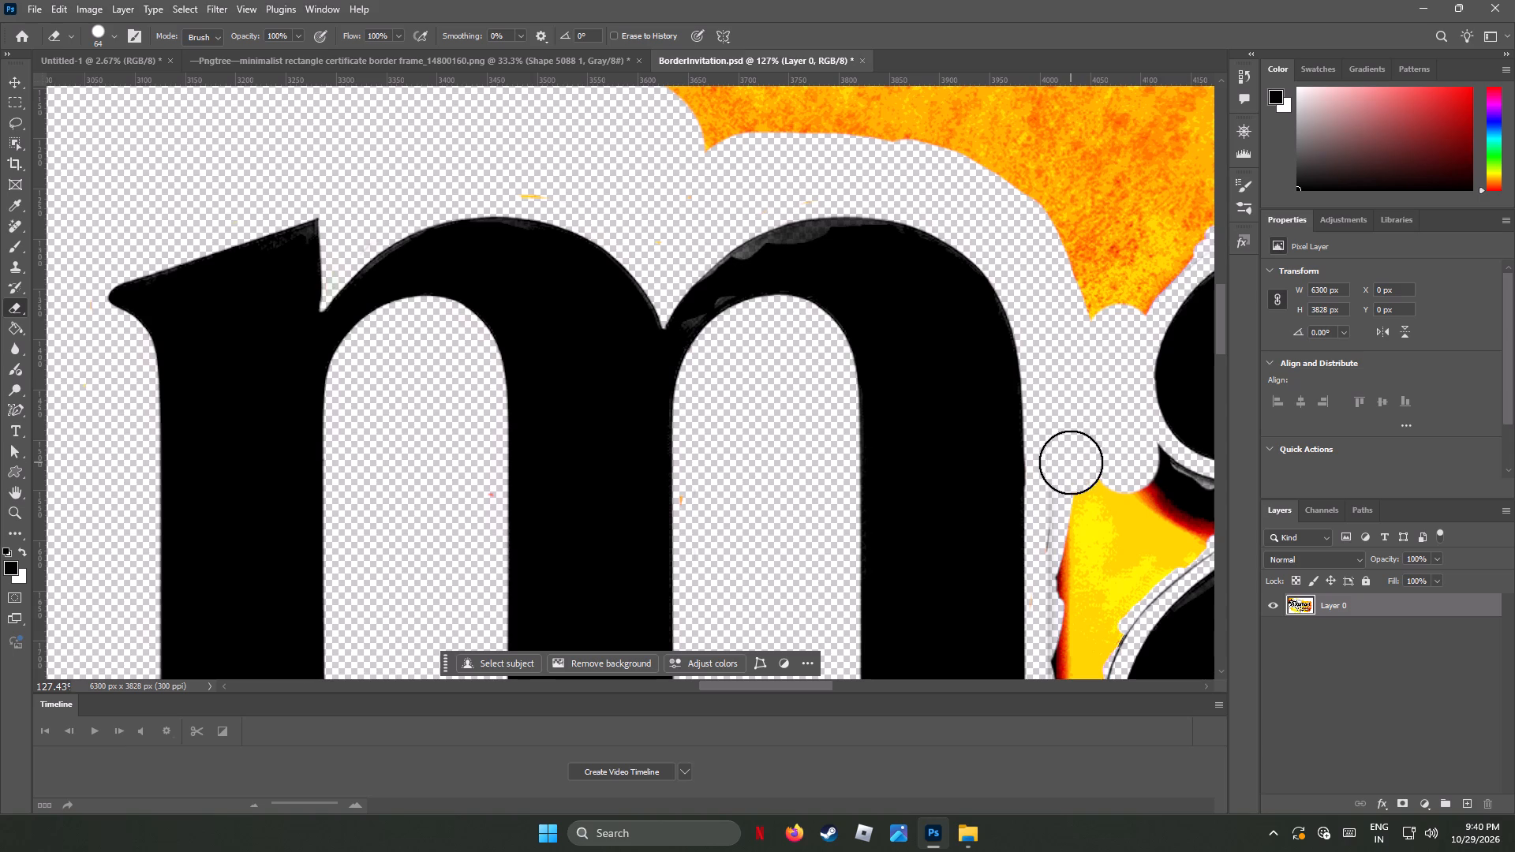
pyautogui.moveTo(1108, 322); pyautogui.dragTo(1012, 191)
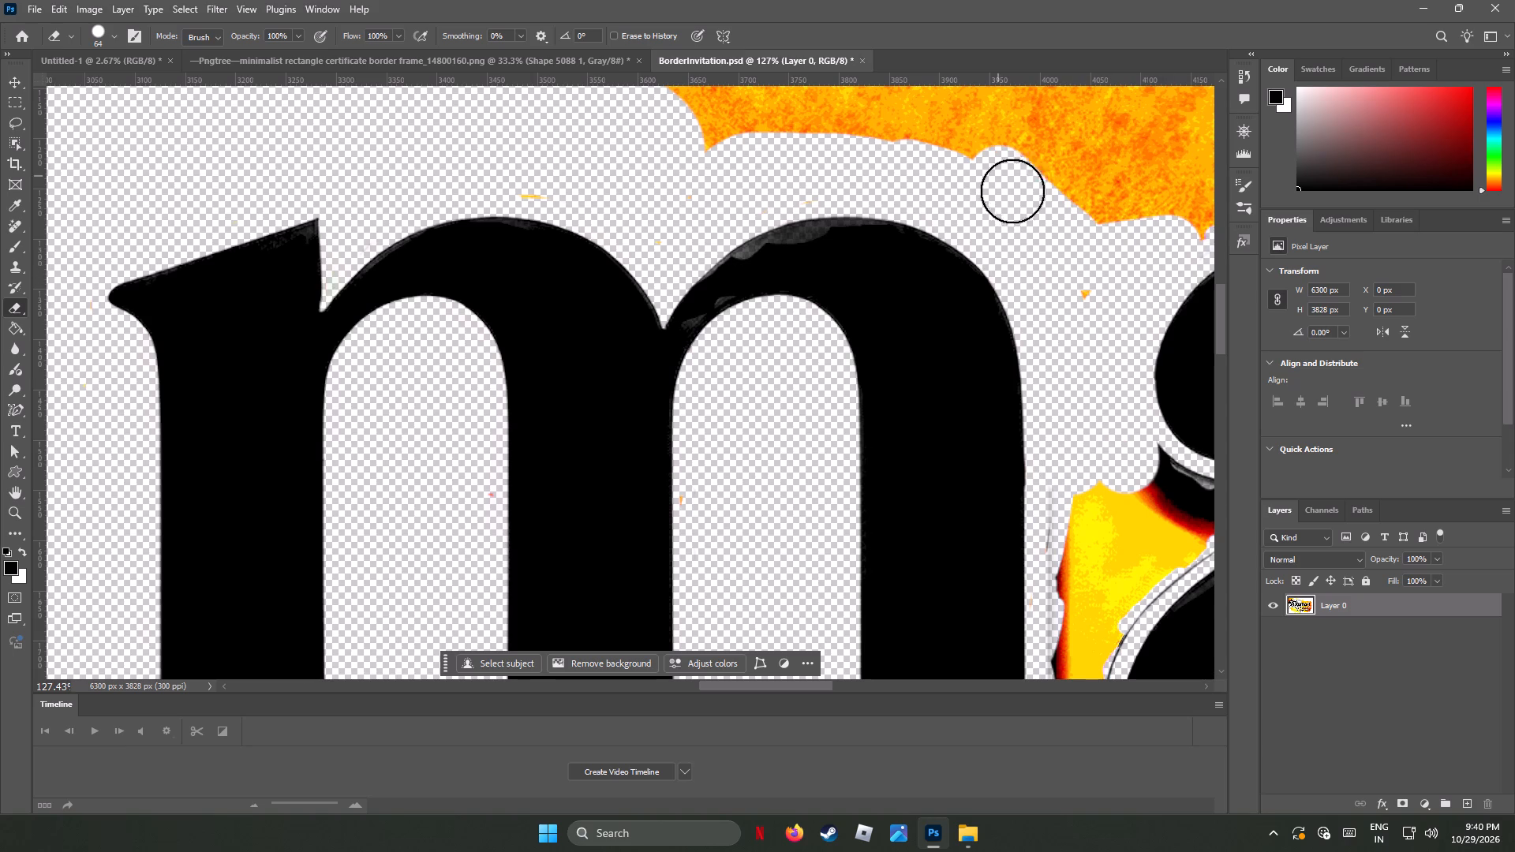
pyautogui.moveTo(1012, 191); pyautogui.dragTo(1085, 334)
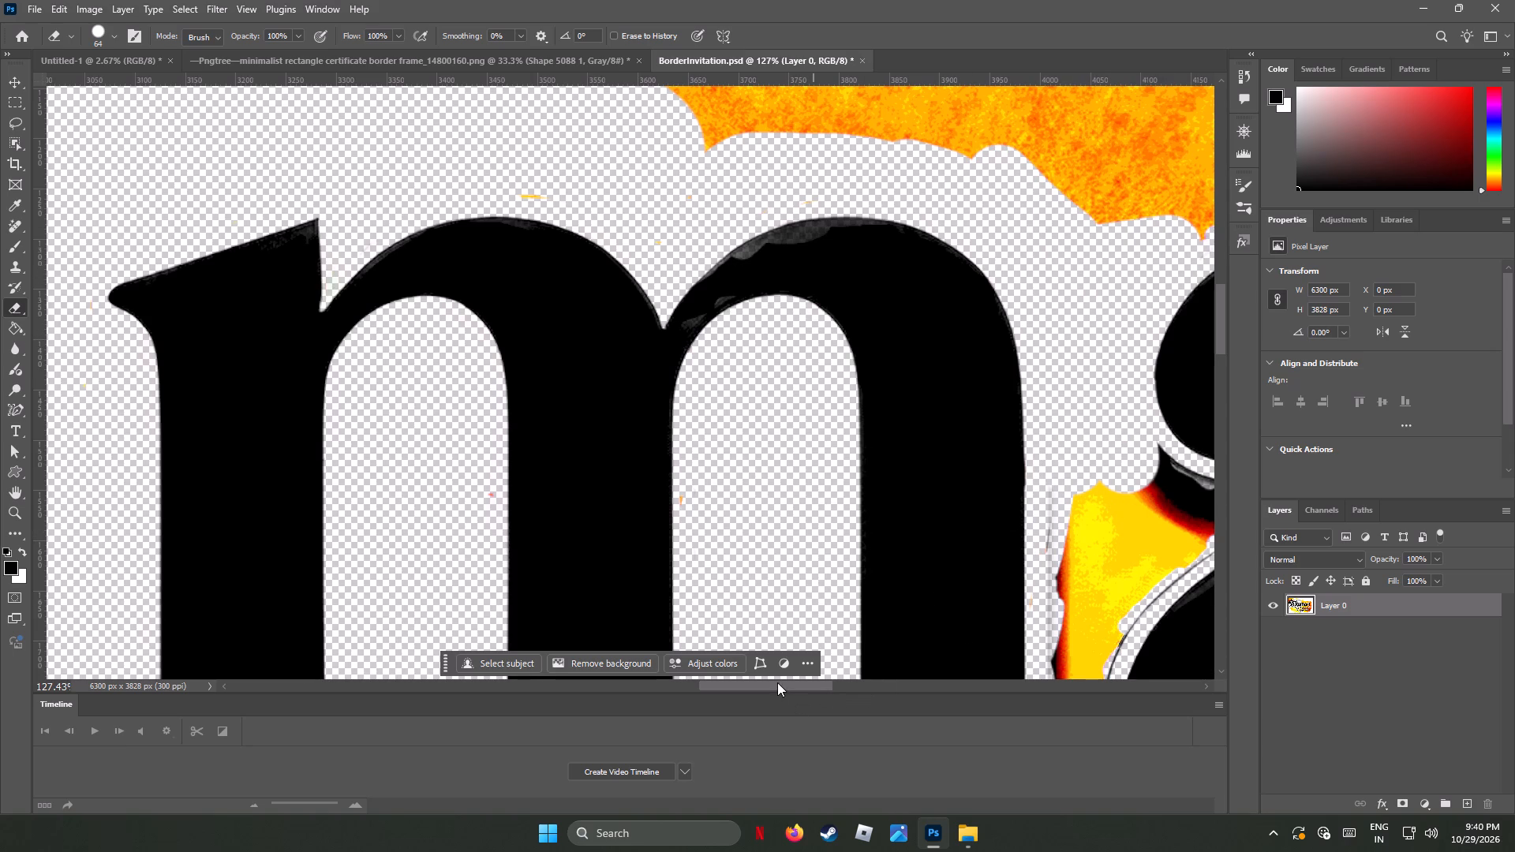
# Erase the orange fill and dark shadow inside the upper hook opening of the a following the m.
pyautogui.moveTo(778, 682); pyautogui.dragTo(856, 704)
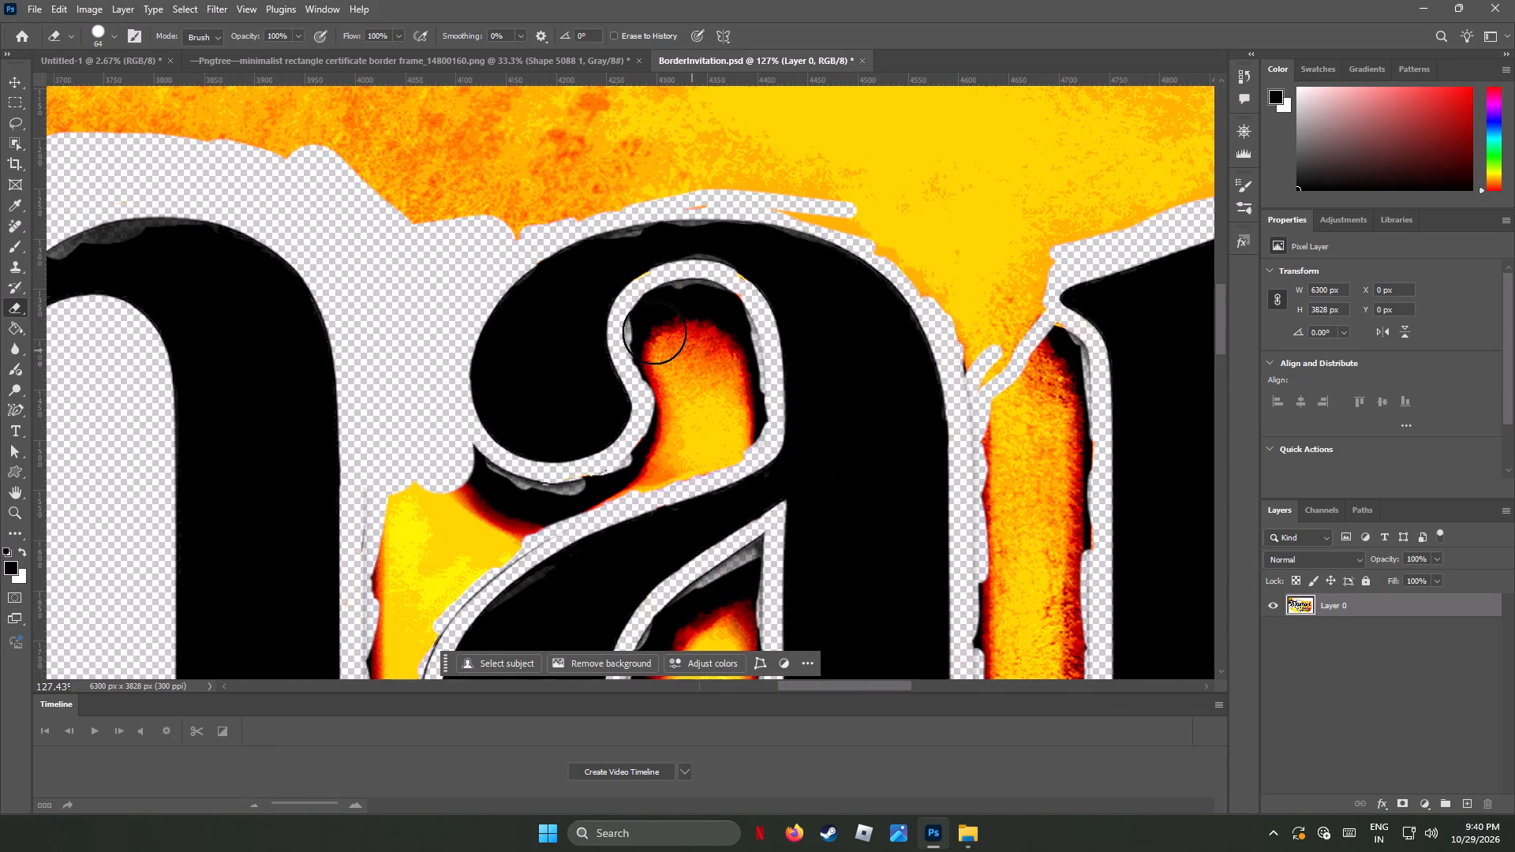
pyautogui.moveTo(649, 323); pyautogui.dragTo(677, 412)
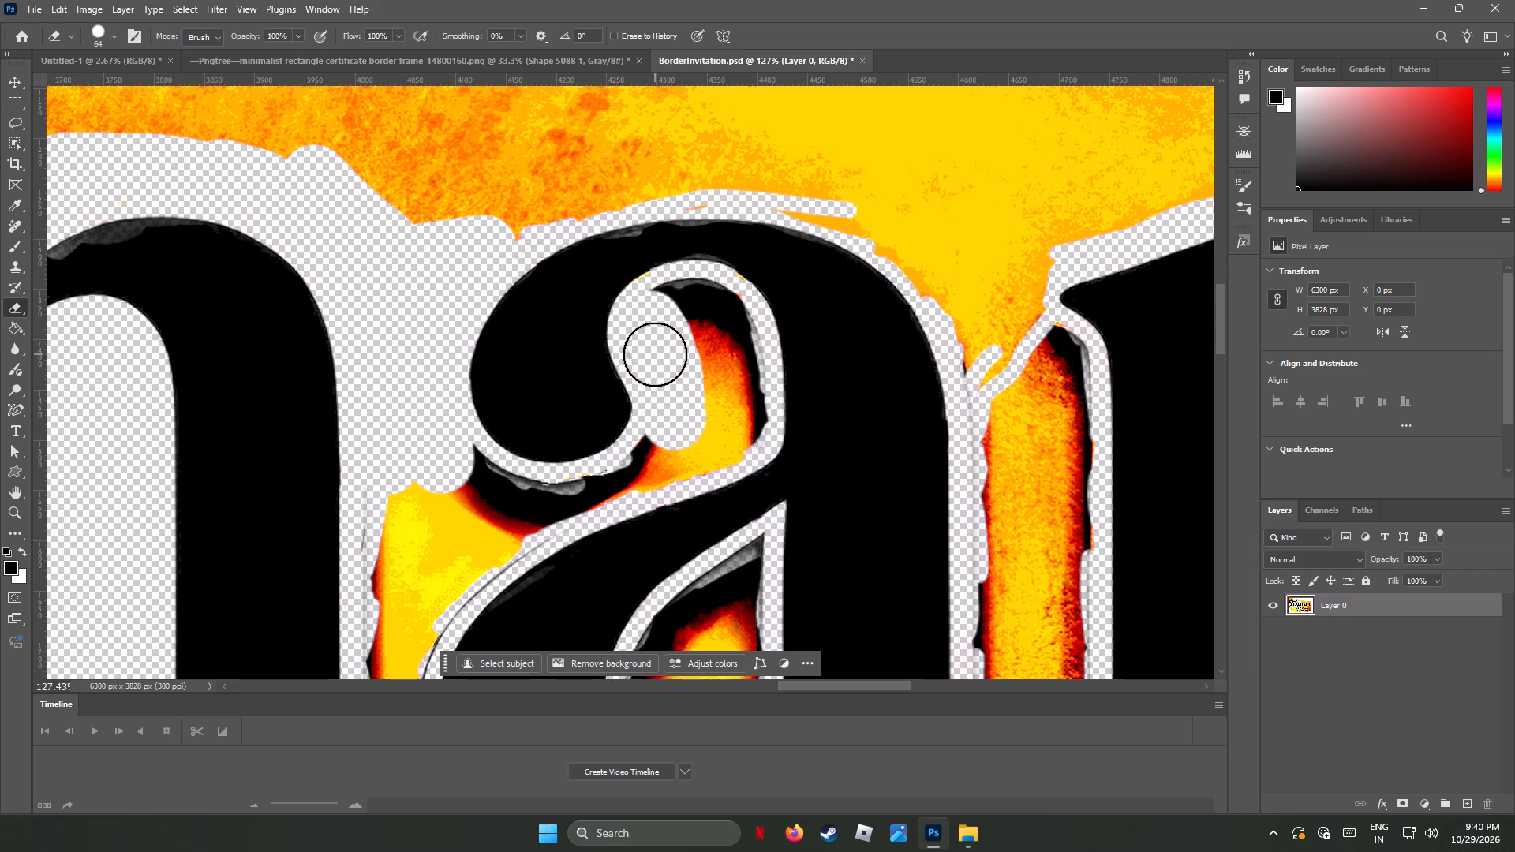
pyautogui.click(649, 349)
pyautogui.moveTo(671, 301); pyautogui.dragTo(680, 318)
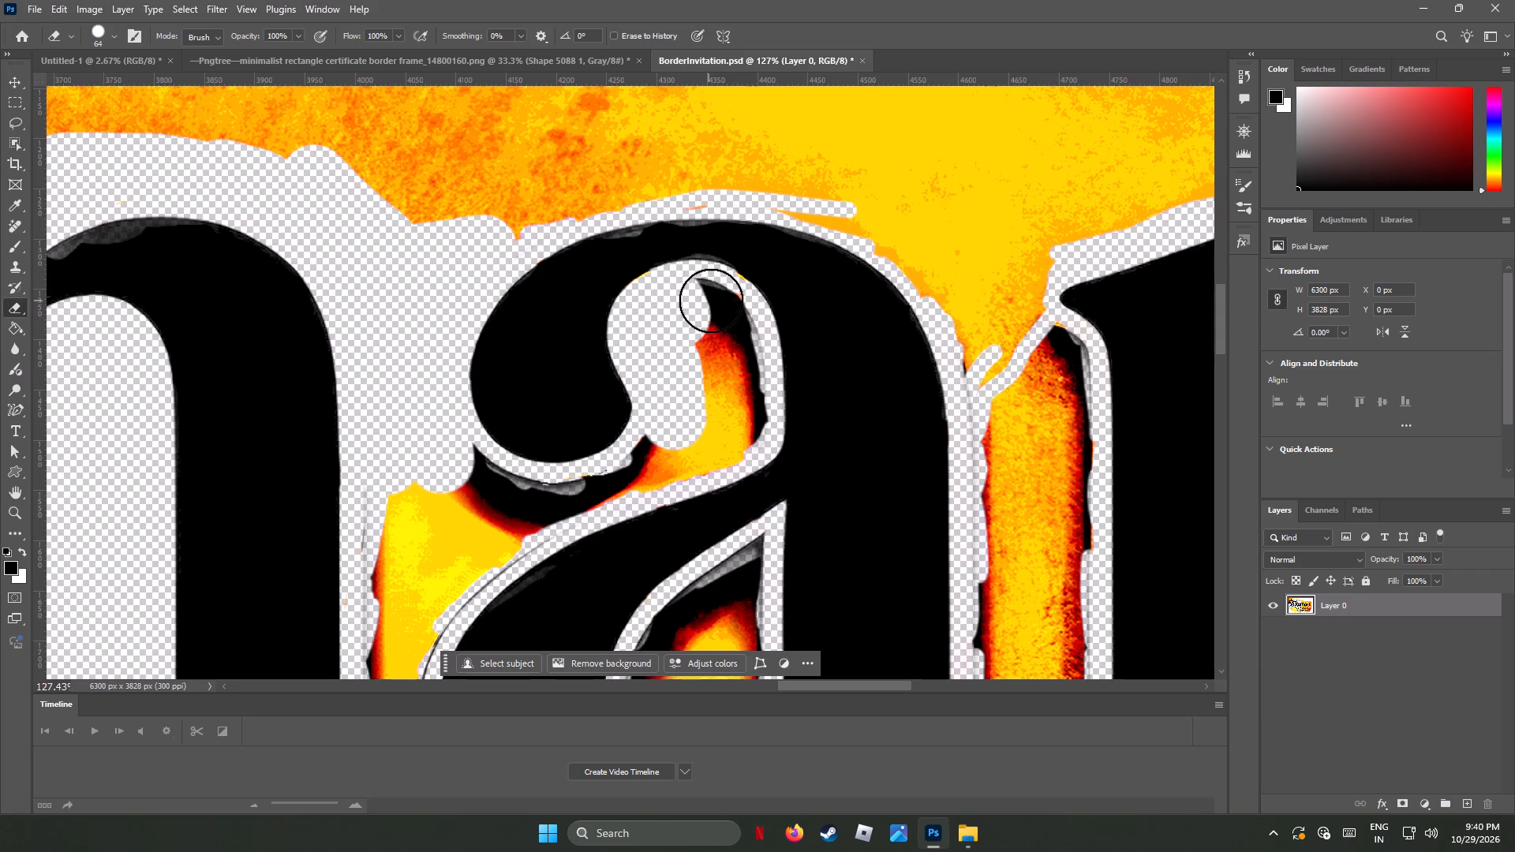
pyautogui.moveTo(711, 301); pyautogui.dragTo(710, 365)
pyautogui.moveTo(735, 332); pyautogui.dragTo(724, 392)
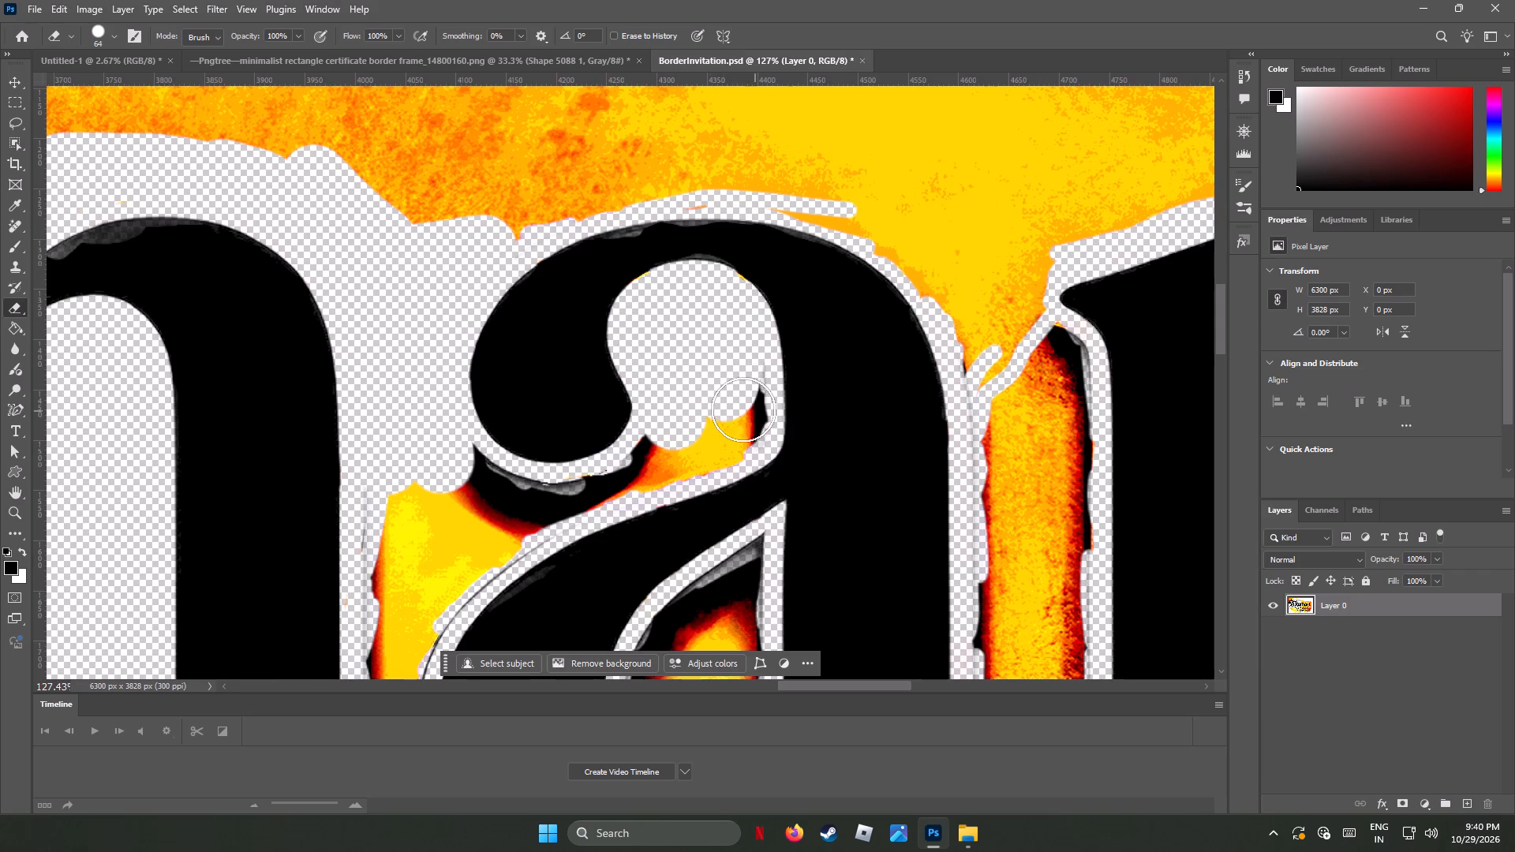
pyautogui.click(742, 401)
pyautogui.click(739, 425)
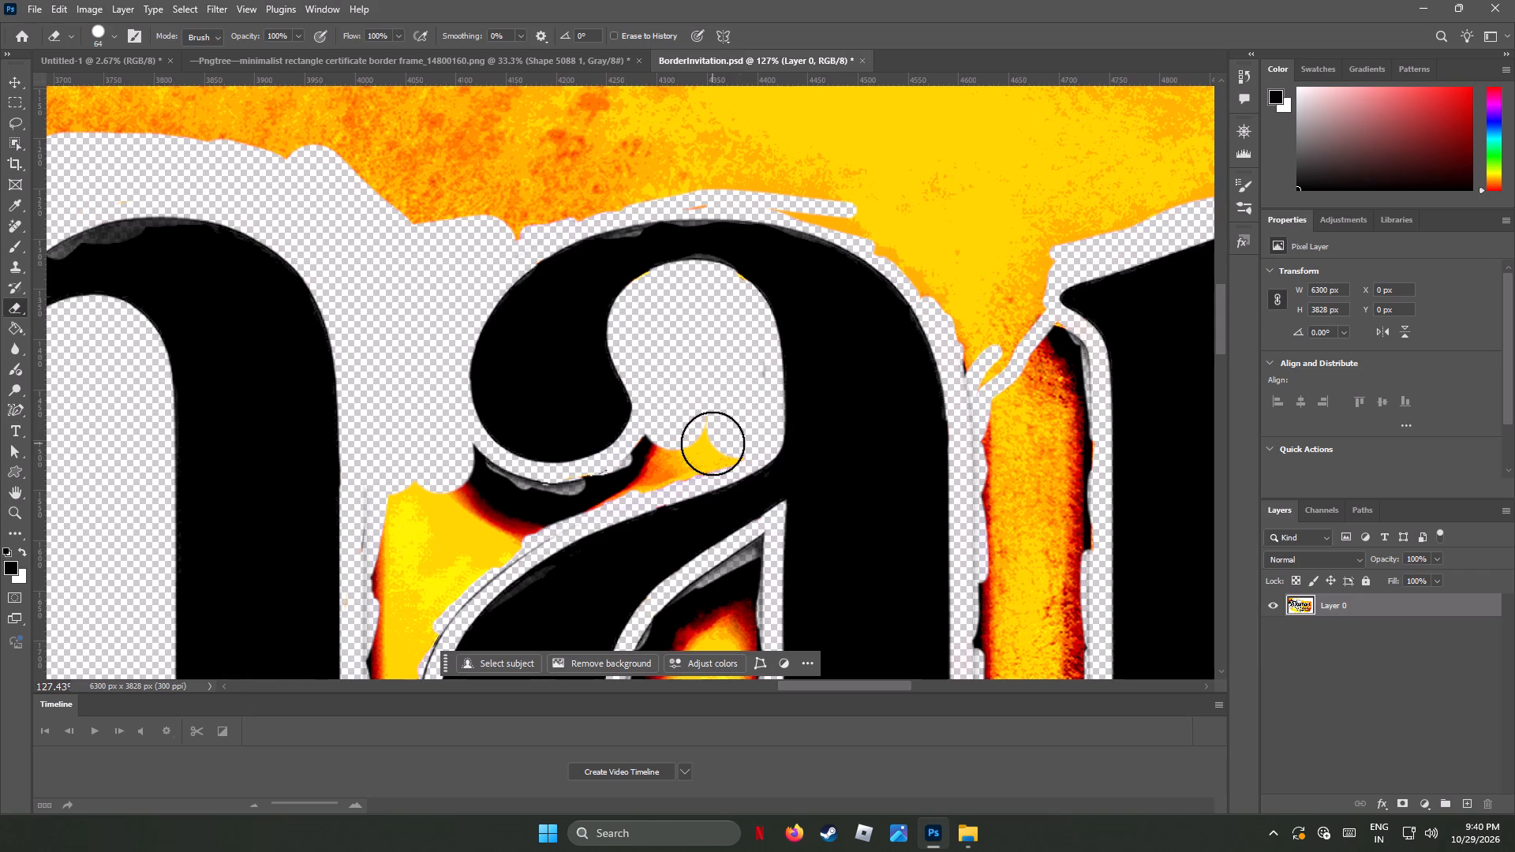
pyautogui.click(713, 443)
pyautogui.click(679, 455)
pyautogui.click(653, 462)
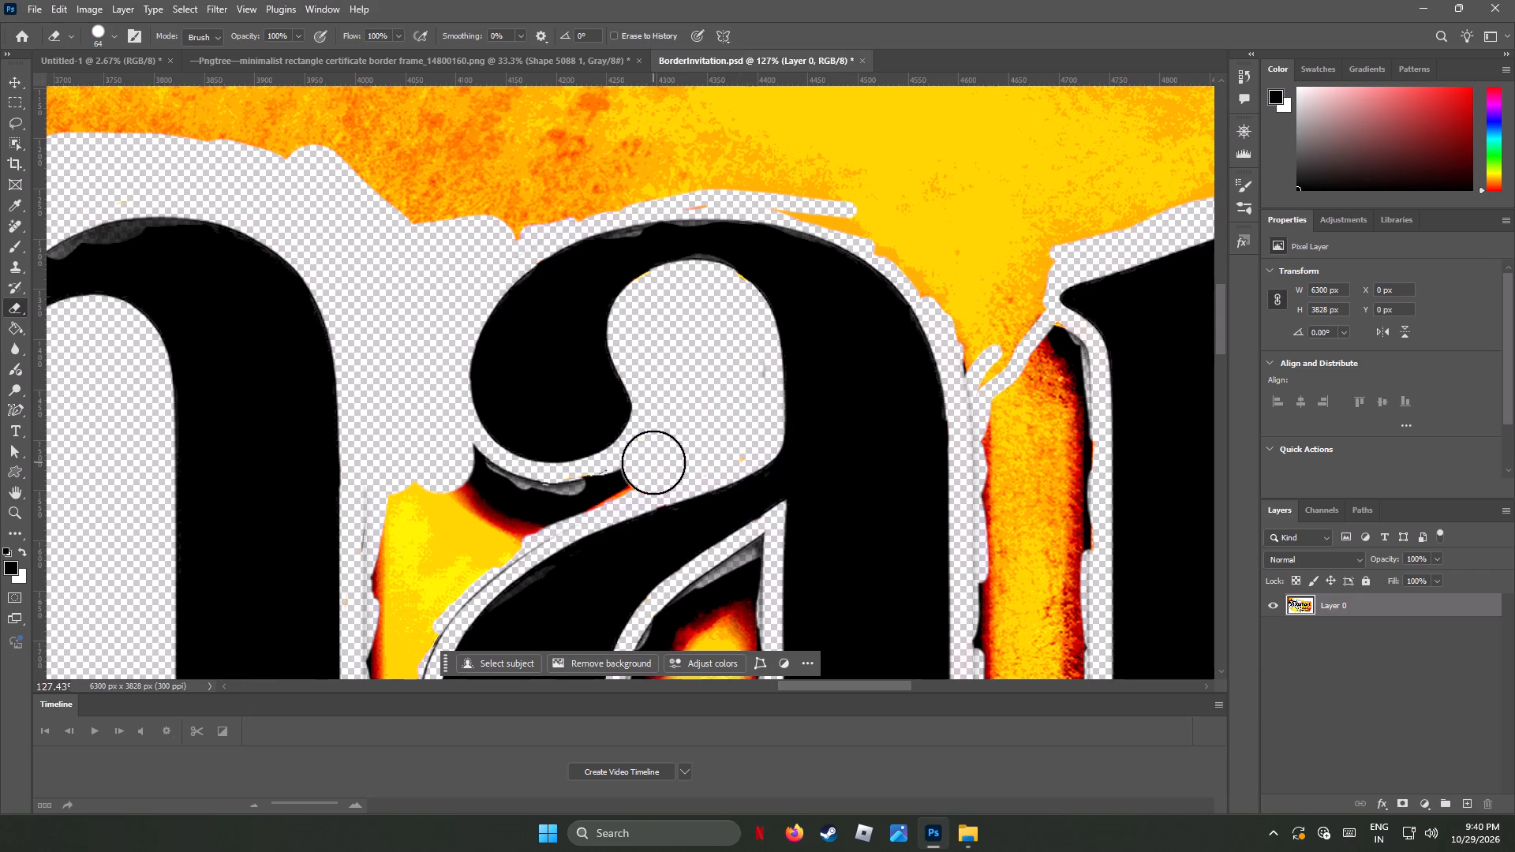
# Erase the black and grey shadow beneath the a's round upper terminal, extending to the edge of the m–a gap.
pyautogui.click(613, 487)
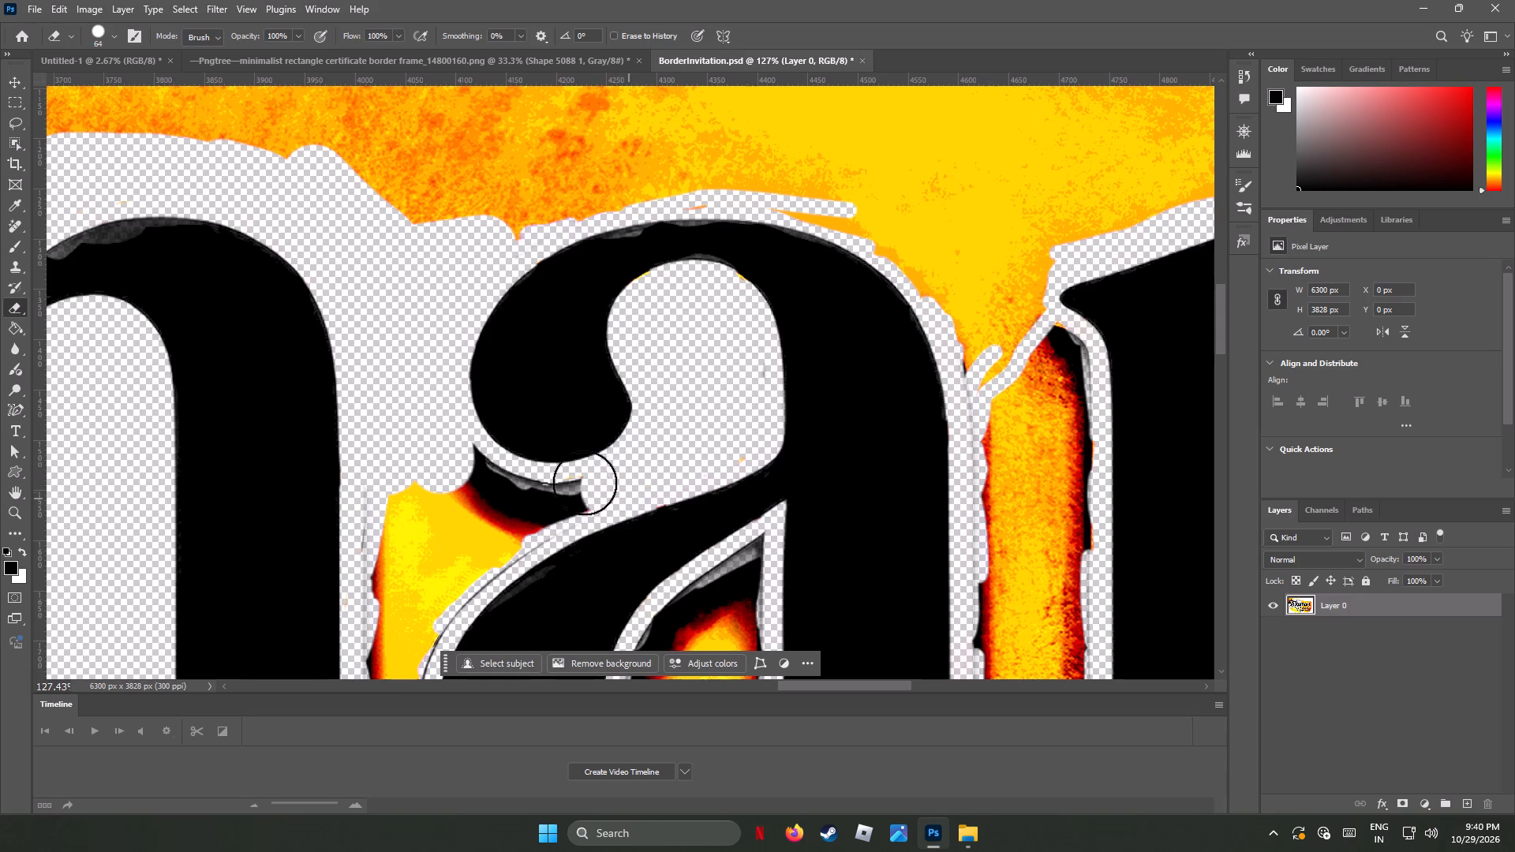
pyautogui.click(563, 503)
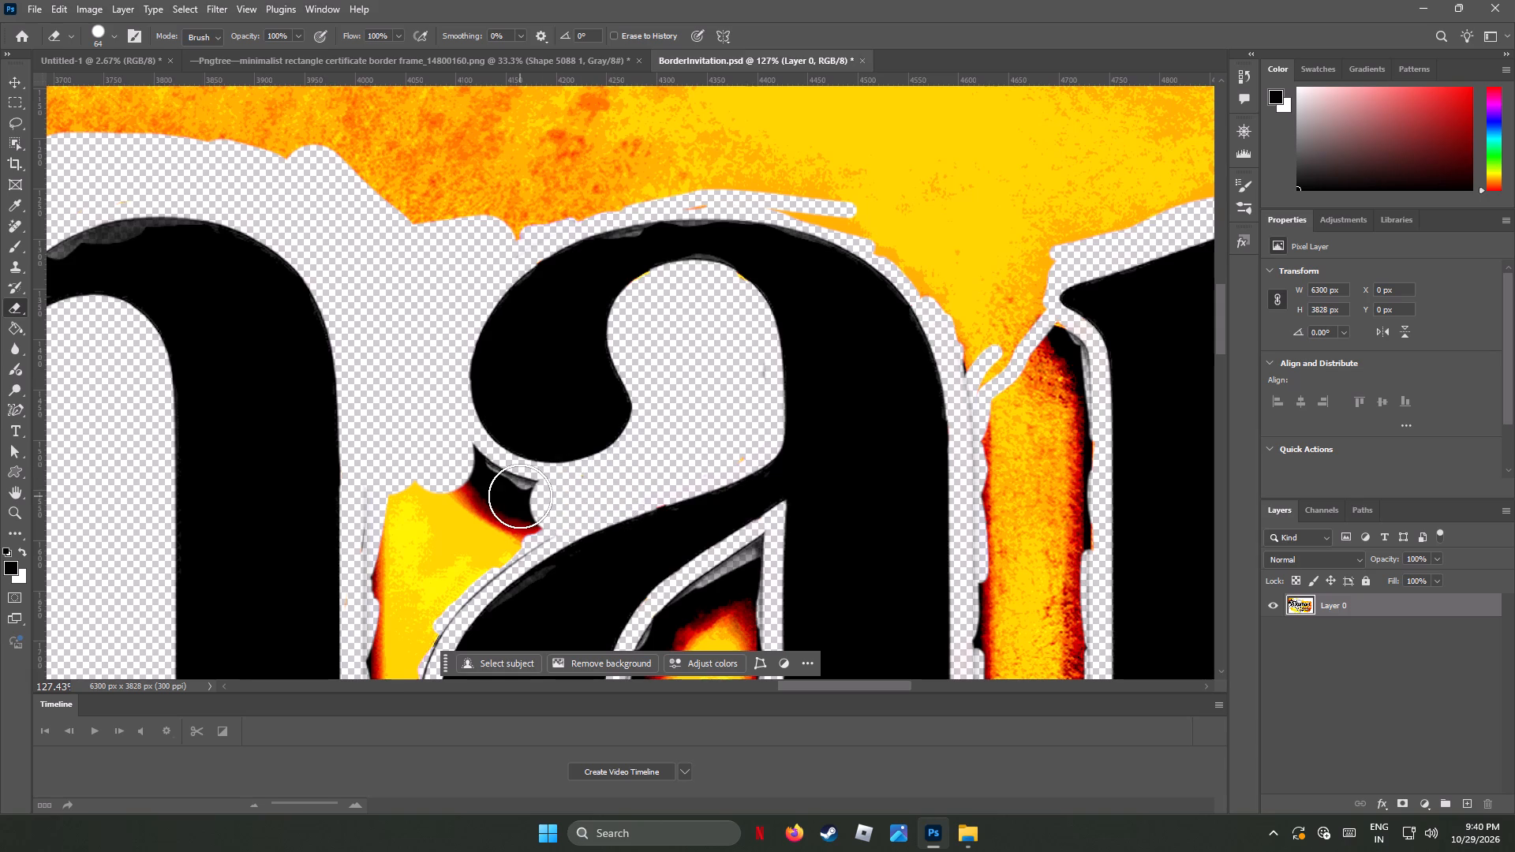
pyautogui.click(520, 496)
pyautogui.click(483, 476)
pyautogui.click(473, 467)
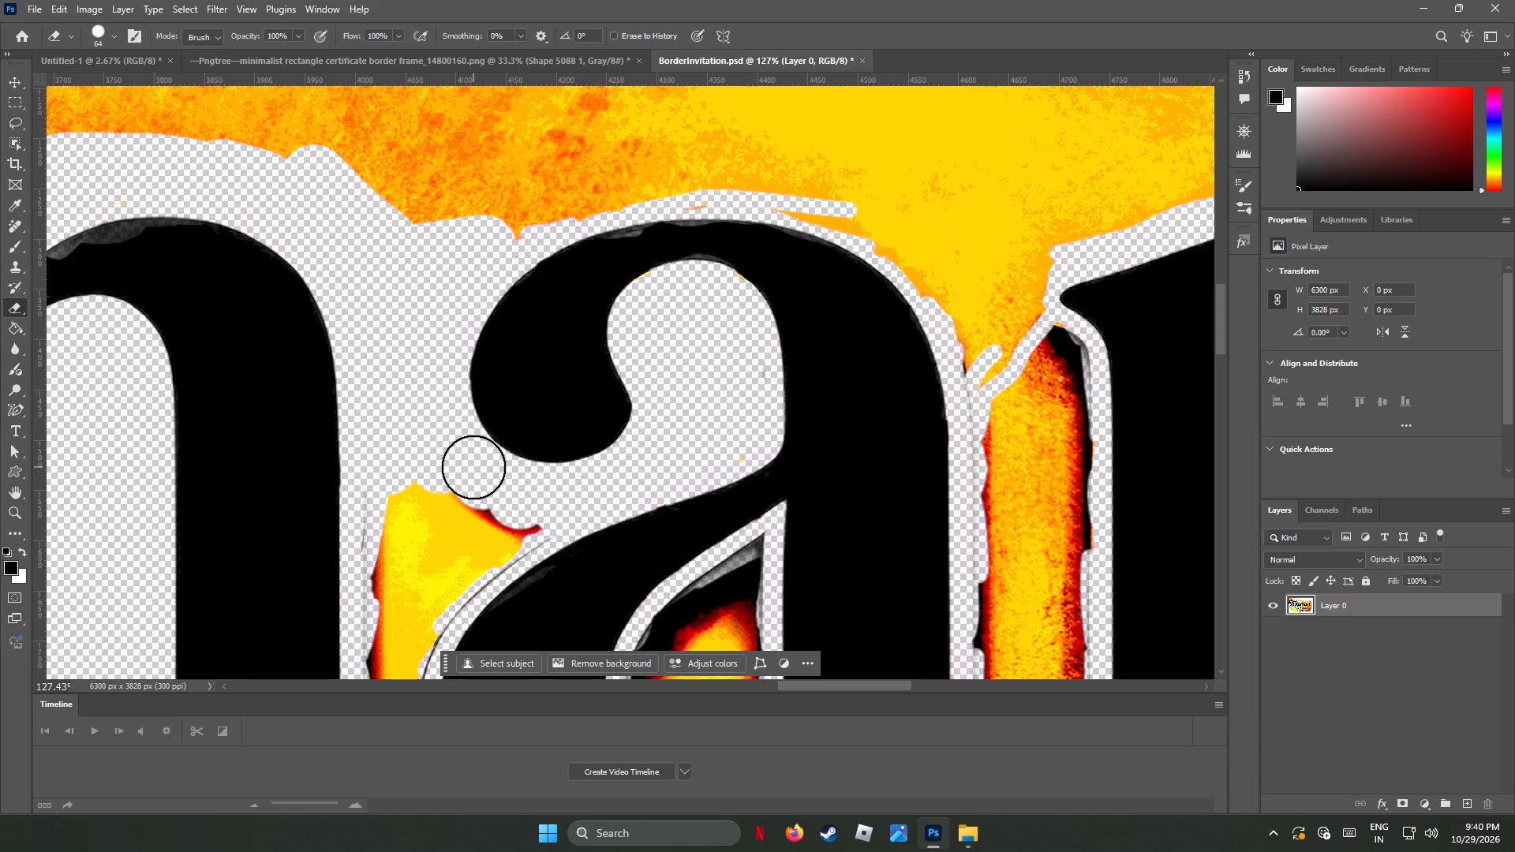
pyautogui.click(389, 501)
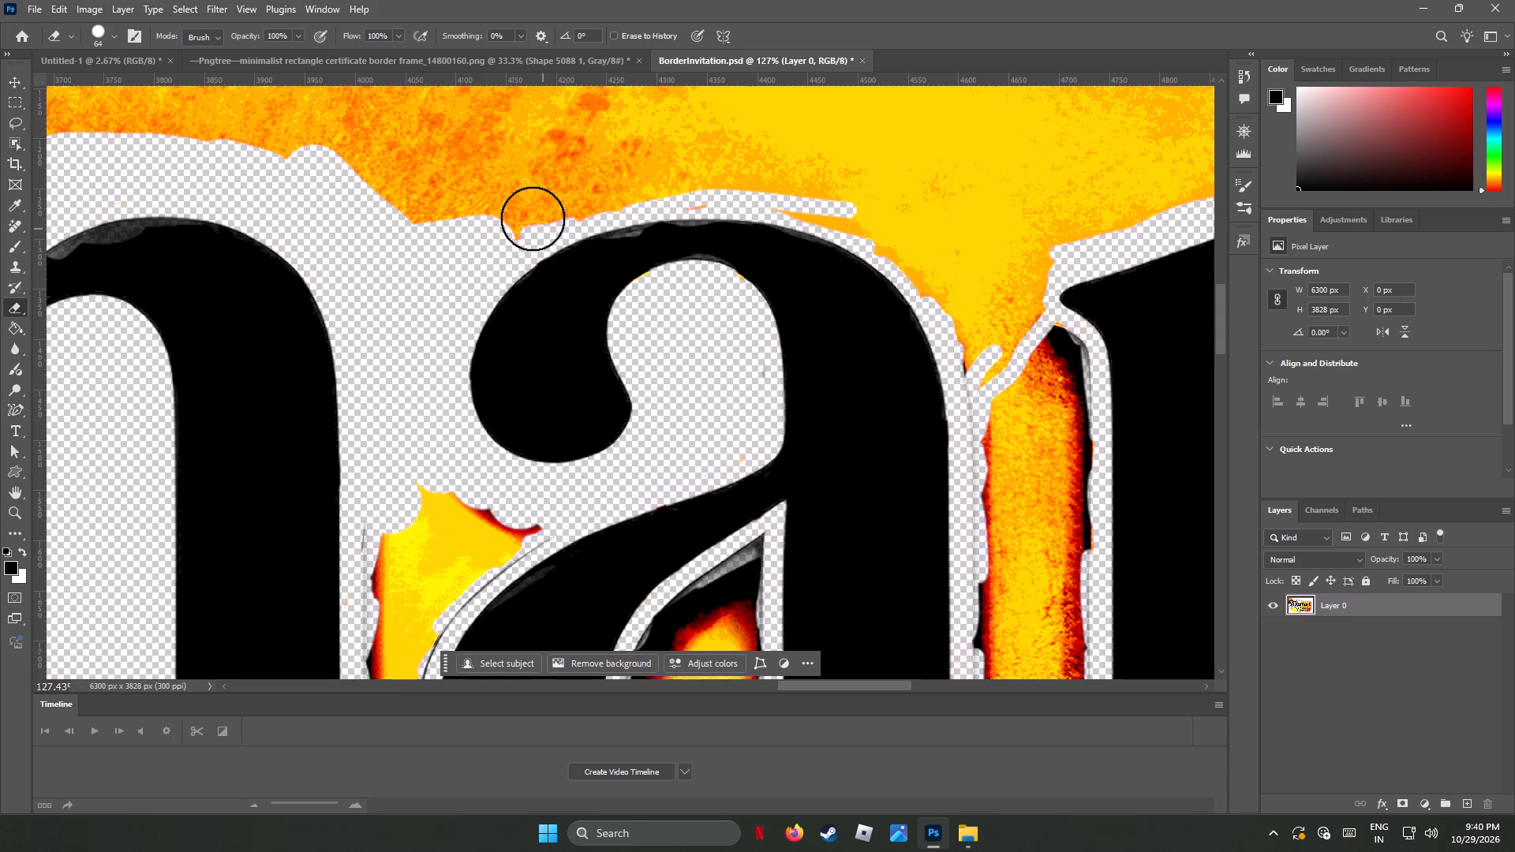
# Erase the orange and yellow background along the top of the a and above the gap between the a and the r.
pyautogui.moveTo(508, 218); pyautogui.dragTo(821, 165)
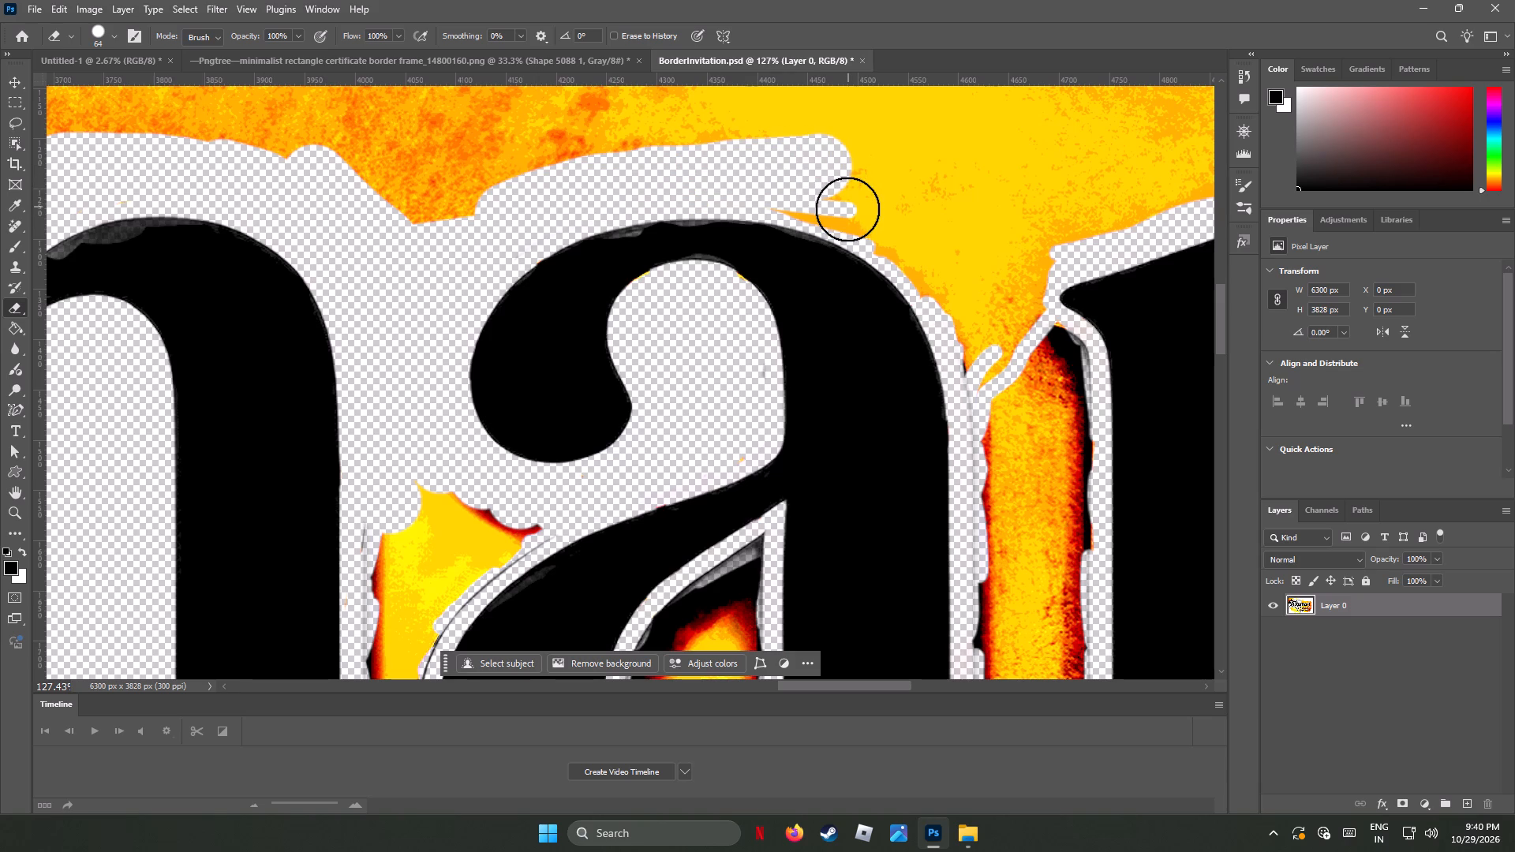
pyautogui.moveTo(847, 209); pyautogui.dragTo(829, 201)
pyautogui.moveTo(807, 196); pyautogui.dragTo(807, 188)
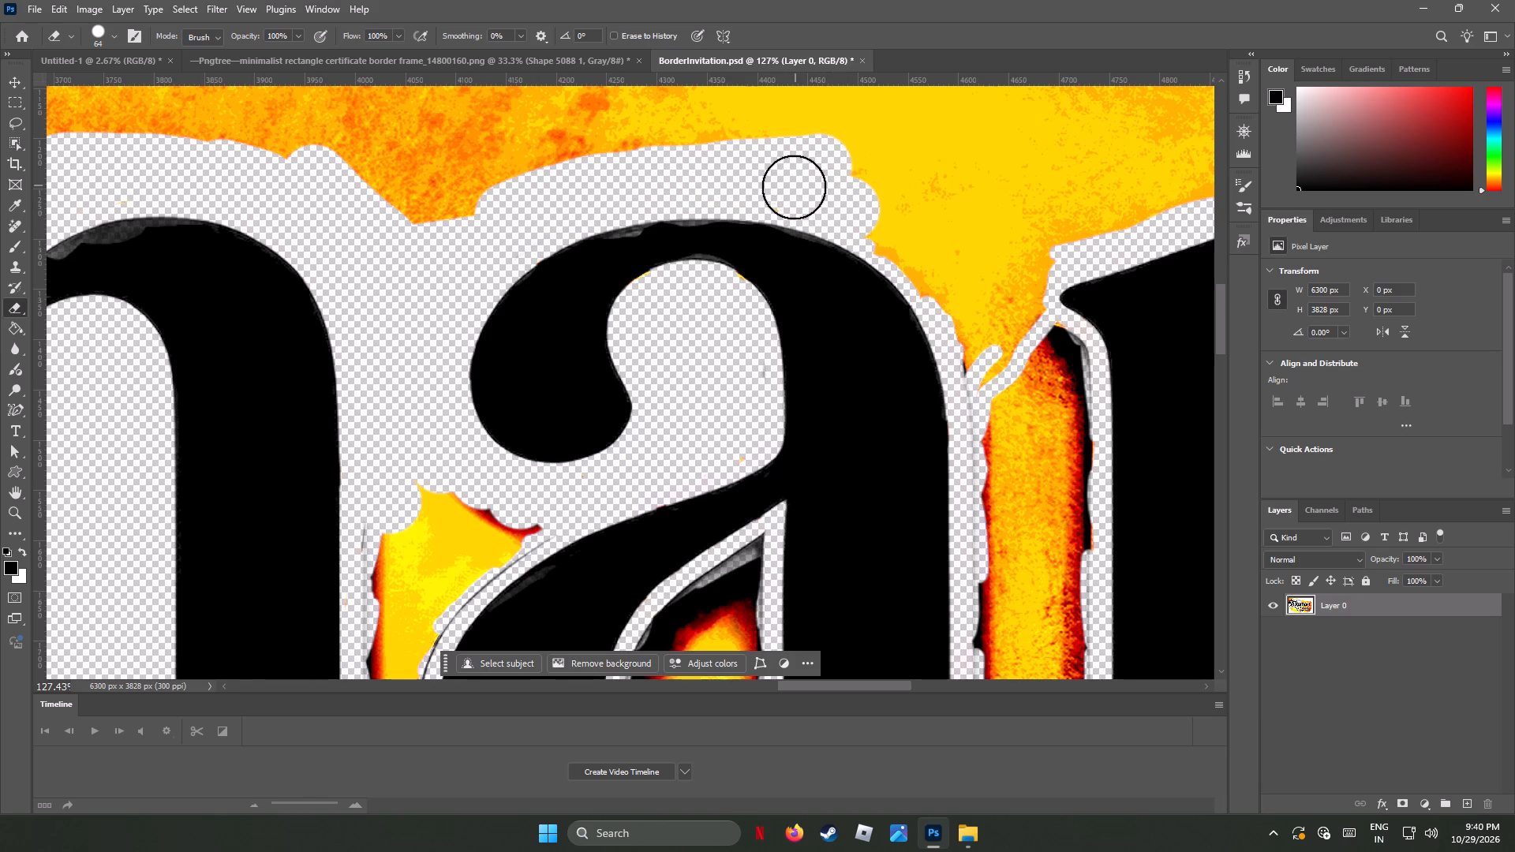
pyautogui.click(794, 187)
pyautogui.moveTo(982, 370); pyautogui.dragTo(952, 297)
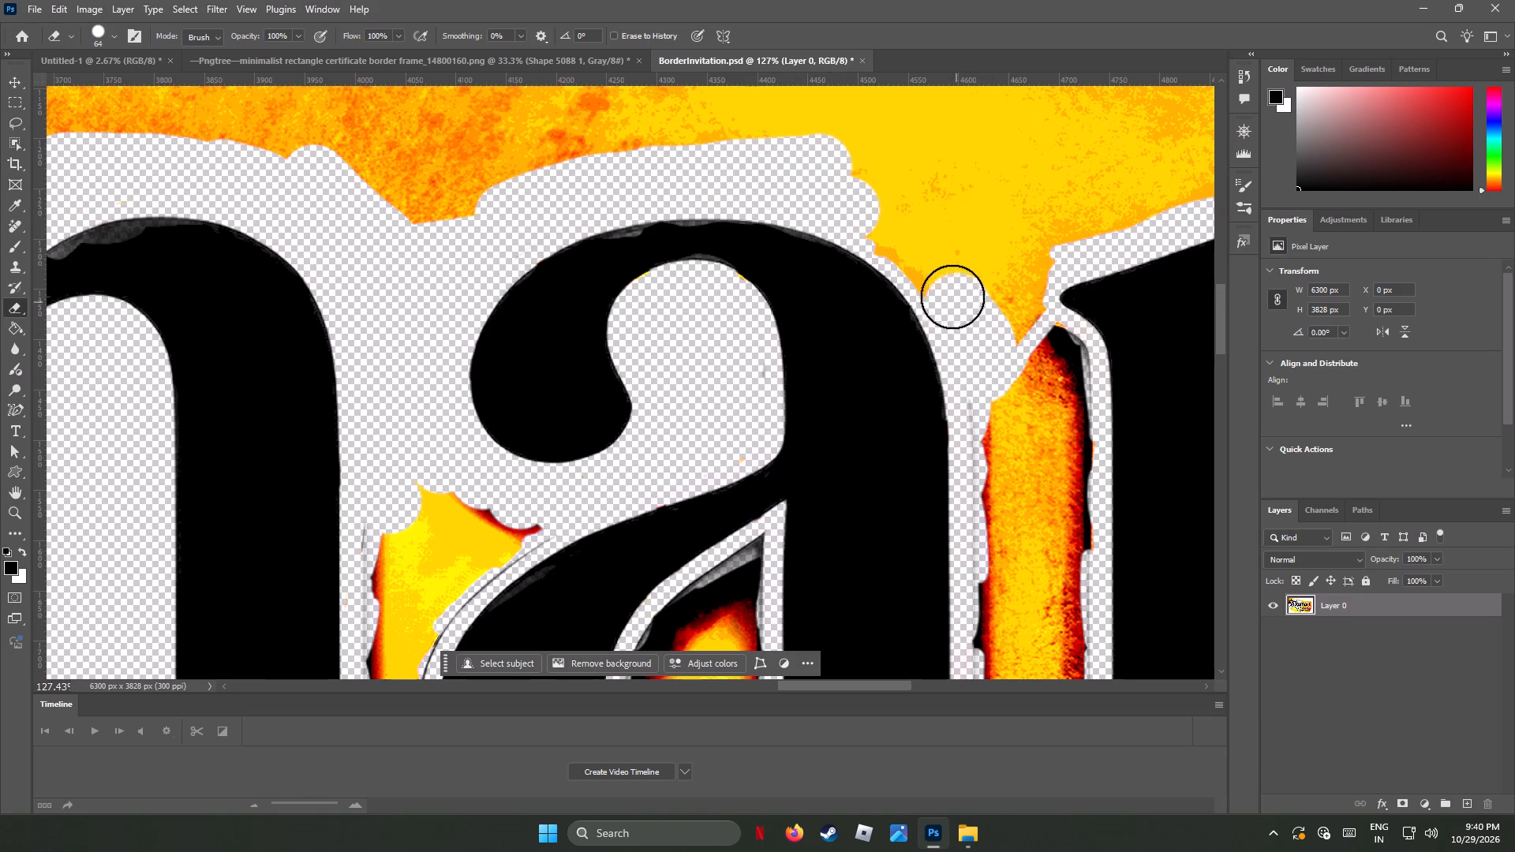
pyautogui.moveTo(952, 297); pyautogui.dragTo(851, 191)
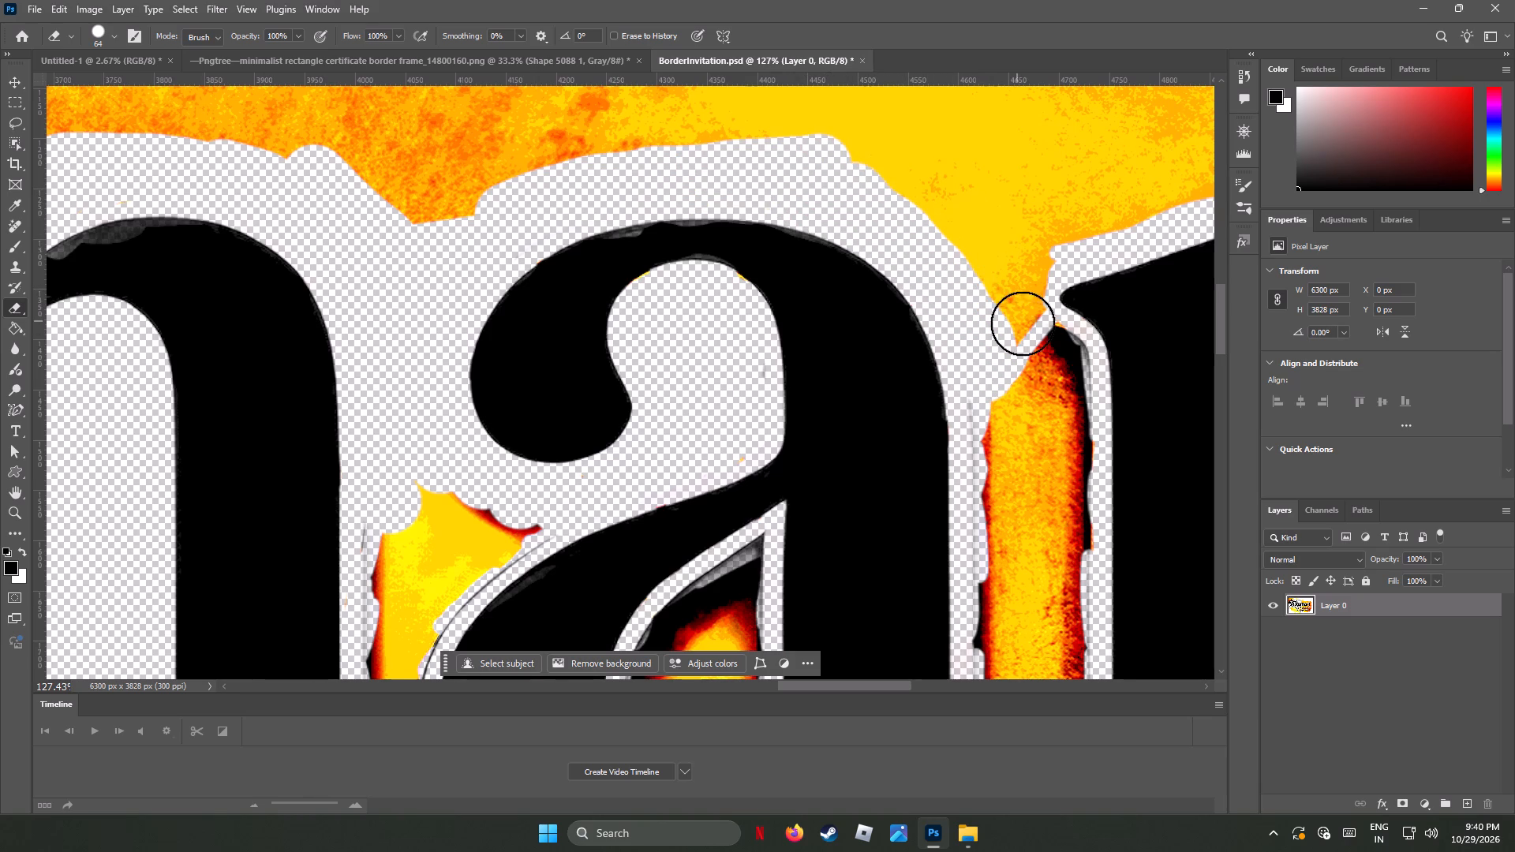
pyautogui.moveTo(1026, 311); pyautogui.dragTo(1015, 255)
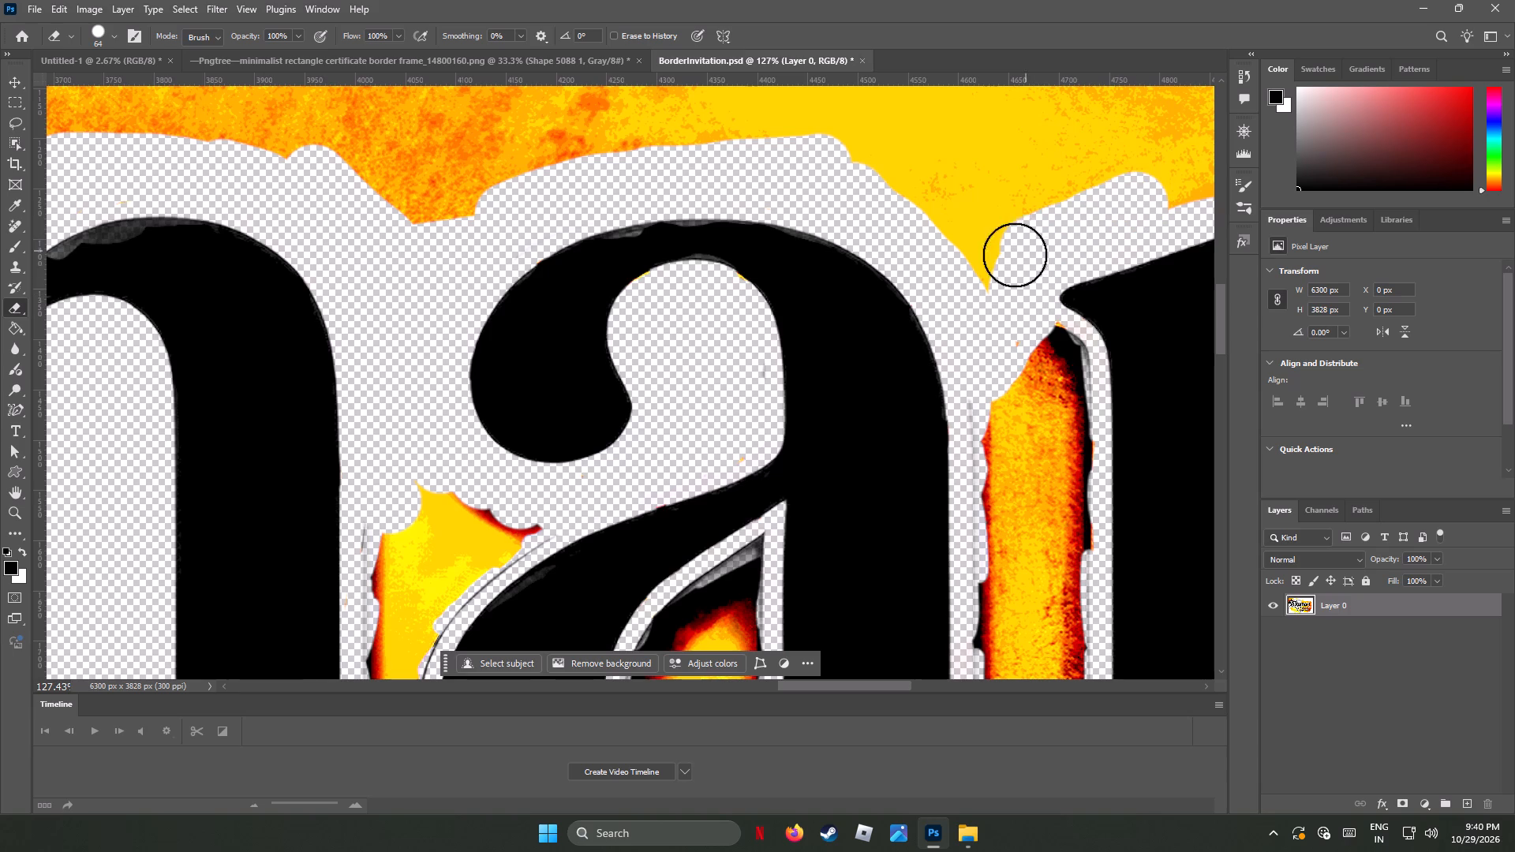
pyautogui.moveTo(1015, 255); pyautogui.dragTo(947, 205)
# Erase the orange fill and dark shadow down the upper part of the gap between the a and the r.
pyautogui.moveTo(1064, 348); pyautogui.dragTo(1052, 457)
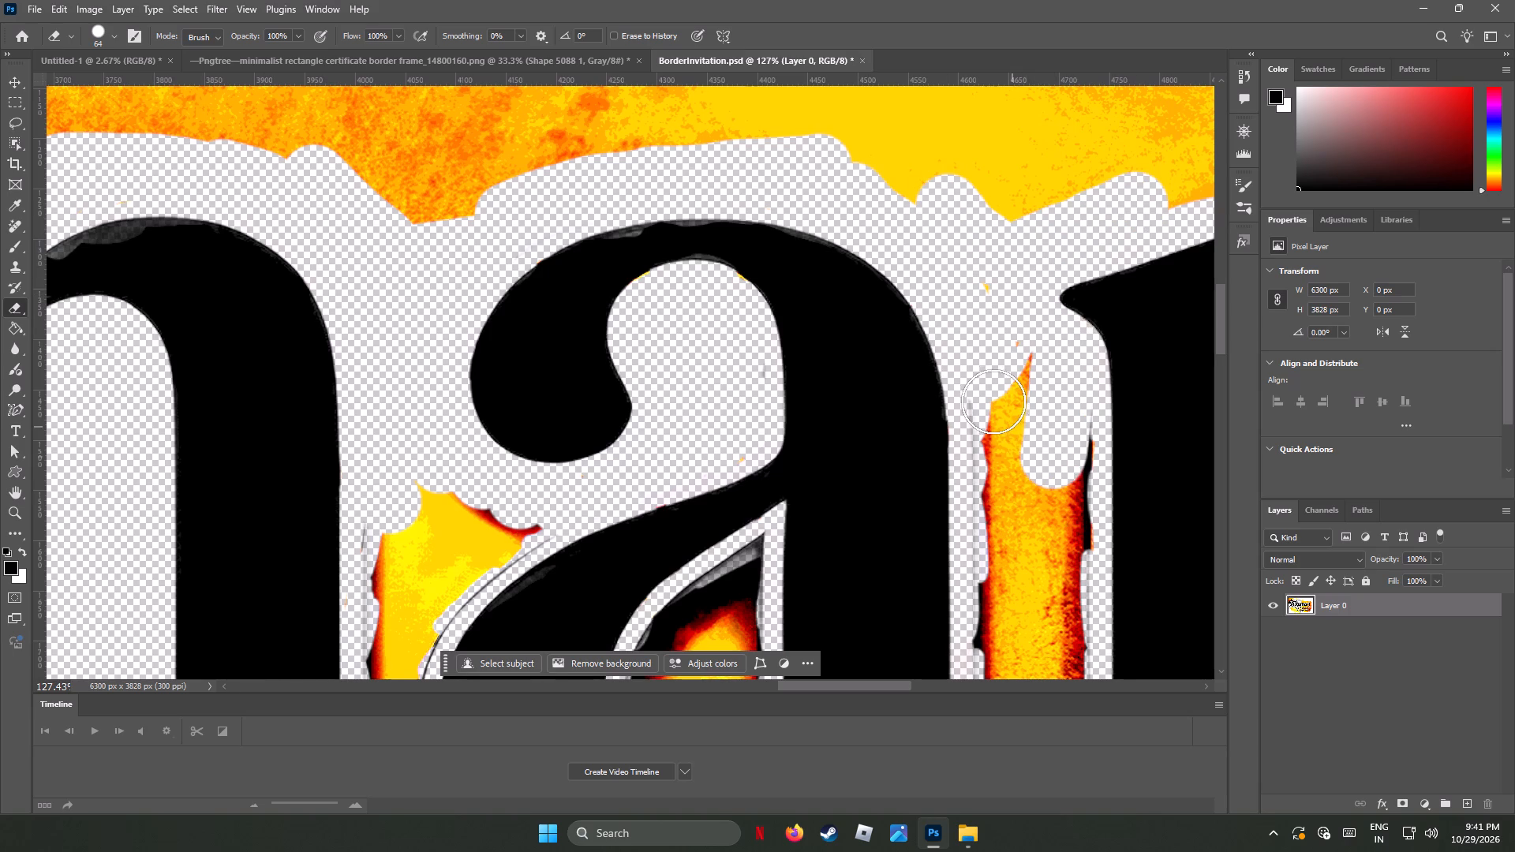
pyautogui.moveTo(986, 395); pyautogui.dragTo(1003, 540)
pyautogui.moveTo(1019, 364); pyautogui.dragTo(1010, 506)
pyautogui.moveTo(1072, 437); pyautogui.dragTo(1048, 582)
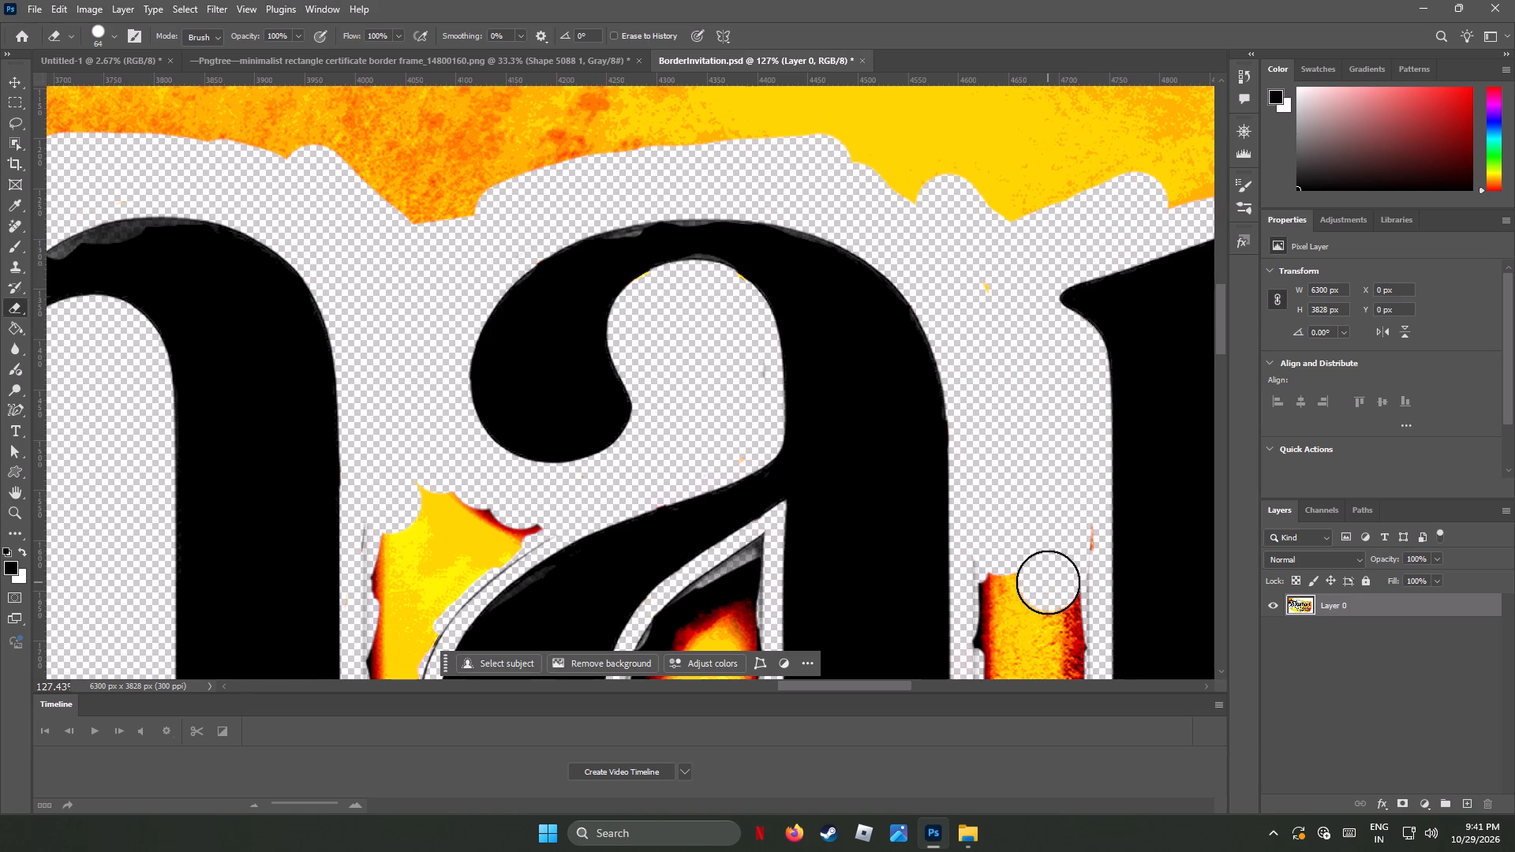
pyautogui.moveTo(1048, 582); pyautogui.dragTo(1047, 574)
# Erase the remaining orange fill and shadow in the lower gap between the a and the r, down to the a's tail.
pyautogui.scroll(-4, 1034, 540)
pyautogui.scroll(1, 1034, 532)
pyautogui.scroll(-1, 1037, 524)
pyautogui.scroll(1, 1038, 522)
pyautogui.scroll(-5, 1036, 499)
pyautogui.scroll(2, 1038, 499)
pyautogui.scroll(-2, 1038, 499)
pyautogui.scroll(1, 1038, 499)
pyautogui.scroll(-7, 1038, 499)
pyautogui.scroll(1, 1038, 489)
pyautogui.scroll(-5, 1038, 490)
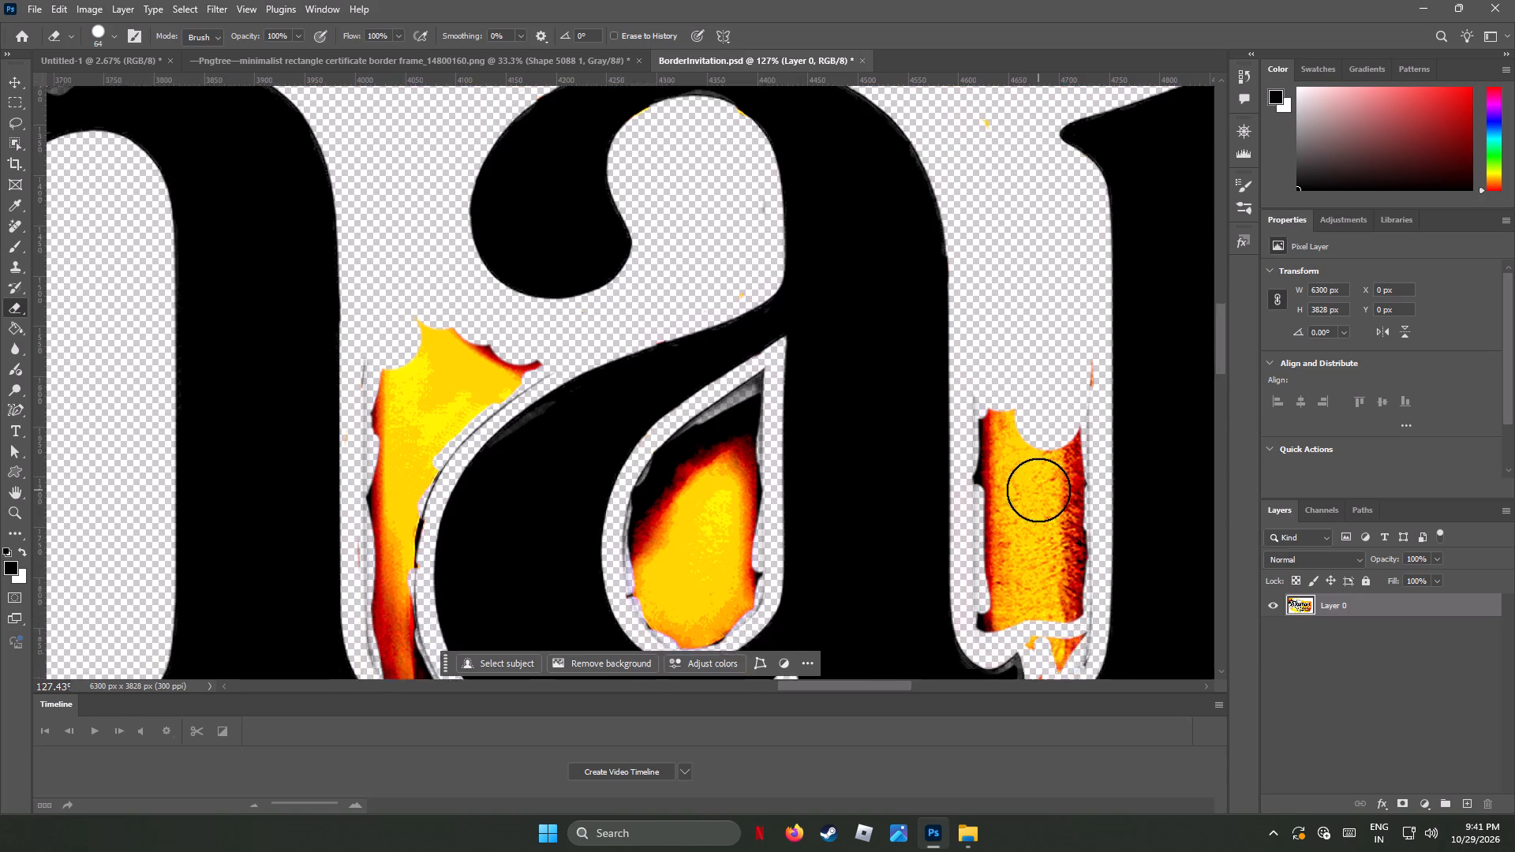
pyautogui.moveTo(1076, 316); pyautogui.dragTo(1057, 437)
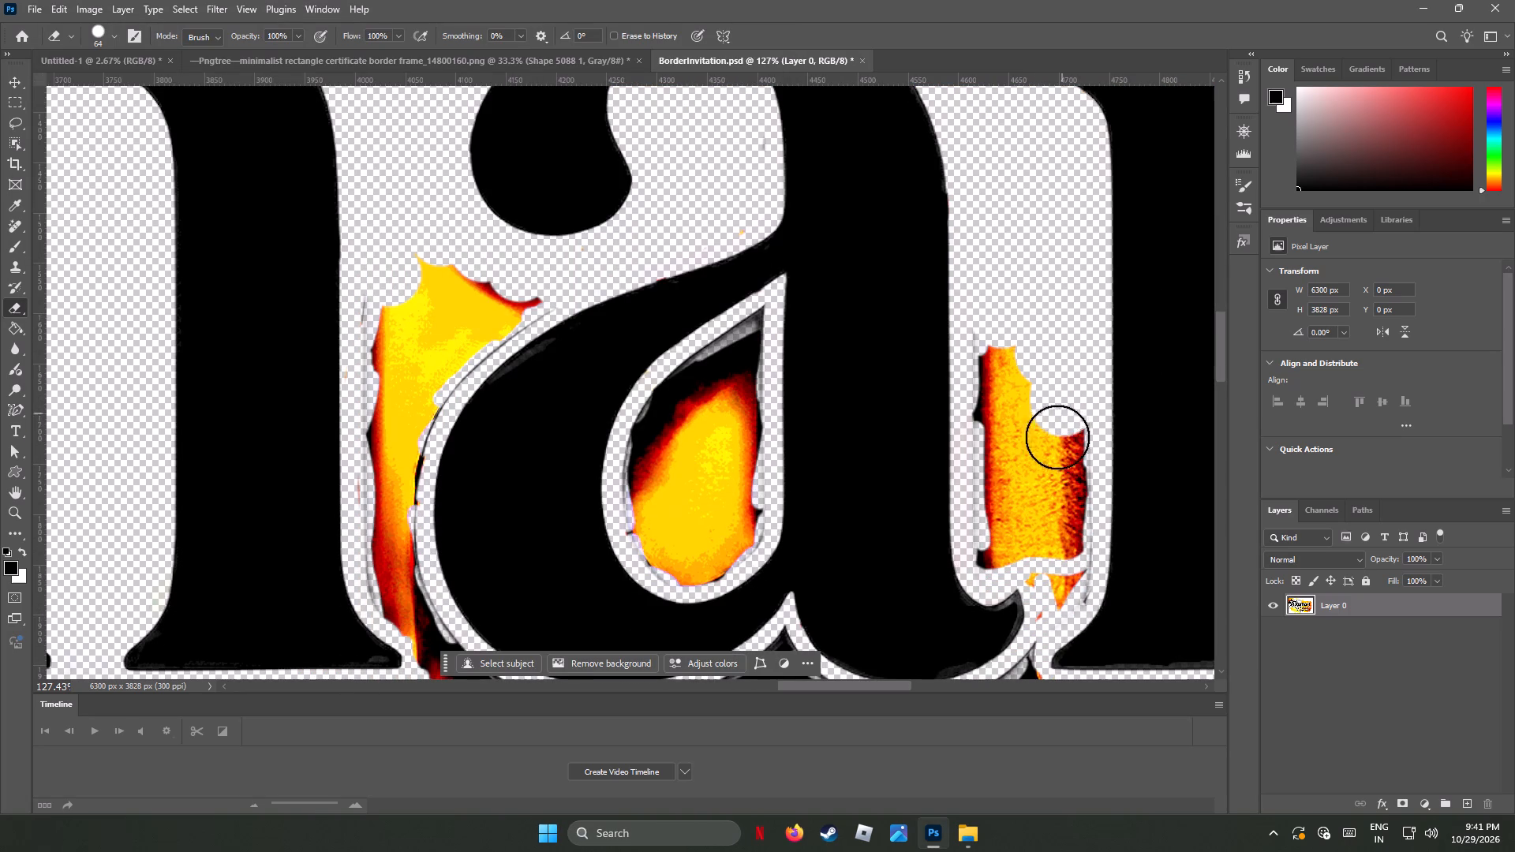
pyautogui.moveTo(1057, 437); pyautogui.dragTo(1053, 473)
pyautogui.moveTo(993, 343); pyautogui.dragTo(1000, 523)
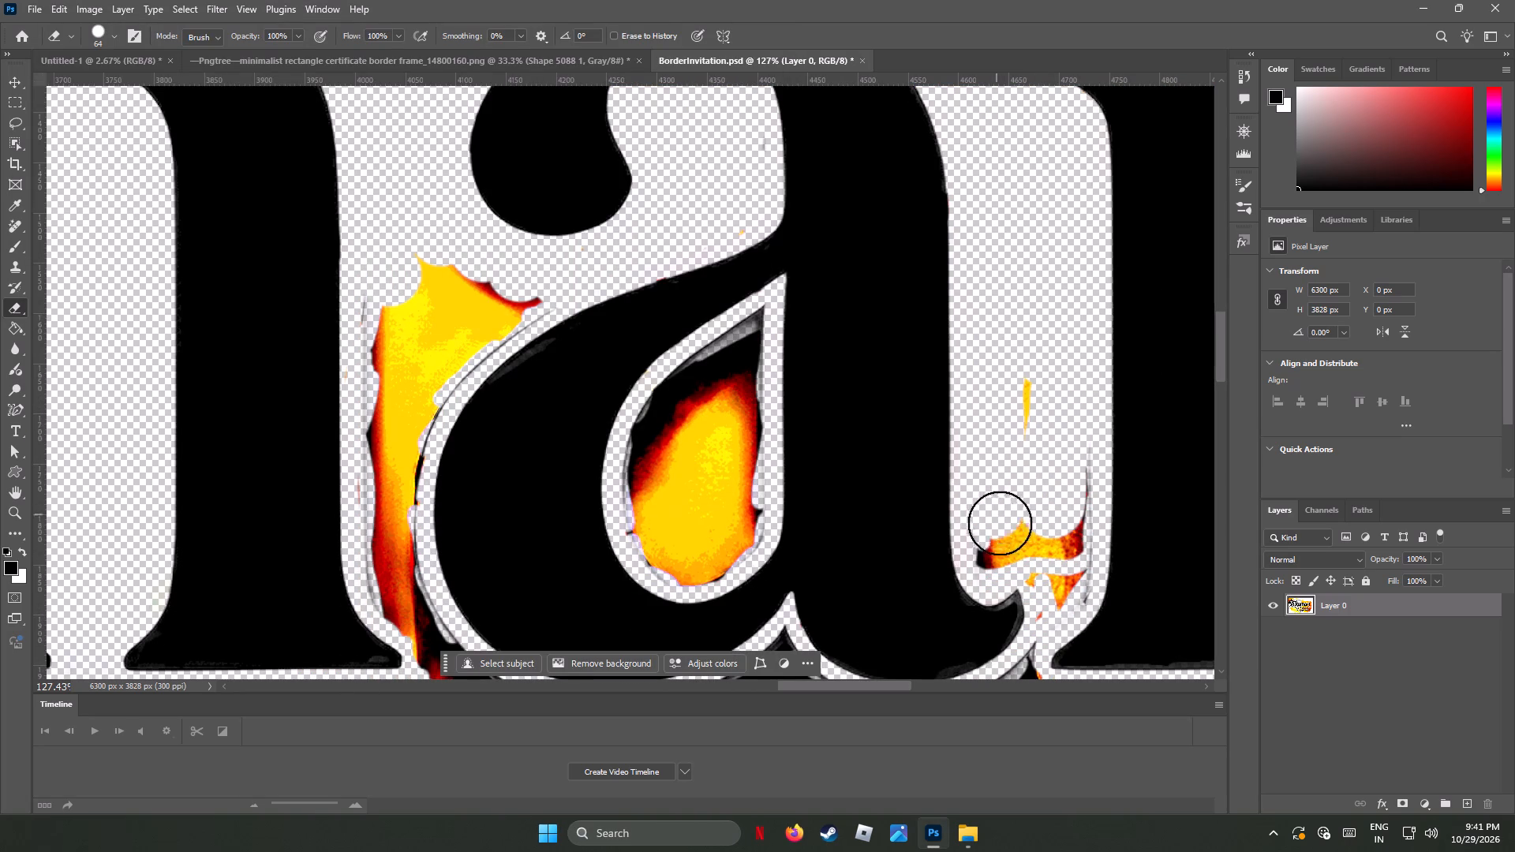
pyautogui.moveTo(1000, 523); pyautogui.dragTo(1006, 530)
pyautogui.moveTo(998, 544); pyautogui.dragTo(1026, 361)
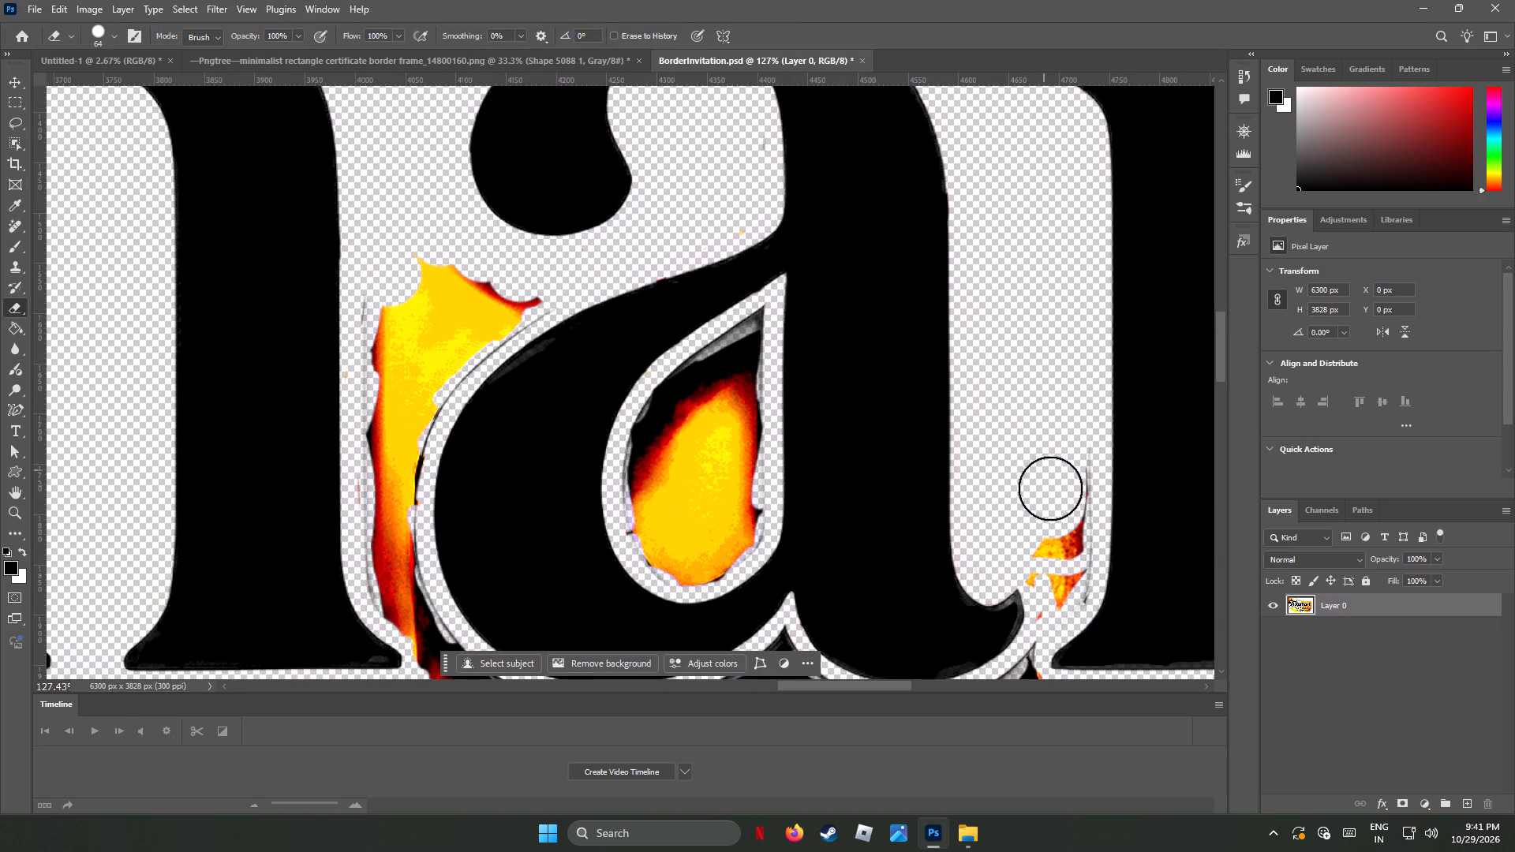
pyautogui.moveTo(1068, 475); pyautogui.dragTo(1072, 563)
pyautogui.click(1068, 577)
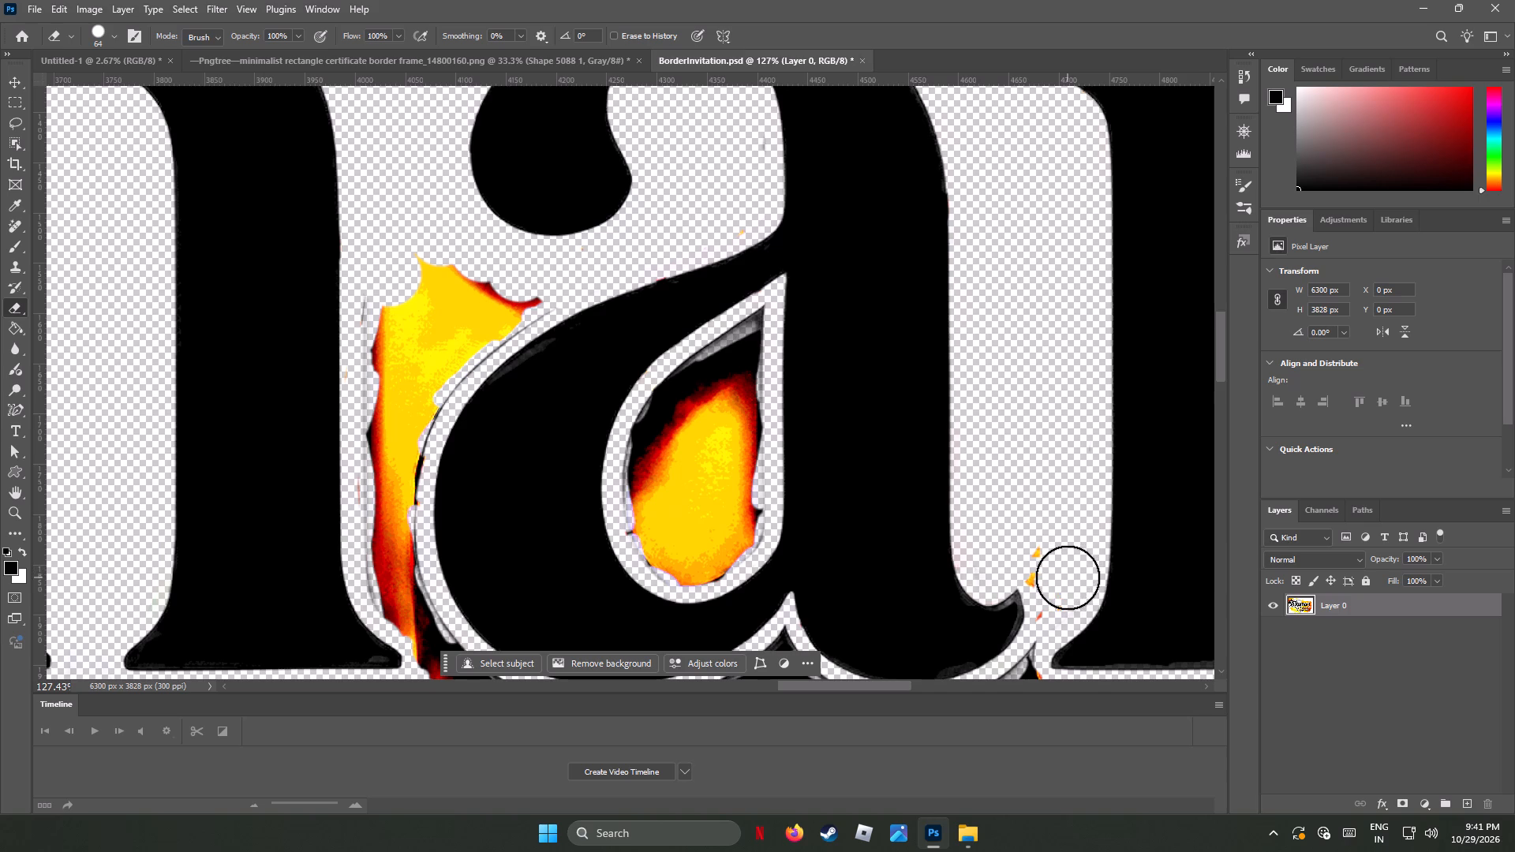
pyautogui.click(1053, 575)
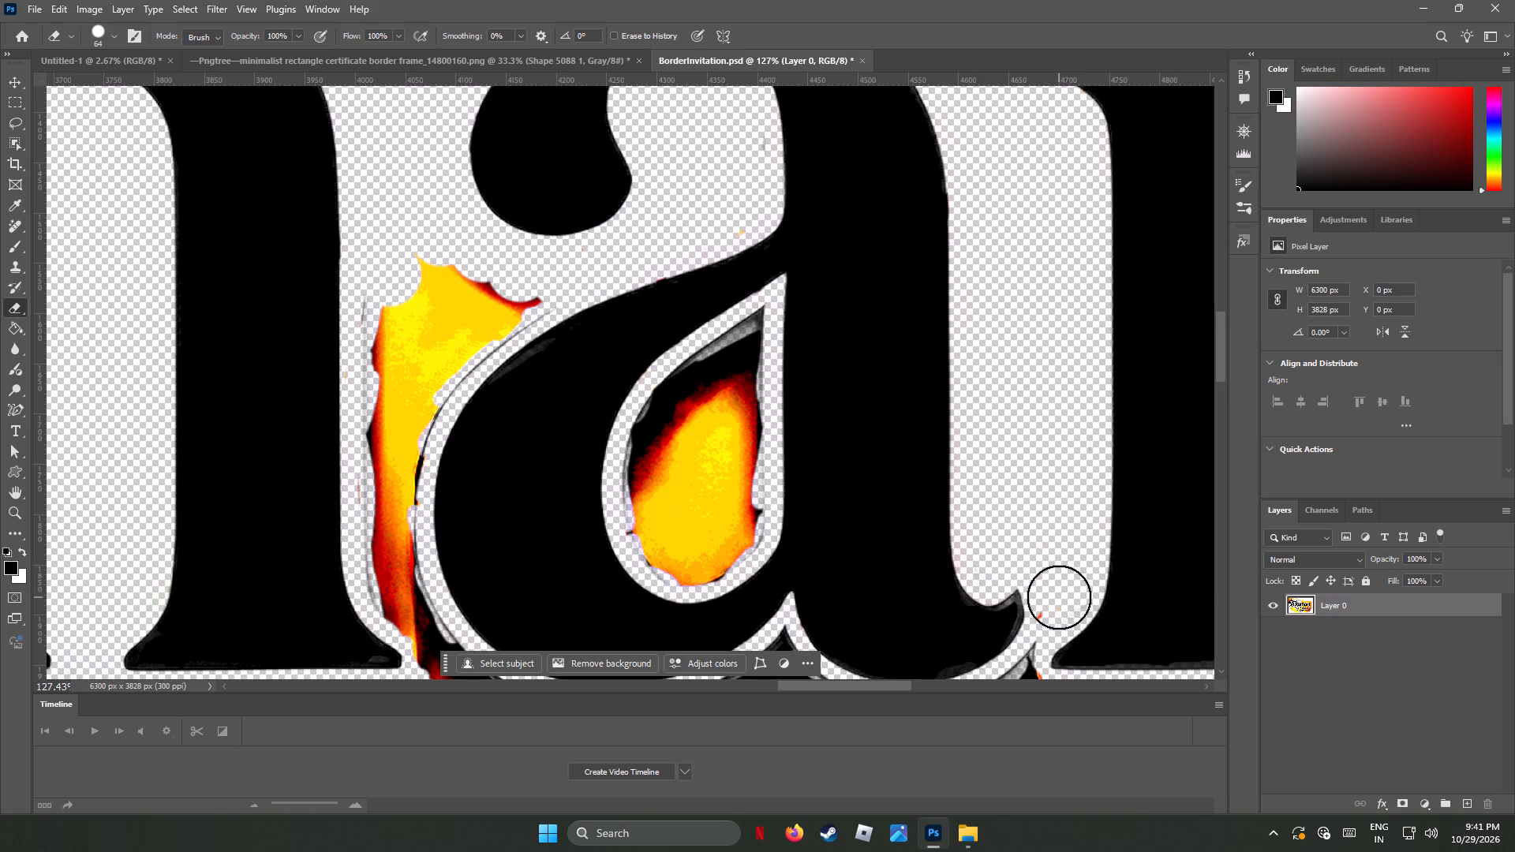
pyautogui.click(1059, 597)
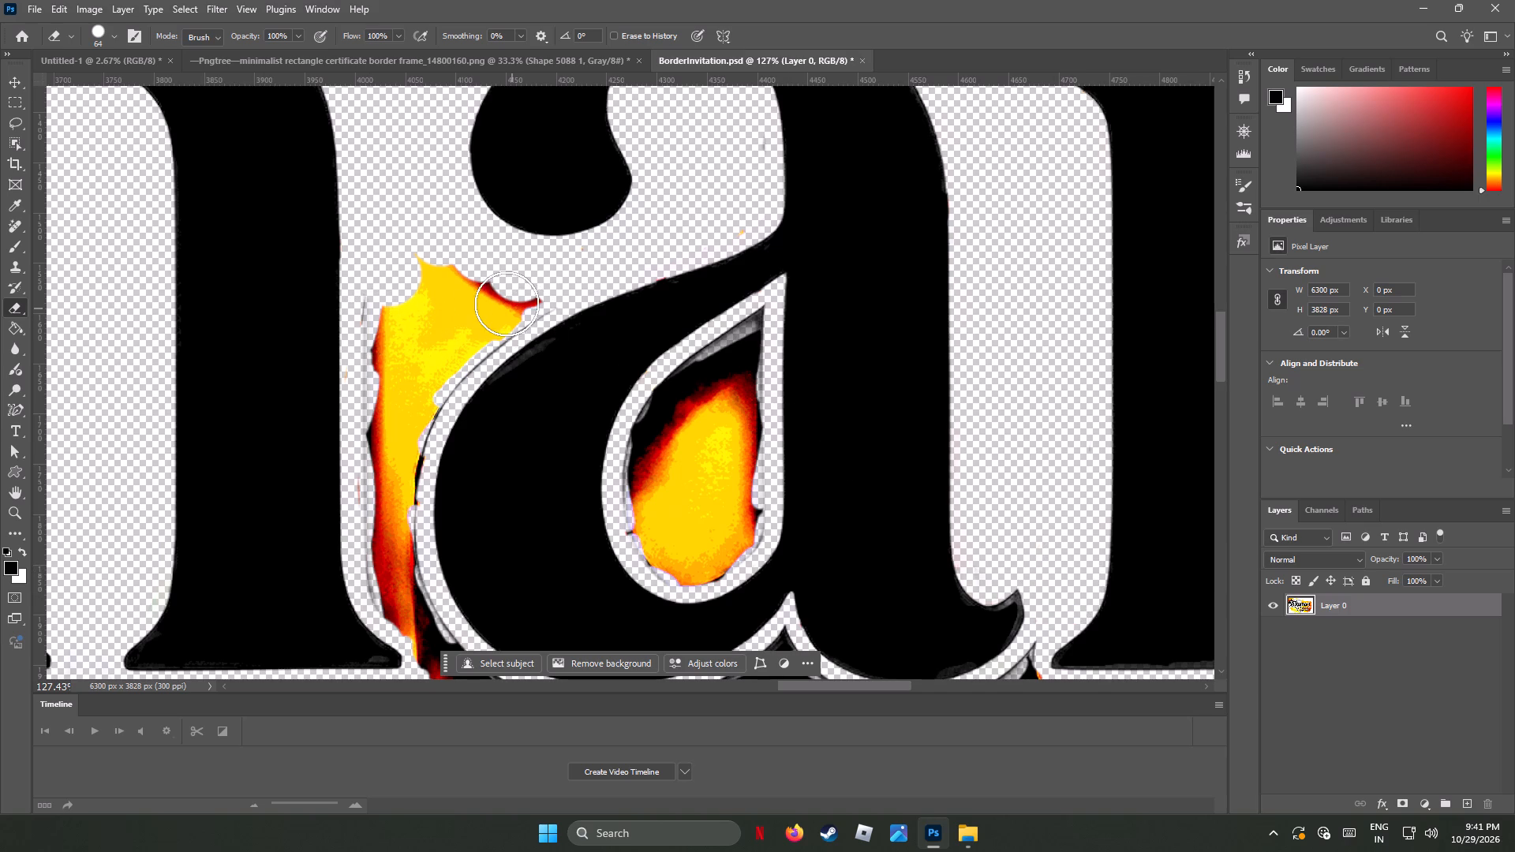
# Erase the yellow fill and red-black fringe in the gap between the m and the a, along the a's upper bowl.
pyautogui.moveTo(522, 302); pyautogui.dragTo(421, 289)
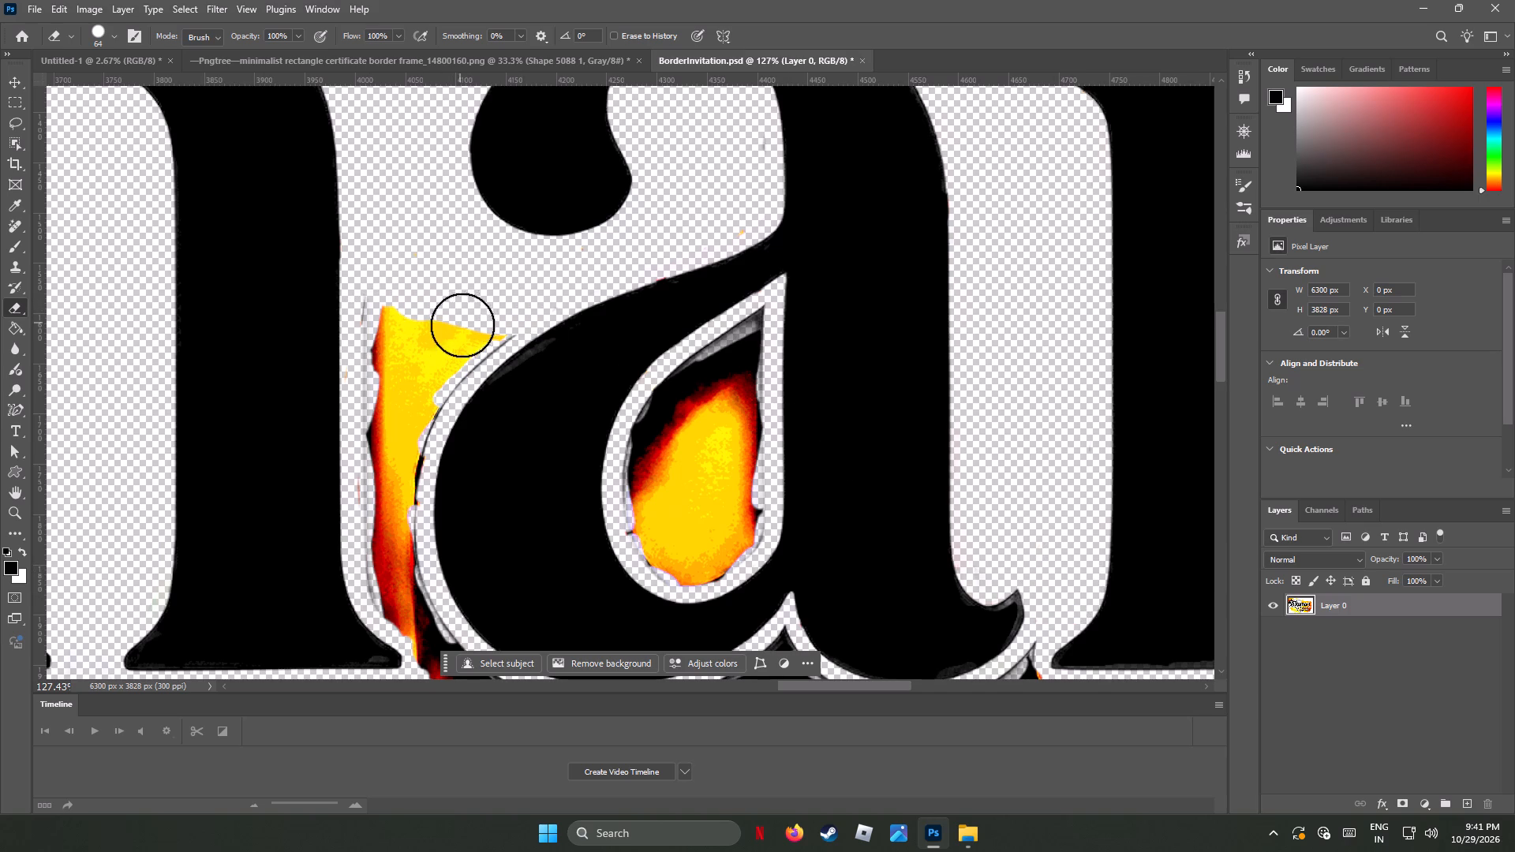
pyautogui.moveTo(486, 327); pyautogui.dragTo(446, 354)
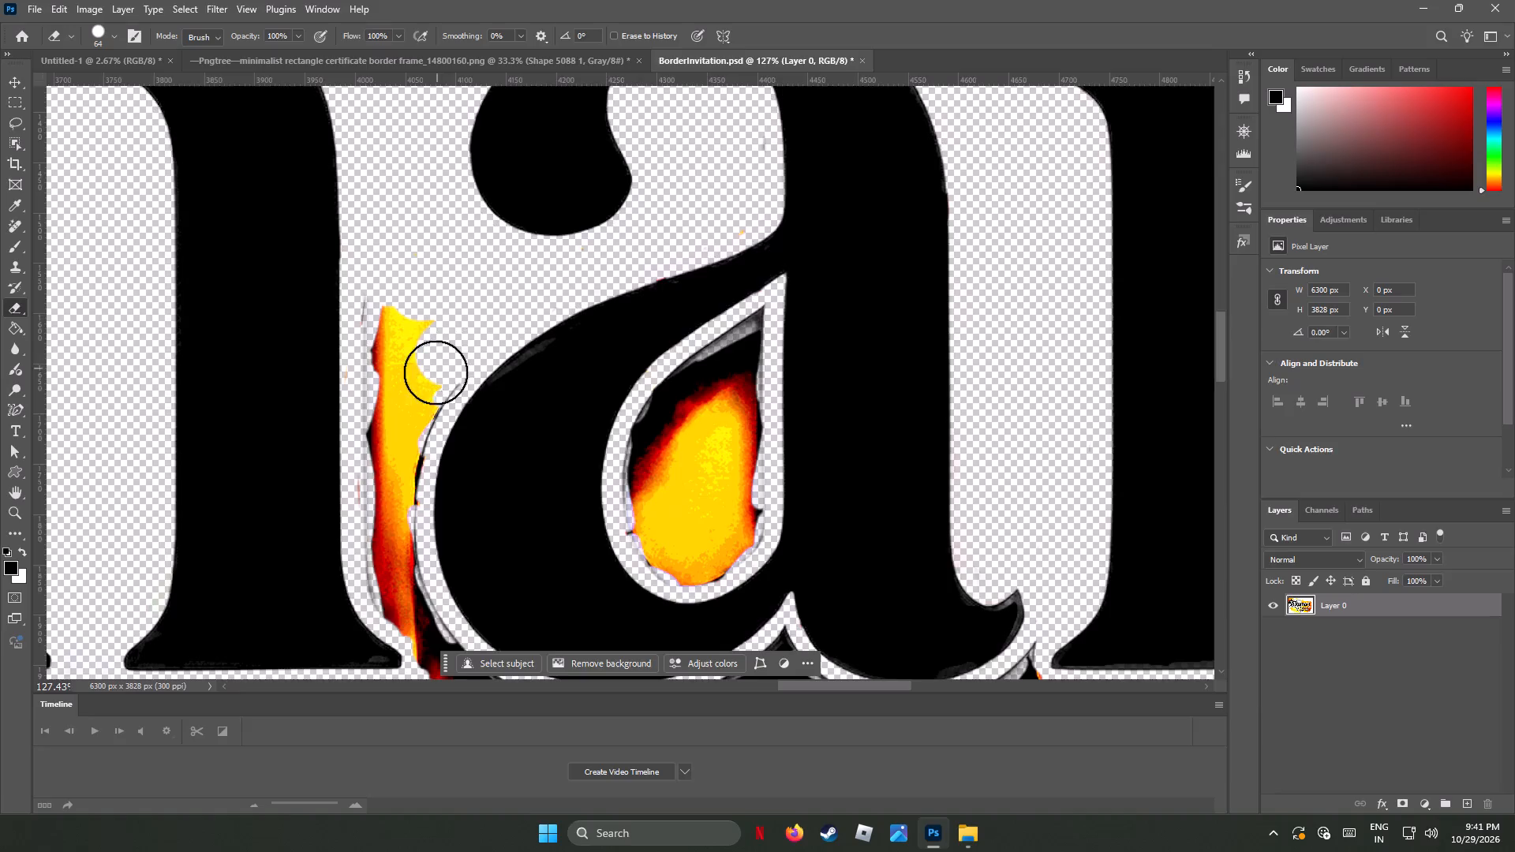
pyautogui.click(435, 374)
pyautogui.click(422, 402)
pyautogui.click(414, 420)
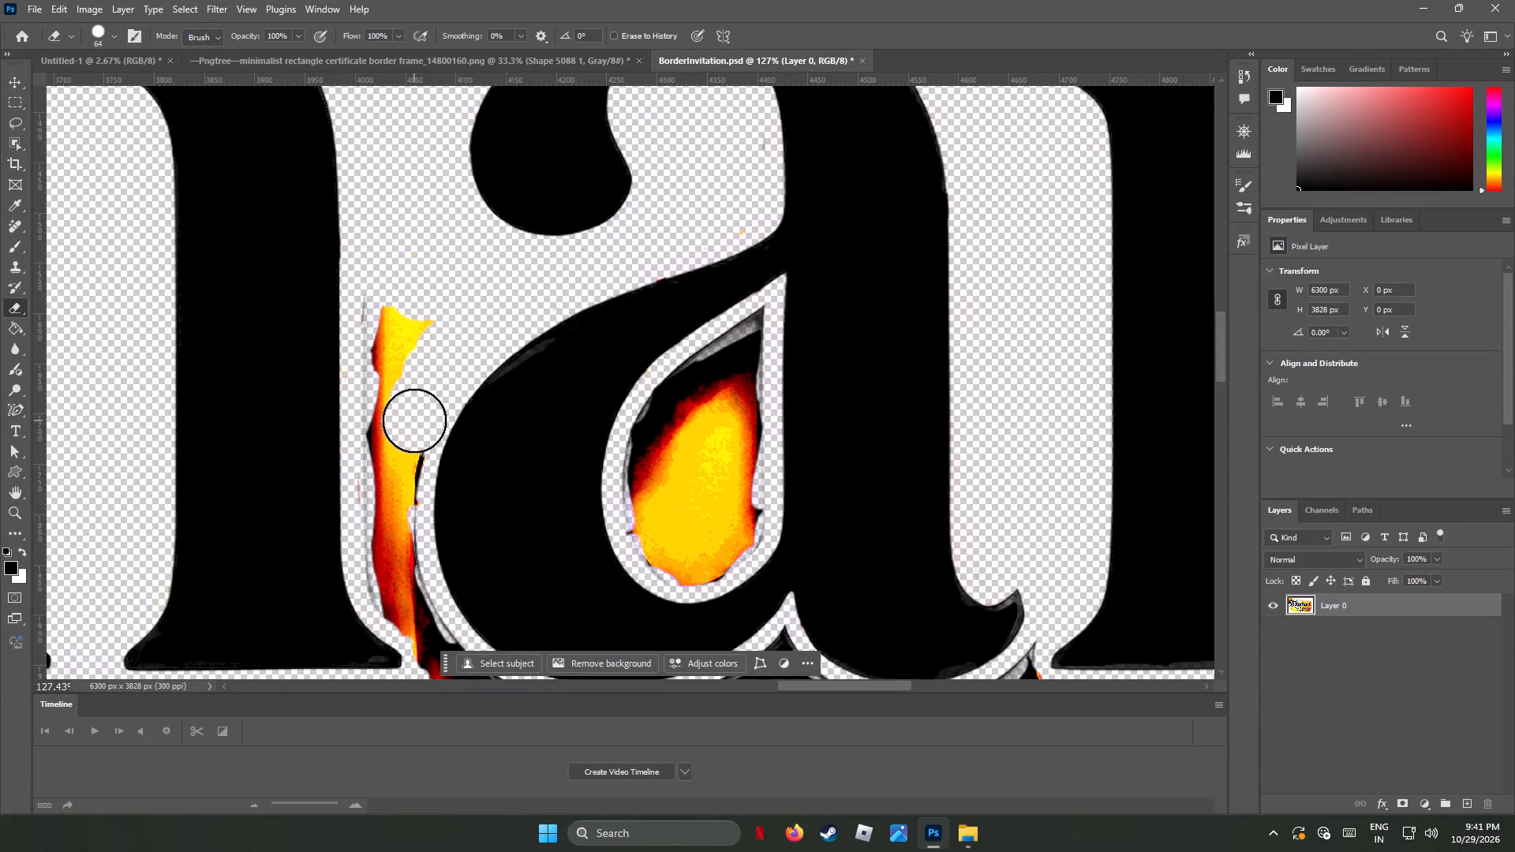
pyautogui.click(410, 443)
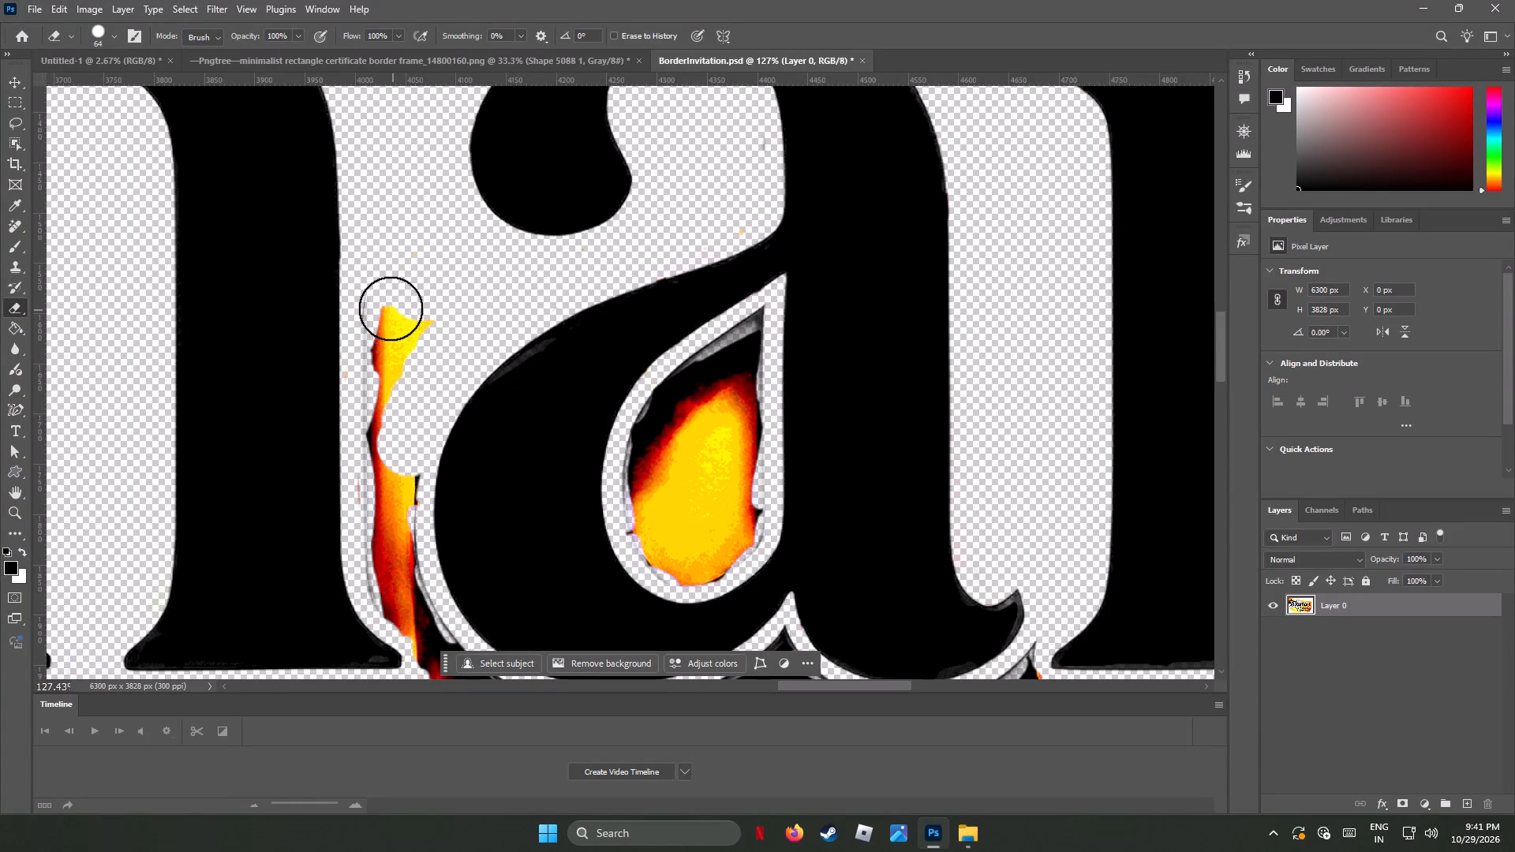
pyautogui.moveTo(388, 308); pyautogui.dragTo(388, 416)
pyautogui.click(420, 329)
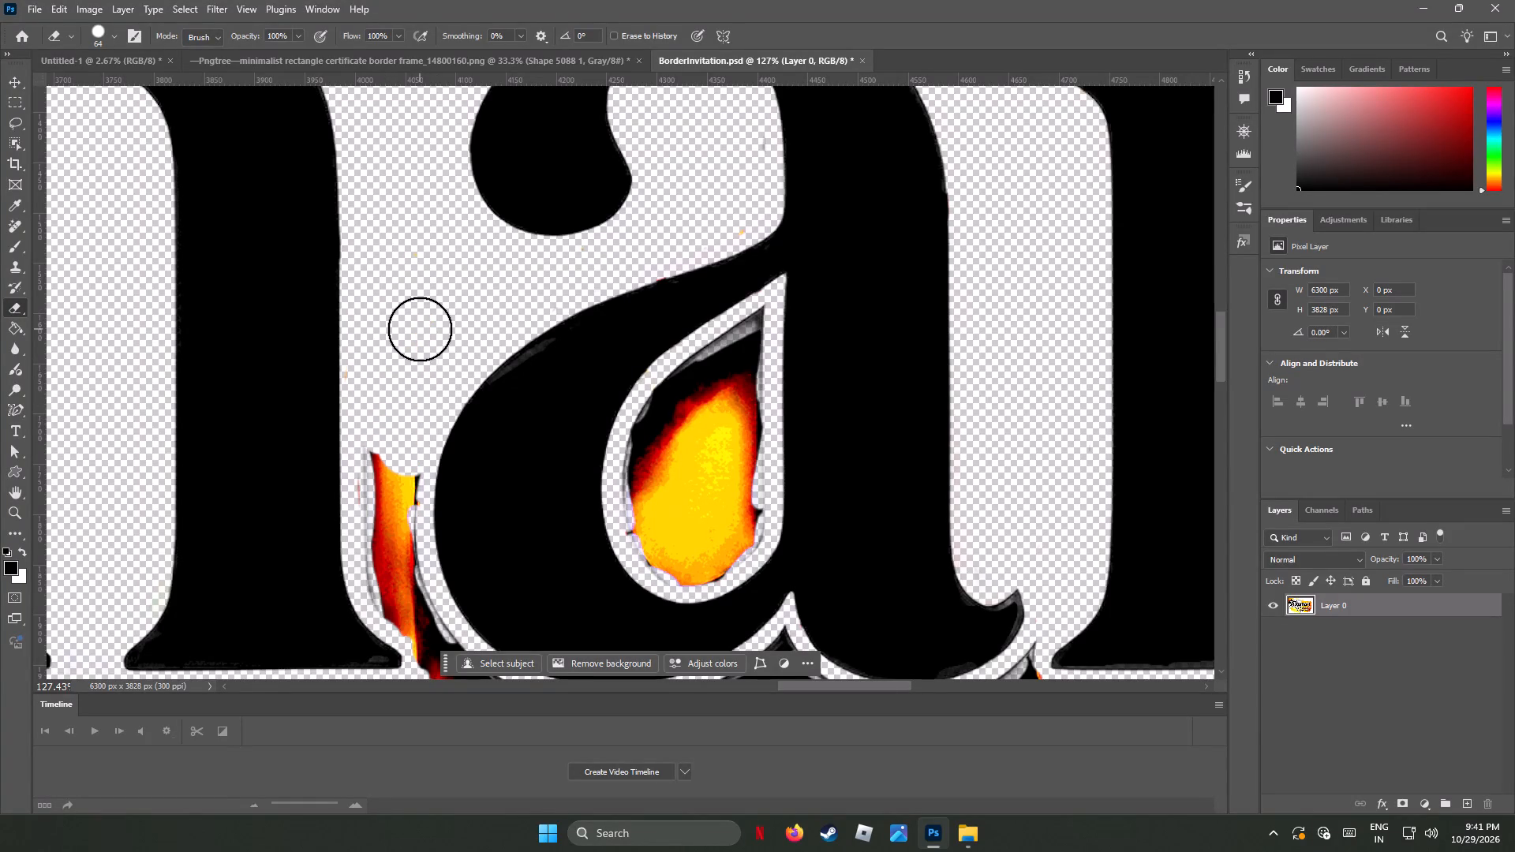
pyautogui.click(399, 314)
# Erase the remaining orange fill and dark shadow down the lower m–a gap and around the a's lower bowl beside the m's foot.
pyautogui.scroll(-6, 459, 372)
pyautogui.scroll(1, 459, 372)
pyautogui.scroll(-2, 459, 372)
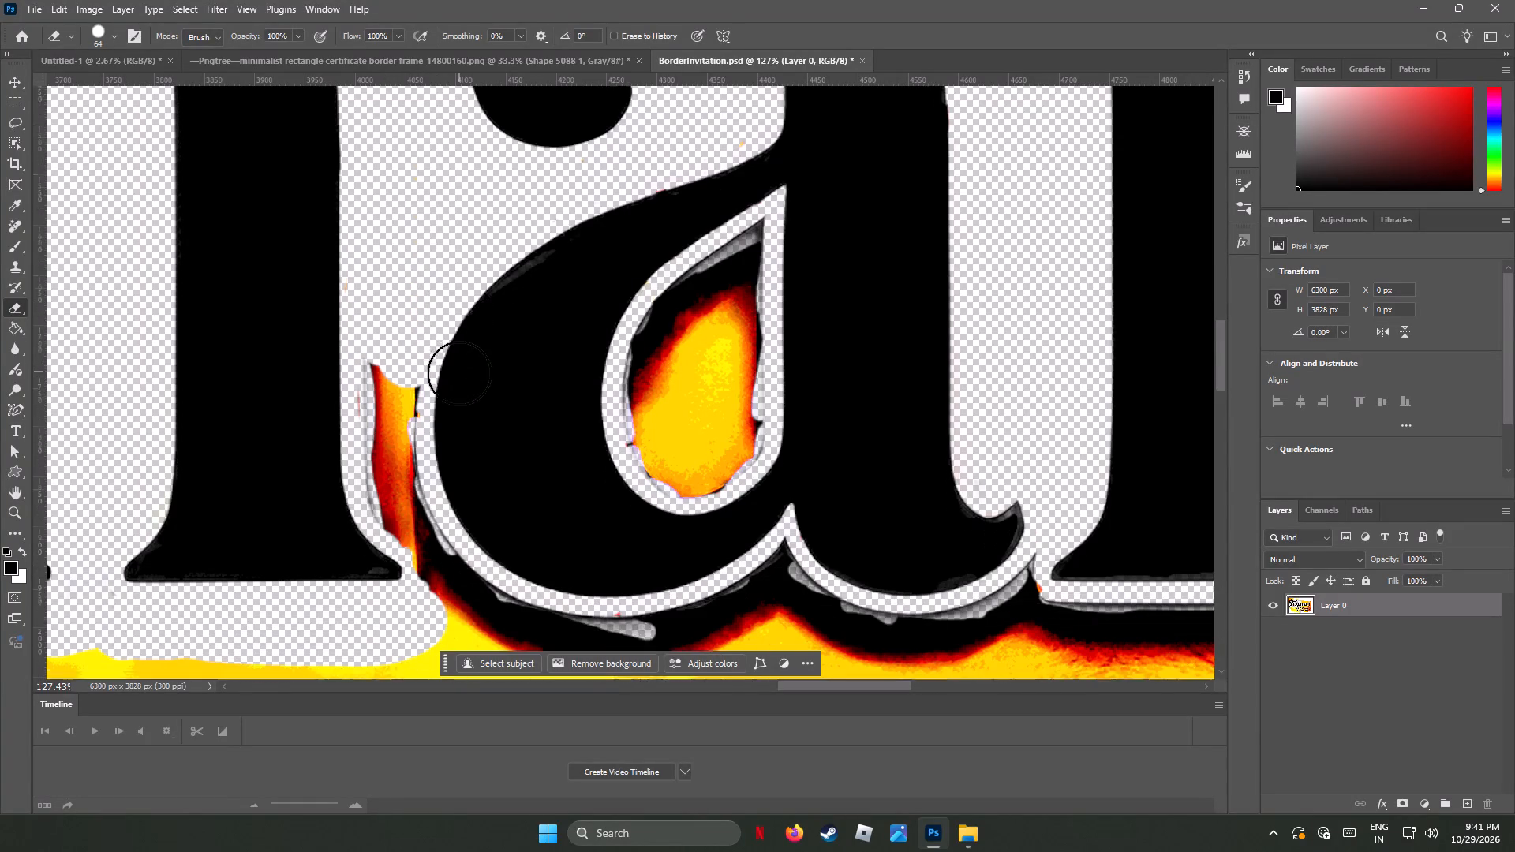
pyautogui.scroll(-8, 462, 373)
pyautogui.moveTo(374, 270); pyautogui.dragTo(381, 304)
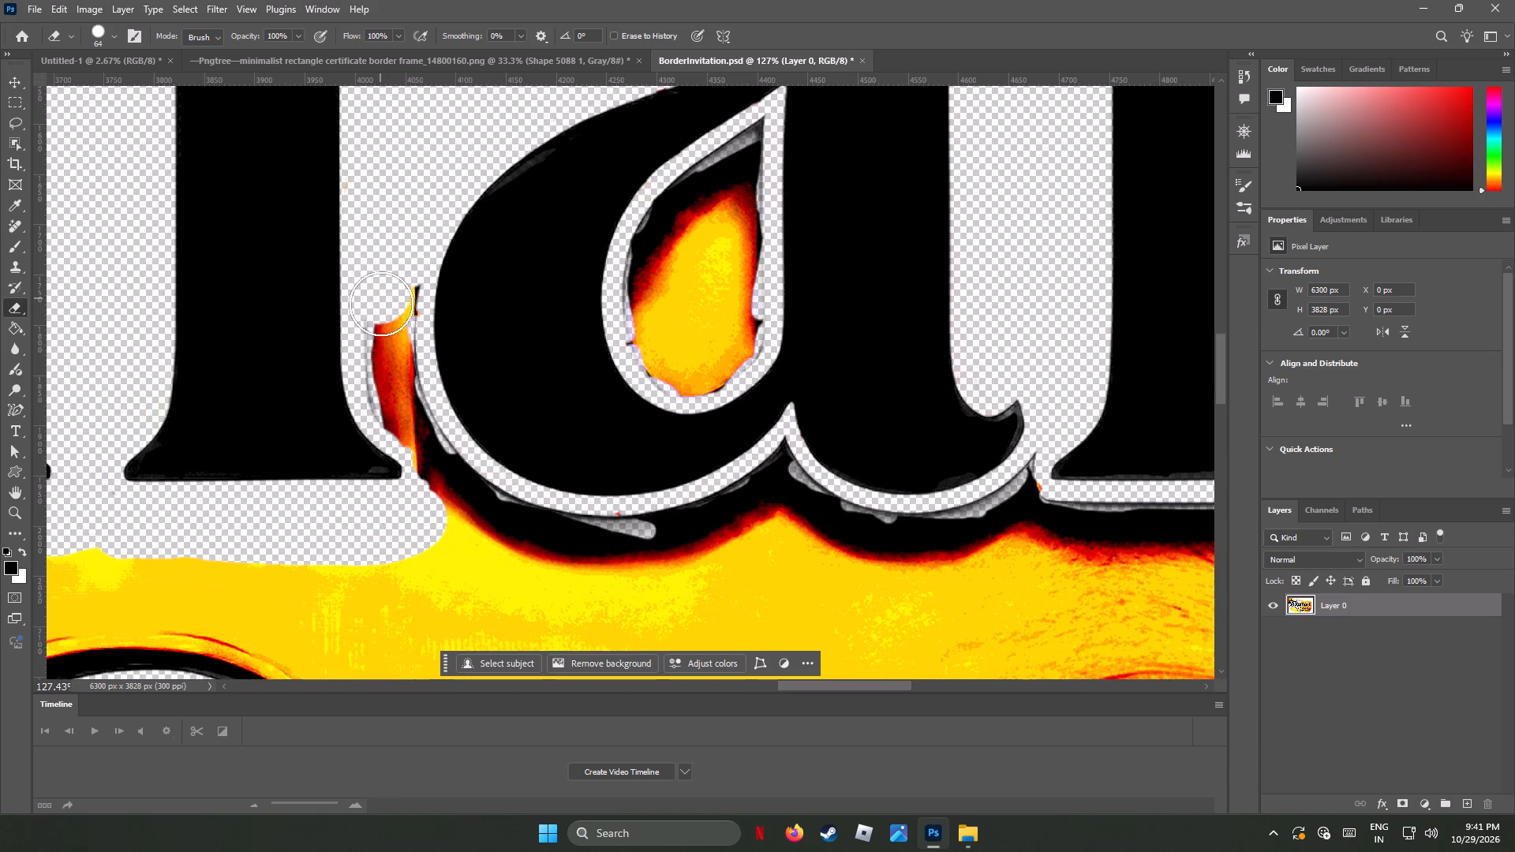
pyautogui.moveTo(381, 304); pyautogui.dragTo(390, 357)
pyautogui.click(393, 298)
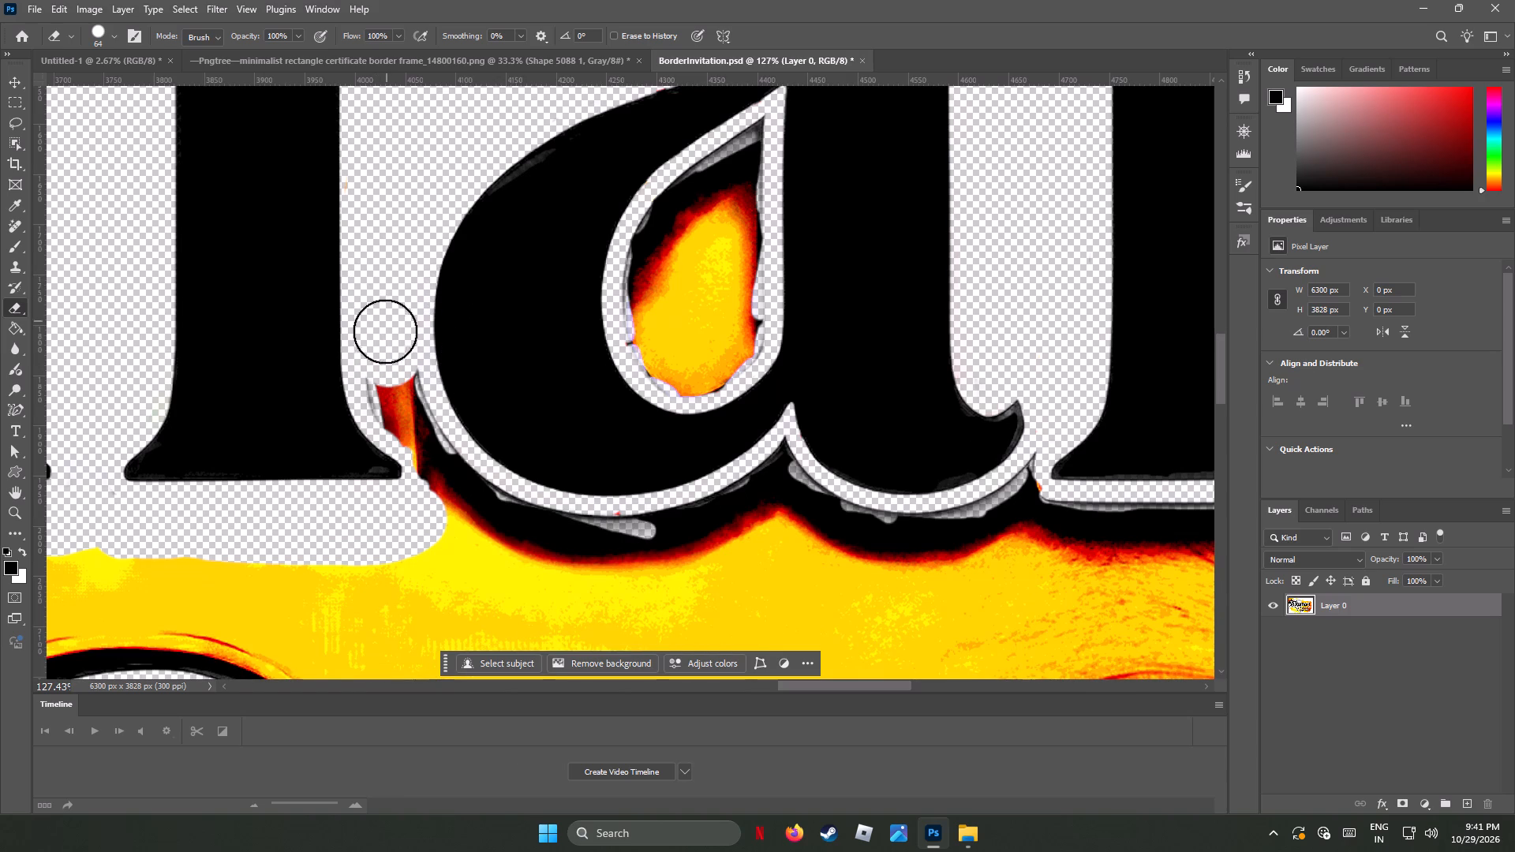
pyautogui.click(387, 385)
pyautogui.click(392, 403)
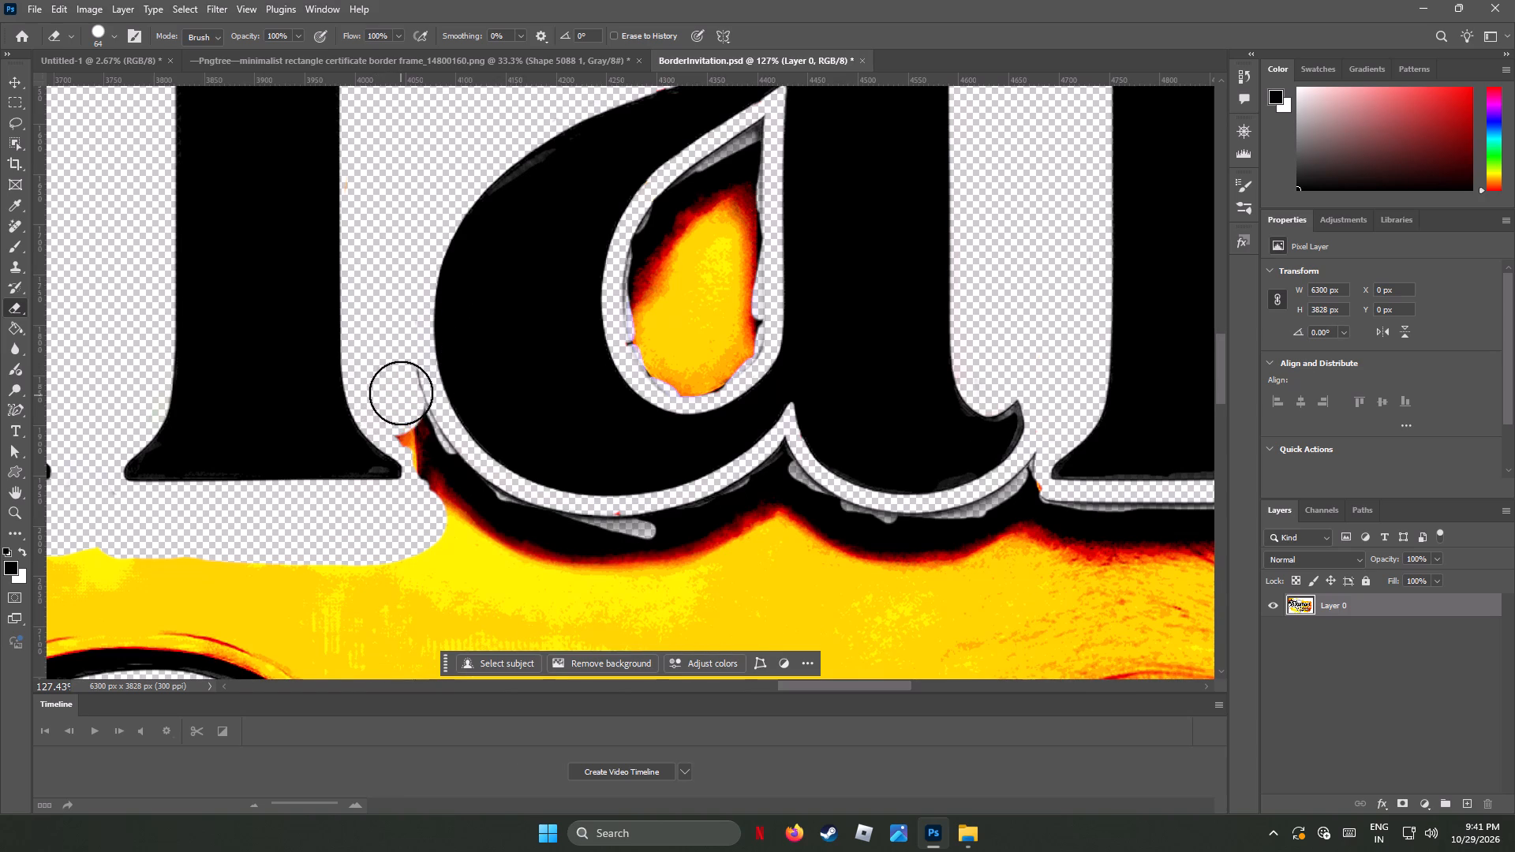
pyautogui.click(401, 393)
pyautogui.click(414, 424)
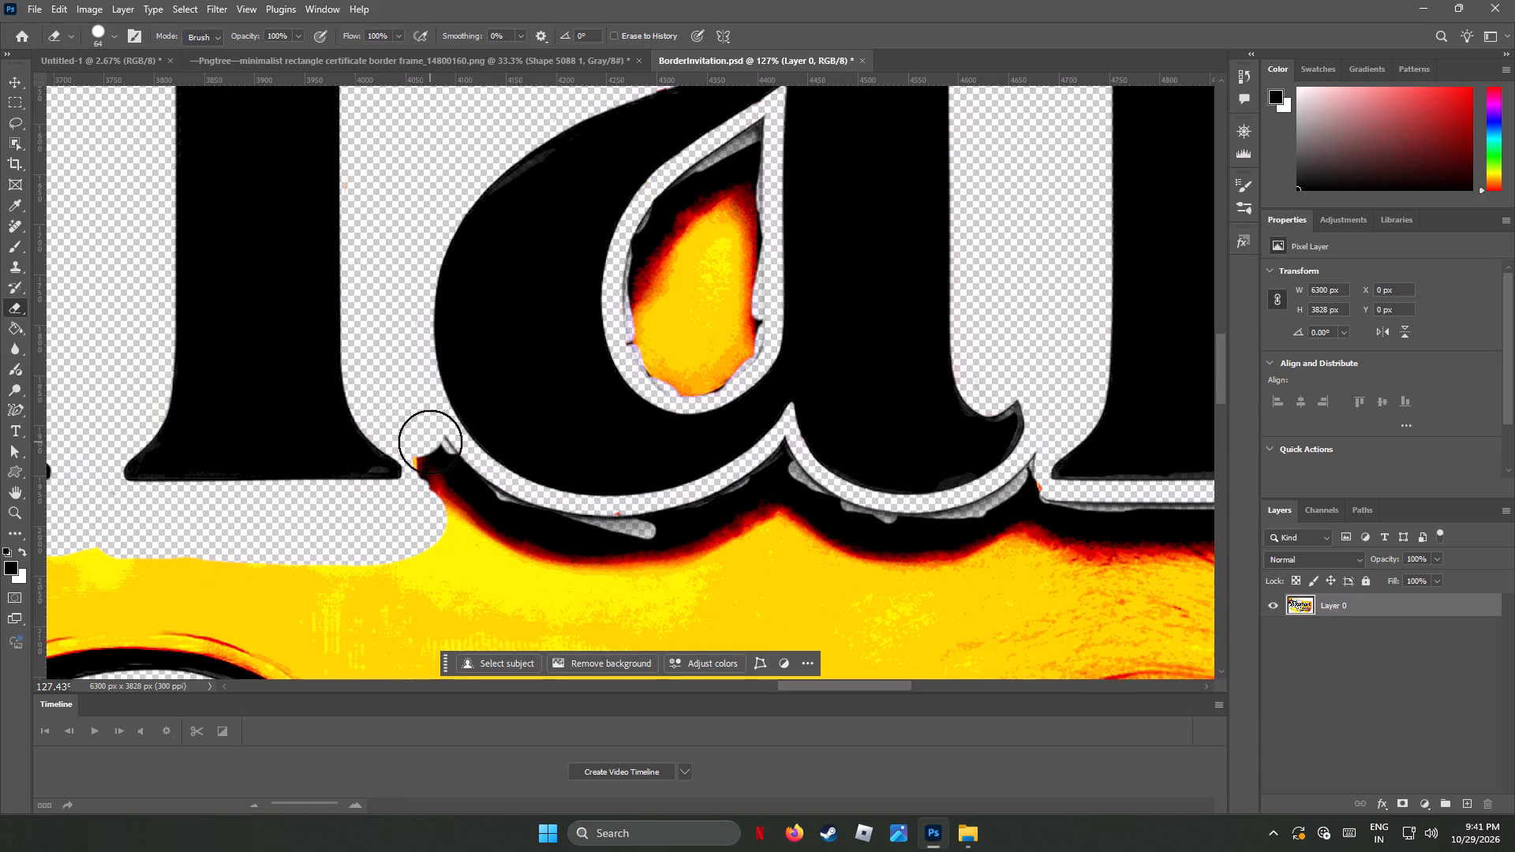
pyautogui.click(430, 442)
pyautogui.click(443, 469)
pyautogui.click(463, 490)
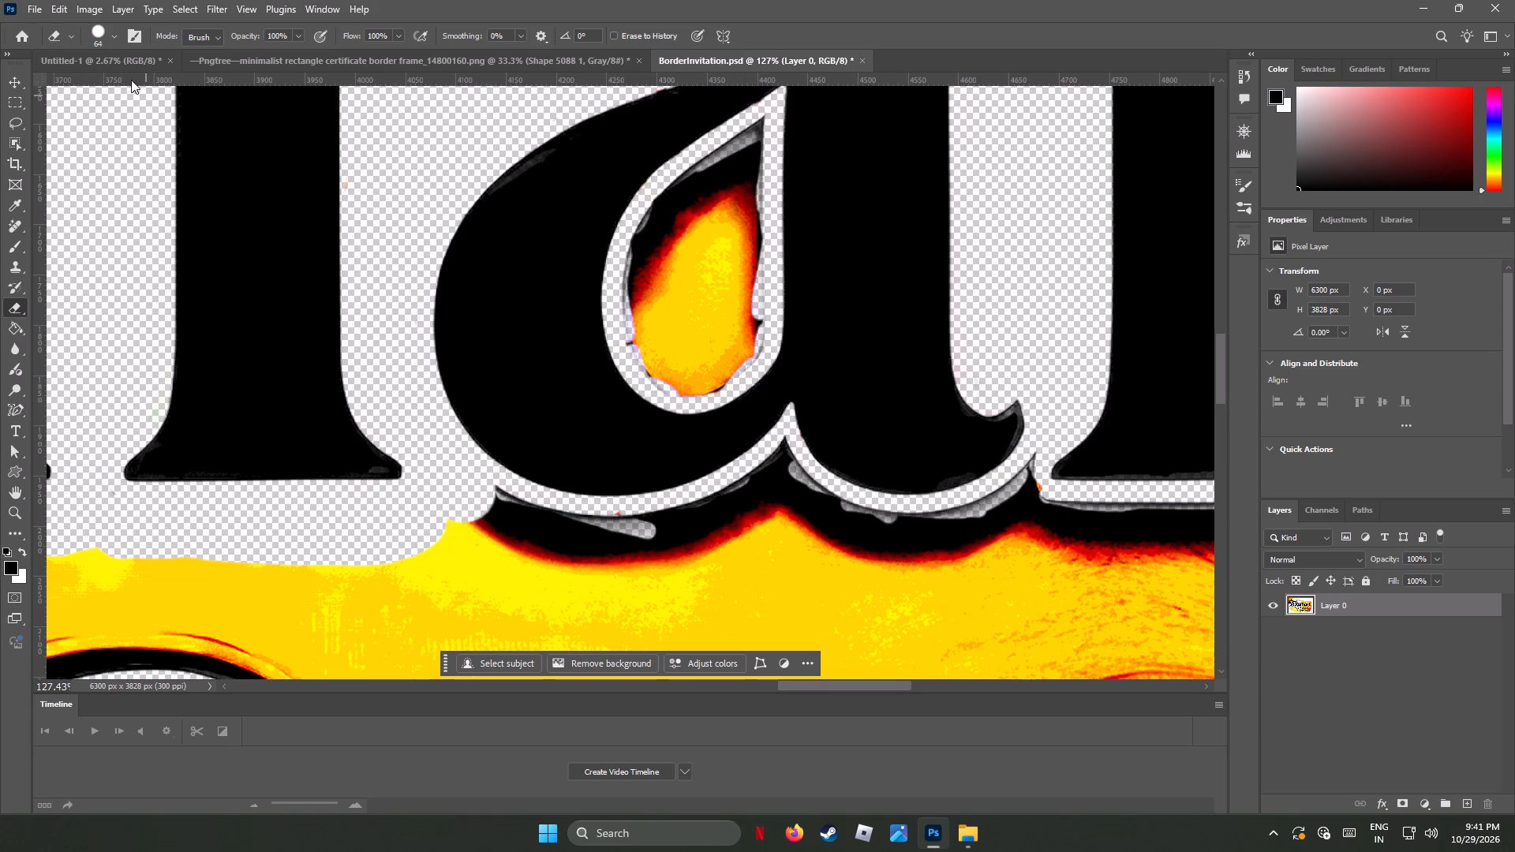
# Using a 20 px eraser, remove the grey and black shadow from the narrow upper tip of the a's lower counter.
pyautogui.click(109, 32)
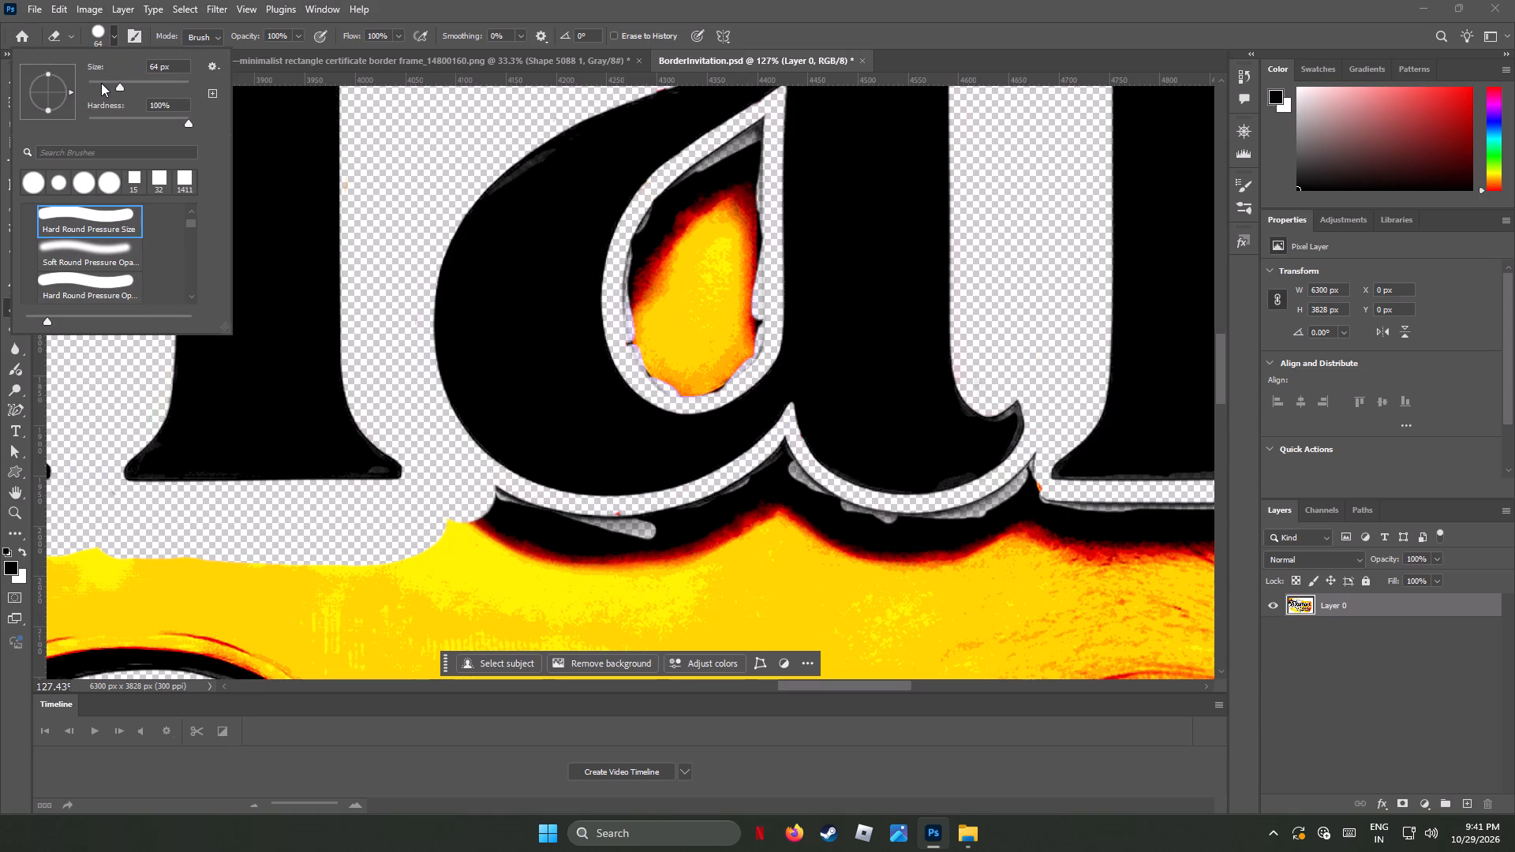
pyautogui.click(98, 82)
pyautogui.moveTo(765, 119); pyautogui.dragTo(691, 171)
pyautogui.moveTo(763, 136); pyautogui.dragTo(755, 159)
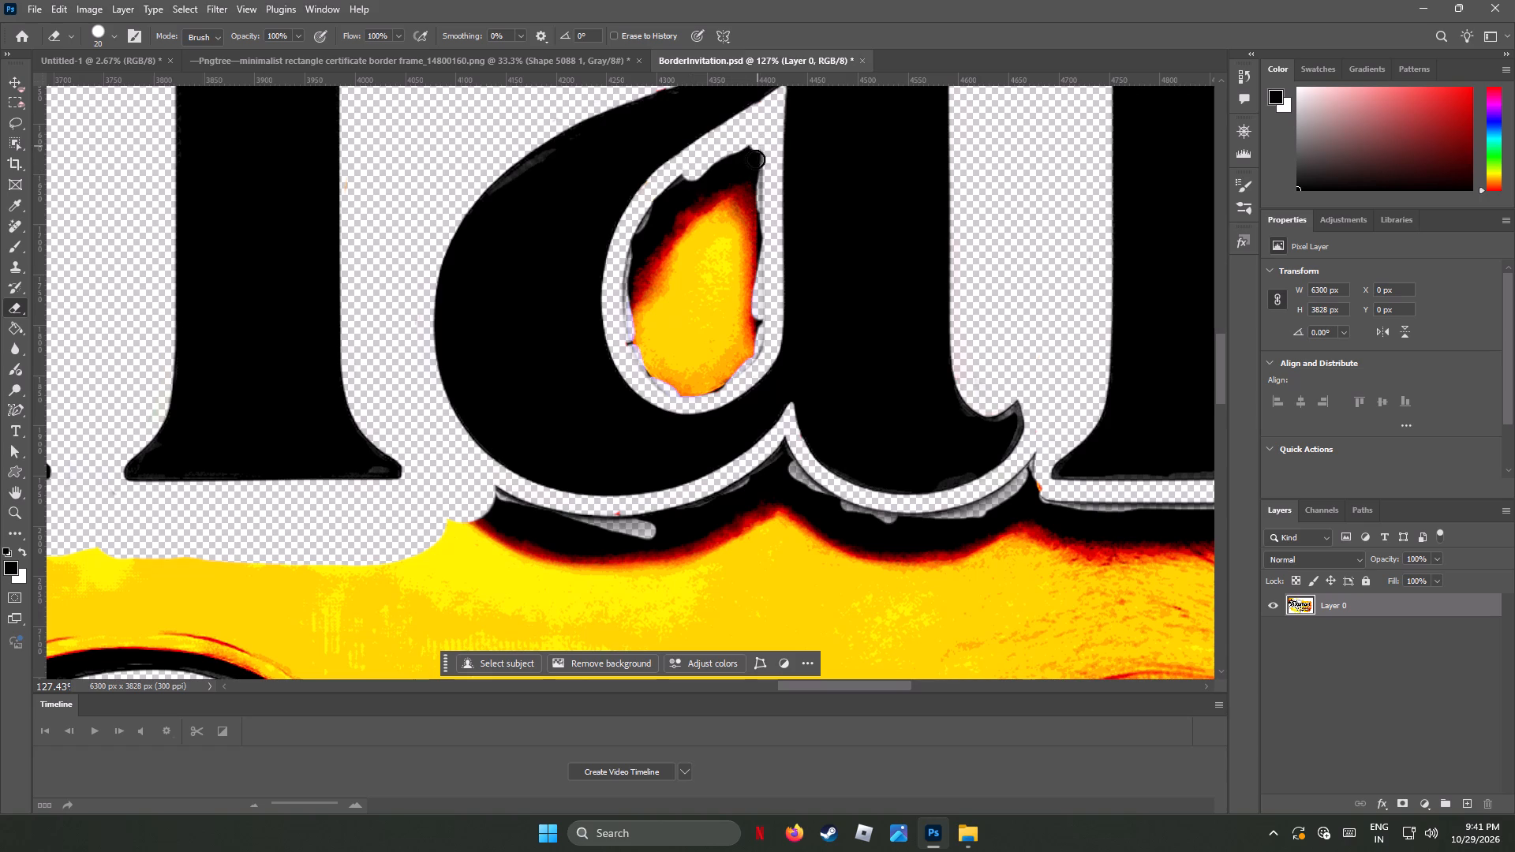
pyautogui.moveTo(755, 159); pyautogui.dragTo(746, 200)
pyautogui.moveTo(742, 153); pyautogui.dragTo(716, 189)
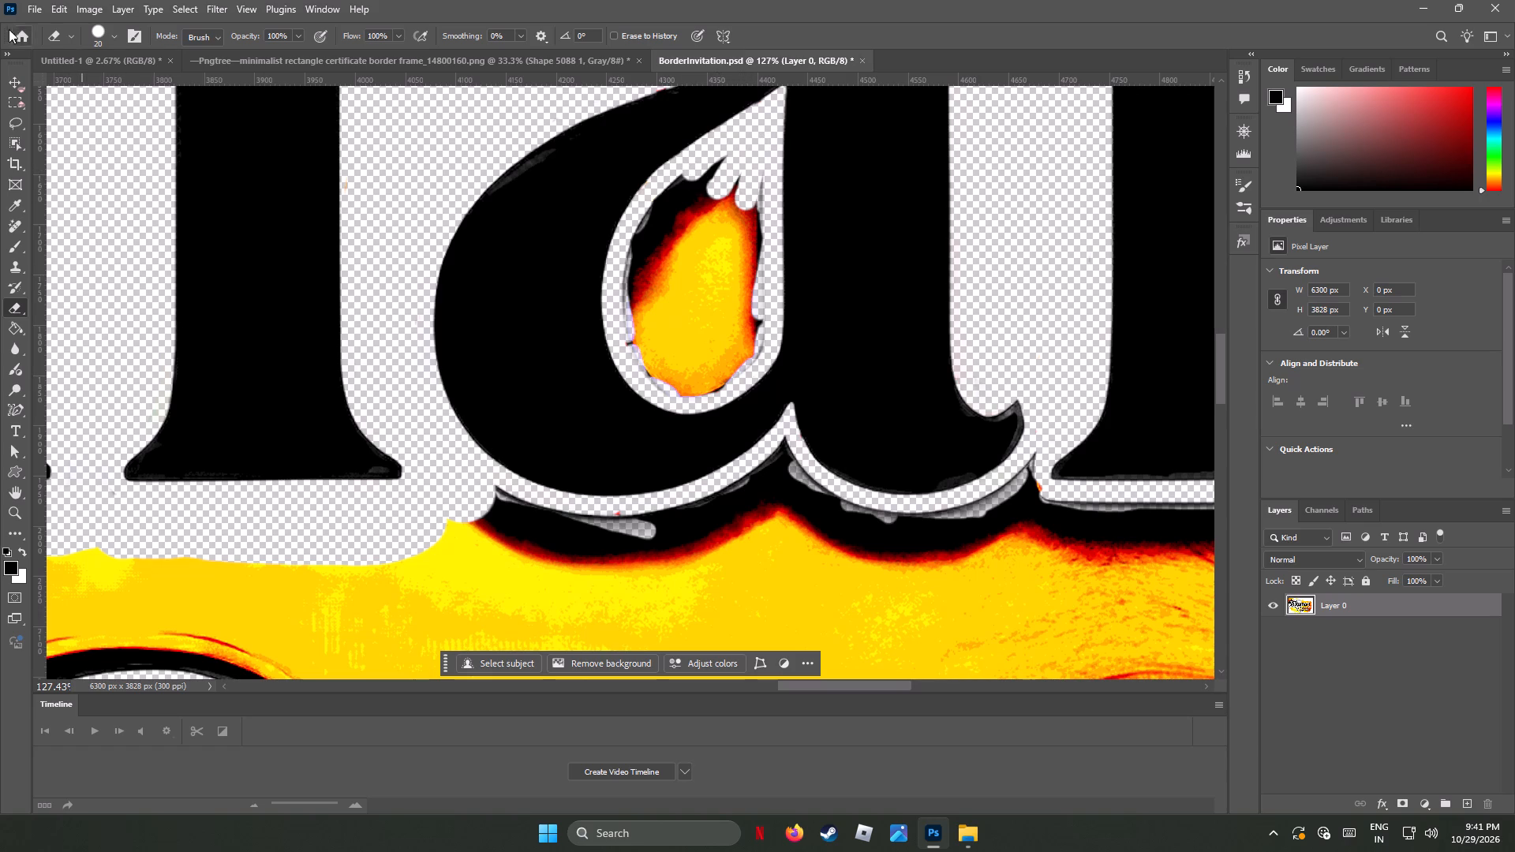
# With a 69 px eraser, clear the remaining yellow-orange fill and dark fringe from the a's lower counter.
pyautogui.click(112, 33)
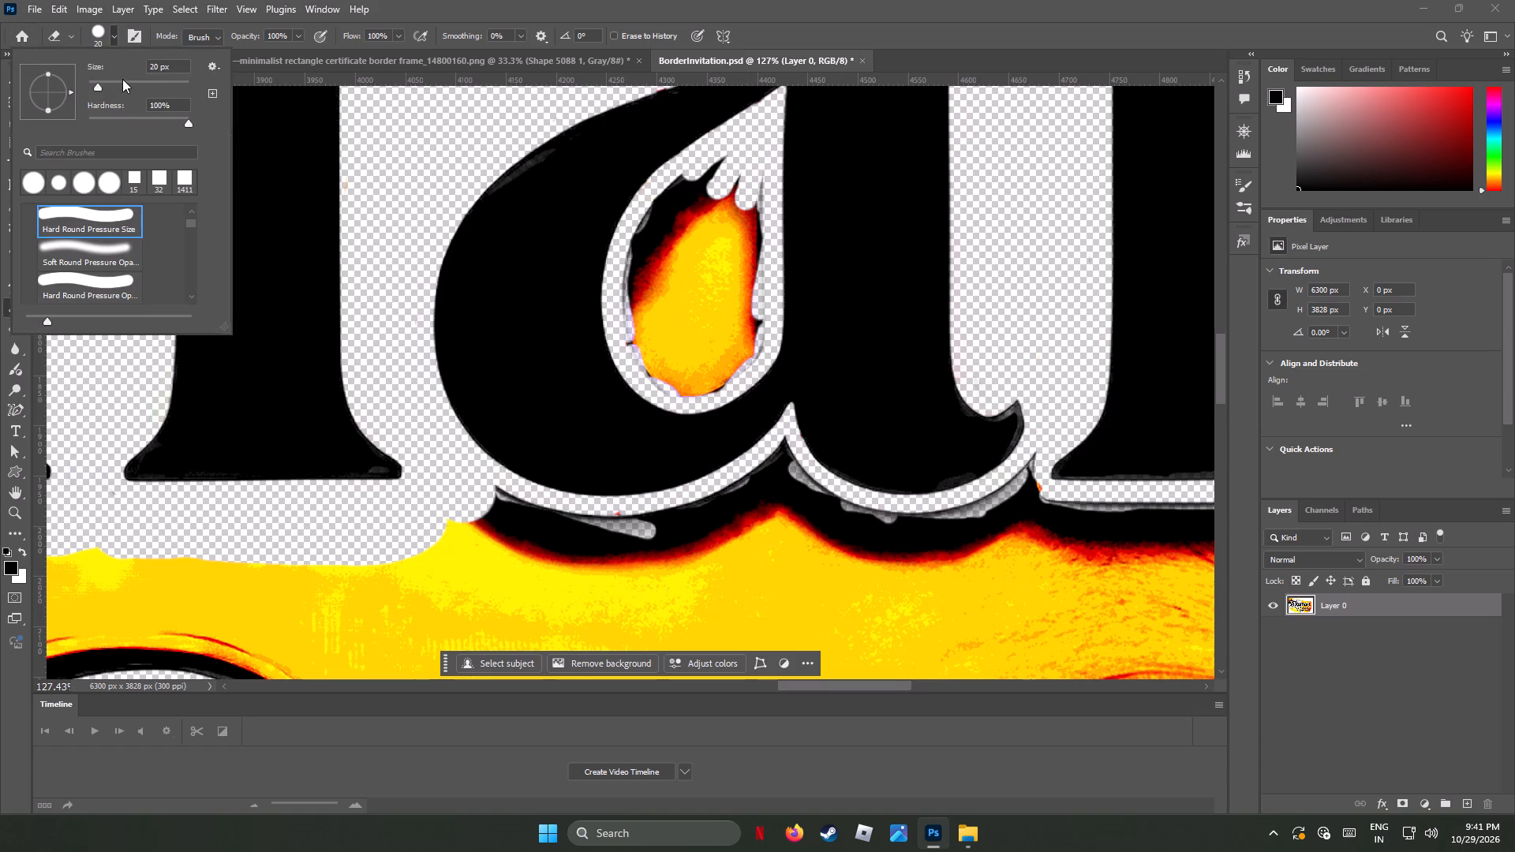
pyautogui.click(122, 79)
pyautogui.moveTo(718, 182); pyautogui.dragTo(680, 207)
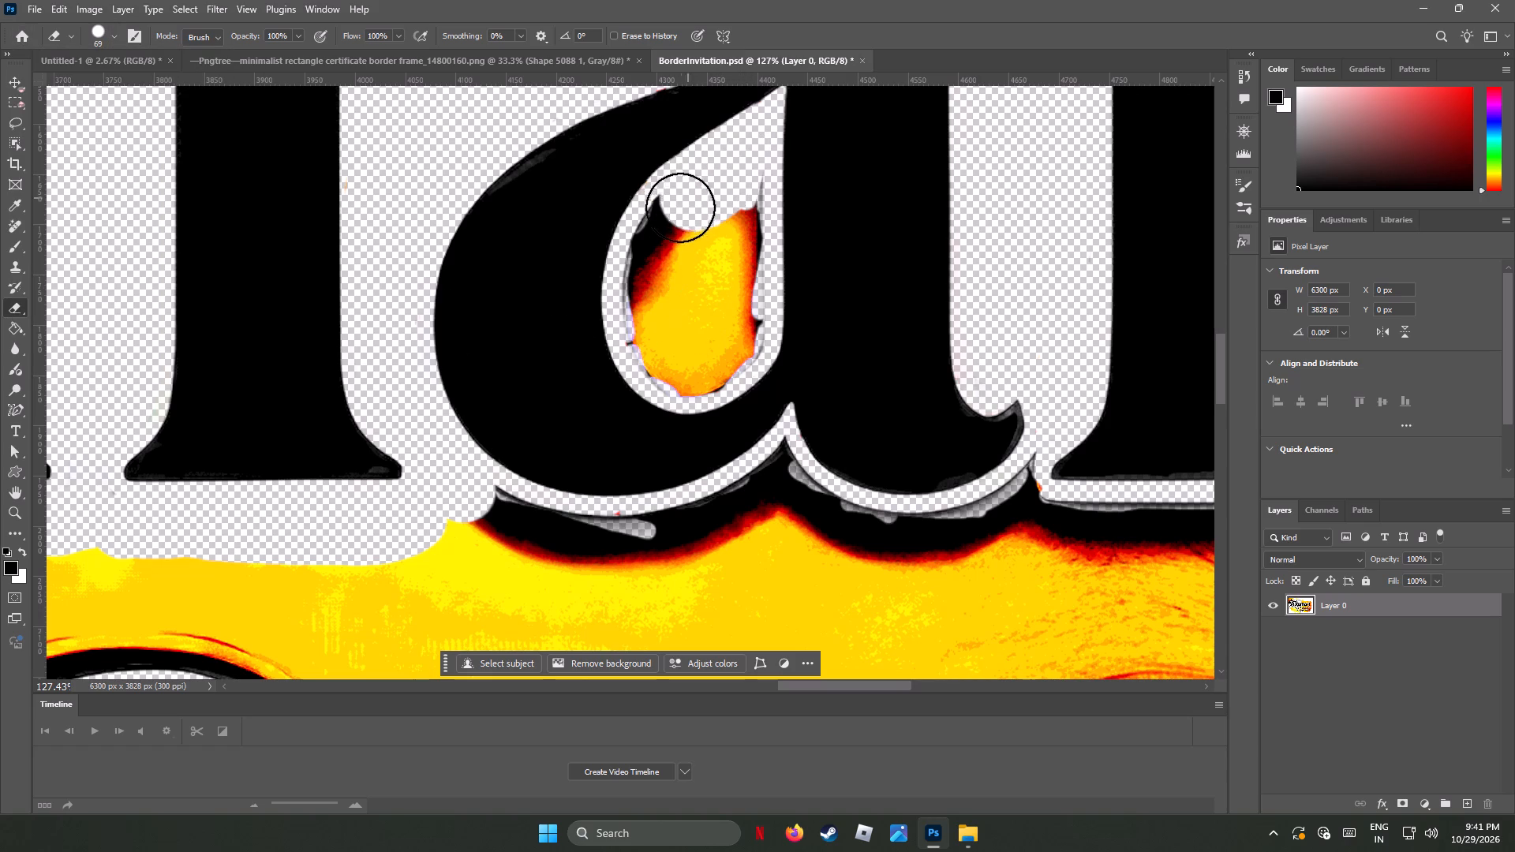
pyautogui.moveTo(680, 207); pyautogui.dragTo(648, 316)
pyautogui.click(653, 351)
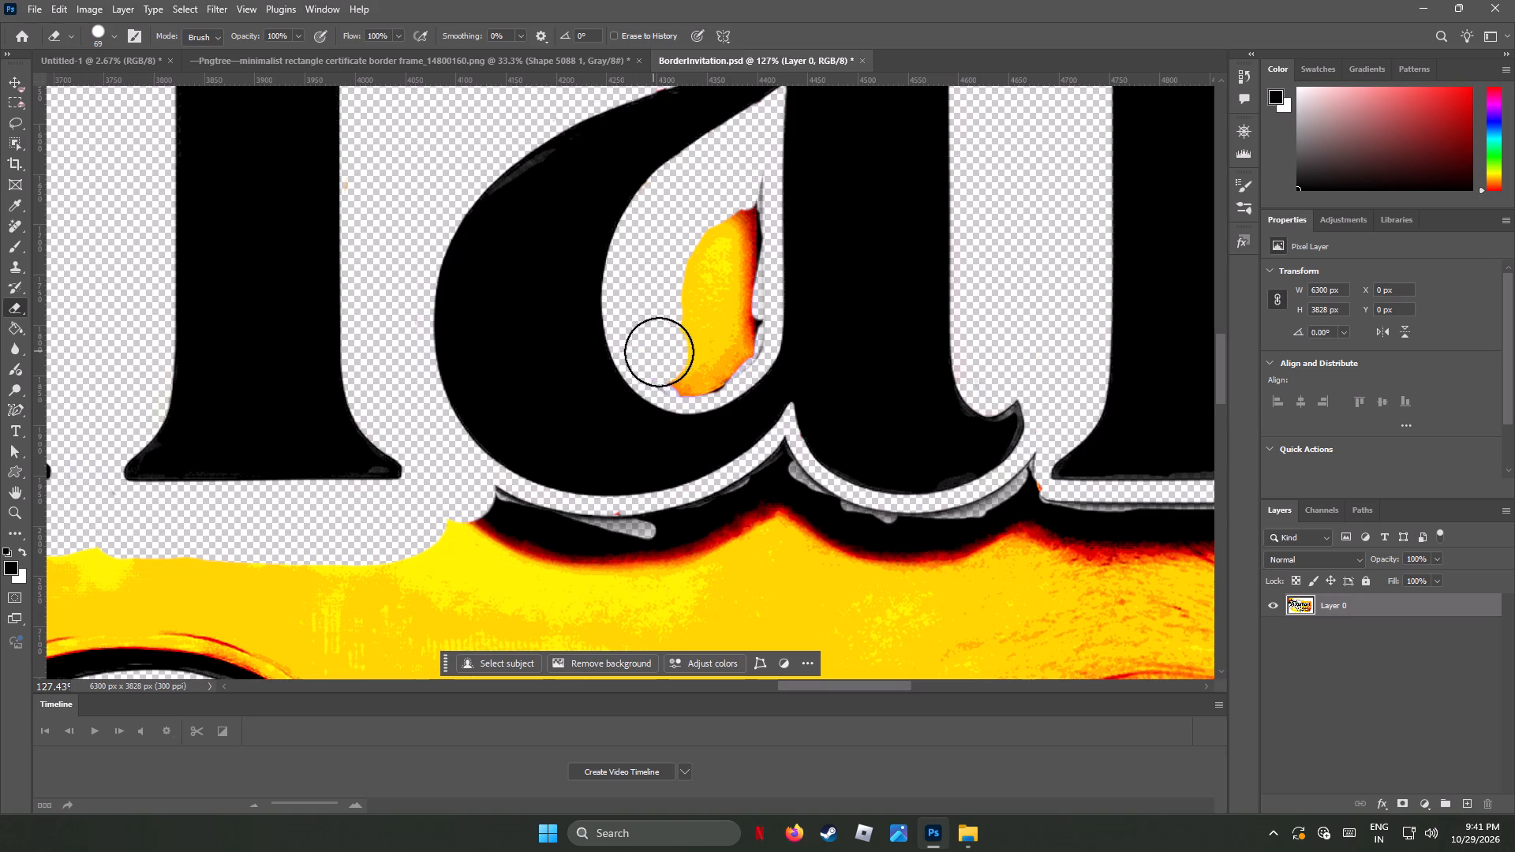
pyautogui.click(682, 368)
pyautogui.click(708, 363)
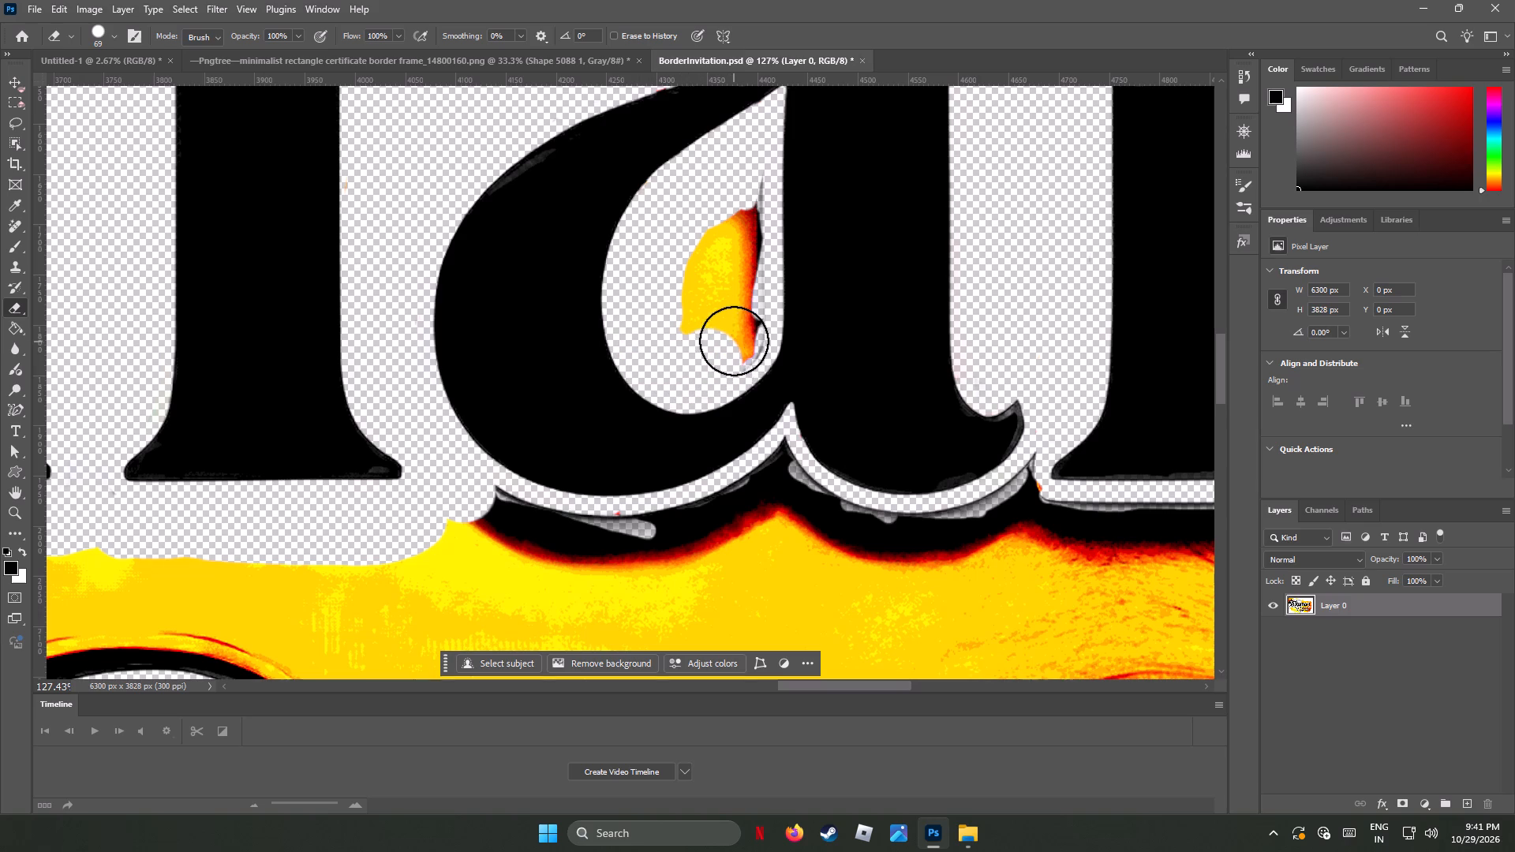
pyautogui.click(734, 341)
pyautogui.click(738, 291)
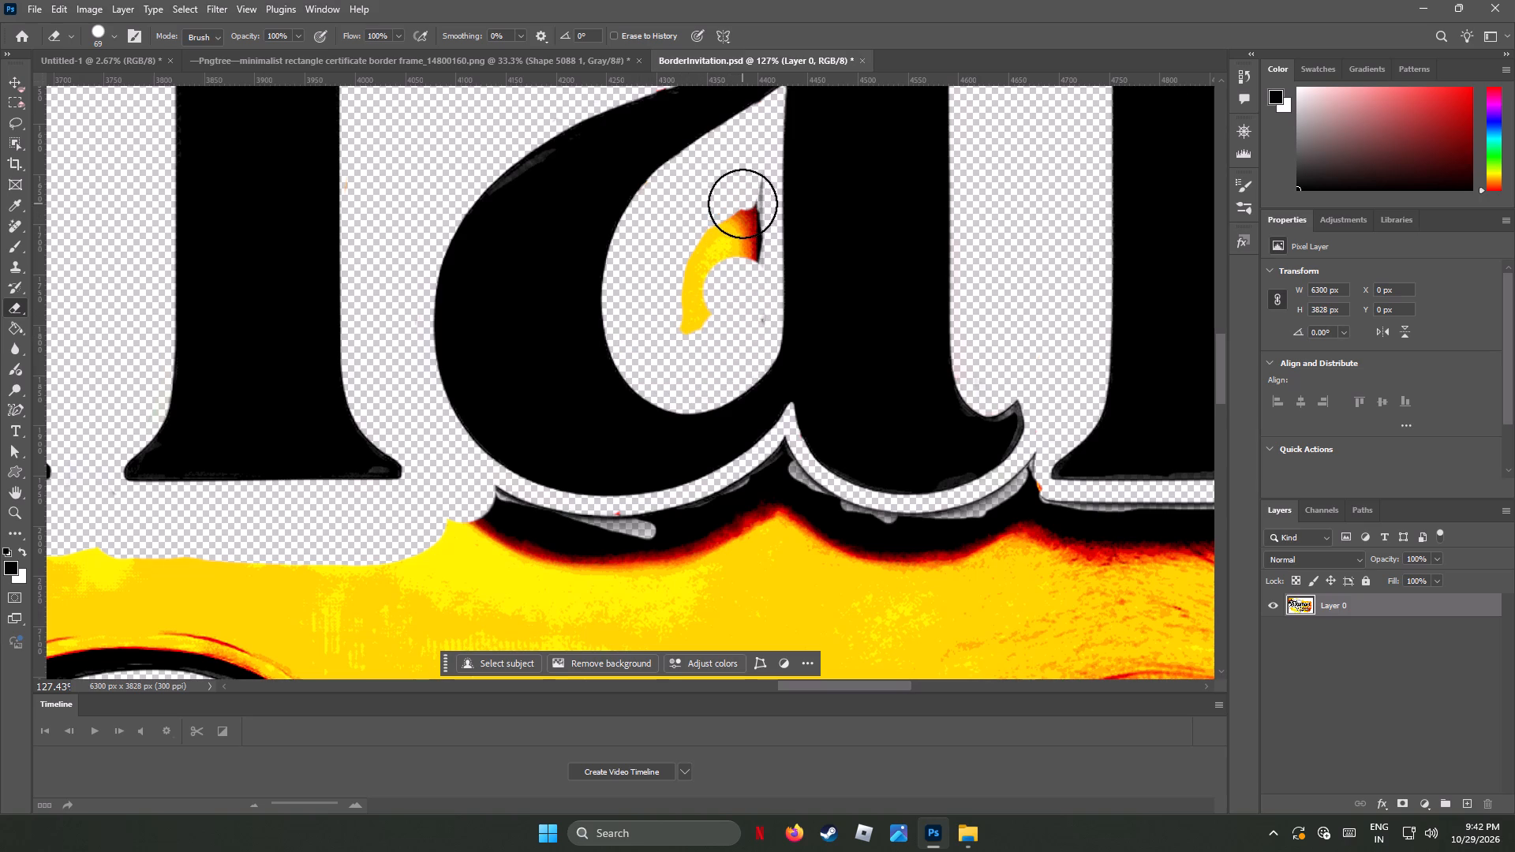
pyautogui.moveTo(743, 204); pyautogui.dragTo(728, 301)
pyautogui.click(740, 318)
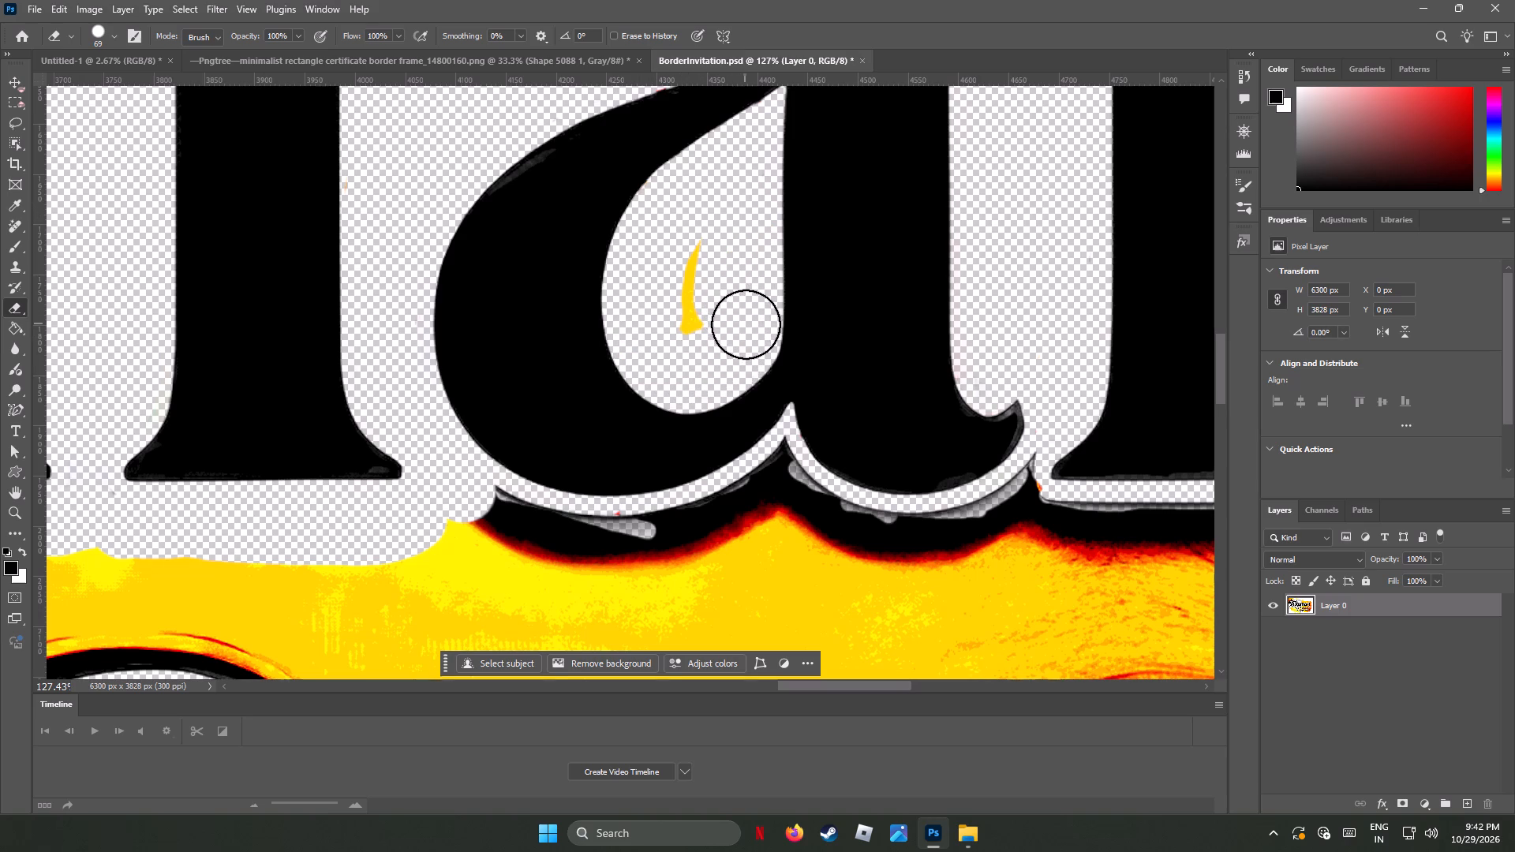
pyautogui.click(746, 324)
pyautogui.moveTo(689, 243); pyautogui.dragTo(691, 327)
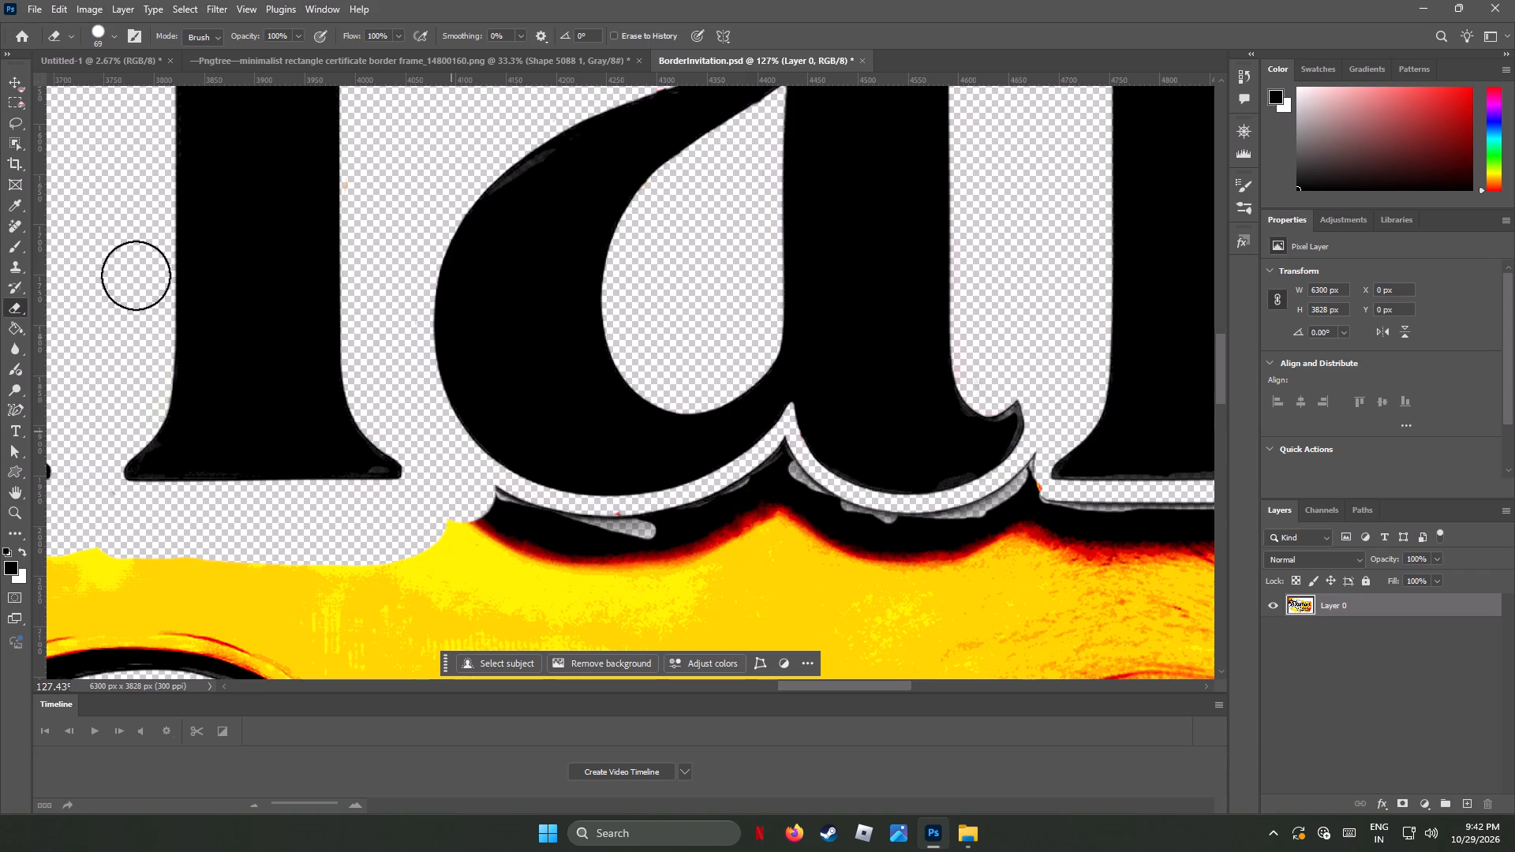
# Using a 25 px eraser, clear the dark shadow under the a's bottom notch and beneath its tail beside the r's foot.
pyautogui.click(114, 33)
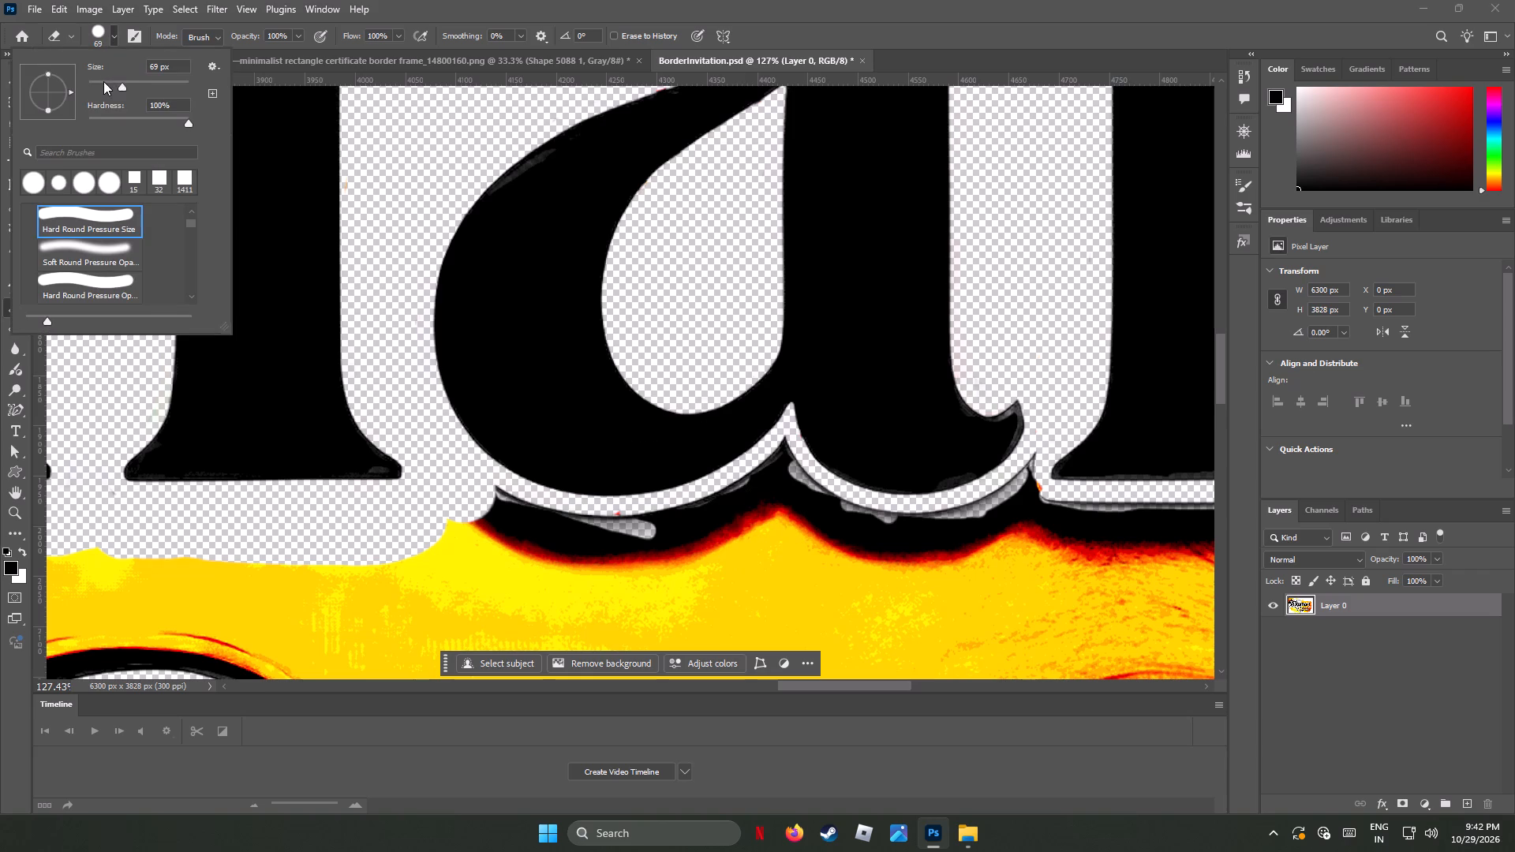
pyautogui.click(100, 81)
pyautogui.moveTo(785, 443); pyautogui.dragTo(779, 499)
pyautogui.moveTo(1039, 452); pyautogui.dragTo(1023, 463)
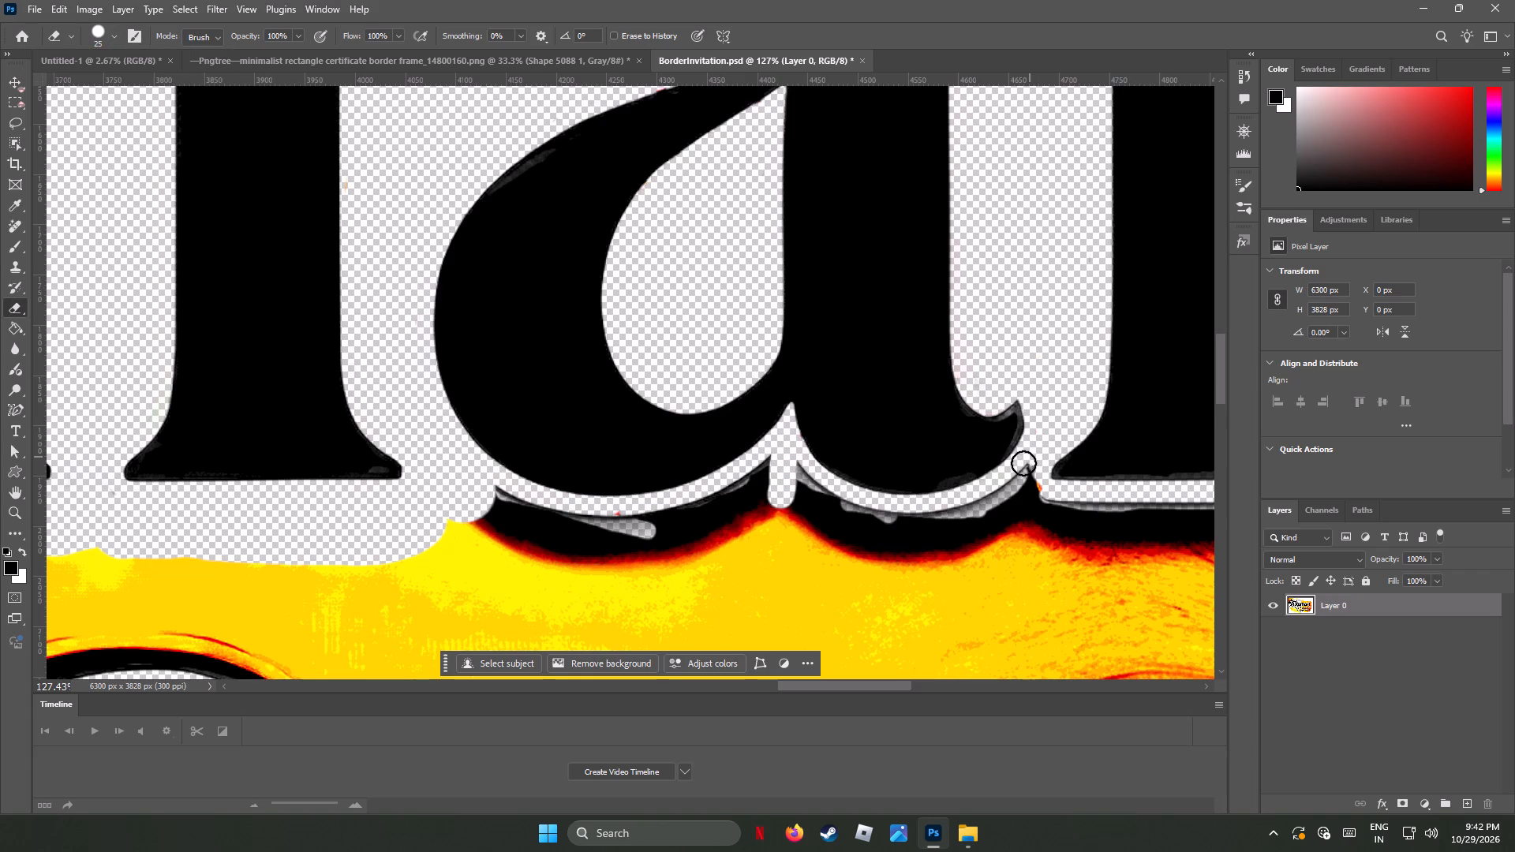
pyautogui.moveTo(1023, 463); pyautogui.dragTo(1015, 499)
pyautogui.moveTo(1035, 485); pyautogui.dragTo(1027, 513)
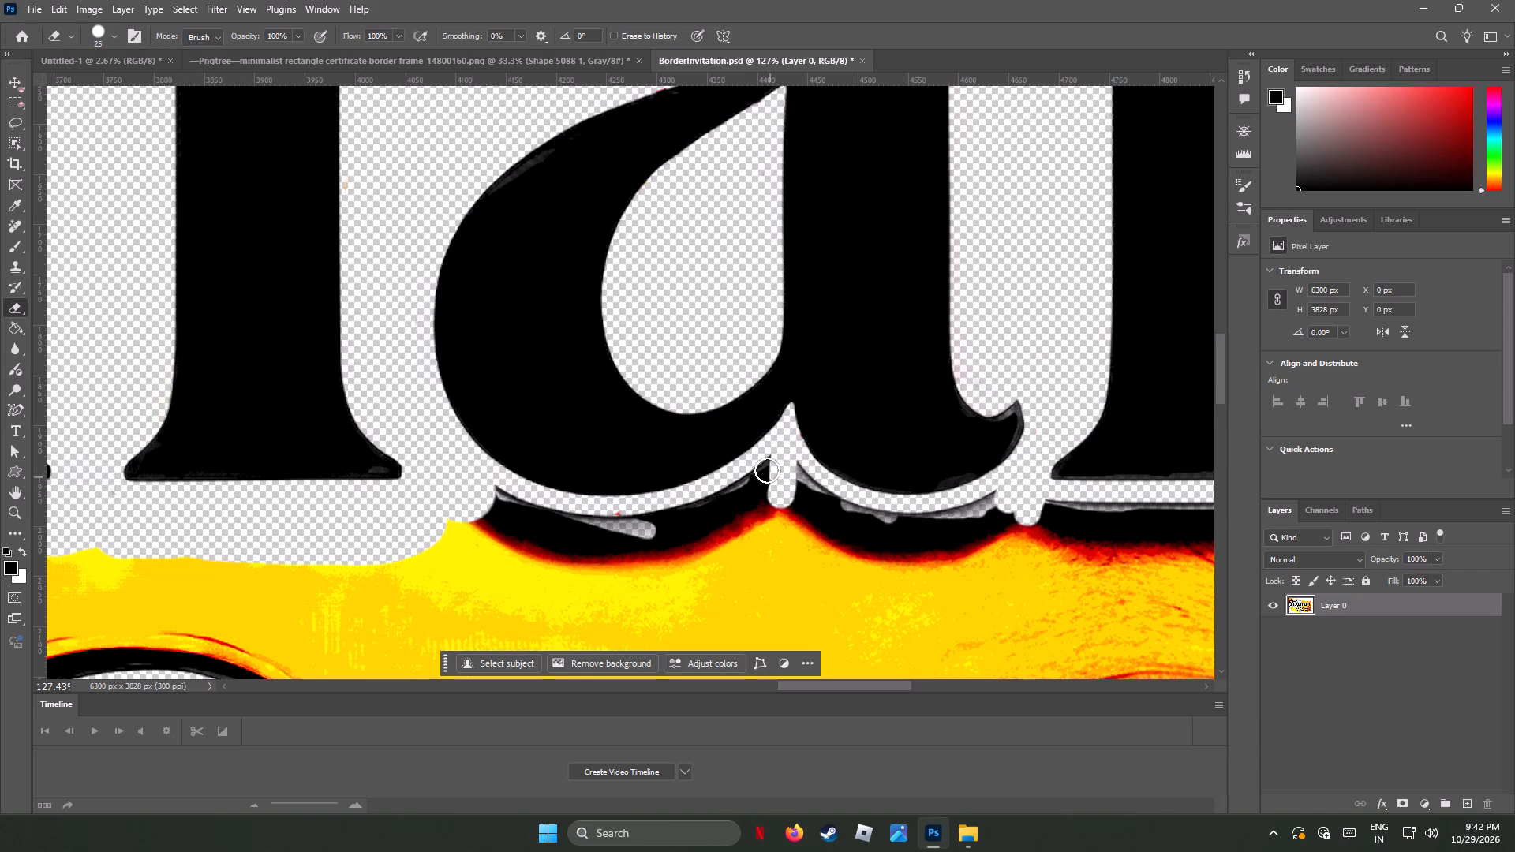
pyautogui.moveTo(769, 455); pyautogui.dragTo(758, 497)
pyautogui.moveTo(803, 466); pyautogui.dragTo(803, 467)
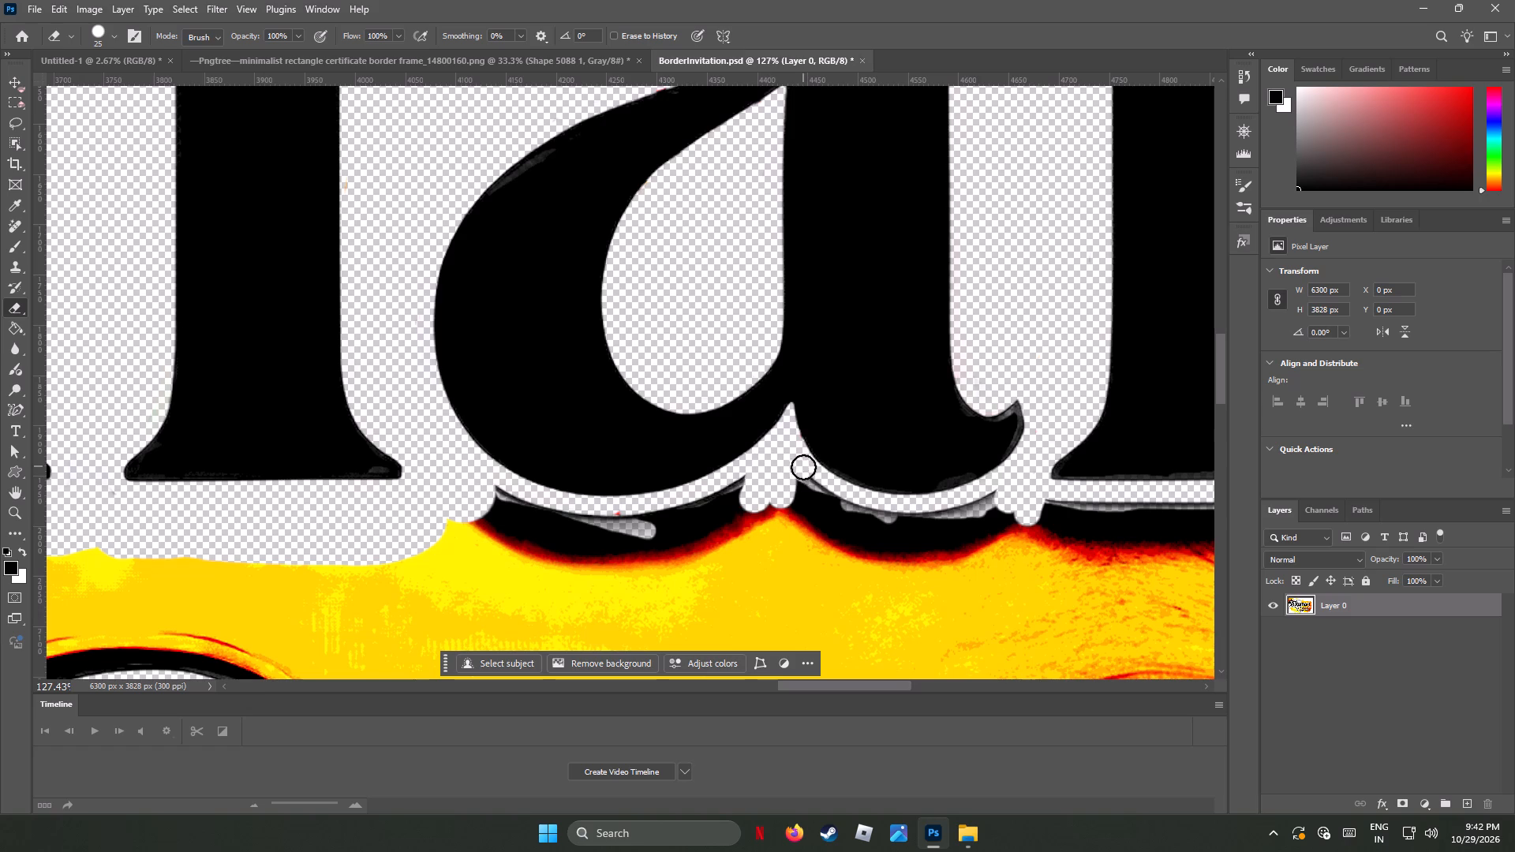
pyautogui.moveTo(803, 467); pyautogui.dragTo(813, 505)
pyautogui.moveTo(746, 484); pyautogui.dragTo(739, 500)
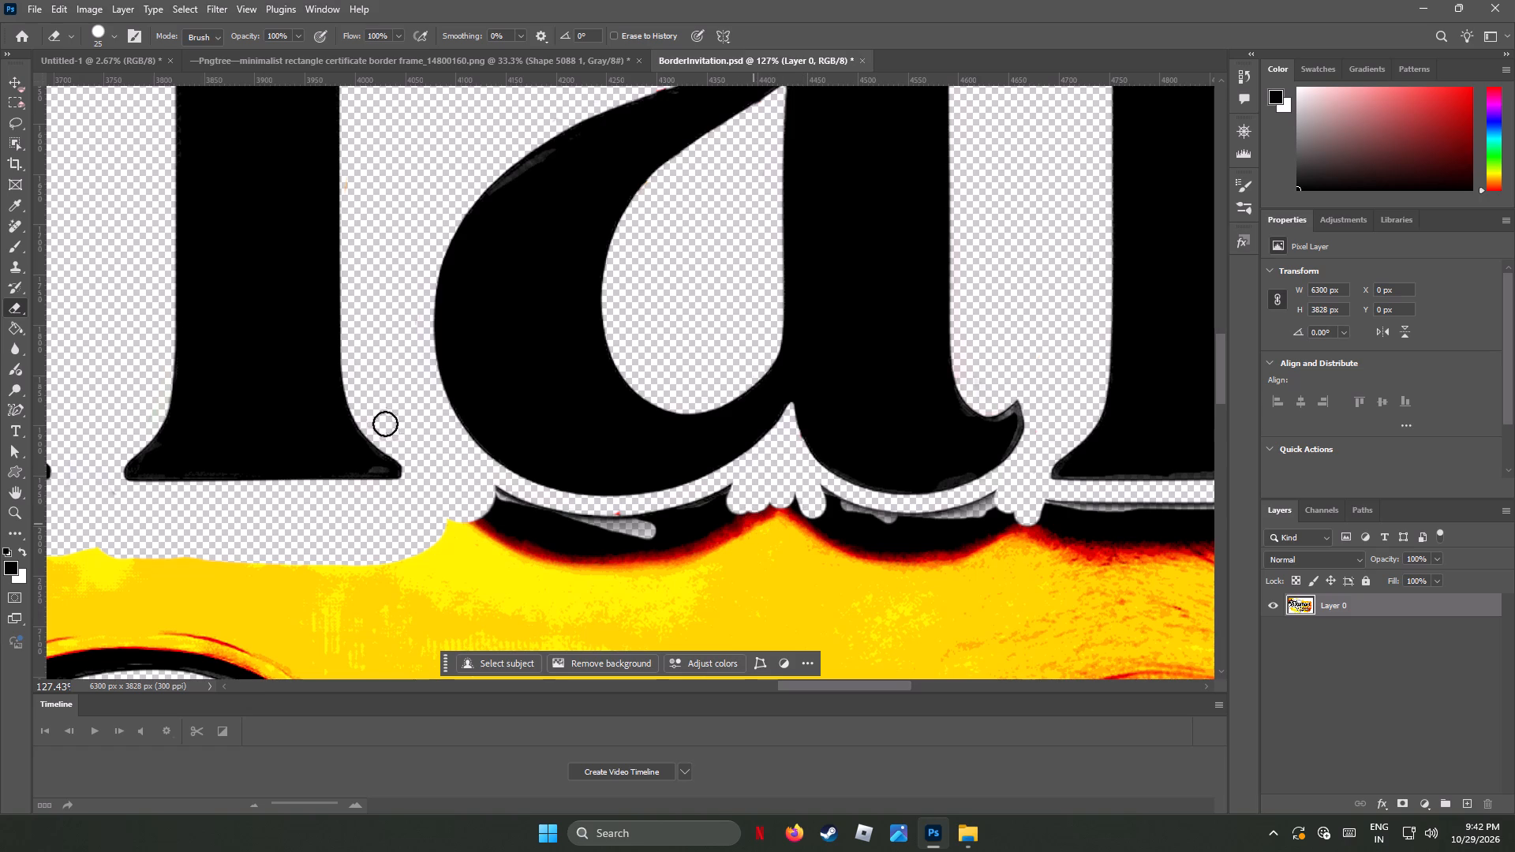
# With a 78 px eraser, remove the black shadow band and red fringe running beneath the a's bowl and tail.
pyautogui.click(116, 33)
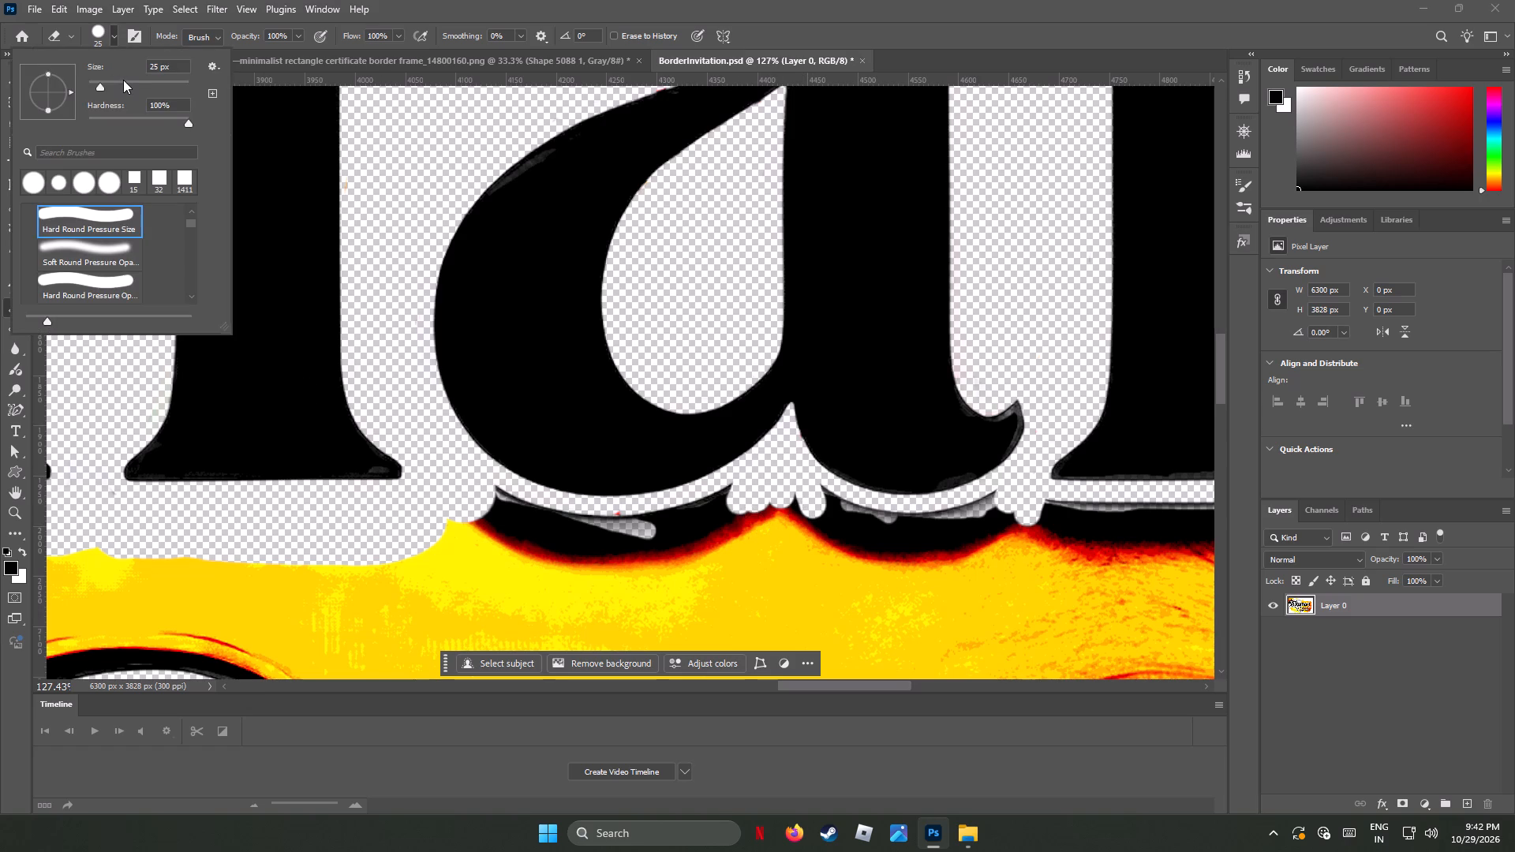
pyautogui.click(126, 81)
pyautogui.moveTo(484, 516); pyautogui.dragTo(537, 533)
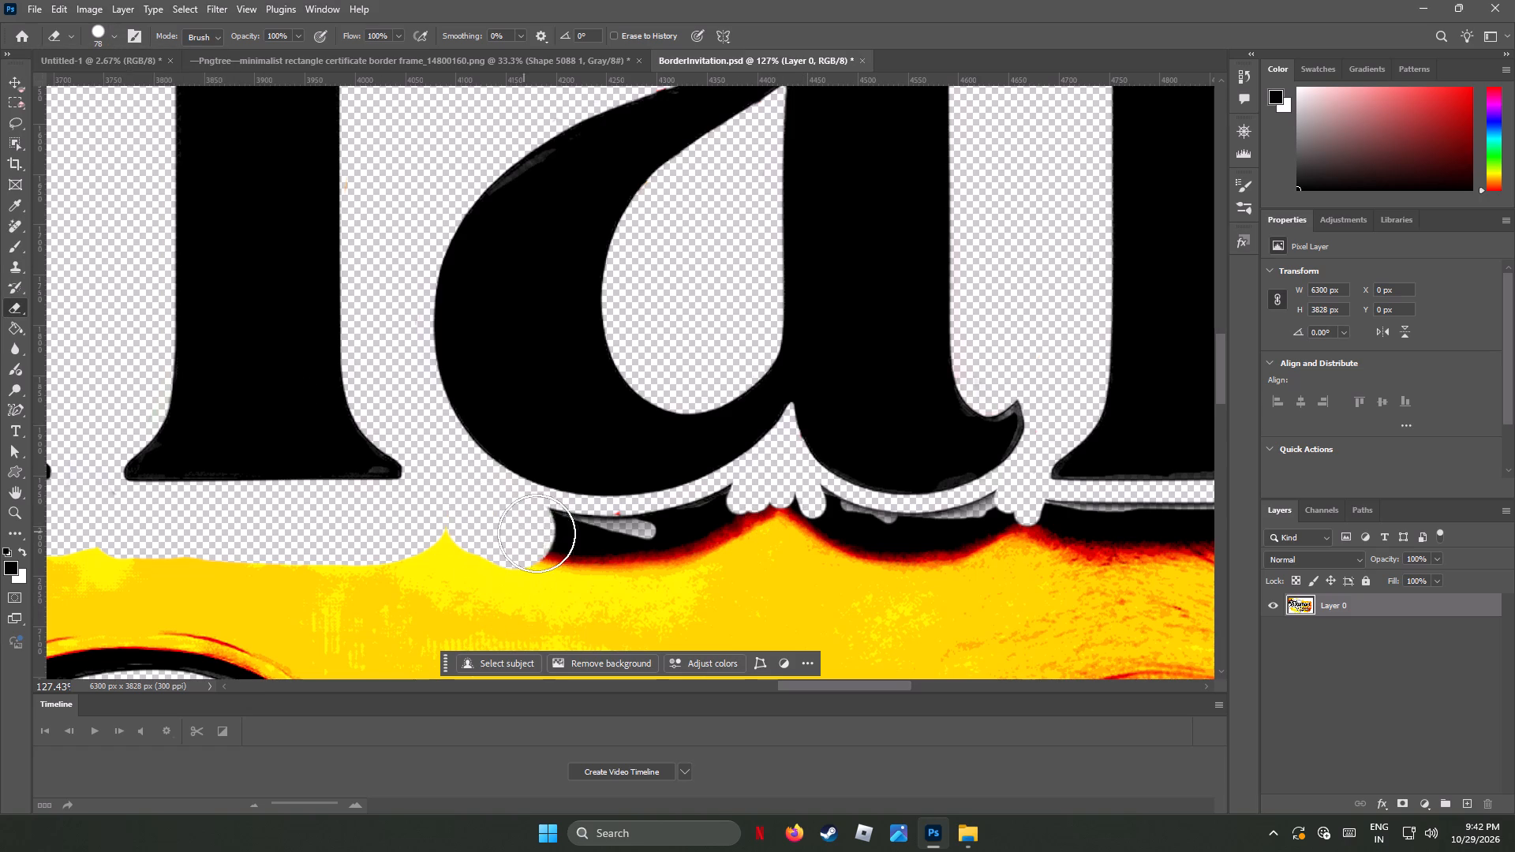
pyautogui.moveTo(537, 533); pyautogui.dragTo(727, 524)
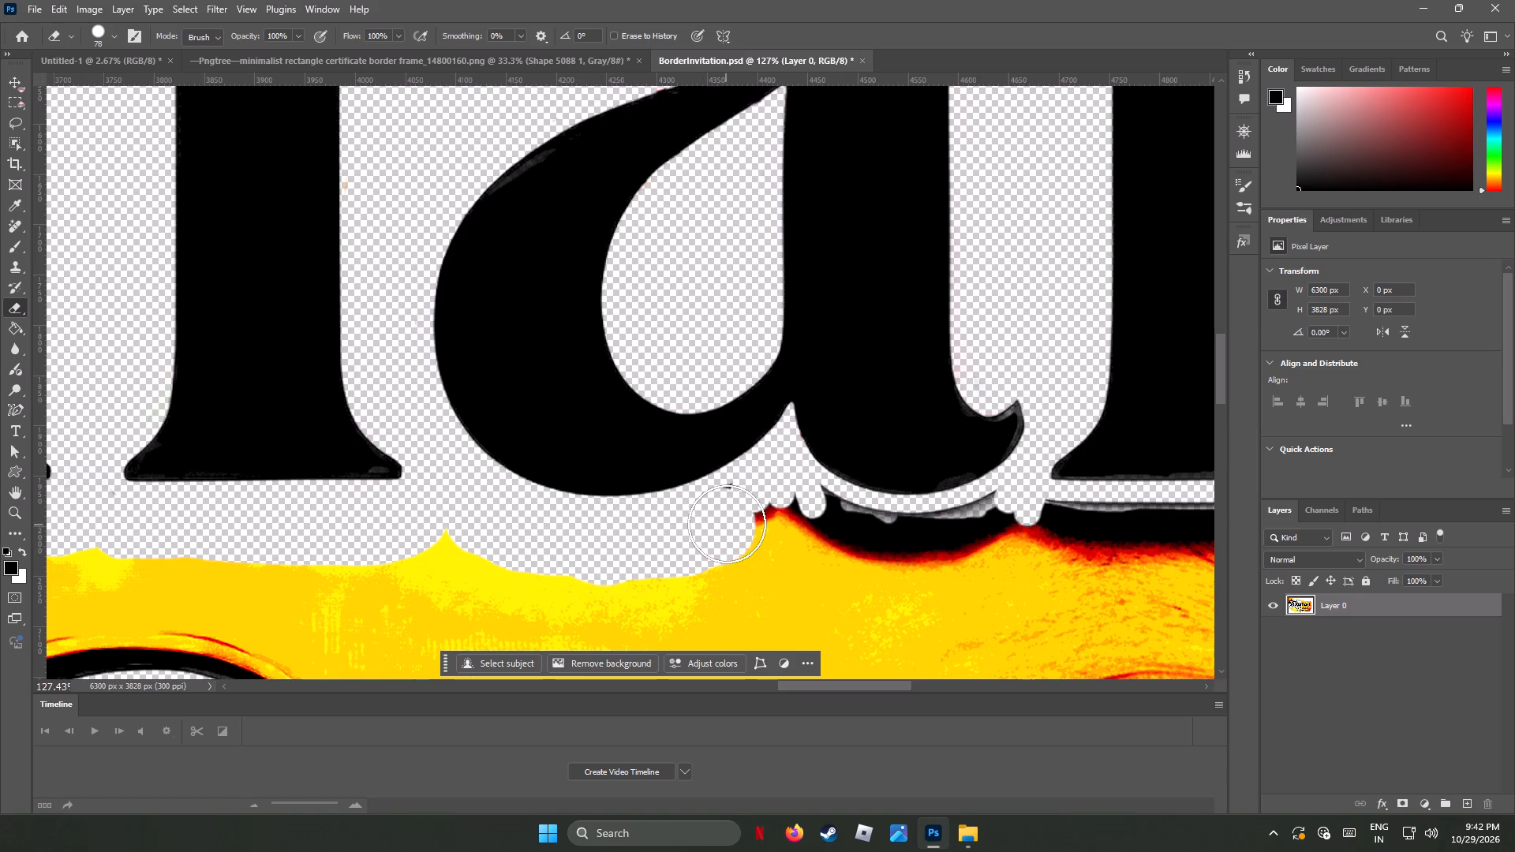
pyautogui.moveTo(727, 524); pyautogui.dragTo(766, 521)
pyautogui.moveTo(808, 518); pyautogui.dragTo(784, 549)
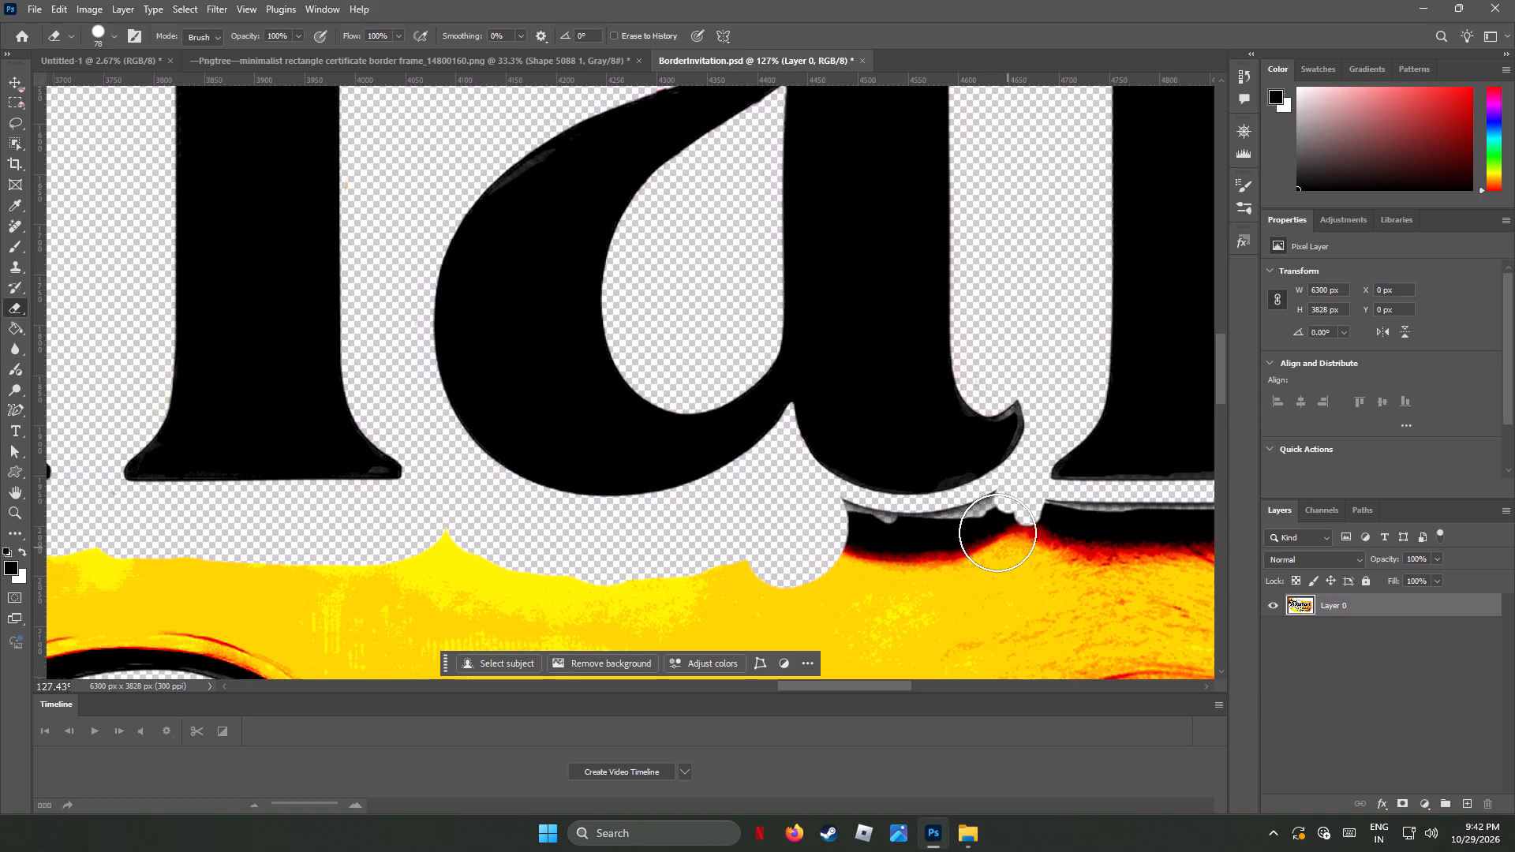
pyautogui.moveTo(997, 523); pyautogui.dragTo(825, 540)
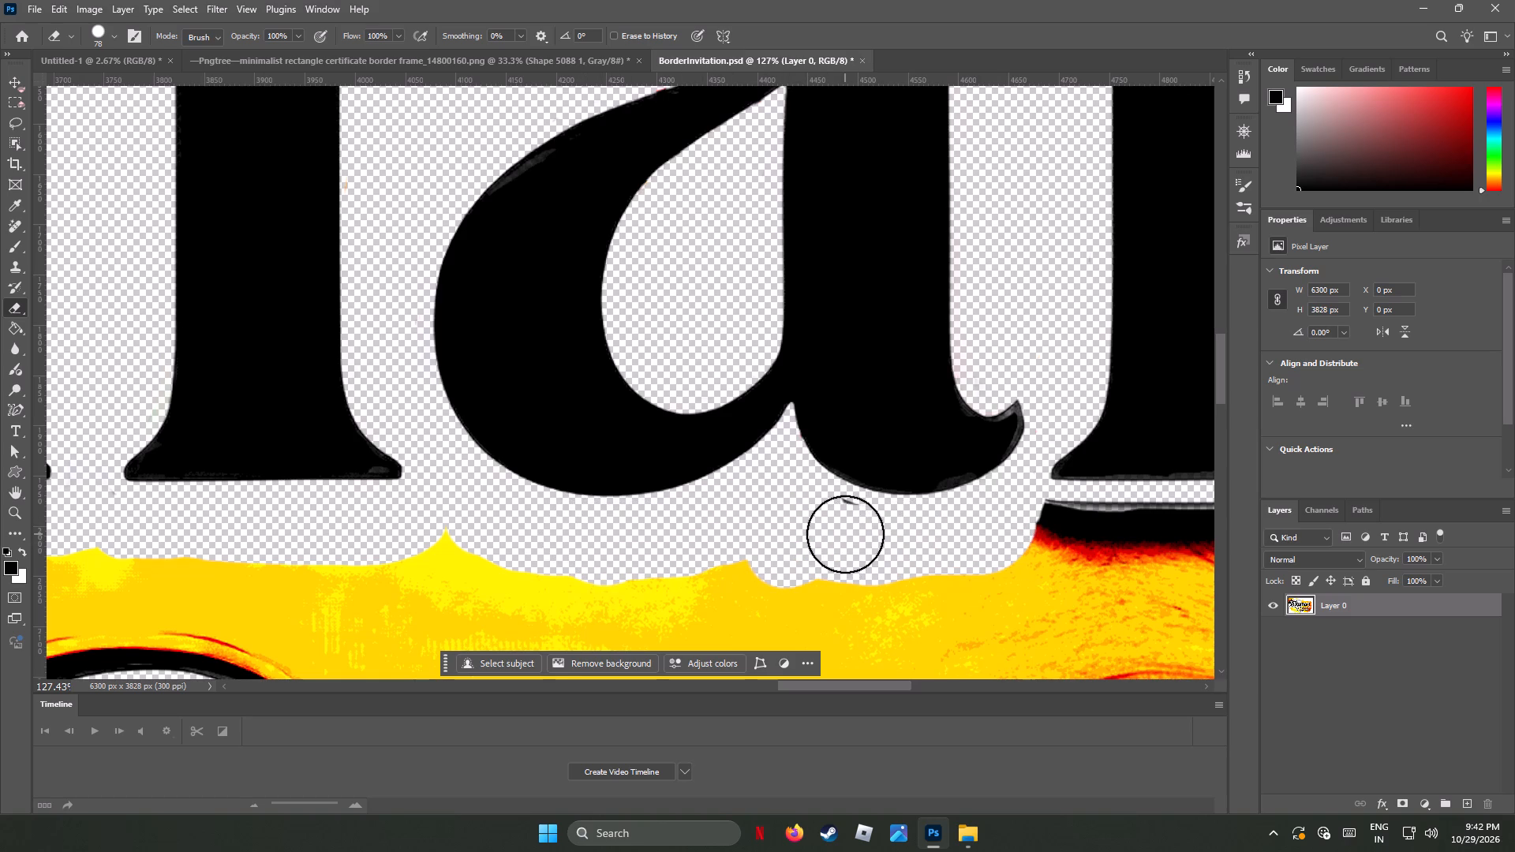
pyautogui.click(845, 534)
# Erase the black shadow beneath the r's foot and the orange fill beside its foot and lower stem, facing the i.
pyautogui.moveTo(819, 682); pyautogui.dragTo(827, 682)
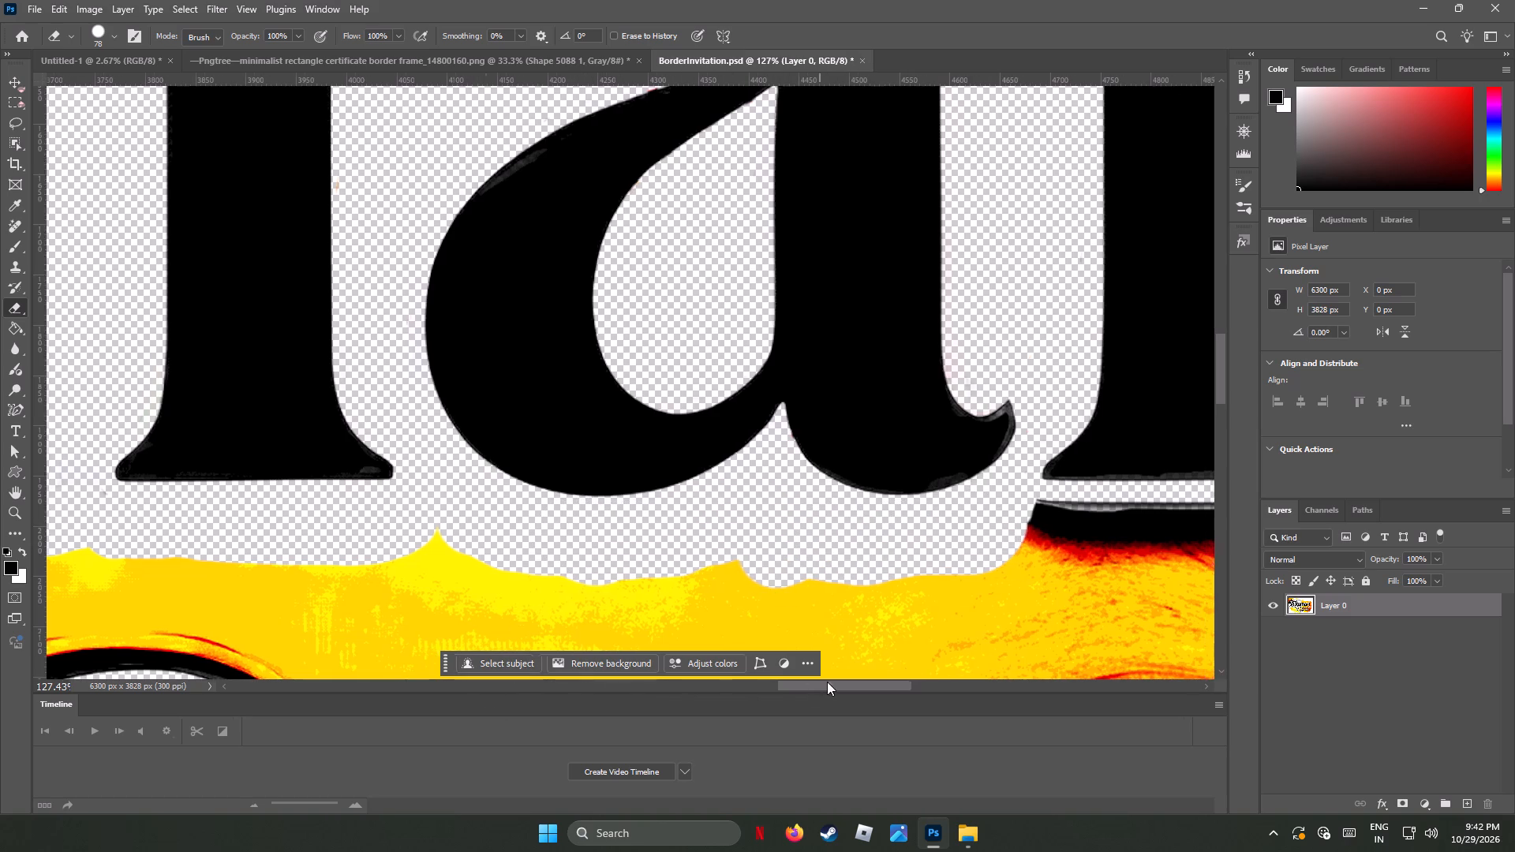
pyautogui.moveTo(827, 682); pyautogui.dragTo(881, 689)
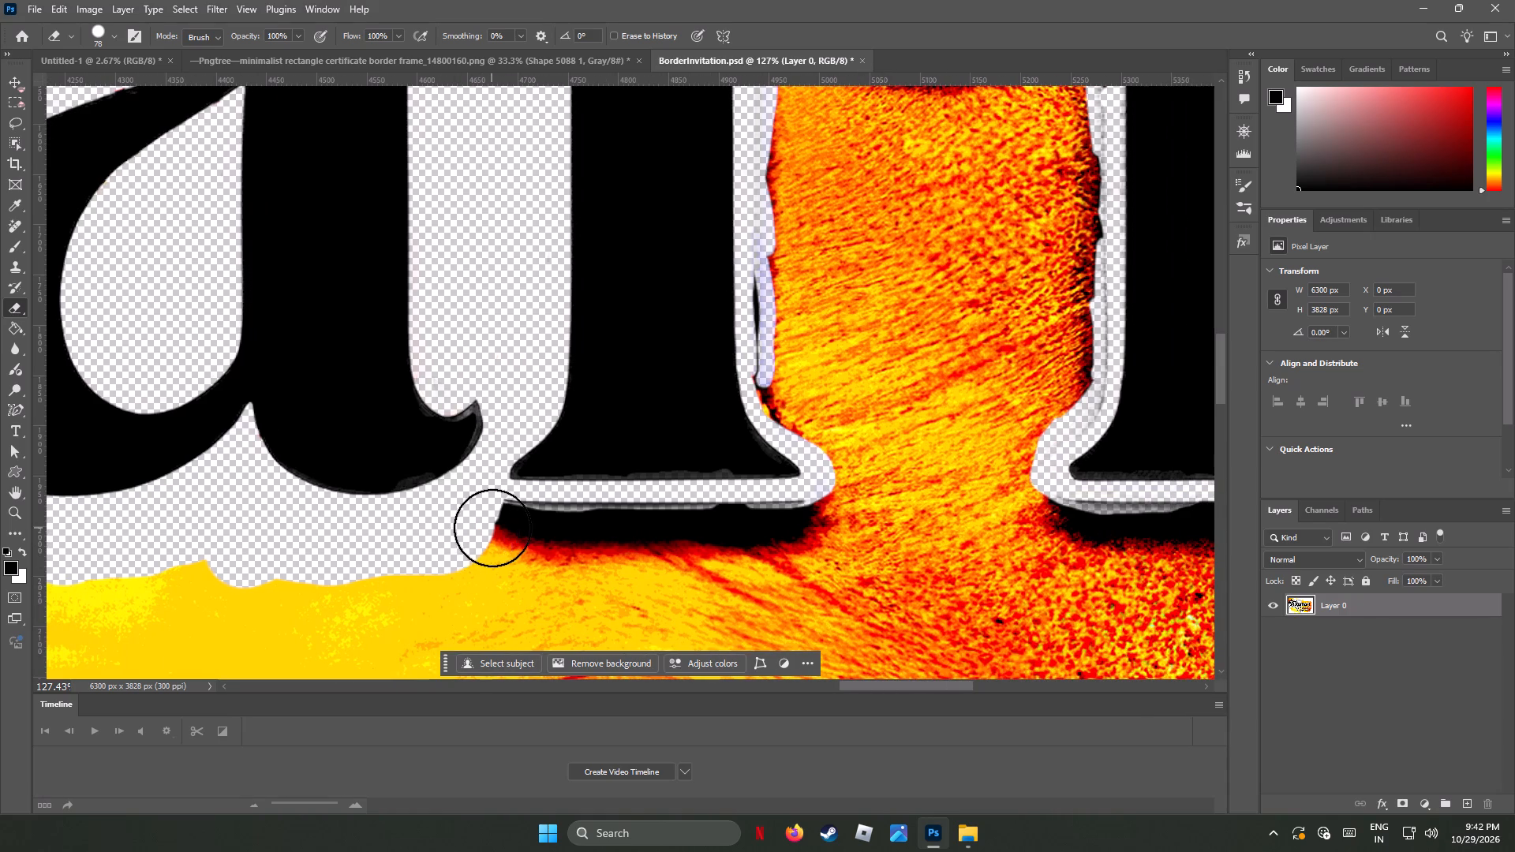
pyautogui.moveTo(492, 528); pyautogui.dragTo(802, 527)
pyautogui.click(793, 394)
pyautogui.moveTo(784, 376); pyautogui.dragTo(784, 368)
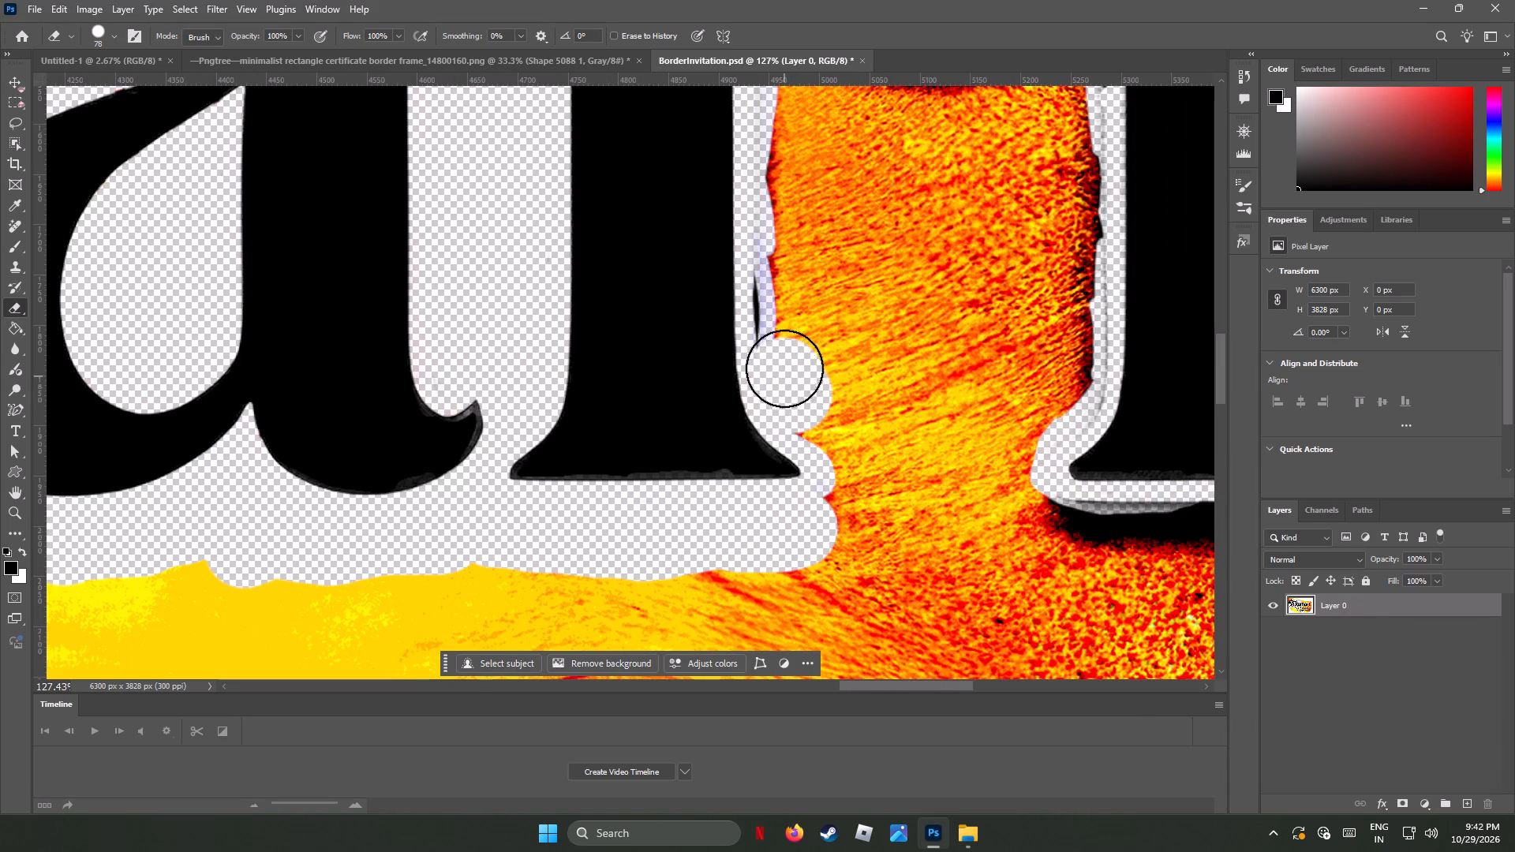
pyautogui.moveTo(784, 368); pyautogui.dragTo(781, 350)
pyautogui.moveTo(782, 307); pyautogui.dragTo(869, 414)
pyautogui.moveTo(828, 421); pyautogui.dragTo(862, 562)
# Erase the orange fill between the feet of the r and the i, plus the shadow beside and below the i's foot.
pyautogui.moveTo(1016, 475); pyautogui.dragTo(982, 562)
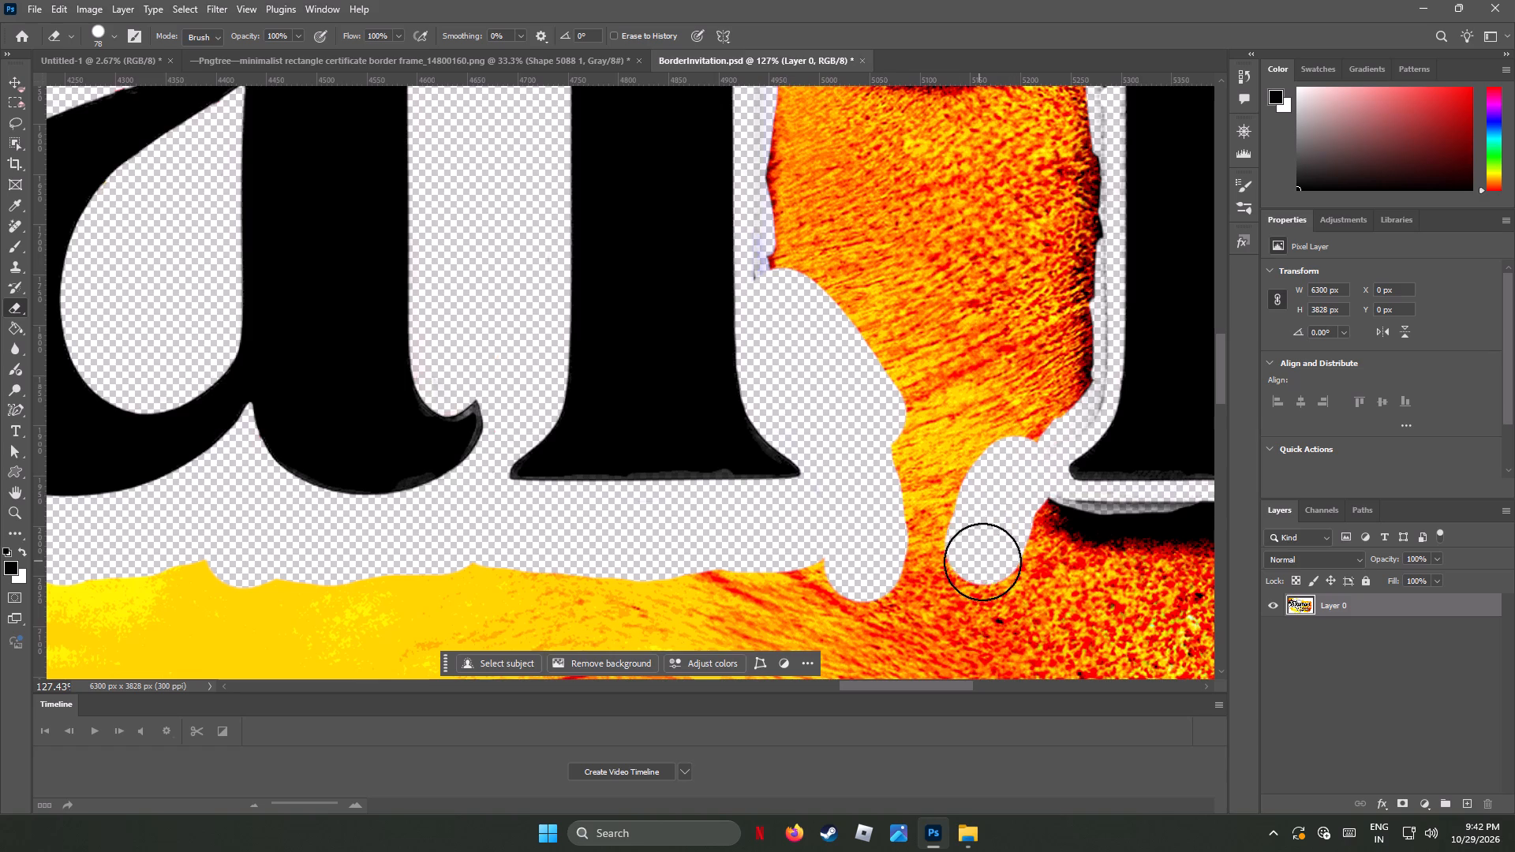
pyautogui.moveTo(982, 562); pyautogui.dragTo(986, 558)
pyautogui.click(1067, 525)
pyautogui.moveTo(1069, 377); pyautogui.dragTo(971, 435)
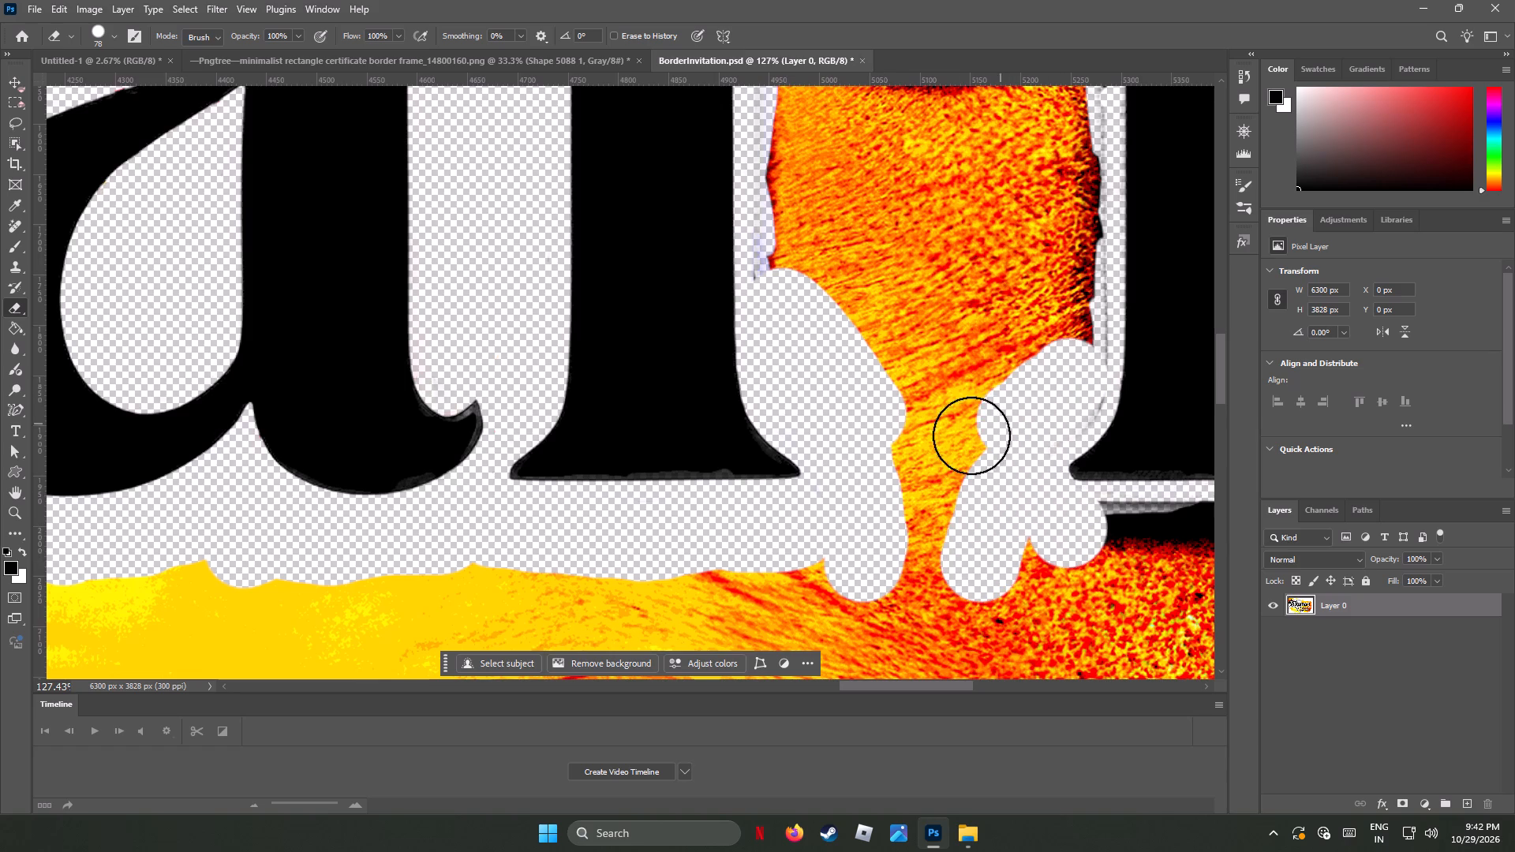
pyautogui.moveTo(971, 435); pyautogui.dragTo(920, 398)
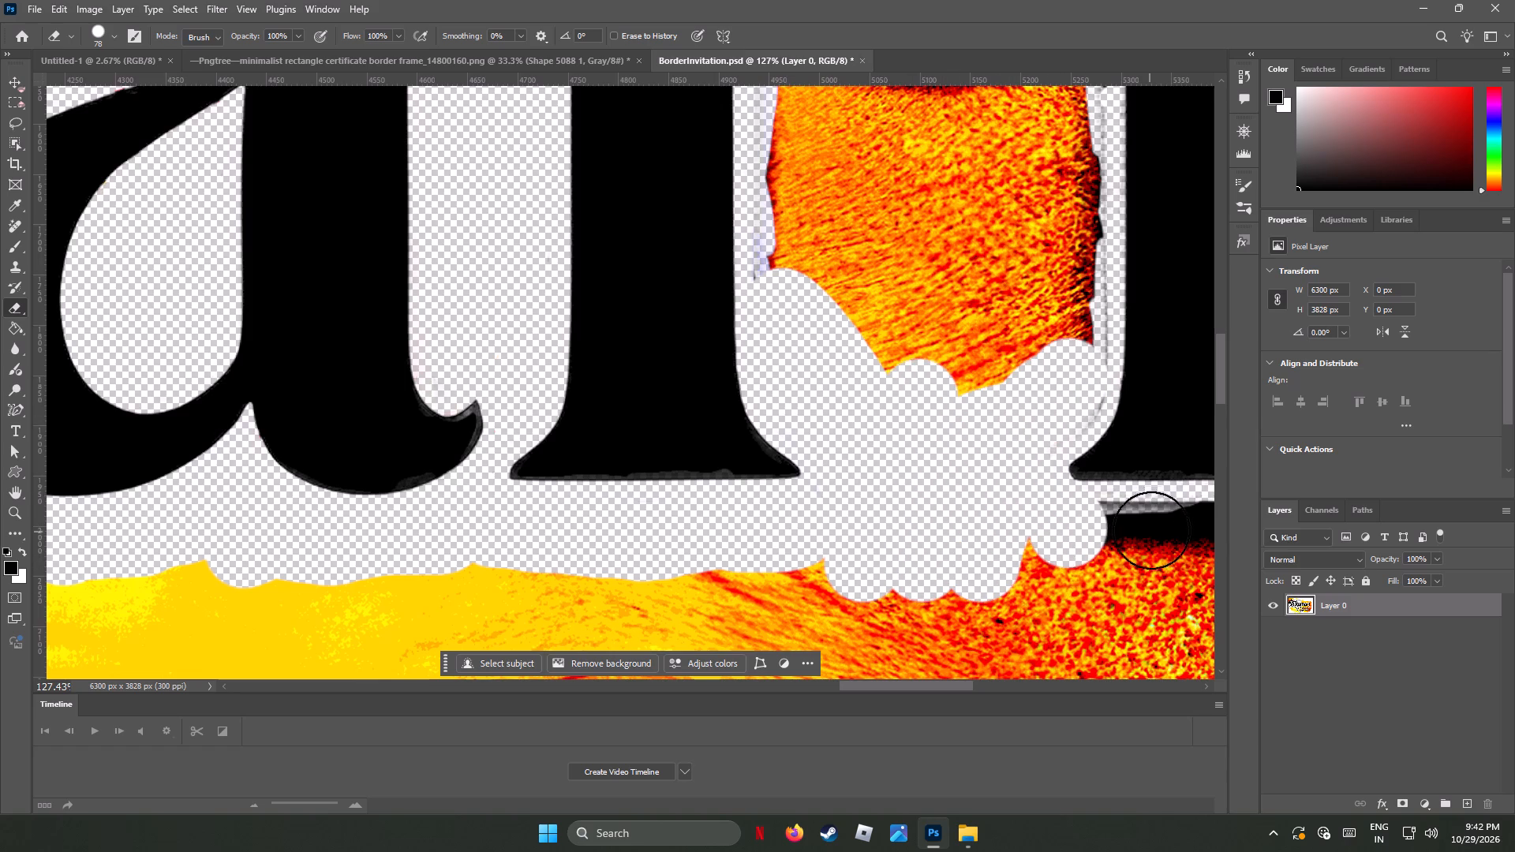
pyautogui.moveTo(1147, 529); pyautogui.dragTo(630, 593)
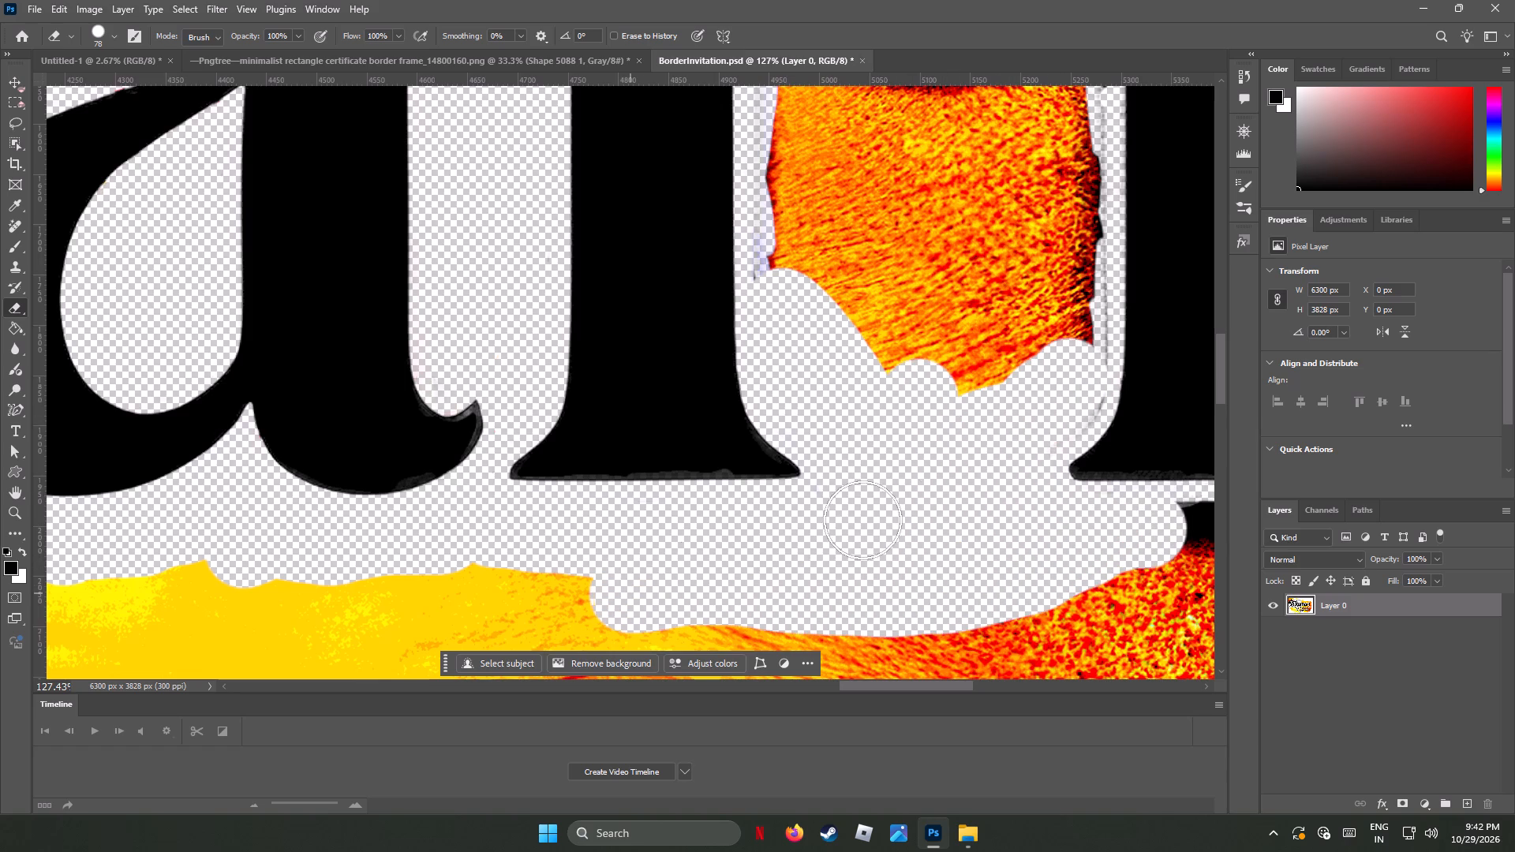
pyautogui.click(1075, 406)
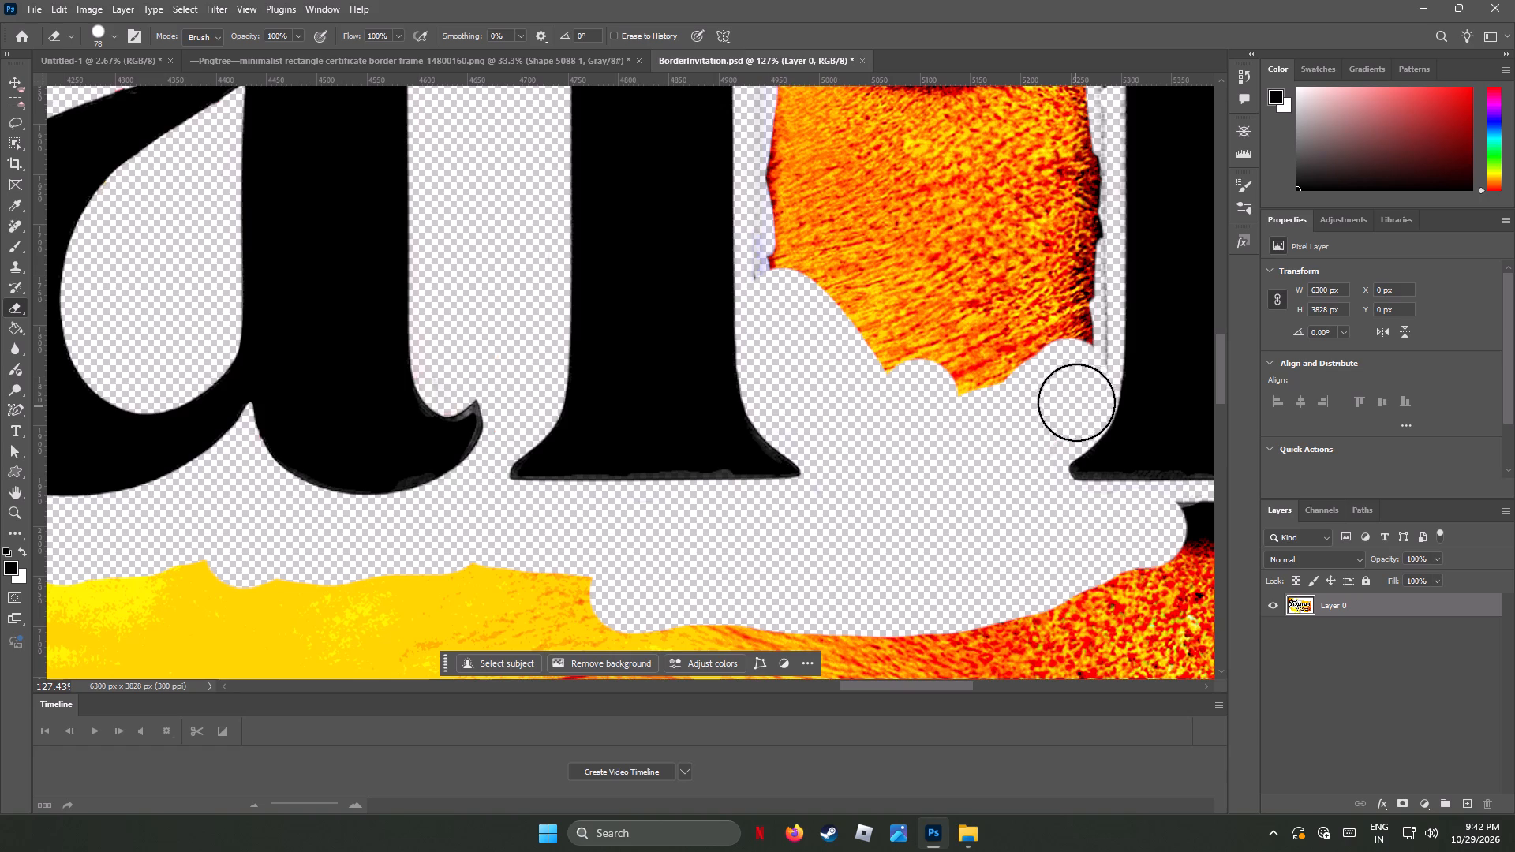
# Erase the orange fill and dark fringe bordering the i's stem and the r's stem, trimming the lower edge of the fill between them.
pyautogui.moveTo(1077, 355); pyautogui.dragTo(1066, 195)
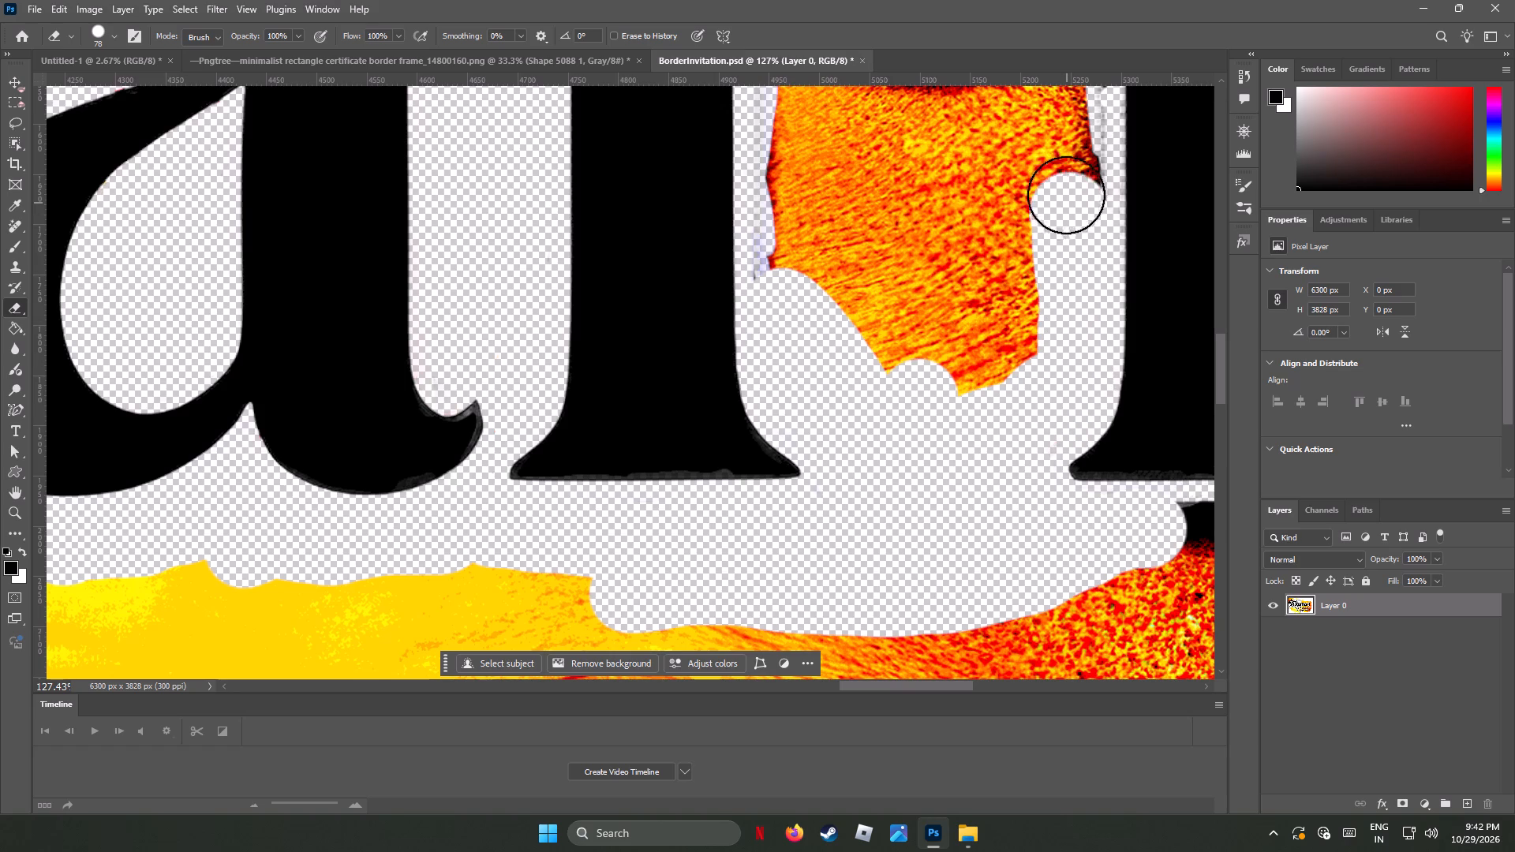
pyautogui.moveTo(1066, 195); pyautogui.dragTo(1068, 168)
pyautogui.click(1083, 169)
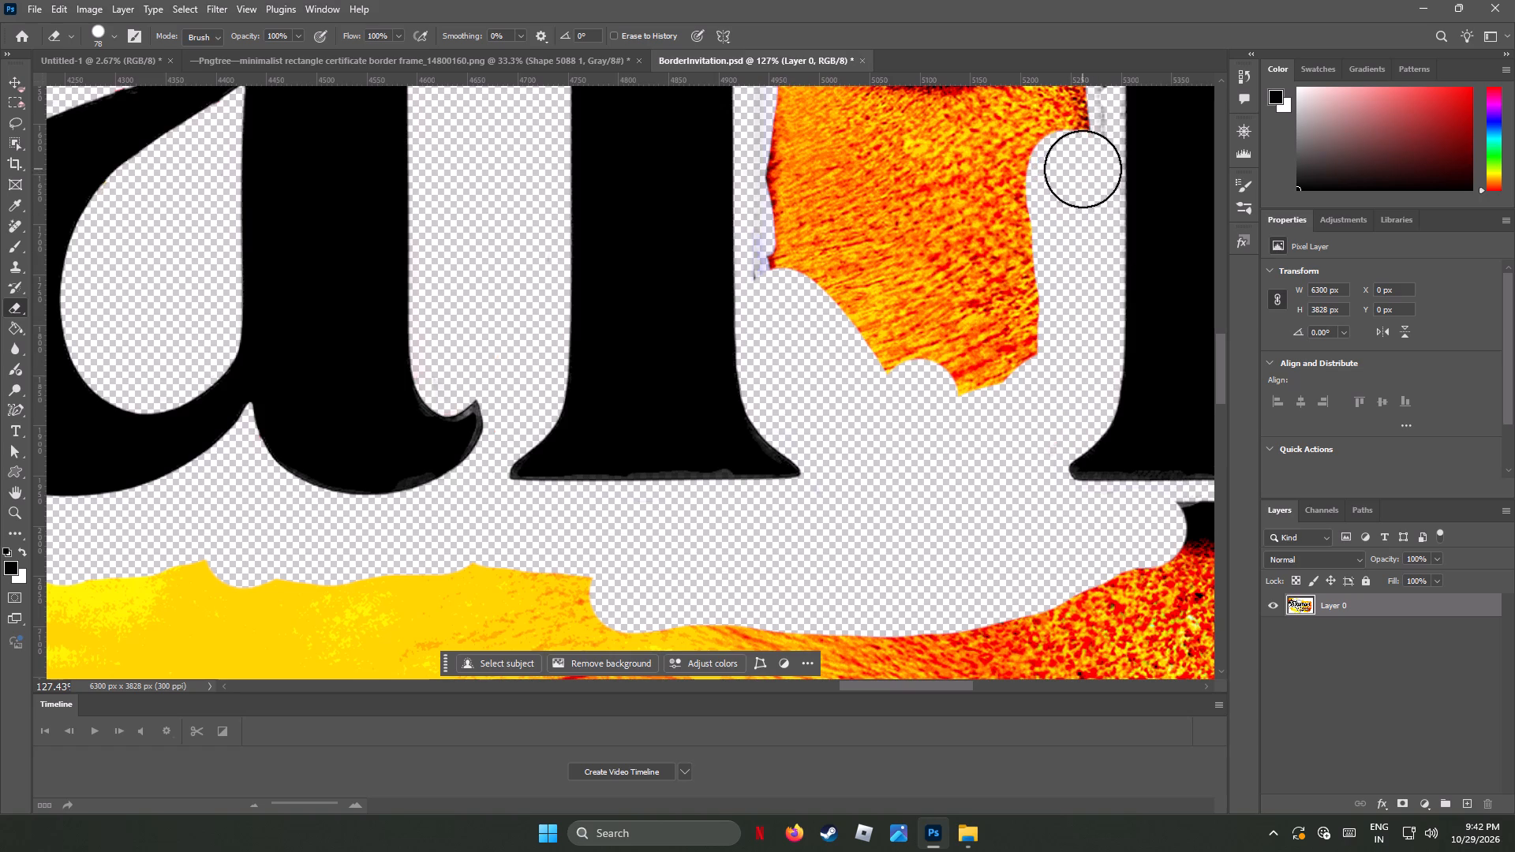
pyautogui.click(1083, 173)
pyautogui.click(1080, 138)
pyautogui.moveTo(1031, 342); pyautogui.dragTo(946, 358)
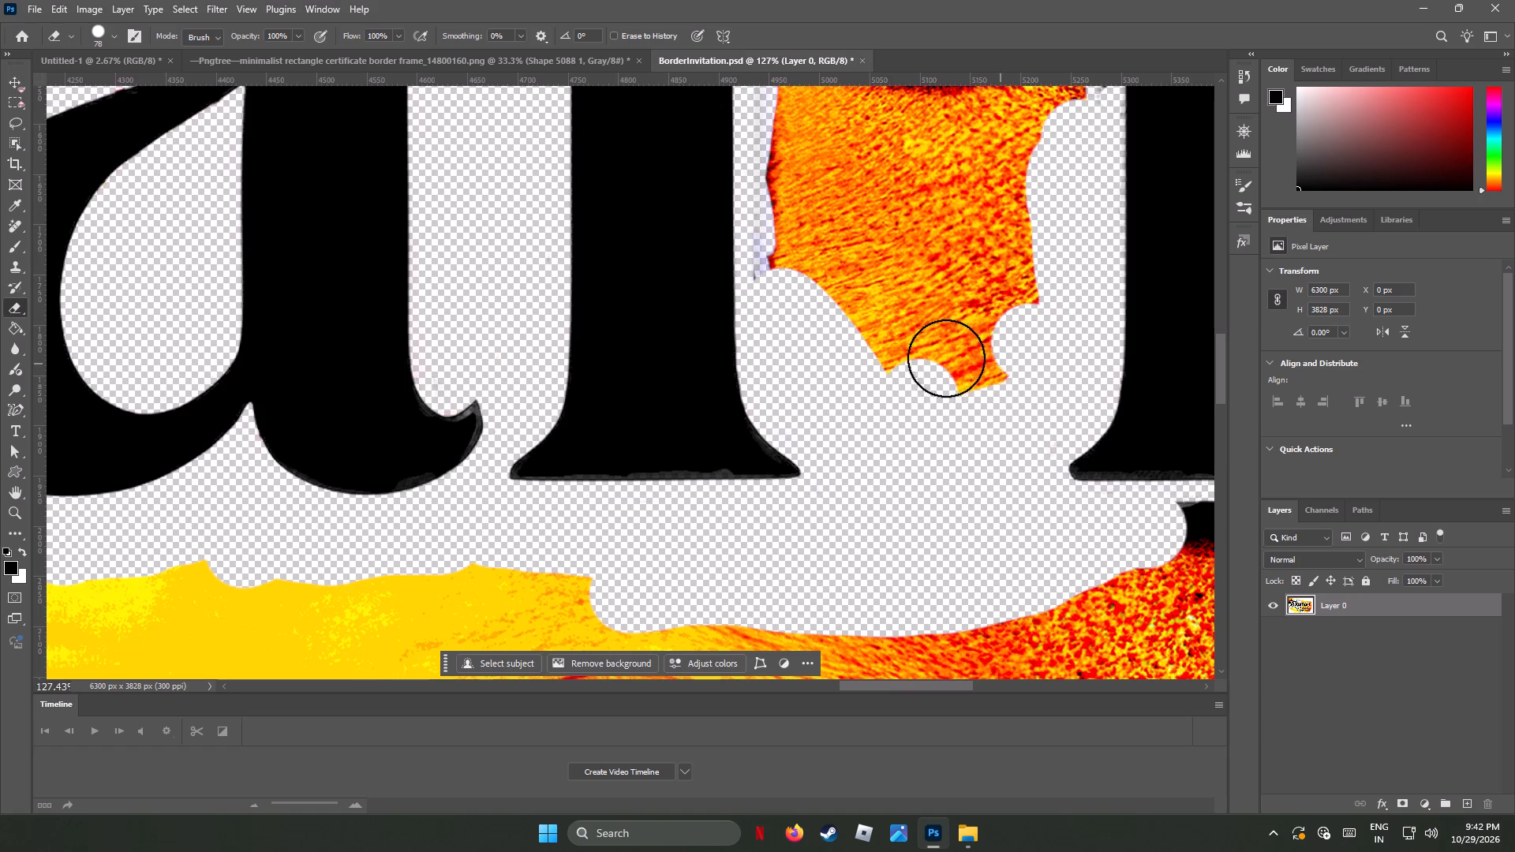
pyautogui.moveTo(946, 358); pyautogui.dragTo(795, 255)
pyautogui.moveTo(784, 267); pyautogui.dragTo(791, 156)
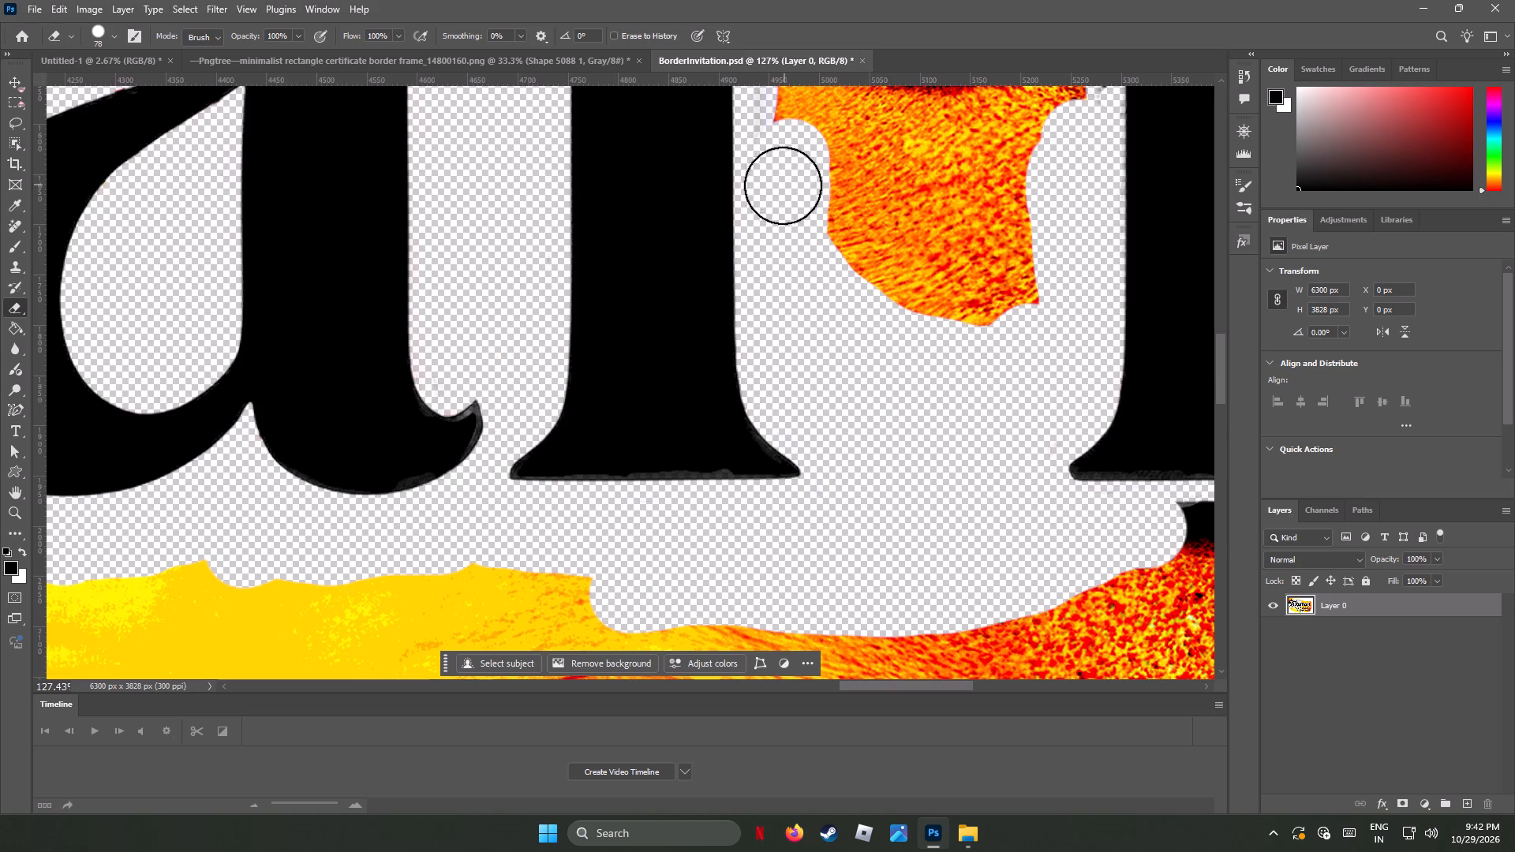
pyautogui.moveTo(778, 163); pyautogui.dragTo(793, 147)
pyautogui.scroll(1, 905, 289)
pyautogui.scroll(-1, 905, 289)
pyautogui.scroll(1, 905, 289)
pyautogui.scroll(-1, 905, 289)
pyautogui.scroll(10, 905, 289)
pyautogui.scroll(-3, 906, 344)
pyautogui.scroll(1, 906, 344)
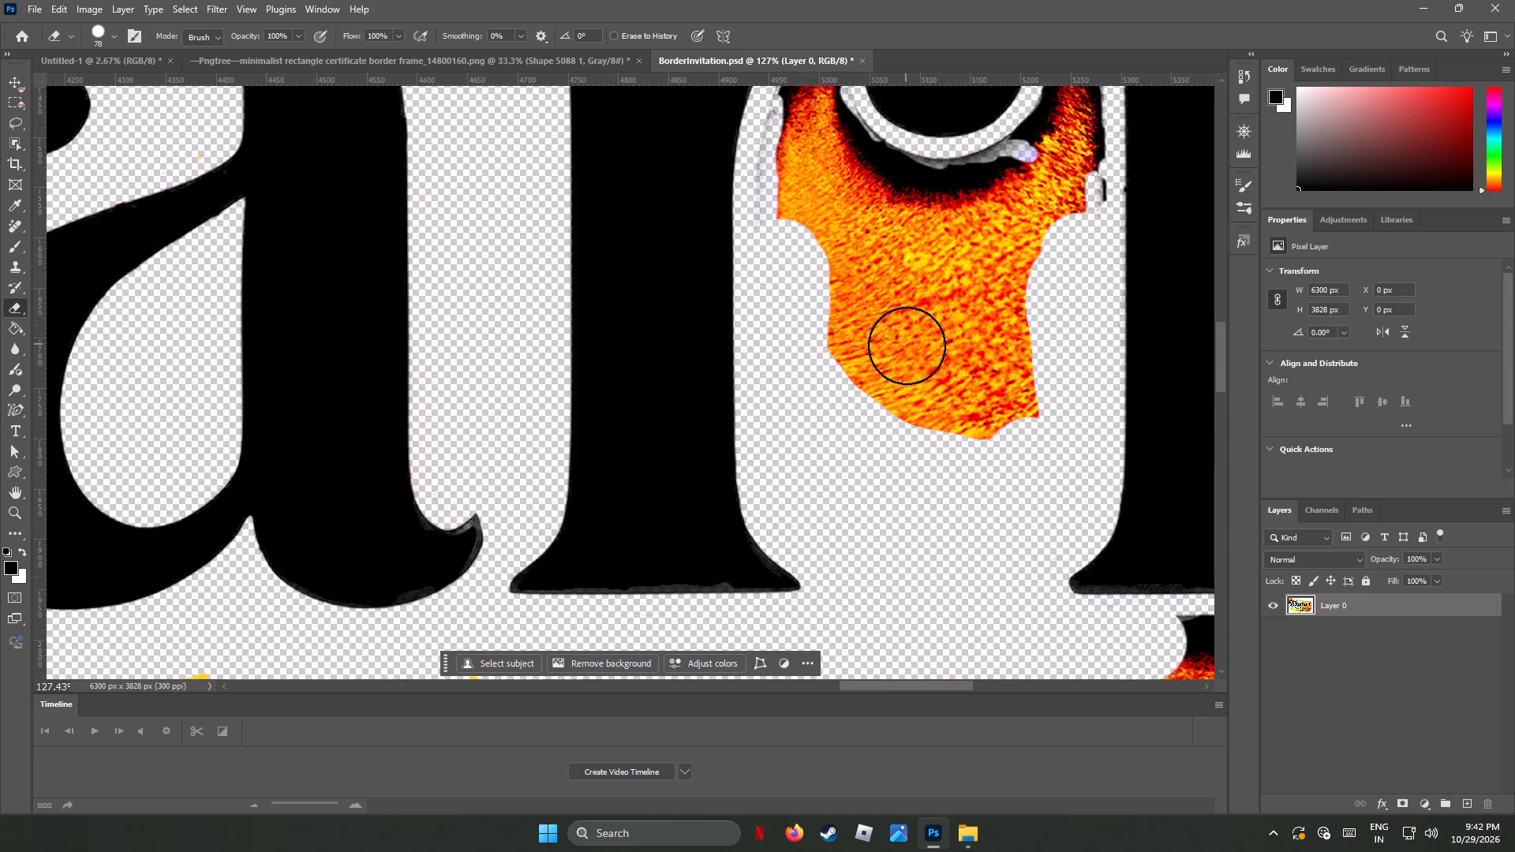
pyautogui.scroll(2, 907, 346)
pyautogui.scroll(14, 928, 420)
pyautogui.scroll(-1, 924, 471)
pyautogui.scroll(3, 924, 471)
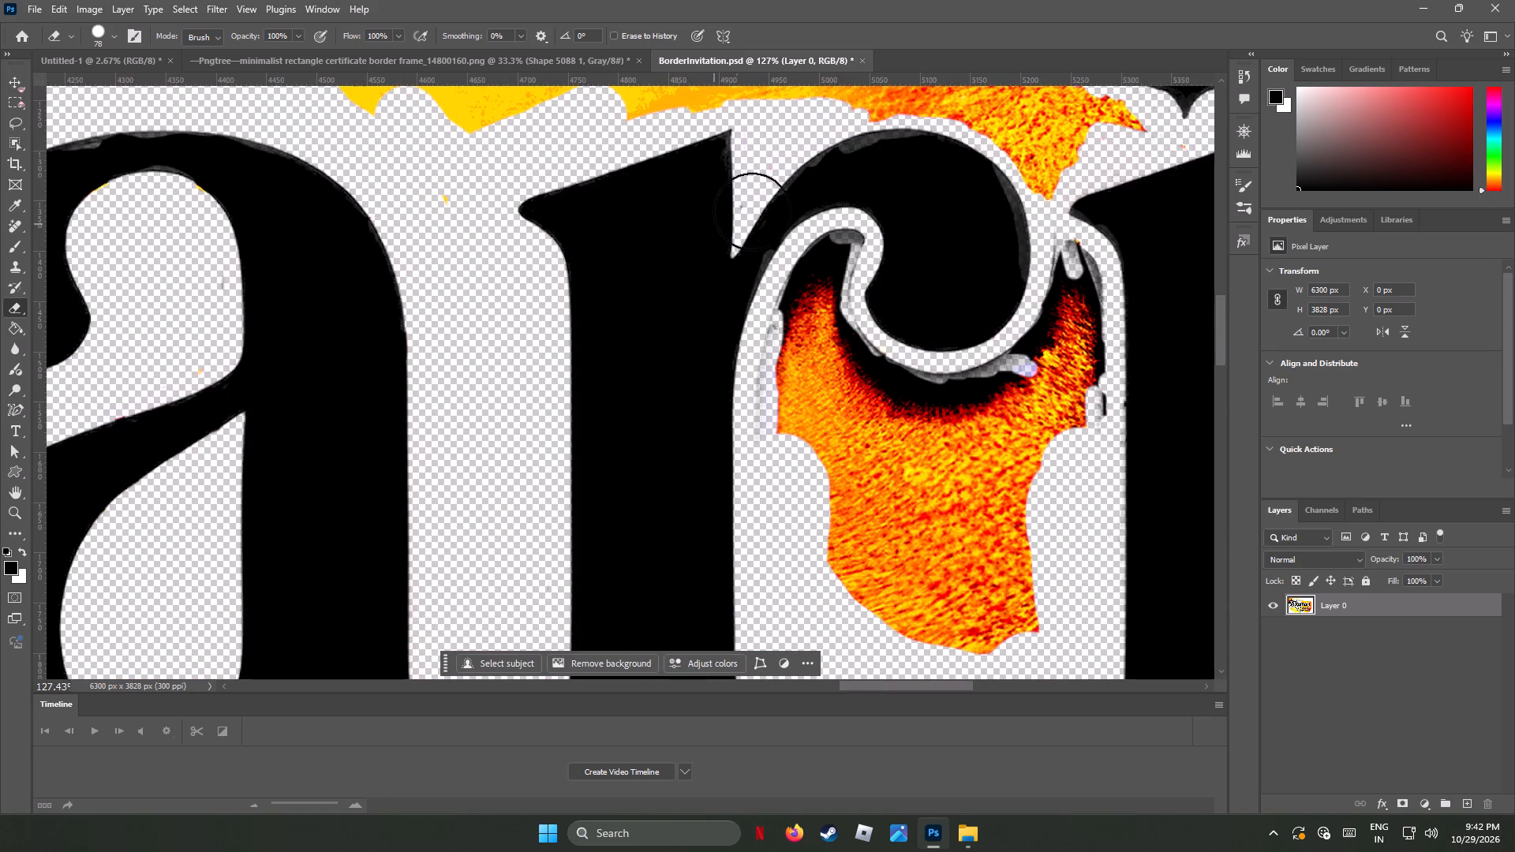
# Erase the remaining orange fill and the gray and black fringe beneath the r's curled terminal, between its stem and the i.
pyautogui.click(836, 252)
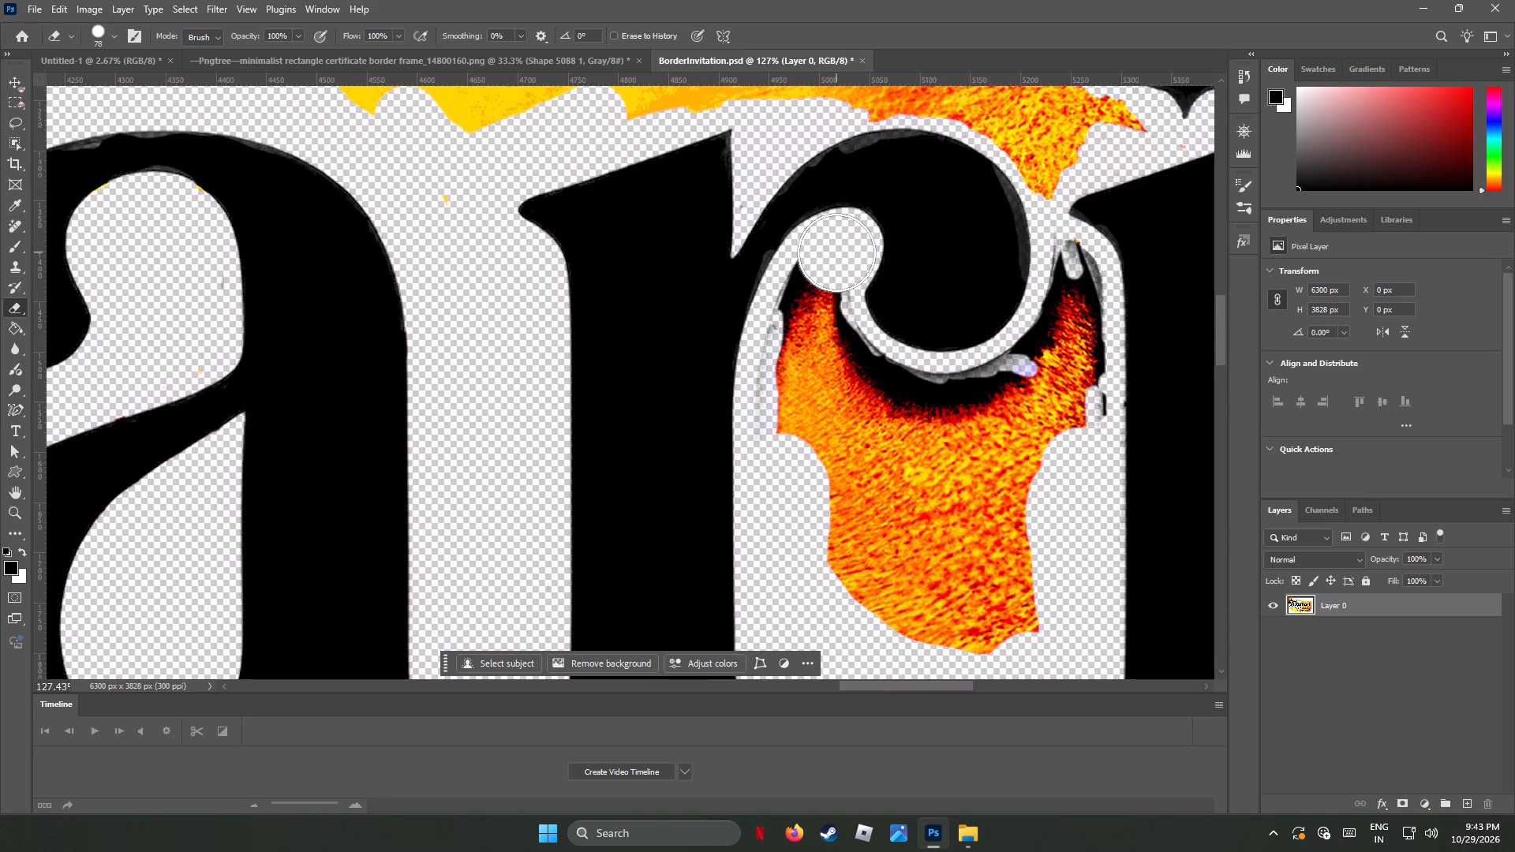
pyautogui.moveTo(816, 278); pyautogui.dragTo(786, 415)
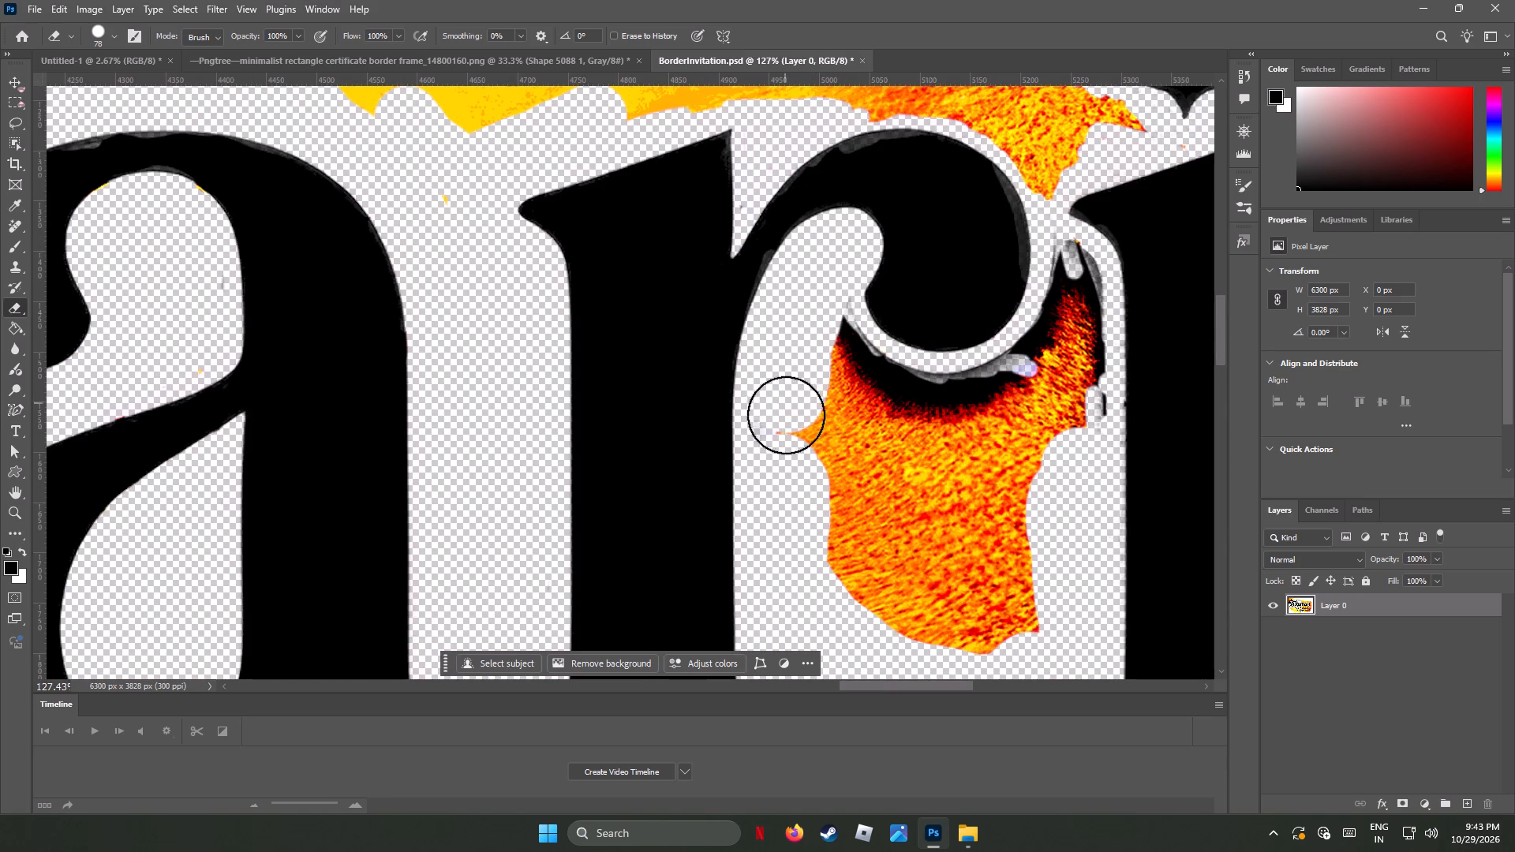
pyautogui.moveTo(786, 415); pyautogui.dragTo(793, 512)
pyautogui.click(792, 547)
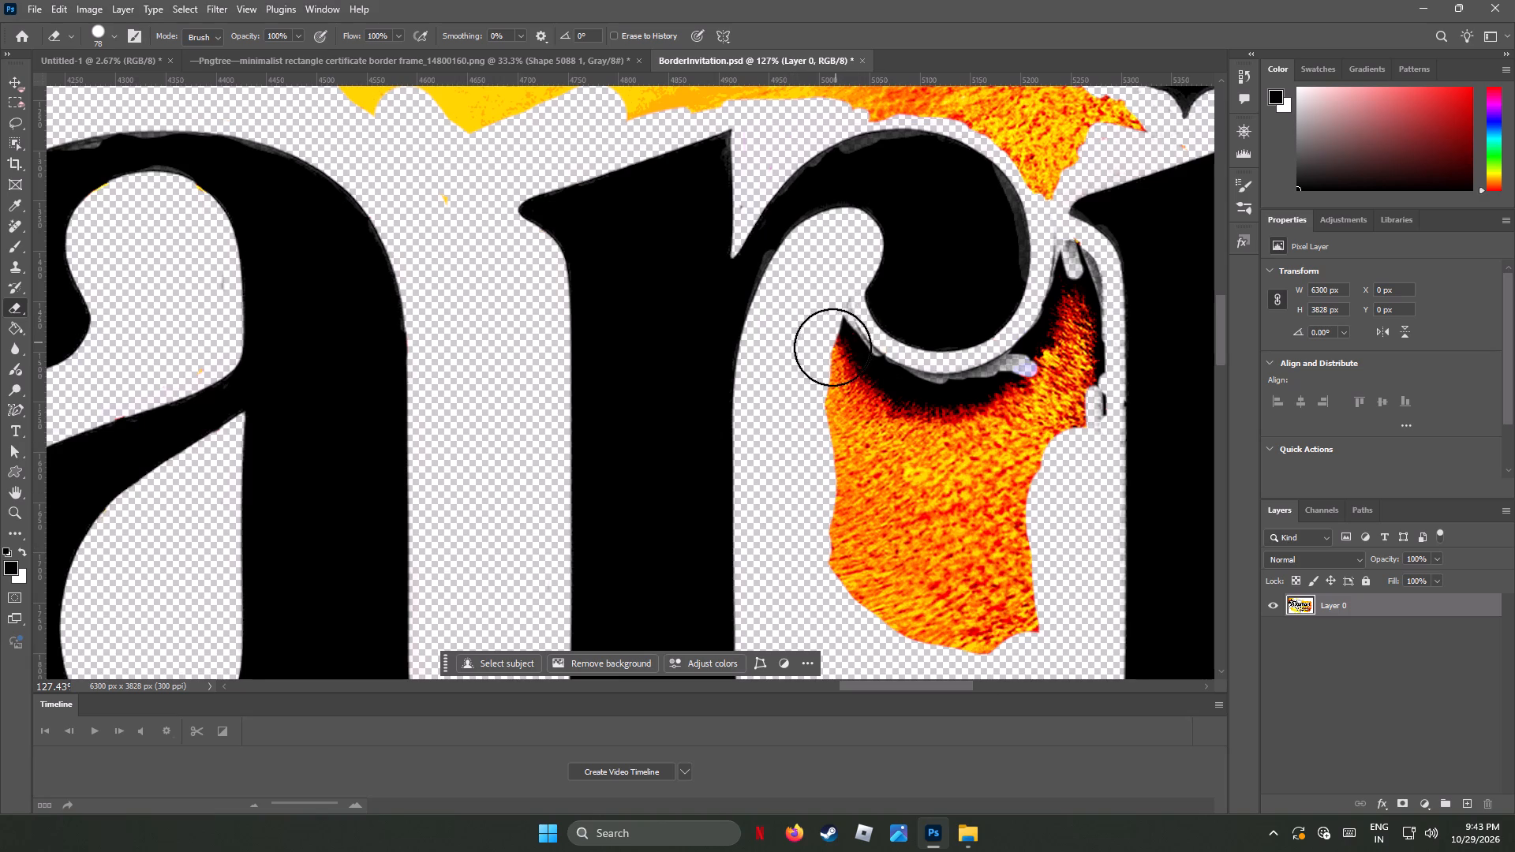
pyautogui.moveTo(832, 348); pyautogui.dragTo(976, 406)
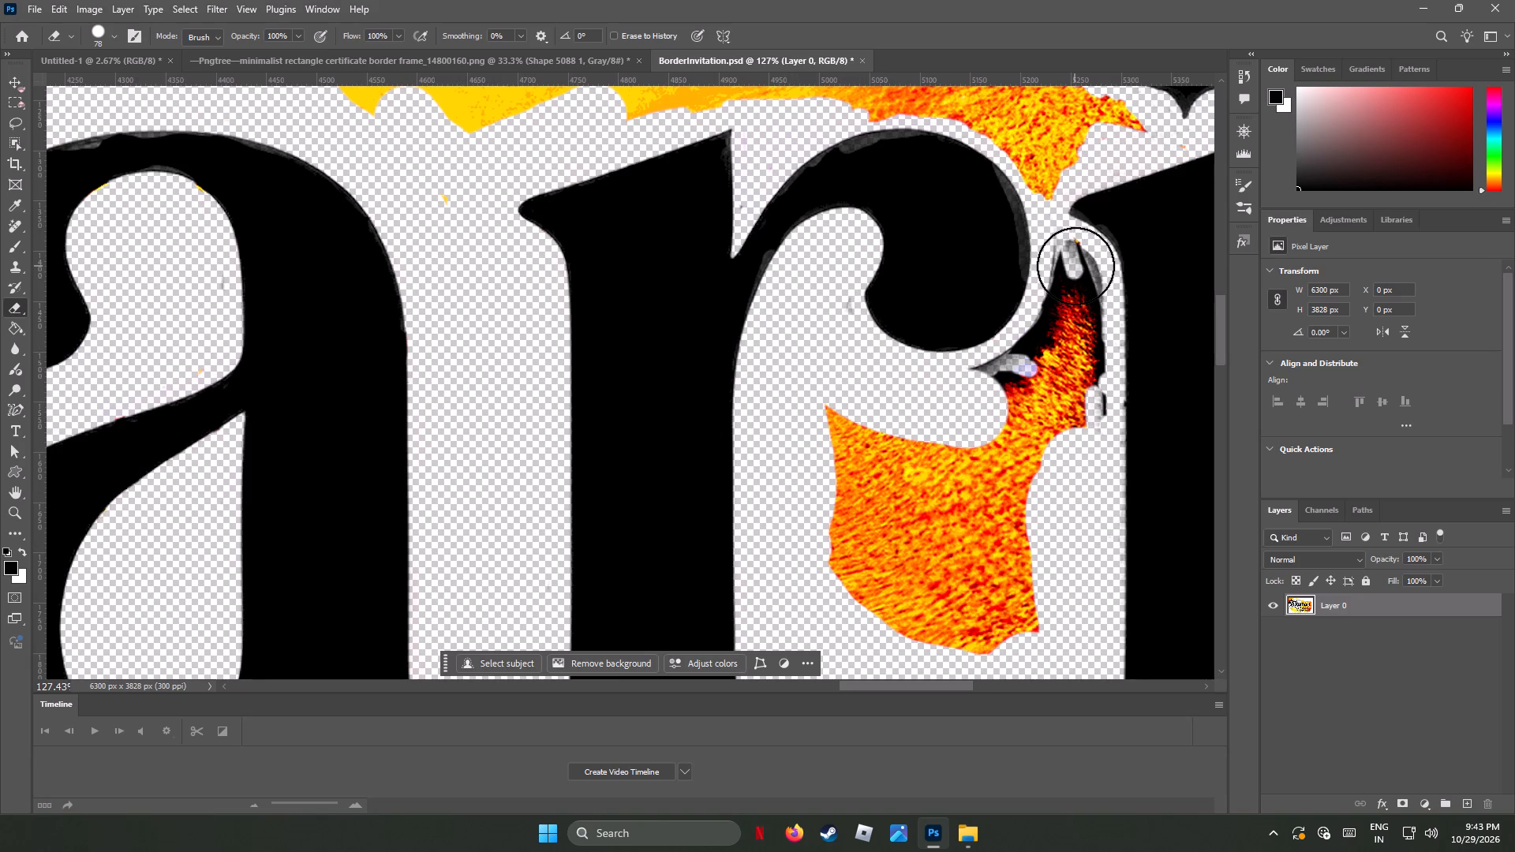
pyautogui.moveTo(1075, 266); pyautogui.dragTo(1051, 413)
pyautogui.moveTo(1084, 363); pyautogui.dragTo(1066, 420)
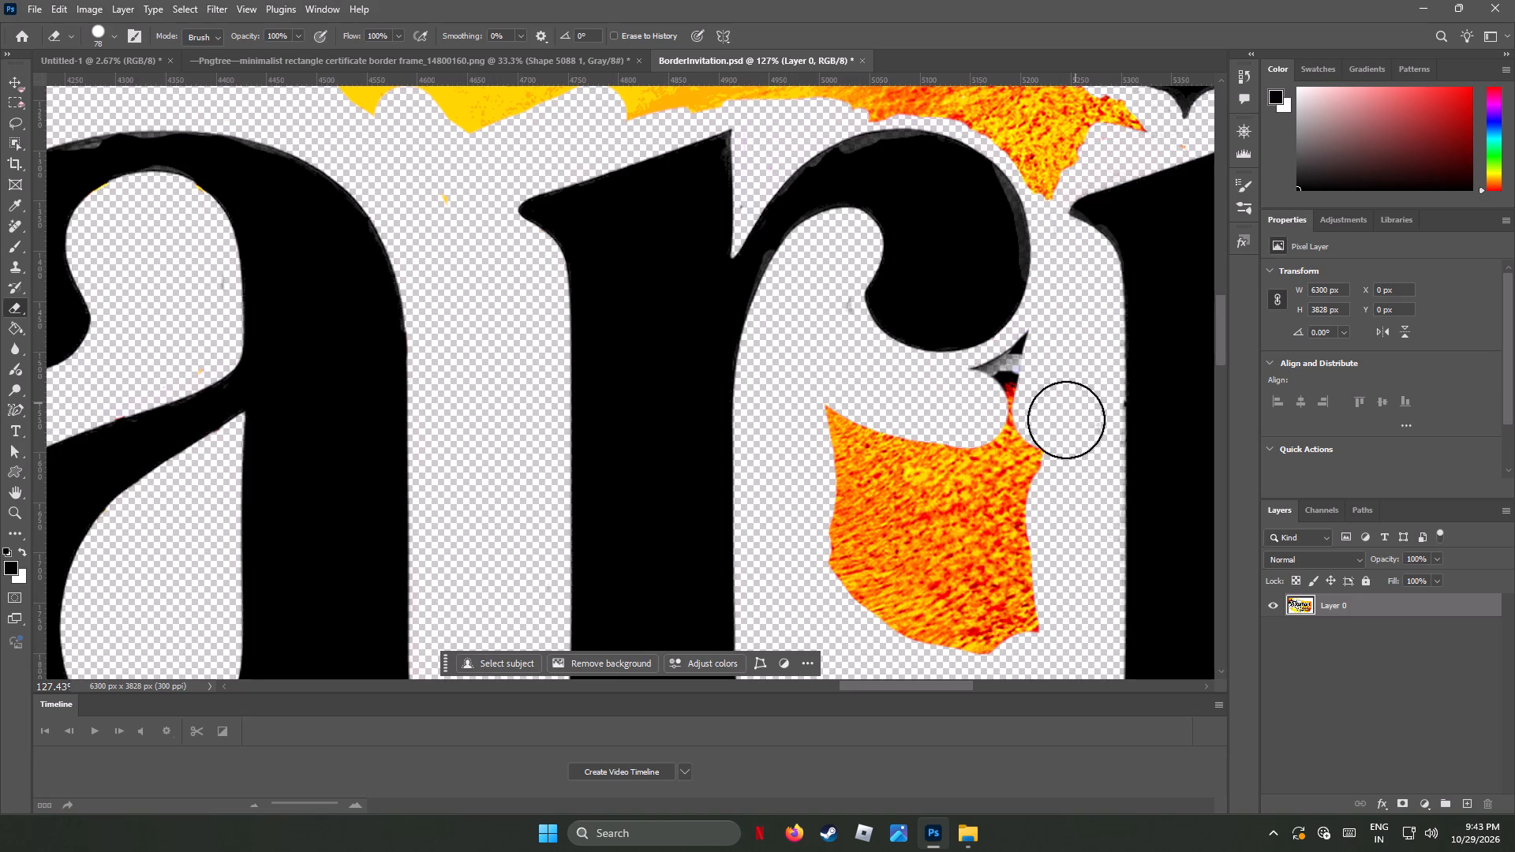
pyautogui.moveTo(1066, 420); pyautogui.dragTo(1045, 439)
pyautogui.click(822, 309)
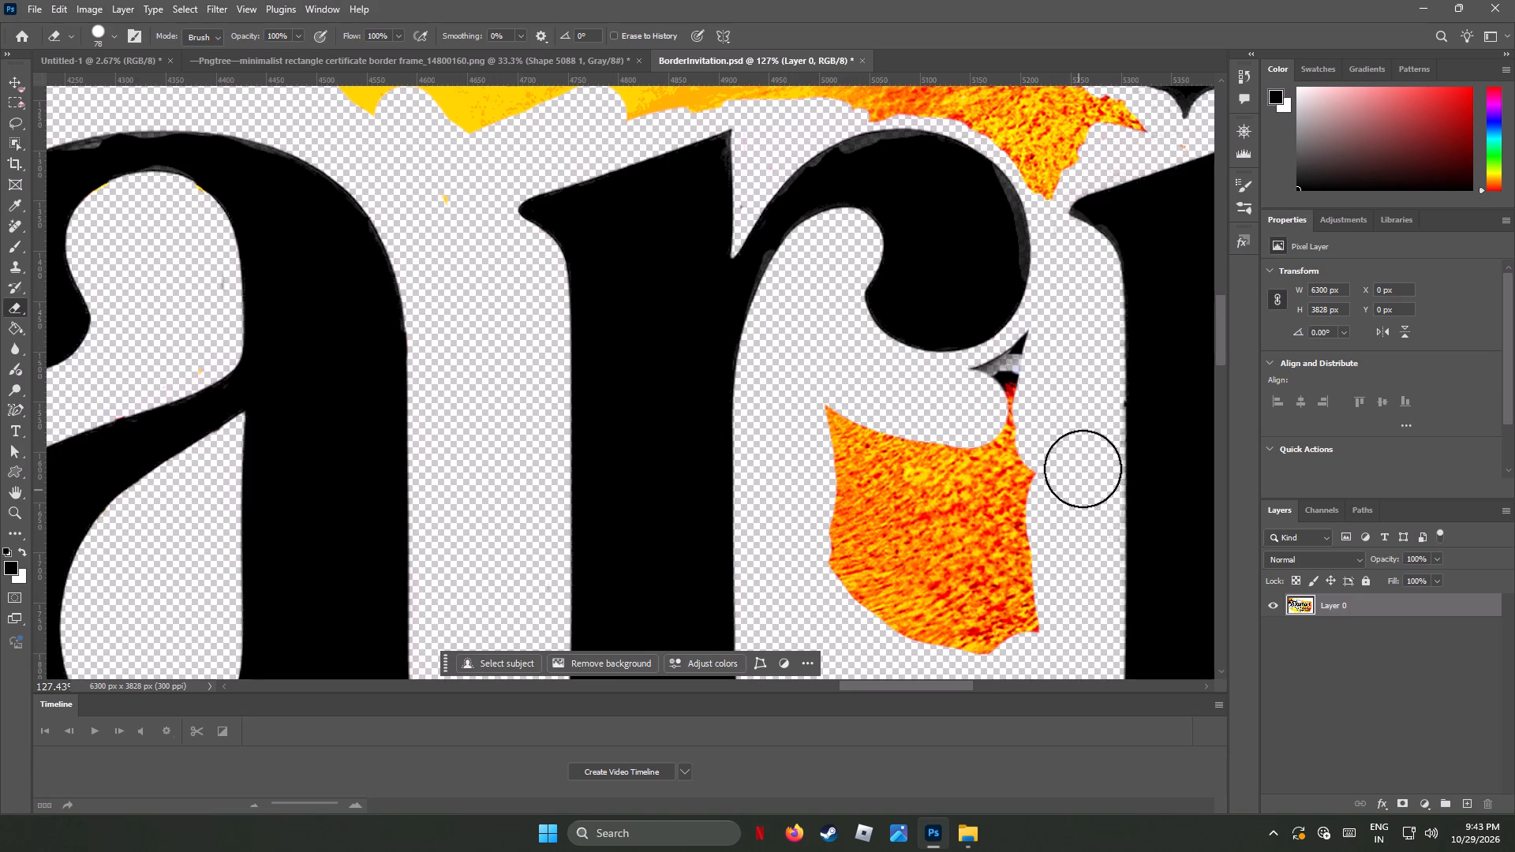
pyautogui.moveTo(1045, 355); pyautogui.dragTo(962, 407)
pyautogui.moveTo(1027, 464); pyautogui.dragTo(1018, 557)
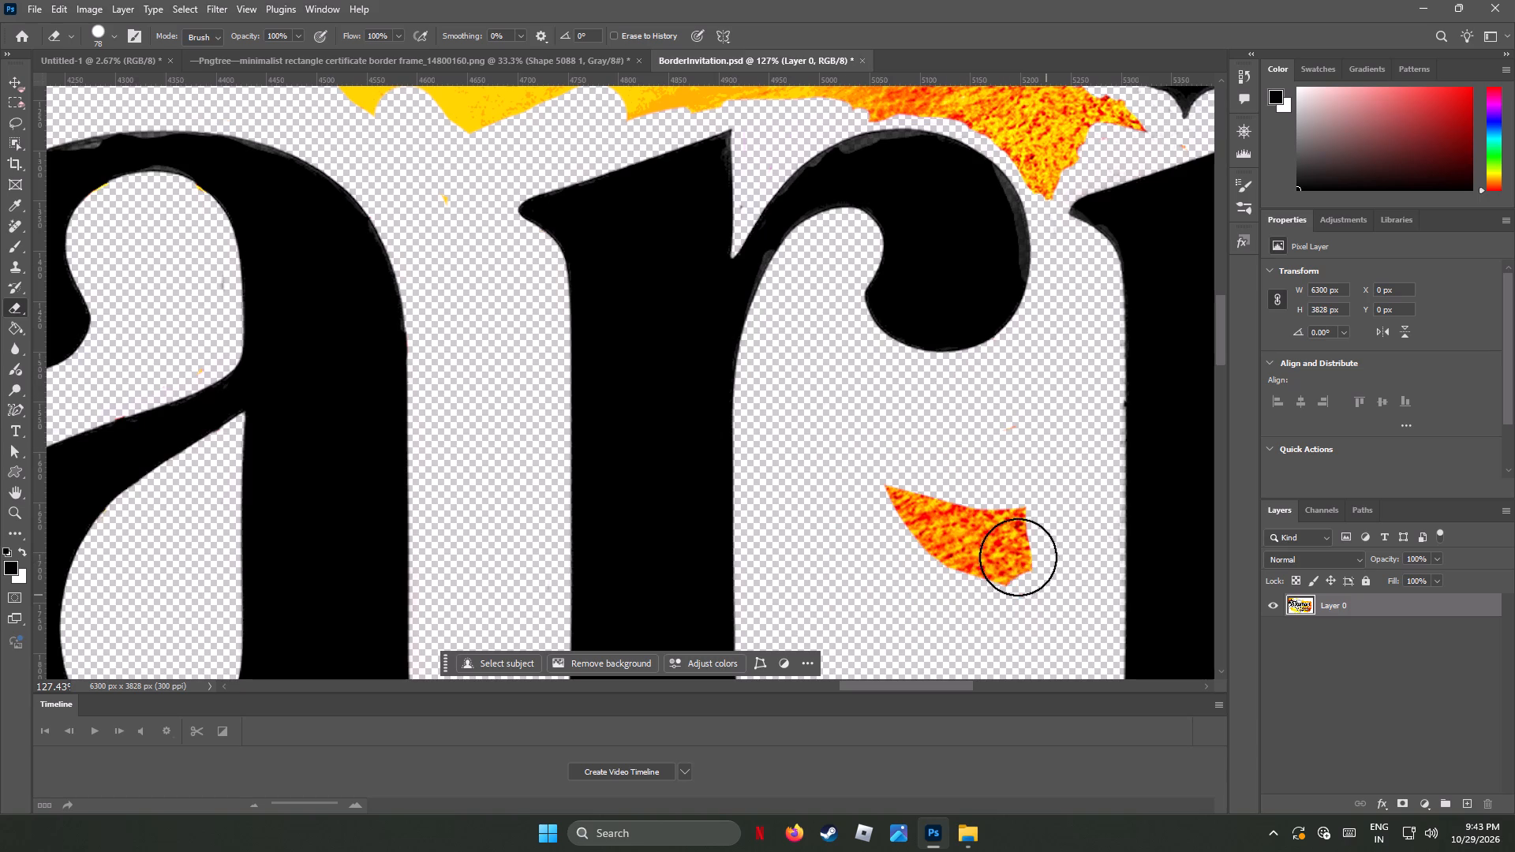
pyautogui.moveTo(1018, 557); pyautogui.dragTo(1001, 490)
# Erase the orange spur between the r and the feather ornament, plus the lower band of yellow-orange background above the a and r.
pyautogui.scroll(-7, 995, 476)
pyautogui.scroll(20, 995, 476)
pyautogui.scroll(2, 995, 476)
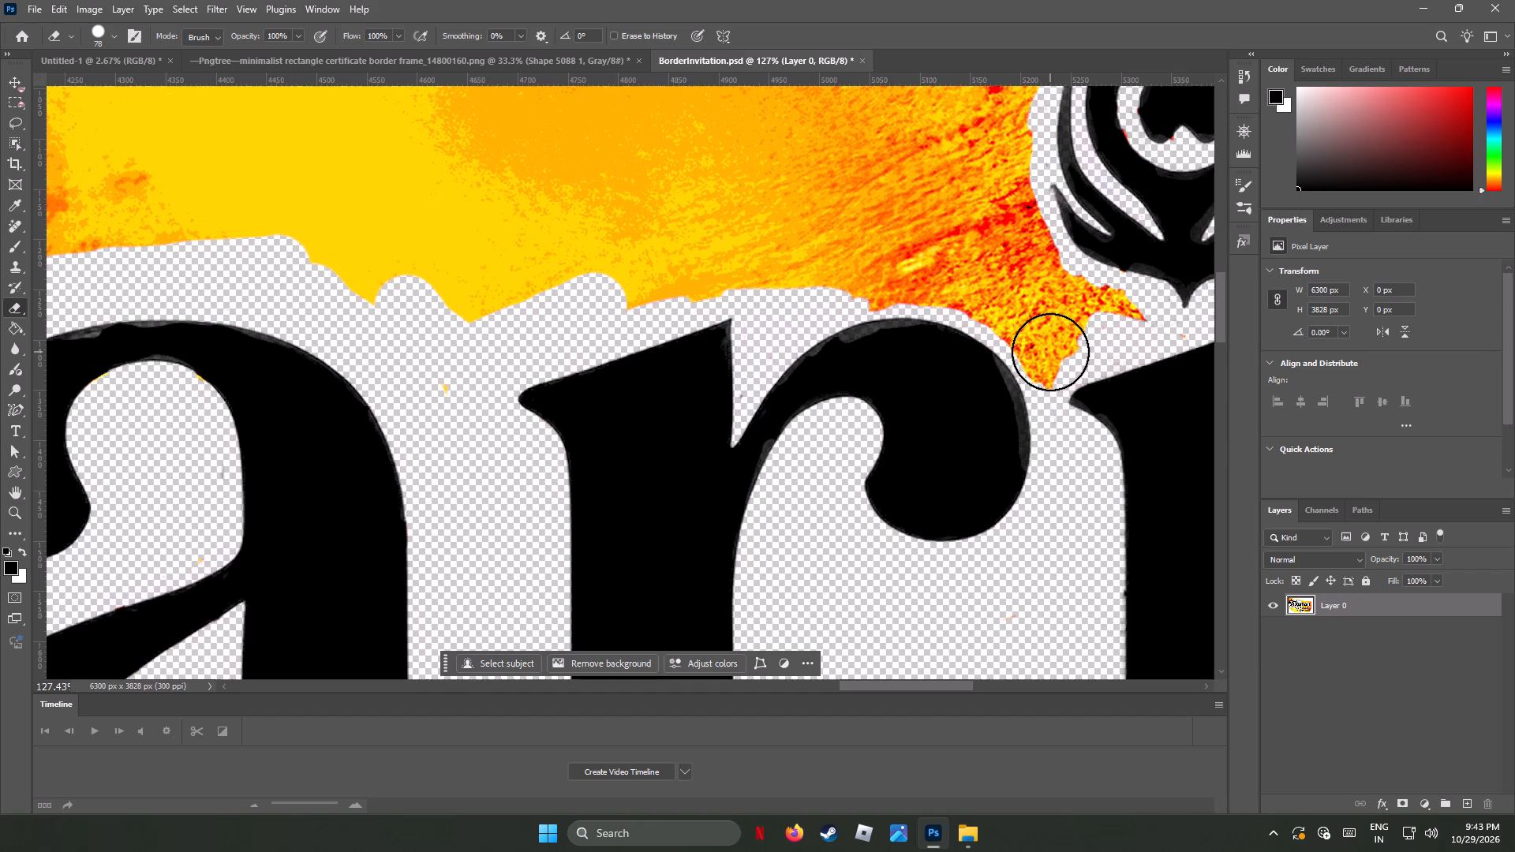
pyautogui.click(1050, 352)
pyautogui.moveTo(1114, 316); pyautogui.dragTo(1087, 307)
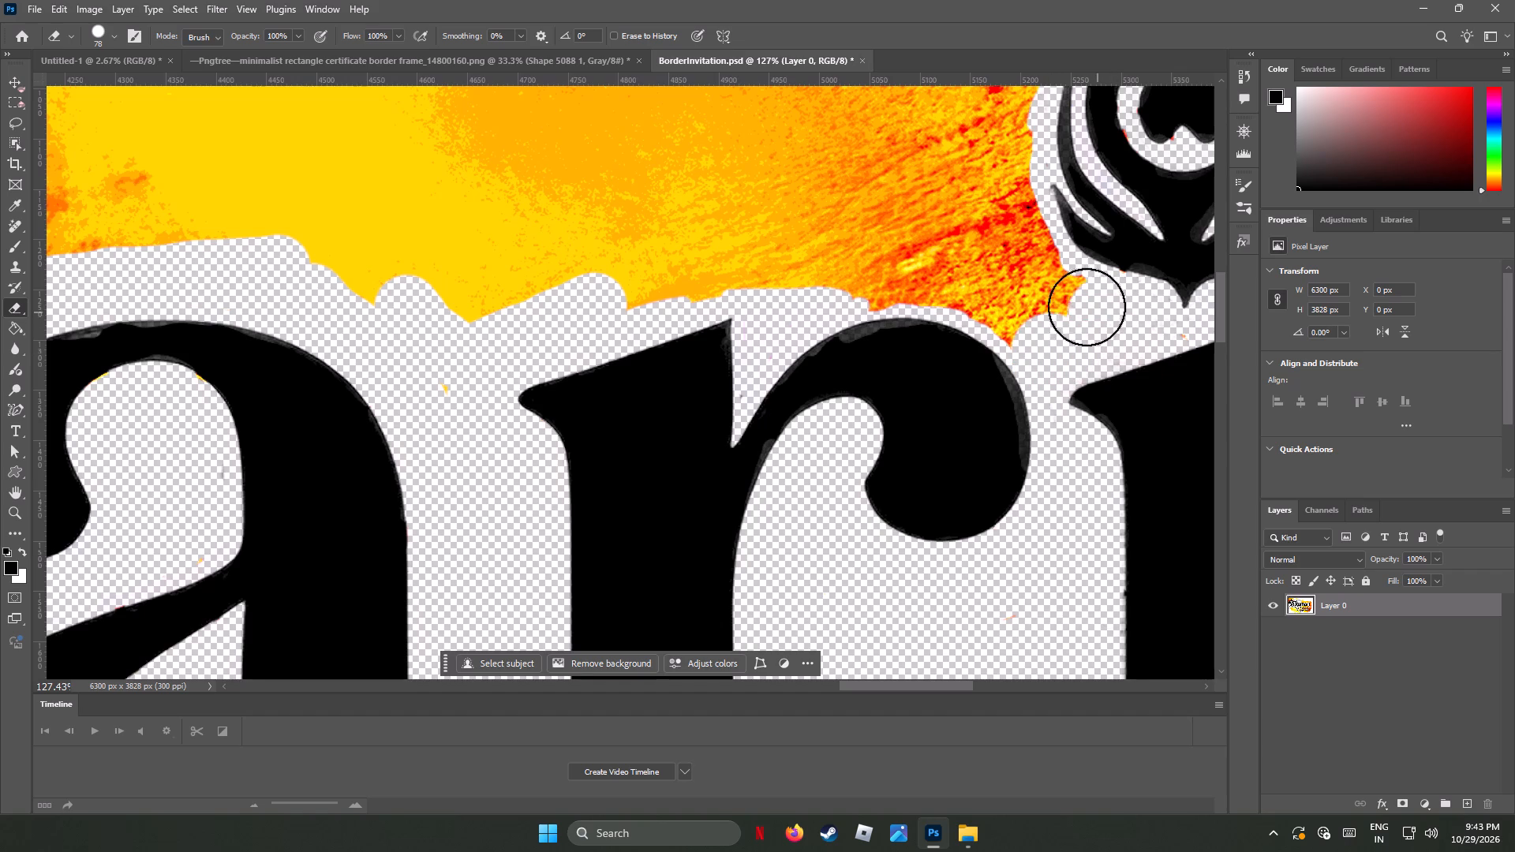
pyautogui.moveTo(1087, 307); pyautogui.dragTo(1034, 267)
pyautogui.click(1019, 234)
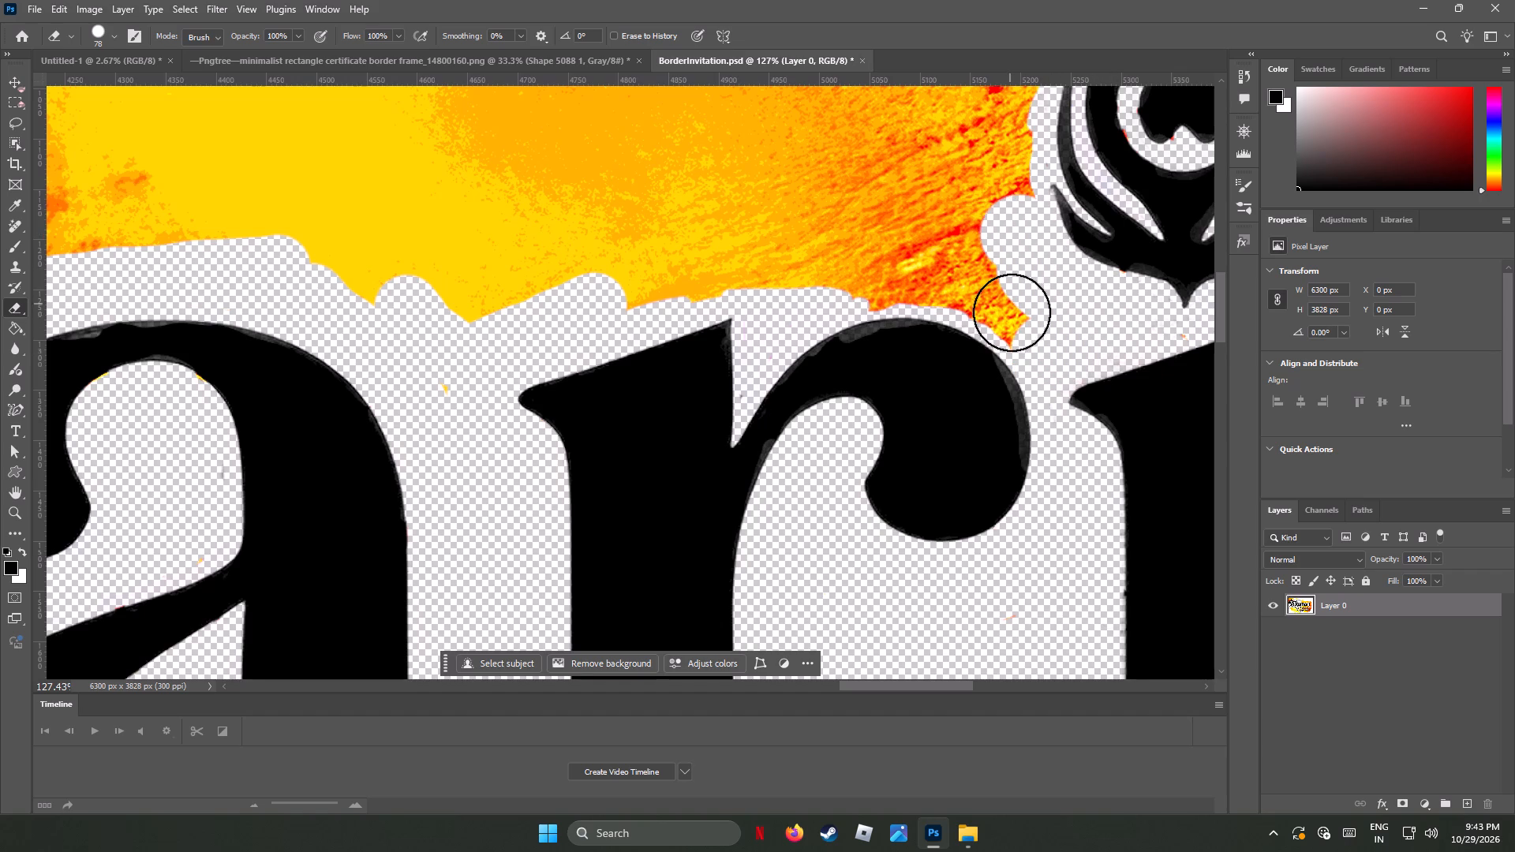
pyautogui.click(1017, 309)
pyautogui.click(978, 286)
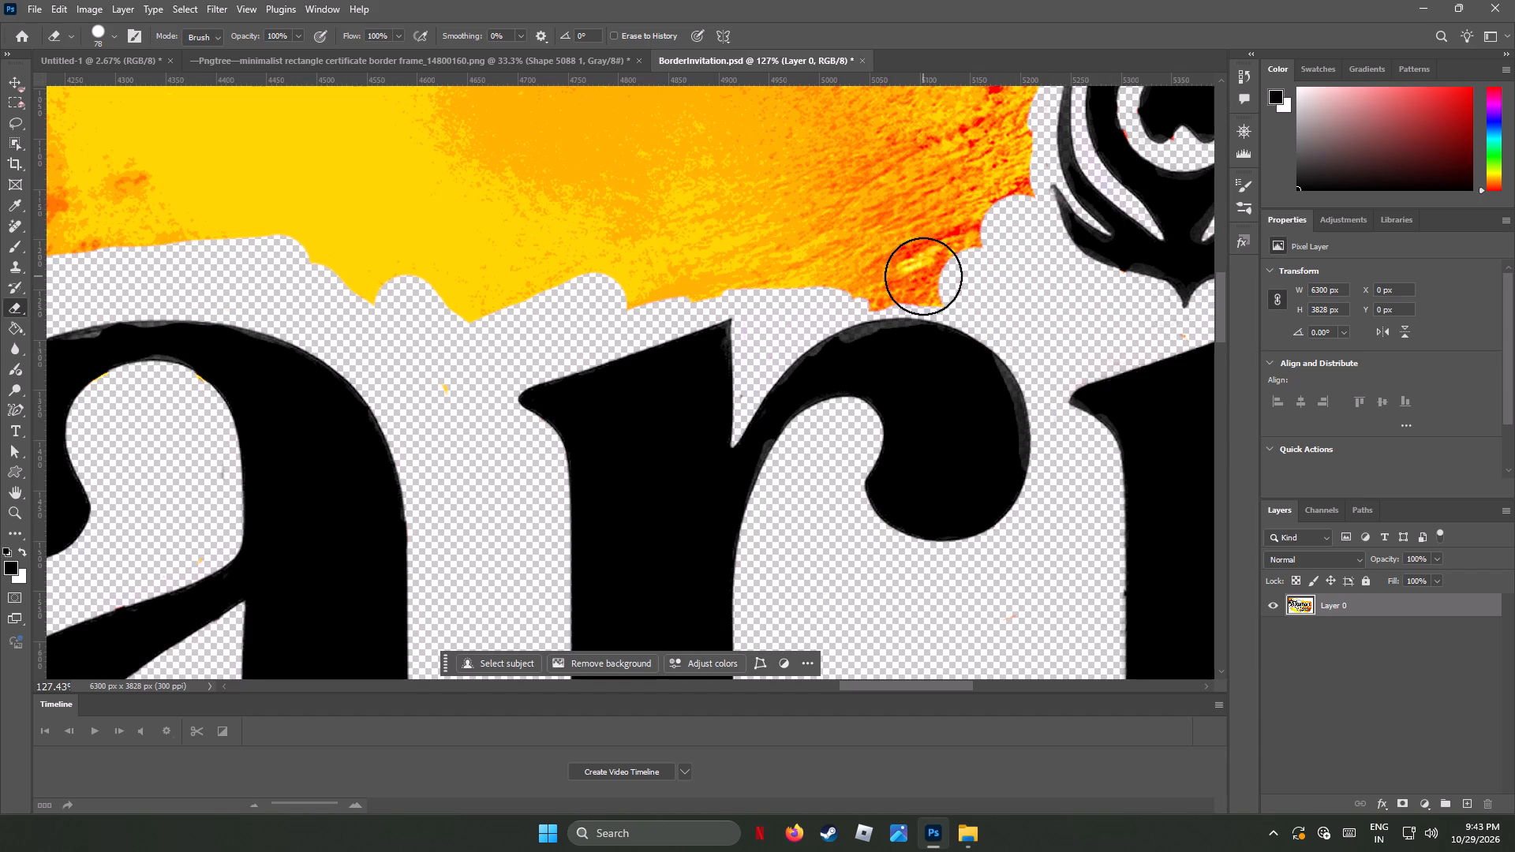
pyautogui.click(924, 275)
pyautogui.moveTo(879, 276); pyautogui.dragTo(885, 230)
pyautogui.moveTo(627, 280); pyautogui.dragTo(865, 252)
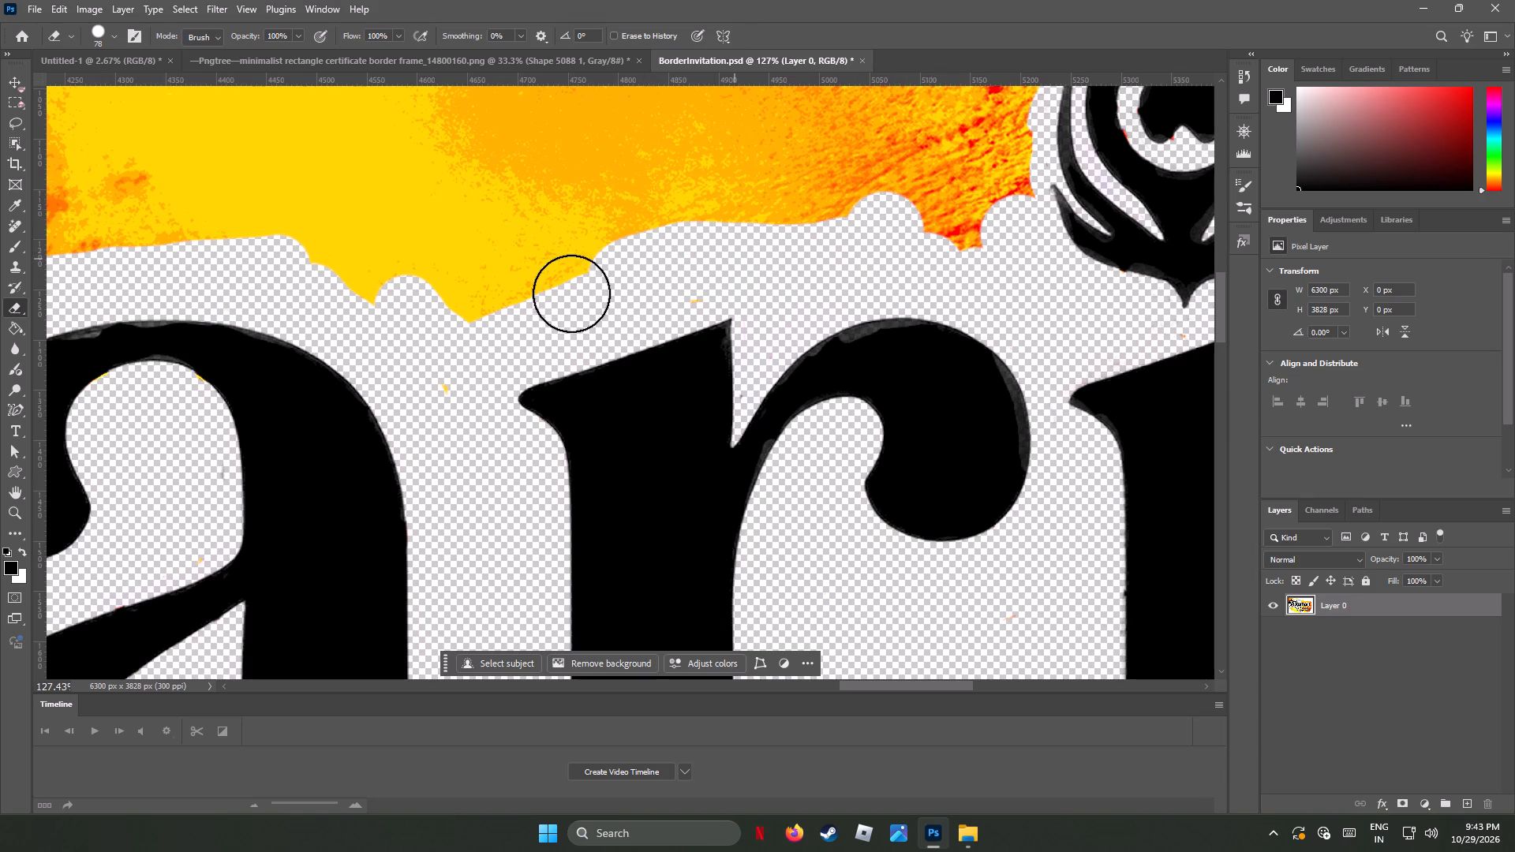
pyautogui.moveTo(305, 253); pyautogui.dragTo(459, 219)
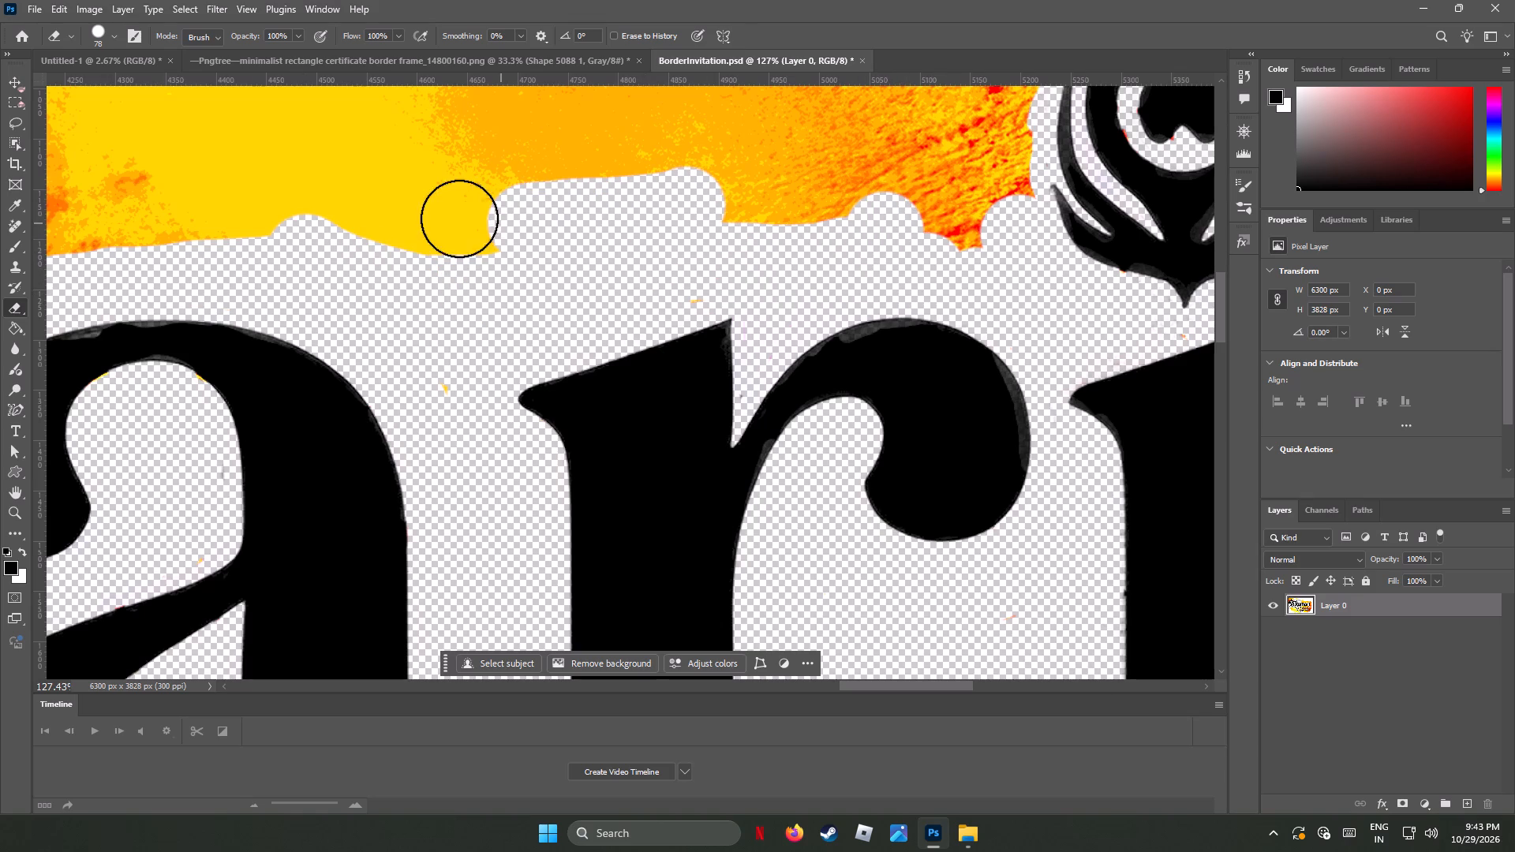
pyautogui.moveTo(459, 219); pyautogui.dragTo(343, 219)
pyautogui.moveTo(1009, 182); pyautogui.dragTo(952, 221)
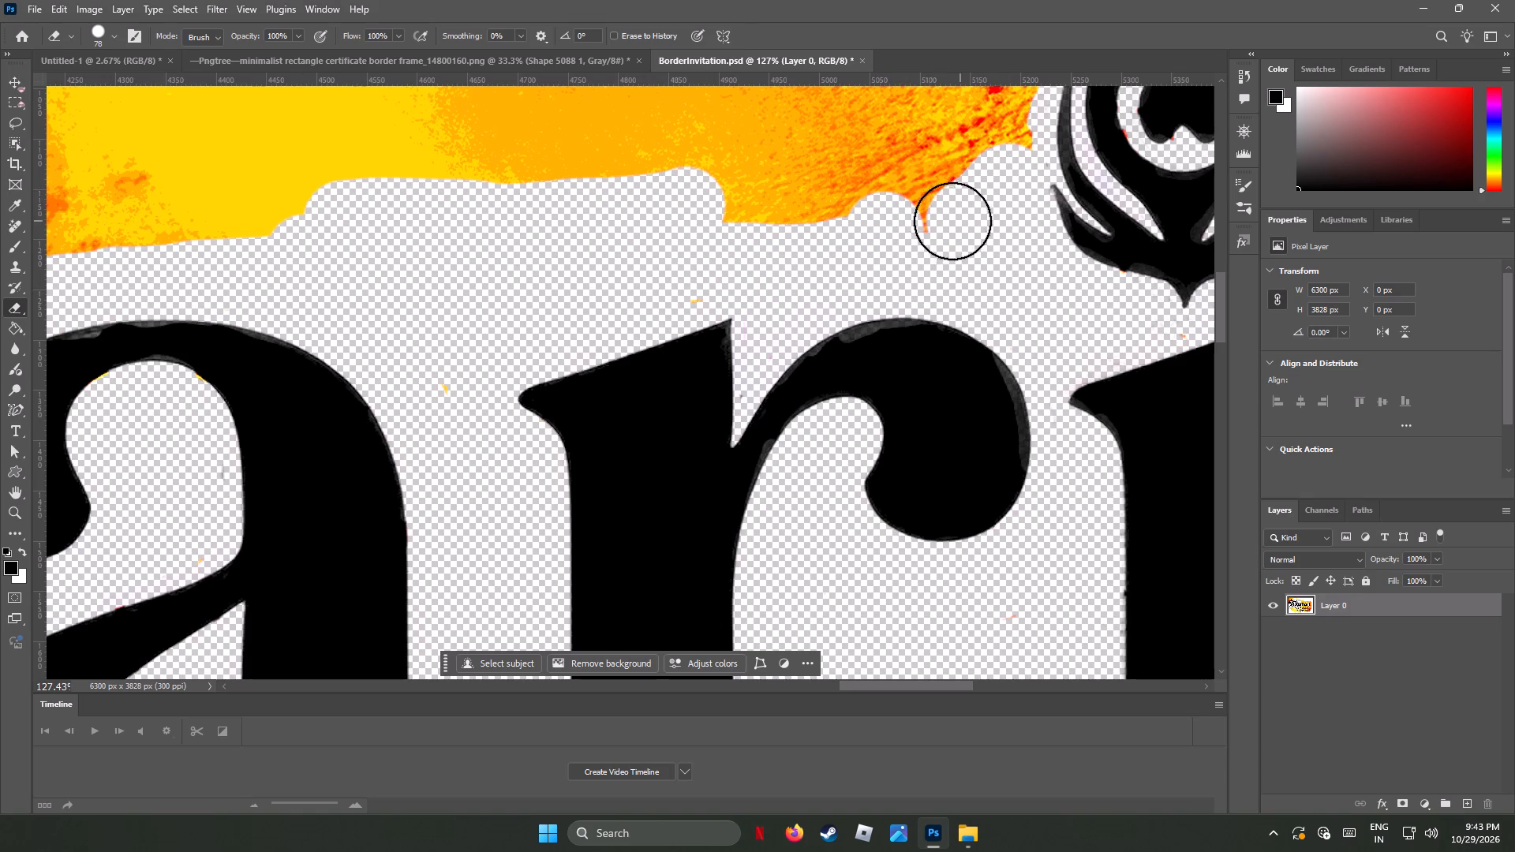
pyautogui.moveTo(952, 221); pyautogui.dragTo(961, 147)
# Erase the orange background bordering the outer leaf and tip of the feather ornament on the side facing the r.
pyautogui.scroll(16, 1089, 293)
pyautogui.scroll(-1, 1089, 293)
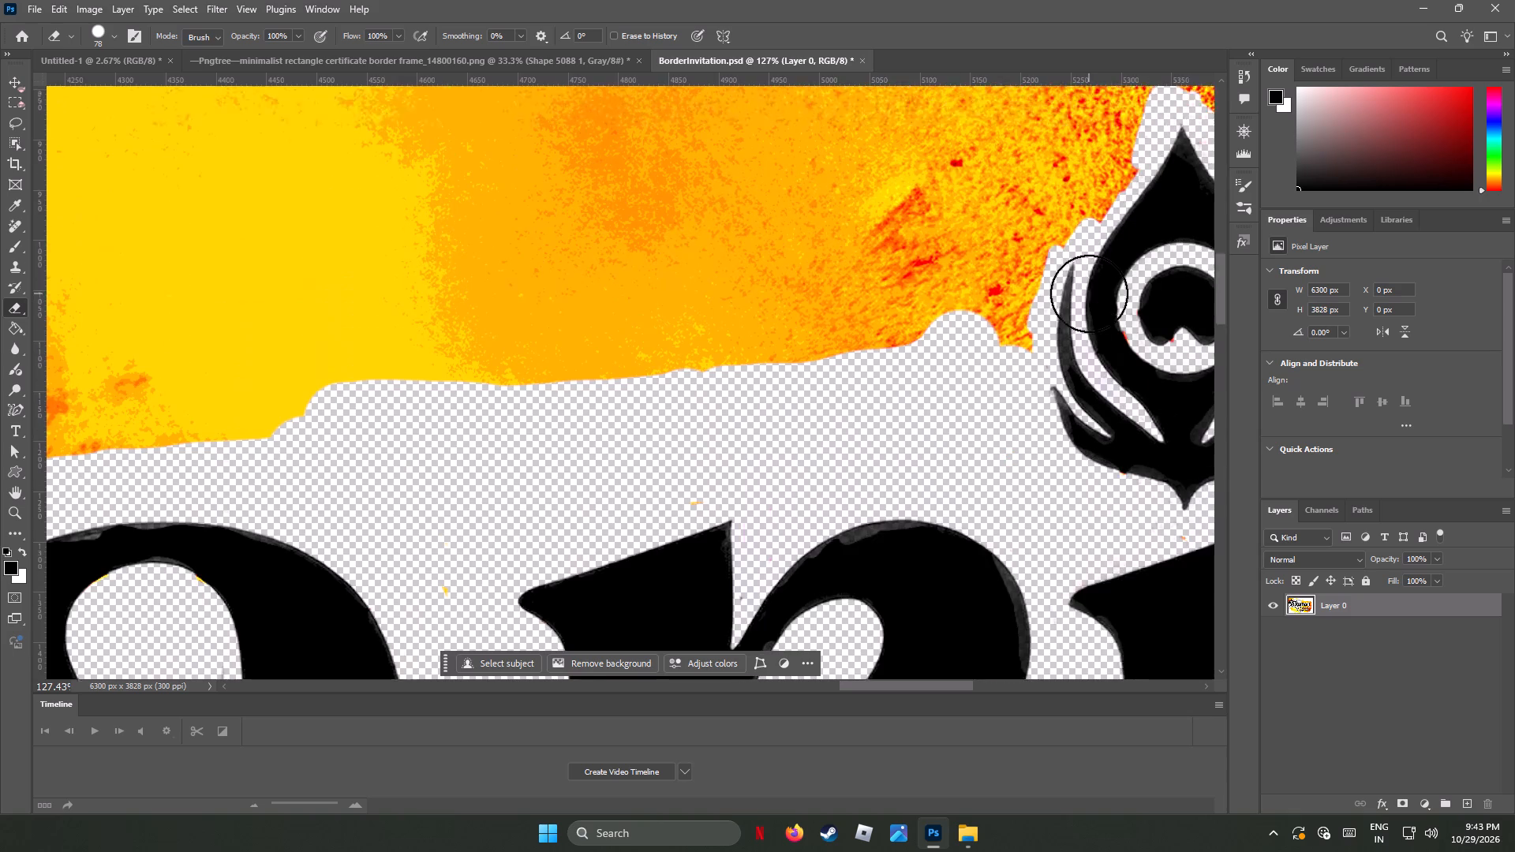
pyautogui.scroll(-2, 1089, 293)
pyautogui.scroll(1, 1089, 293)
pyautogui.moveTo(1006, 288); pyautogui.dragTo(986, 246)
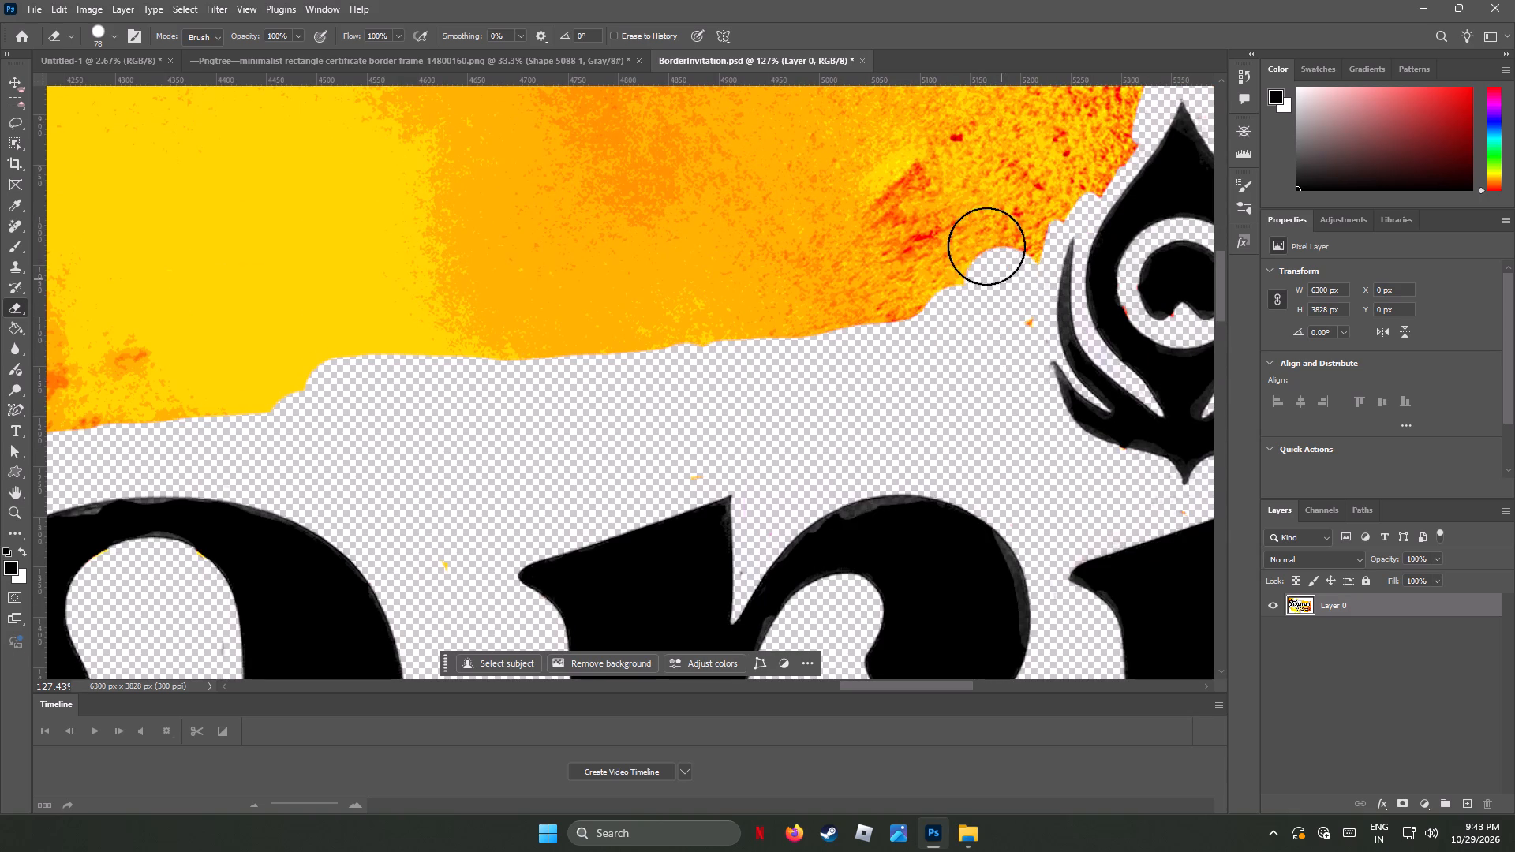
pyautogui.moveTo(986, 246); pyautogui.dragTo(971, 222)
pyautogui.moveTo(1019, 241); pyautogui.dragTo(1037, 198)
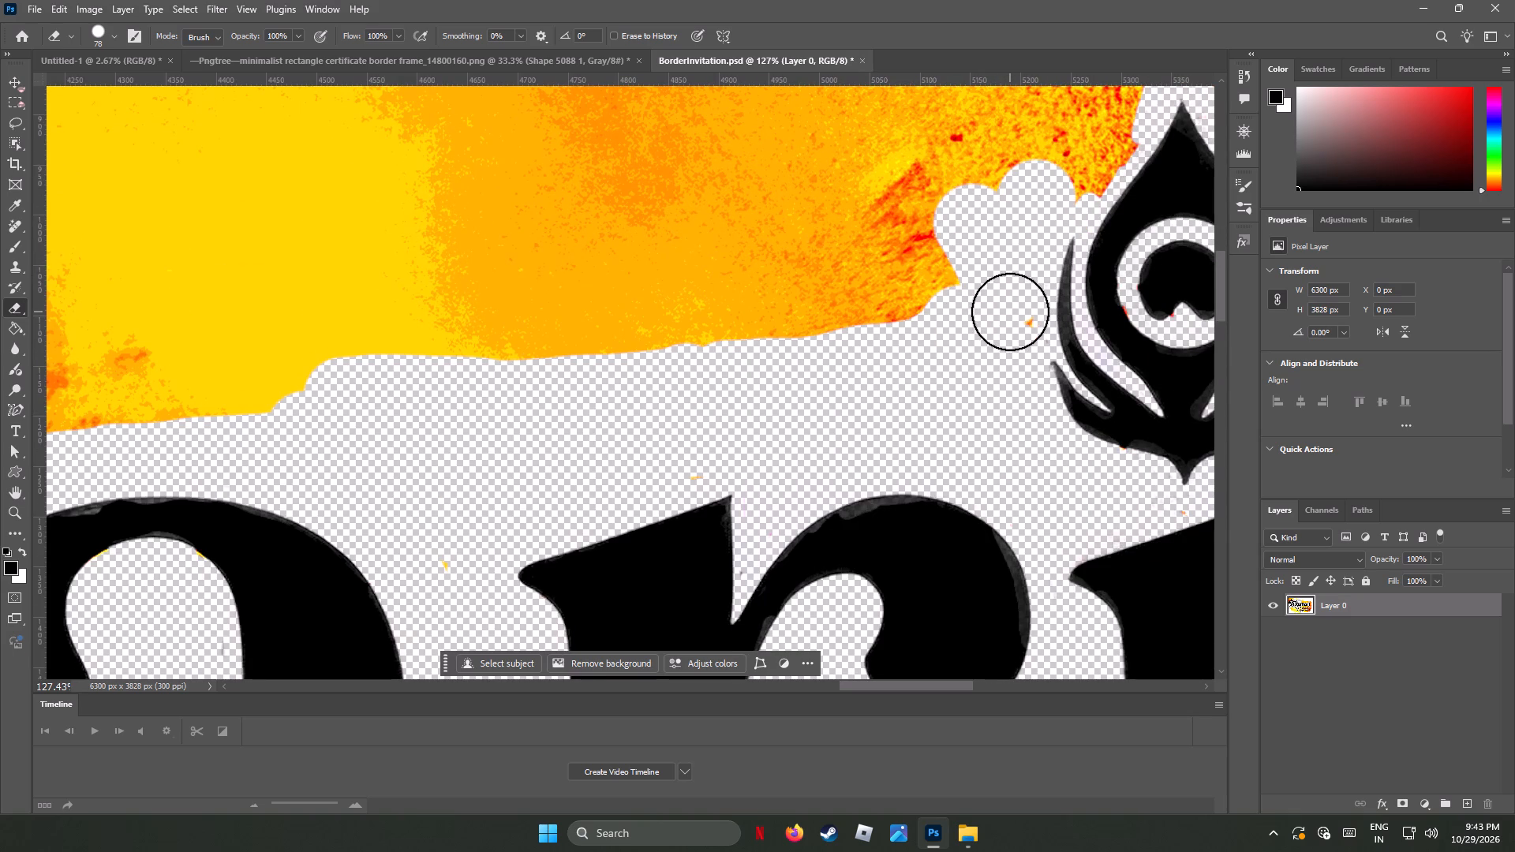
pyautogui.click(1010, 312)
pyautogui.click(1083, 166)
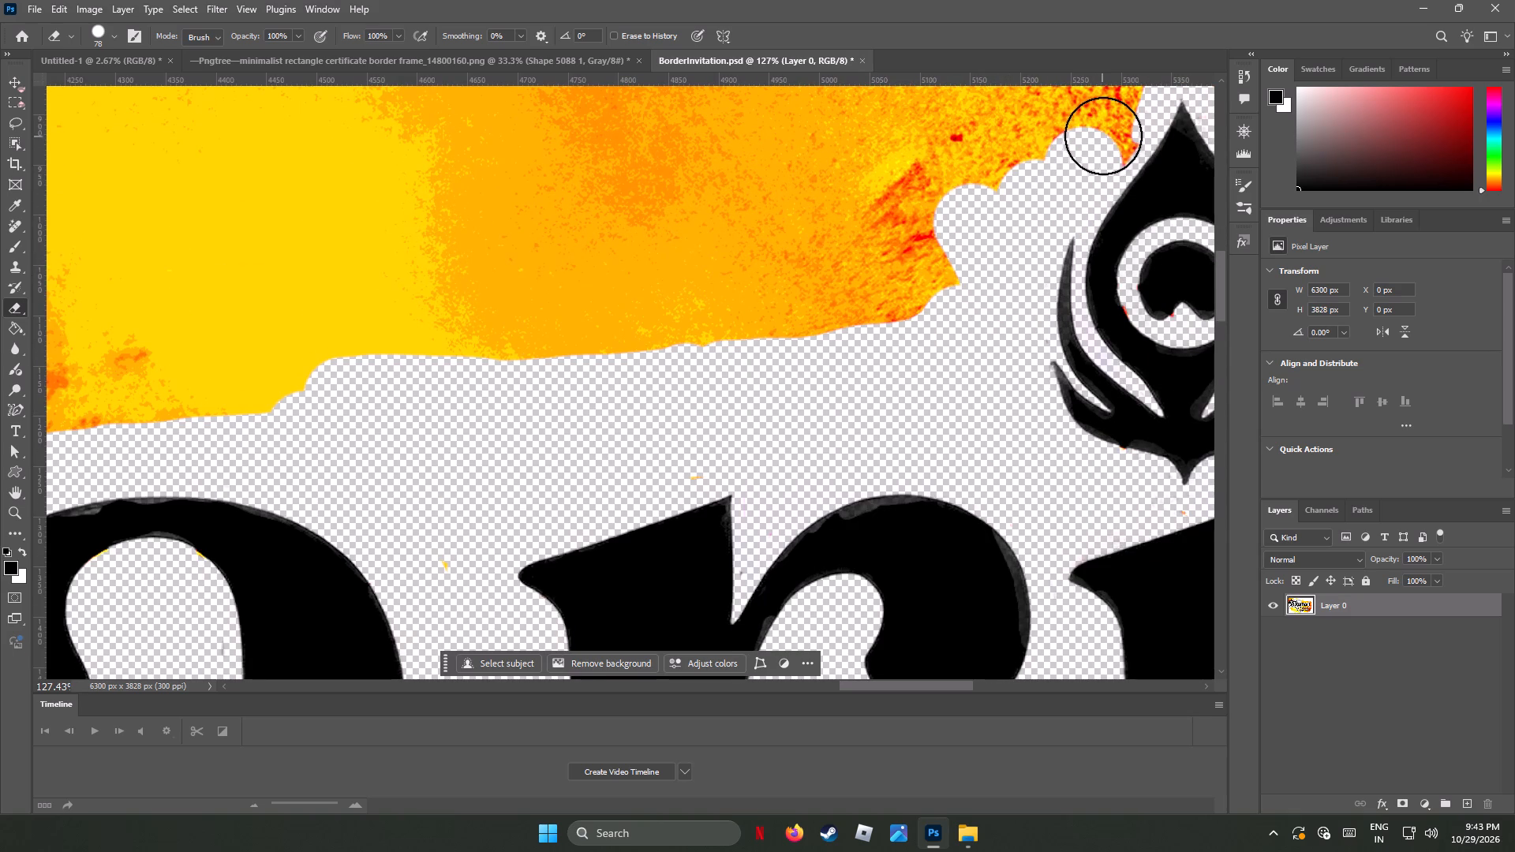
pyautogui.click(1104, 136)
# Erase a wide swath of orange background from the ornament's tip up to the fill's top edge and back above the r.
pyautogui.scroll(8, 1109, 137)
pyautogui.scroll(-1, 1109, 137)
pyautogui.scroll(4, 1109, 137)
pyautogui.moveTo(1117, 225); pyautogui.dragTo(1114, 159)
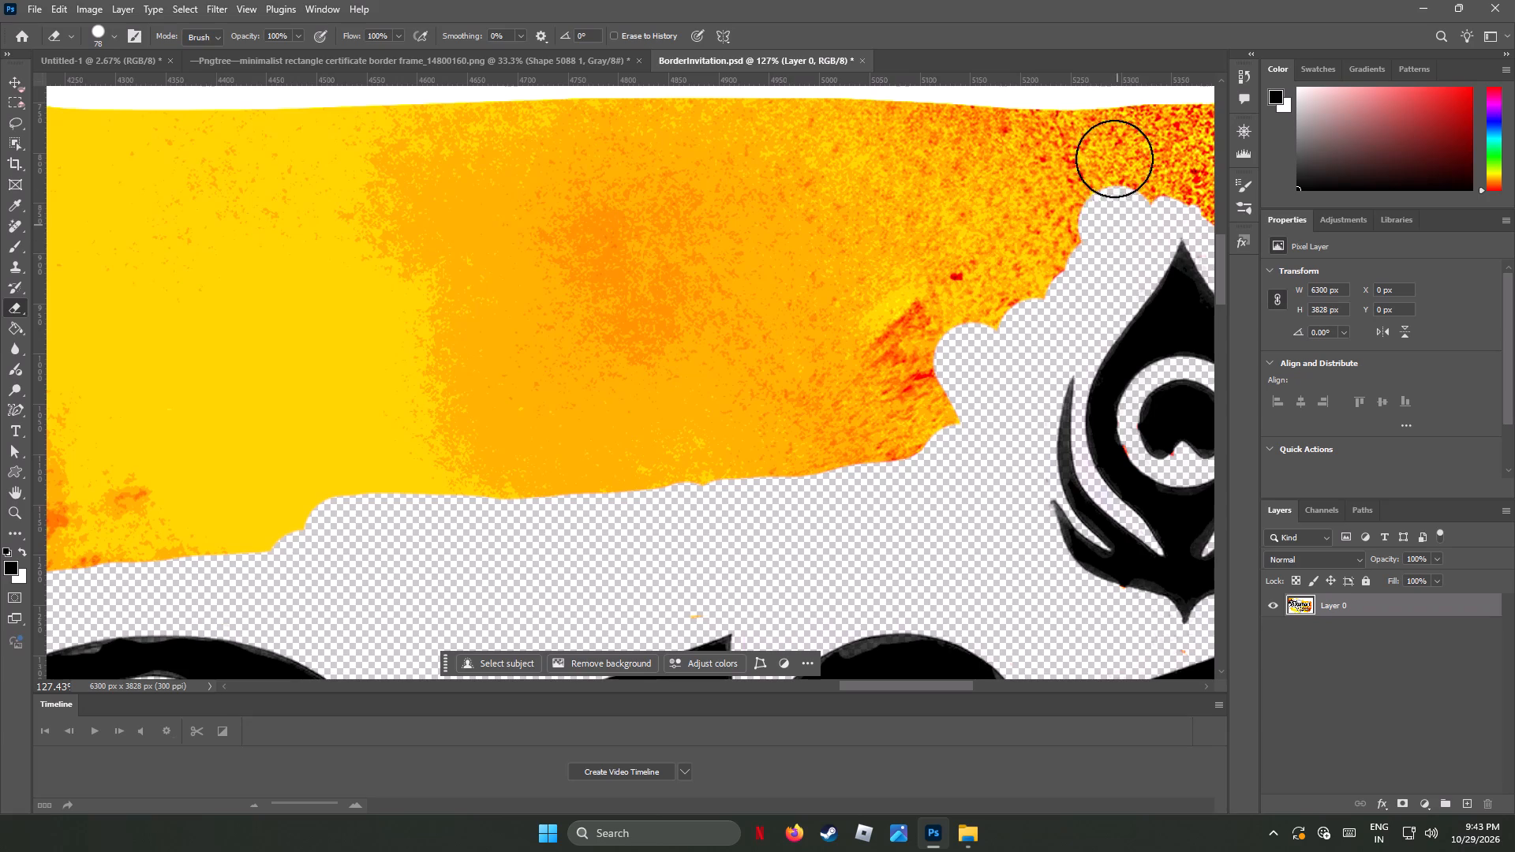
pyautogui.moveTo(1114, 159); pyautogui.dragTo(908, 232)
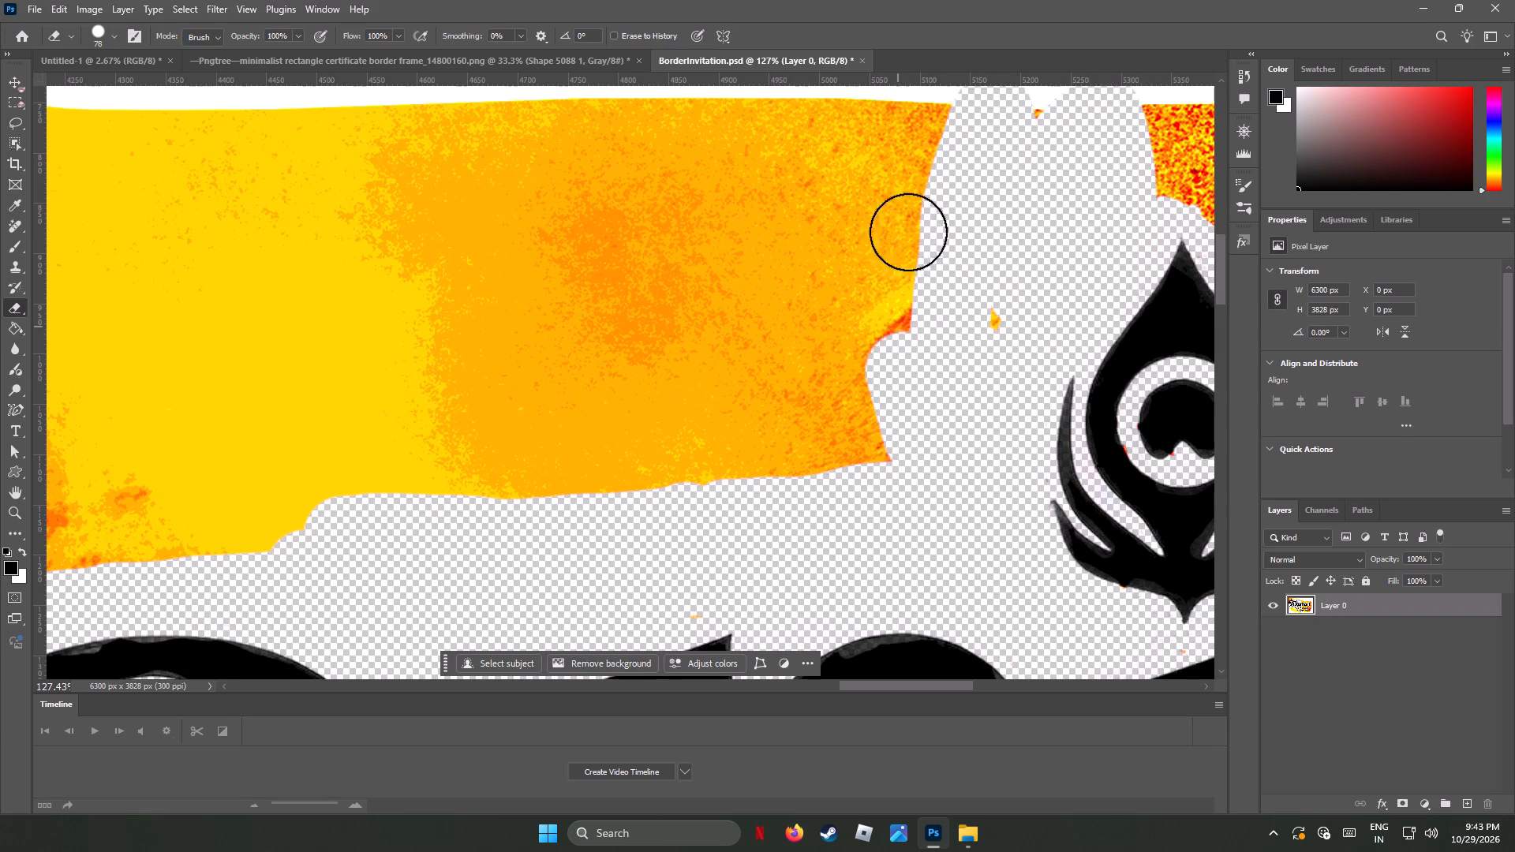
pyautogui.moveTo(908, 232); pyautogui.dragTo(828, 174)
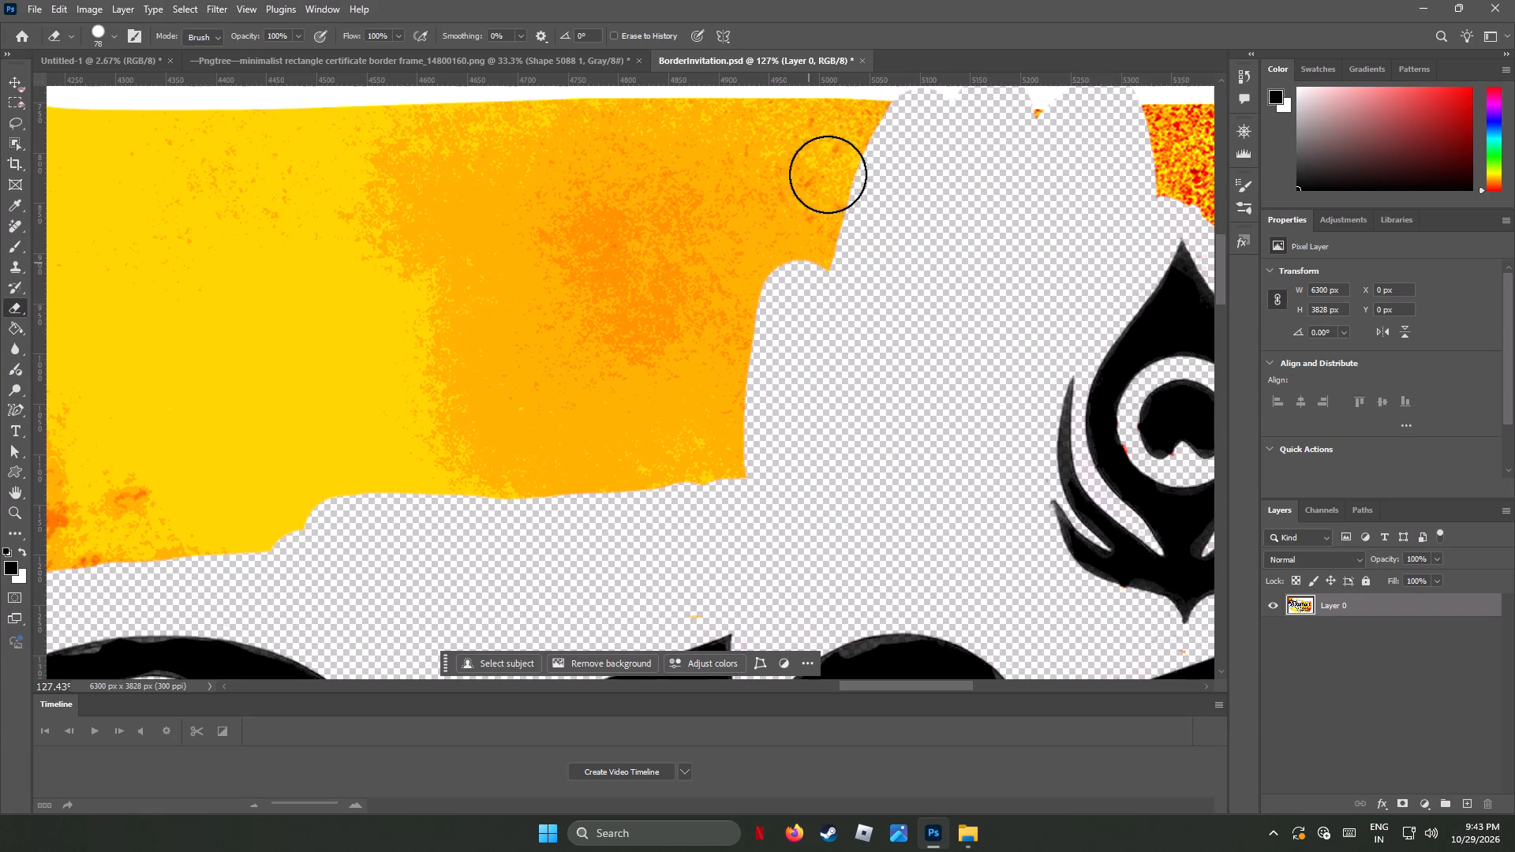
pyautogui.moveTo(828, 174); pyautogui.dragTo(1046, 103)
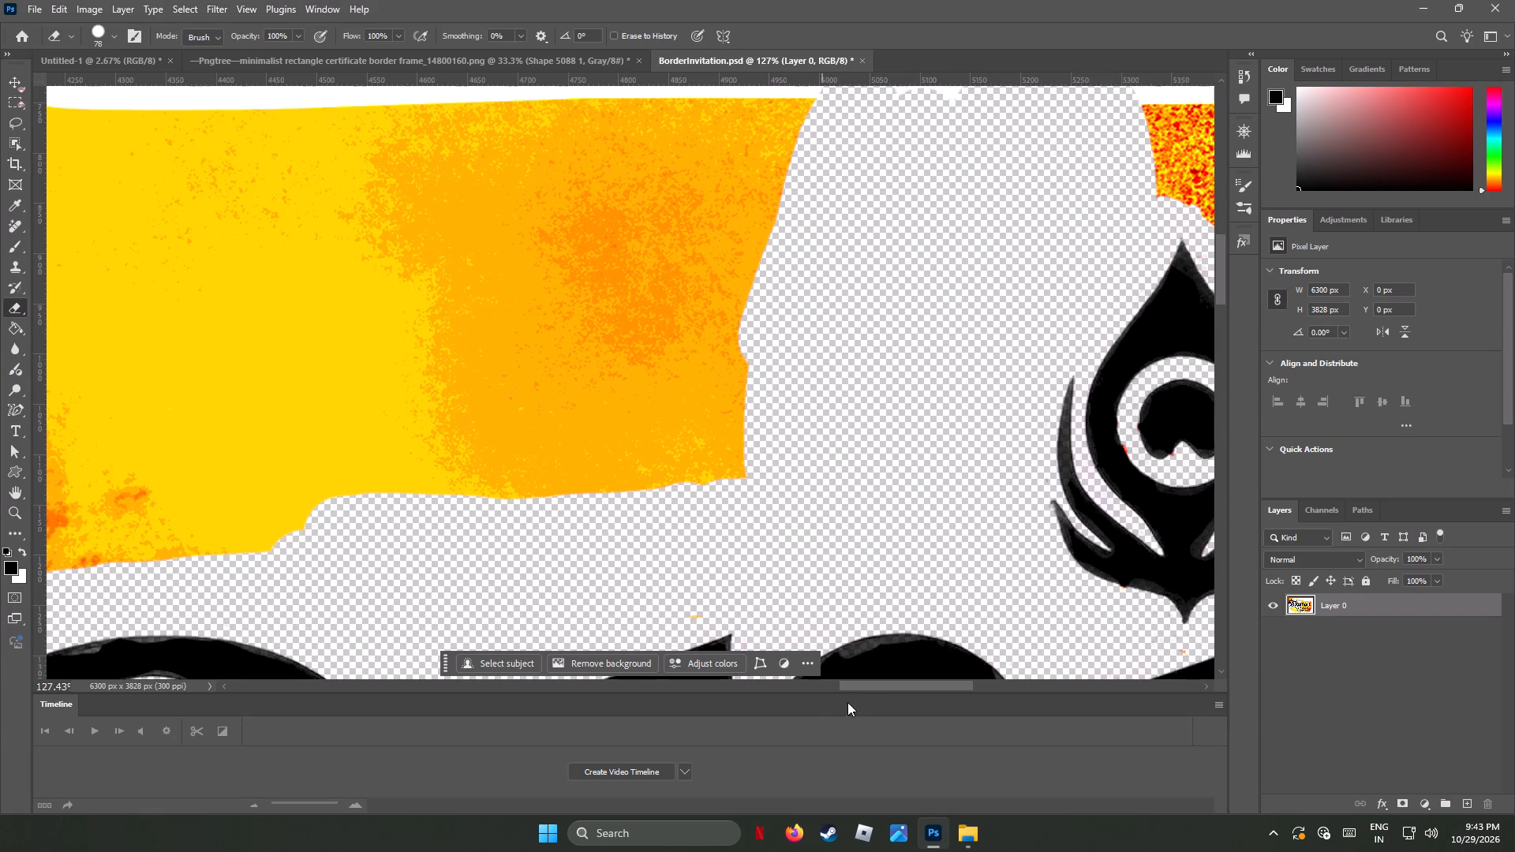
# Erase the red-orange speckled background above the ornament's tip and along its far side, out to the white area.
pyautogui.moveTo(865, 681); pyautogui.dragTo(946, 696)
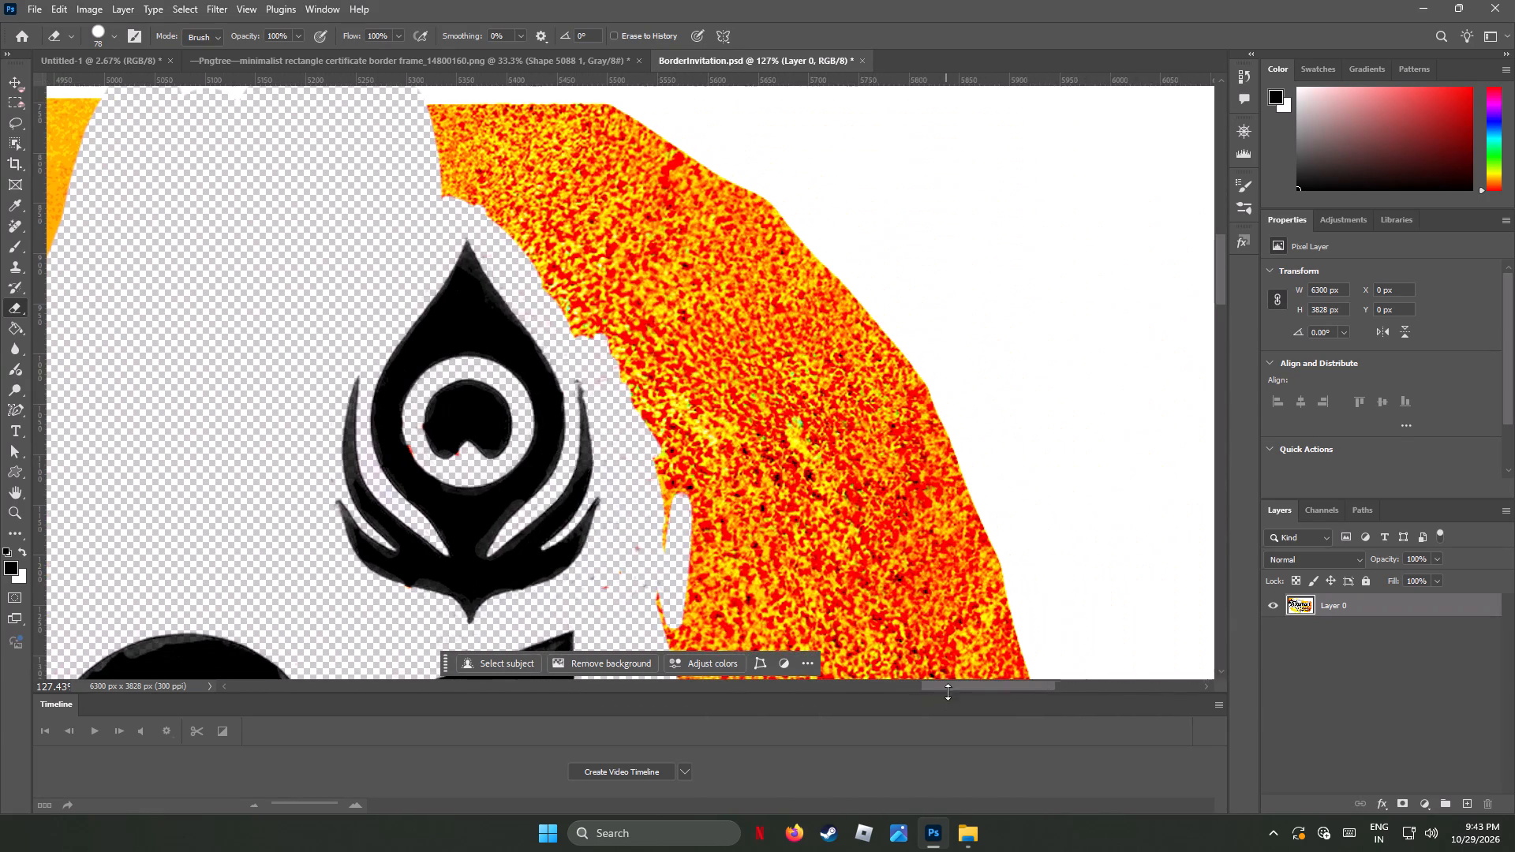
pyautogui.moveTo(442, 115); pyautogui.dragTo(467, 167)
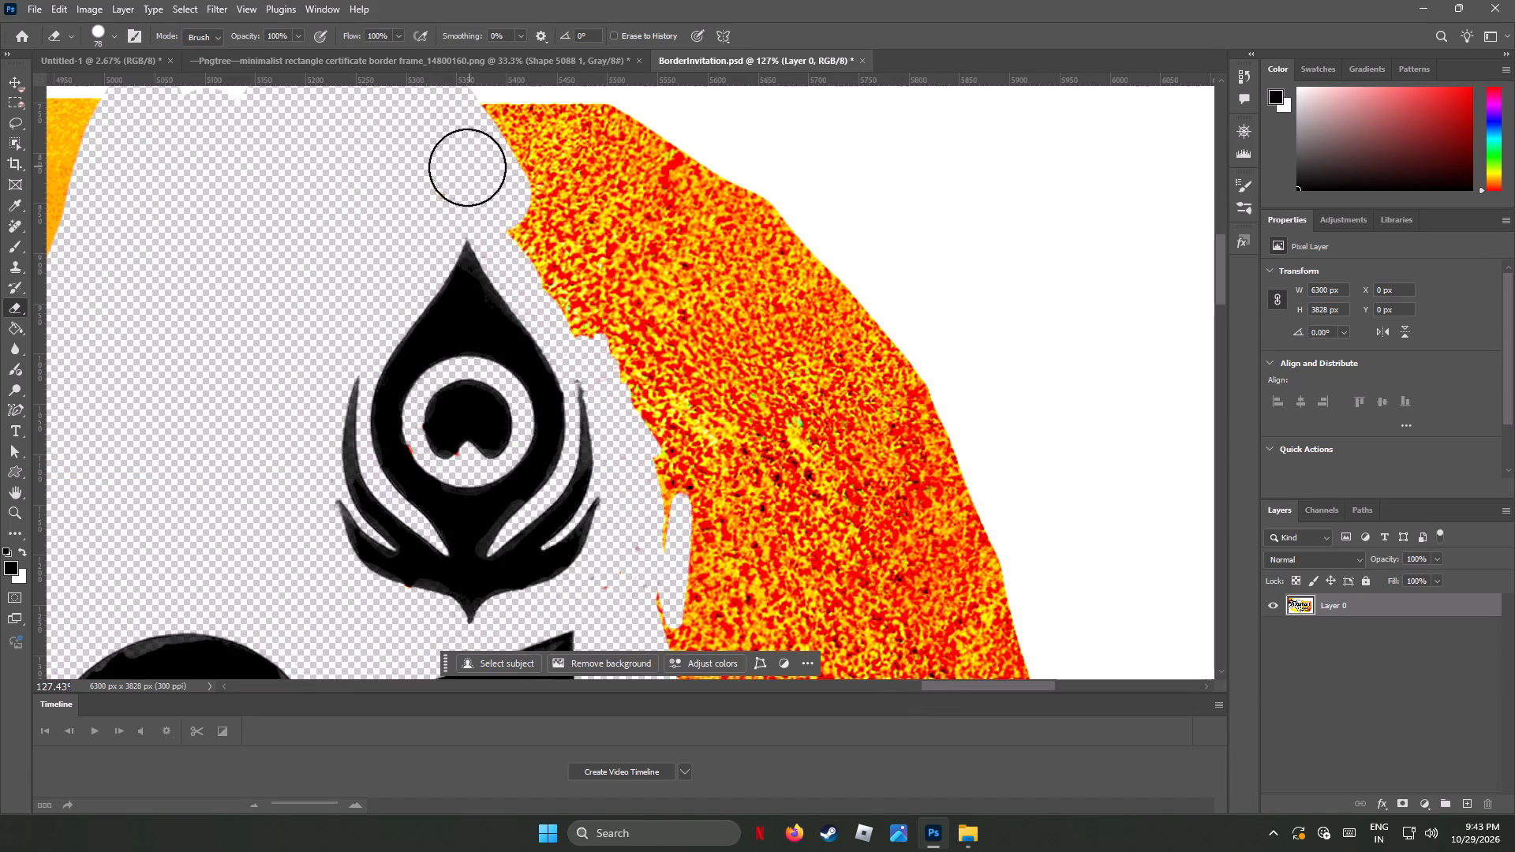
pyautogui.moveTo(467, 167); pyautogui.dragTo(635, 231)
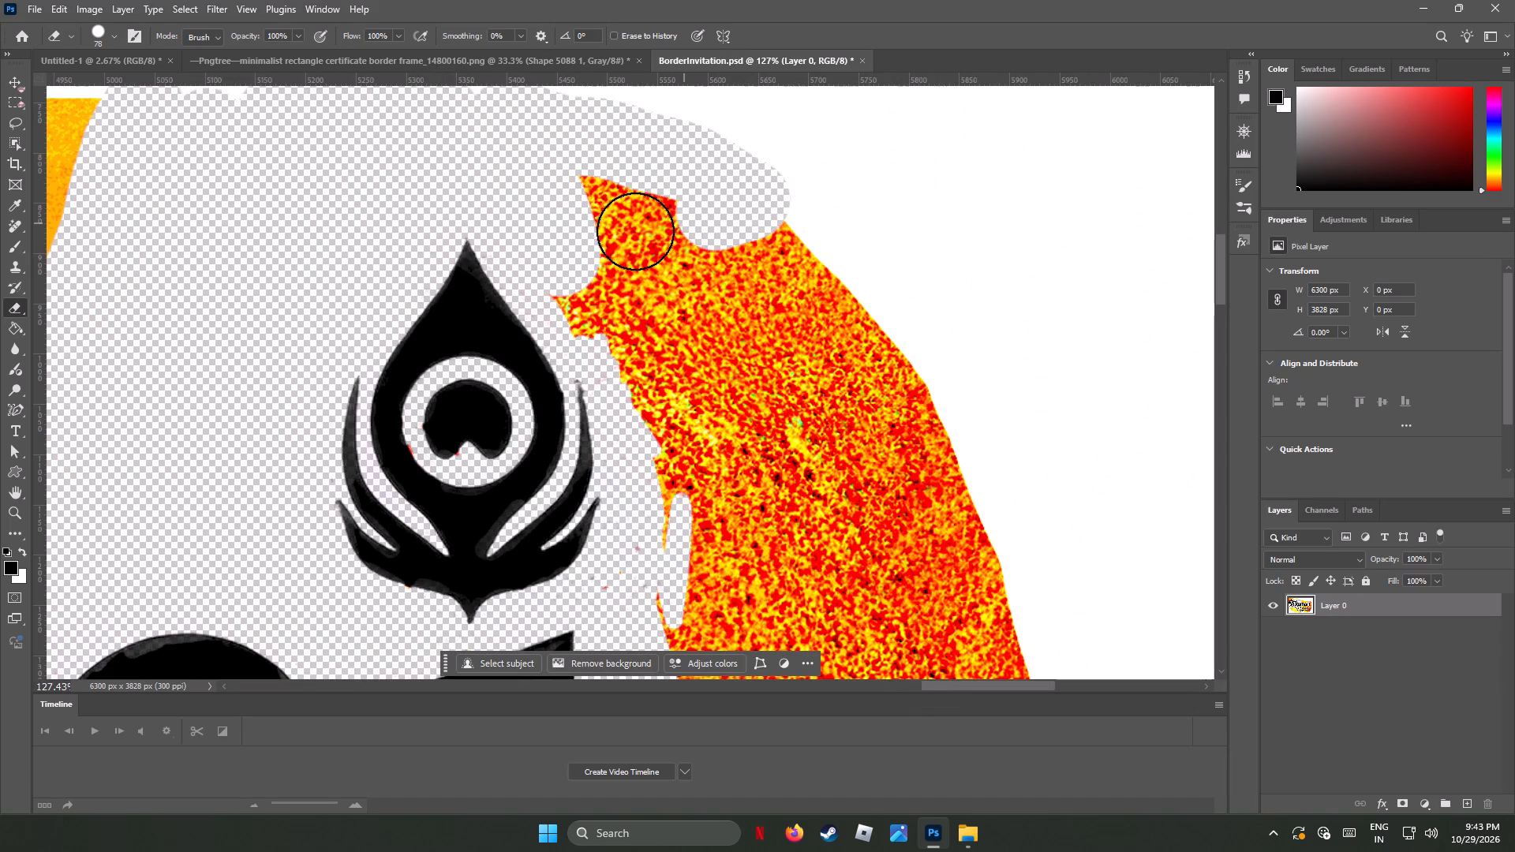
pyautogui.moveTo(635, 231); pyautogui.dragTo(632, 345)
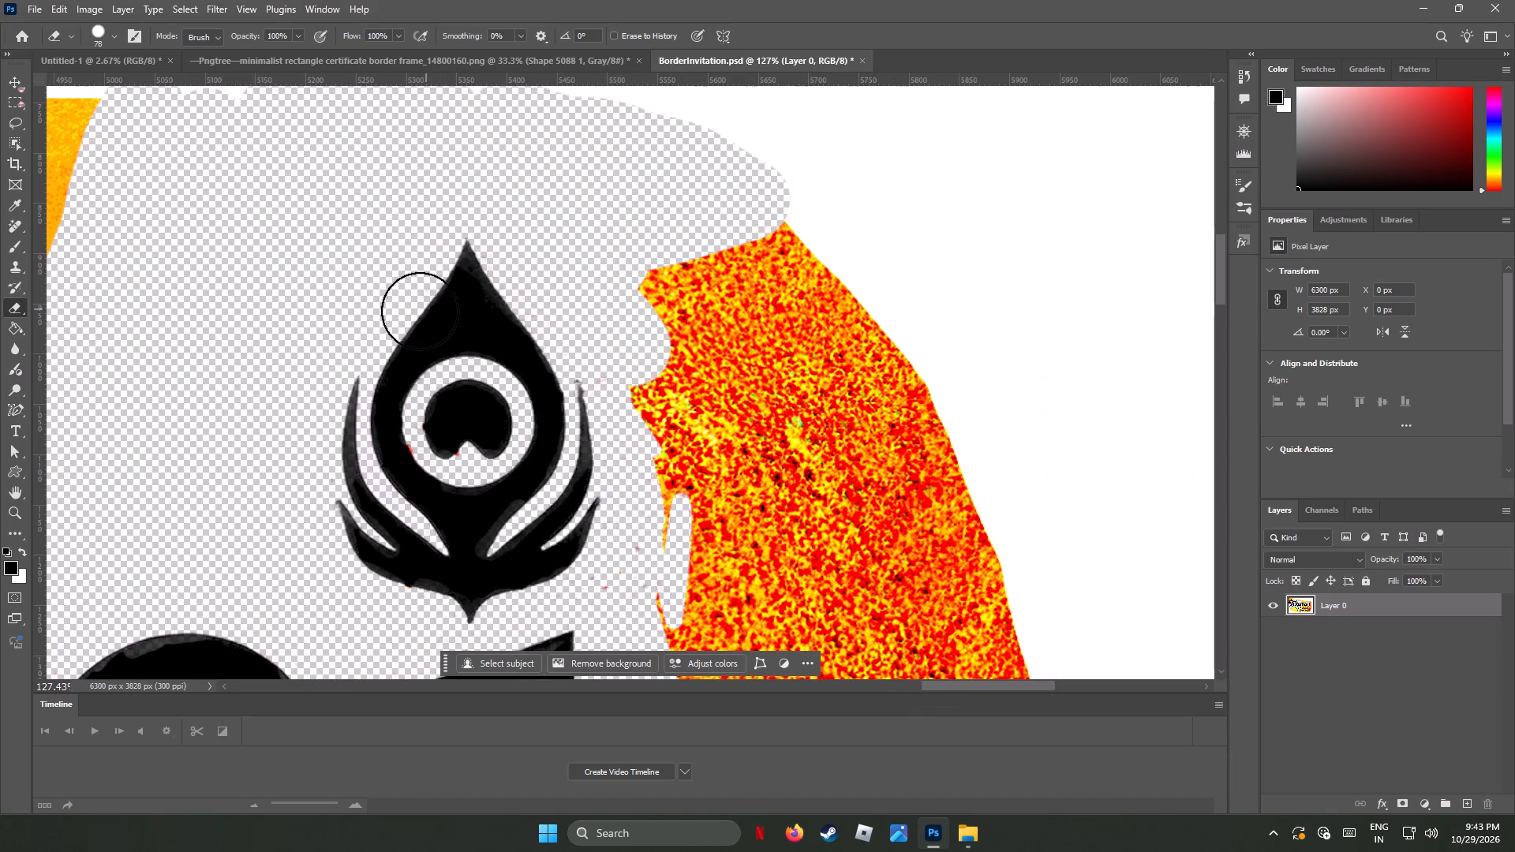
pyautogui.click(367, 307)
pyautogui.moveTo(659, 393); pyautogui.dragTo(679, 292)
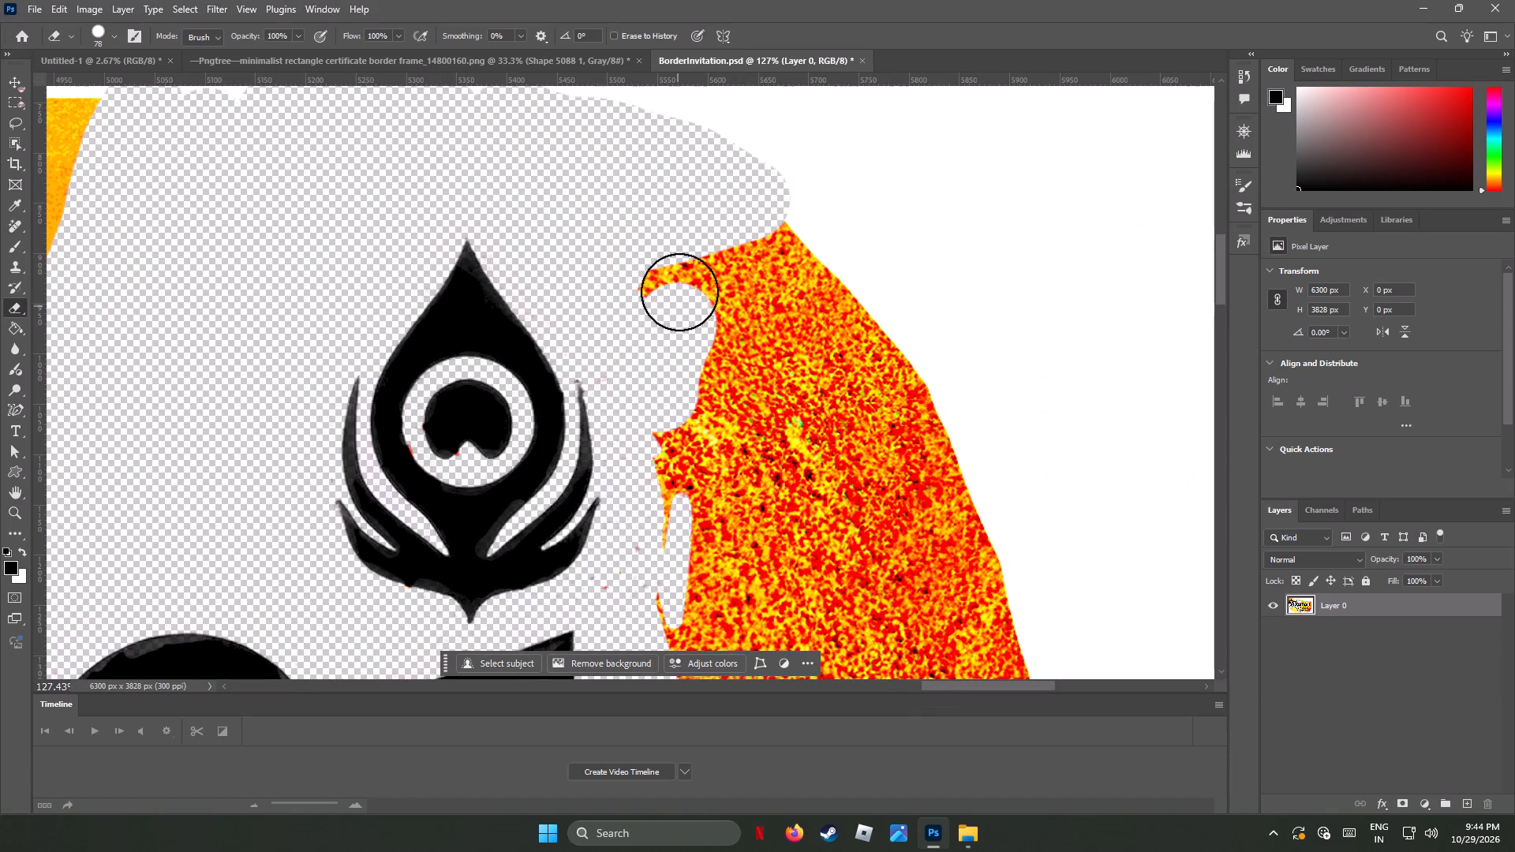
pyautogui.moveTo(679, 292); pyautogui.dragTo(745, 484)
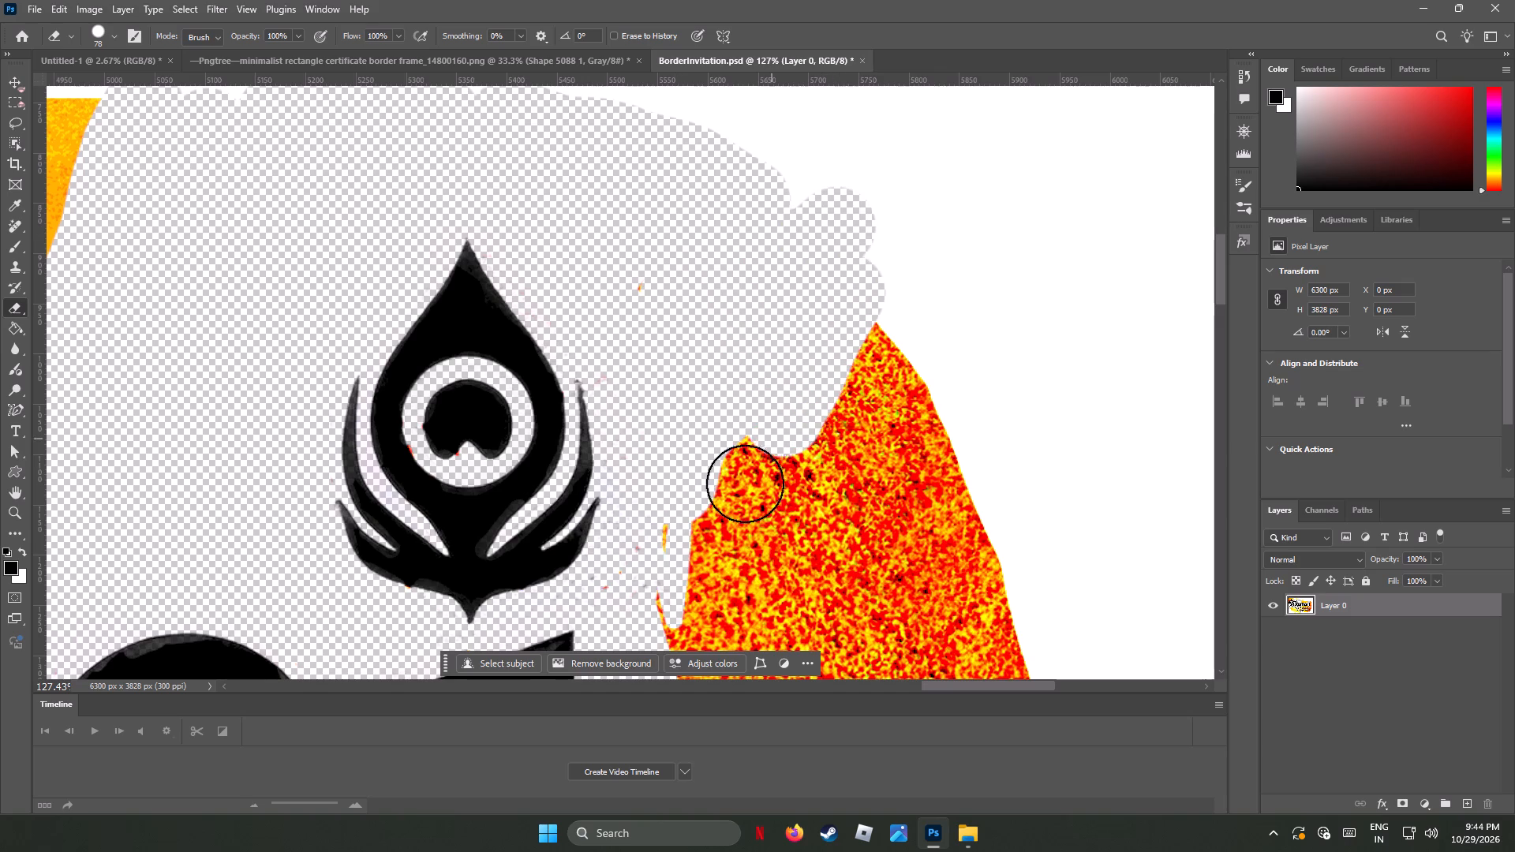
pyautogui.moveTo(745, 484); pyautogui.dragTo(703, 536)
pyautogui.moveTo(675, 536); pyautogui.dragTo(926, 297)
# Erase the upper part of the red-orange speckled background beside the feather ornament, from the top of the i out to the white area.
pyautogui.scroll(-4, 830, 514)
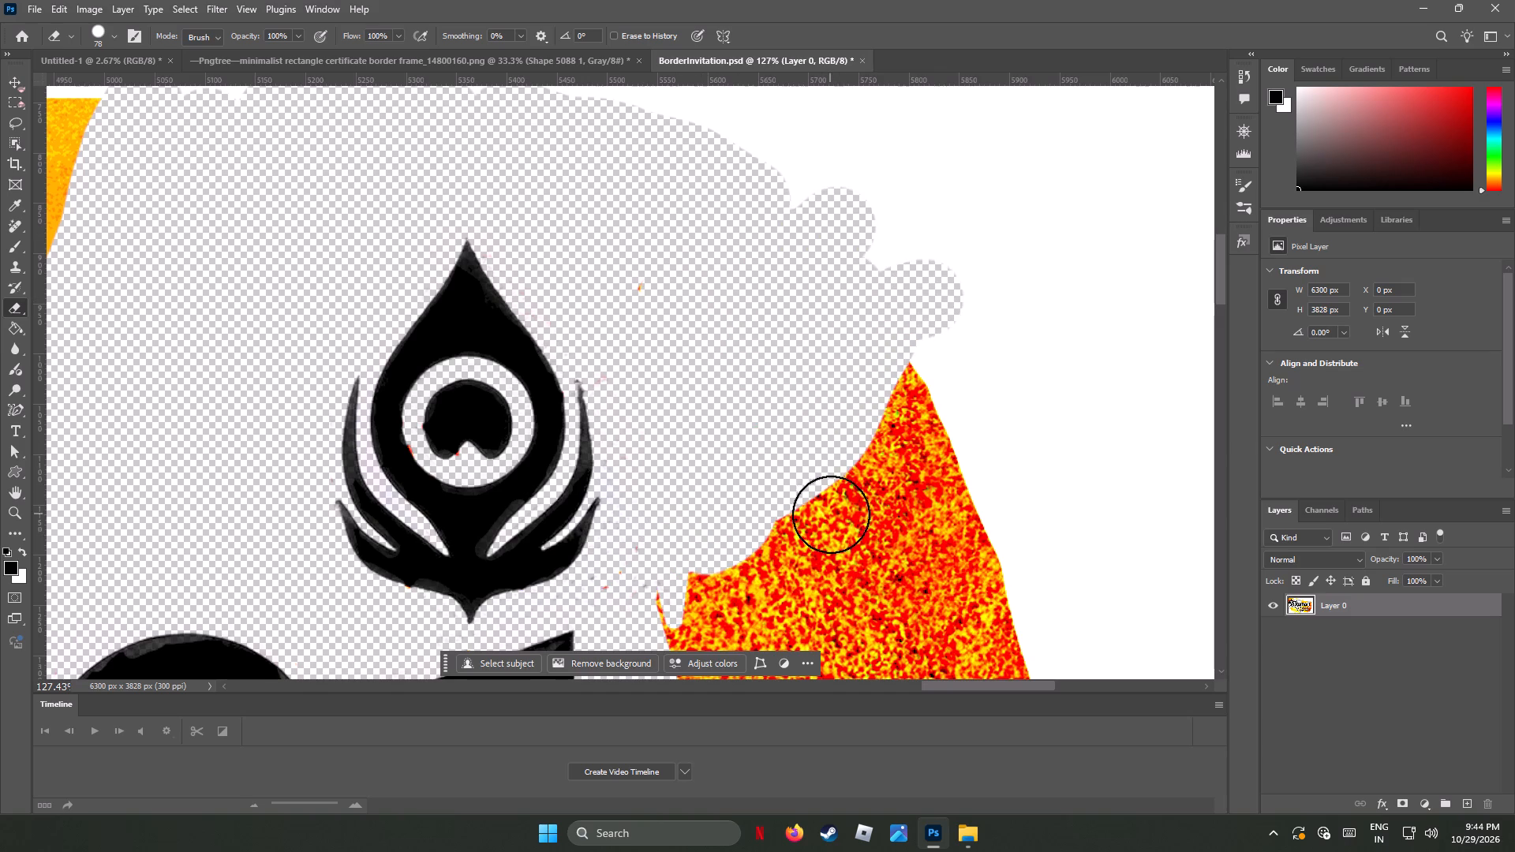
pyautogui.scroll(-10, 831, 514)
pyautogui.scroll(-2, 864, 442)
pyautogui.scroll(2, 865, 441)
pyautogui.scroll(-3, 865, 441)
pyautogui.scroll(4, 861, 441)
pyautogui.scroll(-4, 860, 441)
pyautogui.scroll(4, 866, 432)
pyautogui.scroll(-5, 866, 431)
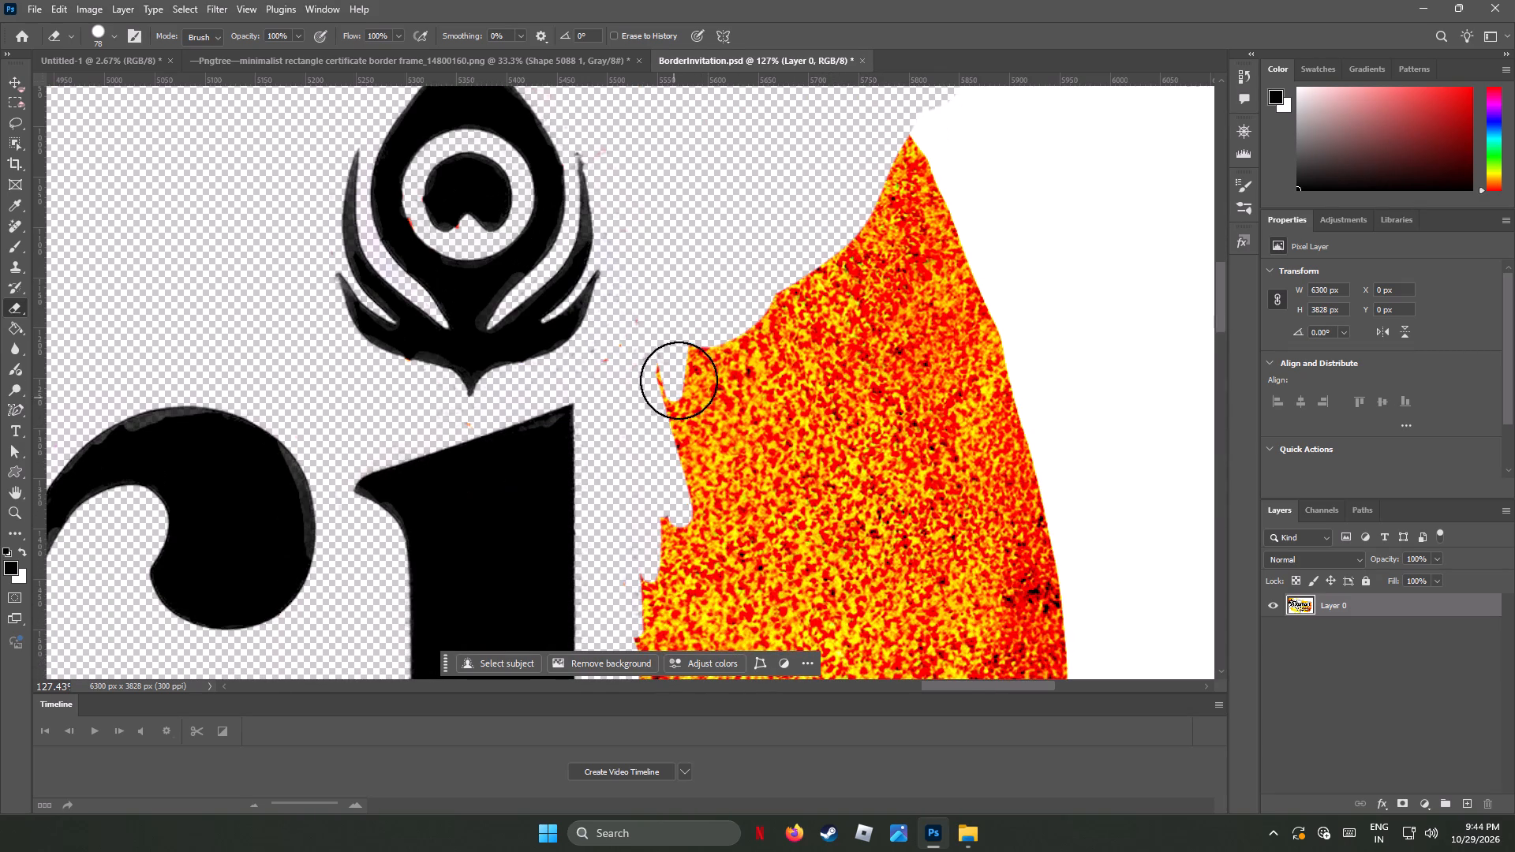
pyautogui.moveTo(651, 323); pyautogui.dragTo(689, 474)
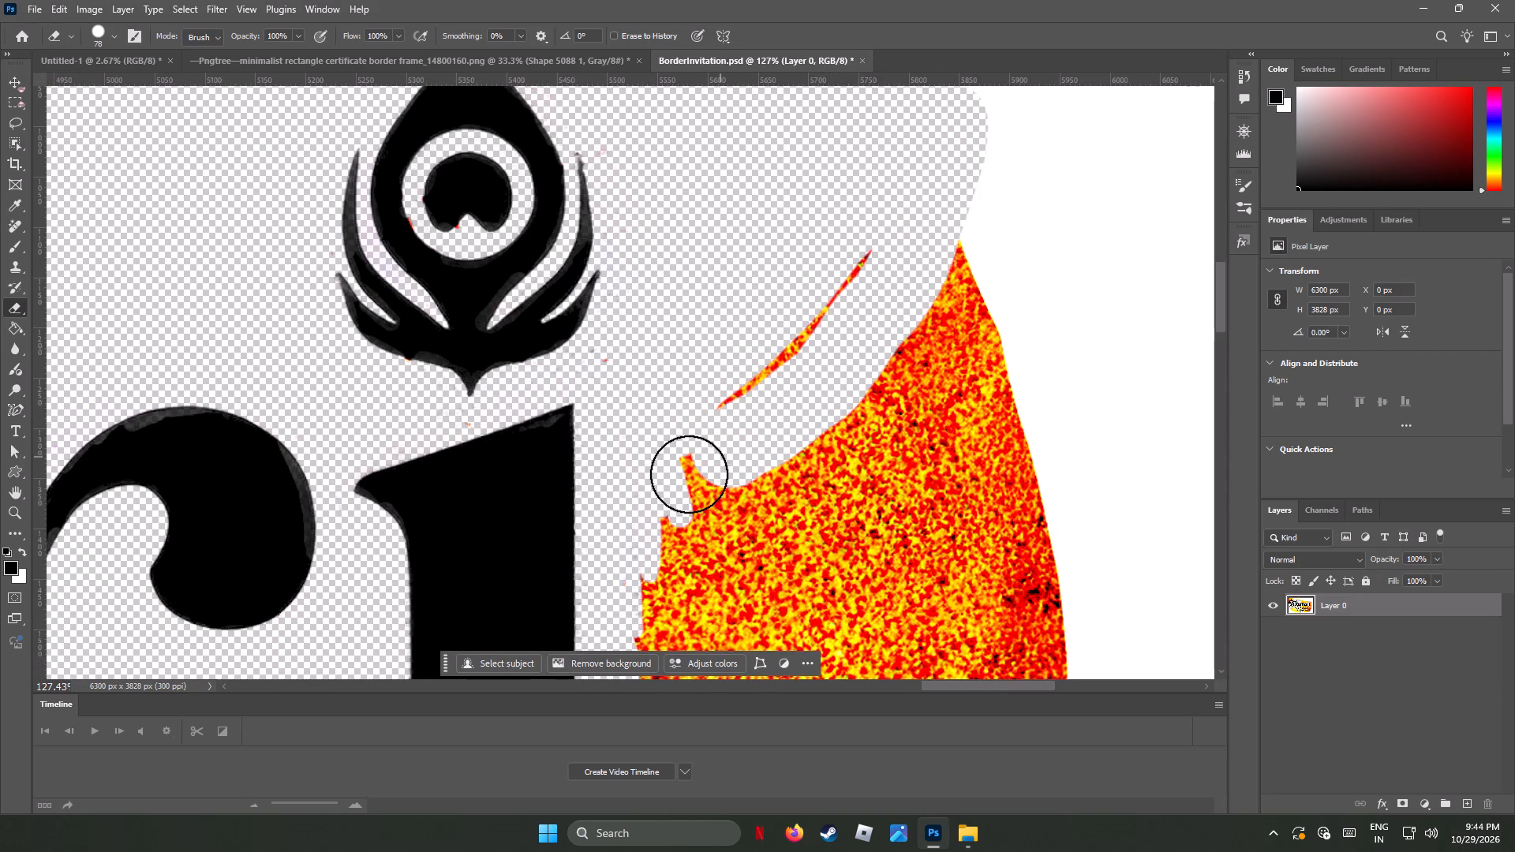
pyautogui.moveTo(689, 474); pyautogui.dragTo(941, 390)
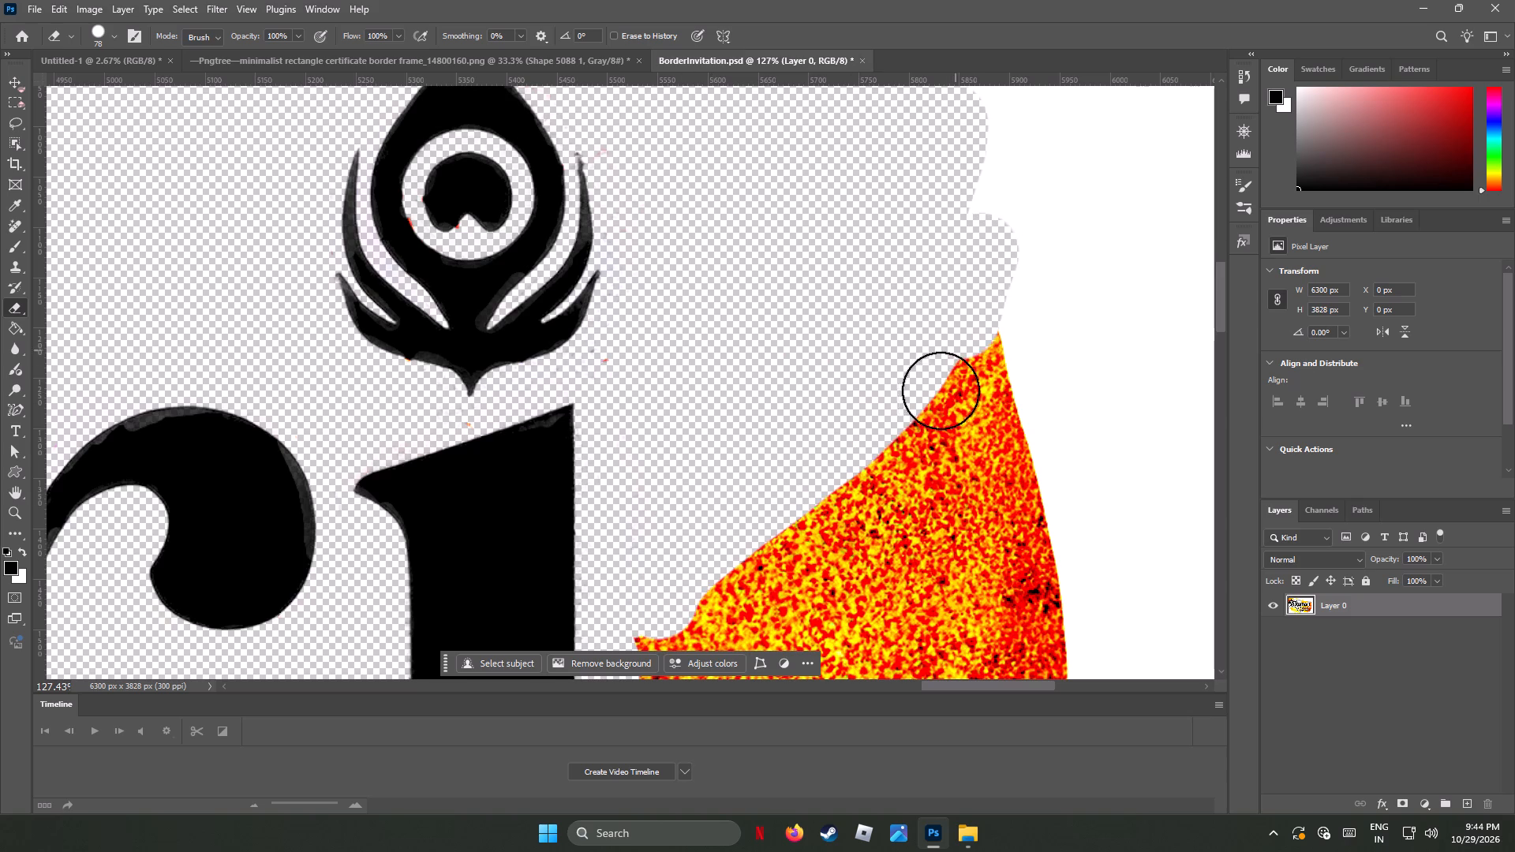
pyautogui.moveTo(941, 390); pyautogui.dragTo(1057, 304)
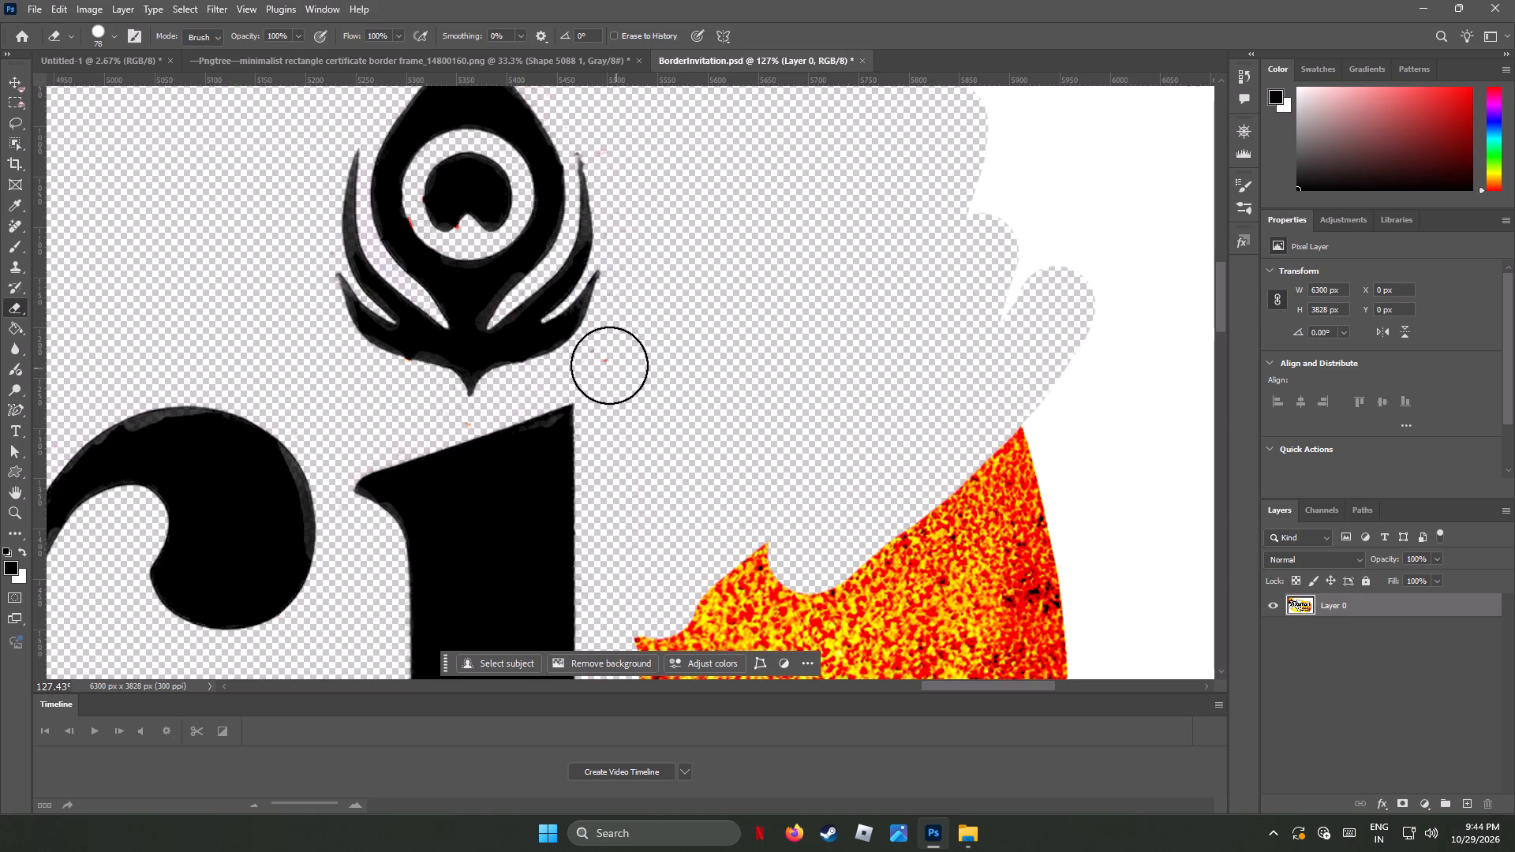
pyautogui.click(609, 365)
# Erase the jagged edge of speckled background beside the upper half of the i's stem.
pyautogui.scroll(-10, 779, 460)
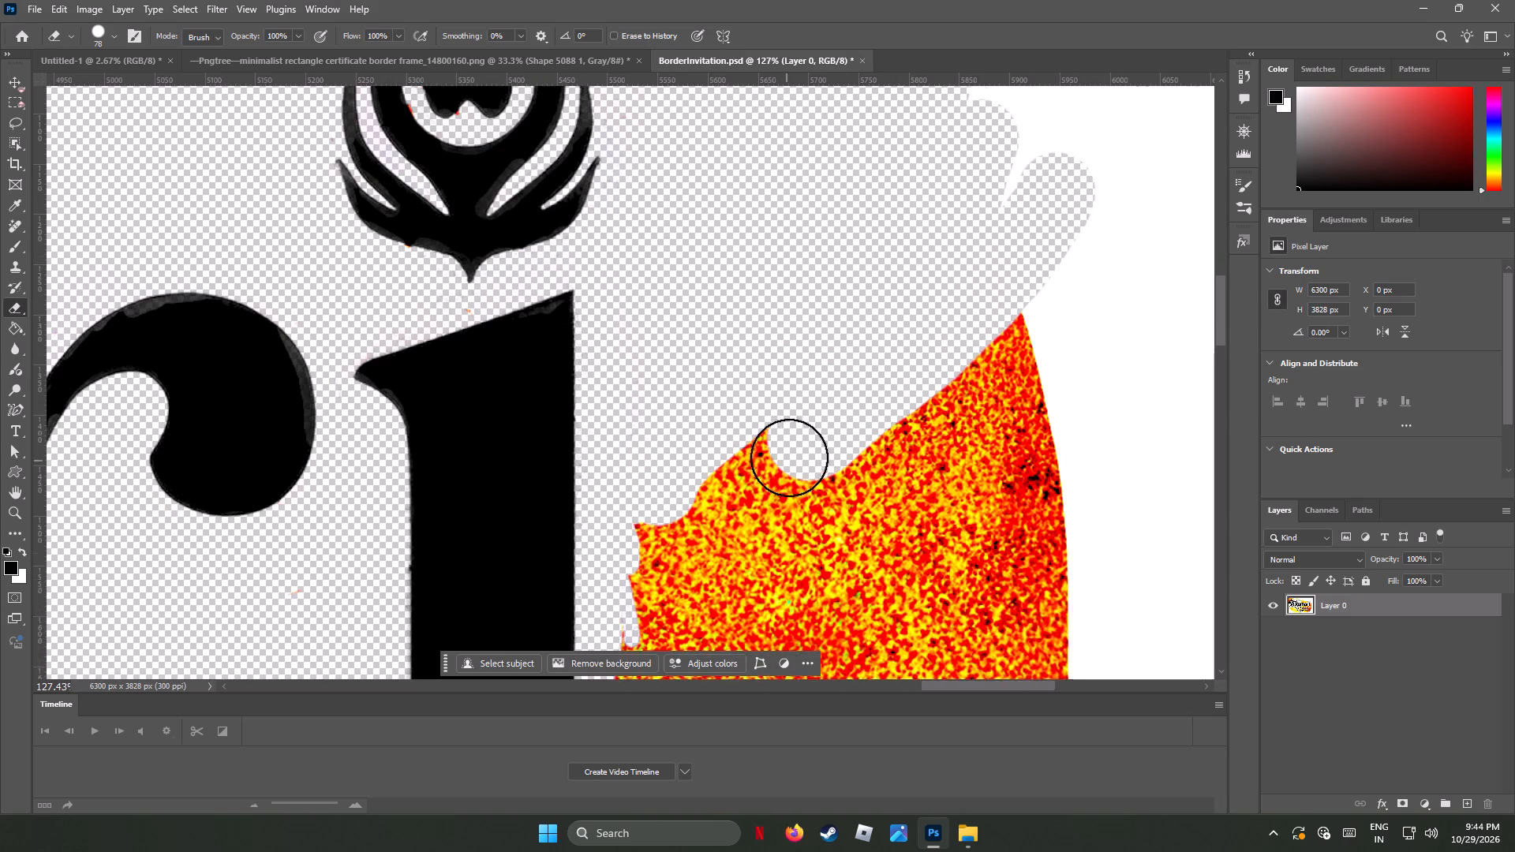
pyautogui.scroll(-2, 789, 458)
pyautogui.scroll(2, 786, 458)
pyautogui.scroll(-3, 786, 458)
pyautogui.scroll(2, 784, 458)
pyautogui.scroll(-11, 784, 458)
pyautogui.scroll(4, 785, 454)
pyautogui.scroll(-6, 785, 454)
pyautogui.scroll(3, 787, 450)
pyautogui.scroll(-2, 787, 452)
pyautogui.scroll(2, 787, 452)
pyautogui.scroll(-1, 787, 452)
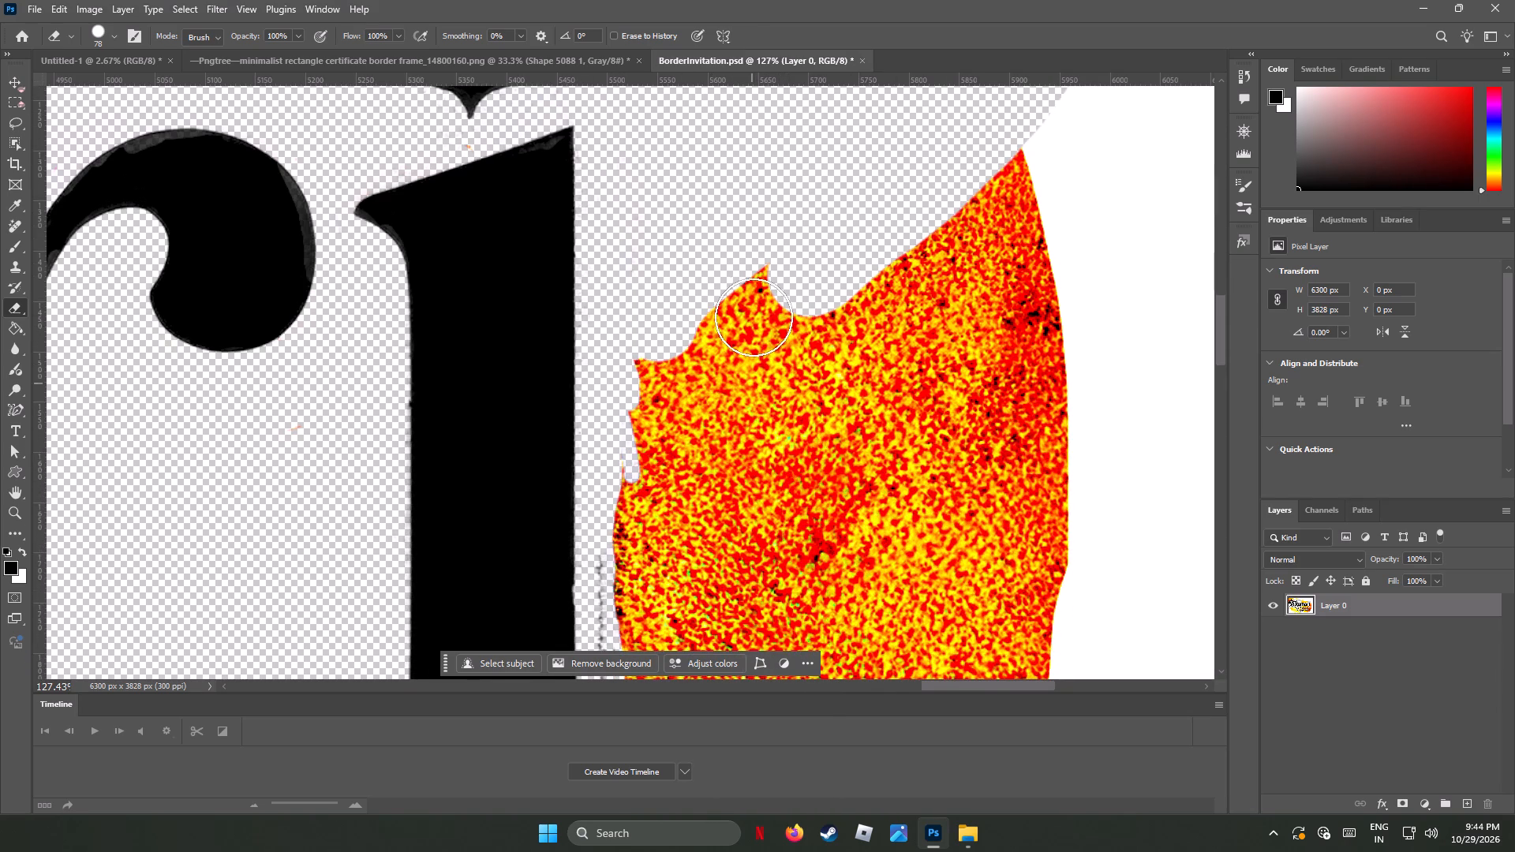
pyautogui.moveTo(769, 293); pyautogui.dragTo(676, 305)
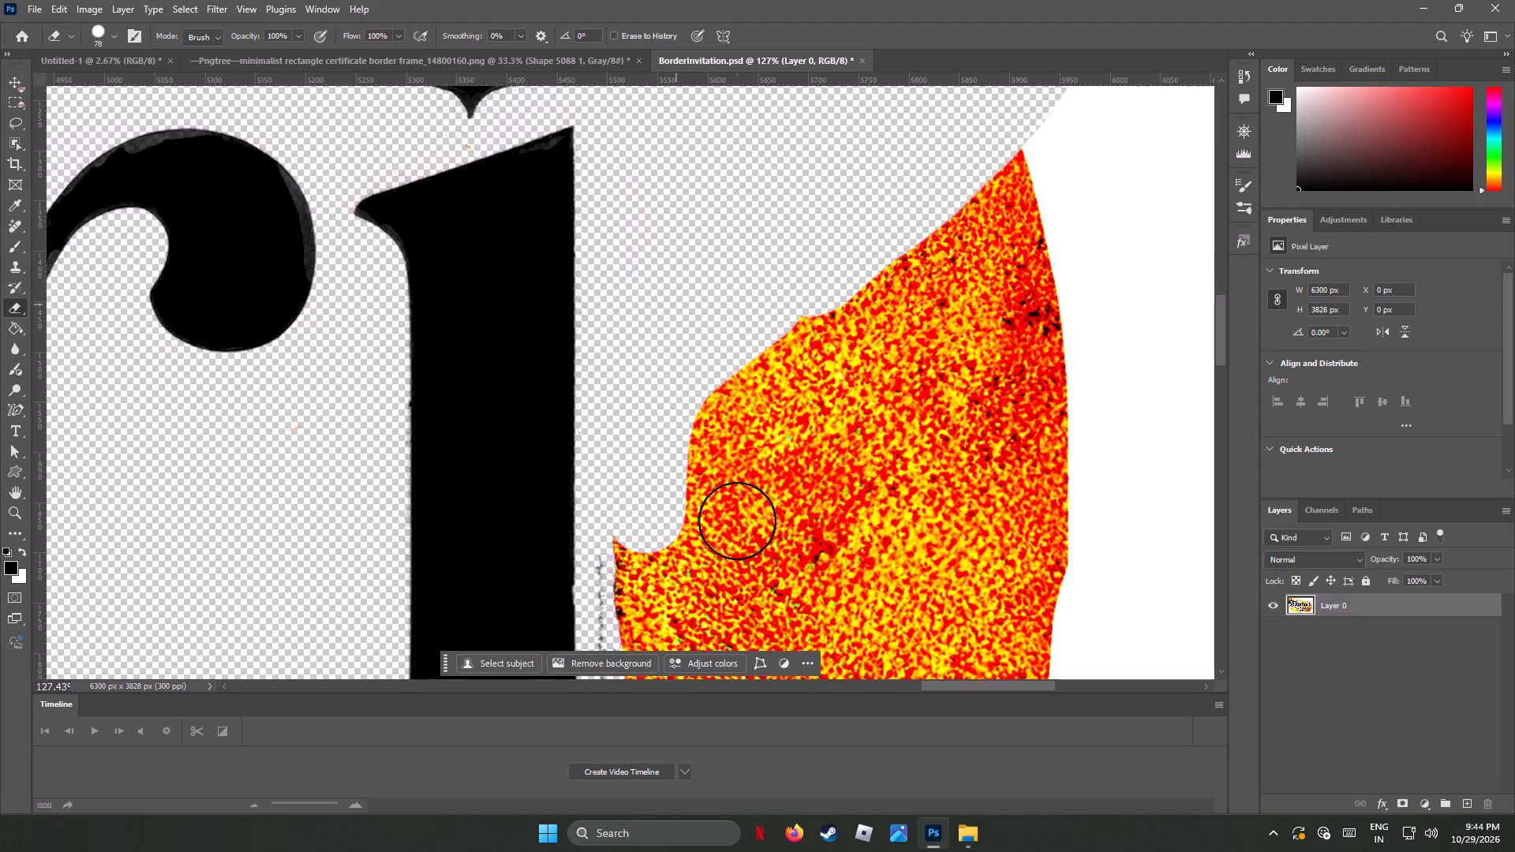
# Erase the speckled background and grey shadow line running along the lower half of the i's stem.
pyautogui.scroll(-4, 746, 522)
pyautogui.scroll(2, 745, 523)
pyautogui.scroll(-8, 745, 523)
pyautogui.scroll(1, 759, 520)
pyautogui.scroll(-1, 759, 520)
pyautogui.scroll(2, 759, 520)
pyautogui.scroll(-10, 757, 520)
pyautogui.scroll(1, 769, 510)
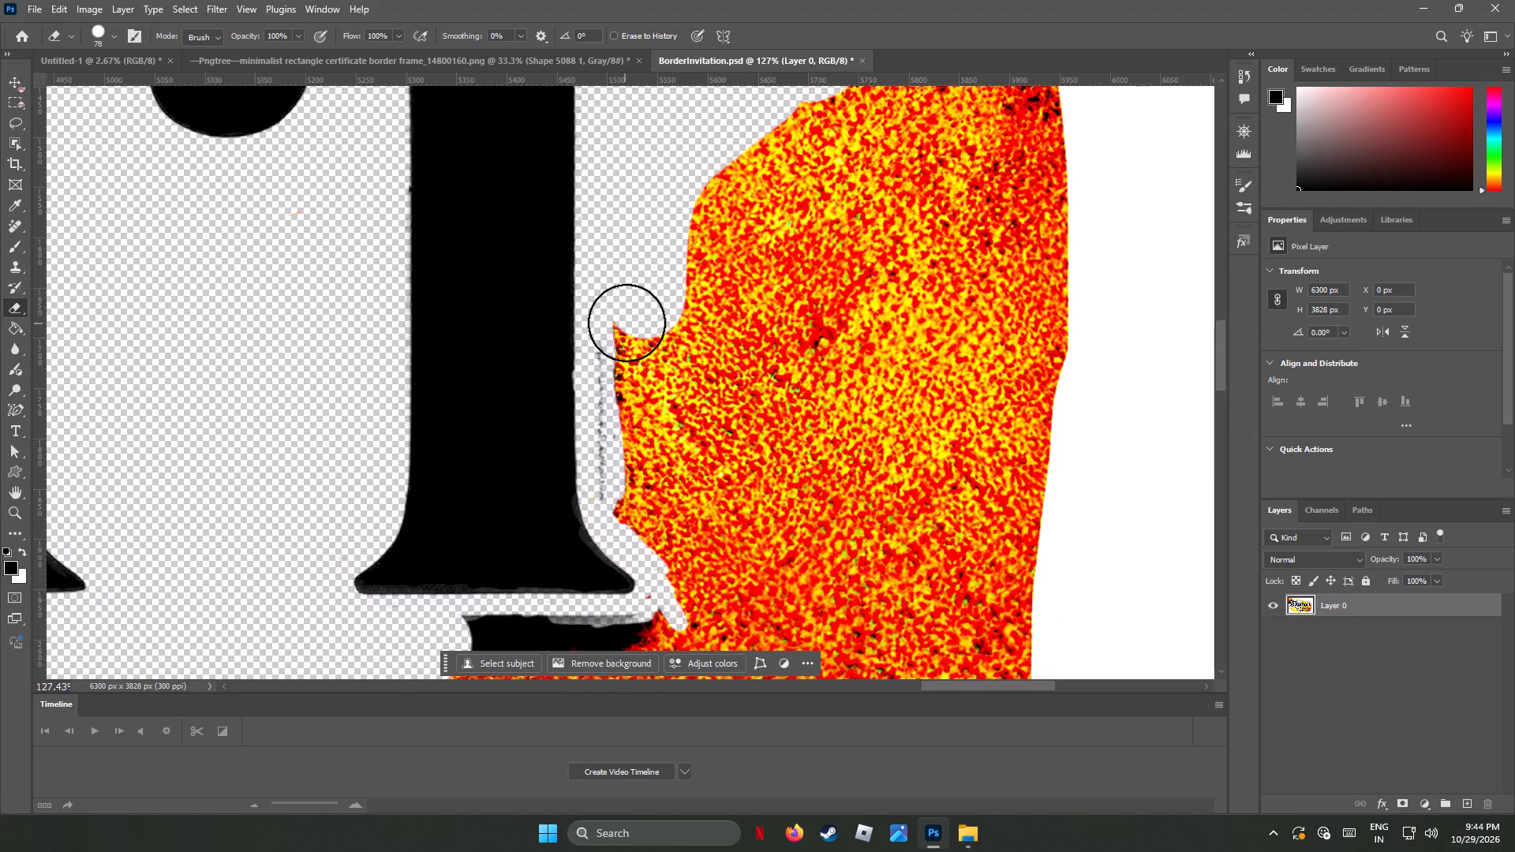
pyautogui.moveTo(627, 329); pyautogui.dragTo(630, 477)
pyautogui.click(630, 492)
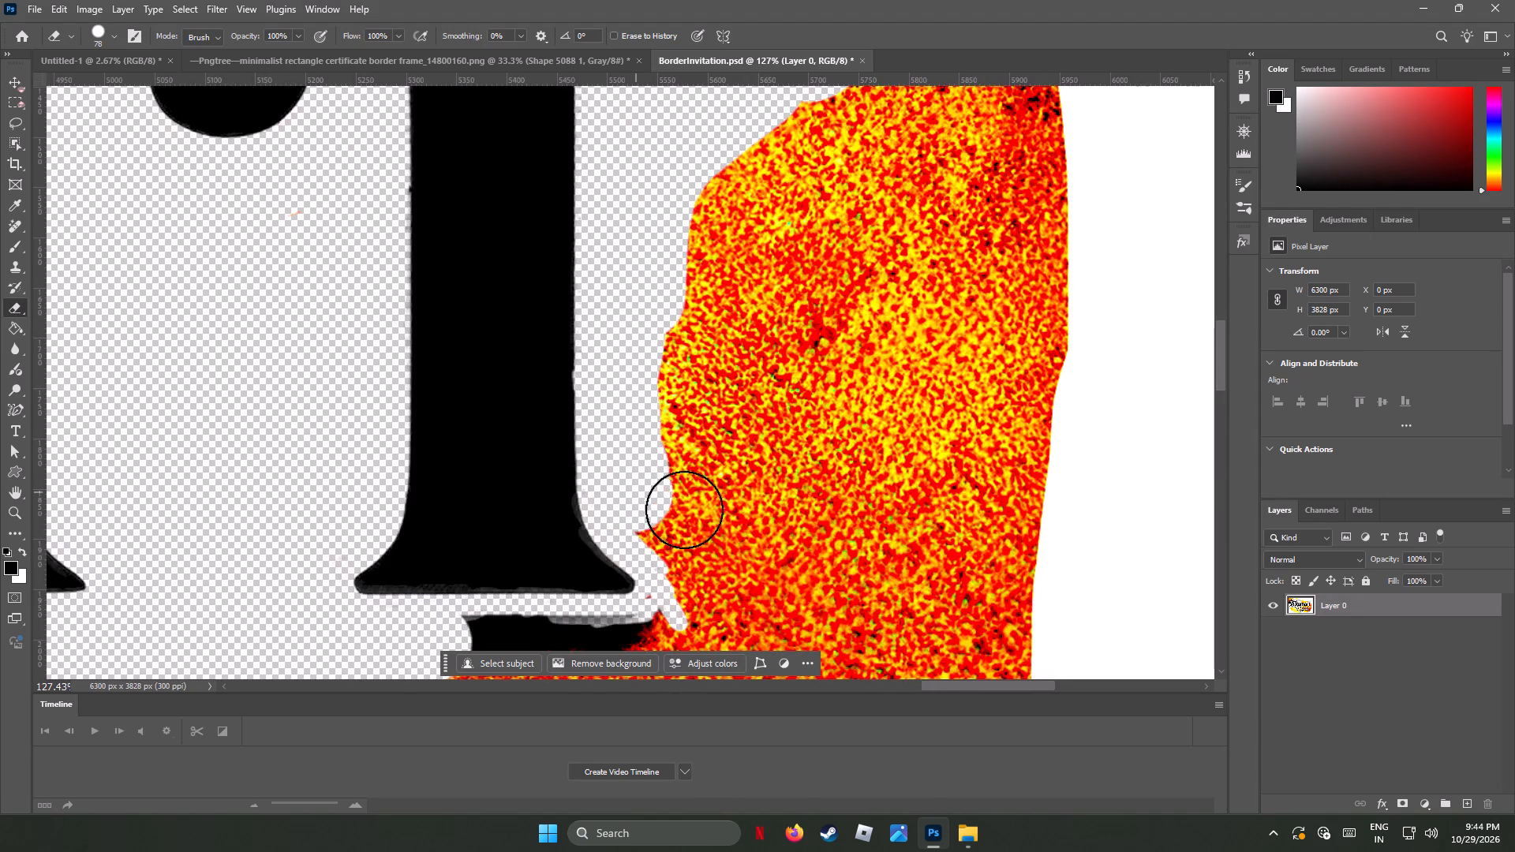
# Erase the black shadow bar and speckled background around the foot of the i, widening the cleared margin beside and below it.
pyautogui.scroll(-3, 693, 523)
pyautogui.scroll(1, 694, 527)
pyautogui.scroll(-9, 694, 527)
pyautogui.scroll(2, 720, 518)
pyautogui.scroll(-2, 720, 518)
pyautogui.moveTo(669, 385); pyautogui.dragTo(679, 467)
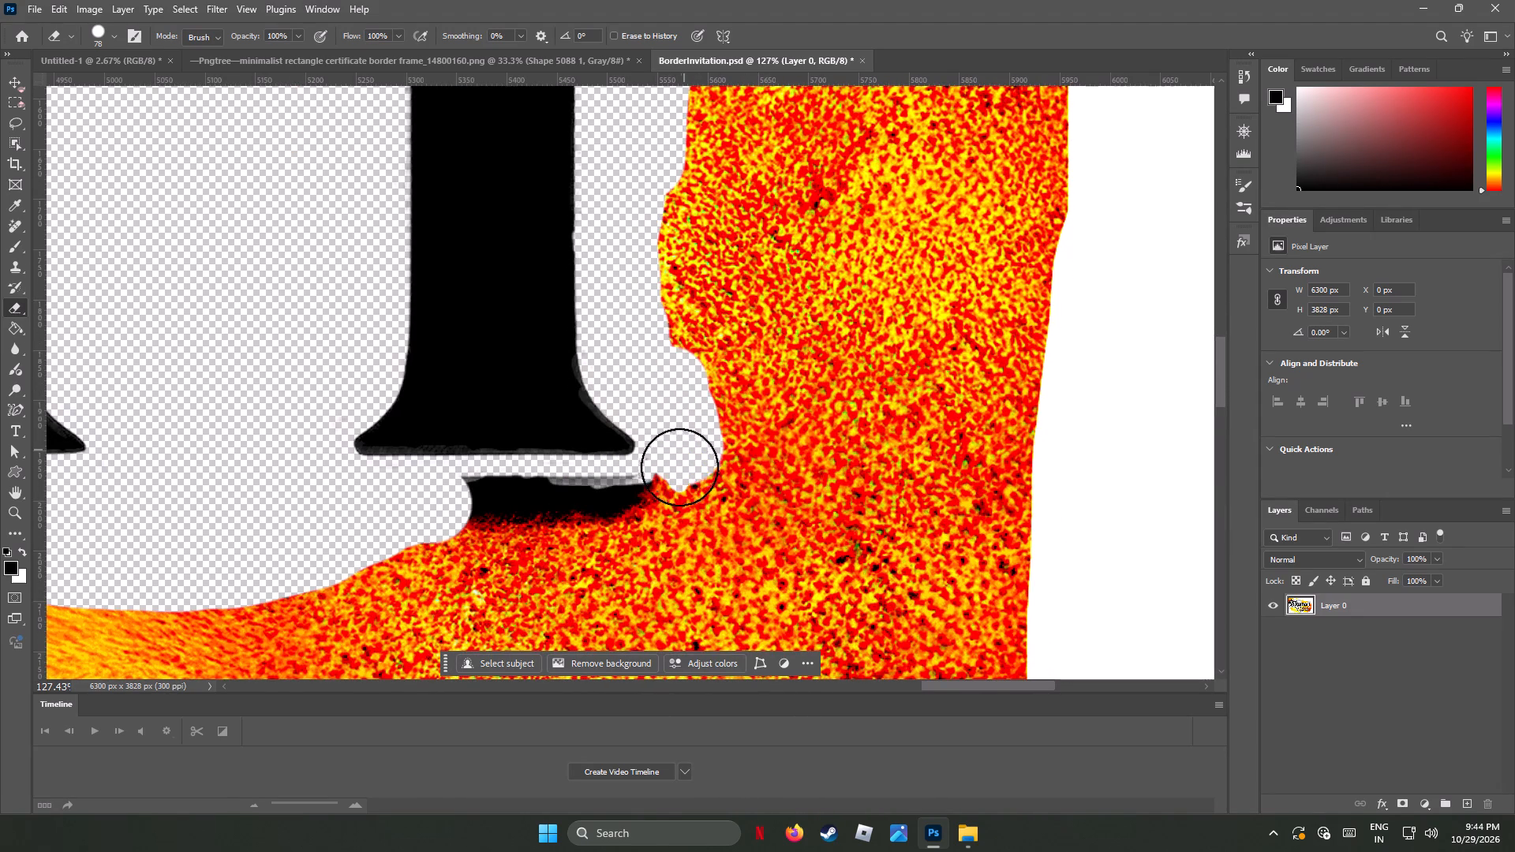
pyautogui.moveTo(679, 467); pyautogui.dragTo(447, 506)
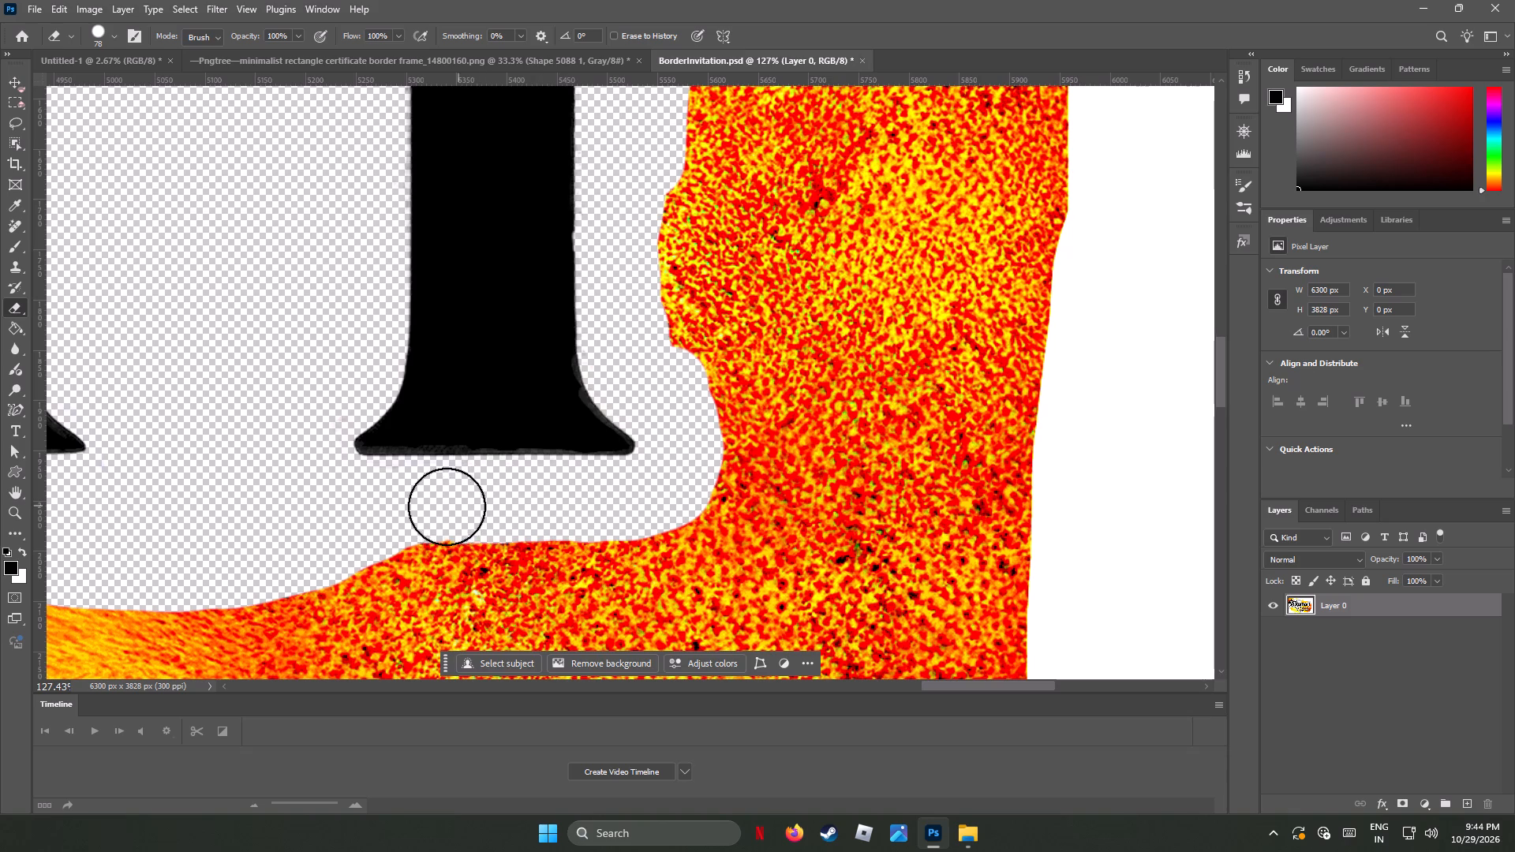
pyautogui.moveTo(447, 506); pyautogui.dragTo(713, 316)
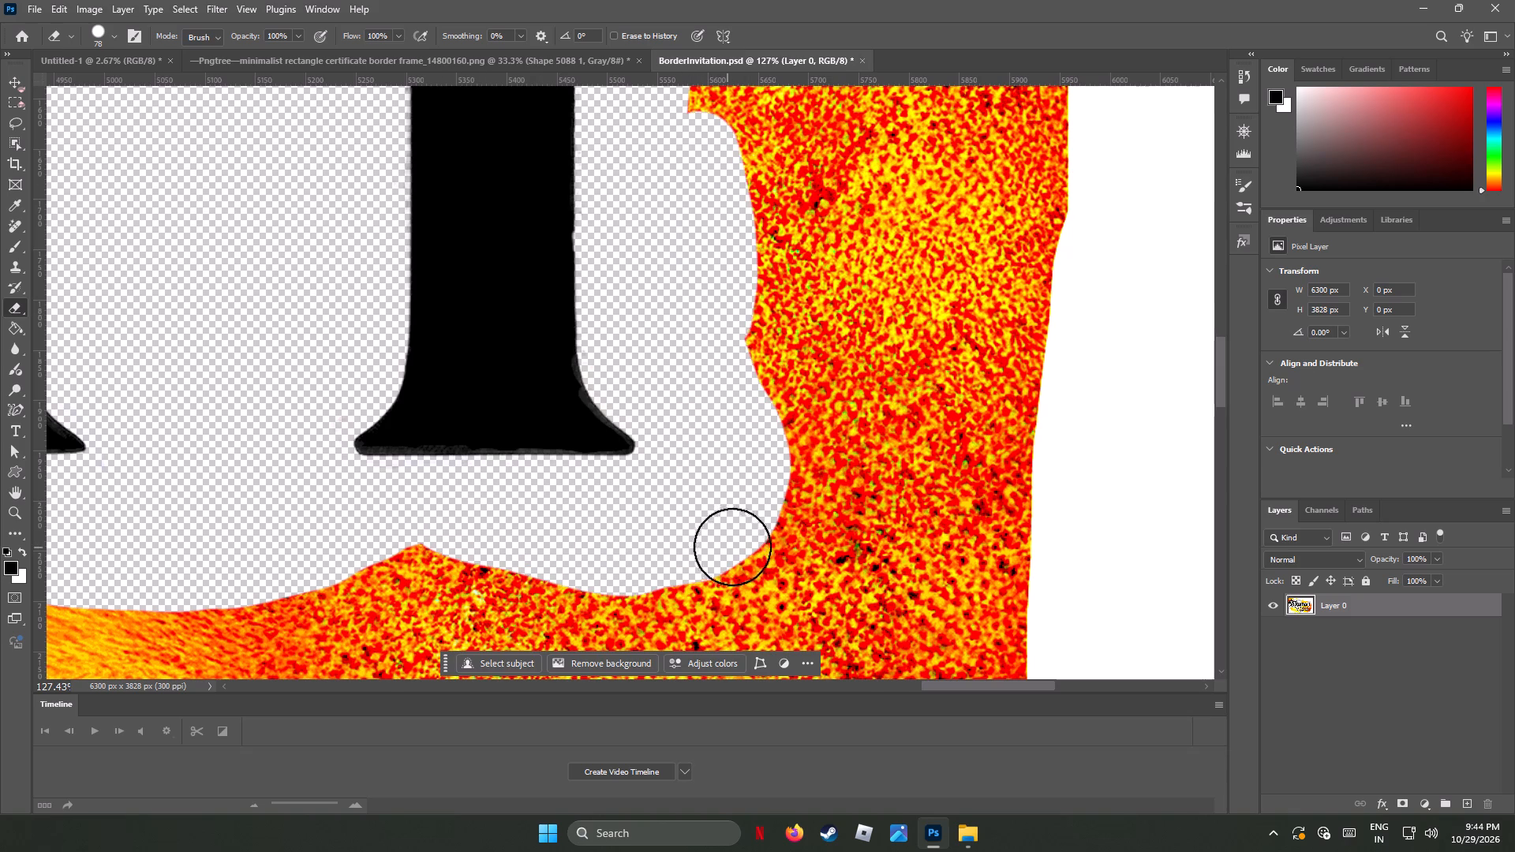
# Erase a wide gap through the orange background between the foot of the i and the small floral flourish below it.
pyautogui.scroll(-5, 738, 545)
pyautogui.scroll(1, 744, 552)
pyautogui.scroll(-5, 745, 555)
pyautogui.keyDown('alt'); pyautogui.scroll(-9, 780, 540); pyautogui.keyUp('alt')
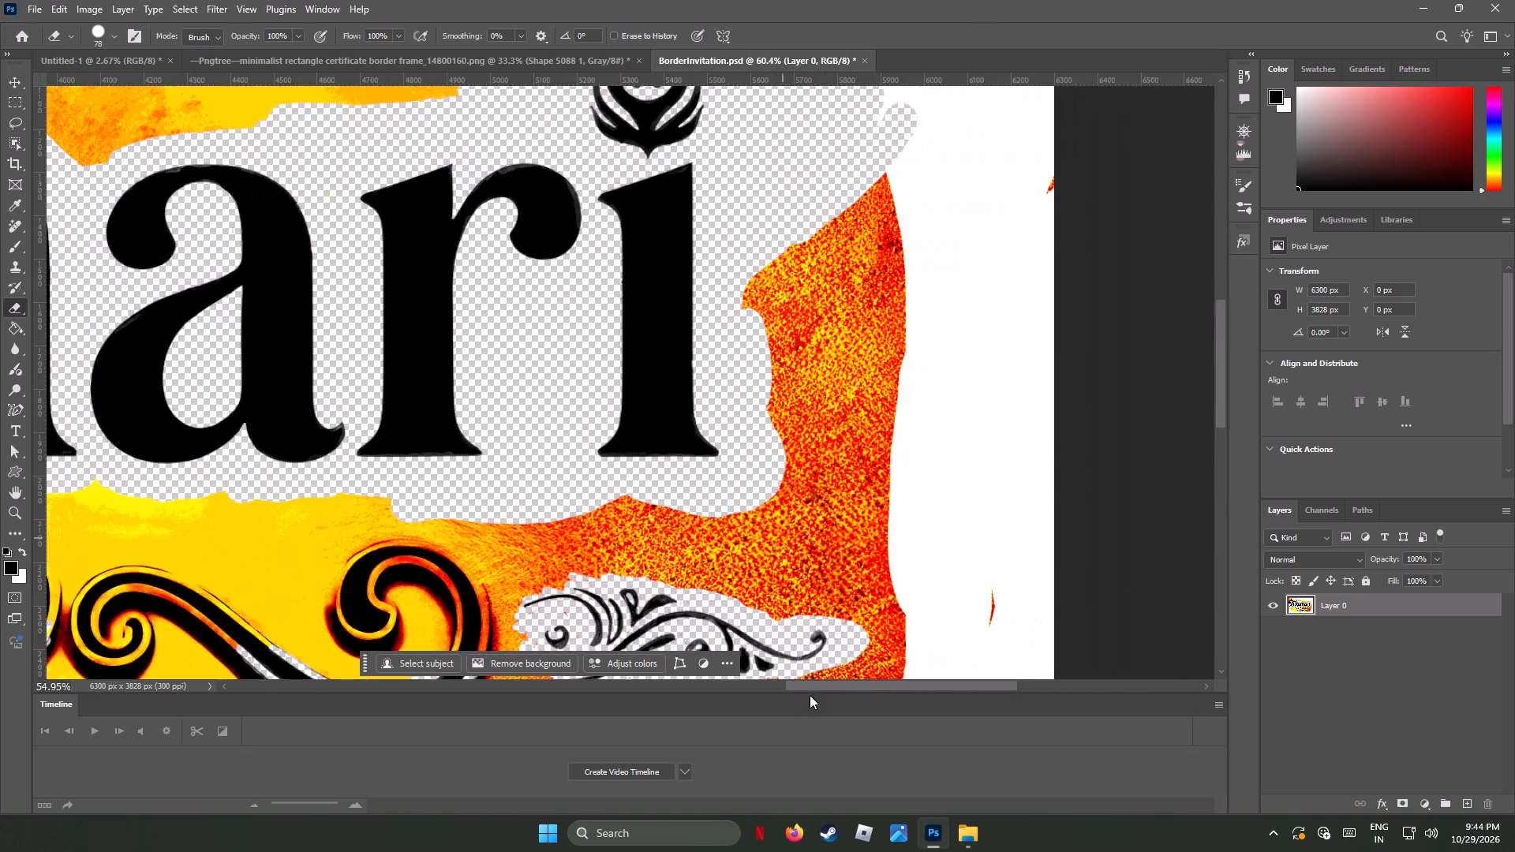
pyautogui.keyDown('alt'); pyautogui.scroll(9, 560, 600); pyautogui.keyUp('alt')
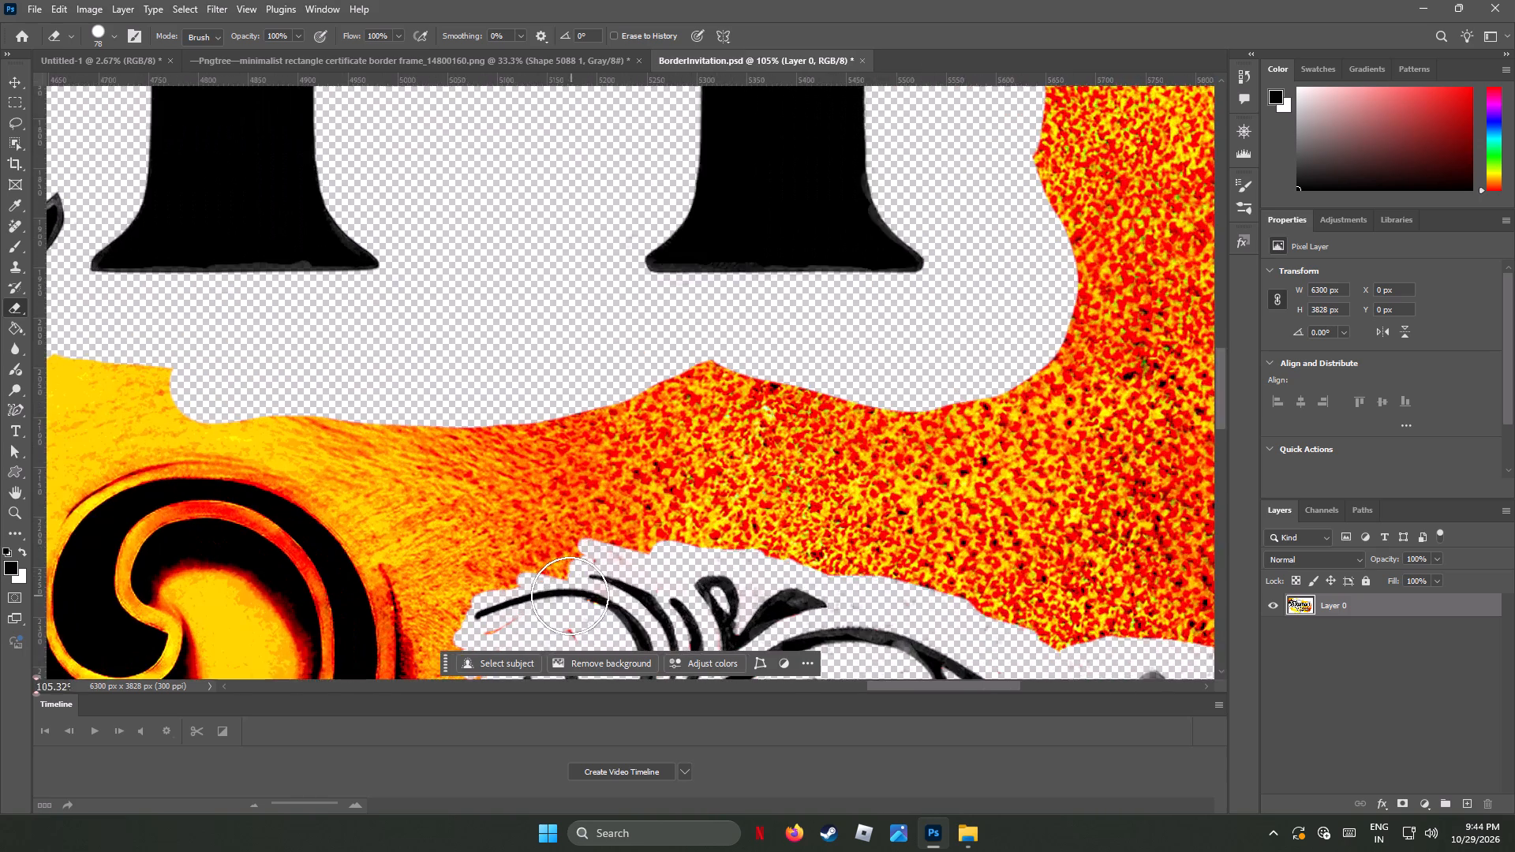
pyautogui.keyDown('alt'); pyautogui.scroll(1, 568, 596); pyautogui.keyUp('alt')
pyautogui.keyDown('alt'); pyautogui.scroll(-1, 568, 596); pyautogui.keyUp('alt')
pyautogui.keyDown('alt'); pyautogui.scroll(8, 568, 596); pyautogui.keyUp('alt')
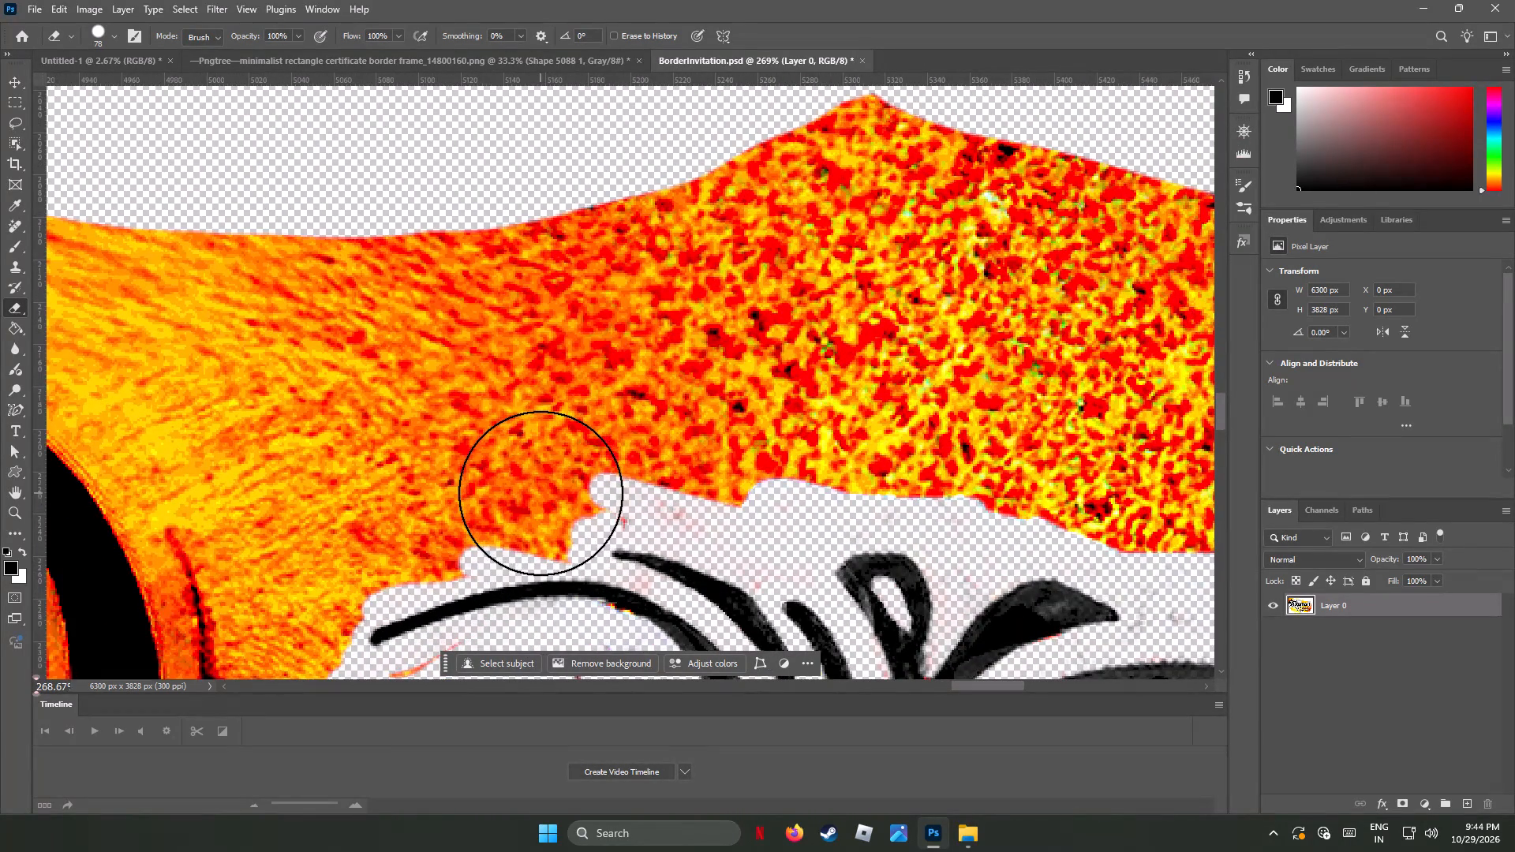
pyautogui.moveTo(541, 493); pyautogui.dragTo(548, 375)
pyautogui.moveTo(663, 463); pyautogui.dragTo(661, 451)
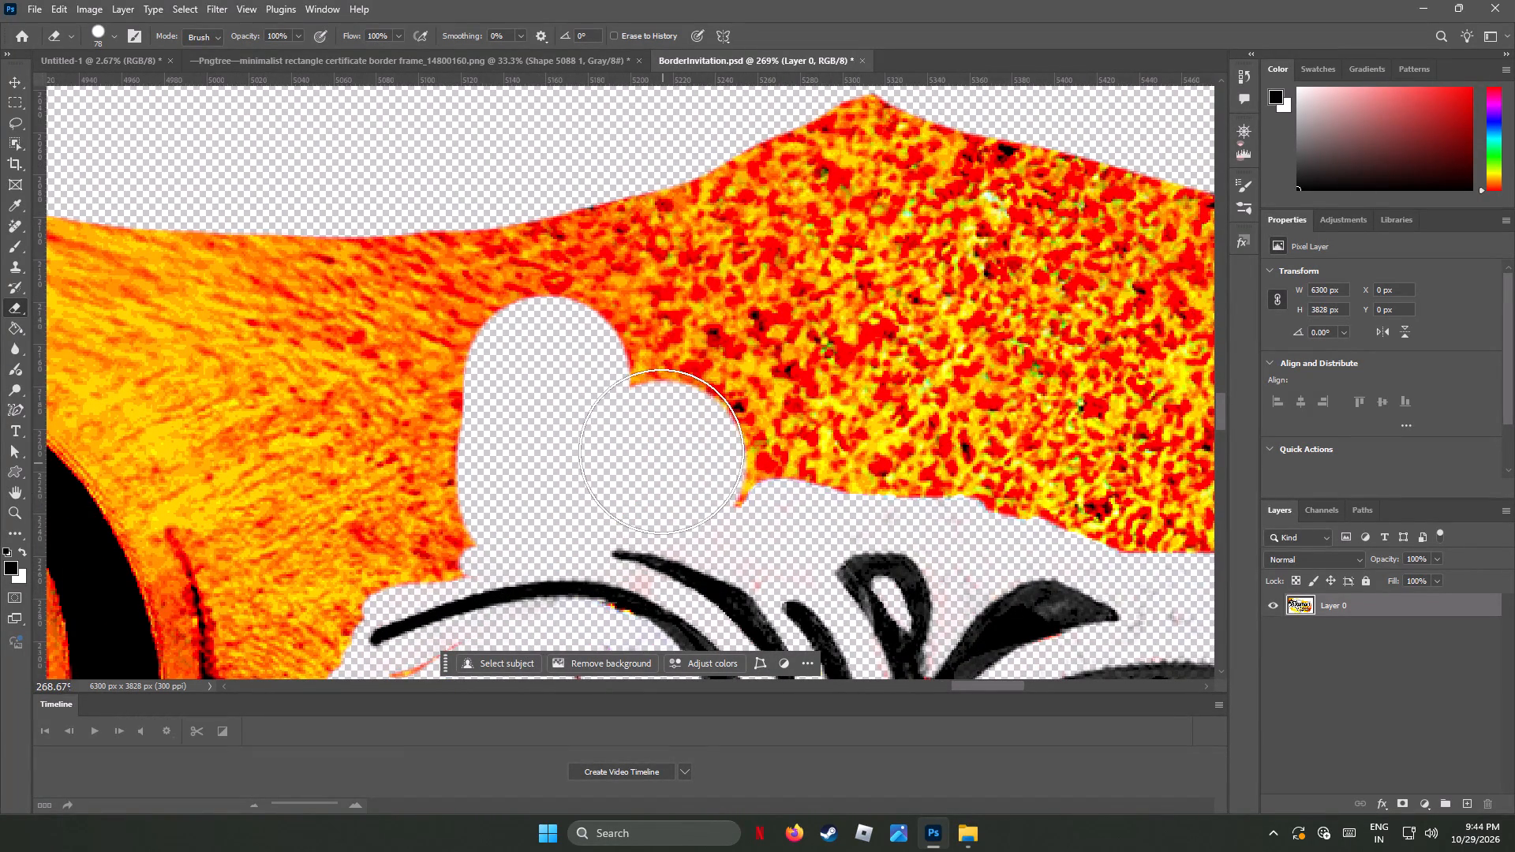
pyautogui.moveTo(661, 451); pyautogui.dragTo(523, 254)
pyautogui.moveTo(754, 460); pyautogui.dragTo(618, 211)
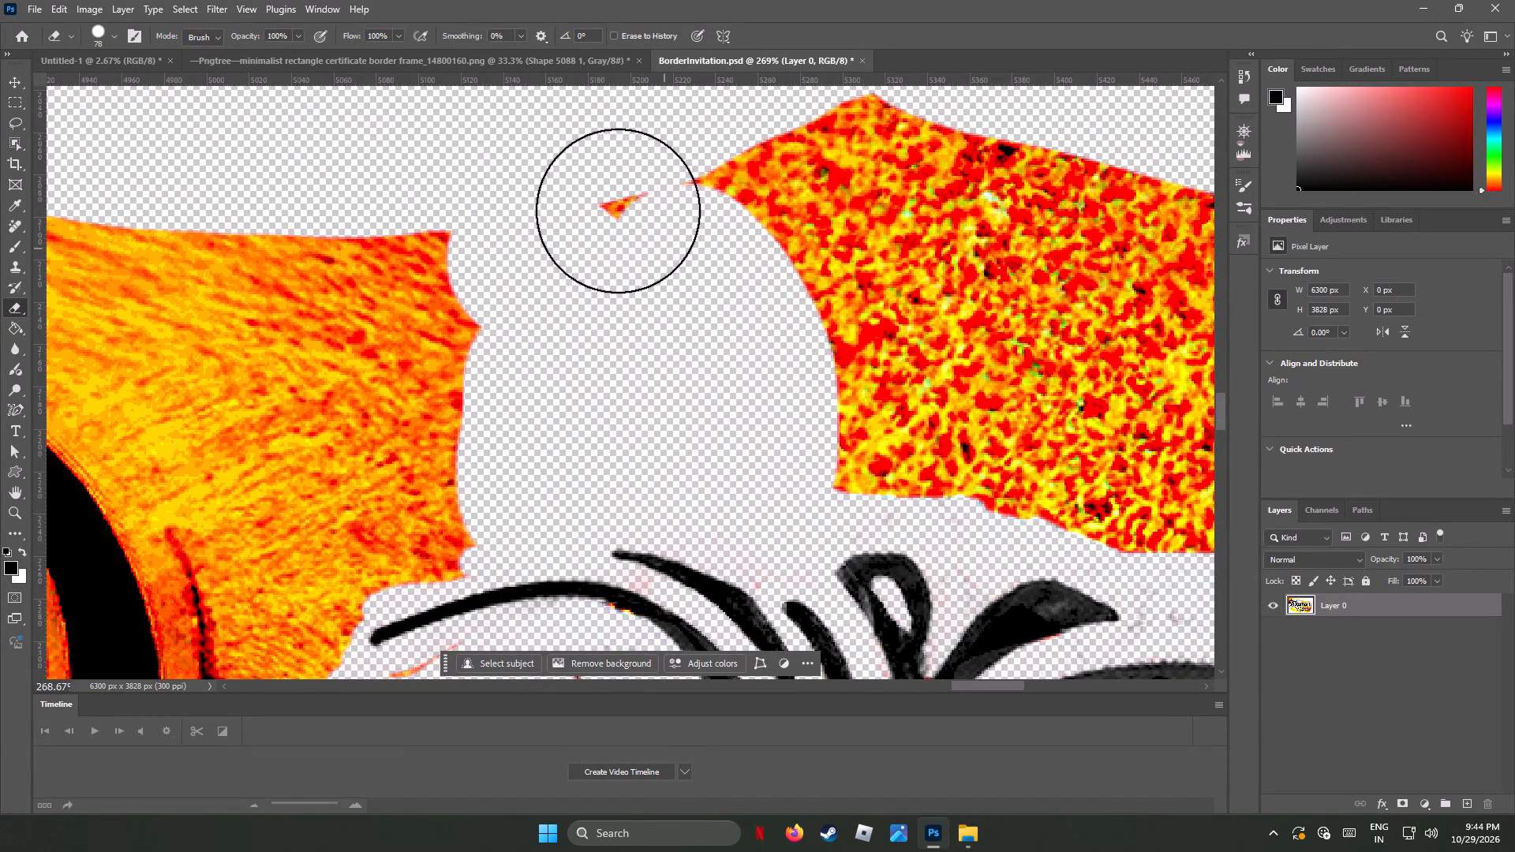
pyautogui.moveTo(618, 211); pyautogui.dragTo(559, 190)
pyautogui.moveTo(762, 230); pyautogui.dragTo(1064, 188)
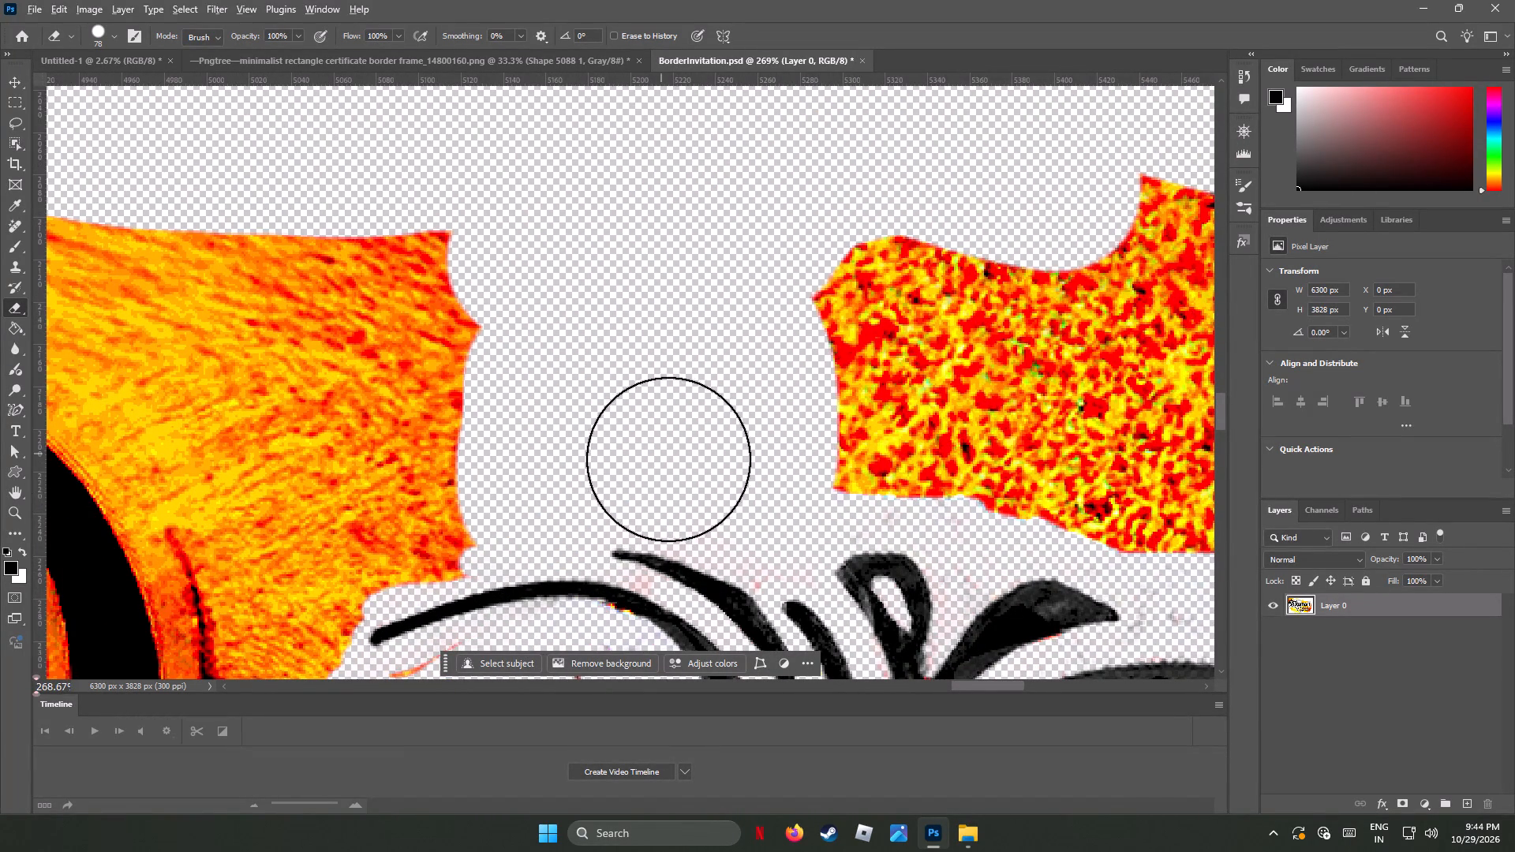
# With the Background Eraser, remove the orange band between the large scroll's outer curve and its shadow, plus part of the shadow's edge.
pyautogui.keyDown('alt'); pyautogui.scroll(-3, 668, 459); pyautogui.keyUp('alt')
pyautogui.keyDown('alt'); pyautogui.scroll(2, 668, 459); pyautogui.keyUp('alt')
pyautogui.keyDown('alt'); pyautogui.scroll(-7, 668, 459); pyautogui.keyUp('alt')
pyautogui.keyDown('alt'); pyautogui.scroll(7, 481, 584); pyautogui.keyUp('alt')
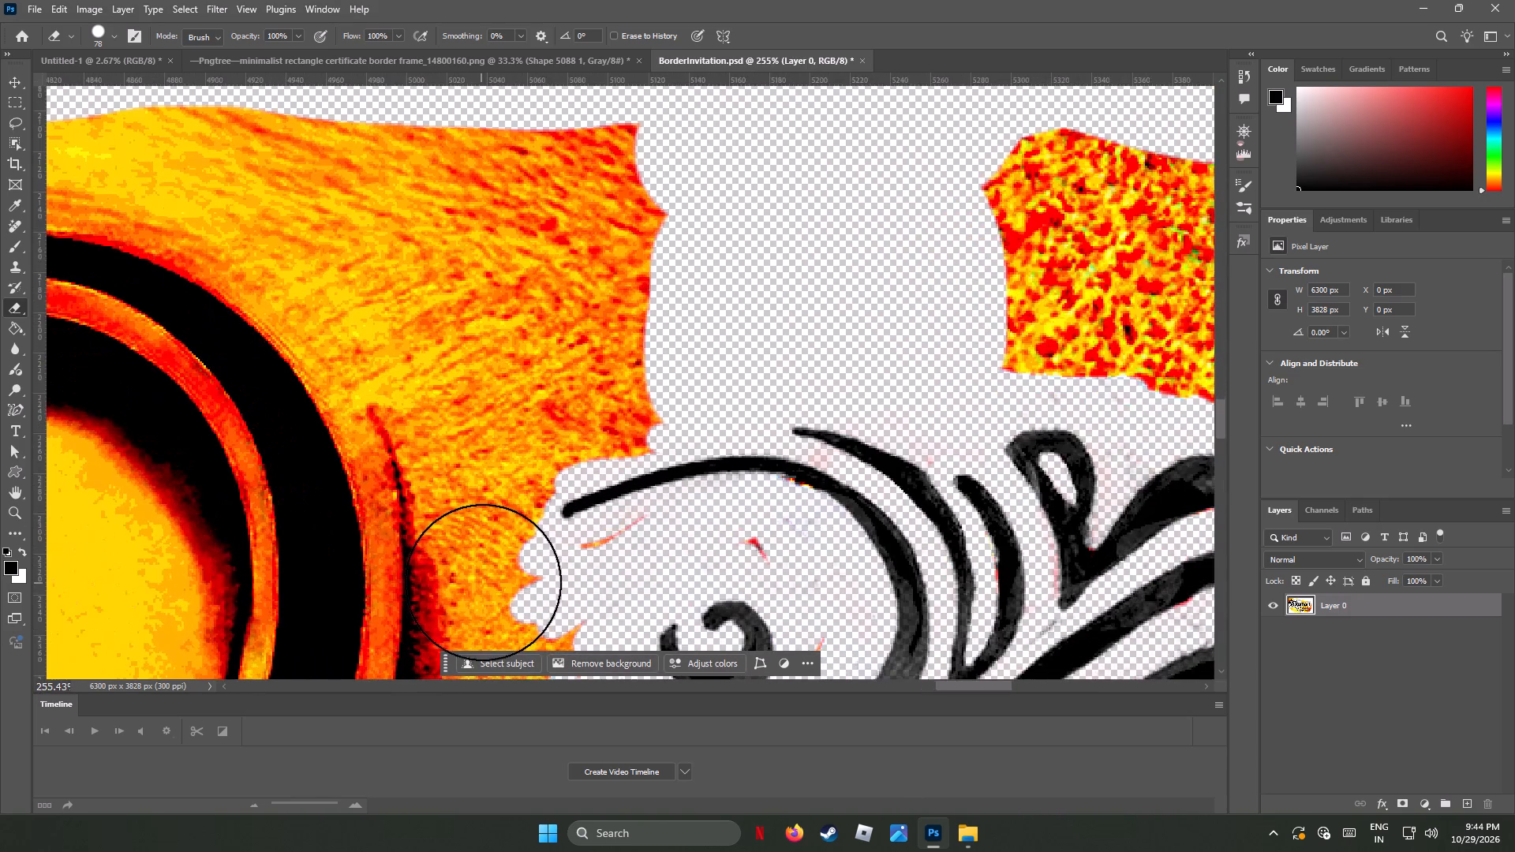
pyautogui.keyDown('alt'); pyautogui.scroll(-7, 485, 579); pyautogui.keyUp('alt')
pyautogui.keyDown('alt'); pyautogui.scroll(-11, 570, 535); pyautogui.keyUp('alt')
pyautogui.keyDown('alt'); pyautogui.scroll(1, 570, 535); pyautogui.keyUp('alt')
pyautogui.keyDown('alt'); pyautogui.scroll(-1, 570, 535); pyautogui.keyUp('alt')
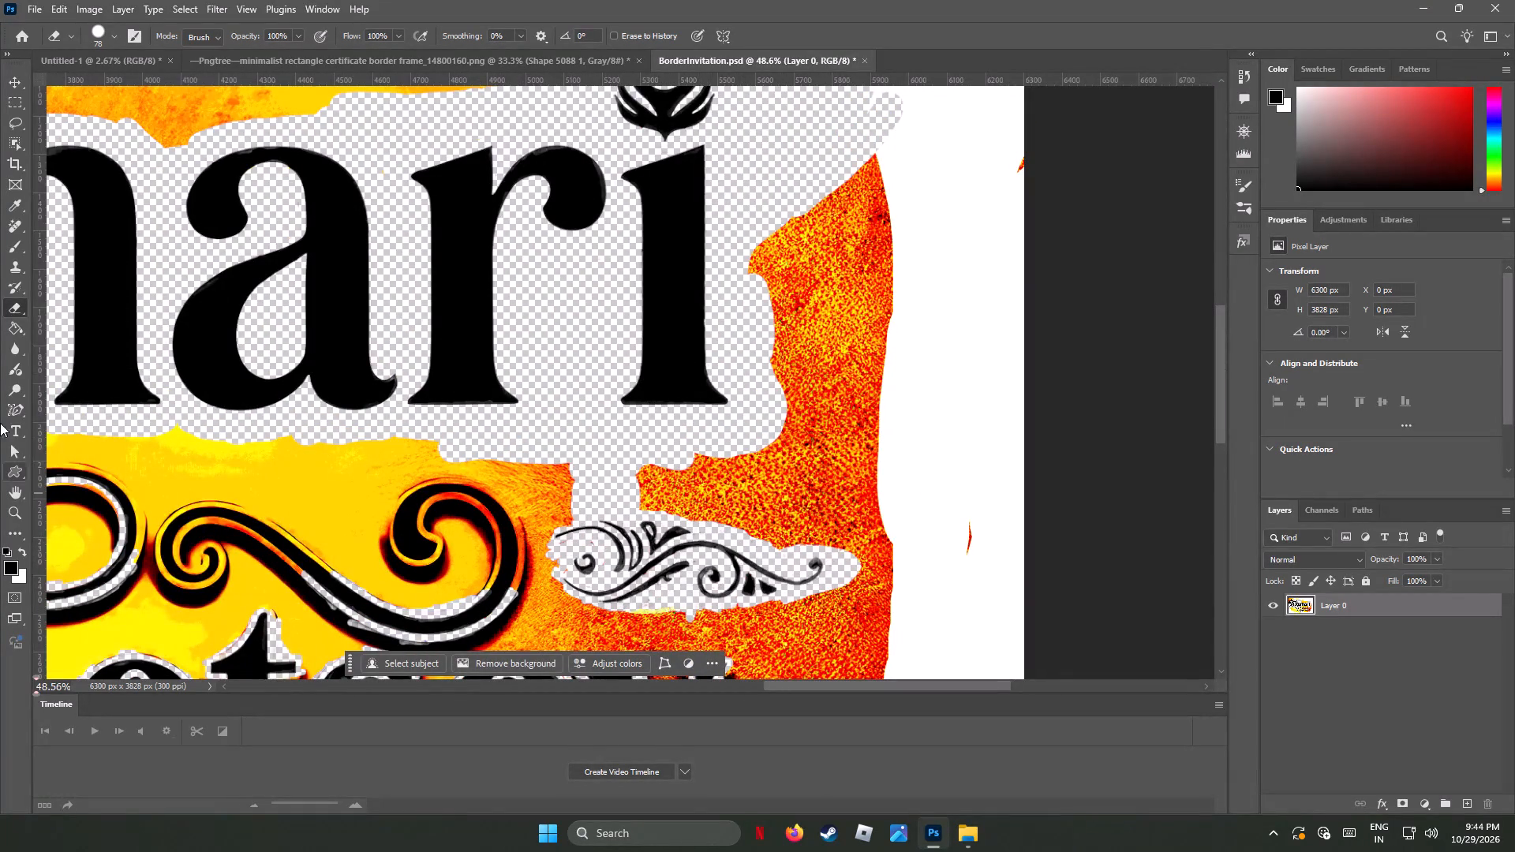
pyautogui.rightClick(21, 311)
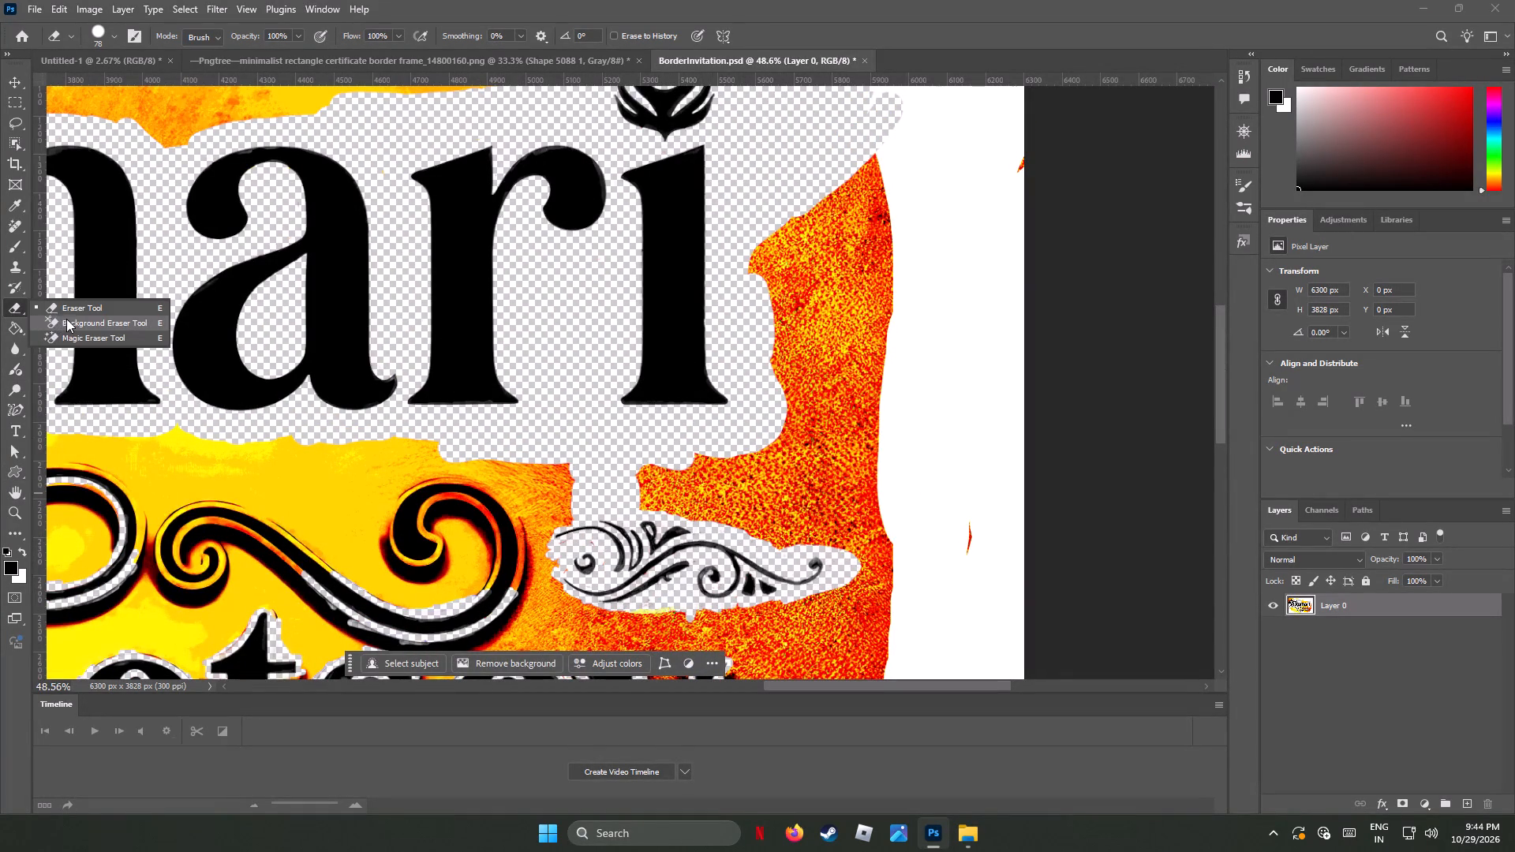
pyautogui.click(67, 319)
pyautogui.keyDown('alt'); pyautogui.scroll(9, 511, 596); pyautogui.keyUp('alt')
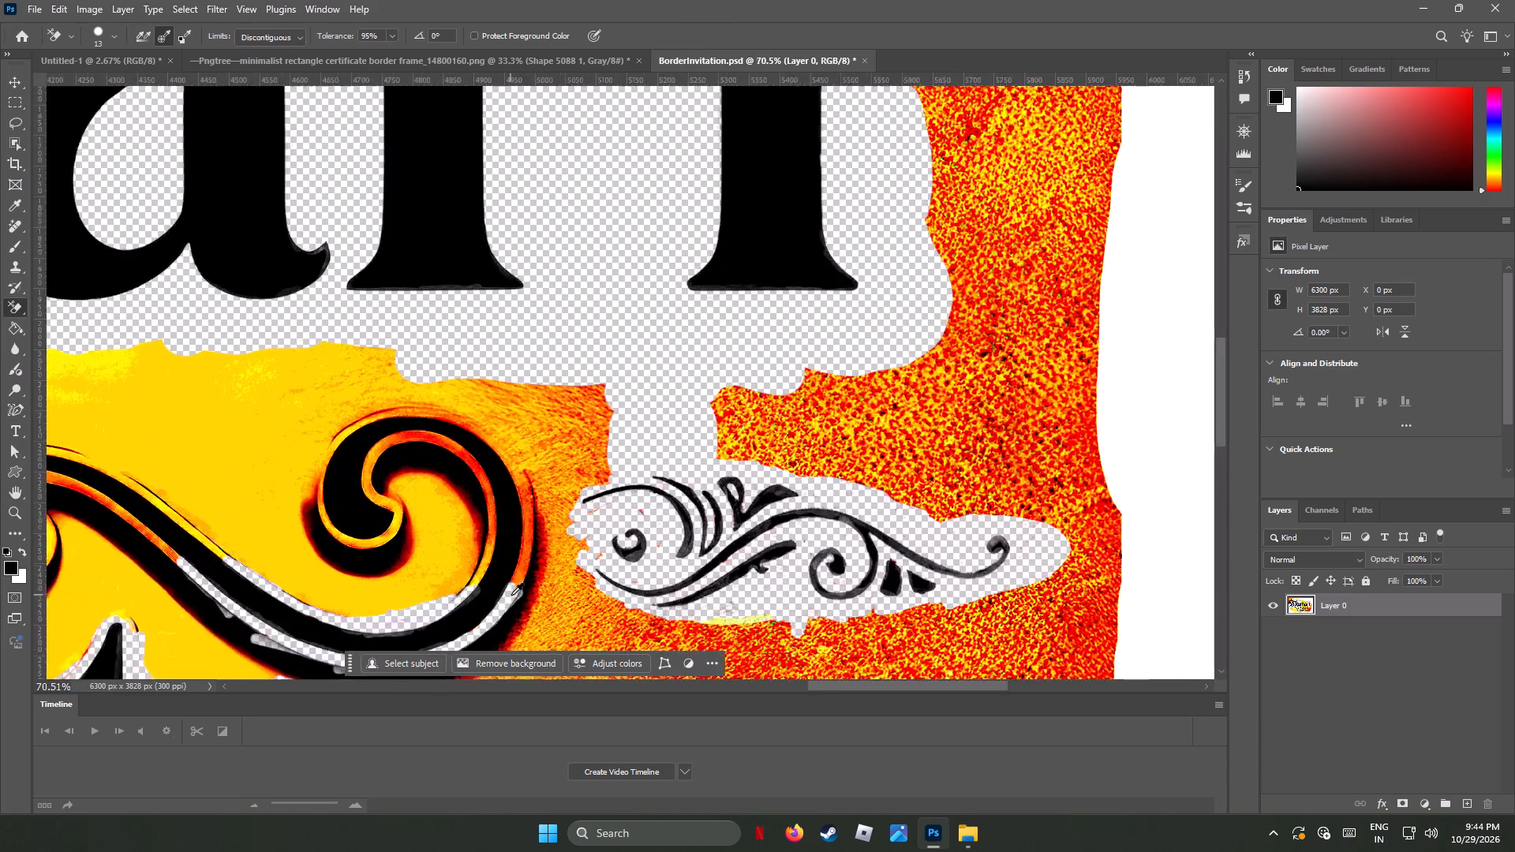
pyautogui.keyDown('alt'); pyautogui.scroll(7, 511, 595); pyautogui.keyUp('alt')
pyautogui.keyDown('alt'); pyautogui.scroll(-2, 523, 592); pyautogui.keyUp('alt')
pyautogui.keyDown('alt'); pyautogui.scroll(6, 523, 592); pyautogui.keyUp('alt')
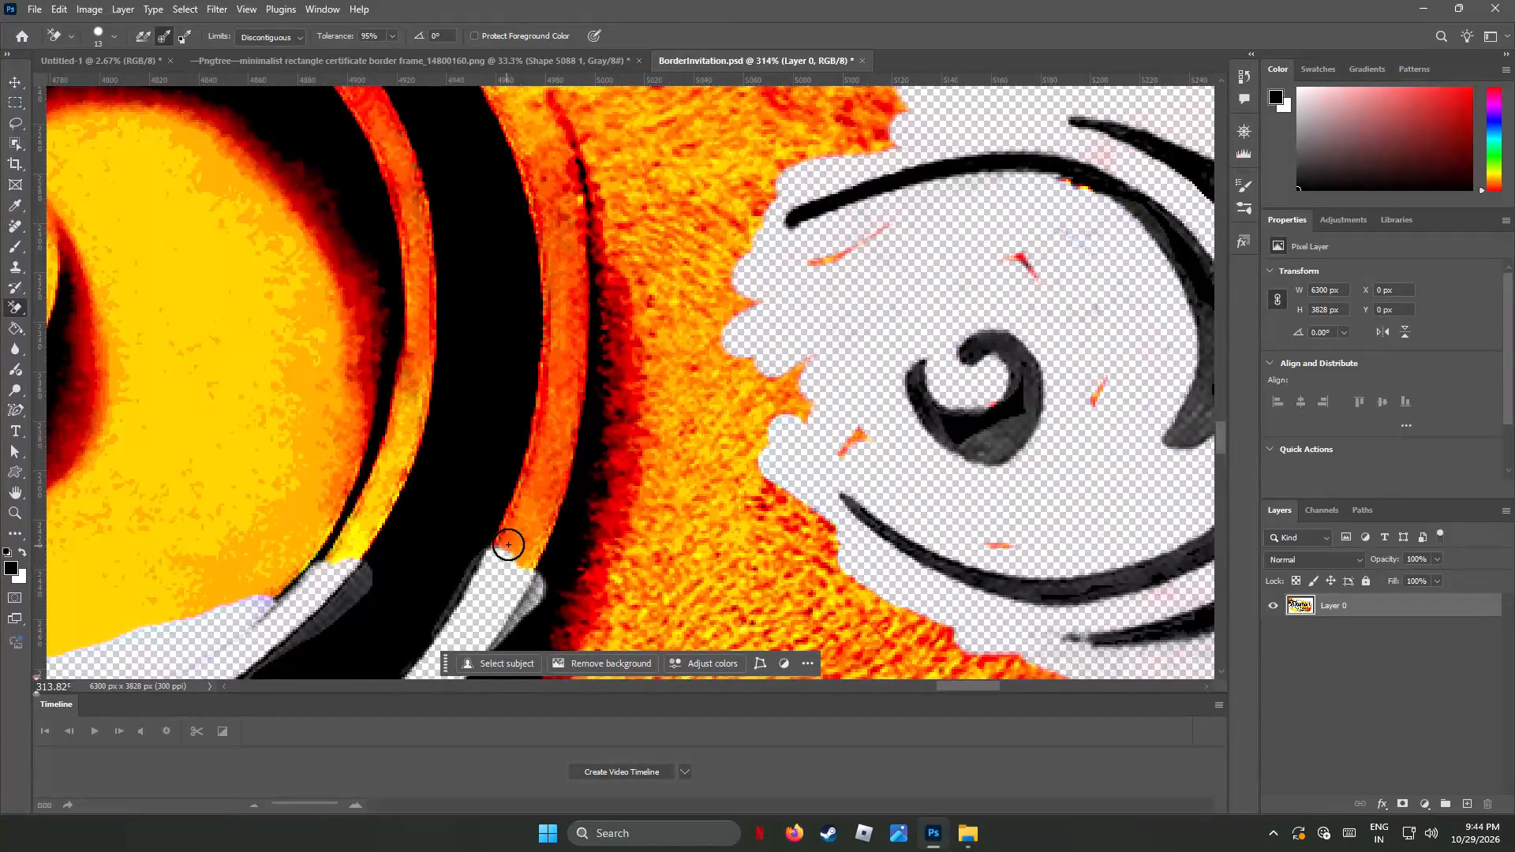
pyautogui.moveTo(526, 531); pyautogui.dragTo(546, 357)
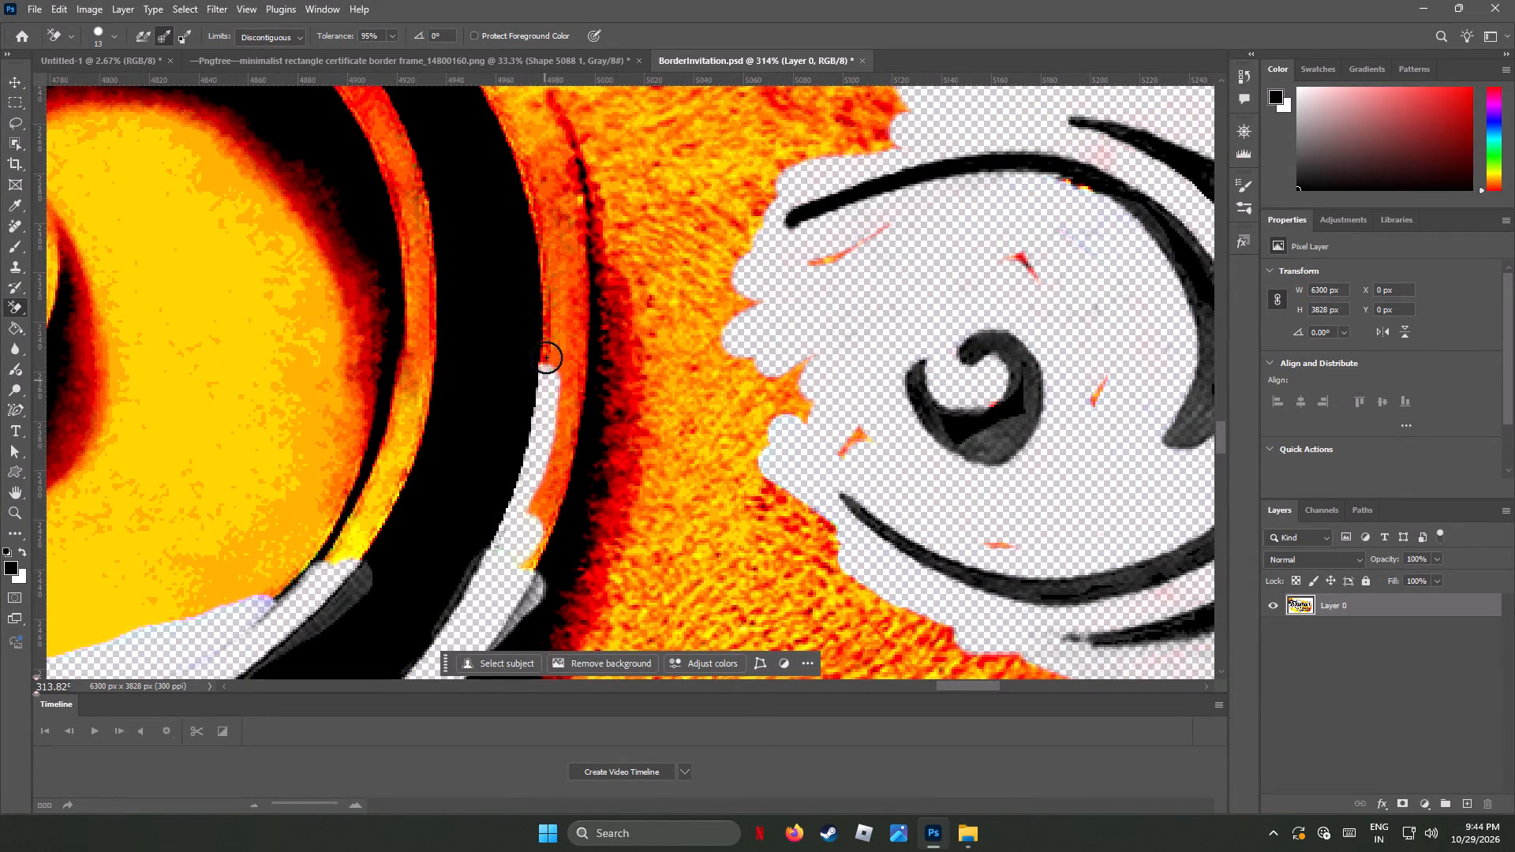
pyautogui.moveTo(546, 357); pyautogui.dragTo(594, 250)
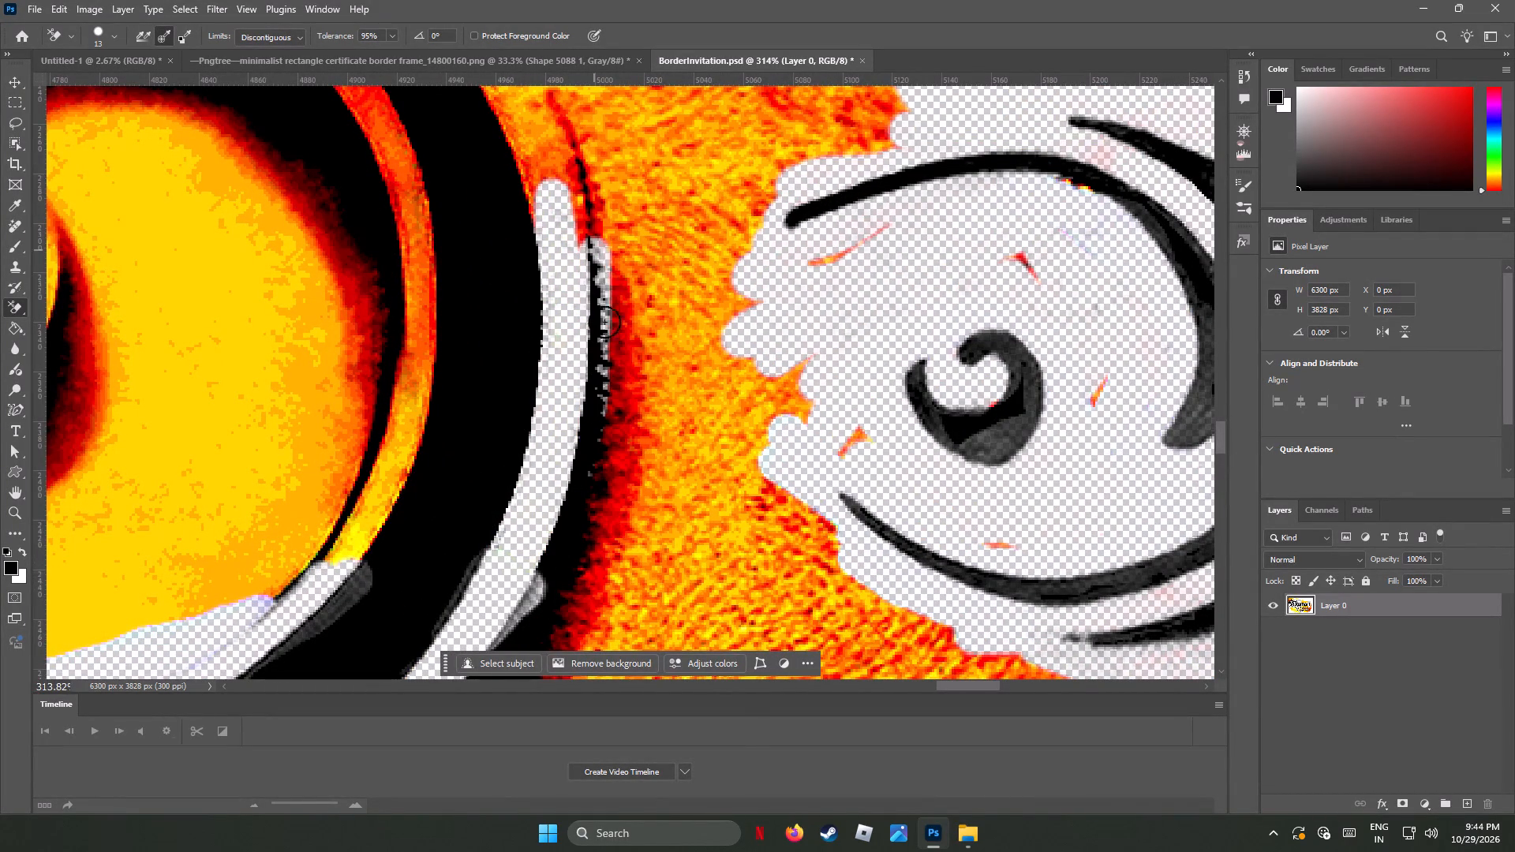
# Erase the orange background along the outer edge of the large scroll's upper curve, following the black stroke to its top.
pyautogui.scroll(1, 606, 334)
pyautogui.scroll(-1, 606, 334)
pyautogui.middleClick(606, 336)
pyautogui.scroll(3, 606, 336)
pyautogui.scroll(-3, 606, 336)
pyautogui.scroll(5, 606, 336)
pyautogui.scroll(-1, 610, 337)
pyautogui.scroll(14, 610, 337)
pyautogui.middleClick(610, 337)
pyautogui.scroll(-3, 606, 338)
pyautogui.scroll(2, 606, 338)
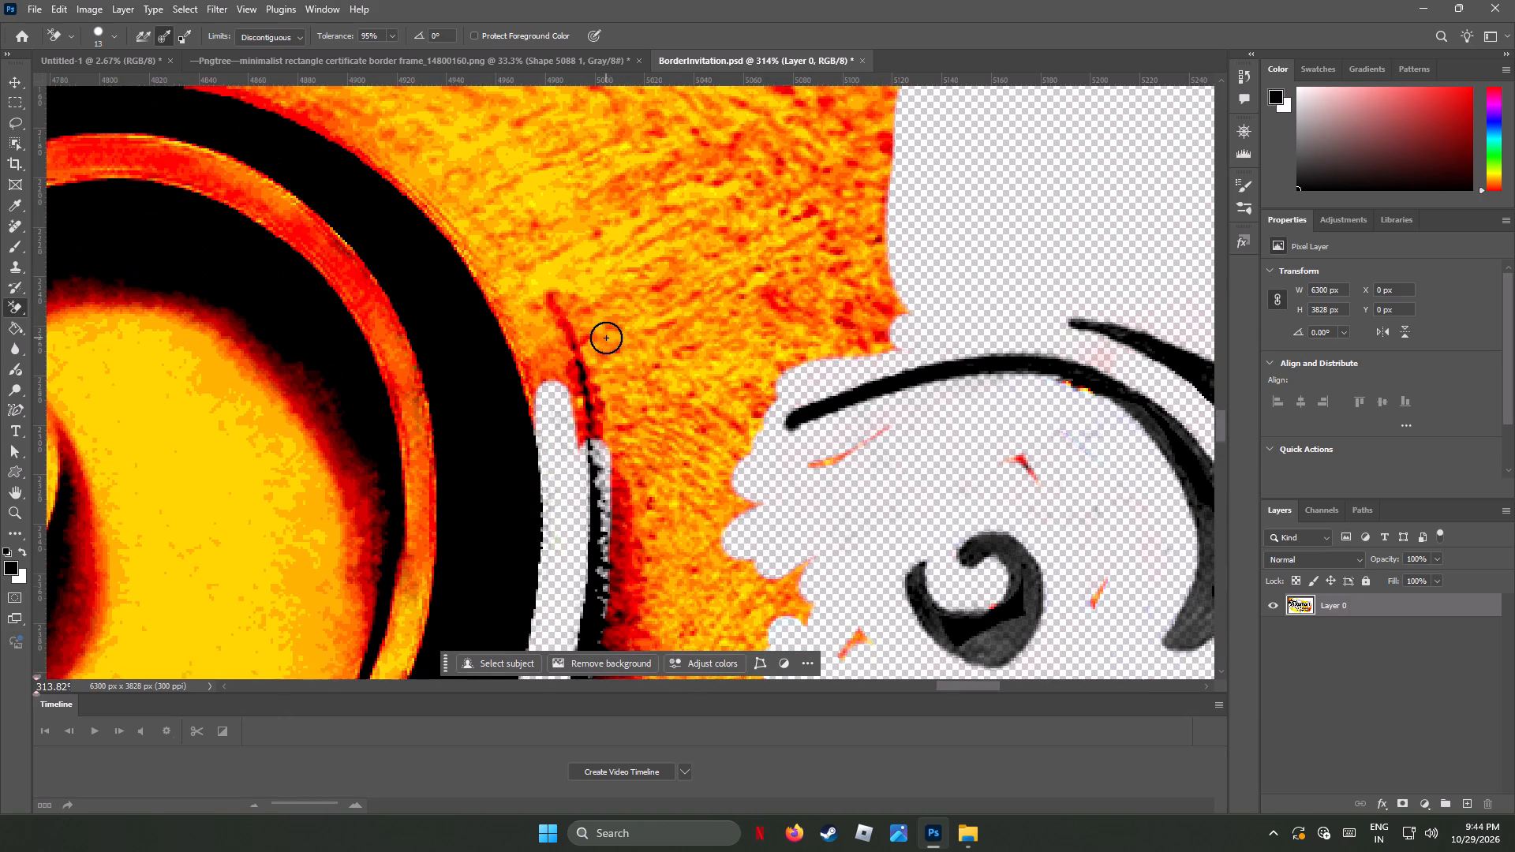
pyautogui.moveTo(537, 357); pyautogui.dragTo(541, 421)
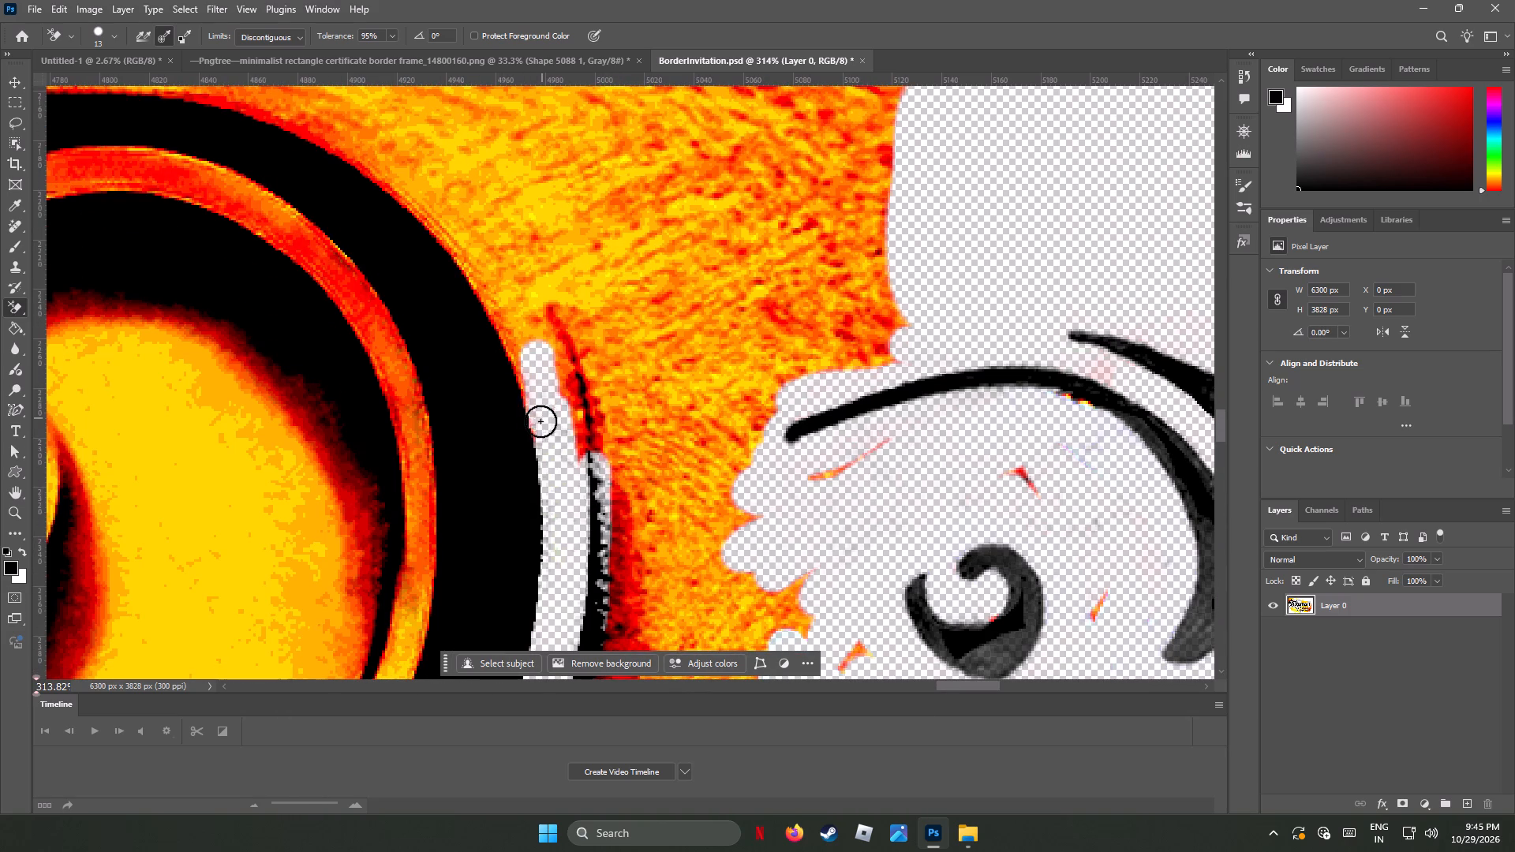
pyautogui.moveTo(541, 421); pyautogui.dragTo(362, 162)
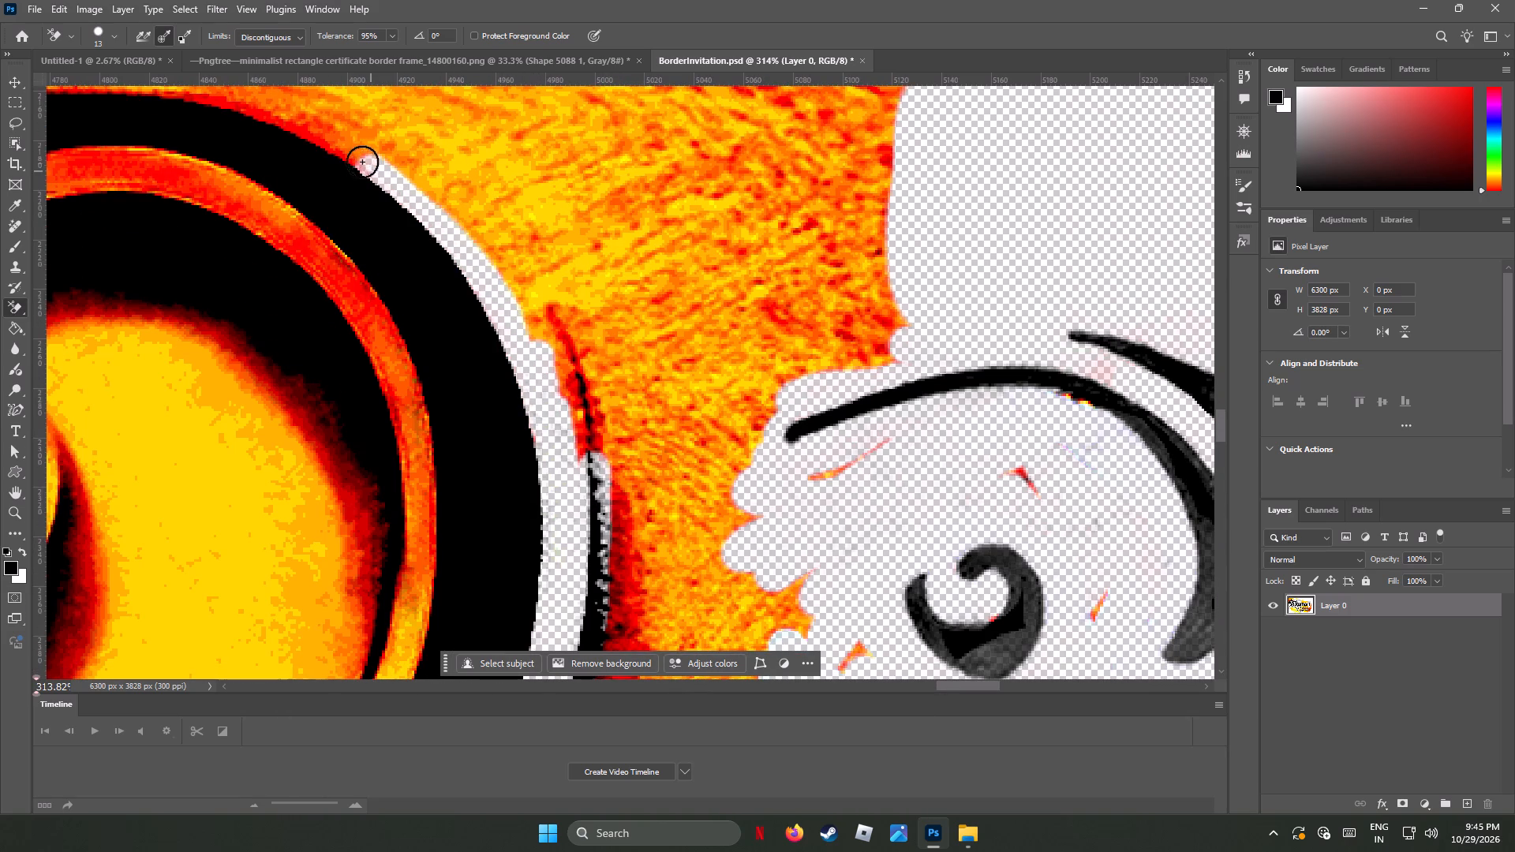
pyautogui.moveTo(362, 162); pyautogui.dragTo(501, 207)
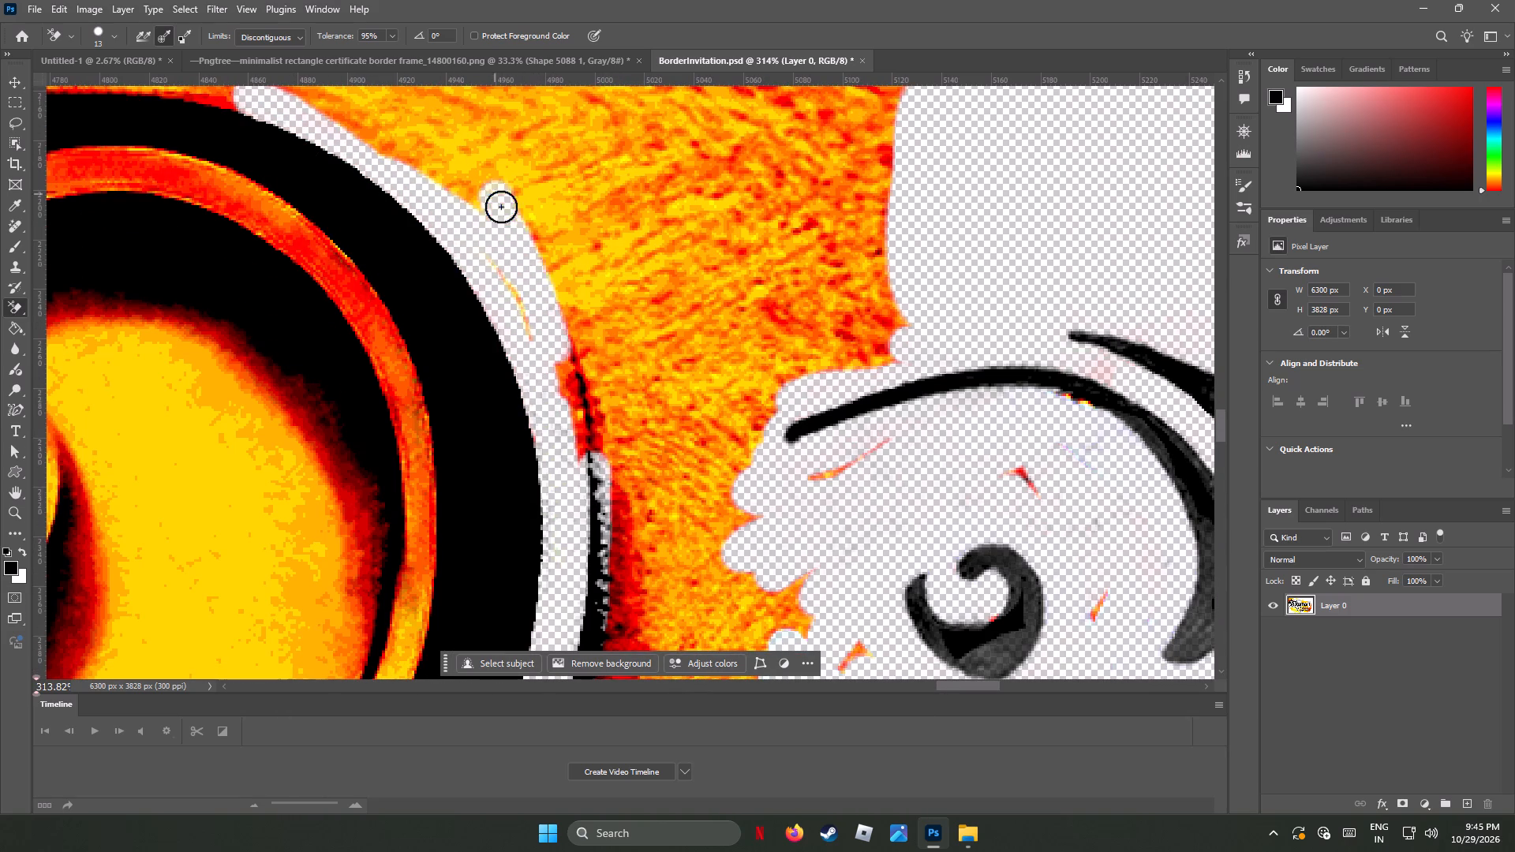
pyautogui.moveTo(501, 207); pyautogui.dragTo(291, 95)
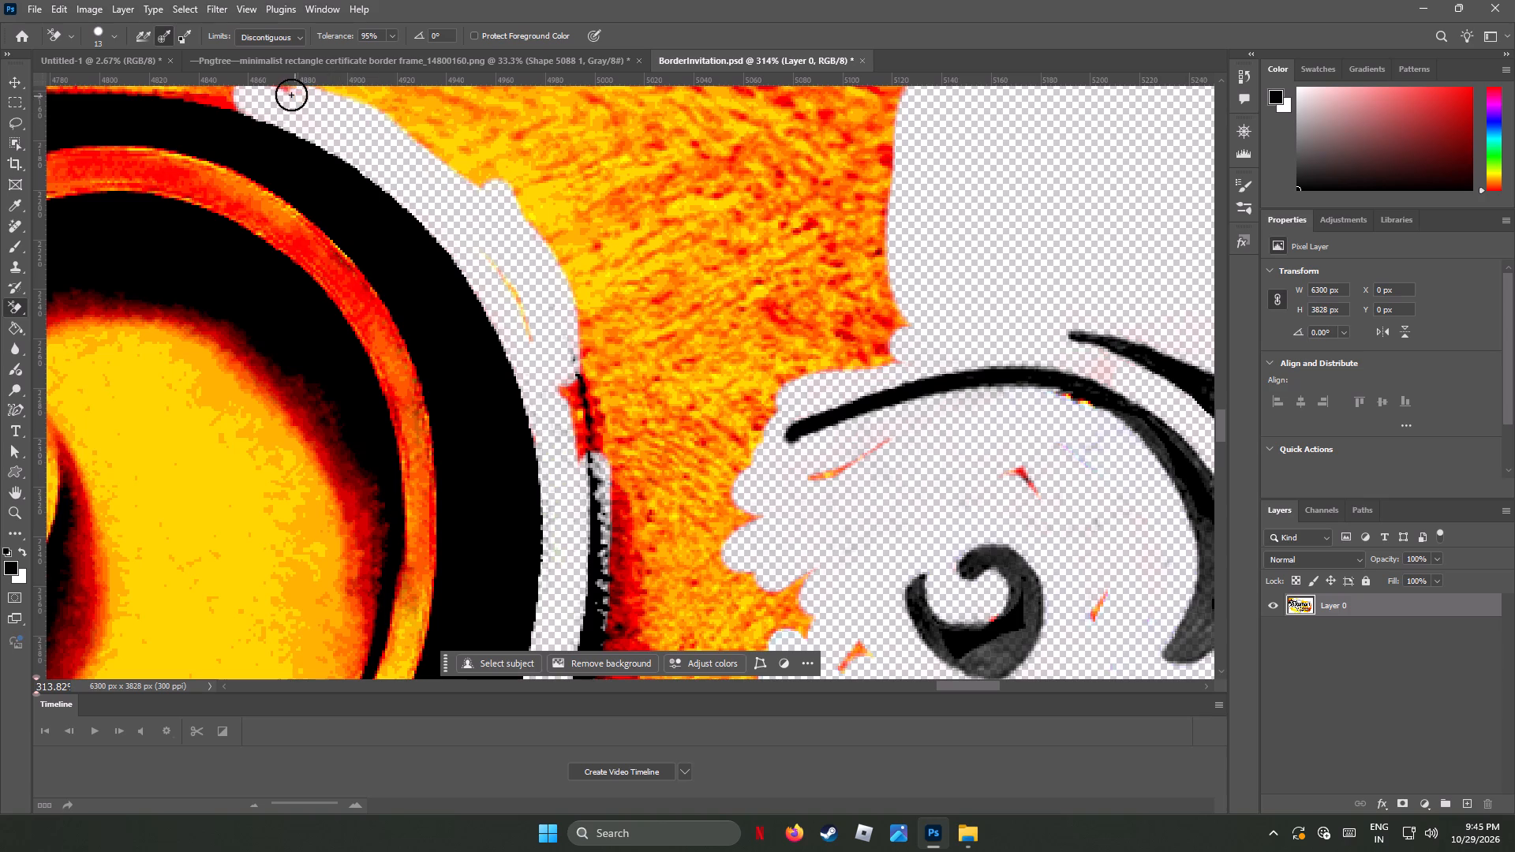
pyautogui.moveTo(291, 95); pyautogui.dragTo(290, 95)
# Erase the orange-red band between the large scroll's black outer stroke and its inner black shadow, along the upper curve.
pyautogui.moveTo(398, 376); pyautogui.dragTo(413, 438)
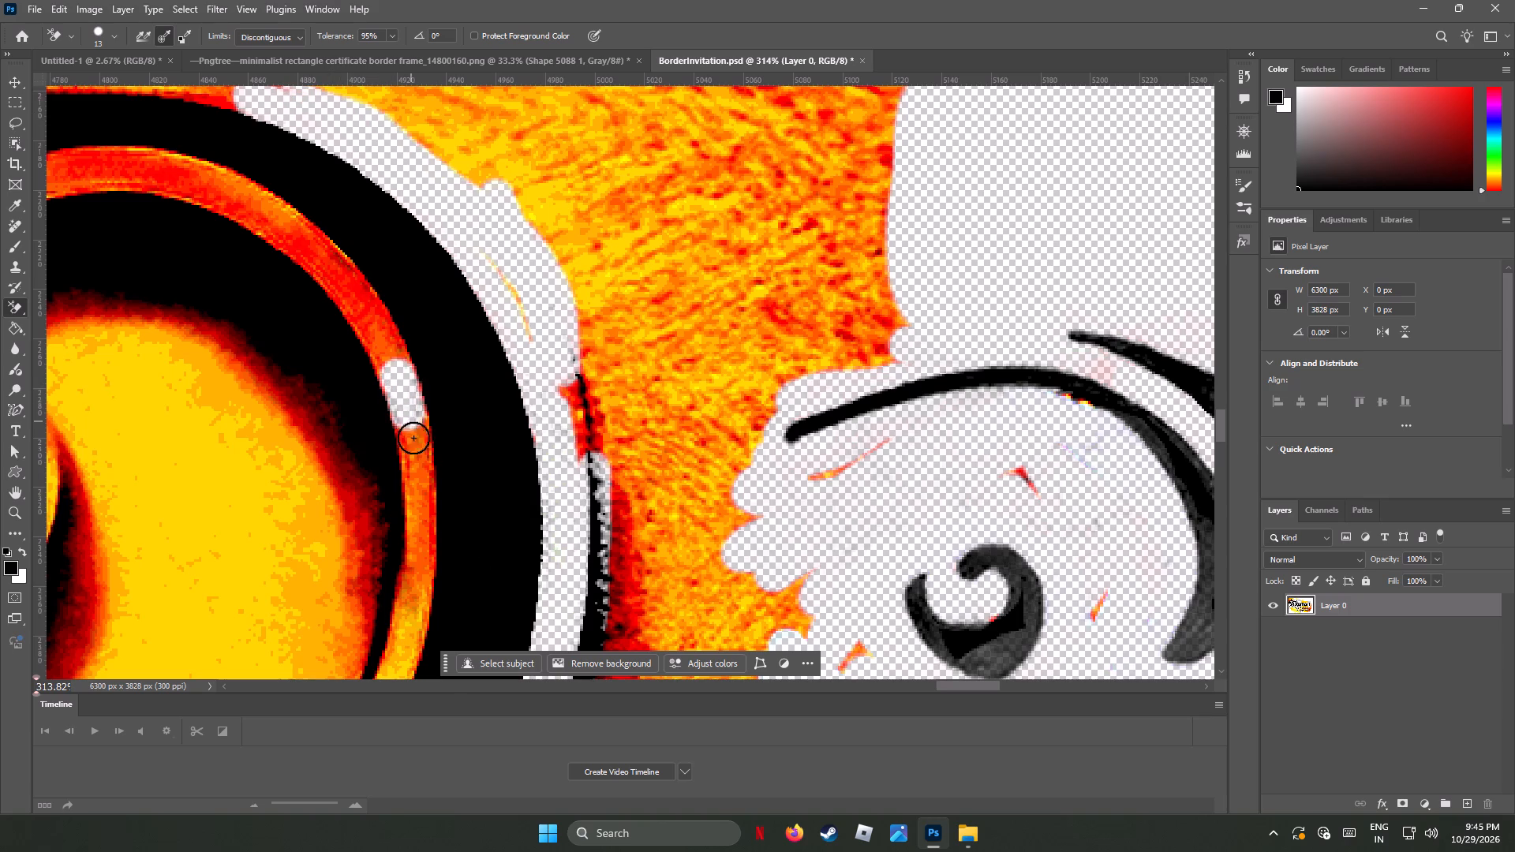
pyautogui.moveTo(413, 438); pyautogui.dragTo(402, 409)
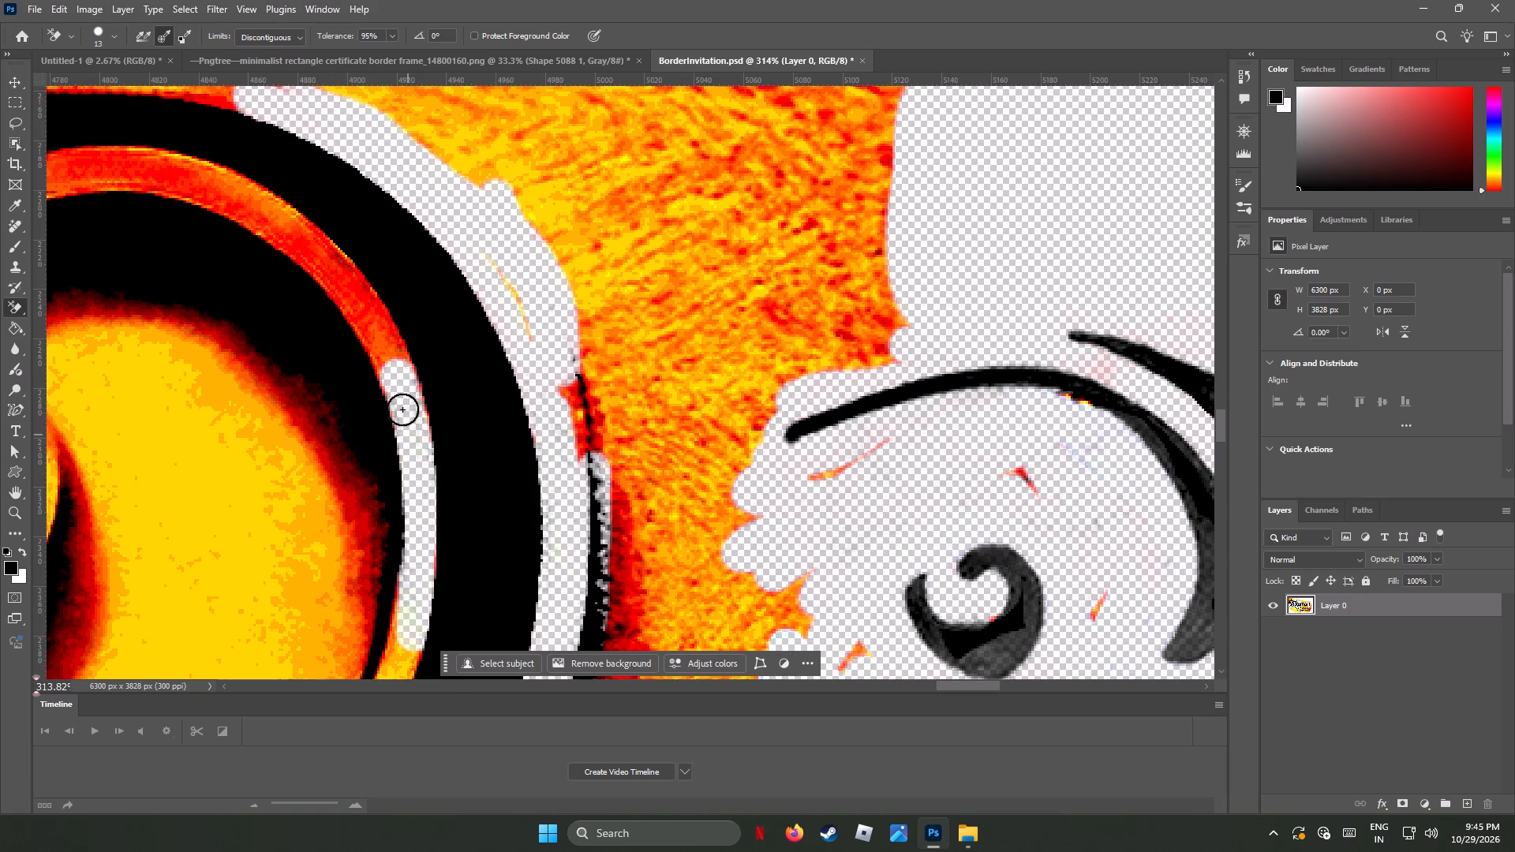
pyautogui.moveTo(402, 409); pyautogui.dragTo(226, 186)
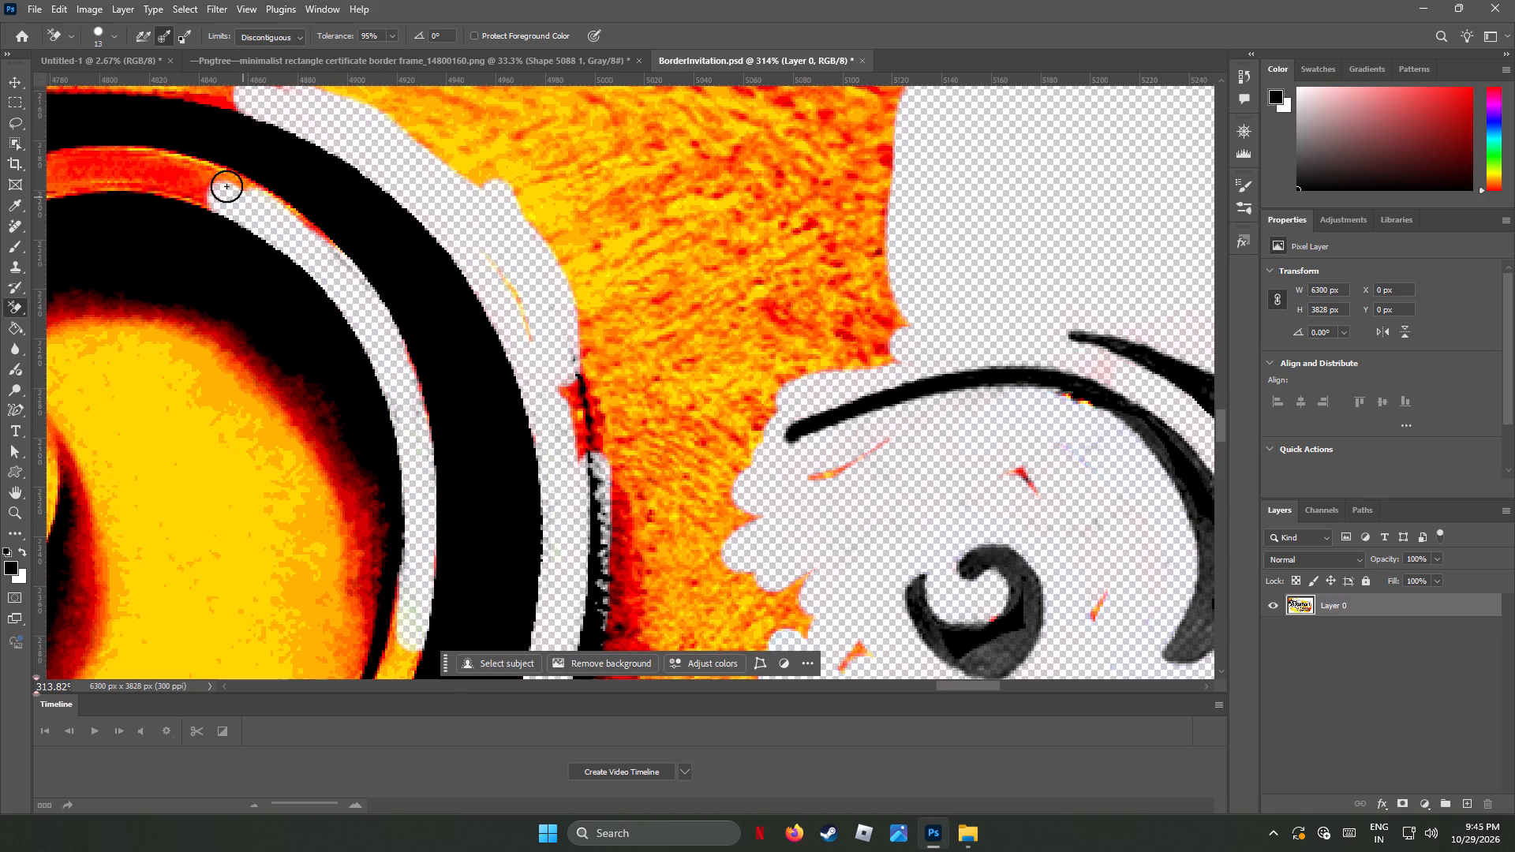
pyautogui.moveTo(226, 186); pyautogui.dragTo(216, 189)
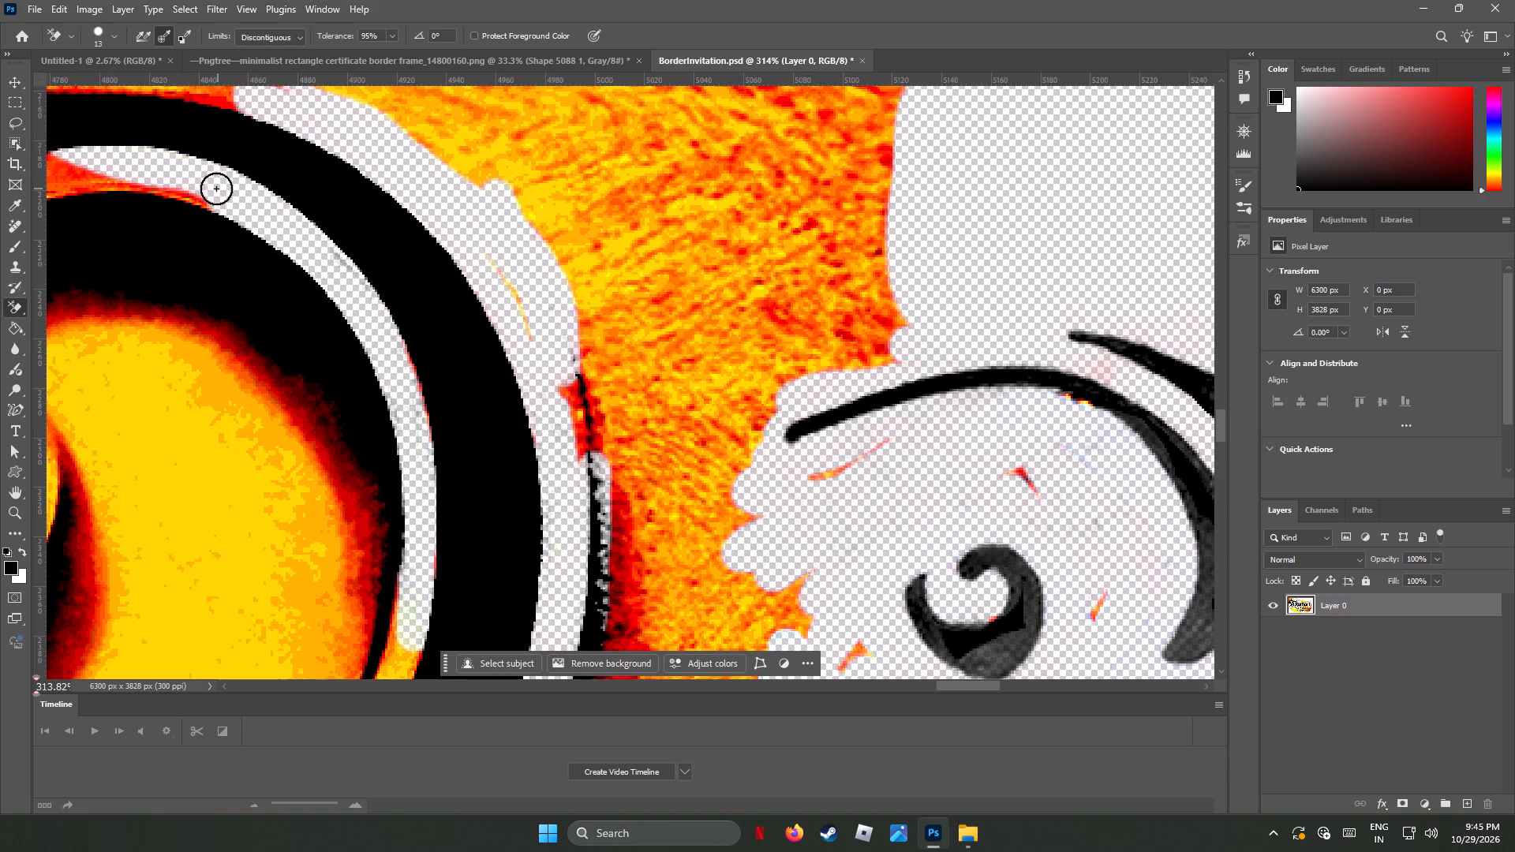
pyautogui.moveTo(216, 189); pyautogui.dragTo(62, 199)
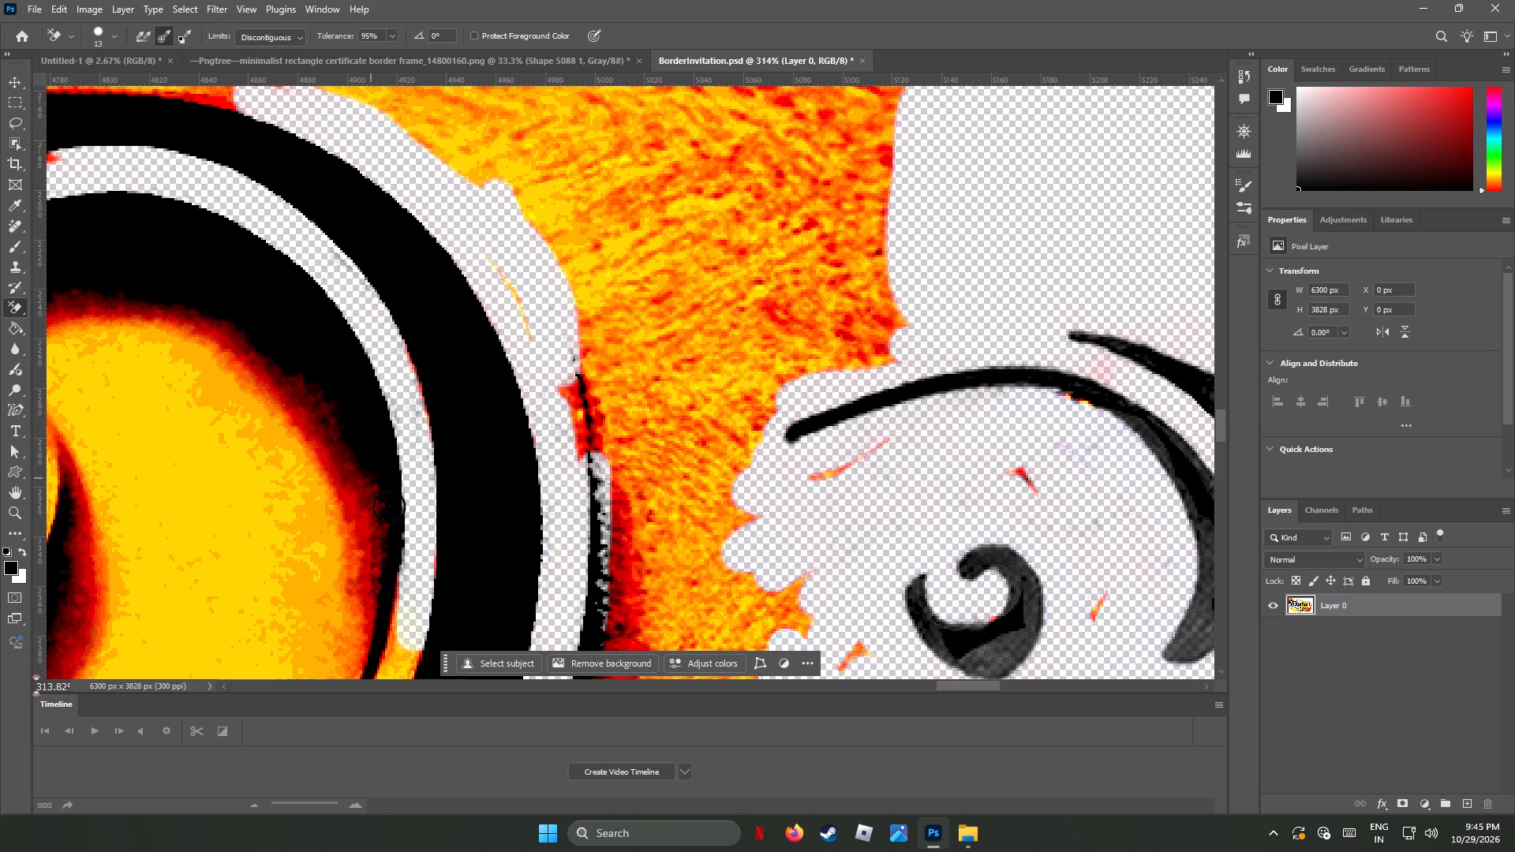
# Erase the leftover yellow band lower down inside the large scroll's curve, plus the orange fringe along the shadow's thin inner edge.
pyautogui.scroll(-2, 390, 507)
pyautogui.scroll(1, 412, 522)
pyautogui.scroll(-3, 413, 524)
pyautogui.scroll(2, 415, 527)
pyautogui.scroll(-9, 417, 528)
pyautogui.scroll(2, 436, 526)
pyautogui.scroll(-12, 436, 528)
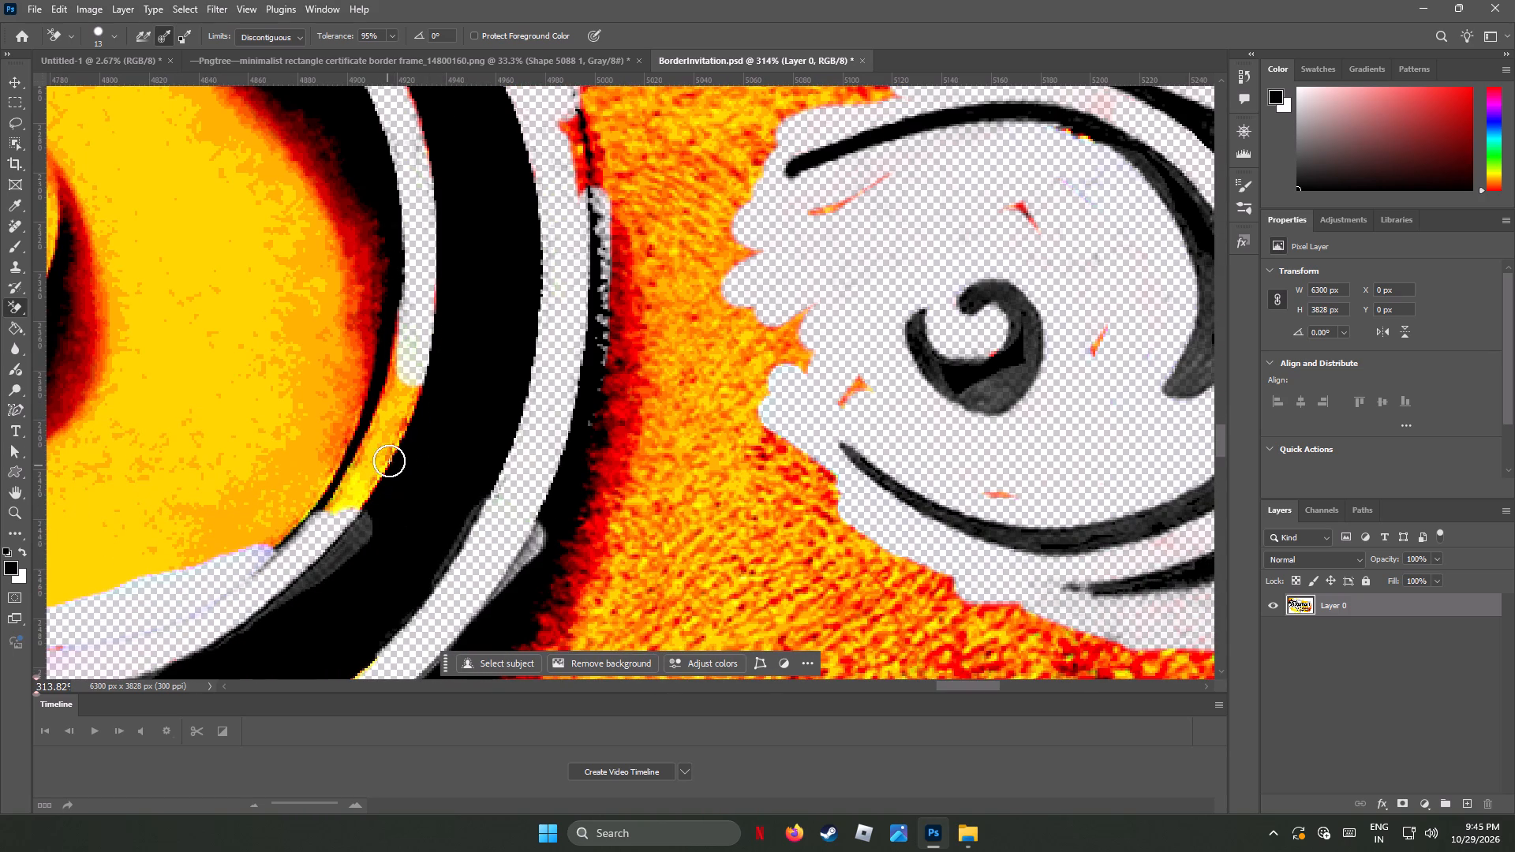
pyautogui.moveTo(398, 400); pyautogui.dragTo(353, 483)
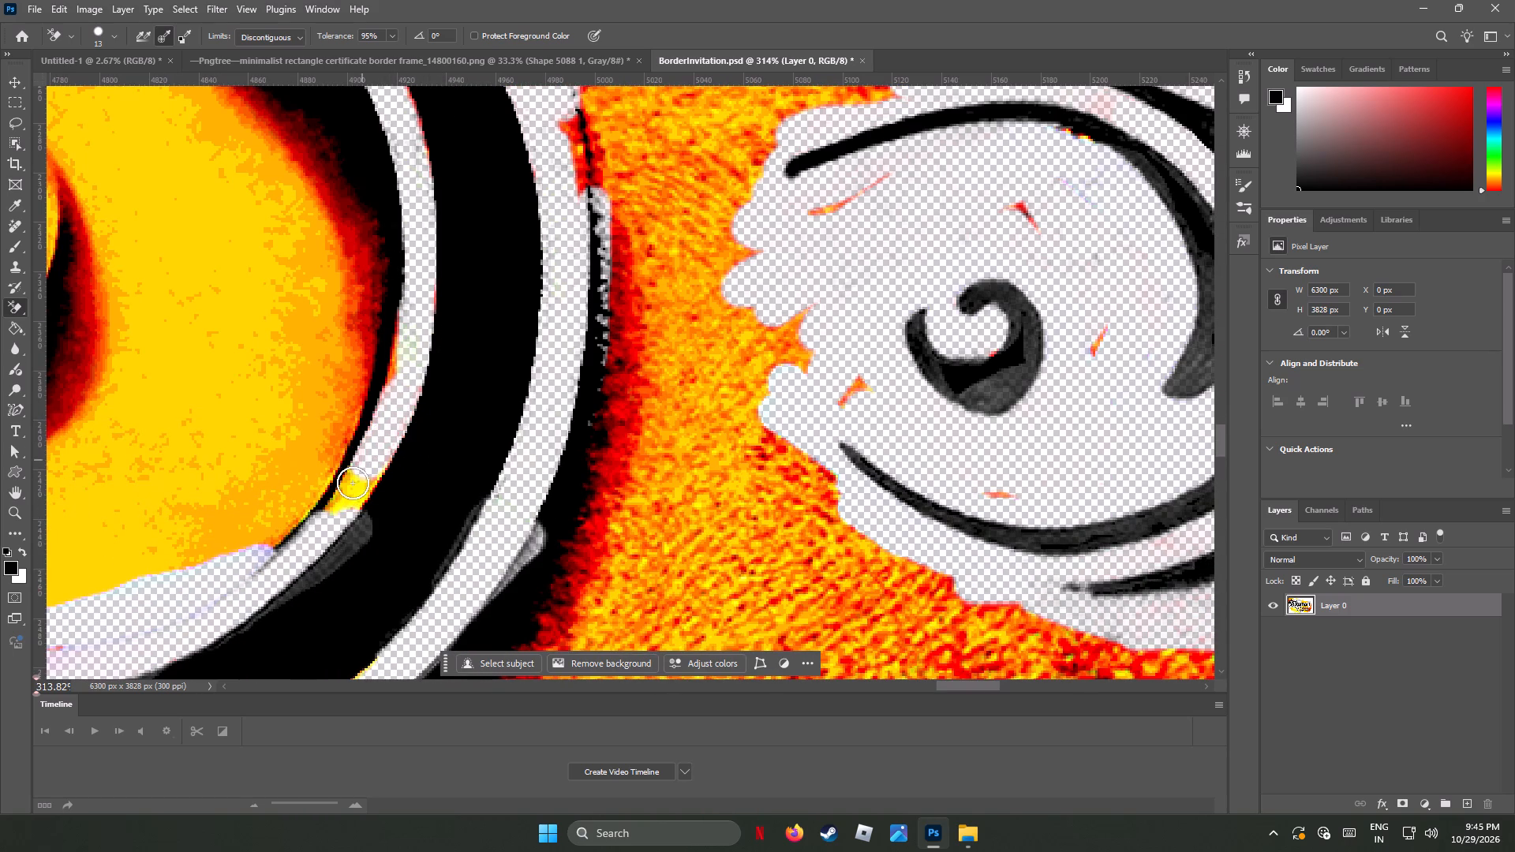
pyautogui.moveTo(353, 483); pyautogui.dragTo(355, 457)
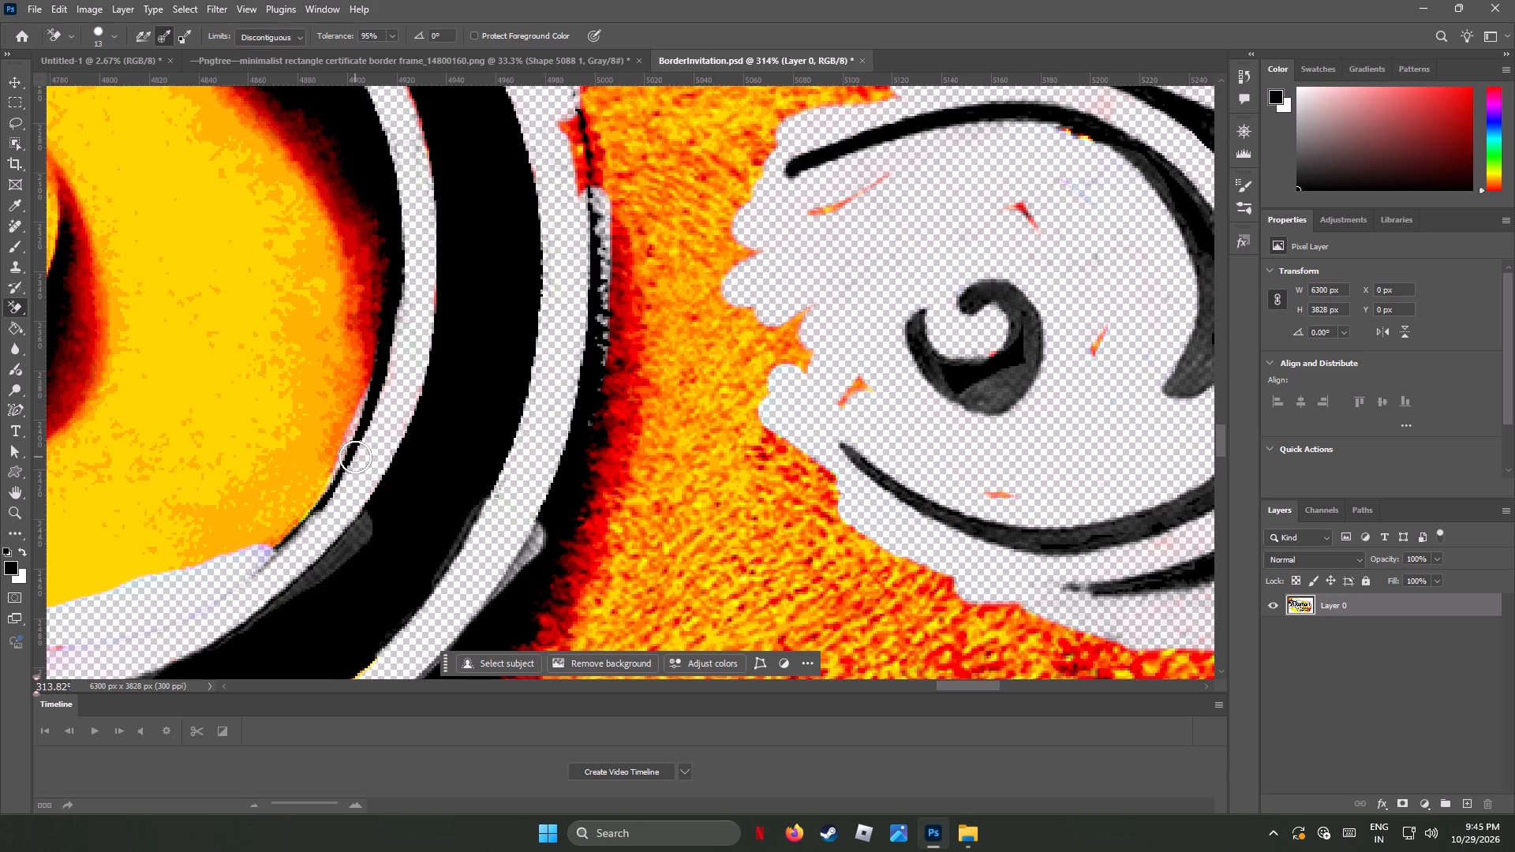
pyautogui.moveTo(355, 457); pyautogui.dragTo(263, 560)
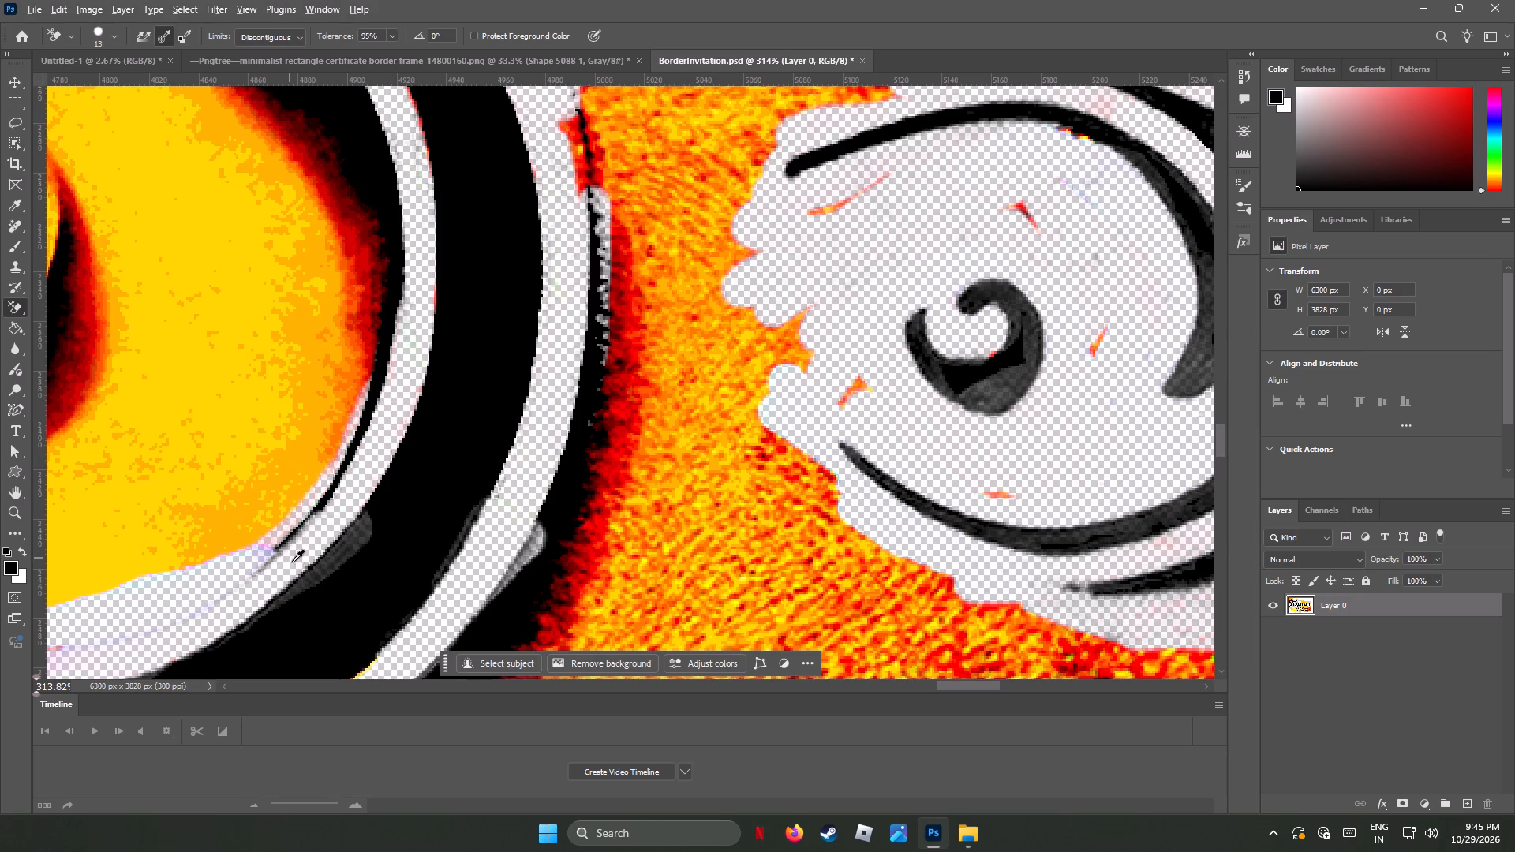
# Extend the cleared margin above the large scroll's top curve, erasing the orange background and the thin dark line beside the stroke.
pyautogui.keyDown('alt'); pyautogui.scroll(-4, 290, 559); pyautogui.keyUp('alt')
pyautogui.keyDown('alt'); pyautogui.scroll(3, 309, 575); pyautogui.keyUp('alt')
pyautogui.keyDown('alt'); pyautogui.scroll(-10, 311, 576); pyautogui.keyUp('alt')
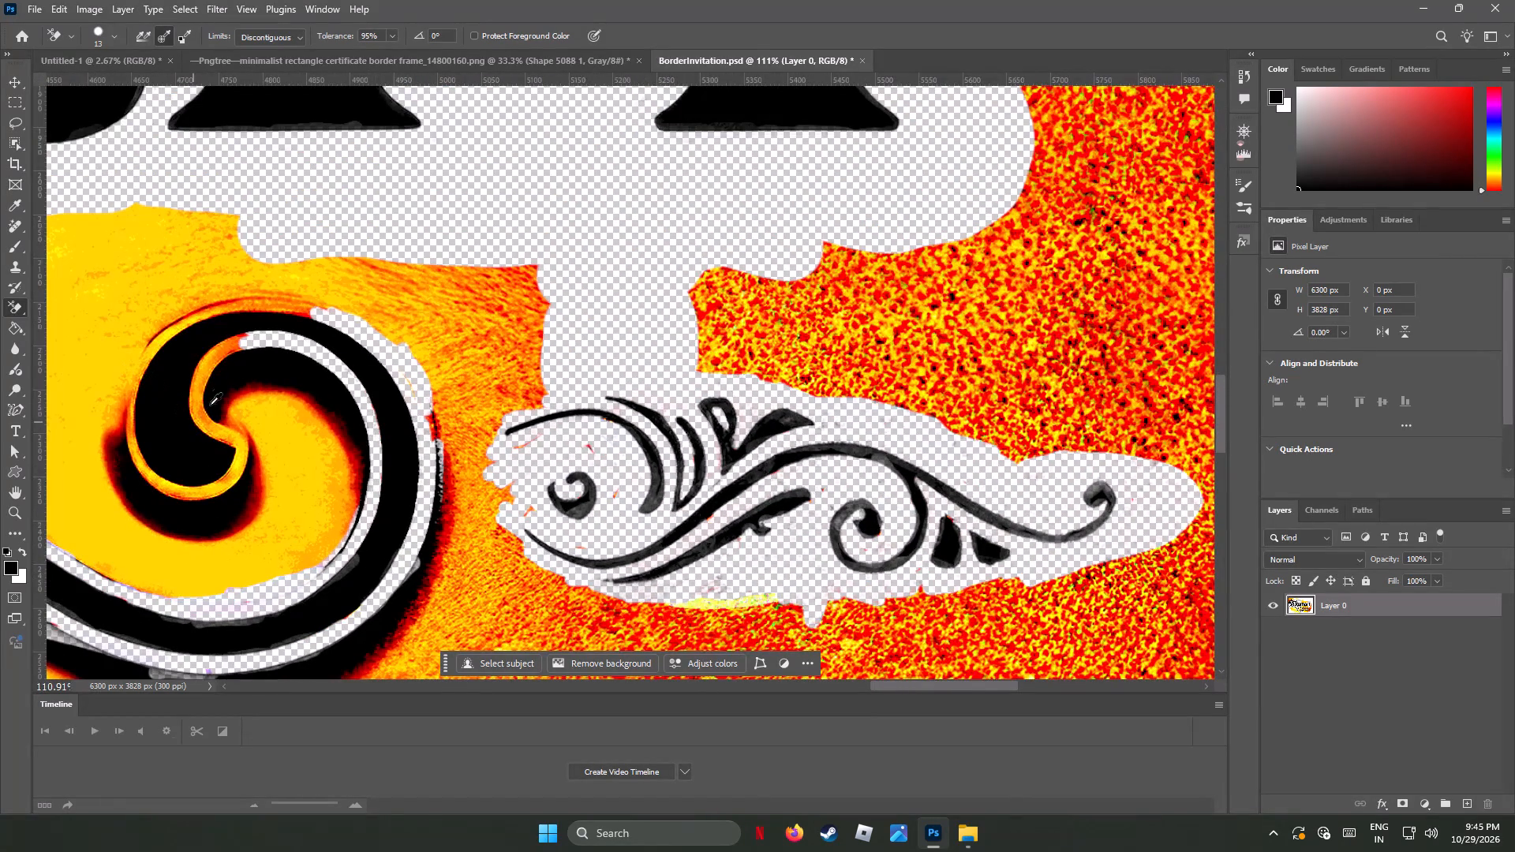
pyautogui.keyDown('alt'); pyautogui.scroll(5, 249, 344); pyautogui.keyUp('alt')
pyautogui.keyDown('alt'); pyautogui.moveTo(249, 342); pyautogui.dragTo(283, 350, button='middle'); pyautogui.keyUp('alt')
pyautogui.keyDown('alt'); pyautogui.scroll(-1, 250, 341); pyautogui.keyUp('alt')
pyautogui.keyDown('alt'); pyautogui.scroll(10, 250, 341); pyautogui.keyUp('alt')
pyautogui.keyDown('alt'); pyautogui.scroll(-2, 290, 353); pyautogui.keyUp('alt')
pyautogui.keyDown('alt'); pyautogui.scroll(1, 290, 353); pyautogui.keyUp('alt')
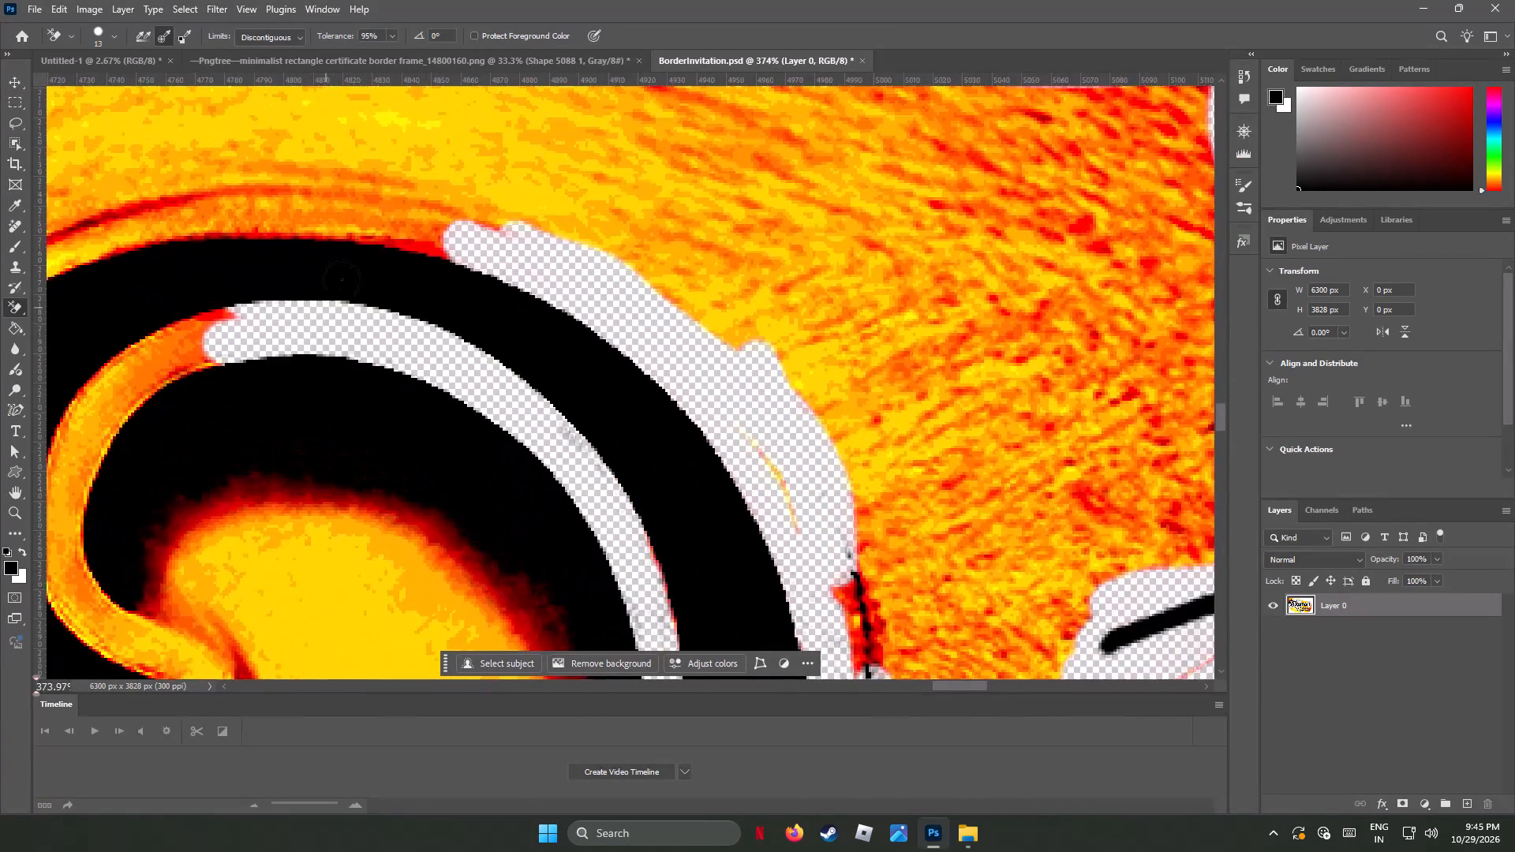
pyautogui.moveTo(413, 230); pyautogui.dragTo(383, 234)
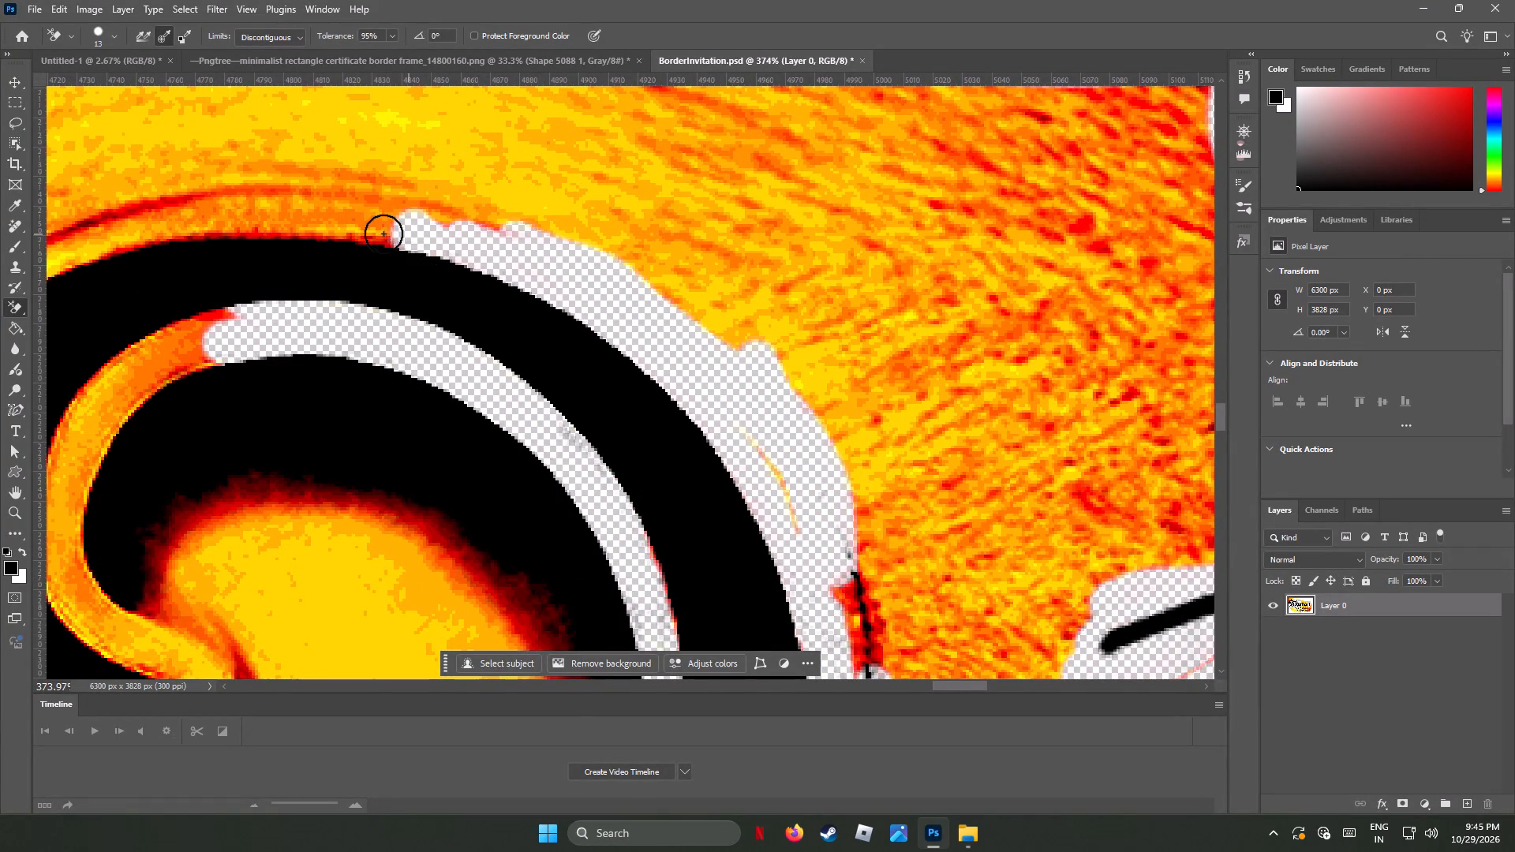
pyautogui.moveTo(383, 234); pyautogui.dragTo(157, 192)
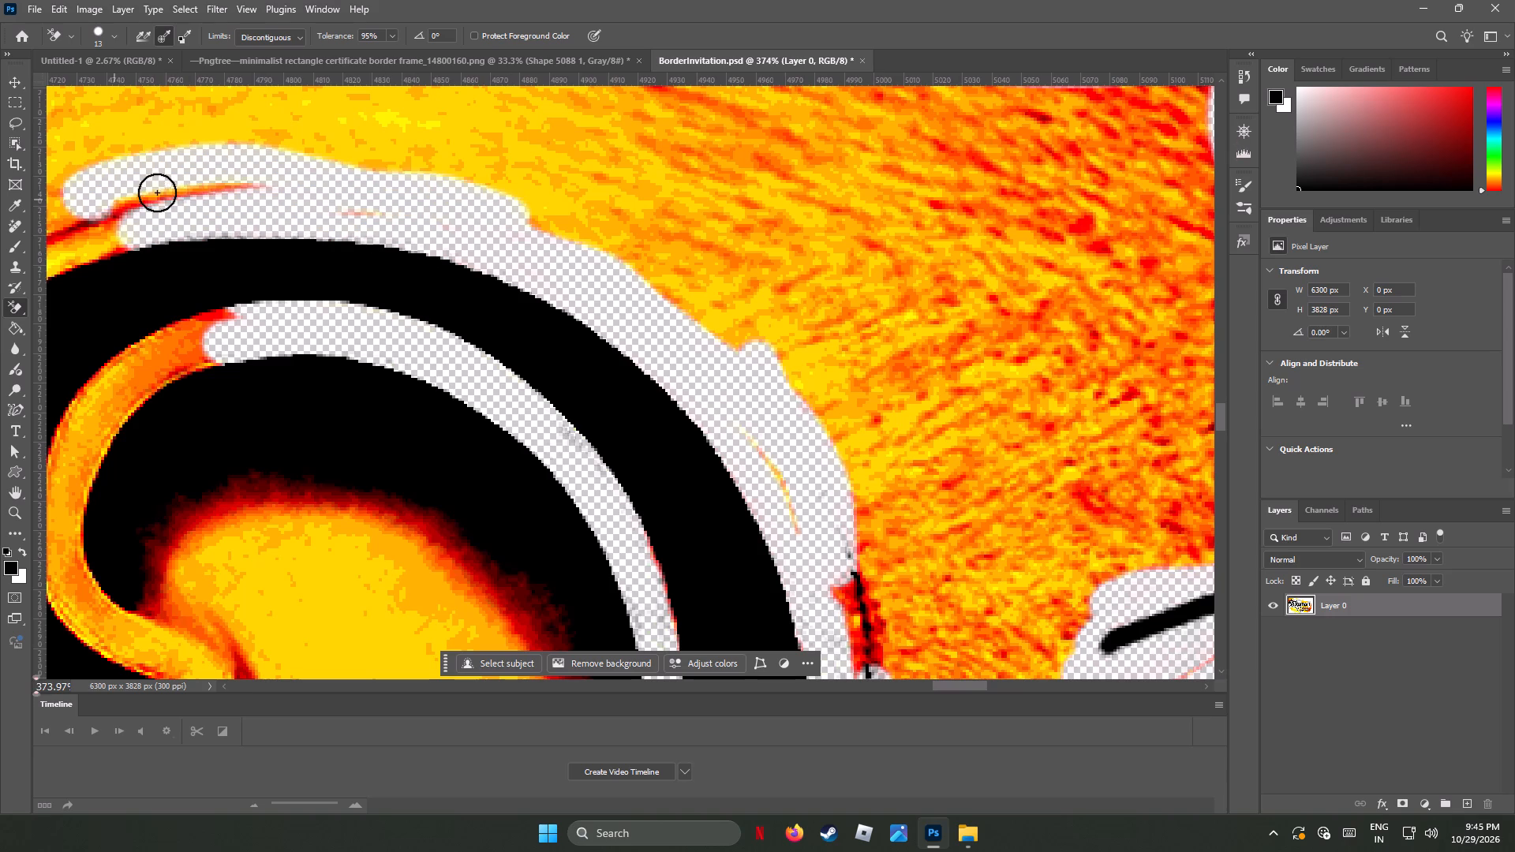
pyautogui.moveTo(157, 192); pyautogui.dragTo(155, 218)
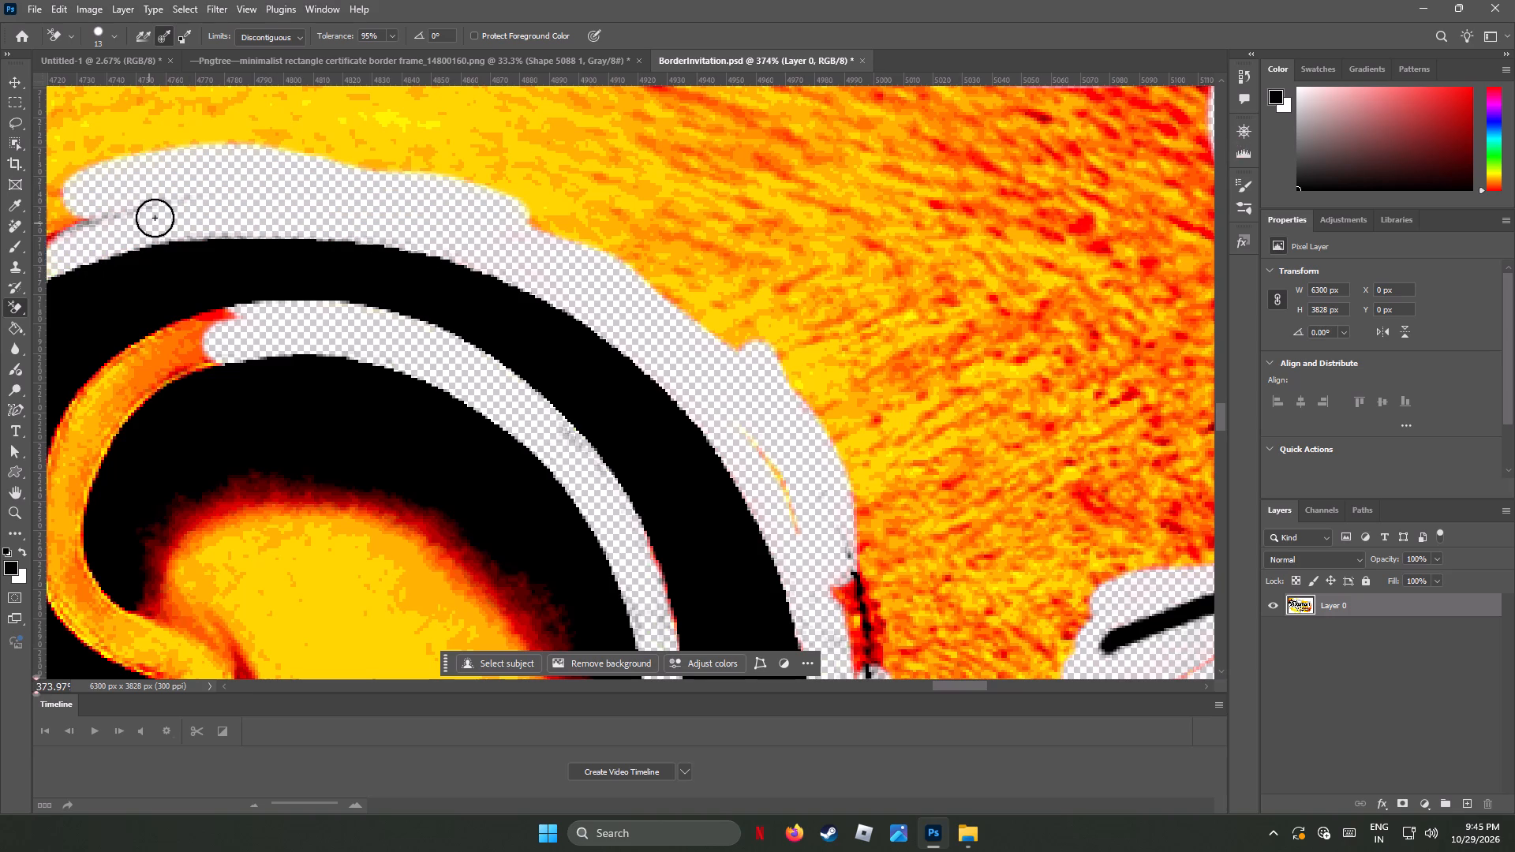
# Erase the orange band between the large scroll's stroke and inner shadow, from the top around to the shadow's pointed inner end.
pyautogui.moveTo(155, 218); pyautogui.dragTo(120, 373)
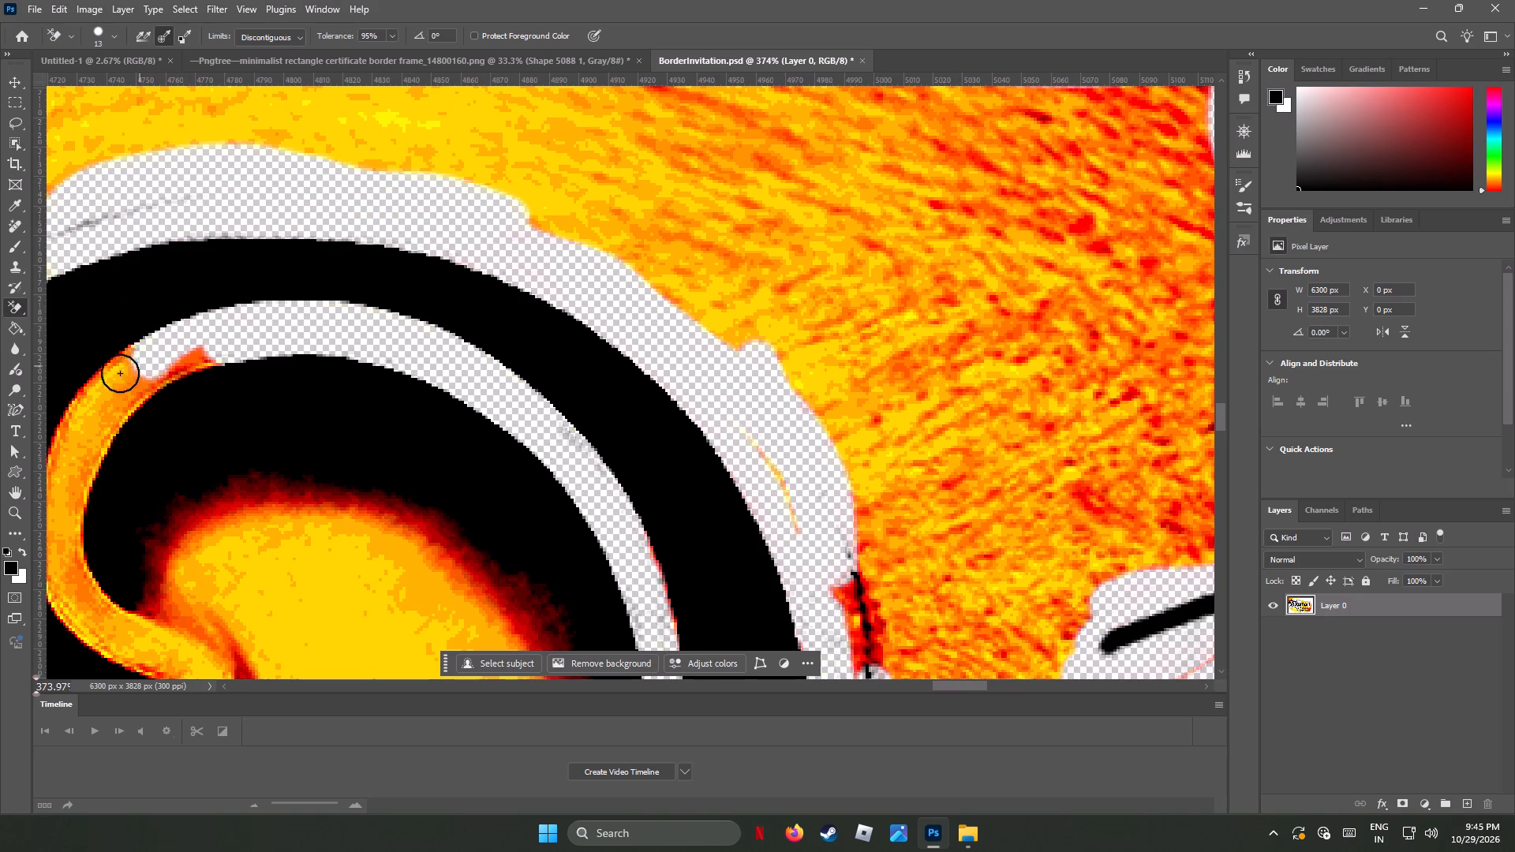
pyautogui.moveTo(120, 373); pyautogui.dragTo(108, 360)
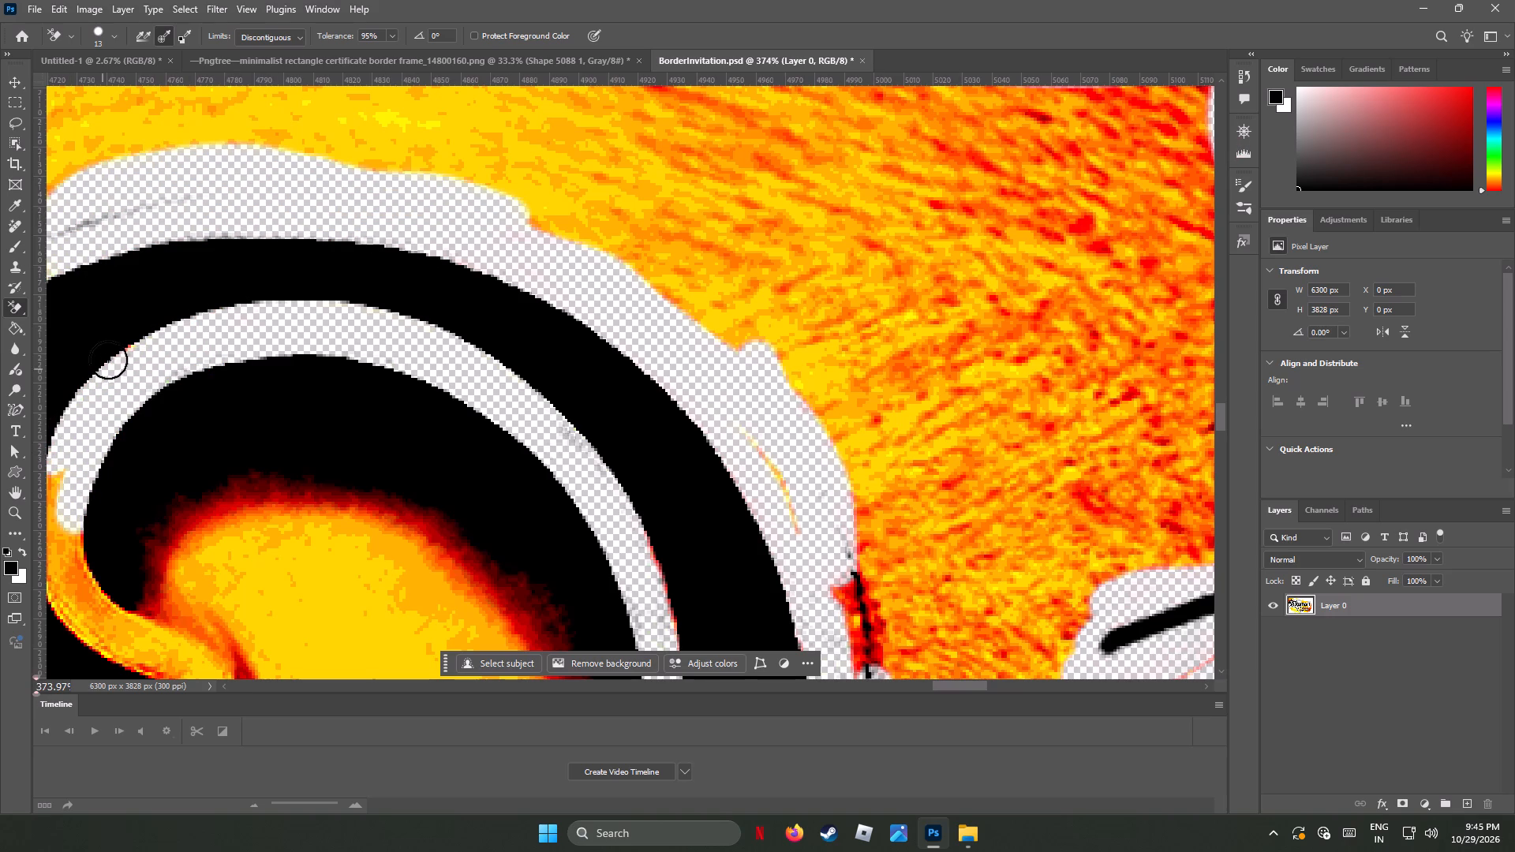
pyautogui.moveTo(108, 360); pyautogui.dragTo(103, 622)
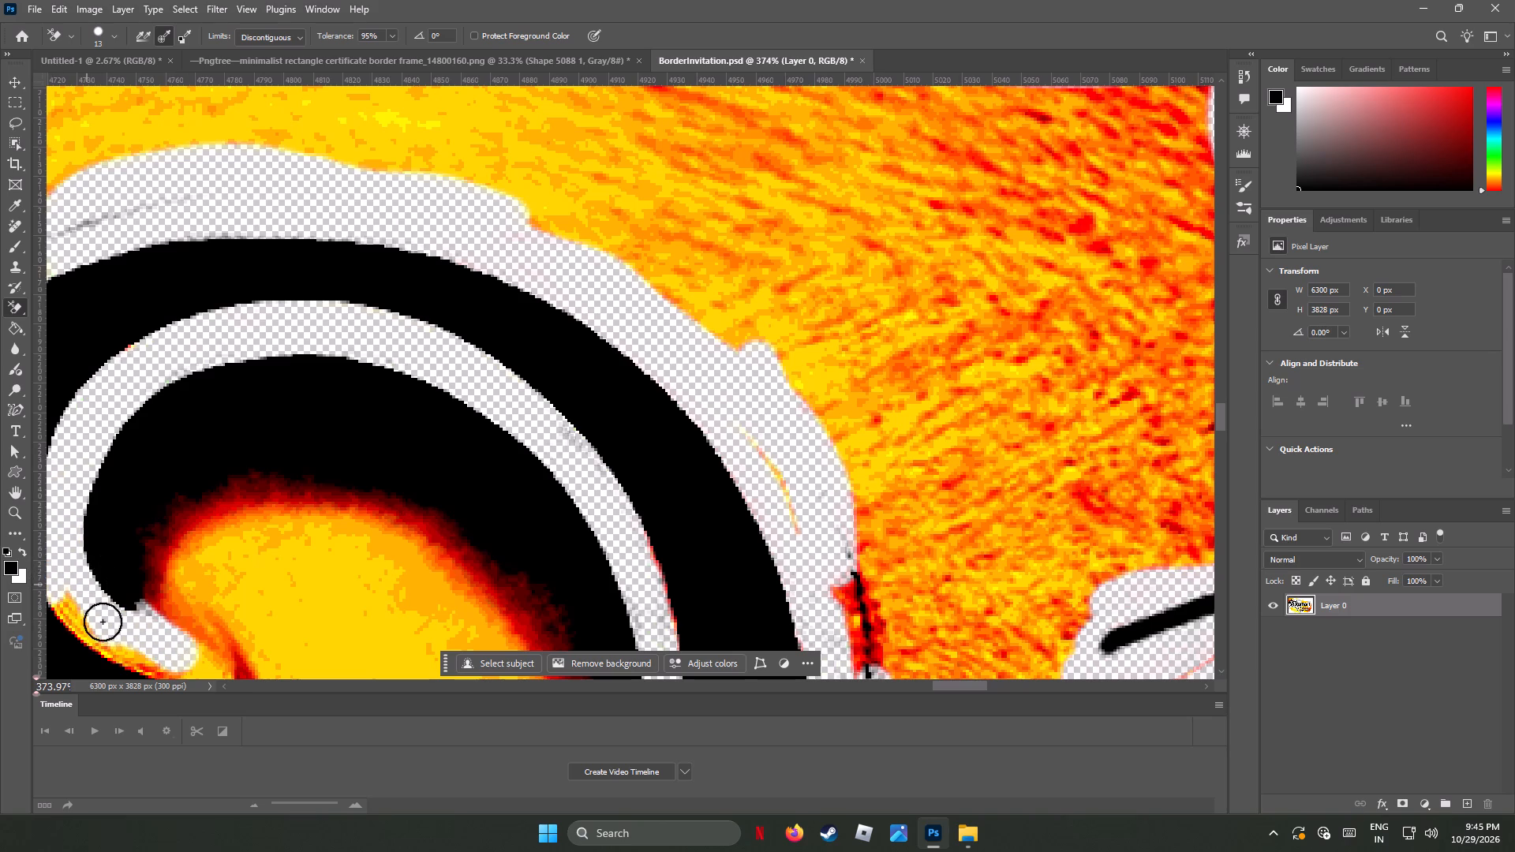
# Erase the soft red edge beneath the scroll's inner shadow and part of the yellow background in the scroll's centre.
pyautogui.moveTo(103, 622); pyautogui.dragTo(365, 530)
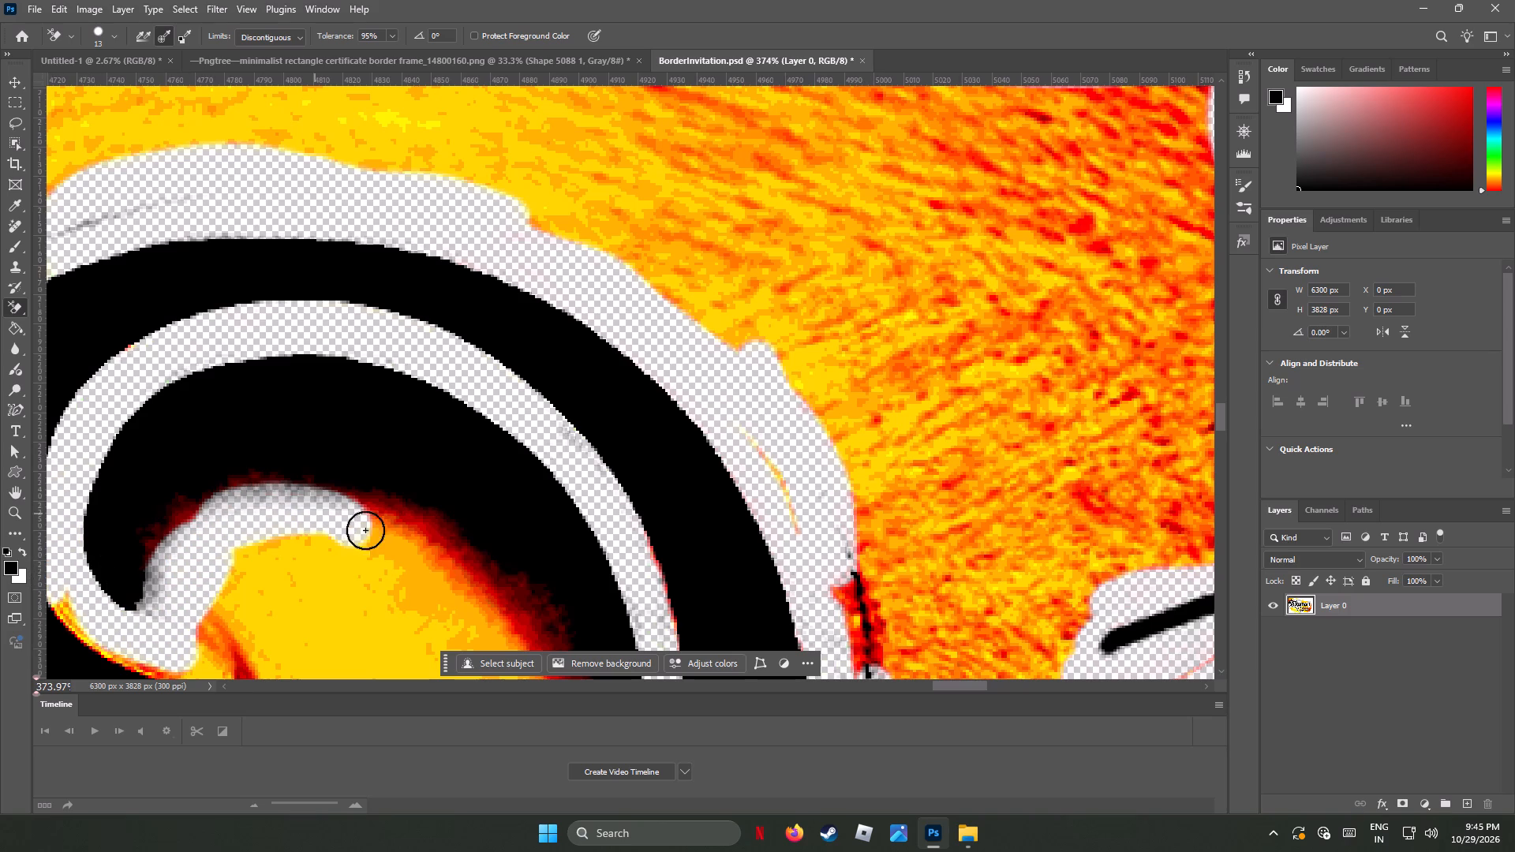
pyautogui.moveTo(365, 530); pyautogui.dragTo(297, 495)
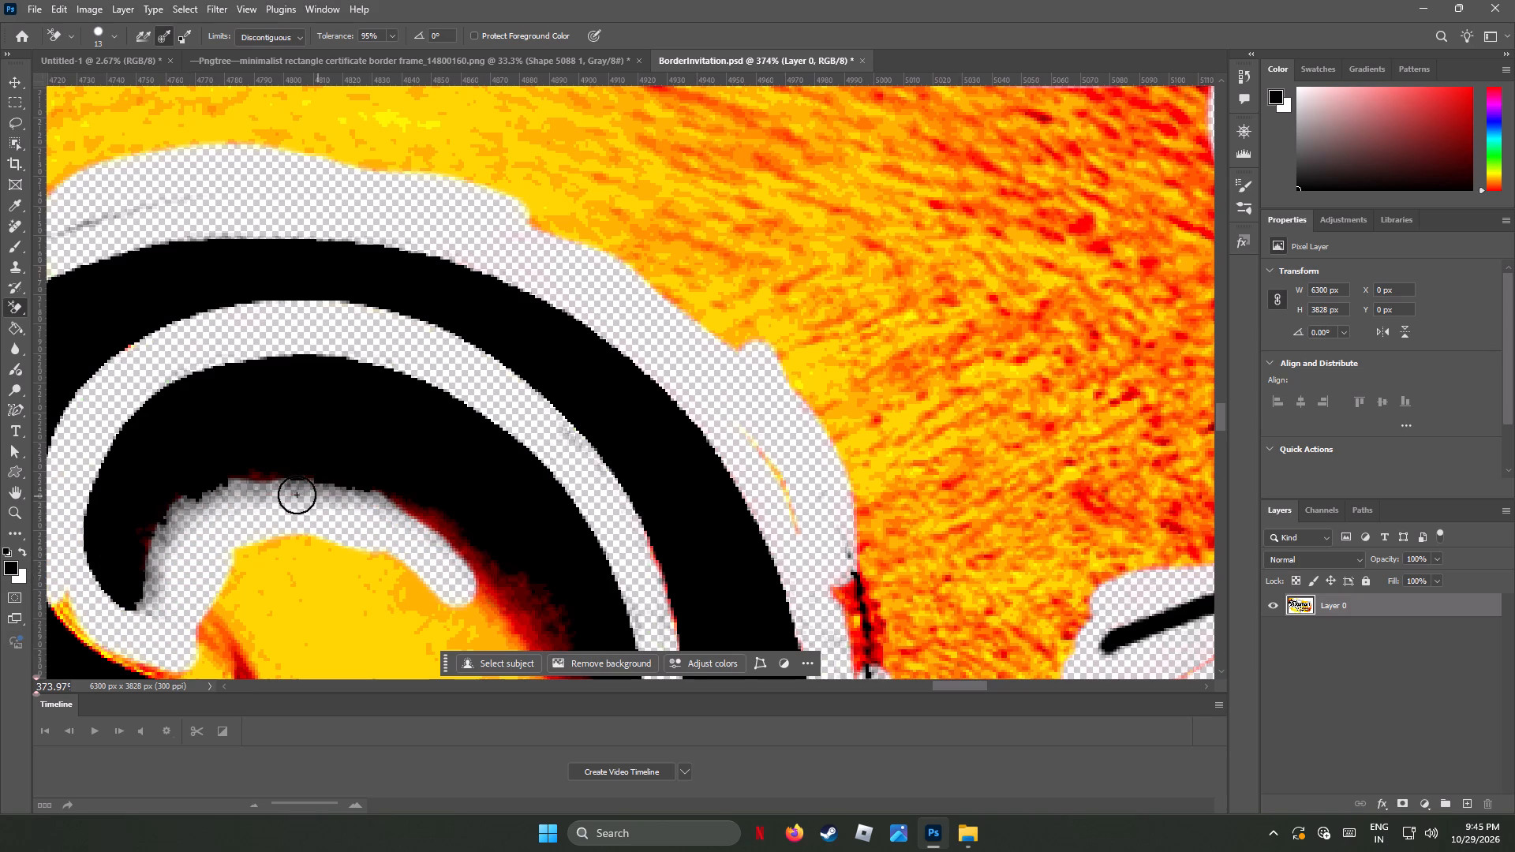
pyautogui.moveTo(297, 495); pyautogui.dragTo(316, 631)
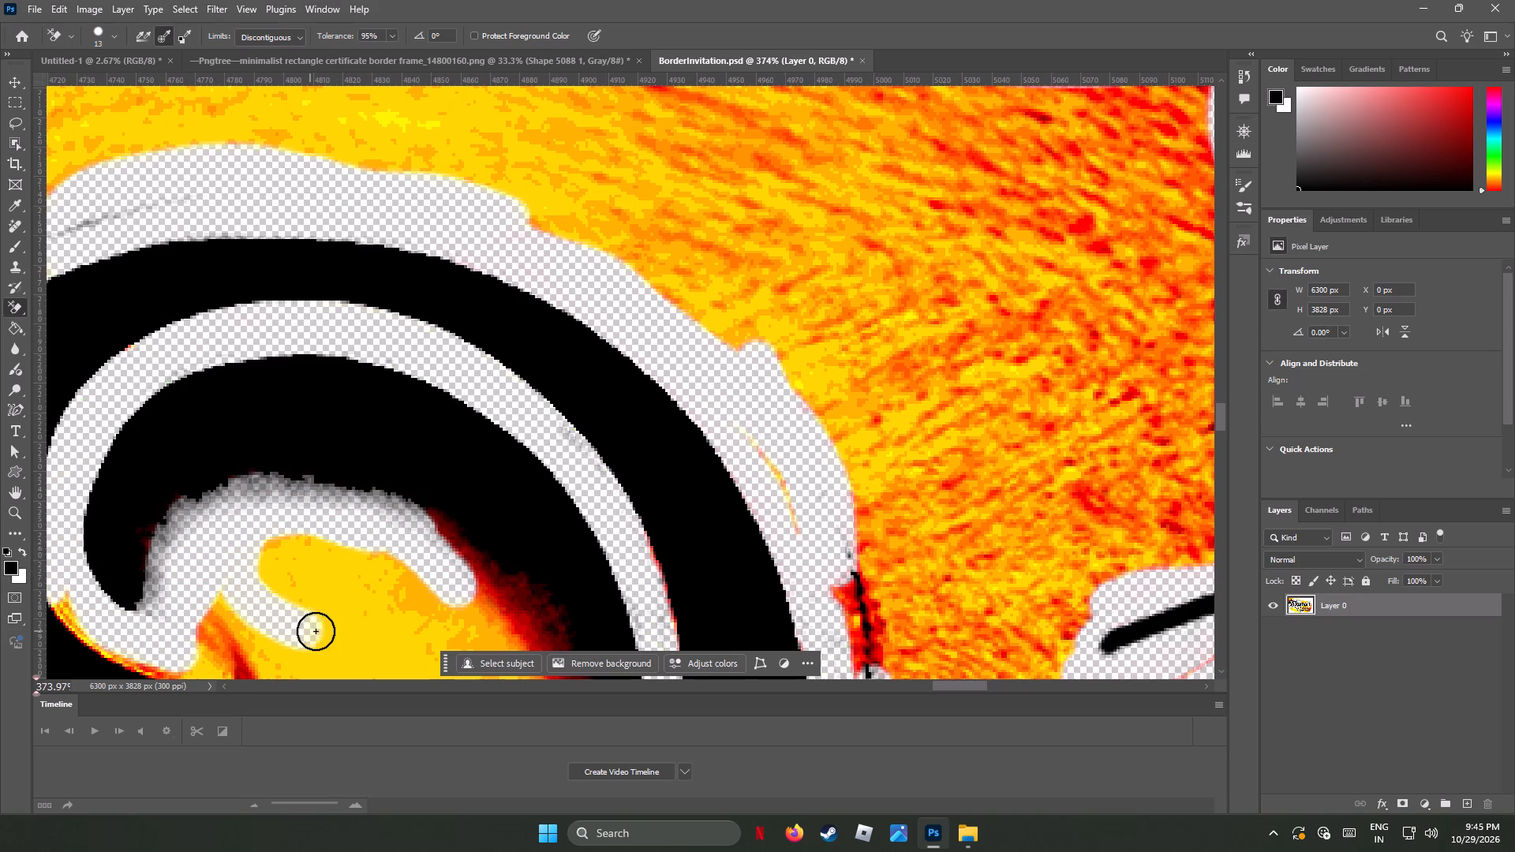
pyautogui.moveTo(316, 631); pyautogui.dragTo(316, 626)
# Clear the yellow and red band around the scroll's inner tip and along the underside of its curl, including part of the adjoining shadow.
pyautogui.keyDown('alt'); pyautogui.scroll(-10, 355, 590); pyautogui.keyUp('alt')
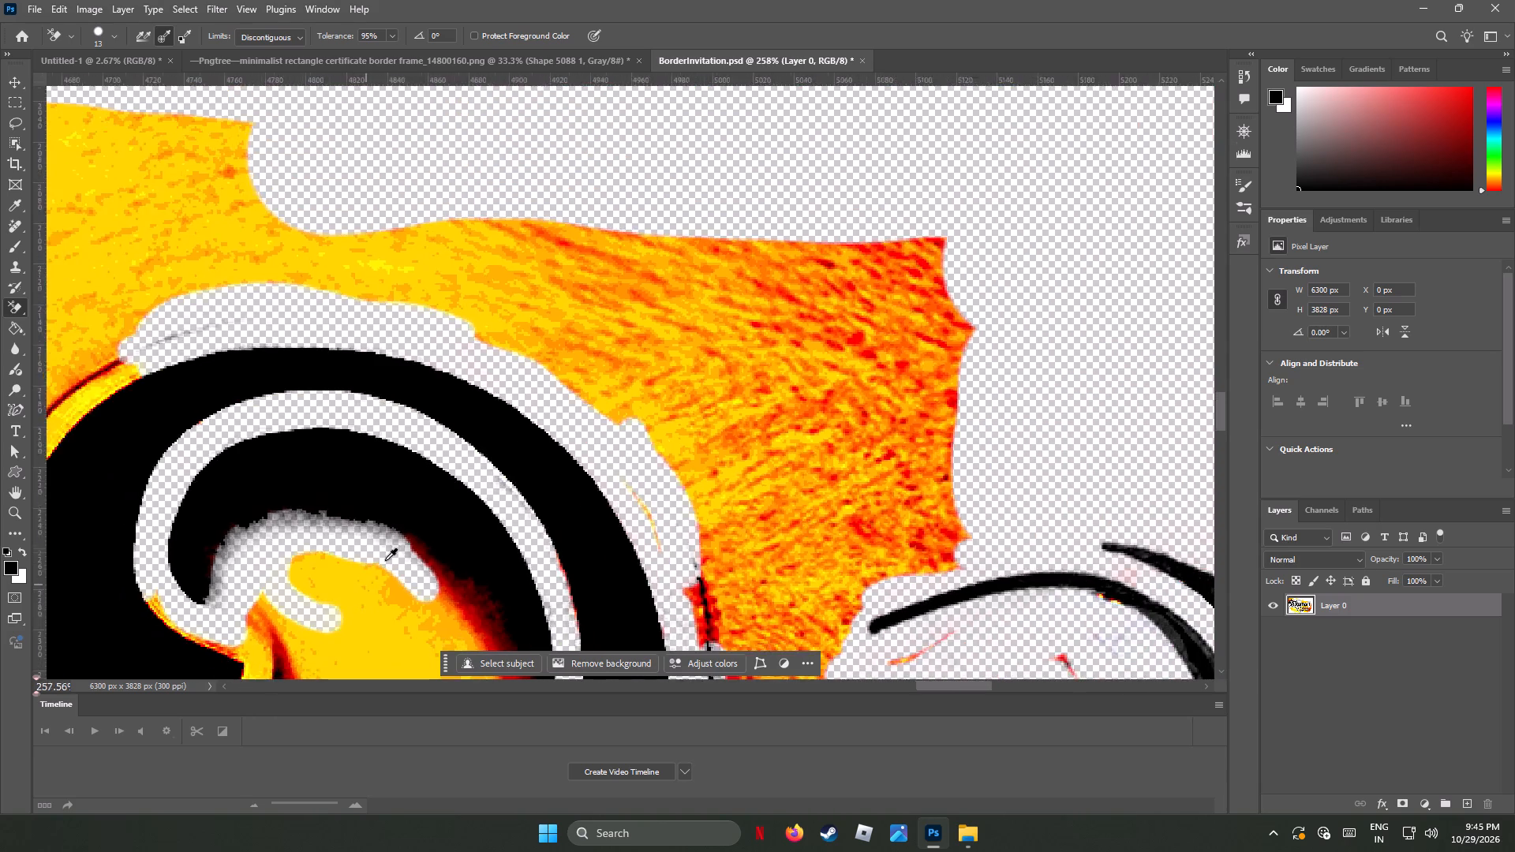
pyautogui.scroll(-3, 428, 546)
pyautogui.scroll(4, 428, 548)
pyautogui.scroll(-8, 428, 548)
pyautogui.scroll(1, 434, 544)
pyautogui.scroll(-2, 434, 544)
pyautogui.scroll(1, 434, 544)
pyautogui.scroll(-6, 434, 544)
pyautogui.scroll(1, 436, 536)
pyautogui.keyDown('alt'); pyautogui.scroll(2, 290, 506); pyautogui.keyUp('alt')
pyautogui.keyDown('alt'); pyautogui.scroll(-2, 290, 503); pyautogui.keyUp('alt')
pyautogui.keyDown('alt'); pyautogui.scroll(10, 290, 502); pyautogui.keyUp('alt')
pyautogui.keyDown('alt'); pyautogui.scroll(-2, 300, 500); pyautogui.keyUp('alt')
pyautogui.keyDown('alt'); pyautogui.scroll(3, 300, 500); pyautogui.keyUp('alt')
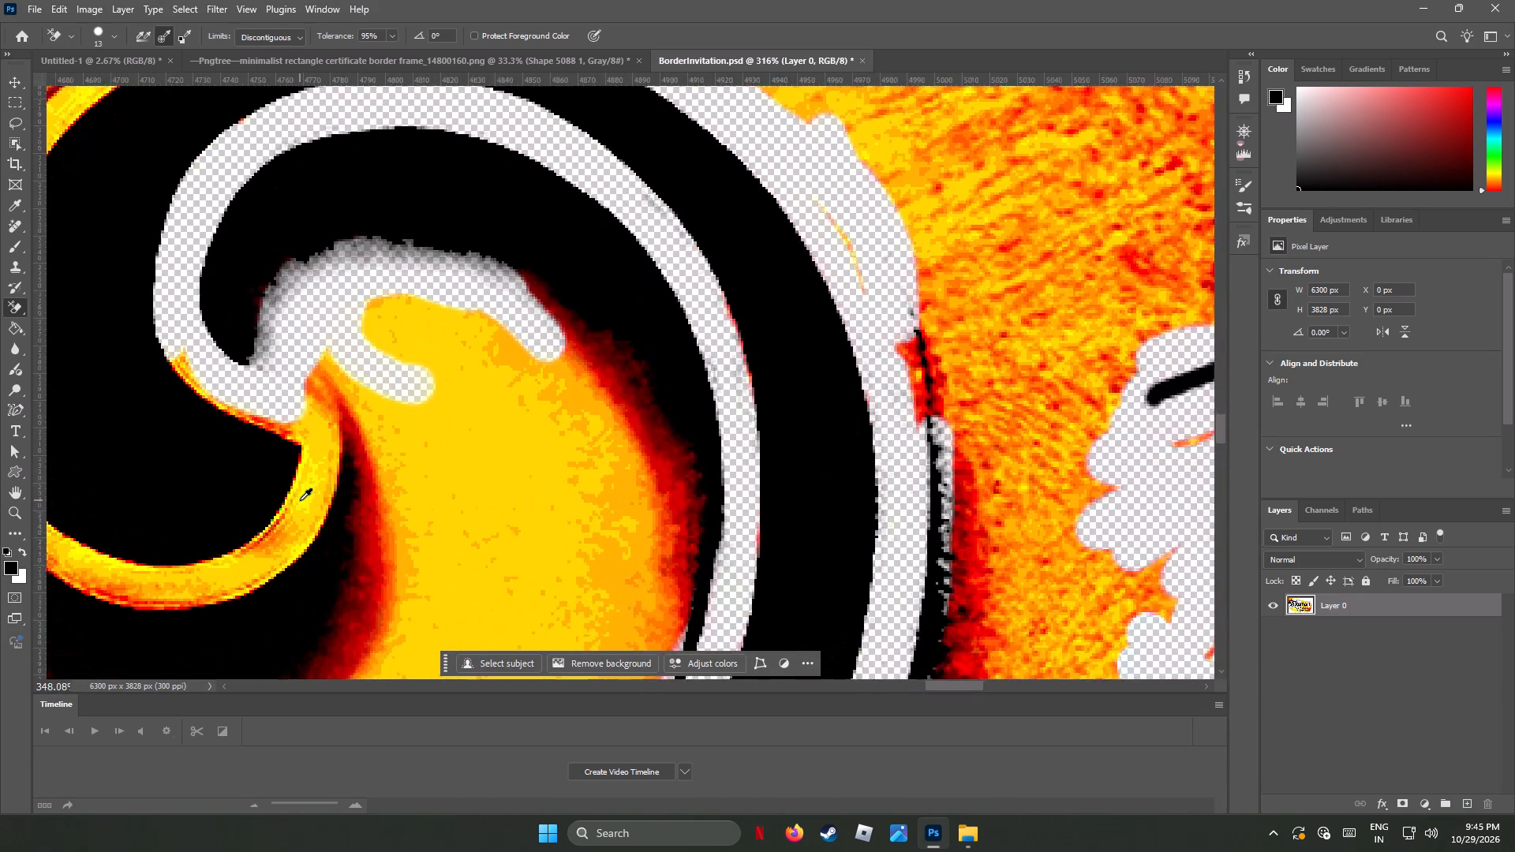
pyautogui.moveTo(316, 492); pyautogui.dragTo(235, 416)
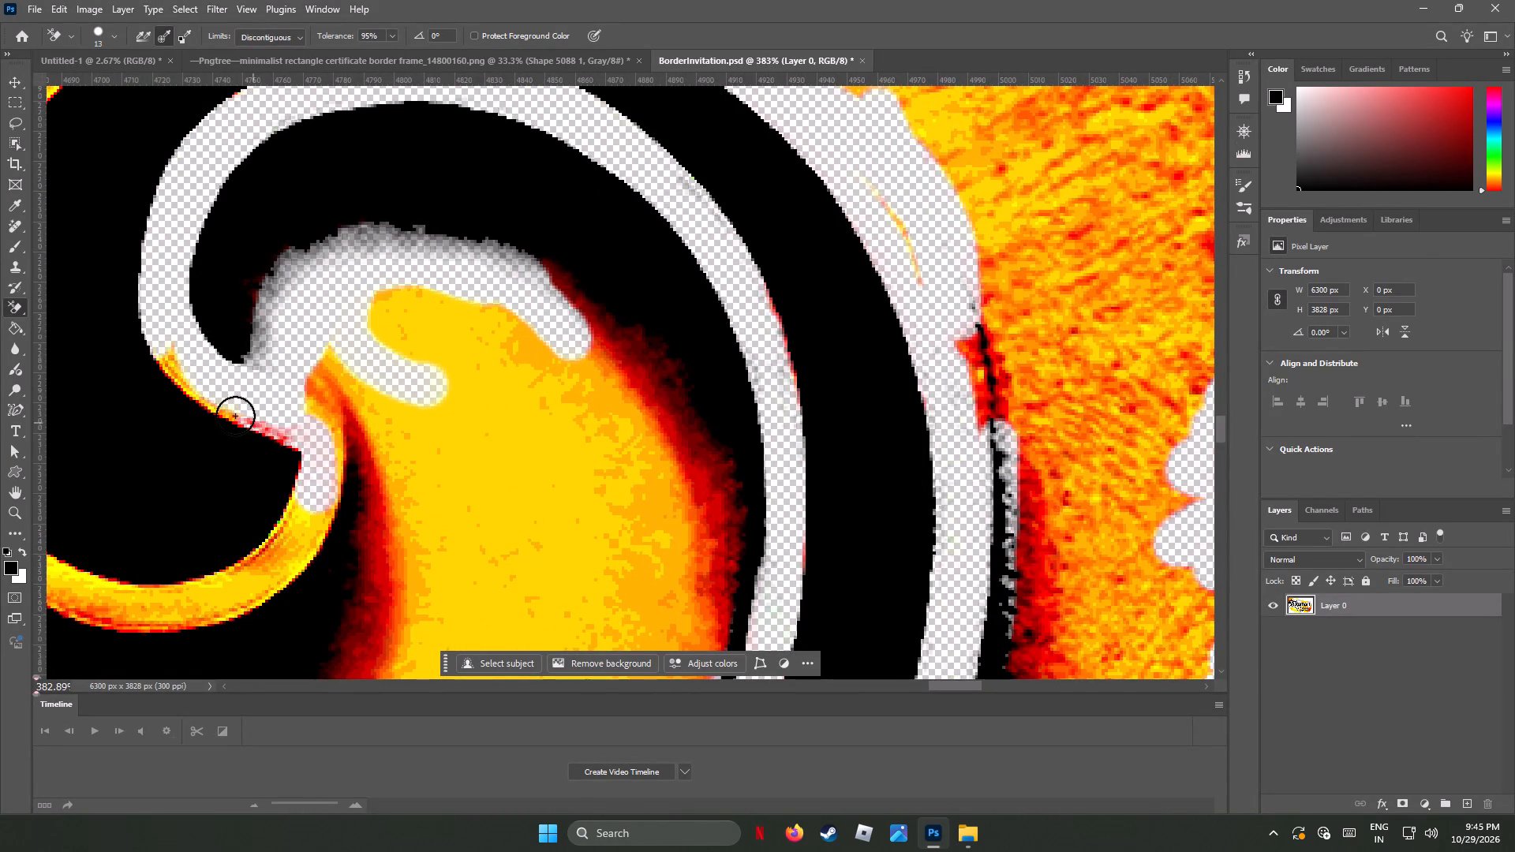
pyautogui.moveTo(235, 416); pyautogui.dragTo(226, 415)
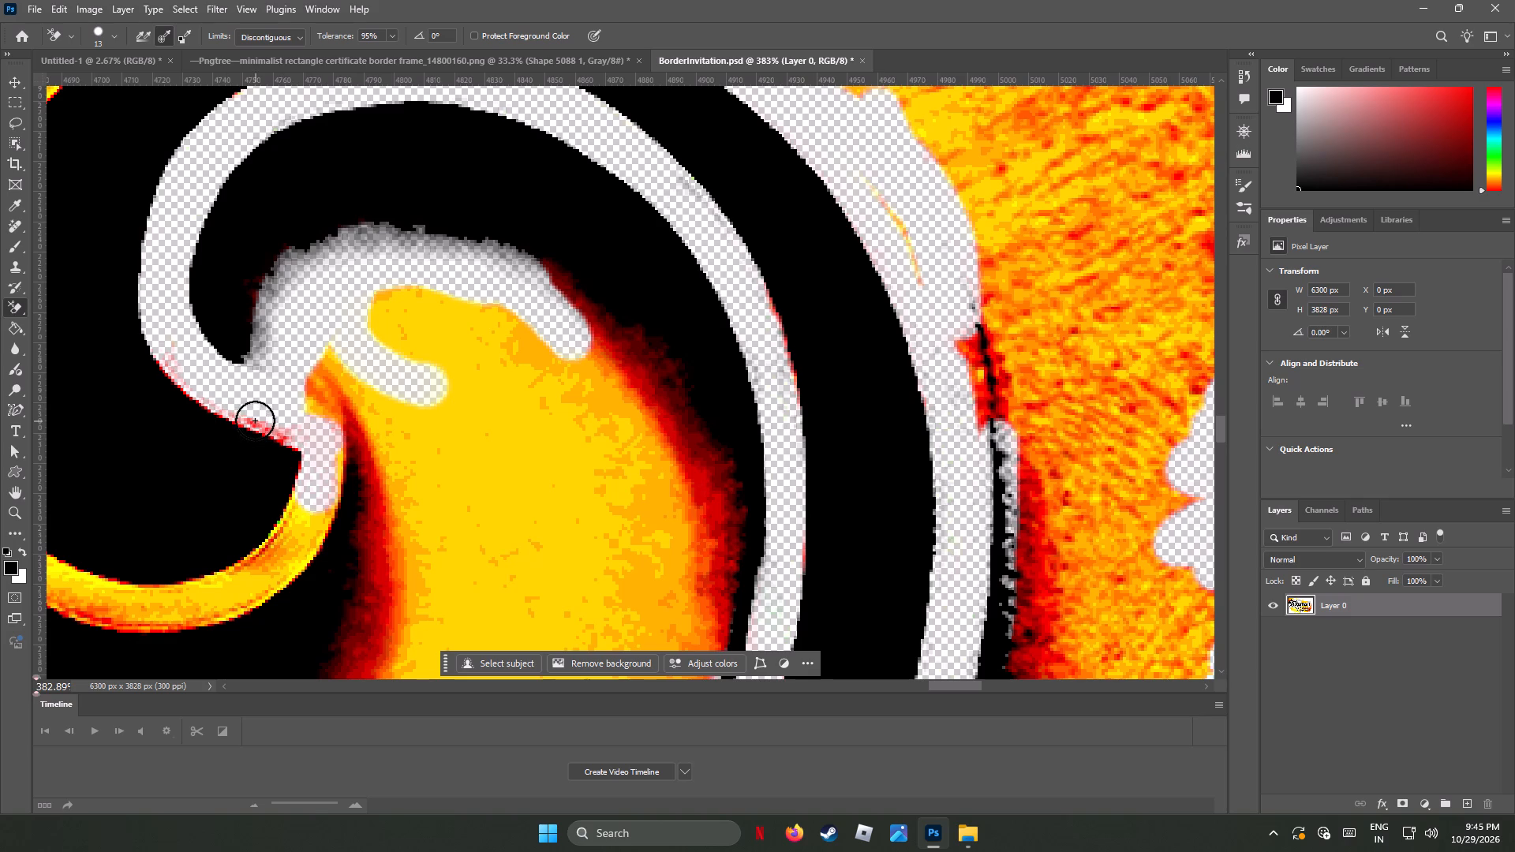
pyautogui.moveTo(249, 421); pyautogui.dragTo(146, 342)
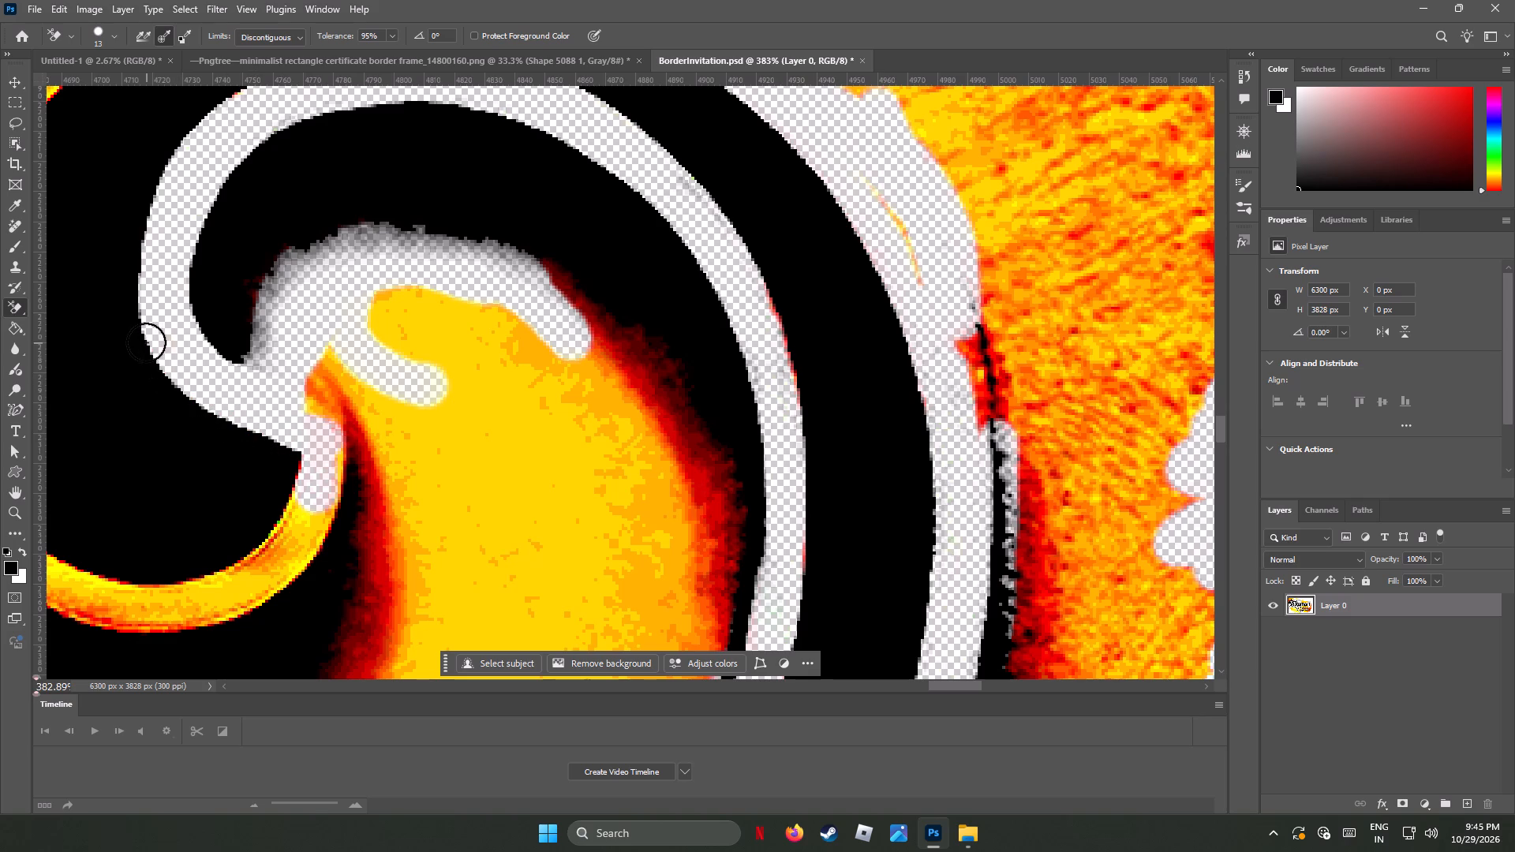
pyautogui.moveTo(146, 342); pyautogui.dragTo(327, 439)
pyautogui.moveTo(305, 521); pyautogui.dragTo(256, 551)
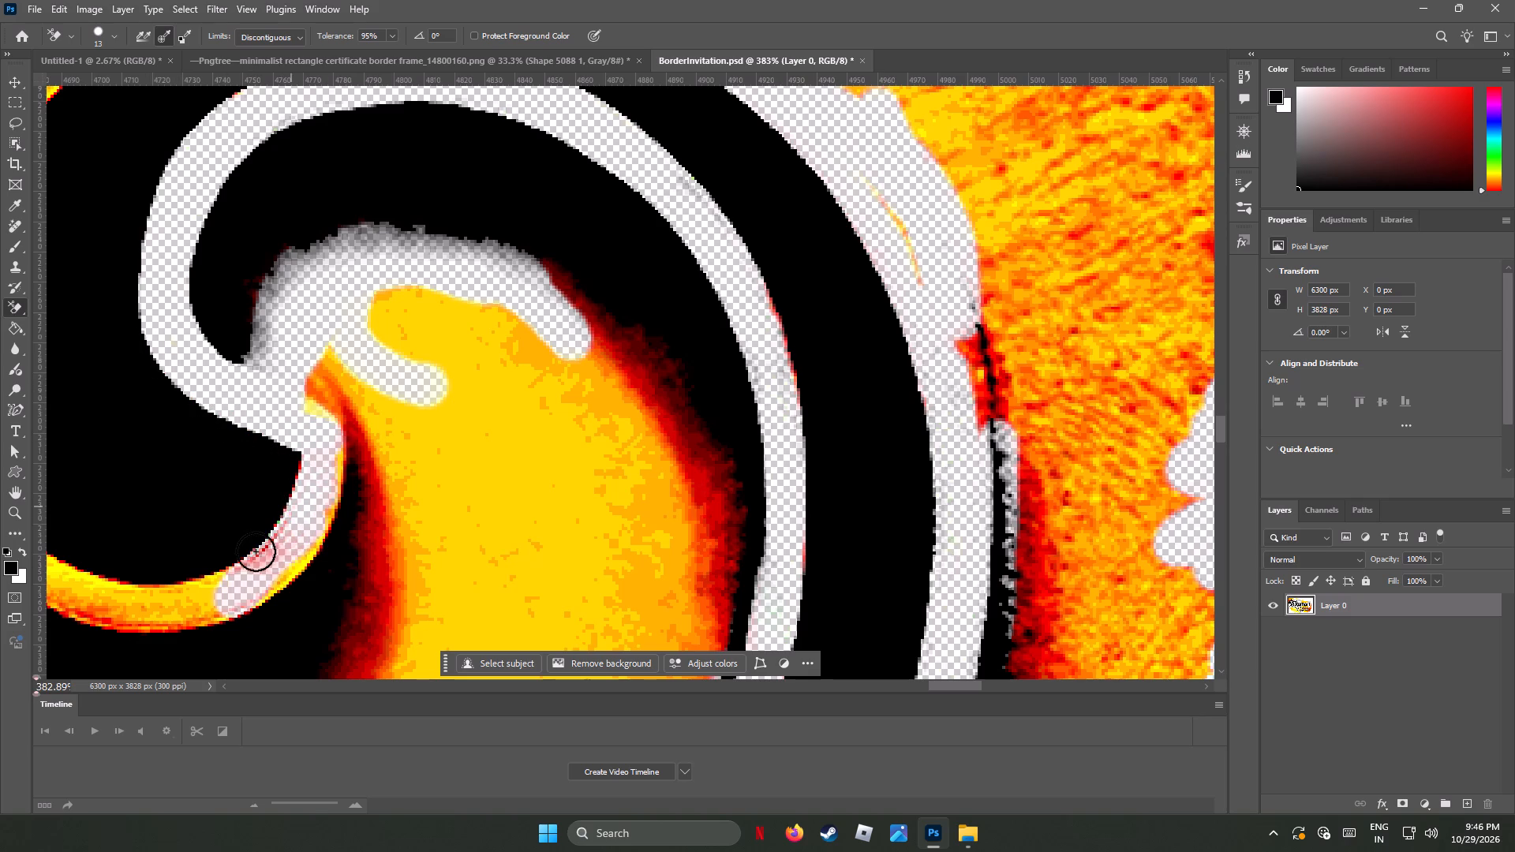
pyautogui.moveTo(256, 551); pyautogui.dragTo(150, 614)
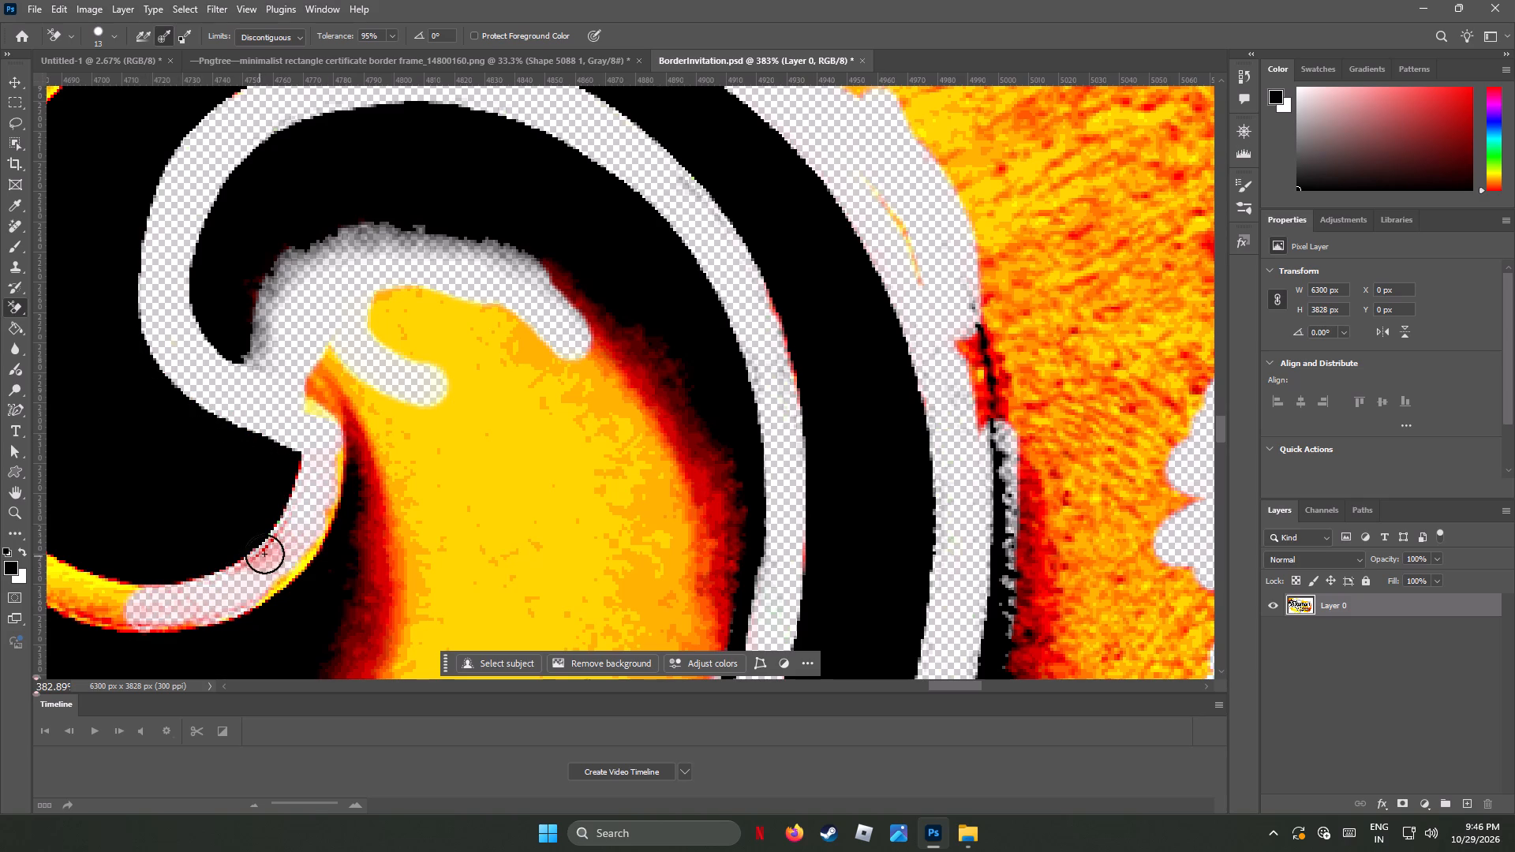
pyautogui.moveTo(271, 543); pyautogui.dragTo(94, 599)
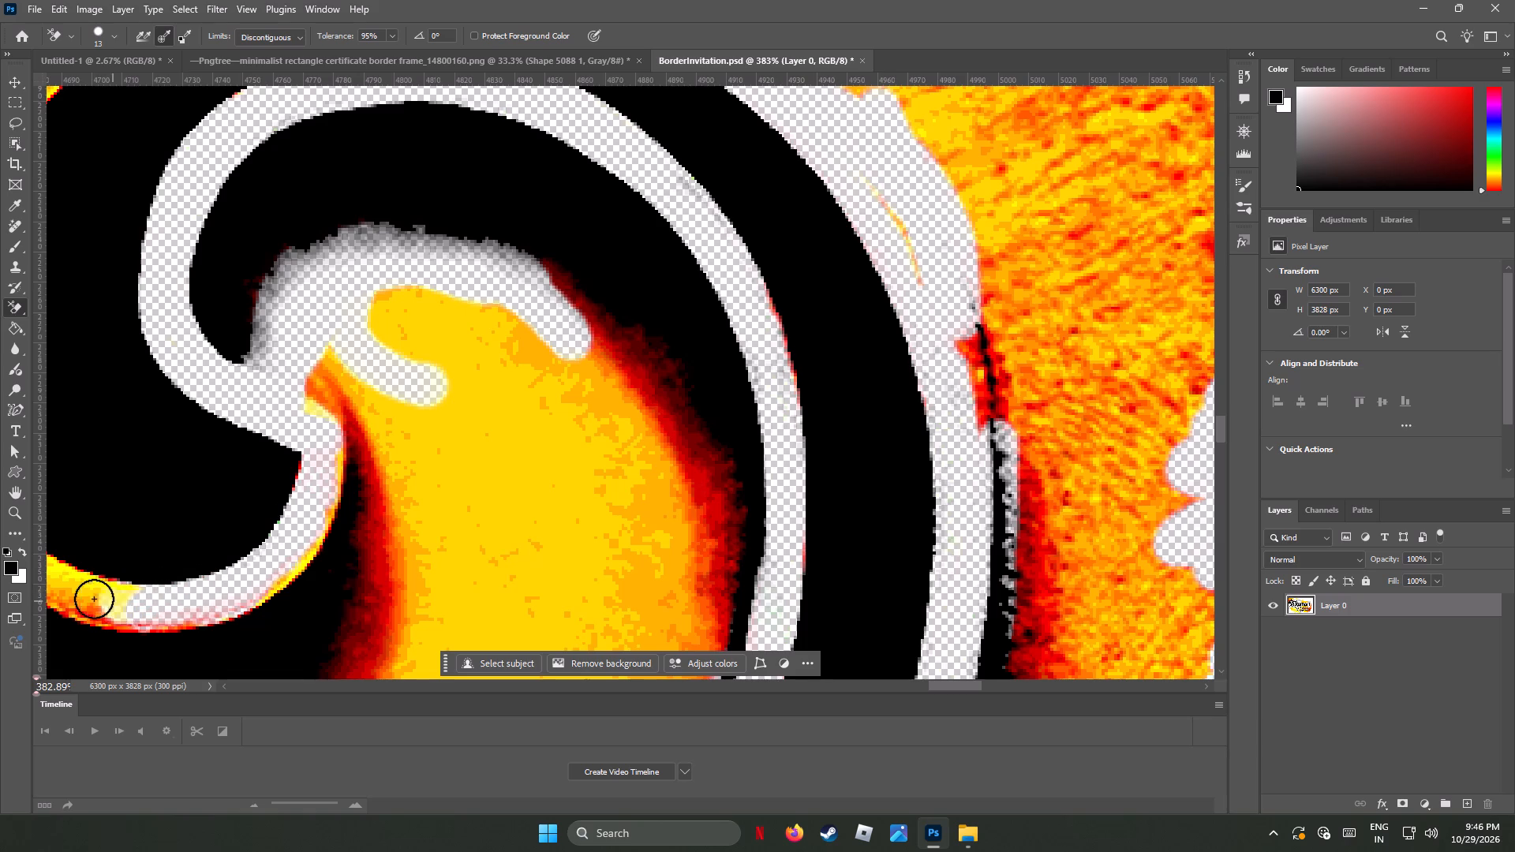
pyautogui.moveTo(94, 599); pyautogui.dragTo(309, 552)
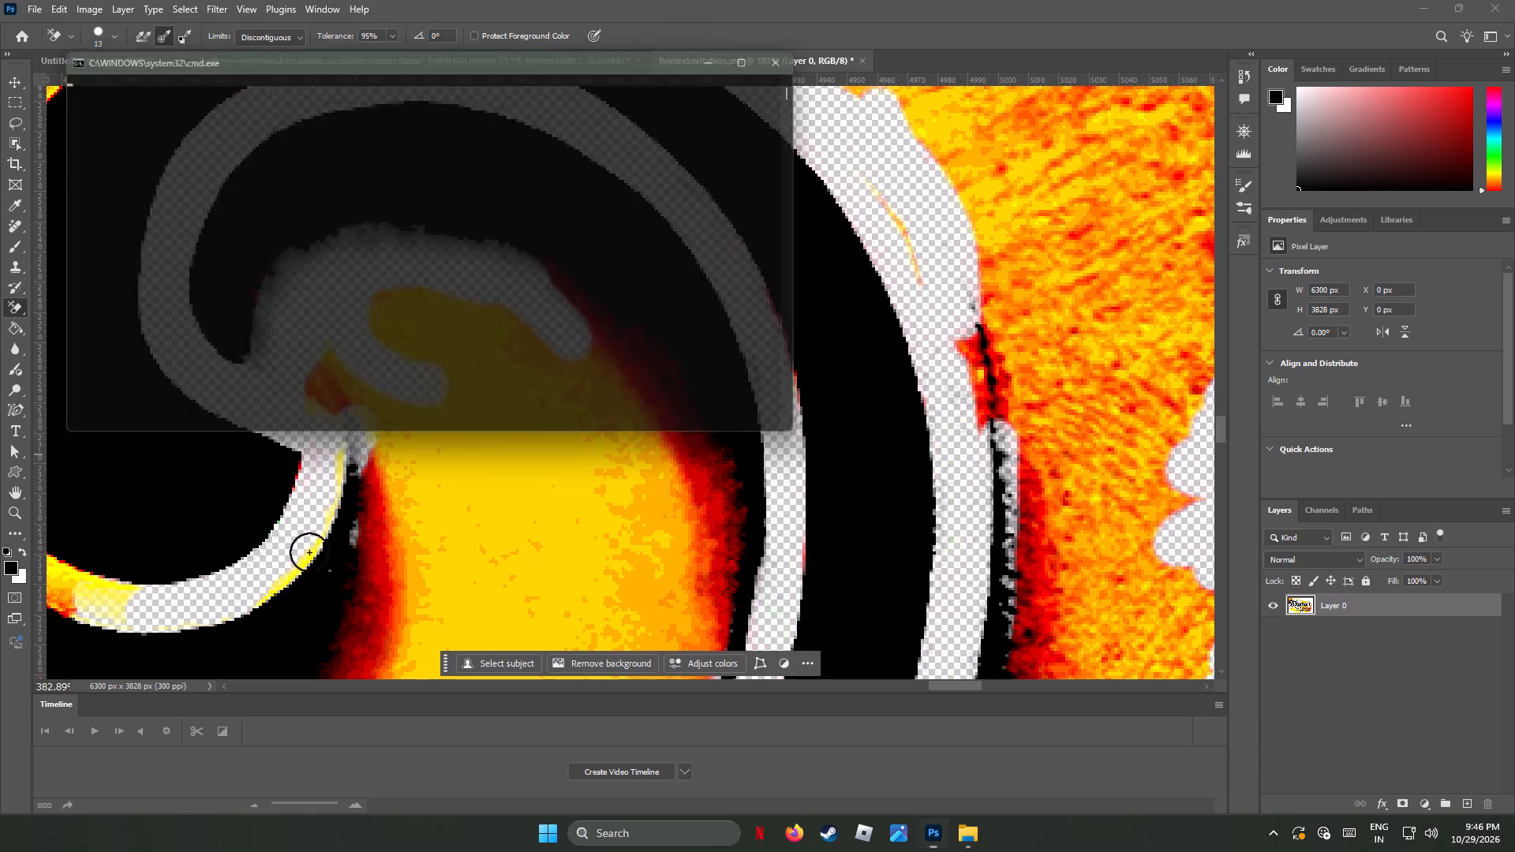
pyautogui.moveTo(309, 552); pyautogui.dragTo(306, 556)
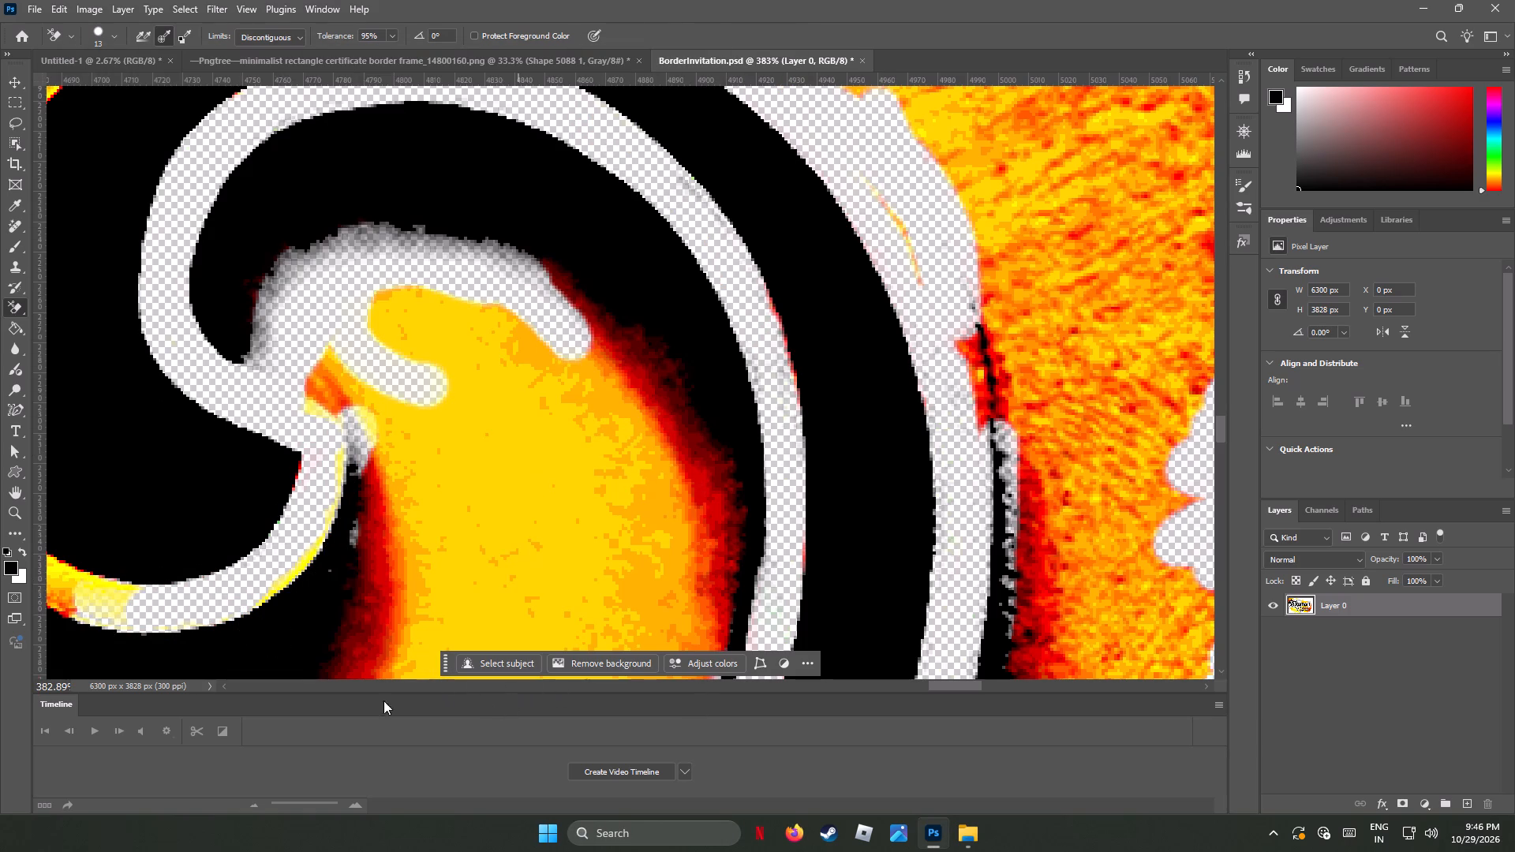
# Erase the orange band around the underside and outer left side of the large scroll's curl, including parts of the adjoining shadow and yellow background.
pyautogui.moveTo(951, 684); pyautogui.dragTo(942, 686)
pyautogui.moveTo(942, 686); pyautogui.dragTo(930, 689)
pyautogui.moveTo(564, 591); pyautogui.dragTo(592, 590)
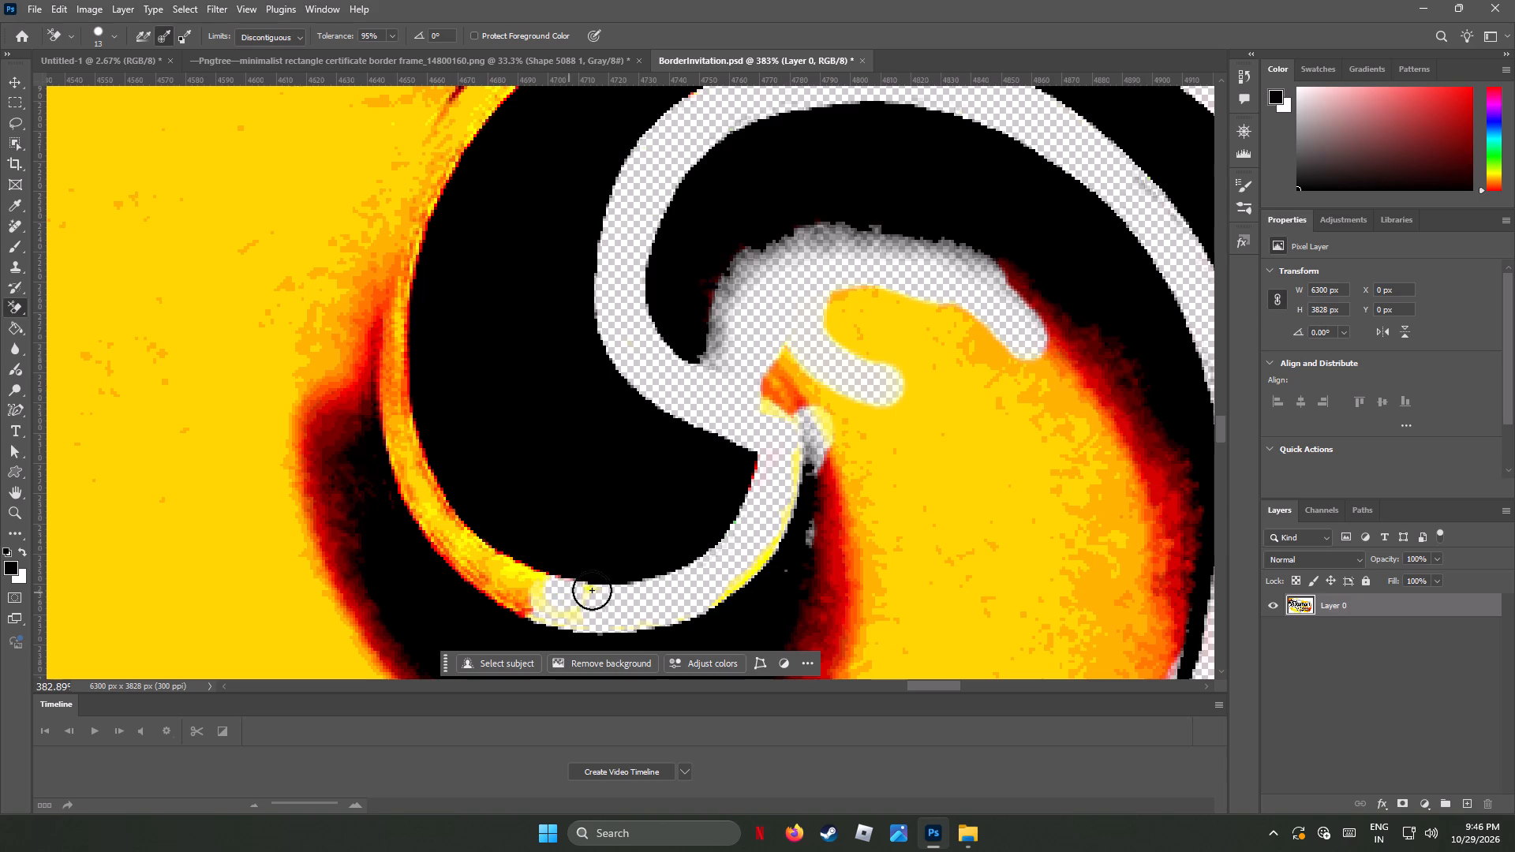
pyautogui.moveTo(592, 590); pyautogui.dragTo(439, 512)
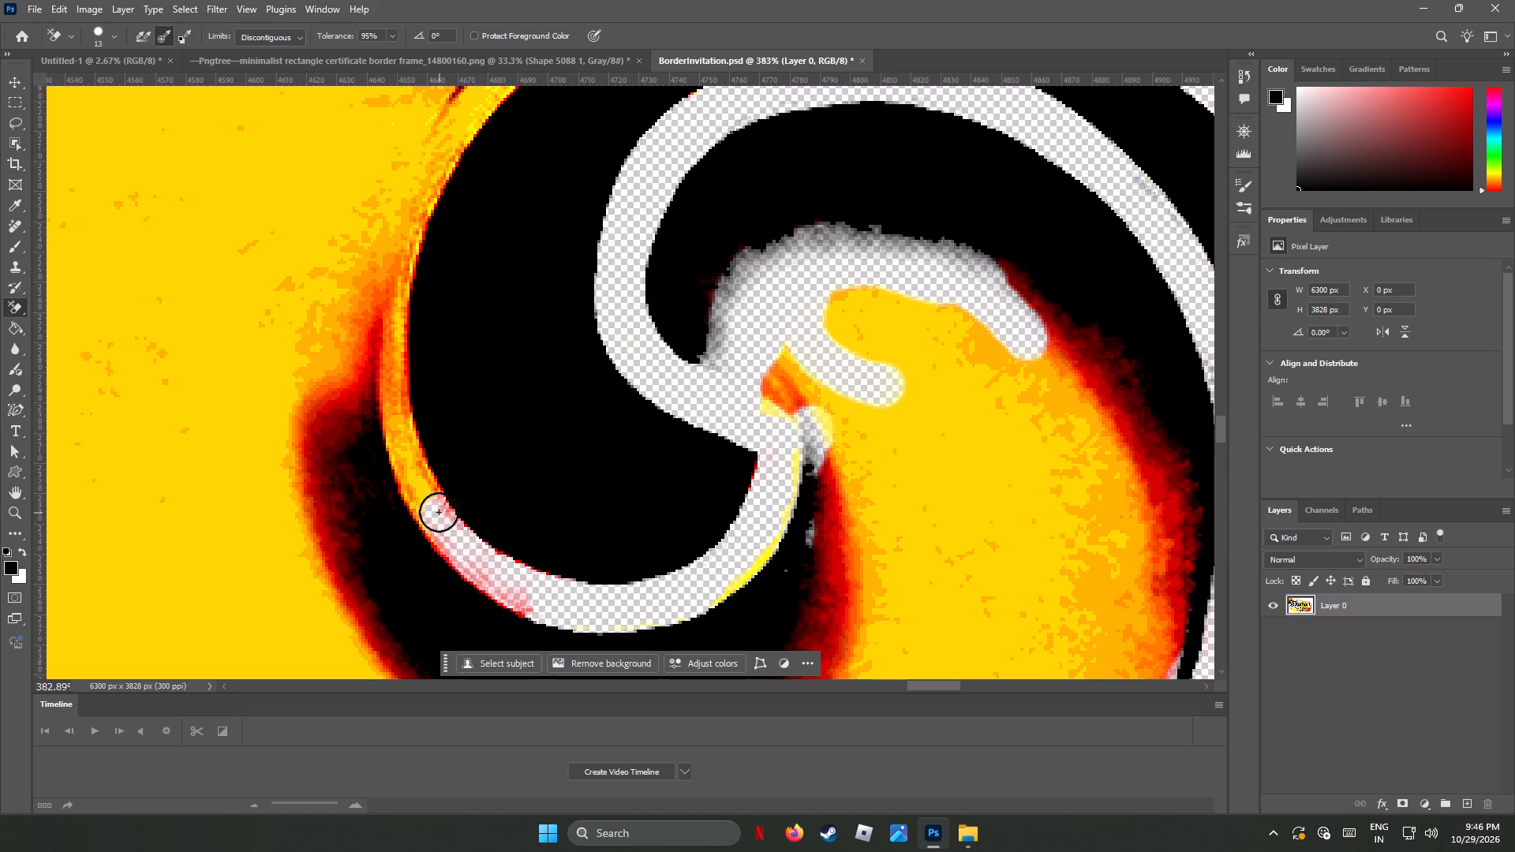
pyautogui.moveTo(439, 512); pyautogui.dragTo(440, 169)
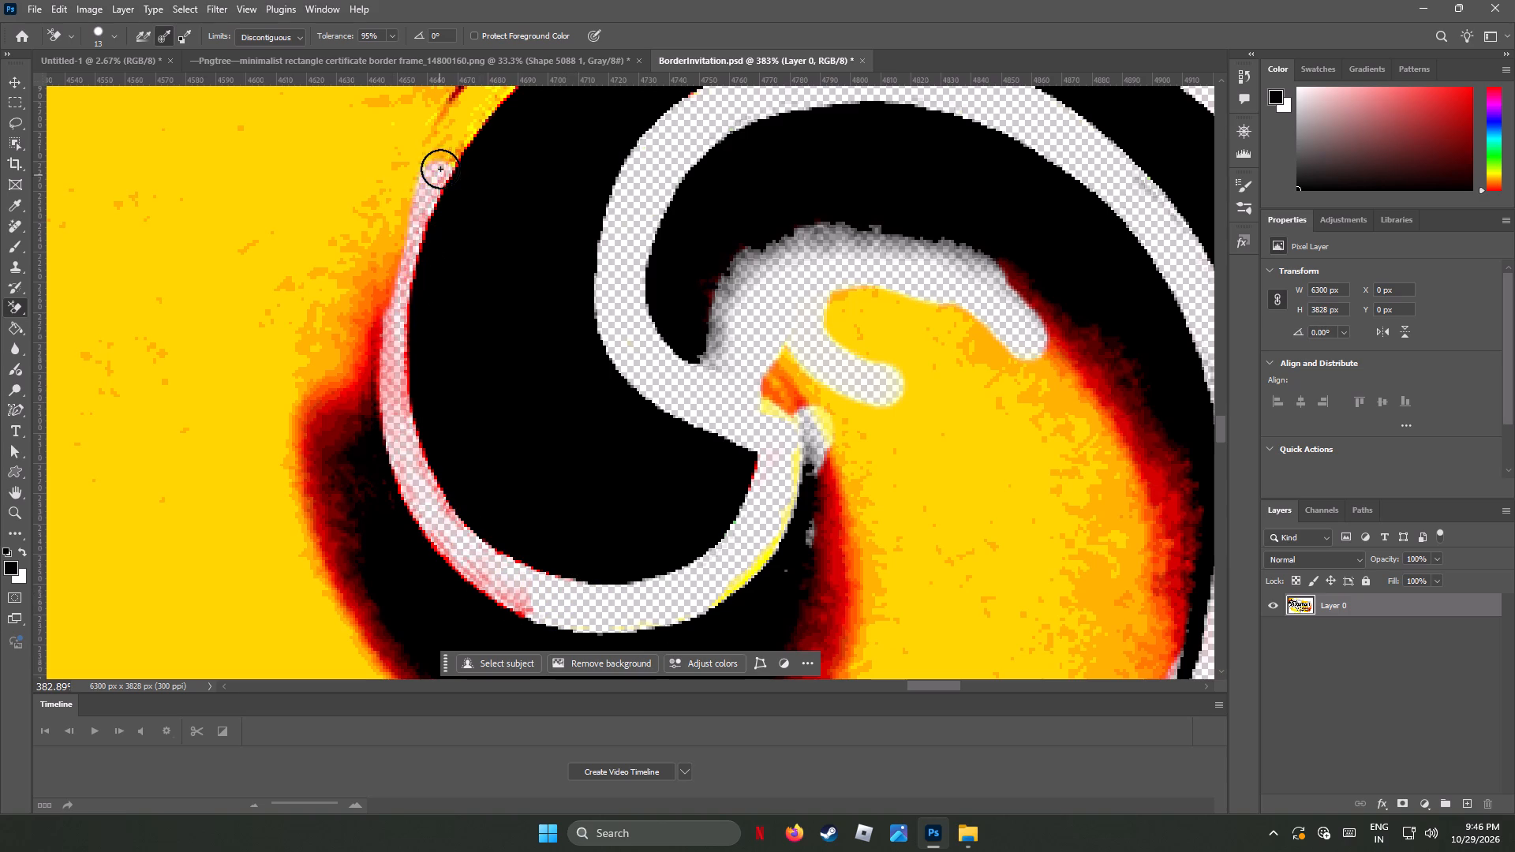
pyautogui.moveTo(440, 169); pyautogui.dragTo(363, 489)
pyautogui.moveTo(354, 379); pyautogui.dragTo(408, 402)
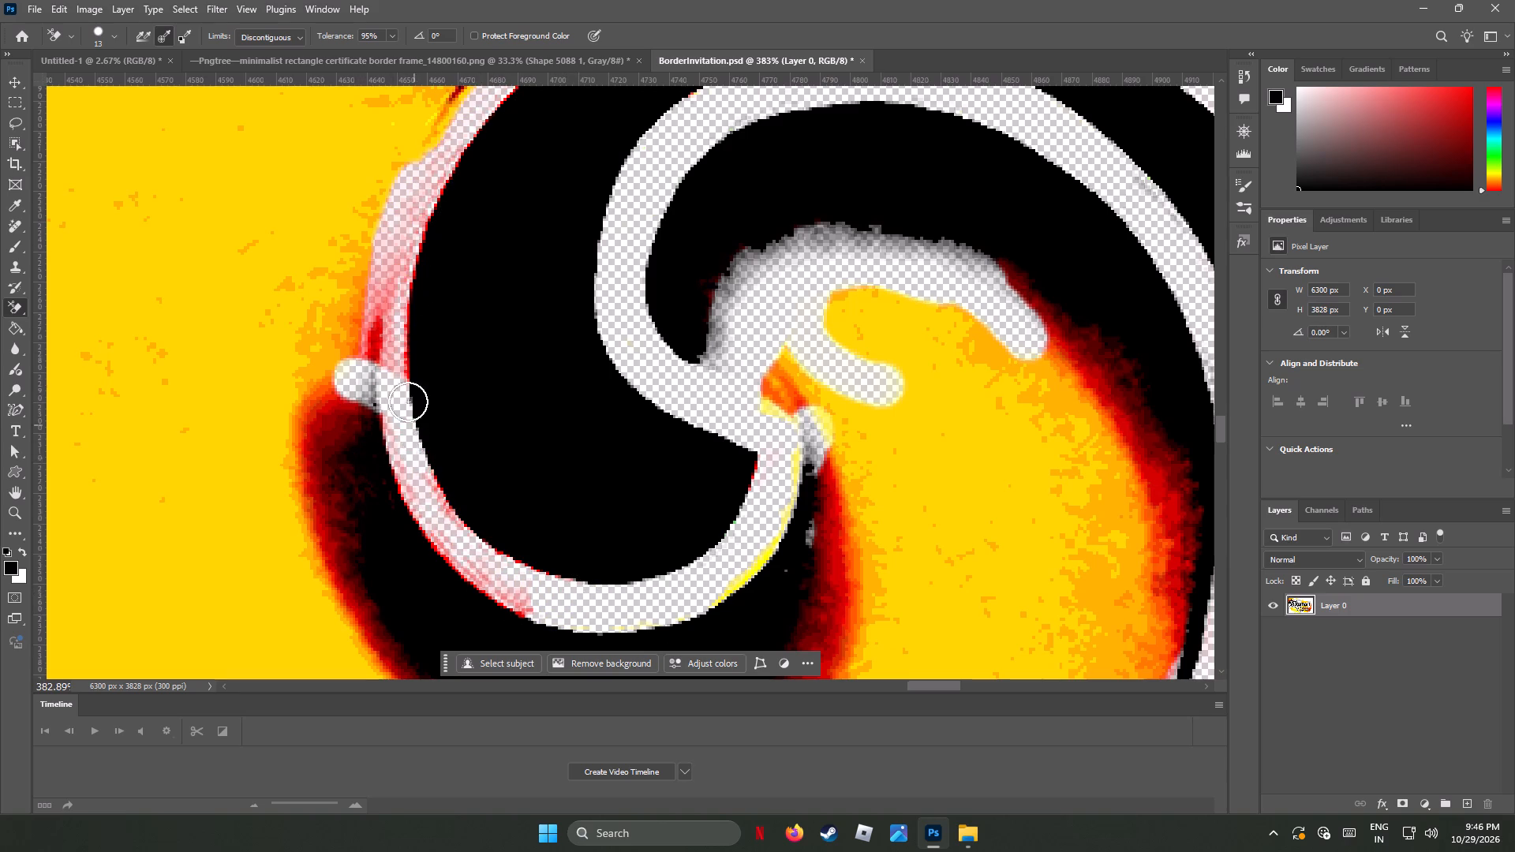
pyautogui.moveTo(408, 402); pyautogui.dragTo(511, 584)
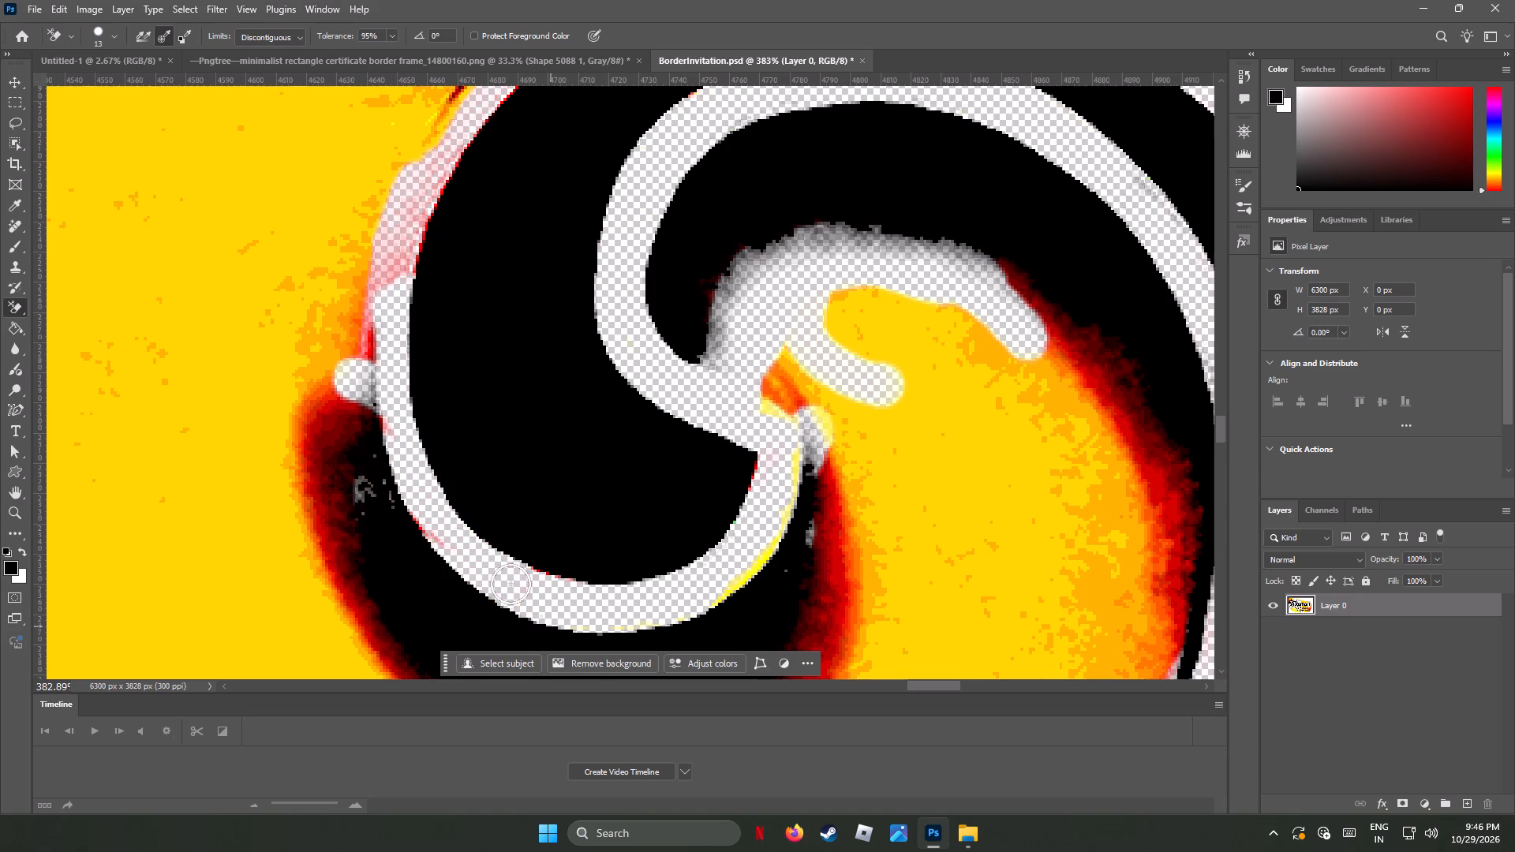
pyautogui.moveTo(511, 584); pyautogui.dragTo(810, 517)
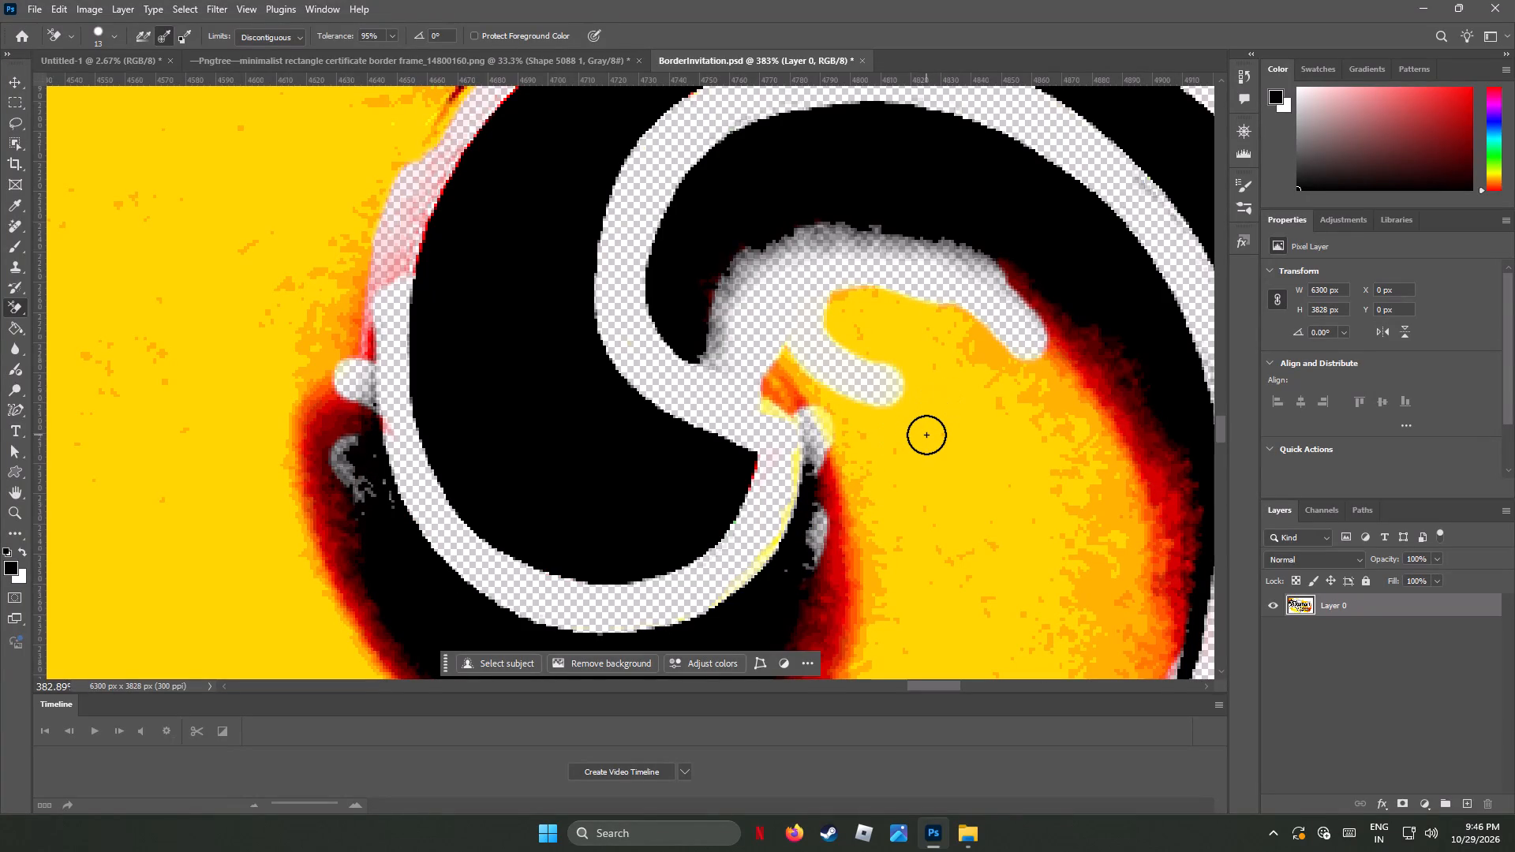
pyautogui.moveTo(926, 435); pyautogui.dragTo(763, 562)
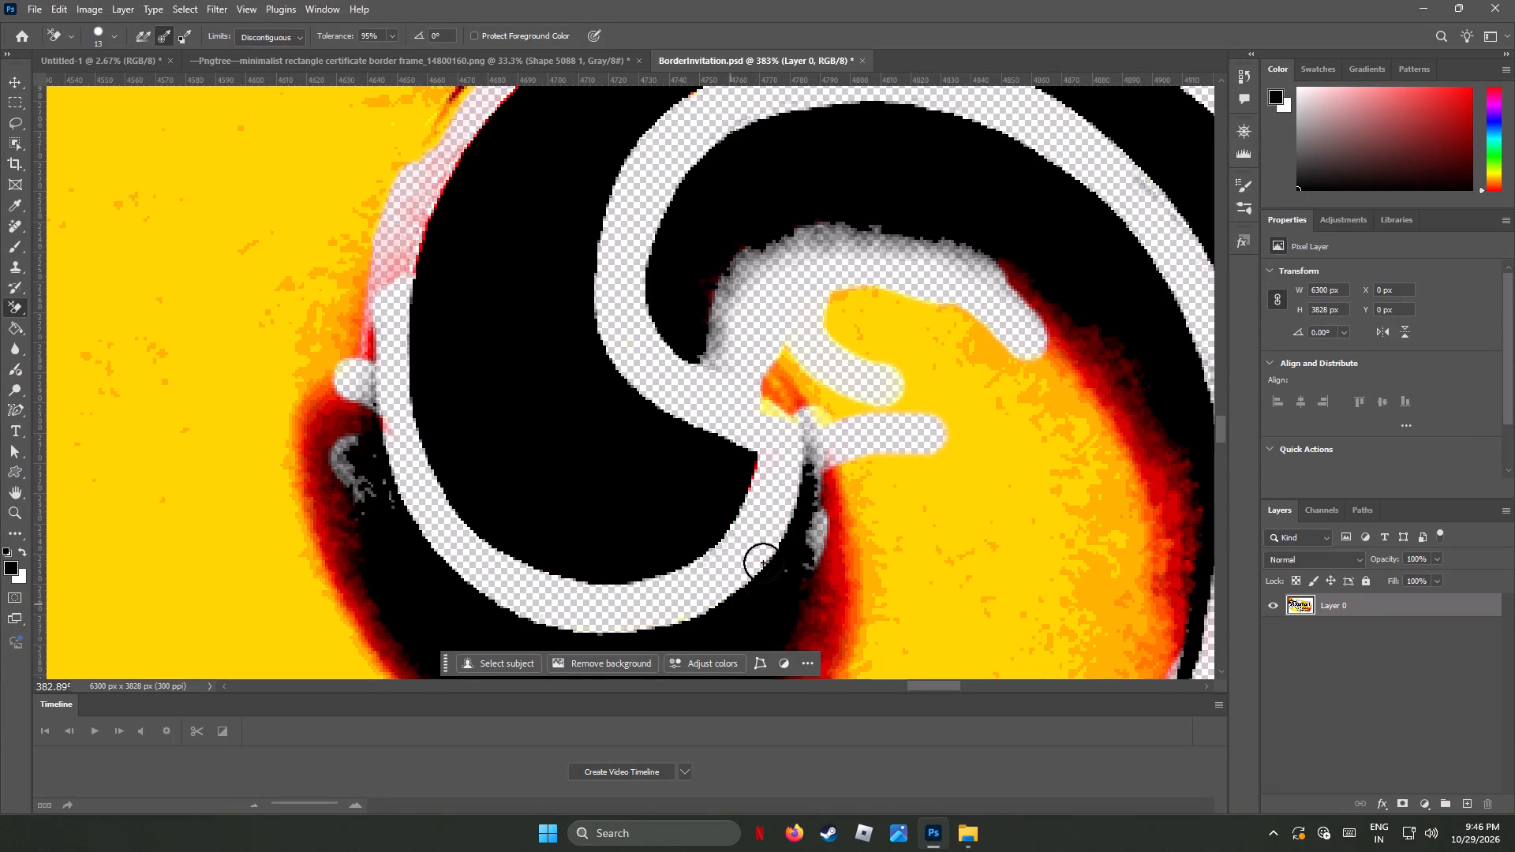
pyautogui.moveTo(763, 562); pyautogui.dragTo(314, 262)
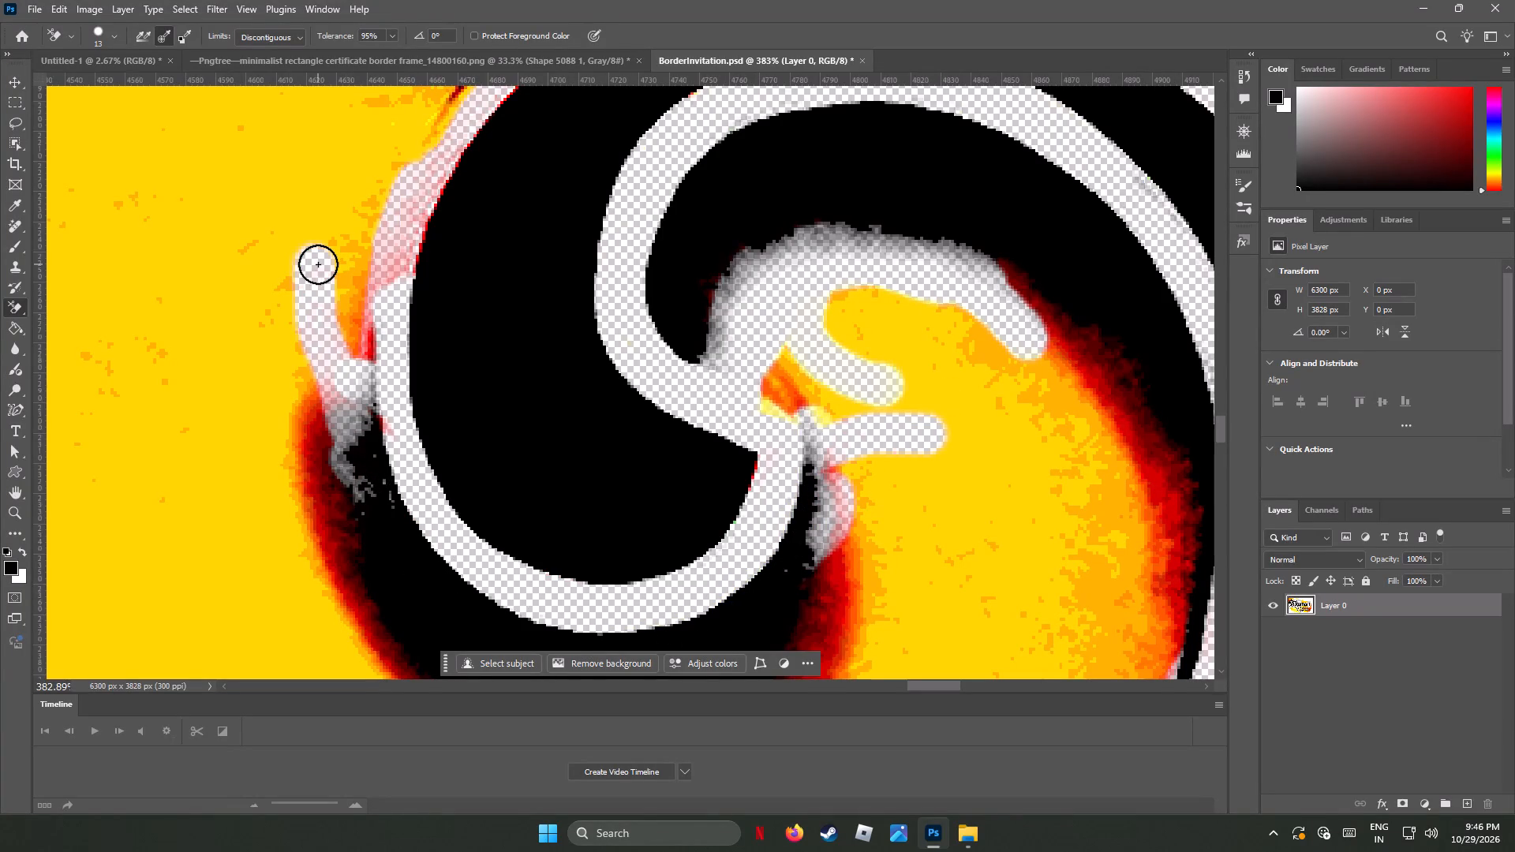
# Clear the yellow and dark red fringe outside the large scroll's upper-left curve, joining it to the cleared margin on top.
pyautogui.scroll(7, 400, 356)
pyautogui.moveTo(400, 349); pyautogui.dragTo(377, 384)
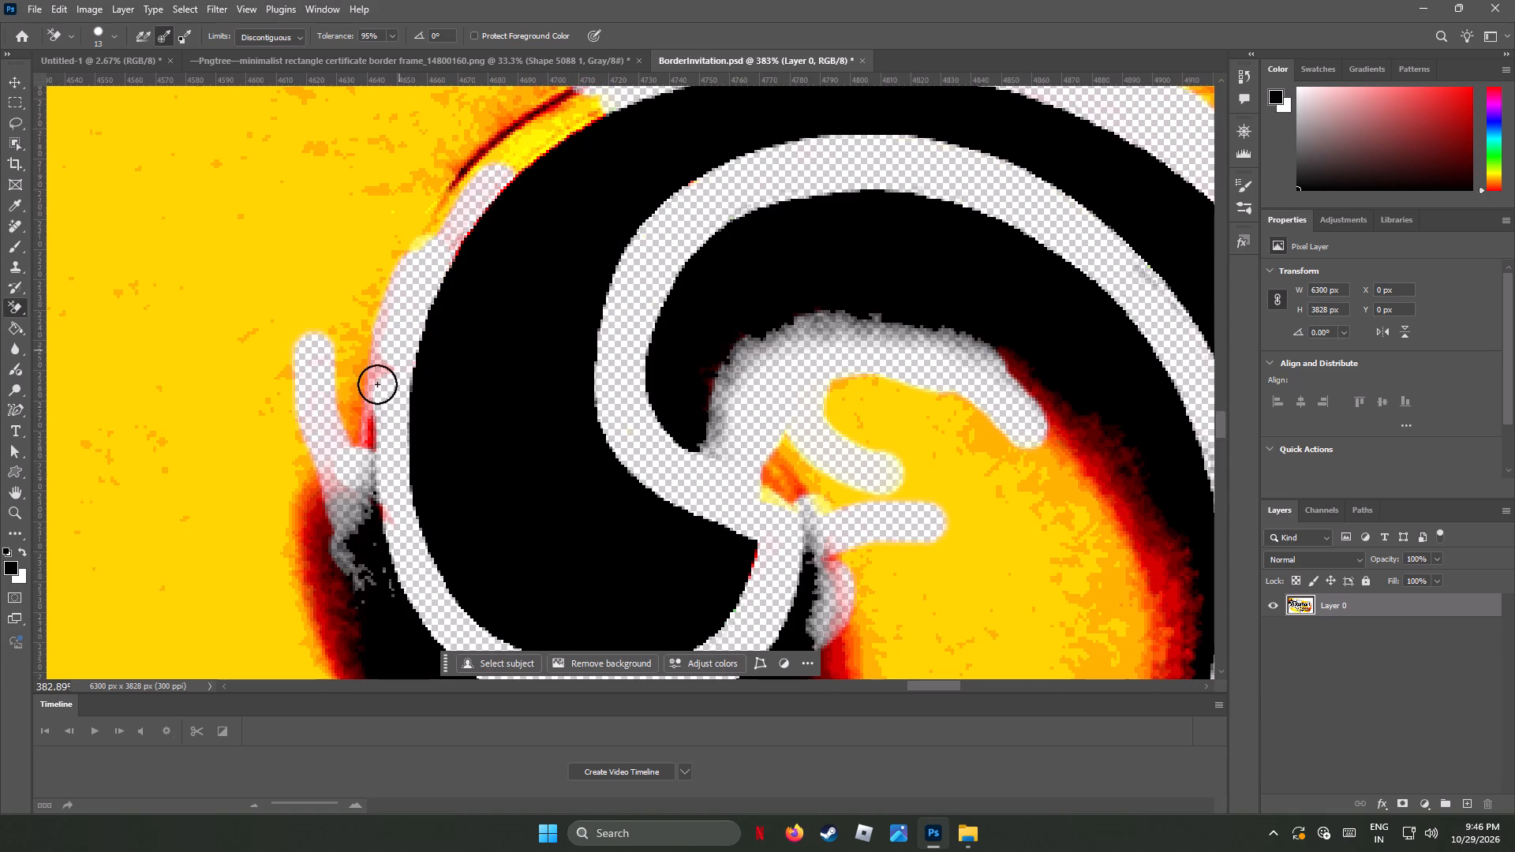
pyautogui.moveTo(377, 384); pyautogui.dragTo(472, 163)
pyautogui.scroll(3, 616, 293)
pyautogui.scroll(-2, 617, 292)
pyautogui.scroll(3, 617, 292)
pyautogui.moveTo(526, 192); pyautogui.dragTo(542, 159)
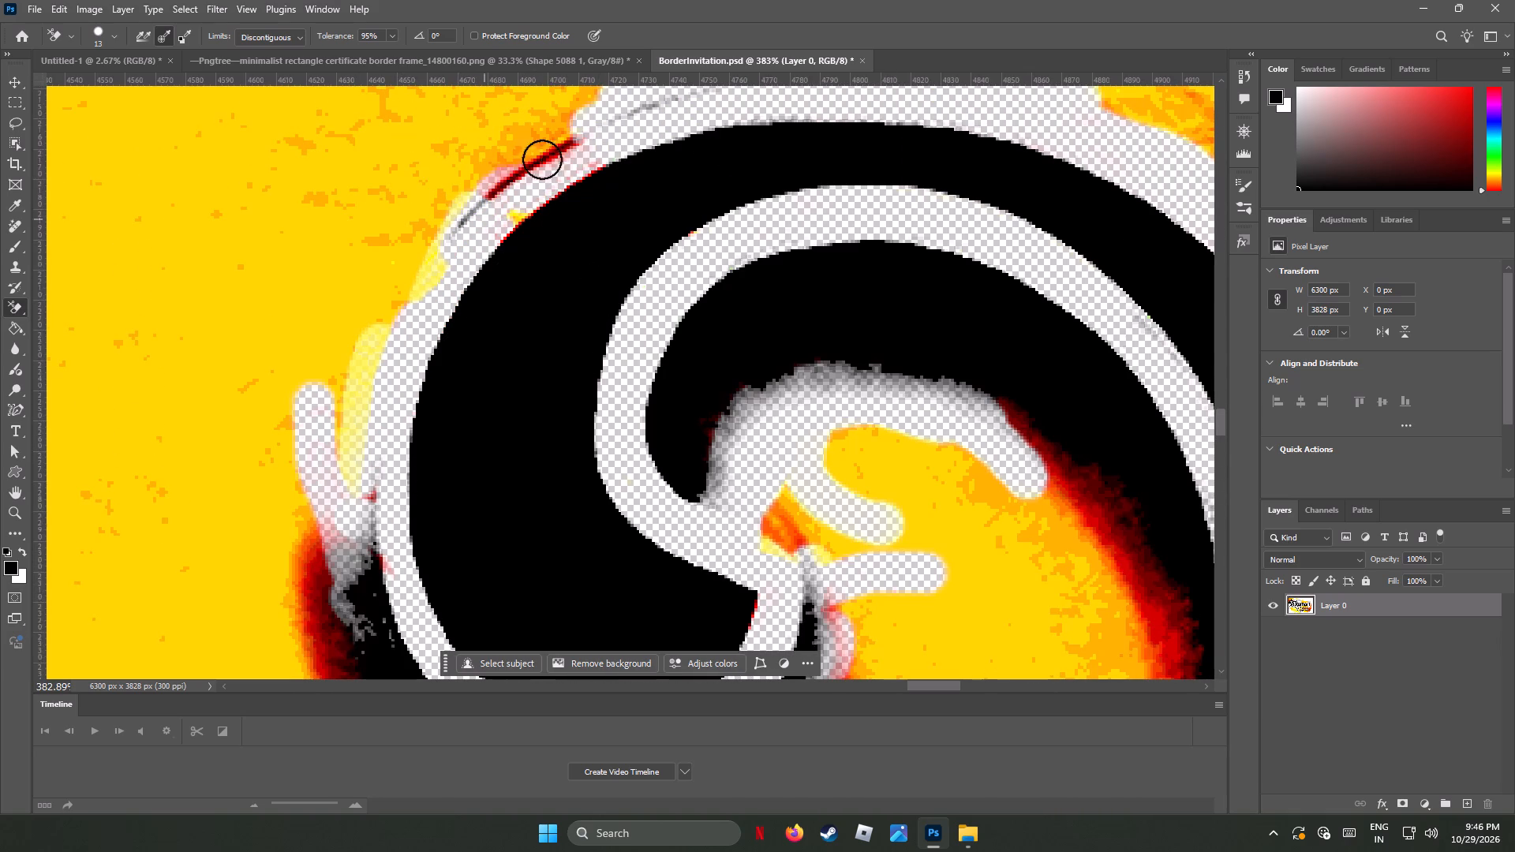
pyautogui.moveTo(542, 159); pyautogui.dragTo(601, 157)
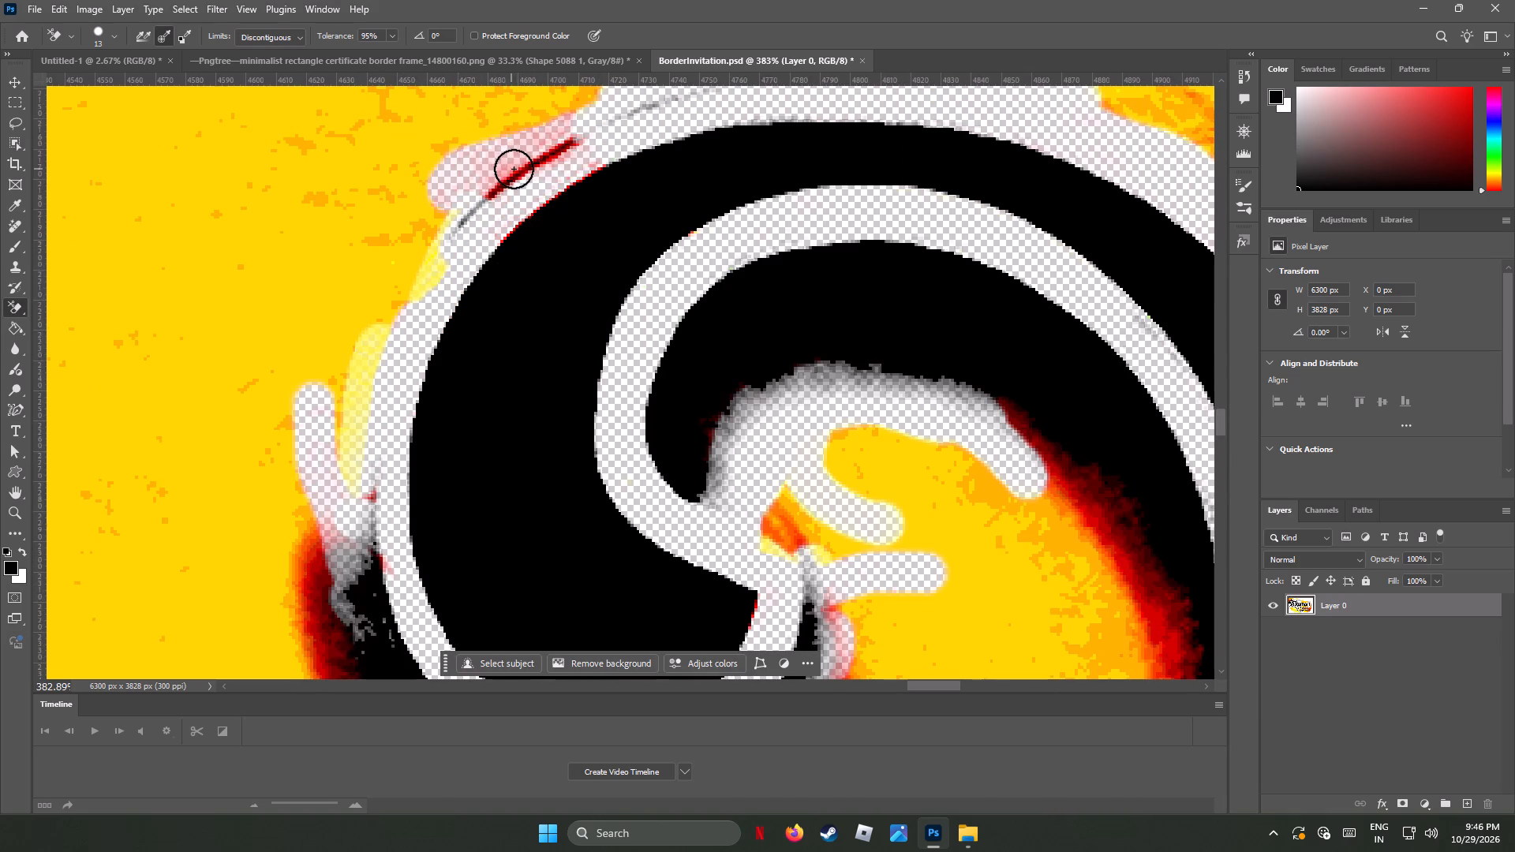
pyautogui.moveTo(514, 164); pyautogui.dragTo(452, 214)
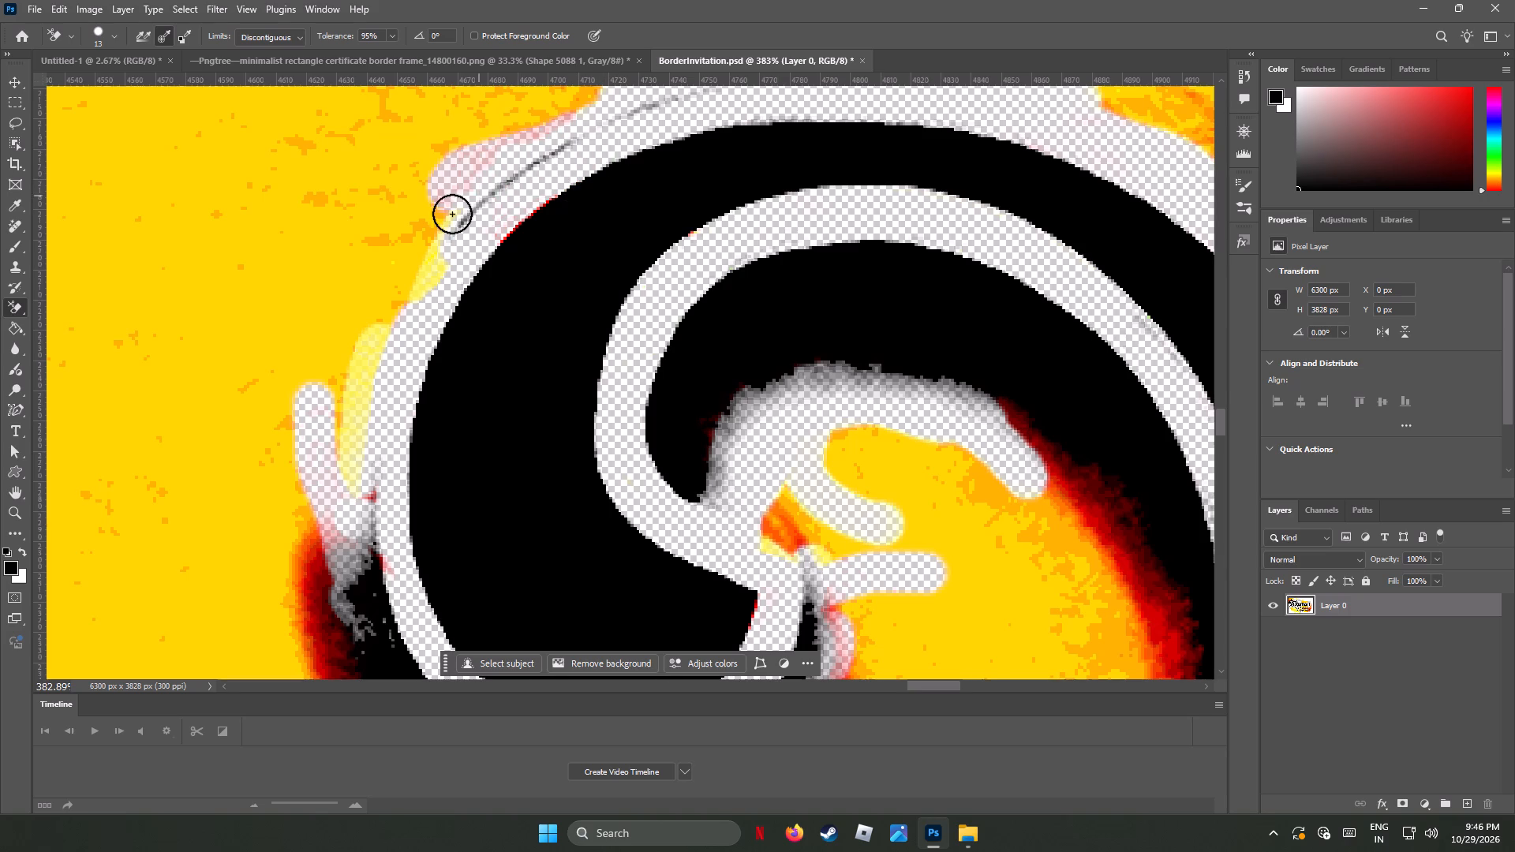
pyautogui.moveTo(452, 214); pyautogui.dragTo(507, 183)
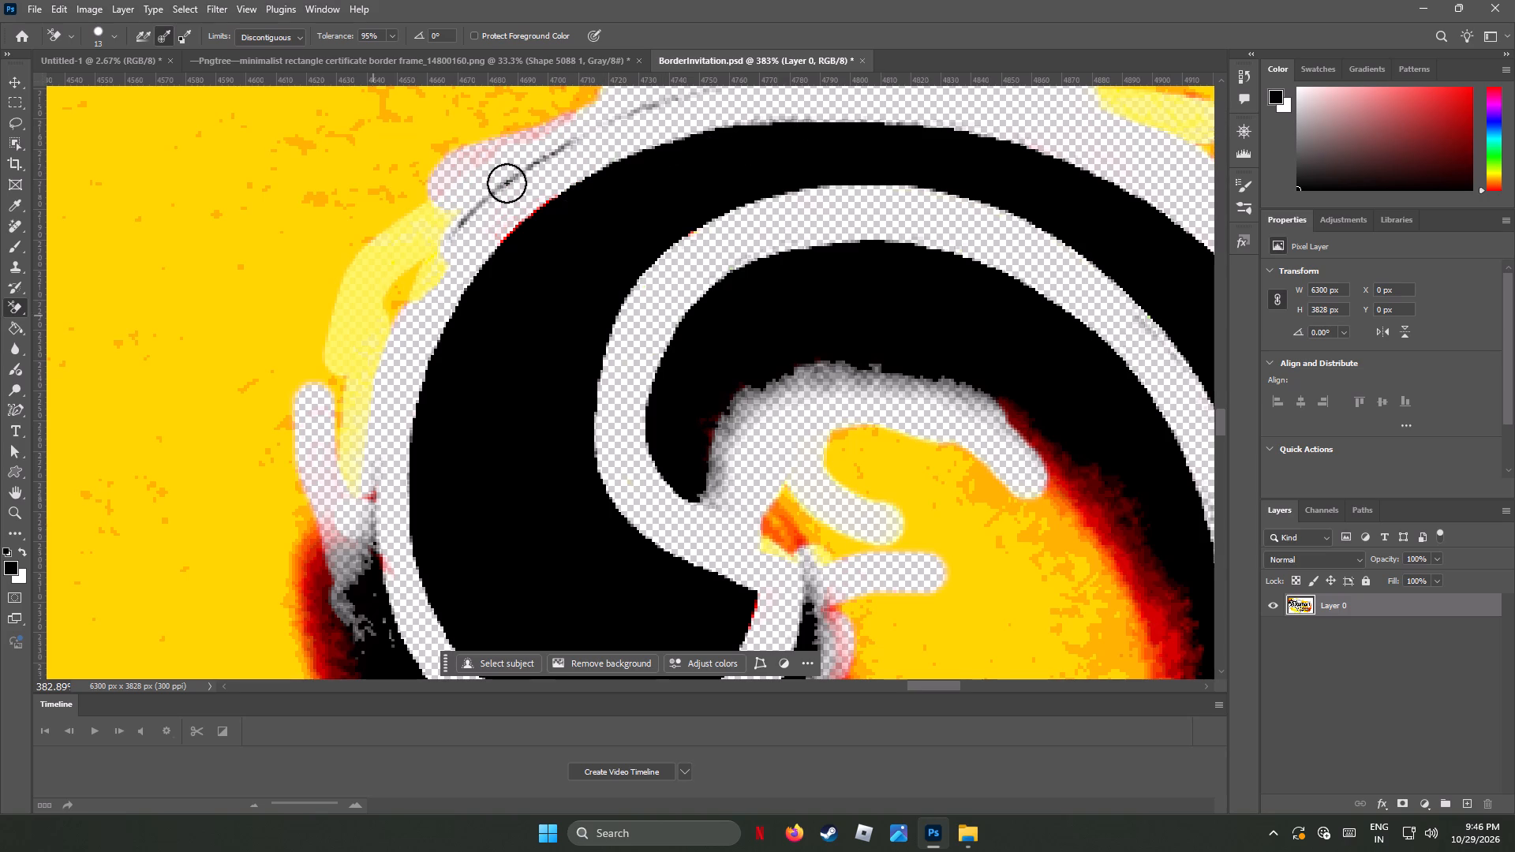
pyautogui.moveTo(507, 183); pyautogui.dragTo(393, 409)
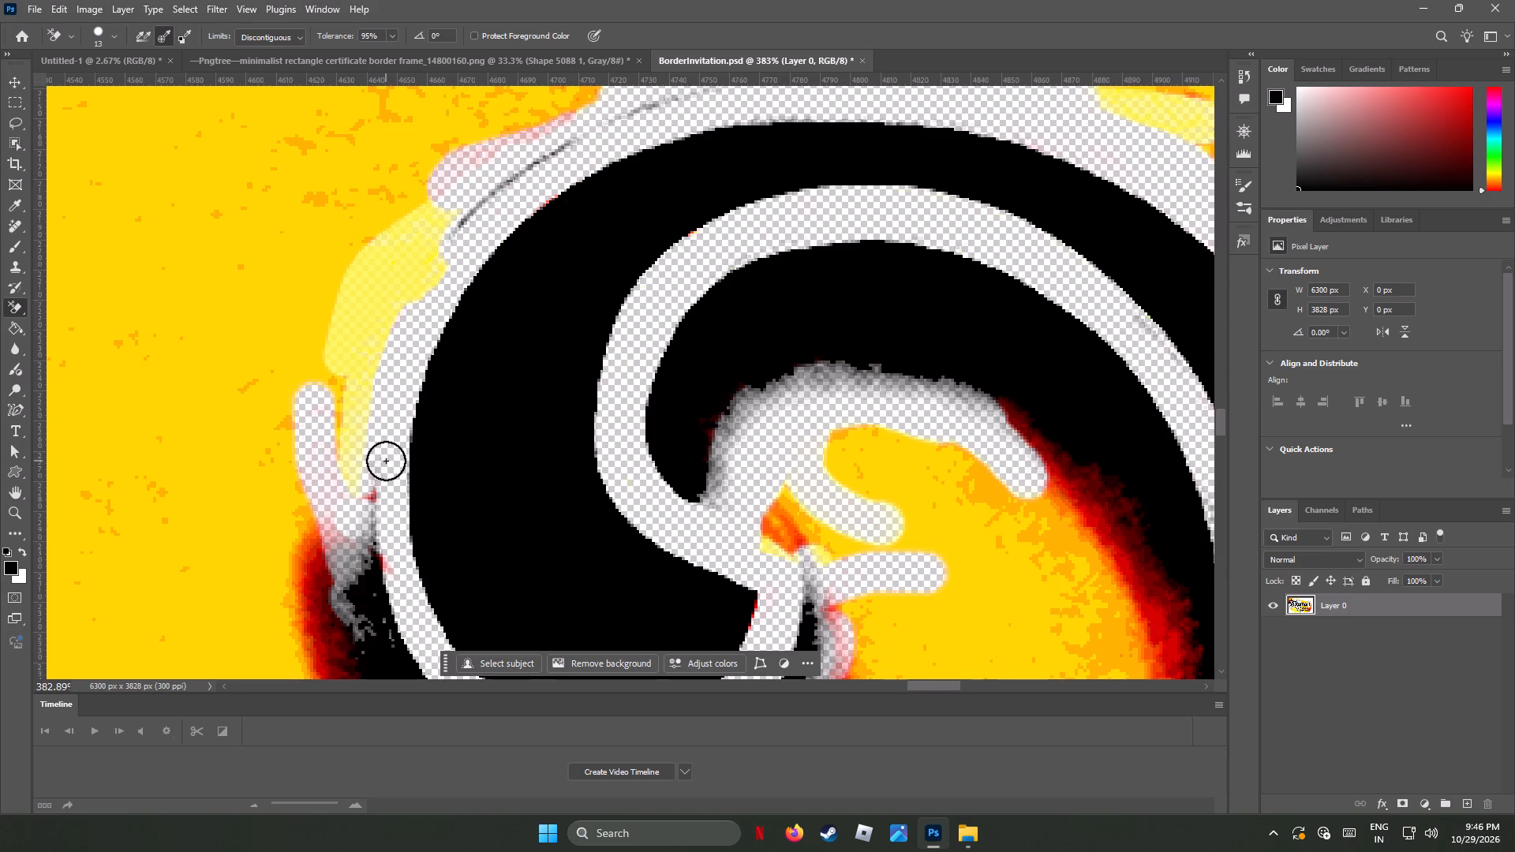
# Erase the yellow band and thin dark line along the upper edge of the diagonal stem left of the large scroll.
pyautogui.keyDown('alt'); pyautogui.scroll(-6, 386, 461); pyautogui.keyUp('alt')
pyautogui.keyDown('alt'); pyautogui.scroll(1, 394, 469); pyautogui.keyUp('alt')
pyautogui.keyDown('alt'); pyautogui.scroll(-14, 394, 469); pyautogui.keyUp('alt')
pyautogui.keyDown('alt'); pyautogui.scroll(1, 404, 466); pyautogui.keyUp('alt')
pyautogui.keyDown('alt'); pyautogui.scroll(-1, 404, 466); pyautogui.keyUp('alt')
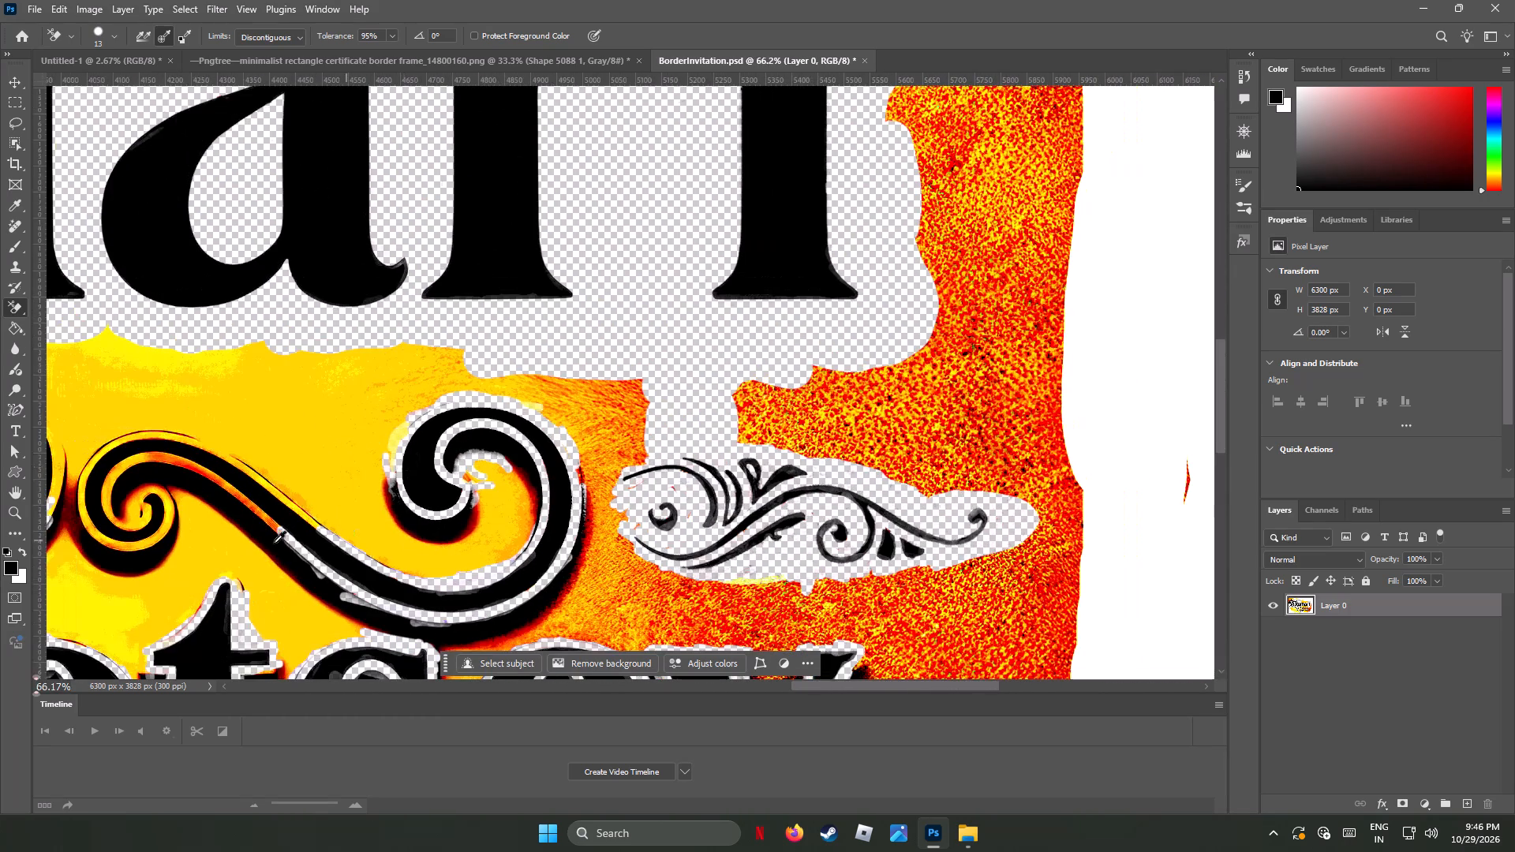
pyautogui.keyDown('alt'); pyautogui.scroll(2, 275, 521); pyautogui.keyUp('alt')
pyautogui.keyDown('alt'); pyautogui.scroll(-1, 275, 521); pyautogui.keyUp('alt')
pyautogui.keyDown('alt'); pyautogui.scroll(2, 275, 521); pyautogui.keyUp('alt')
pyautogui.keyDown('alt'); pyautogui.scroll(-1, 275, 521); pyautogui.keyUp('alt')
pyautogui.keyDown('alt'); pyautogui.scroll(7, 275, 521); pyautogui.keyUp('alt')
pyautogui.keyDown('alt'); pyautogui.scroll(-1, 282, 518); pyautogui.keyUp('alt')
pyautogui.keyDown('alt'); pyautogui.scroll(6, 282, 518); pyautogui.keyUp('alt')
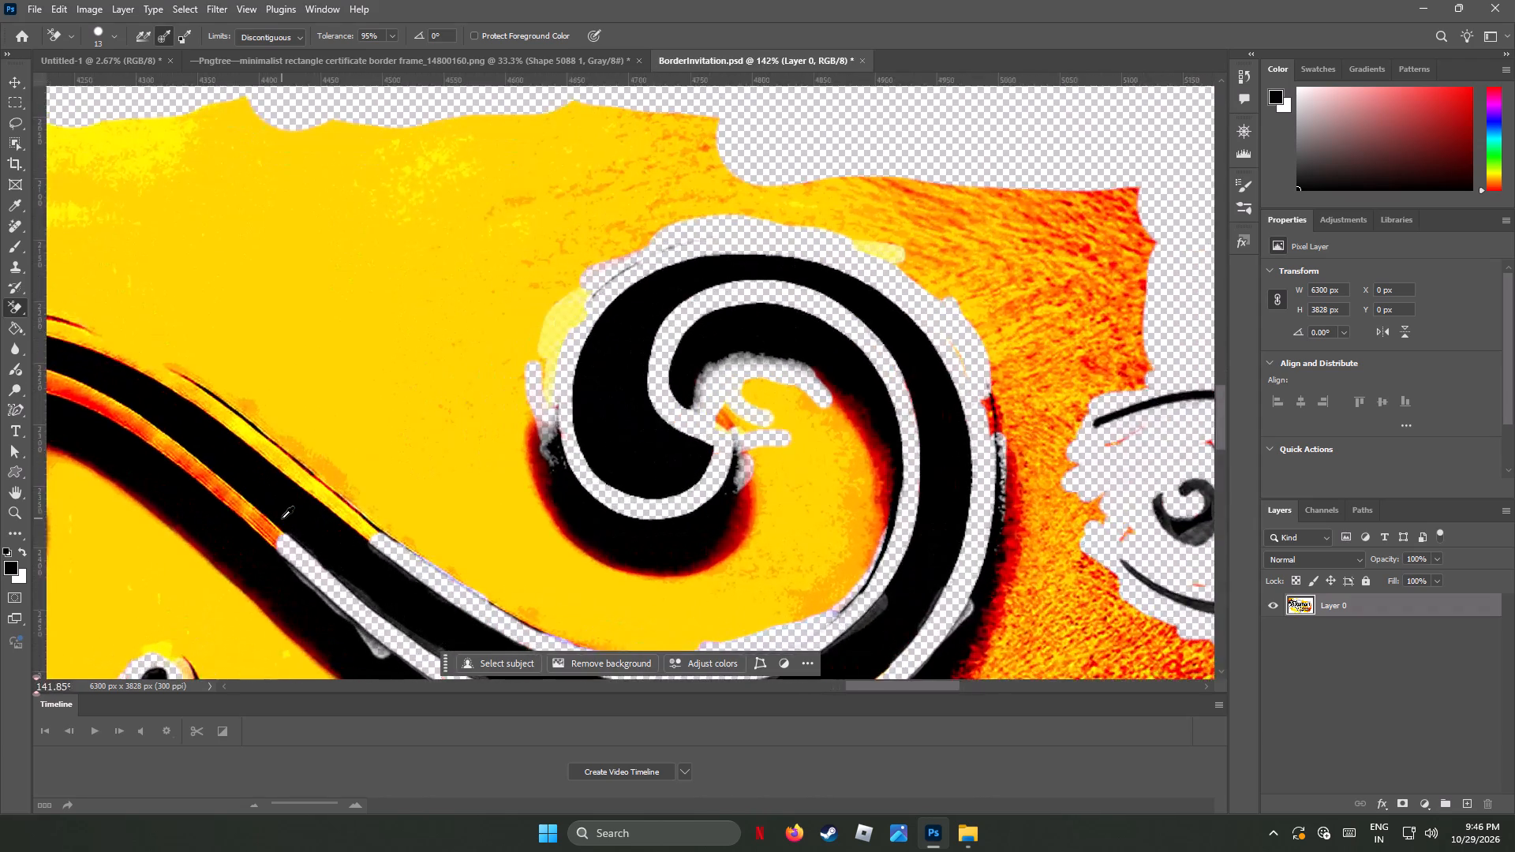
pyautogui.moveTo(390, 534); pyautogui.dragTo(427, 570)
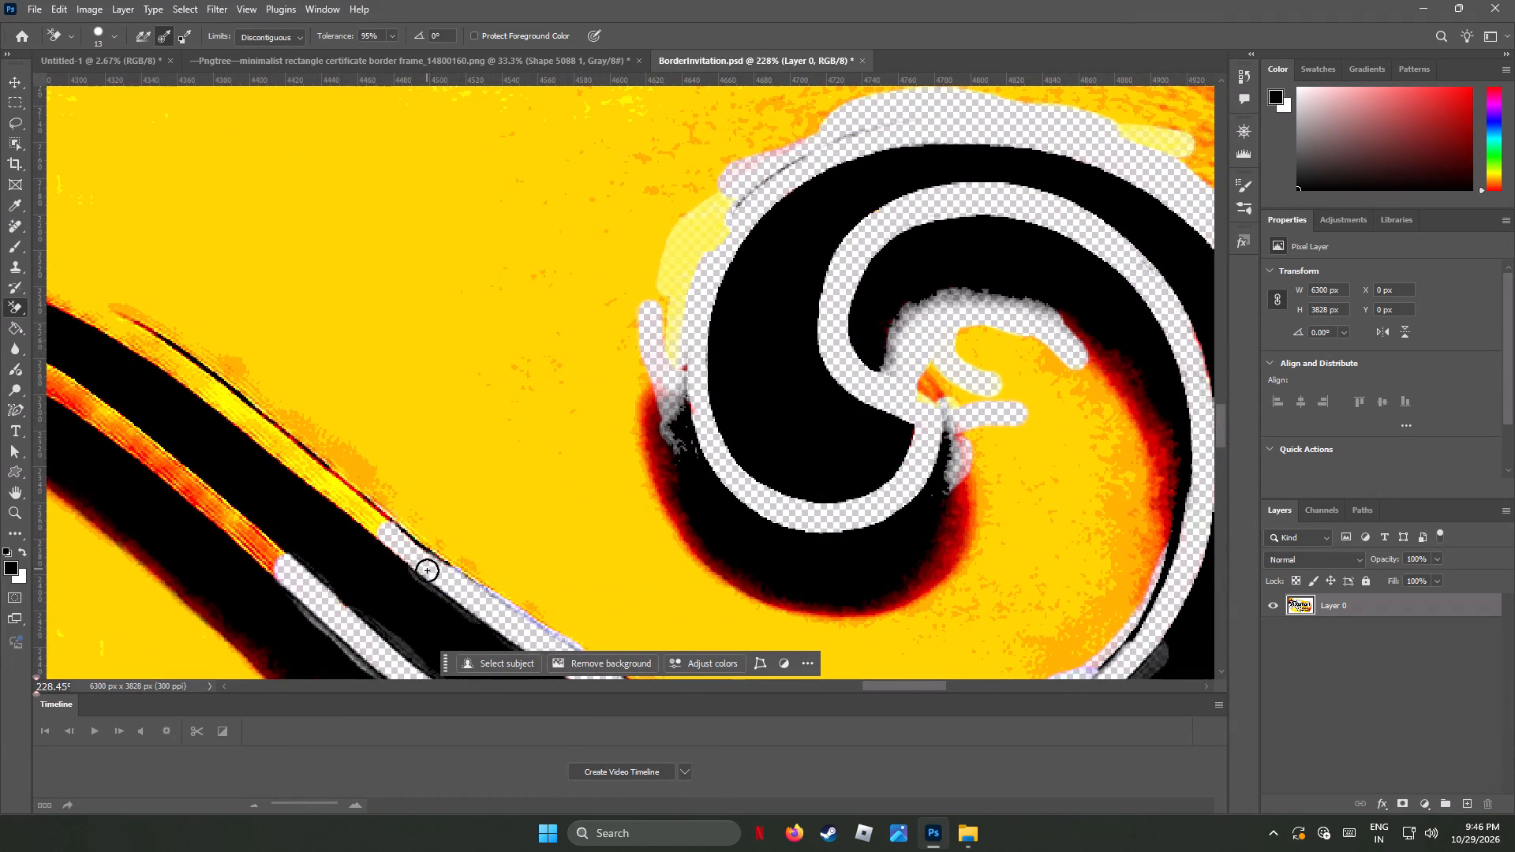
pyautogui.moveTo(427, 570); pyautogui.dragTo(168, 376)
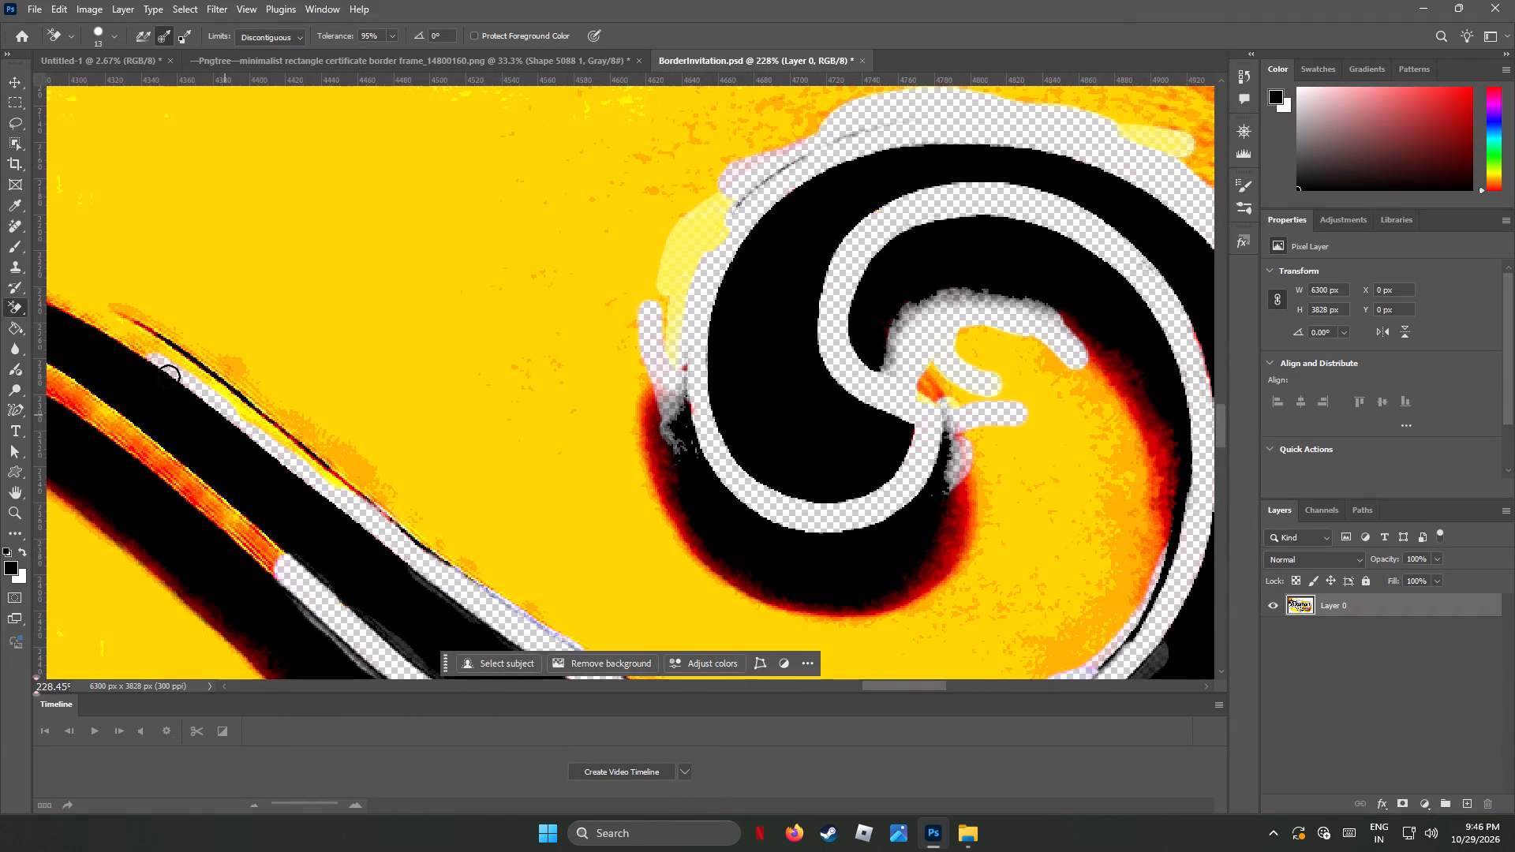
pyautogui.moveTo(168, 376); pyautogui.dragTo(291, 436)
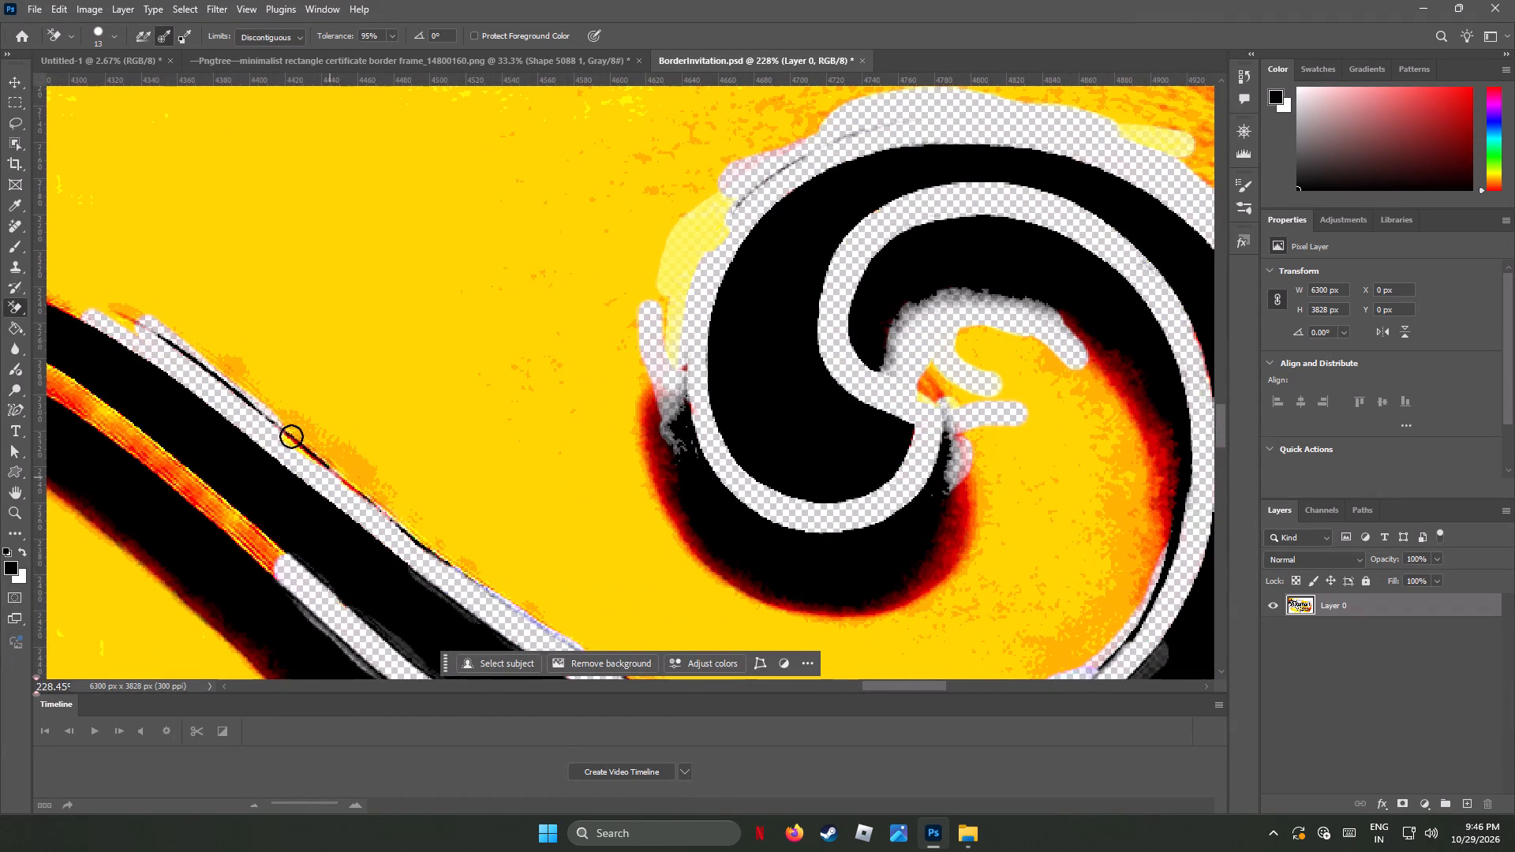
# Erase the orange band between the diagonal stem and its lower shadow, and widen the cleared margin along the stem's upper edge.
pyautogui.moveTo(291, 436); pyautogui.dragTo(139, 463)
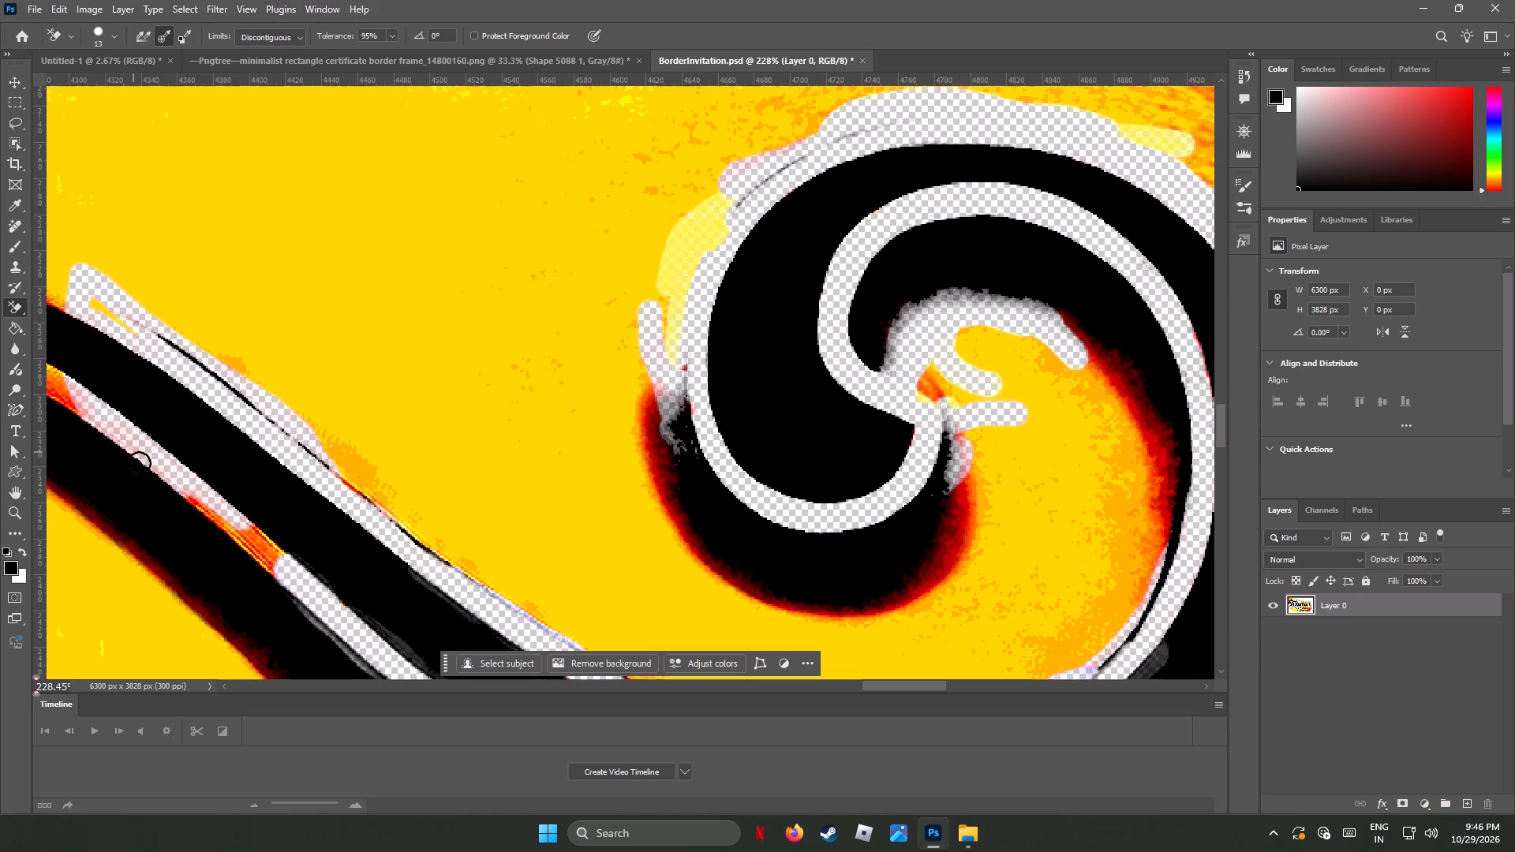
pyautogui.moveTo(139, 463); pyautogui.dragTo(200, 503)
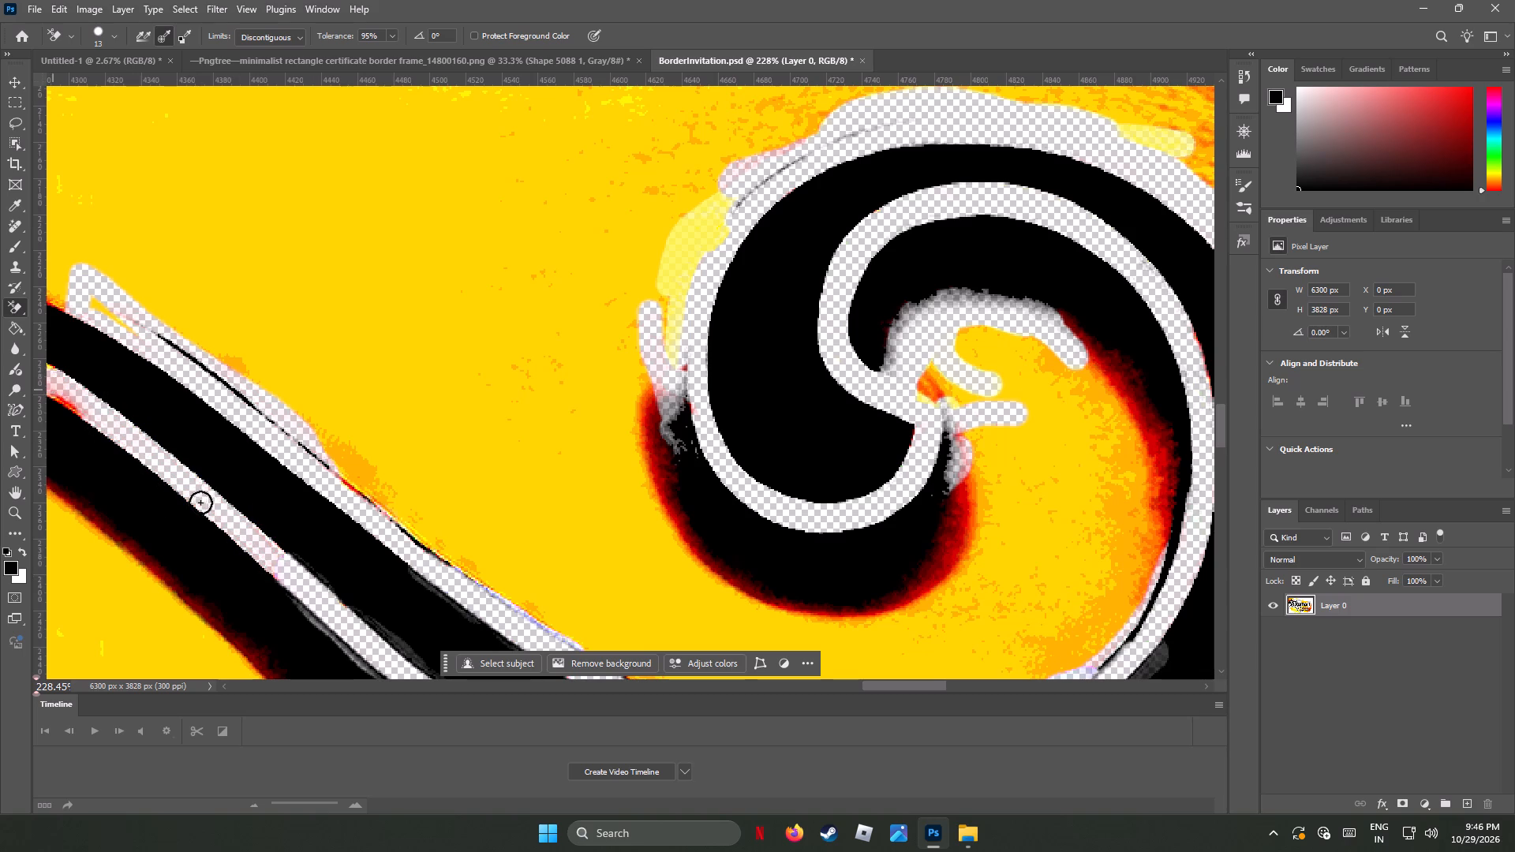
pyautogui.moveTo(200, 503); pyautogui.dragTo(51, 307)
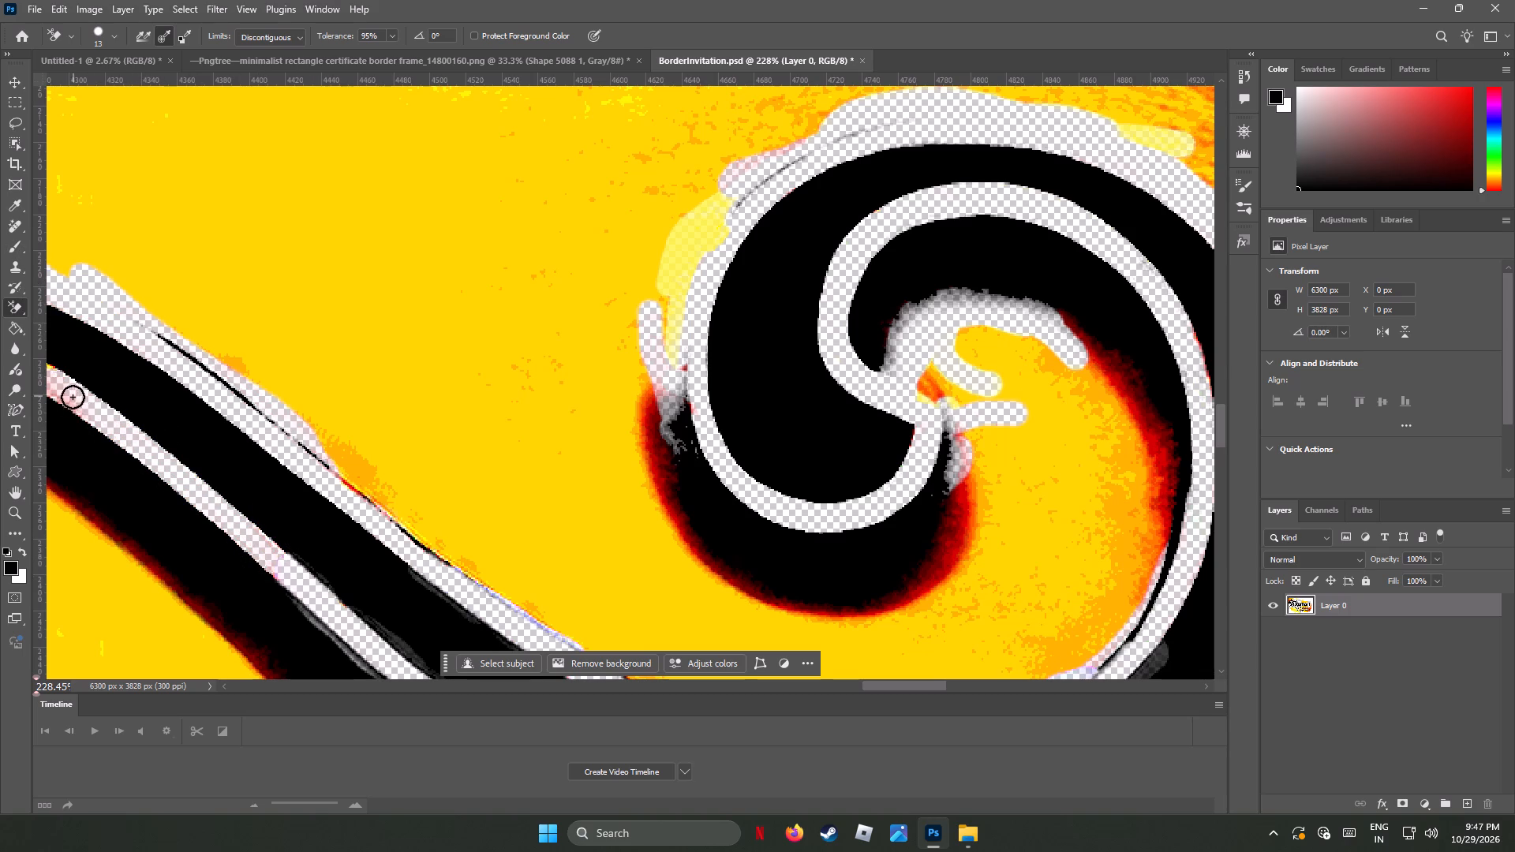
pyautogui.moveTo(65, 403); pyautogui.dragTo(267, 583)
pyautogui.moveTo(267, 583); pyautogui.dragTo(282, 475)
pyautogui.moveTo(282, 475); pyautogui.dragTo(36, 300)
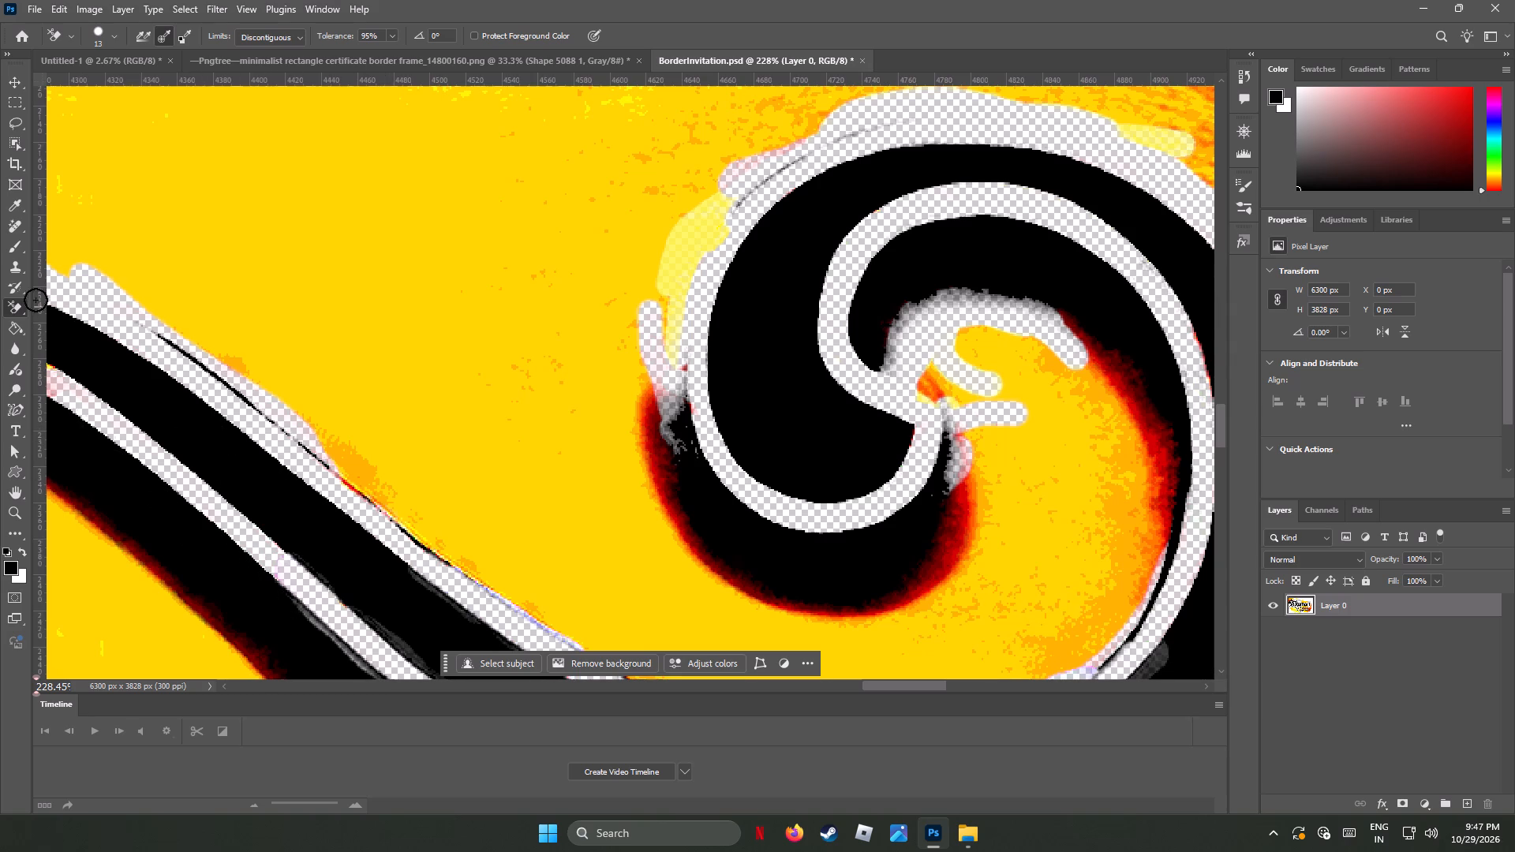
pyautogui.moveTo(36, 300); pyautogui.dragTo(18, 296)
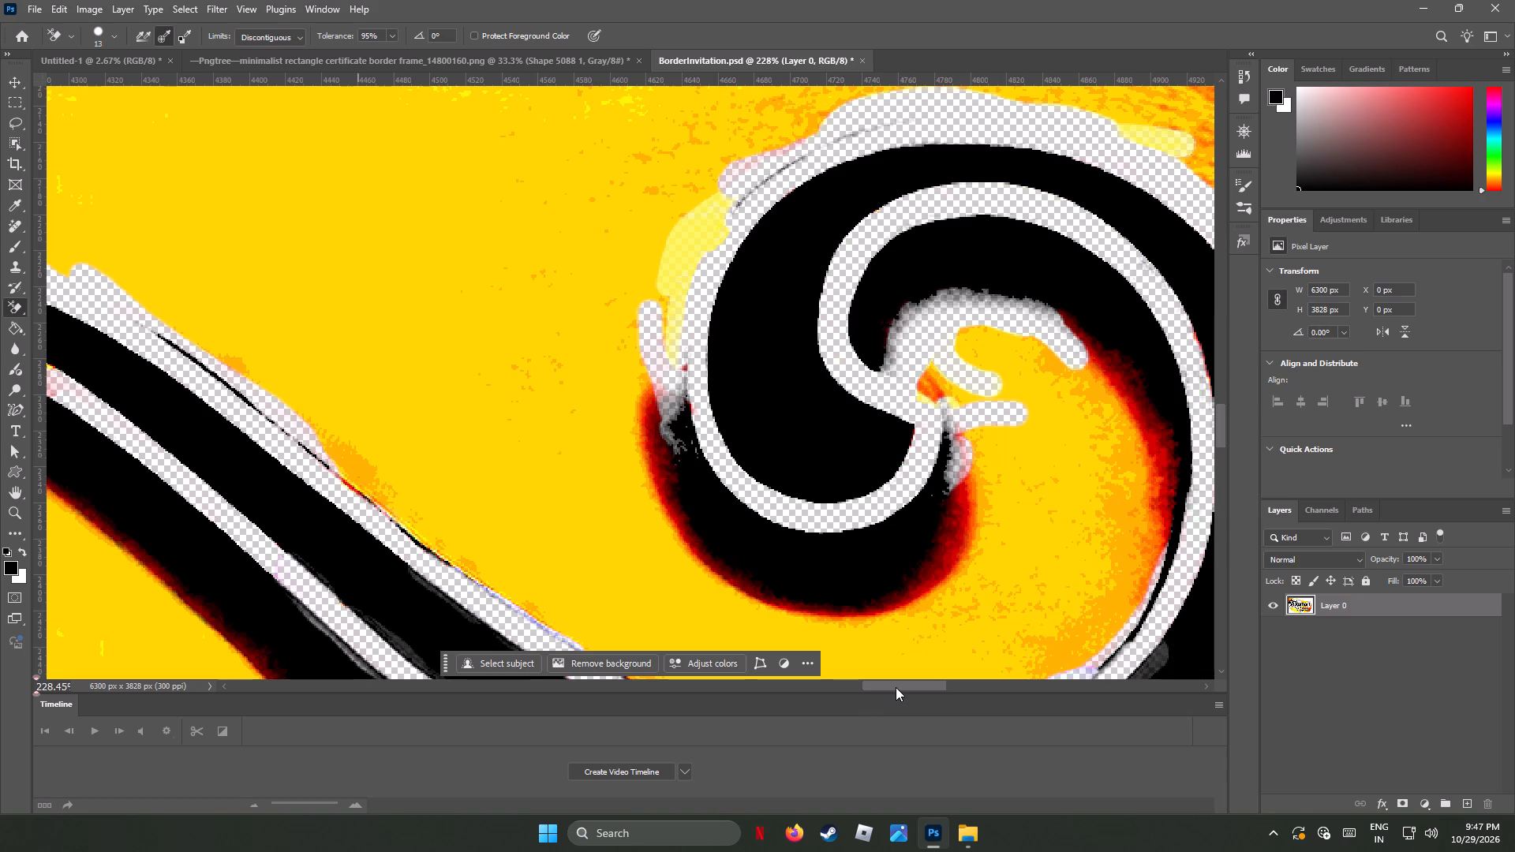
# Erase the yellow band around the outer edge of the small scroll ending the diagonal stem, along its top, outer left side and underside.
pyautogui.moveTo(896, 687); pyautogui.dragTo(850, 689)
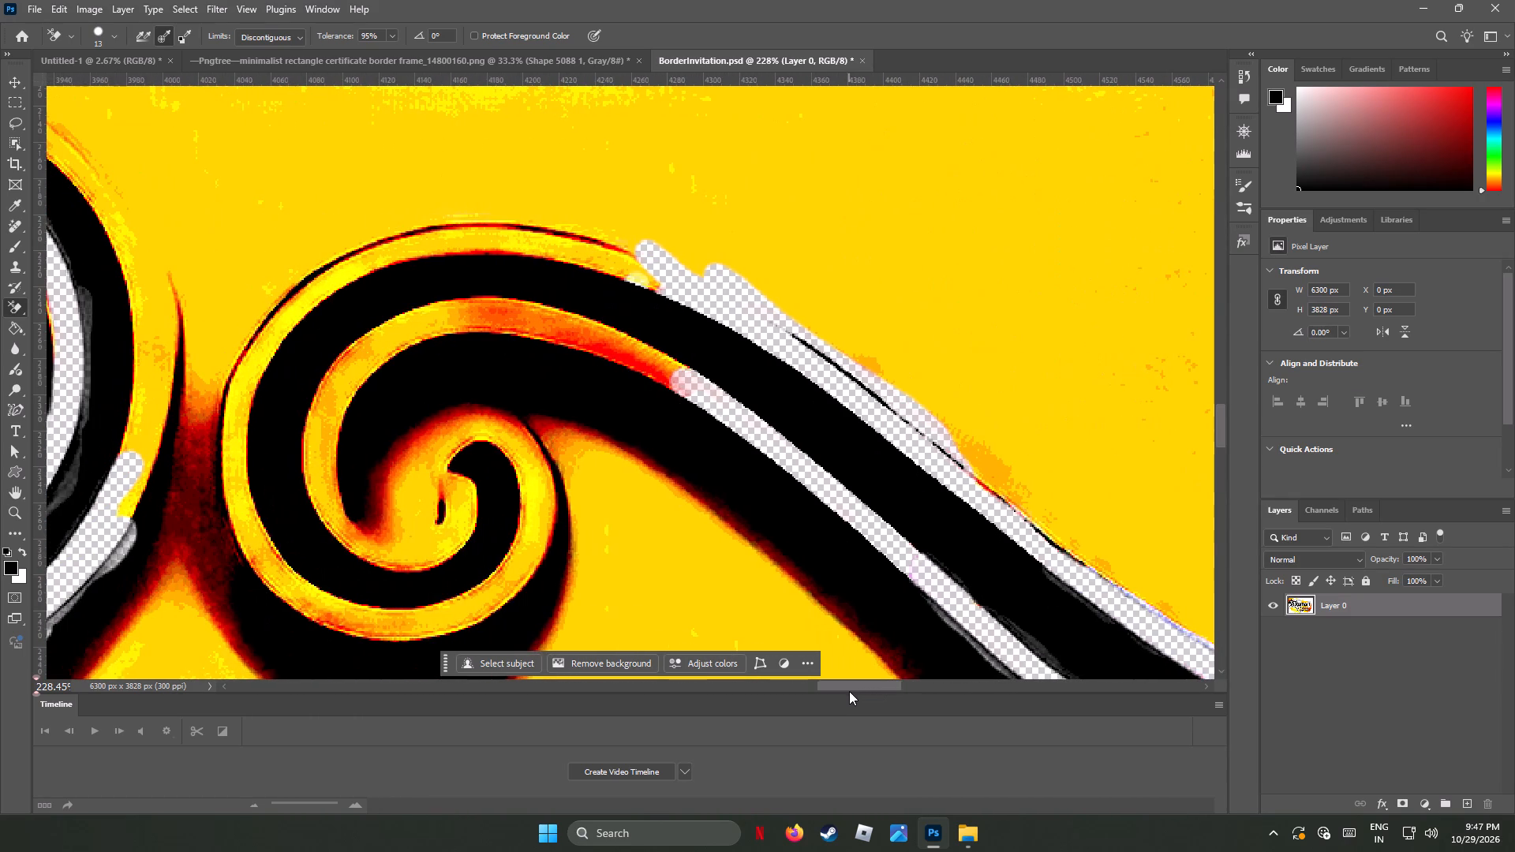
pyautogui.moveTo(628, 264); pyautogui.dragTo(627, 270)
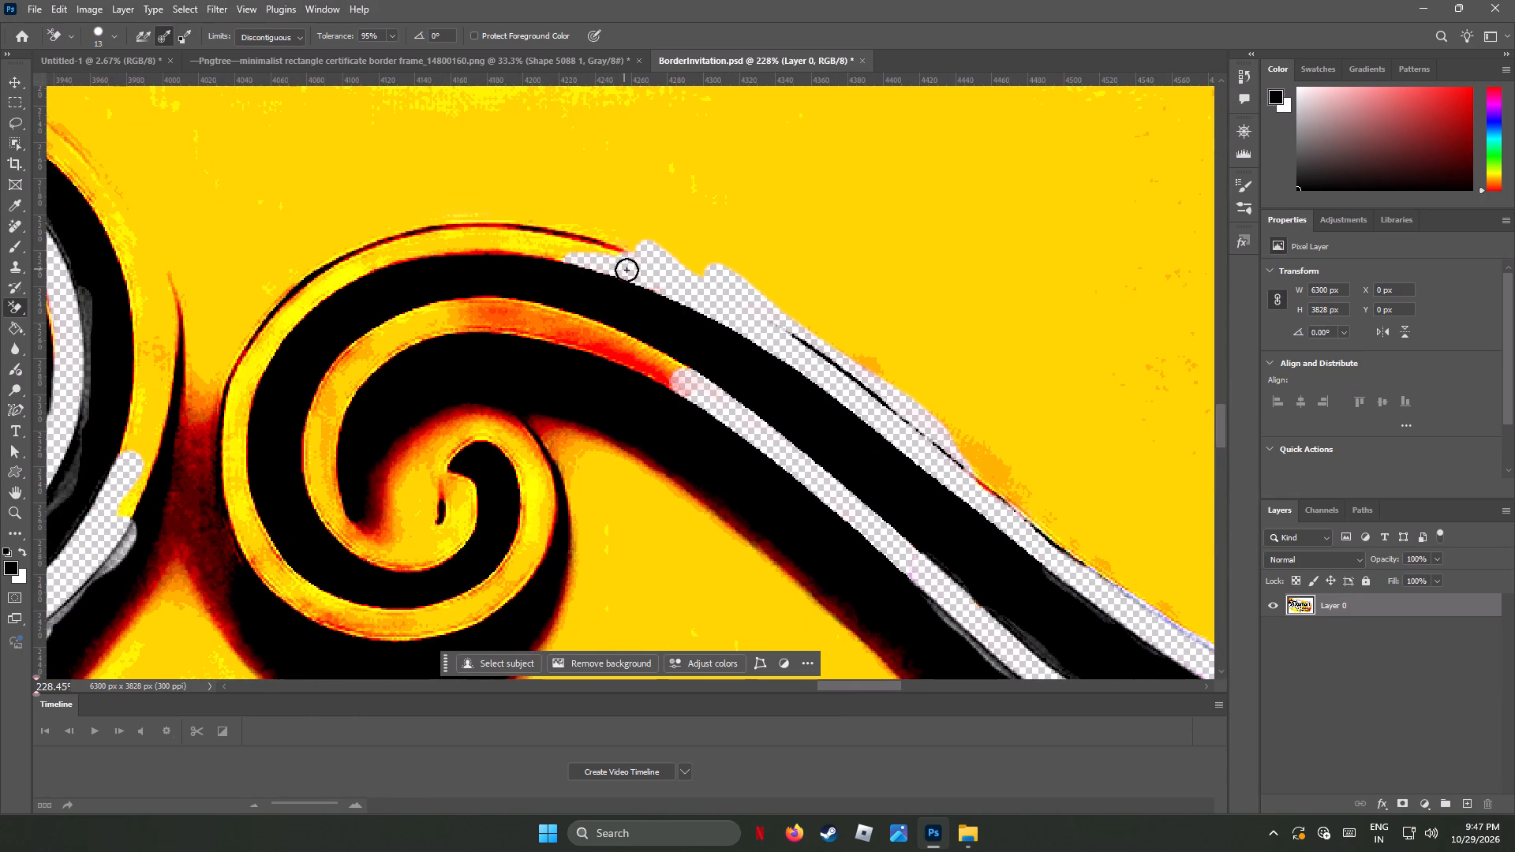
pyautogui.moveTo(627, 270); pyautogui.dragTo(573, 238)
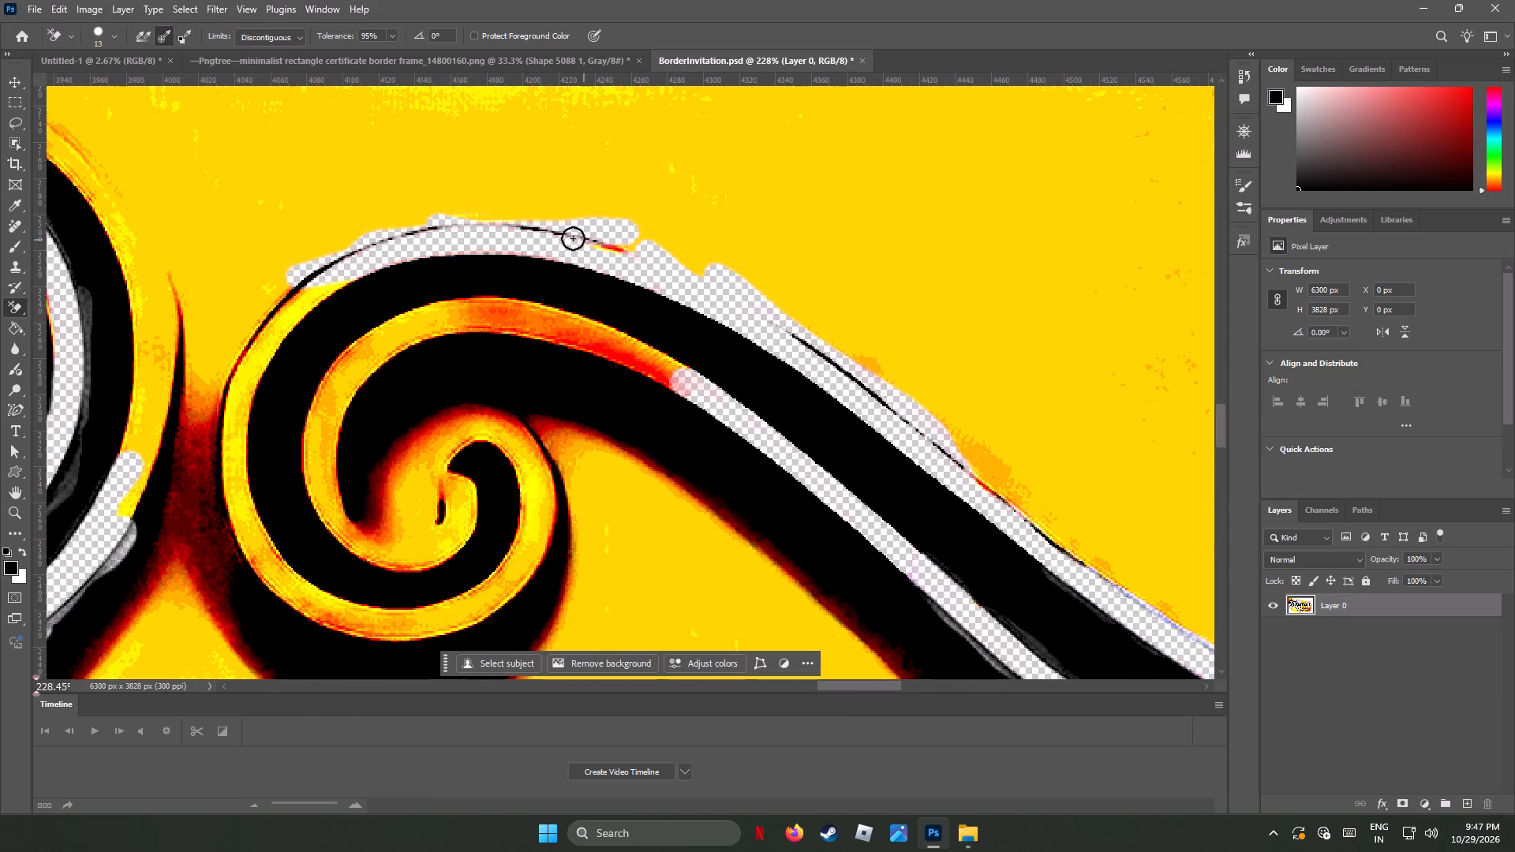
pyautogui.moveTo(573, 238); pyautogui.dragTo(243, 426)
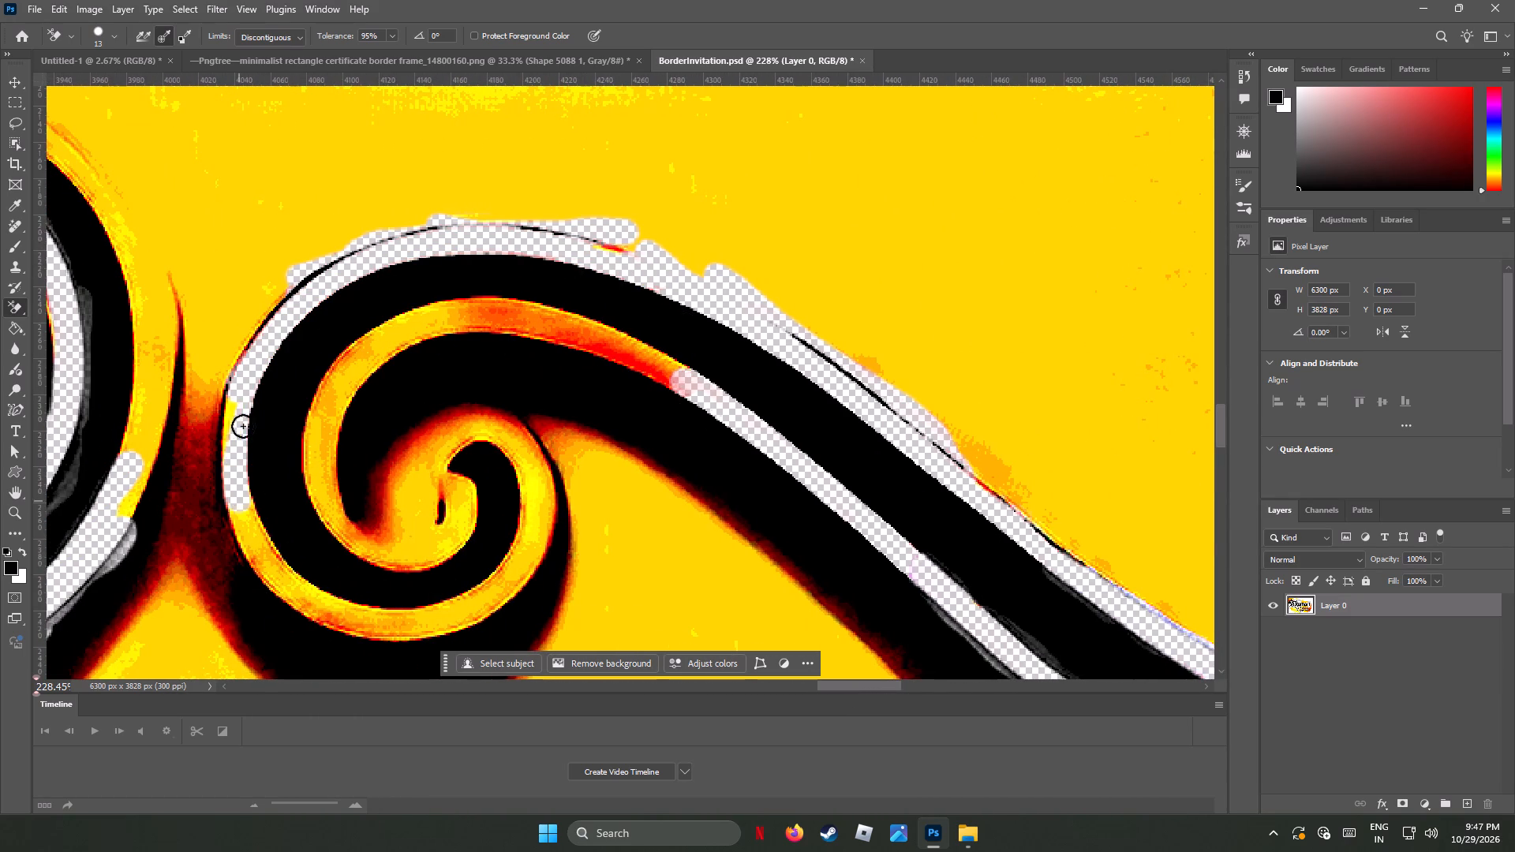
pyautogui.moveTo(243, 426); pyautogui.dragTo(331, 587)
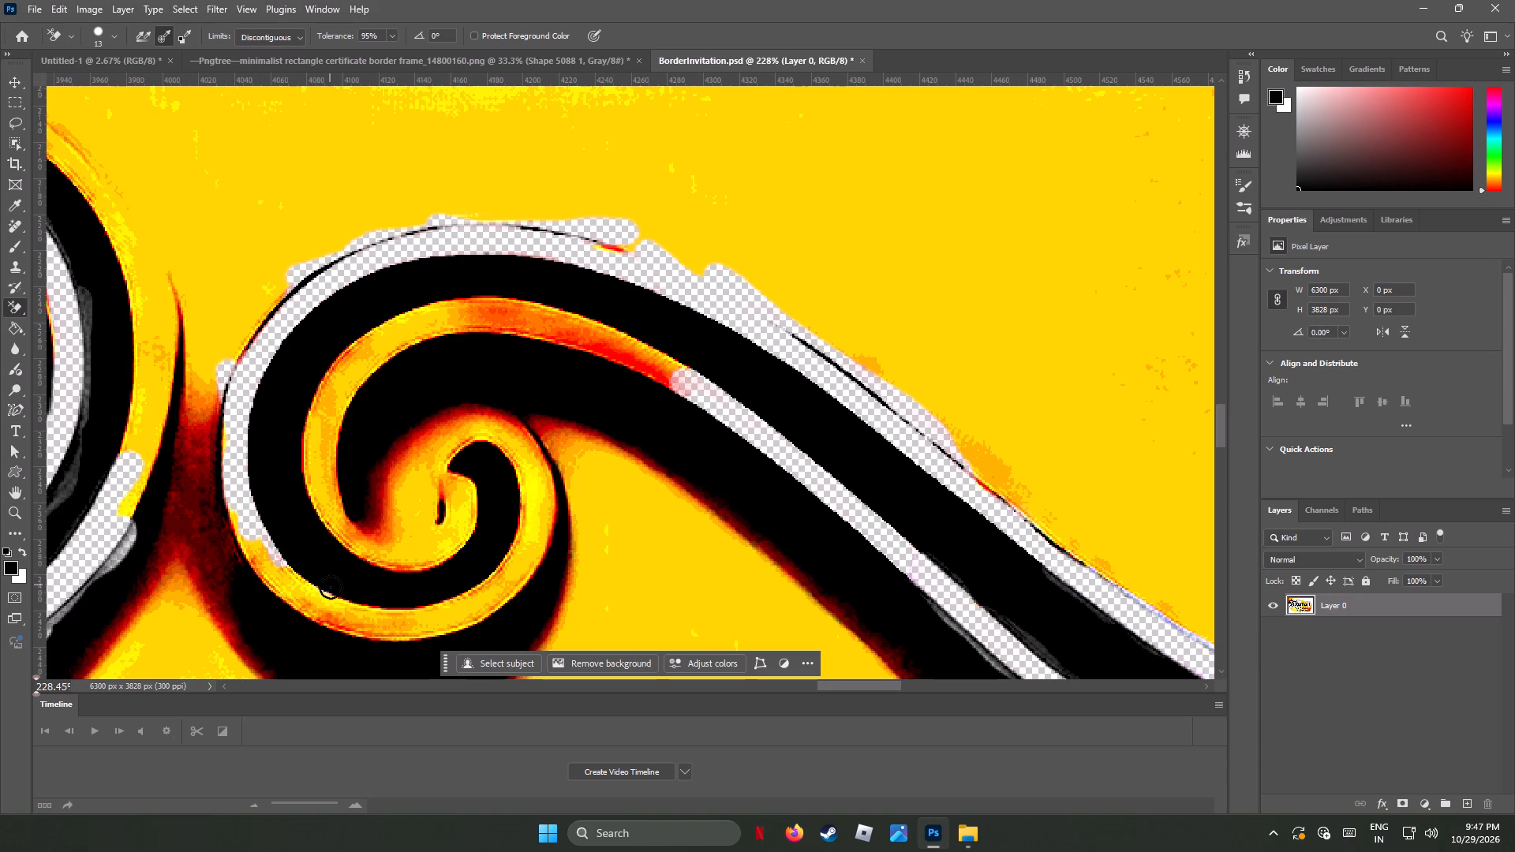
pyautogui.moveTo(331, 587); pyautogui.dragTo(327, 618)
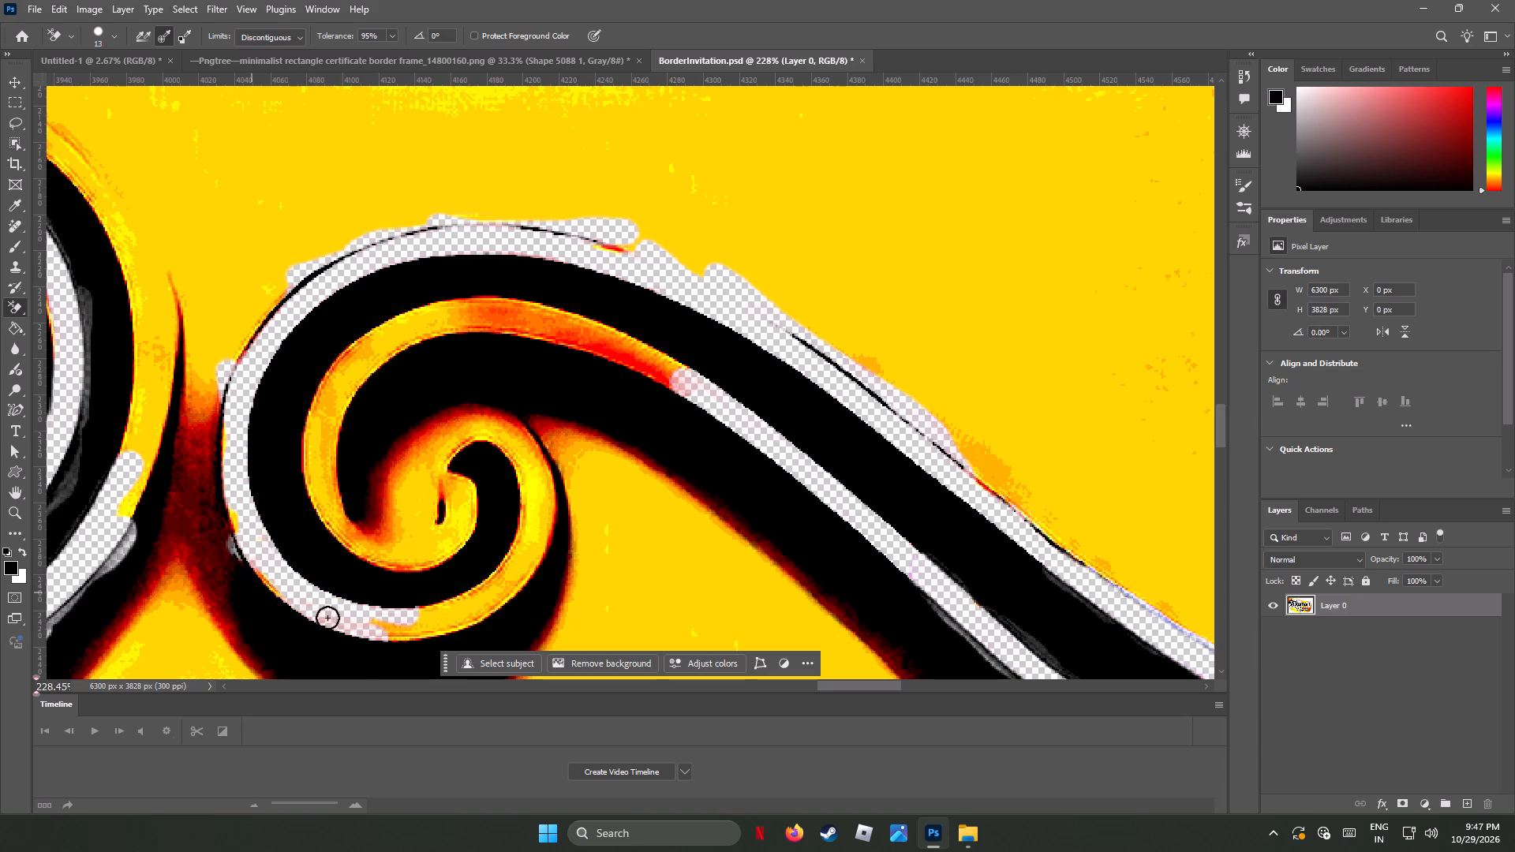
pyautogui.moveTo(327, 618); pyautogui.dragTo(538, 529)
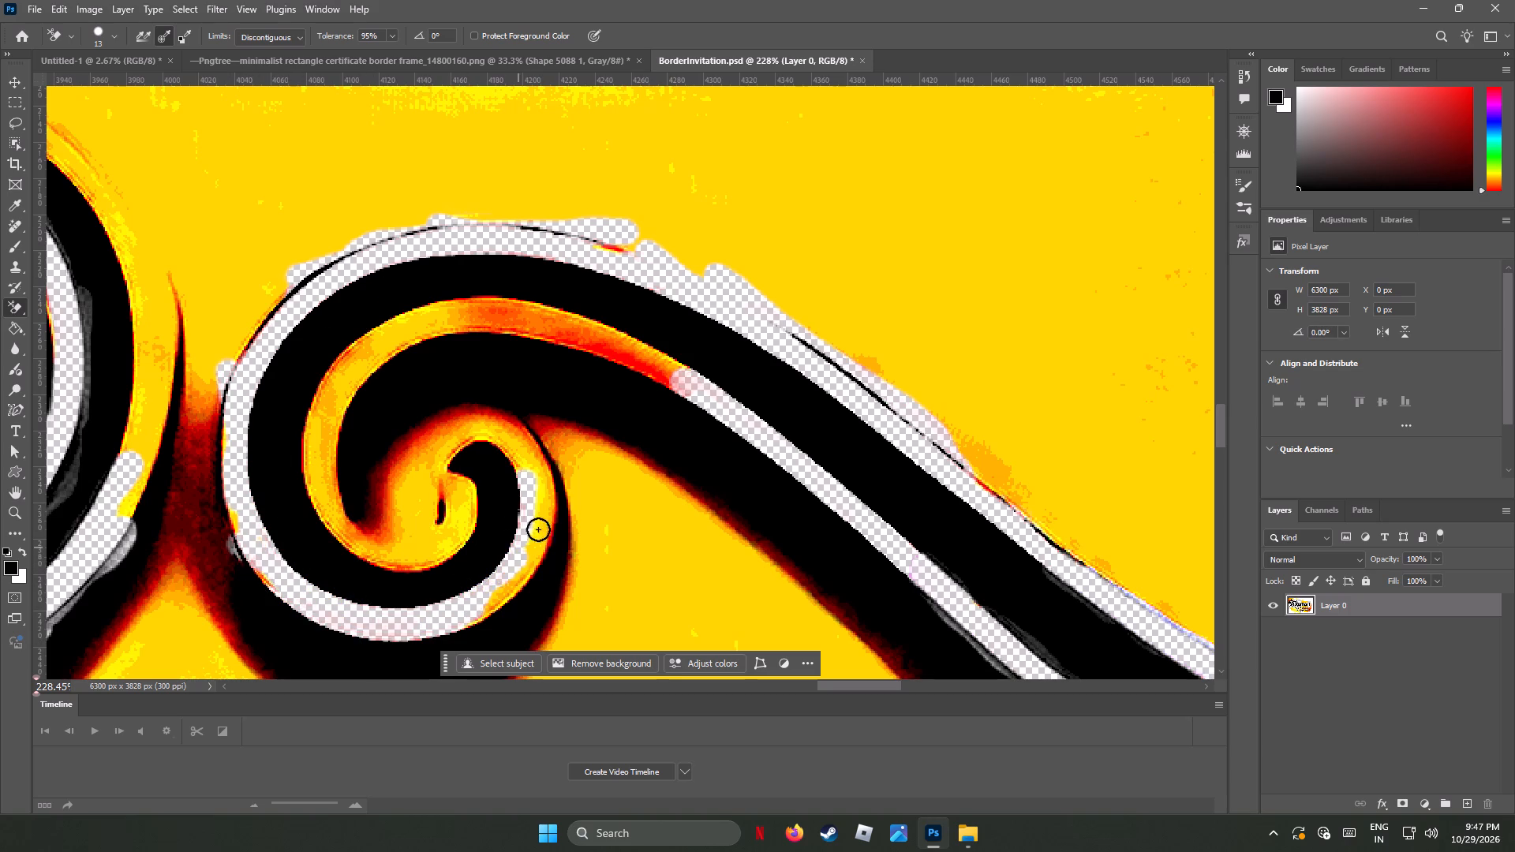
# Erase the yellow in the small scroll's centre and the orange band of its inner channel, joining it to the stem's cleared channel.
pyautogui.moveTo(538, 529); pyautogui.dragTo(473, 536)
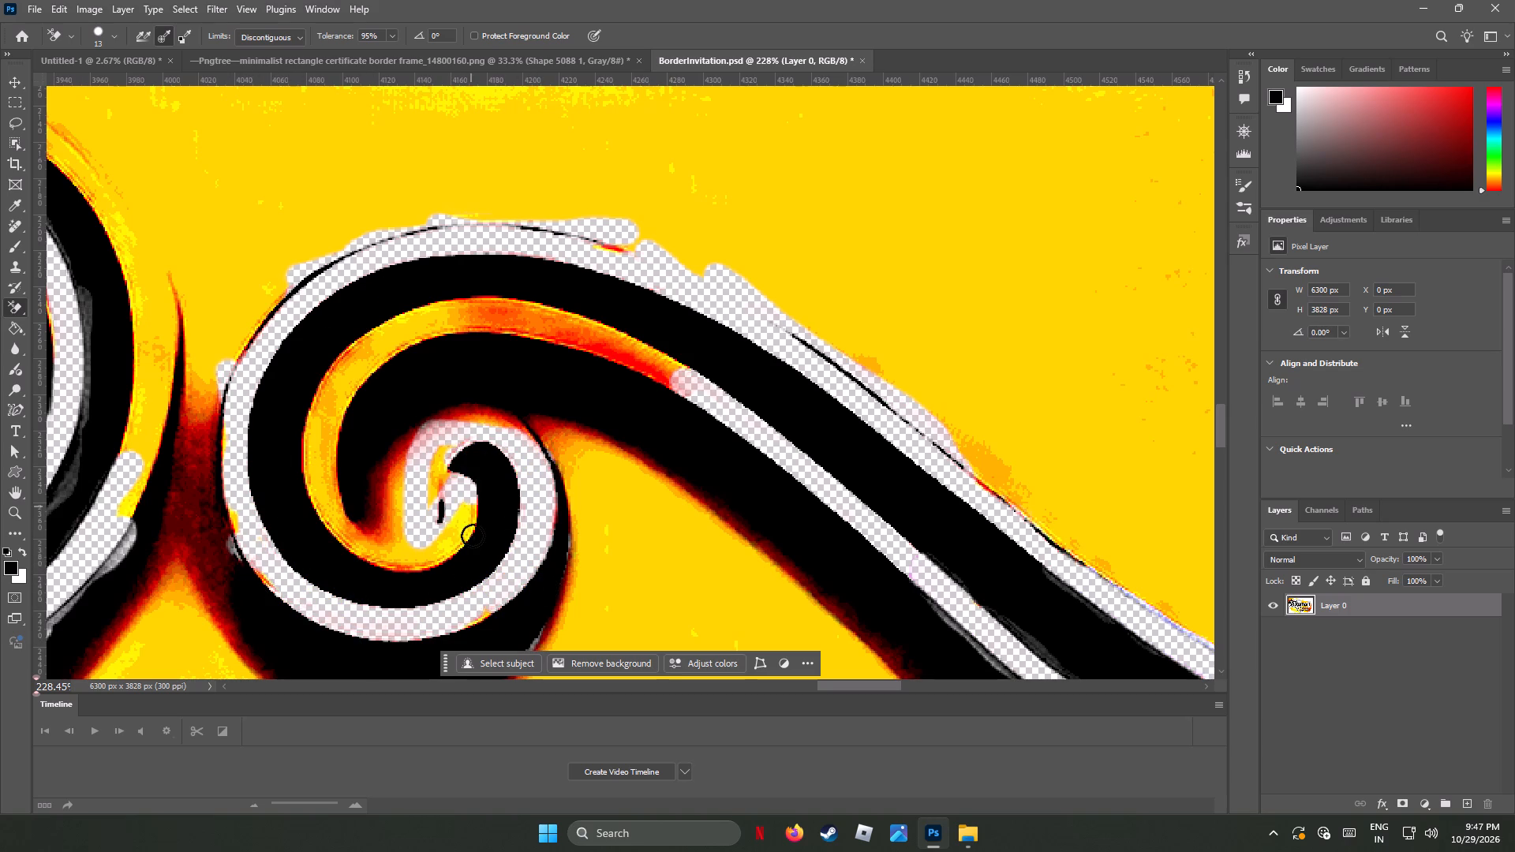
pyautogui.moveTo(473, 536); pyautogui.dragTo(328, 488)
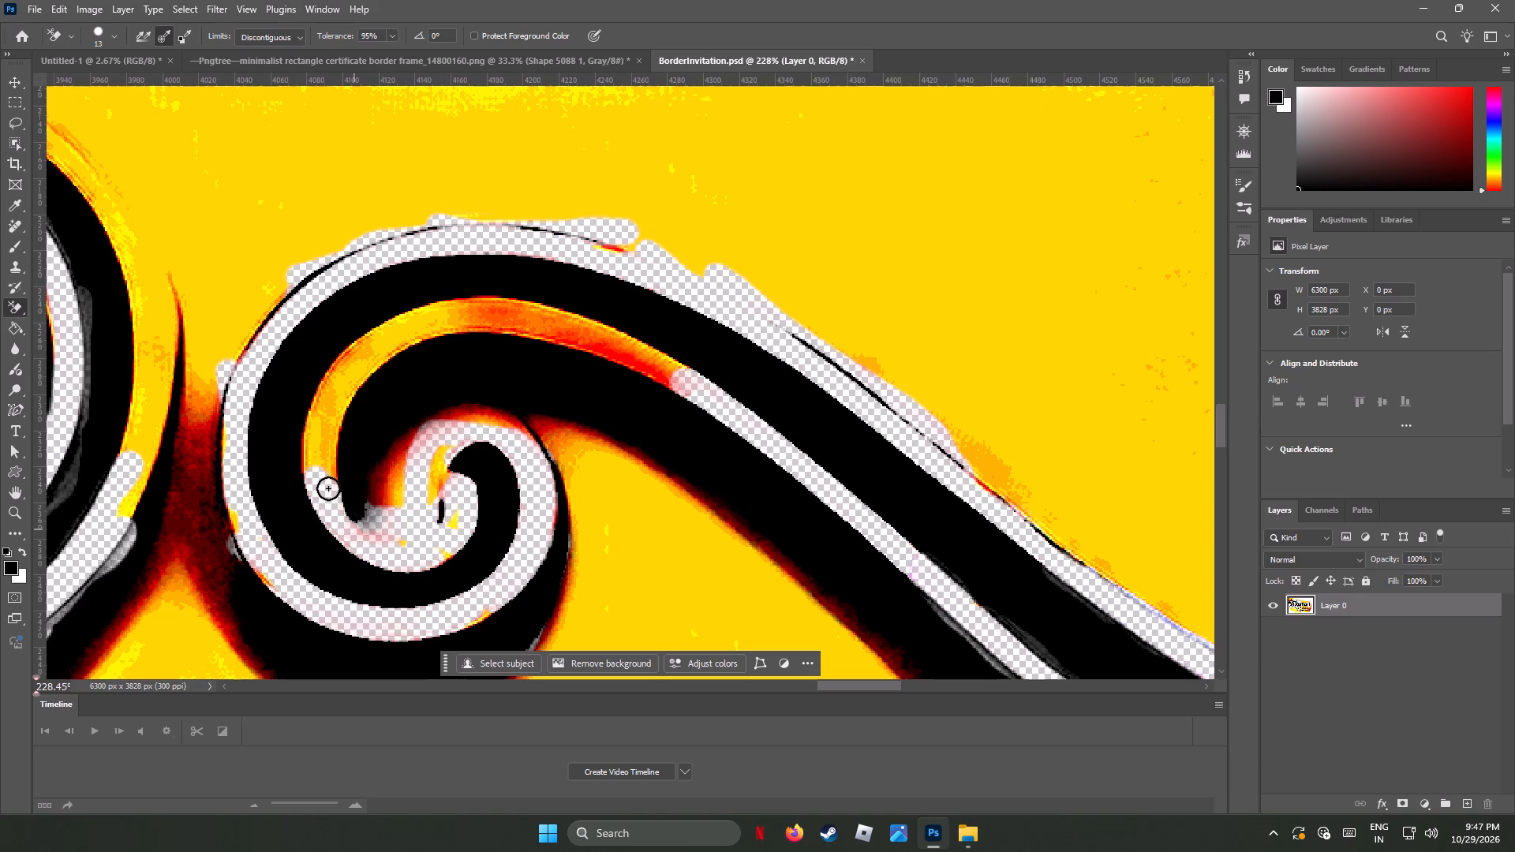
pyautogui.moveTo(328, 488); pyautogui.dragTo(478, 292)
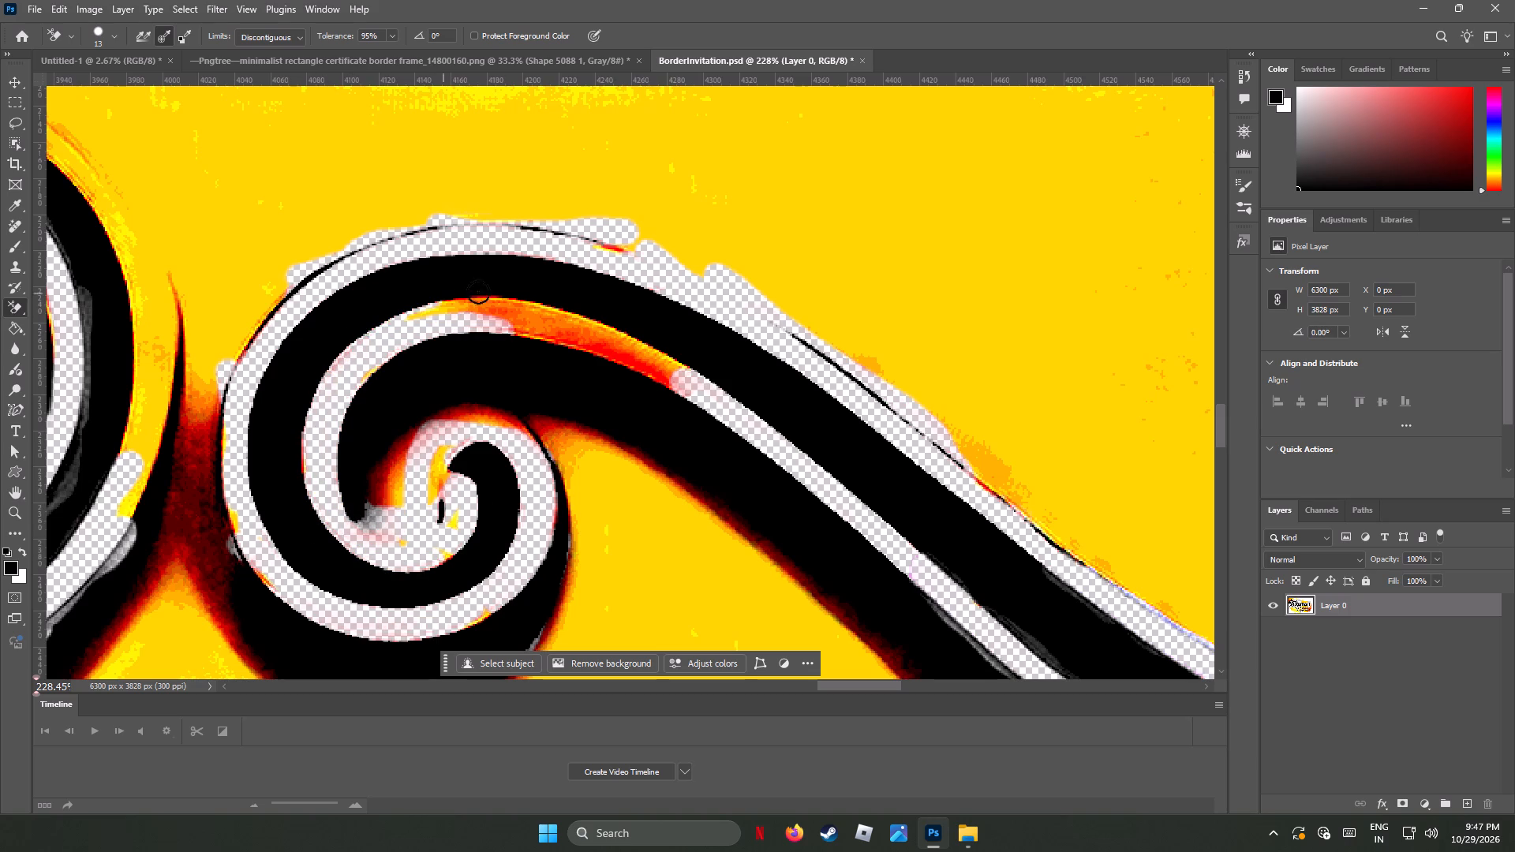
pyautogui.moveTo(478, 292); pyautogui.dragTo(713, 378)
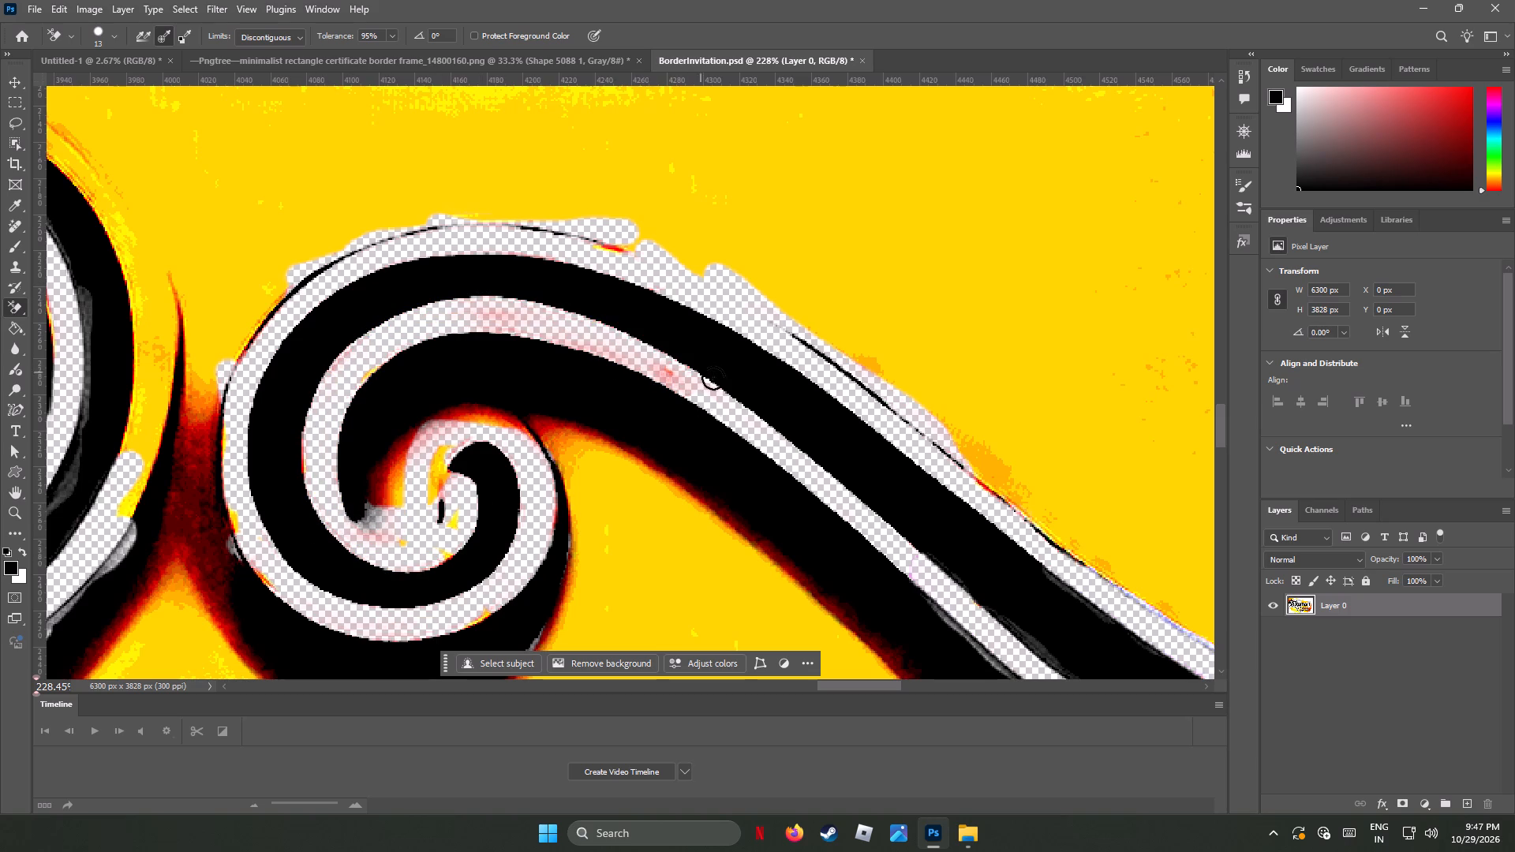
pyautogui.moveTo(713, 378); pyautogui.dragTo(400, 319)
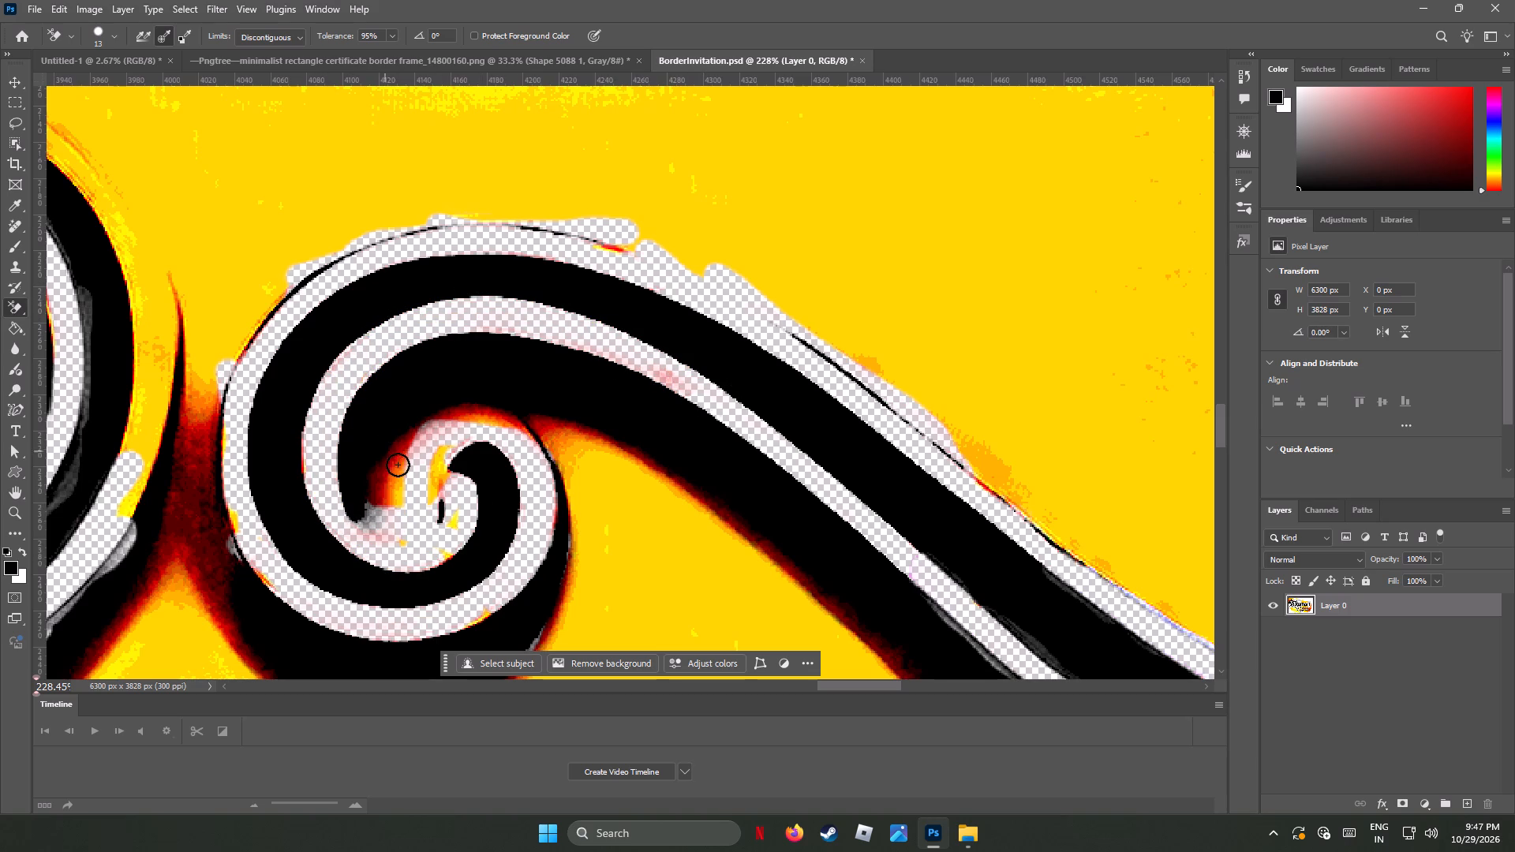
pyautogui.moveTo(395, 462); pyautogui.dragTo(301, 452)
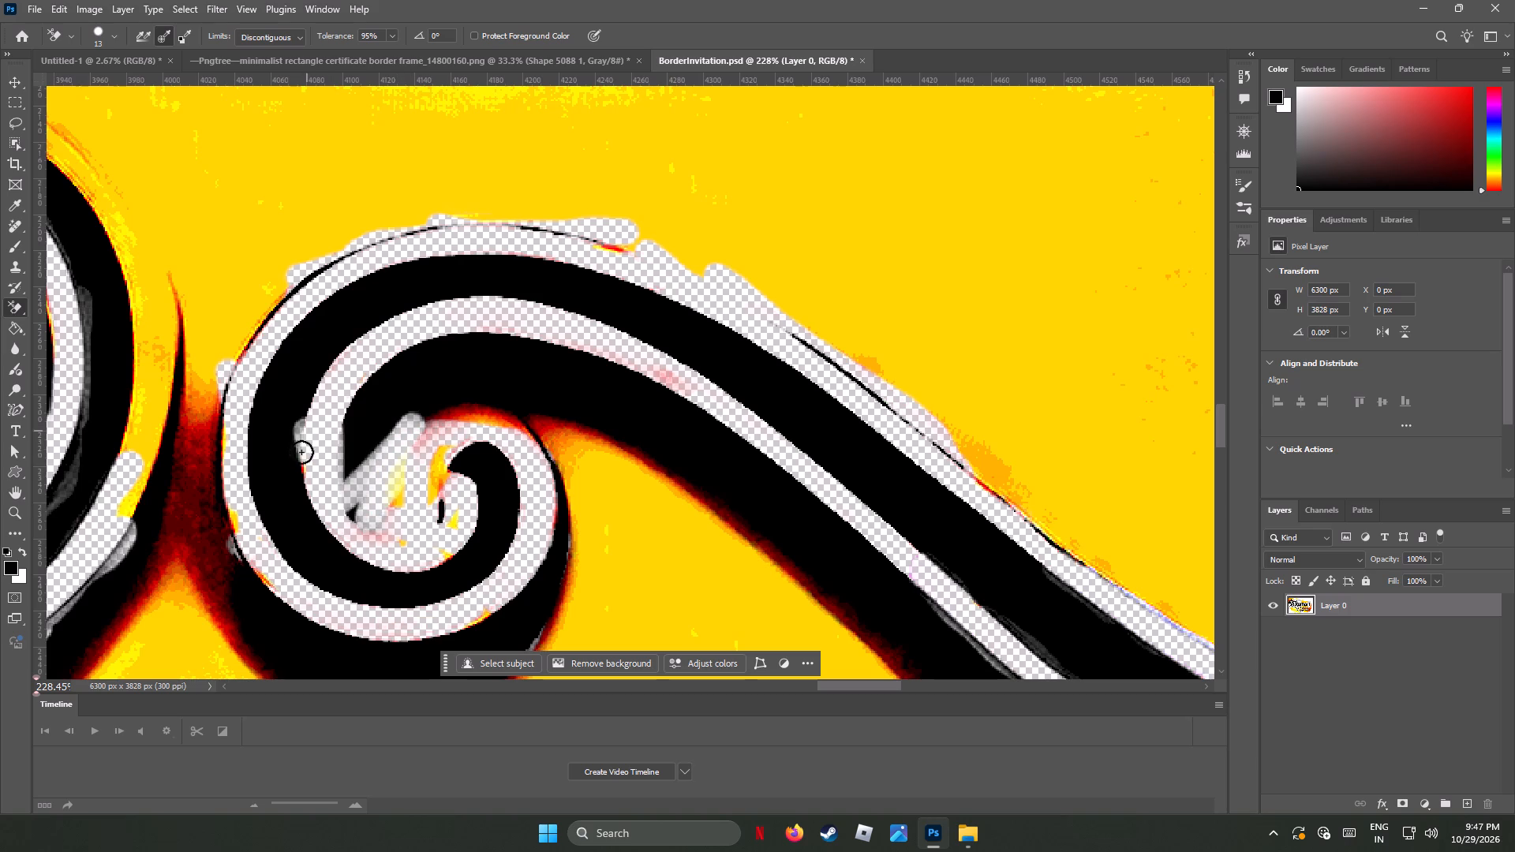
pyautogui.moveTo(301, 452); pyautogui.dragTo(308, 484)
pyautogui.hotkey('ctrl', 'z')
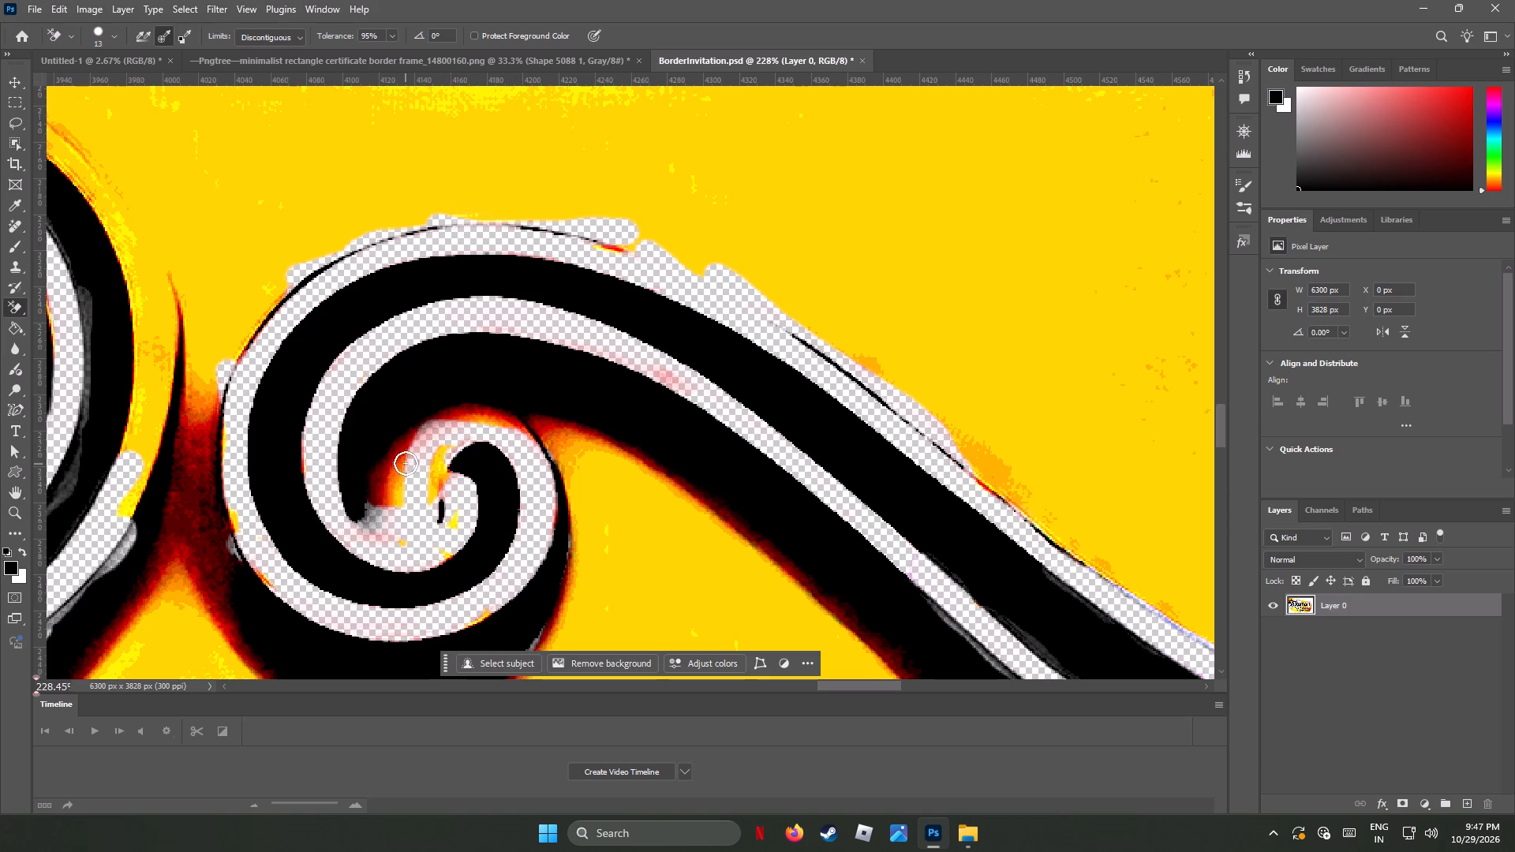
# Erase the orange shadow at the small scroll's centre and clean the leftover pink and yellow tint from its inner channel.
pyautogui.moveTo(401, 461); pyautogui.dragTo(326, 469)
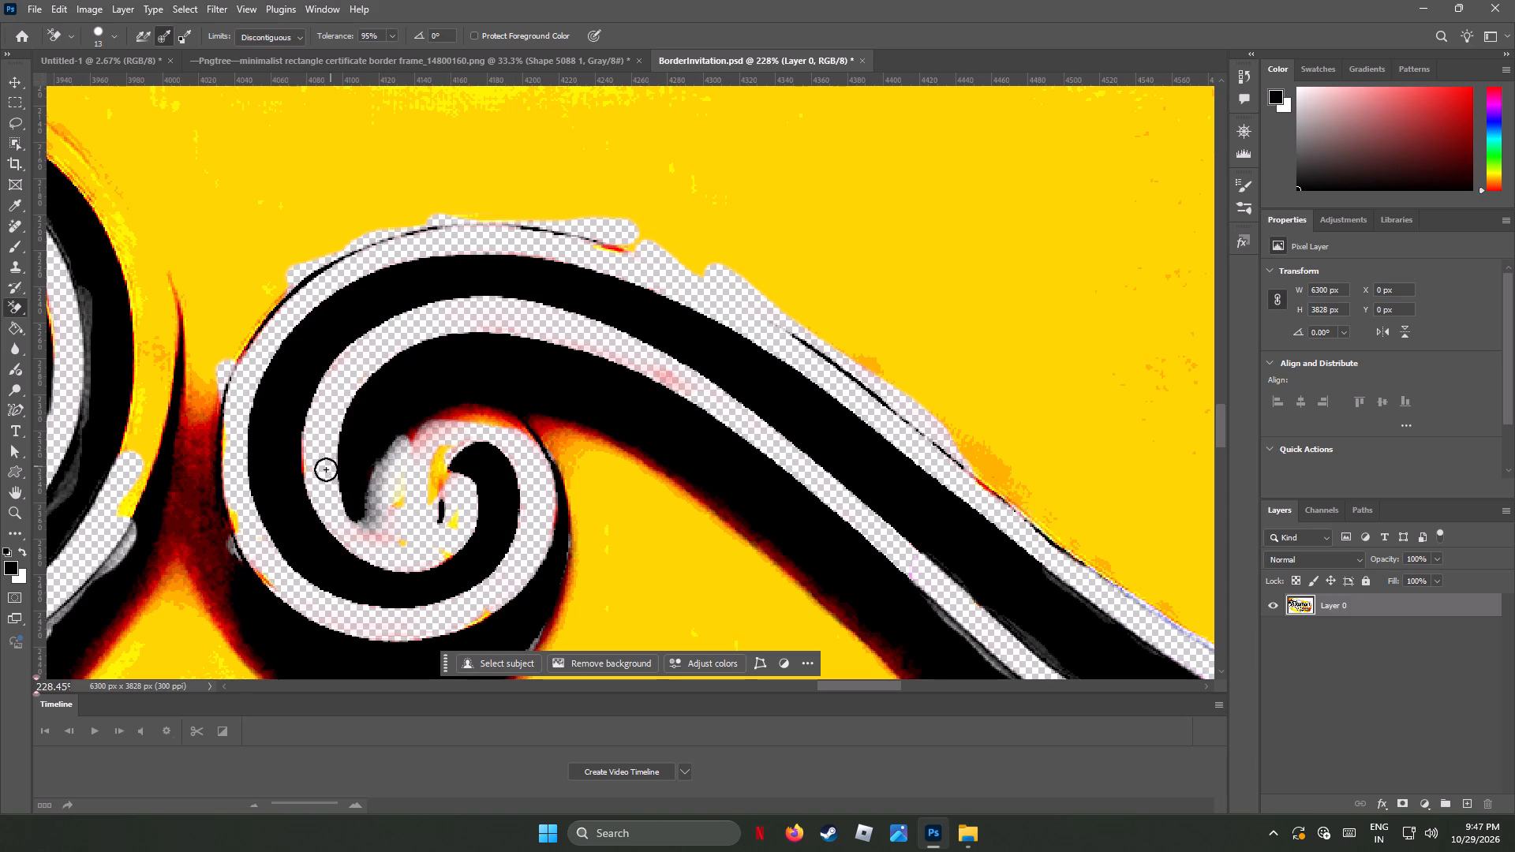
pyautogui.moveTo(326, 469); pyautogui.dragTo(668, 290)
pyautogui.moveTo(668, 290); pyautogui.dragTo(641, 362)
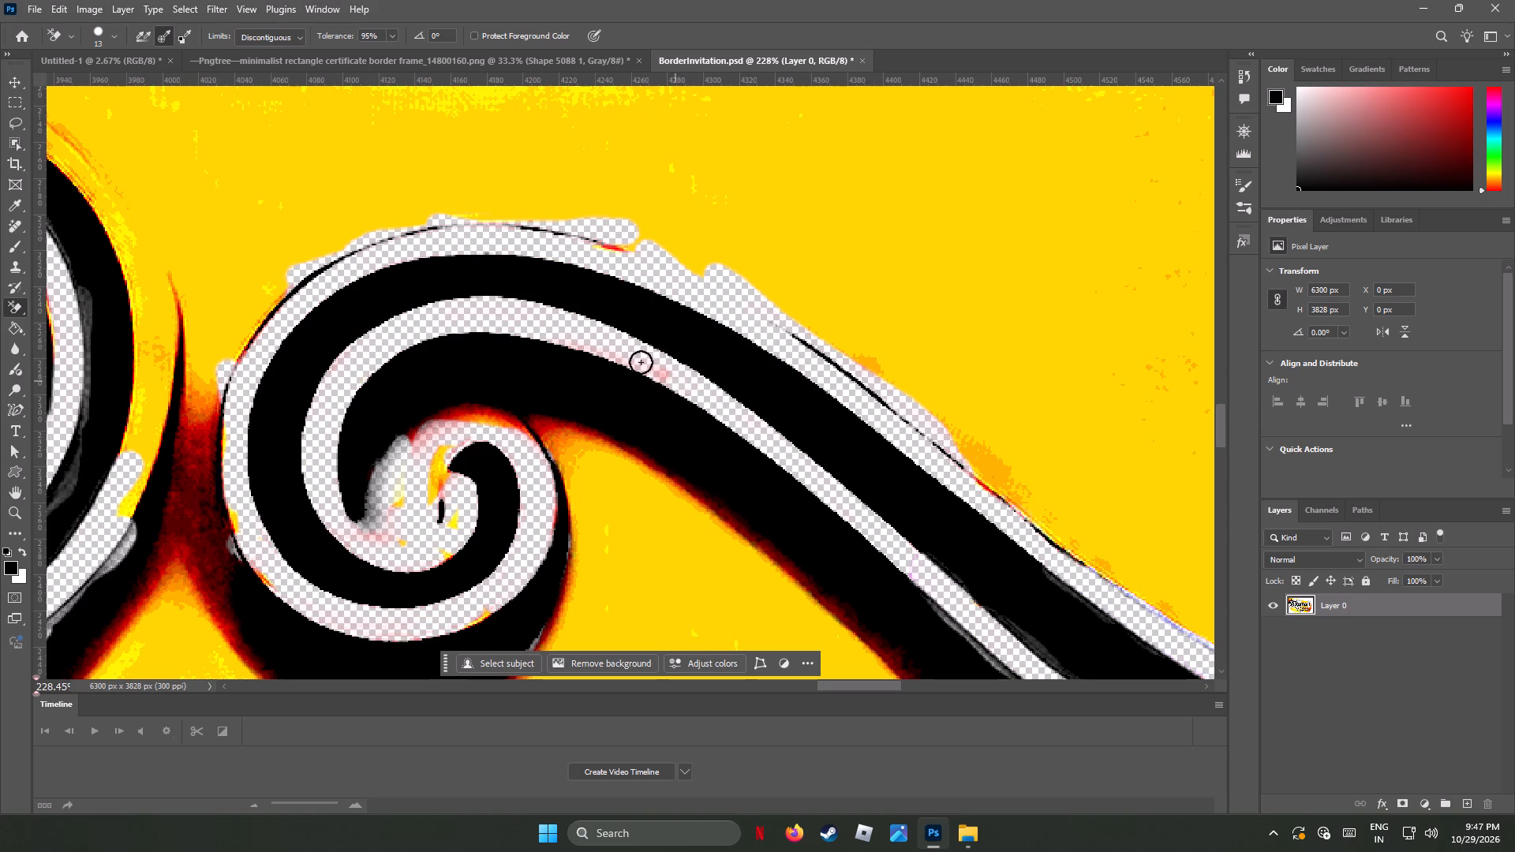
pyautogui.moveTo(641, 362); pyautogui.dragTo(585, 319)
pyautogui.moveTo(585, 319); pyautogui.dragTo(377, 405)
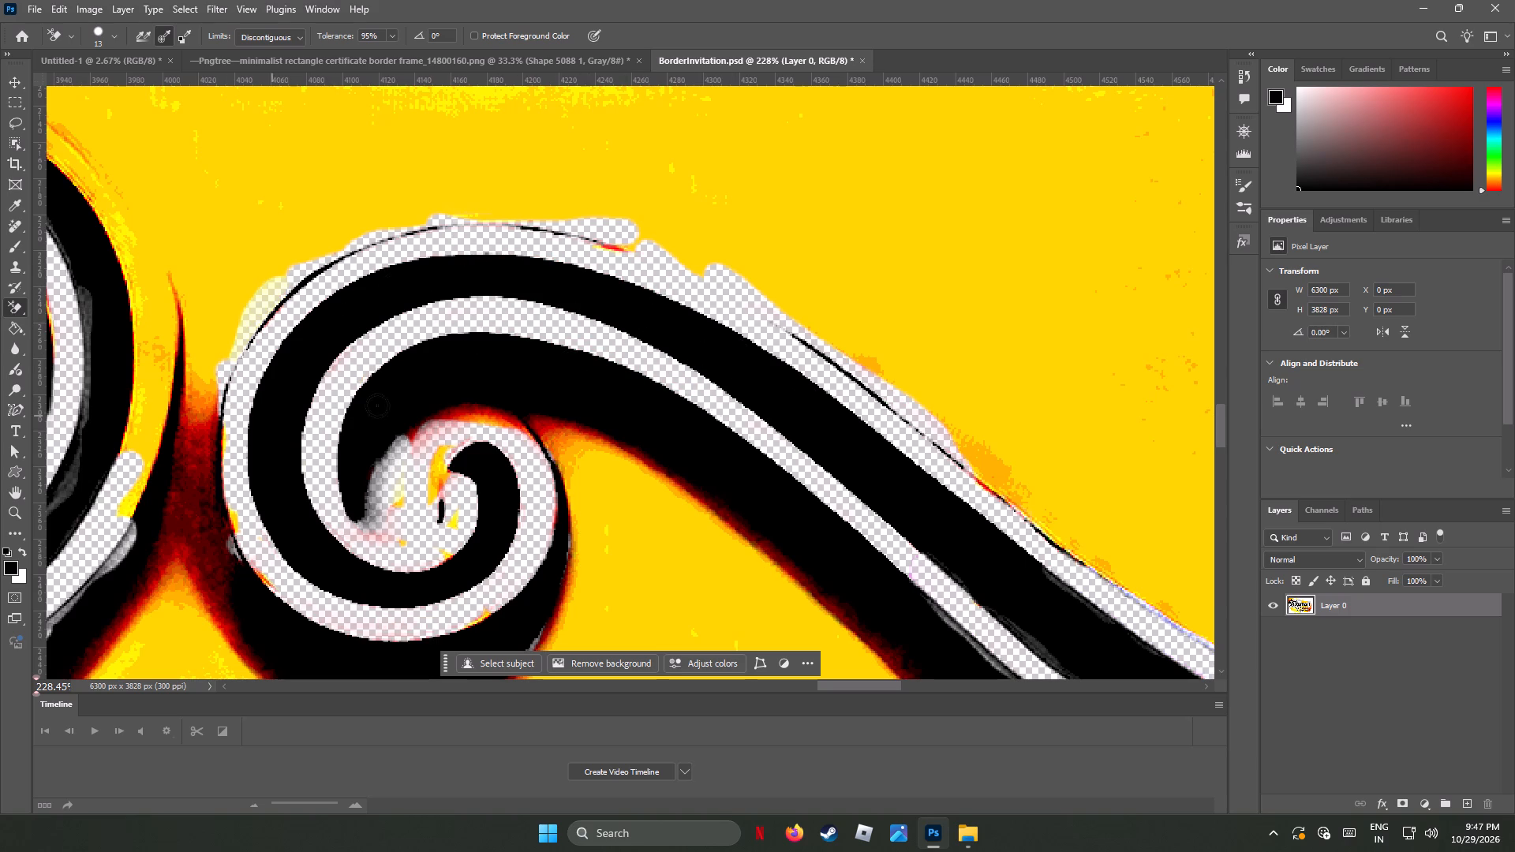
pyautogui.moveTo(377, 405); pyautogui.dragTo(423, 551)
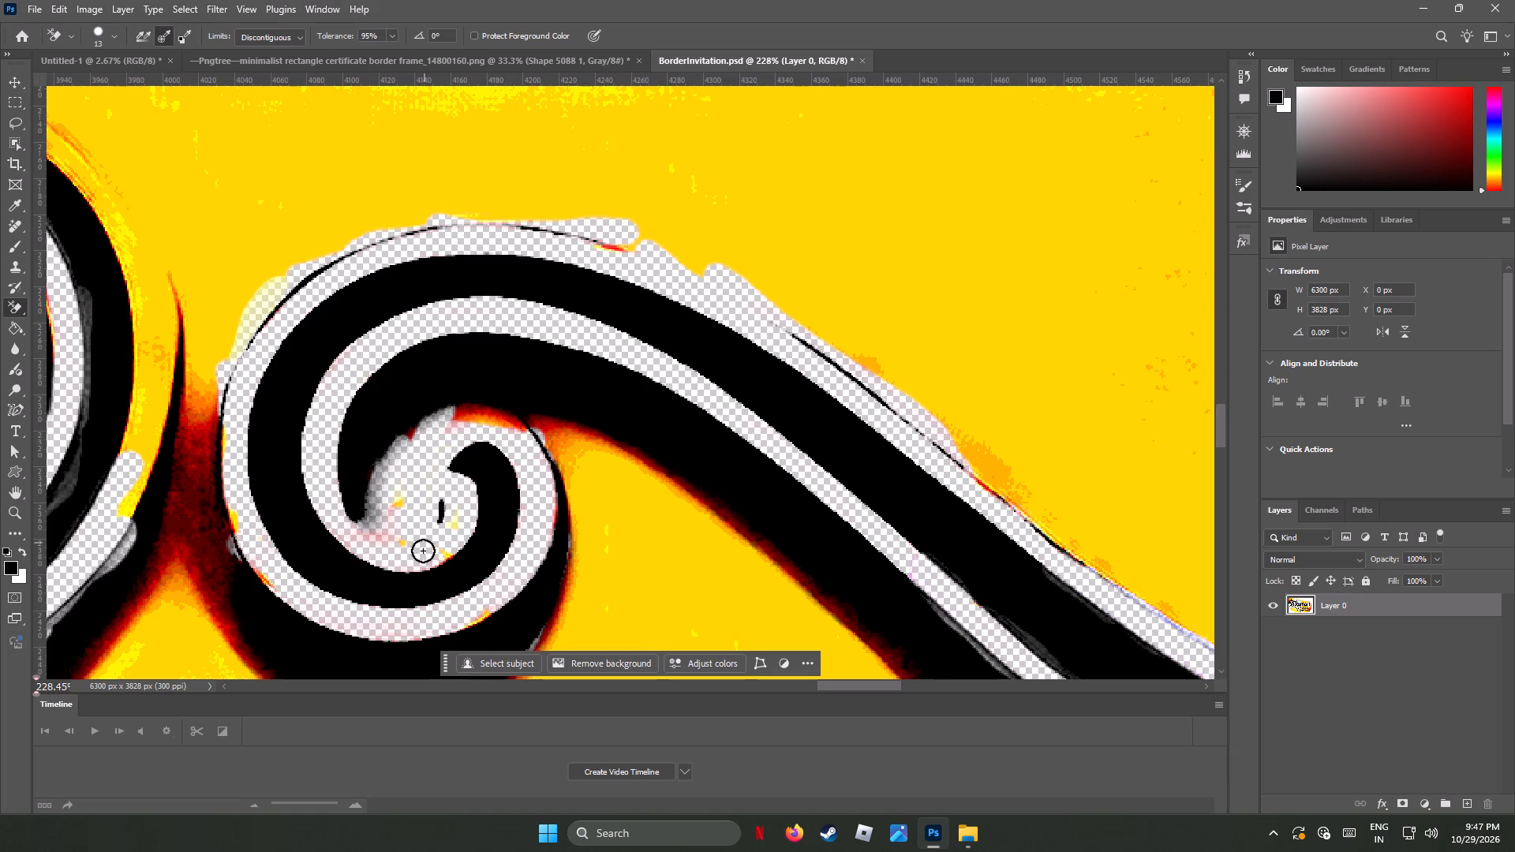
pyautogui.moveTo(423, 551); pyautogui.dragTo(412, 573)
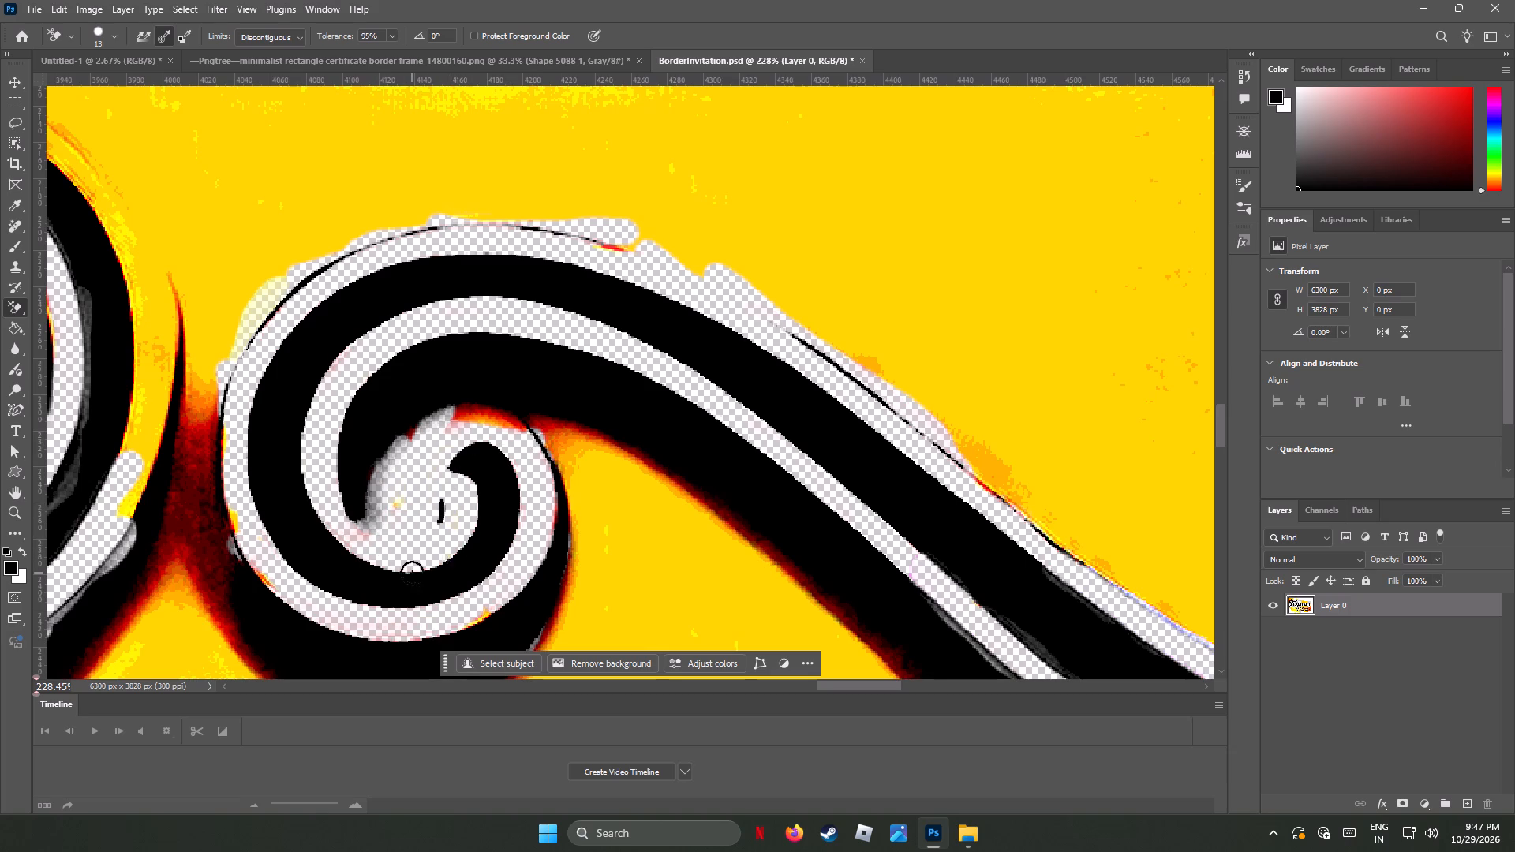
# Clean the tint under the small scroll and erase part of the dark red shadow along its outer left side.
pyautogui.moveTo(412, 573); pyautogui.dragTo(357, 632)
pyautogui.moveTo(357, 632); pyautogui.dragTo(273, 579)
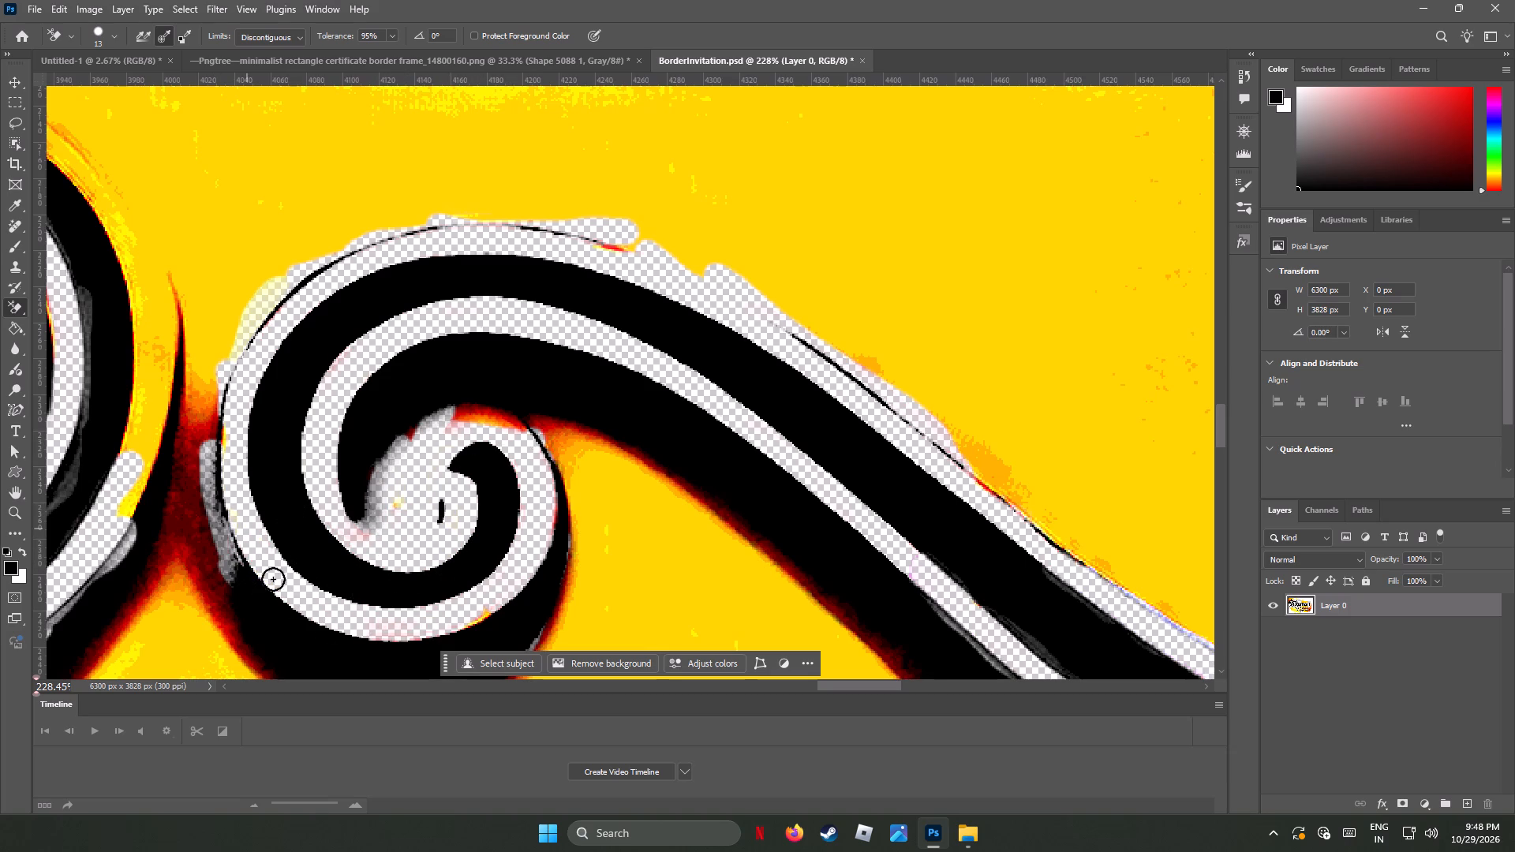
pyautogui.moveTo(273, 579); pyautogui.dragTo(382, 269)
# Widen the margin above the small scroll's upper-left curve and erase yellow between its right side and the stem's underside.
pyautogui.moveTo(382, 269); pyautogui.dragTo(594, 481)
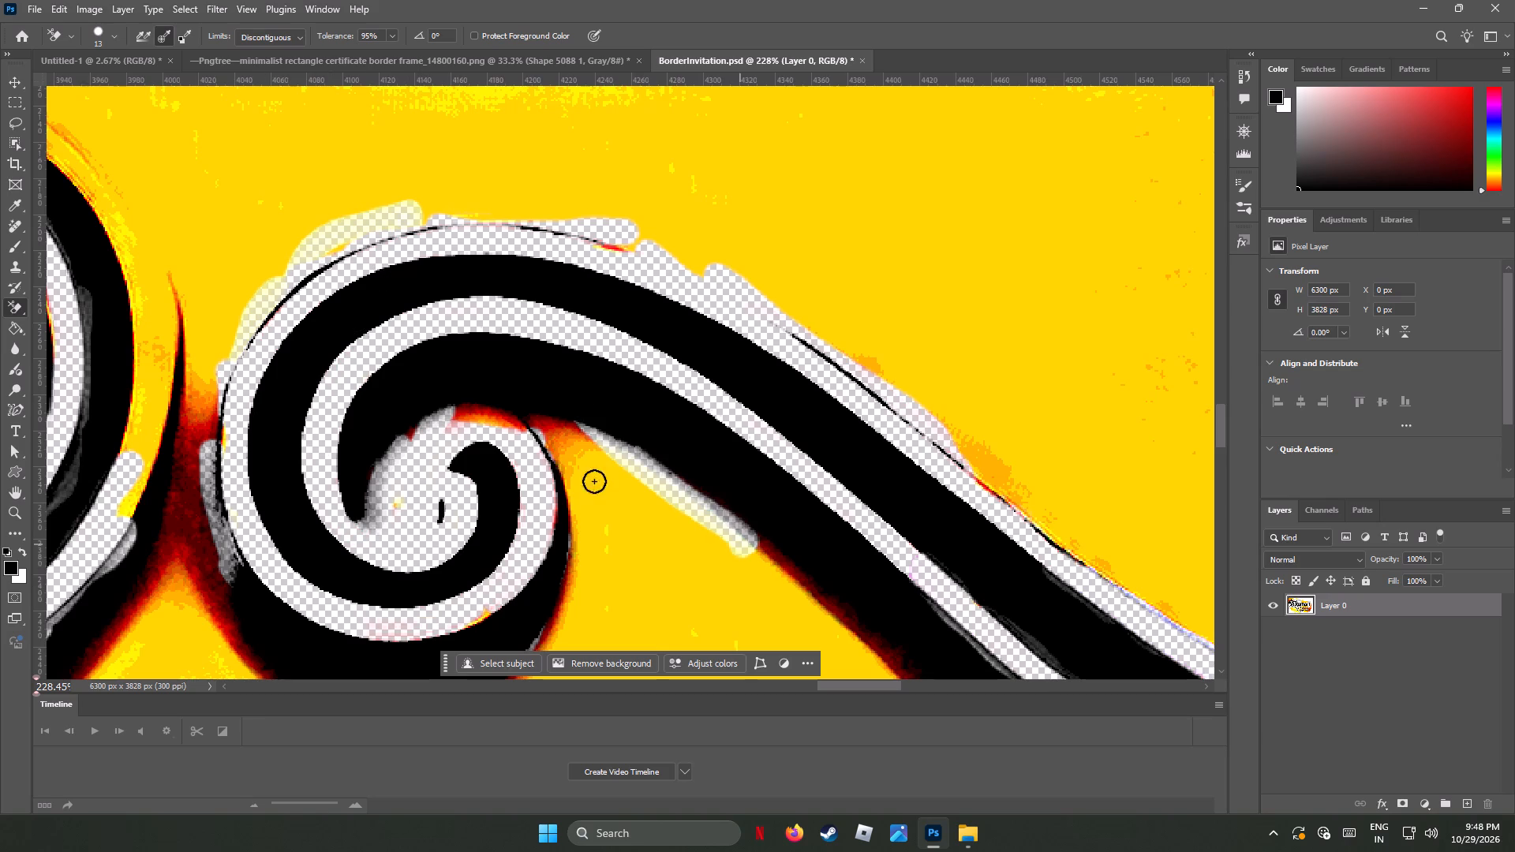
pyautogui.moveTo(594, 481); pyautogui.dragTo(599, 558)
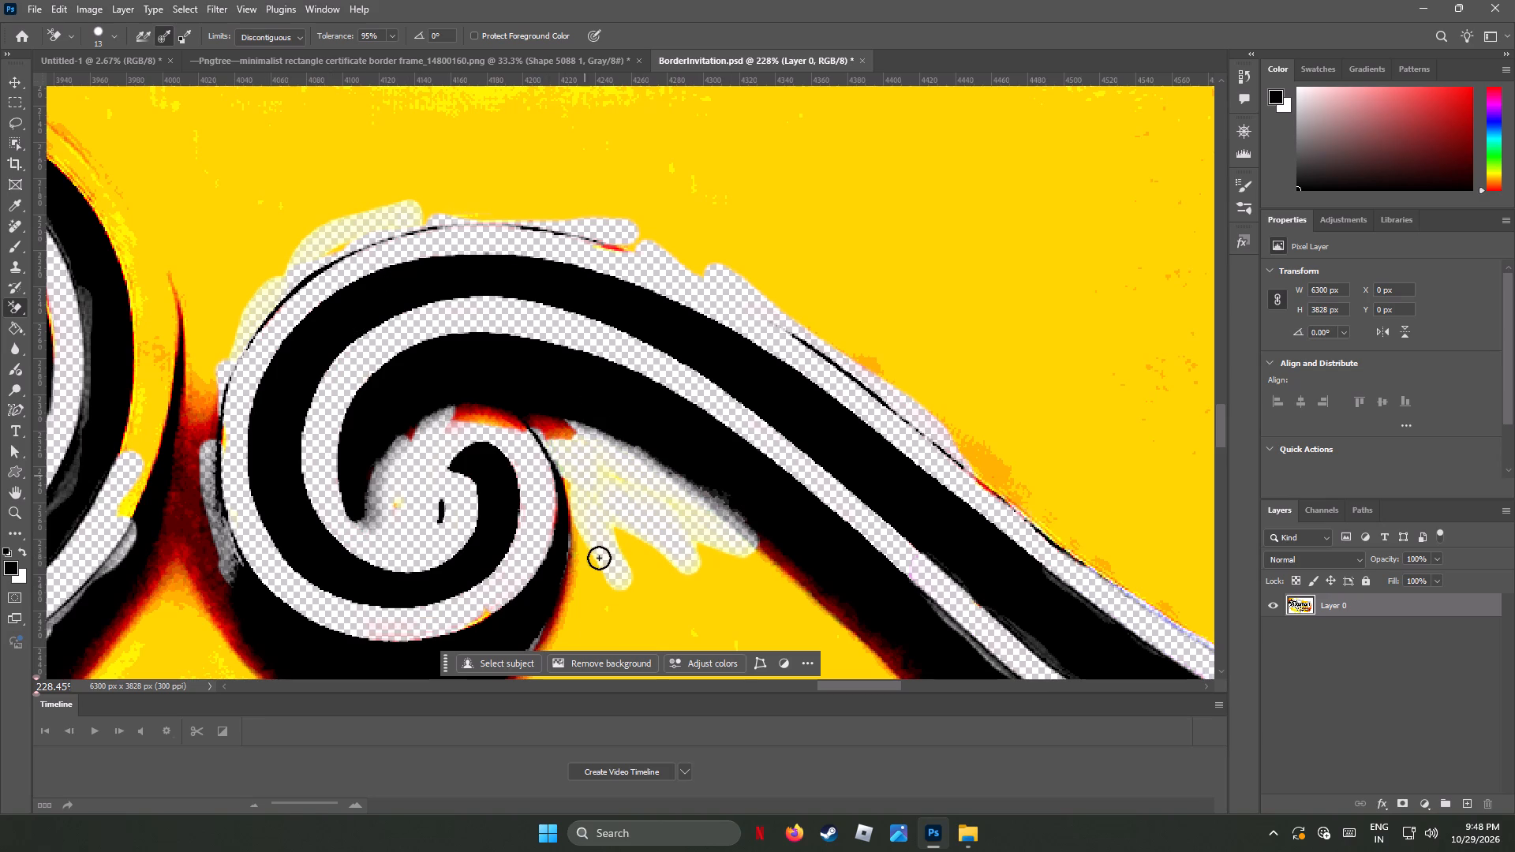
pyautogui.moveTo(599, 558); pyautogui.dragTo(664, 679)
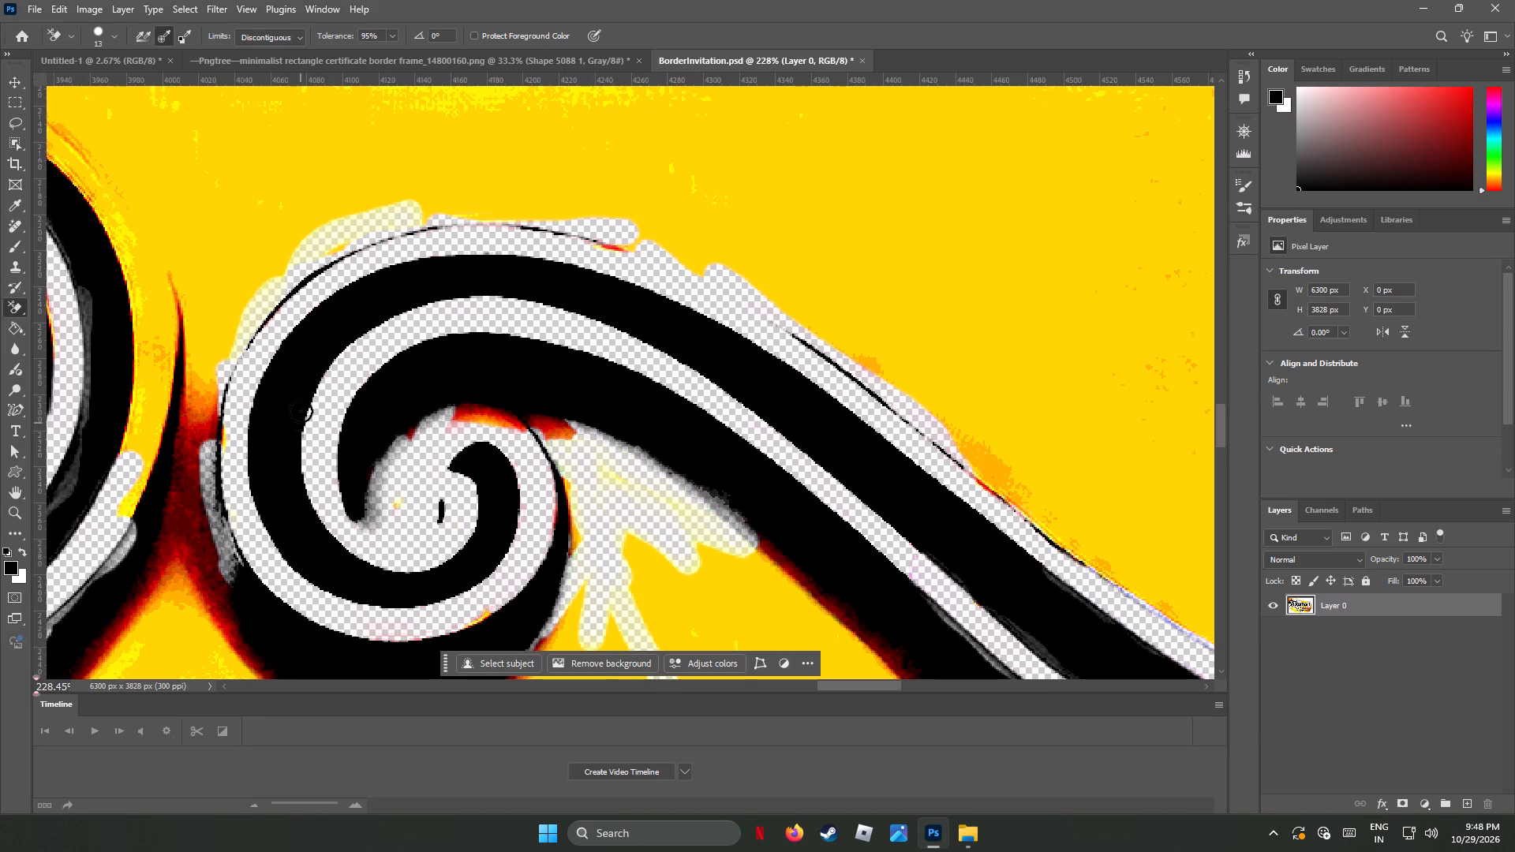
# Erase the yellow and red shadow along the large loop's outer right side and upper-right curve with the Background Eraser.
pyautogui.keyDown('alt'); pyautogui.scroll(-4, 554, 520); pyautogui.keyUp('alt')
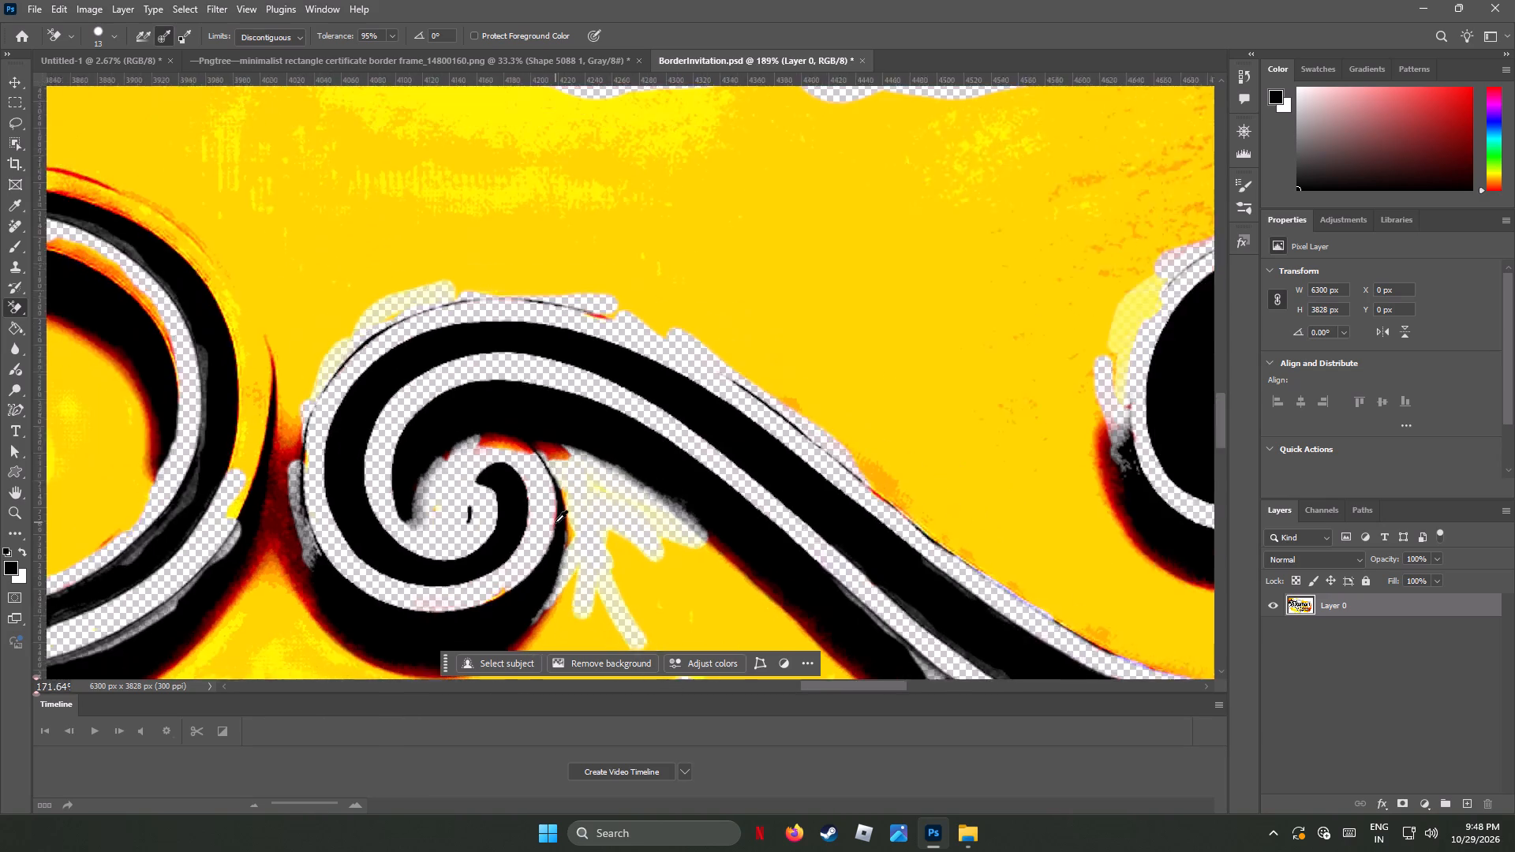
pyautogui.keyDown('alt'); pyautogui.scroll(-2, 555, 522); pyautogui.keyUp('alt')
pyautogui.keyDown('alt'); pyautogui.scroll(1, 555, 522); pyautogui.keyUp('alt')
pyautogui.keyDown('alt'); pyautogui.scroll(-6, 555, 522); pyautogui.keyUp('alt')
pyautogui.keyDown('alt'); pyautogui.scroll(4, 559, 520); pyautogui.keyUp('alt')
pyautogui.keyDown('alt'); pyautogui.scroll(-1, 559, 520); pyautogui.keyUp('alt')
pyautogui.keyDown('alt'); pyautogui.scroll(3, 559, 520); pyautogui.keyUp('alt')
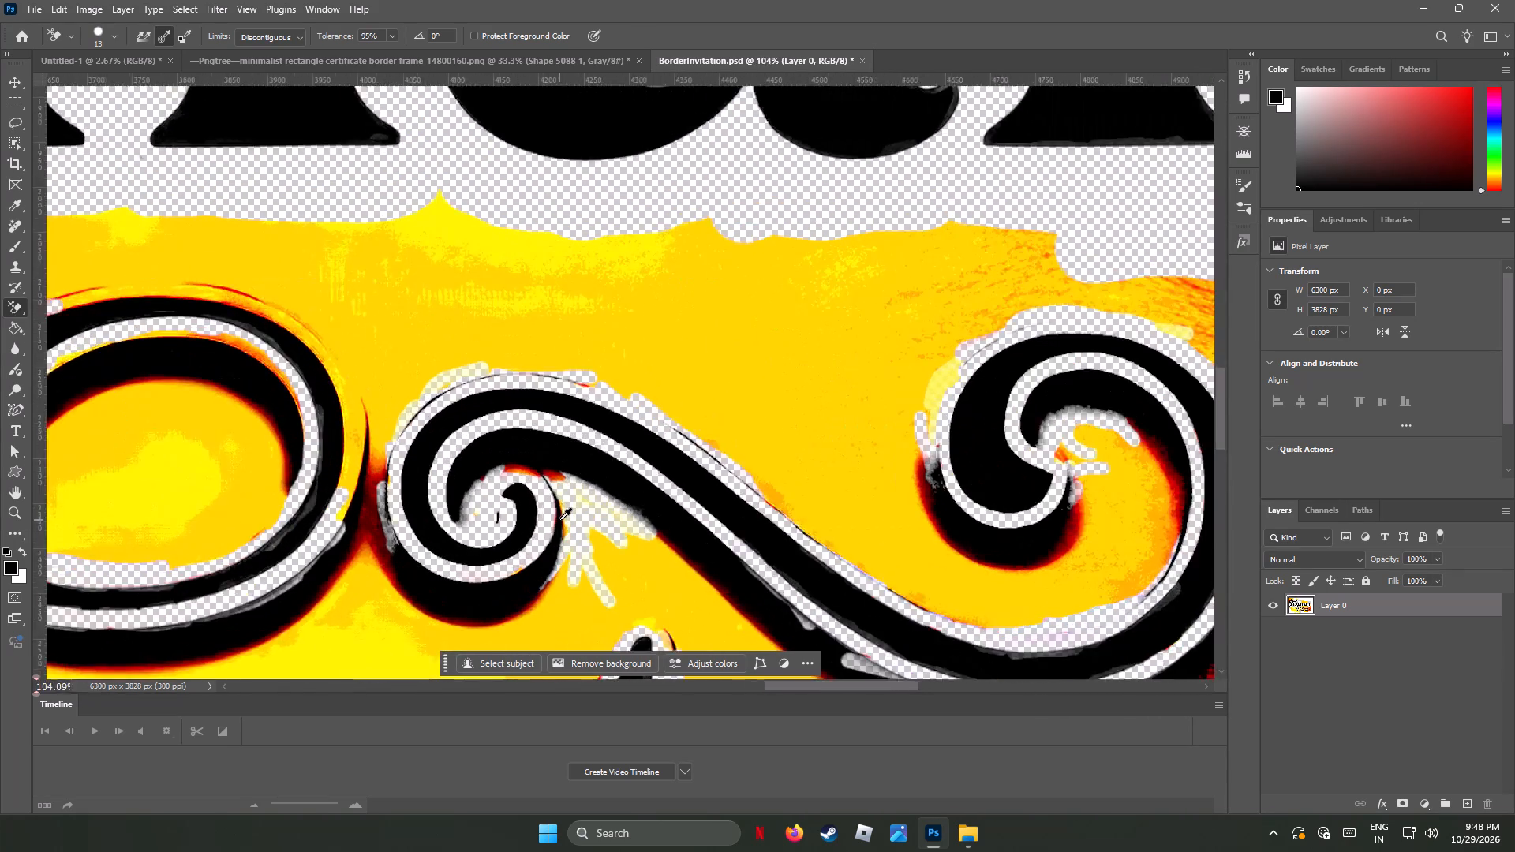
pyautogui.keyDown('alt'); pyautogui.scroll(1, 559, 520); pyautogui.keyUp('alt')
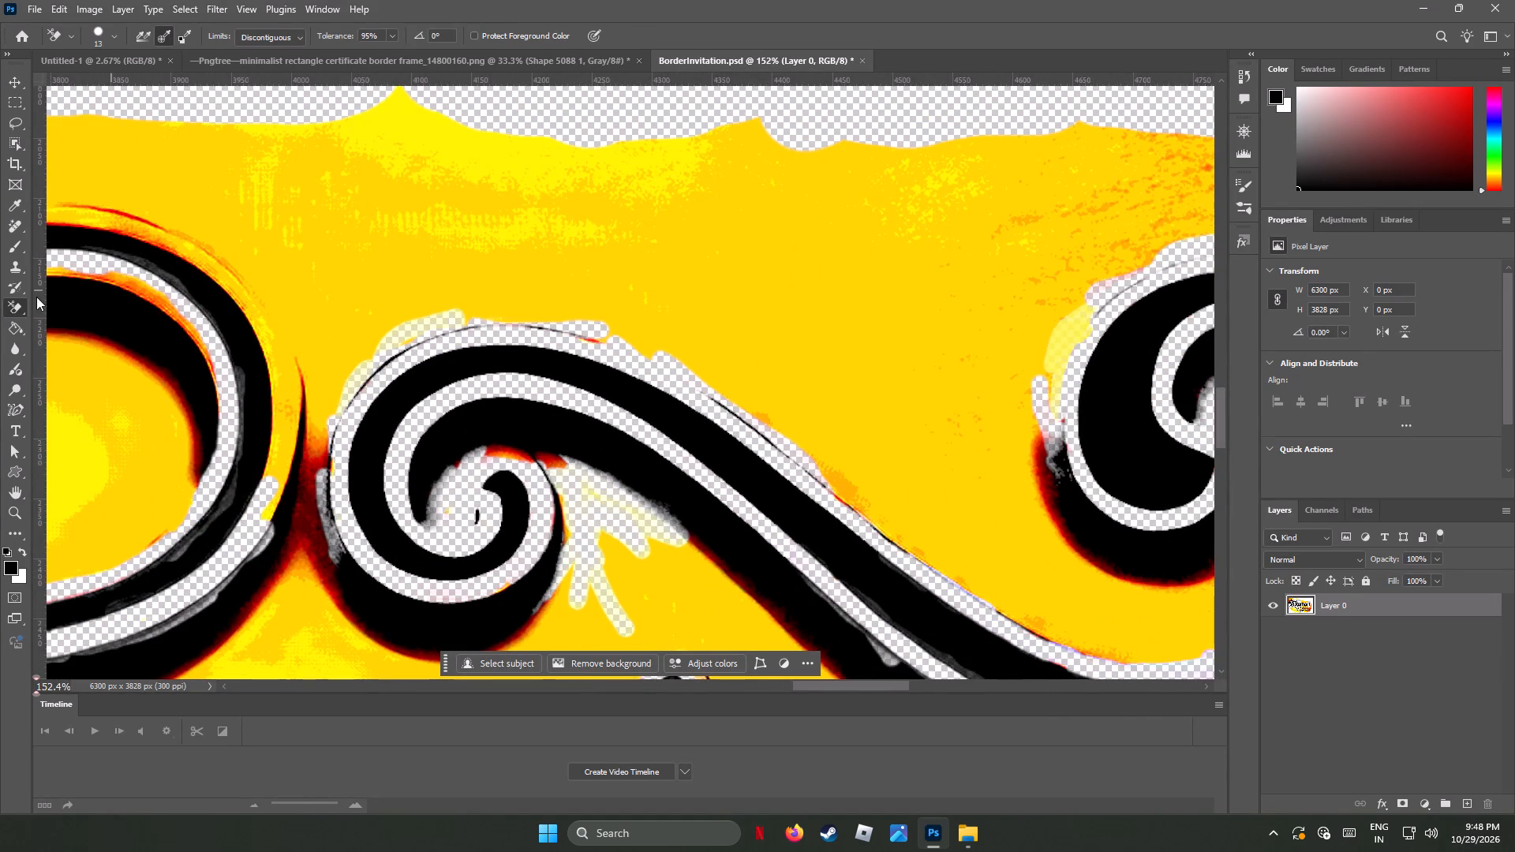
pyautogui.rightClick(17, 304)
pyautogui.click(62, 305)
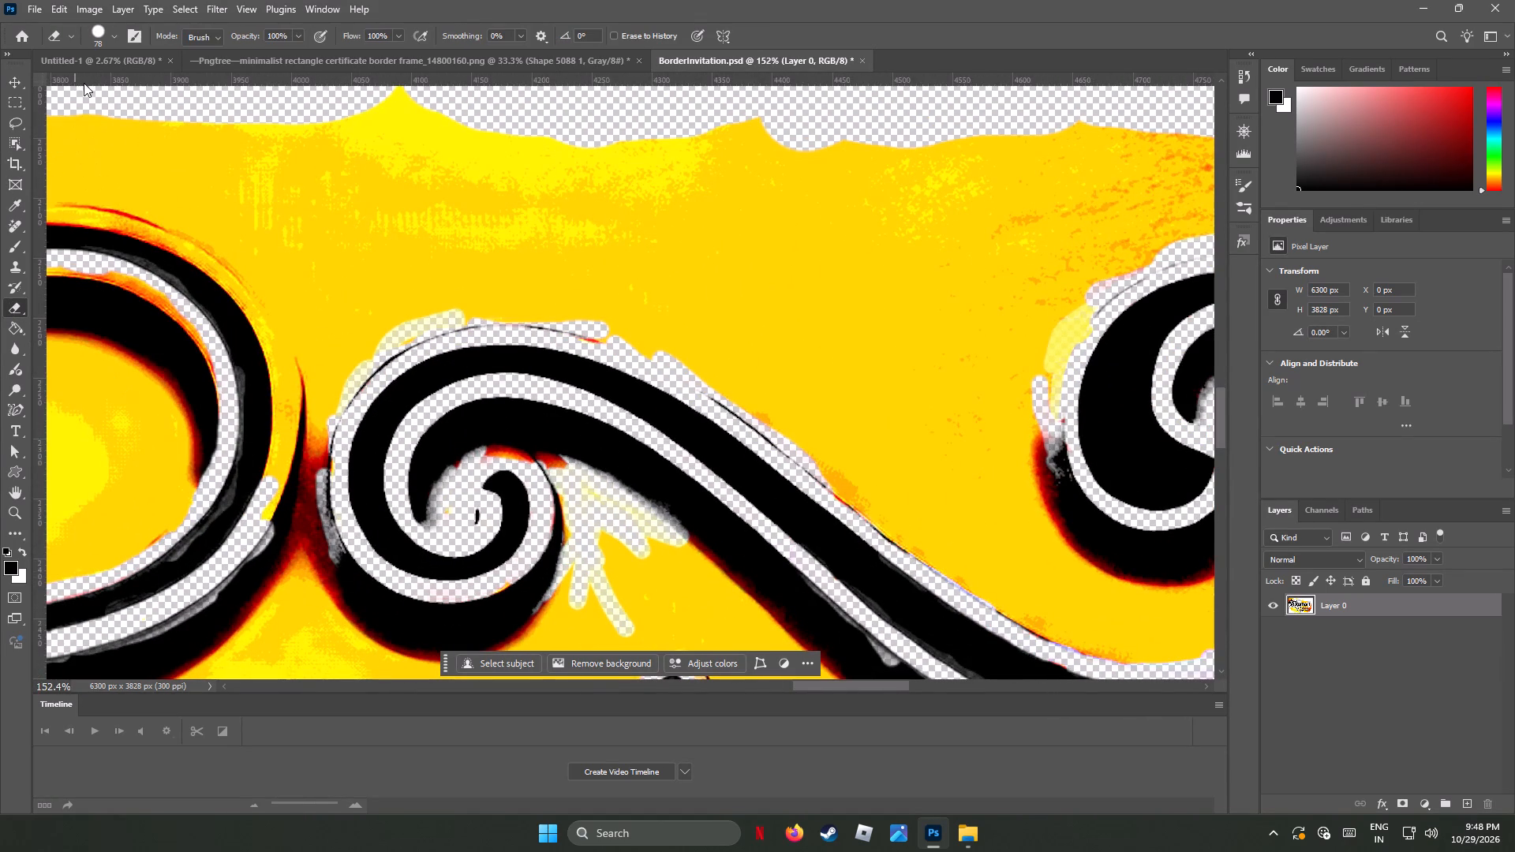
pyautogui.rightClick(10, 303)
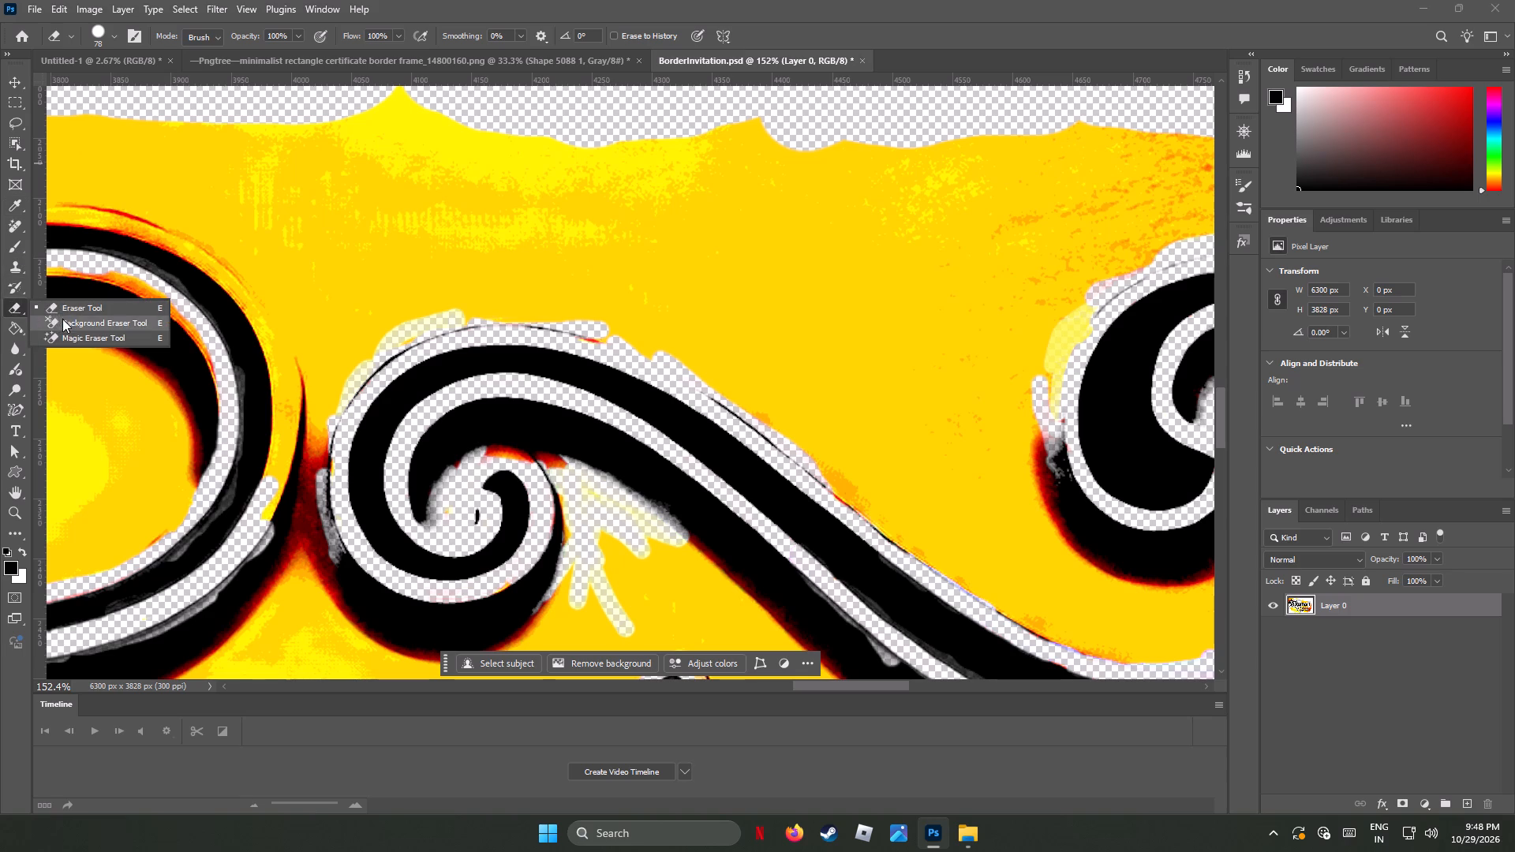
pyautogui.click(65, 322)
pyautogui.moveTo(288, 436); pyautogui.dragTo(287, 439)
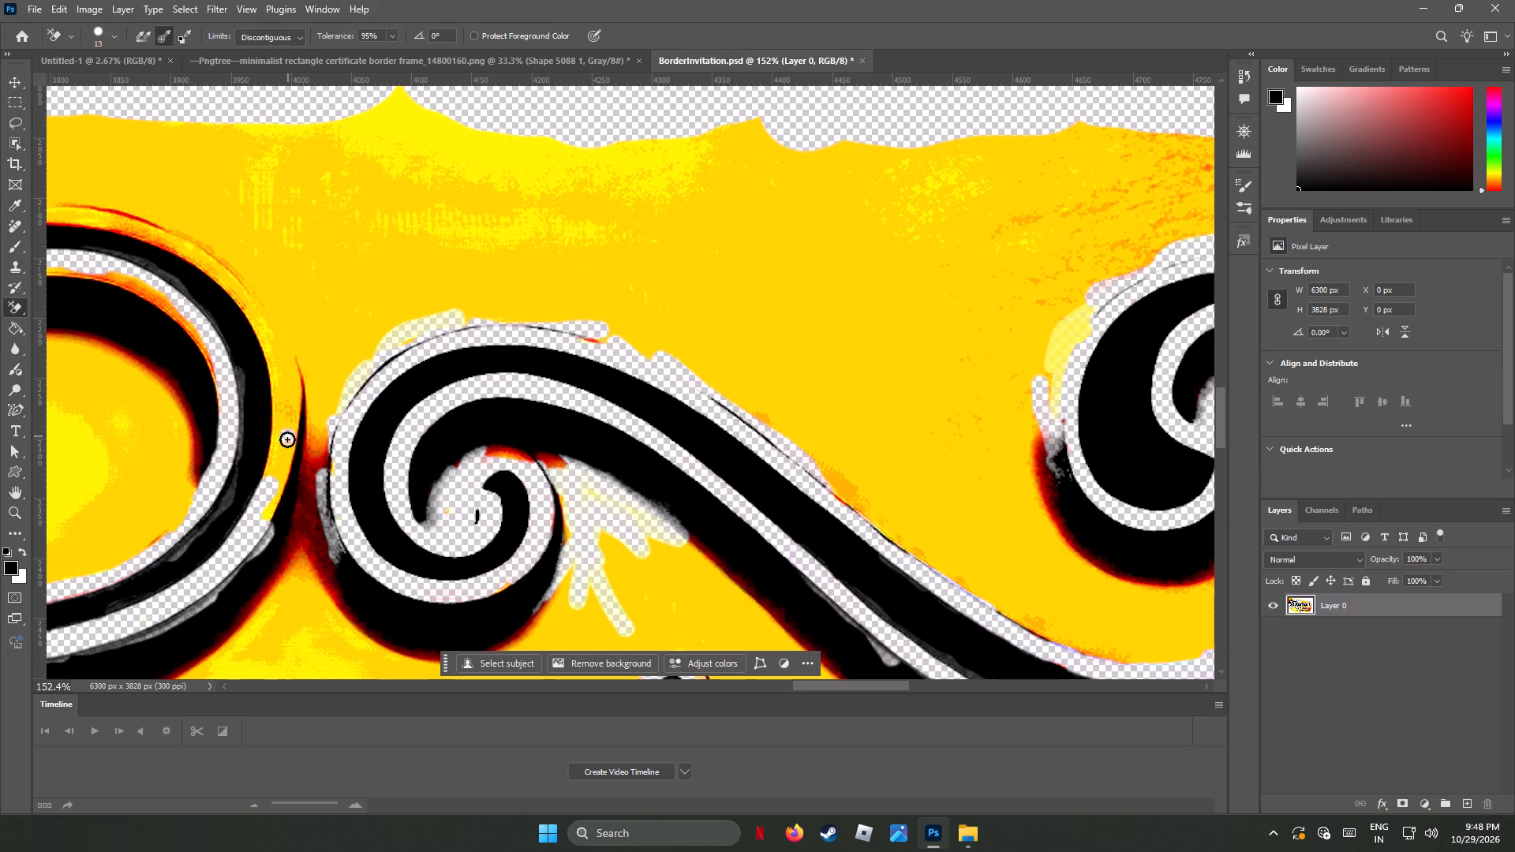
pyautogui.moveTo(287, 439); pyautogui.dragTo(260, 334)
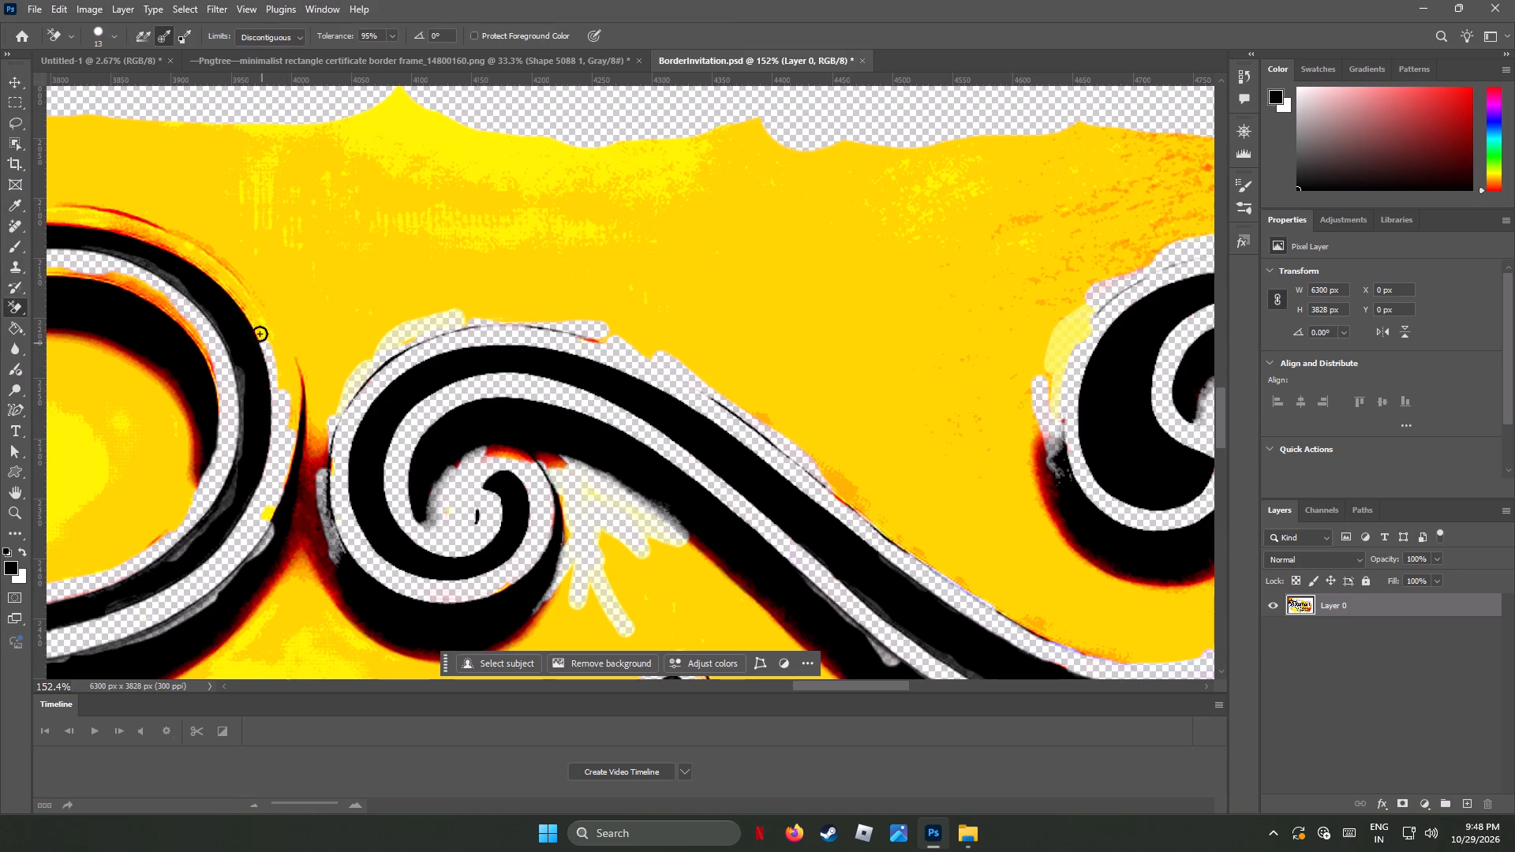
pyautogui.moveTo(260, 334); pyautogui.dragTo(73, 222)
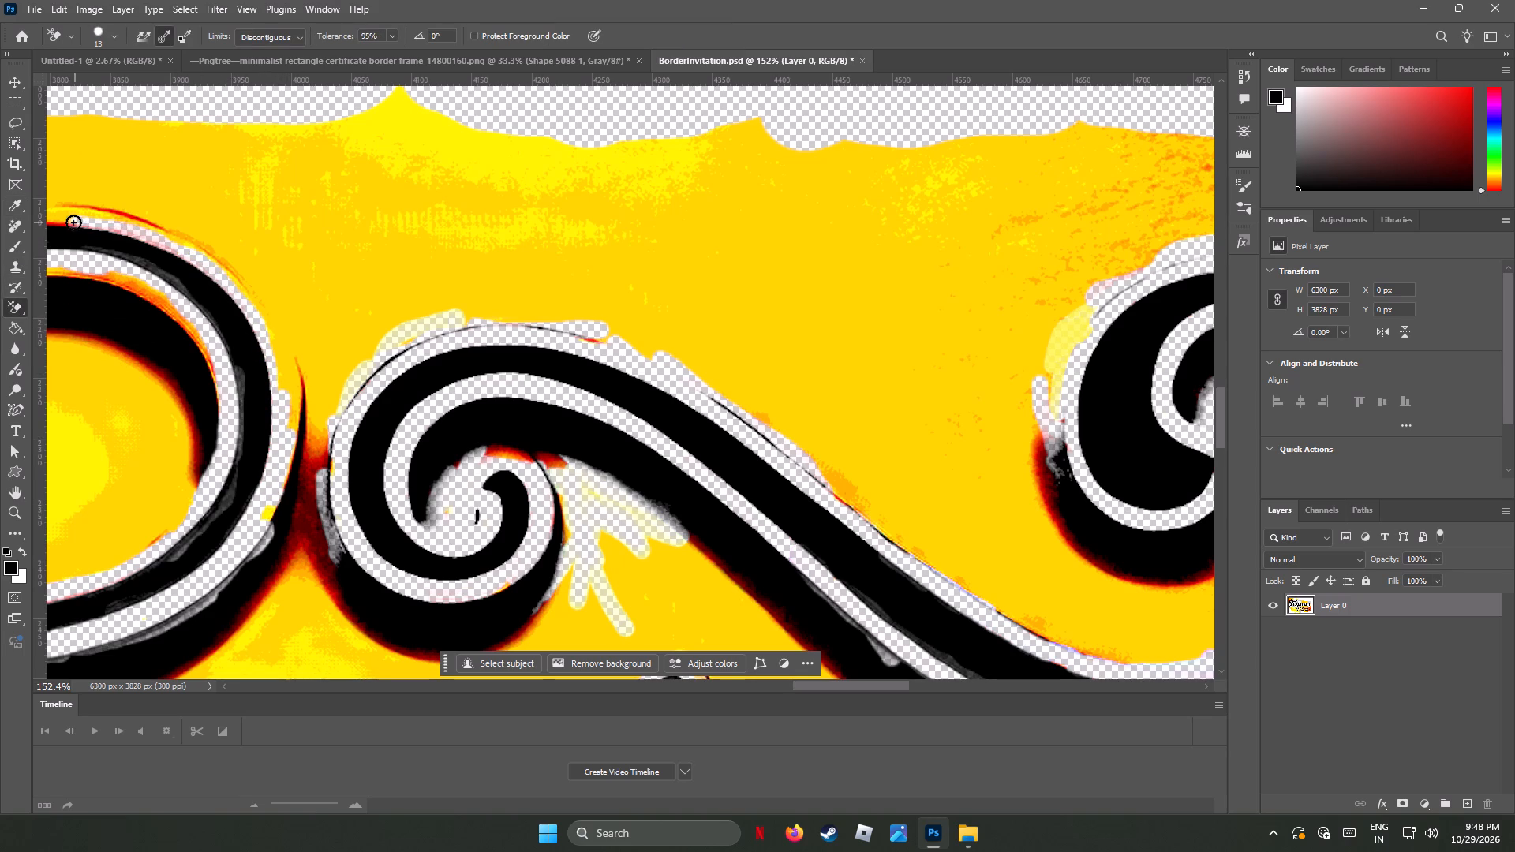
pyautogui.moveTo(73, 222); pyautogui.dragTo(218, 267)
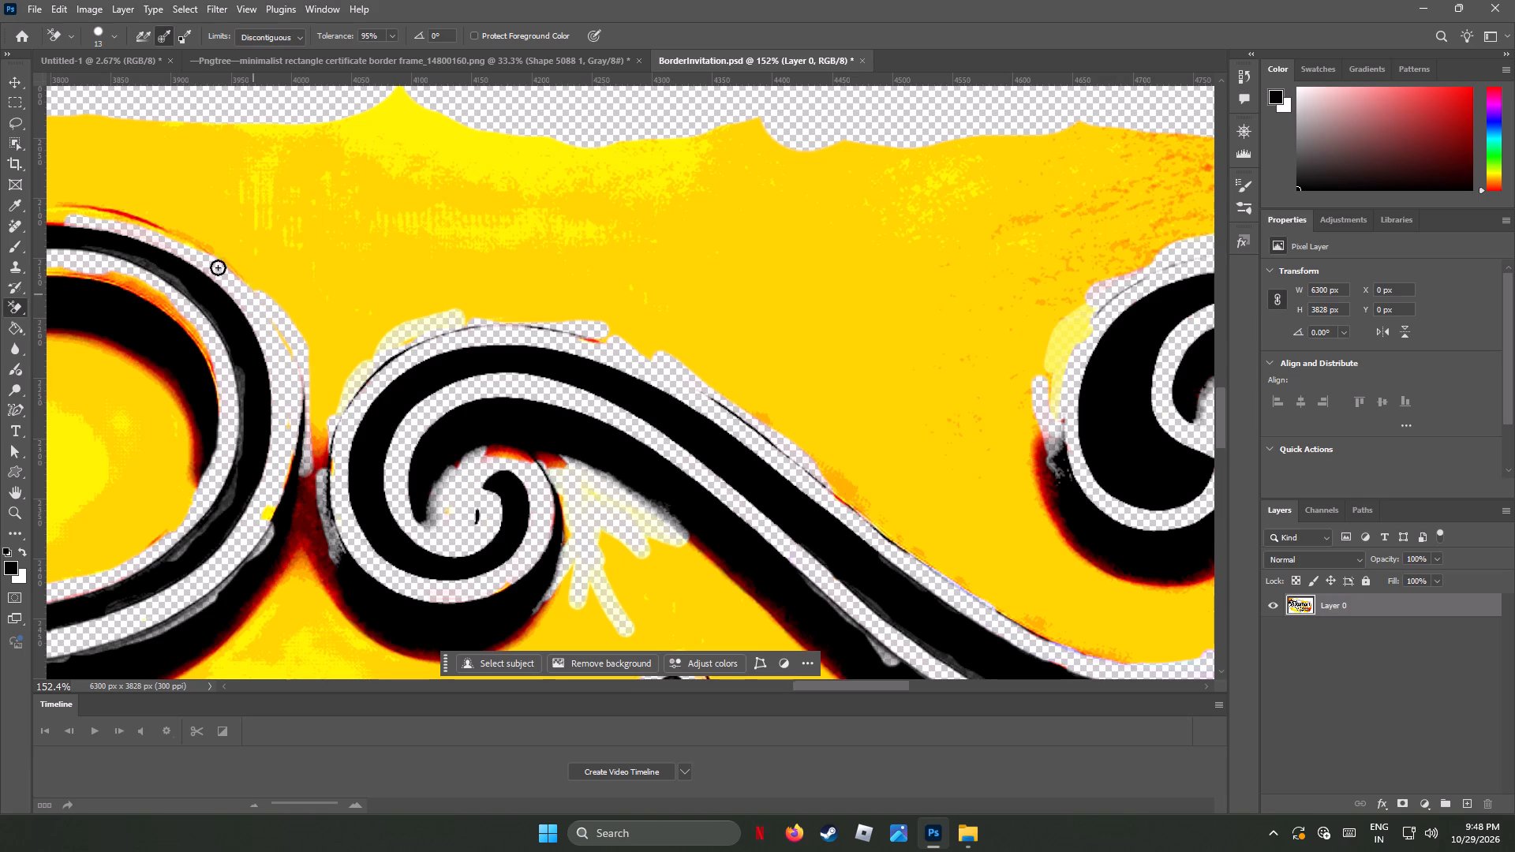
pyautogui.moveTo(218, 267); pyautogui.dragTo(229, 282)
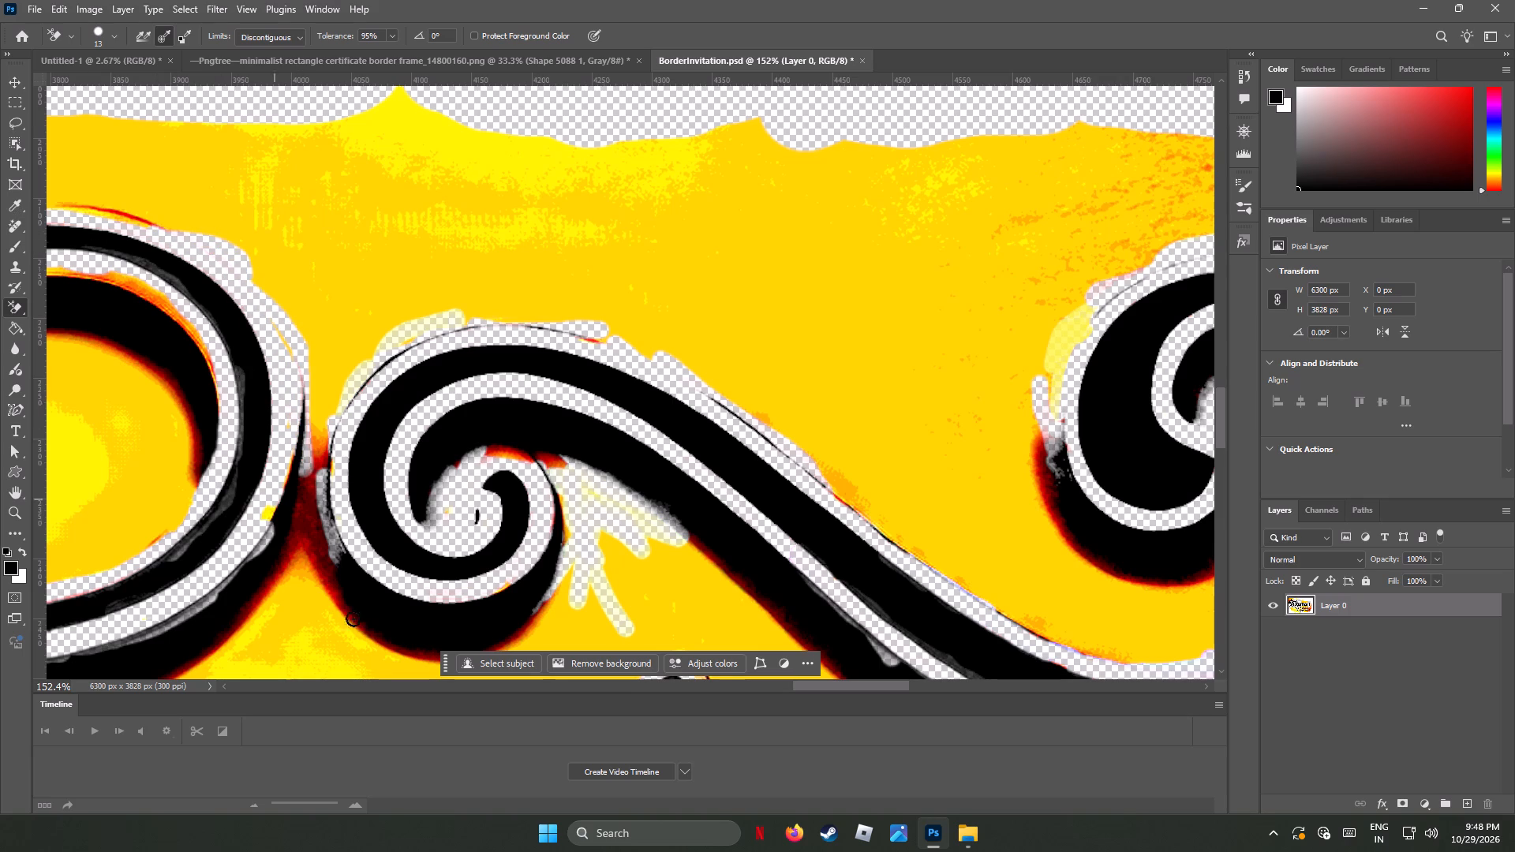
# Erase the yellow and red fringe along the top of the large loop, joining the cleared margins on both sides.
pyautogui.moveTo(831, 680); pyautogui.dragTo(787, 683)
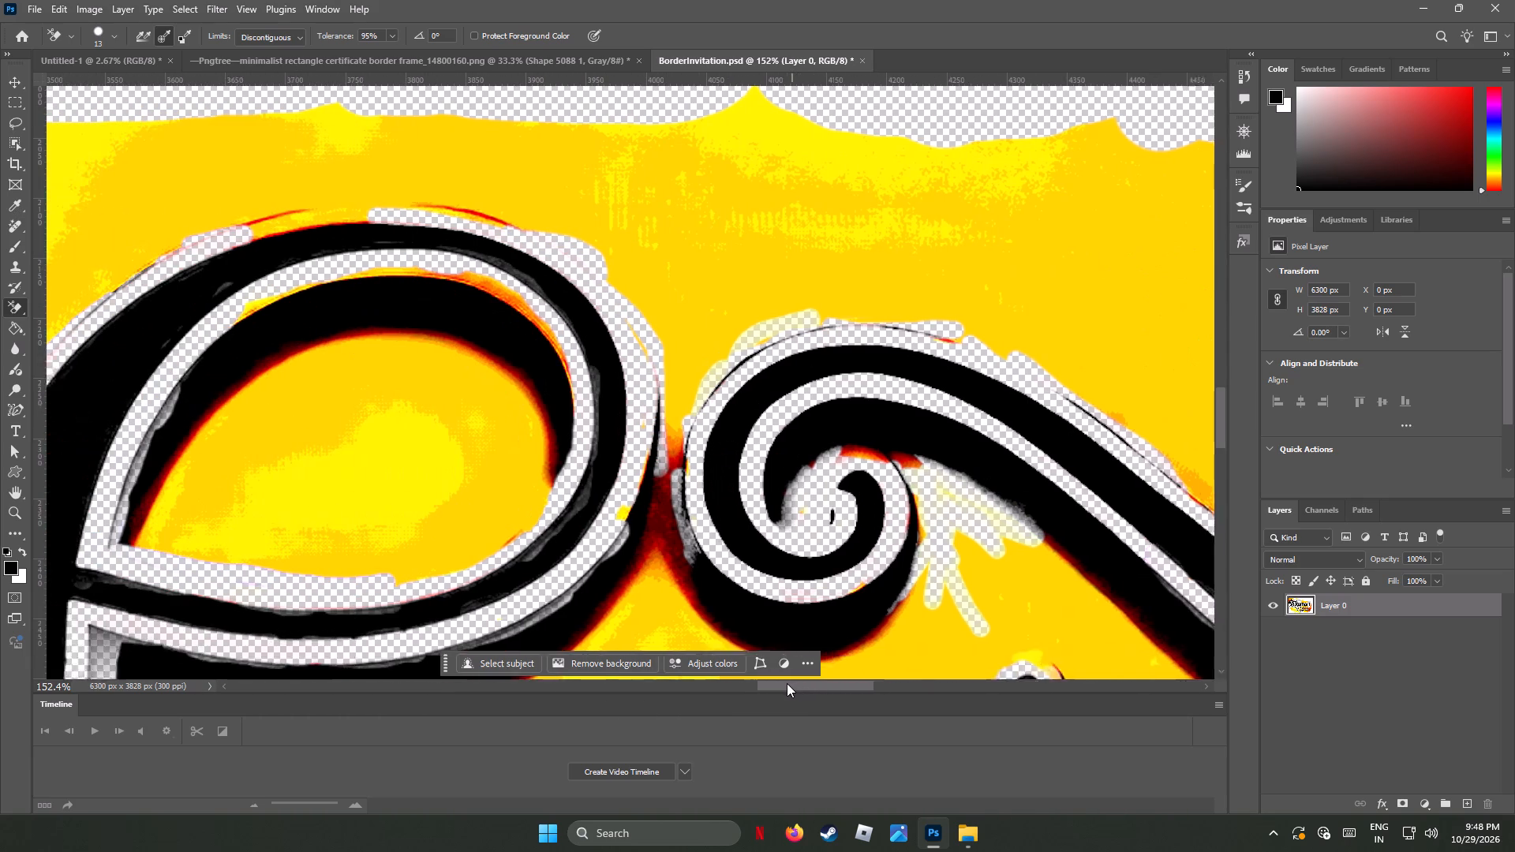
pyautogui.moveTo(787, 683); pyautogui.dragTo(782, 683)
pyautogui.moveTo(462, 215); pyautogui.dragTo(395, 228)
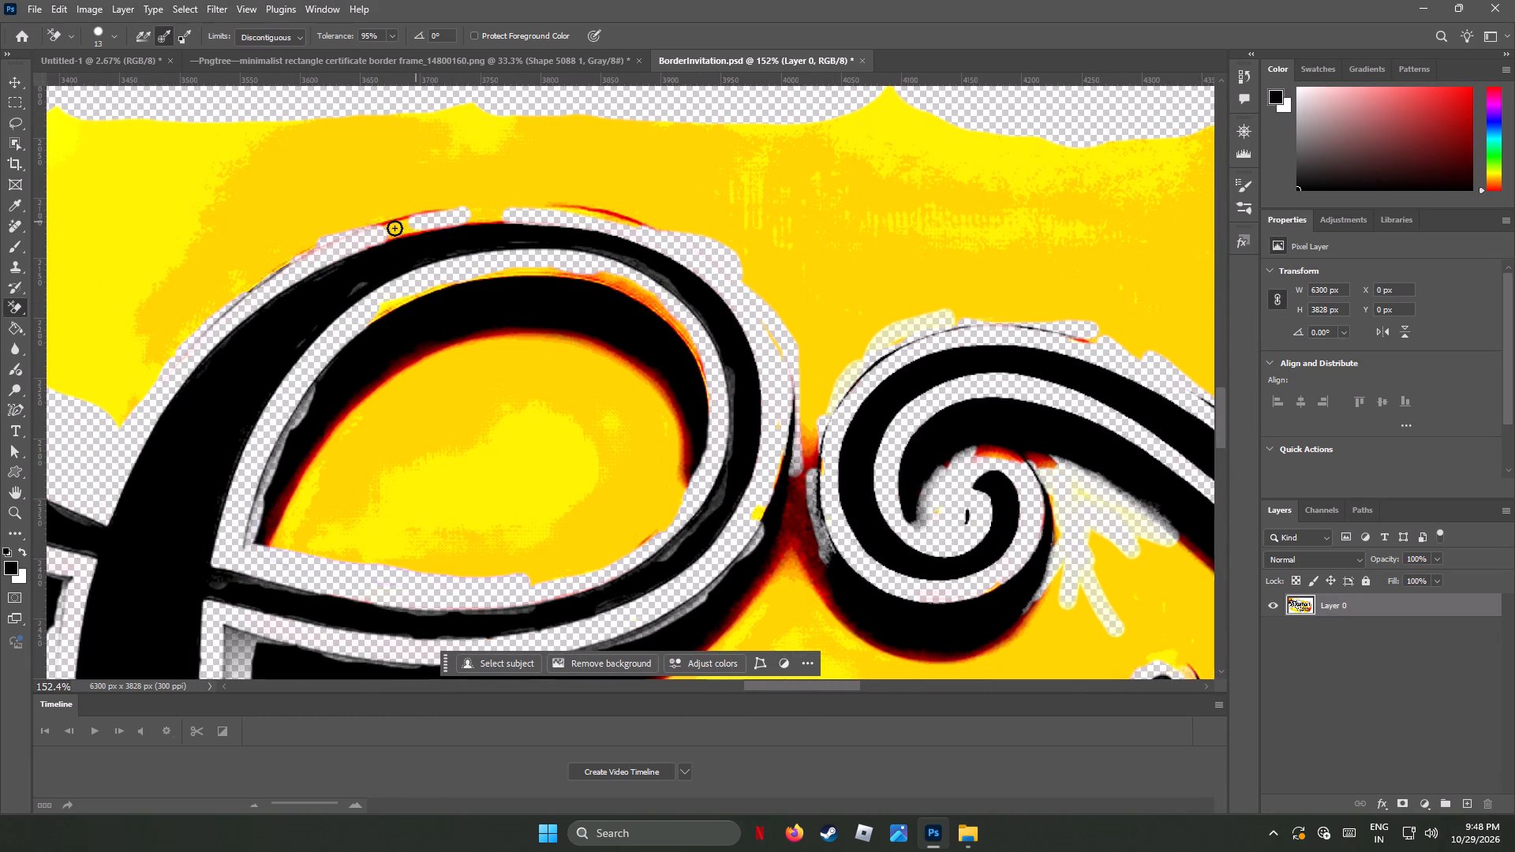
pyautogui.moveTo(395, 228); pyautogui.dragTo(514, 210)
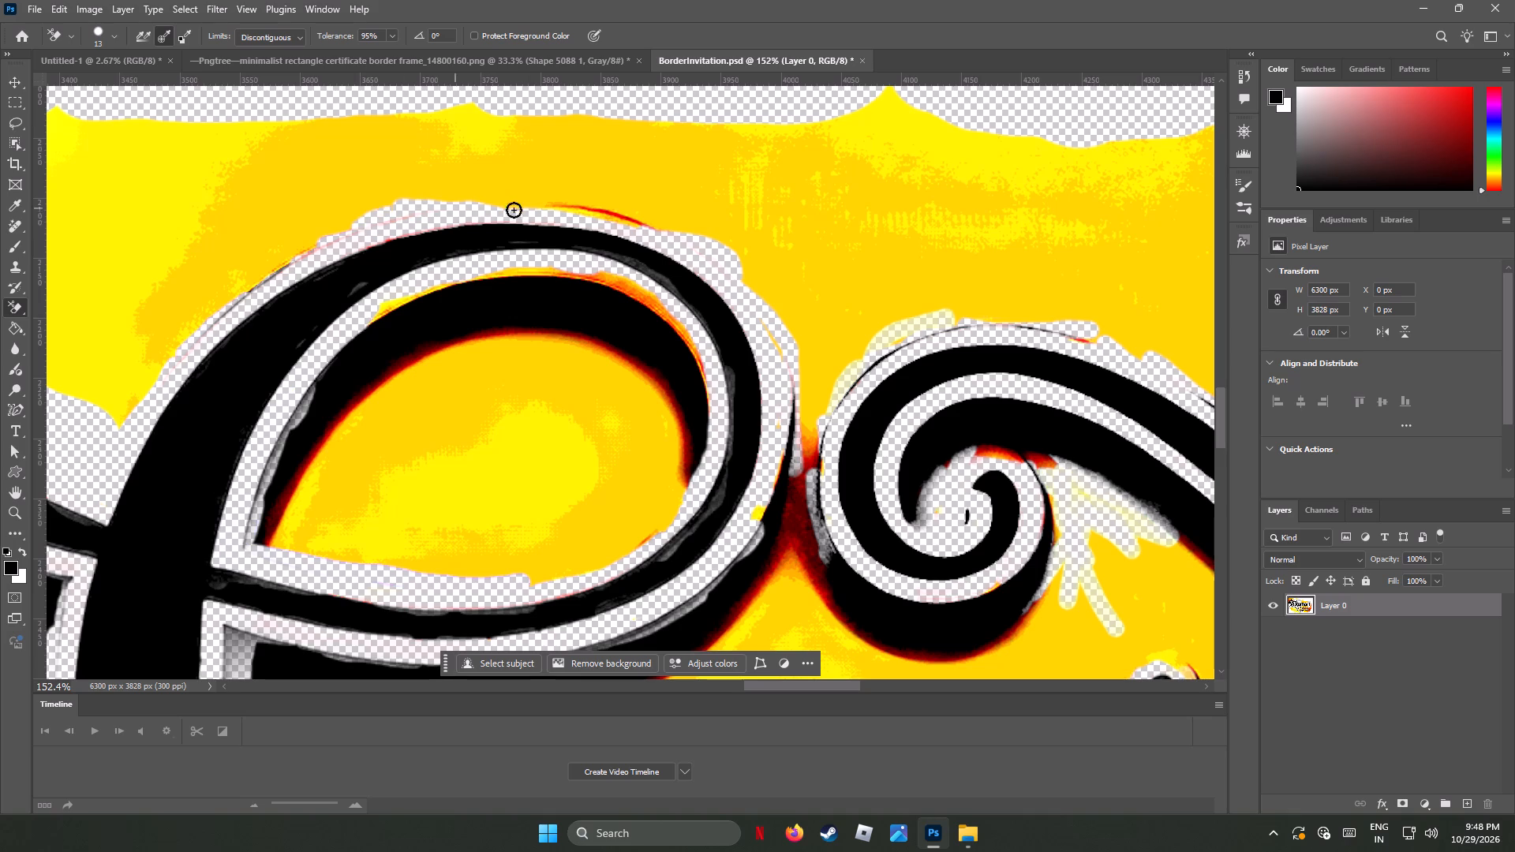
pyautogui.moveTo(514, 210); pyautogui.dragTo(579, 211)
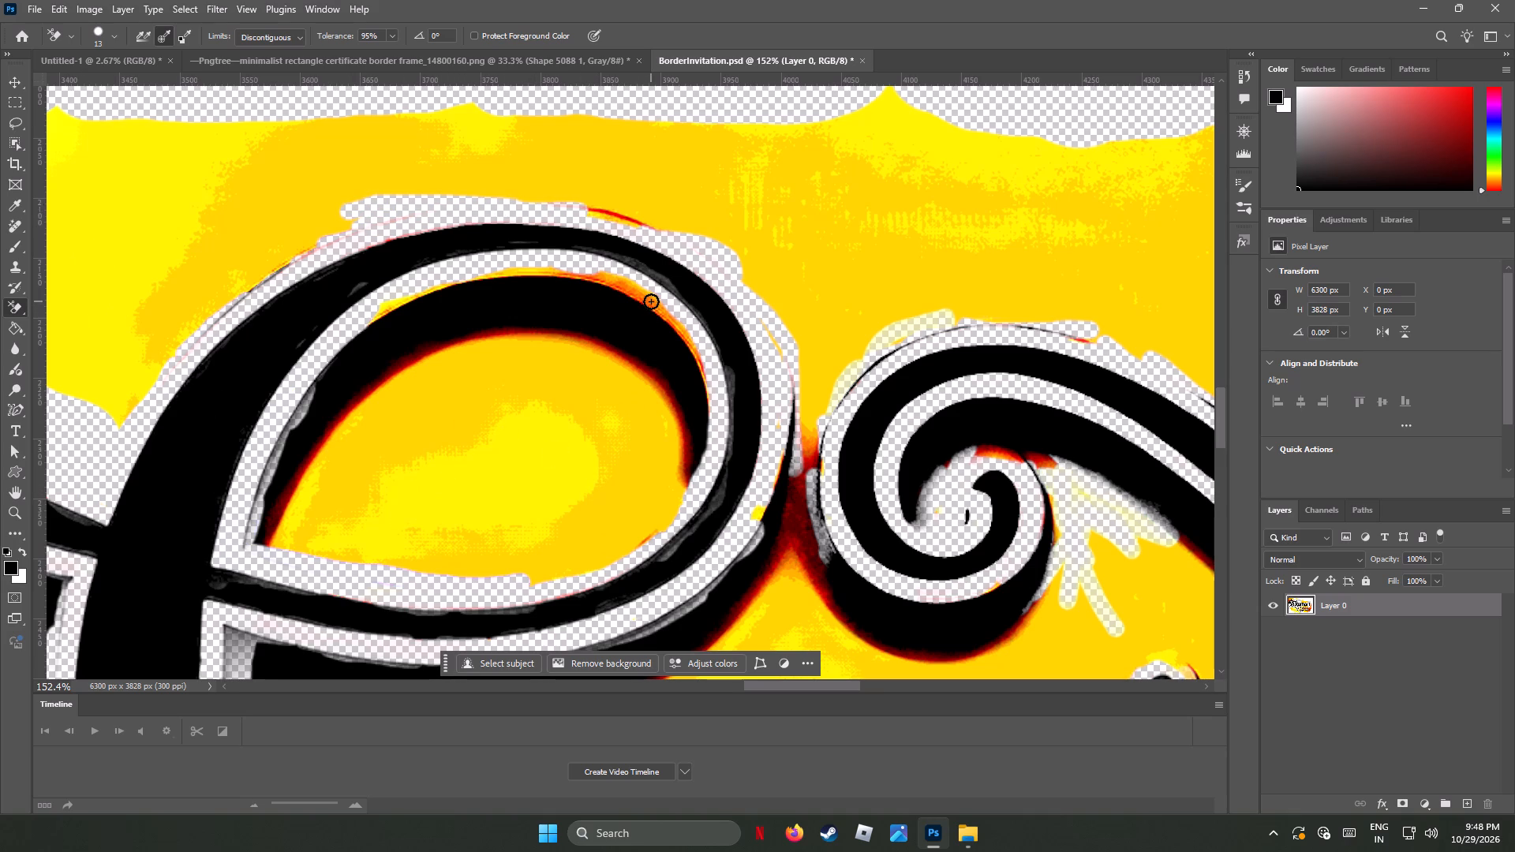
# Erase part of the orange band along the upper-right stretch of the large loop's inner channel.
pyautogui.moveTo(651, 301); pyautogui.dragTo(449, 235)
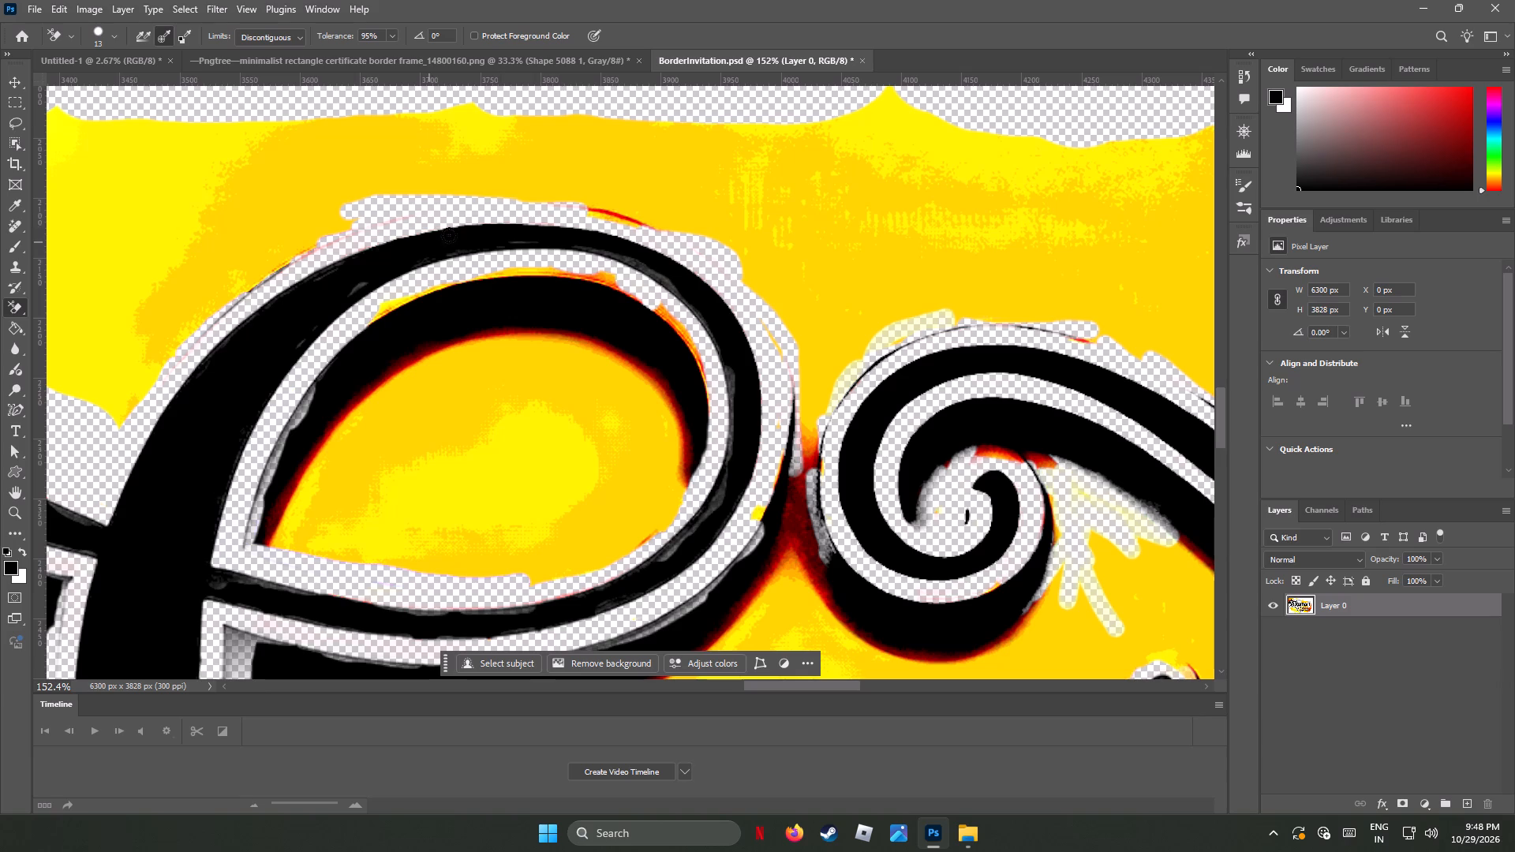
pyautogui.moveTo(449, 235); pyautogui.dragTo(463, 240)
# Erase the remaining red streak above the large loop's upper-right curve and widen the cleared margin into the yellow there.
pyautogui.moveTo(463, 240); pyautogui.dragTo(647, 229)
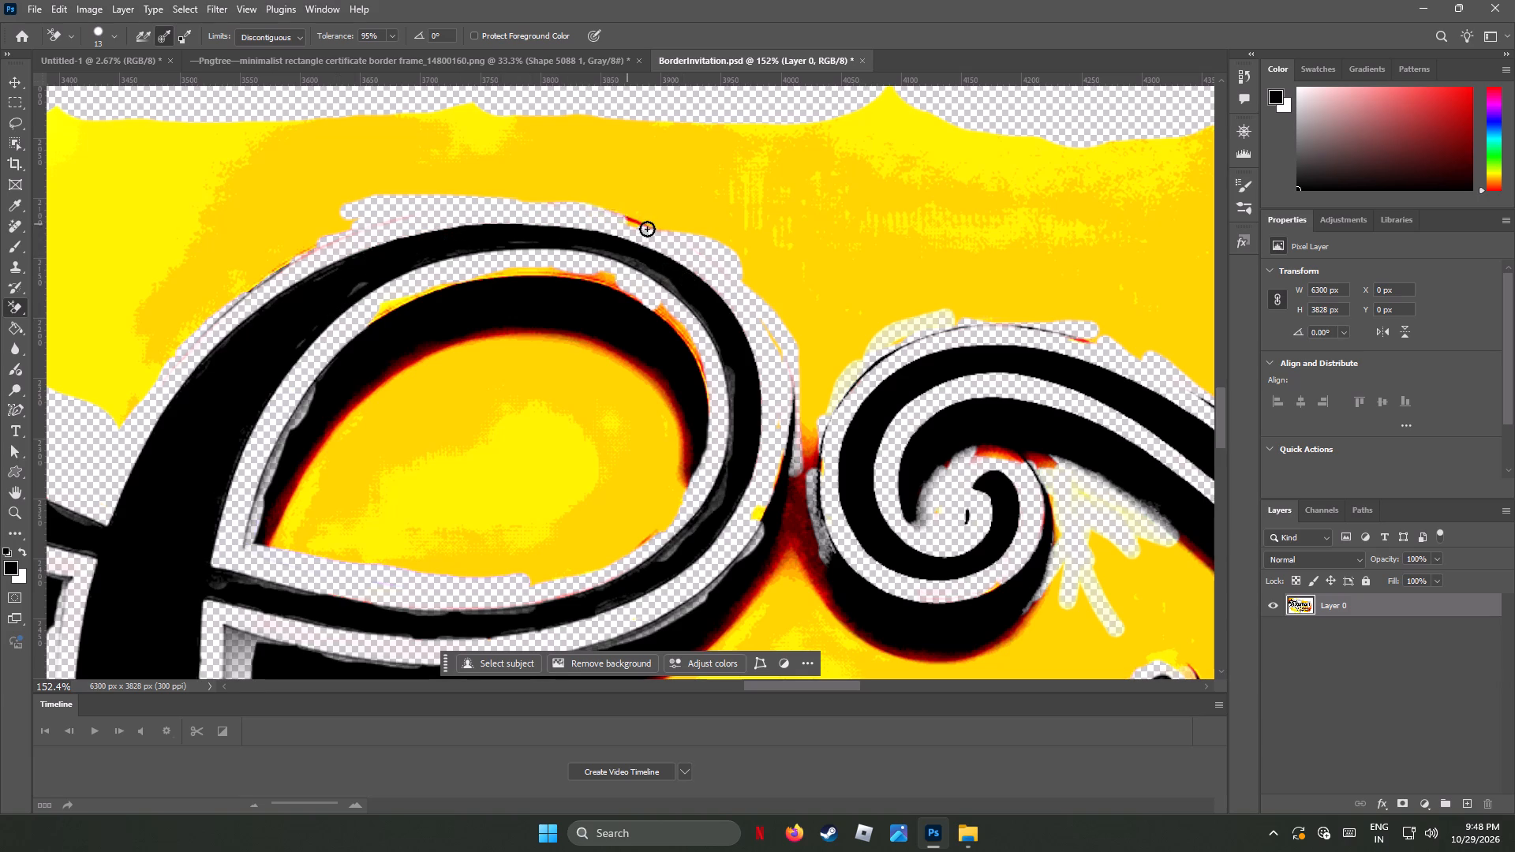
pyautogui.moveTo(647, 229); pyautogui.dragTo(526, 185)
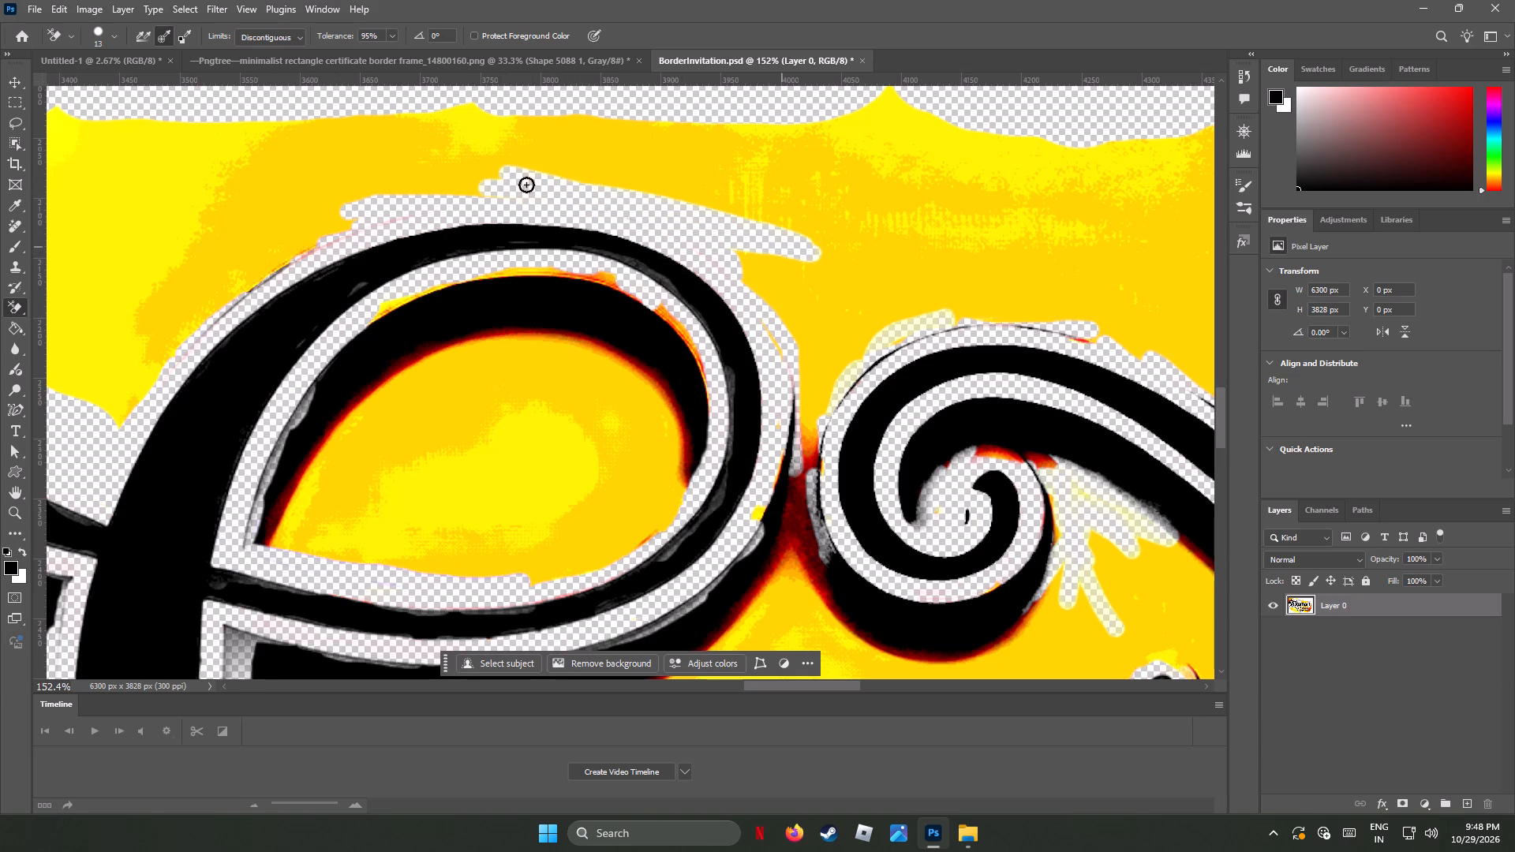
pyautogui.moveTo(526, 185); pyautogui.dragTo(712, 294)
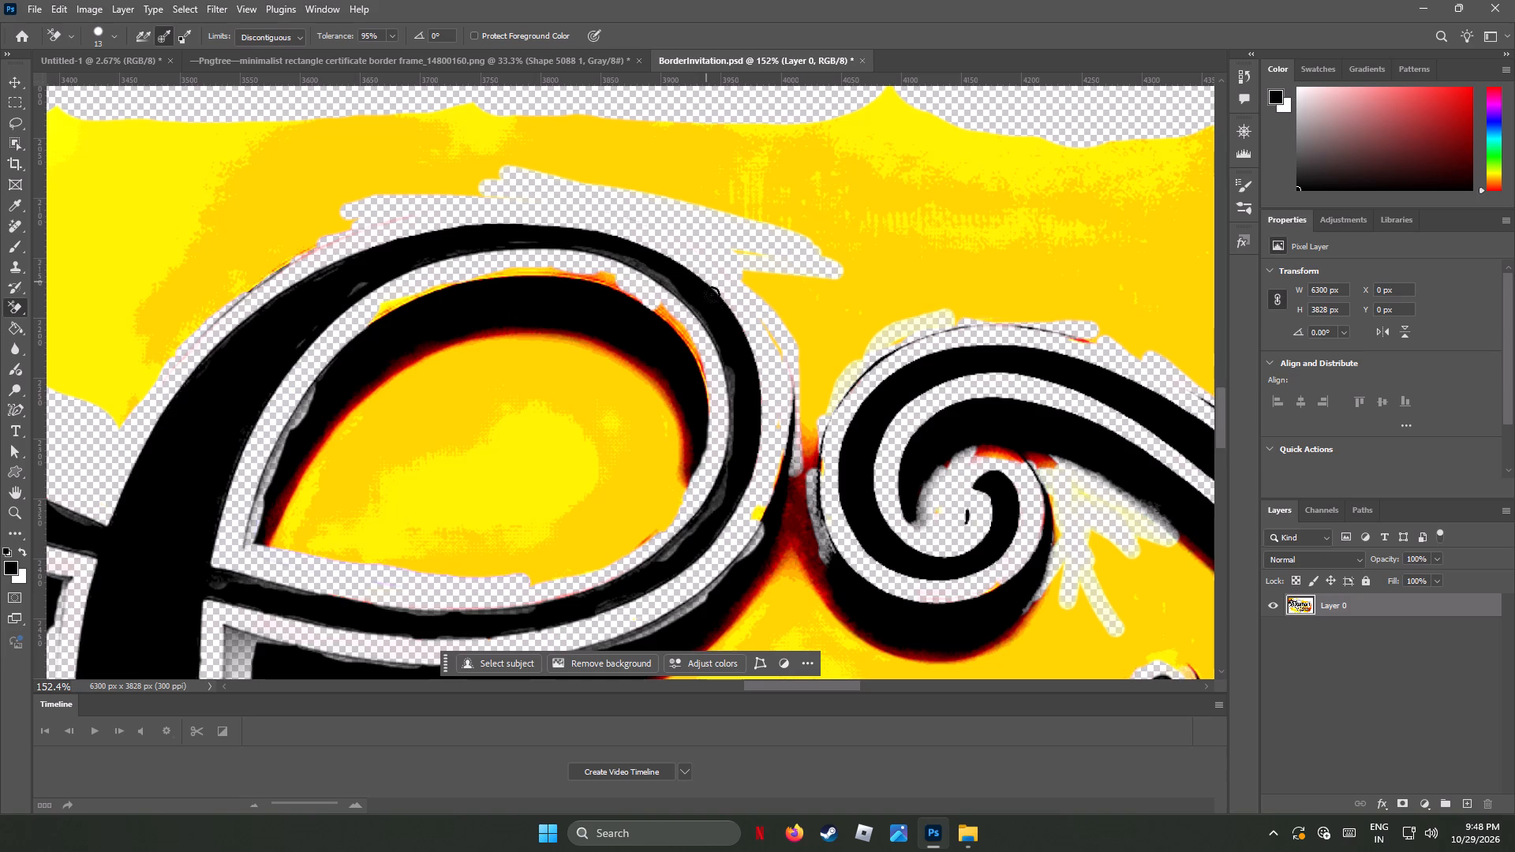
pyautogui.moveTo(712, 294); pyautogui.dragTo(652, 247)
pyautogui.moveTo(652, 247); pyautogui.dragTo(663, 603)
pyautogui.moveTo(663, 603); pyautogui.dragTo(664, 603)
# With the Eraser at 39 px, erase the dark red shadow between the large loop and the small scroll's left side.
pyautogui.rightClick(17, 305)
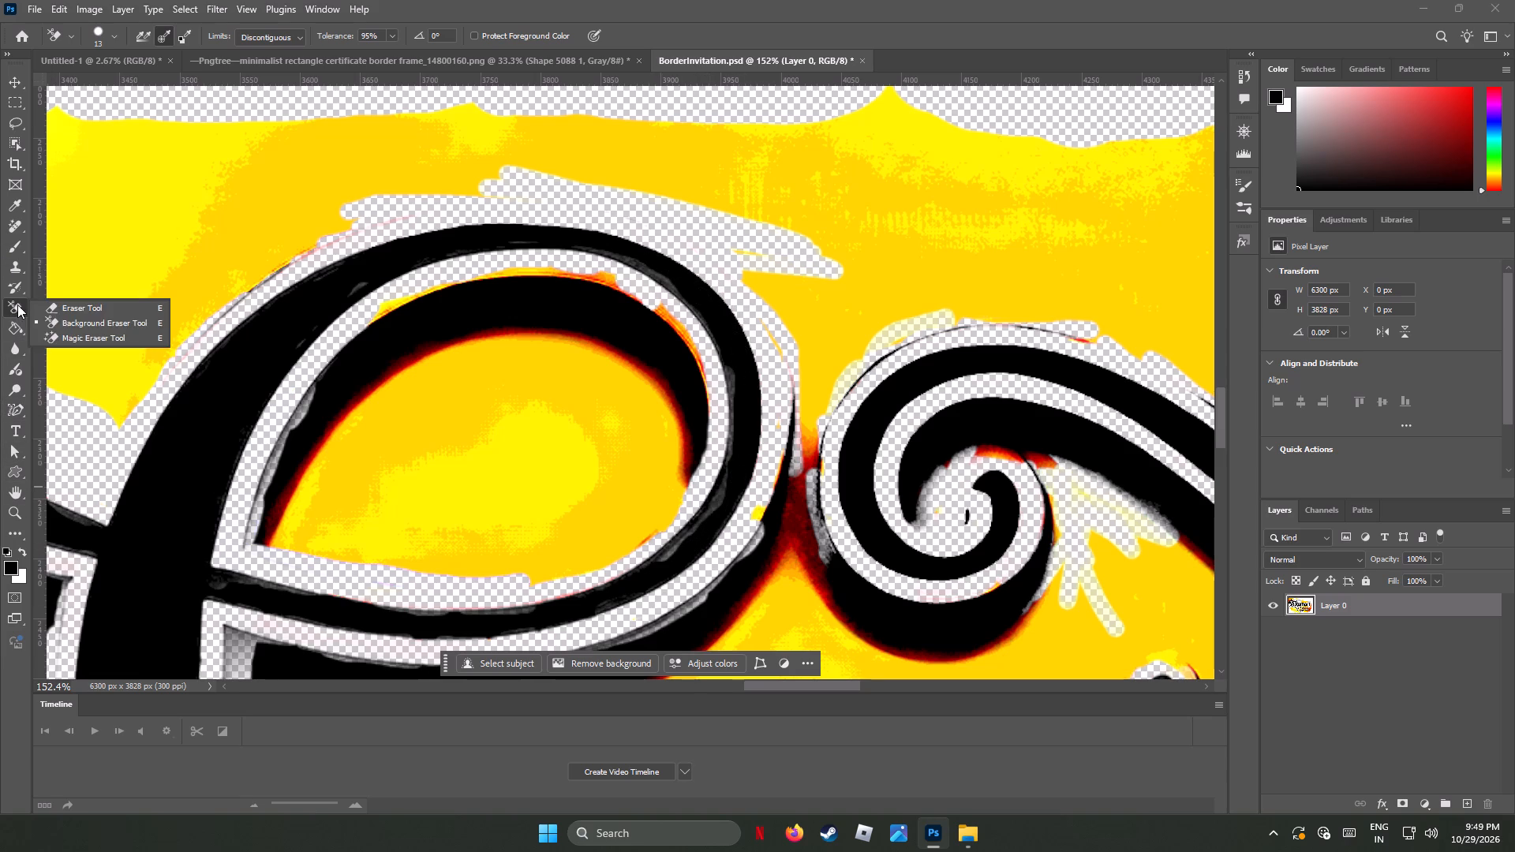
pyautogui.click(72, 305)
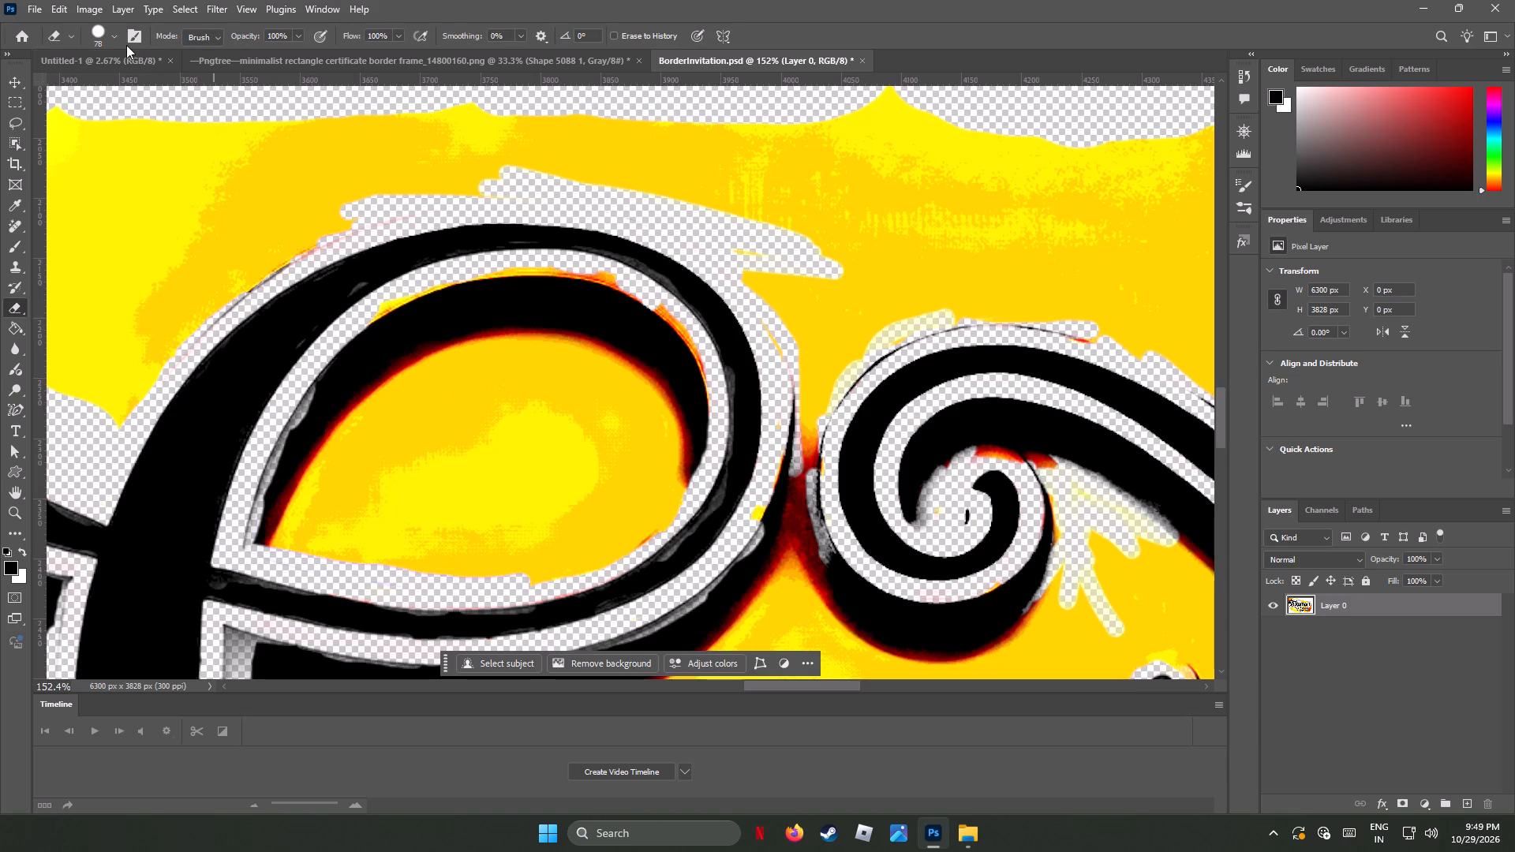
pyautogui.click(114, 32)
pyautogui.click(107, 80)
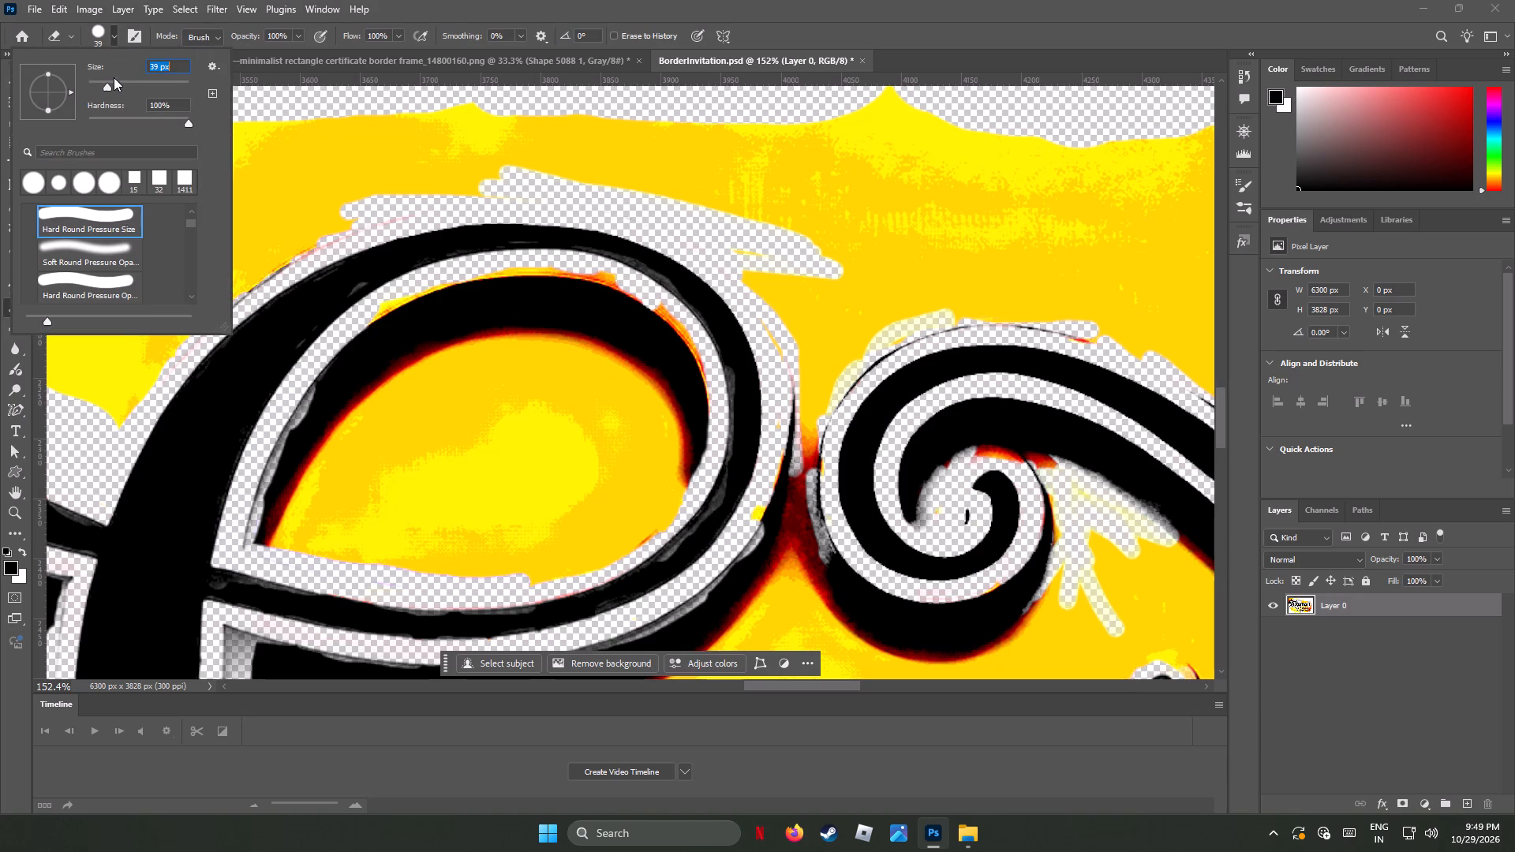
pyautogui.moveTo(806, 398); pyautogui.dragTo(802, 469)
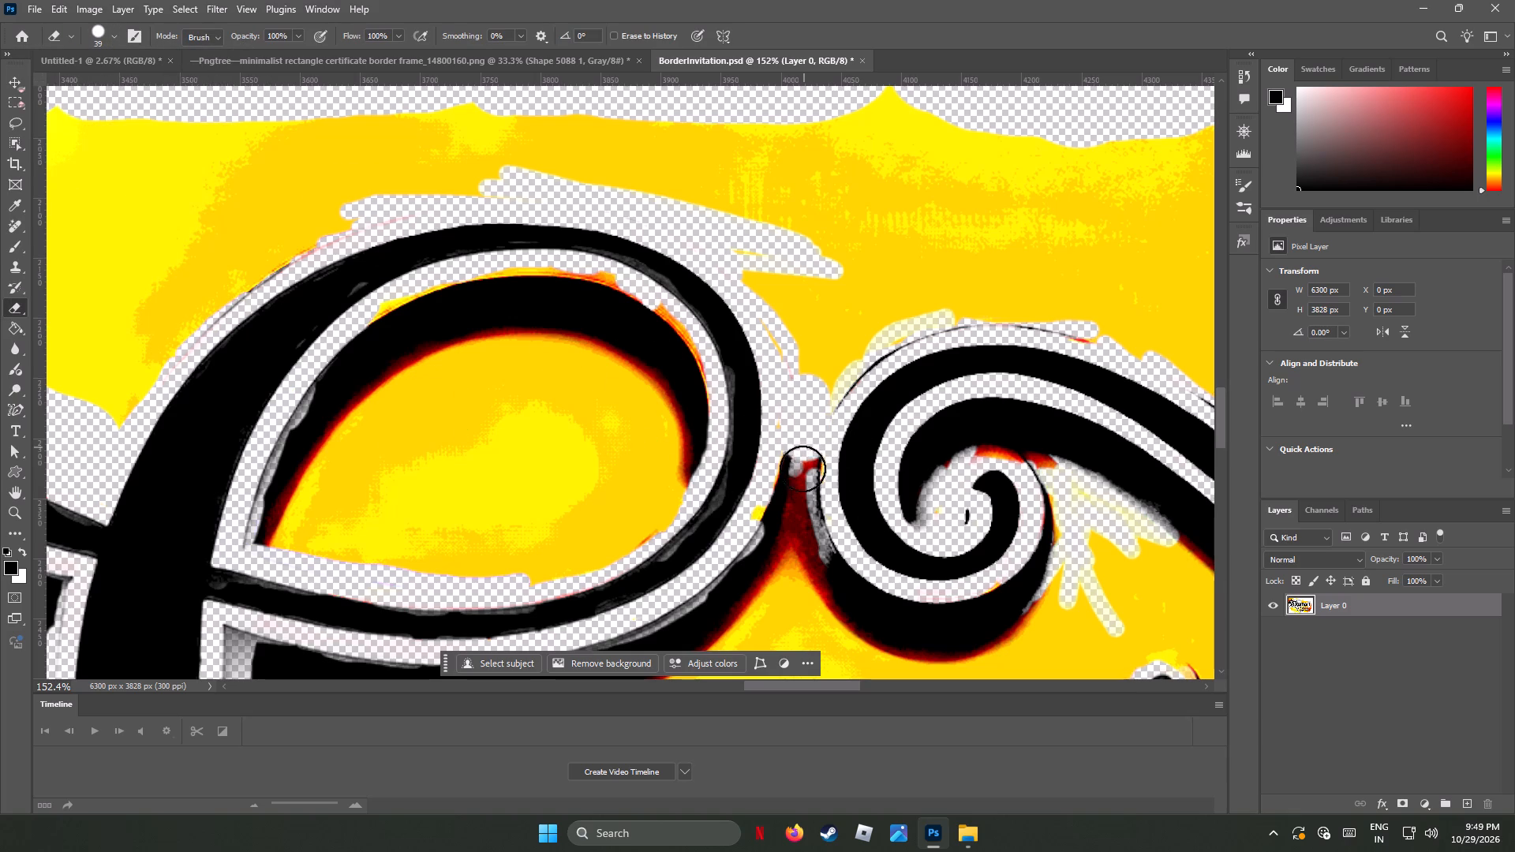
pyautogui.moveTo(802, 469); pyautogui.dragTo(876, 349)
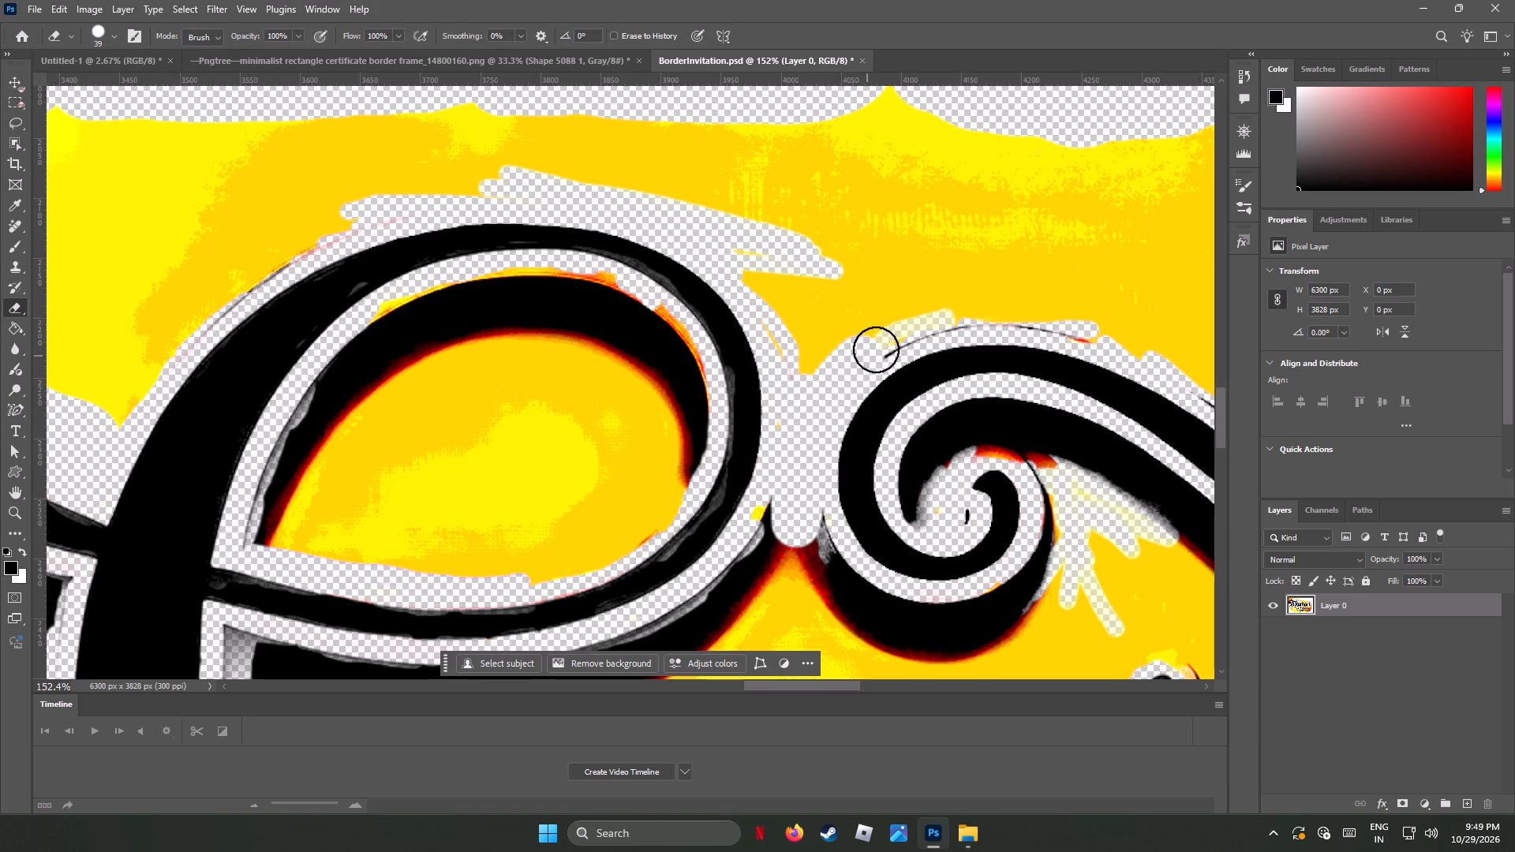
# Erase the thin black outline and pale yellow above the small scroll, and the yellow wedge between it and the large loop.
pyautogui.moveTo(876, 349); pyautogui.dragTo(1068, 323)
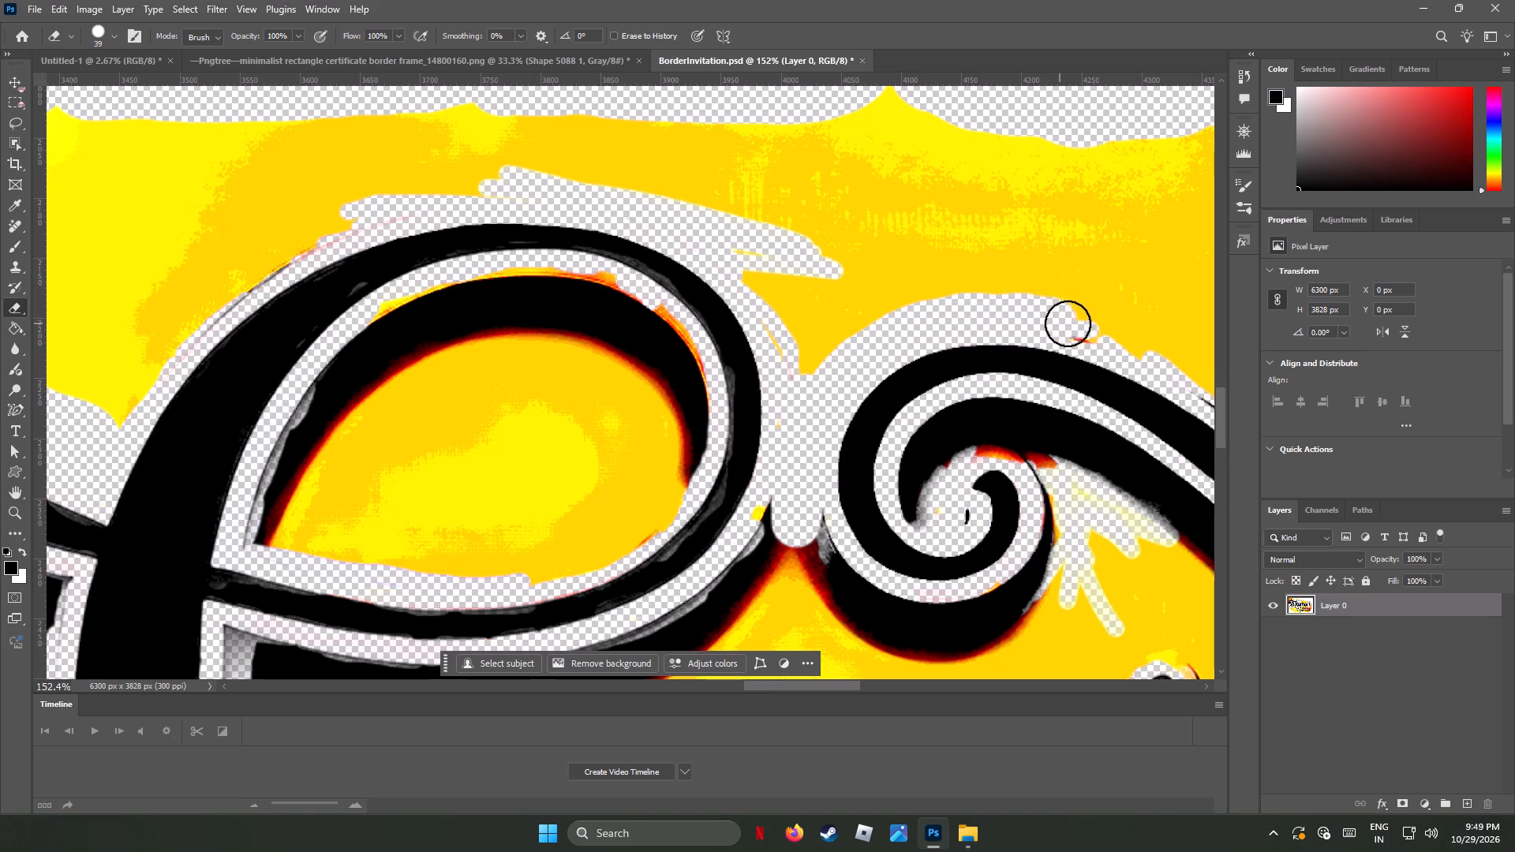
pyautogui.moveTo(1068, 323); pyautogui.dragTo(1109, 327)
pyautogui.moveTo(725, 252); pyautogui.dragTo(799, 346)
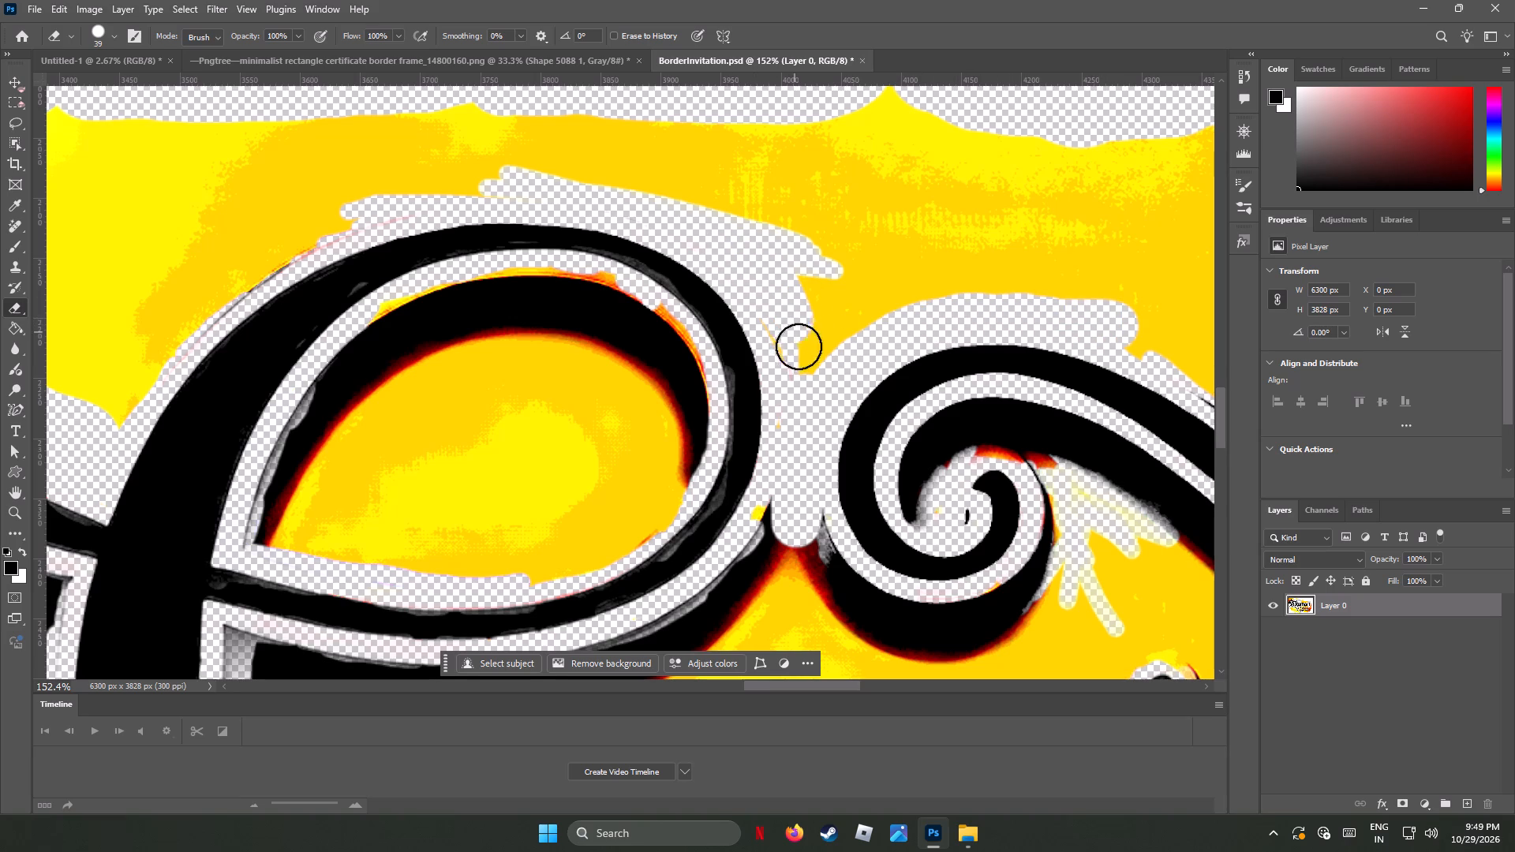
pyautogui.moveTo(799, 346); pyautogui.dragTo(795, 370)
pyautogui.click(827, 275)
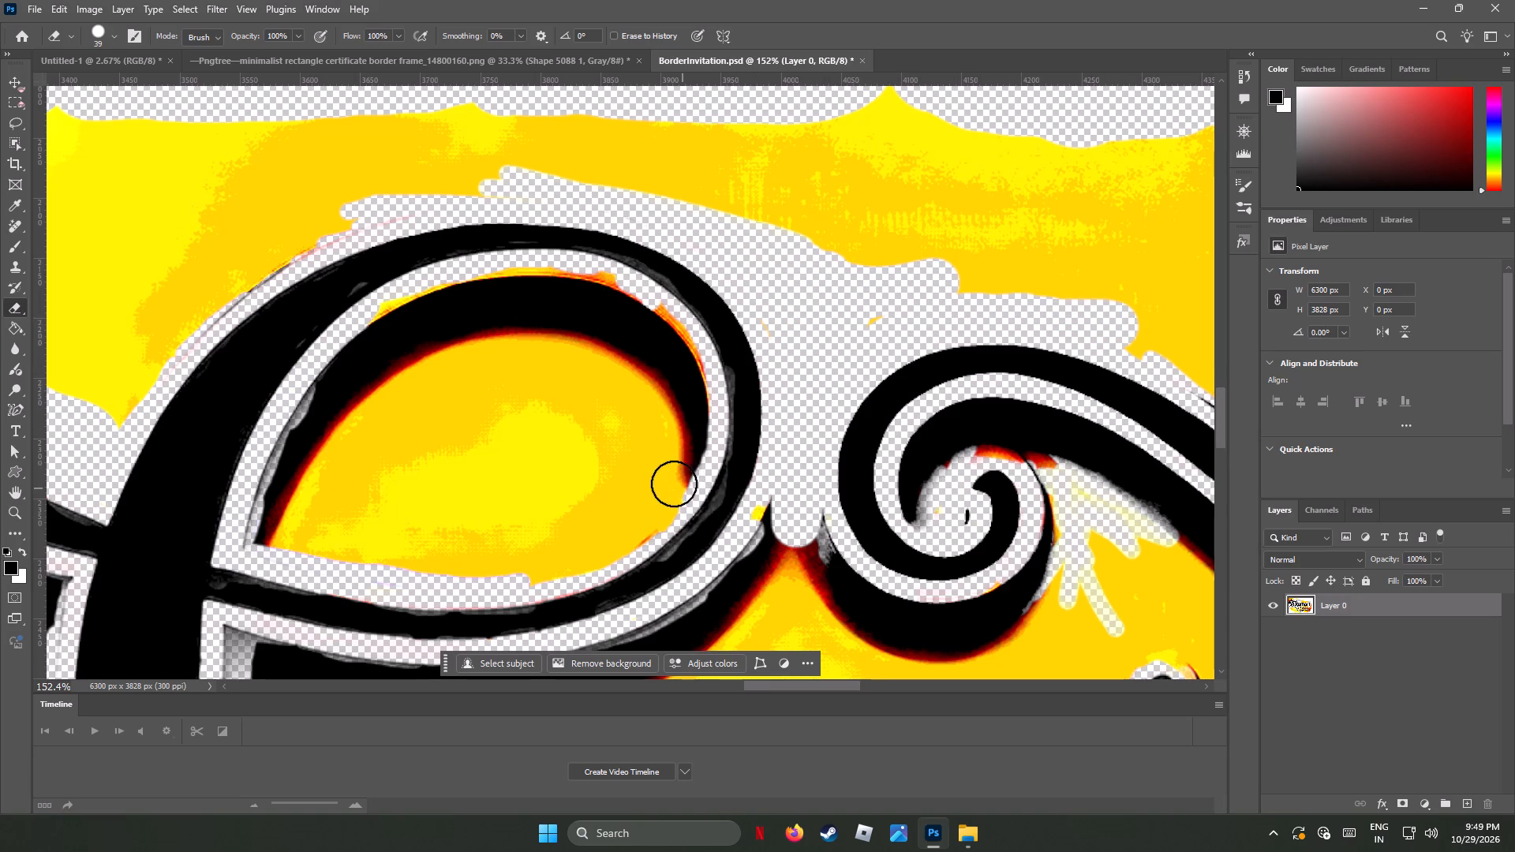
# Erase the black shadow band along the inside of the large loop and trim the yellow fill's lower and right edges.
pyautogui.moveTo(674, 483); pyautogui.dragTo(658, 327)
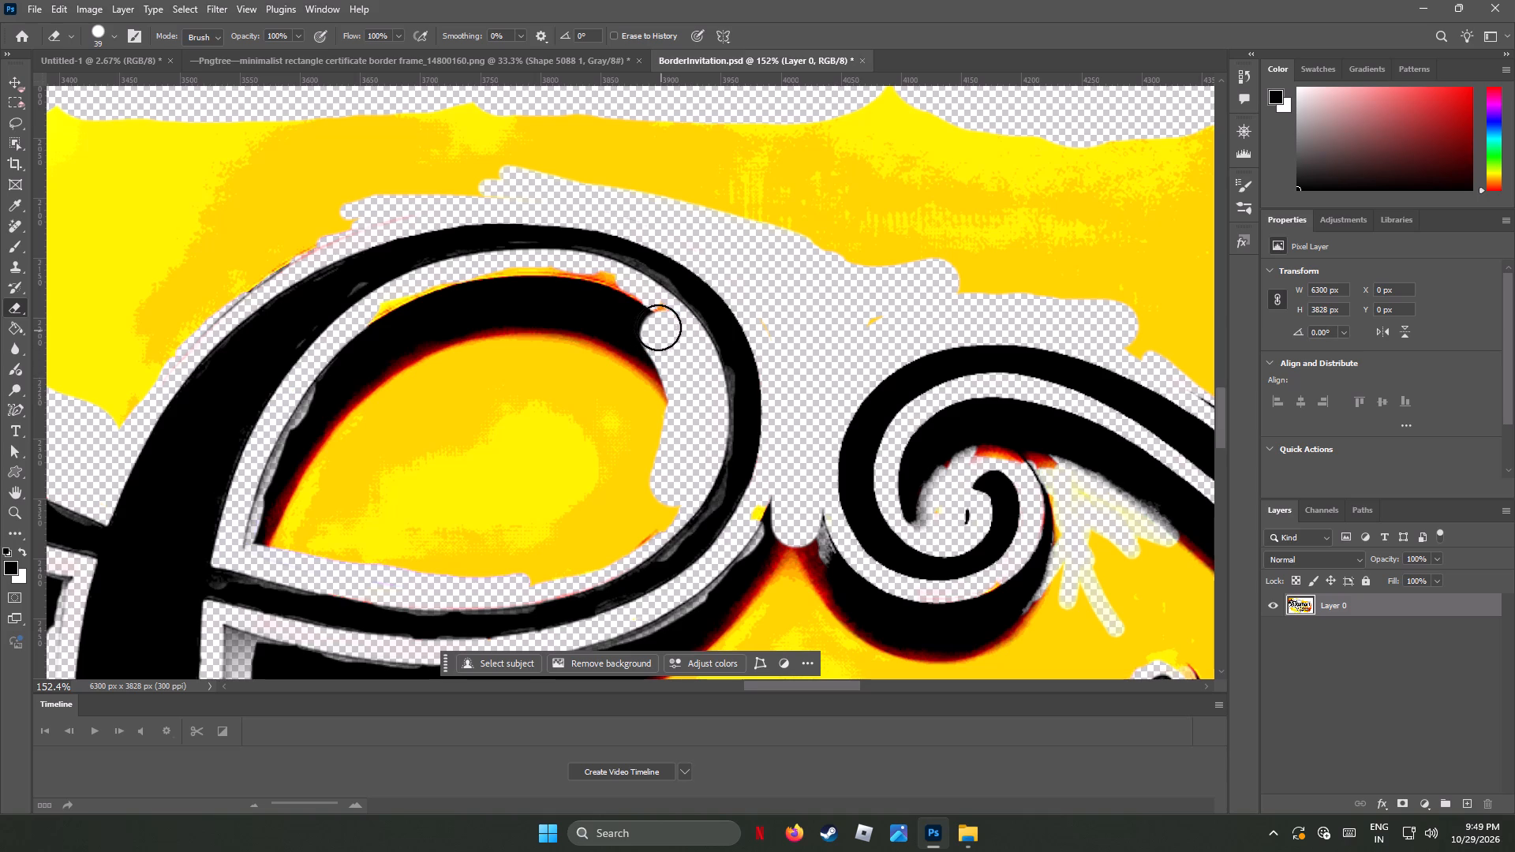
pyautogui.moveTo(658, 327); pyautogui.dragTo(400, 320)
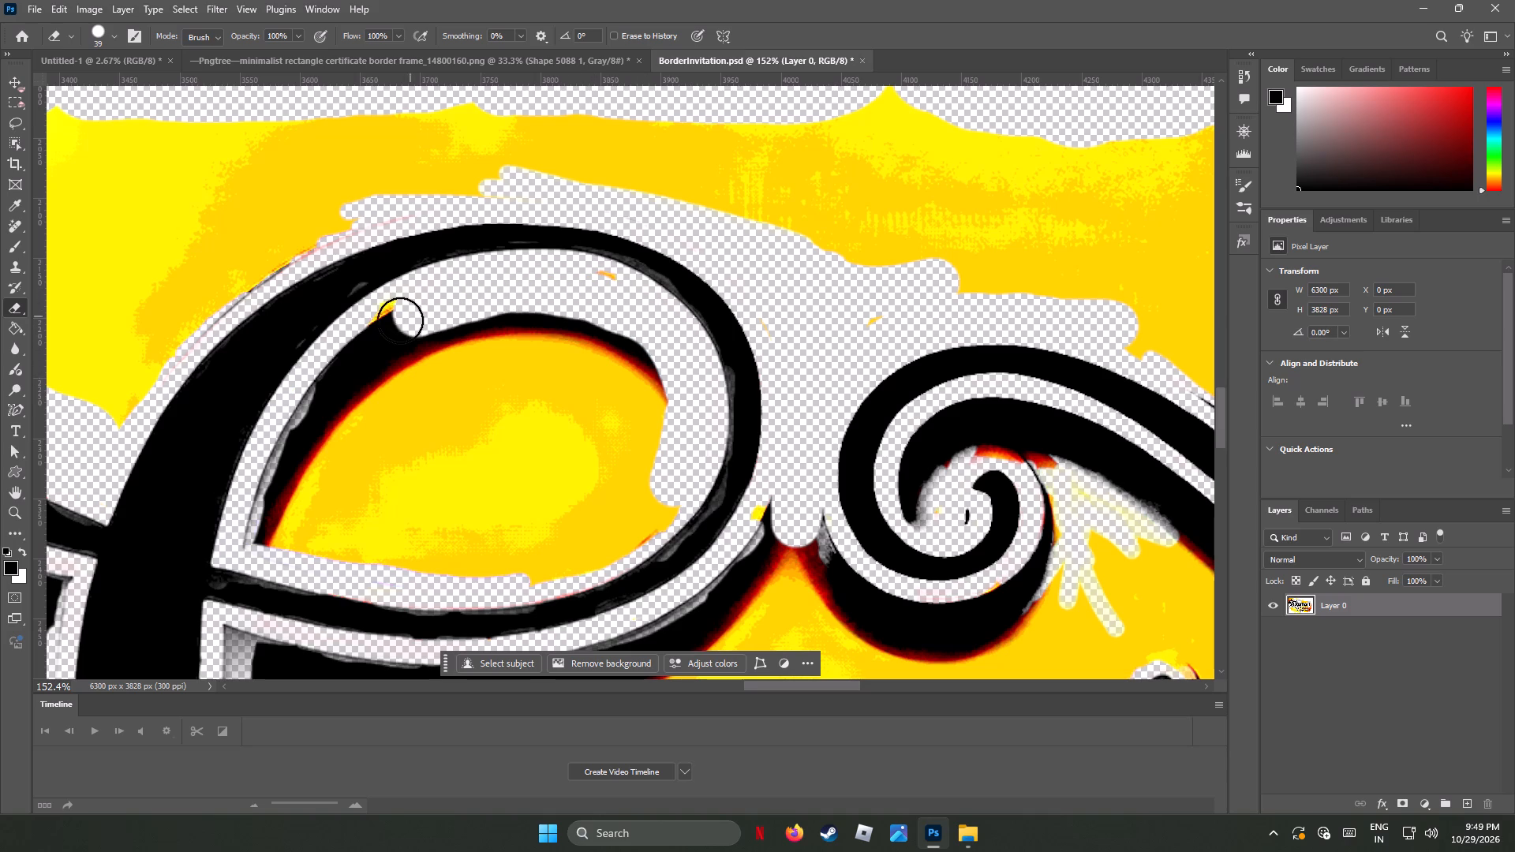
pyautogui.moveTo(400, 320); pyautogui.dragTo(263, 514)
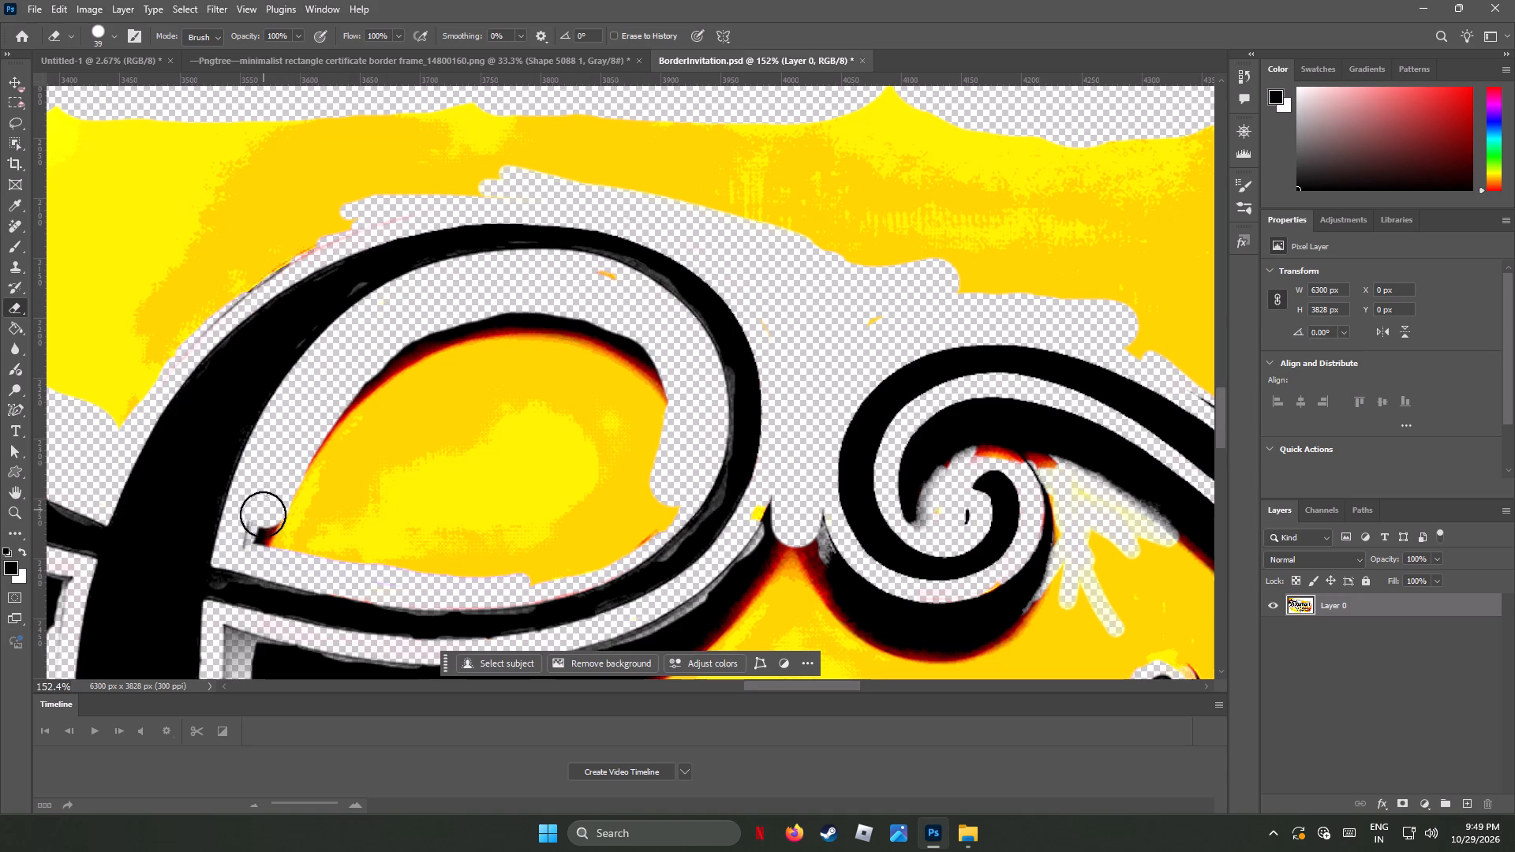
pyautogui.moveTo(263, 514); pyautogui.dragTo(526, 560)
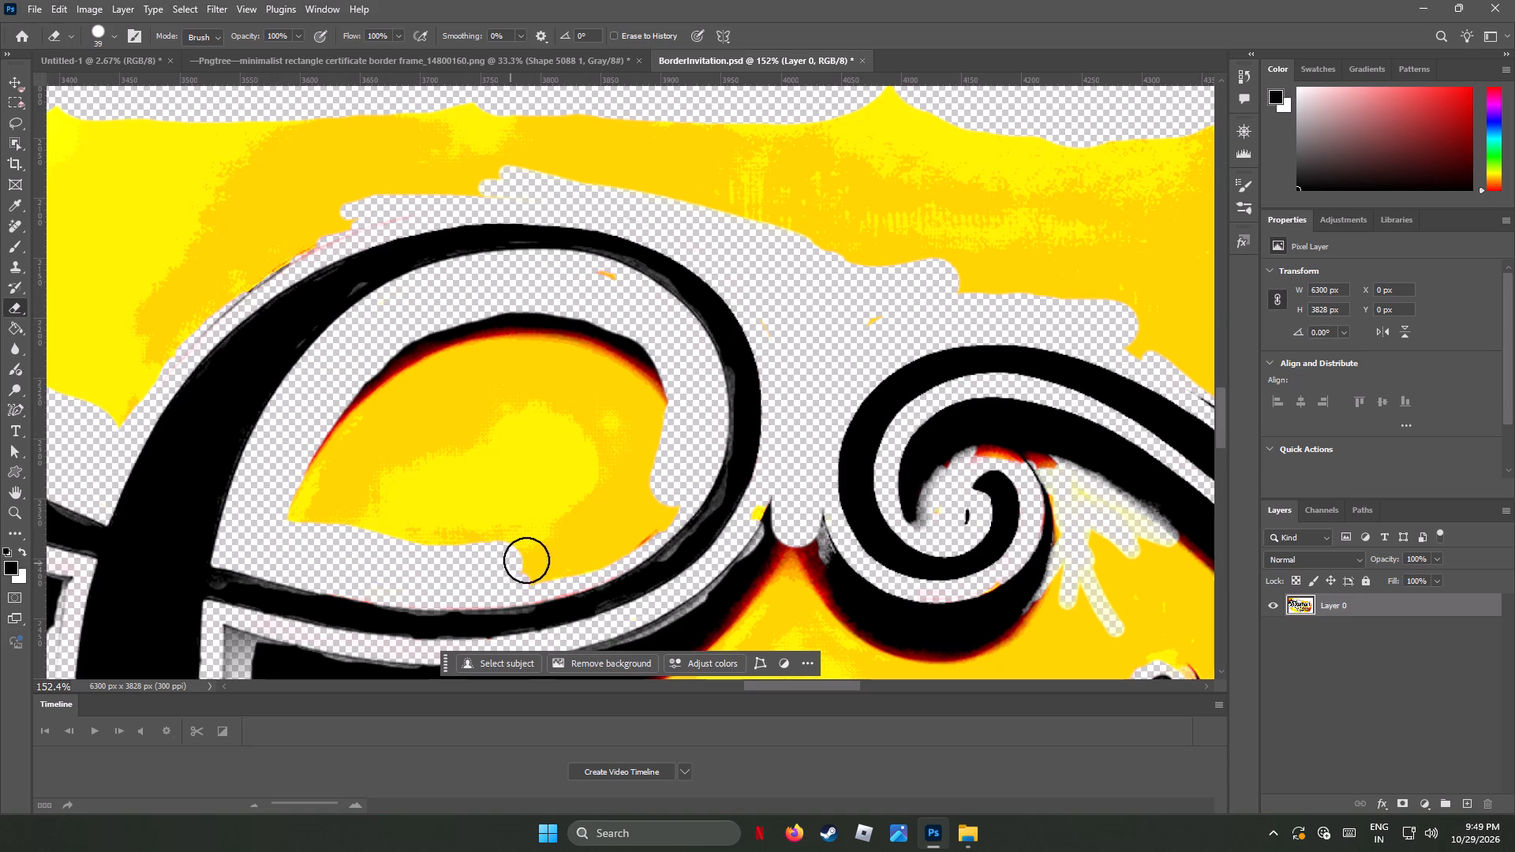
pyautogui.moveTo(526, 560); pyautogui.dragTo(643, 513)
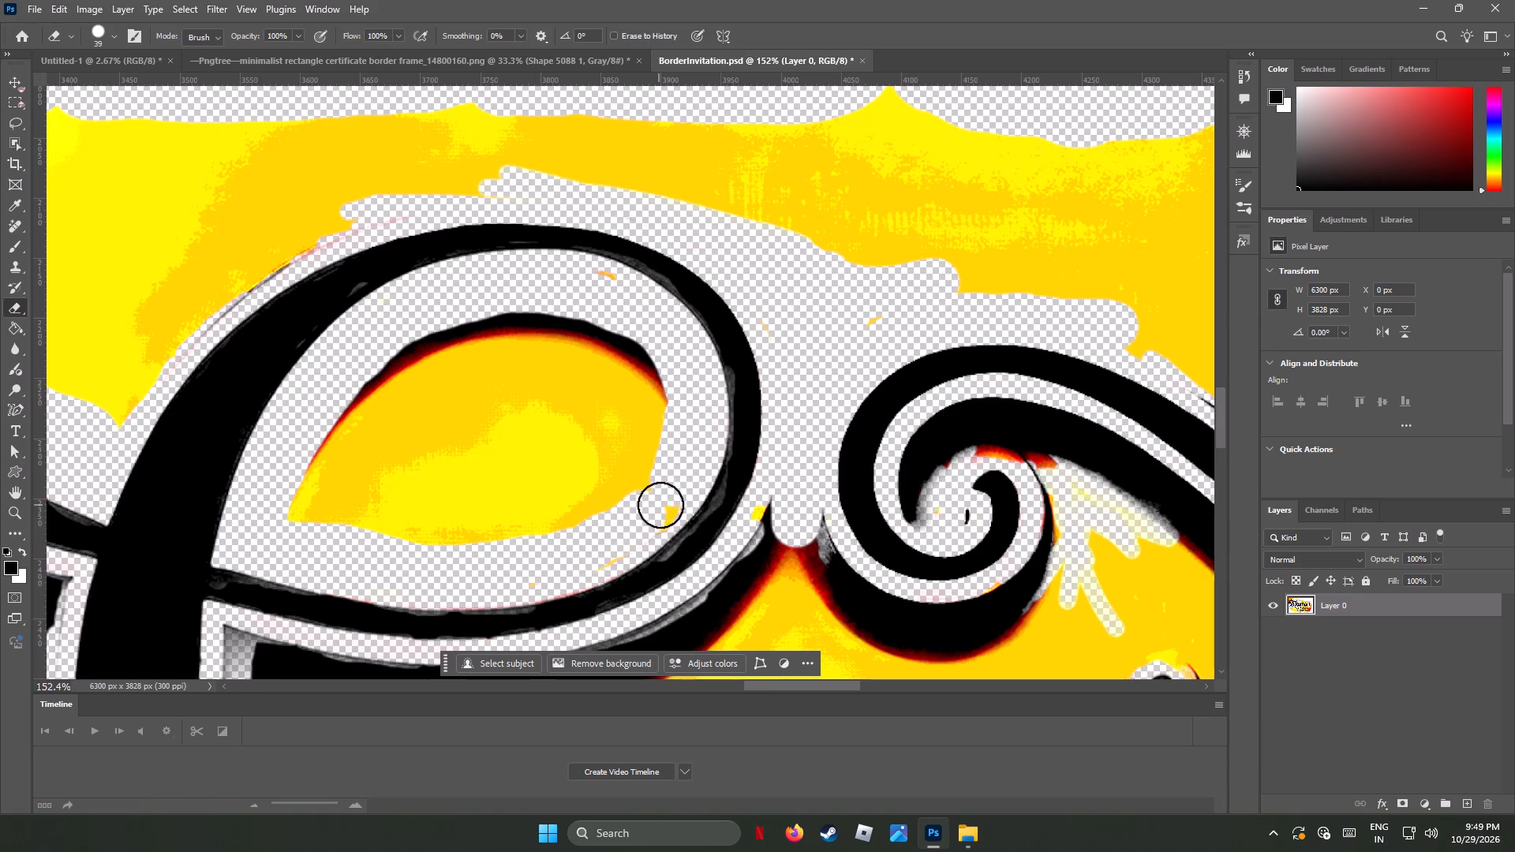
pyautogui.moveTo(661, 505); pyautogui.dragTo(644, 423)
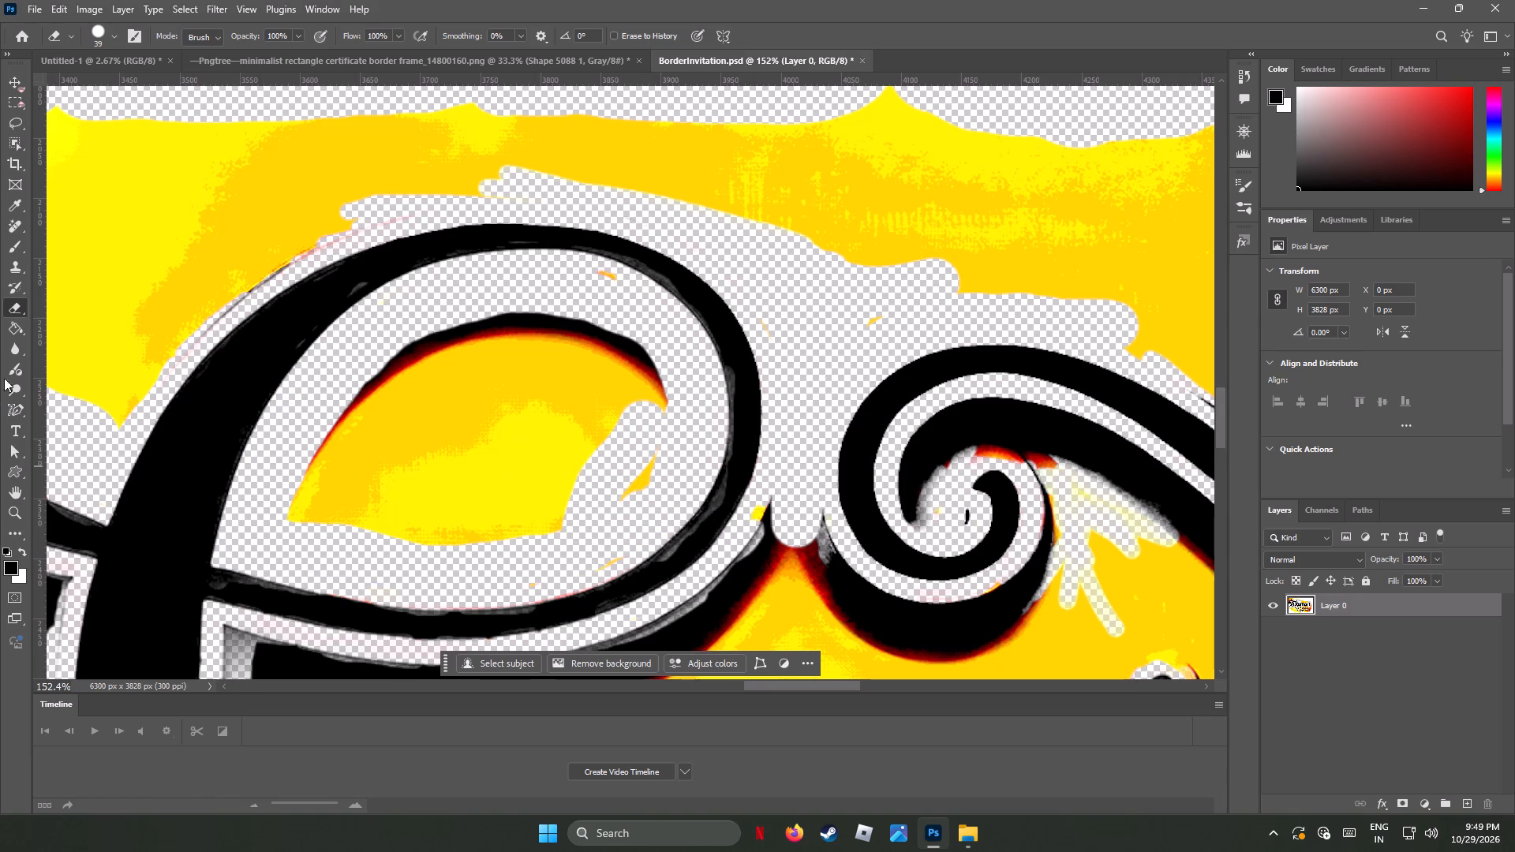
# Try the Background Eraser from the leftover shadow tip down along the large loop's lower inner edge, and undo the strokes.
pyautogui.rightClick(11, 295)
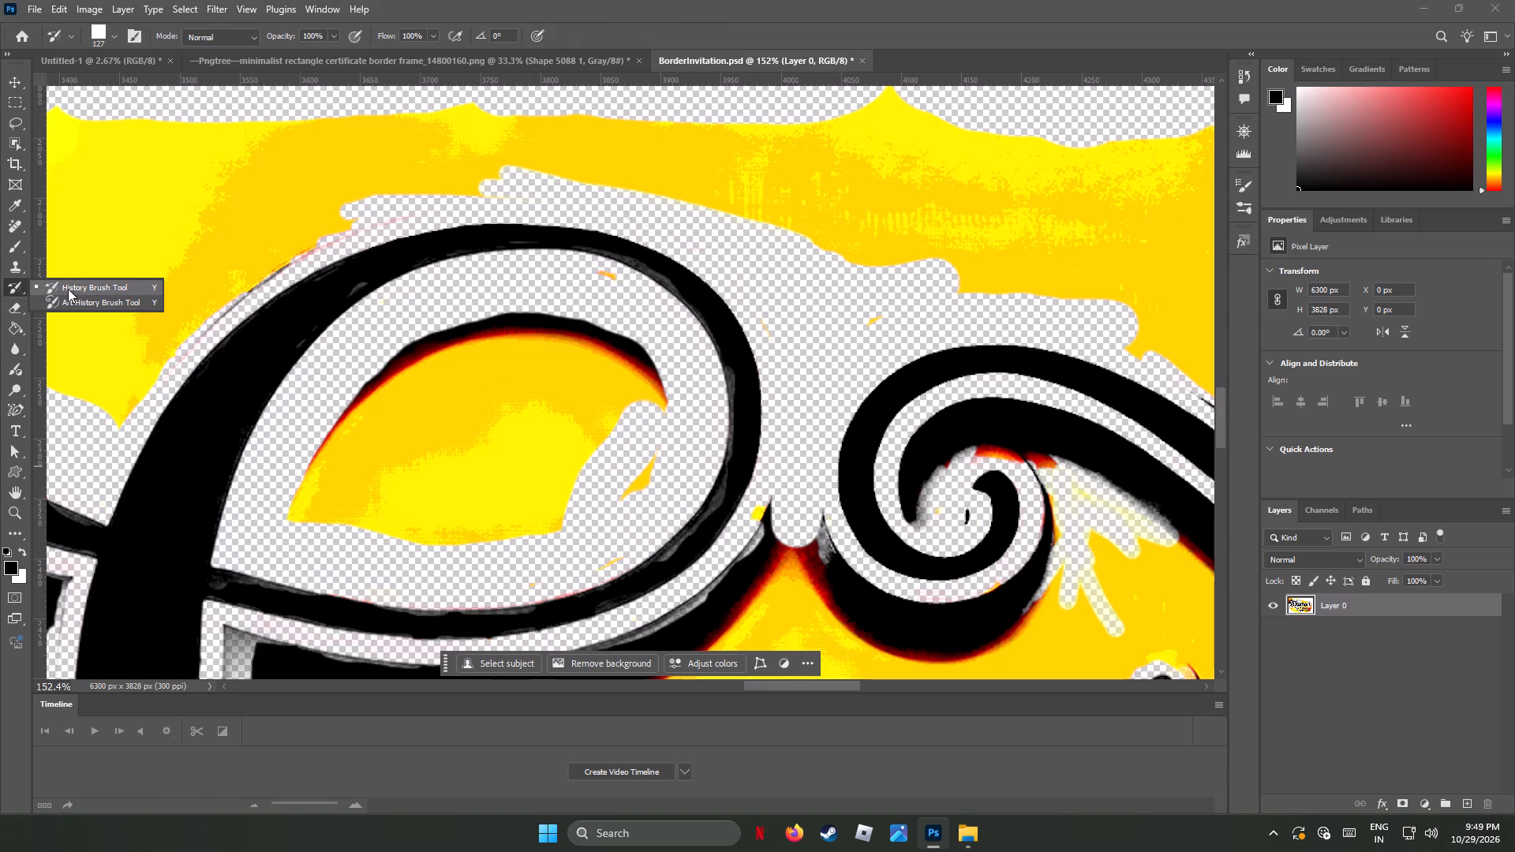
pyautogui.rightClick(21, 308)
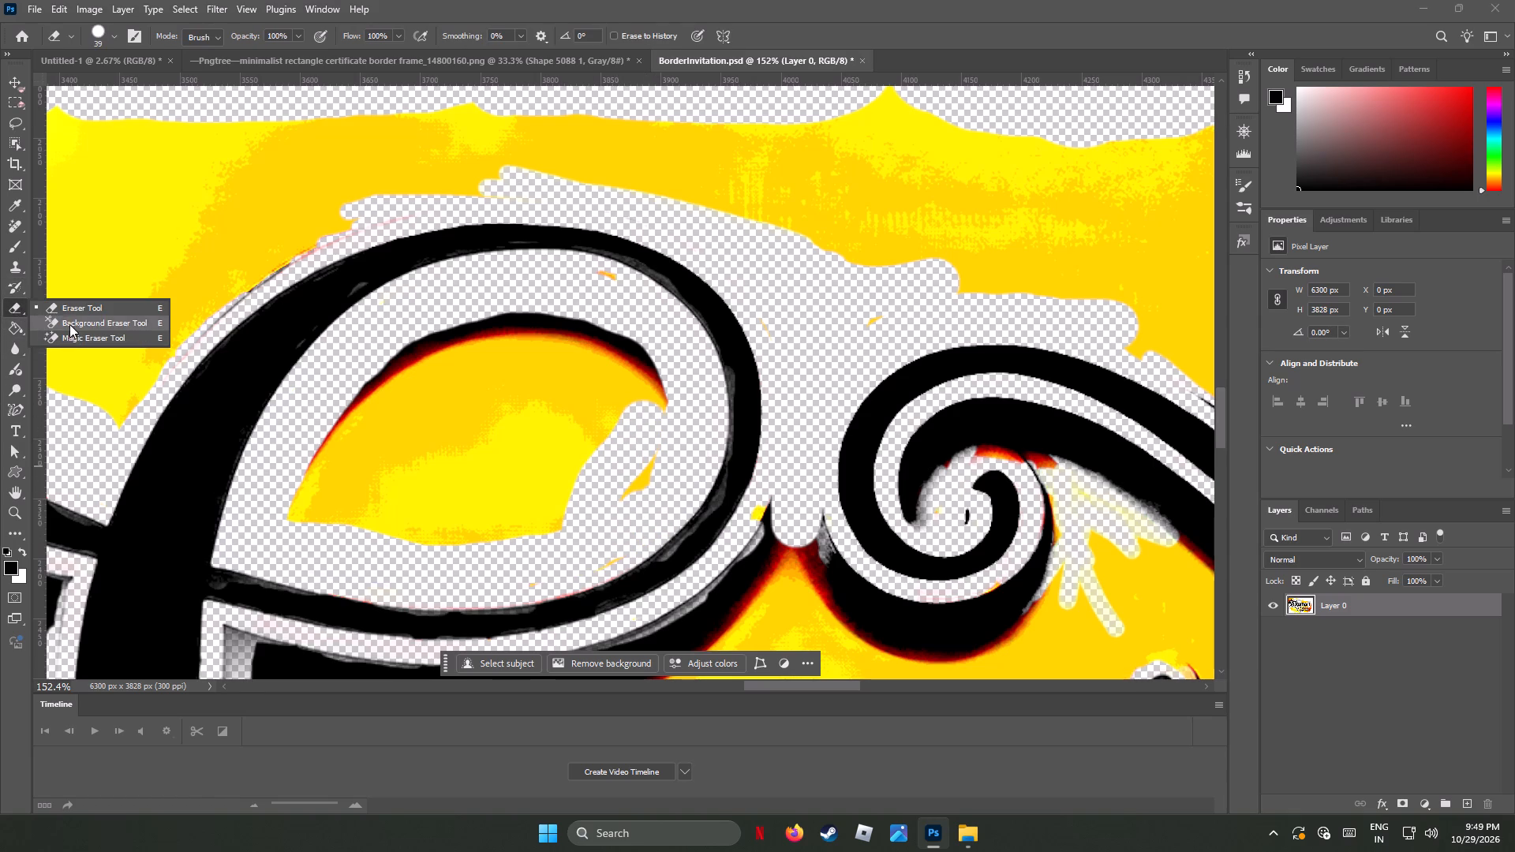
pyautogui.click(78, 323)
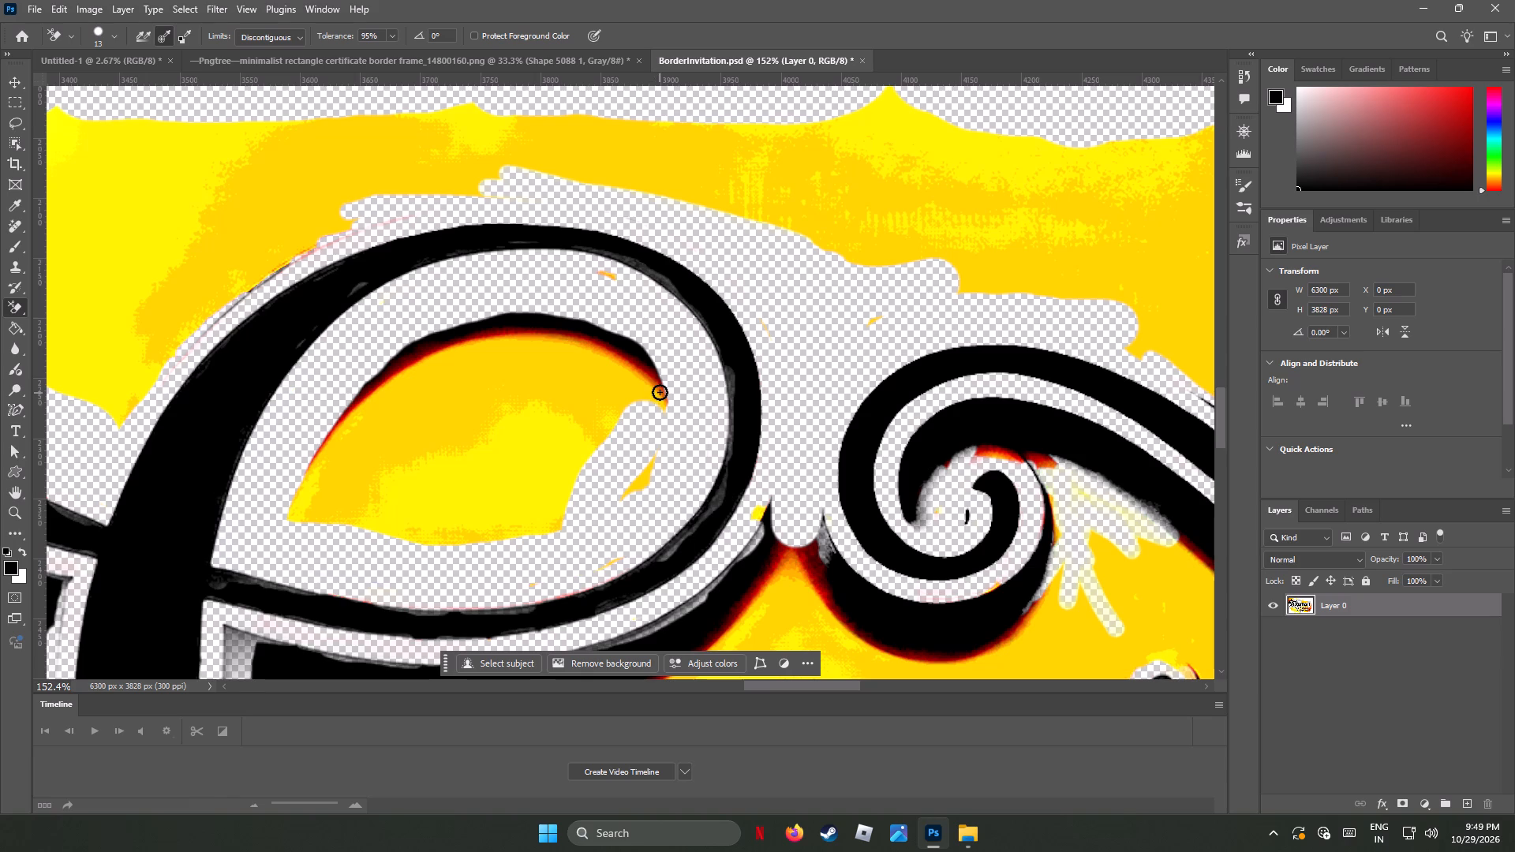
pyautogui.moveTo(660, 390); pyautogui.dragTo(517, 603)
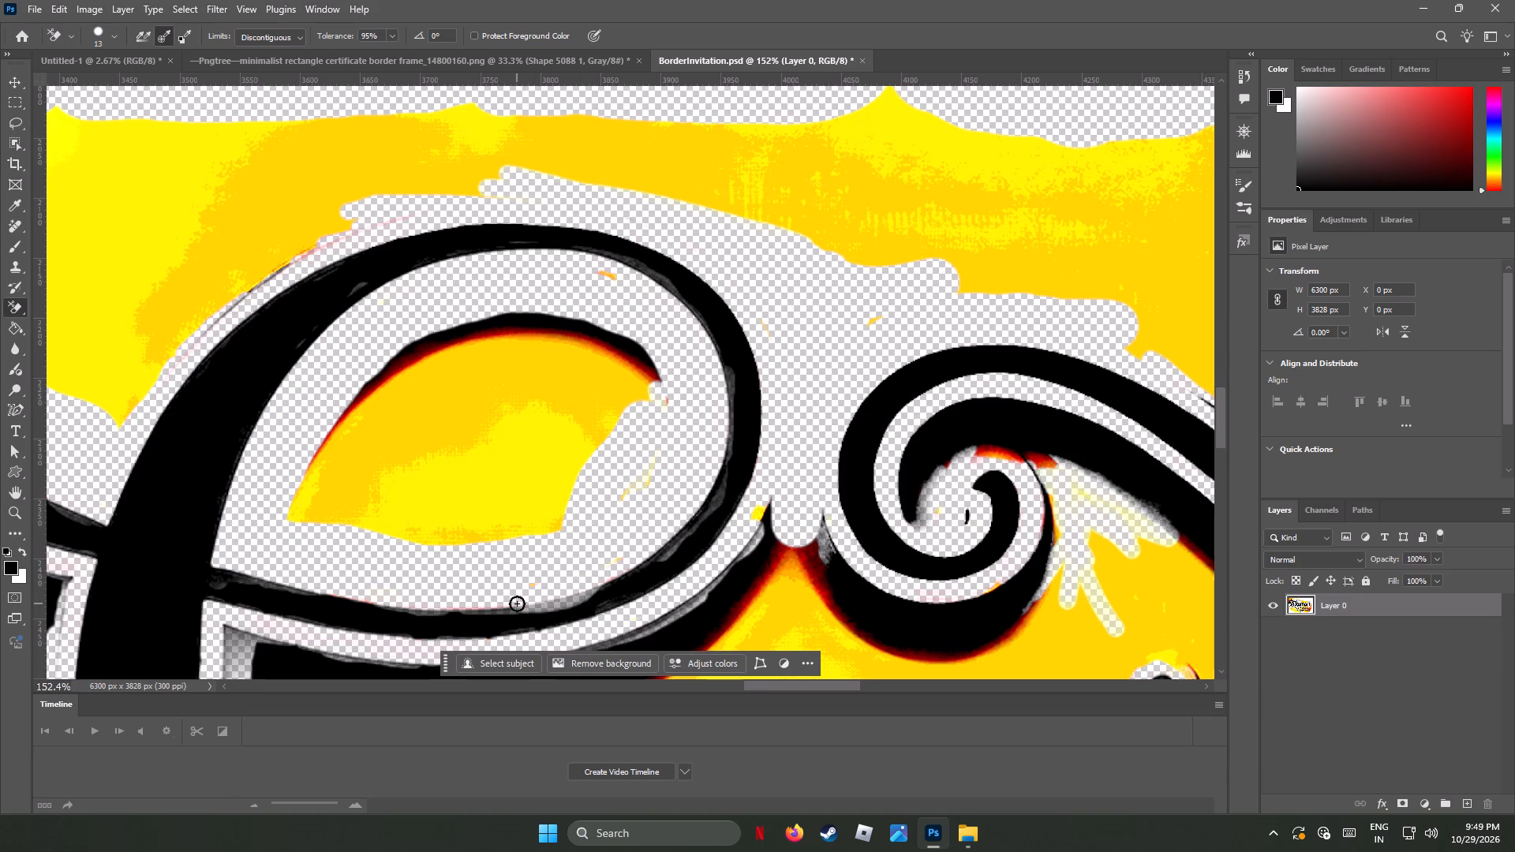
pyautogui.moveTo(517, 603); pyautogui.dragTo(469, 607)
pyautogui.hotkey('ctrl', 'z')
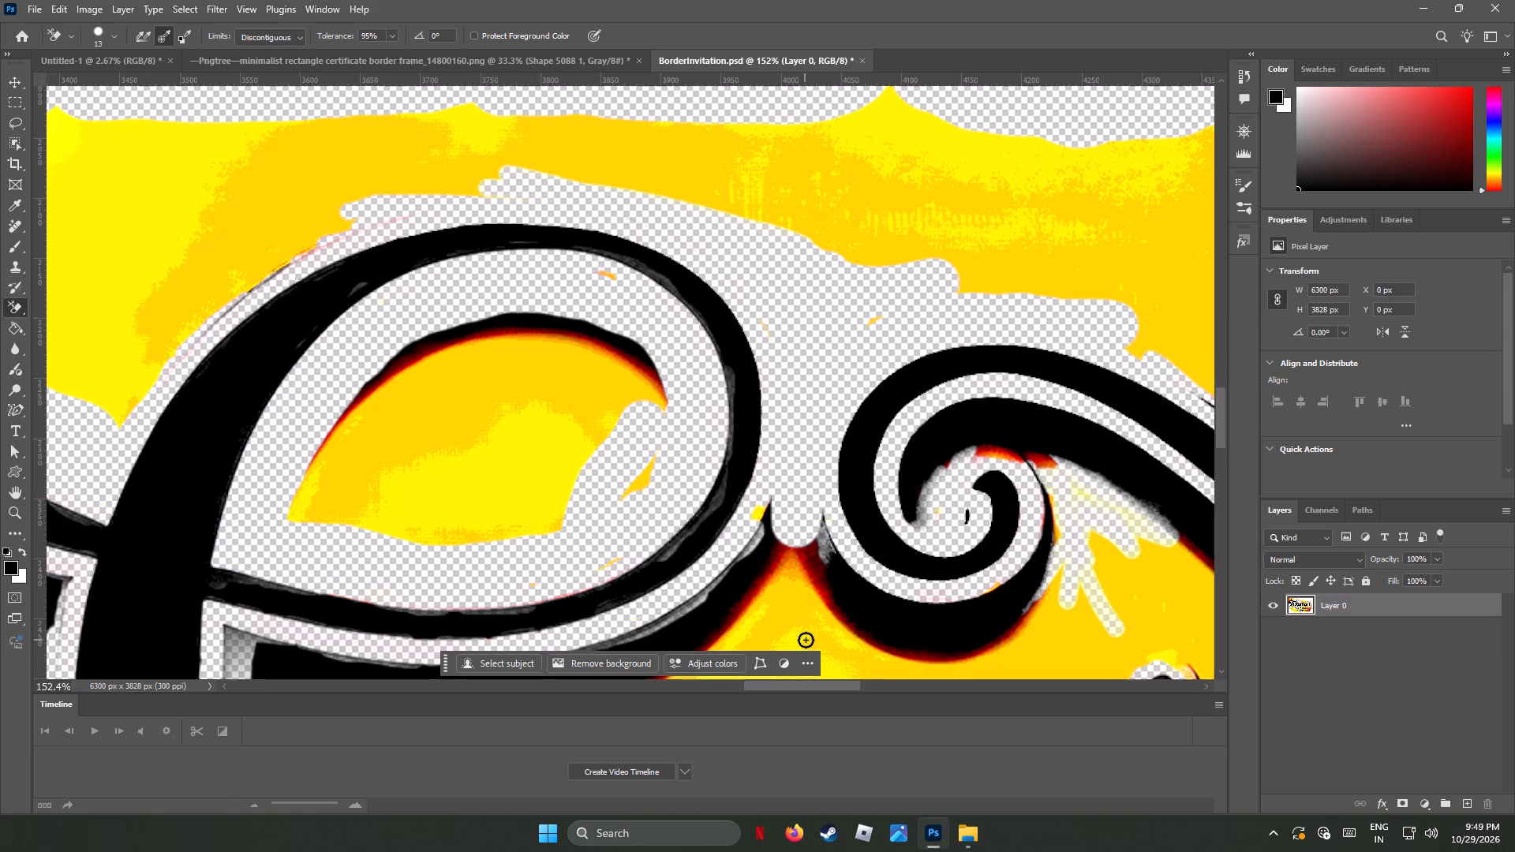
# With the Background Eraser, make test strokes through the yellow below and inside the large loop and along its lower edge.
pyautogui.scroll(-11, 806, 640)
pyautogui.scroll(1, 806, 636)
pyautogui.scroll(-5, 806, 636)
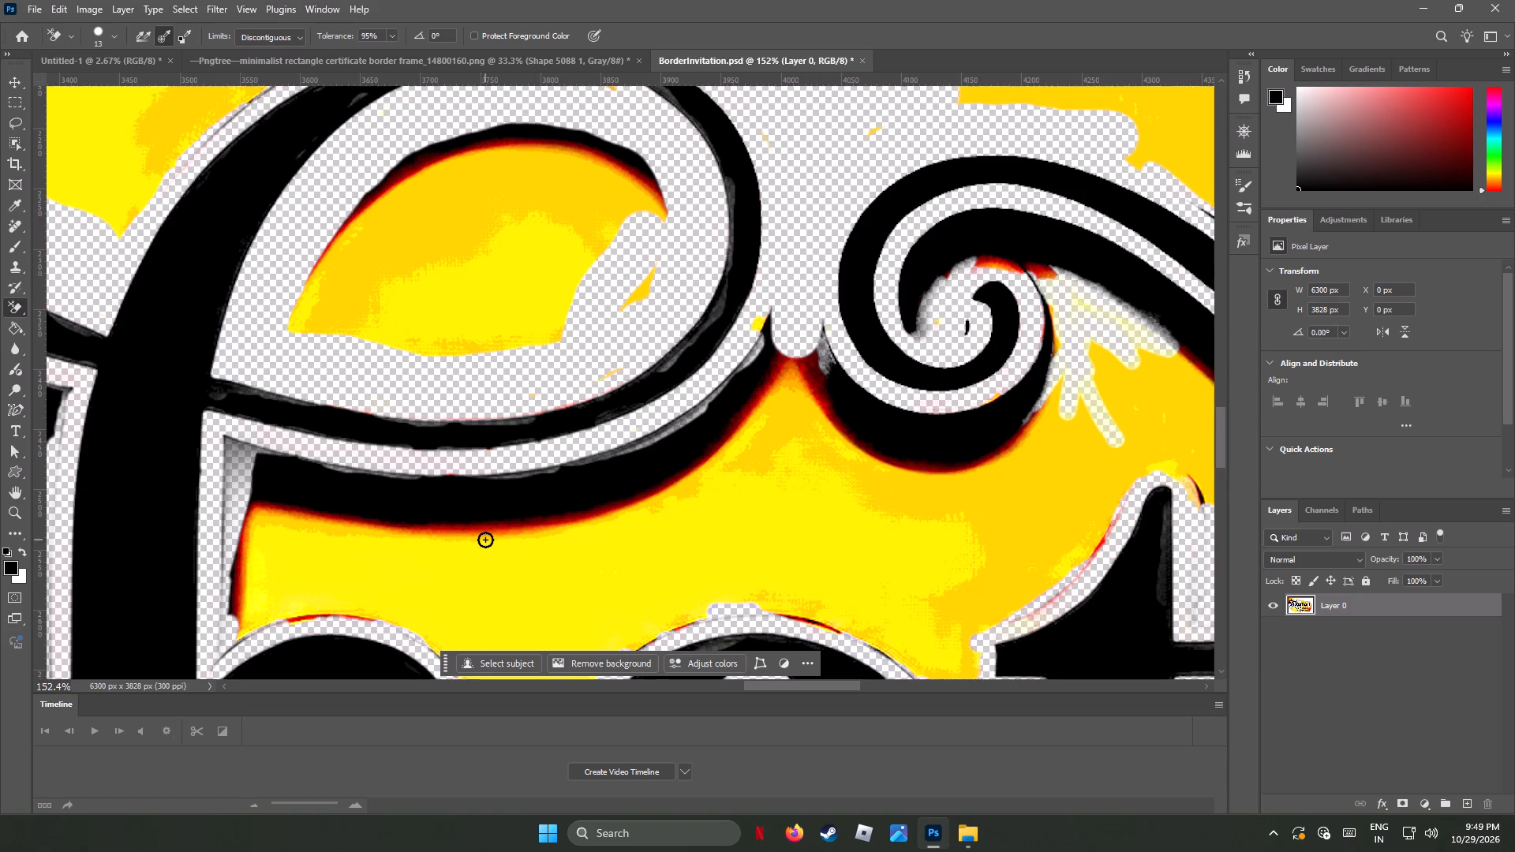
pyautogui.moveTo(478, 535); pyautogui.dragTo(630, 543)
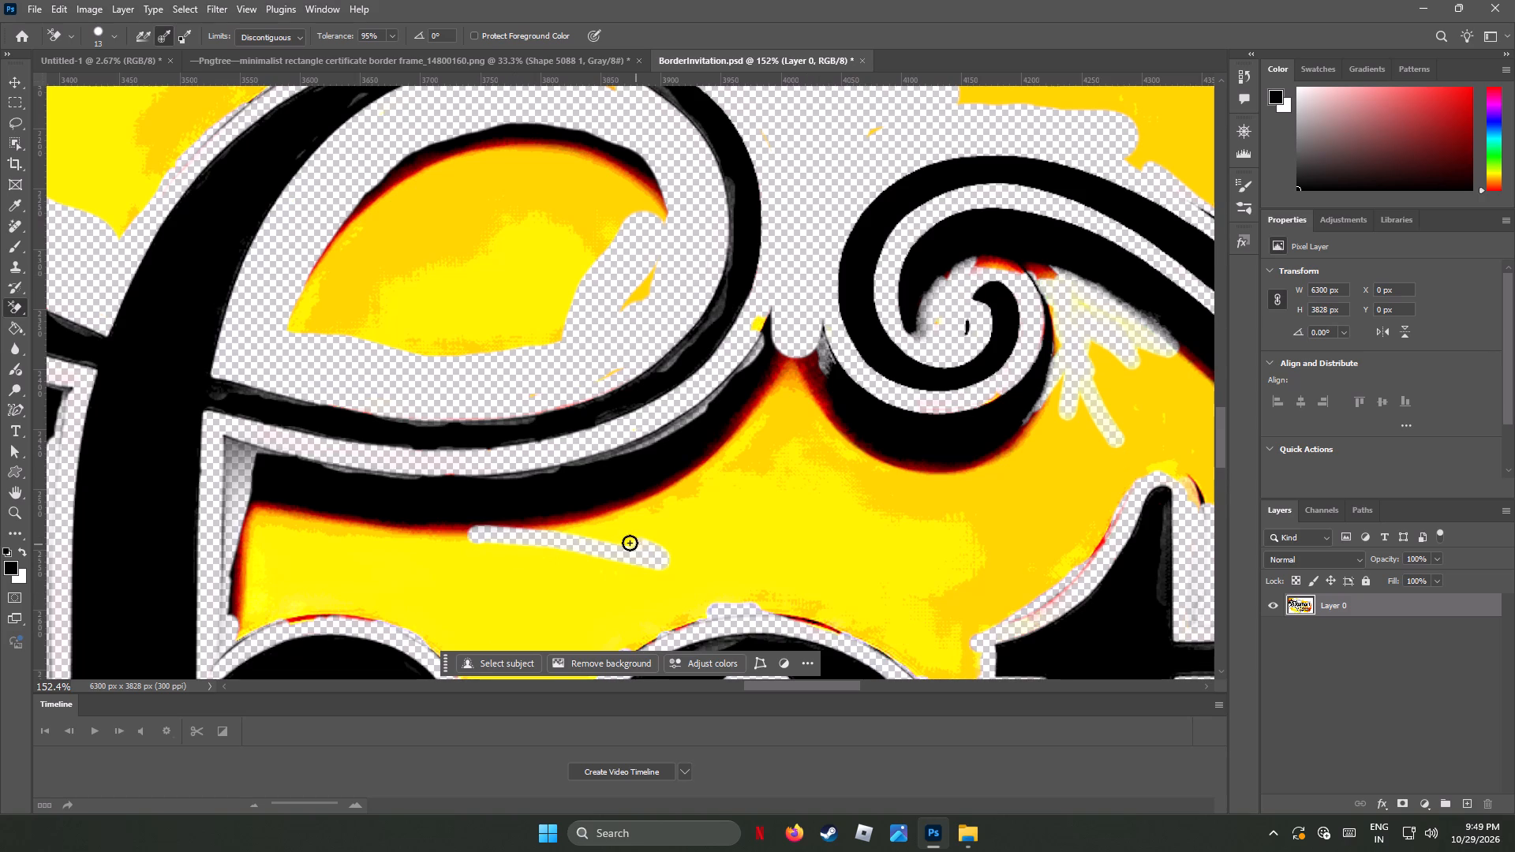
pyautogui.moveTo(630, 543); pyautogui.dragTo(415, 410)
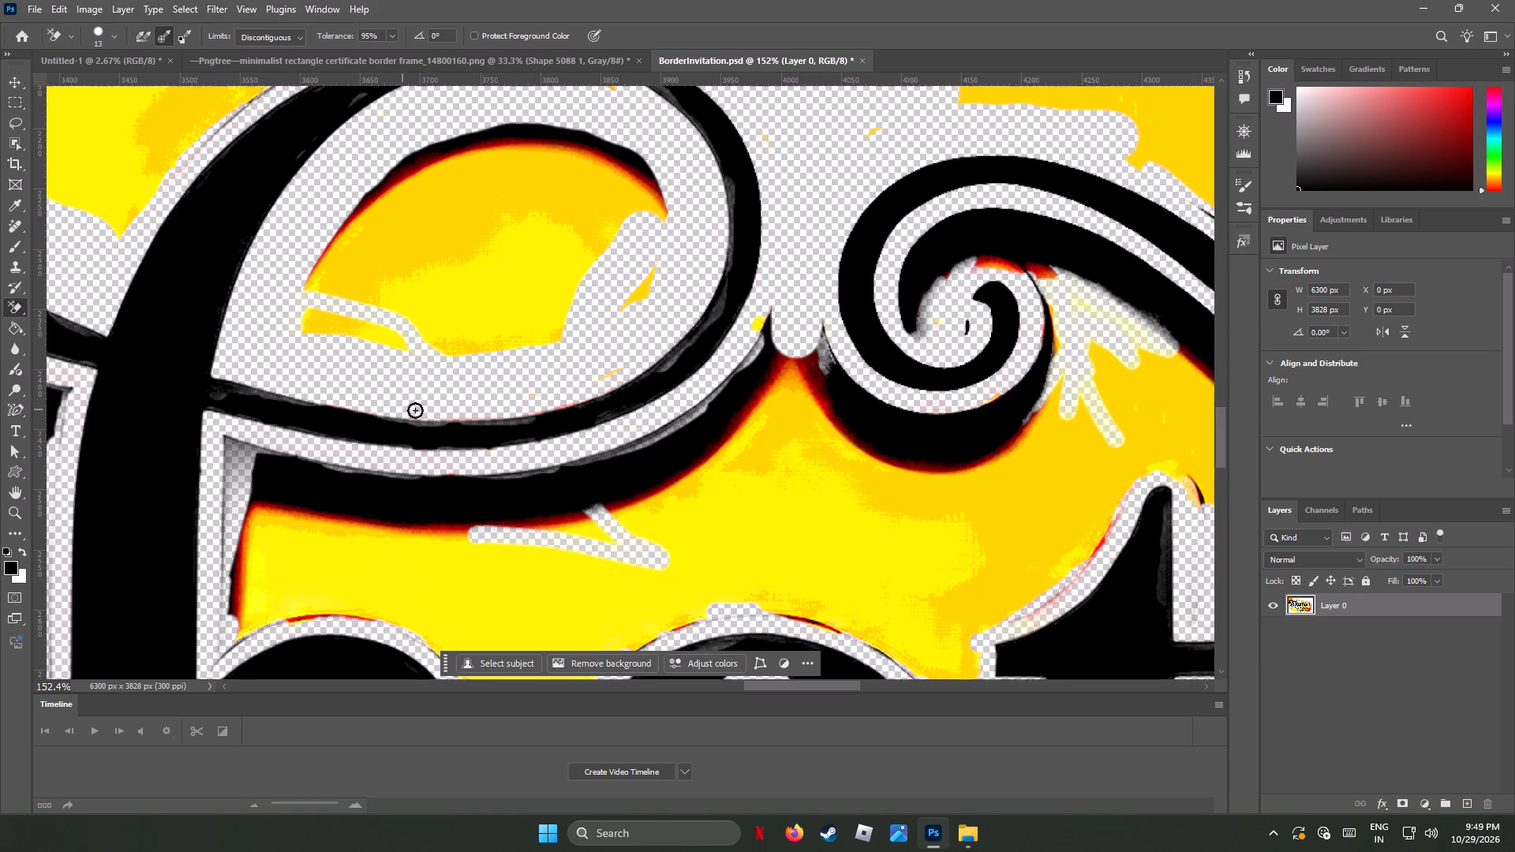
pyautogui.moveTo(415, 410); pyautogui.dragTo(559, 410)
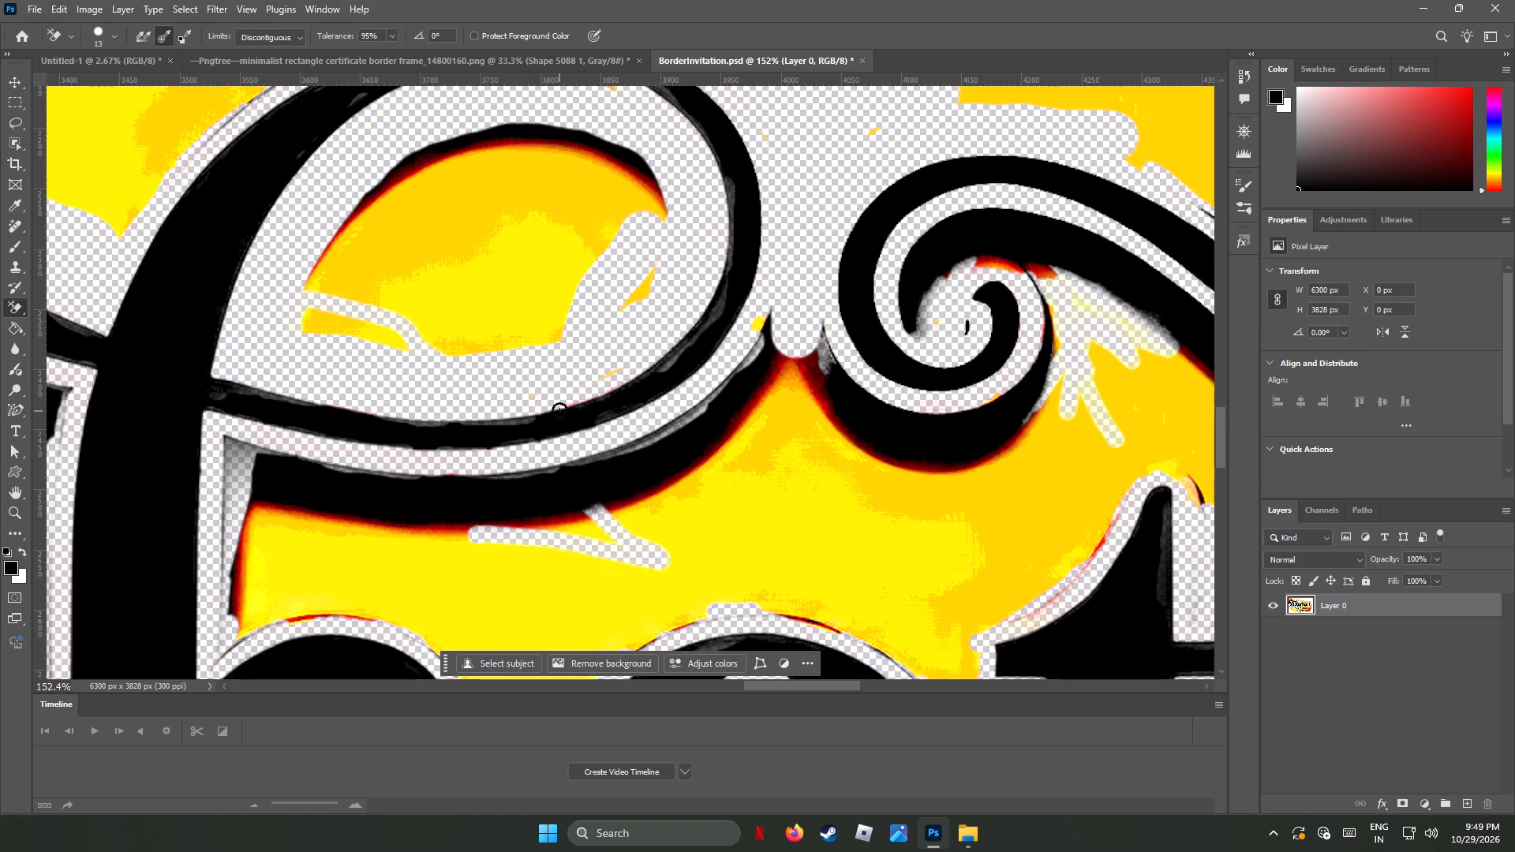
pyautogui.moveTo(559, 410); pyautogui.dragTo(267, 398)
pyautogui.moveTo(267, 398); pyautogui.dragTo(368, 450)
# Switch back to the regular Eraser and clear the remaining shadow and yellow fill inside the large loop.
pyautogui.scroll(3, 603, 510)
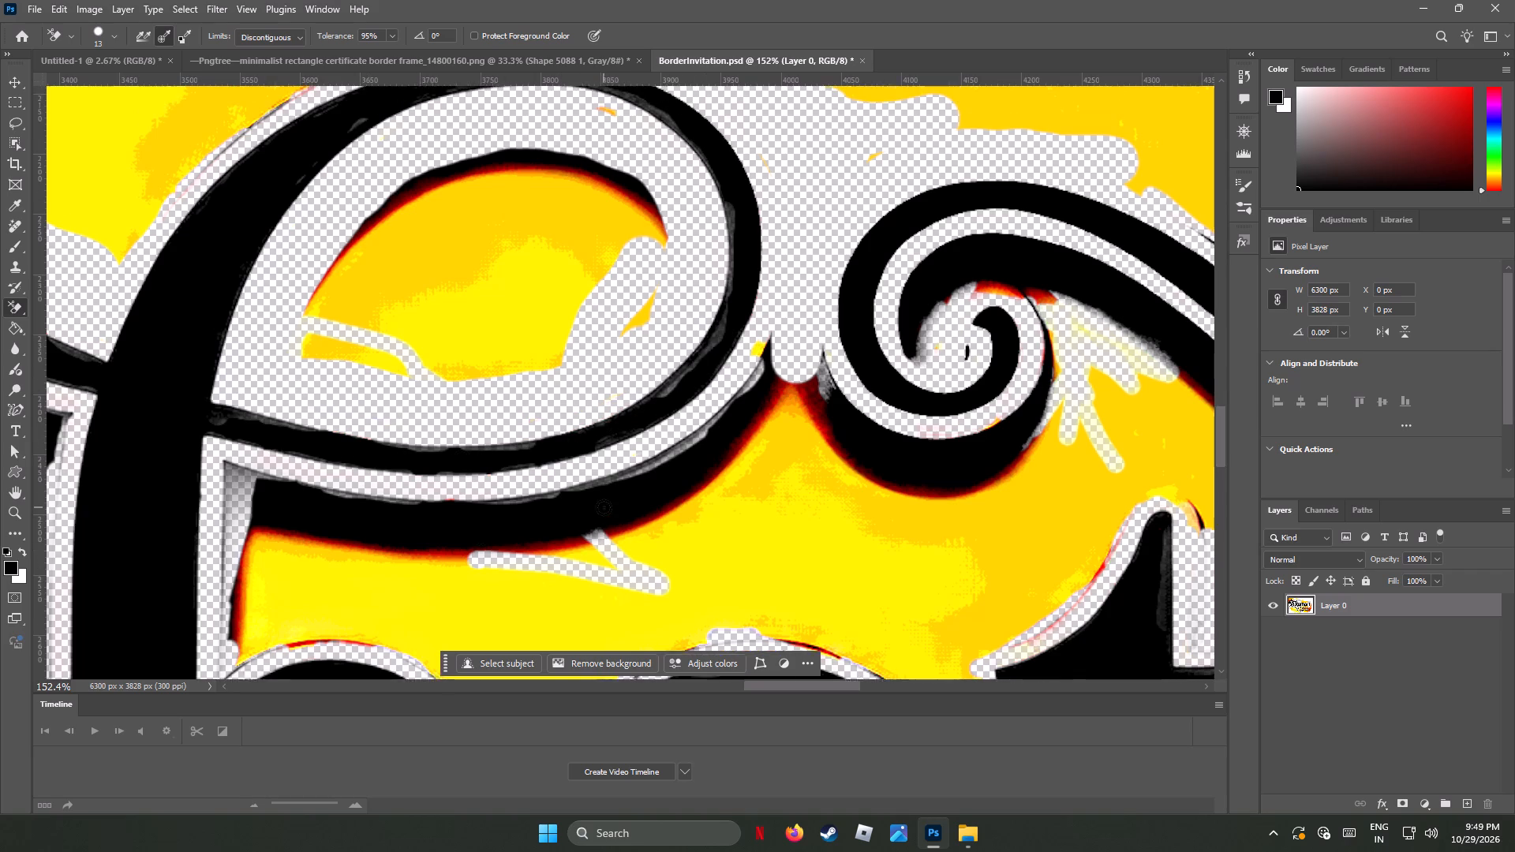
pyautogui.scroll(1, 604, 507)
pyautogui.scroll(-1, 604, 507)
pyautogui.scroll(4, 604, 507)
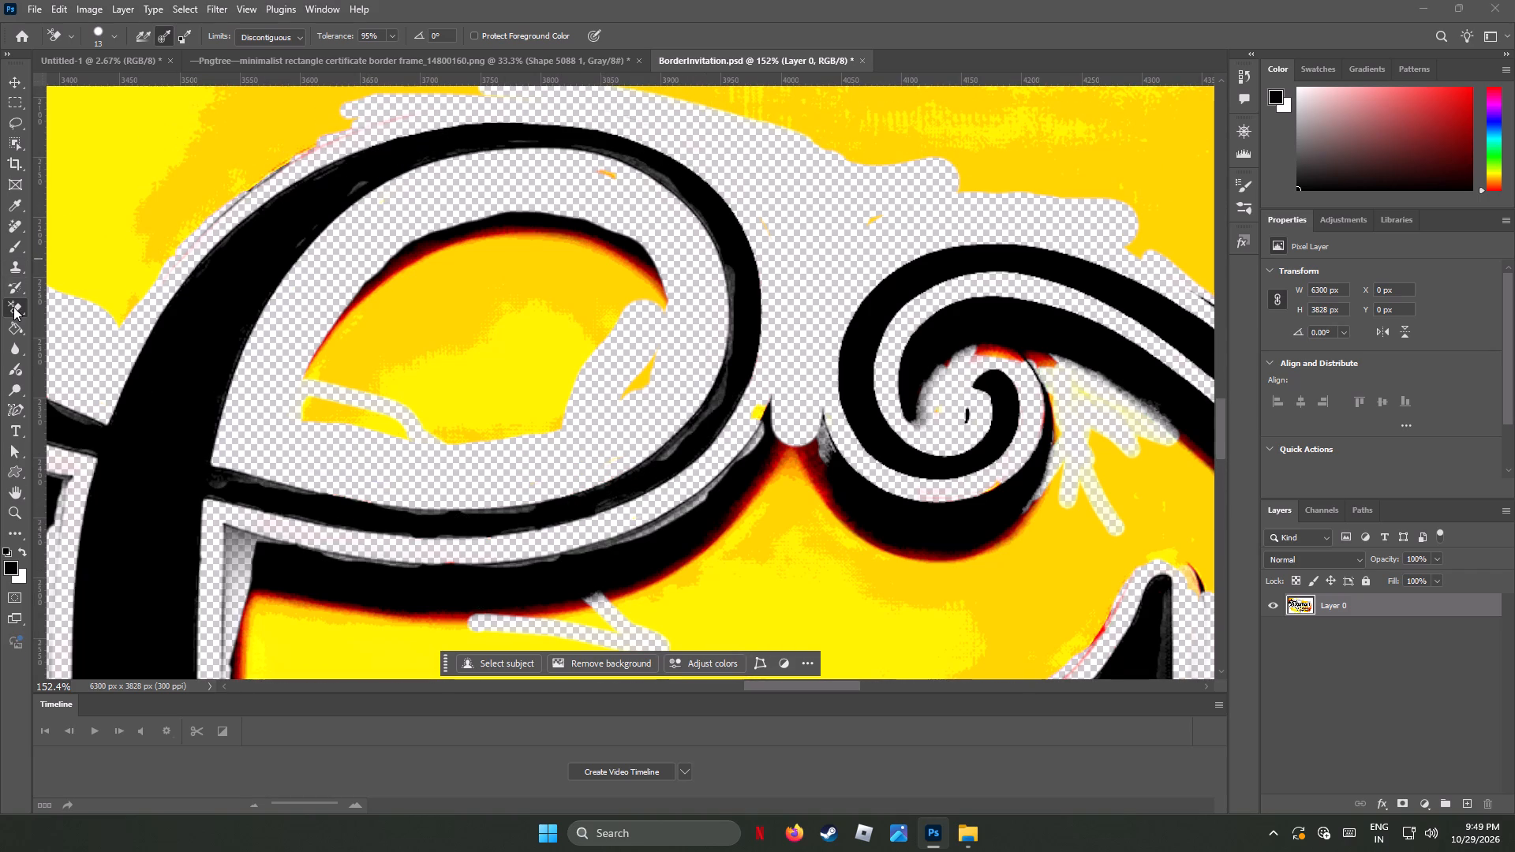
pyautogui.rightClick(13, 307)
pyautogui.click(91, 308)
pyautogui.moveTo(310, 395); pyautogui.dragTo(313, 379)
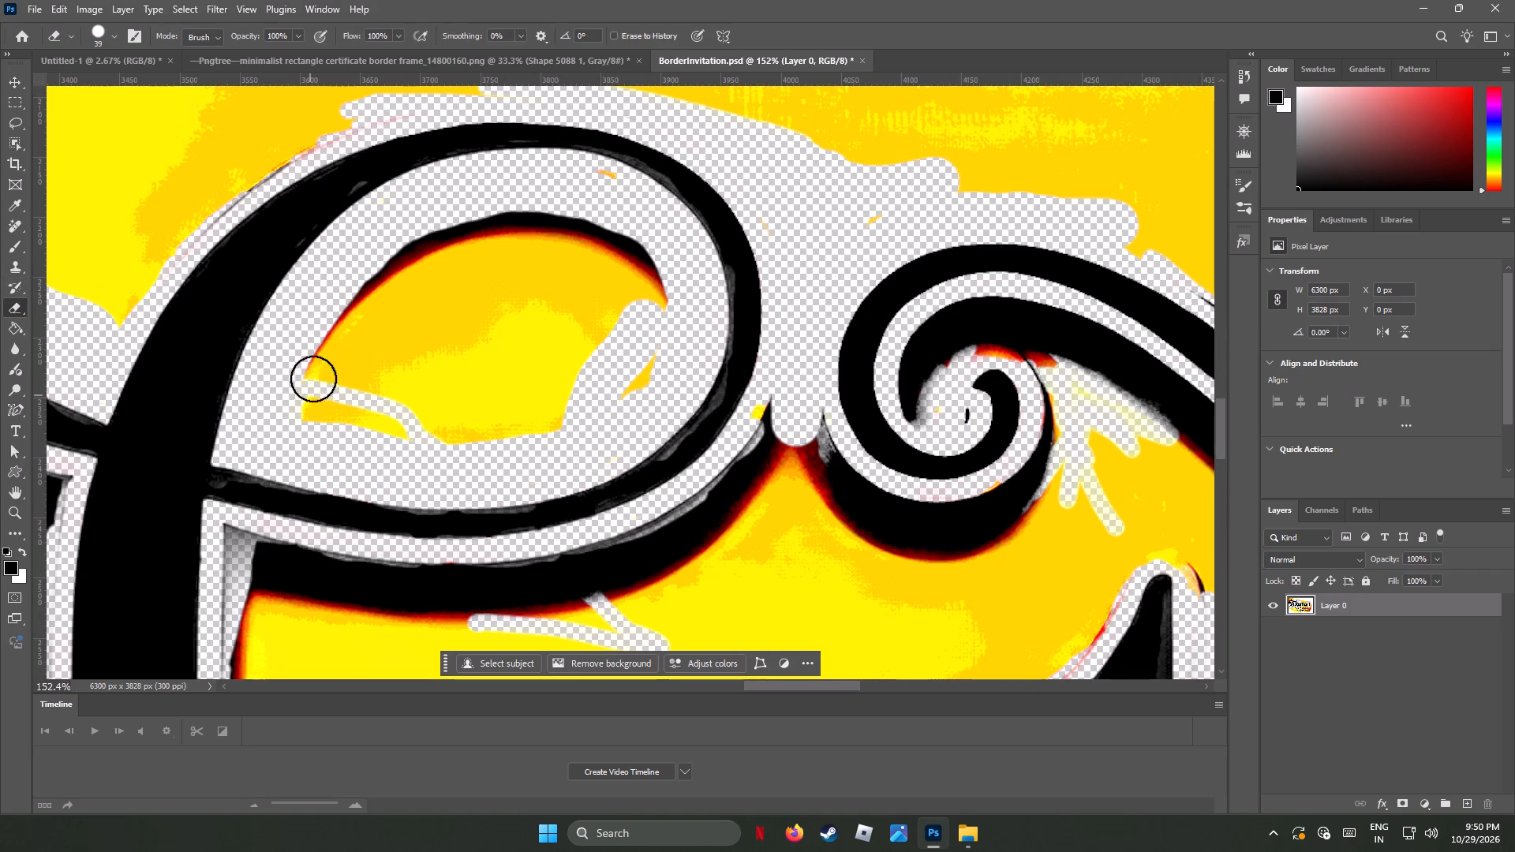
pyautogui.moveTo(313, 379); pyautogui.dragTo(530, 222)
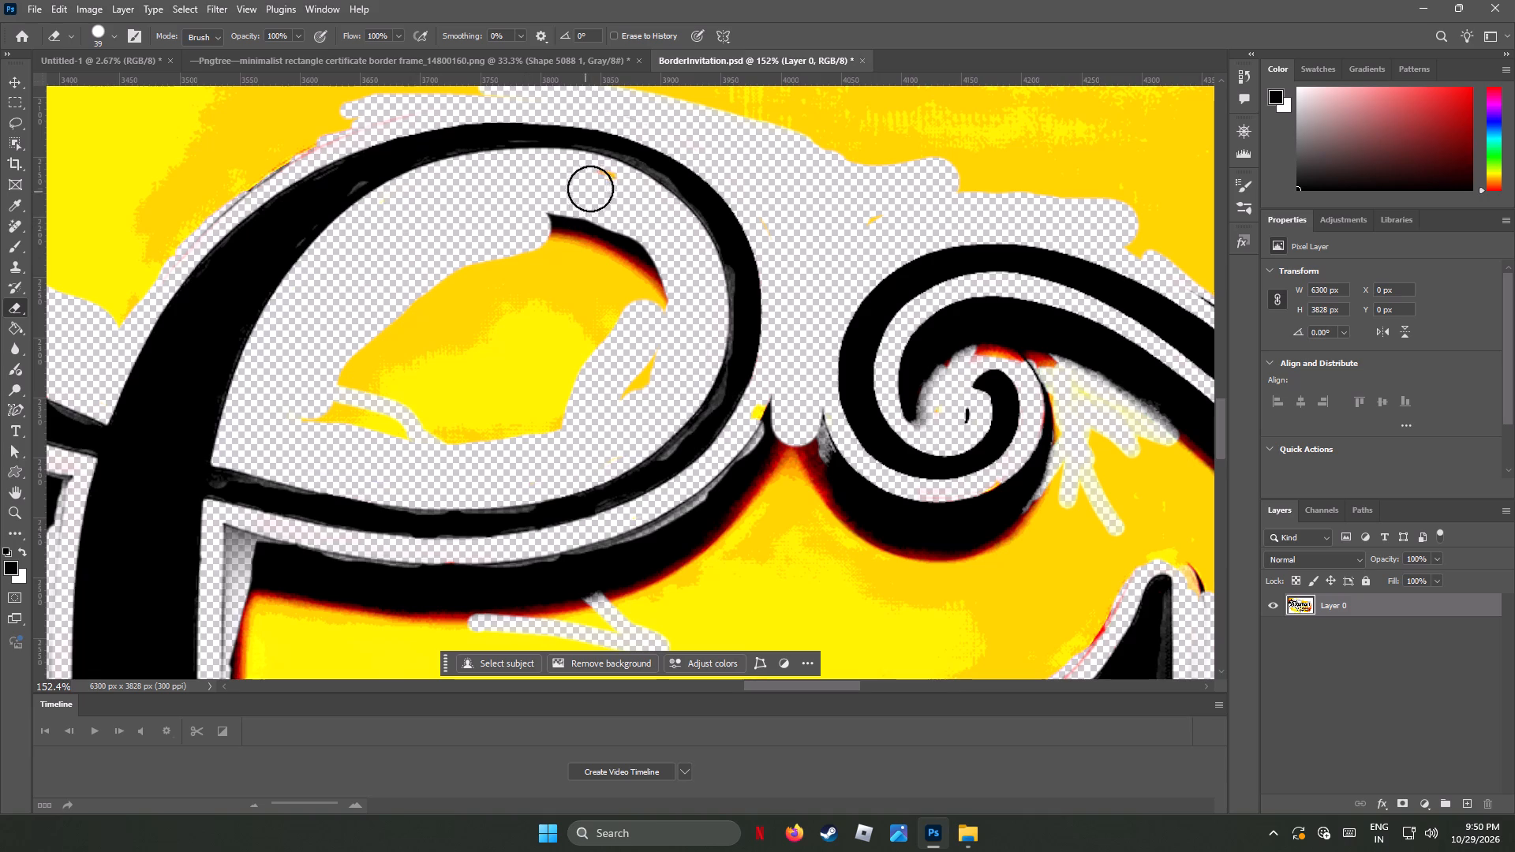
pyautogui.moveTo(600, 184); pyautogui.dragTo(582, 352)
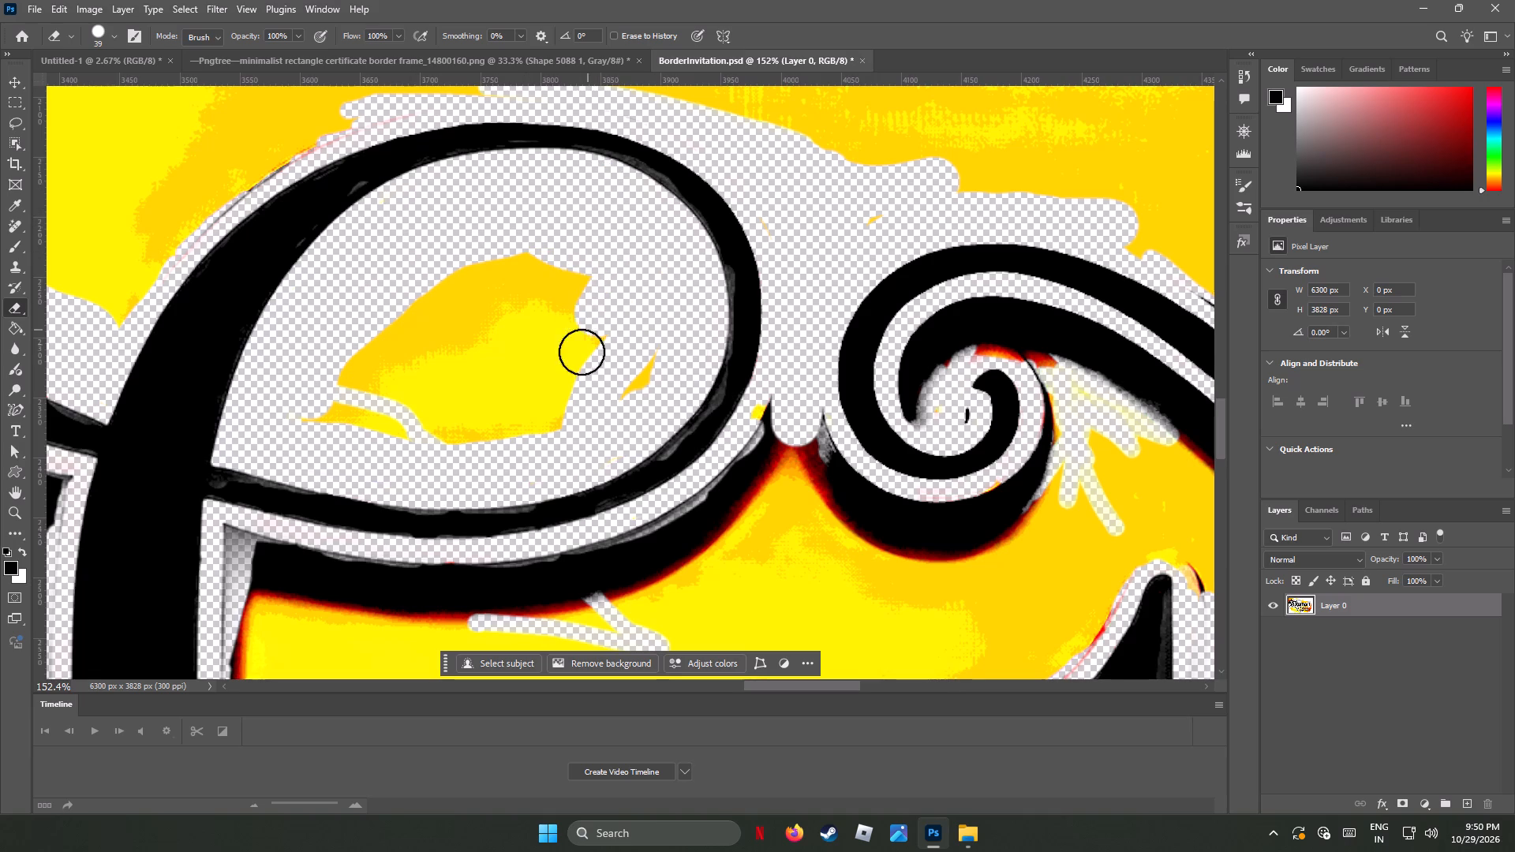
pyautogui.moveTo(582, 352); pyautogui.dragTo(331, 413)
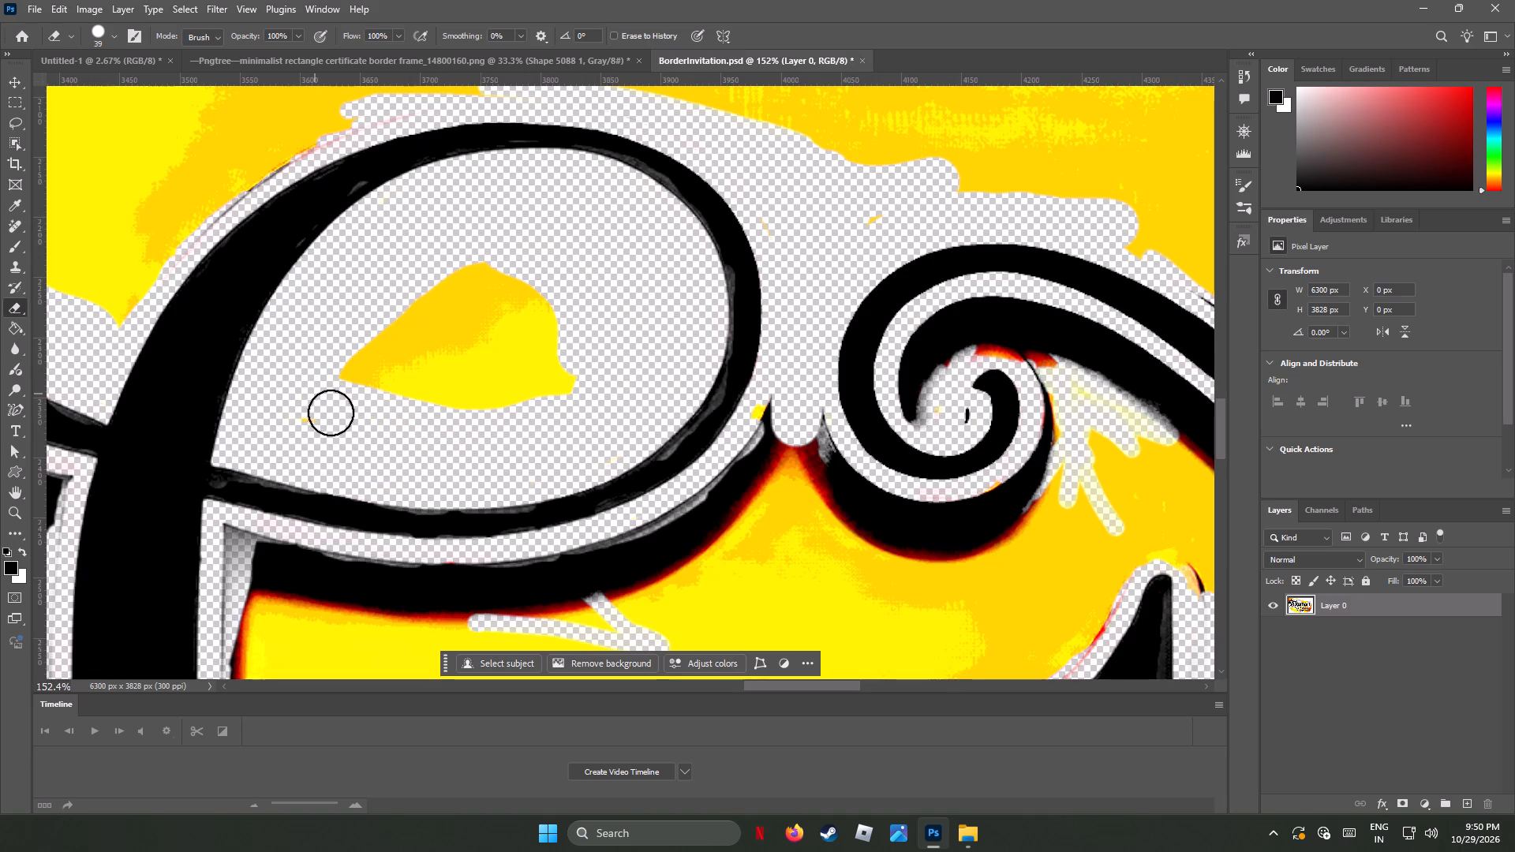
pyautogui.moveTo(331, 413); pyautogui.dragTo(474, 313)
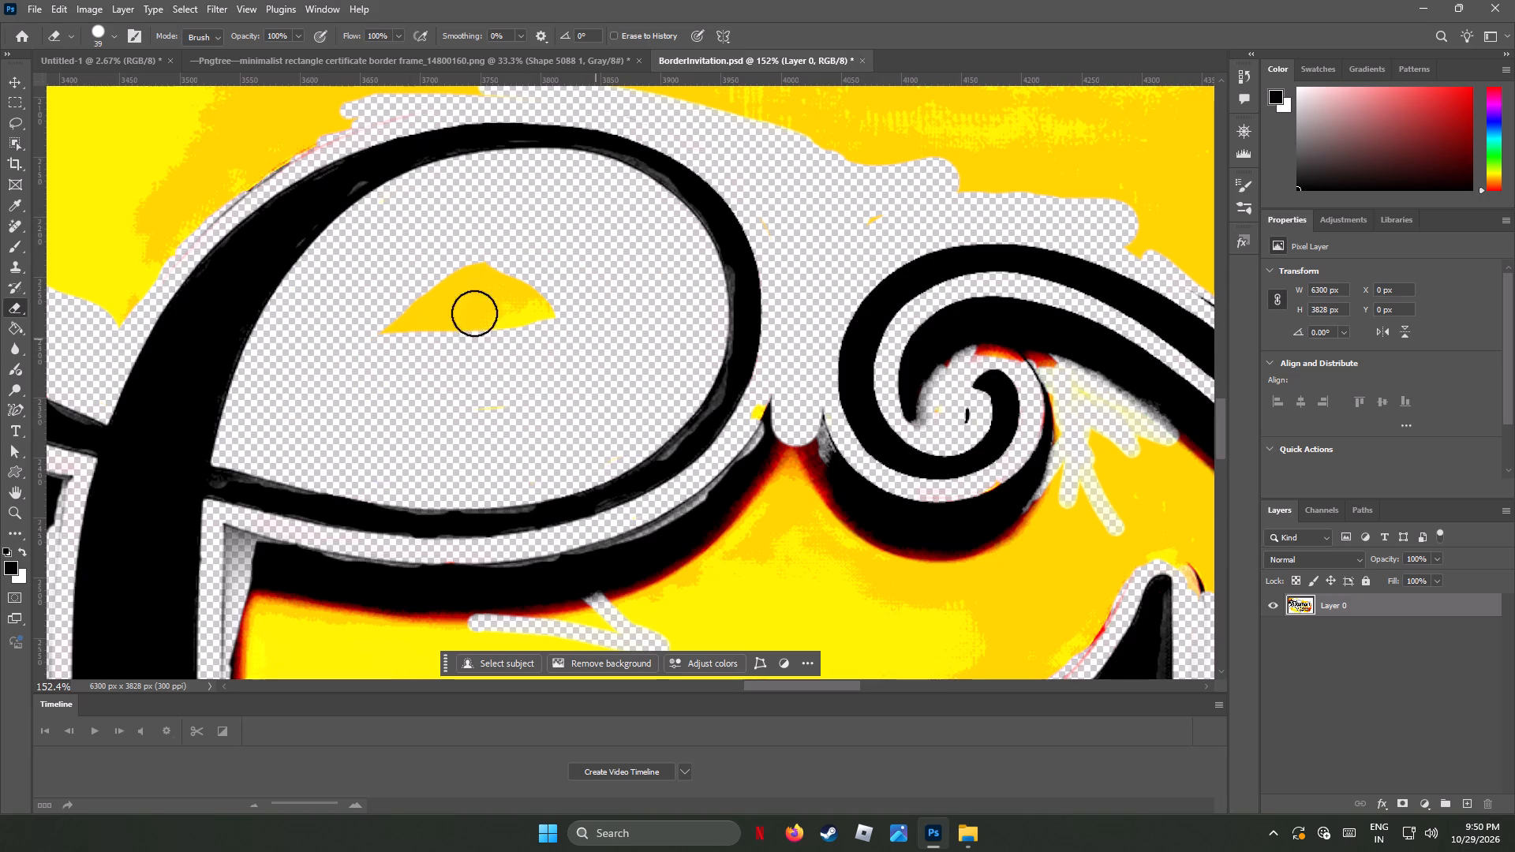
pyautogui.moveTo(474, 313); pyautogui.dragTo(445, 305)
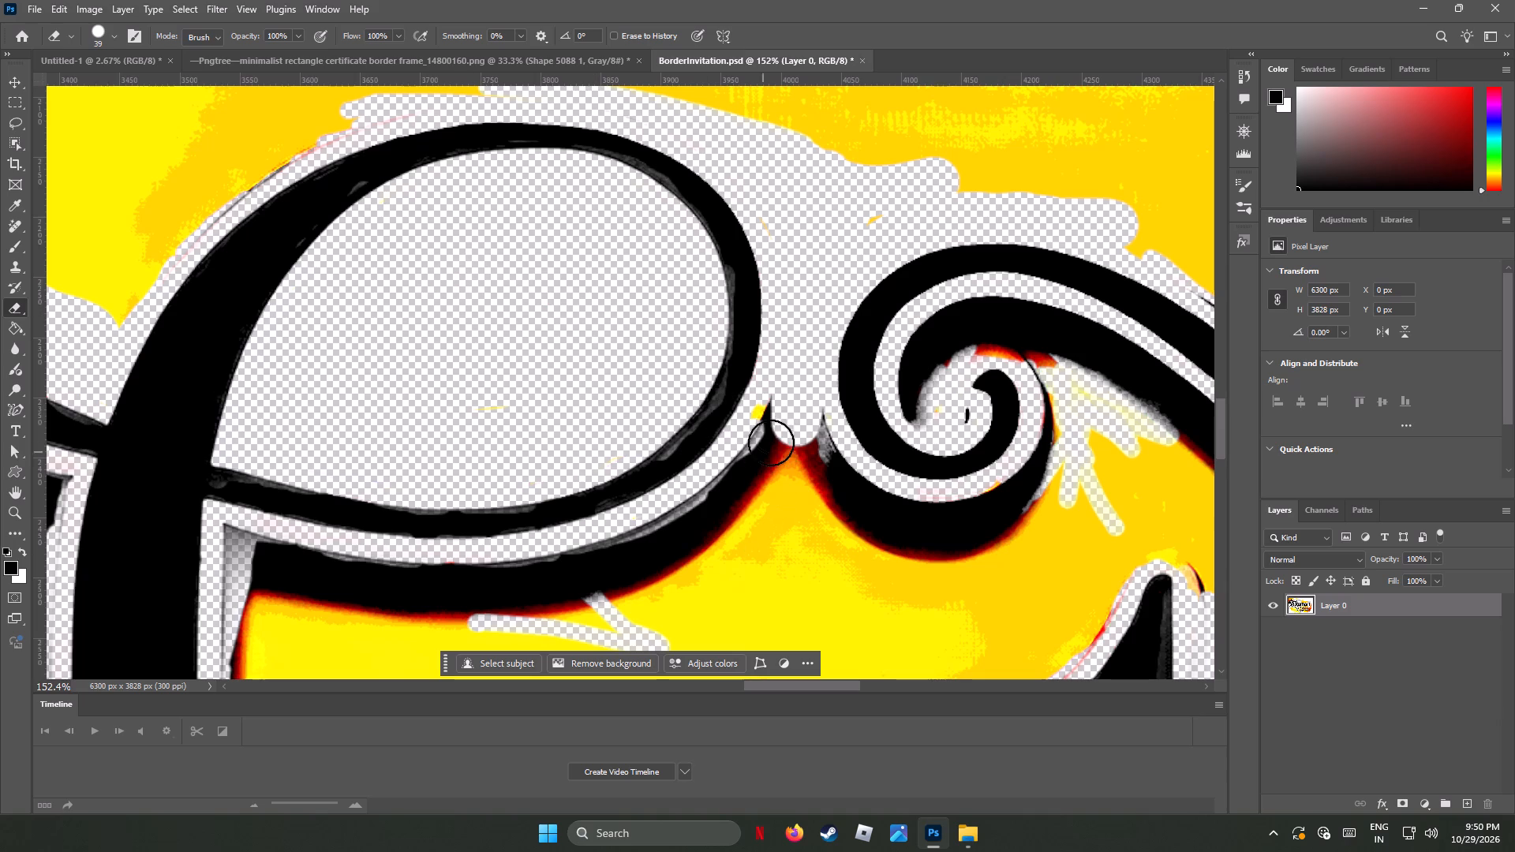
# Erase the shadow at the junction of the large loop and small scroll, and the shadow band curving beneath the scroll.
pyautogui.moveTo(775, 412); pyautogui.dragTo(584, 557)
pyautogui.moveTo(817, 413); pyautogui.dragTo(896, 502)
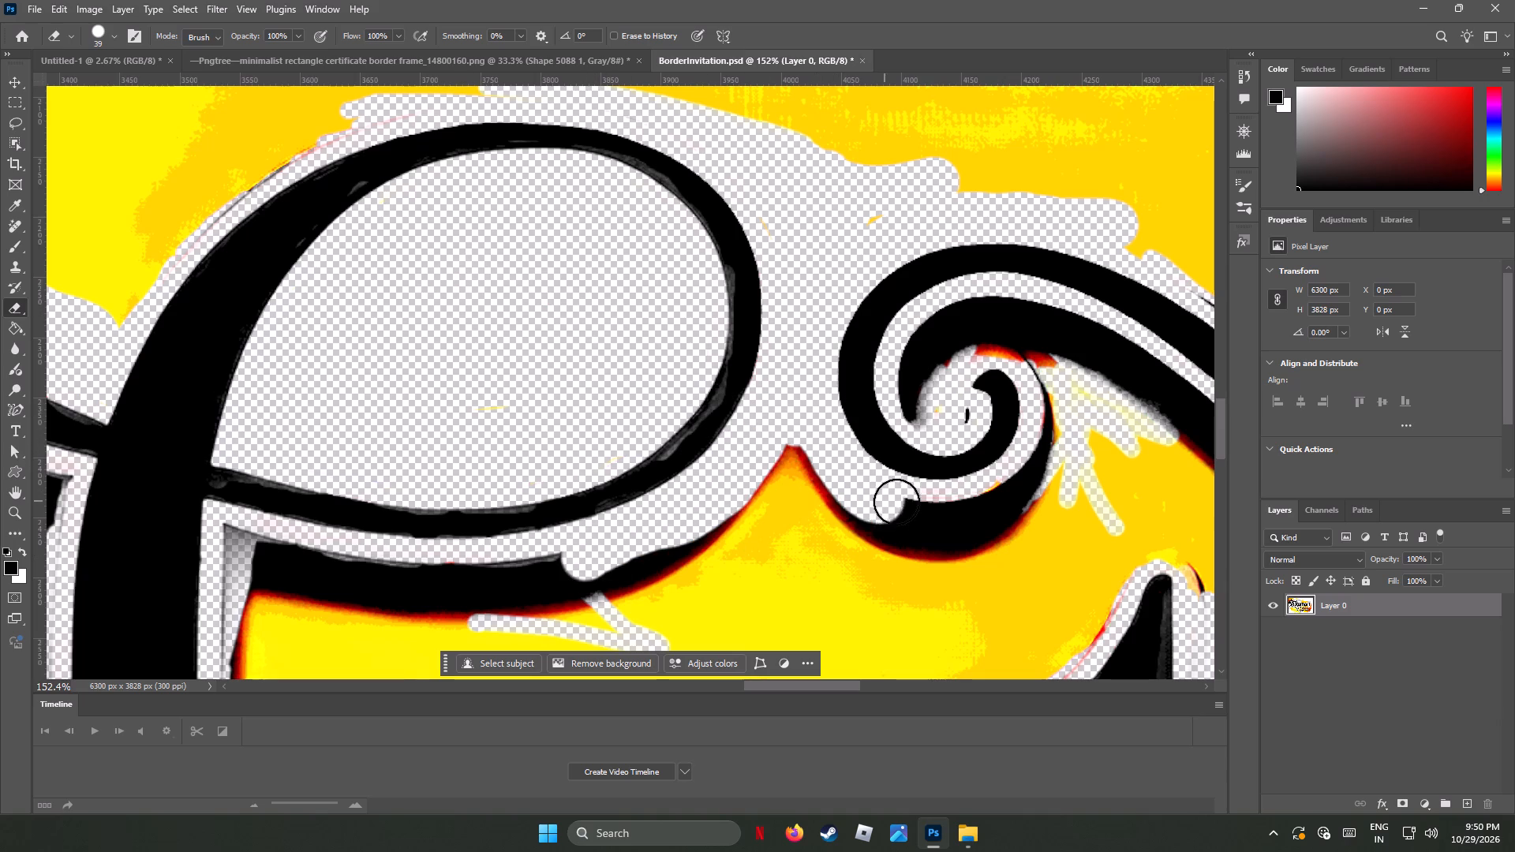
pyautogui.moveTo(896, 502); pyautogui.dragTo(1053, 424)
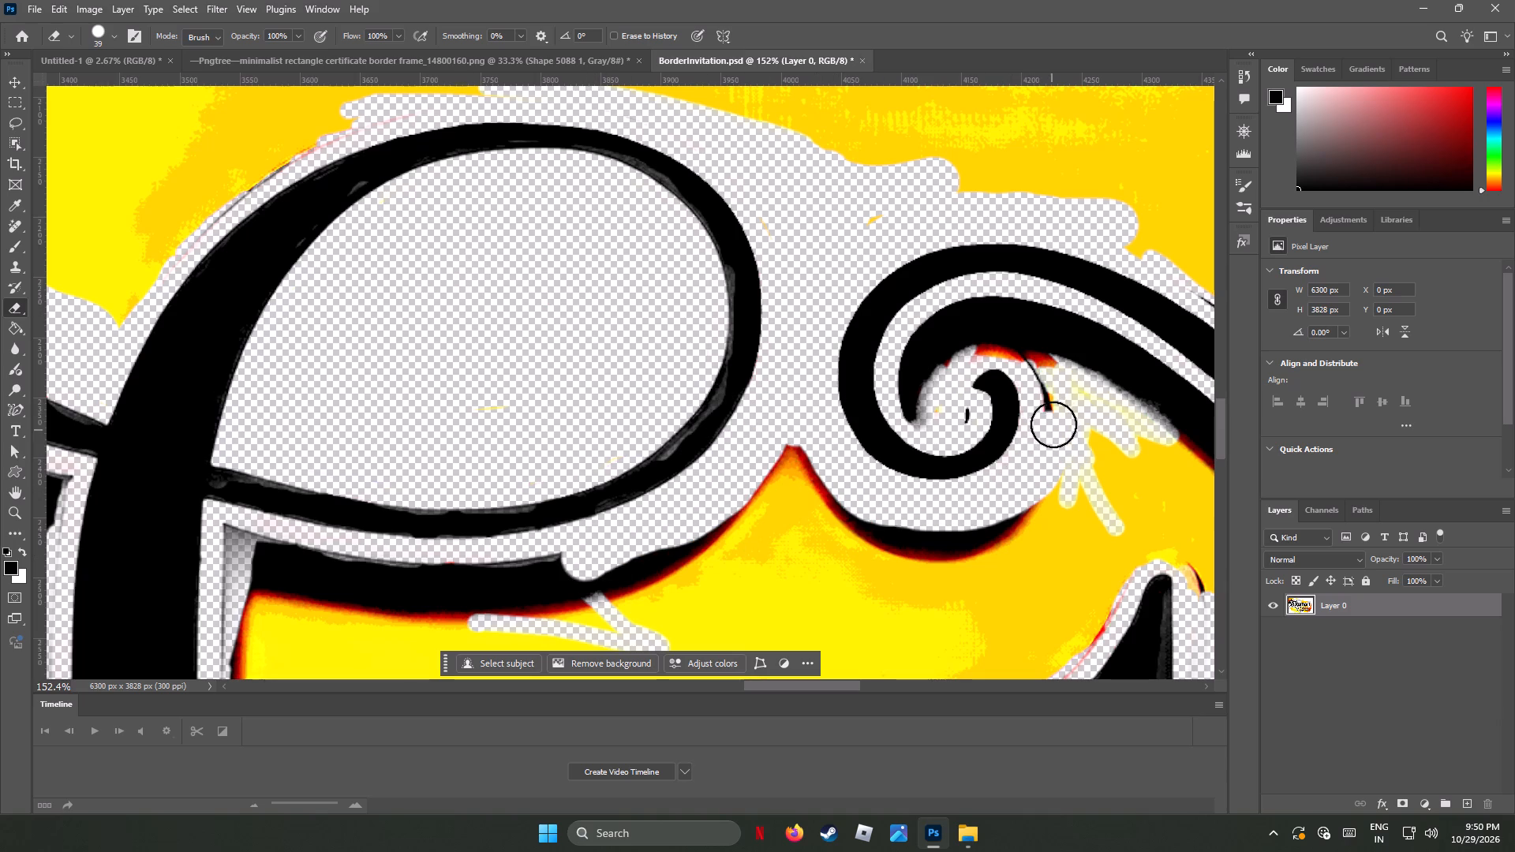
pyautogui.moveTo(1053, 424); pyautogui.dragTo(1056, 391)
# Erase the black inner shadow and red fringe inside the small scroll, continuing partway along its outgoing tail.
pyautogui.moveTo(959, 417); pyautogui.dragTo(913, 389)
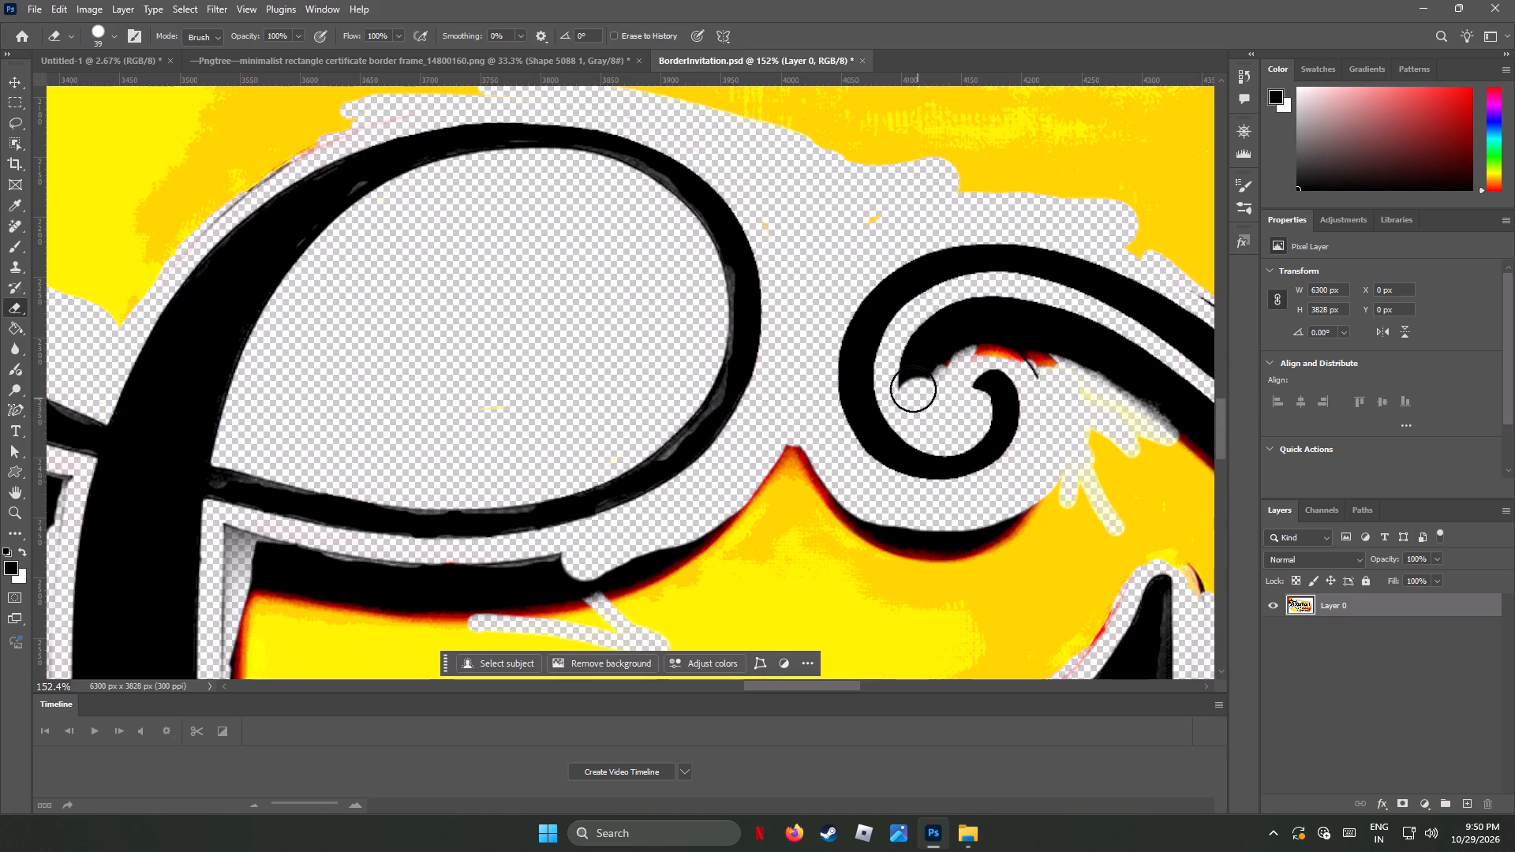
pyautogui.moveTo(913, 389); pyautogui.dragTo(1021, 319)
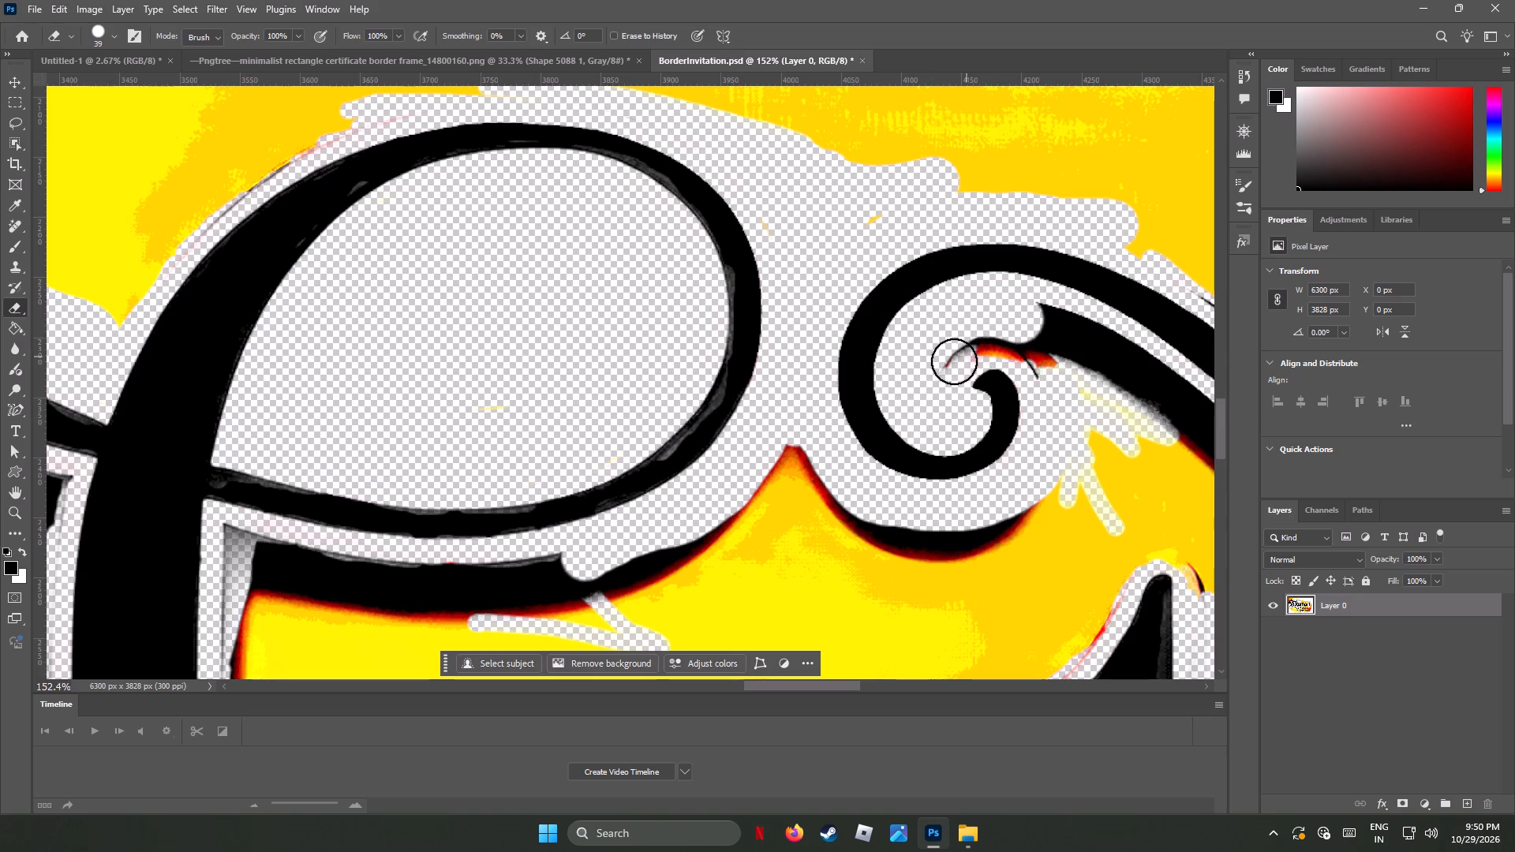
pyautogui.moveTo(952, 362); pyautogui.dragTo(1060, 392)
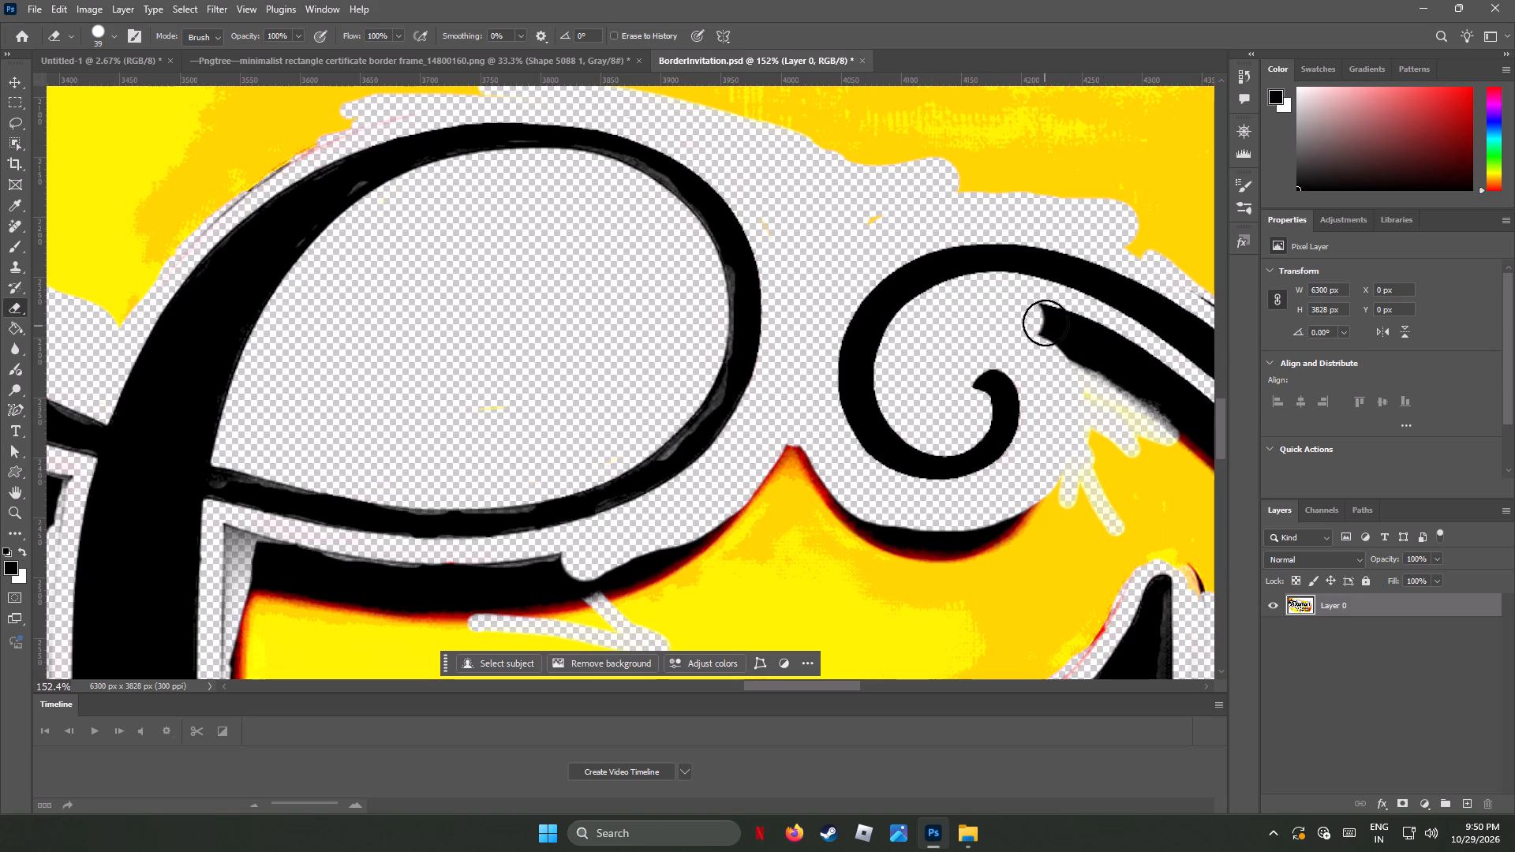
pyautogui.moveTo(1047, 320); pyautogui.dragTo(1062, 488)
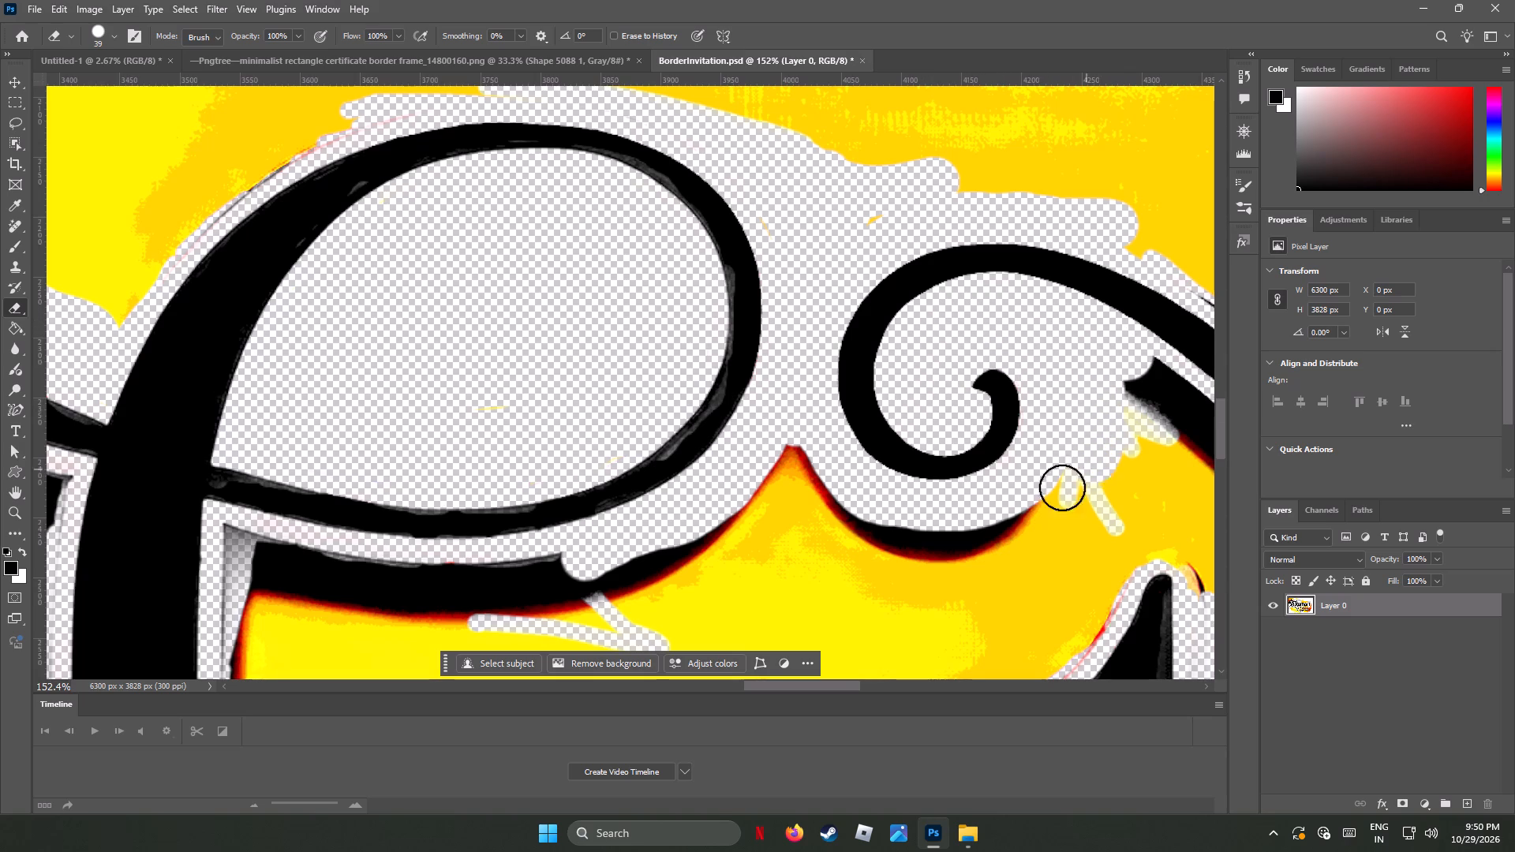
# Erase most of the shadow band and its red edge below the large loop, from beneath the small scroll to the thick stem.
pyautogui.moveTo(1062, 488); pyautogui.dragTo(594, 581)
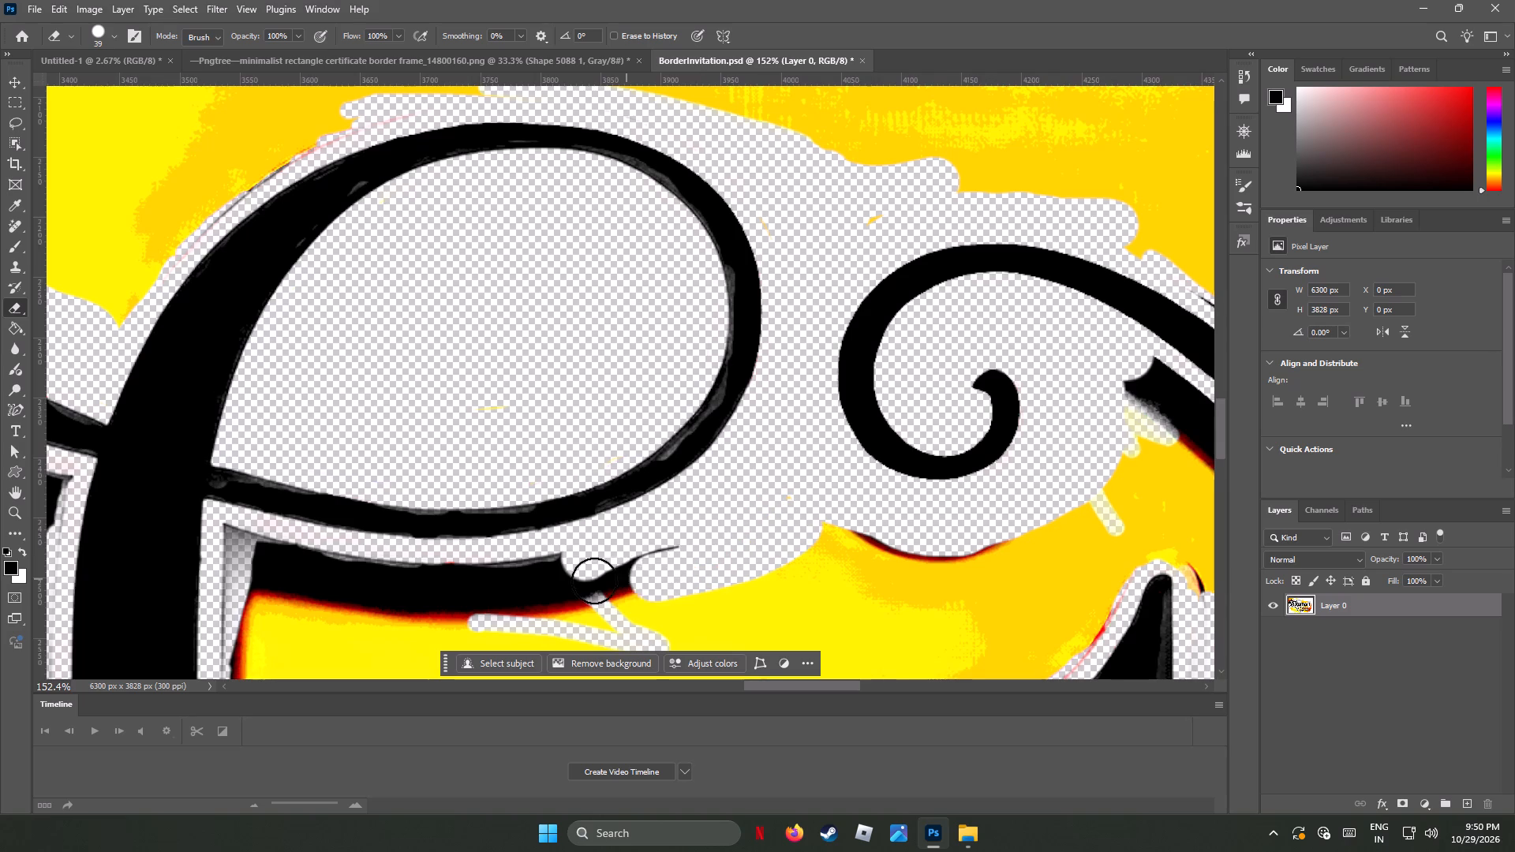
pyautogui.moveTo(594, 581); pyautogui.dragTo(290, 558)
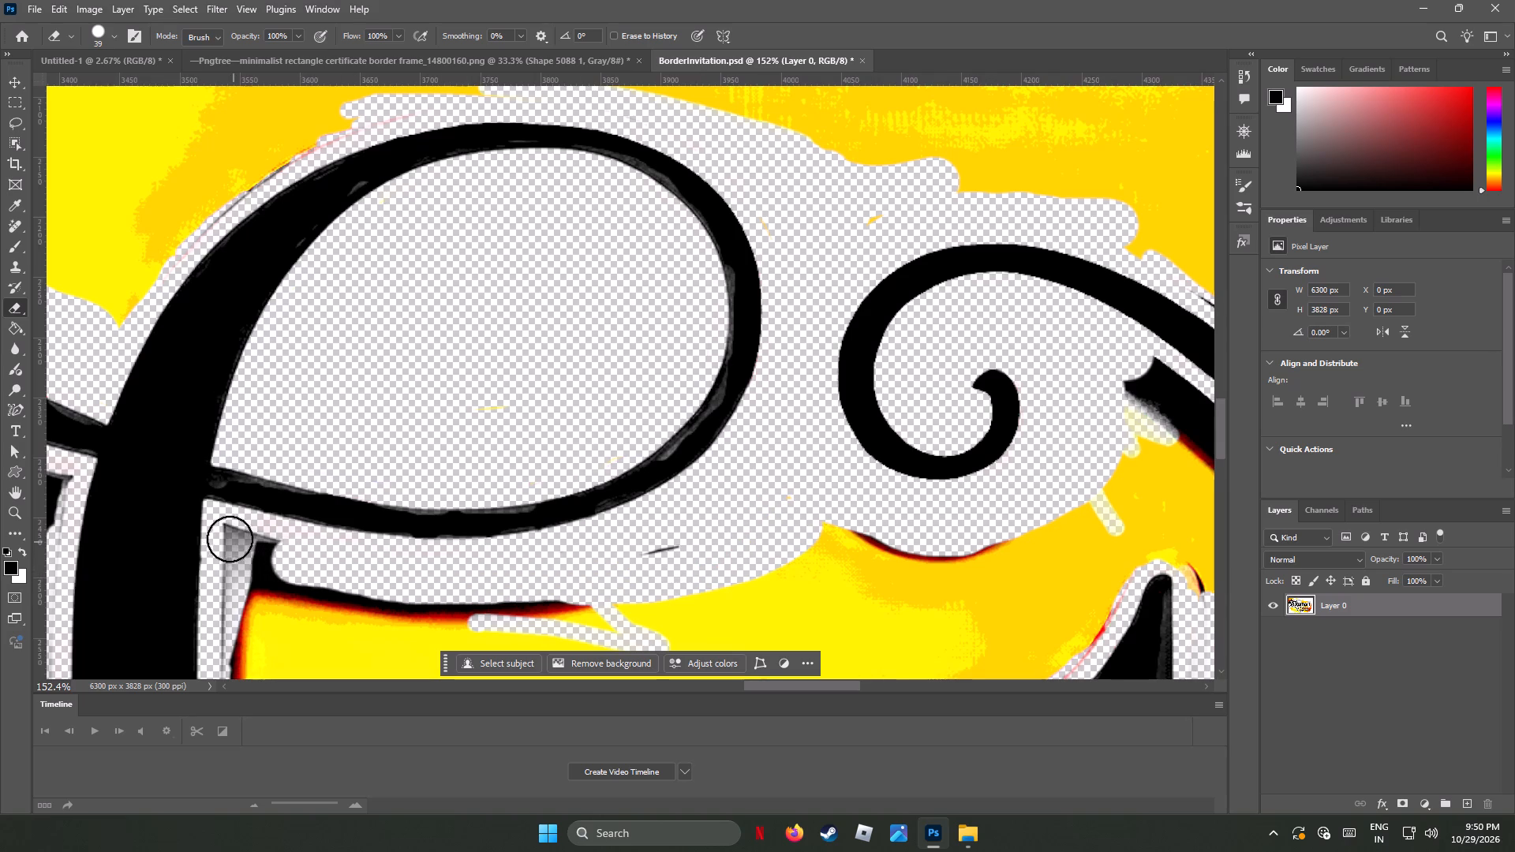
pyautogui.moveTo(230, 538); pyautogui.dragTo(374, 618)
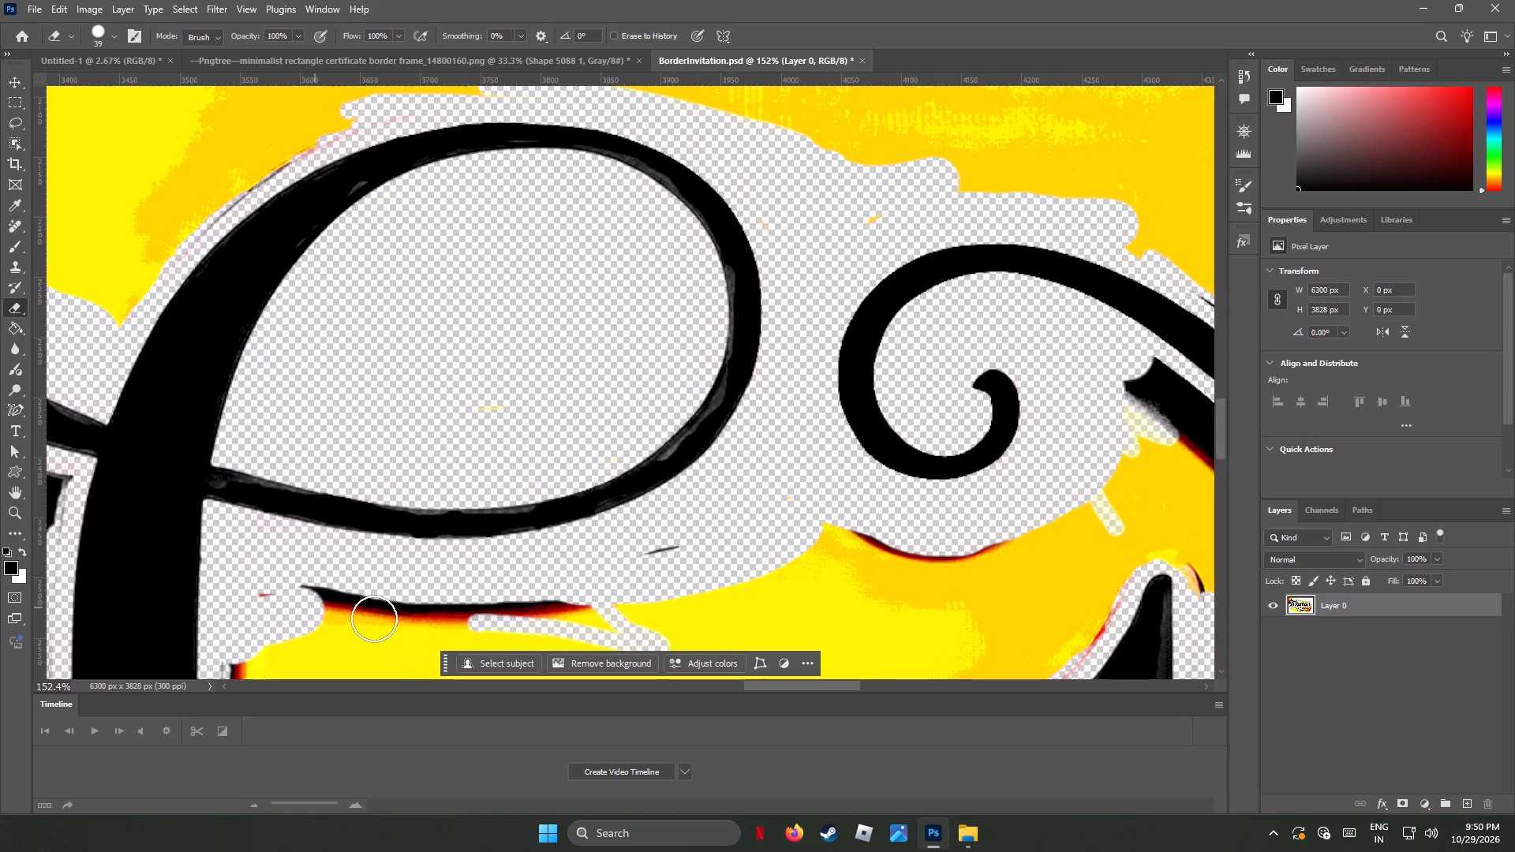
pyautogui.moveTo(374, 618); pyautogui.dragTo(264, 593)
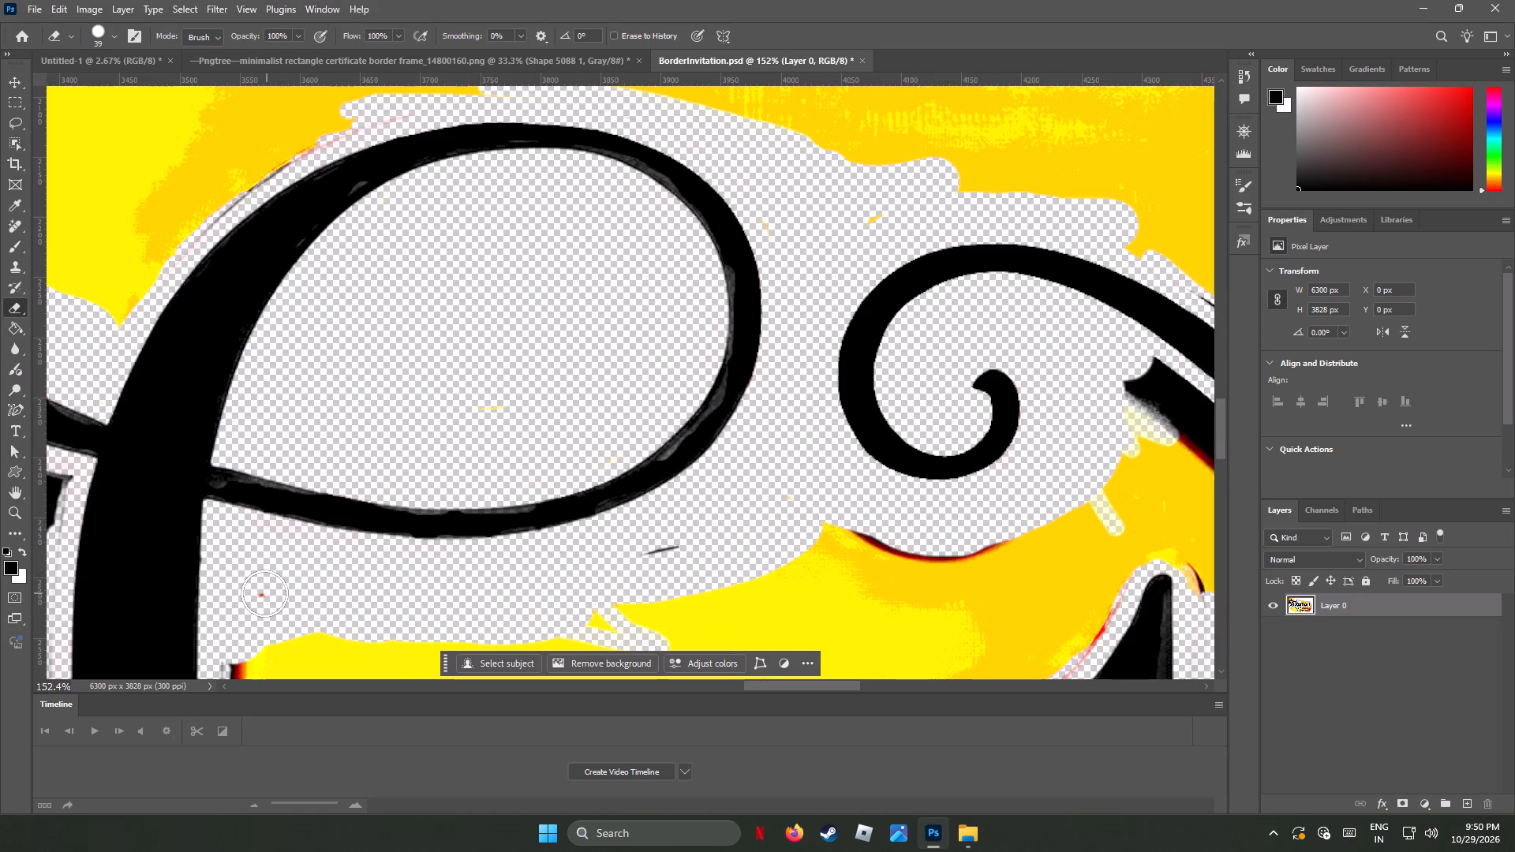
# Erase the leftover specks and shadow streak below the large loop, from the thick stem to beneath the small scroll.
pyautogui.moveTo(264, 593); pyautogui.dragTo(869, 538)
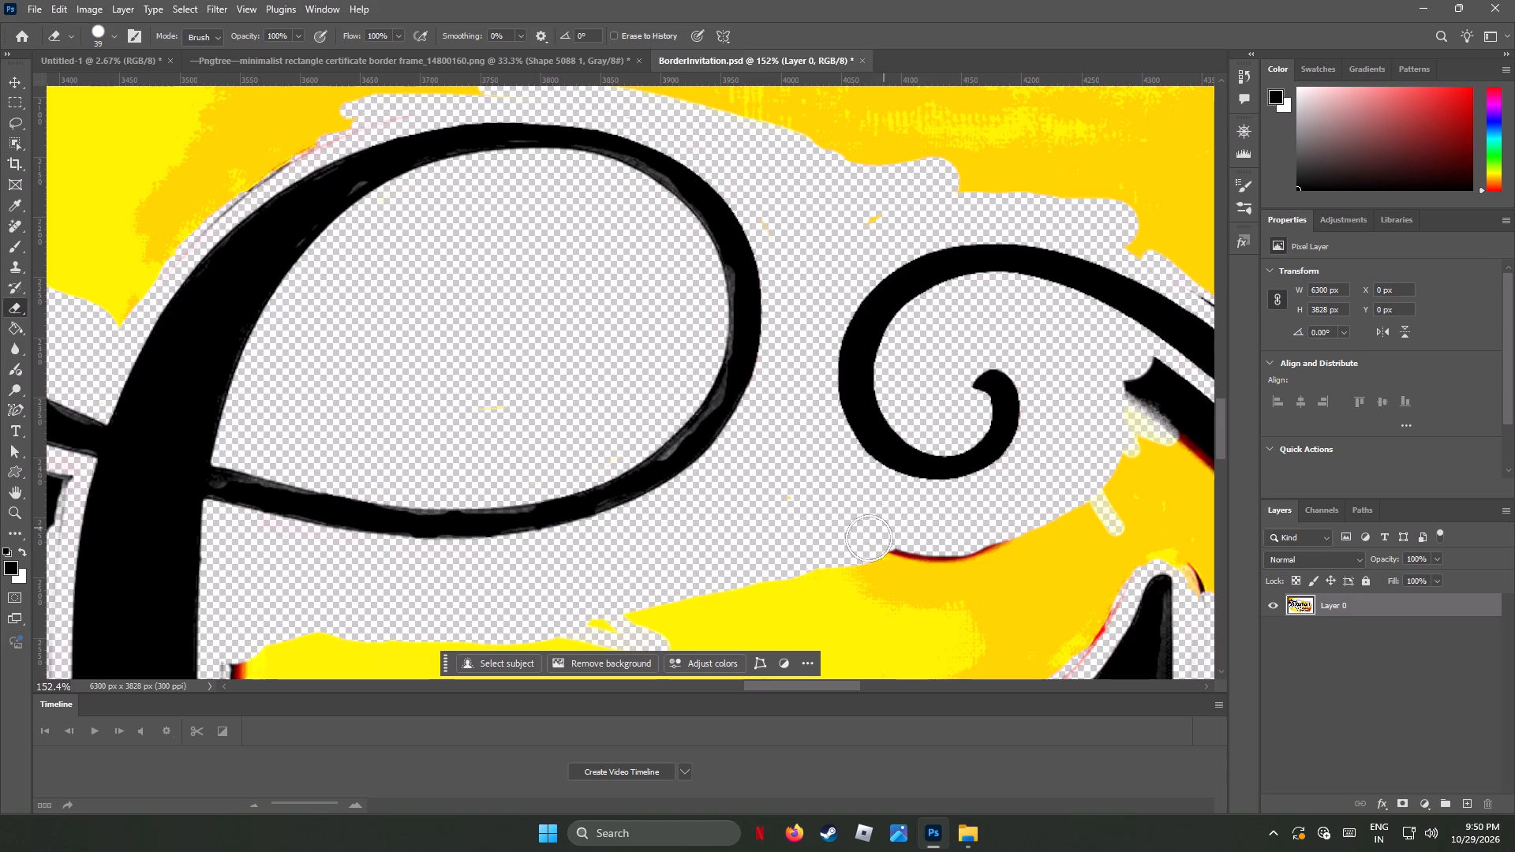
pyautogui.moveTo(869, 538); pyautogui.dragTo(630, 564)
# With a 15 px eraser, clear the dark and red fringe along the h's shoulder and stem, plus the adjoining yellow patch.
pyautogui.keyDown('alt'); pyautogui.scroll(-3, 631, 547); pyautogui.keyUp('alt')
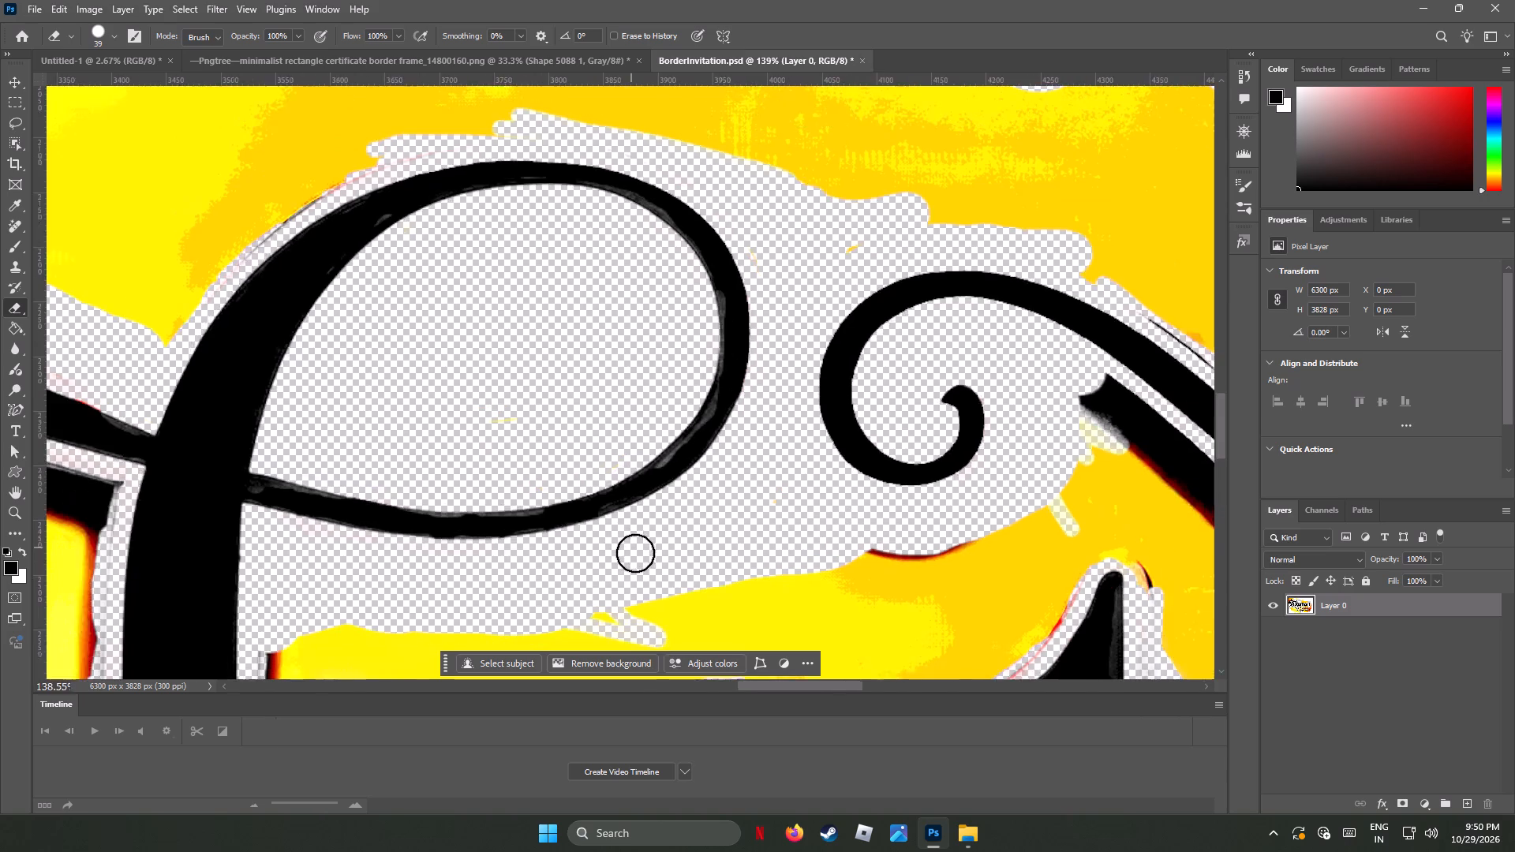
pyautogui.keyDown('alt'); pyautogui.scroll(-6, 635, 553); pyautogui.keyUp('alt')
pyautogui.scroll(-10, 540, 522)
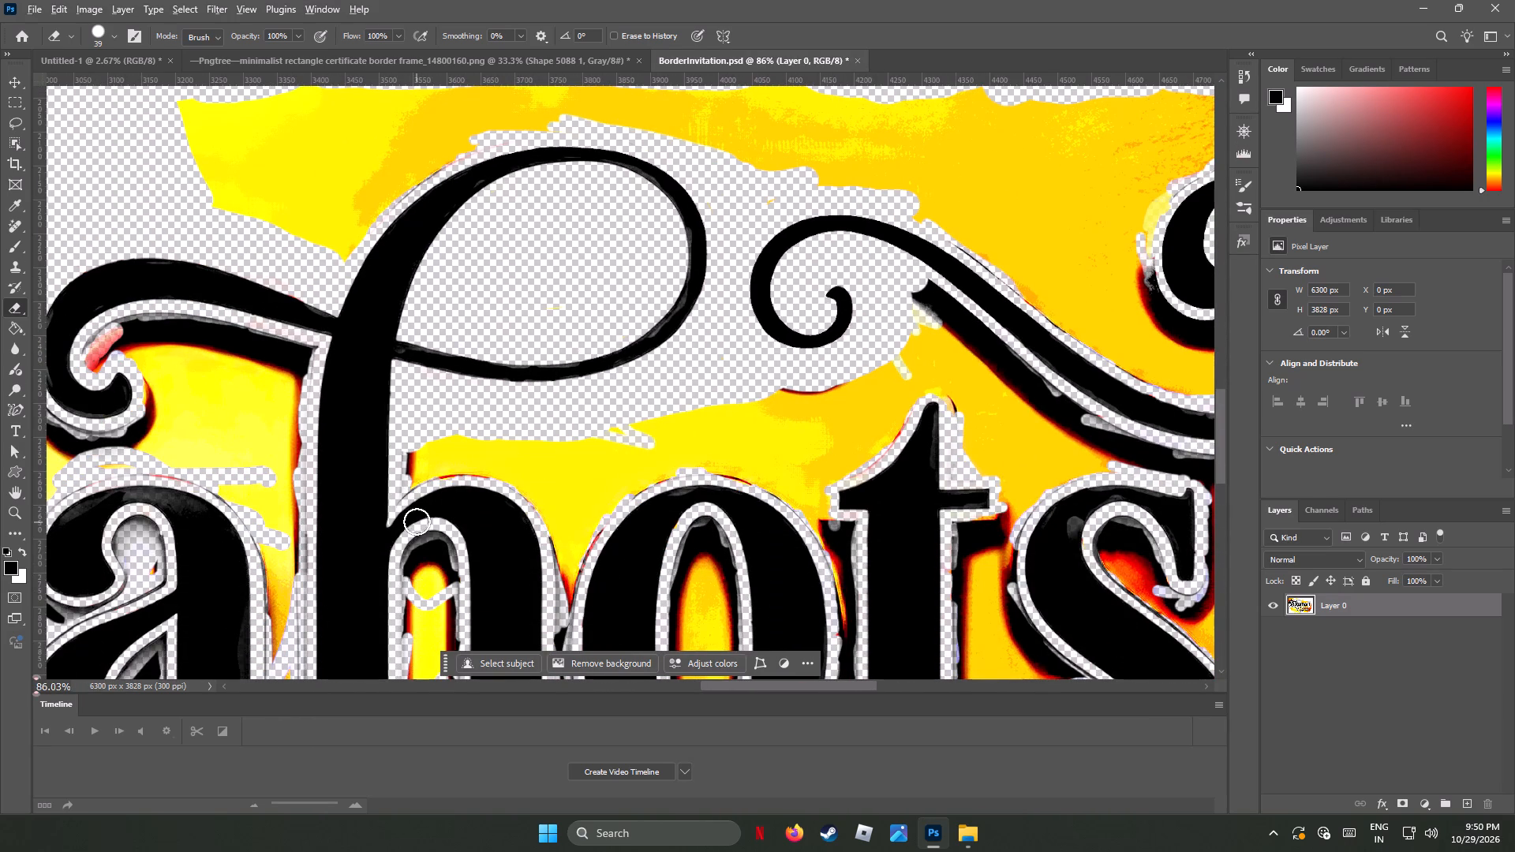
pyautogui.keyDown('alt'); pyautogui.scroll(12, 413, 502); pyautogui.keyUp('alt')
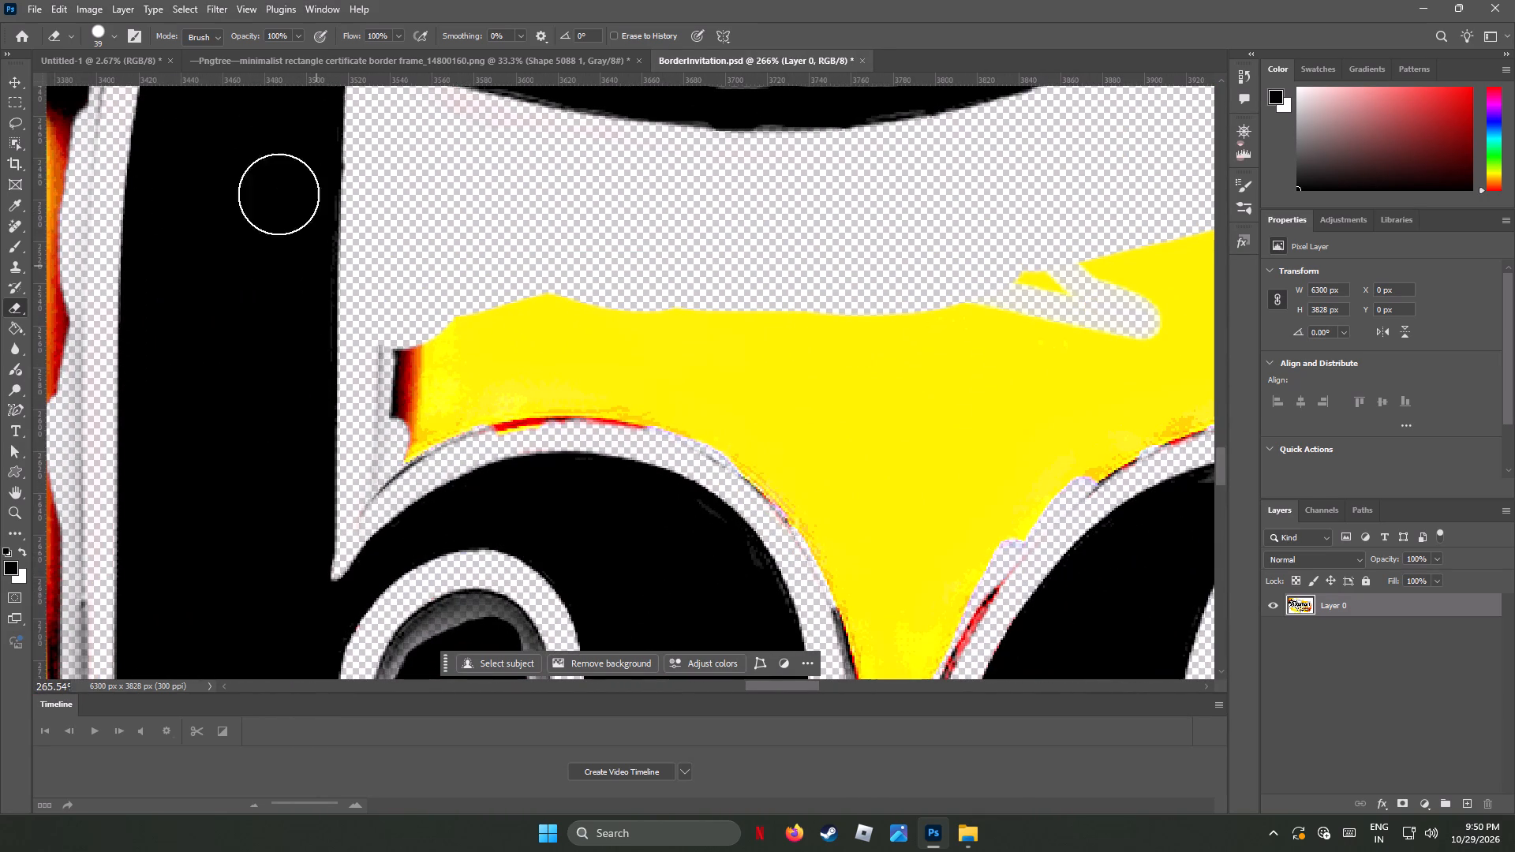
pyautogui.click(114, 34)
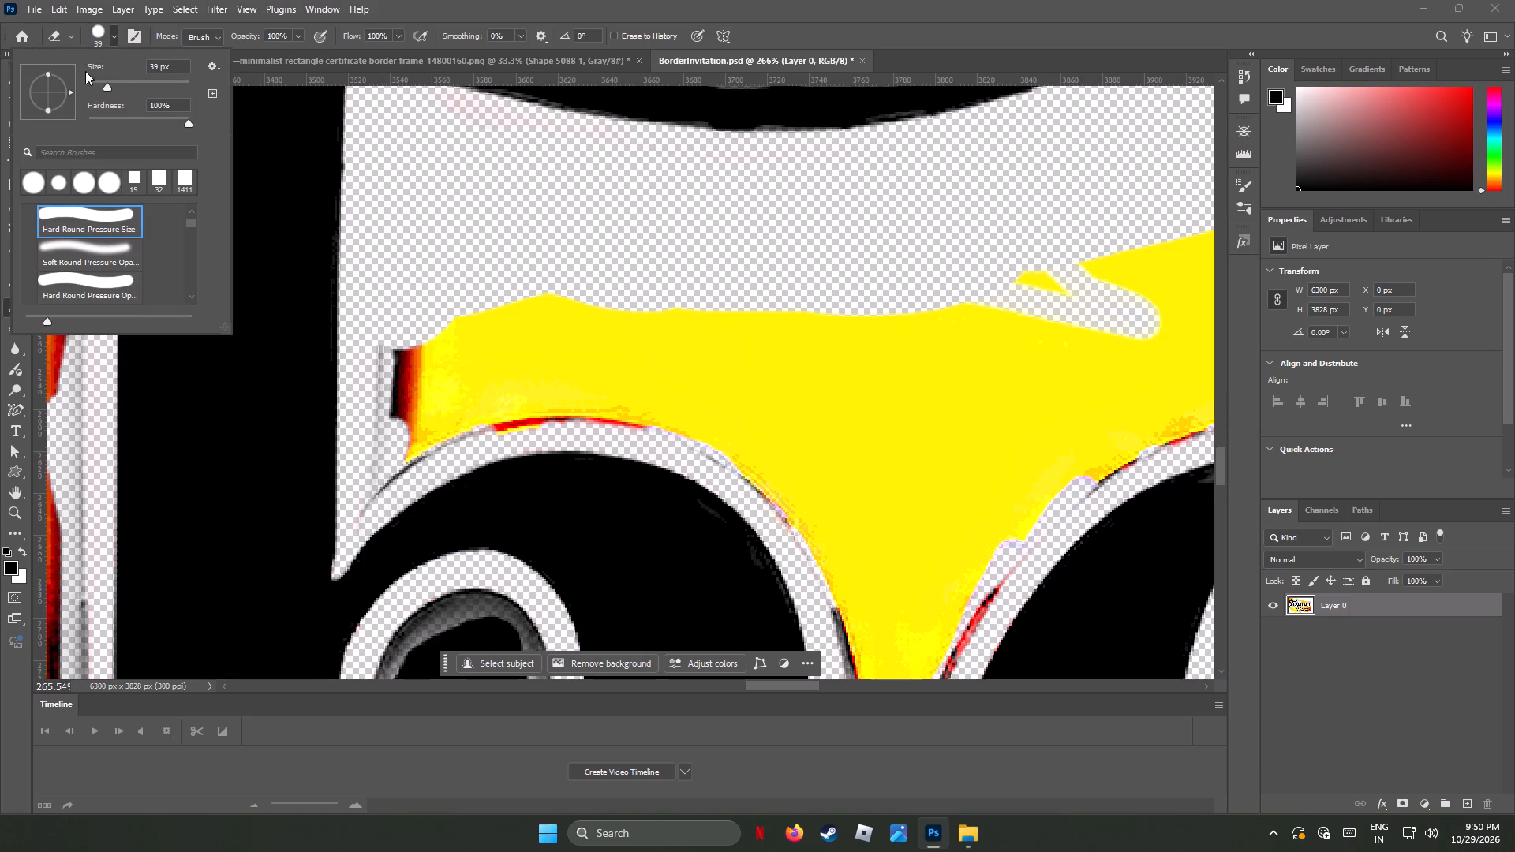
pyautogui.click(95, 80)
pyautogui.moveTo(361, 508); pyautogui.dragTo(396, 479)
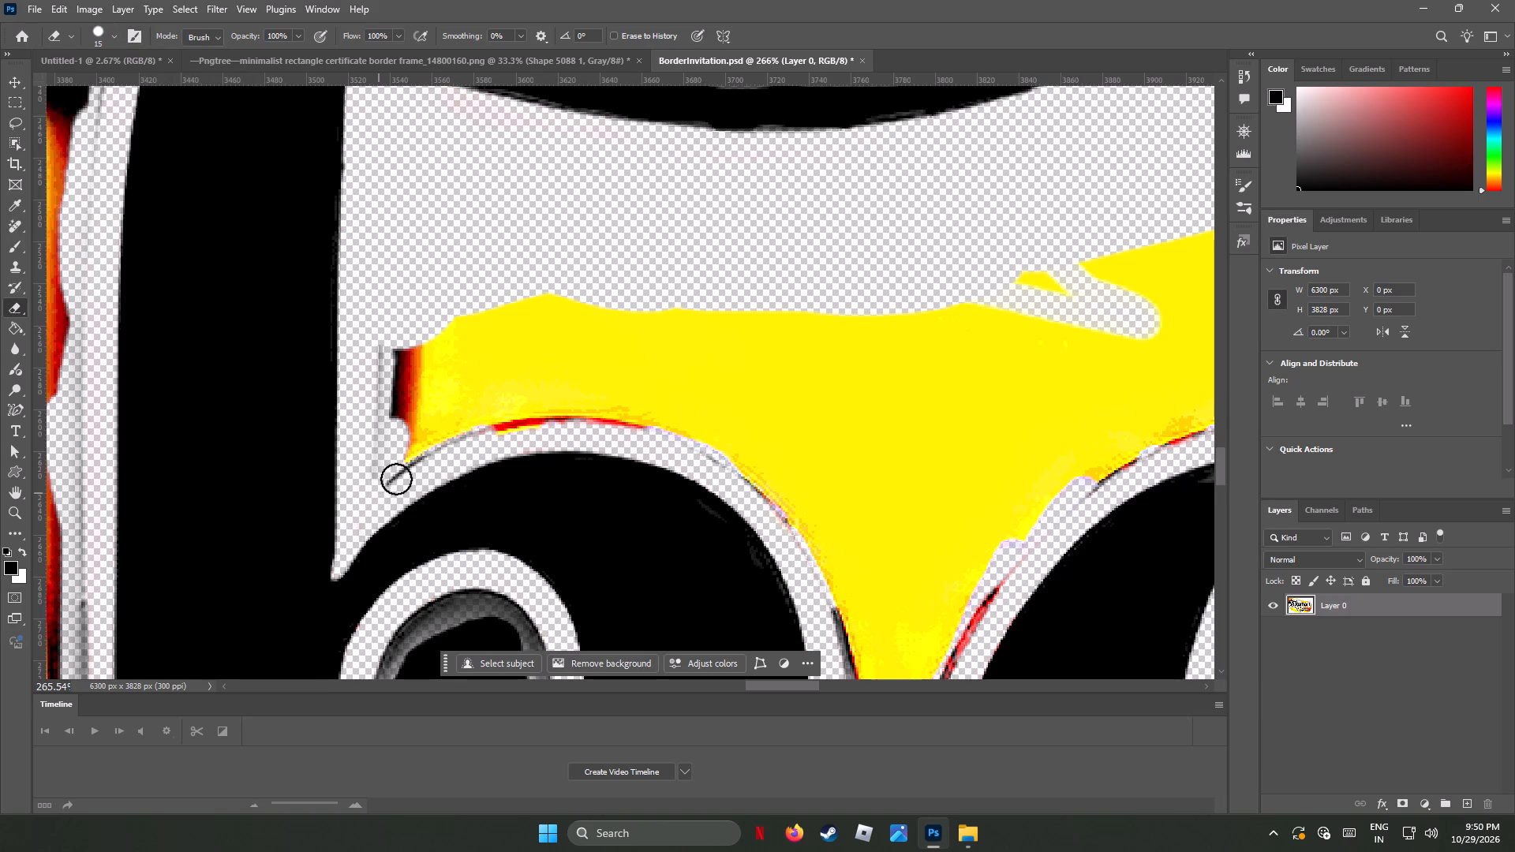
pyautogui.moveTo(396, 479); pyautogui.dragTo(591, 414)
pyautogui.moveTo(377, 489); pyautogui.dragTo(380, 404)
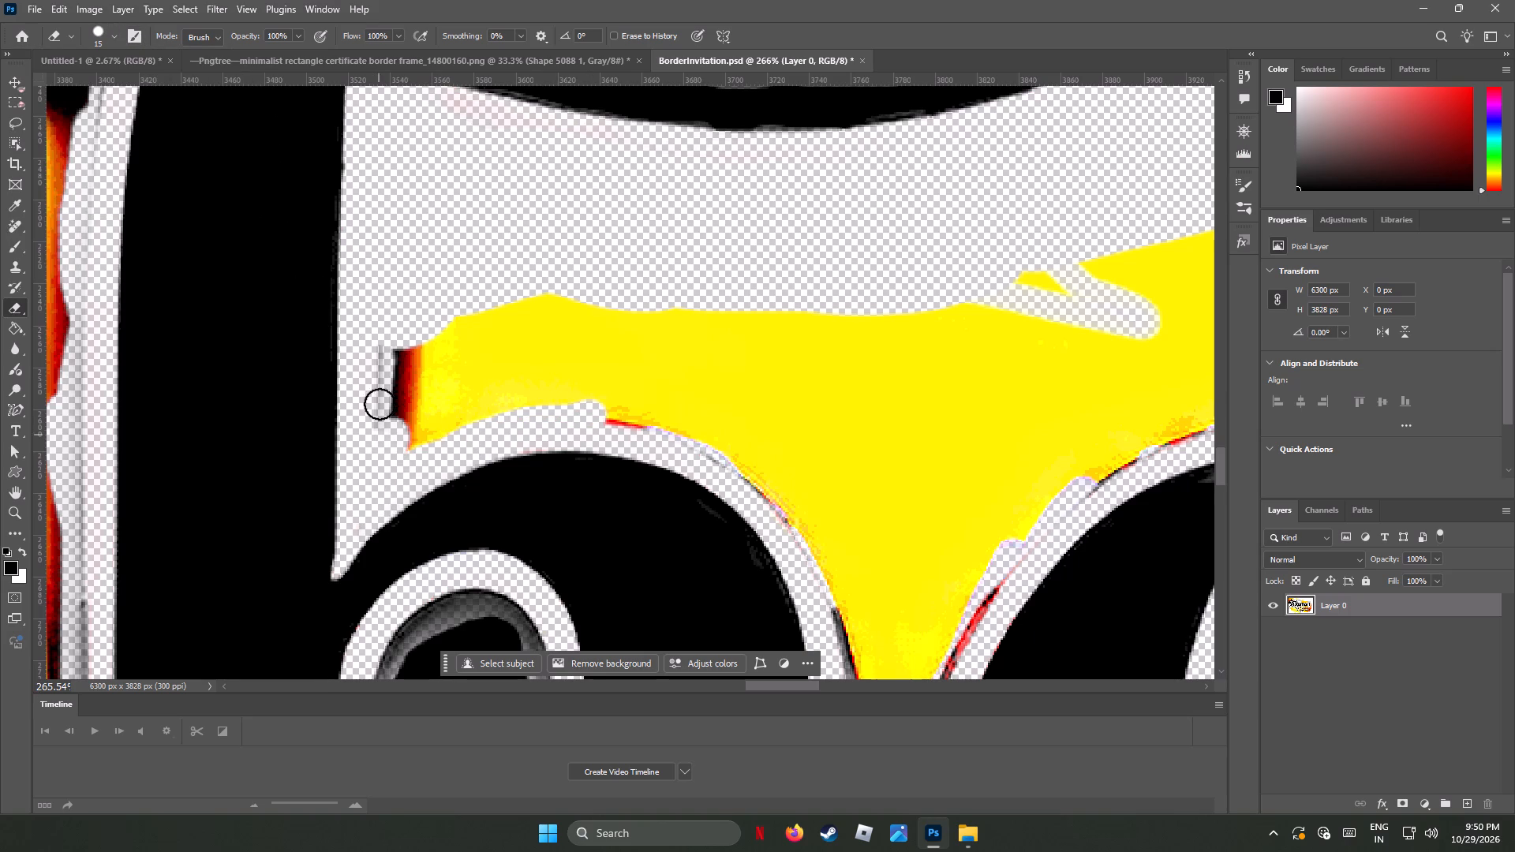
pyautogui.moveTo(380, 404); pyautogui.dragTo(414, 363)
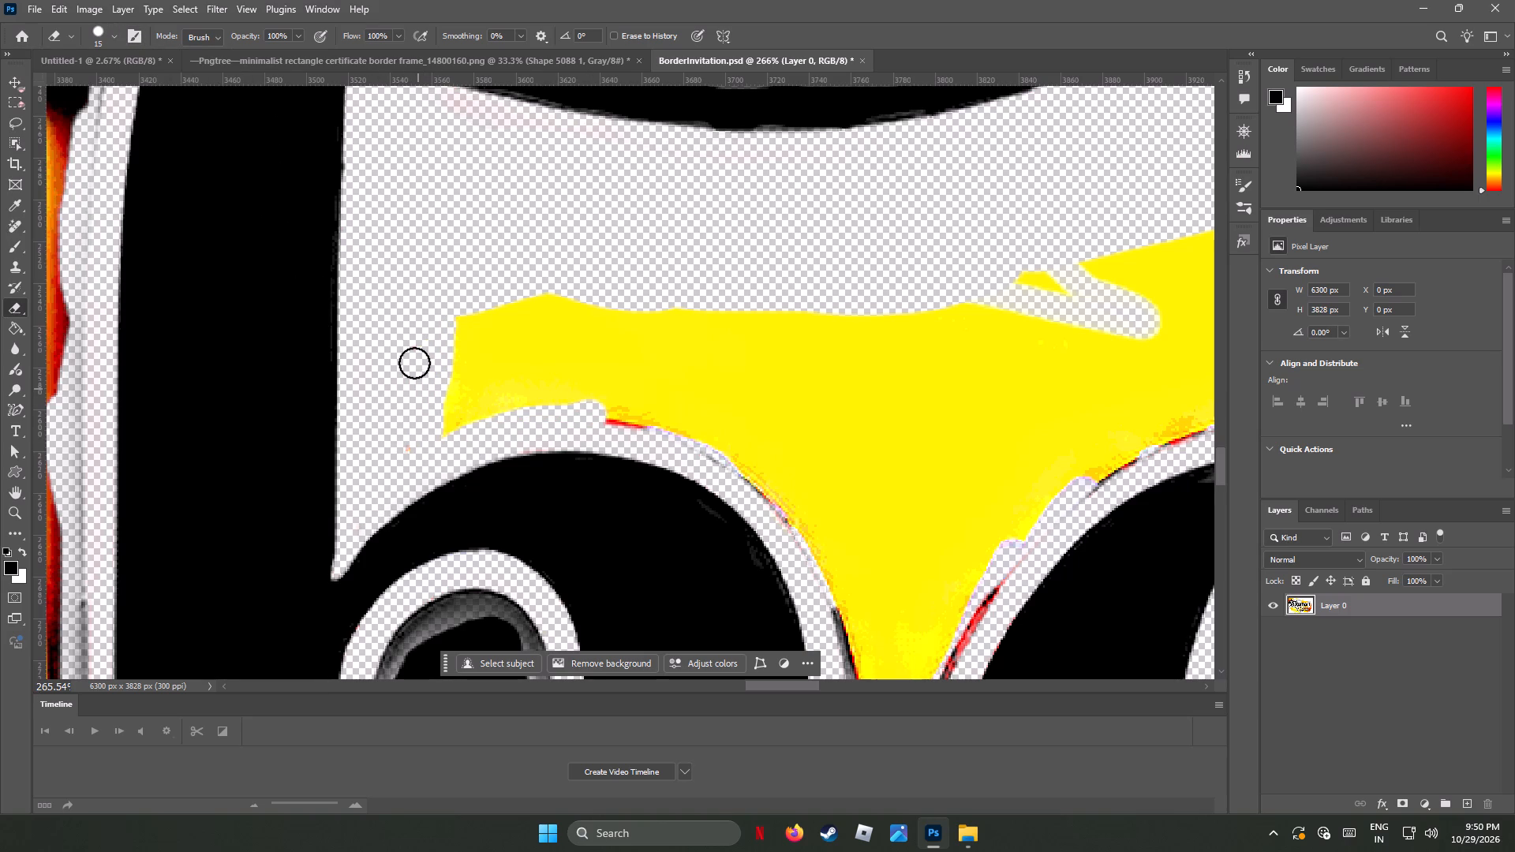
pyautogui.moveTo(414, 363); pyautogui.dragTo(785, 510)
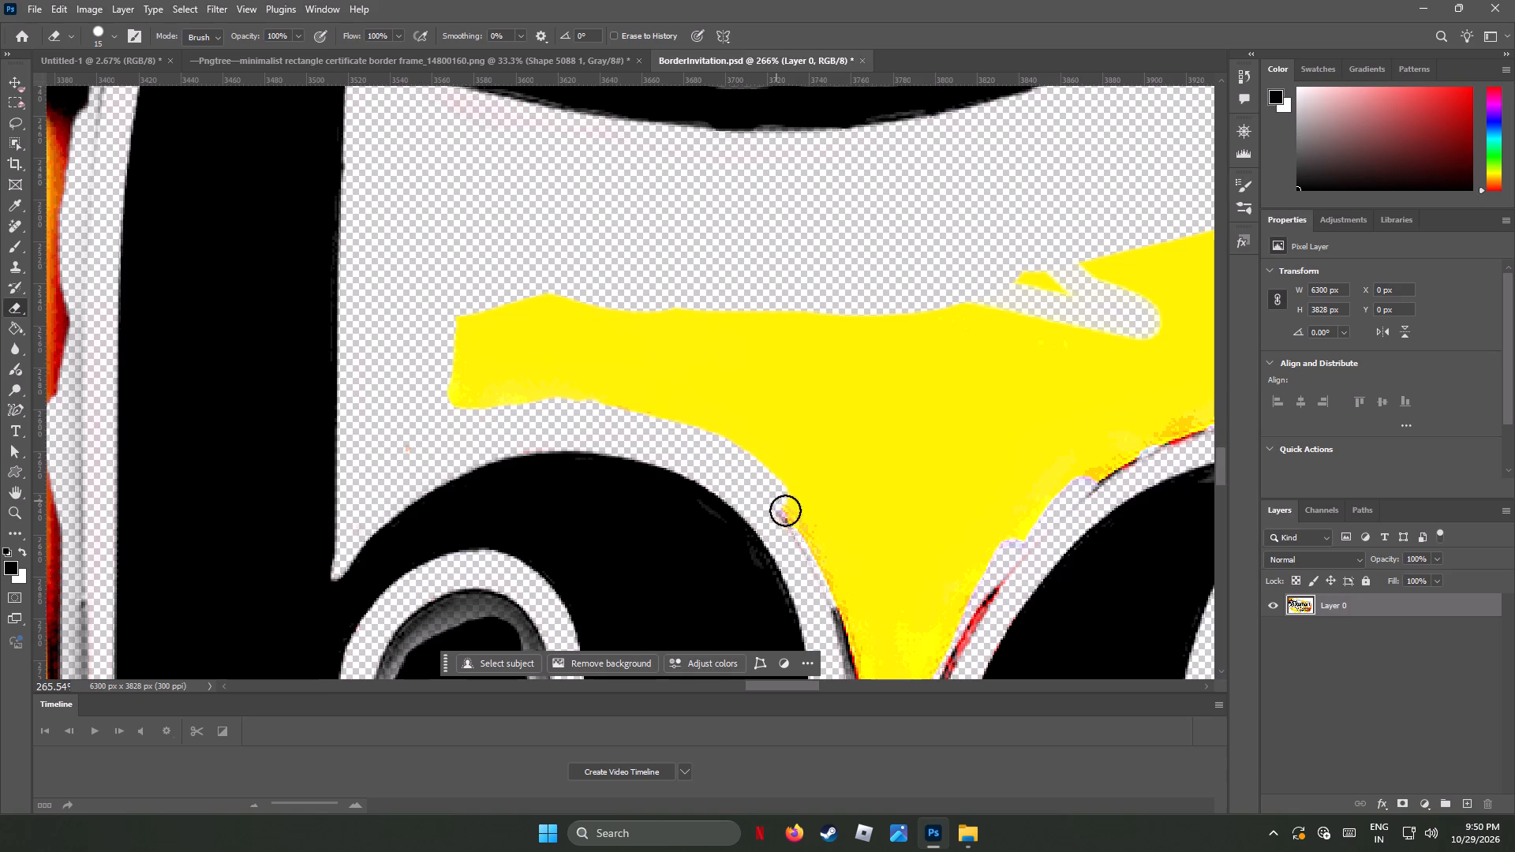
pyautogui.moveTo(785, 510); pyautogui.dragTo(535, 312)
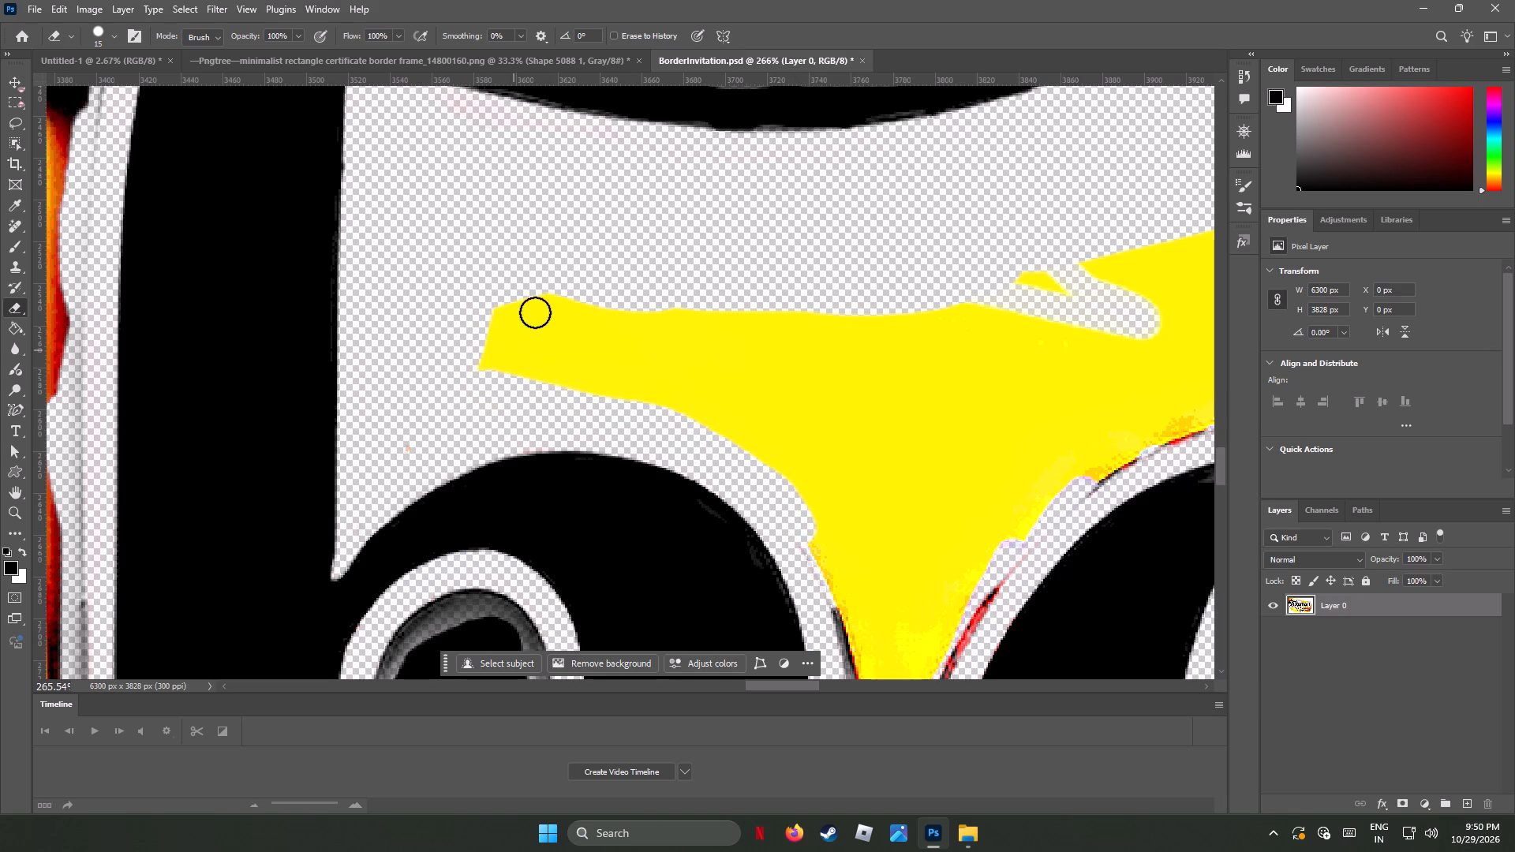
pyautogui.moveTo(535, 312); pyautogui.dragTo(577, 312)
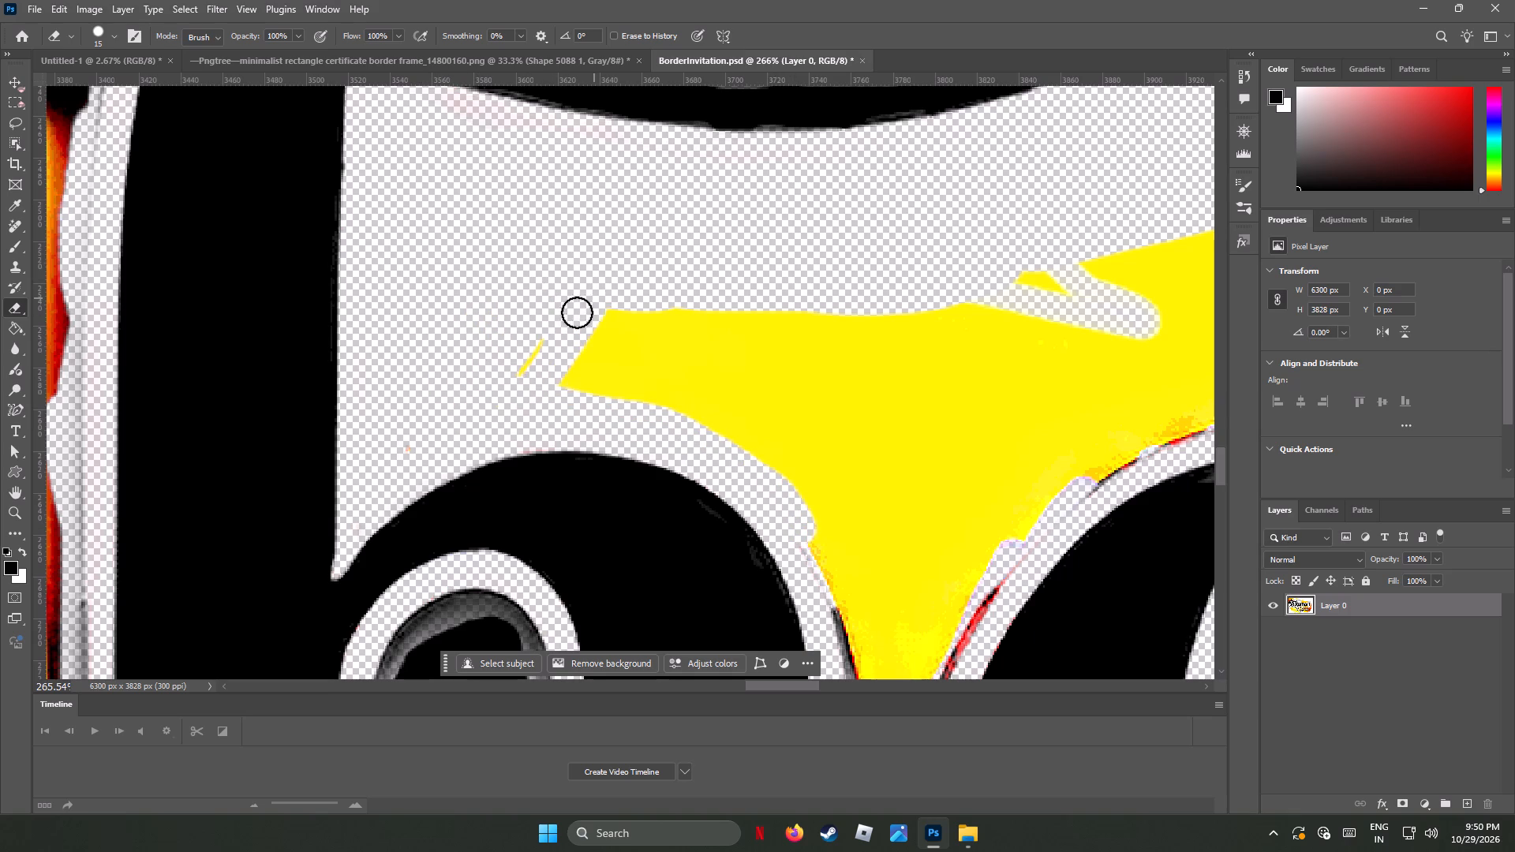
pyautogui.moveTo(577, 312); pyautogui.dragTo(636, 311)
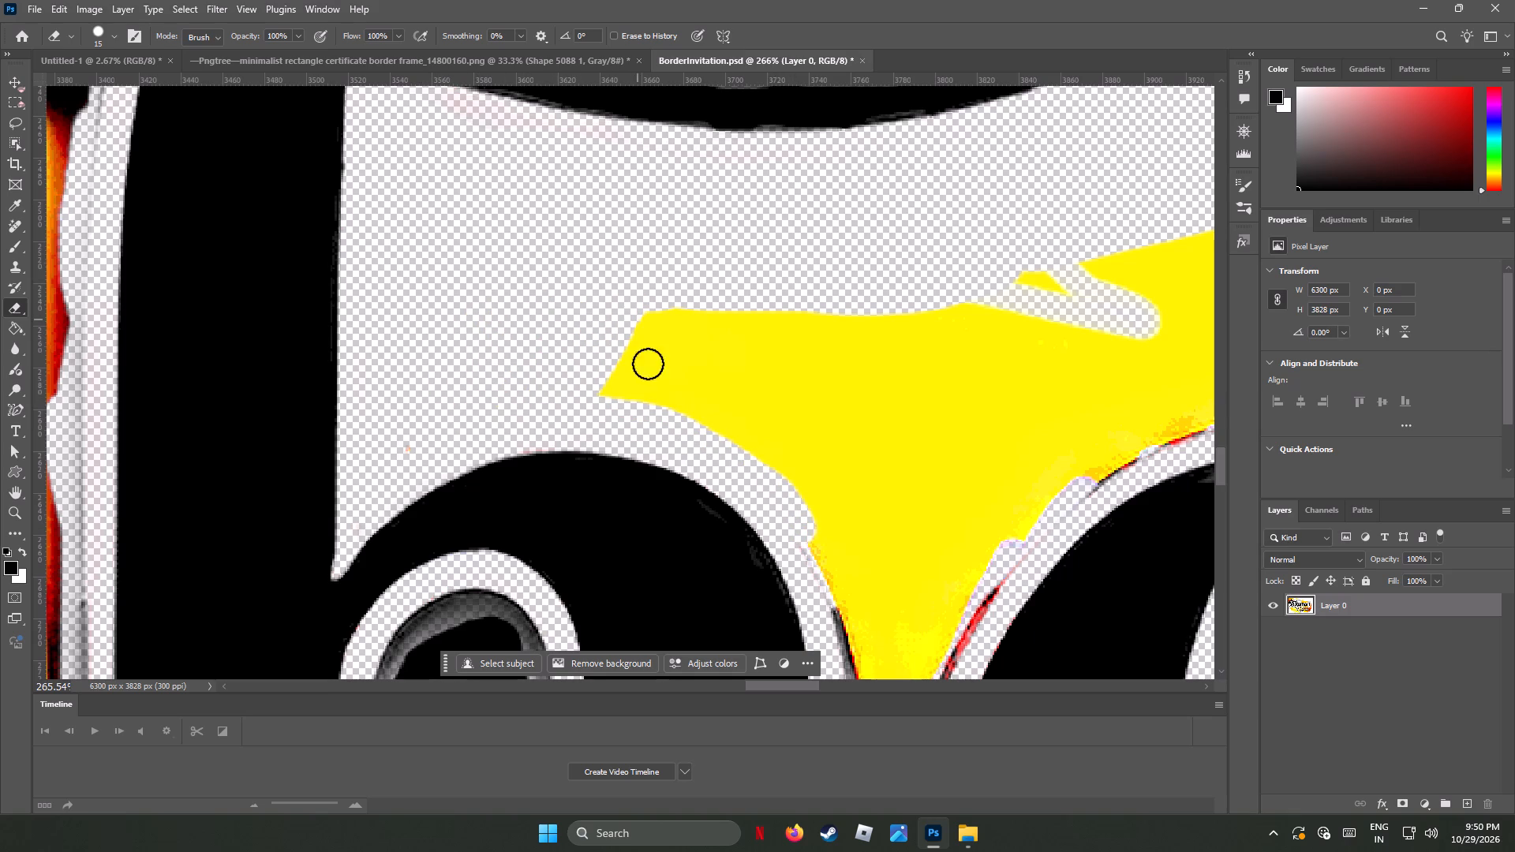
# Erase part of the thin grey shadow line along the outer side of the h's tall stem.
pyautogui.moveTo(79, 312); pyautogui.dragTo(72, 498)
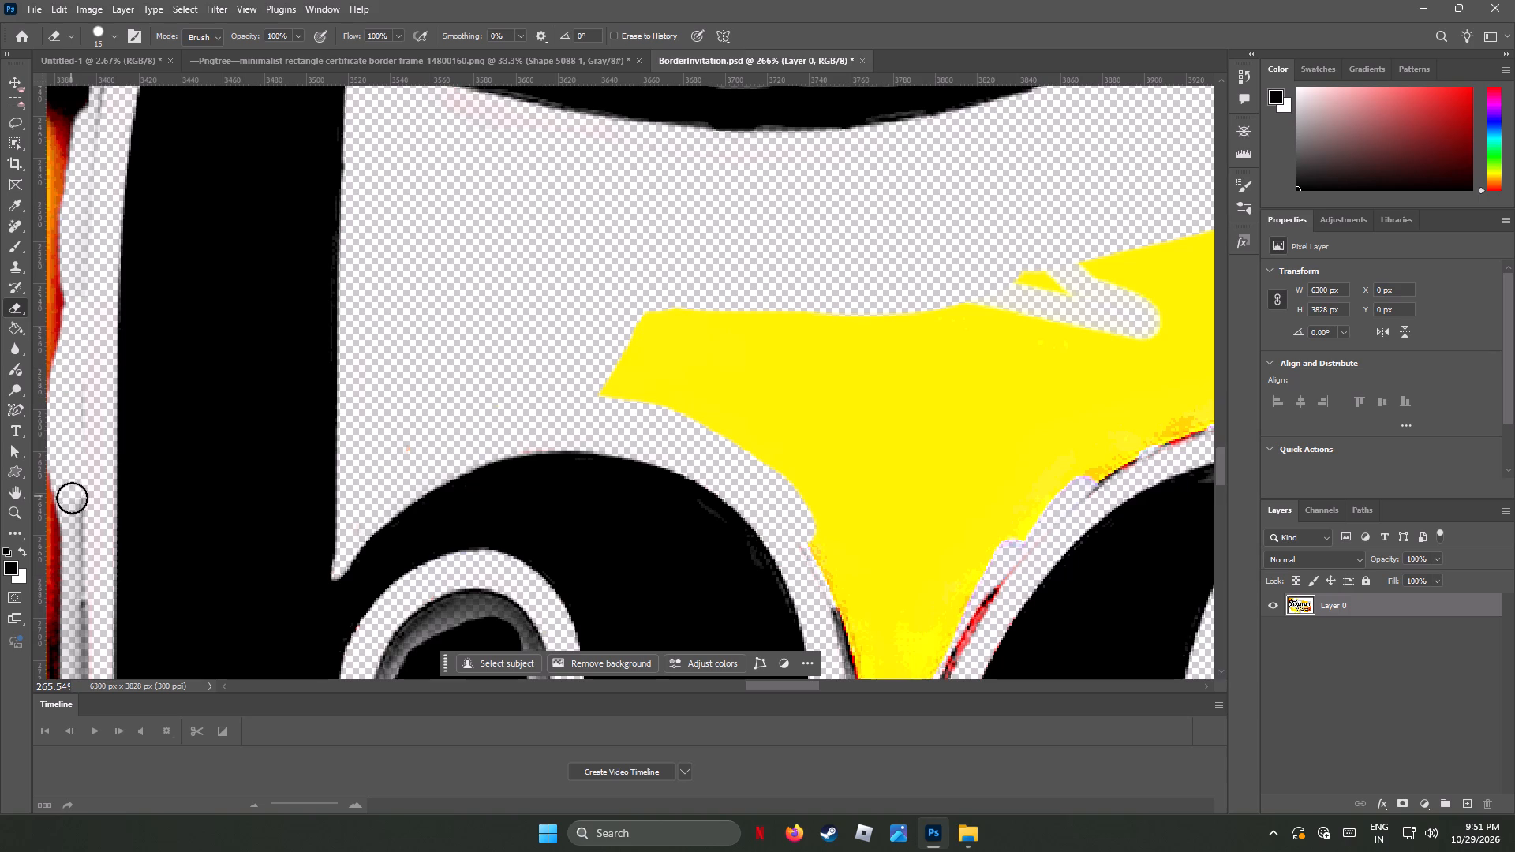
pyautogui.moveTo(72, 498); pyautogui.dragTo(87, 625)
# Set the eraser to 66 px and clear the shadow and yellow fill from the arched top of the h's inner opening.
pyautogui.scroll(-14, 866, 585)
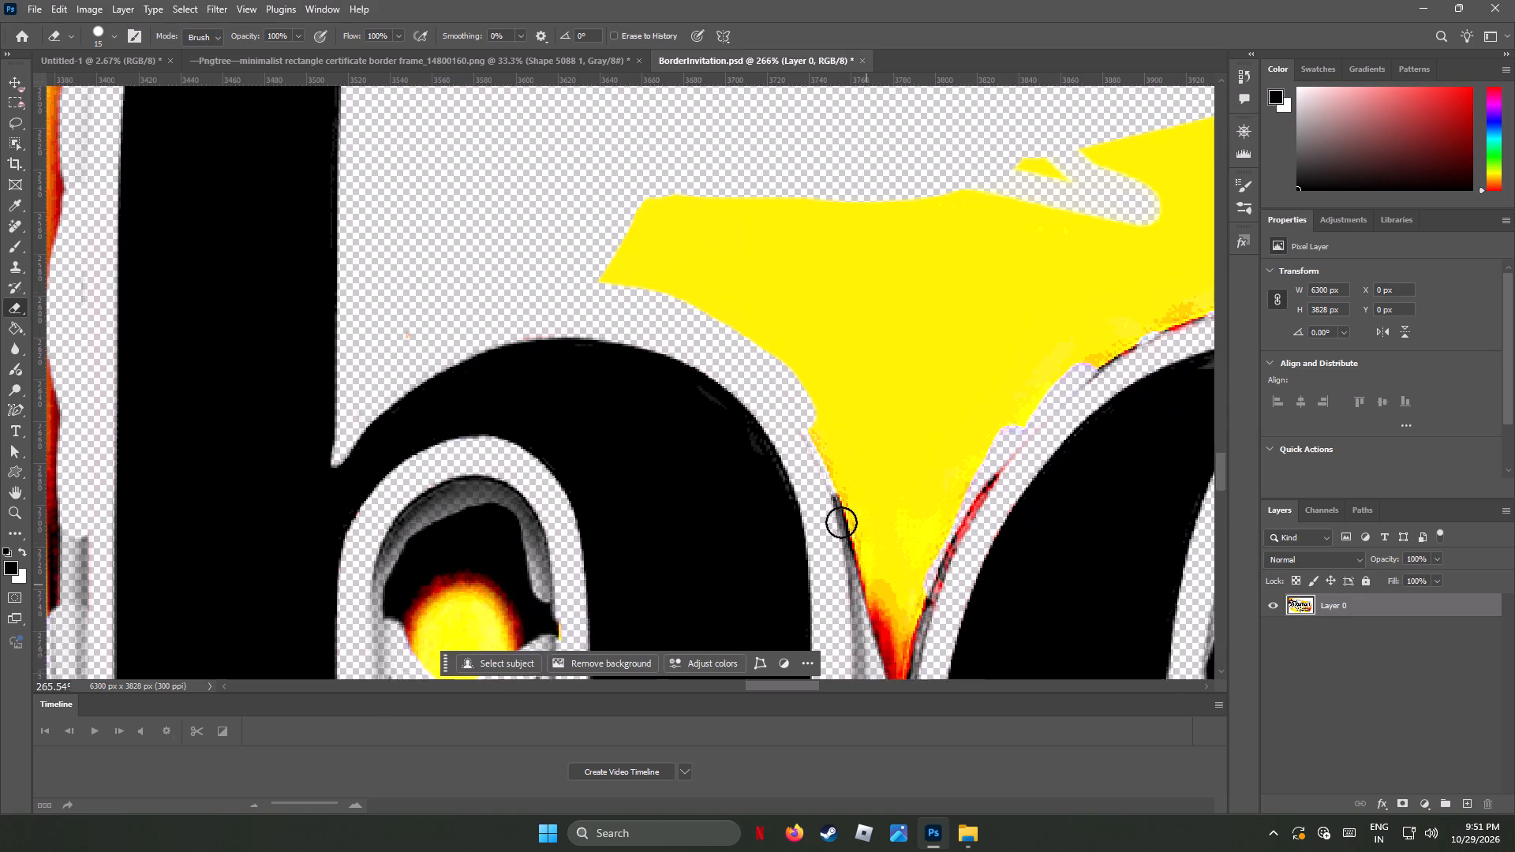
pyautogui.scroll(-13, 841, 522)
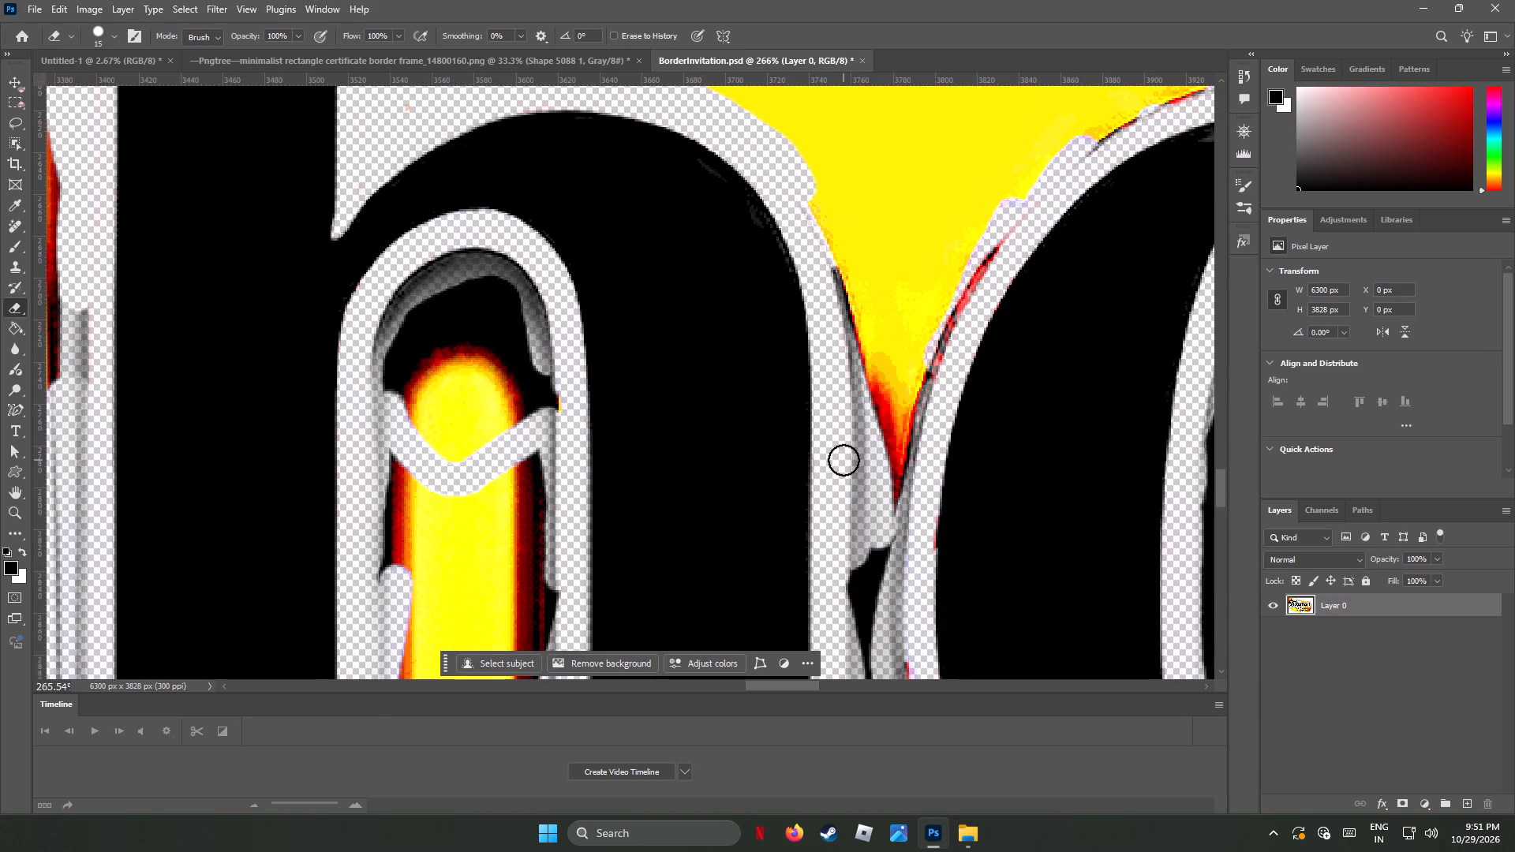
pyautogui.click(113, 38)
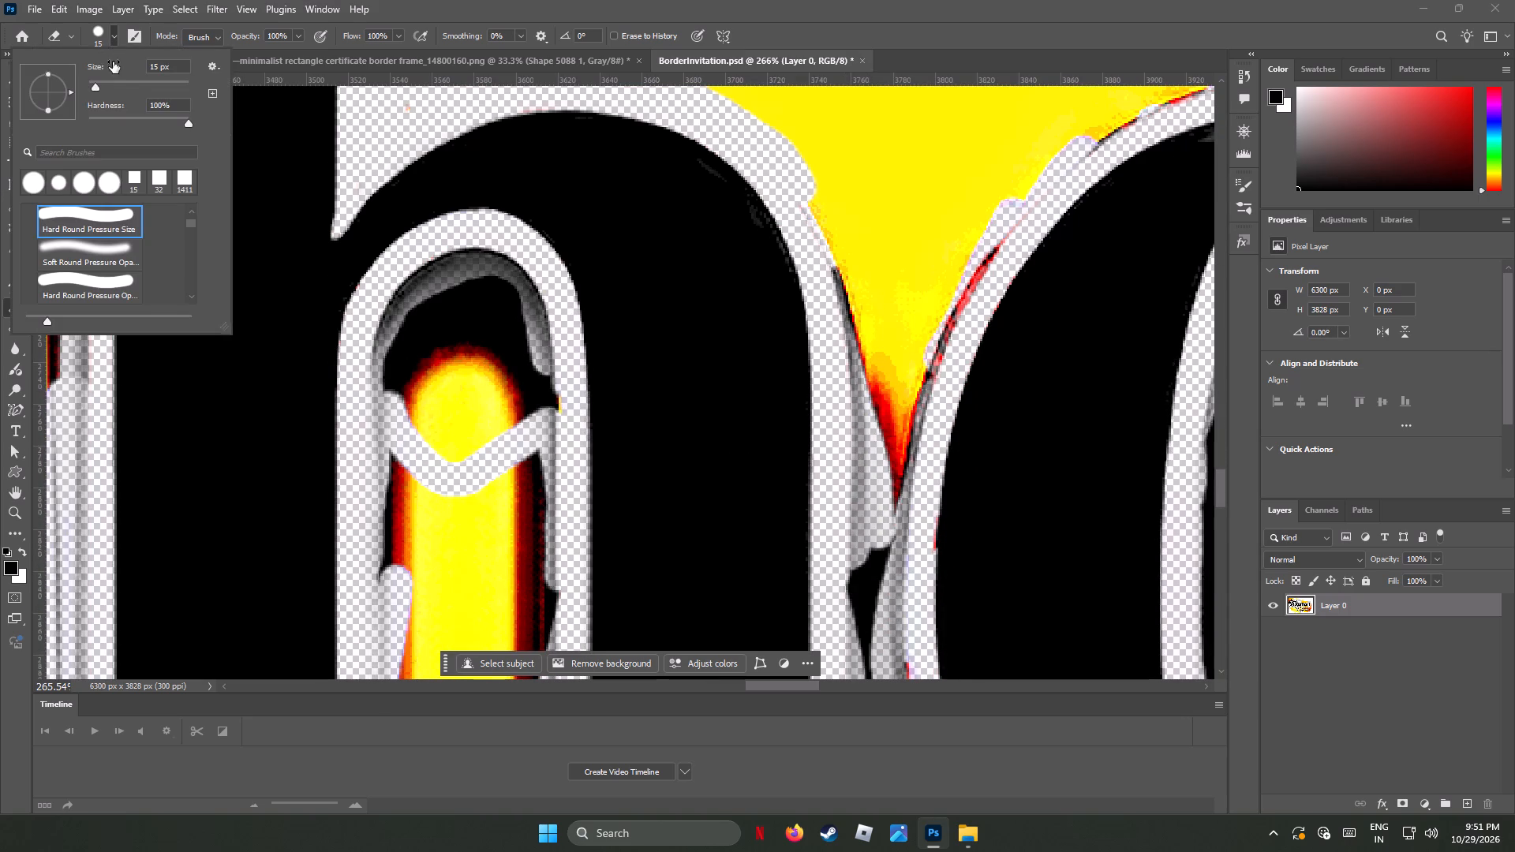
pyautogui.click(121, 81)
pyautogui.moveTo(460, 308); pyautogui.dragTo(447, 323)
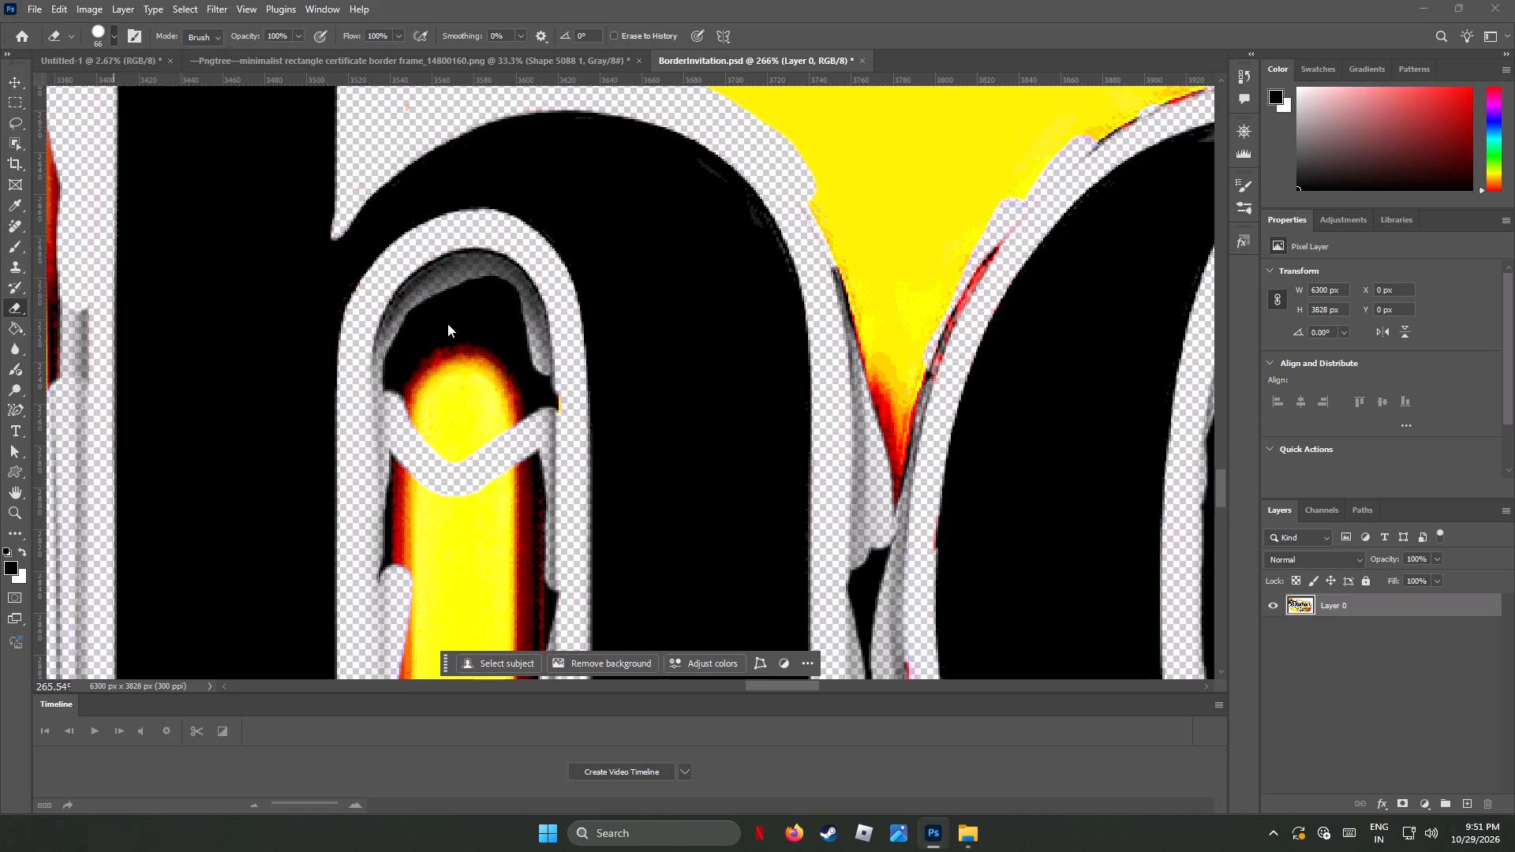
pyautogui.moveTo(447, 323); pyautogui.dragTo(431, 337)
pyautogui.moveTo(450, 312); pyautogui.dragTo(417, 466)
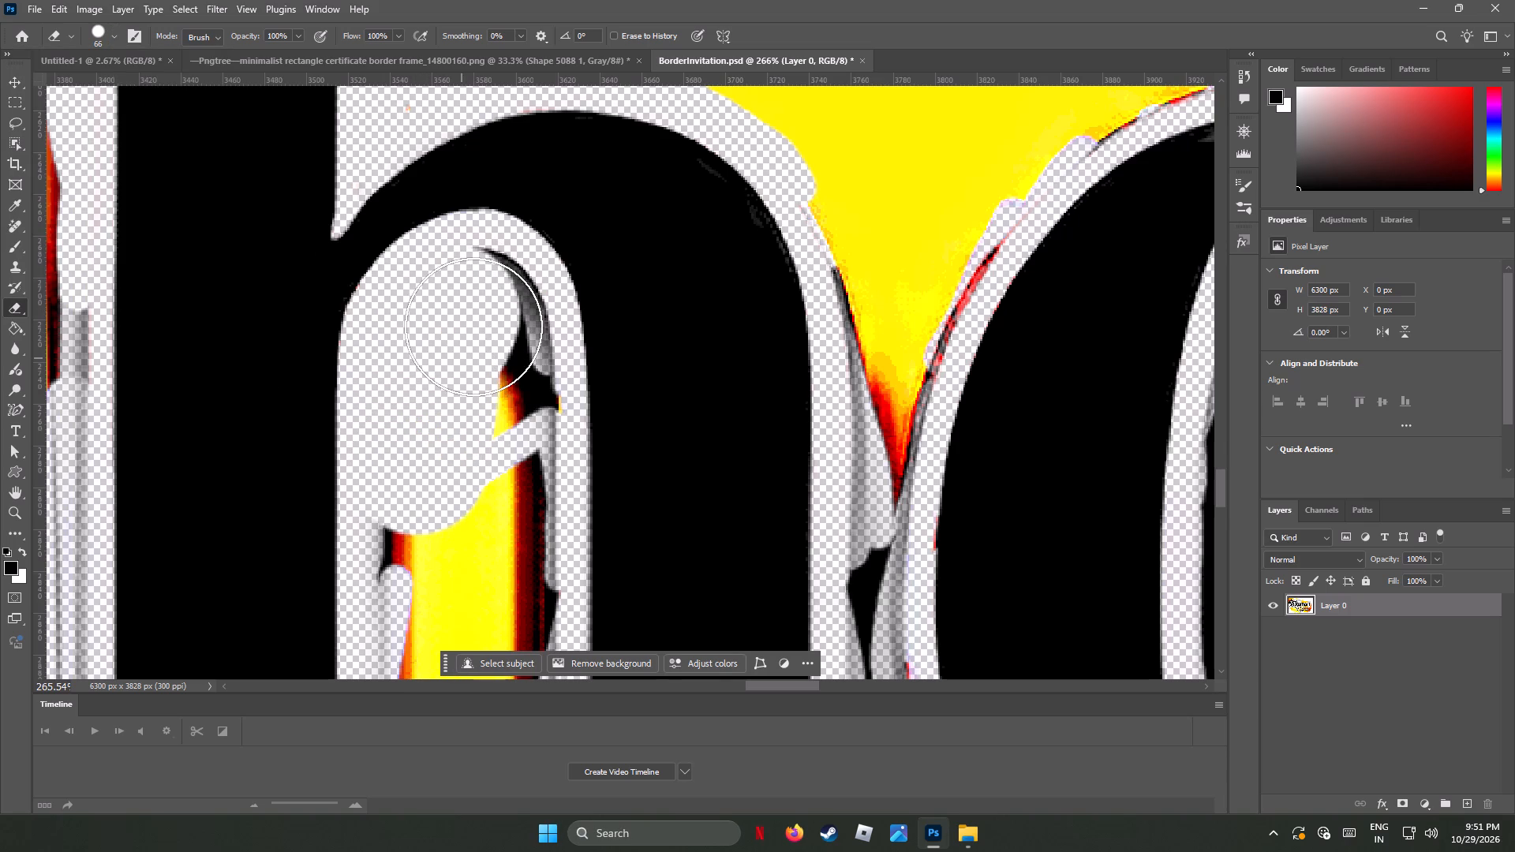
pyautogui.moveTo(488, 313); pyautogui.dragTo(473, 529)
# Erase the yellow fill and dark red edges in the middle stretch of the h's inner opening.
pyautogui.scroll(-2, 484, 510)
pyautogui.scroll(1, 483, 510)
pyautogui.scroll(-10, 481, 509)
pyautogui.scroll(1, 491, 459)
pyautogui.scroll(-5, 491, 459)
pyautogui.moveTo(503, 352); pyautogui.dragTo(501, 561)
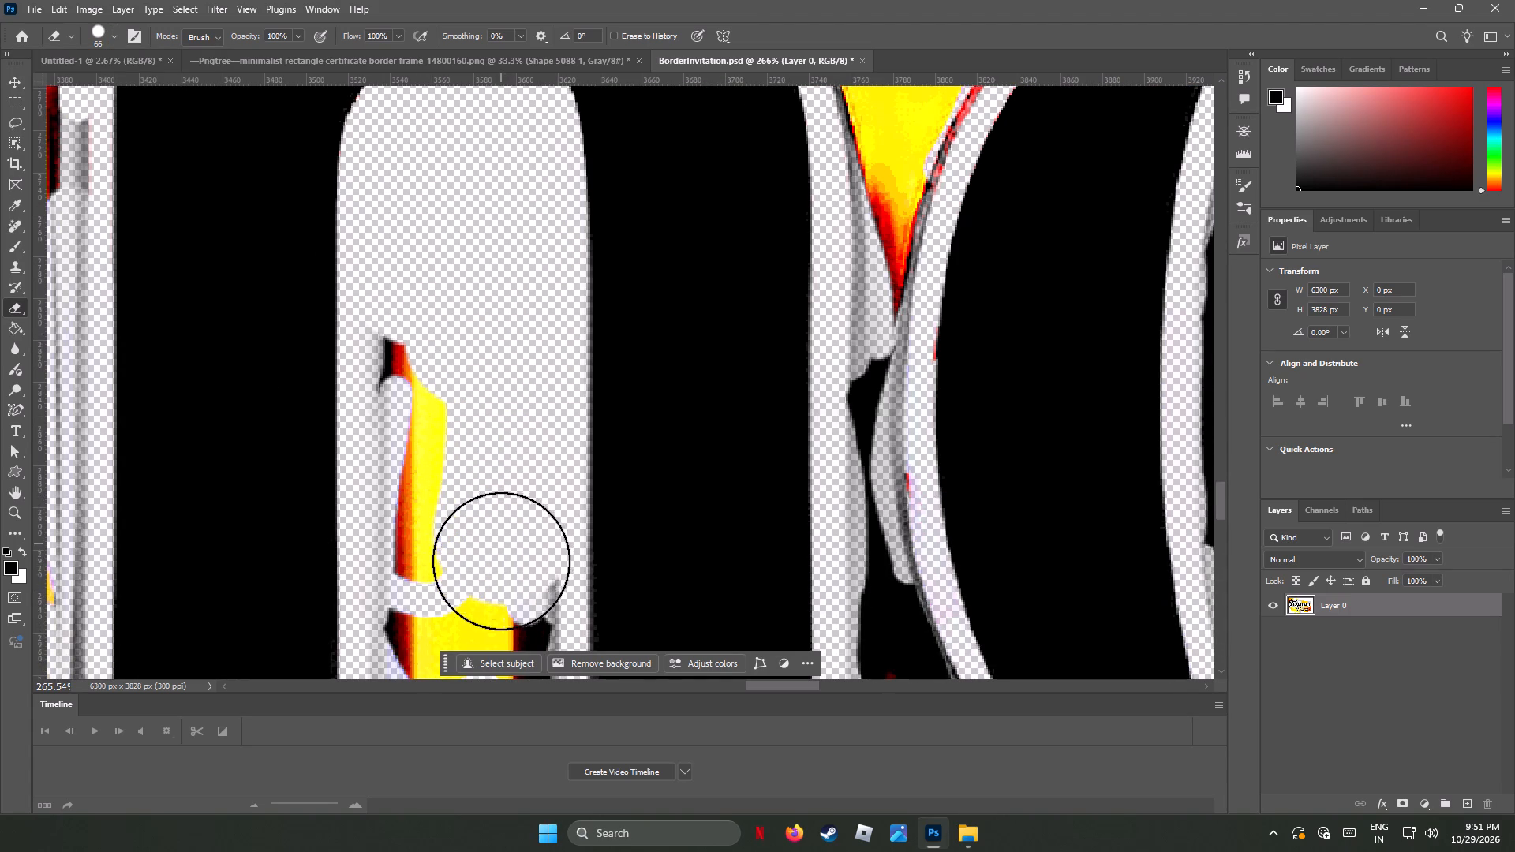
pyautogui.moveTo(501, 561); pyautogui.dragTo(492, 541)
pyautogui.moveTo(408, 334); pyautogui.dragTo(428, 532)
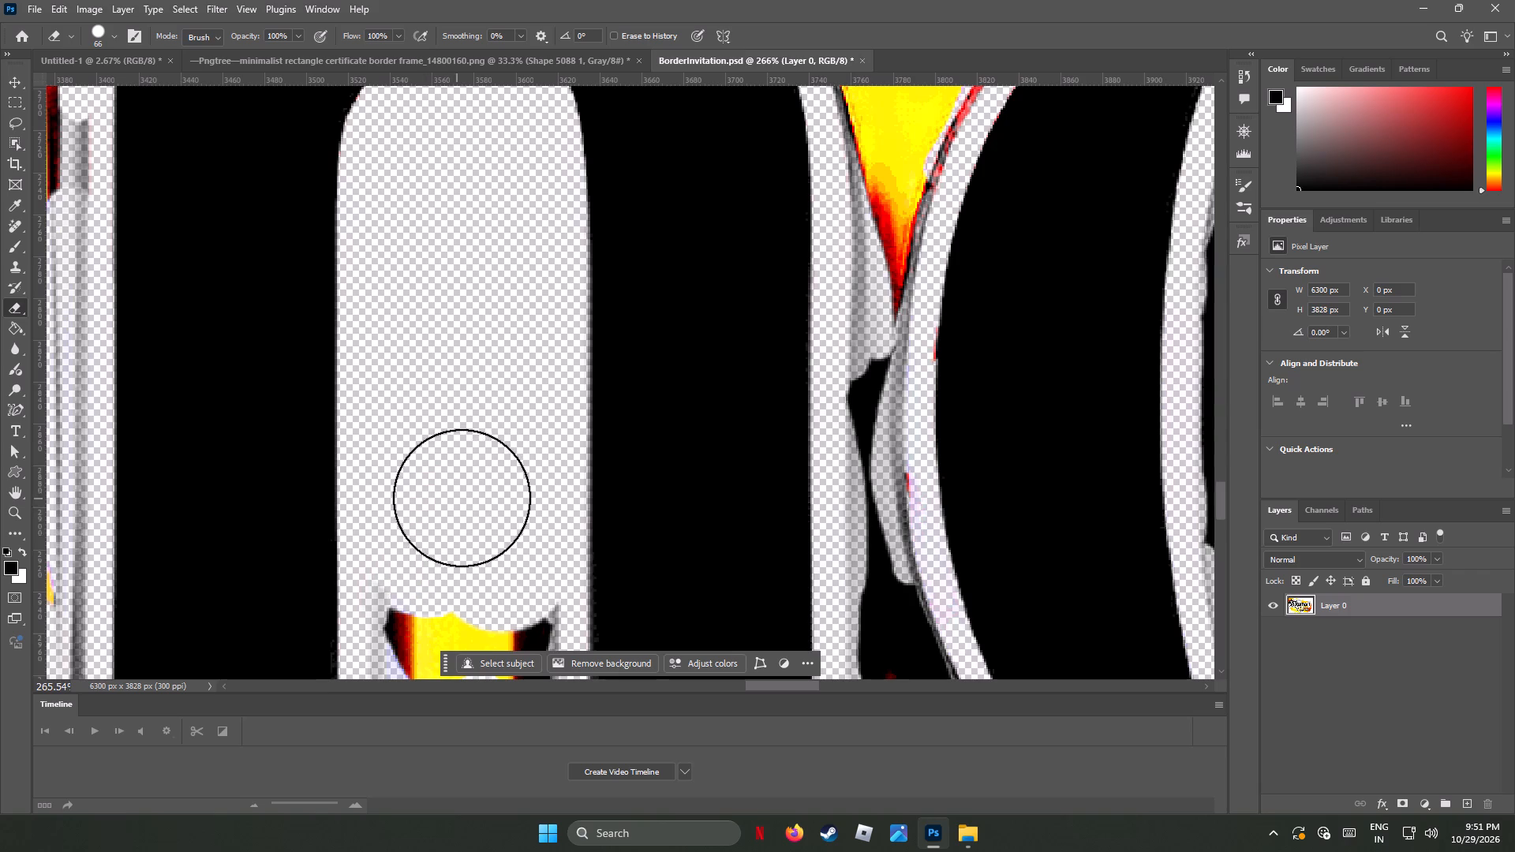
# Erase the remaining yellow, red and shadow at the bottom of the h's inner opening, down to where its feet meet.
pyautogui.scroll(-8, 462, 498)
pyautogui.scroll(3, 463, 498)
pyautogui.scroll(-2, 463, 499)
pyautogui.scroll(2, 463, 499)
pyautogui.scroll(-19, 461, 481)
pyautogui.moveTo(426, 325); pyautogui.dragTo(432, 431)
pyautogui.click(435, 450)
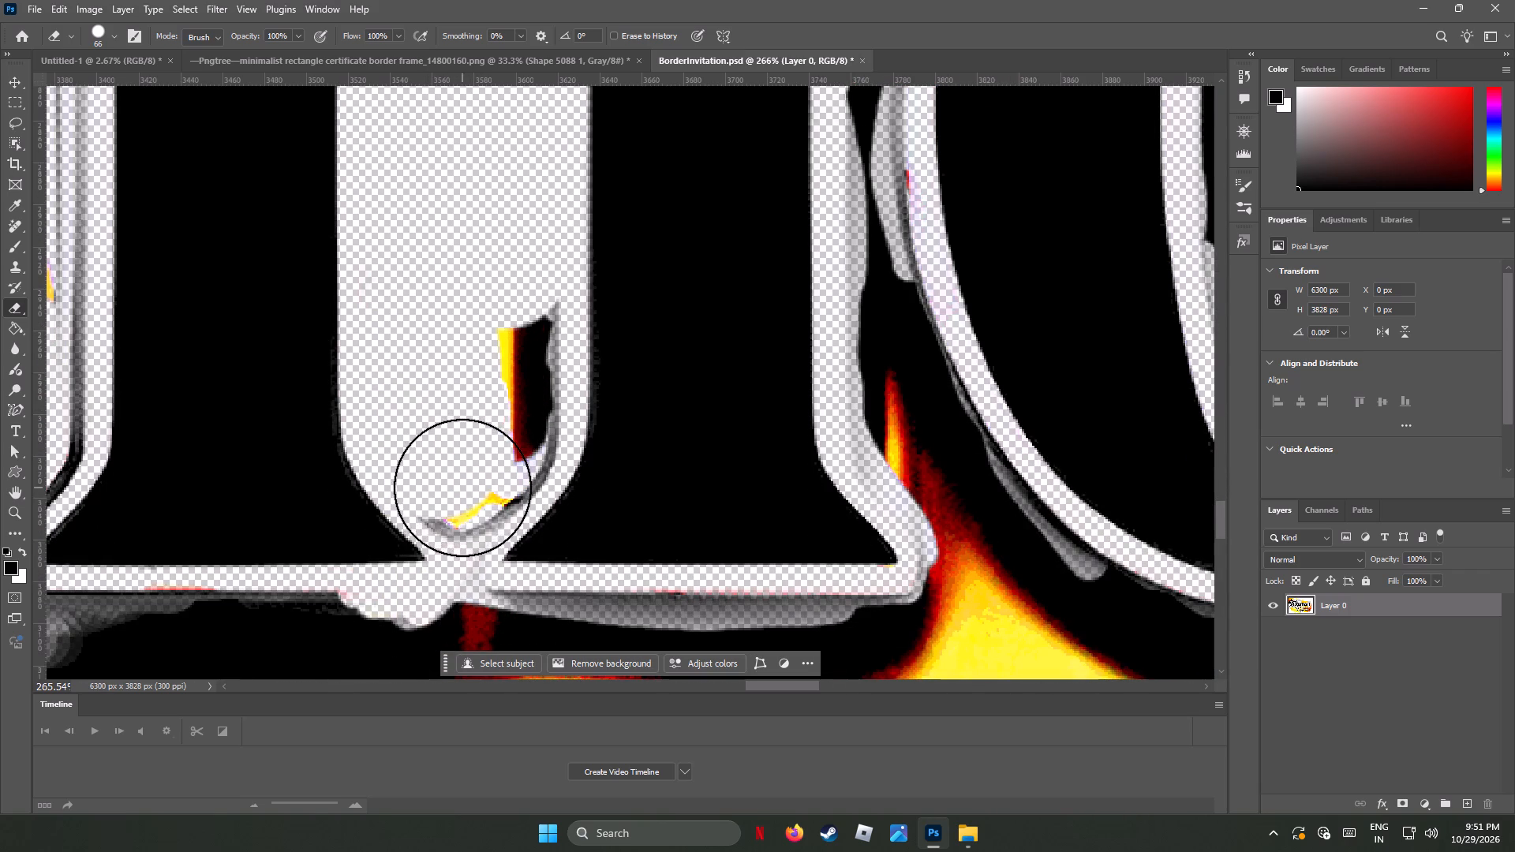
pyautogui.click(462, 486)
pyautogui.moveTo(495, 450); pyautogui.dragTo(501, 314)
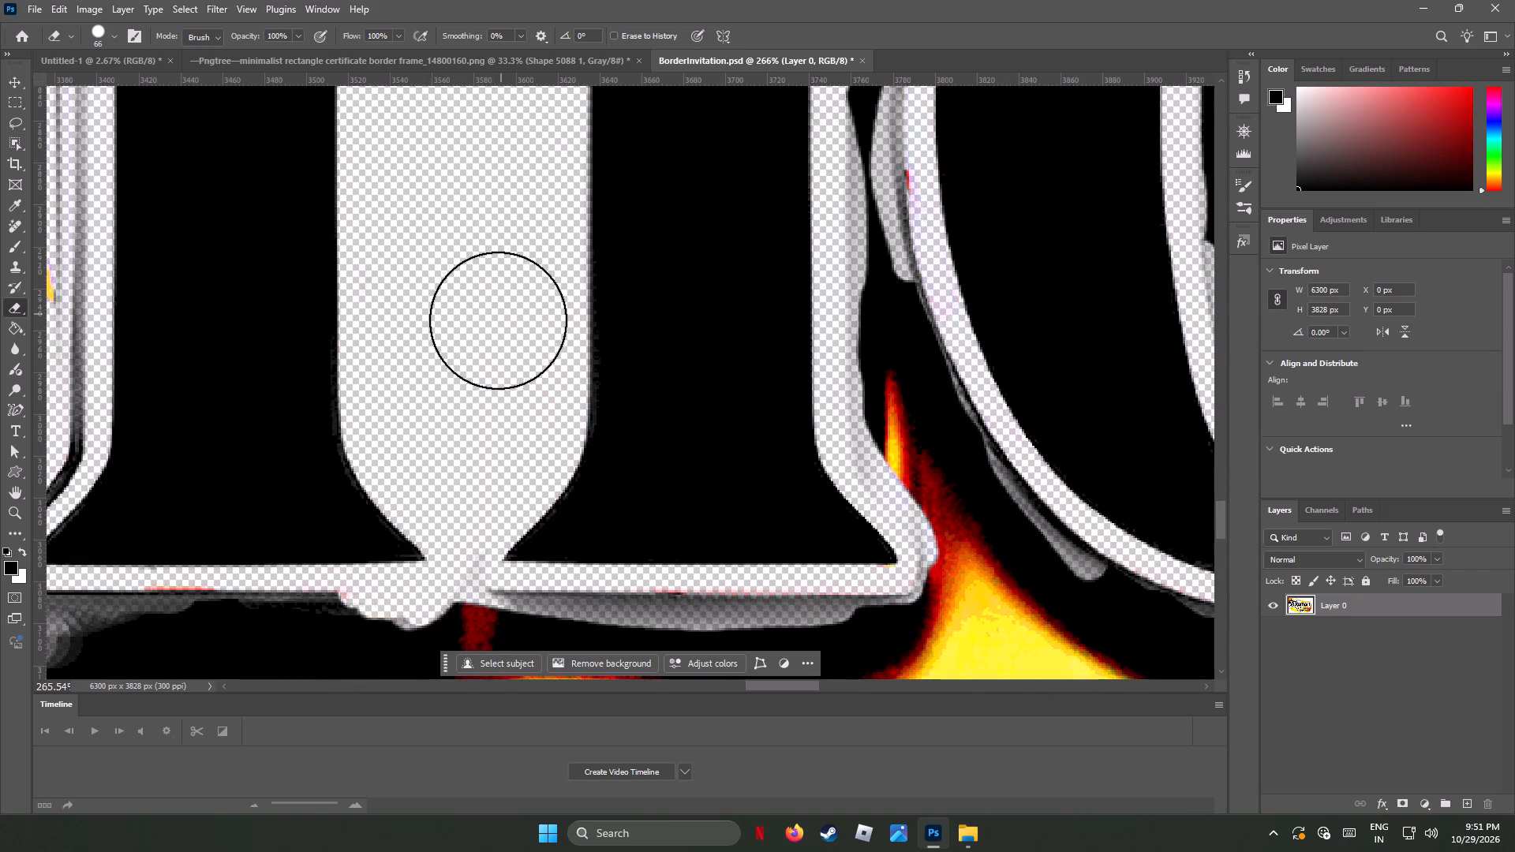
# Erase the black shadow and red glow in the lower part of the gap between the h and the o.
pyautogui.click(929, 454)
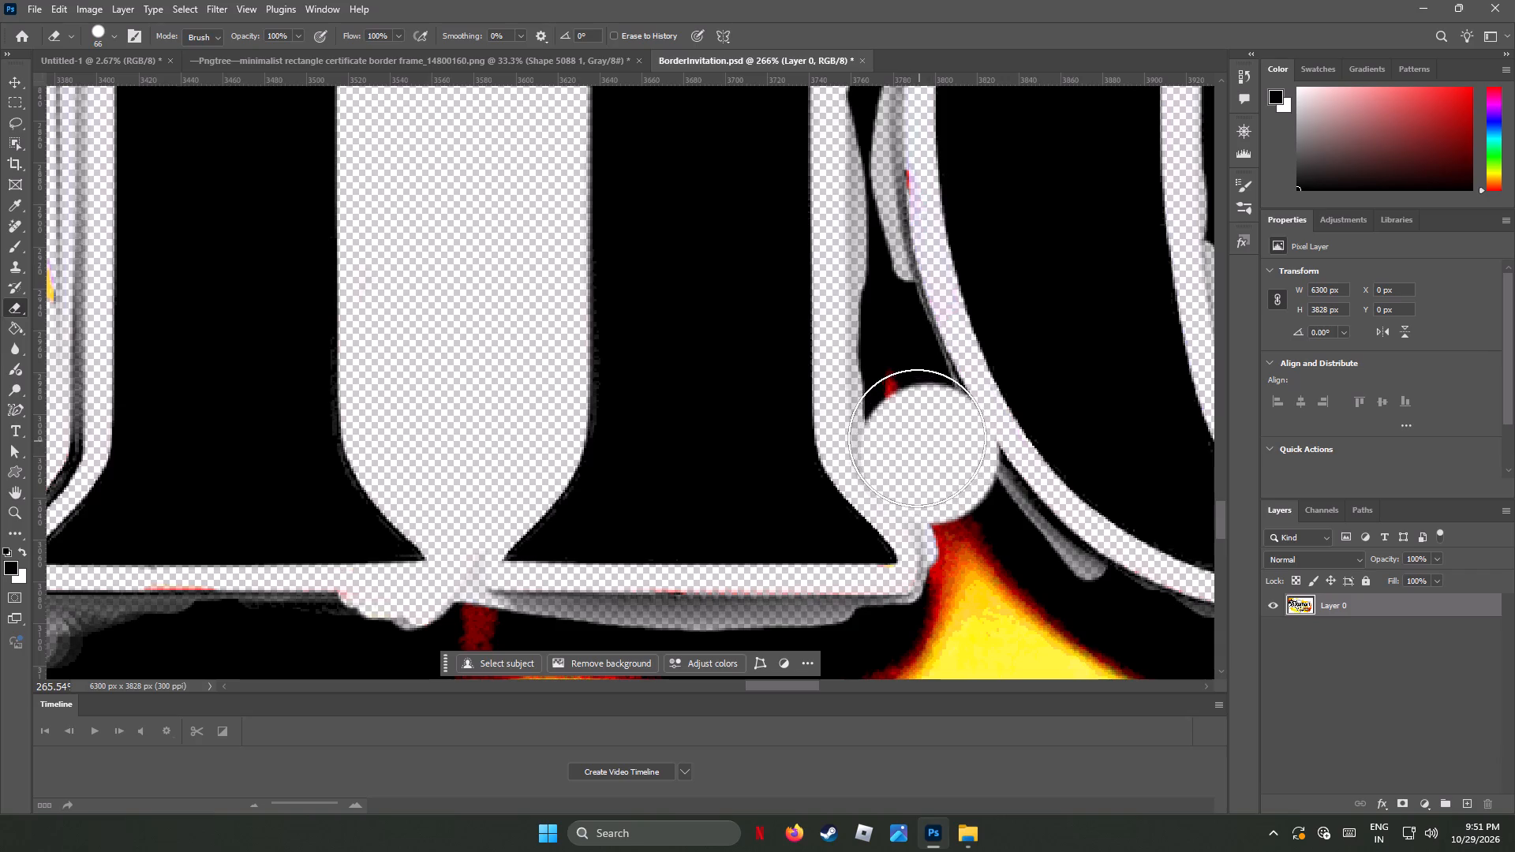
pyautogui.click(888, 427)
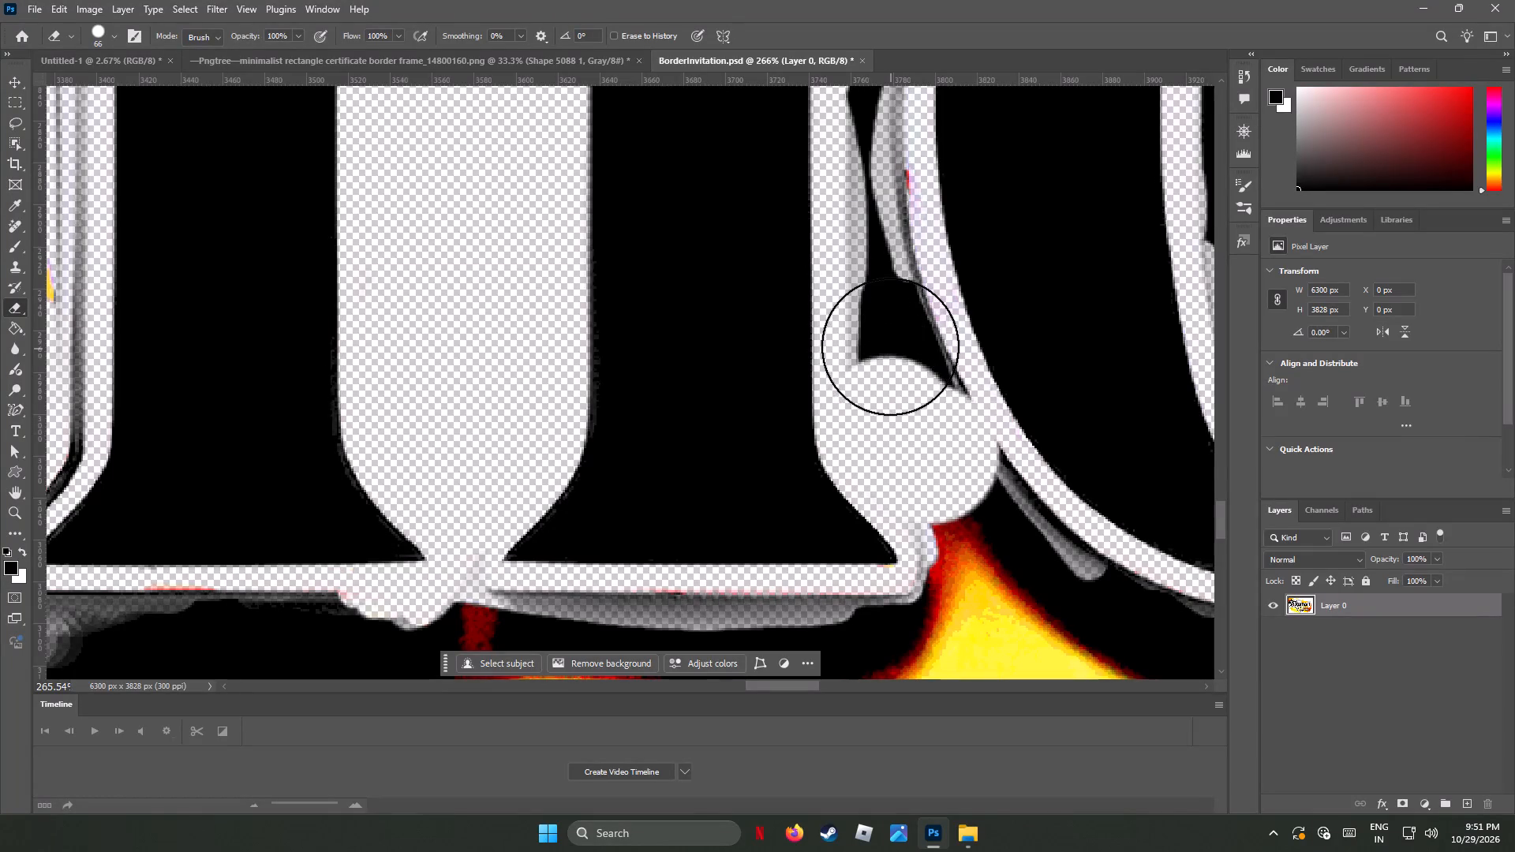
pyautogui.click(890, 344)
pyautogui.click(915, 382)
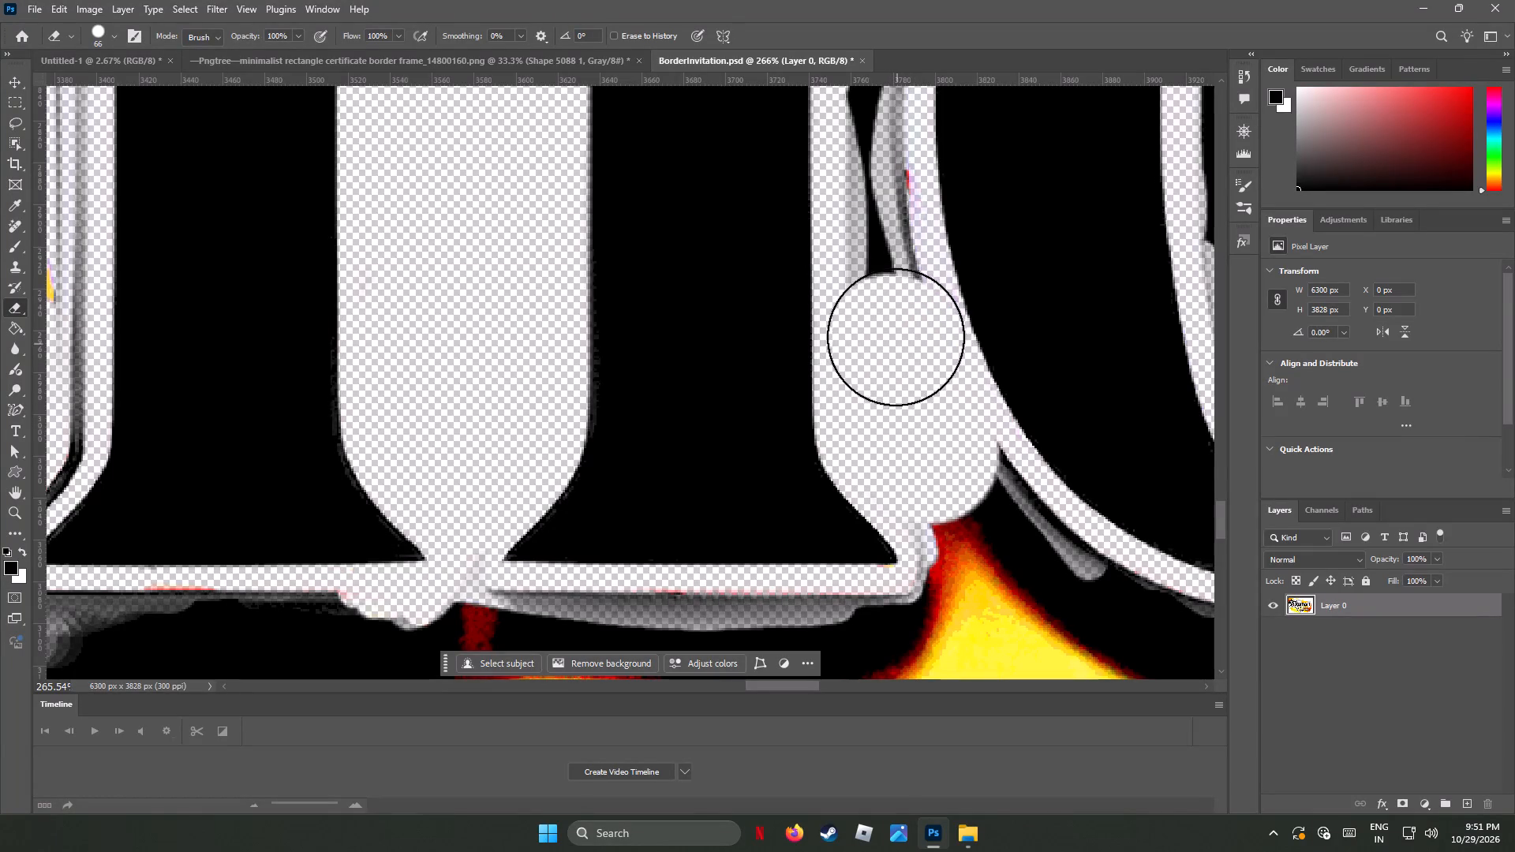
pyautogui.moveTo(896, 336); pyautogui.dragTo(892, 328)
pyautogui.click(882, 282)
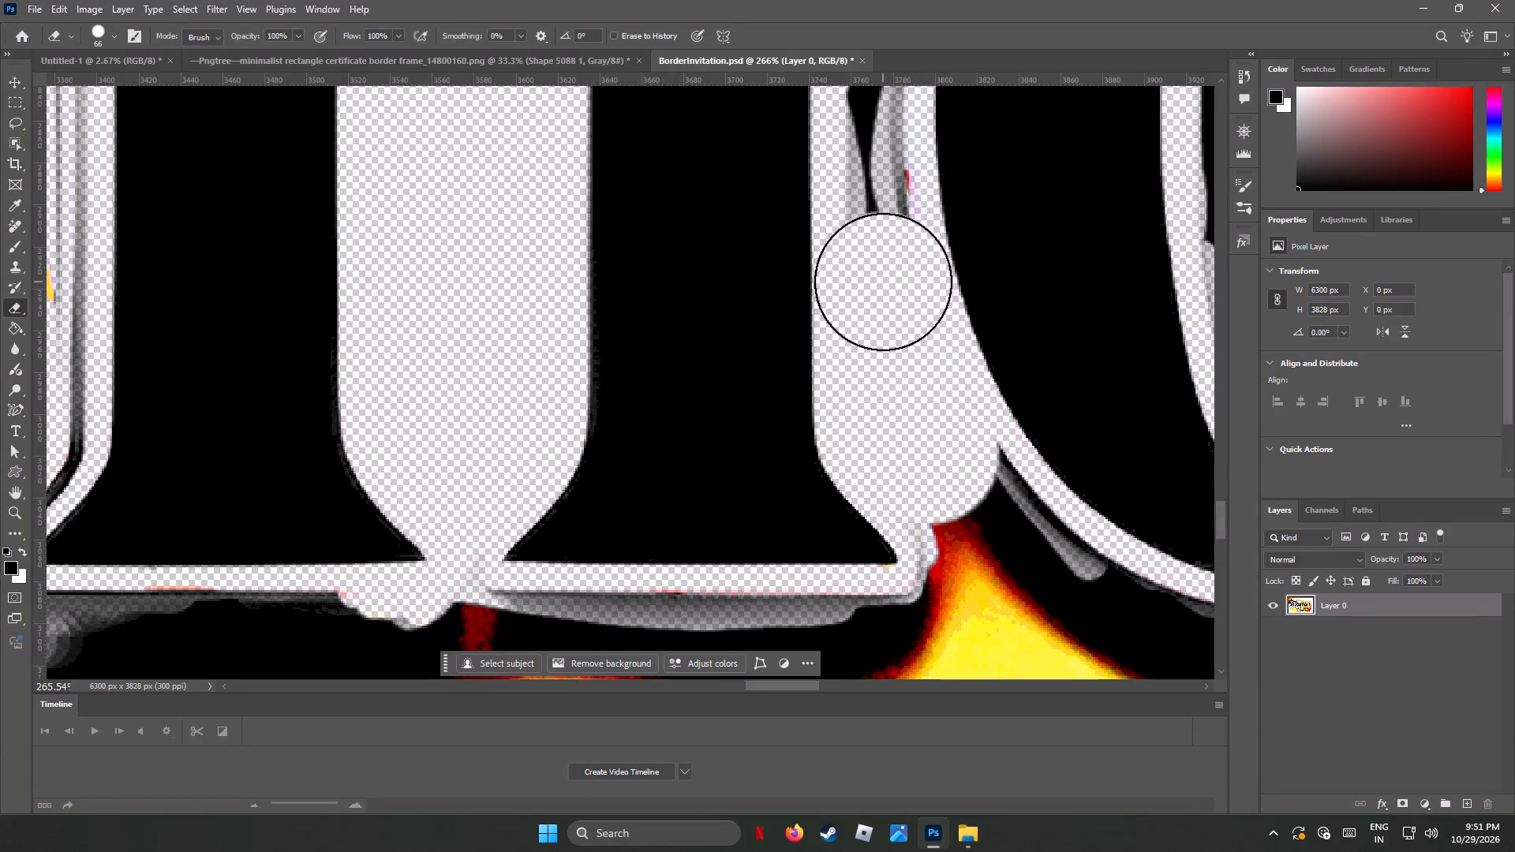
# Reduce the eraser to 47 px and clear the black and grey shadow from the narrow middle of the h–o gap.
pyautogui.scroll(7, 883, 282)
pyautogui.scroll(-2, 883, 282)
pyautogui.scroll(6, 883, 282)
pyautogui.scroll(-1, 882, 275)
pyautogui.scroll(1, 882, 275)
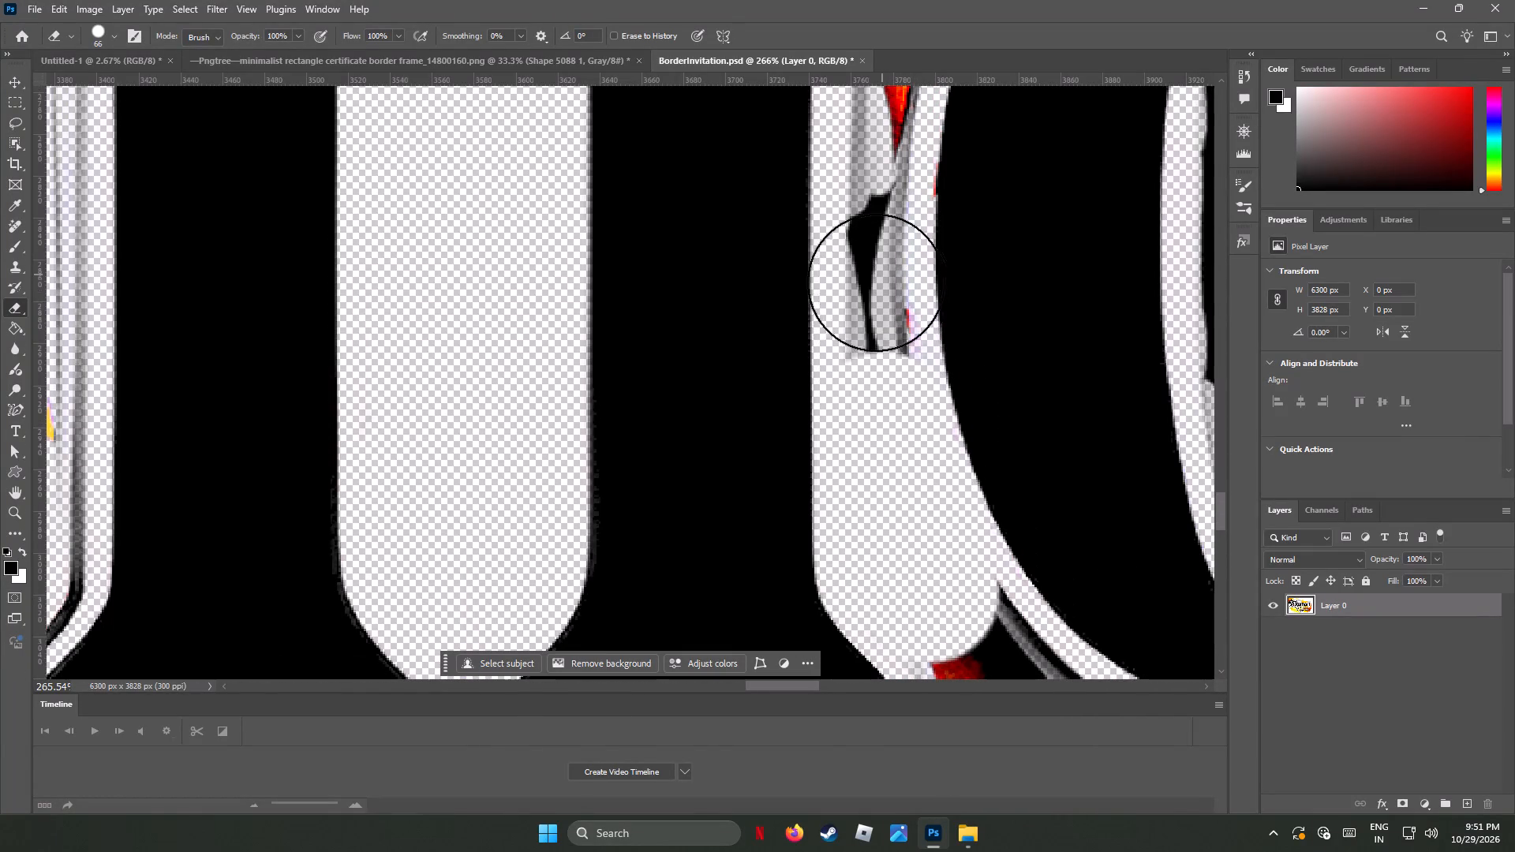
pyautogui.click(115, 38)
pyautogui.click(111, 81)
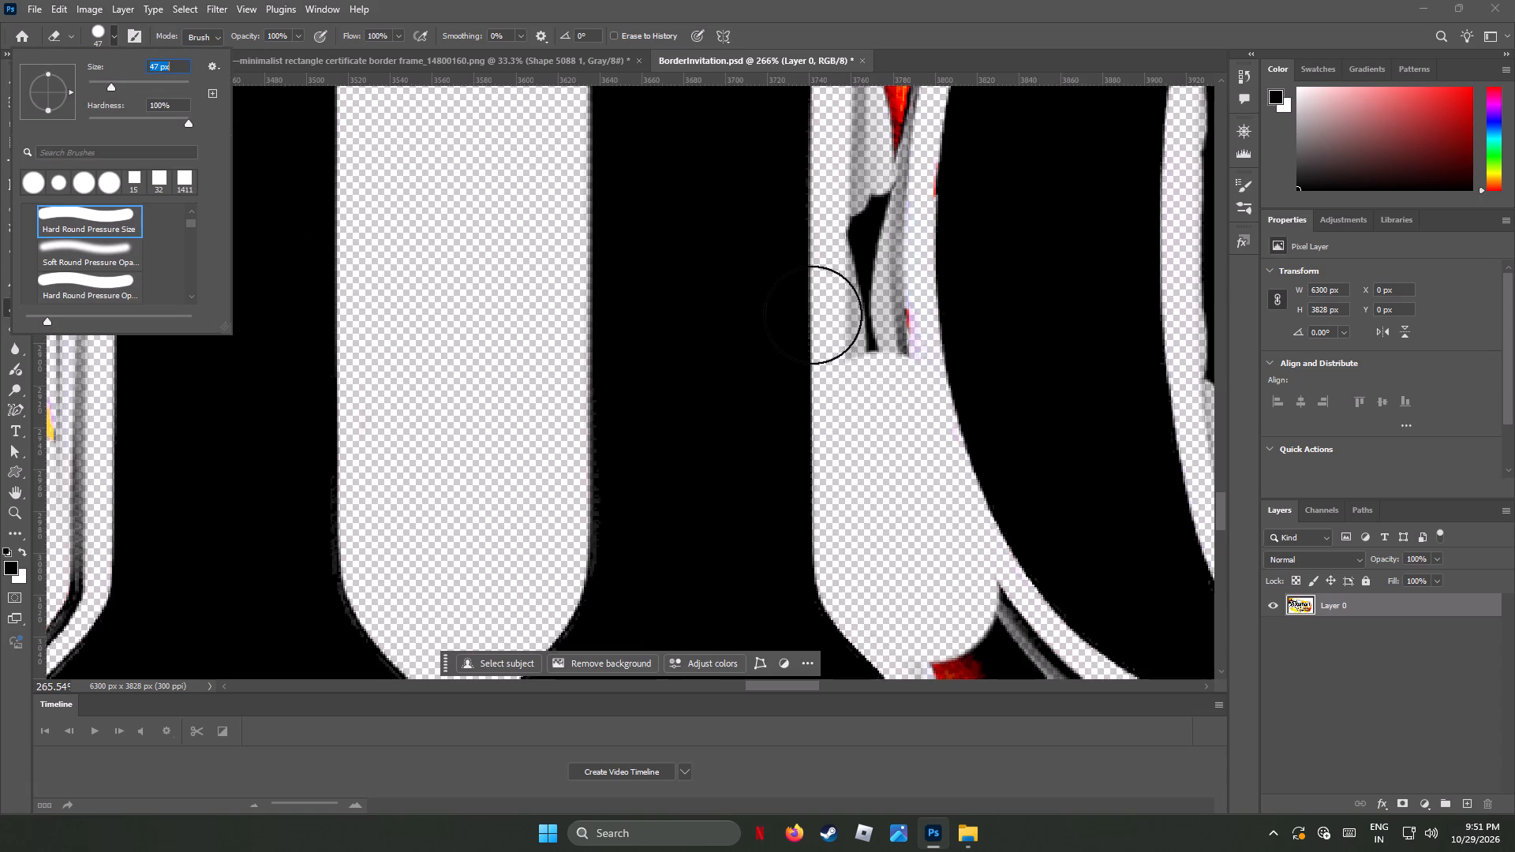
pyautogui.moveTo(882, 340); pyautogui.dragTo(876, 247)
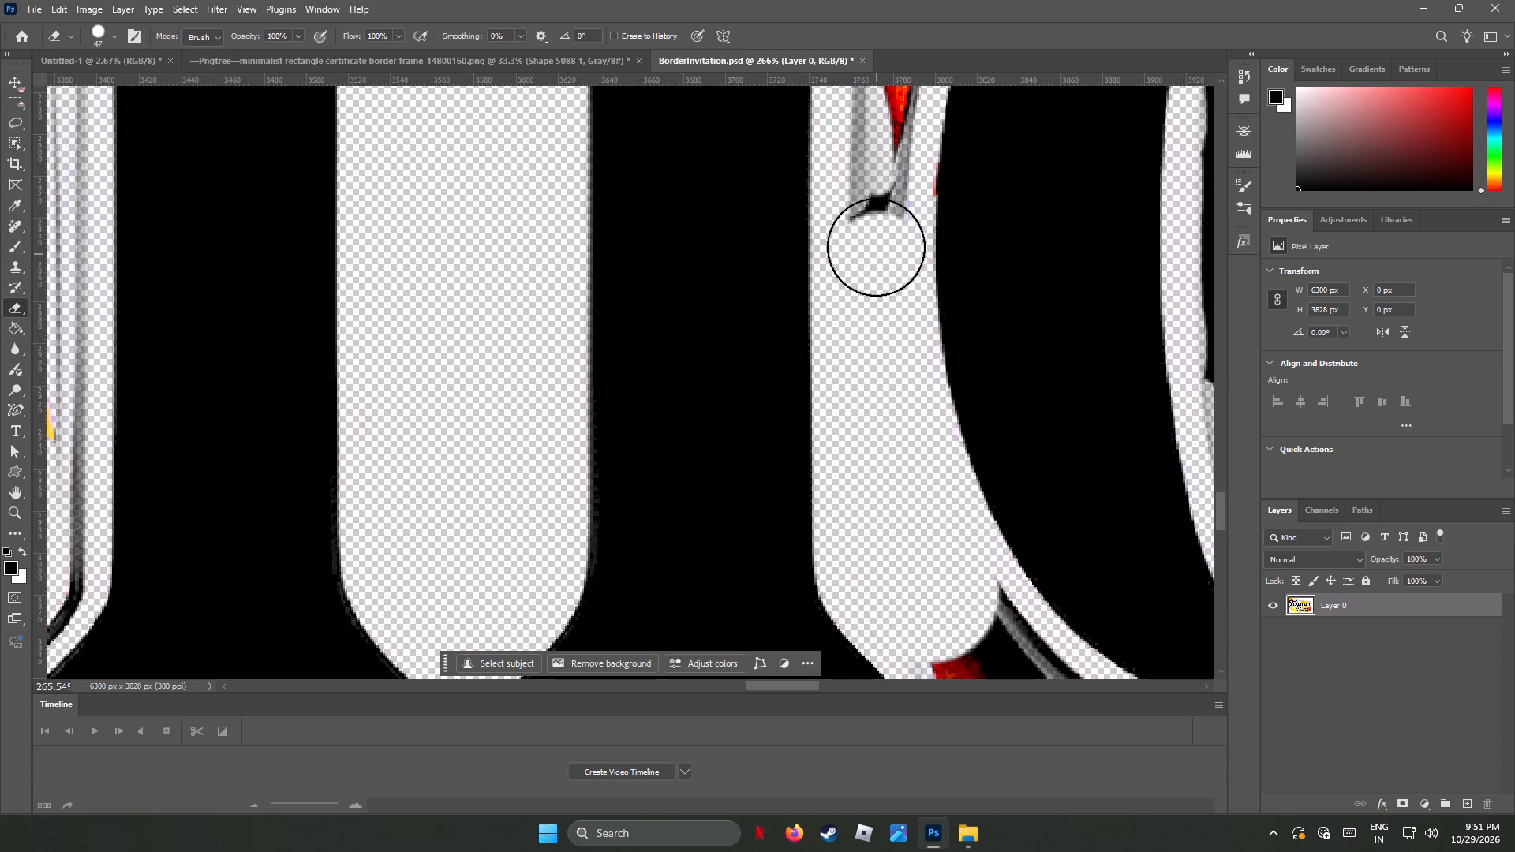
pyautogui.moveTo(876, 247); pyautogui.dragTo(873, 149)
# Erase the yellow wedge and red fringes between the tops of the h and o, including the yellow above the h's shoulder.
pyautogui.scroll(3, 976, 420)
pyautogui.scroll(-5, 976, 420)
pyautogui.scroll(9, 976, 420)
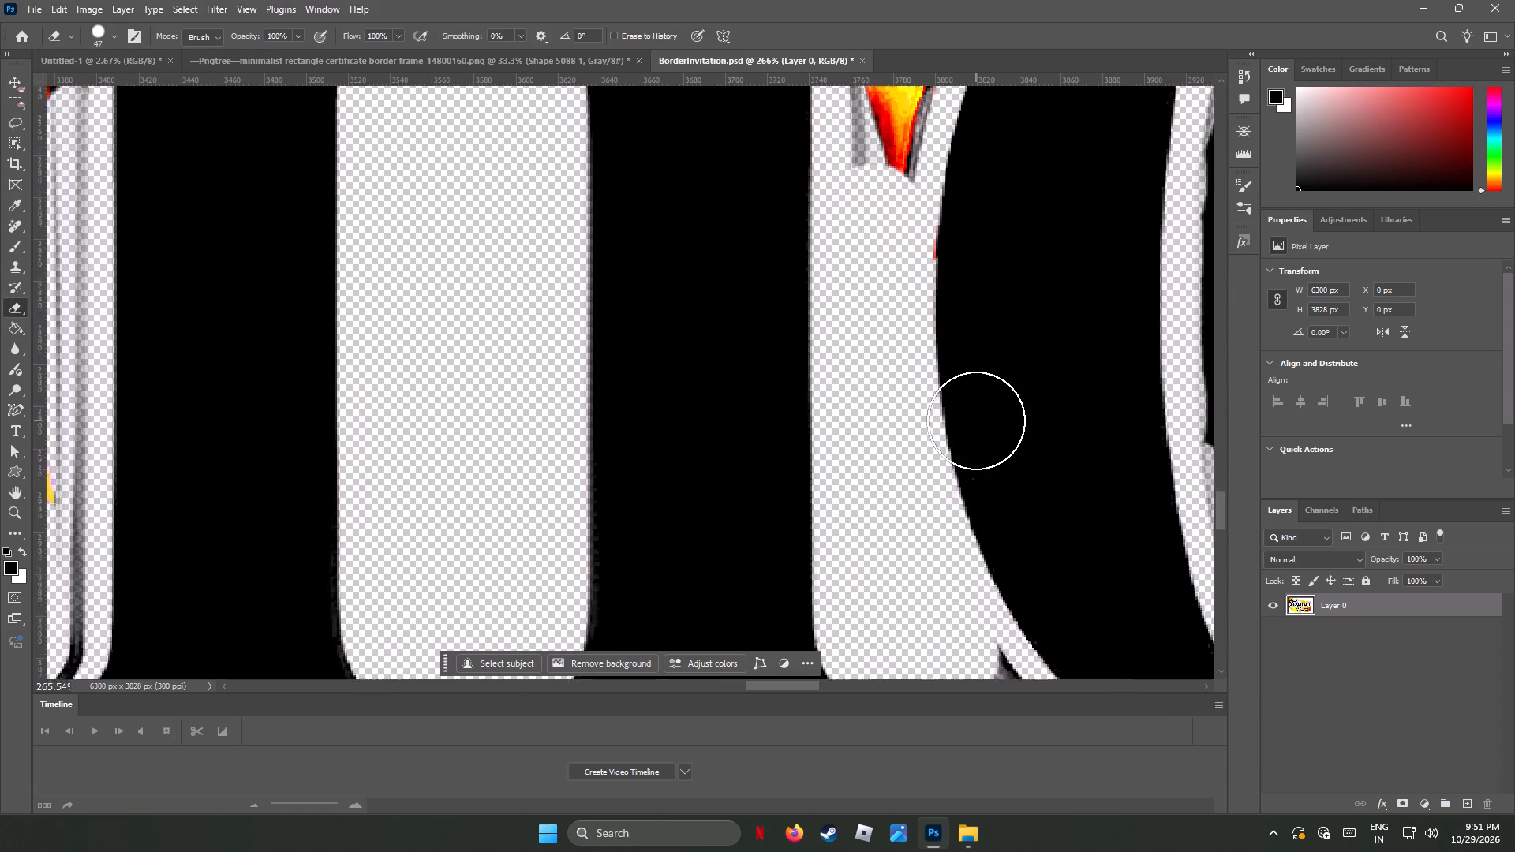
pyautogui.scroll(7, 976, 420)
pyautogui.scroll(16, 976, 420)
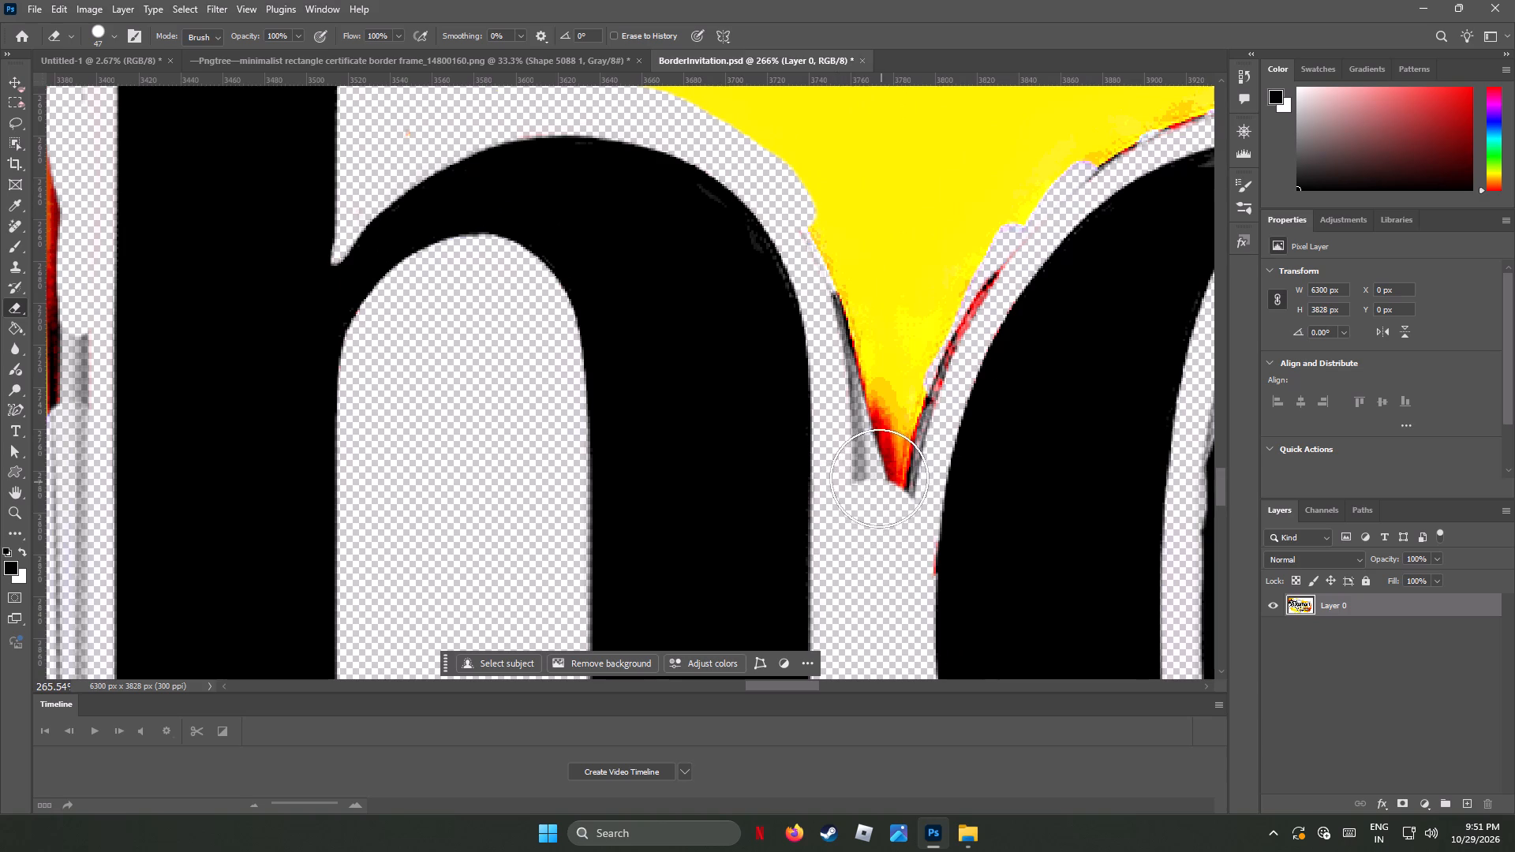
pyautogui.moveTo(881, 476); pyautogui.dragTo(772, 126)
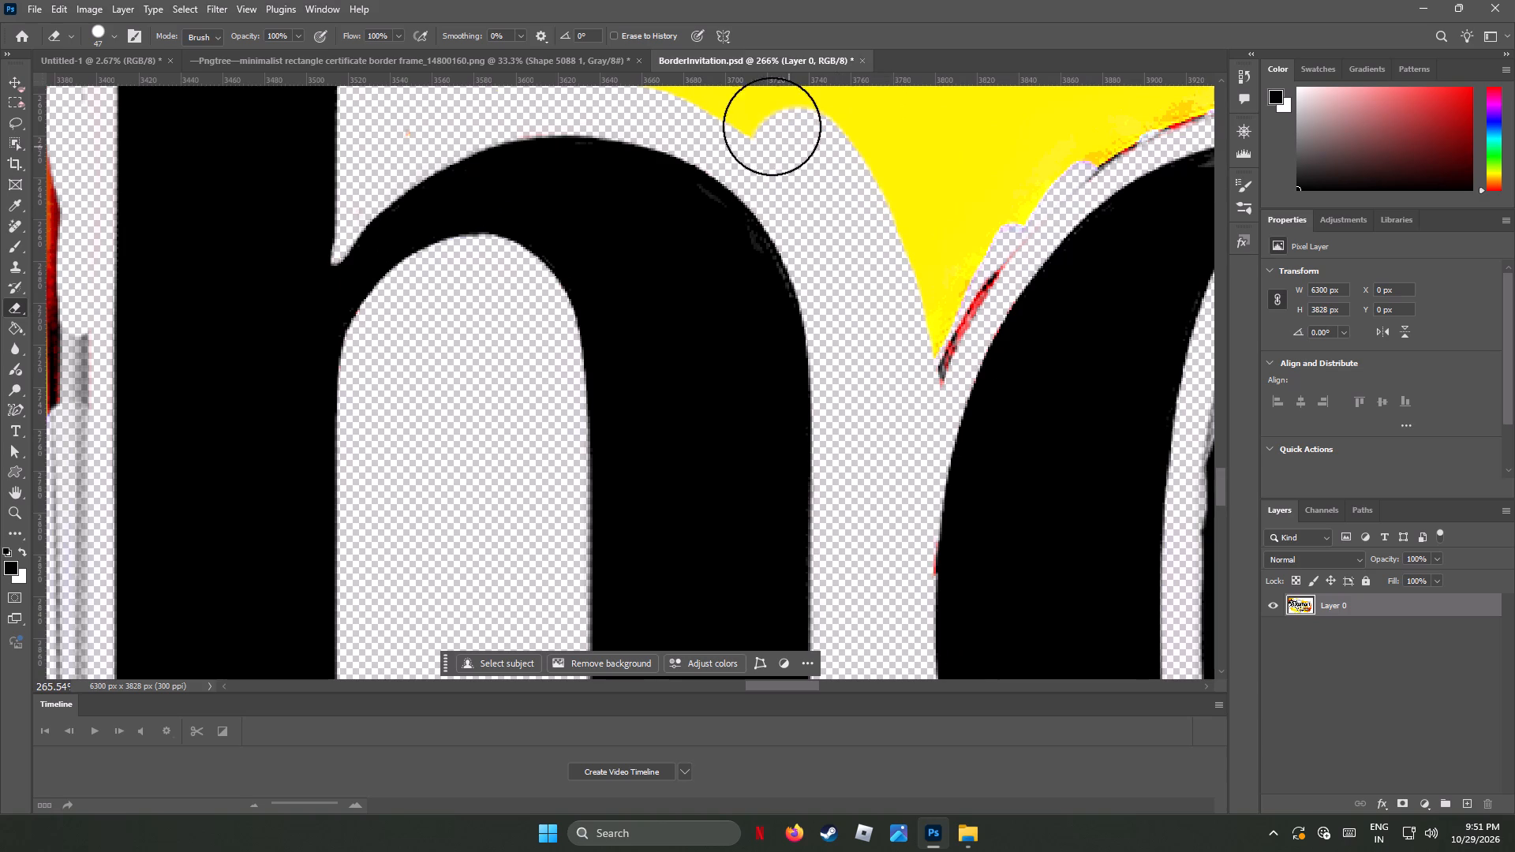
pyautogui.moveTo(772, 126); pyautogui.dragTo(762, 114)
pyautogui.moveTo(911, 362); pyautogui.dragTo(1008, 199)
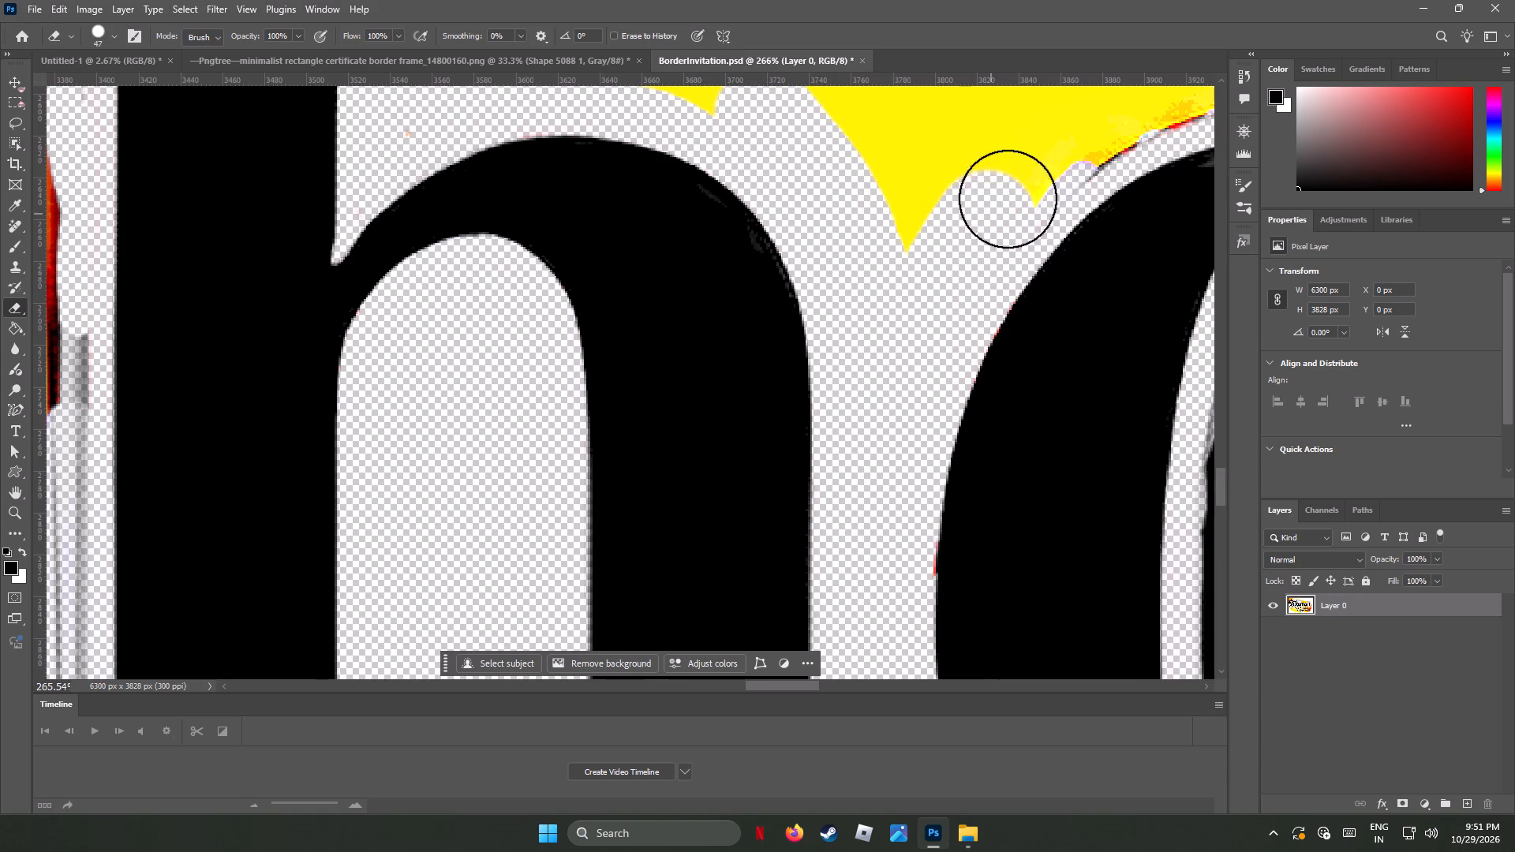
pyautogui.moveTo(1008, 199); pyautogui.dragTo(906, 134)
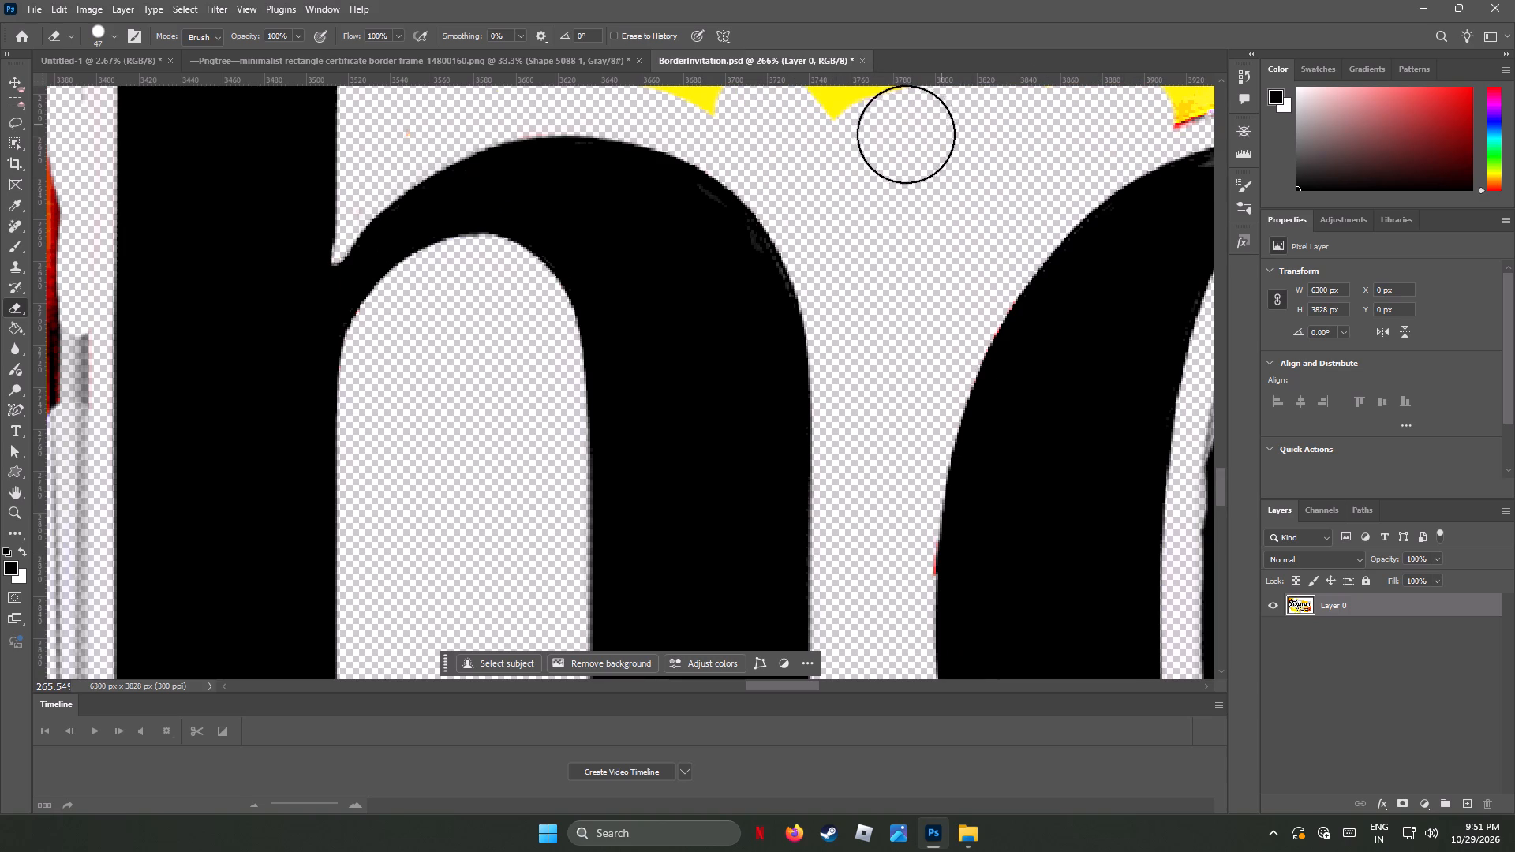
pyautogui.moveTo(906, 134); pyautogui.dragTo(669, 100)
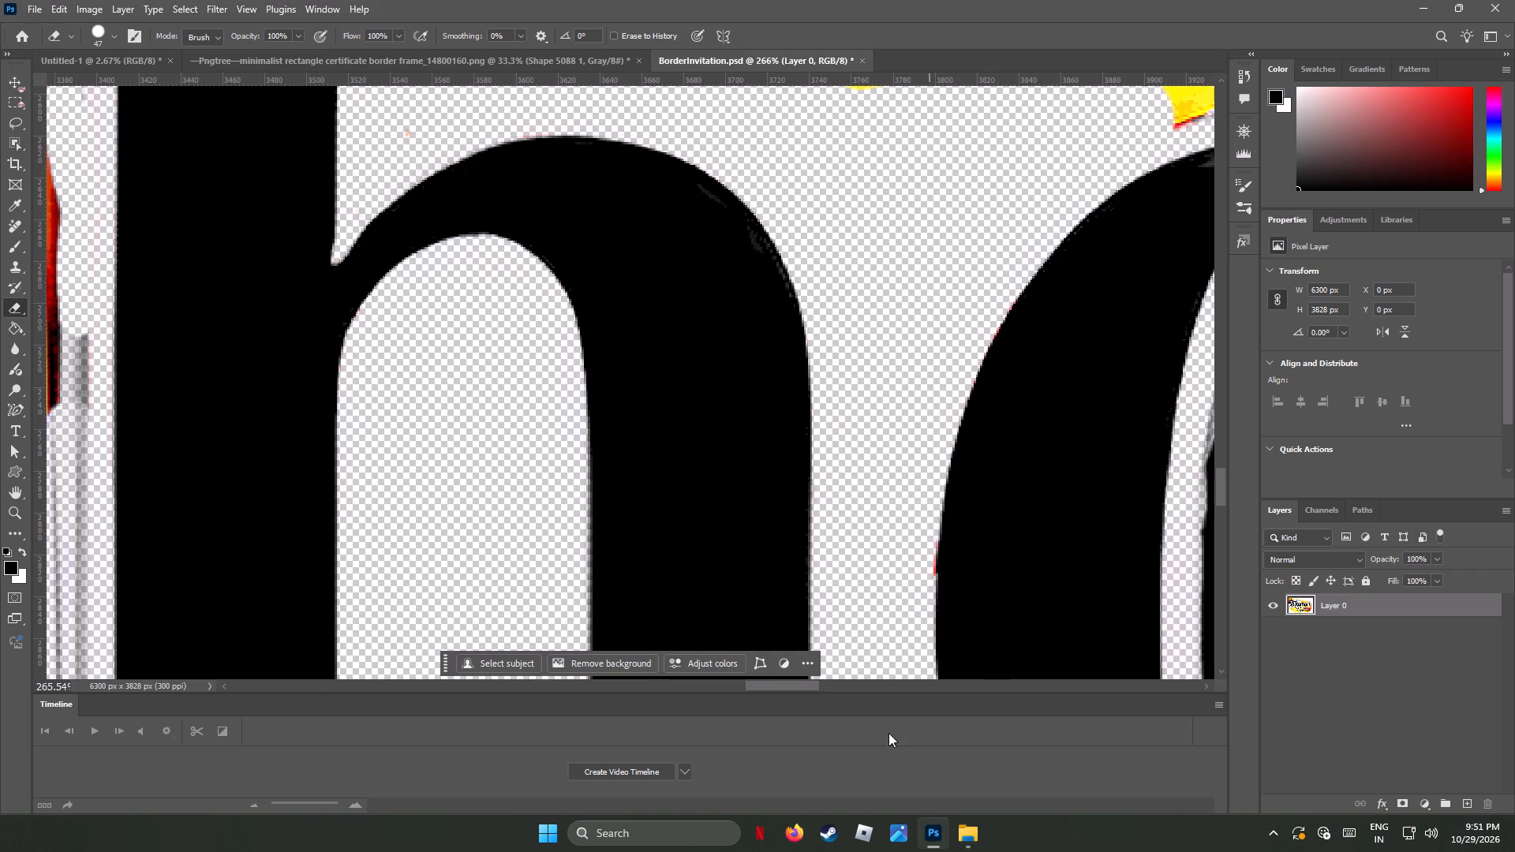
# Erase the yellow band running above the h and o toward the next letter, including the red fringe above the o.
pyautogui.scroll(-1, 909, 701)
pyautogui.scroll(1, 909, 699)
pyautogui.scroll(-2, 910, 700)
pyautogui.scroll(2, 910, 701)
pyautogui.scroll(-3, 910, 701)
pyautogui.scroll(2, 924, 689)
pyautogui.keyDown('alt'); pyautogui.scroll(-7, 718, 545); pyautogui.keyUp('alt')
pyautogui.keyDown('alt'); pyautogui.scroll(1, 724, 545); pyautogui.keyUp('alt')
pyautogui.keyDown('alt'); pyautogui.scroll(-3, 724, 545); pyautogui.keyUp('alt')
pyautogui.moveTo(681, 322); pyautogui.dragTo(698, 313)
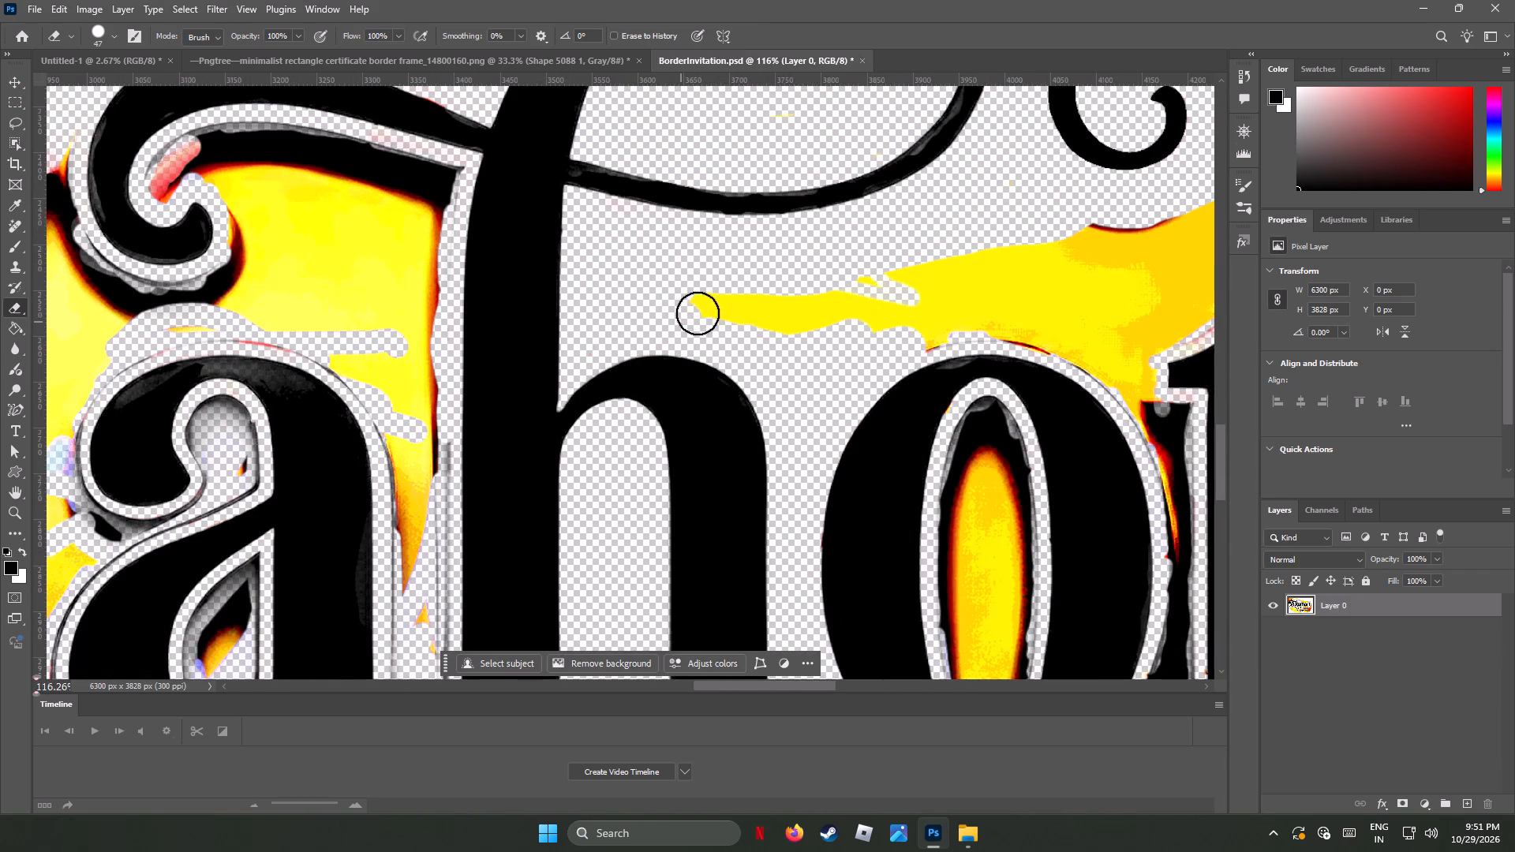
pyautogui.moveTo(698, 313); pyautogui.dragTo(794, 319)
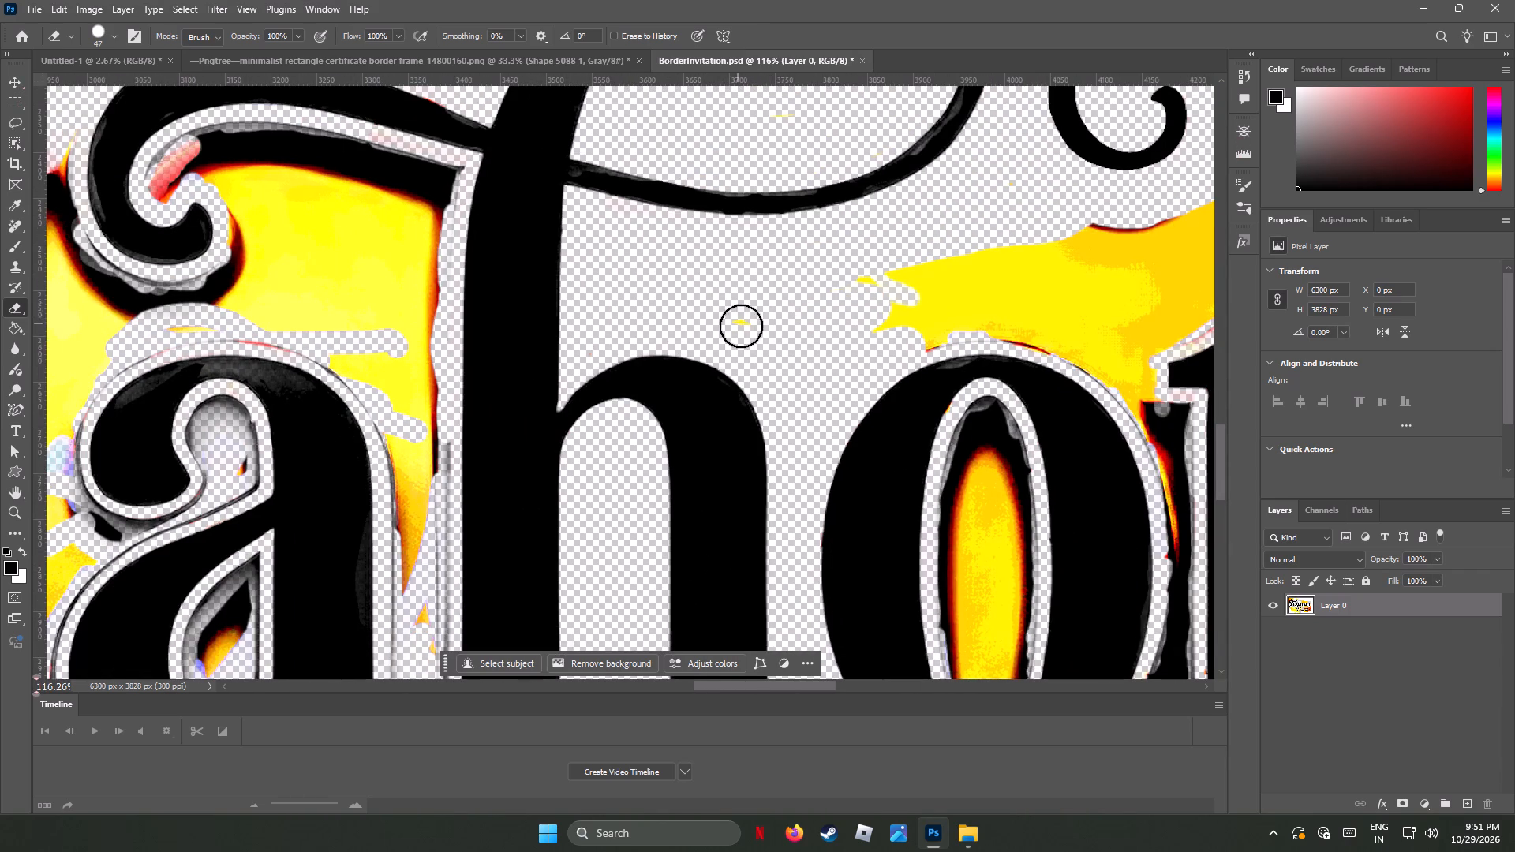
pyautogui.moveTo(744, 327); pyautogui.dragTo(829, 299)
pyautogui.click(933, 329)
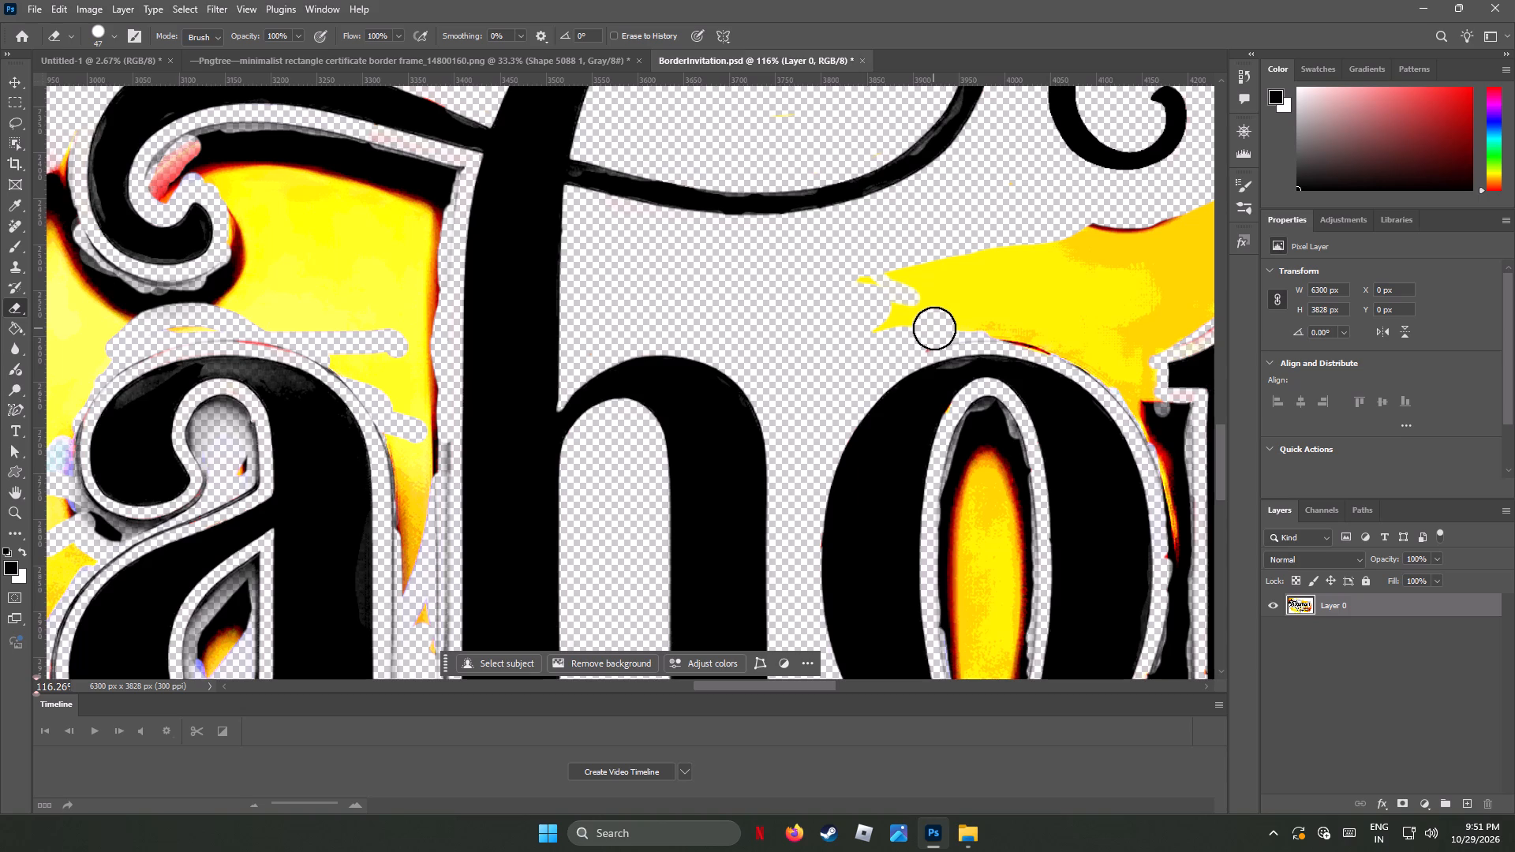
pyautogui.moveTo(930, 336); pyautogui.dragTo(986, 323)
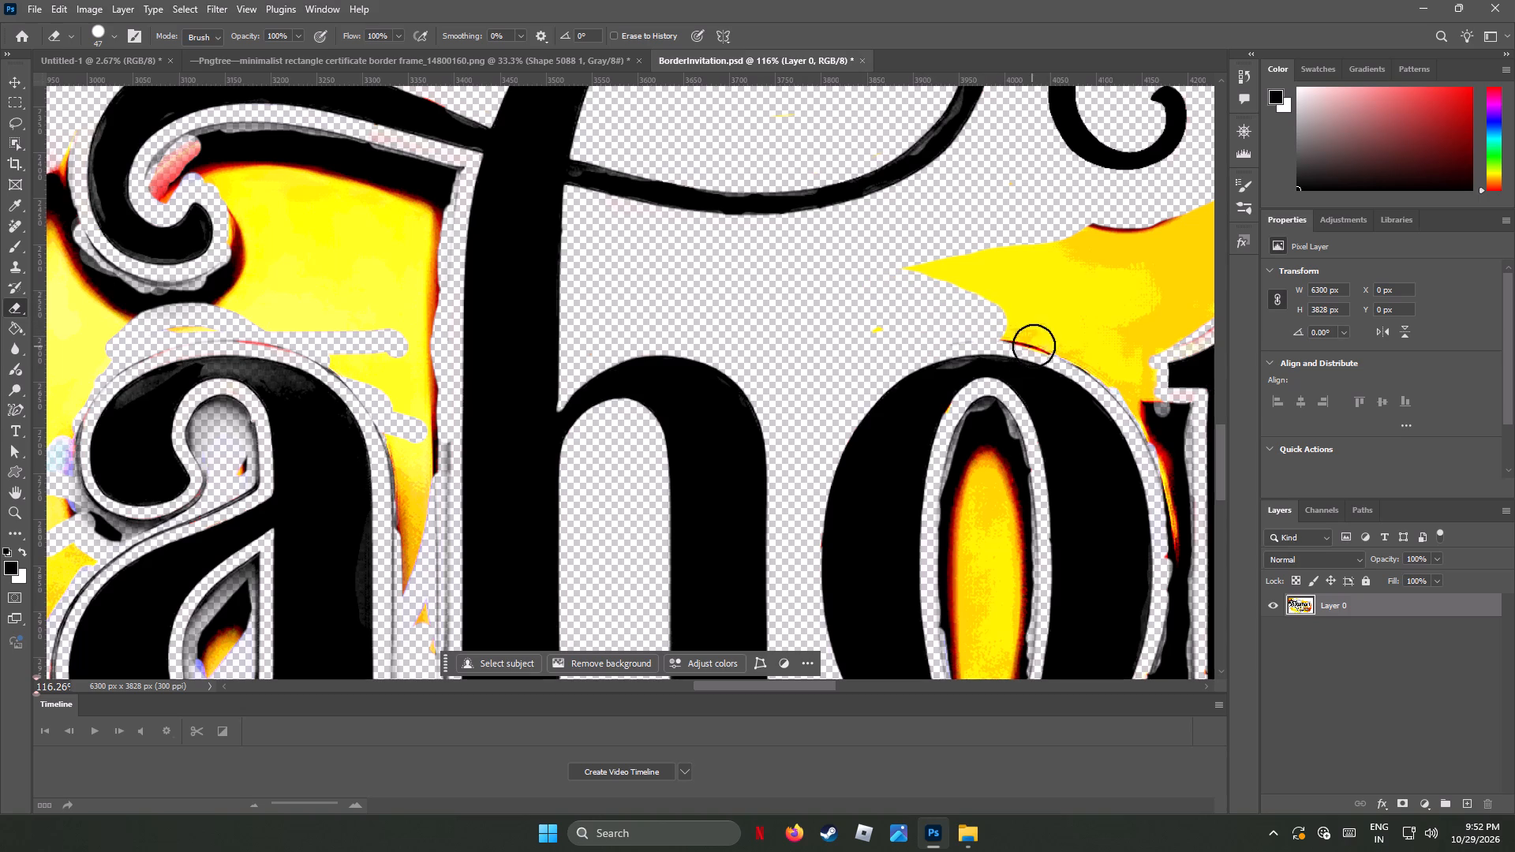
pyautogui.moveTo(1039, 338); pyautogui.dragTo(1058, 314)
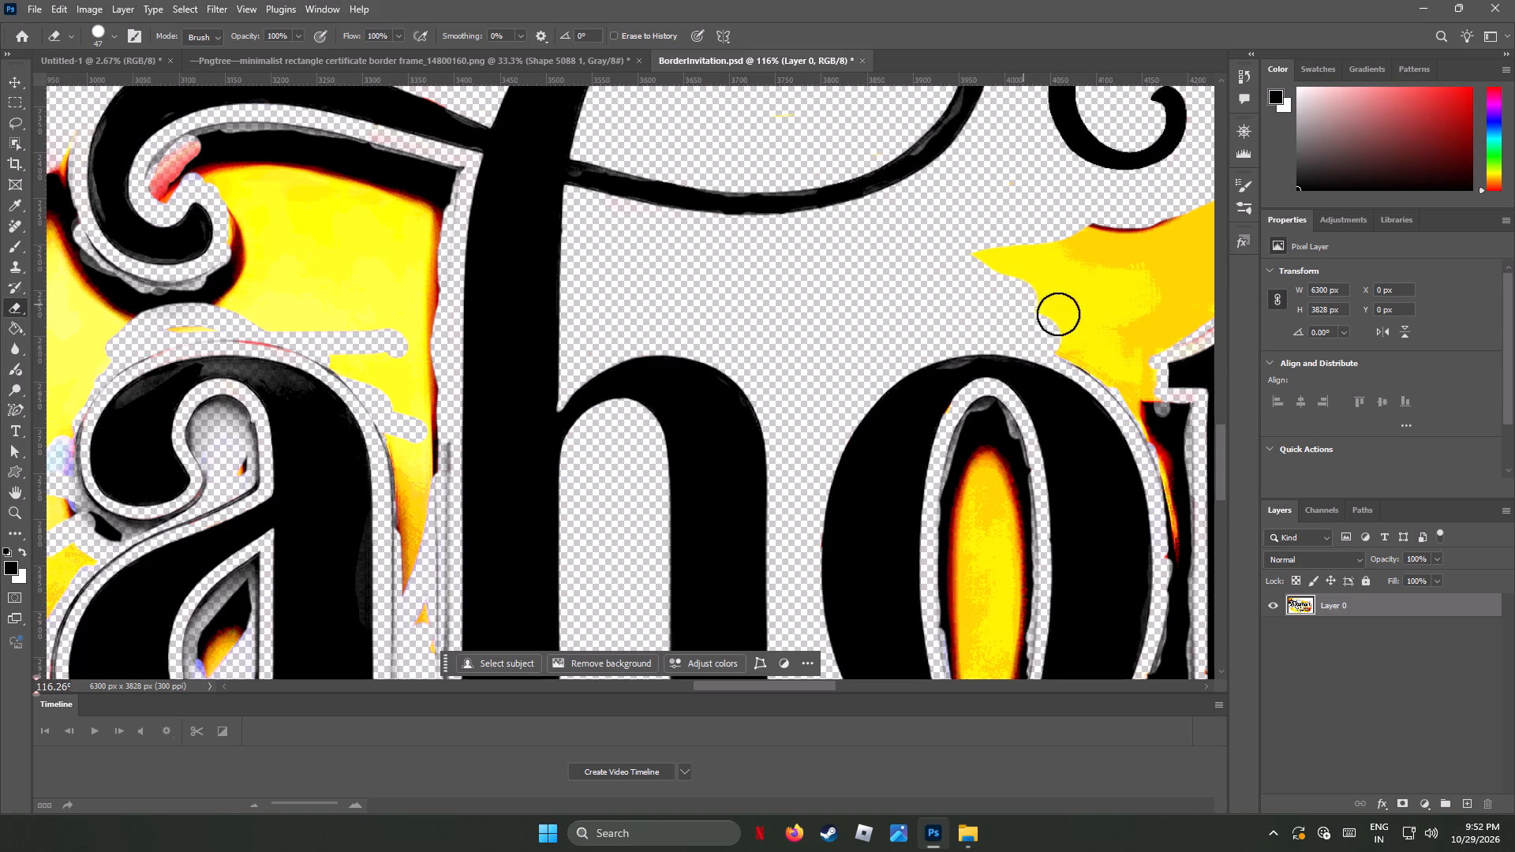
pyautogui.moveTo(1058, 314); pyautogui.dragTo(1154, 220)
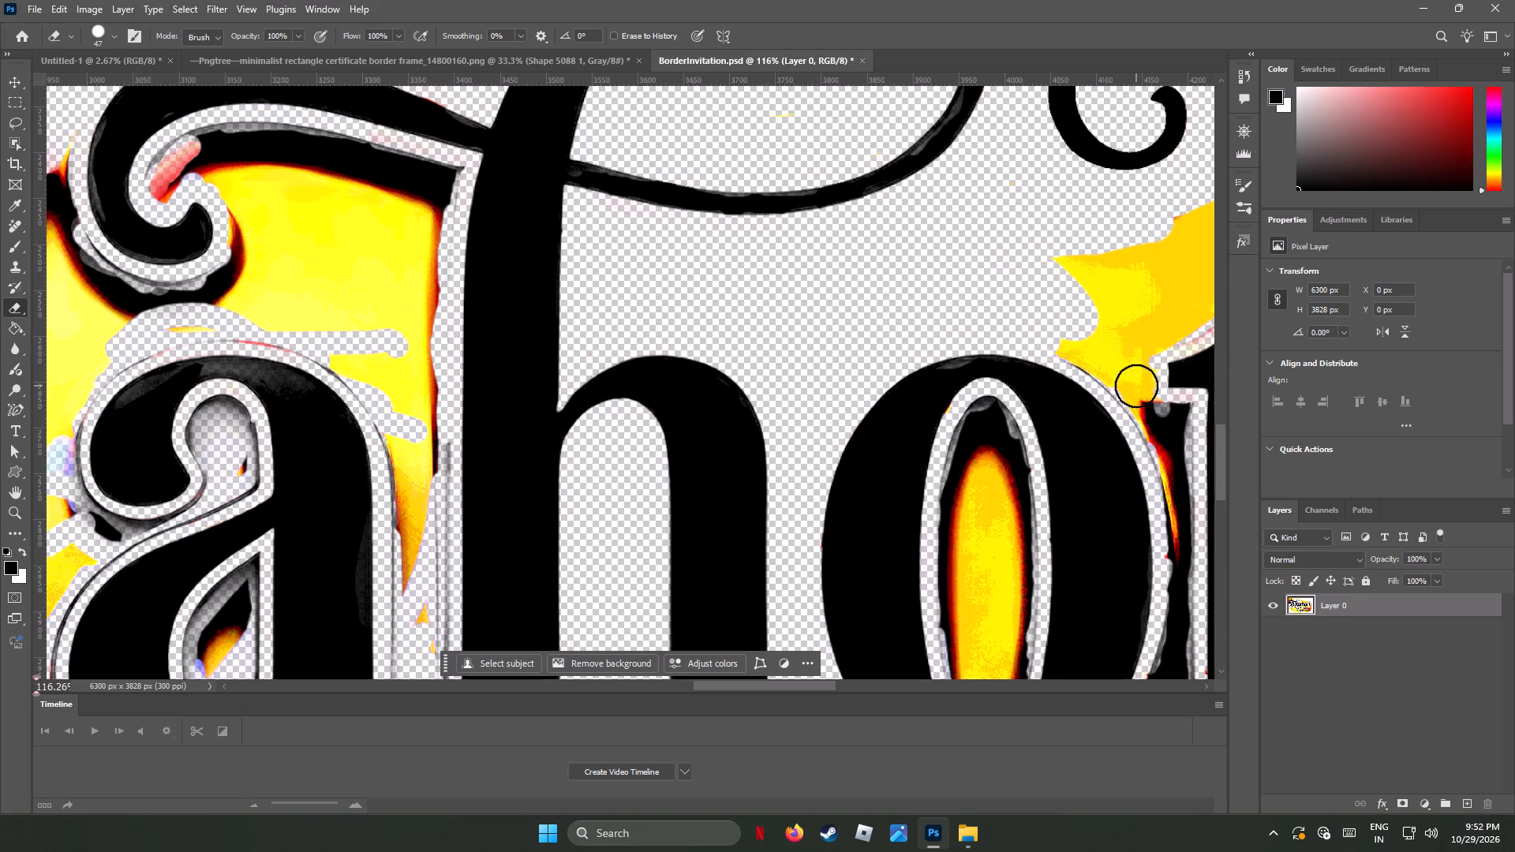
# Erase the yellow sliver and dark shadow between the o's far shoulder and the top of the following t.
pyautogui.moveTo(1143, 384); pyautogui.dragTo(1074, 327)
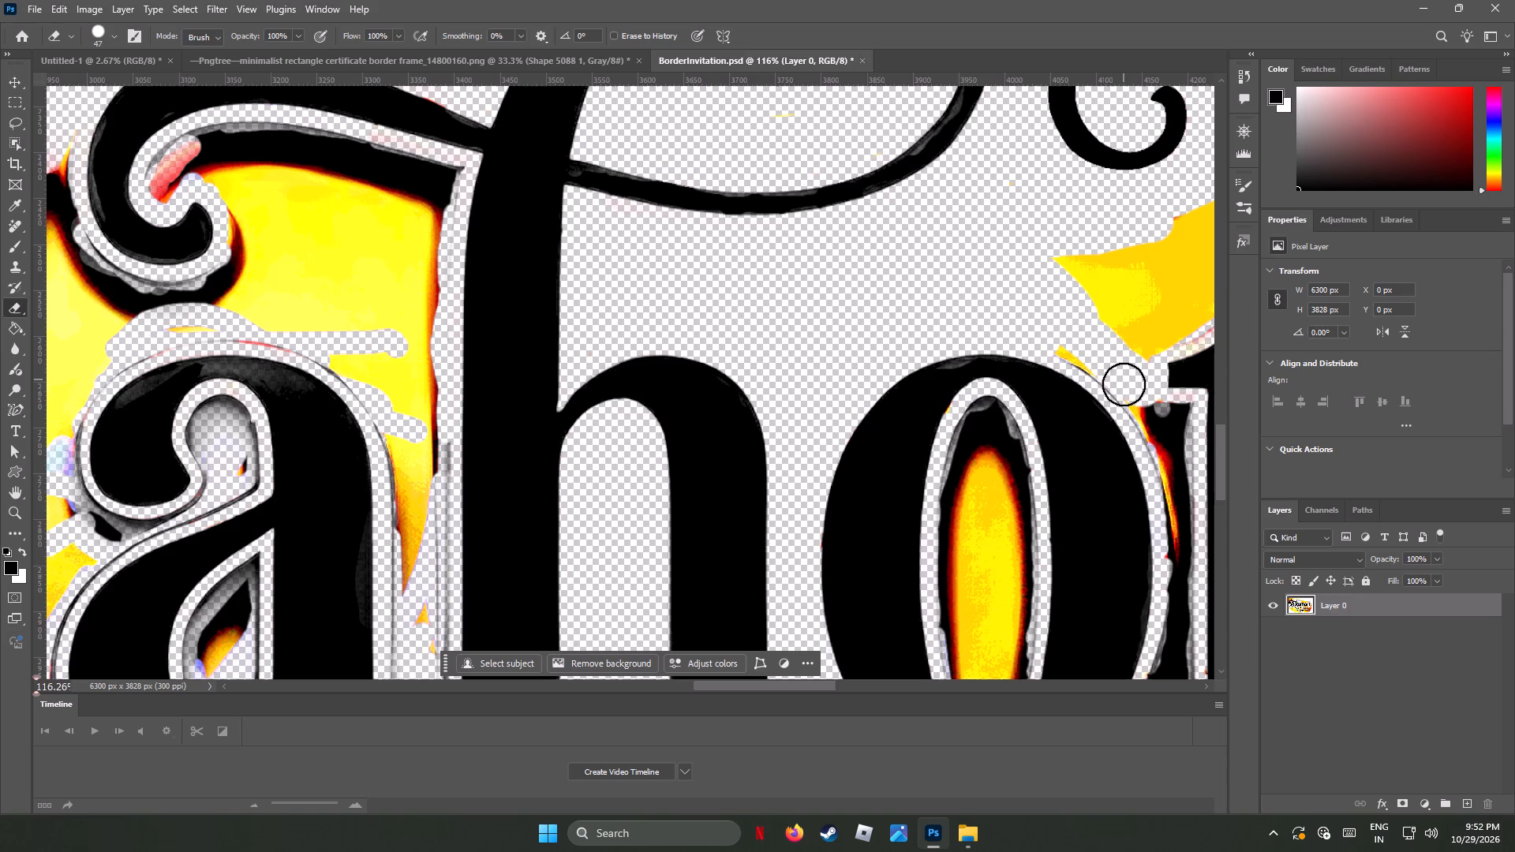
pyautogui.moveTo(1128, 392); pyautogui.dragTo(1053, 324)
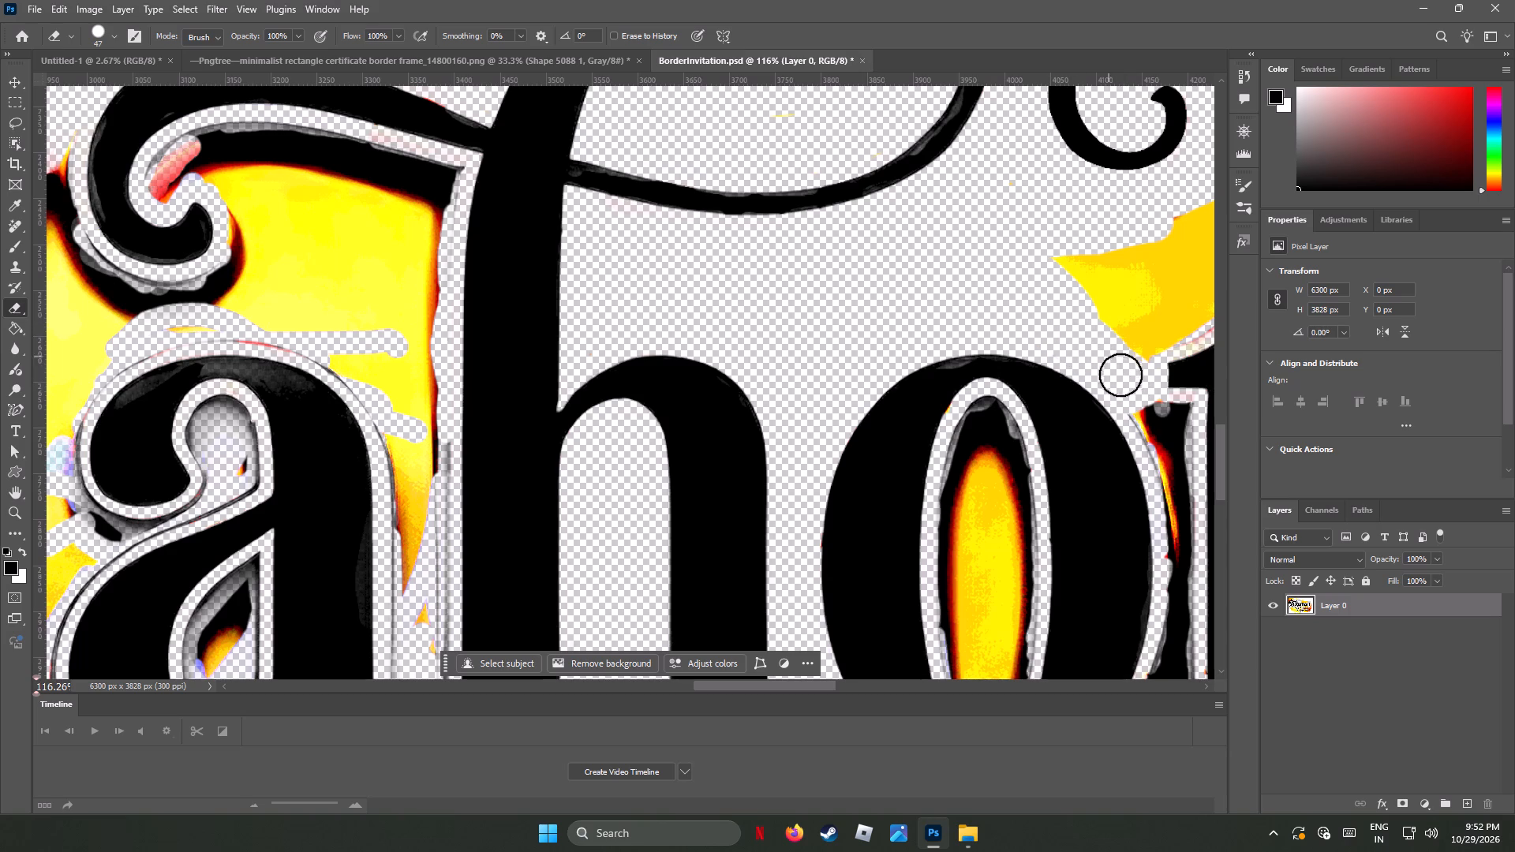
pyautogui.moveTo(1145, 413); pyautogui.dragTo(1178, 413)
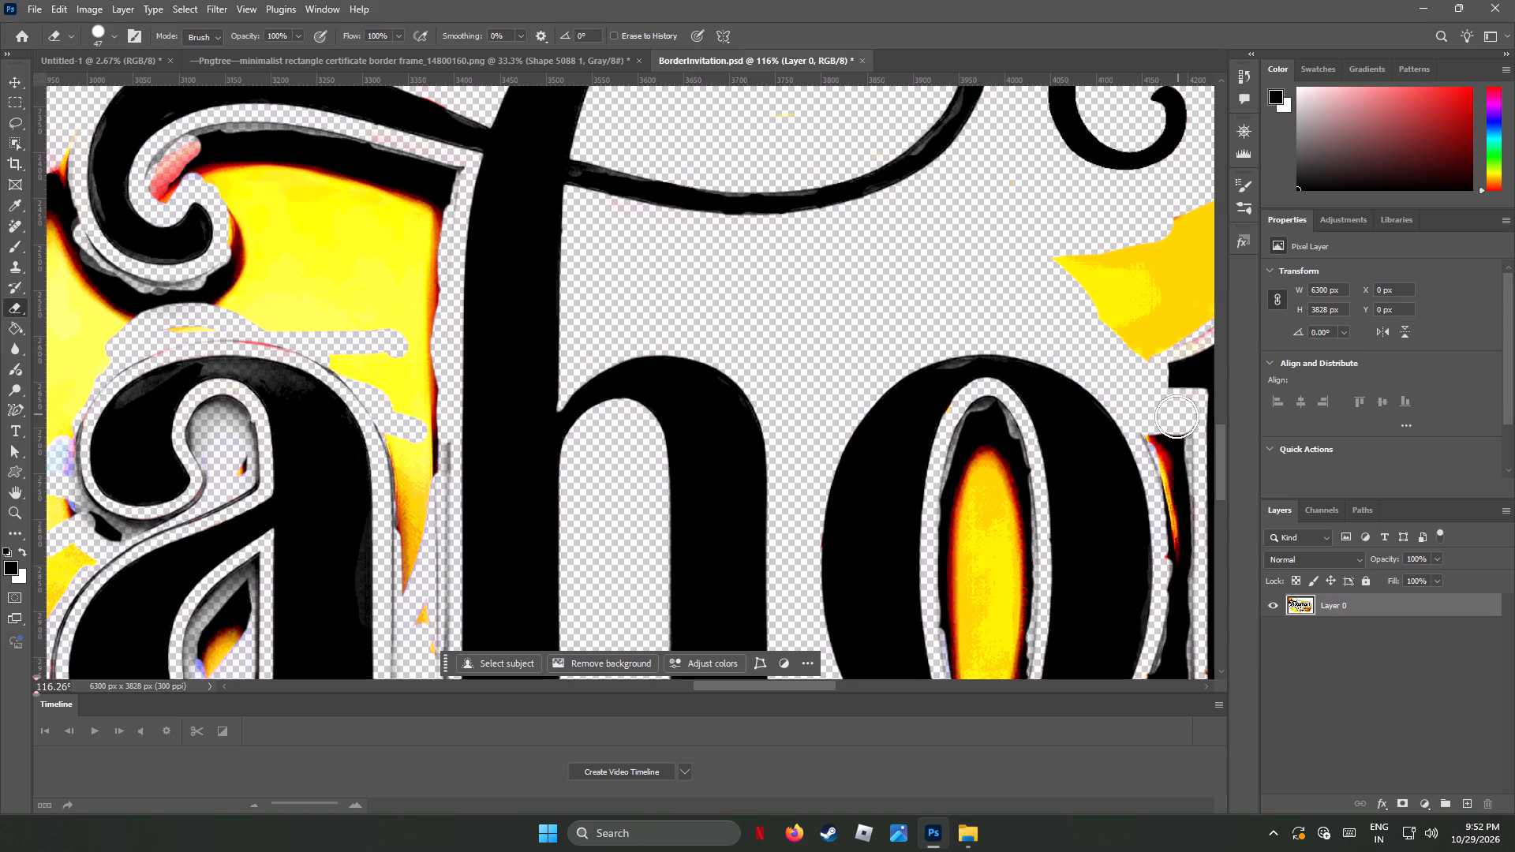
pyautogui.moveTo(1176, 423); pyautogui.dragTo(1181, 452)
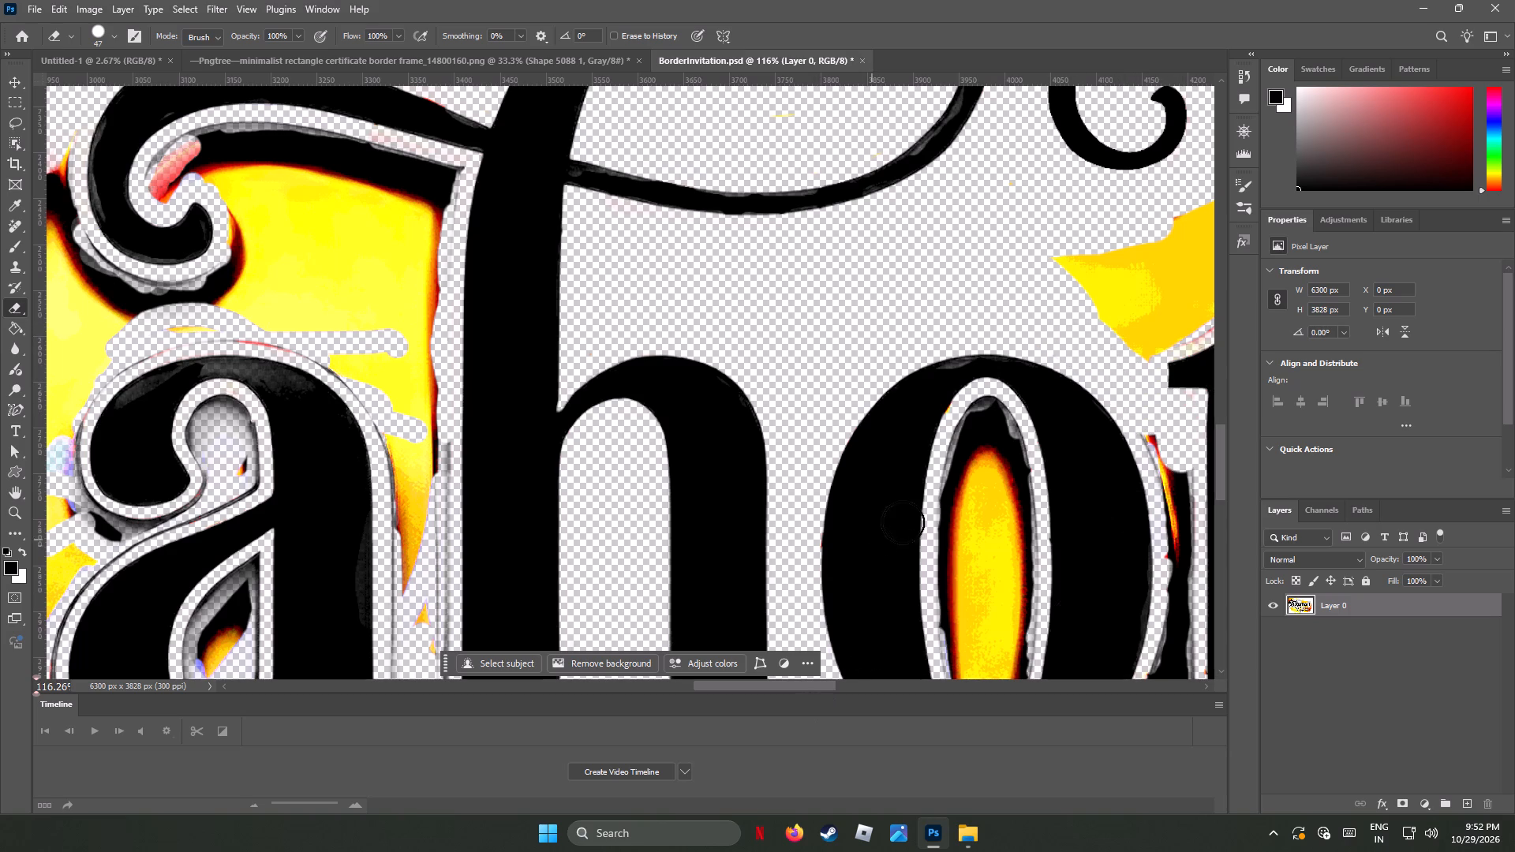
# Erase the black shadow and yellow fill from the upper half of the o's inner opening.
pyautogui.moveTo(982, 411); pyautogui.dragTo(958, 462)
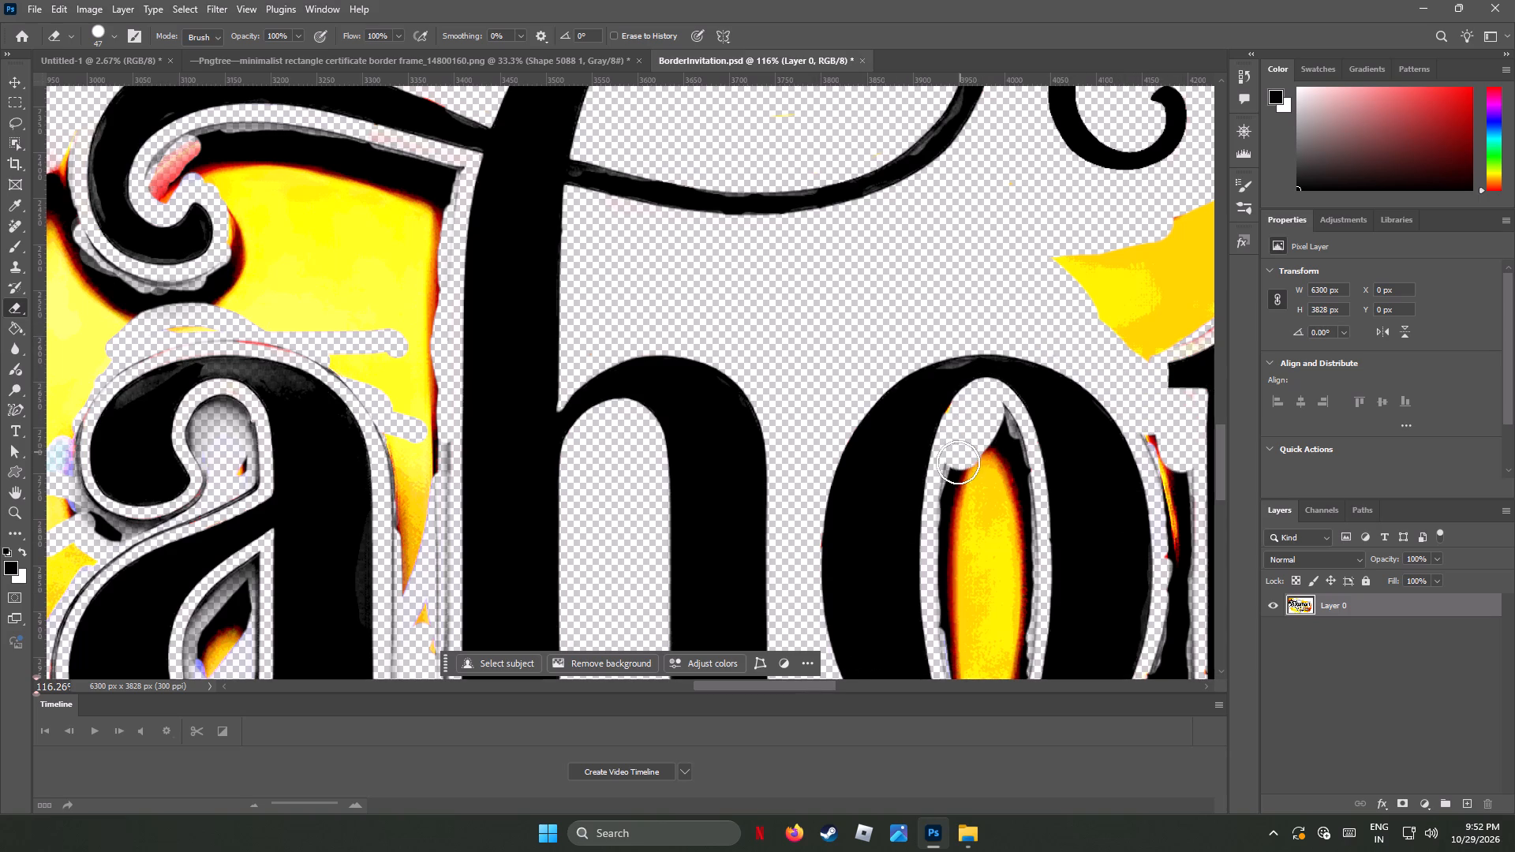
pyautogui.moveTo(958, 462); pyautogui.dragTo(959, 507)
pyautogui.moveTo(998, 418); pyautogui.dragTo(1010, 452)
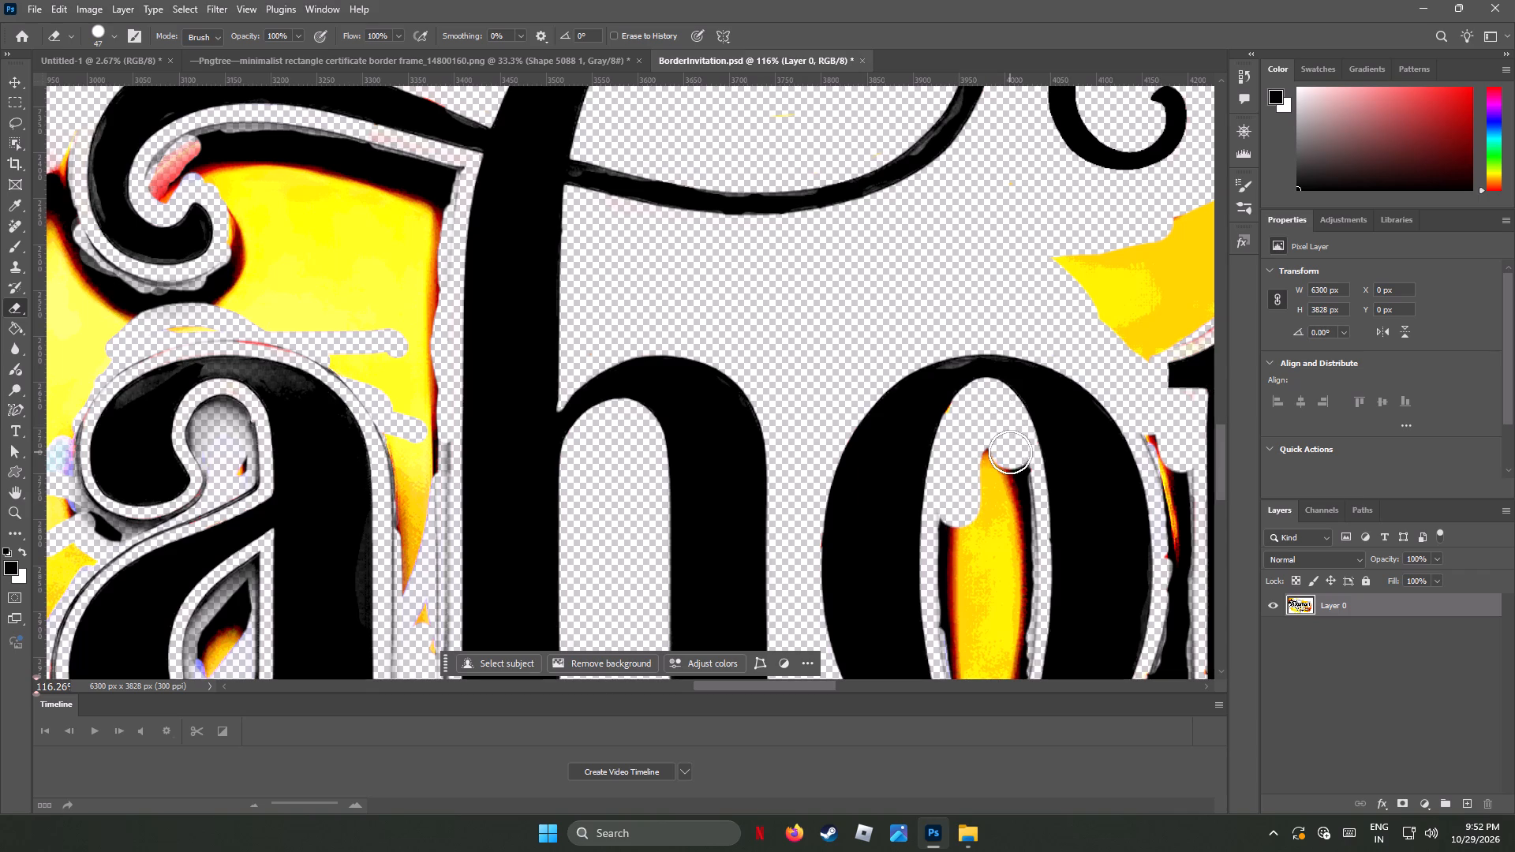
pyautogui.moveTo(1010, 452); pyautogui.dragTo(1006, 552)
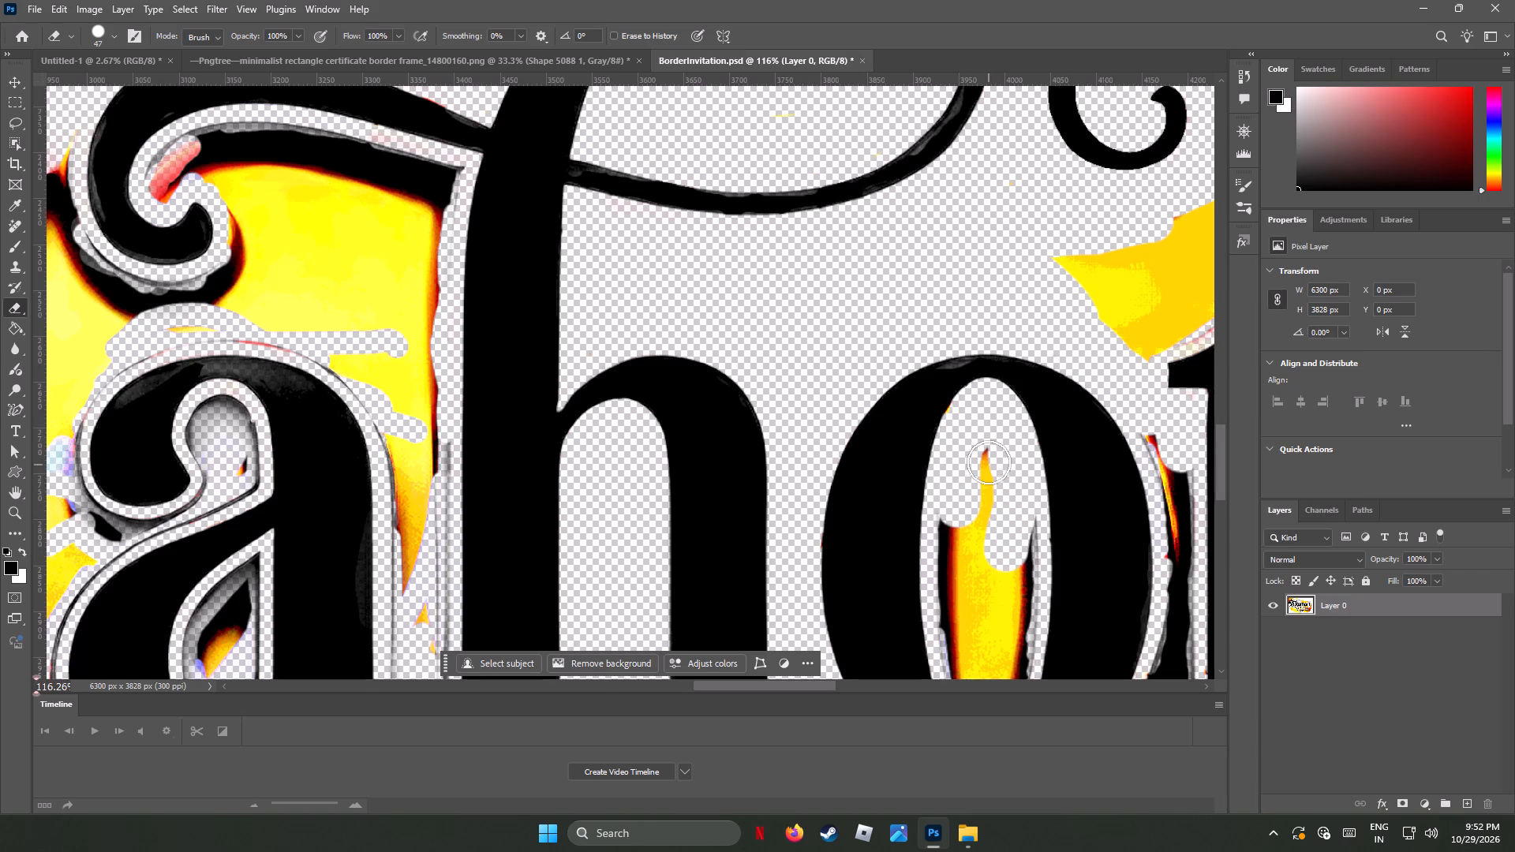
pyautogui.moveTo(988, 455); pyautogui.dragTo(981, 548)
# Erase the yellow, red and grey shadow from the gap between the a and the h's stem, up to the a's shoulder.
pyautogui.scroll(-12, 982, 548)
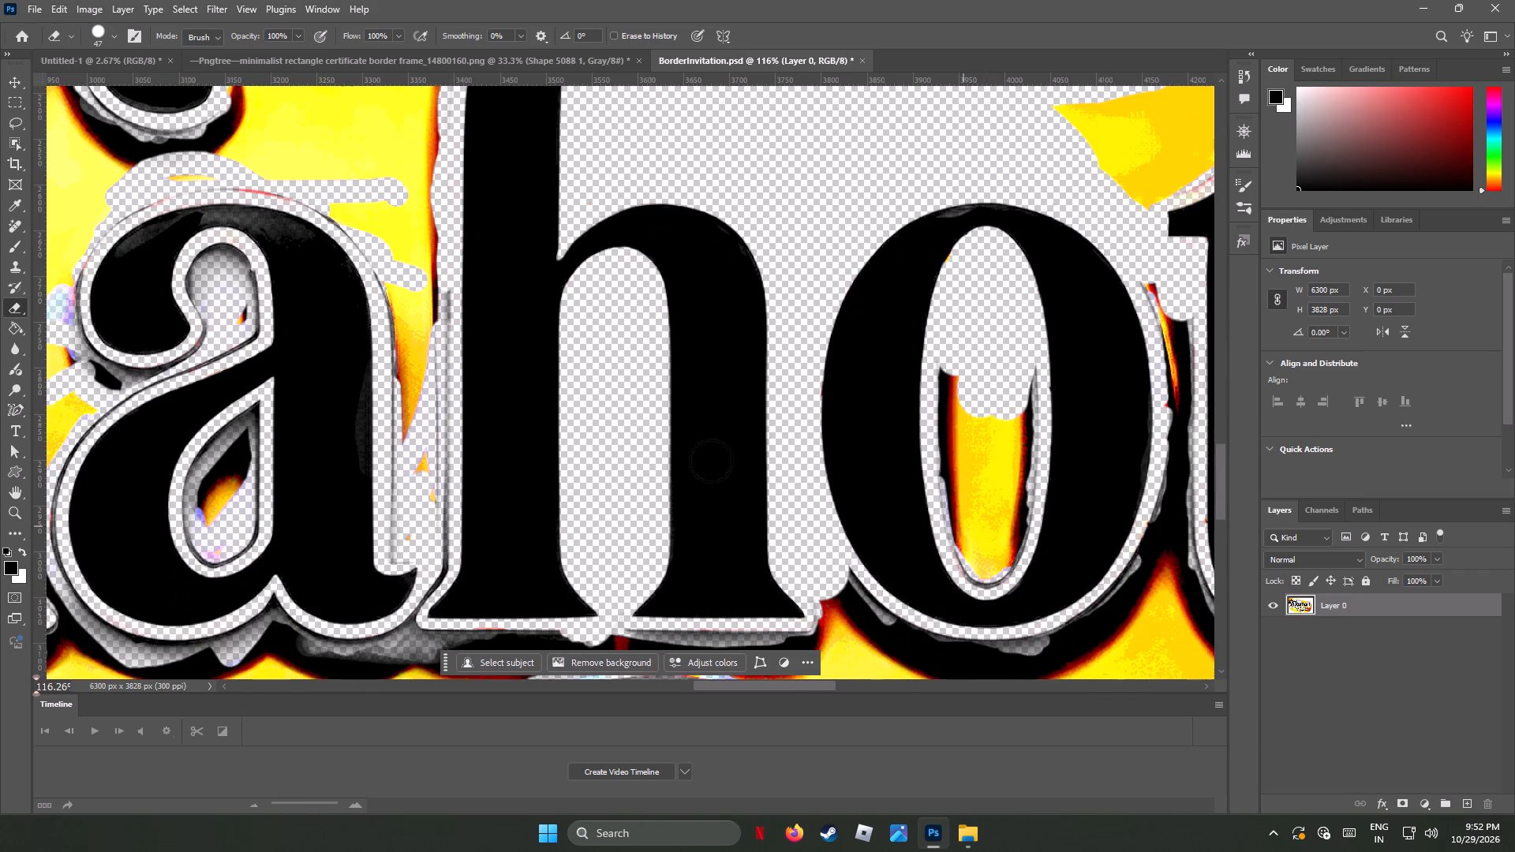
pyautogui.moveTo(427, 149); pyautogui.dragTo(427, 279)
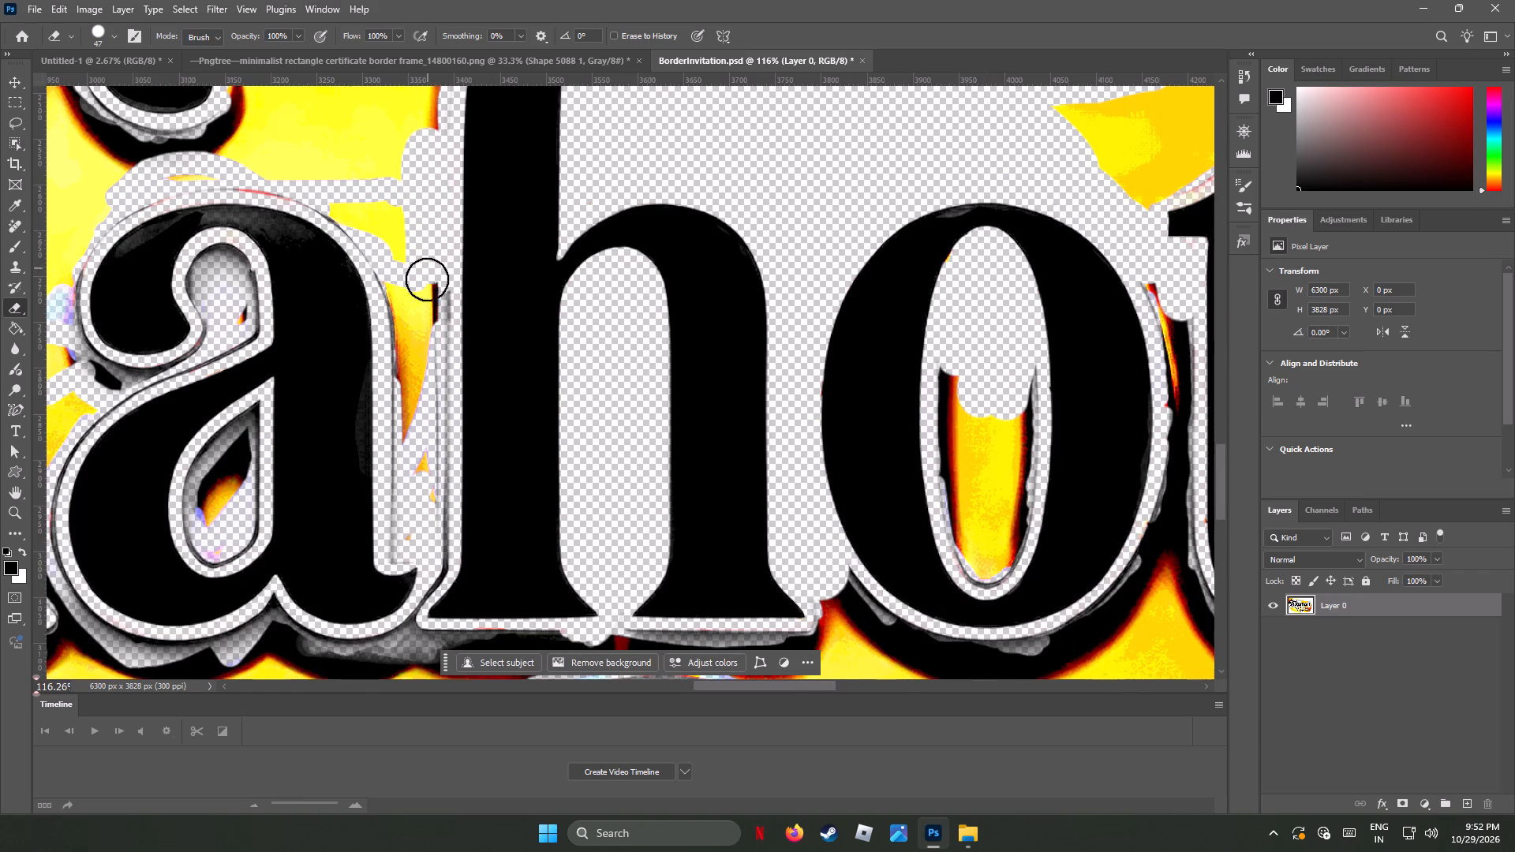
pyautogui.moveTo(427, 279); pyautogui.dragTo(428, 382)
pyautogui.moveTo(428, 383); pyautogui.dragTo(428, 470)
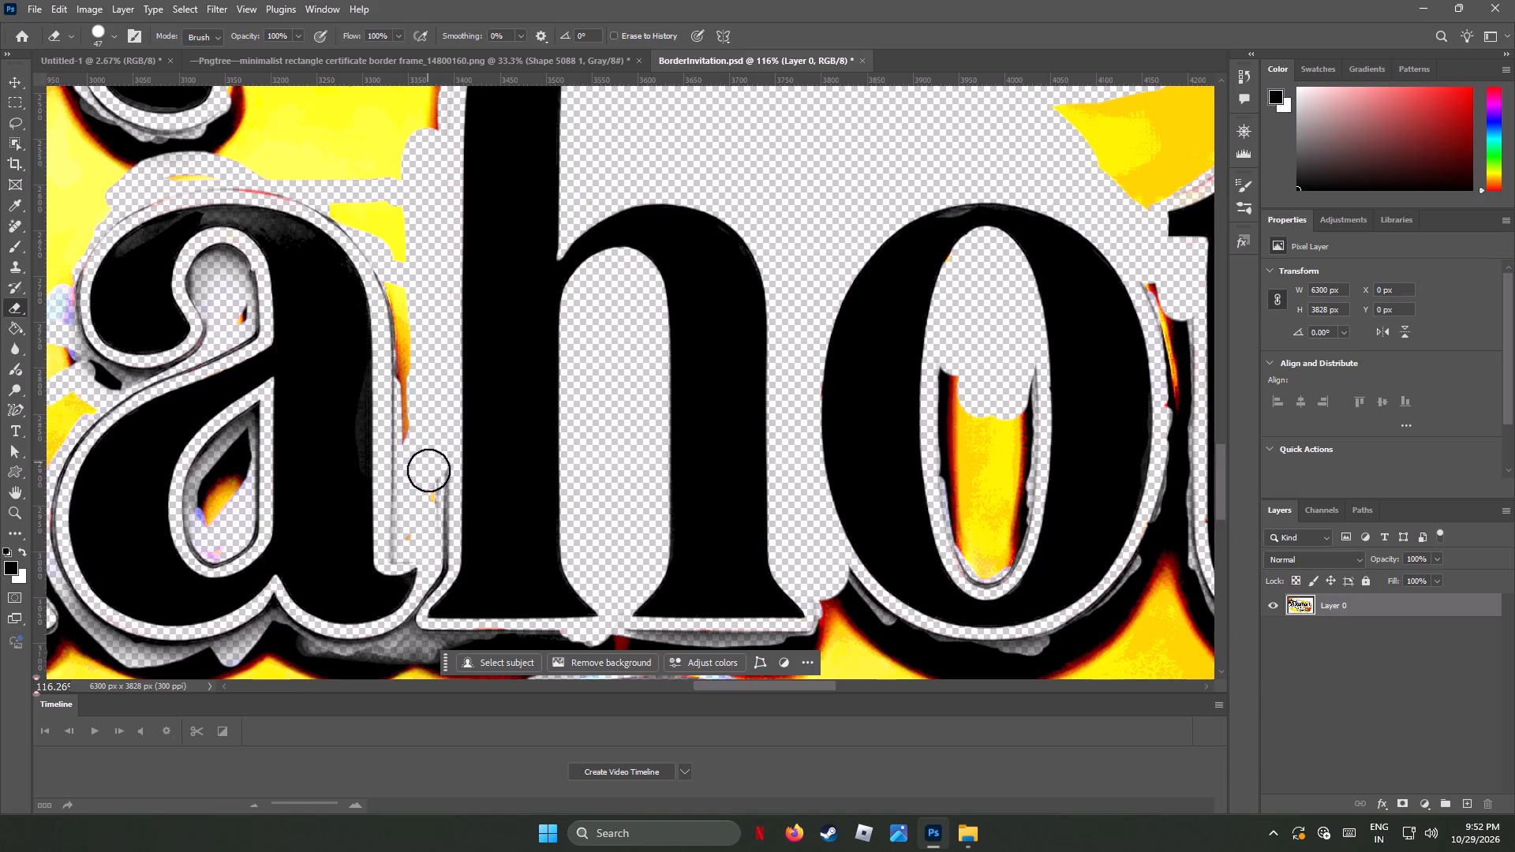
pyautogui.moveTo(428, 470); pyautogui.dragTo(429, 492)
pyautogui.moveTo(400, 547); pyautogui.dragTo(398, 316)
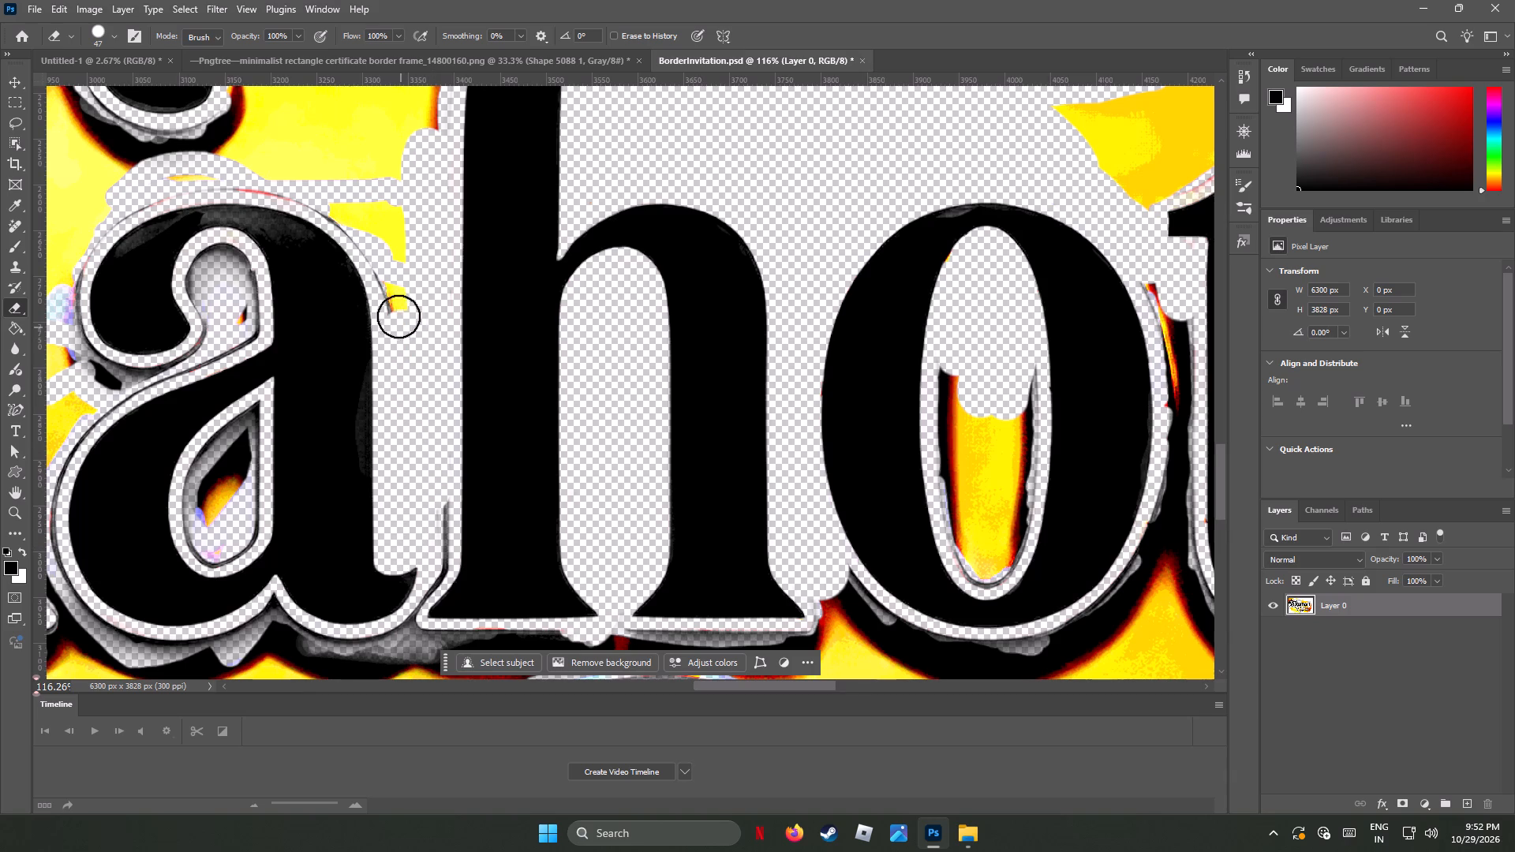
pyautogui.moveTo(398, 316); pyautogui.dragTo(376, 233)
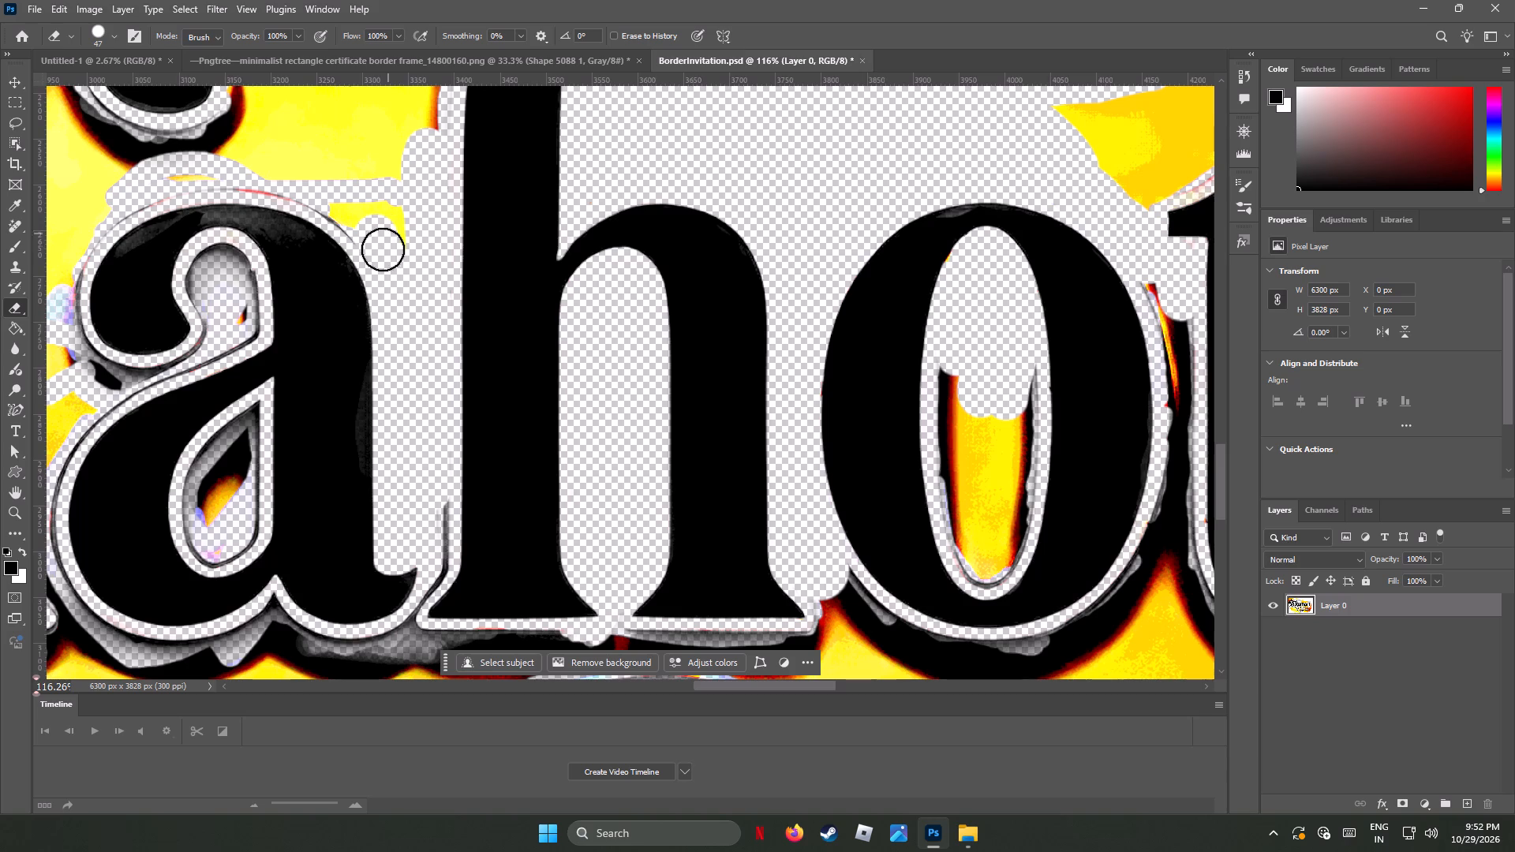
# Erase the yellow patches and red outline along the top of the a, continuing around to its curled terminal.
pyautogui.moveTo(359, 224); pyautogui.dragTo(339, 207)
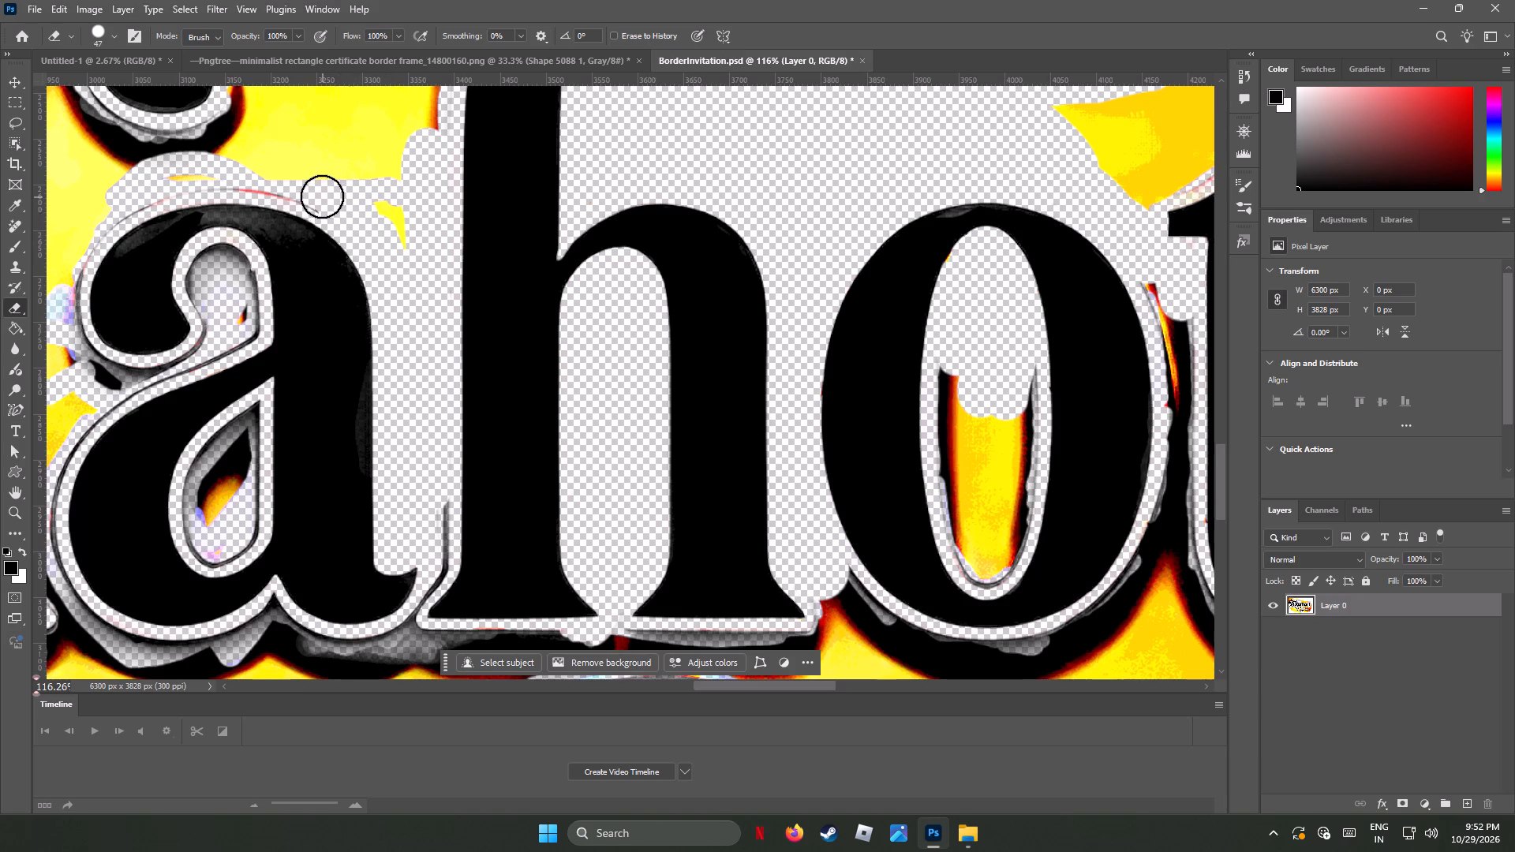
pyautogui.moveTo(322, 196); pyautogui.dragTo(379, 191)
pyautogui.moveTo(296, 189); pyautogui.dragTo(273, 179)
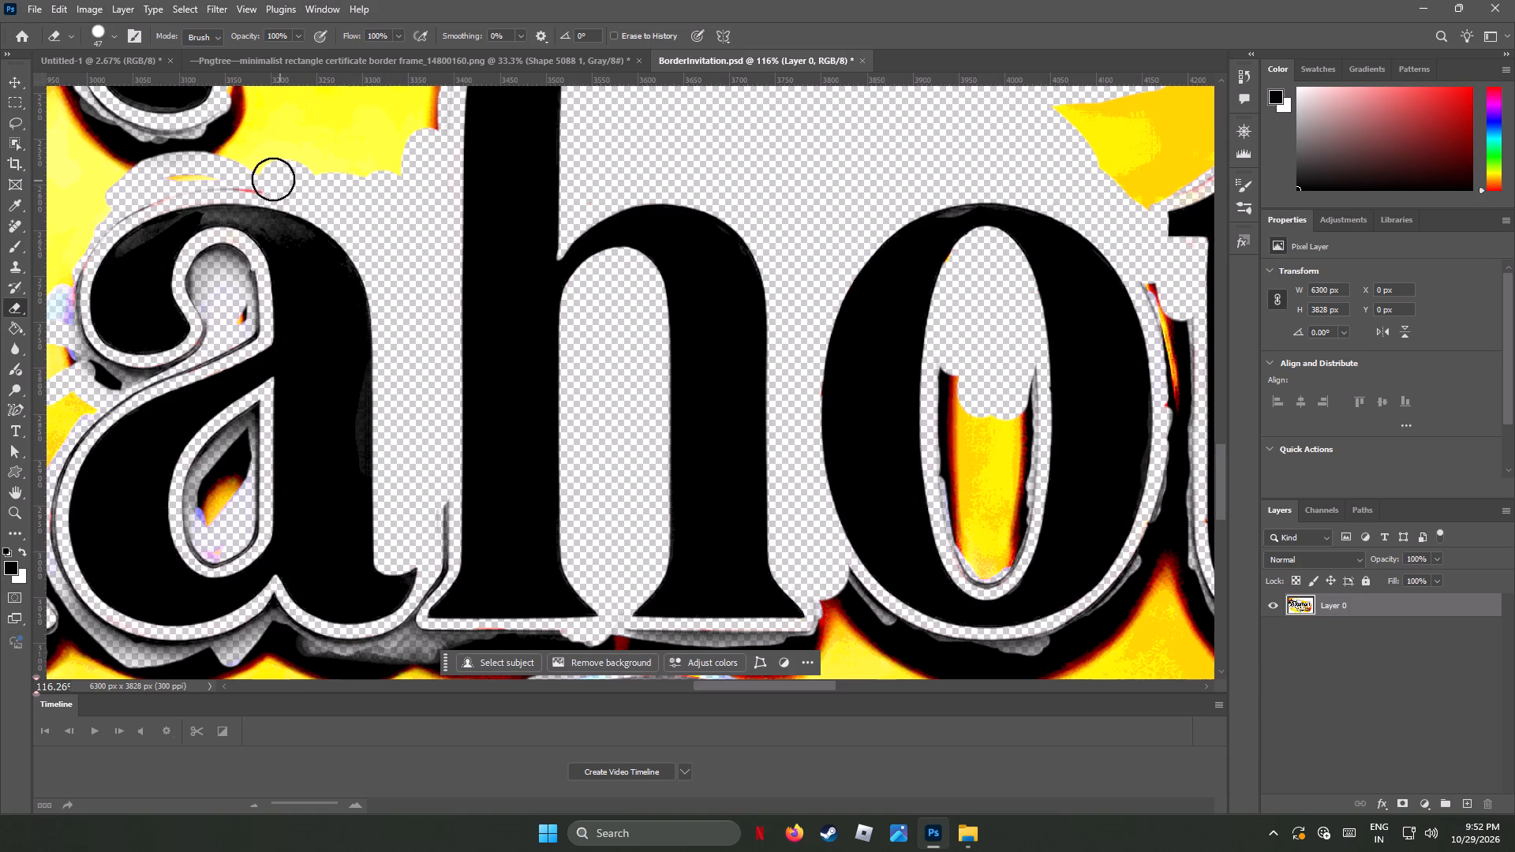
pyautogui.moveTo(273, 179); pyautogui.dragTo(261, 176)
pyautogui.moveTo(226, 177); pyautogui.dragTo(266, 172)
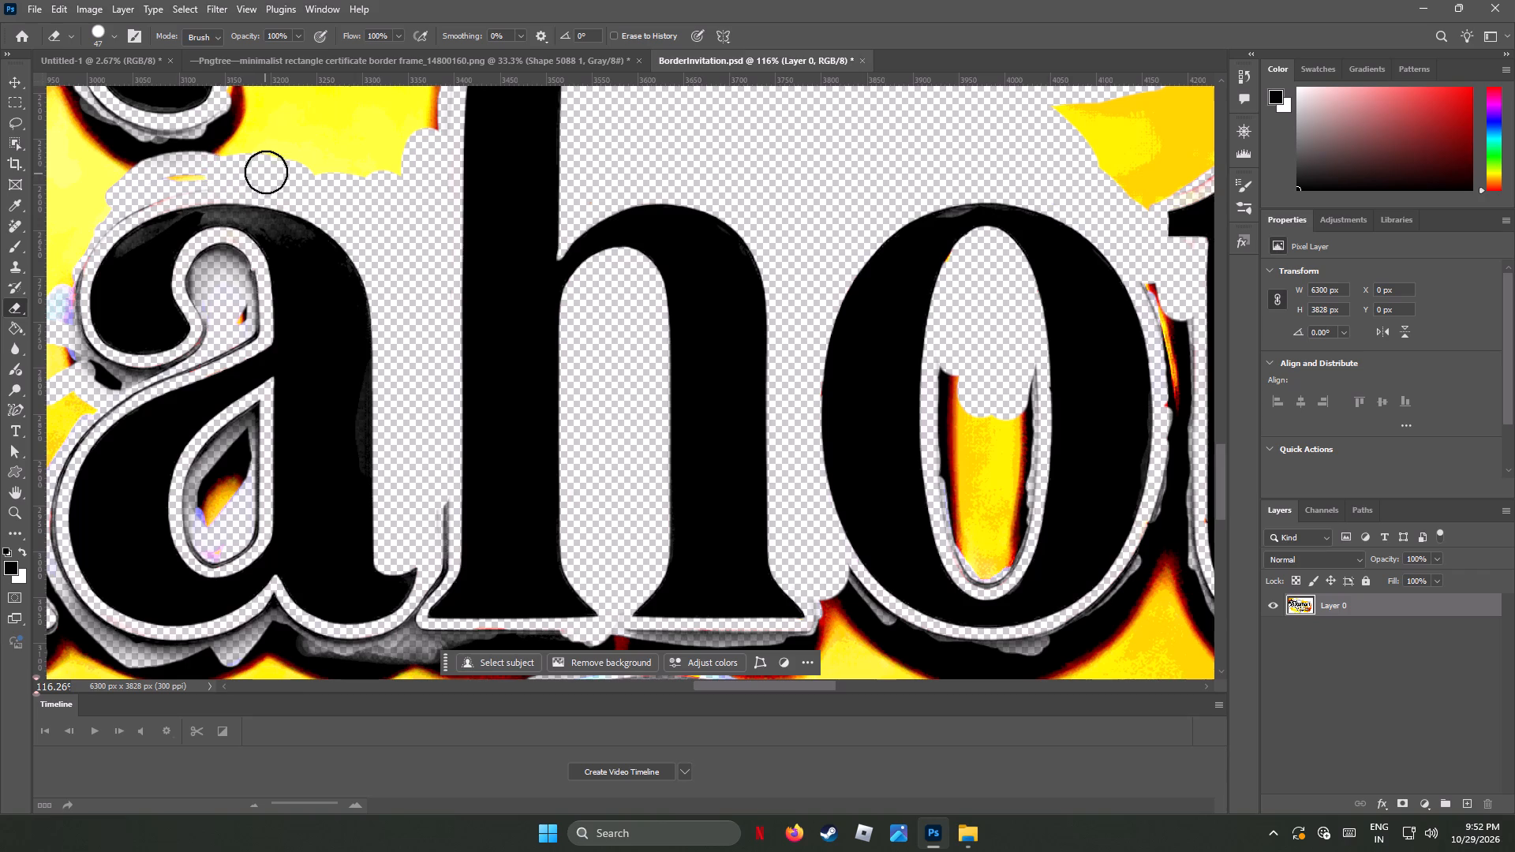
pyautogui.moveTo(266, 172); pyautogui.dragTo(266, 173)
pyautogui.click(193, 177)
pyautogui.moveTo(153, 189); pyautogui.dragTo(65, 277)
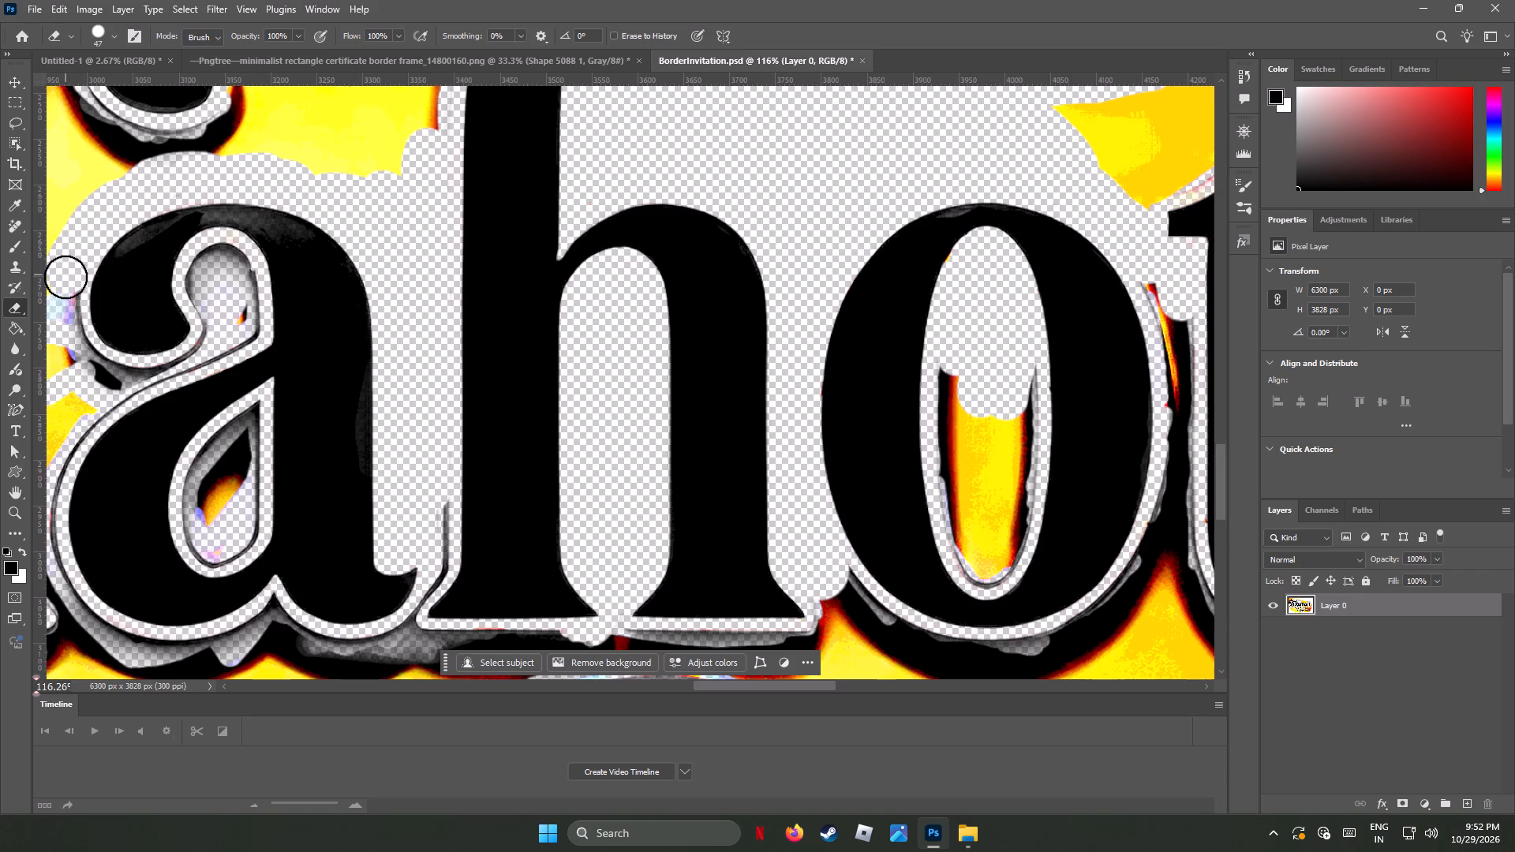
pyautogui.moveTo(65, 277); pyautogui.dragTo(63, 286)
# Reduce the eraser to 37 px and clear the grey outline and shadow from the a's upper opening, around the curled terminal.
pyautogui.moveTo(743, 685); pyautogui.dragTo(713, 687)
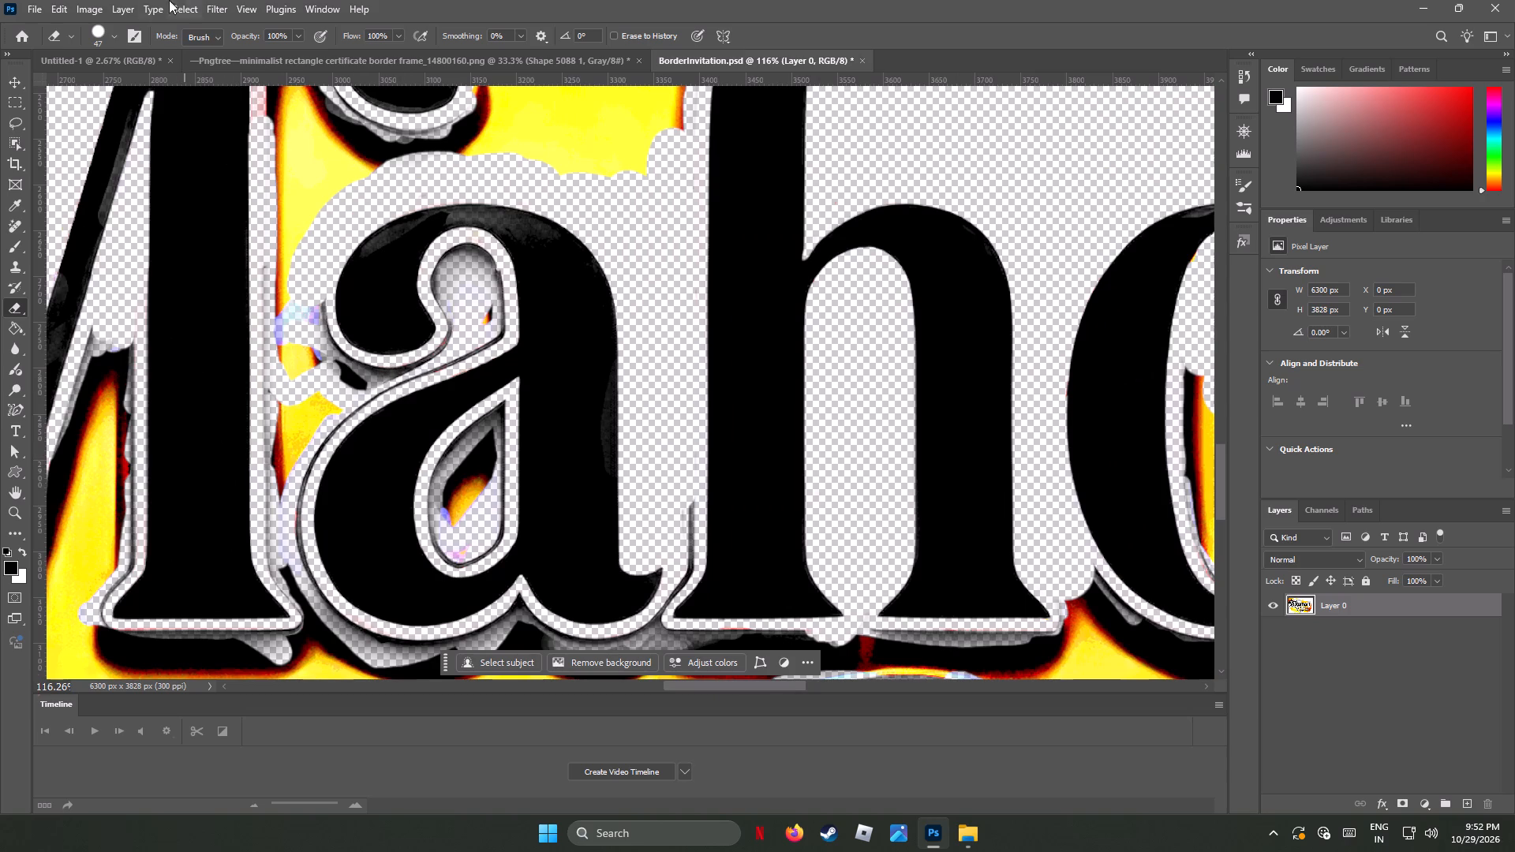
pyautogui.click(111, 35)
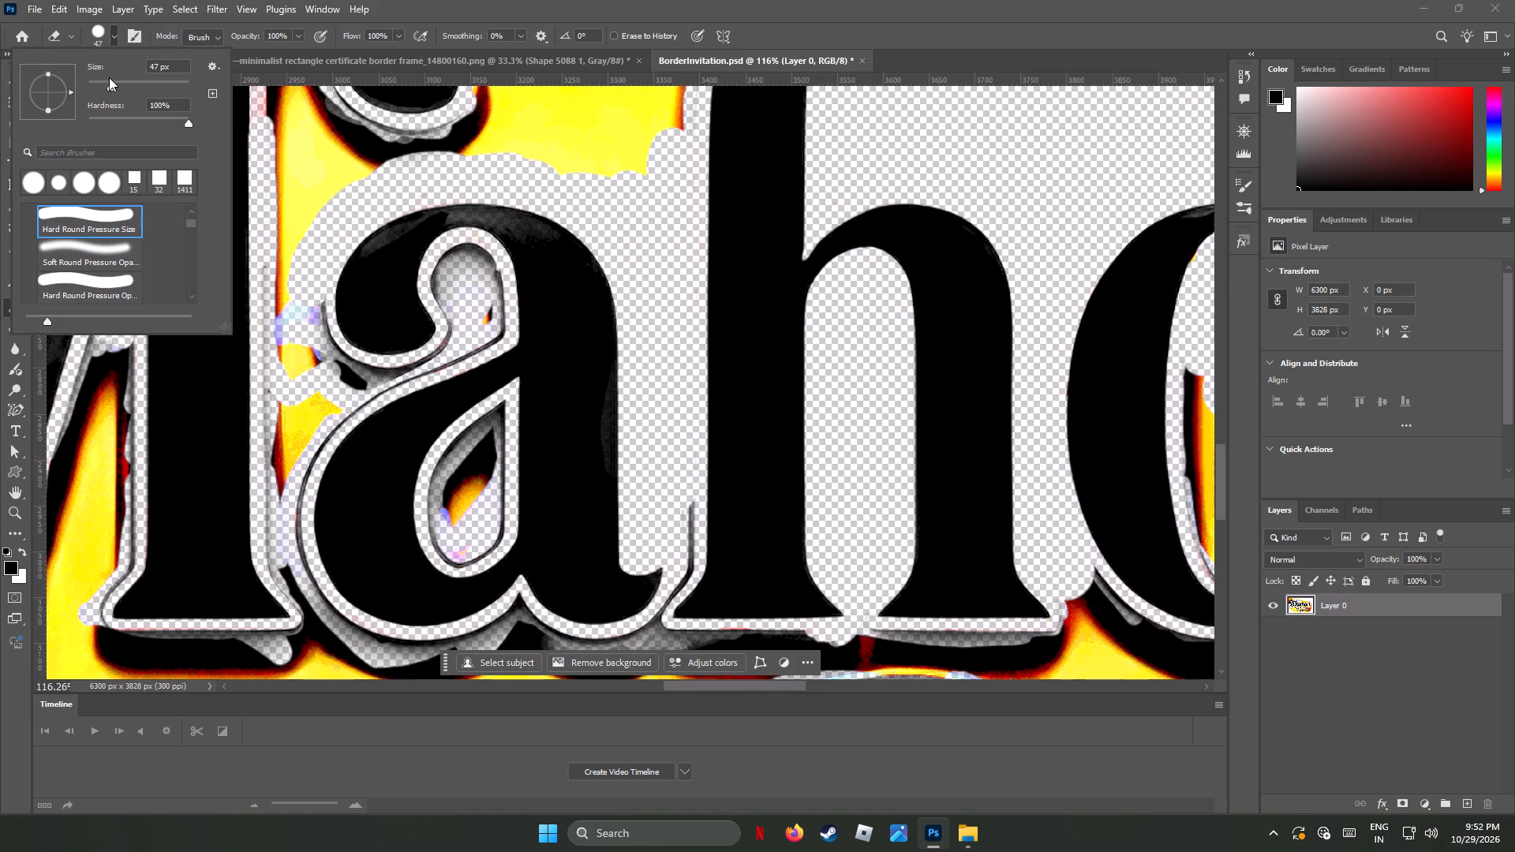
pyautogui.click(107, 80)
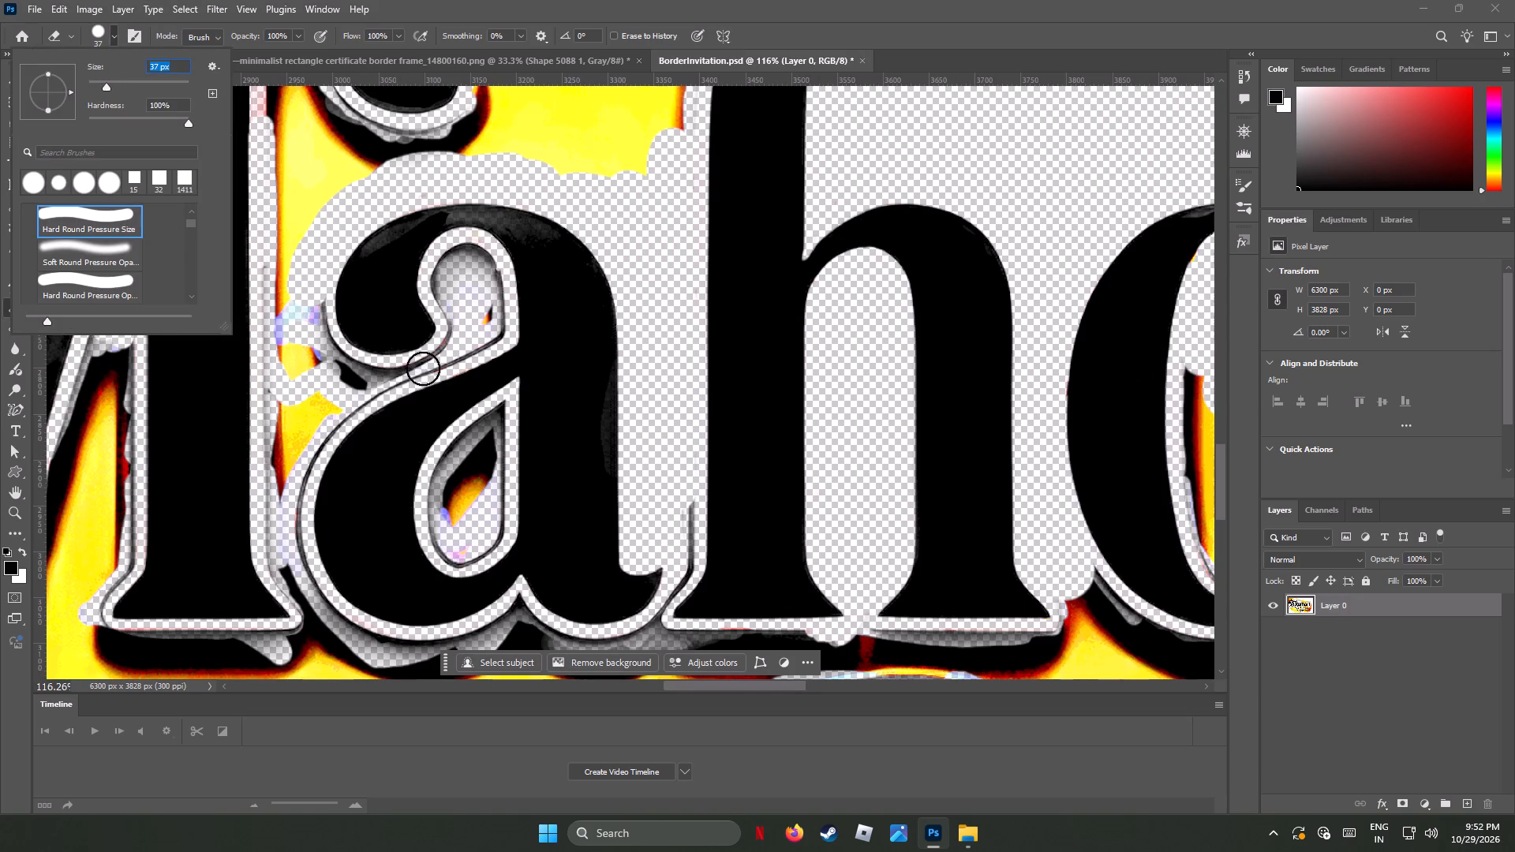
pyautogui.click(423, 369)
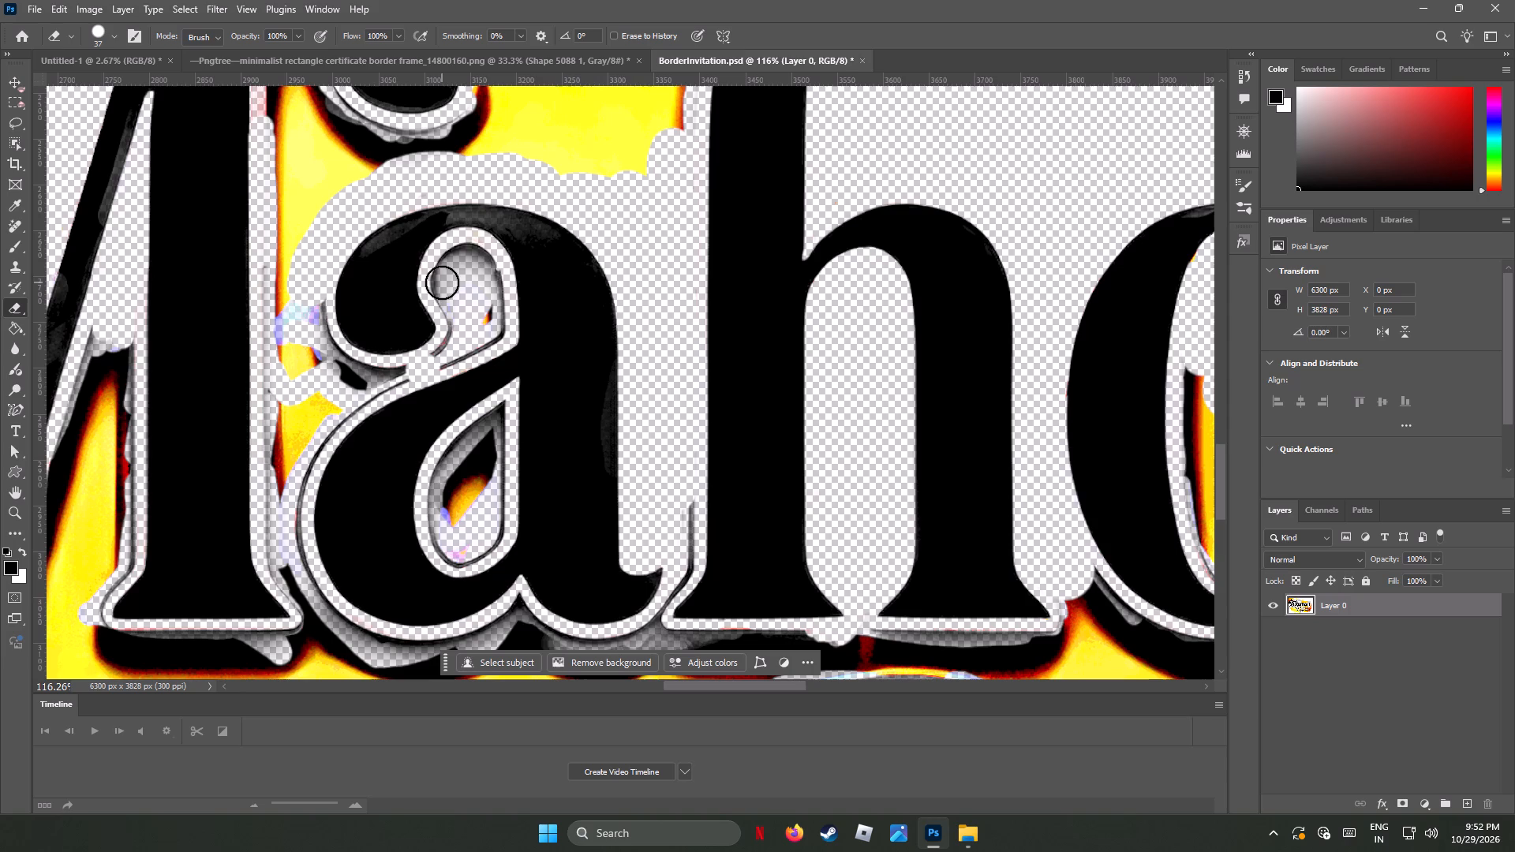
pyautogui.moveTo(442, 282); pyautogui.dragTo(493, 293)
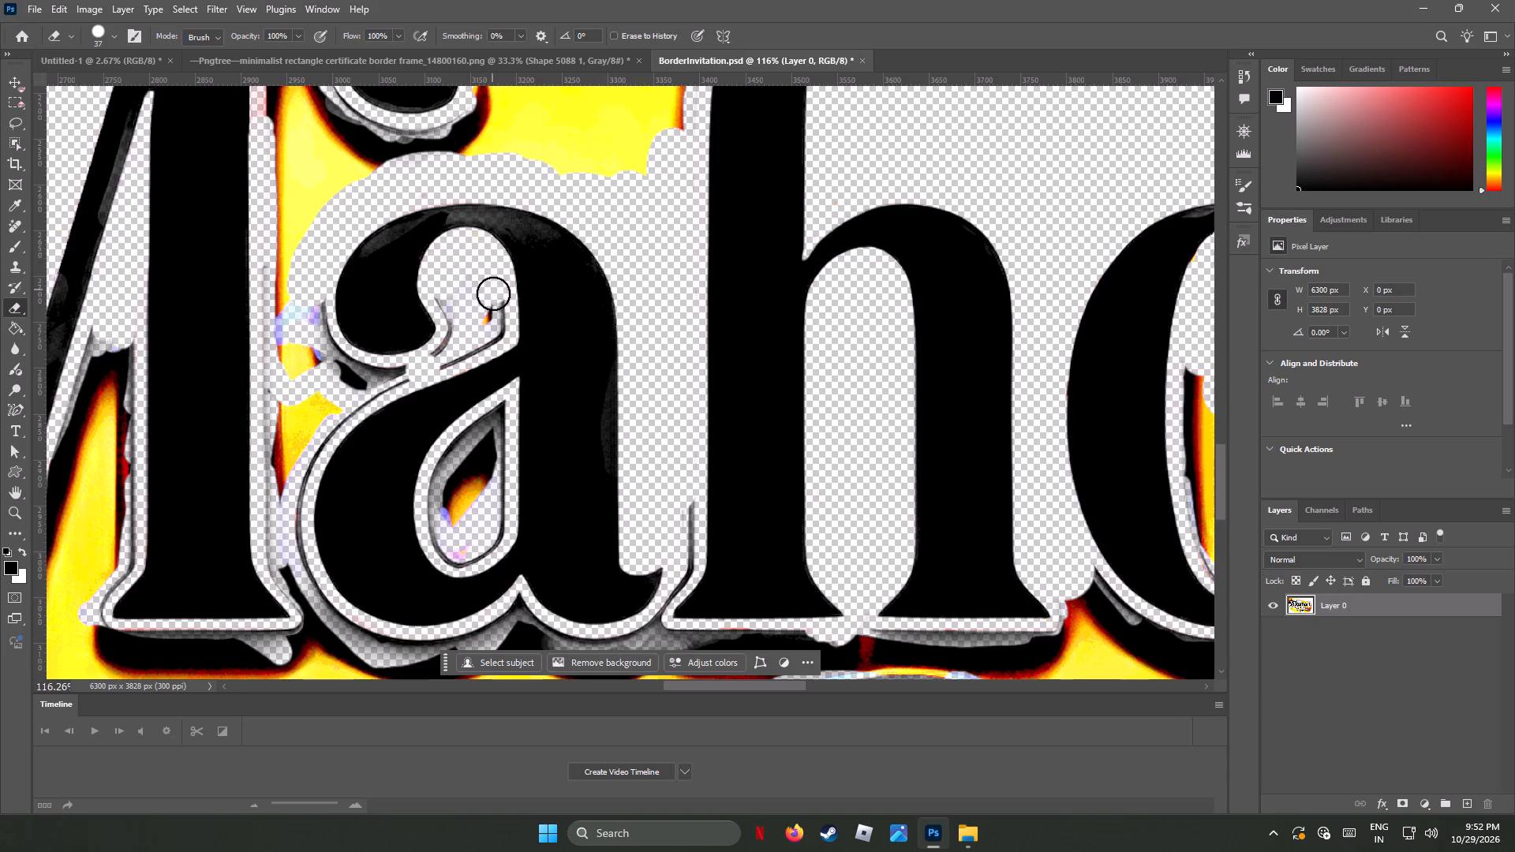
pyautogui.moveTo(493, 293); pyautogui.dragTo(493, 326)
pyautogui.click(488, 336)
pyautogui.click(455, 349)
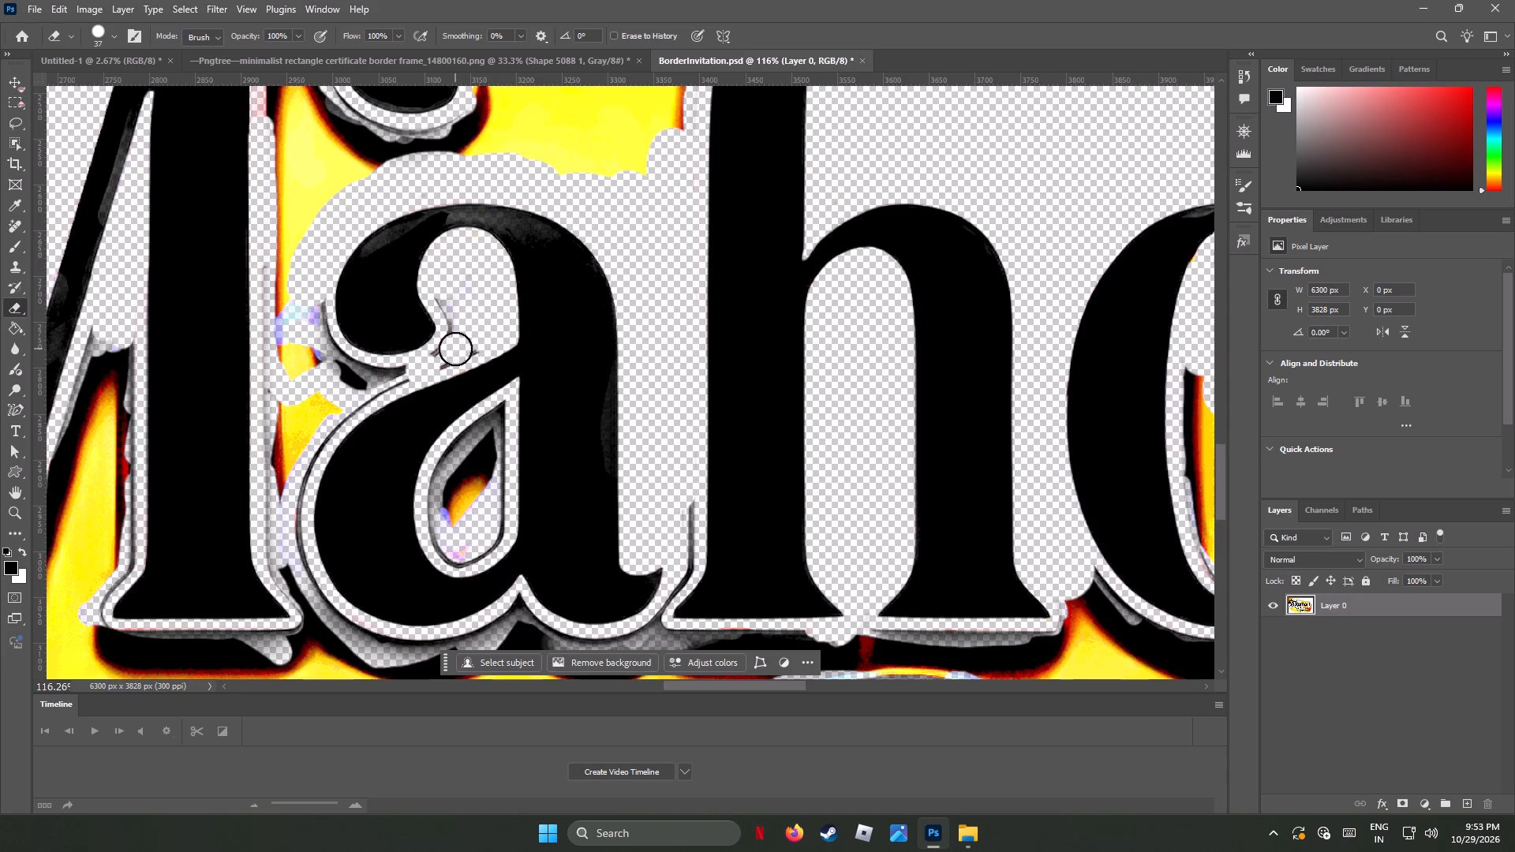
pyautogui.click(469, 344)
pyautogui.moveTo(443, 357); pyautogui.dragTo(460, 328)
pyautogui.moveTo(460, 328); pyautogui.dragTo(446, 294)
pyautogui.click(440, 297)
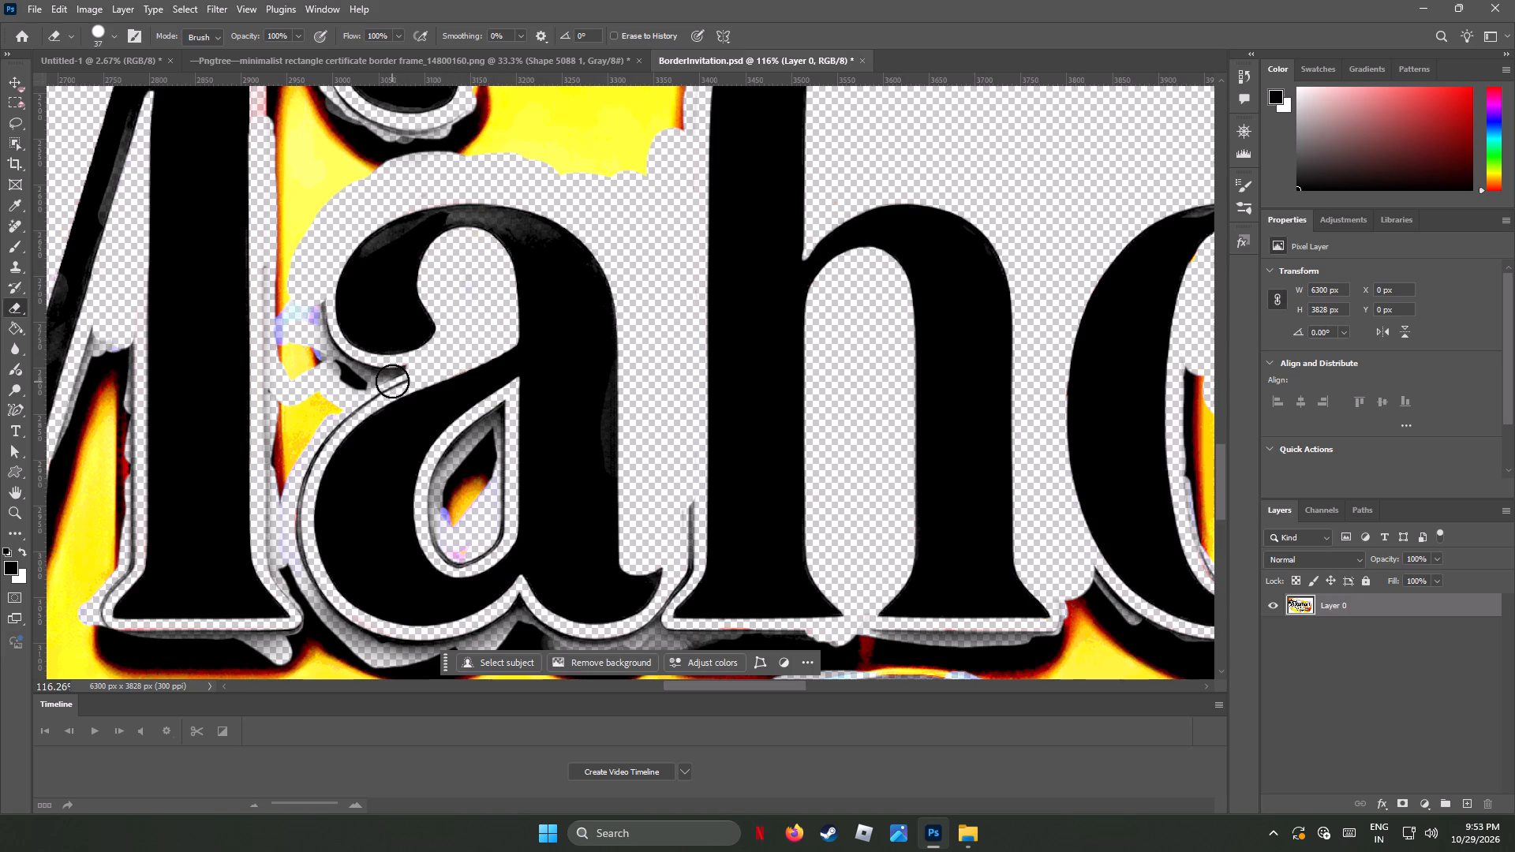
# Erase the grey shadow and yellow remnants below the a's curled terminal and in the gap beside the M's right stem.
pyautogui.moveTo(403, 375); pyautogui.dragTo(350, 379)
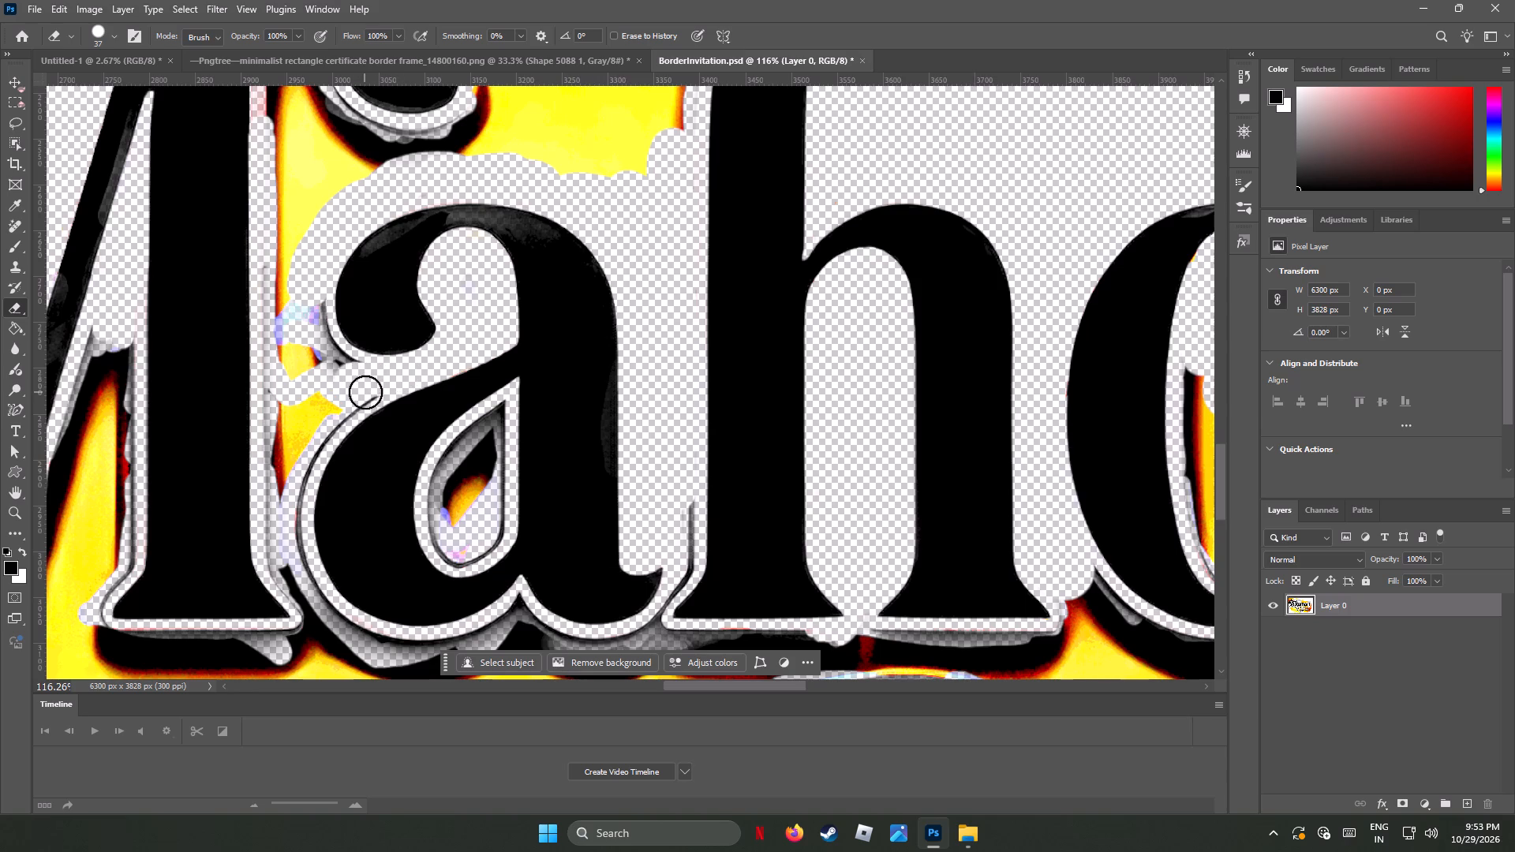
pyautogui.click(367, 392)
pyautogui.moveTo(348, 366); pyautogui.dragTo(316, 340)
pyautogui.moveTo(316, 340); pyautogui.dragTo(281, 391)
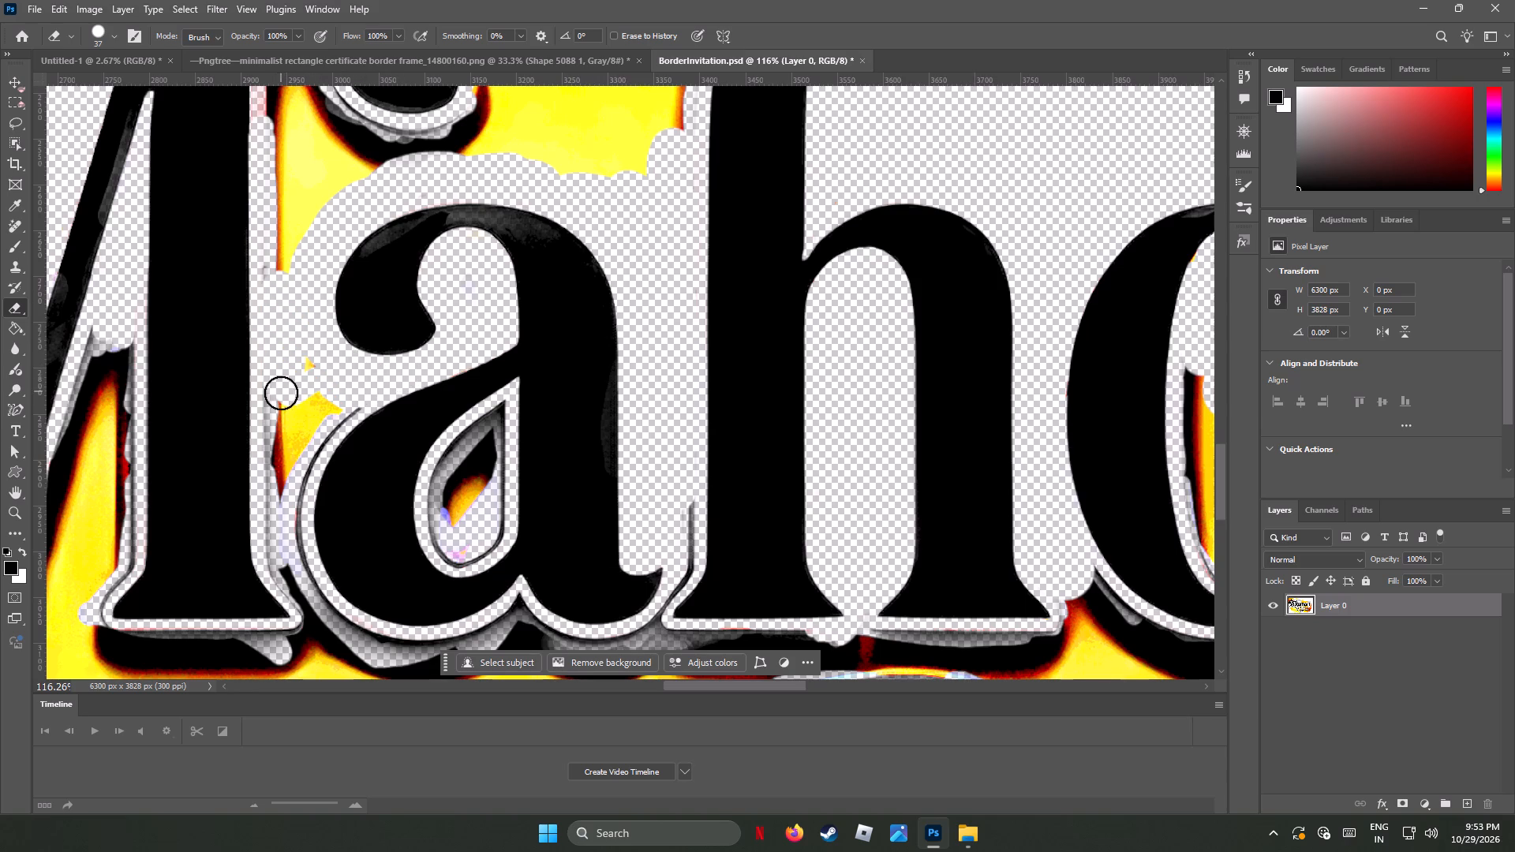
pyautogui.moveTo(278, 390); pyautogui.dragTo(270, 479)
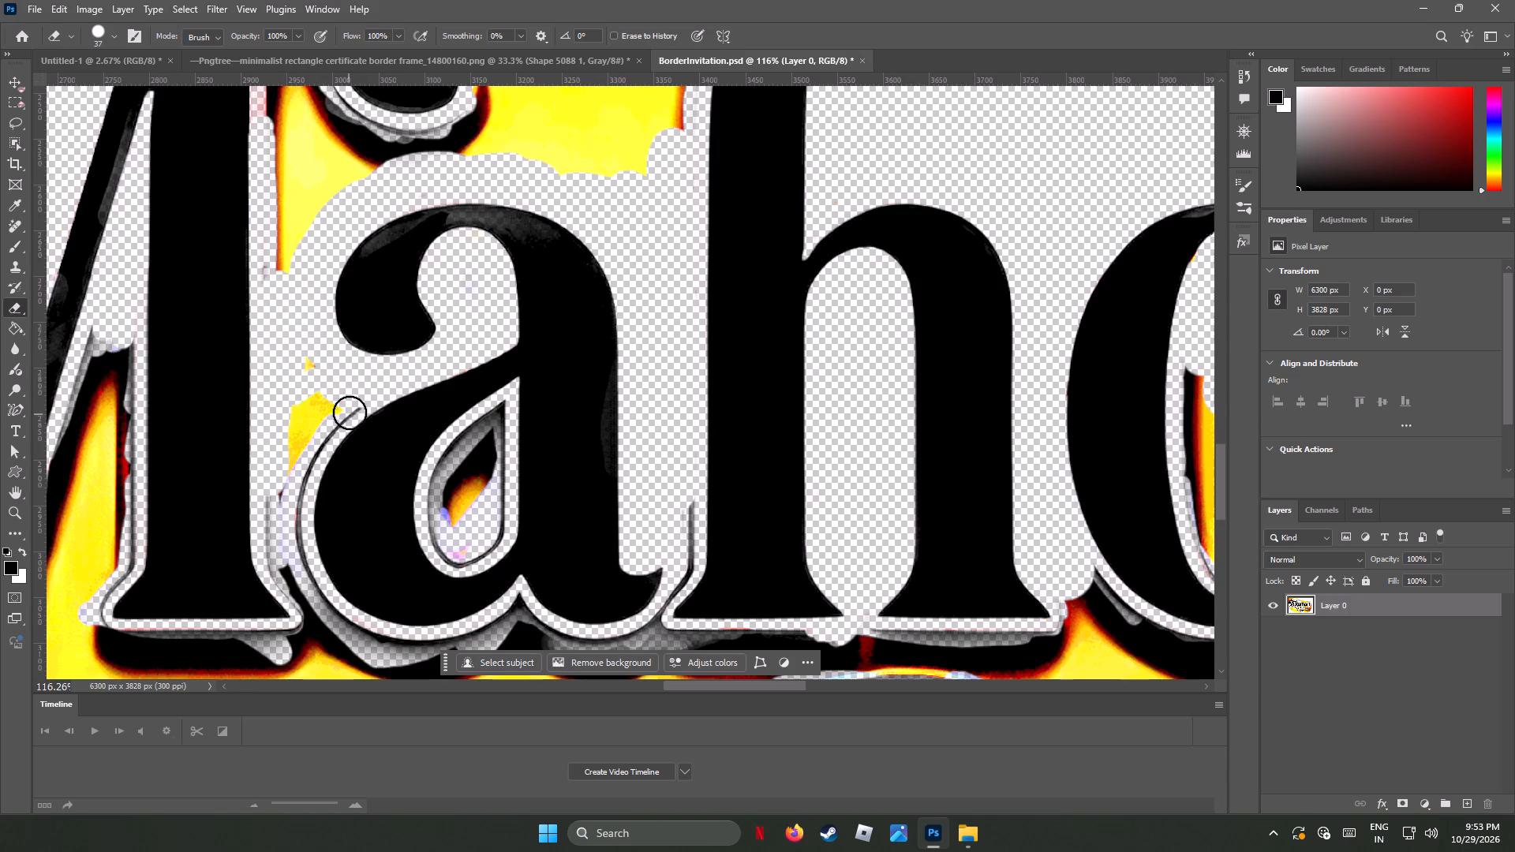
pyautogui.moveTo(352, 405); pyautogui.dragTo(318, 385)
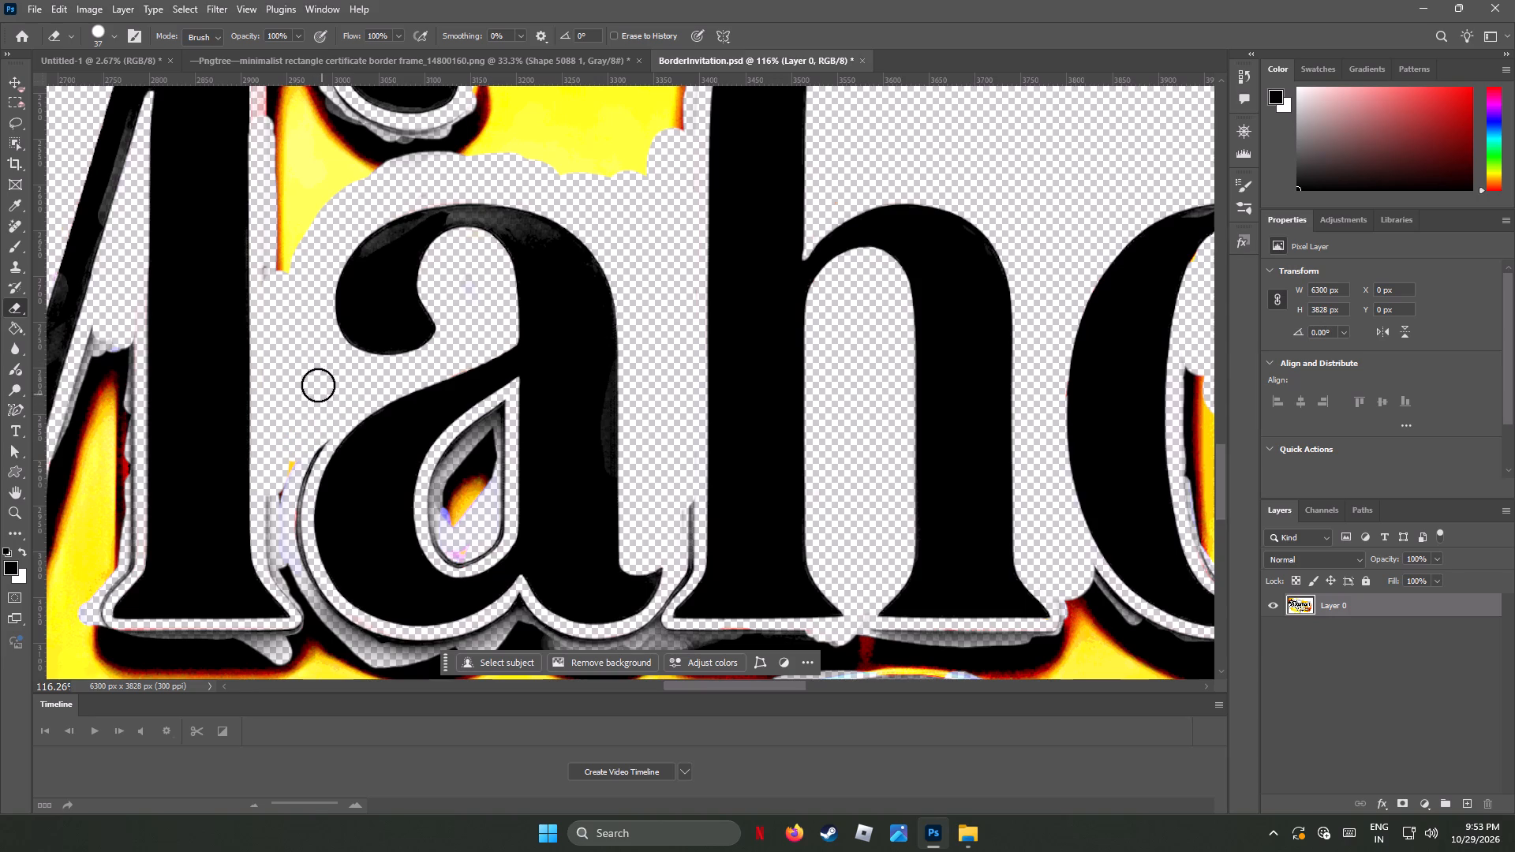
pyautogui.moveTo(318, 385); pyautogui.dragTo(318, 383)
# Erase the grey outline and shadow along the outer left curve of the a's bowl, down past the M's foot to the baseline.
pyautogui.moveTo(312, 443); pyautogui.dragTo(286, 521)
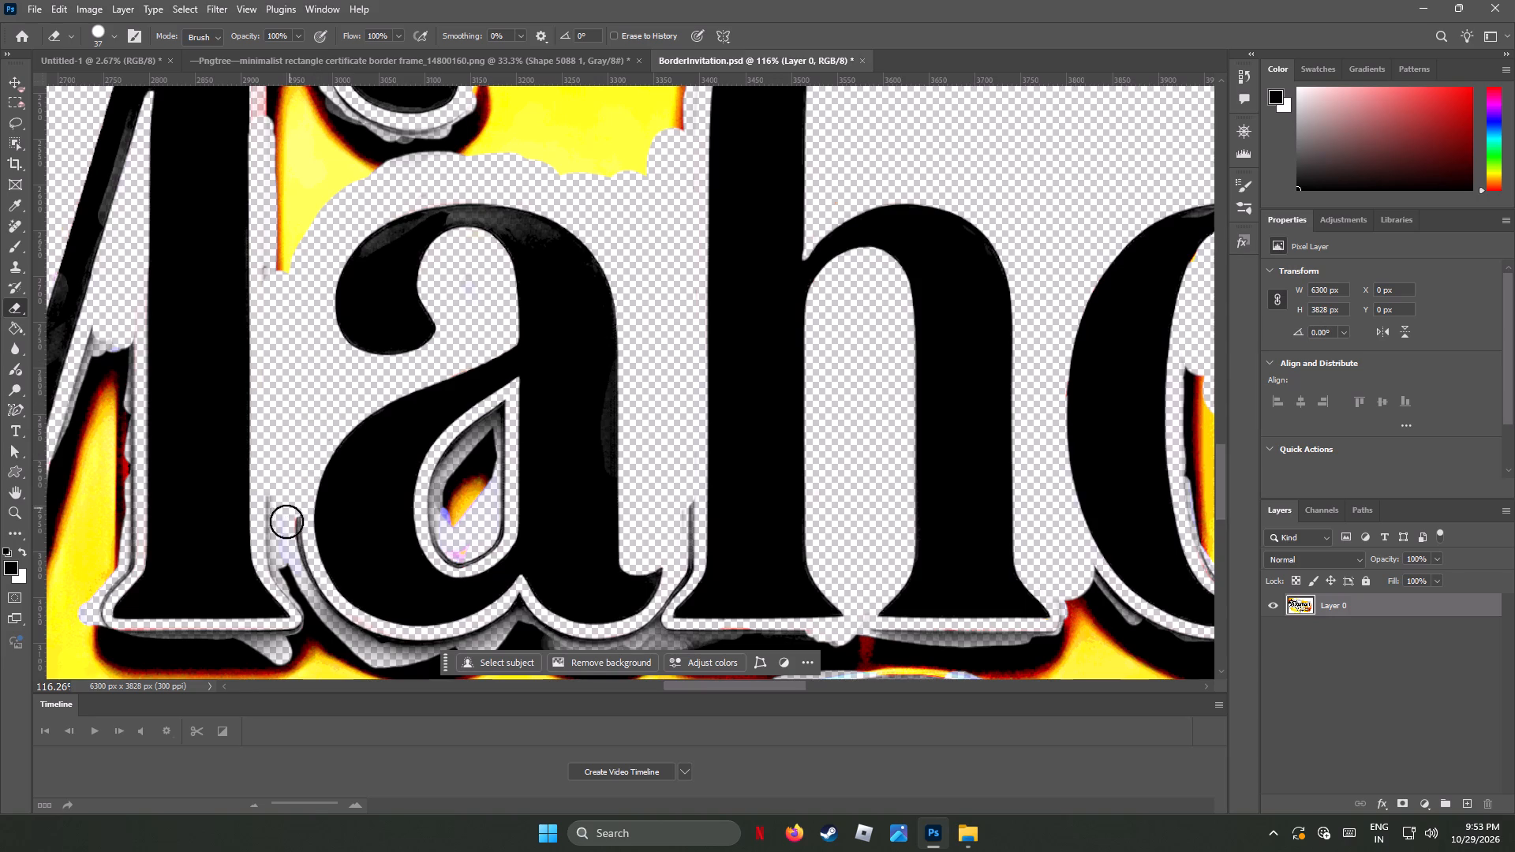
pyautogui.moveTo(286, 521); pyautogui.dragTo(283, 530)
pyautogui.moveTo(271, 503); pyautogui.dragTo(282, 564)
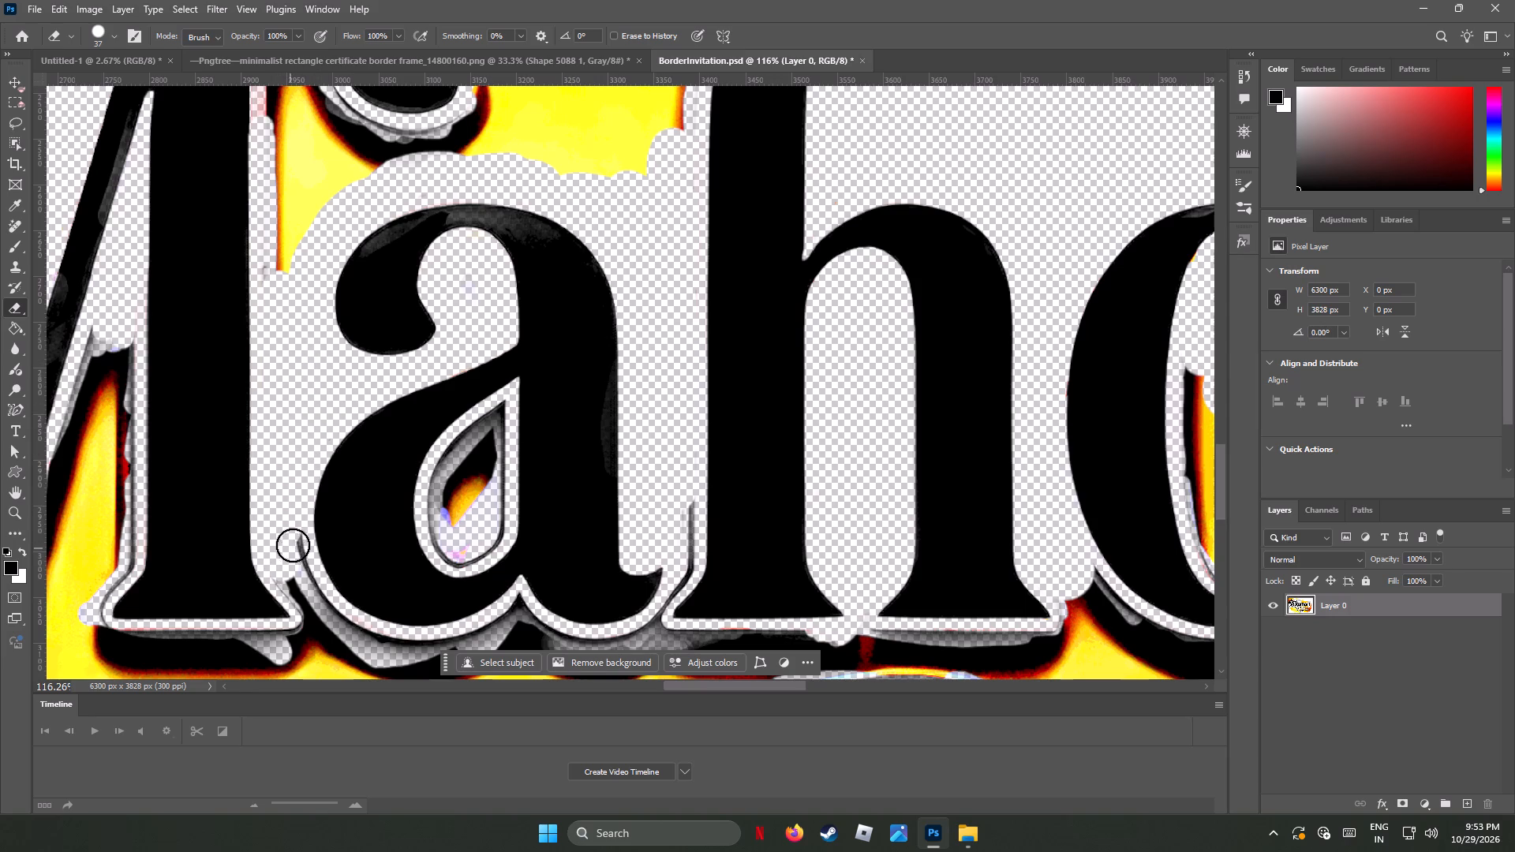
pyautogui.moveTo(294, 541); pyautogui.dragTo(303, 574)
pyautogui.moveTo(289, 581); pyautogui.dragTo(289, 582)
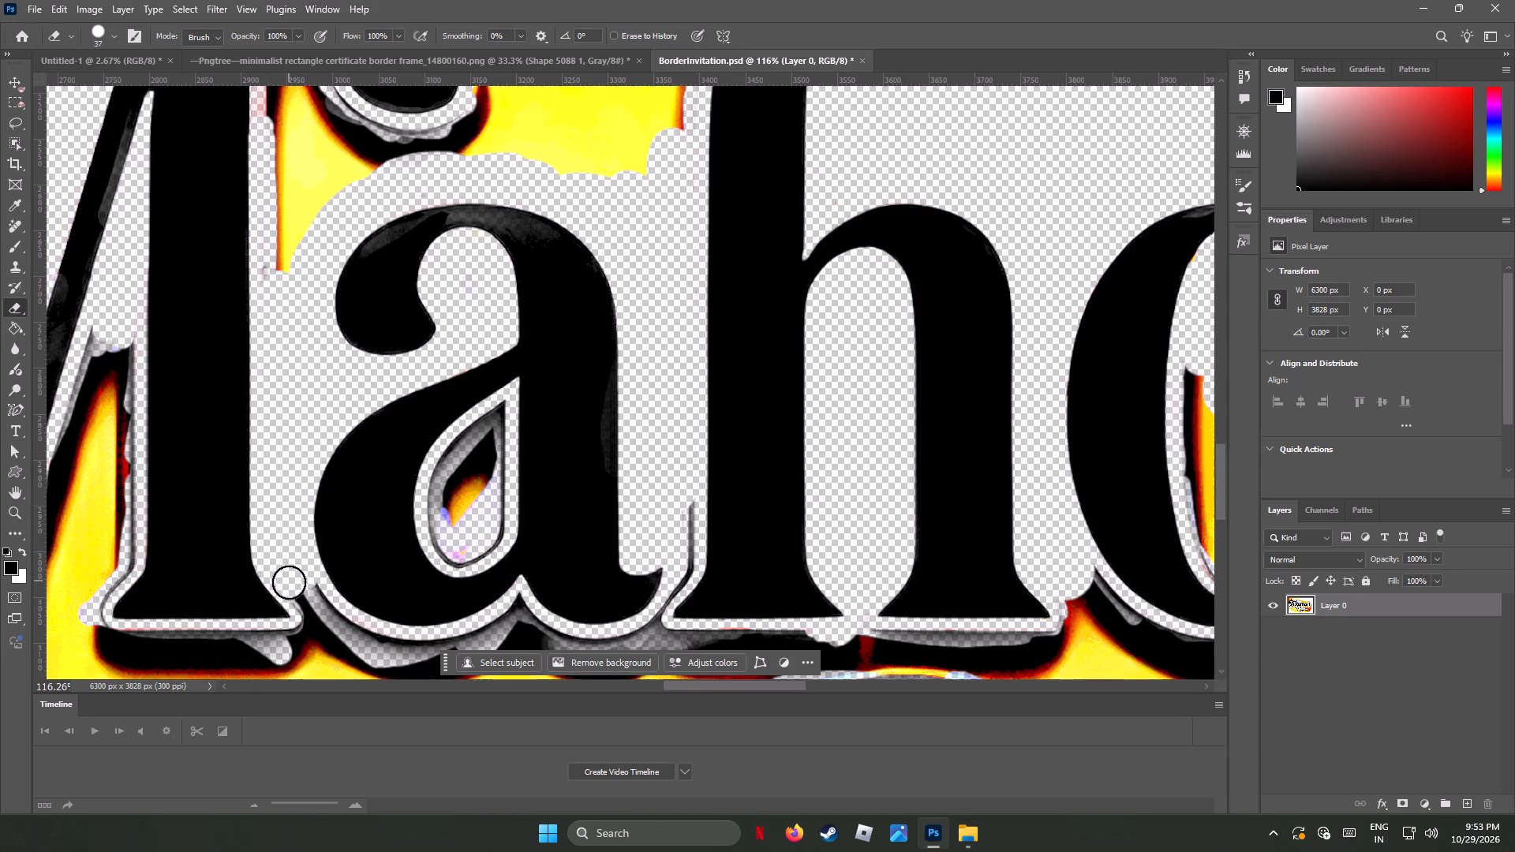
pyautogui.moveTo(289, 582); pyautogui.dragTo(324, 630)
pyautogui.moveTo(316, 597); pyautogui.dragTo(368, 643)
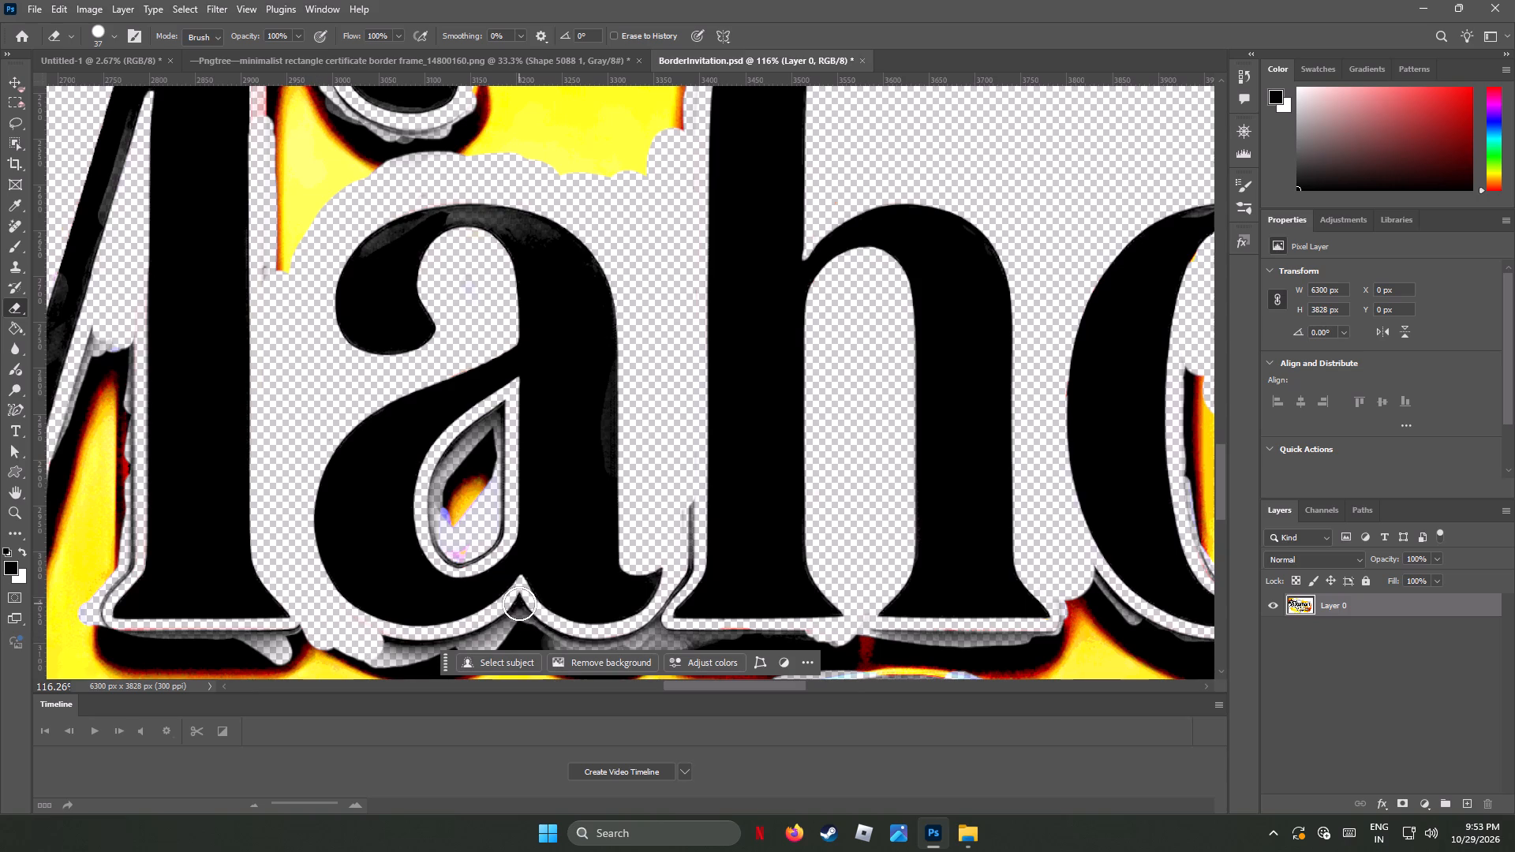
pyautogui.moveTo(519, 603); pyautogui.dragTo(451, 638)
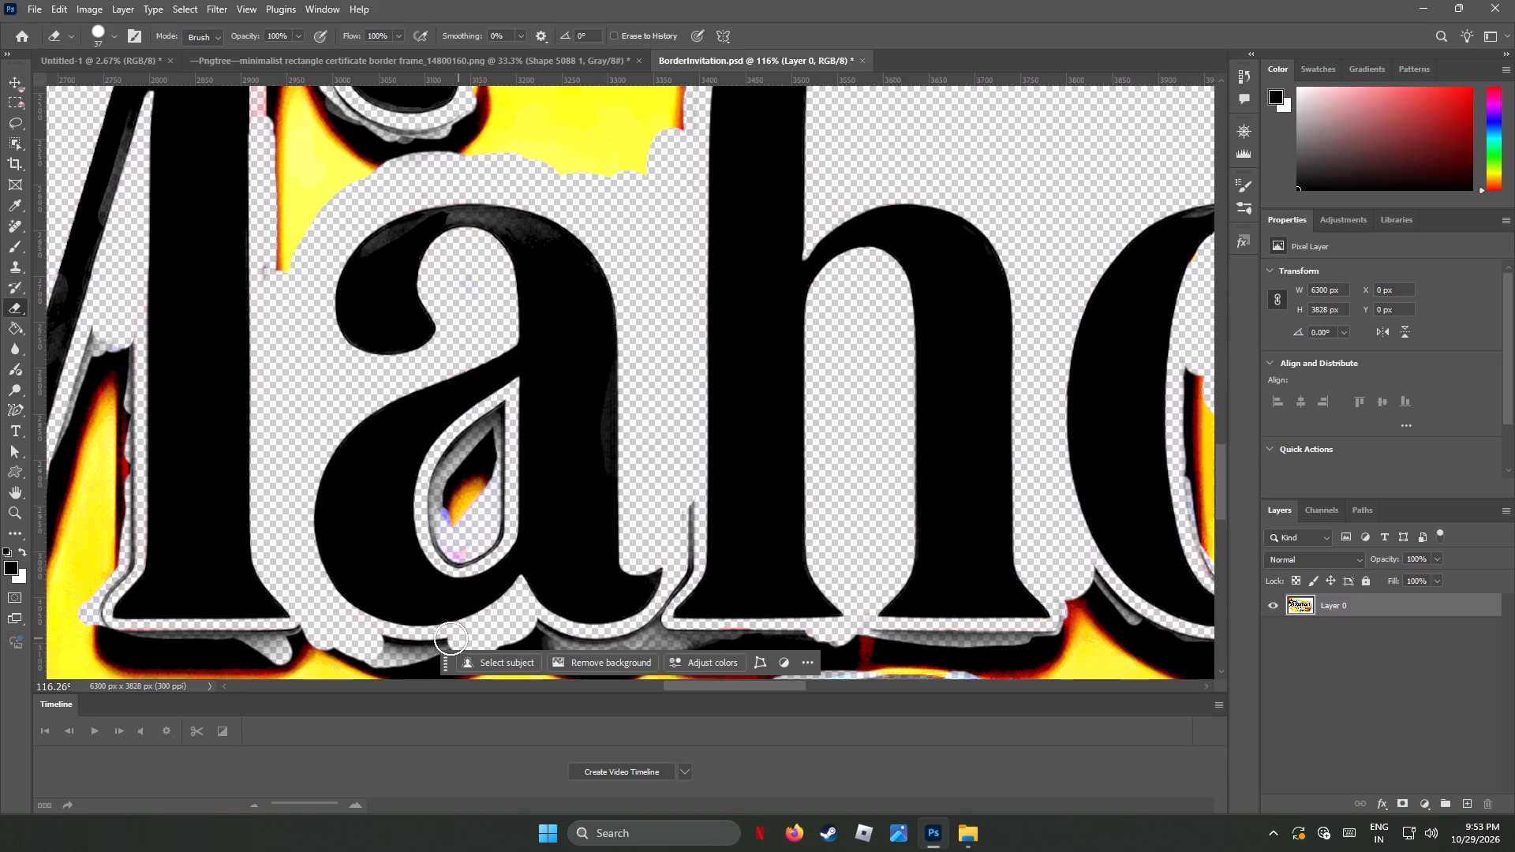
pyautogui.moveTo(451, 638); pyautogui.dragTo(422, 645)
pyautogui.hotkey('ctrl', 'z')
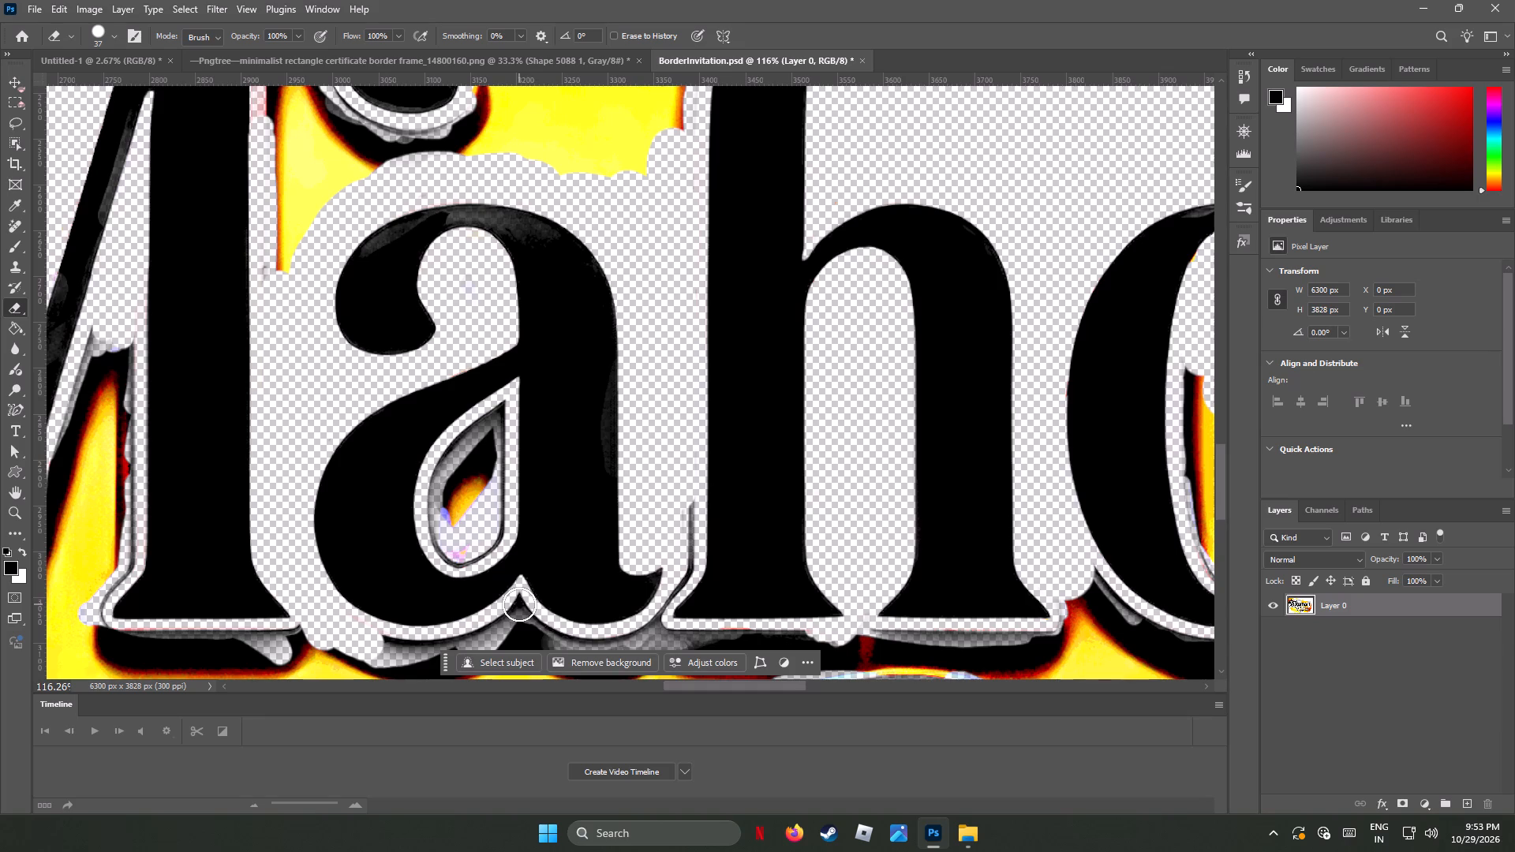
# Erase the grey shadow in the notch under the a and the dark line between the a's tail and the h's foot.
pyautogui.moveTo(518, 604); pyautogui.dragTo(517, 617)
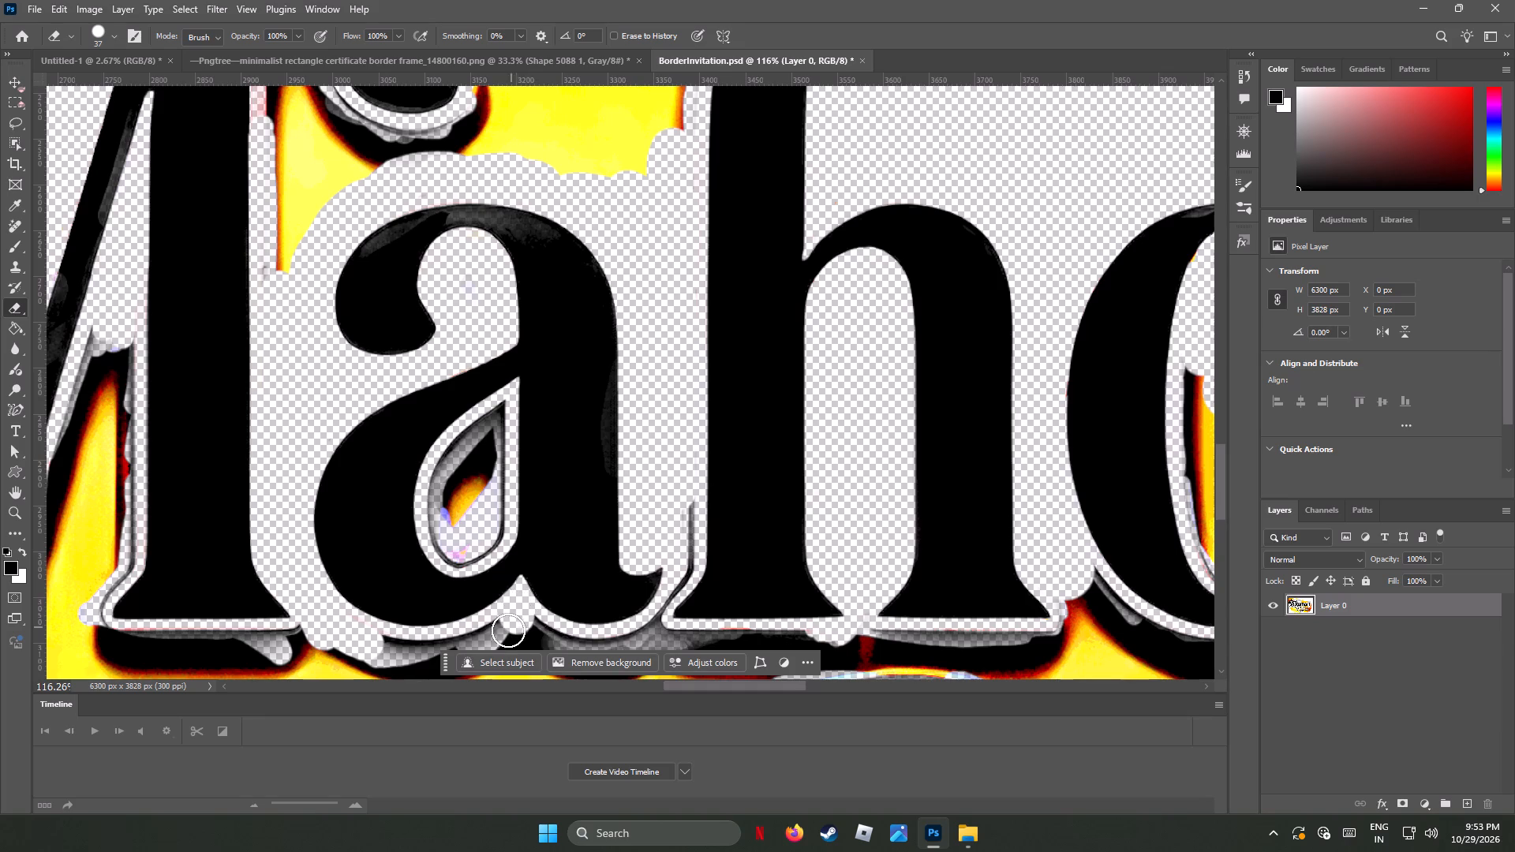
pyautogui.click(503, 630)
pyautogui.moveTo(687, 507); pyautogui.dragTo(687, 531)
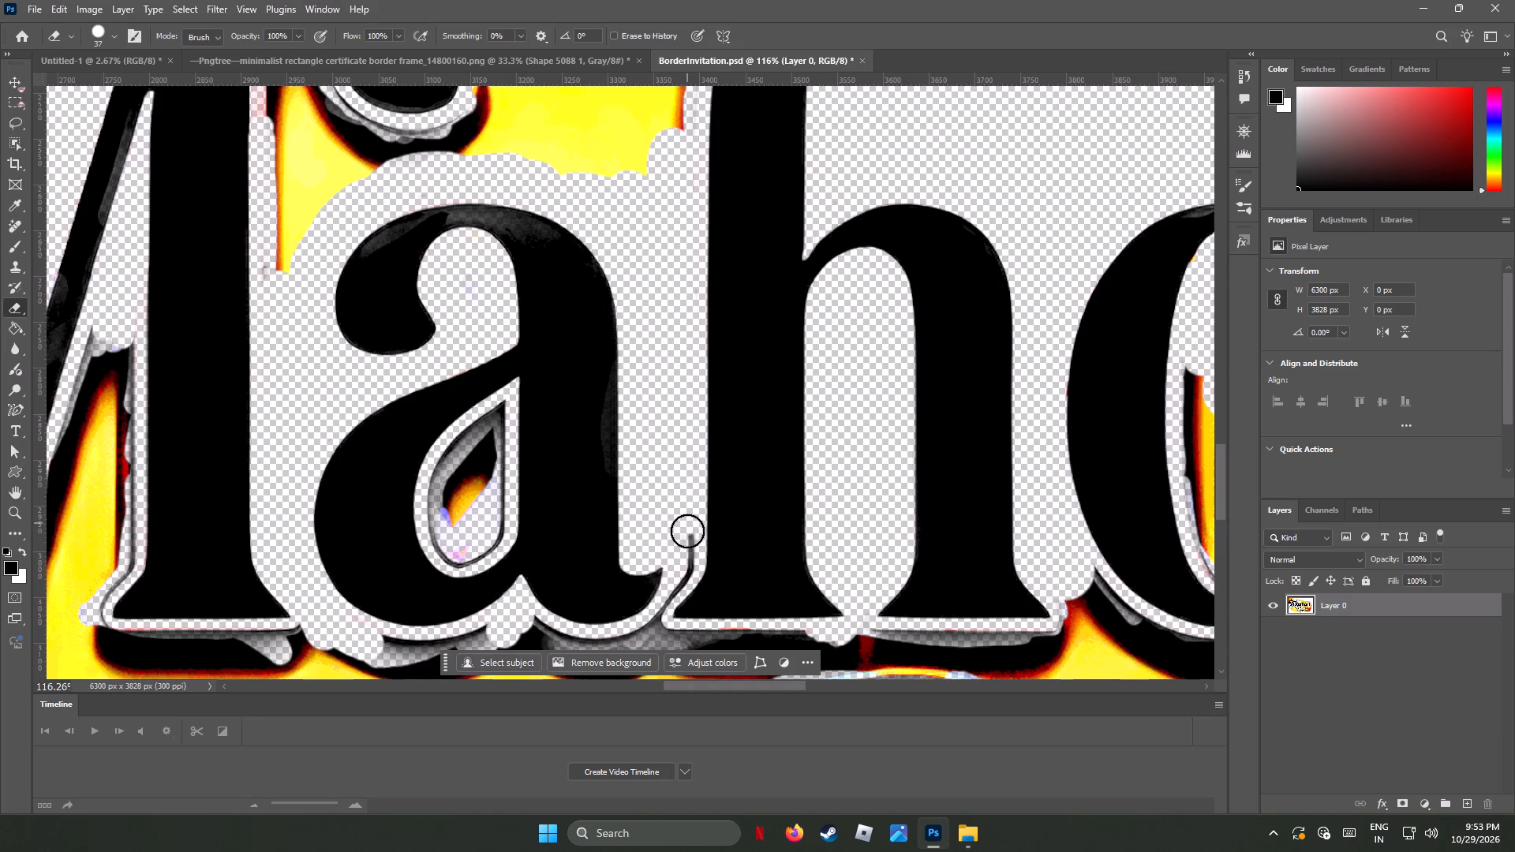
pyautogui.moveTo(687, 531); pyautogui.dragTo(679, 573)
# Reduce the eraser to 21 px and clear the grey outline beneath the h's left foot and along the a's underside.
pyautogui.click(118, 35)
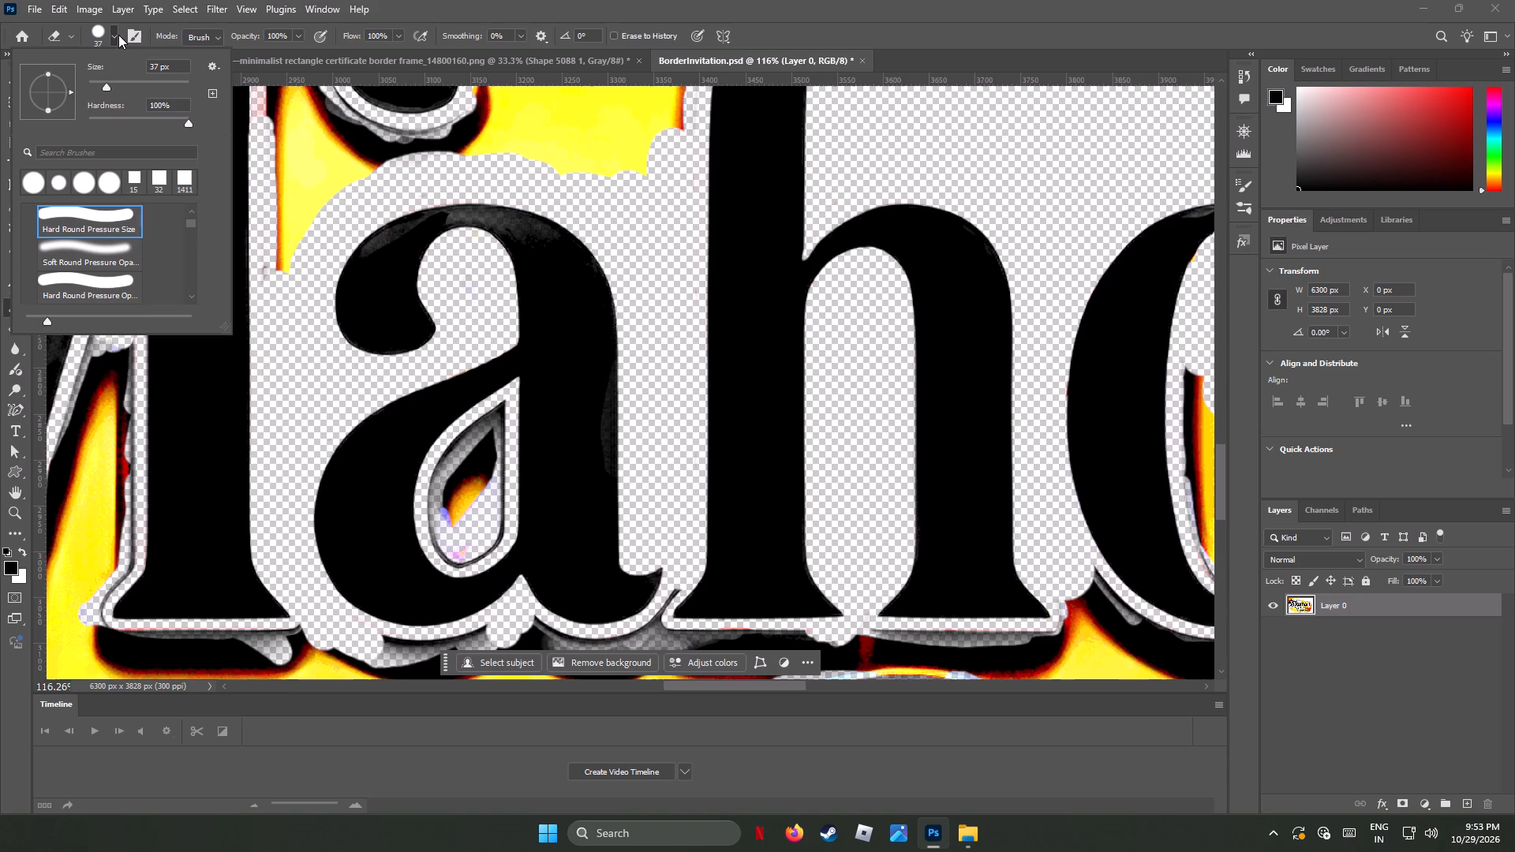
pyautogui.click(99, 82)
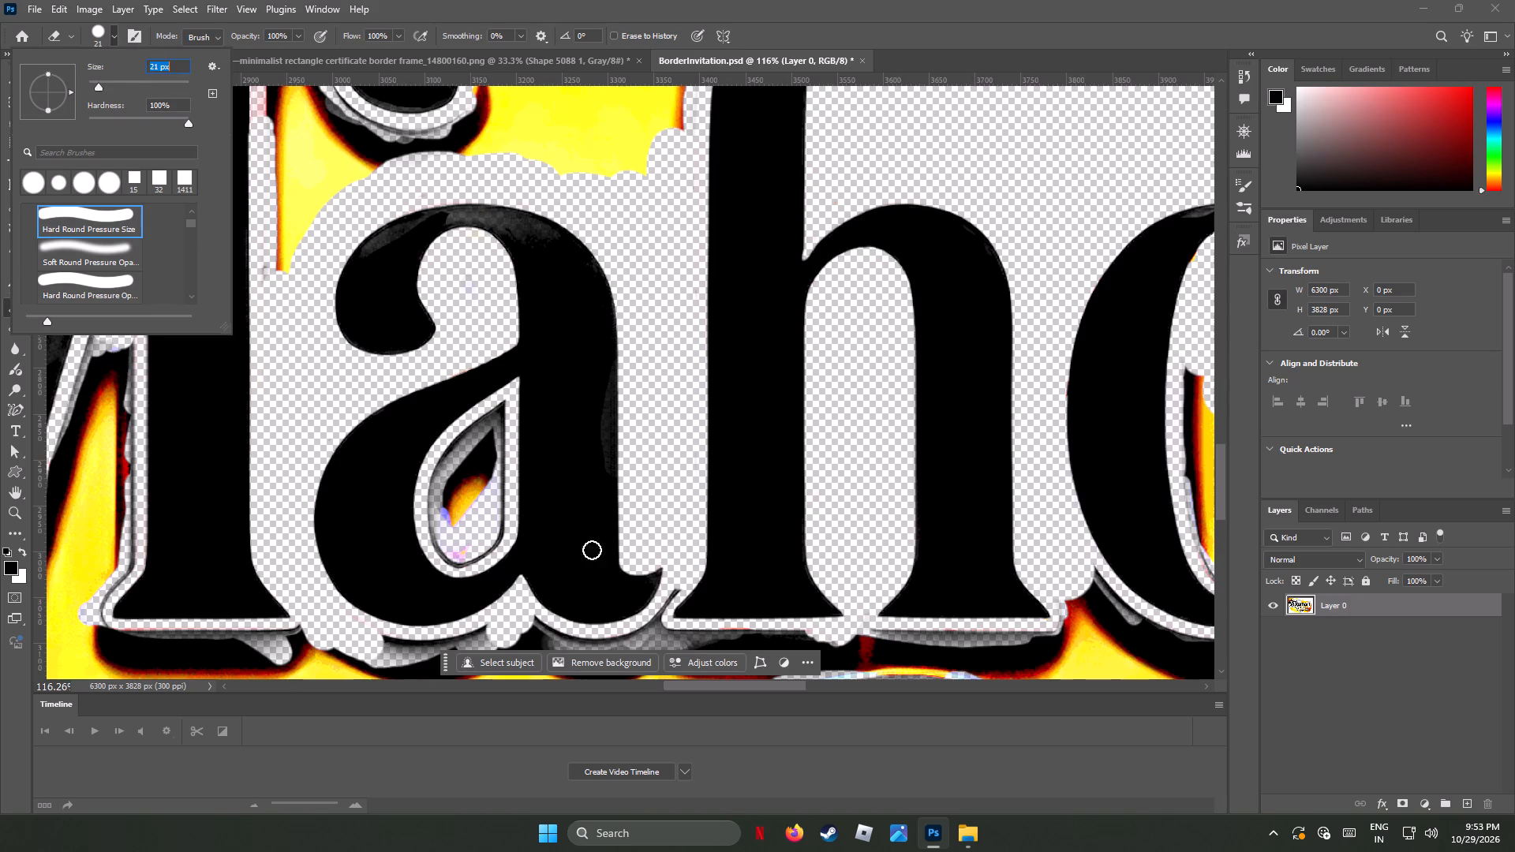
pyautogui.moveTo(674, 592); pyautogui.dragTo(669, 598)
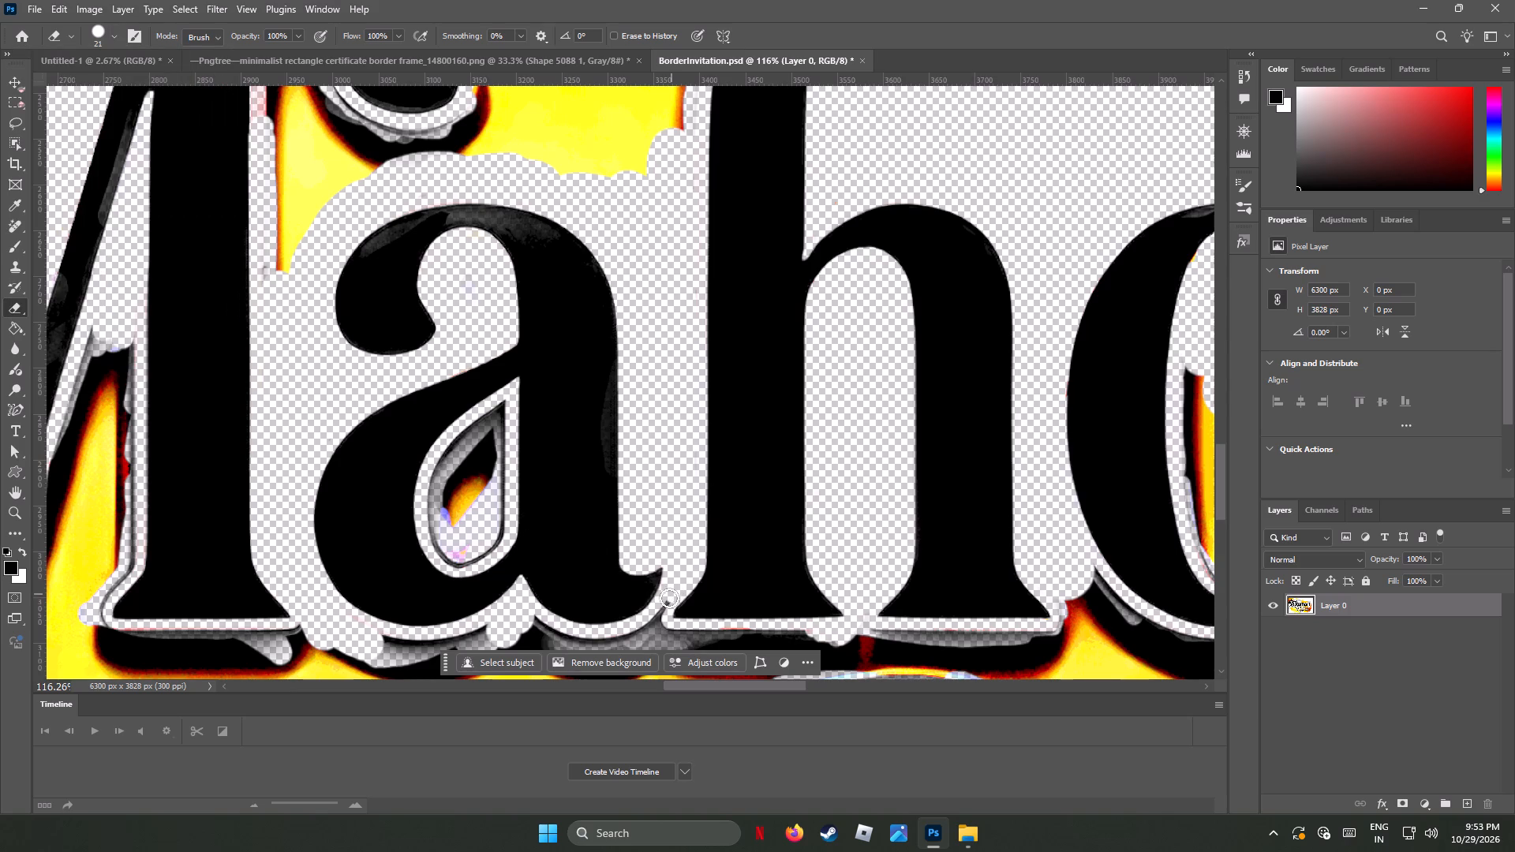
pyautogui.moveTo(669, 598); pyautogui.dragTo(710, 635)
pyautogui.moveTo(710, 635); pyautogui.dragTo(812, 630)
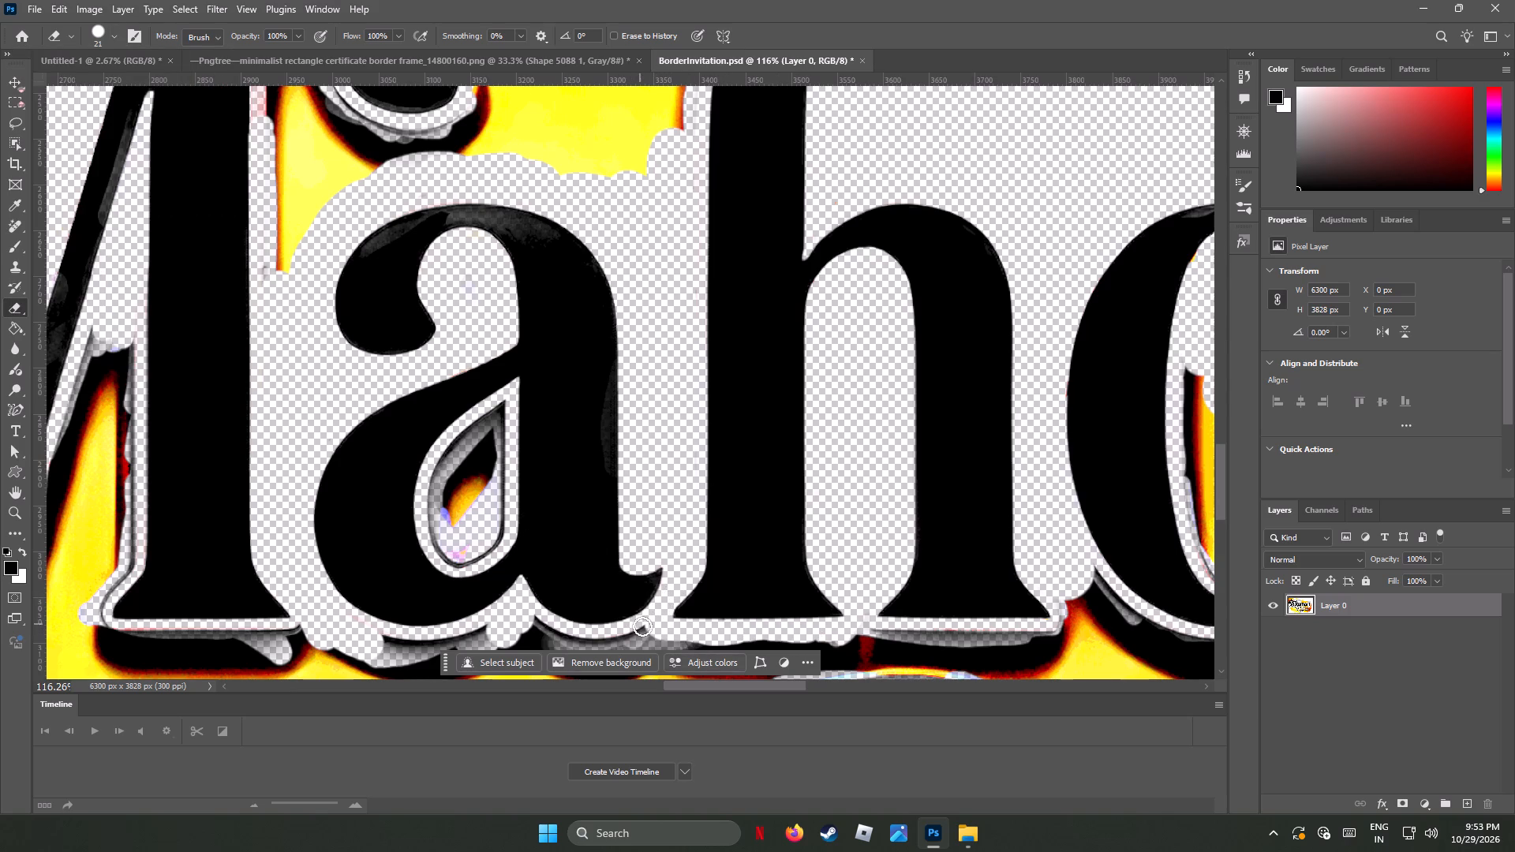
pyautogui.moveTo(644, 628); pyautogui.dragTo(511, 624)
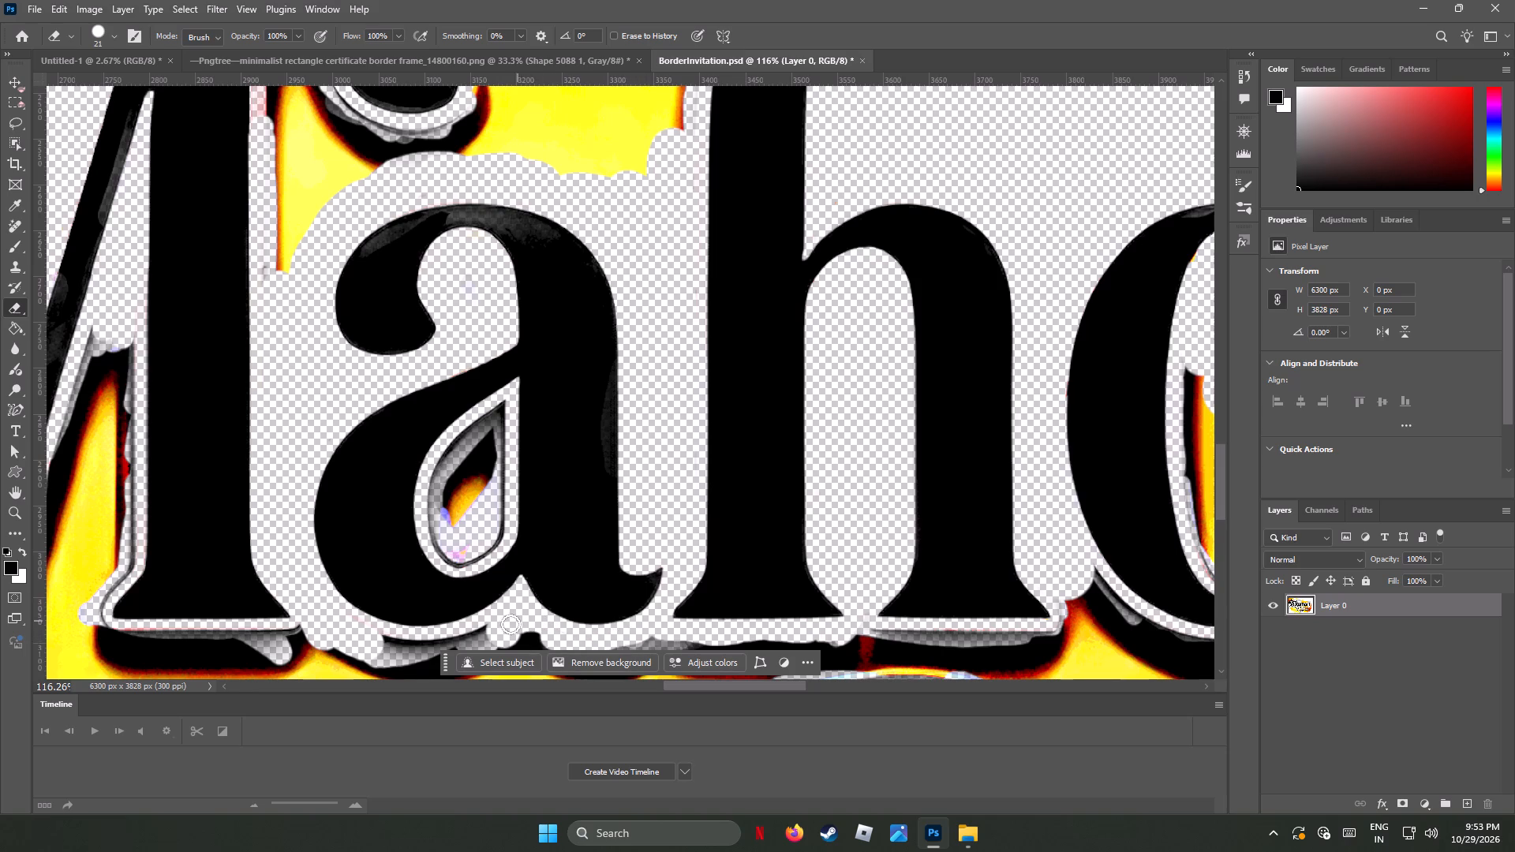
pyautogui.moveTo(511, 624); pyautogui.dragTo(356, 630)
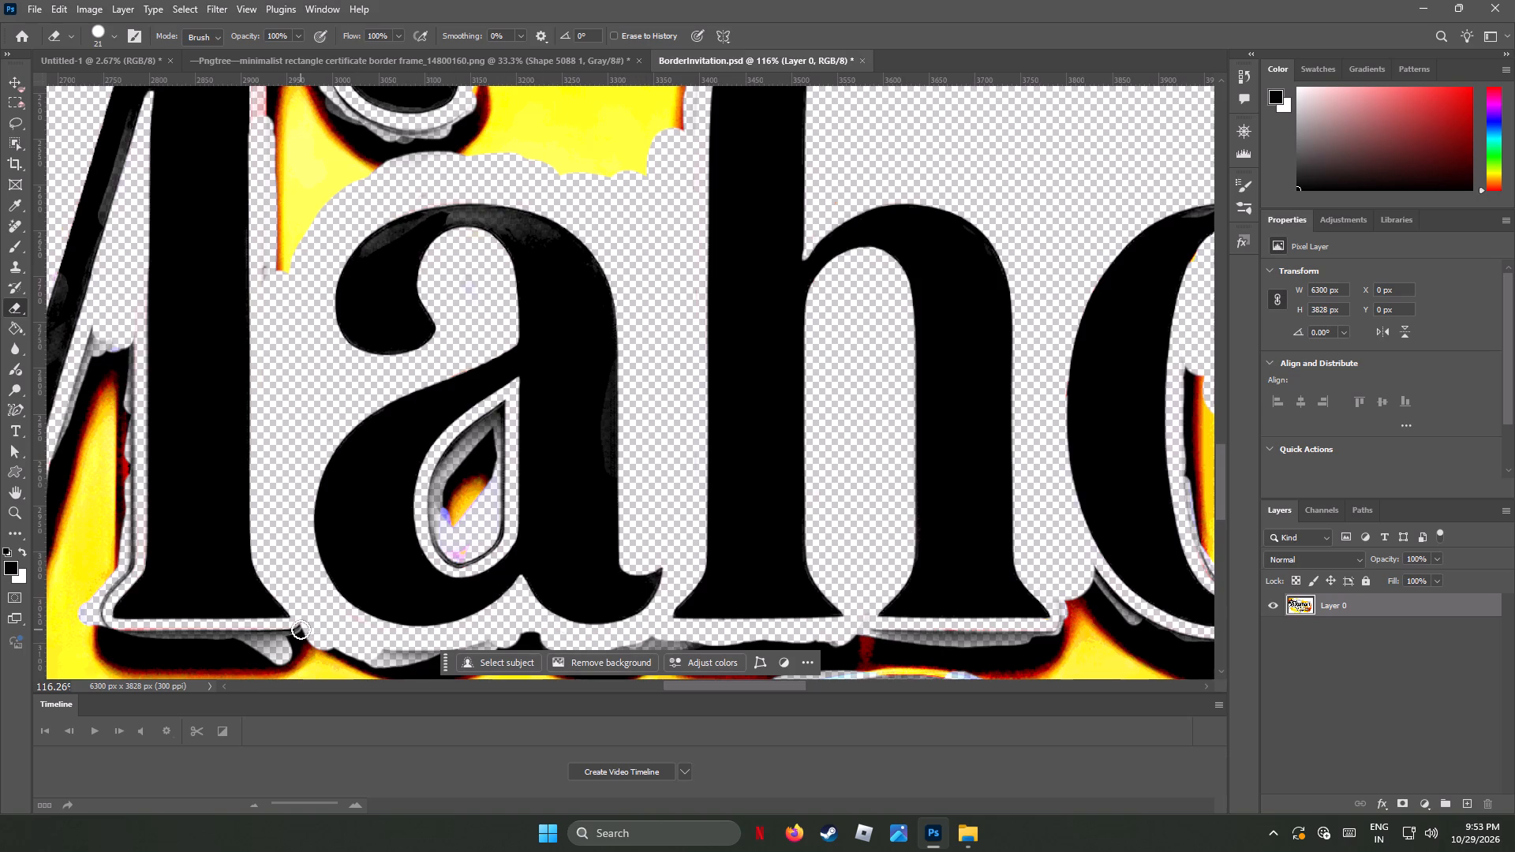
# Erase the grey outline beneath the foot of the M's right stem and around its left serif.
pyautogui.moveTo(301, 630); pyautogui.dragTo(182, 632)
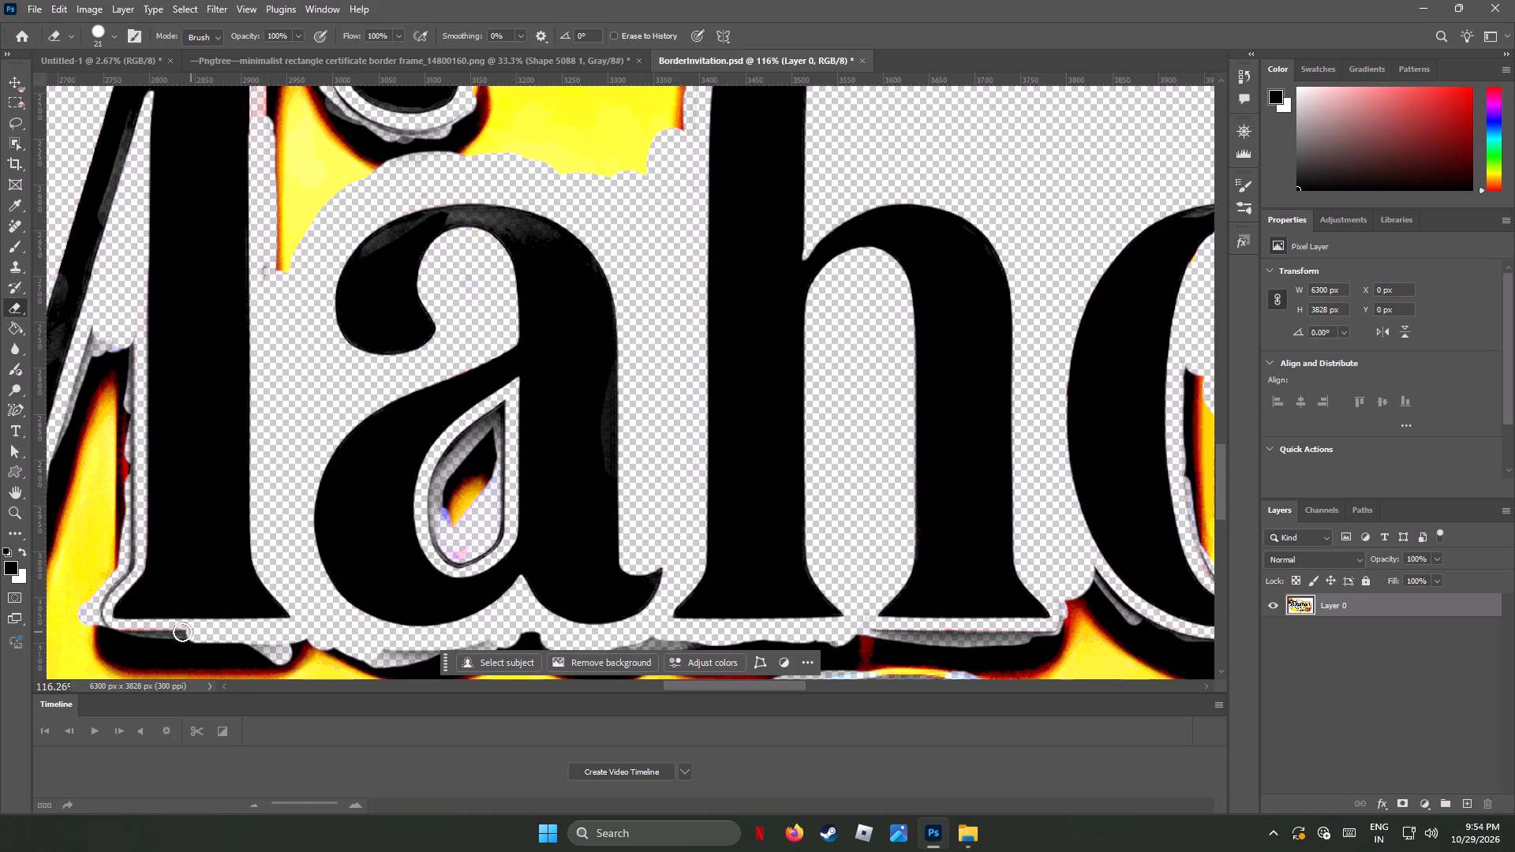
pyautogui.moveTo(182, 632); pyautogui.dragTo(103, 611)
pyautogui.moveTo(103, 611); pyautogui.dragTo(125, 547)
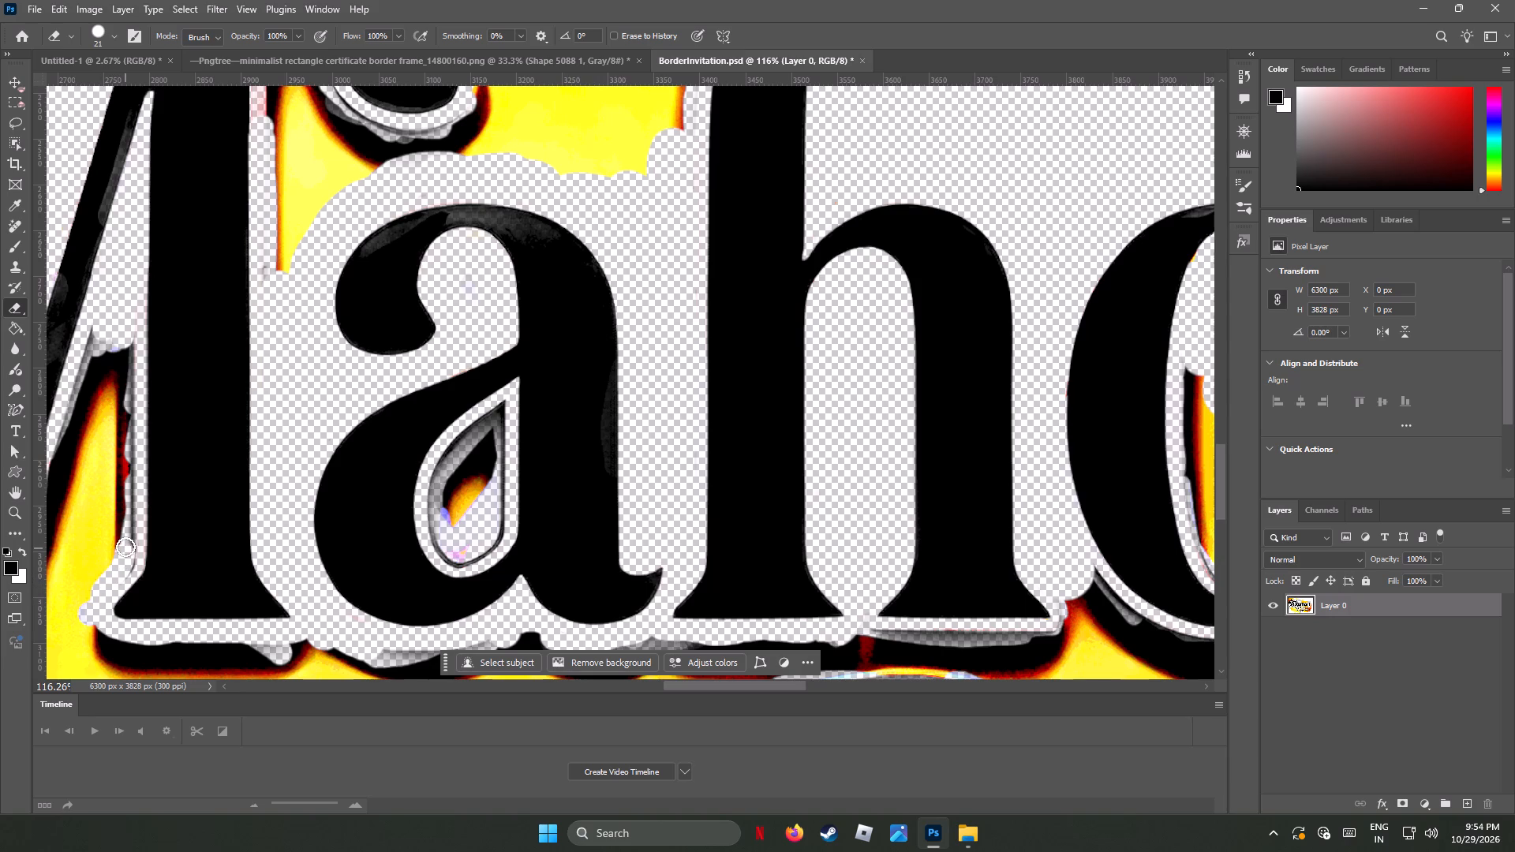
pyautogui.moveTo(125, 547); pyautogui.dragTo(125, 545)
pyautogui.moveTo(131, 566); pyautogui.dragTo(129, 533)
# Erase the grey and red shadow up the left edge of the M's right stem and across the top of the yellow wedge.
pyautogui.moveTo(129, 533); pyautogui.dragTo(134, 411)
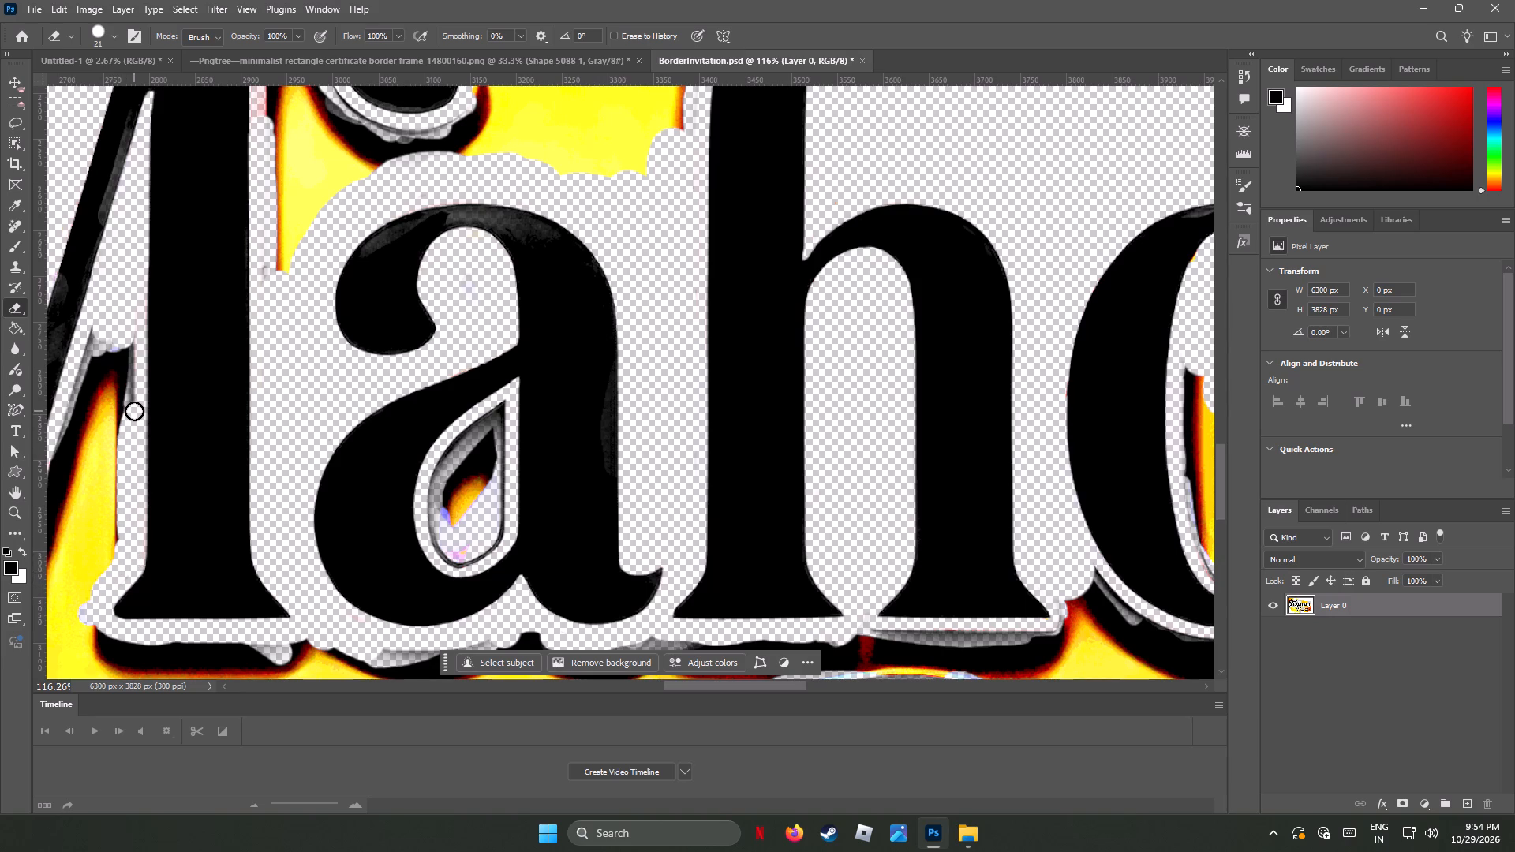
pyautogui.moveTo(129, 403); pyautogui.dragTo(122, 331)
pyautogui.moveTo(95, 329); pyautogui.dragTo(87, 376)
pyautogui.moveTo(101, 341); pyautogui.dragTo(94, 383)
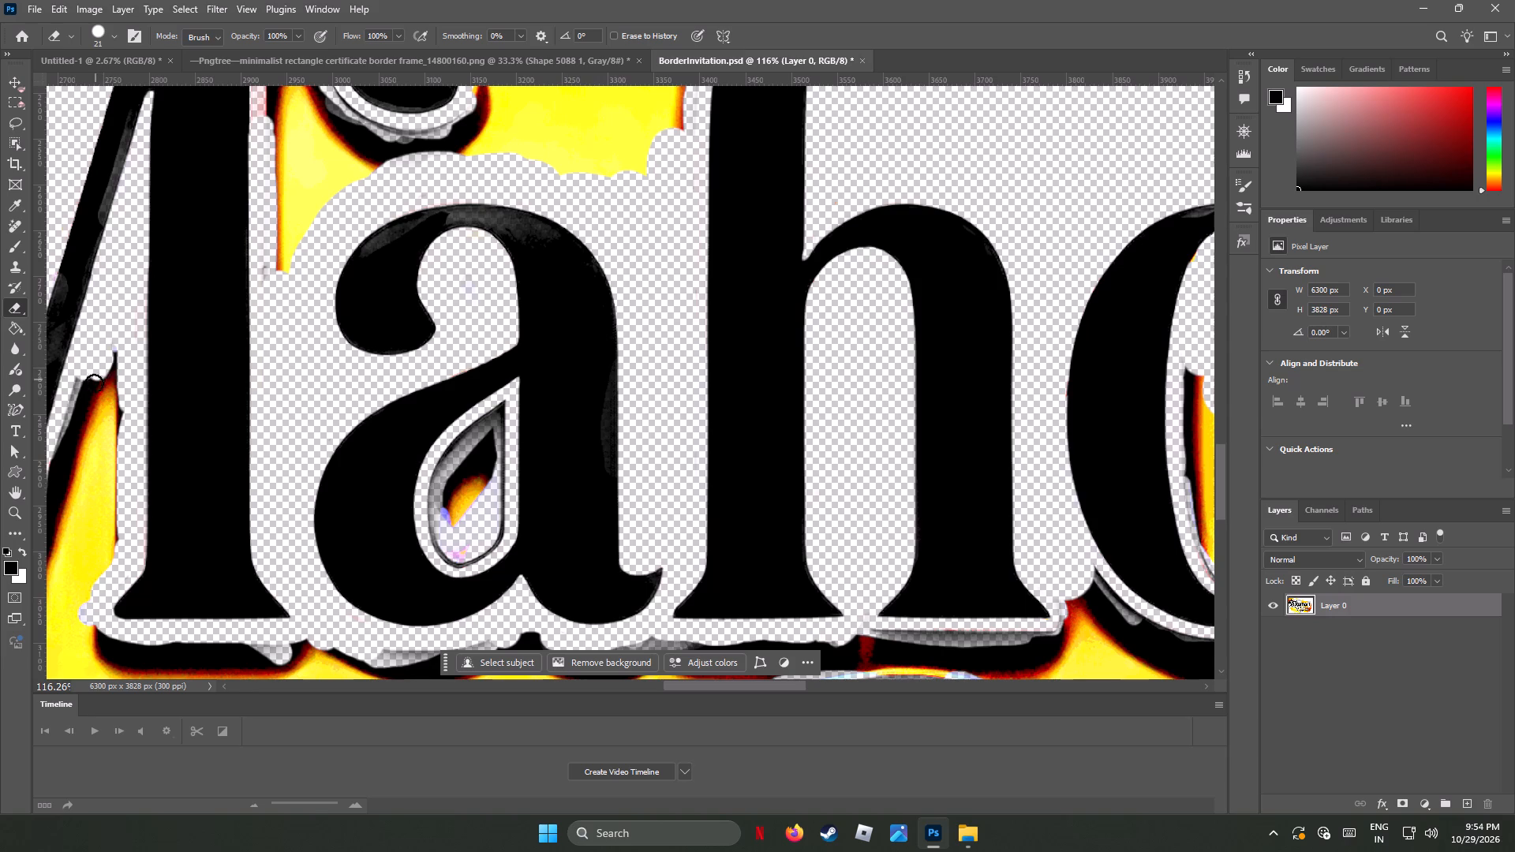
pyautogui.moveTo(94, 383); pyautogui.dragTo(114, 394)
# Erase the tapering yellow strip with its red edge between the M's right stem and the top of the a.
pyautogui.moveTo(284, 272); pyautogui.dragTo(291, 206)
pyautogui.moveTo(268, 262); pyautogui.dragTo(272, 294)
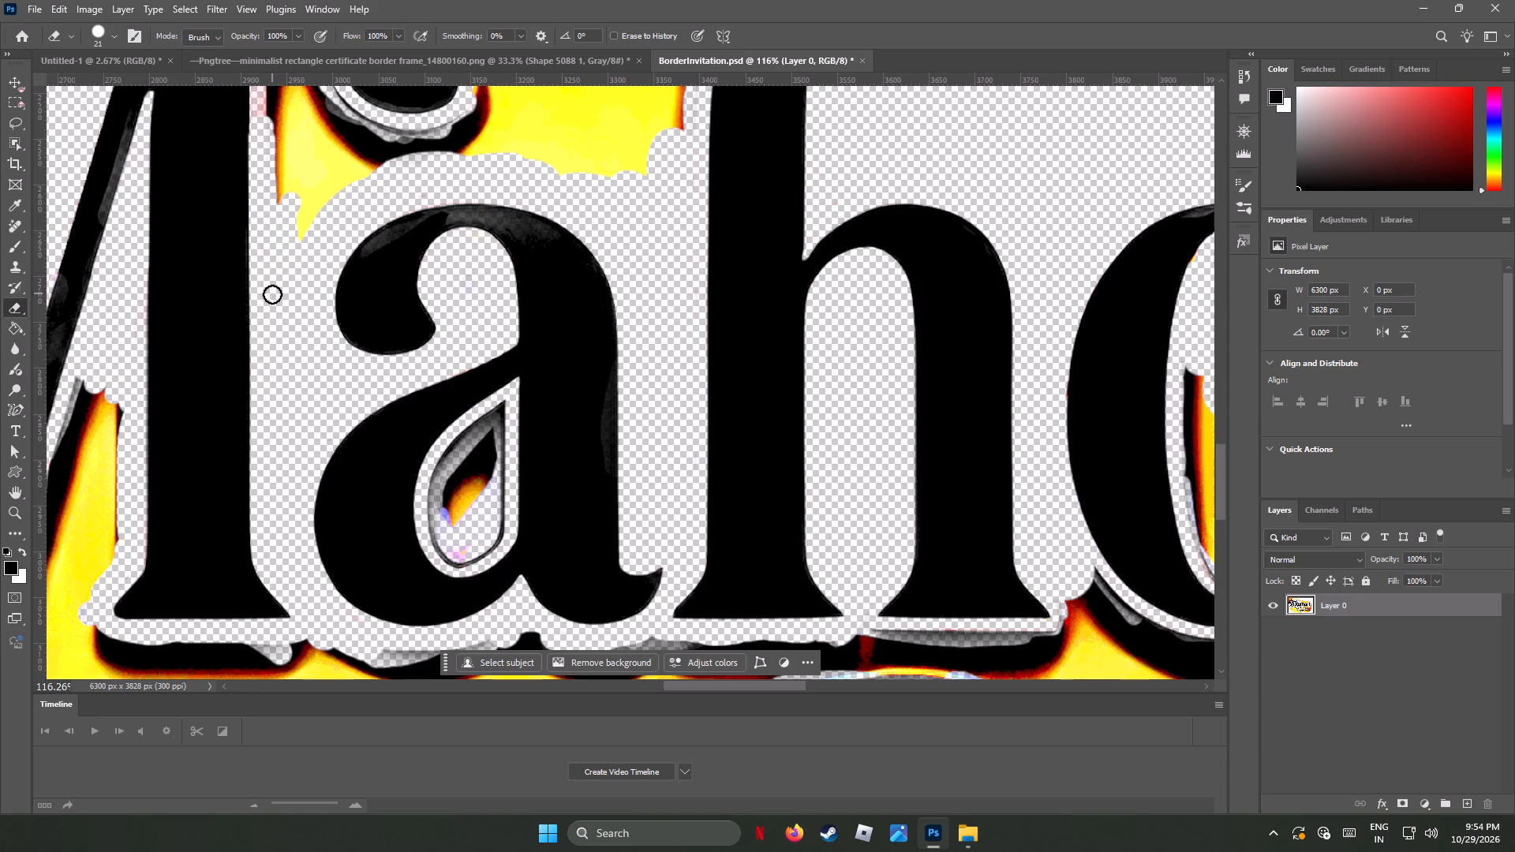
pyautogui.moveTo(272, 294); pyautogui.dragTo(313, 184)
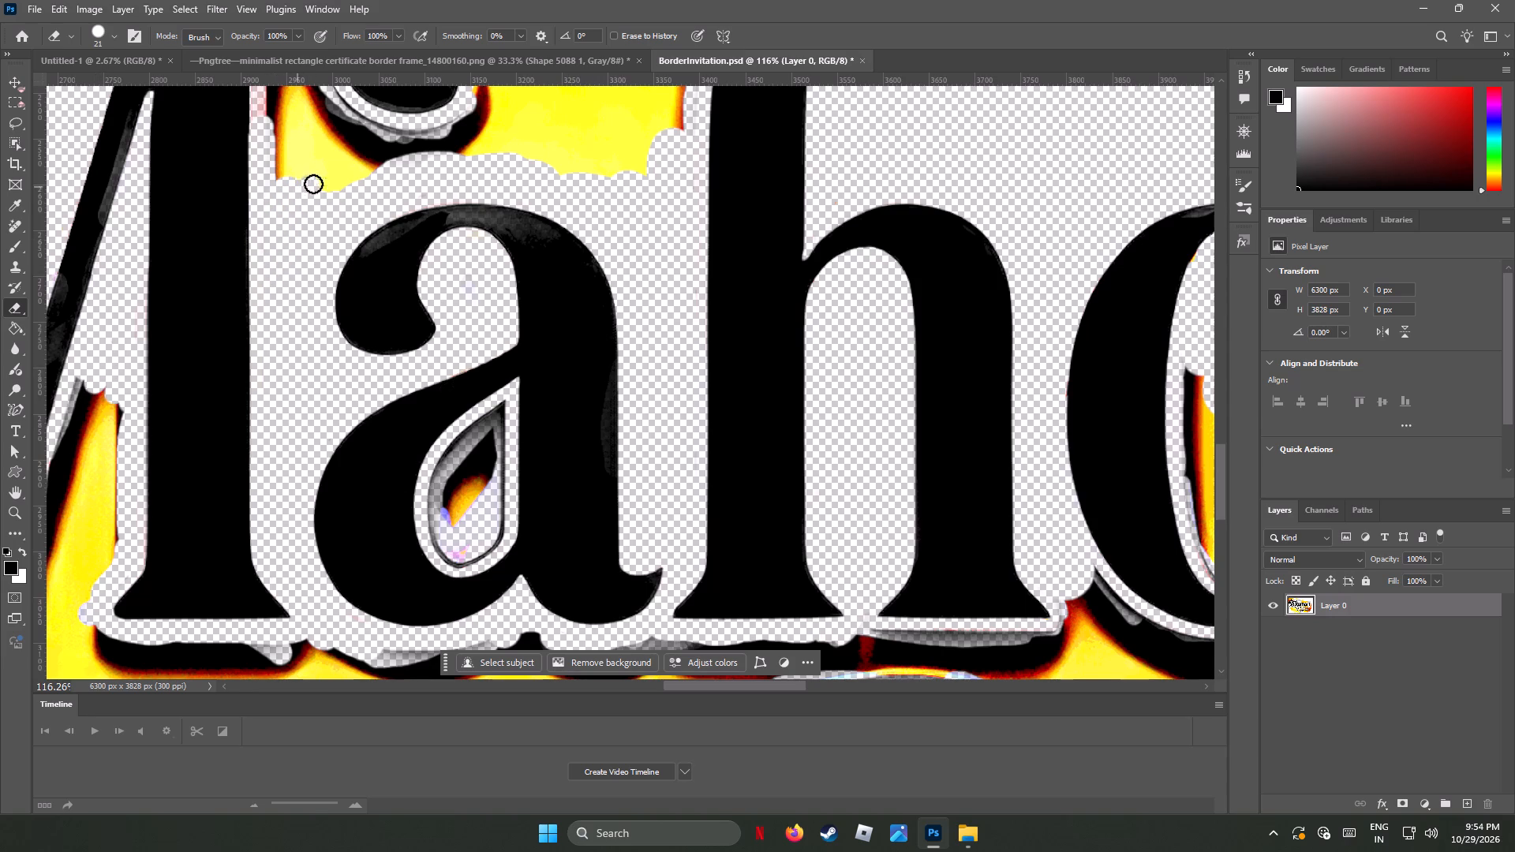
pyautogui.moveTo(313, 184); pyautogui.dragTo(324, 185)
# Erase the grey outline and the black-and-orange flame remnant inside the teardrop opening of the a.
pyautogui.moveTo(504, 404); pyautogui.dragTo(443, 465)
pyautogui.moveTo(504, 419); pyautogui.dragTo(499, 438)
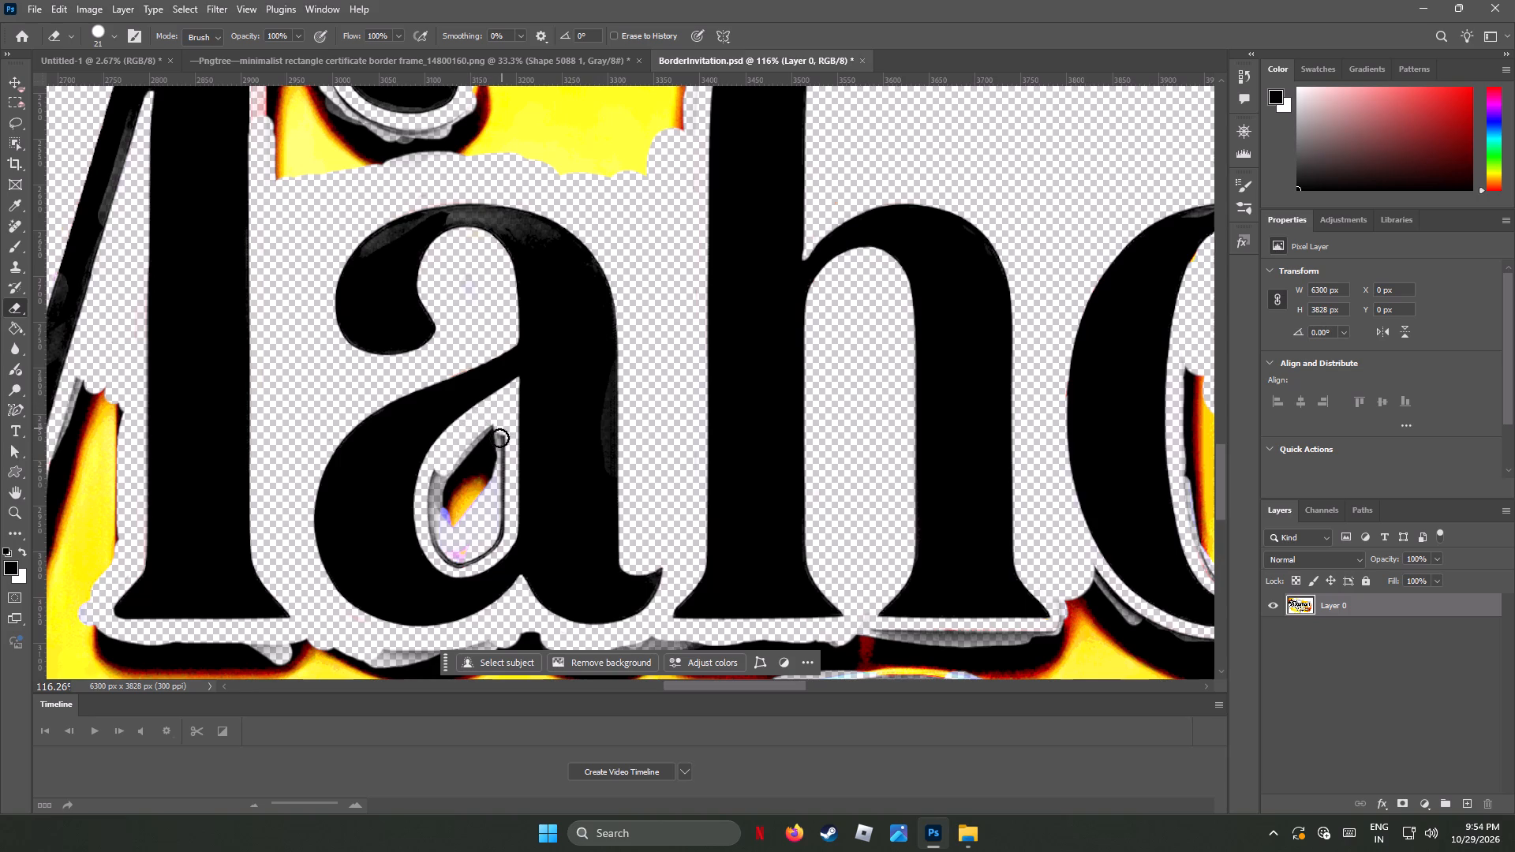
pyautogui.moveTo(499, 438); pyautogui.dragTo(497, 489)
pyautogui.moveTo(503, 457); pyautogui.dragTo(502, 500)
pyautogui.moveTo(502, 500); pyautogui.dragTo(477, 557)
pyautogui.moveTo(473, 559); pyautogui.dragTo(458, 561)
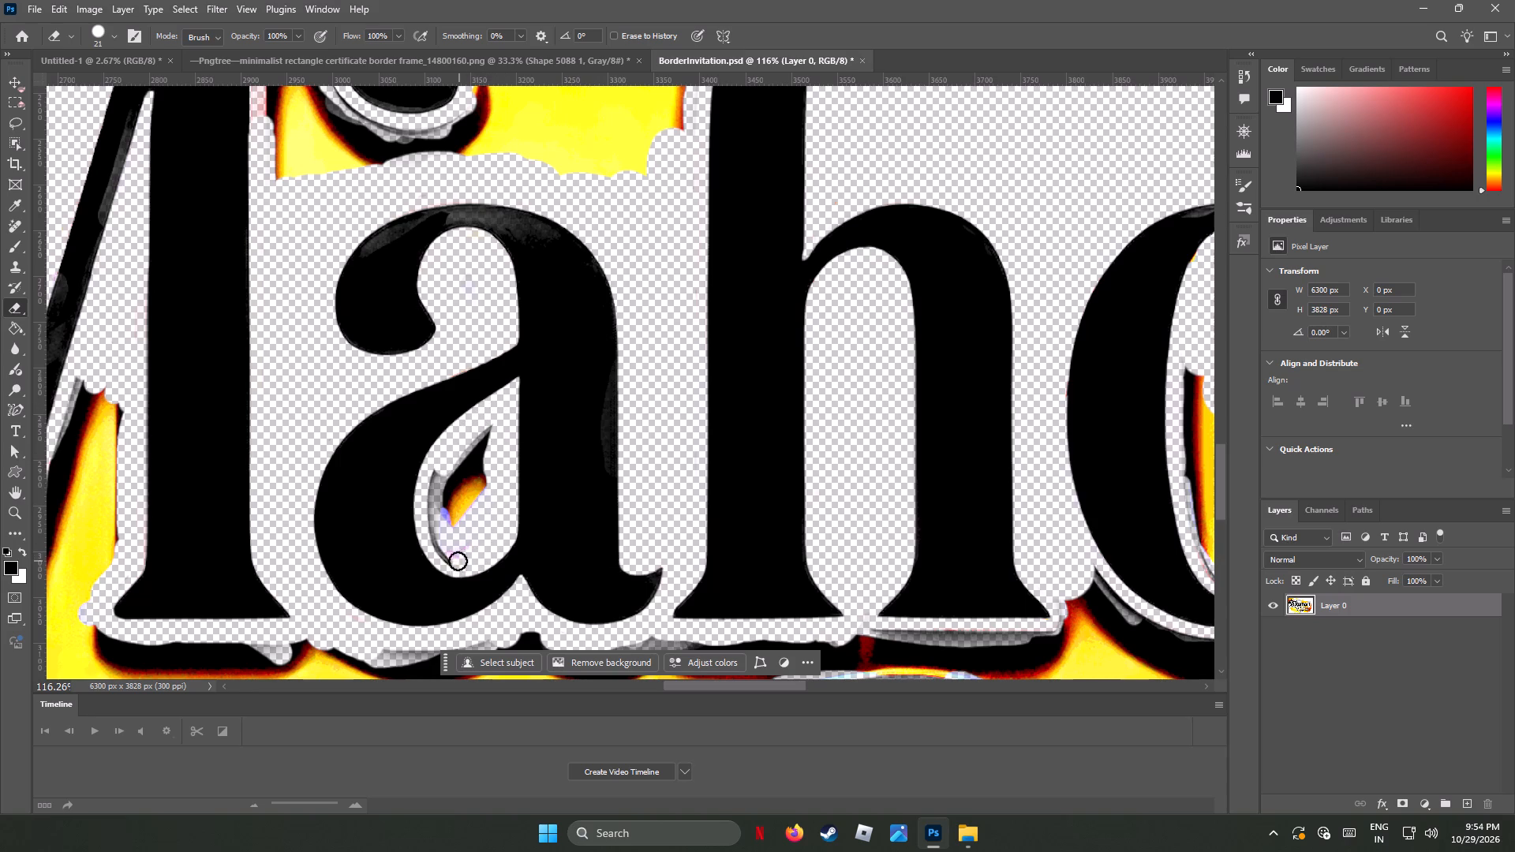
pyautogui.moveTo(458, 561); pyautogui.dragTo(478, 436)
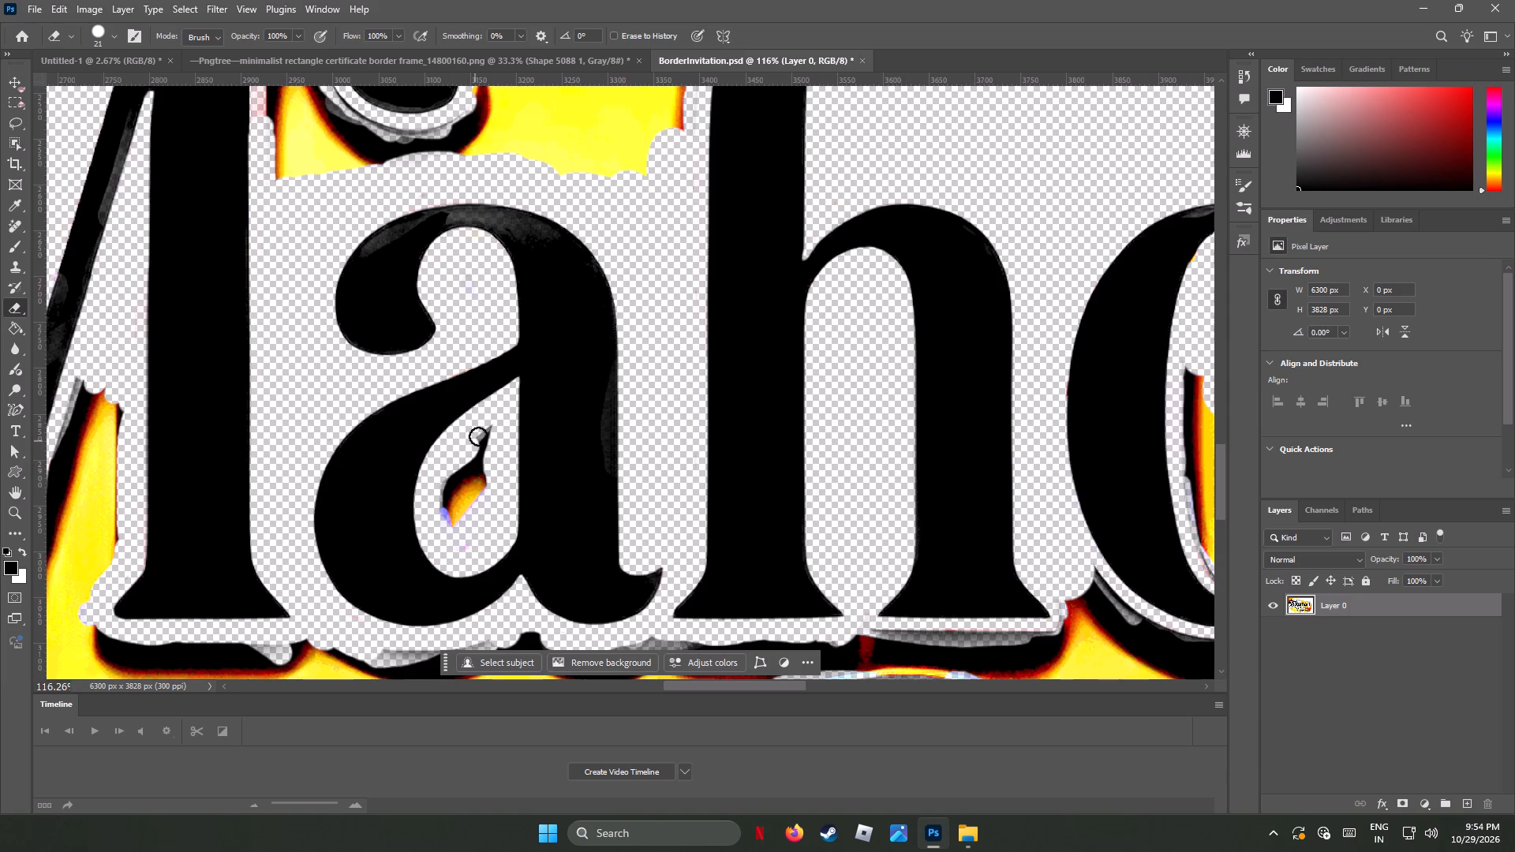
pyautogui.moveTo(478, 436); pyautogui.dragTo(490, 422)
pyautogui.moveTo(490, 422); pyautogui.dragTo(447, 500)
pyautogui.moveTo(447, 500); pyautogui.dragTo(466, 525)
# Erase the pink patch and the adjoining grey and black shadow in the opening of the swash's curl above the a.
pyautogui.scroll(3, 664, 386)
pyautogui.scroll(-1, 666, 383)
pyautogui.scroll(11, 666, 383)
pyautogui.scroll(-1, 665, 381)
pyautogui.scroll(3, 665, 381)
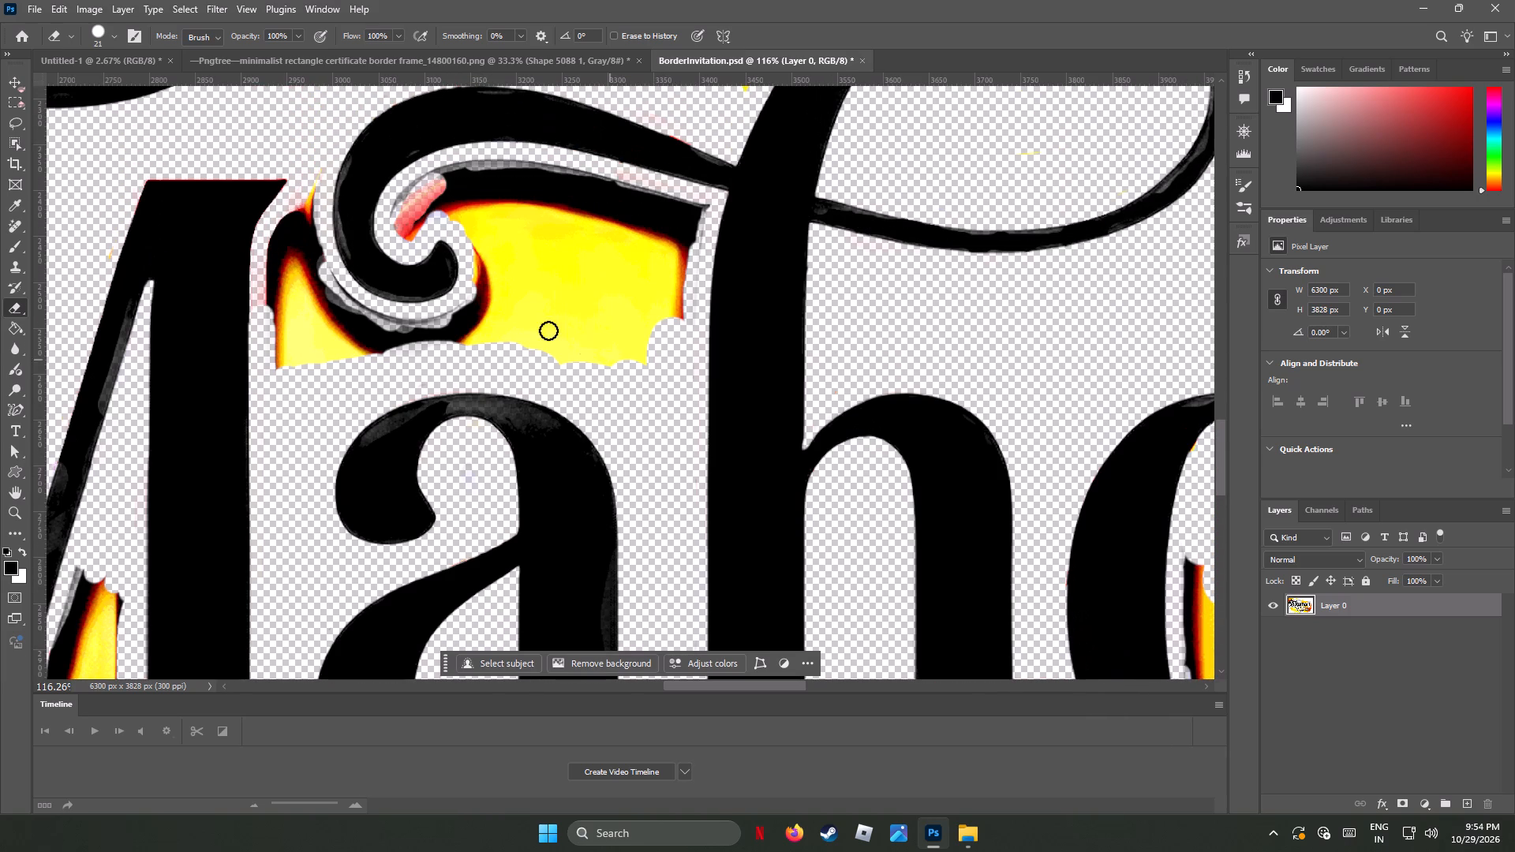
pyautogui.moveTo(412, 234); pyautogui.dragTo(429, 180)
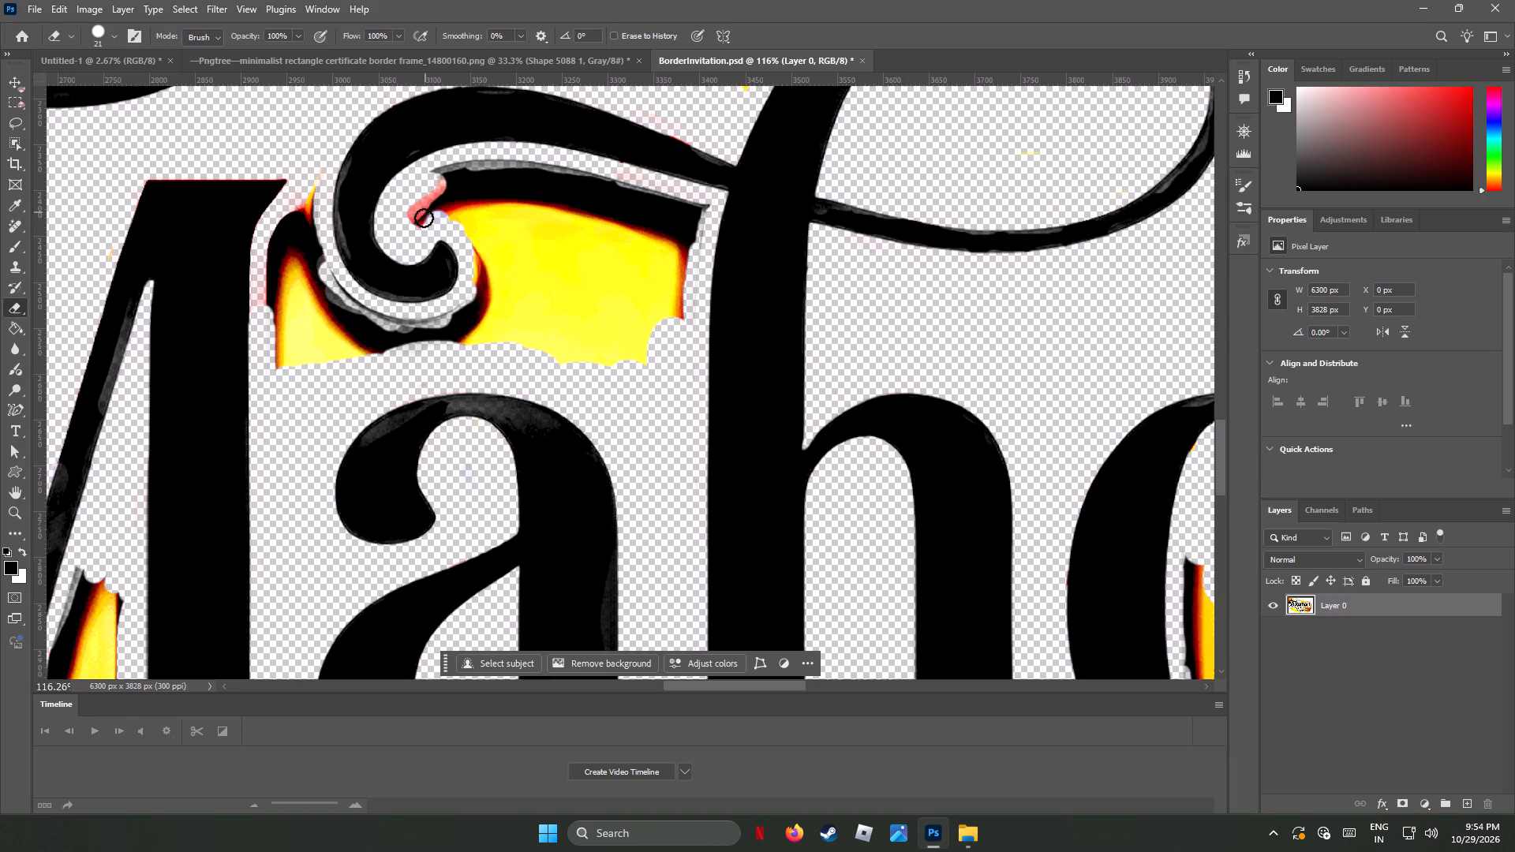
pyautogui.moveTo(417, 222); pyautogui.dragTo(420, 186)
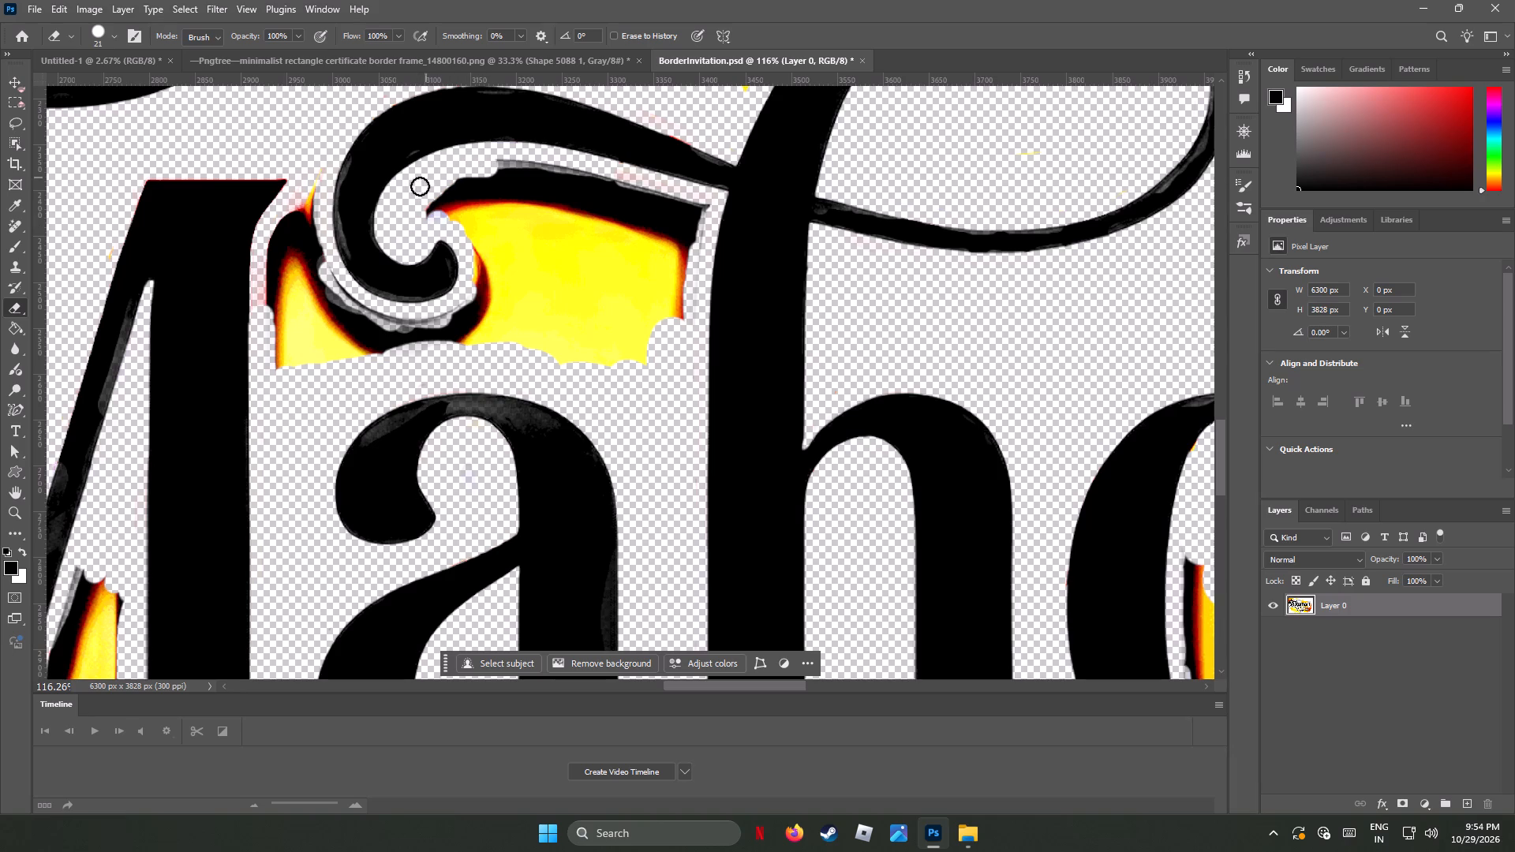
pyautogui.moveTo(420, 186); pyautogui.dragTo(432, 211)
pyautogui.moveTo(441, 216); pyautogui.dragTo(478, 200)
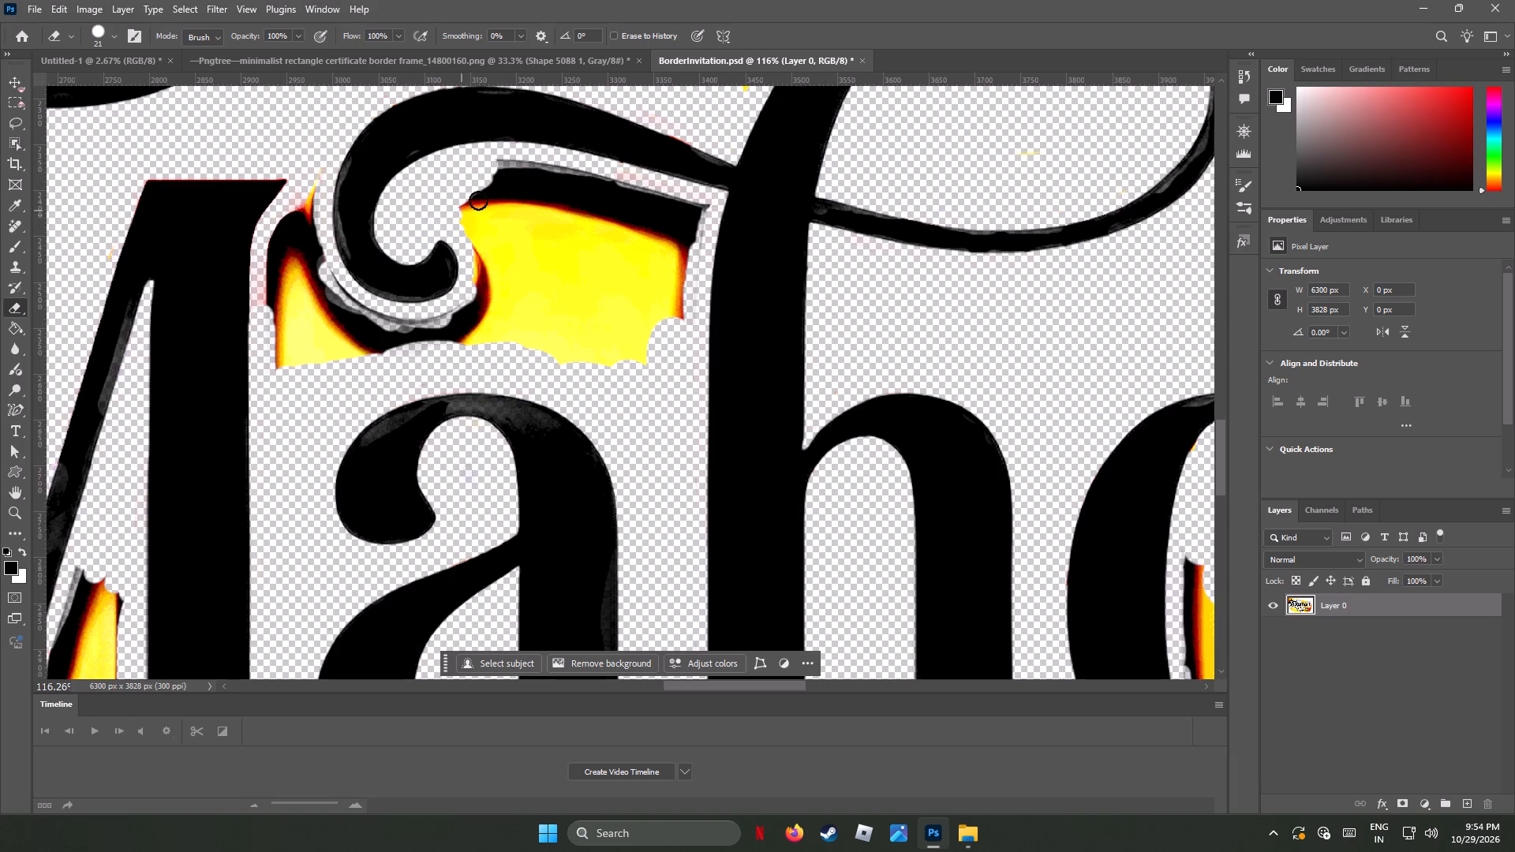
# Erase the grey outline beneath the swash and the dark red edge of the yellow patch facing the h's stem.
pyautogui.moveTo(478, 200); pyautogui.dragTo(683, 197)
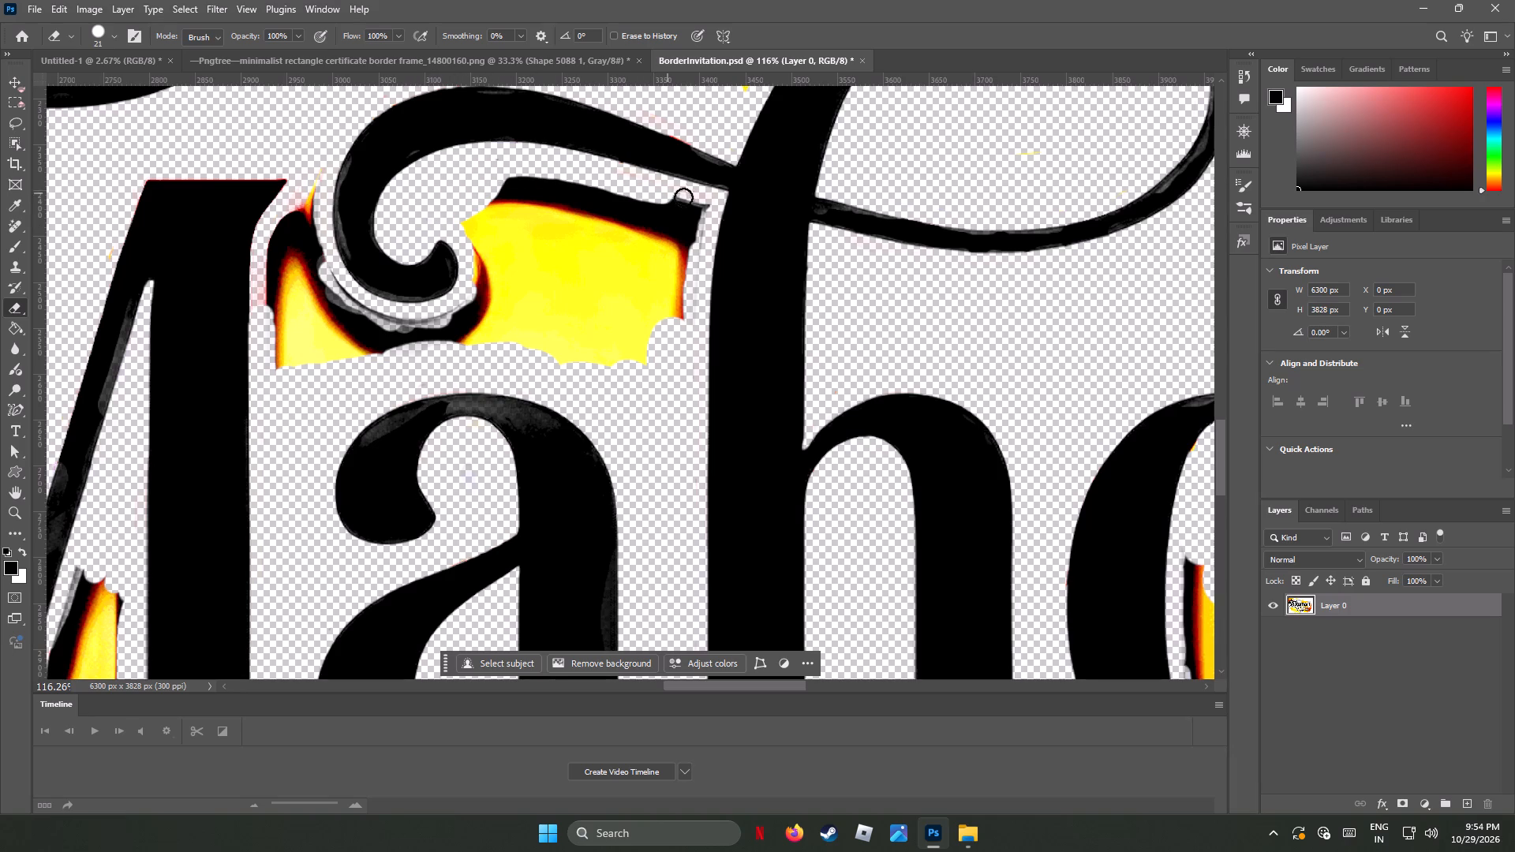
pyautogui.moveTo(683, 197); pyautogui.dragTo(653, 349)
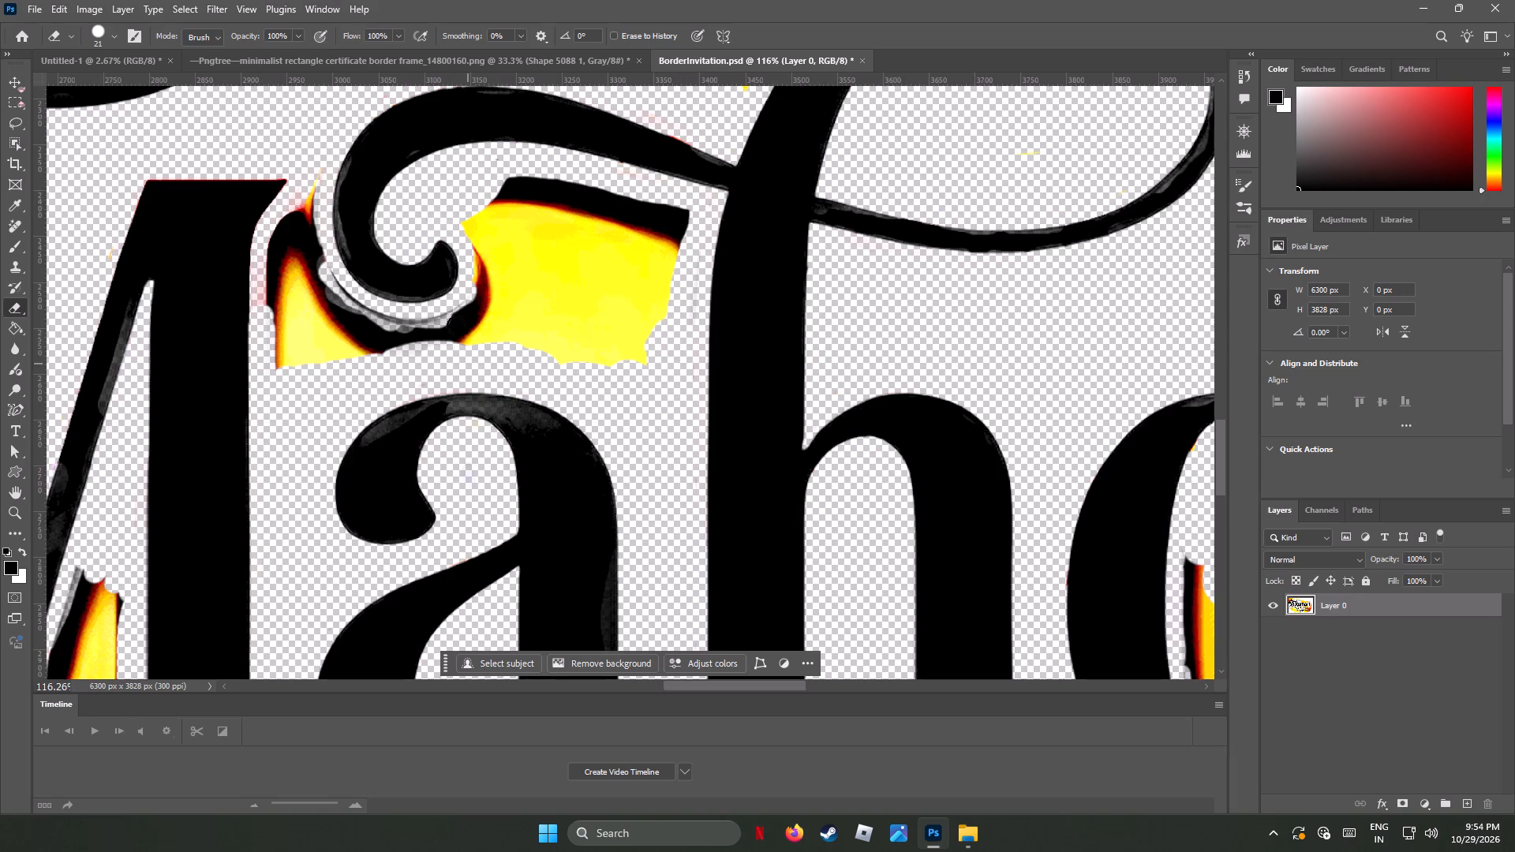
# Erase the grey and black shadow wrapping the outside and underside of the curl, trimming the adjacent edge of the yellow patch.
pyautogui.moveTo(468, 223); pyautogui.dragTo(426, 323)
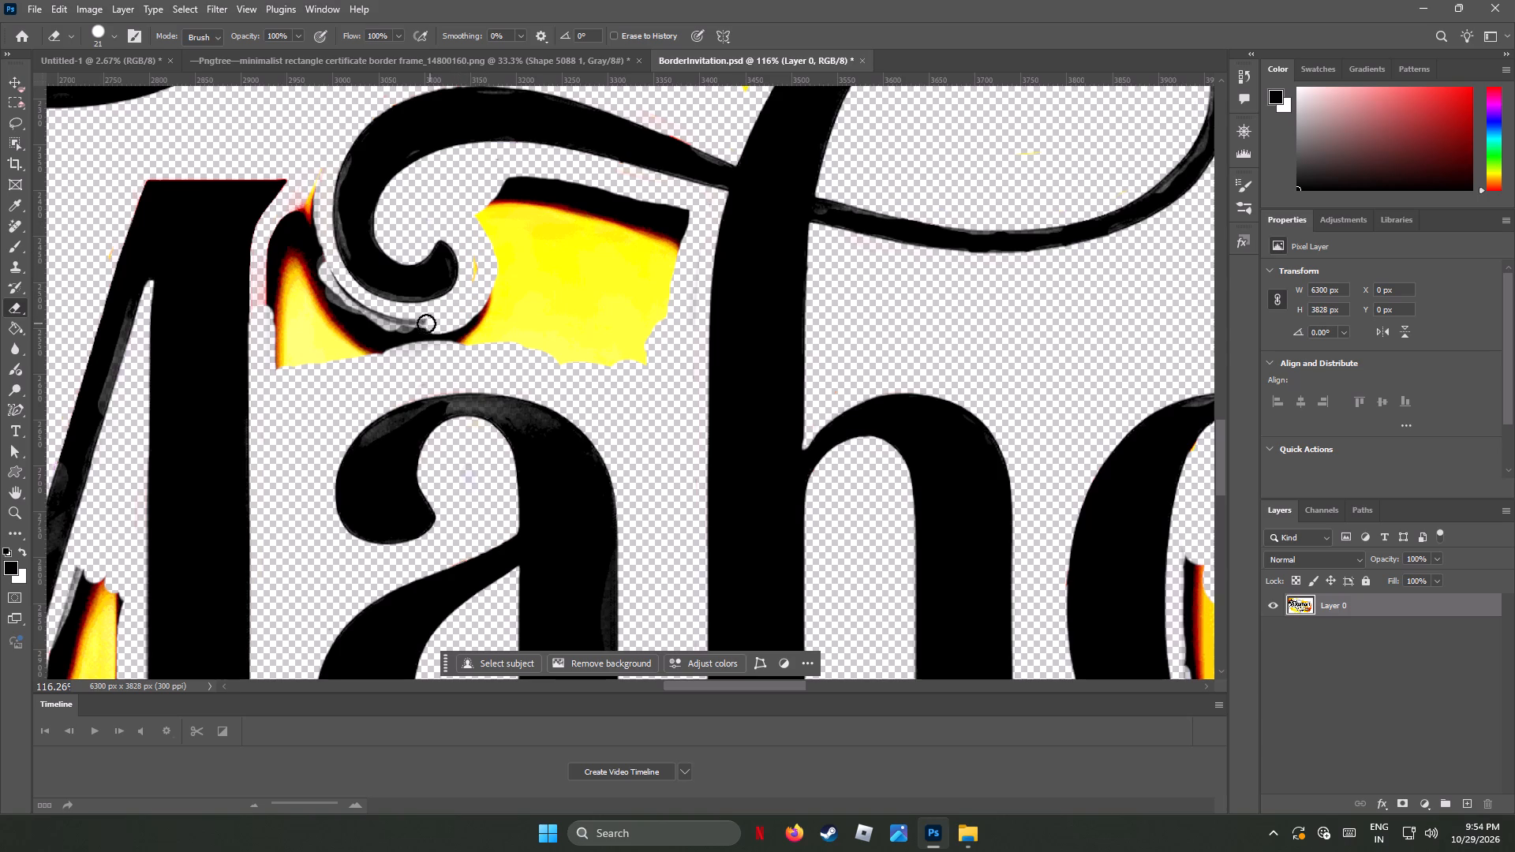
pyautogui.moveTo(426, 323); pyautogui.dragTo(327, 277)
pyautogui.moveTo(390, 334); pyautogui.dragTo(486, 207)
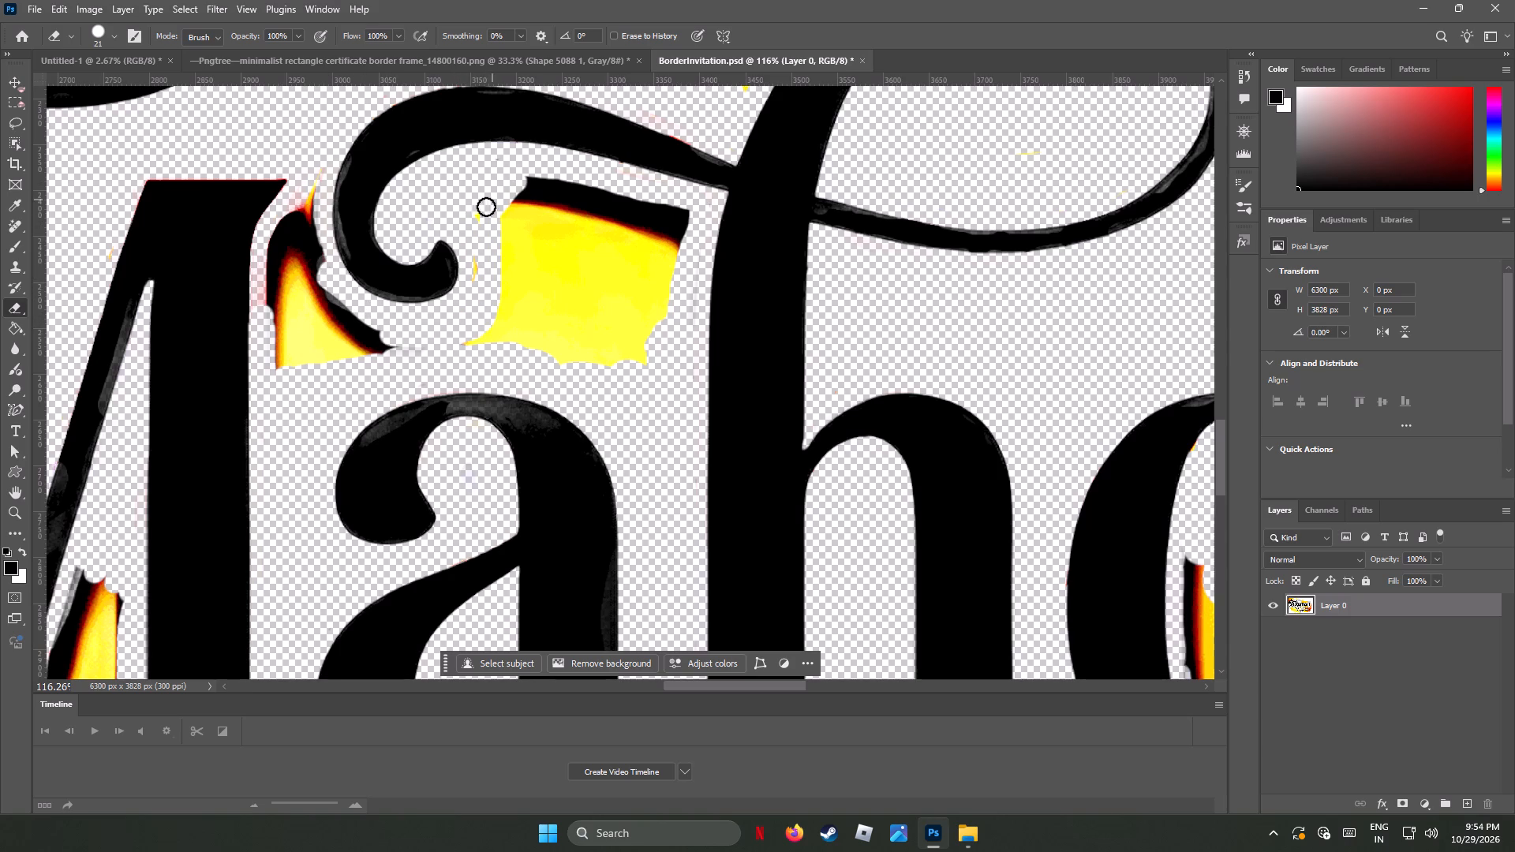
pyautogui.moveTo(486, 207); pyautogui.dragTo(479, 324)
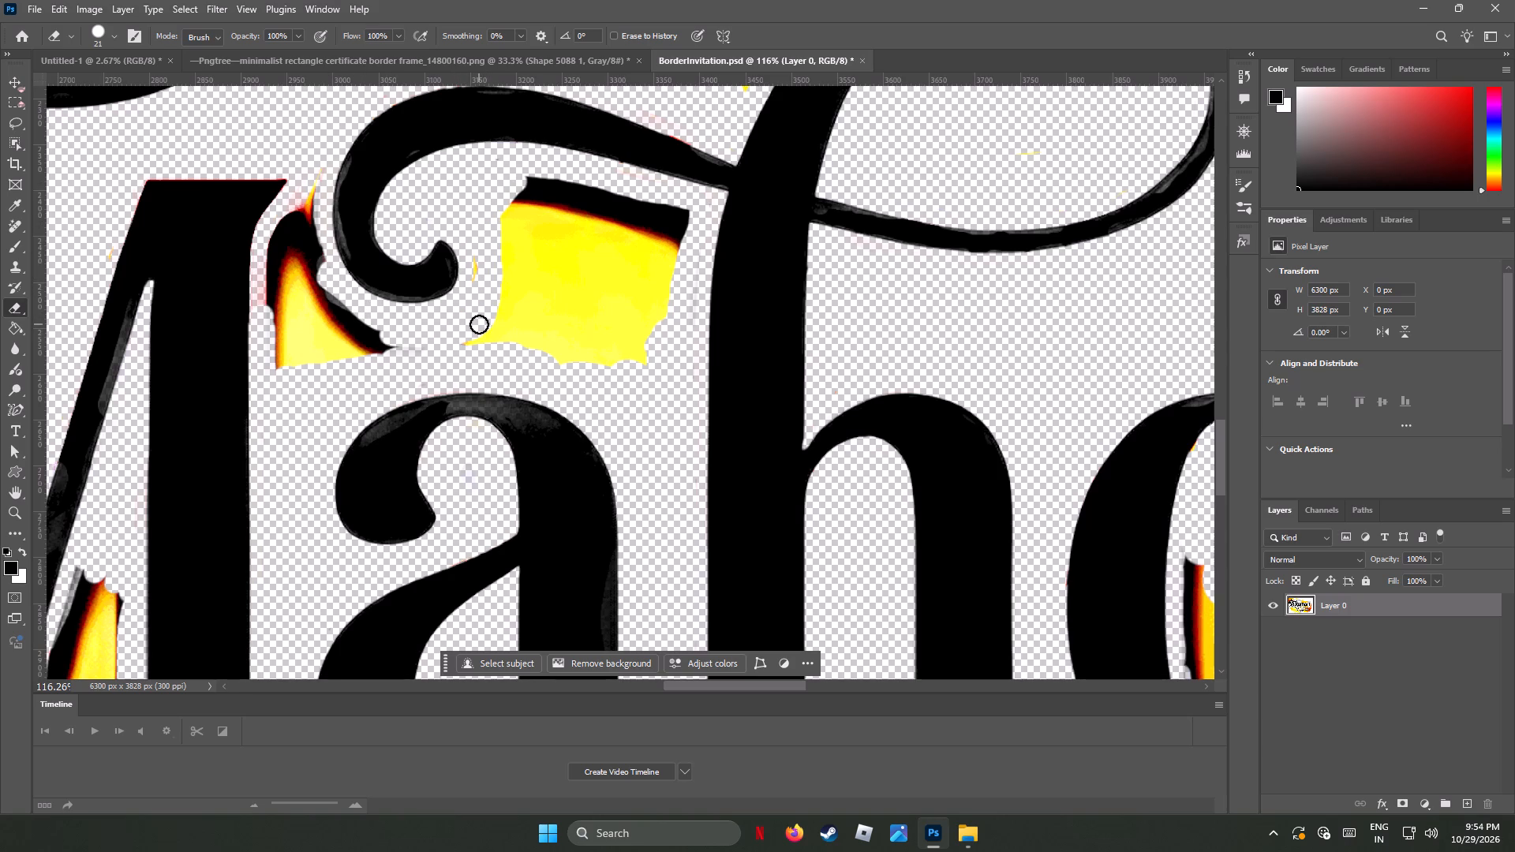
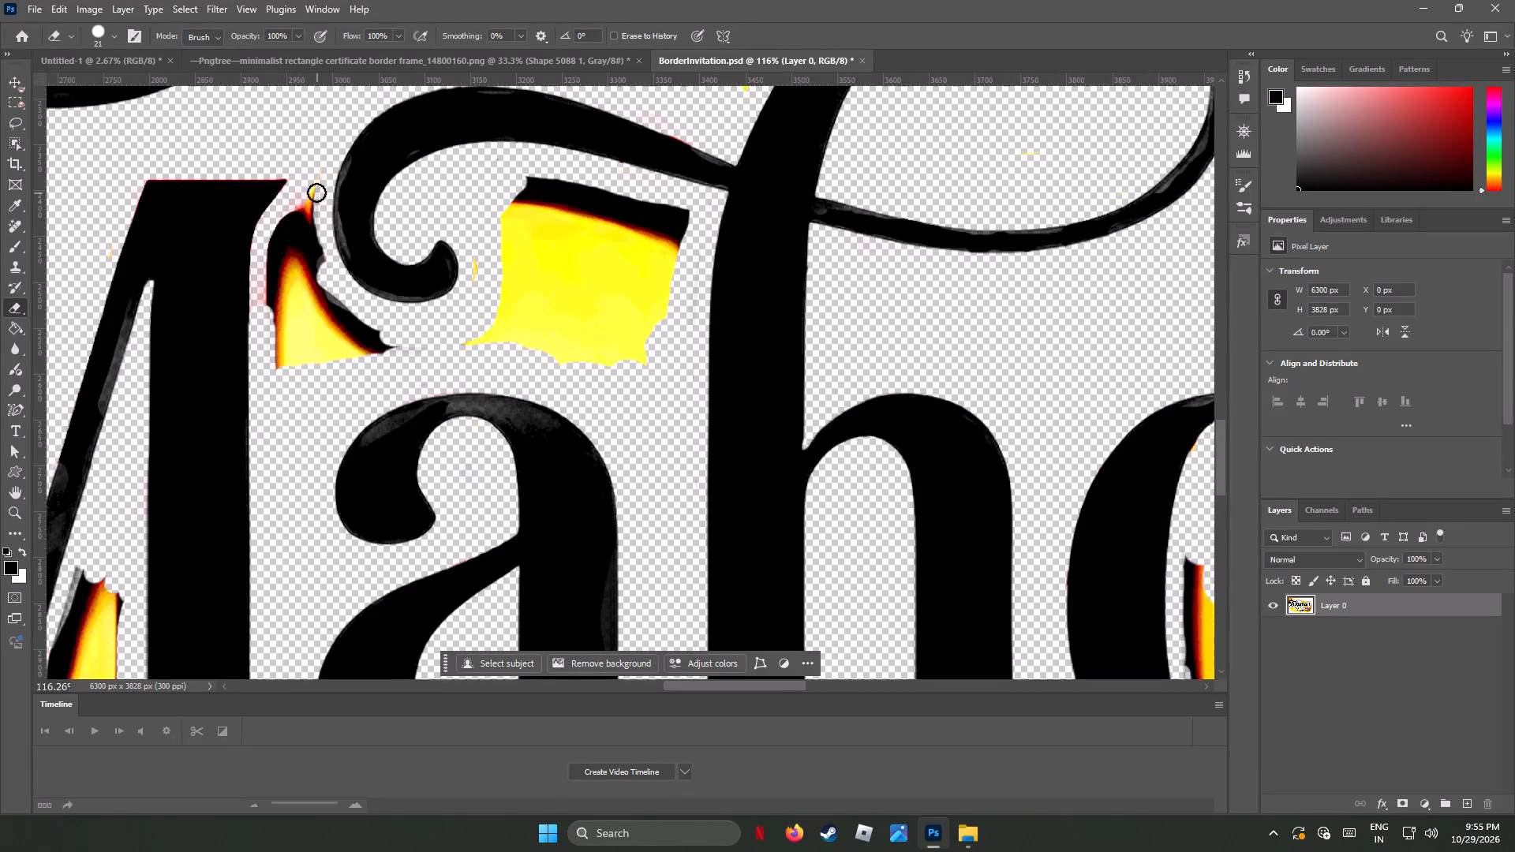
# Erase the burnt flame remnant between the M's upper serif and the curled flourish, enlarging the eraser to 48 px.
pyautogui.moveTo(316, 192); pyautogui.dragTo(307, 226)
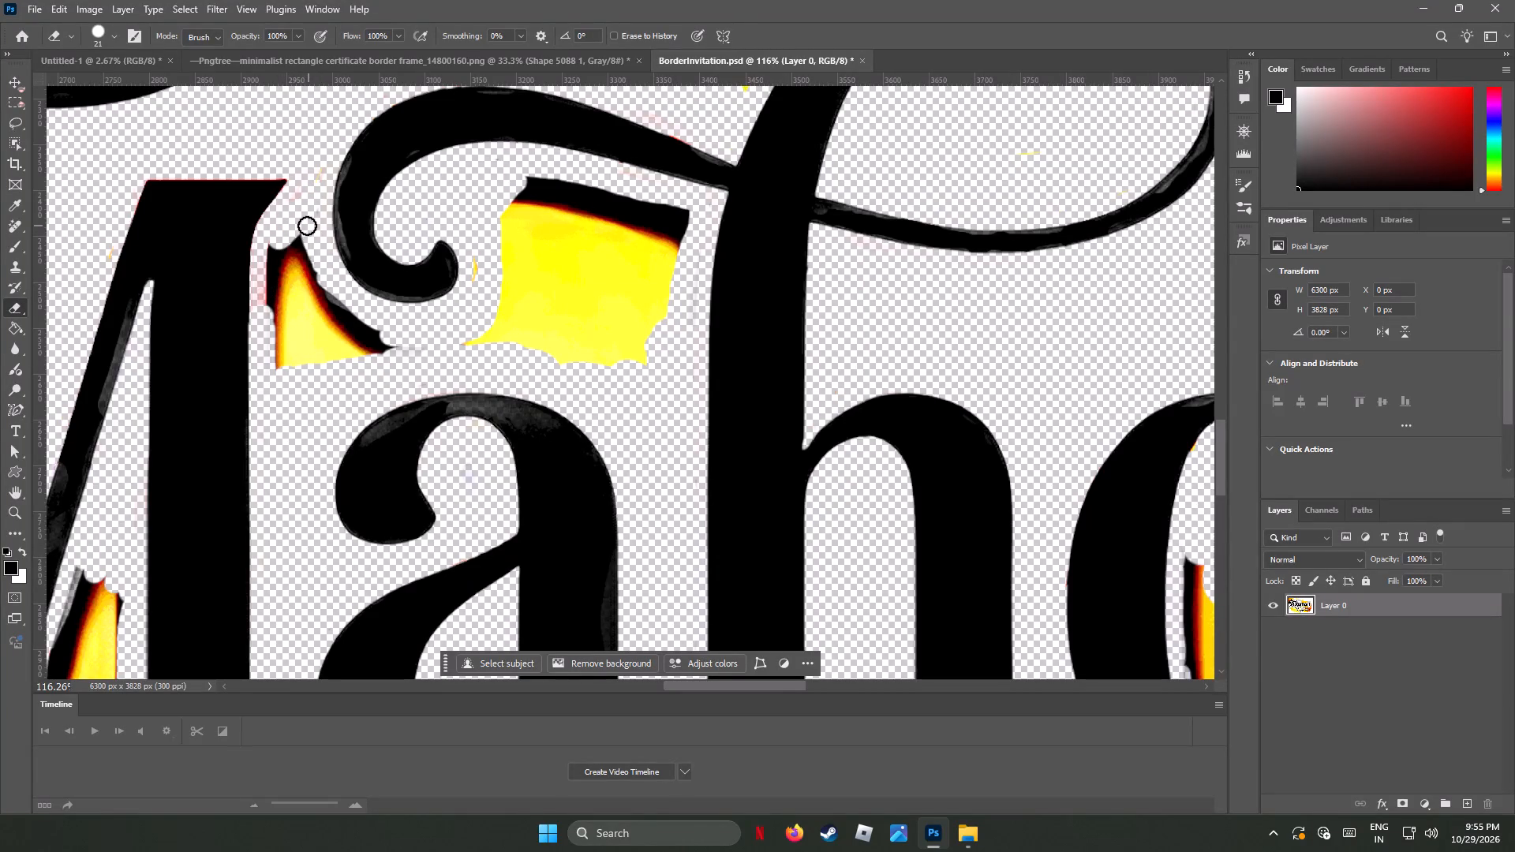
pyautogui.moveTo(307, 226); pyautogui.dragTo(287, 252)
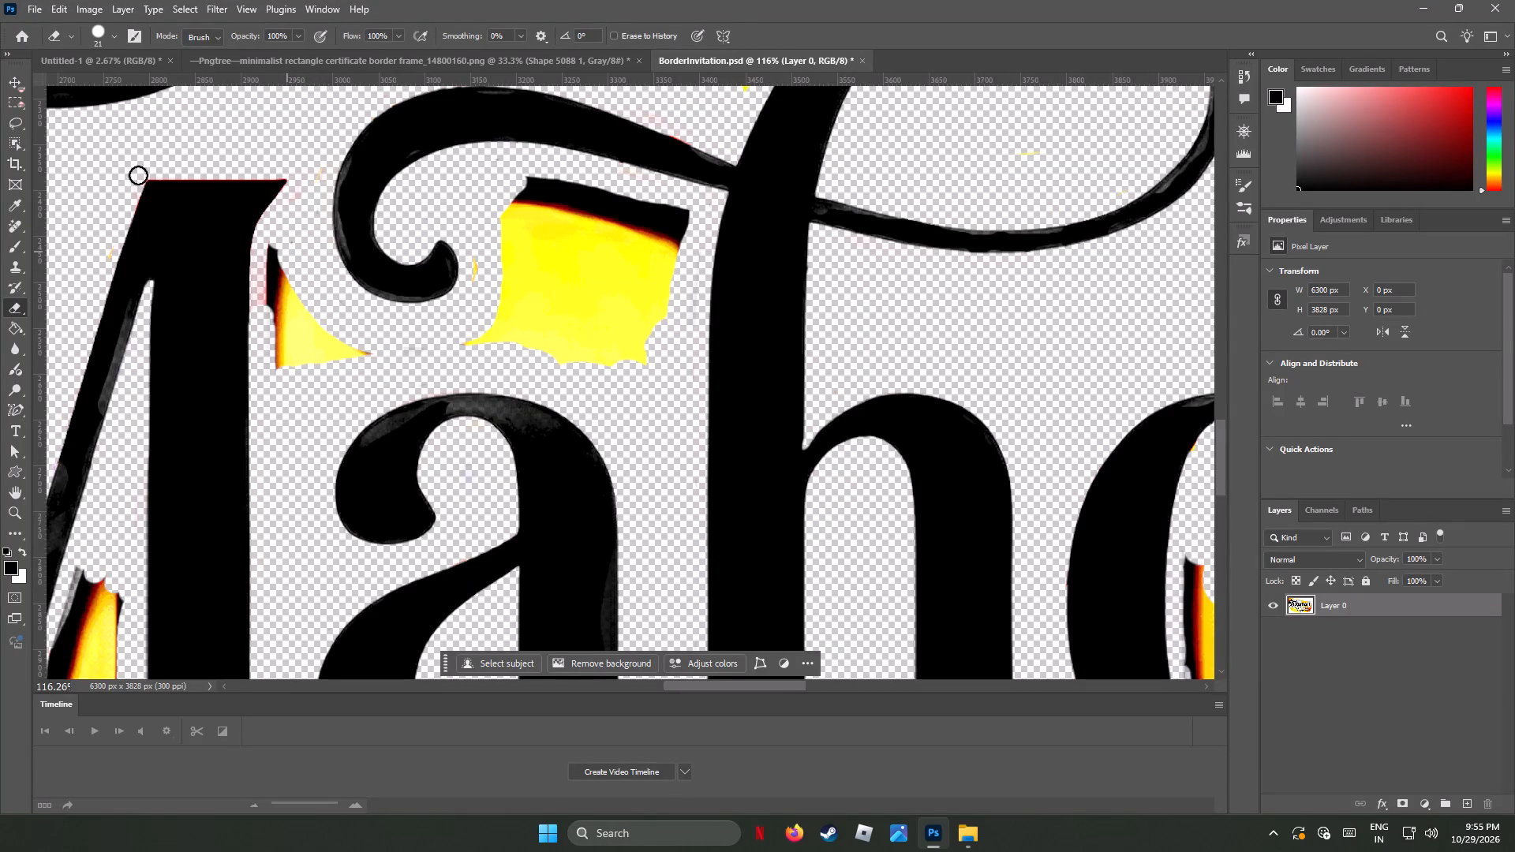
pyautogui.click(114, 31)
pyautogui.click(112, 80)
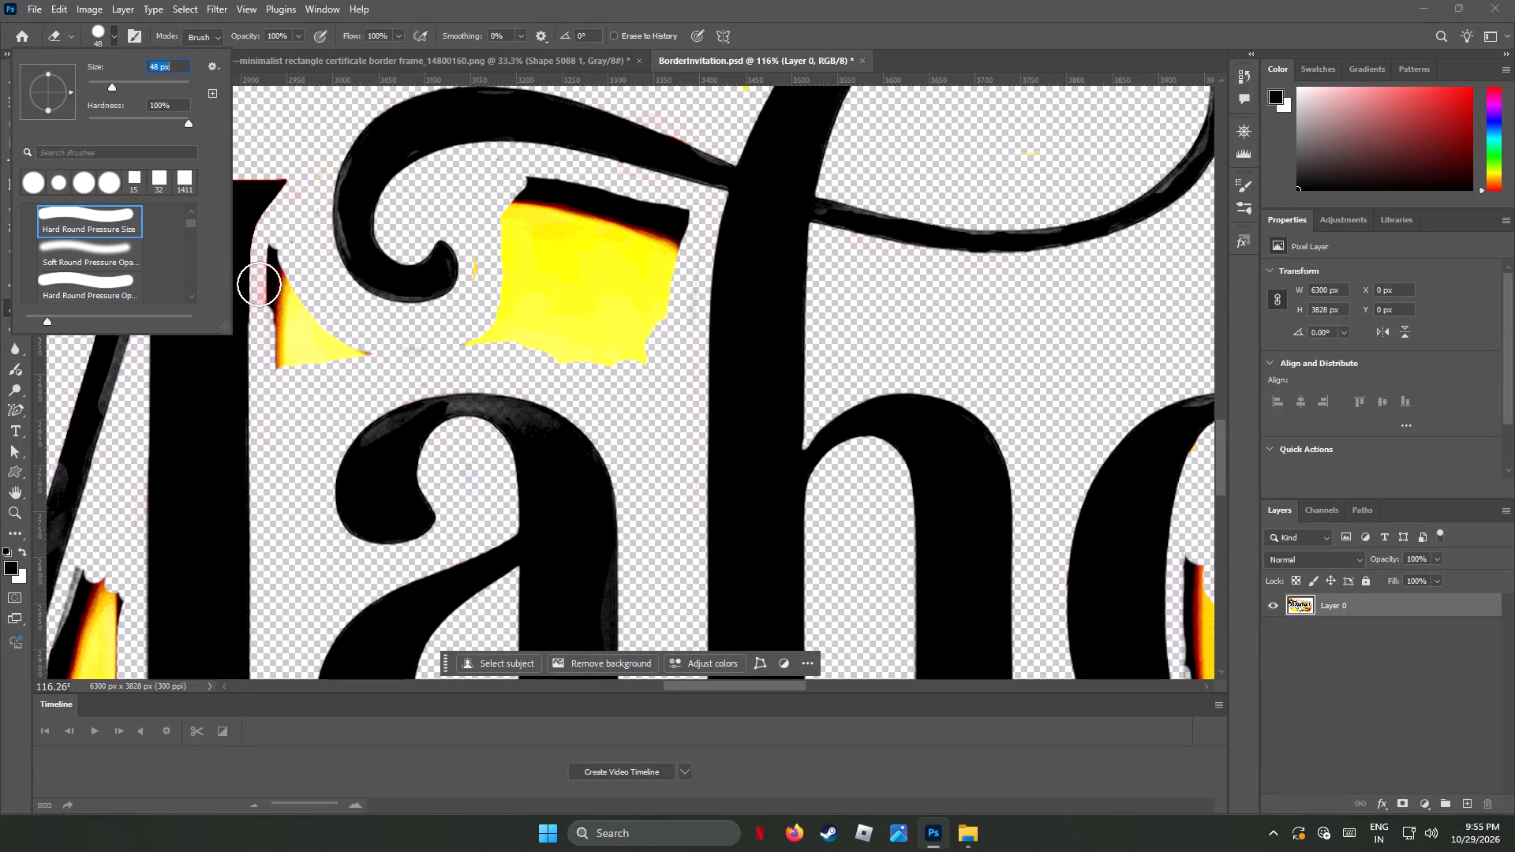
pyautogui.moveTo(285, 250); pyautogui.dragTo(355, 355)
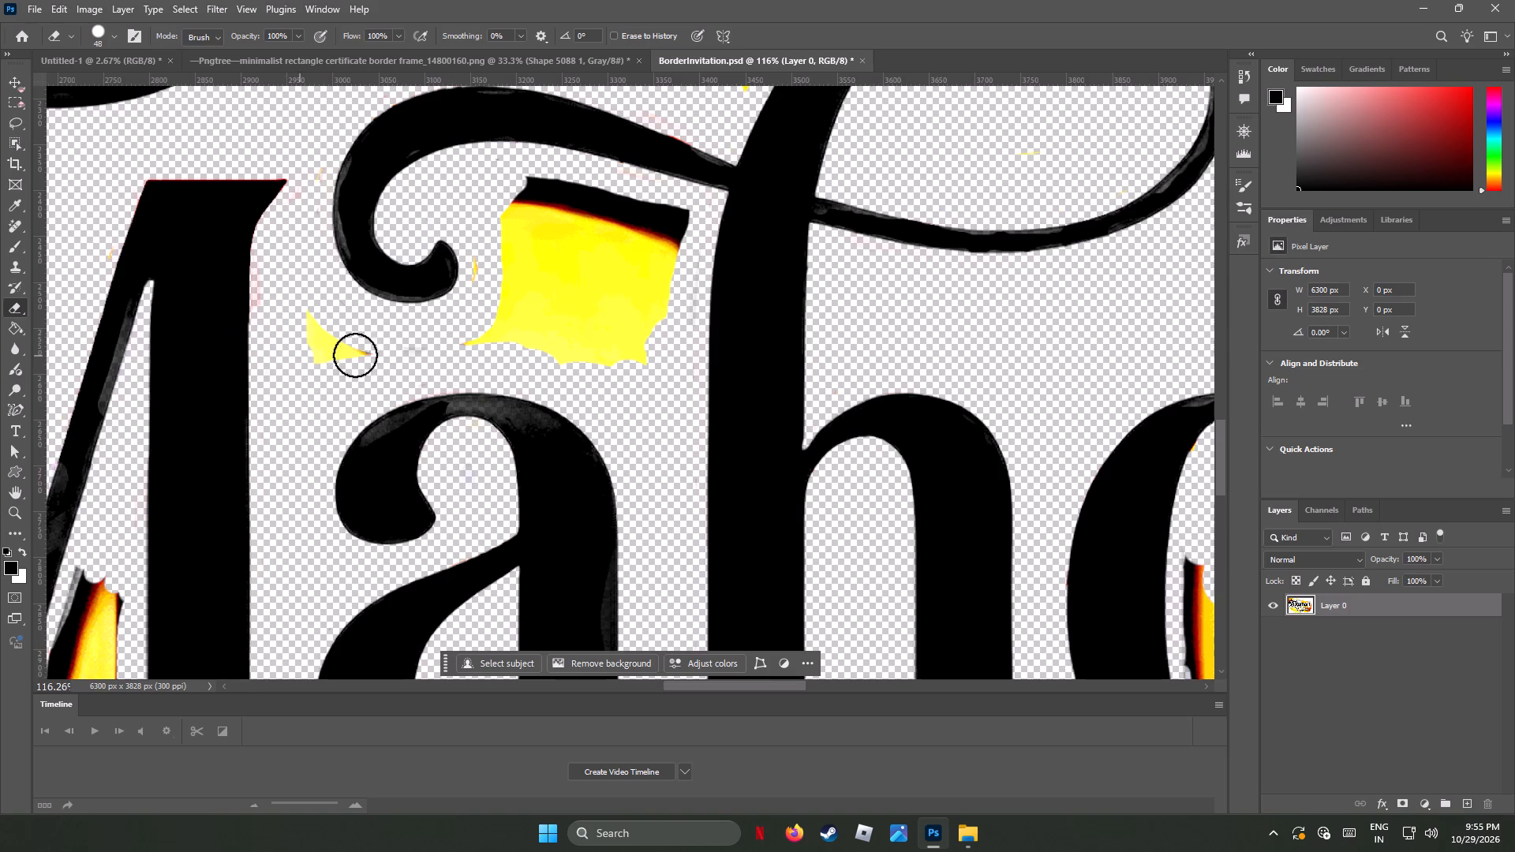
pyautogui.moveTo(355, 355); pyautogui.dragTo(507, 230)
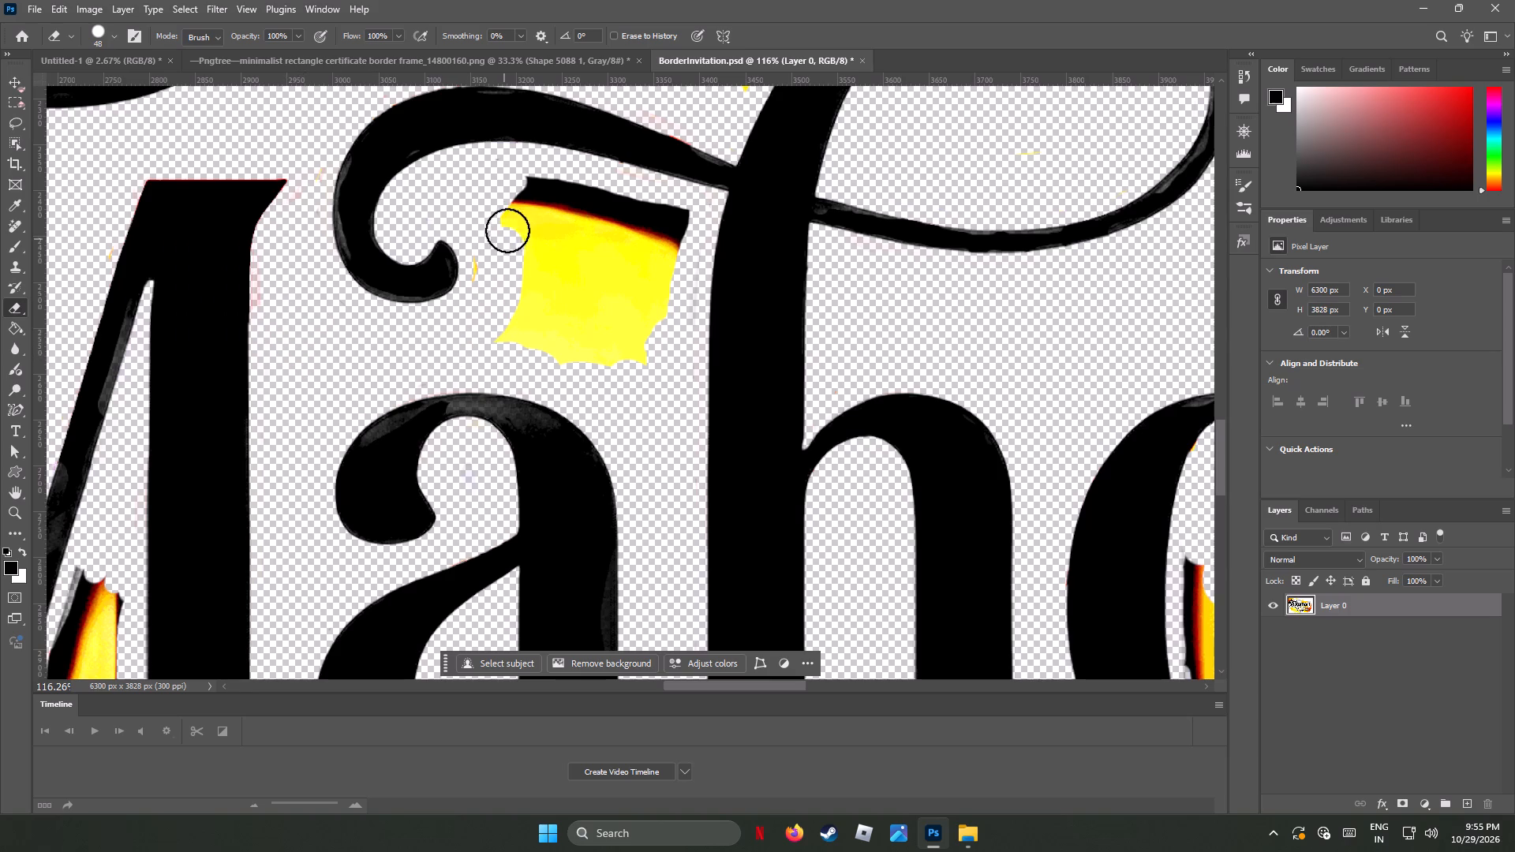
# Erase the yellow block with the black upper edge above the first letter a in Mahotsav.
pyautogui.moveTo(507, 230); pyautogui.dragTo(679, 249)
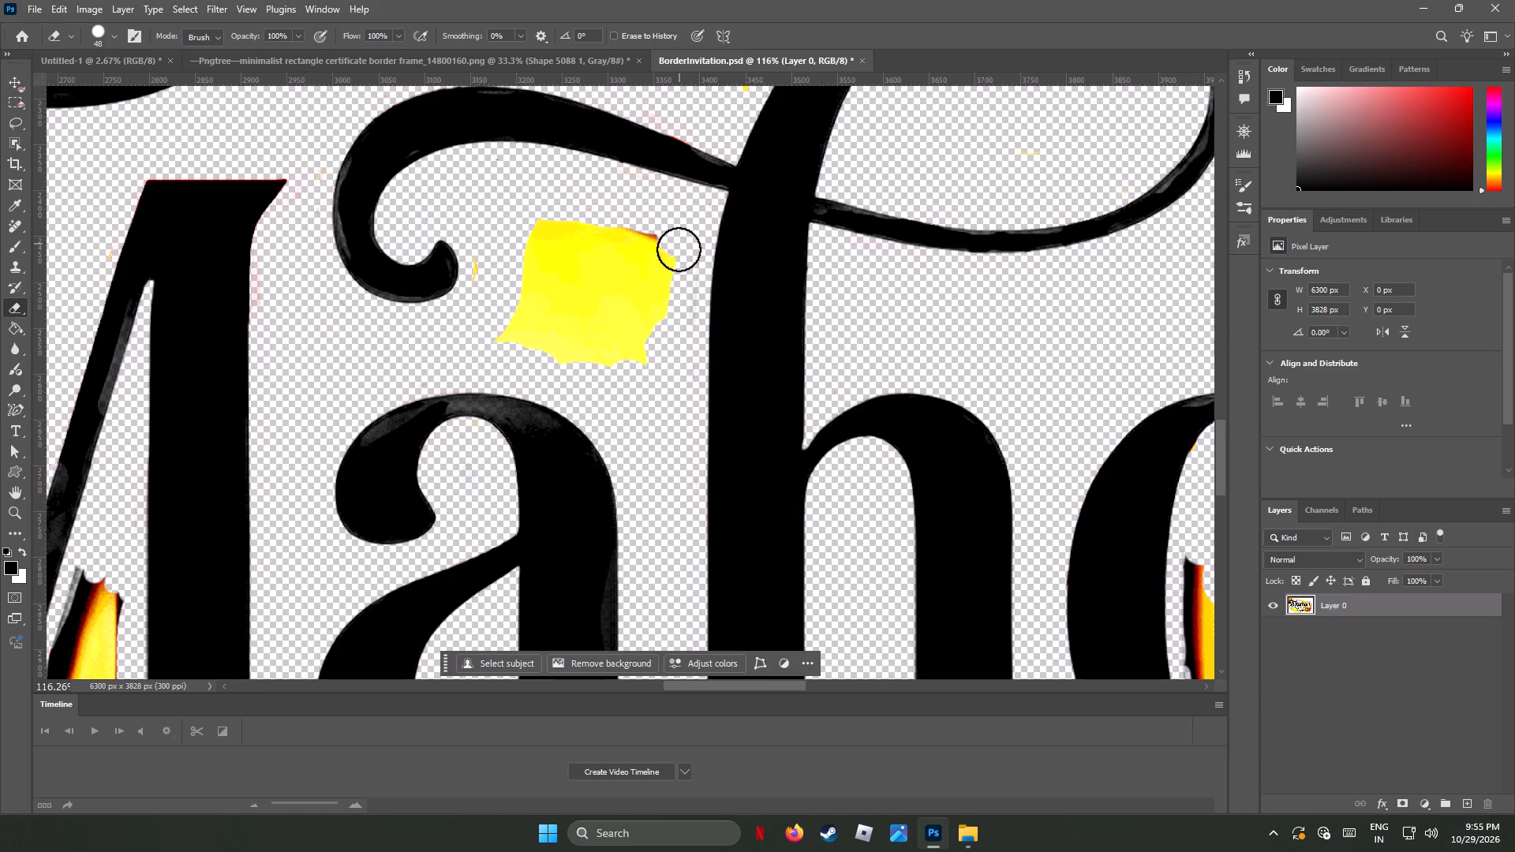
pyautogui.moveTo(679, 249); pyautogui.dragTo(671, 312)
pyautogui.moveTo(679, 288); pyautogui.dragTo(556, 352)
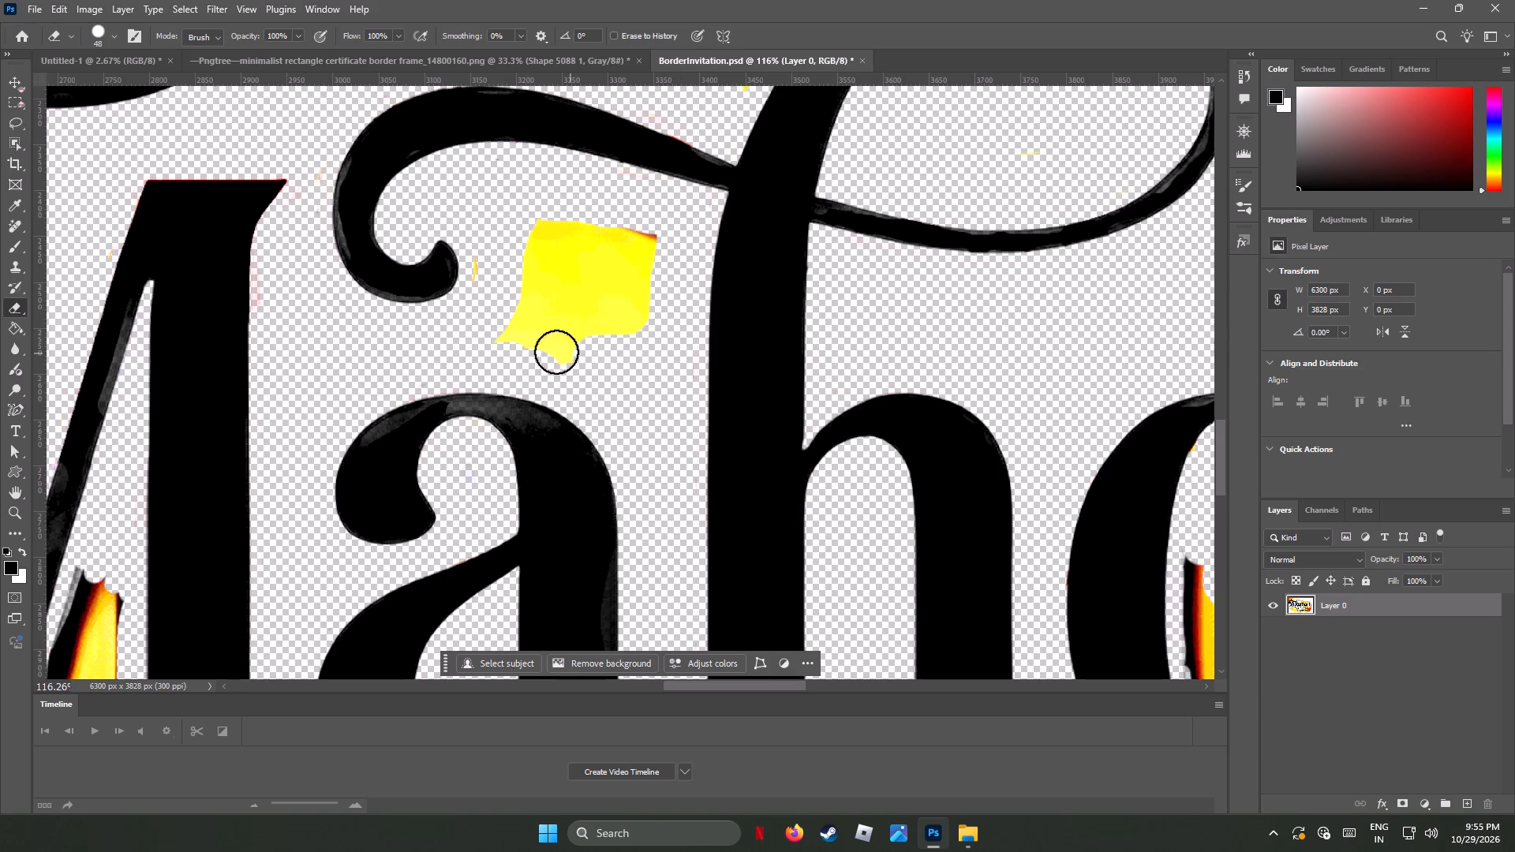
pyautogui.moveTo(556, 352); pyautogui.dragTo(627, 331)
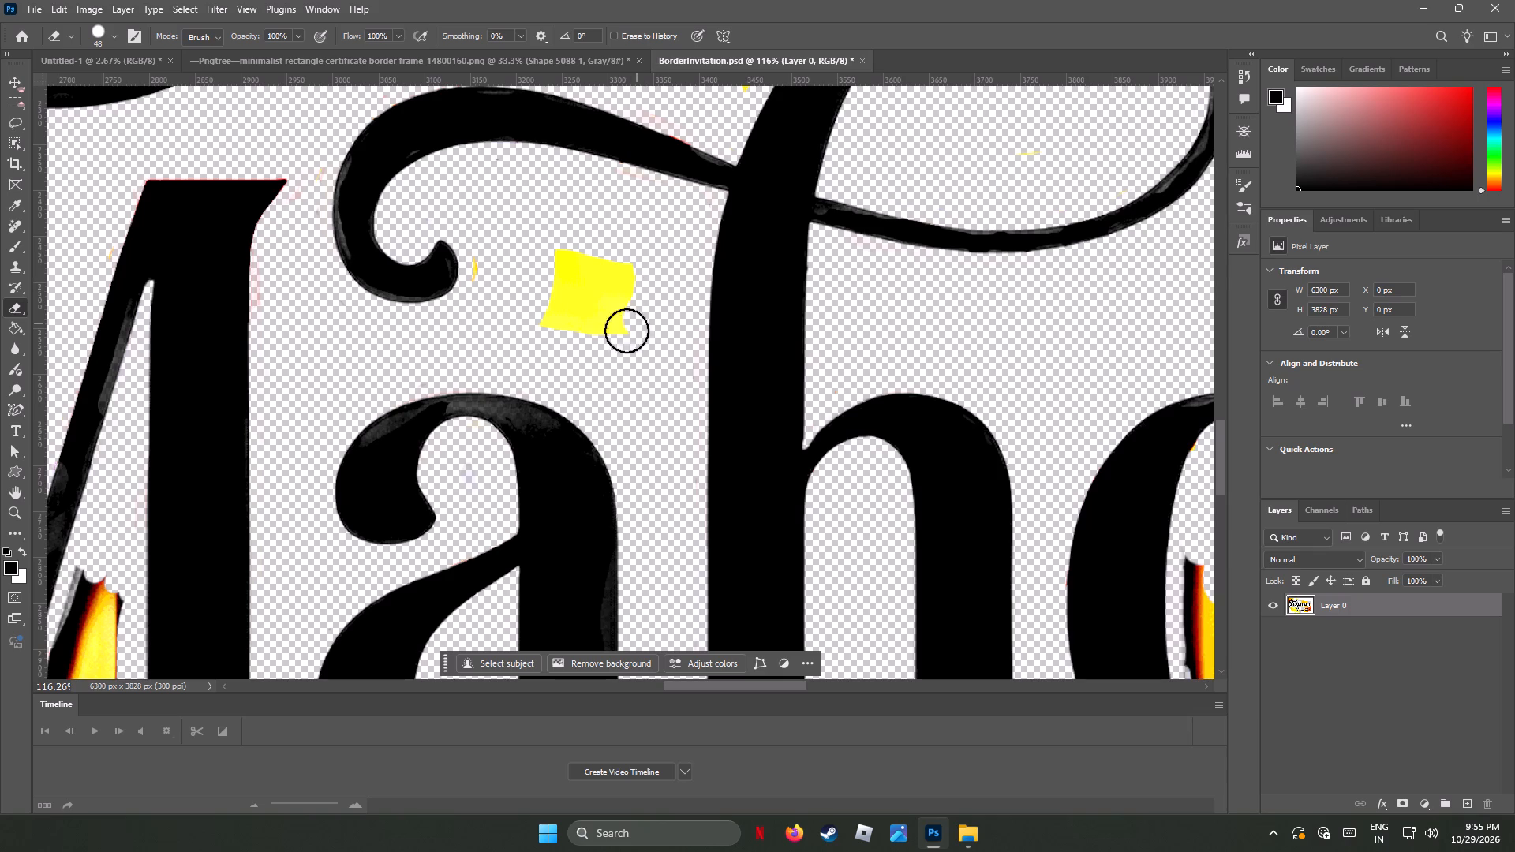
pyautogui.moveTo(627, 331); pyautogui.dragTo(643, 279)
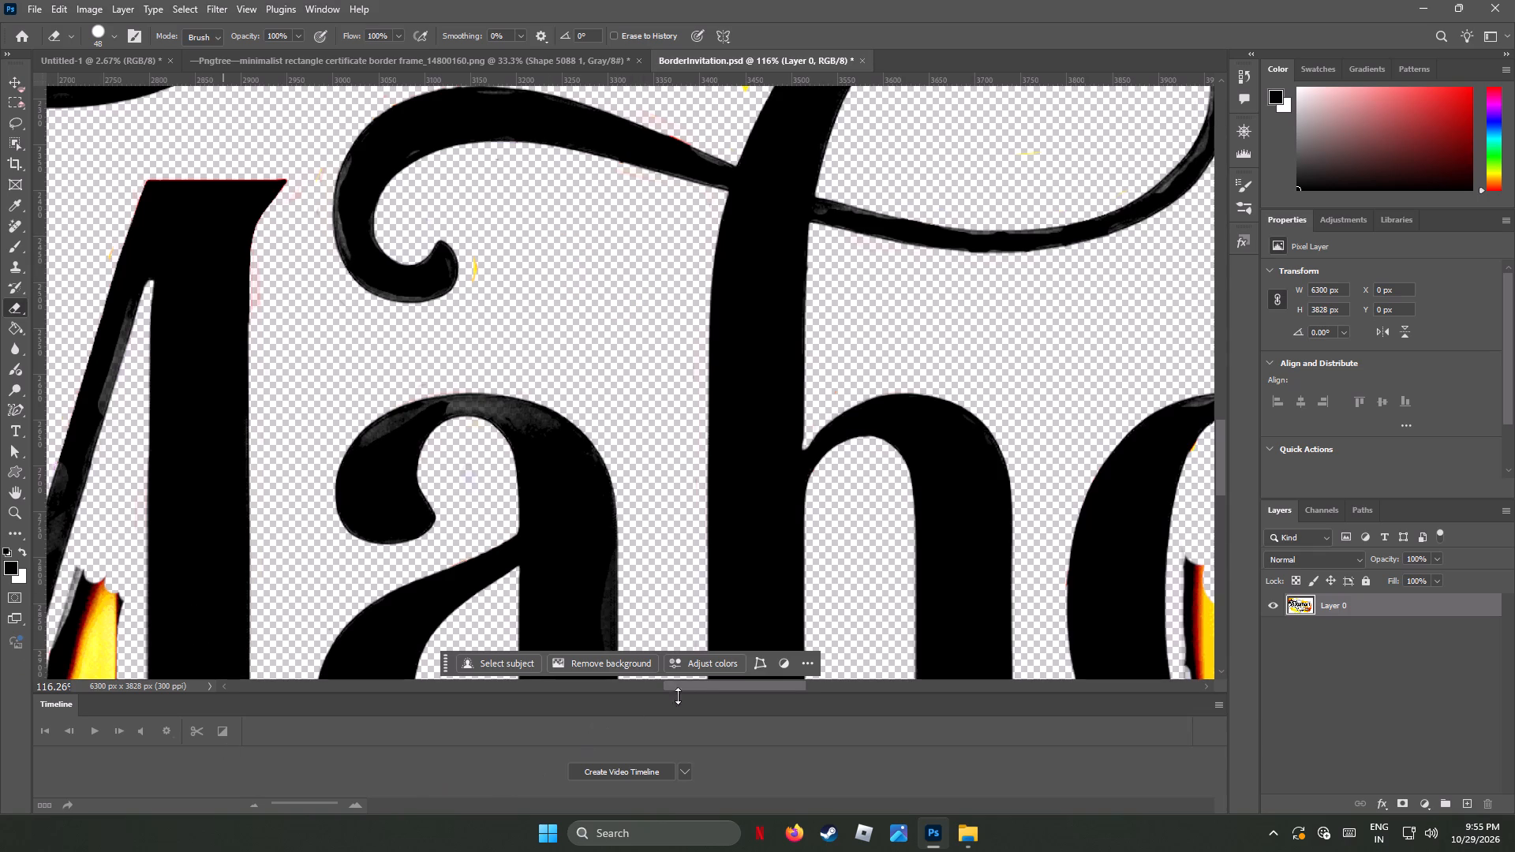
# Erase the flame and burnt edge between the M's central V and its right stem, down to the baseline.
pyautogui.moveTo(701, 682); pyautogui.dragTo(650, 689)
pyautogui.scroll(-3, 529, 554)
pyautogui.scroll(2, 532, 565)
pyautogui.scroll(-5, 532, 565)
pyautogui.scroll(2, 533, 566)
pyautogui.scroll(-5, 533, 566)
pyautogui.scroll(2, 536, 562)
pyautogui.scroll(-10, 535, 562)
pyautogui.scroll(2, 531, 562)
pyautogui.scroll(-1, 534, 554)
pyautogui.scroll(7, 534, 554)
pyautogui.scroll(-2, 534, 554)
pyautogui.scroll(2, 534, 554)
pyautogui.scroll(-1, 534, 554)
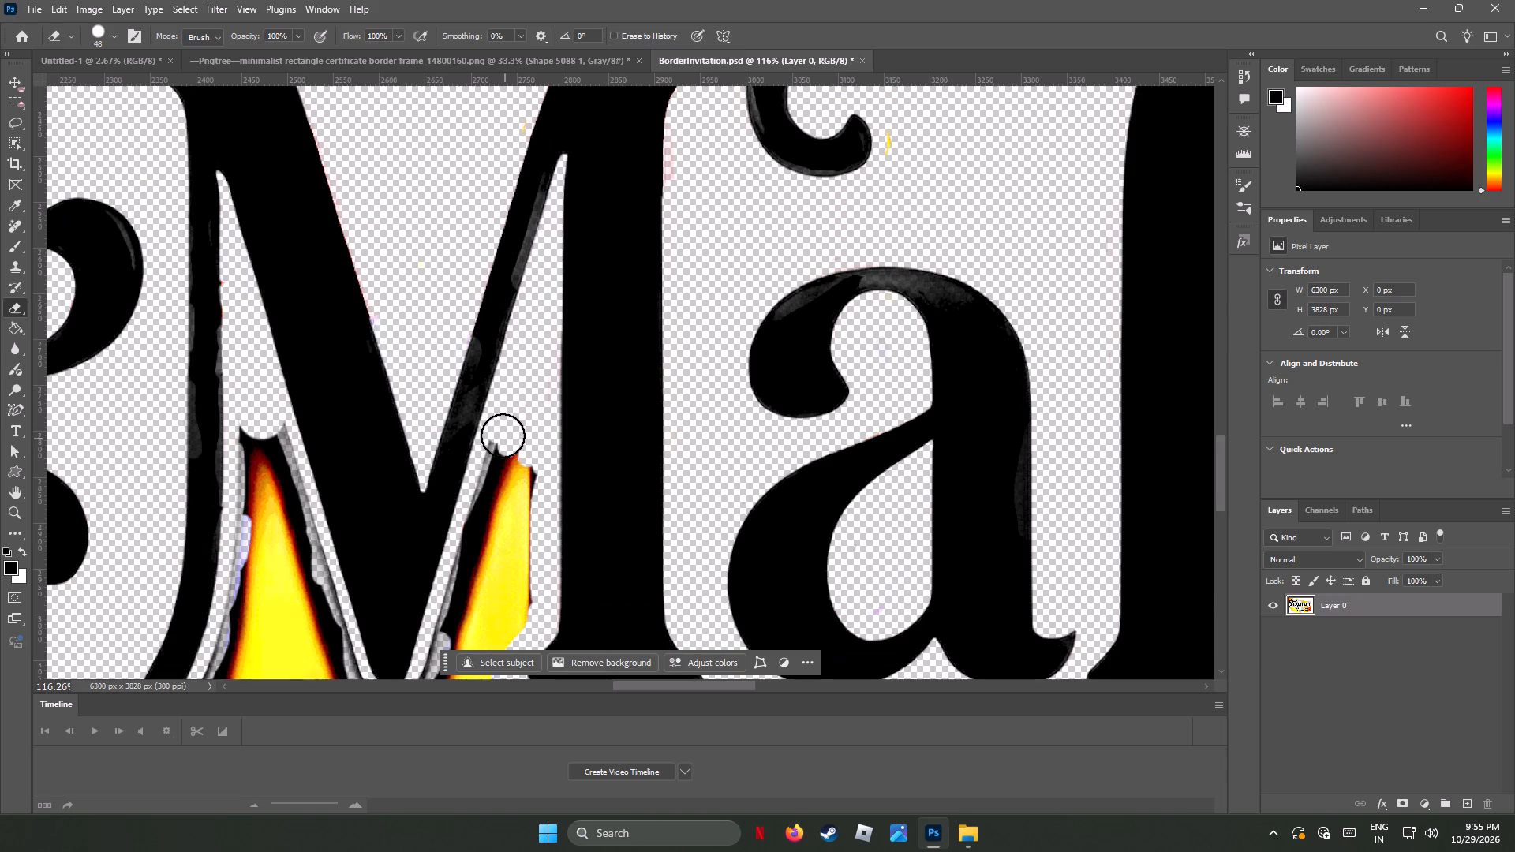
pyautogui.moveTo(504, 450); pyautogui.dragTo(482, 556)
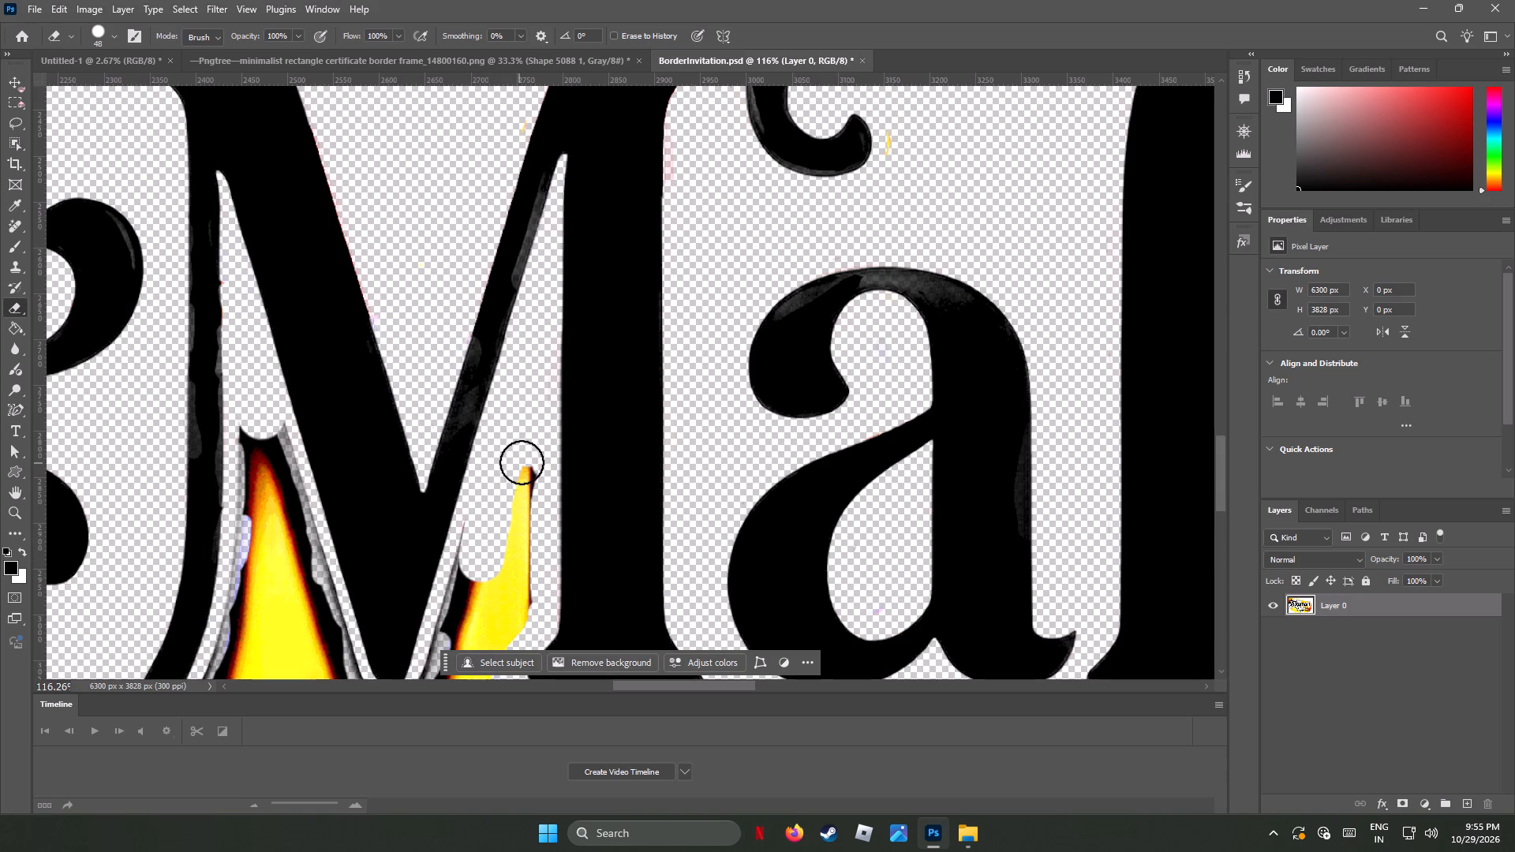
pyautogui.moveTo(522, 462); pyautogui.dragTo(518, 610)
pyautogui.scroll(3, 517, 609)
pyautogui.scroll(-9, 517, 609)
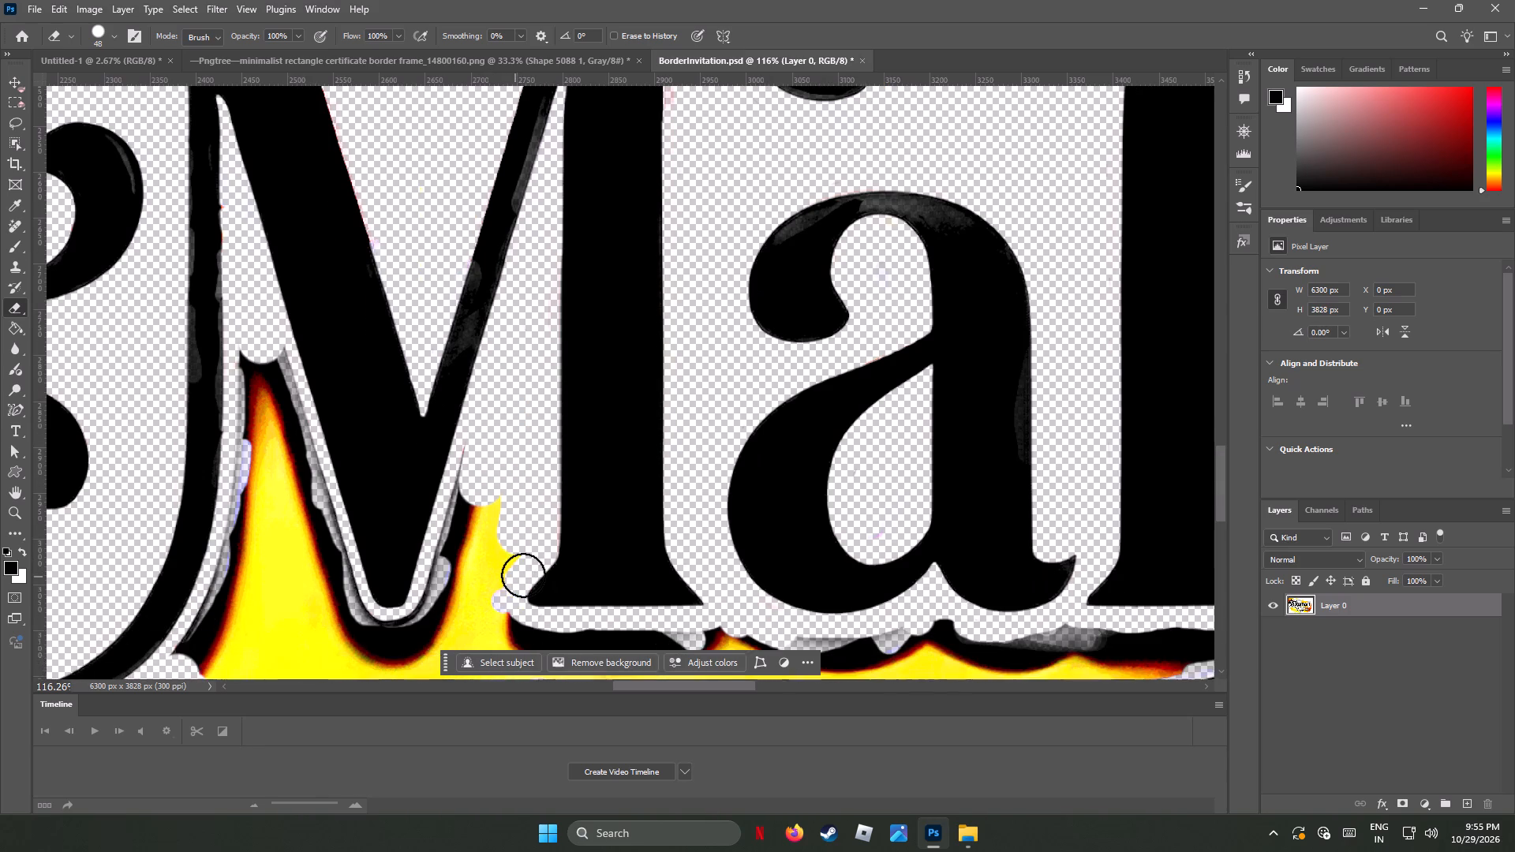
pyautogui.scroll(-8, 523, 574)
pyautogui.moveTo(473, 362); pyautogui.dragTo(470, 394)
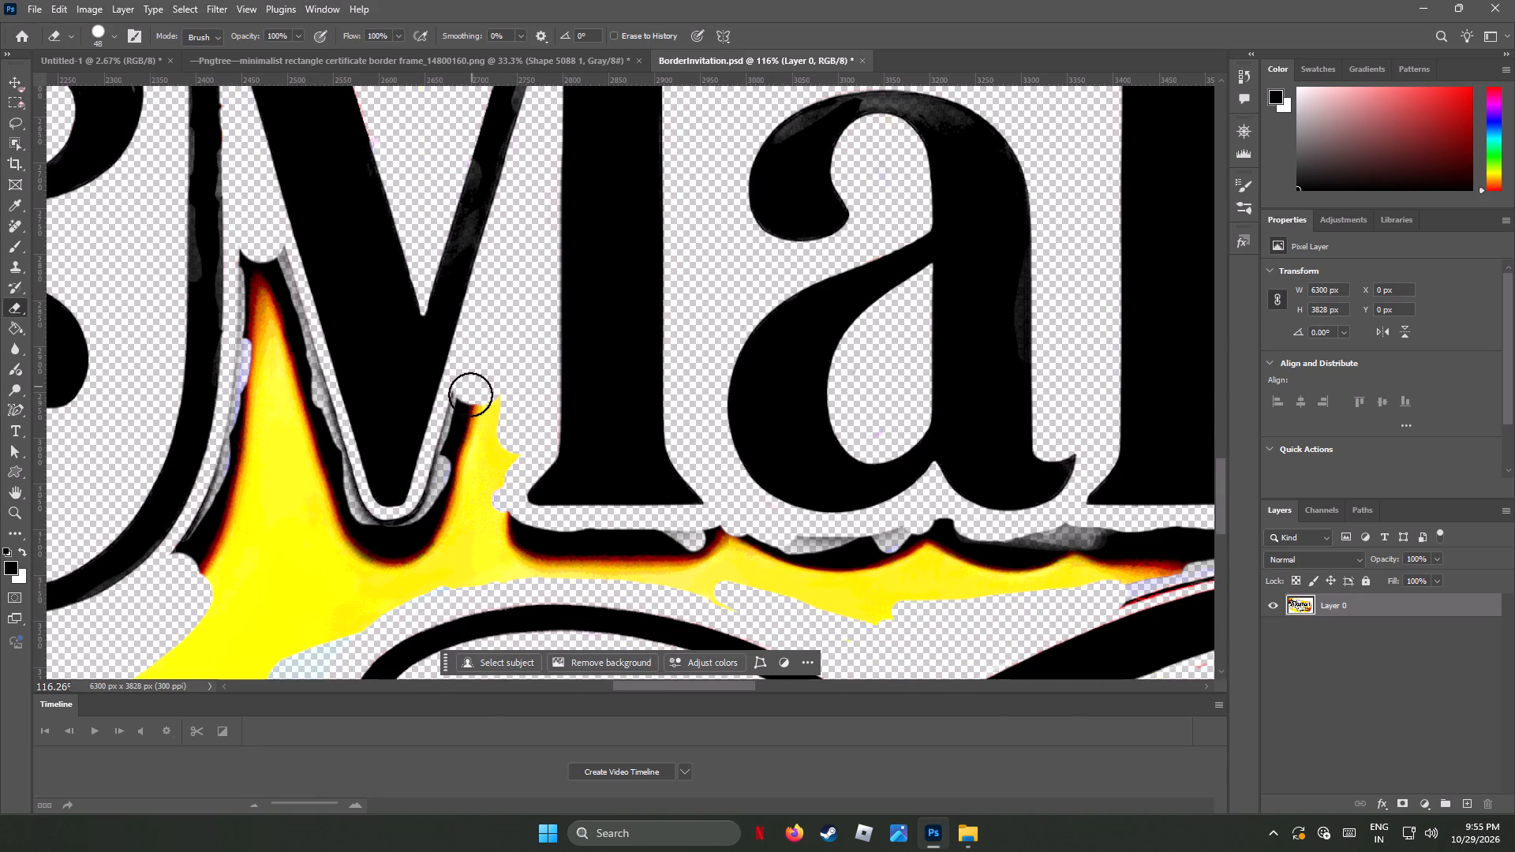
pyautogui.moveTo(470, 394); pyautogui.dragTo(440, 504)
pyautogui.moveTo(489, 413); pyautogui.dragTo(491, 506)
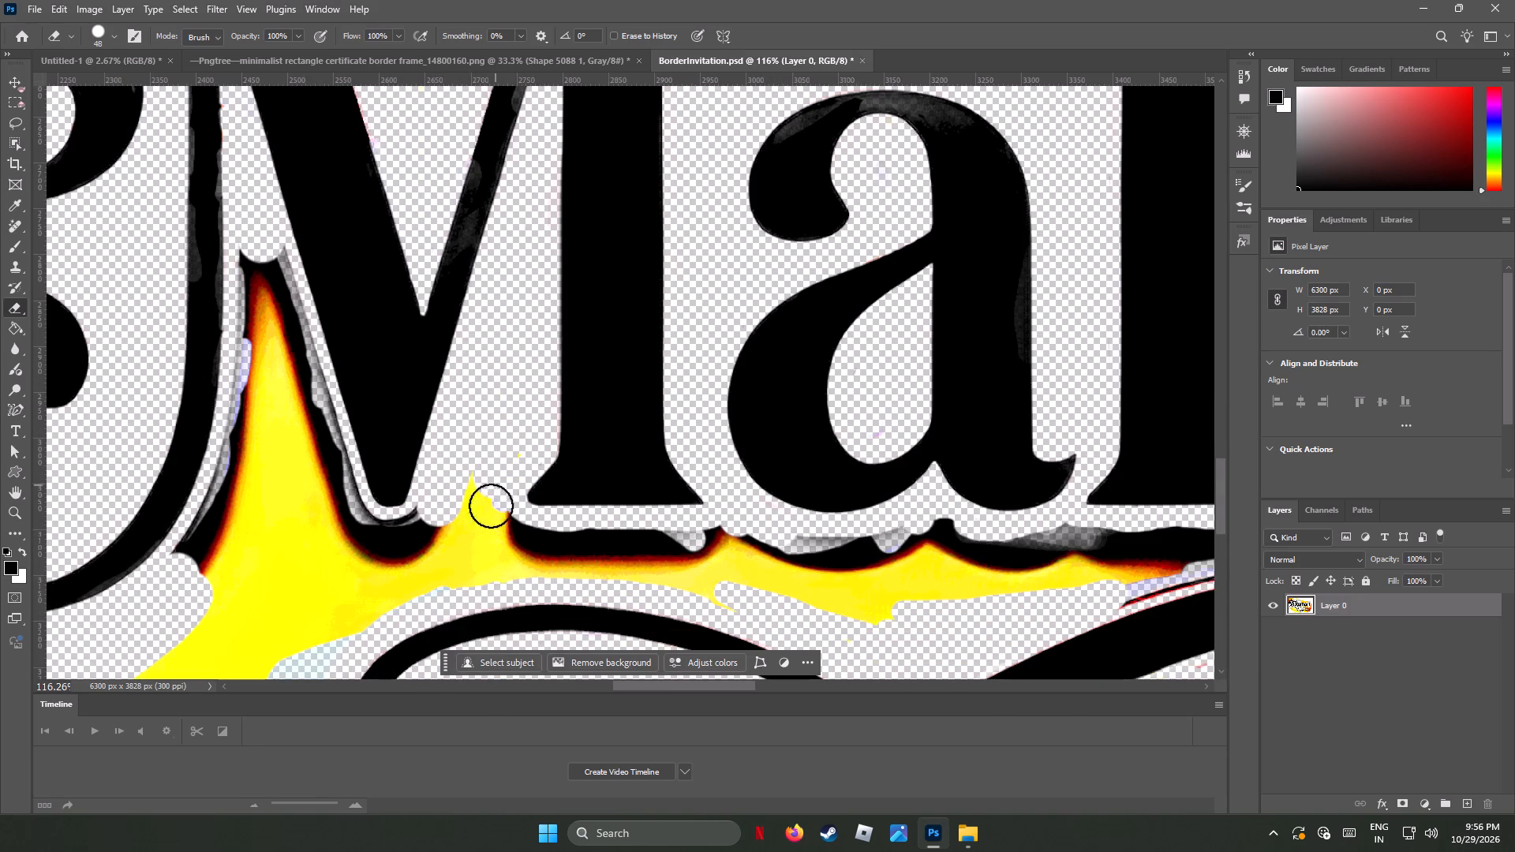
pyautogui.moveTo(491, 506); pyautogui.dragTo(483, 540)
pyautogui.moveTo(486, 403); pyautogui.dragTo(481, 545)
pyautogui.moveTo(517, 529); pyautogui.dragTo(436, 544)
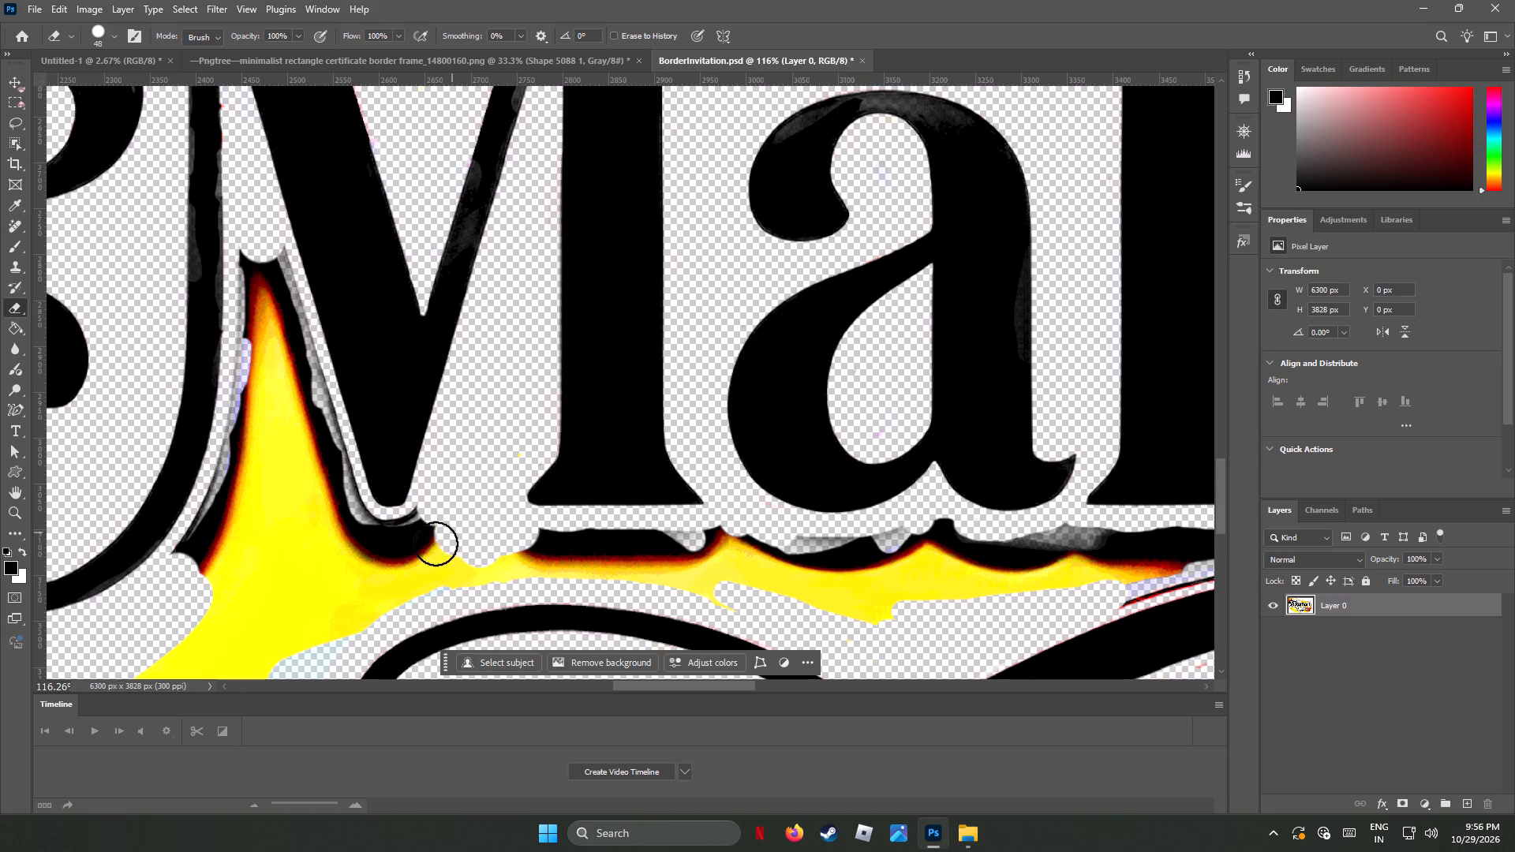
pyautogui.moveTo(436, 544); pyautogui.dragTo(431, 544)
# Erase the charred edges and the yellow flame spike between the M's left stem and its central V.
pyautogui.moveTo(423, 522); pyautogui.dragTo(364, 530)
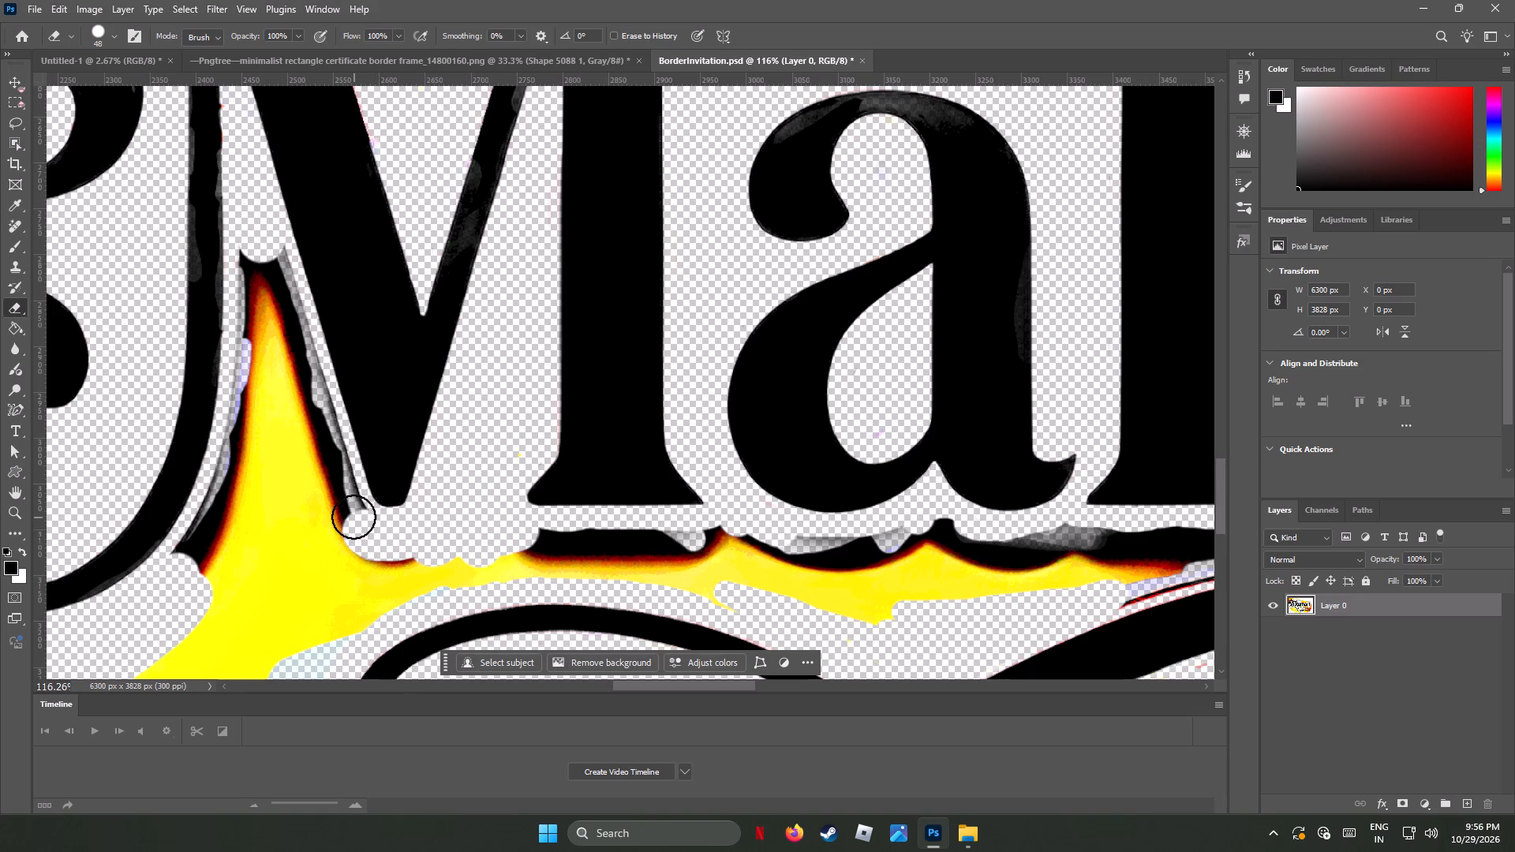
pyautogui.moveTo(349, 511); pyautogui.dragTo(319, 415)
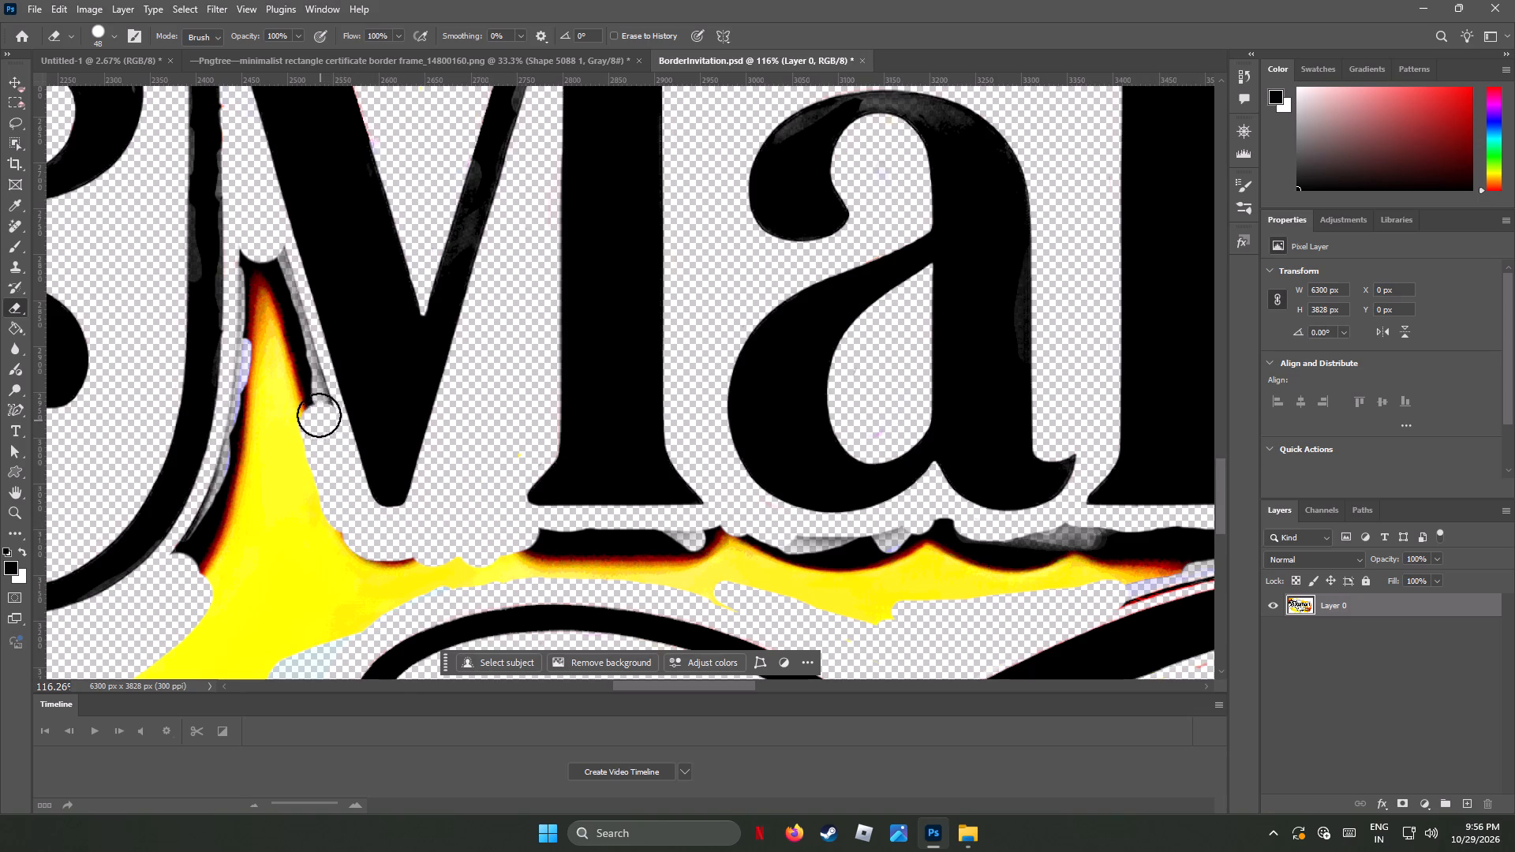
pyautogui.moveTo(319, 415); pyautogui.dragTo(294, 333)
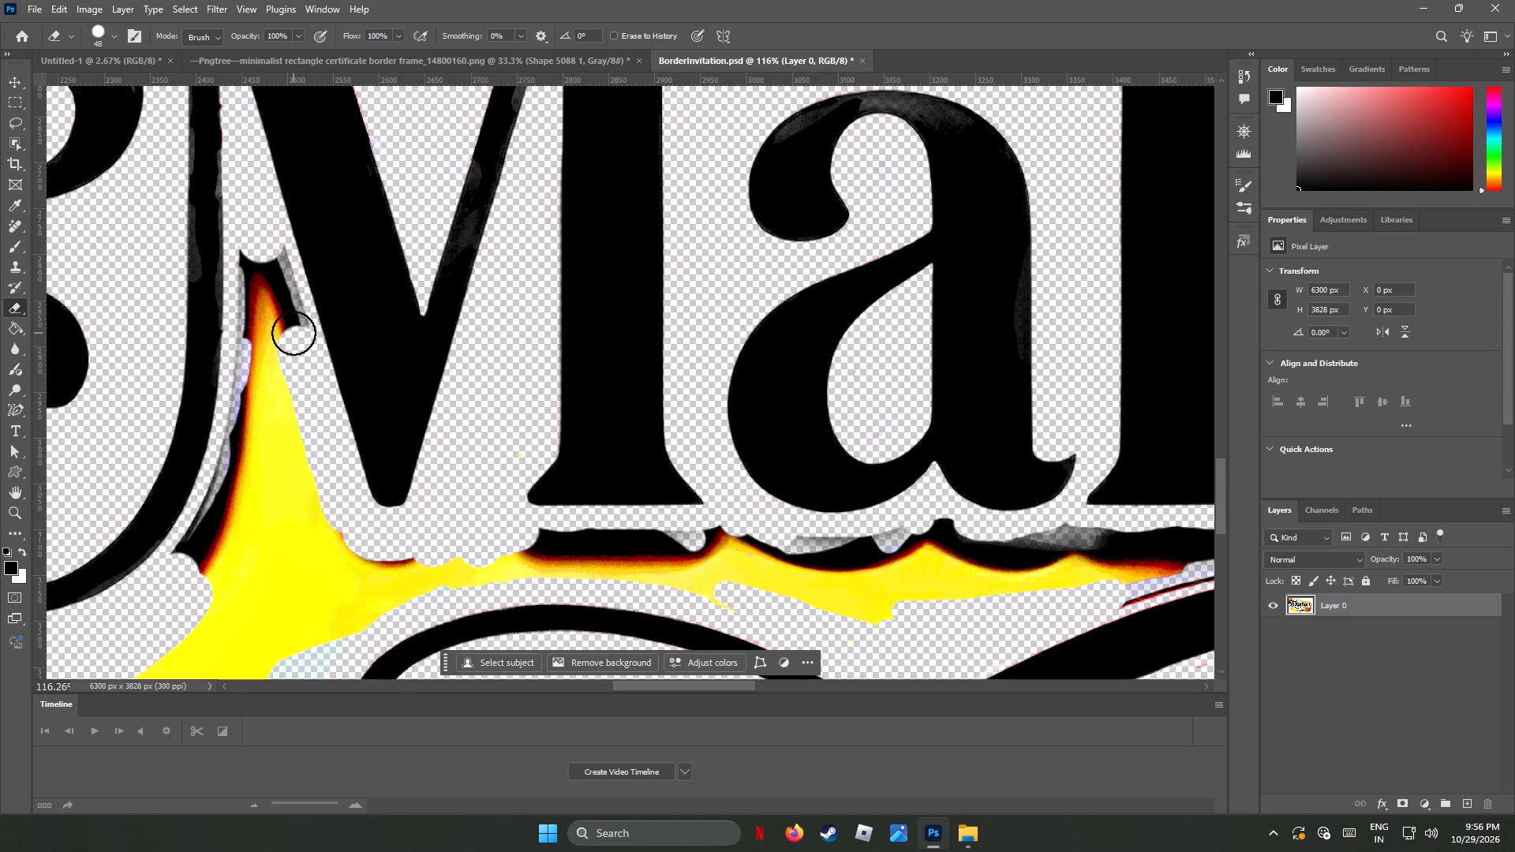
pyautogui.moveTo(294, 333); pyautogui.dragTo(270, 252)
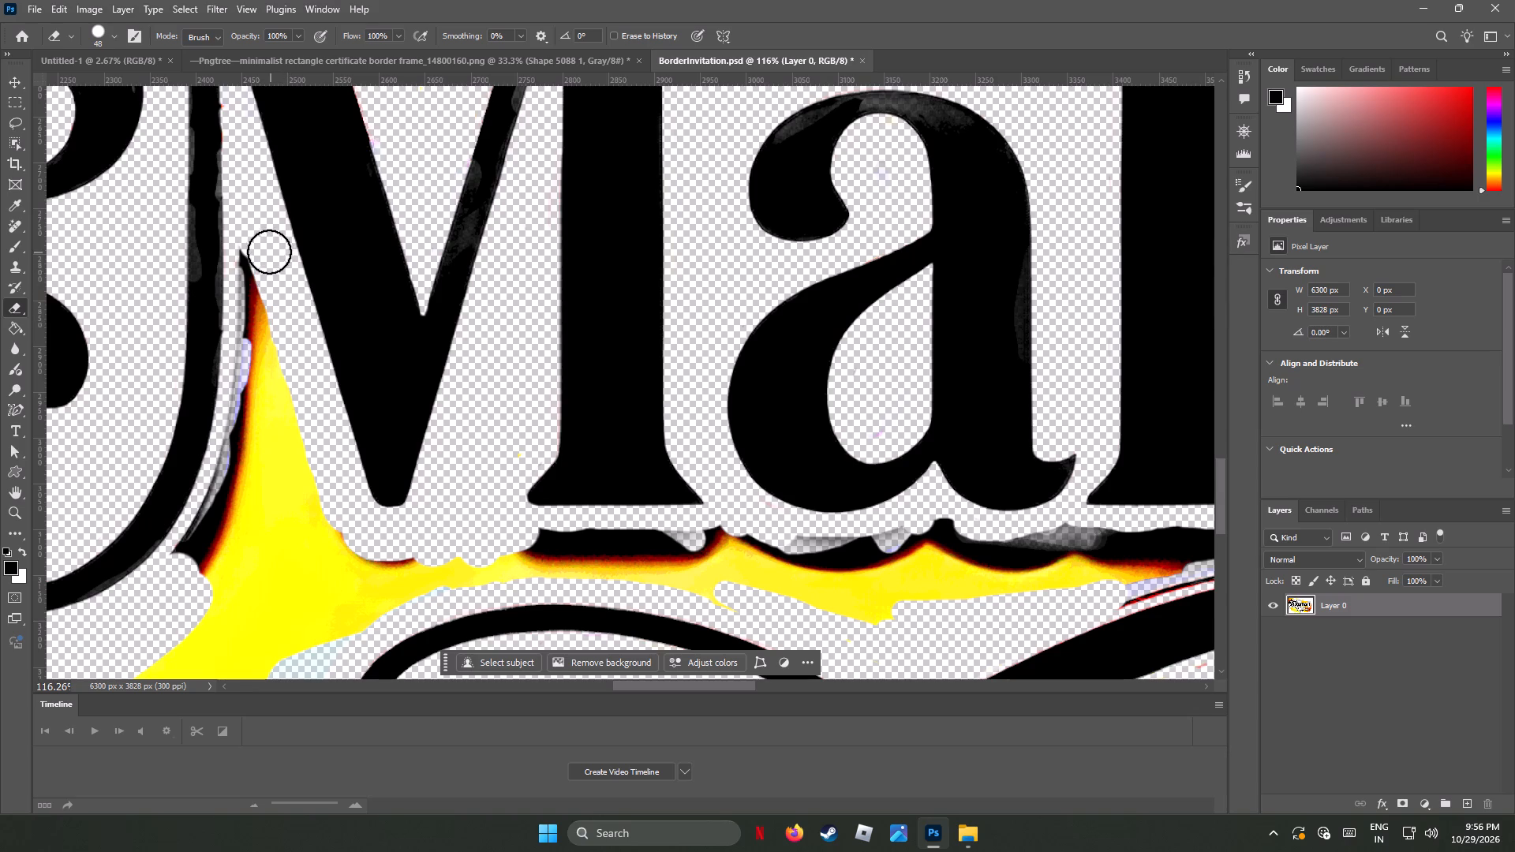
pyautogui.moveTo(256, 250); pyautogui.dragTo(258, 334)
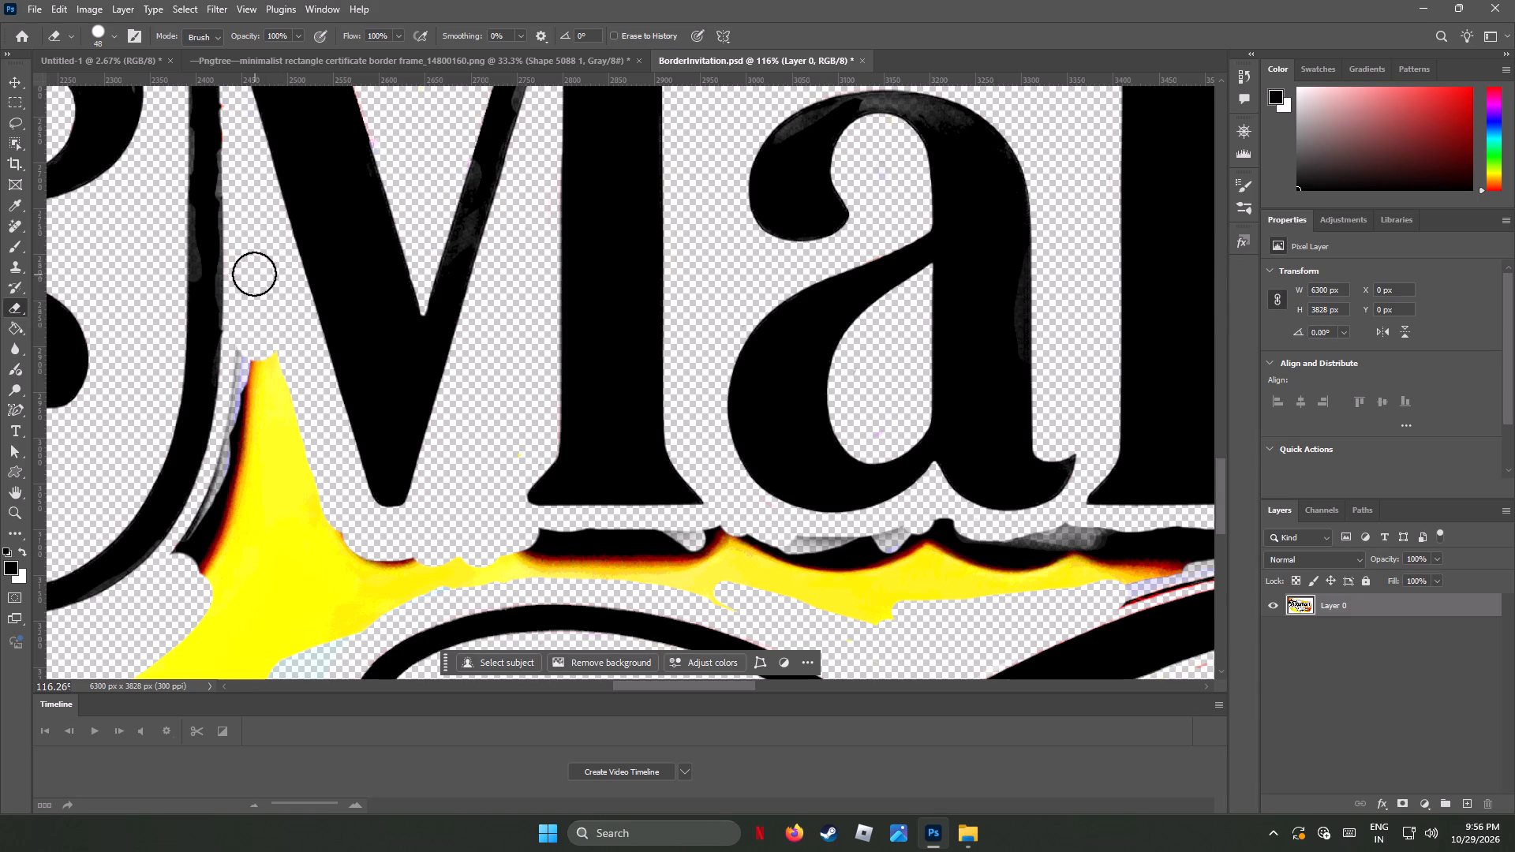
pyautogui.moveTo(249, 286); pyautogui.dragTo(245, 431)
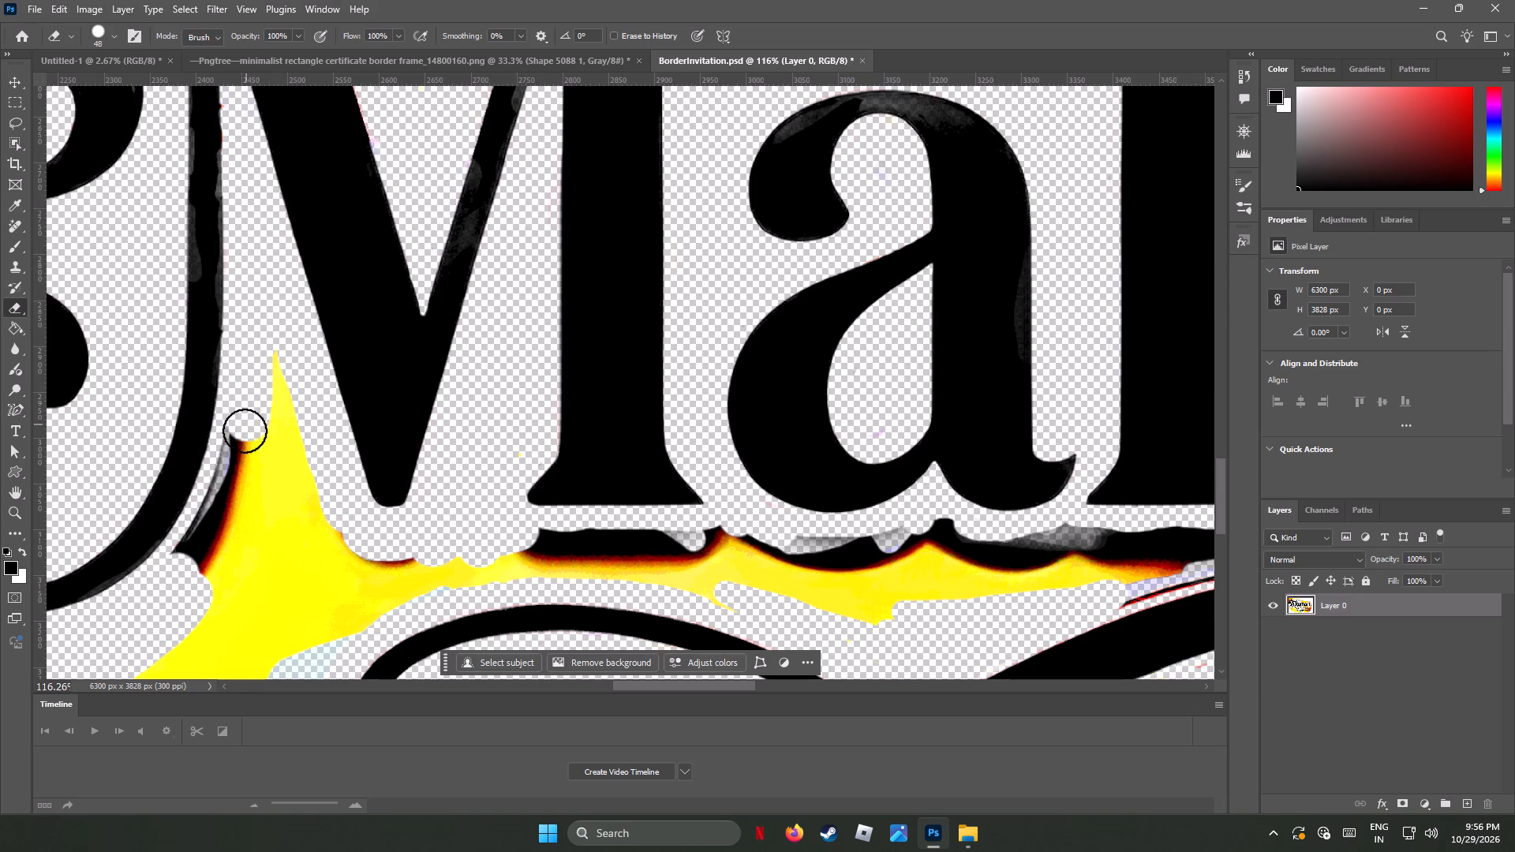
pyautogui.moveTo(245, 431); pyautogui.dragTo(192, 550)
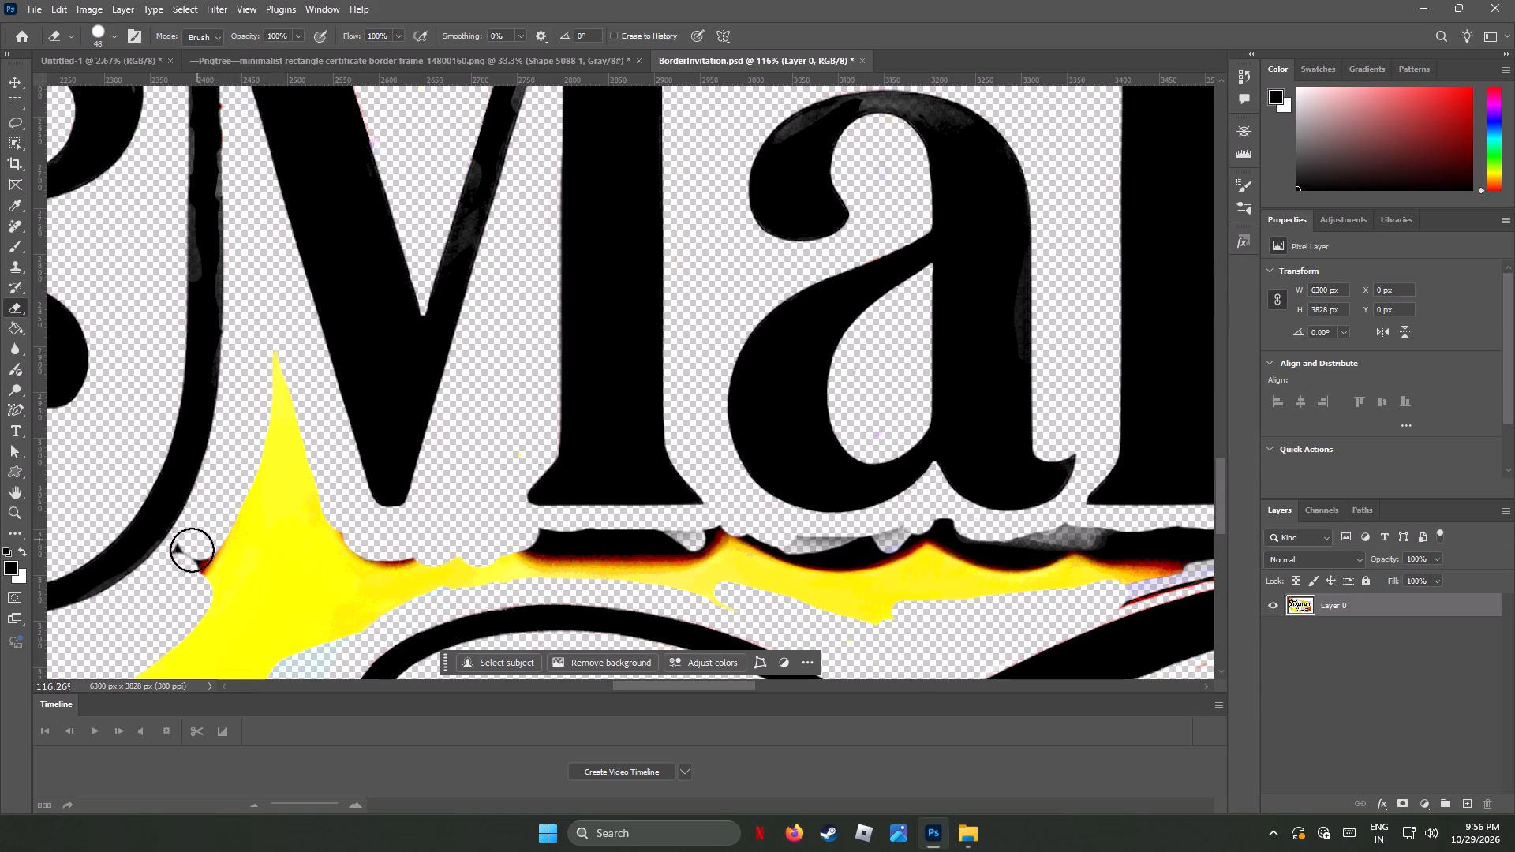
pyautogui.moveTo(192, 550); pyautogui.dragTo(306, 536)
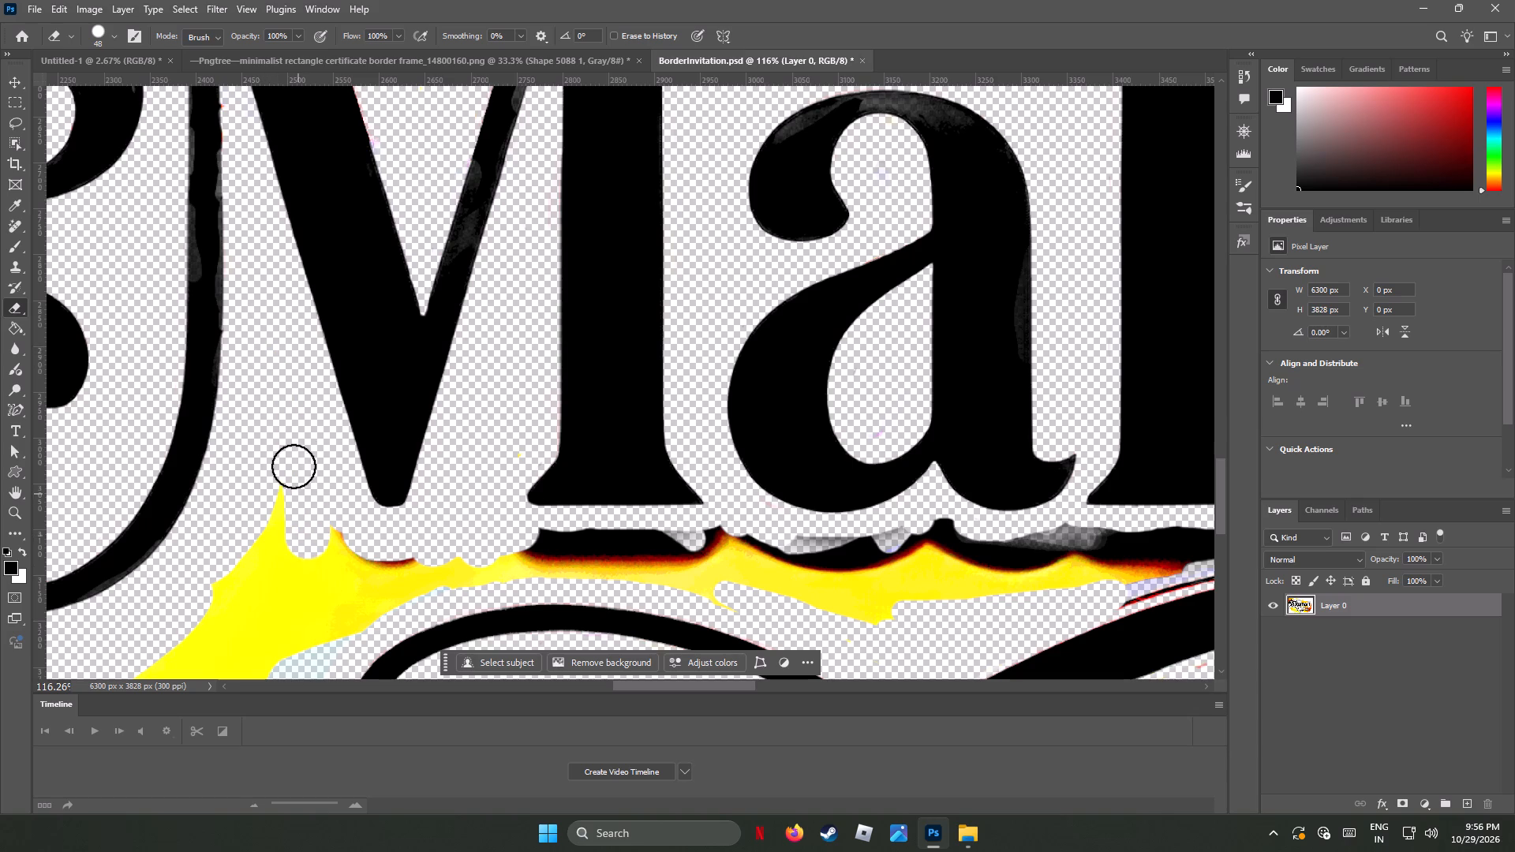
# Erase the black and yellow burnt band running beneath the M and the first letter a.
pyautogui.moveTo(290, 463); pyautogui.dragTo(597, 544)
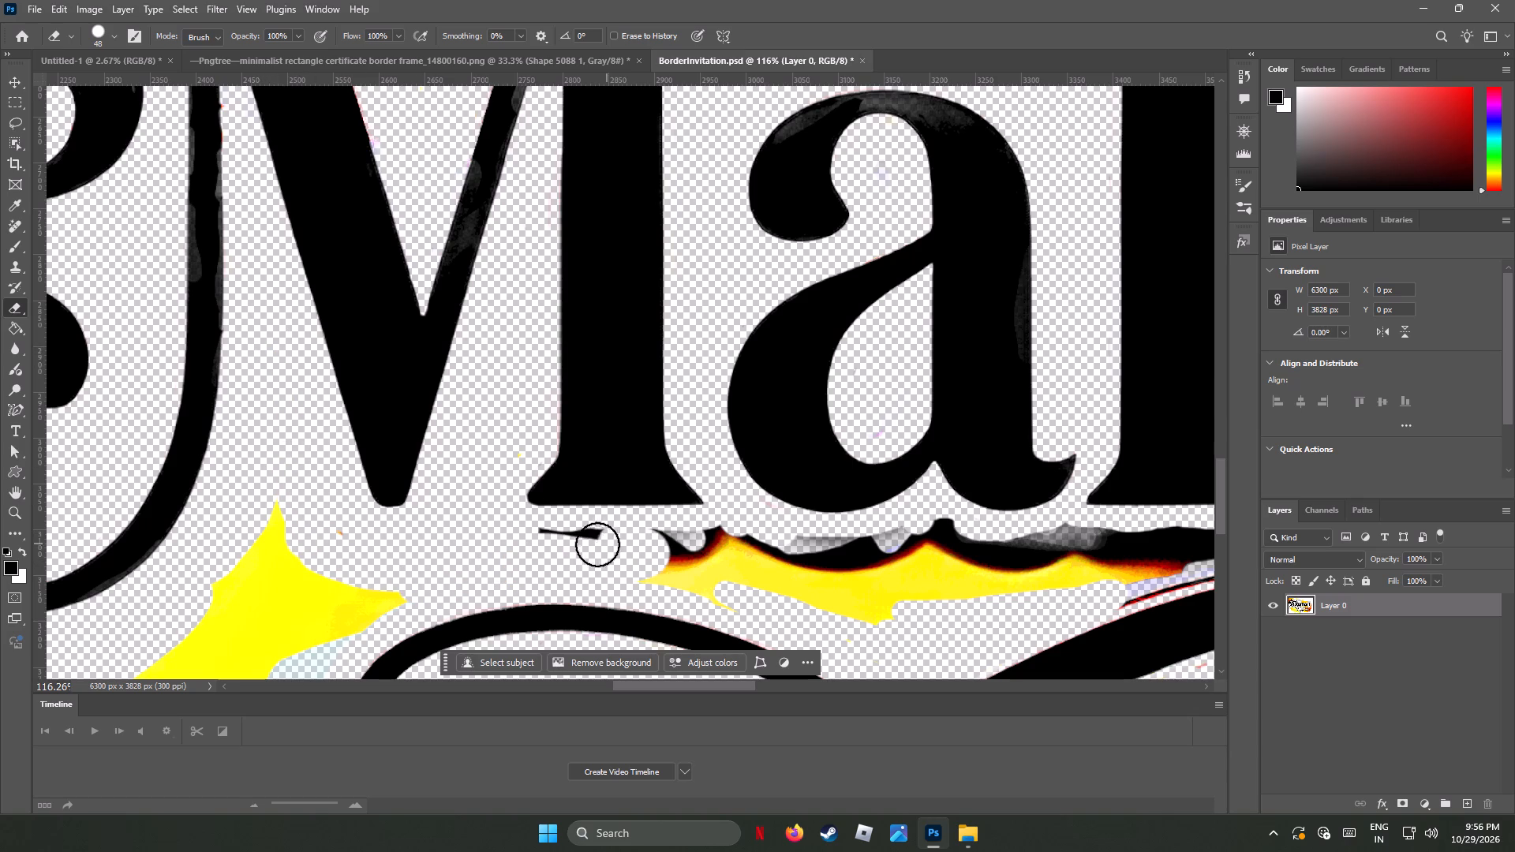
pyautogui.moveTo(597, 544); pyautogui.dragTo(971, 534)
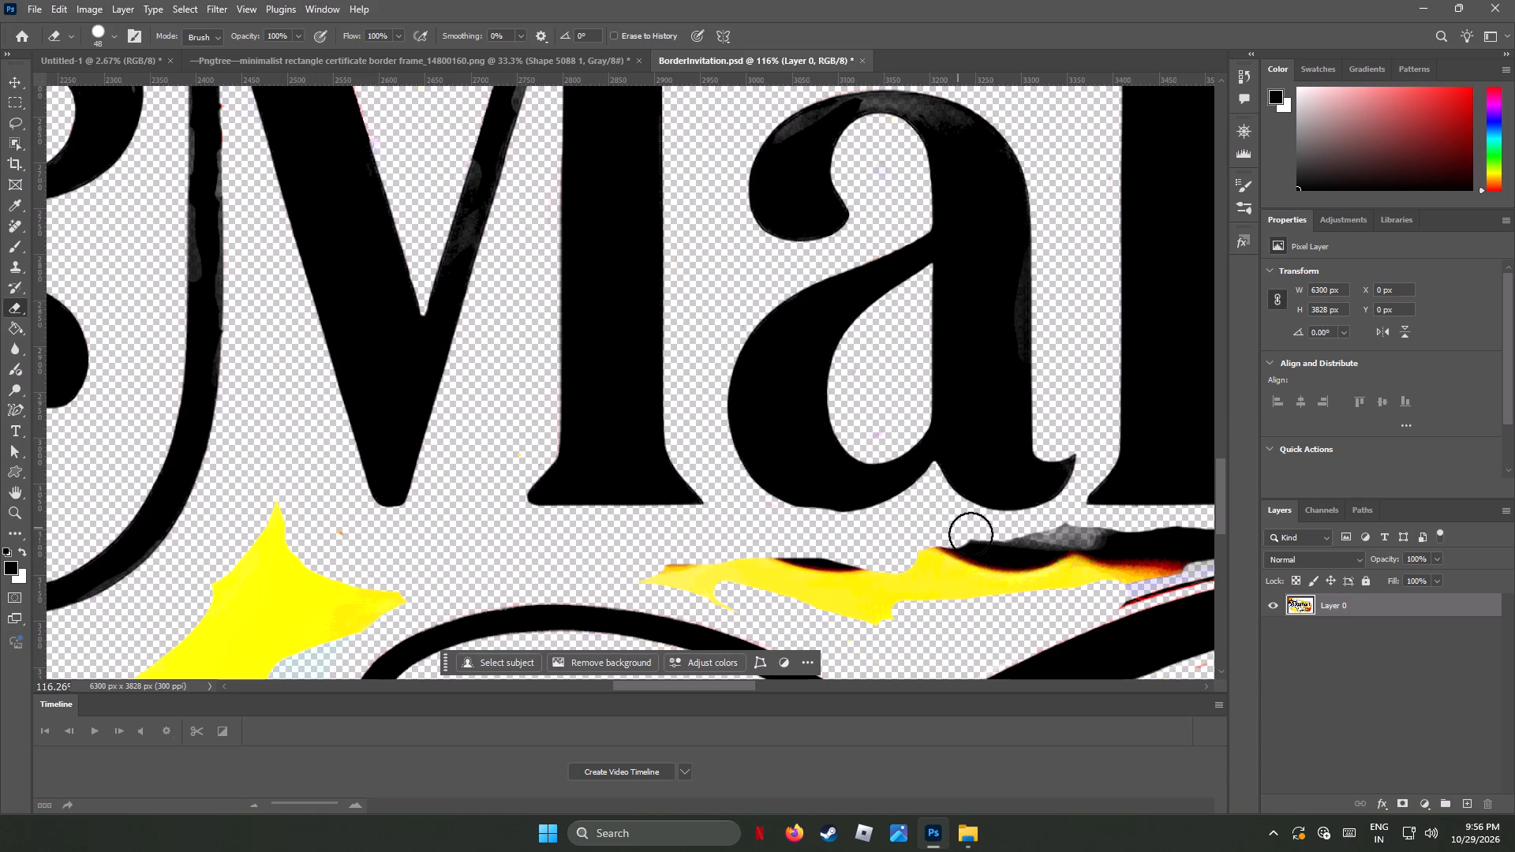
pyautogui.moveTo(971, 534); pyautogui.dragTo(926, 605)
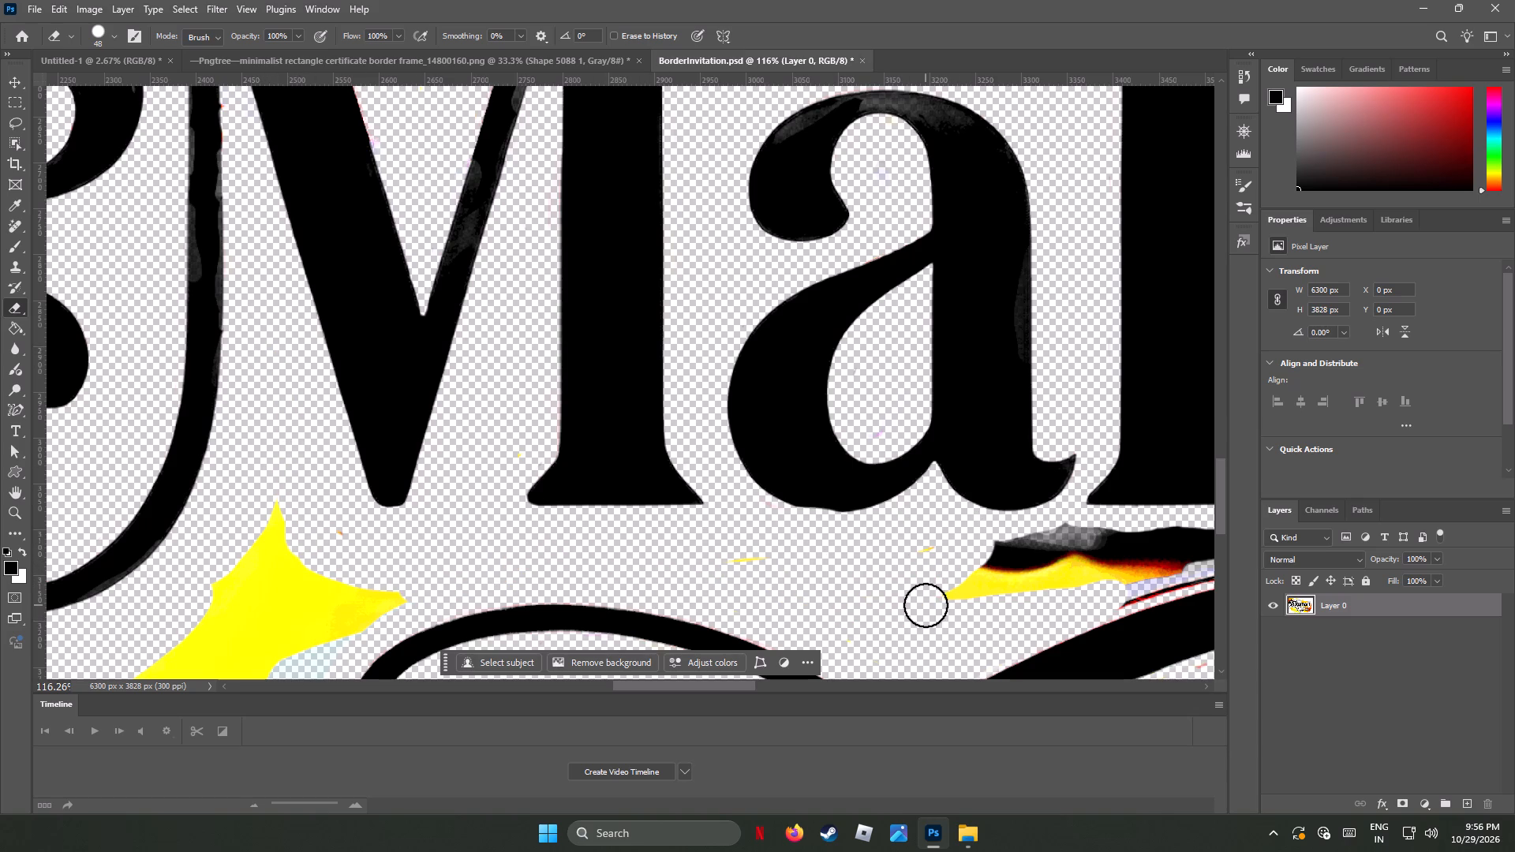
pyautogui.moveTo(926, 605); pyautogui.dragTo(926, 604)
# Erase the tip and edge of the yellow area below the M, beside the lower flourish's loop.
pyautogui.moveTo(401, 595); pyautogui.dragTo(278, 560)
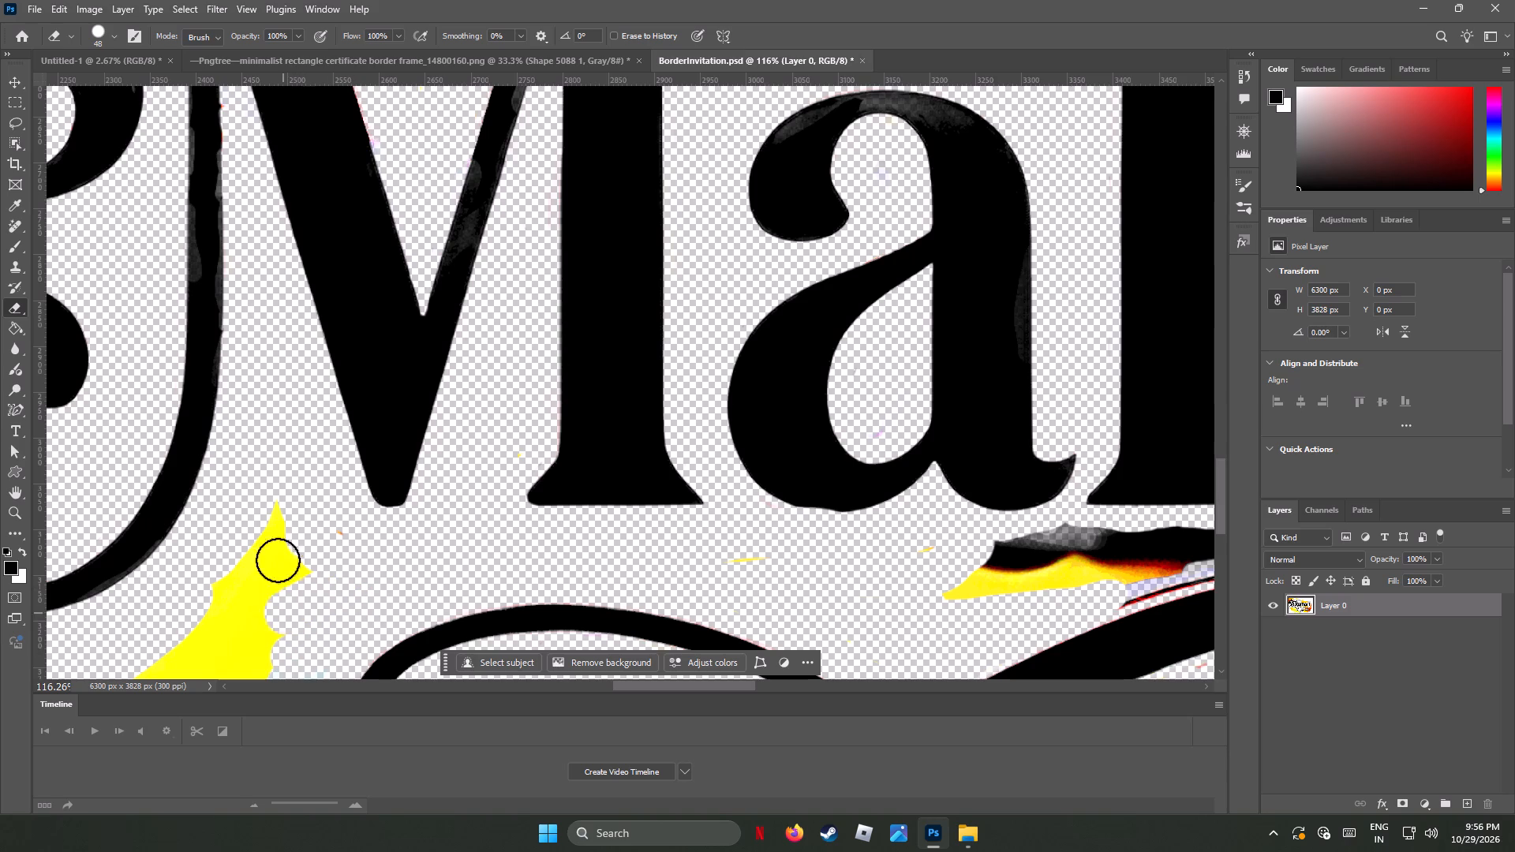
pyautogui.moveTo(278, 560); pyautogui.dragTo(241, 598)
pyautogui.scroll(-4, 382, 560)
pyautogui.scroll(1, 391, 555)
pyautogui.scroll(-9, 392, 555)
pyautogui.scroll(3, 404, 552)
pyautogui.scroll(-1, 406, 549)
pyautogui.scroll(2, 406, 547)
pyautogui.scroll(-3, 407, 545)
pyautogui.scroll(1, 428, 515)
pyautogui.scroll(-2, 428, 517)
pyautogui.scroll(1, 428, 519)
pyautogui.scroll(-2, 427, 520)
pyautogui.scroll(2, 427, 520)
pyautogui.scroll(-2, 427, 520)
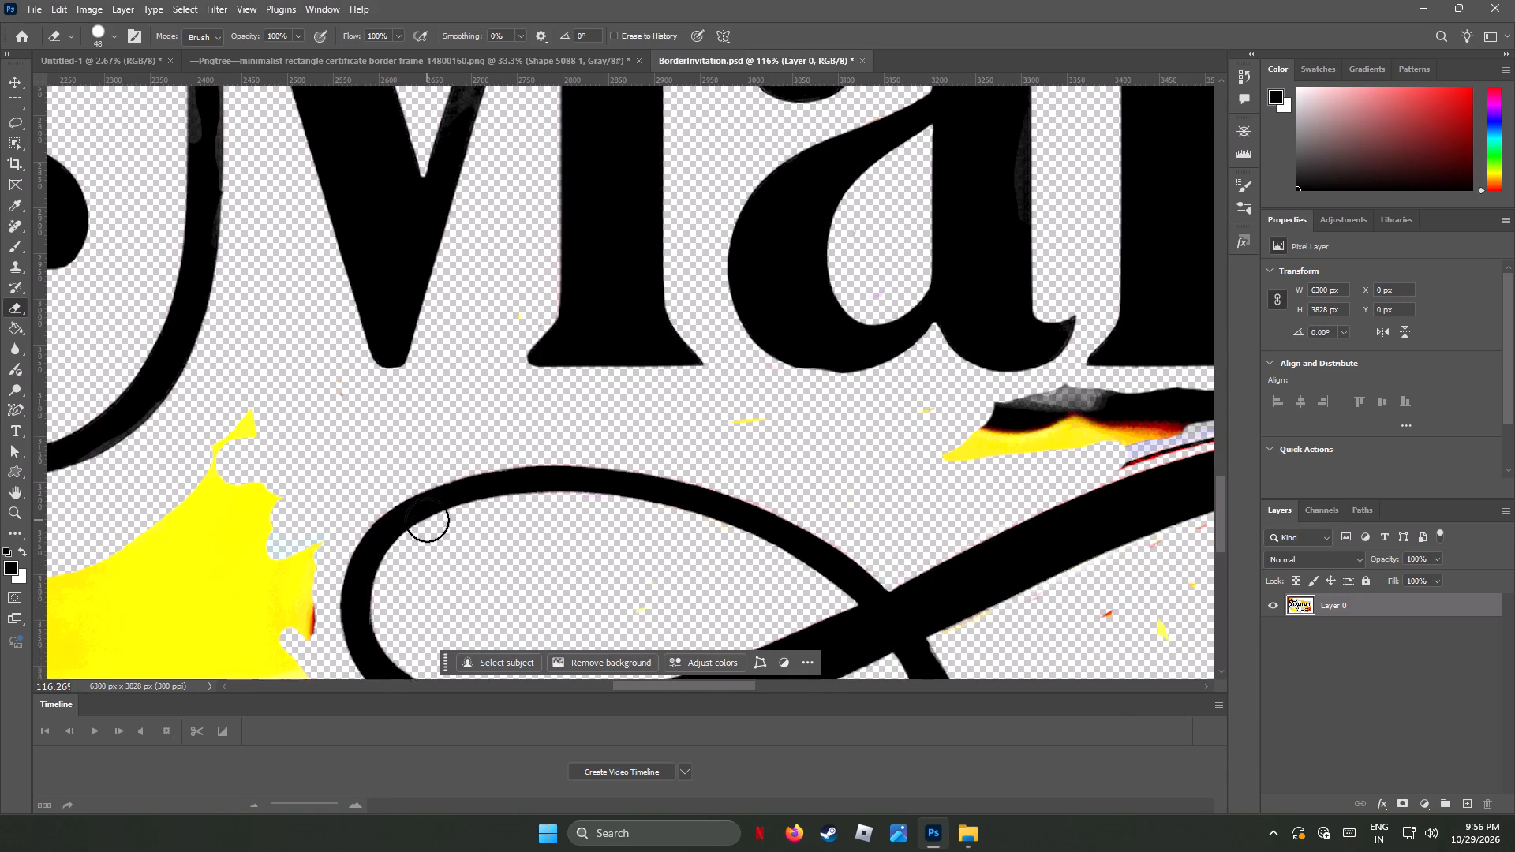
pyautogui.scroll(-2, 427, 517)
pyautogui.scroll(4, 427, 518)
pyautogui.scroll(-10, 426, 519)
pyautogui.scroll(6, 425, 516)
pyautogui.scroll(-1, 425, 516)
pyautogui.moveTo(261, 353); pyautogui.dragTo(198, 442)
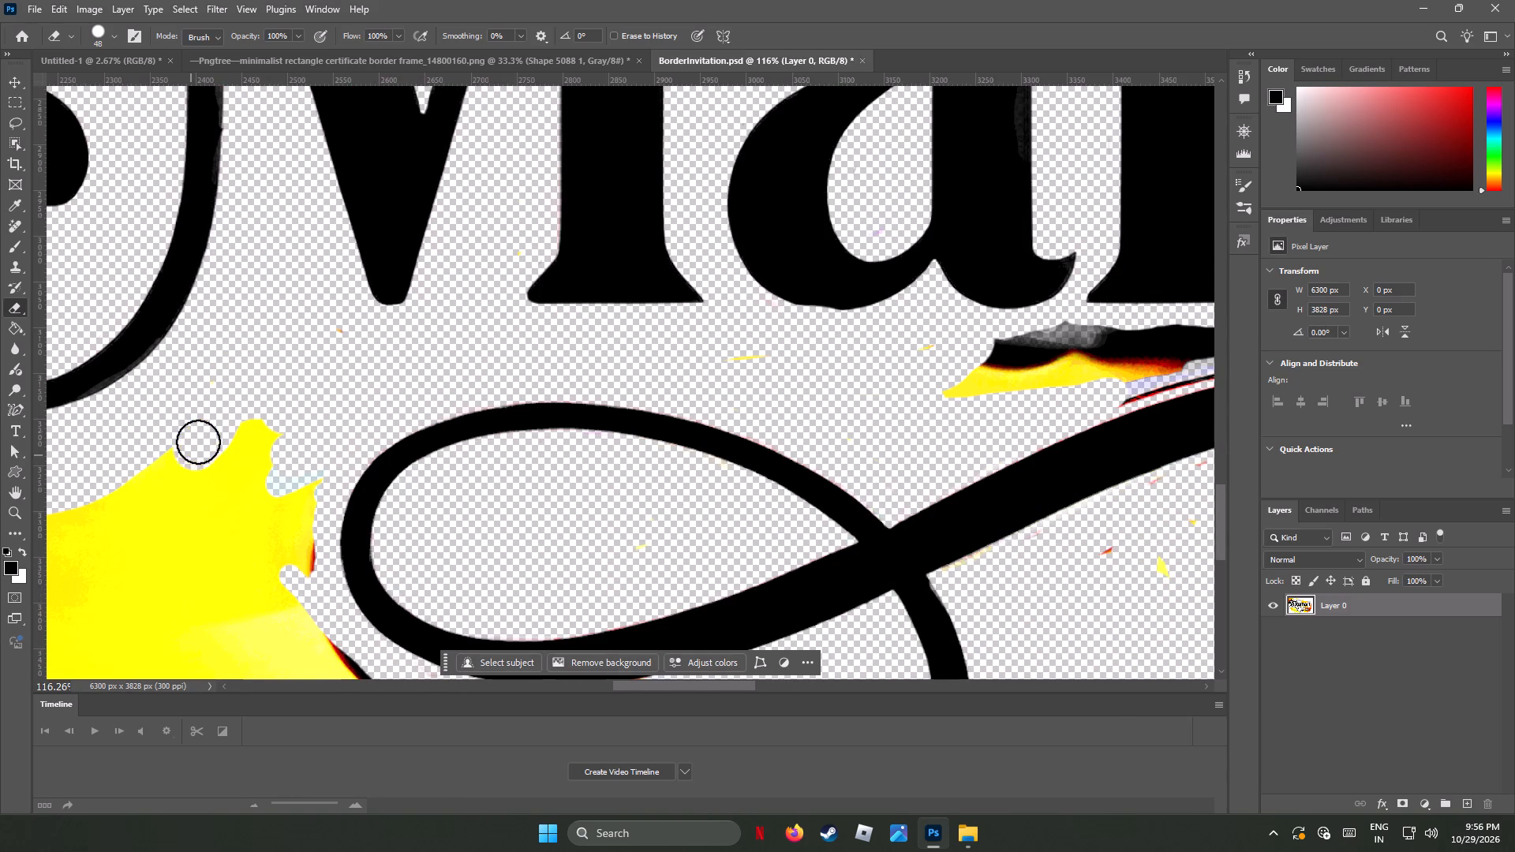
pyautogui.moveTo(198, 442); pyautogui.dragTo(277, 506)
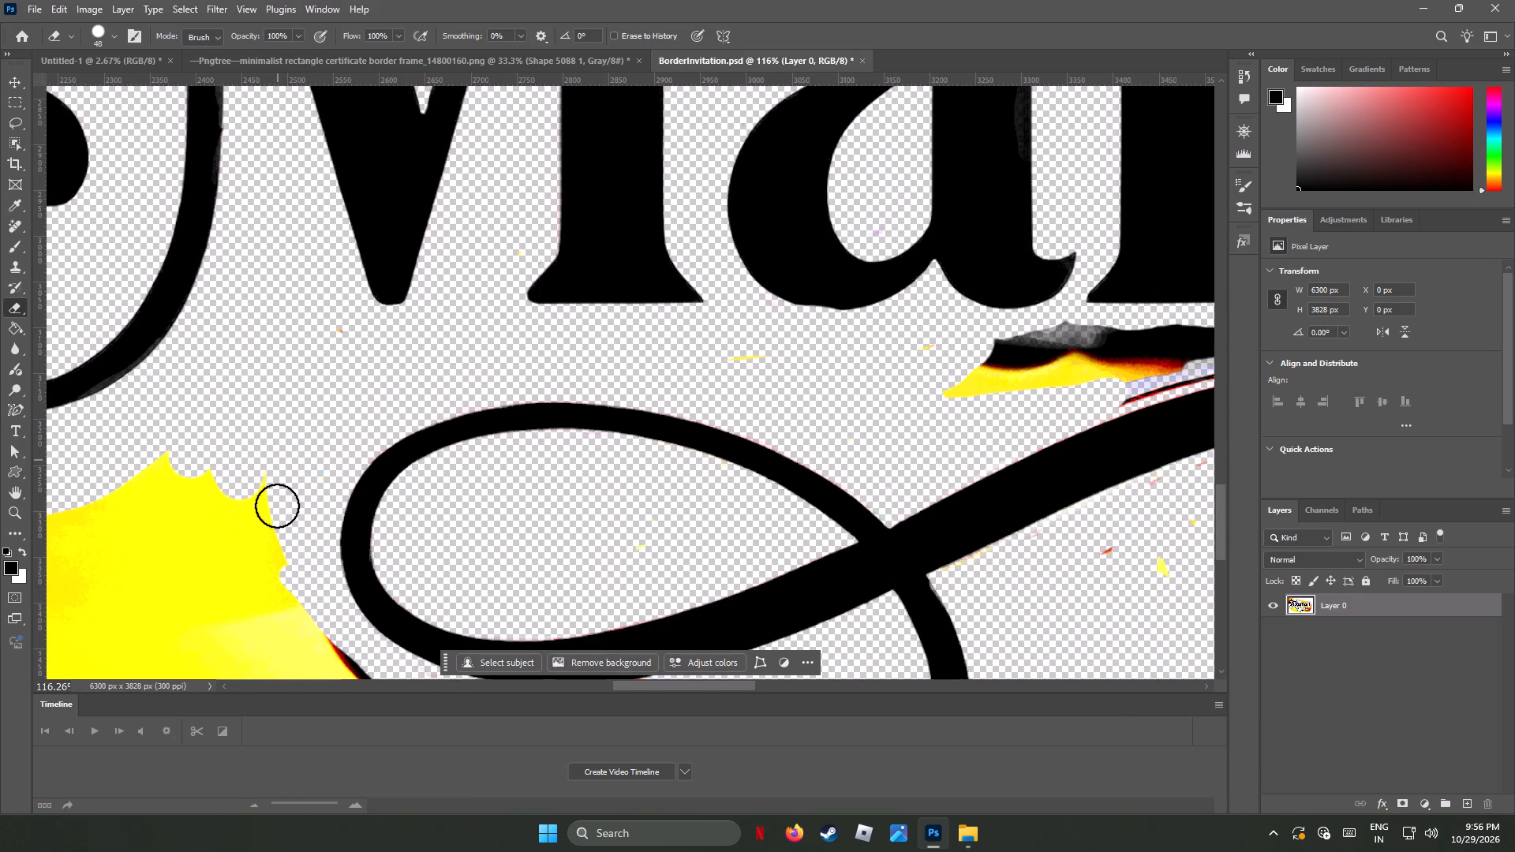
pyautogui.moveTo(277, 506); pyautogui.dragTo(278, 579)
# Erase the yellow and burnt edge along the outer curve of the lower flourish's loop.
pyautogui.scroll(-1, 292, 562)
pyautogui.scroll(1, 293, 562)
pyautogui.scroll(-16, 293, 562)
pyautogui.scroll(2, 324, 525)
pyautogui.scroll(-1, 324, 525)
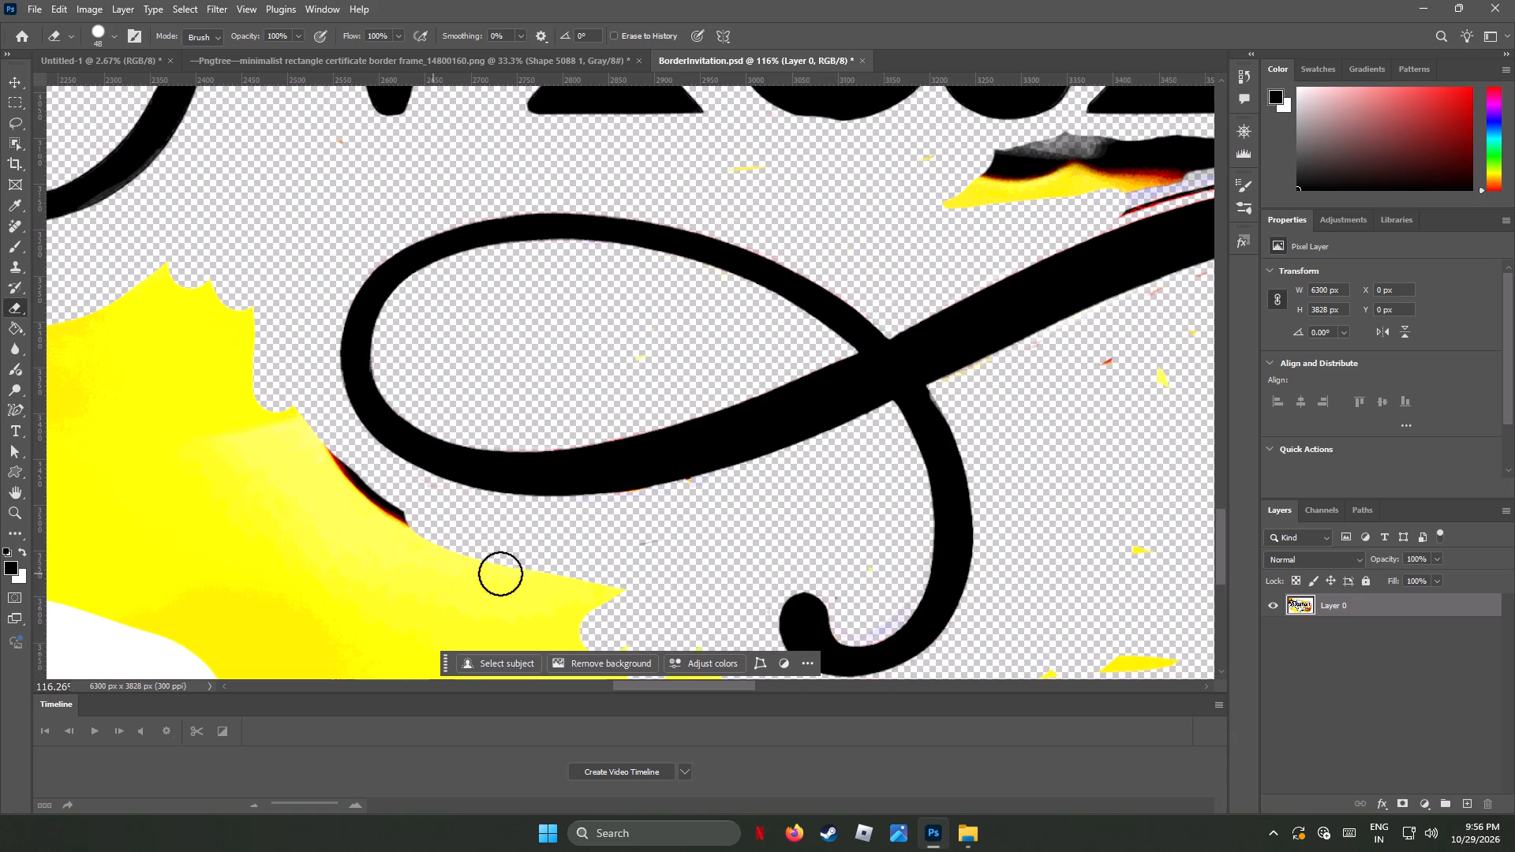
pyautogui.moveTo(618, 589); pyautogui.dragTo(241, 384)
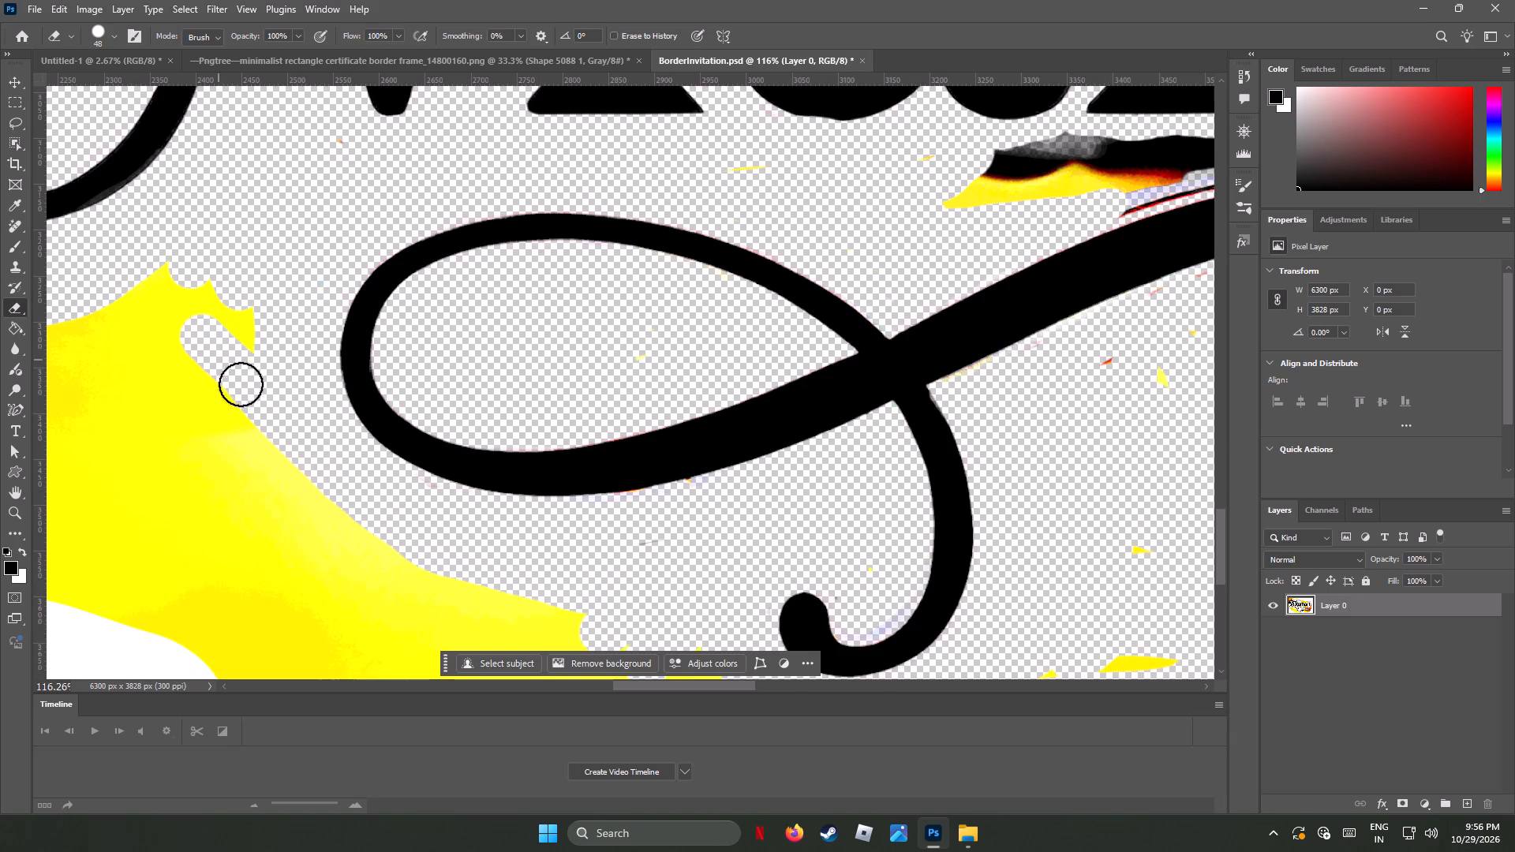
pyautogui.moveTo(241, 384); pyautogui.dragTo(204, 308)
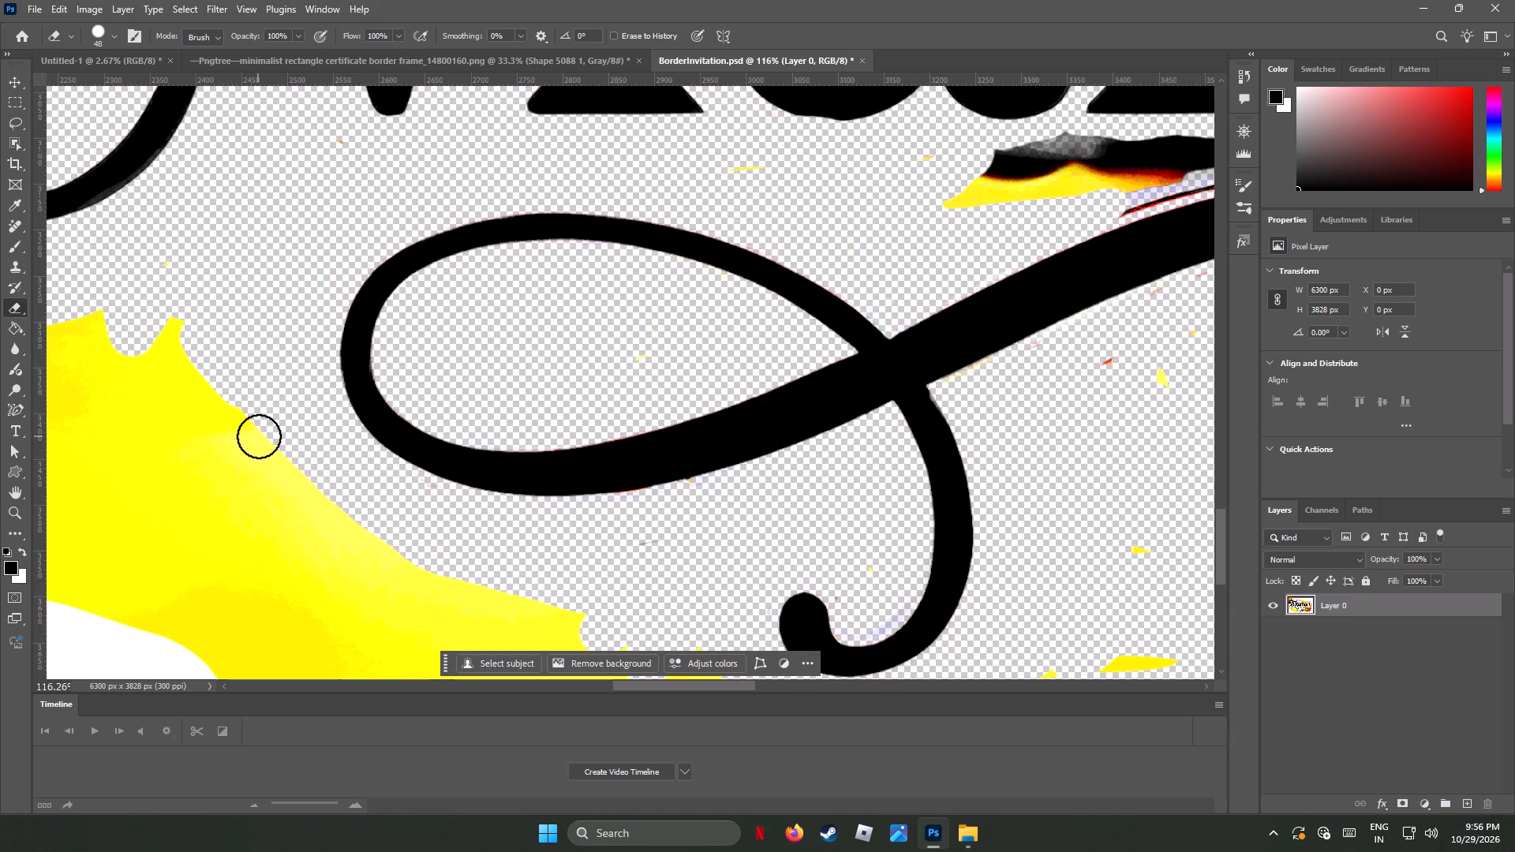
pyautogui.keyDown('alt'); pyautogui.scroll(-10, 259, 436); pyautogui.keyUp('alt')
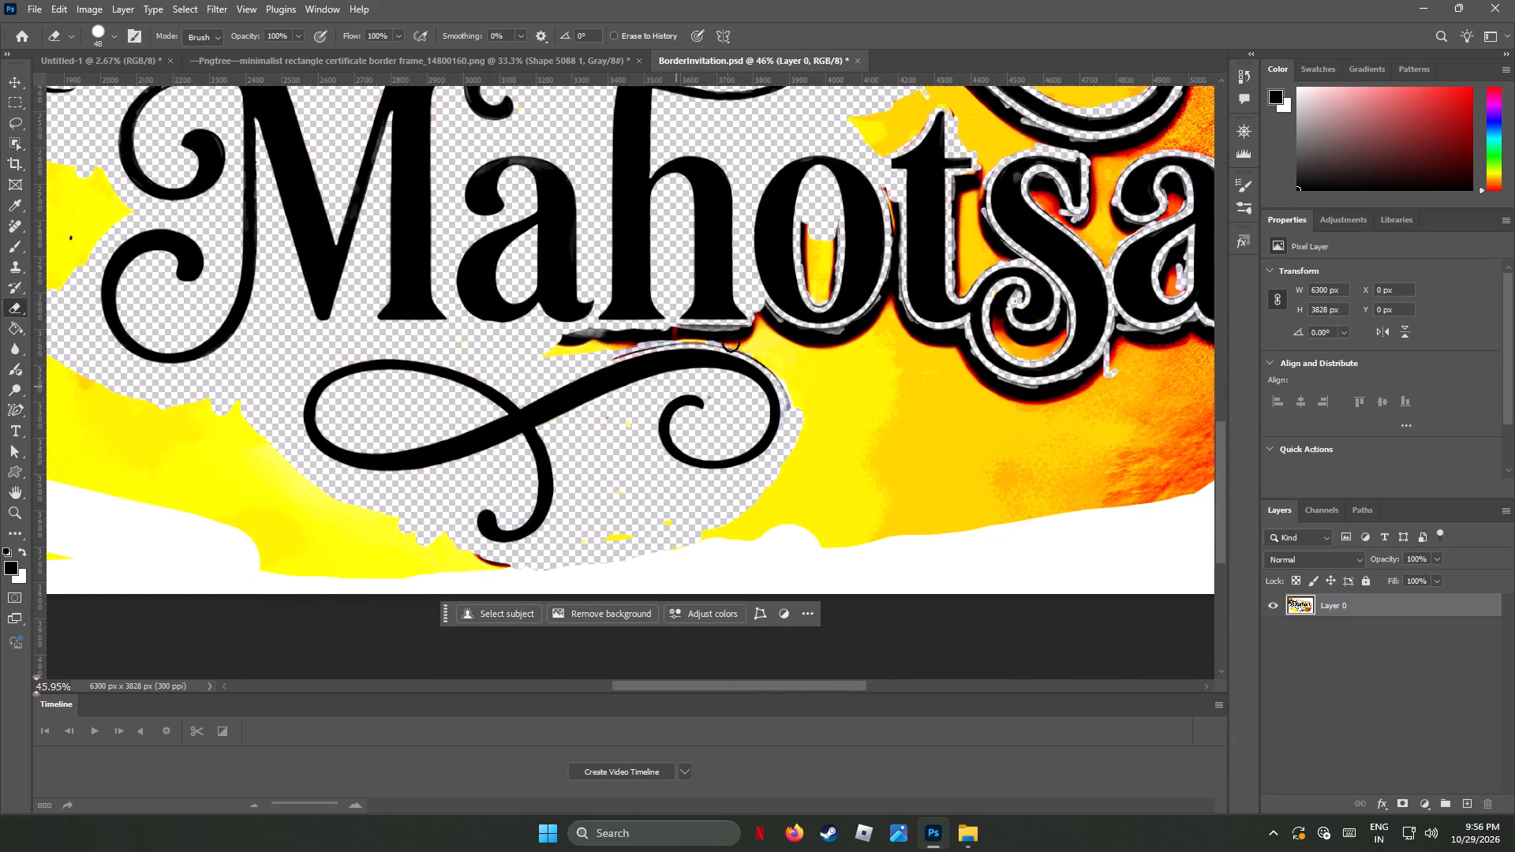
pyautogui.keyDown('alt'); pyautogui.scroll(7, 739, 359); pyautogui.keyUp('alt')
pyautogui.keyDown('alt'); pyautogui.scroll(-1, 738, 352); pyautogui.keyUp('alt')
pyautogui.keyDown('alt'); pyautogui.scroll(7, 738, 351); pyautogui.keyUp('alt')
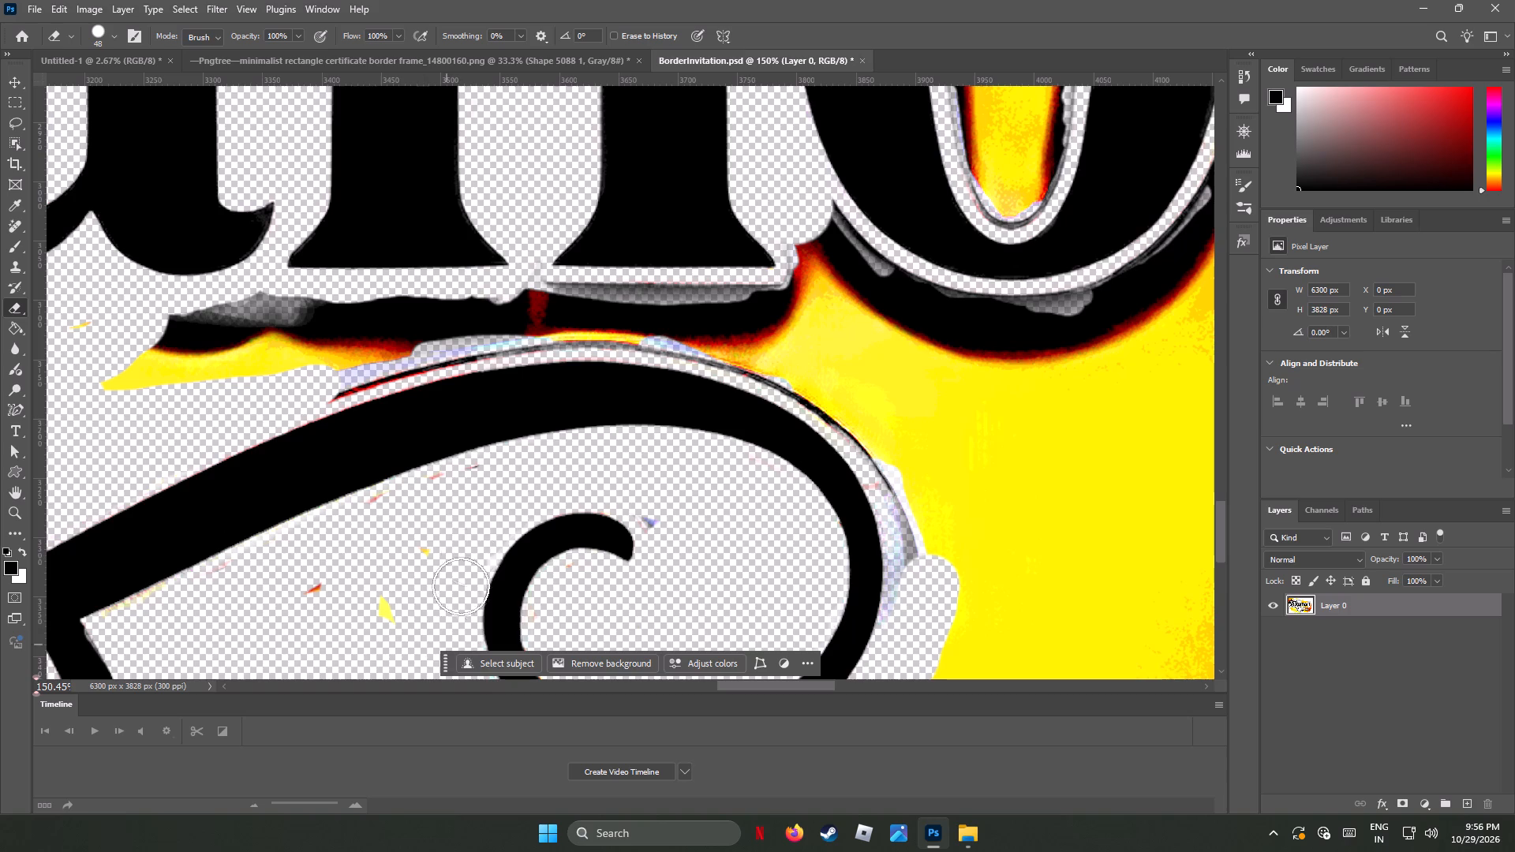
# Erase the small stray colour specks inside the lower flourish's loop, including the one beside its curl.
pyautogui.moveTo(477, 483); pyautogui.dragTo(359, 535)
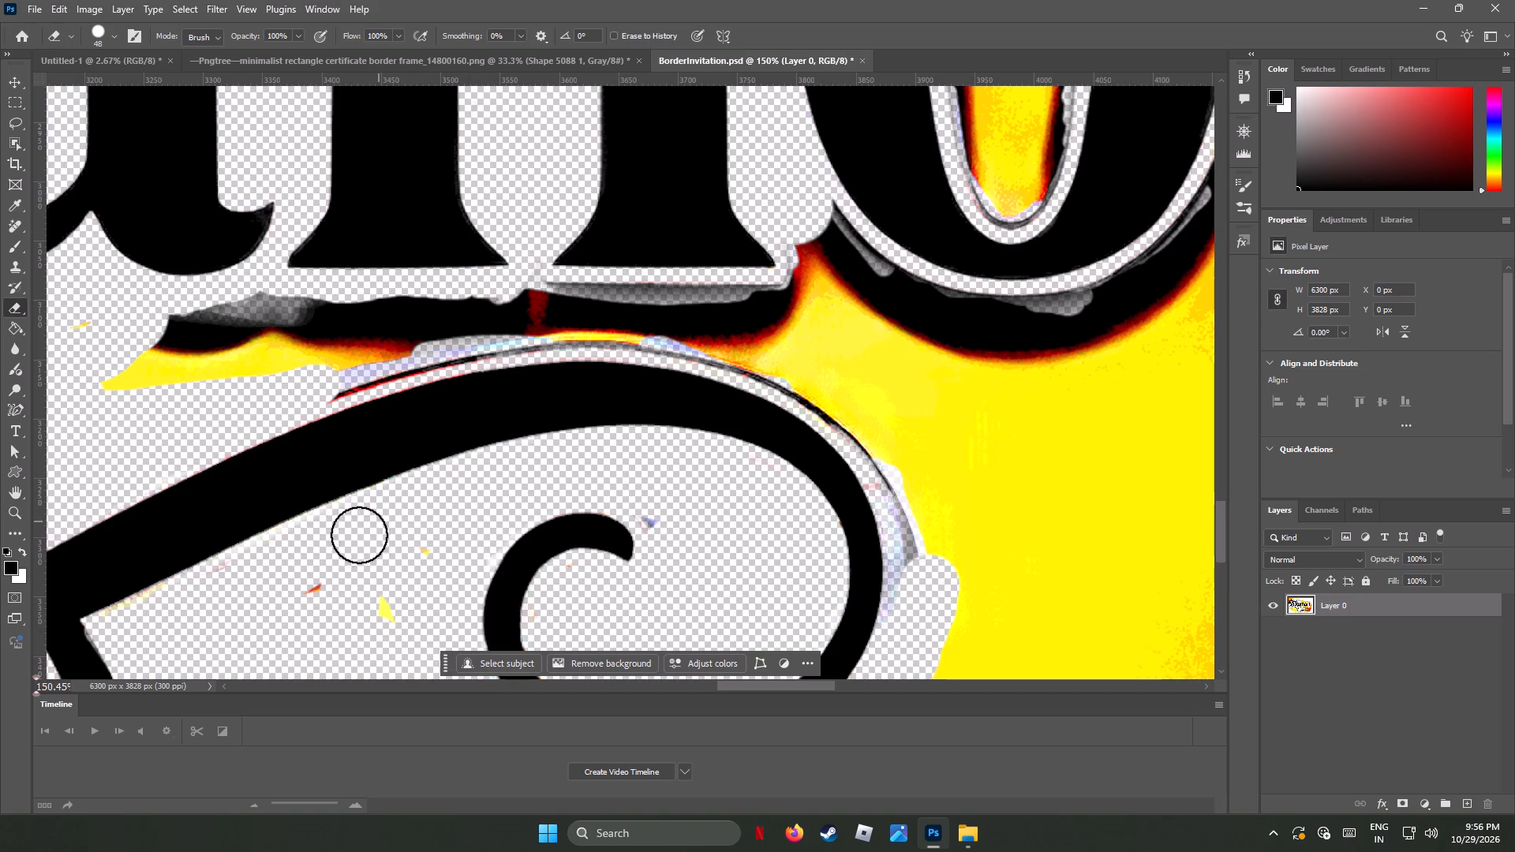
pyautogui.moveTo(359, 535); pyautogui.dragTo(470, 523)
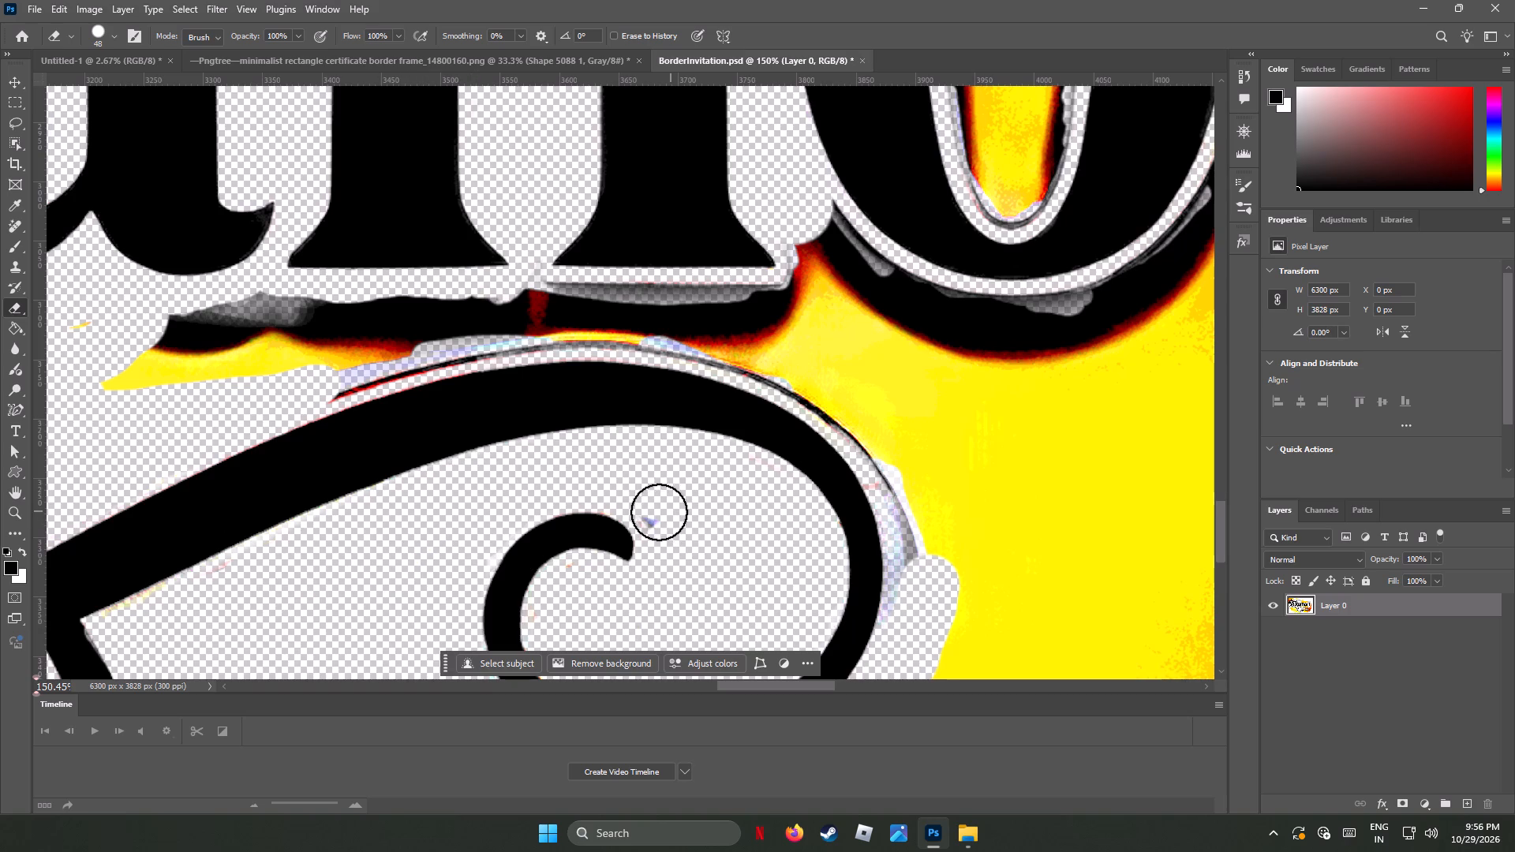
pyautogui.click(657, 510)
# Erase the yellow and burnt band beneath the letter a and the h's left stem, down to the flourish's upper edge.
pyautogui.moveTo(108, 385); pyautogui.dragTo(153, 361)
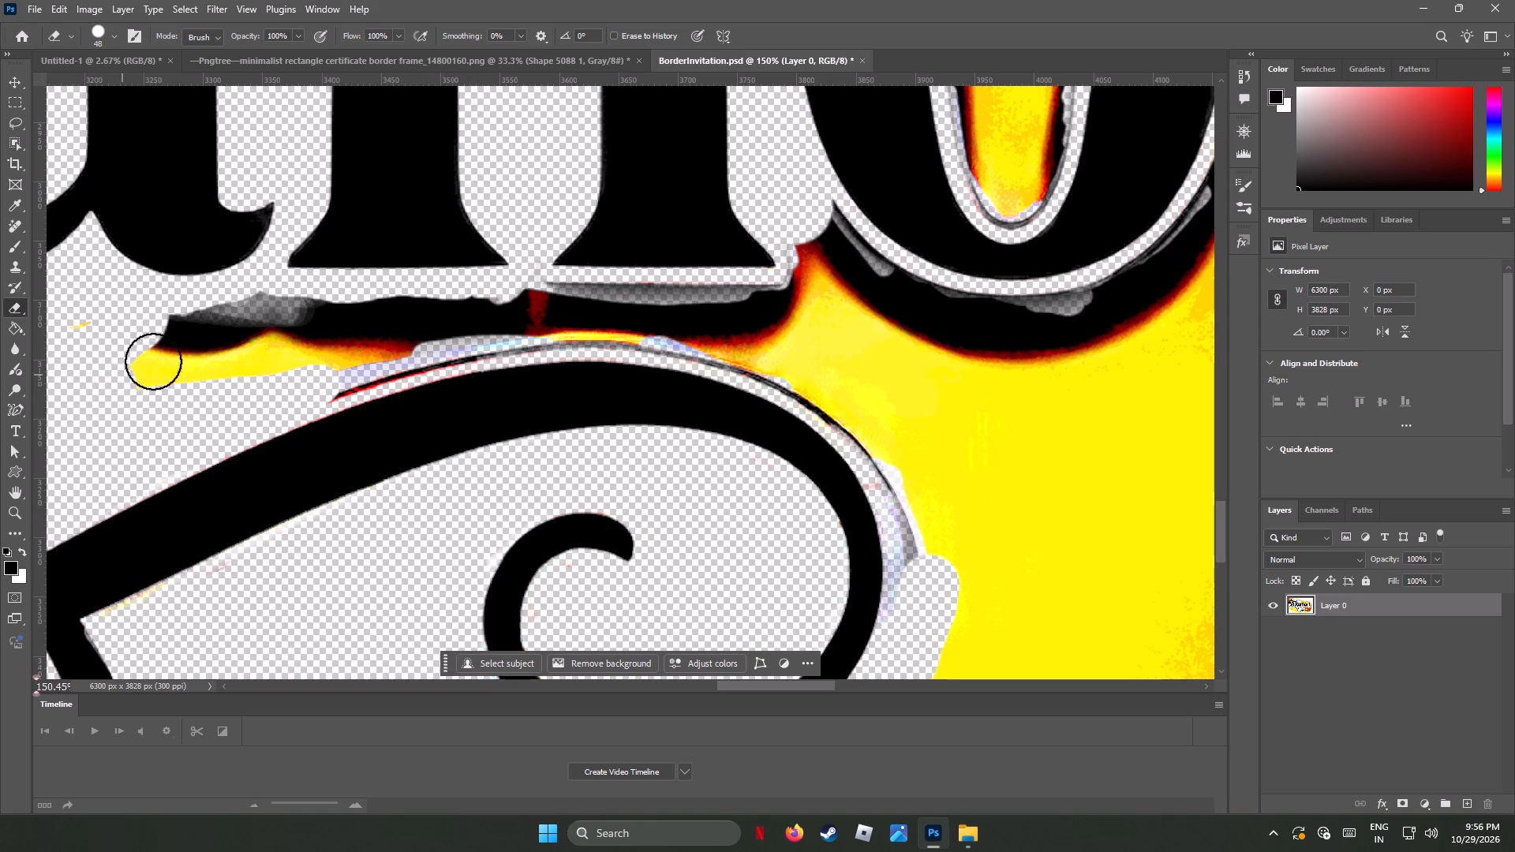
pyautogui.moveTo(153, 361); pyautogui.dragTo(100, 343)
pyautogui.moveTo(86, 331); pyautogui.dragTo(156, 340)
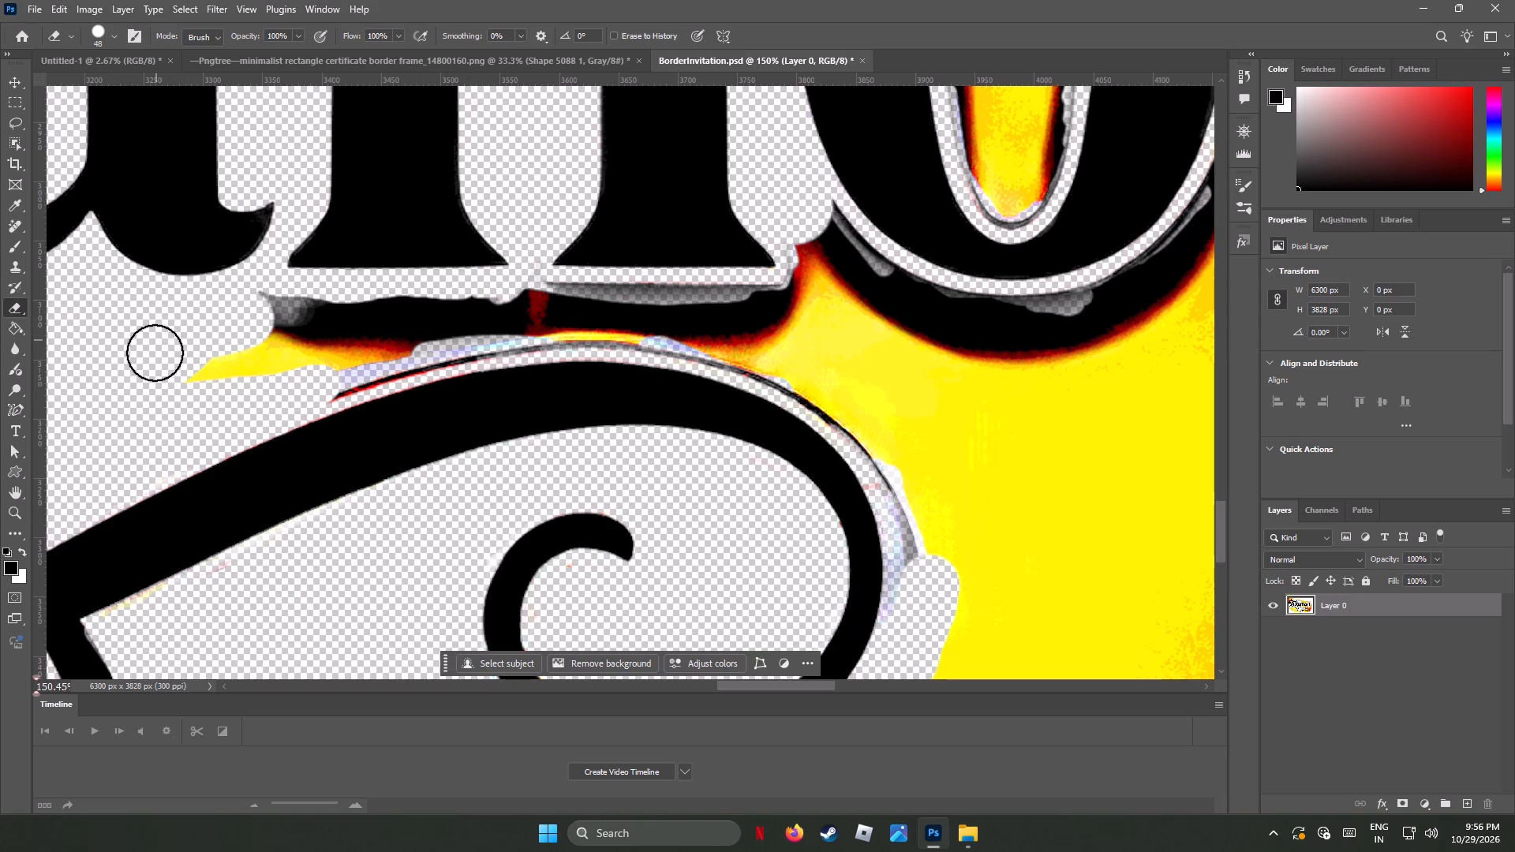
pyautogui.moveTo(183, 382); pyautogui.dragTo(481, 313)
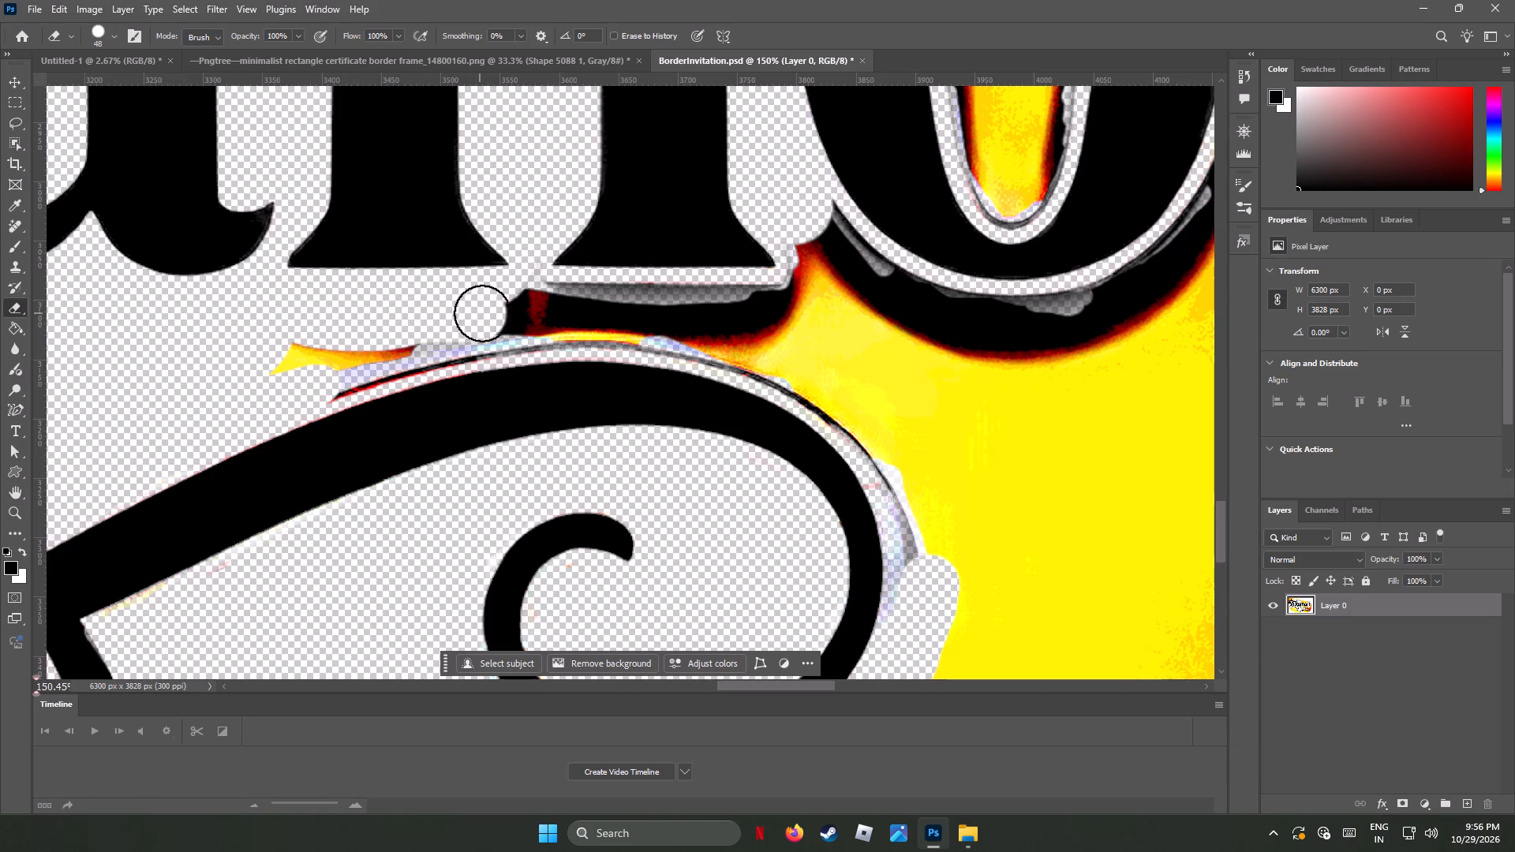
pyautogui.moveTo(271, 357); pyautogui.dragTo(429, 341)
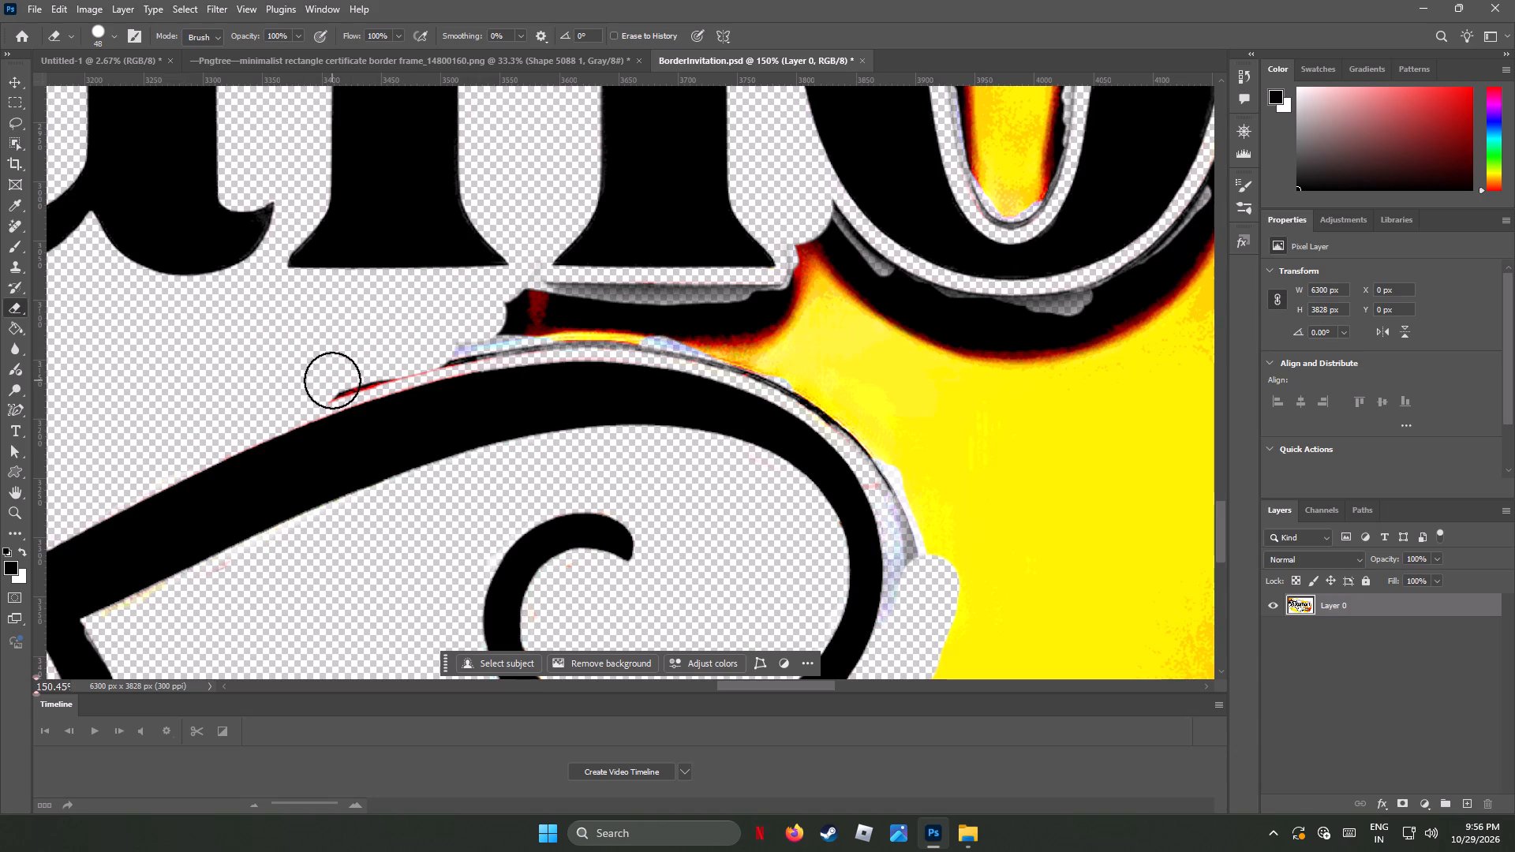
pyautogui.moveTo(332, 380); pyautogui.dragTo(400, 354)
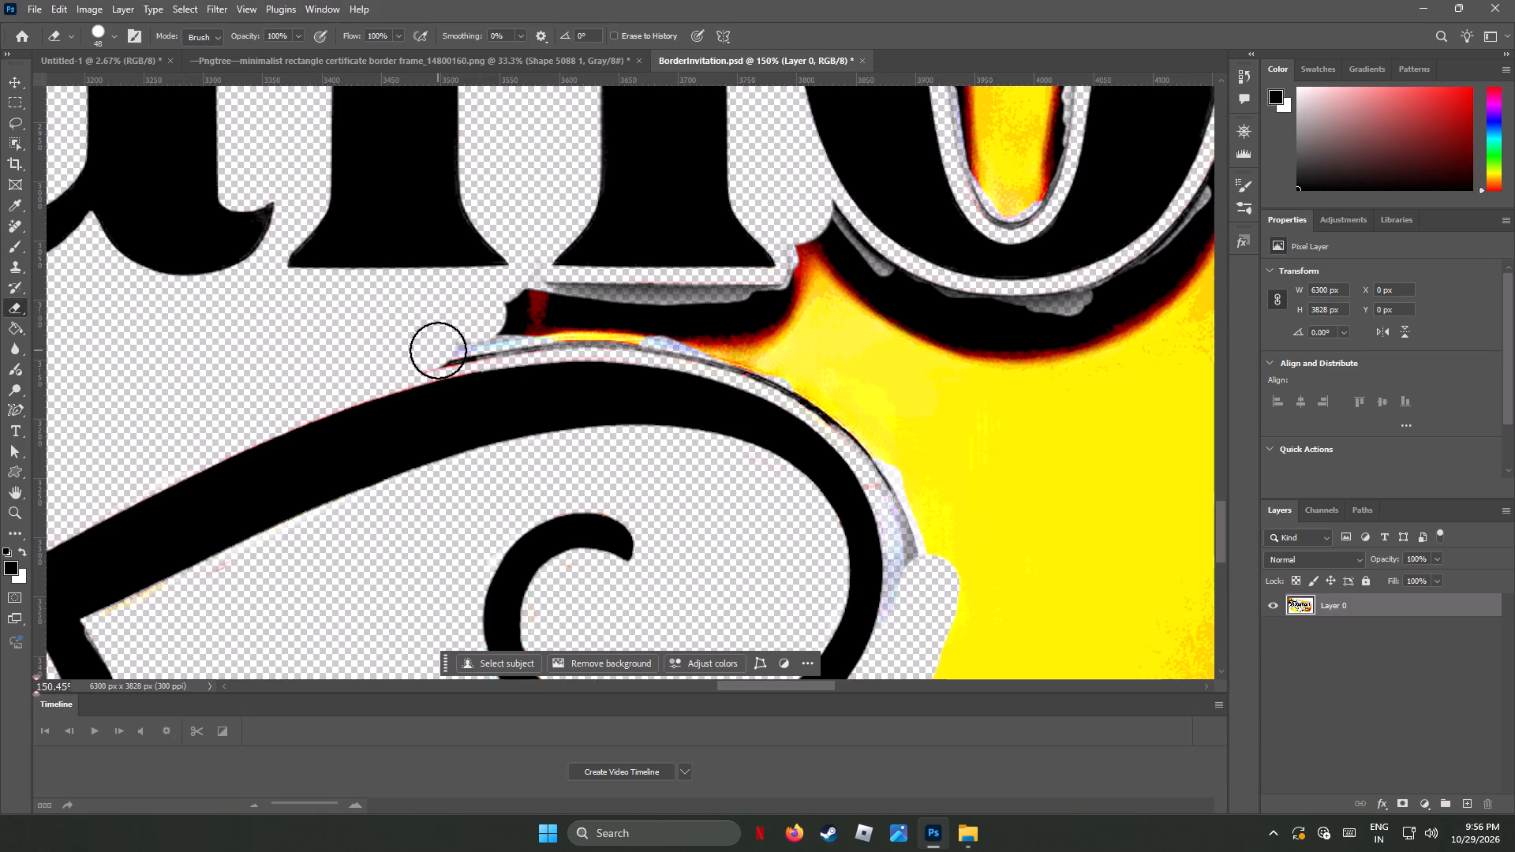
# Erase the black, yellow and grey remnants between the h's right stem and the top of the flourish's loop.
pyautogui.click(440, 349)
pyautogui.moveTo(473, 341); pyautogui.dragTo(516, 329)
pyautogui.moveTo(528, 305); pyautogui.dragTo(649, 306)
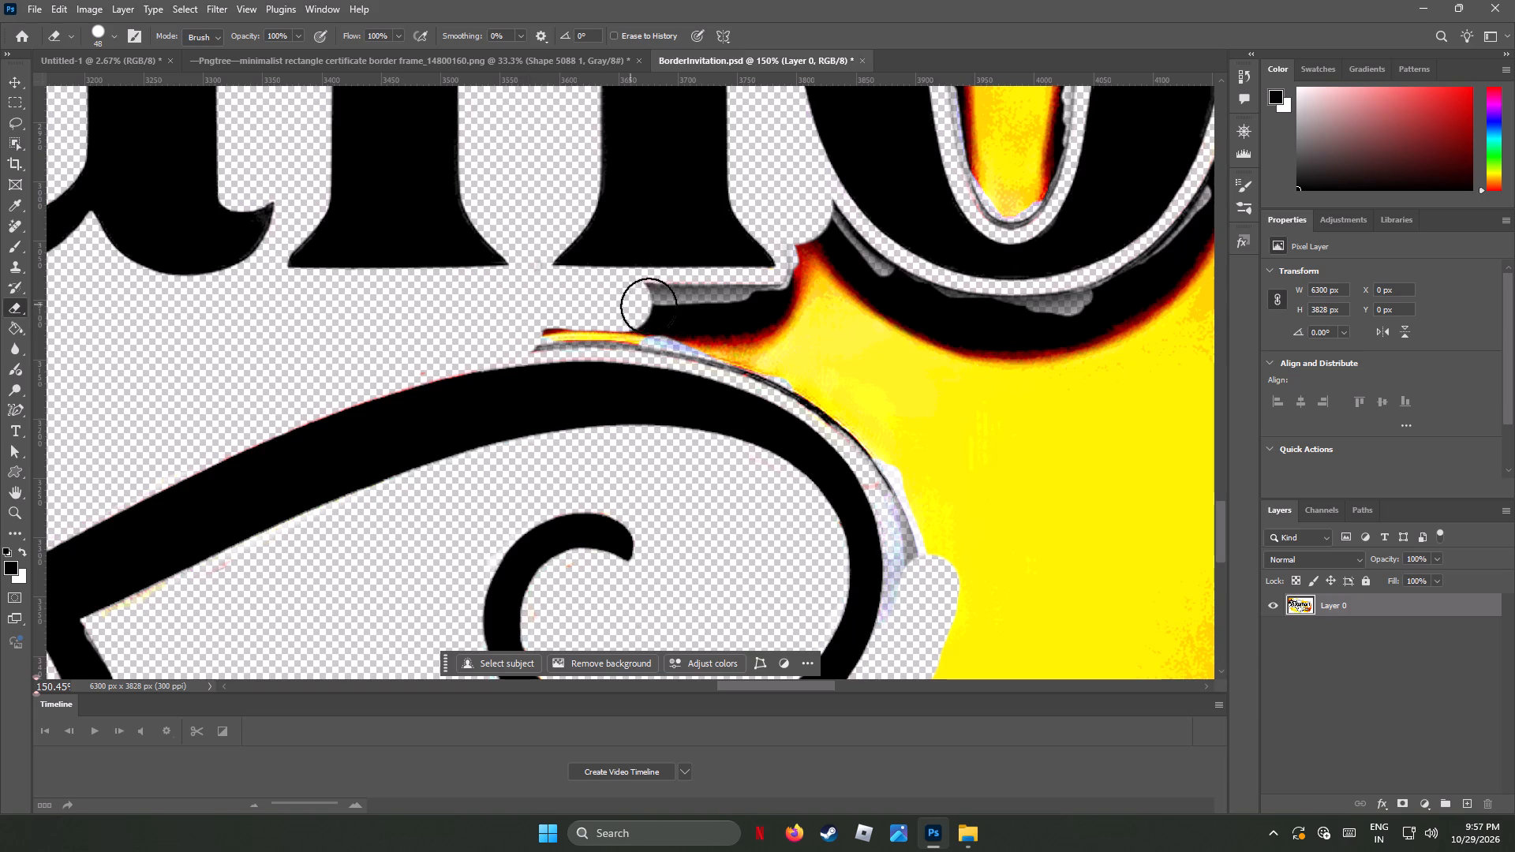
pyautogui.moveTo(649, 306); pyautogui.dragTo(739, 306)
pyautogui.moveTo(683, 335); pyautogui.dragTo(615, 329)
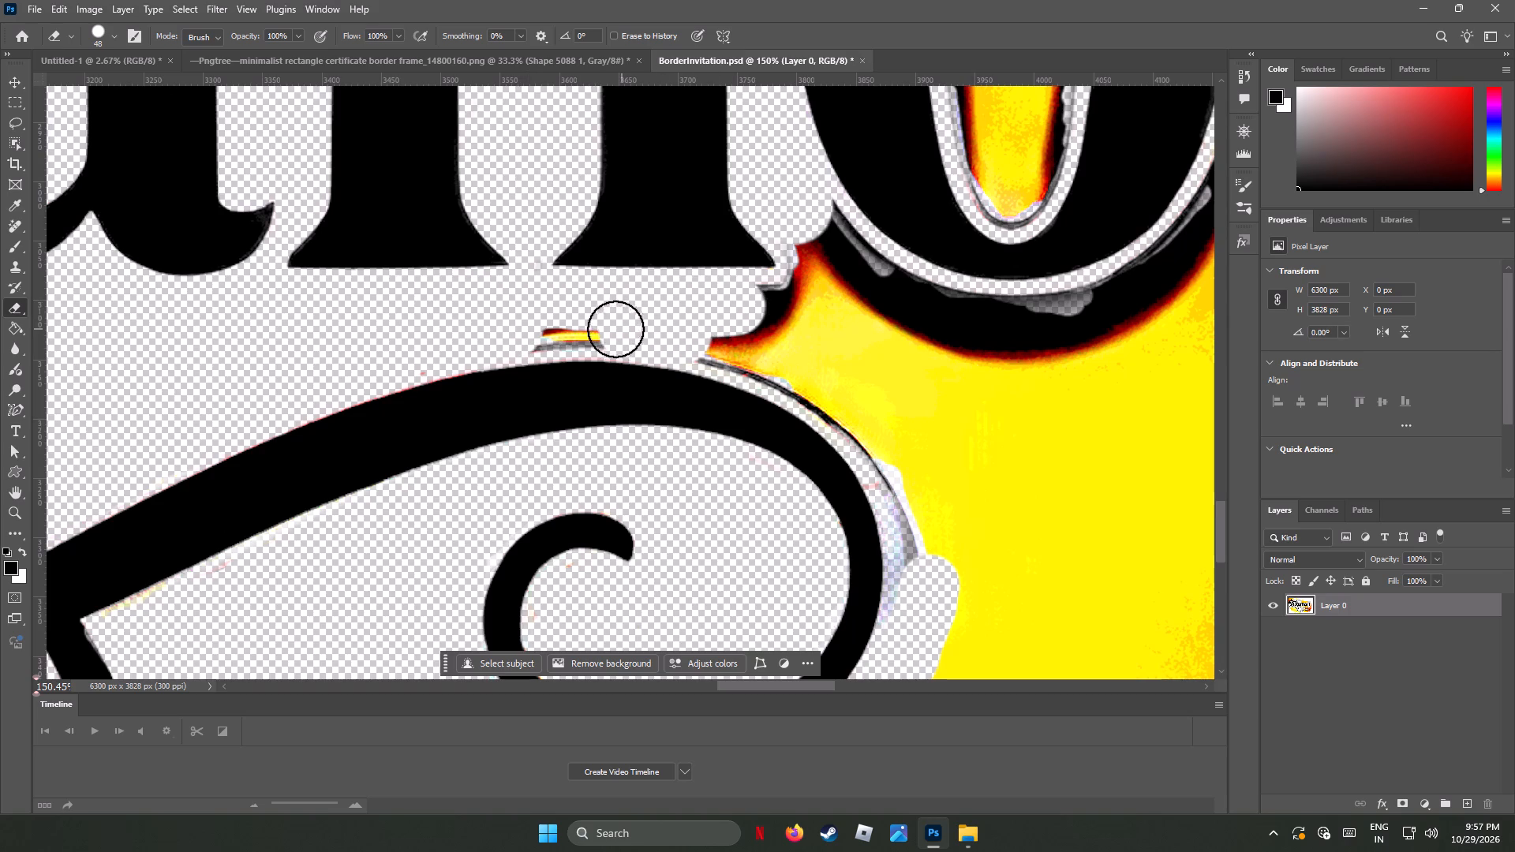
pyautogui.moveTo(615, 329); pyautogui.dragTo(506, 332)
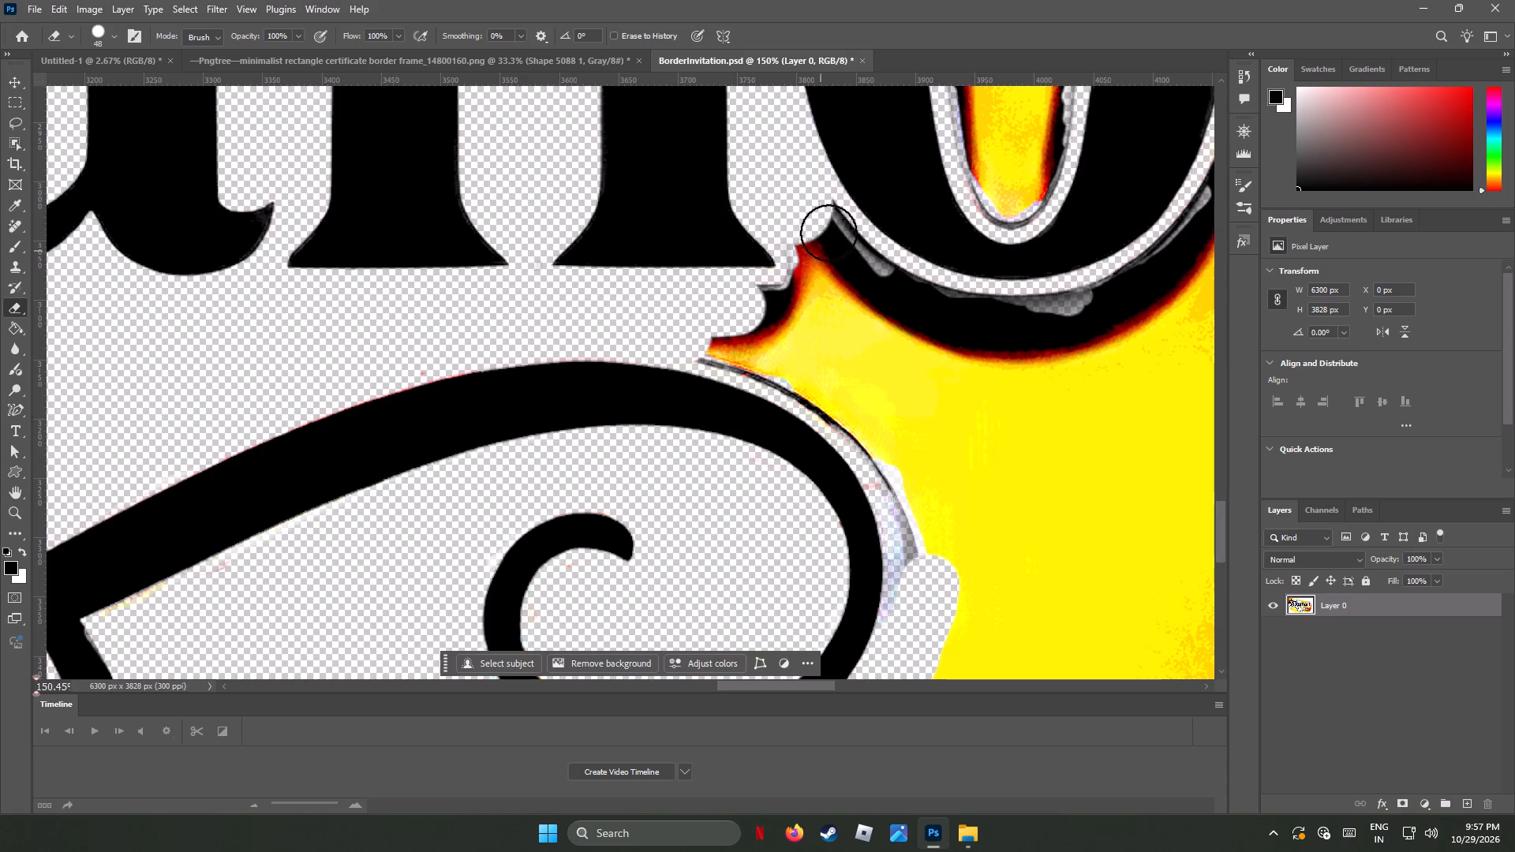
# Erase the burnt peak between the h and the o and the yellow edge along the loop's upper outer curve.
pyautogui.moveTo(830, 221); pyautogui.dragTo(811, 264)
pyautogui.moveTo(799, 242); pyautogui.dragTo(813, 261)
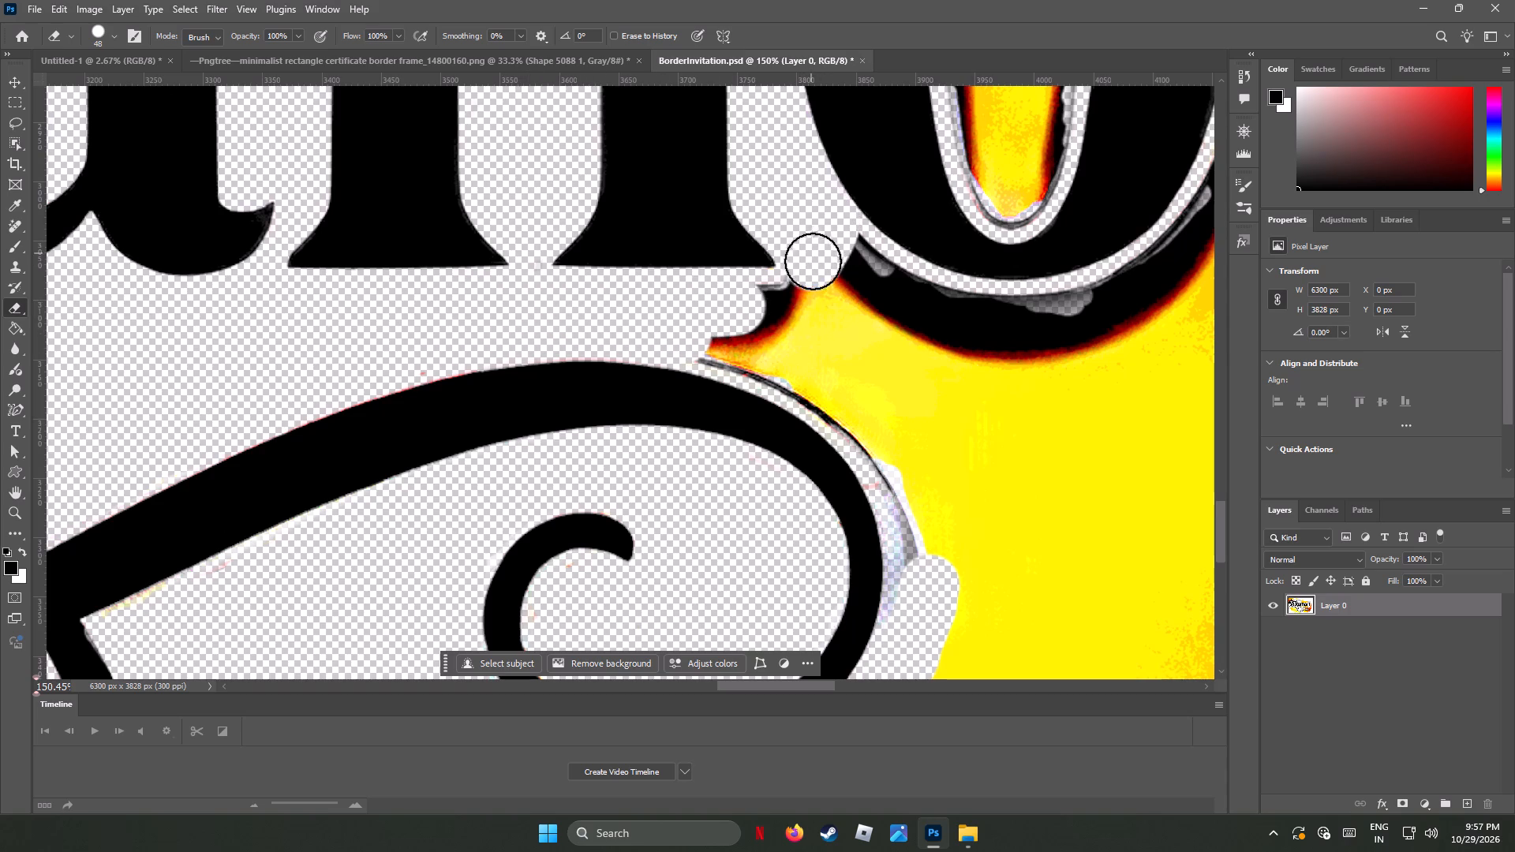
pyautogui.moveTo(813, 261); pyautogui.dragTo(737, 324)
pyautogui.moveTo(711, 346); pyautogui.dragTo(715, 346)
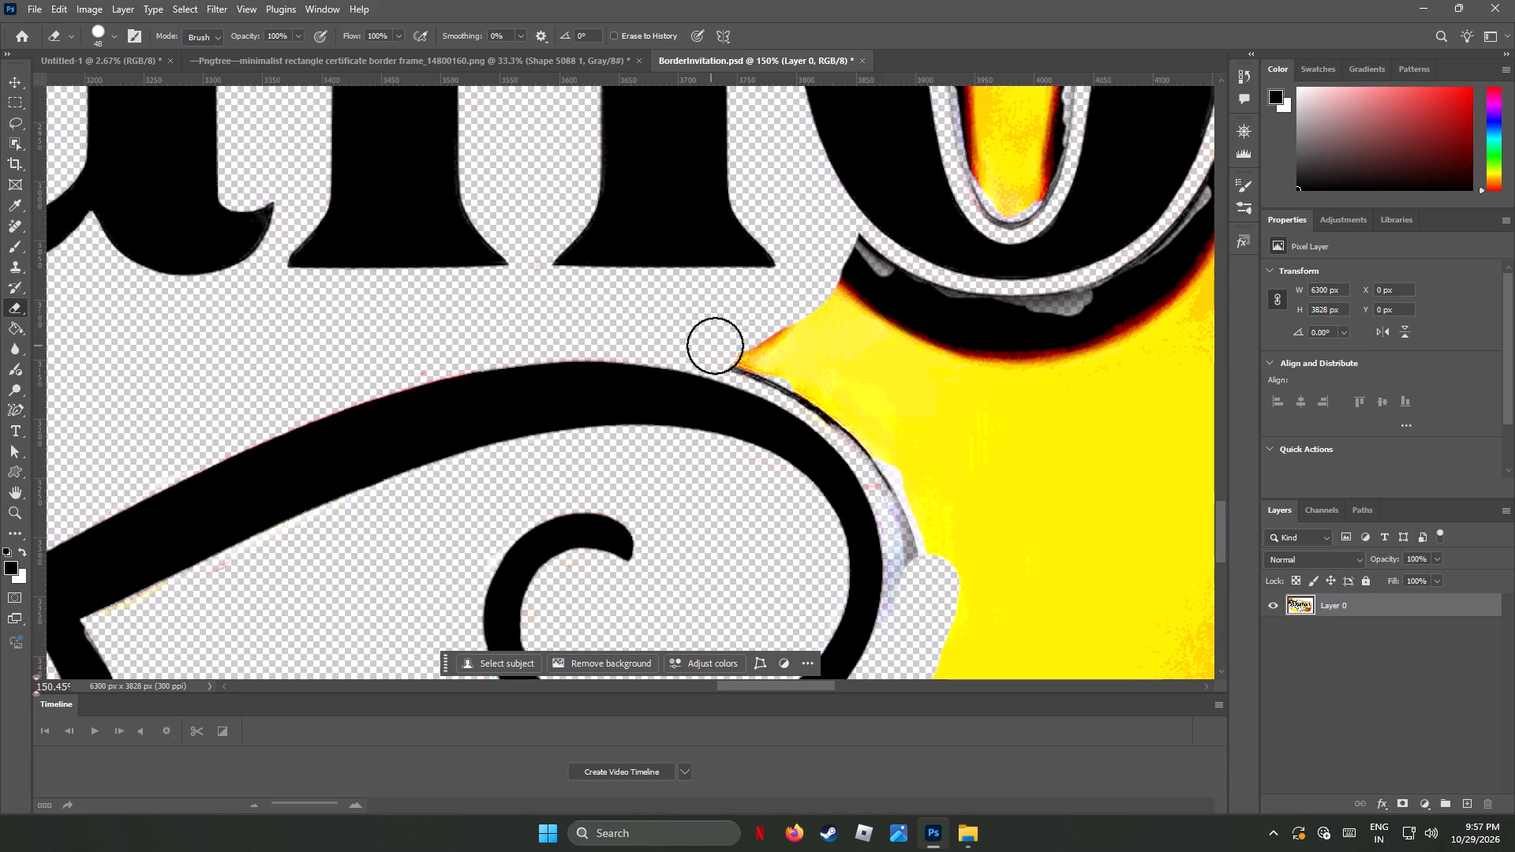
pyautogui.moveTo(715, 346); pyautogui.dragTo(812, 354)
pyautogui.moveTo(744, 355); pyautogui.dragTo(810, 374)
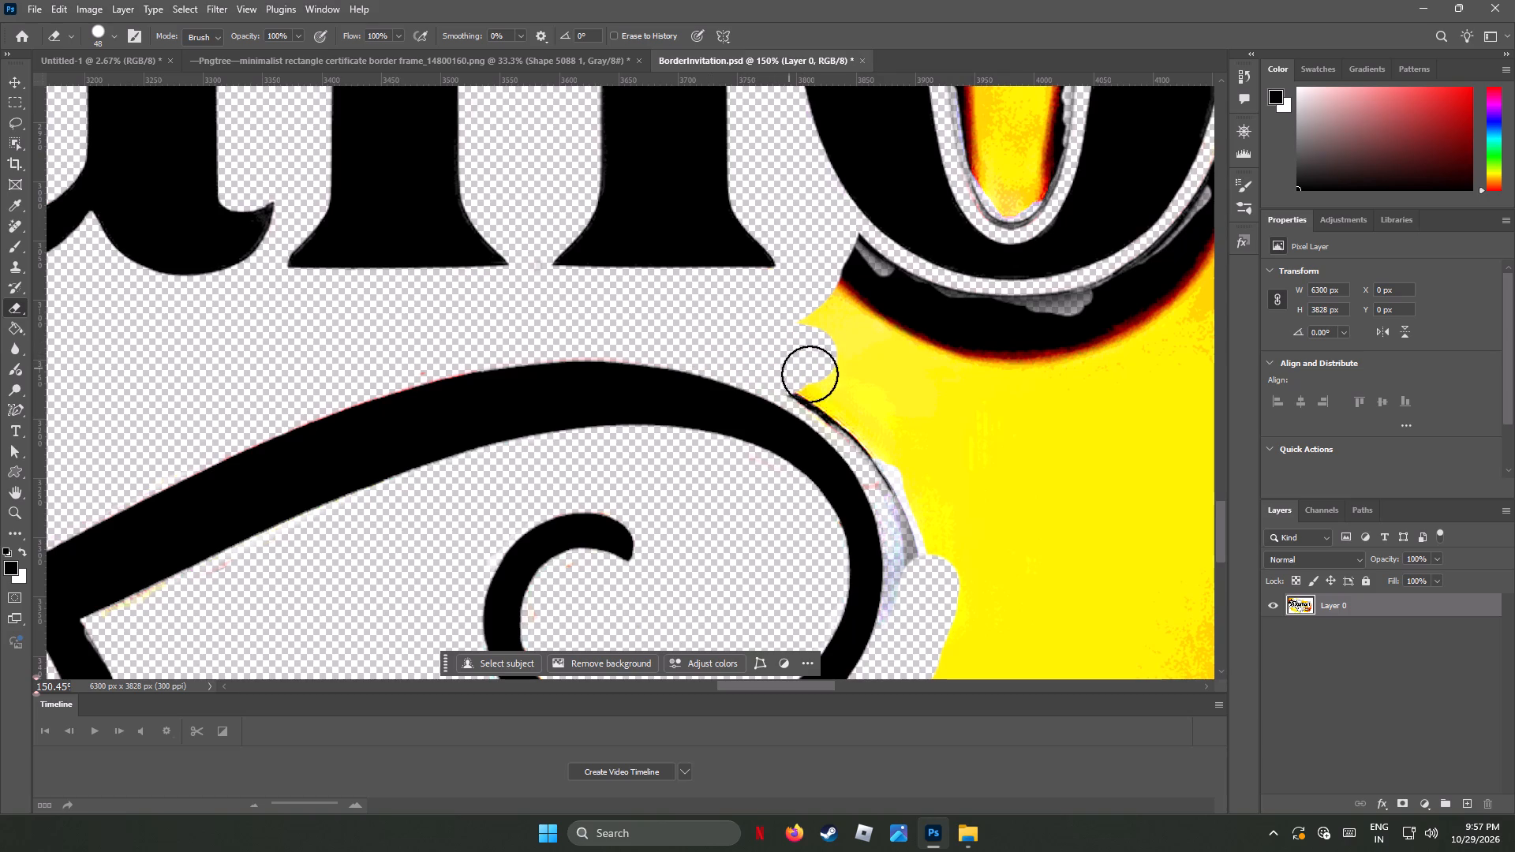
pyautogui.moveTo(810, 374); pyautogui.dragTo(858, 398)
pyautogui.moveTo(814, 384); pyautogui.dragTo(892, 448)
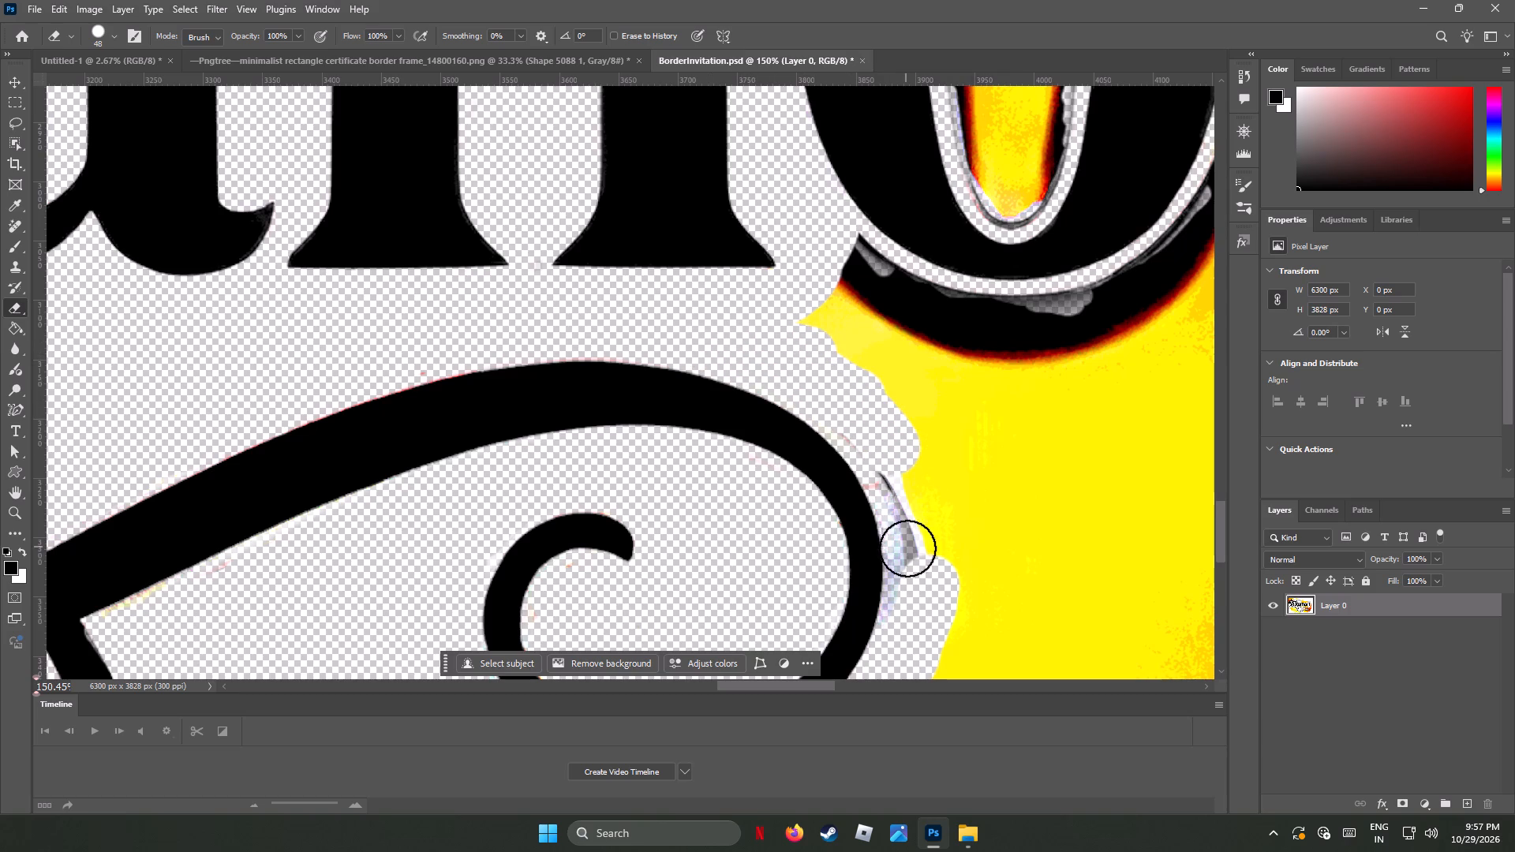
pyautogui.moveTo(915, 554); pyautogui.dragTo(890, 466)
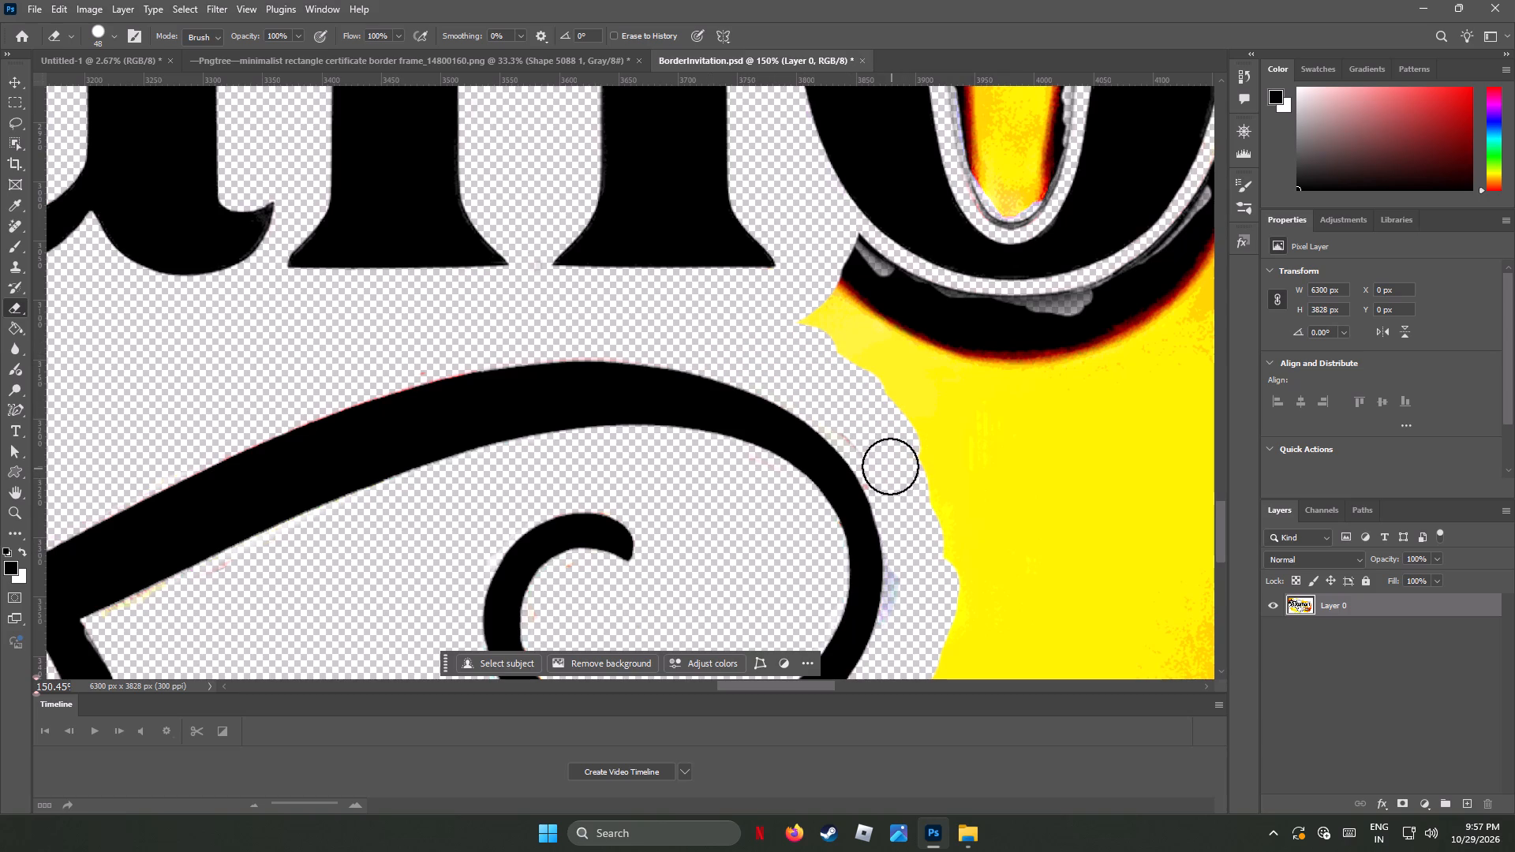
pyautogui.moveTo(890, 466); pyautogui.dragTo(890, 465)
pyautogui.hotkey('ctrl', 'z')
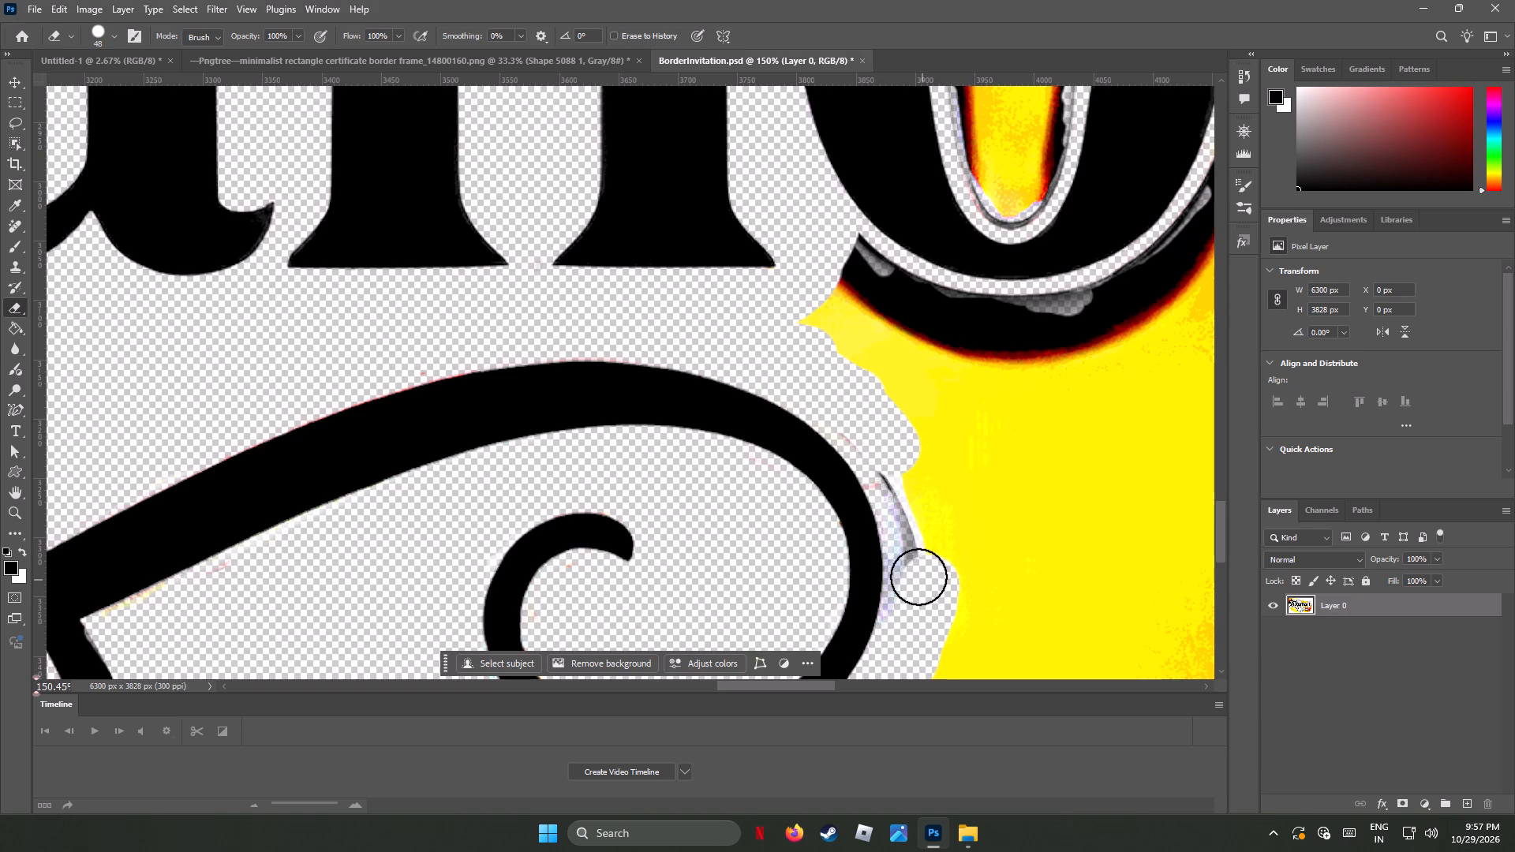
# Erase the grey strip and bluish residue along the right outer edge of the flourish's loop.
pyautogui.click(916, 574)
pyautogui.click(915, 566)
pyautogui.moveTo(916, 546); pyautogui.dragTo(916, 539)
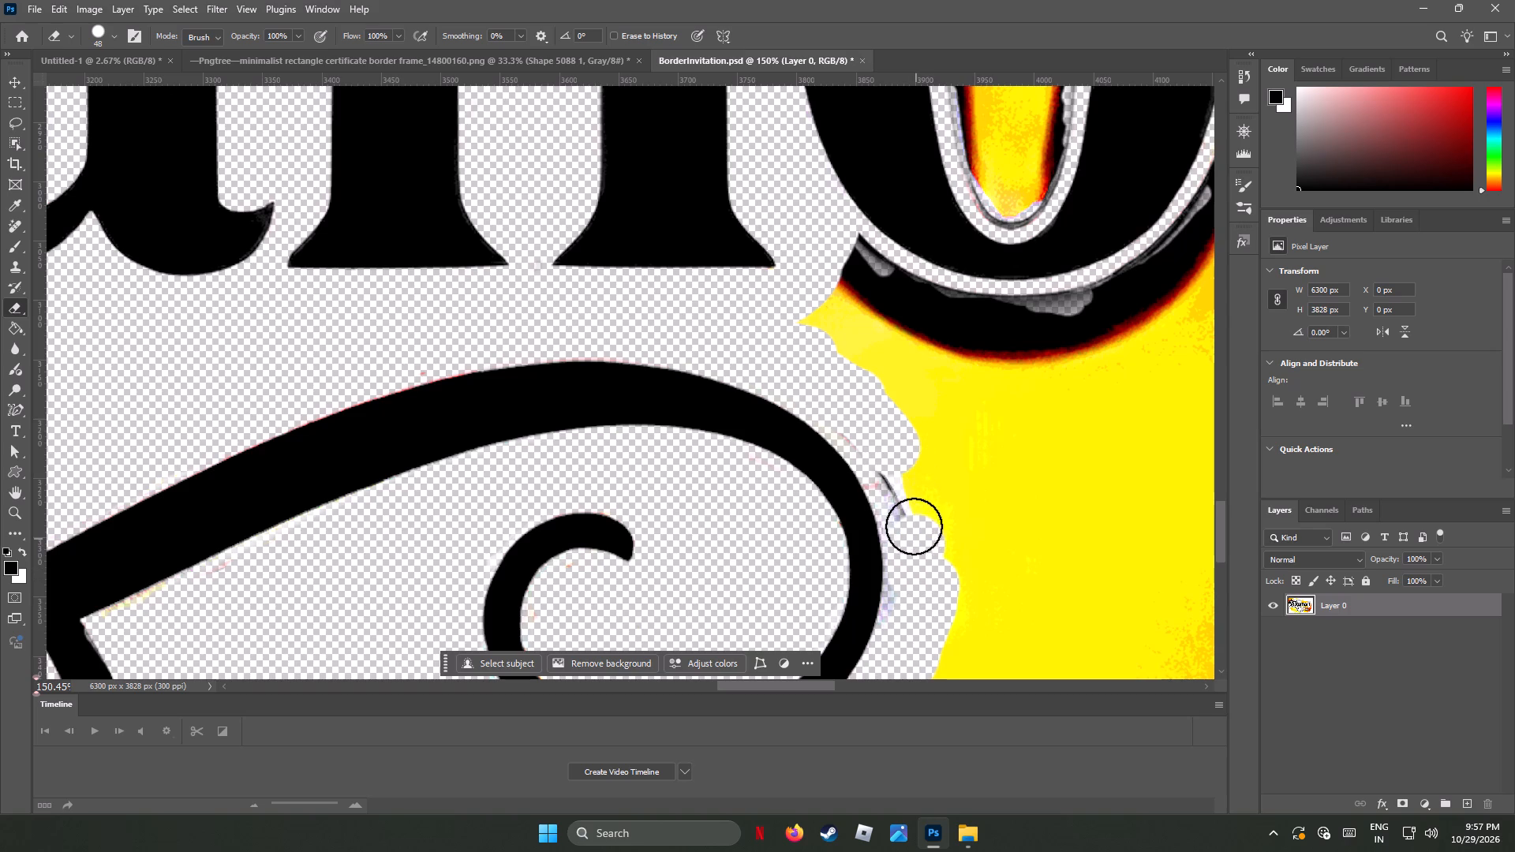
pyautogui.click(913, 521)
pyautogui.click(903, 502)
pyautogui.click(901, 485)
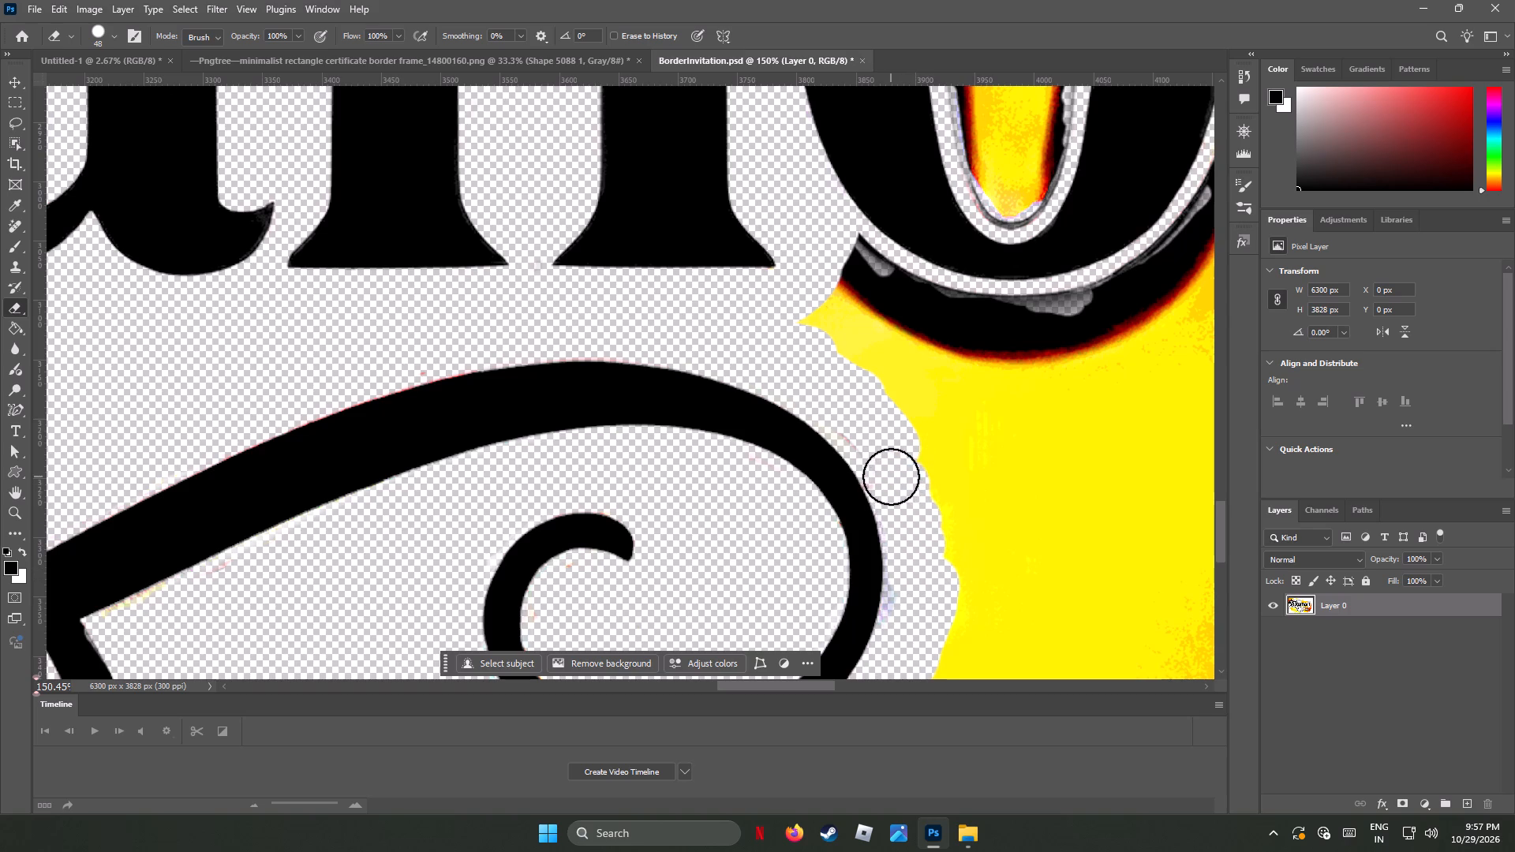
pyautogui.click(891, 476)
pyautogui.click(912, 584)
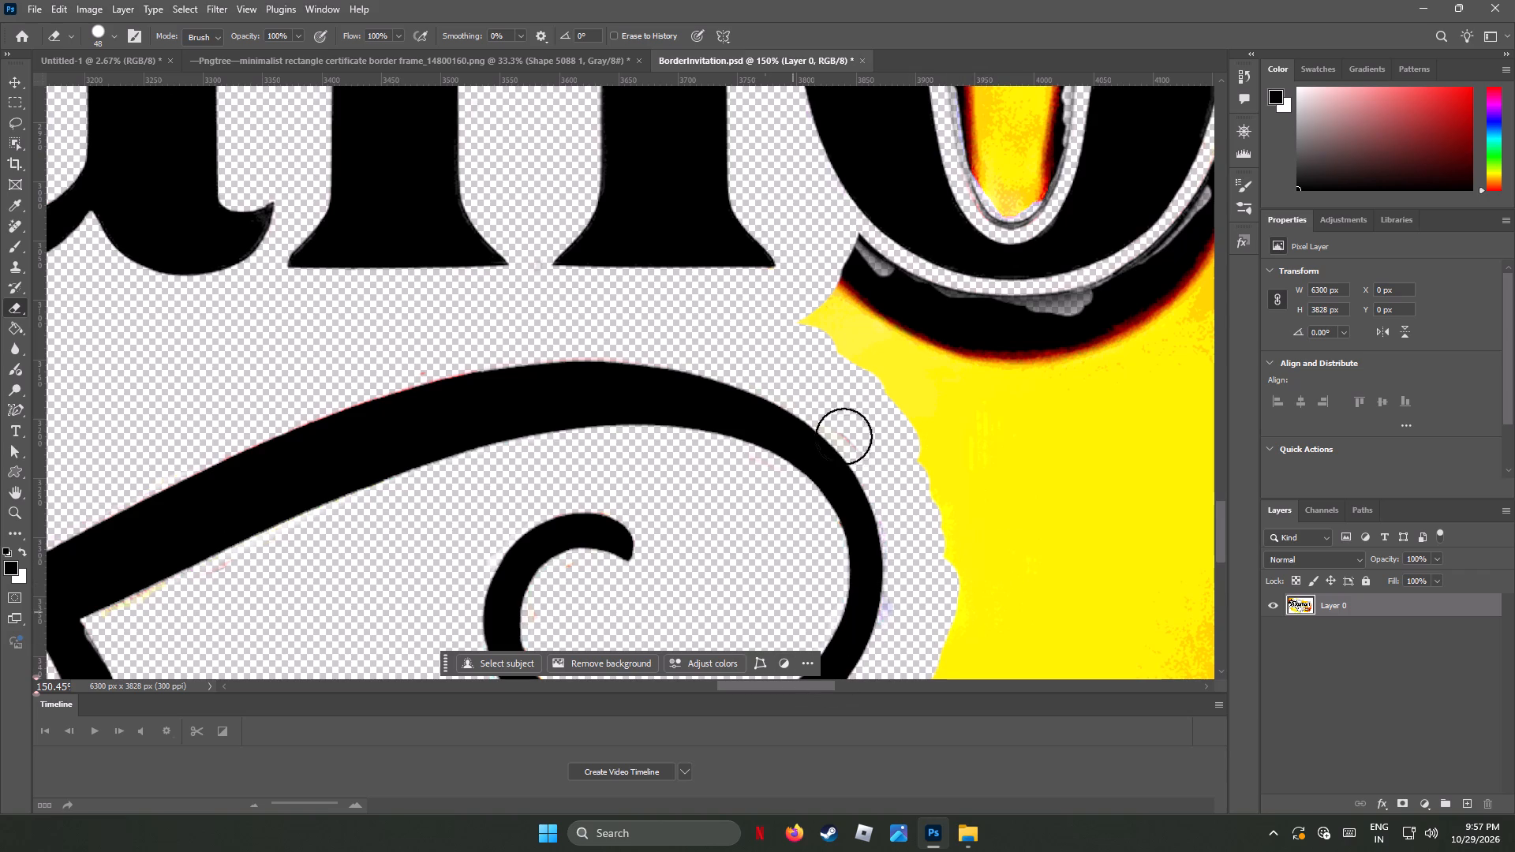
# Erase the burnt band under the o's lower left curve and the yellow area between the o and the flourish's loop.
pyautogui.moveTo(855, 256); pyautogui.dragTo(896, 282)
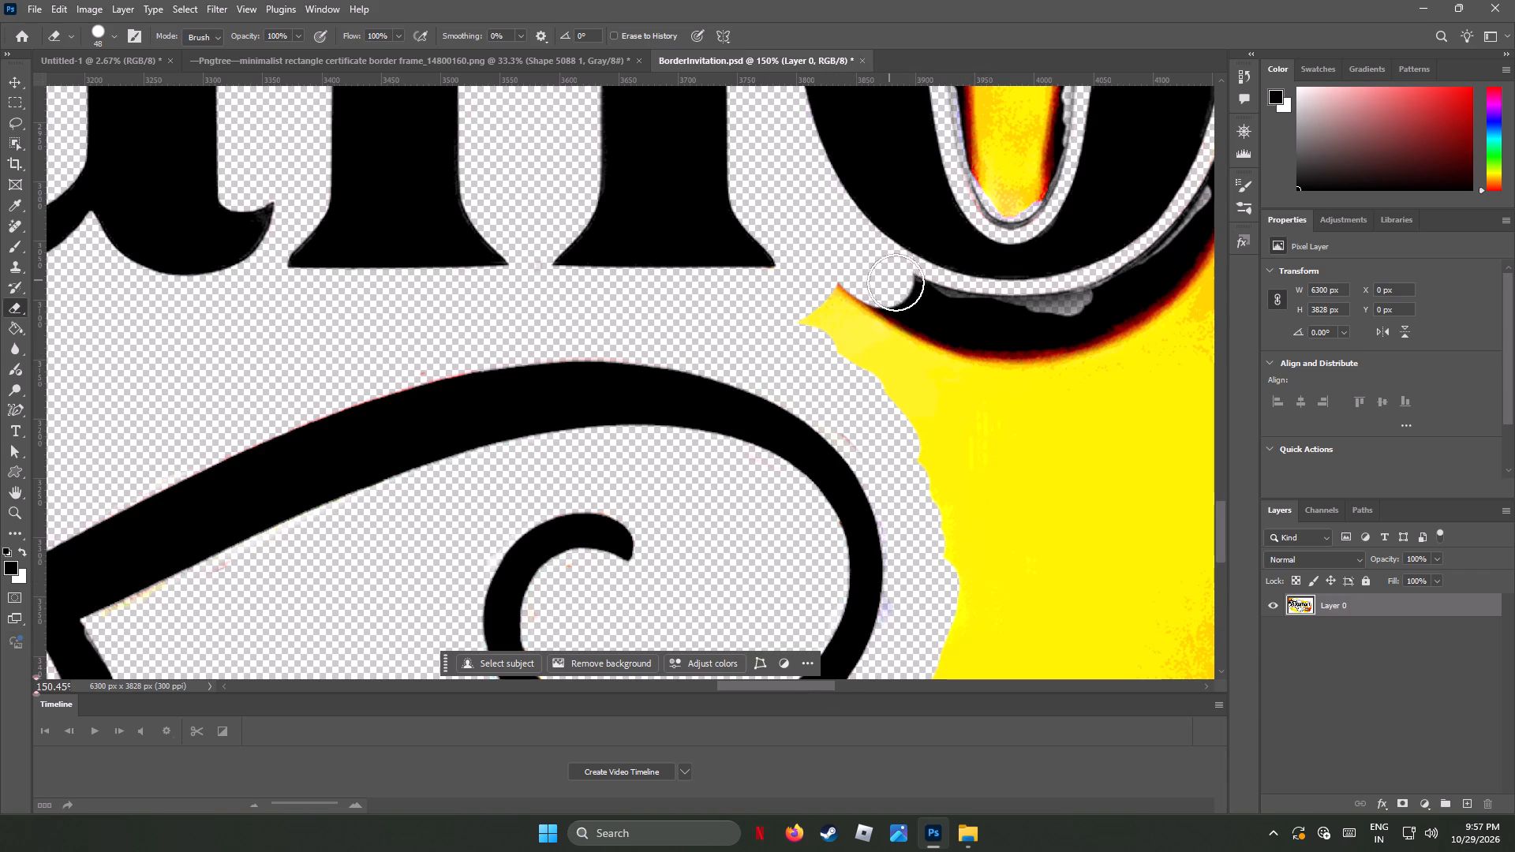
pyautogui.moveTo(896, 282); pyautogui.dragTo(869, 296)
pyautogui.moveTo(845, 298); pyautogui.dragTo(858, 326)
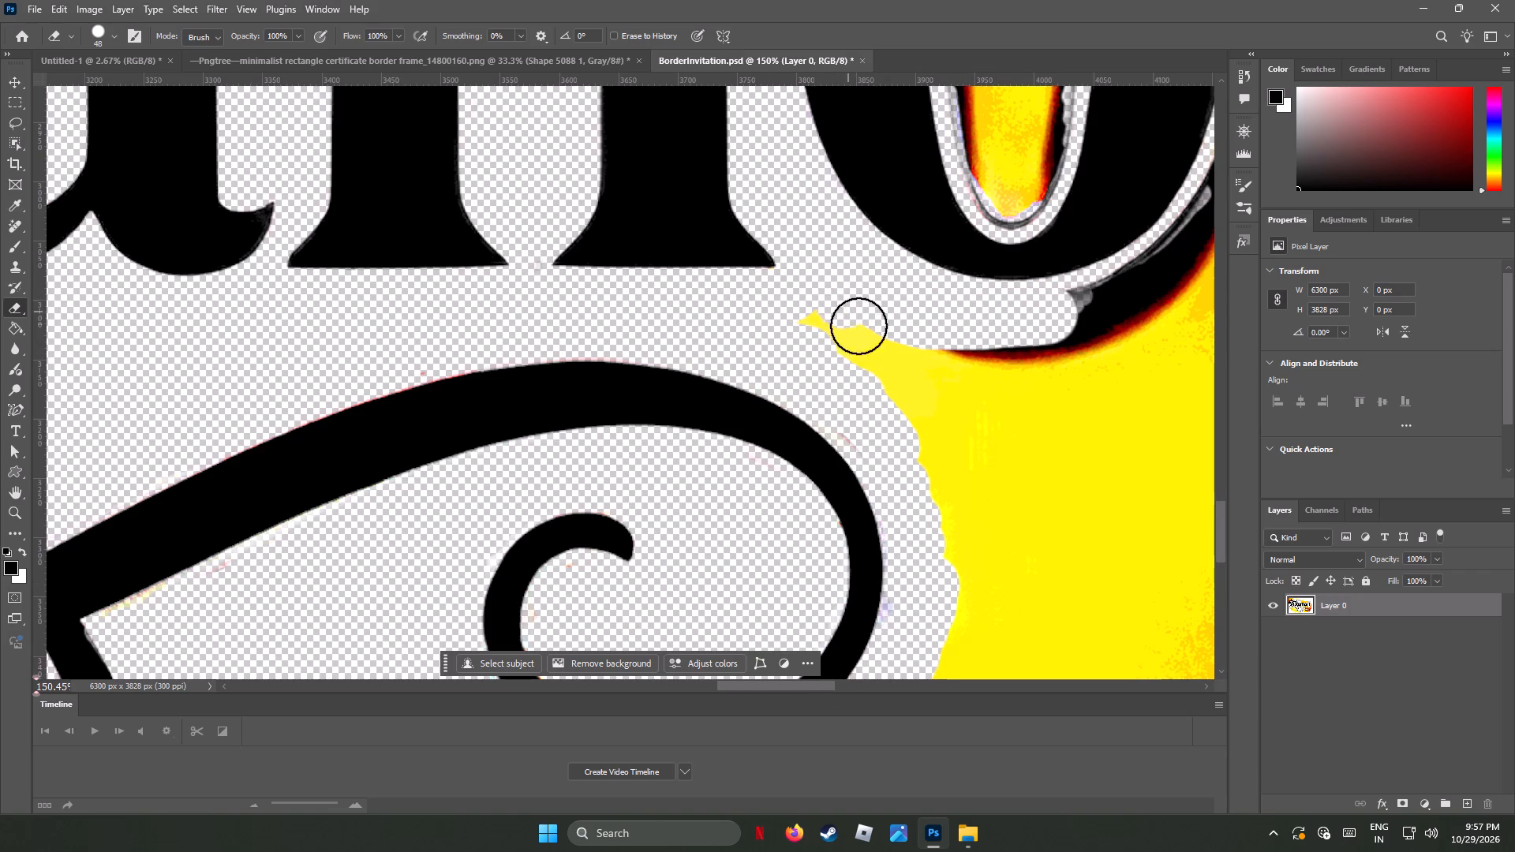
pyautogui.moveTo(858, 326); pyautogui.dragTo(936, 384)
pyautogui.moveTo(821, 319); pyautogui.dragTo(956, 458)
pyautogui.moveTo(911, 432); pyautogui.dragTo(959, 528)
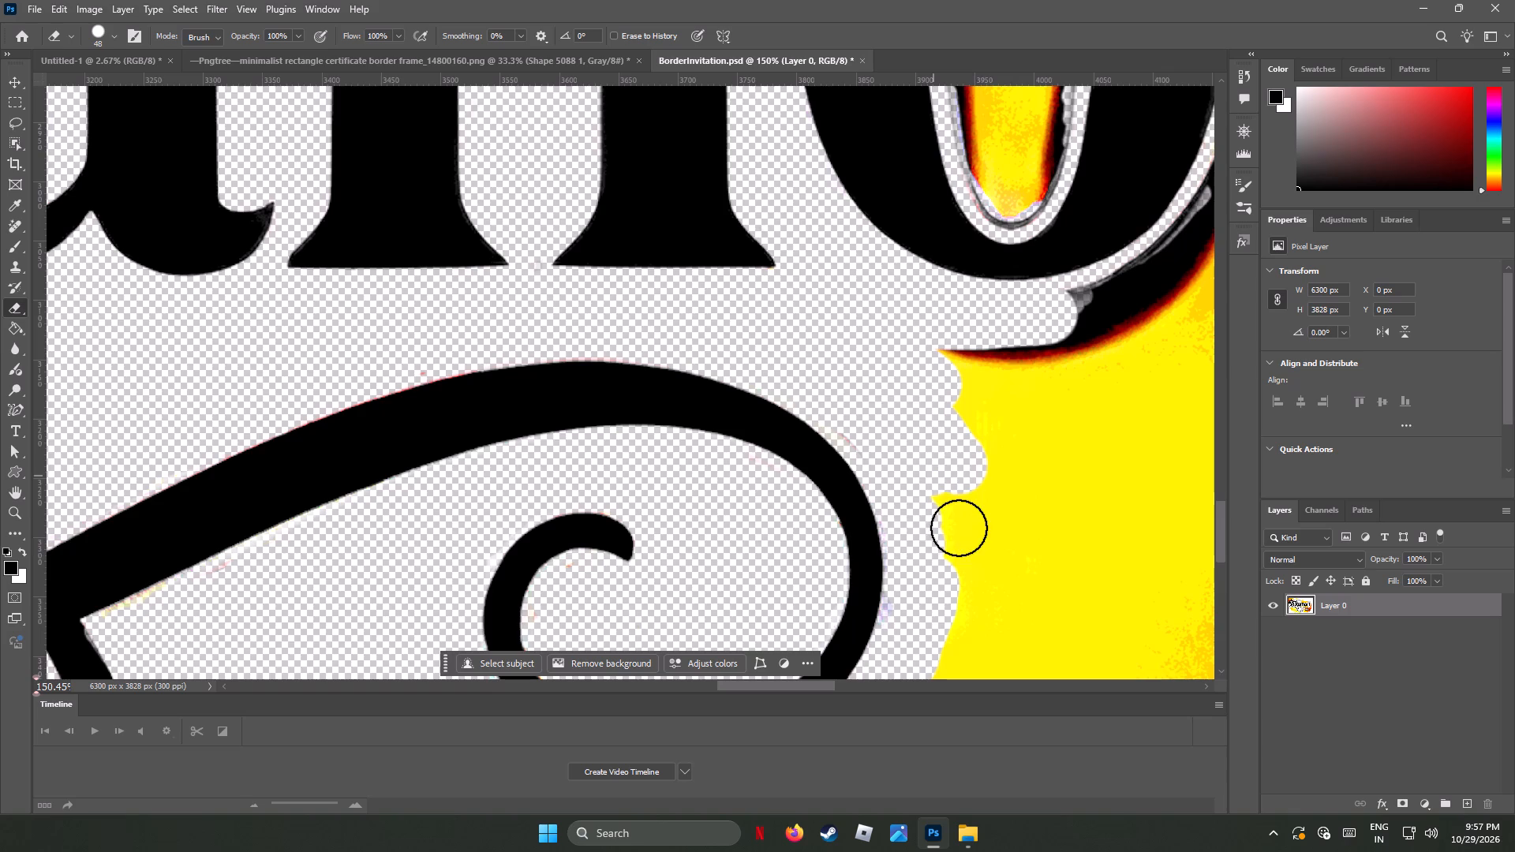
pyautogui.moveTo(959, 528); pyautogui.dragTo(986, 563)
# Erase the faint specks along the loop's upper outer curve and the small yellow tip to the loop's right.
pyautogui.scroll(-2, 984, 566)
pyautogui.scroll(5, 984, 566)
pyautogui.scroll(-2, 984, 566)
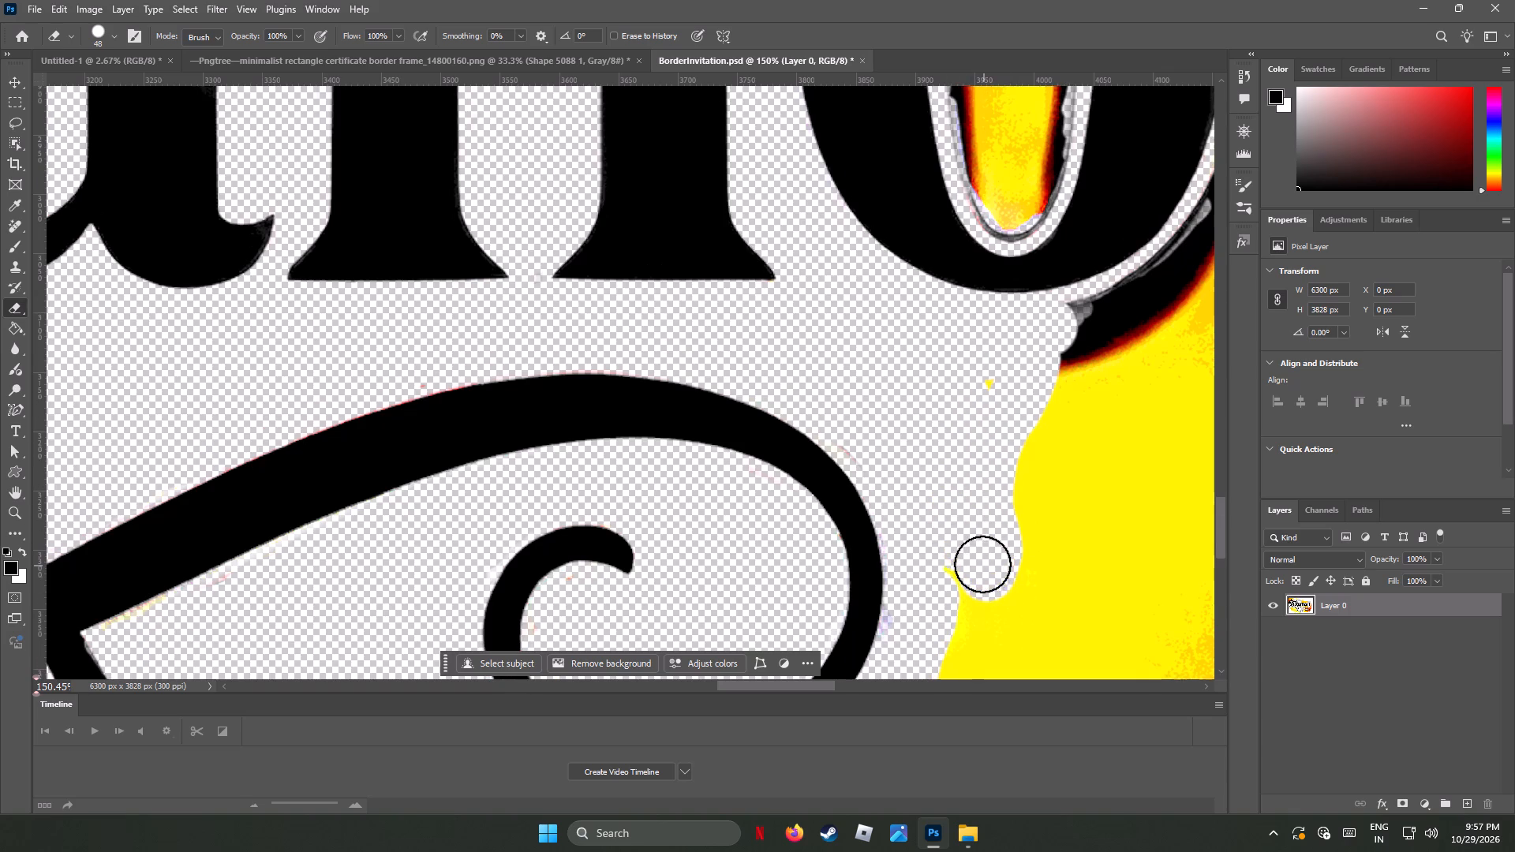
pyautogui.scroll(-3, 970, 558)
pyautogui.click(853, 395)
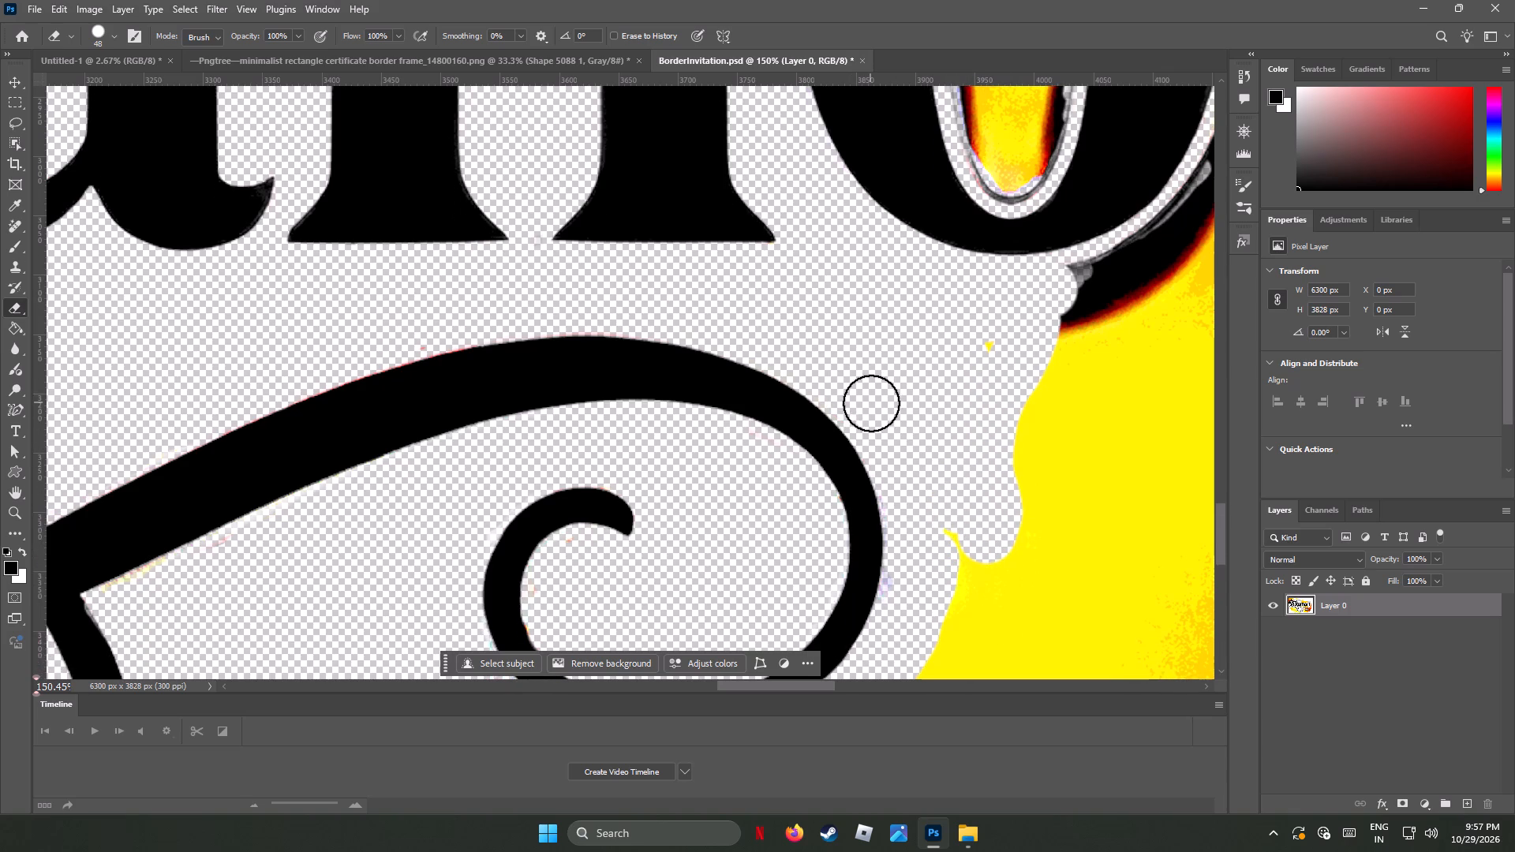
pyautogui.click(871, 412)
pyautogui.moveTo(802, 359); pyautogui.dragTo(801, 351)
pyautogui.click(743, 328)
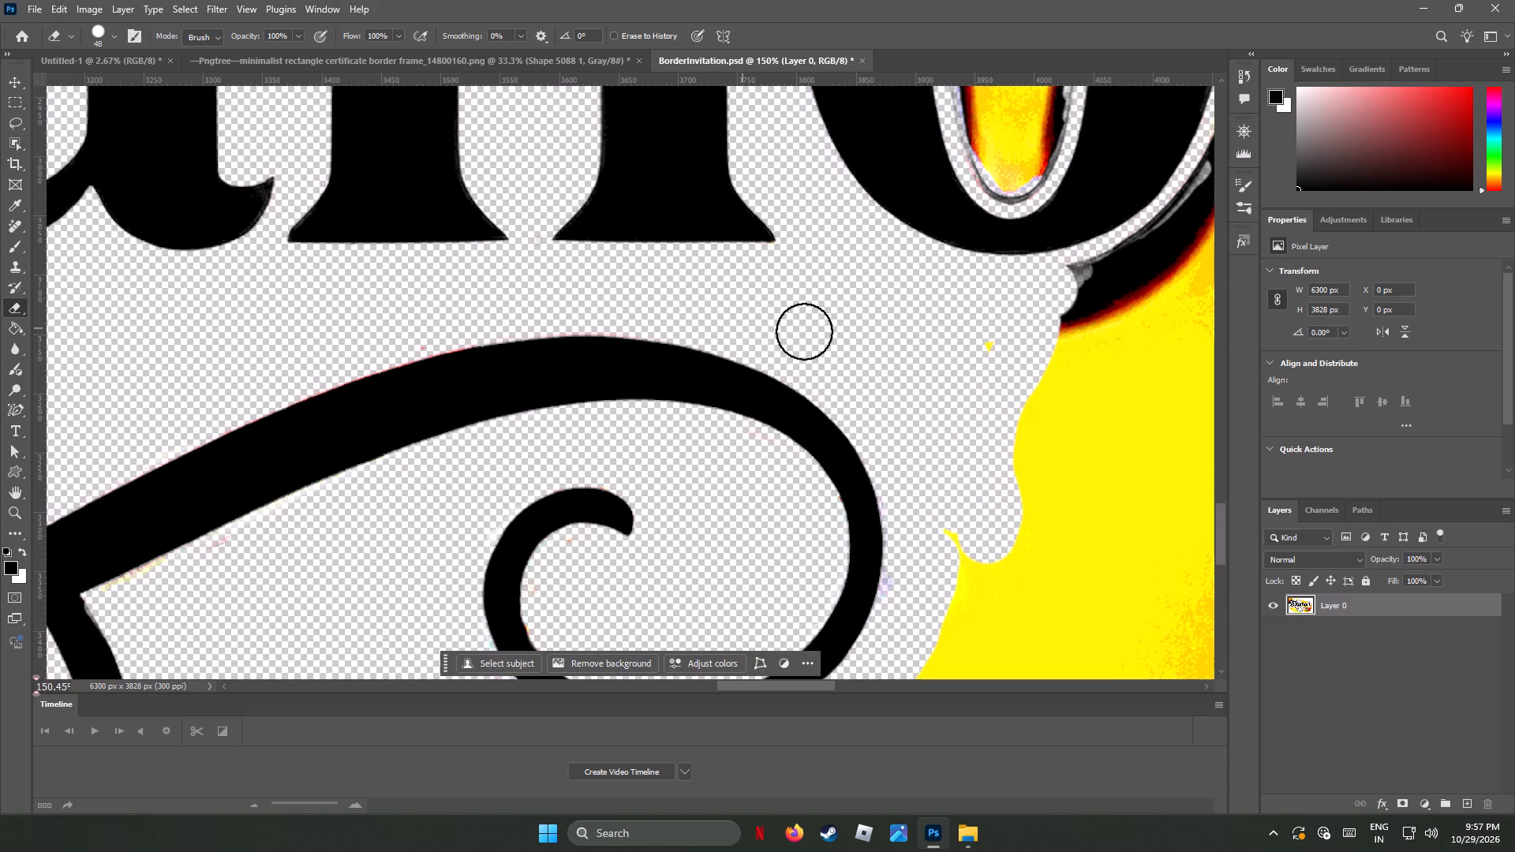
pyautogui.moveTo(948, 563); pyautogui.dragTo(989, 458)
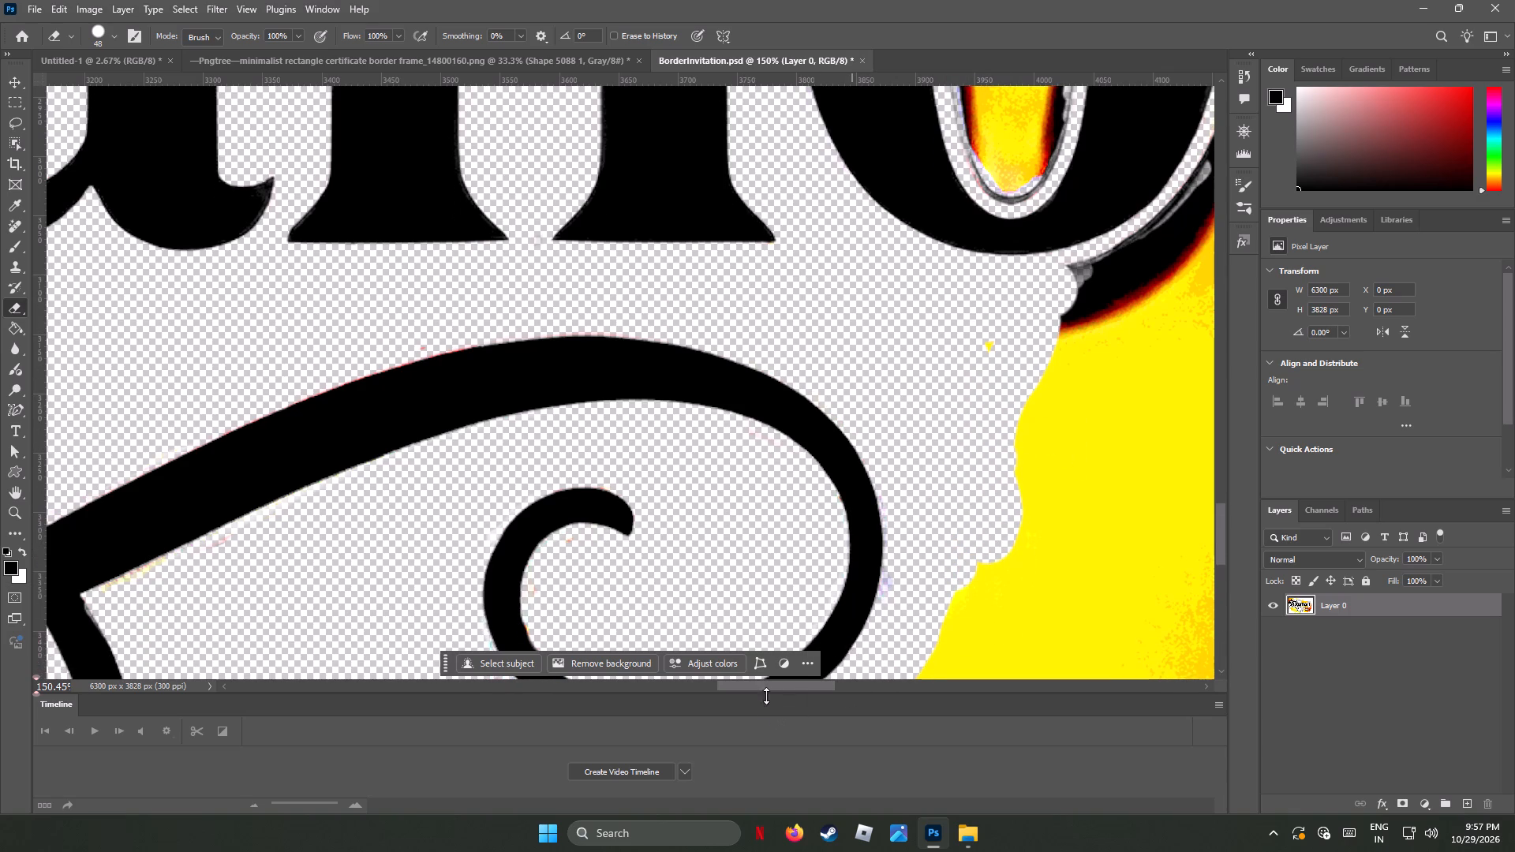
# Erase the flame sliver and the dark burnt strip in the narrow gap between the o and the t.
pyautogui.moveTo(772, 681); pyautogui.dragTo(837, 686)
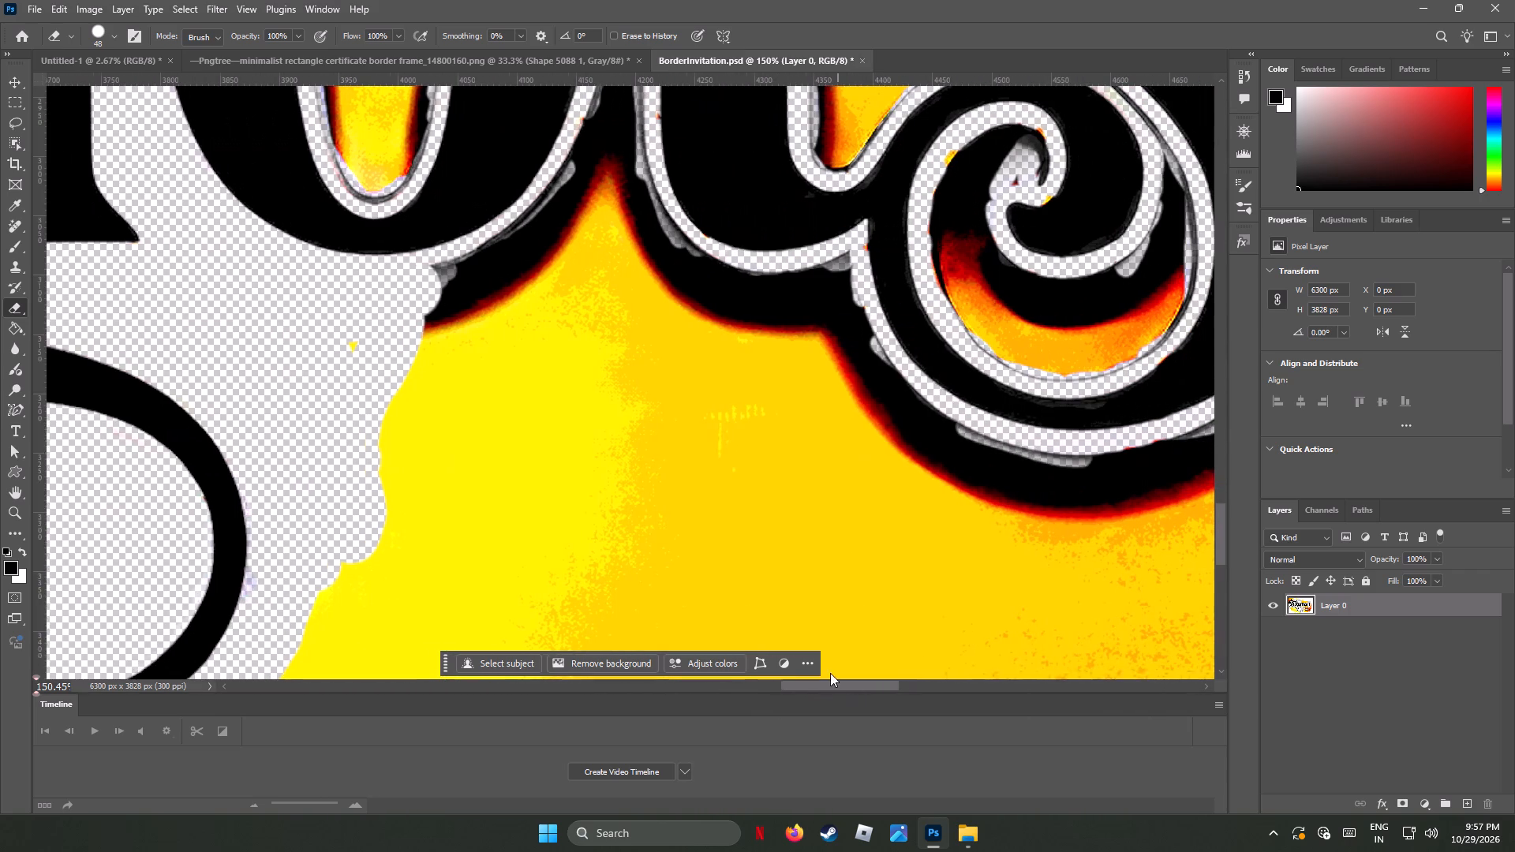
pyautogui.scroll(1, 577, 391)
pyautogui.scroll(-1, 577, 391)
pyautogui.scroll(4, 577, 391)
pyautogui.scroll(-1, 577, 391)
pyautogui.scroll(1, 577, 391)
pyautogui.scroll(-1, 577, 391)
pyautogui.scroll(7, 577, 391)
pyautogui.scroll(-1, 576, 390)
pyautogui.scroll(5, 576, 390)
pyautogui.scroll(-3, 575, 390)
pyautogui.scroll(8, 575, 390)
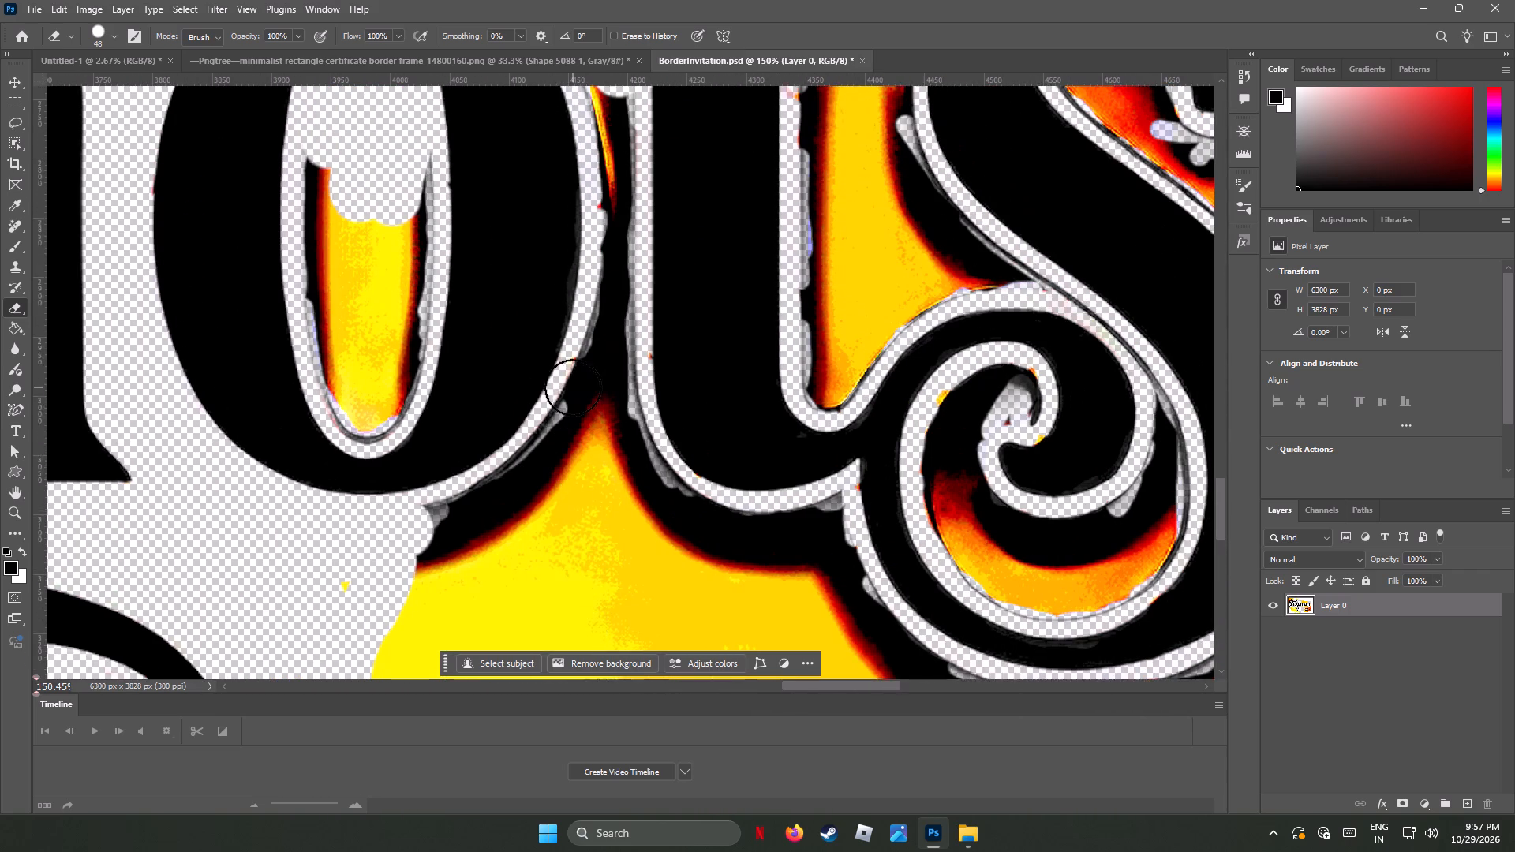
pyautogui.scroll(11, 573, 387)
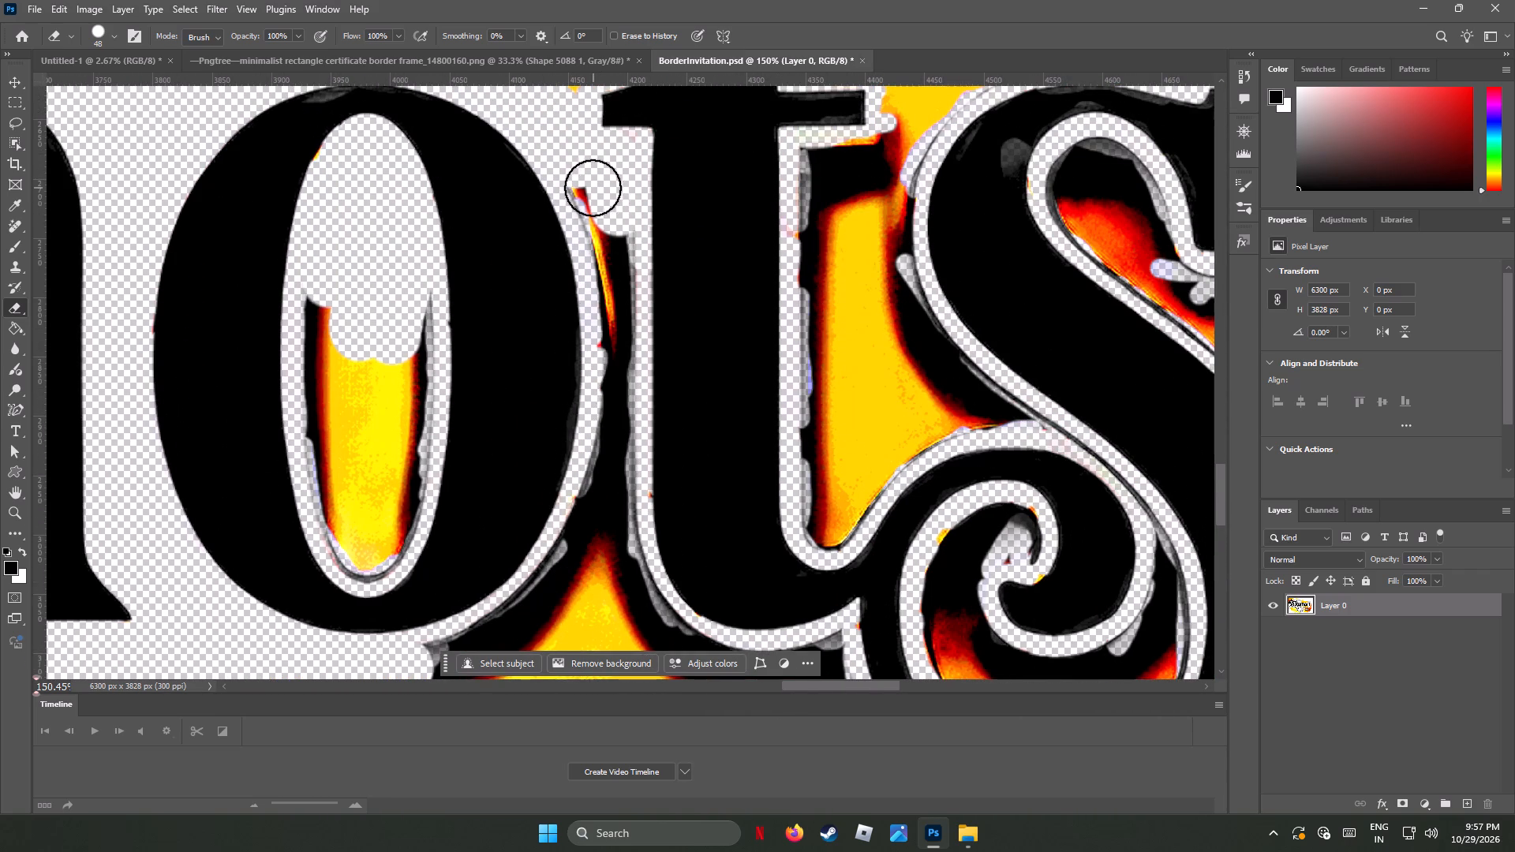
pyautogui.moveTo(589, 188); pyautogui.dragTo(614, 304)
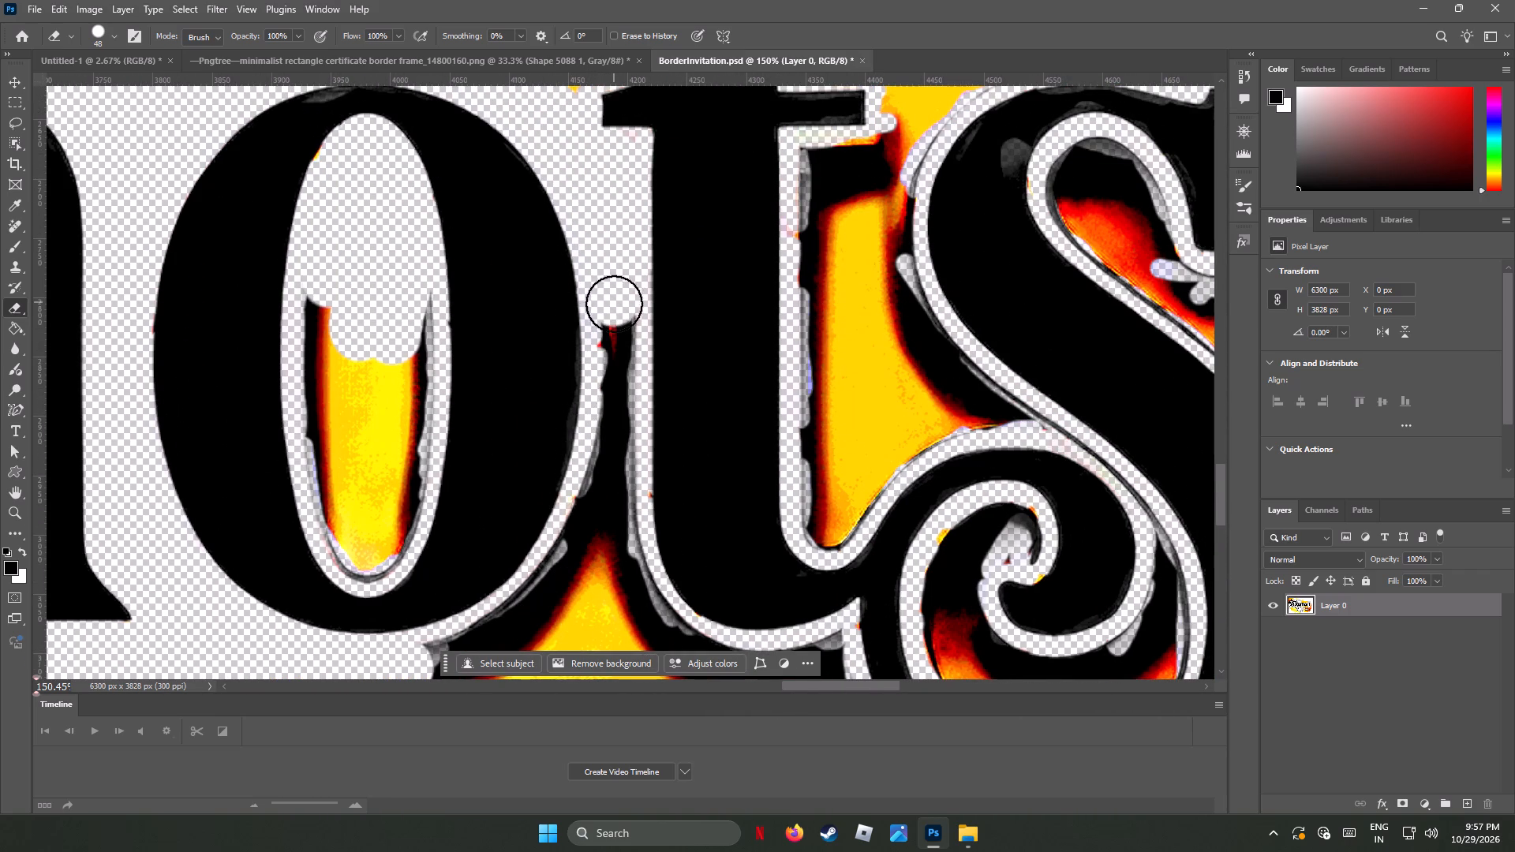
pyautogui.moveTo(614, 304); pyautogui.dragTo(612, 338)
pyautogui.click(615, 364)
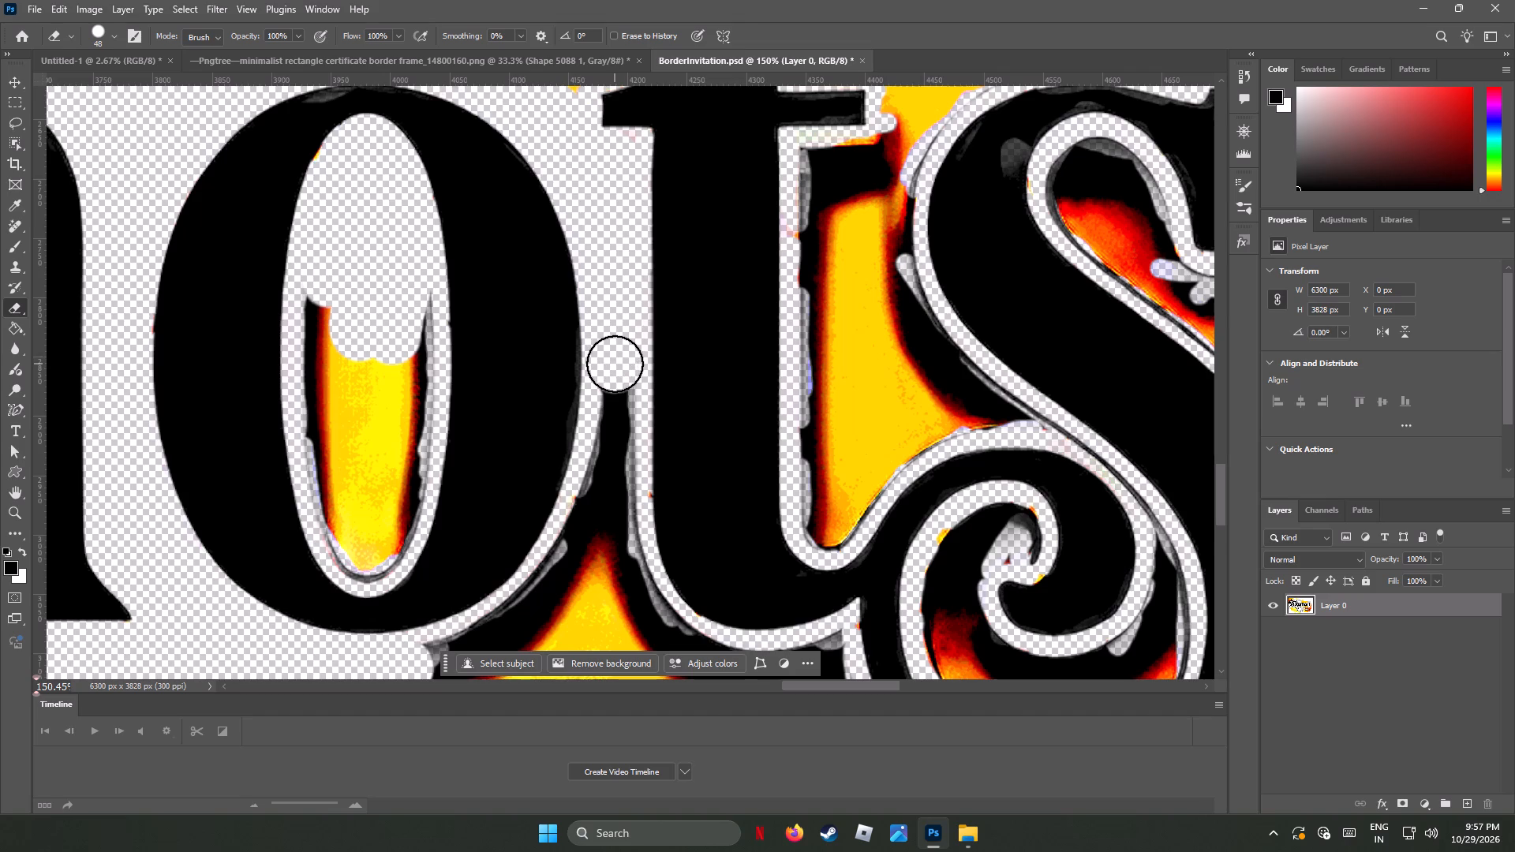
pyautogui.click(612, 394)
pyautogui.click(616, 425)
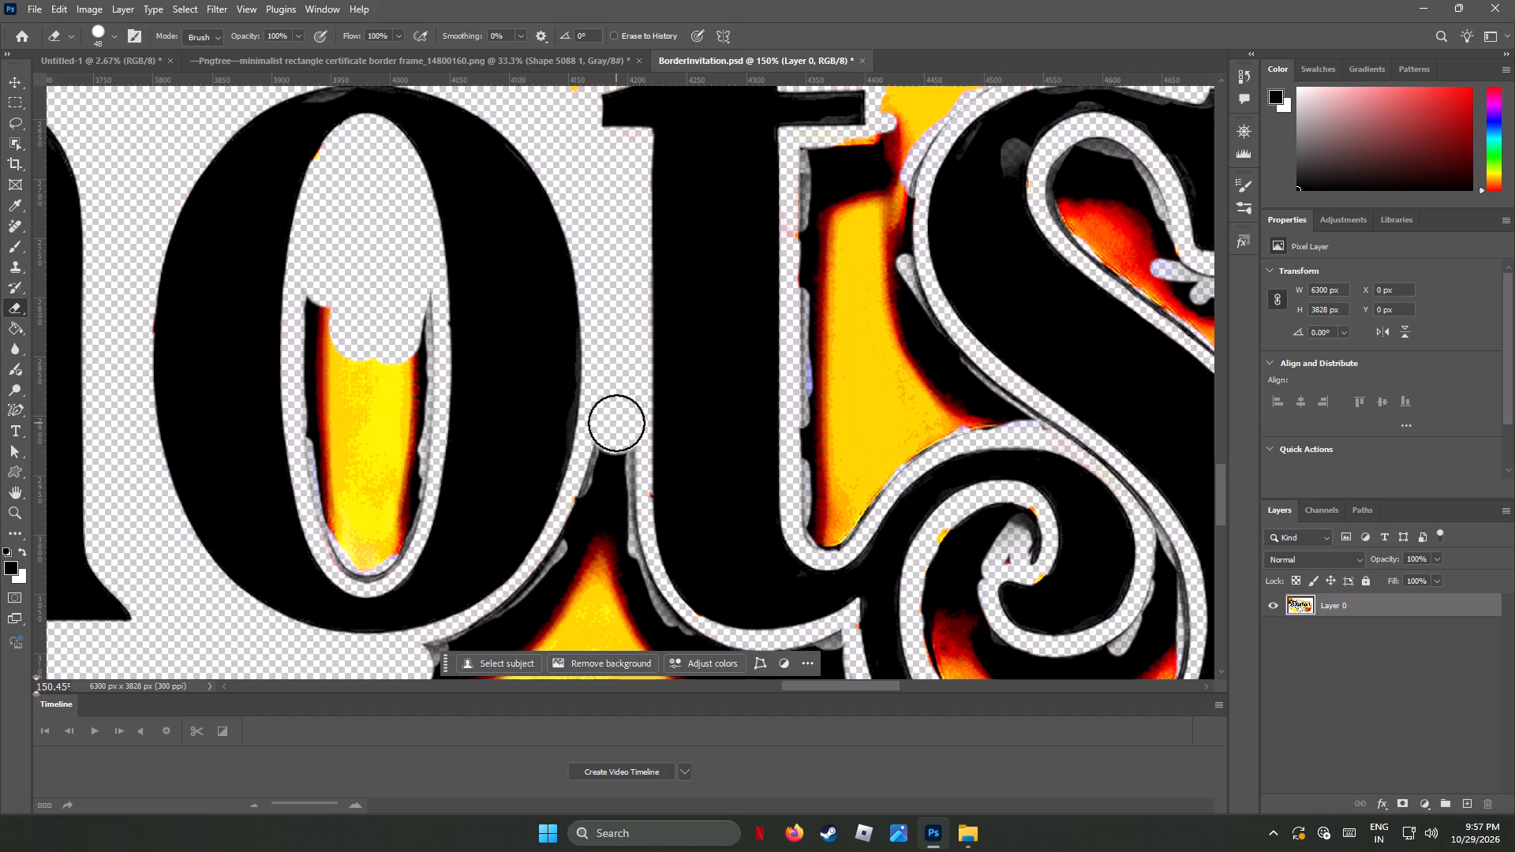
pyautogui.click(613, 455)
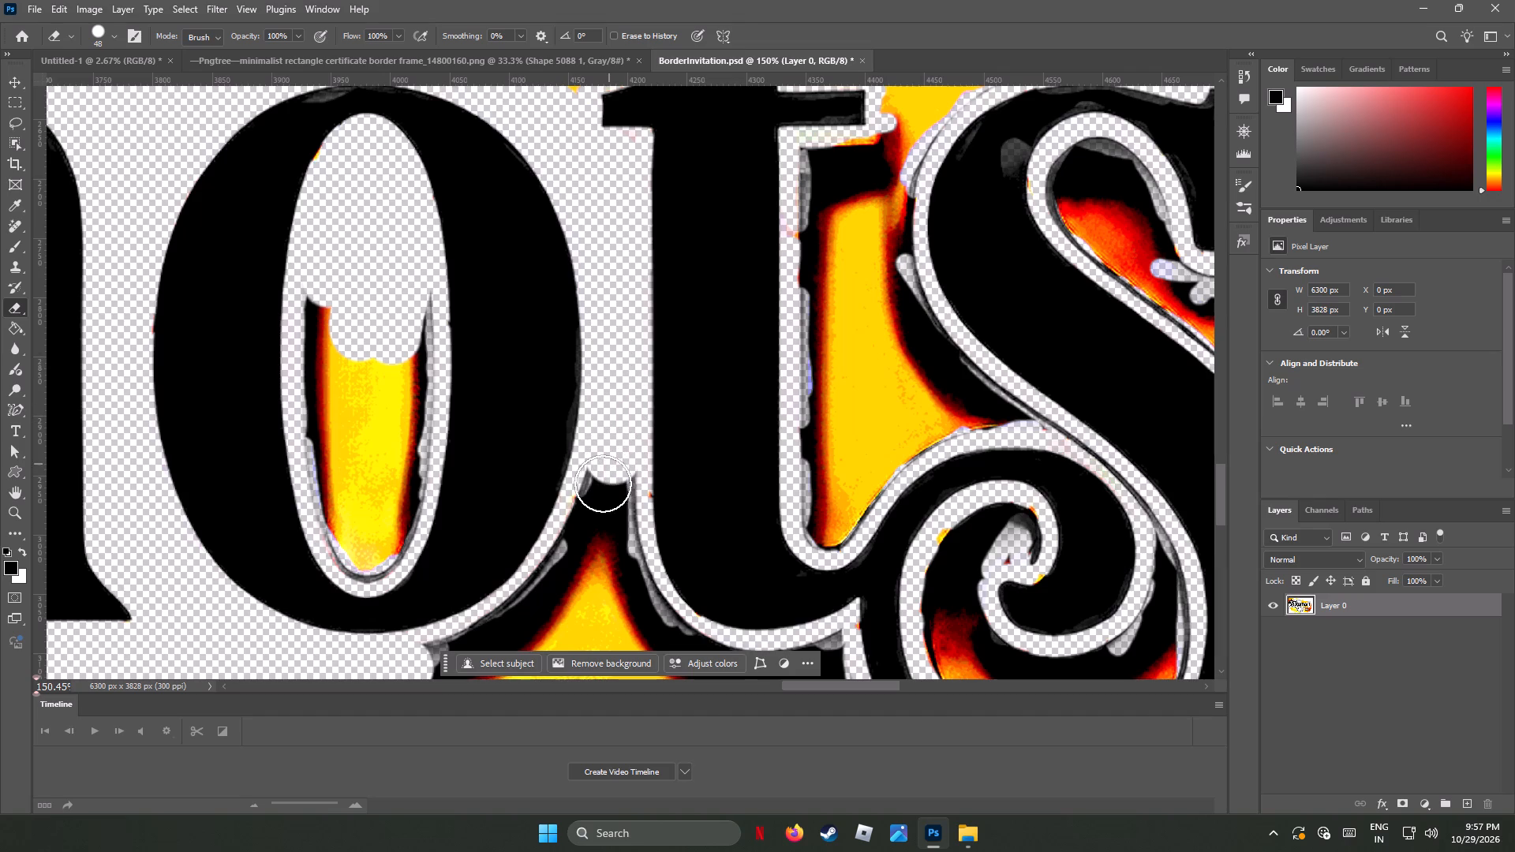
# Erase the burnt wedge where the gap between the o and t widens, continuing along the o's lower right curve.
pyautogui.click(603, 484)
pyautogui.click(612, 487)
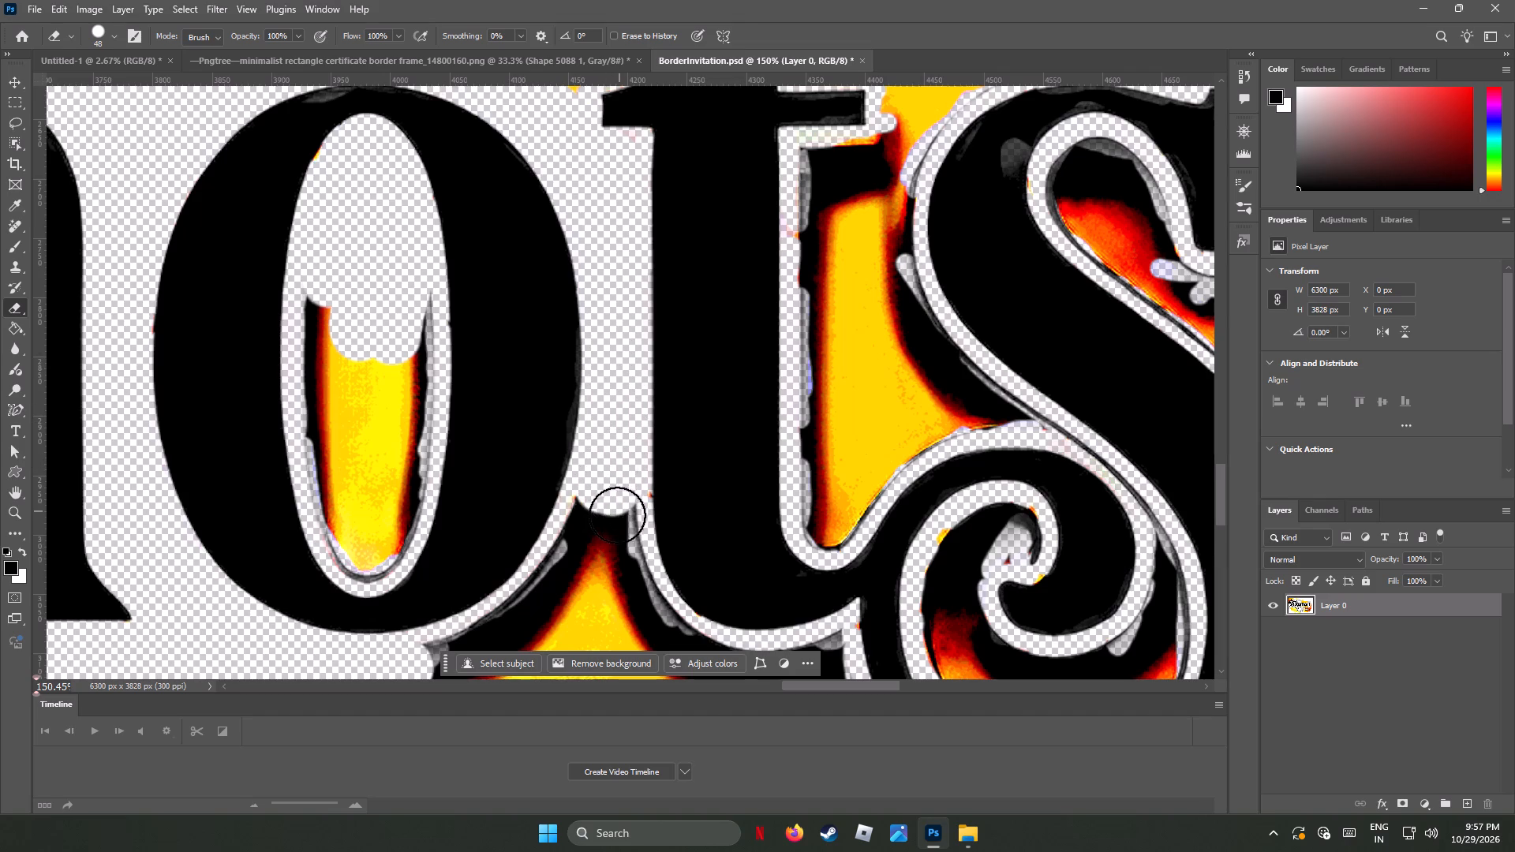
pyautogui.click(616, 517)
pyautogui.click(629, 559)
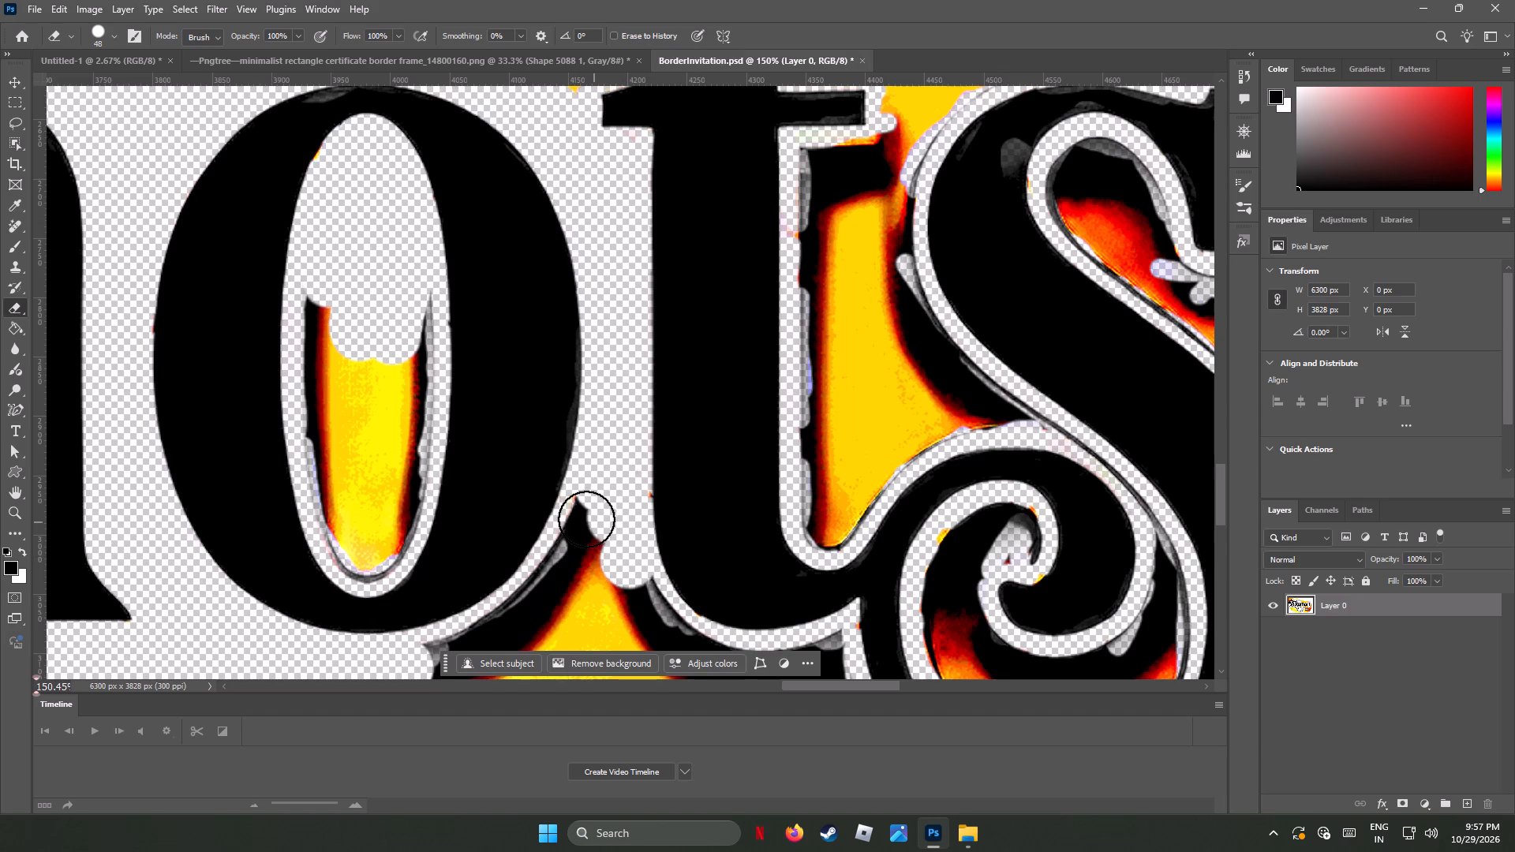
pyautogui.moveTo(589, 514); pyautogui.dragTo(557, 593)
pyautogui.moveTo(555, 581); pyautogui.dragTo(544, 594)
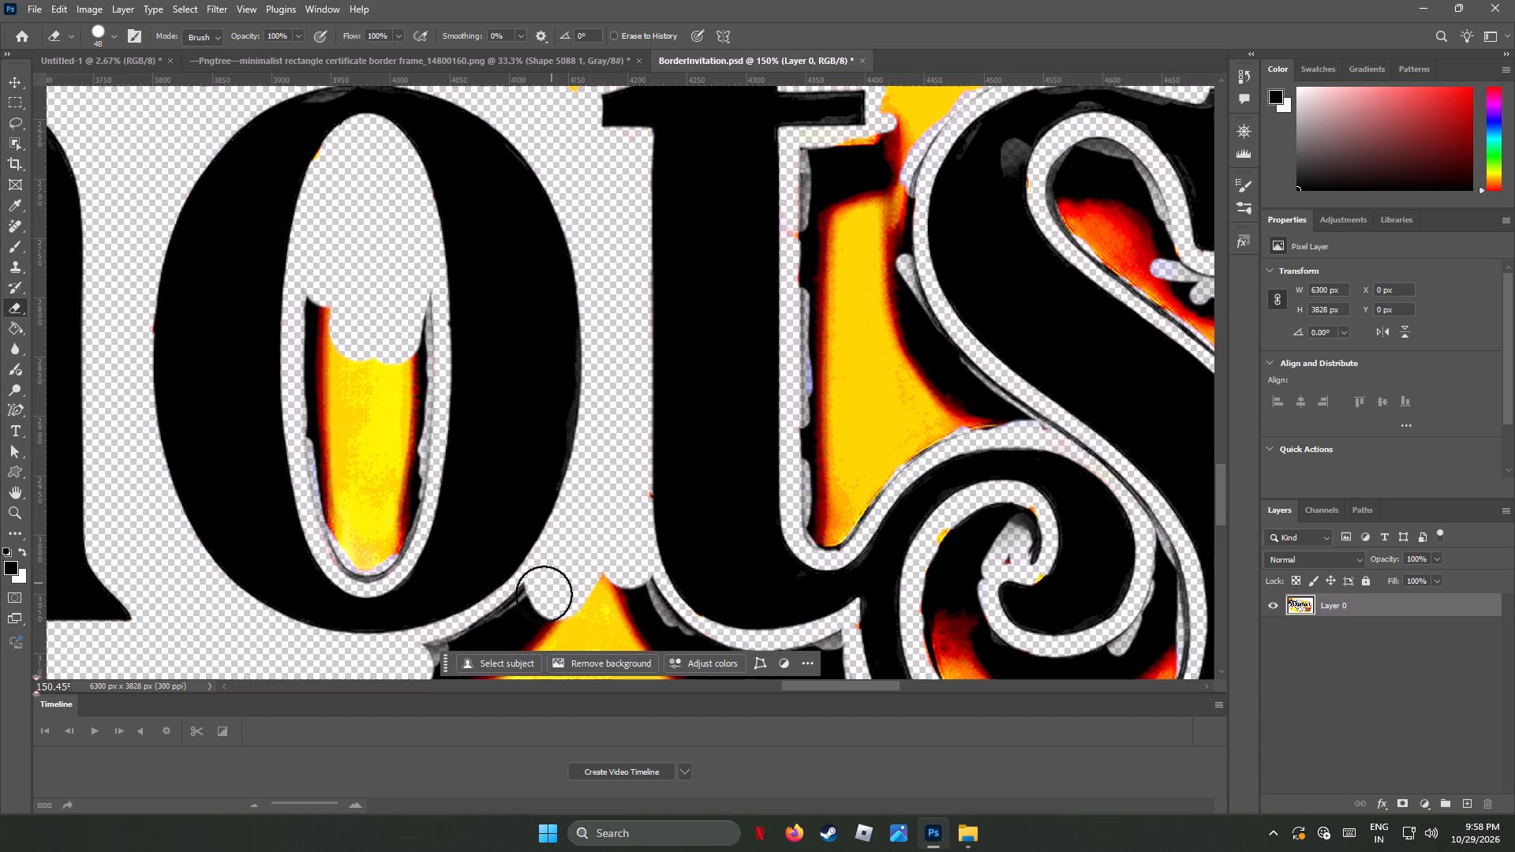
pyautogui.moveTo(544, 594); pyautogui.dragTo(526, 614)
# Erase the remaining yellow flame and burnt edges inside the o's counter.
pyautogui.moveTo(413, 303); pyautogui.dragTo(416, 326)
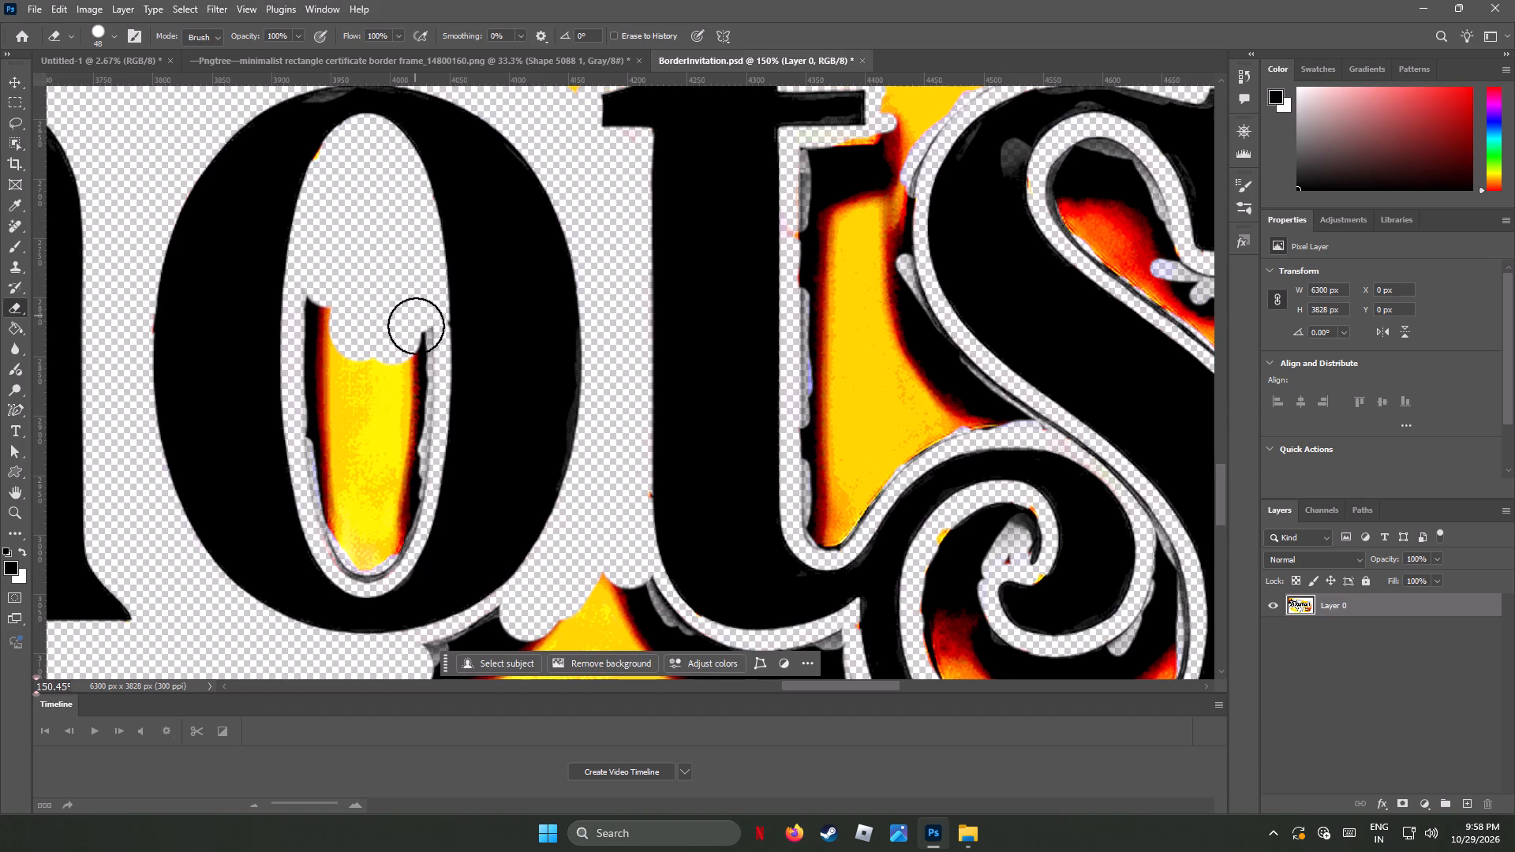
pyautogui.moveTo(416, 326); pyautogui.dragTo(405, 470)
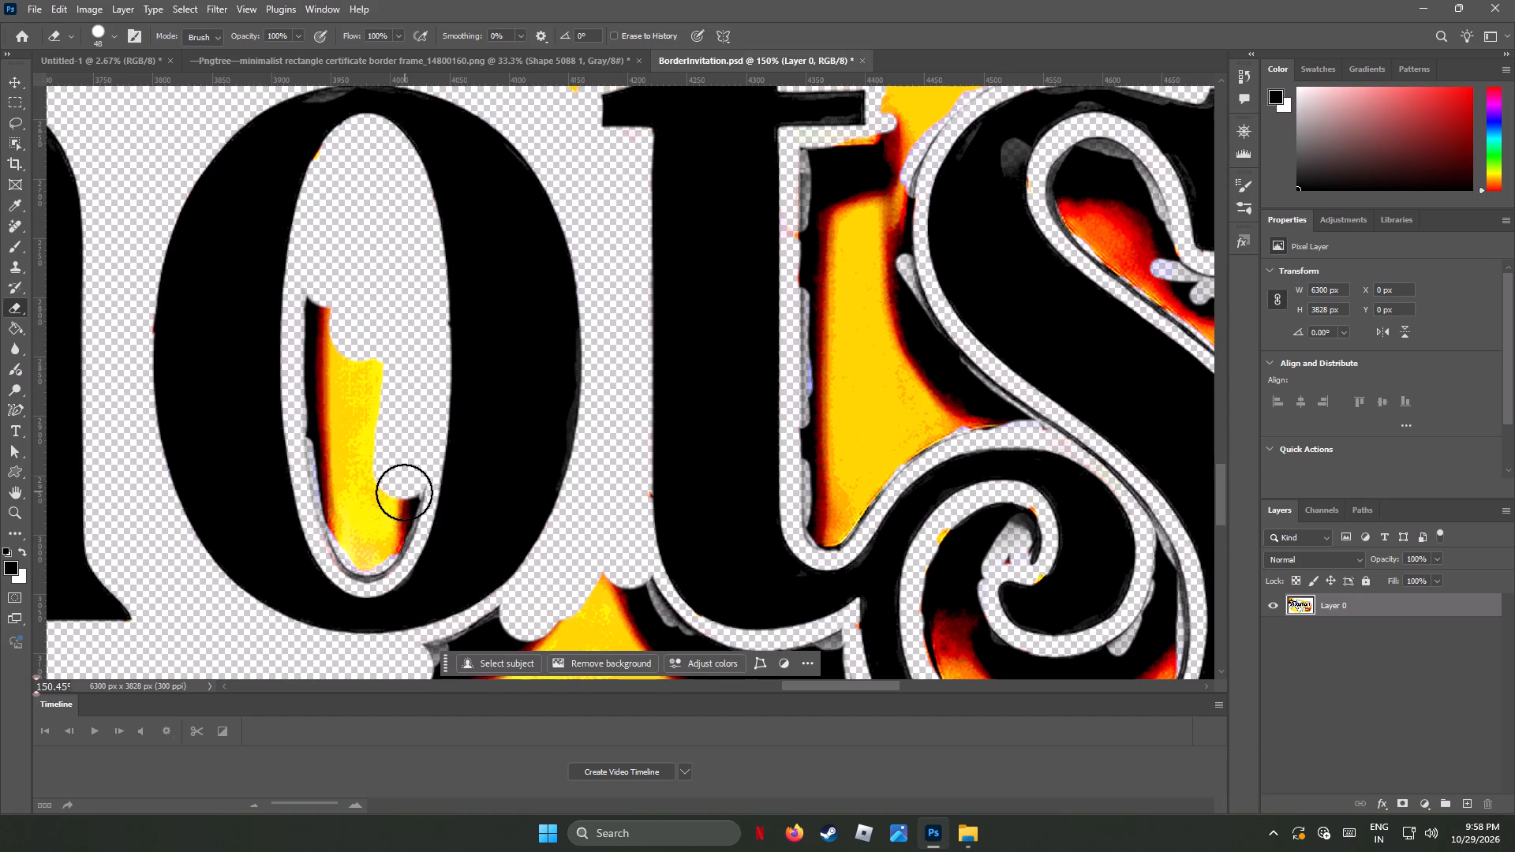
pyautogui.moveTo(404, 492); pyautogui.dragTo(390, 523)
pyautogui.click(385, 539)
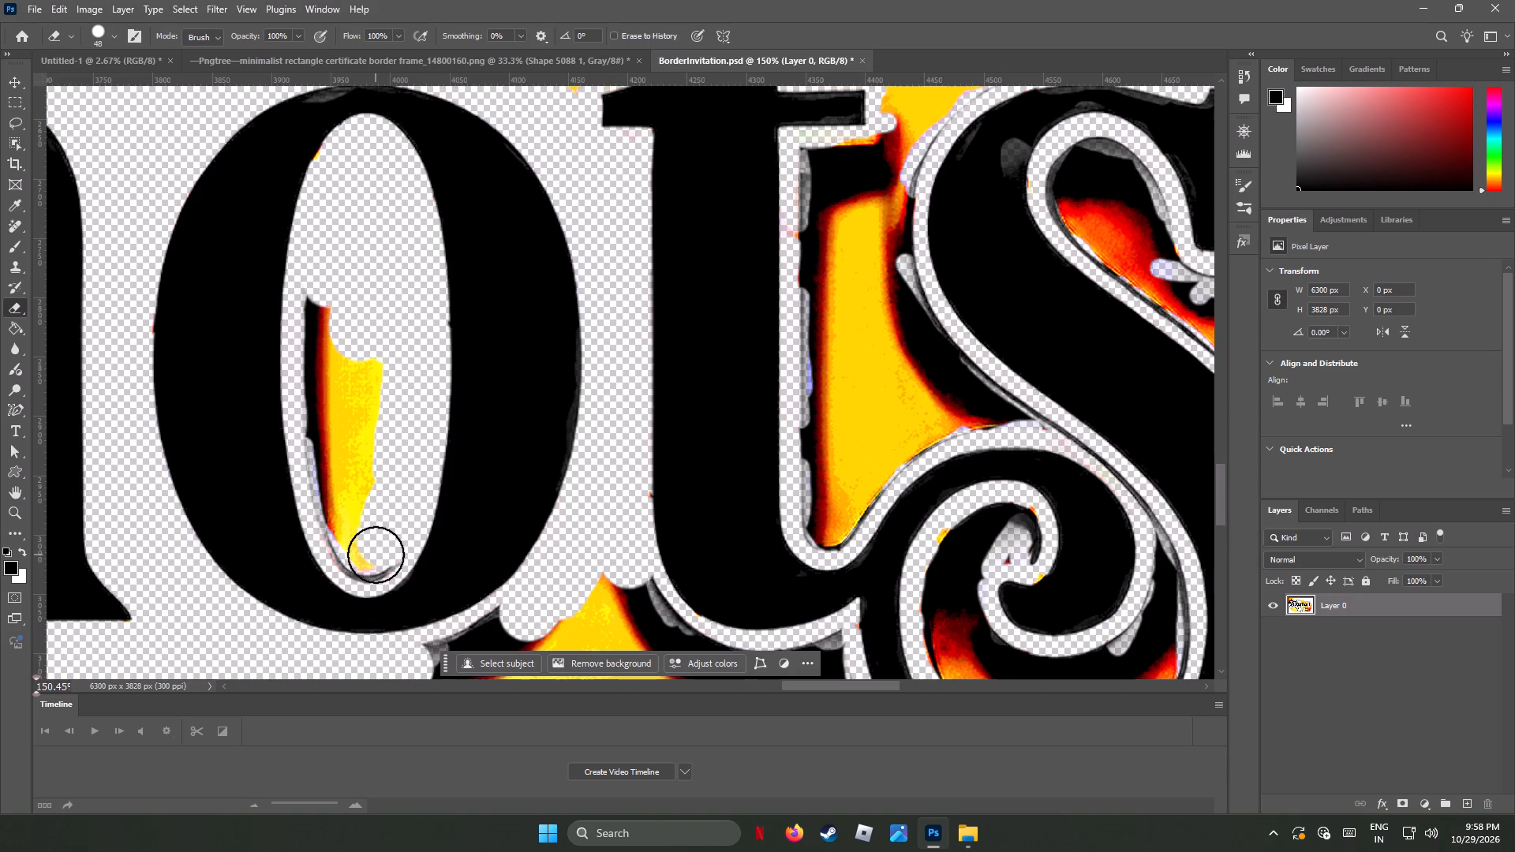
pyautogui.click(370, 558)
pyautogui.moveTo(357, 555); pyautogui.dragTo(329, 482)
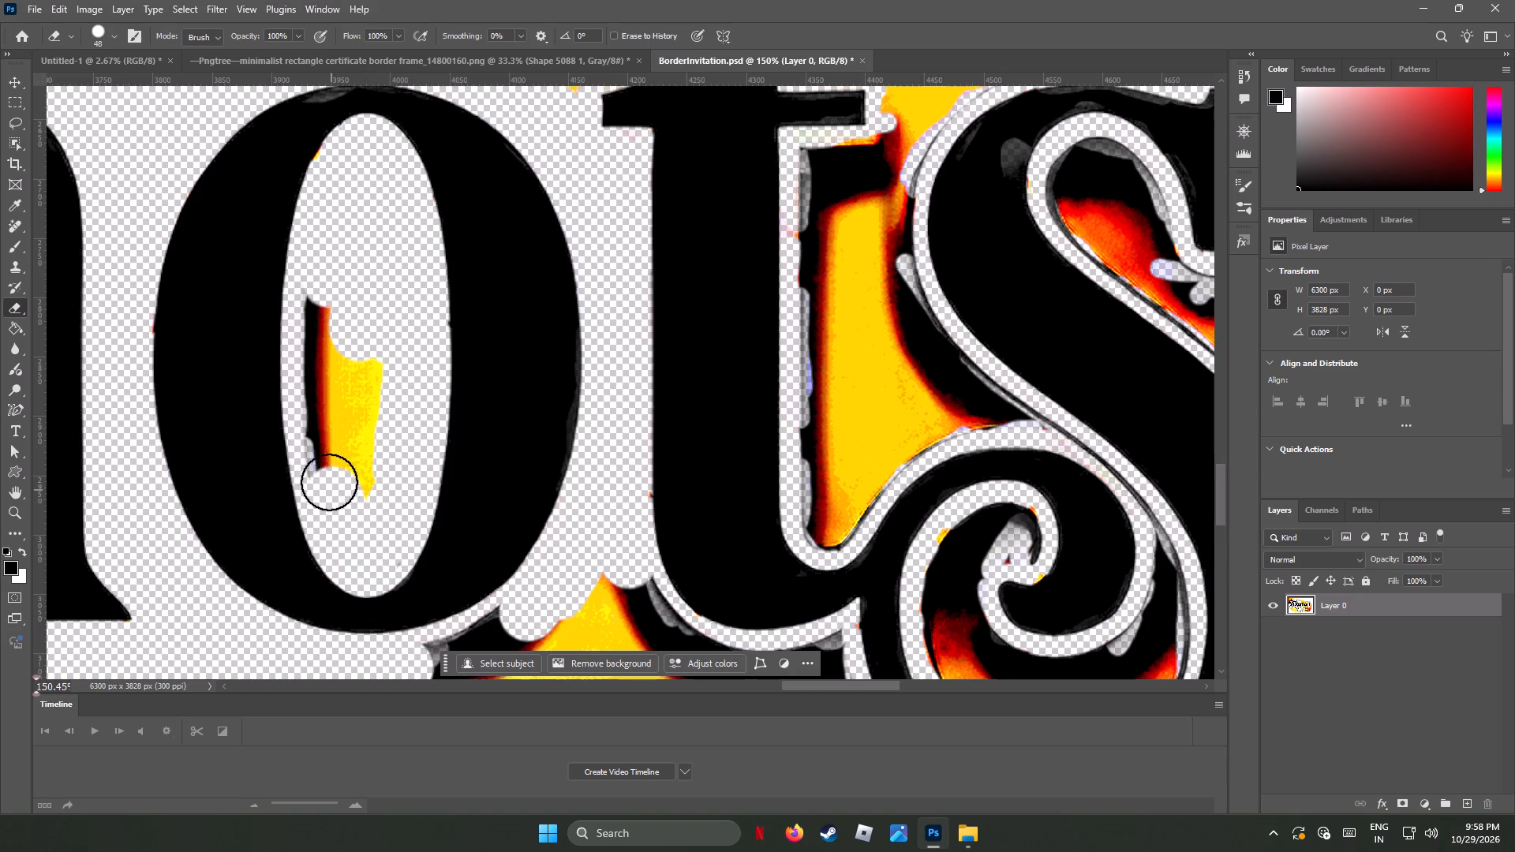
pyautogui.moveTo(329, 482); pyautogui.dragTo(327, 271)
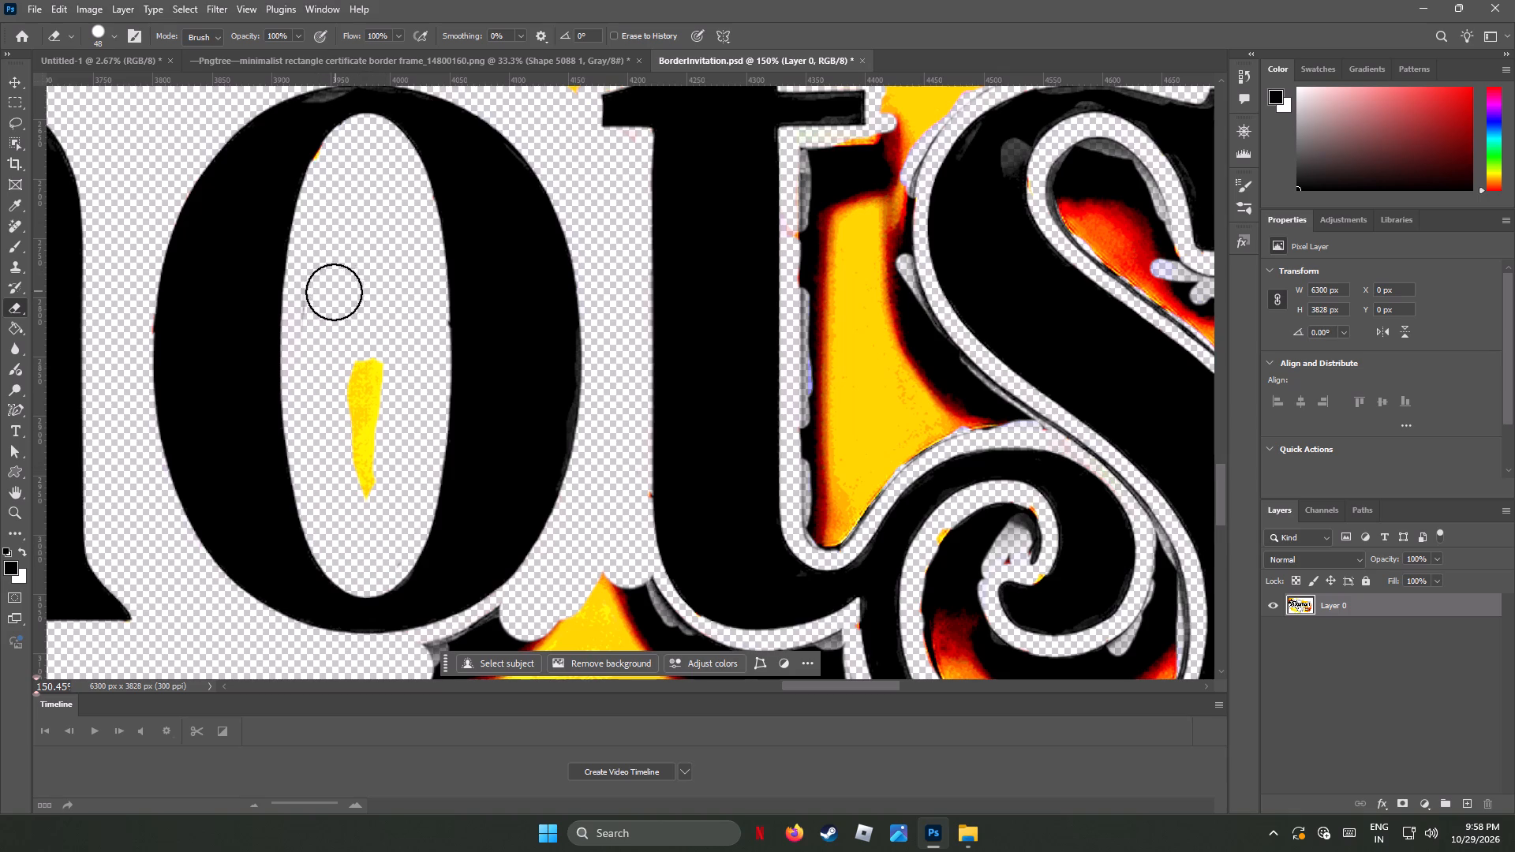
pyautogui.moveTo(323, 301); pyautogui.dragTo(361, 436)
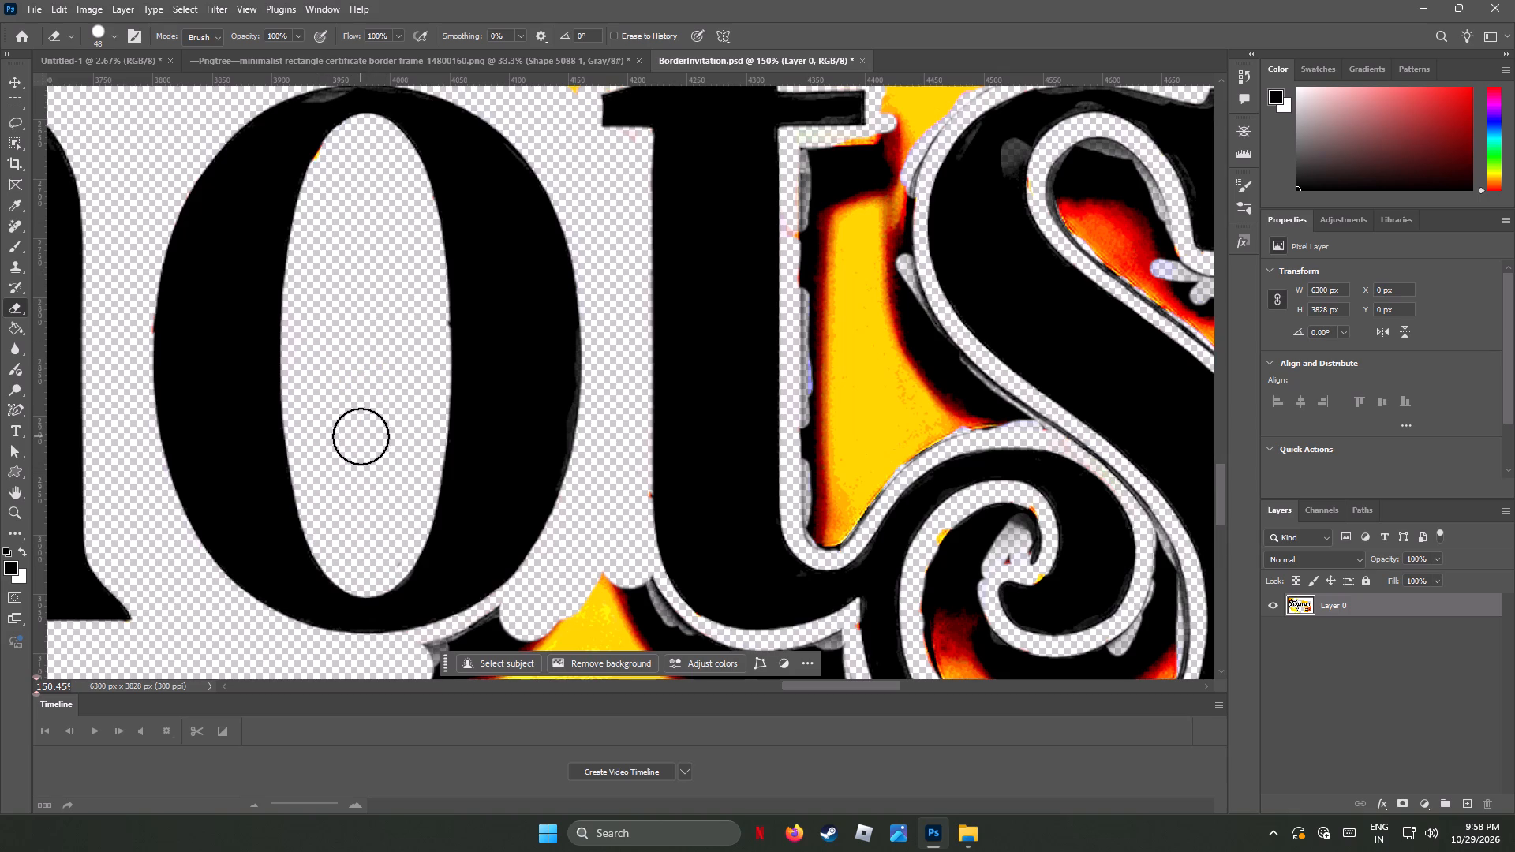
pyautogui.moveTo(361, 436); pyautogui.dragTo(361, 435)
# Erase the burnt band beneath the o's lower right curve and the adjoining upper edge of the yellow area.
pyautogui.scroll(1, 380, 394)
pyautogui.scroll(-12, 382, 395)
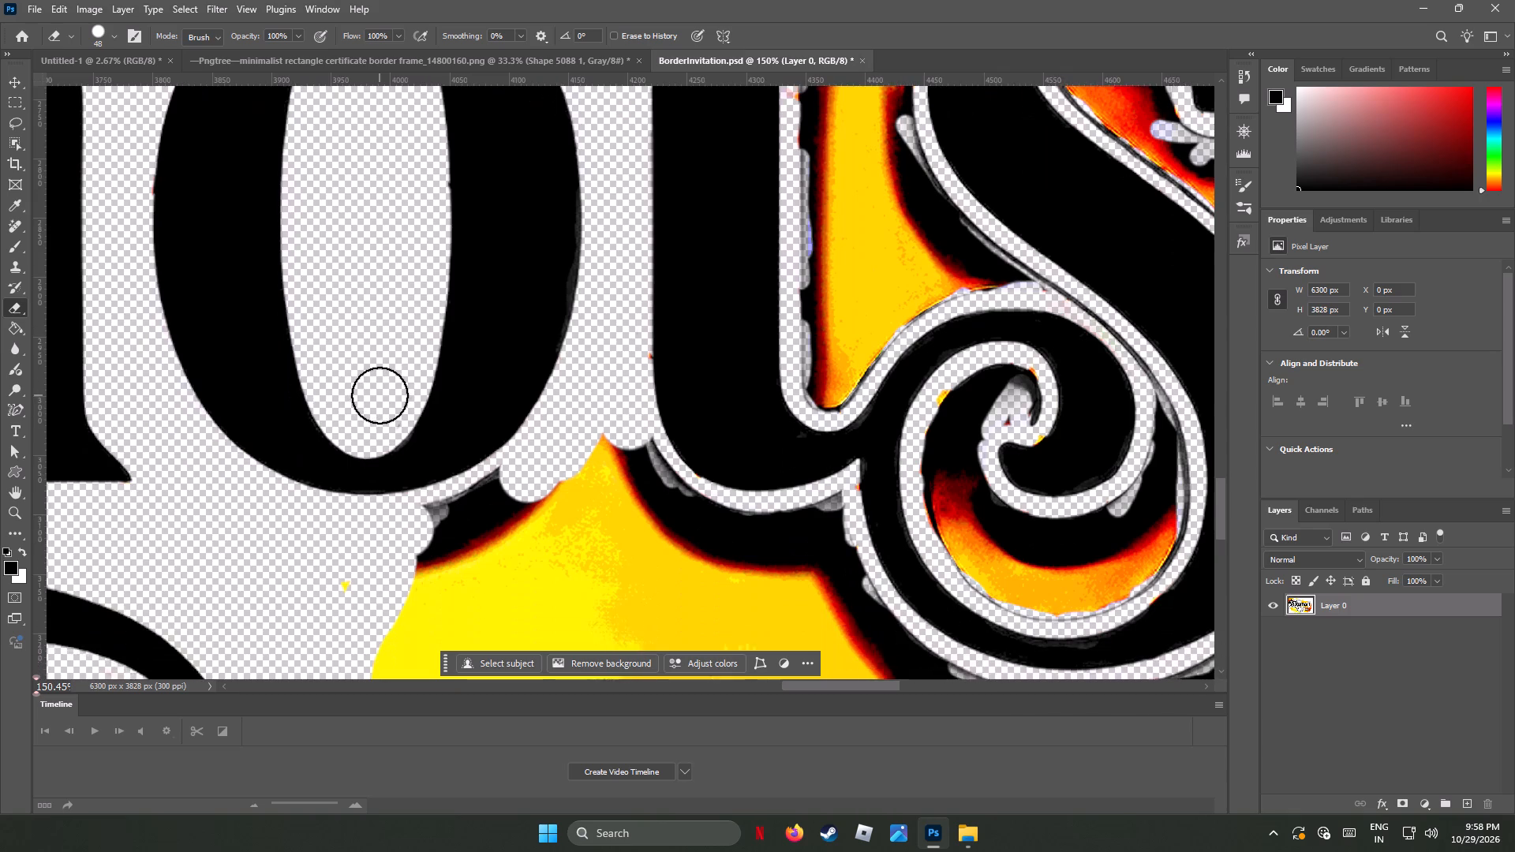
pyautogui.scroll(-6, 380, 395)
pyautogui.moveTo(414, 454); pyautogui.dragTo(514, 411)
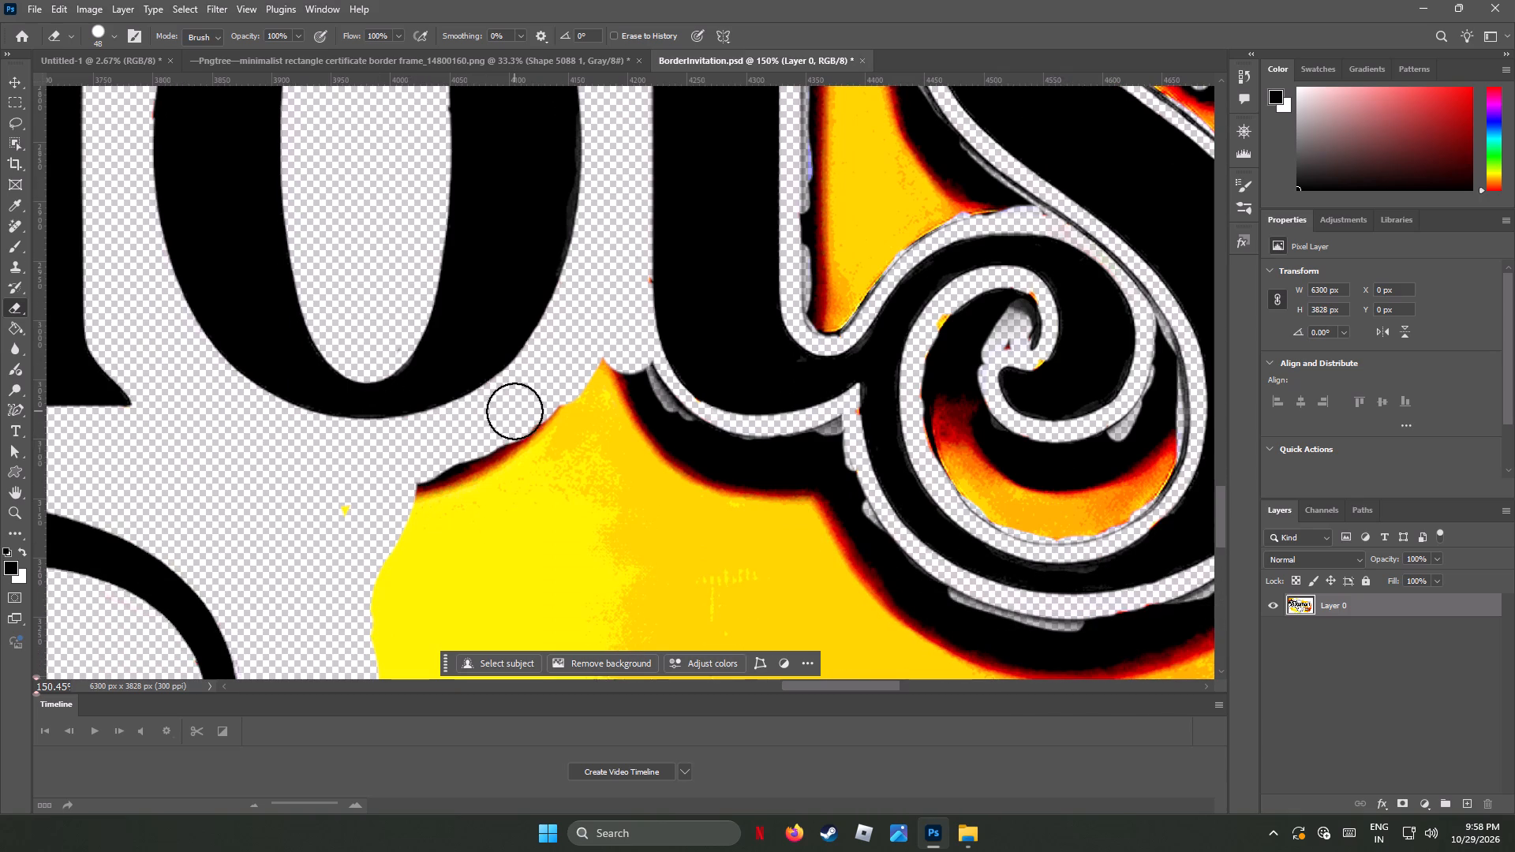
pyautogui.moveTo(514, 411); pyautogui.dragTo(430, 496)
pyautogui.moveTo(609, 368); pyautogui.dragTo(474, 498)
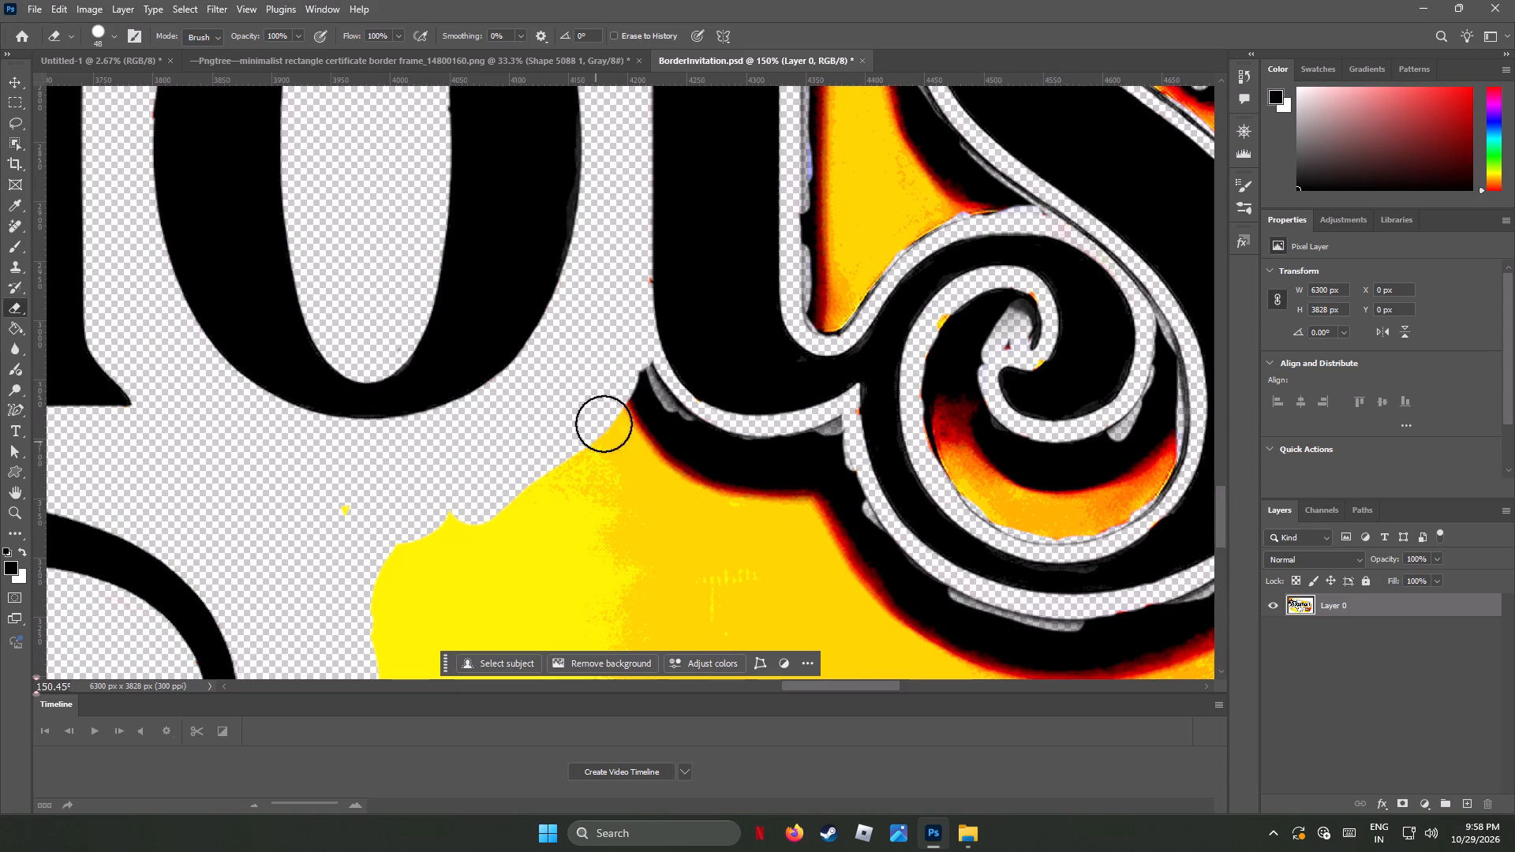
# Erase the burnt band under the t's curved base and the upper part of the yellow area below it.
pyautogui.moveTo(637, 379); pyautogui.dragTo(746, 461)
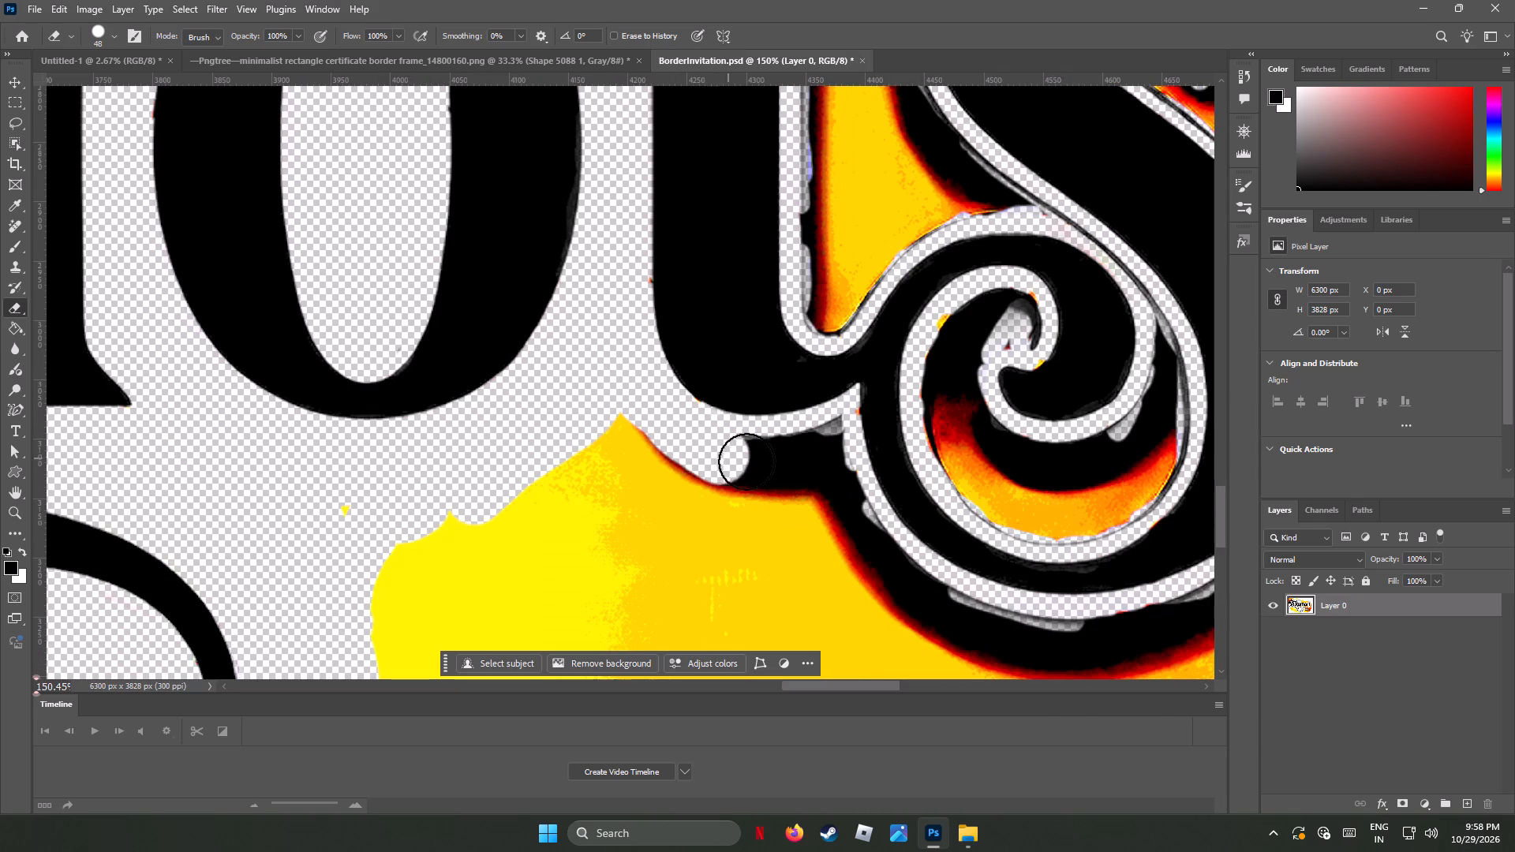
pyautogui.moveTo(746, 461); pyautogui.dragTo(747, 461)
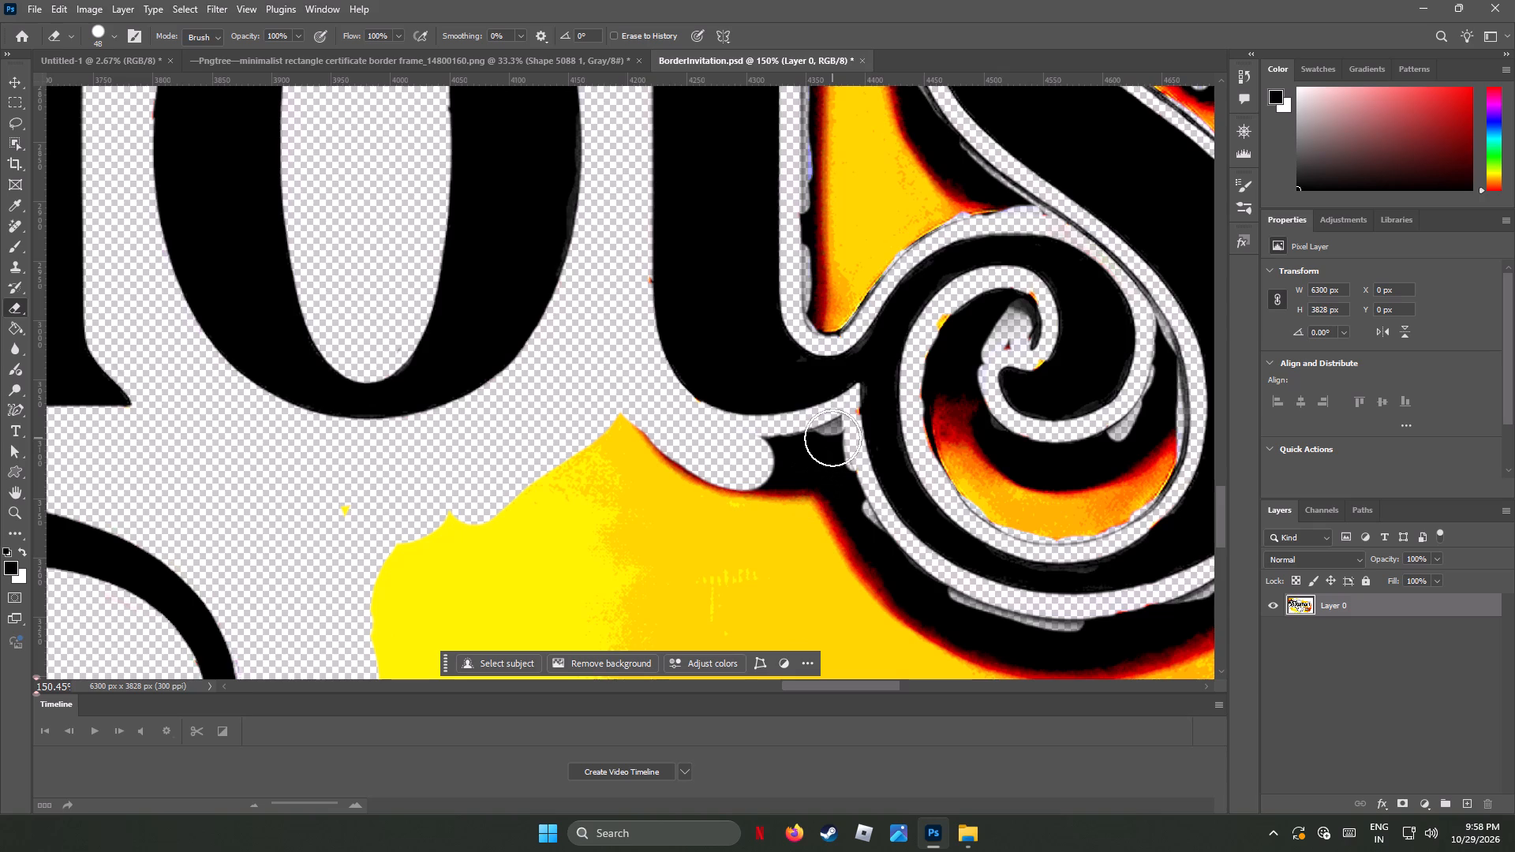
pyautogui.moveTo(834, 434); pyautogui.dragTo(786, 466)
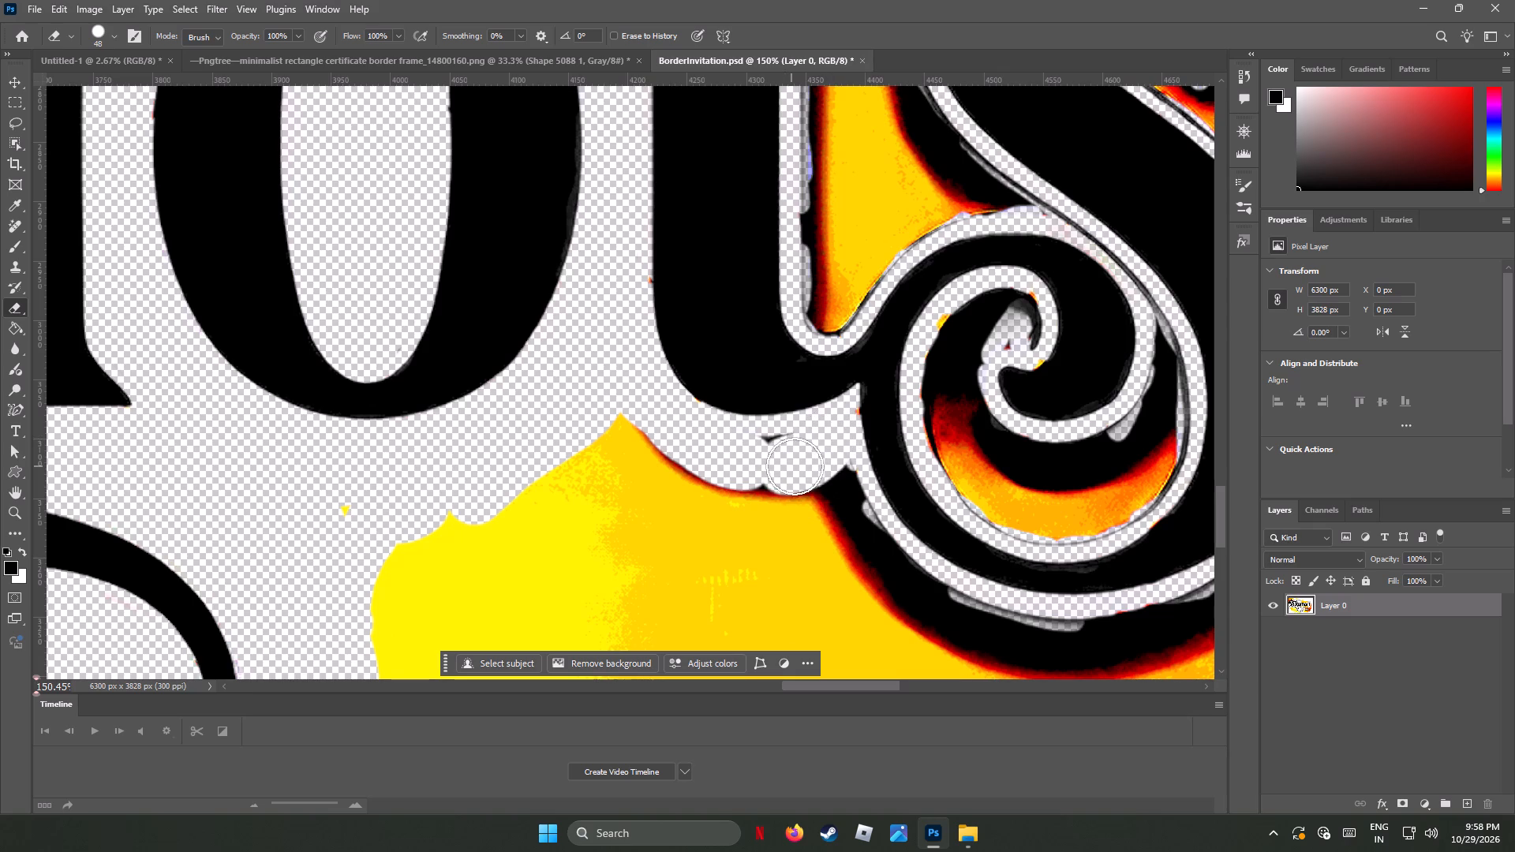
pyautogui.moveTo(795, 454); pyautogui.dragTo(711, 499)
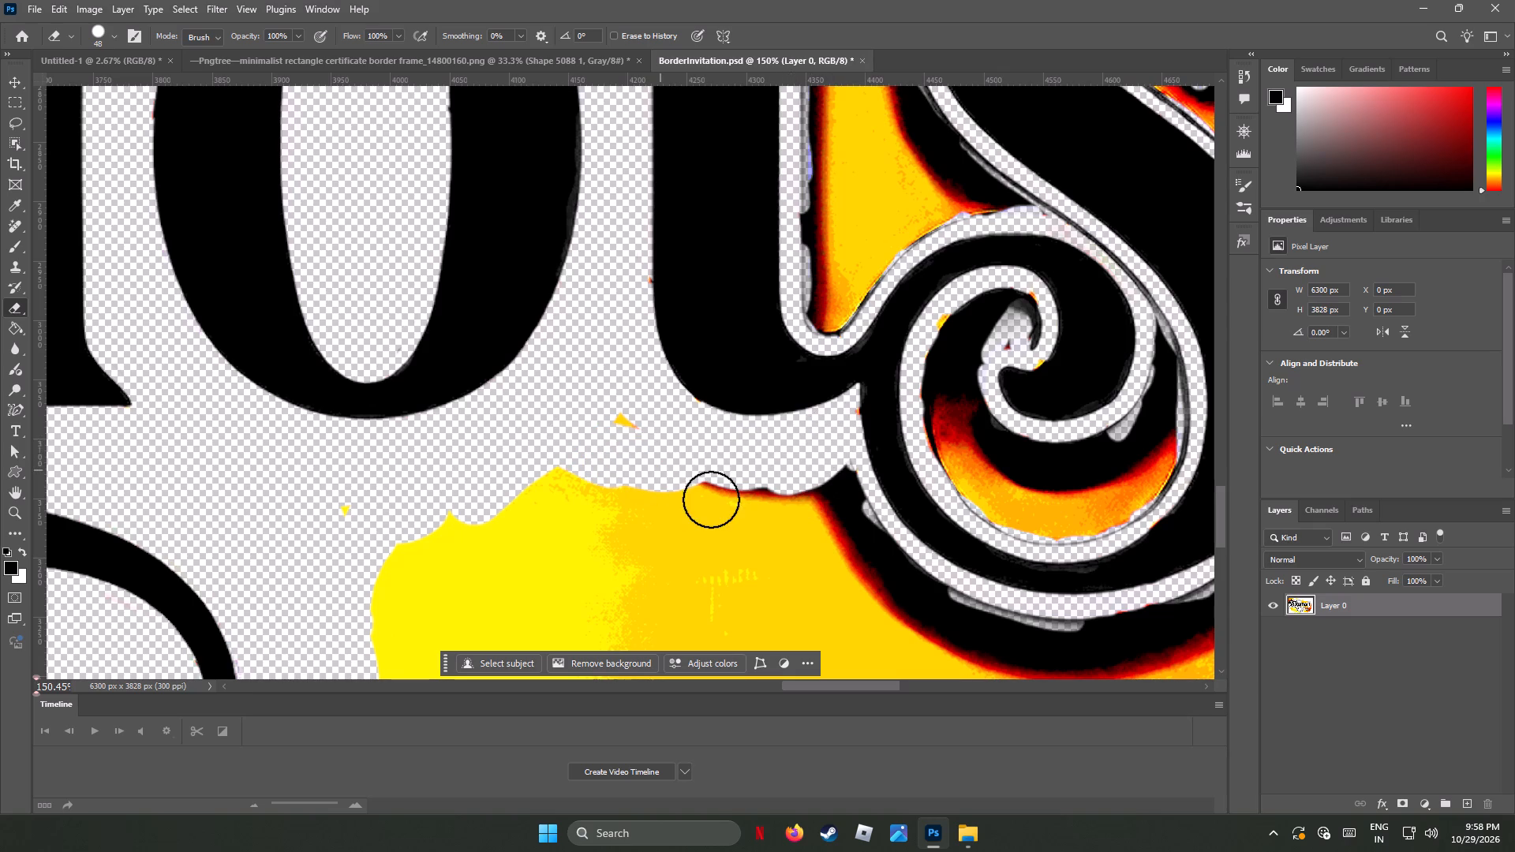
pyautogui.moveTo(711, 499); pyautogui.dragTo(706, 490)
pyautogui.moveTo(838, 479); pyautogui.dragTo(829, 487)
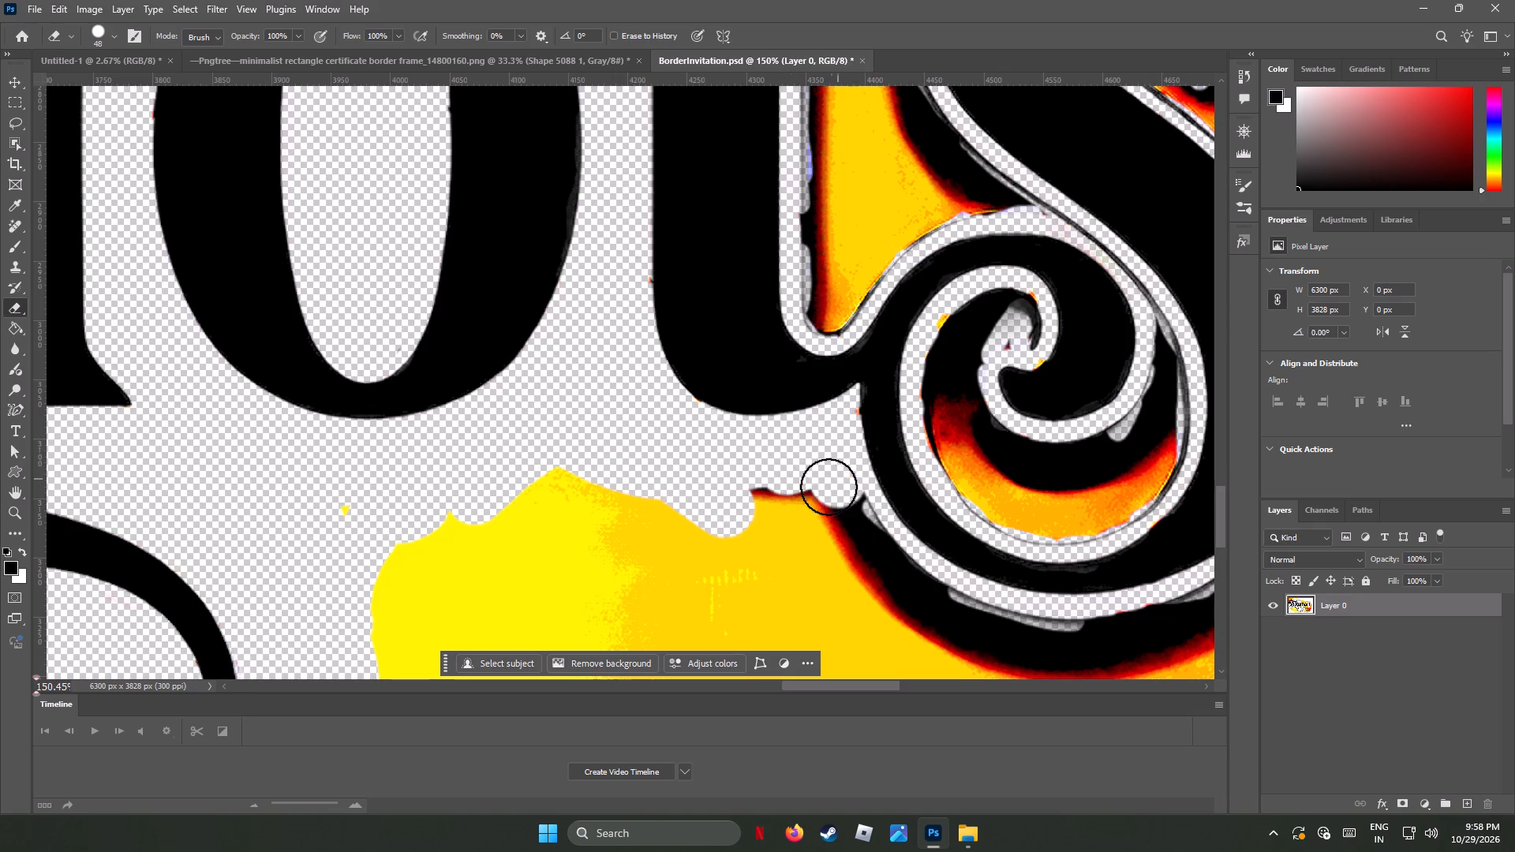
pyautogui.moveTo(829, 487); pyautogui.dragTo(700, 516)
pyautogui.moveTo(856, 510); pyautogui.dragTo(673, 525)
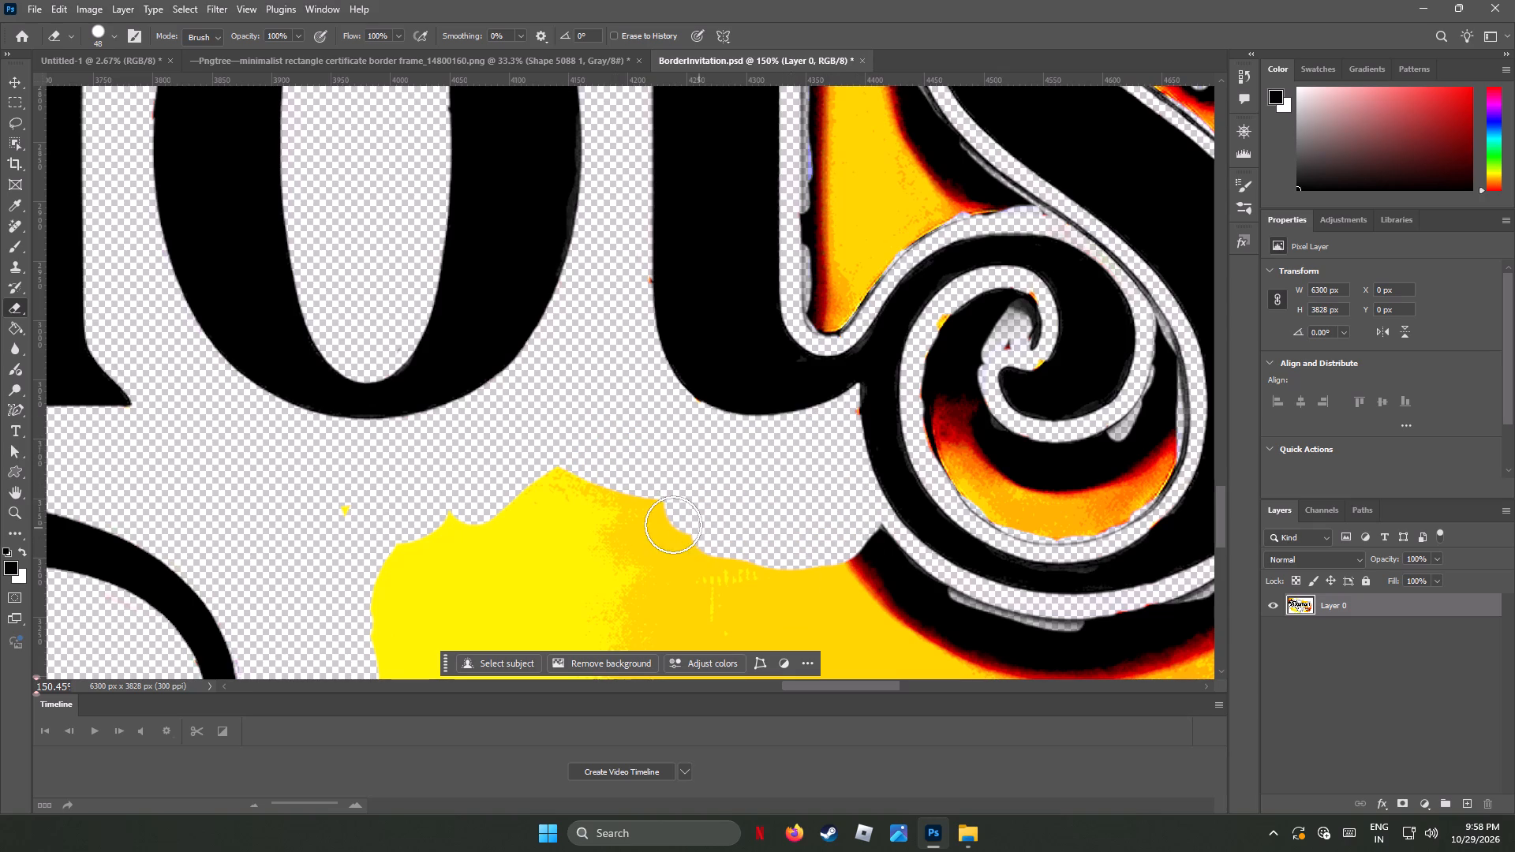
pyautogui.moveTo(673, 525); pyautogui.dragTo(533, 573)
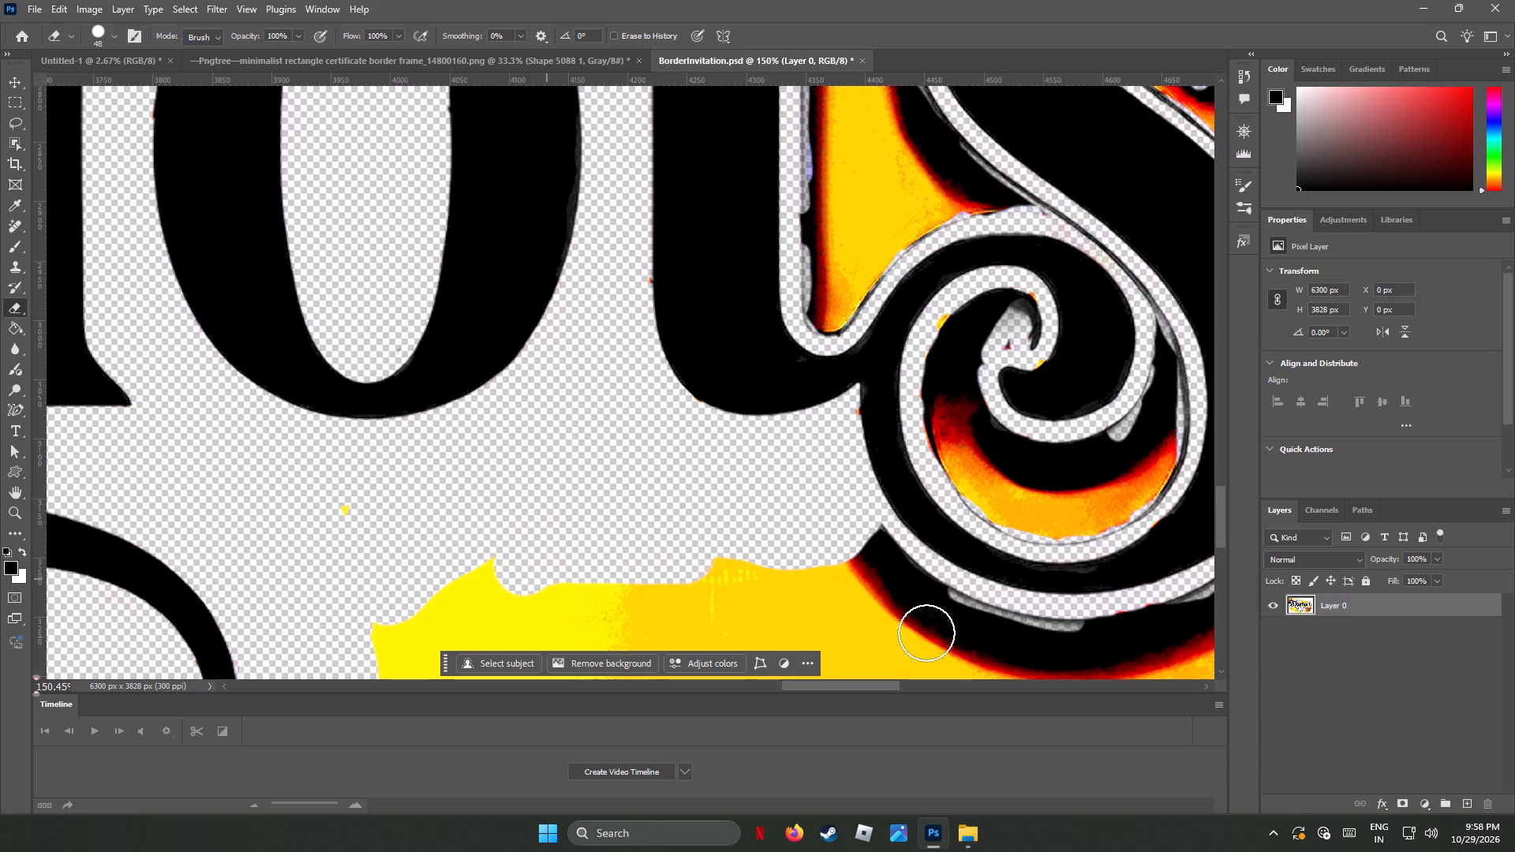
# Erase the burnt band and grey residue along the lower left outer curve of the s's spiral.
pyautogui.moveTo(876, 547); pyautogui.dragTo(1046, 628)
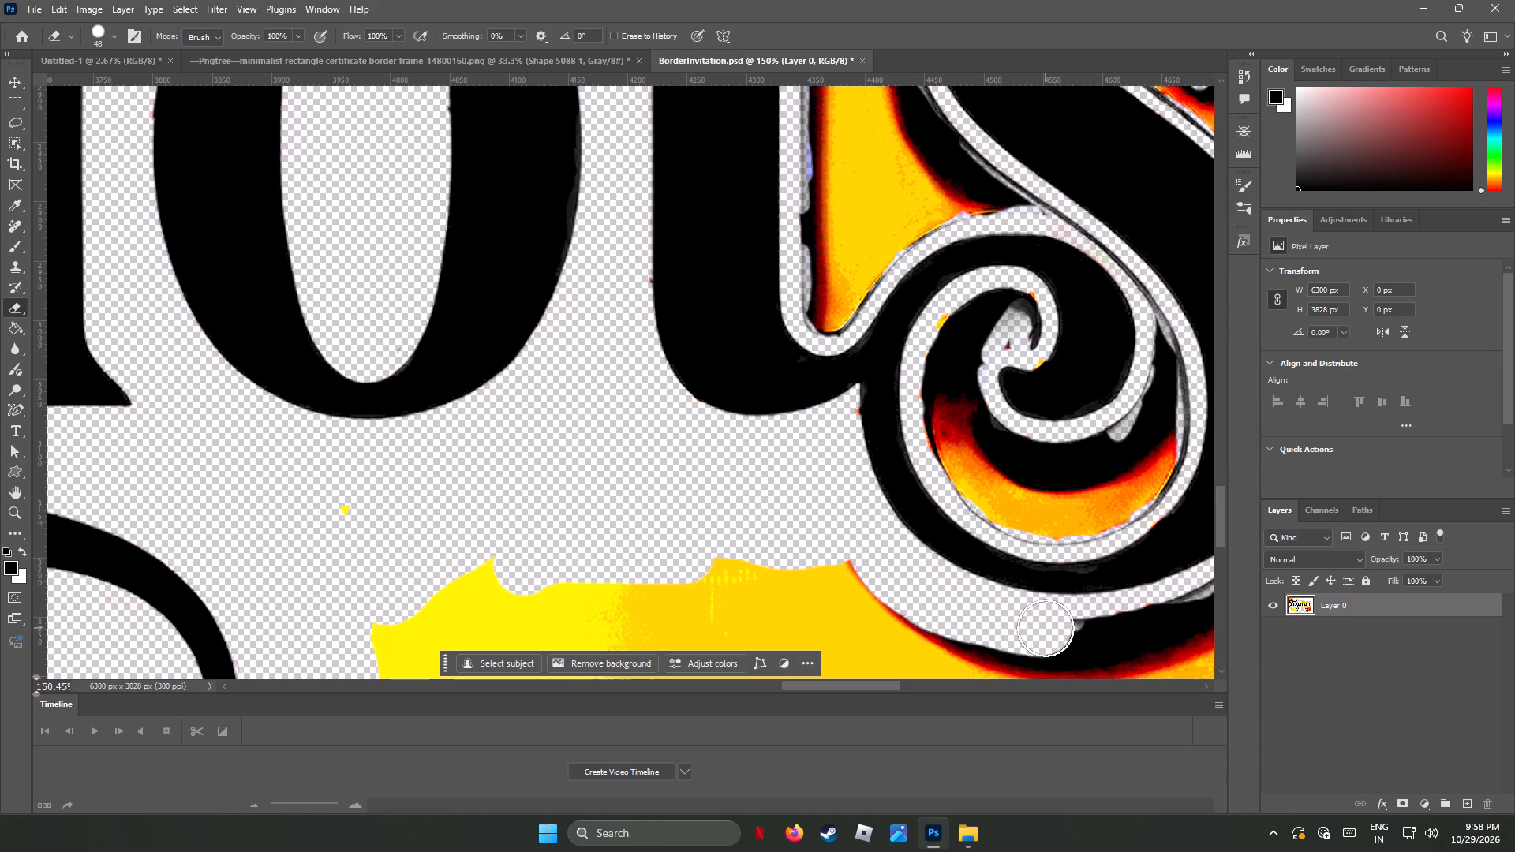
pyautogui.moveTo(1046, 628); pyautogui.dragTo(981, 630)
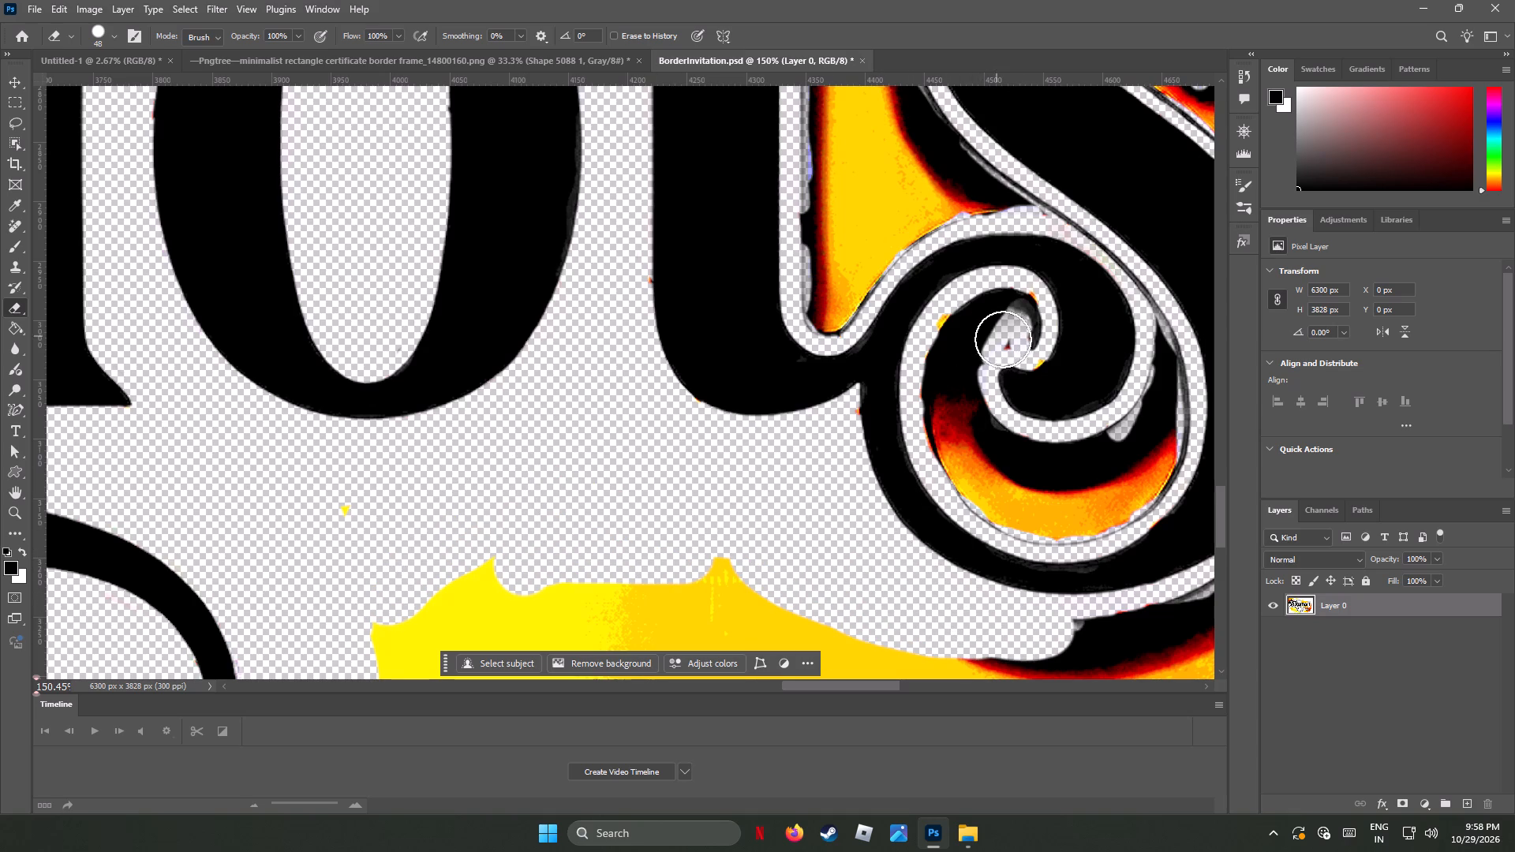
# Erase the grey residue and burnt fill inside the s's spiral, from its centre down the left inner side.
pyautogui.click(1013, 333)
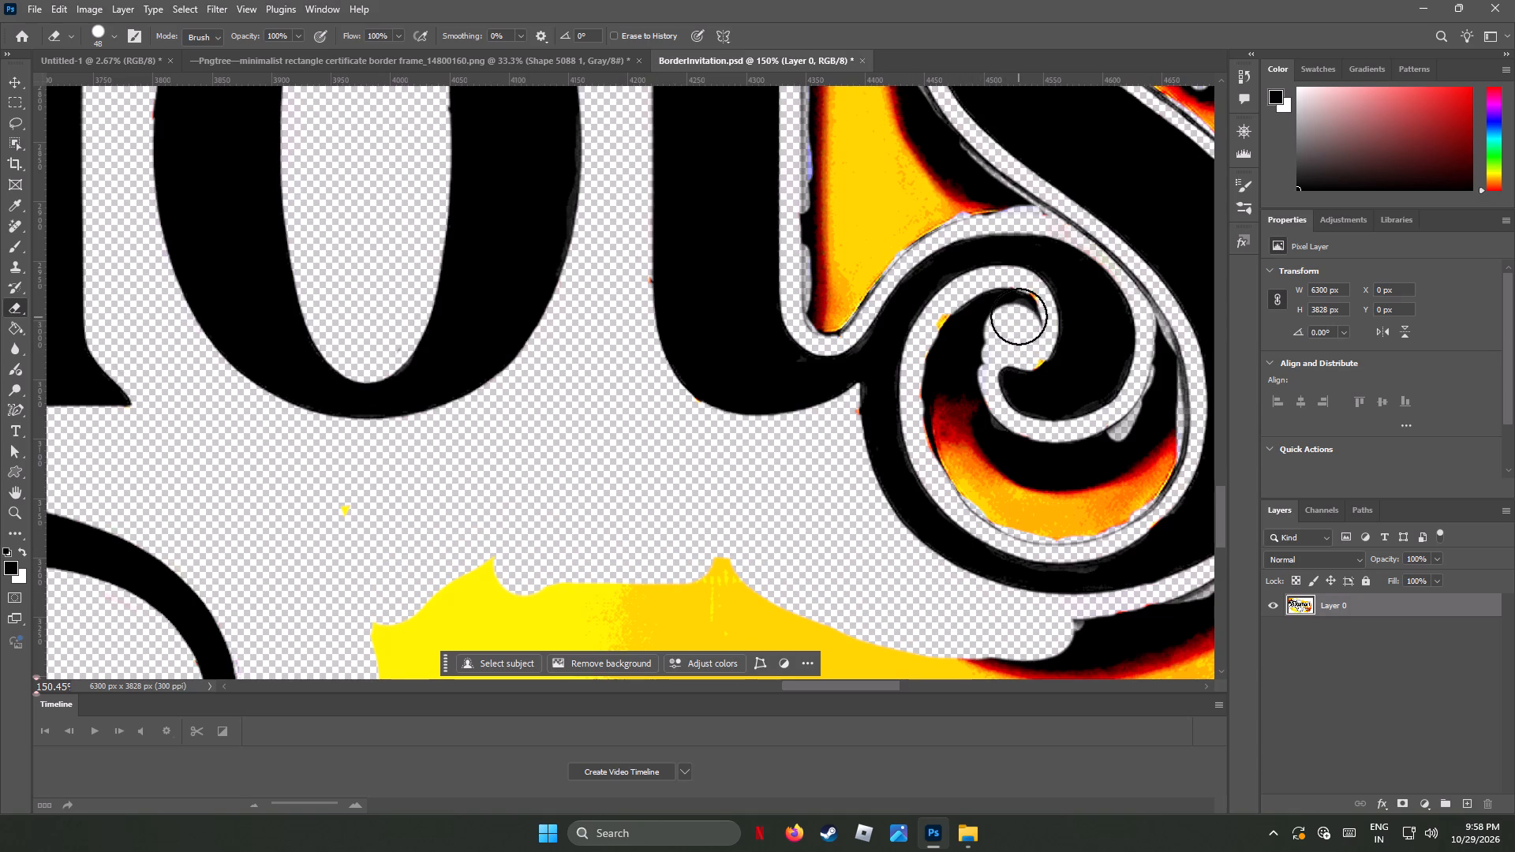
pyautogui.click(1019, 316)
pyautogui.click(995, 301)
pyautogui.click(964, 325)
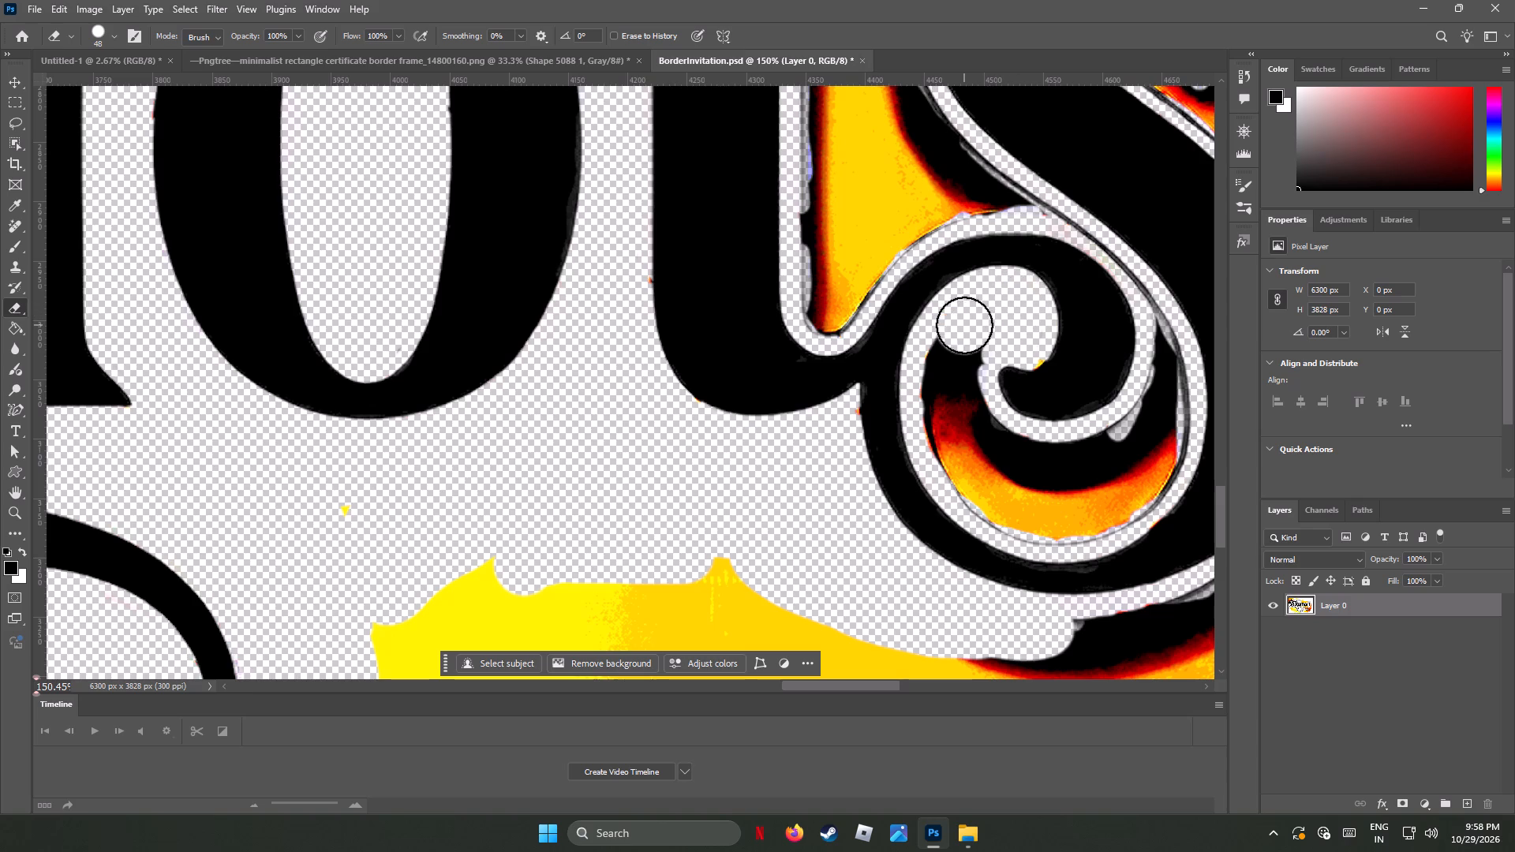
pyautogui.click(948, 338)
pyautogui.moveTo(966, 357); pyautogui.dragTo(964, 371)
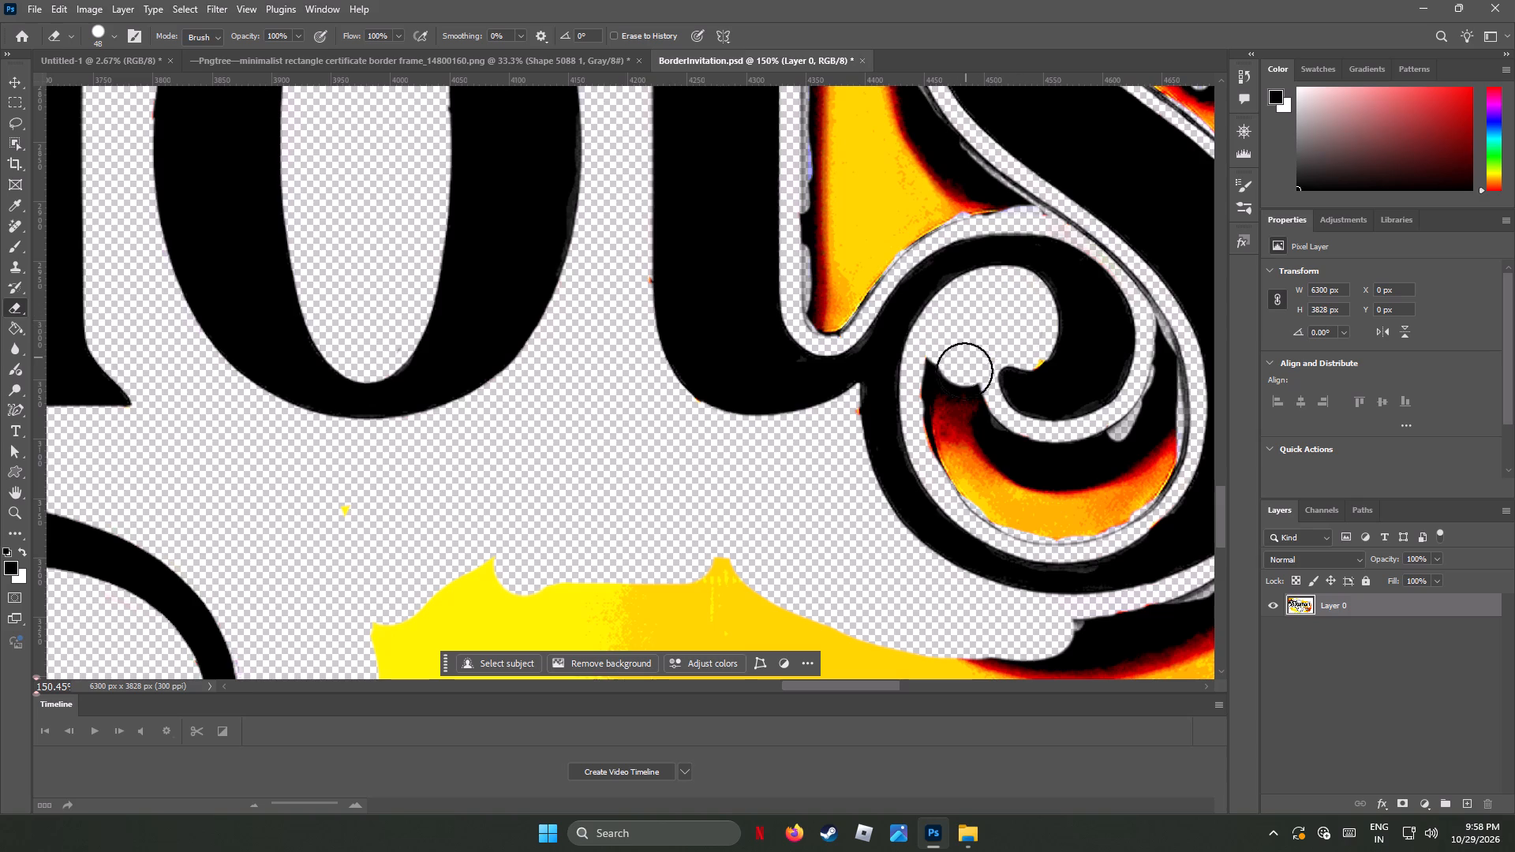
pyautogui.moveTo(964, 371); pyautogui.dragTo(956, 405)
pyautogui.moveTo(939, 364); pyautogui.dragTo(972, 459)
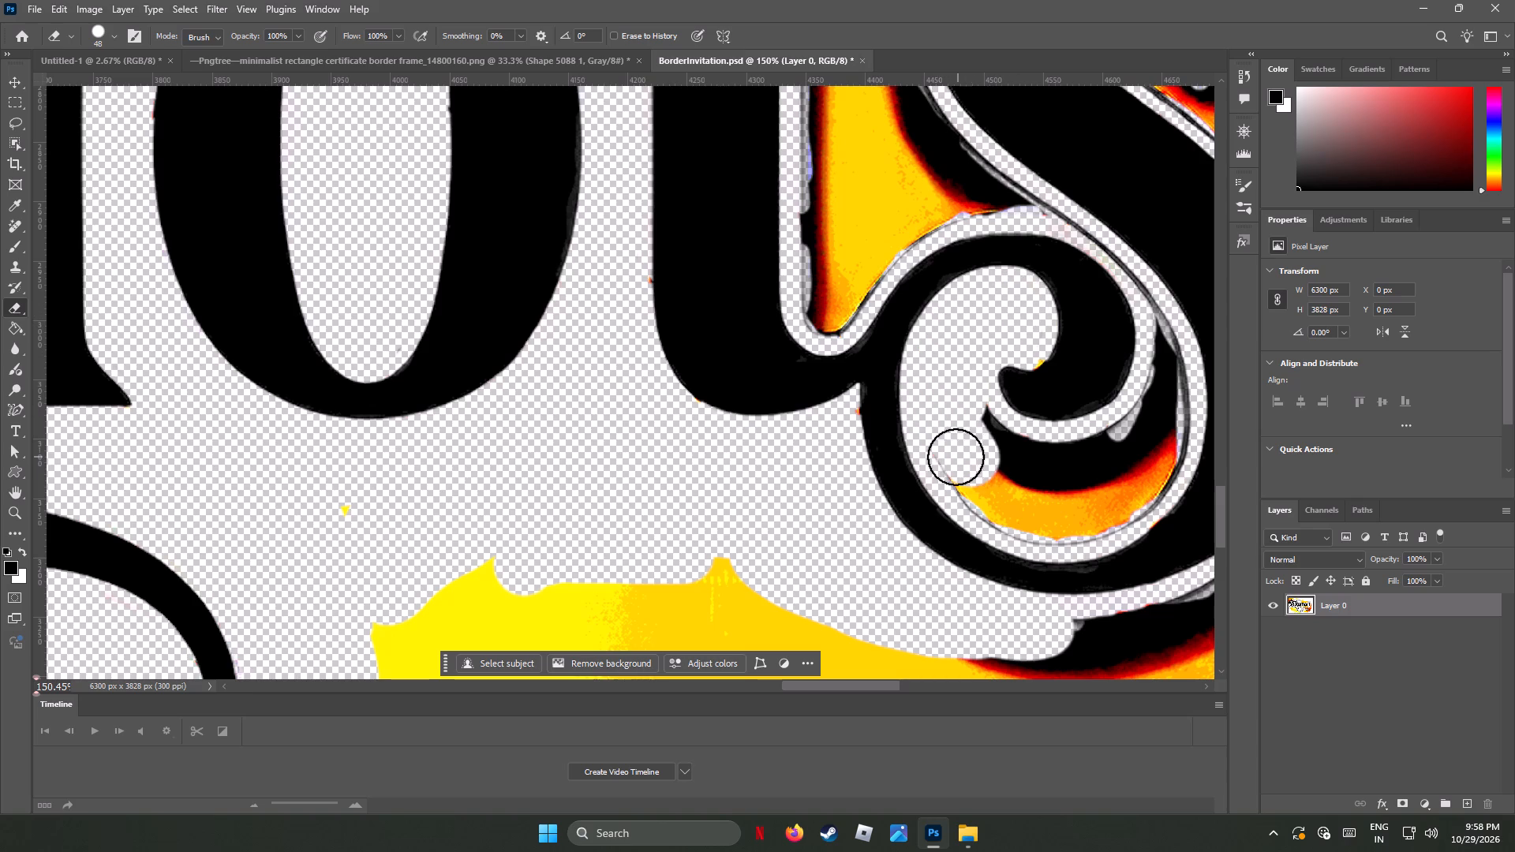
pyautogui.moveTo(953, 458); pyautogui.dragTo(996, 491)
pyautogui.moveTo(984, 422); pyautogui.dragTo(1034, 477)
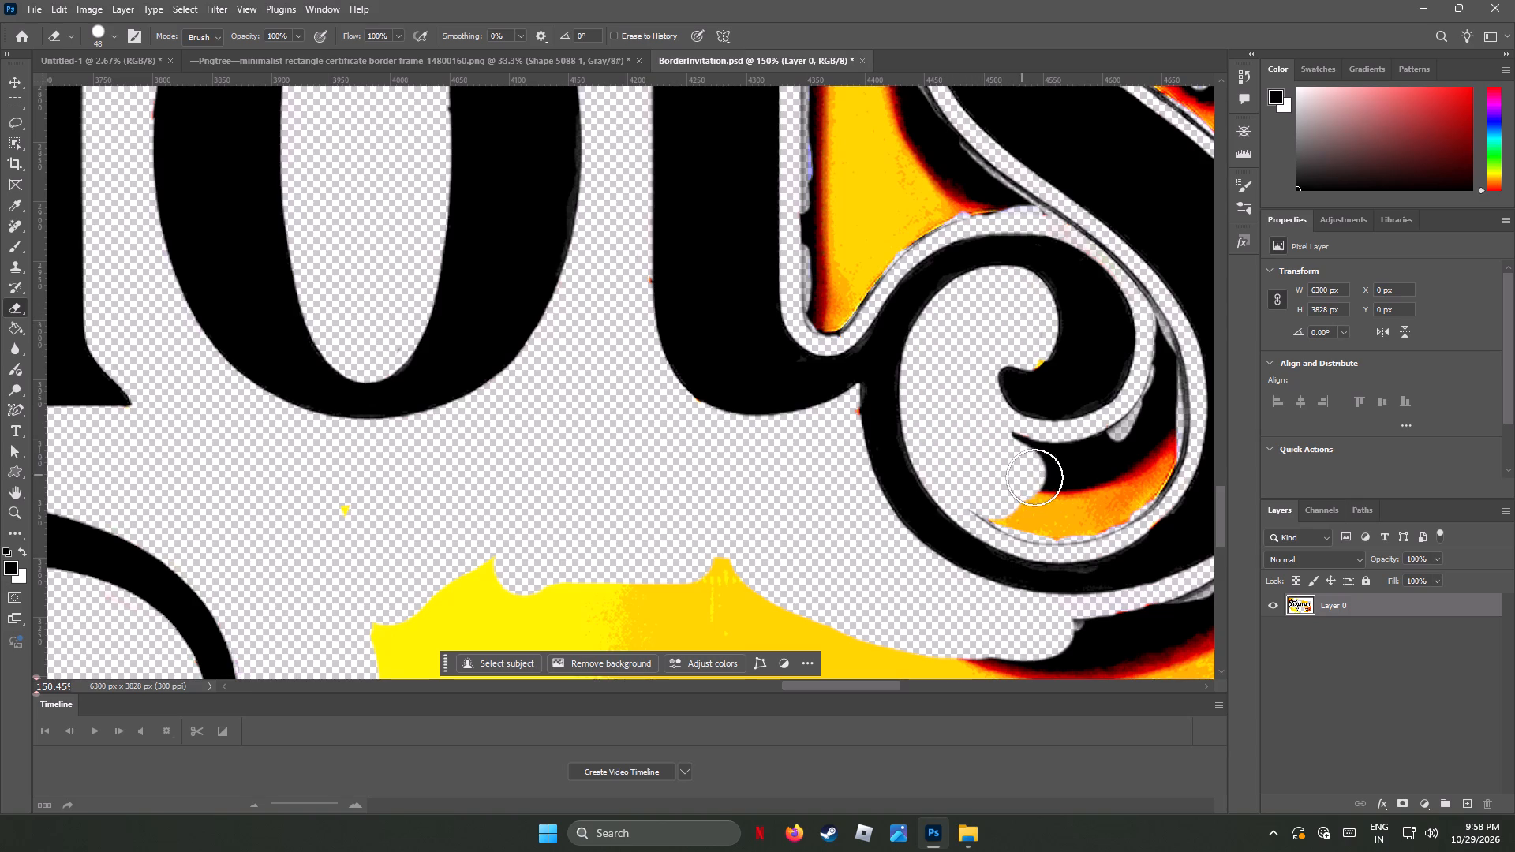
pyautogui.moveTo(1034, 477); pyautogui.dragTo(1036, 478)
pyautogui.click(1014, 450)
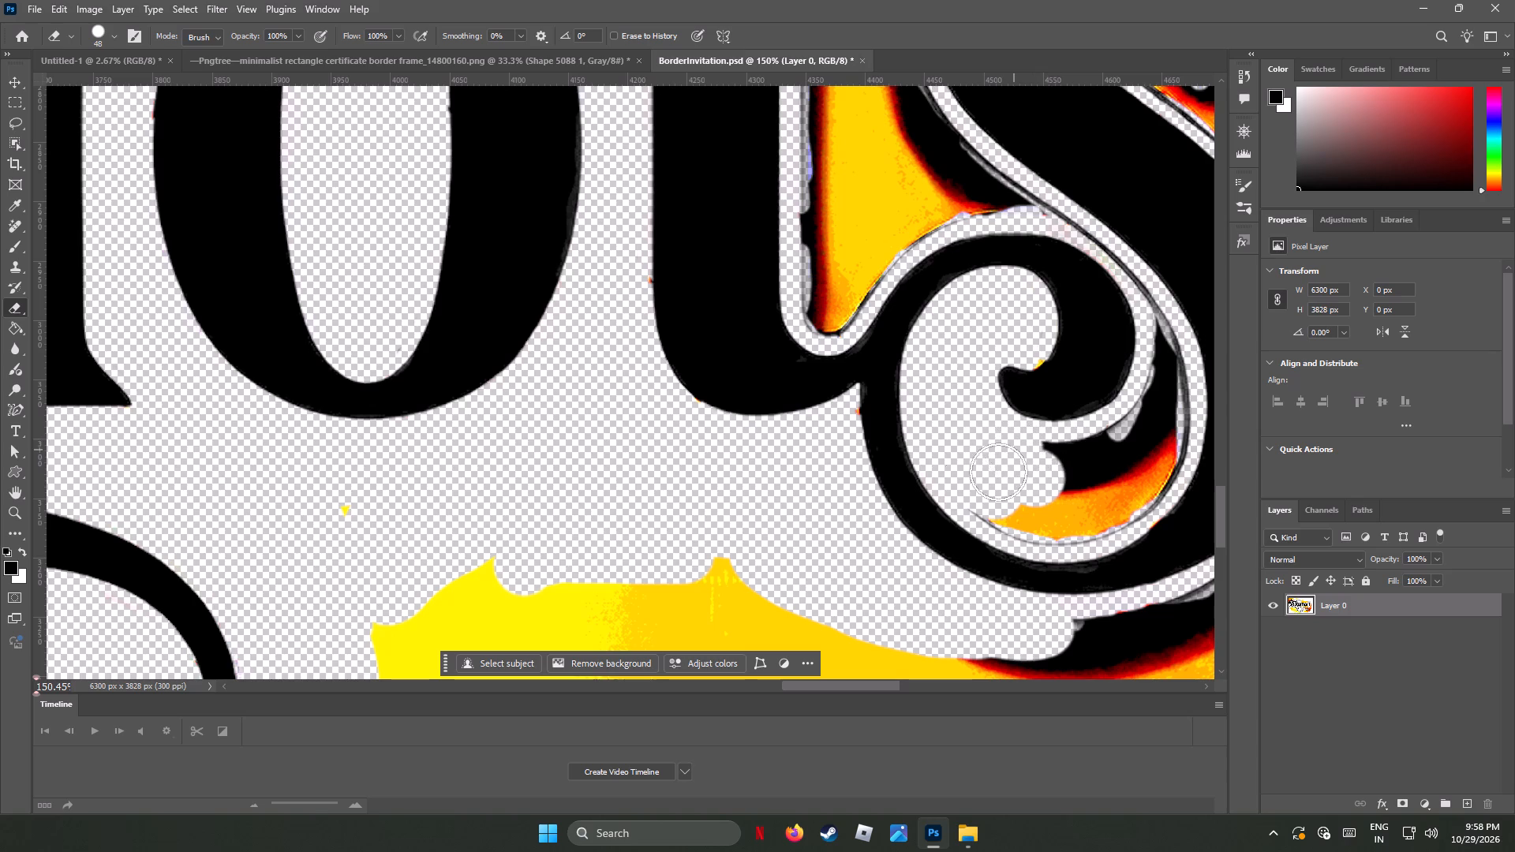
pyautogui.click(965, 490)
# Erase the orange flame and grey edge along the bottom inner curve of the s's spiral.
pyautogui.moveTo(993, 505); pyautogui.dragTo(1031, 514)
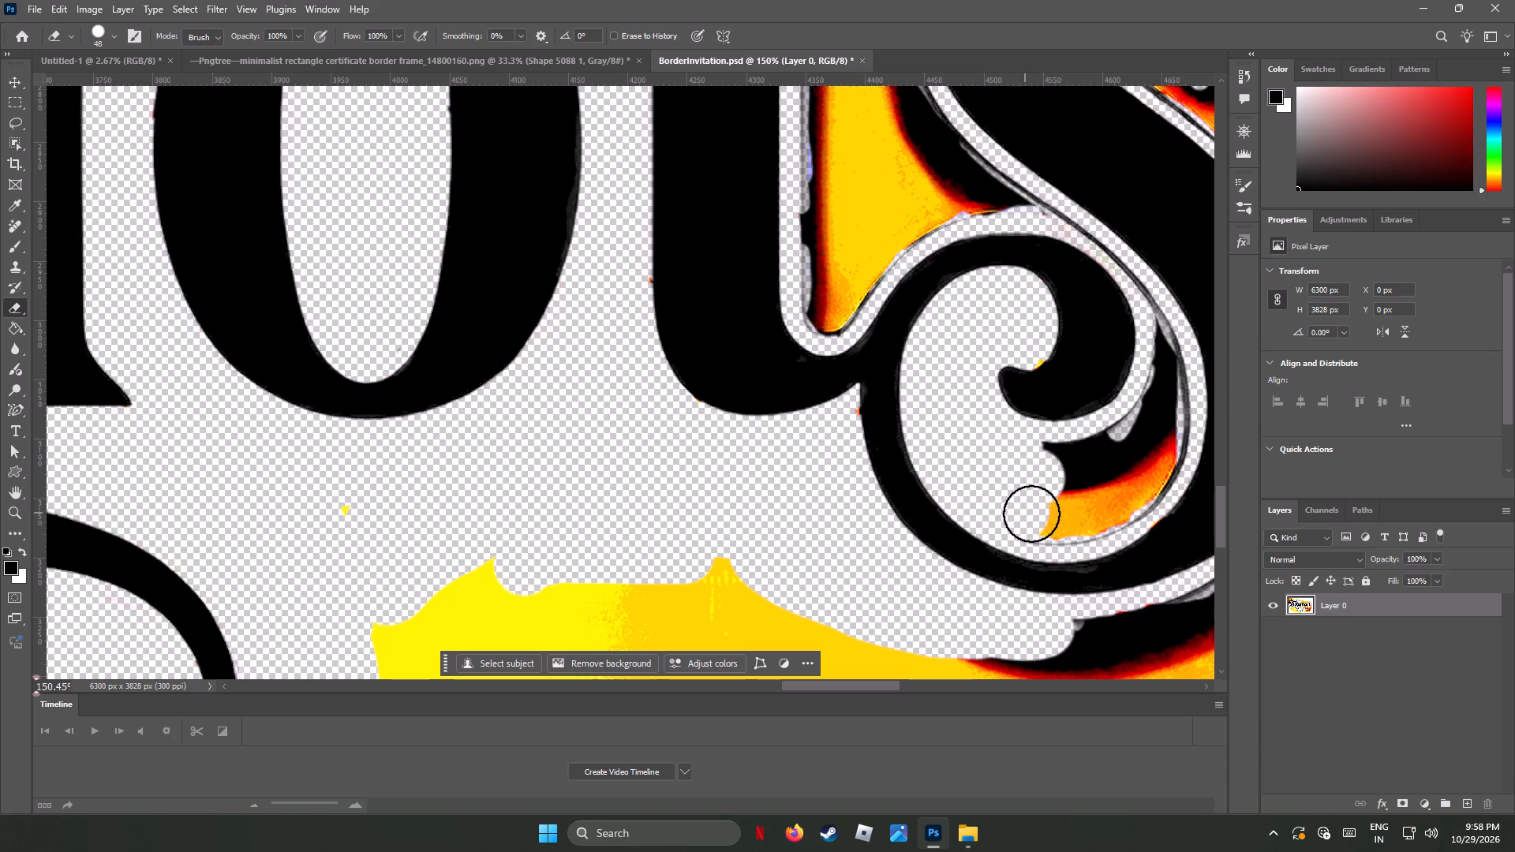
pyautogui.moveTo(1031, 514); pyautogui.dragTo(1034, 514)
pyautogui.click(1041, 523)
pyautogui.click(1069, 527)
pyautogui.click(1092, 519)
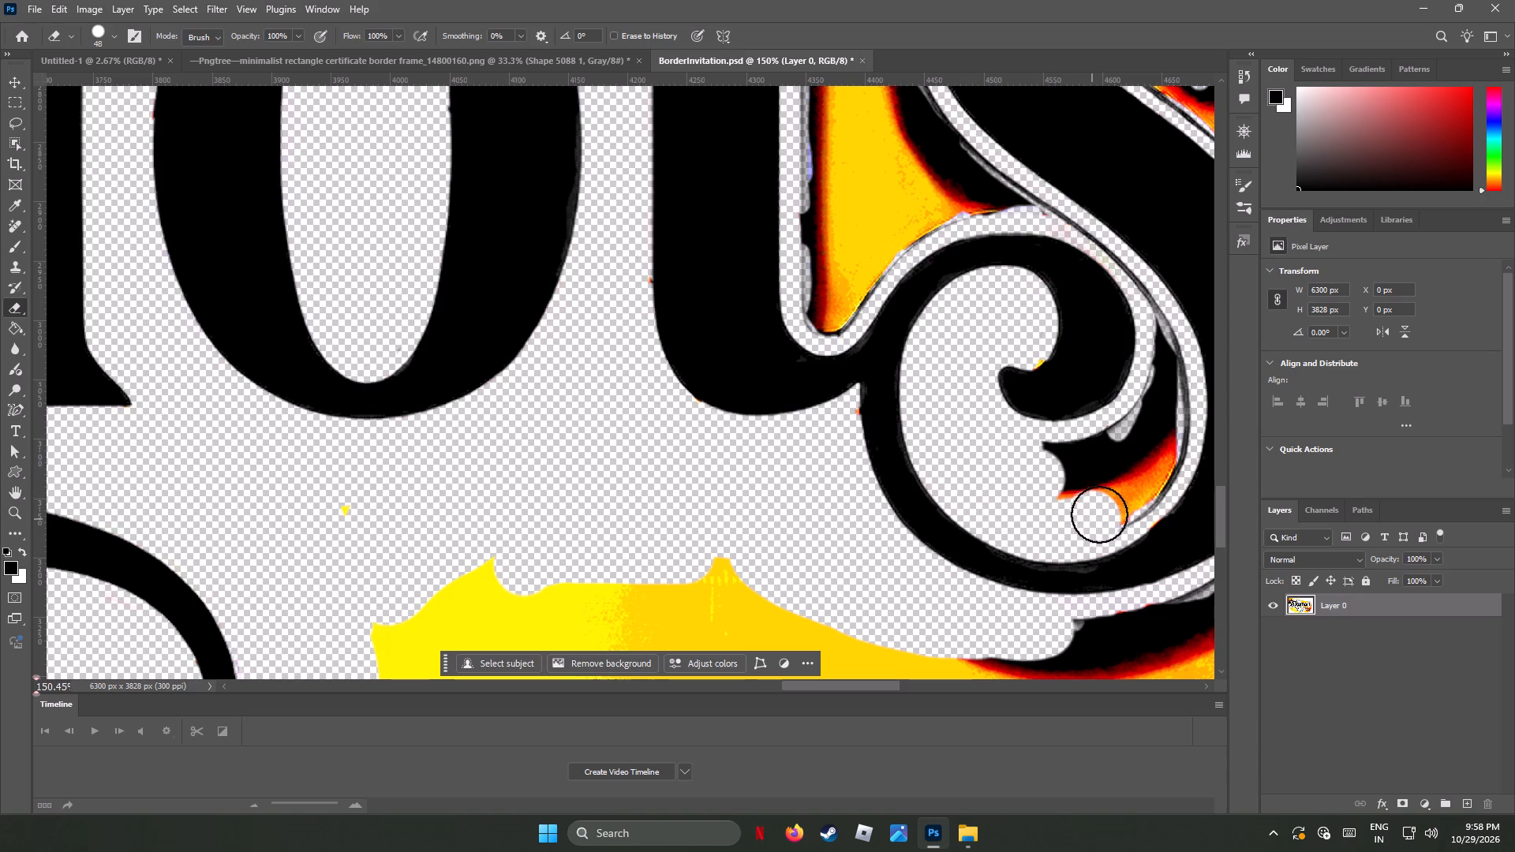
pyautogui.click(1116, 507)
pyautogui.click(1132, 494)
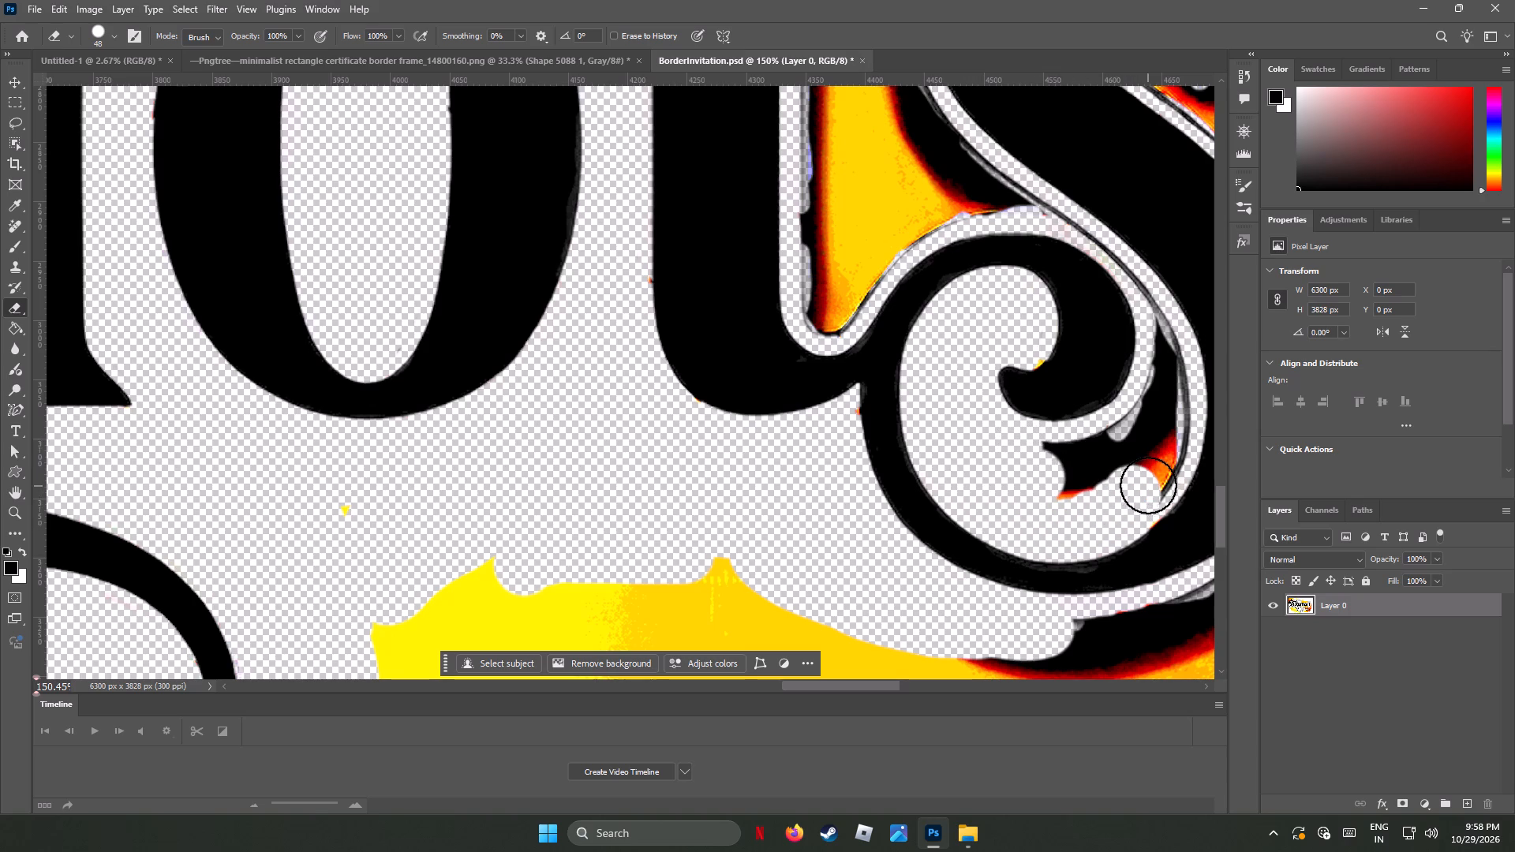
pyautogui.click(1148, 474)
pyautogui.click(1150, 484)
pyautogui.click(1159, 451)
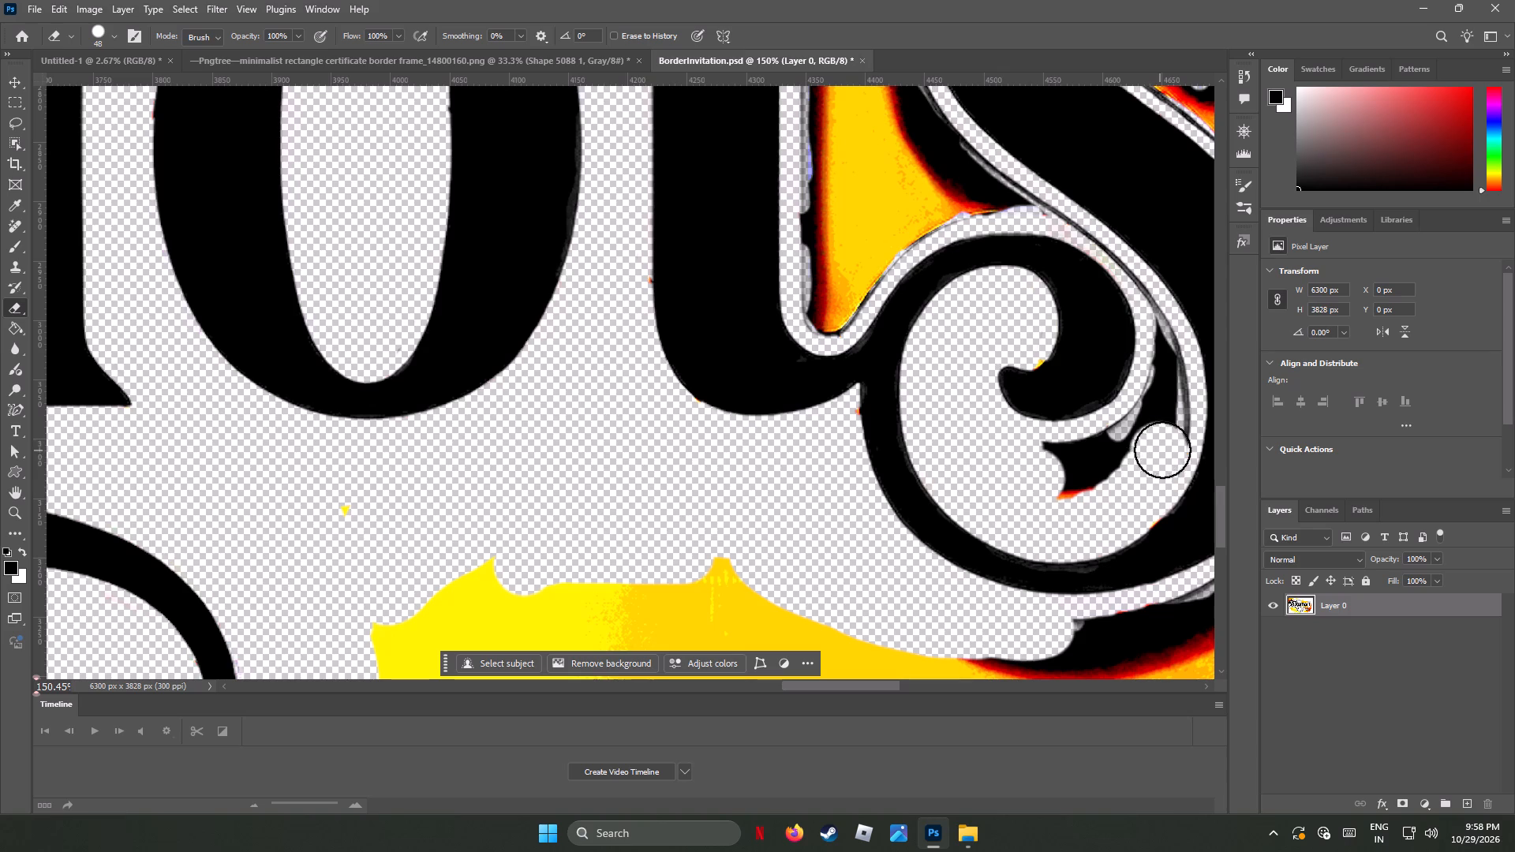
# Erase the black and grey band along the spiral's right inner side and the leftover black fragment beneath the curl.
pyautogui.click(1167, 432)
pyautogui.click(1172, 395)
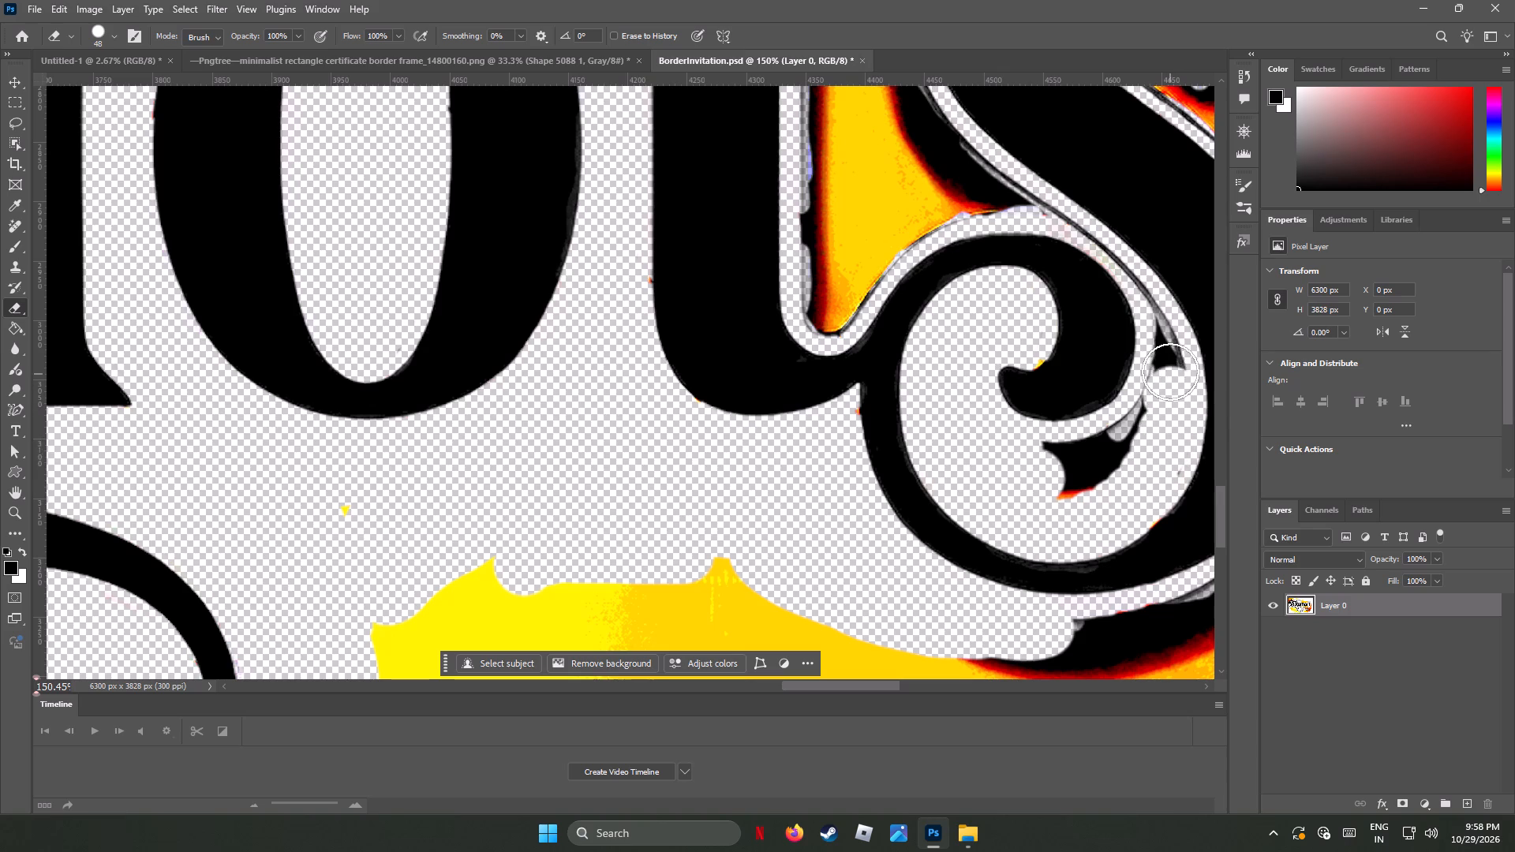
pyautogui.click(1170, 371)
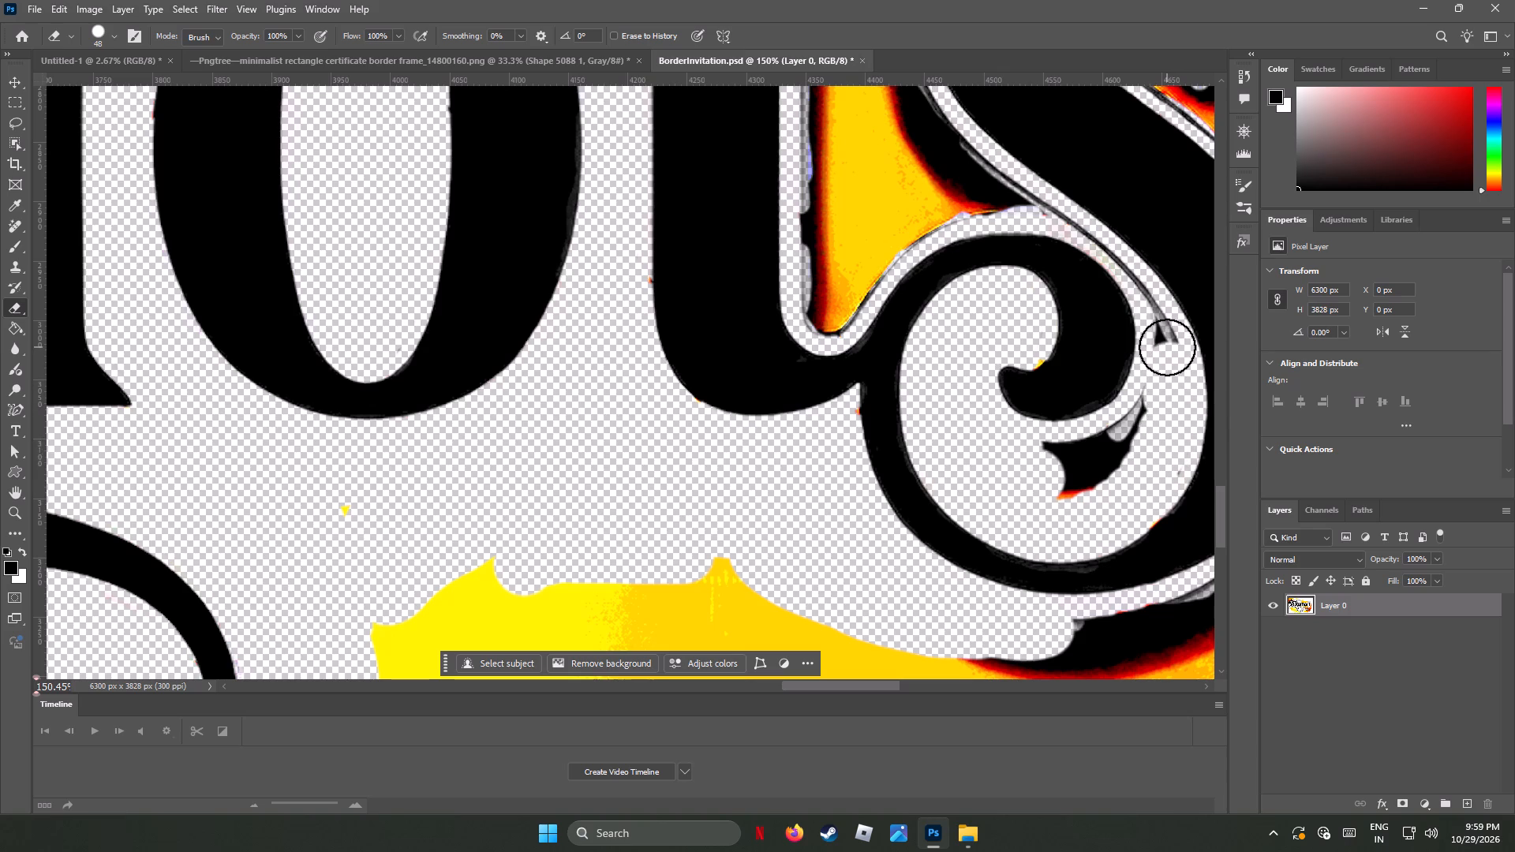
pyautogui.click(1165, 347)
pyautogui.moveTo(1154, 403); pyautogui.dragTo(1087, 455)
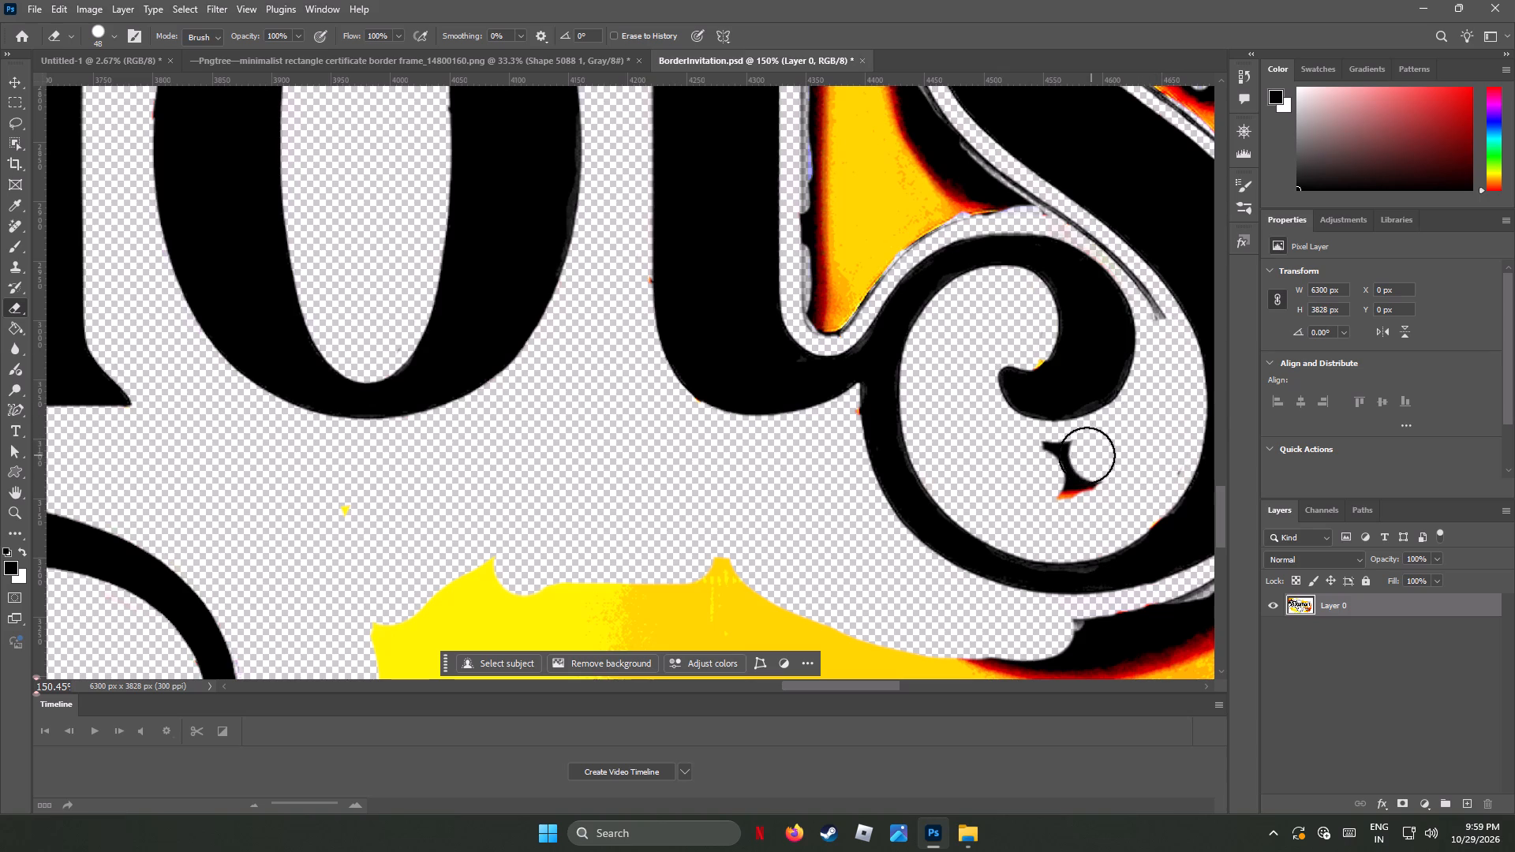
pyautogui.moveTo(1087, 455); pyautogui.dragTo(1116, 472)
# Erase the lower part of the yellow flame and its burnt edges between the t's stem and the s.
pyautogui.moveTo(823, 315); pyautogui.dragTo(818, 186)
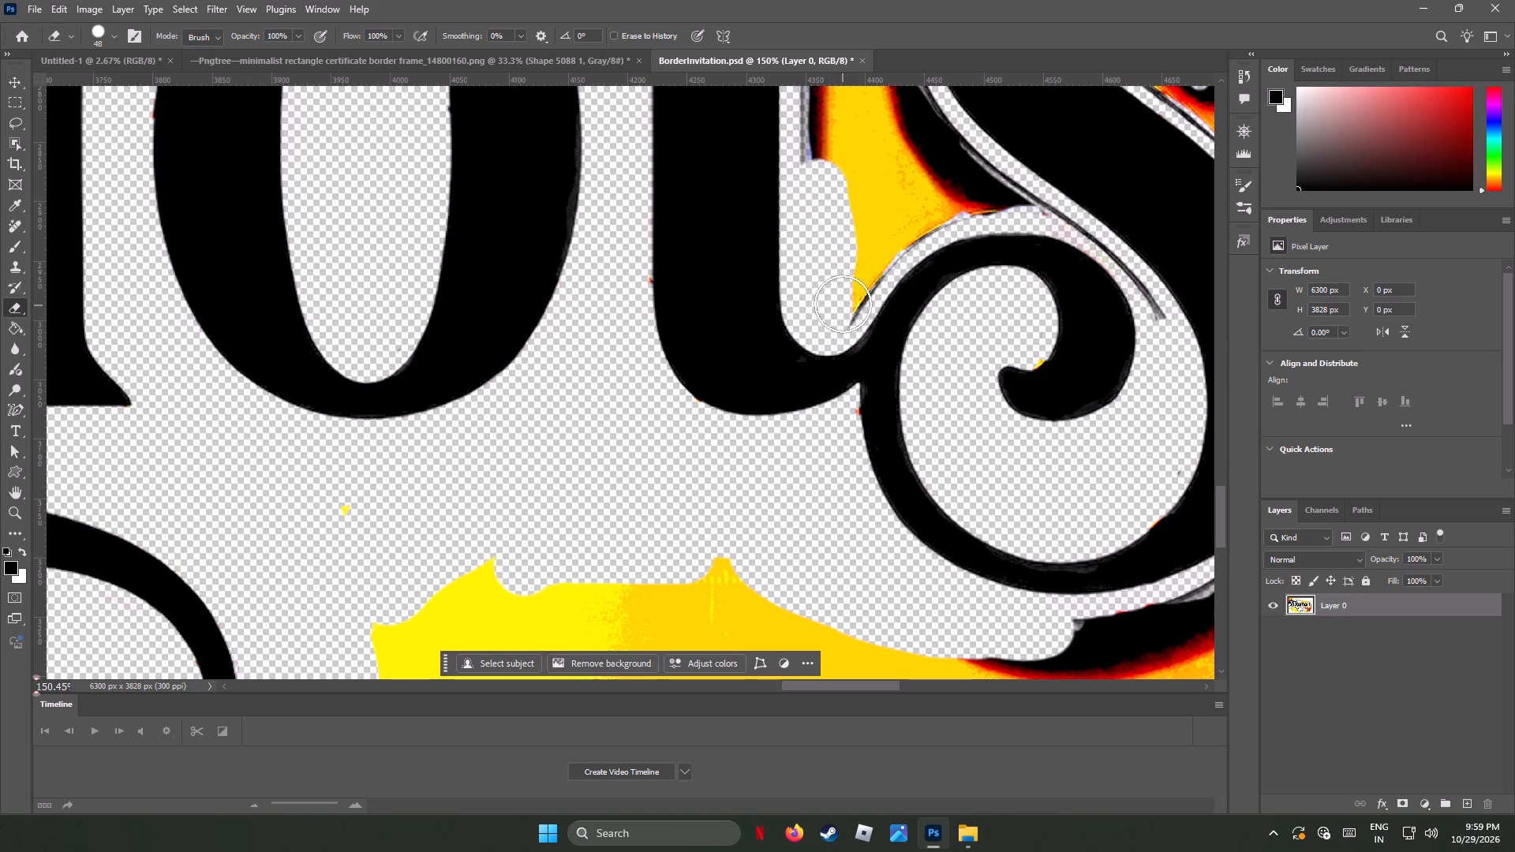
pyautogui.moveTo(844, 298); pyautogui.dragTo(933, 206)
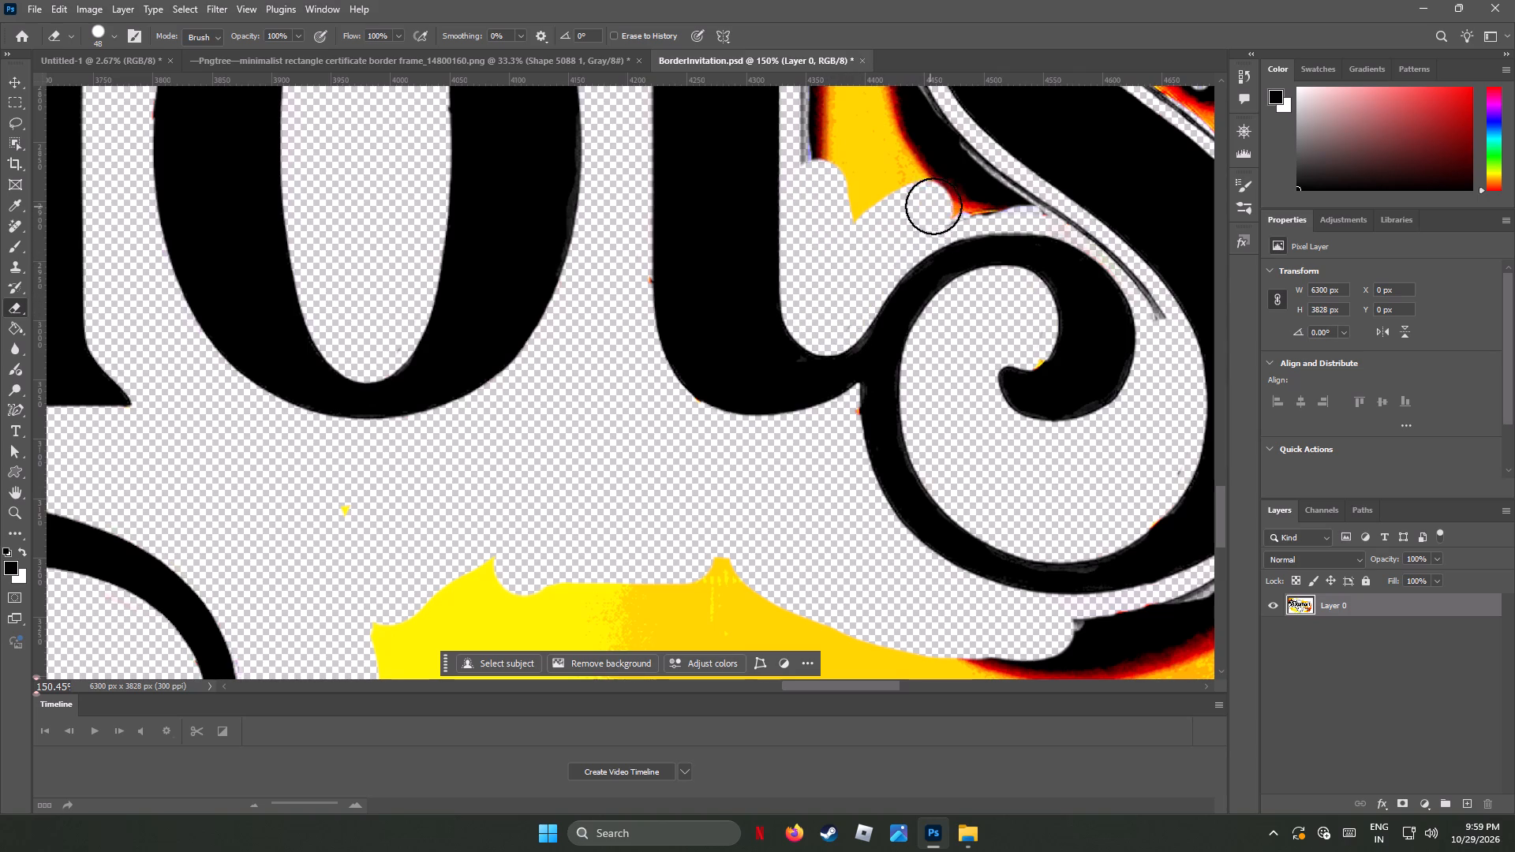
pyautogui.moveTo(933, 206); pyautogui.dragTo(982, 195)
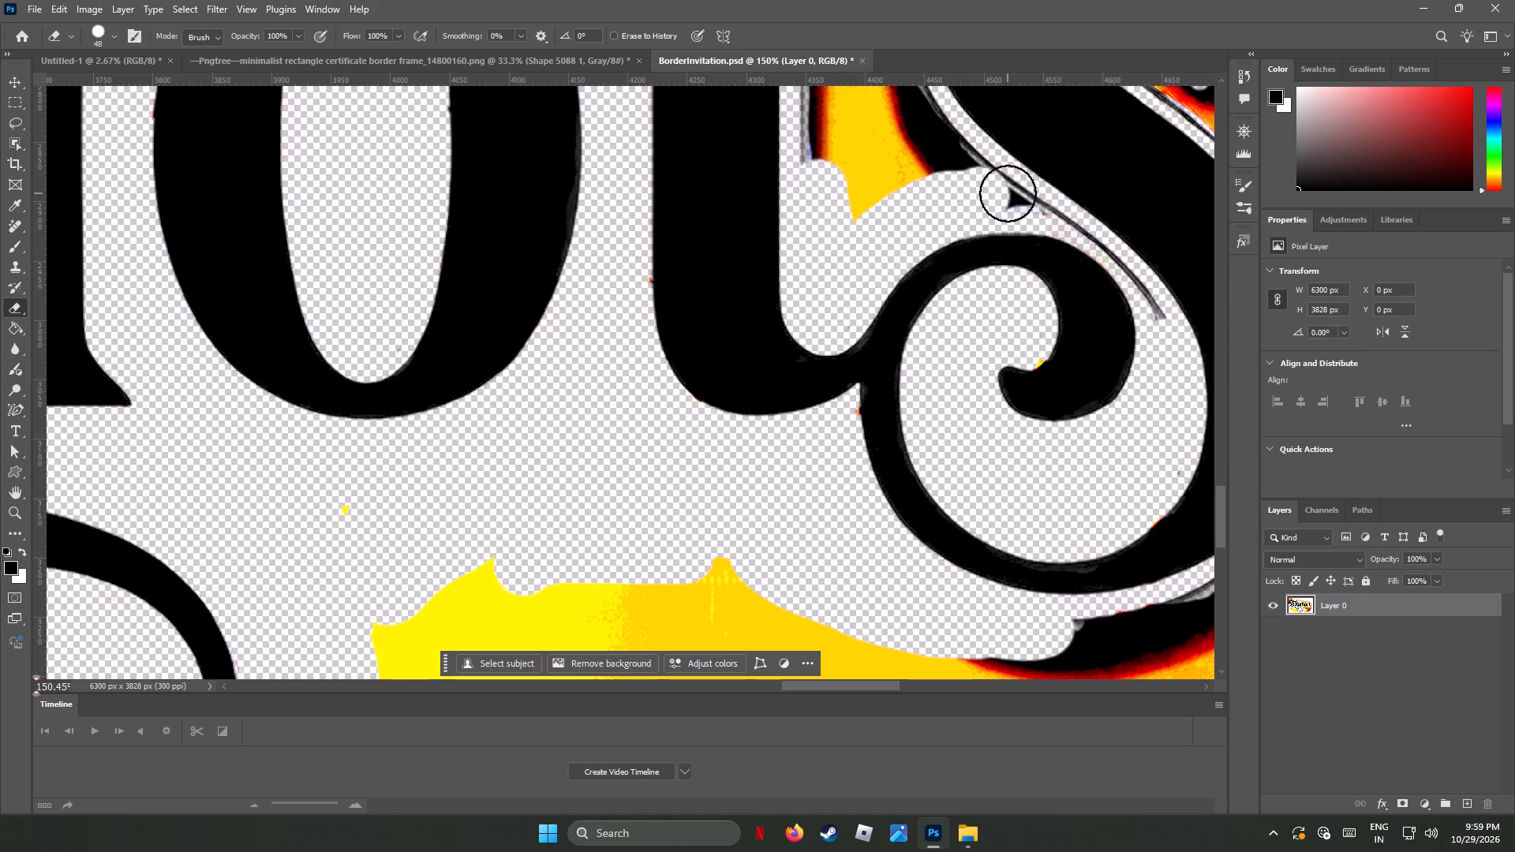
pyautogui.moveTo(1008, 193); pyautogui.dragTo(824, 143)
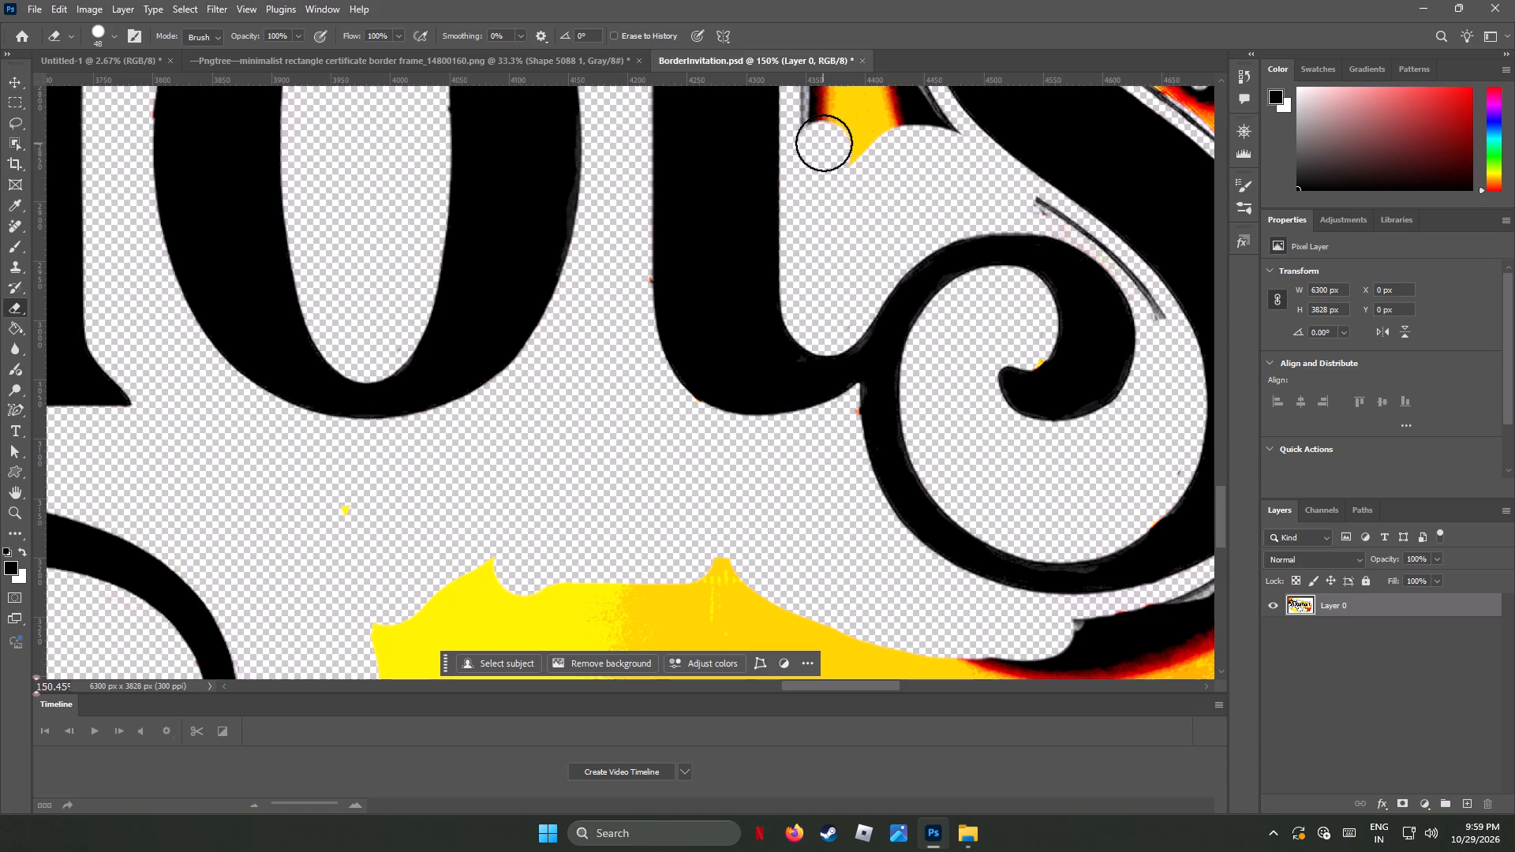
pyautogui.moveTo(824, 143); pyautogui.dragTo(869, 151)
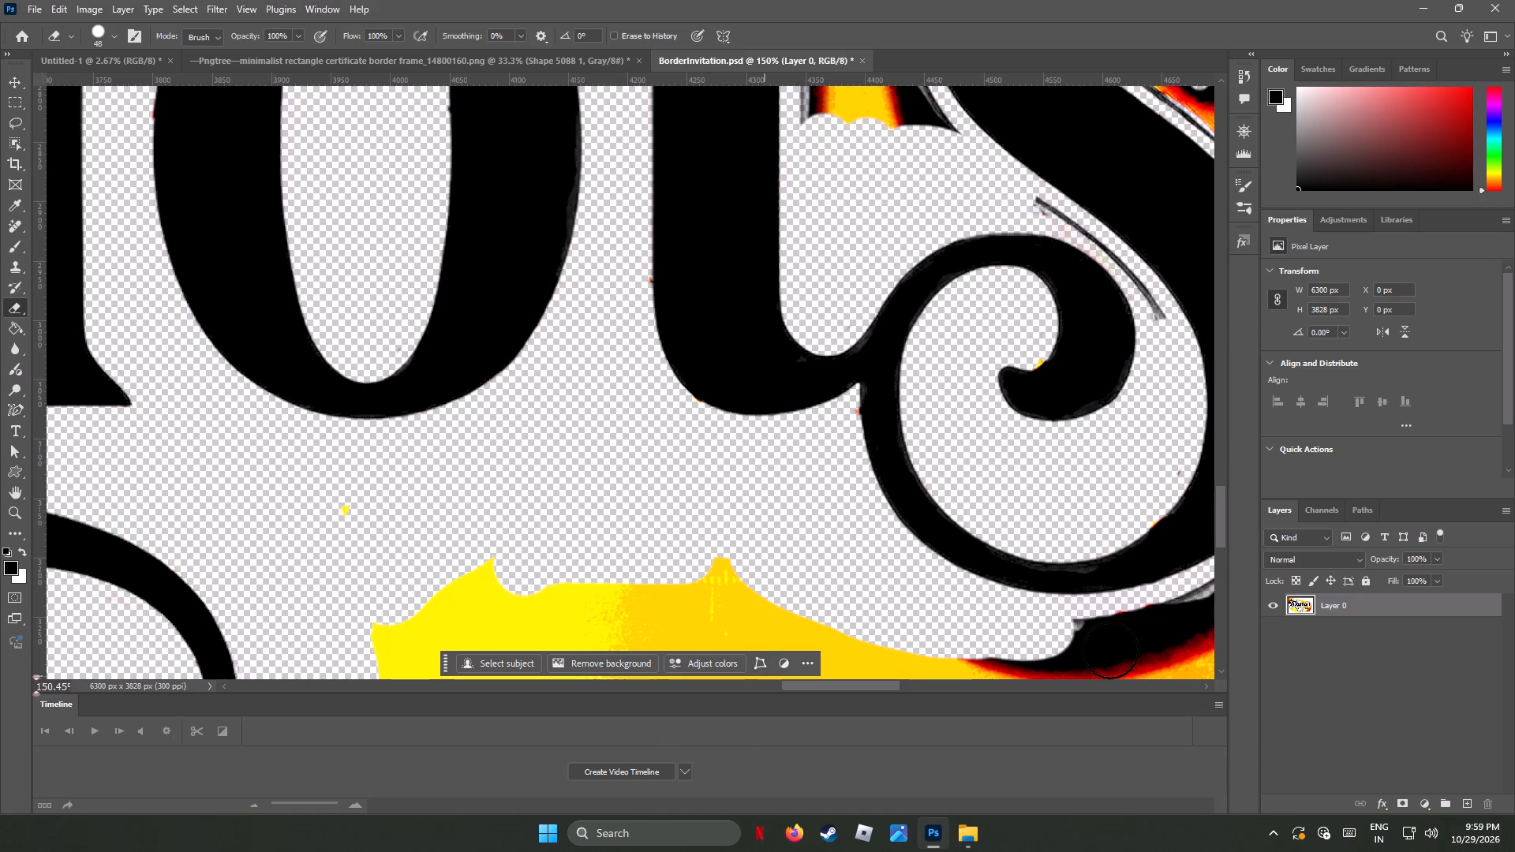
# Erase the burnt band and grey residue beneath the s's bottom curve, up to the gap between the s and a.
pyautogui.moveTo(1169, 616); pyautogui.dragTo(1034, 630)
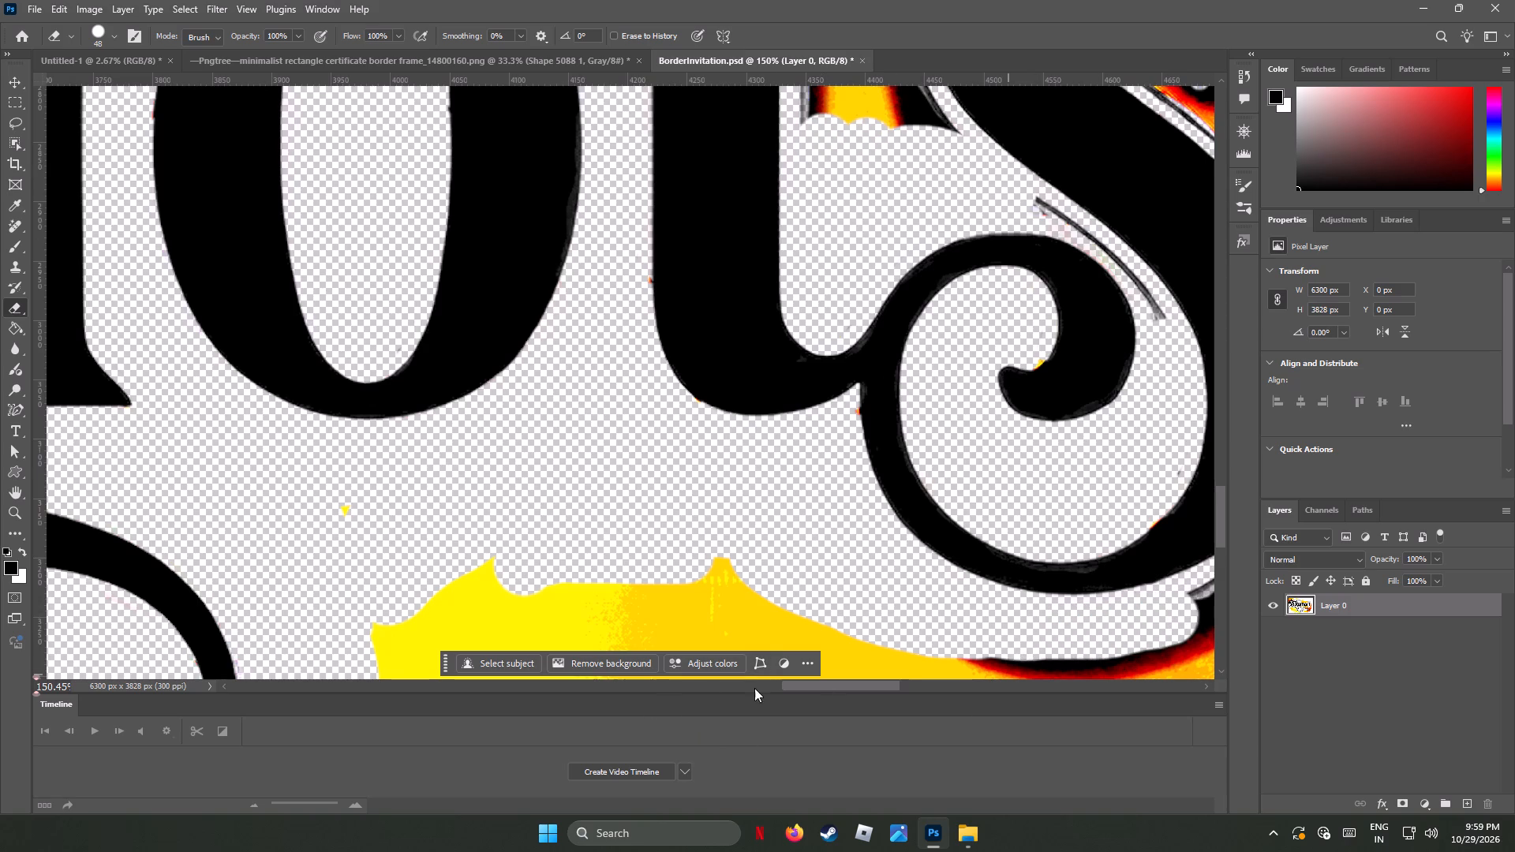
pyautogui.moveTo(836, 687); pyautogui.dragTo(861, 686)
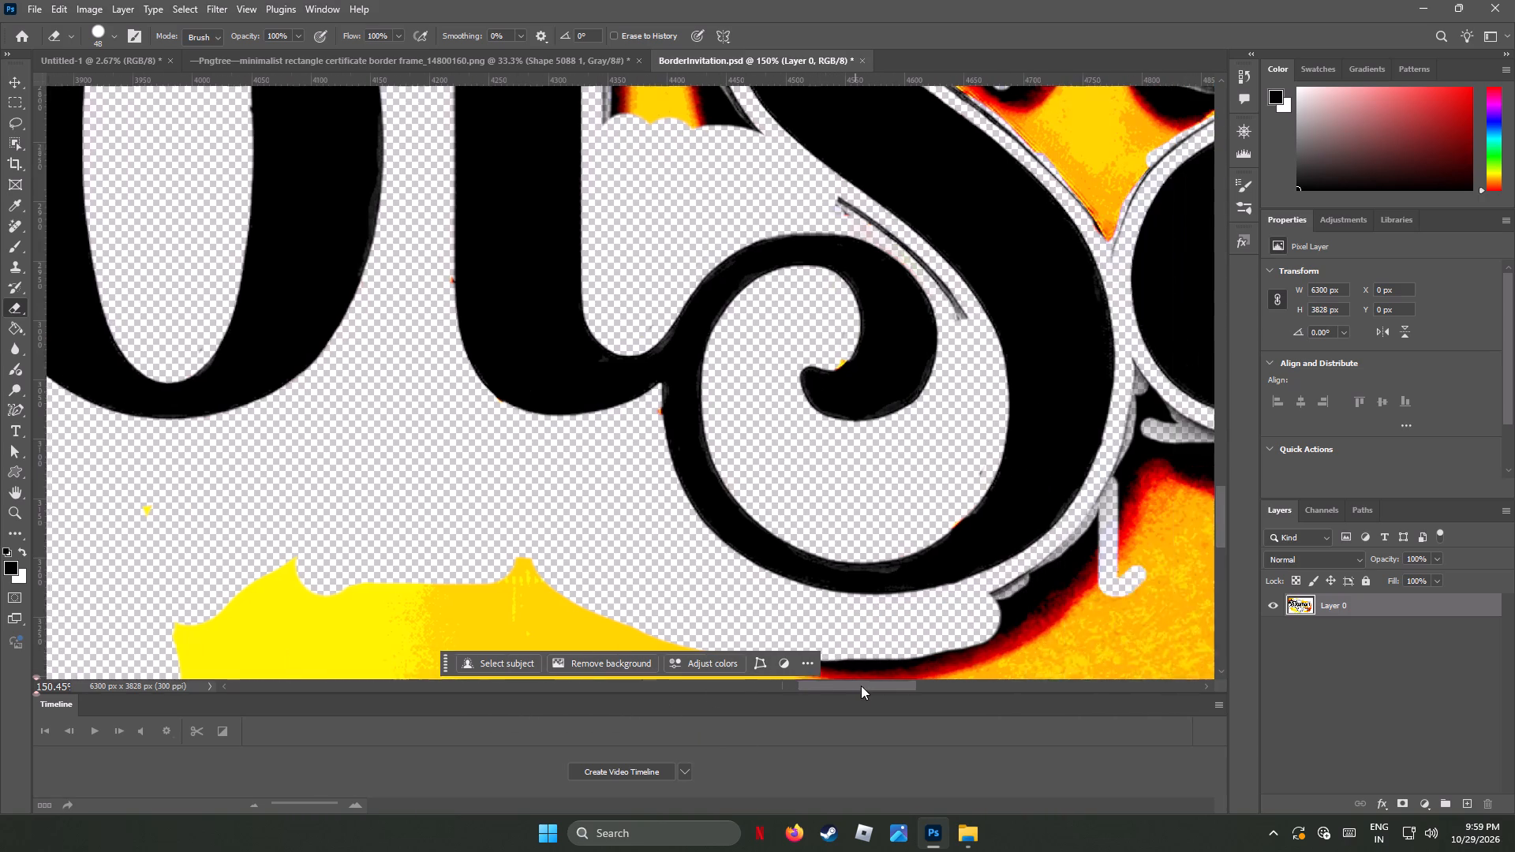
pyautogui.moveTo(861, 686); pyautogui.dragTo(892, 688)
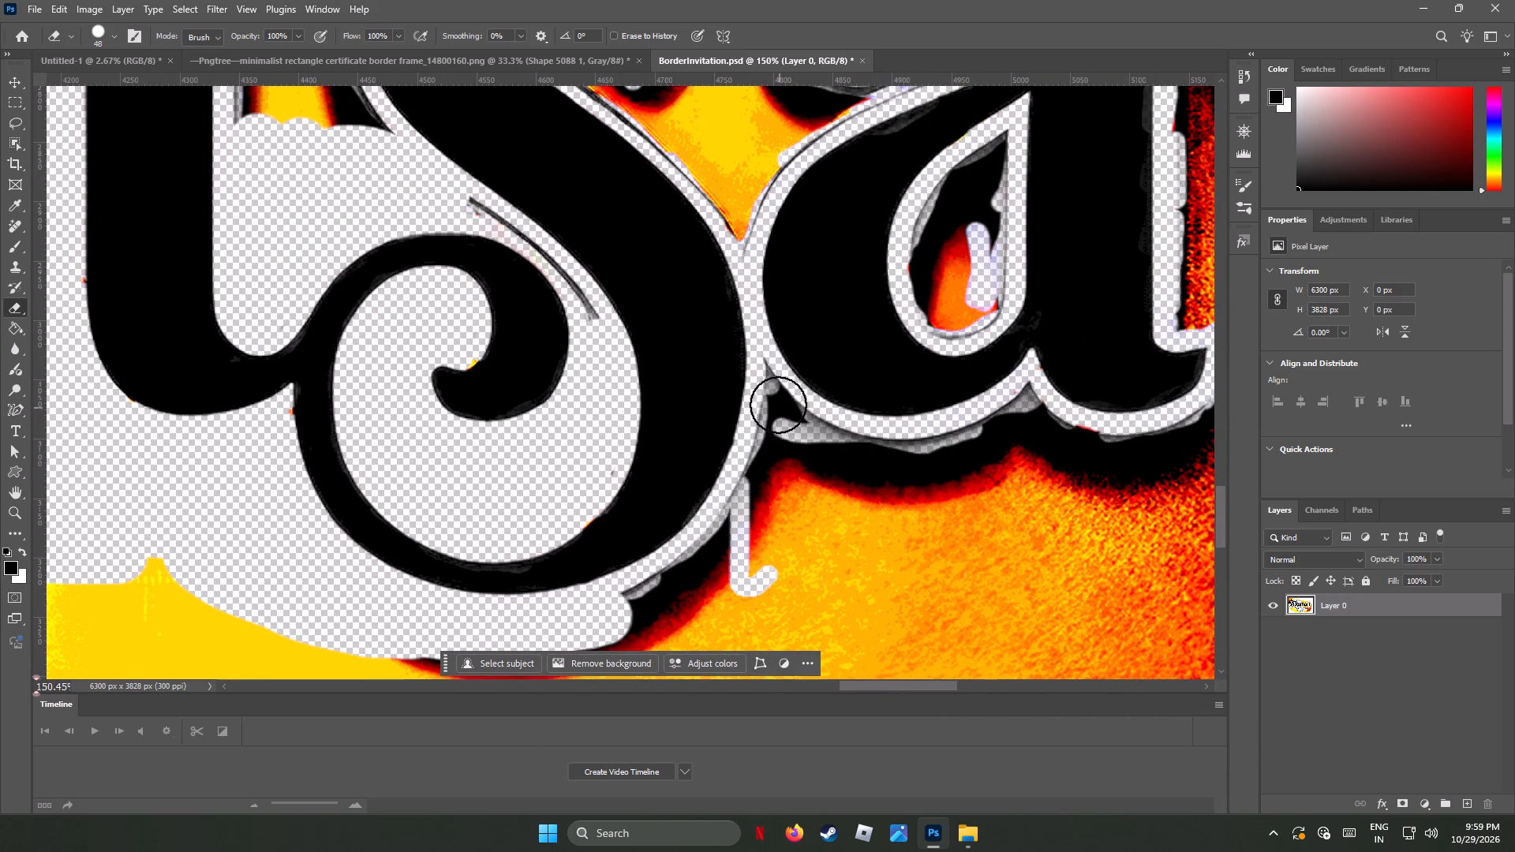
pyautogui.moveTo(777, 400); pyautogui.dragTo(714, 542)
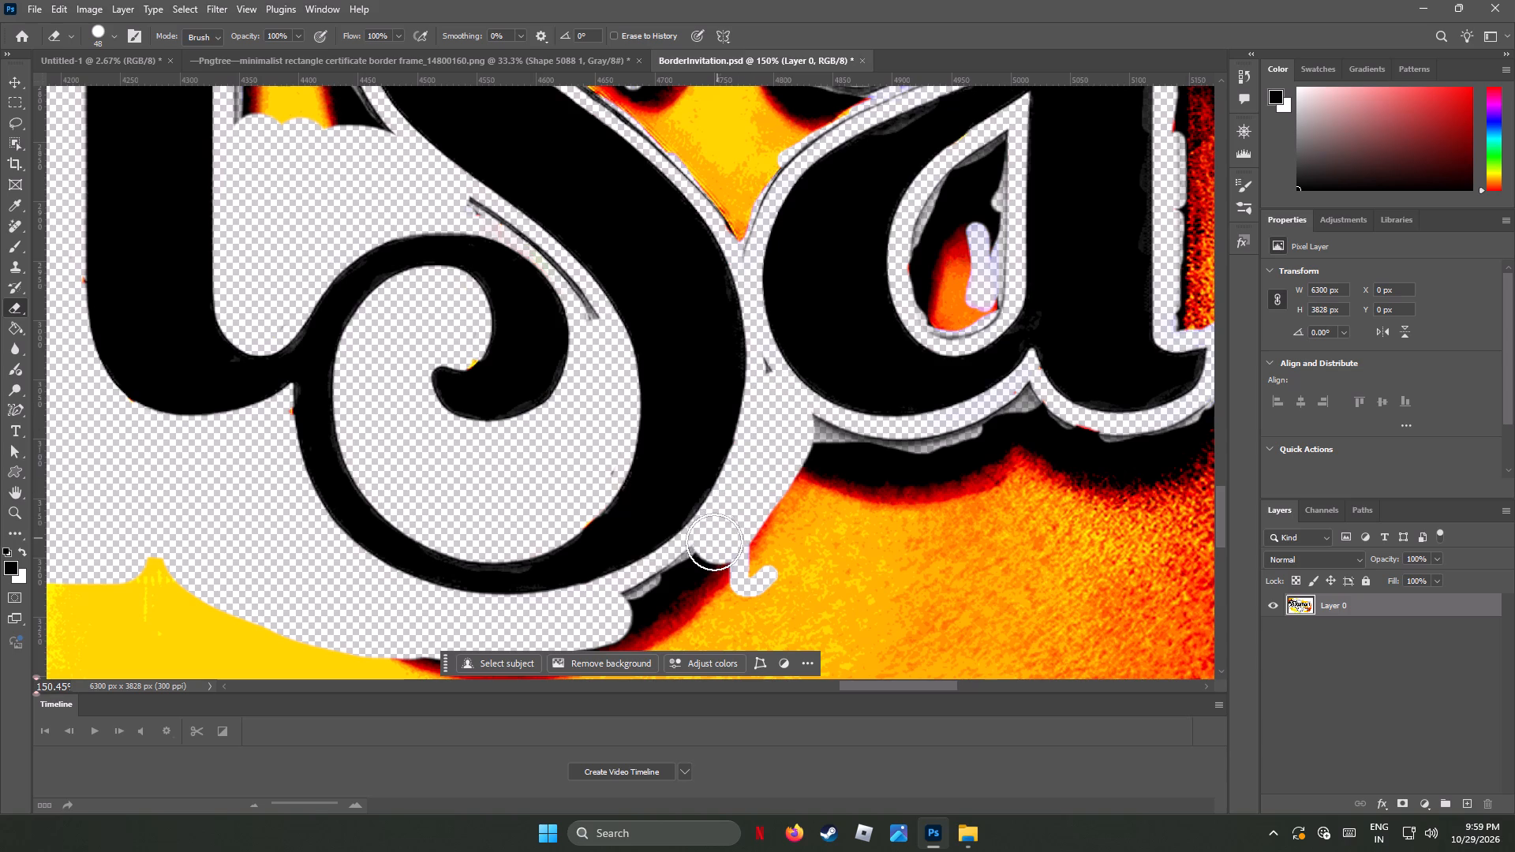
pyautogui.moveTo(714, 542); pyautogui.dragTo(614, 624)
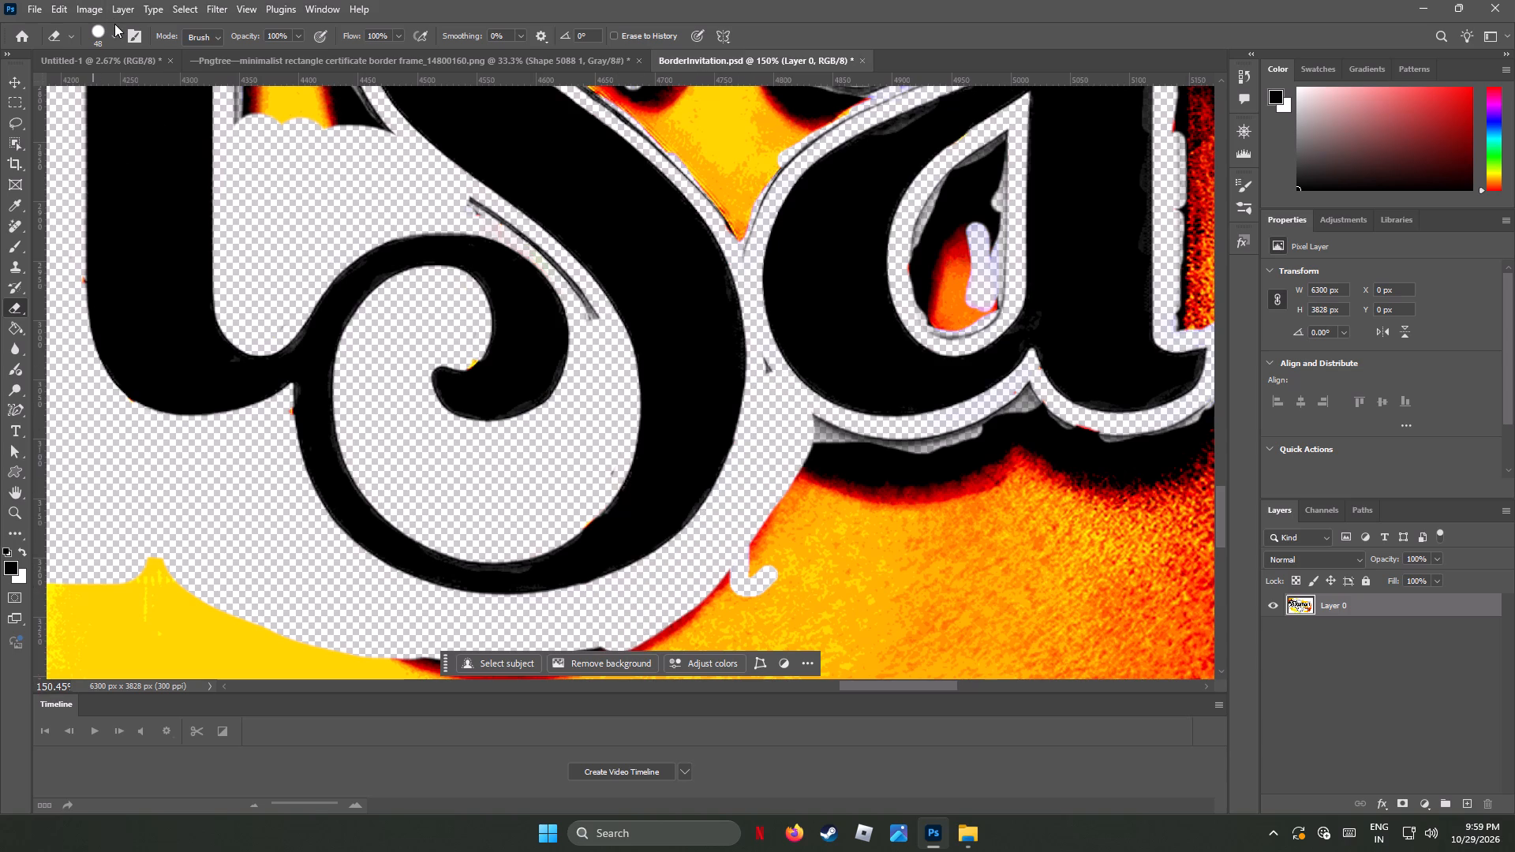
# Reduce the eraser to 17 px and erase the speck between s and a and the thin dark line above the s's curl.
pyautogui.click(115, 34)
pyautogui.click(96, 80)
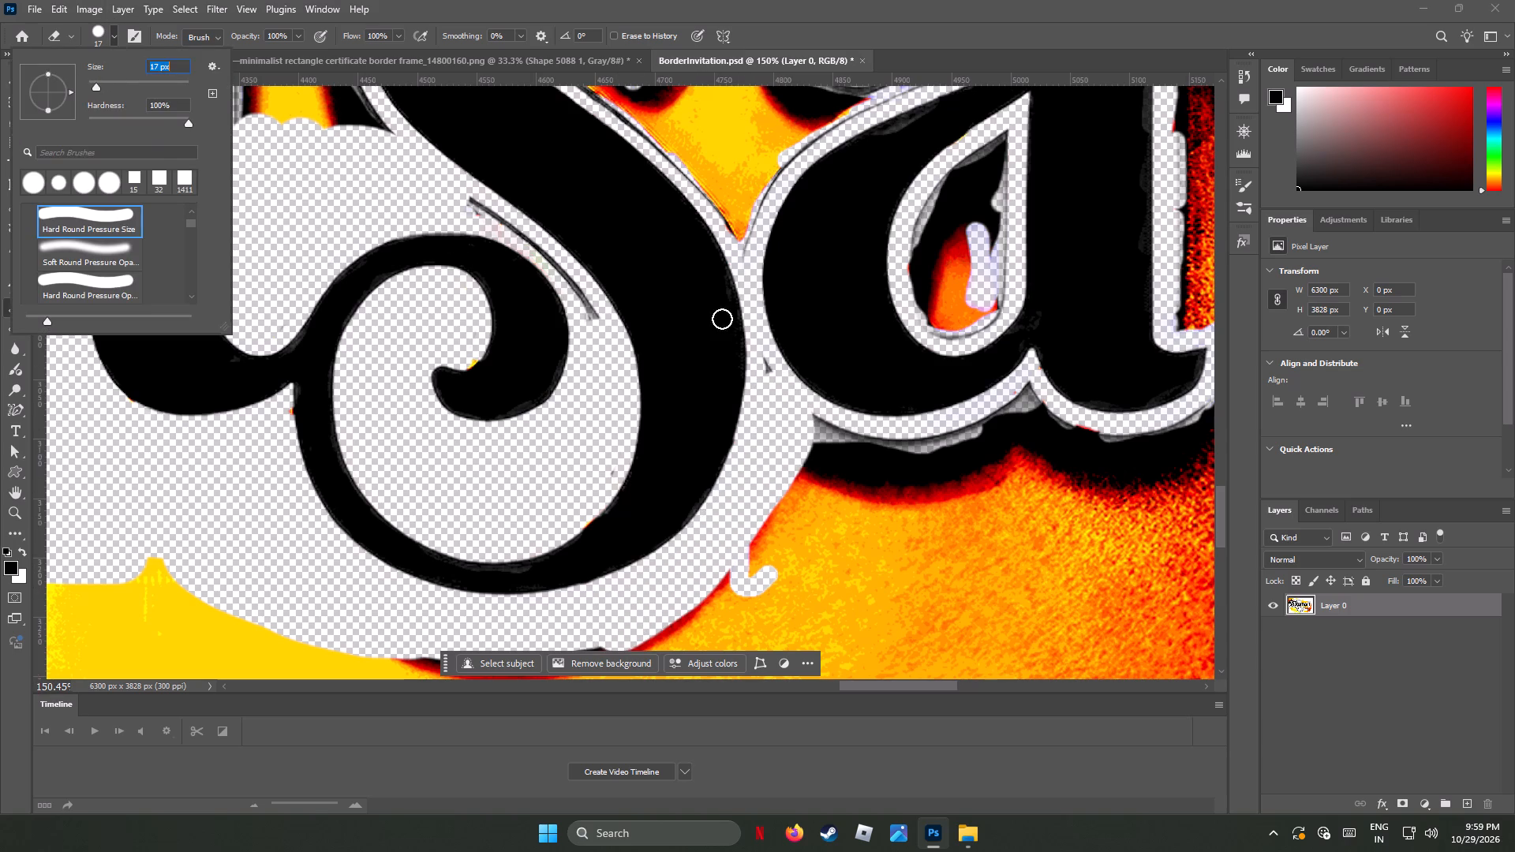
pyautogui.moveTo(765, 362); pyautogui.dragTo(776, 399)
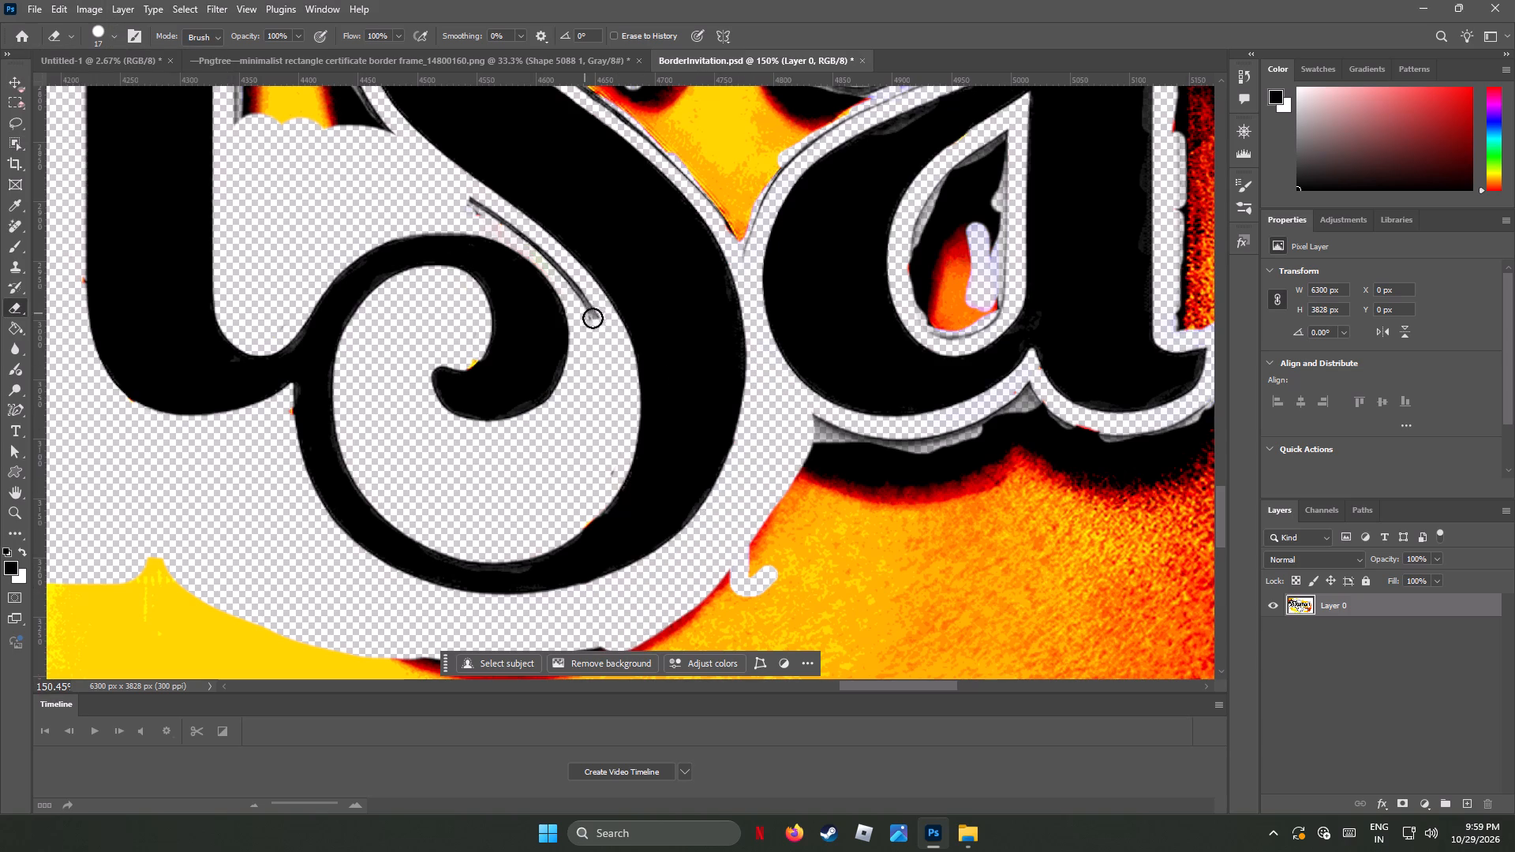
pyautogui.moveTo(596, 319); pyautogui.dragTo(544, 252)
pyautogui.moveTo(544, 252); pyautogui.dragTo(436, 190)
# Erase the yellow flame tip and grey outlines in the notch between the s and the a.
pyautogui.moveTo(754, 257); pyautogui.dragTo(728, 183)
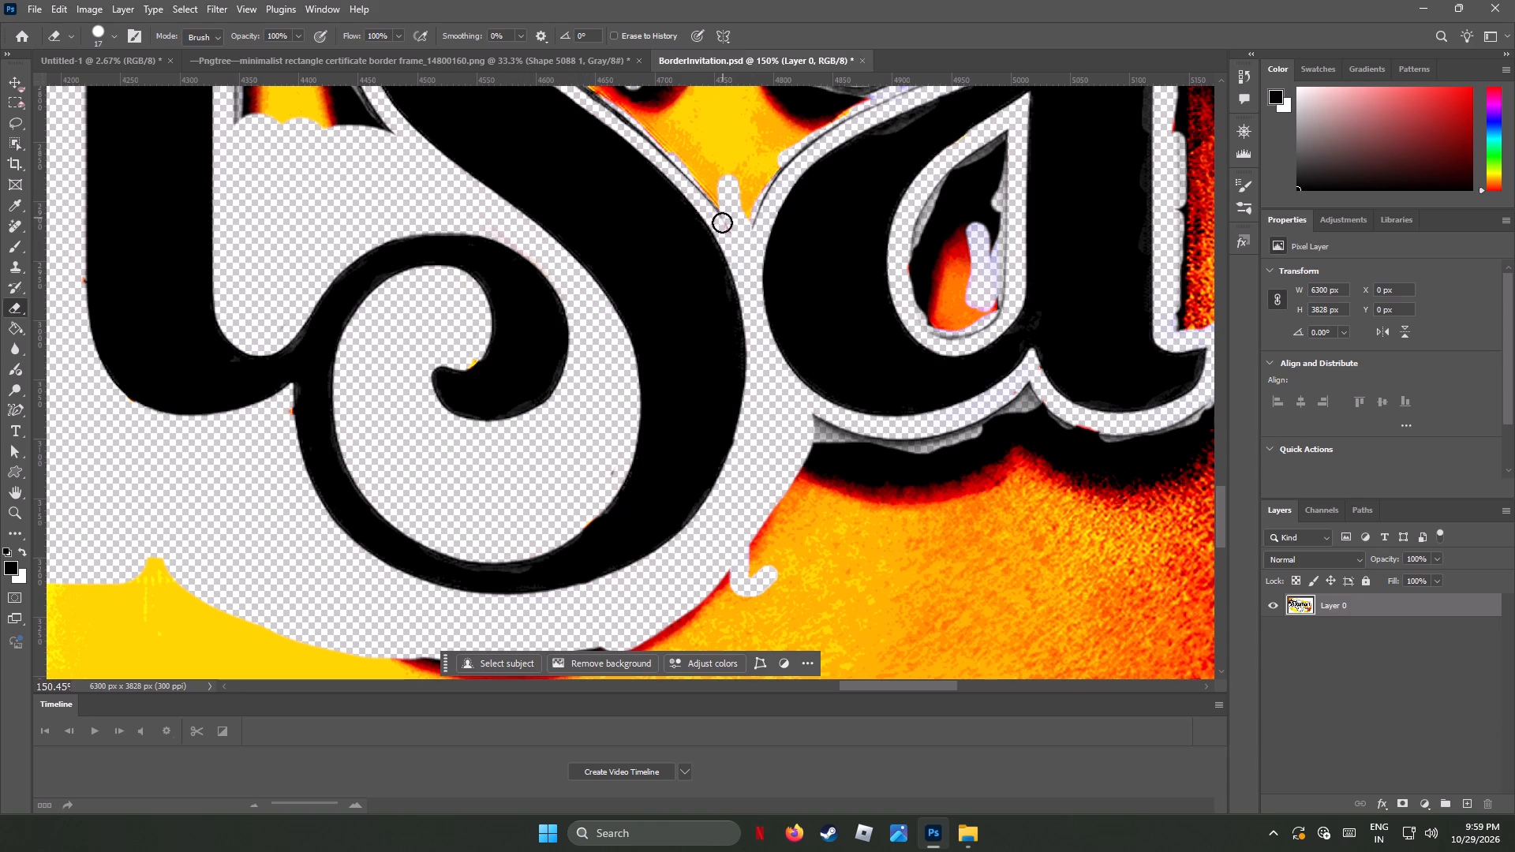
pyautogui.moveTo(724, 215); pyautogui.dragTo(683, 158)
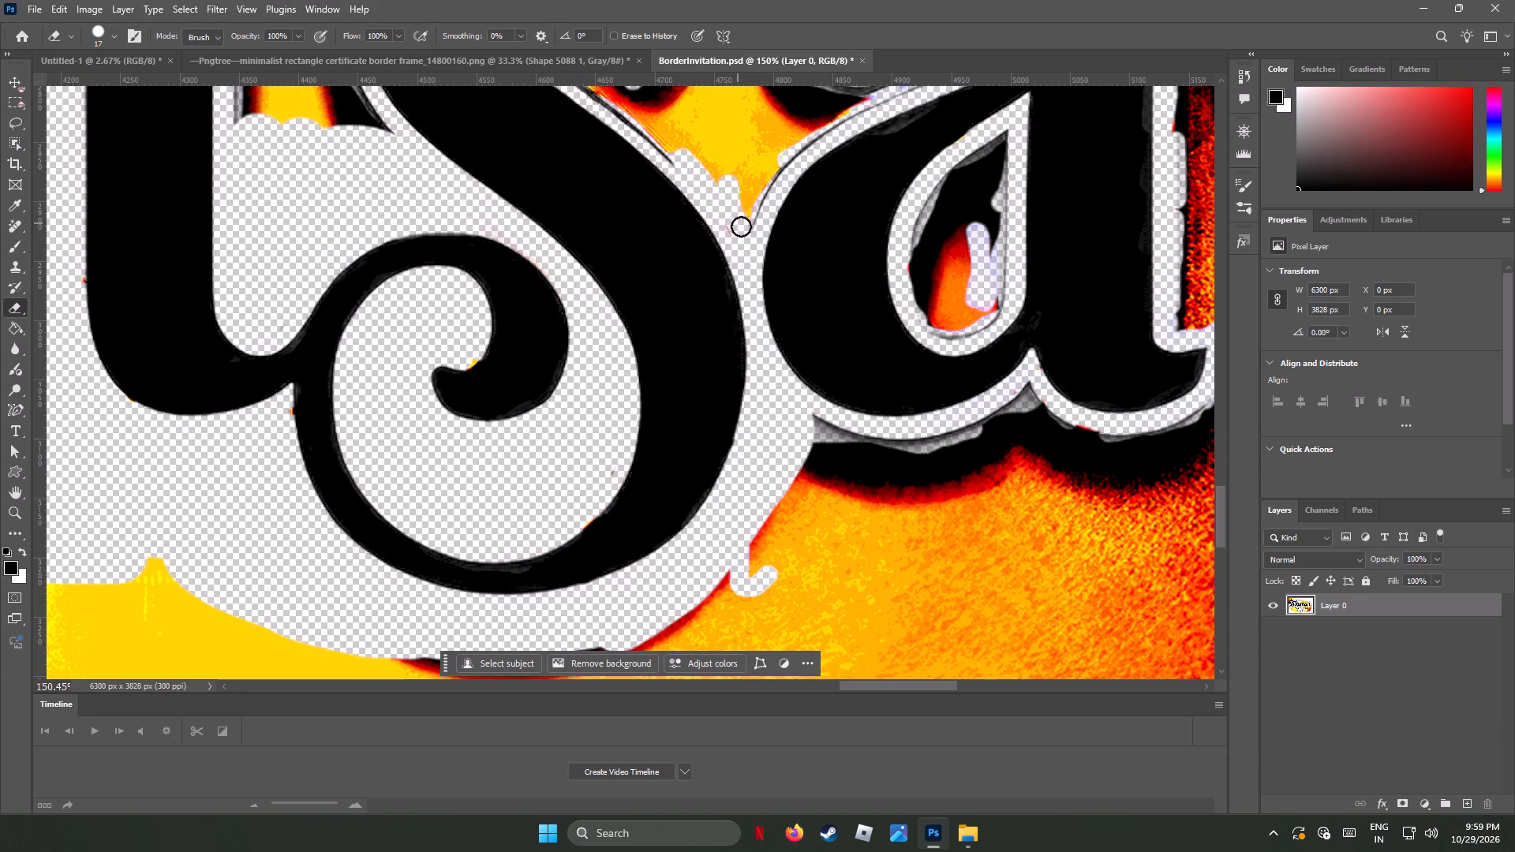
pyautogui.moveTo(747, 227); pyautogui.dragTo(714, 185)
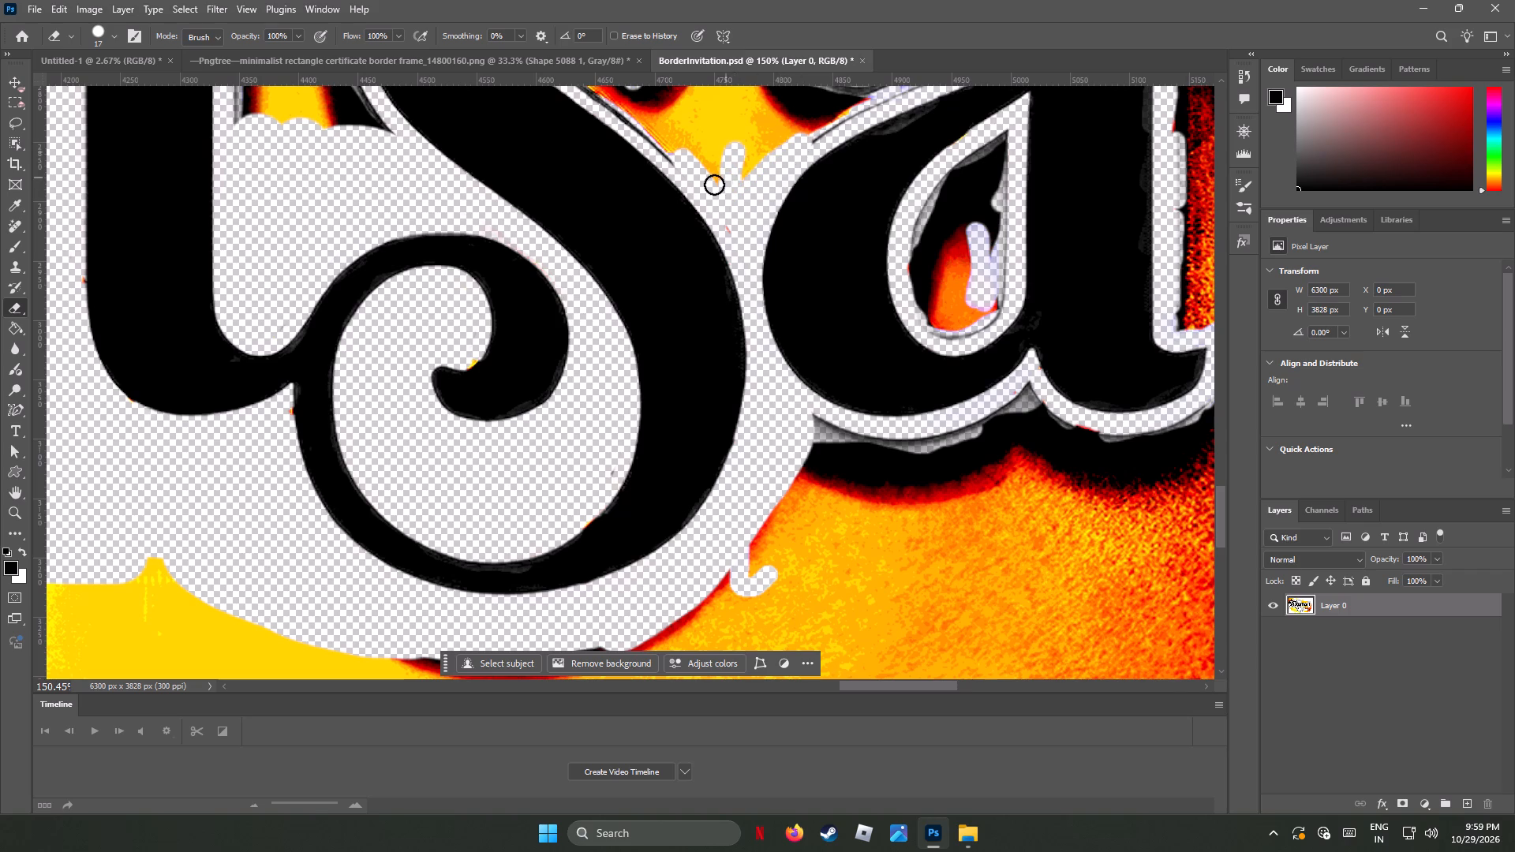
pyautogui.moveTo(714, 185); pyautogui.dragTo(765, 161)
pyautogui.moveTo(728, 227); pyautogui.dragTo(753, 154)
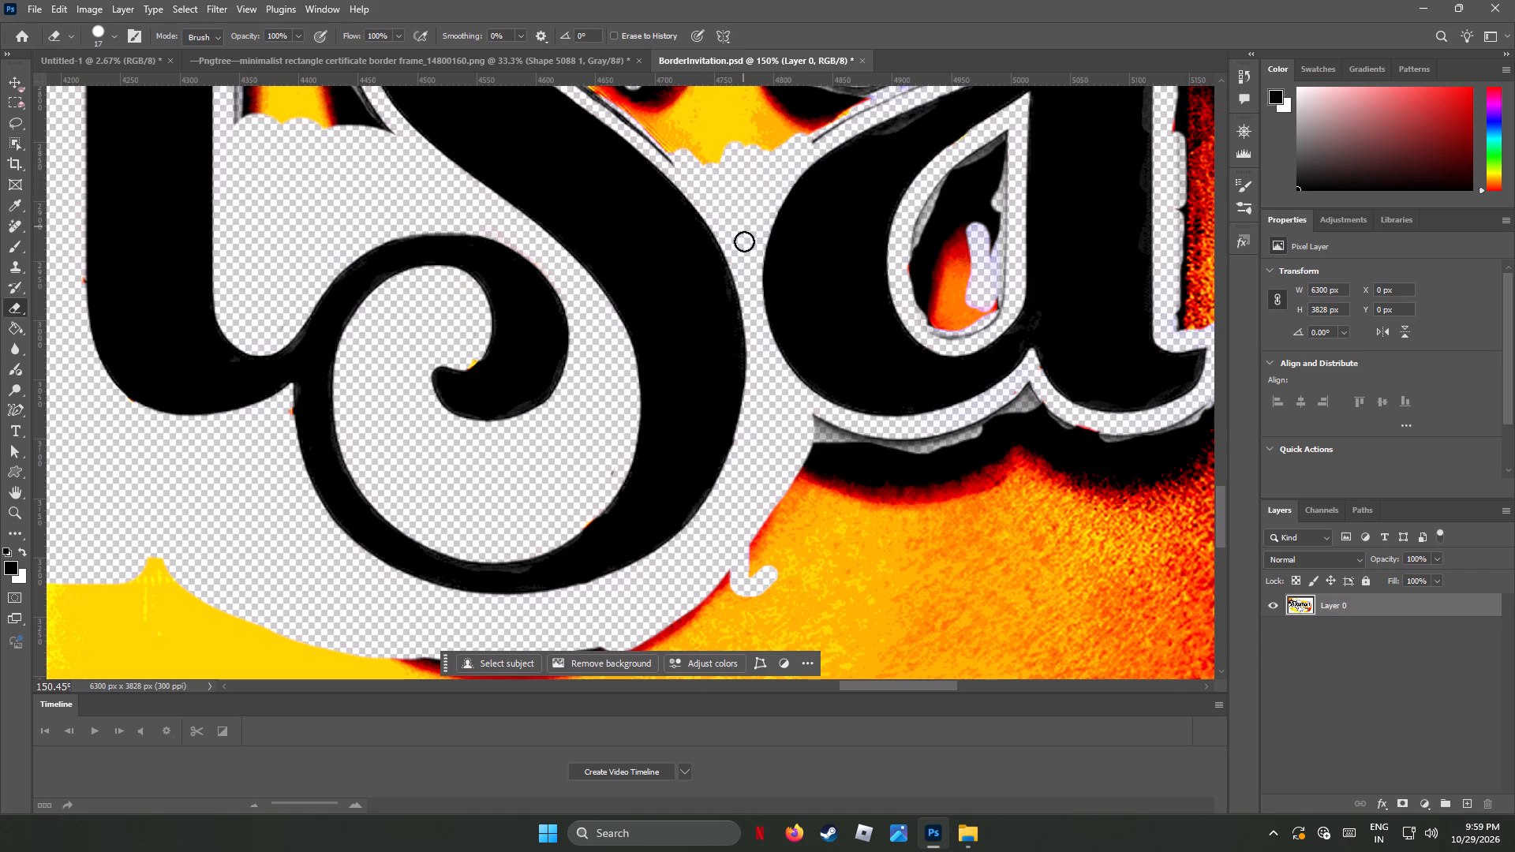
pyautogui.moveTo(748, 263); pyautogui.dragTo(750, 217)
# Erase the black and grey residue in the upper tip of the a's counter.
pyautogui.moveTo(1004, 136); pyautogui.dragTo(971, 170)
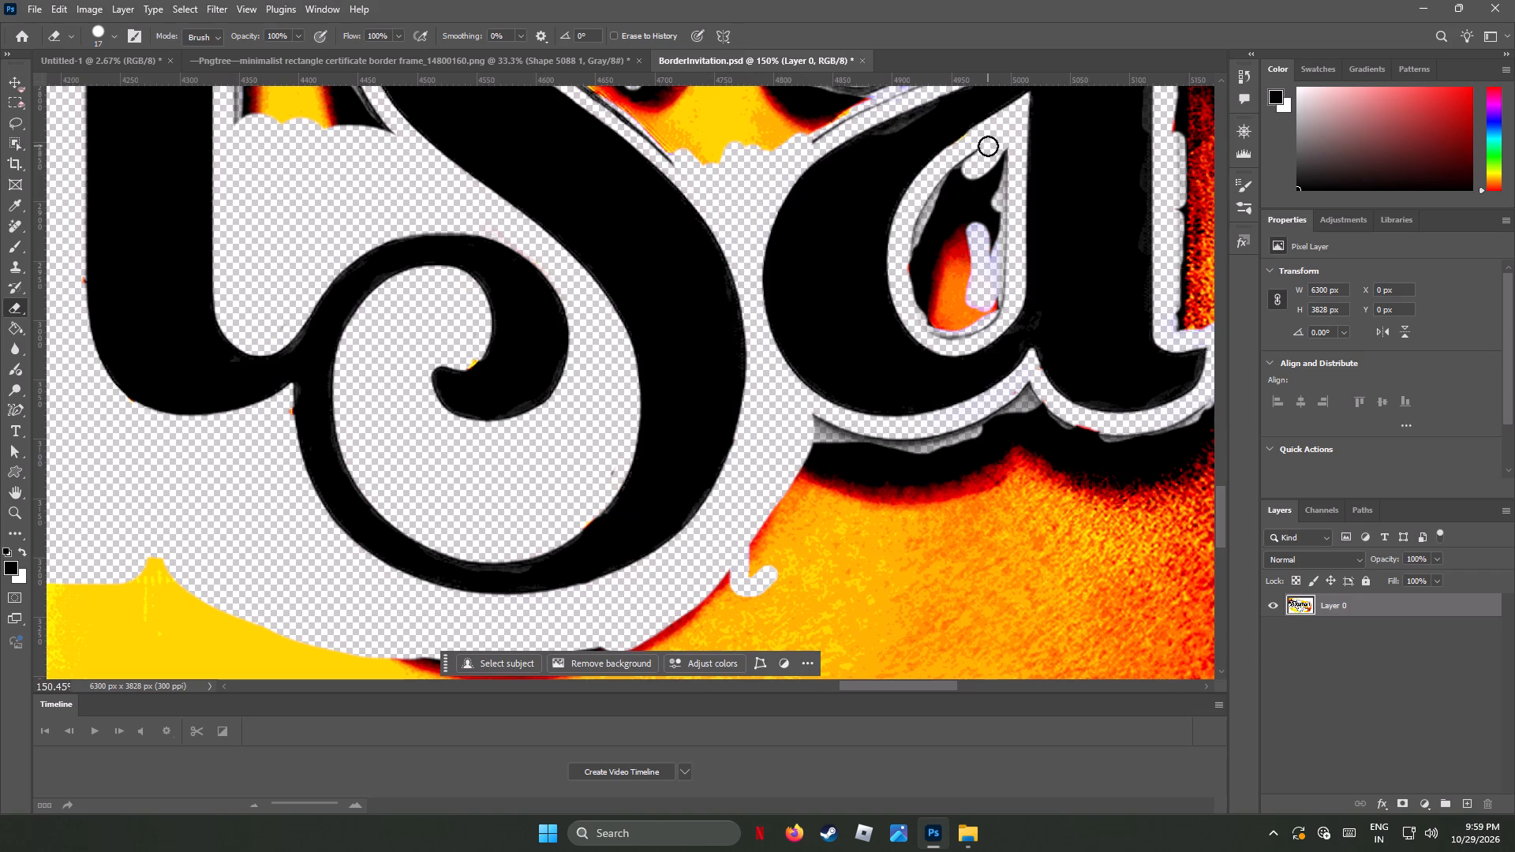
pyautogui.moveTo(989, 145); pyautogui.dragTo(960, 175)
pyautogui.moveTo(1005, 158); pyautogui.dragTo(1001, 192)
pyautogui.moveTo(990, 164); pyautogui.dragTo(989, 170)
pyautogui.moveTo(989, 170); pyautogui.dragTo(989, 182)
# Erase the grey and black residue under the a's bottom edge, around the notch between its bowl and stem.
pyautogui.moveTo(1028, 382); pyautogui.dragTo(994, 422)
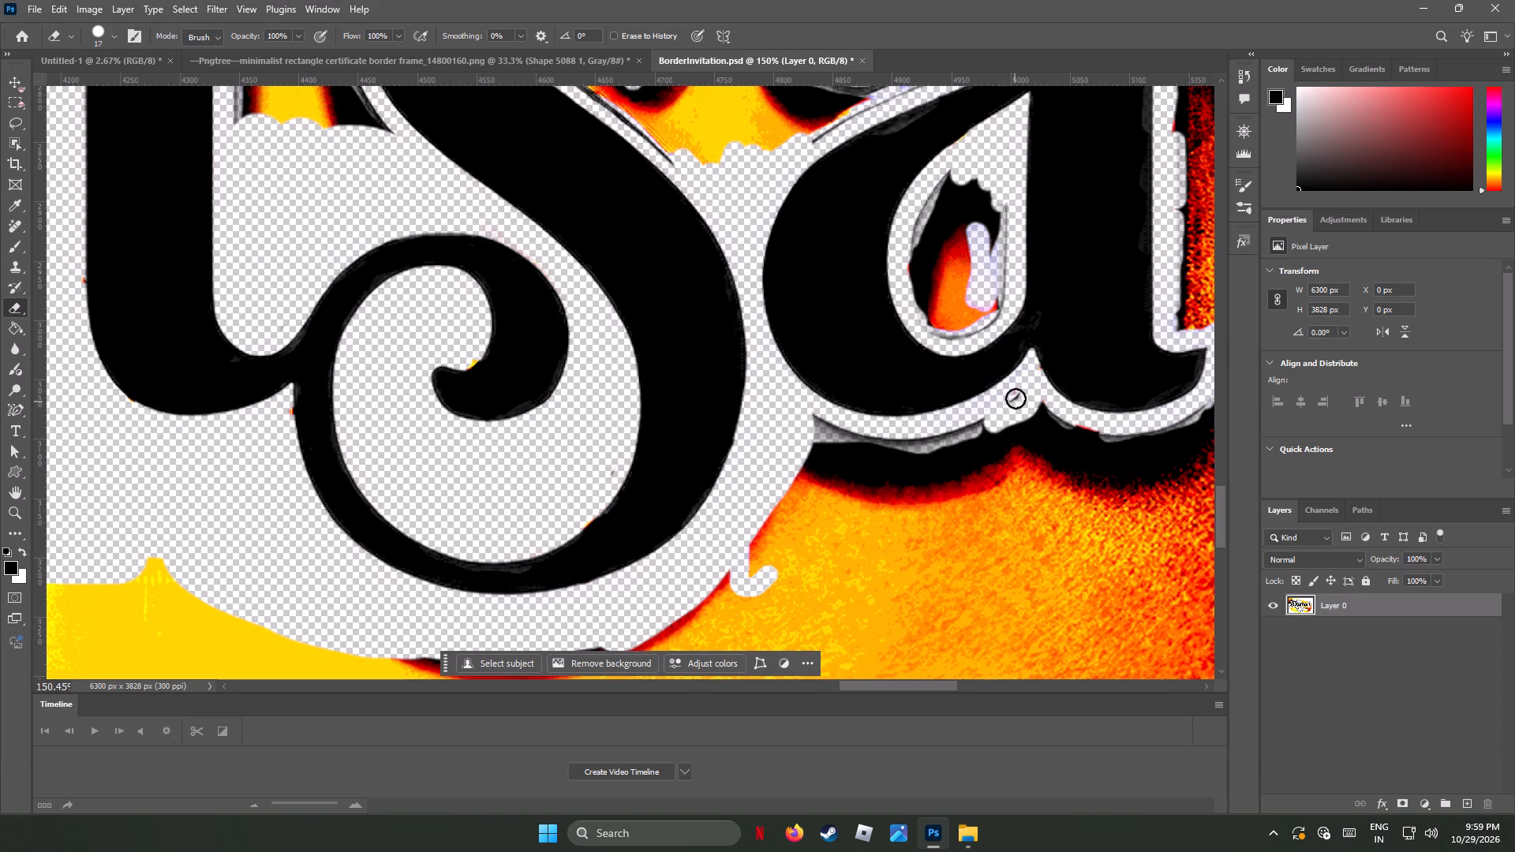
pyautogui.moveTo(1018, 395); pyautogui.dragTo(1001, 428)
pyautogui.moveTo(1041, 407); pyautogui.dragTo(1049, 443)
pyautogui.moveTo(1059, 423); pyautogui.dragTo(1068, 434)
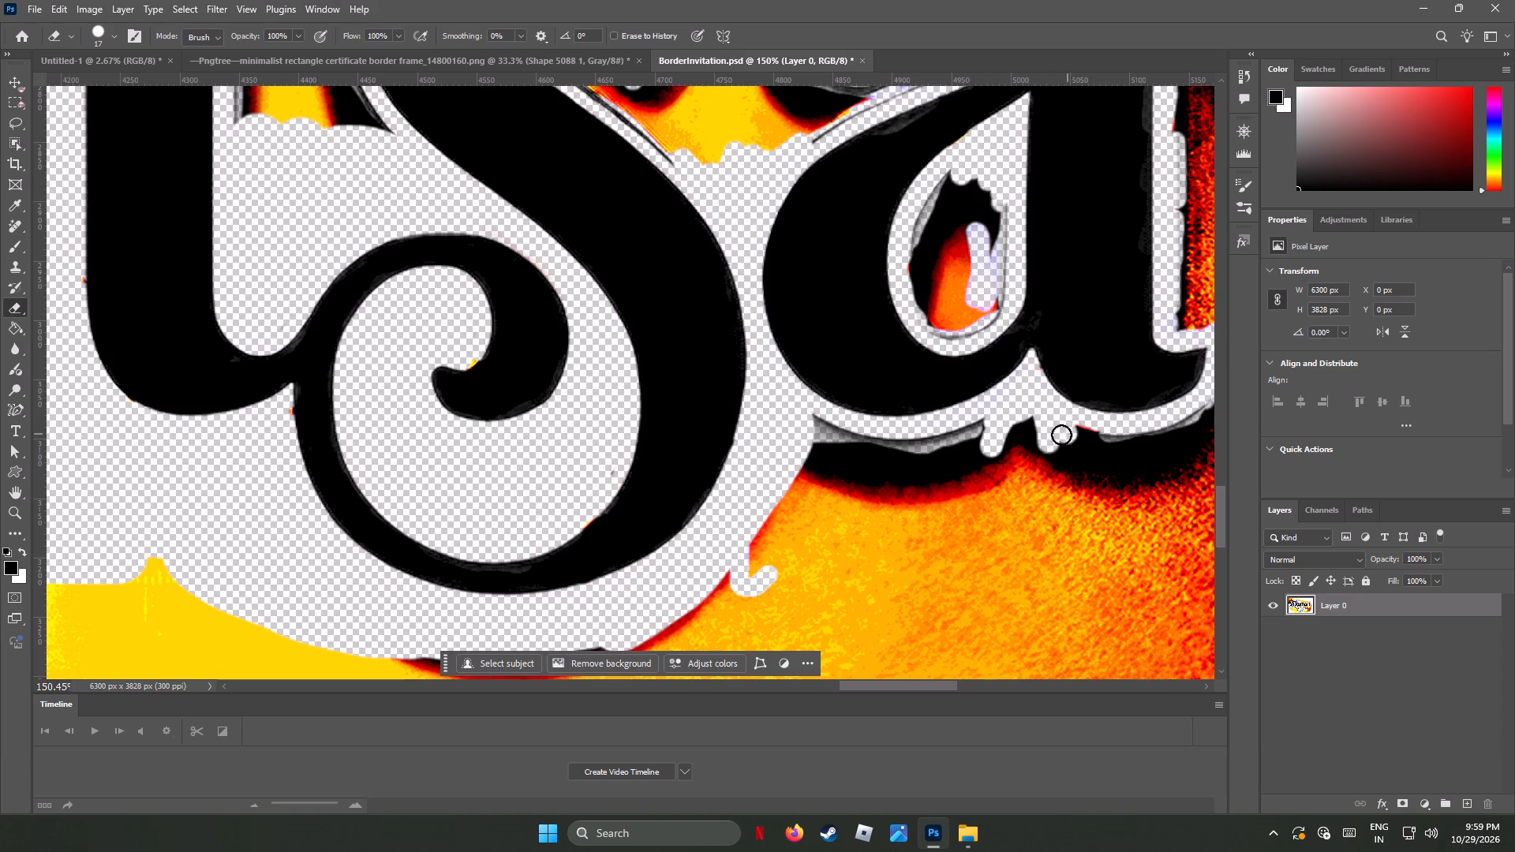
pyautogui.click(817, 416)
# Erase the residue in the inner corner just above the a's bottom-right tail.
pyautogui.moveTo(875, 682); pyautogui.dragTo(919, 693)
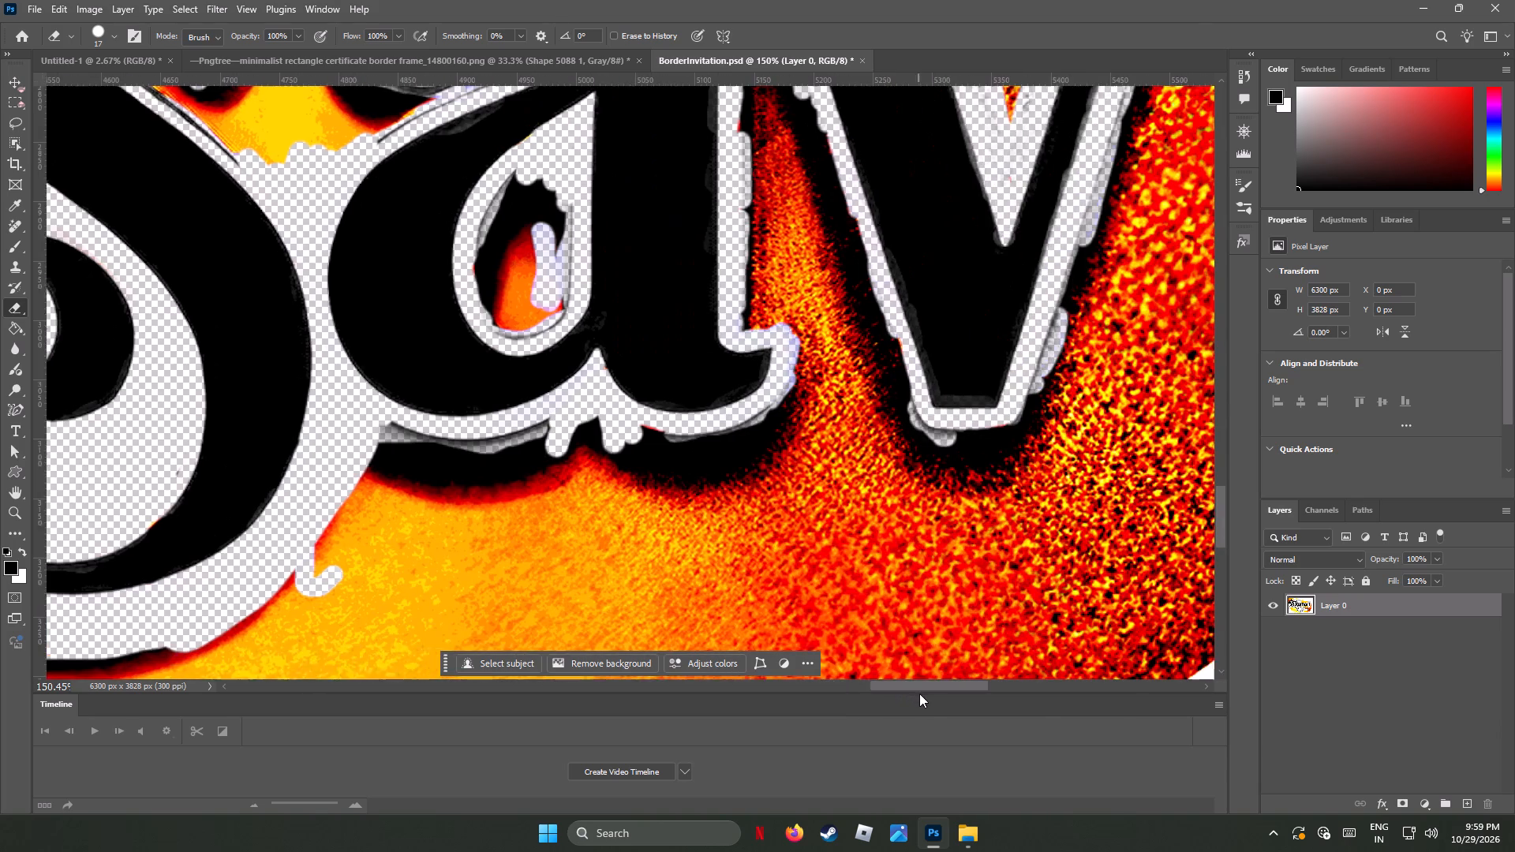
pyautogui.moveTo(919, 693); pyautogui.dragTo(933, 697)
pyautogui.moveTo(610, 305); pyautogui.dragTo(614, 327)
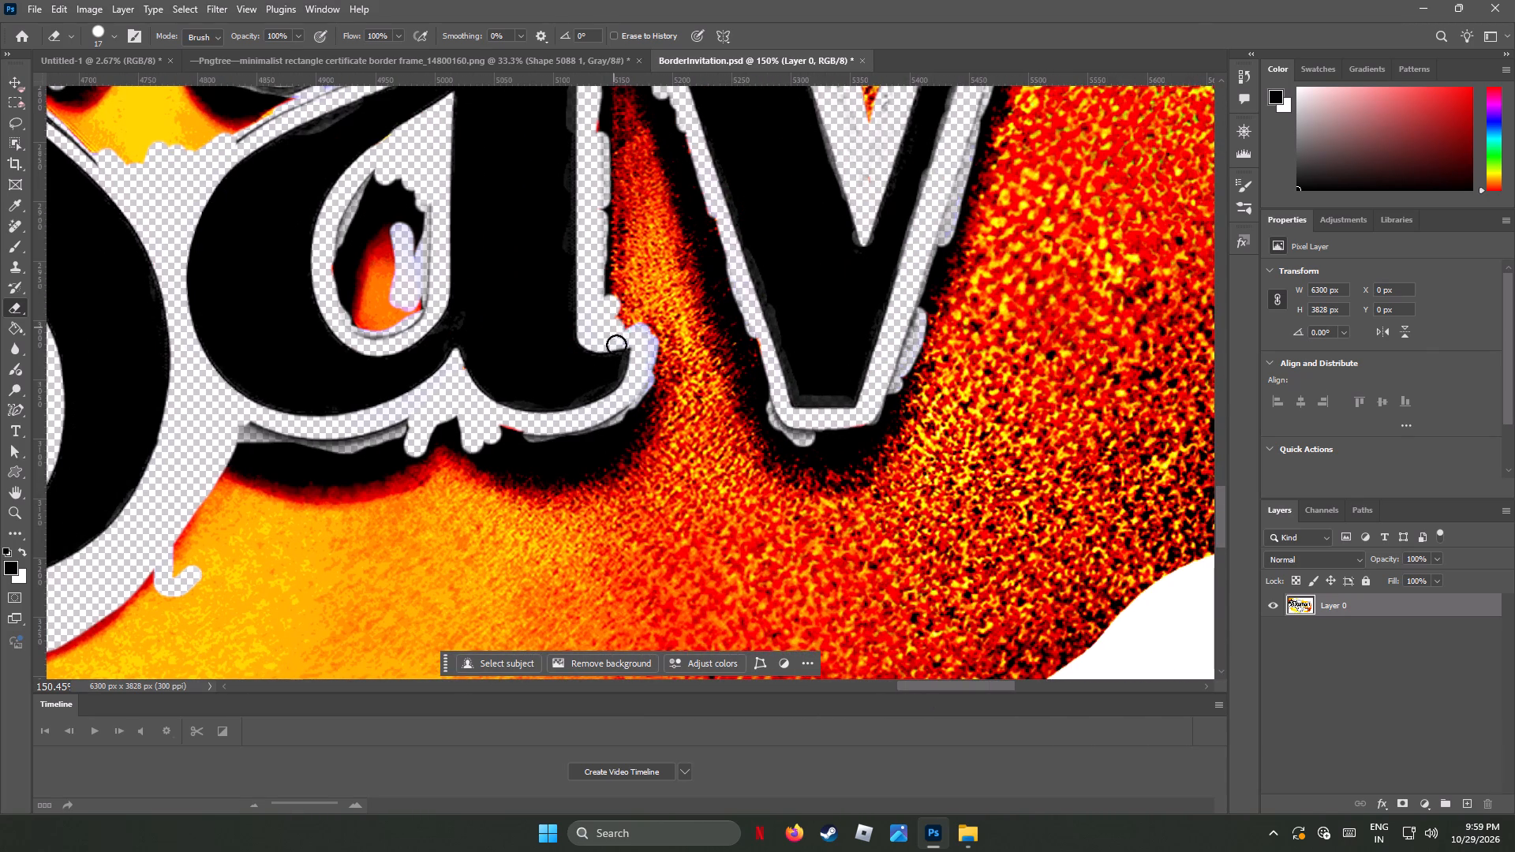
# Erase the lower tip of the orange burnt texture inside the v's opening.
pyautogui.scroll(1, 959, 535)
pyautogui.scroll(-1, 959, 534)
pyautogui.scroll(7, 959, 532)
pyautogui.scroll(-1, 962, 526)
pyautogui.scroll(10, 962, 526)
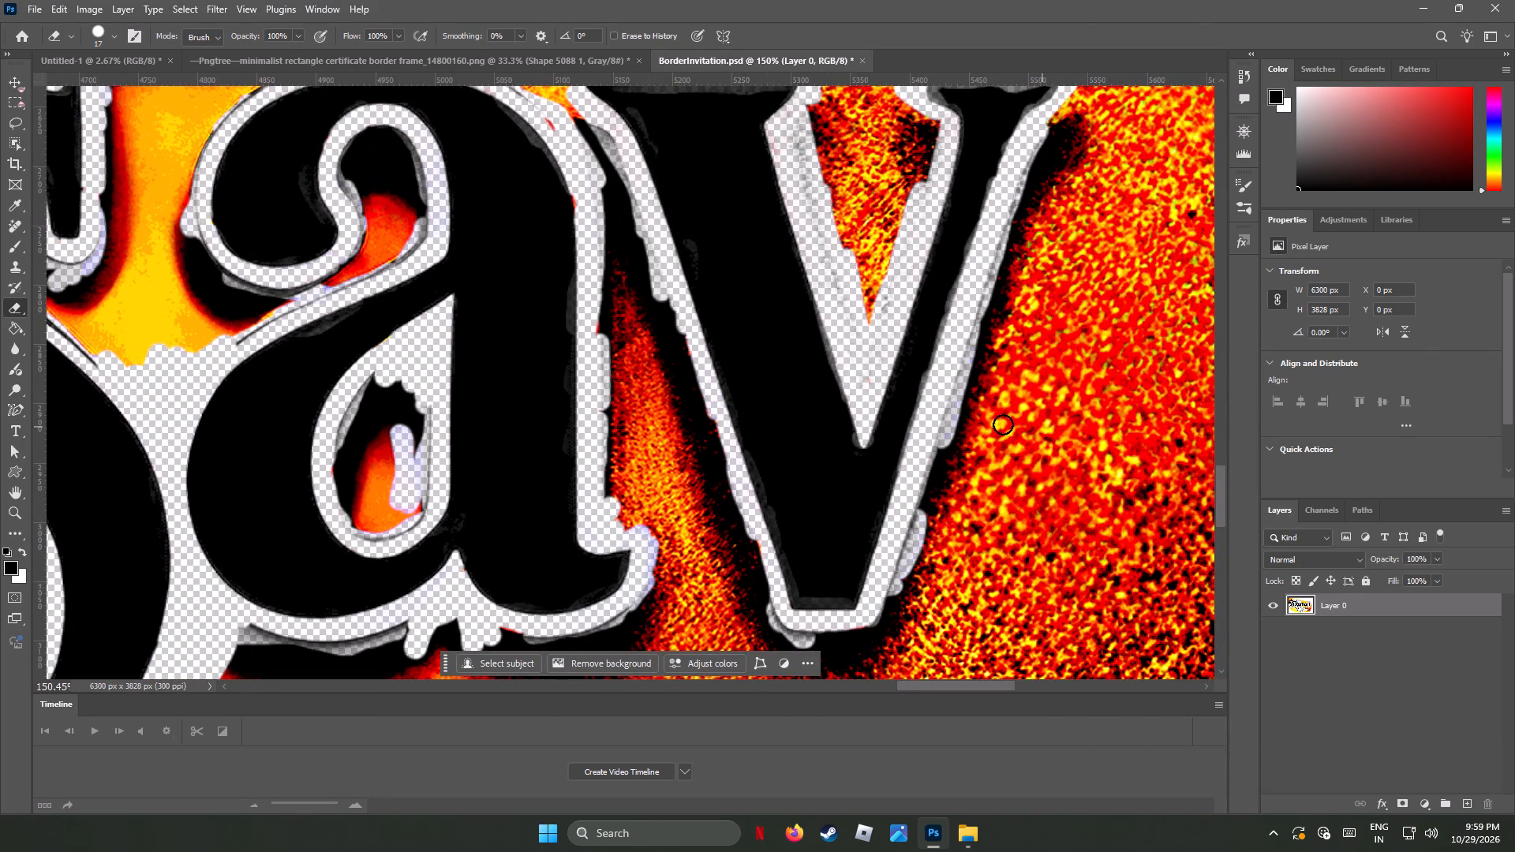
pyautogui.moveTo(864, 311); pyautogui.dragTo(877, 252)
pyautogui.scroll(-1, 888, 268)
pyautogui.scroll(8, 888, 267)
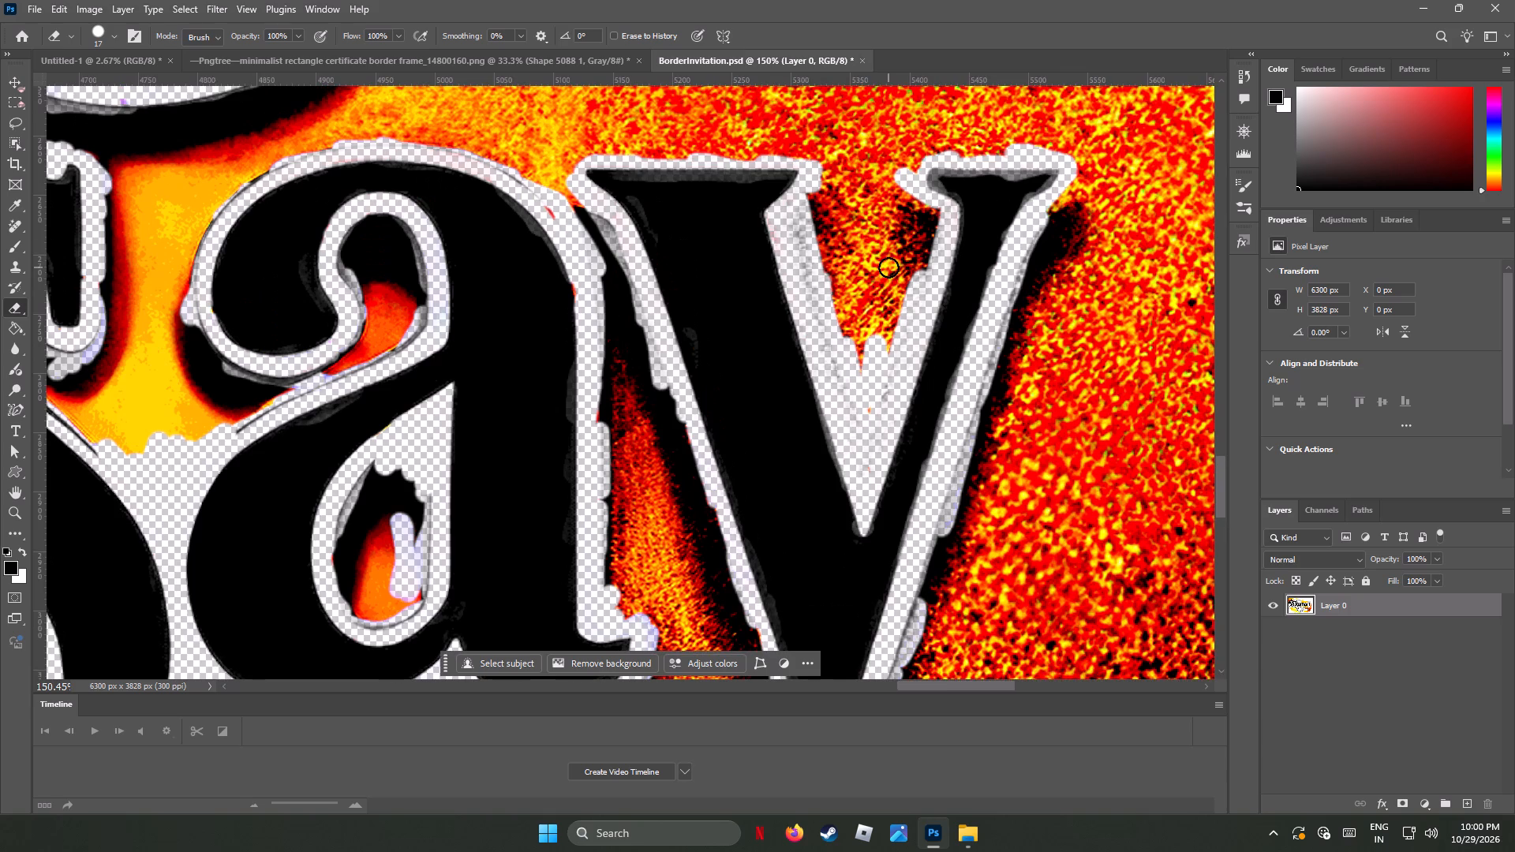
pyautogui.click(858, 356)
# Erase the dark and orange residue between the upper parts of a and v, and along the a's top and the v's left serif.
pyautogui.moveTo(559, 181); pyautogui.dragTo(563, 190)
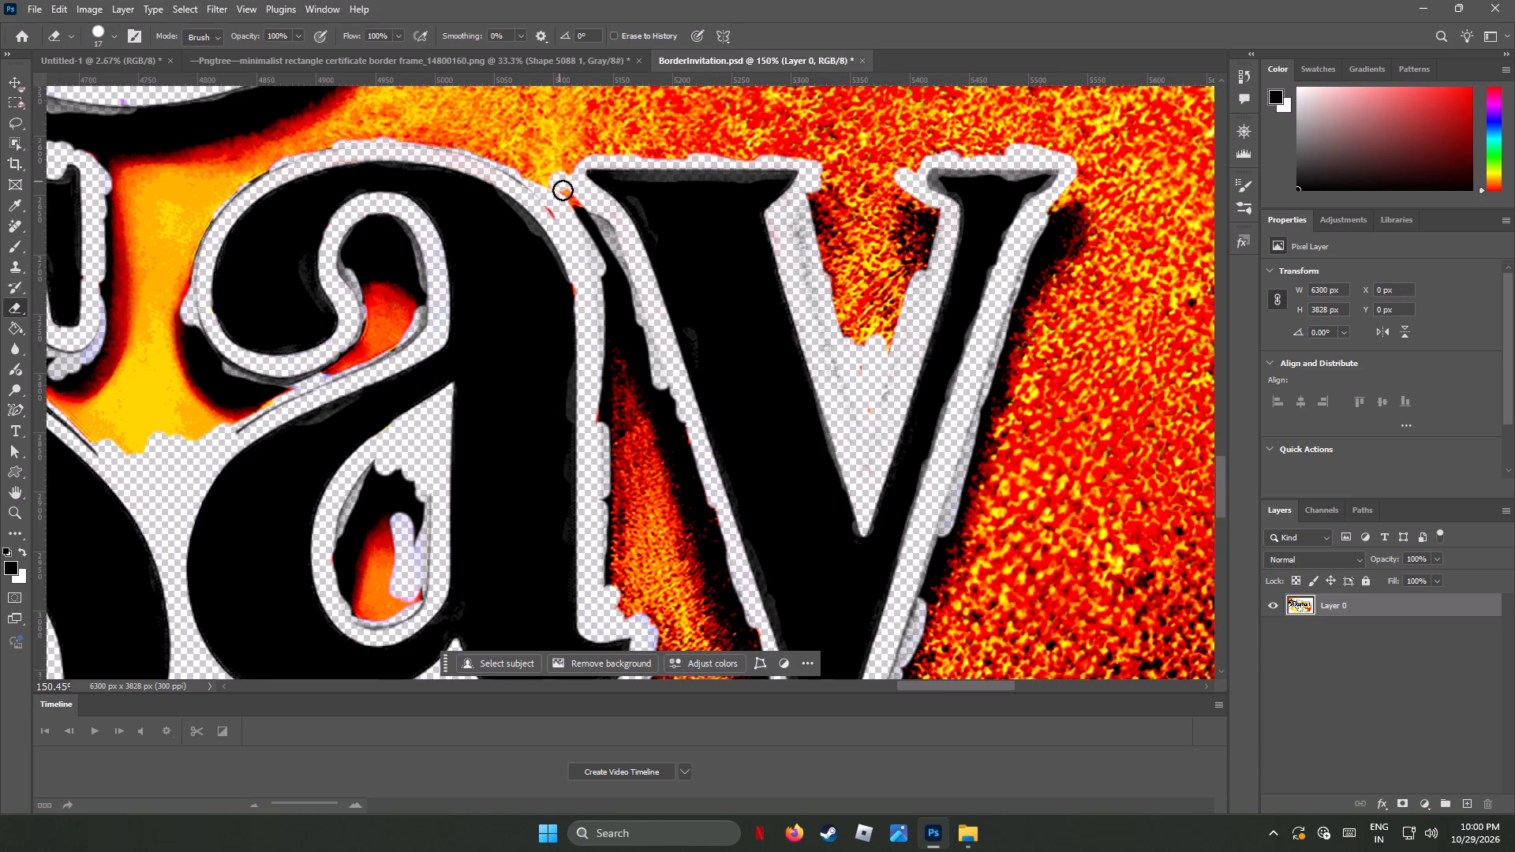
pyautogui.moveTo(563, 190); pyautogui.dragTo(617, 256)
pyautogui.moveTo(612, 226); pyautogui.dragTo(626, 253)
pyautogui.moveTo(607, 258); pyautogui.dragTo(582, 243)
pyautogui.moveTo(582, 243); pyautogui.dragTo(496, 163)
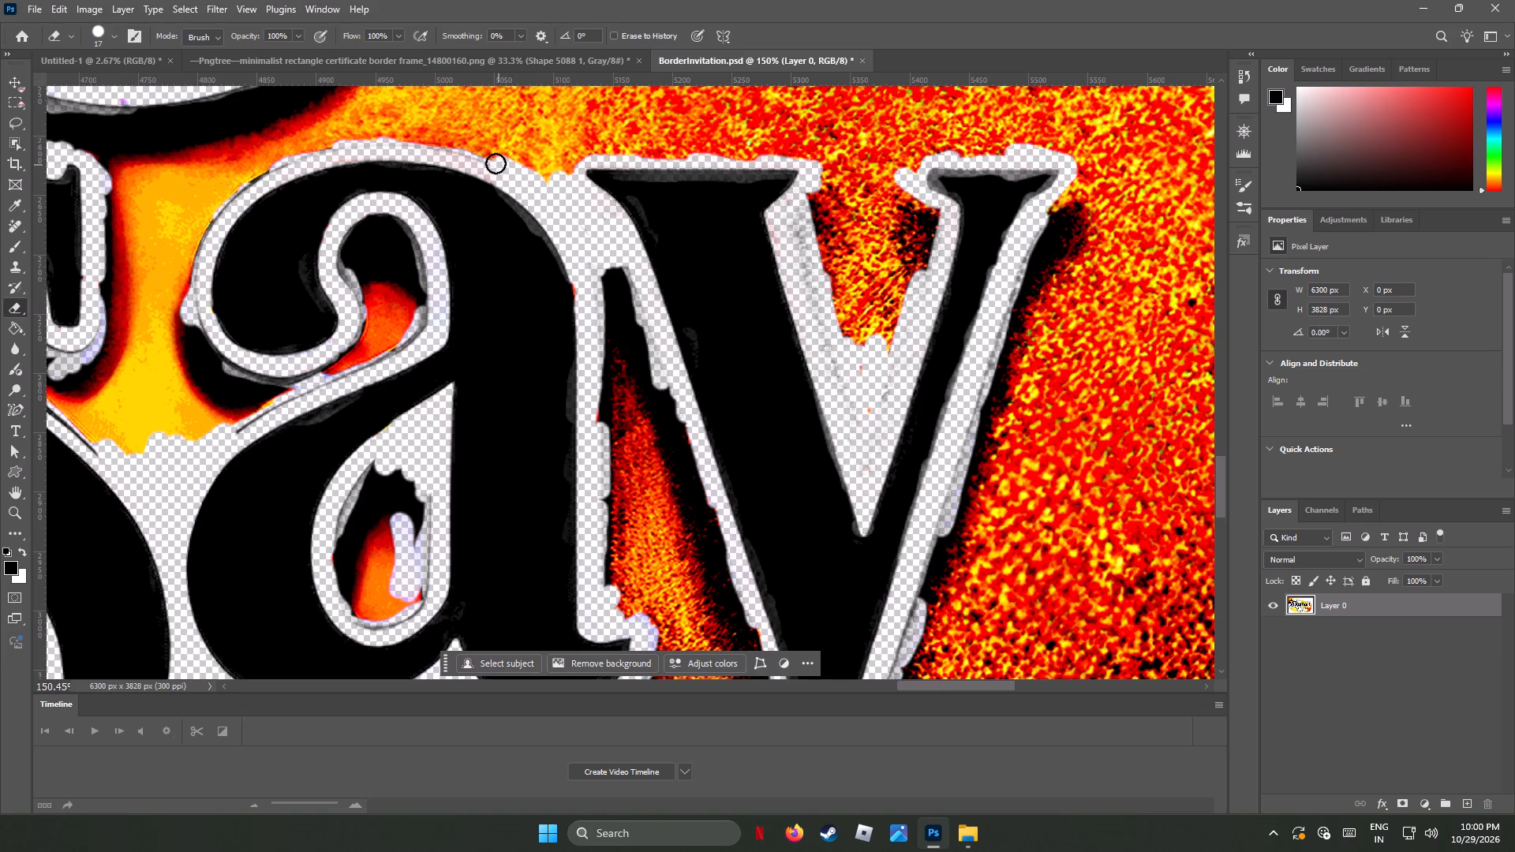
pyautogui.moveTo(496, 163); pyautogui.dragTo(443, 147)
pyautogui.moveTo(575, 161); pyautogui.dragTo(537, 166)
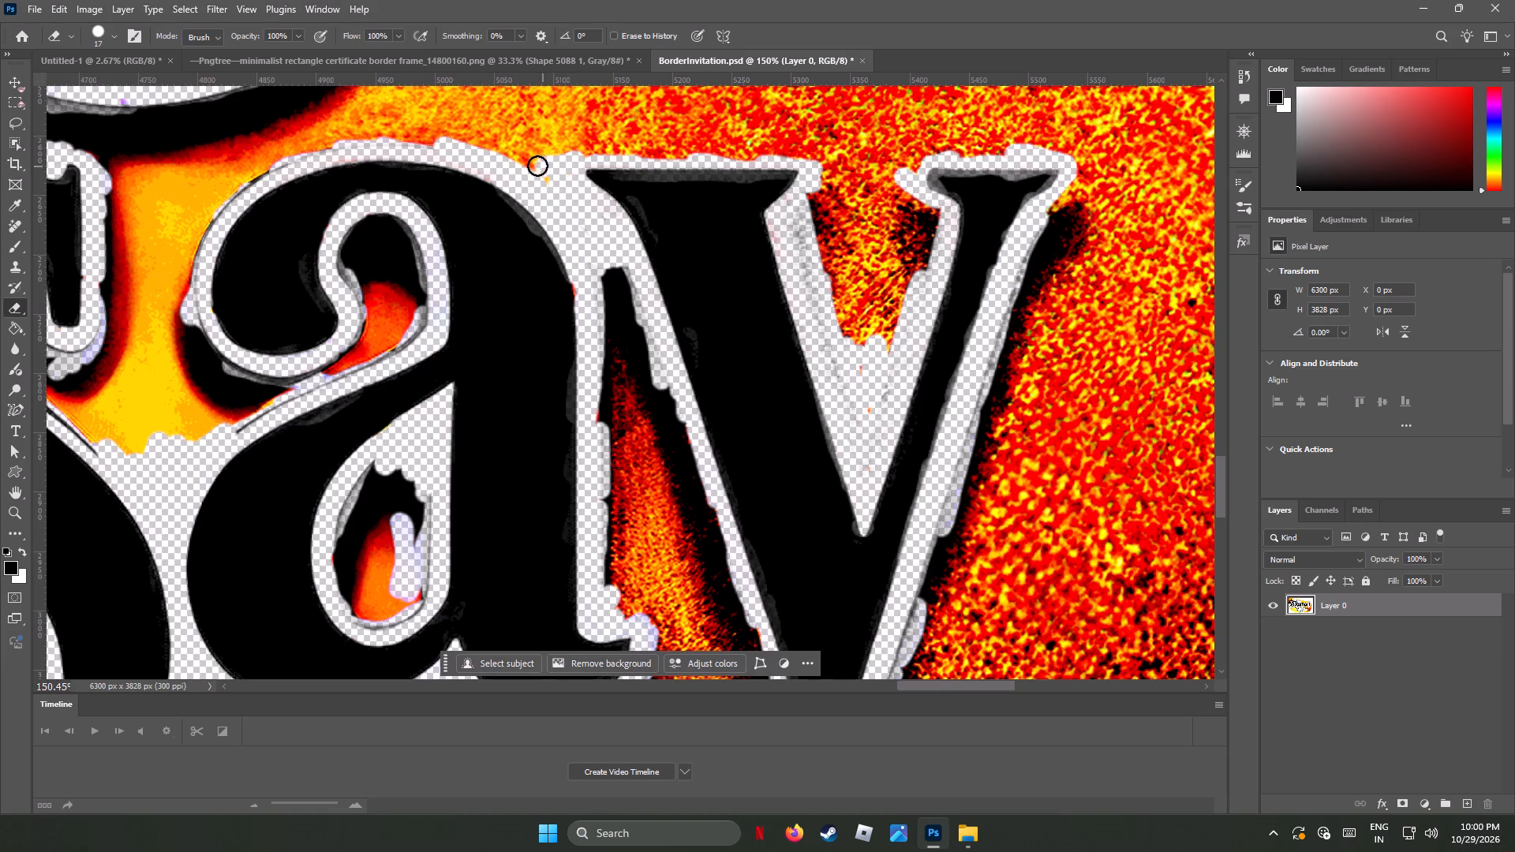
pyautogui.moveTo(537, 166); pyautogui.dragTo(497, 152)
pyautogui.moveTo(548, 181); pyautogui.dragTo(589, 241)
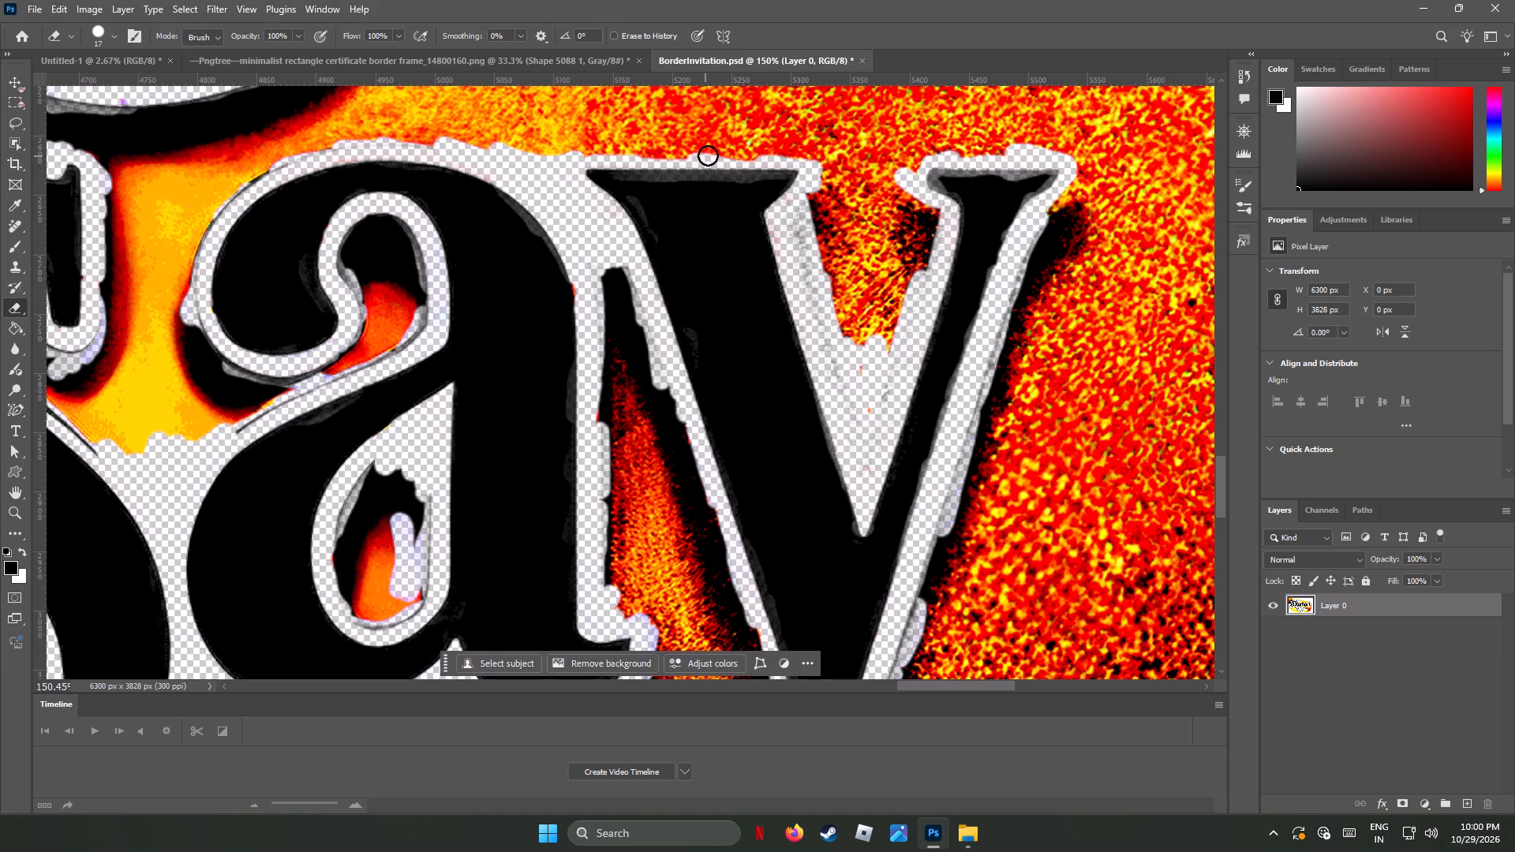
pyautogui.moveTo(707, 152); pyautogui.dragTo(542, 157)
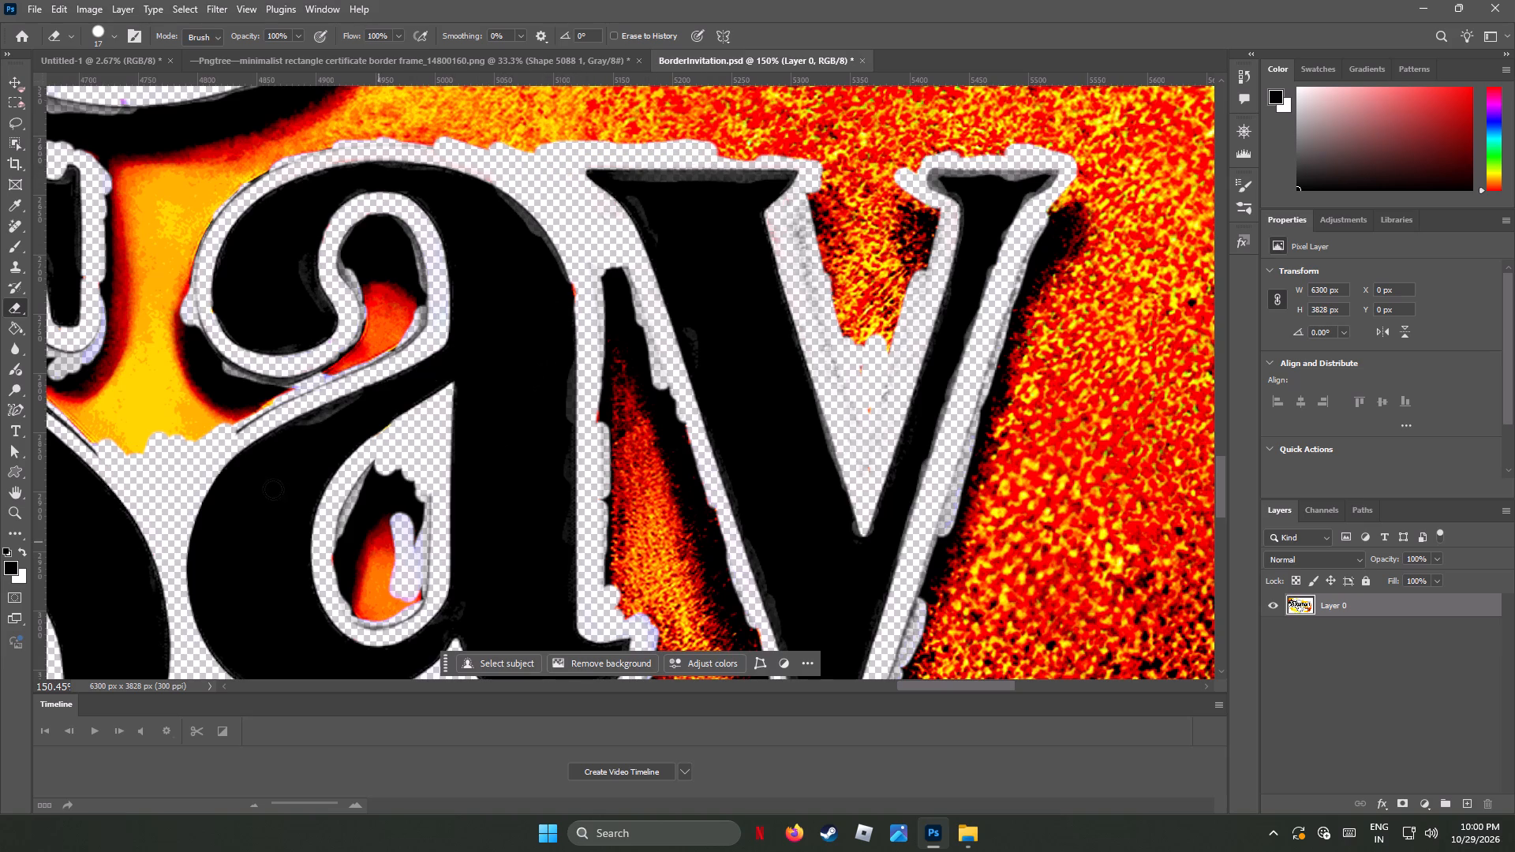
# Erase the red flame remnants and dark outlines between the a's upper curl and its bowl.
pyautogui.moveTo(250, 370); pyautogui.dragTo(268, 407)
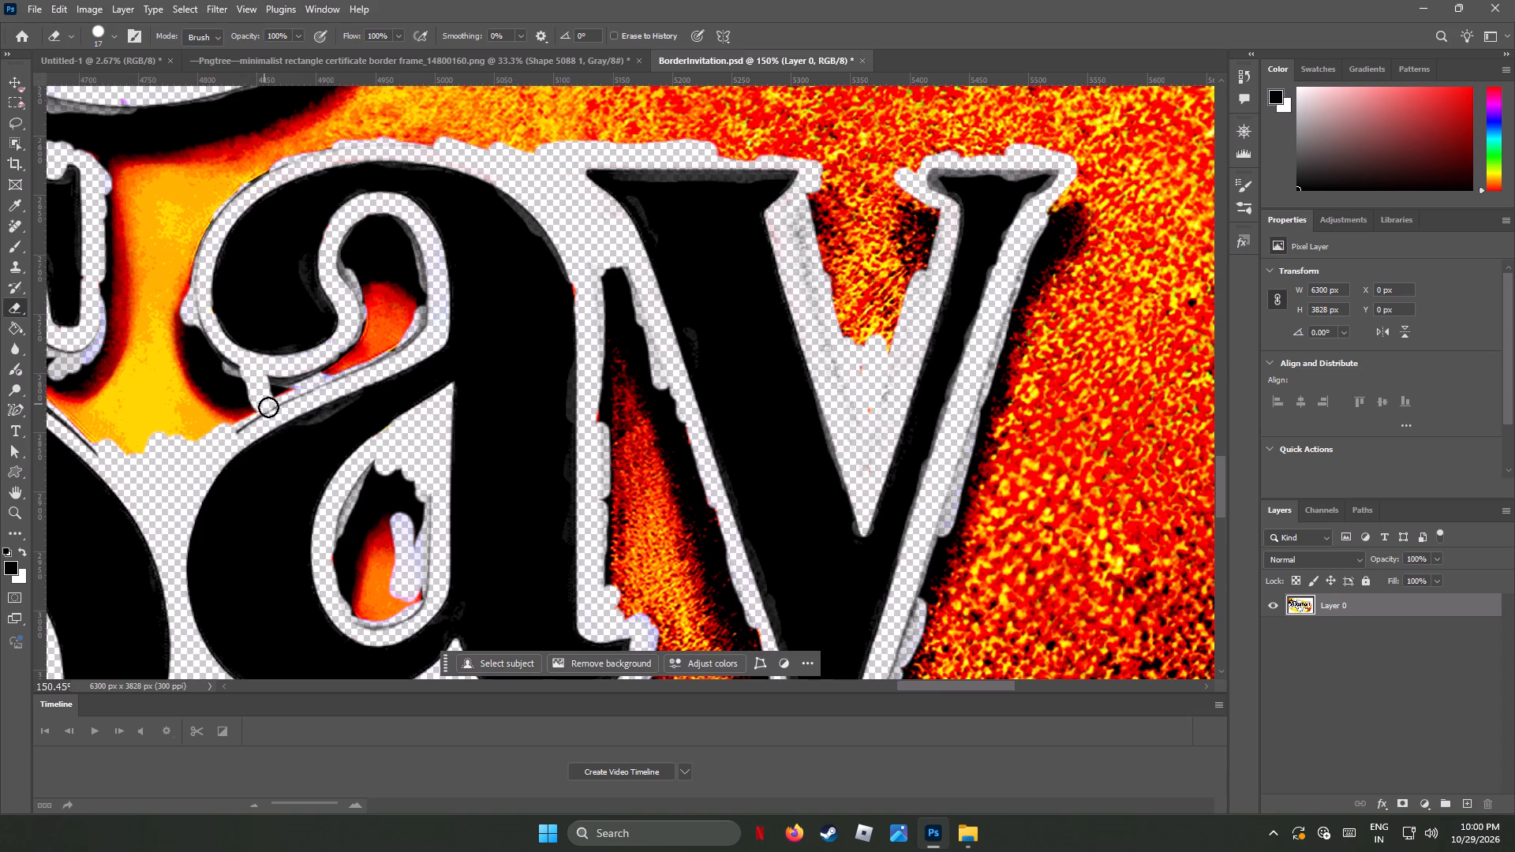
pyautogui.moveTo(268, 407); pyautogui.dragTo(327, 379)
pyautogui.moveTo(363, 327); pyautogui.dragTo(373, 353)
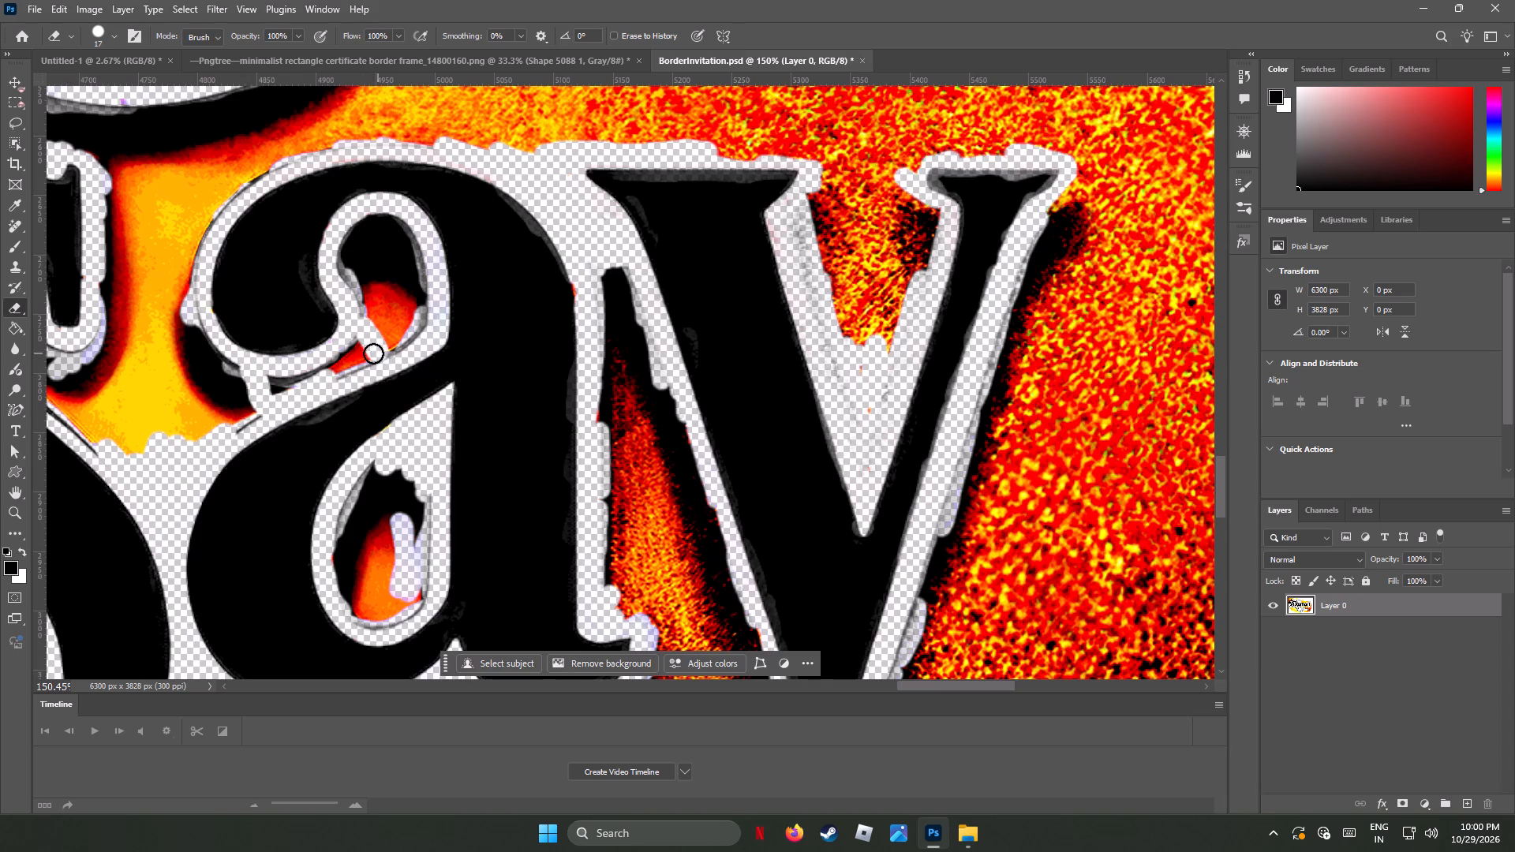
pyautogui.moveTo(373, 353); pyautogui.dragTo(342, 371)
pyautogui.moveTo(376, 363); pyautogui.dragTo(262, 390)
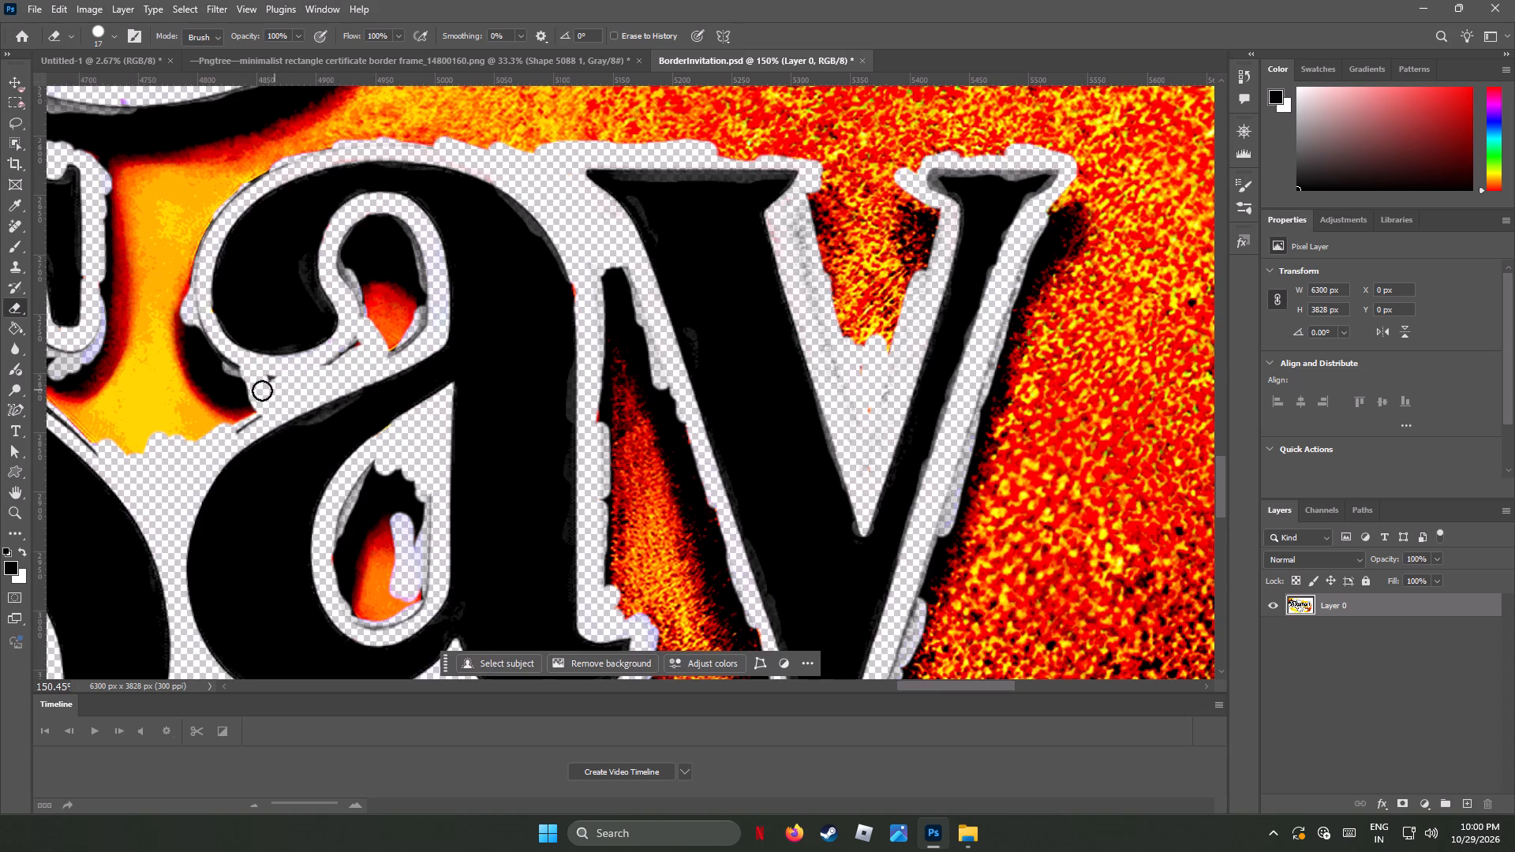
pyautogui.moveTo(262, 390); pyautogui.dragTo(334, 368)
# Enlarge the eraser to 55 px and erase most of the yellow patch beside the t's pointed top, toward the o.
pyautogui.keyDown('alt'); pyautogui.scroll(-8, 614, 528); pyautogui.keyUp('alt')
pyautogui.keyDown('alt'); pyautogui.scroll(-6, 694, 353); pyautogui.keyUp('alt')
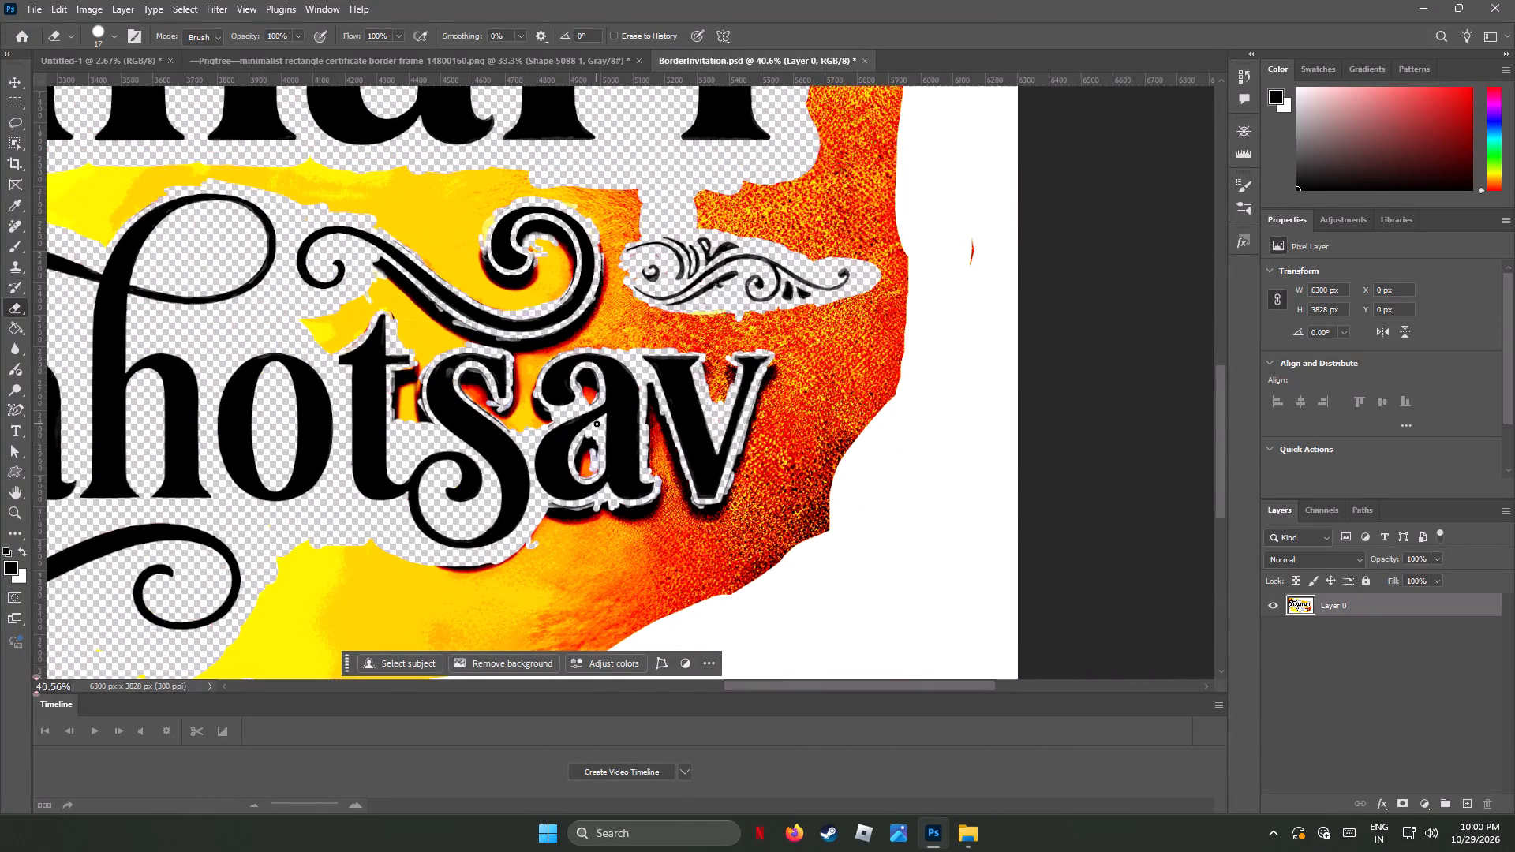
pyautogui.keyDown('alt'); pyautogui.scroll(-2, 597, 424); pyautogui.keyUp('alt')
pyautogui.keyDown('alt'); pyautogui.scroll(3, 379, 500); pyautogui.keyUp('alt')
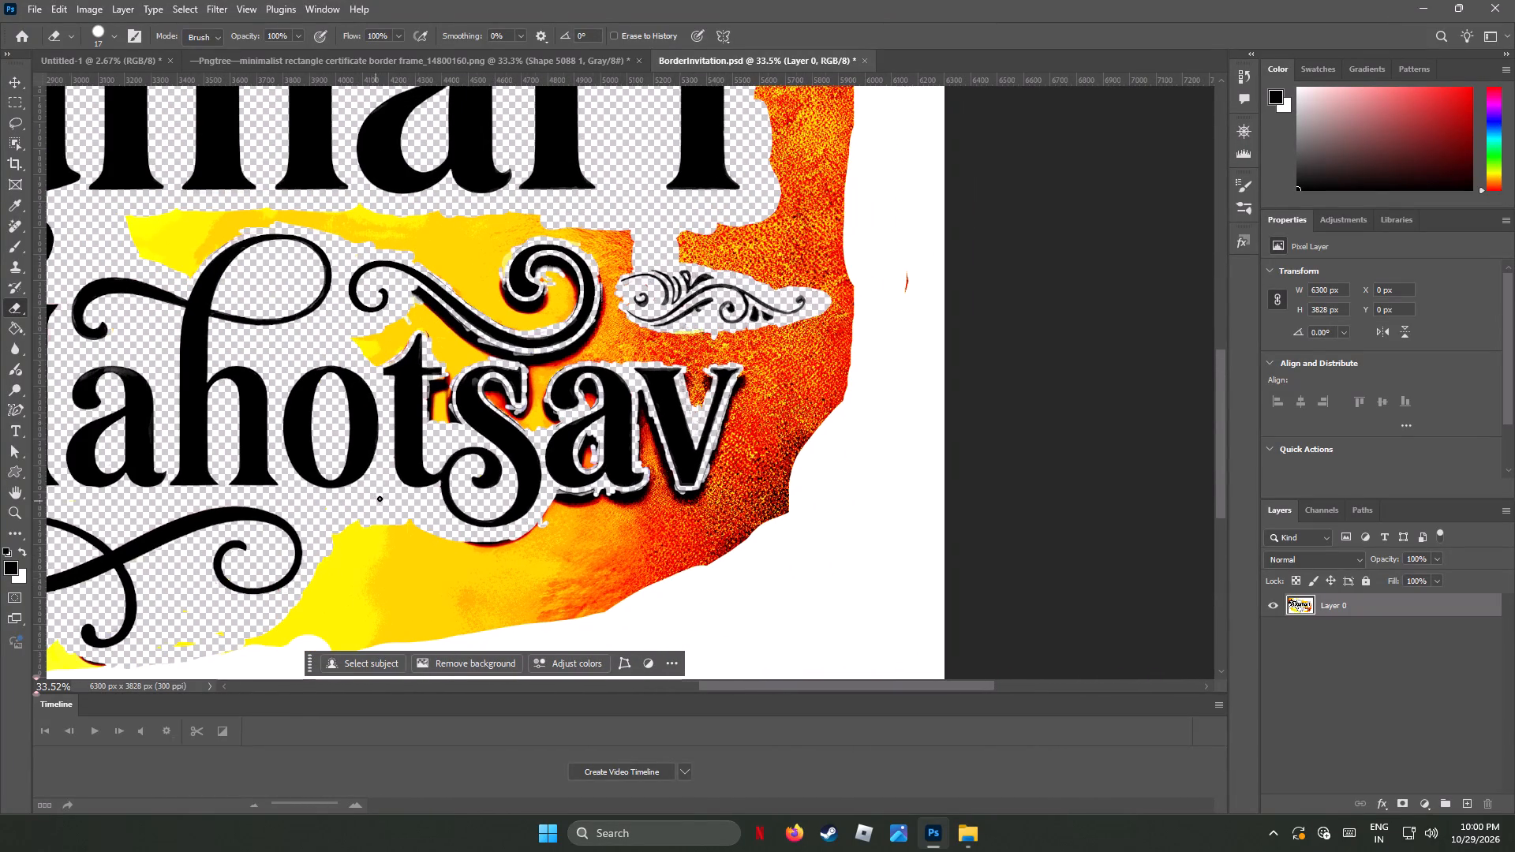
pyautogui.keyDown('alt'); pyautogui.scroll(-11, 380, 499); pyautogui.keyUp('alt')
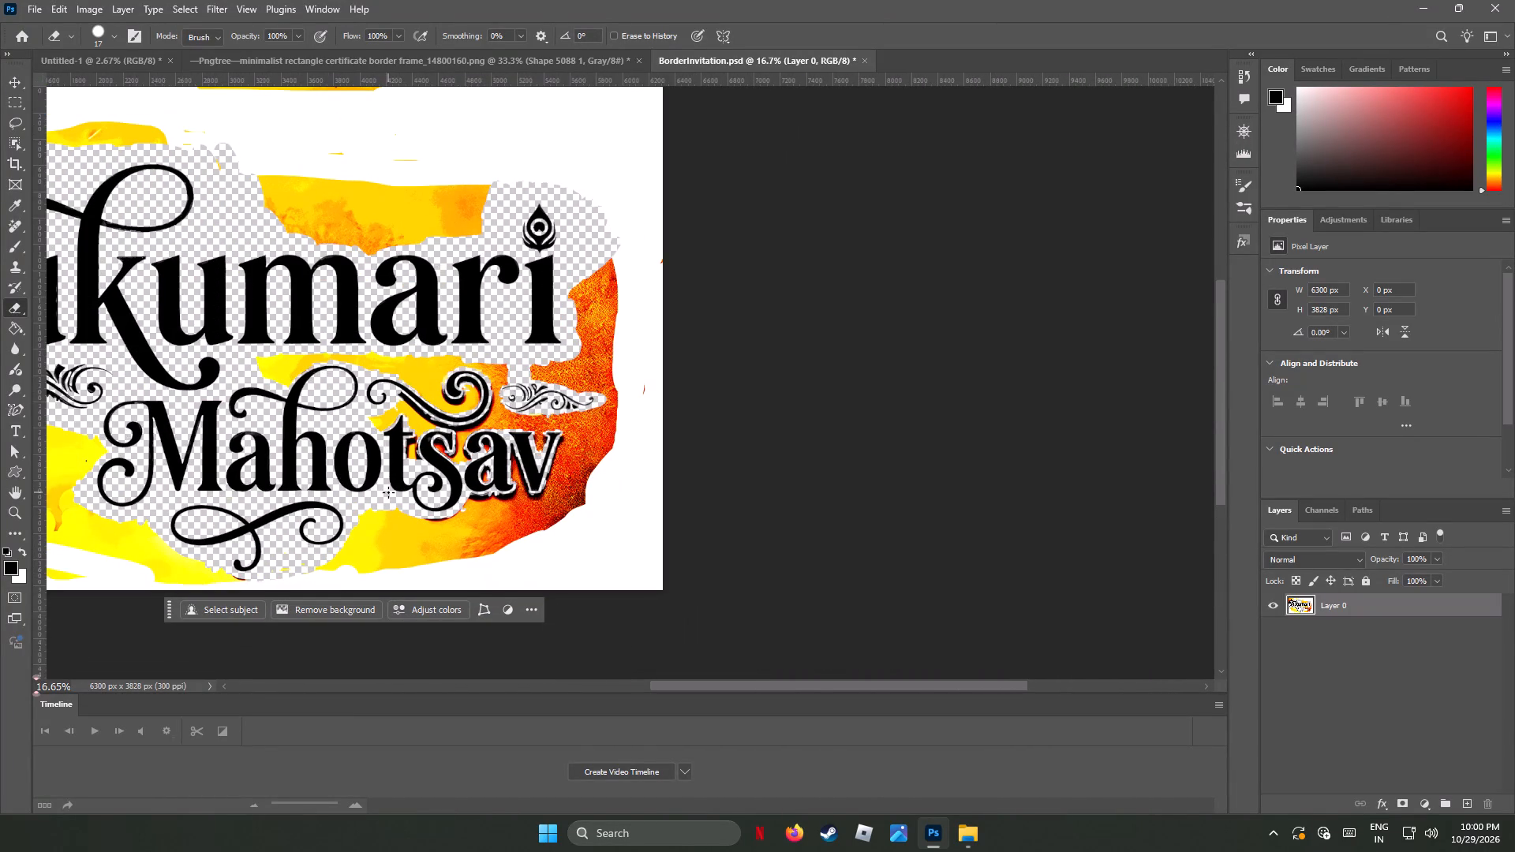
pyautogui.keyDown('alt'); pyautogui.scroll(1, 385, 386); pyautogui.keyUp('alt')
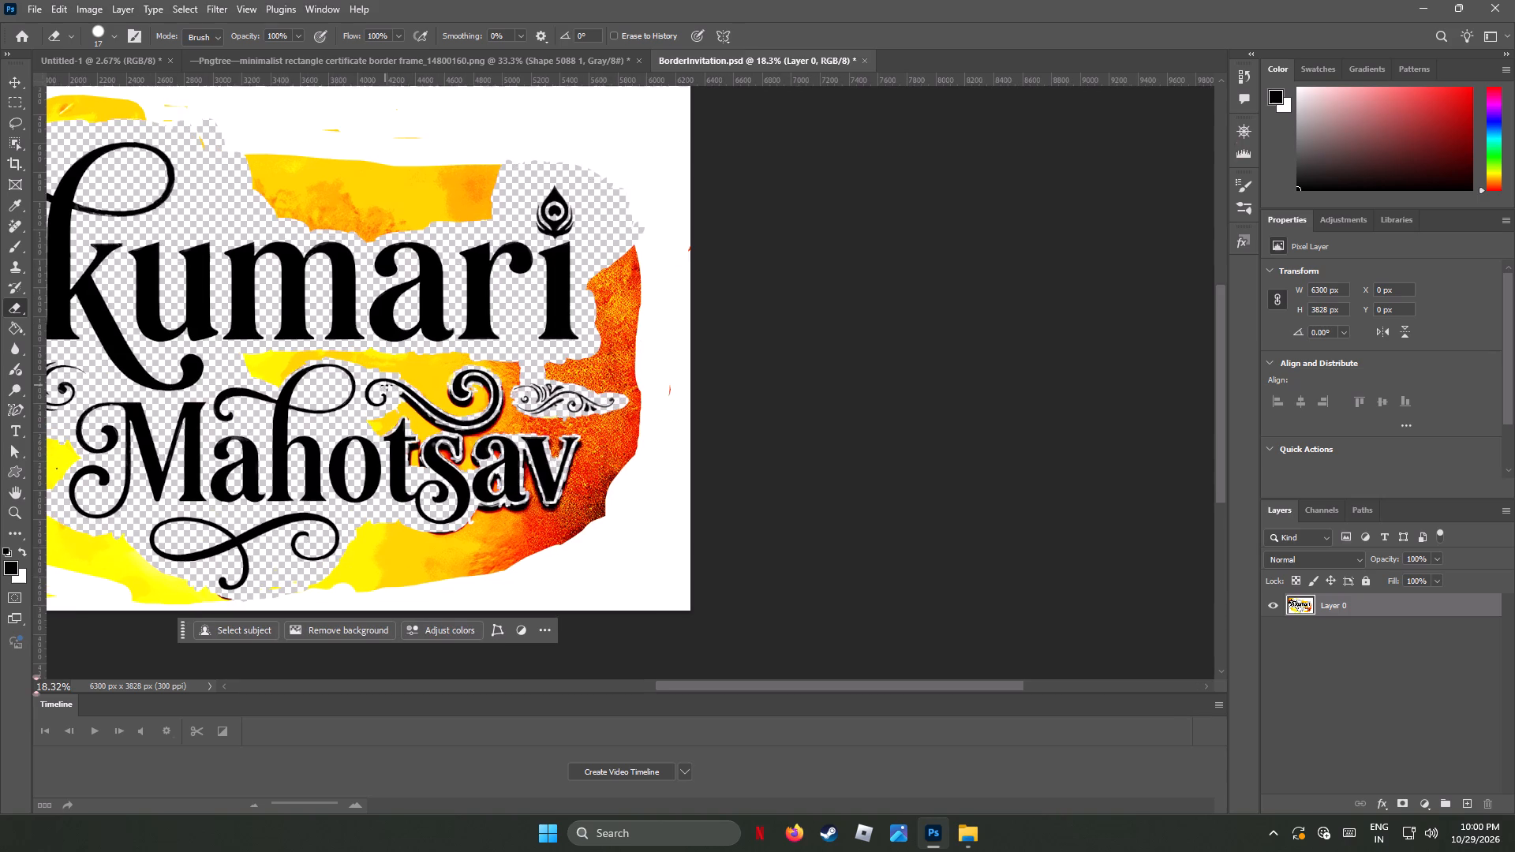
pyautogui.keyDown('alt'); pyautogui.scroll(15, 389, 411); pyautogui.keyUp('alt')
pyautogui.keyDown('alt'); pyautogui.scroll(-1, 349, 428); pyautogui.keyUp('alt')
pyautogui.keyDown('alt'); pyautogui.scroll(3, 349, 428); pyautogui.keyUp('alt')
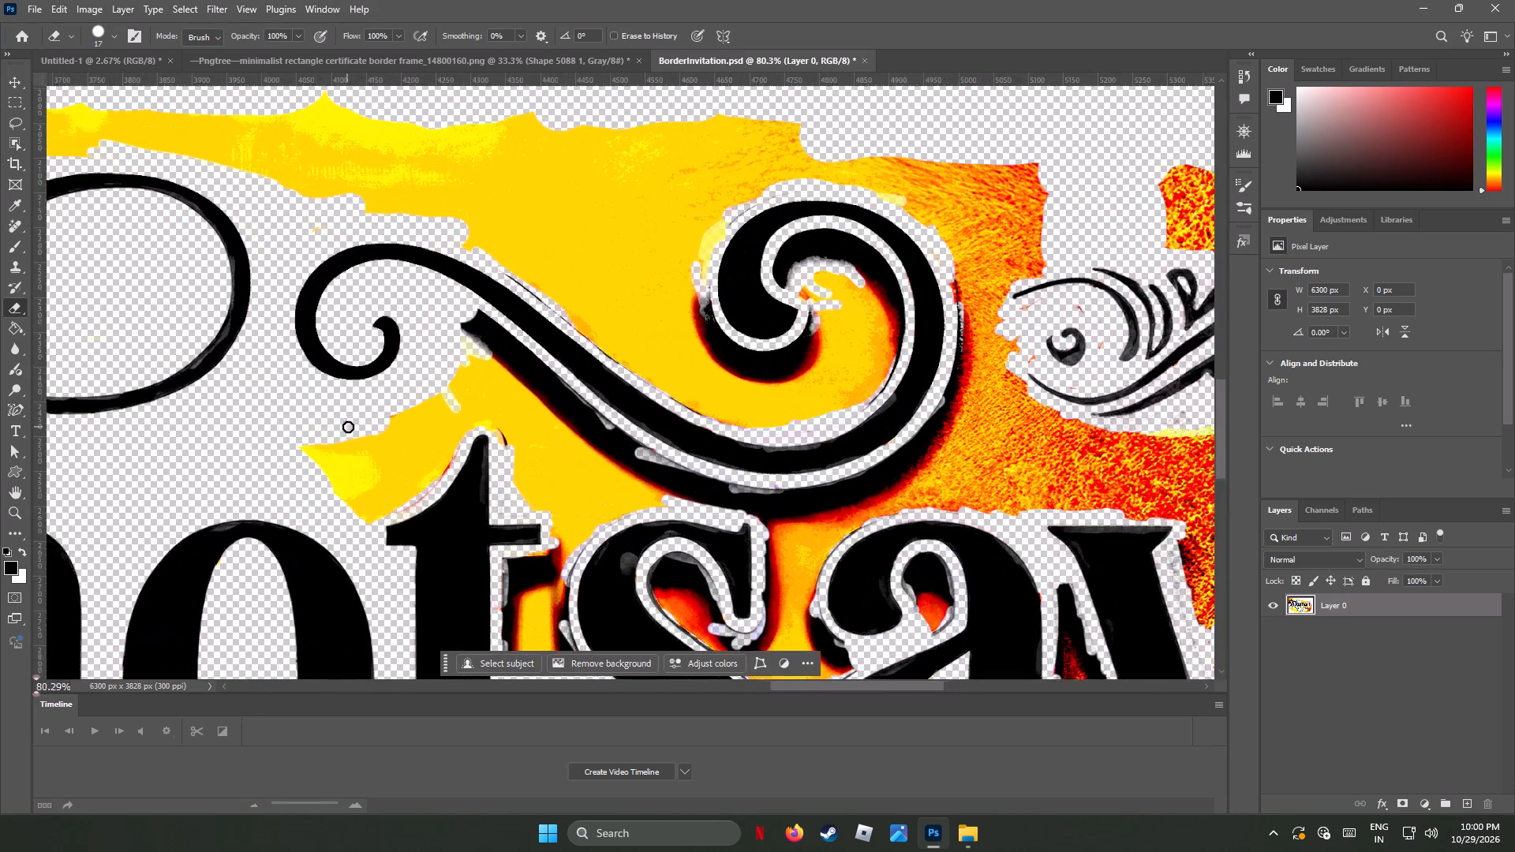
pyautogui.keyDown('alt'); pyautogui.scroll(1, 348, 427); pyautogui.keyUp('alt')
pyautogui.click(115, 34)
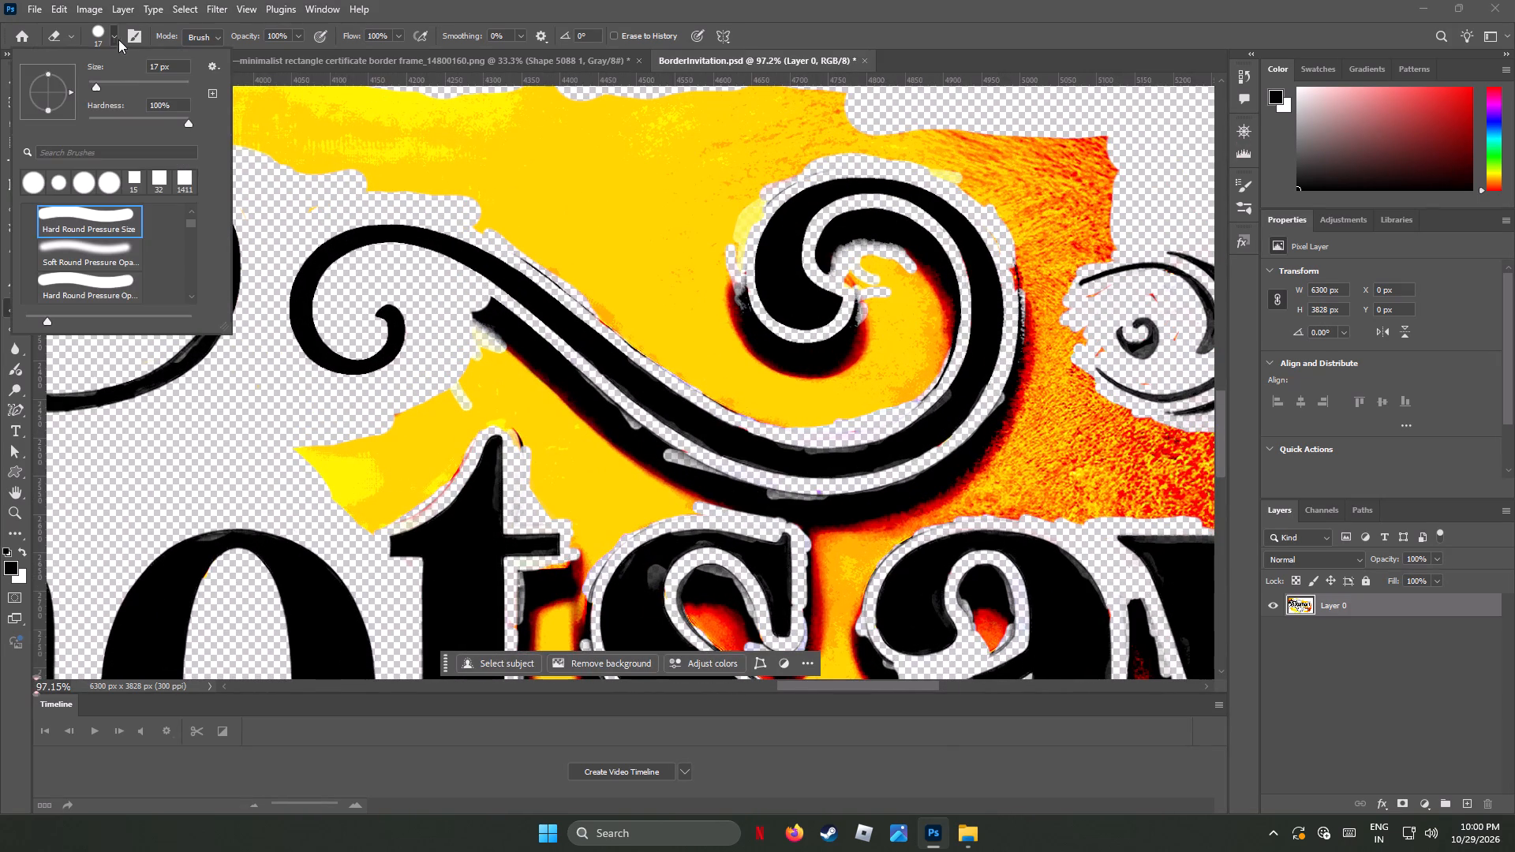
pyautogui.click(116, 81)
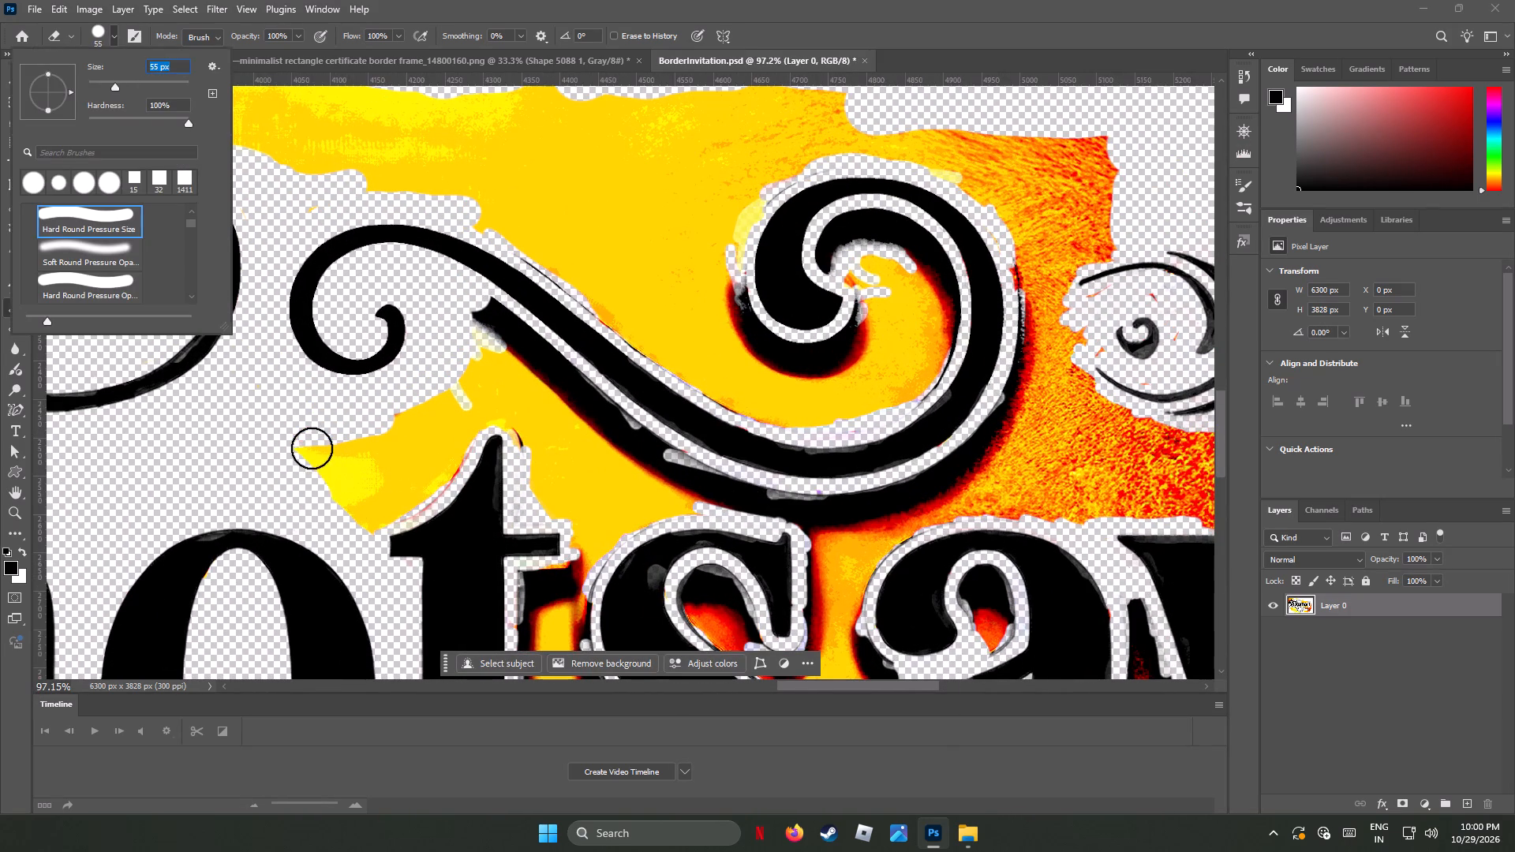
pyautogui.moveTo(312, 448); pyautogui.dragTo(351, 503)
pyautogui.moveTo(365, 517); pyautogui.dragTo(373, 512)
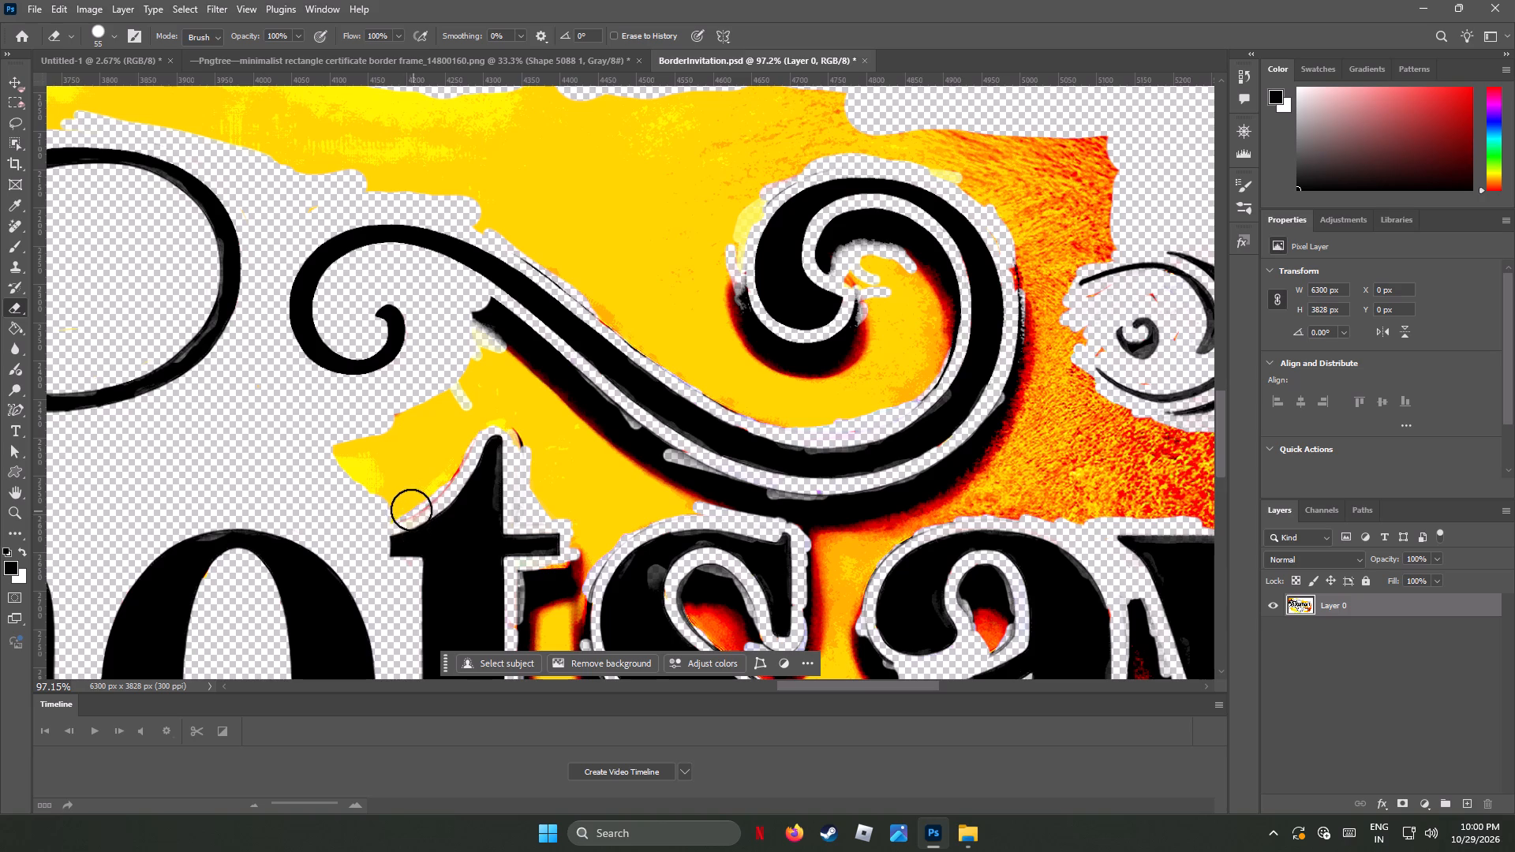
pyautogui.click(406, 503)
pyautogui.click(423, 494)
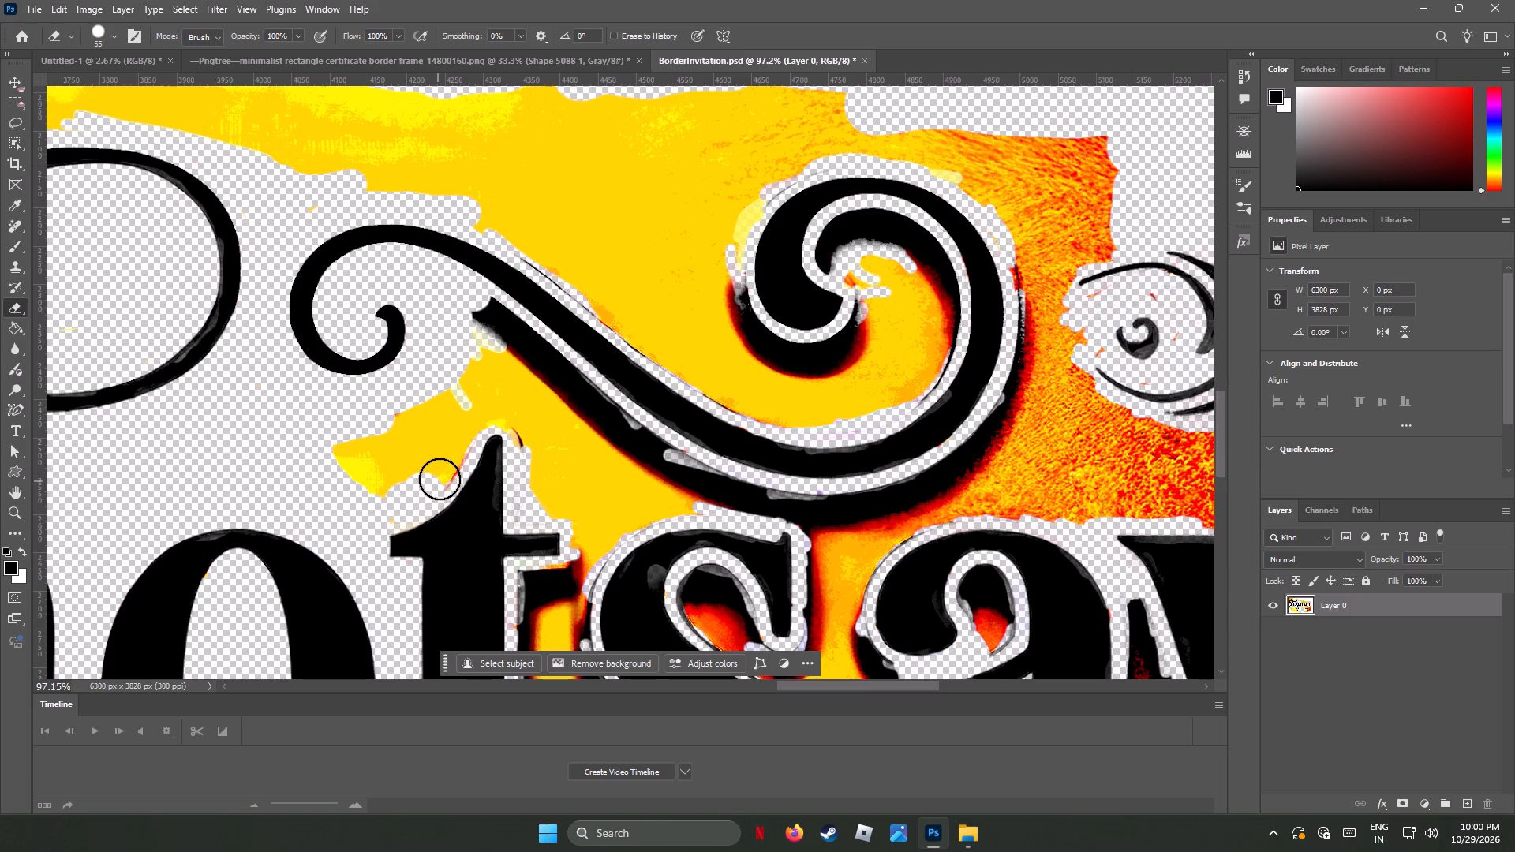
pyautogui.click(440, 478)
pyautogui.moveTo(453, 451); pyautogui.dragTo(360, 484)
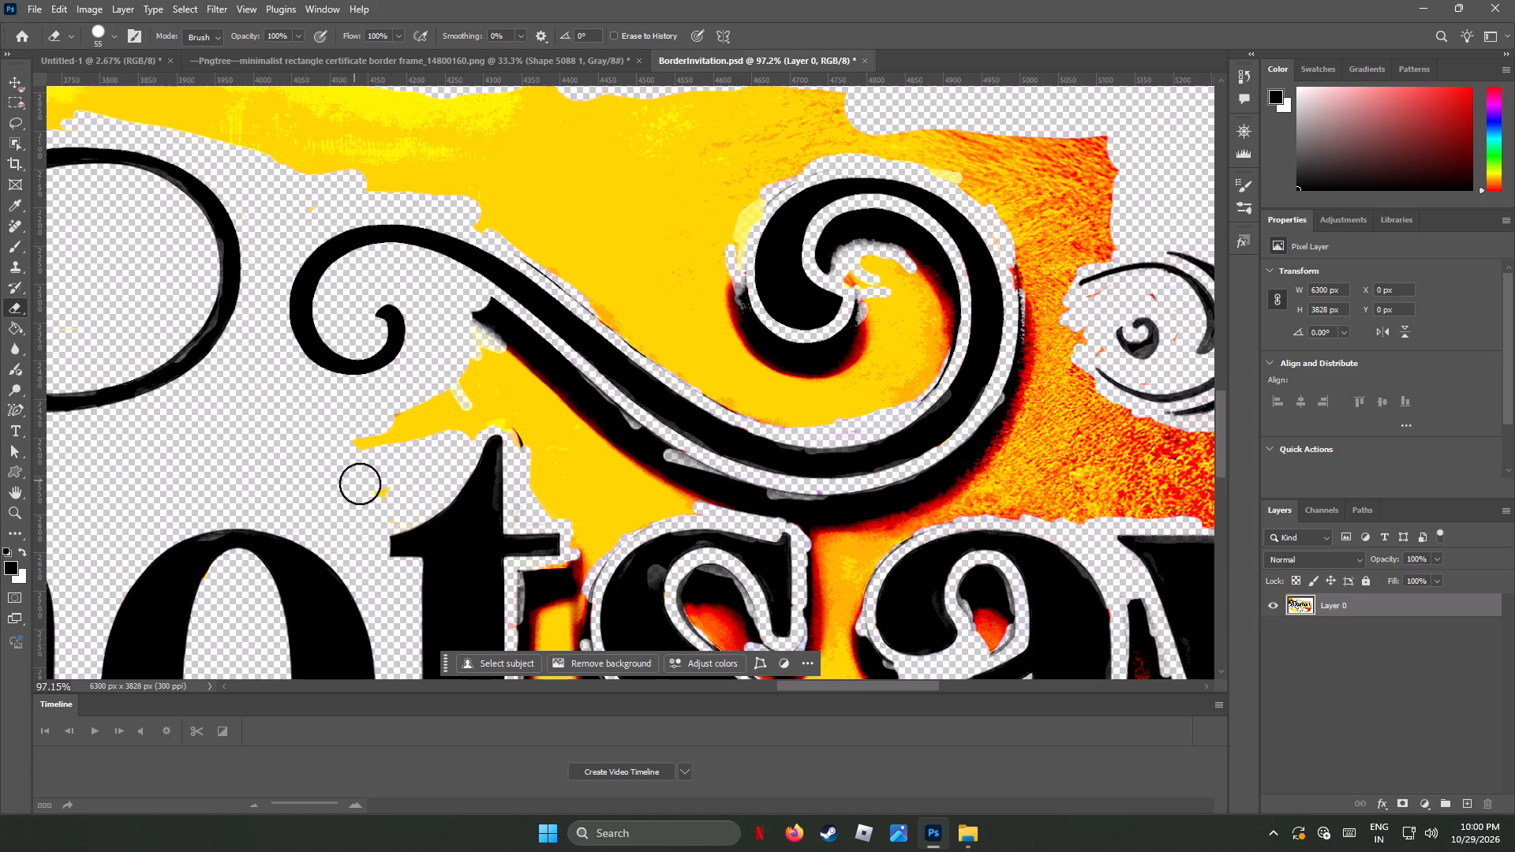
pyautogui.moveTo(360, 484); pyautogui.dragTo(348, 436)
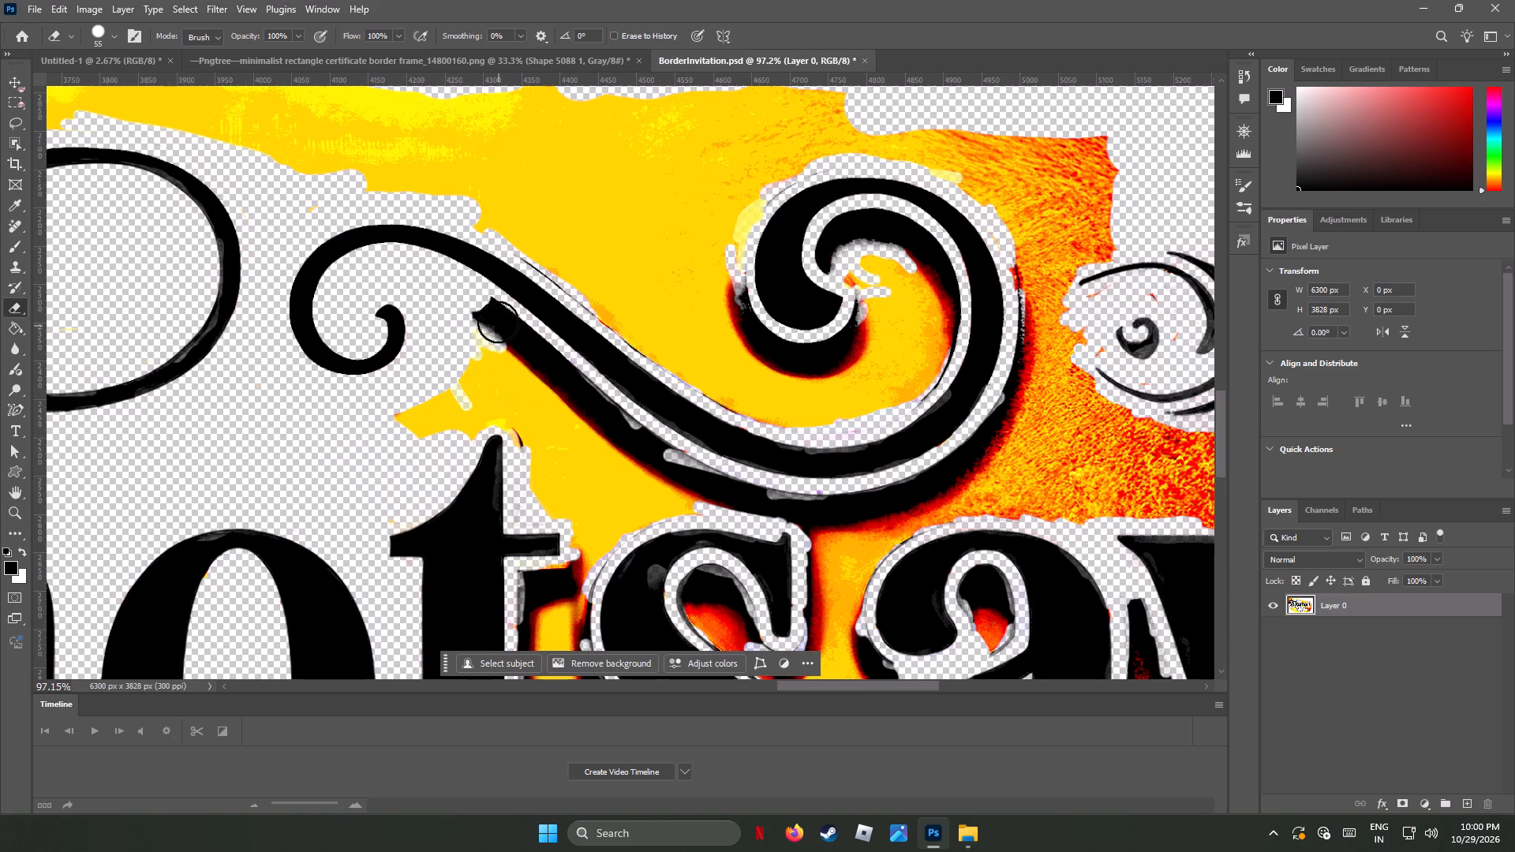
# Erase the yellow remnants above the t's tip and the black shadow end under the scroll flourish.
pyautogui.moveTo(494, 312); pyautogui.dragTo(395, 432)
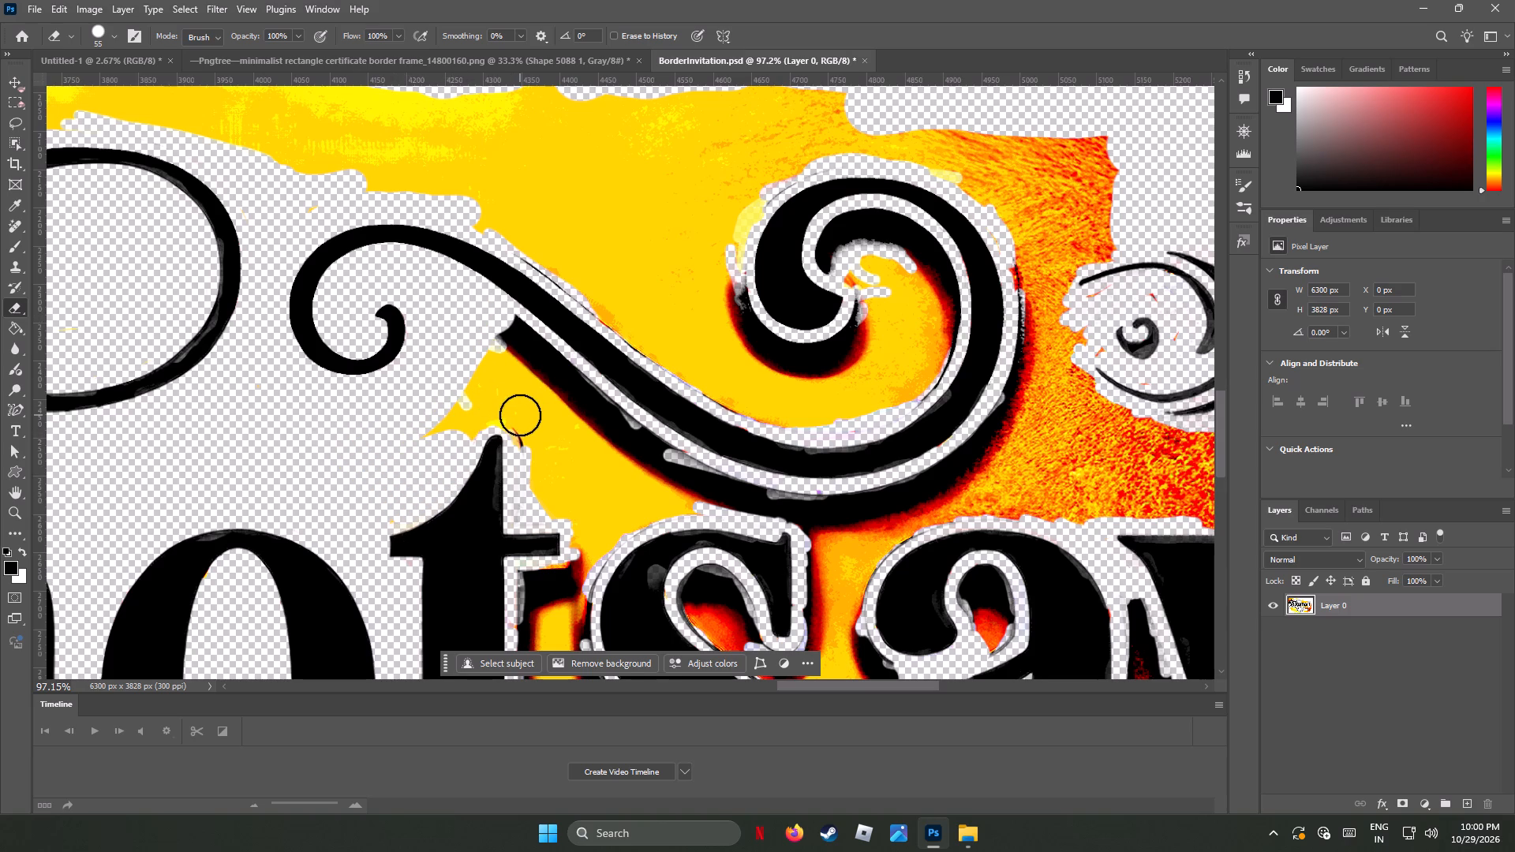
pyautogui.click(521, 422)
pyautogui.click(494, 409)
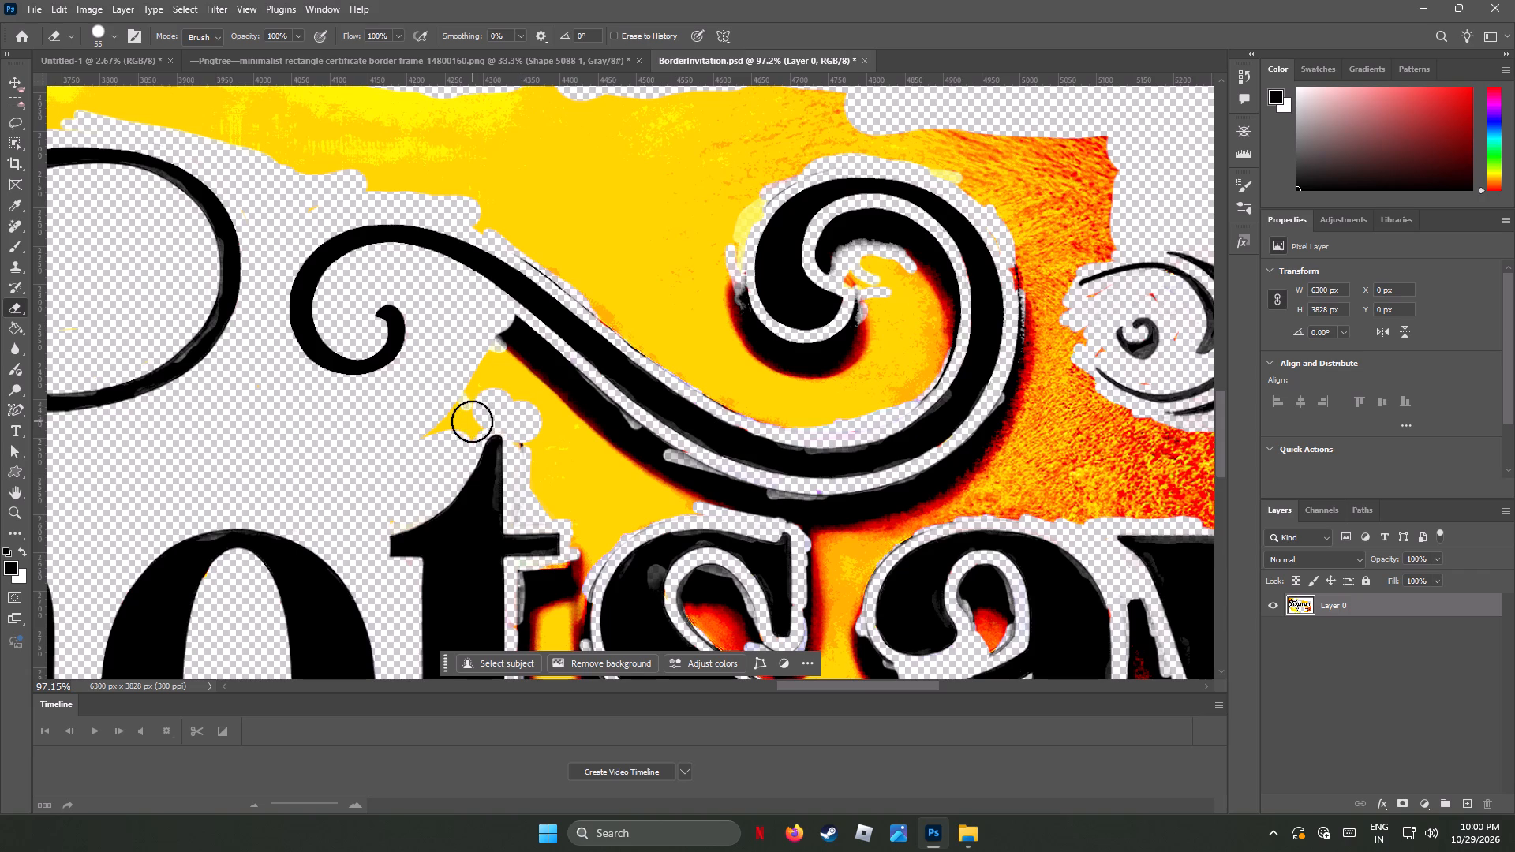
pyautogui.moveTo(468, 423); pyautogui.dragTo(406, 434)
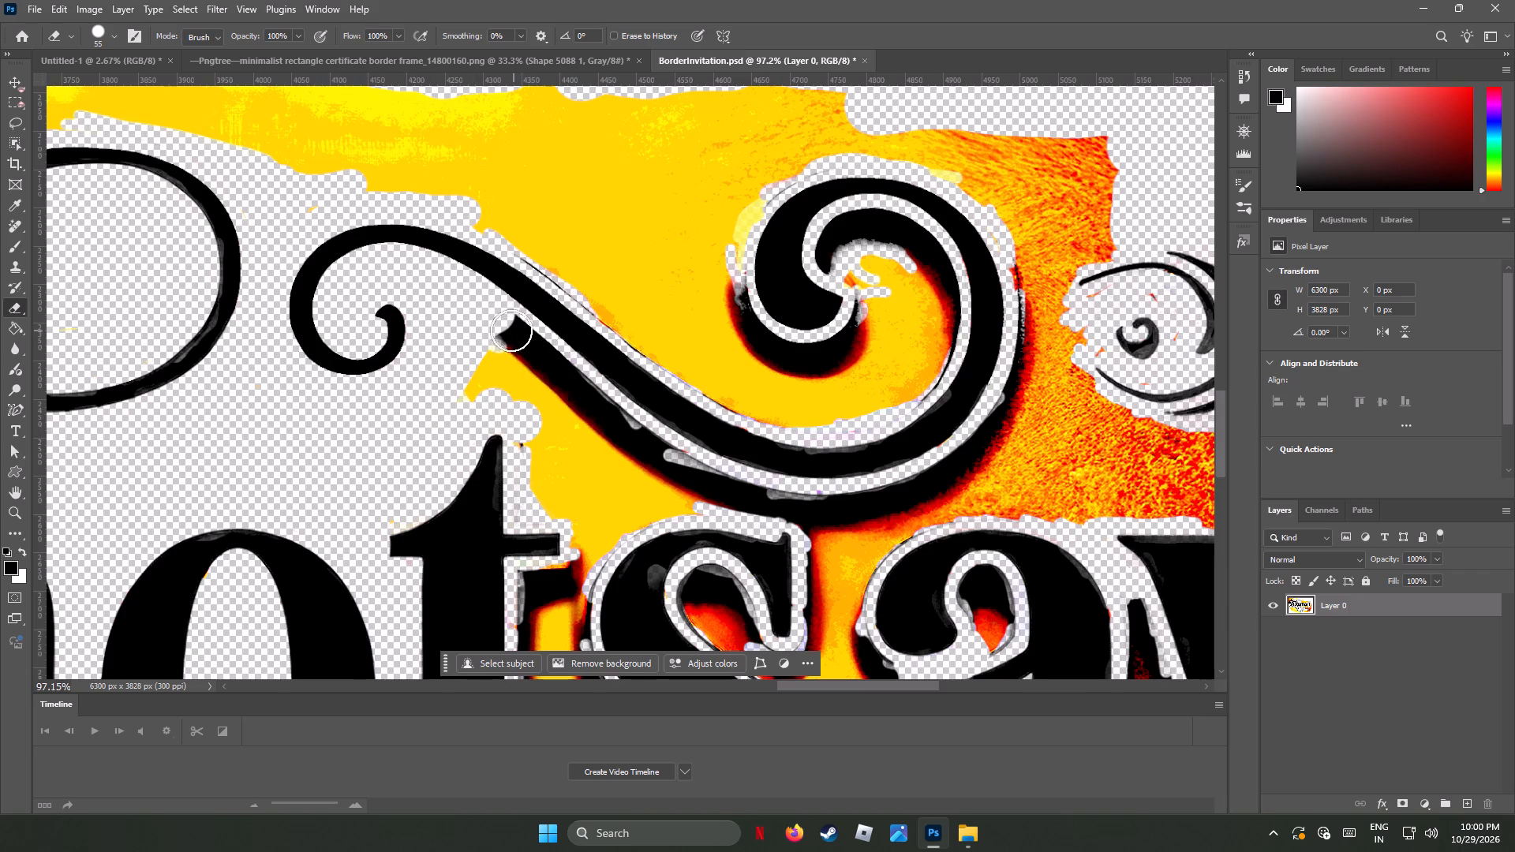
pyautogui.moveTo(473, 390); pyautogui.dragTo(512, 330)
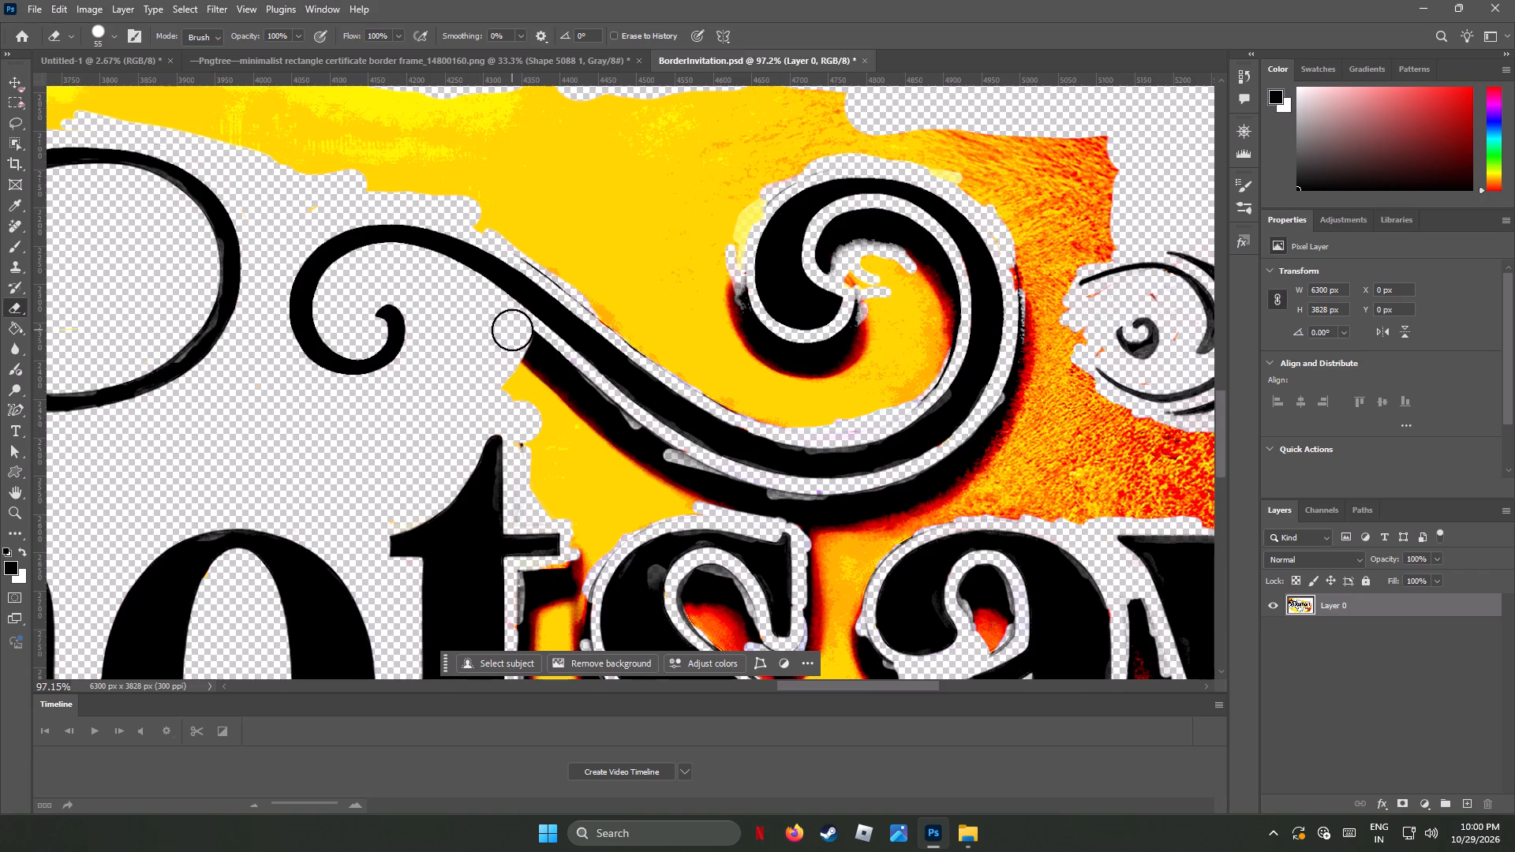
# Erase the yellow strip beside the t's pointed top, from under the scroll flourish down to the end of the t's crossbar.
pyautogui.moveTo(512, 330); pyautogui.dragTo(547, 489)
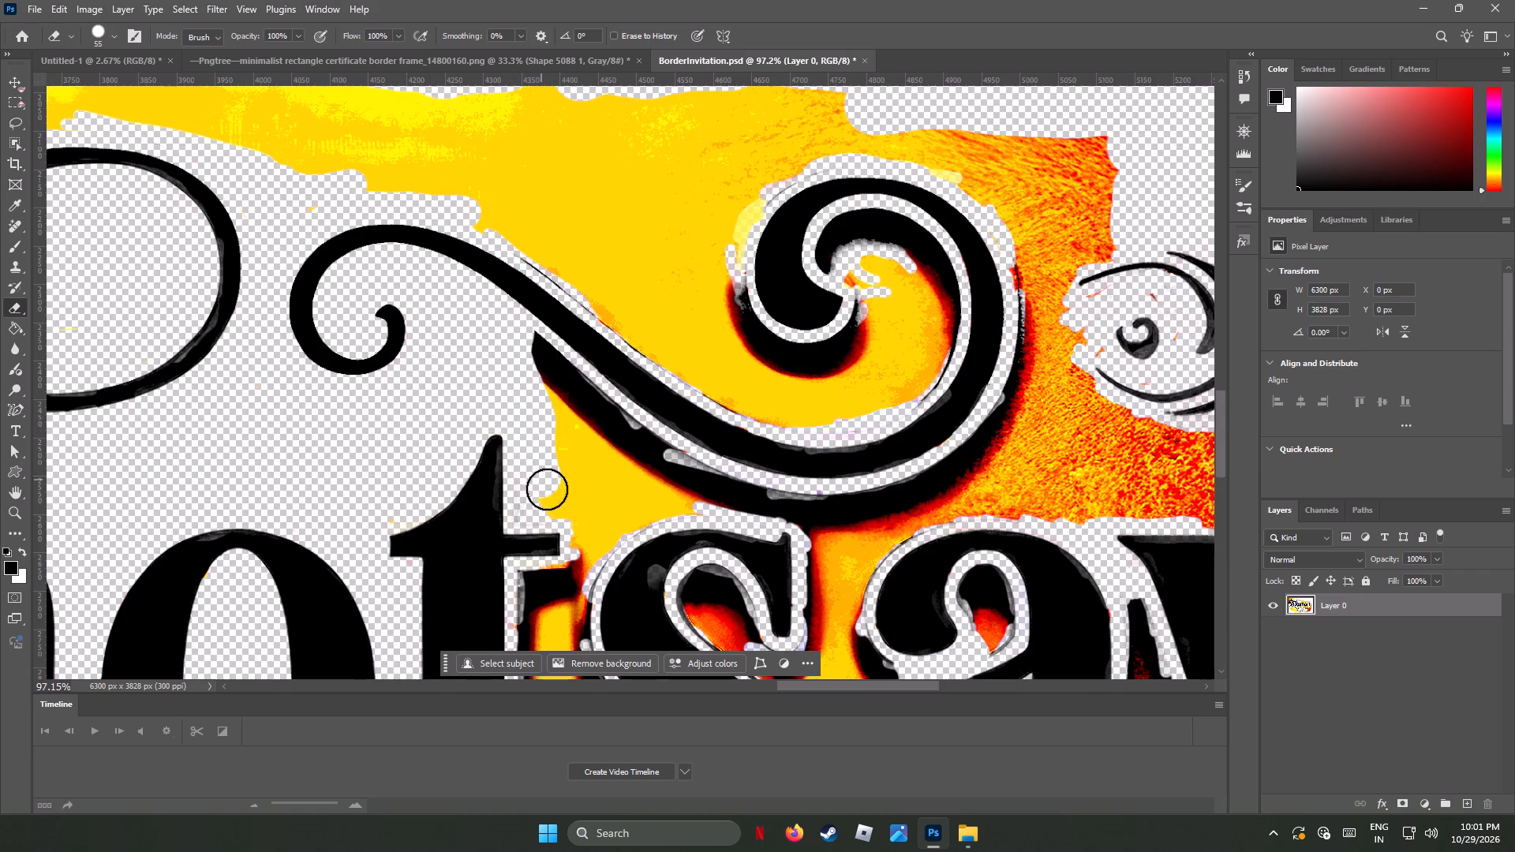
pyautogui.moveTo(547, 489); pyautogui.dragTo(552, 493)
pyautogui.click(589, 547)
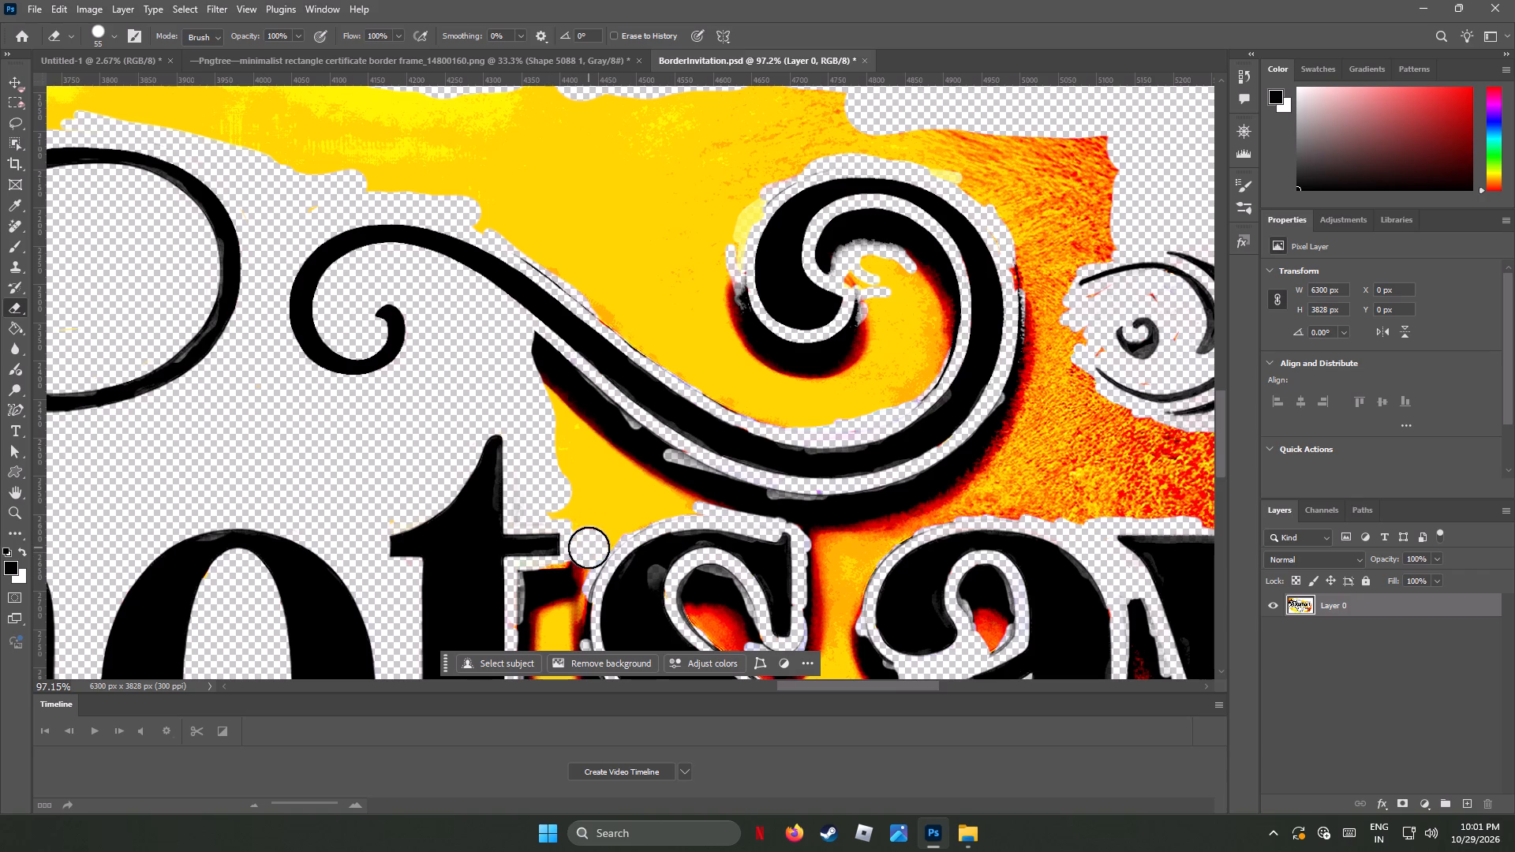
pyautogui.click(584, 518)
pyautogui.click(561, 506)
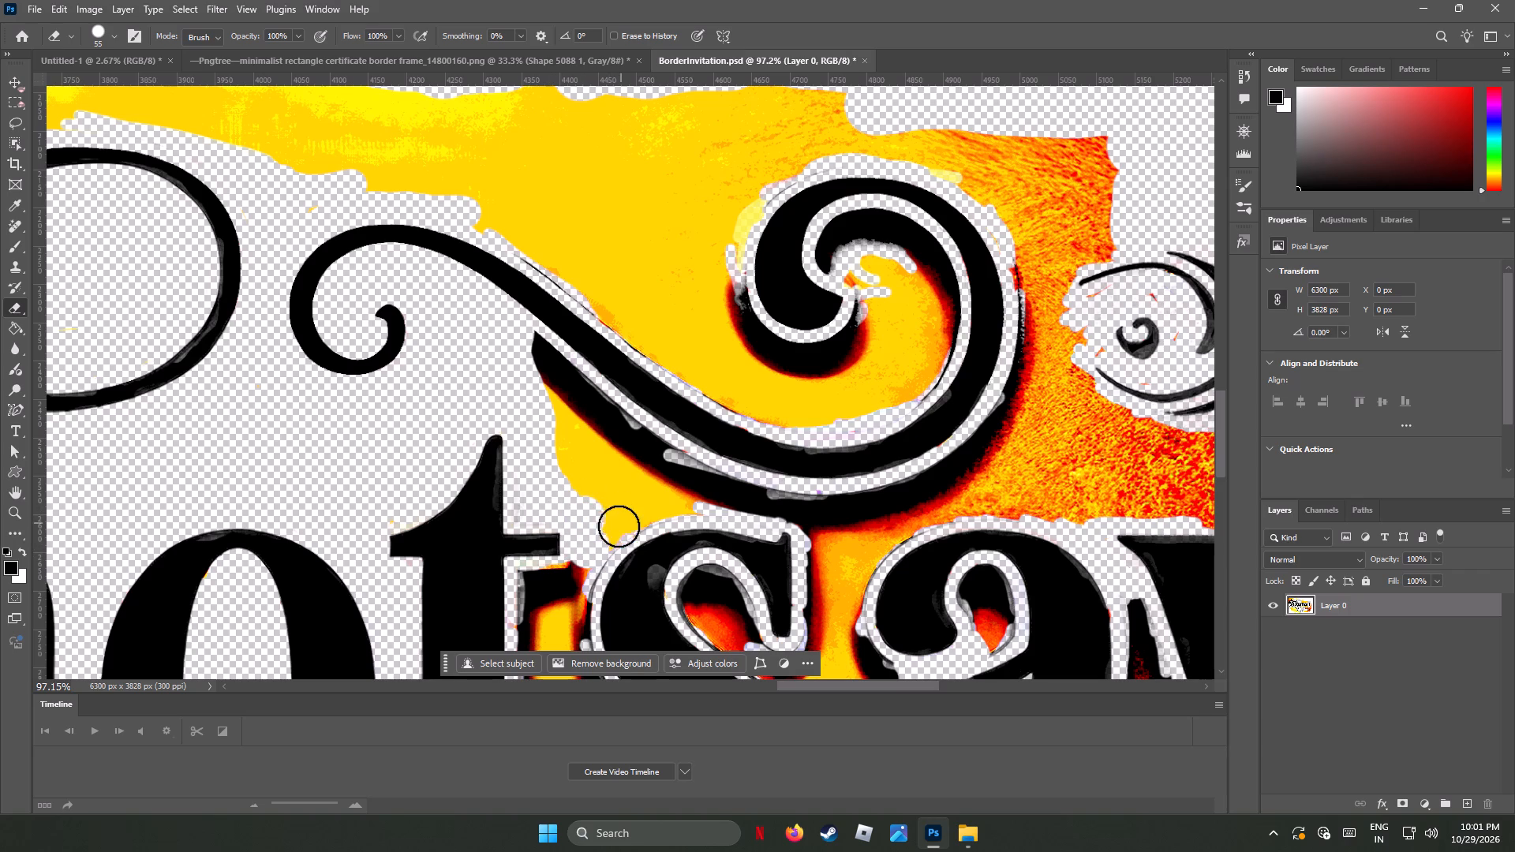
# Erase the dark and yellow residue just below the t's crossbar and between its end and the s.
pyautogui.click(589, 563)
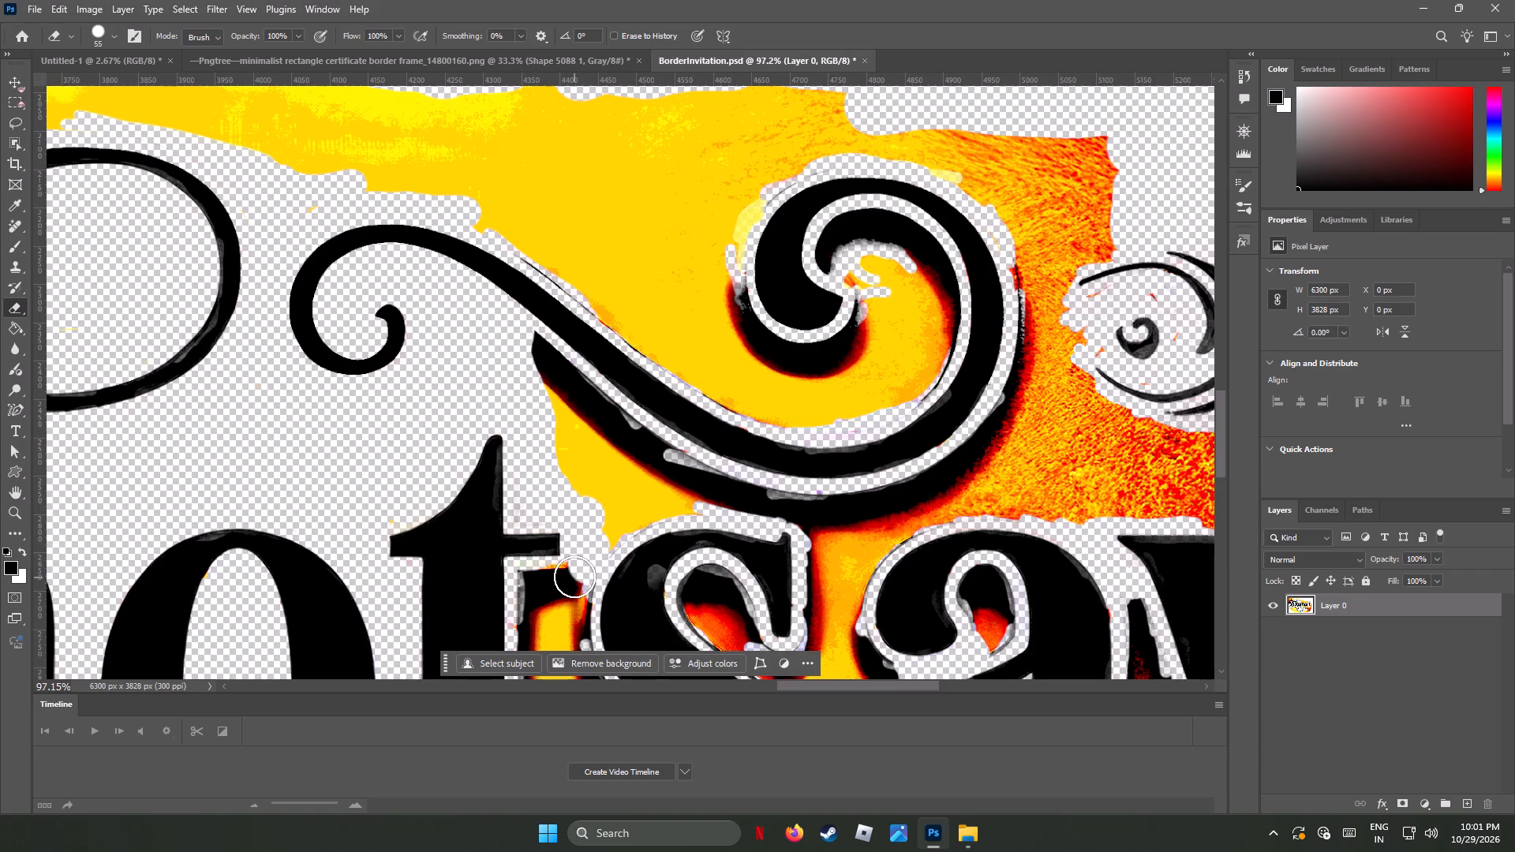
pyautogui.click(567, 574)
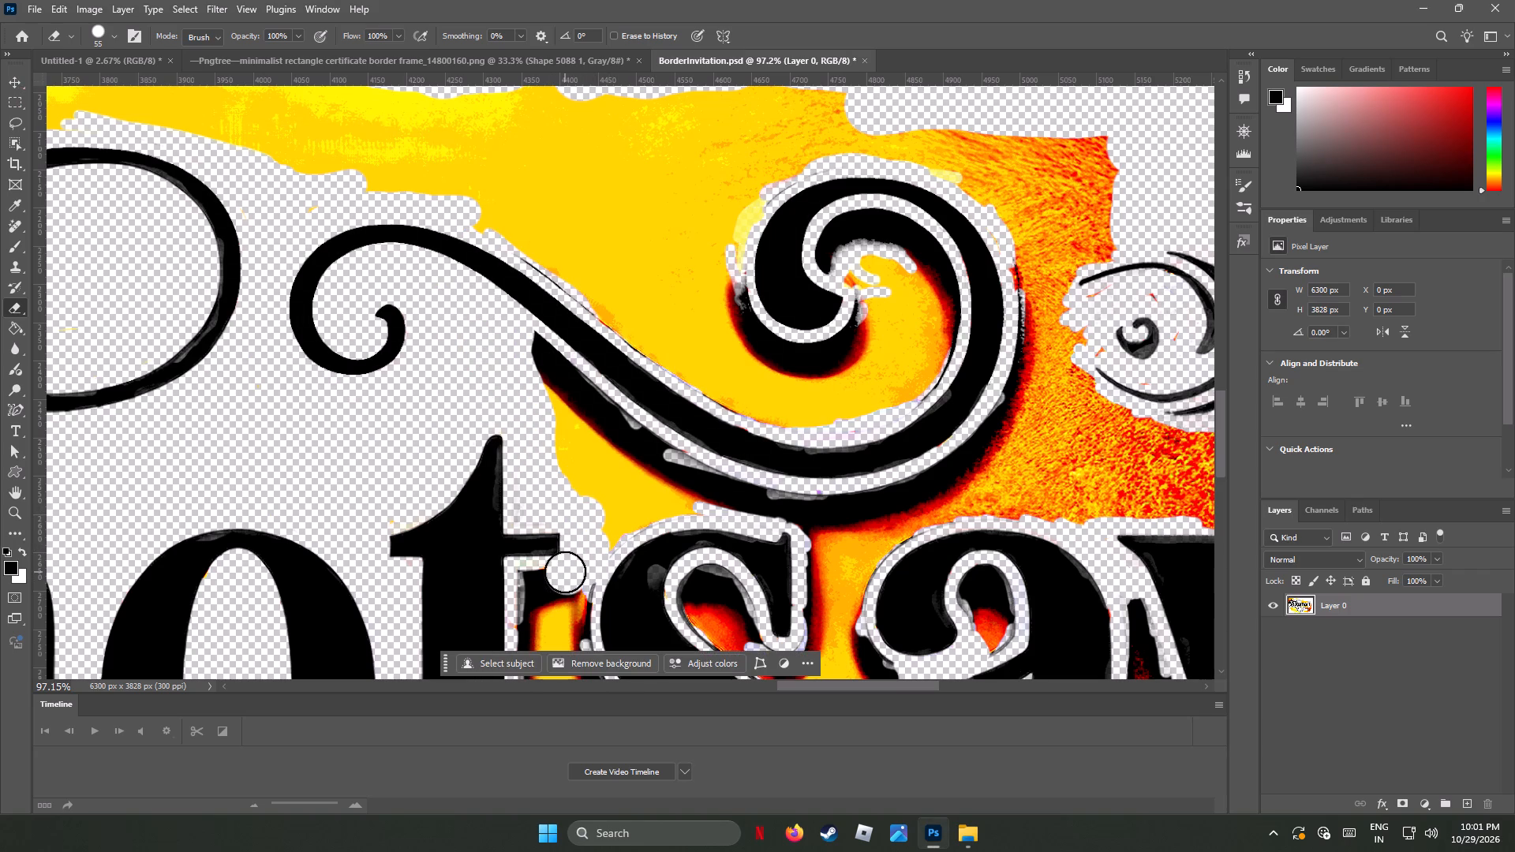
pyautogui.hotkey('ctrl', 'z')
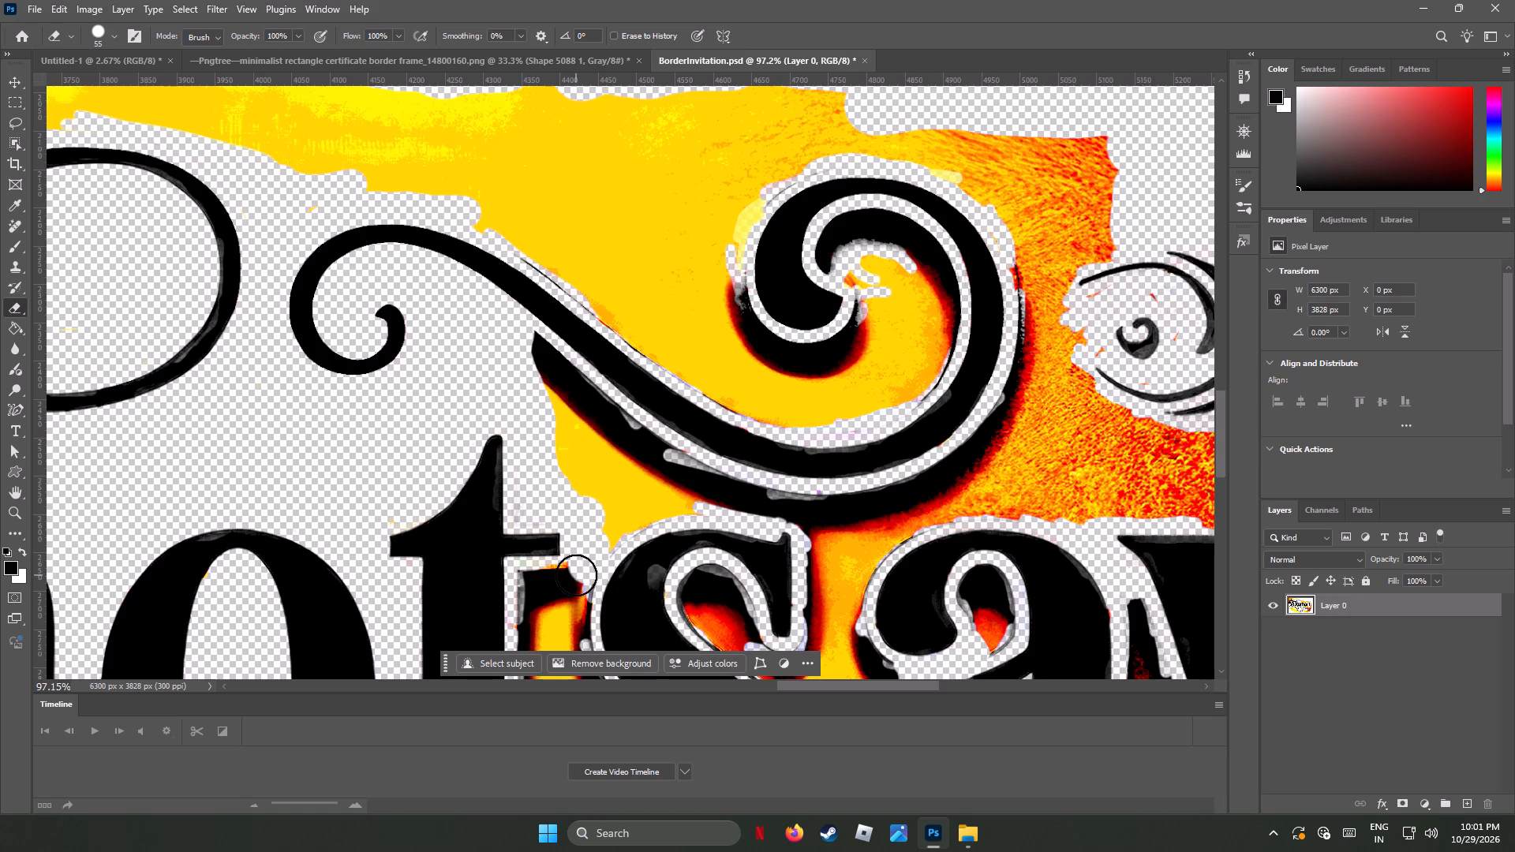
pyautogui.click(576, 575)
pyautogui.click(552, 580)
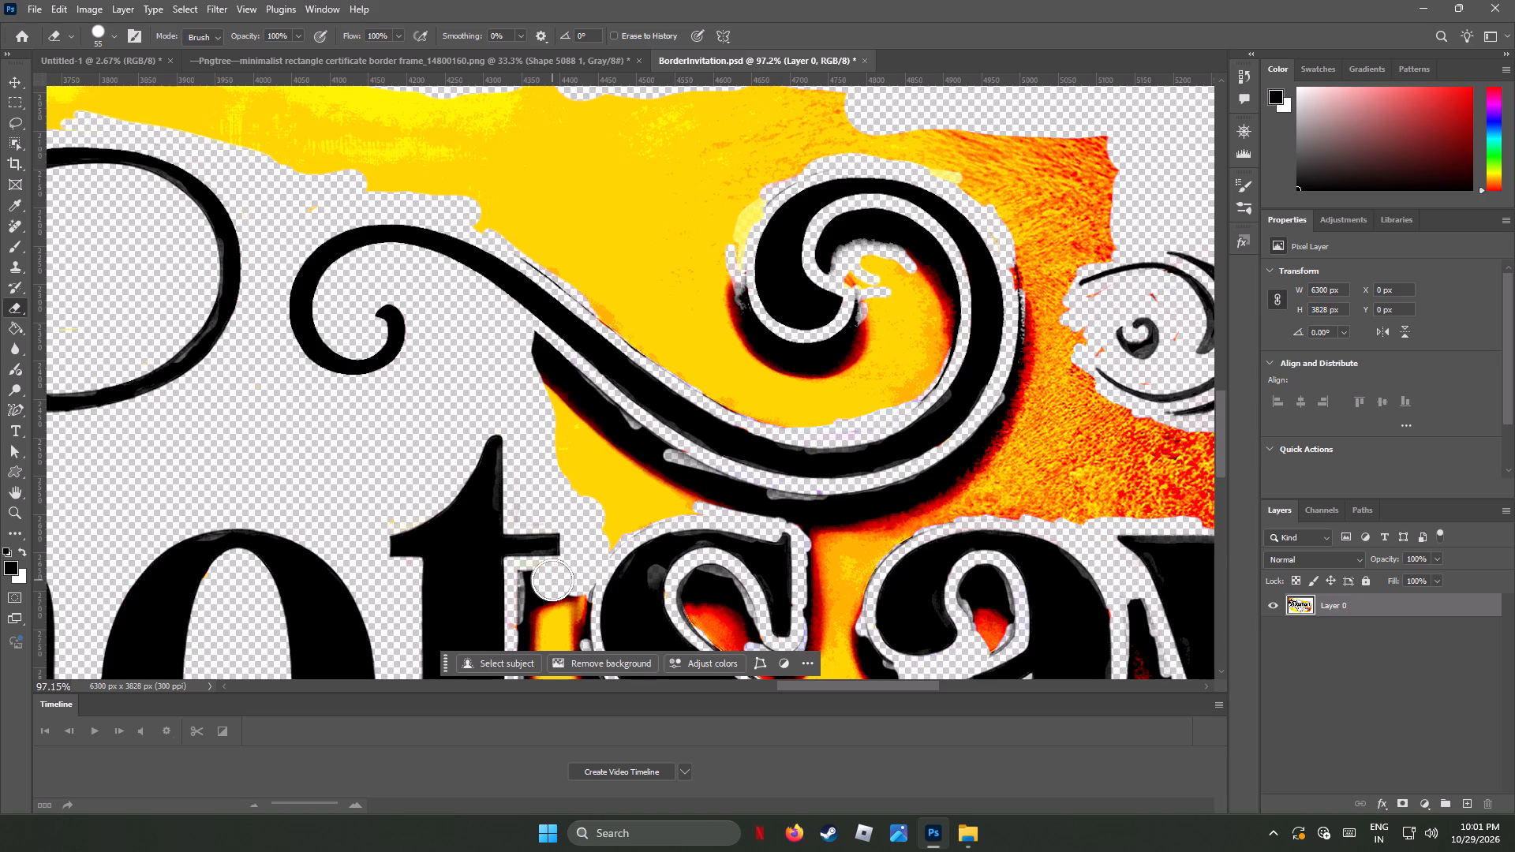
pyautogui.click(532, 582)
pyautogui.click(576, 592)
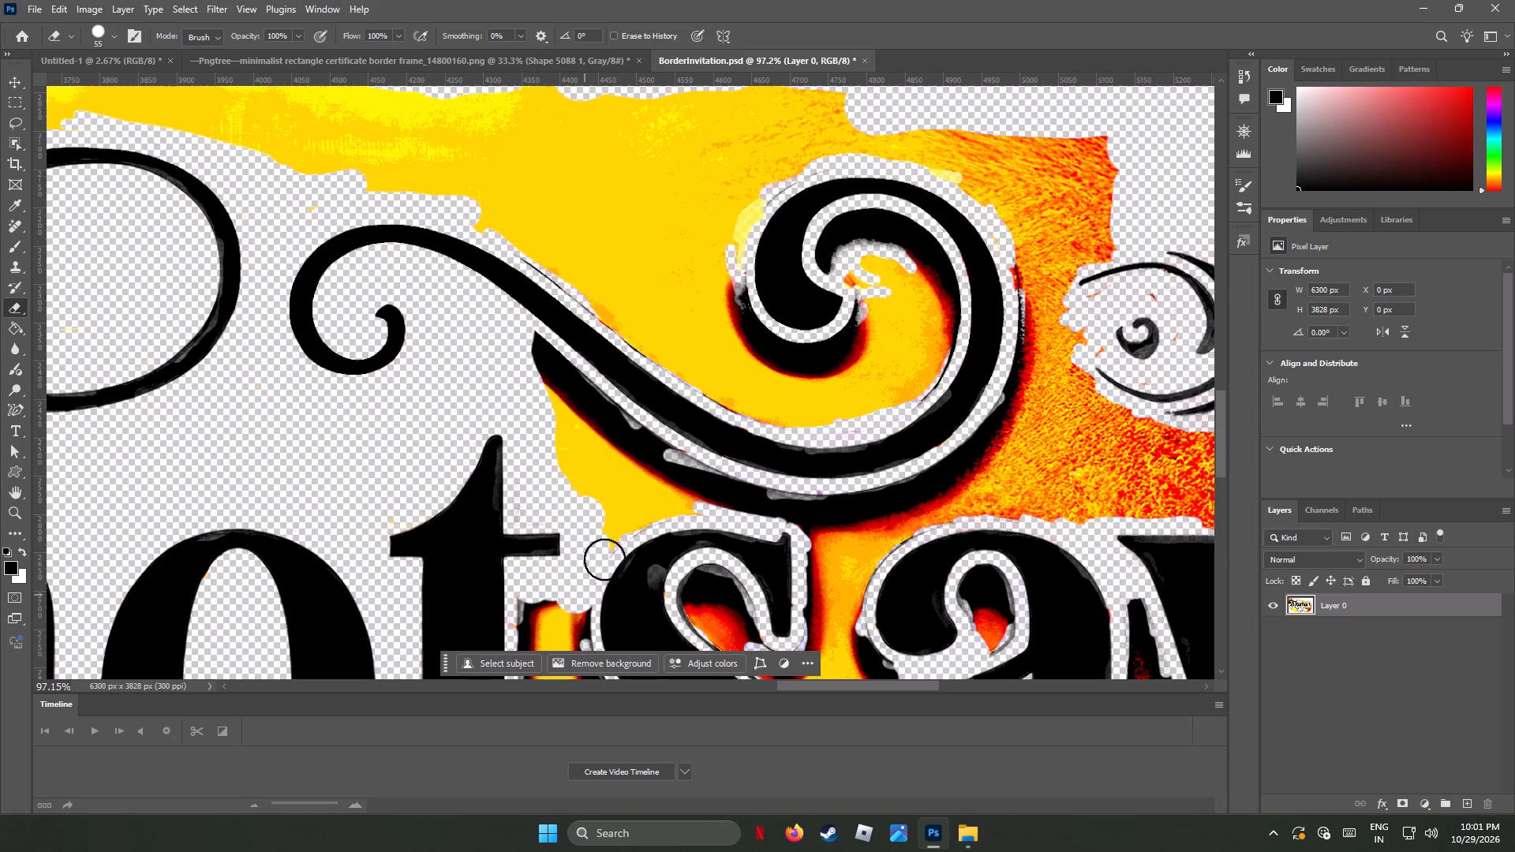
# Erase the yellow wedge and black shadow along the underside of the scroll flourish, from beside the t's tip to above the s–a gap.
pyautogui.moveTo(606, 539); pyautogui.dragTo(648, 510)
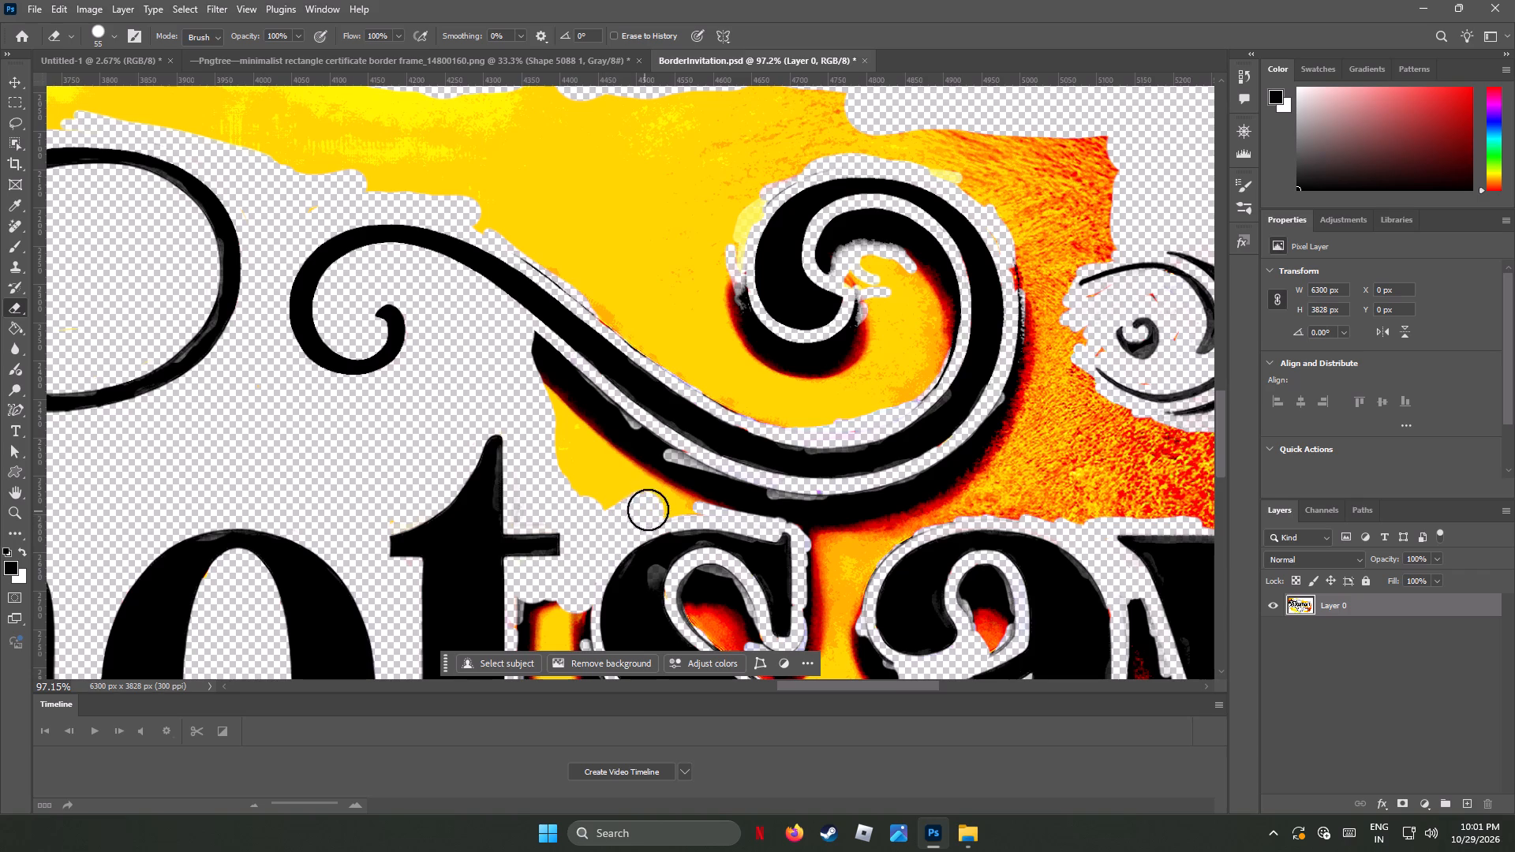
pyautogui.moveTo(648, 510); pyautogui.dragTo(653, 454)
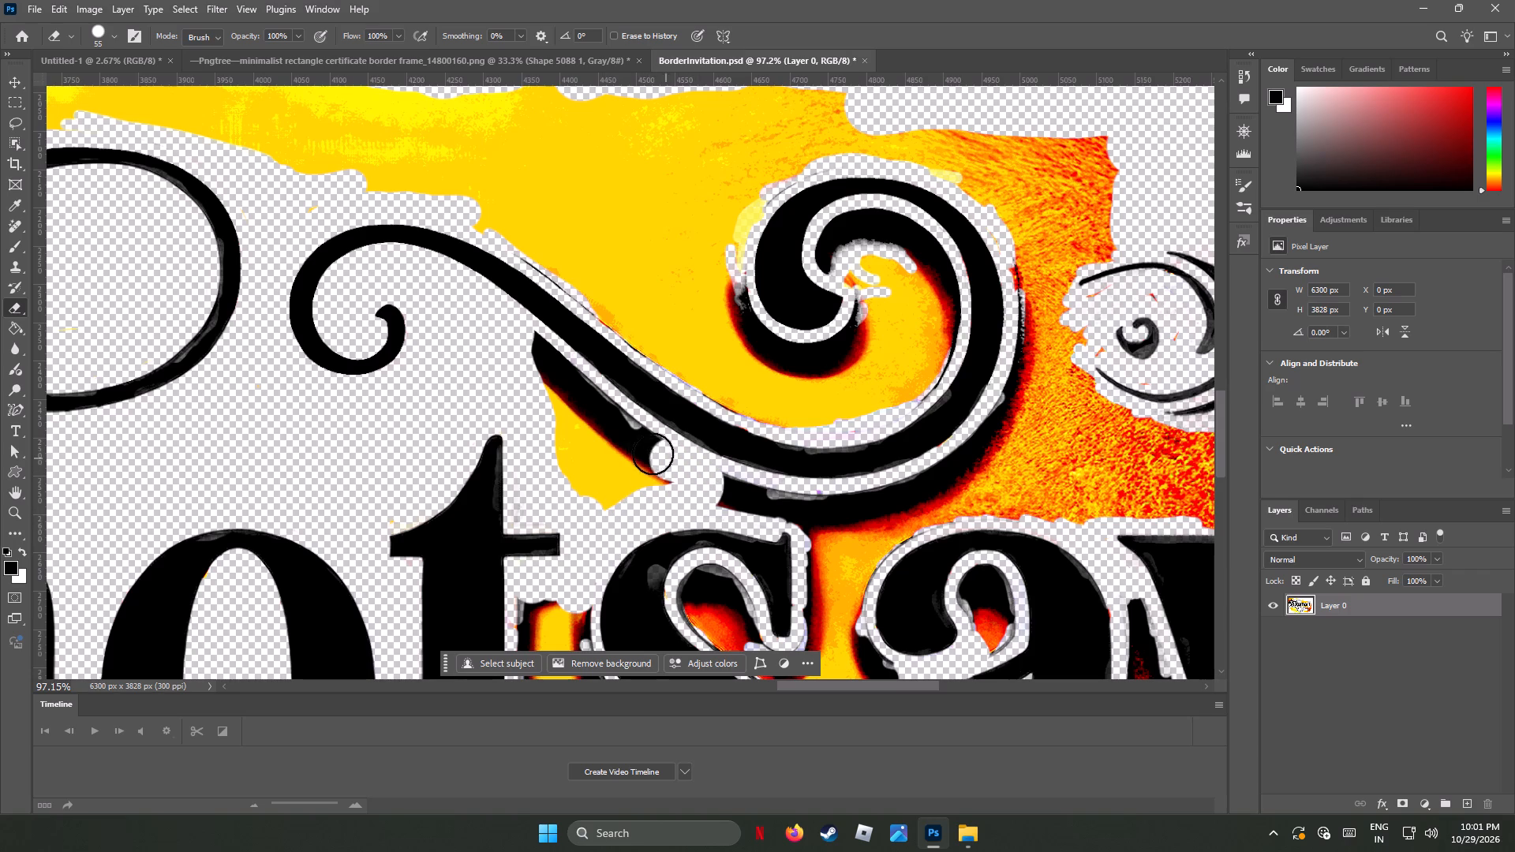
pyautogui.moveTo(653, 454); pyautogui.dragTo(638, 448)
pyautogui.moveTo(670, 479); pyautogui.dragTo(563, 413)
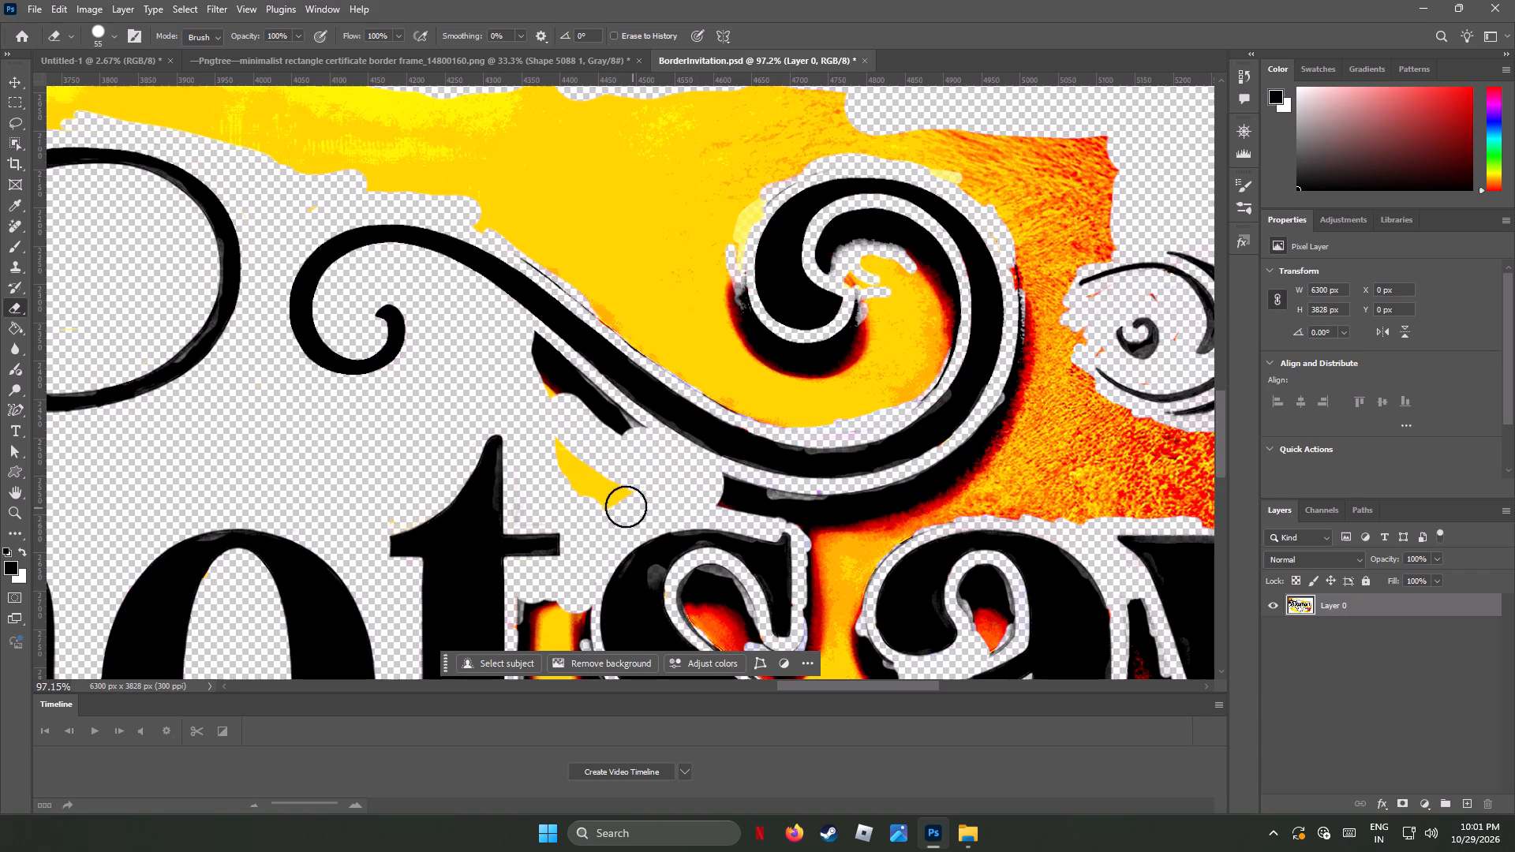
pyautogui.moveTo(627, 506); pyautogui.dragTo(538, 420)
pyautogui.moveTo(637, 439); pyautogui.dragTo(605, 414)
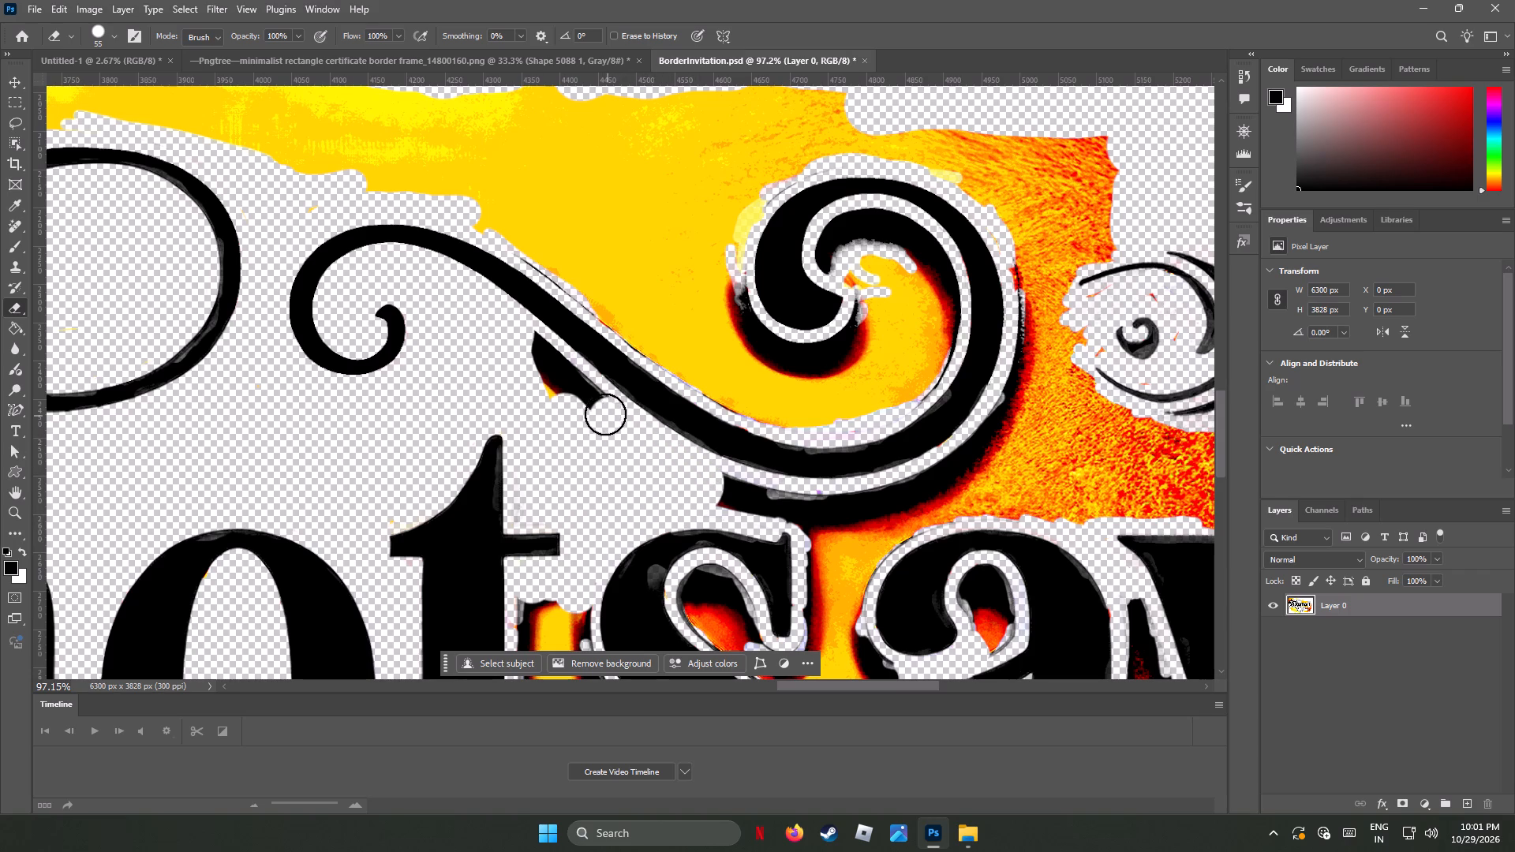
pyautogui.moveTo(605, 414); pyautogui.dragTo(514, 340)
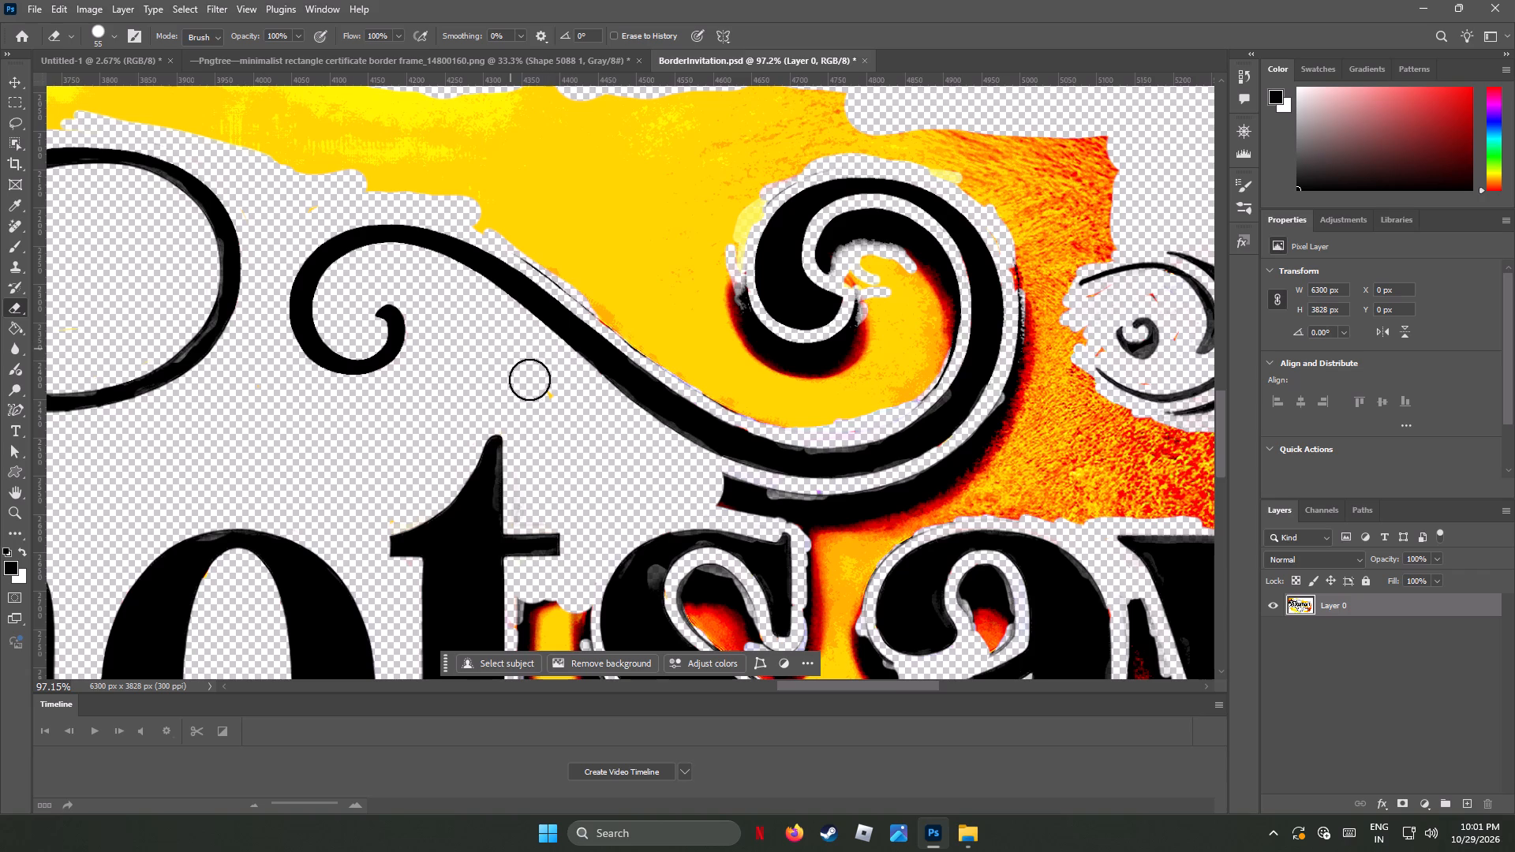
pyautogui.moveTo(711, 488); pyautogui.dragTo(776, 508)
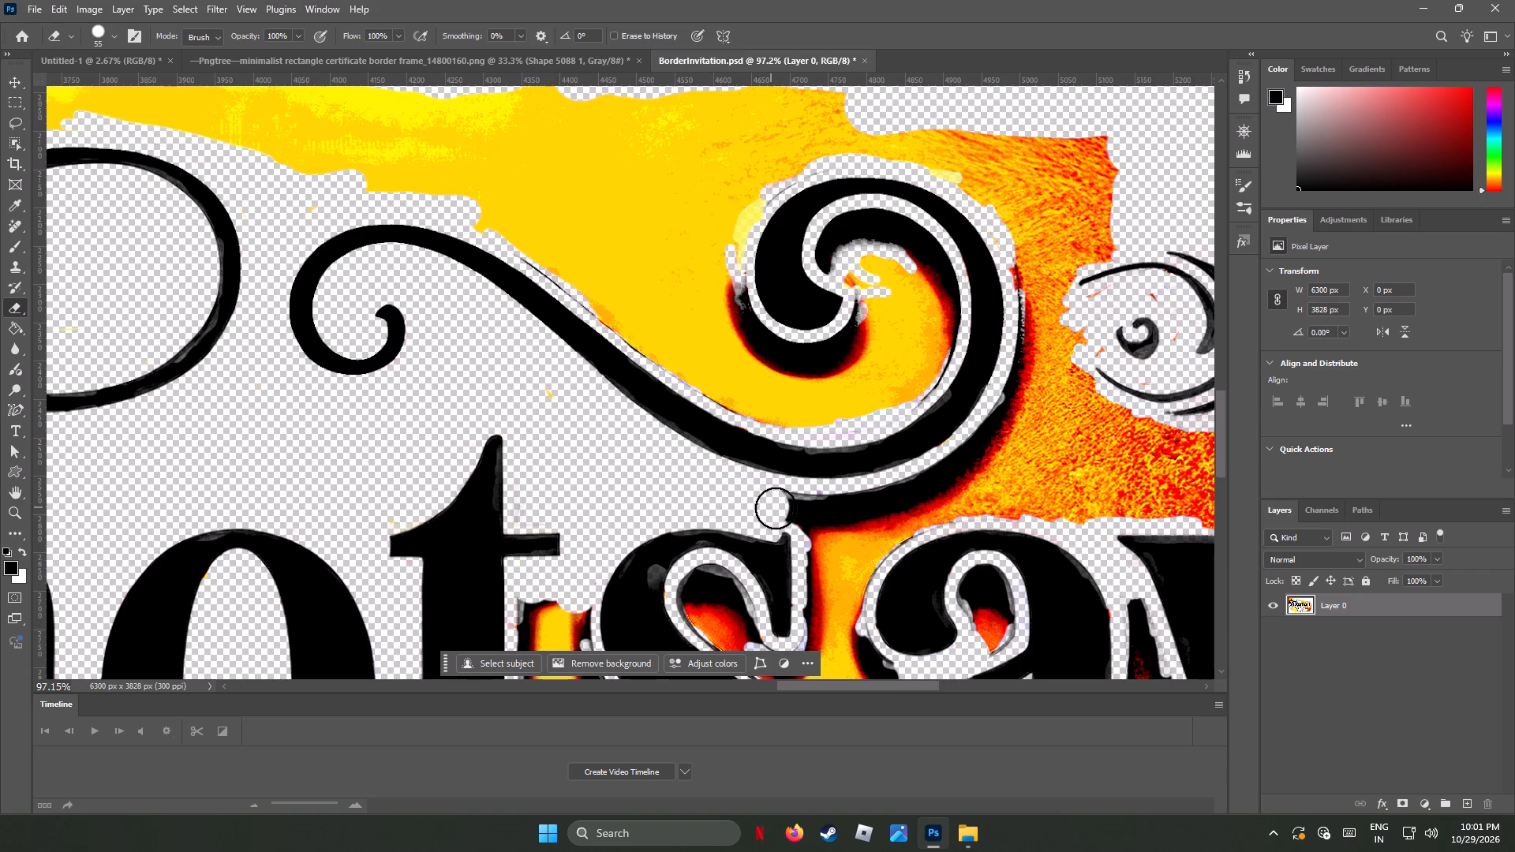
pyautogui.moveTo(776, 508); pyautogui.dragTo(858, 507)
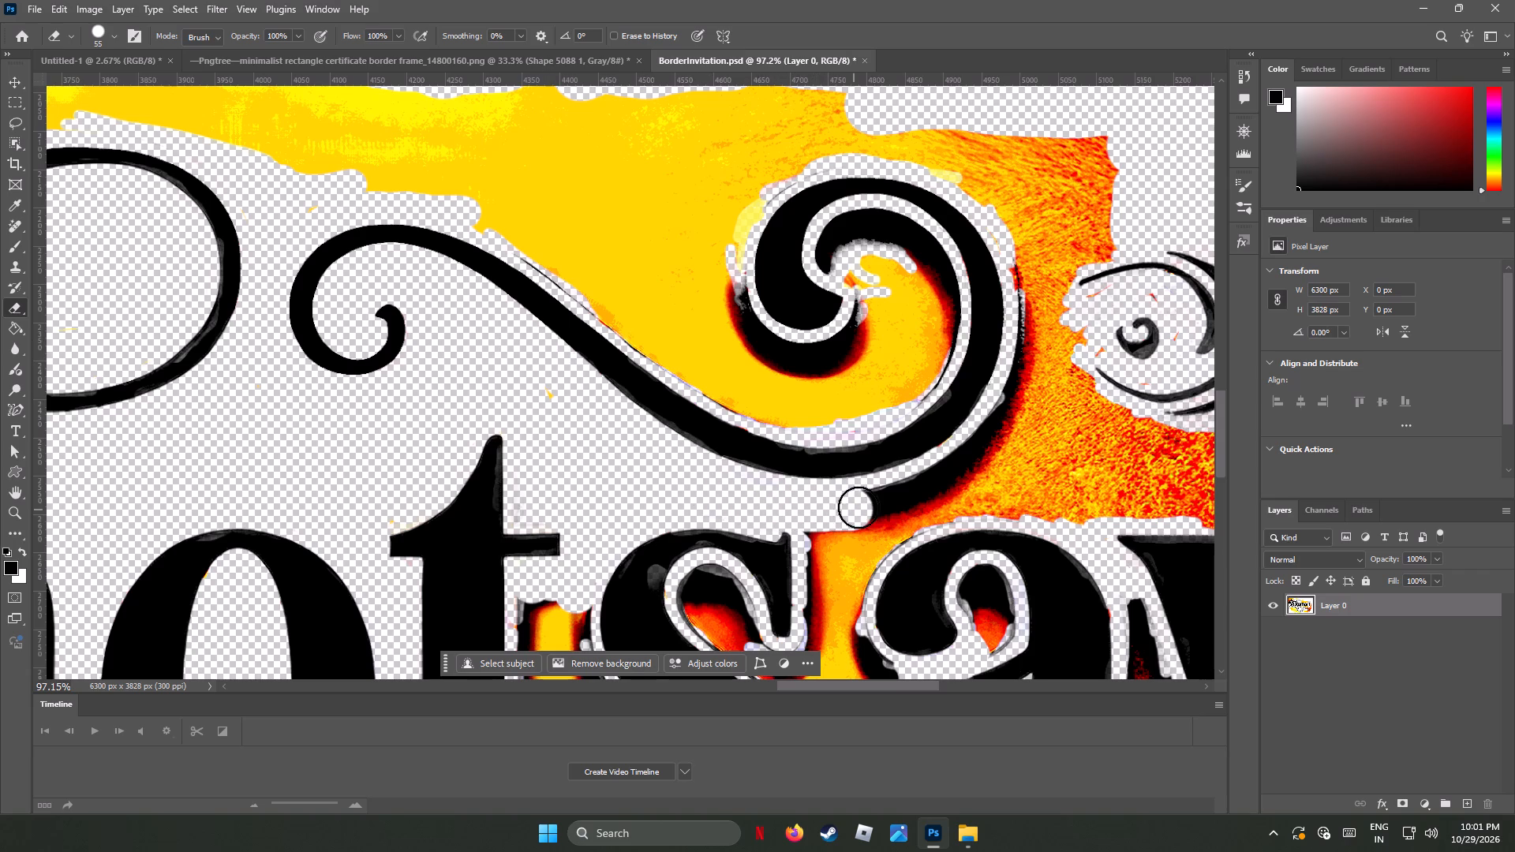
pyautogui.moveTo(858, 507); pyautogui.dragTo(880, 504)
# Erase the yellow patch and its dark edges between the t's stem and the s.
pyautogui.scroll(-16, 821, 574)
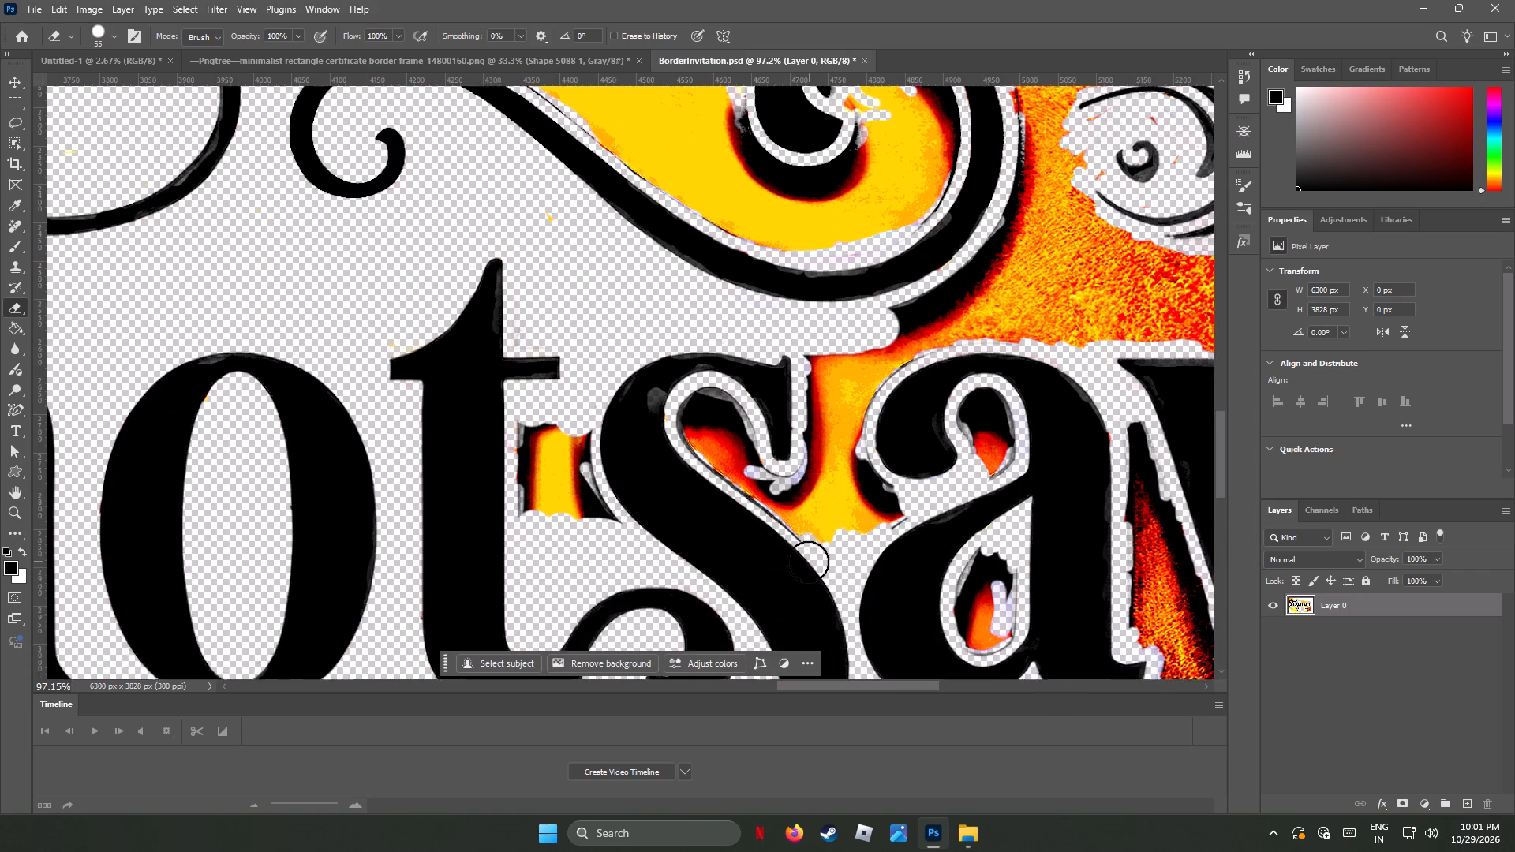
pyautogui.moveTo(606, 505); pyautogui.dragTo(586, 476)
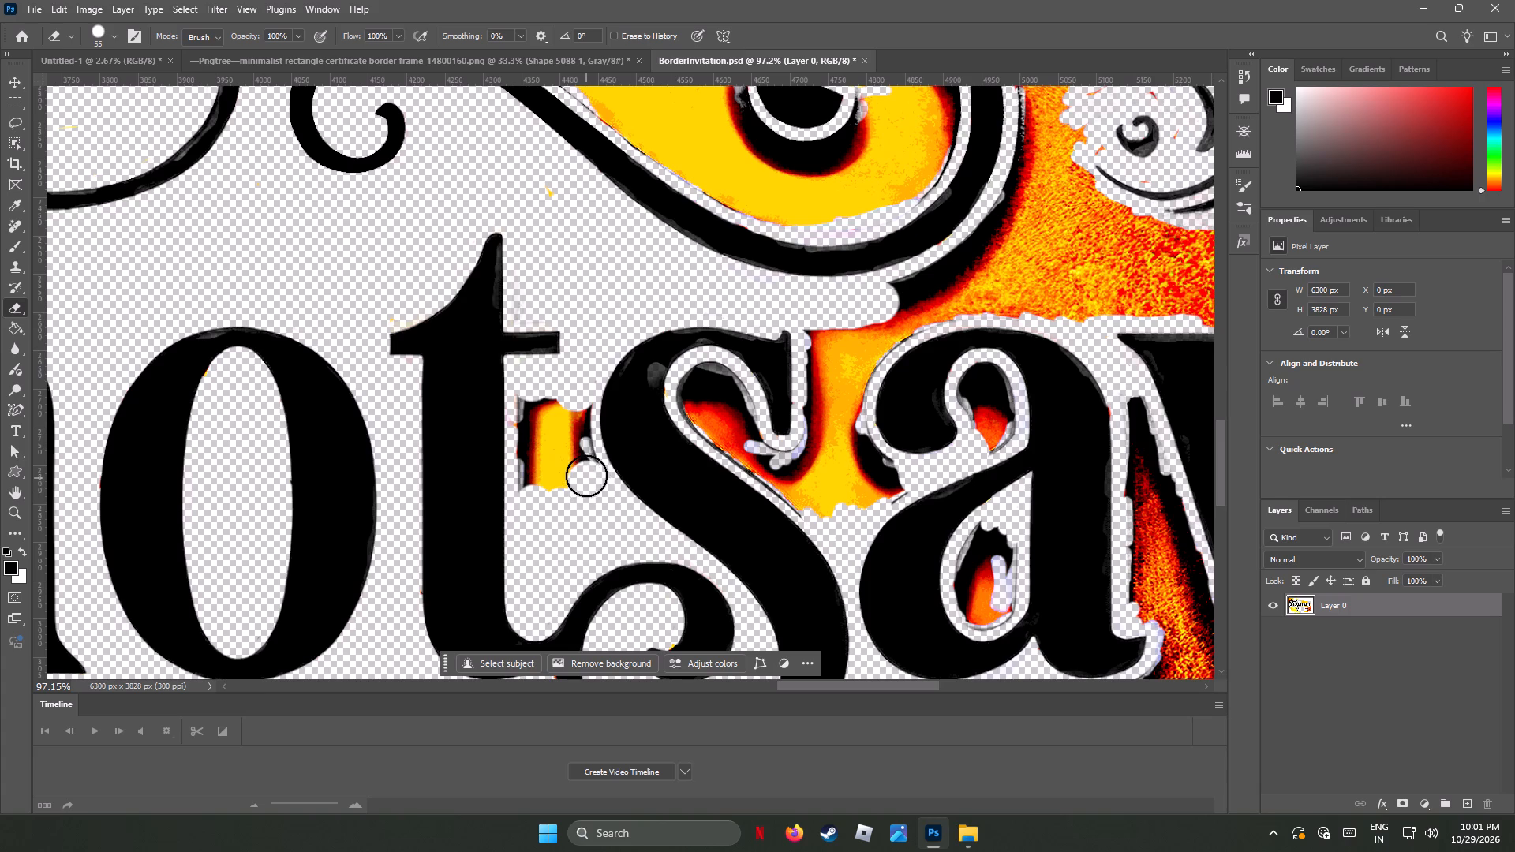
pyautogui.moveTo(586, 476); pyautogui.dragTo(549, 480)
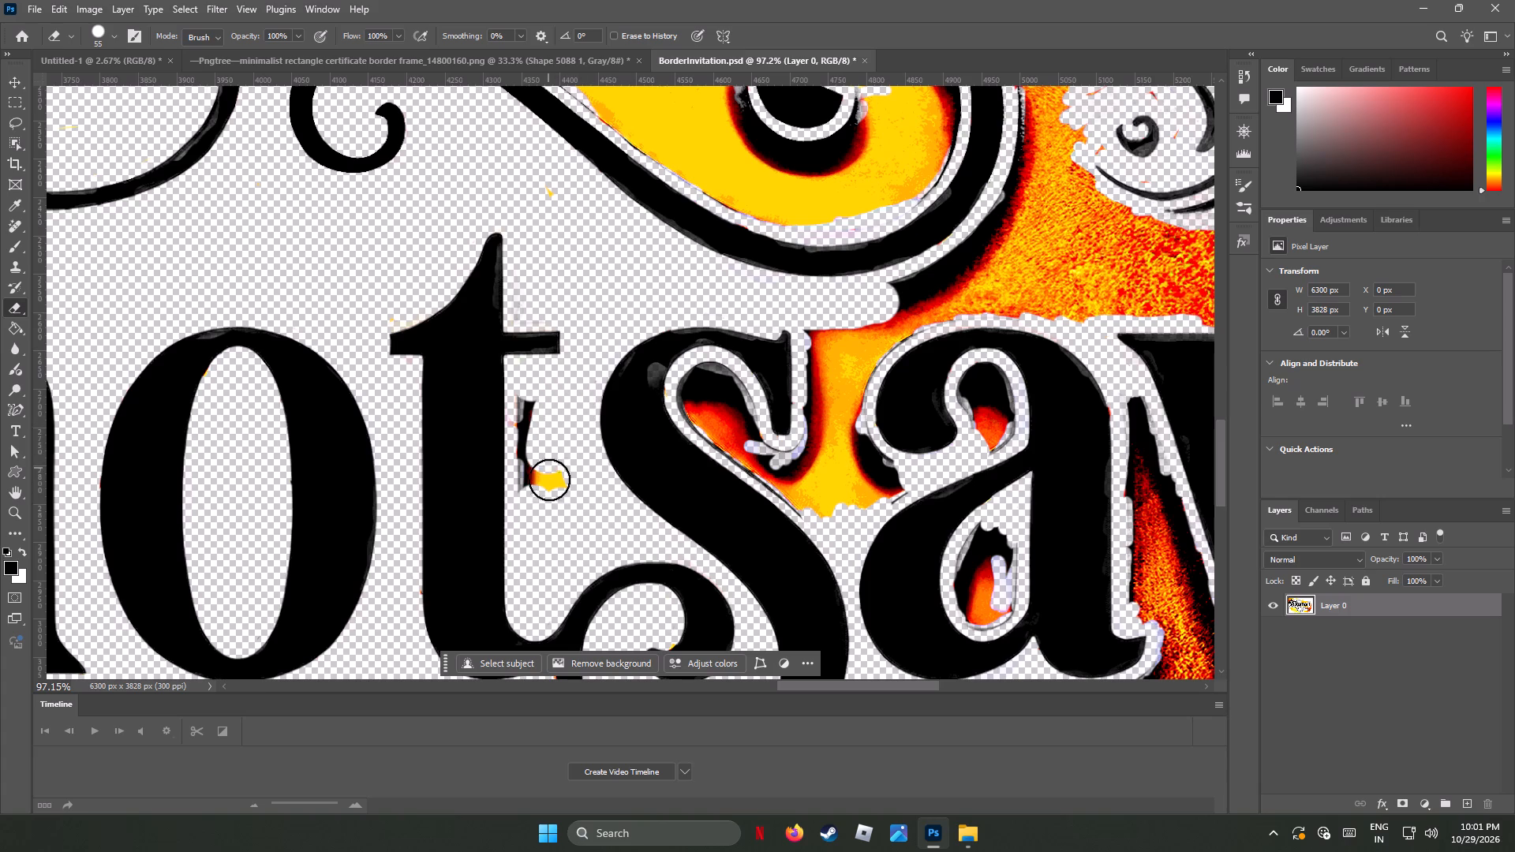
pyautogui.moveTo(549, 480); pyautogui.dragTo(550, 488)
pyautogui.moveTo(533, 501); pyautogui.dragTo(533, 416)
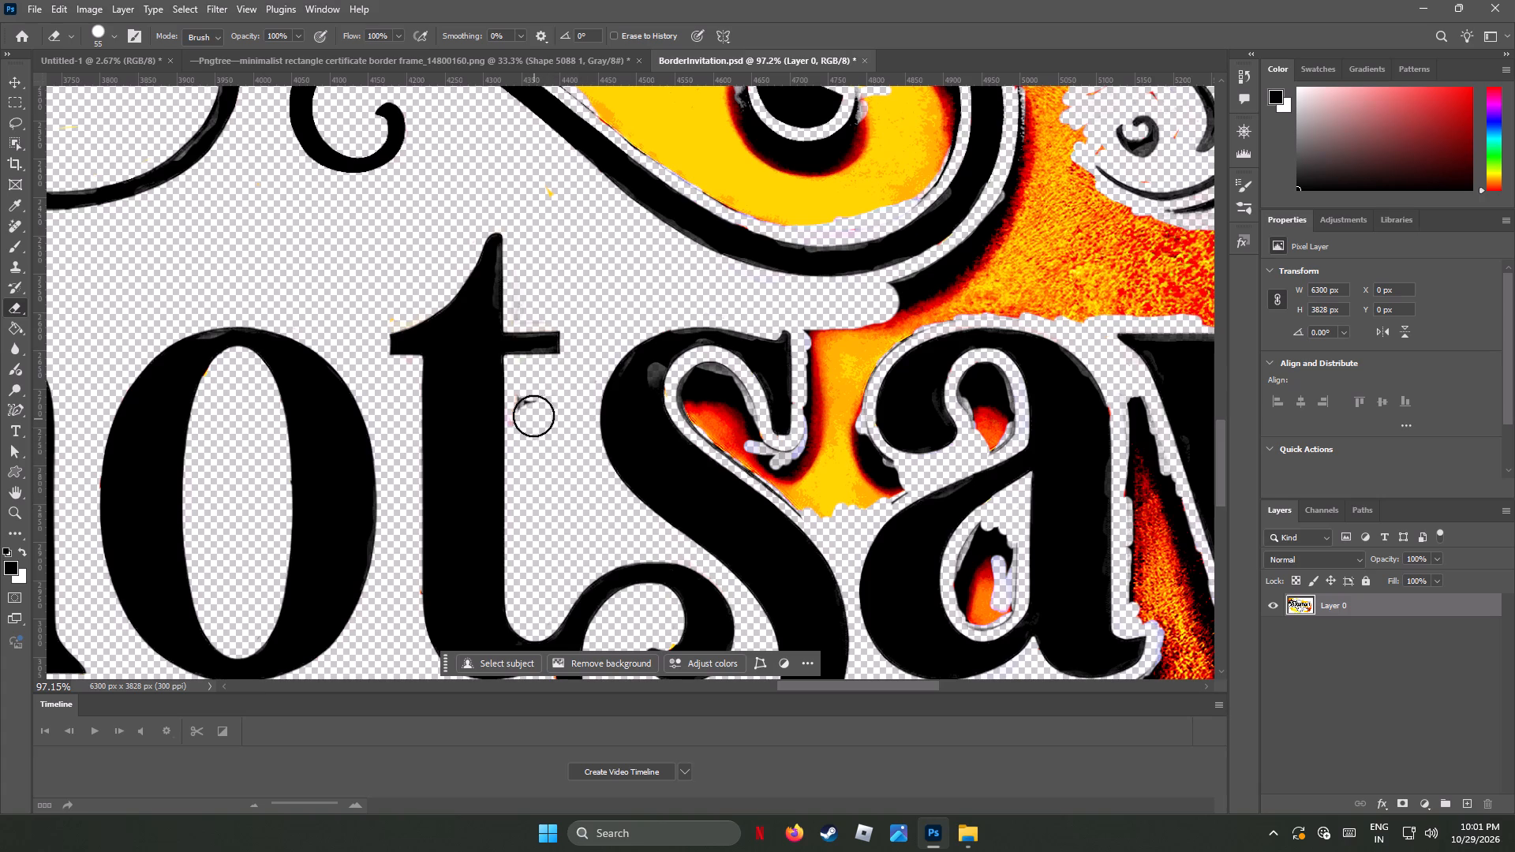
pyautogui.moveTo(533, 416); pyautogui.dragTo(533, 400)
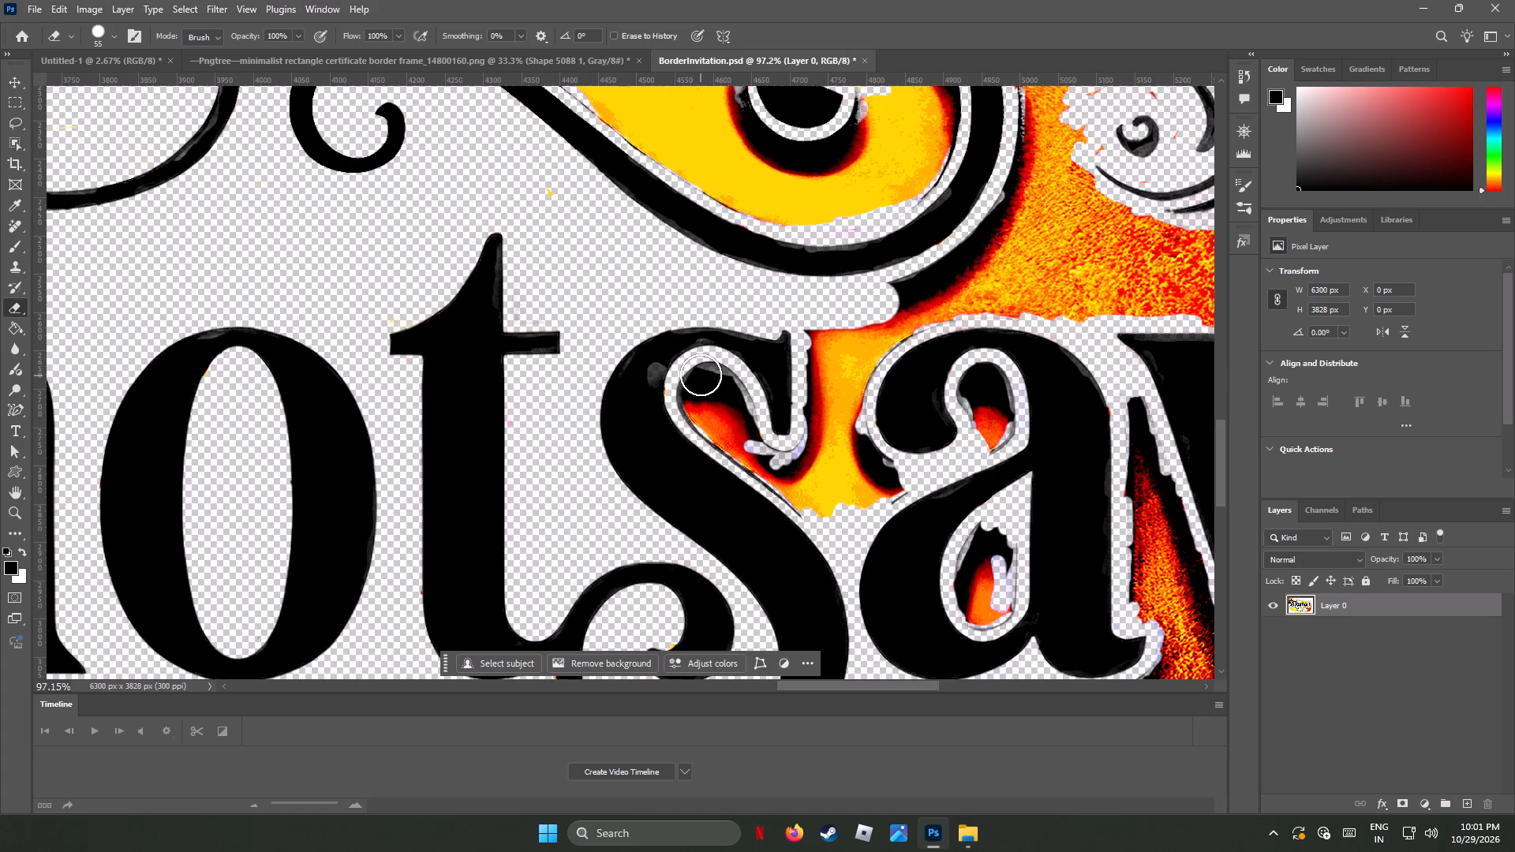
# Erase the black and red residue inside the upper hollow of the s, down toward the tip of its serif.
pyautogui.moveTo(701, 375); pyautogui.dragTo(731, 396)
pyautogui.click(739, 405)
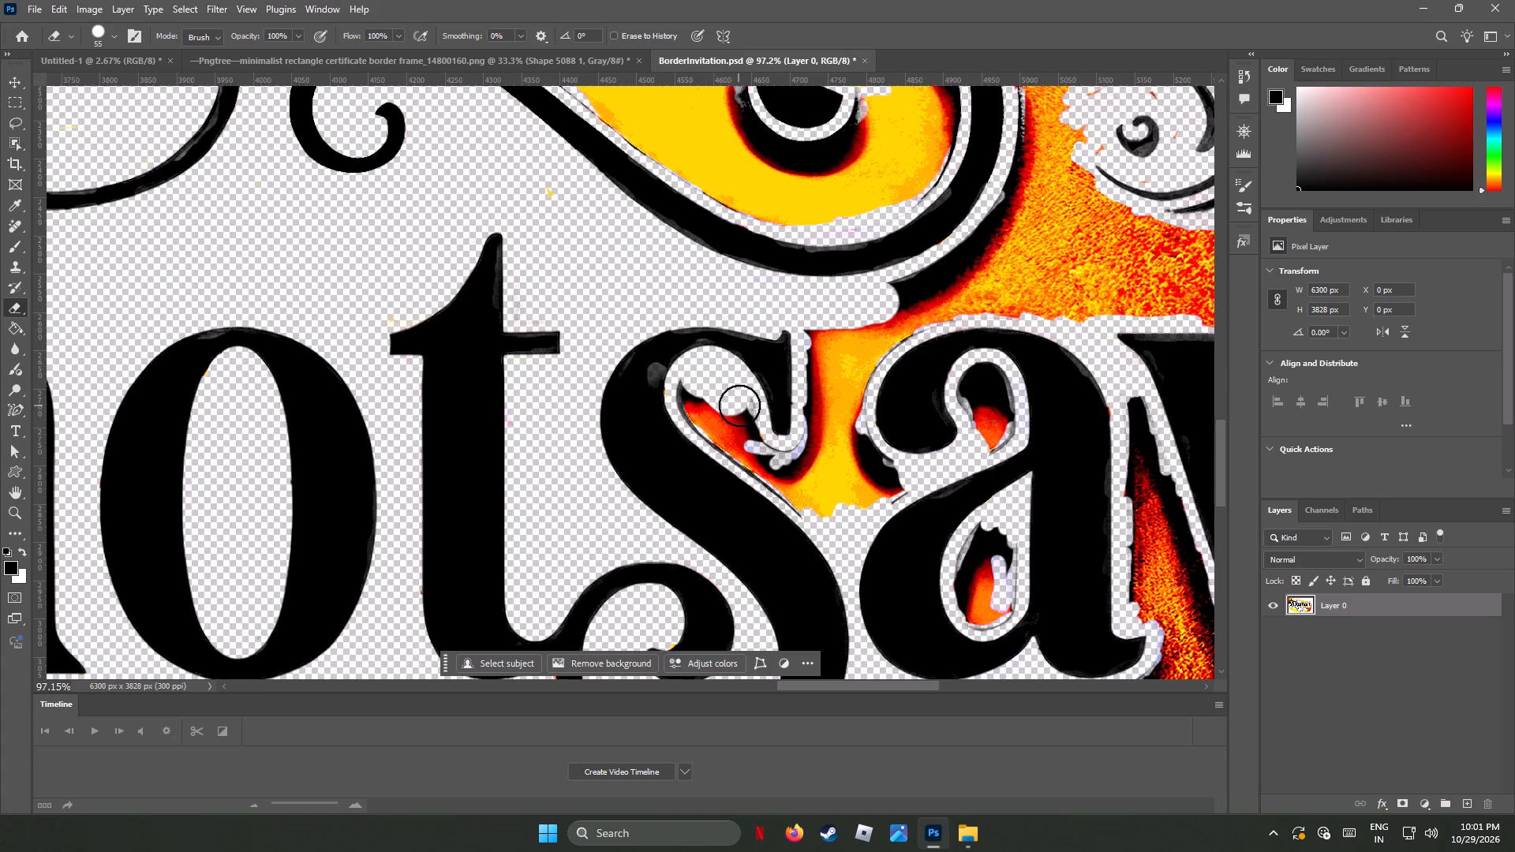
pyautogui.moveTo(690, 390); pyautogui.dragTo(716, 424)
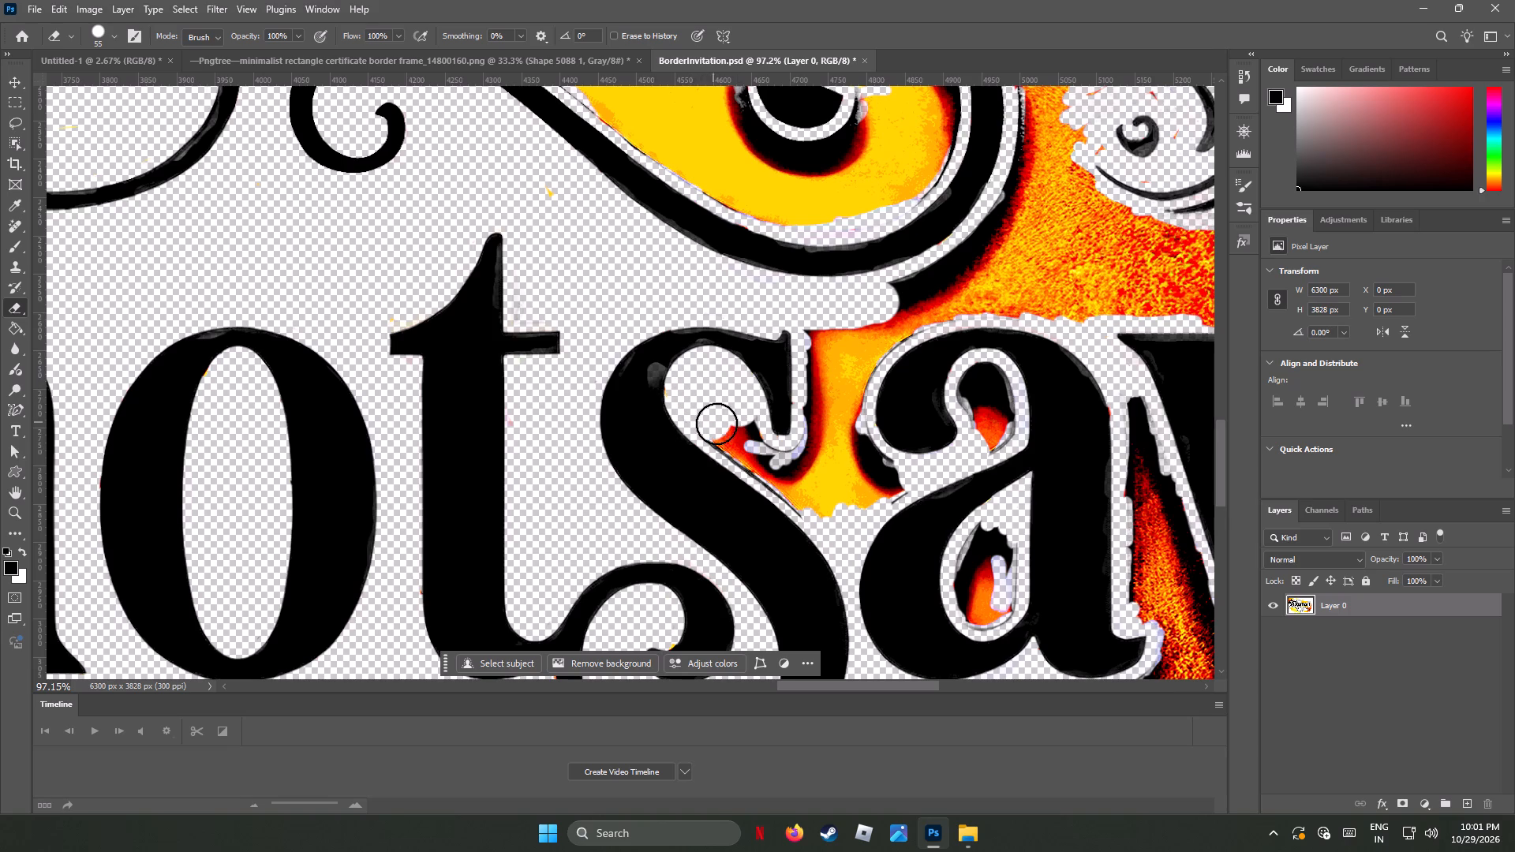
pyautogui.moveTo(716, 424); pyautogui.dragTo(717, 424)
pyautogui.click(716, 428)
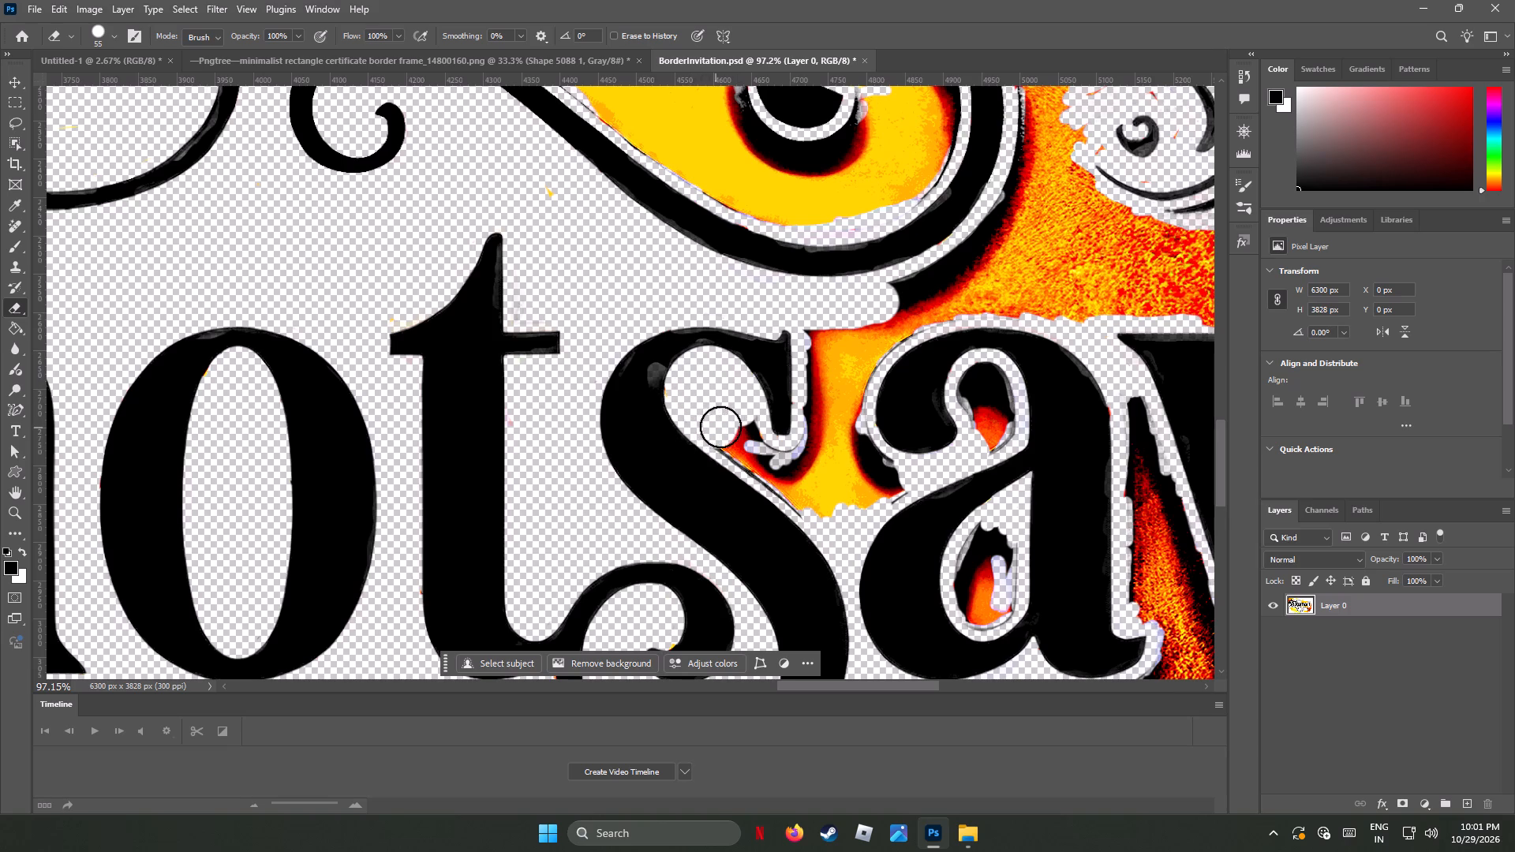
pyautogui.click(730, 439)
pyautogui.click(746, 435)
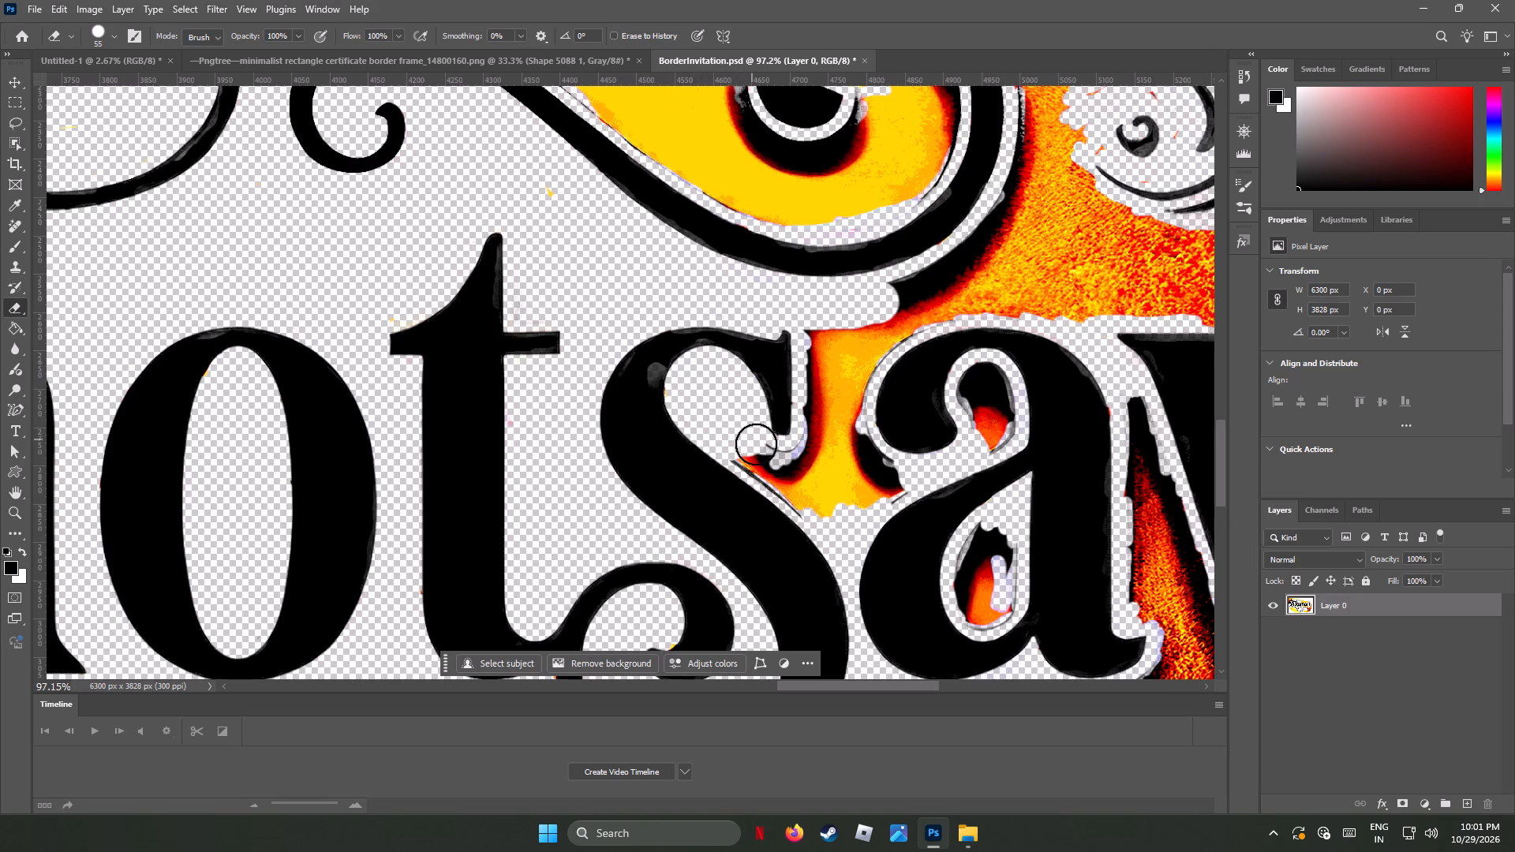
pyautogui.click(760, 450)
pyautogui.hotkey('ctrl', 'z')
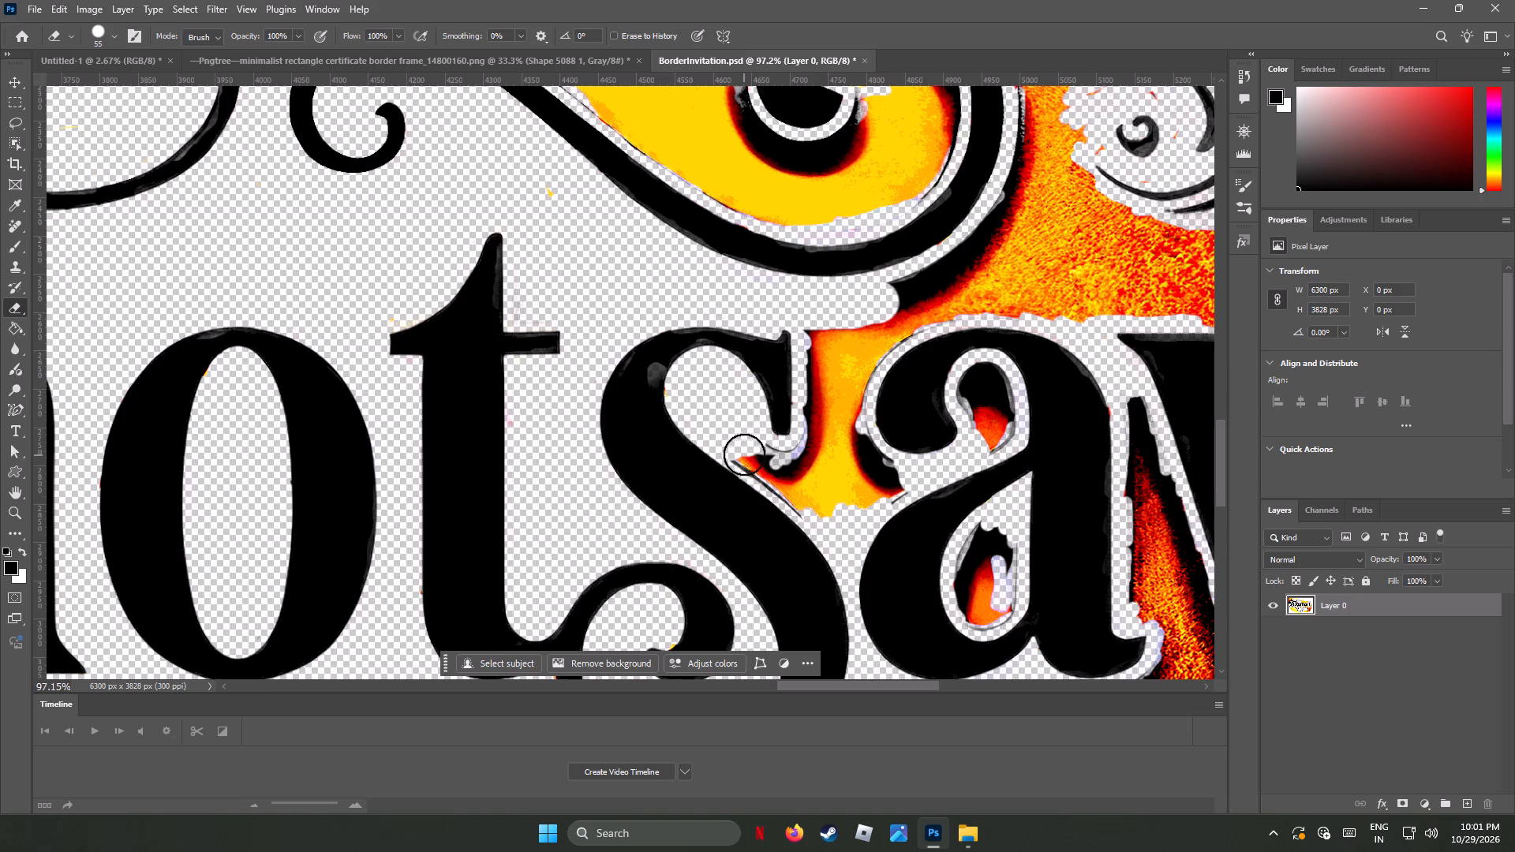
# Erase the orange and dark residue along the s's diagonal stroke, below its upper serif.
pyautogui.click(744, 452)
pyautogui.click(761, 458)
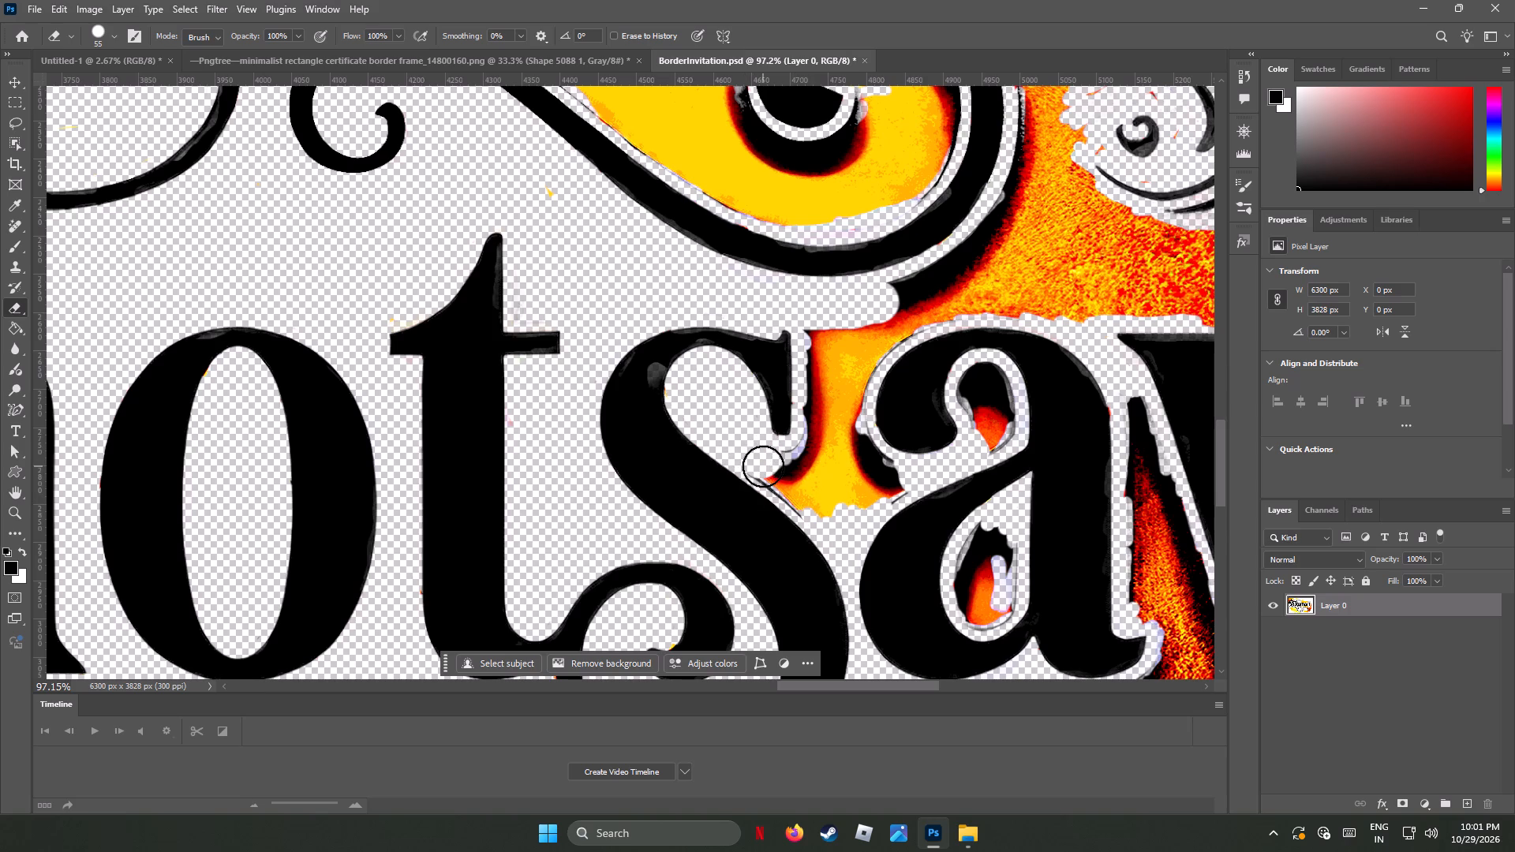
pyautogui.click(764, 466)
pyautogui.click(781, 481)
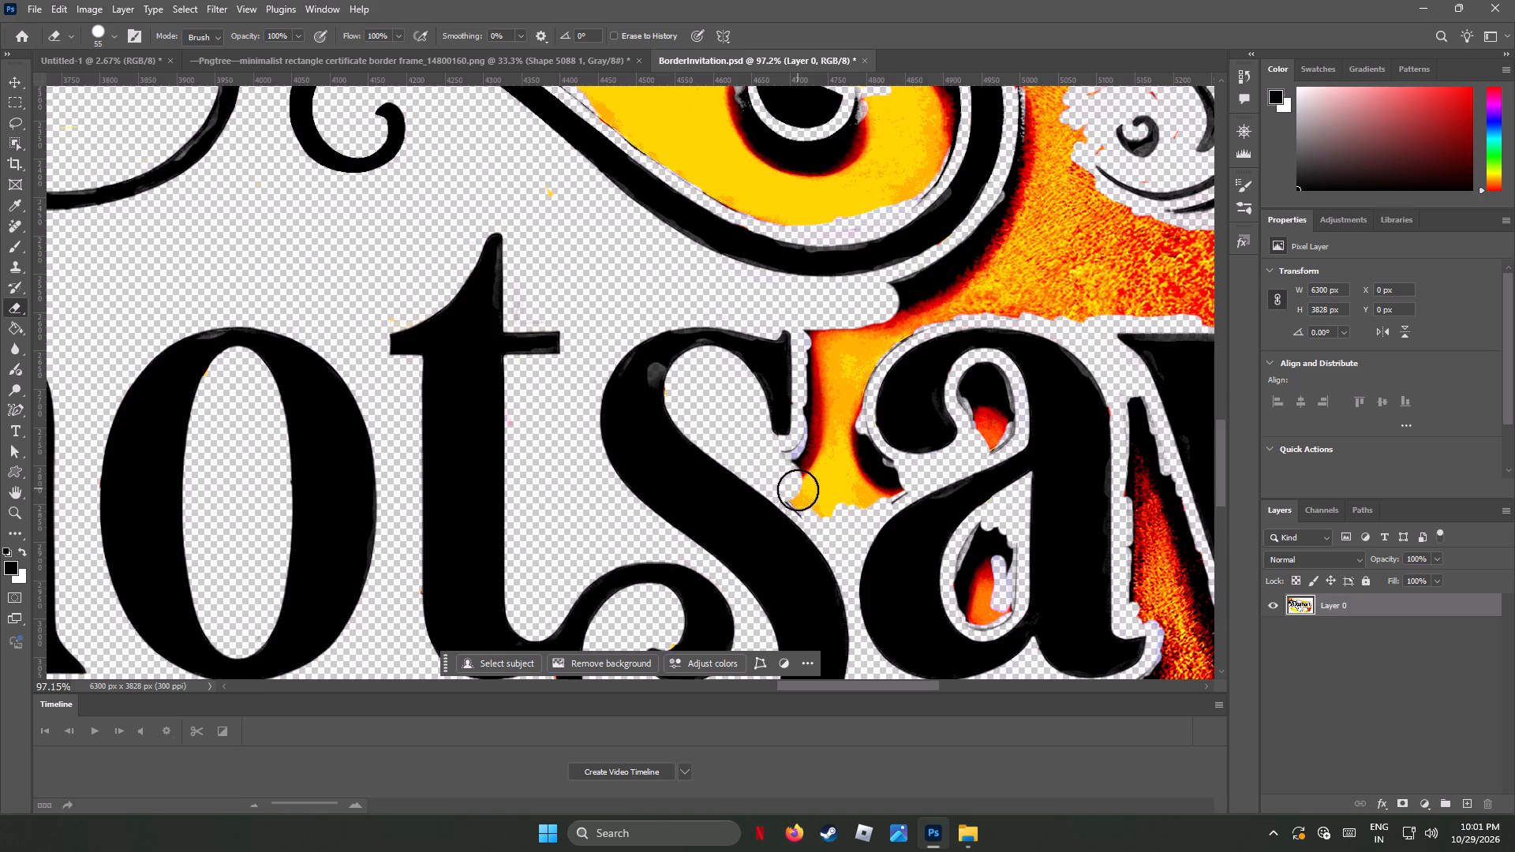
pyautogui.click(799, 493)
pyautogui.click(808, 502)
# Erase the yellow strip and its dark edges from the gap between the s and the a, up to the top of the letters.
pyautogui.moveTo(791, 464); pyautogui.dragTo(841, 503)
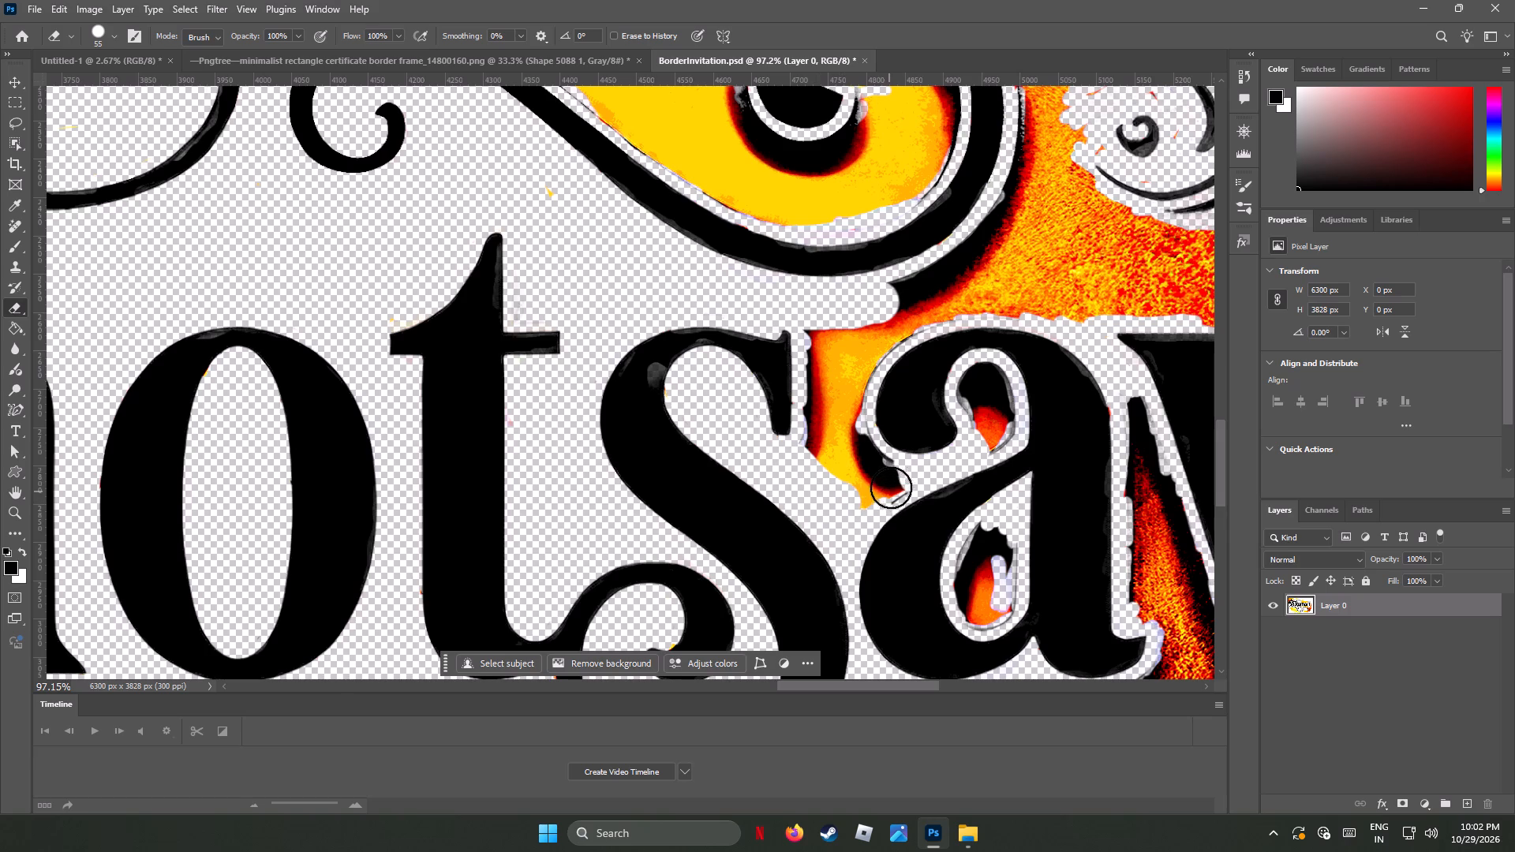
pyautogui.click(891, 487)
pyautogui.click(864, 495)
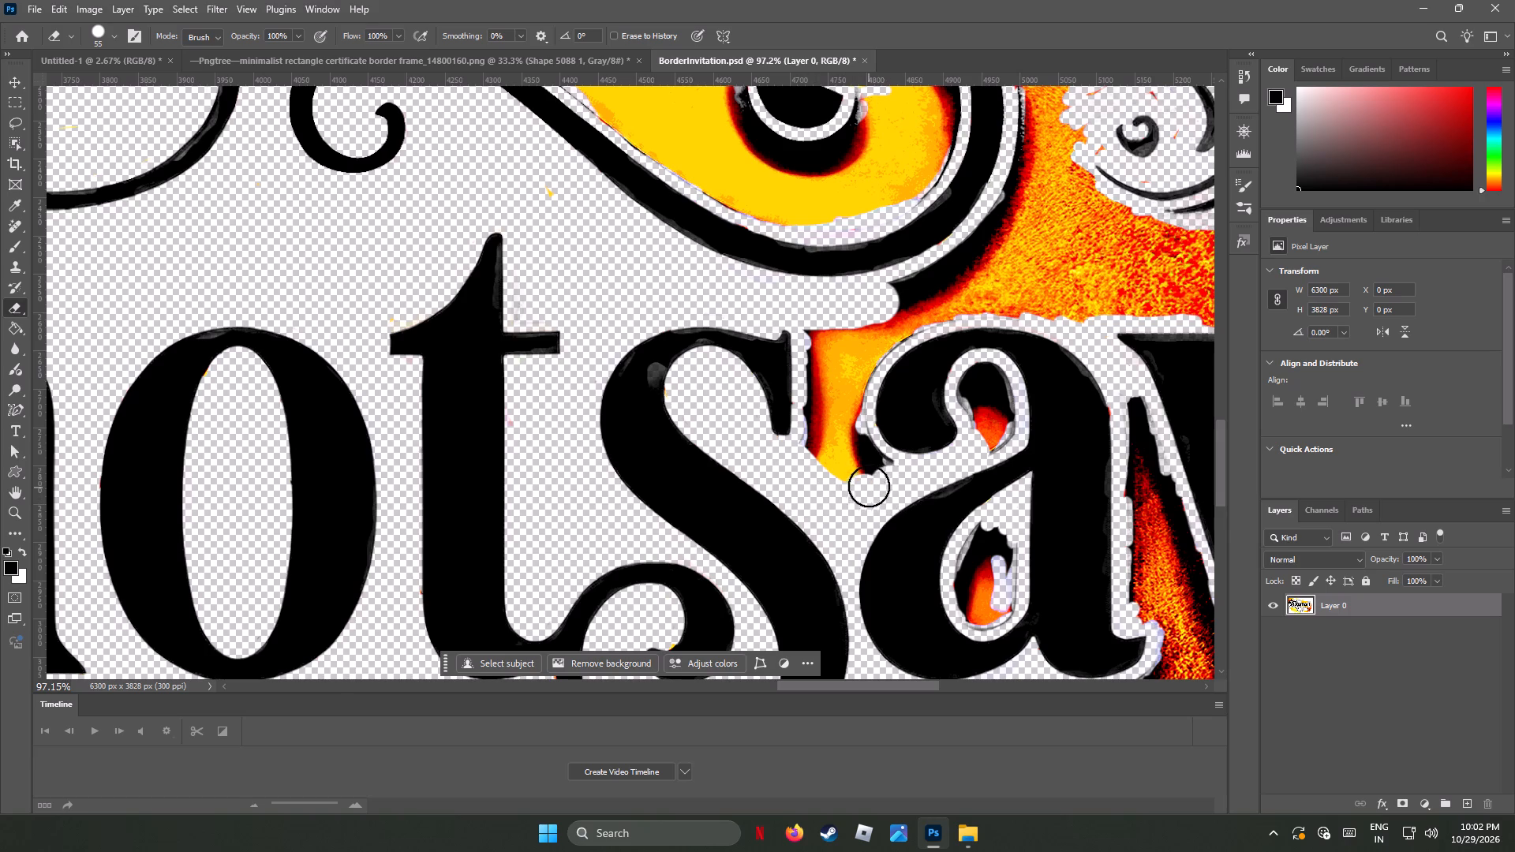
pyautogui.click(877, 467)
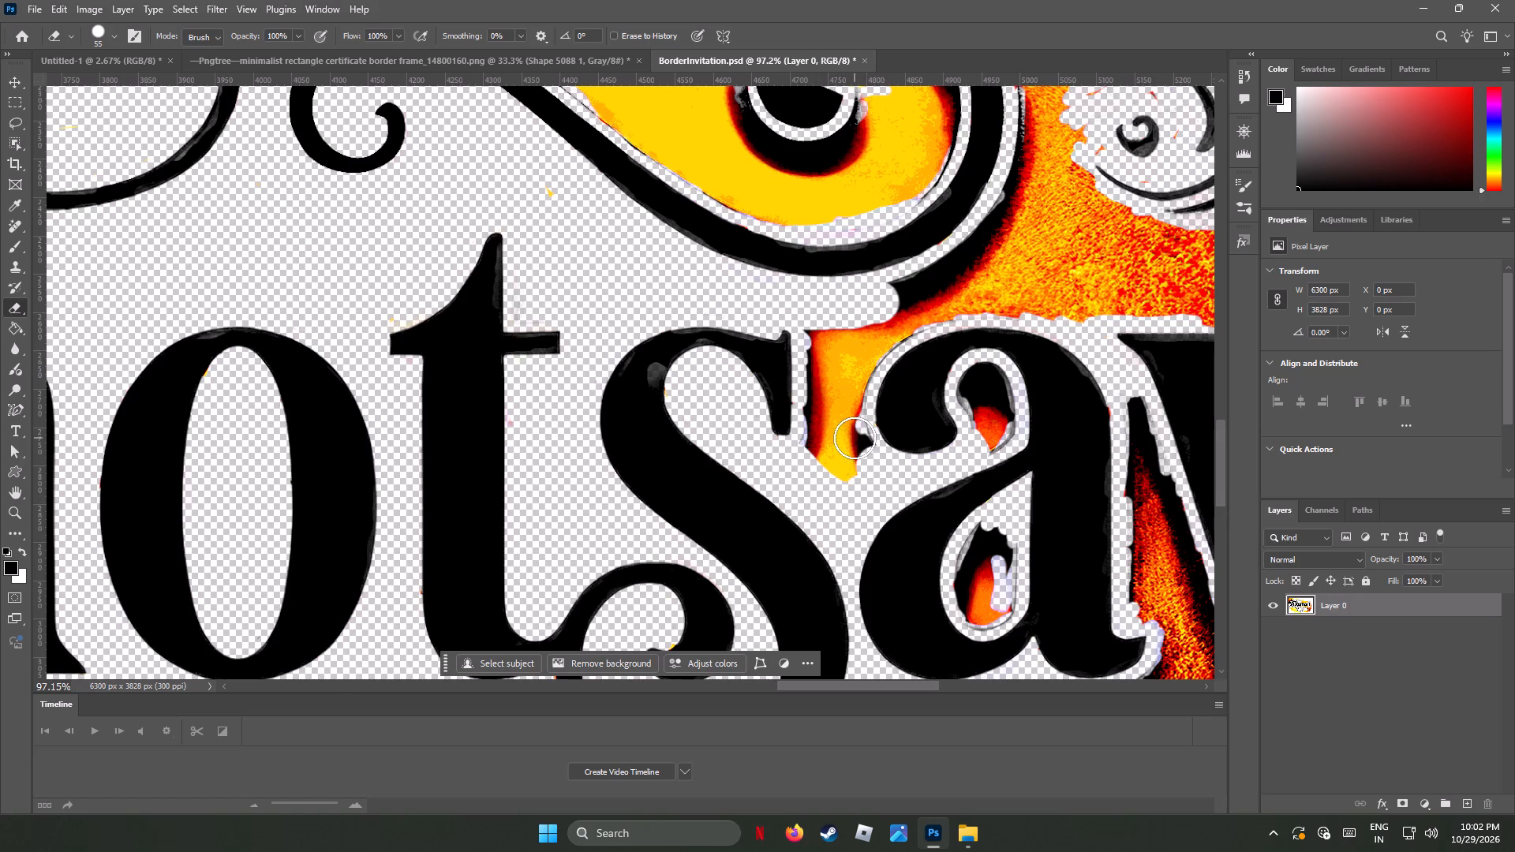
pyautogui.click(855, 438)
pyautogui.click(849, 428)
pyautogui.click(855, 469)
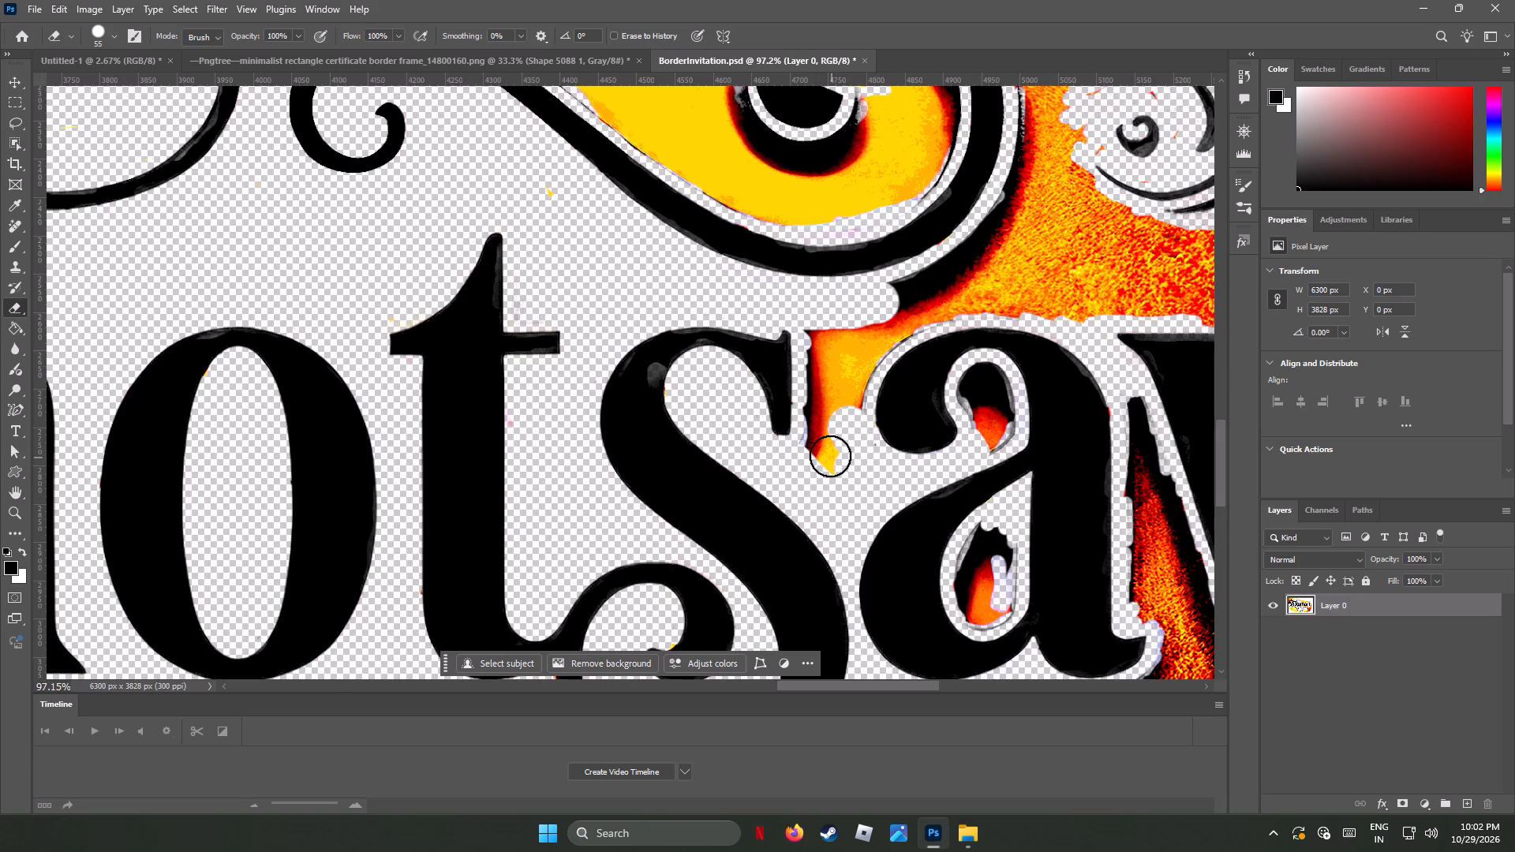
pyautogui.click(830, 456)
pyautogui.click(819, 437)
pyautogui.click(820, 415)
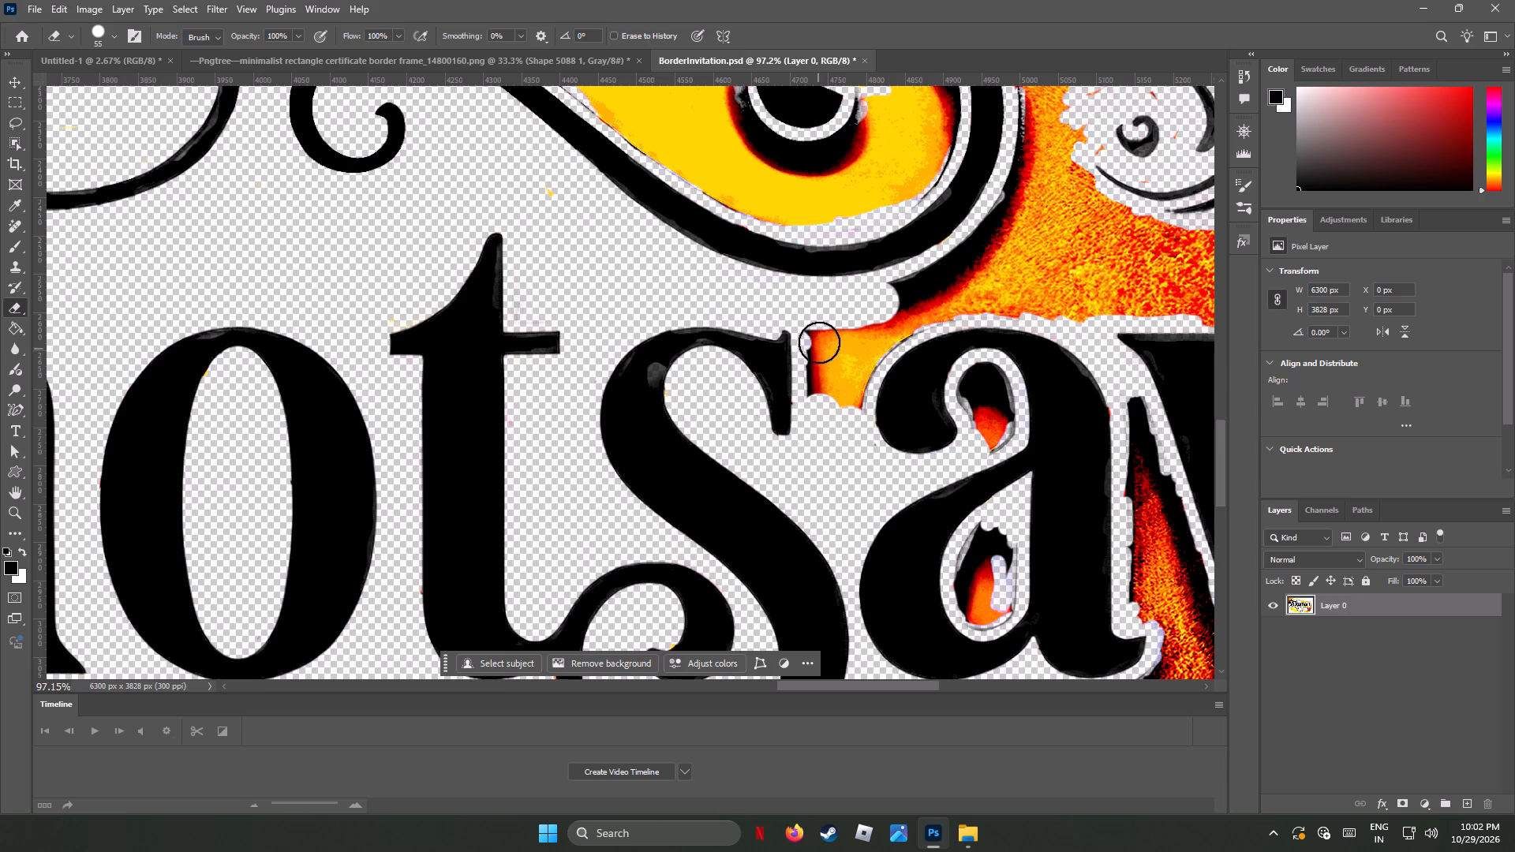
pyautogui.moveTo(820, 334); pyautogui.dragTo(827, 414)
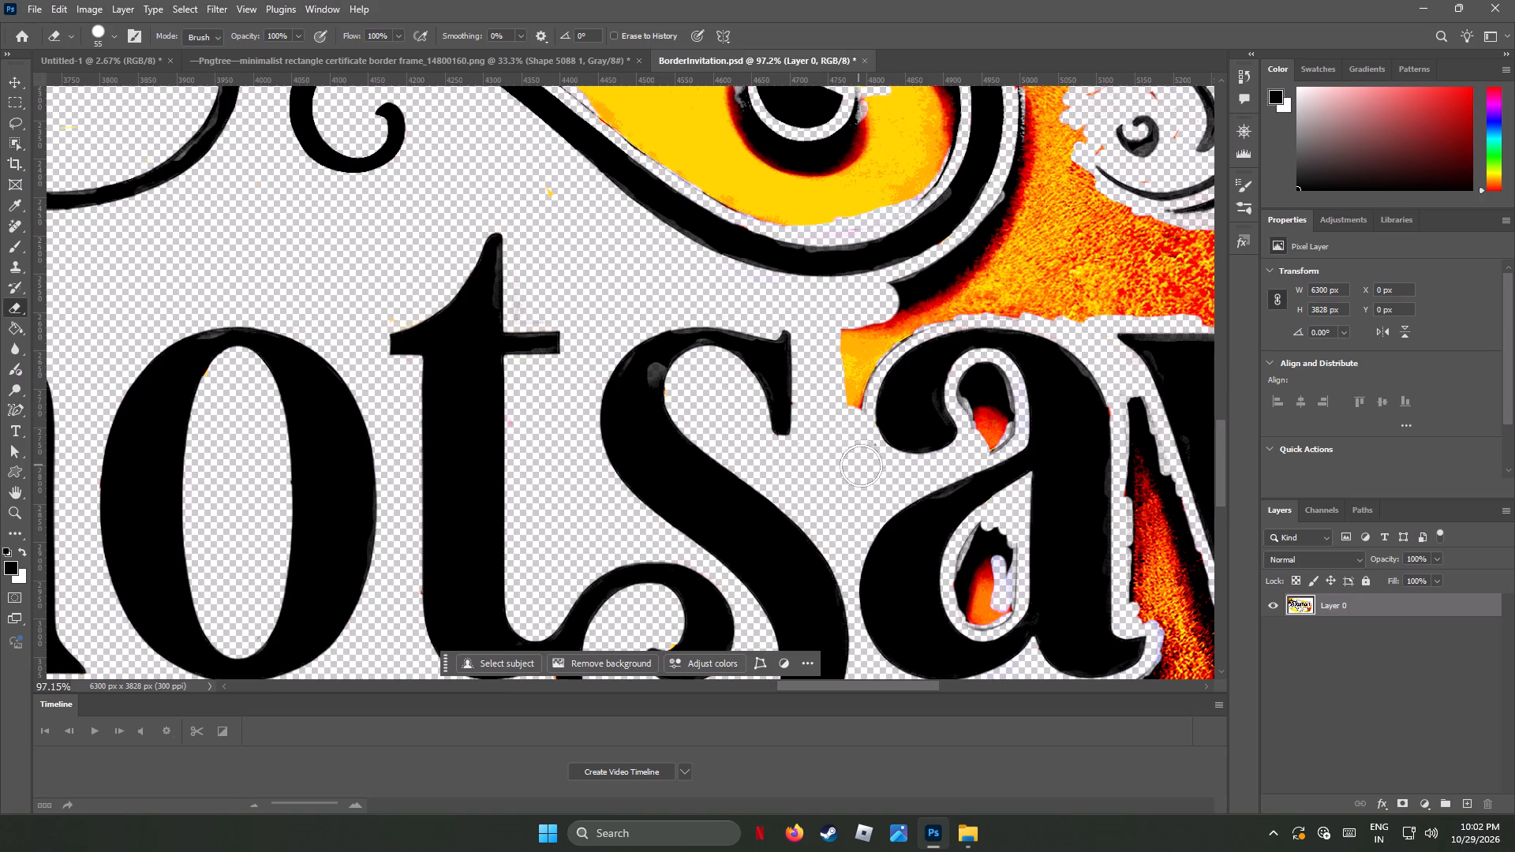
pyautogui.moveTo(852, 416); pyautogui.dragTo(862, 361)
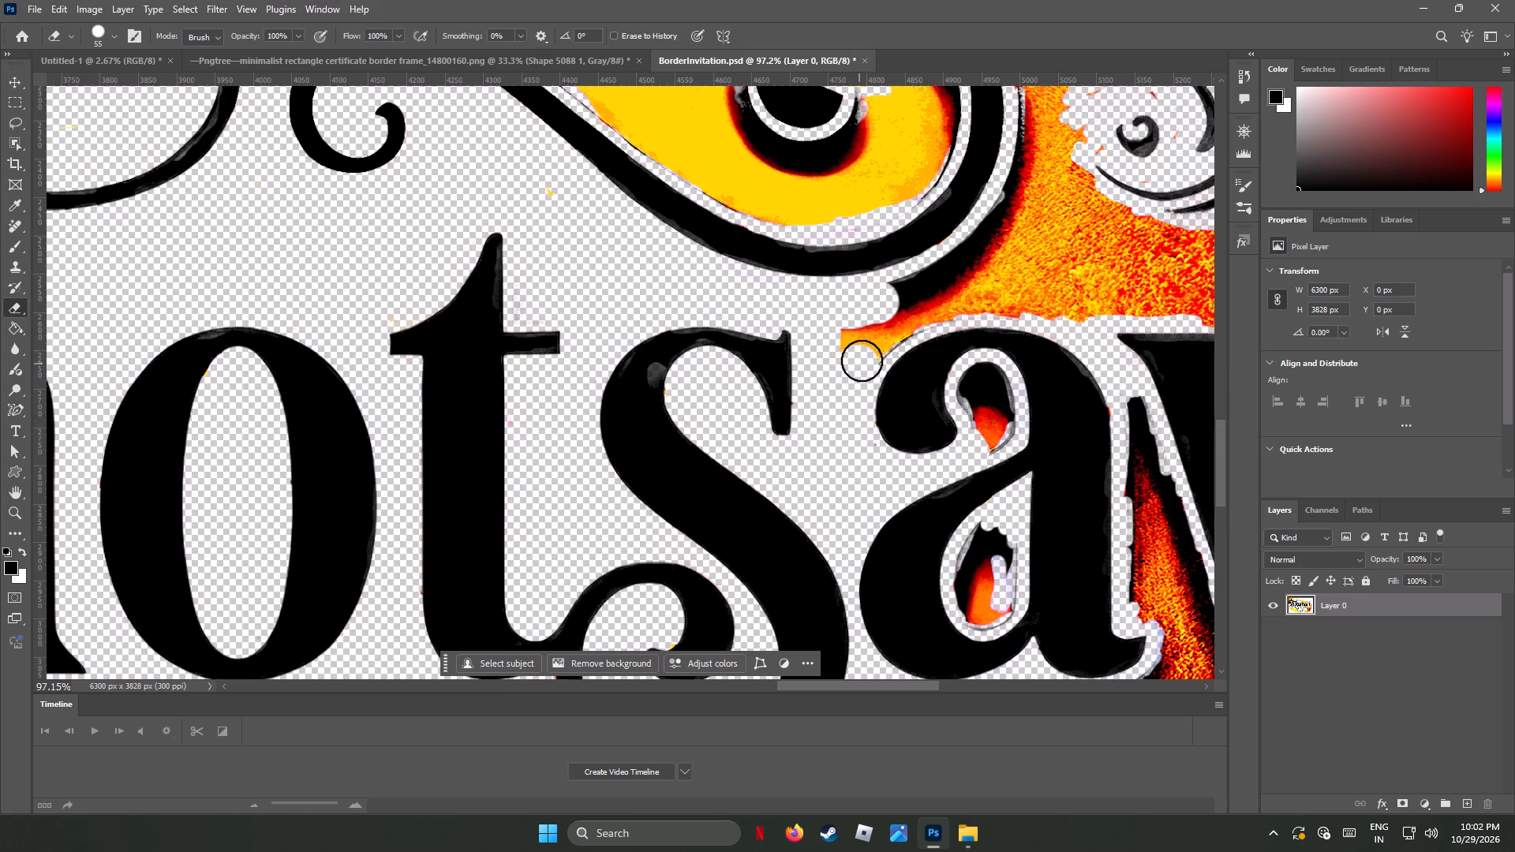
pyautogui.moveTo(862, 361); pyautogui.dragTo(888, 329)
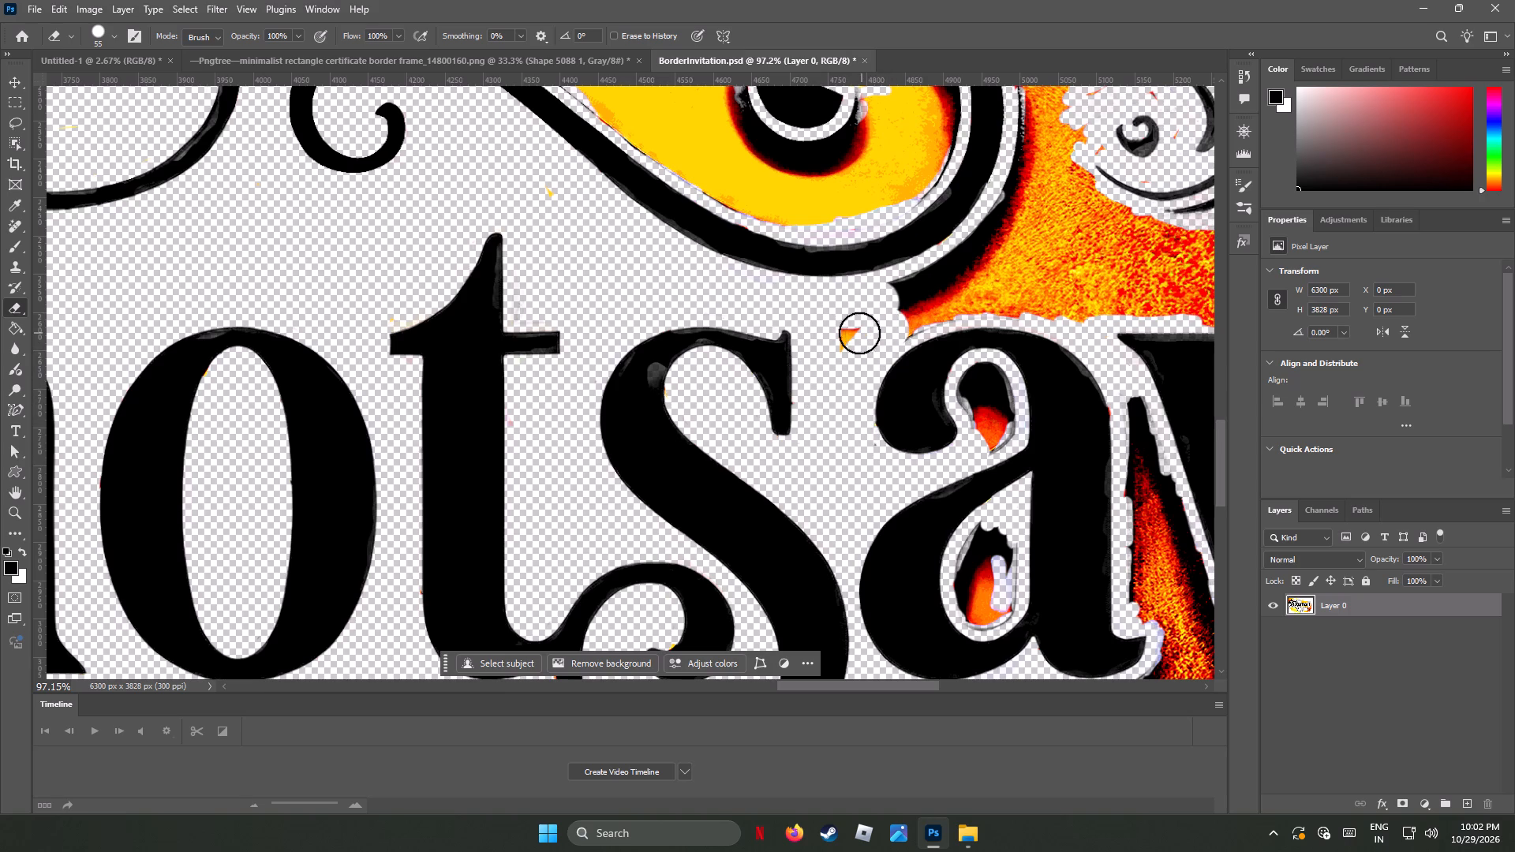
pyautogui.click(855, 331)
# Erase the orange background and black shadow between the top of the a and the underside of the scroll flourish, toward the v.
pyautogui.moveTo(906, 323); pyautogui.dragTo(948, 304)
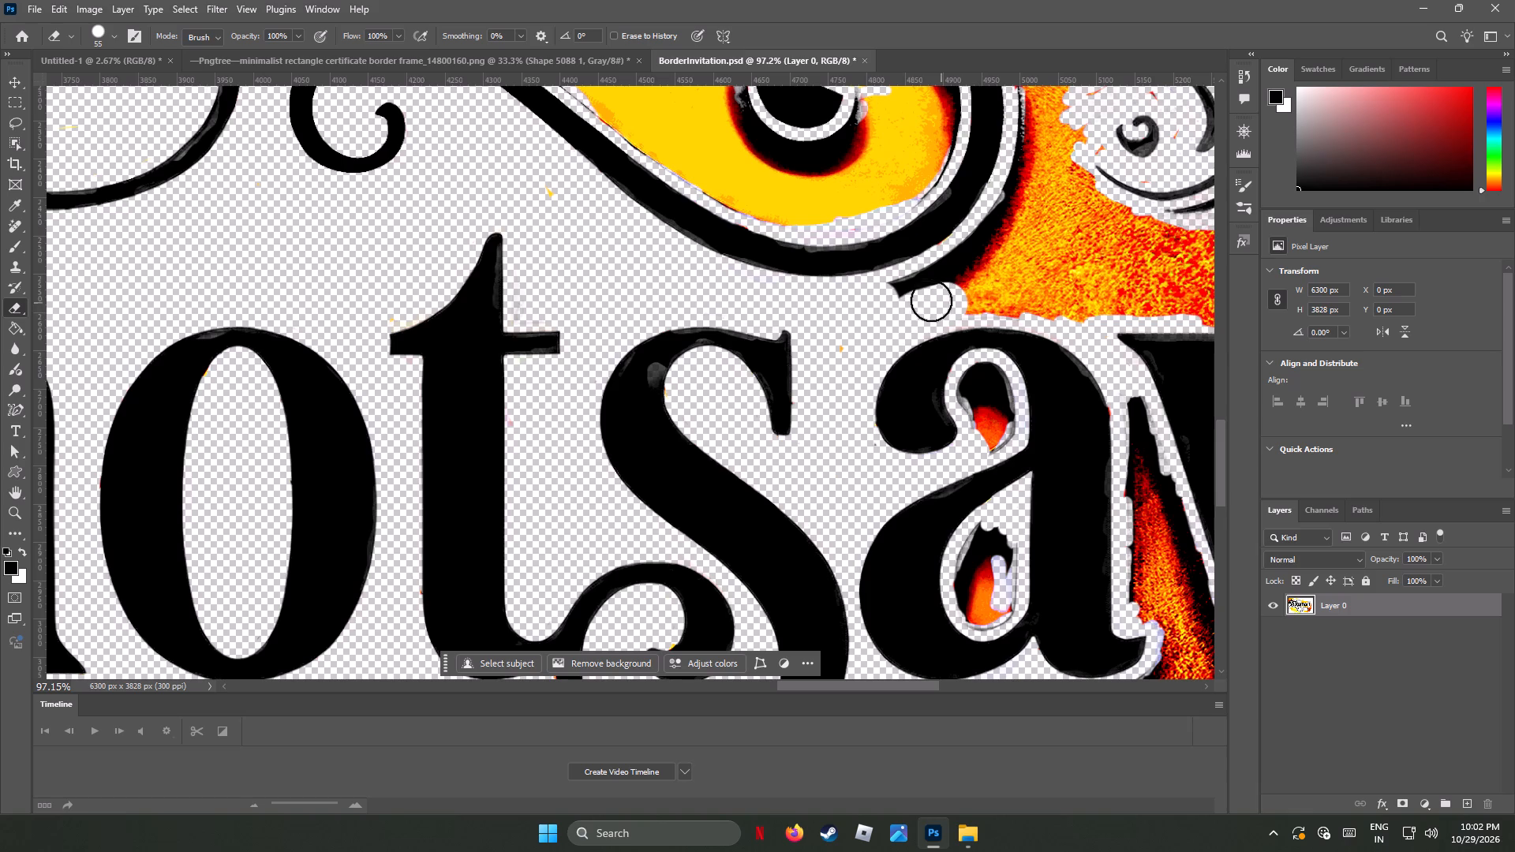
pyautogui.moveTo(901, 293); pyautogui.dragTo(967, 267)
pyautogui.moveTo(963, 298); pyautogui.dragTo(1053, 306)
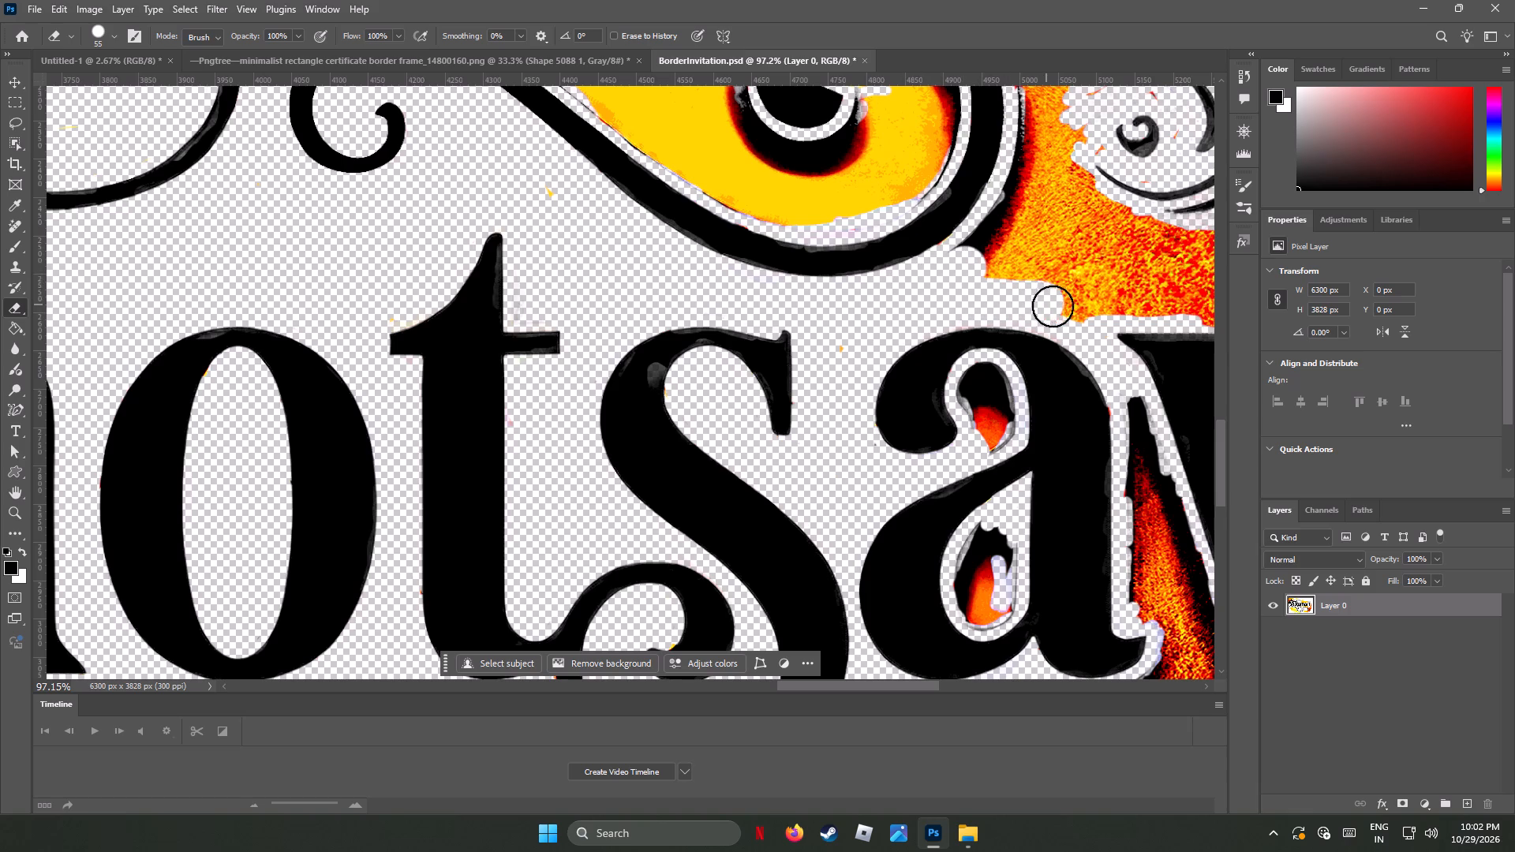
pyautogui.moveTo(1053, 306); pyautogui.dragTo(1081, 308)
pyautogui.moveTo(968, 250); pyautogui.dragTo(1004, 266)
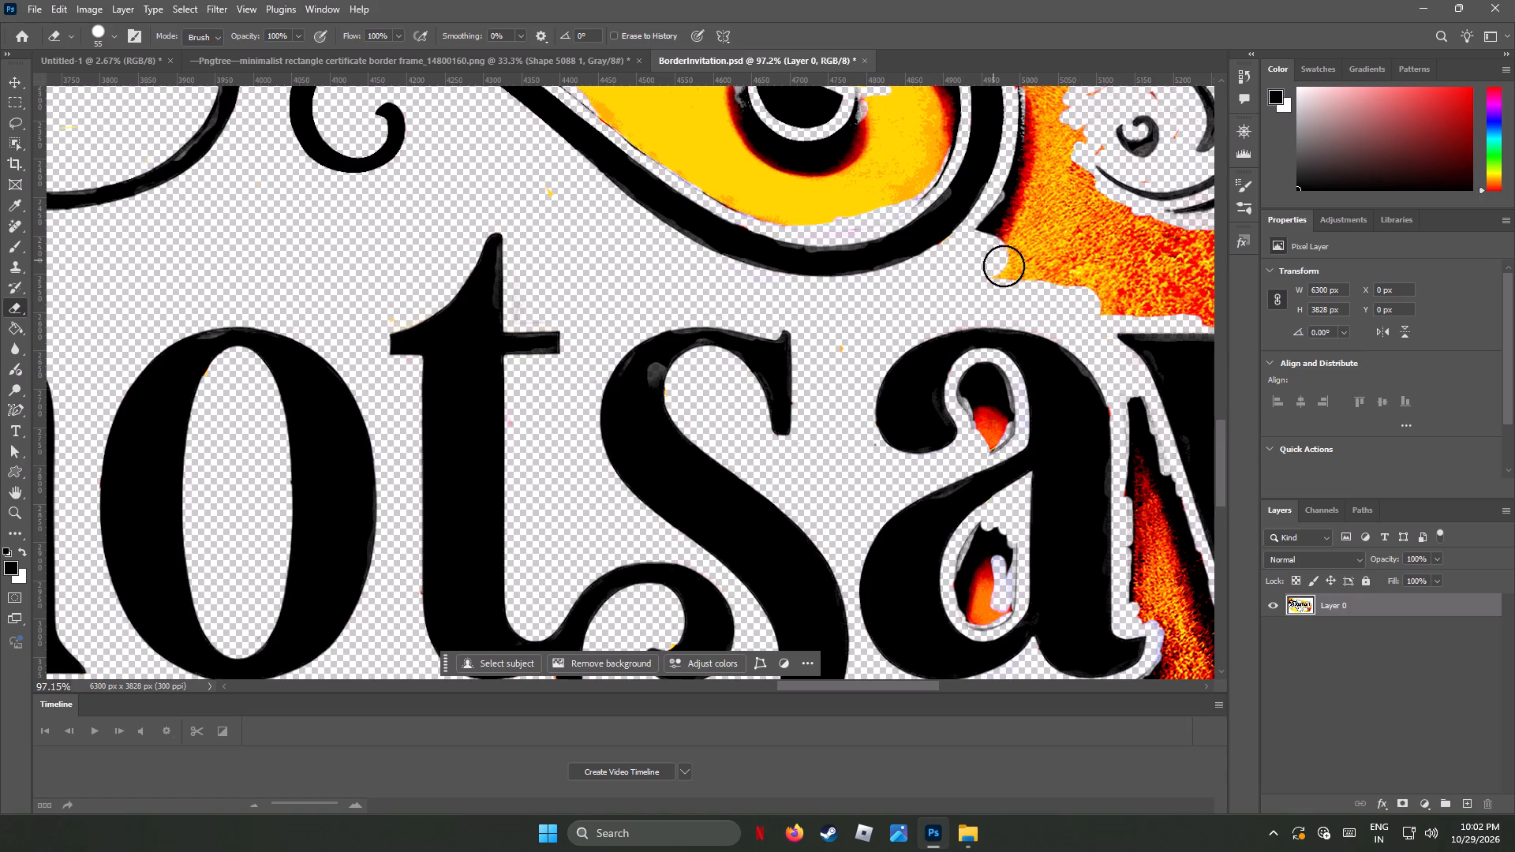
pyautogui.moveTo(1004, 266); pyautogui.dragTo(1112, 298)
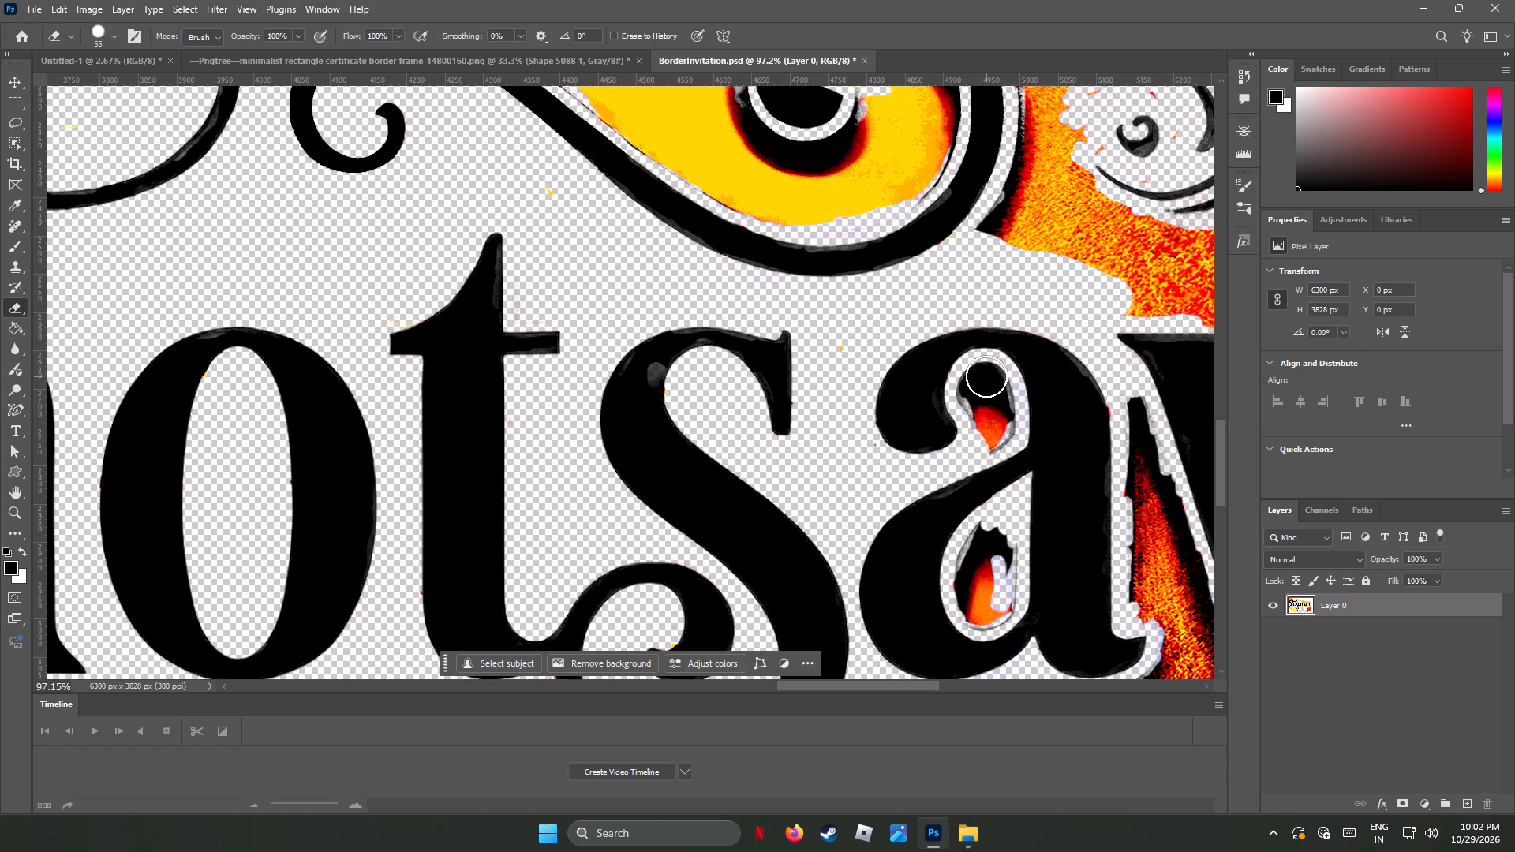
# Erase the black and orange residue inside the upper hollow of the a.
pyautogui.moveTo(986, 376); pyautogui.dragTo(974, 394)
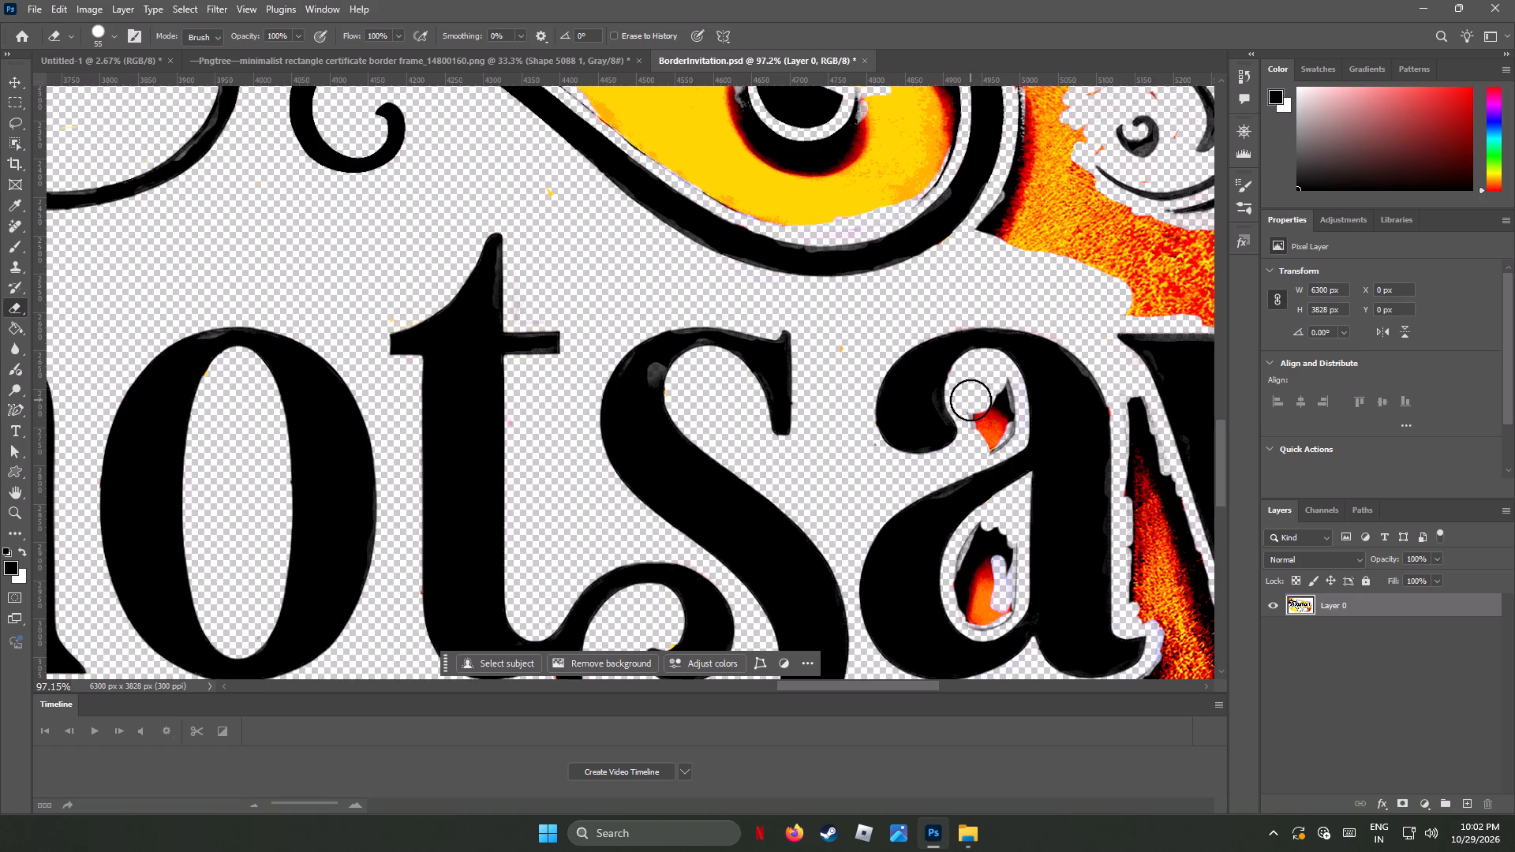
pyautogui.click(971, 400)
pyautogui.moveTo(1002, 392); pyautogui.dragTo(996, 417)
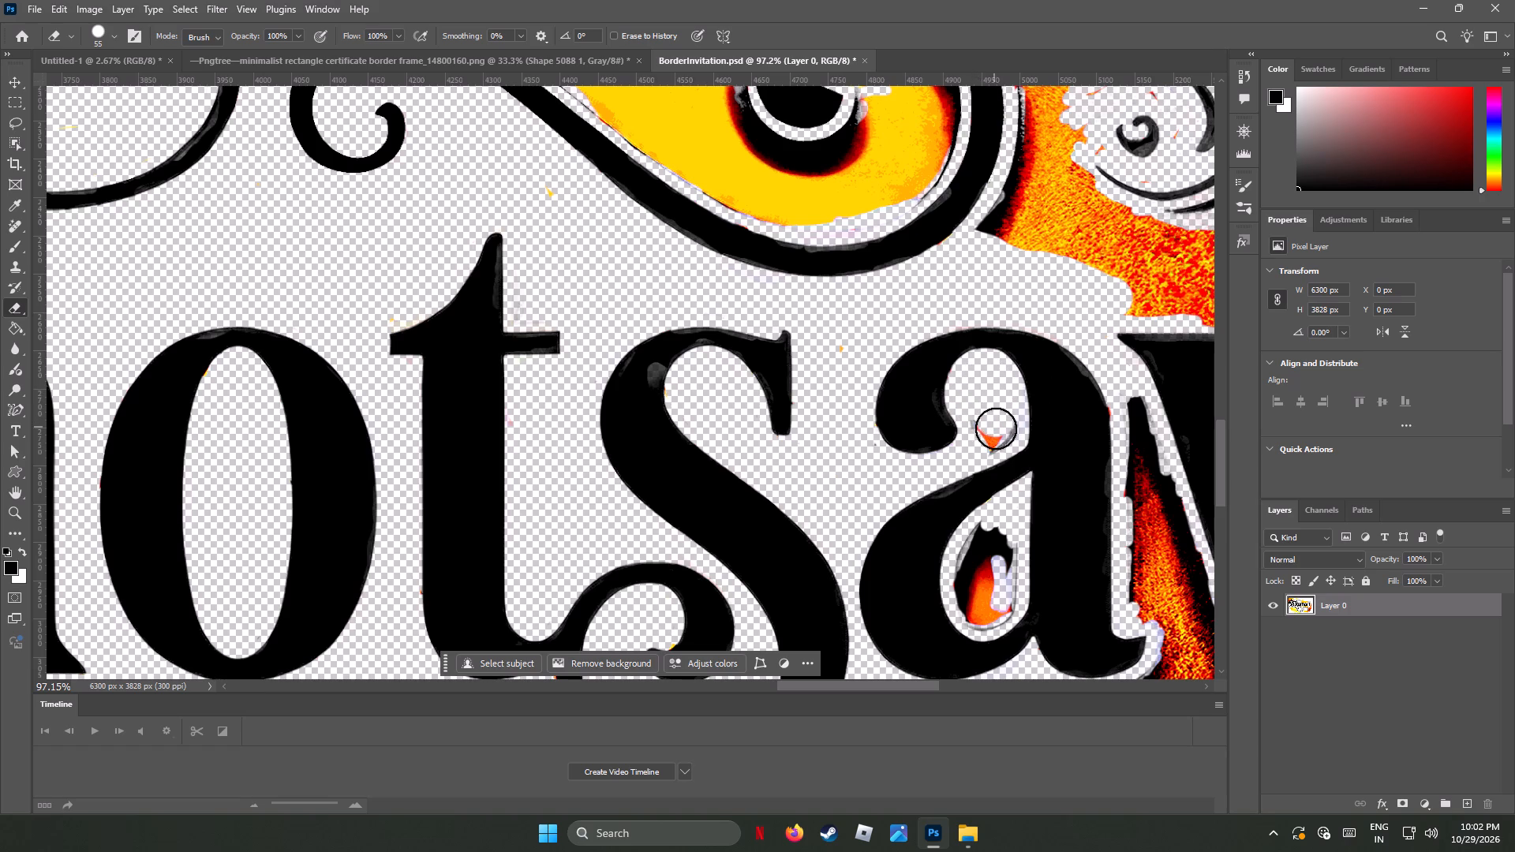
pyautogui.click(998, 429)
pyautogui.click(990, 439)
pyautogui.click(981, 416)
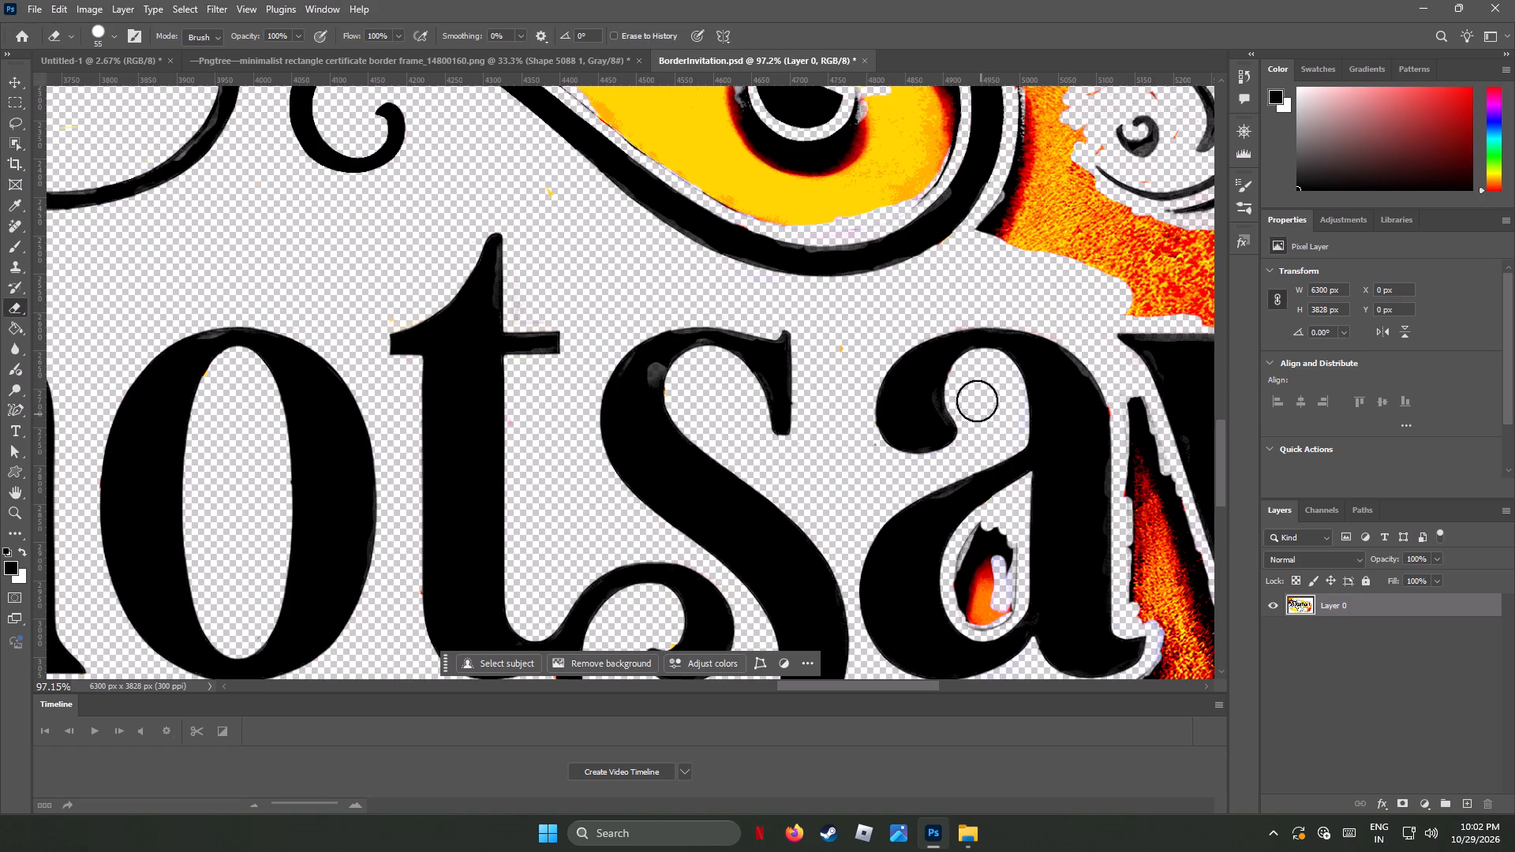
pyautogui.click(967, 394)
# Erase the black and orange residue inside the a's enclosed lower bowl.
pyautogui.moveTo(985, 538); pyautogui.dragTo(971, 582)
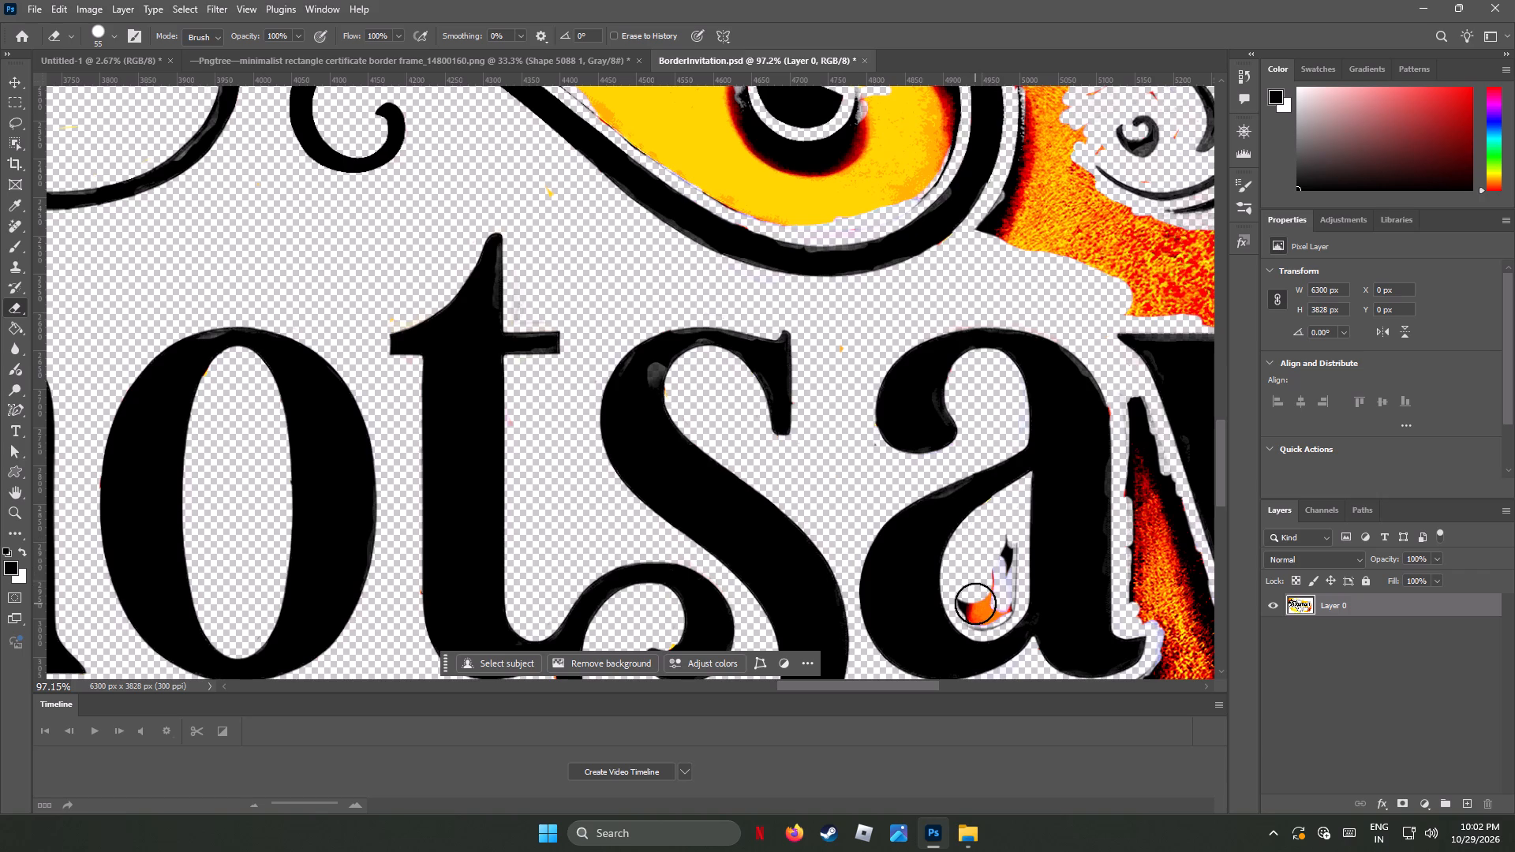
pyautogui.click(974, 611)
pyautogui.click(971, 603)
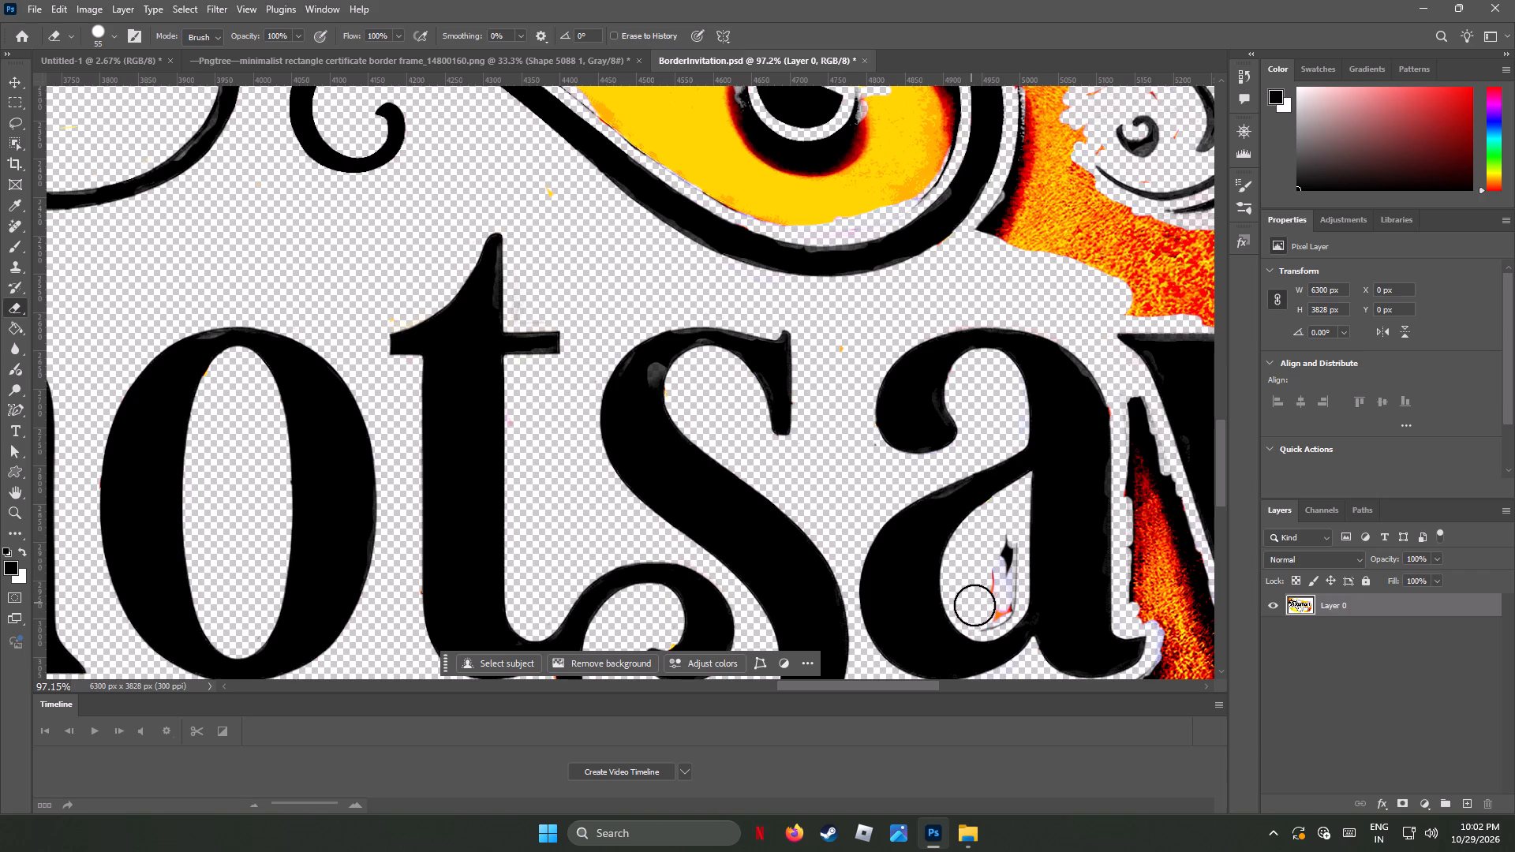
pyautogui.click(989, 615)
pyautogui.click(1001, 603)
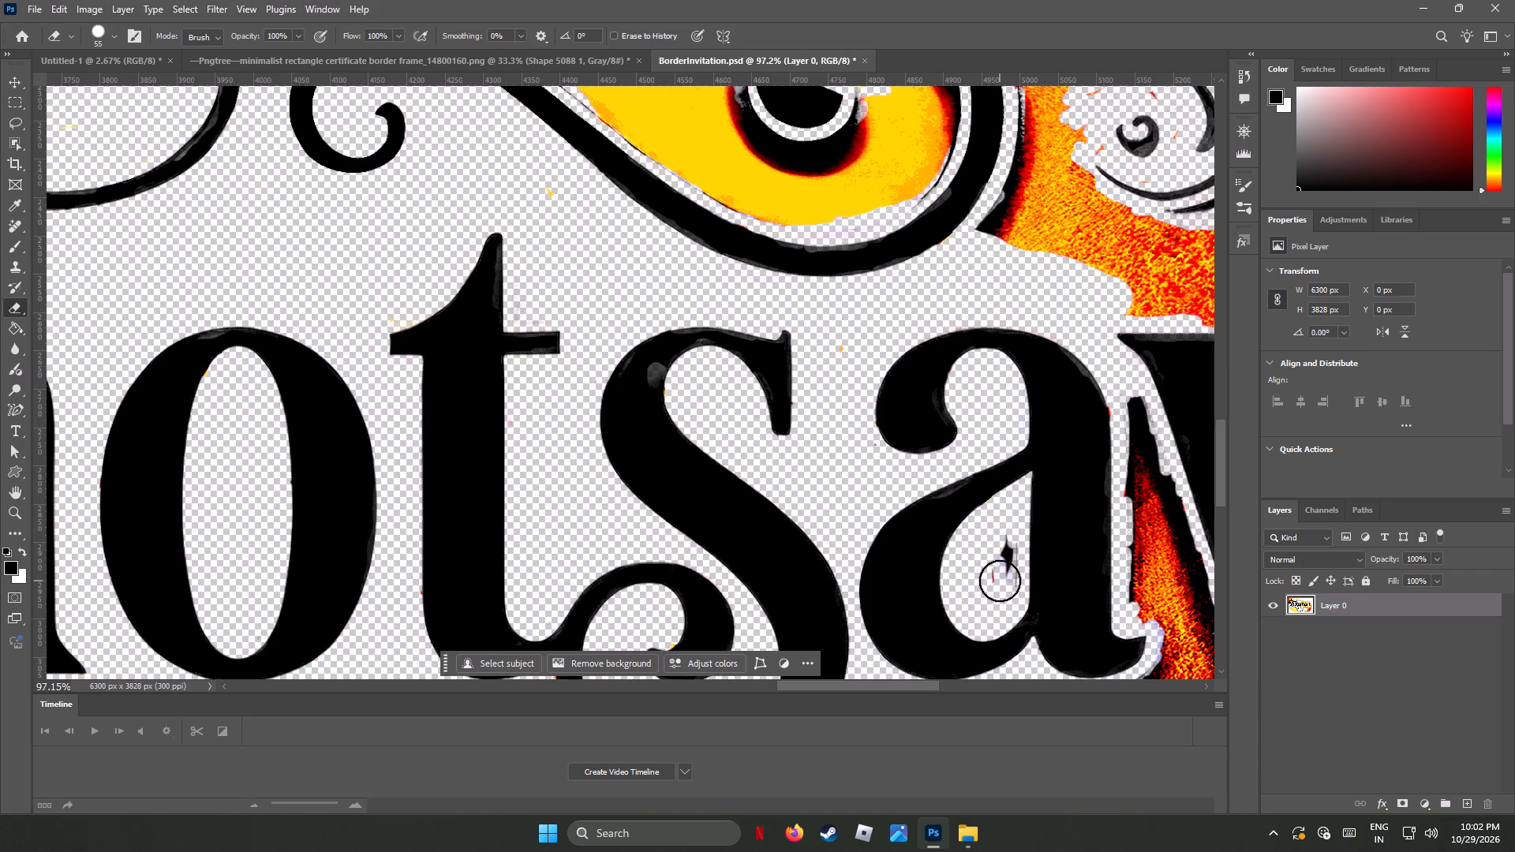
pyautogui.click(1000, 581)
pyautogui.click(1006, 554)
pyautogui.click(967, 561)
# Erase the orange and black wedge between the a's stem and the v's thick stroke, down to the a's foot.
pyautogui.moveTo(810, 683); pyautogui.dragTo(866, 688)
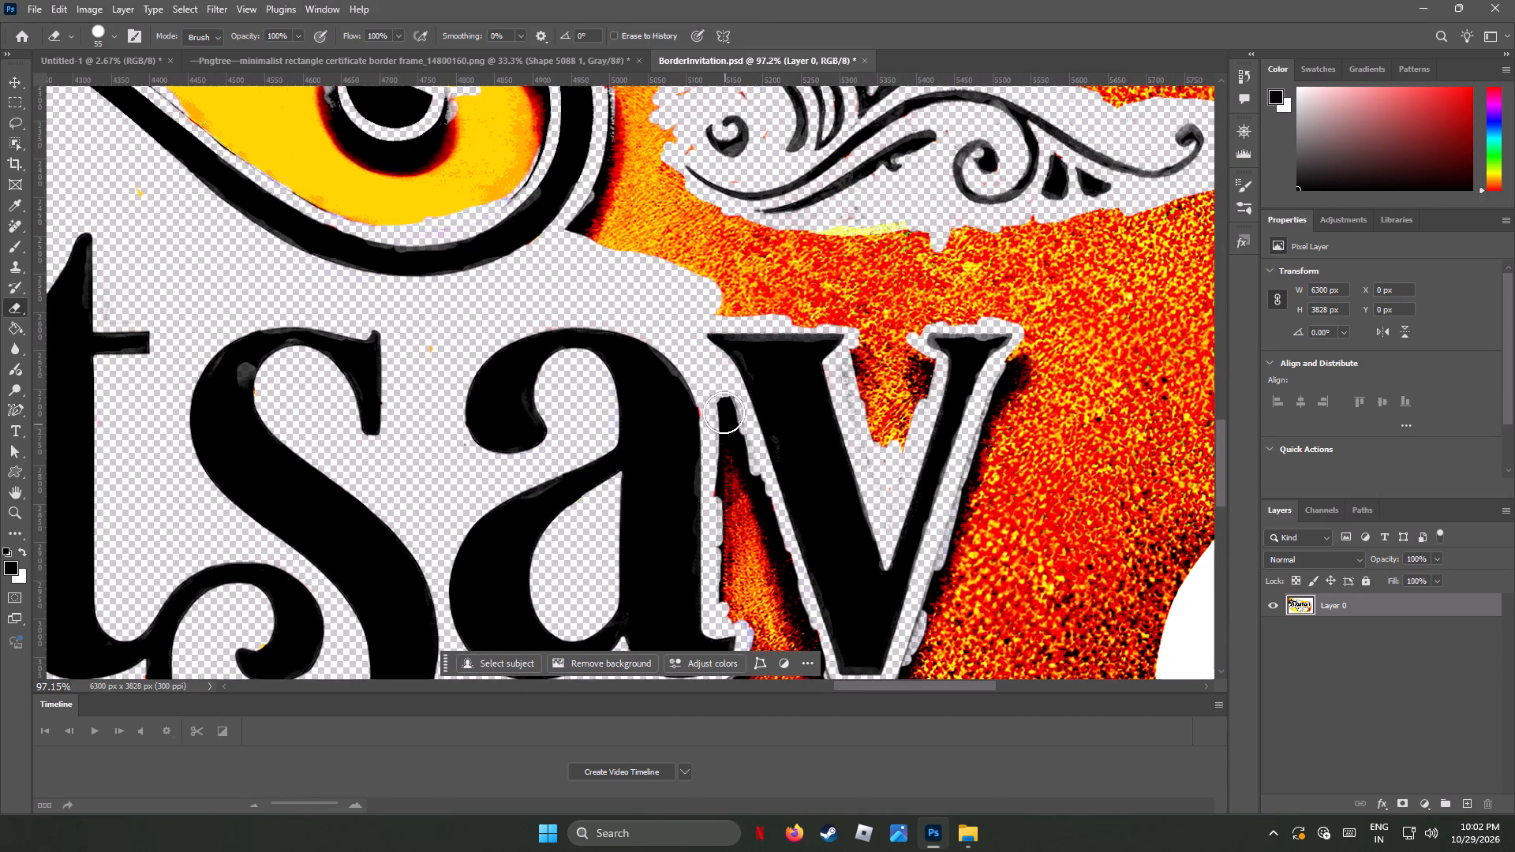
pyautogui.moveTo(726, 404); pyautogui.dragTo(754, 522)
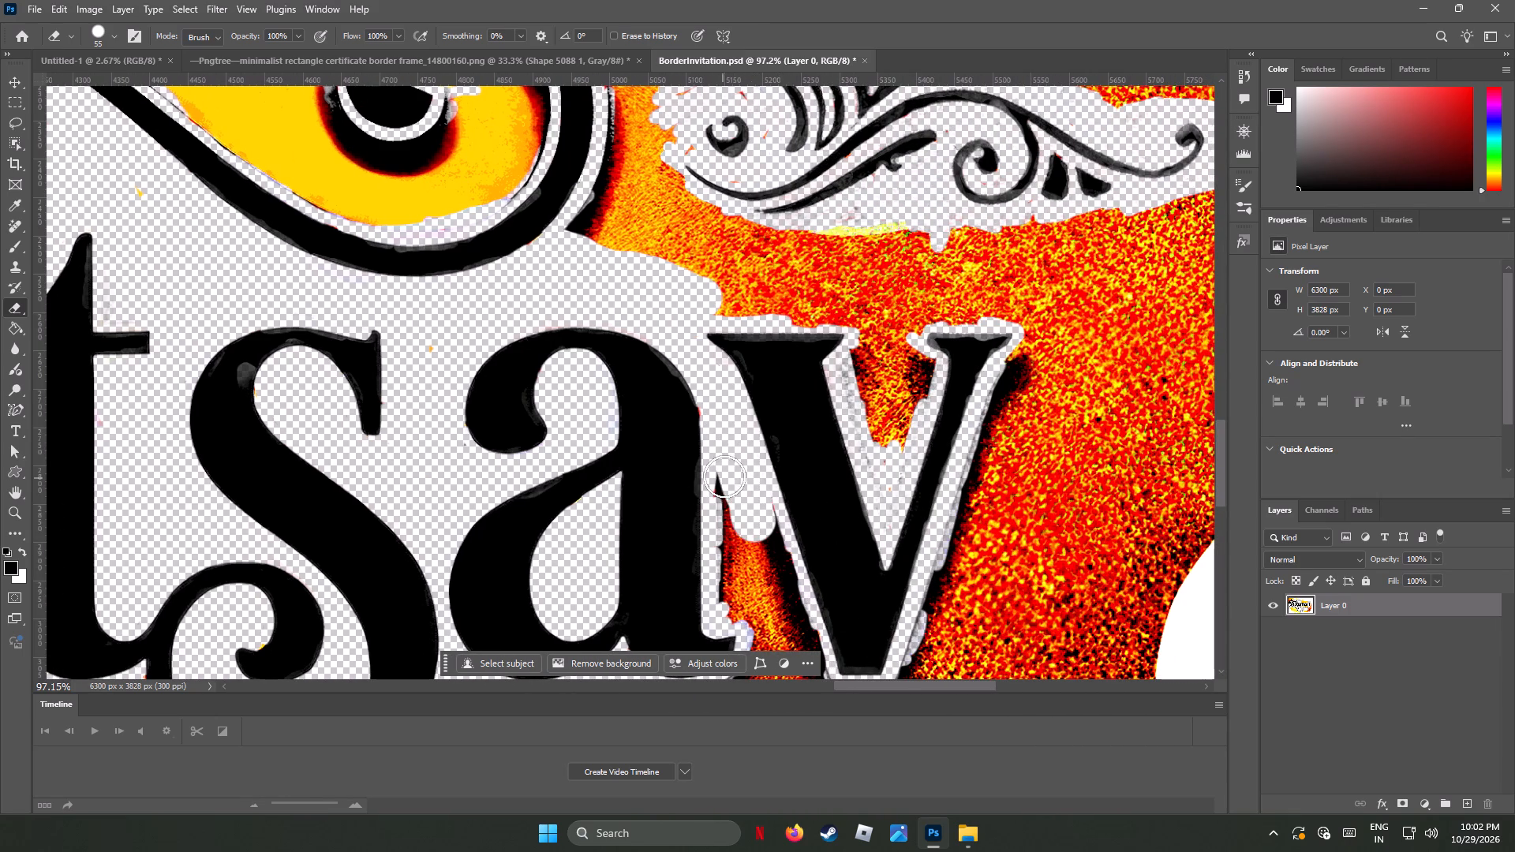
pyautogui.moveTo(731, 473); pyautogui.dragTo(738, 586)
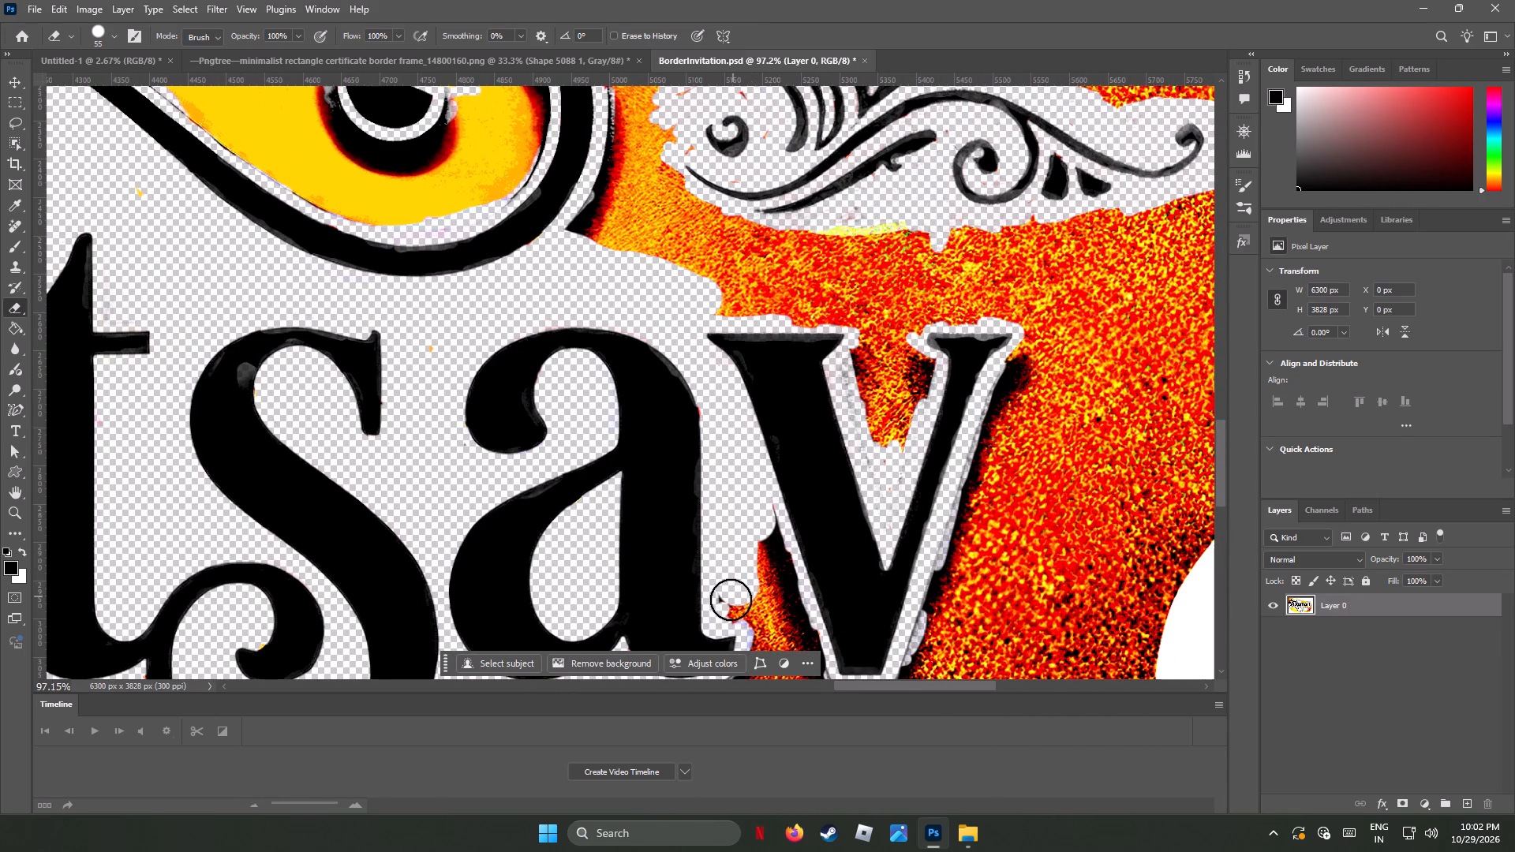
pyautogui.click(729, 603)
pyautogui.click(726, 615)
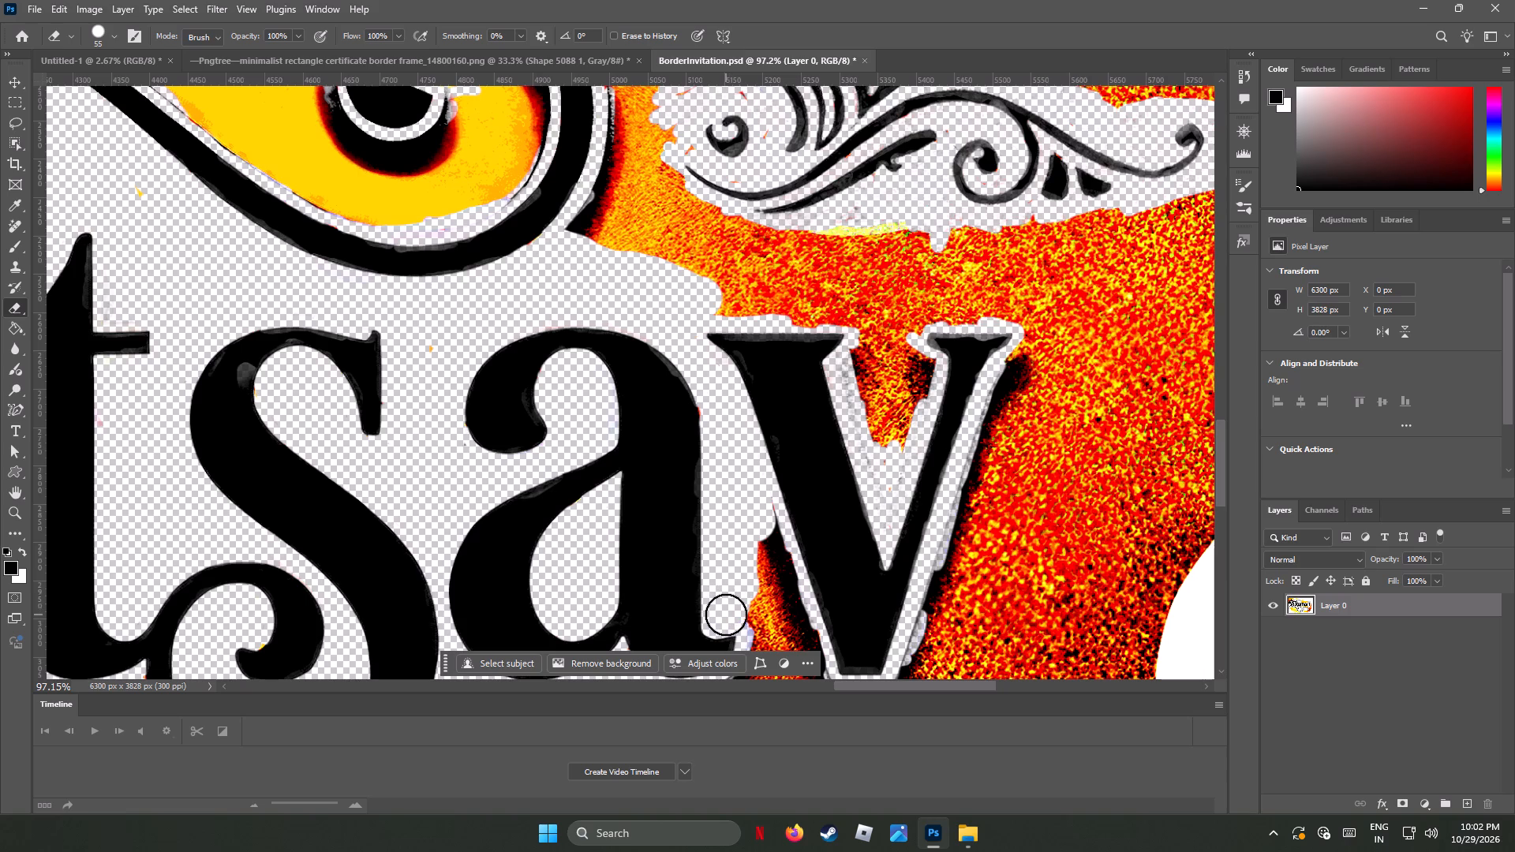
pyautogui.moveTo(763, 514); pyautogui.dragTo(779, 585)
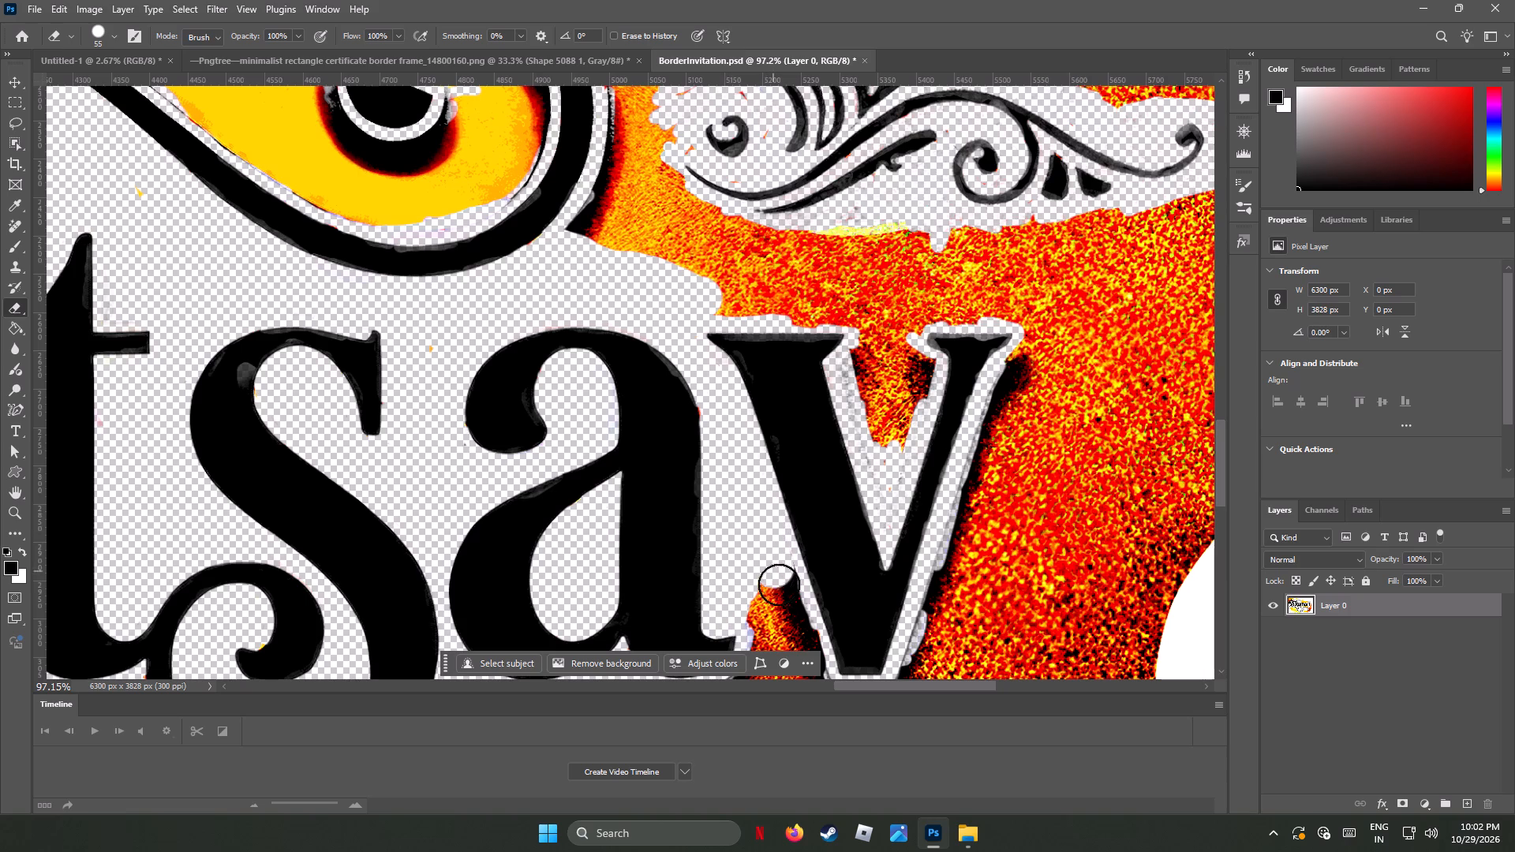
pyautogui.moveTo(779, 585); pyautogui.dragTo(780, 596)
pyautogui.click(786, 588)
pyautogui.scroll(-4, 793, 589)
pyautogui.scroll(1, 792, 581)
pyautogui.scroll(-4, 791, 581)
pyautogui.scroll(1, 791, 574)
pyautogui.scroll(-2, 791, 569)
pyautogui.scroll(2, 795, 548)
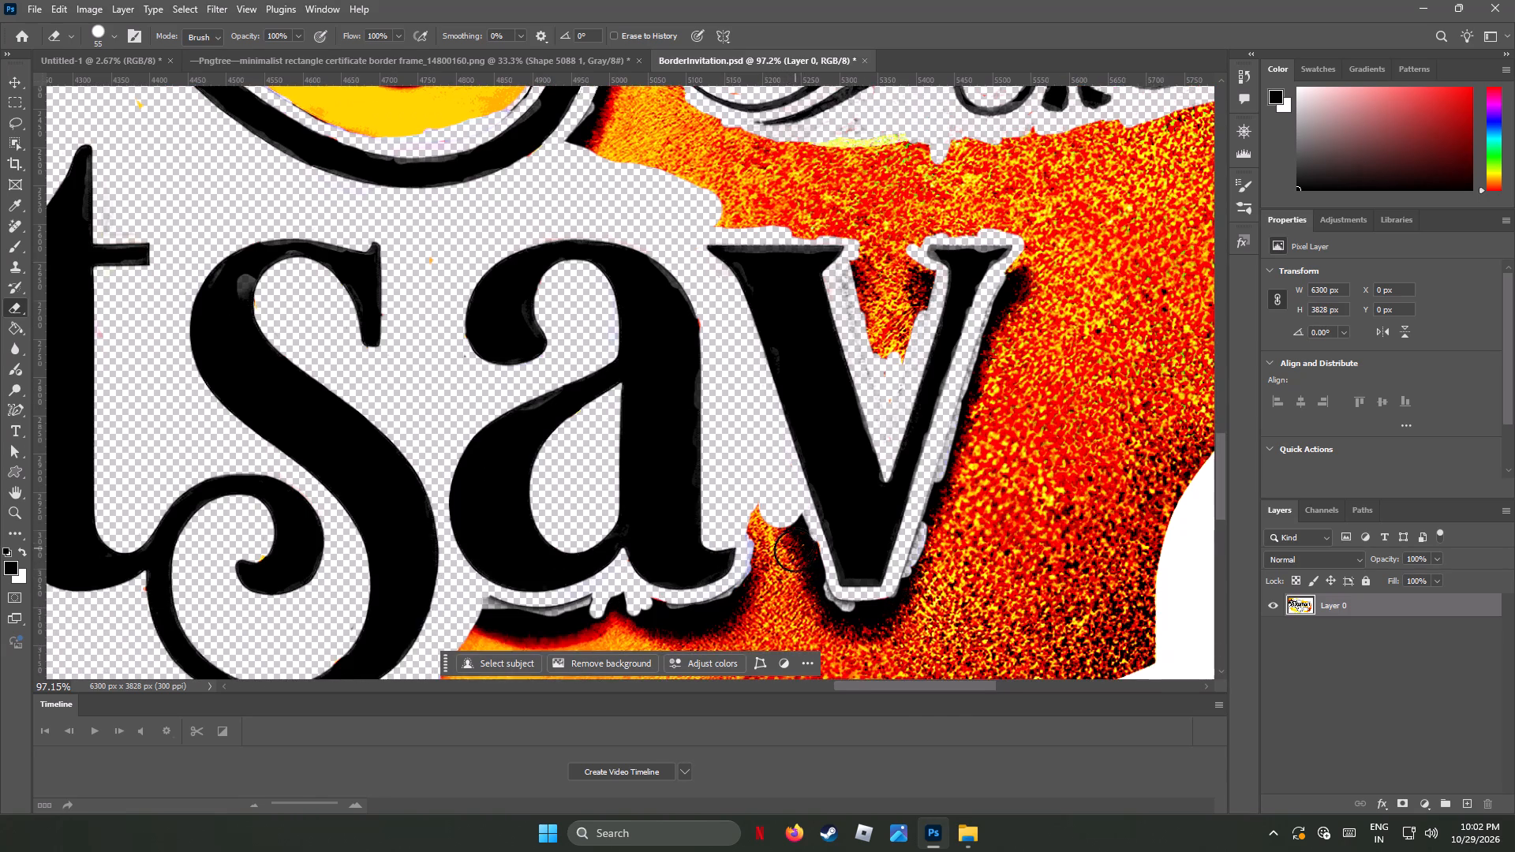
pyautogui.scroll(-4, 795, 554)
pyautogui.moveTo(765, 480); pyautogui.dragTo(763, 539)
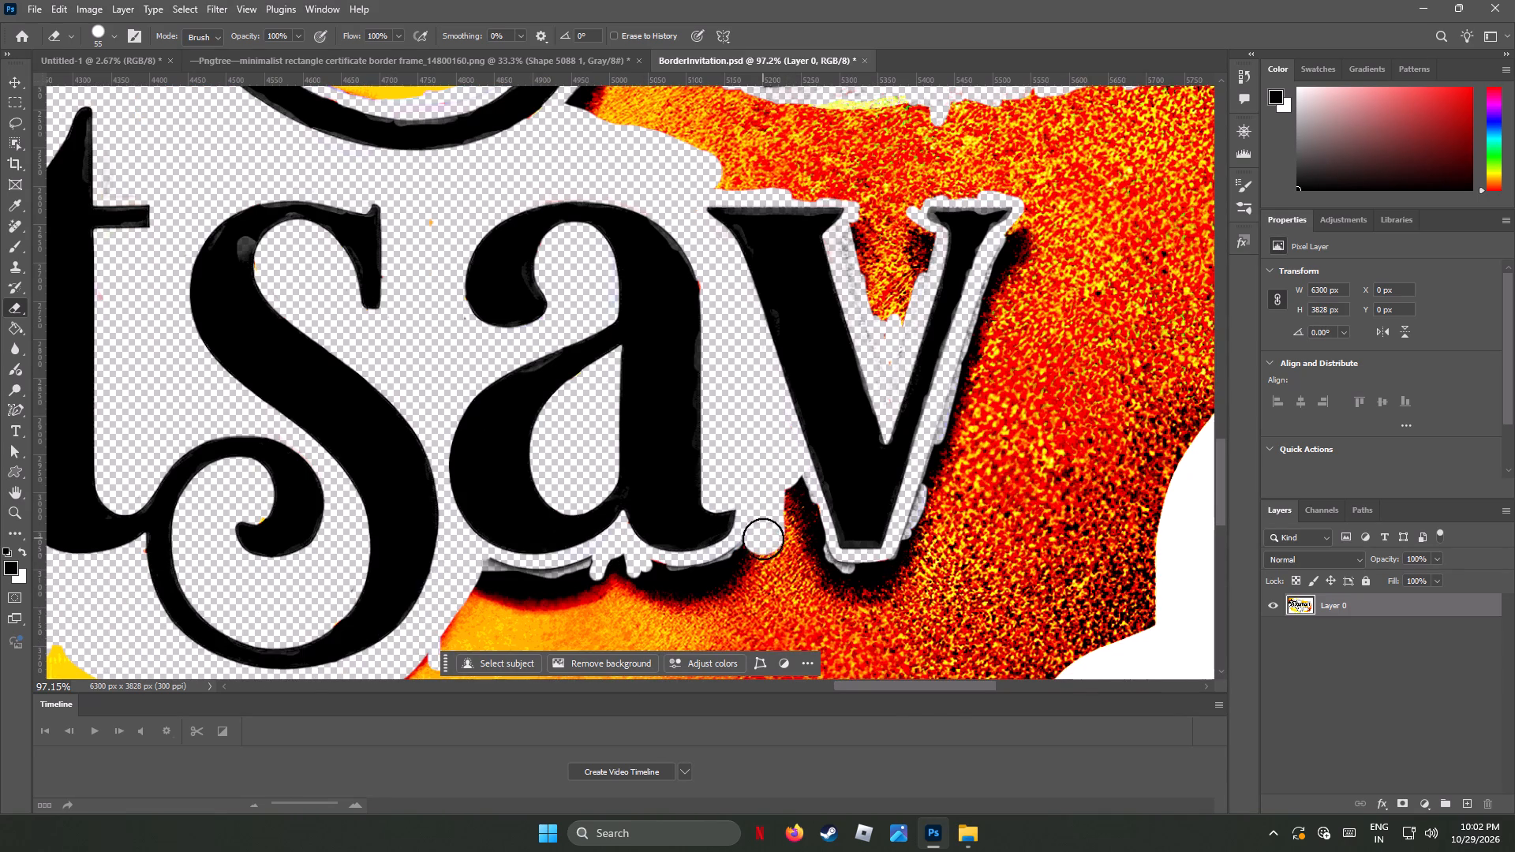
# Erase the black shadow and grey residue along the underside of the a, from its foot to the bowl's far edge.
pyautogui.moveTo(763, 539); pyautogui.dragTo(646, 579)
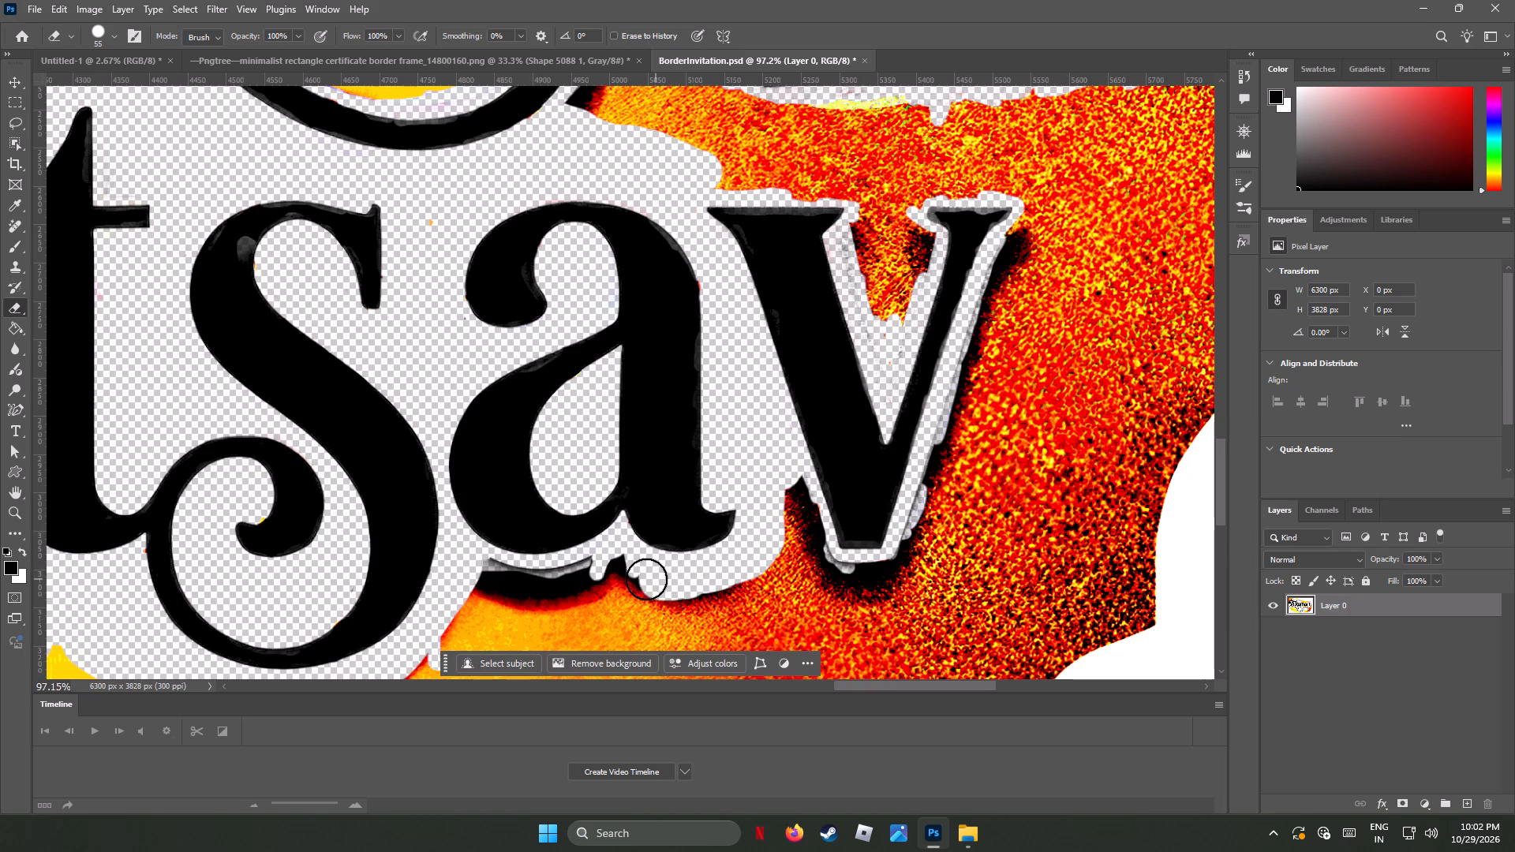
pyautogui.moveTo(646, 579); pyautogui.dragTo(581, 576)
pyautogui.moveTo(488, 572); pyautogui.dragTo(522, 577)
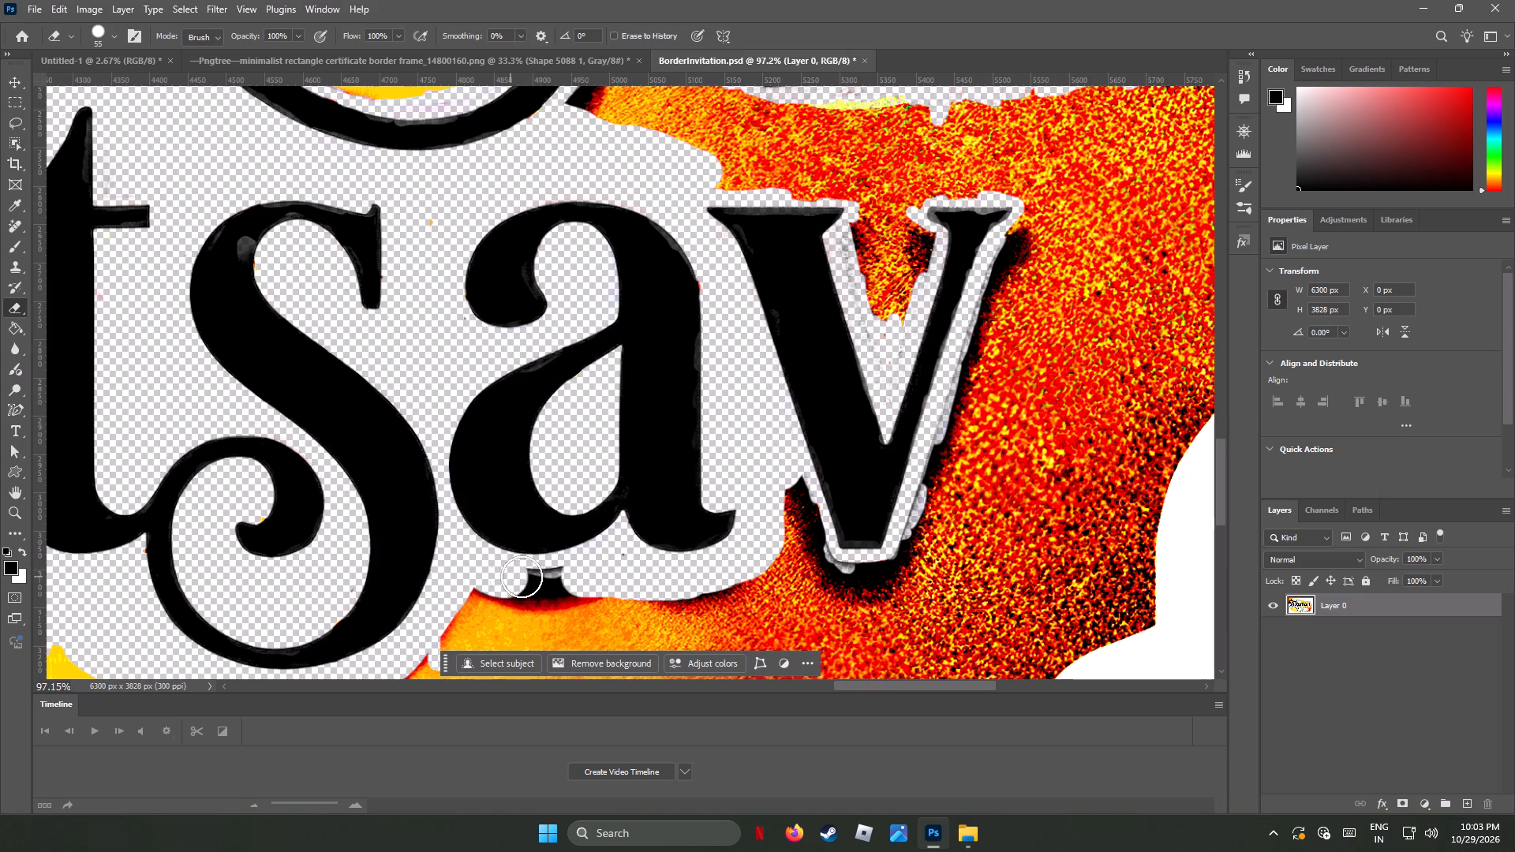
pyautogui.moveTo(522, 577); pyautogui.dragTo(598, 575)
# Erase the dark shadow and orange beside the lower end of the v's thick stroke, around the near corner of its base.
pyautogui.moveTo(793, 485); pyautogui.dragTo(810, 541)
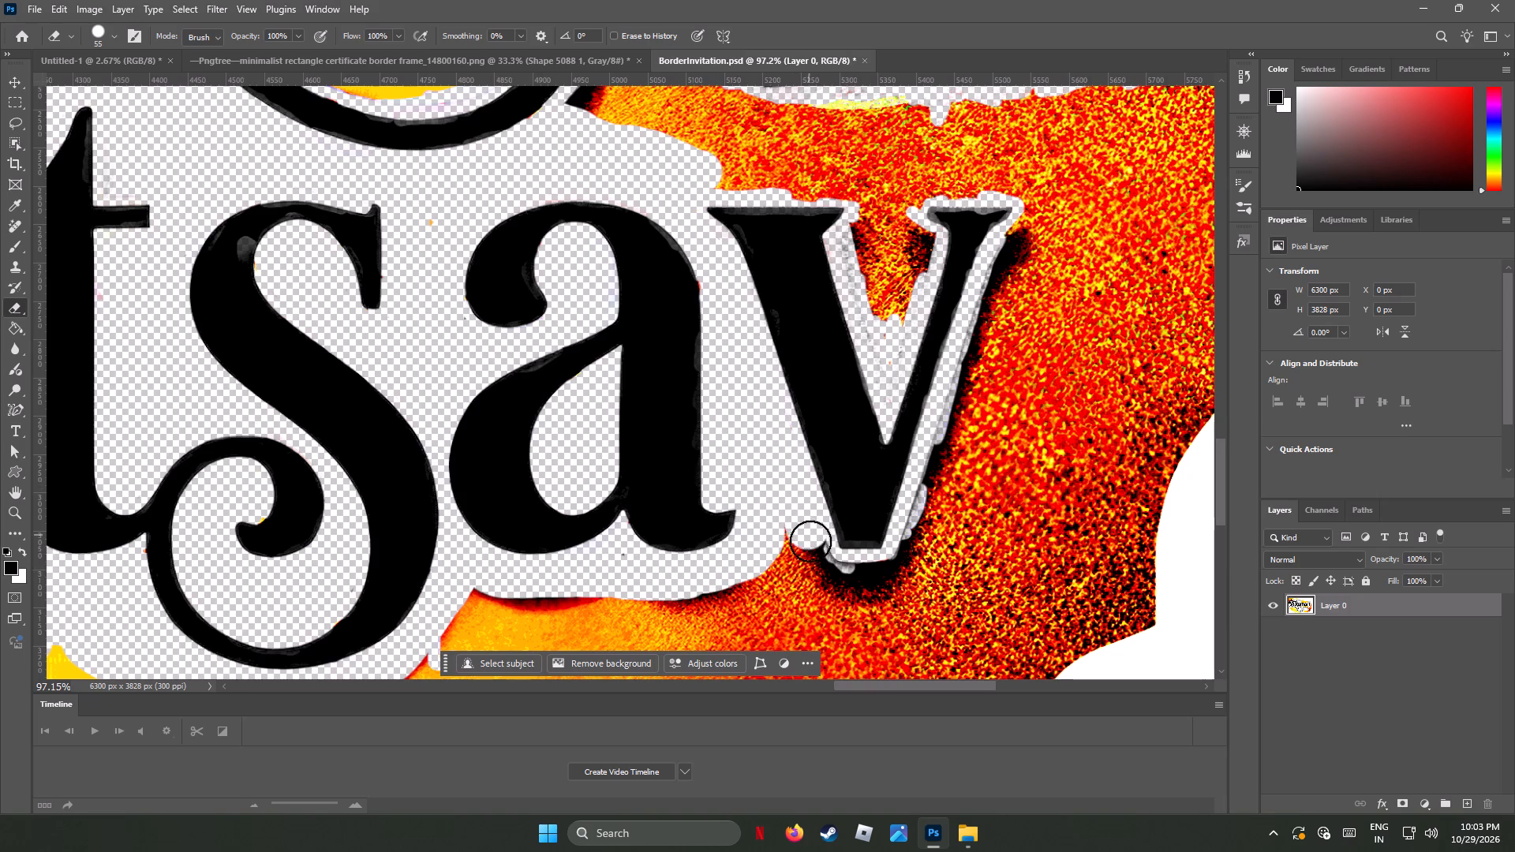
pyautogui.moveTo(810, 541); pyautogui.dragTo(846, 596)
pyautogui.moveTo(780, 525); pyautogui.dragTo(821, 588)
pyautogui.moveTo(840, 580); pyautogui.dragTo(844, 579)
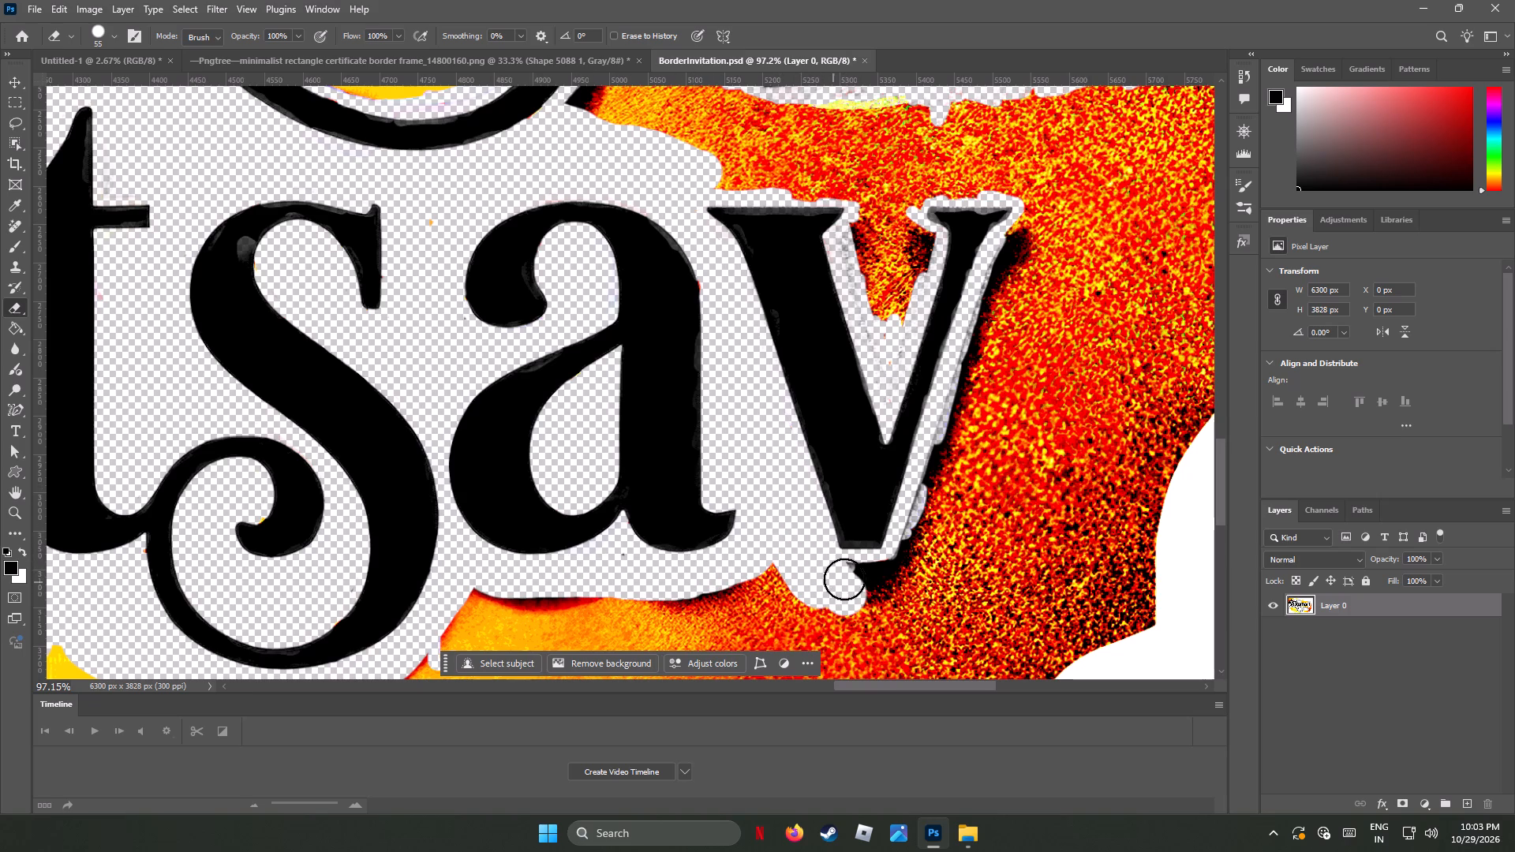
# Erase the dark shadow and orange along the outer edge of the v's thin stroke, from its base up to the serif.
pyautogui.moveTo(844, 579); pyautogui.dragTo(931, 488)
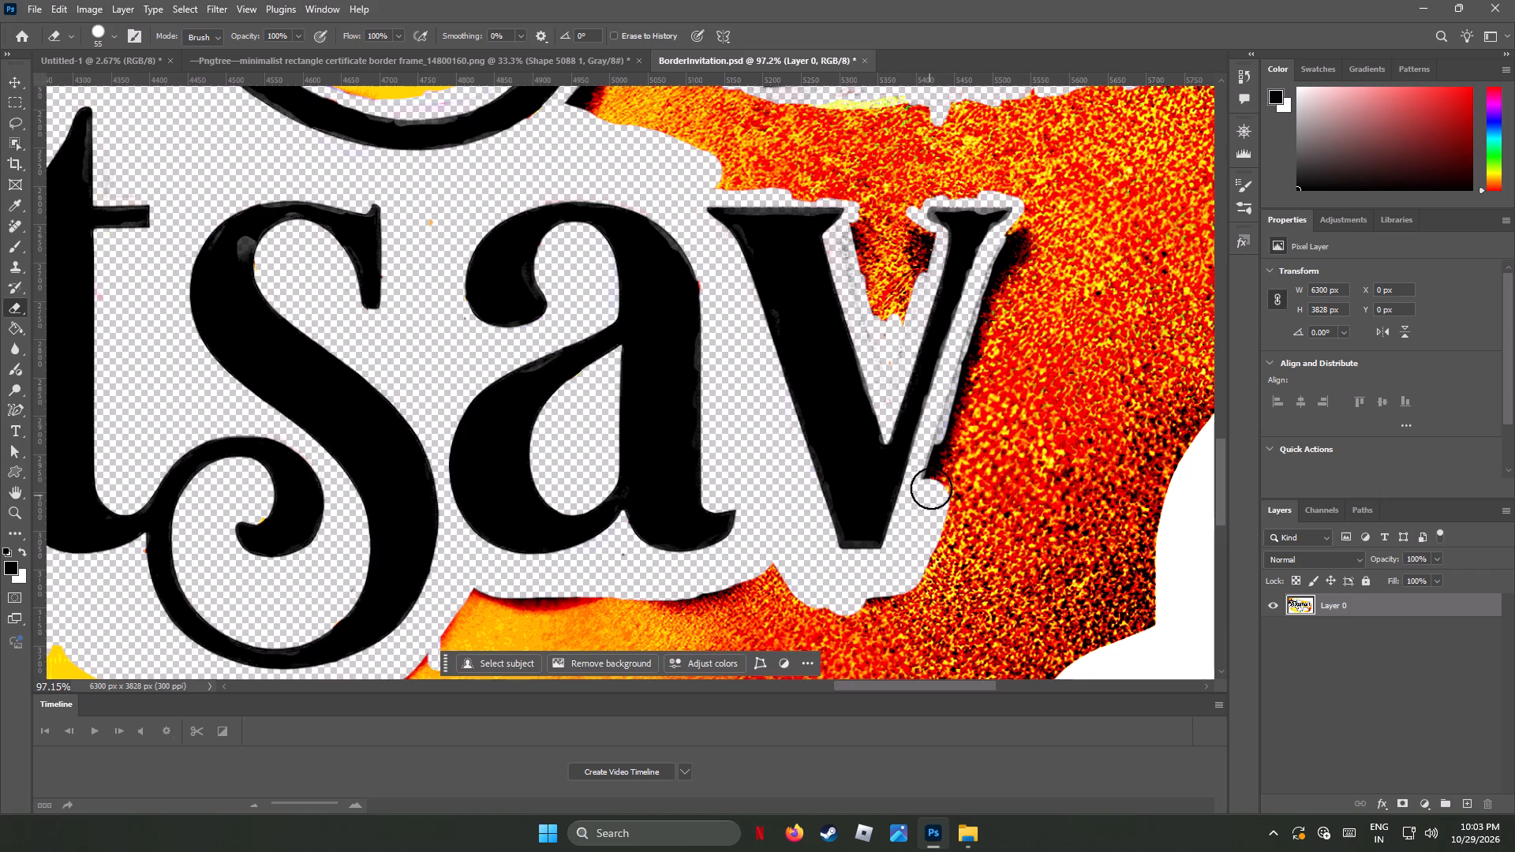
pyautogui.moveTo(931, 488); pyautogui.dragTo(975, 339)
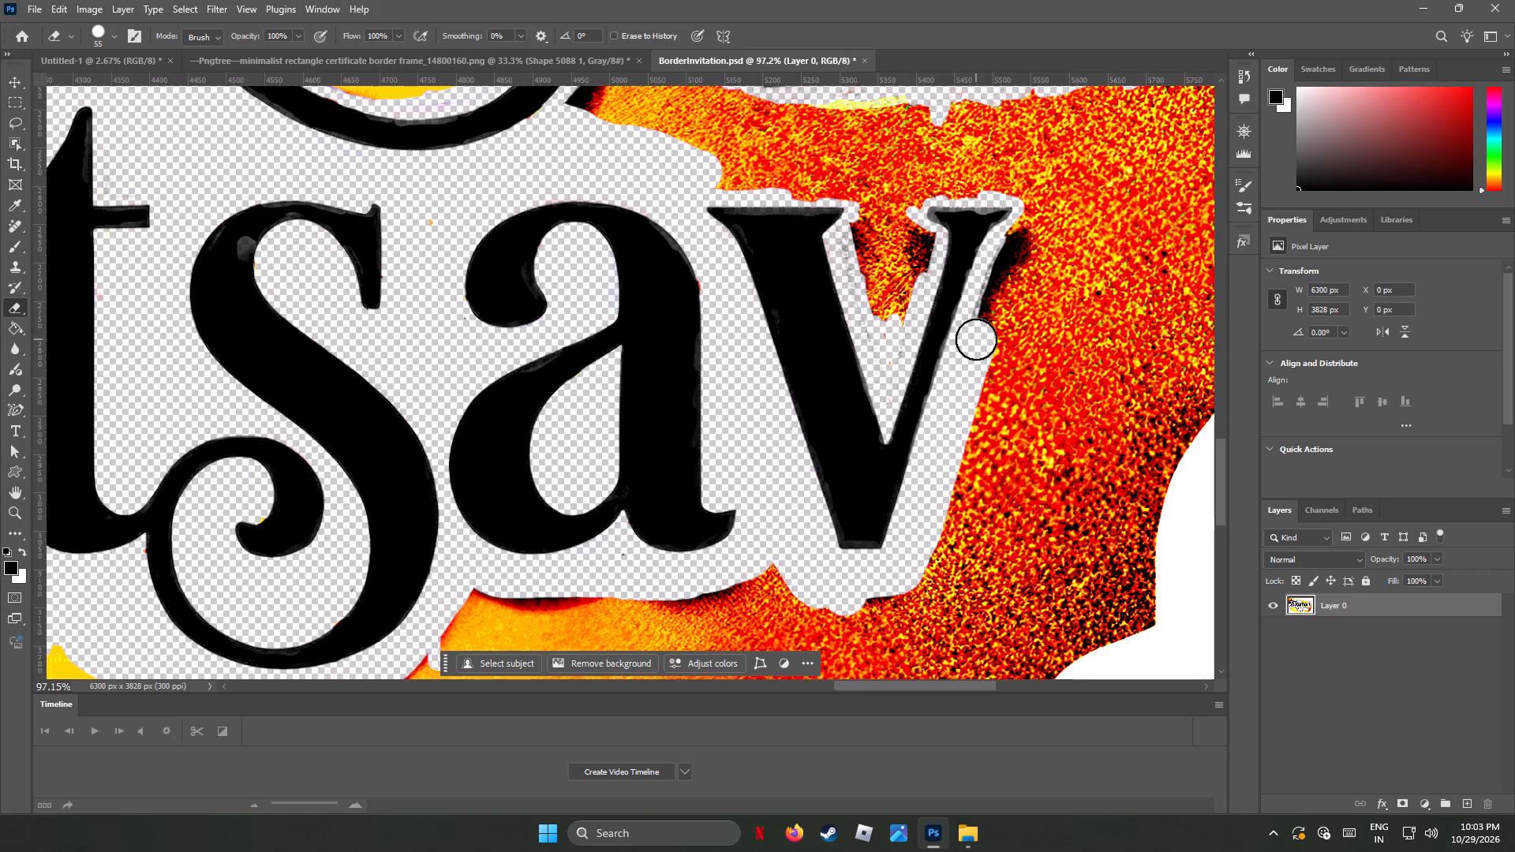
pyautogui.scroll(3, 976, 339)
pyautogui.scroll(-1, 986, 353)
pyautogui.scroll(2, 987, 353)
pyautogui.moveTo(980, 387); pyautogui.dragTo(982, 367)
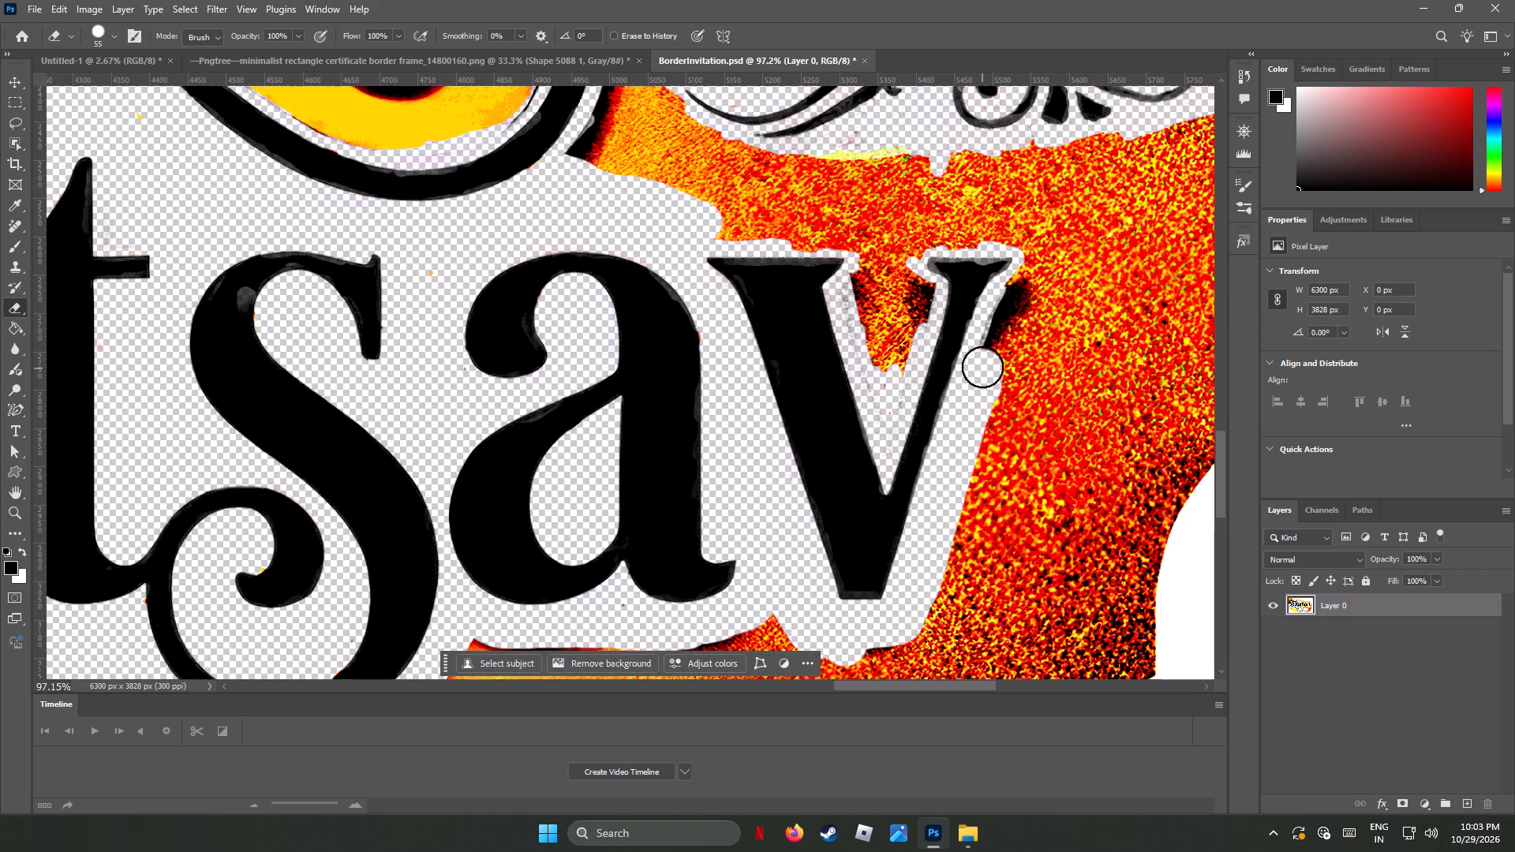
pyautogui.moveTo(982, 367); pyautogui.dragTo(1004, 305)
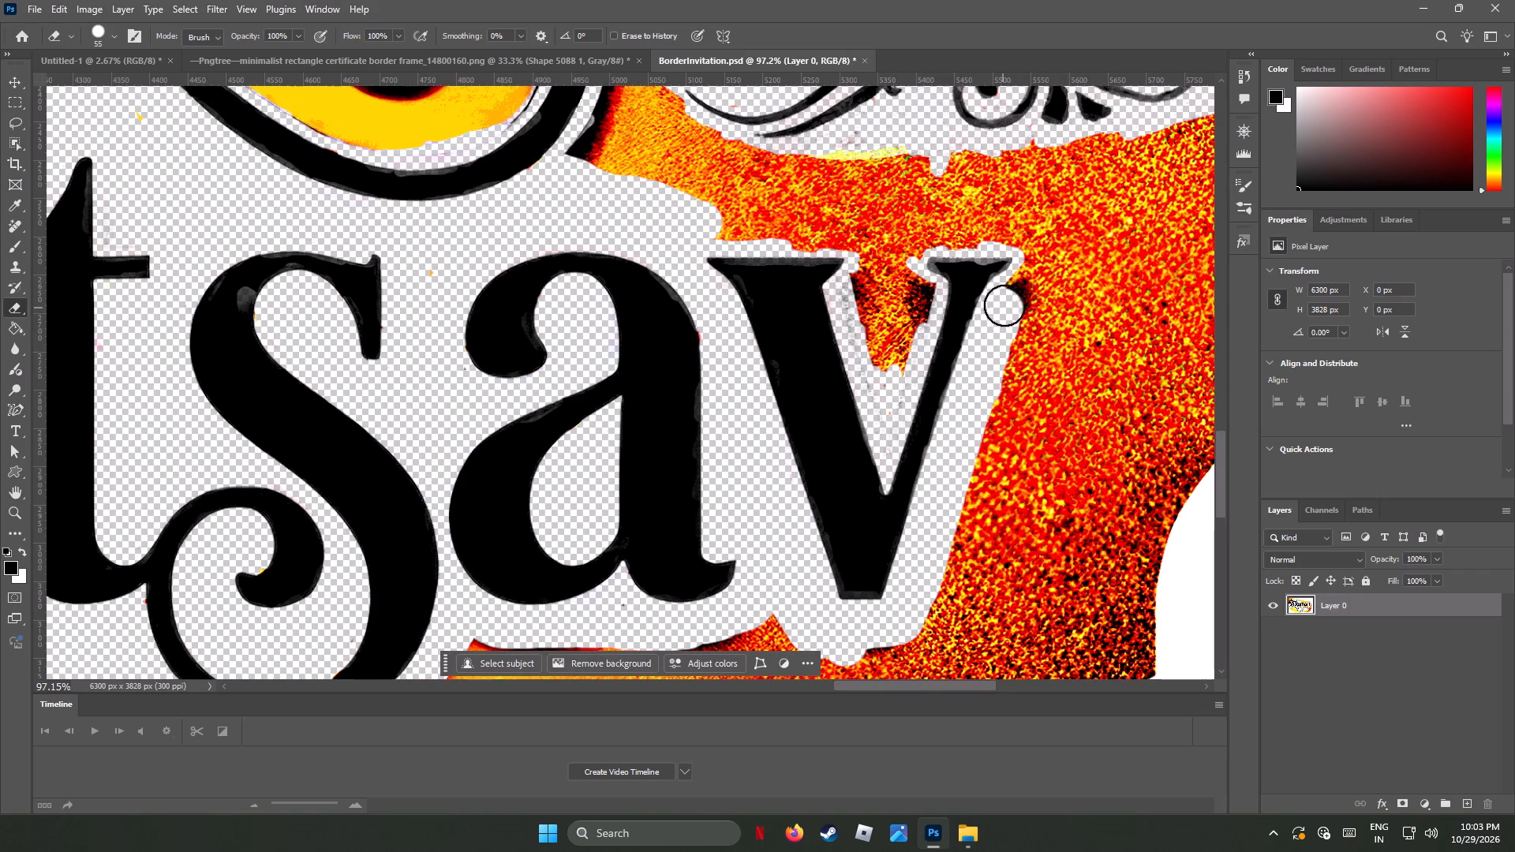
pyautogui.moveTo(1004, 305); pyautogui.dragTo(1057, 286)
pyautogui.click(1036, 258)
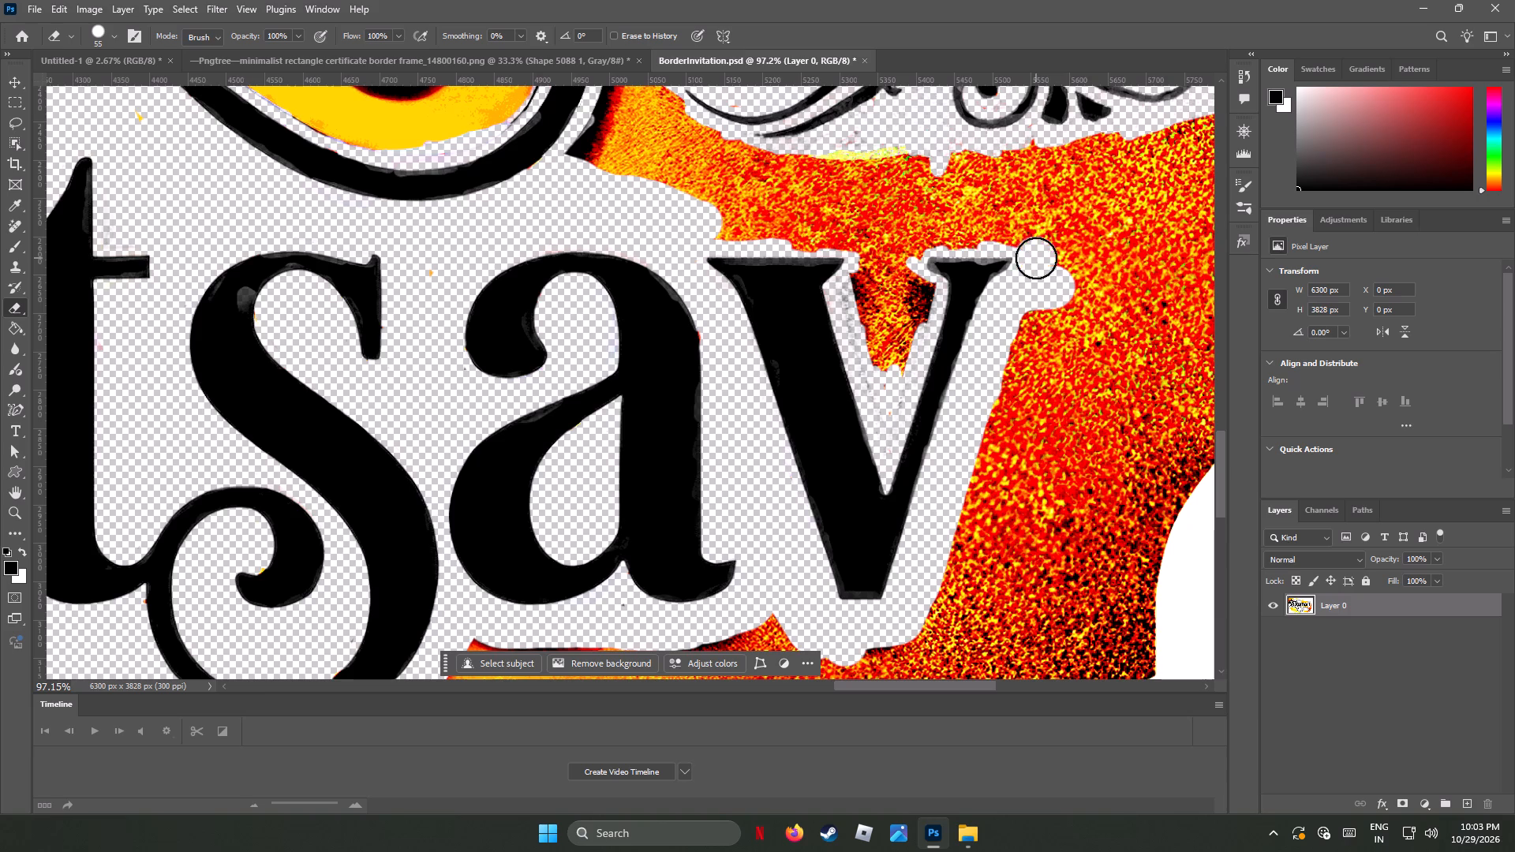
# Erase the orange and black wedge inside the v's opening, between its thick and thin strokes.
pyautogui.moveTo(924, 292); pyautogui.dragTo(910, 316)
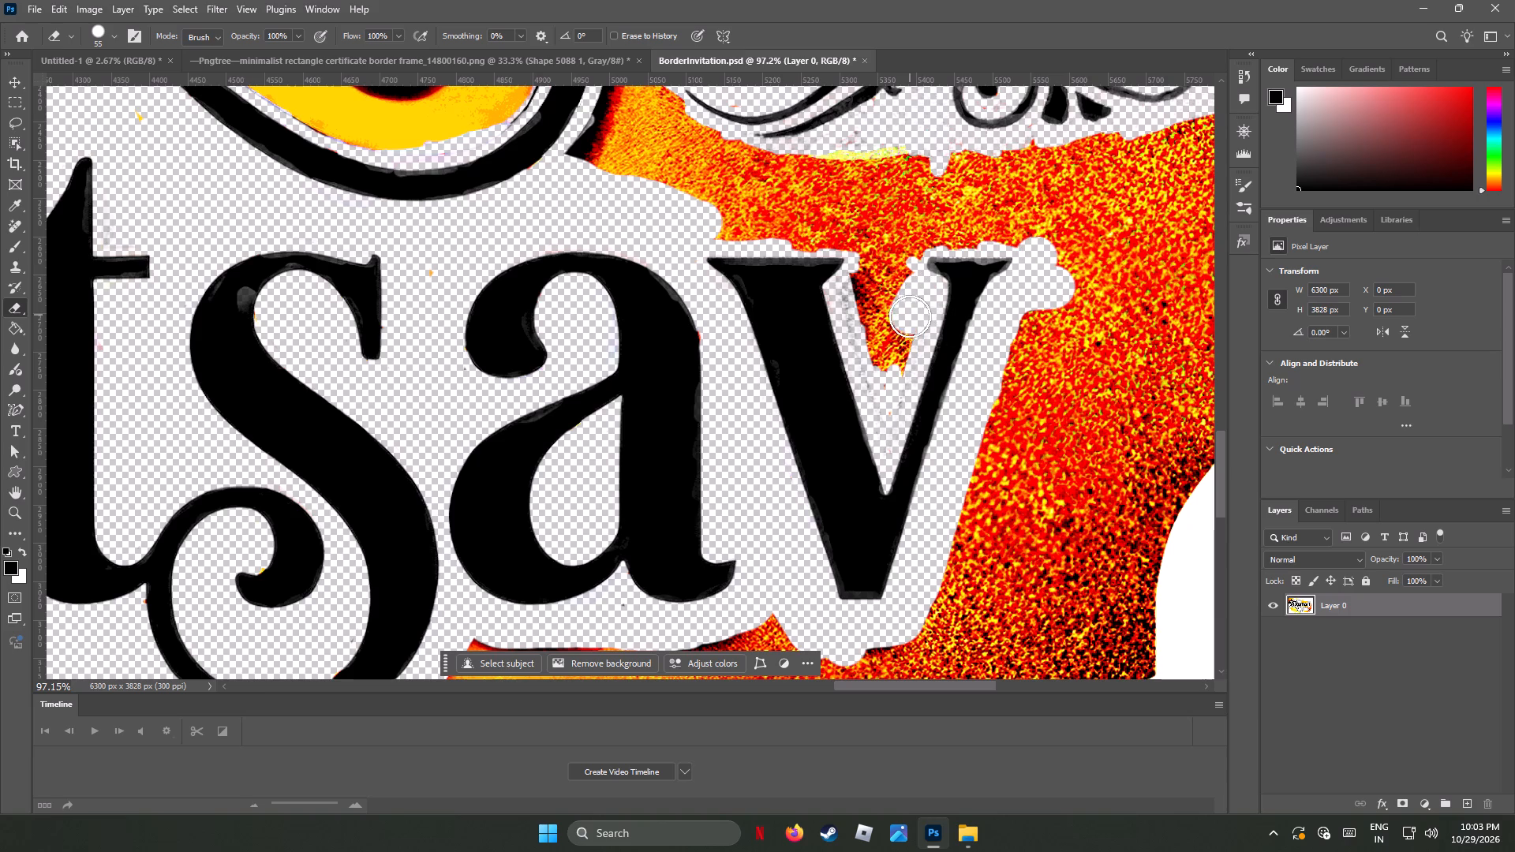
pyautogui.moveTo(910, 315); pyautogui.dragTo(884, 380)
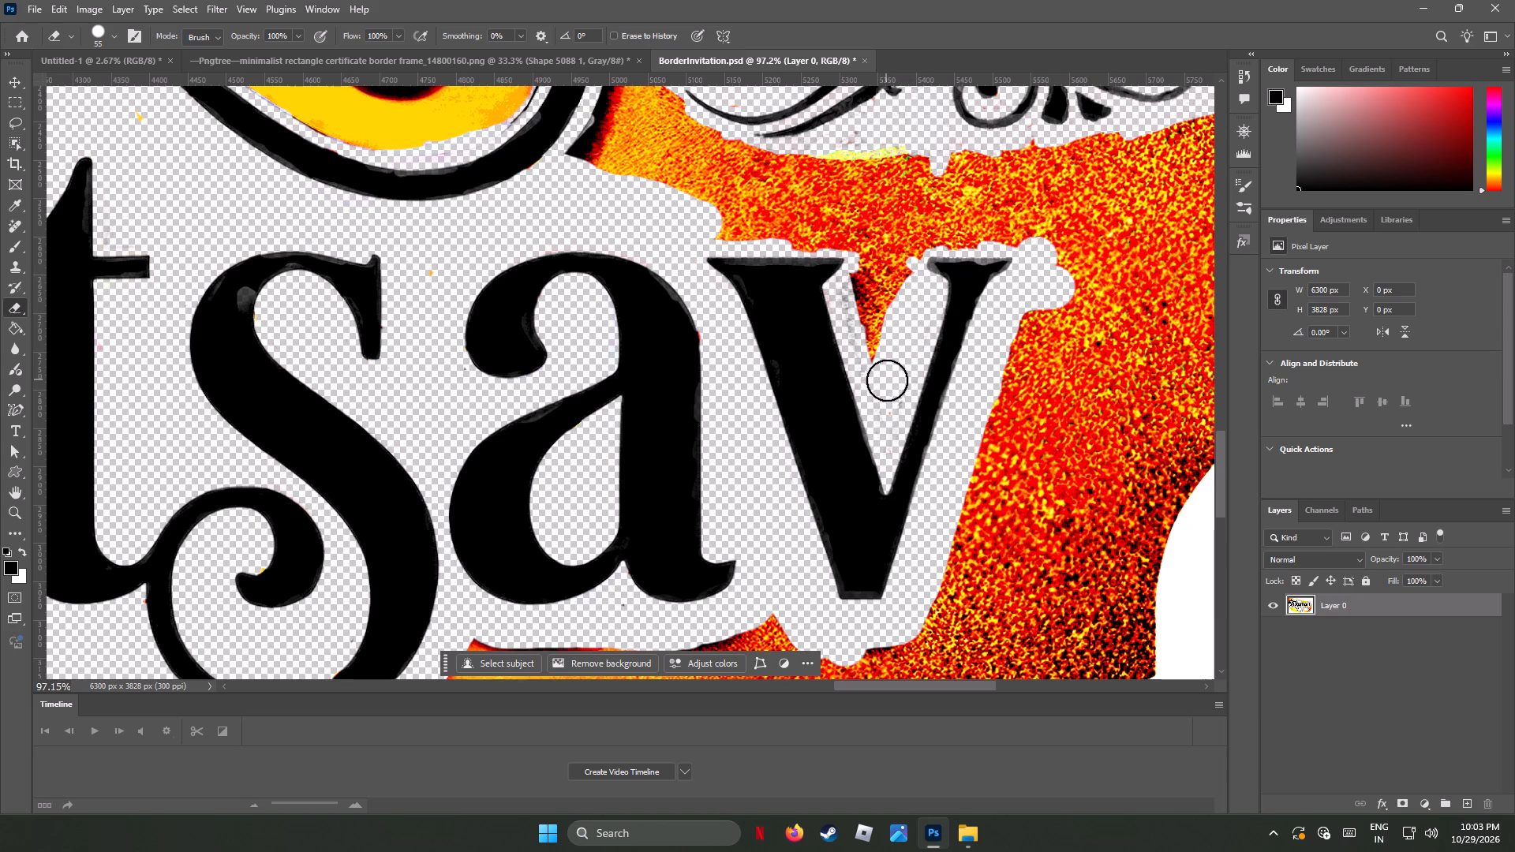
pyautogui.moveTo(887, 371); pyautogui.dragTo(870, 231)
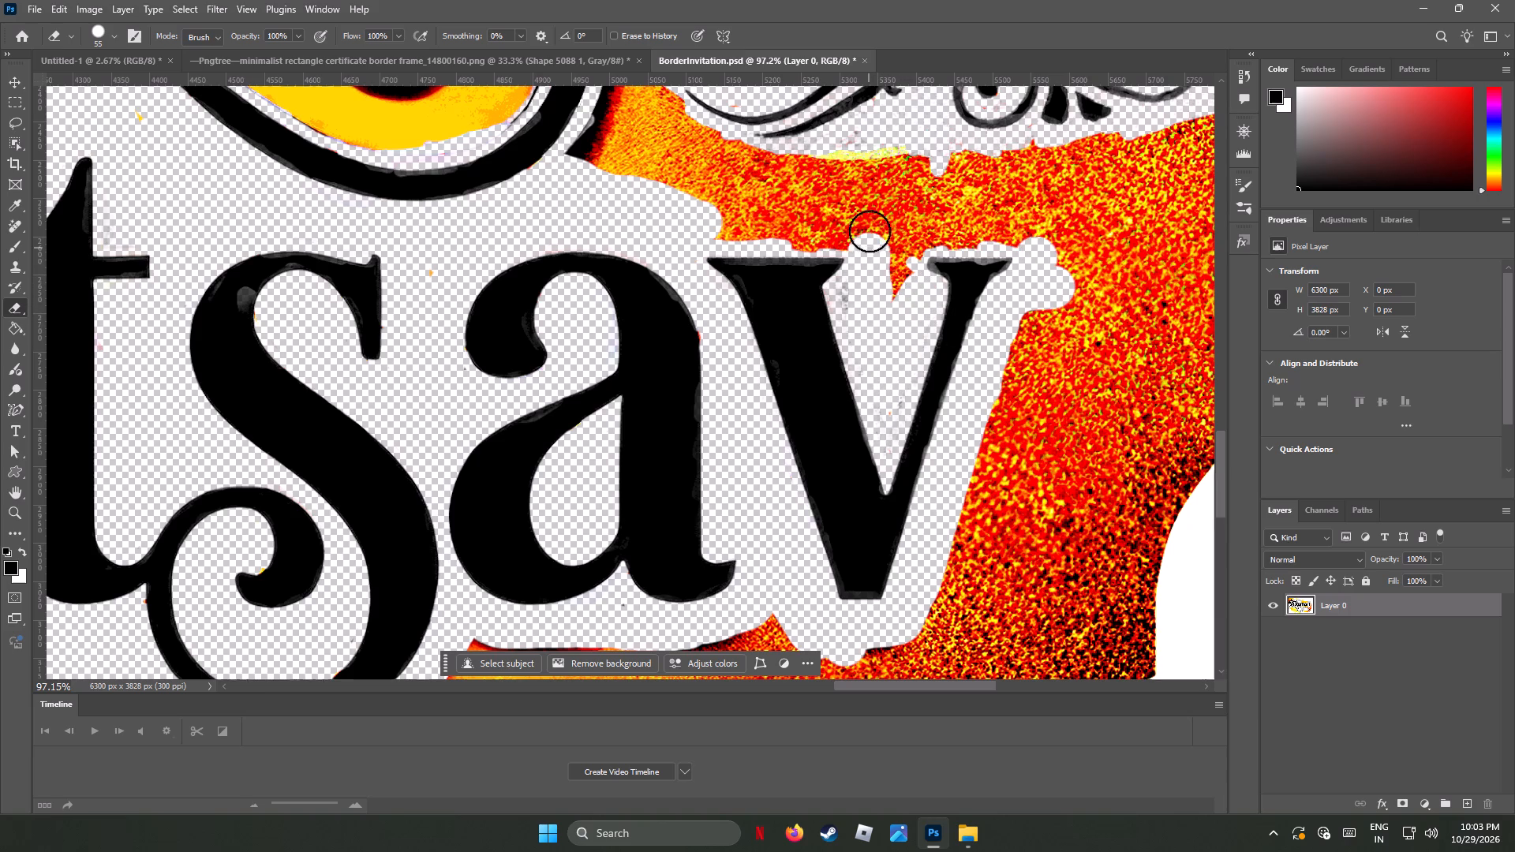
pyautogui.moveTo(870, 231); pyautogui.dragTo(870, 227)
pyautogui.click(876, 366)
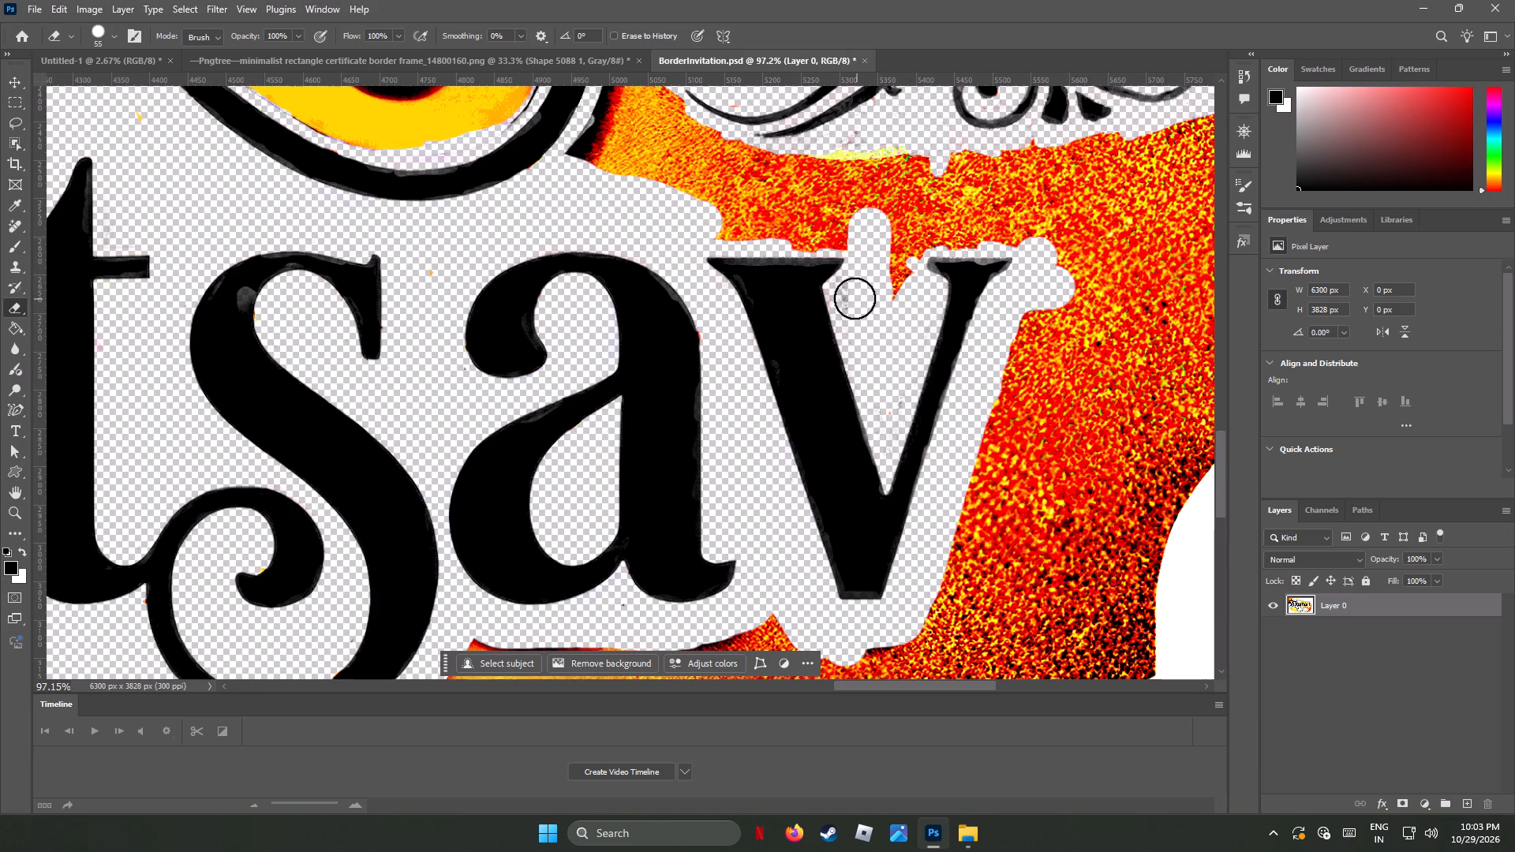
pyautogui.click(851, 295)
pyautogui.moveTo(901, 284); pyautogui.dragTo(902, 283)
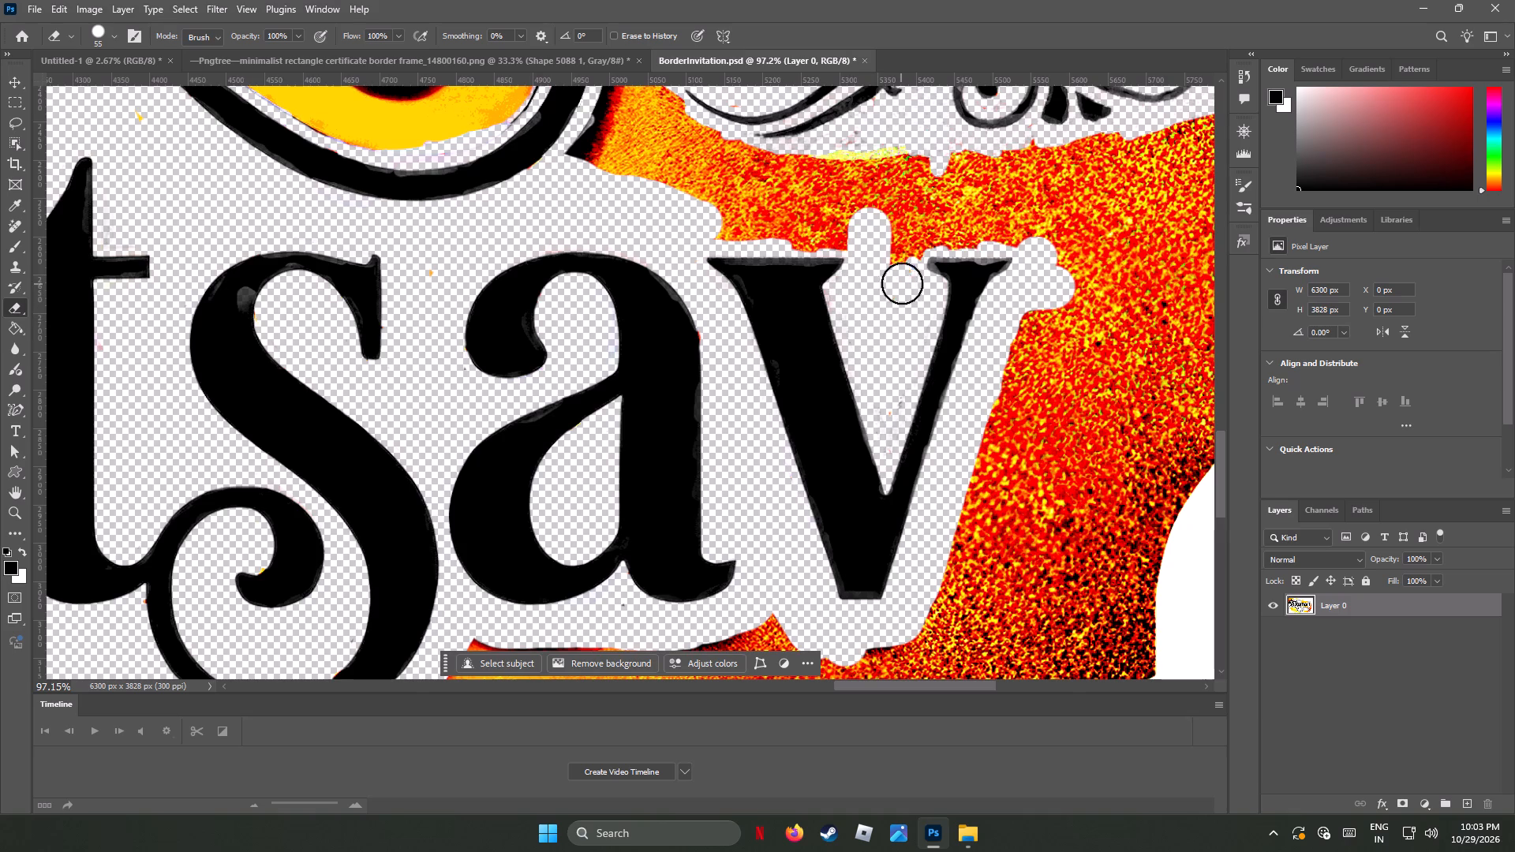
pyautogui.moveTo(902, 283); pyautogui.dragTo(902, 275)
# Erase the band of orange directly above the v's two serifs, along the full width of the letter.
pyautogui.moveTo(906, 256); pyautogui.dragTo(933, 204)
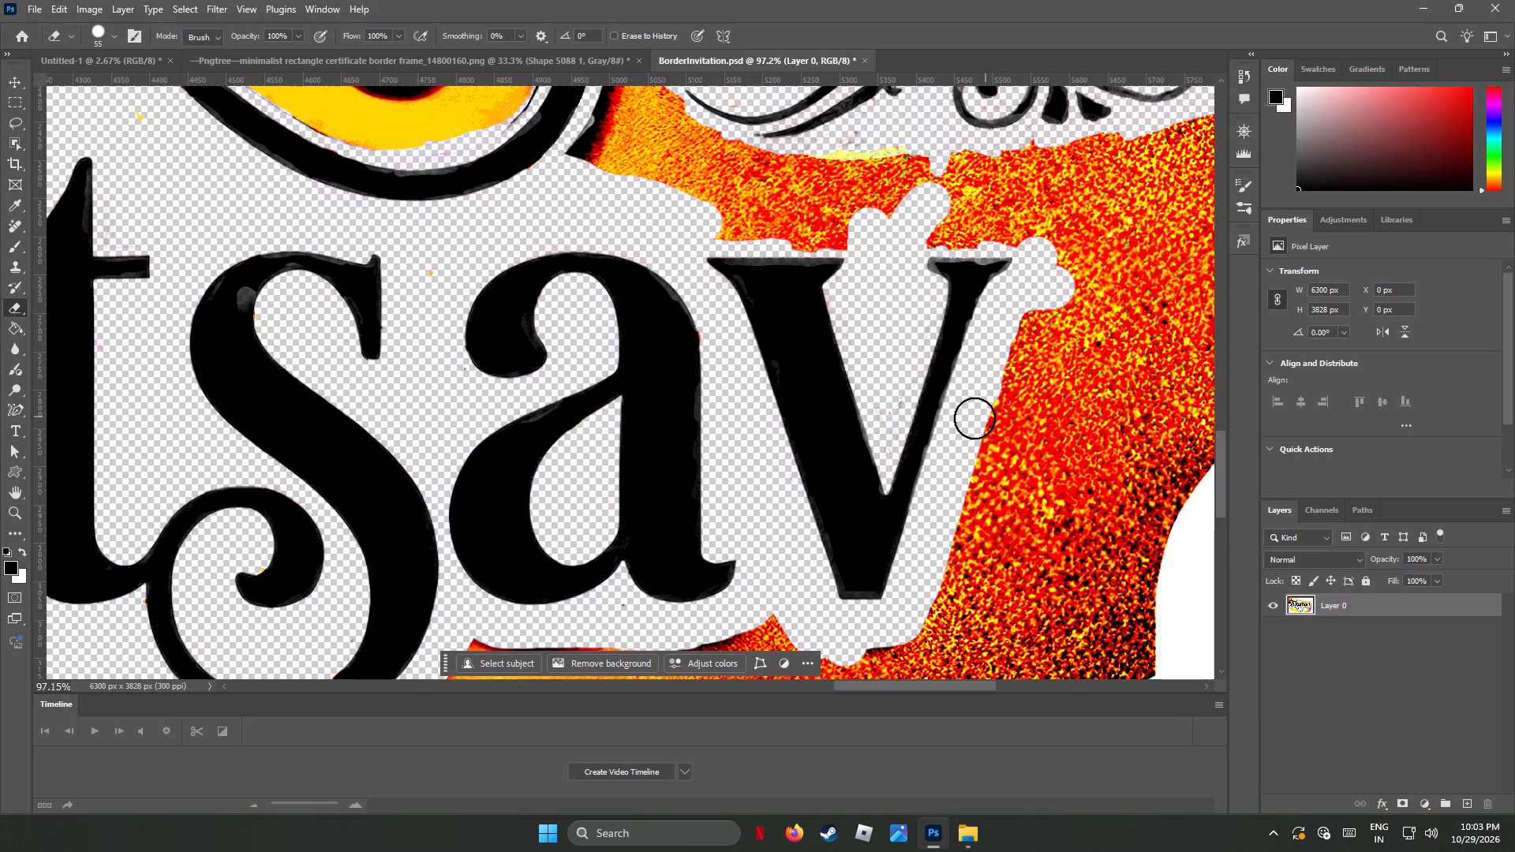
pyautogui.click(941, 230)
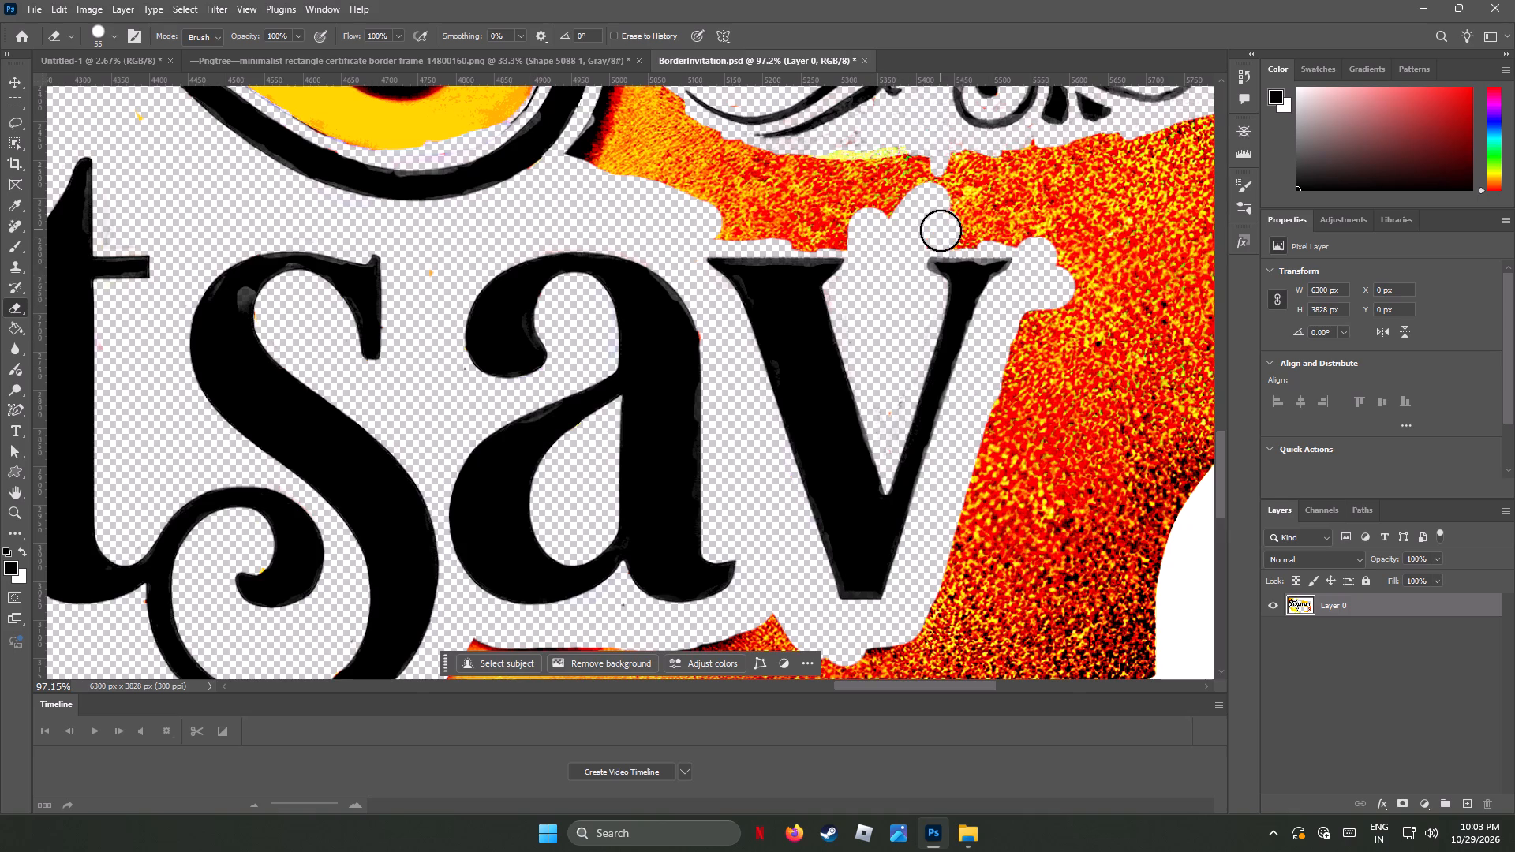
pyautogui.moveTo(937, 234); pyautogui.dragTo(1056, 231)
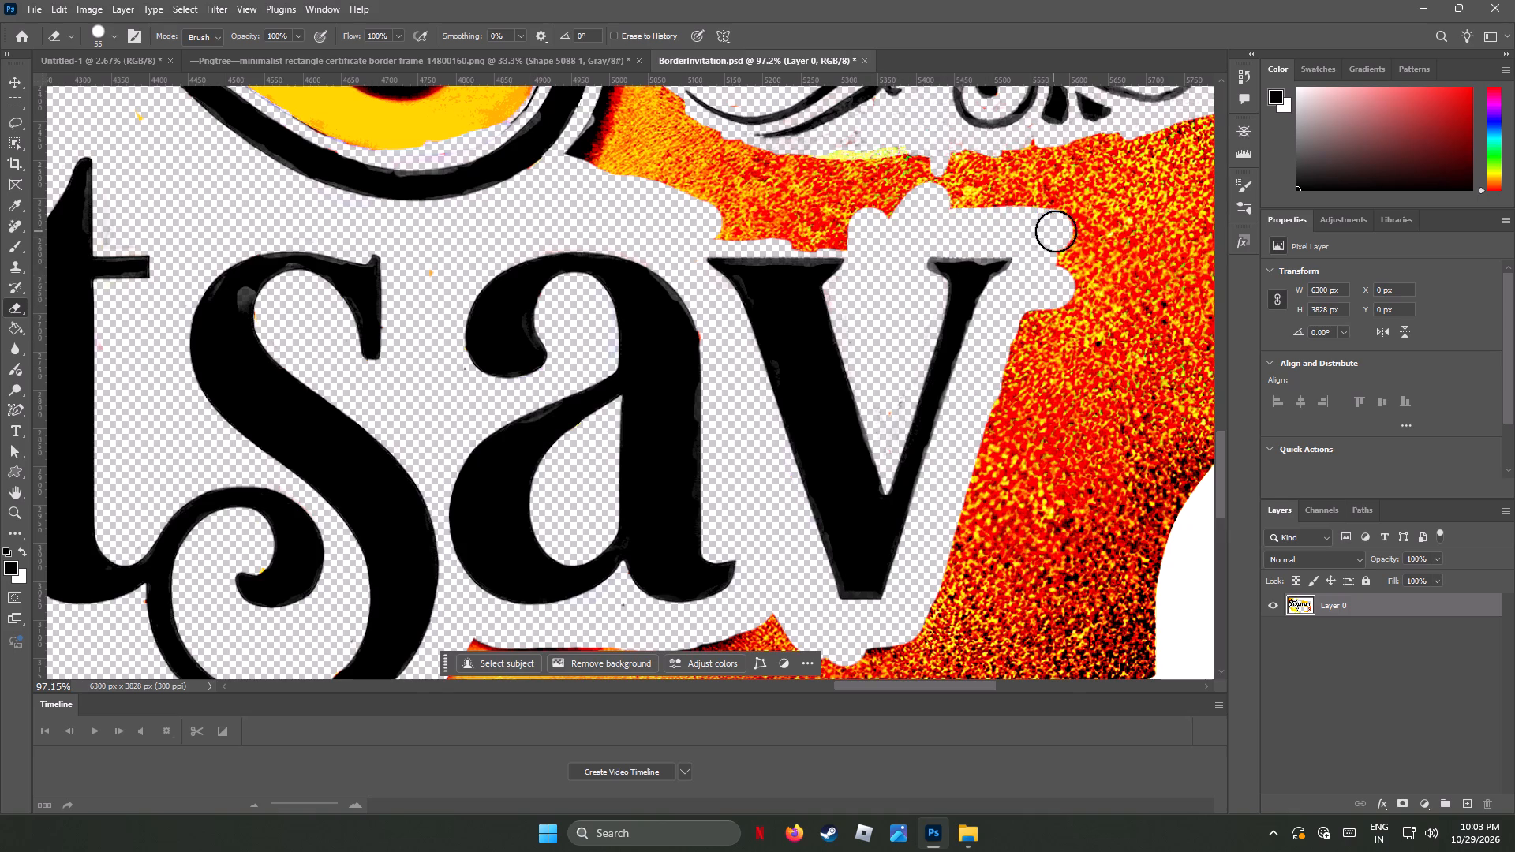
pyautogui.moveTo(1056, 231); pyautogui.dragTo(1060, 230)
pyautogui.click(836, 232)
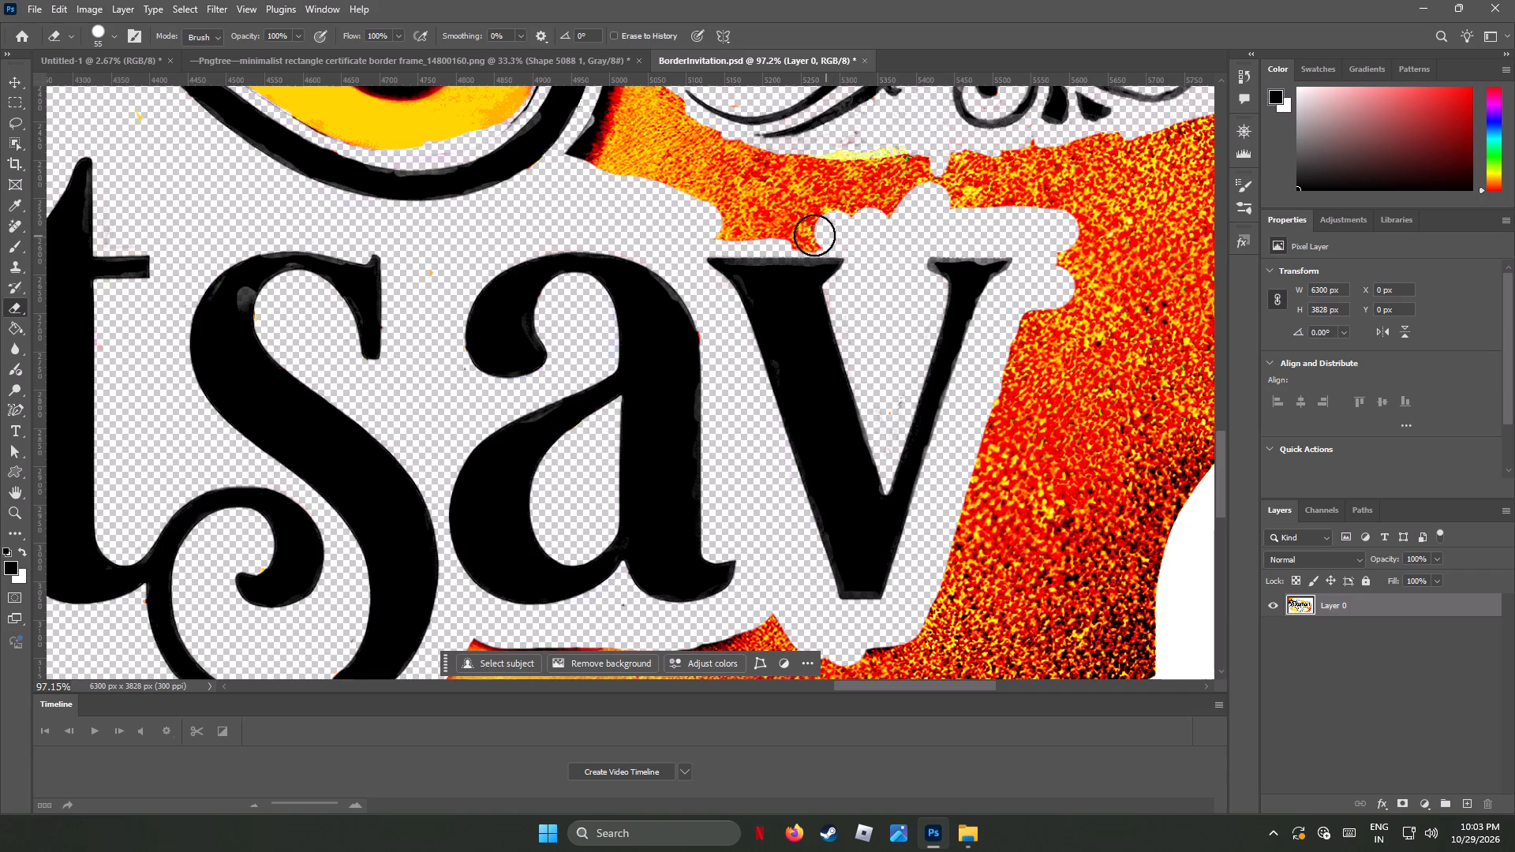
pyautogui.click(811, 235)
pyautogui.moveTo(798, 233); pyautogui.dragTo(836, 204)
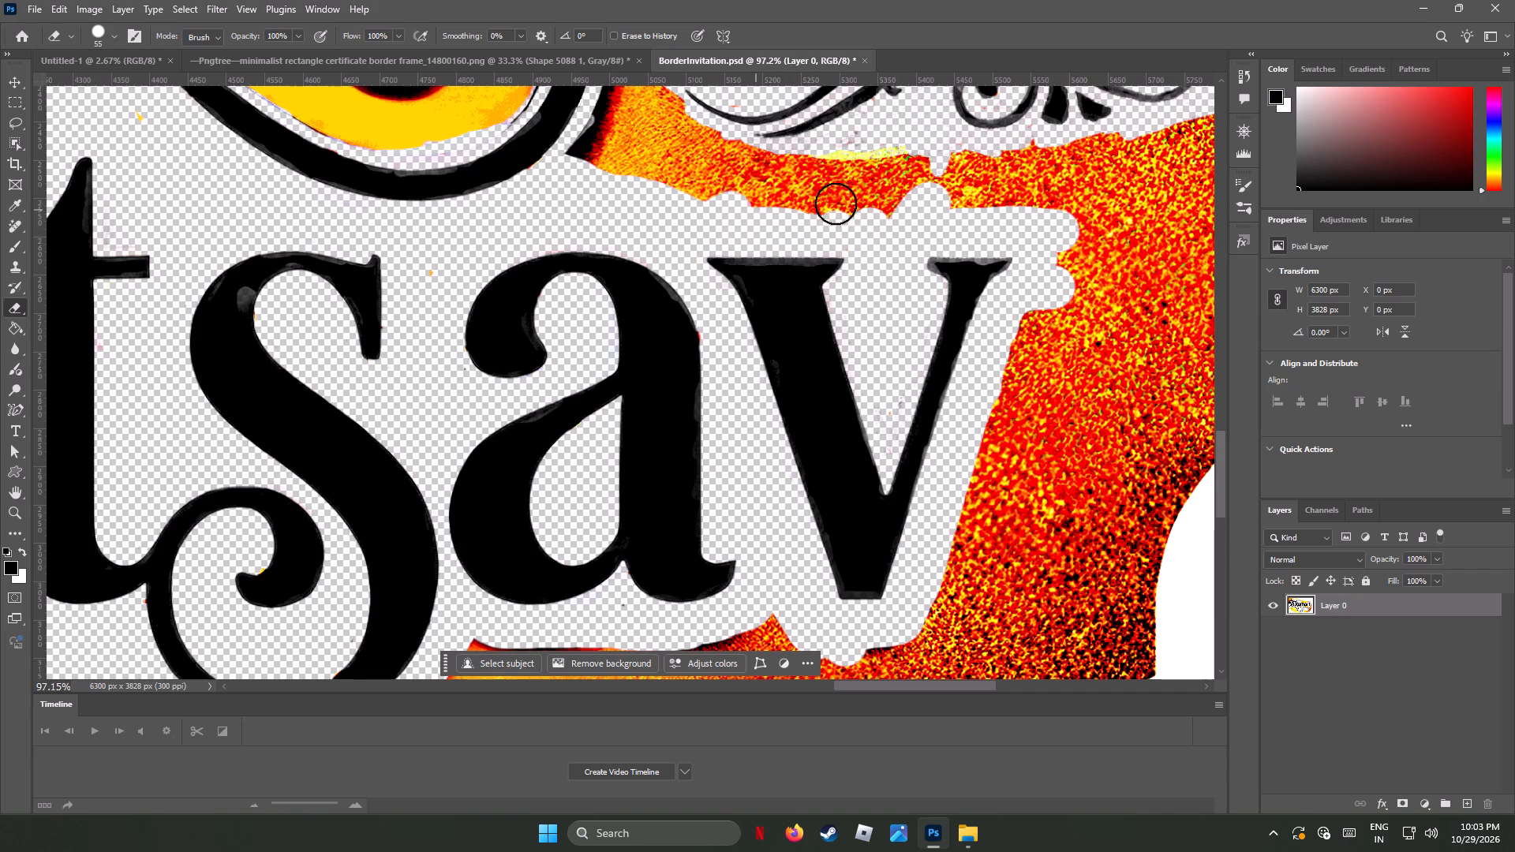
pyautogui.moveTo(836, 204); pyautogui.dragTo(826, 198)
# Erase the remaining orange strip between the top of the v and the small scroll flourish above it.
pyautogui.moveTo(918, 157); pyautogui.dragTo(800, 173)
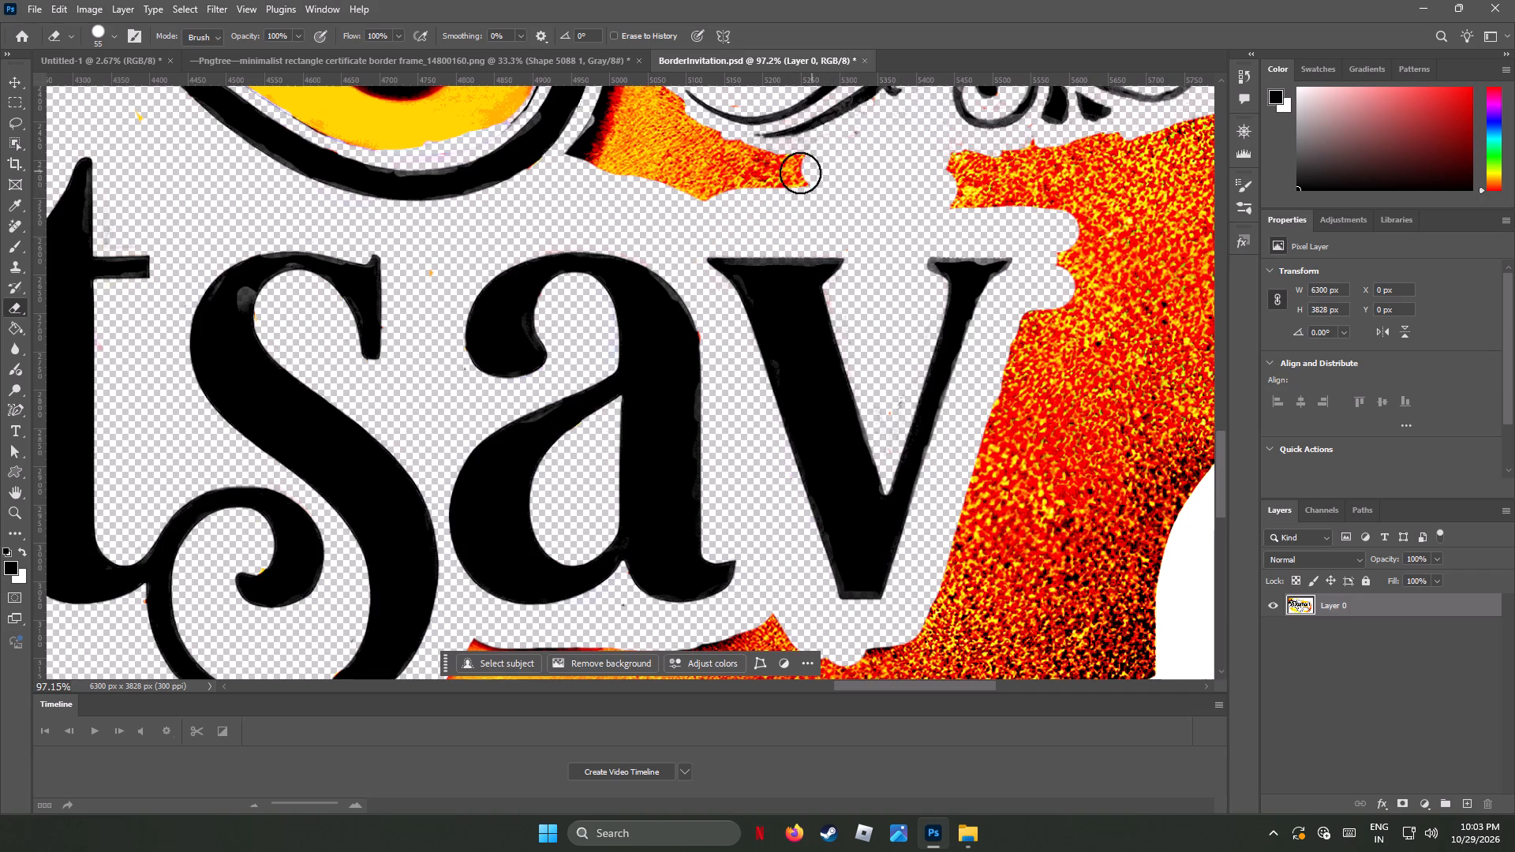
pyautogui.moveTo(800, 173); pyautogui.dragTo(726, 173)
pyautogui.moveTo(953, 163); pyautogui.dragTo(1037, 200)
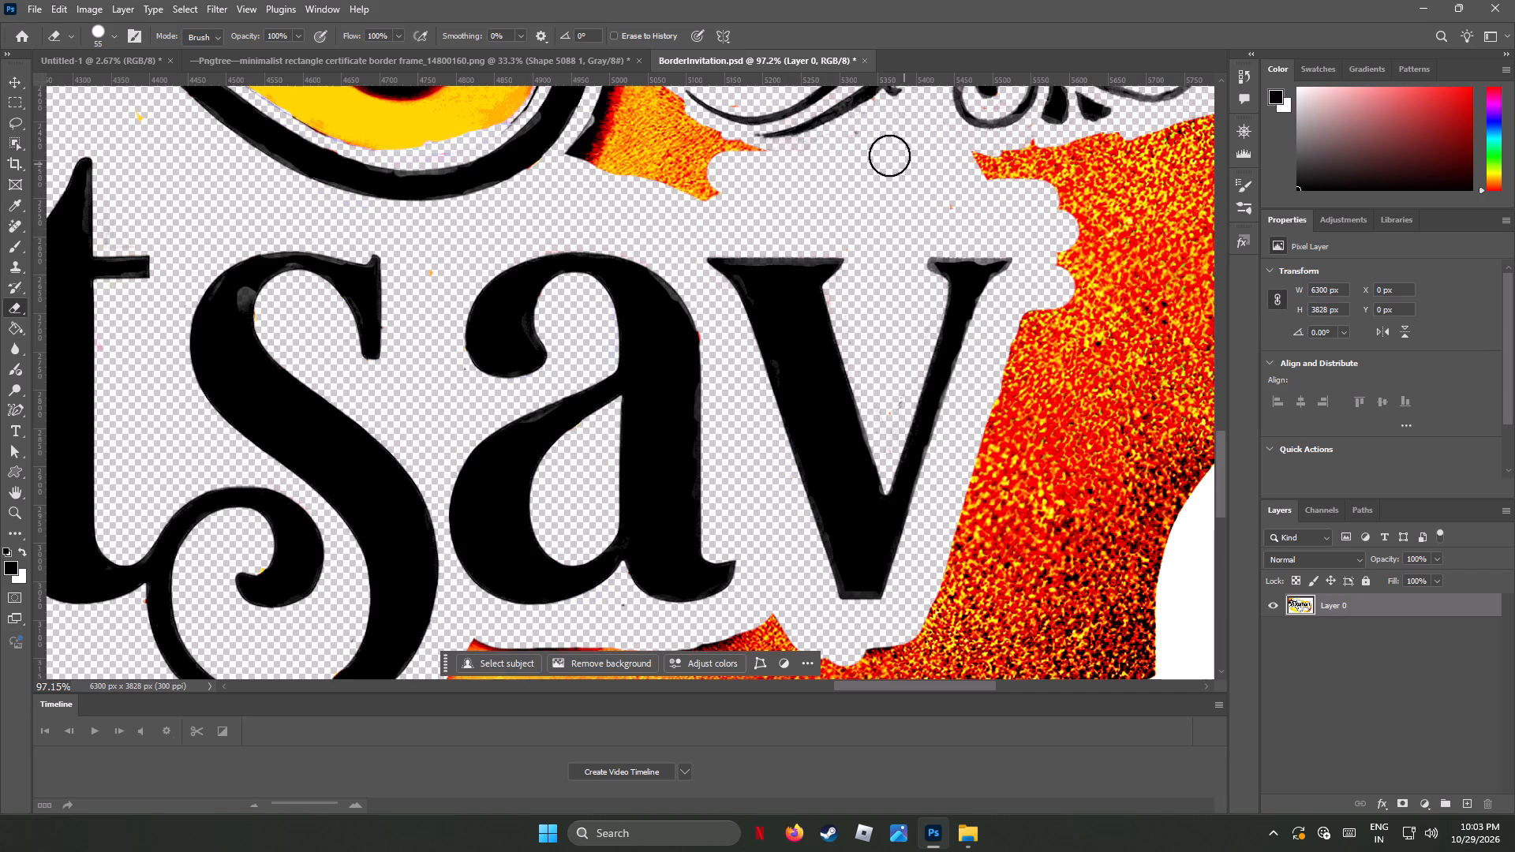
pyautogui.moveTo(862, 141); pyautogui.dragTo(1083, 164)
pyautogui.moveTo(1014, 172); pyautogui.dragTo(1101, 163)
# Widen the cleared area beyond the v's thin stroke by erasing the orange from below the flourish down alongside the letter.
pyautogui.moveTo(1111, 147); pyautogui.dragTo(1082, 196)
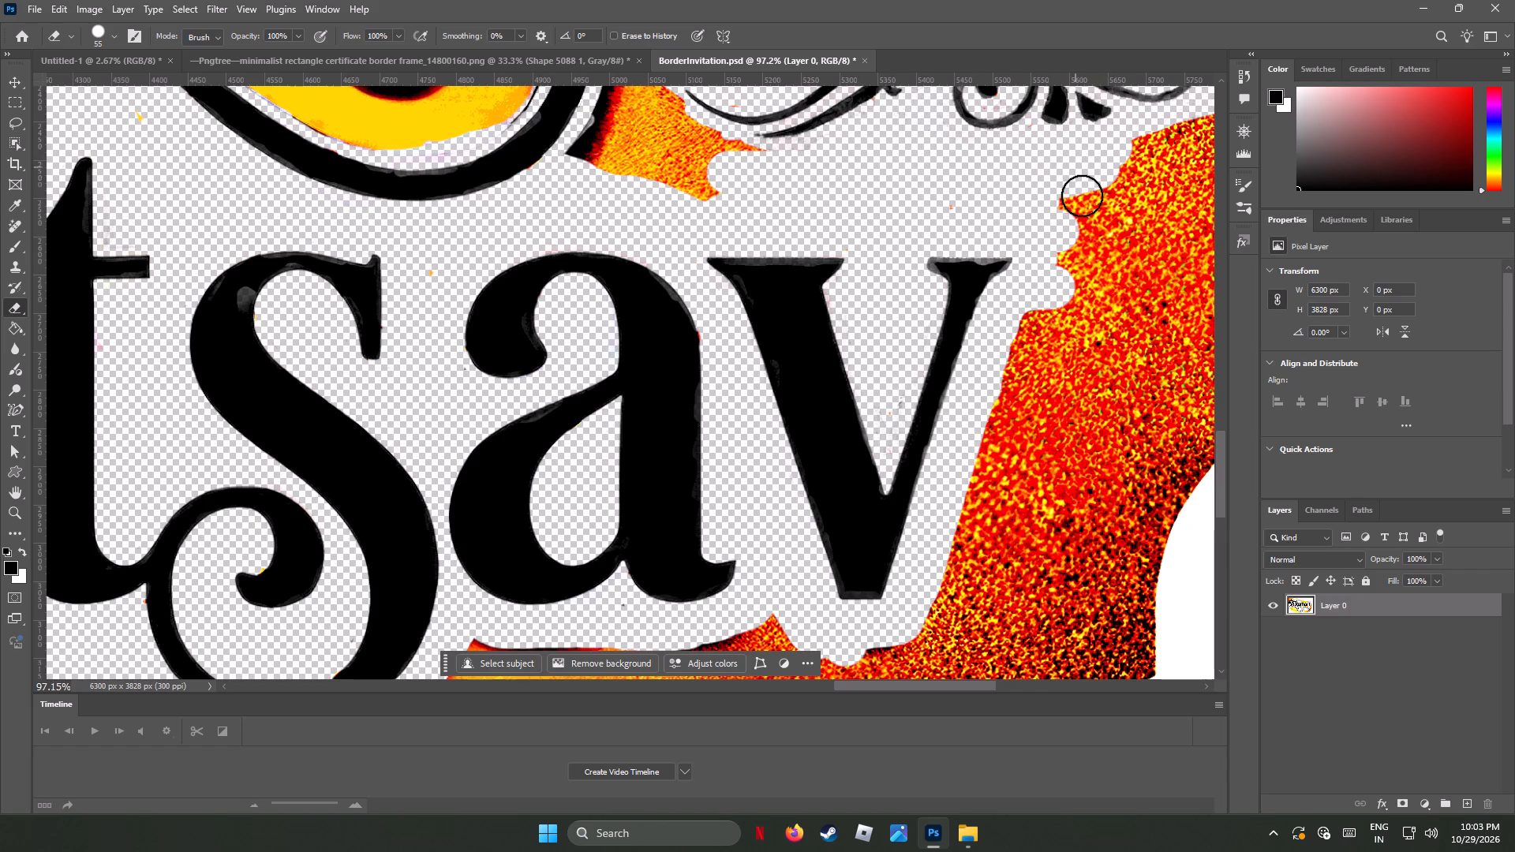
pyautogui.moveTo(1082, 196); pyautogui.dragTo(1019, 419)
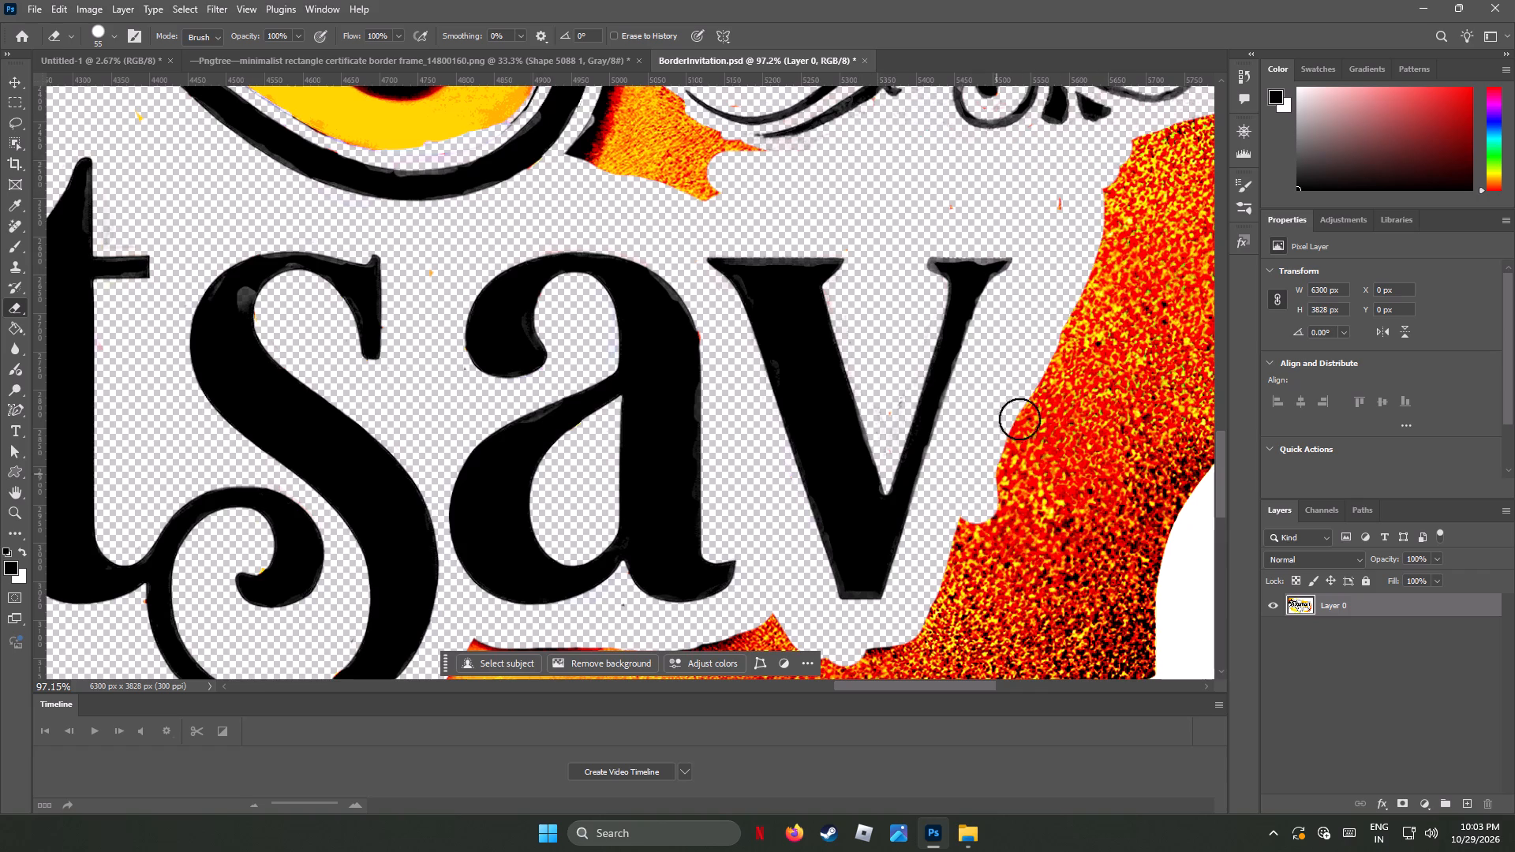
pyautogui.moveTo(1019, 419); pyautogui.dragTo(1009, 461)
# Erase the orange and black shadow between the large swirl's lower outer curve and the small scroll flourish.
pyautogui.scroll(3, 1002, 448)
pyautogui.scroll(-1, 1002, 448)
pyautogui.scroll(2, 1002, 448)
pyautogui.scroll(-1, 1002, 448)
pyautogui.scroll(4, 1002, 448)
pyautogui.scroll(-2, 1002, 448)
pyautogui.scroll(4, 1002, 448)
pyautogui.scroll(-5, 1002, 448)
pyautogui.scroll(5, 1002, 448)
pyautogui.scroll(-8, 1002, 448)
pyautogui.scroll(3, 1002, 448)
pyautogui.scroll(-1, 1002, 448)
pyautogui.scroll(14, 1002, 448)
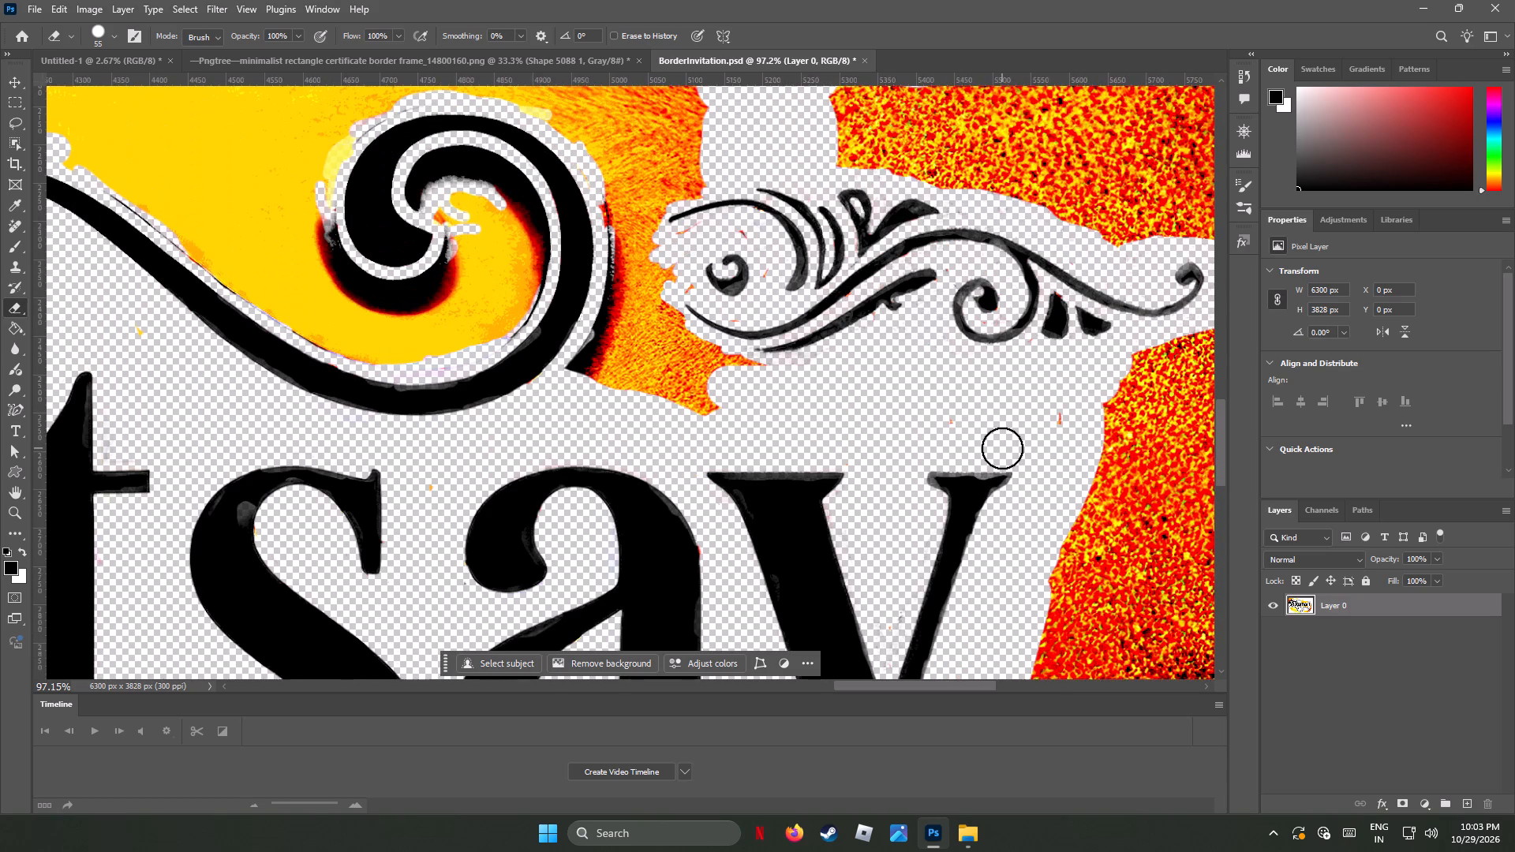
pyautogui.moveTo(752, 372); pyautogui.dragTo(720, 361)
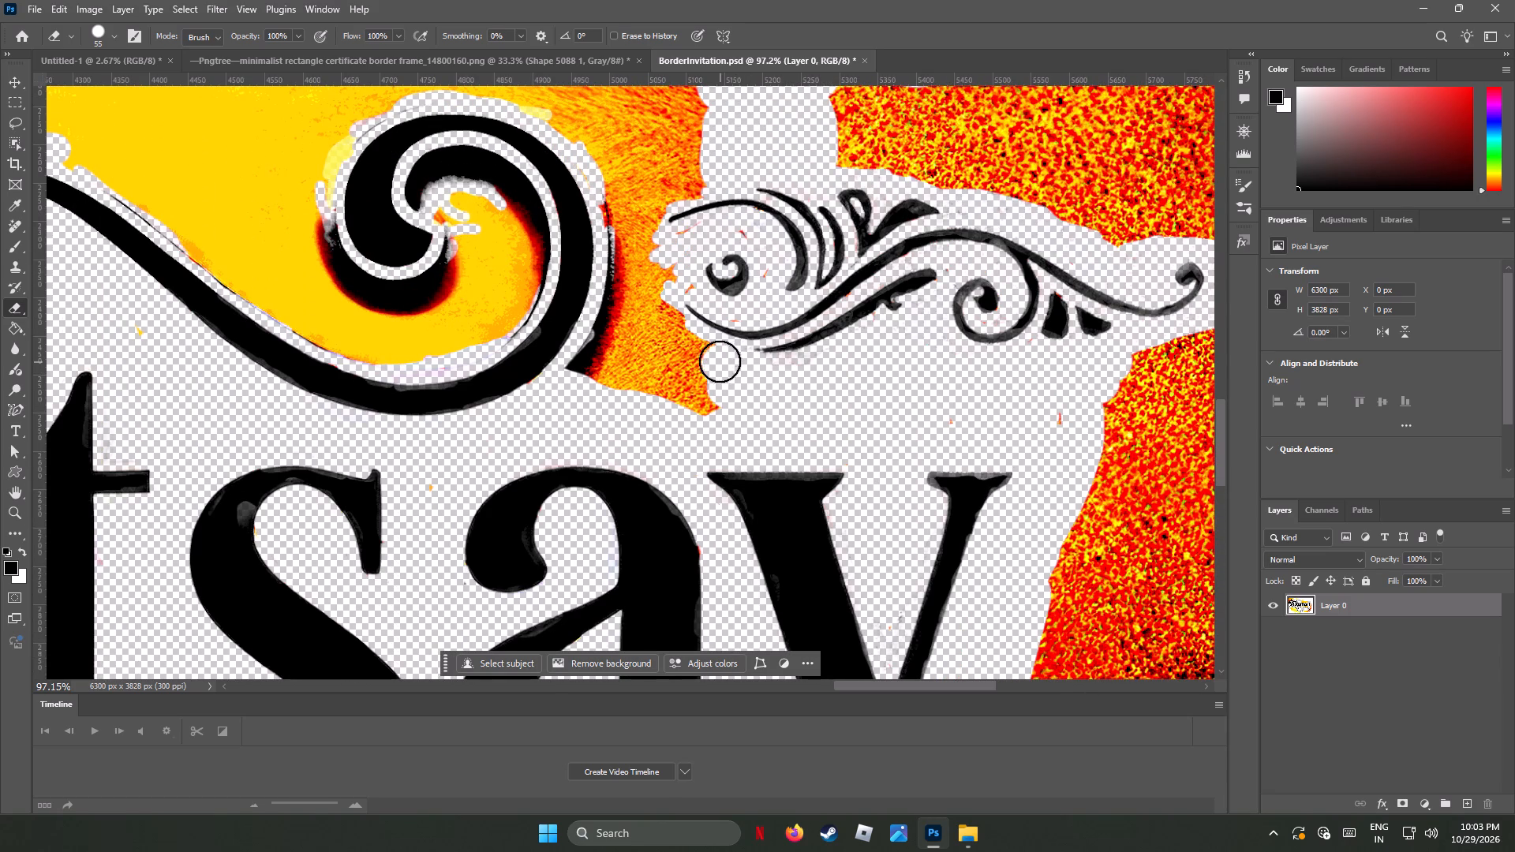
pyautogui.moveTo(720, 361); pyautogui.dragTo(645, 311)
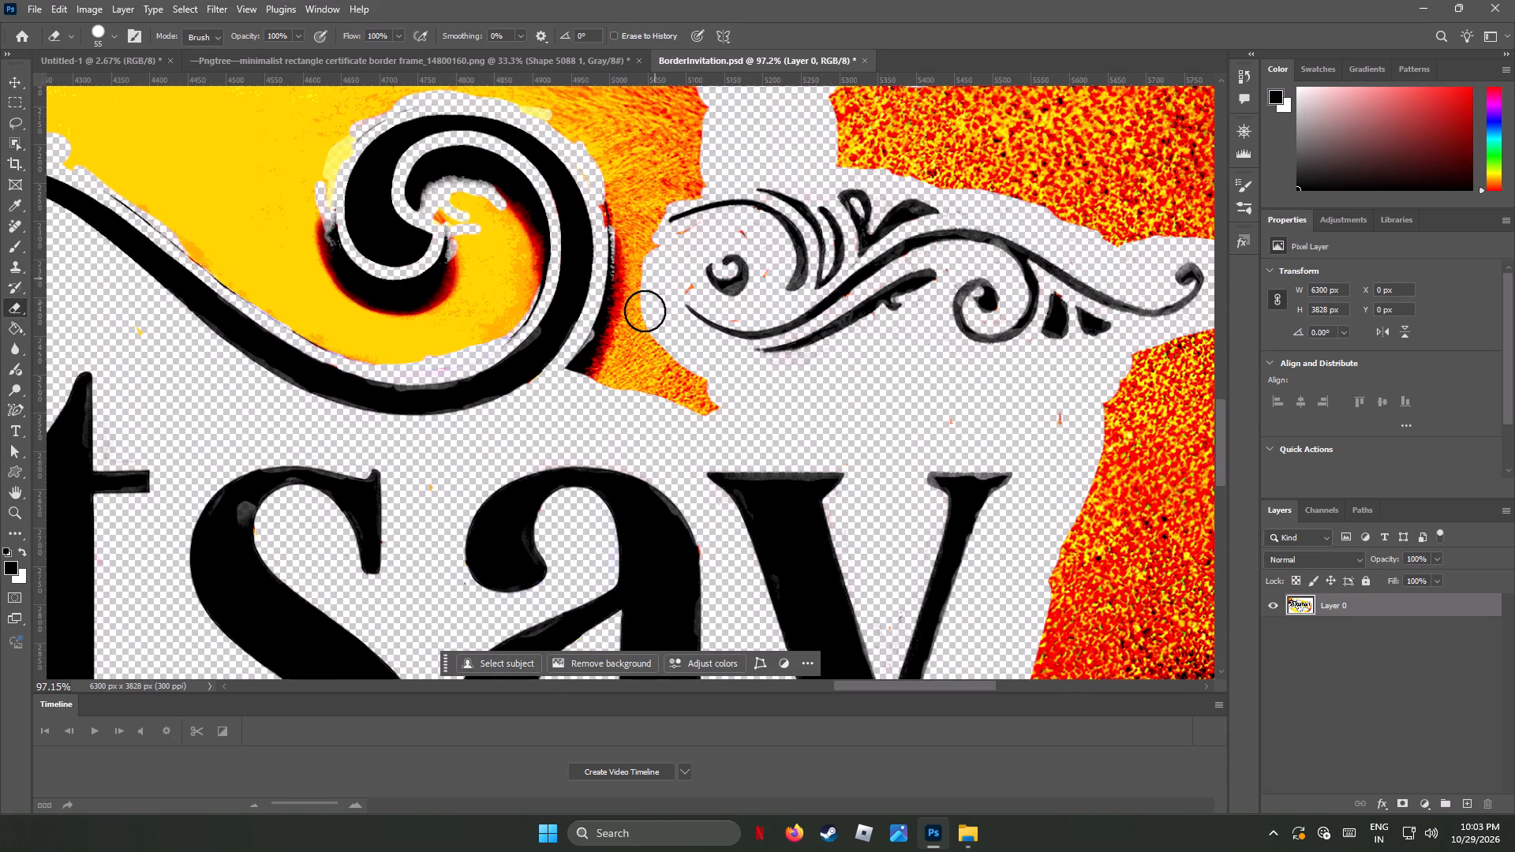
pyautogui.moveTo(645, 311); pyautogui.dragTo(602, 349)
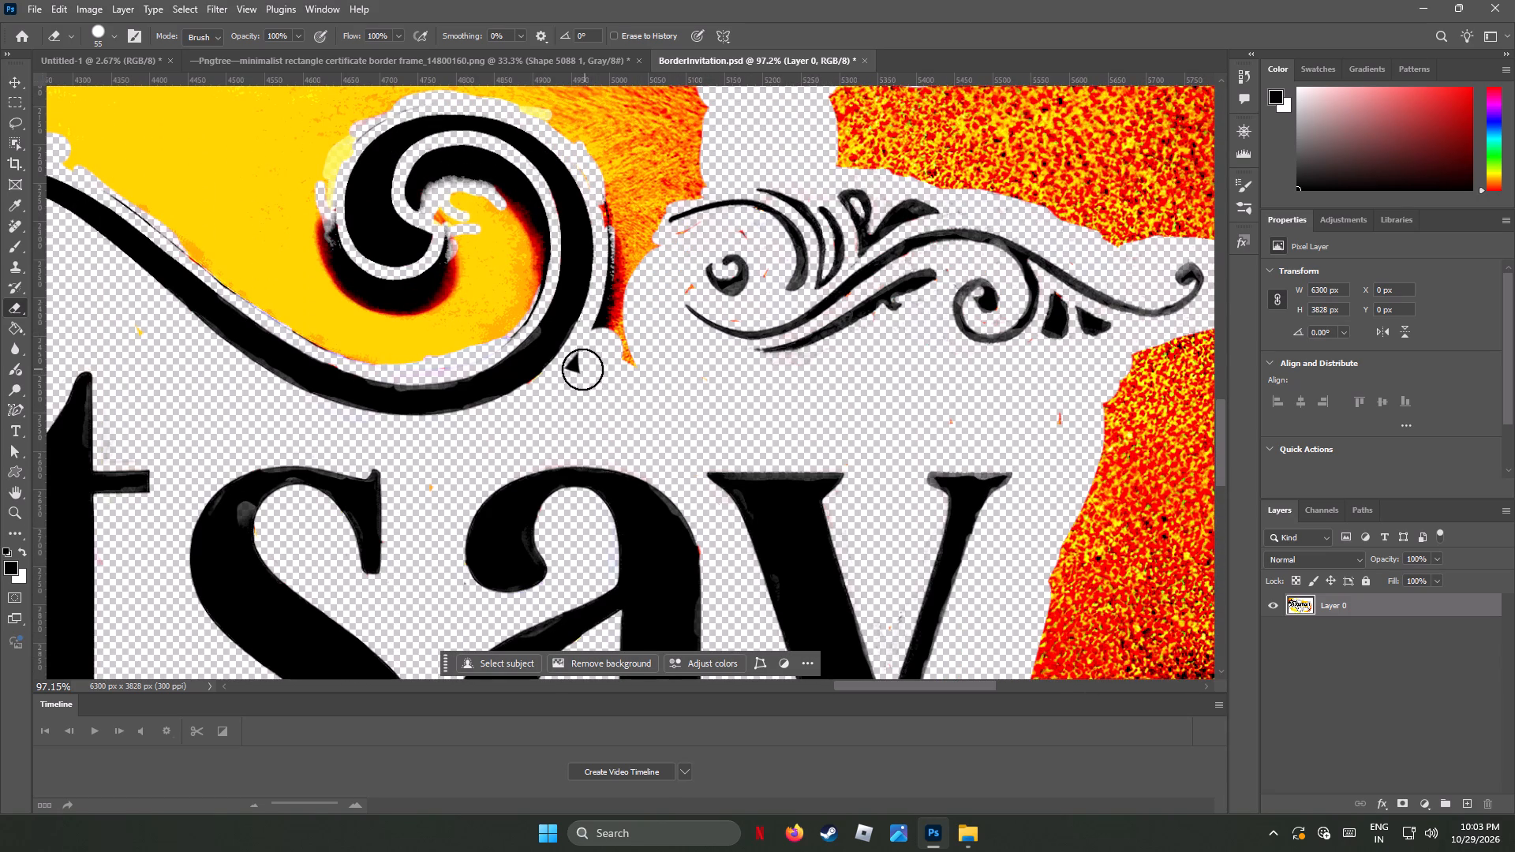
pyautogui.moveTo(582, 369); pyautogui.dragTo(642, 361)
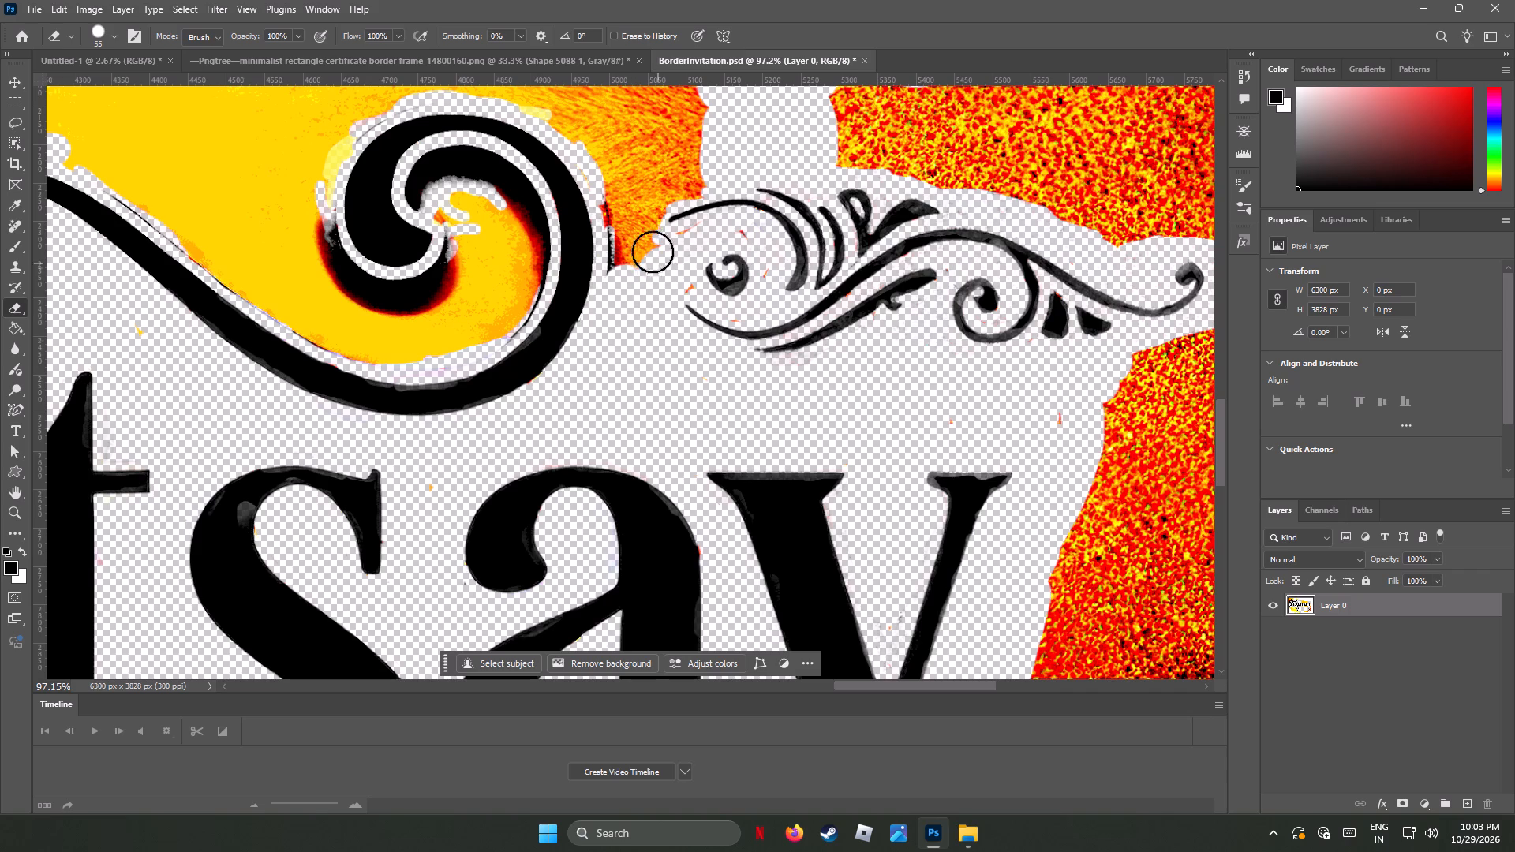
# Erase the orange and dark residue between the large swirl's upper outer curve and the near tip of the small flourish.
pyautogui.click(648, 233)
pyautogui.moveTo(617, 268); pyautogui.dragTo(643, 259)
pyautogui.click(742, 230)
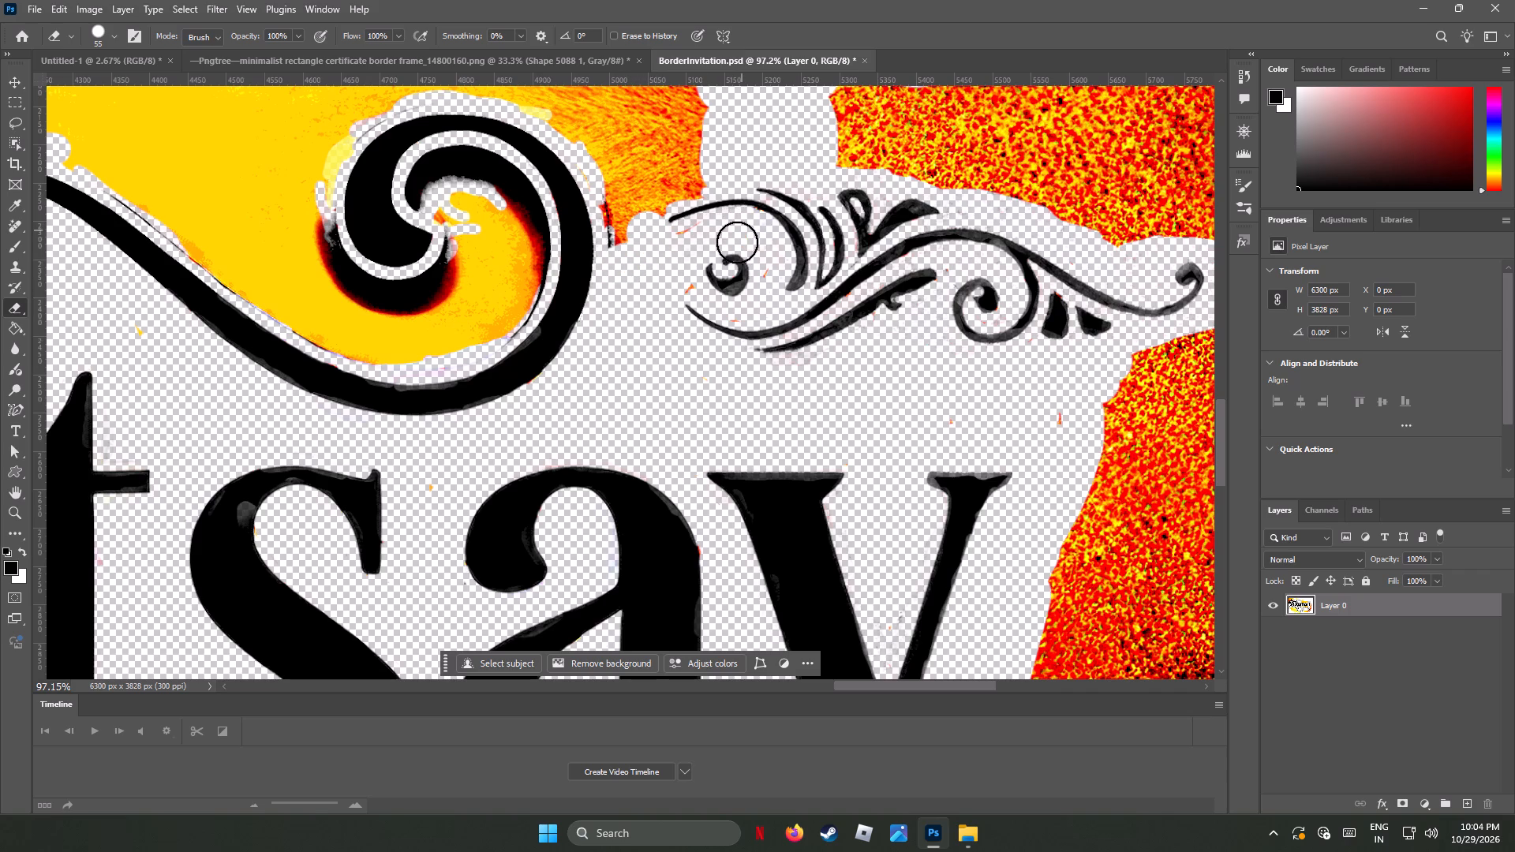
pyautogui.moveTo(623, 234); pyautogui.dragTo(612, 163)
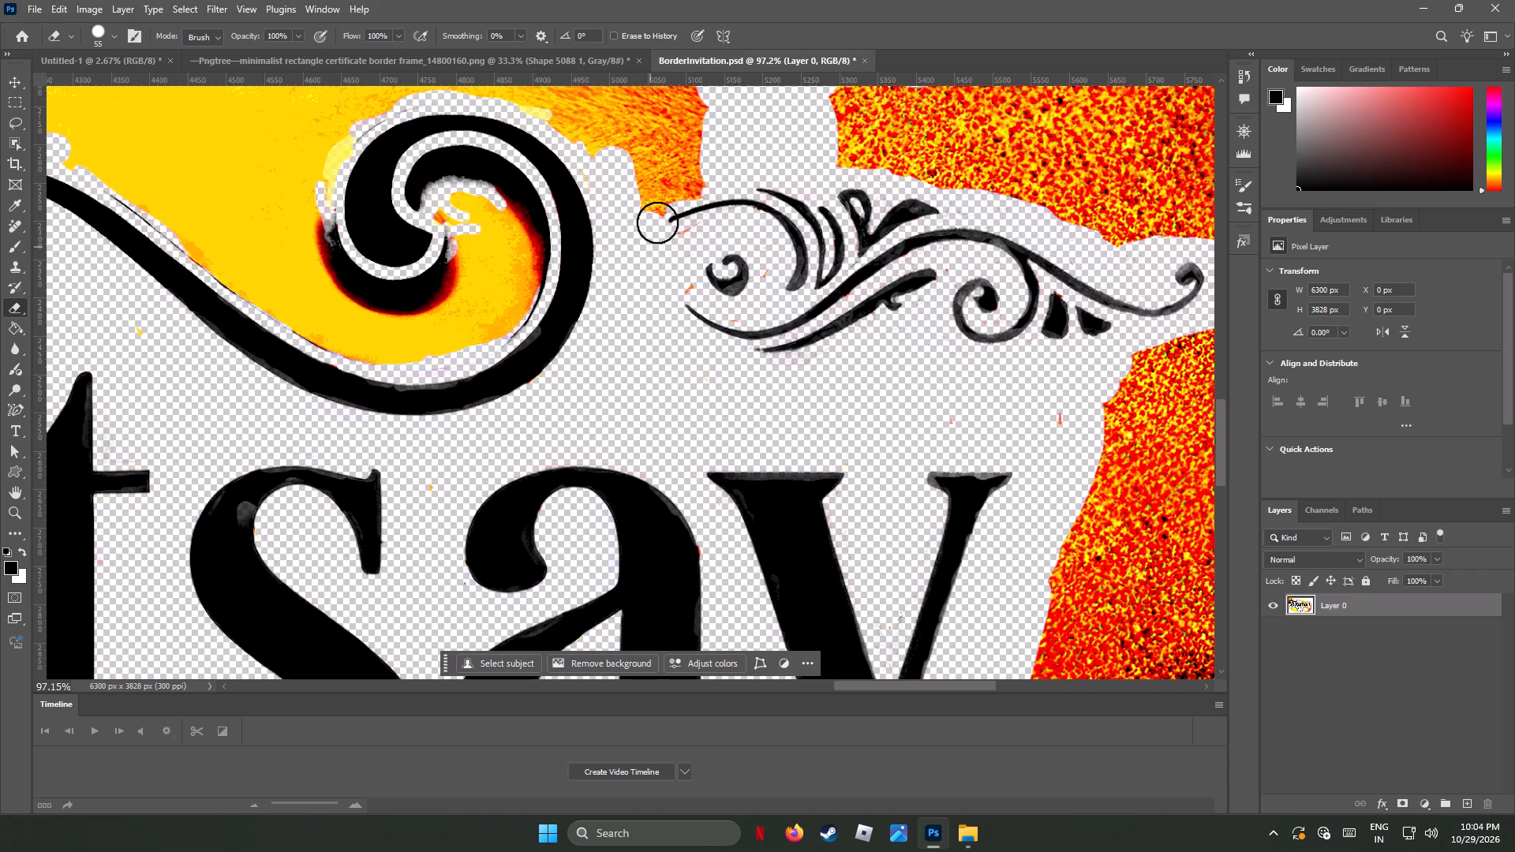
pyautogui.moveTo(654, 203); pyautogui.dragTo(684, 177)
pyautogui.moveTo(694, 184); pyautogui.dragTo(670, 141)
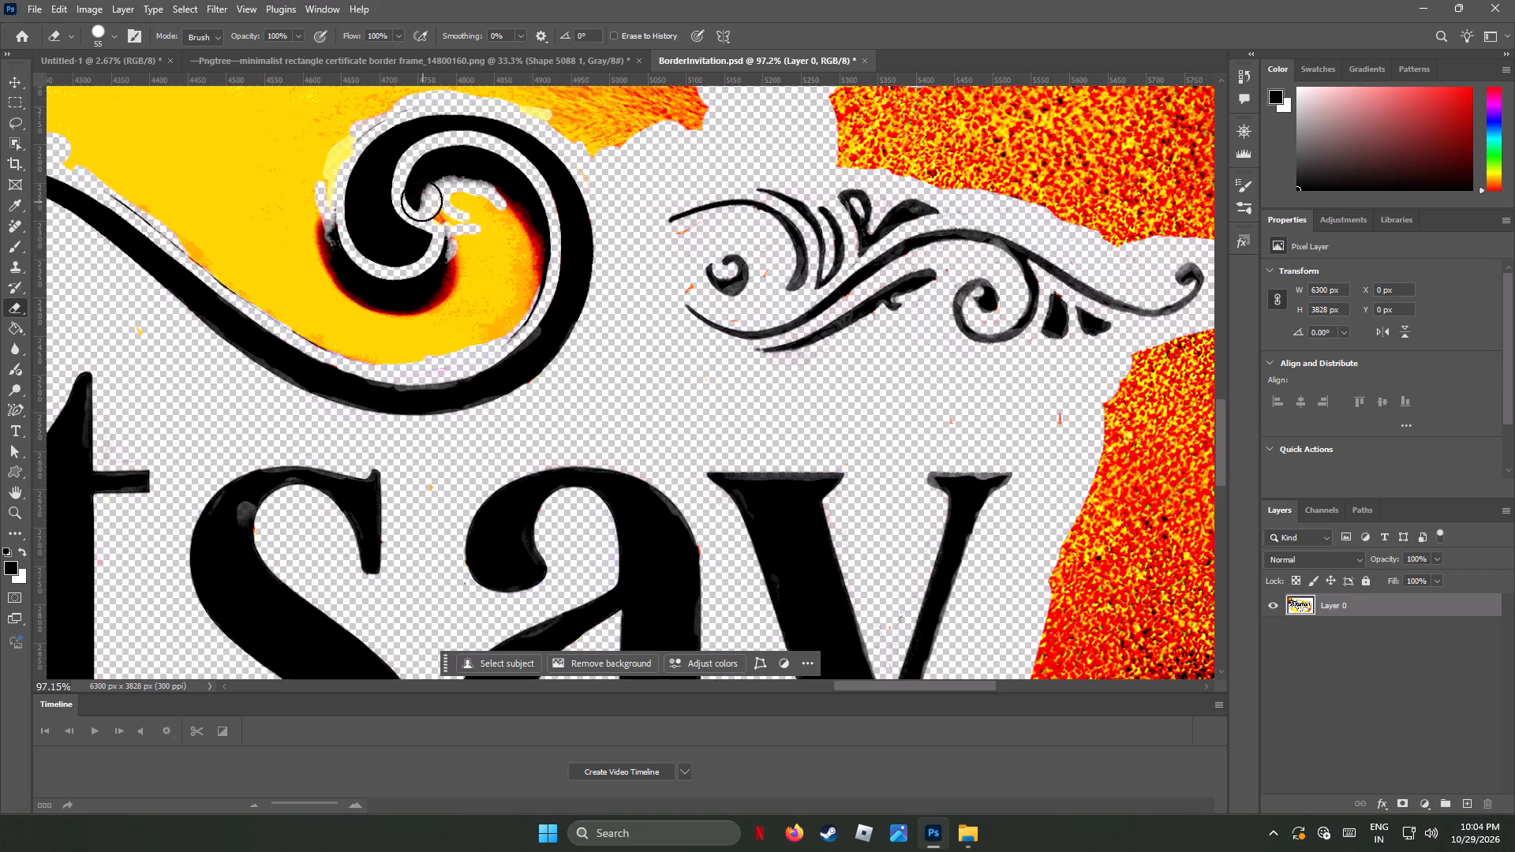
# Erase the thin black inner curl and its shadow along the inside of the large swirl's upper curve.
pyautogui.moveTo(421, 195); pyautogui.dragTo(443, 168)
pyautogui.moveTo(428, 170); pyautogui.dragTo(466, 159)
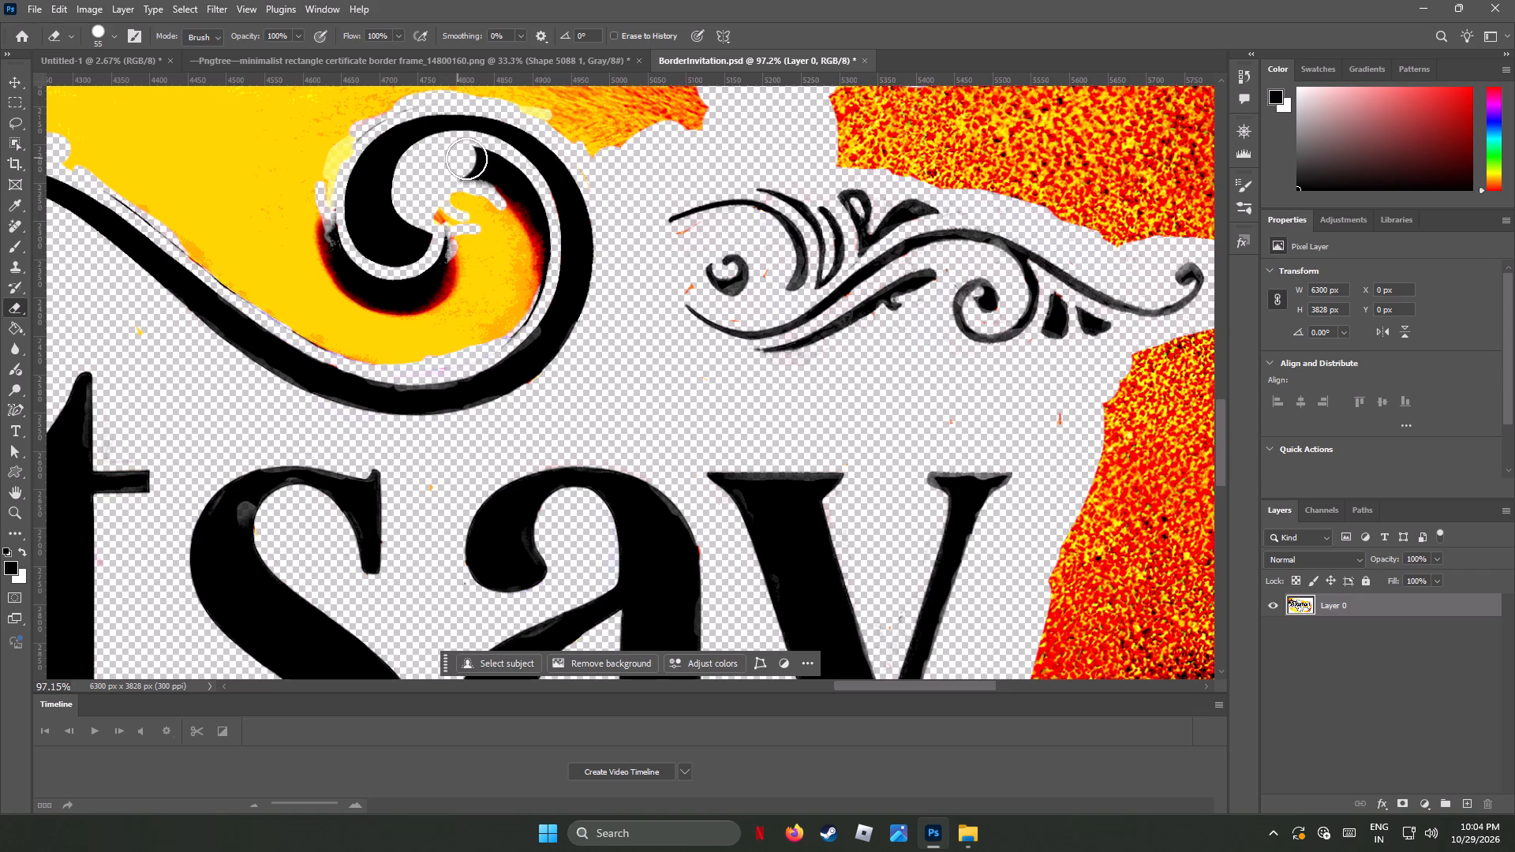
pyautogui.moveTo(466, 159); pyautogui.dragTo(526, 228)
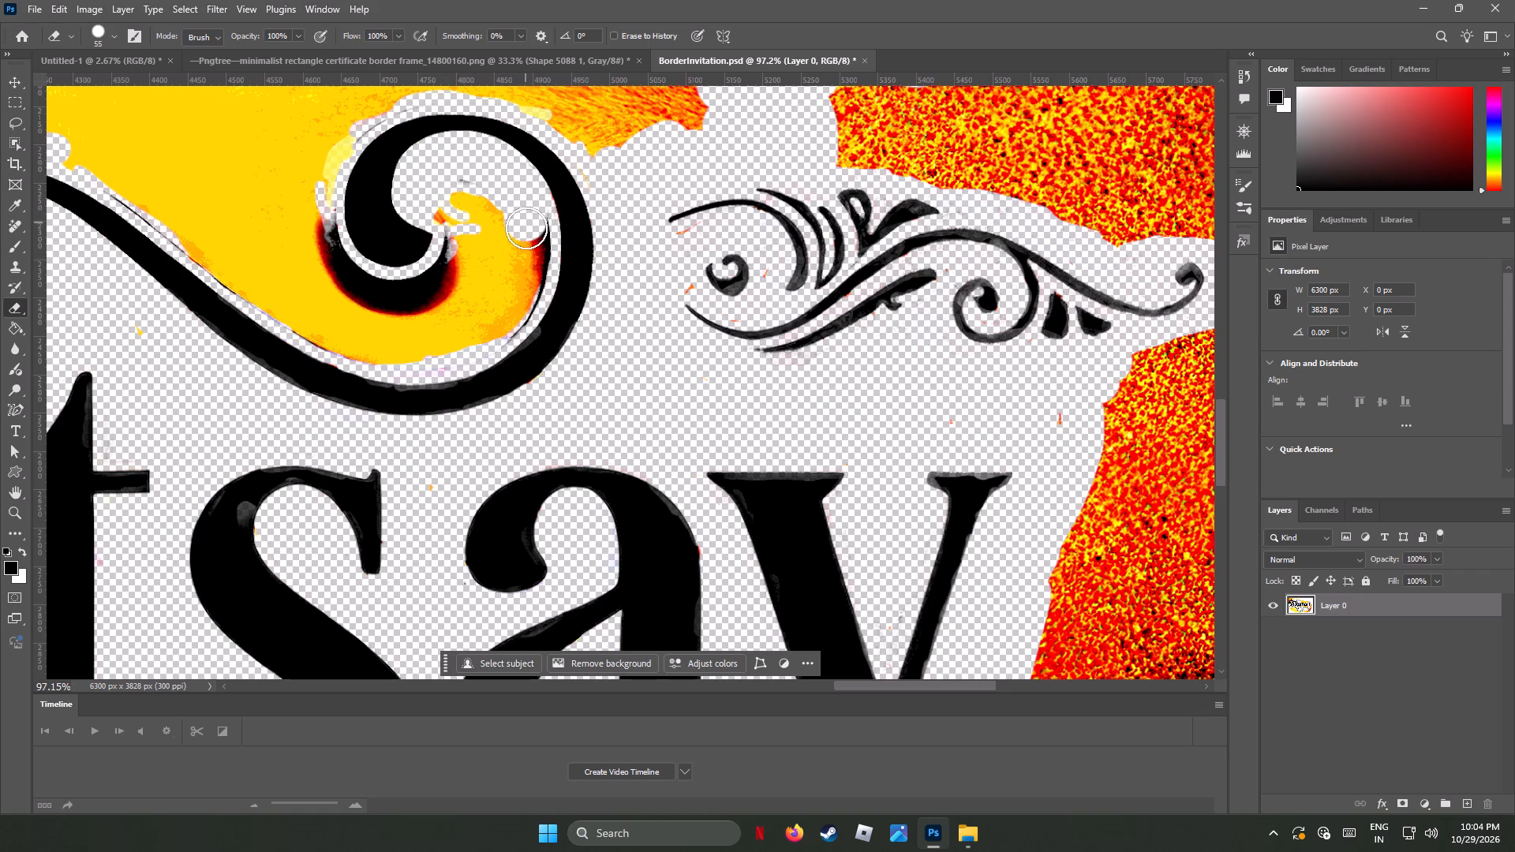
pyautogui.moveTo(526, 228); pyautogui.dragTo(536, 247)
pyautogui.click(533, 225)
# Erase the yellow-orange patch at the large swirl's centre and the black shadow crescent beneath its rounded tip.
pyautogui.moveTo(467, 185); pyautogui.dragTo(473, 239)
pyautogui.moveTo(446, 211); pyautogui.dragTo(432, 284)
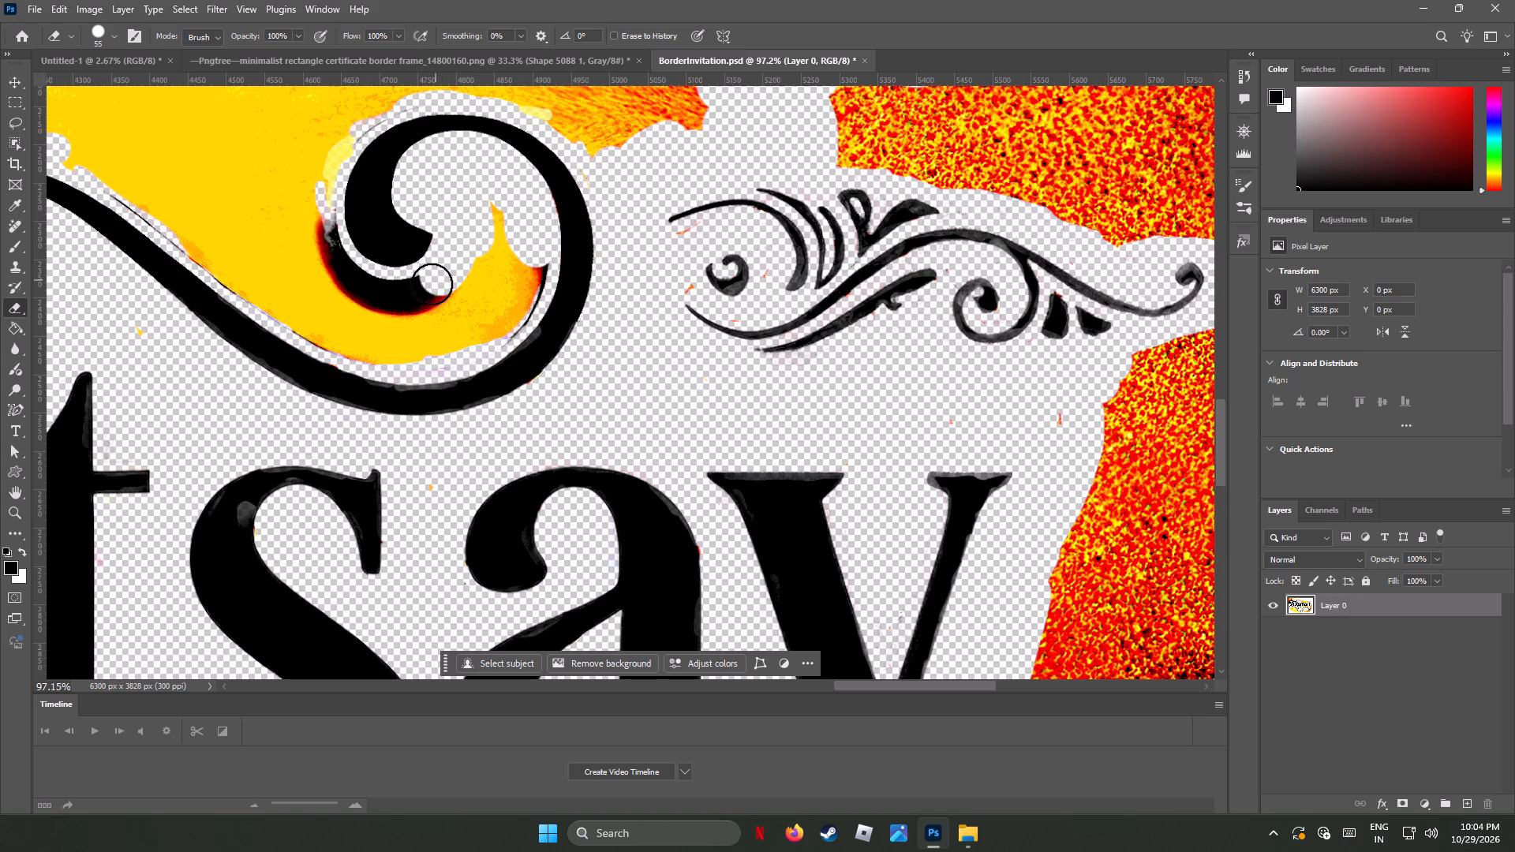
pyautogui.moveTo(432, 284); pyautogui.dragTo(393, 298)
pyautogui.moveTo(497, 215); pyautogui.dragTo(432, 317)
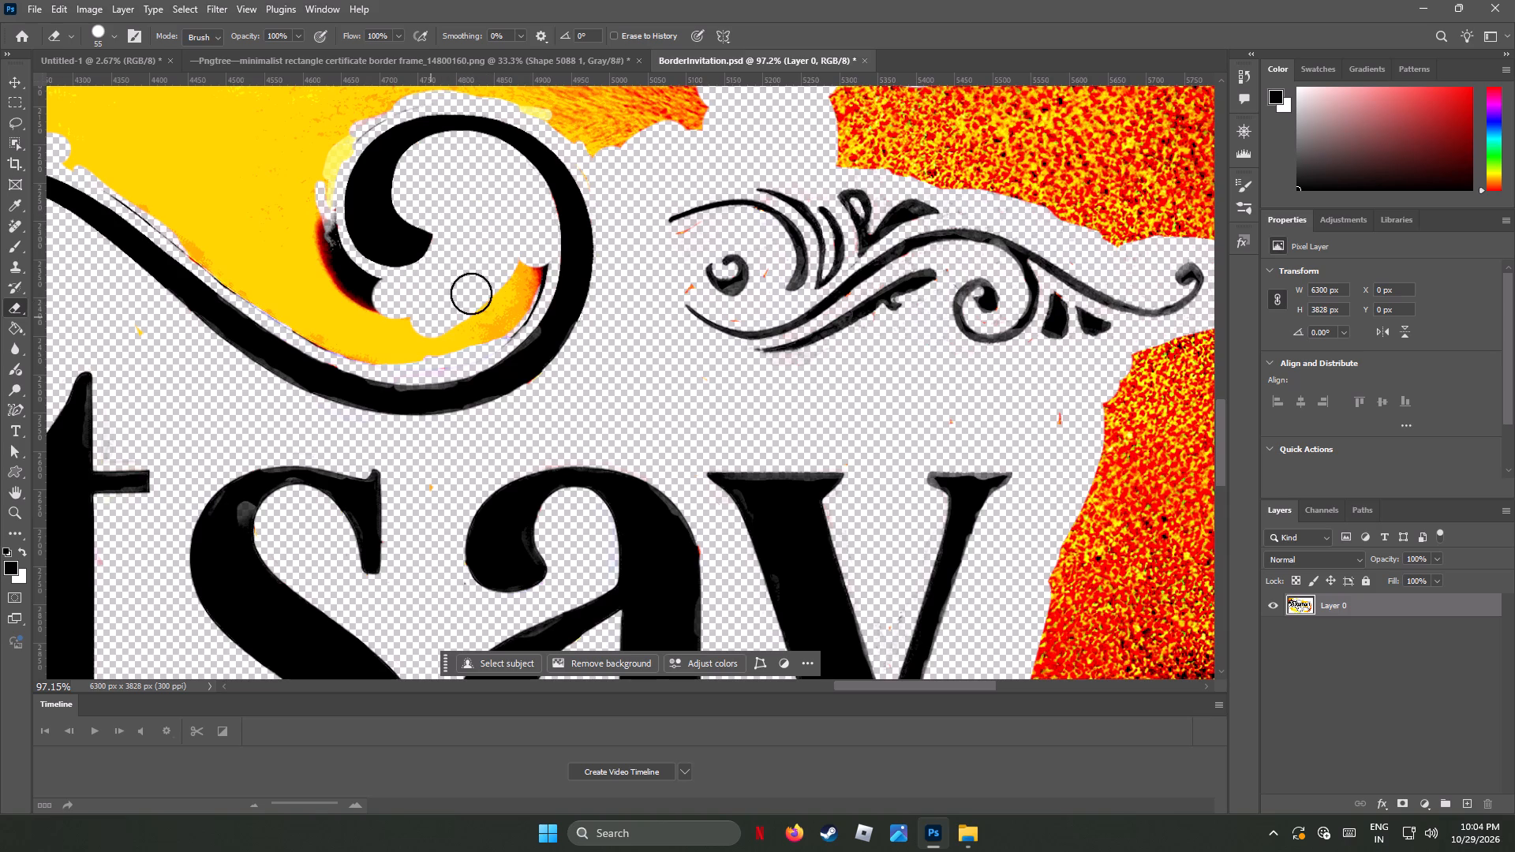
# Erase the yellow-orange flame and dark red shadow inside the large swirl, from its inner lower curve round to the outer side of its rounded tip.
pyautogui.moveTo(536, 267); pyautogui.dragTo(430, 329)
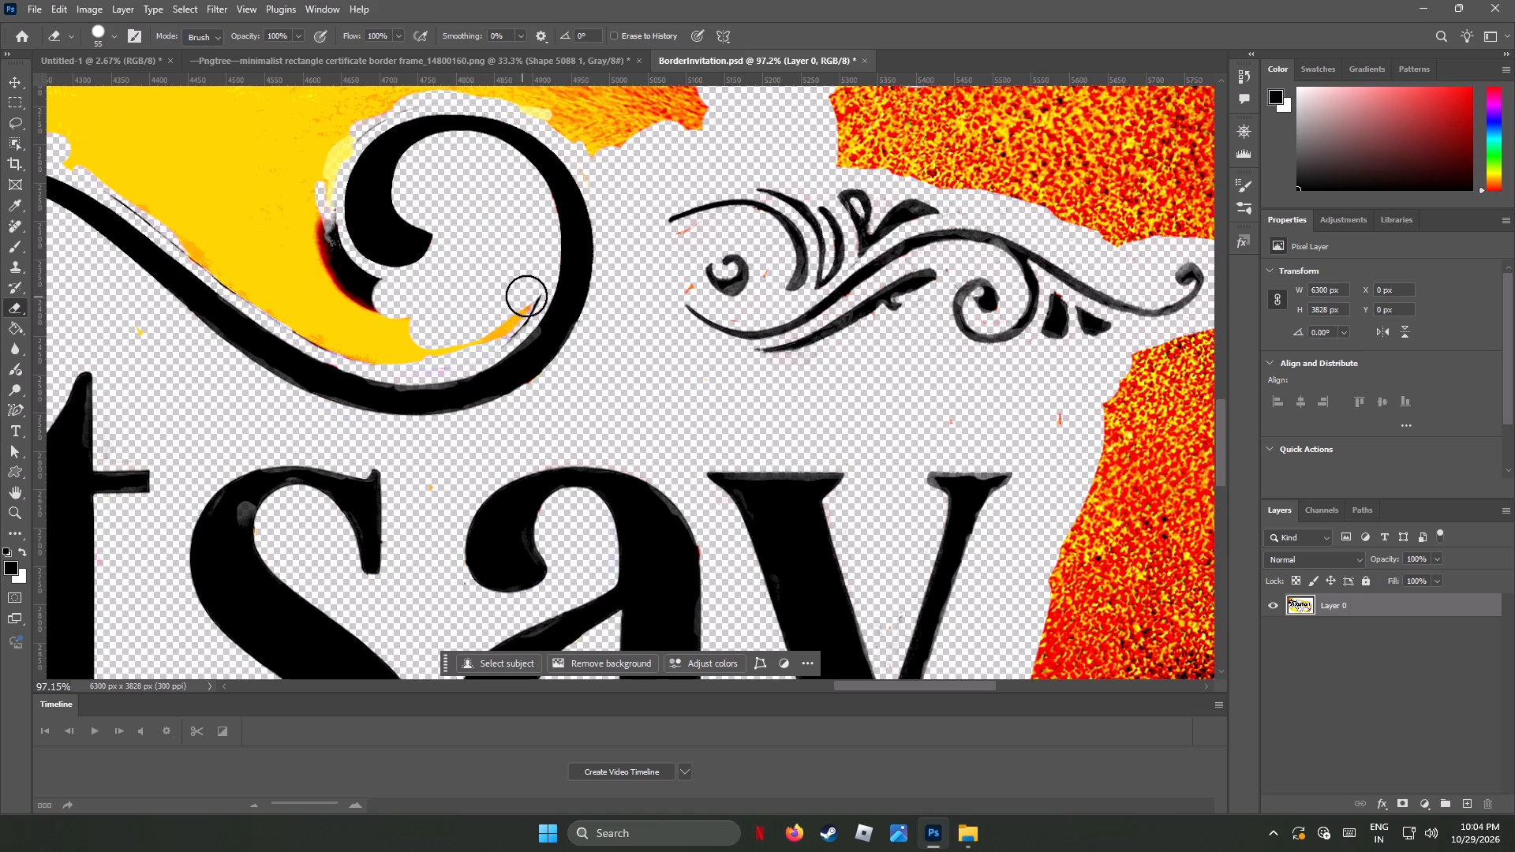
pyautogui.moveTo(528, 296); pyautogui.dragTo(475, 340)
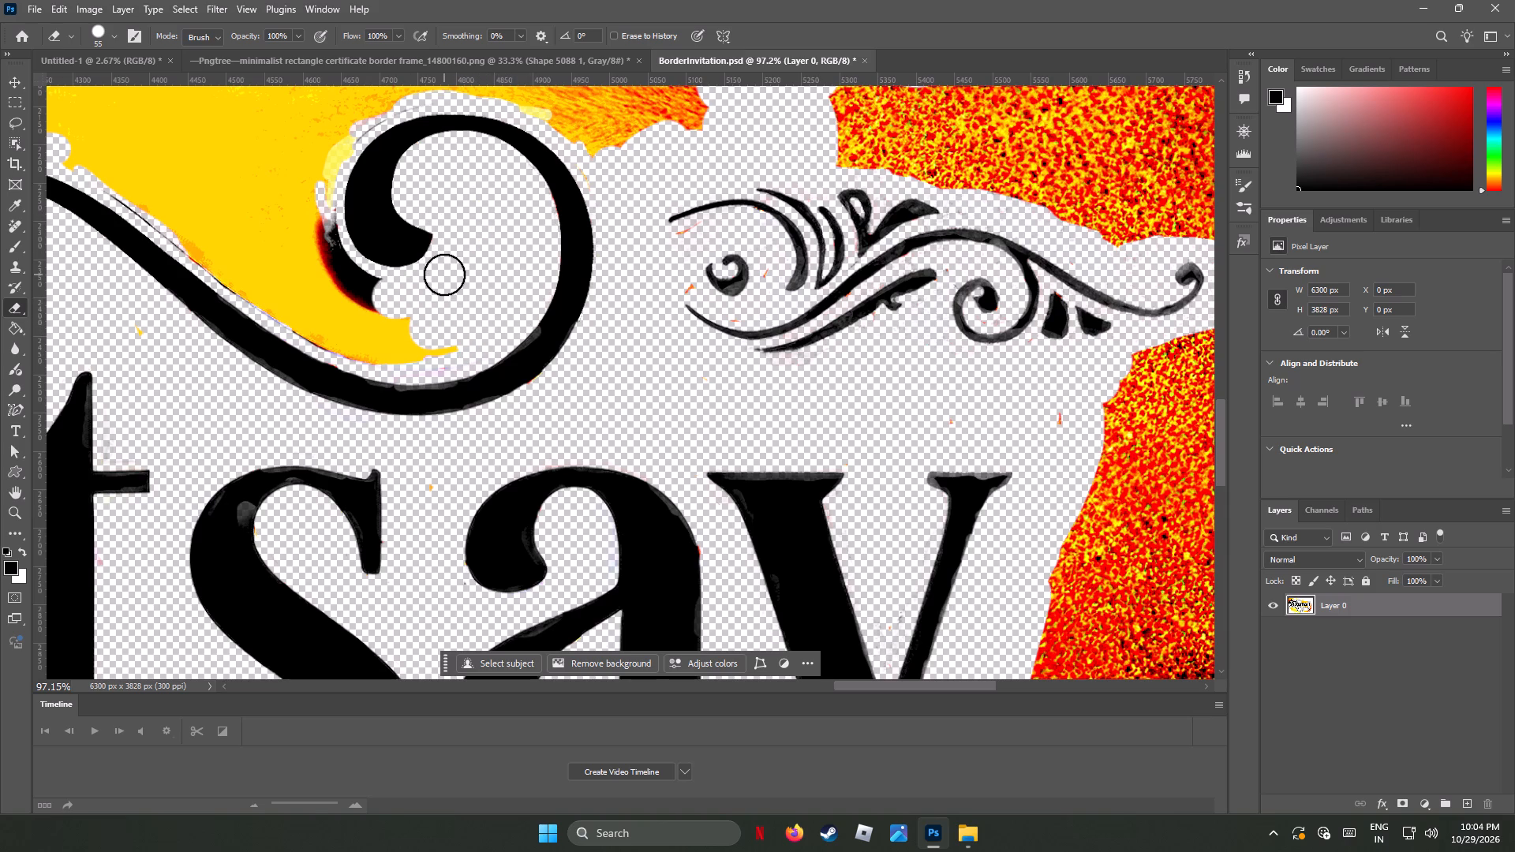
pyautogui.moveTo(443, 346); pyautogui.dragTo(372, 354)
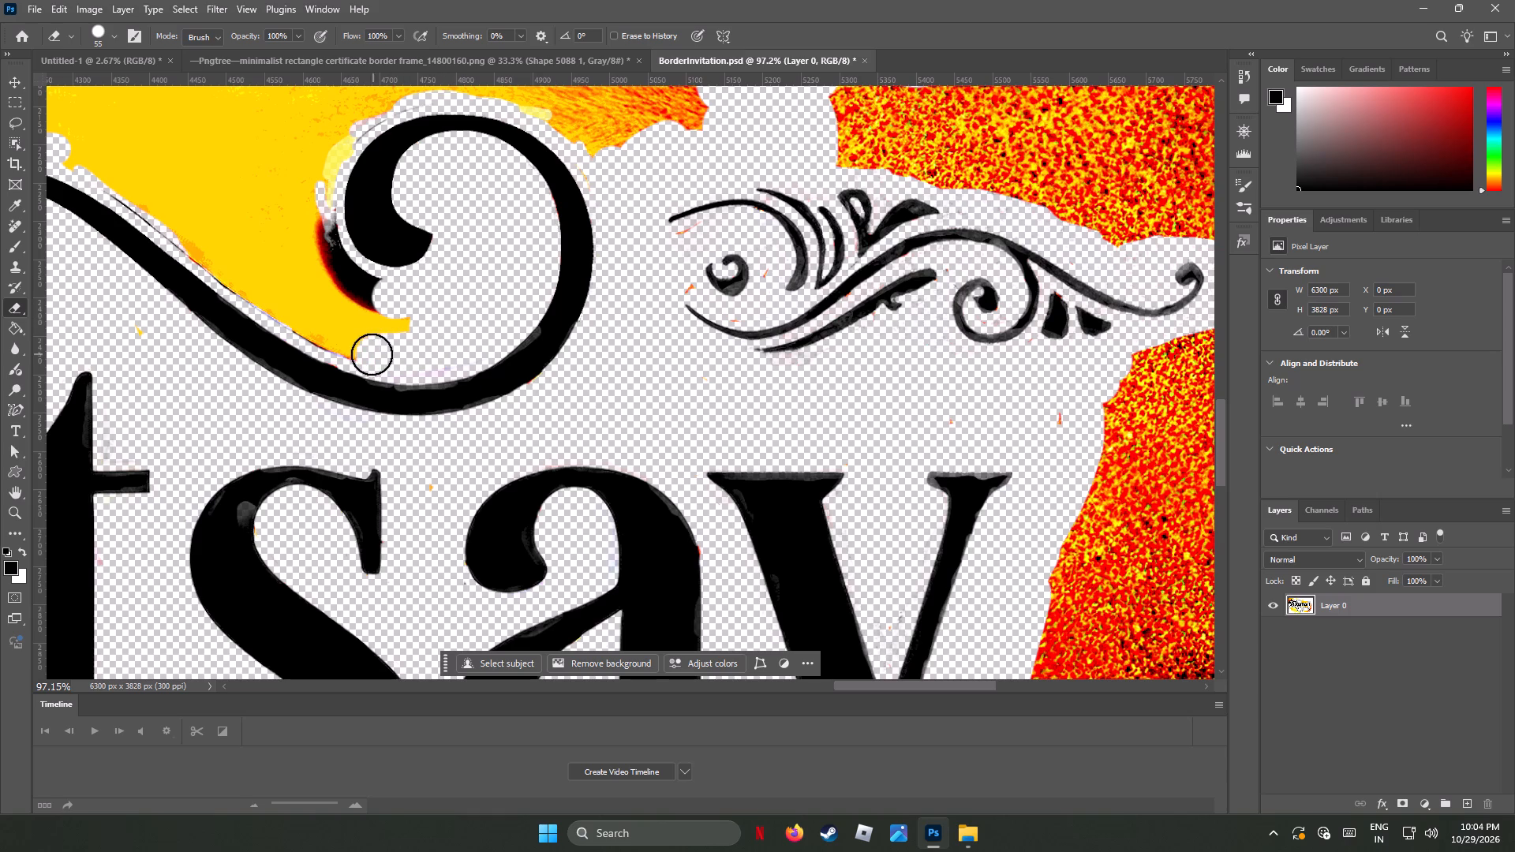
pyautogui.moveTo(372, 354); pyautogui.dragTo(275, 296)
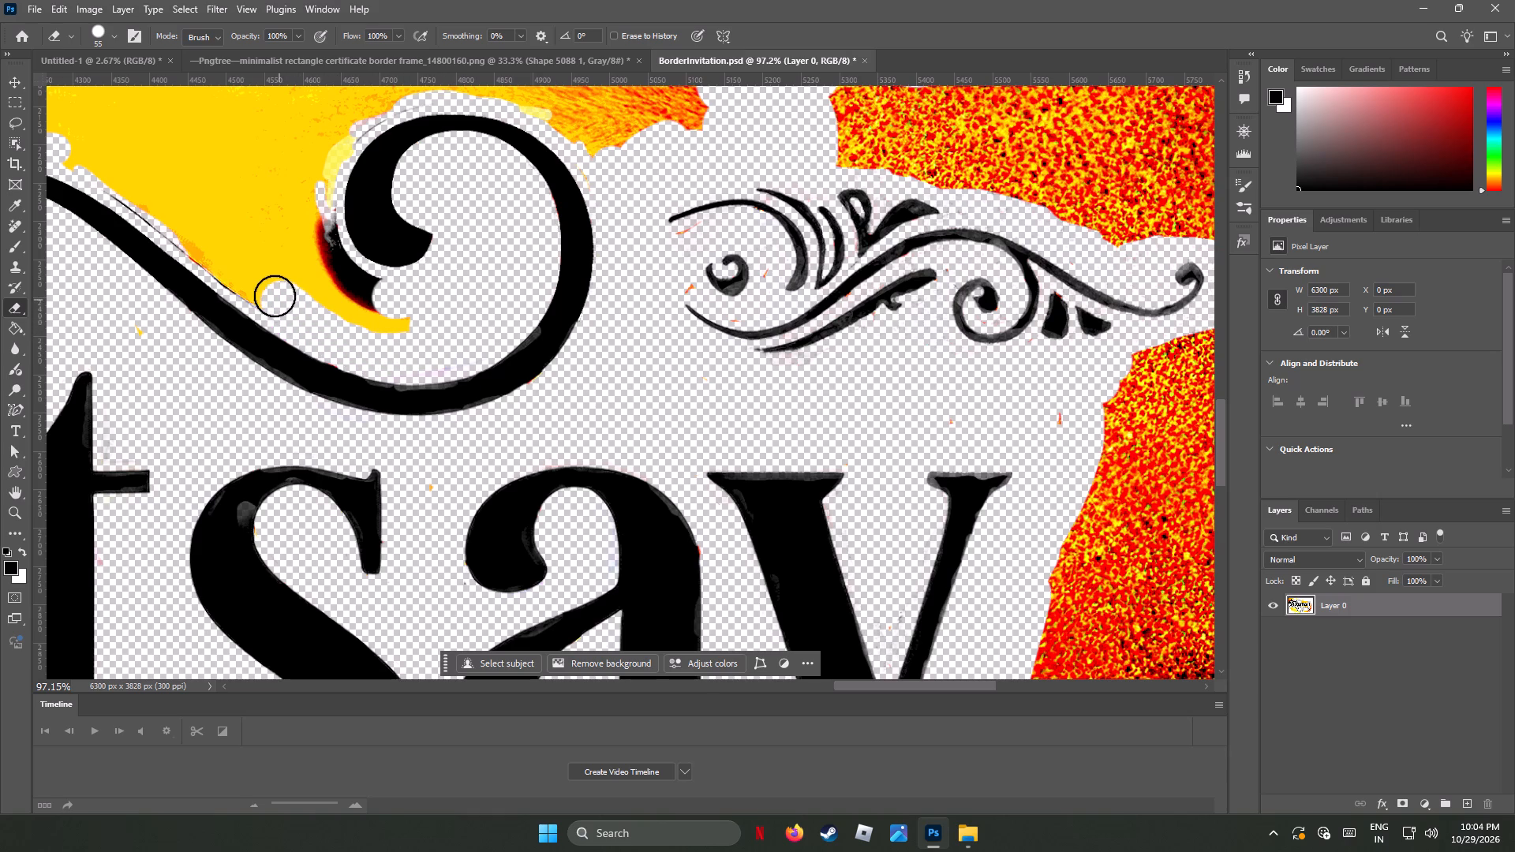
pyautogui.moveTo(275, 296); pyautogui.dragTo(273, 293)
pyautogui.moveTo(417, 321); pyautogui.dragTo(285, 277)
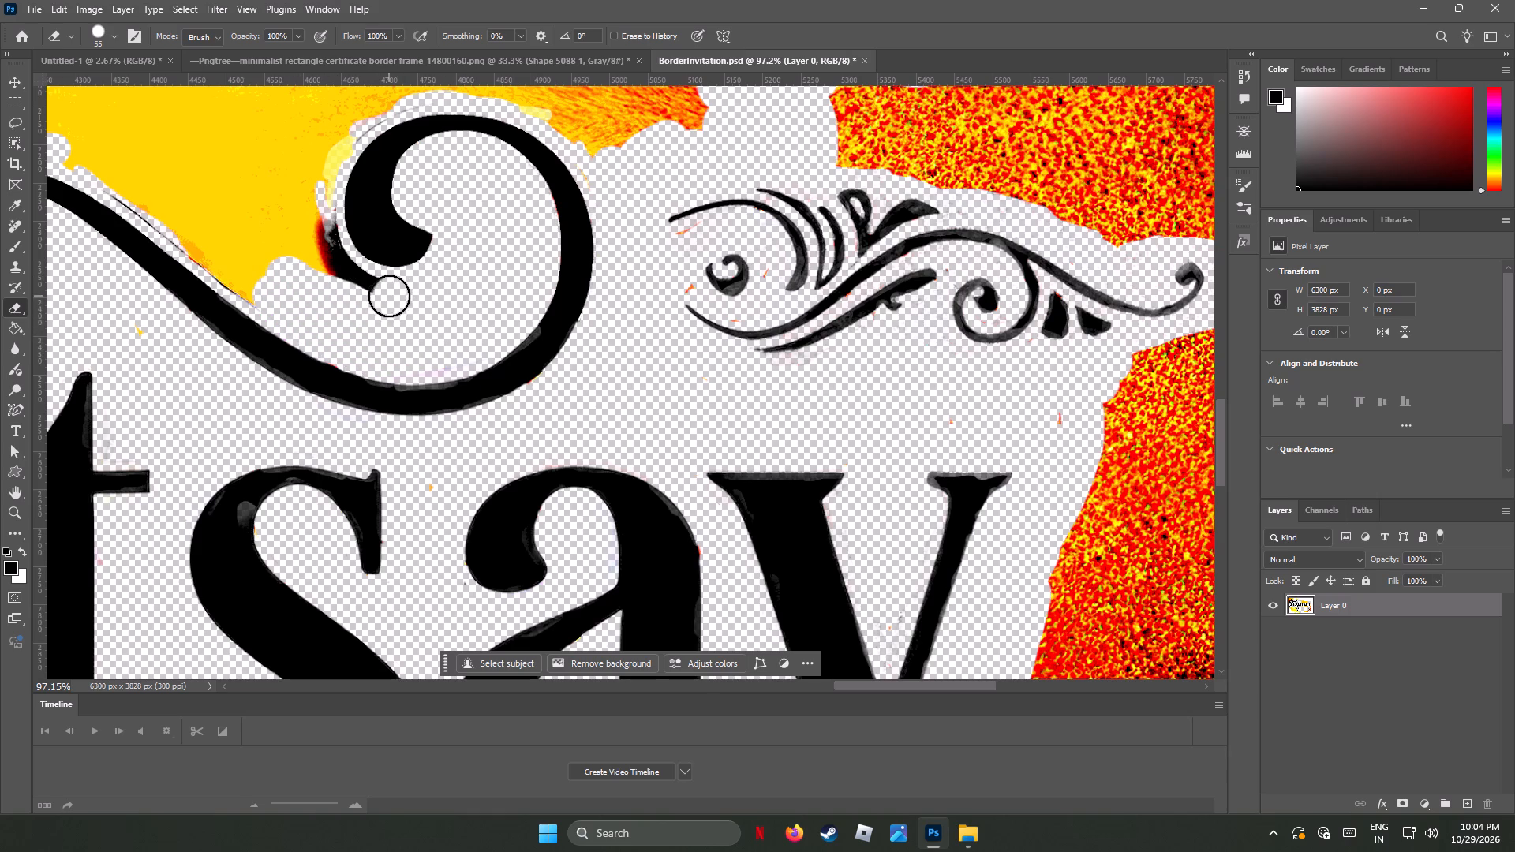
pyautogui.moveTo(386, 293); pyautogui.dragTo(315, 183)
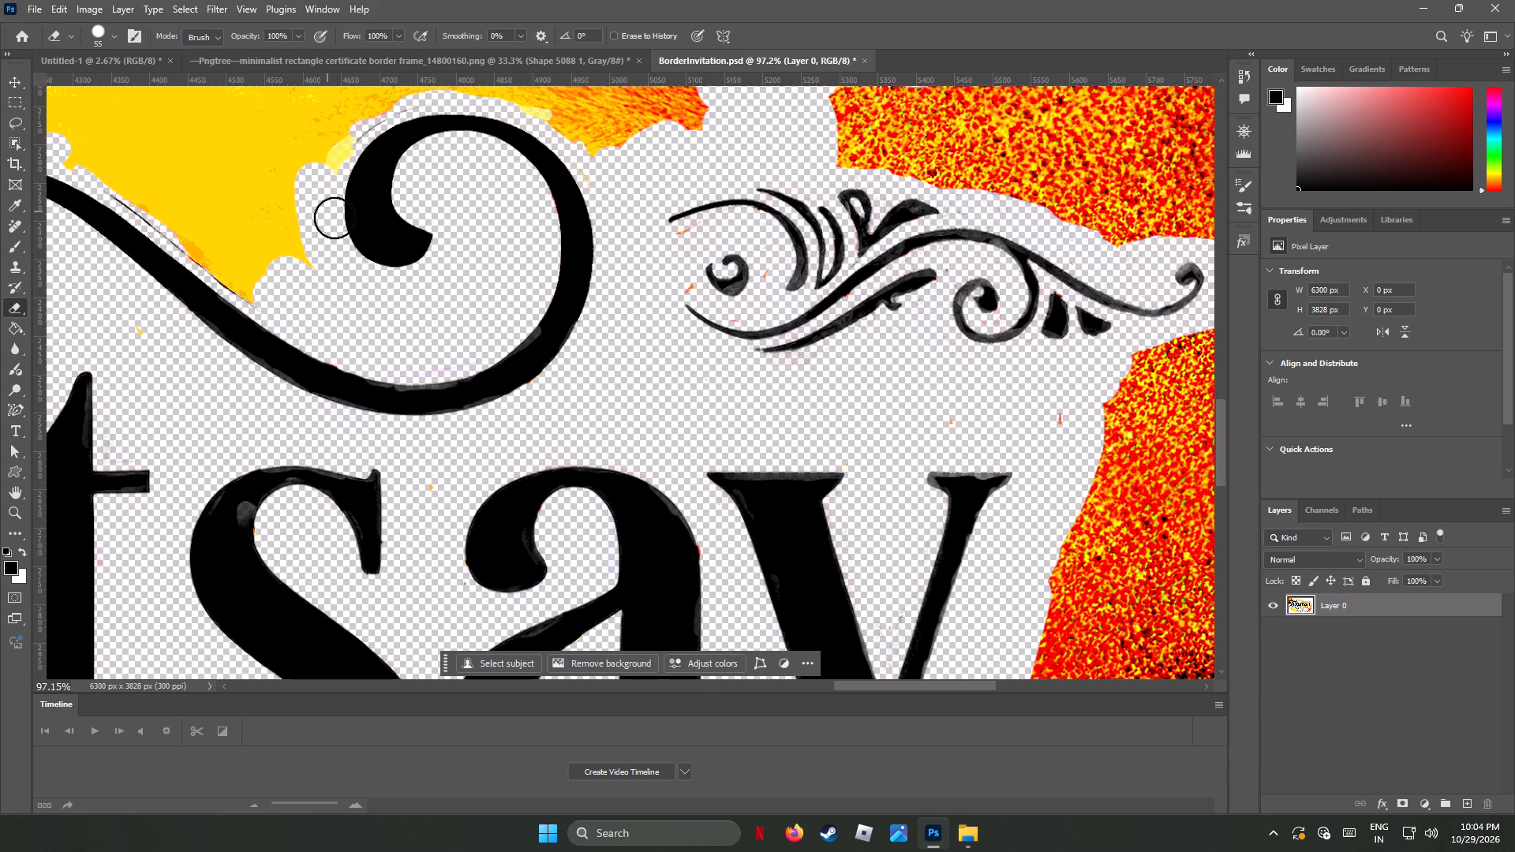
# Erase the yellow edge and thin dark line along the upper side of the large swirl's descending stroke, up to the curl's outer side.
pyautogui.moveTo(259, 290); pyautogui.dragTo(237, 275)
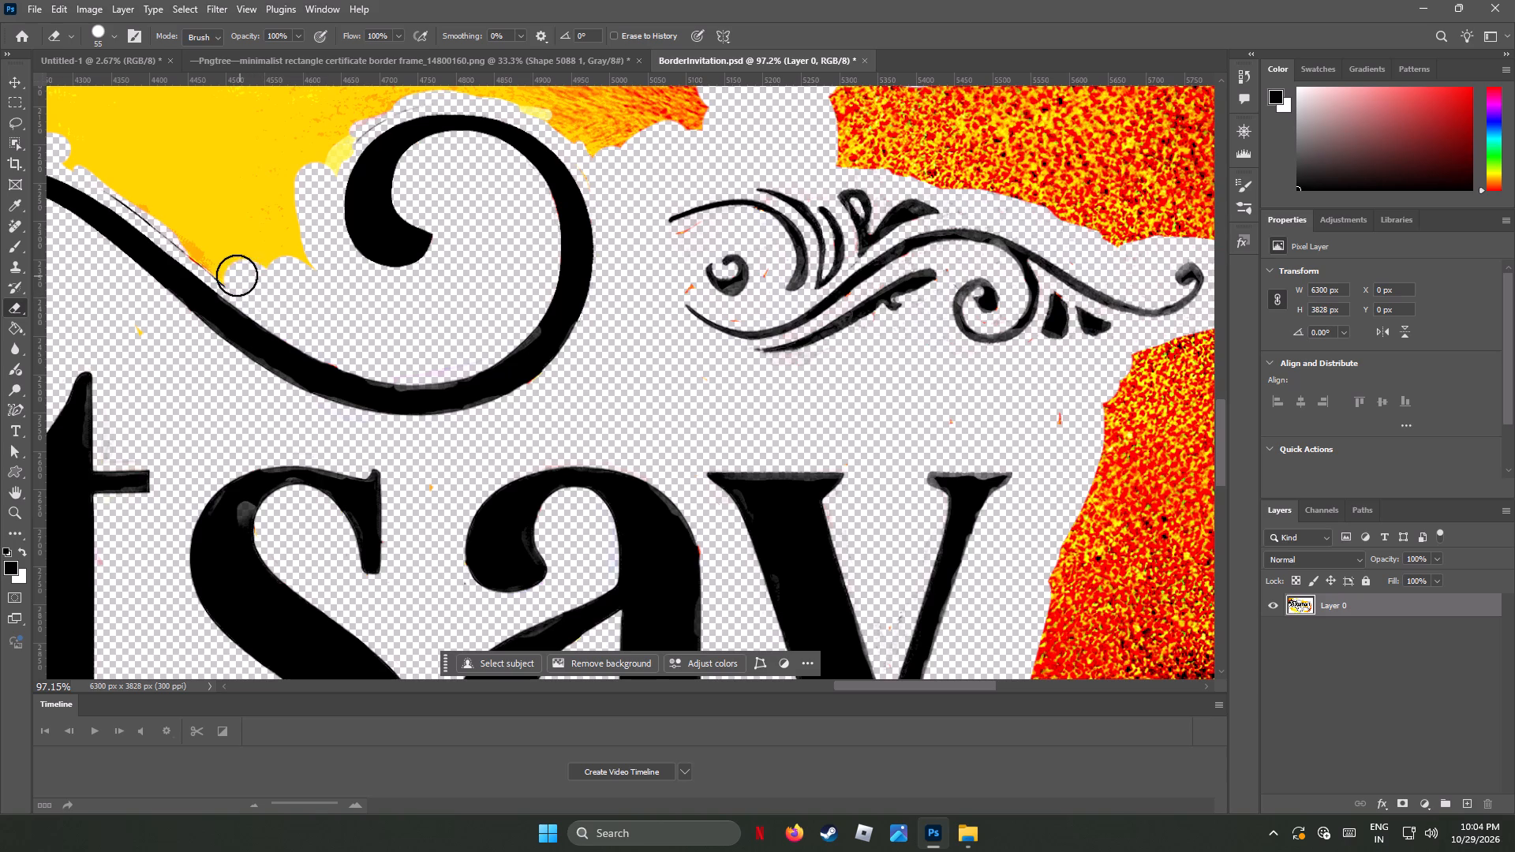
pyautogui.moveTo(237, 275); pyautogui.dragTo(165, 215)
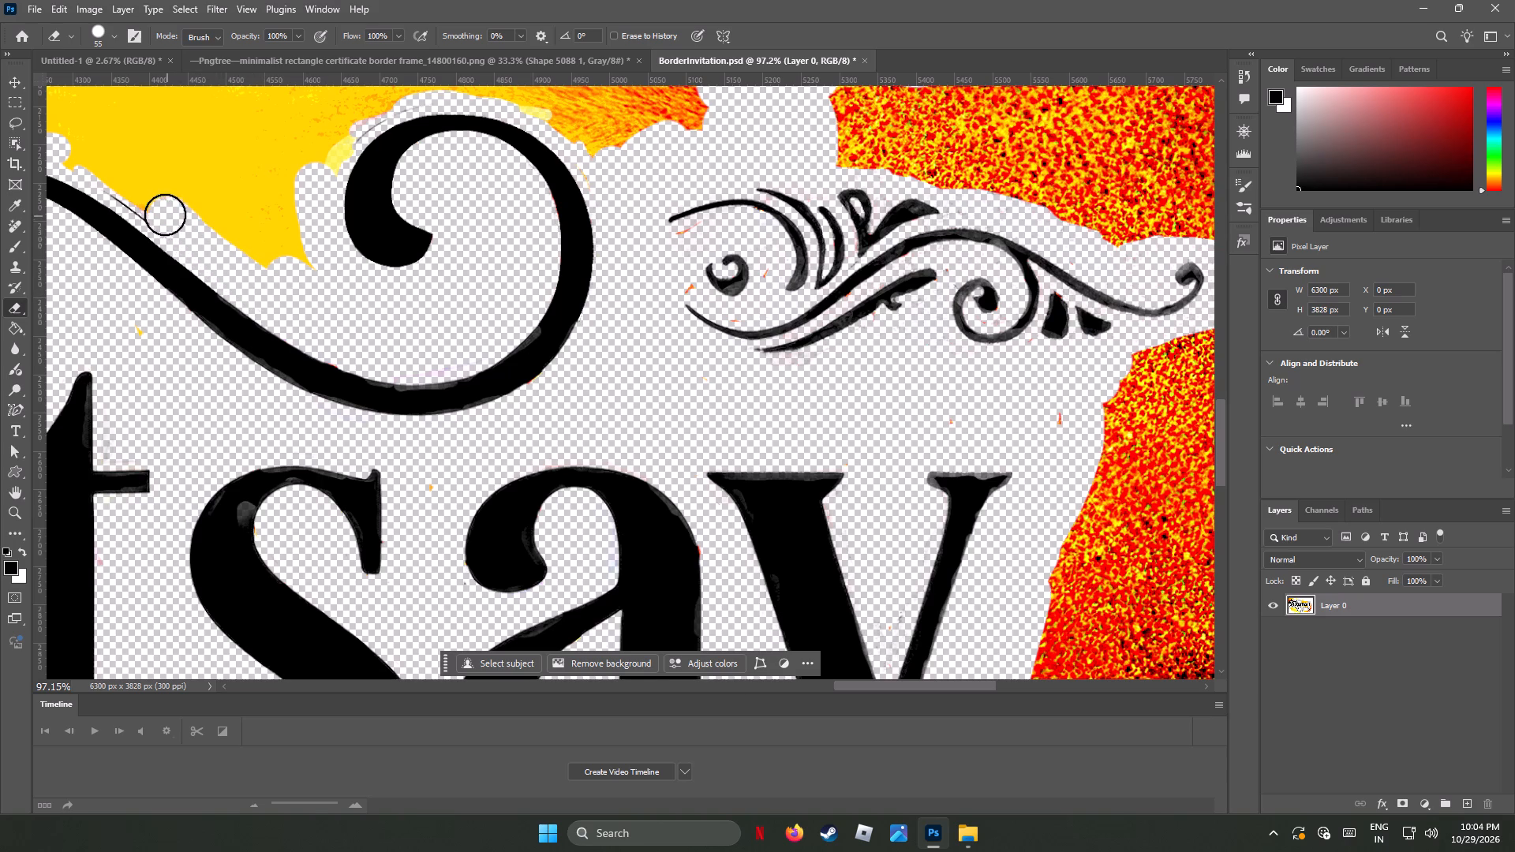
pyautogui.moveTo(165, 215); pyautogui.dragTo(108, 164)
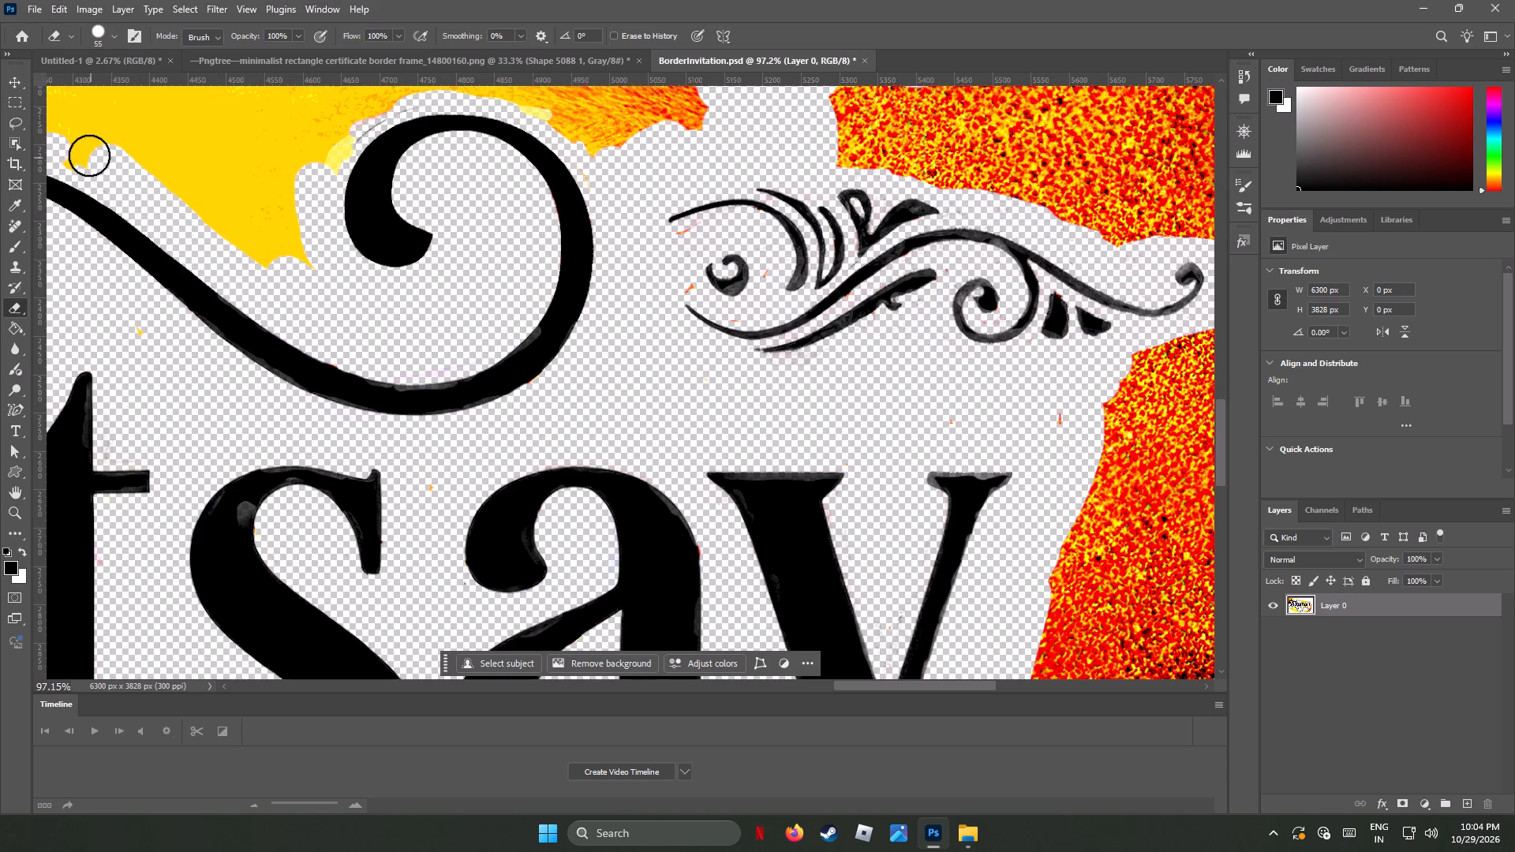
pyautogui.moveTo(83, 153); pyautogui.dragTo(93, 161)
pyautogui.click(123, 189)
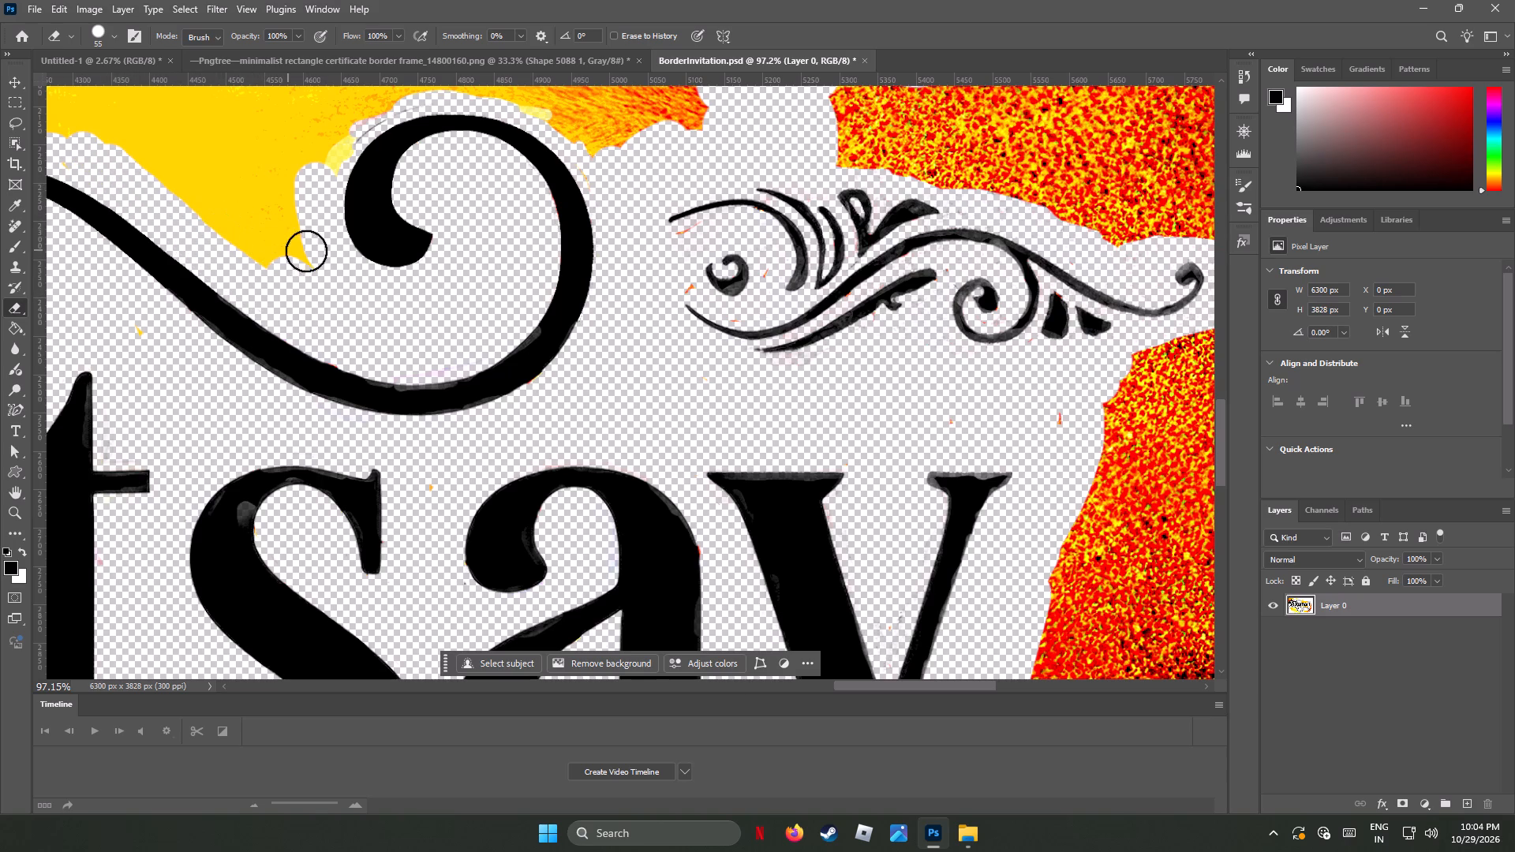
pyautogui.moveTo(320, 249); pyautogui.dragTo(322, 155)
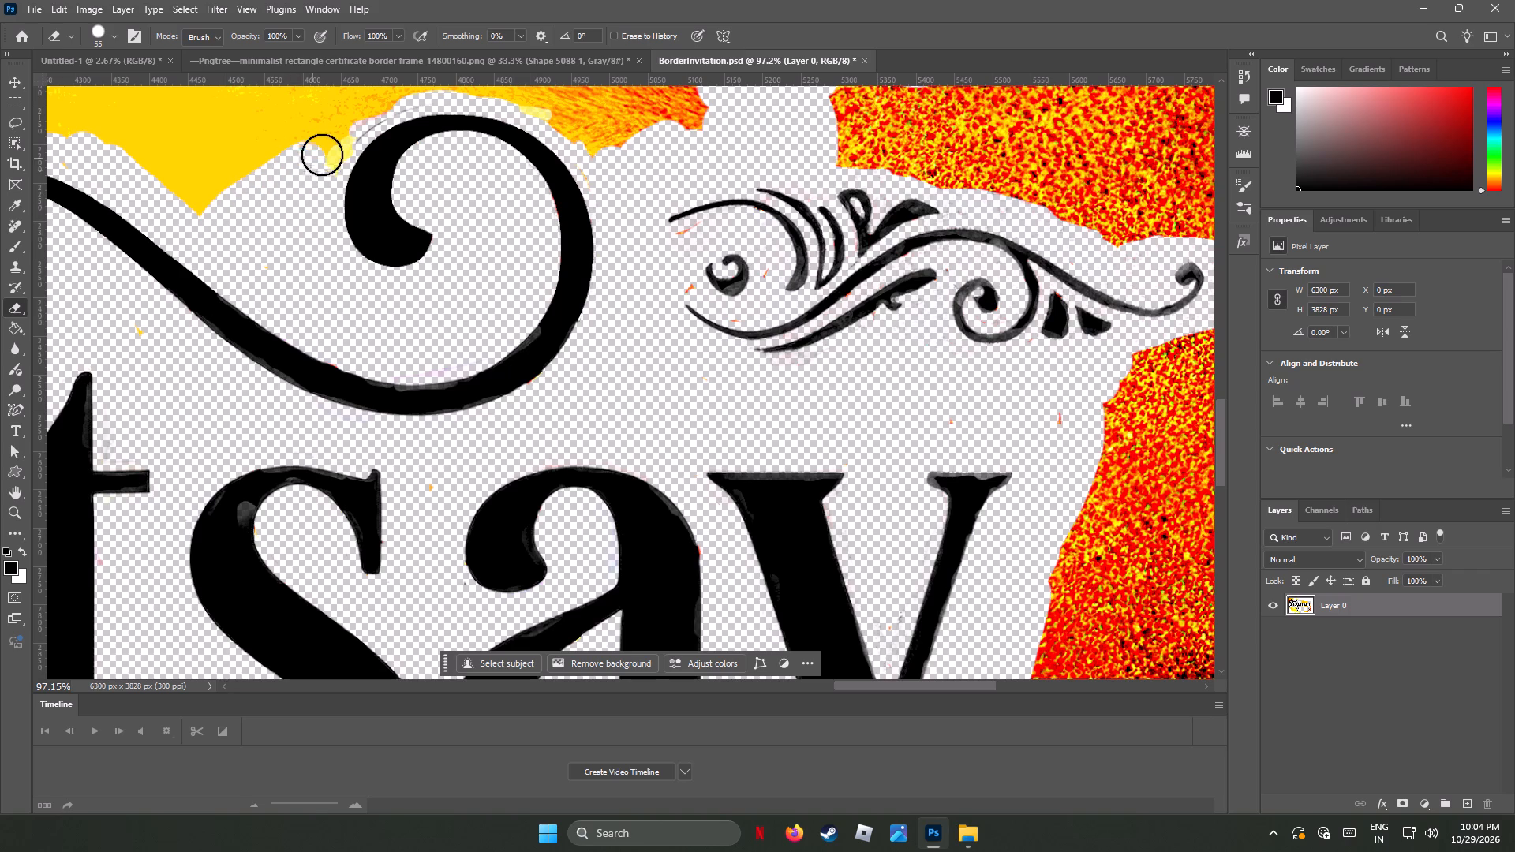
pyautogui.moveTo(322, 155); pyautogui.dragTo(340, 136)
# Erase the yellow-orange flame strip above the top of the large swirl, including its orange end near the small scroll flourish.
pyautogui.scroll(6, 353, 241)
pyautogui.scroll(-7, 353, 241)
pyautogui.scroll(16, 353, 241)
pyautogui.scroll(-9, 353, 241)
pyautogui.scroll(3, 661, 226)
pyautogui.scroll(-1, 661, 226)
pyautogui.scroll(4, 661, 226)
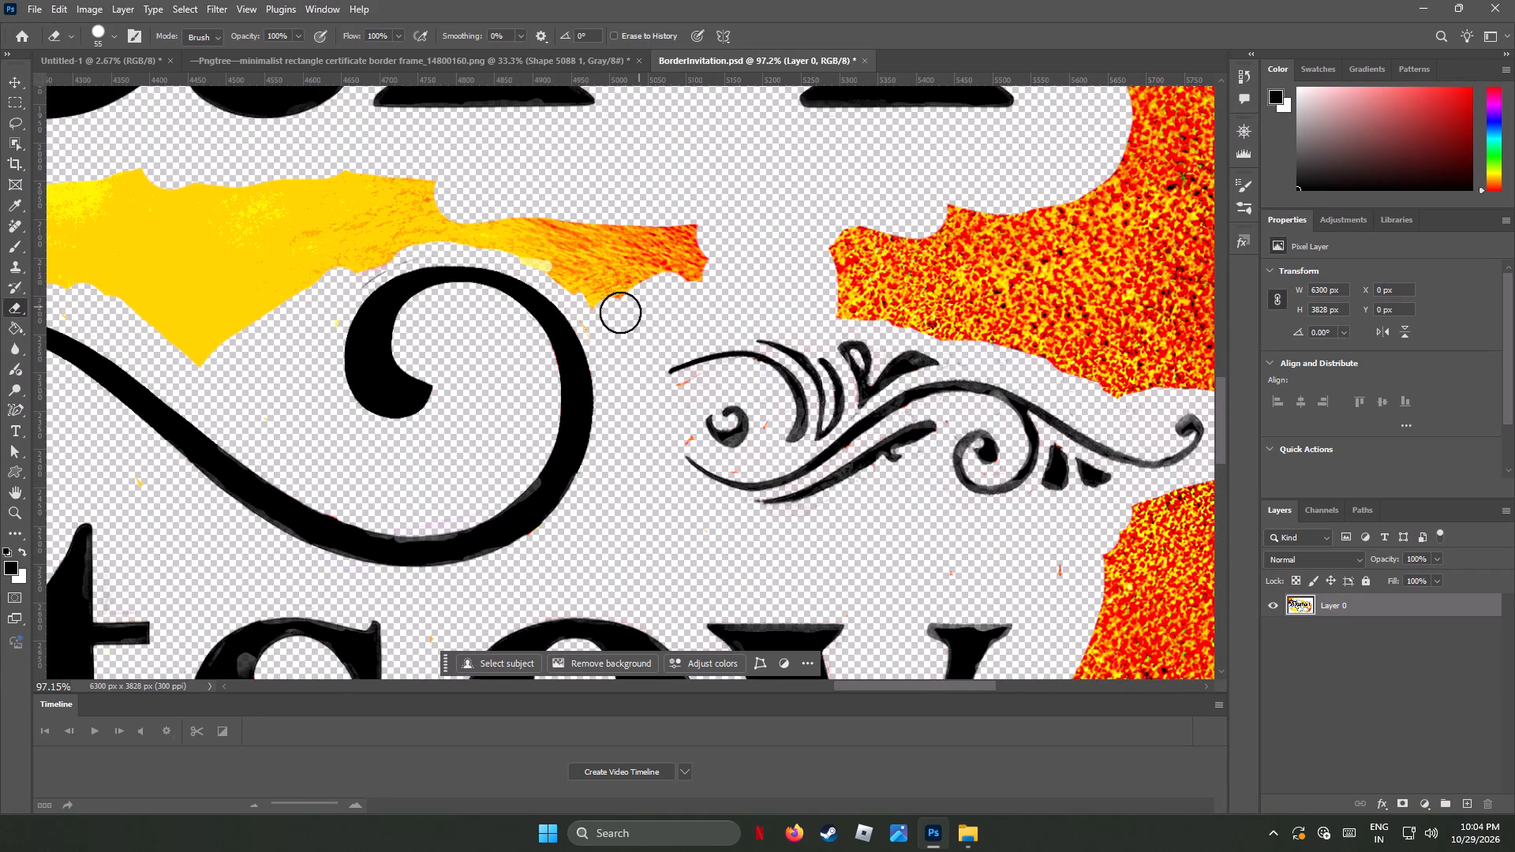
pyautogui.moveTo(614, 310); pyautogui.dragTo(466, 243)
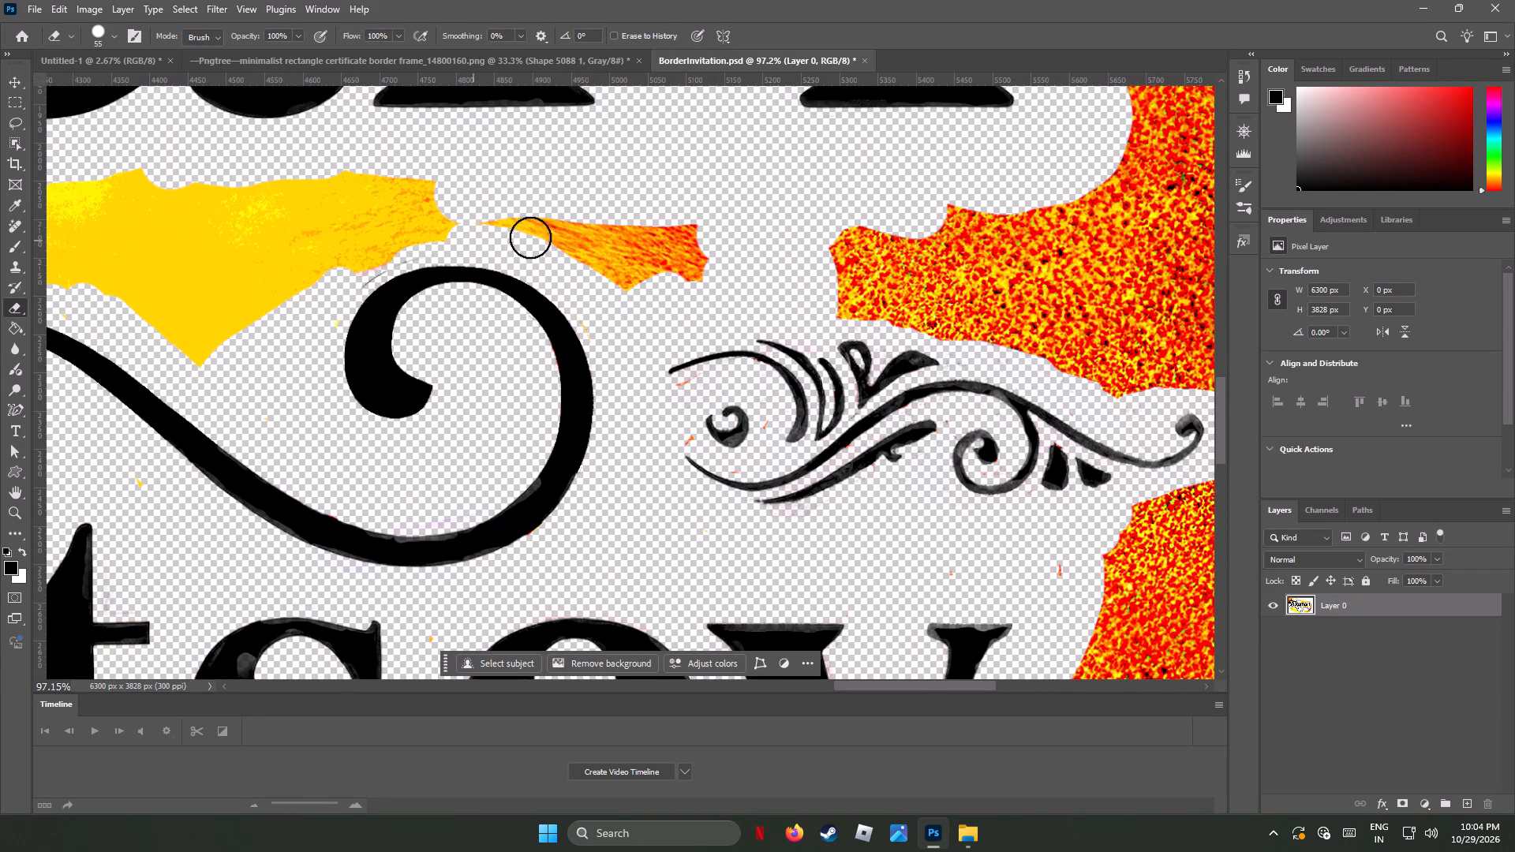
pyautogui.hotkey('ctrl', 'z')
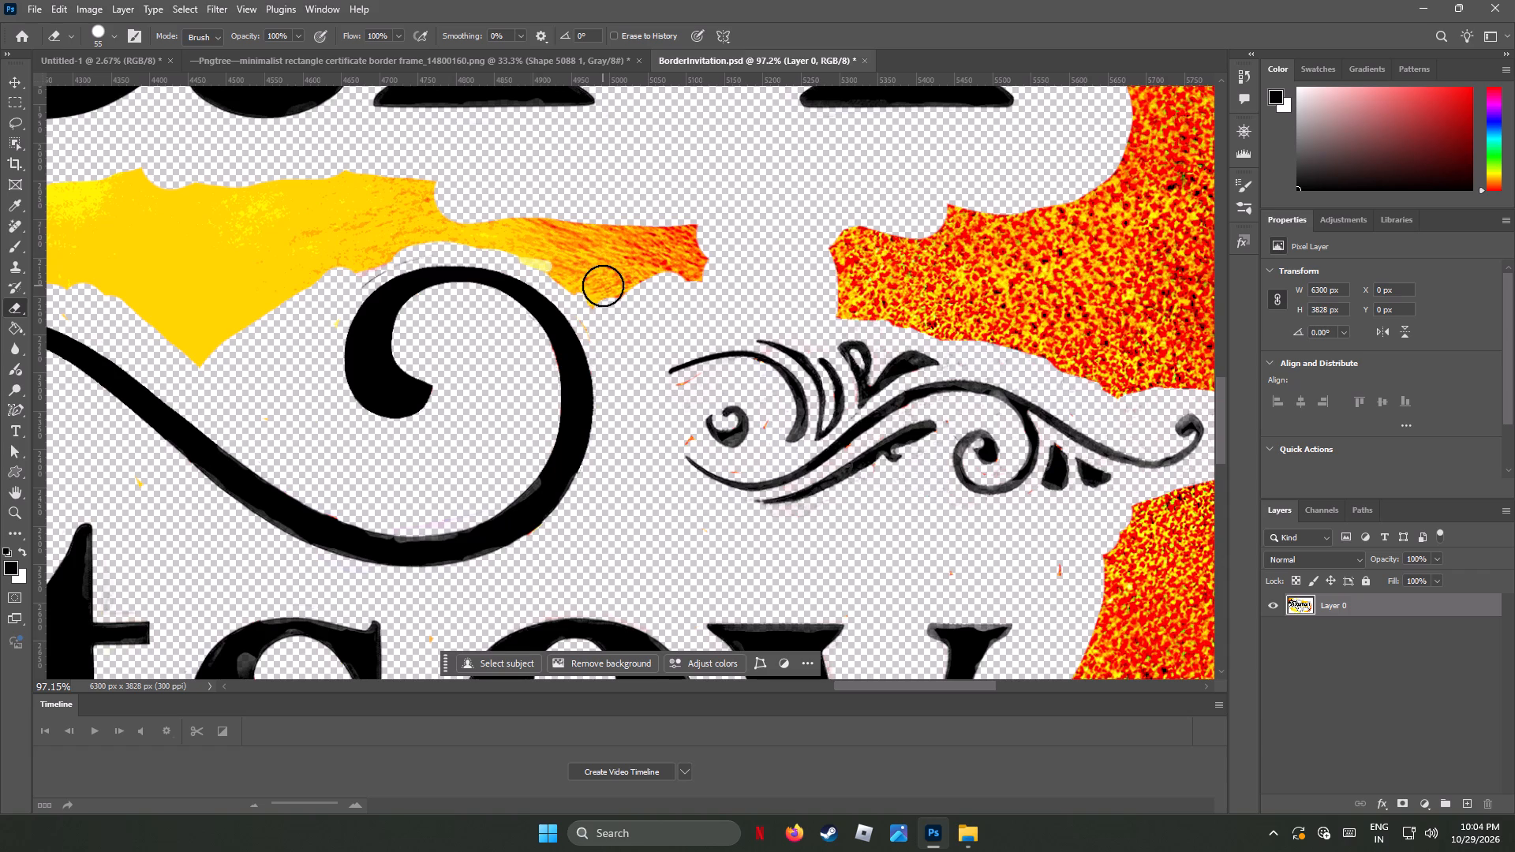
pyautogui.moveTo(611, 301); pyautogui.dragTo(559, 263)
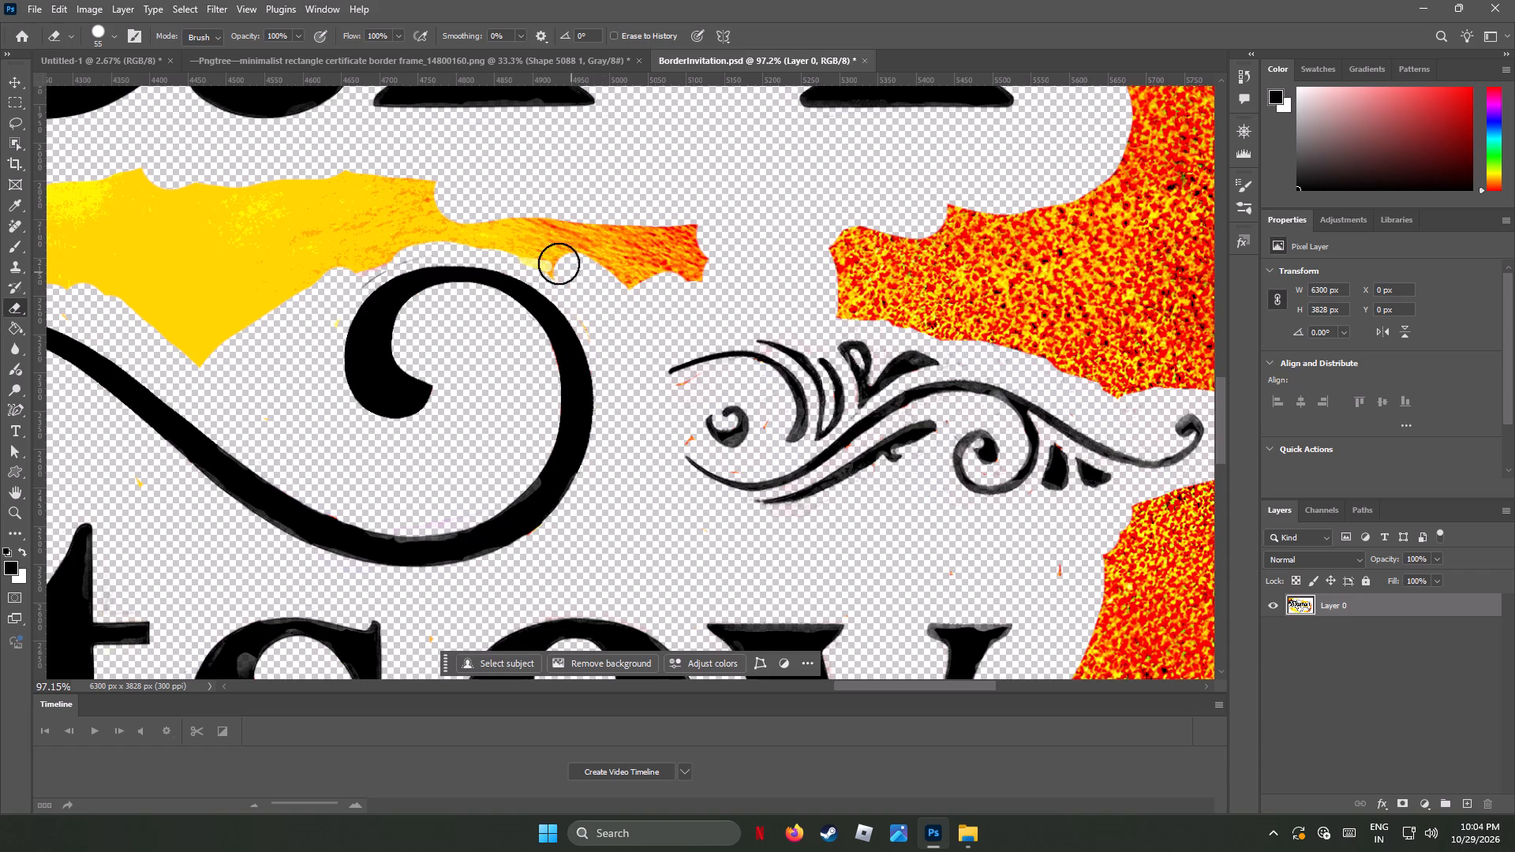
pyautogui.moveTo(559, 263); pyautogui.dragTo(410, 237)
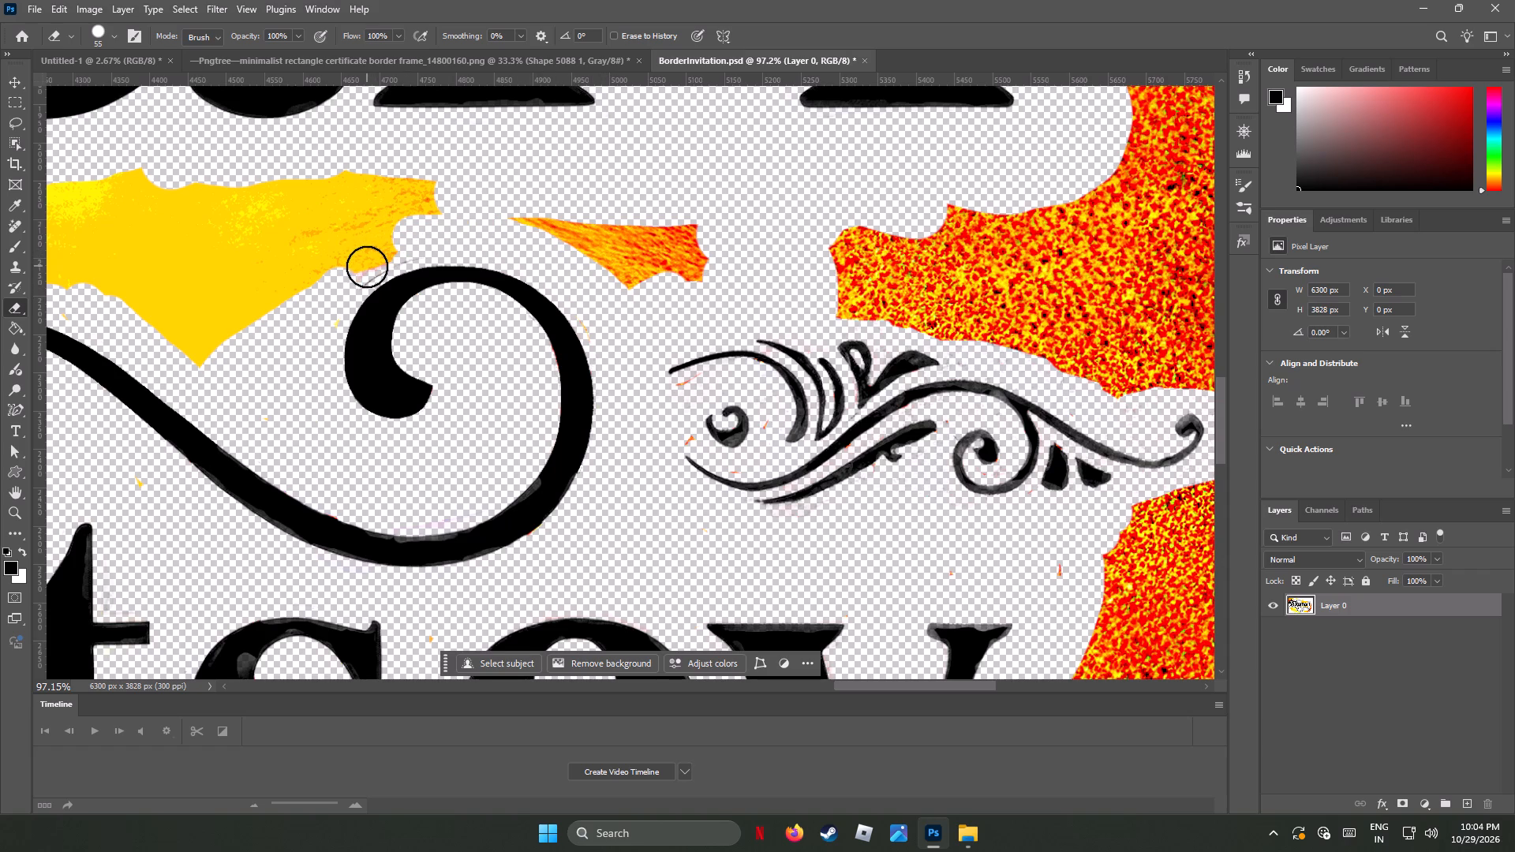
pyautogui.moveTo(367, 267); pyautogui.dragTo(449, 192)
pyautogui.moveTo(487, 204); pyautogui.dragTo(721, 271)
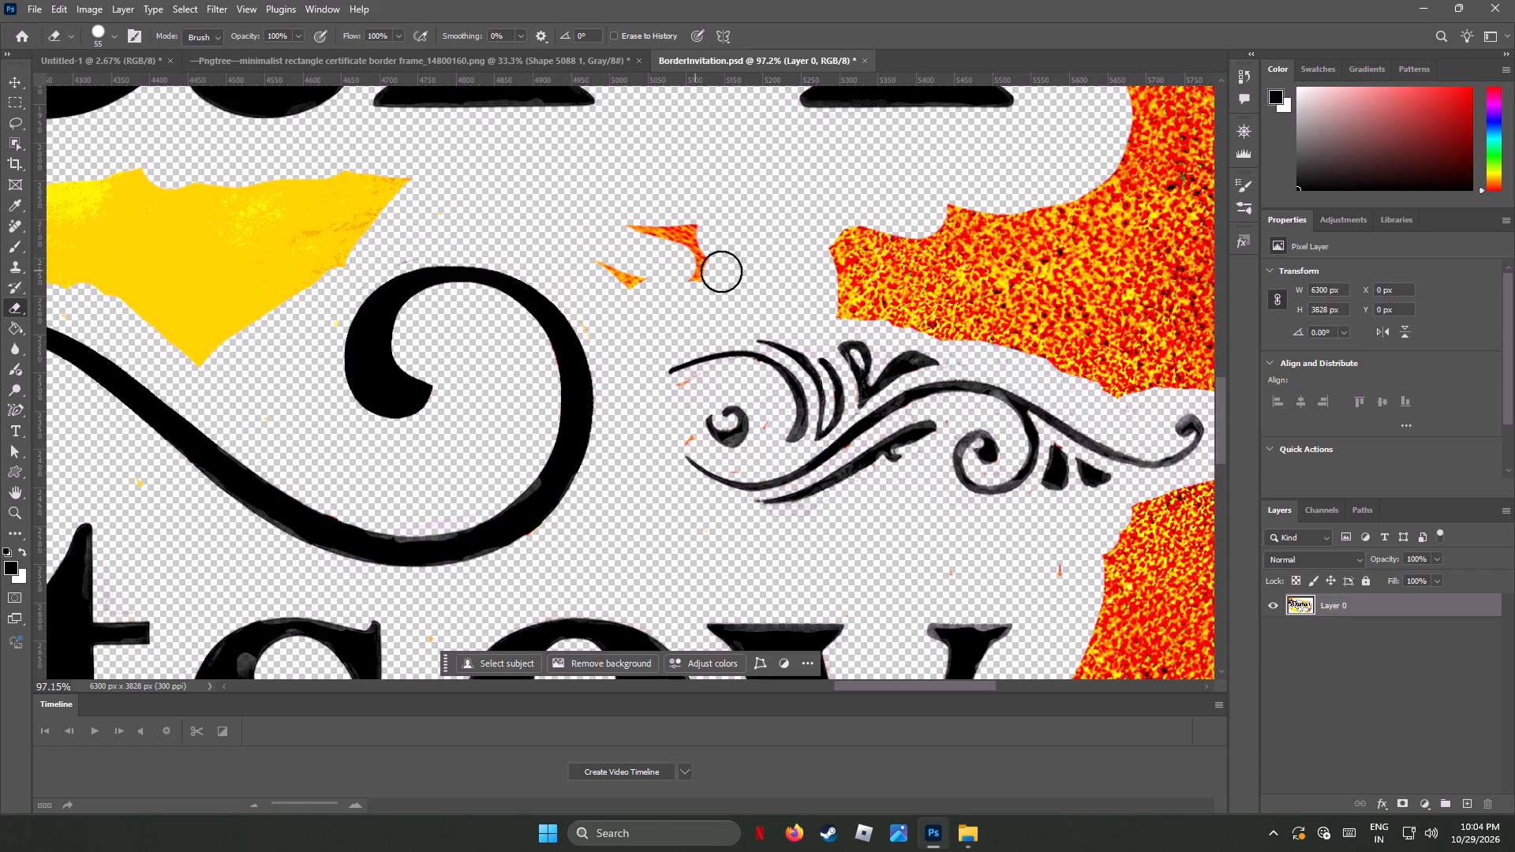
pyautogui.moveTo(721, 271); pyautogui.dragTo(528, 238)
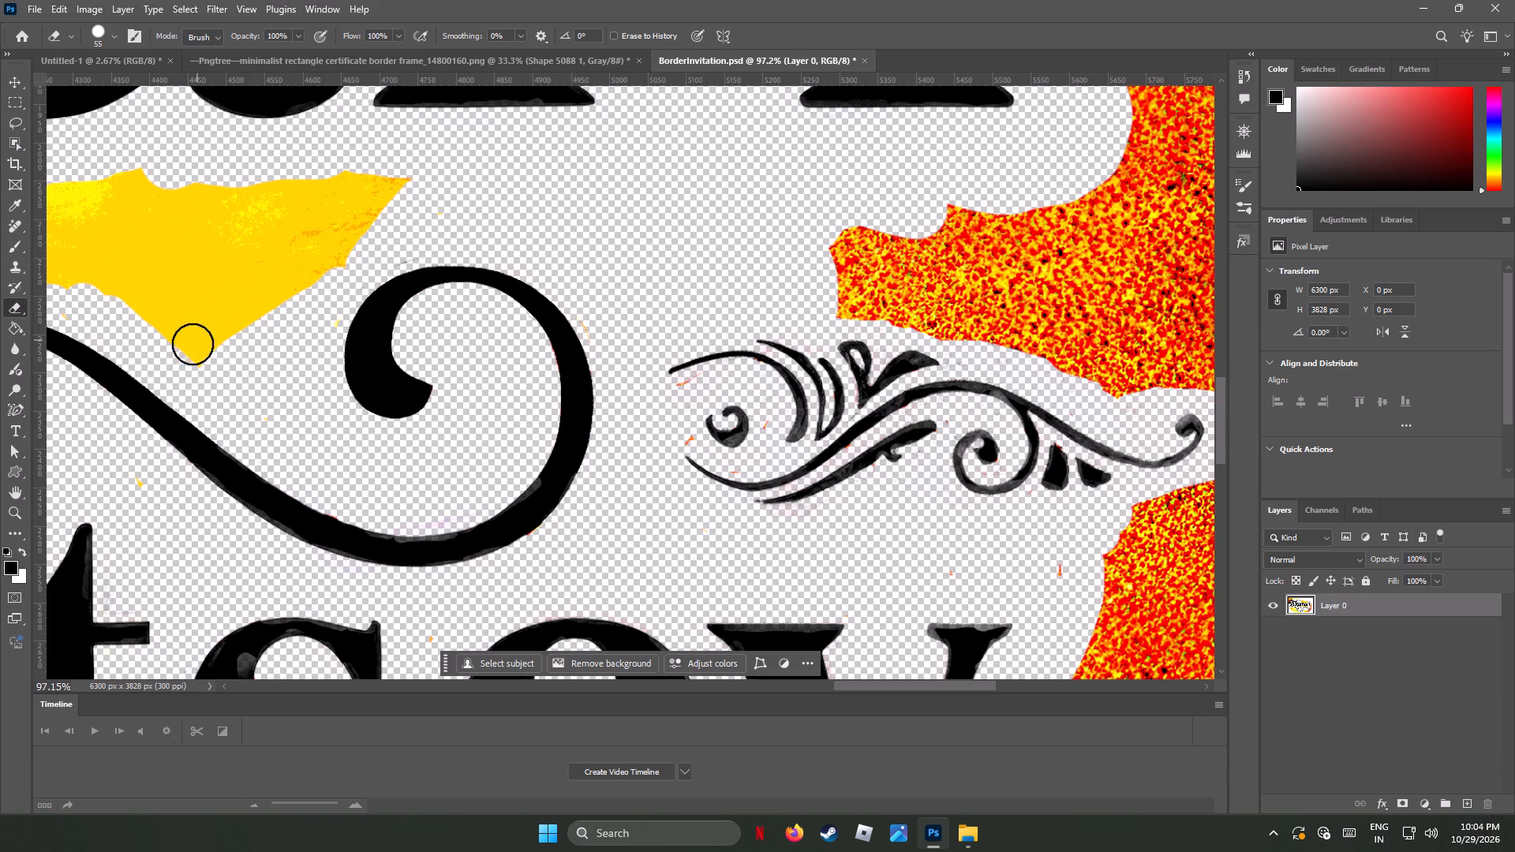
# Erase the yellow flame band above the large swirl's descending stroke and small curl, back toward the h's upper loop.
pyautogui.moveTo(195, 354); pyautogui.dragTo(166, 331)
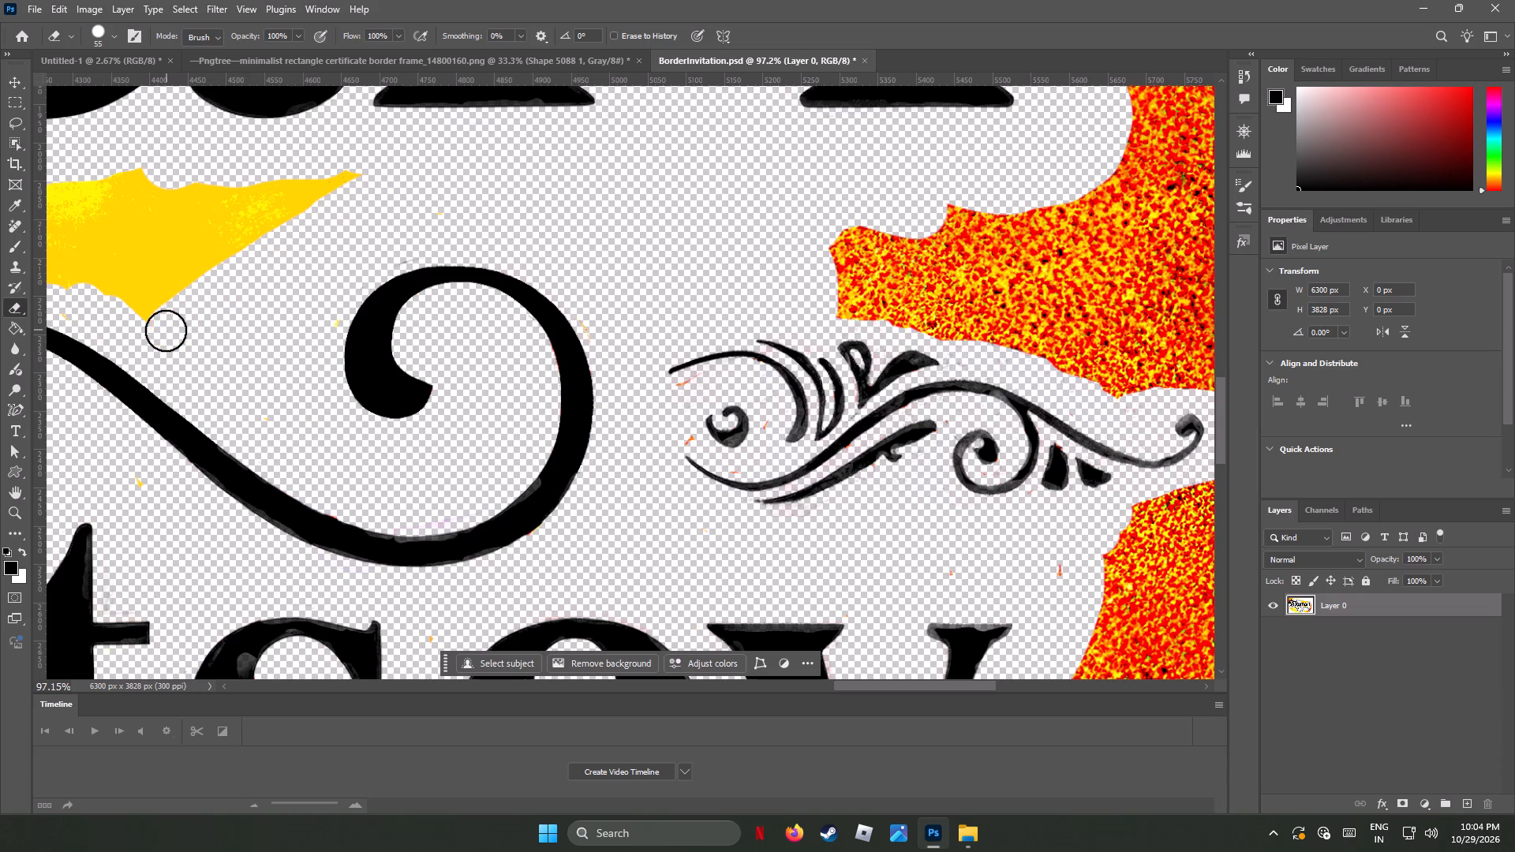
pyautogui.moveTo(166, 331); pyautogui.dragTo(139, 205)
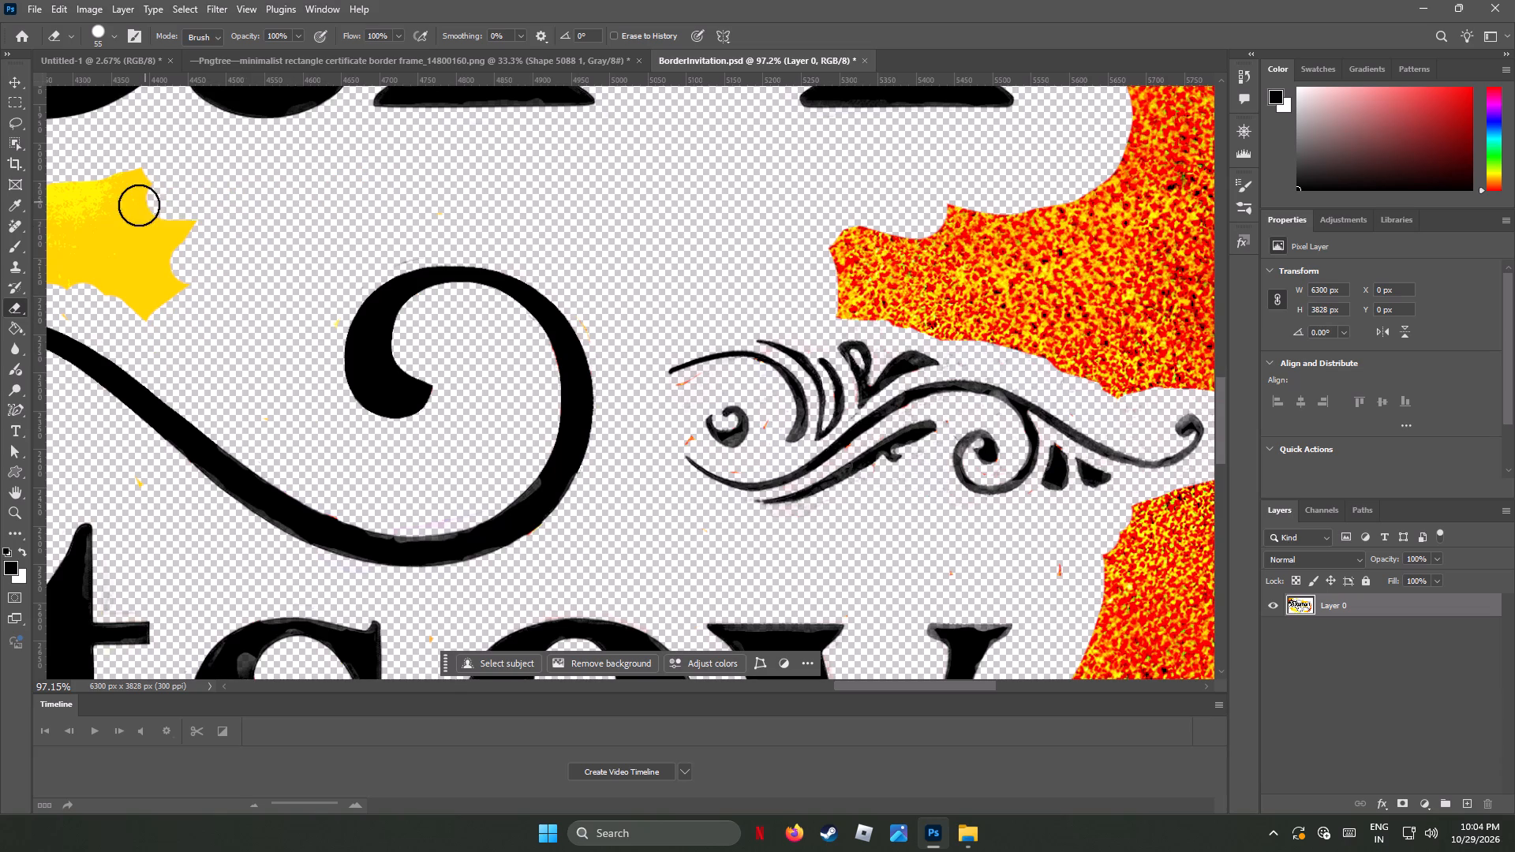
pyautogui.moveTo(139, 205); pyautogui.dragTo(138, 206)
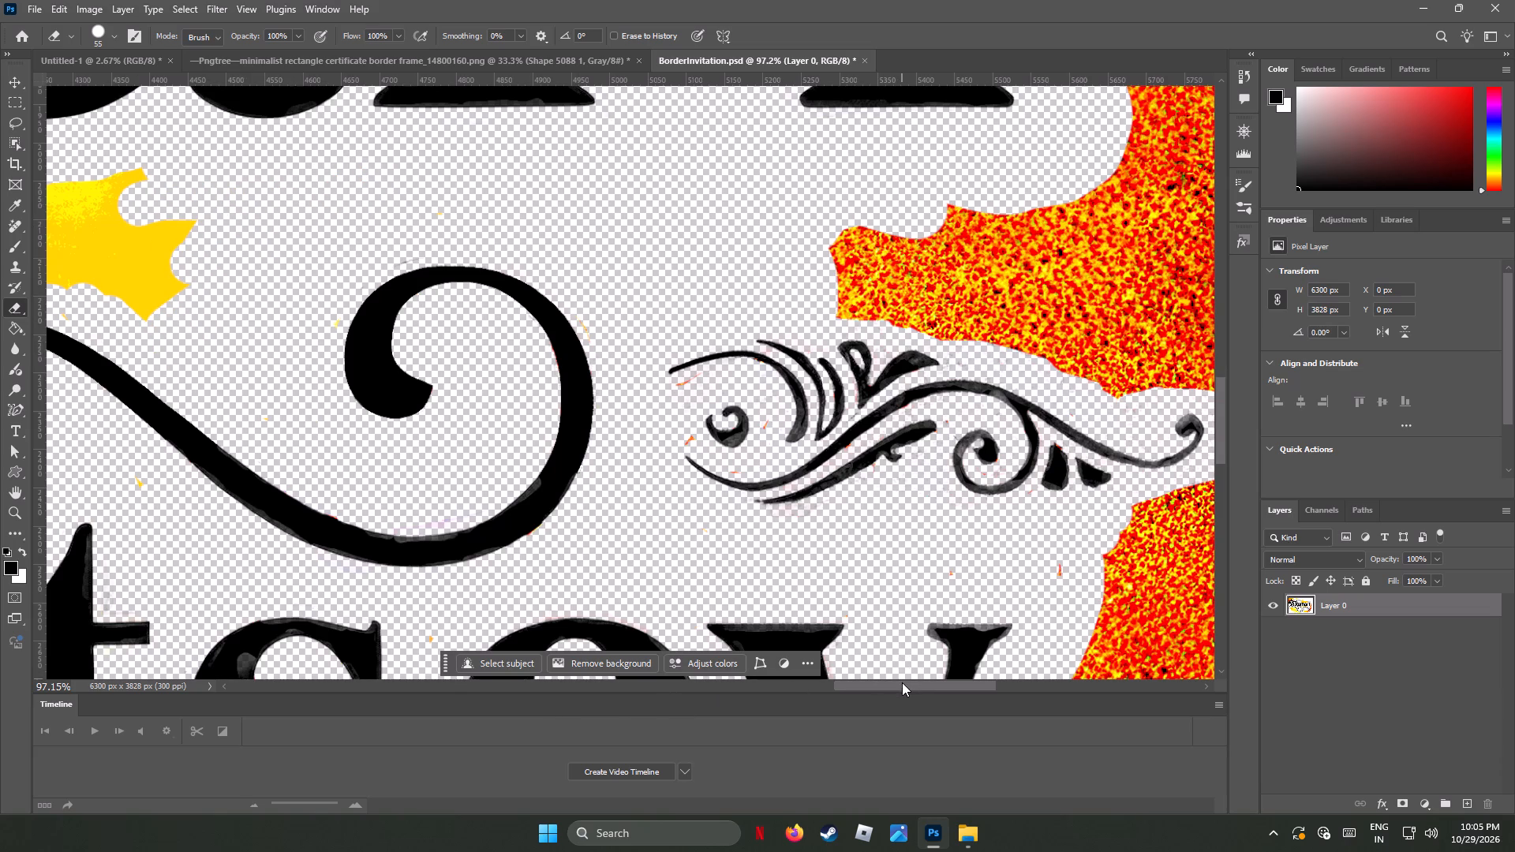
pyautogui.moveTo(902, 683); pyautogui.dragTo(850, 685)
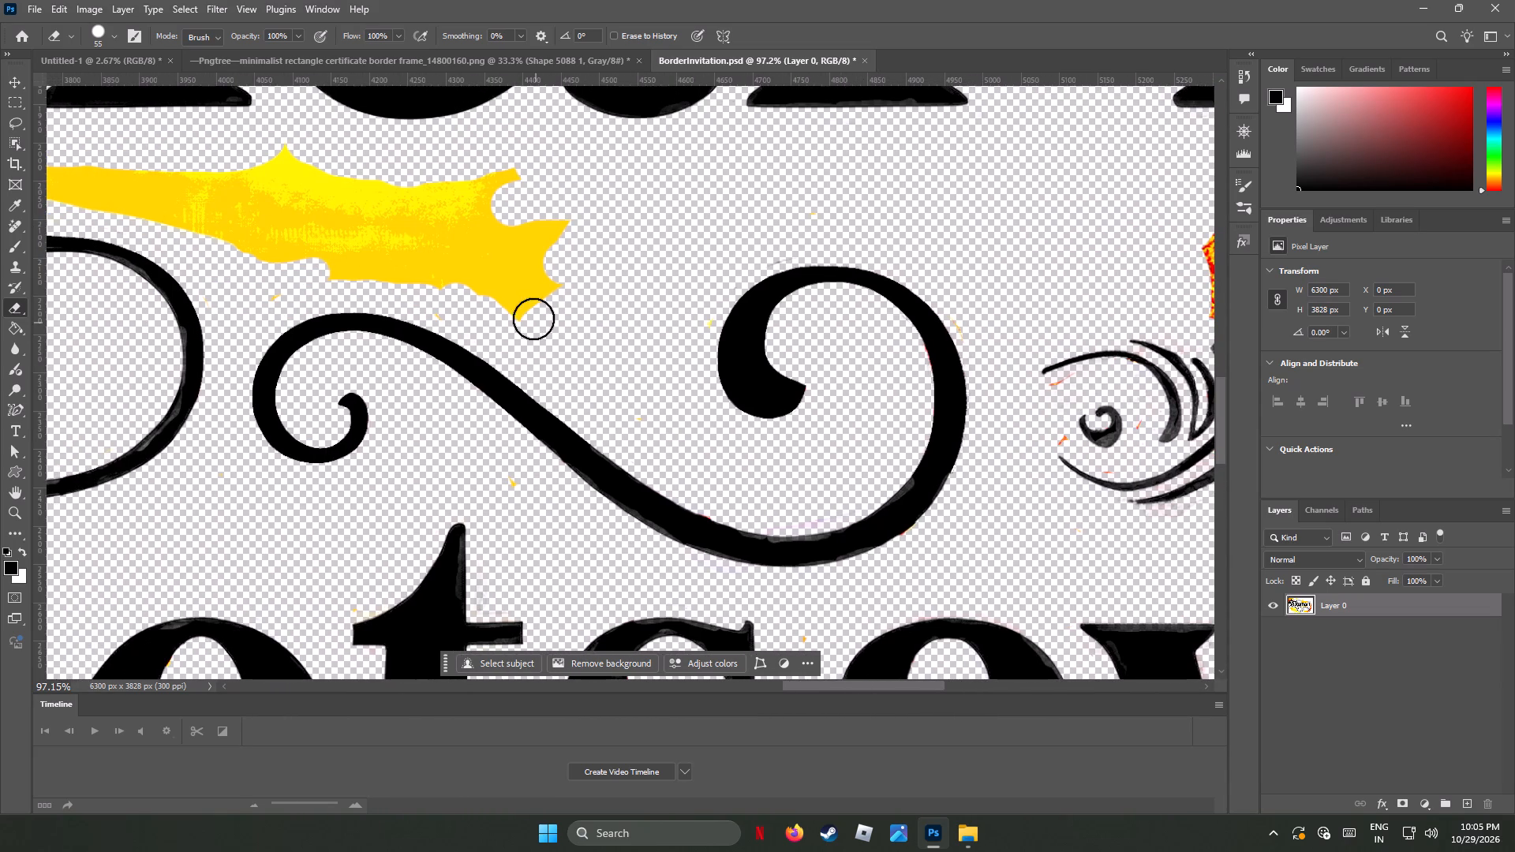
pyautogui.moveTo(530, 314); pyautogui.dragTo(282, 218)
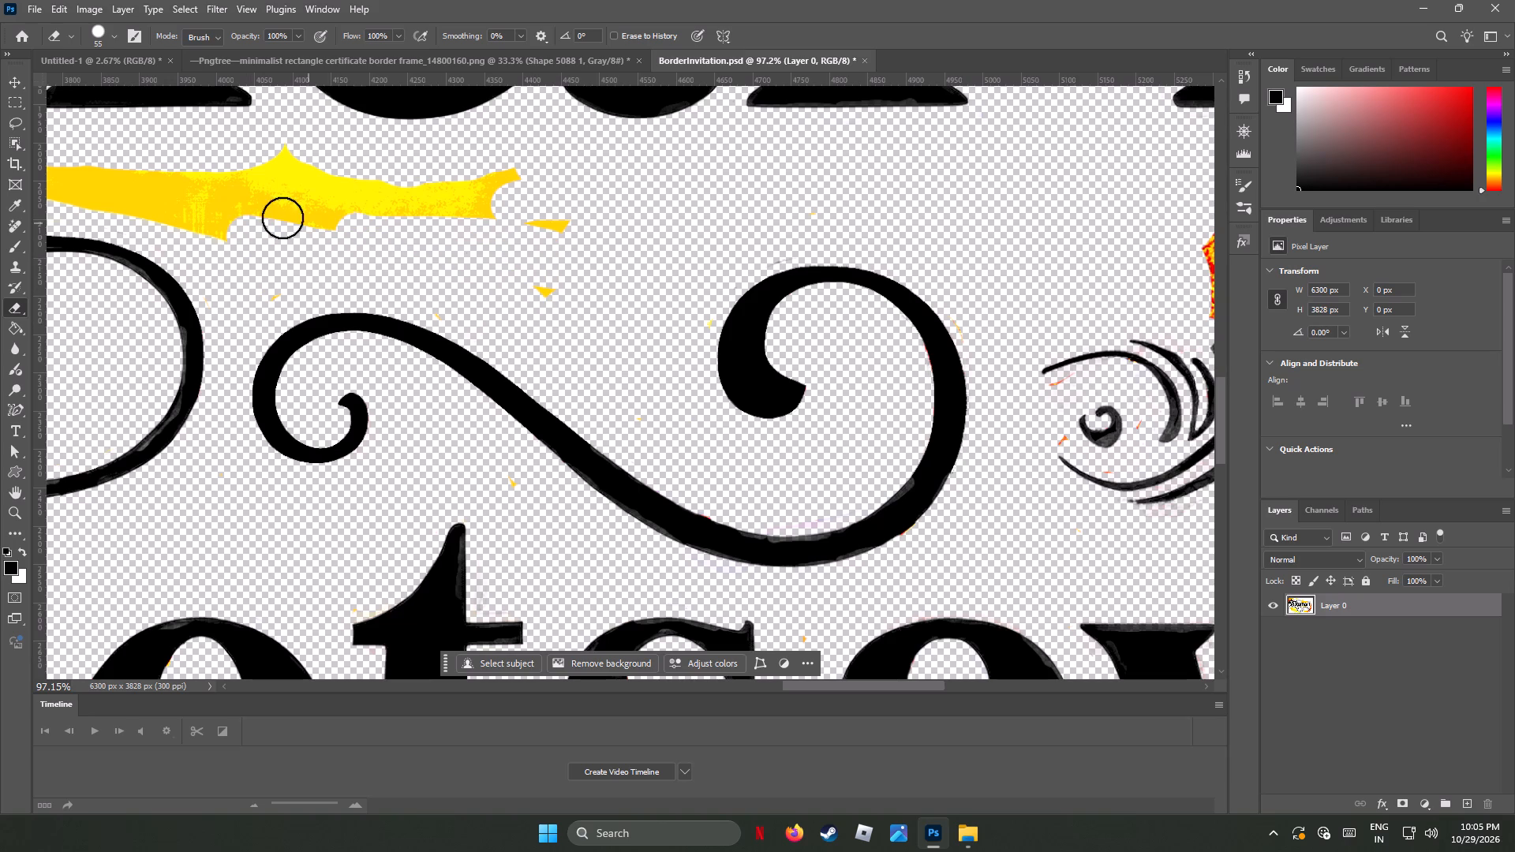
pyautogui.moveTo(282, 218); pyautogui.dragTo(330, 162)
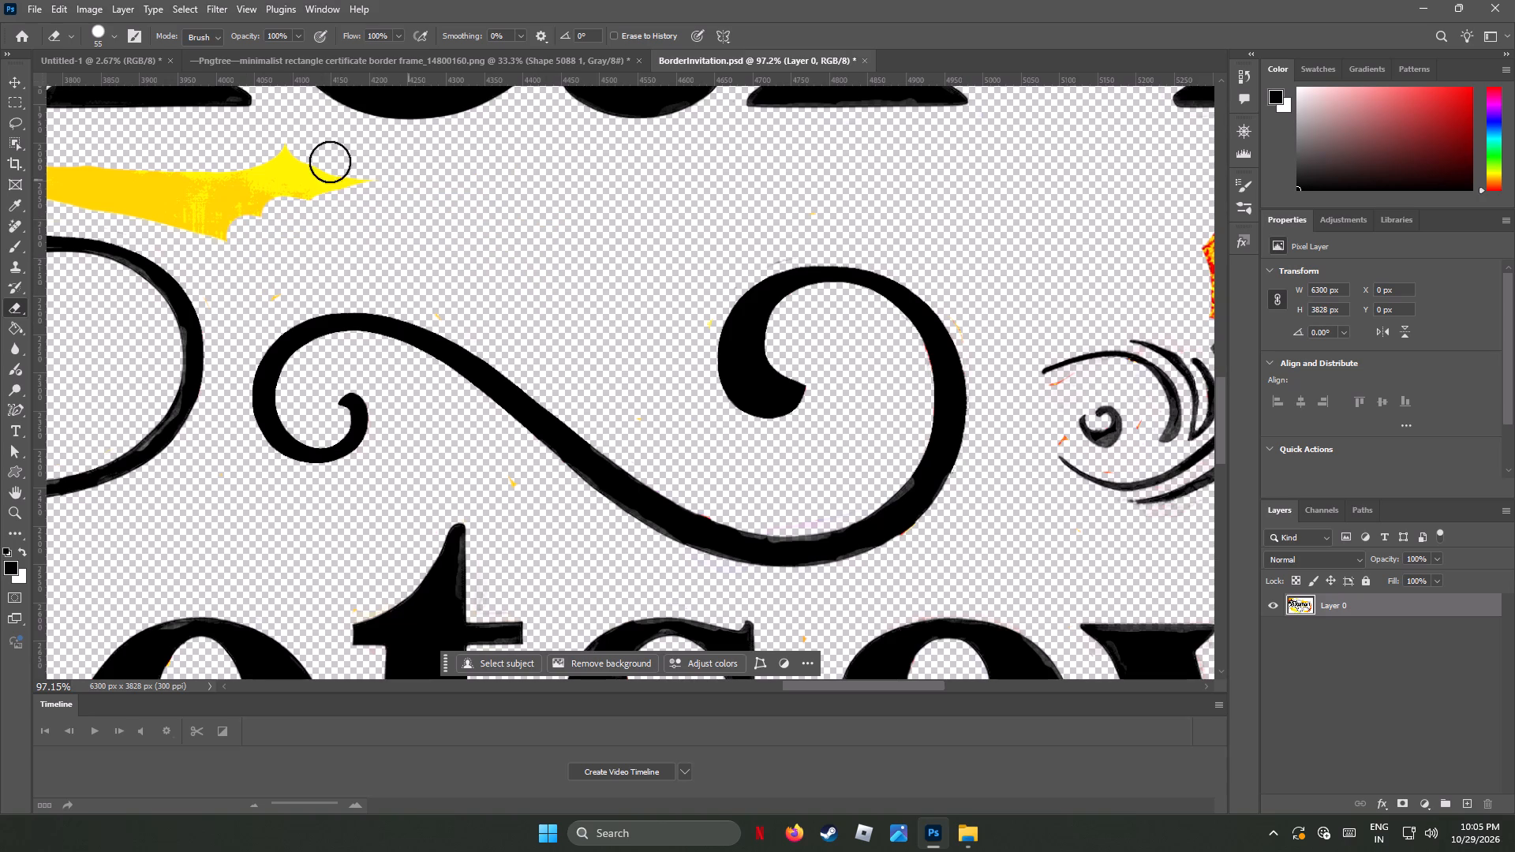
pyautogui.moveTo(330, 162); pyautogui.dragTo(200, 224)
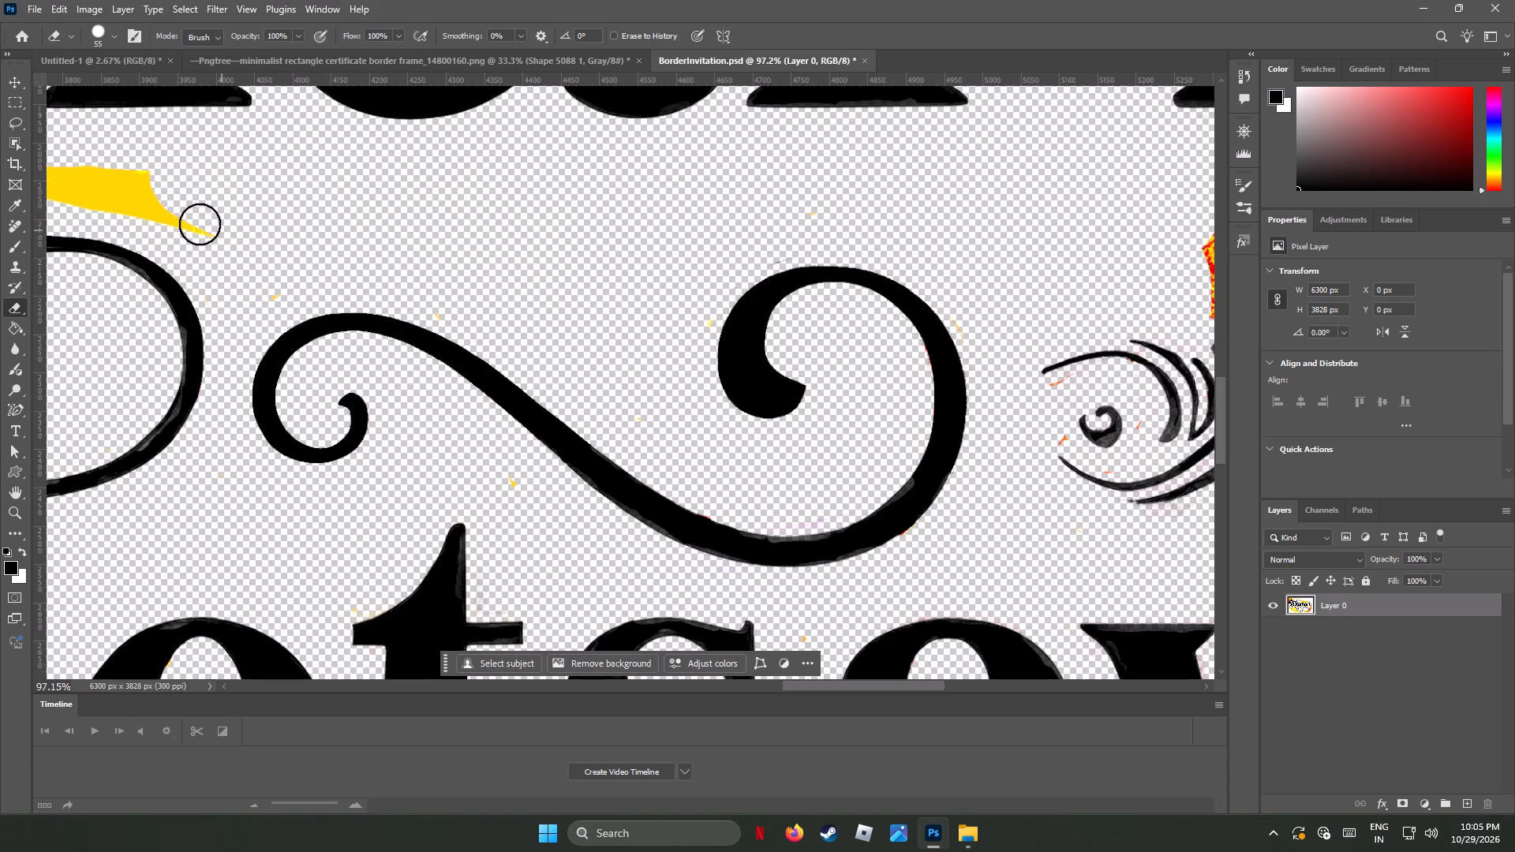
pyautogui.moveTo(200, 224); pyautogui.dragTo(175, 177)
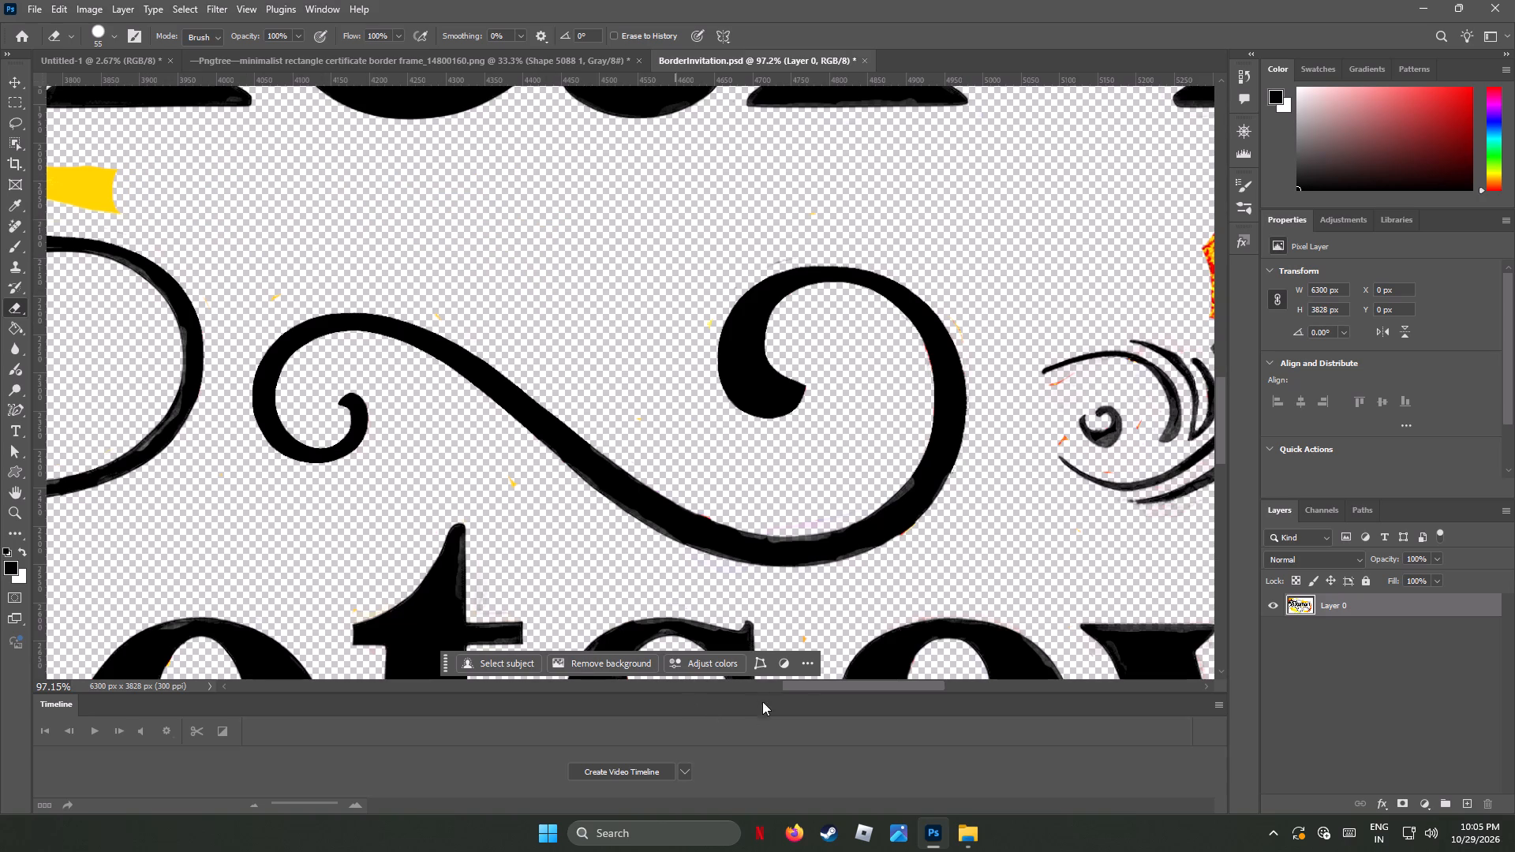
# Erase the remaining yellow flame above the h's upper loop and beside its thick stem, over the curled crossing stroke.
pyautogui.moveTo(837, 682); pyautogui.dragTo(764, 686)
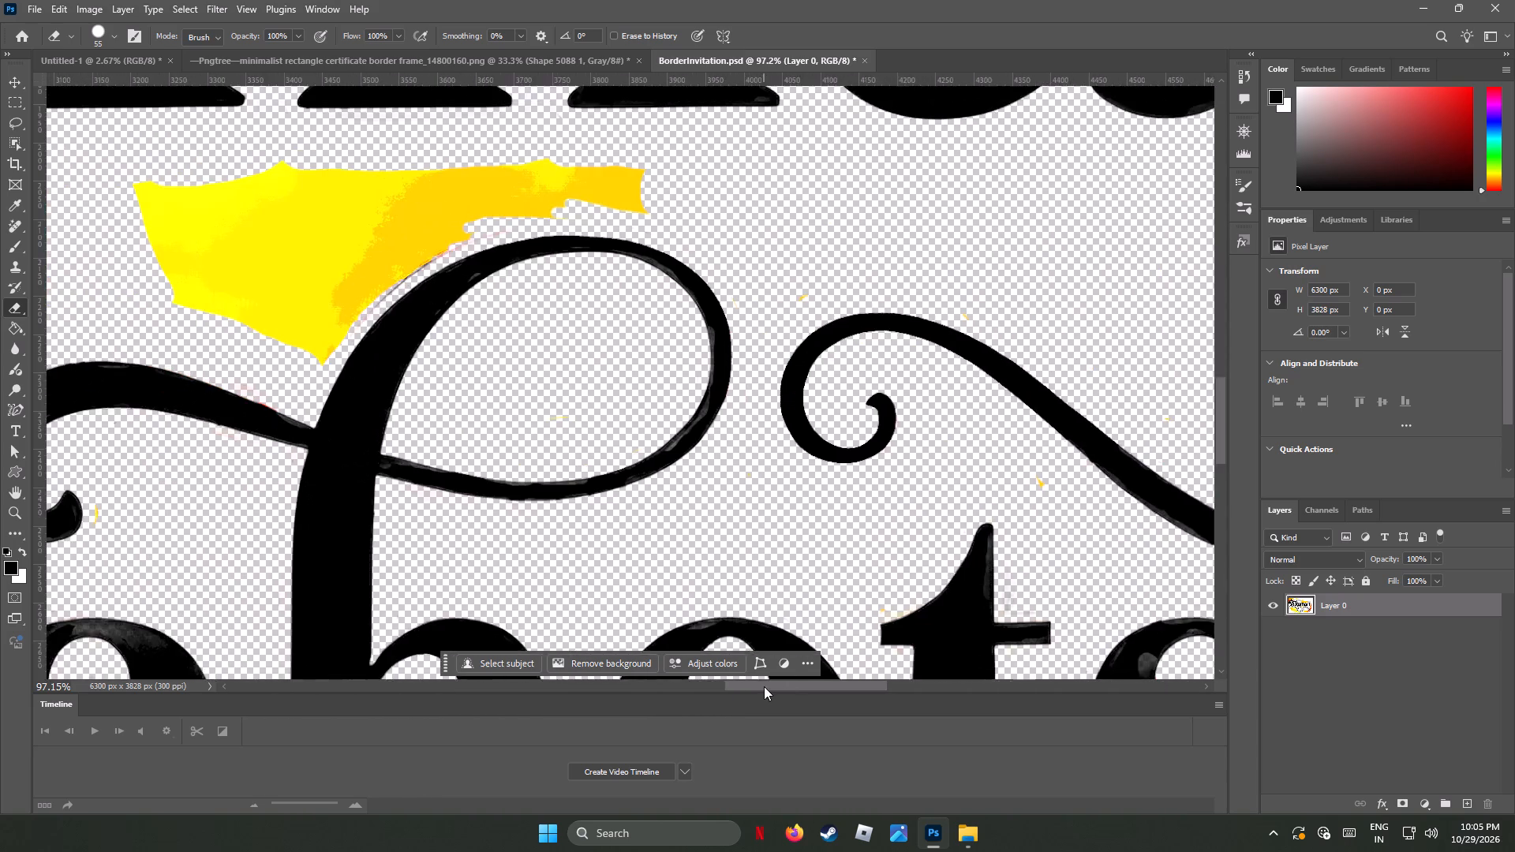
pyautogui.moveTo(764, 686); pyautogui.dragTo(746, 688)
pyautogui.moveTo(441, 362); pyautogui.dragTo(463, 329)
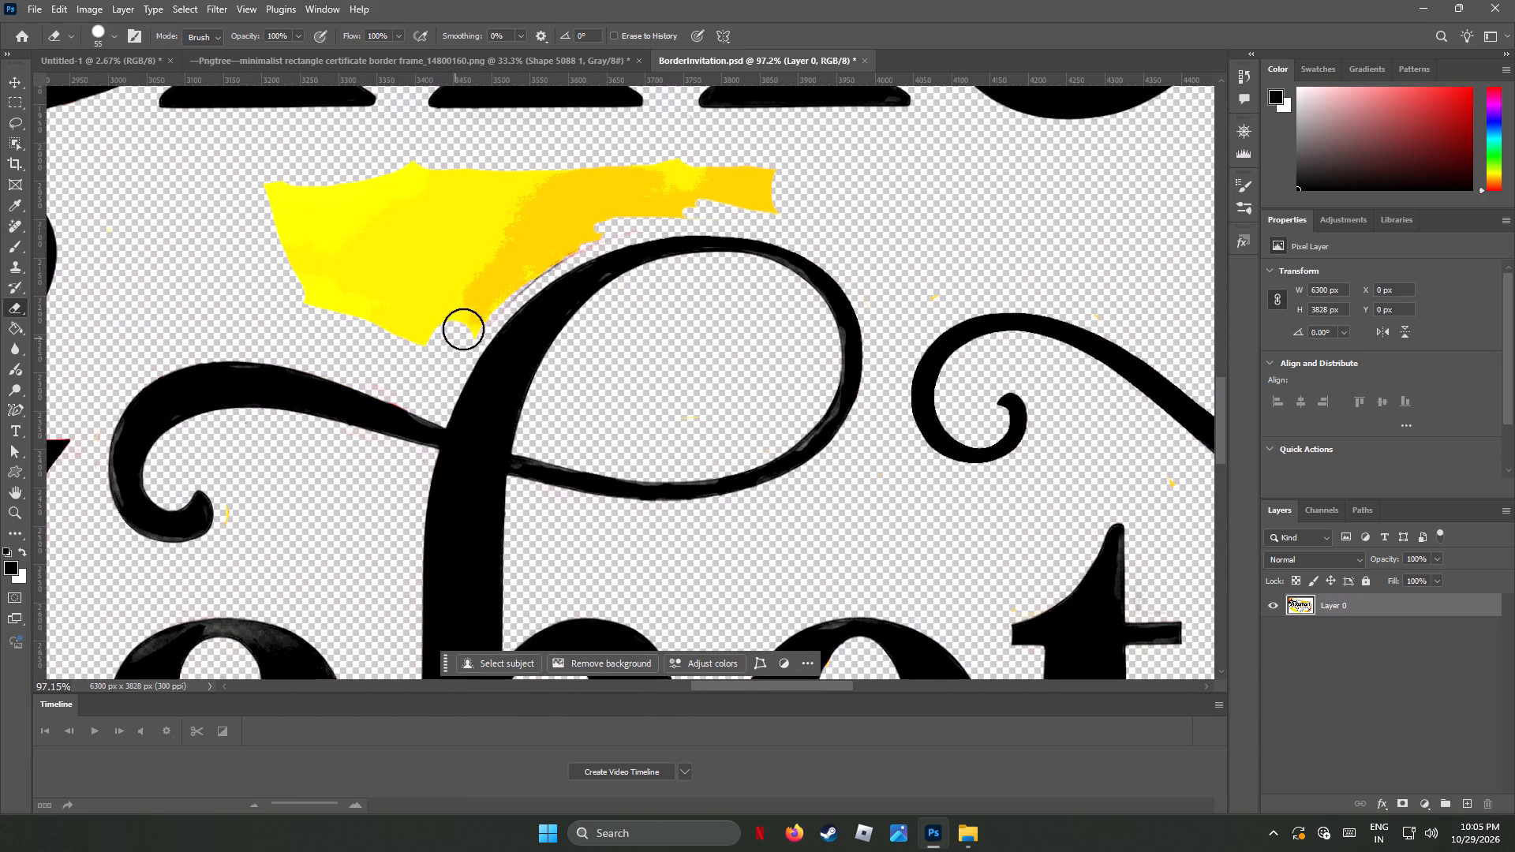
pyautogui.moveTo(463, 329); pyautogui.dragTo(551, 250)
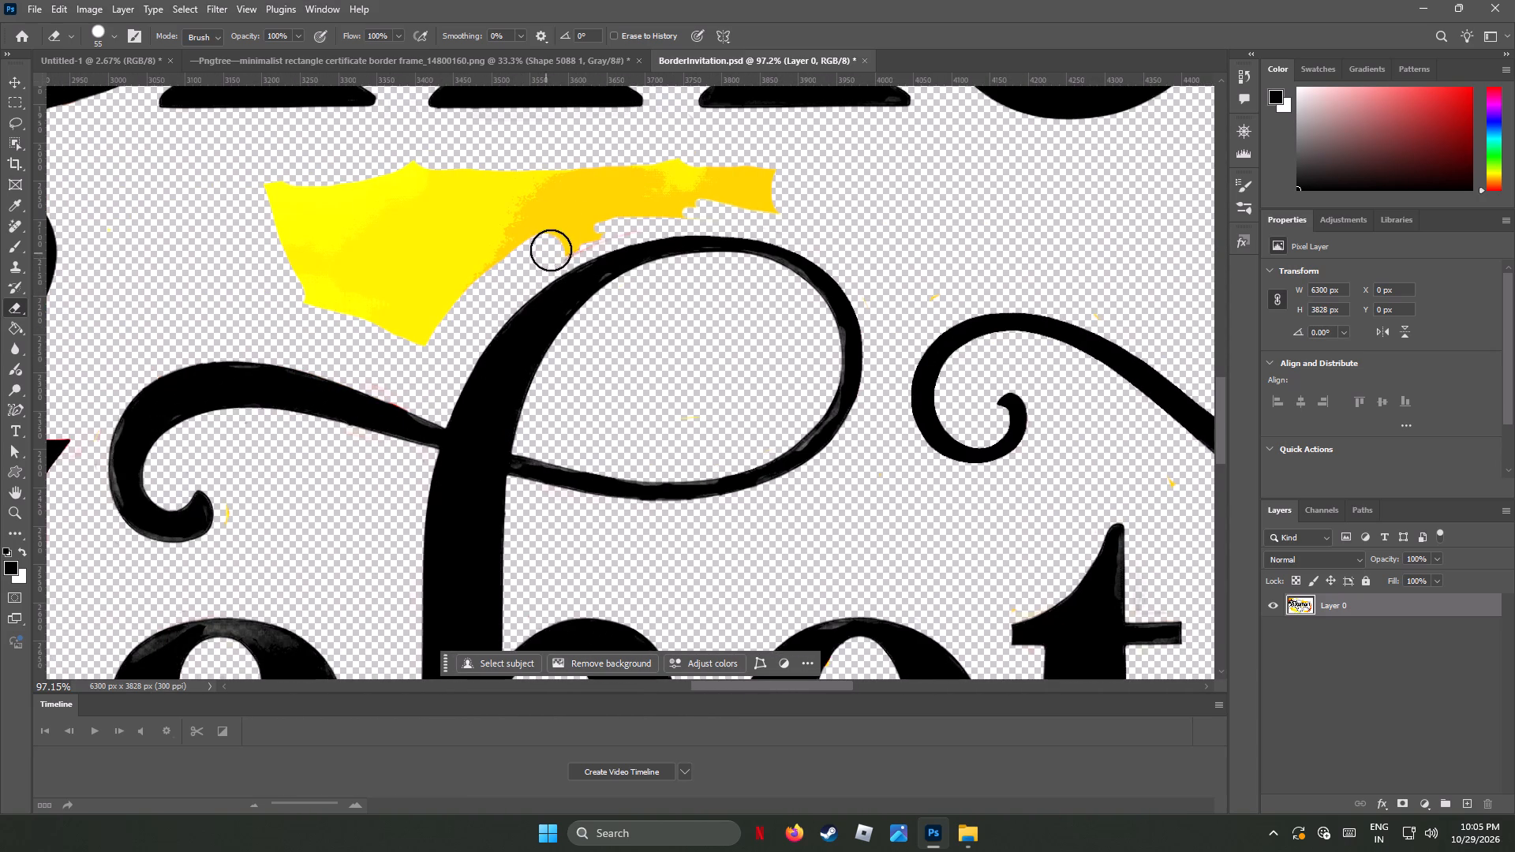
pyautogui.moveTo(551, 250); pyautogui.dragTo(689, 192)
pyautogui.moveTo(785, 201); pyautogui.dragTo(656, 174)
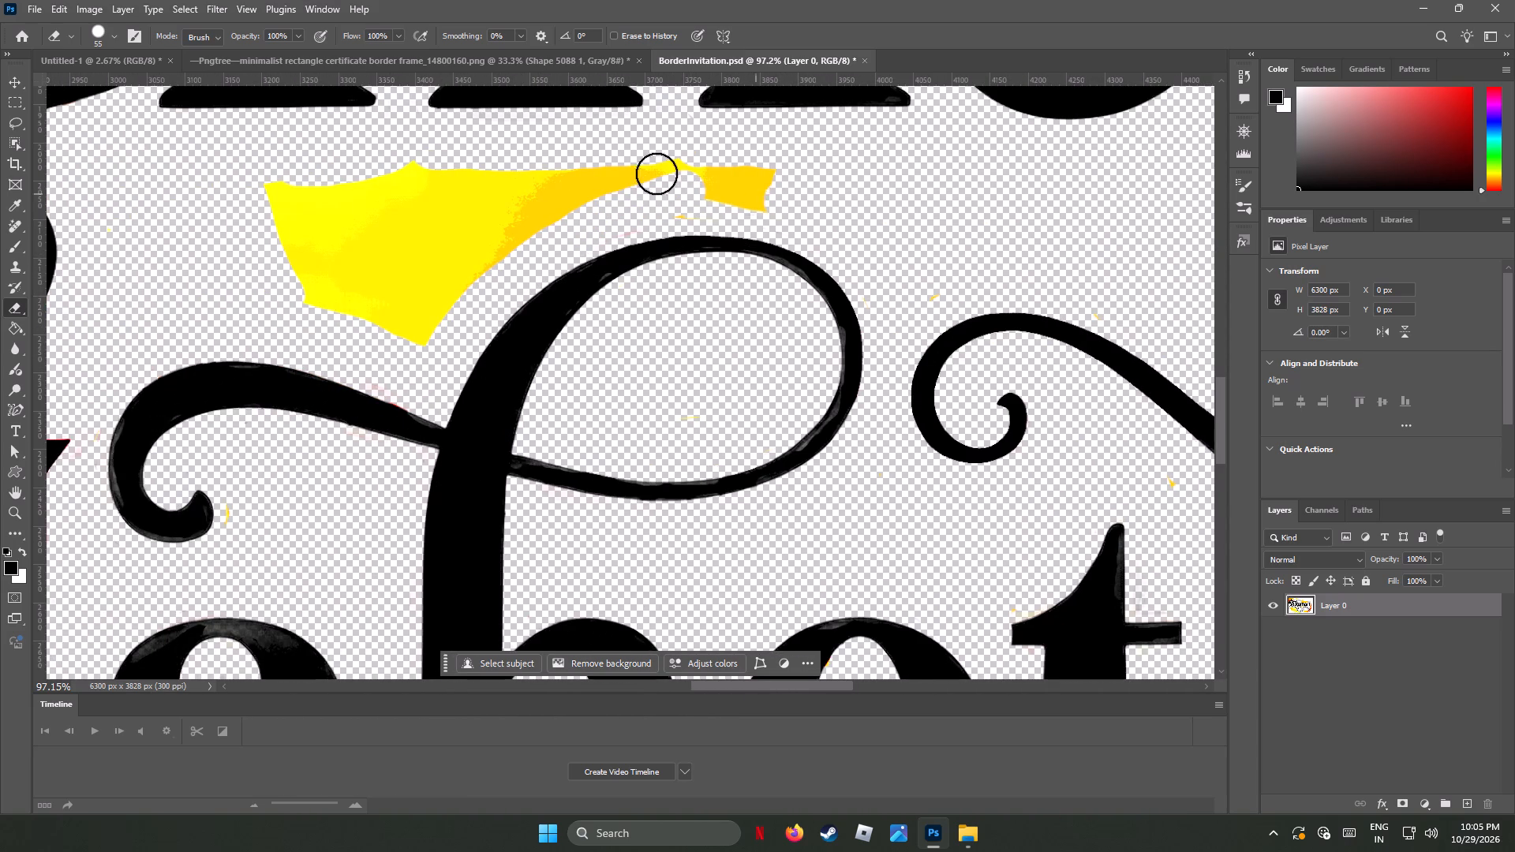
pyautogui.moveTo(656, 174); pyautogui.dragTo(827, 198)
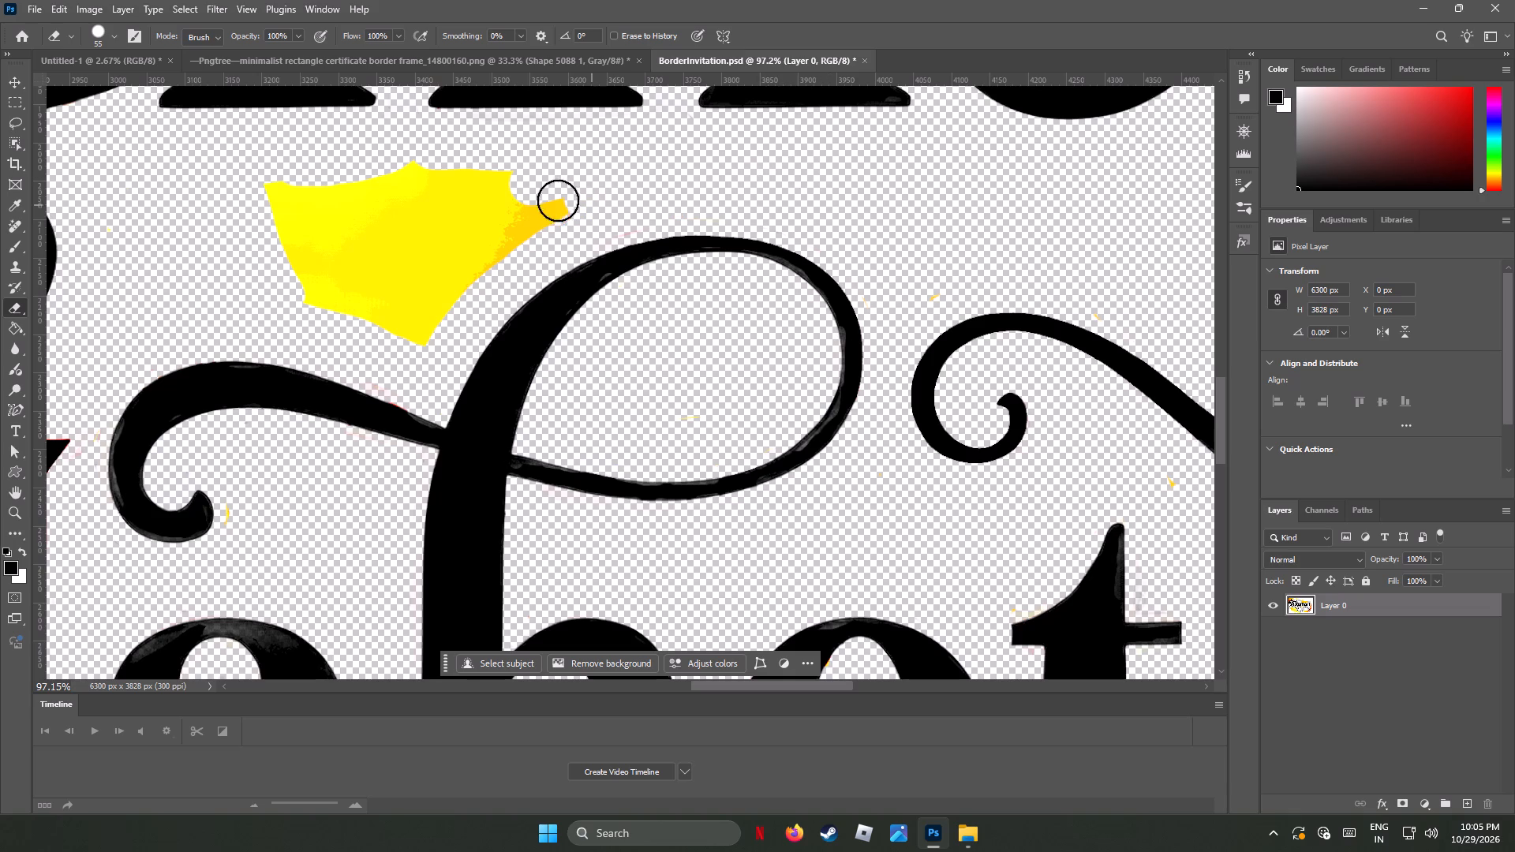
pyautogui.moveTo(548, 188); pyautogui.dragTo(447, 292)
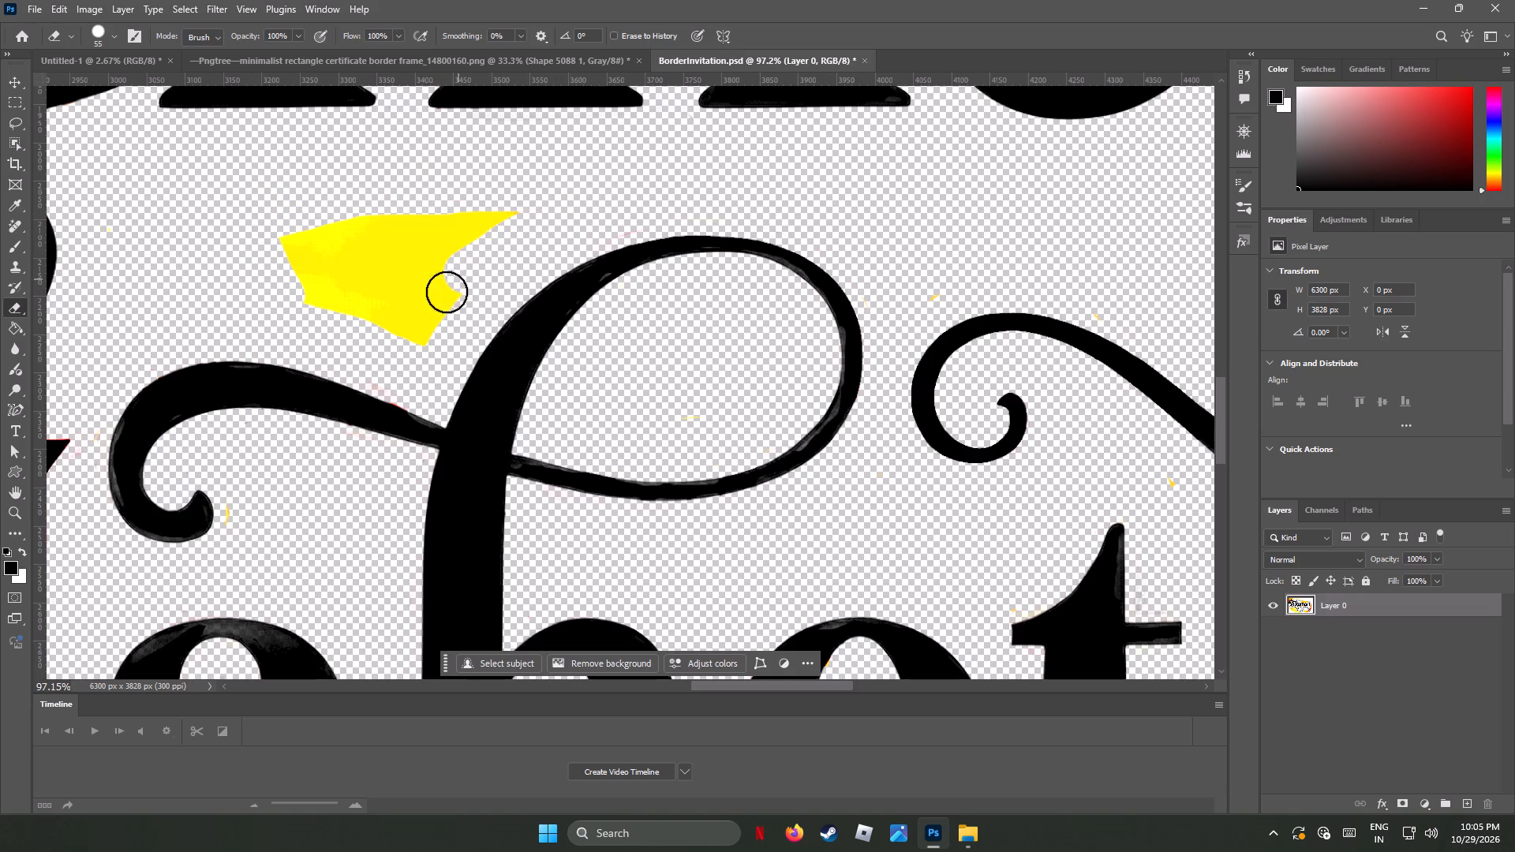
pyautogui.moveTo(447, 292); pyautogui.dragTo(321, 302)
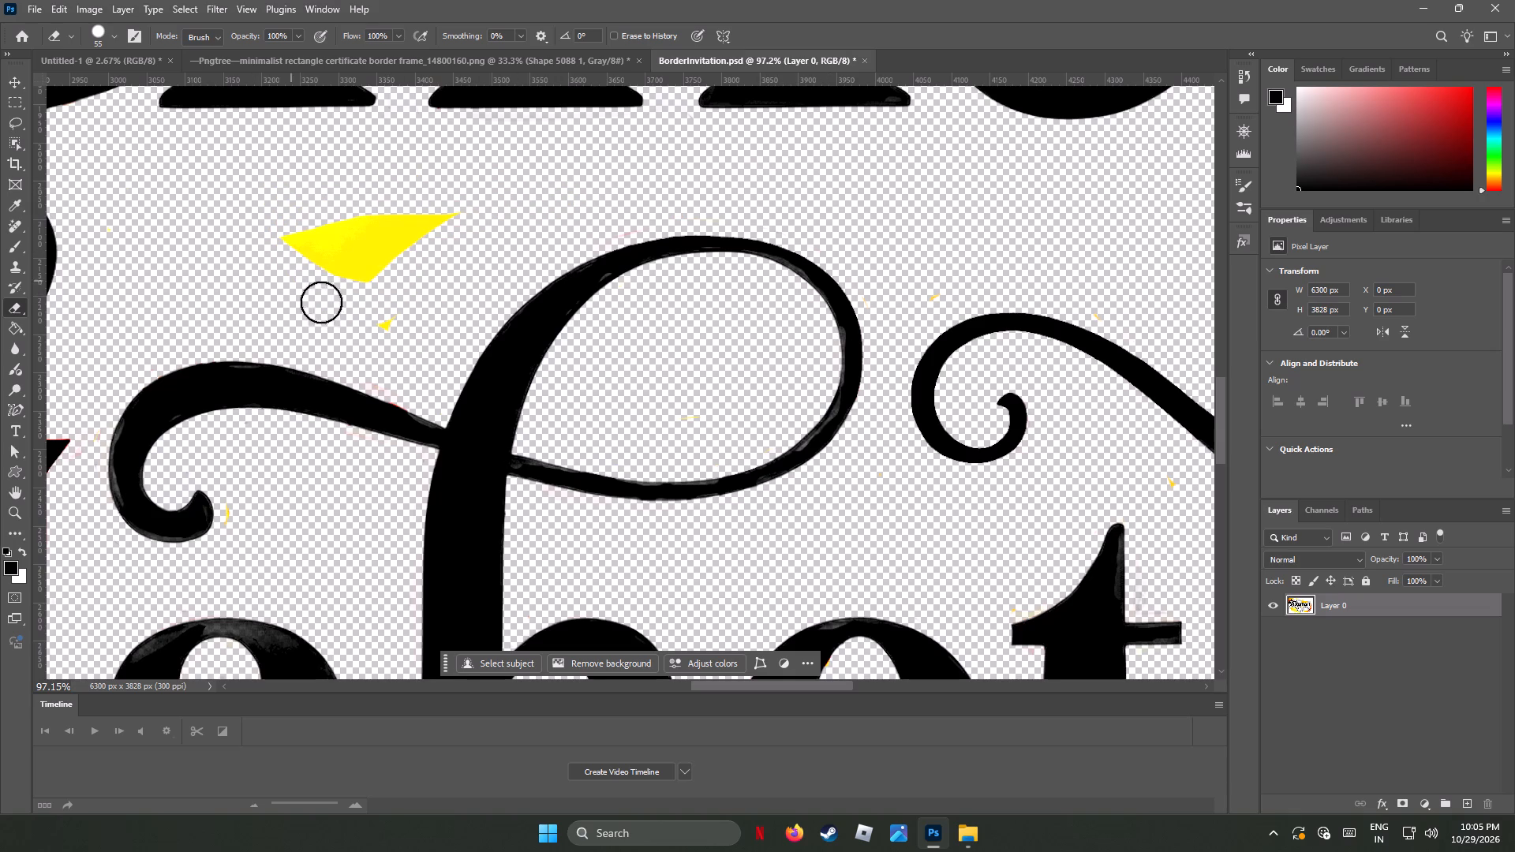
pyautogui.moveTo(321, 302); pyautogui.dragTo(324, 233)
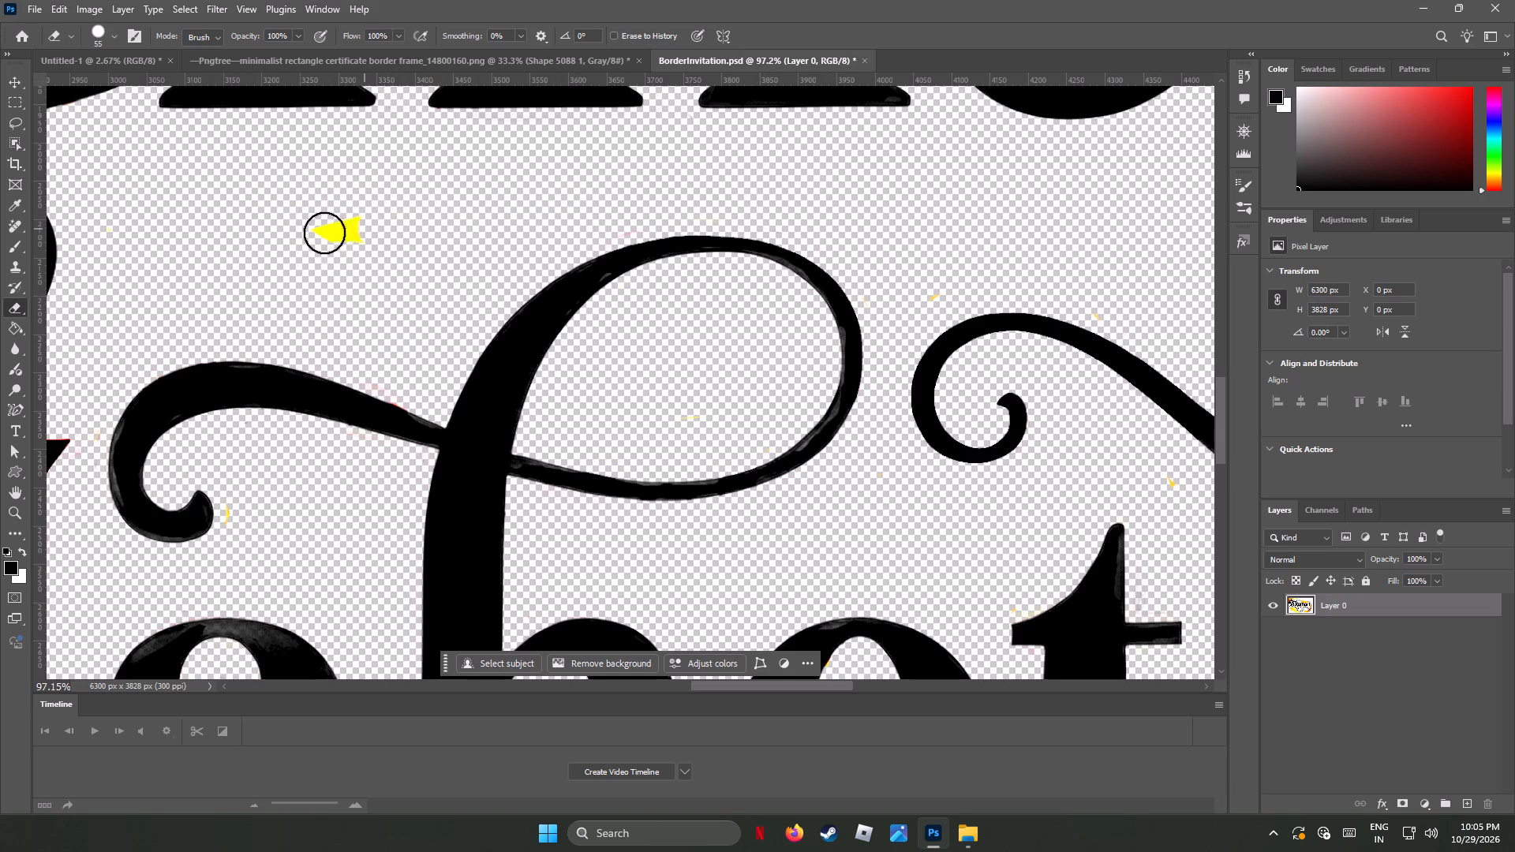
pyautogui.moveTo(324, 233); pyautogui.dragTo(474, 352)
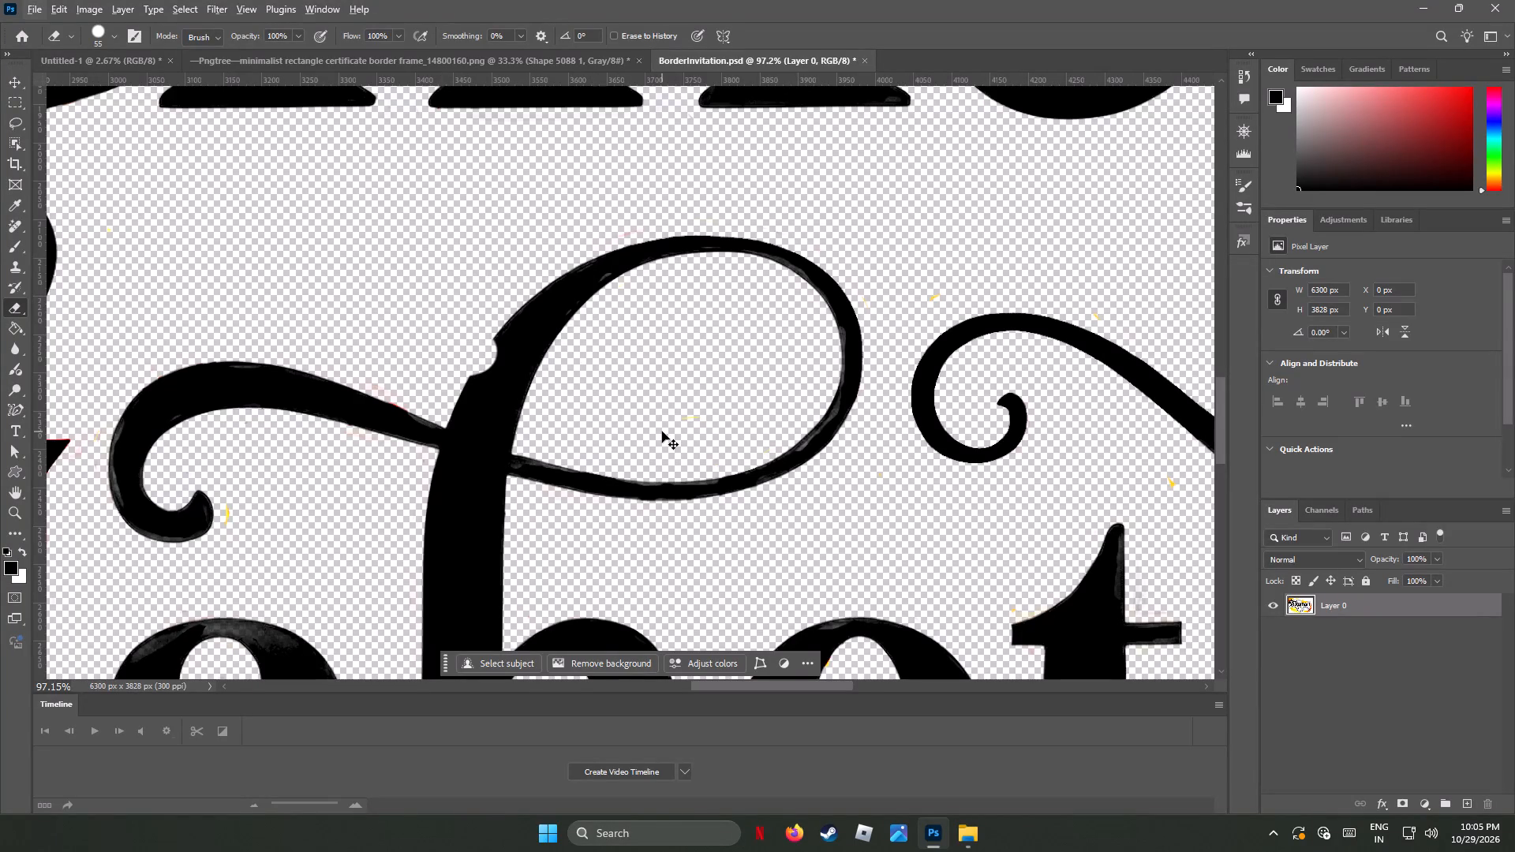
# Undo the eraser stroke that cut into the h's thick stem, and erase the yellow patch above the h's curled crossing stroke.
pyautogui.hotkey('ctrl', 'z')
pyautogui.moveTo(410, 343); pyautogui.dragTo(490, 271)
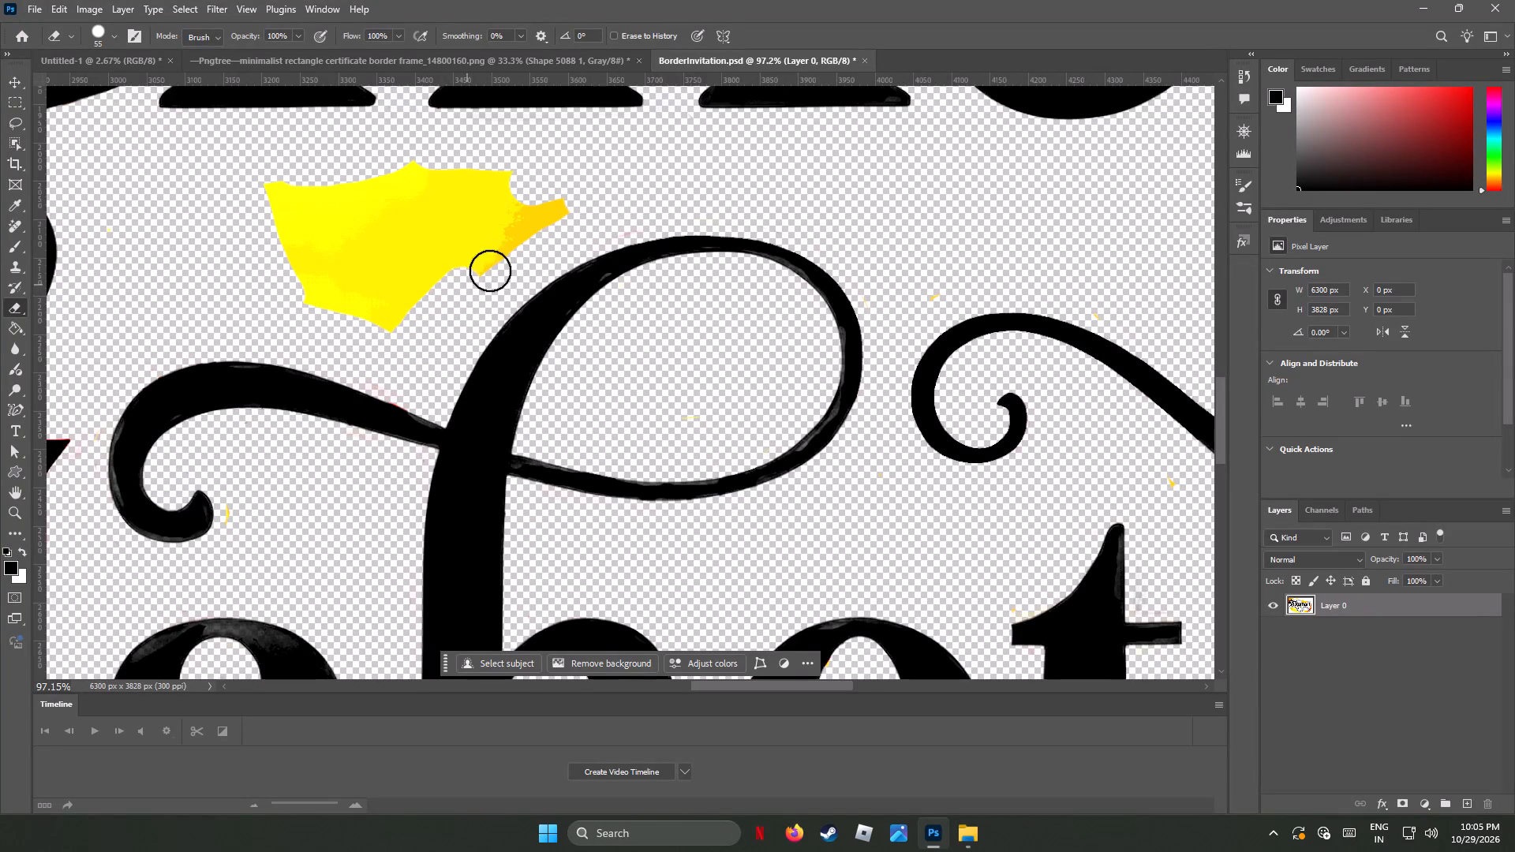
pyautogui.moveTo(490, 271); pyautogui.dragTo(312, 275)
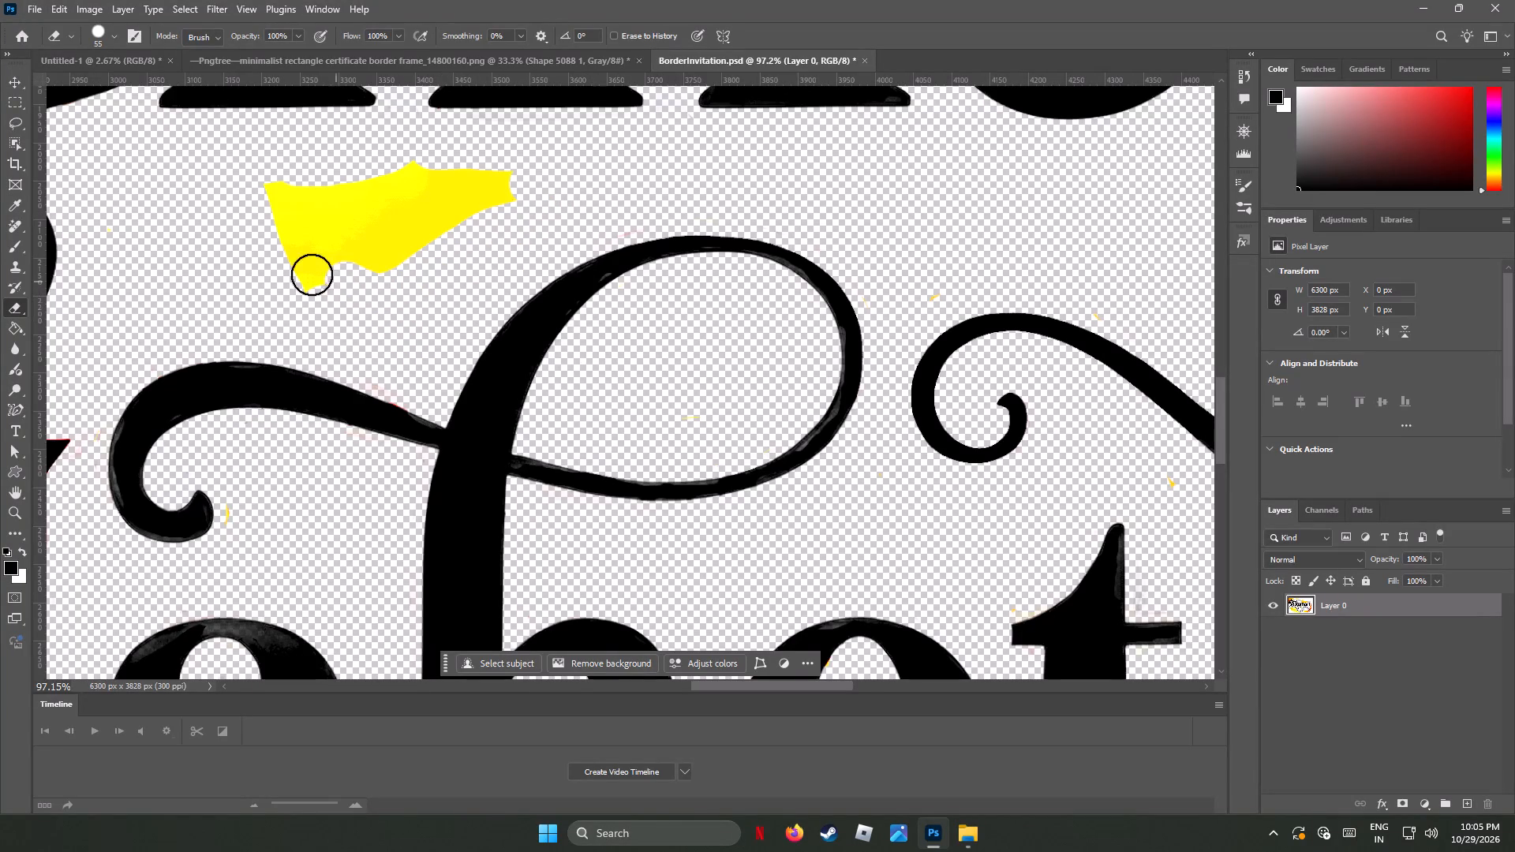
pyautogui.moveTo(312, 275); pyautogui.dragTo(383, 219)
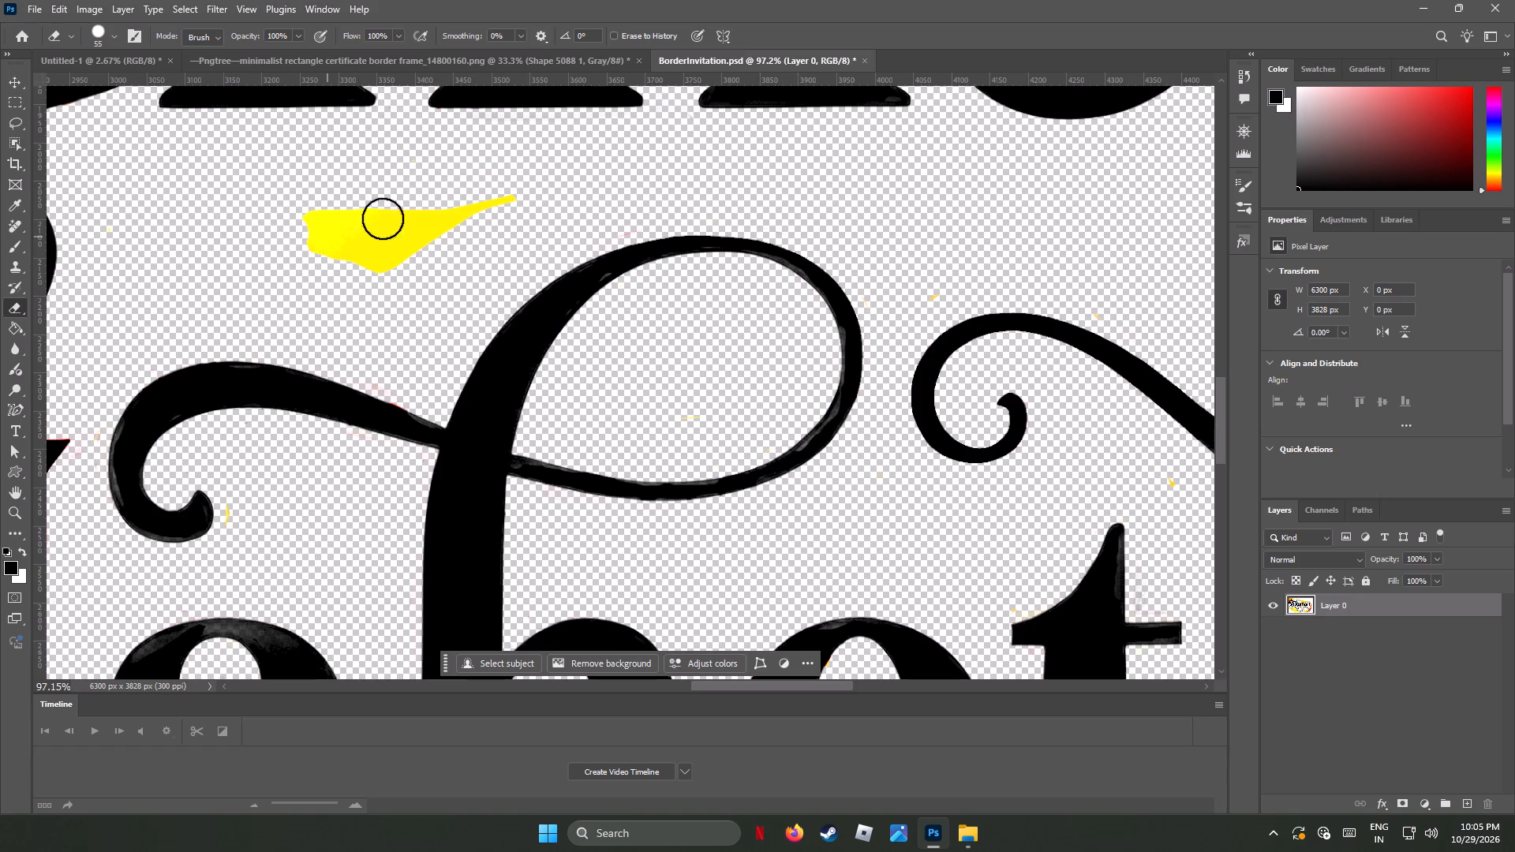
pyautogui.moveTo(383, 219); pyautogui.dragTo(483, 231)
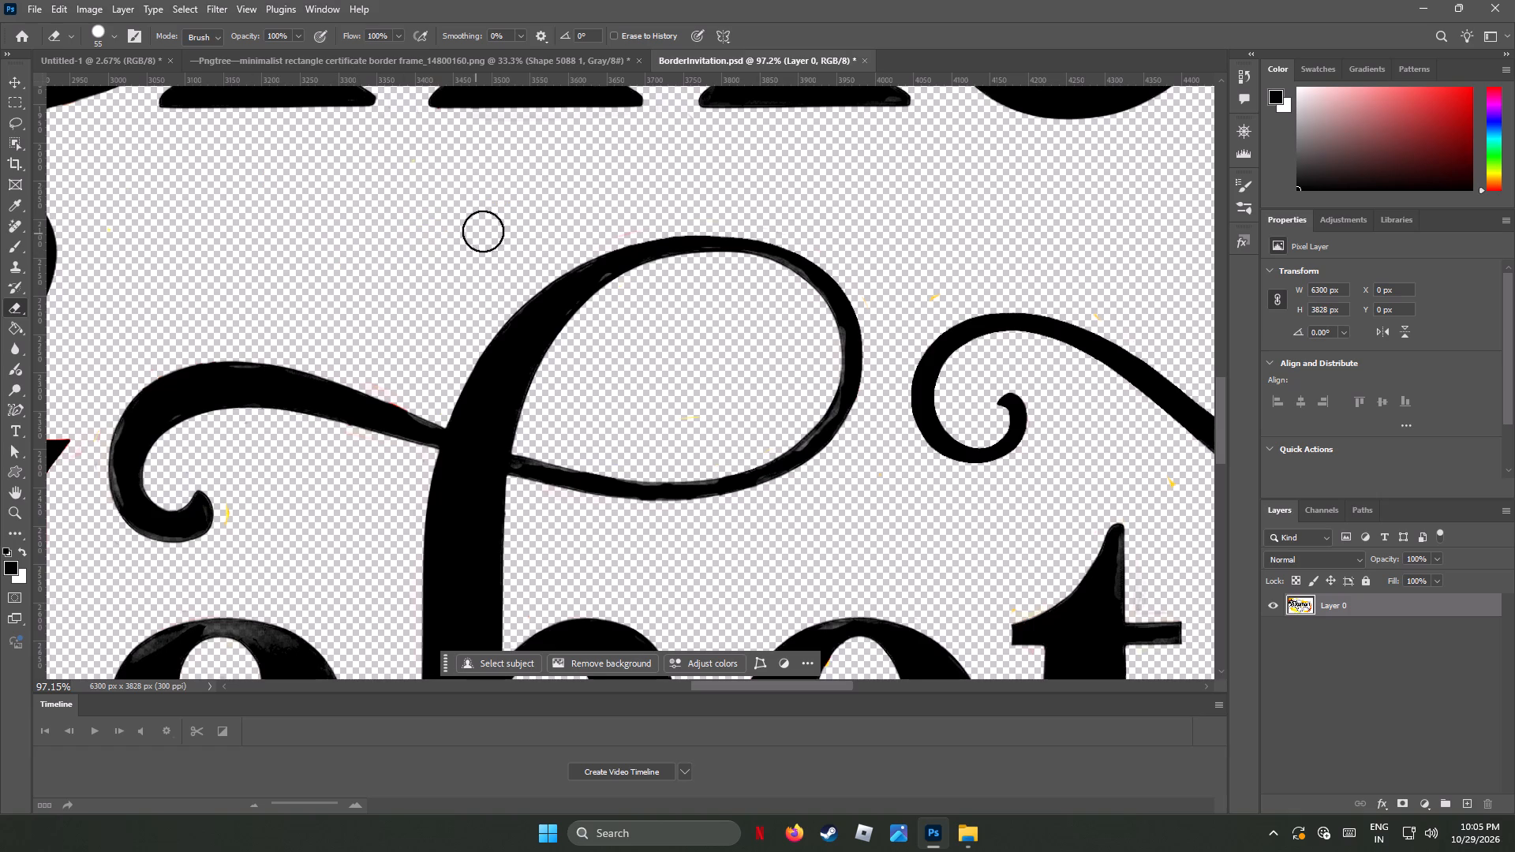
pyautogui.moveTo(483, 231); pyautogui.dragTo(484, 237)
# Erase the yellow-orange band above the letters "mari" of Sukumari with the eraser size increased to 136 px.
pyautogui.keyDown('alt'); pyautogui.scroll(-6, 397, 323); pyautogui.keyUp('alt')
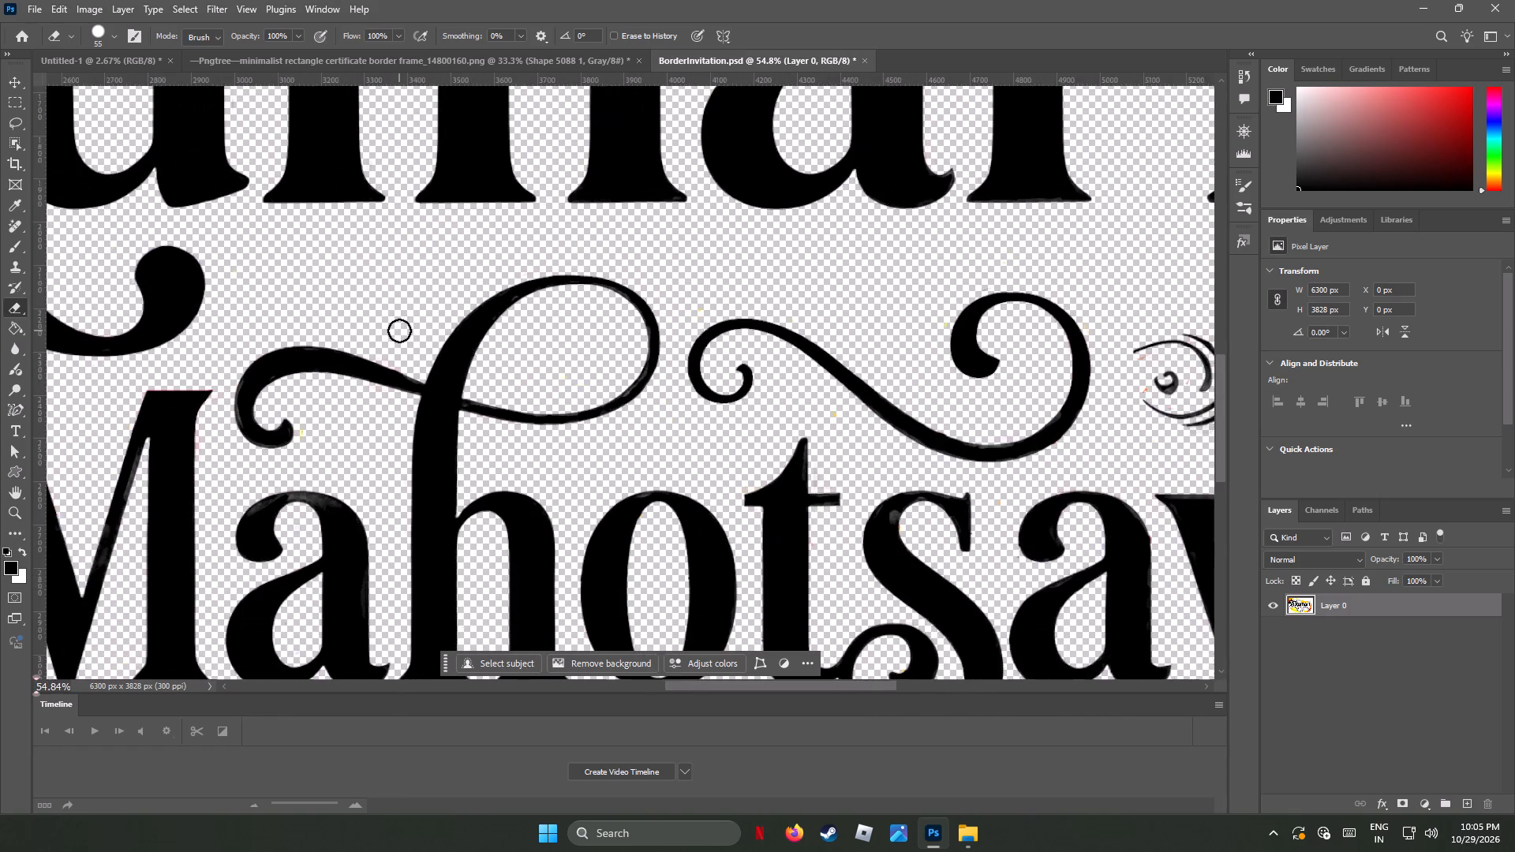
pyautogui.keyDown('alt'); pyautogui.scroll(-1, 399, 331); pyautogui.keyUp('alt')
pyautogui.keyDown('alt'); pyautogui.scroll(1, 399, 331); pyautogui.keyUp('alt')
pyautogui.keyDown('alt'); pyautogui.scroll(-5, 399, 331); pyautogui.keyUp('alt')
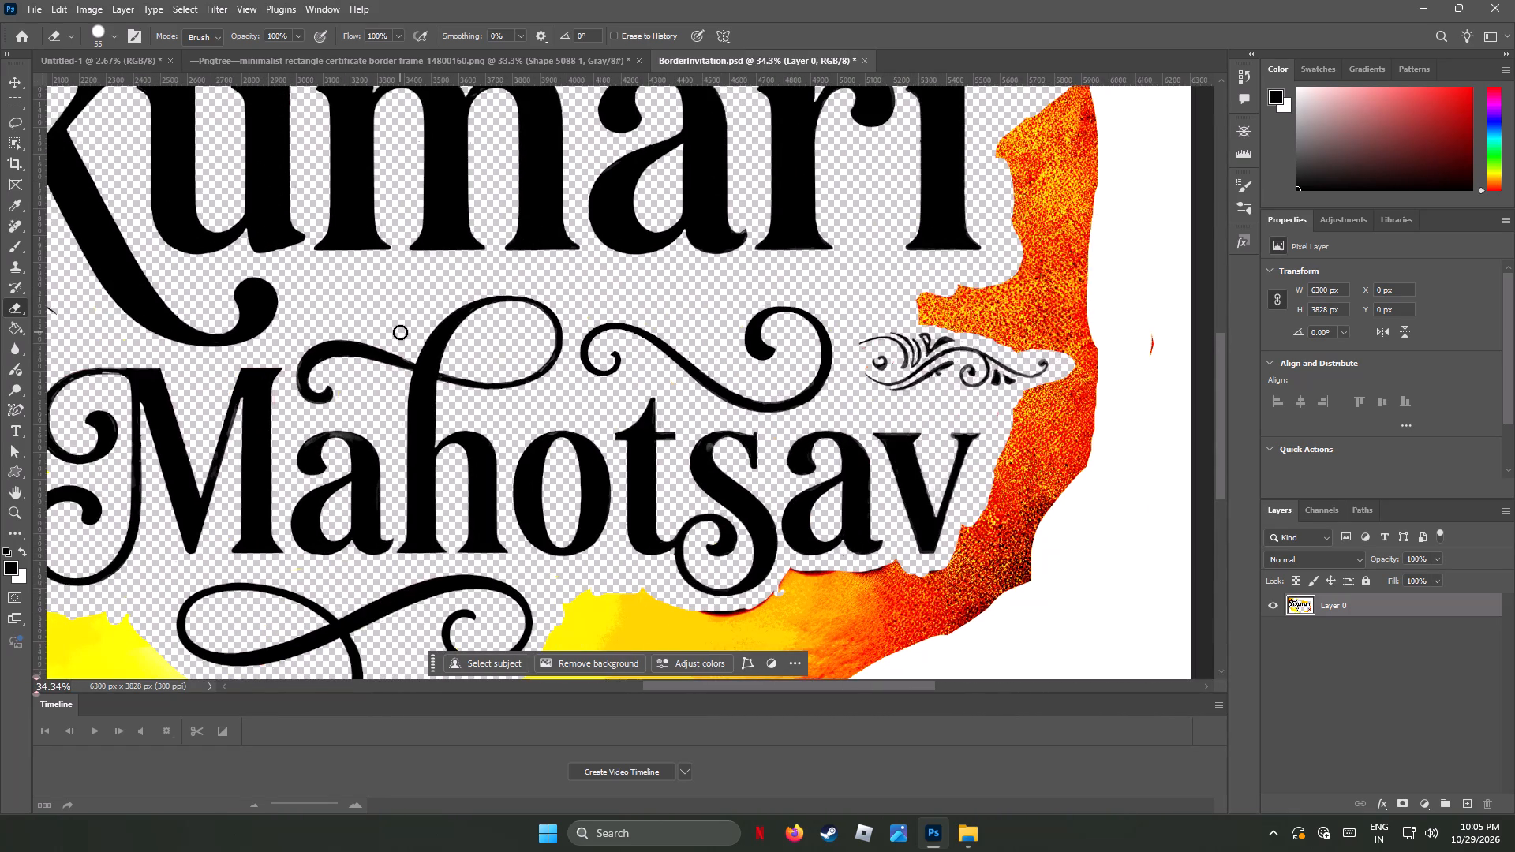
pyautogui.keyDown('alt'); pyautogui.scroll(-2, 400, 332); pyautogui.keyUp('alt')
pyautogui.keyDown('alt'); pyautogui.scroll(1, 411, 341); pyautogui.keyUp('alt')
pyautogui.keyDown('alt'); pyautogui.scroll(-5, 411, 342); pyautogui.keyUp('alt')
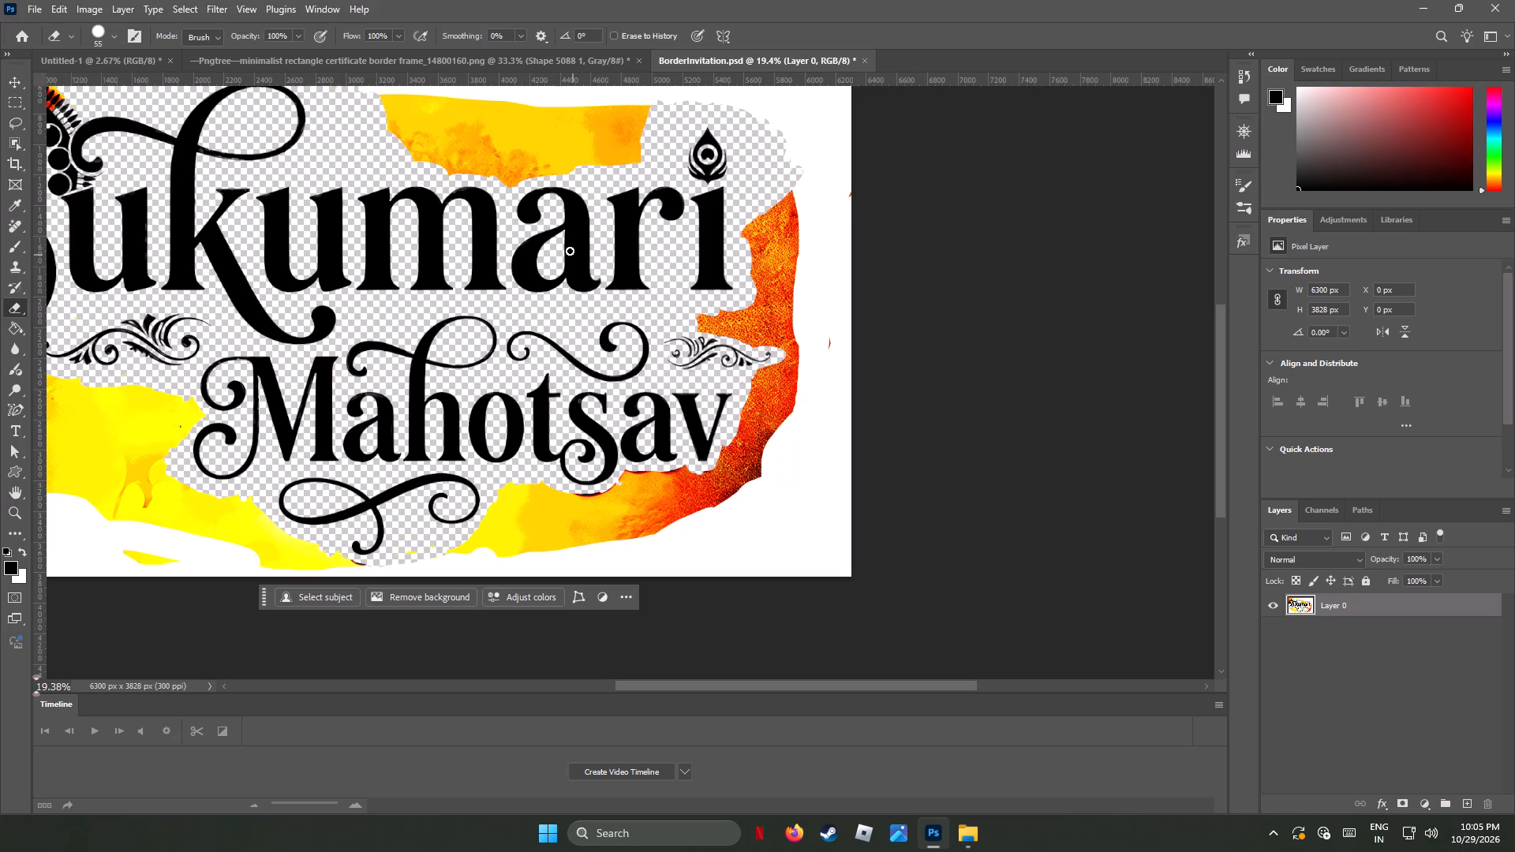
pyautogui.keyDown('alt'); pyautogui.scroll(10, 557, 105); pyautogui.keyUp('alt')
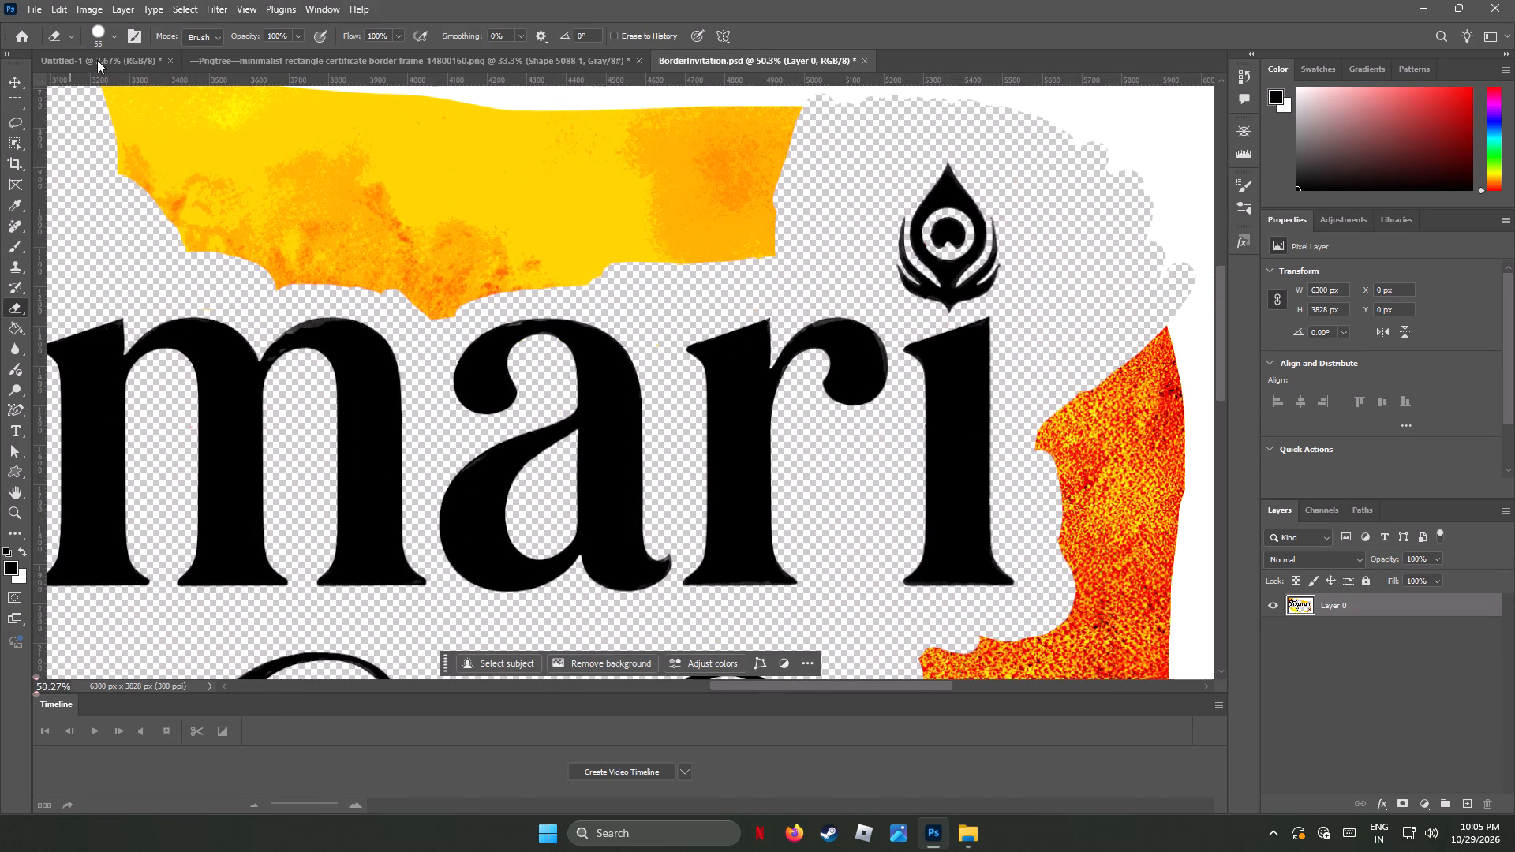
pyautogui.click(115, 35)
pyautogui.click(148, 83)
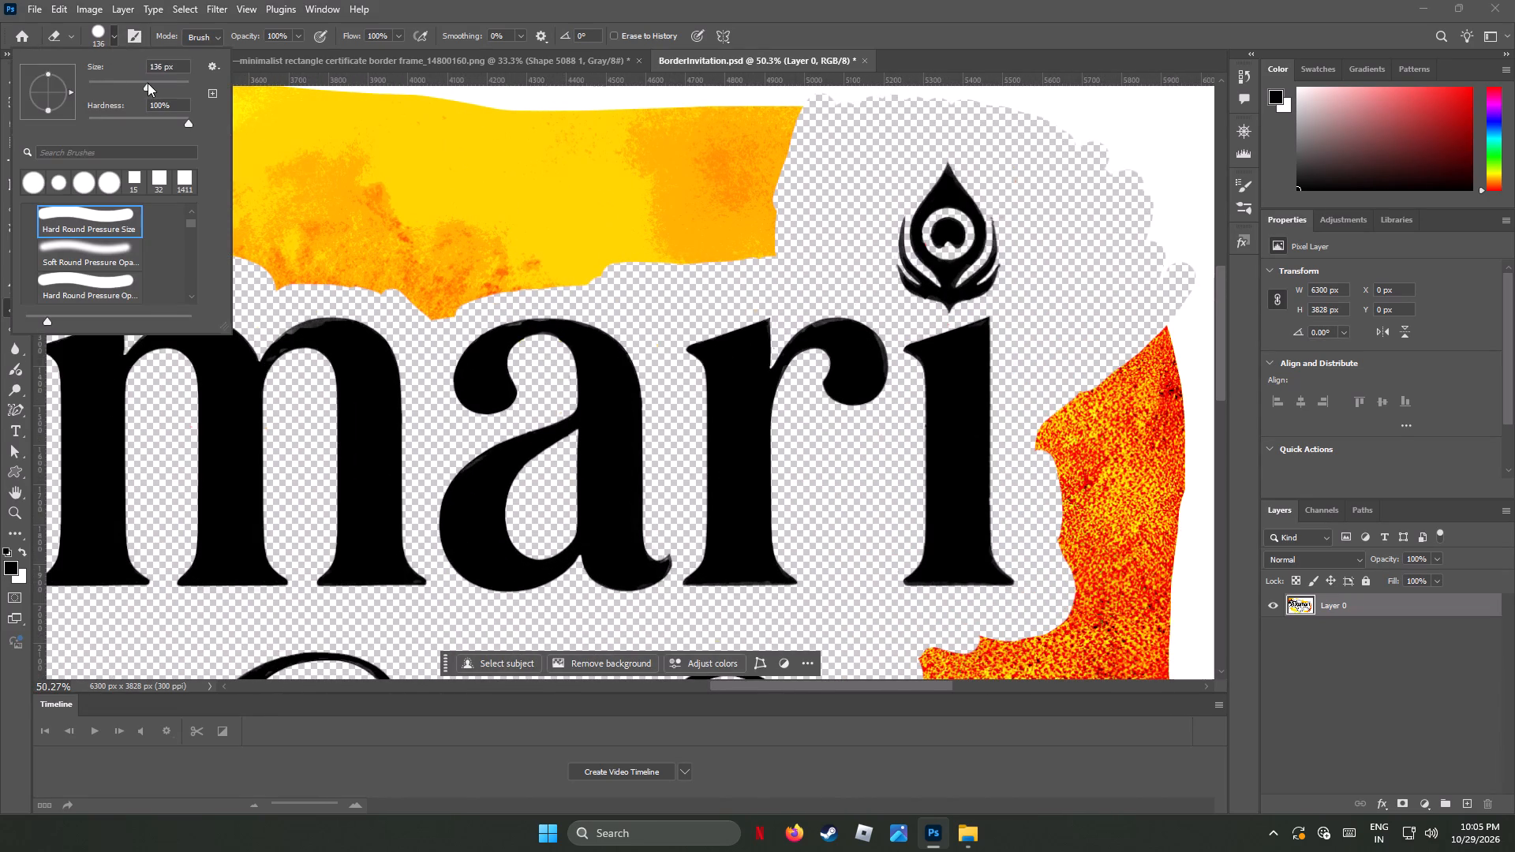
pyautogui.click(455, 0)
pyautogui.moveTo(200, 228); pyautogui.dragTo(256, 263)
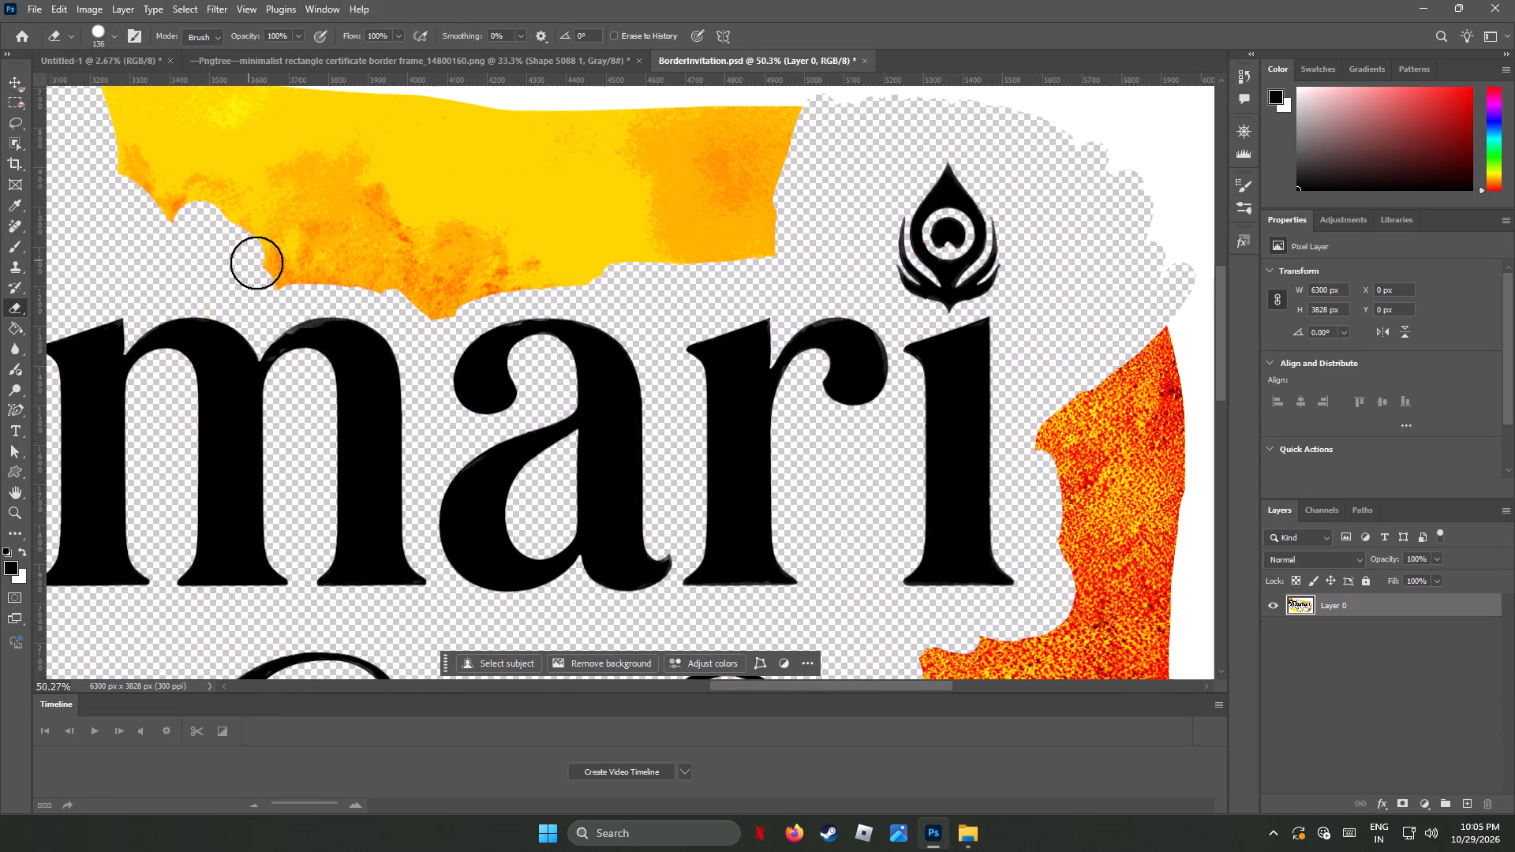
pyautogui.moveTo(256, 263); pyautogui.dragTo(737, 246)
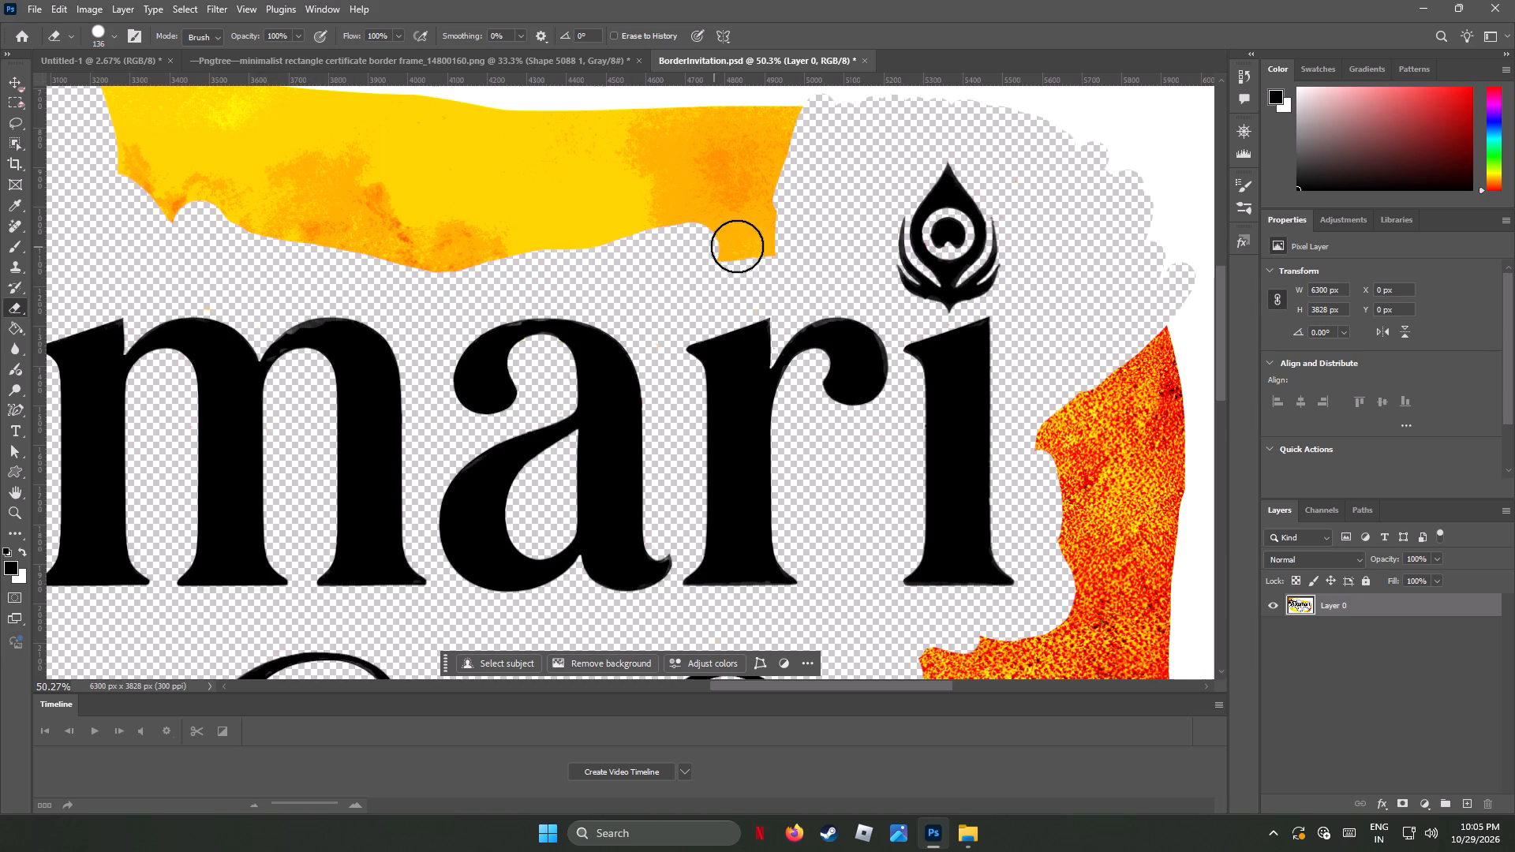
pyautogui.moveTo(737, 246); pyautogui.dragTo(374, 194)
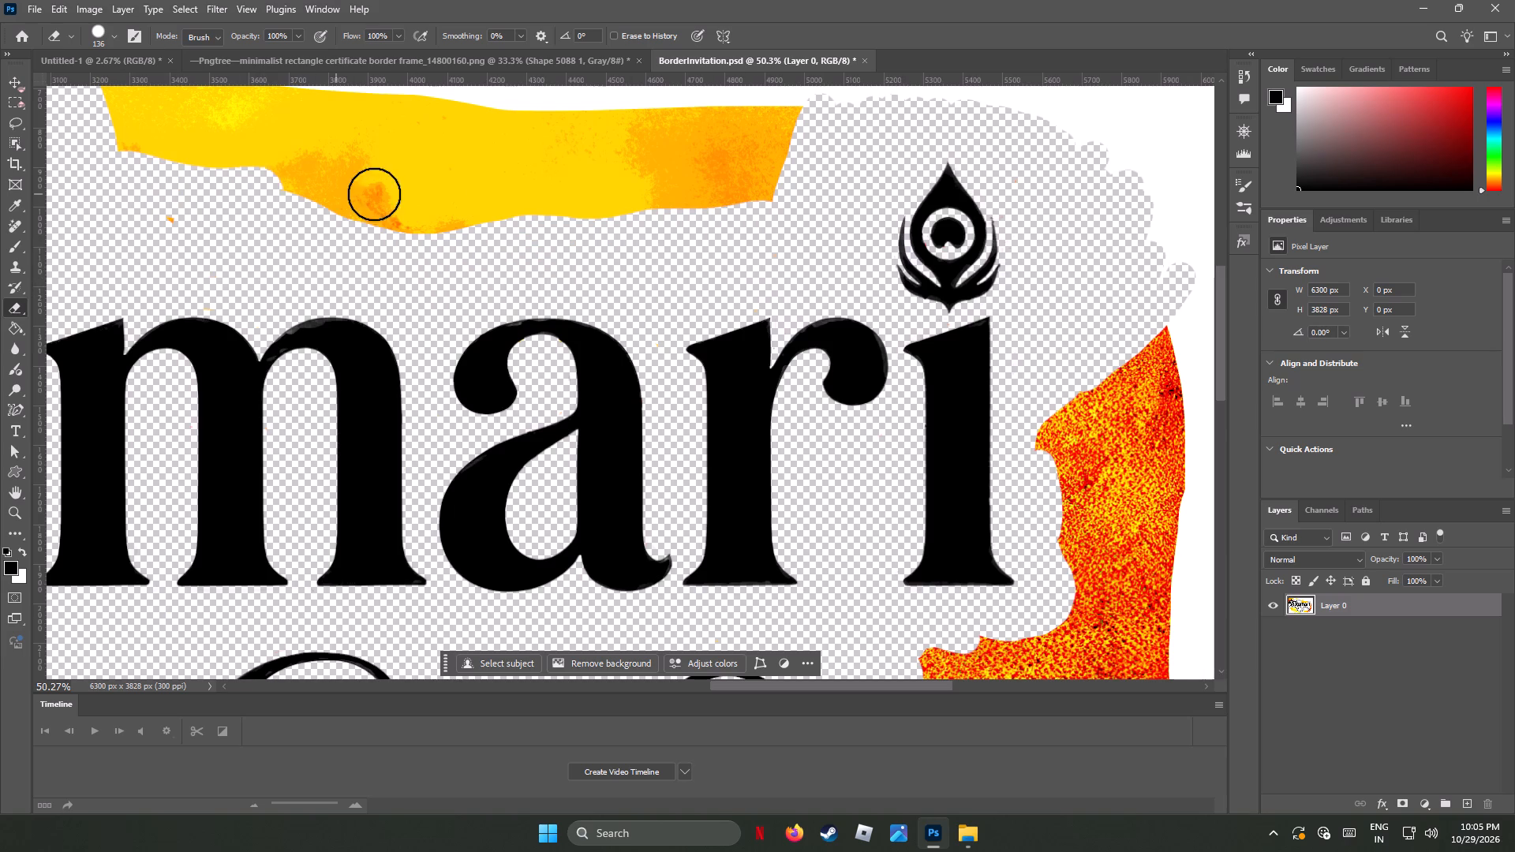
pyautogui.moveTo(374, 194); pyautogui.dragTo(798, 121)
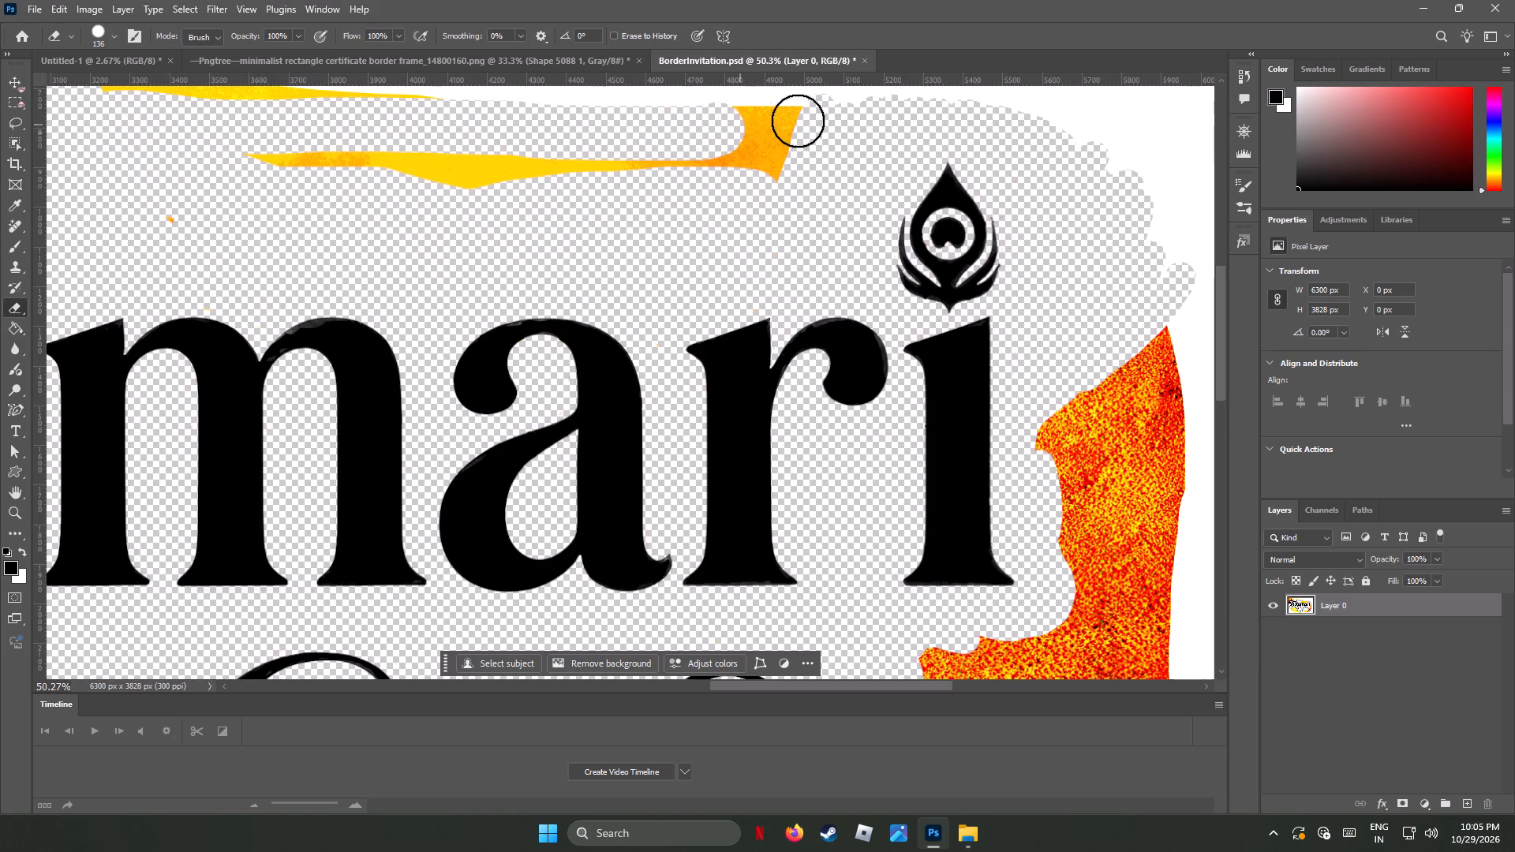
pyautogui.moveTo(798, 121); pyautogui.dragTo(277, 152)
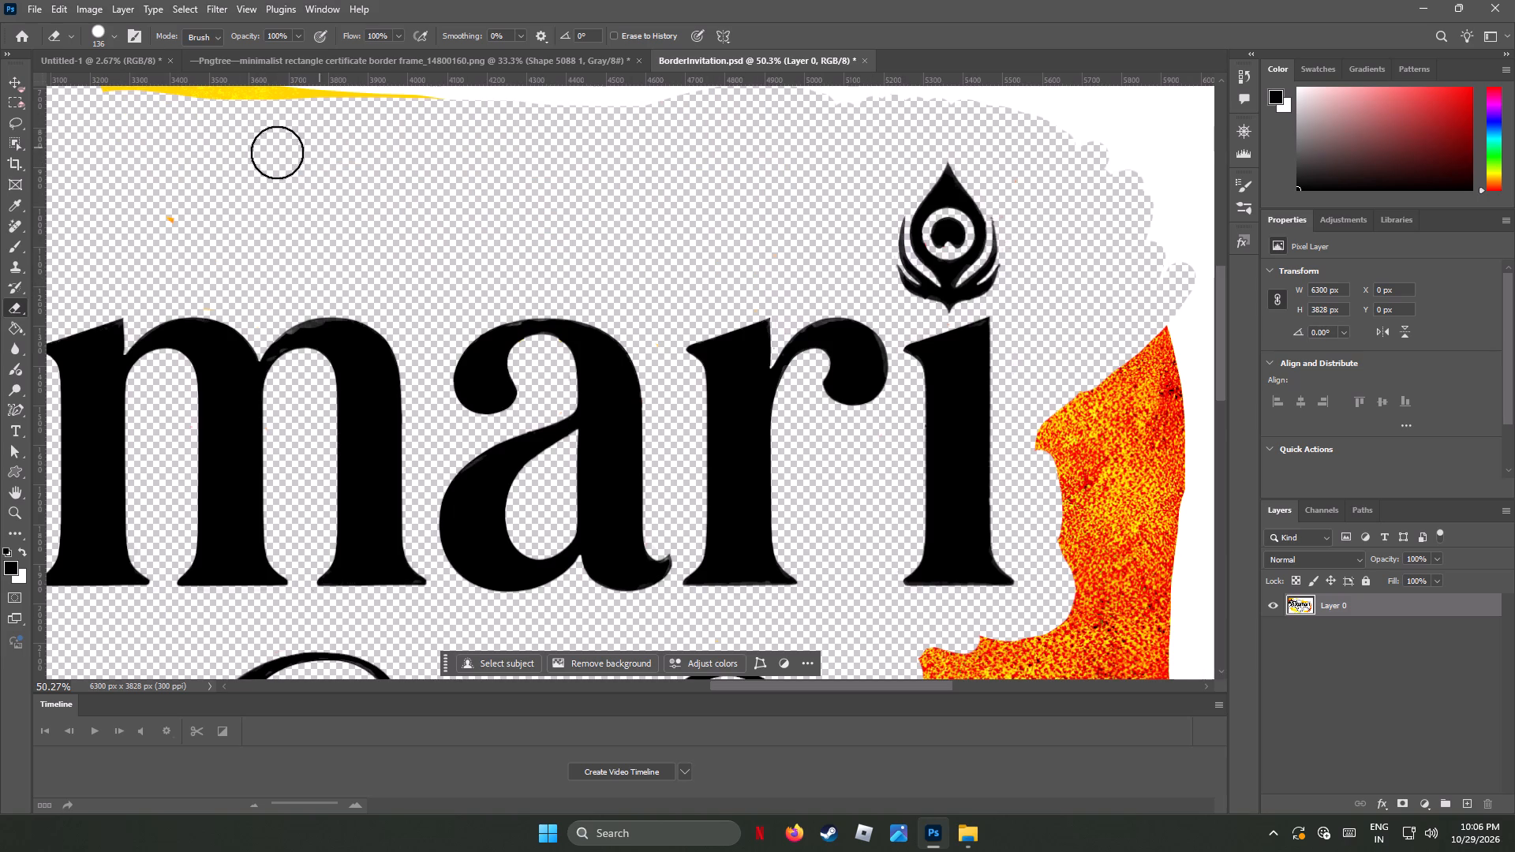
pyautogui.moveTo(277, 152); pyautogui.dragTo(294, 171)
# Erase the thin yellow strip and small yellow streaks along the white background's edge above "mari" and the feather ornament.
pyautogui.scroll(3, 612, 247)
pyautogui.scroll(-1, 612, 247)
pyautogui.scroll(12, 612, 247)
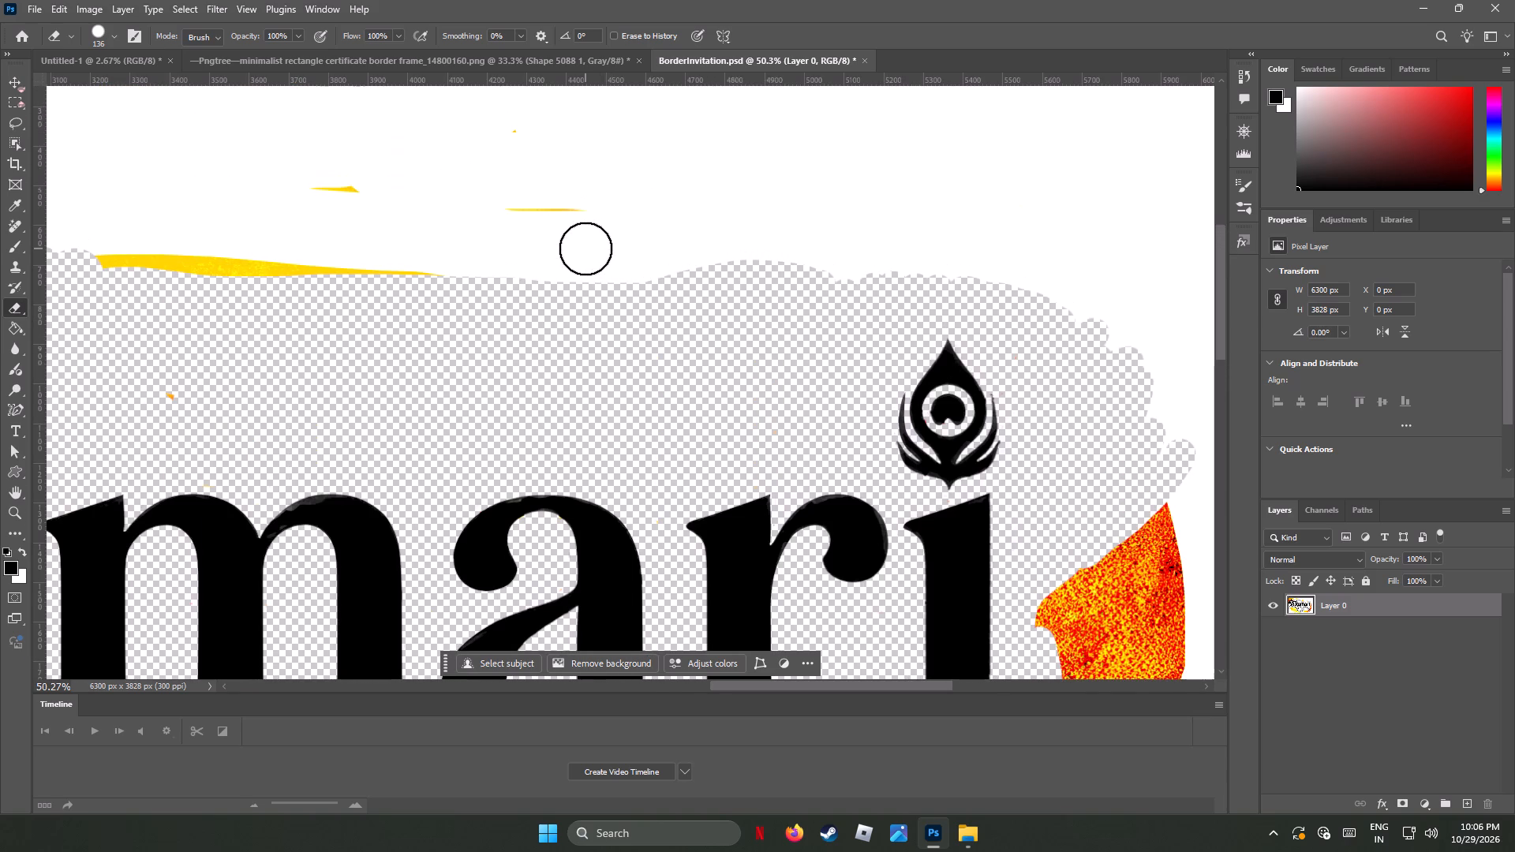
pyautogui.moveTo(696, 267); pyautogui.dragTo(488, 204)
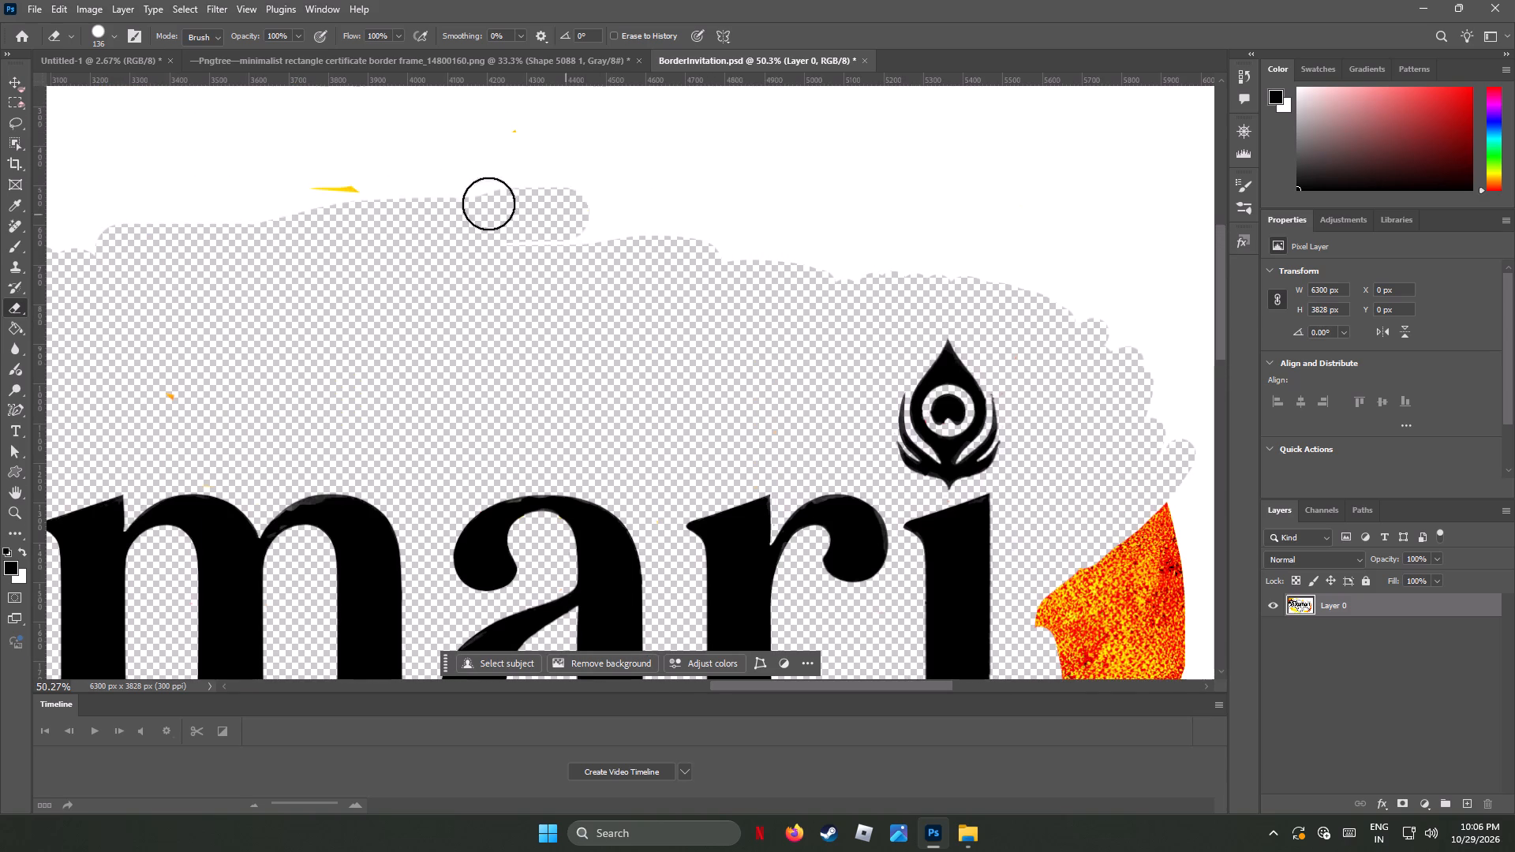
pyautogui.moveTo(488, 204); pyautogui.dragTo(718, 184)
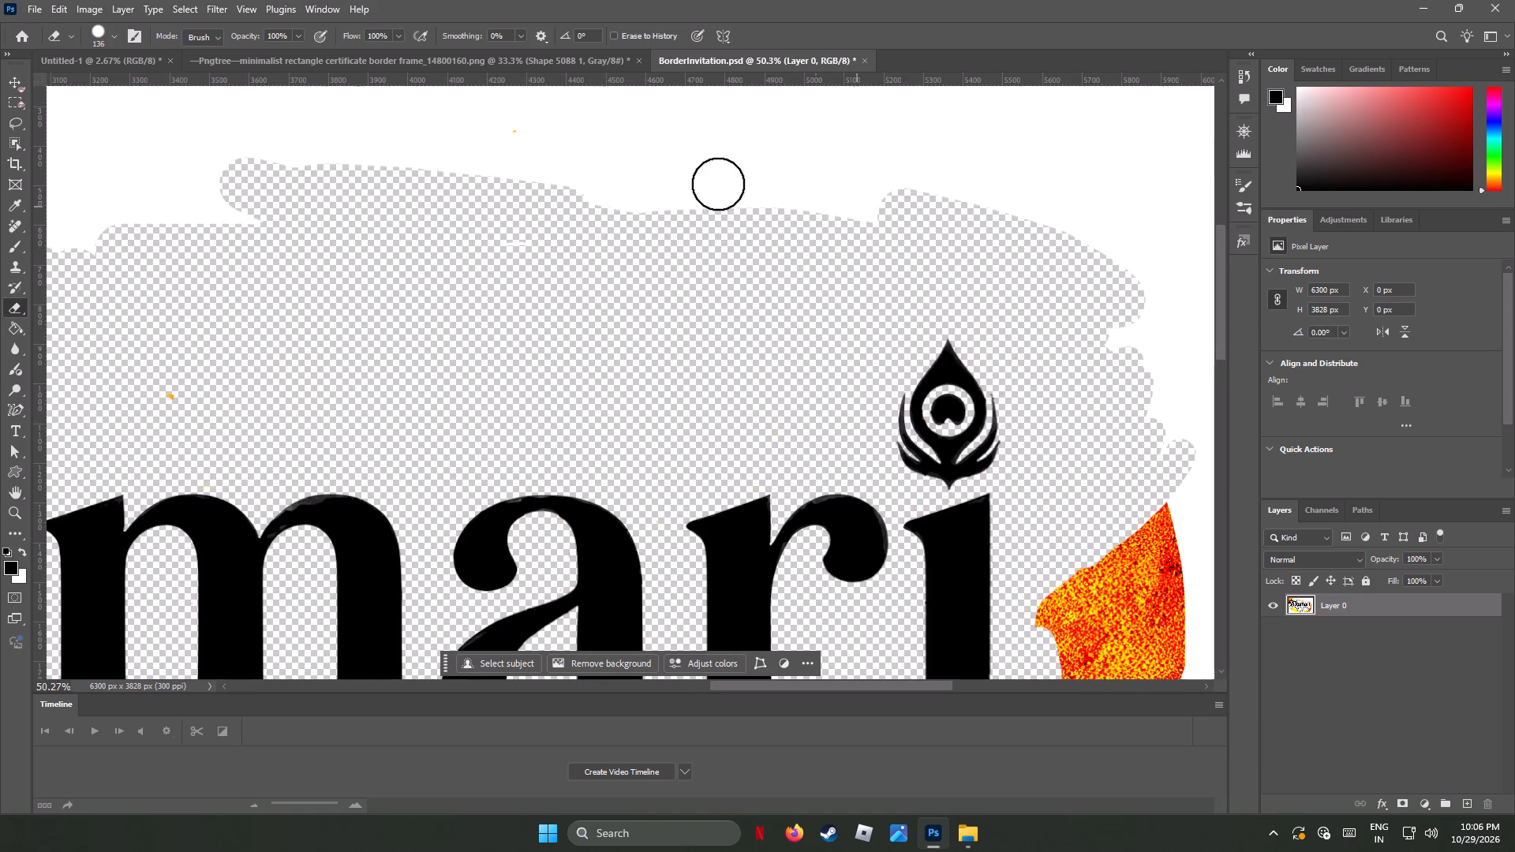
pyautogui.moveTo(718, 184); pyautogui.dragTo(527, 174)
# Erase the orange textured background between the foot of Sukumari's final i and the small scroll flourish, out to the white edge.
pyautogui.scroll(-10, 1257, 454)
pyautogui.scroll(3, 1242, 441)
pyautogui.scroll(-4, 1234, 429)
pyautogui.keyDown('alt'); pyautogui.scroll(-1, 1072, 428); pyautogui.keyUp('alt')
pyautogui.keyDown('alt'); pyautogui.scroll(5, 1073, 428); pyautogui.keyUp('alt')
pyautogui.keyDown('alt'); pyautogui.scroll(-2, 1073, 428); pyautogui.keyUp('alt')
pyautogui.keyDown('alt'); pyautogui.scroll(3, 1073, 428); pyautogui.keyUp('alt')
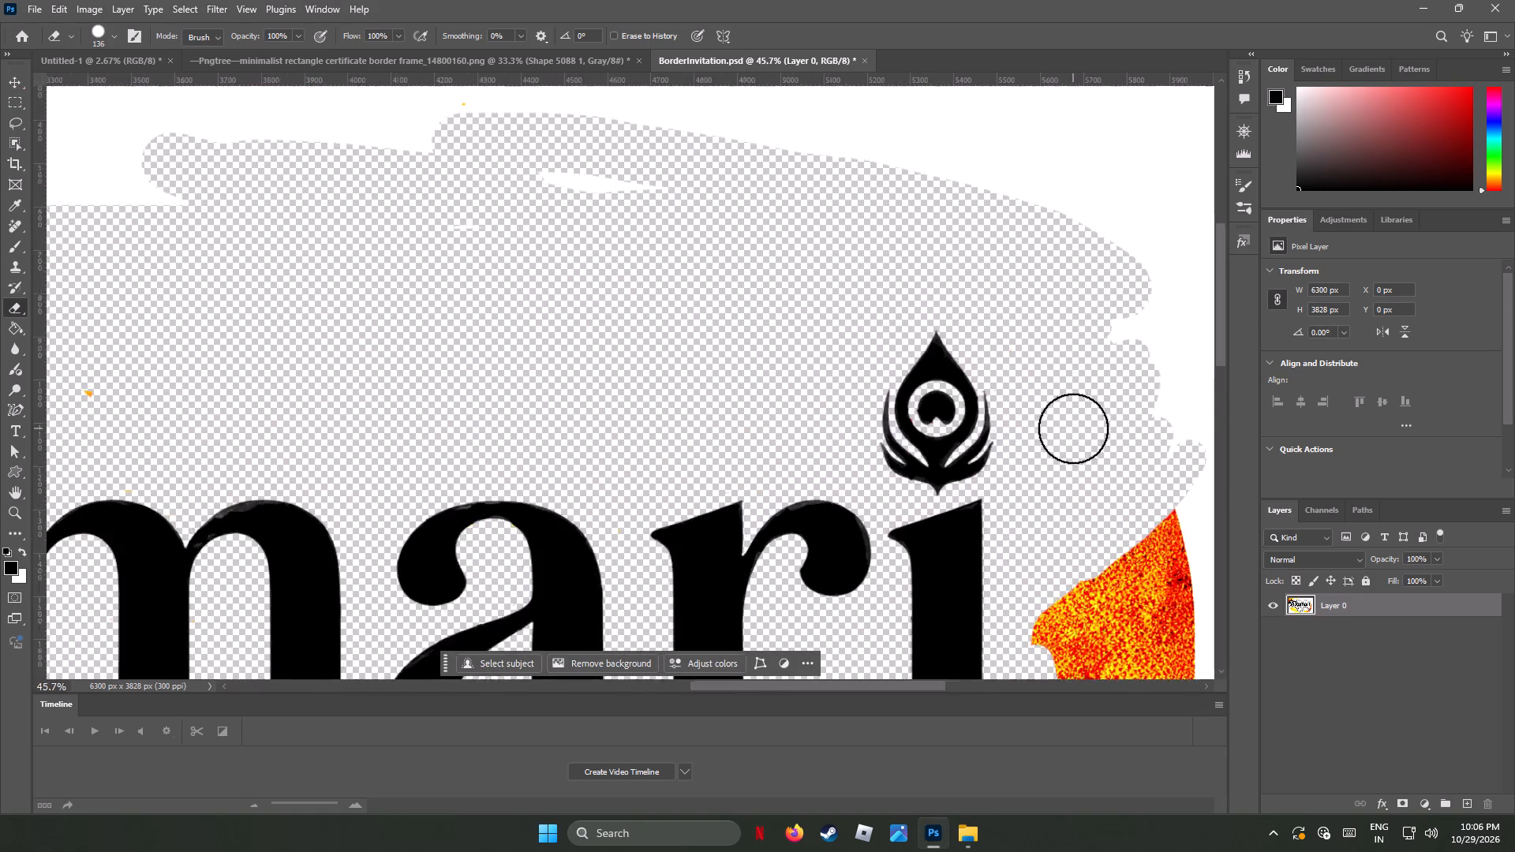
pyautogui.keyDown('alt'); pyautogui.scroll(-13, 1059, 410); pyautogui.keyUp('alt')
pyautogui.keyDown('alt'); pyautogui.scroll(1, 1059, 410); pyautogui.keyUp('alt')
pyautogui.keyDown('alt'); pyautogui.scroll(-5, 1058, 410); pyautogui.keyUp('alt')
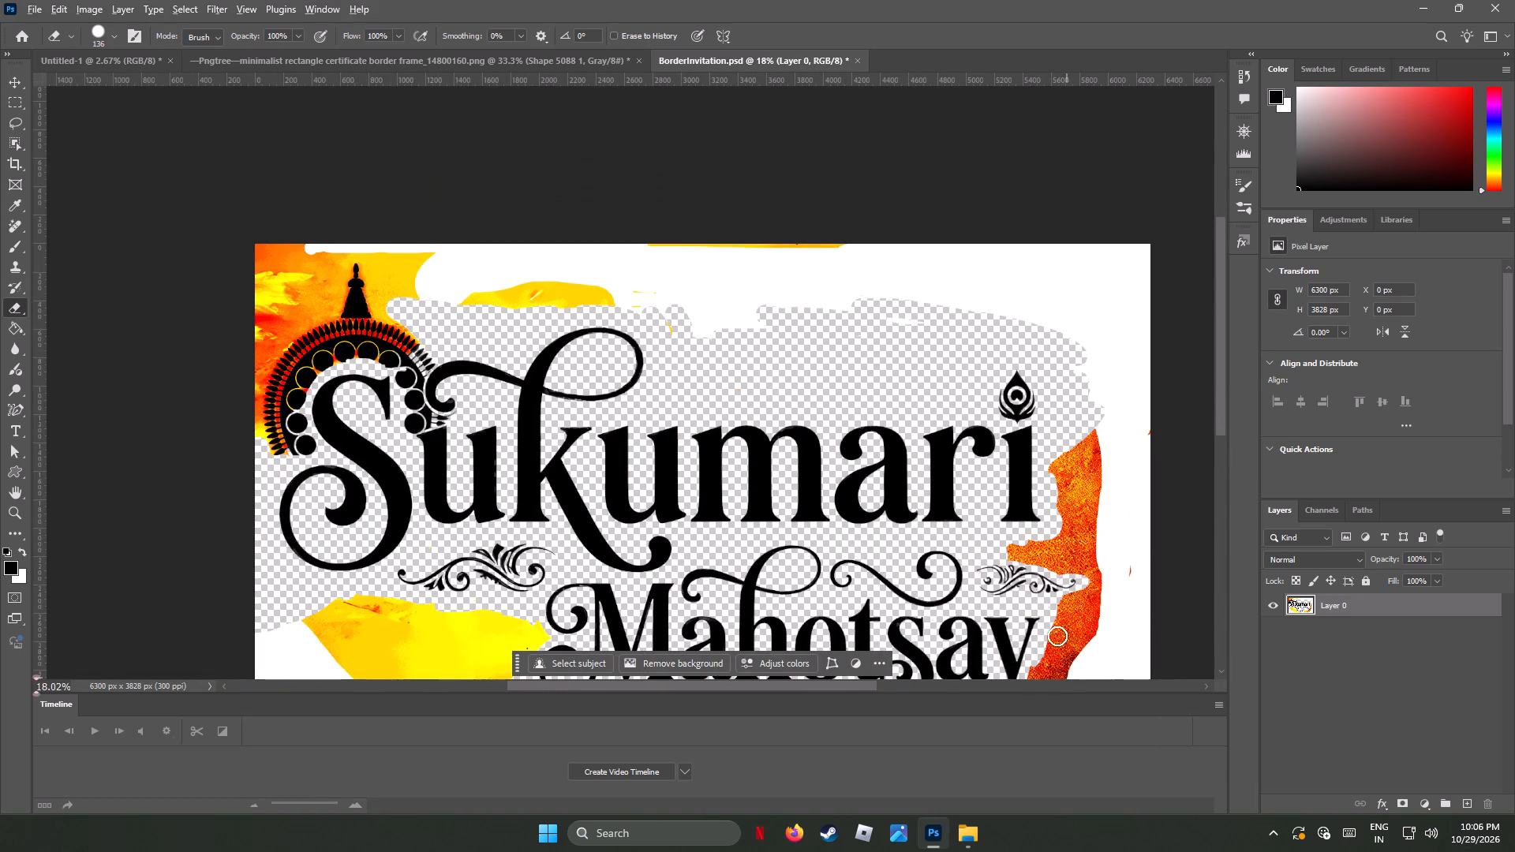
pyautogui.keyDown('alt'); pyautogui.scroll(9, 1065, 584); pyautogui.keyUp('alt')
pyautogui.keyDown('alt'); pyautogui.scroll(-3, 1068, 578); pyautogui.keyUp('alt')
pyautogui.keyDown('alt'); pyautogui.scroll(9, 1068, 578); pyautogui.keyUp('alt')
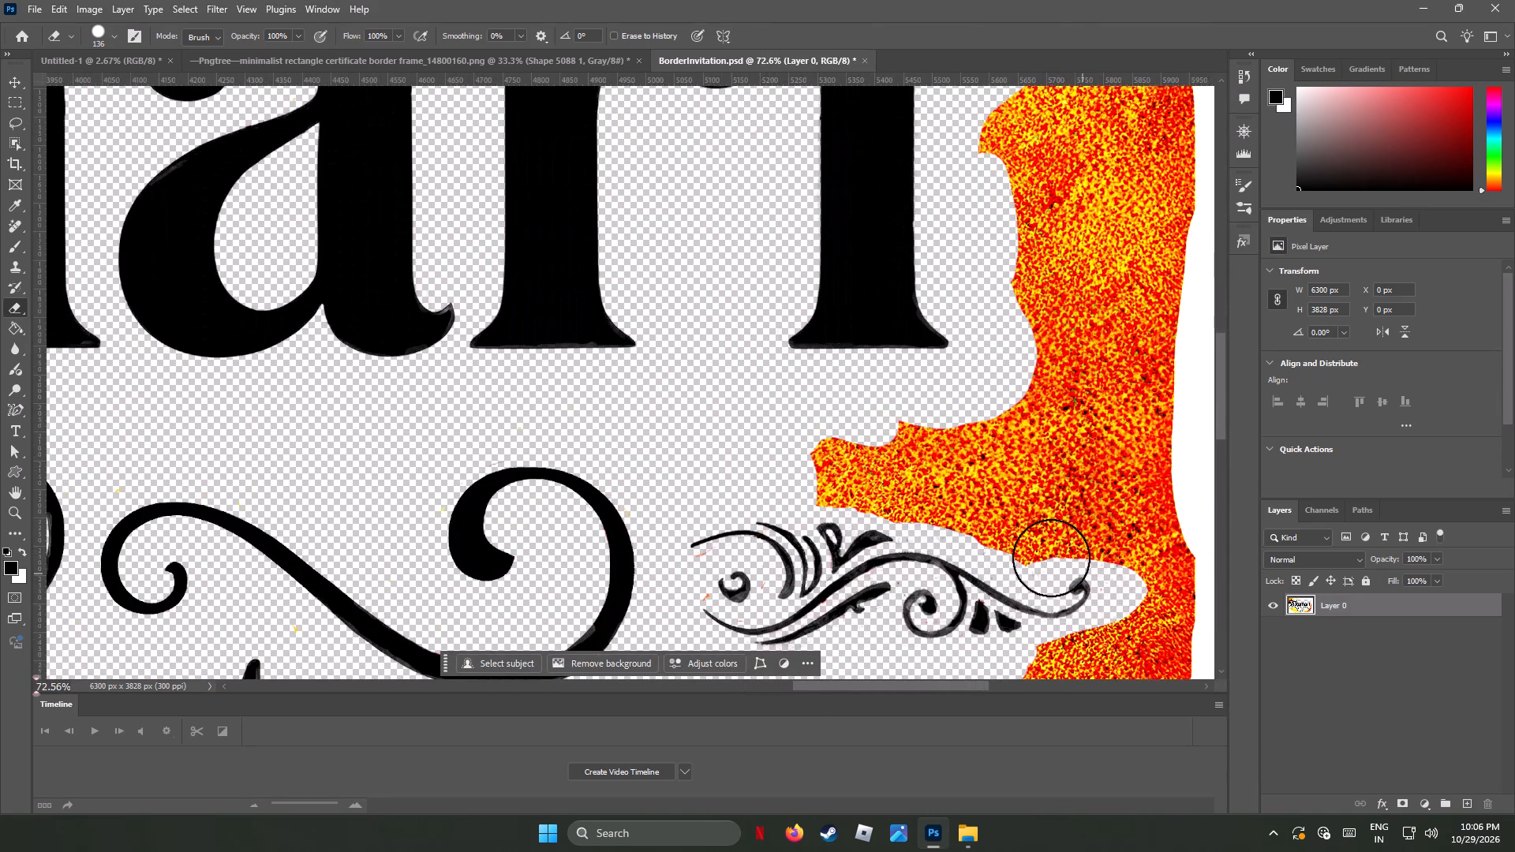
pyautogui.moveTo(829, 477); pyautogui.dragTo(911, 444)
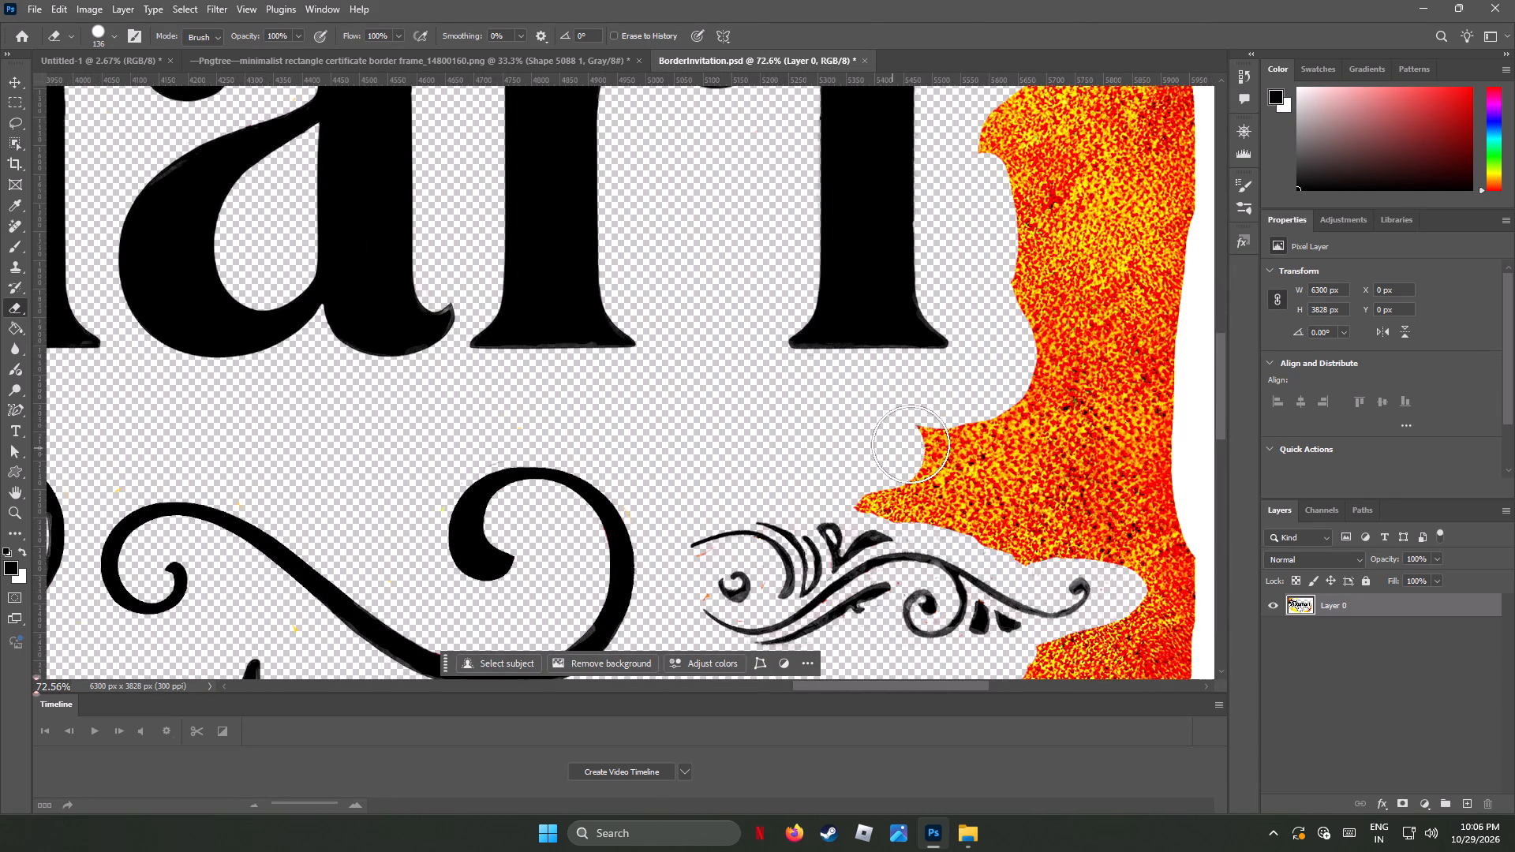
pyautogui.moveTo(911, 444); pyautogui.dragTo(978, 443)
pyautogui.moveTo(880, 488); pyautogui.dragTo(885, 488)
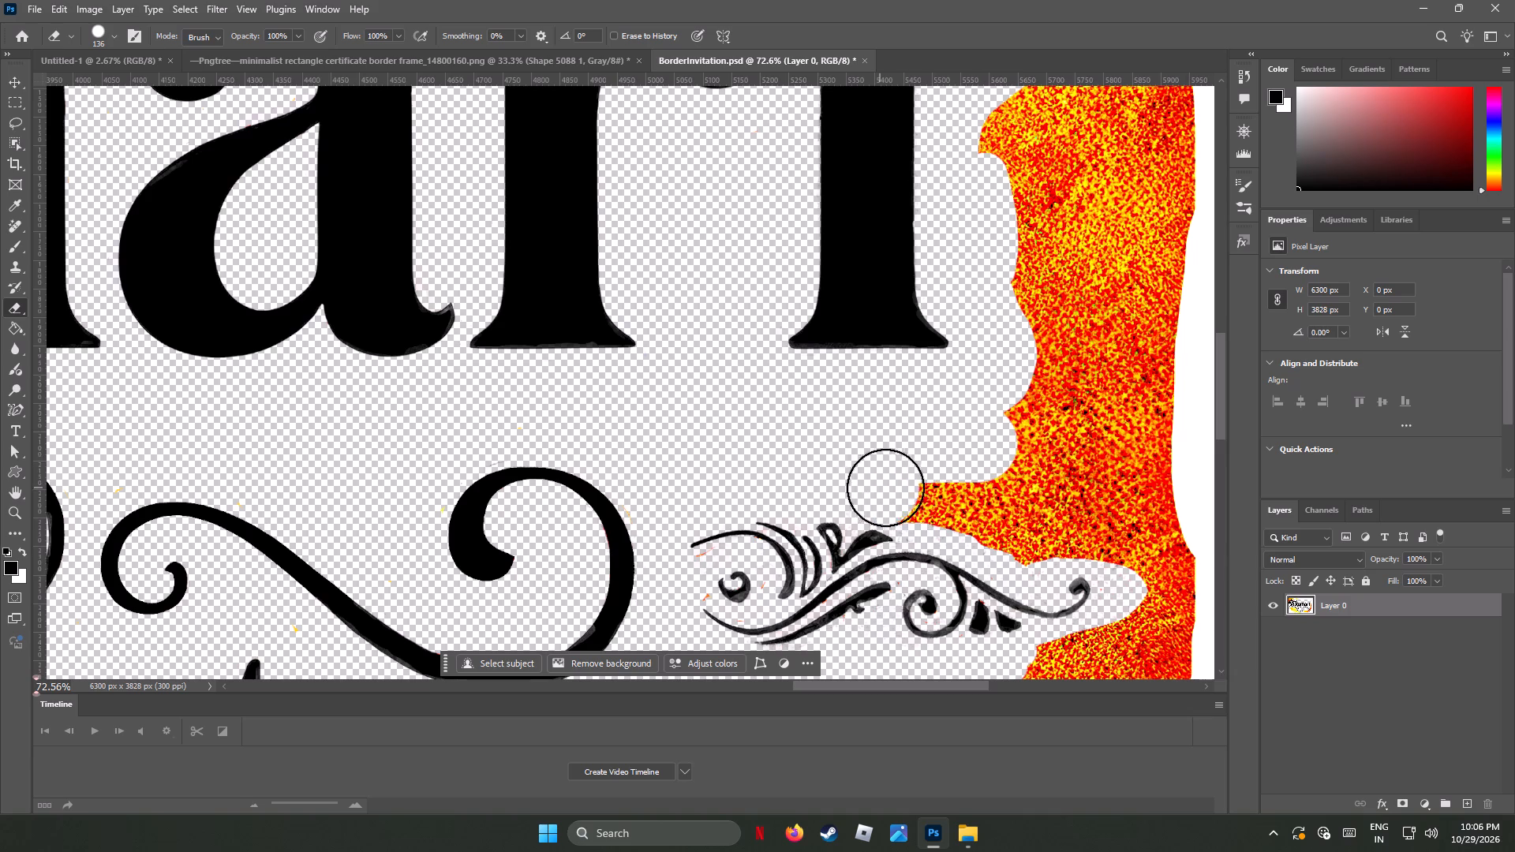
pyautogui.moveTo(885, 488); pyautogui.dragTo(1043, 474)
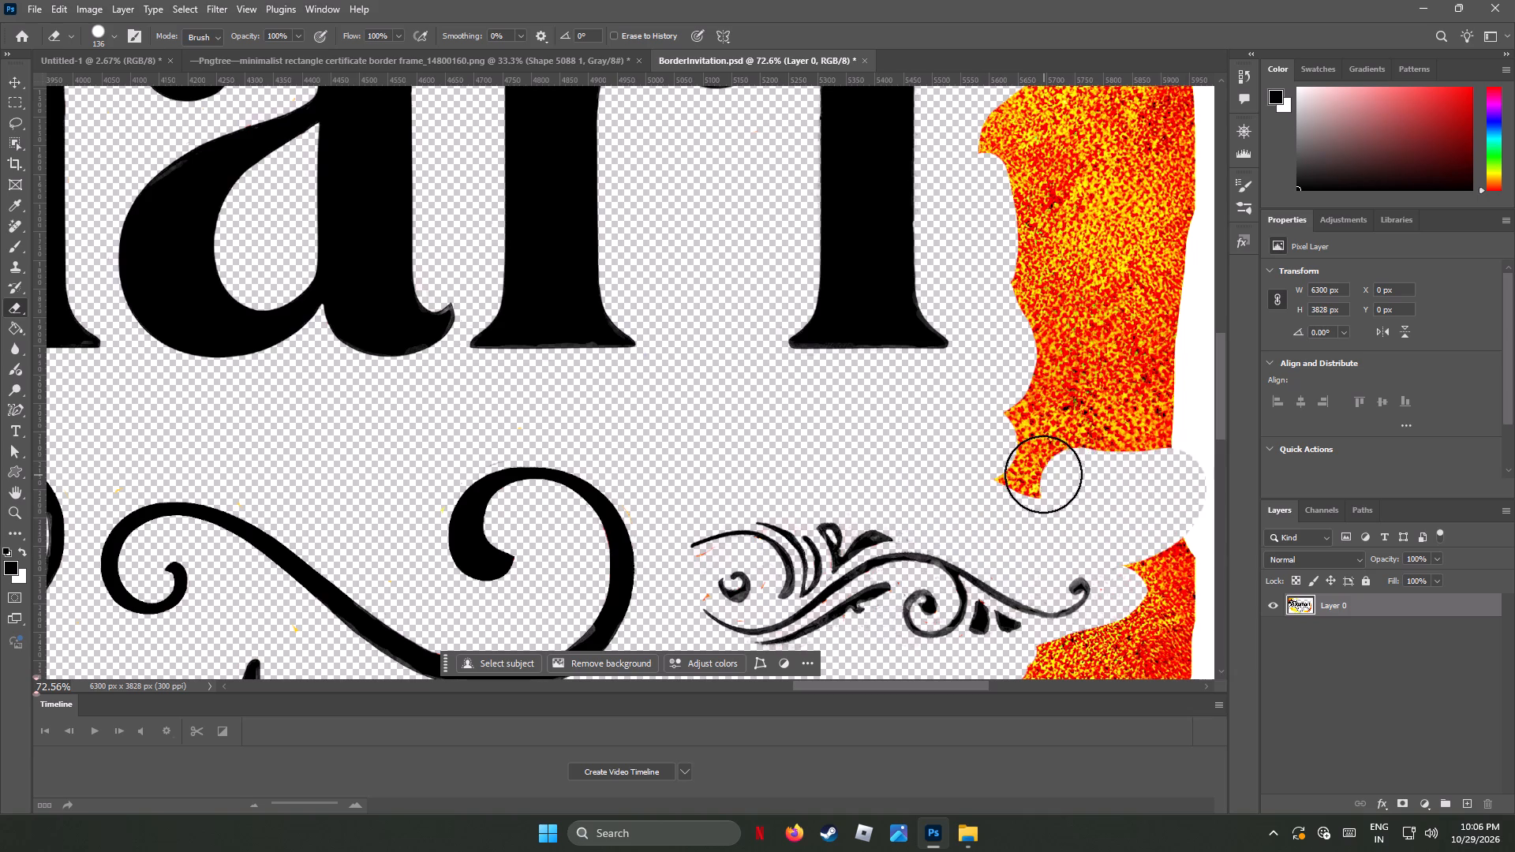
# Erase the orange textured strip alongside Sukumari's final i, including its upper tip below the feather ornament and the thin outer edge.
pyautogui.moveTo(1043, 474); pyautogui.dragTo(997, 134)
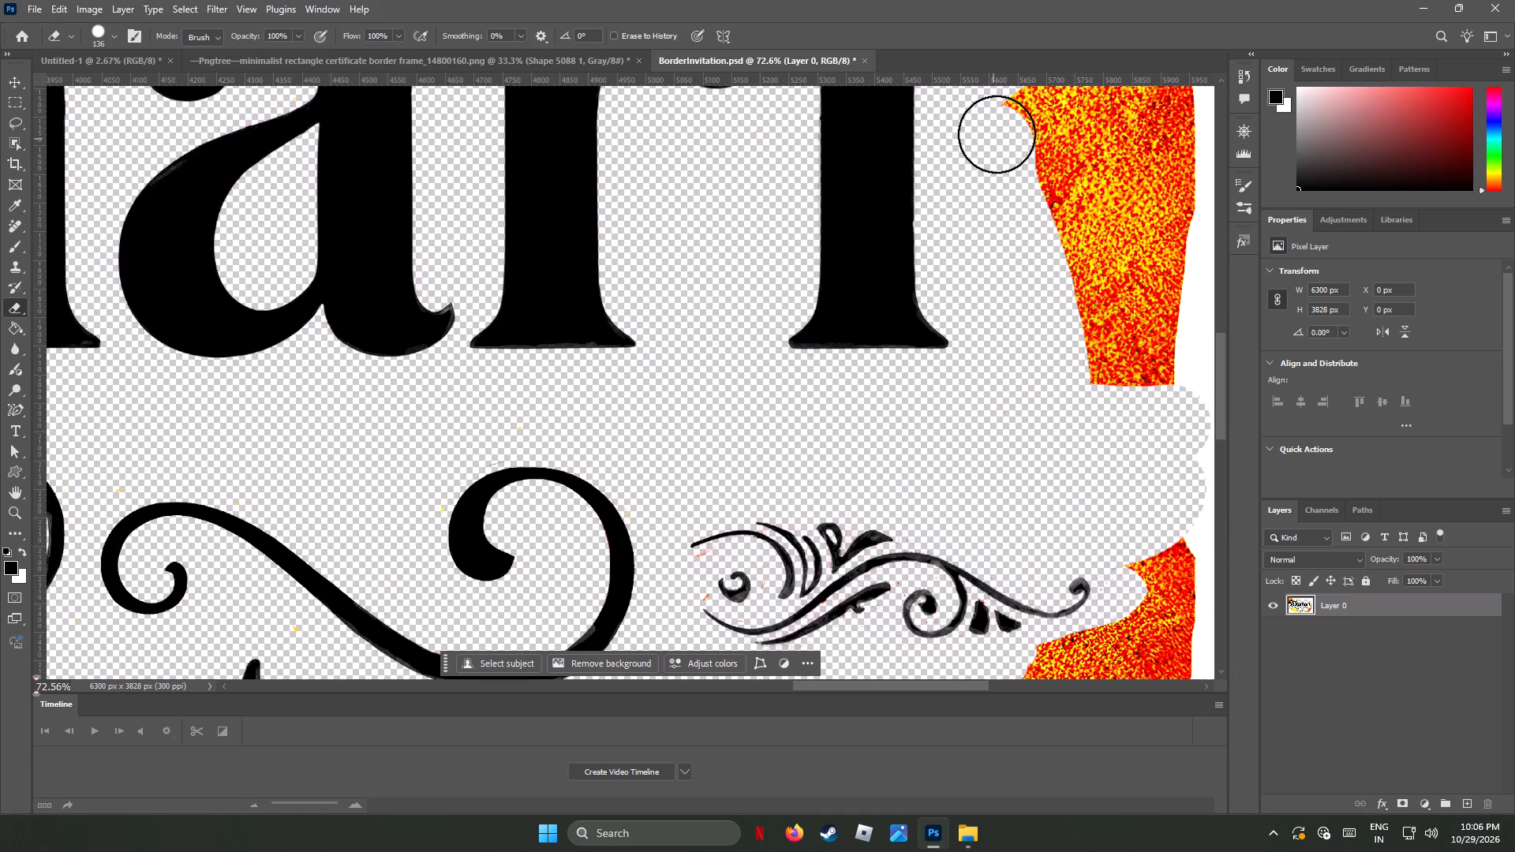
pyautogui.moveTo(997, 134); pyautogui.dragTo(1155, 310)
pyautogui.scroll(1, 1154, 311)
pyautogui.scroll(-4, 1154, 311)
pyautogui.scroll(8, 1154, 311)
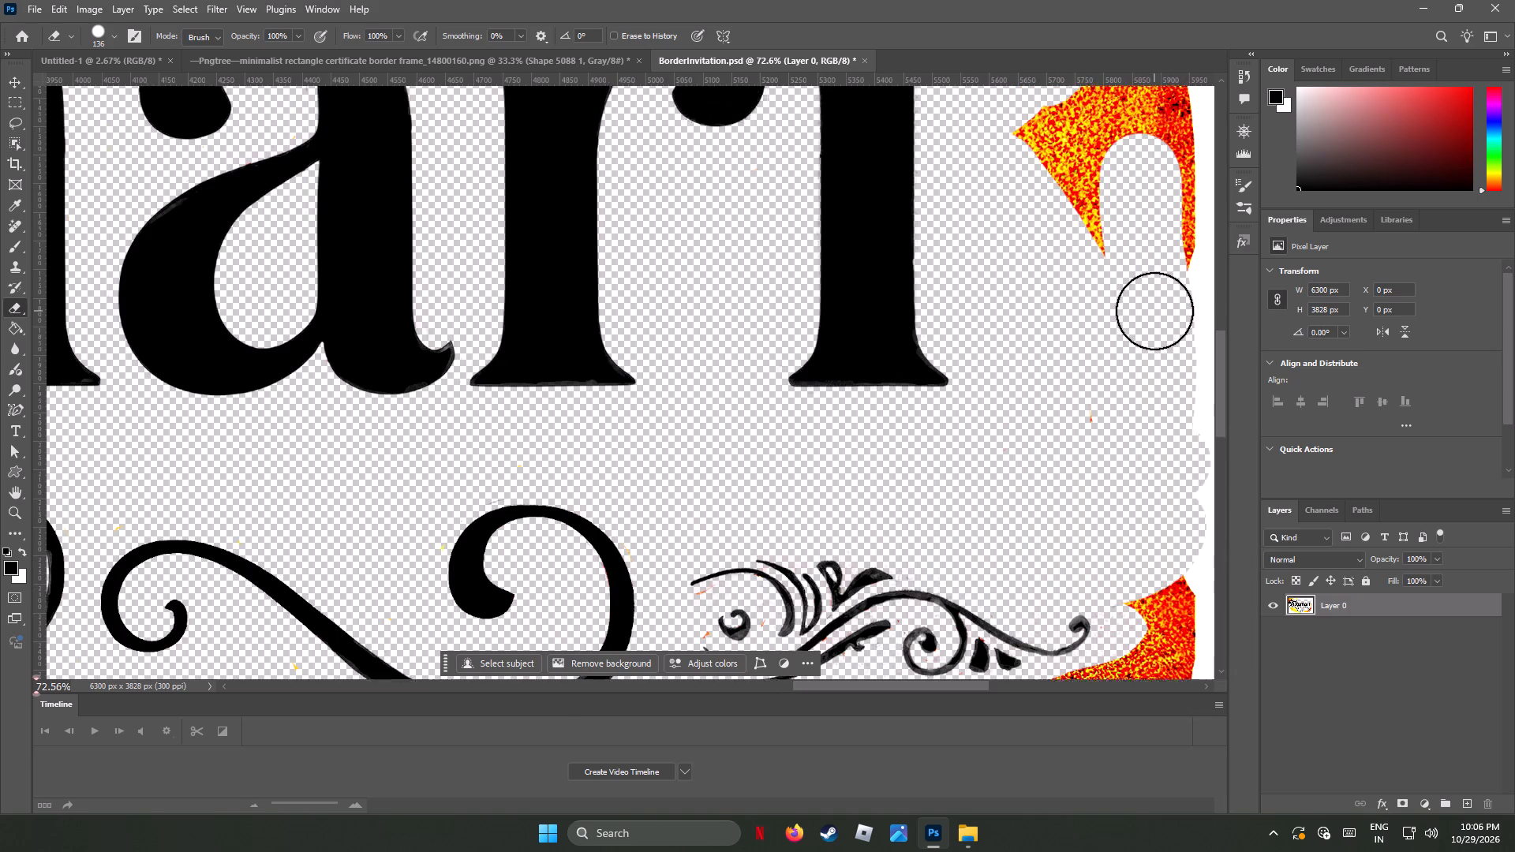
pyautogui.scroll(1, 1143, 315)
pyautogui.scroll(-2, 1143, 315)
pyautogui.scroll(5, 1143, 315)
pyautogui.scroll(-2, 1143, 315)
pyautogui.scroll(7, 1143, 315)
pyautogui.moveTo(1176, 155); pyautogui.dragTo(1072, 260)
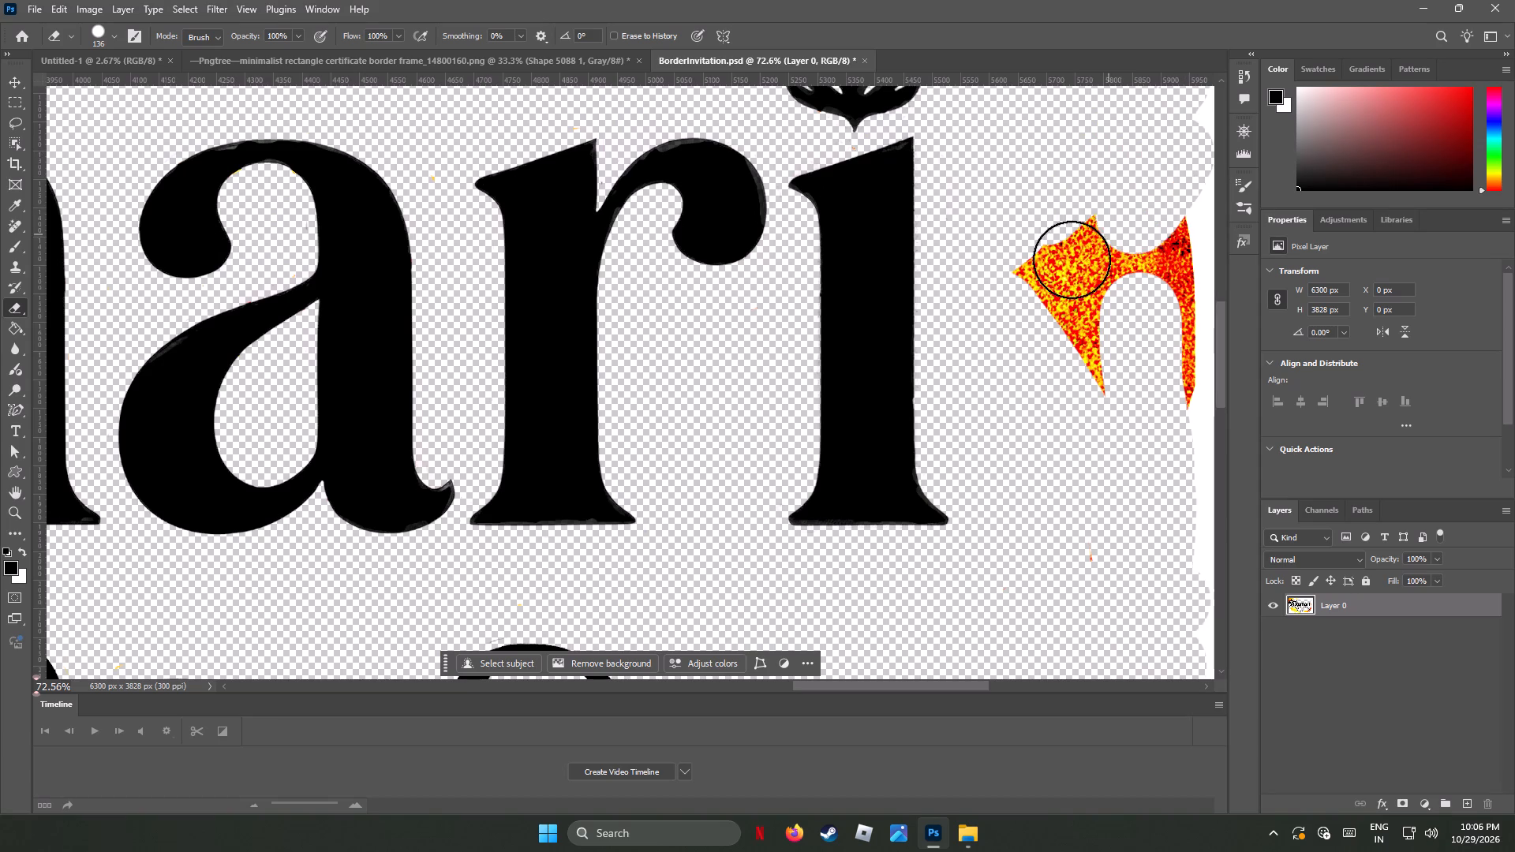
pyautogui.moveTo(1072, 260); pyautogui.dragTo(1168, 417)
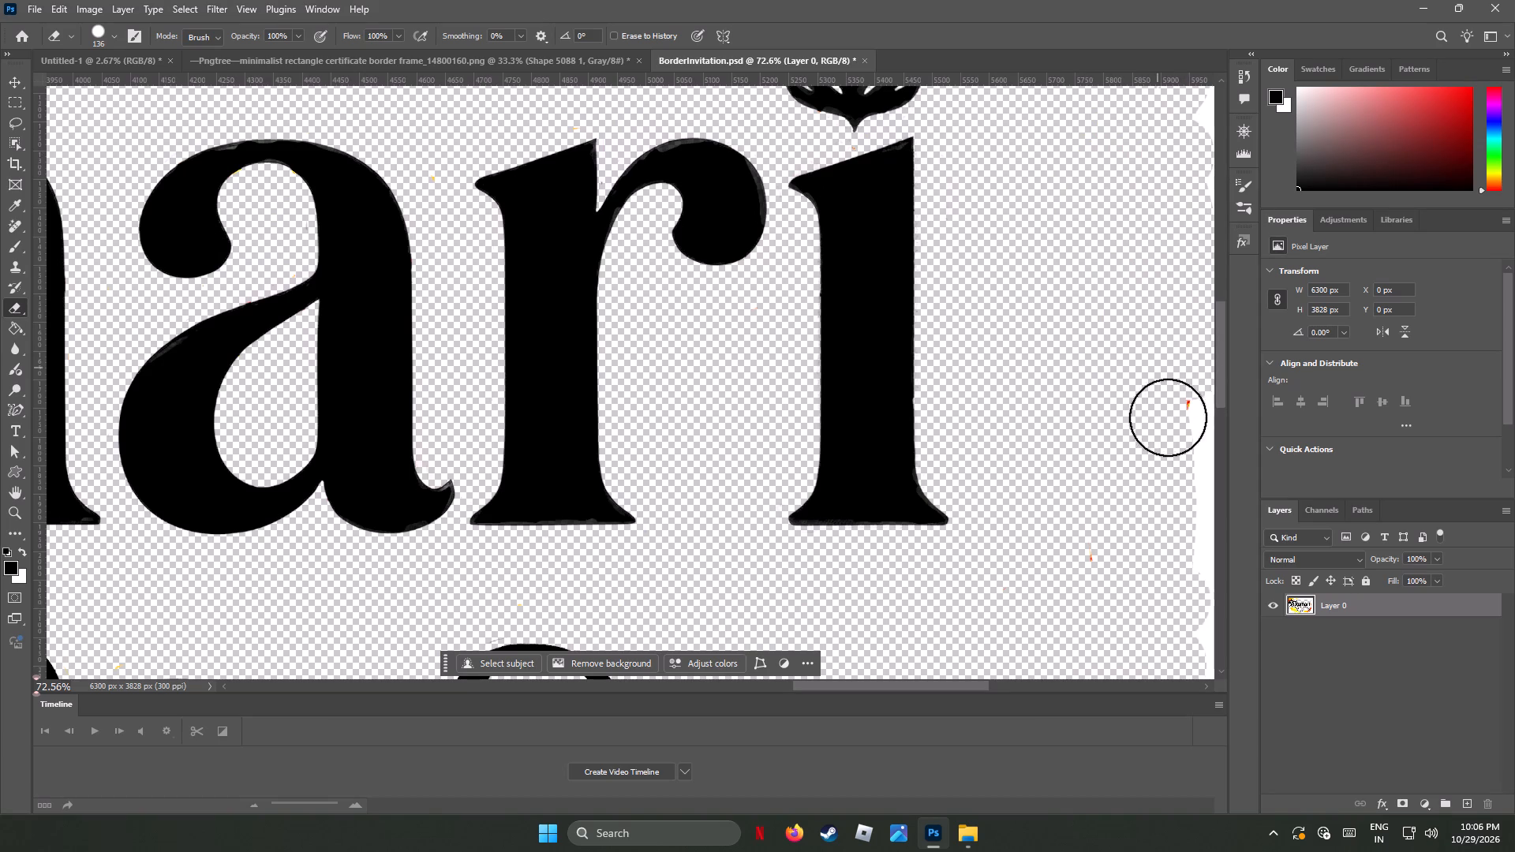
pyautogui.moveTo(1168, 417); pyautogui.dragTo(1166, 442)
# Erase the orange textured background around the tail of the small scroll flourish and down toward the v of Mahotsav.
pyautogui.scroll(-3, 1135, 368)
pyautogui.scroll(1, 1135, 368)
pyautogui.scroll(-4, 1135, 368)
pyautogui.scroll(1, 1126, 361)
pyautogui.scroll(-1, 1126, 361)
pyautogui.scroll(1, 1126, 361)
pyautogui.scroll(-4, 1126, 361)
pyautogui.scroll(1, 1126, 360)
pyautogui.scroll(-1, 1126, 360)
pyautogui.scroll(4, 1126, 360)
pyautogui.scroll(-3, 1133, 364)
pyautogui.scroll(3, 1135, 366)
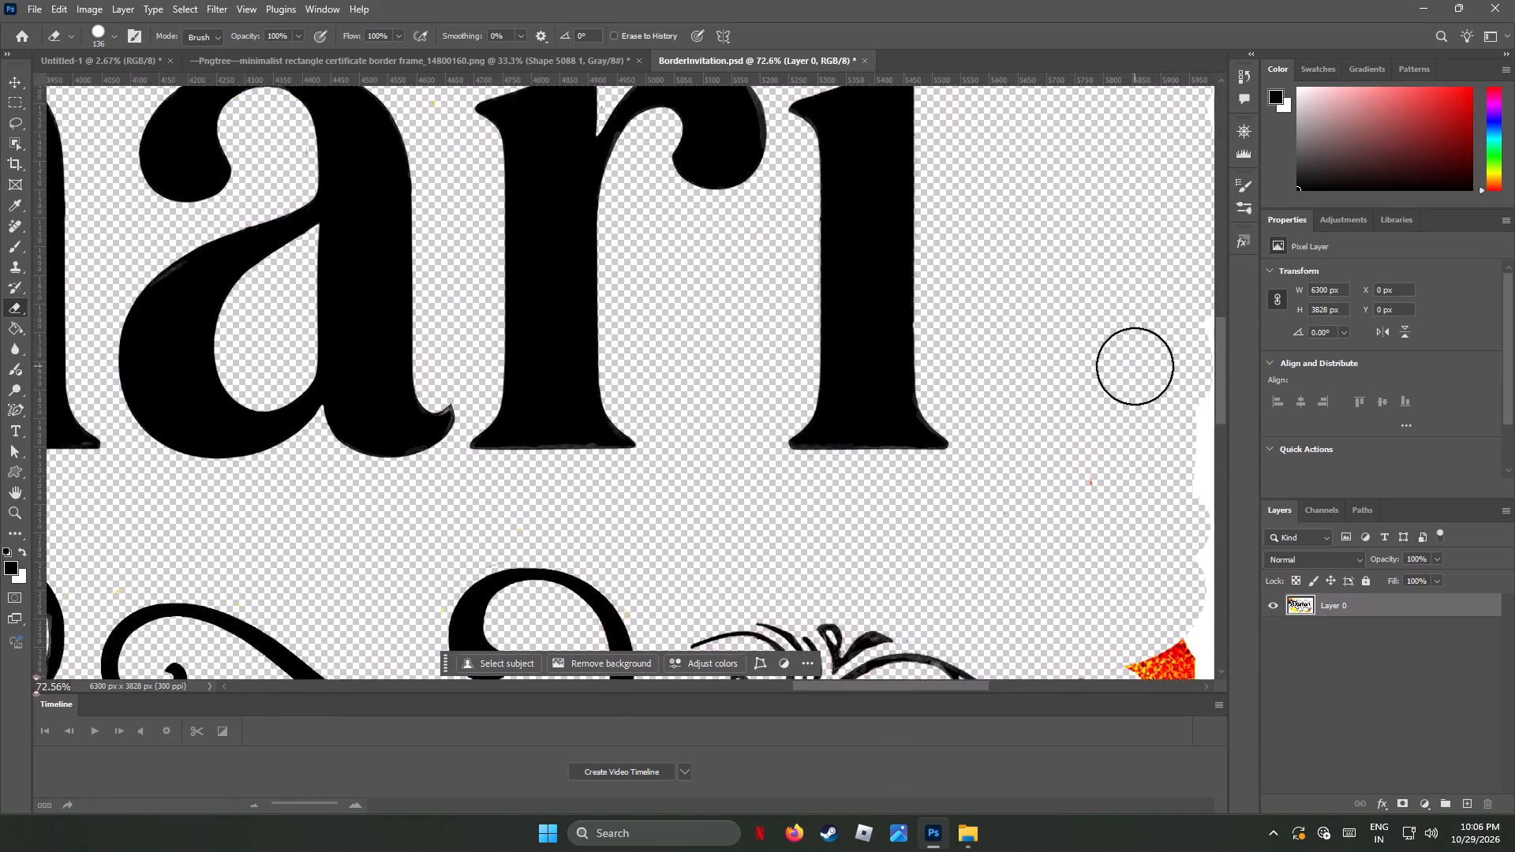
pyautogui.scroll(5, 1135, 366)
pyautogui.scroll(-2, 1135, 366)
pyautogui.scroll(8, 1135, 366)
pyautogui.scroll(-7, 1137, 368)
pyautogui.scroll(1, 1134, 370)
pyautogui.scroll(-2, 1132, 370)
pyautogui.scroll(2, 1132, 370)
pyautogui.scroll(-1, 1132, 370)
pyautogui.scroll(3, 1132, 371)
pyautogui.scroll(-10, 1132, 371)
pyautogui.keyDown('alt'); pyautogui.scroll(-4, 1129, 367); pyautogui.keyUp('alt')
pyautogui.keyDown('alt'); pyautogui.scroll(2, 1128, 367); pyautogui.keyUp('alt')
pyautogui.keyDown('alt'); pyautogui.scroll(-1, 1128, 367); pyautogui.keyUp('alt')
pyautogui.scroll(-3, 1125, 365)
pyautogui.scroll(1, 1123, 373)
pyautogui.scroll(-4, 1123, 373)
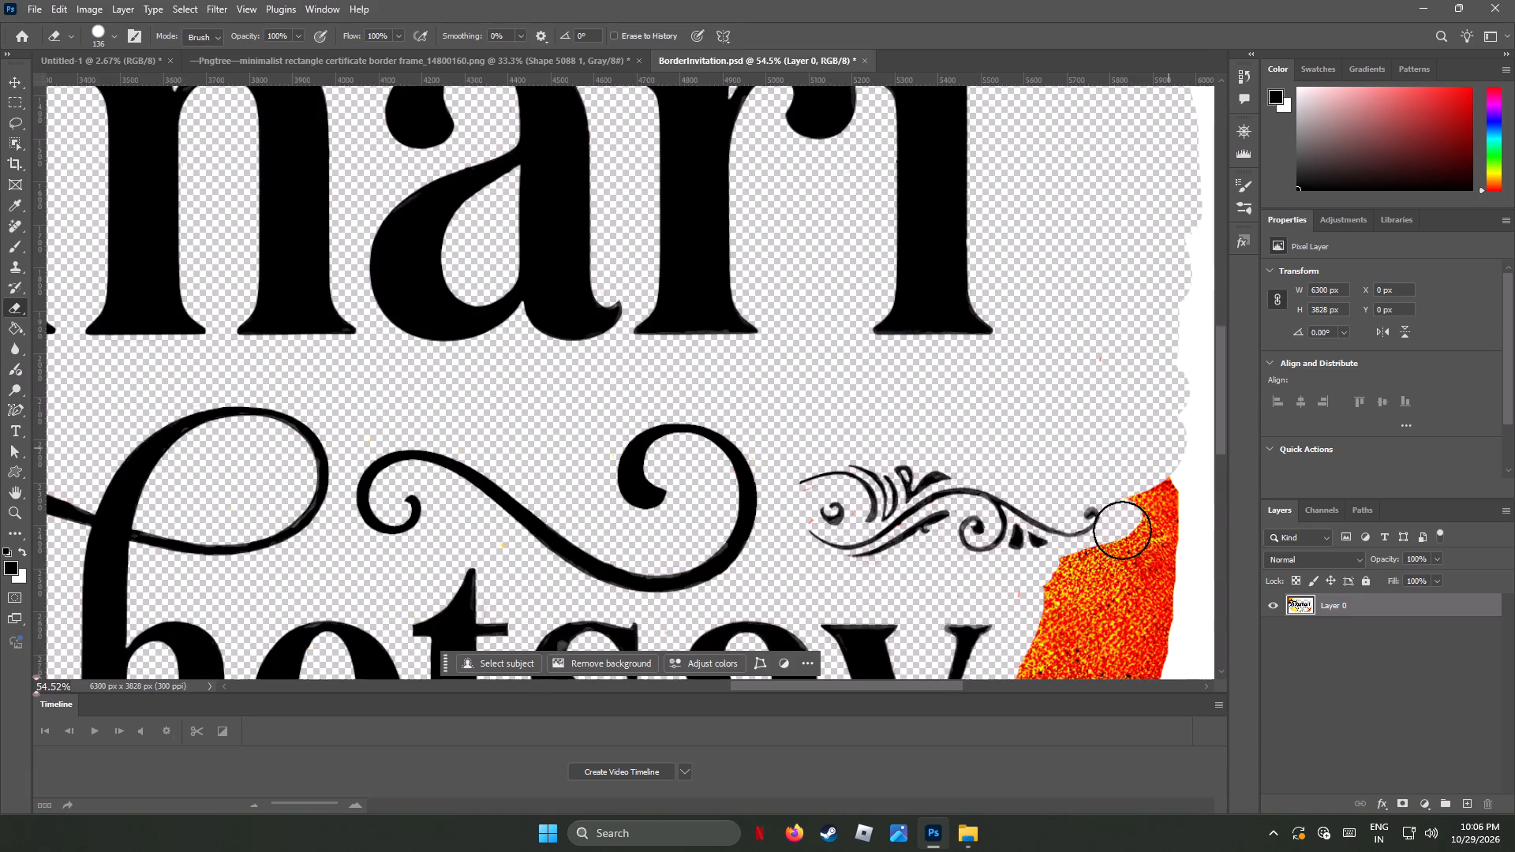
pyautogui.scroll(-1, 1117, 537)
pyautogui.scroll(1, 1116, 541)
pyautogui.scroll(-7, 1113, 547)
pyautogui.moveTo(1063, 498); pyautogui.dragTo(1096, 485)
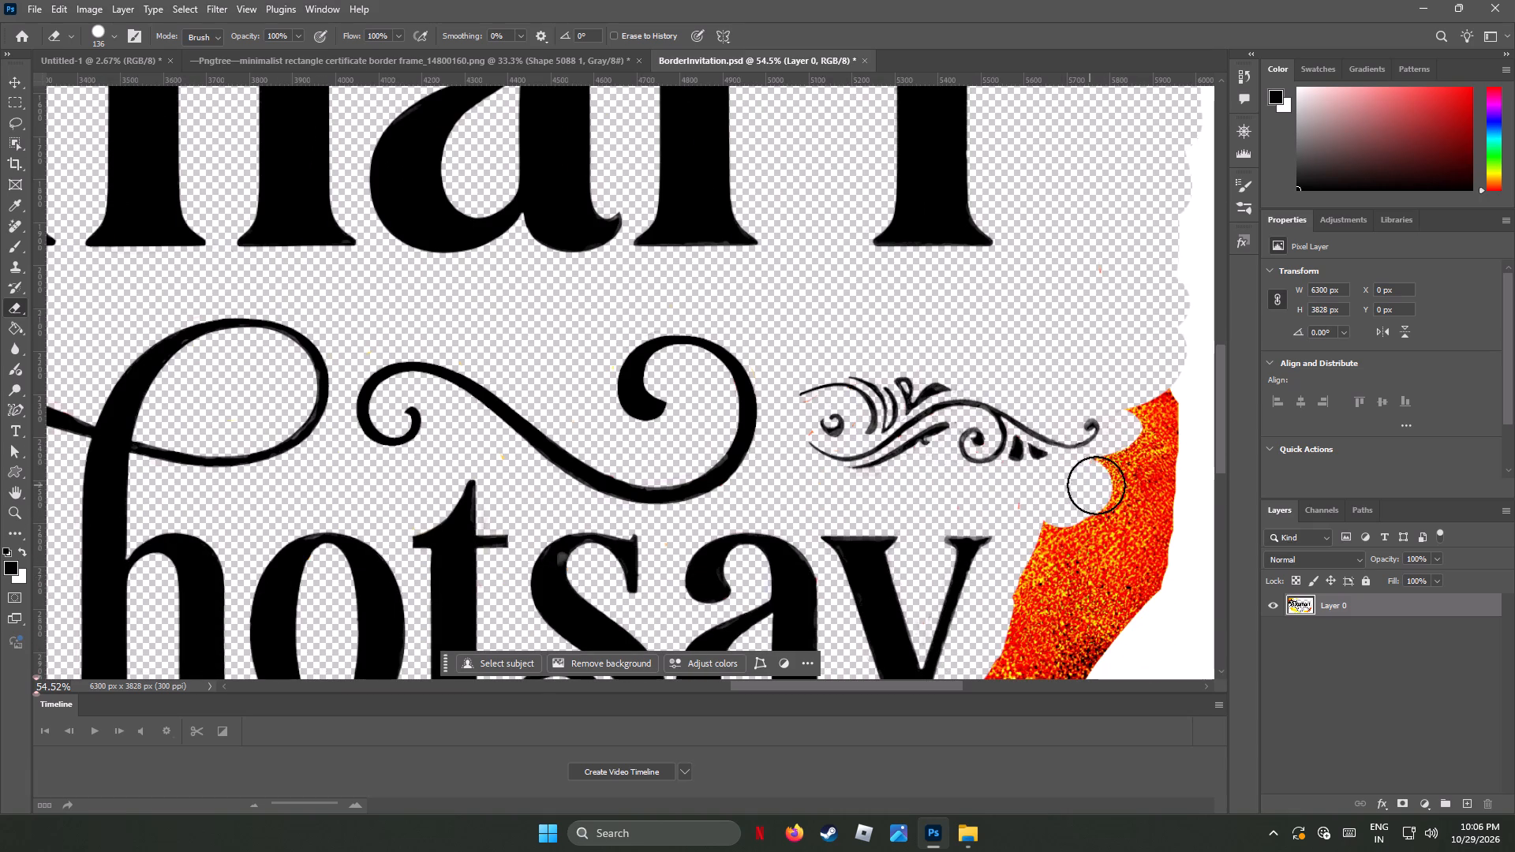
pyautogui.moveTo(1096, 485); pyautogui.dragTo(1081, 536)
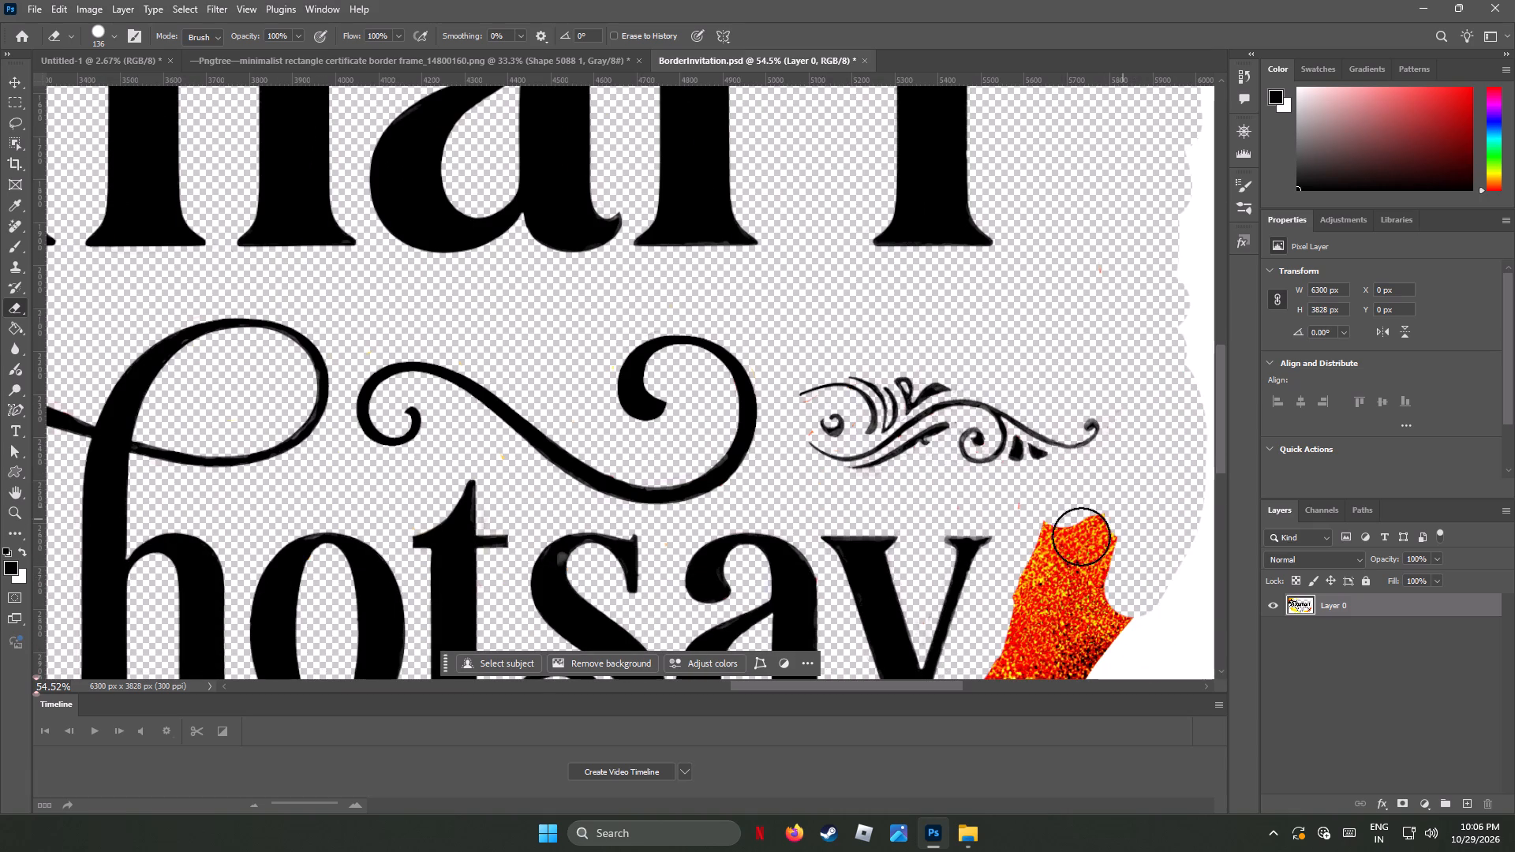
pyautogui.moveTo(1081, 536); pyautogui.dragTo(1057, 568)
# Erase the orange-red textured band beside and just below the v of Mahotsav, including the dark fragment at the white edge.
pyautogui.scroll(-14, 1057, 568)
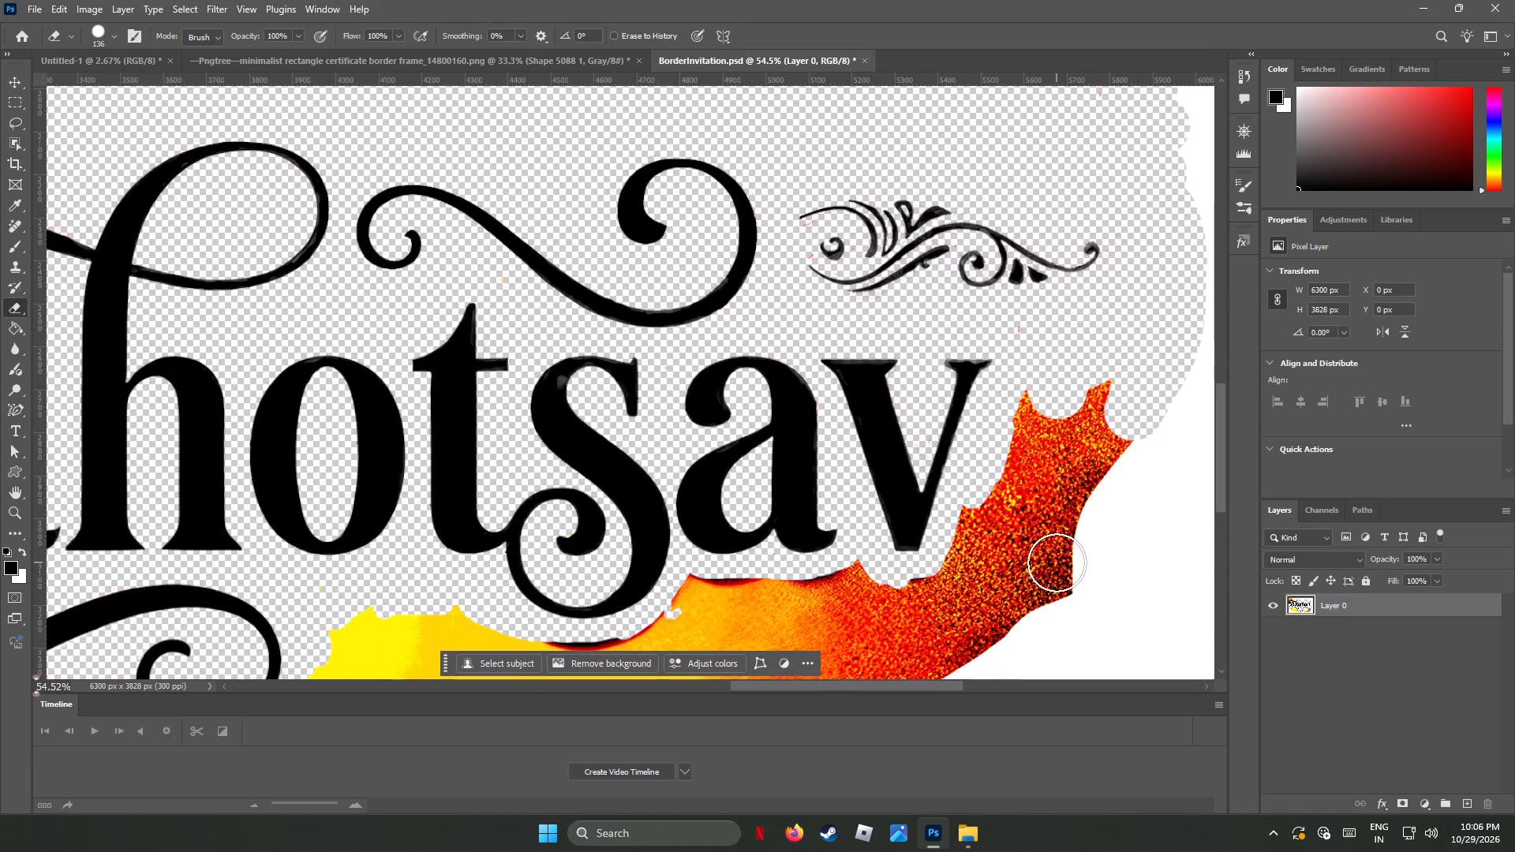
pyautogui.moveTo(1034, 401); pyautogui.dragTo(1024, 579)
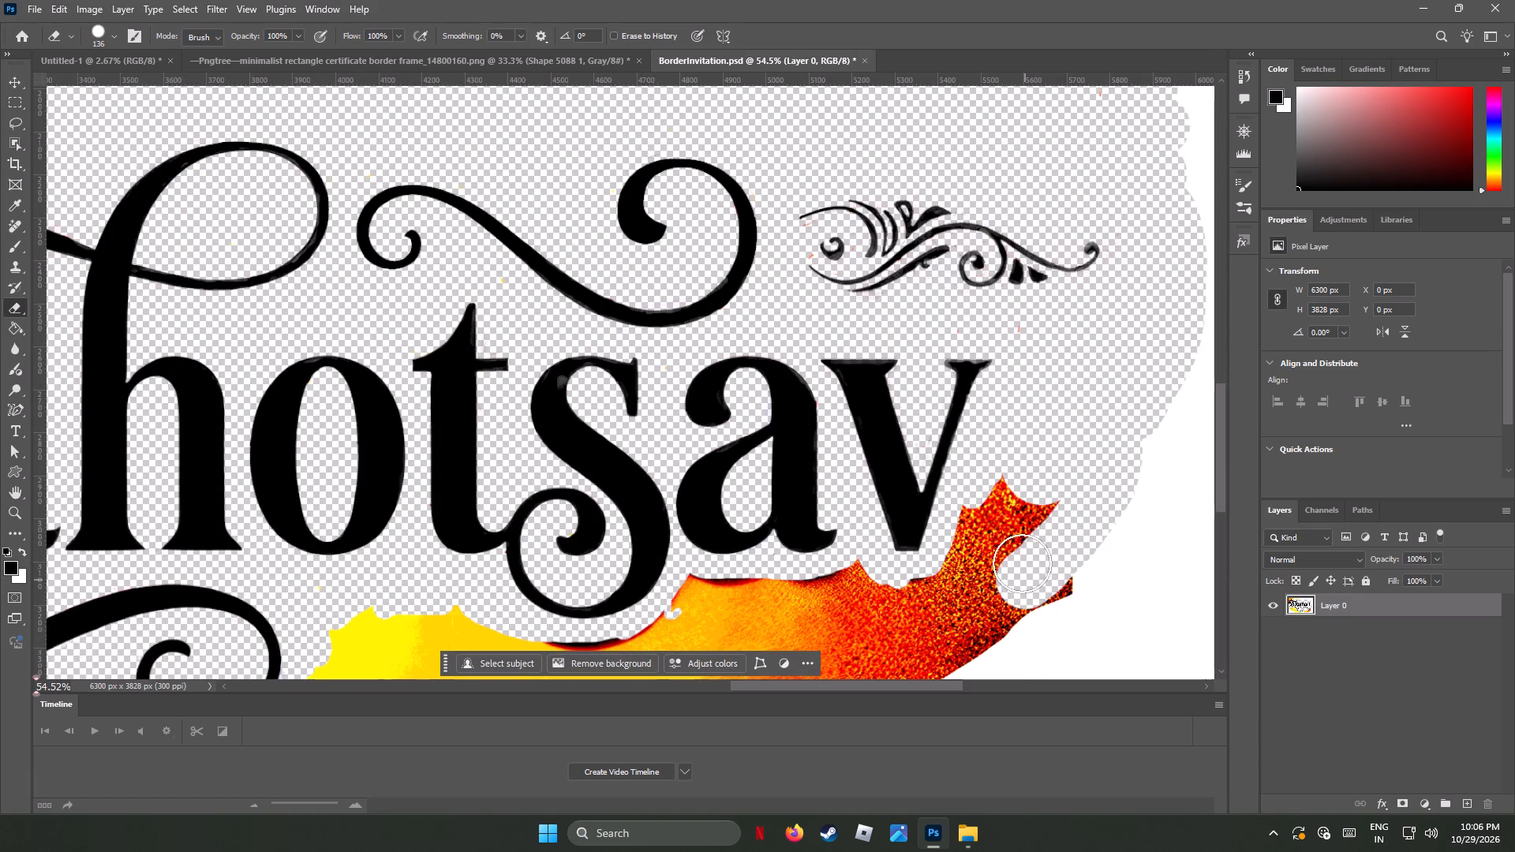
pyautogui.moveTo(1004, 488); pyautogui.dragTo(1084, 574)
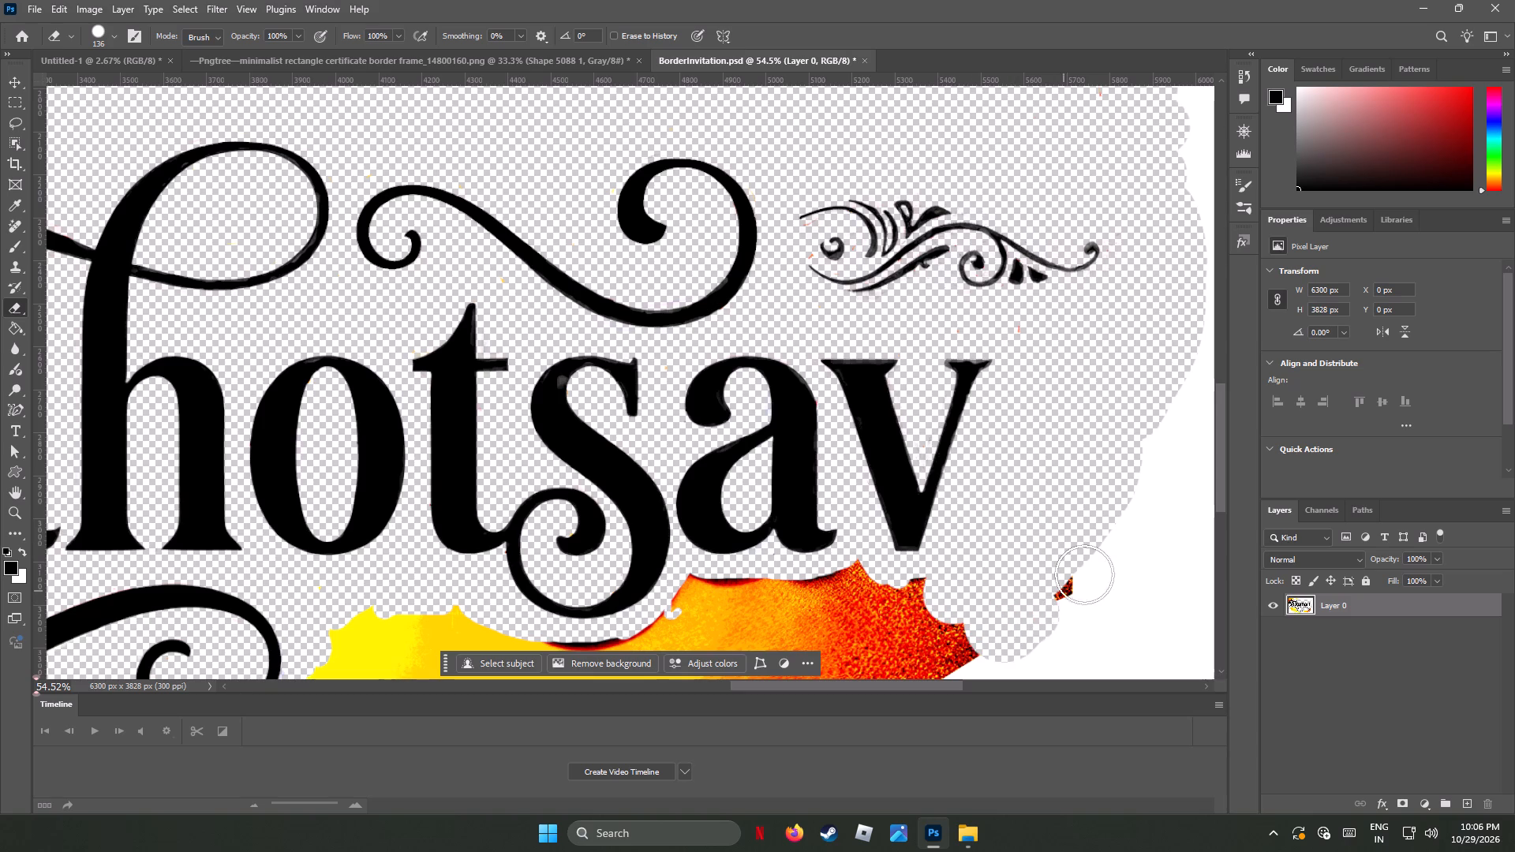
pyautogui.moveTo(1084, 574); pyautogui.dragTo(1102, 562)
# Erase the upper part of the orange-red textured background directly beneath the letters sav of Mahotsav, out to the white edge.
pyautogui.moveTo(701, 588); pyautogui.dragTo(817, 607)
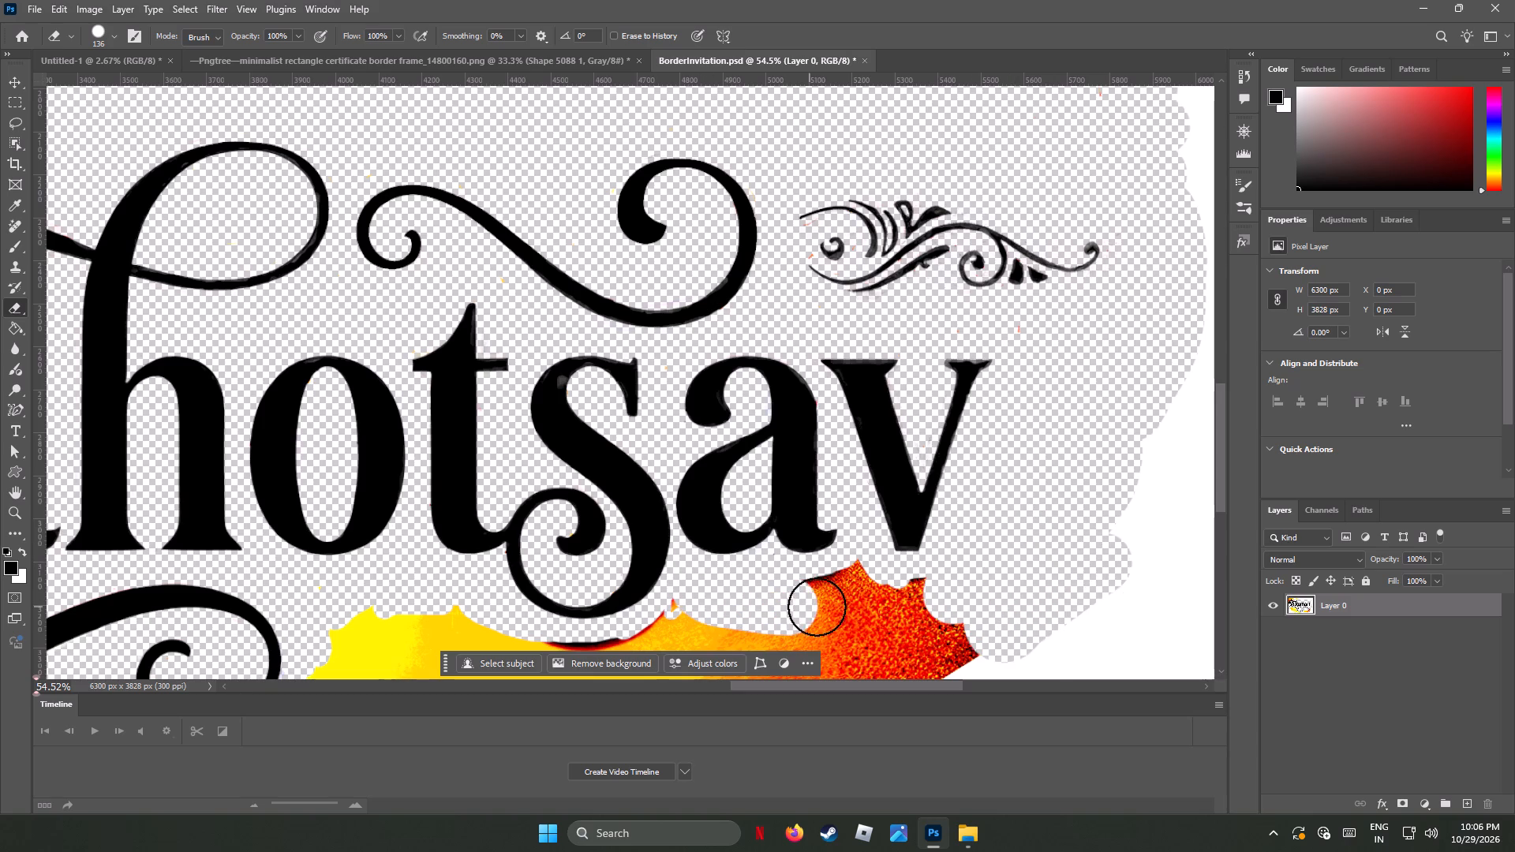
pyautogui.moveTo(817, 607); pyautogui.dragTo(823, 607)
pyautogui.moveTo(858, 578); pyautogui.dragTo(1006, 642)
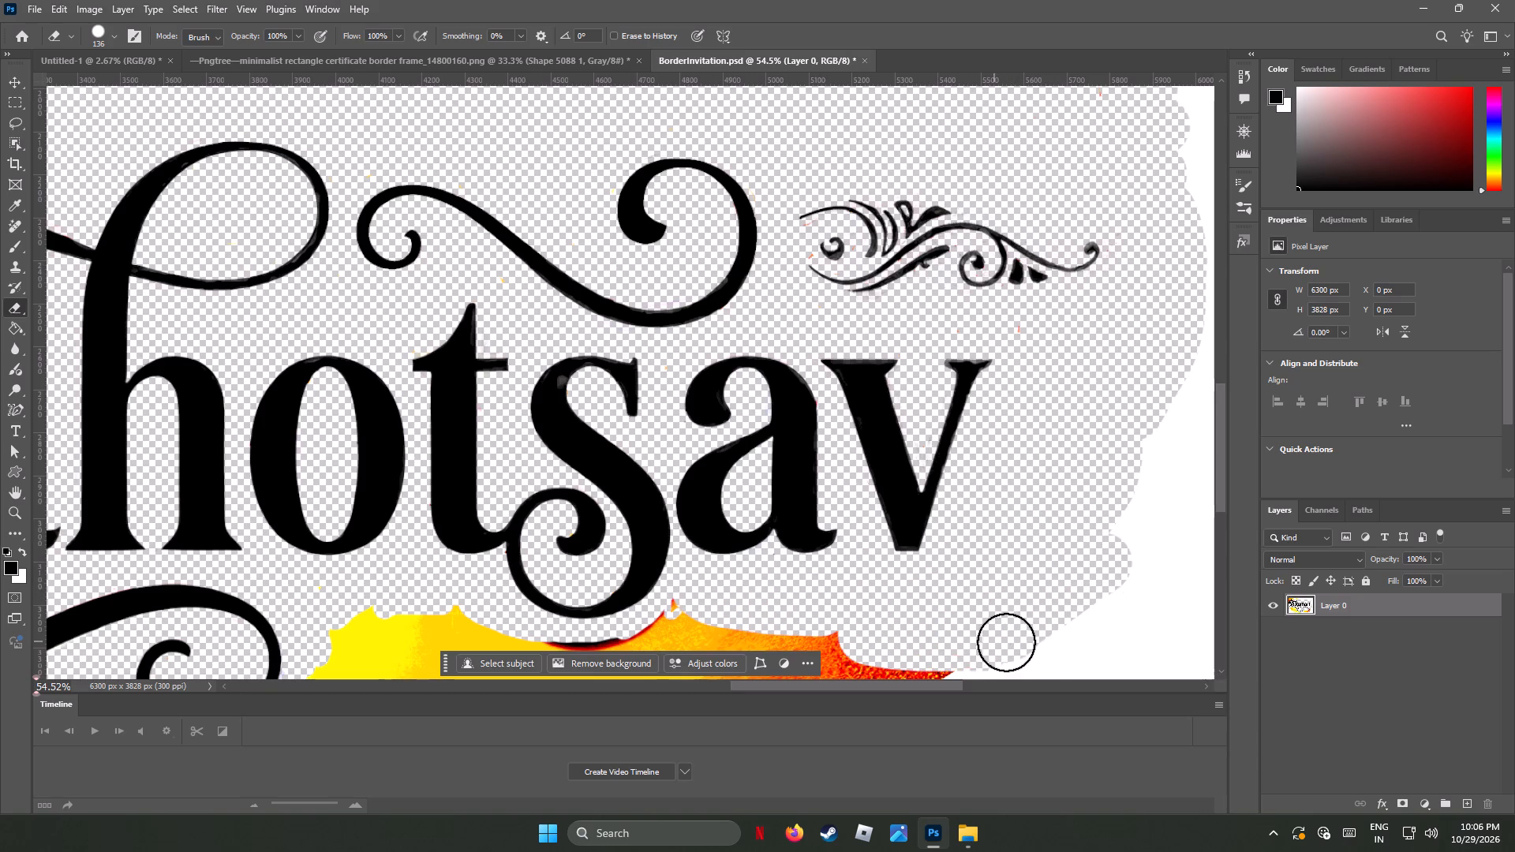
pyautogui.moveTo(1006, 642); pyautogui.dragTo(1008, 642)
# Erase the remaining yellow-to-red band below hotsav, including the dark fringe under the s curl and the yellow bits near the flourish.
pyautogui.scroll(-8, 991, 631)
pyautogui.scroll(2, 1002, 632)
pyautogui.scroll(-9, 1002, 632)
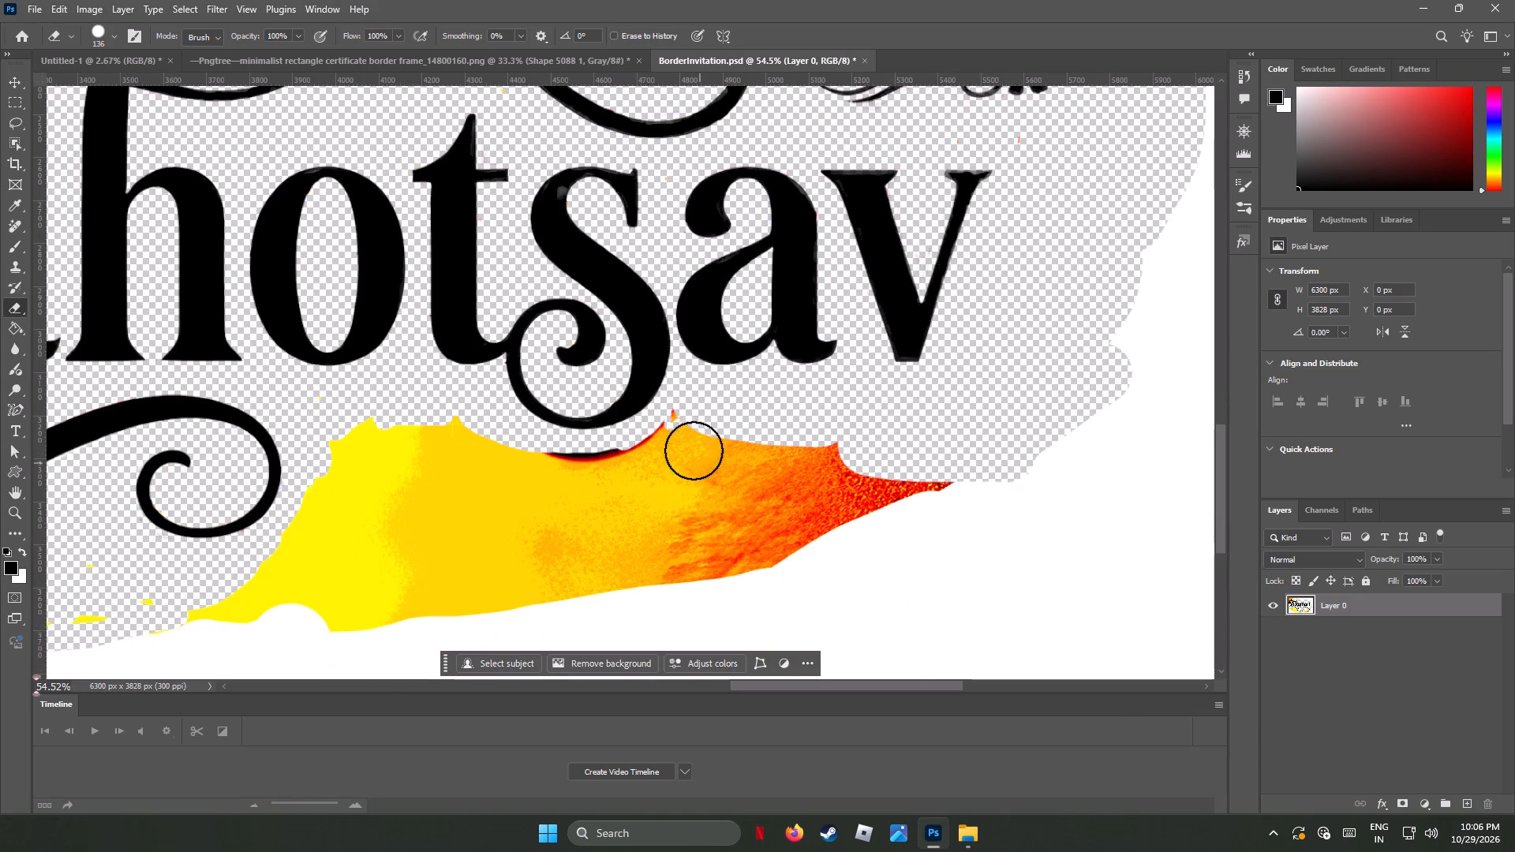
pyautogui.moveTo(683, 424); pyautogui.dragTo(481, 441)
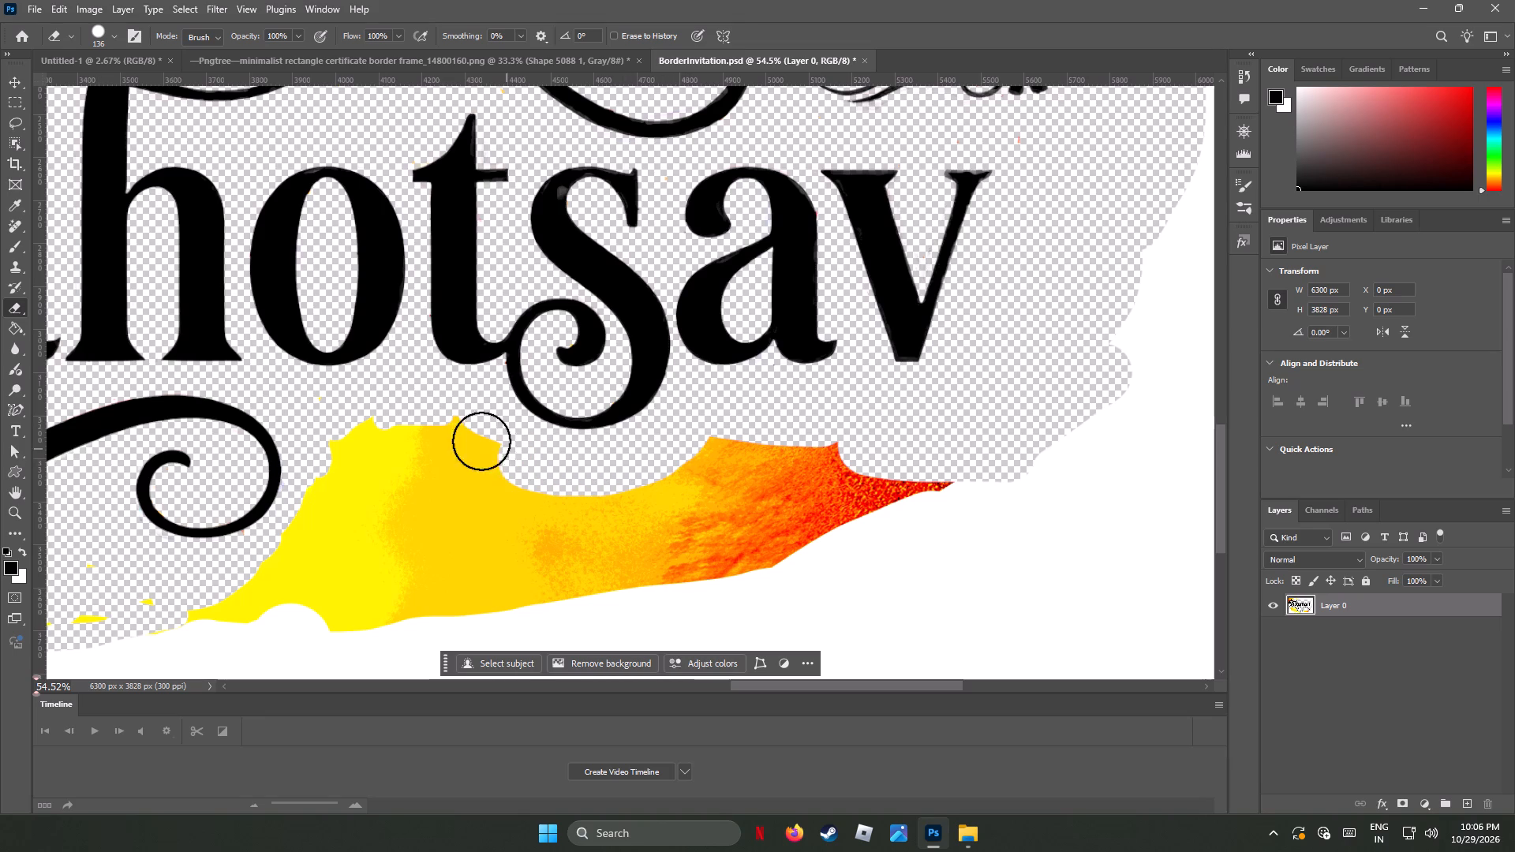
pyautogui.moveTo(481, 441); pyautogui.dragTo(200, 606)
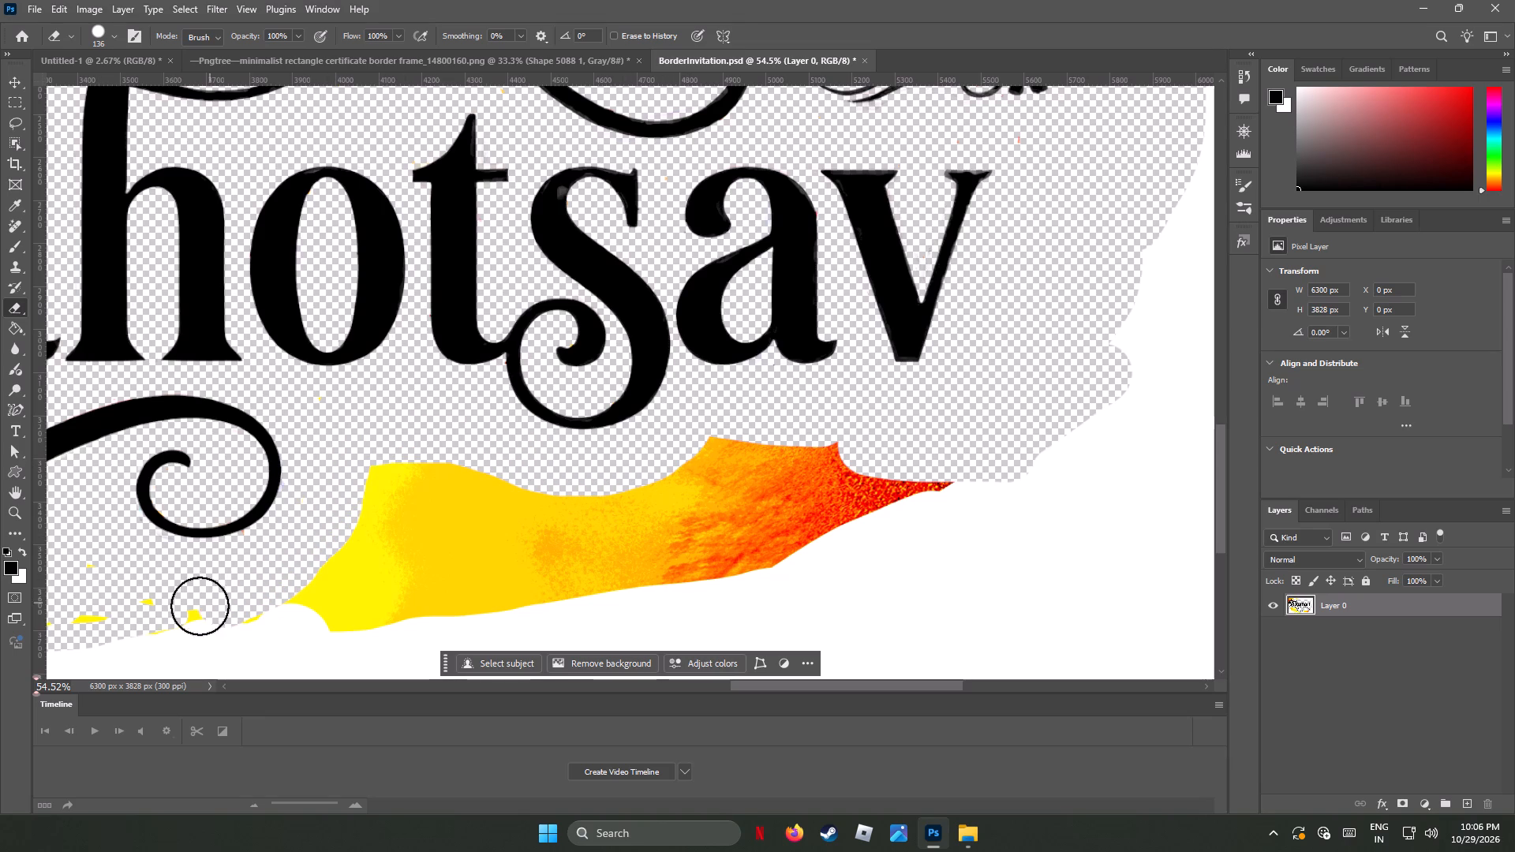
pyautogui.moveTo(200, 606); pyautogui.dragTo(564, 508)
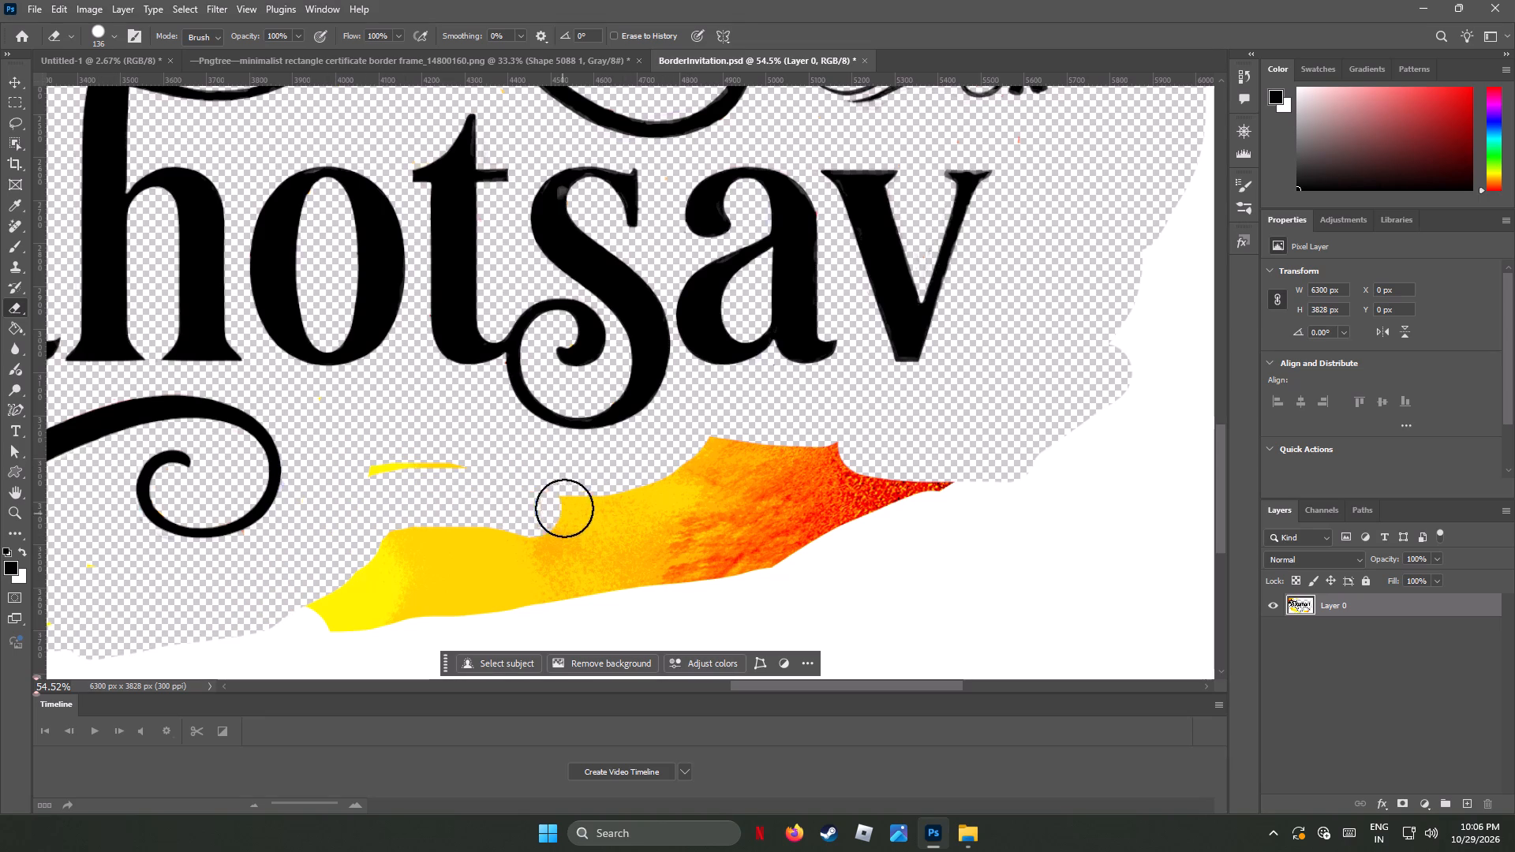
pyautogui.moveTo(564, 508); pyautogui.dragTo(761, 446)
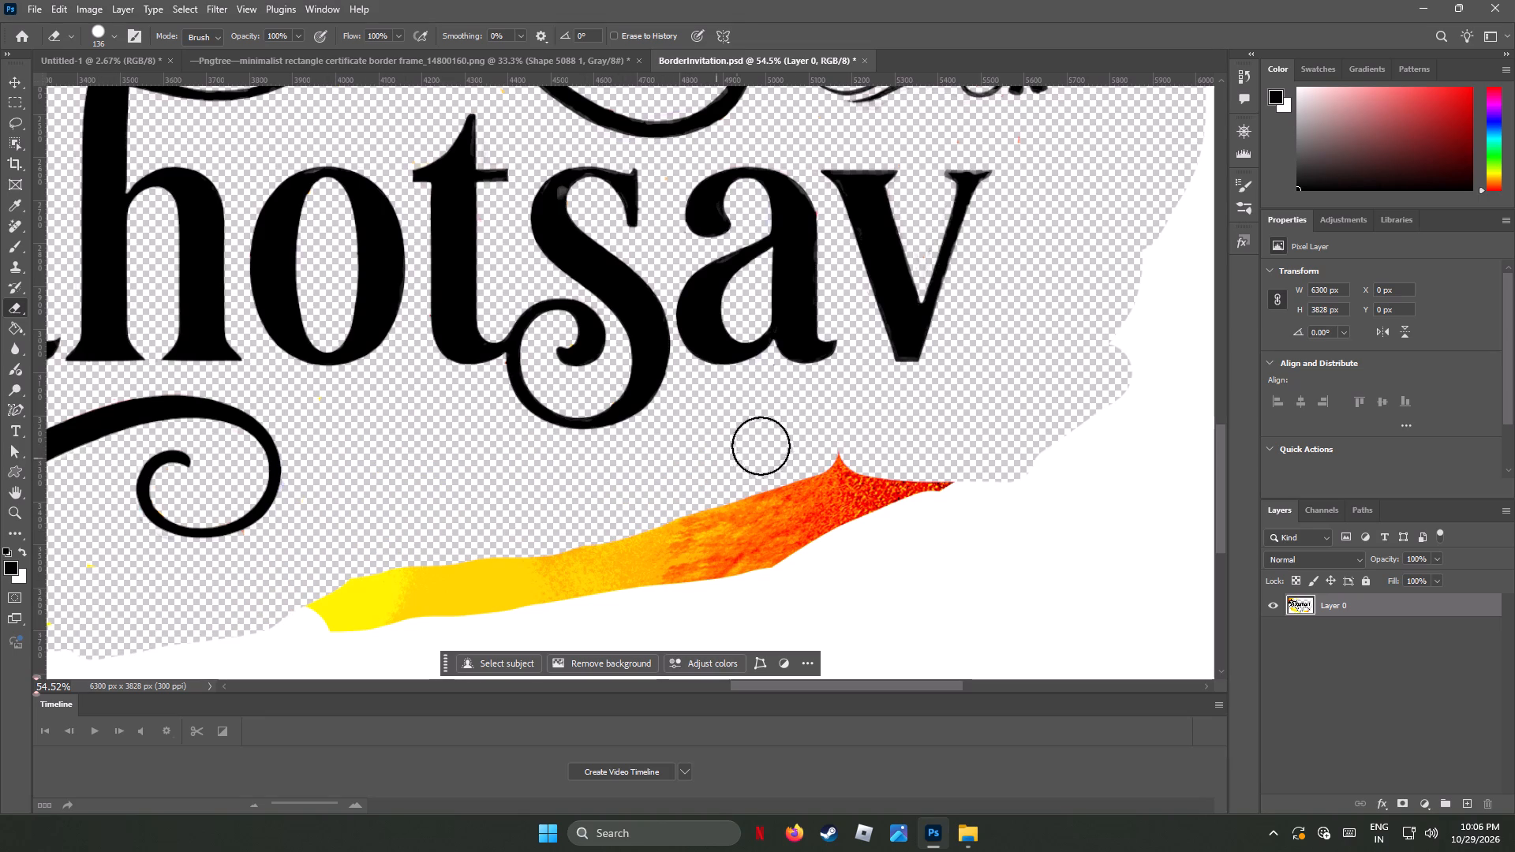
pyautogui.moveTo(761, 446); pyautogui.dragTo(341, 618)
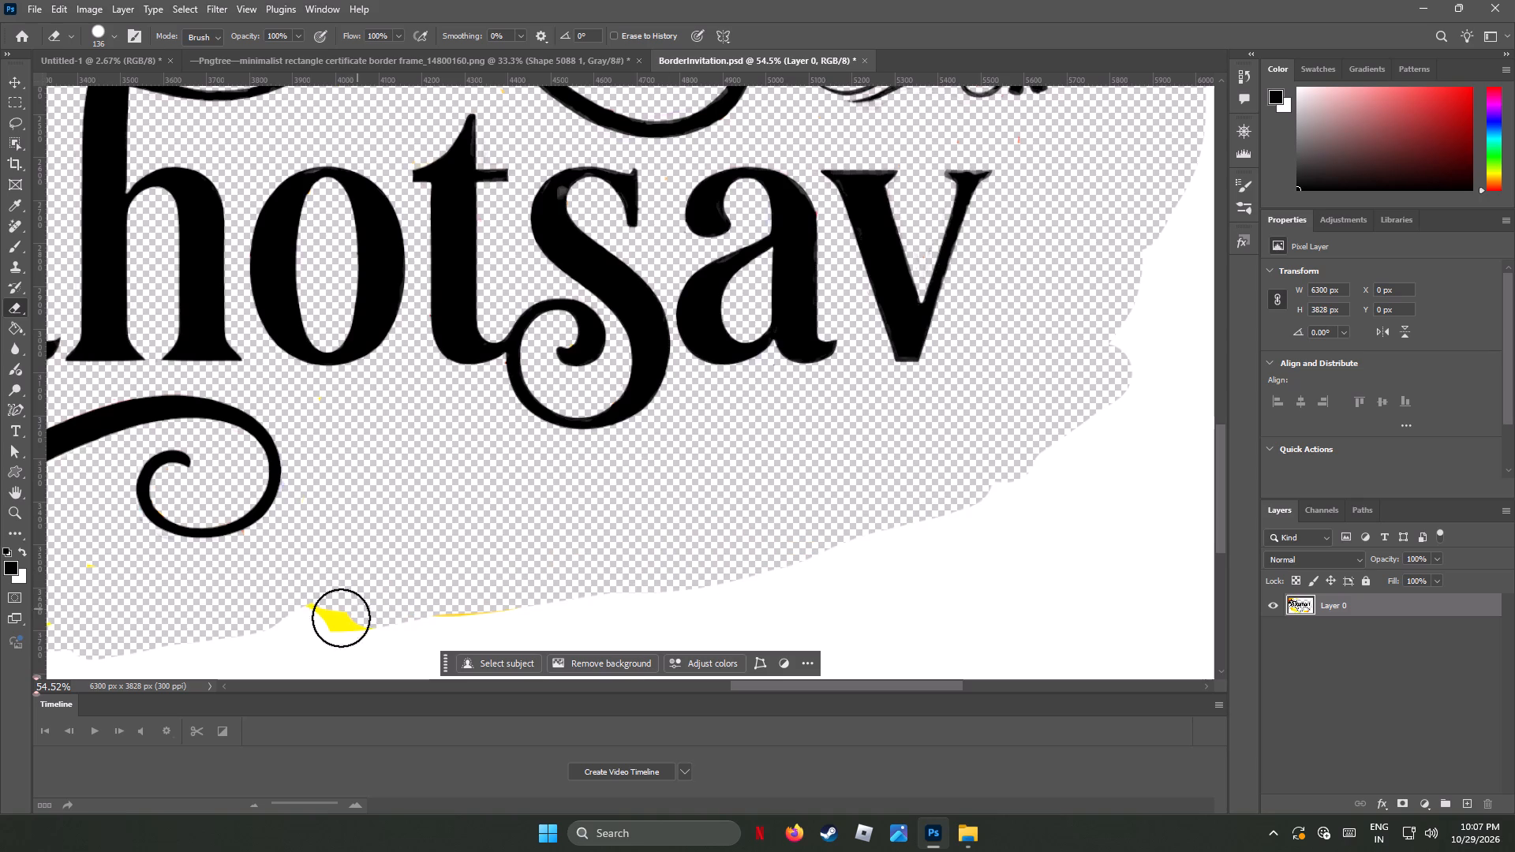
pyautogui.moveTo(341, 618); pyautogui.dragTo(482, 624)
# Erase the yellow background and white strip below the flourish under Mahotsav, continuing toward the canvas's lower-left area.
pyautogui.moveTo(856, 684); pyautogui.dragTo(675, 684)
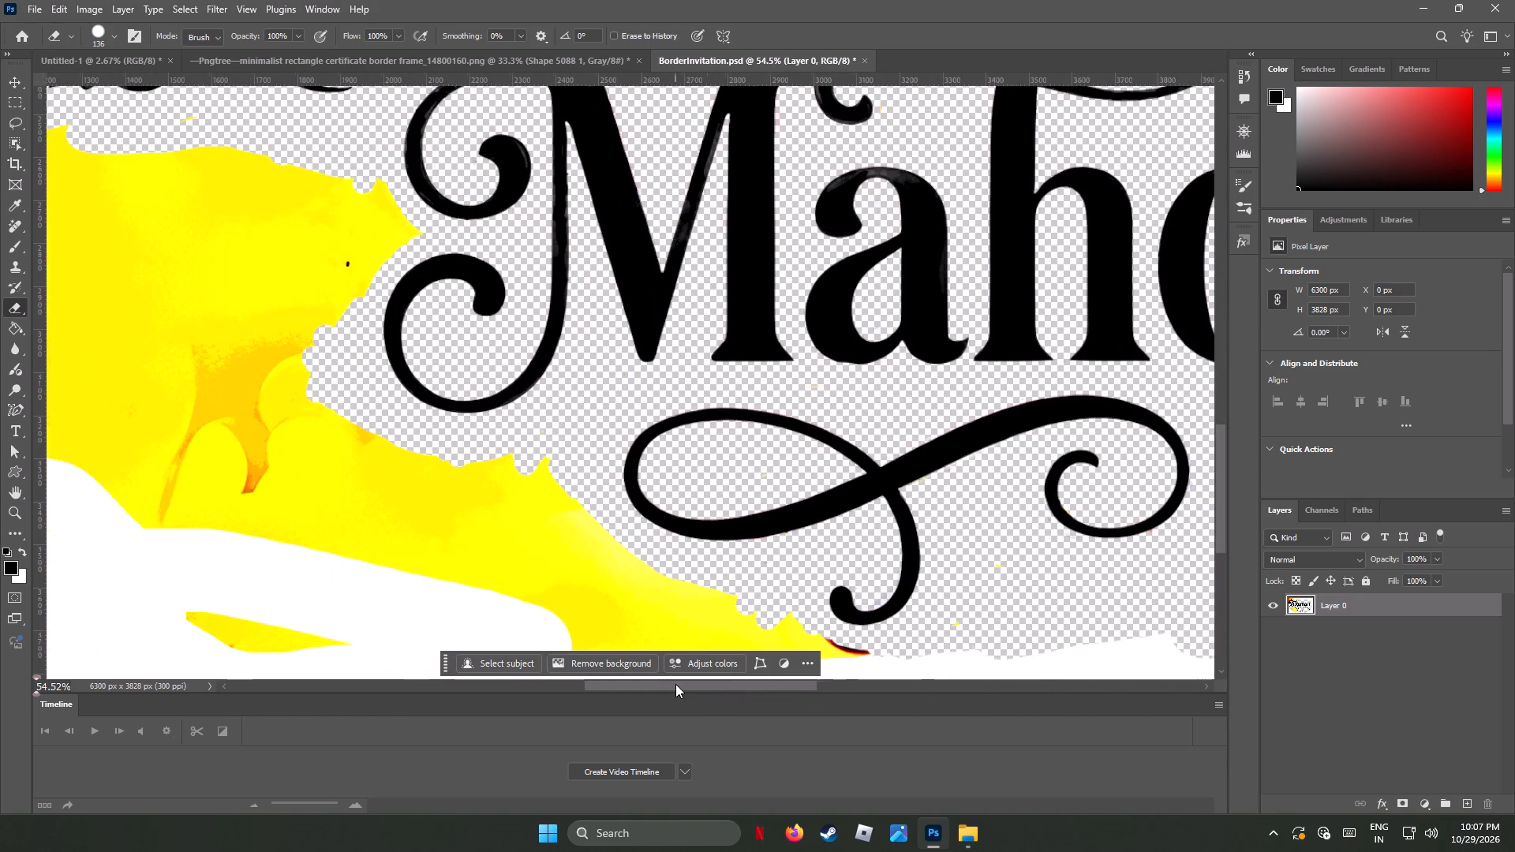
pyautogui.moveTo(675, 684); pyautogui.dragTo(672, 682)
pyautogui.scroll(-5, 793, 563)
pyautogui.scroll(2, 812, 572)
pyautogui.scroll(-1, 812, 572)
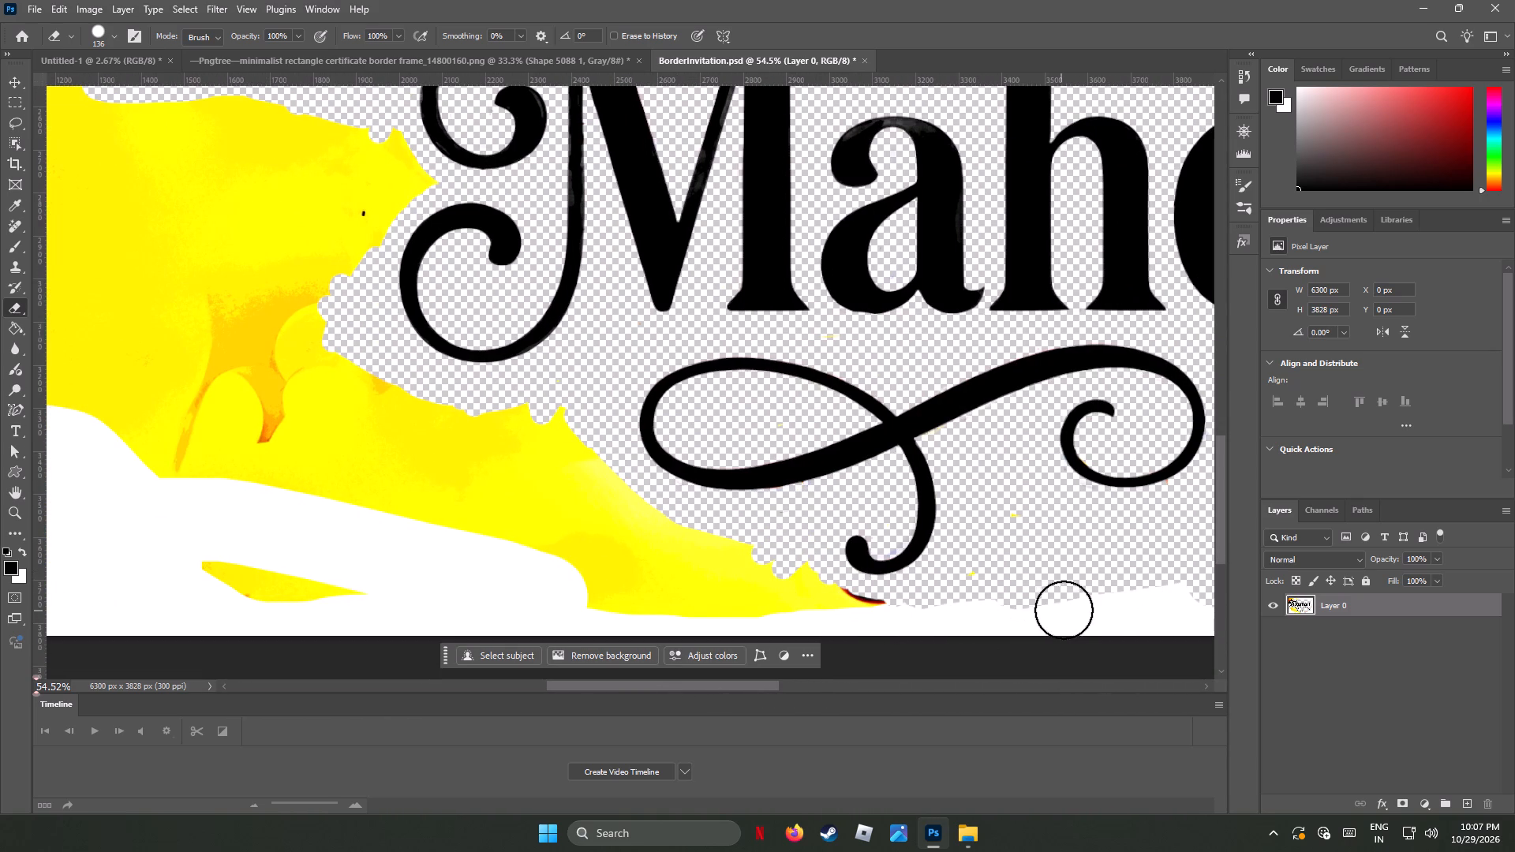
pyautogui.moveTo(1168, 593); pyautogui.dragTo(849, 601)
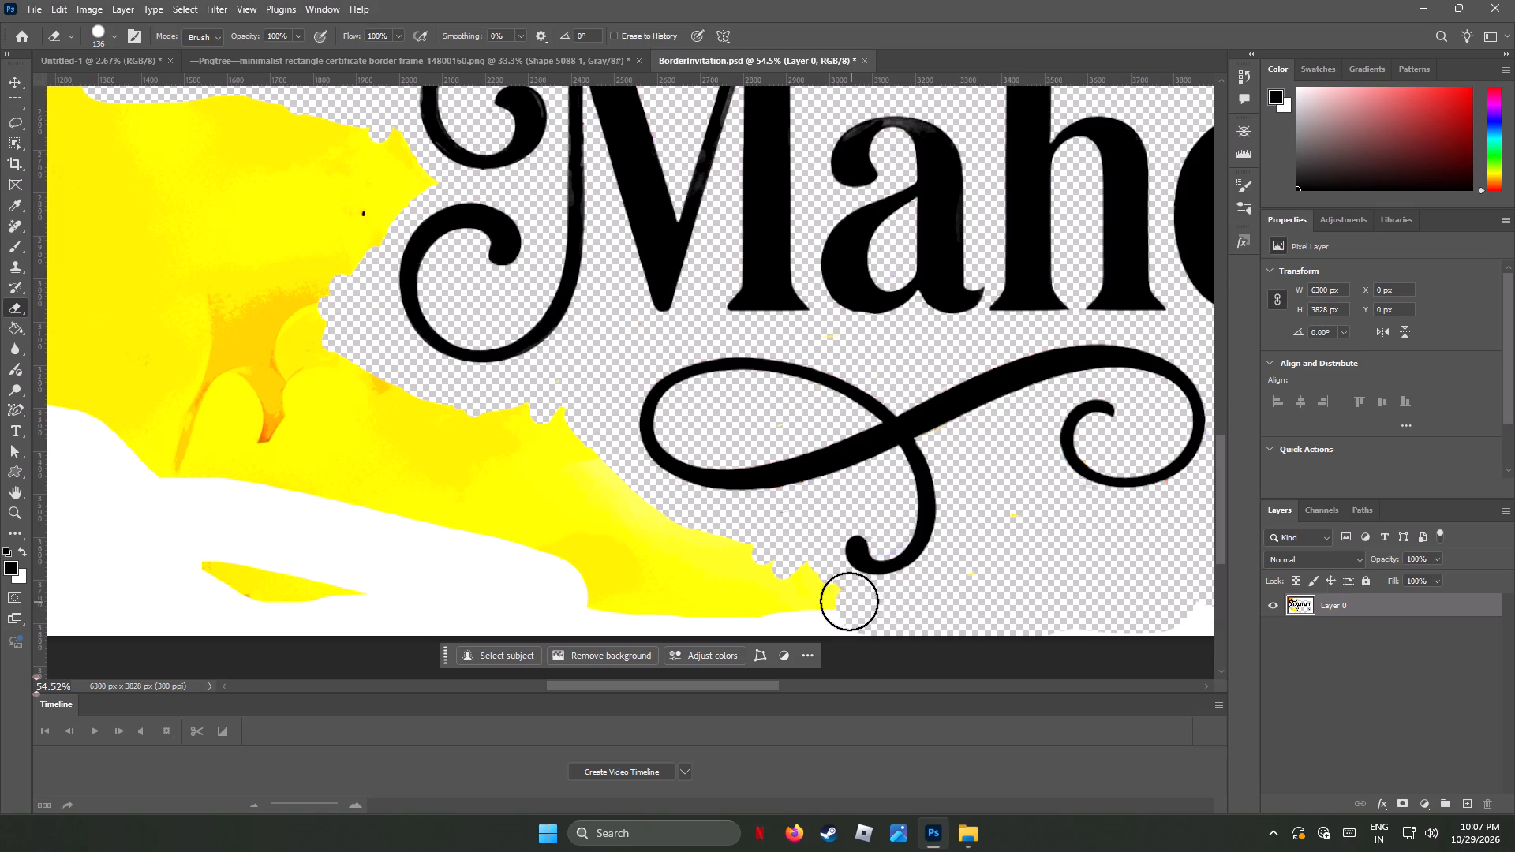
pyautogui.moveTo(849, 601); pyautogui.dragTo(1218, 615)
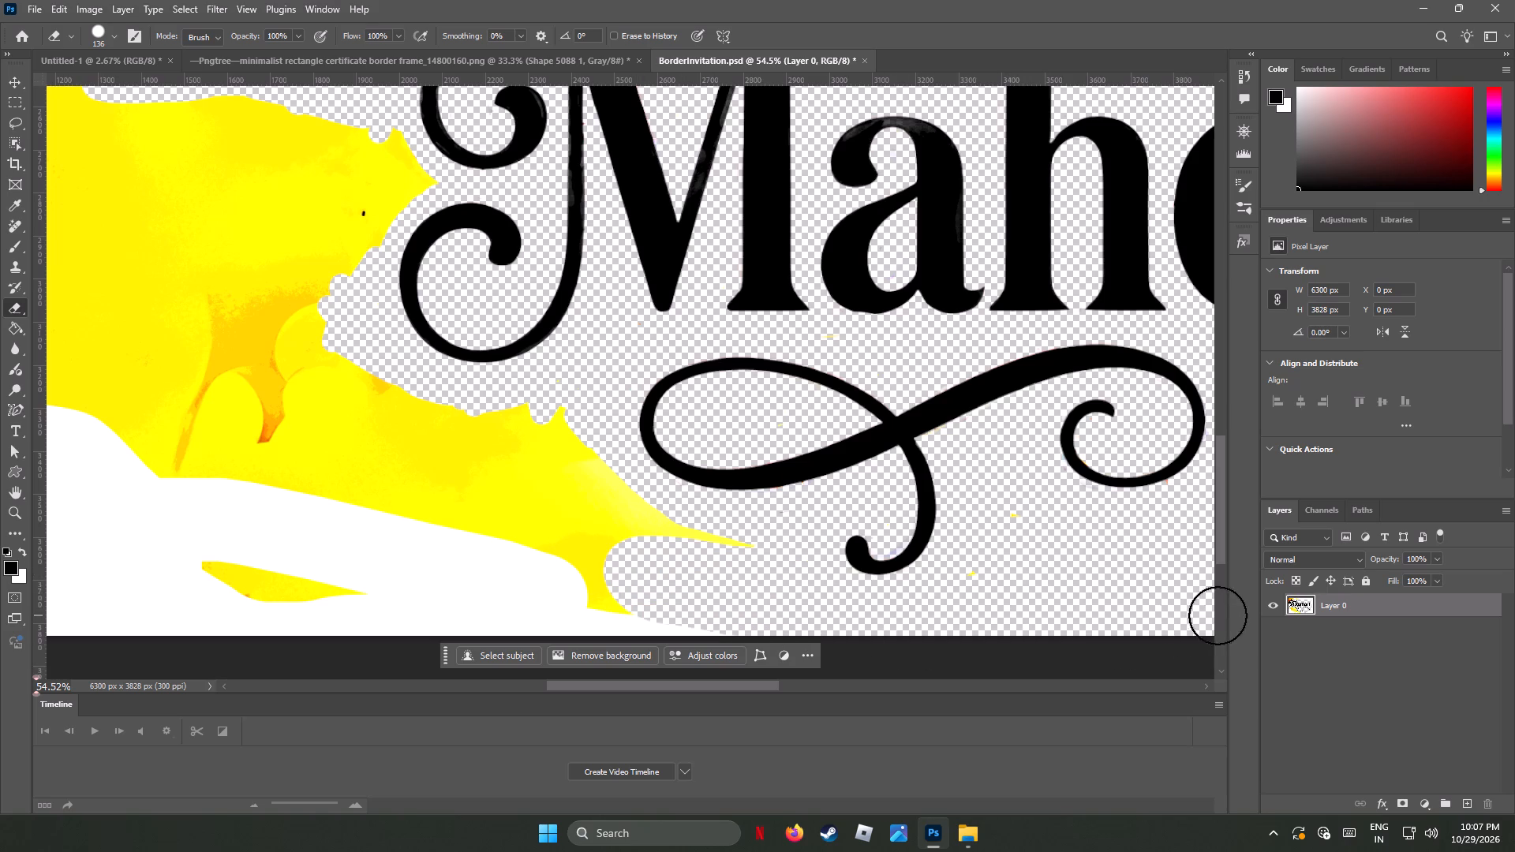
pyautogui.moveTo(1218, 615); pyautogui.dragTo(695, 538)
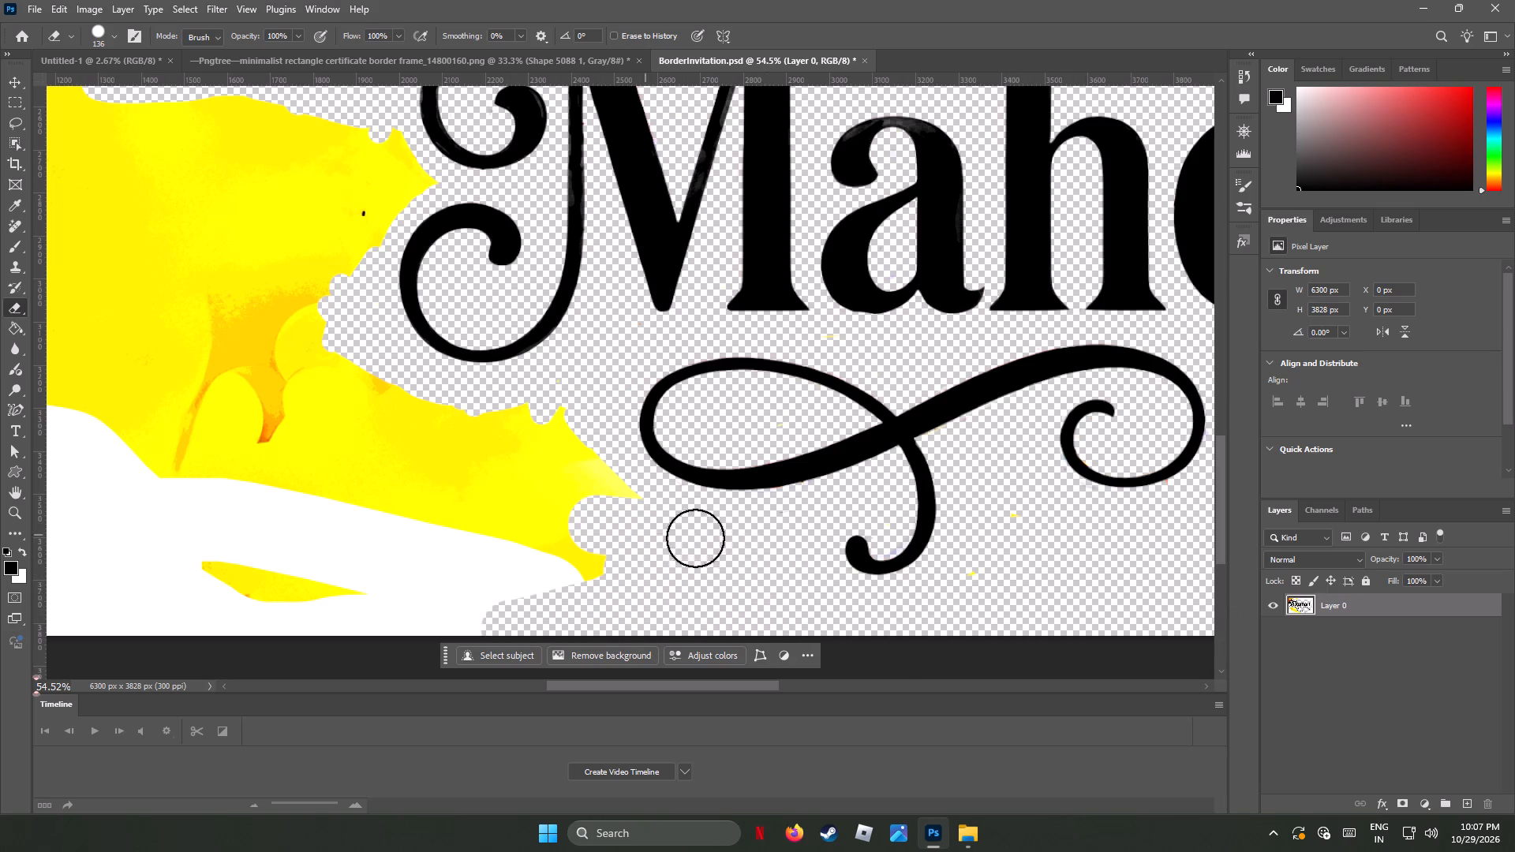
pyautogui.moveTo(695, 538); pyautogui.dragTo(555, 495)
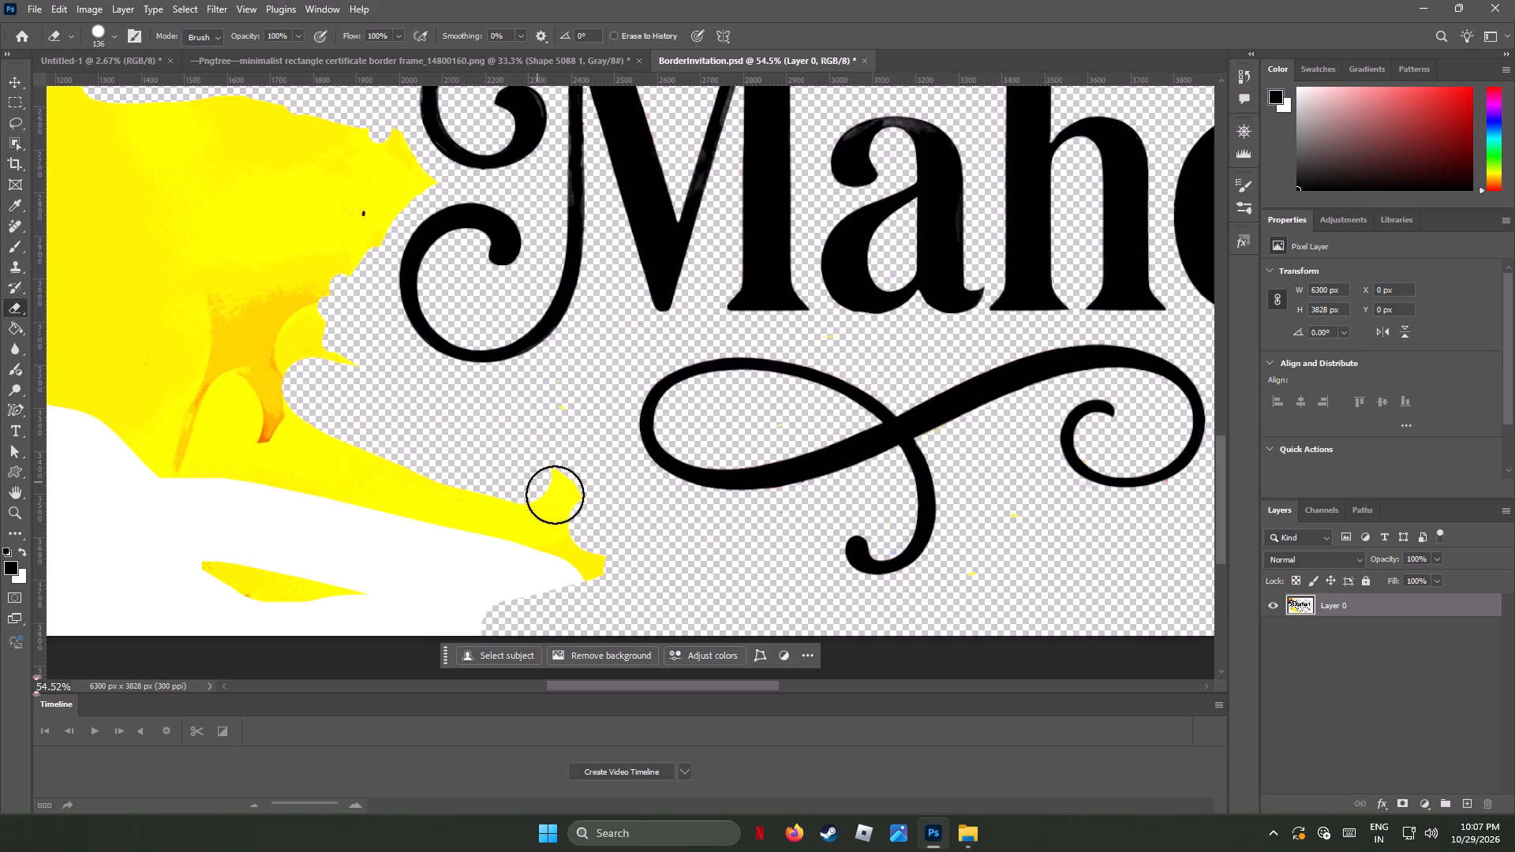
pyautogui.moveTo(555, 495); pyautogui.dragTo(481, 633)
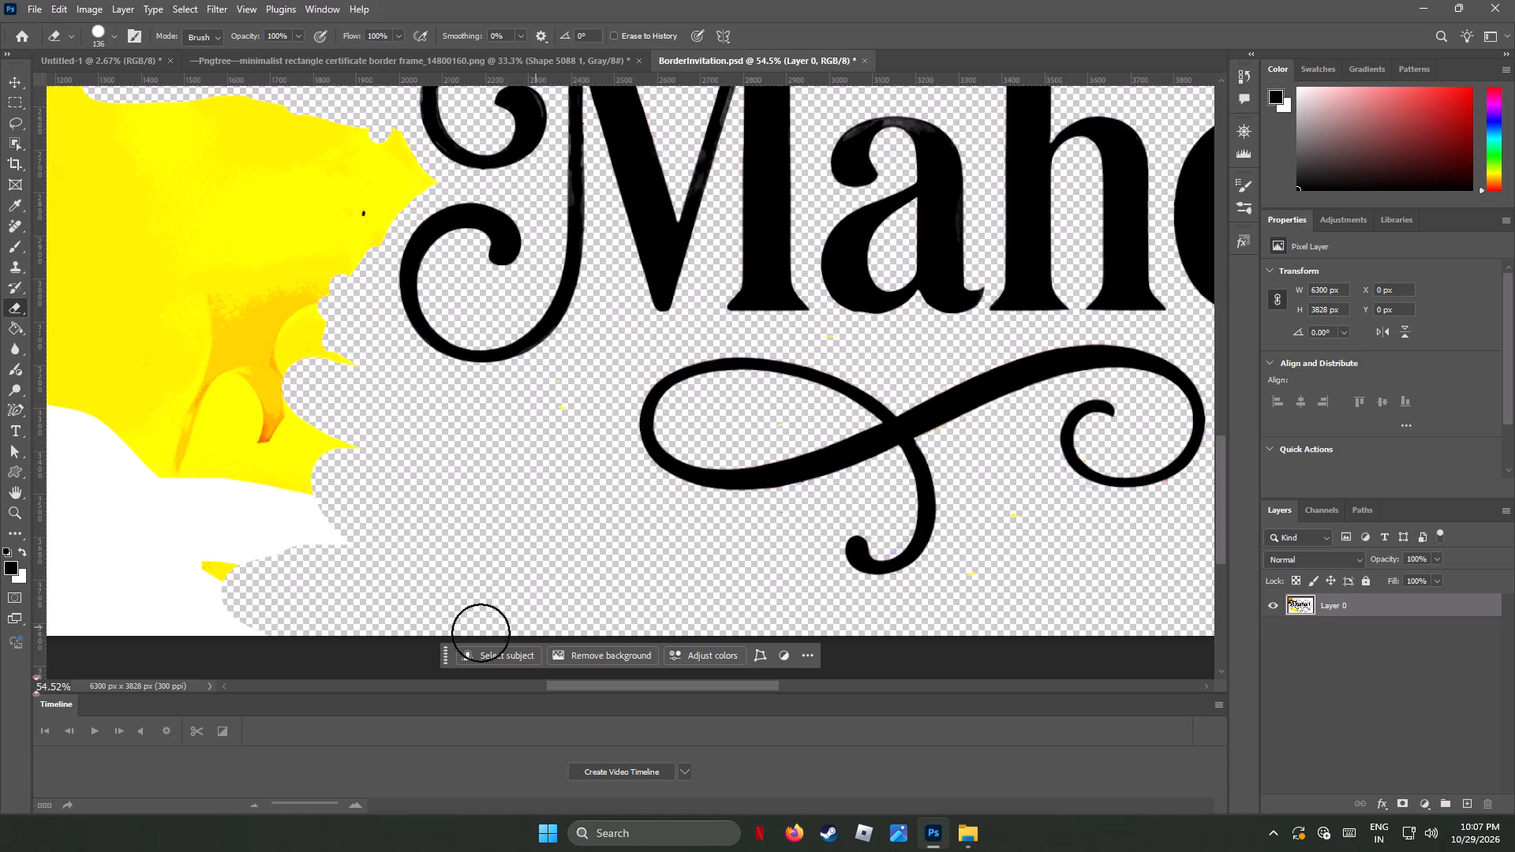
pyautogui.moveTo(481, 633); pyautogui.dragTo(278, 625)
# Erase the yellow background beside the M's curls of Mahotsav, plus the yellow and white remnants below it.
pyautogui.scroll(3, 355, 387)
pyautogui.scroll(-2, 362, 384)
pyautogui.scroll(6, 365, 385)
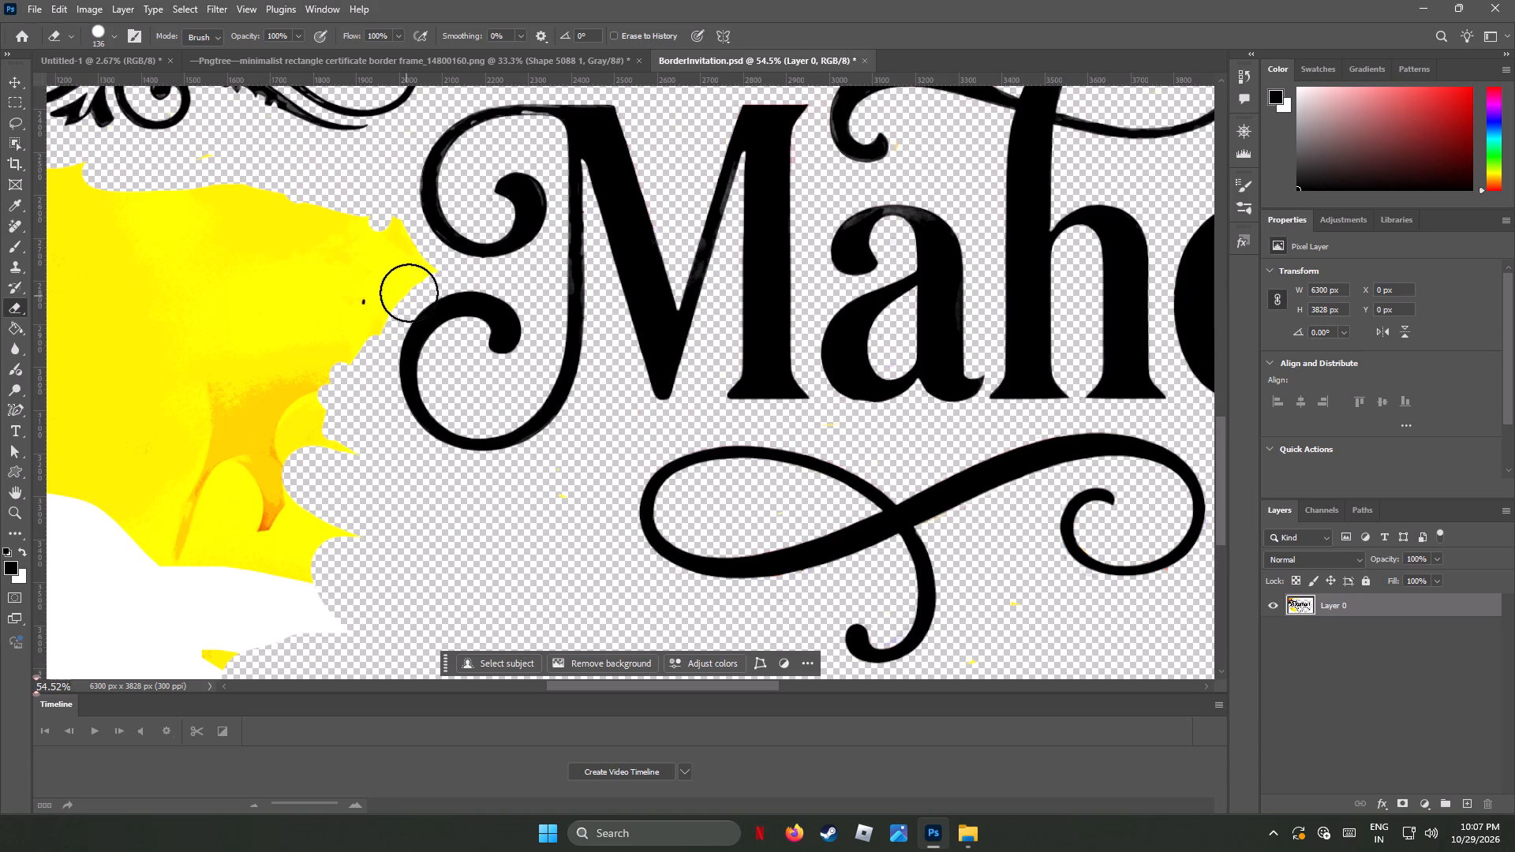
pyautogui.moveTo(413, 269); pyautogui.dragTo(365, 274)
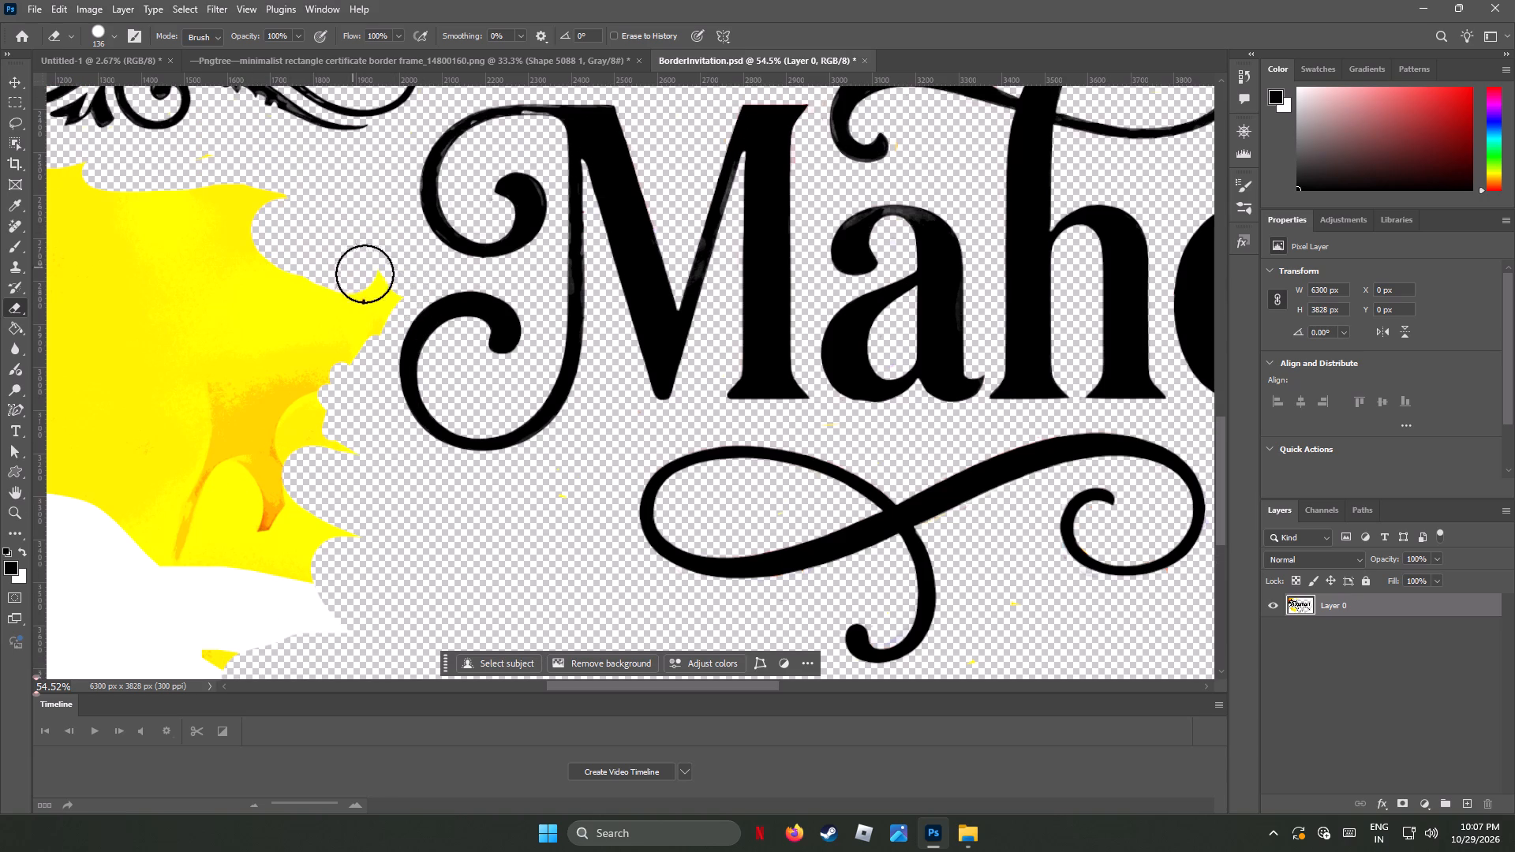
pyautogui.moveTo(365, 274); pyautogui.dragTo(370, 275)
pyautogui.moveTo(387, 294); pyautogui.dragTo(344, 416)
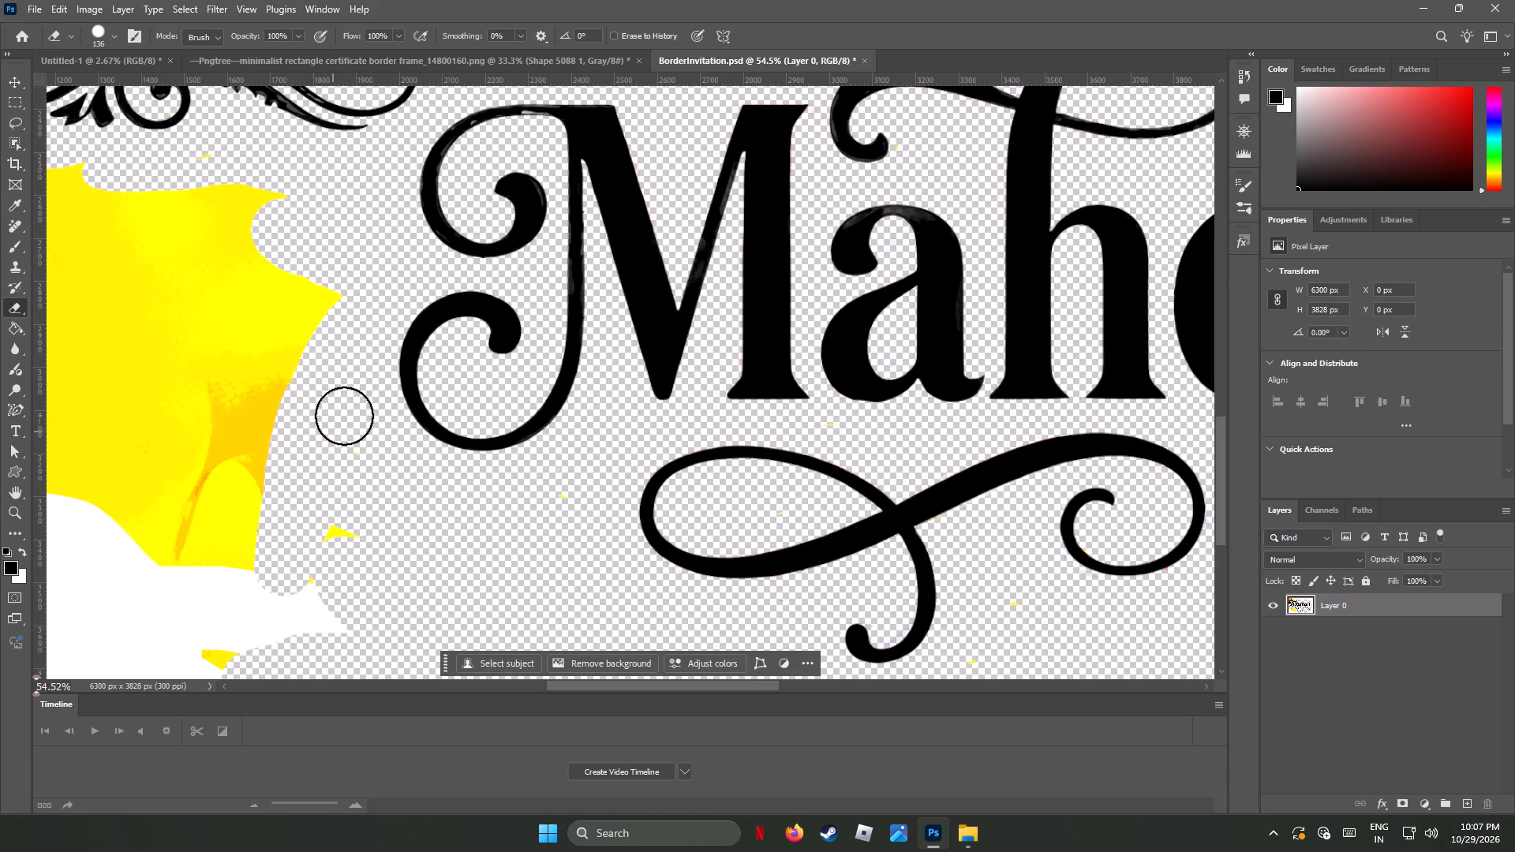
pyautogui.moveTo(344, 416); pyautogui.dragTo(240, 512)
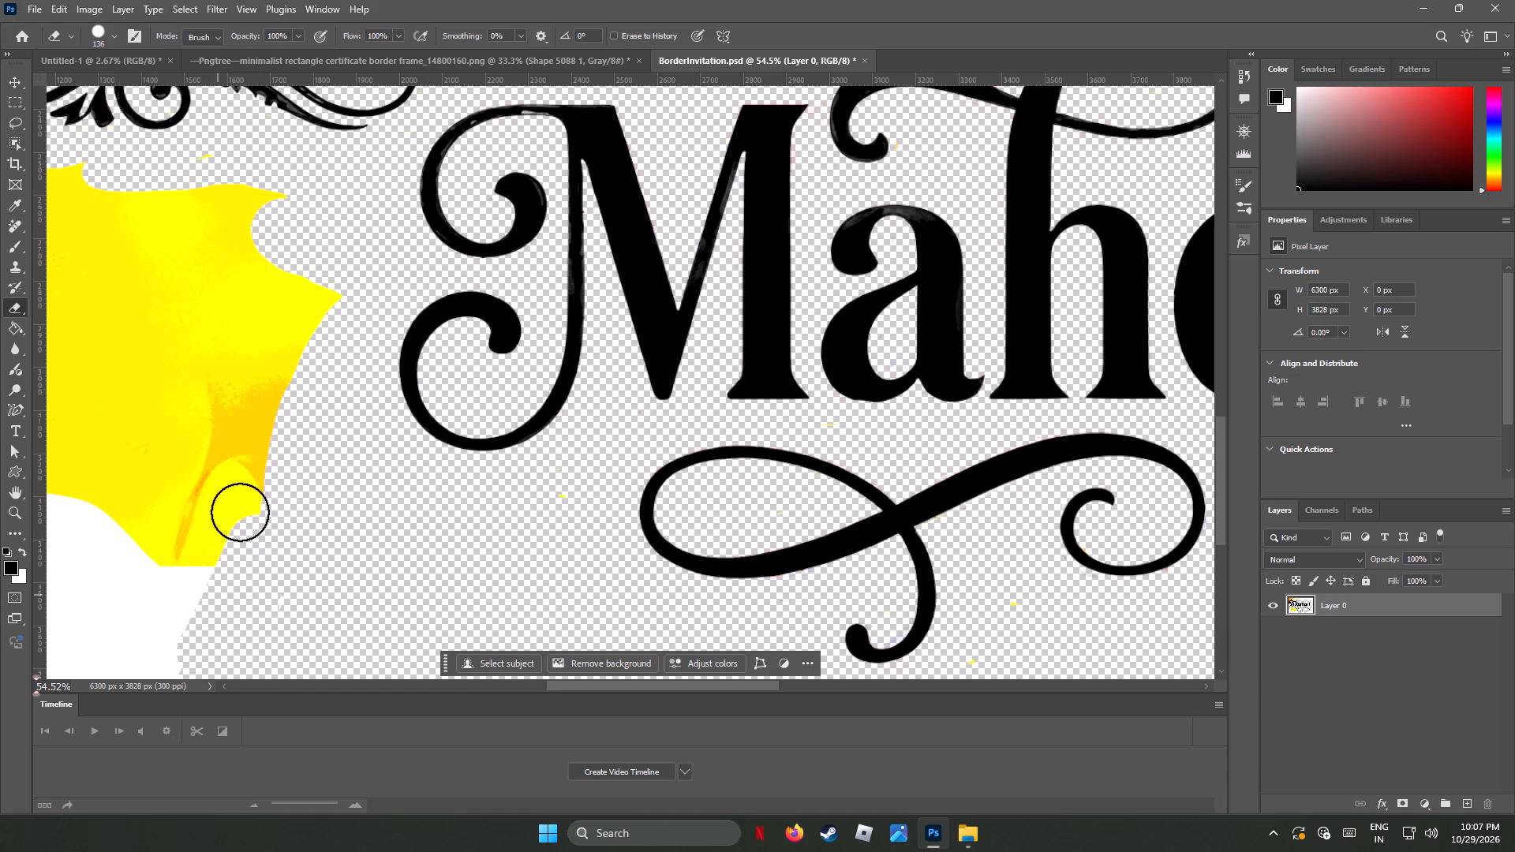
pyautogui.moveTo(240, 512); pyautogui.dragTo(301, 457)
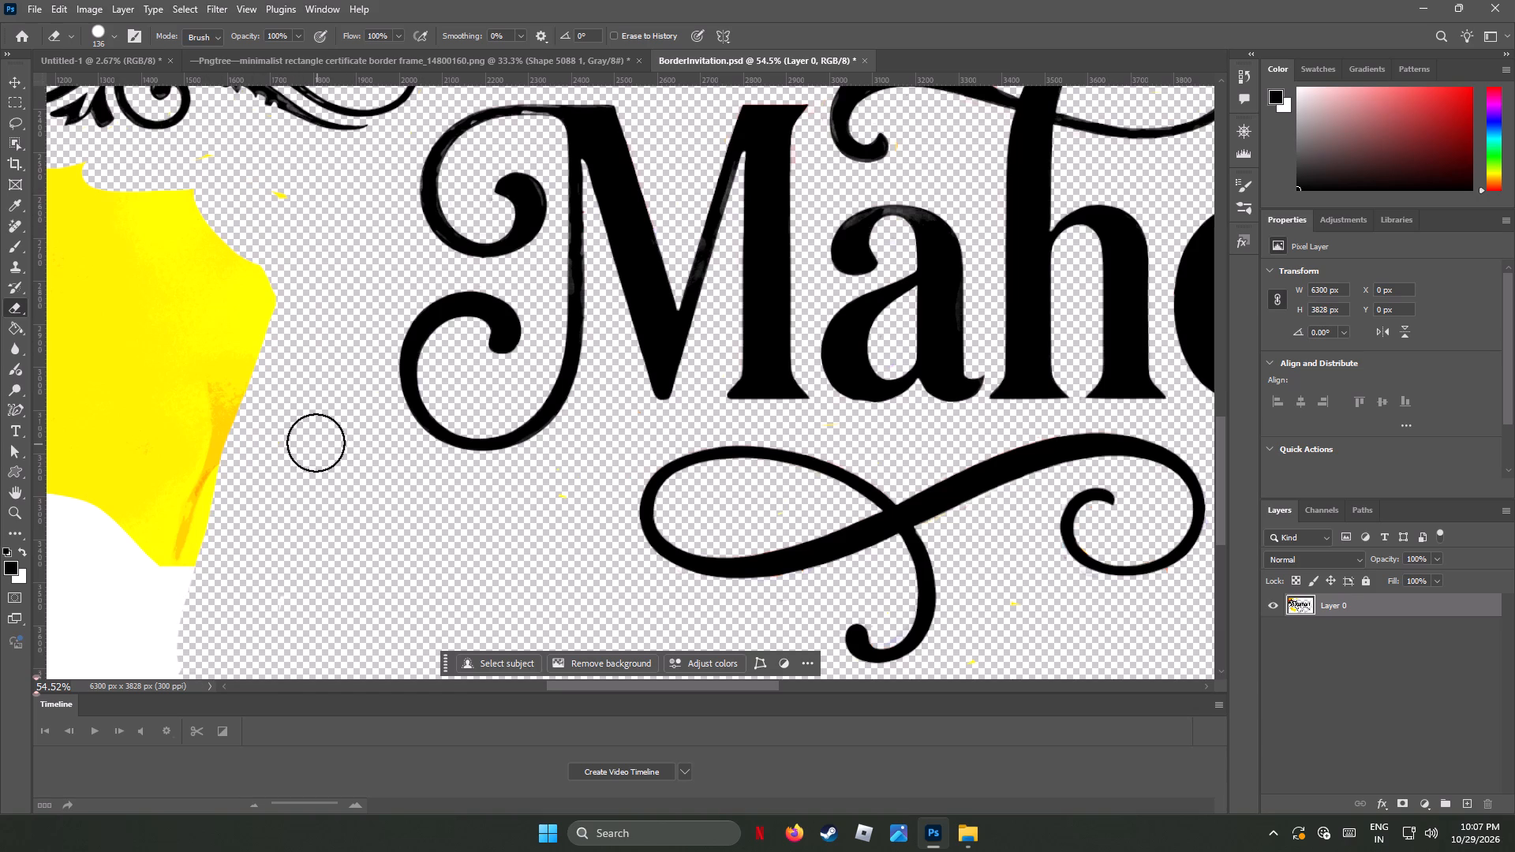
# Set the eraser size to 322 px and erase most of the yellow-orange block beside the M of Mahotsav.
pyautogui.keyDown('alt'); pyautogui.scroll(-8, 313, 446); pyautogui.keyUp('alt')
pyautogui.keyDown('alt'); pyautogui.scroll(1, 353, 481); pyautogui.keyUp('alt')
pyautogui.keyDown('alt'); pyautogui.scroll(-1, 353, 481); pyautogui.keyUp('alt')
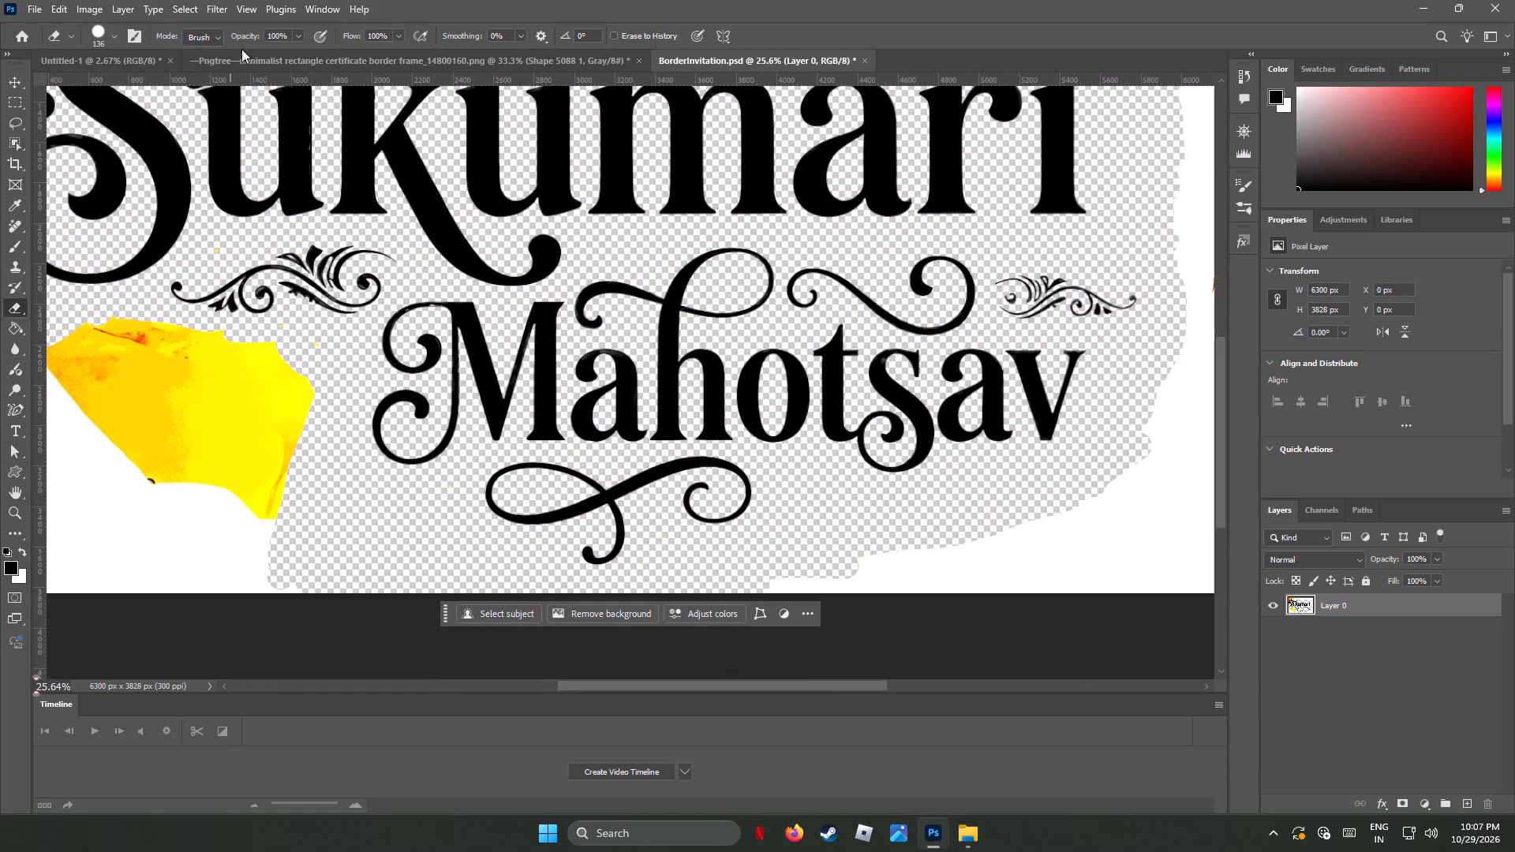
pyautogui.click(116, 35)
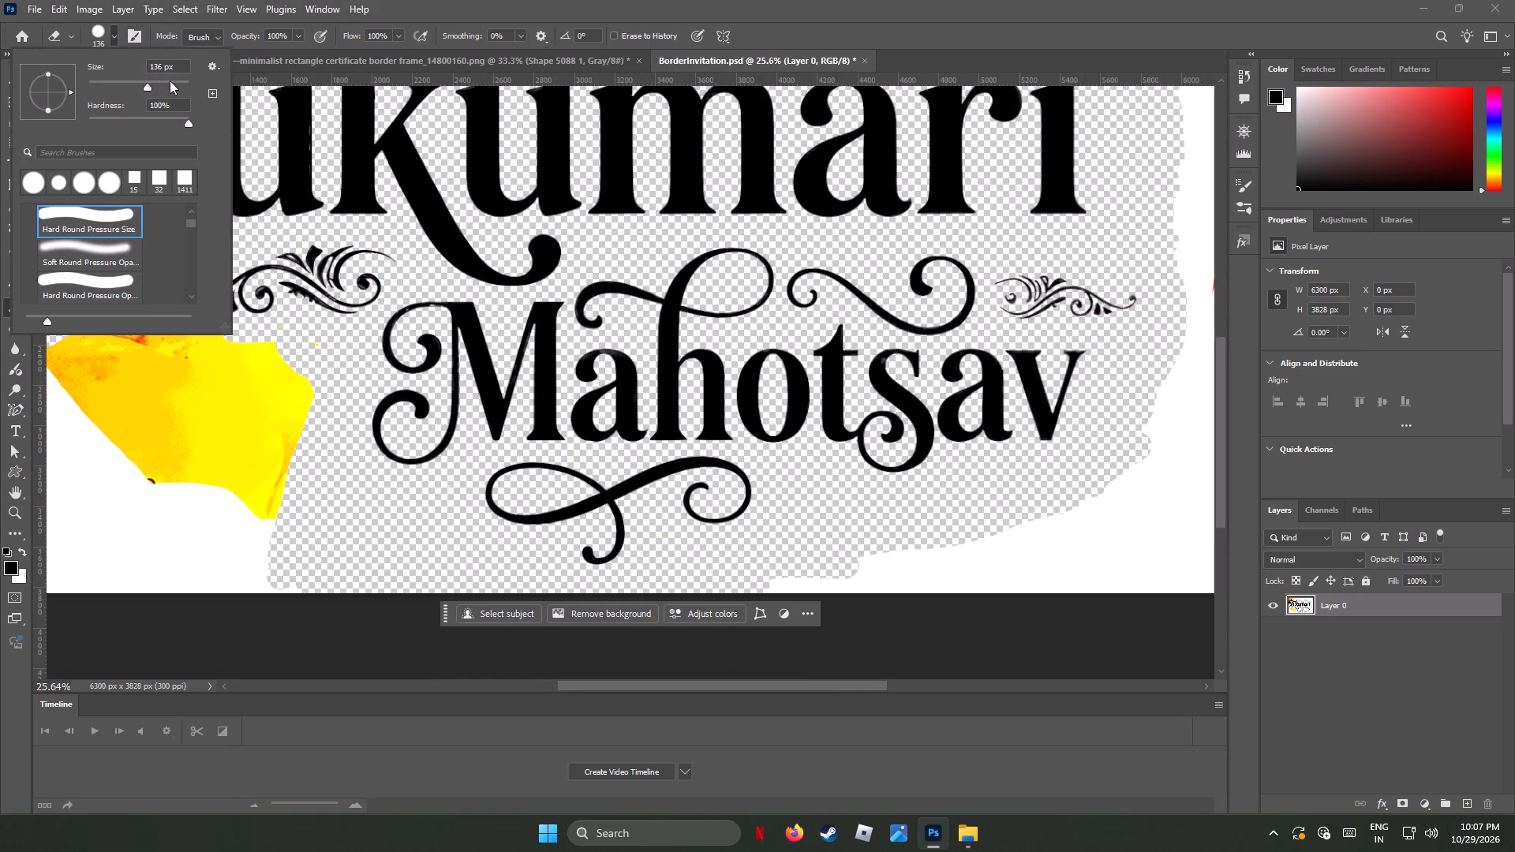
pyautogui.click(170, 78)
pyautogui.click(421, 0)
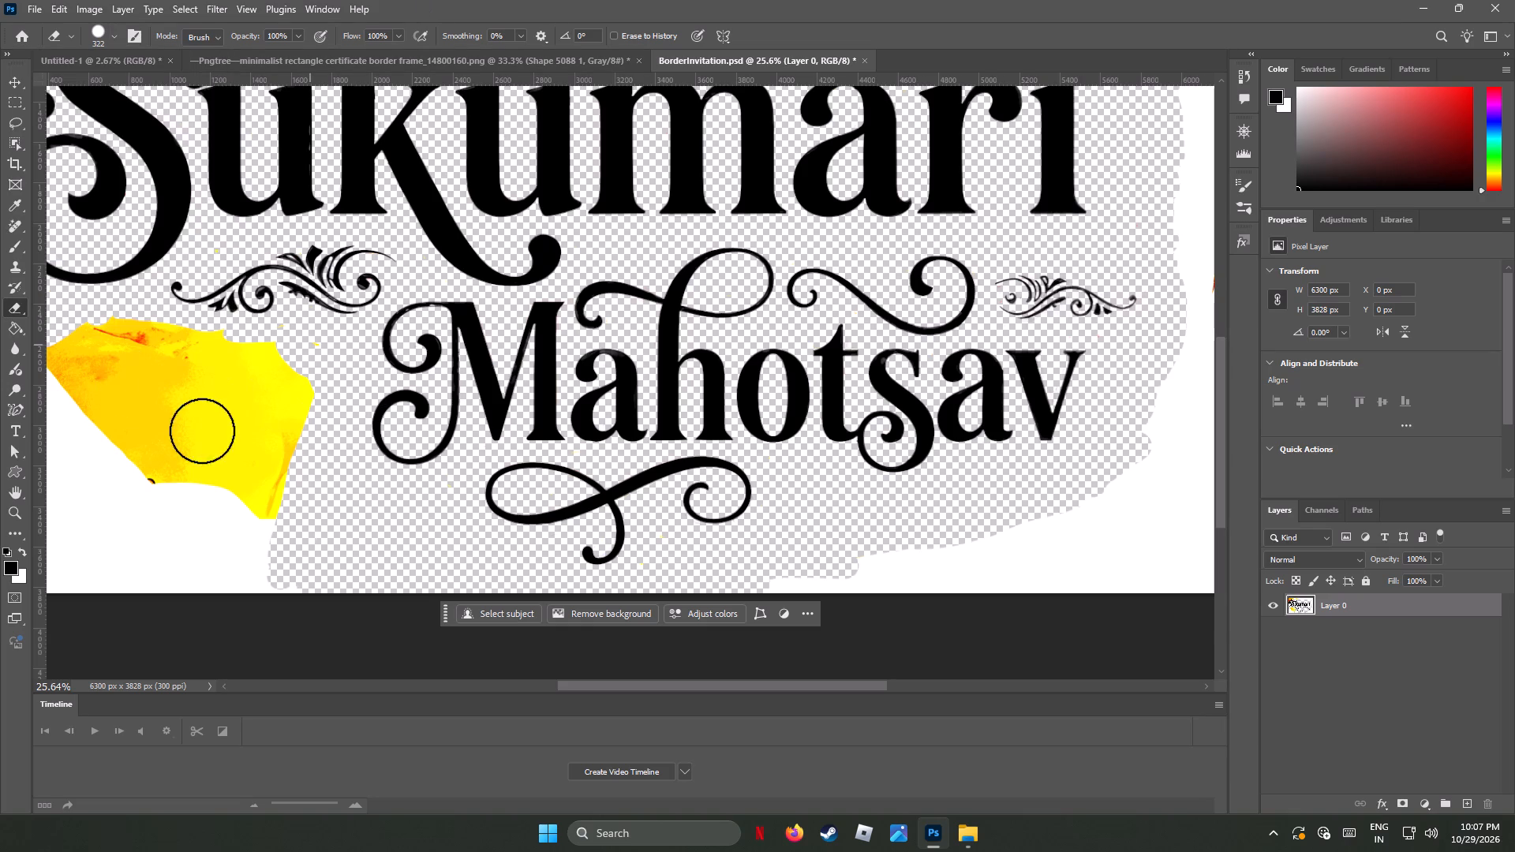
pyautogui.moveTo(95, 339); pyautogui.dragTo(266, 368)
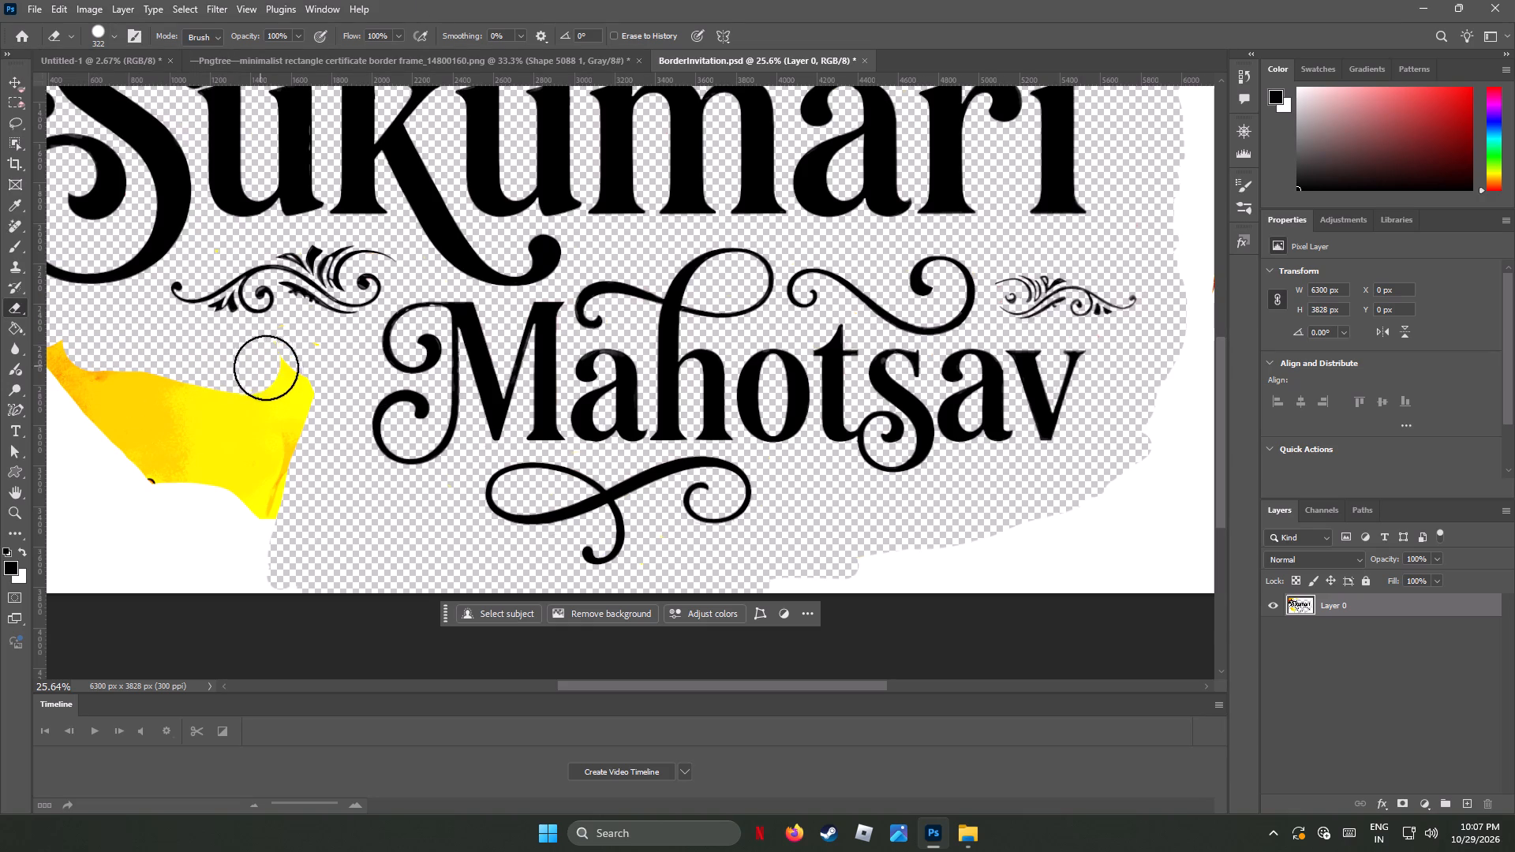
pyautogui.moveTo(266, 368); pyautogui.dragTo(279, 501)
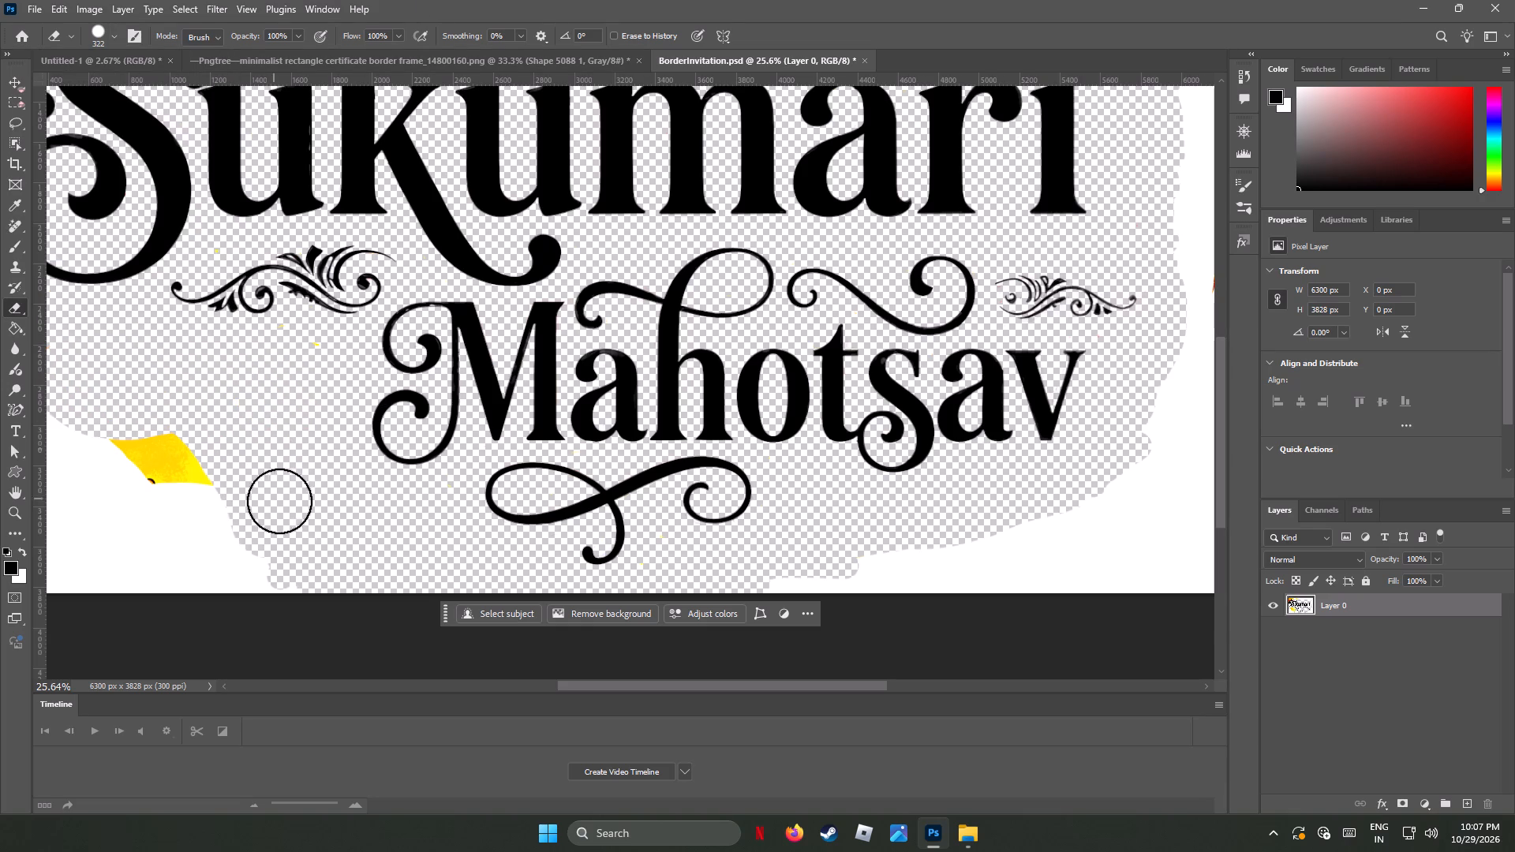
pyautogui.moveTo(279, 501); pyautogui.dragTo(285, 491)
# Erase the last yellow piece and the surrounding white area in the lower-left corner of the canvas.
pyautogui.scroll(-5, 331, 463)
pyautogui.keyDown('alt'); pyautogui.scroll(-3, 332, 462); pyautogui.keyUp('alt')
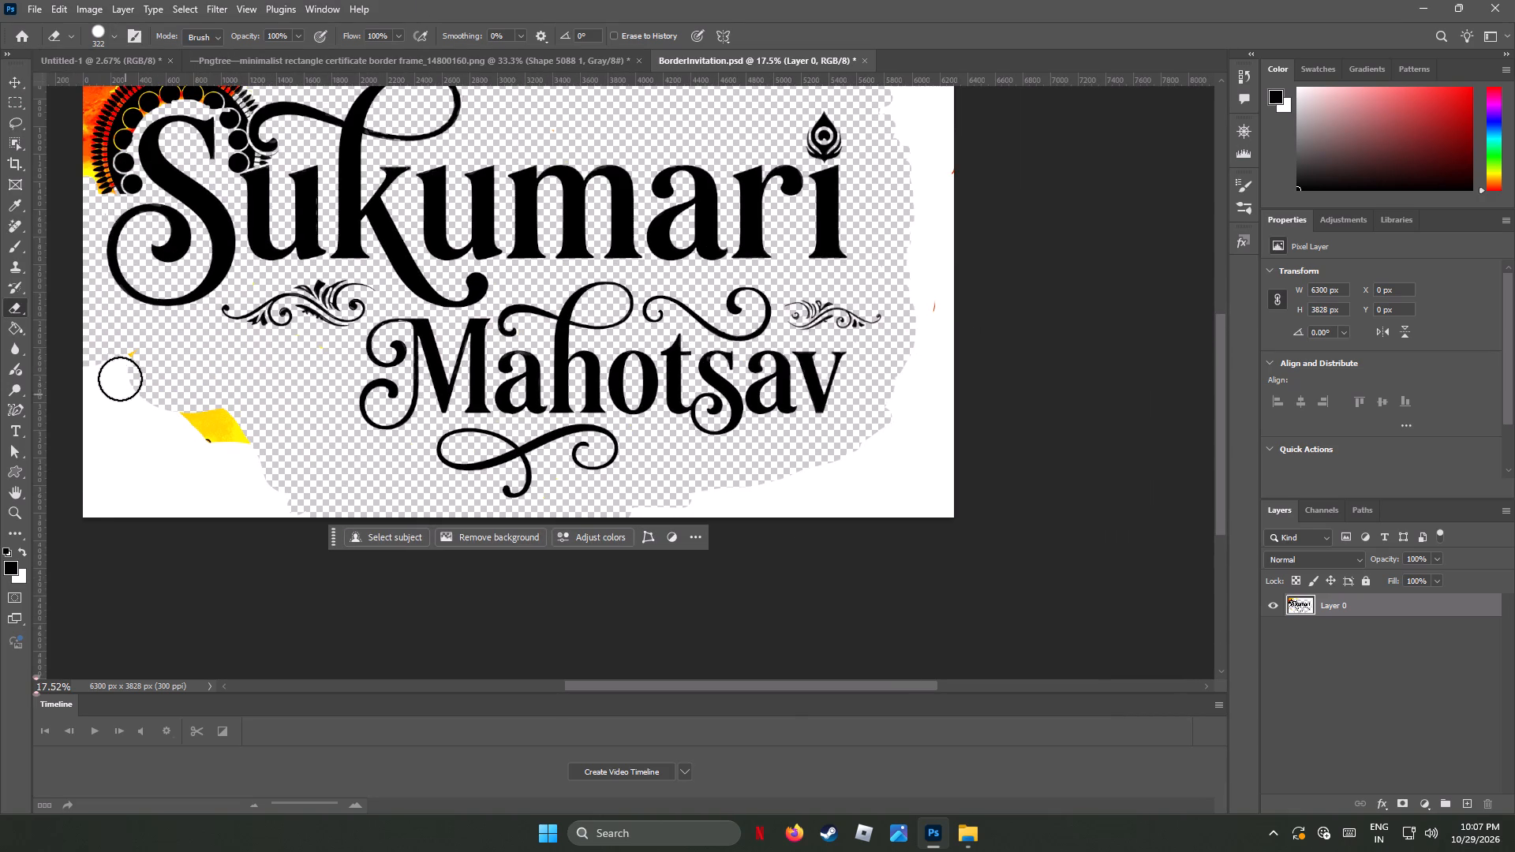
pyautogui.moveTo(110, 353); pyautogui.dragTo(211, 514)
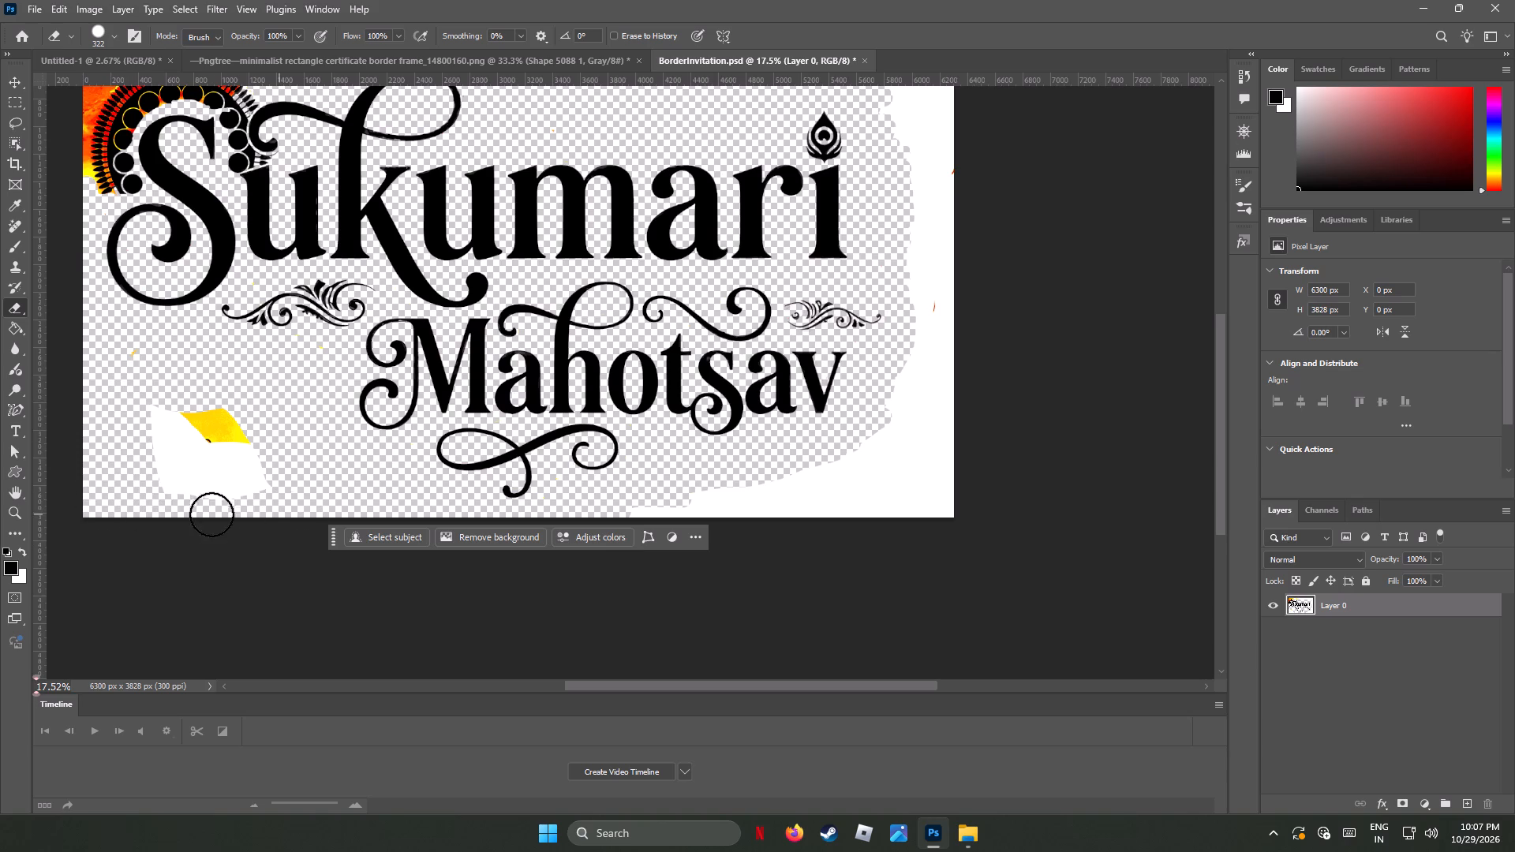
pyautogui.moveTo(211, 514); pyautogui.dragTo(168, 469)
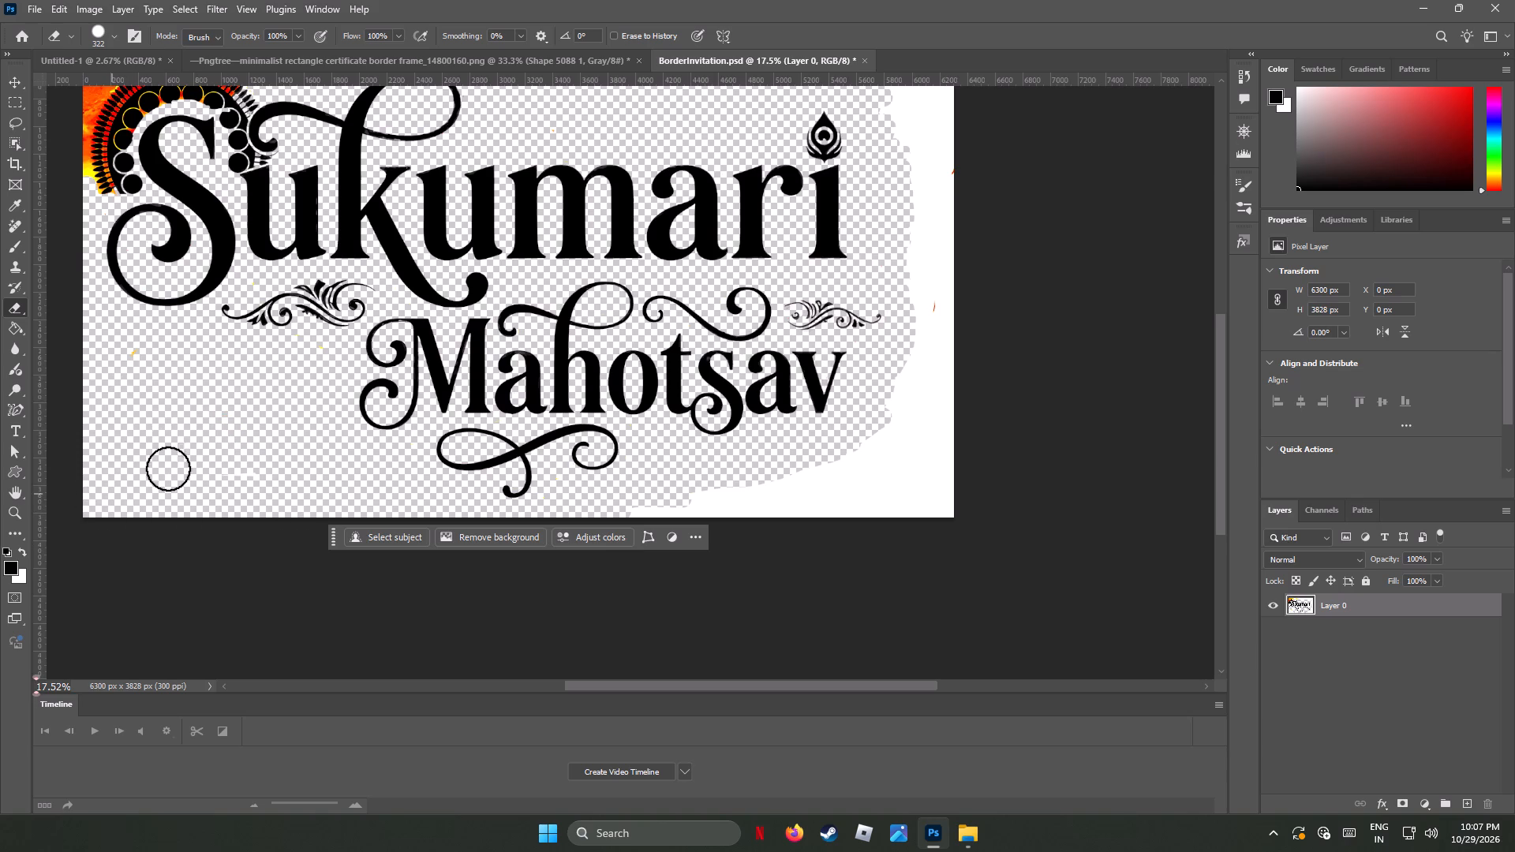
pyautogui.moveTo(168, 469); pyautogui.dragTo(158, 529)
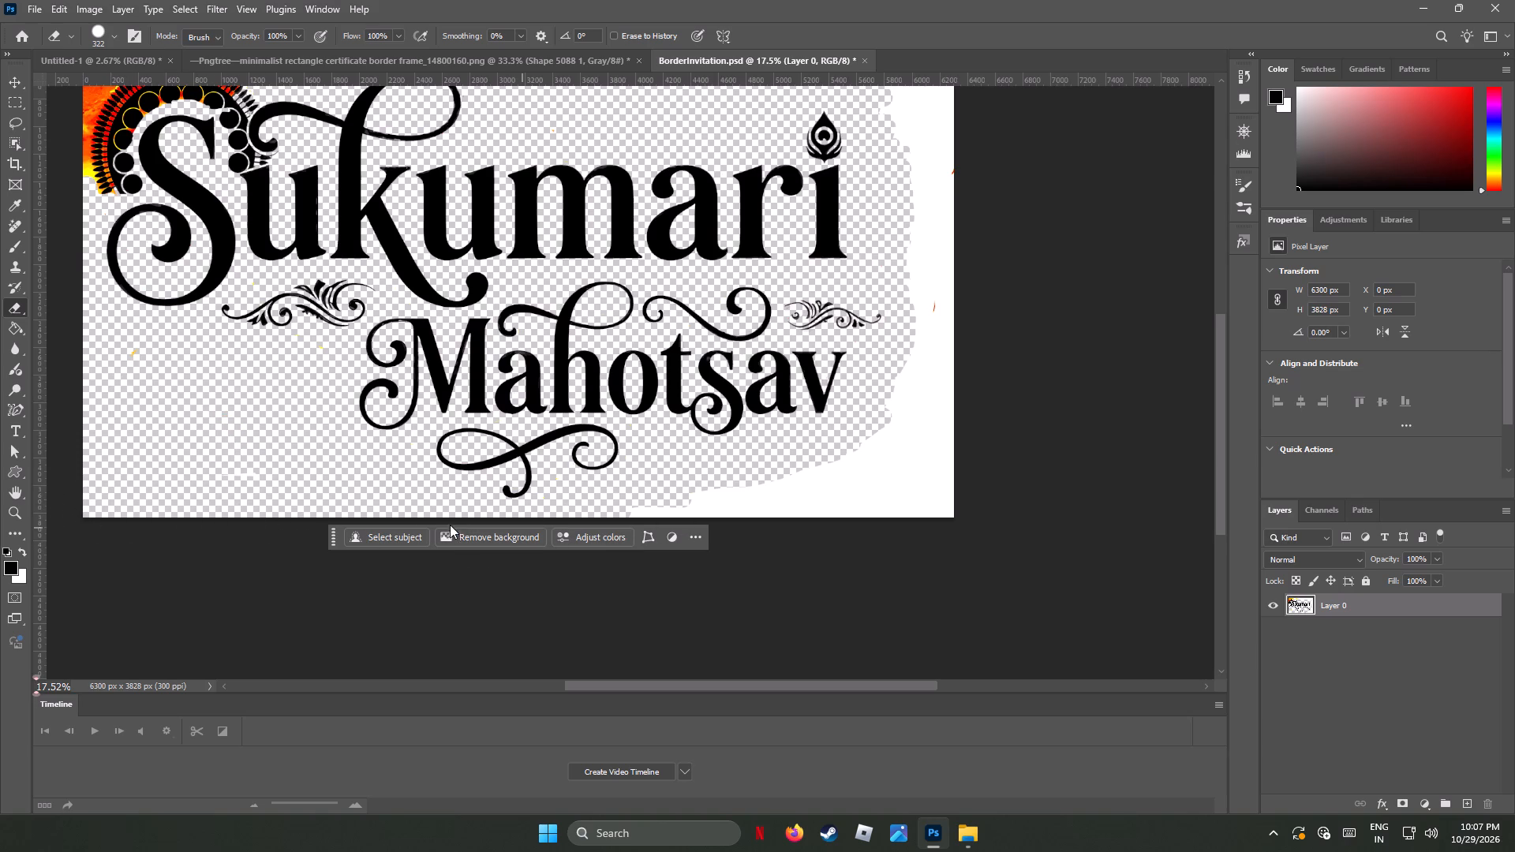
# Erase the white area along the canvas's bottom edge, lower-right corner and right edge beside Mahotsav and Sukumari.
pyautogui.click(455, 512)
pyautogui.moveTo(624, 512); pyautogui.dragTo(719, 499)
pyautogui.moveTo(719, 499); pyautogui.dragTo(1001, 506)
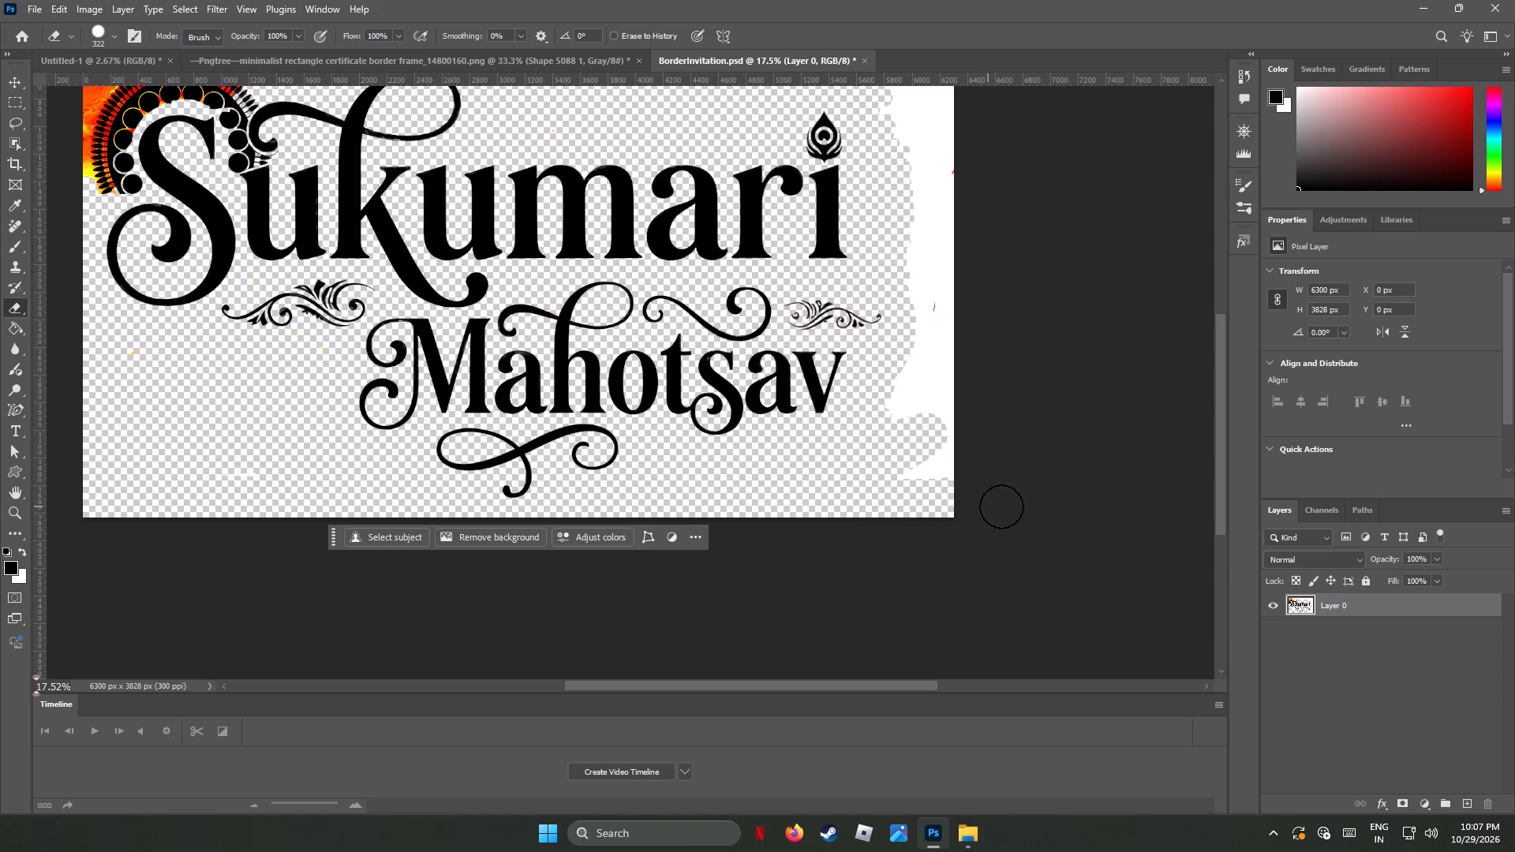
pyautogui.moveTo(1001, 506); pyautogui.dragTo(1005, 498)
pyautogui.moveTo(907, 481); pyautogui.dragTo(942, 275)
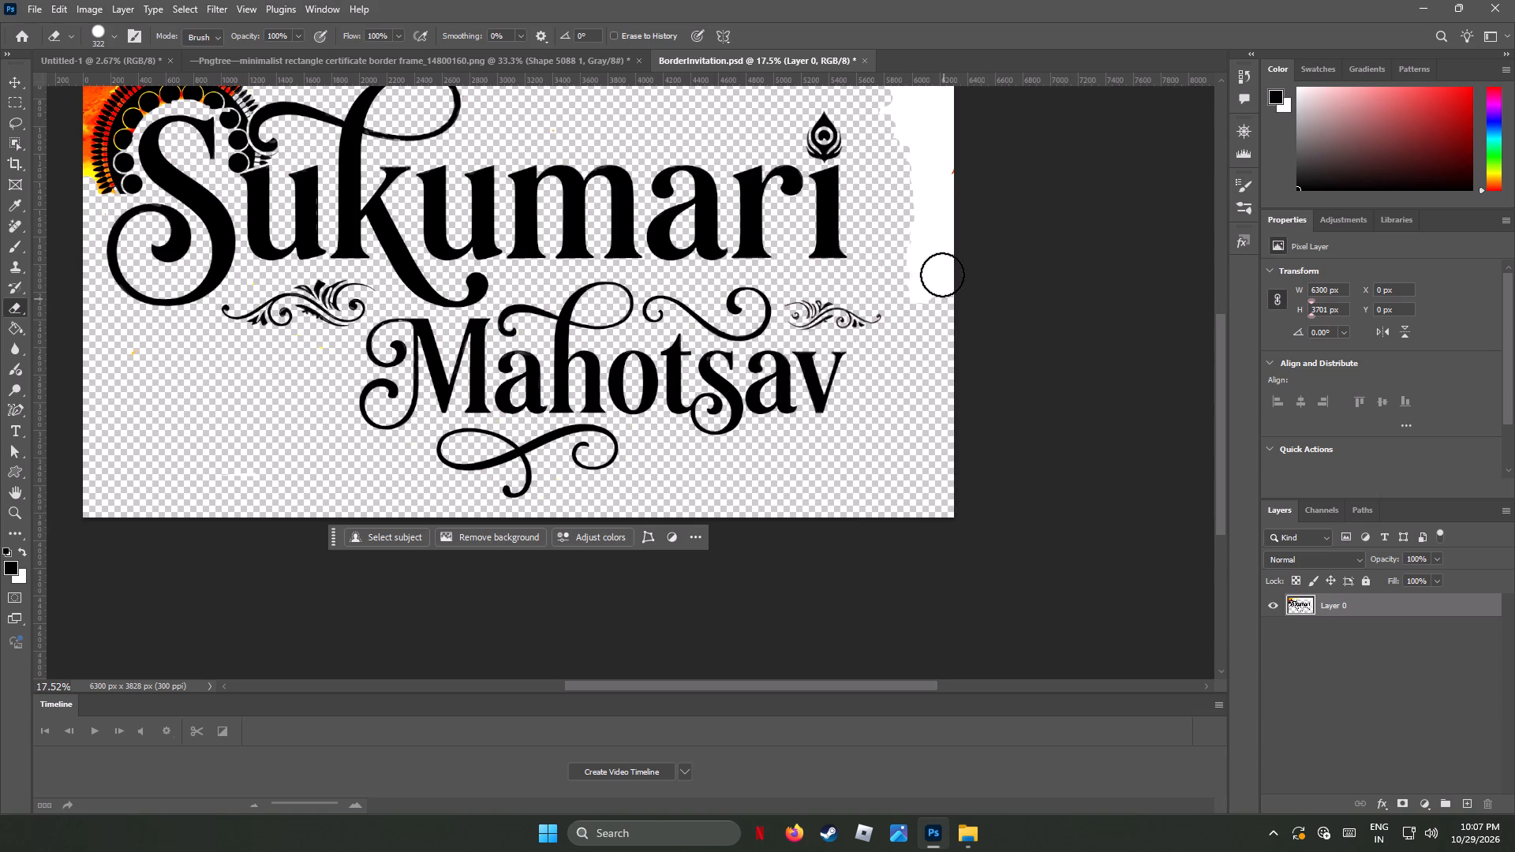
pyautogui.moveTo(942, 275); pyautogui.dragTo(938, 189)
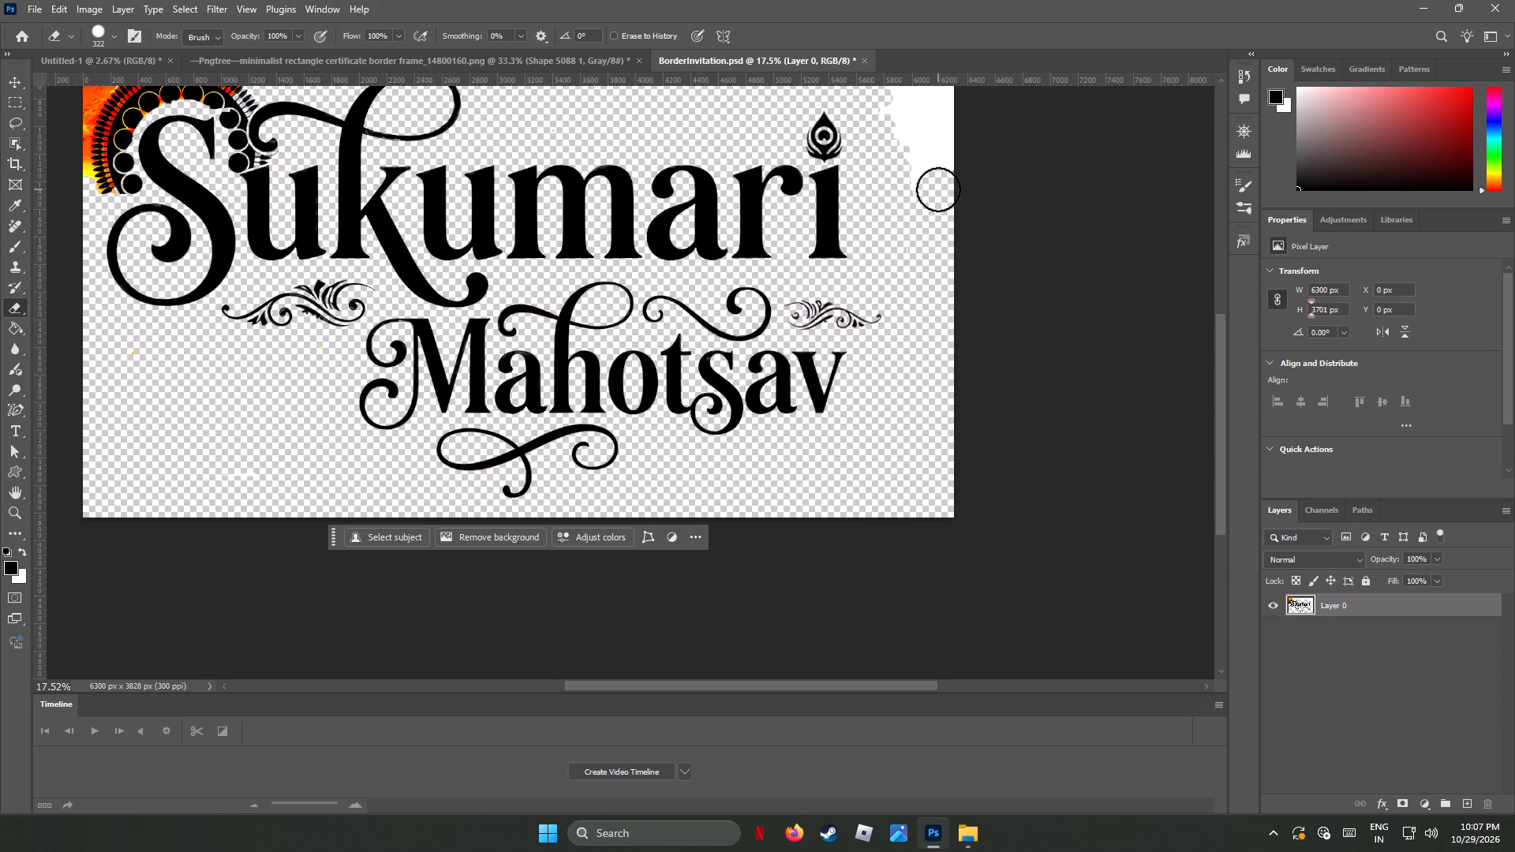
pyautogui.moveTo(938, 189); pyautogui.dragTo(934, 491)
# Erase the white area in the canvas's upper-right corner and beside the peacock feather above the i of Sukumari.
pyautogui.scroll(2, 946, 473)
pyautogui.scroll(-2, 946, 473)
pyautogui.scroll(14, 946, 473)
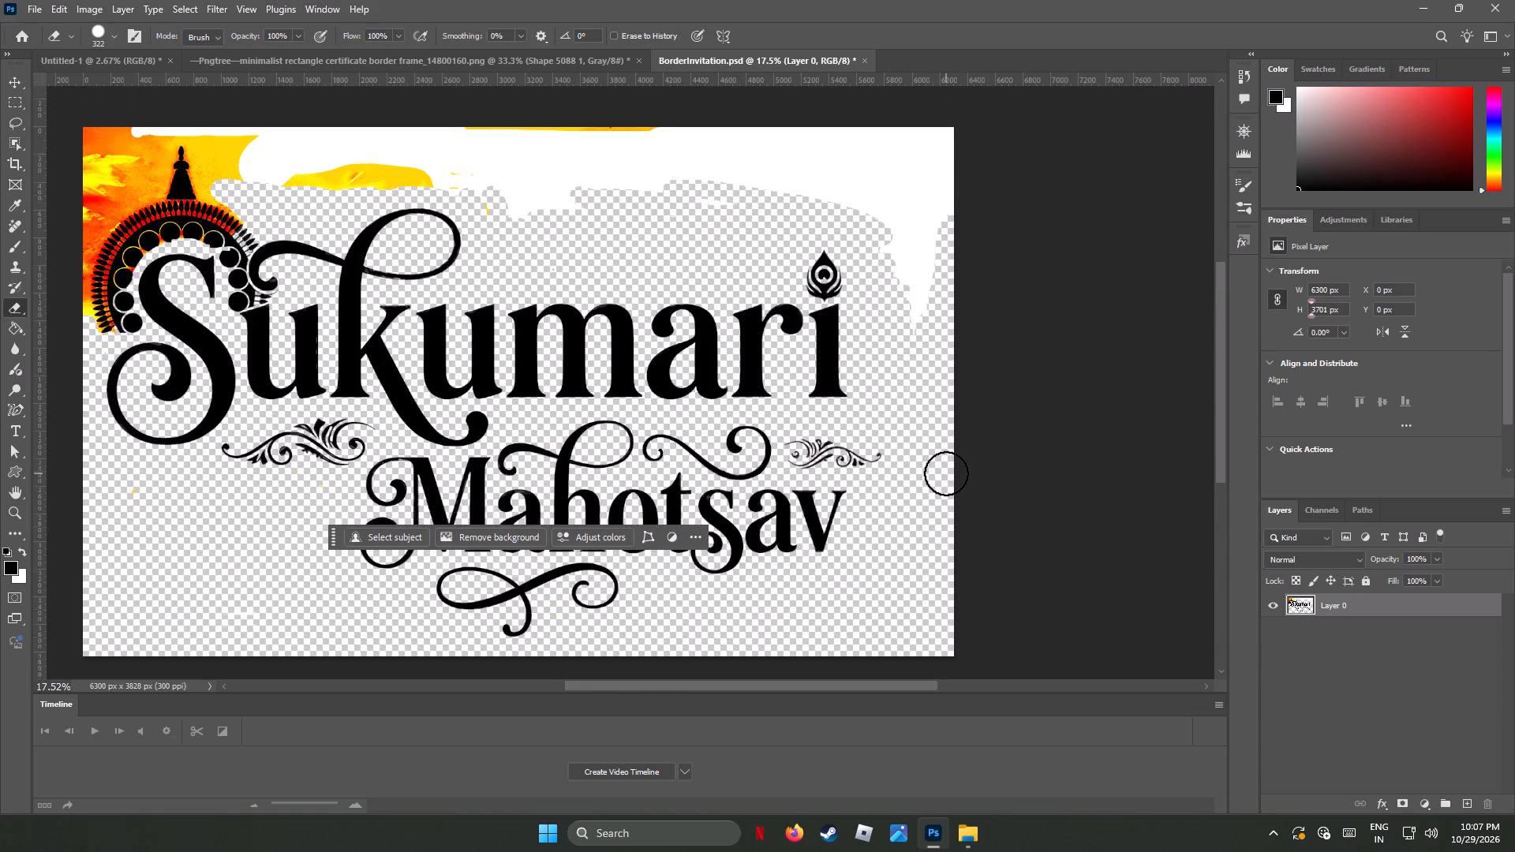
pyautogui.scroll(1, 946, 473)
pyautogui.moveTo(919, 375); pyautogui.dragTo(953, 265)
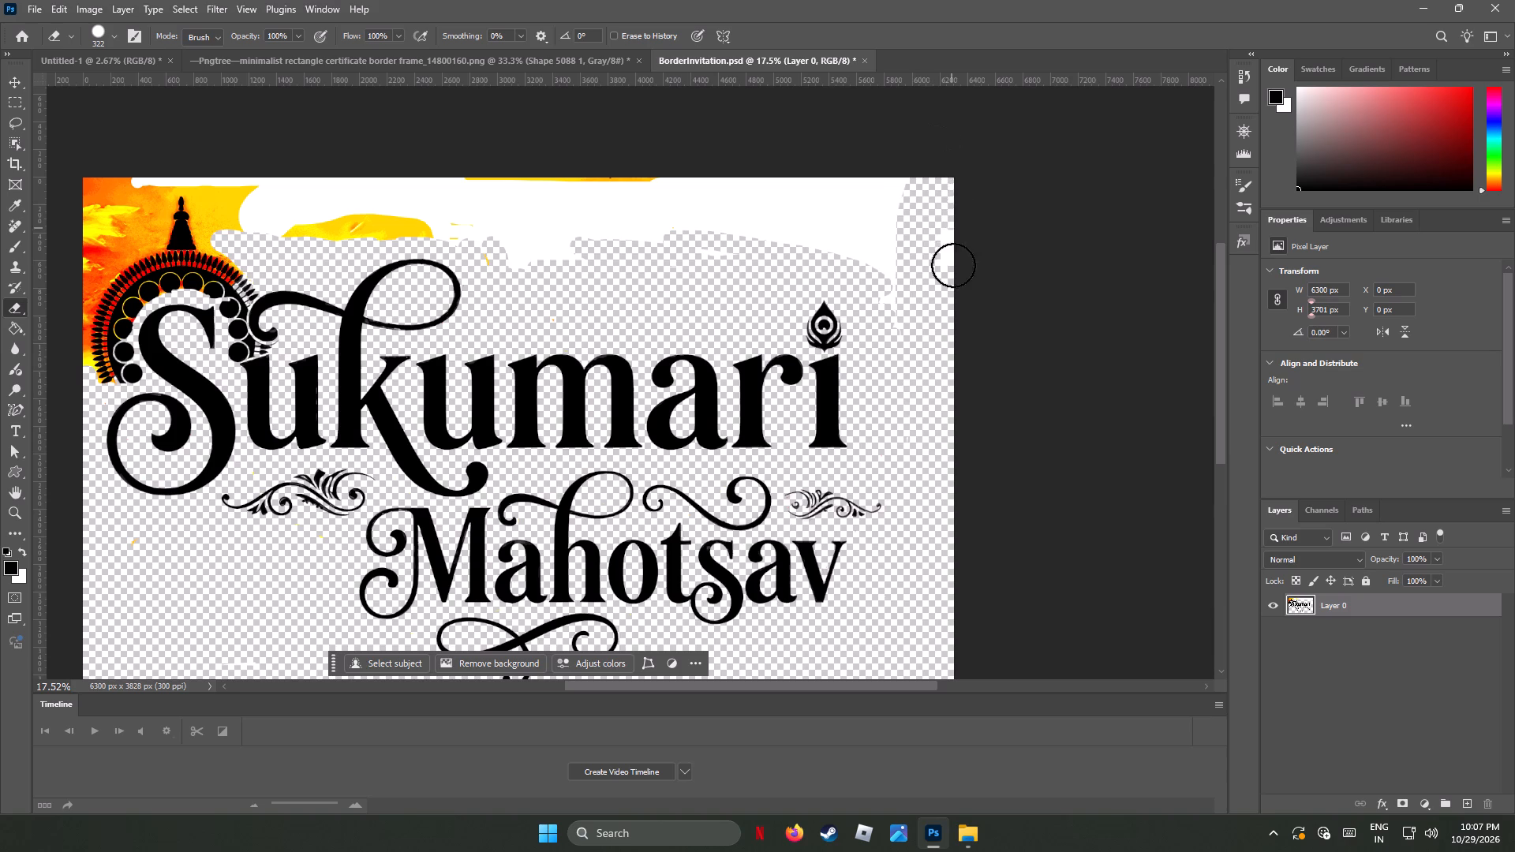
pyautogui.moveTo(953, 265); pyautogui.dragTo(917, 443)
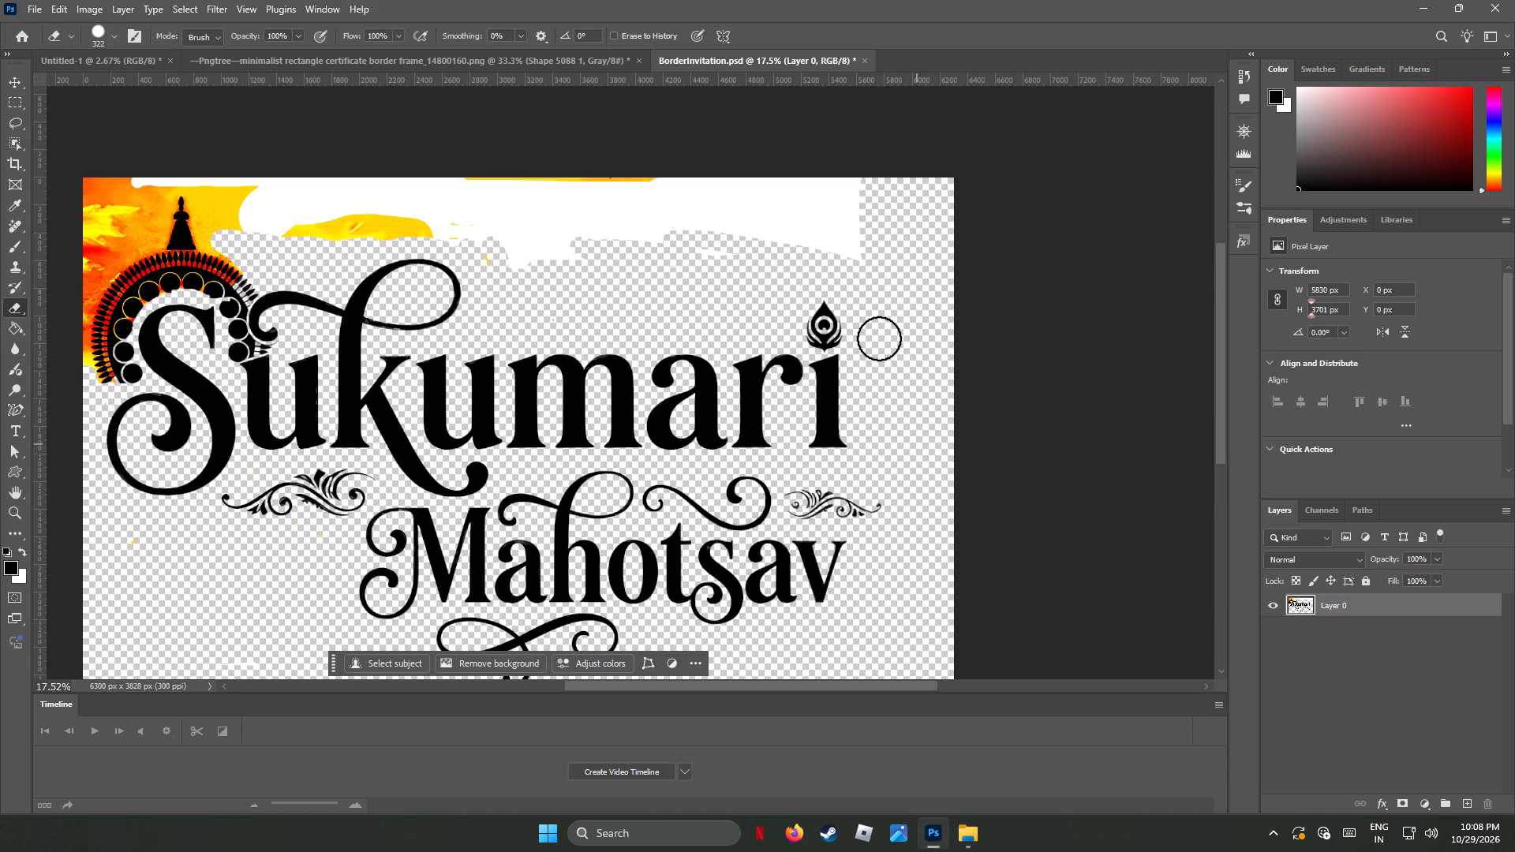
# Erase the white and yellow band along the canvas's top edge above Sukumari, from the right end up to the temple spire.
pyautogui.moveTo(836, 268); pyautogui.dragTo(717, 226)
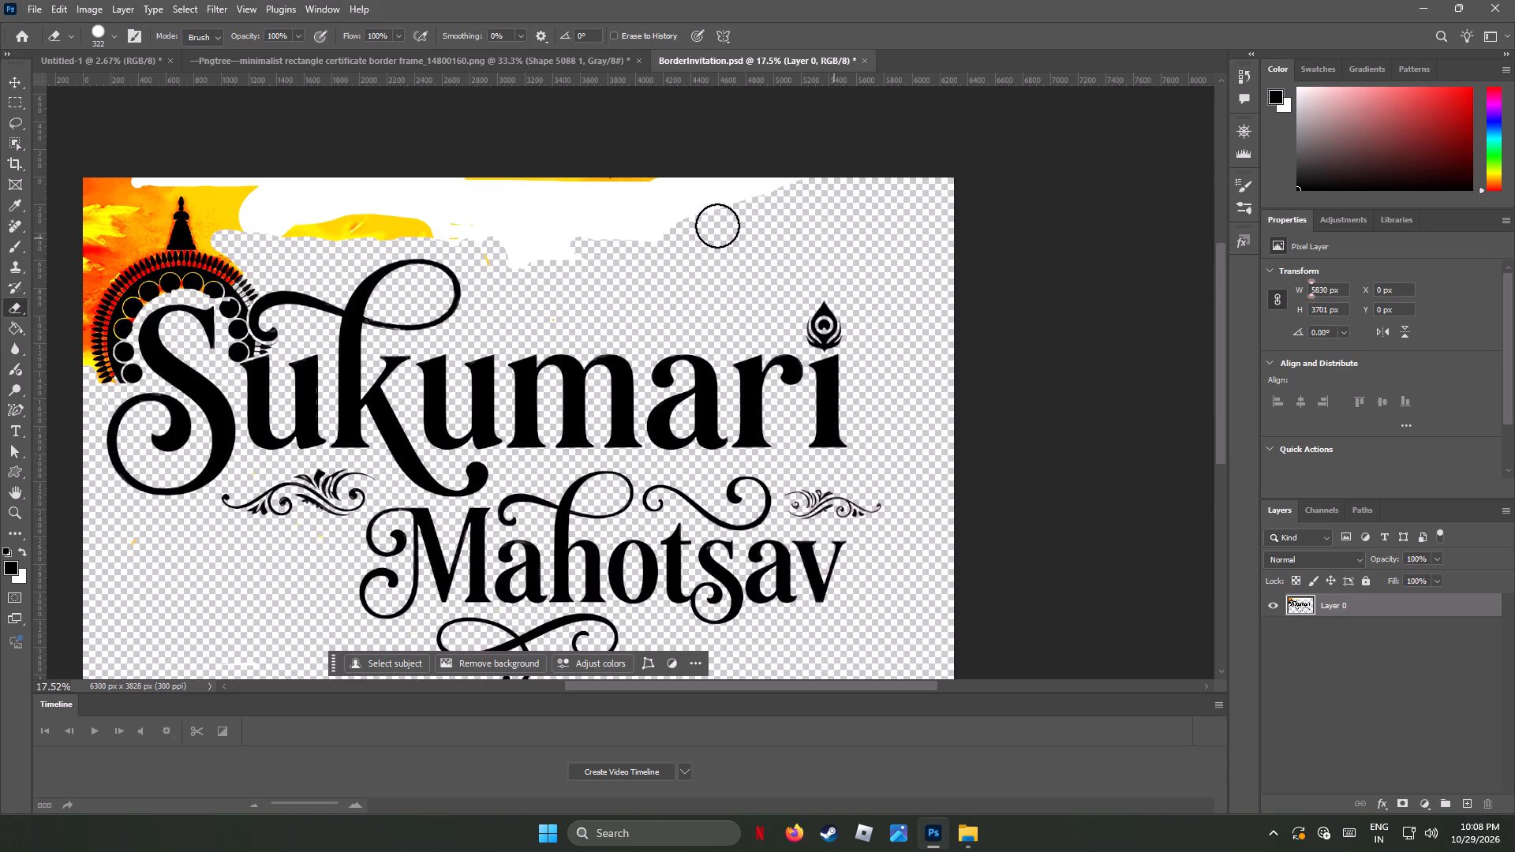
pyautogui.moveTo(717, 226); pyautogui.dragTo(507, 241)
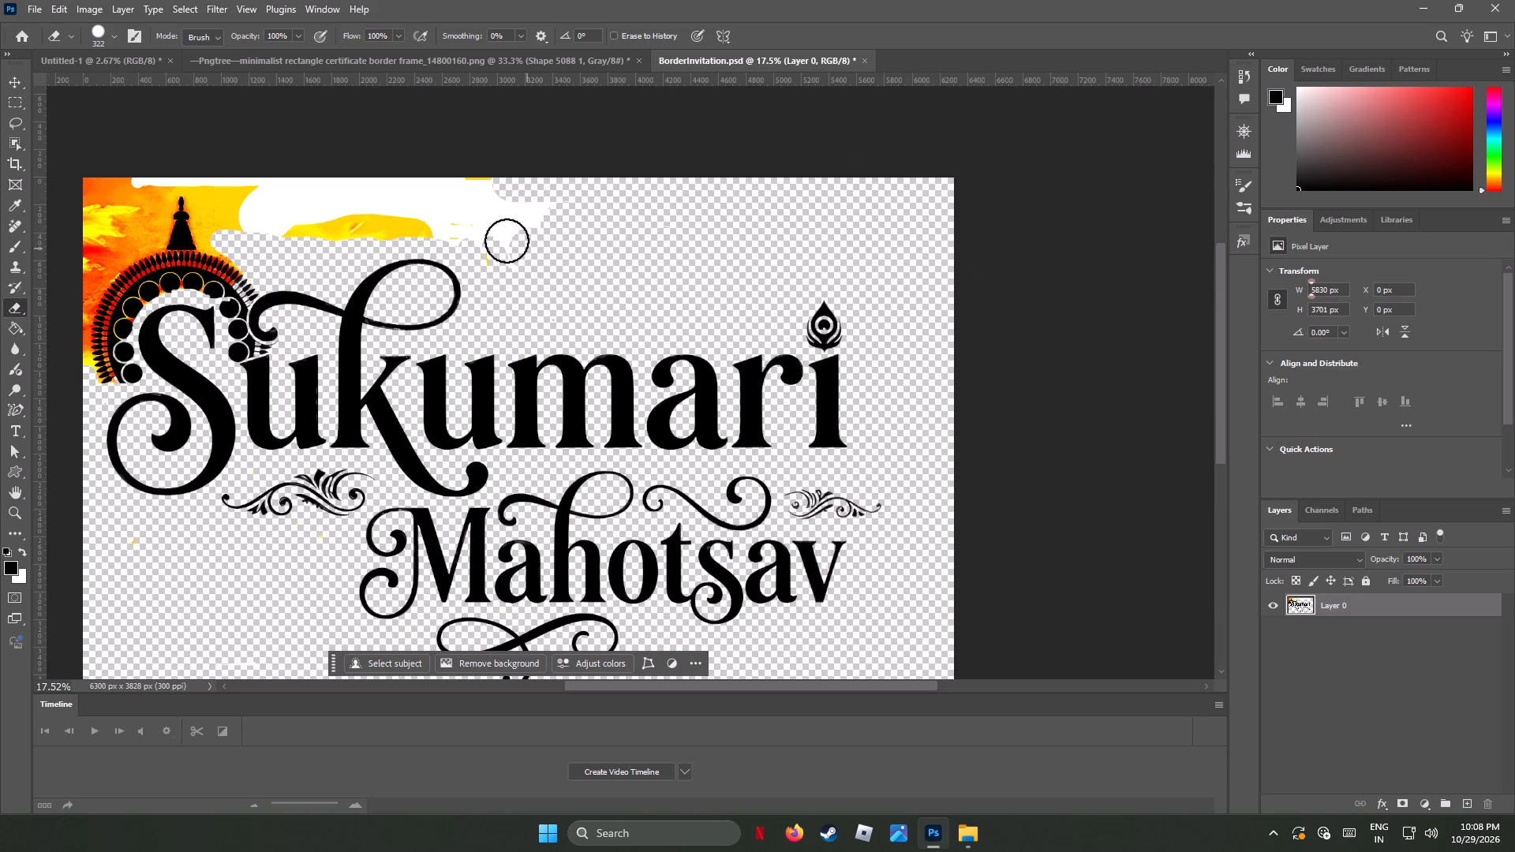
pyautogui.moveTo(507, 241); pyautogui.dragTo(303, 201)
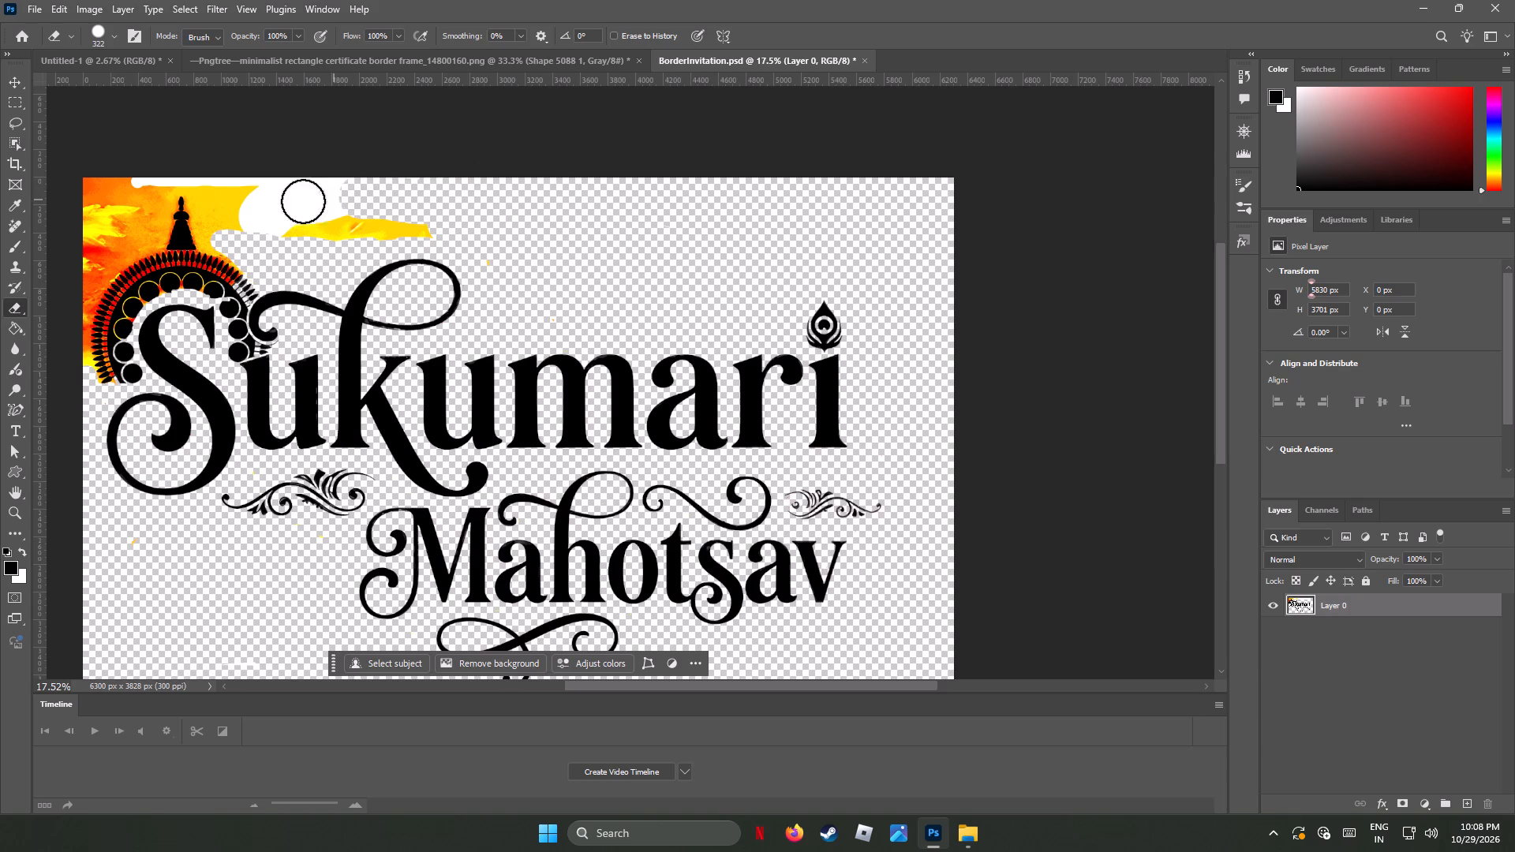
pyautogui.moveTo(303, 201); pyautogui.dragTo(234, 177)
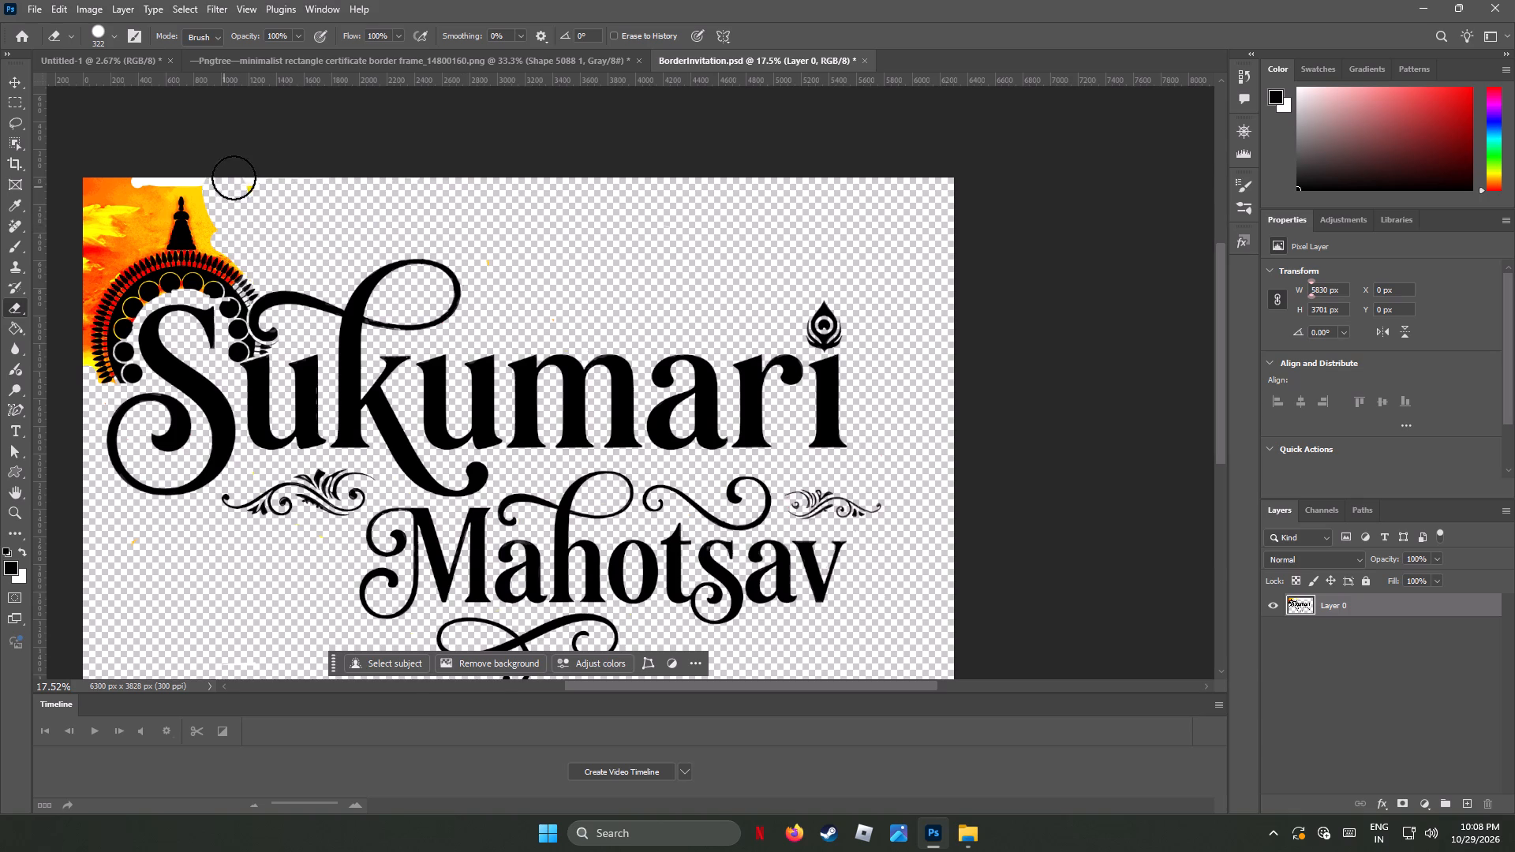
pyautogui.moveTo(234, 177); pyautogui.dragTo(705, 172)
pyautogui.scroll(-7, 821, 446)
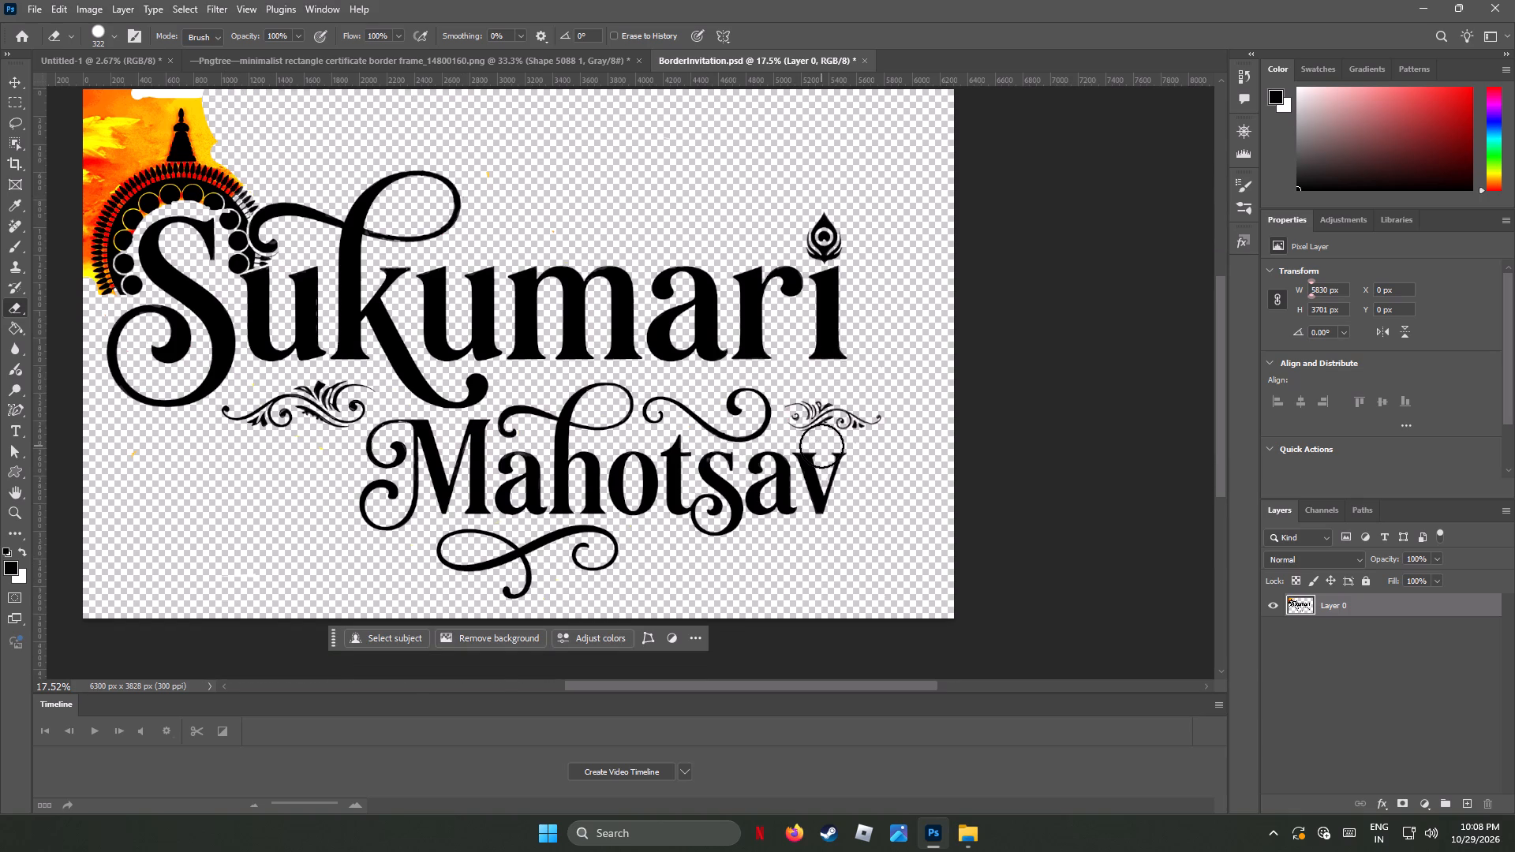
pyautogui.scroll(4, 821, 446)
pyautogui.scroll(-1, 821, 446)
pyautogui.scroll(1, 821, 446)
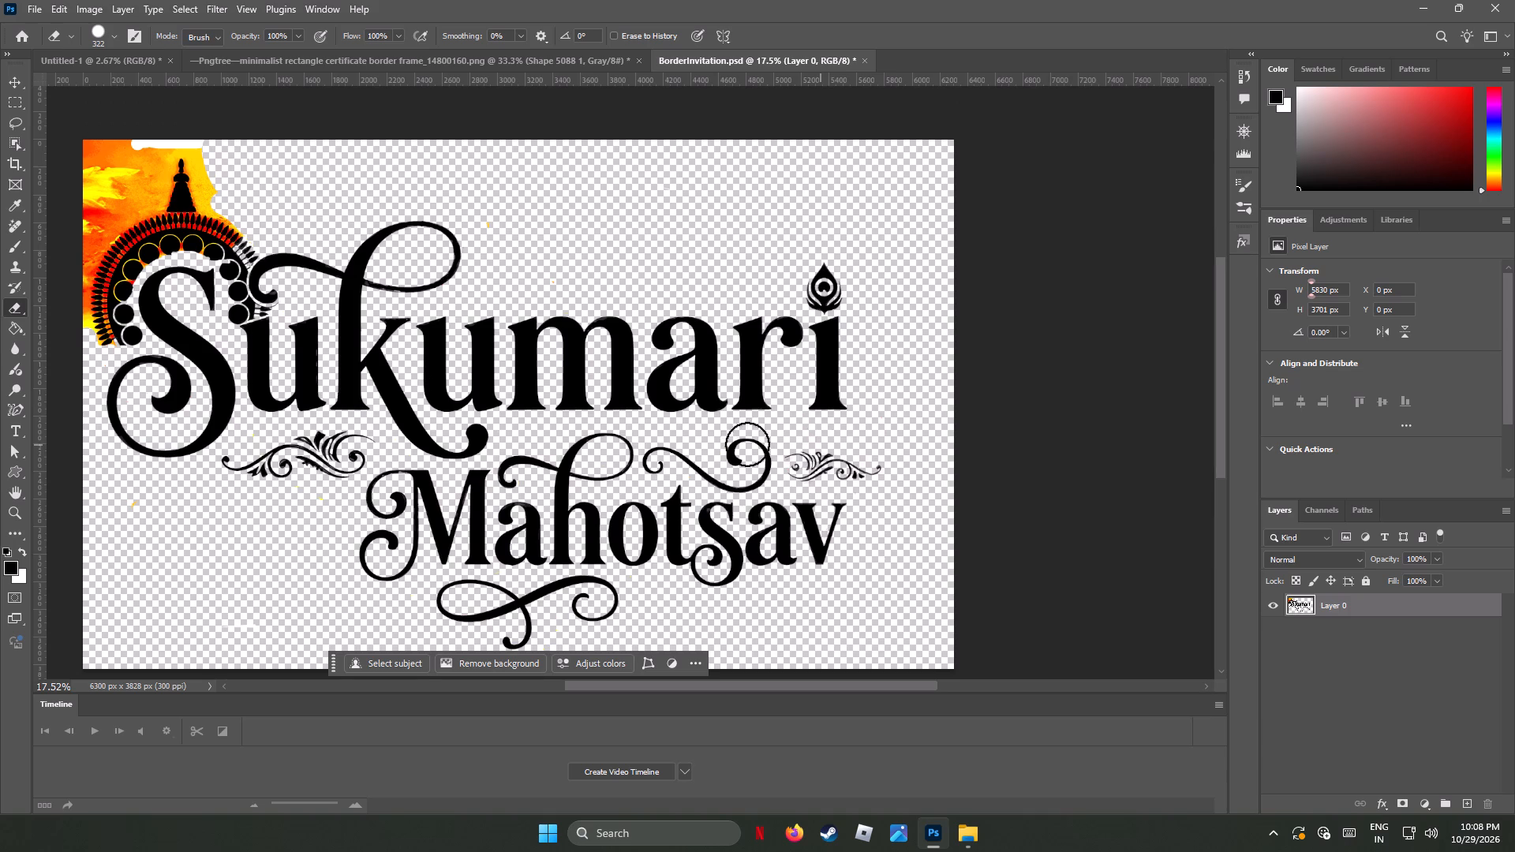
# Switch to the Move tool and save BorderInvitation.psd.
pyautogui.click(14, 80)
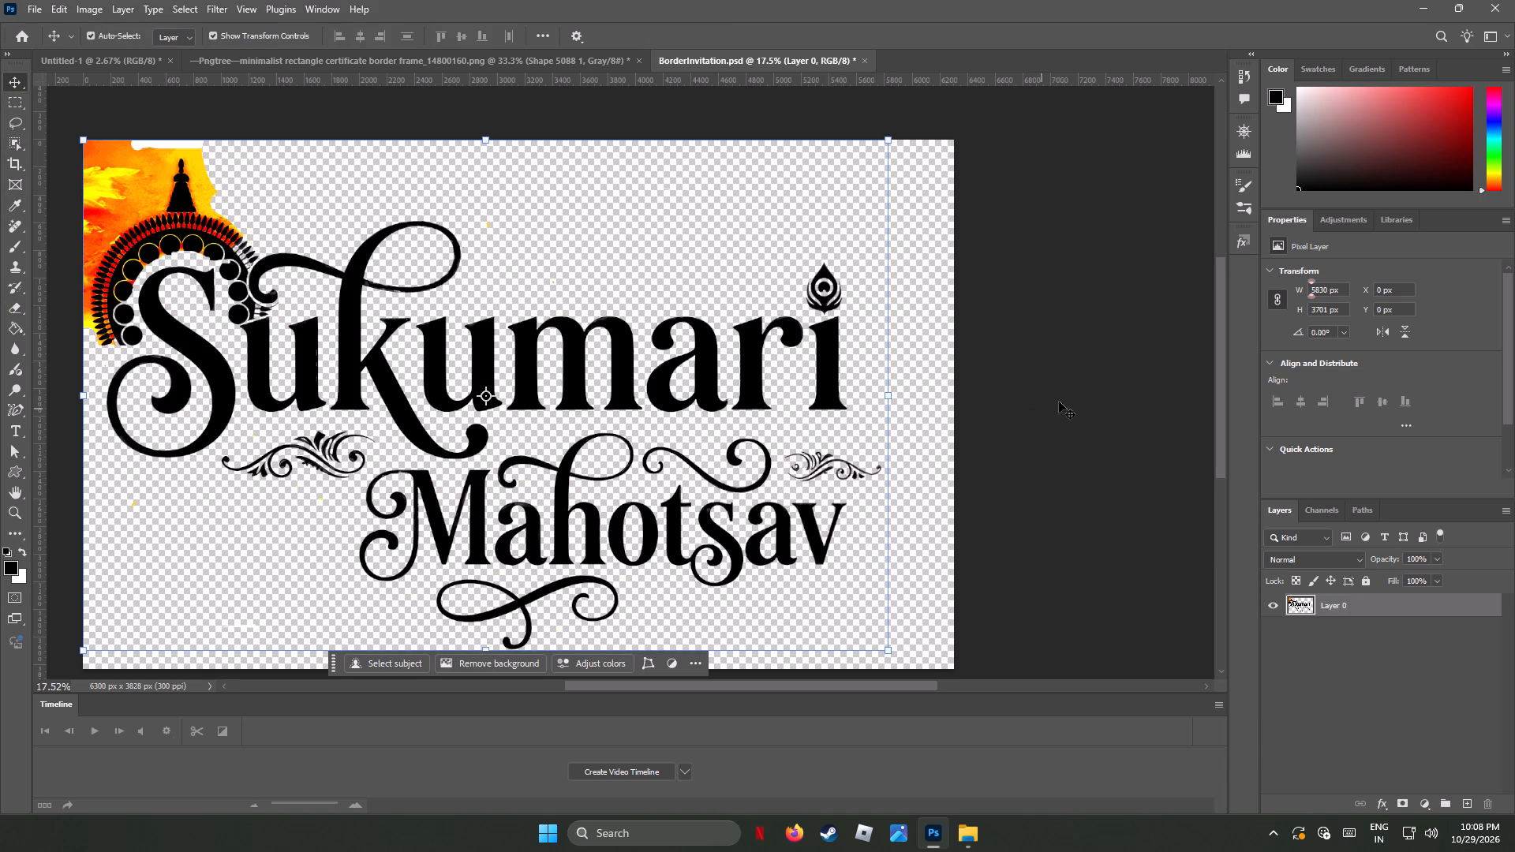
pyautogui.hotkey('ctrl', 's')
pyautogui.hotkey('ctrl', 's')
pyautogui.hotkey('ctrl', 's')
# Open PROJECT_Final8.psd from the SUKUMARI > Project folder on Disk-1 (F:) in Photoshop.
pyautogui.click(1428, 5)
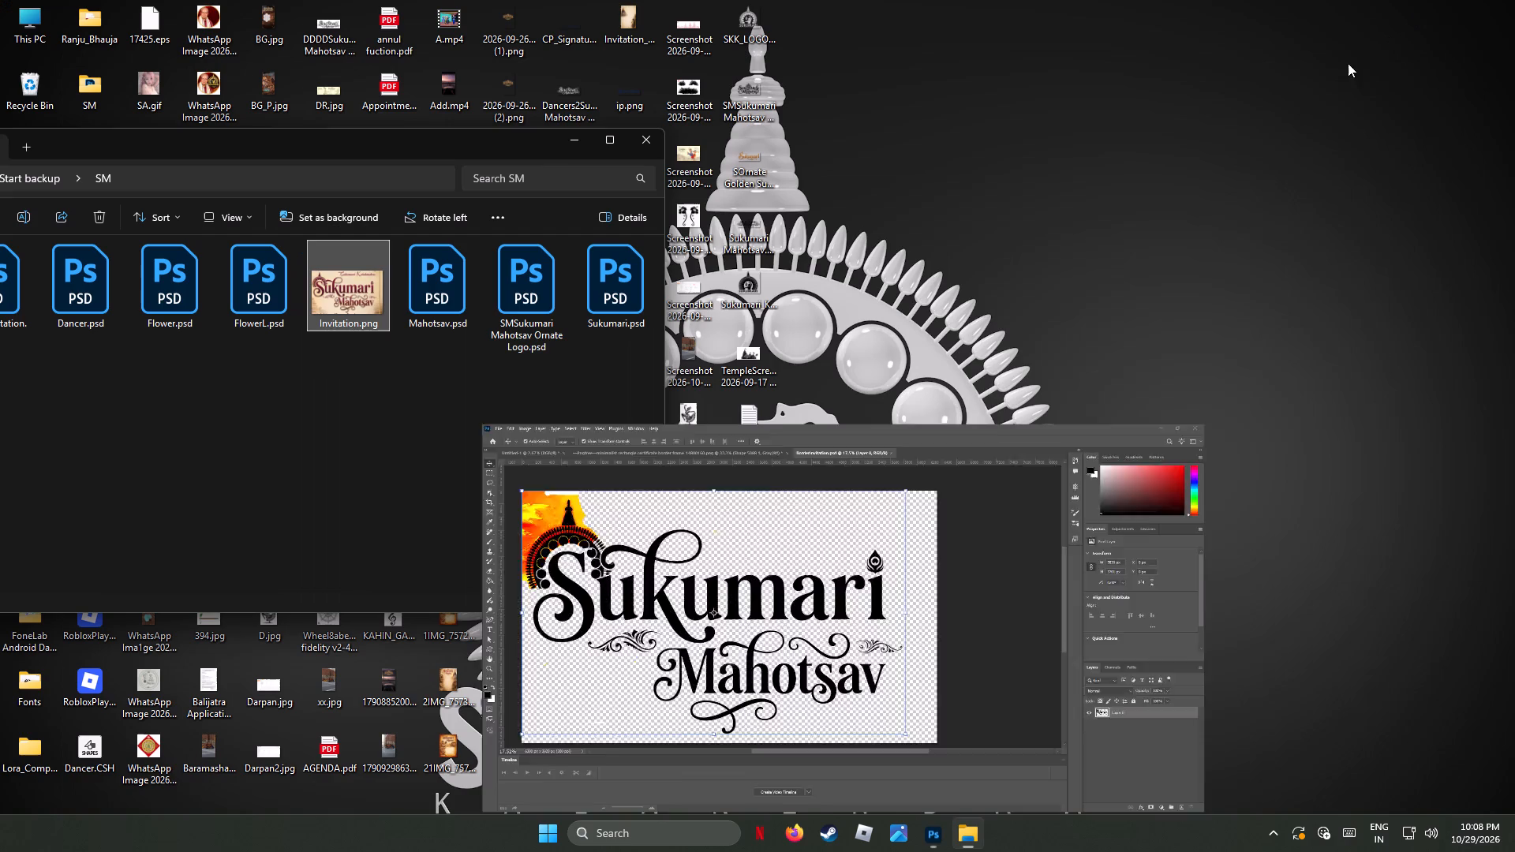
pyautogui.moveTo(423, 144); pyautogui.dragTo(1015, 174)
pyautogui.doubleClick(28, 20)
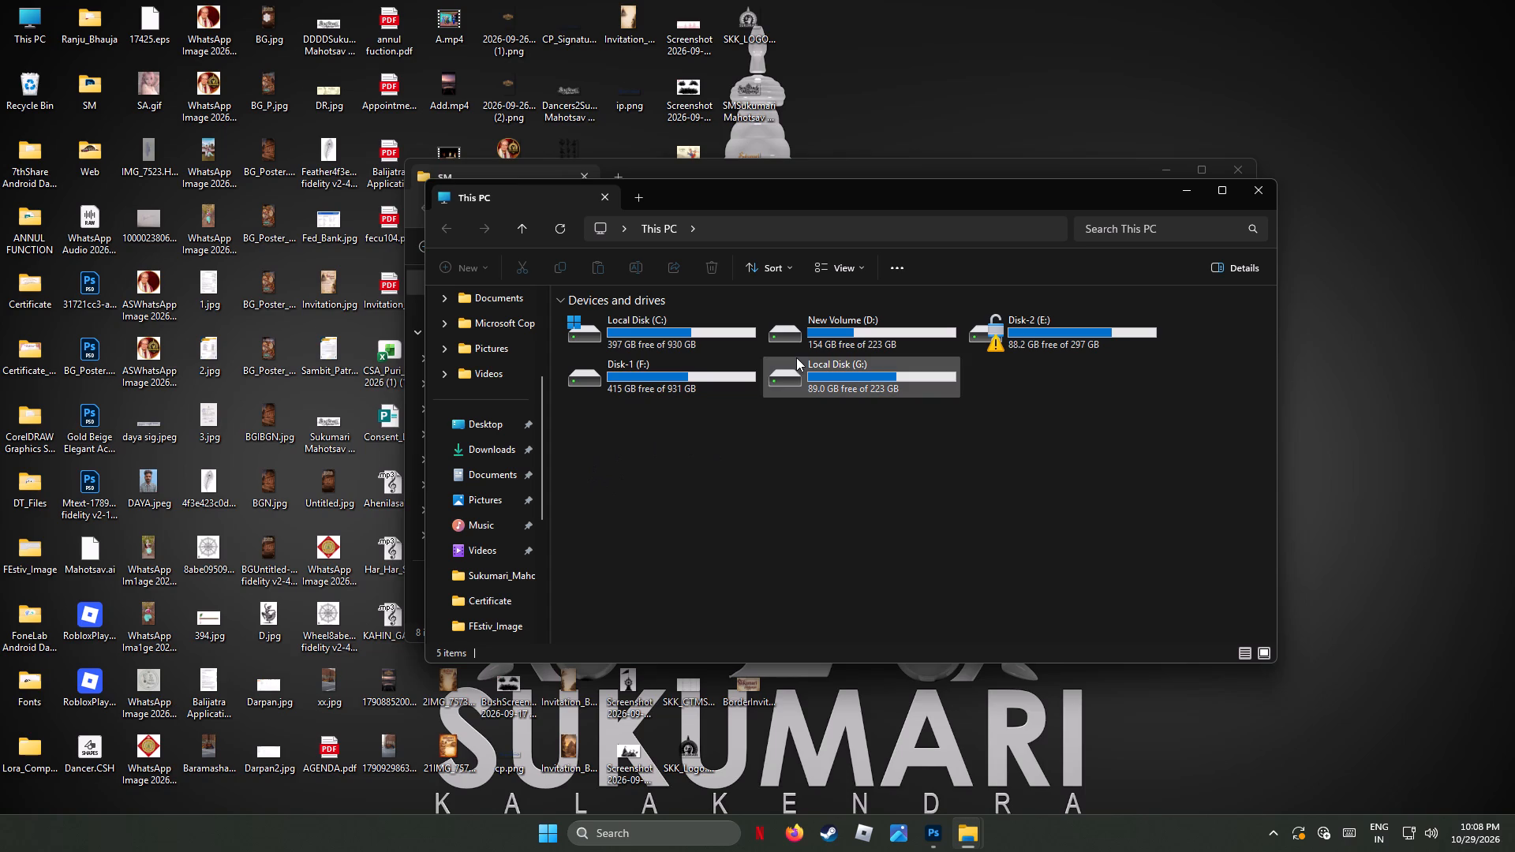
pyautogui.doubleClick(664, 371)
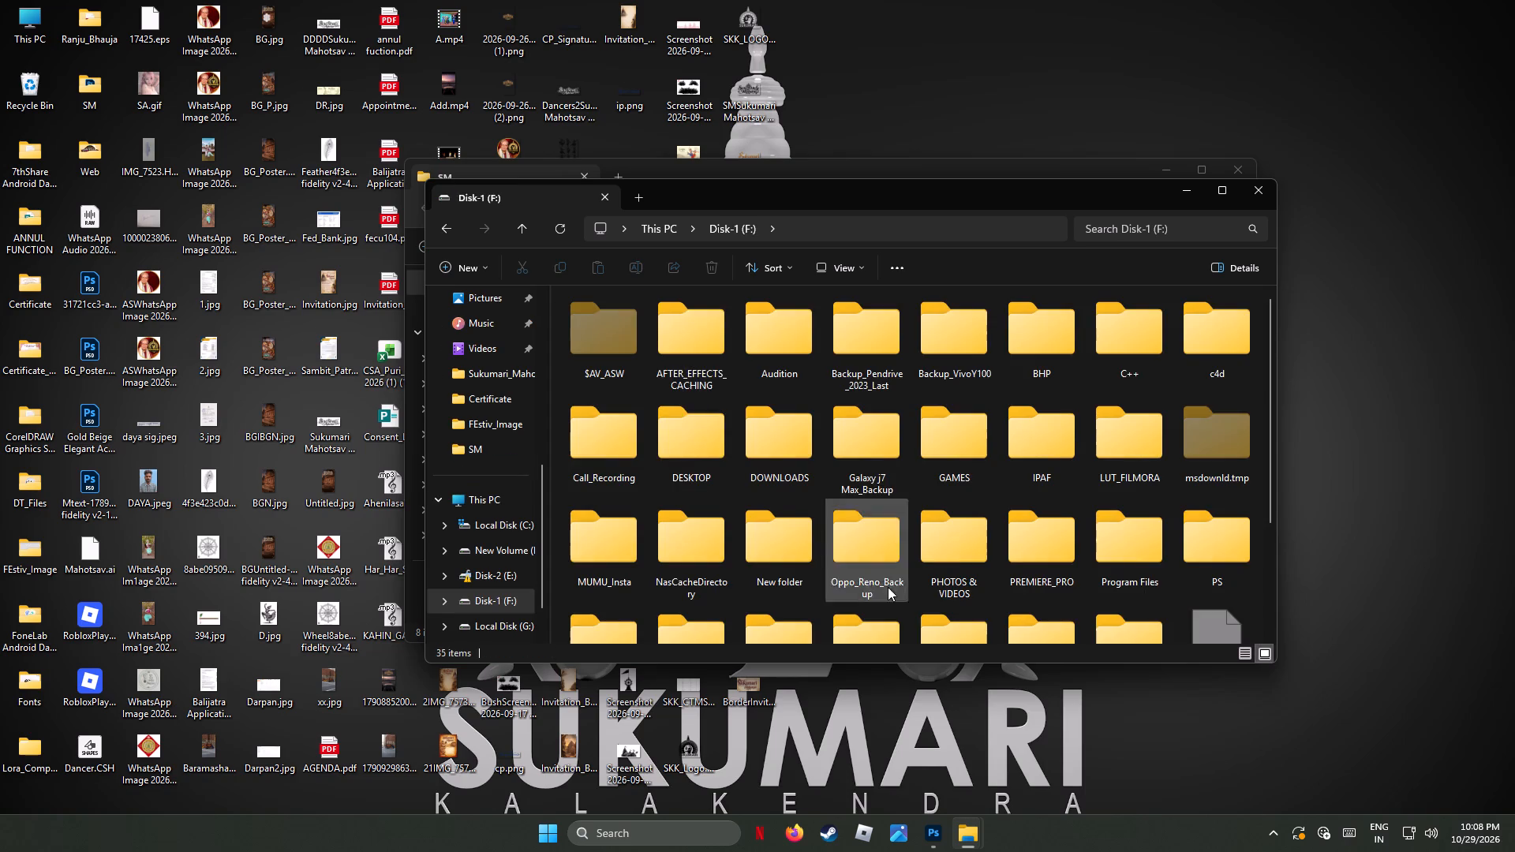
pyautogui.scroll(-2, 888, 587)
pyautogui.scroll(2, 888, 587)
pyautogui.scroll(-2, 888, 587)
pyautogui.doubleClick(959, 497)
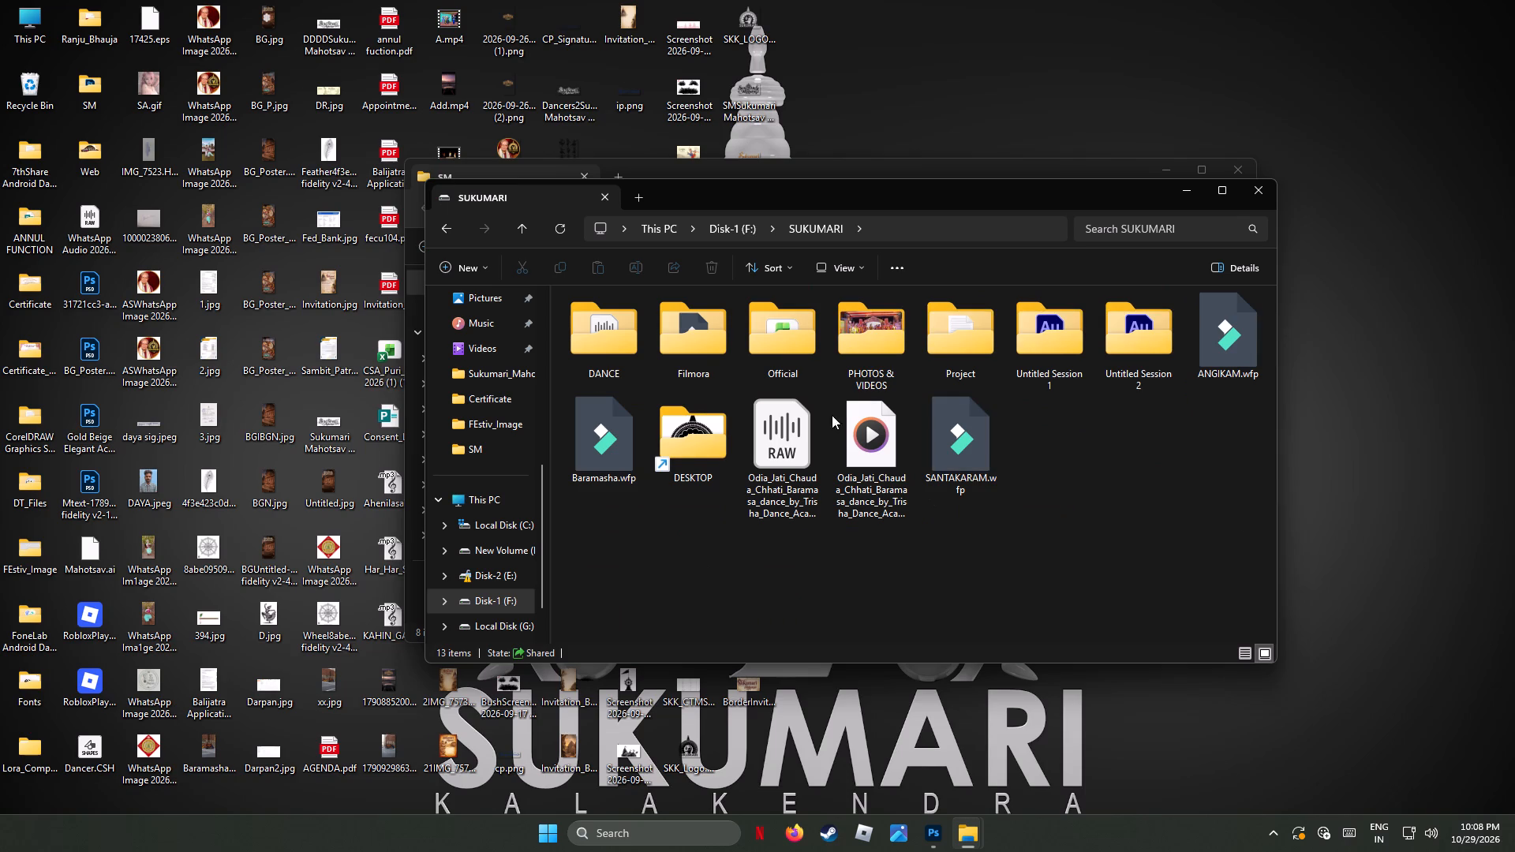
pyautogui.doubleClick(977, 333)
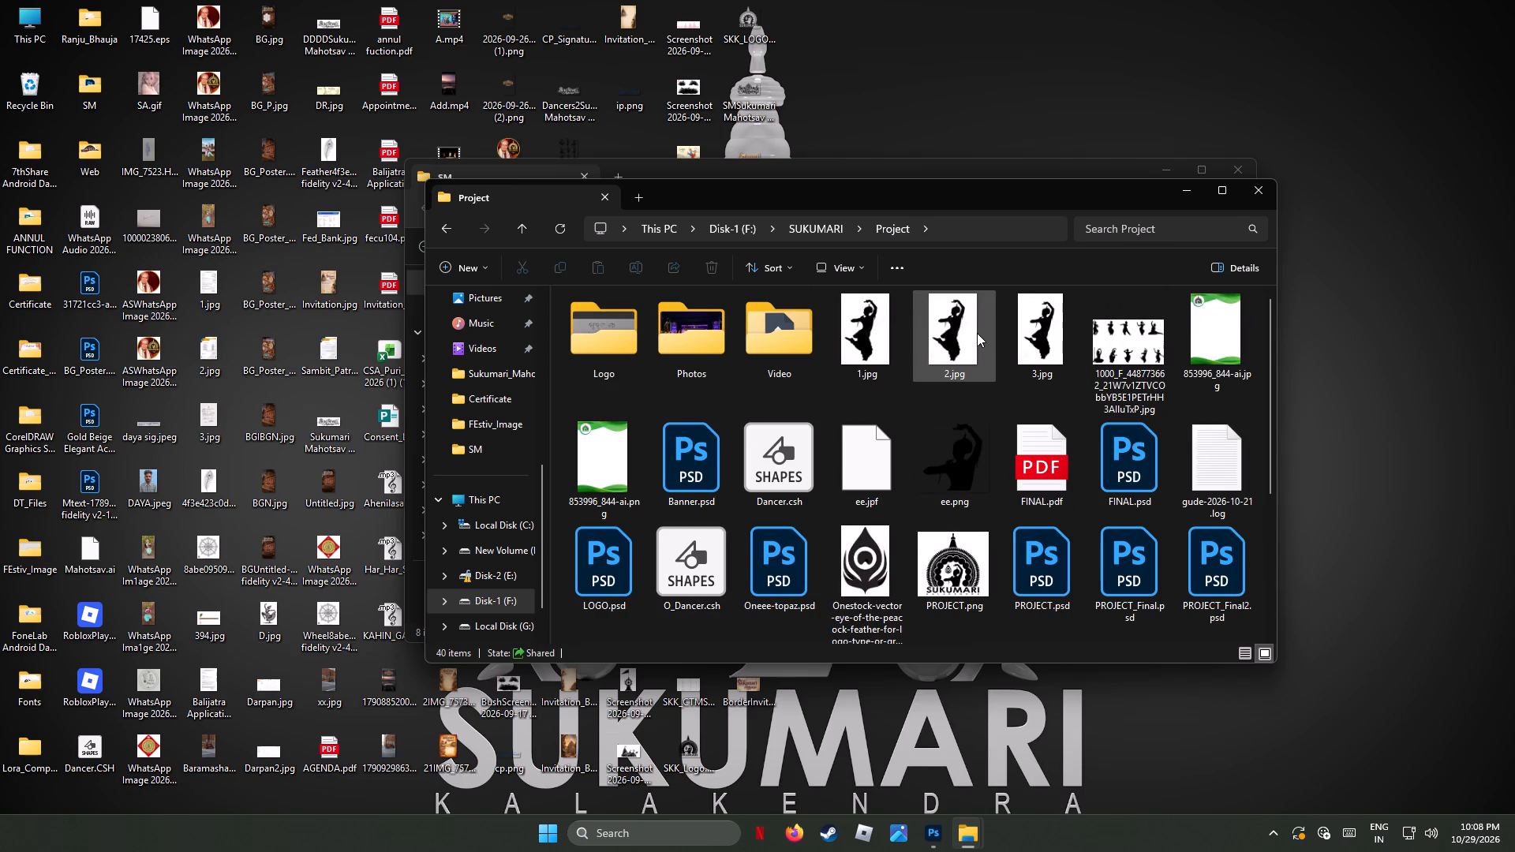
pyautogui.scroll(-7, 1109, 584)
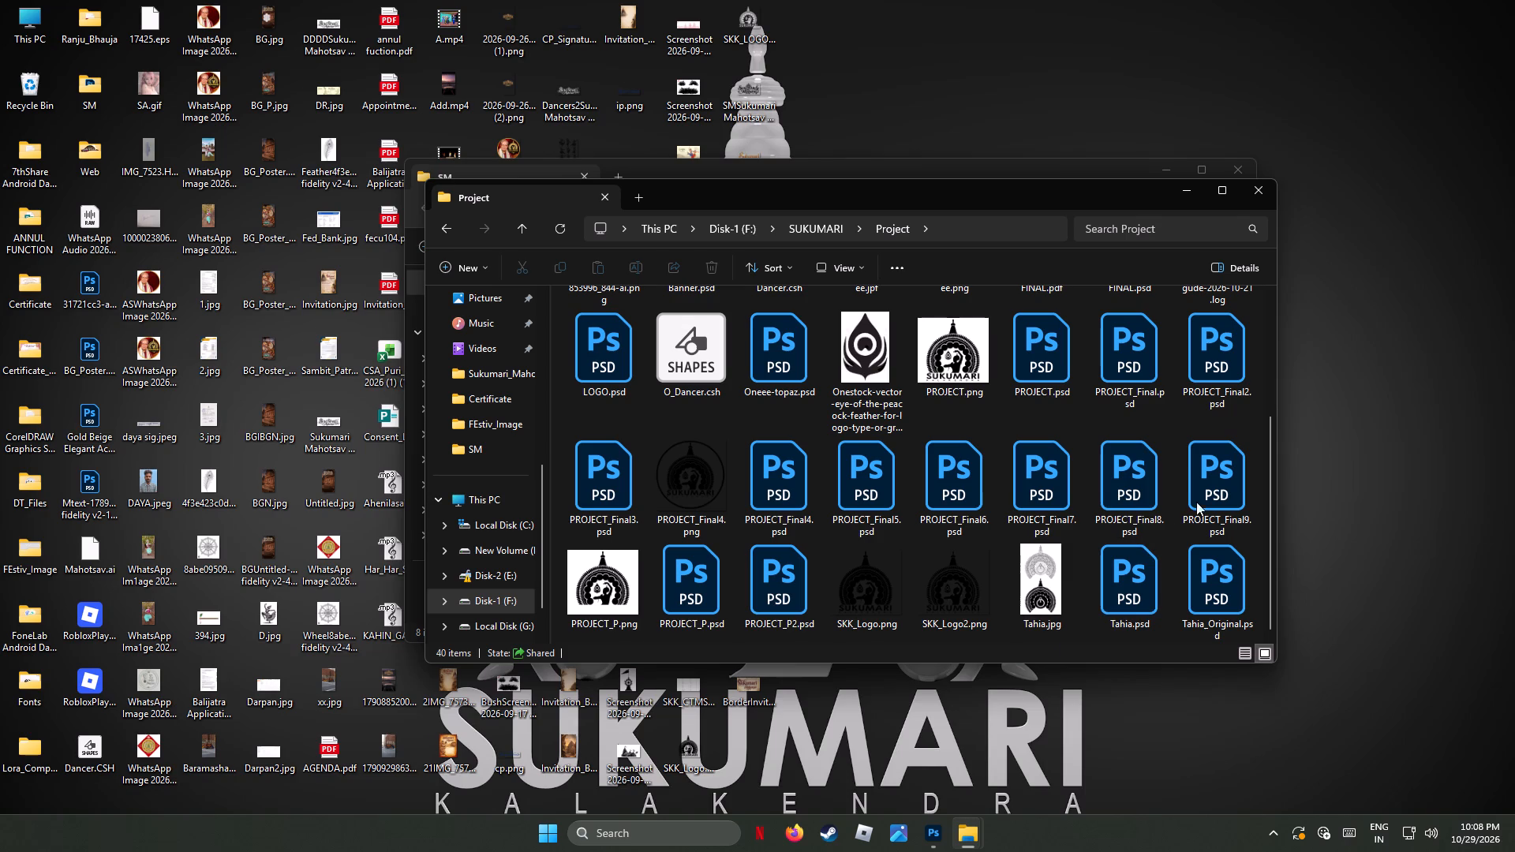
pyautogui.doubleClick(1122, 497)
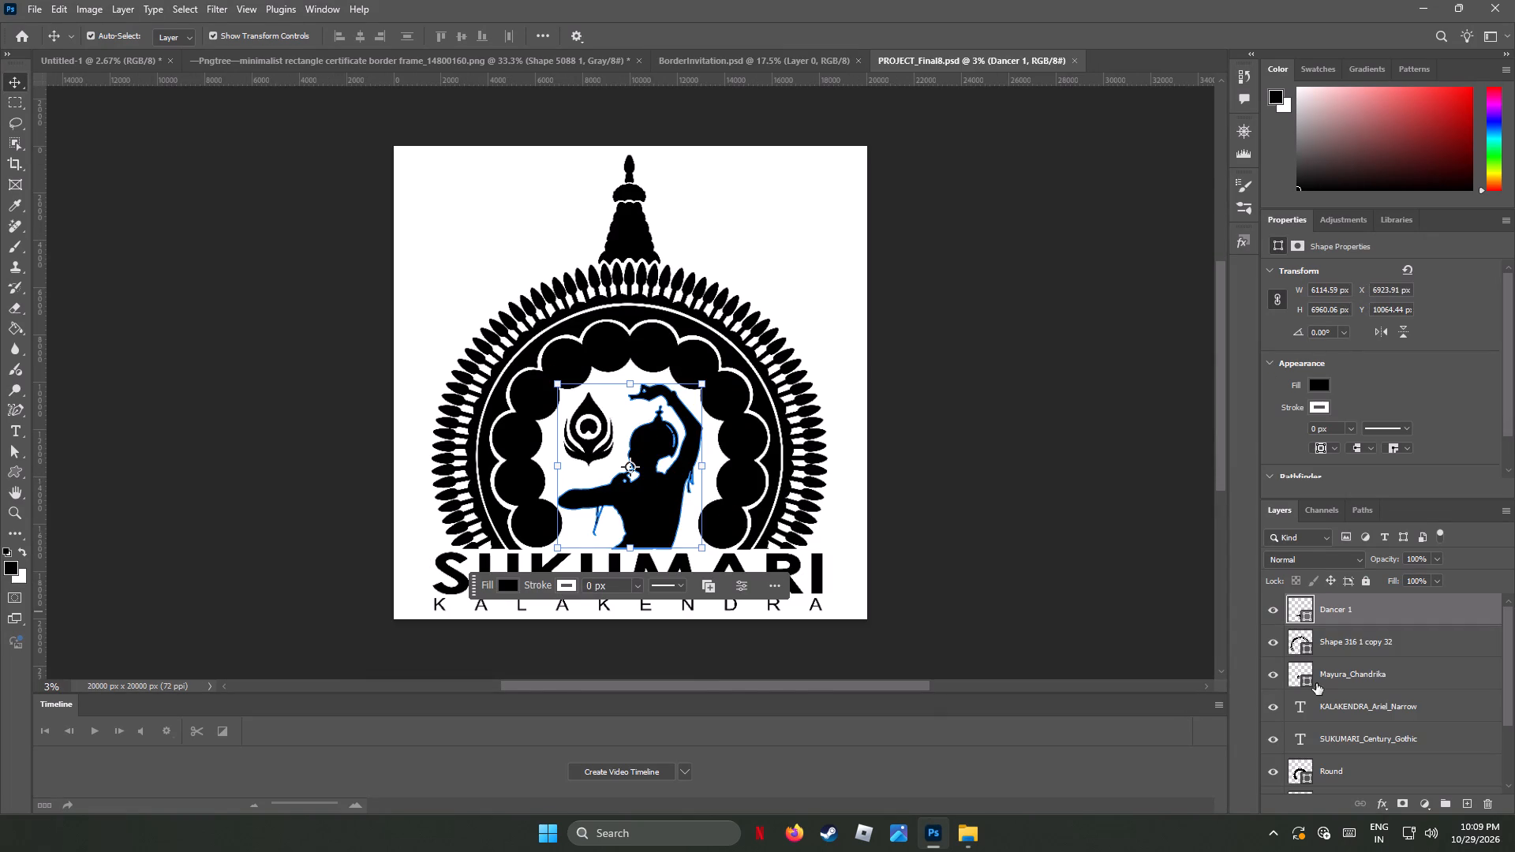
# Copy all logo layers from Dancer 1 through S_L_P1 1, without the Background, and paste them into BorderInvitation.psd.
pyautogui.scroll(-5, 1336, 686)
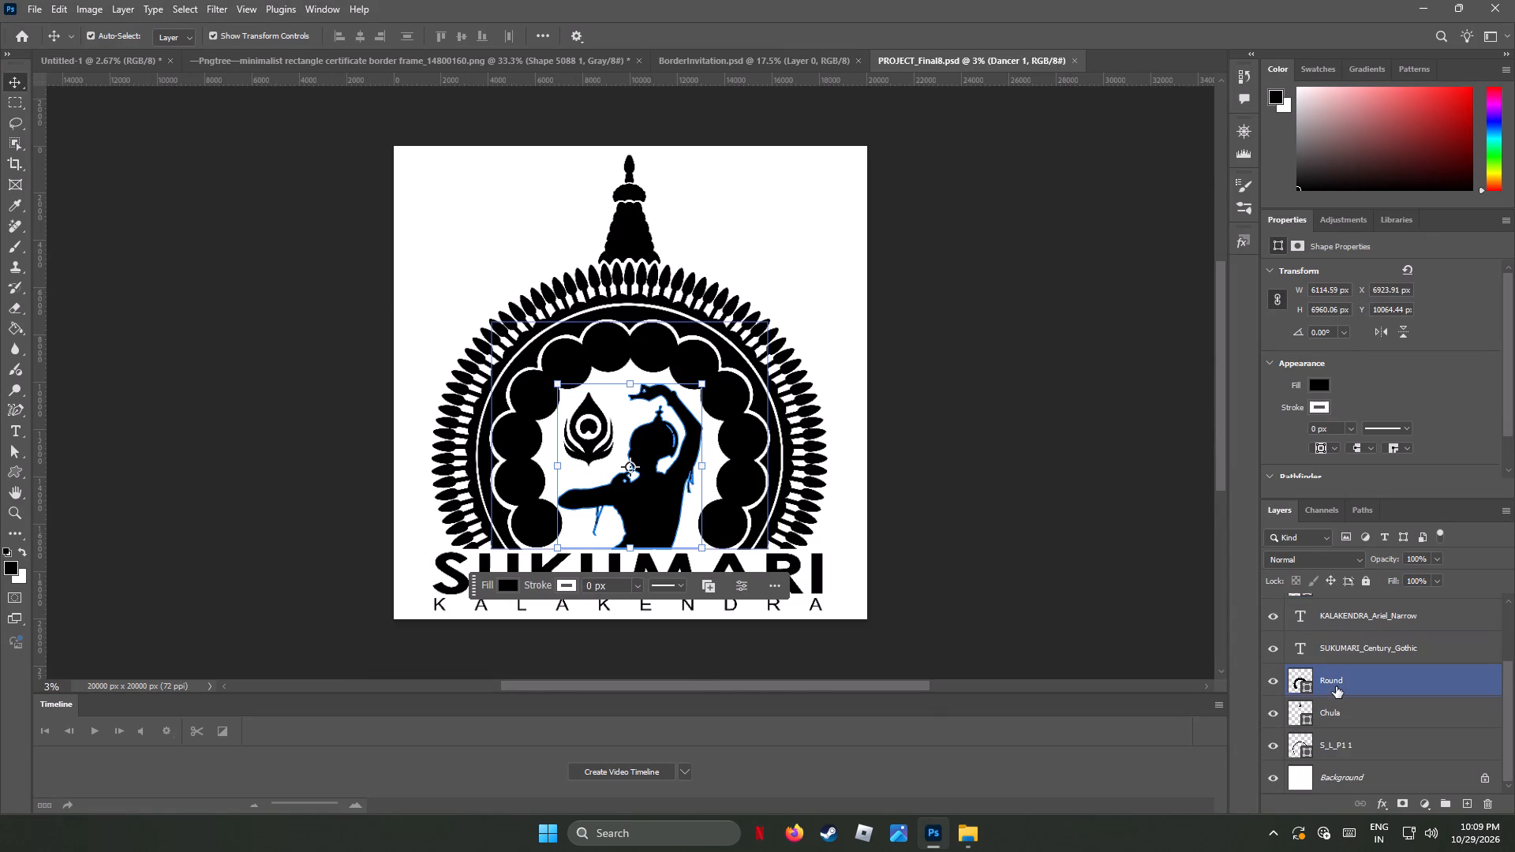
pyautogui.scroll(-7, 1336, 686)
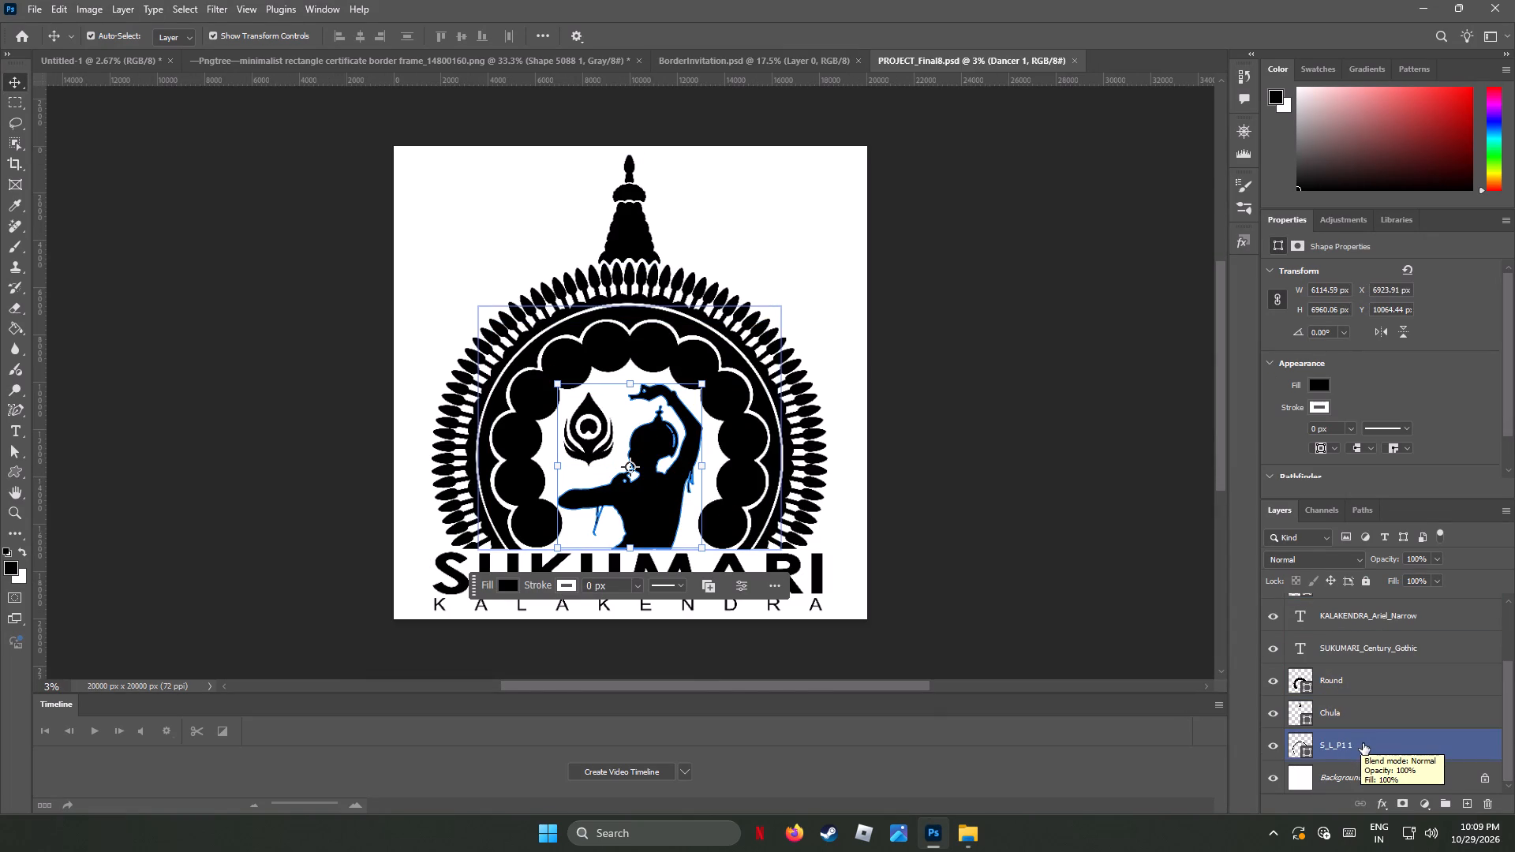
pyautogui.keyDown('shift'); pyautogui.click(1363, 743); pyautogui.keyUp('shift')
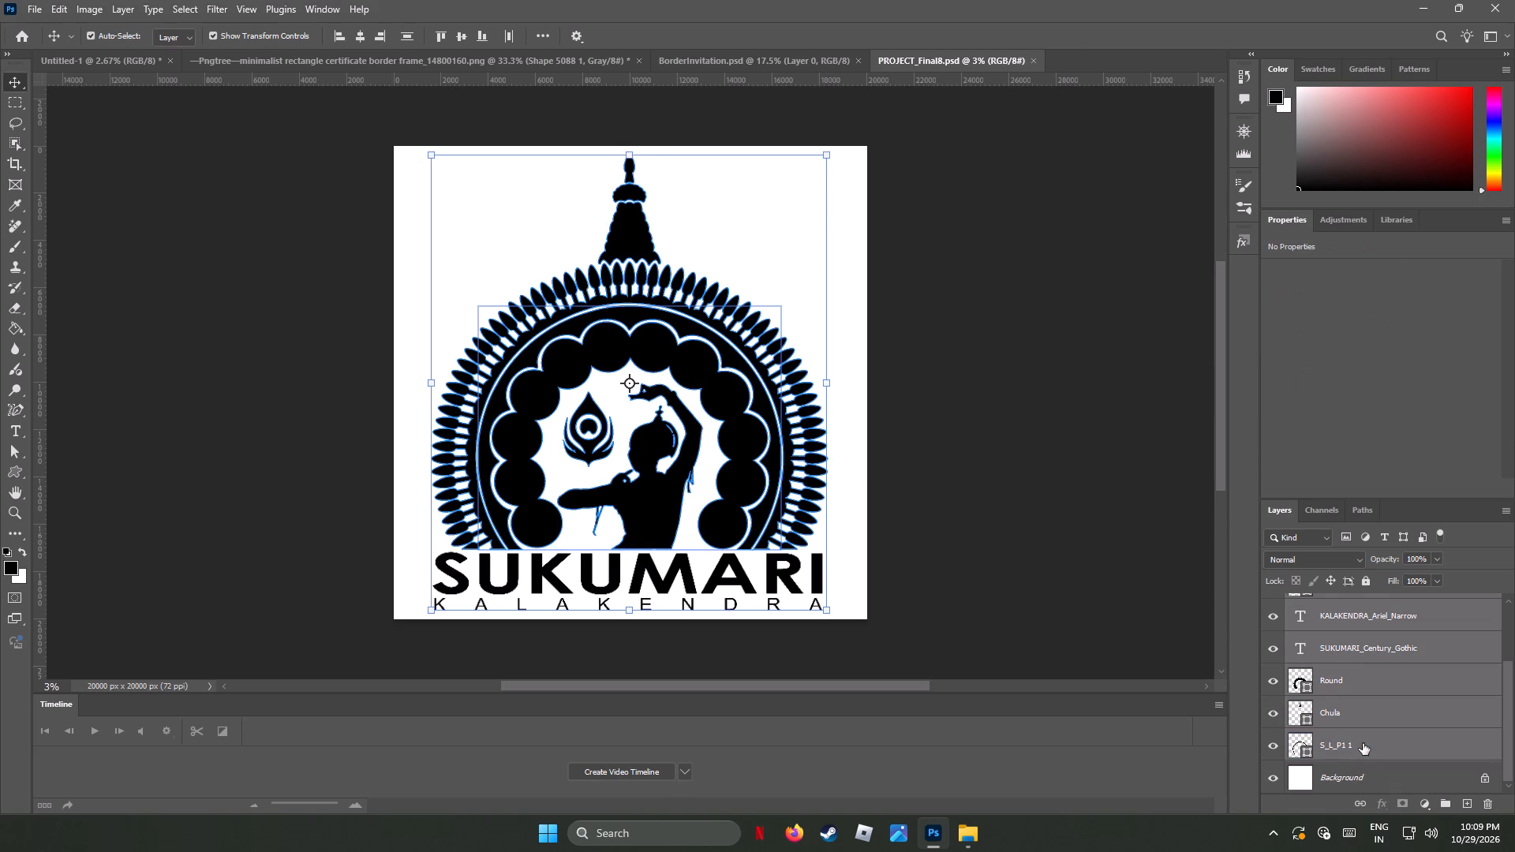
pyautogui.scroll(8, 1363, 744)
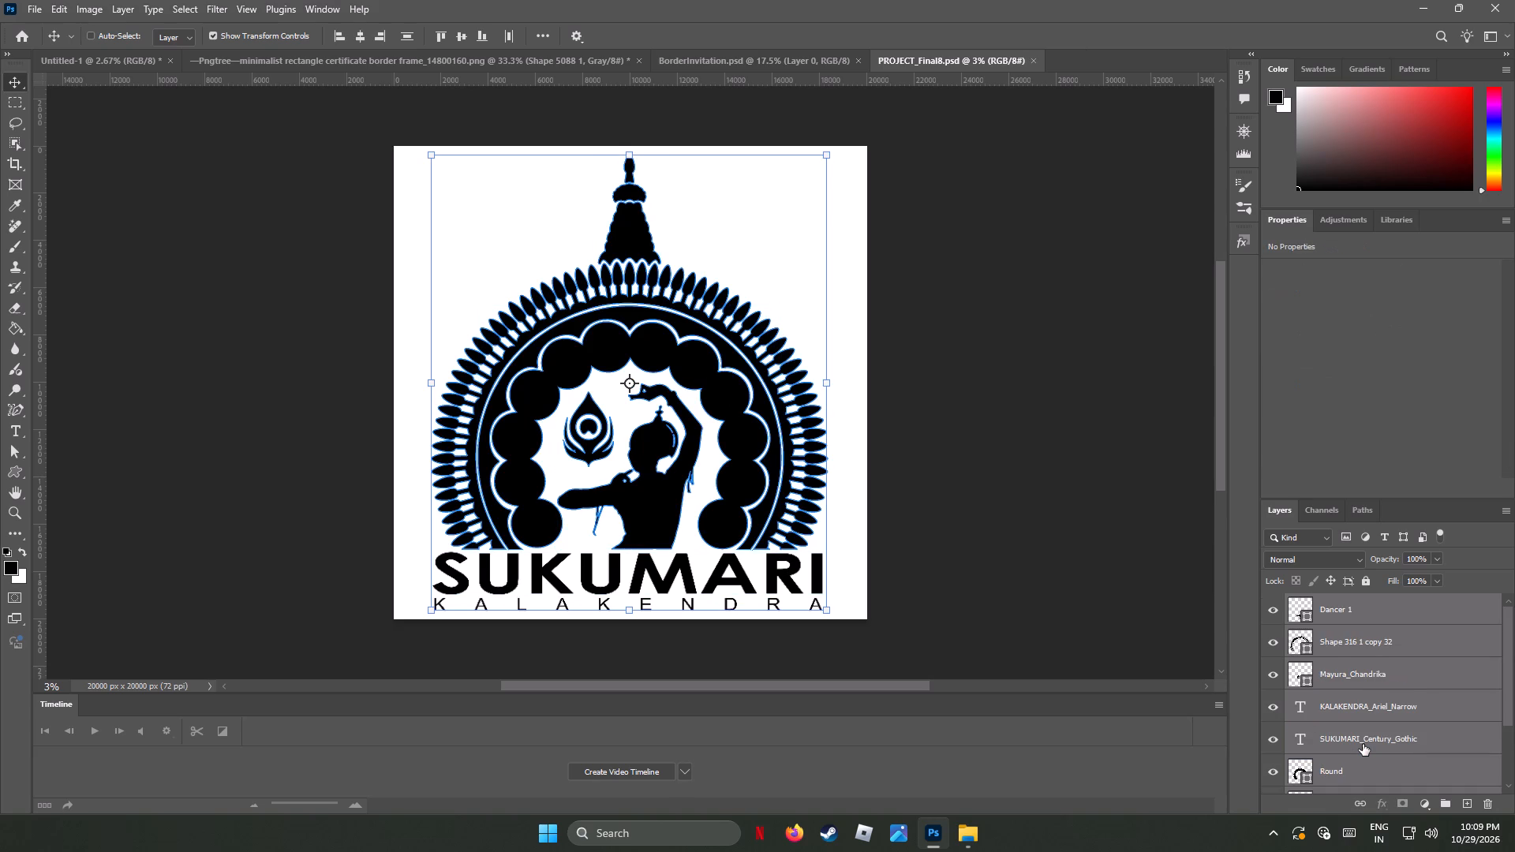
pyautogui.hotkey('ctrl', 'c')
pyautogui.hotkey('ctrl', 'c')
pyautogui.hotkey('ctrl', 'c')
pyautogui.hotkey('ctrl', 'c')
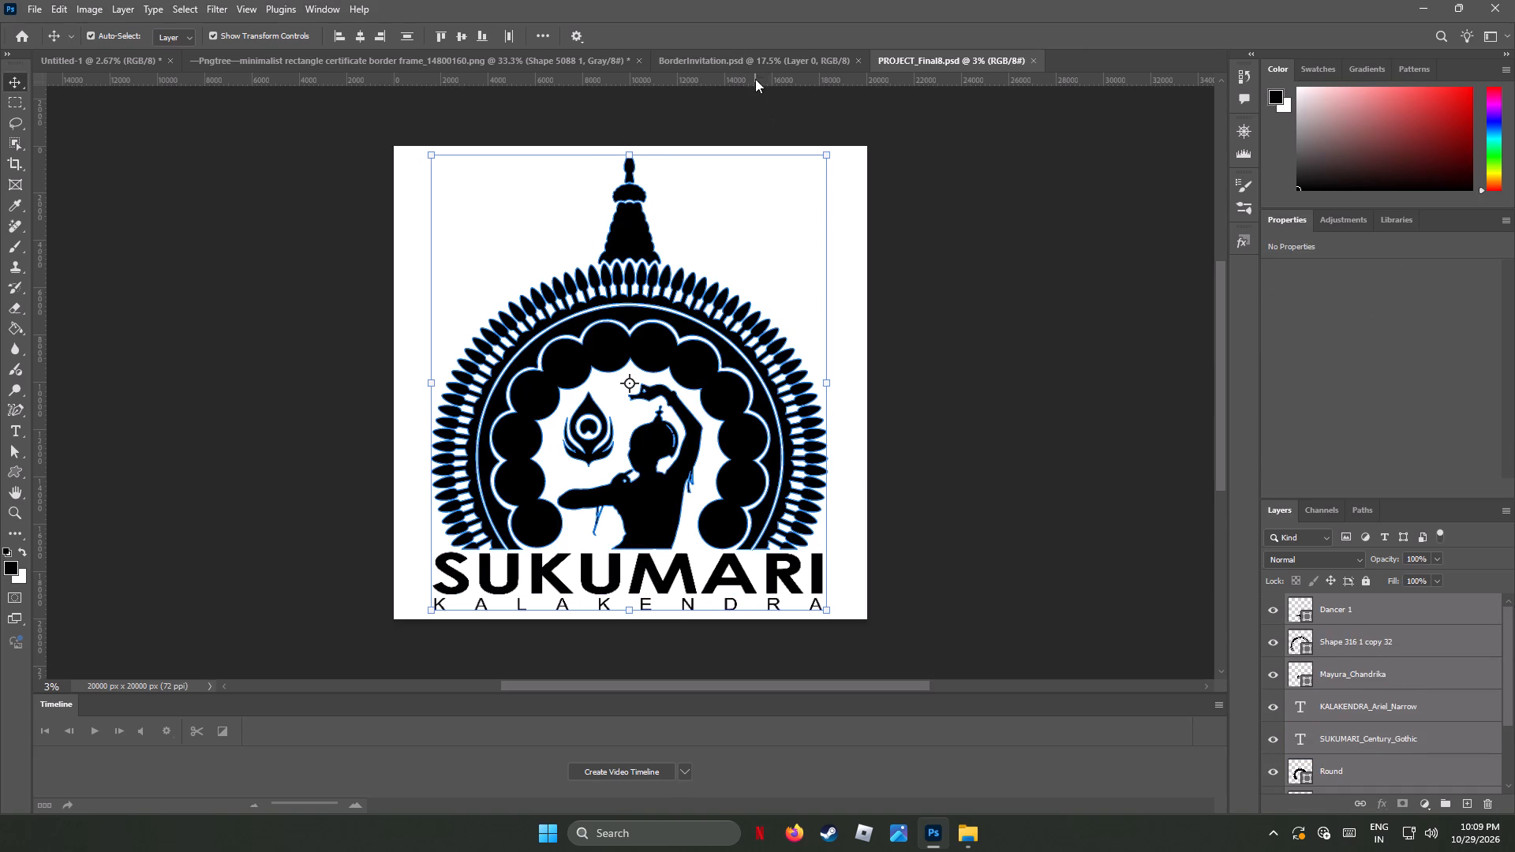
pyautogui.click(758, 61)
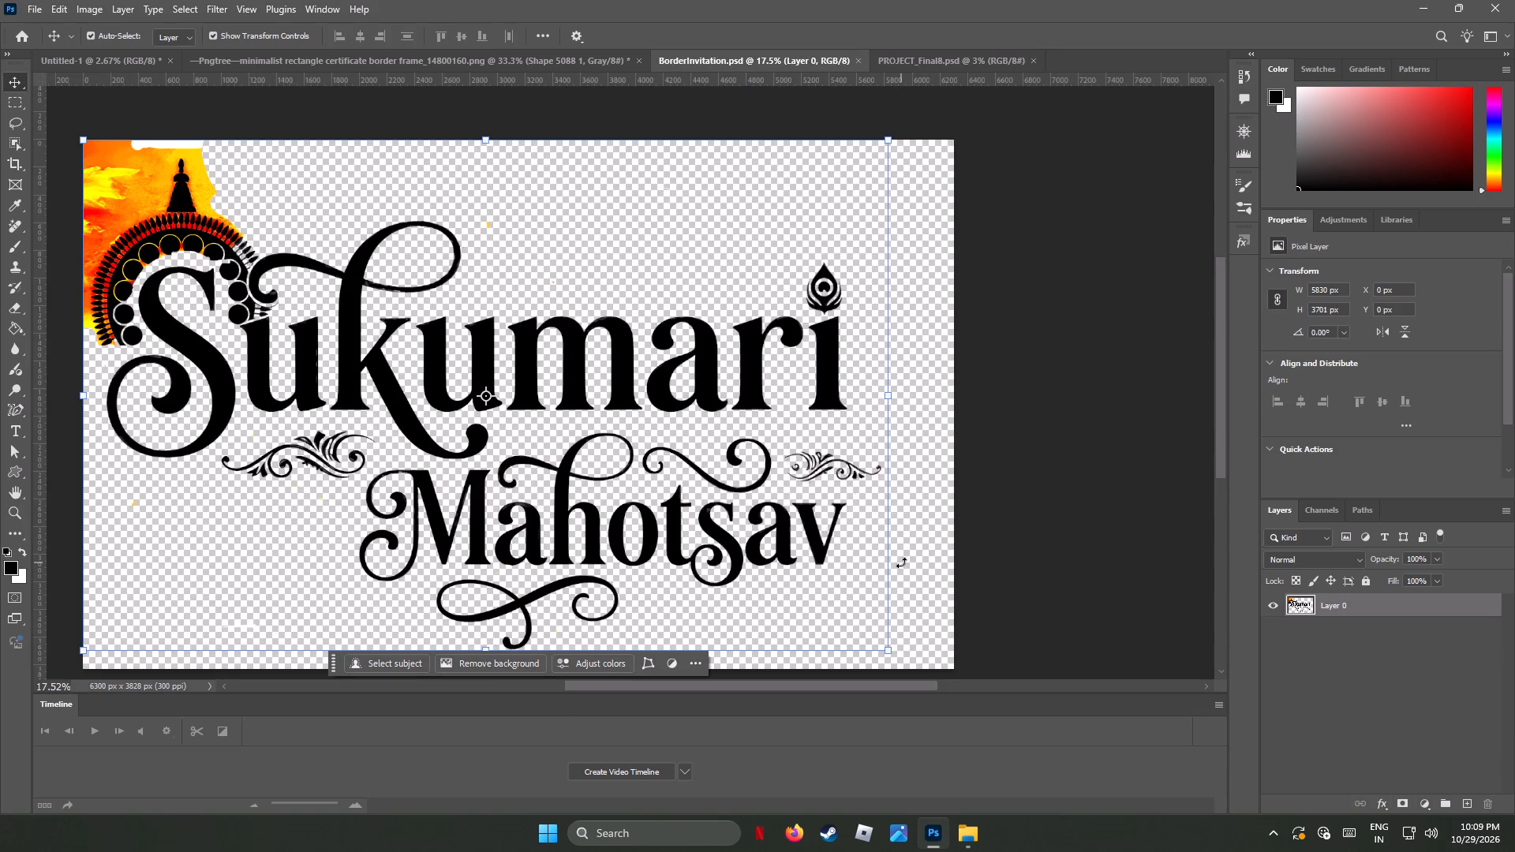
pyautogui.hotkey('ctrl', 'v')
pyautogui.hotkey('ctrl', 'v')
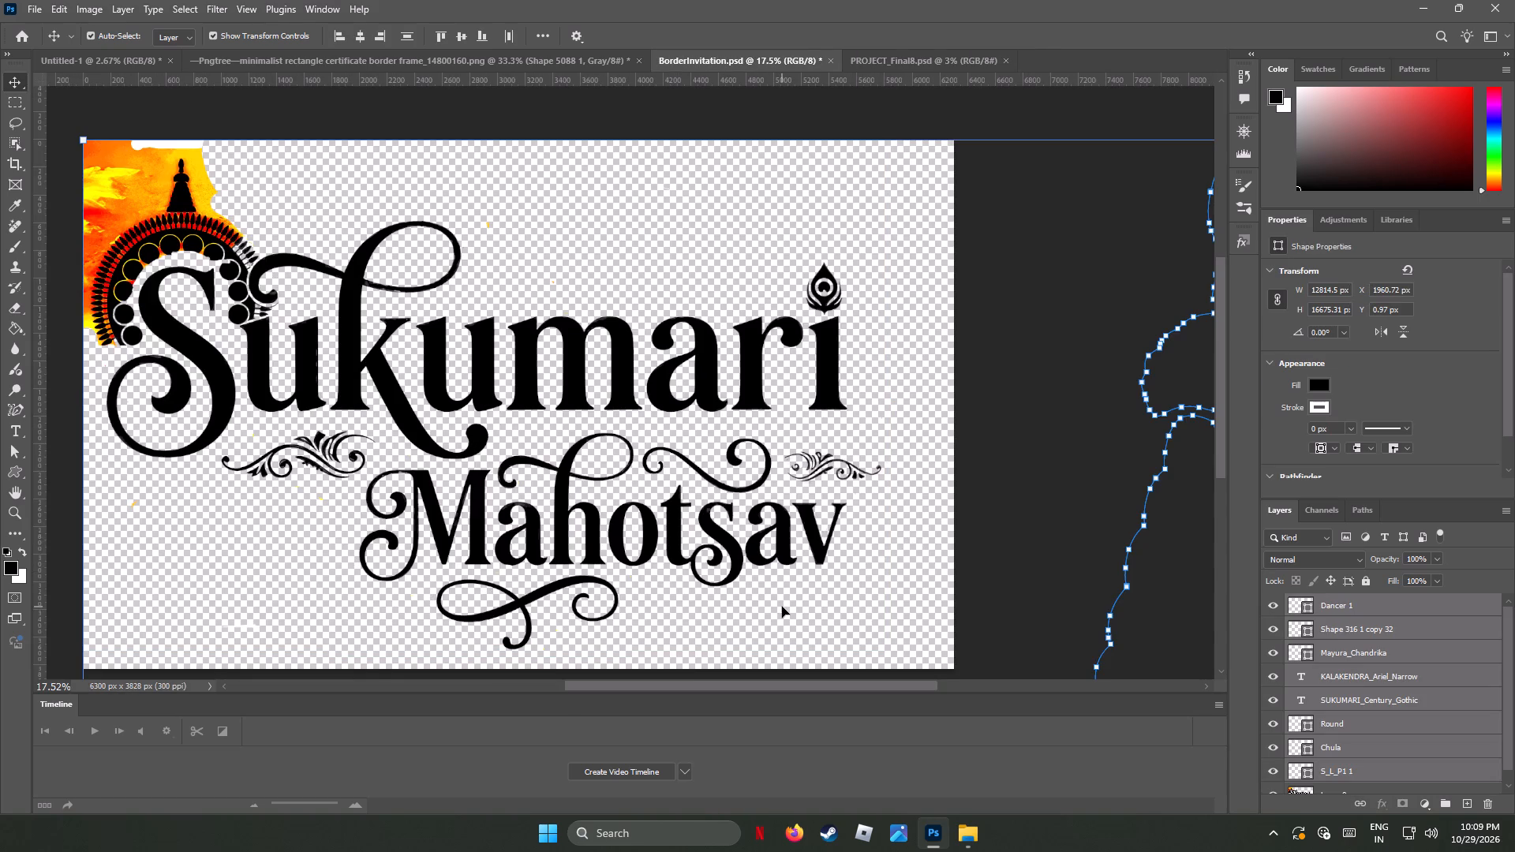
# Scale the pasted temple-arch logo down proportionally to about 16% so it fits within the canvas height.
pyautogui.keyDown('alt'); pyautogui.scroll(-17, 782, 603); pyautogui.keyUp('alt')
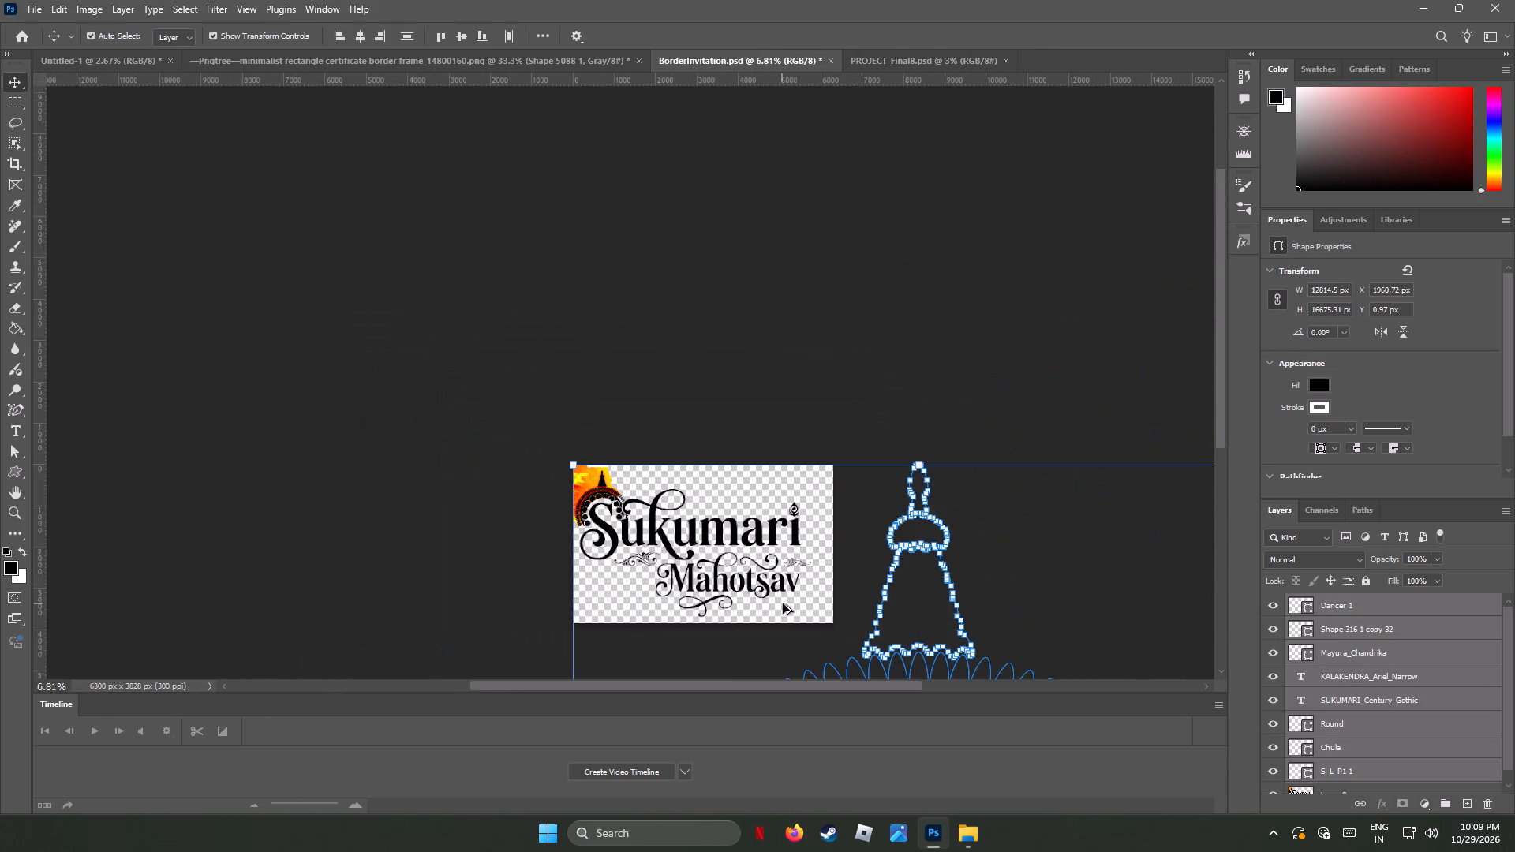
pyautogui.scroll(-2, 784, 602)
pyautogui.scroll(3, 784, 601)
pyautogui.scroll(-5, 784, 601)
pyautogui.keyDown('alt'); pyautogui.scroll(2, 784, 600); pyautogui.keyUp('alt')
pyautogui.keyDown('alt'); pyautogui.scroll(-10, 784, 600); pyautogui.keyUp('alt')
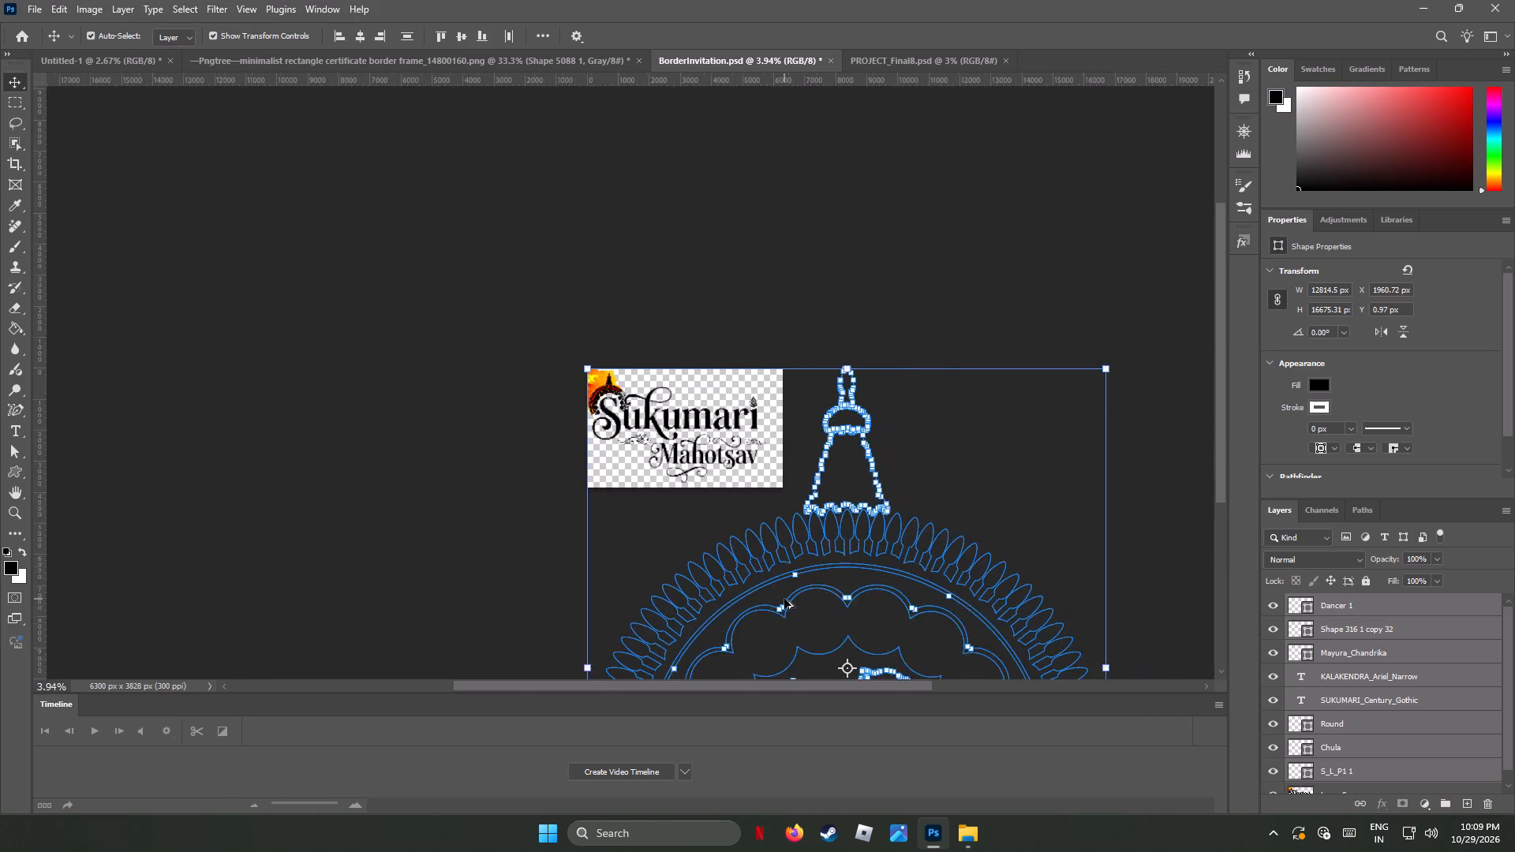
pyautogui.keyDown('alt'); pyautogui.scroll(-8, 784, 599); pyautogui.keyUp('alt')
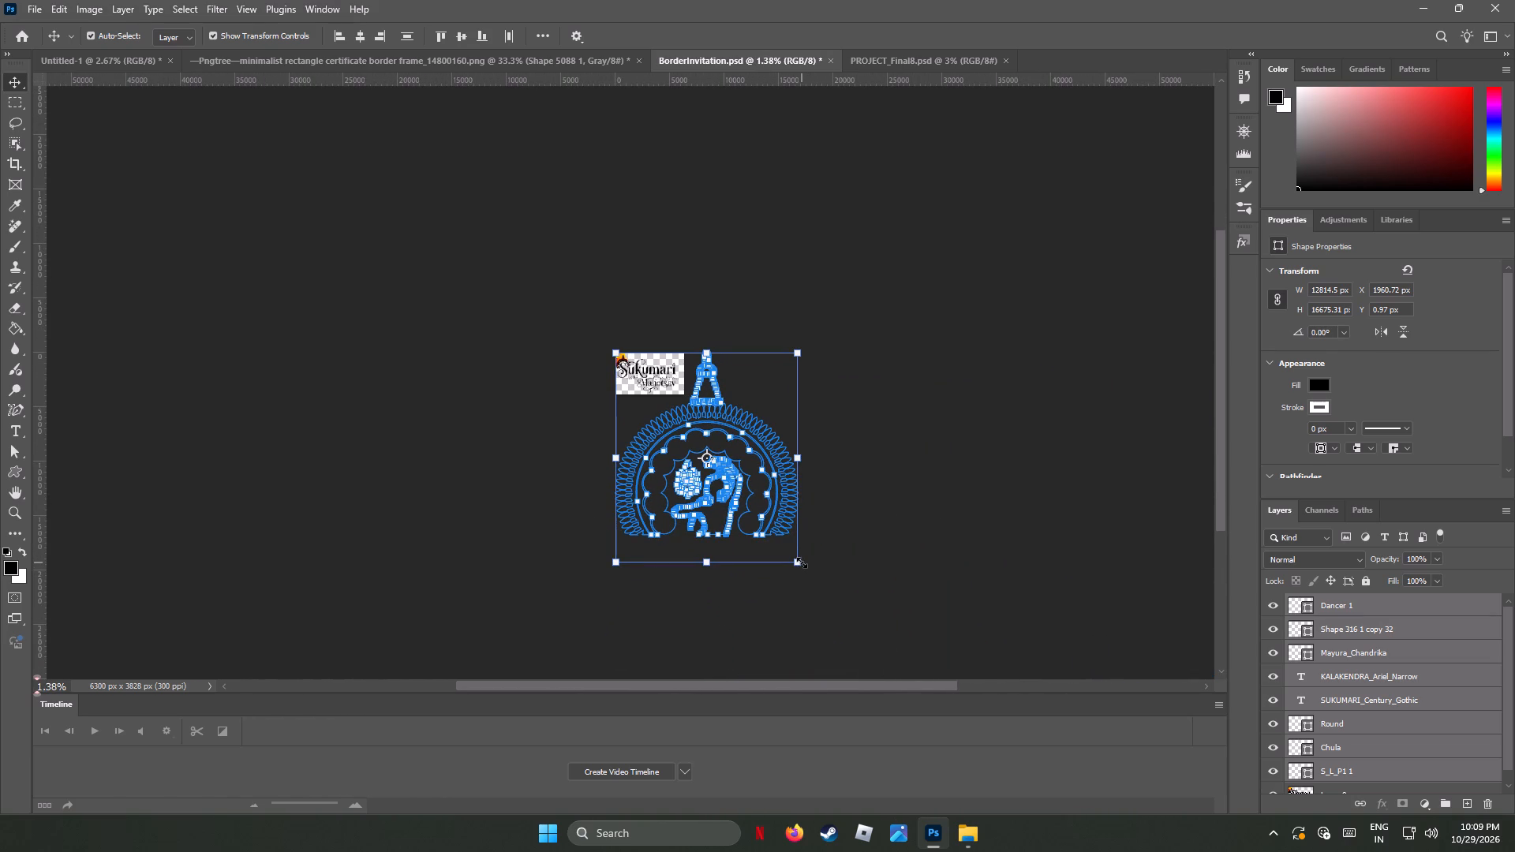
pyautogui.moveTo(802, 562); pyautogui.dragTo(711, 447)
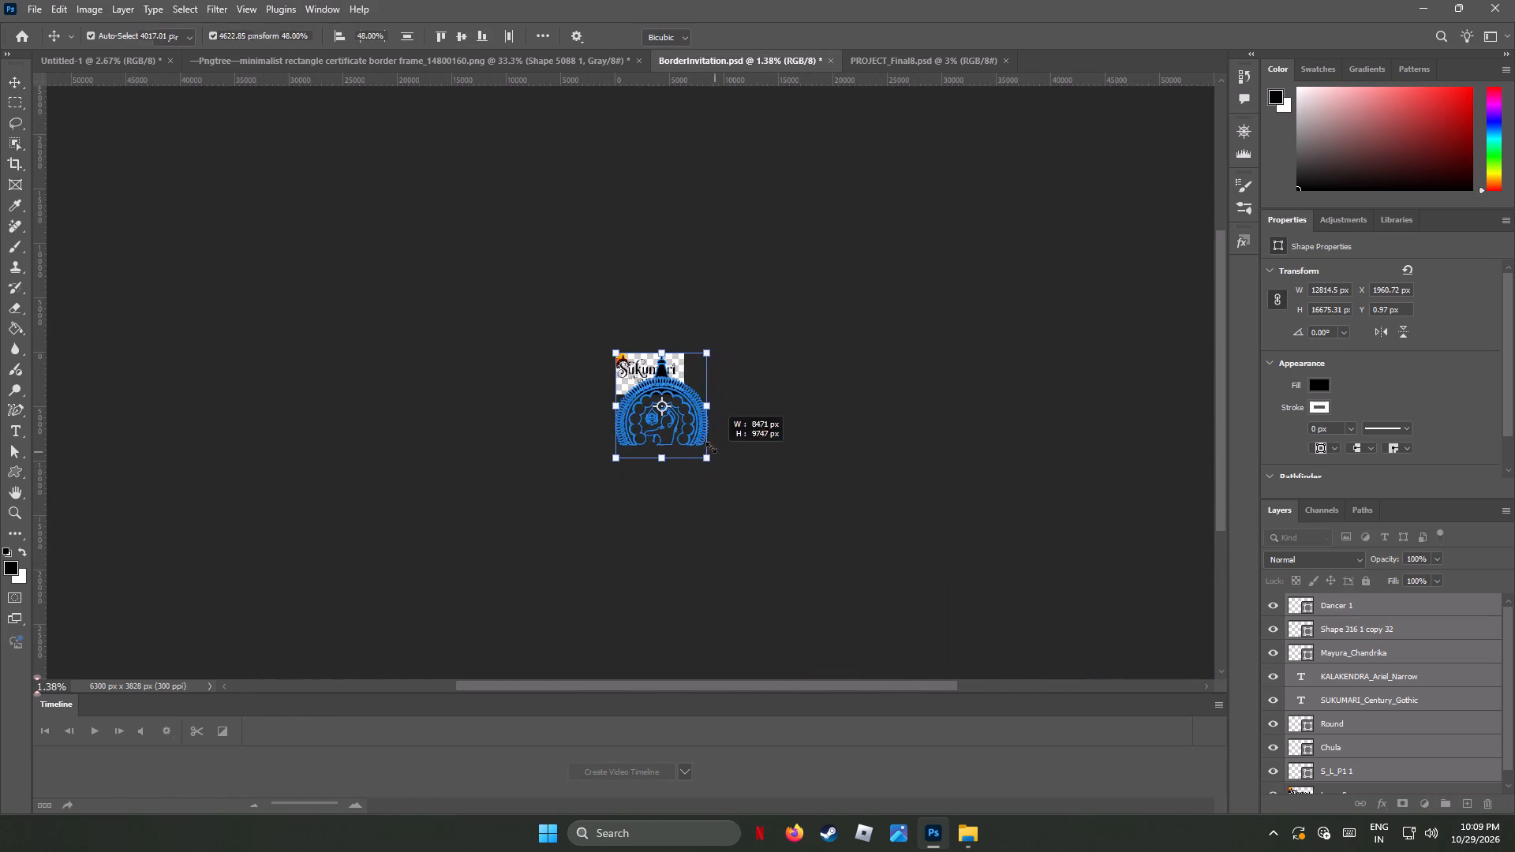
pyautogui.moveTo(711, 447); pyautogui.dragTo(660, 376)
# Shrink the logo further to about 6.24%, close to the size of the old colored emblem.
pyautogui.keyDown('alt'); pyautogui.scroll(2, 663, 373); pyautogui.keyUp('alt')
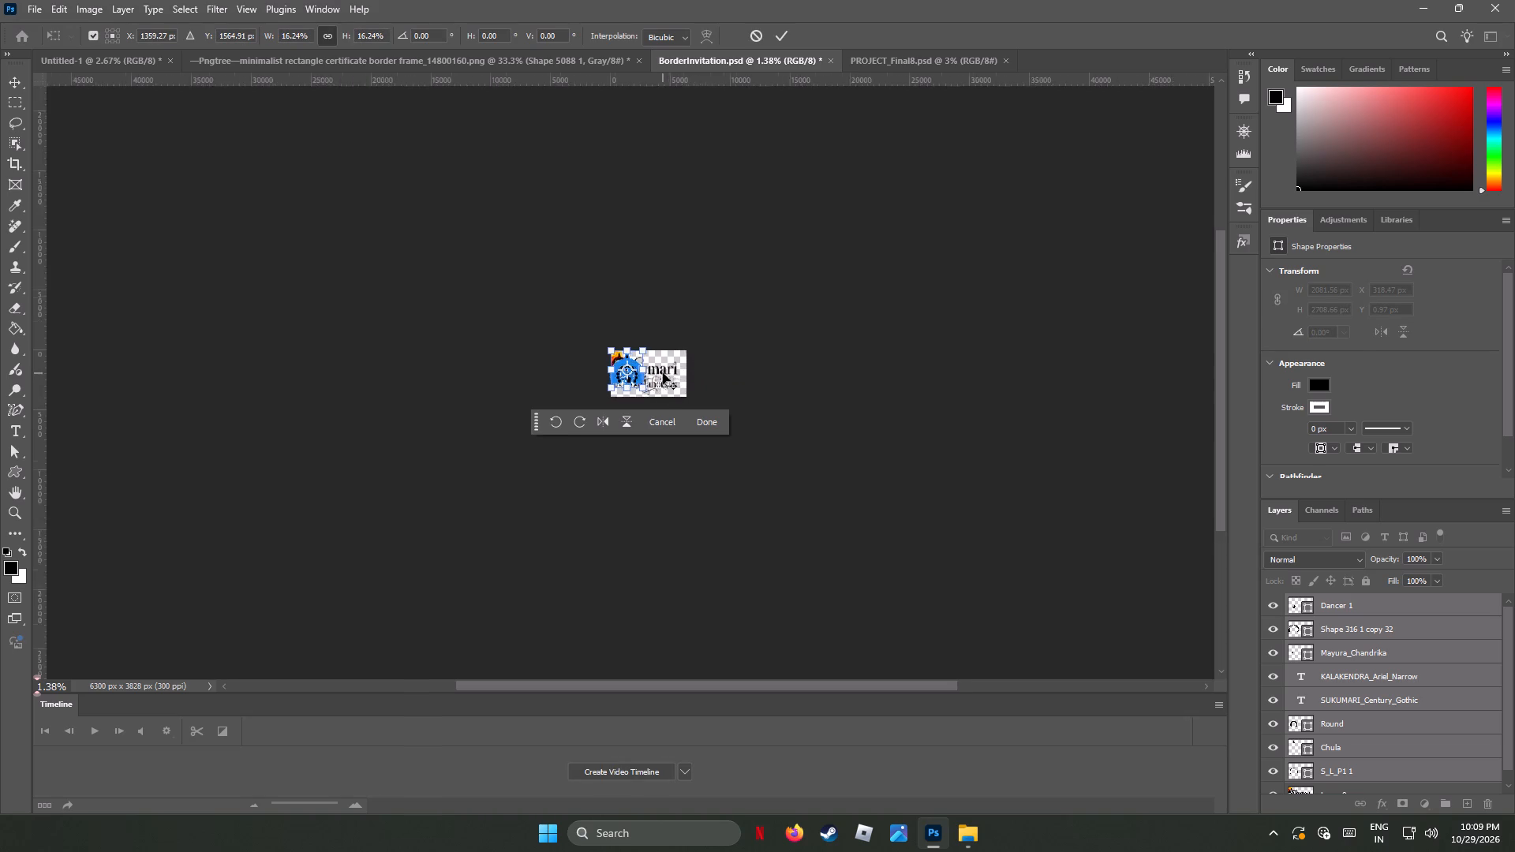
pyautogui.keyDown('alt'); pyautogui.scroll(14, 663, 373); pyautogui.keyUp('alt')
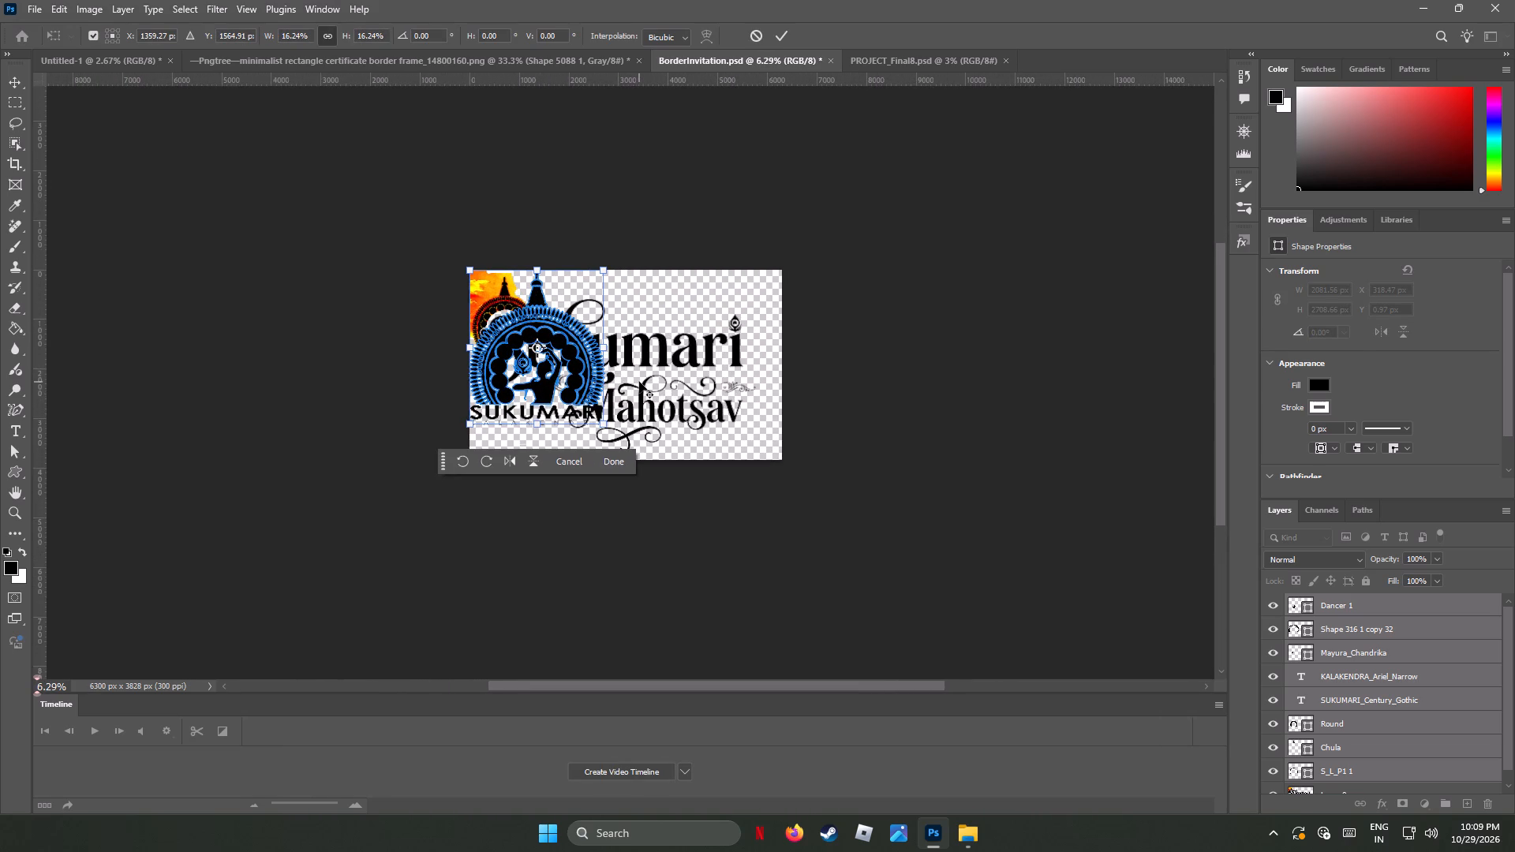
pyautogui.keyDown('alt'); pyautogui.scroll(5, 571, 322); pyautogui.keyUp('alt')
pyautogui.keyDown('alt'); pyautogui.scroll(-2, 571, 322); pyautogui.keyUp('alt')
pyautogui.keyDown('alt'); pyautogui.scroll(2, 571, 322); pyautogui.keyUp('alt')
pyautogui.keyDown('alt'); pyautogui.scroll(-1, 571, 322); pyautogui.keyUp('alt')
pyautogui.keyDown('alt'); pyautogui.scroll(3, 570, 322); pyautogui.keyUp('alt')
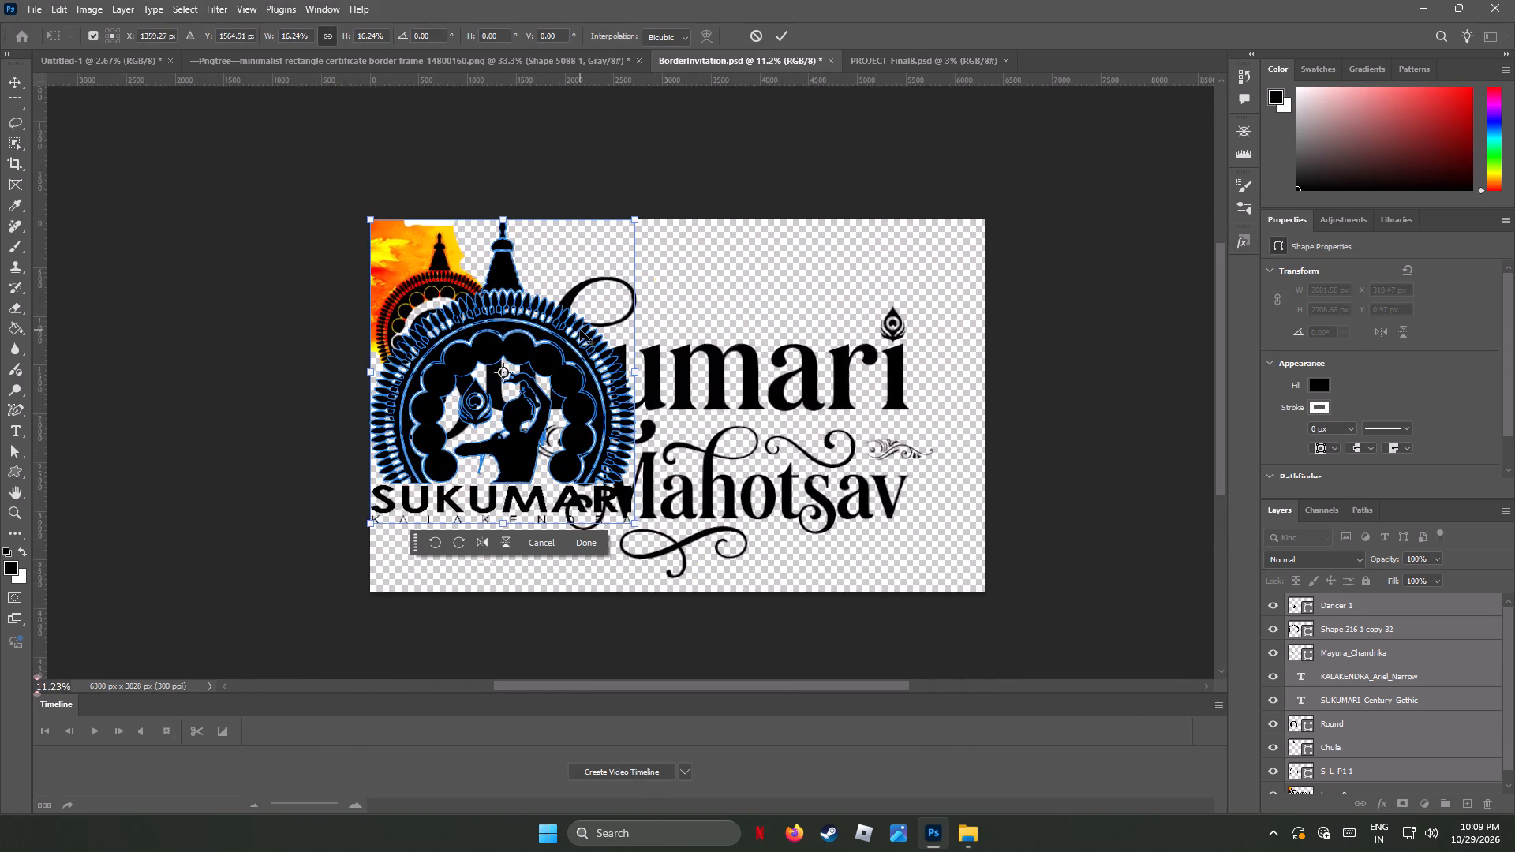
pyautogui.keyDown('alt'); pyautogui.scroll(4, 580, 330); pyautogui.keyUp('alt')
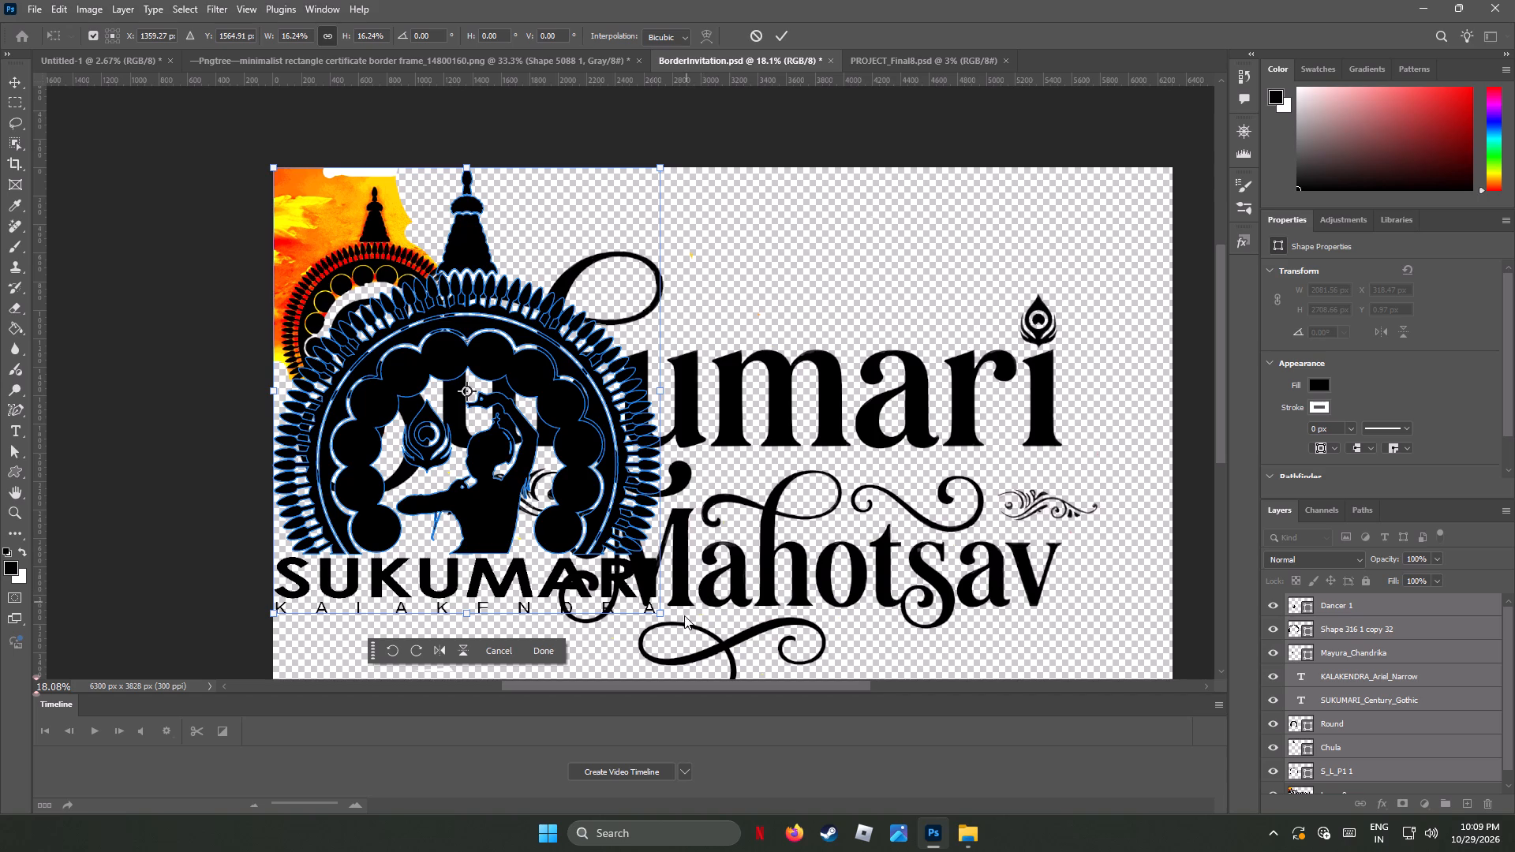
pyautogui.click(660, 612)
pyautogui.moveTo(660, 612); pyautogui.dragTo(614, 554)
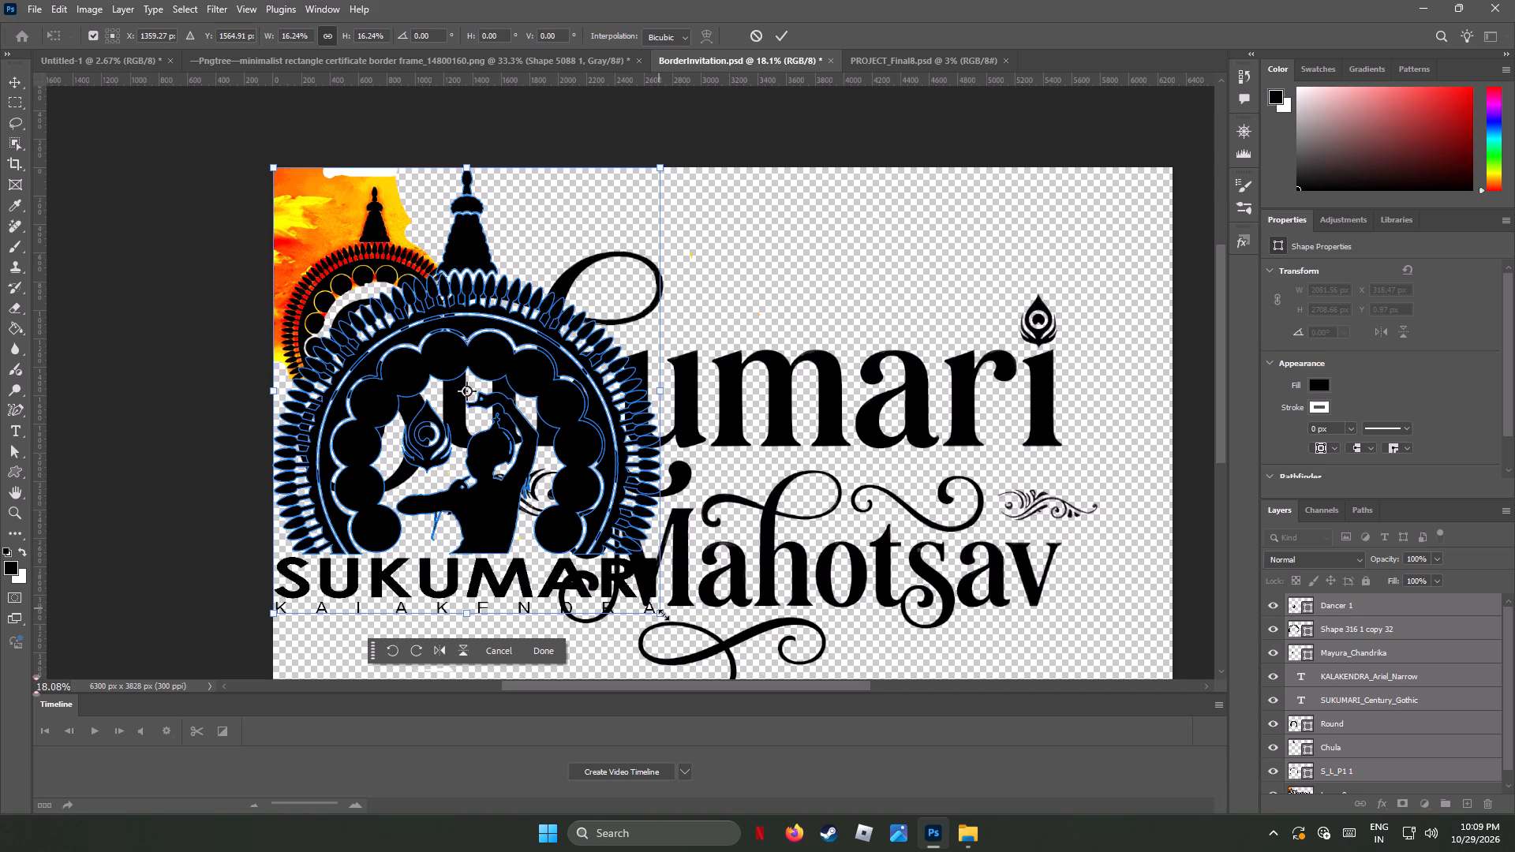
pyautogui.moveTo(661, 612); pyautogui.dragTo(549, 469)
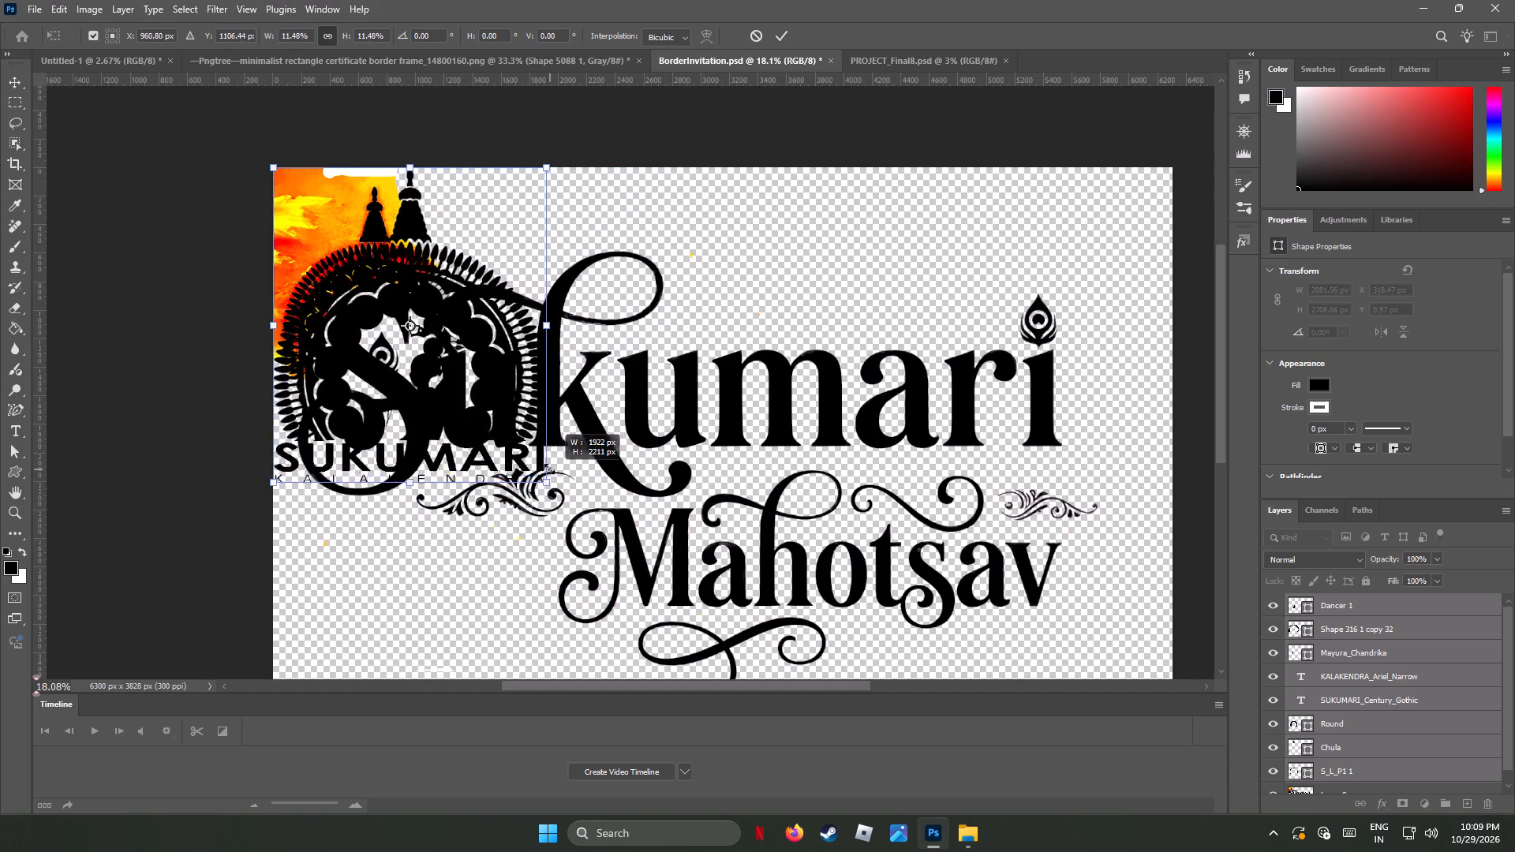
pyautogui.moveTo(549, 469); pyautogui.dragTo(430, 342)
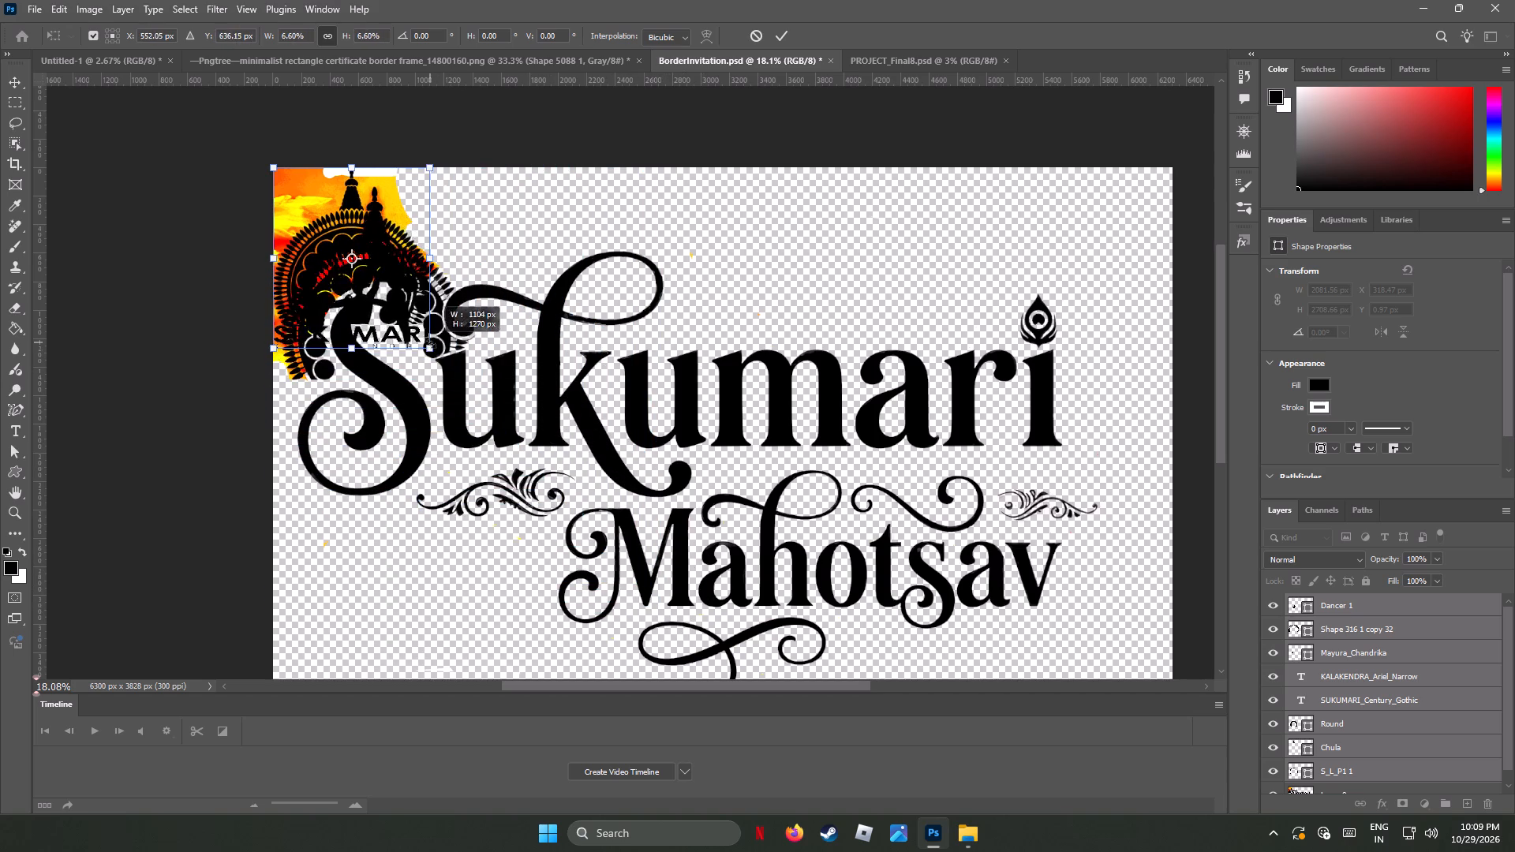
pyautogui.moveTo(430, 342); pyautogui.dragTo(425, 335)
# Move the scaled logo down and across onto the old colored emblem behind the S of Sukumari.
pyautogui.moveTo(385, 306); pyautogui.dragTo(384, 306)
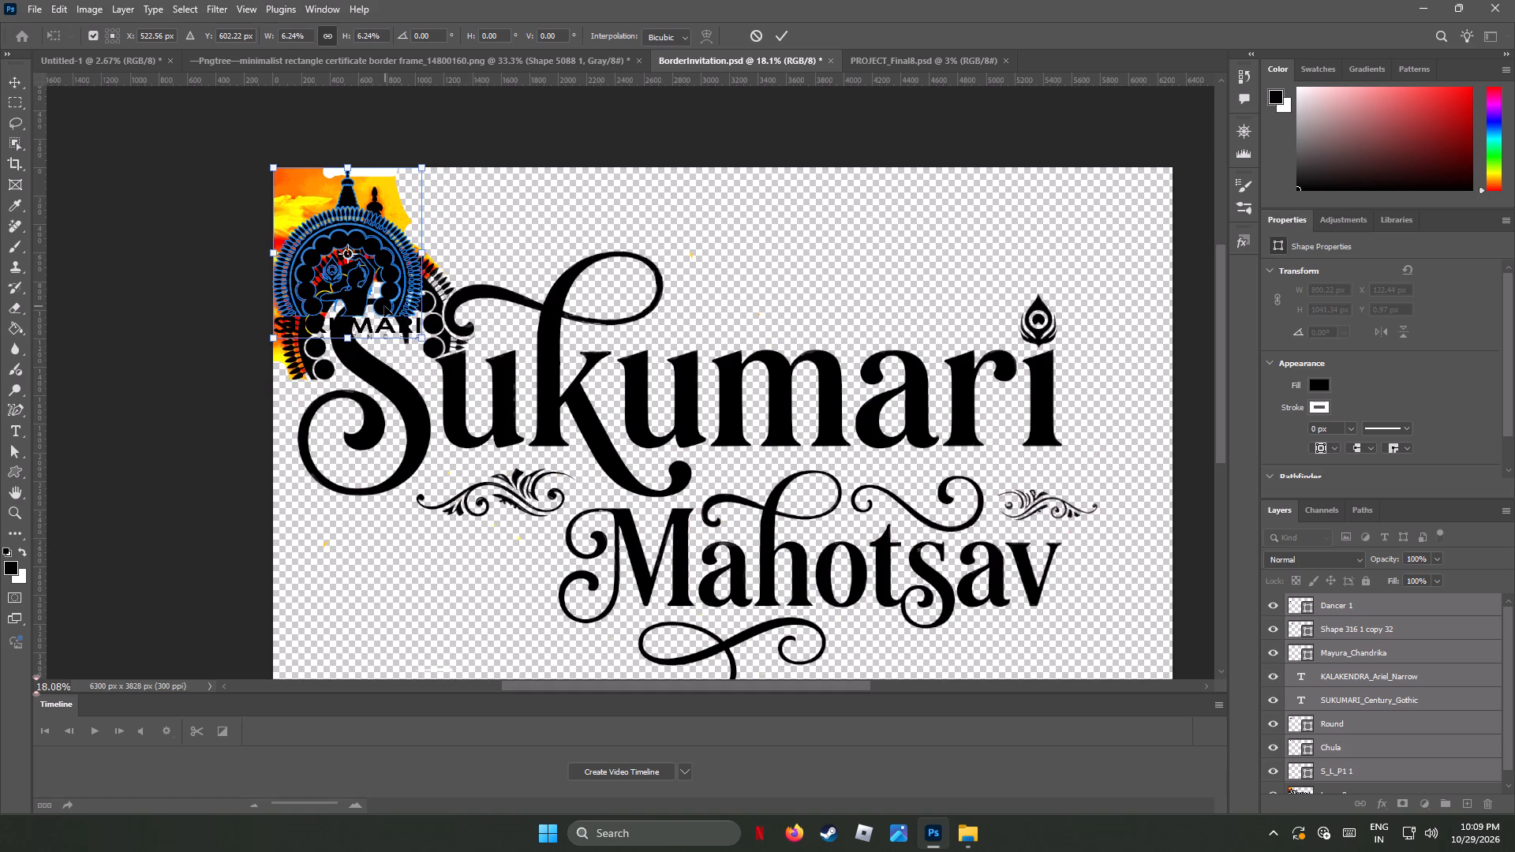
pyautogui.moveTo(384, 306); pyautogui.dragTo(402, 353)
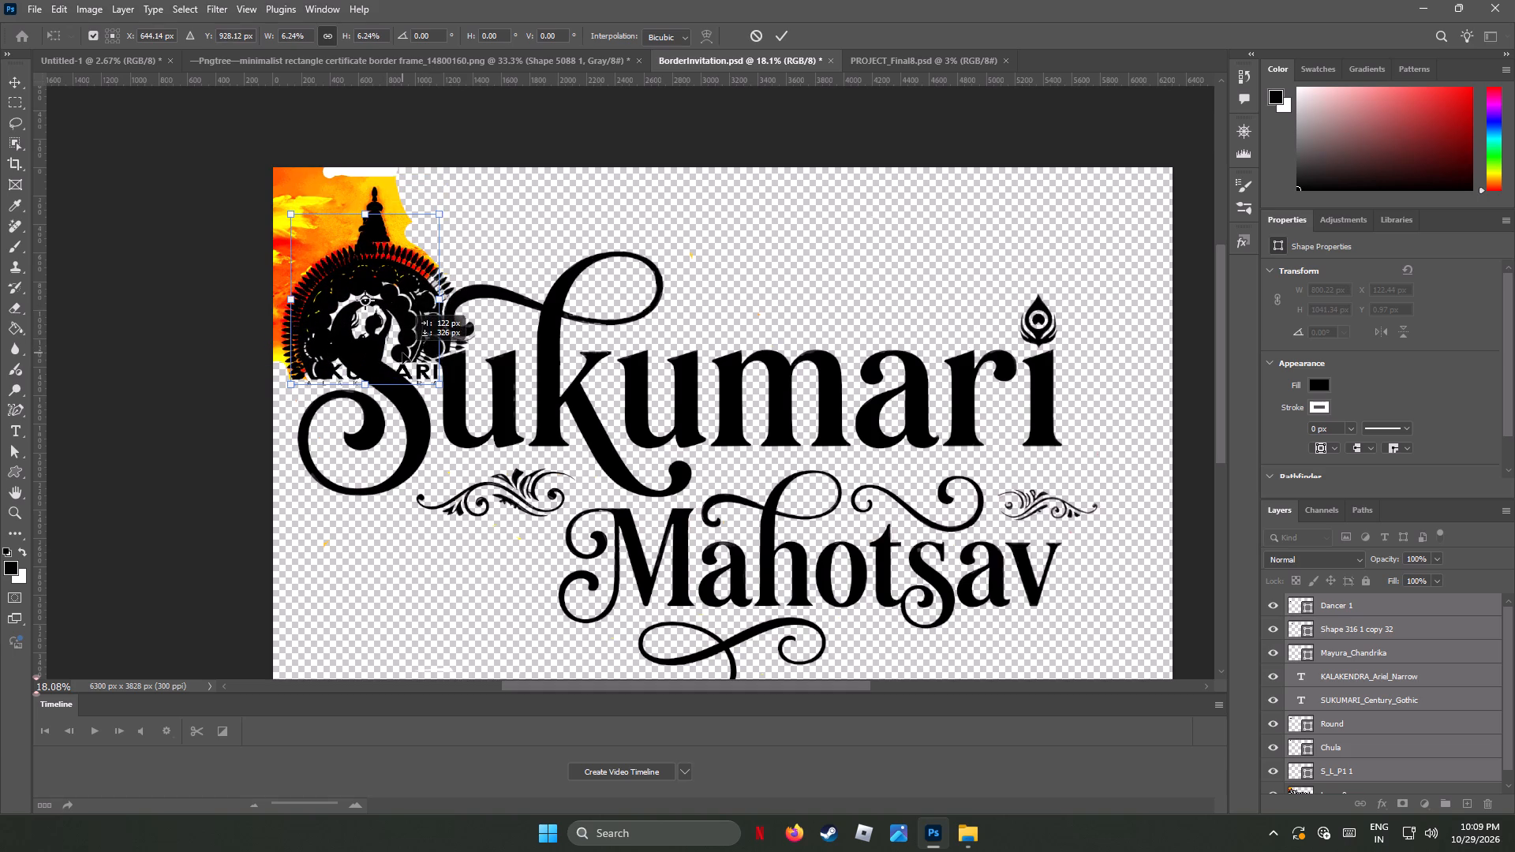
pyautogui.moveTo(402, 353); pyautogui.dragTo(399, 346)
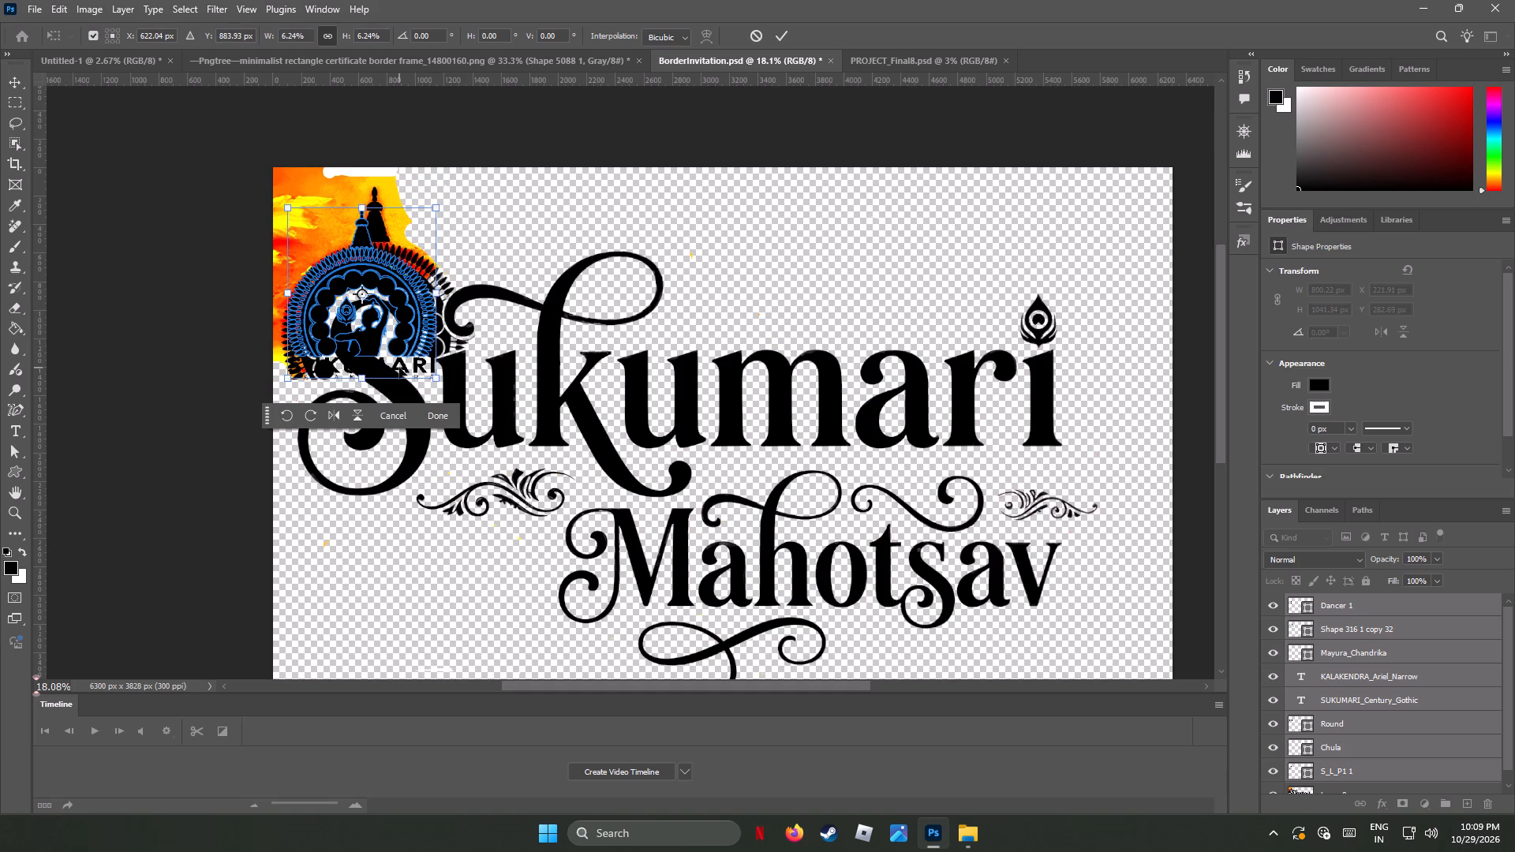
# Enlarge the logo to about 6.63% and shift it over the old emblem's arch and spire.
pyautogui.keyDown('alt'); pyautogui.scroll(3, 372, 282); pyautogui.keyUp('alt')
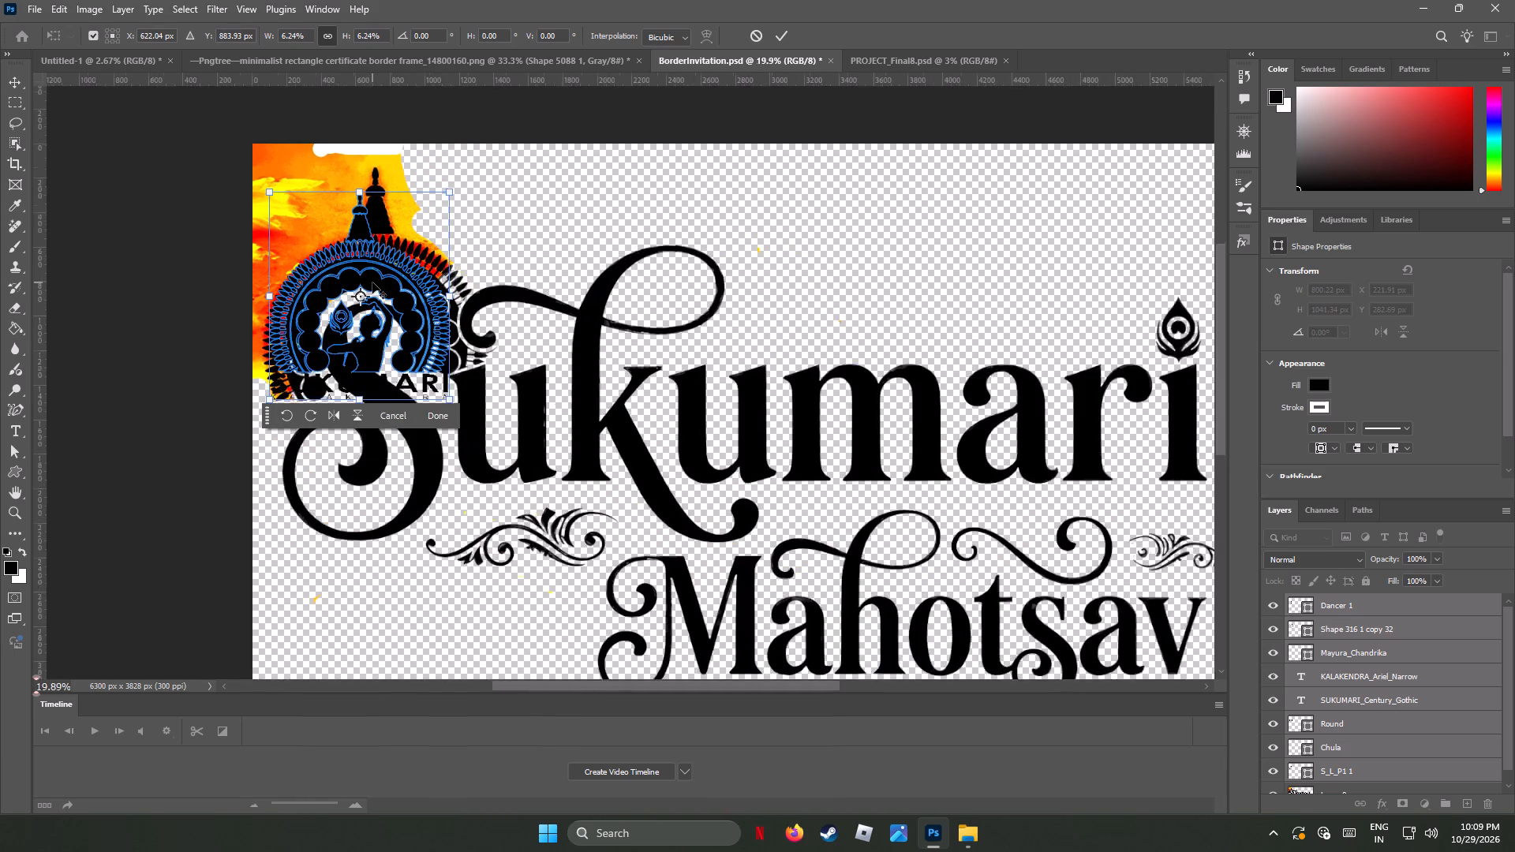
pyautogui.keyDown('alt'); pyautogui.scroll(7, 372, 282); pyautogui.keyUp('alt')
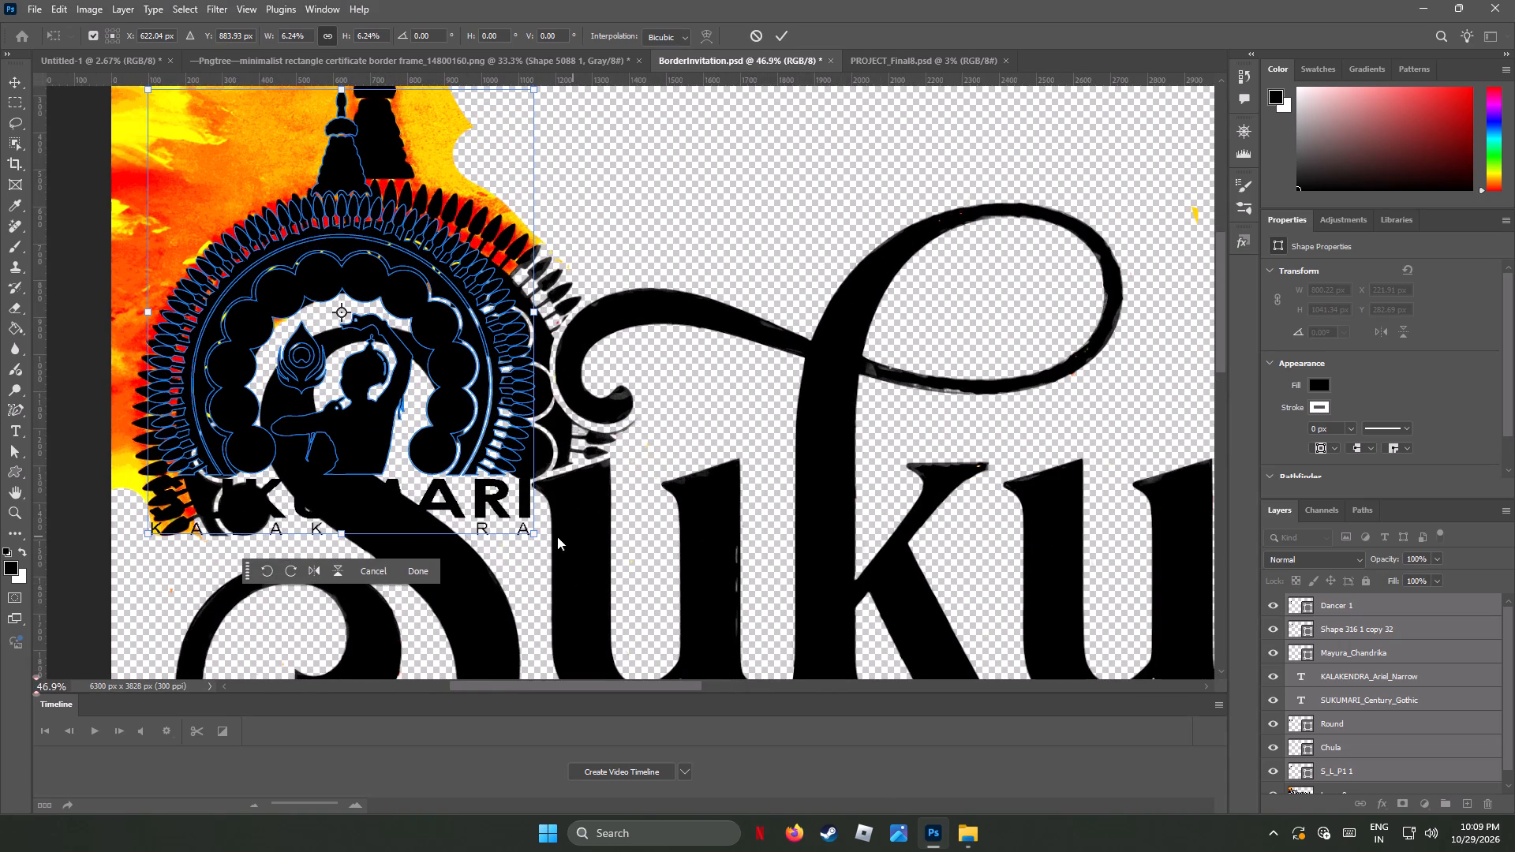
pyautogui.click(533, 532)
pyautogui.moveTo(533, 532); pyautogui.dragTo(574, 572)
pyautogui.moveTo(533, 530); pyautogui.dragTo(560, 554)
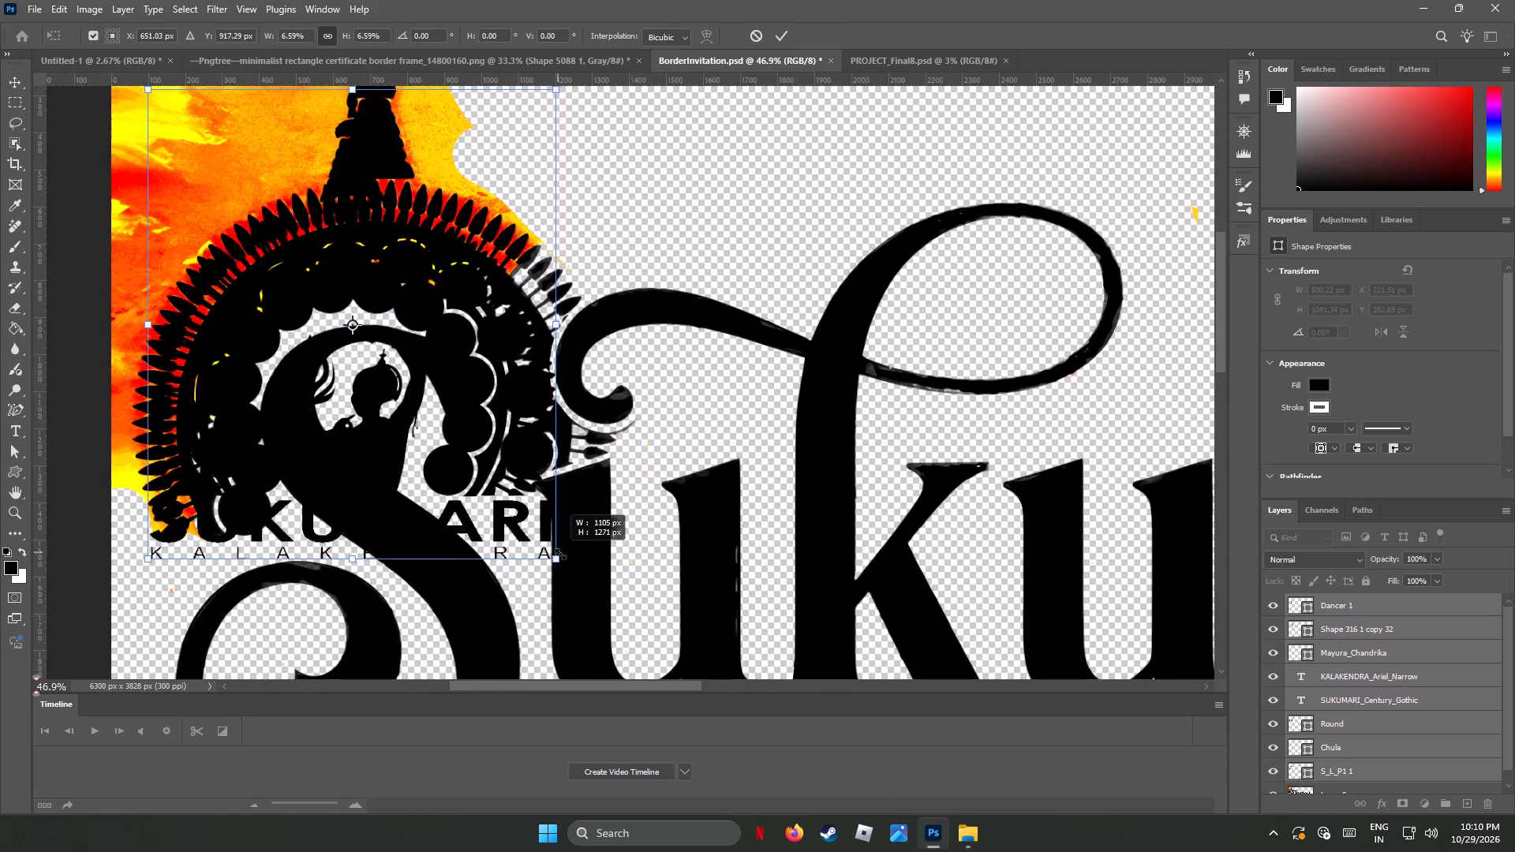
pyautogui.moveTo(560, 554); pyautogui.dragTo(562, 554)
pyautogui.moveTo(477, 421); pyautogui.dragTo(497, 398)
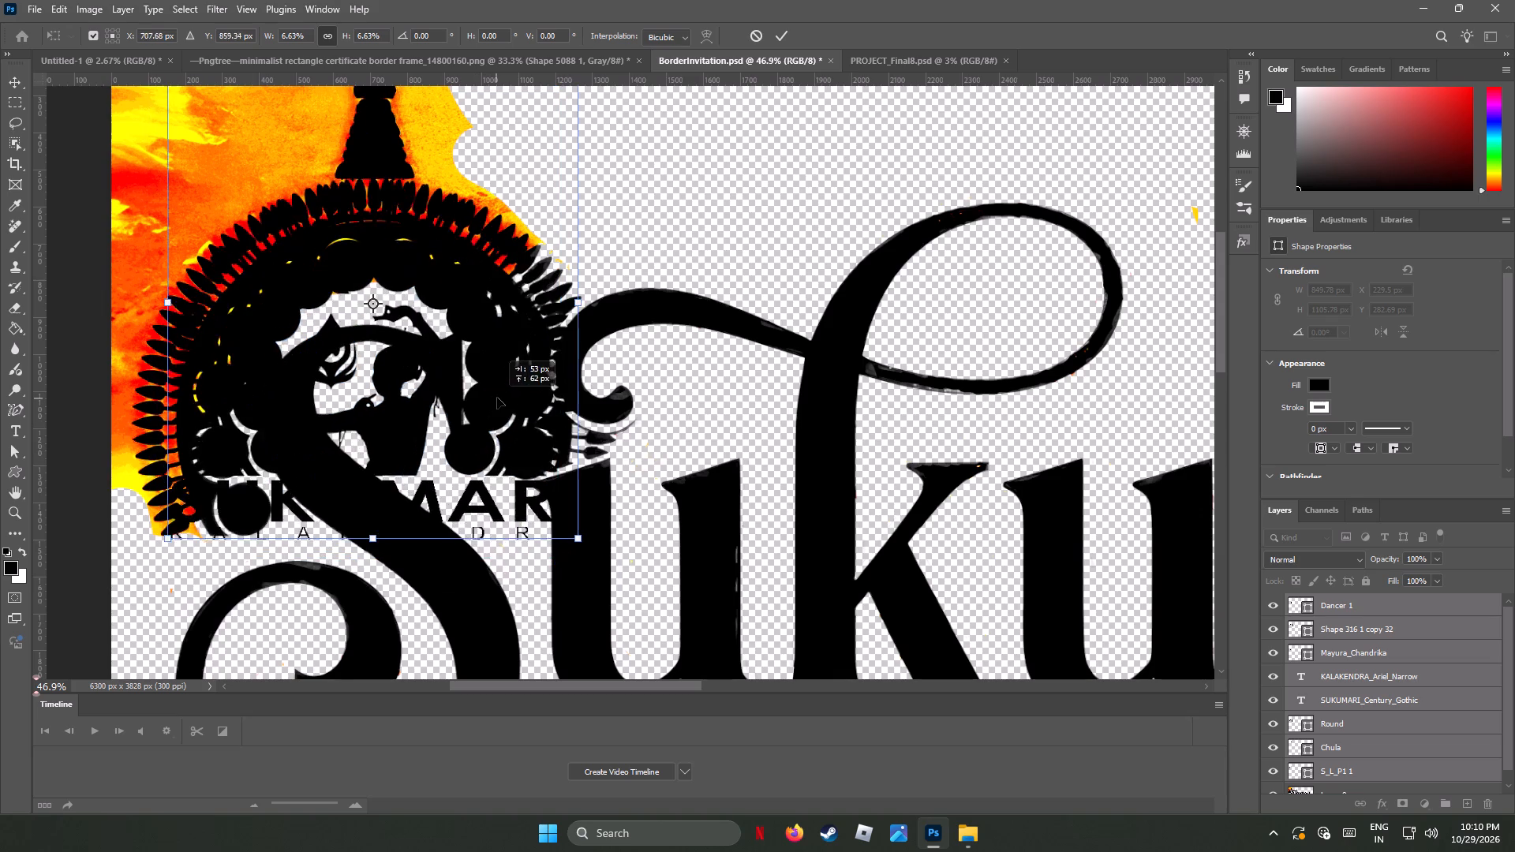
pyautogui.moveTo(497, 398); pyautogui.dragTo(473, 377)
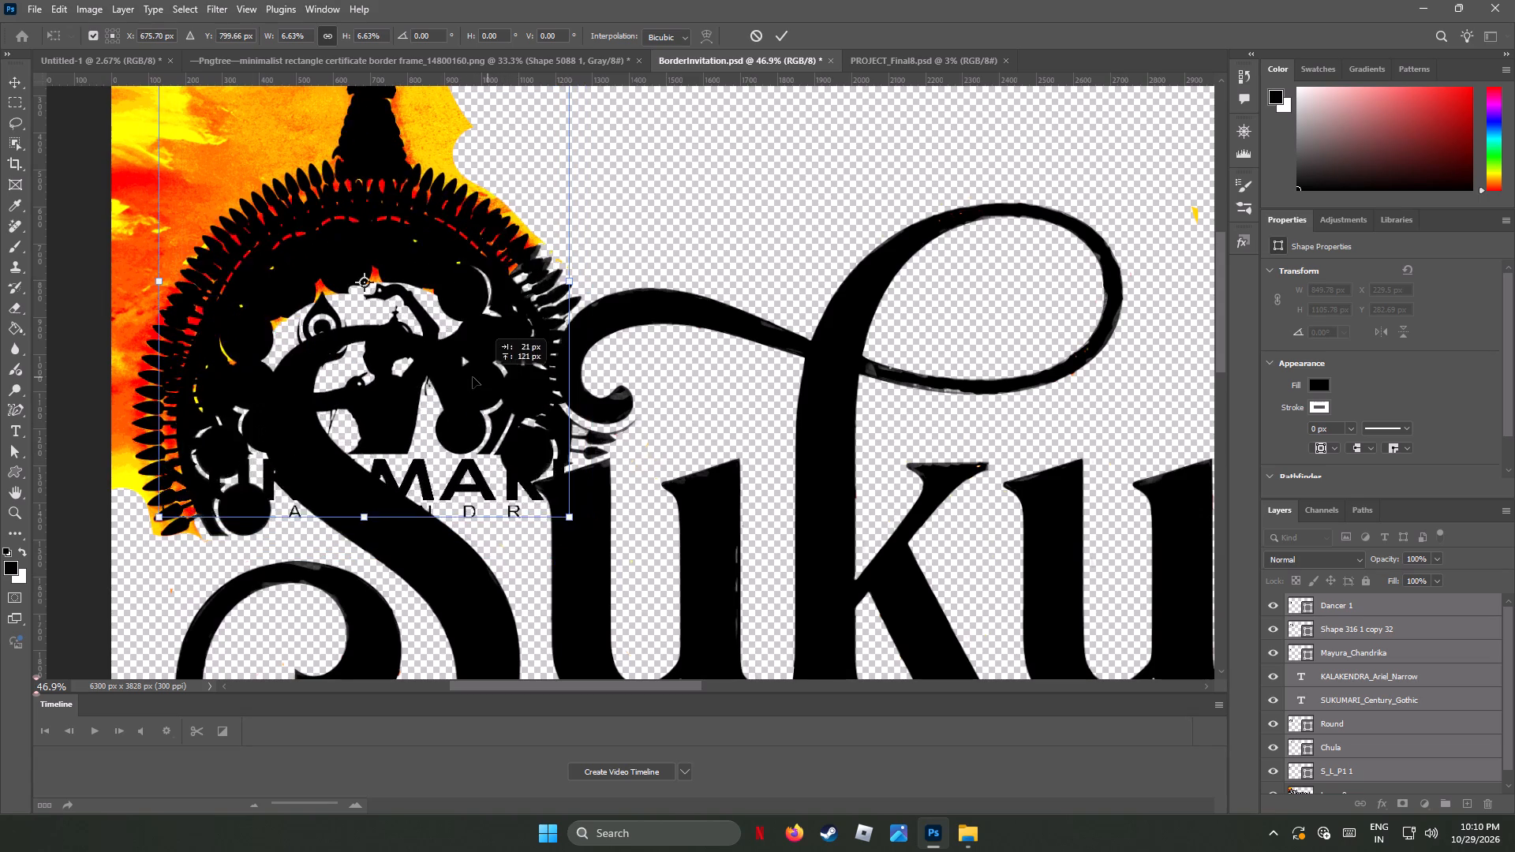
# Set the logo beside the old emblem for comparison, enlarge it to about 7.16%, and move it back over the arch.
pyautogui.moveTo(473, 377); pyautogui.dragTo(789, 392)
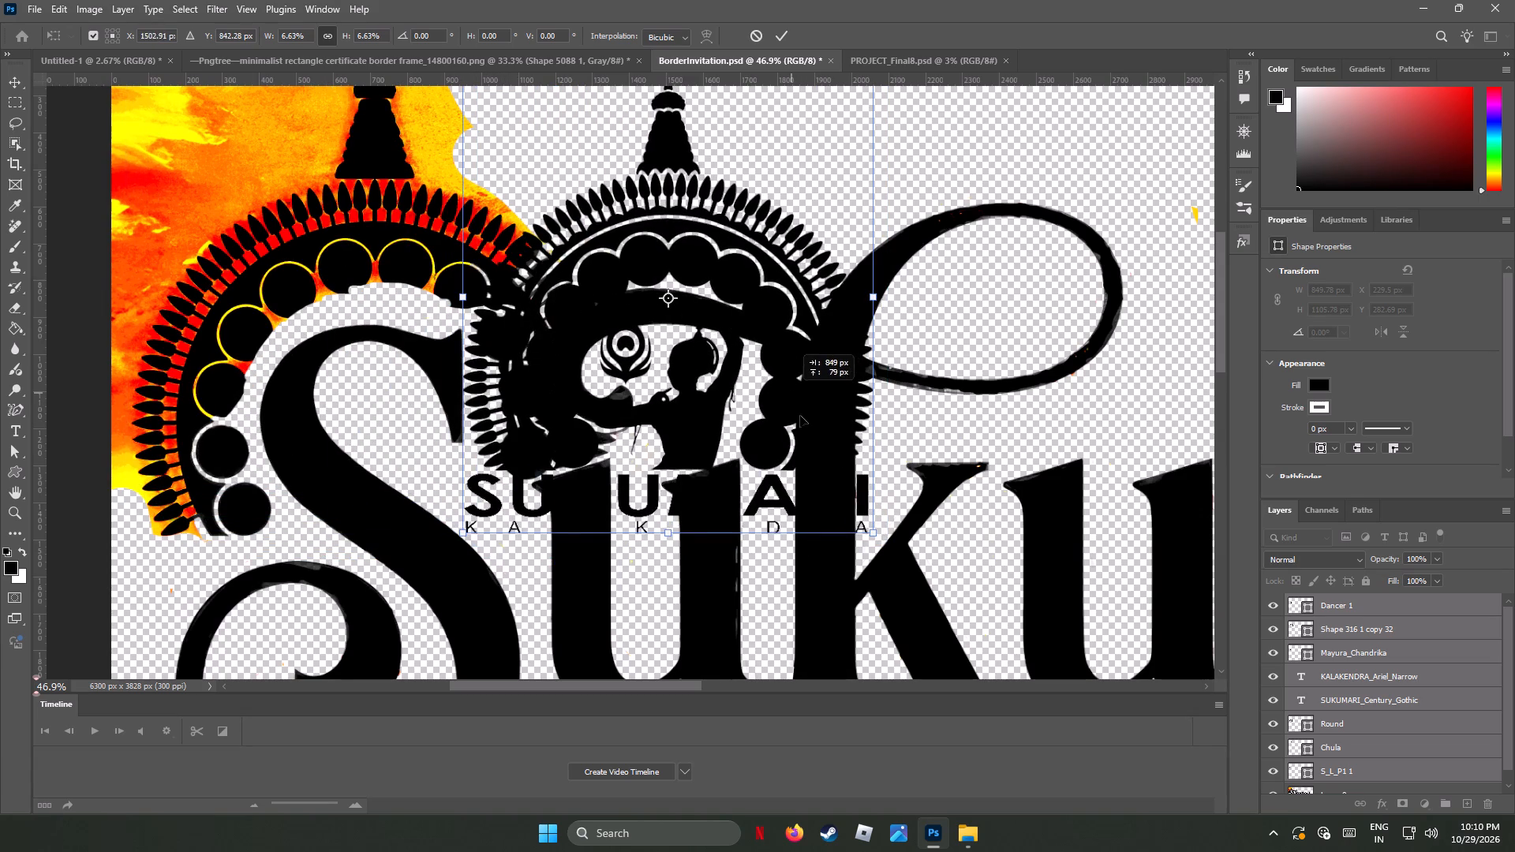
pyautogui.moveTo(876, 533); pyautogui.dragTo(891, 543)
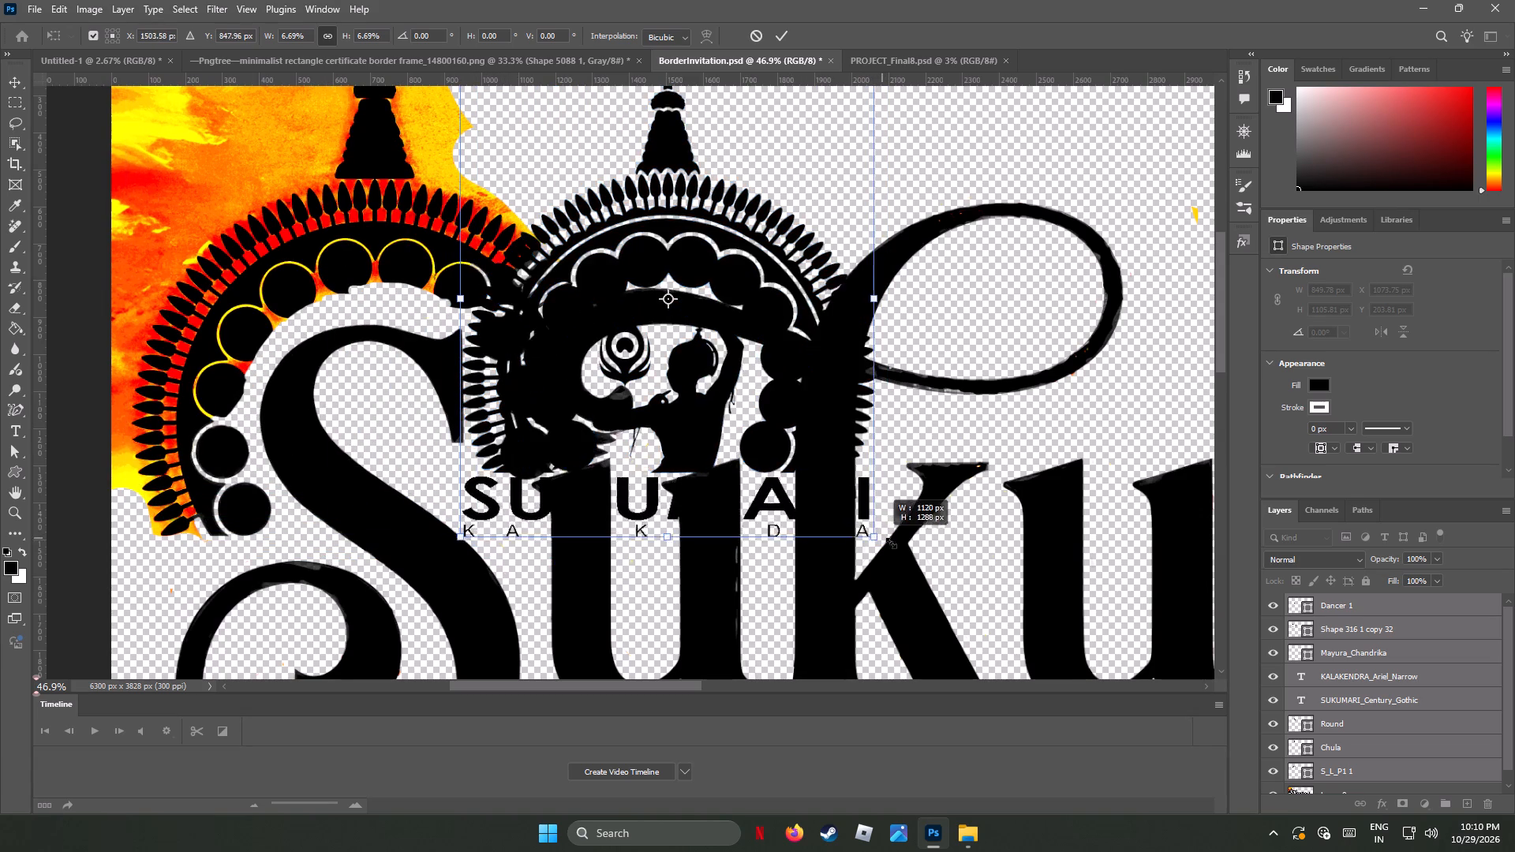
pyautogui.moveTo(891, 543); pyautogui.dragTo(918, 562)
pyautogui.moveTo(789, 473); pyautogui.dragTo(740, 459)
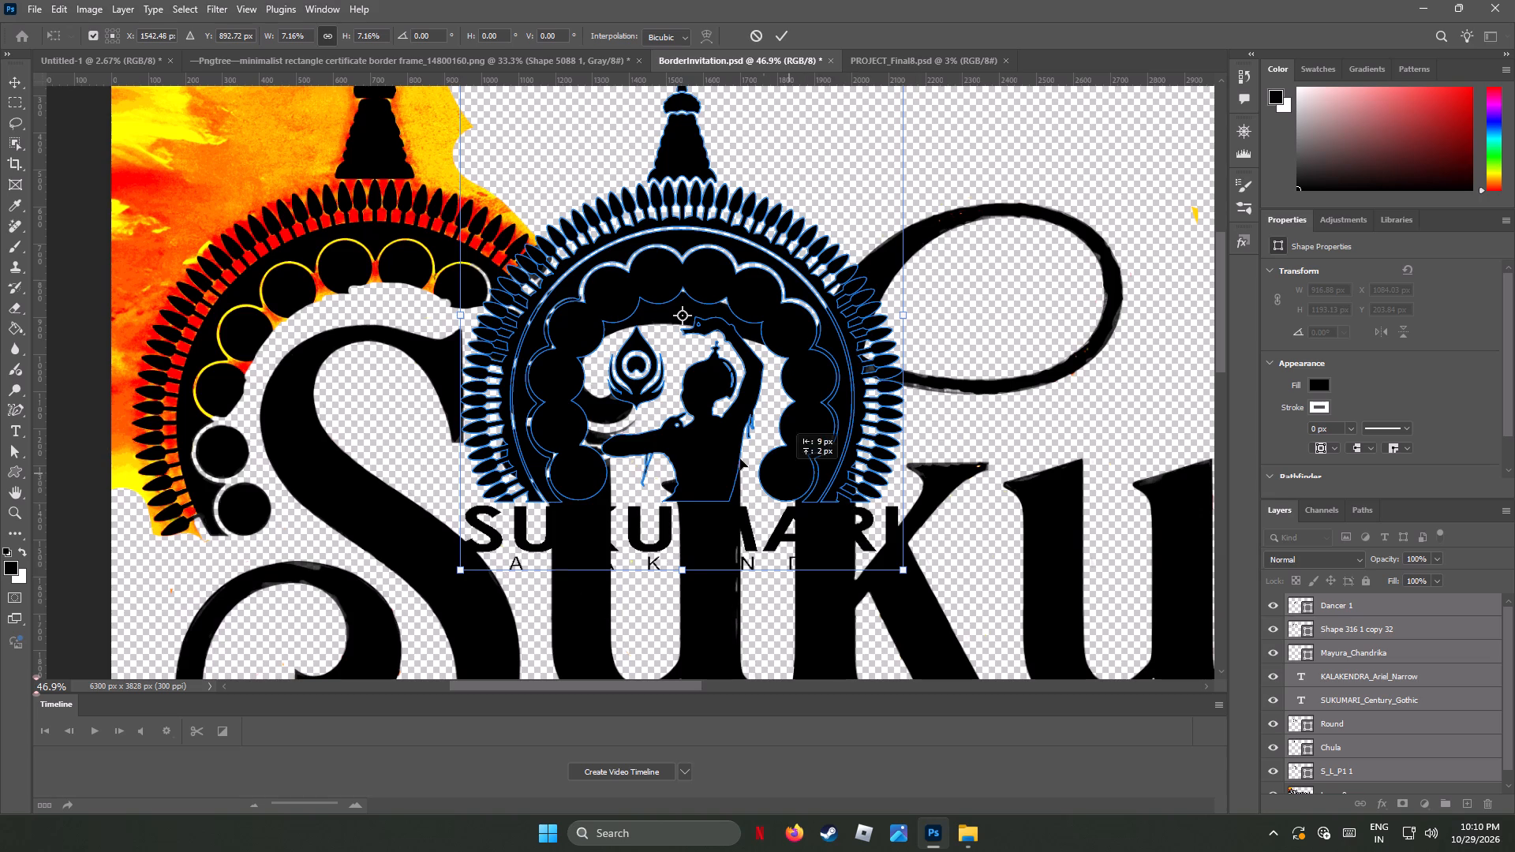
pyautogui.moveTo(740, 459); pyautogui.dragTo(448, 480)
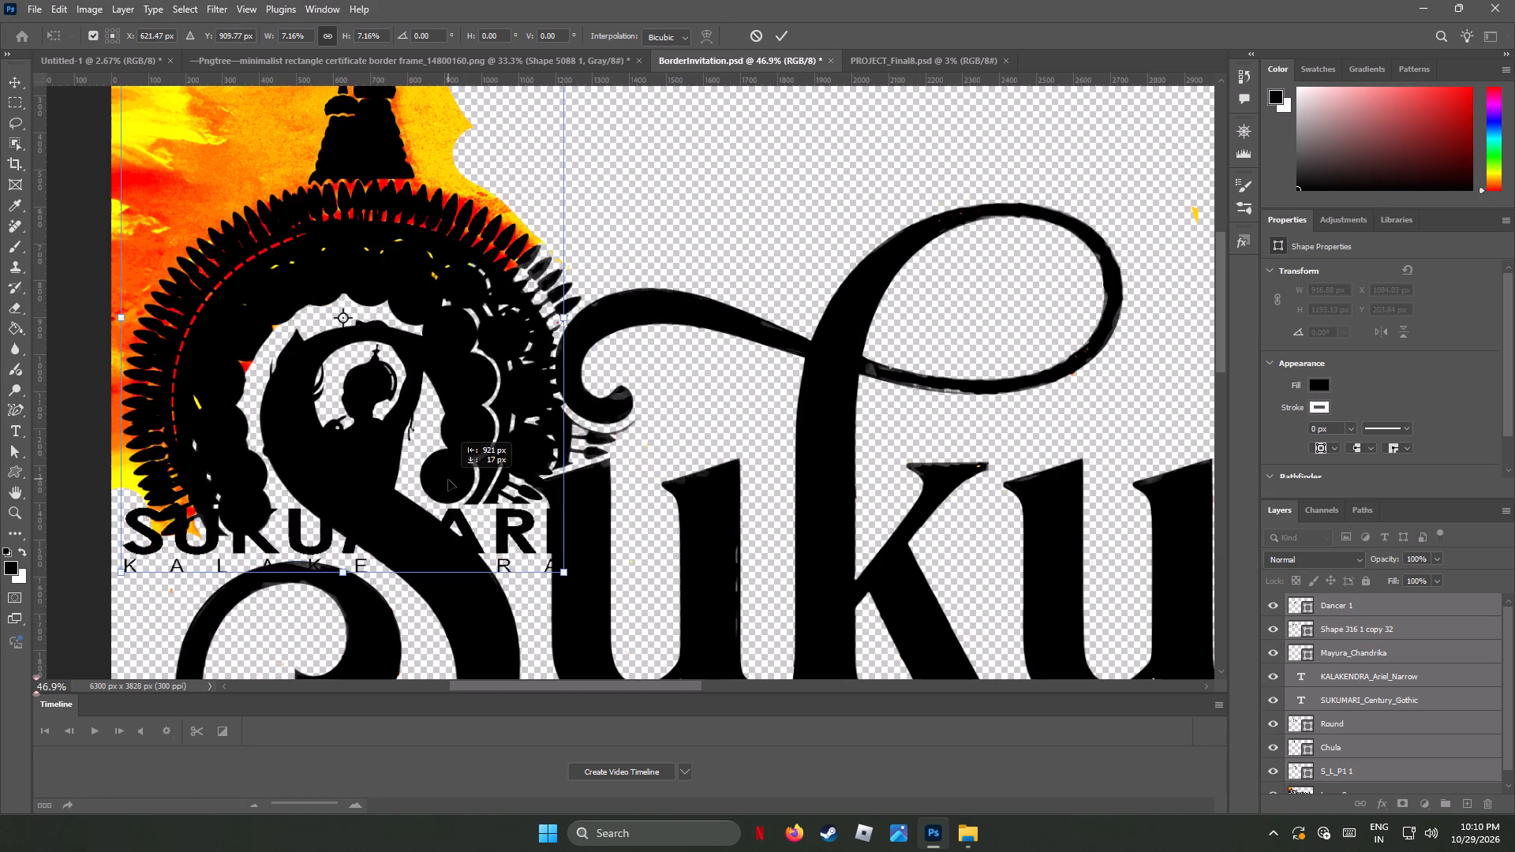
pyautogui.moveTo(448, 480); pyautogui.dragTo(454, 511)
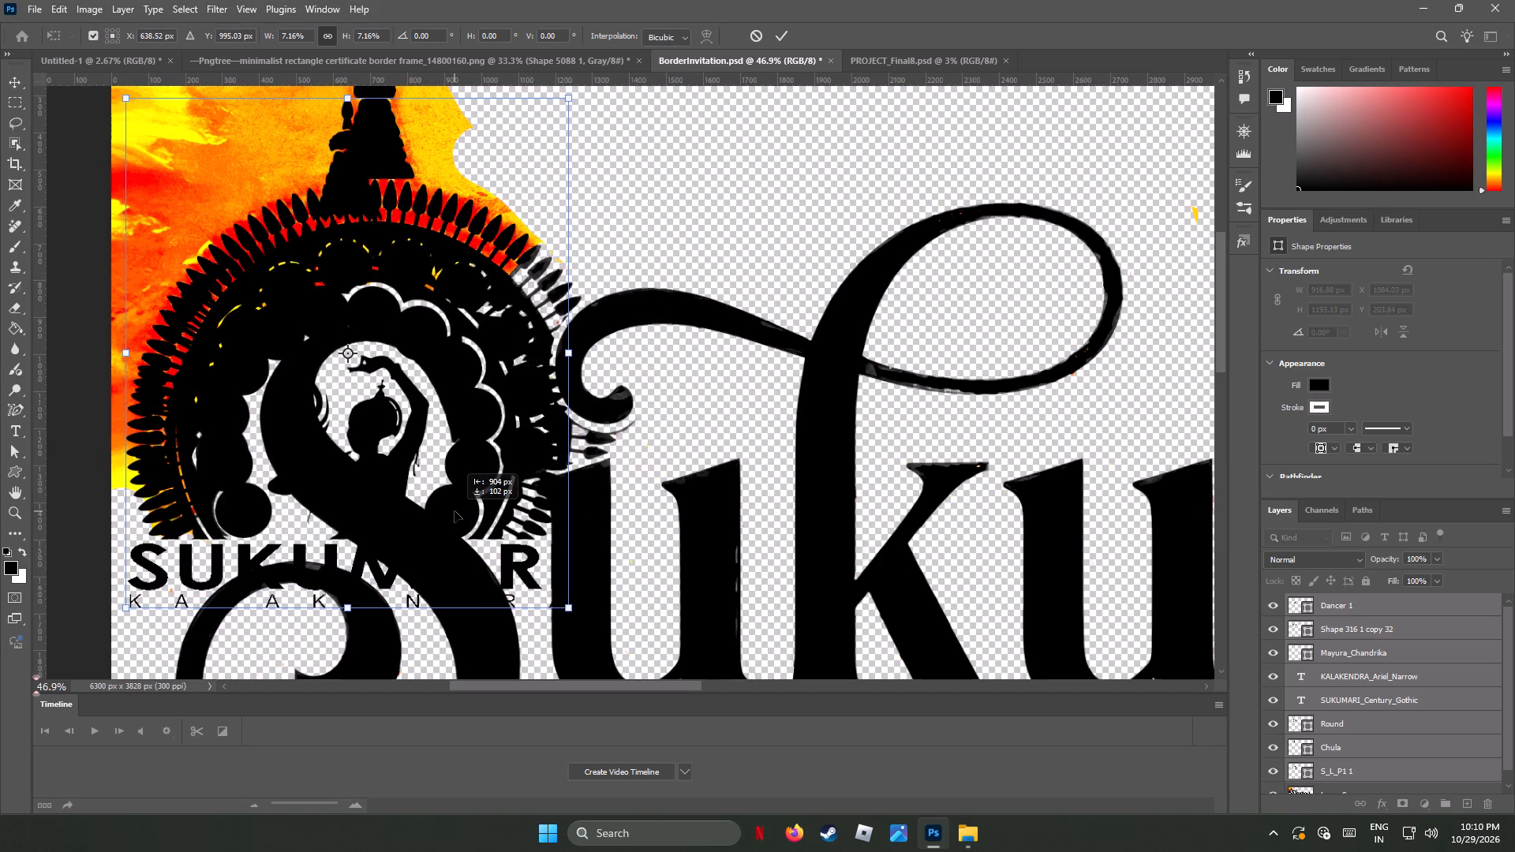
pyautogui.moveTo(454, 511); pyautogui.dragTo(462, 492)
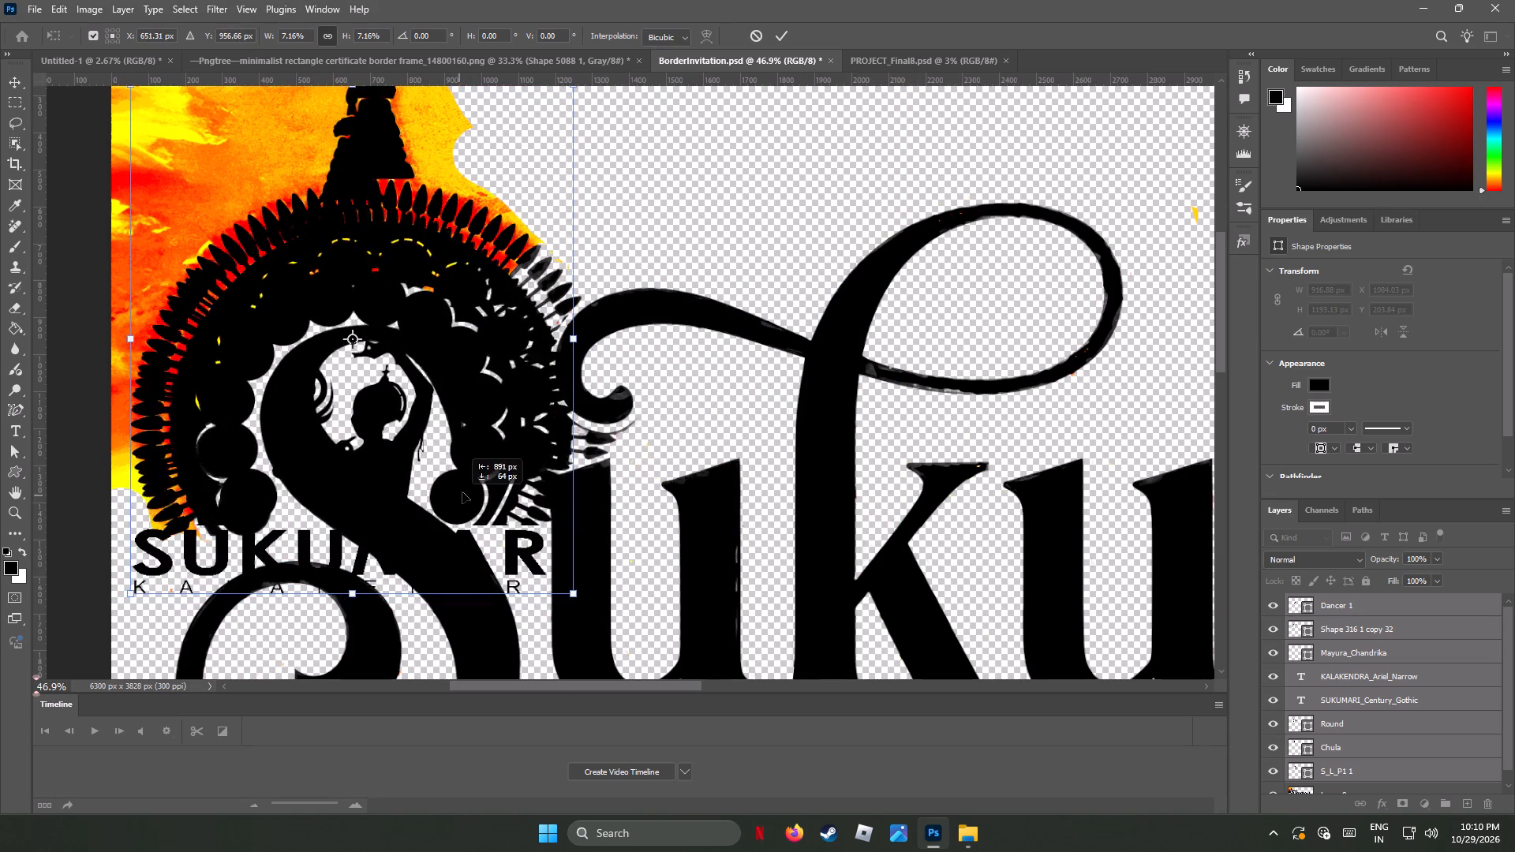
pyautogui.moveTo(462, 492); pyautogui.dragTo(461, 485)
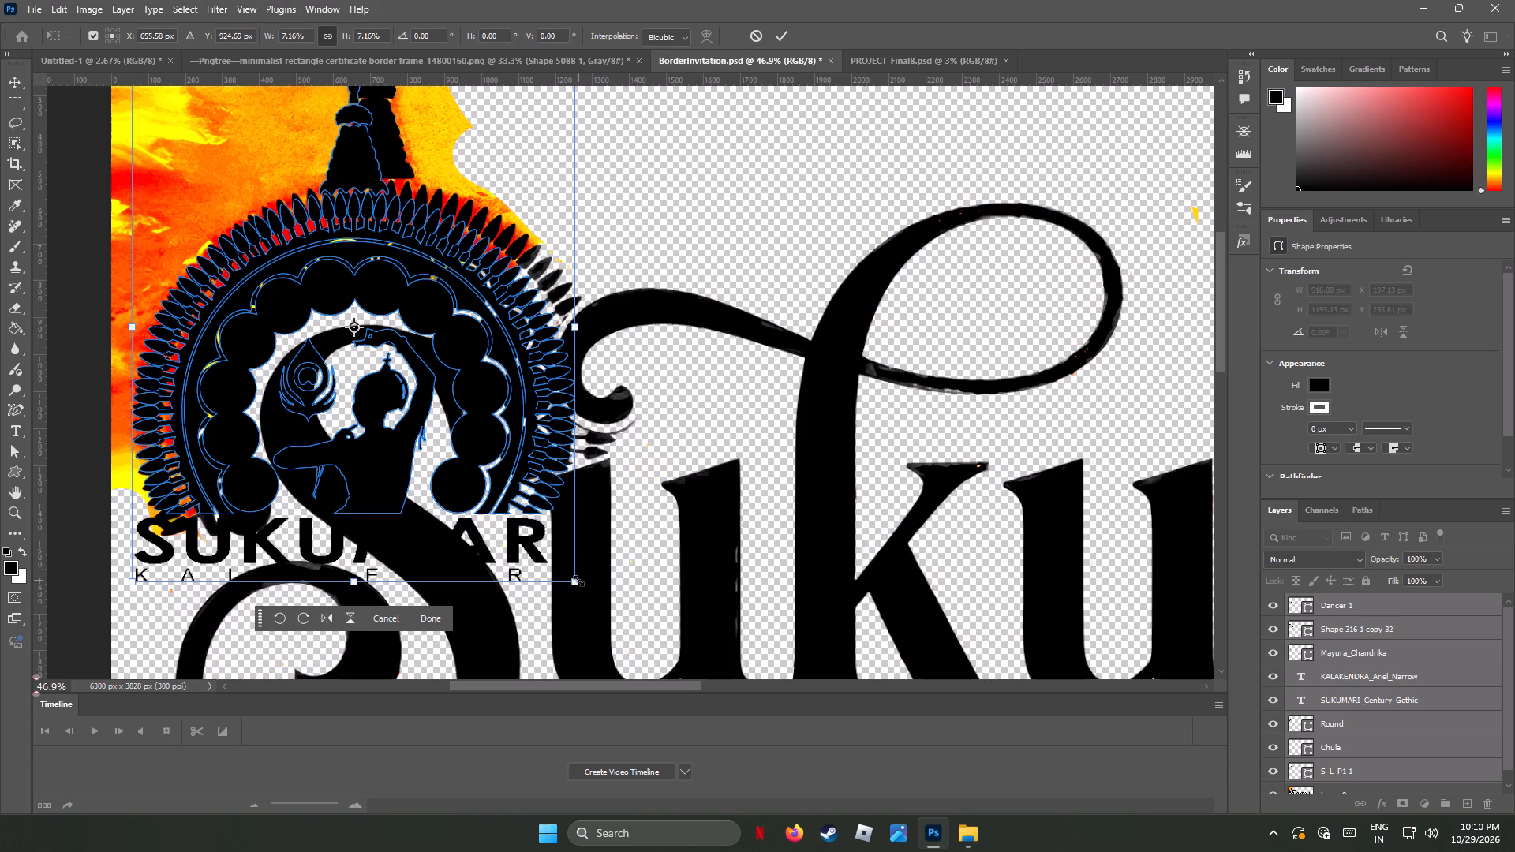
# Enlarge the logo to about 7.75% and line up its arch with the old emblem's petal ring.
pyautogui.moveTo(578, 581); pyautogui.dragTo(620, 618)
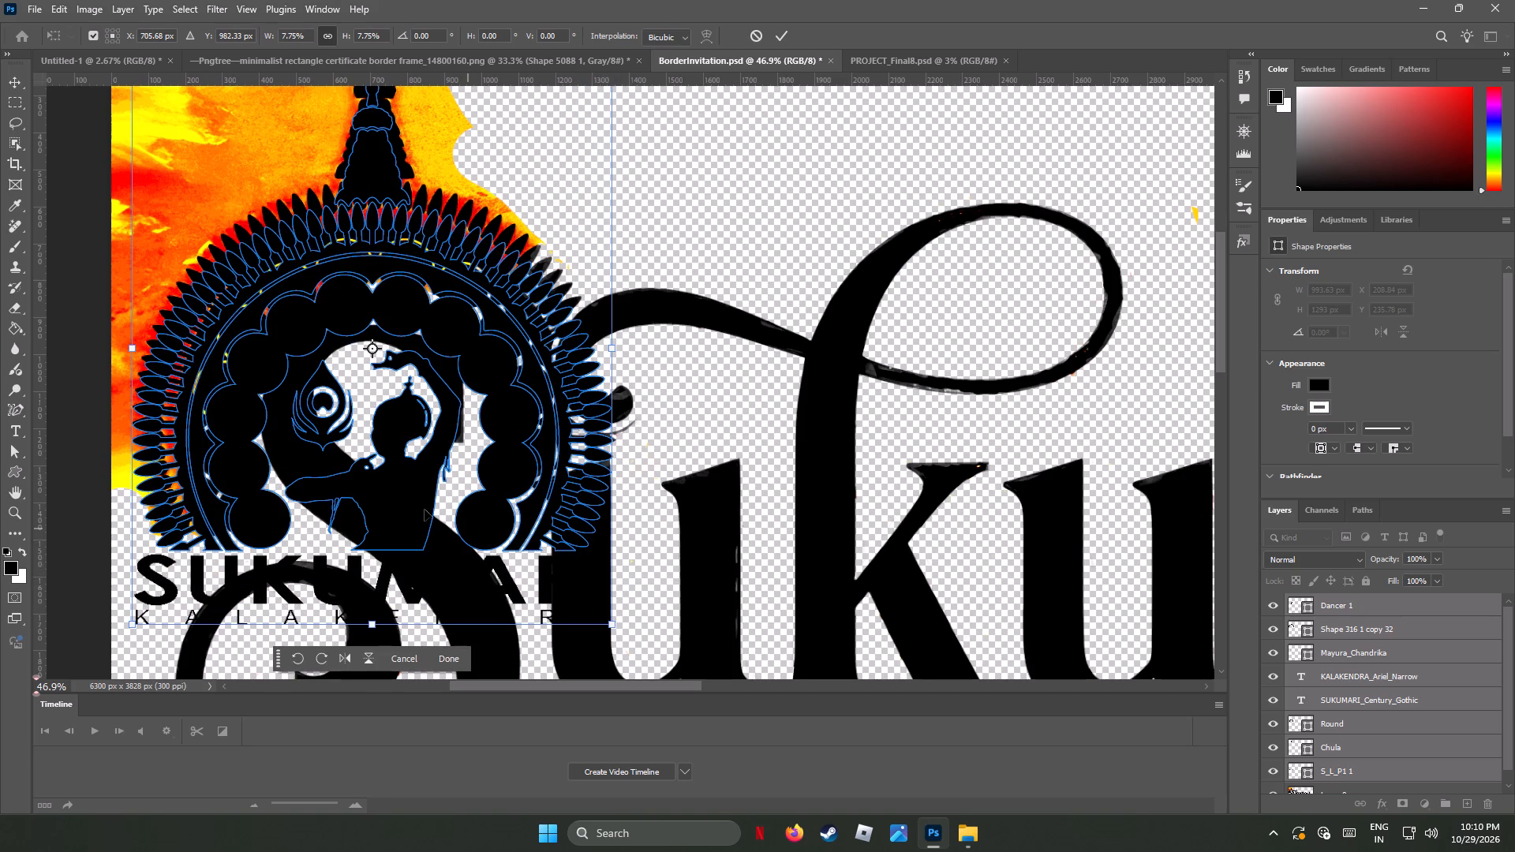
pyautogui.moveTo(406, 504); pyautogui.dragTo(394, 480)
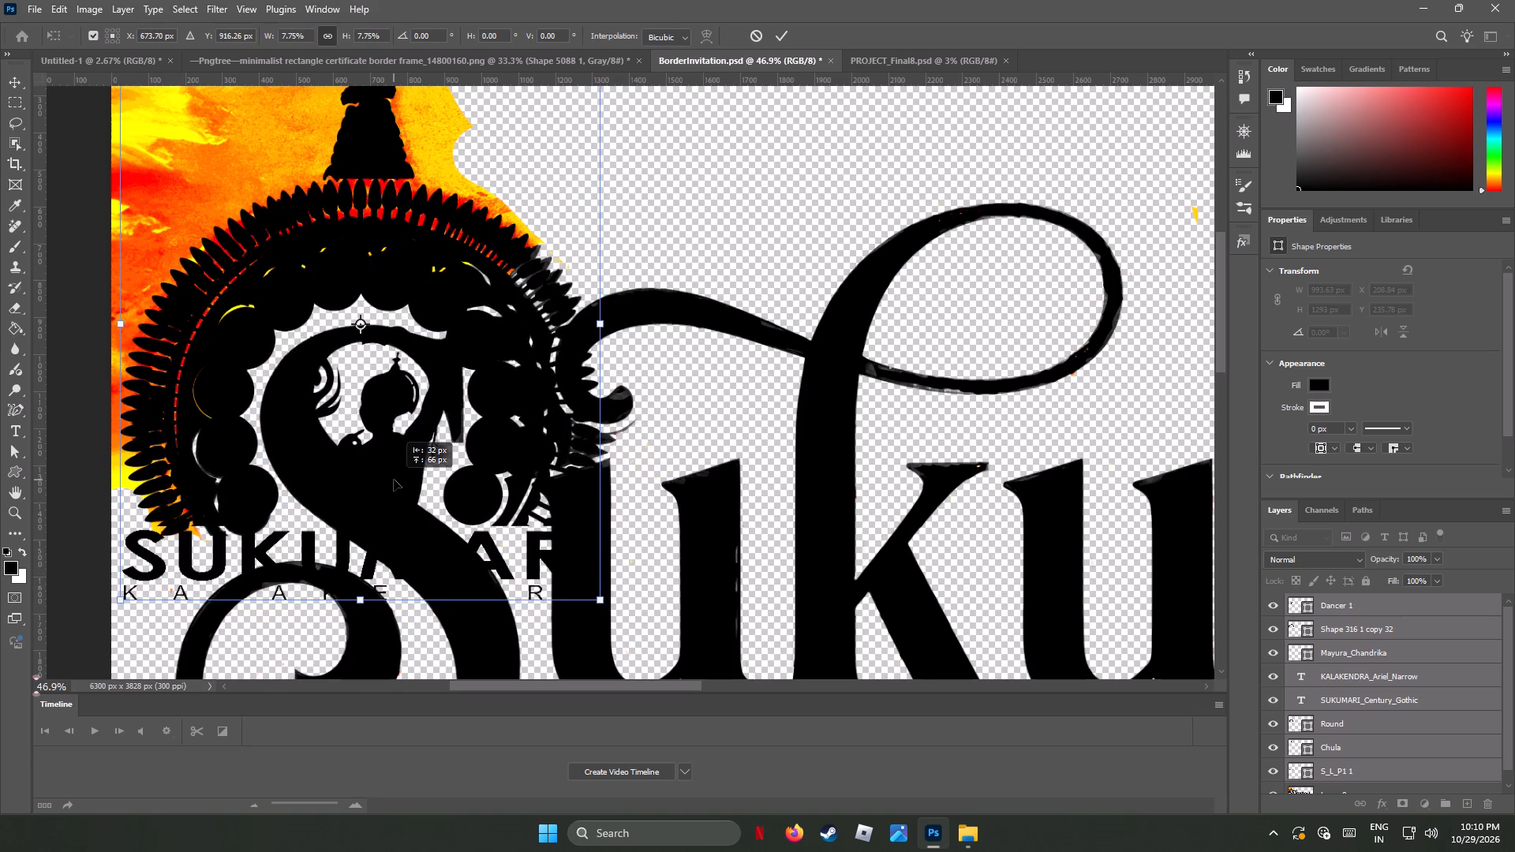
pyautogui.moveTo(394, 480); pyautogui.dragTo(392, 484)
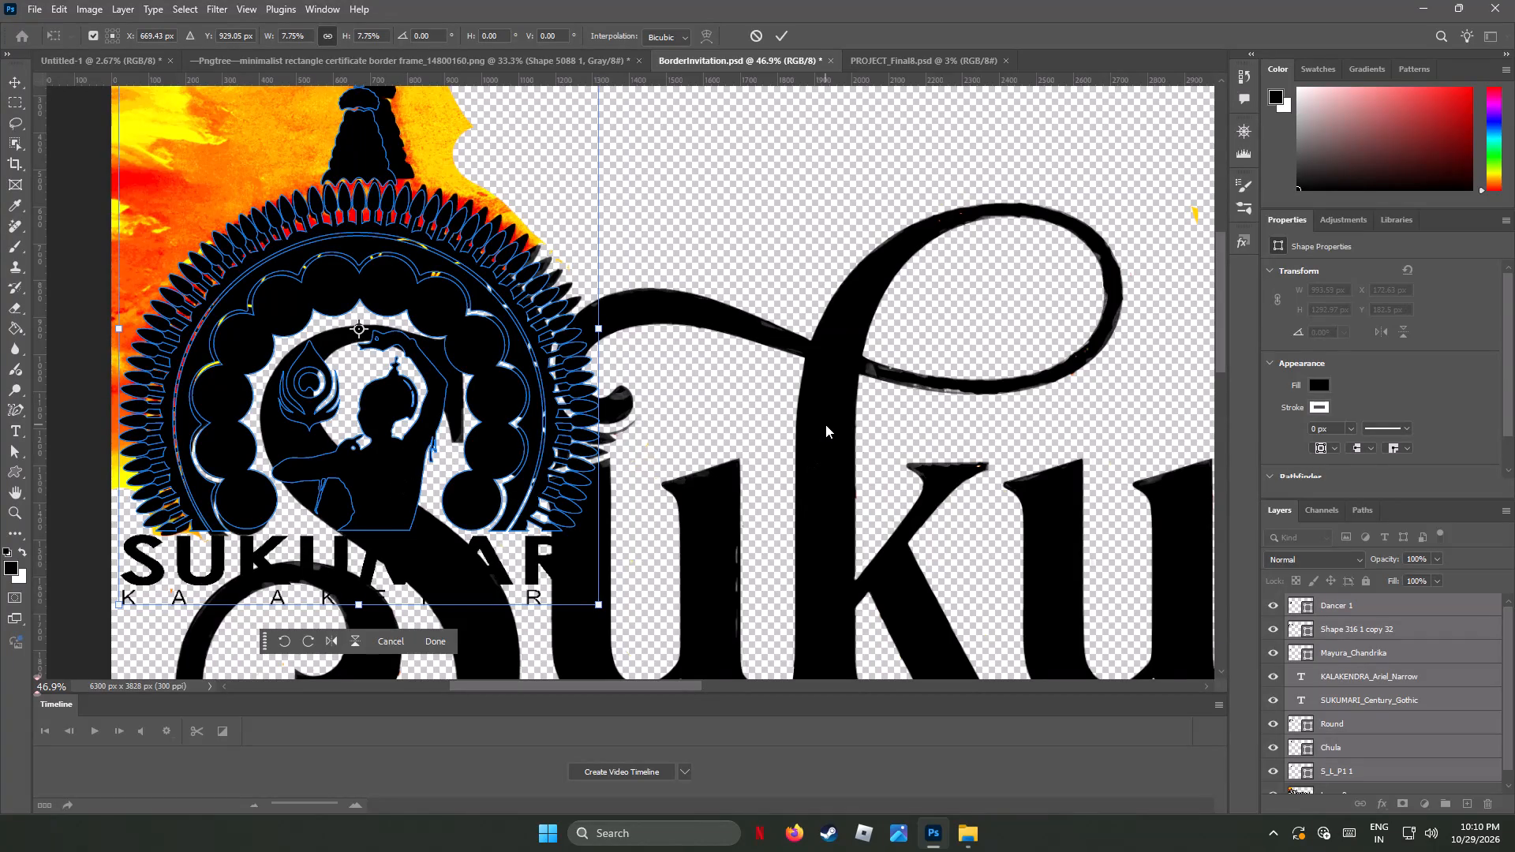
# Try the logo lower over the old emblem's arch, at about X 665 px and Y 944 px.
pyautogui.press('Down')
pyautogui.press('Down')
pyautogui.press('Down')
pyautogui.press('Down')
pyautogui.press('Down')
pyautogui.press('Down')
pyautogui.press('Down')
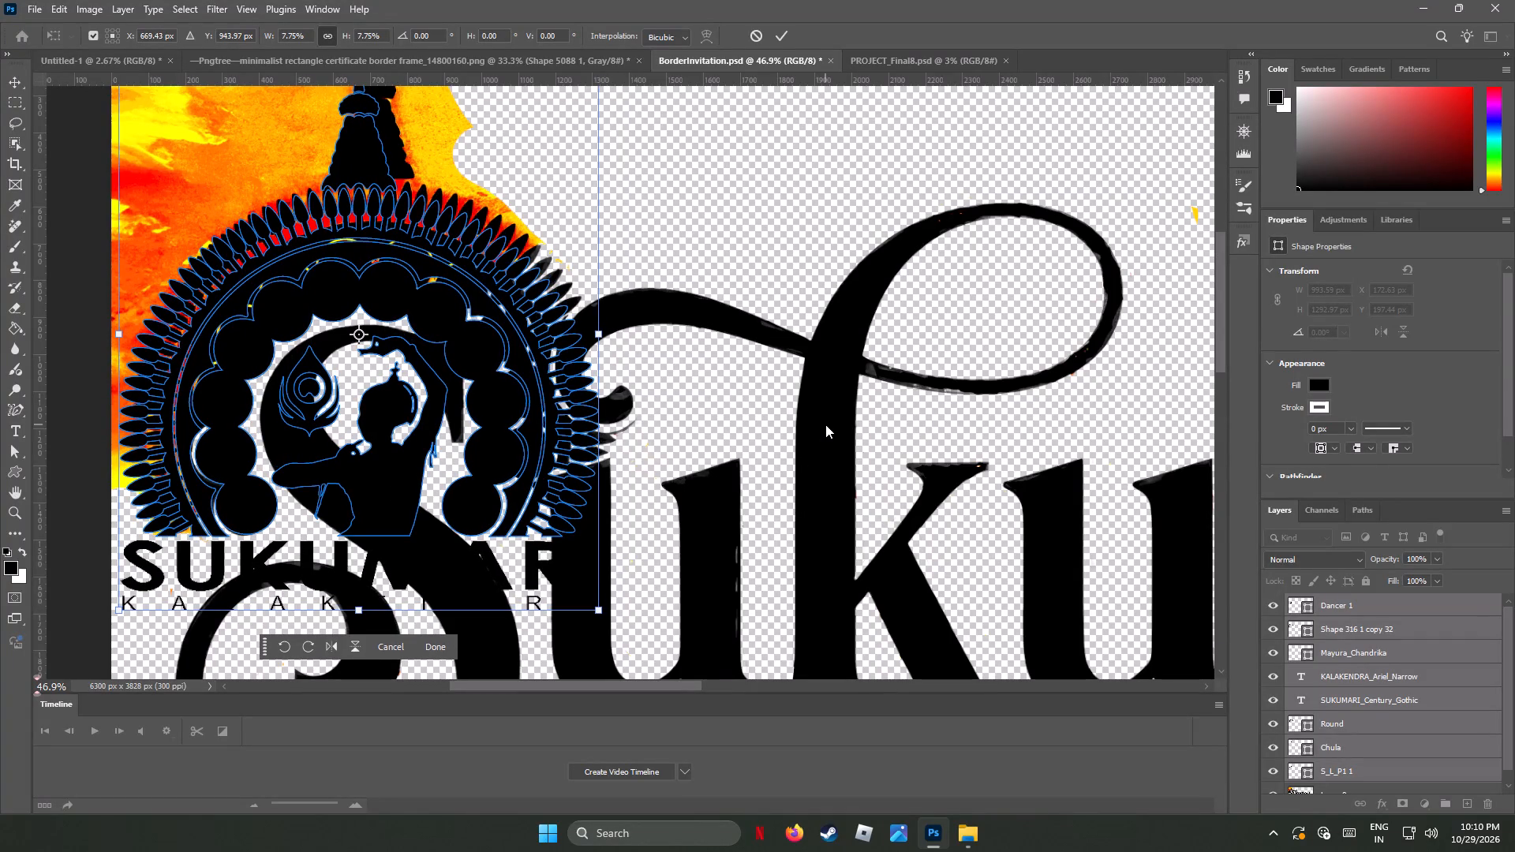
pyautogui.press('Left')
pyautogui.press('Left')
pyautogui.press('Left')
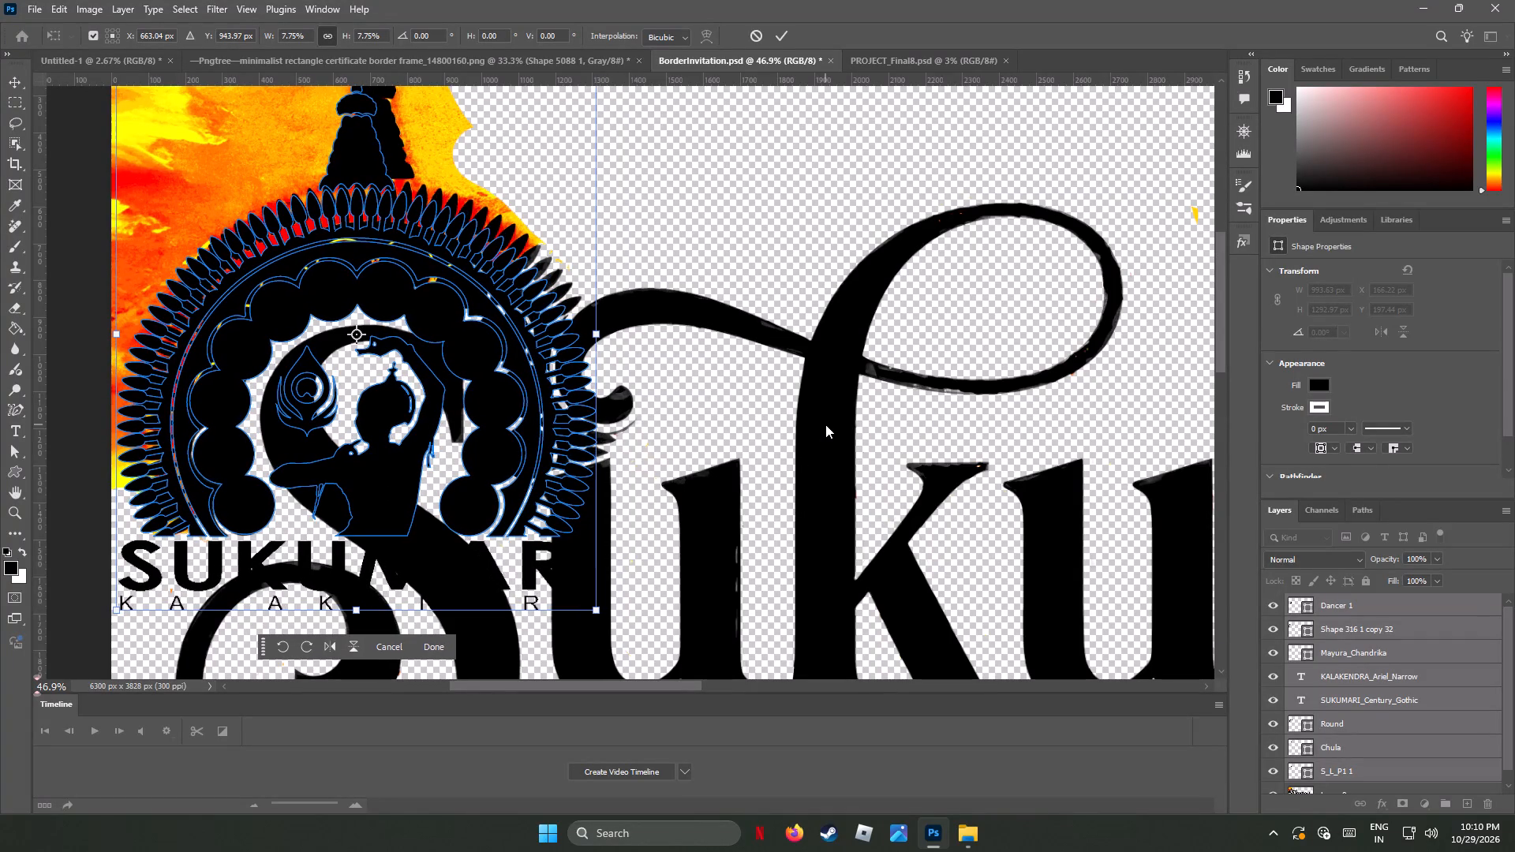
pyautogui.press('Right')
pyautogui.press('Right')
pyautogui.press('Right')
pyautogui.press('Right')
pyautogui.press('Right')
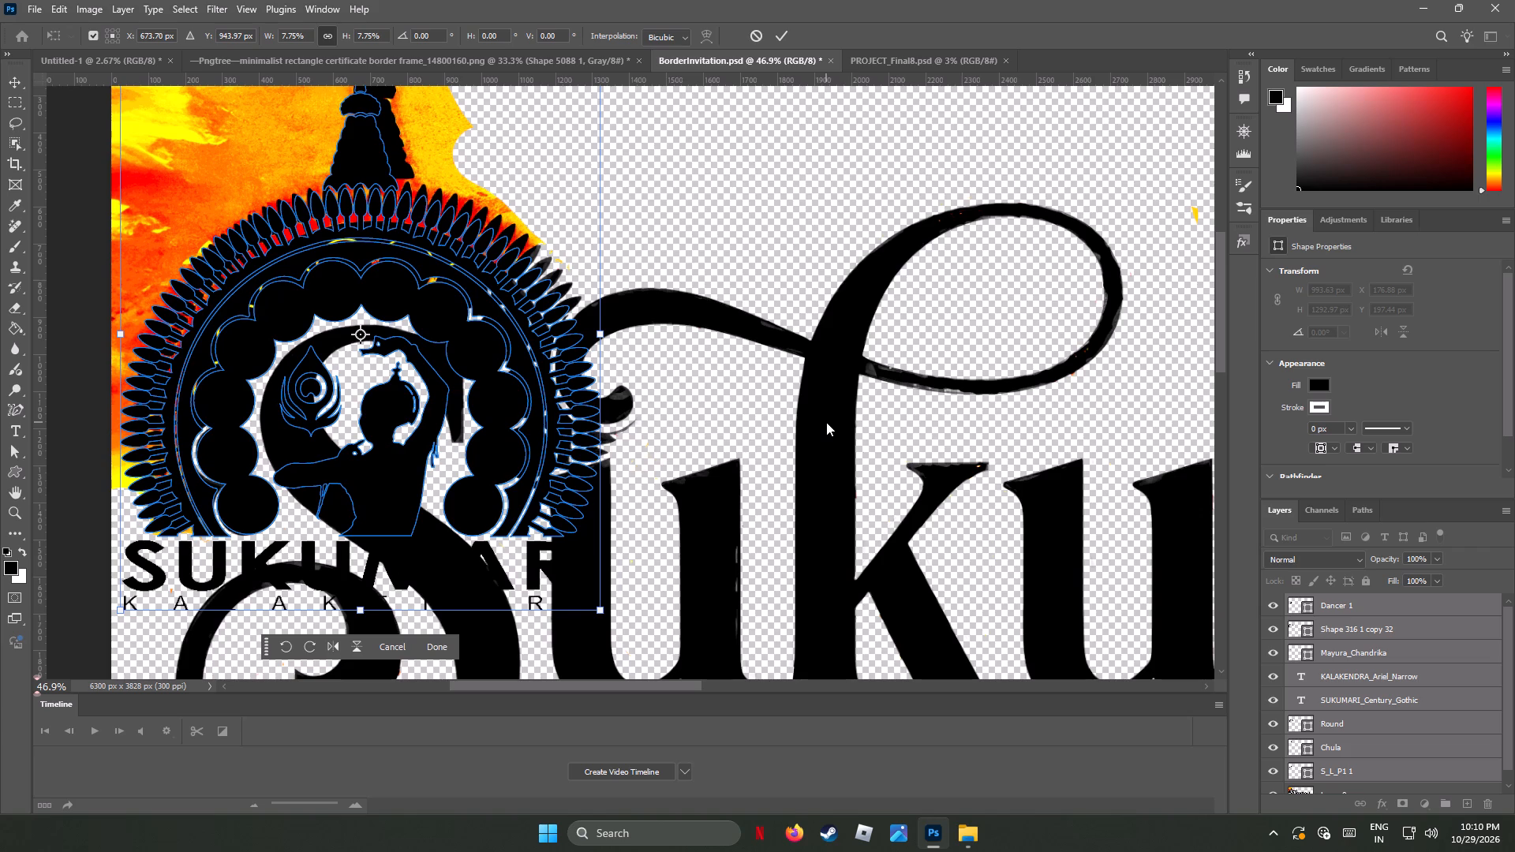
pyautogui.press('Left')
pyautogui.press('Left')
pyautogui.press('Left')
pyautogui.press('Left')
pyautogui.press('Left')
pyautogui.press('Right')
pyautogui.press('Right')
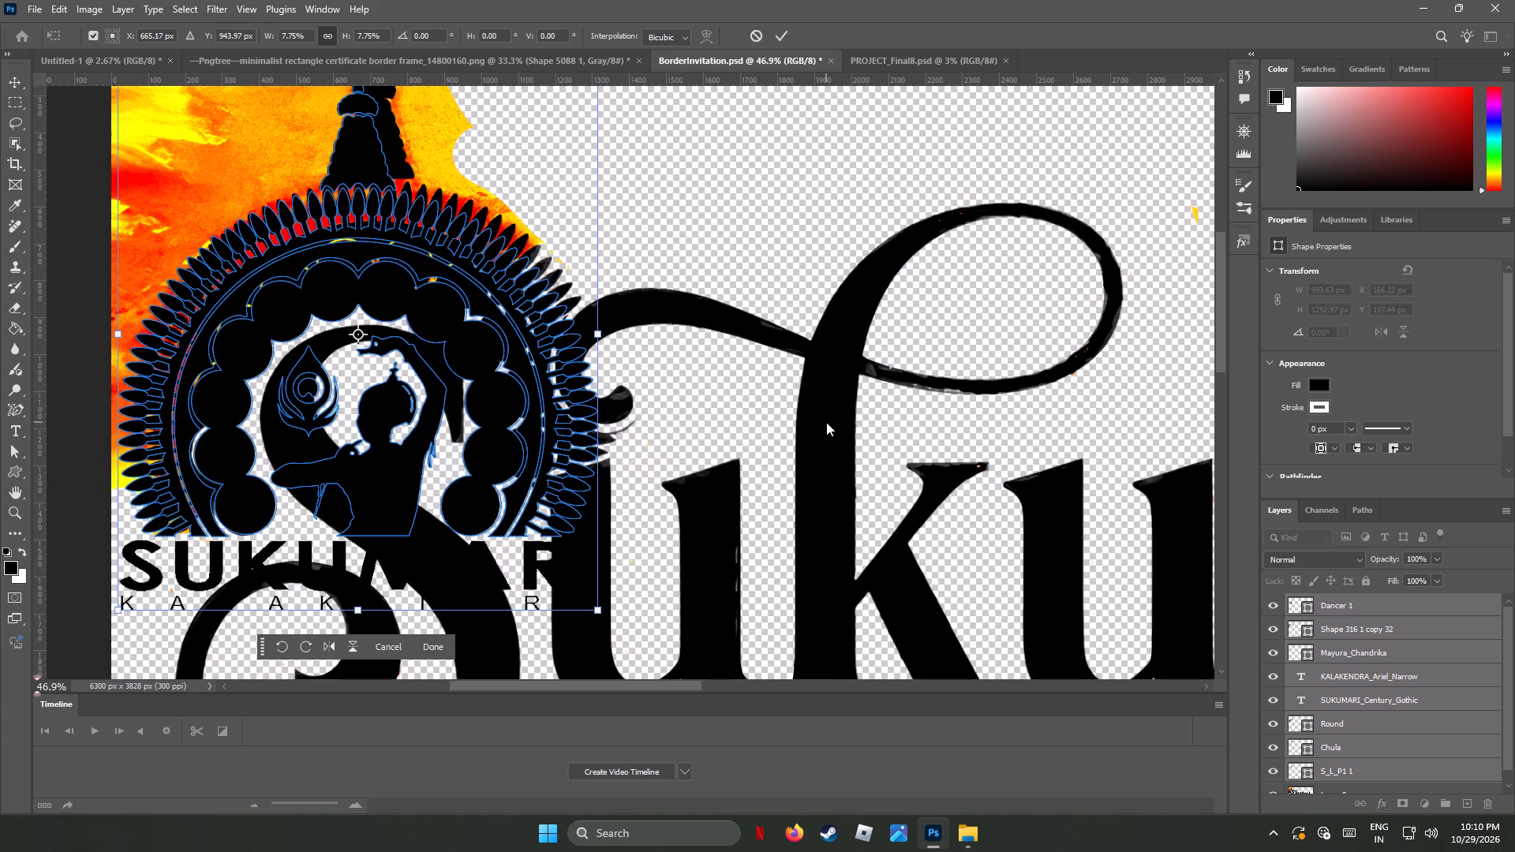
# Nudge the logo to about X 710 px and Y 910 px to line its arch up with the old emblem.
pyautogui.press('Right')
pyautogui.press('Right')
pyautogui.press('Right')
pyautogui.press('Right')
pyautogui.press('Right')
pyautogui.press('Right')
pyautogui.press('Right')
pyautogui.press('Right')
pyautogui.press('Right')
pyautogui.press('Right')
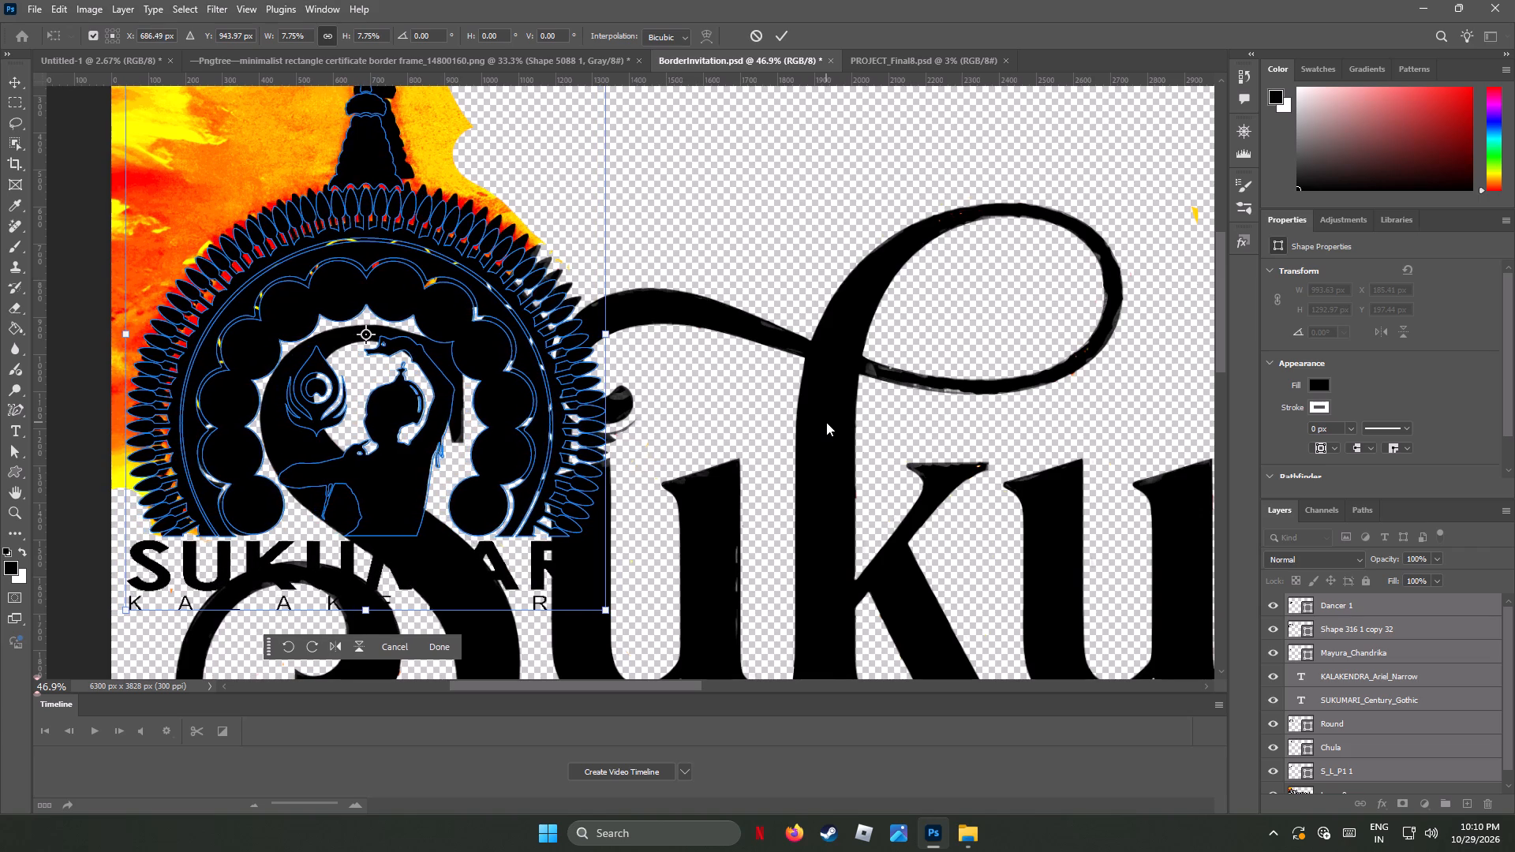
pyautogui.press('Right')
pyautogui.press('Right')
pyautogui.press('Right')
pyautogui.press('Right')
pyautogui.press('Right')
pyautogui.press('Right')
pyautogui.press('Right')
pyautogui.press('Right')
pyautogui.press('Right')
pyautogui.press('Right')
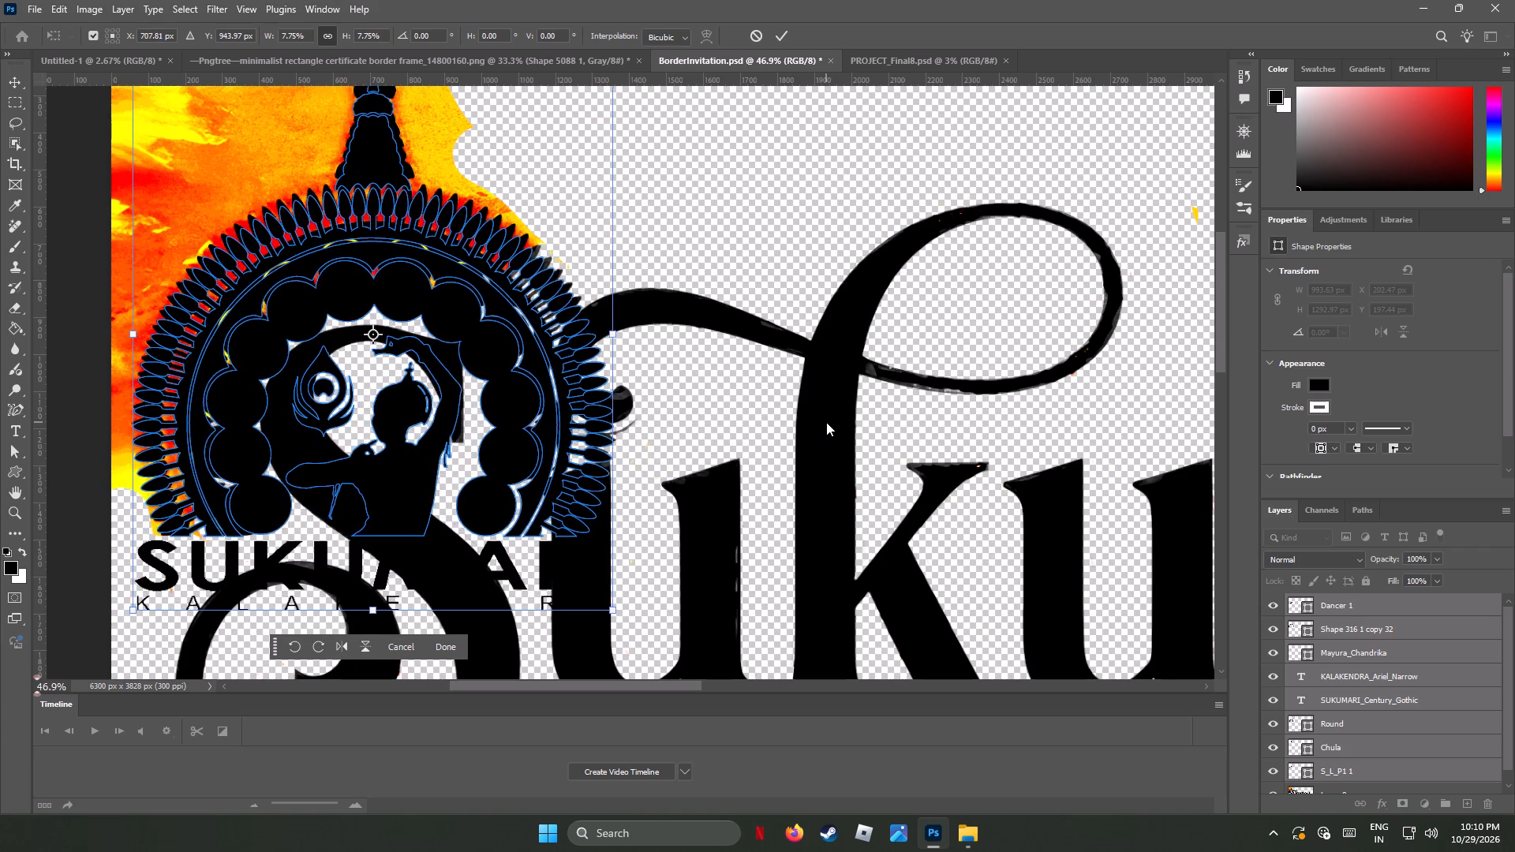
pyautogui.press('Right')
pyautogui.press('Right')
pyautogui.press('Up')
pyautogui.press('Up')
pyautogui.press('Up')
pyautogui.press('Up')
pyautogui.press('Up')
pyautogui.press('Up')
pyautogui.press('Up')
pyautogui.press('Up')
pyautogui.press('Up')
pyautogui.press('Up')
pyautogui.press('Up')
pyautogui.press('Up')
pyautogui.press('Up')
pyautogui.press('Up')
pyautogui.press('Up')
pyautogui.press('Up')
pyautogui.press('Up')
pyautogui.press('Up')
pyautogui.press('Up')
pyautogui.press('Up')
pyautogui.press('Up')
pyautogui.press('Up')
pyautogui.press('Up')
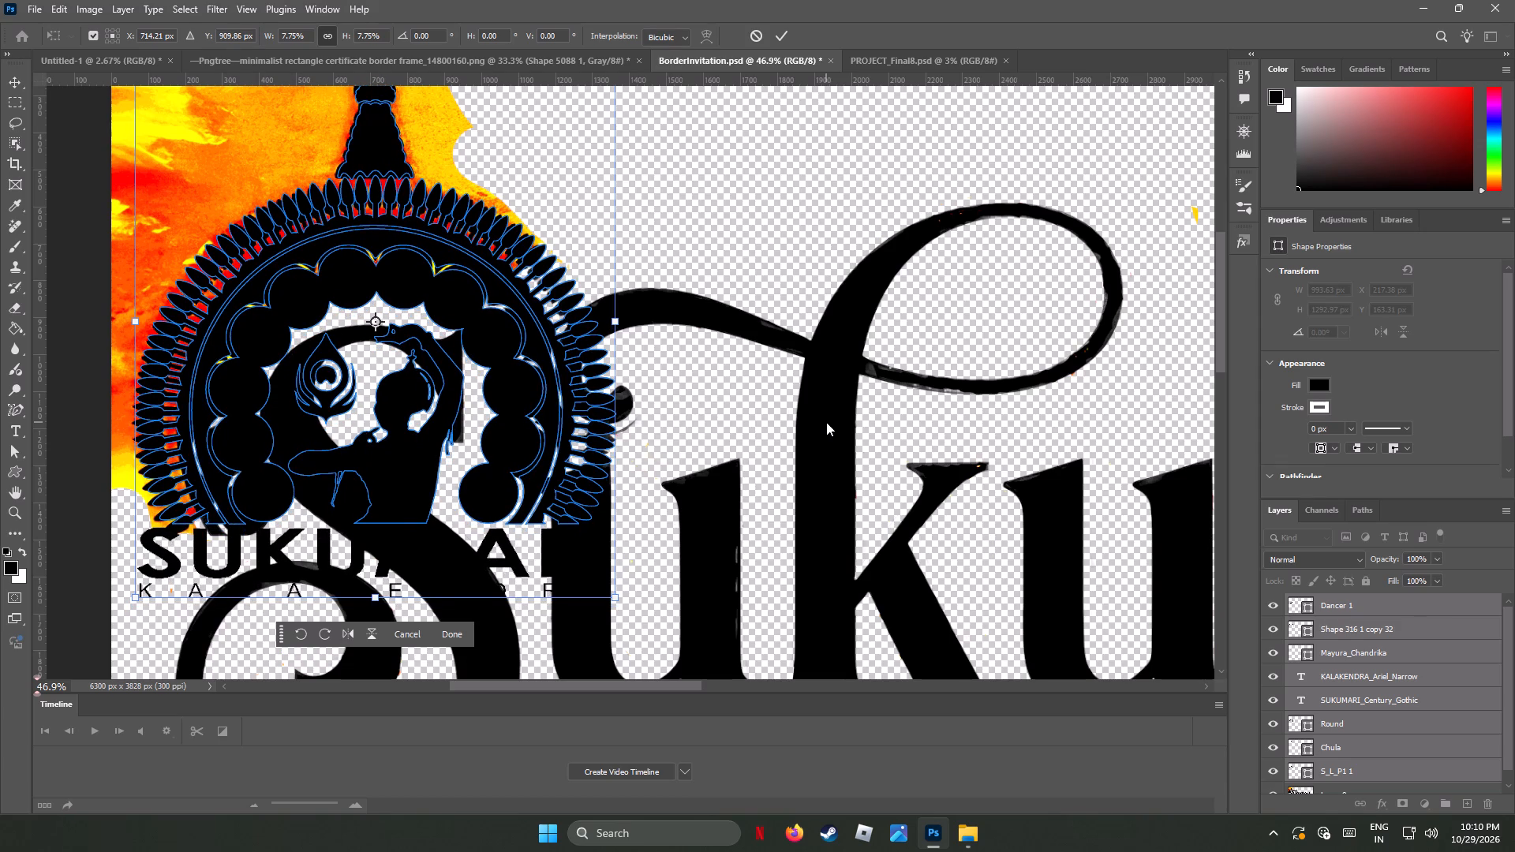
pyautogui.press('Left')
pyautogui.press('Left')
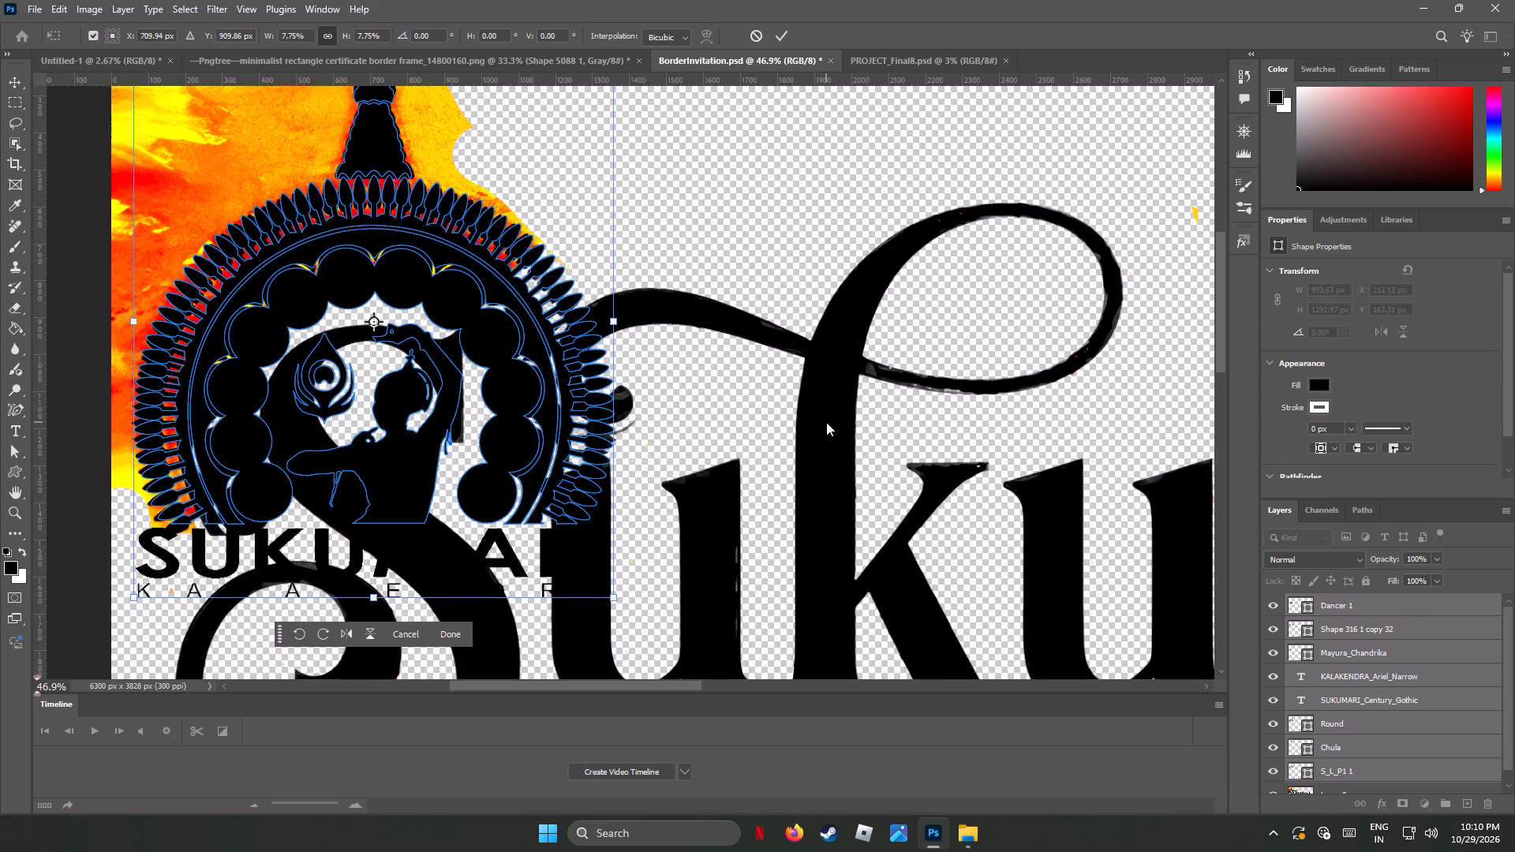
# Enlarge the logo slightly to about 7.78% and apply the transform.
pyautogui.click(611, 598)
pyautogui.moveTo(614, 598); pyautogui.dragTo(620, 603)
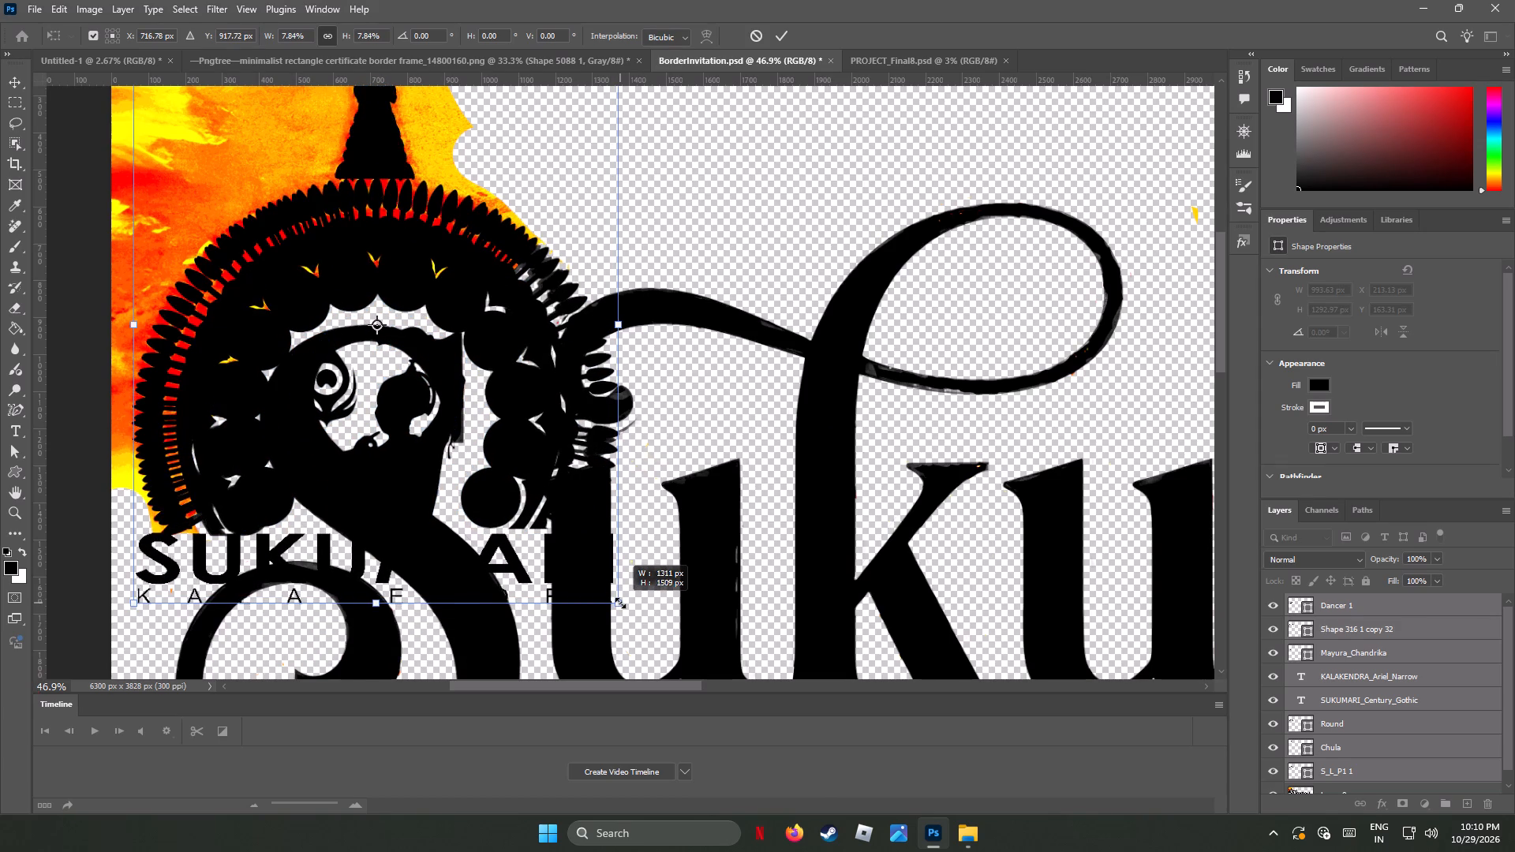
pyautogui.moveTo(620, 603); pyautogui.dragTo(619, 598)
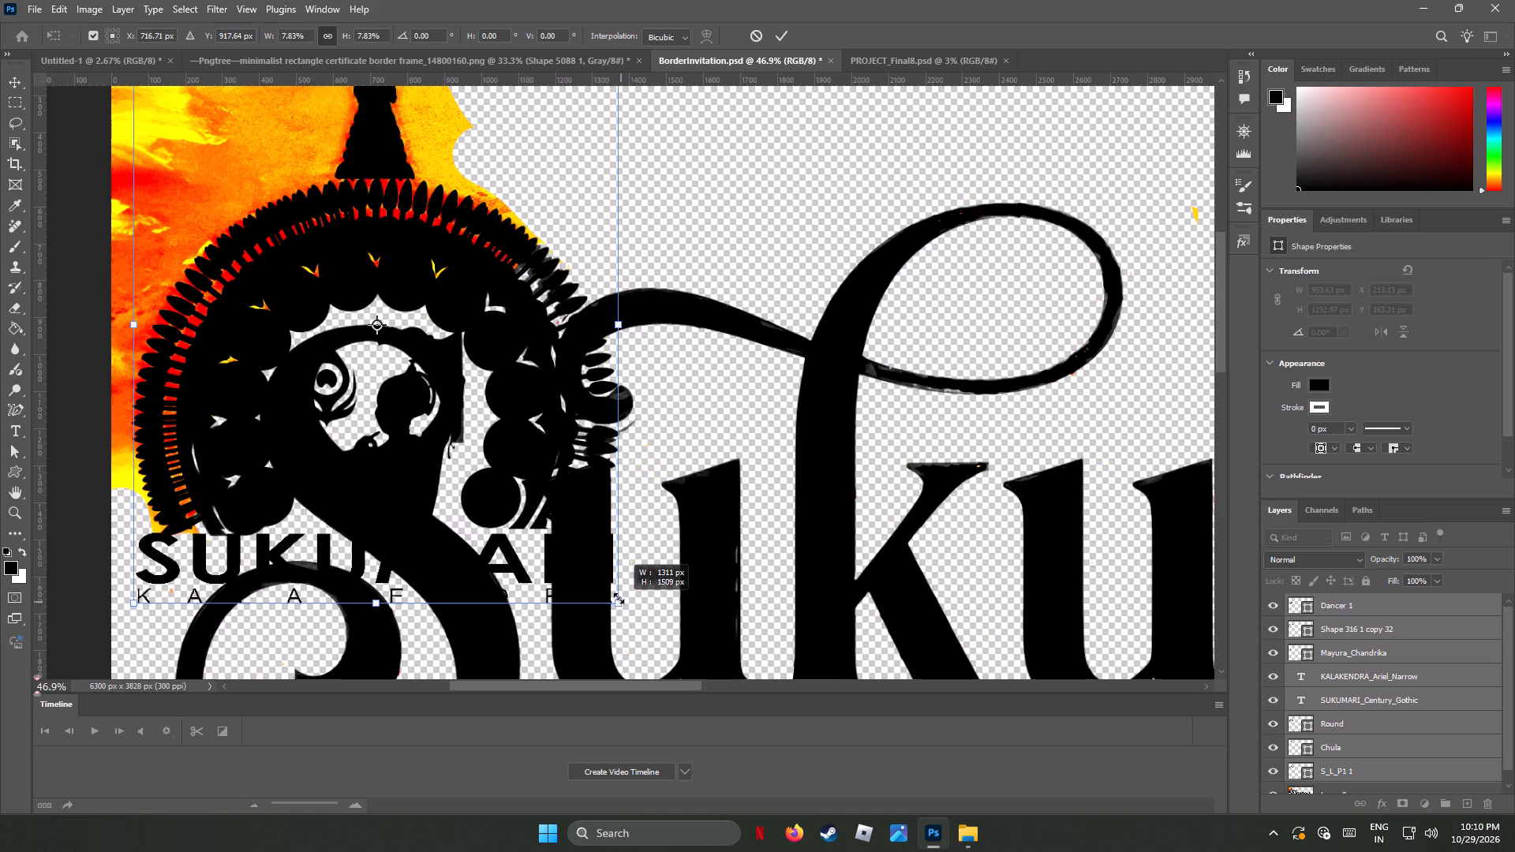
pyautogui.moveTo(619, 598); pyautogui.dragTo(621, 595)
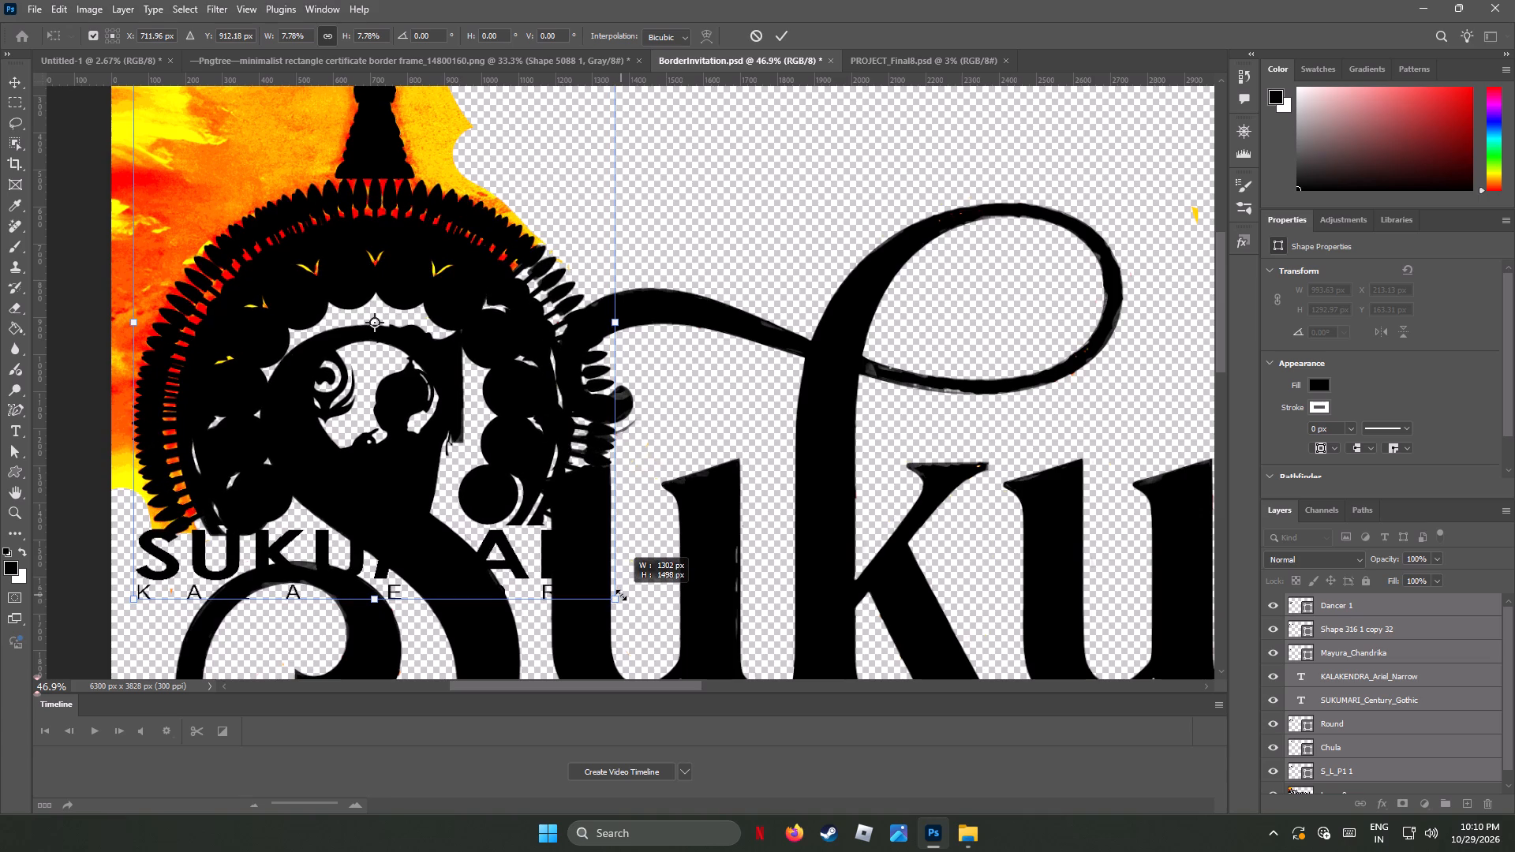
pyautogui.moveTo(621, 595); pyautogui.dragTo(622, 596)
pyautogui.click(21, 84)
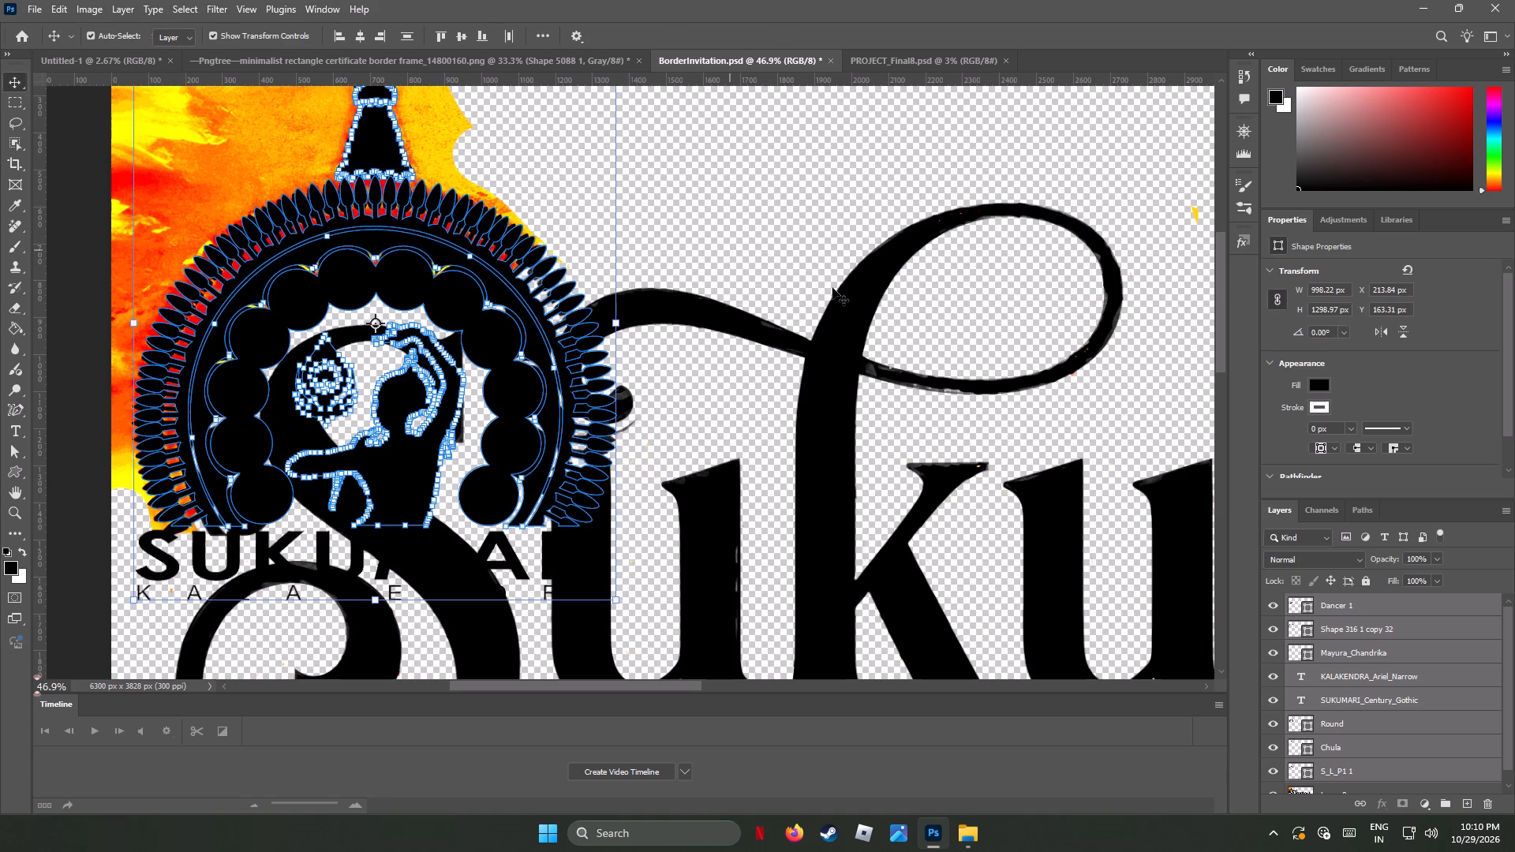
# Fine-tune the logo's height over the old arch, nudging it up to about Y 157 px, and deselect it.
pyautogui.press('Up')
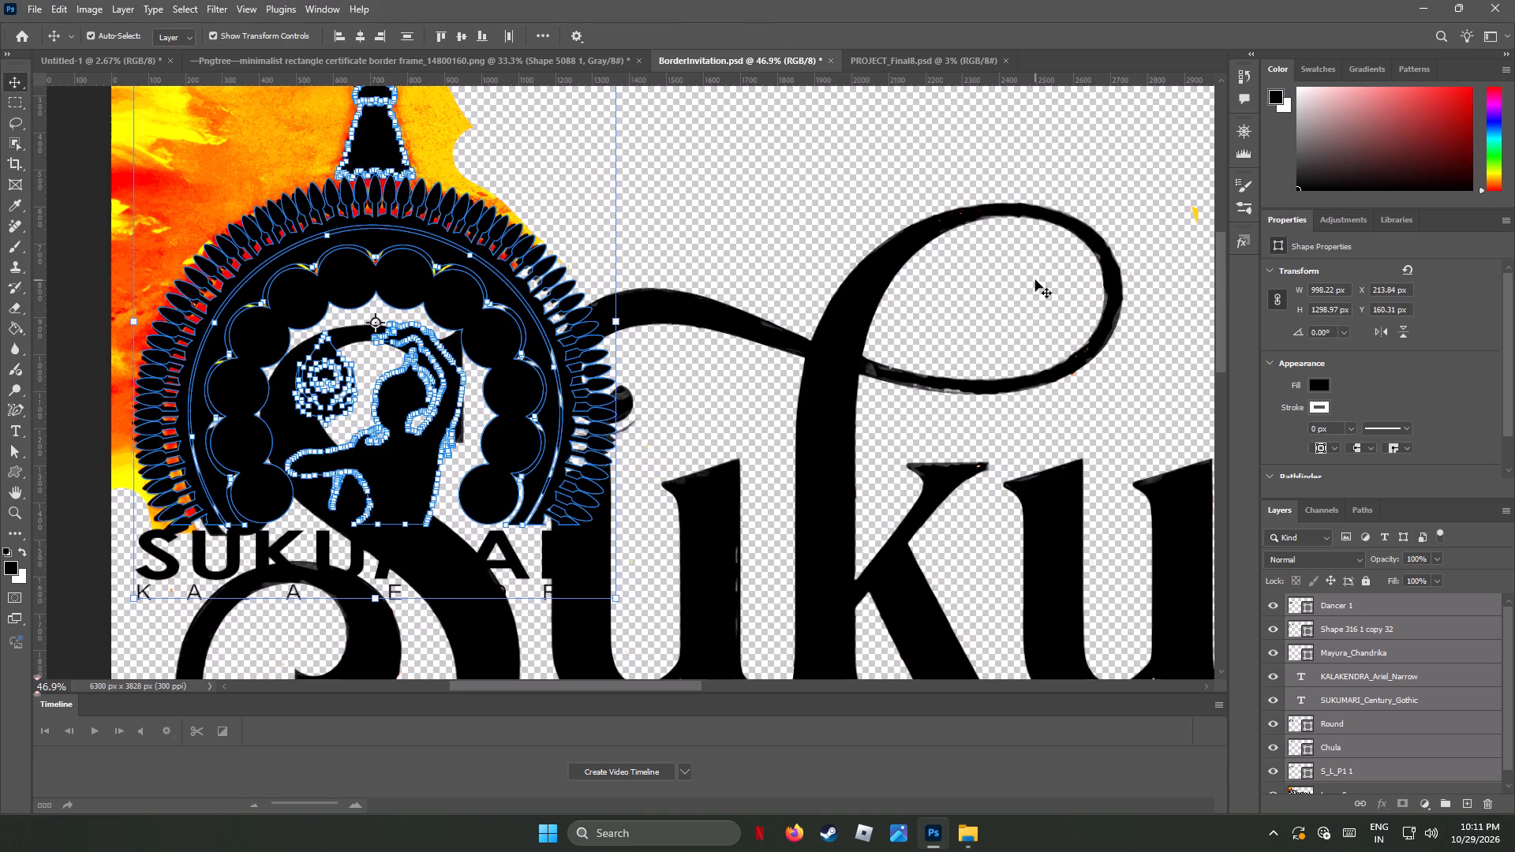
pyautogui.press('Up')
pyautogui.press('Up')
pyautogui.press('Up')
pyautogui.press('Up')
pyautogui.press('Up')
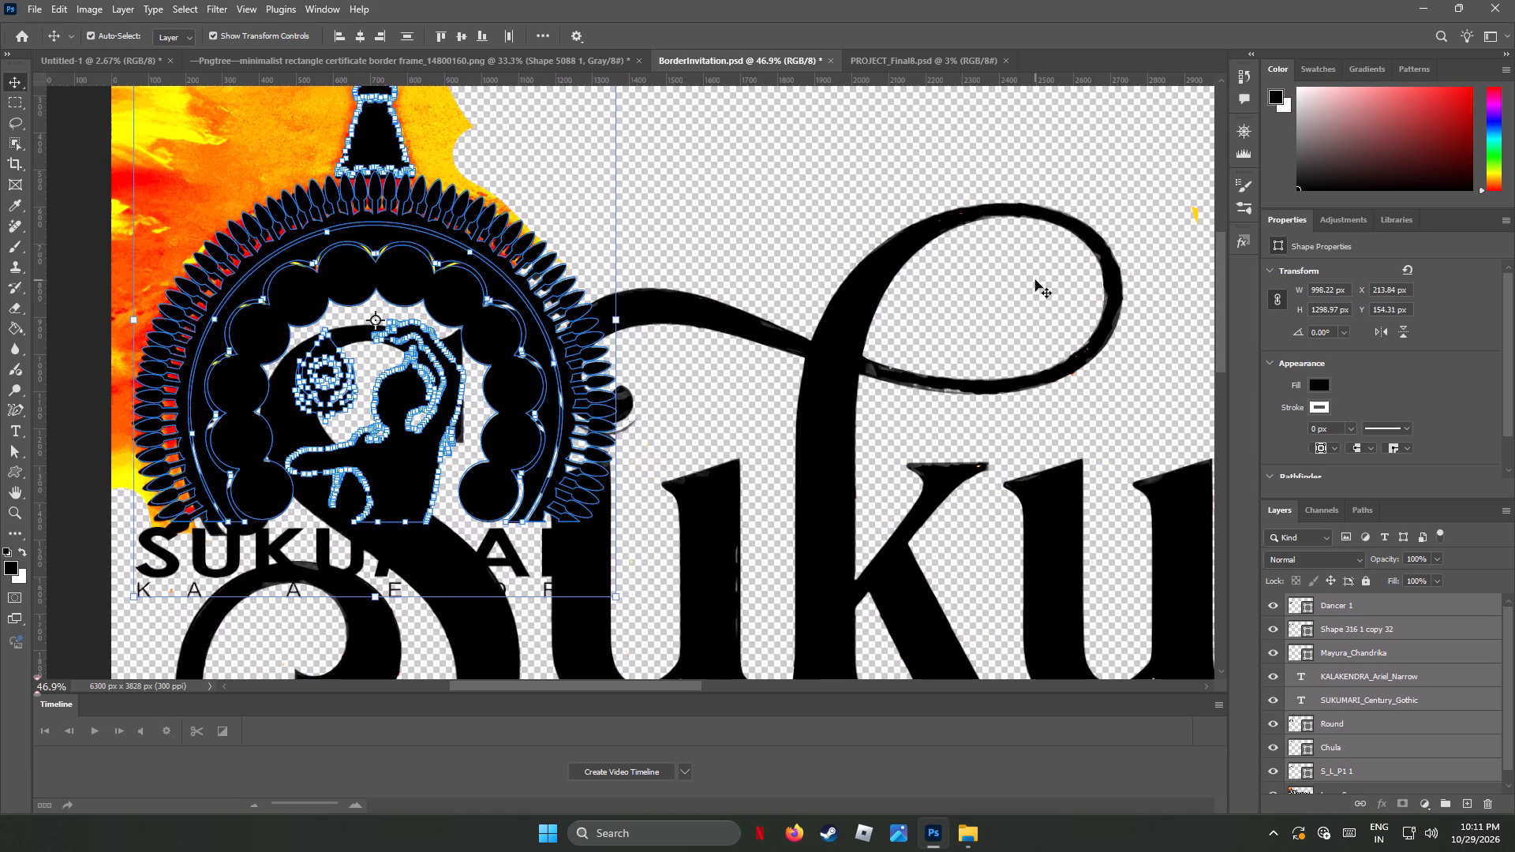
pyautogui.press('Down')
pyautogui.press('Down')
pyautogui.press('Down')
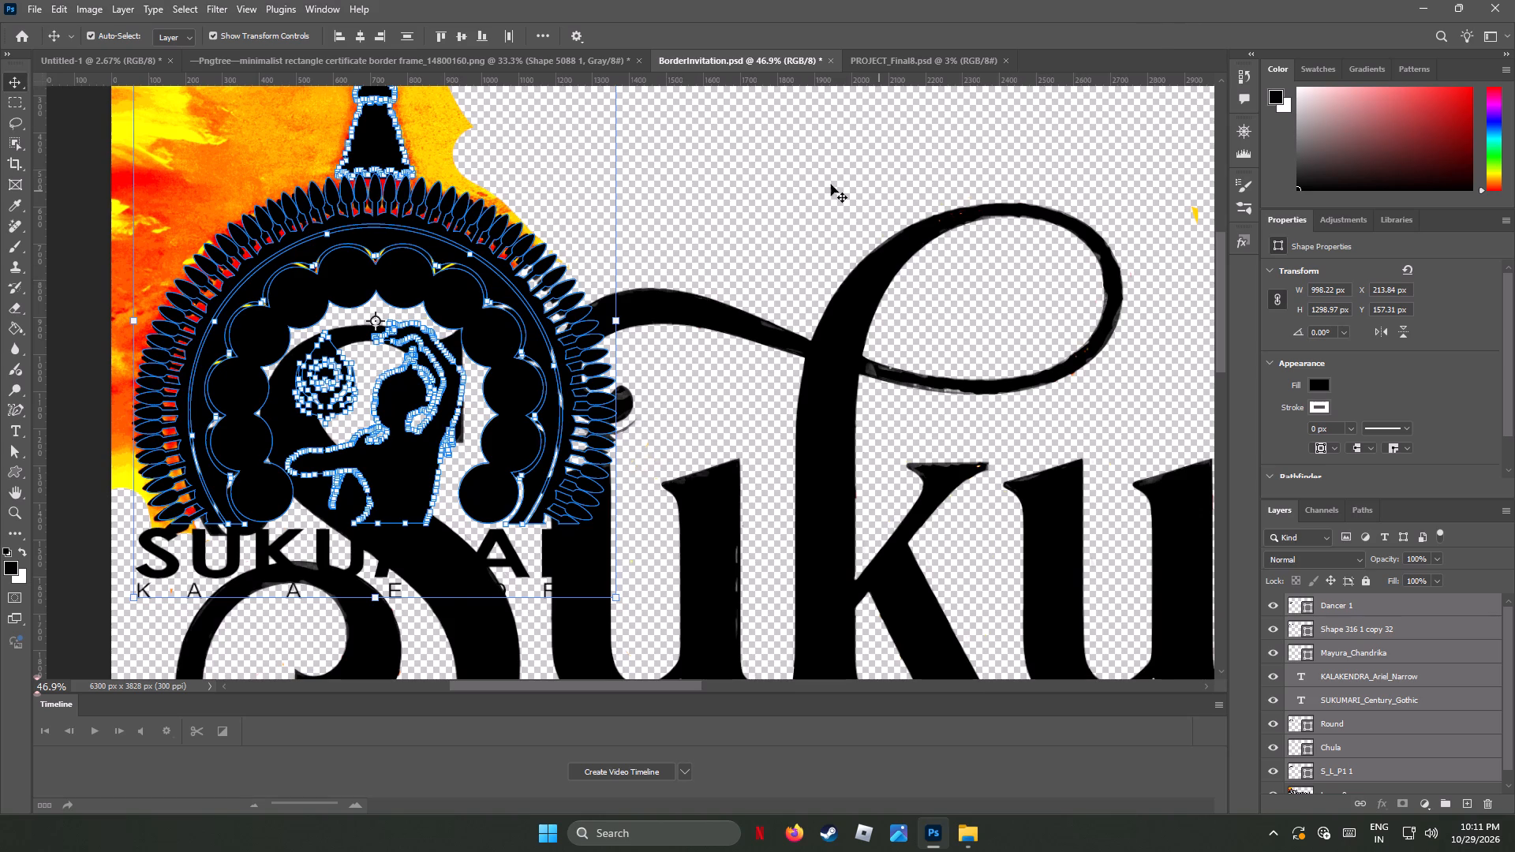
pyautogui.click(778, 172)
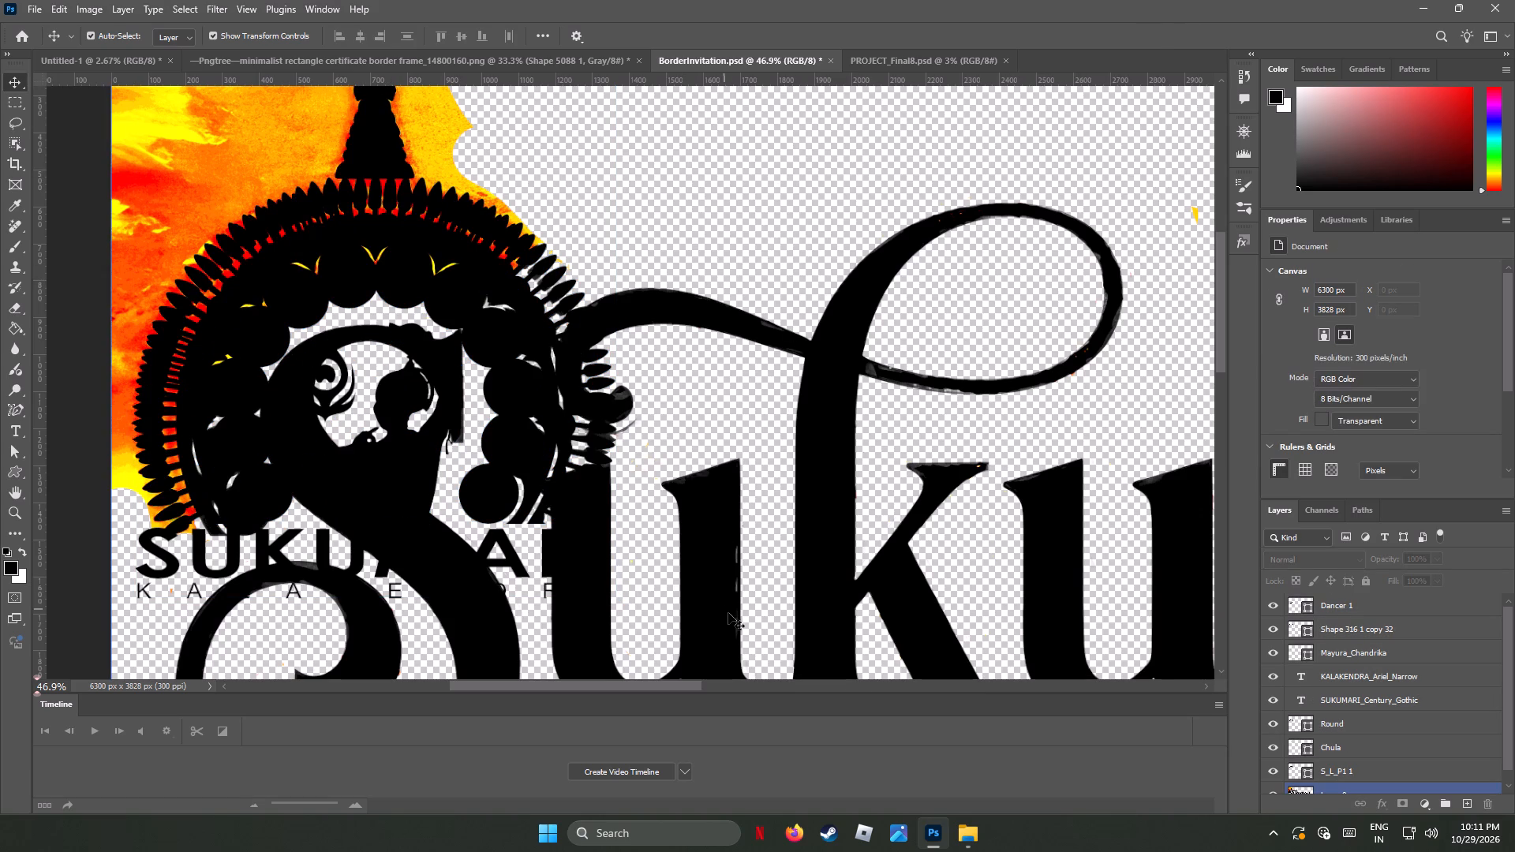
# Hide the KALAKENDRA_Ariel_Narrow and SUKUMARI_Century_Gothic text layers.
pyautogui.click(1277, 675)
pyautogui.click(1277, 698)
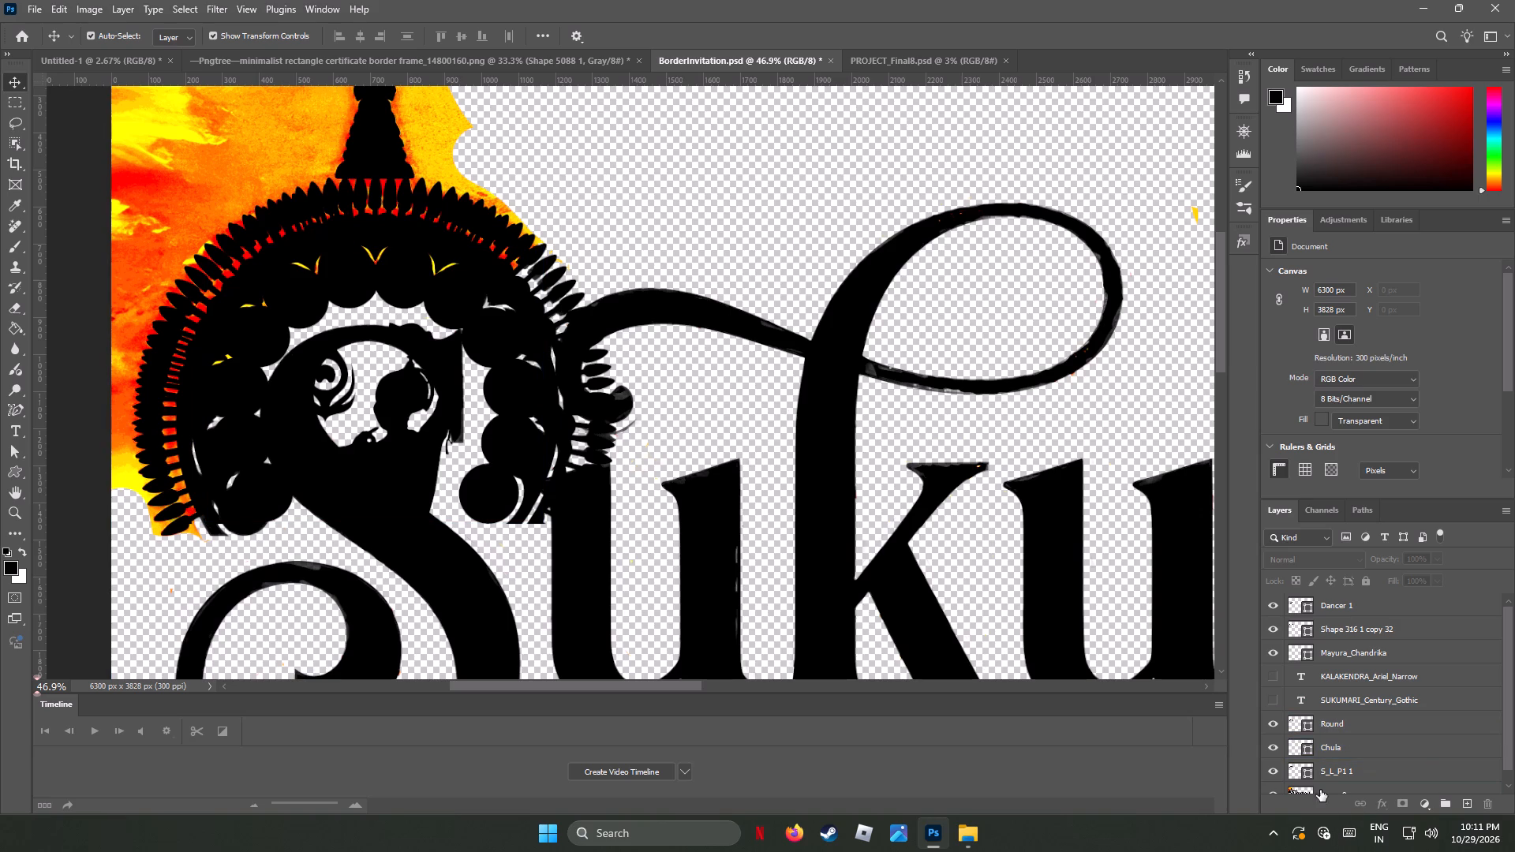
# Toggle the Round, Chula and S_L_P1 1 layers off and back on to examine which logo part each holds.
pyautogui.click(1275, 724)
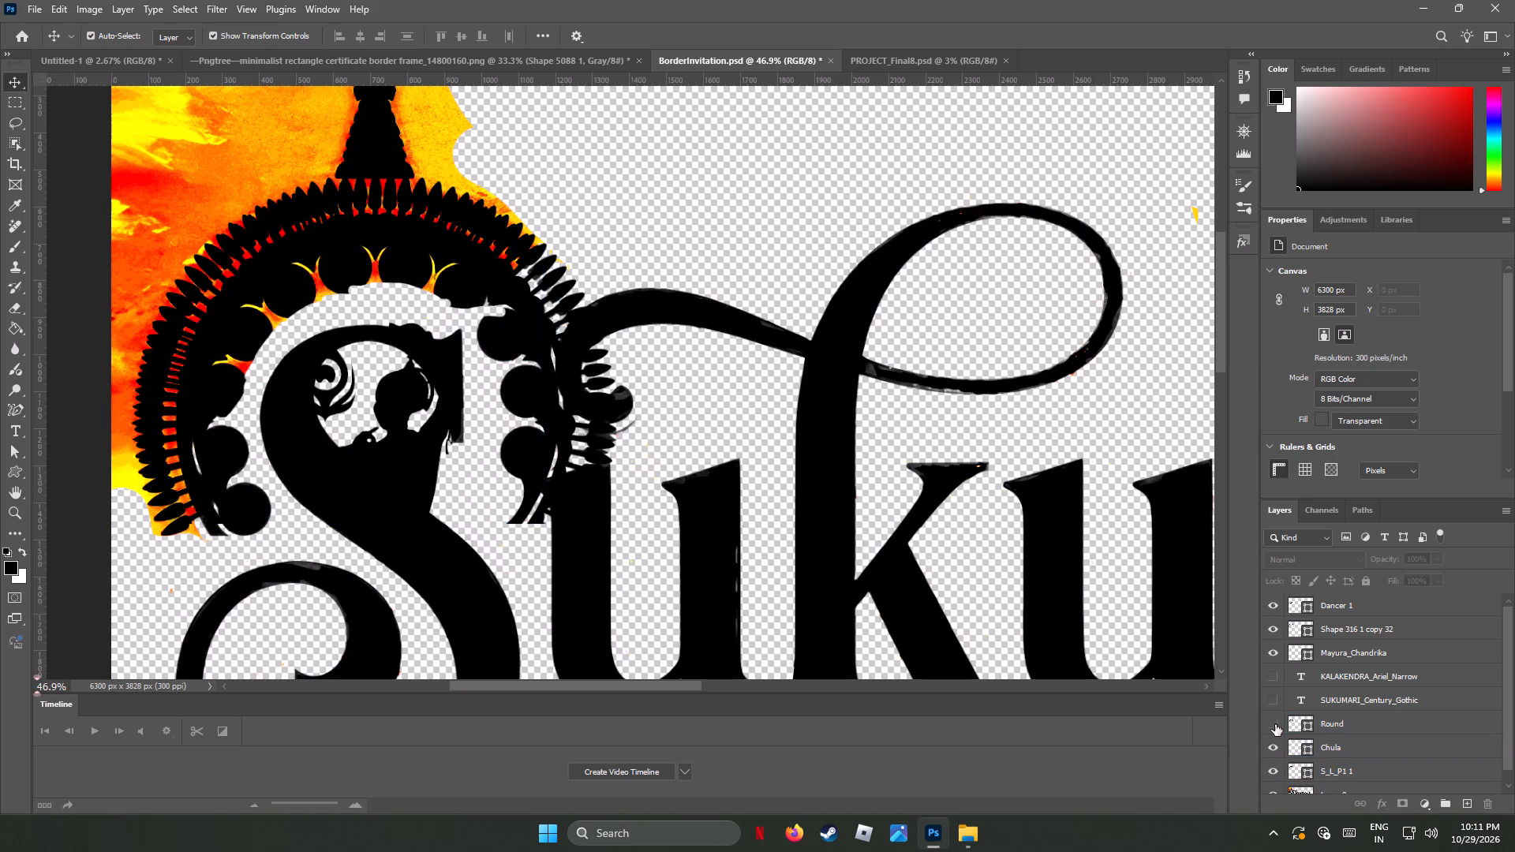
pyautogui.click(1275, 724)
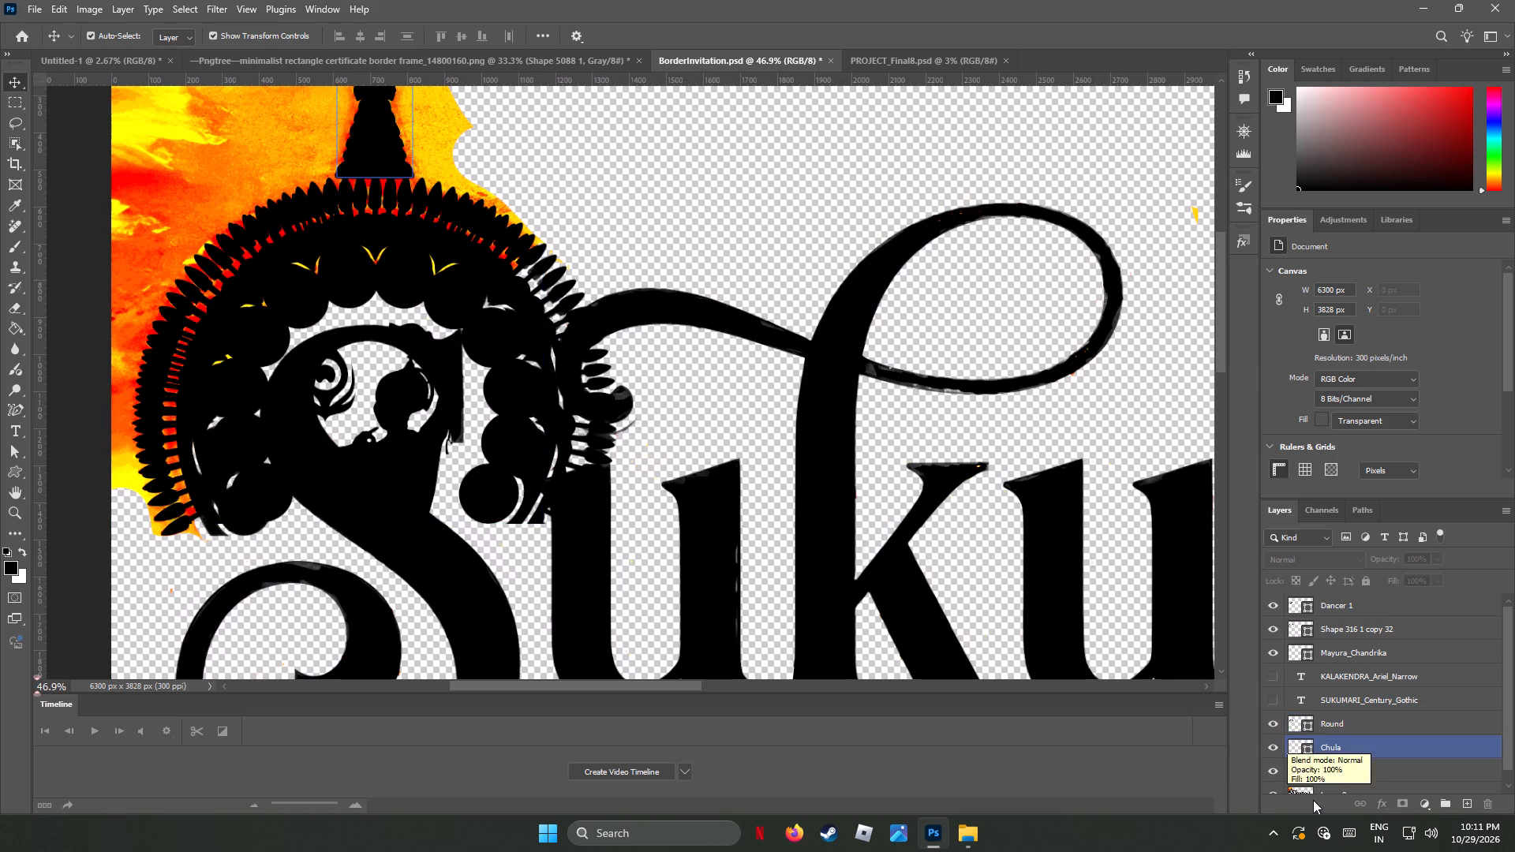
pyautogui.click(1274, 747)
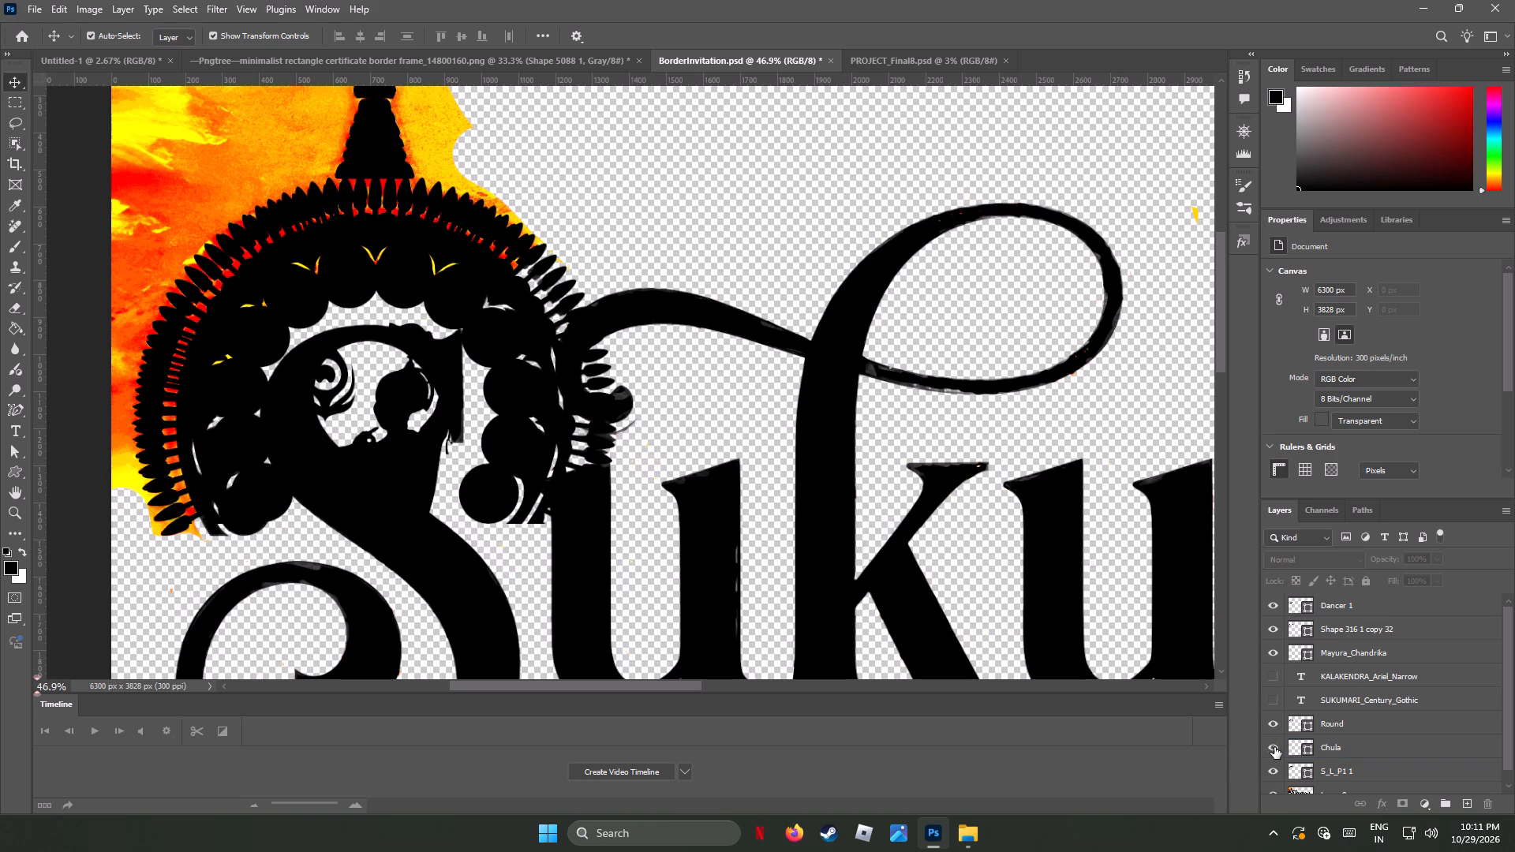
pyautogui.click(1274, 747)
pyautogui.scroll(-6, 1393, 761)
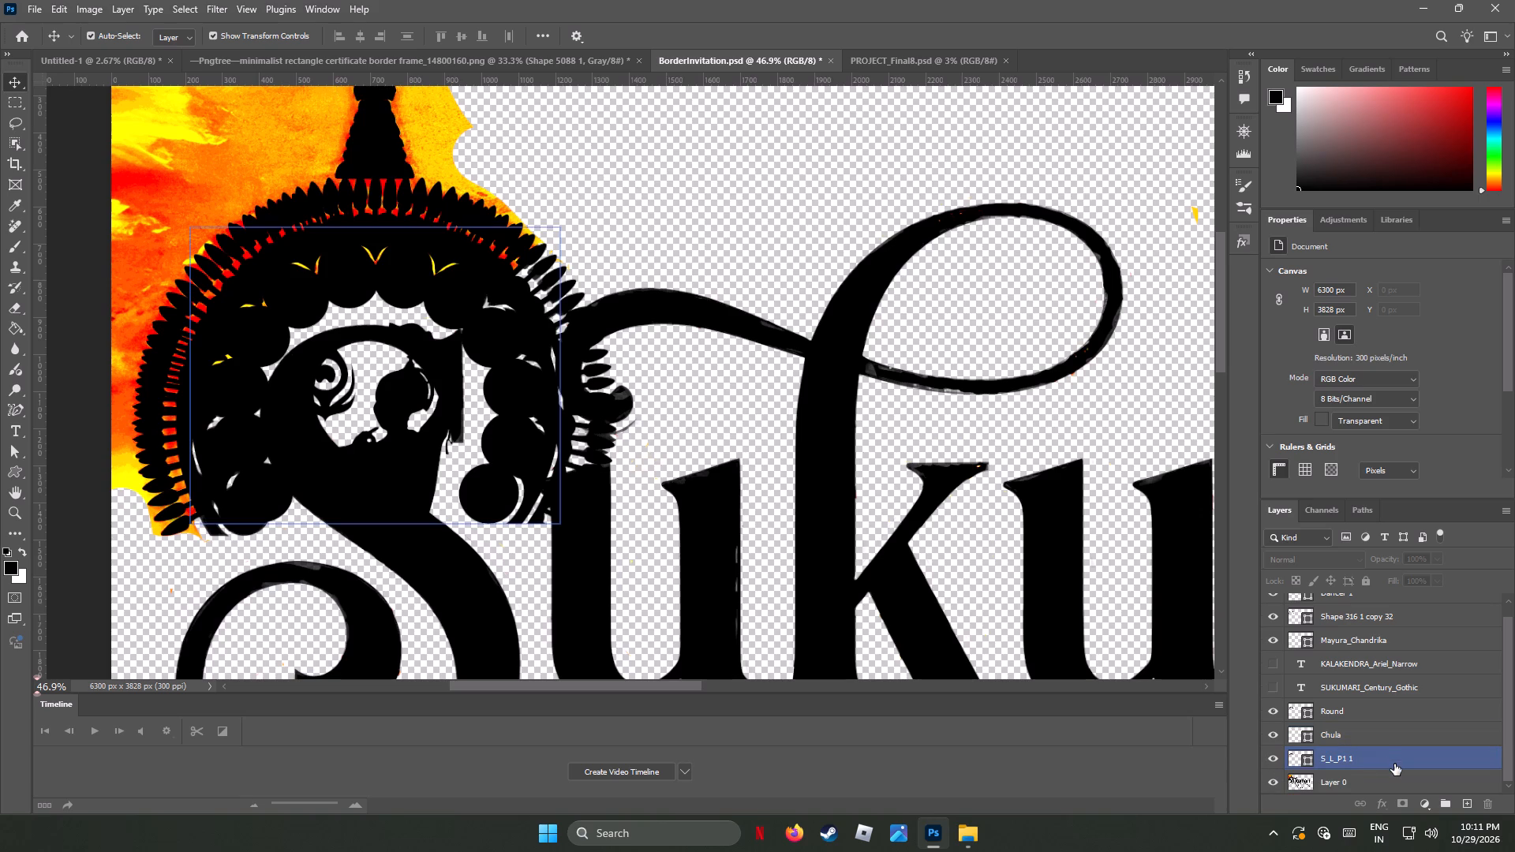
pyautogui.click(1274, 755)
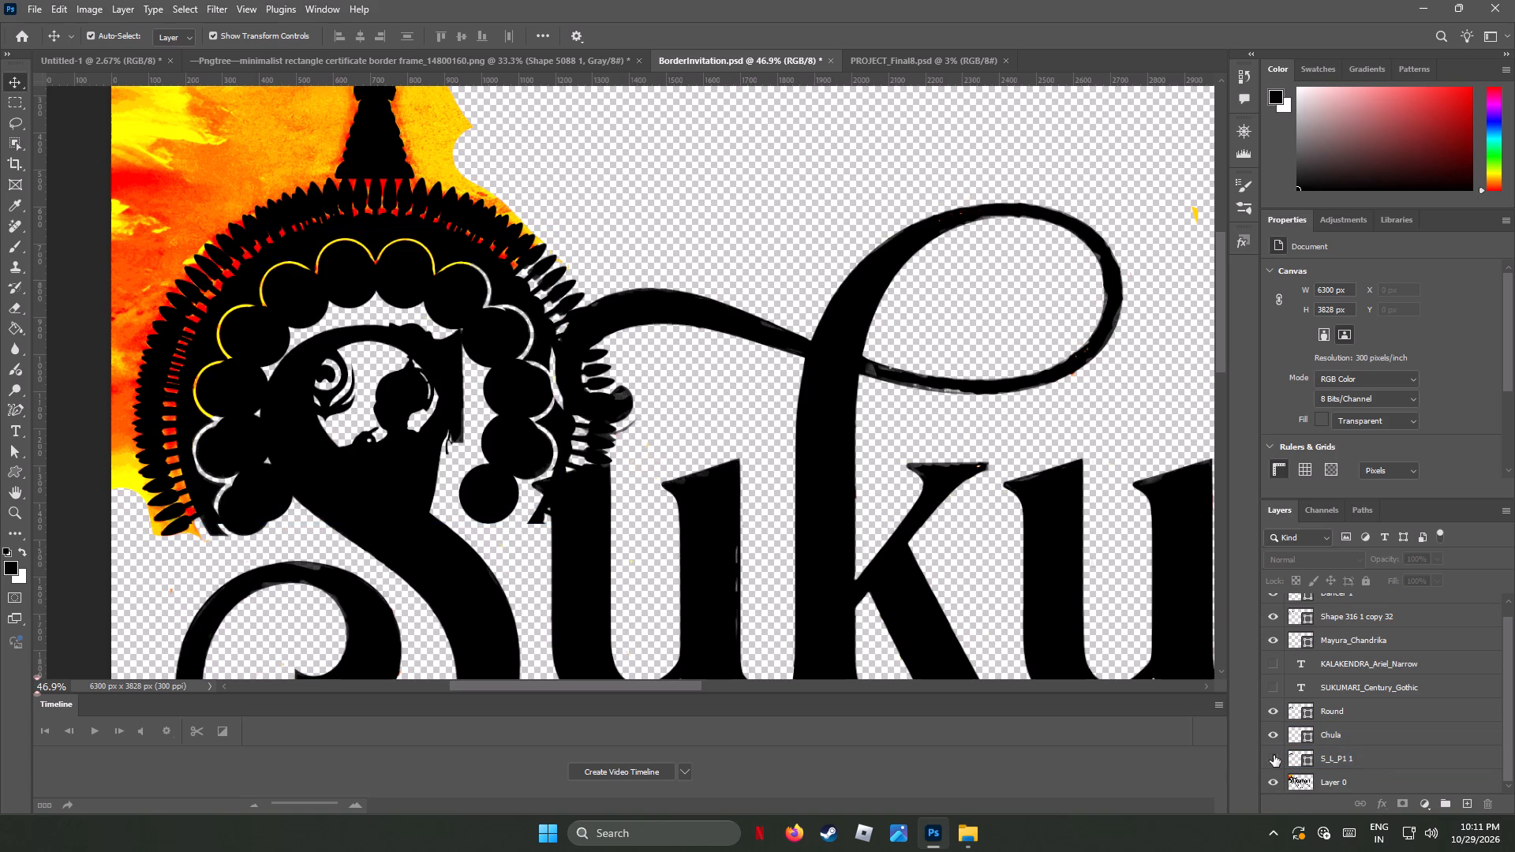
pyautogui.click(1274, 755)
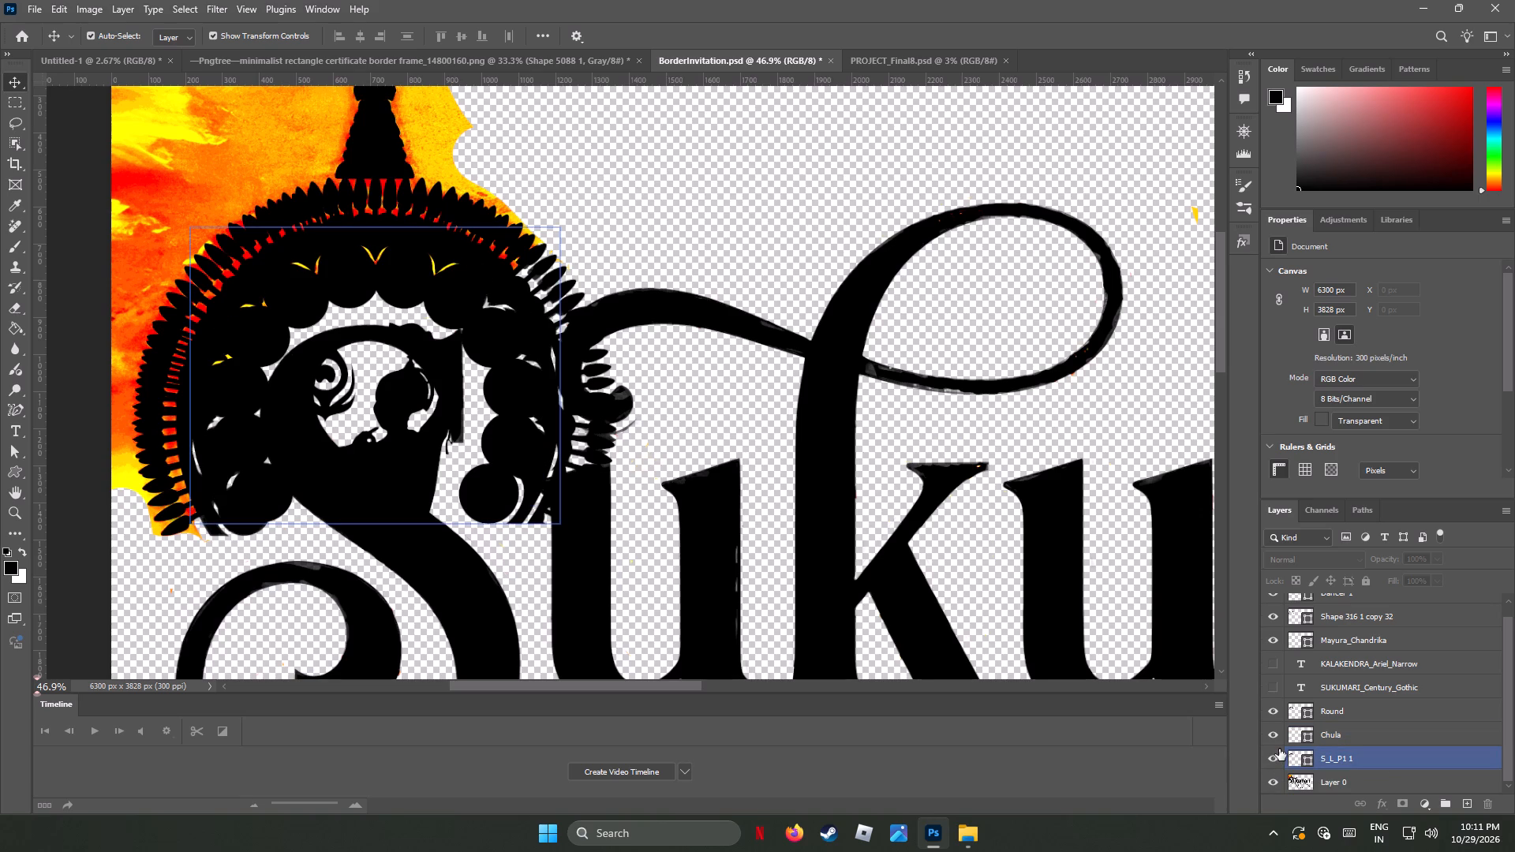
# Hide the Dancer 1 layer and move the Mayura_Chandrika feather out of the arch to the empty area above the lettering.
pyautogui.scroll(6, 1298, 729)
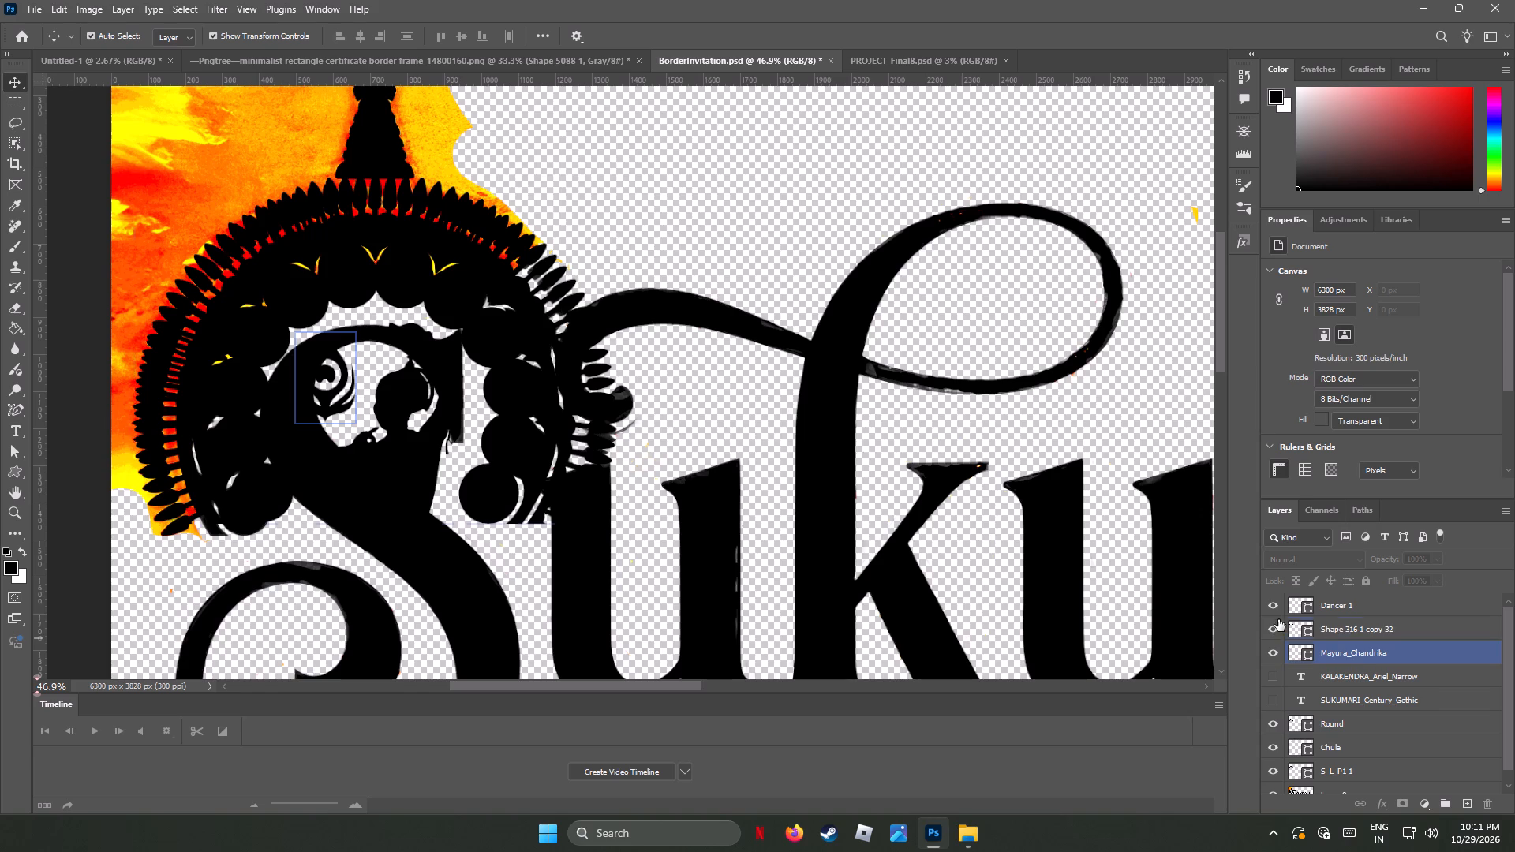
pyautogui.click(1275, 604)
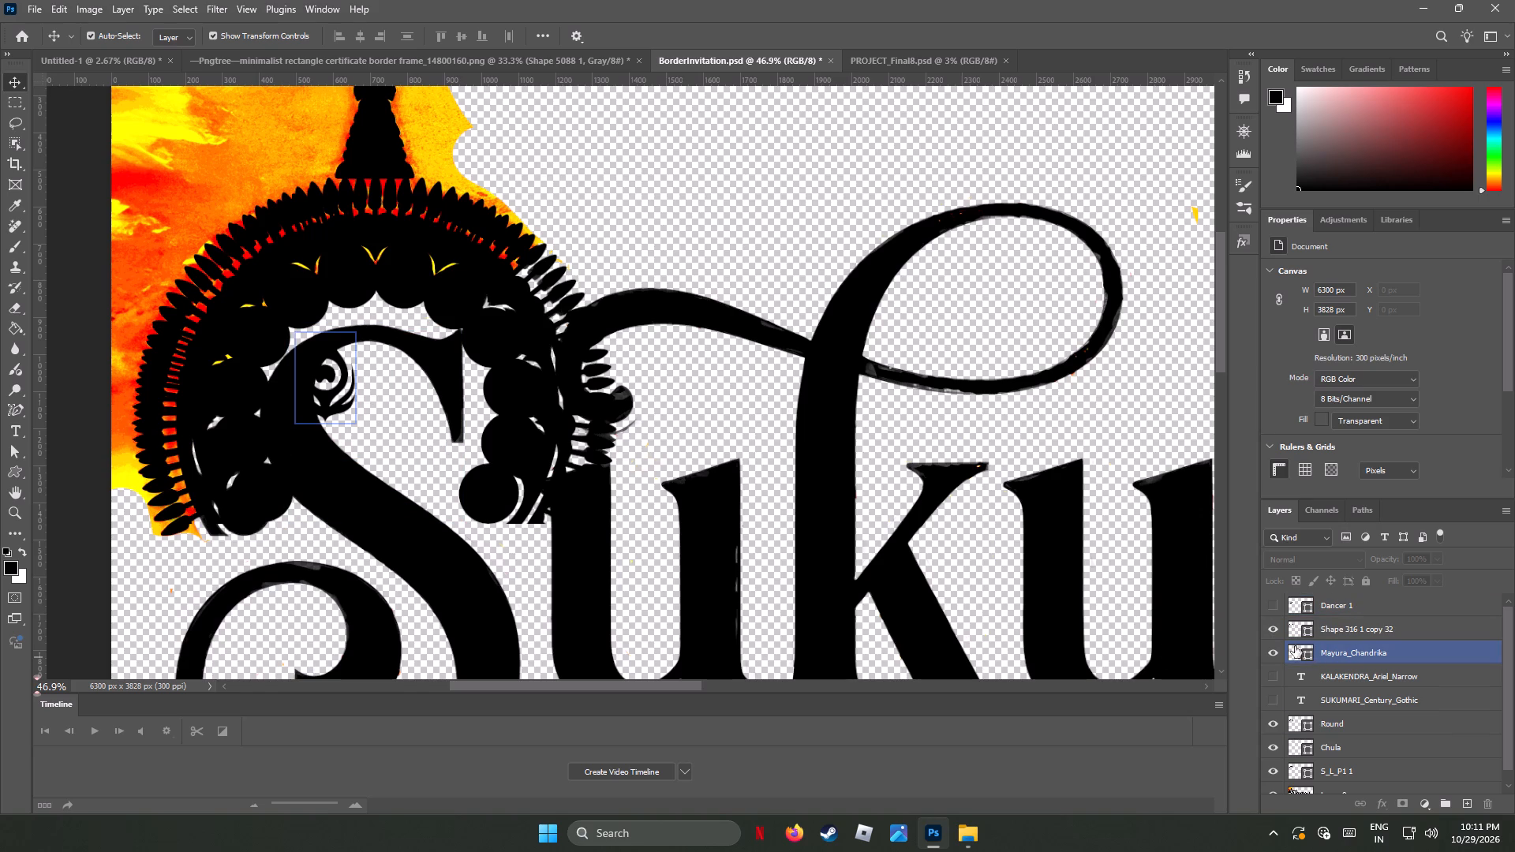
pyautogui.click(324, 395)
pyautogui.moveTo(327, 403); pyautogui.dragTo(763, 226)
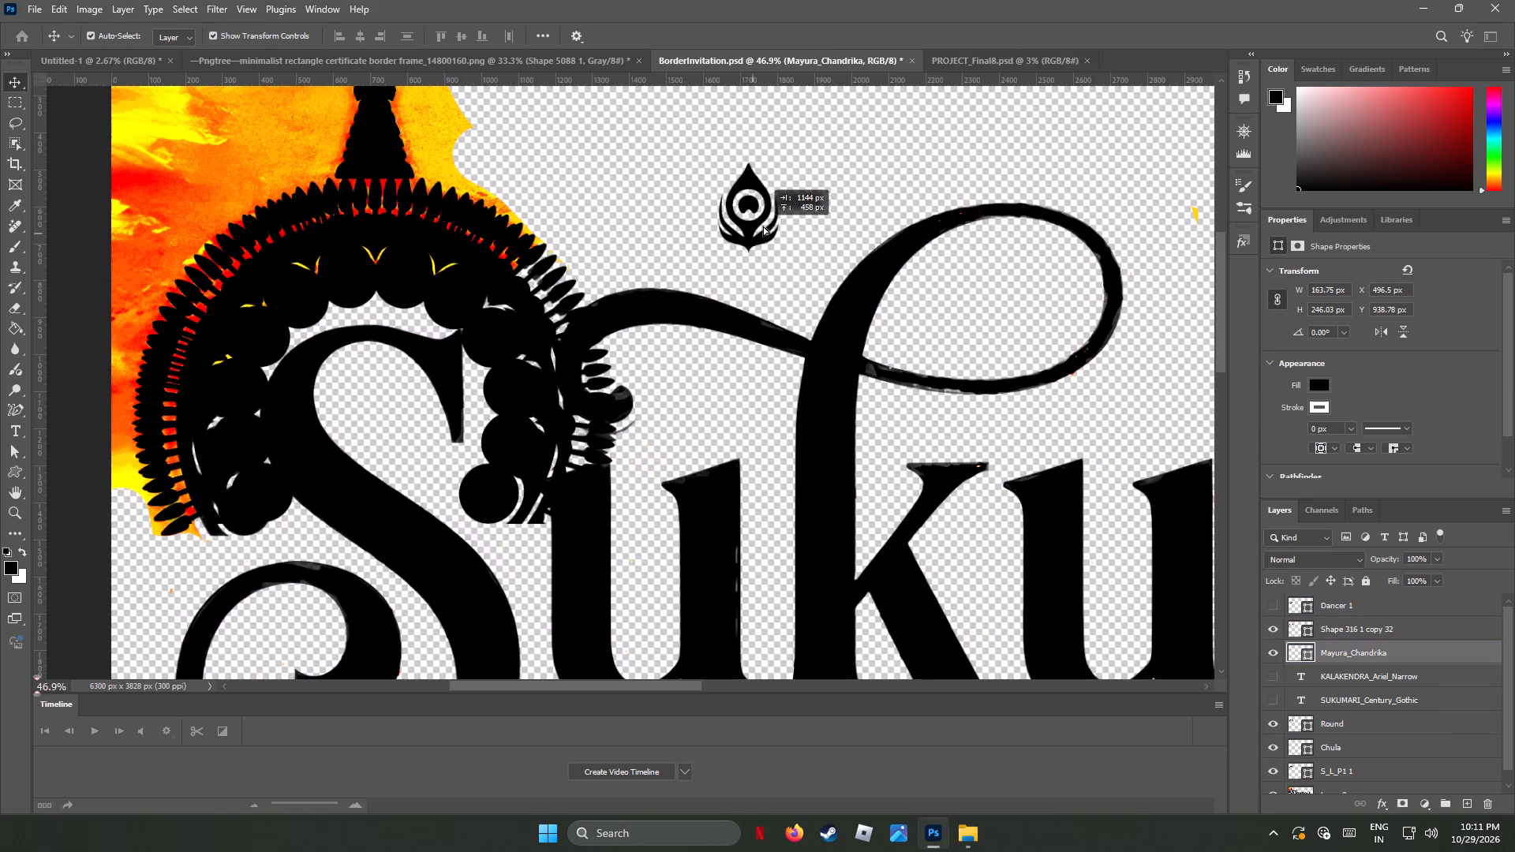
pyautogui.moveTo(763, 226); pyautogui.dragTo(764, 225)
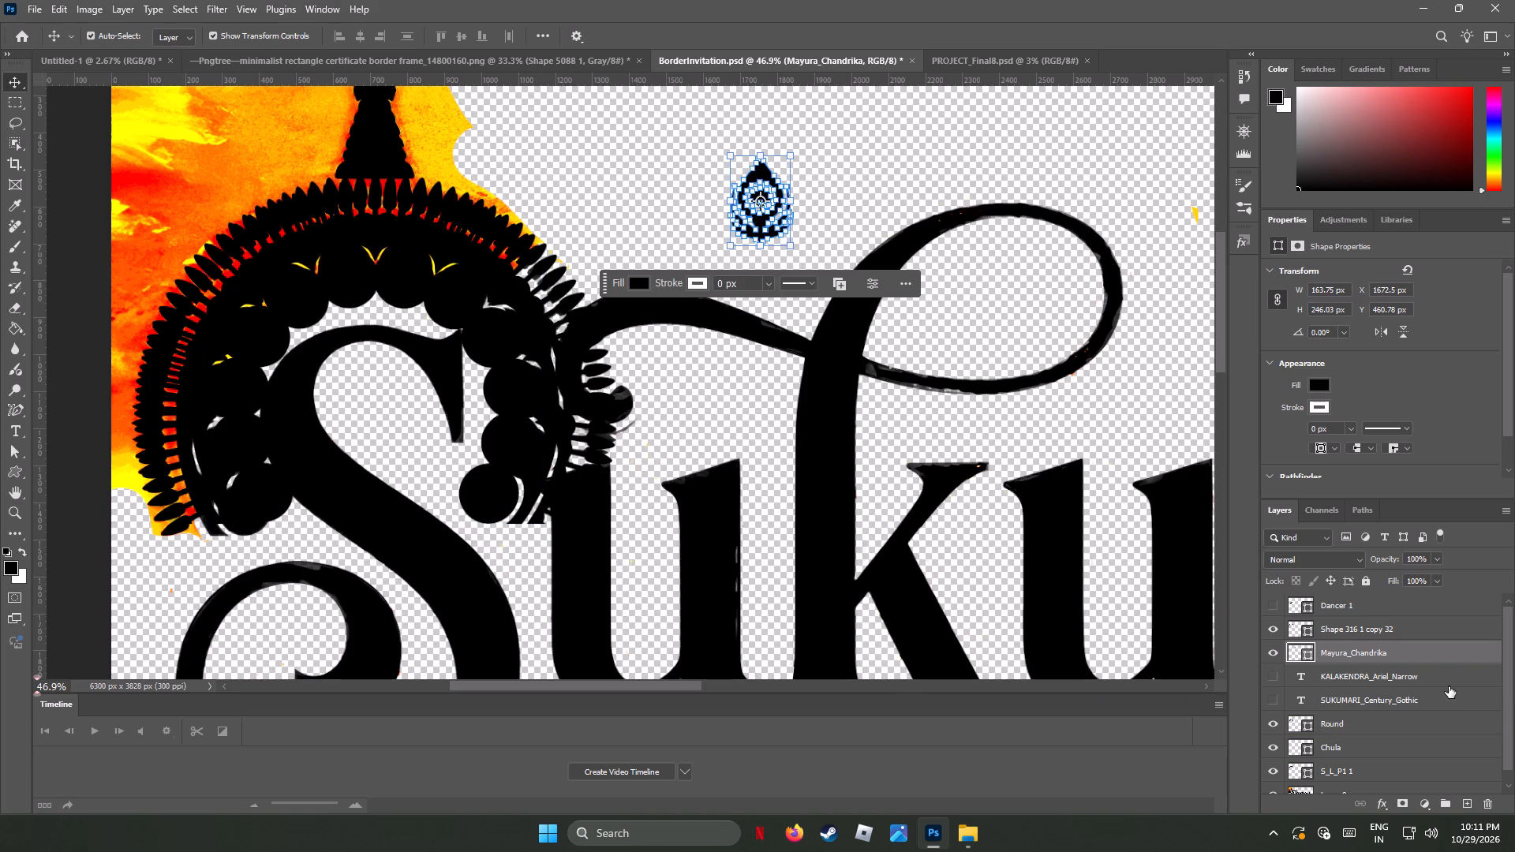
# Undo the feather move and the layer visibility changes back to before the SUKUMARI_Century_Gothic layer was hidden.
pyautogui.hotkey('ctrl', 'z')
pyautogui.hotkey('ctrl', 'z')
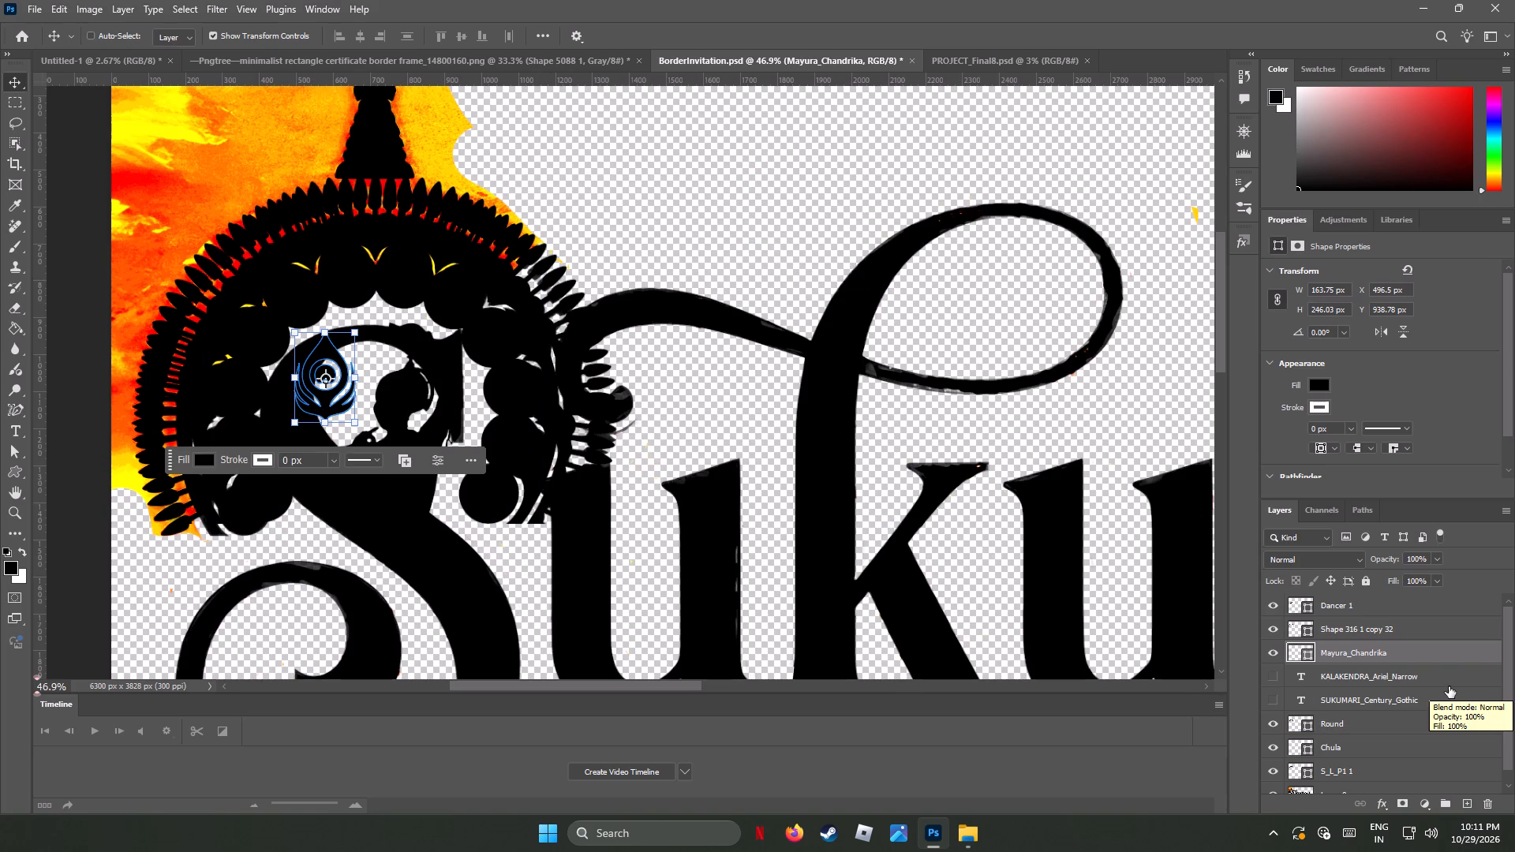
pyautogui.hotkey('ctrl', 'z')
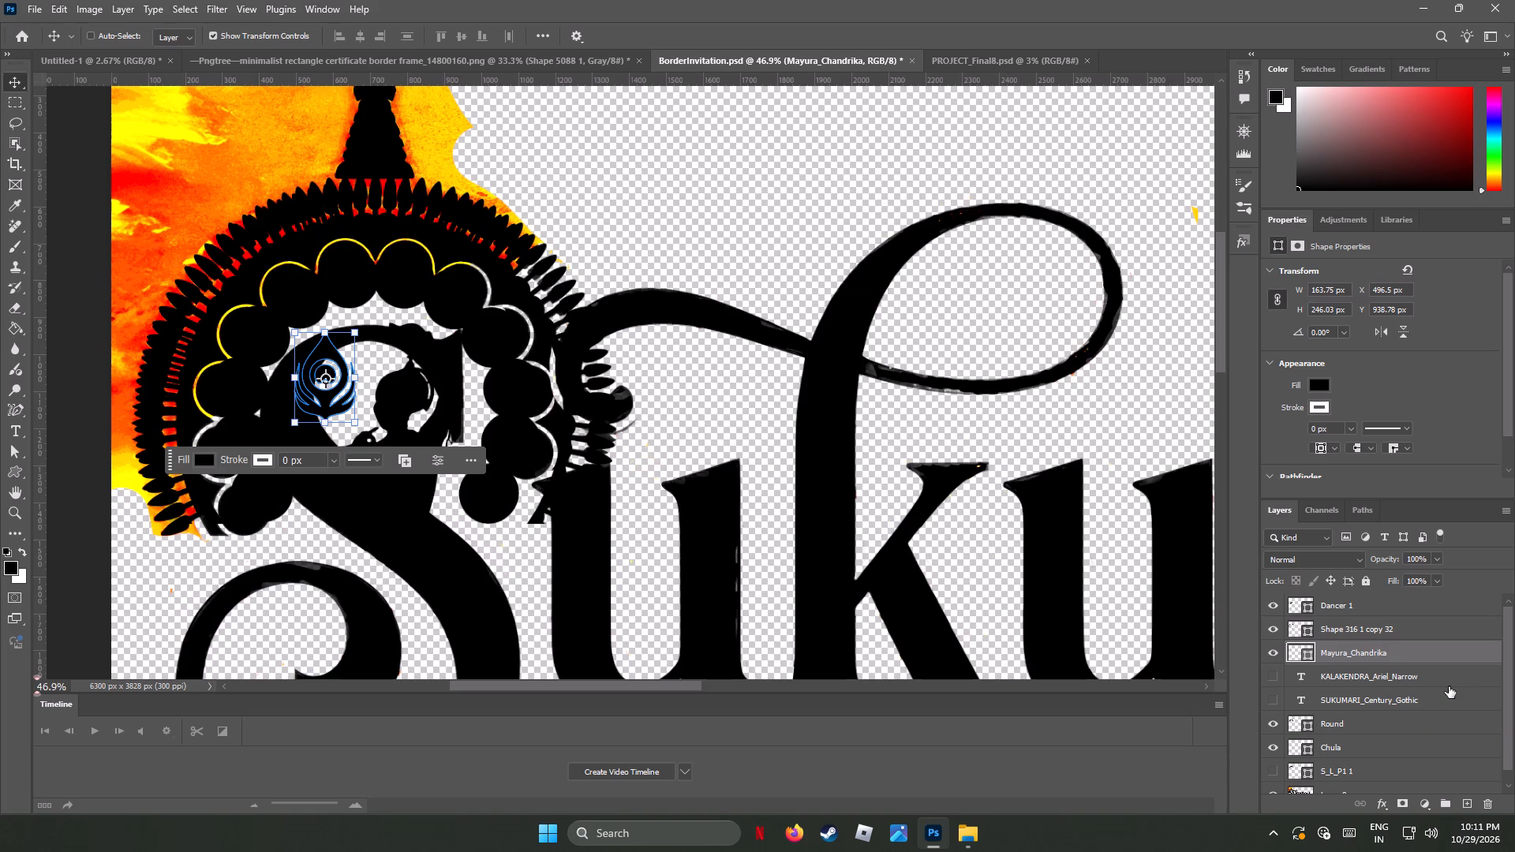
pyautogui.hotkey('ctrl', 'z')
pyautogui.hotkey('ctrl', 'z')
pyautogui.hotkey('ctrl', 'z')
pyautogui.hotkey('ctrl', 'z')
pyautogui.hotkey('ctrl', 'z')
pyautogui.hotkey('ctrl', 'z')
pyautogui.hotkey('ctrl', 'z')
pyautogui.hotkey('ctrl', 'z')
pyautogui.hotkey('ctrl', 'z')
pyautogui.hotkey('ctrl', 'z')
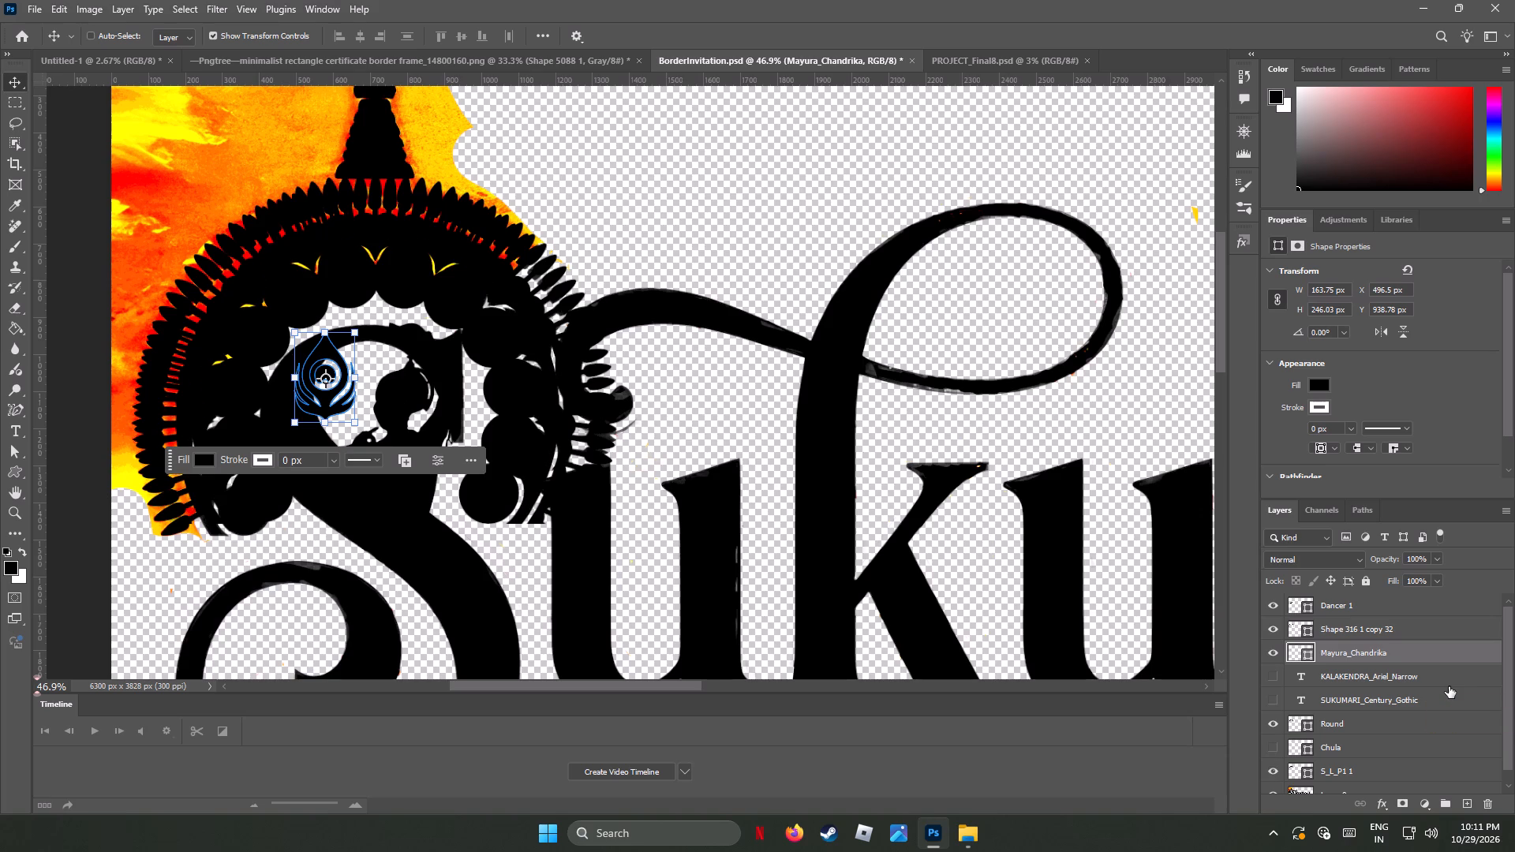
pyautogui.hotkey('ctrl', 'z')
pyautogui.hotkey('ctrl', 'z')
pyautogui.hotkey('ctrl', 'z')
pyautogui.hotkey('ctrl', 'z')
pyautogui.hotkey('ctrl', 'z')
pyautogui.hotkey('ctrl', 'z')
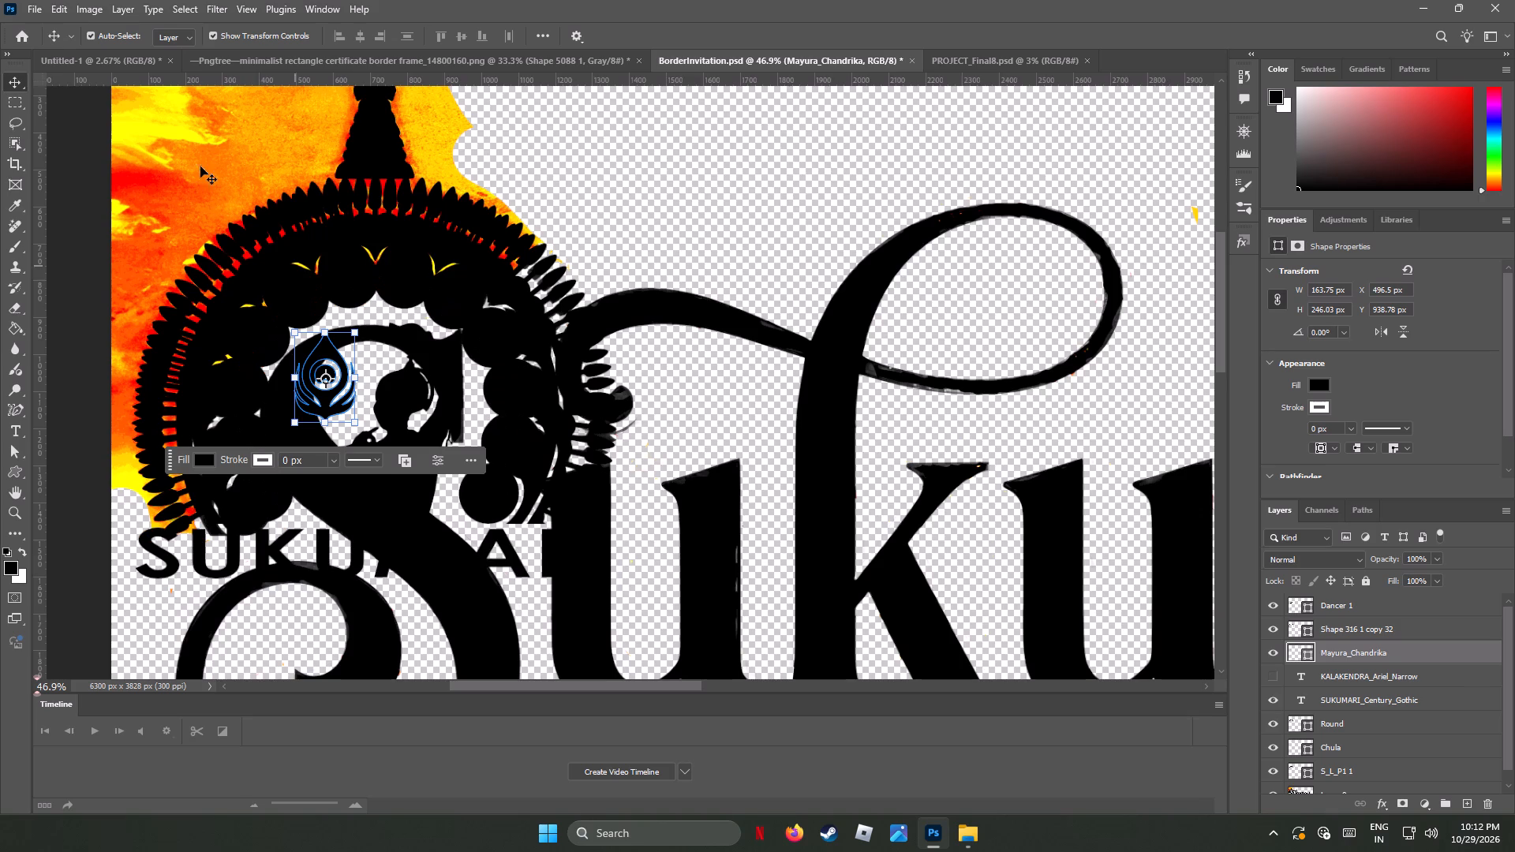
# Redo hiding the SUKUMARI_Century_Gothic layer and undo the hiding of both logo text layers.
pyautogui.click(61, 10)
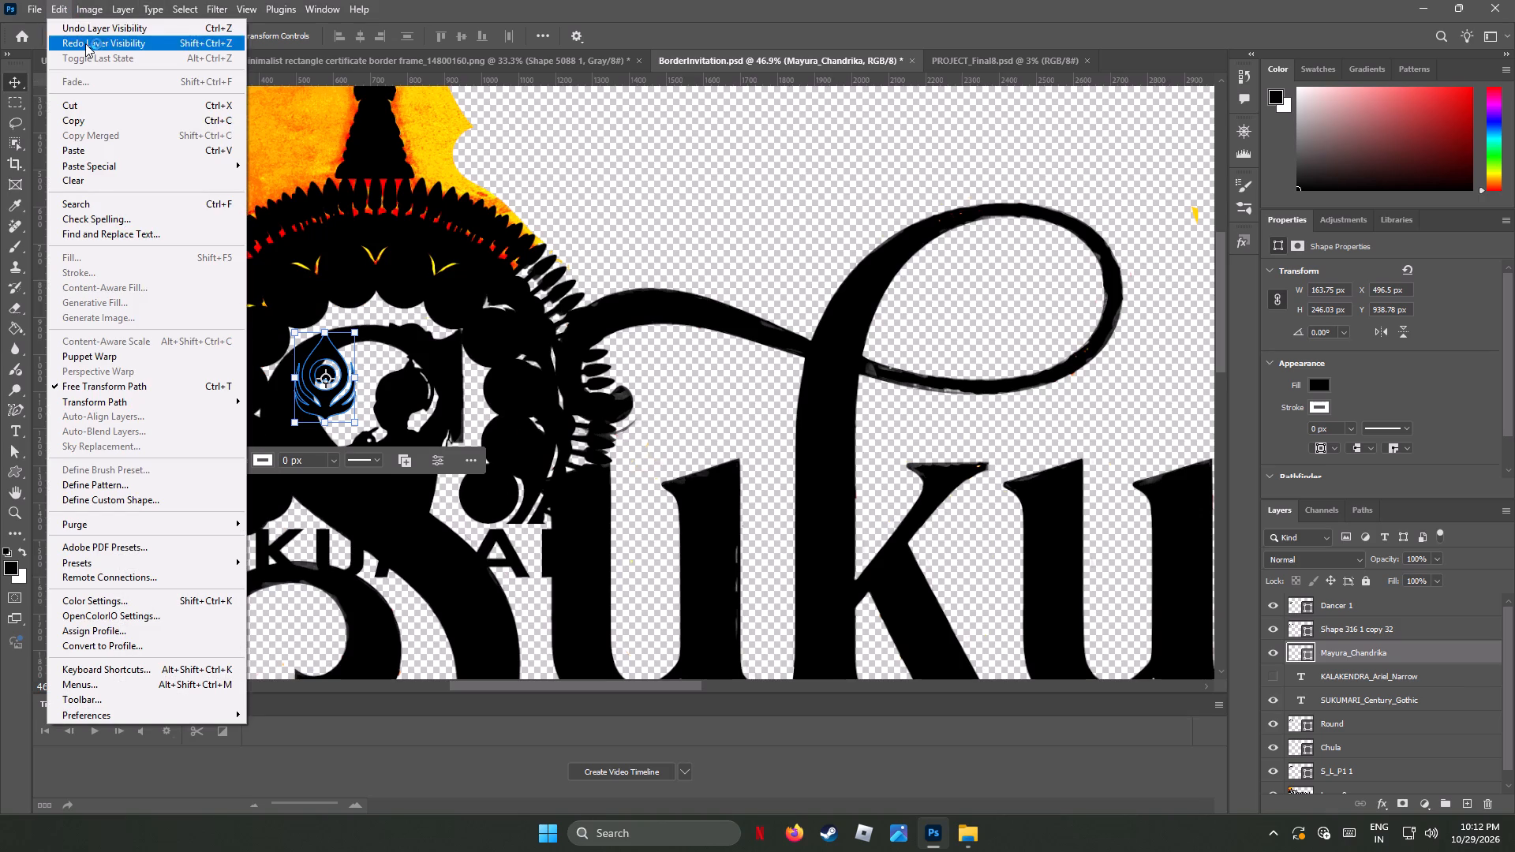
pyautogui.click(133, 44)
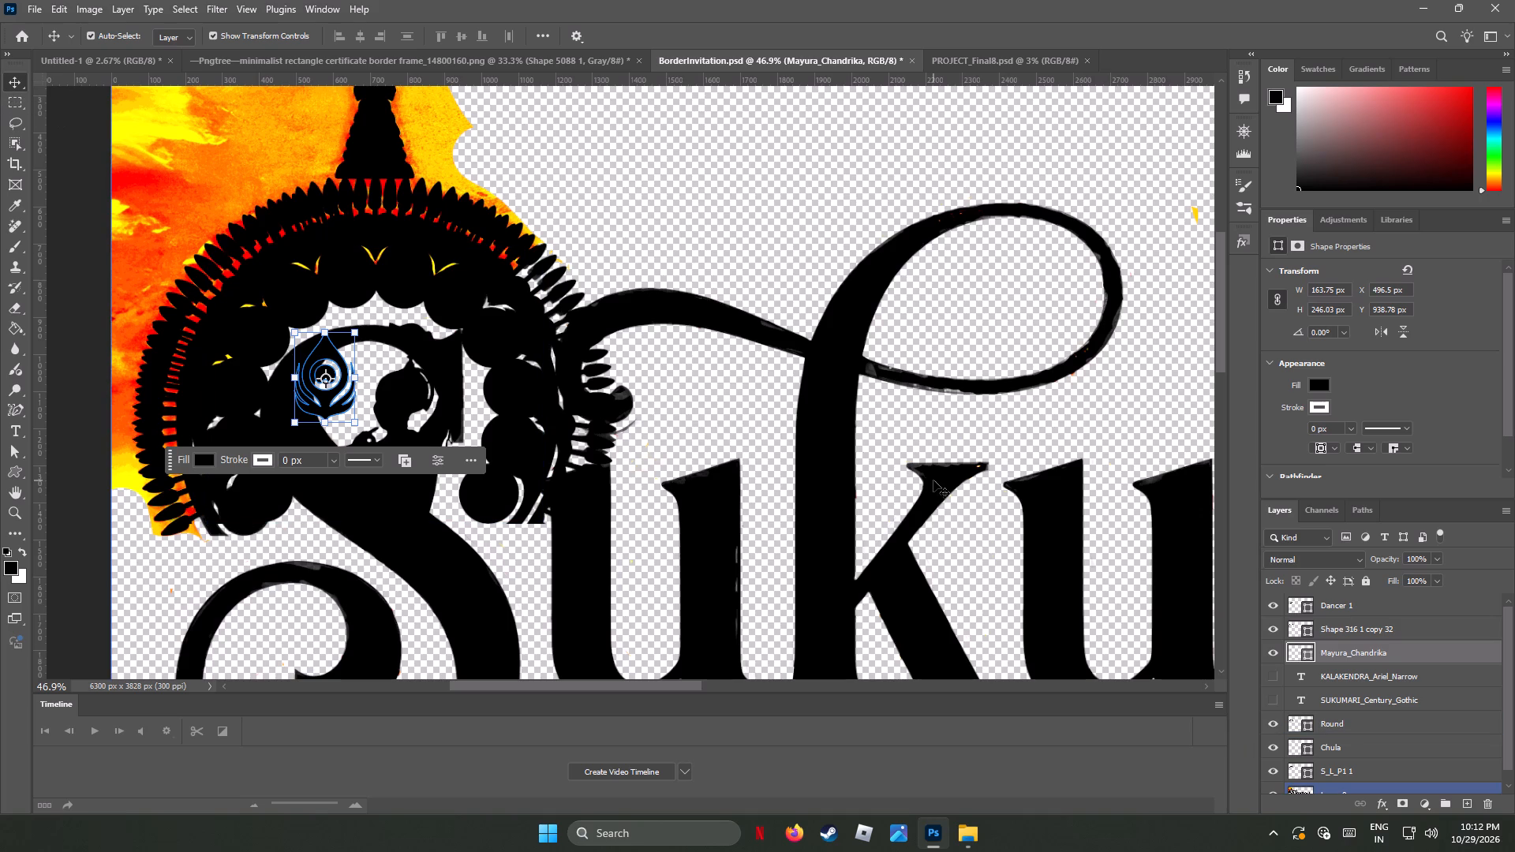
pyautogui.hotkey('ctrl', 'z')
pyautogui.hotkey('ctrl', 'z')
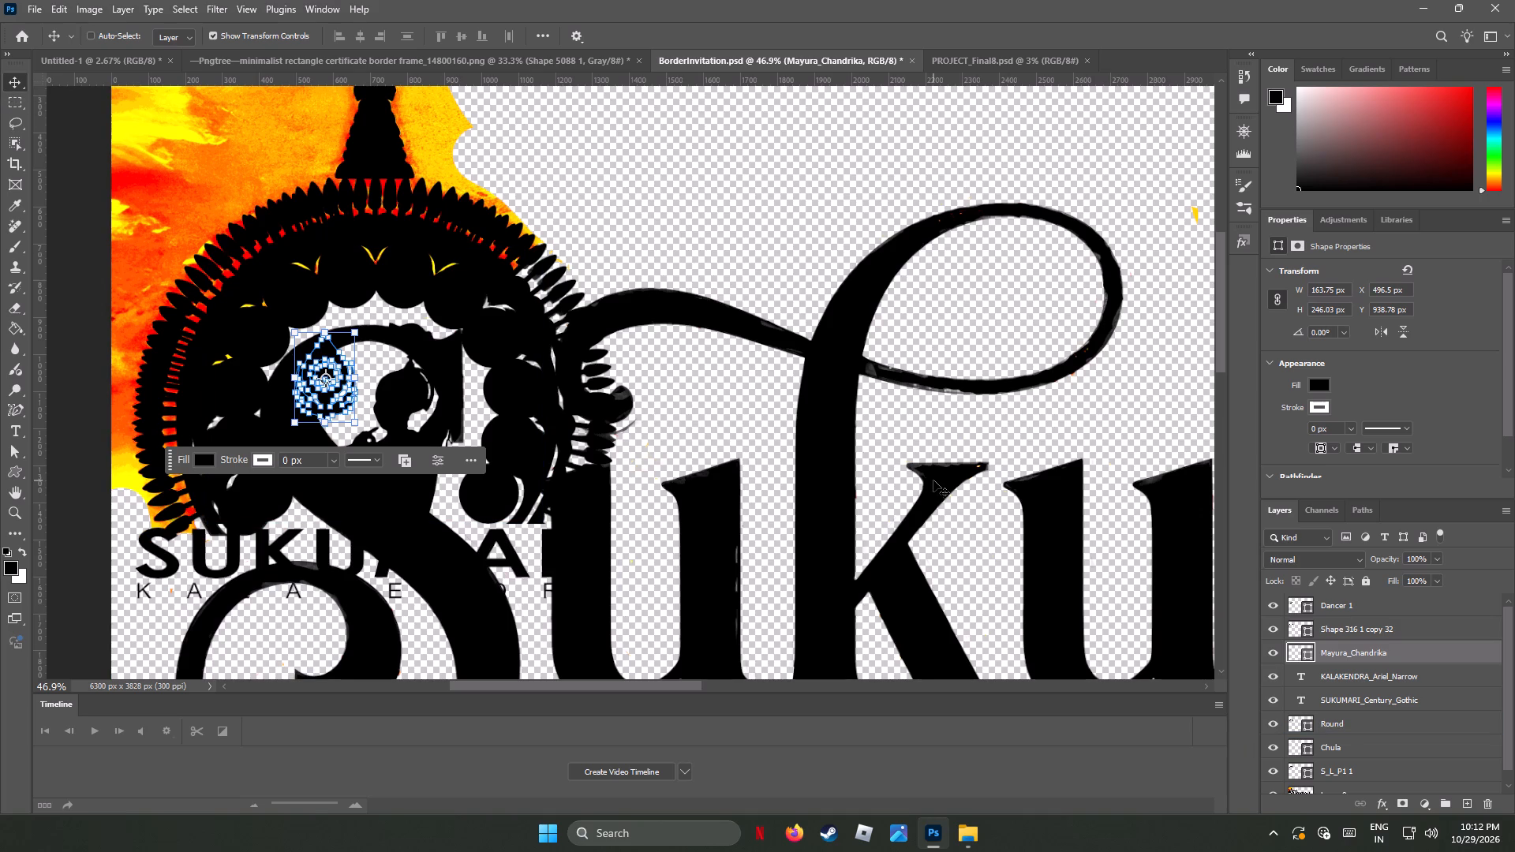
# Undo the logo layers' nudges, scaling and placement over the old emblem.
pyautogui.hotkey('ctrl', 'z')
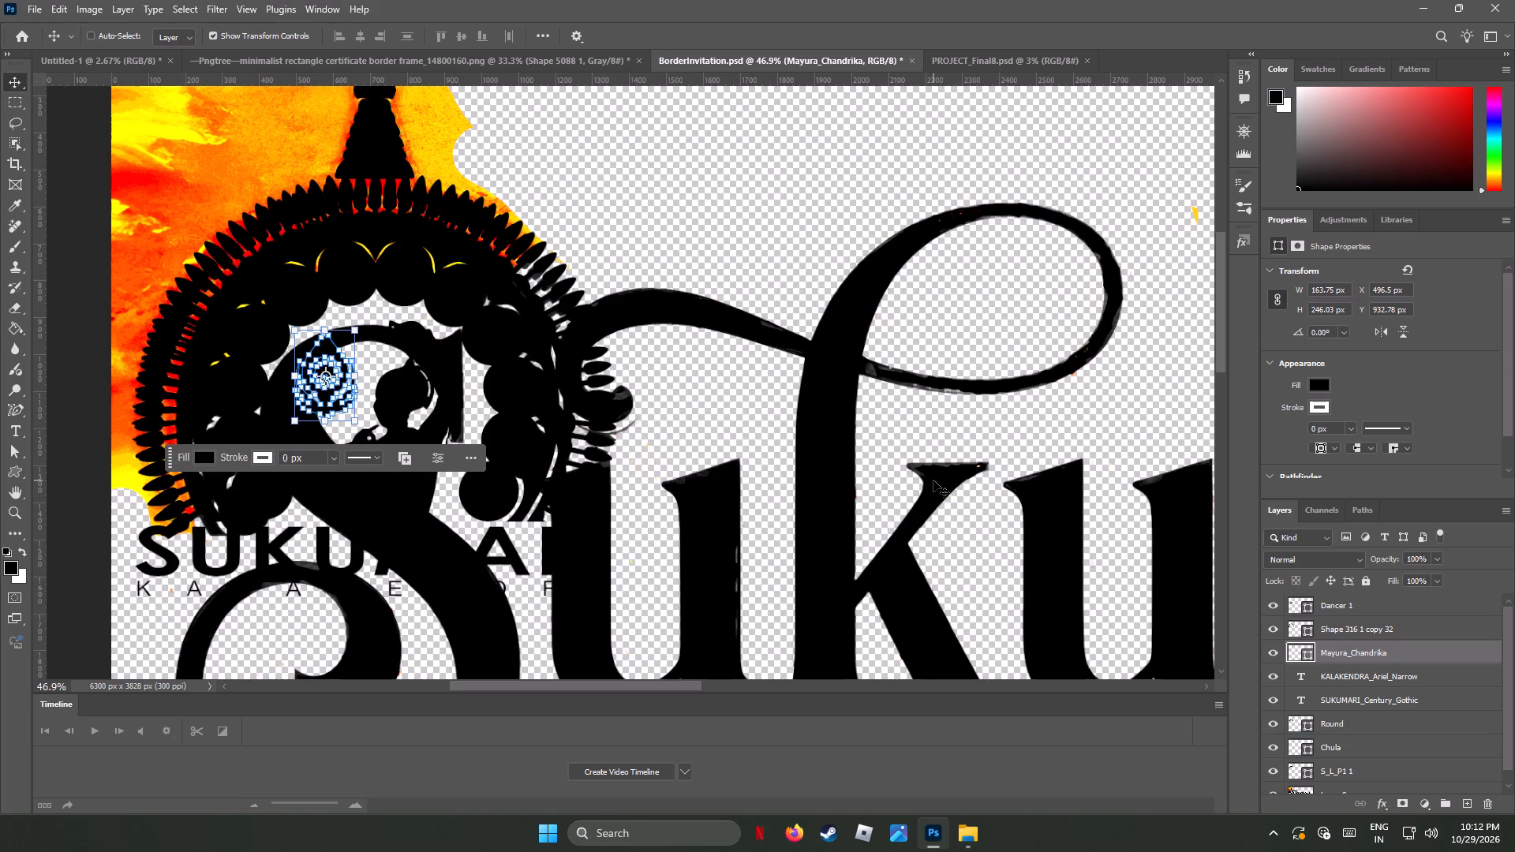
pyautogui.hotkey('ctrl', 'z')
pyautogui.hotkey('ctrl', 'z')
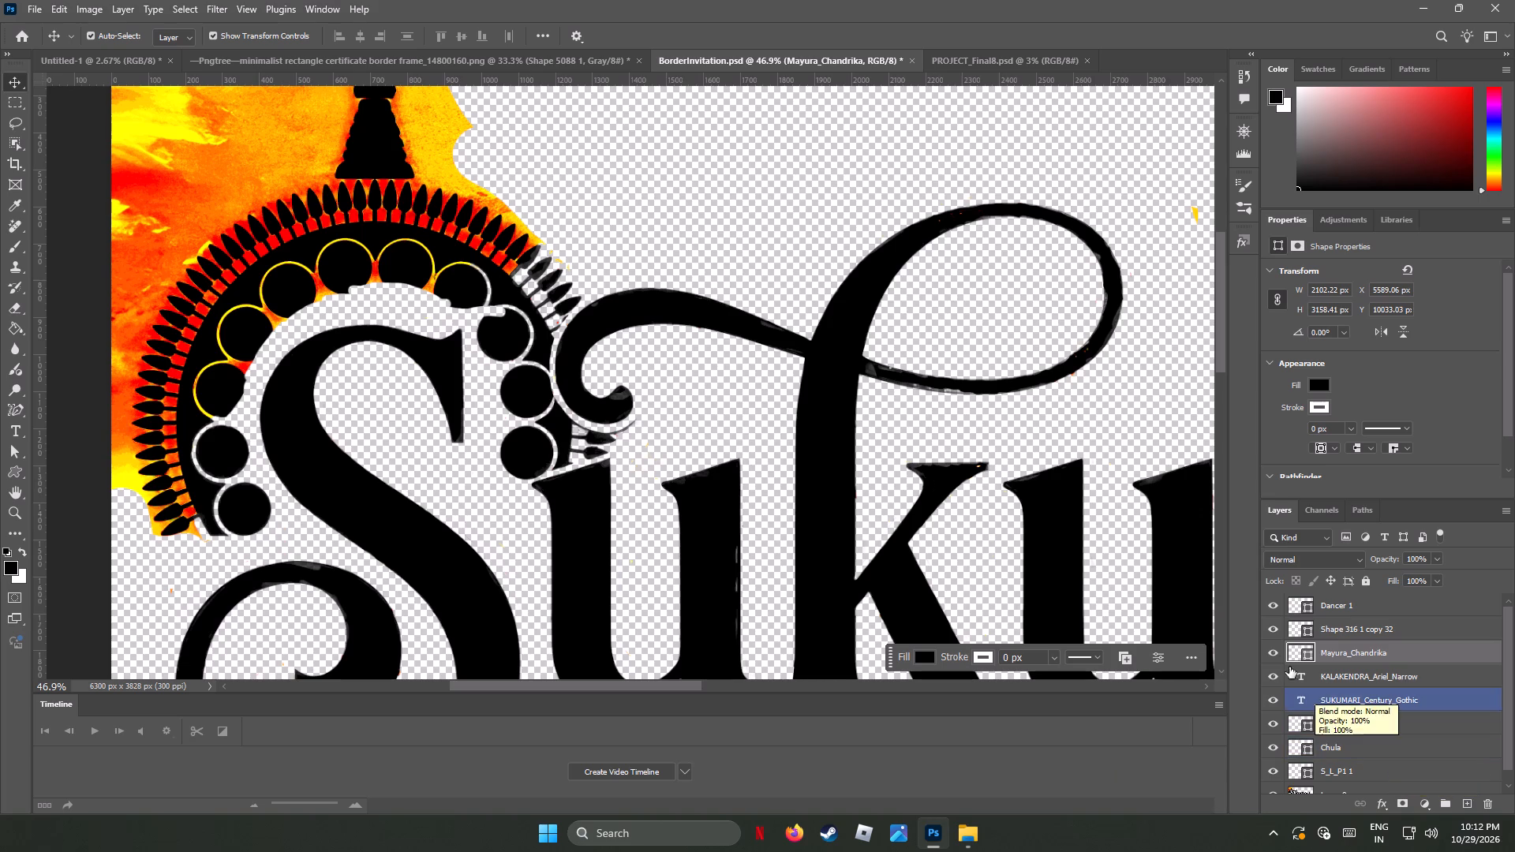
# Toggle the Mayura_Chandrika layer's visibility to examine what it shows on the canvas.
pyautogui.click(1273, 653)
pyautogui.click(1273, 653)
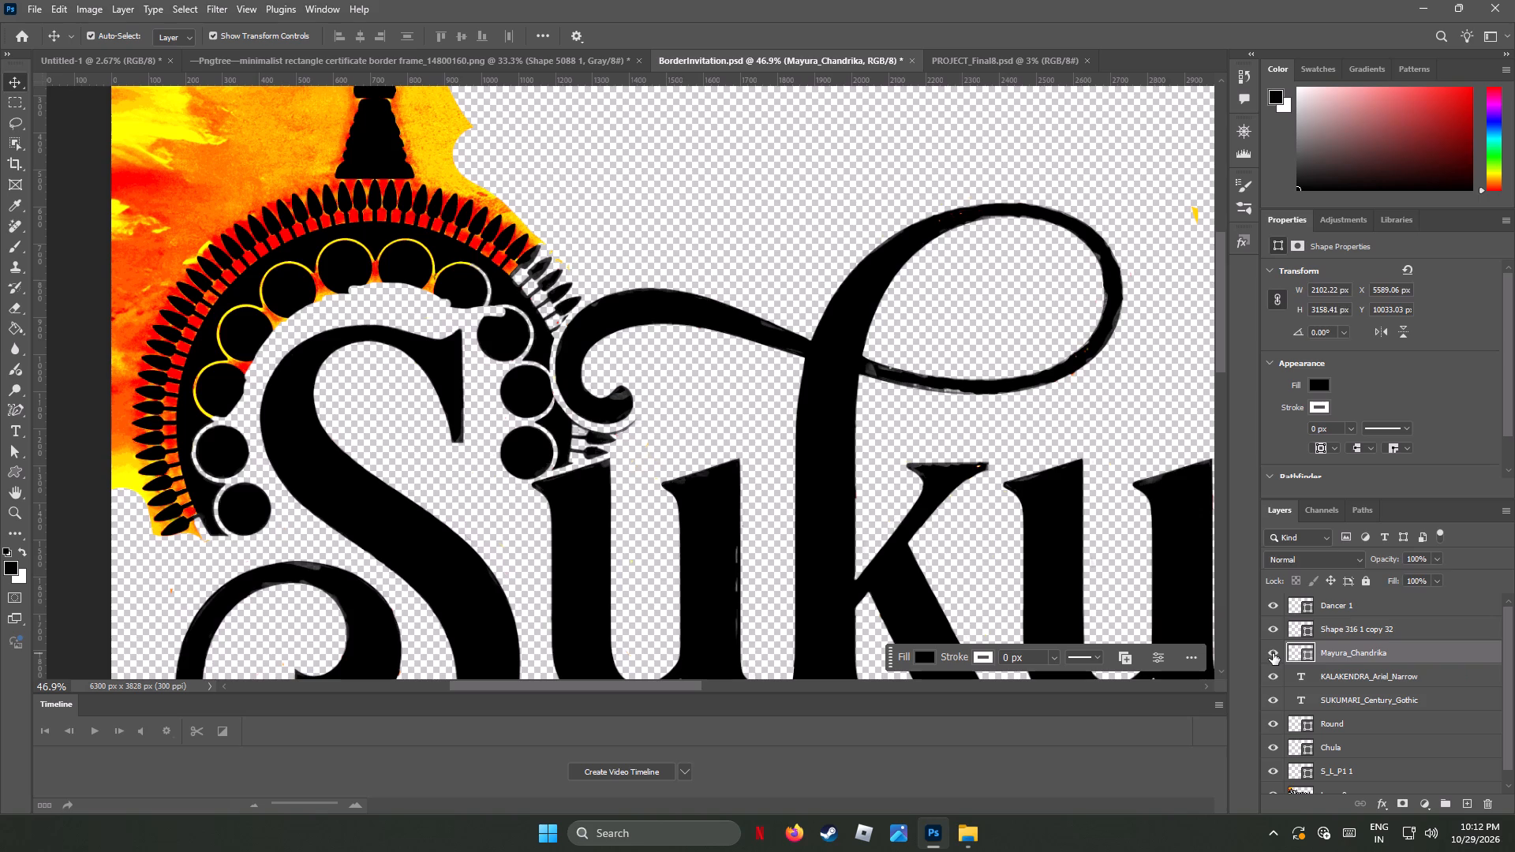
pyautogui.click(1273, 653)
pyautogui.click(1273, 653)
# Paste the copied logo layers into BorderInvitation.psd again.
pyautogui.keyDown('alt'); pyautogui.scroll(-5, 544, 115); pyautogui.keyUp('alt')
pyautogui.keyDown('alt'); pyautogui.scroll(1, 547, 136); pyautogui.keyUp('alt')
pyautogui.keyDown('alt'); pyautogui.scroll(-14, 547, 137); pyautogui.keyUp('alt')
pyautogui.keyDown('alt'); pyautogui.scroll(2, 557, 160); pyautogui.keyUp('alt')
pyautogui.keyDown('alt'); pyautogui.scroll(-2, 557, 160); pyautogui.keyUp('alt')
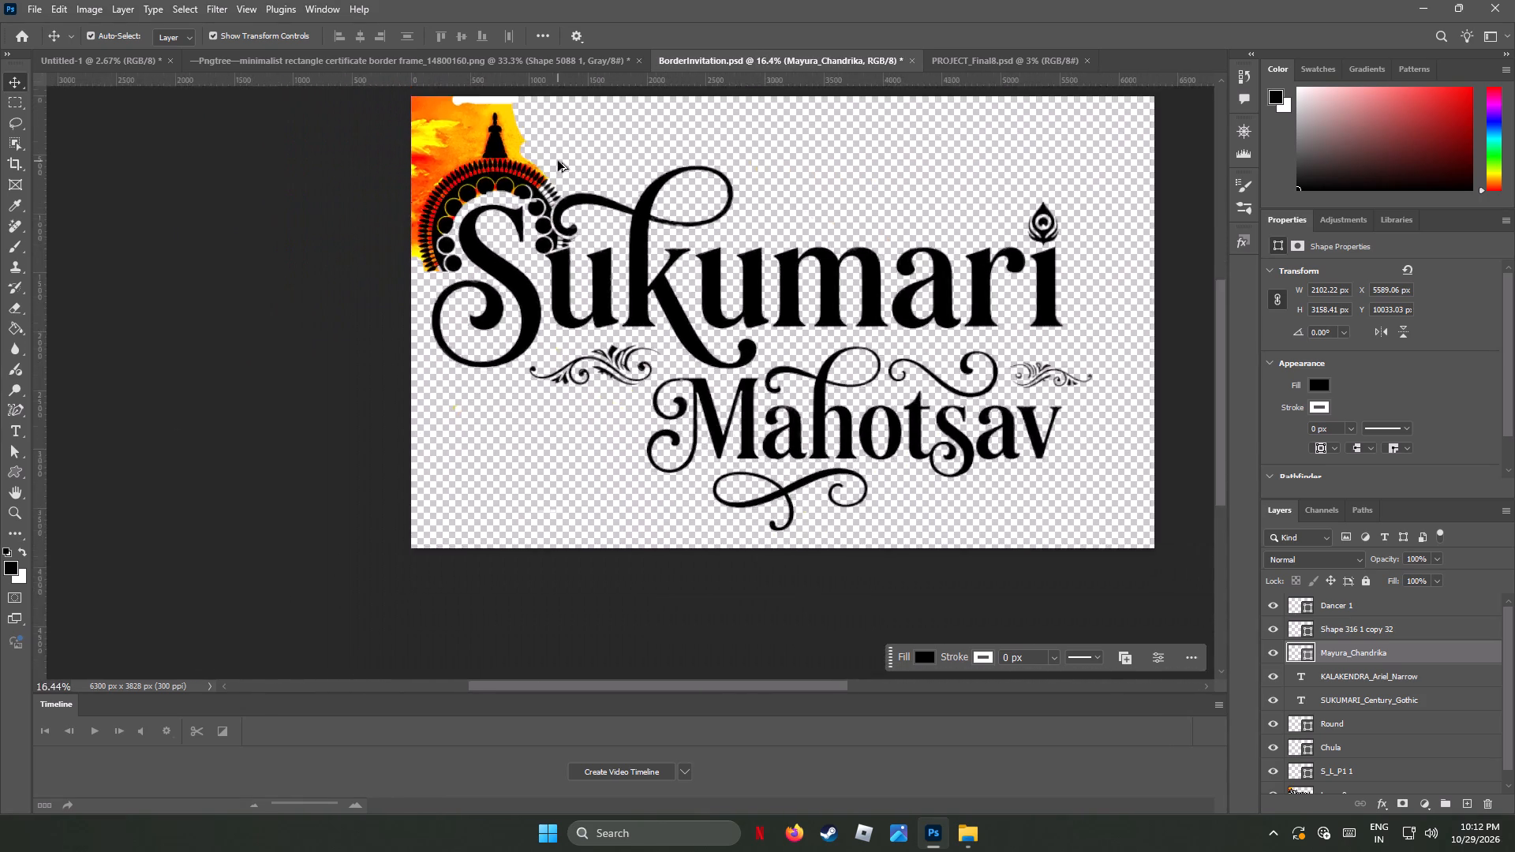
pyautogui.keyDown('alt'); pyautogui.scroll(-2, 558, 161); pyautogui.keyUp('alt')
pyautogui.scroll(7, 611, 187)
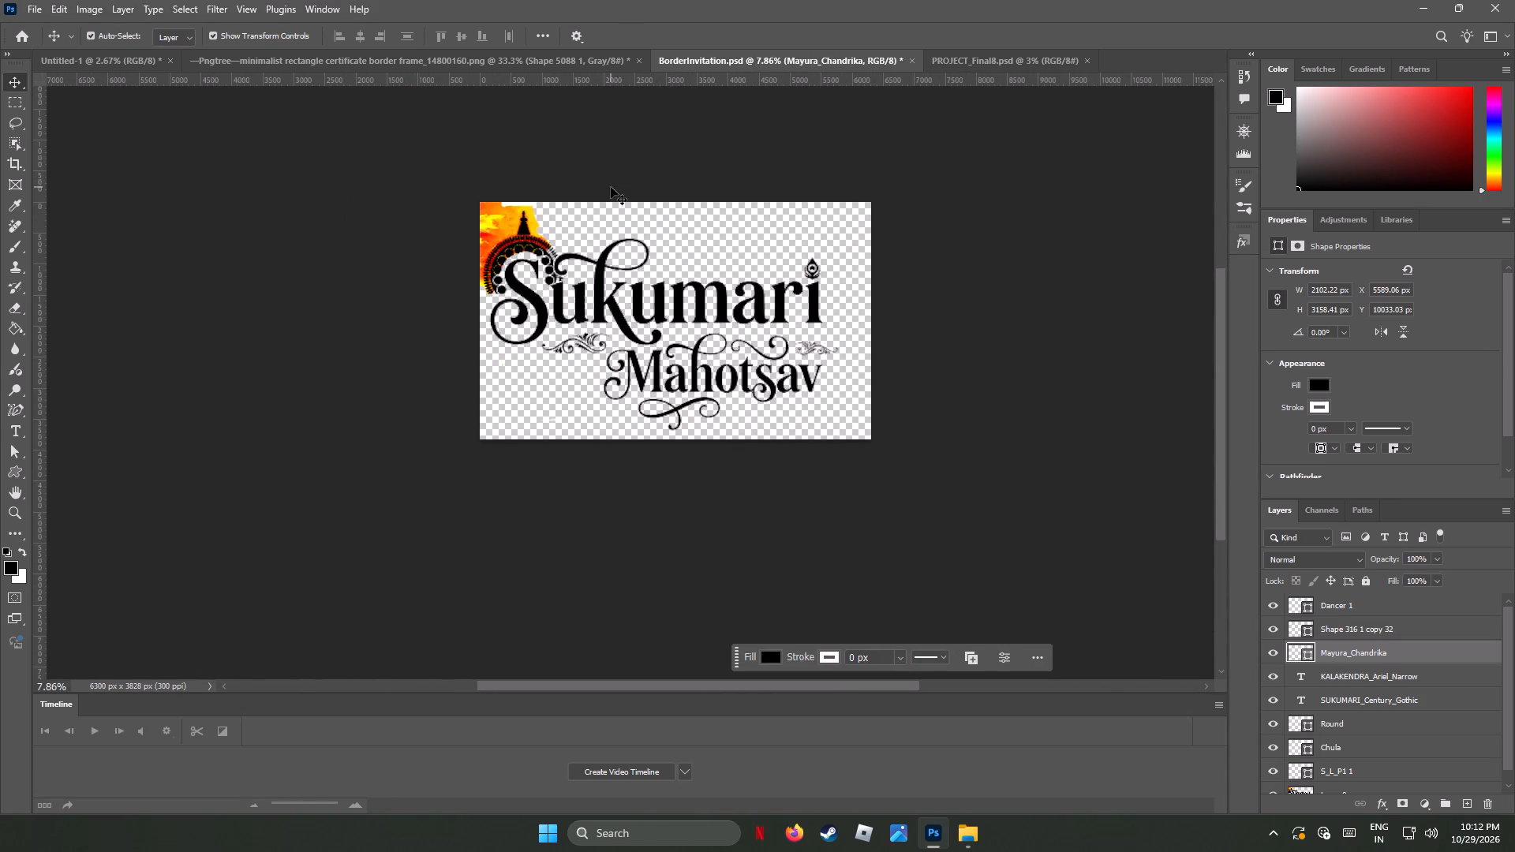
pyautogui.hotkey('ctrl', 'v')
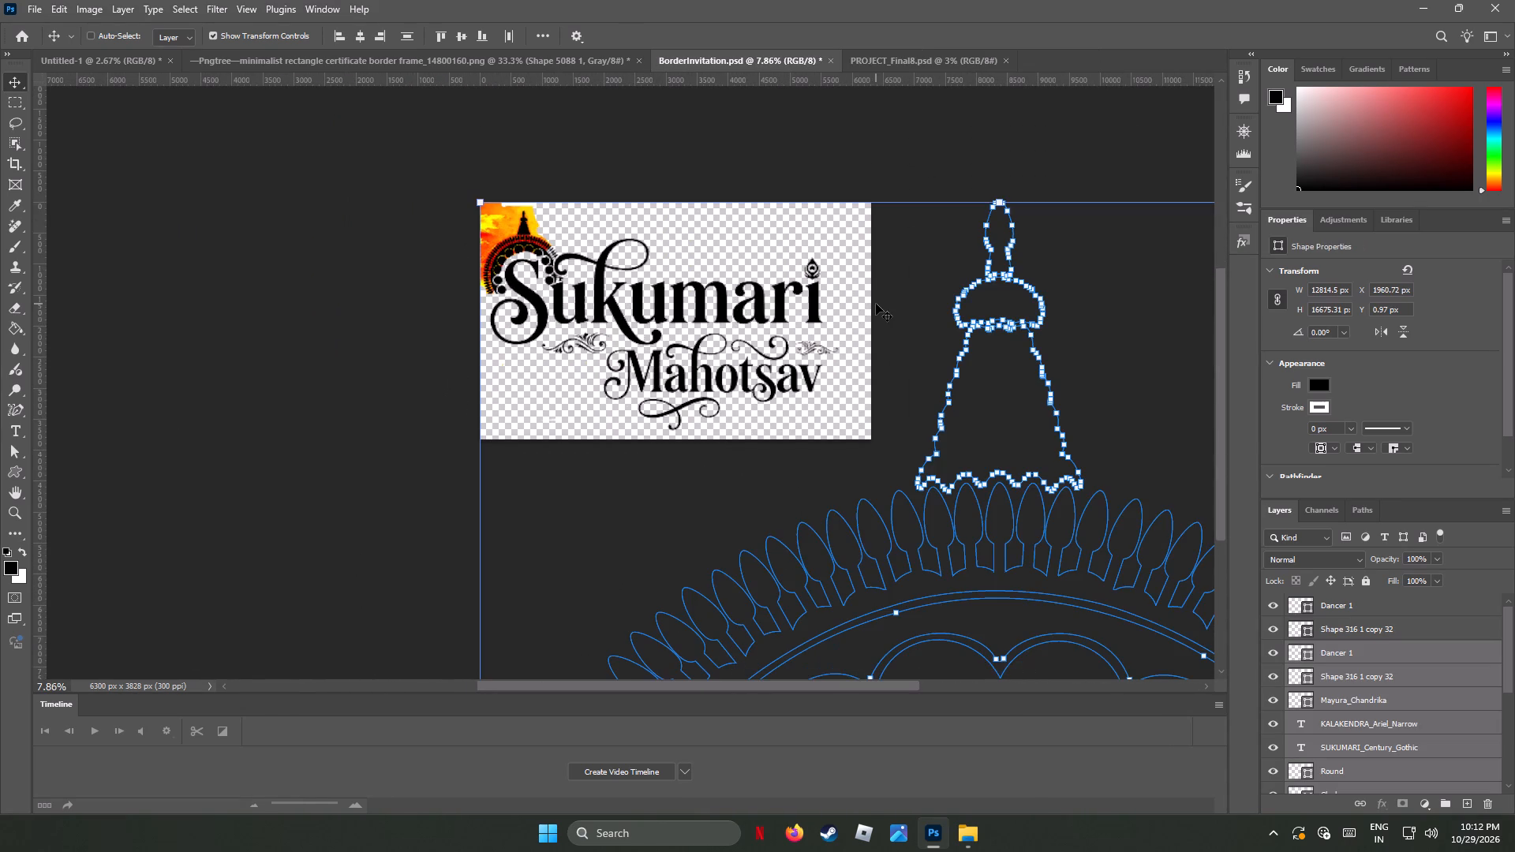
# Scale the pasted logo layers proportionally to about 35% and move them up over the lower edge of the canvas.
pyautogui.keyDown('shift'); pyautogui.scroll(-6, 831, 346); pyautogui.keyUp('shift')
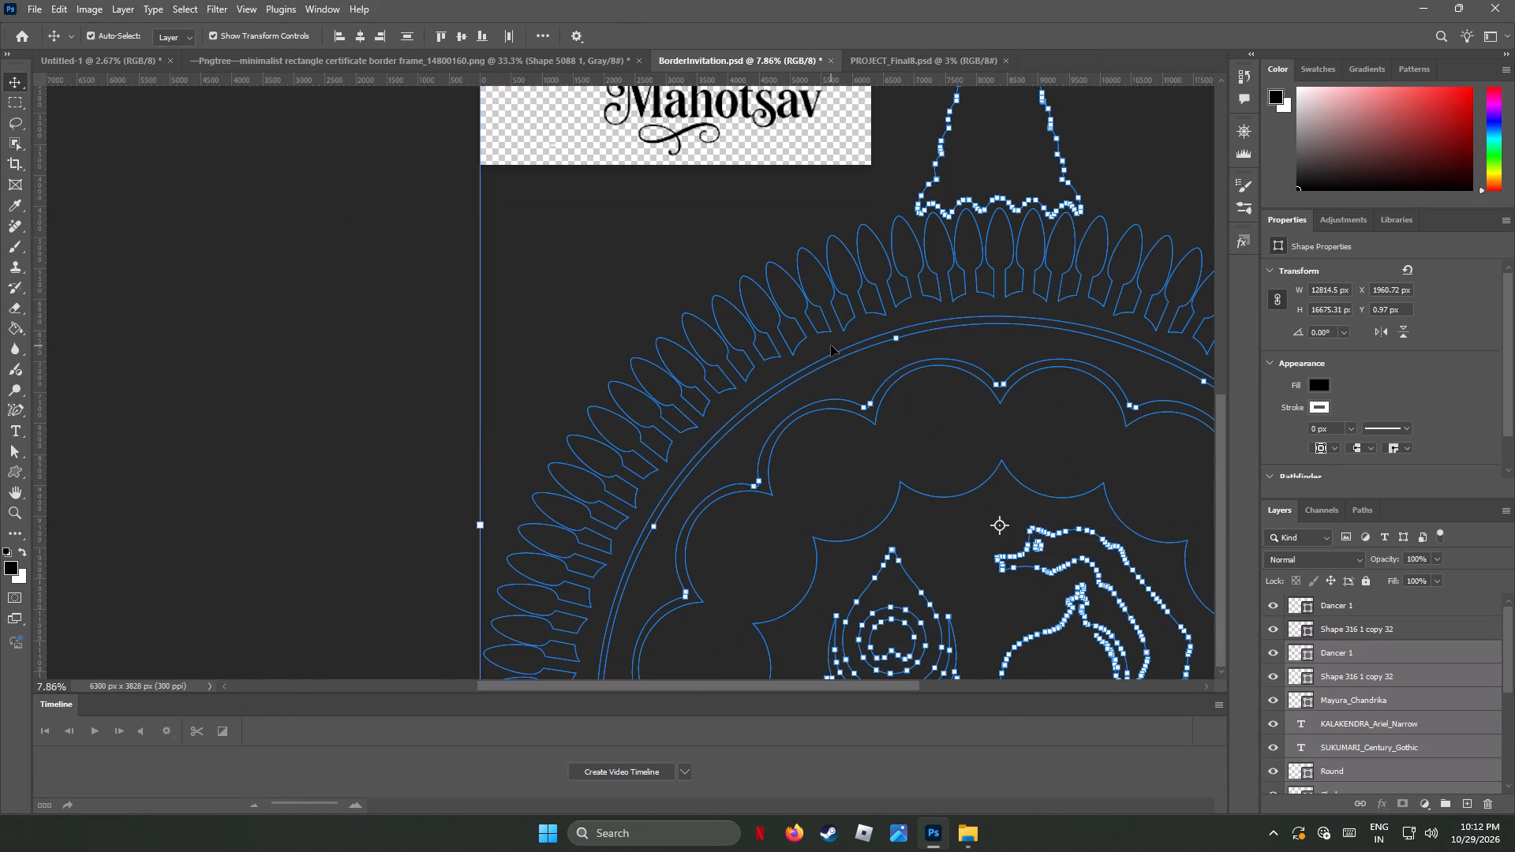
pyautogui.keyDown('alt'); pyautogui.scroll(-1, 561, 140); pyautogui.keyUp('alt')
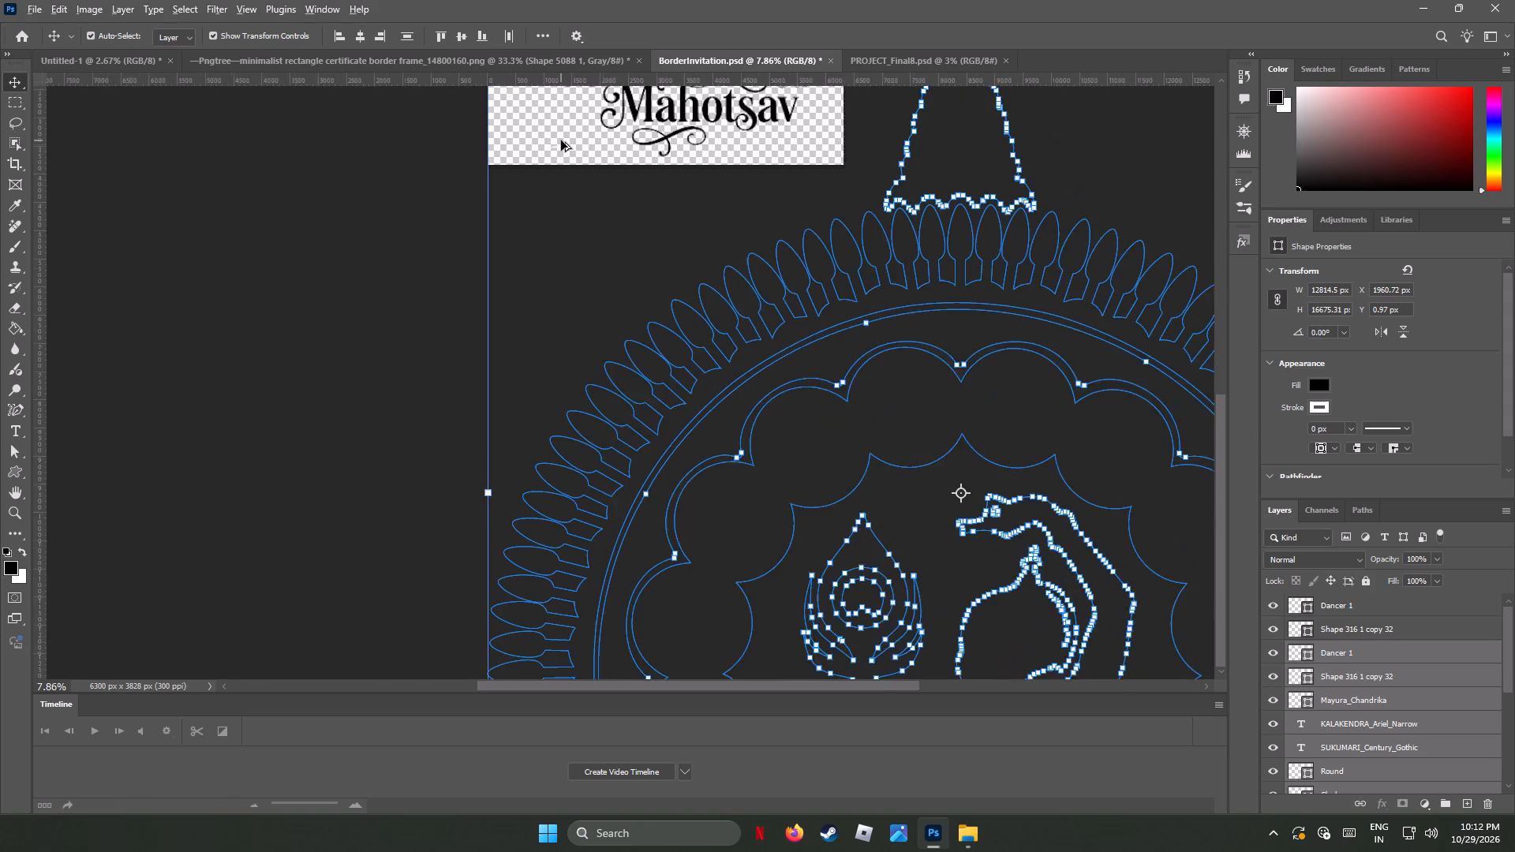
pyautogui.keyDown('alt'); pyautogui.scroll(-2, 561, 140); pyautogui.keyUp('alt')
pyautogui.keyDown('alt'); pyautogui.scroll(2, 561, 140); pyautogui.keyUp('alt')
pyautogui.keyDown('alt'); pyautogui.scroll(-17, 561, 140); pyautogui.keyUp('alt')
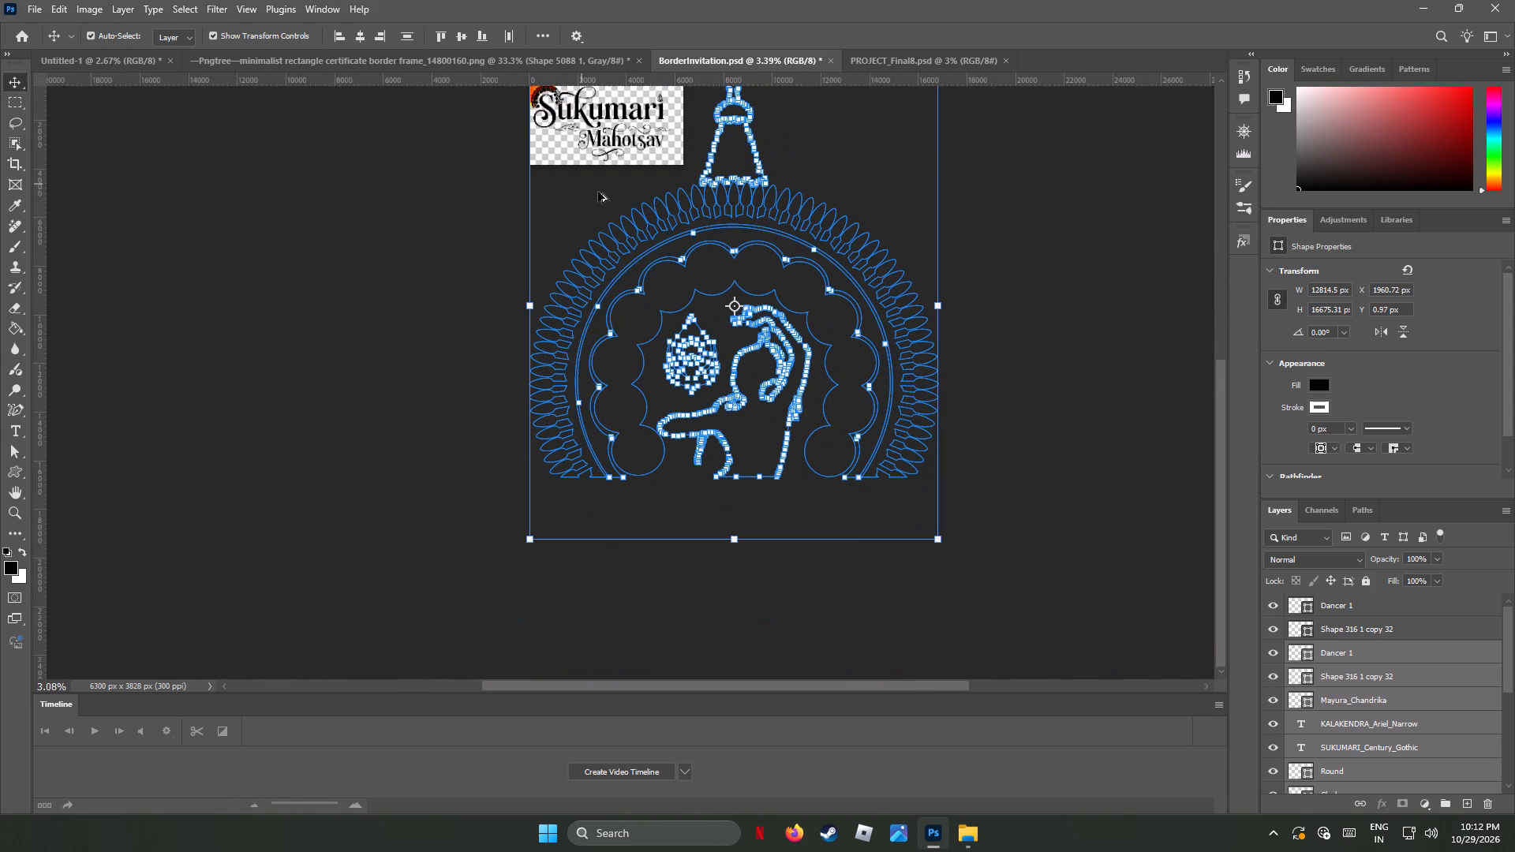
pyautogui.moveTo(940, 307); pyautogui.dragTo(928, 305)
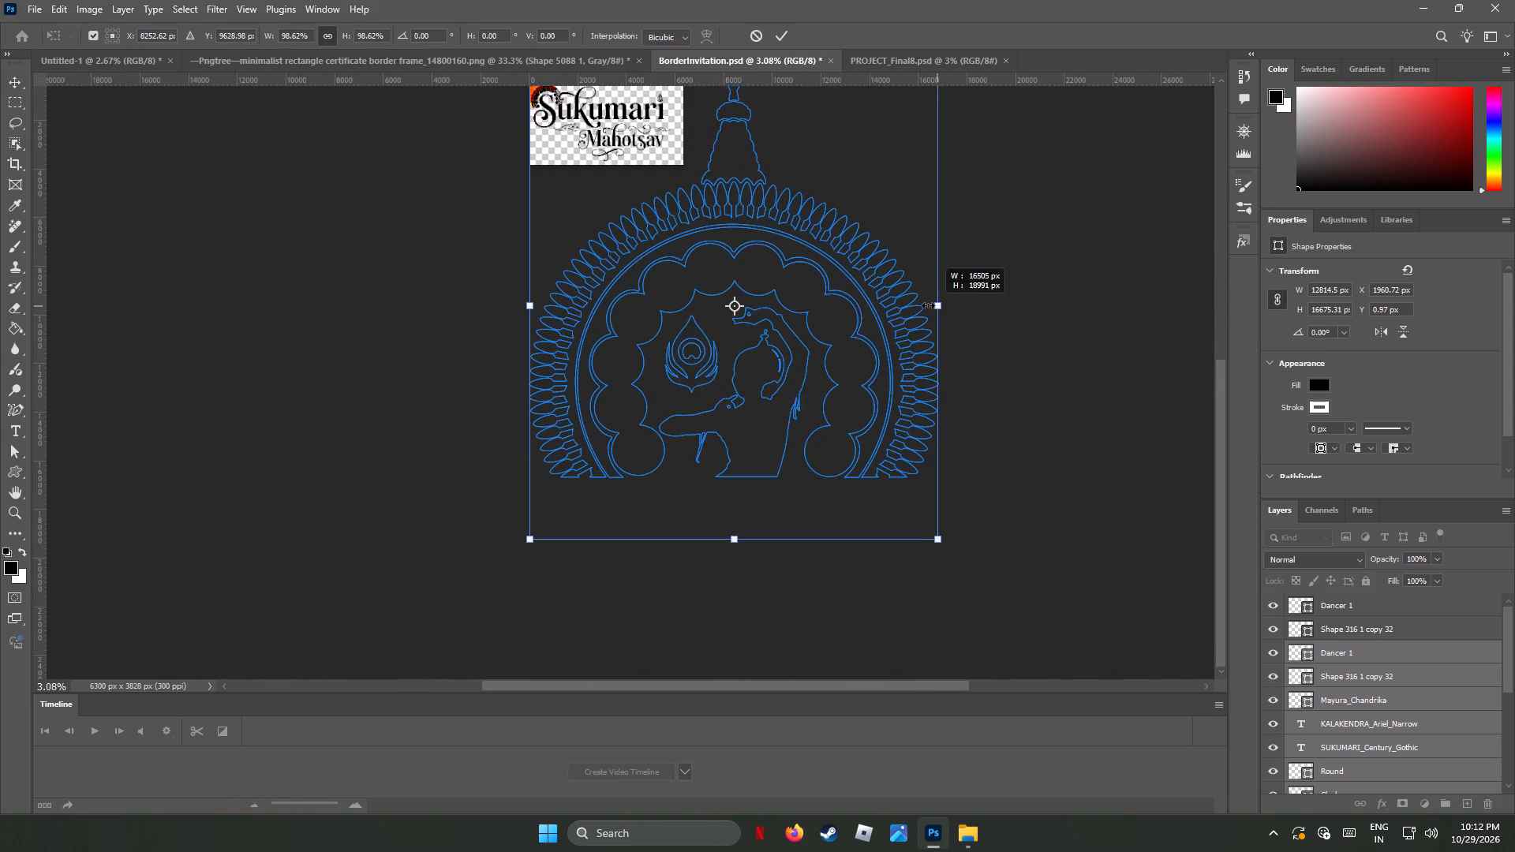
pyautogui.moveTo(928, 305); pyautogui.dragTo(673, 284)
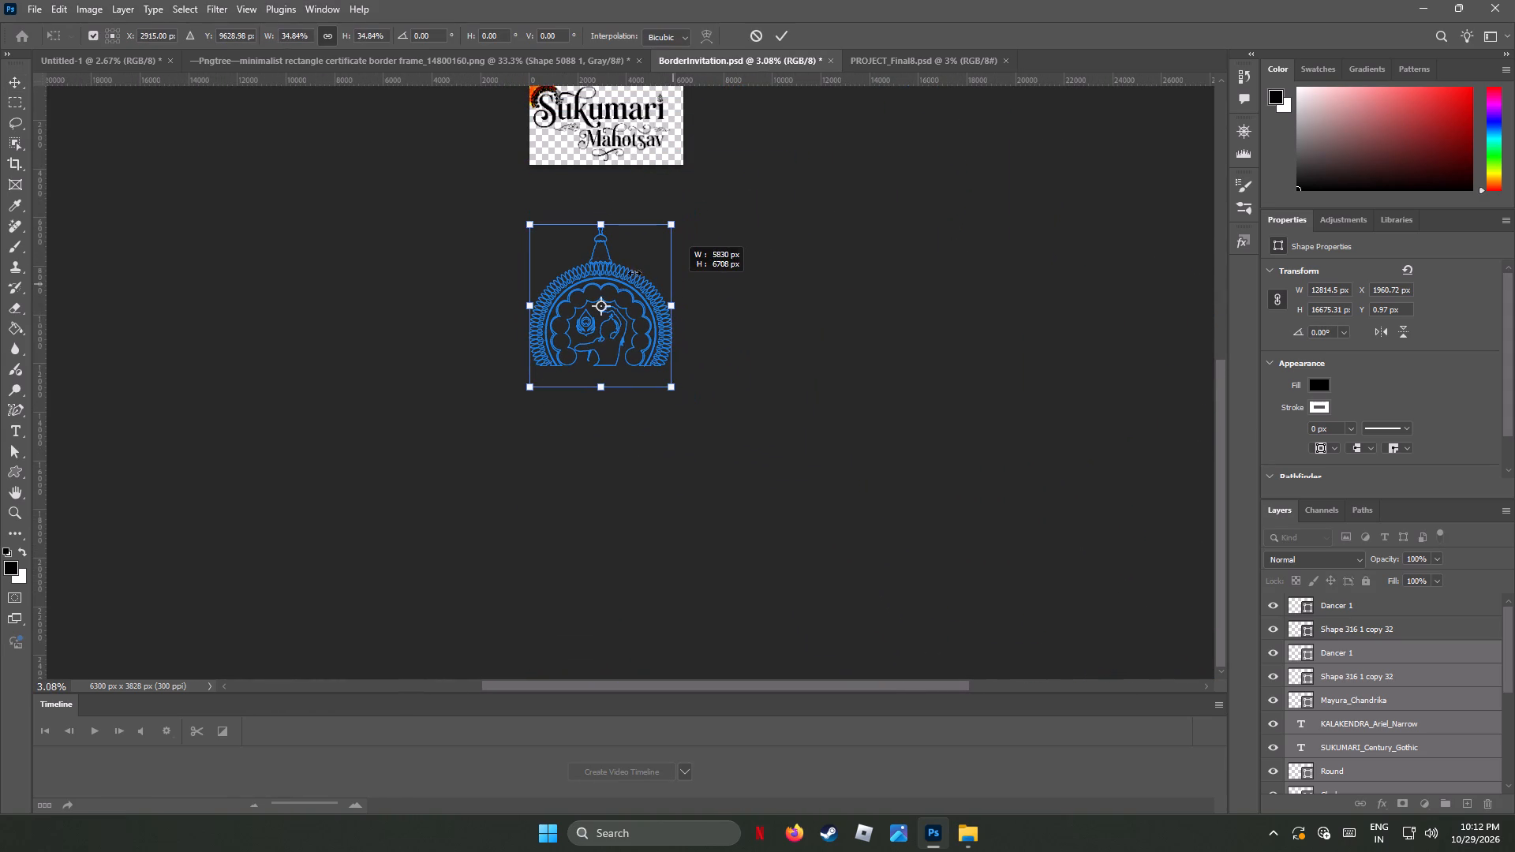
pyautogui.moveTo(603, 255); pyautogui.dragTo(601, 141)
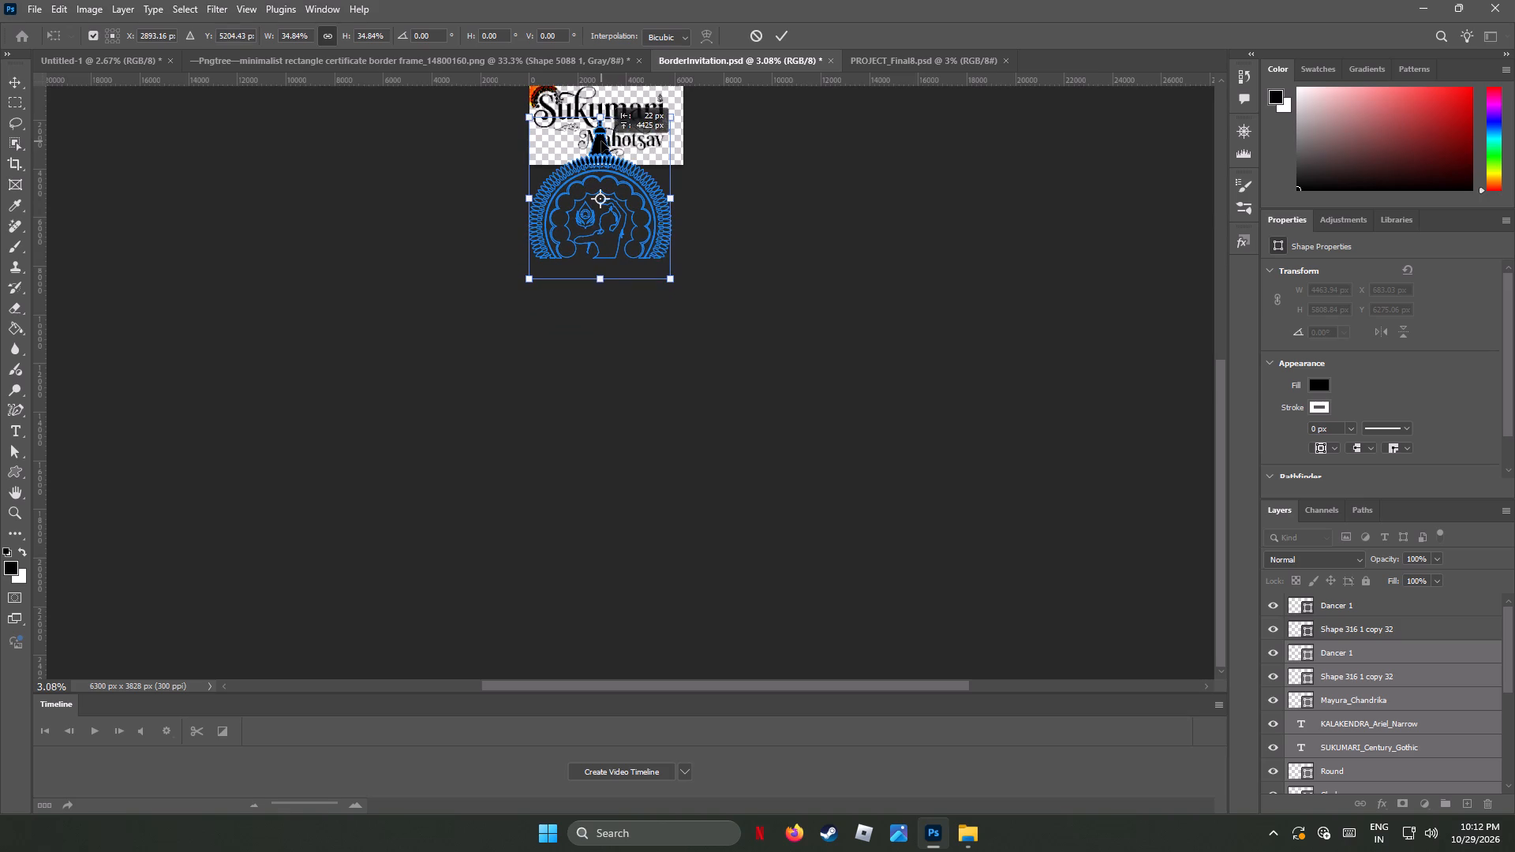
pyautogui.moveTo(601, 141); pyautogui.dragTo(601, 140)
# Reduce the logo to about 21% and move it over the start of the Sukumari Mahotsav lettering.
pyautogui.scroll(3, 691, 210)
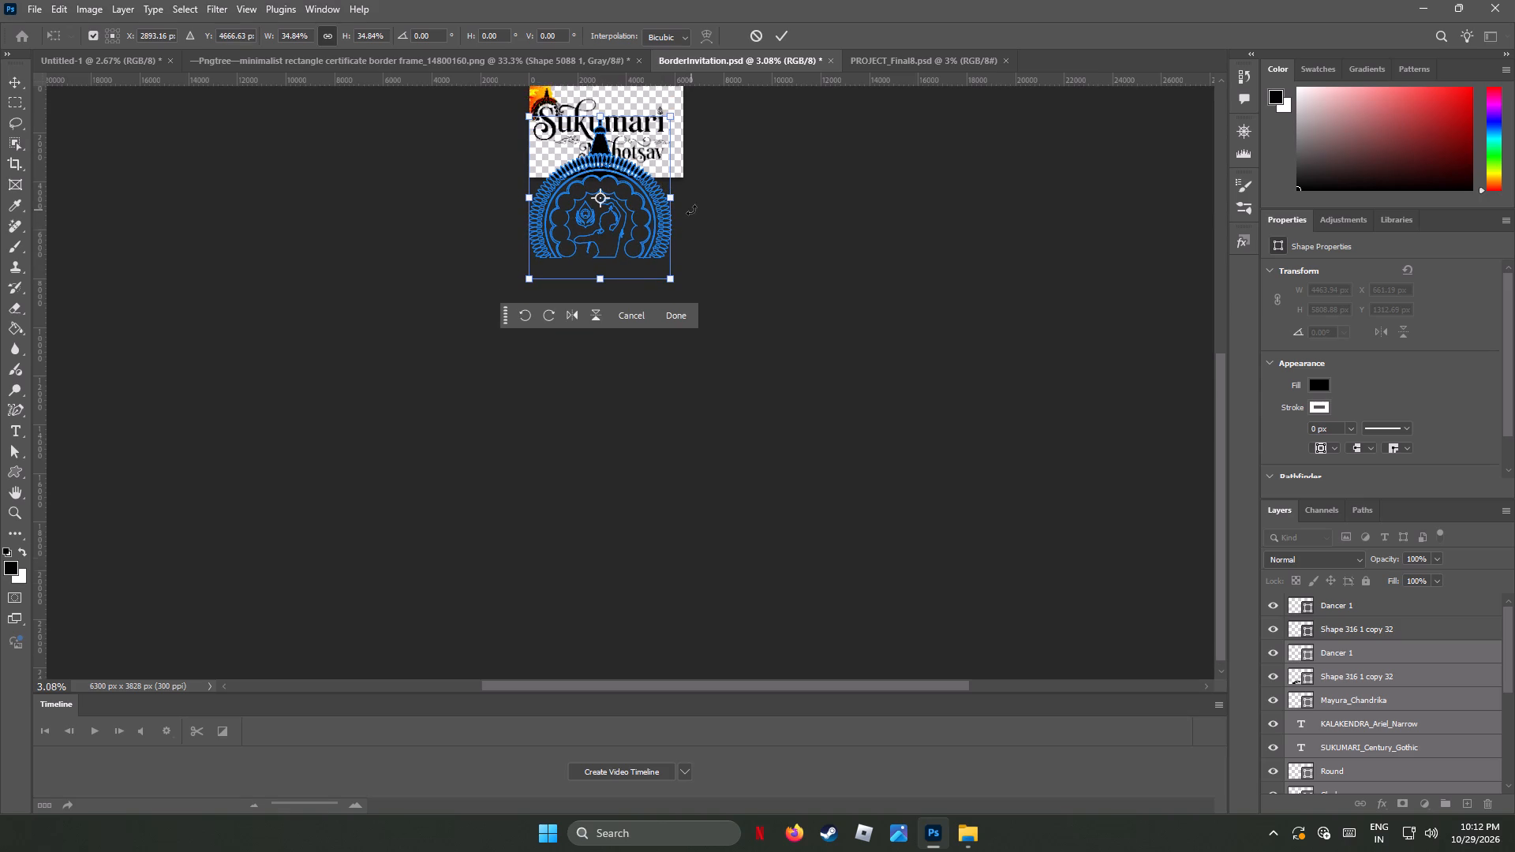
pyautogui.scroll(2, 691, 210)
pyautogui.scroll(-2, 691, 210)
pyautogui.scroll(9, 691, 210)
pyautogui.moveTo(672, 337); pyautogui.dragTo(640, 338)
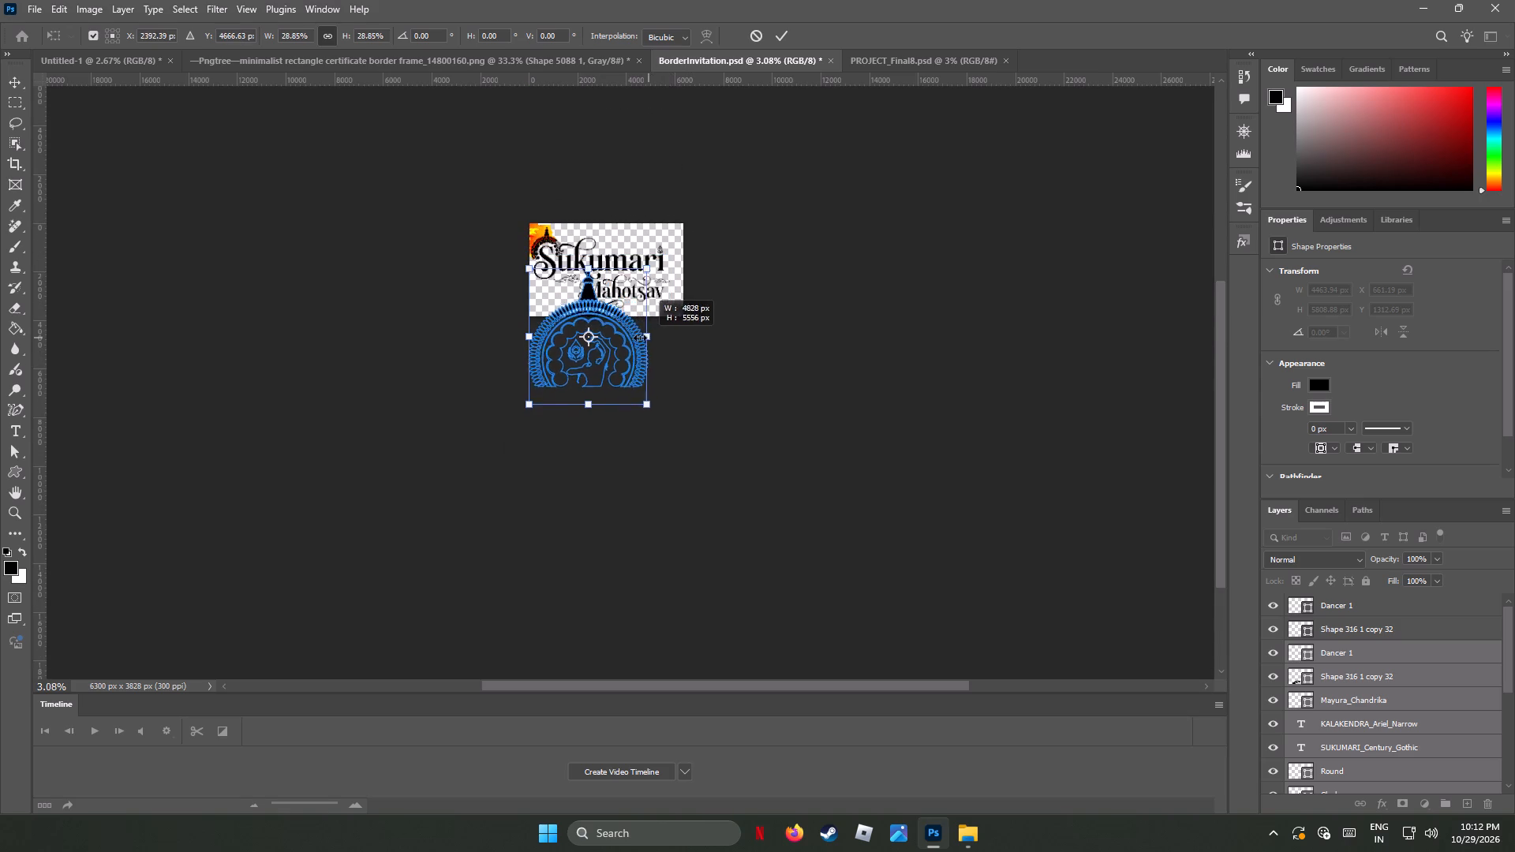
pyautogui.moveTo(640, 338); pyautogui.dragTo(615, 338)
pyautogui.moveTo(572, 308); pyautogui.dragTo(568, 263)
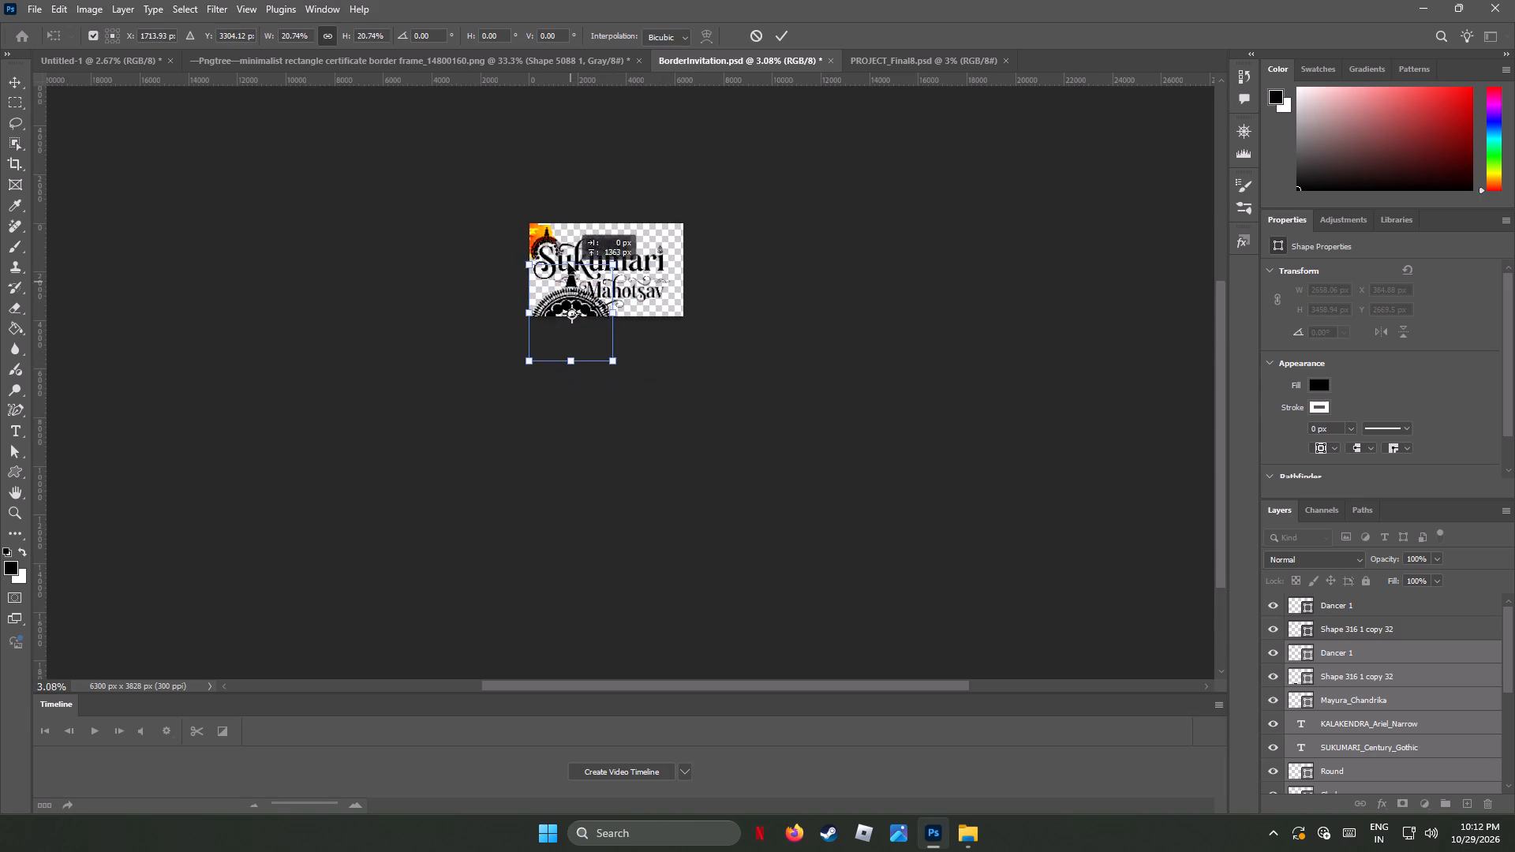
pyautogui.moveTo(568, 263); pyautogui.dragTo(566, 235)
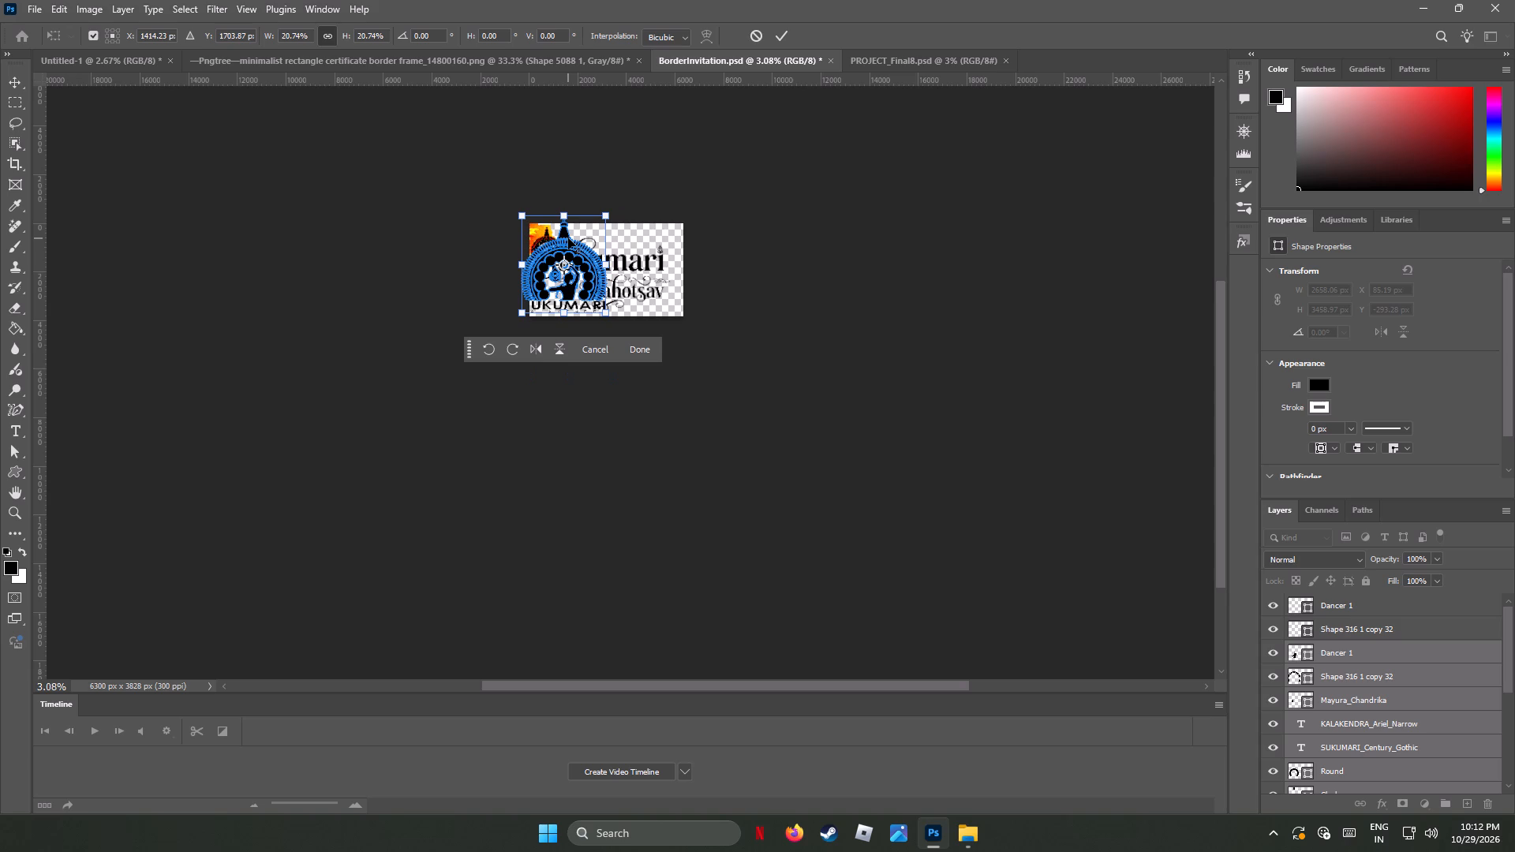
# Reduce the logo to about 9.6% and place it over the old colored emblem, against the canvas's top edge.
pyautogui.keyDown('alt'); pyautogui.scroll(14, 568, 238); pyautogui.keyUp('alt')
pyautogui.keyDown('alt'); pyautogui.scroll(-1, 561, 239); pyautogui.keyUp('alt')
pyautogui.keyDown('alt'); pyautogui.scroll(2, 561, 239); pyautogui.keyUp('alt')
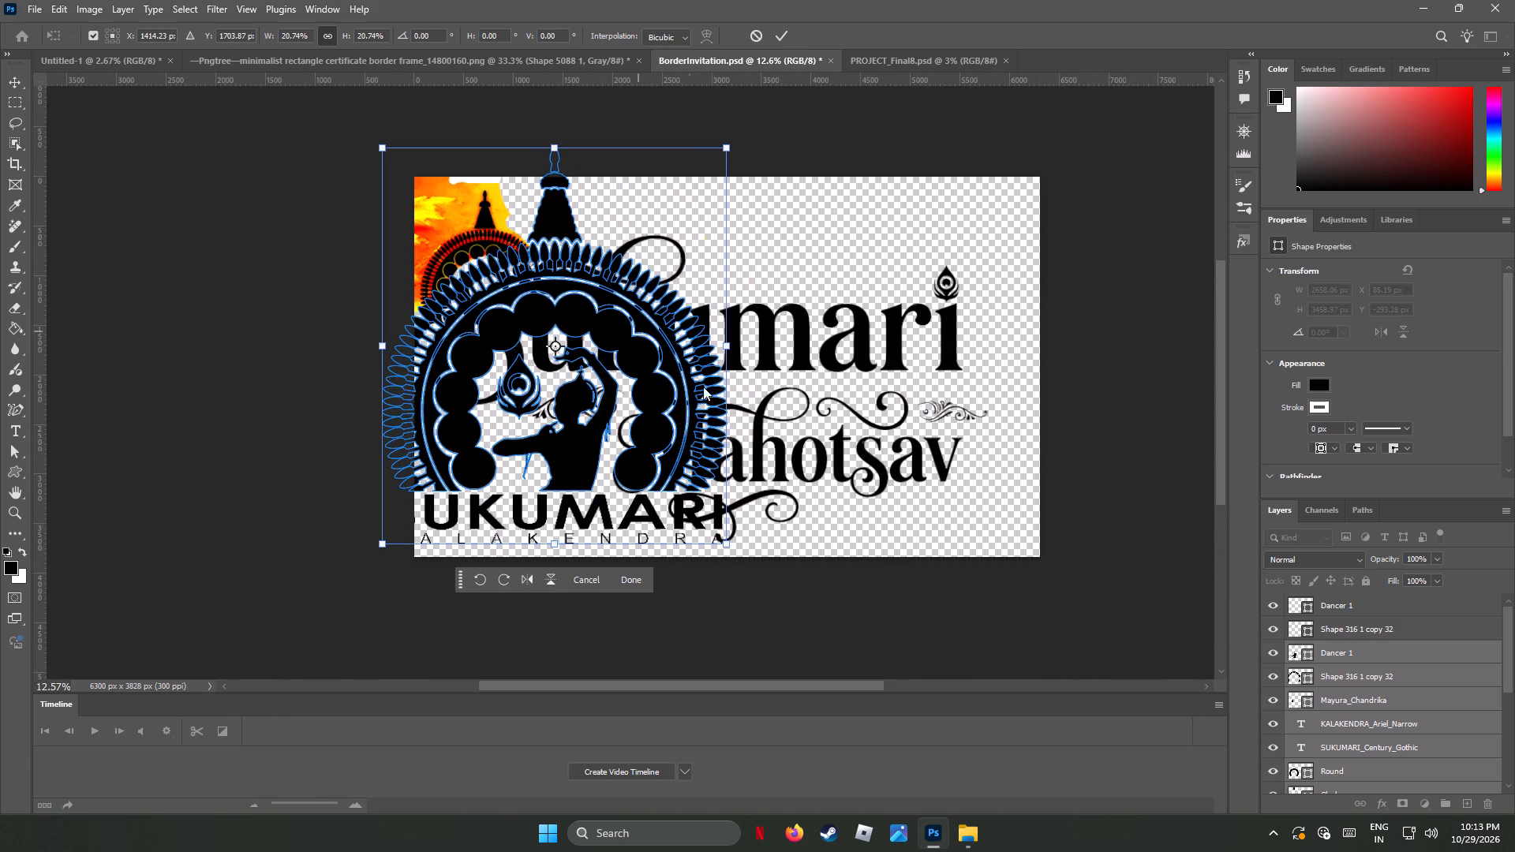
pyautogui.click(728, 345)
pyautogui.moveTo(726, 345); pyautogui.dragTo(690, 336)
pyautogui.moveTo(690, 336); pyautogui.dragTo(650, 337)
pyautogui.moveTo(729, 346); pyautogui.dragTo(627, 342)
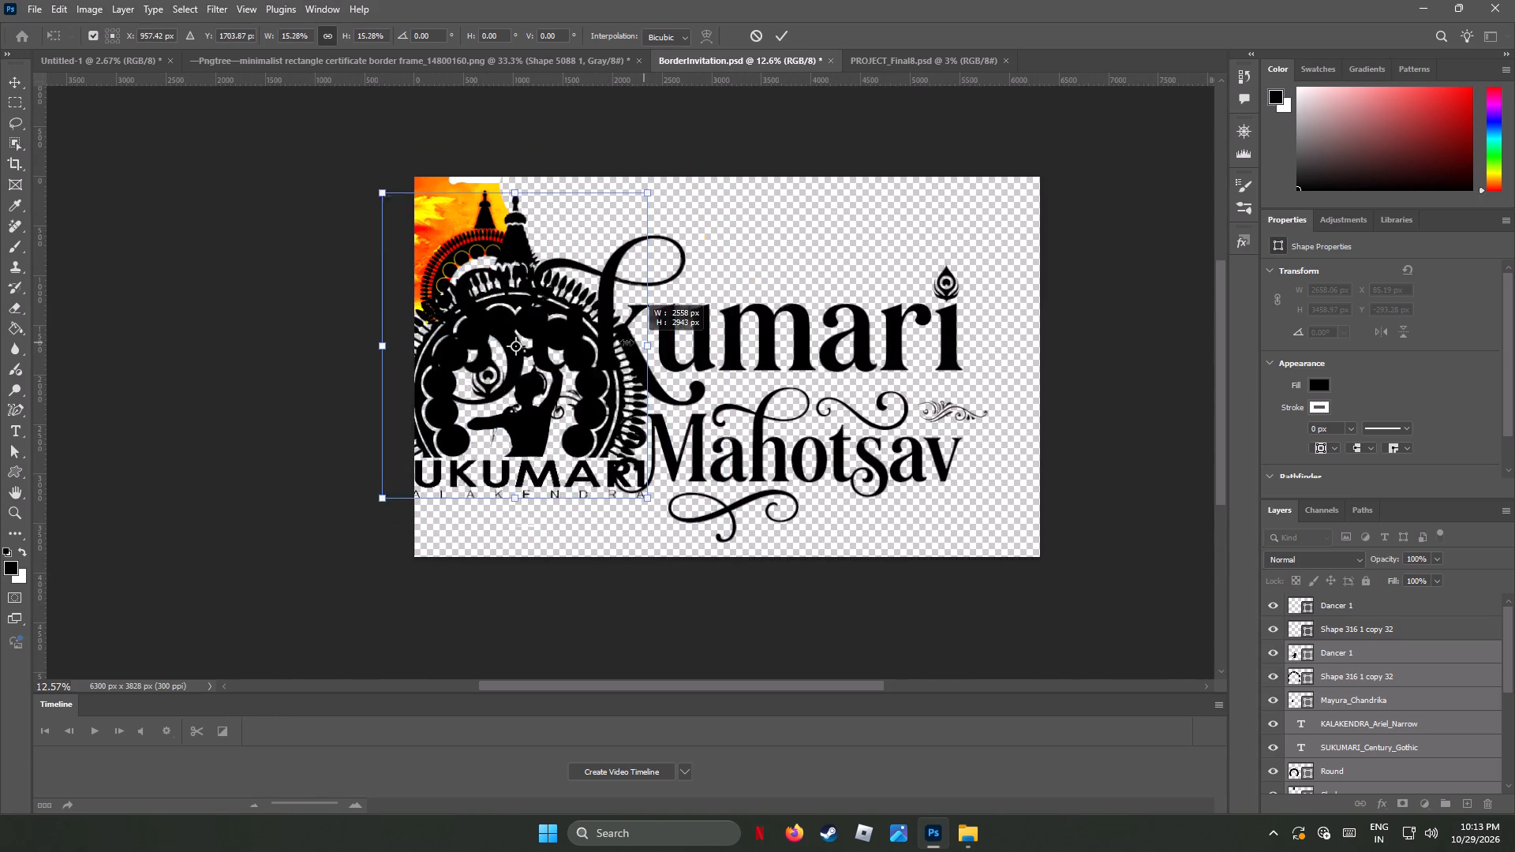
pyautogui.moveTo(627, 342); pyautogui.dragTo(544, 342)
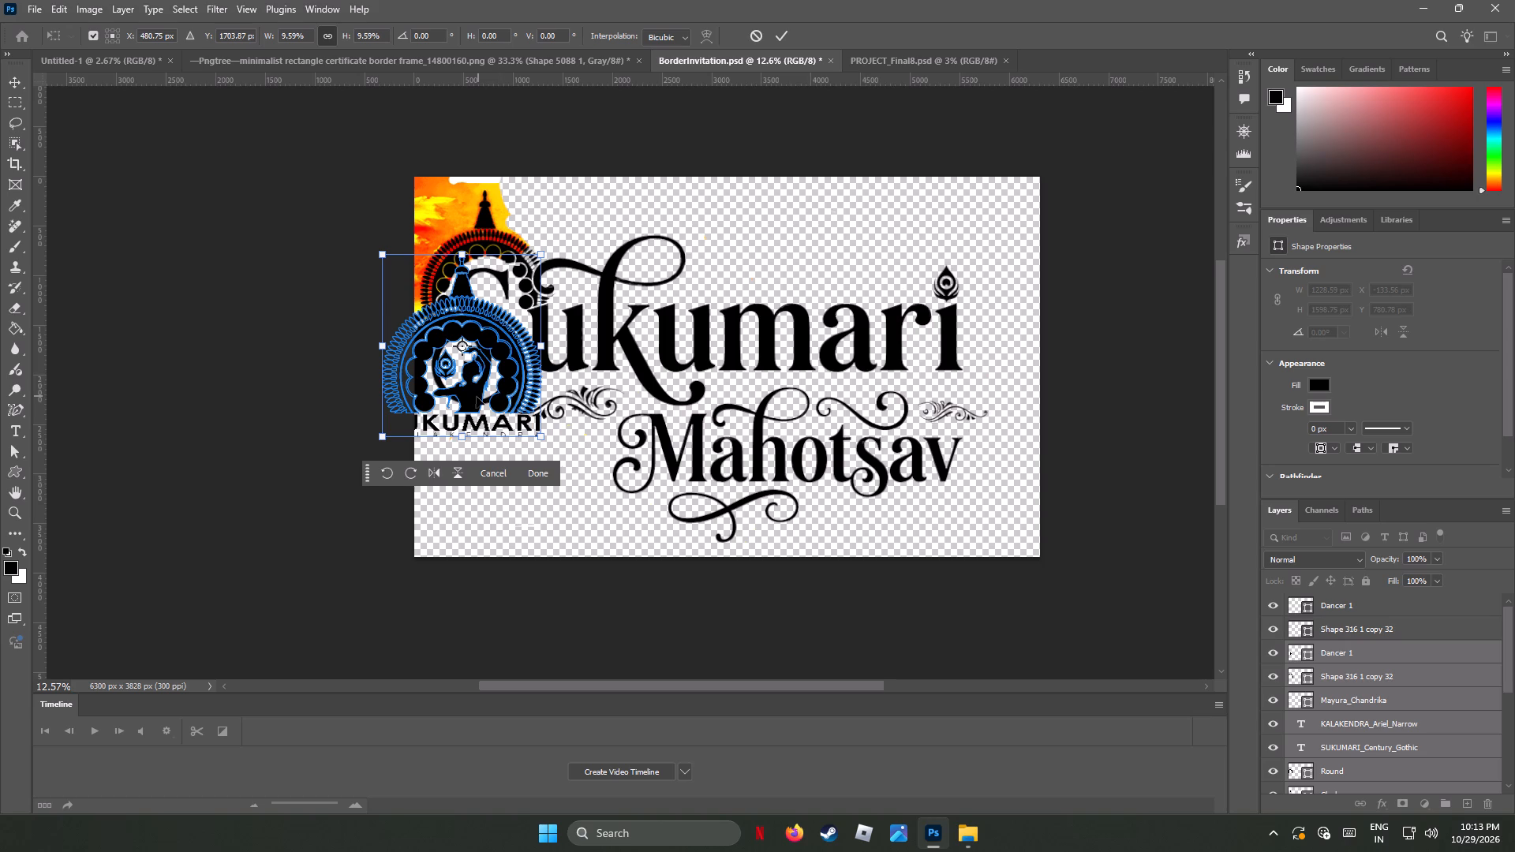
pyautogui.moveTo(476, 397); pyautogui.dragTo(498, 328)
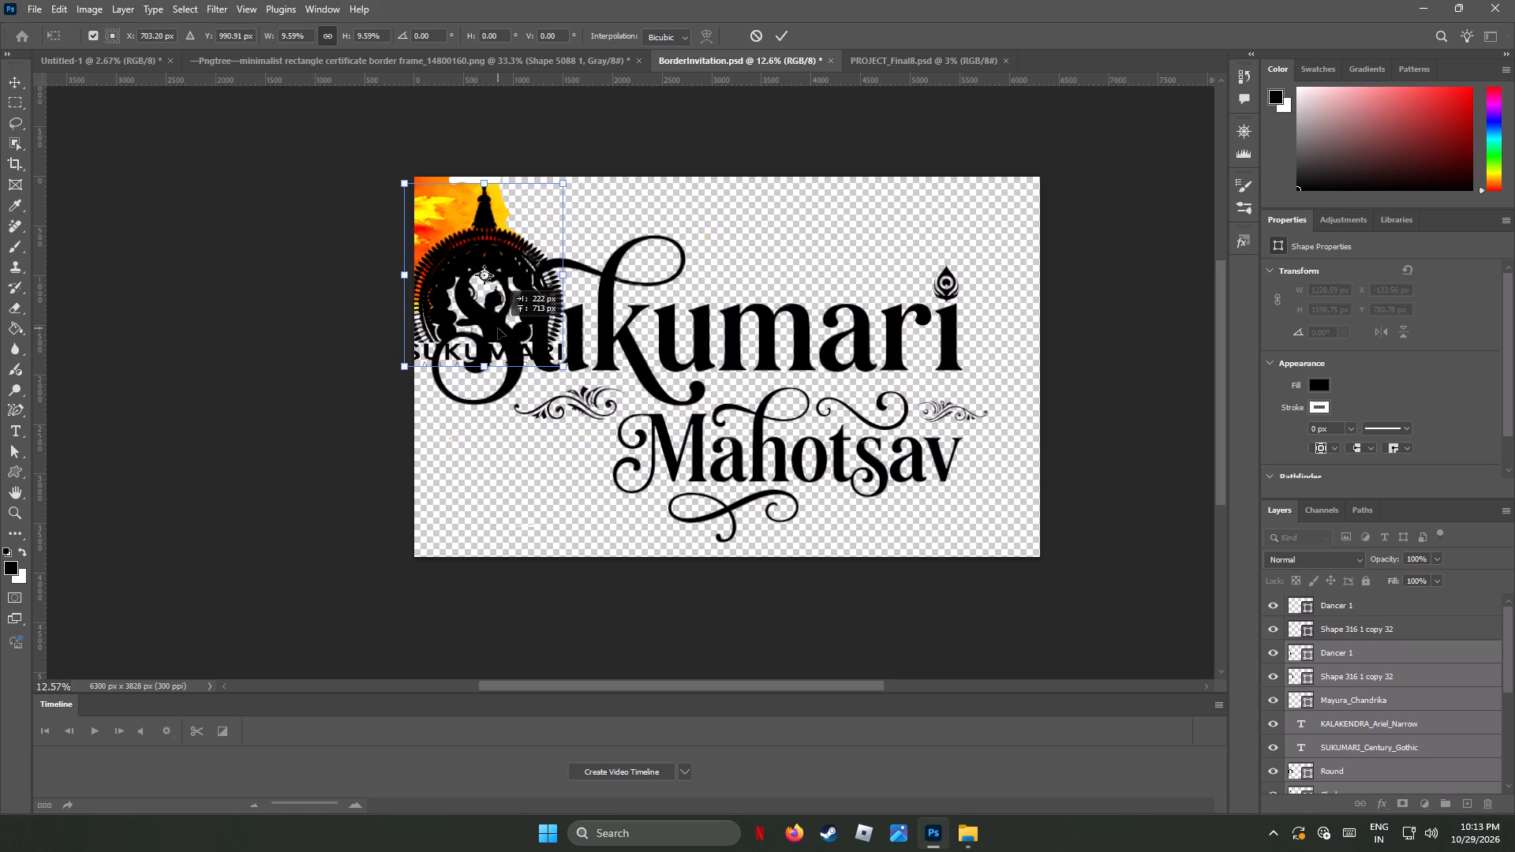
pyautogui.moveTo(498, 328); pyautogui.dragTo(499, 319)
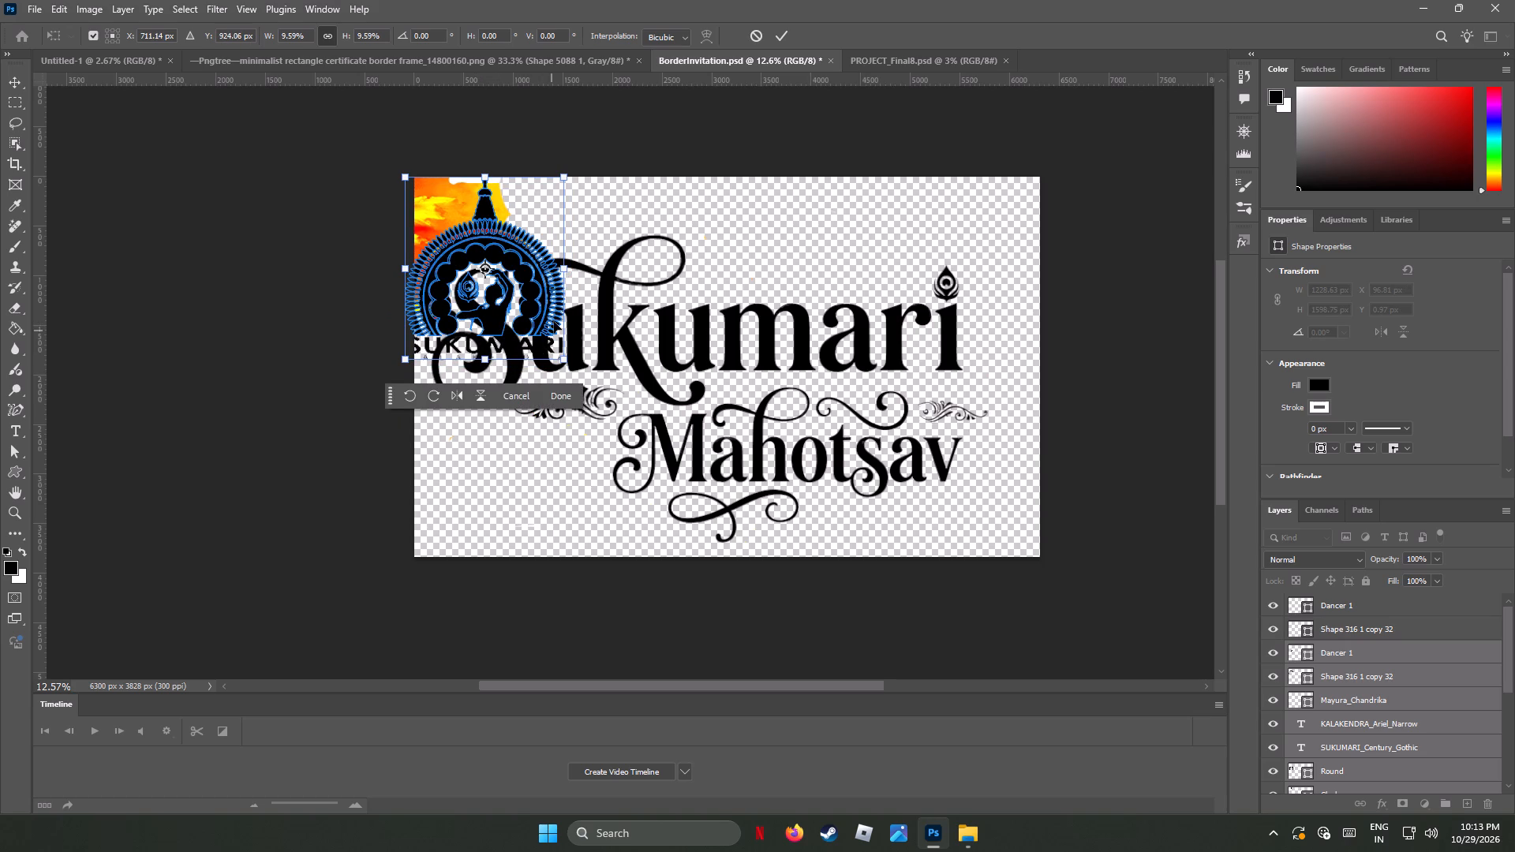
# Reduce the logo to 7.50% and shift it slightly to compare its arch and spire with the old emblem's.
pyautogui.moveTo(567, 269); pyautogui.dragTo(532, 271)
pyautogui.keyDown('alt'); pyautogui.scroll(8, 532, 271); pyautogui.keyUp('alt')
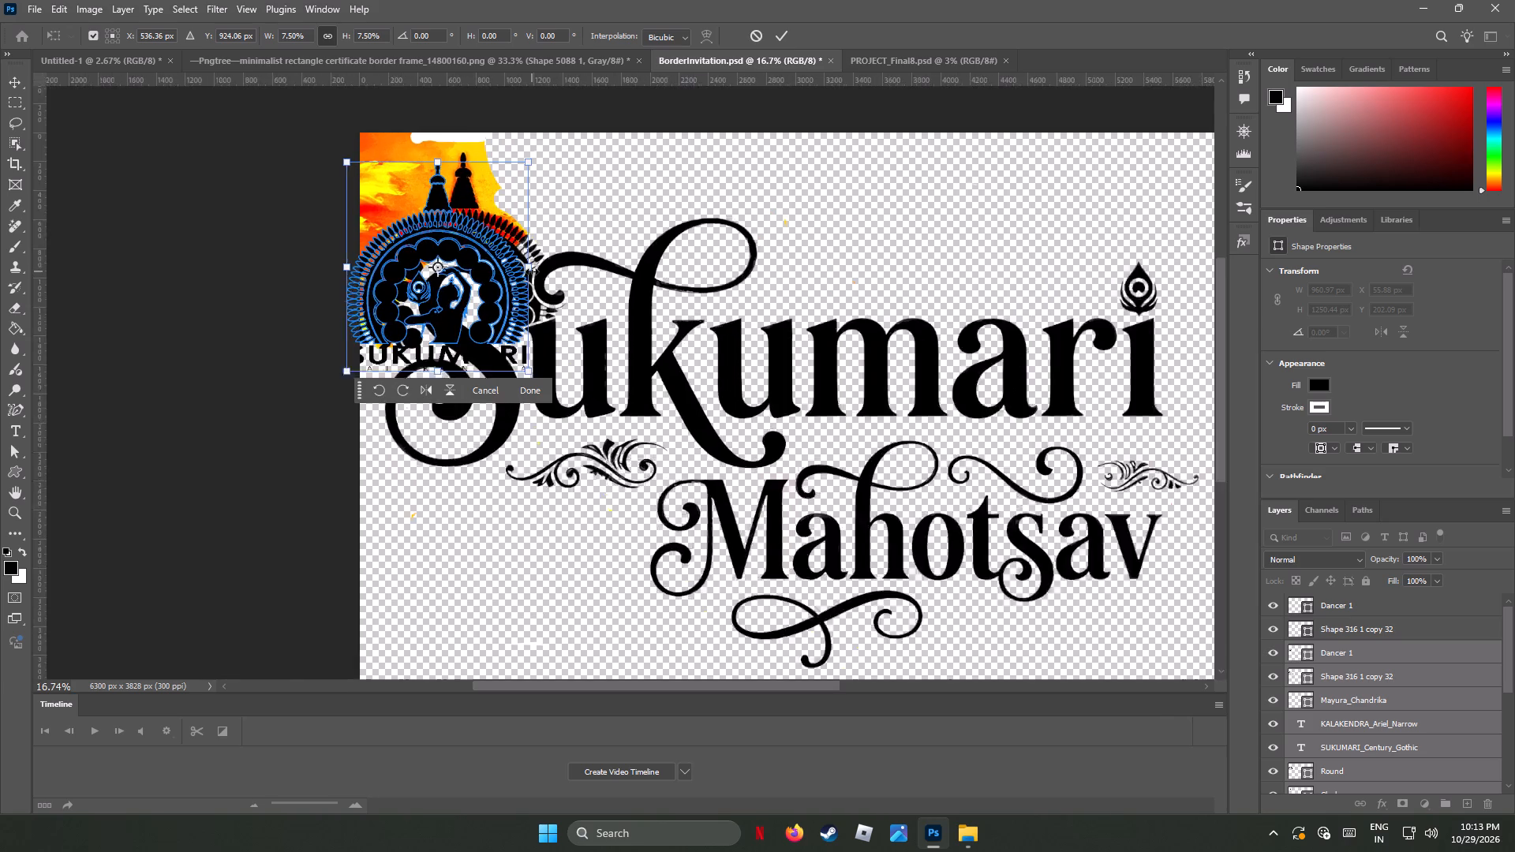
pyautogui.keyDown('alt'); pyautogui.scroll(3, 532, 271); pyautogui.keyUp('alt')
pyautogui.scroll(8, 559, 315)
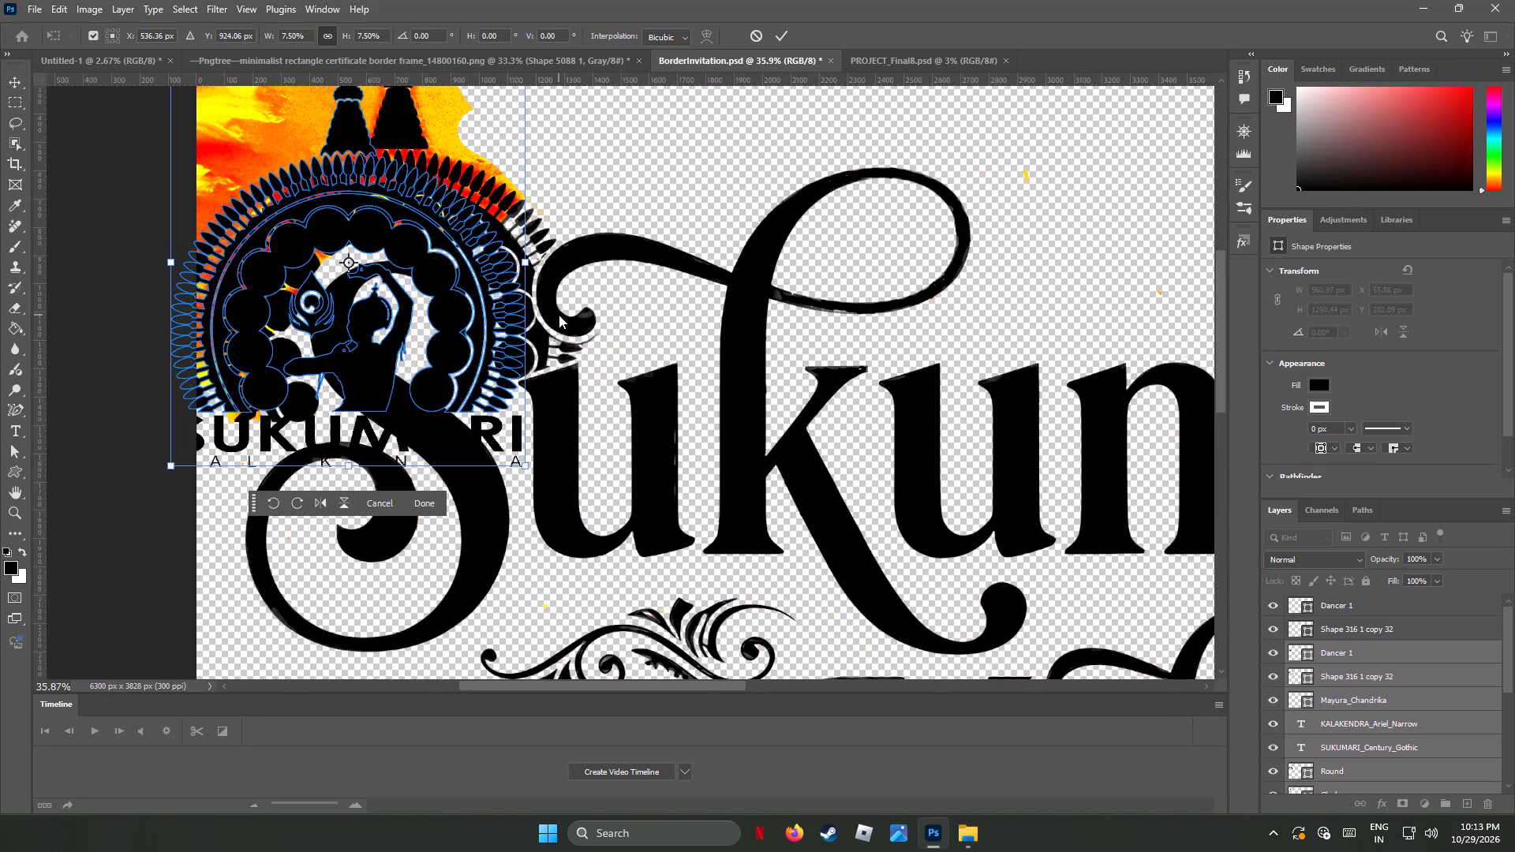
pyautogui.scroll(8, 712, 193)
pyautogui.moveTo(1218, 391); pyautogui.dragTo(1221, 357)
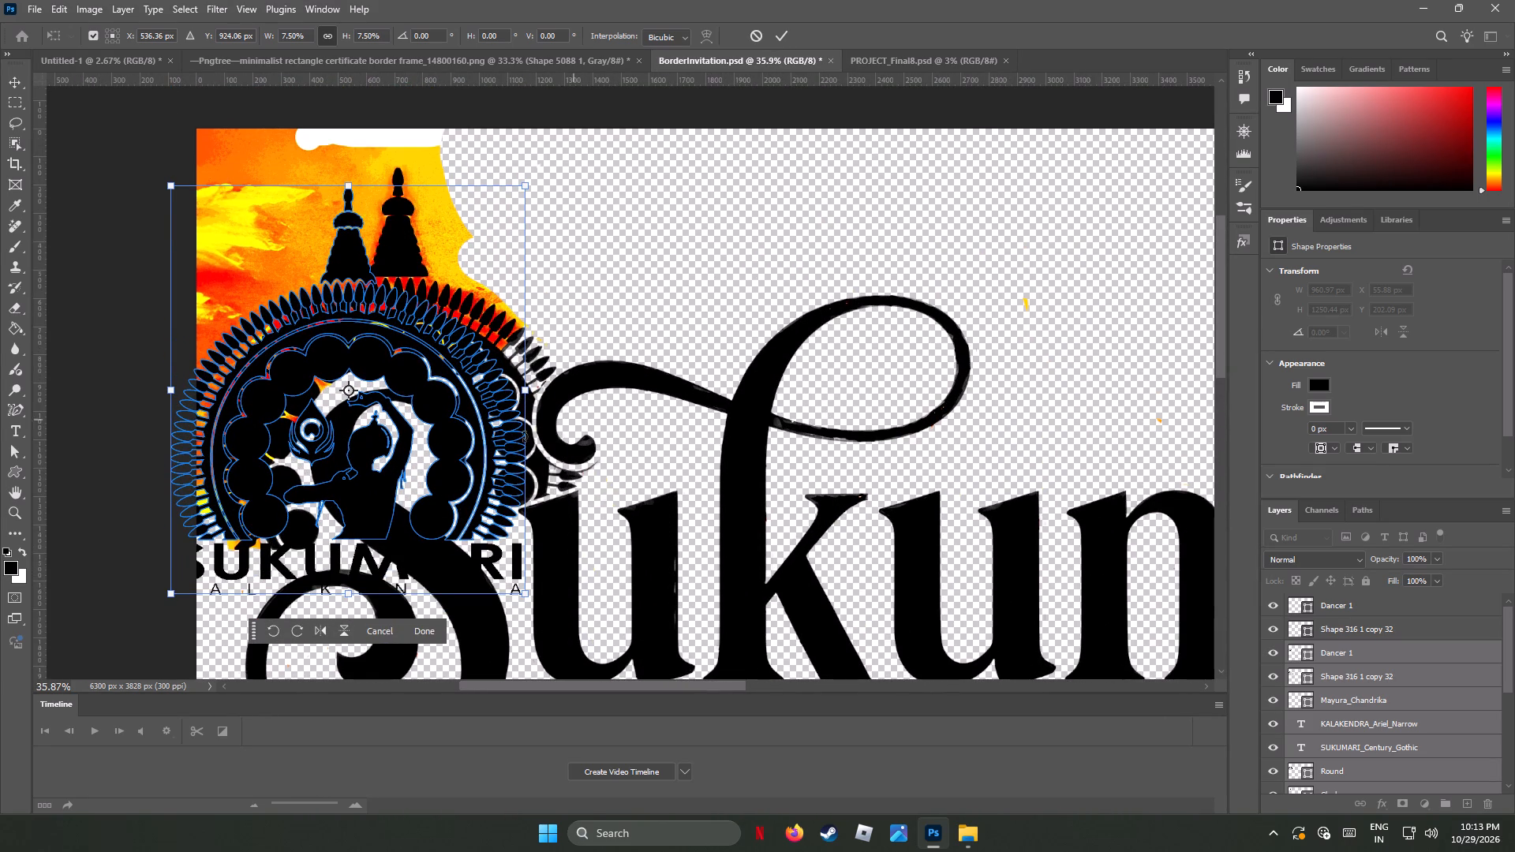
pyautogui.moveTo(365, 361); pyautogui.dragTo(367, 332)
pyautogui.moveTo(371, 353); pyautogui.dragTo(365, 352)
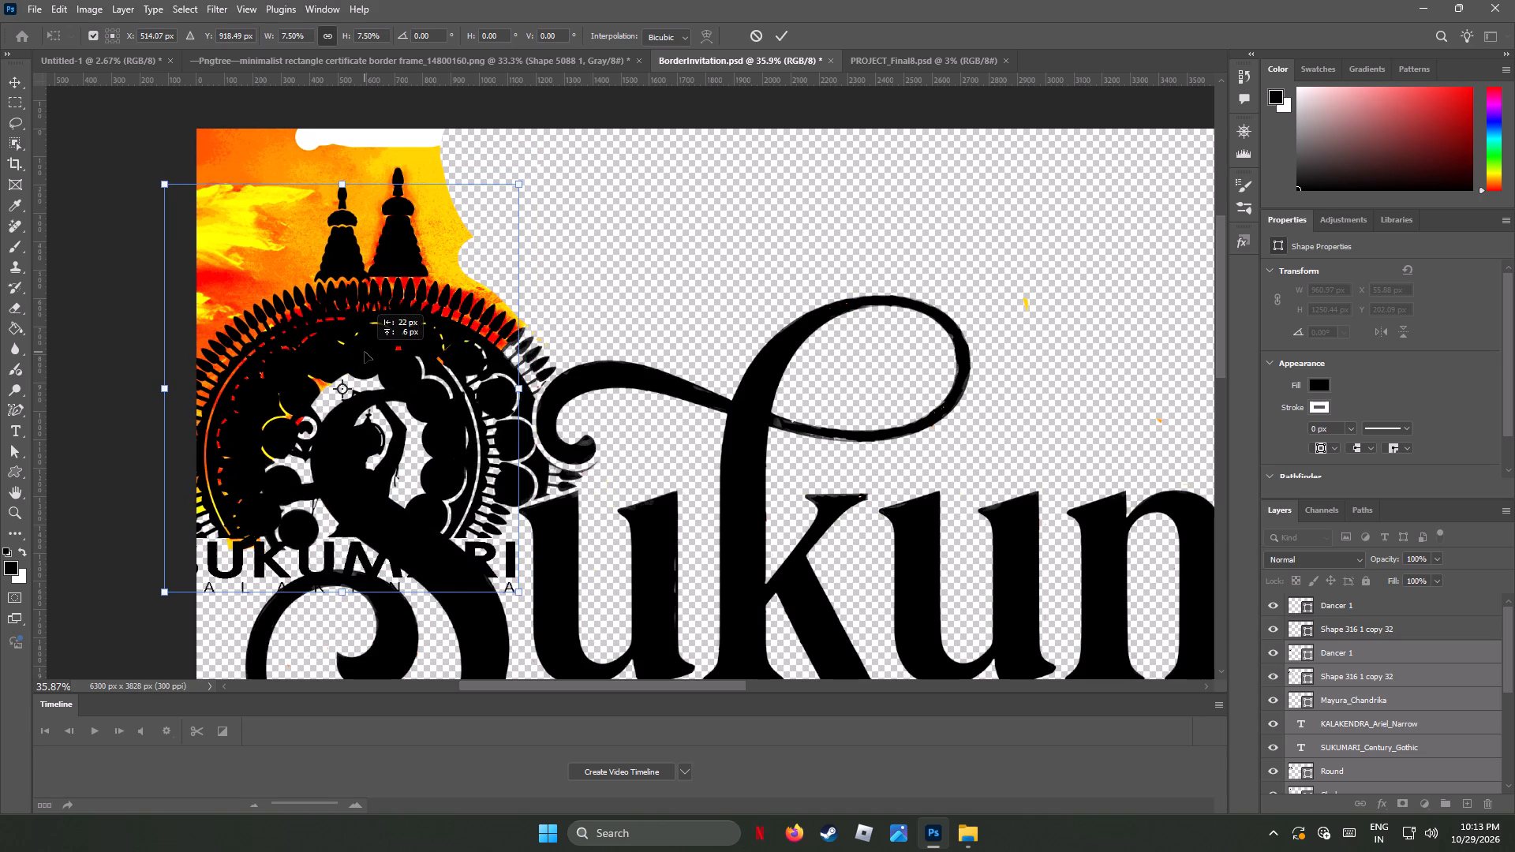
pyautogui.moveTo(365, 352); pyautogui.dragTo(364, 346)
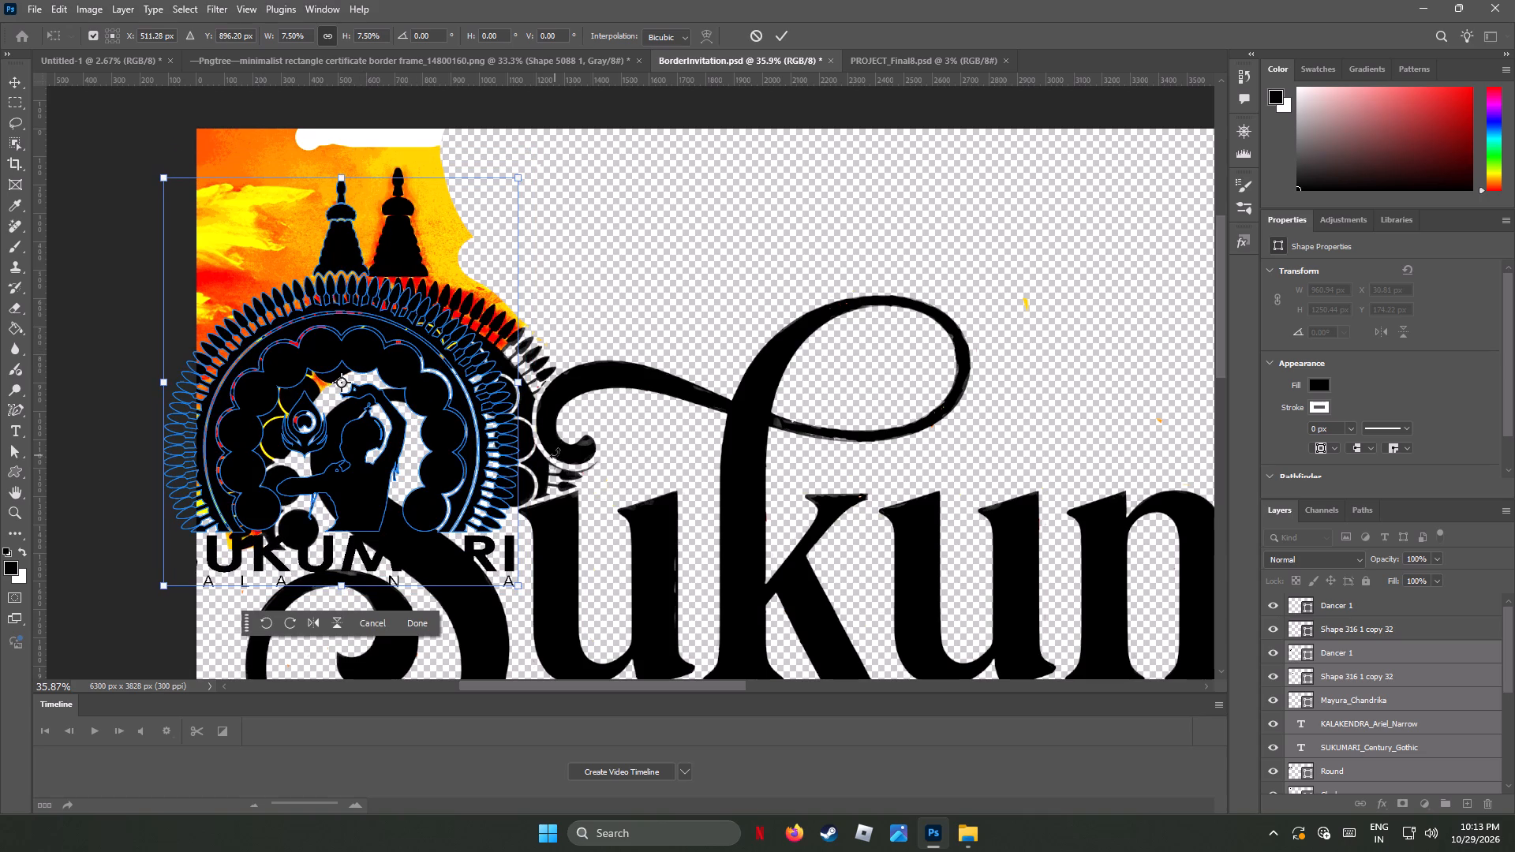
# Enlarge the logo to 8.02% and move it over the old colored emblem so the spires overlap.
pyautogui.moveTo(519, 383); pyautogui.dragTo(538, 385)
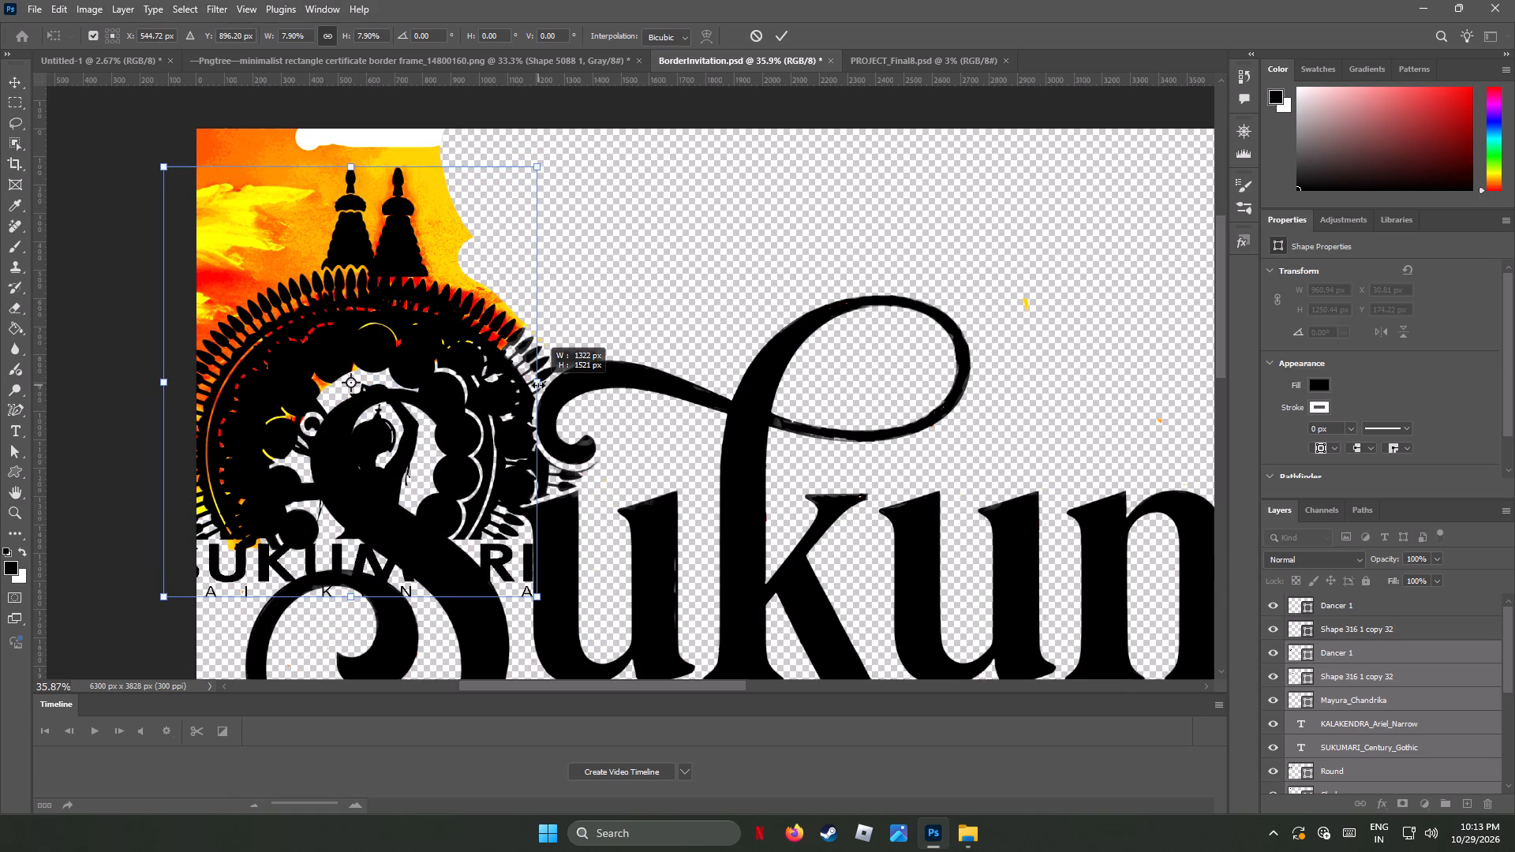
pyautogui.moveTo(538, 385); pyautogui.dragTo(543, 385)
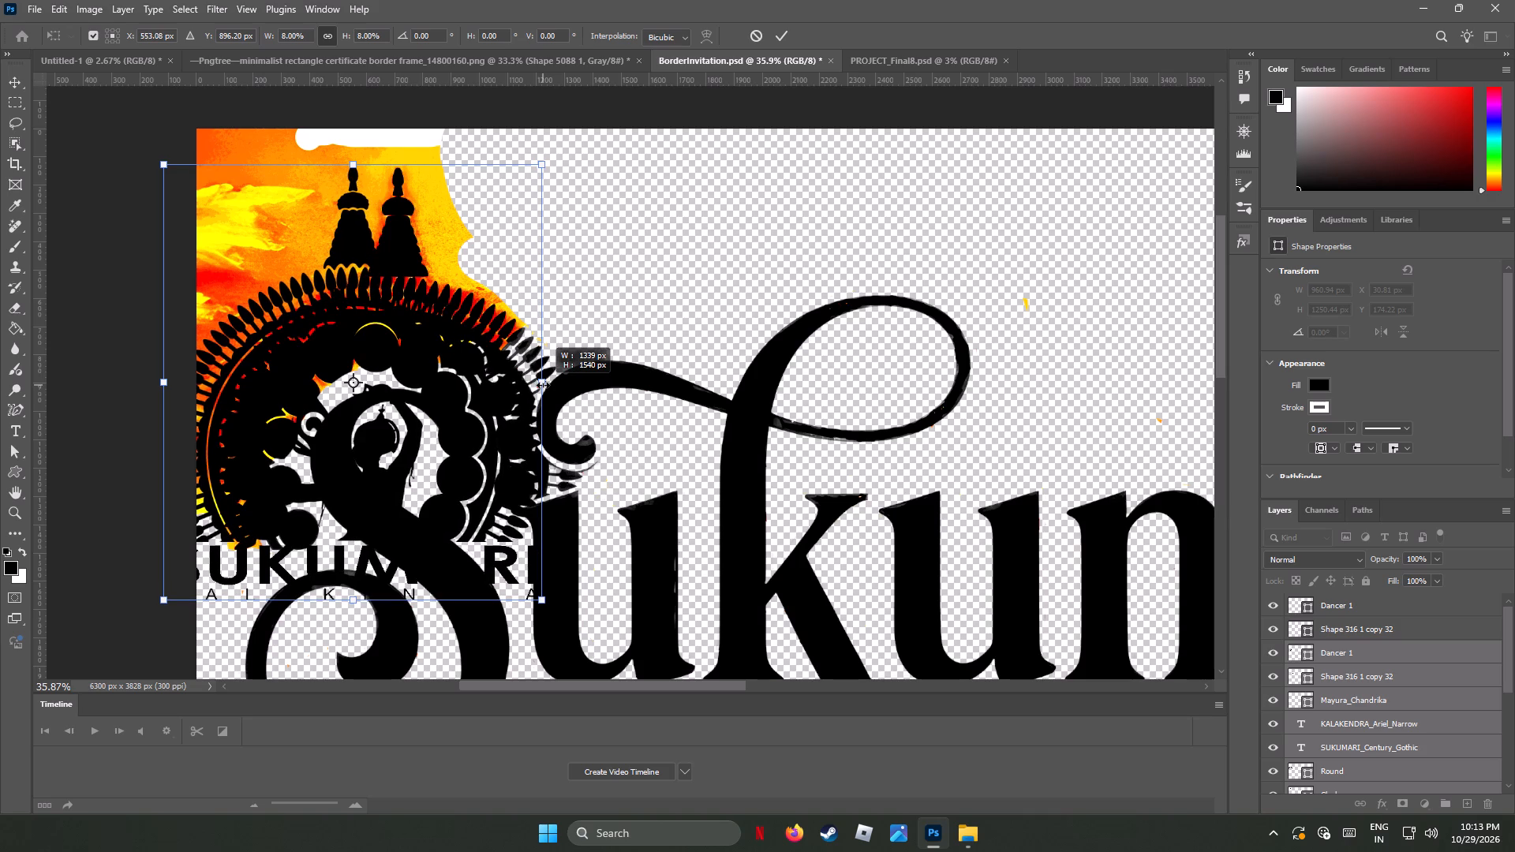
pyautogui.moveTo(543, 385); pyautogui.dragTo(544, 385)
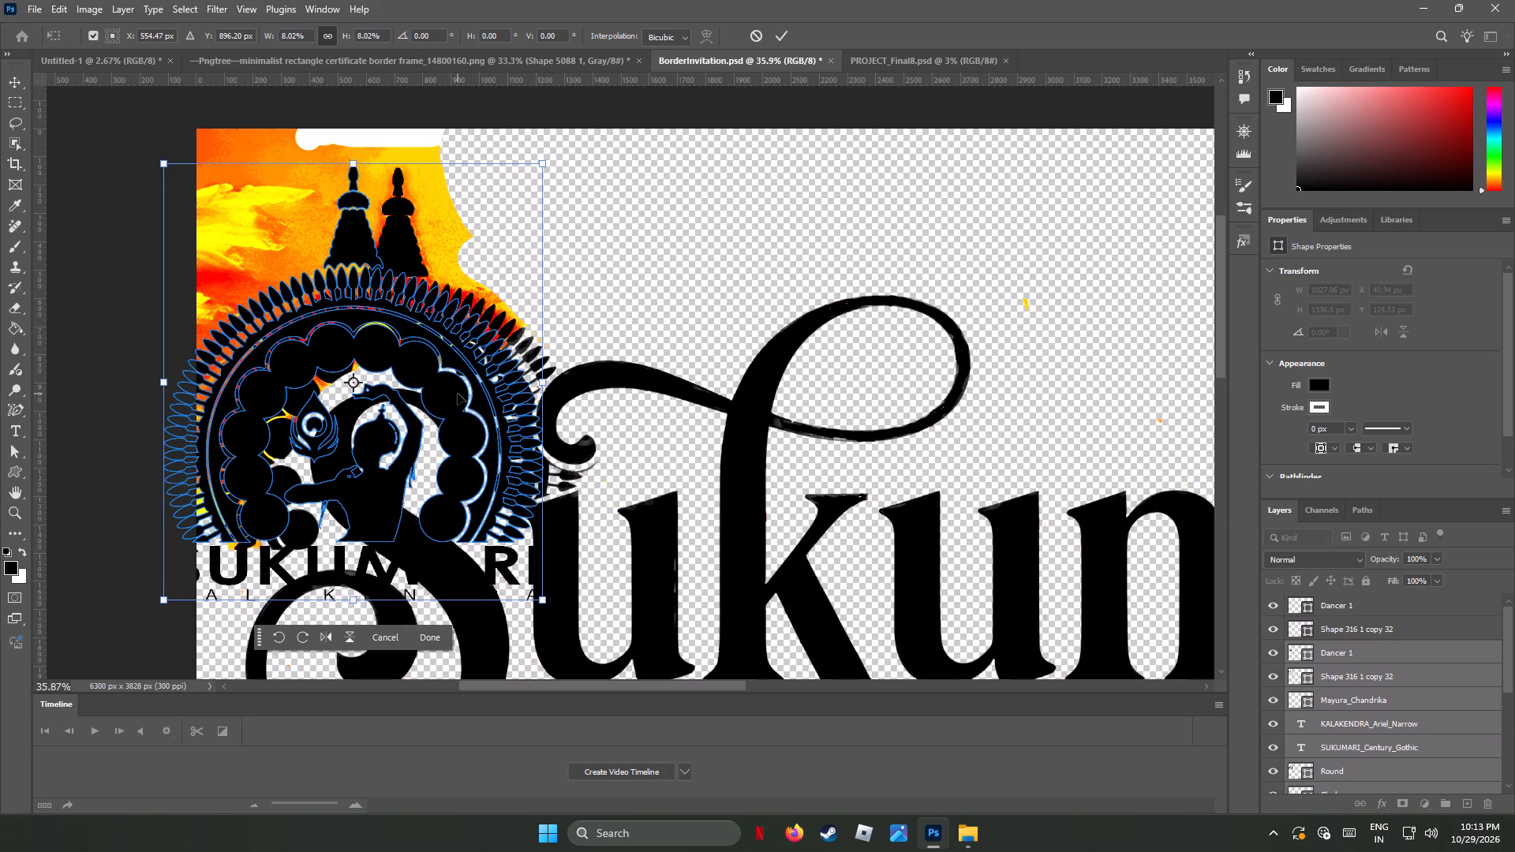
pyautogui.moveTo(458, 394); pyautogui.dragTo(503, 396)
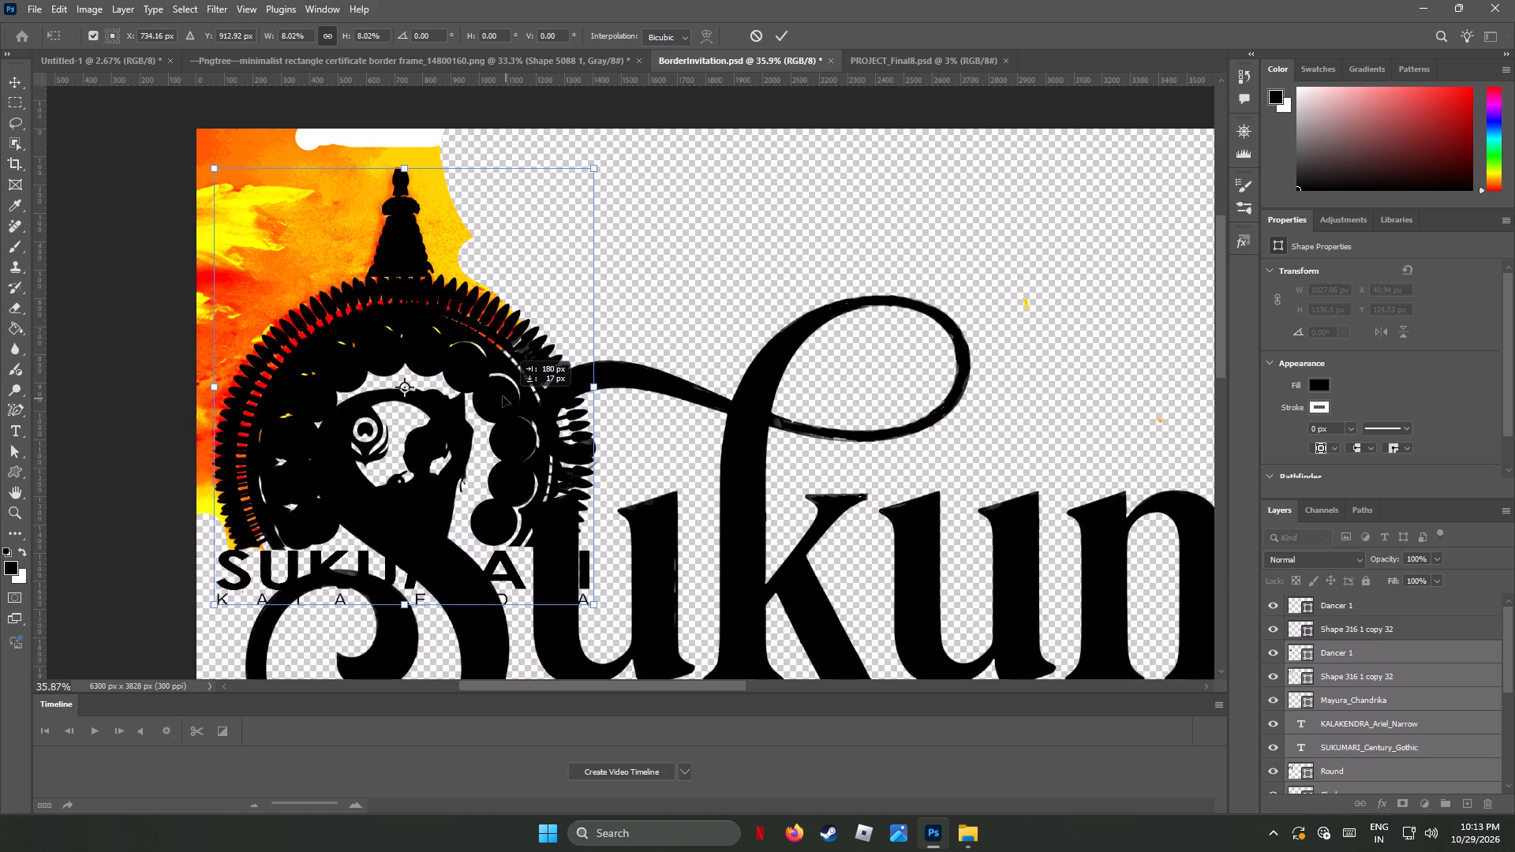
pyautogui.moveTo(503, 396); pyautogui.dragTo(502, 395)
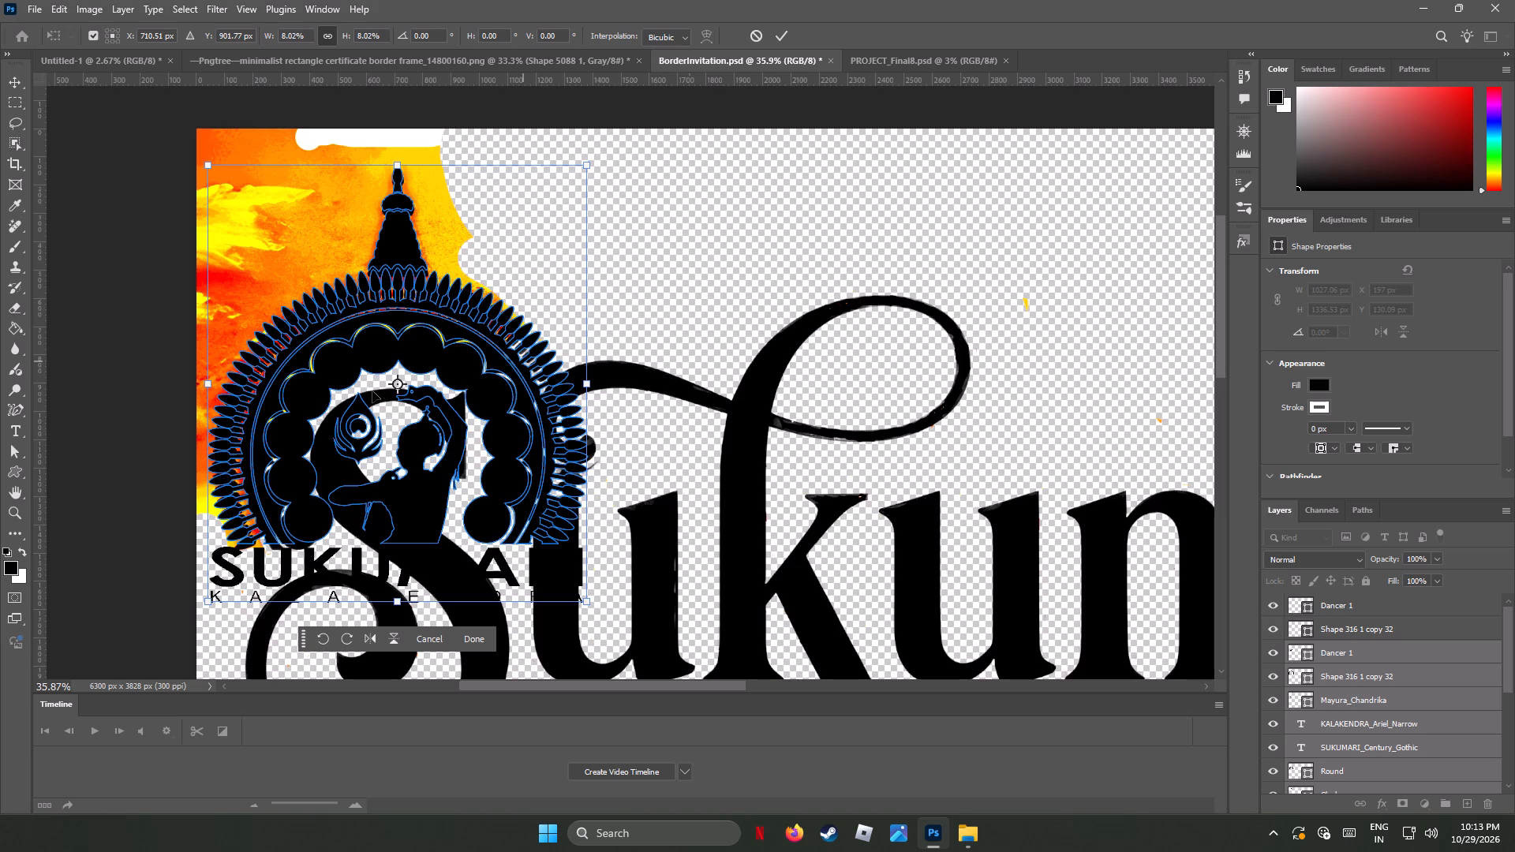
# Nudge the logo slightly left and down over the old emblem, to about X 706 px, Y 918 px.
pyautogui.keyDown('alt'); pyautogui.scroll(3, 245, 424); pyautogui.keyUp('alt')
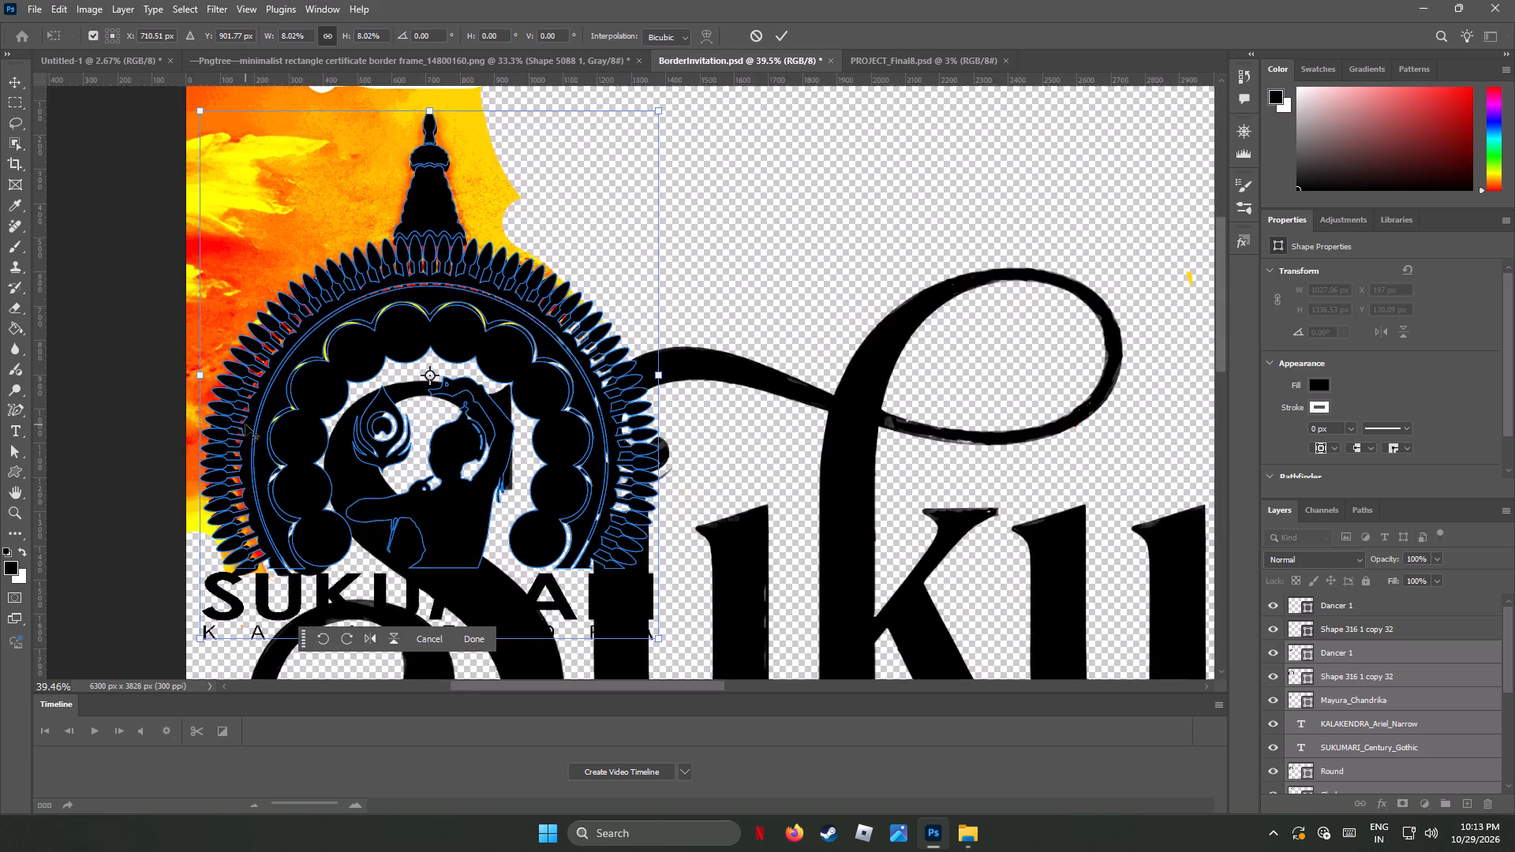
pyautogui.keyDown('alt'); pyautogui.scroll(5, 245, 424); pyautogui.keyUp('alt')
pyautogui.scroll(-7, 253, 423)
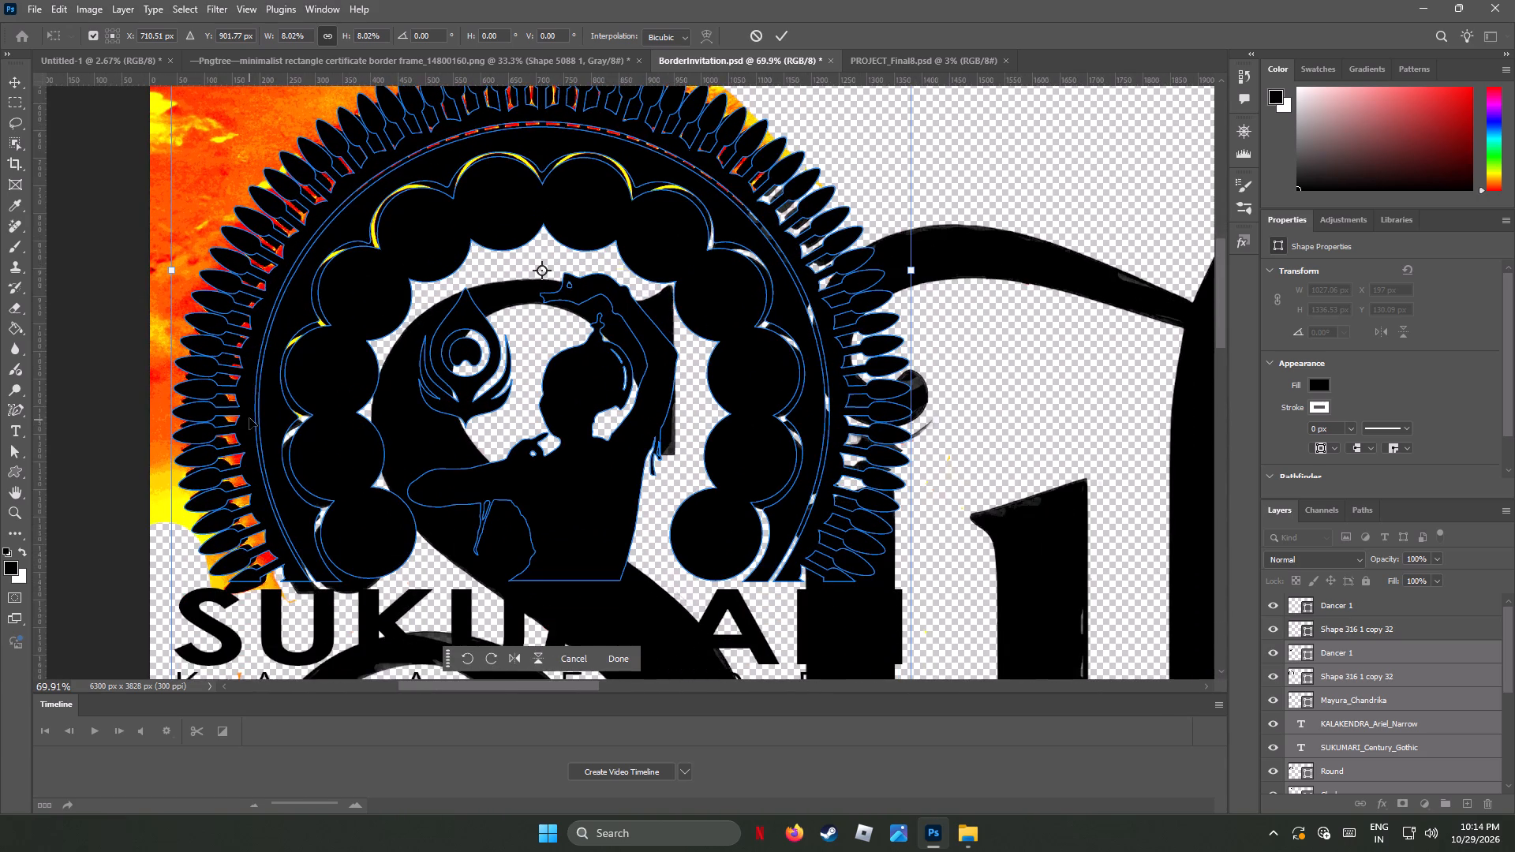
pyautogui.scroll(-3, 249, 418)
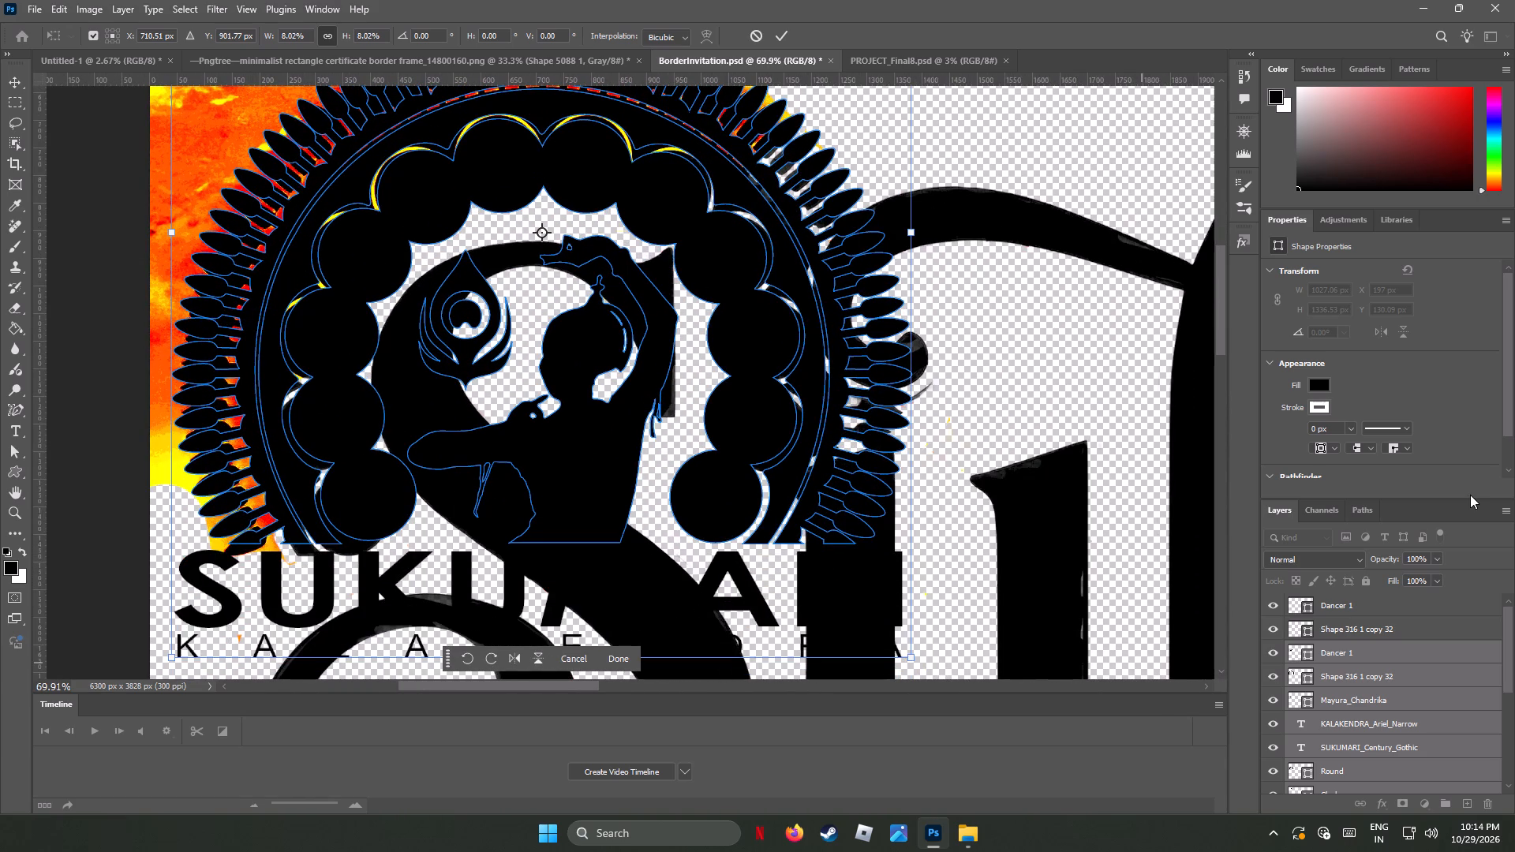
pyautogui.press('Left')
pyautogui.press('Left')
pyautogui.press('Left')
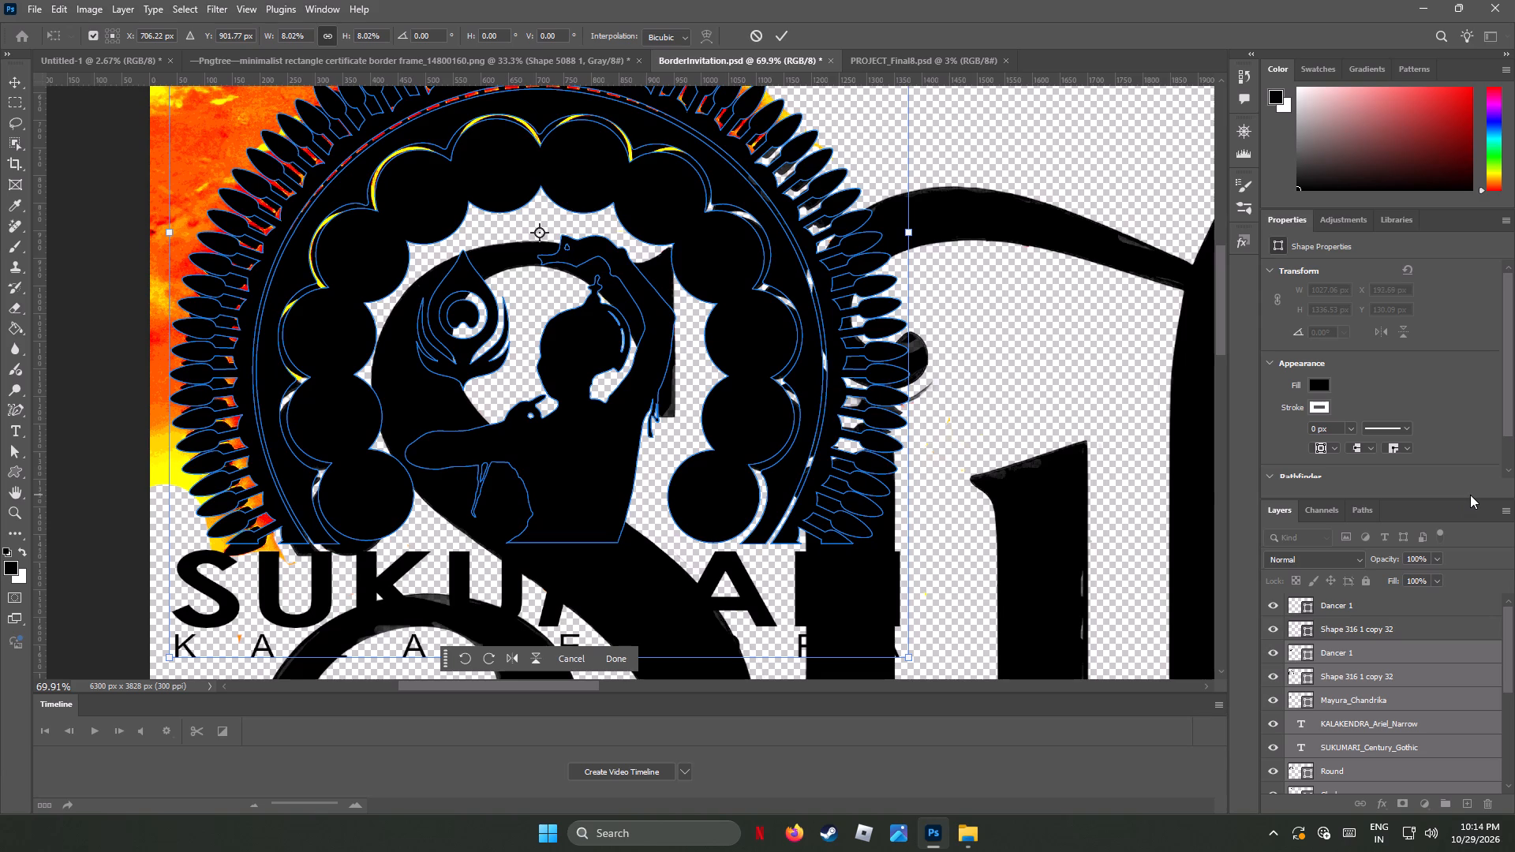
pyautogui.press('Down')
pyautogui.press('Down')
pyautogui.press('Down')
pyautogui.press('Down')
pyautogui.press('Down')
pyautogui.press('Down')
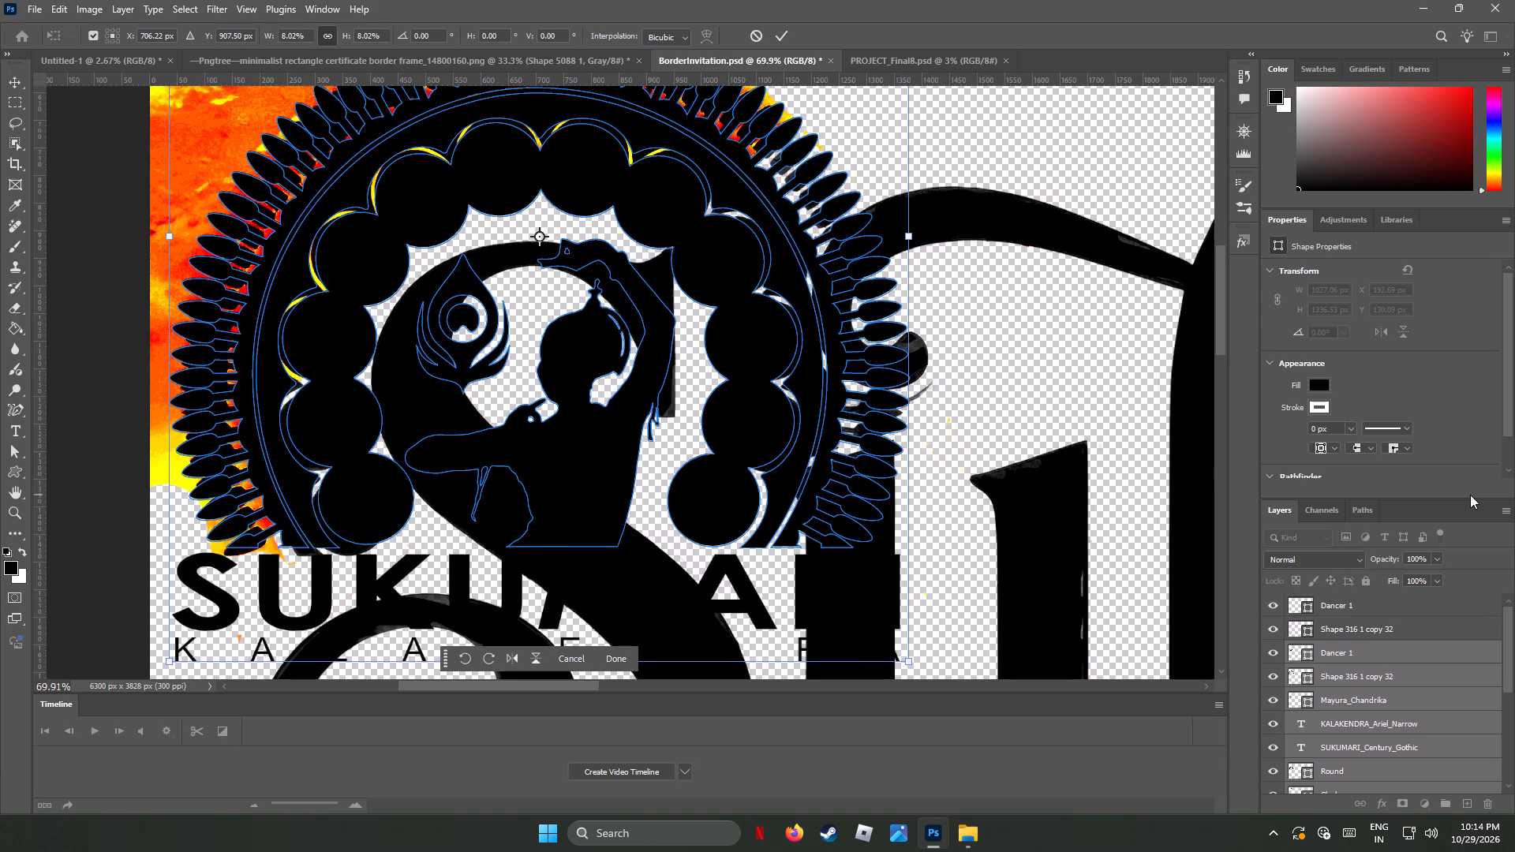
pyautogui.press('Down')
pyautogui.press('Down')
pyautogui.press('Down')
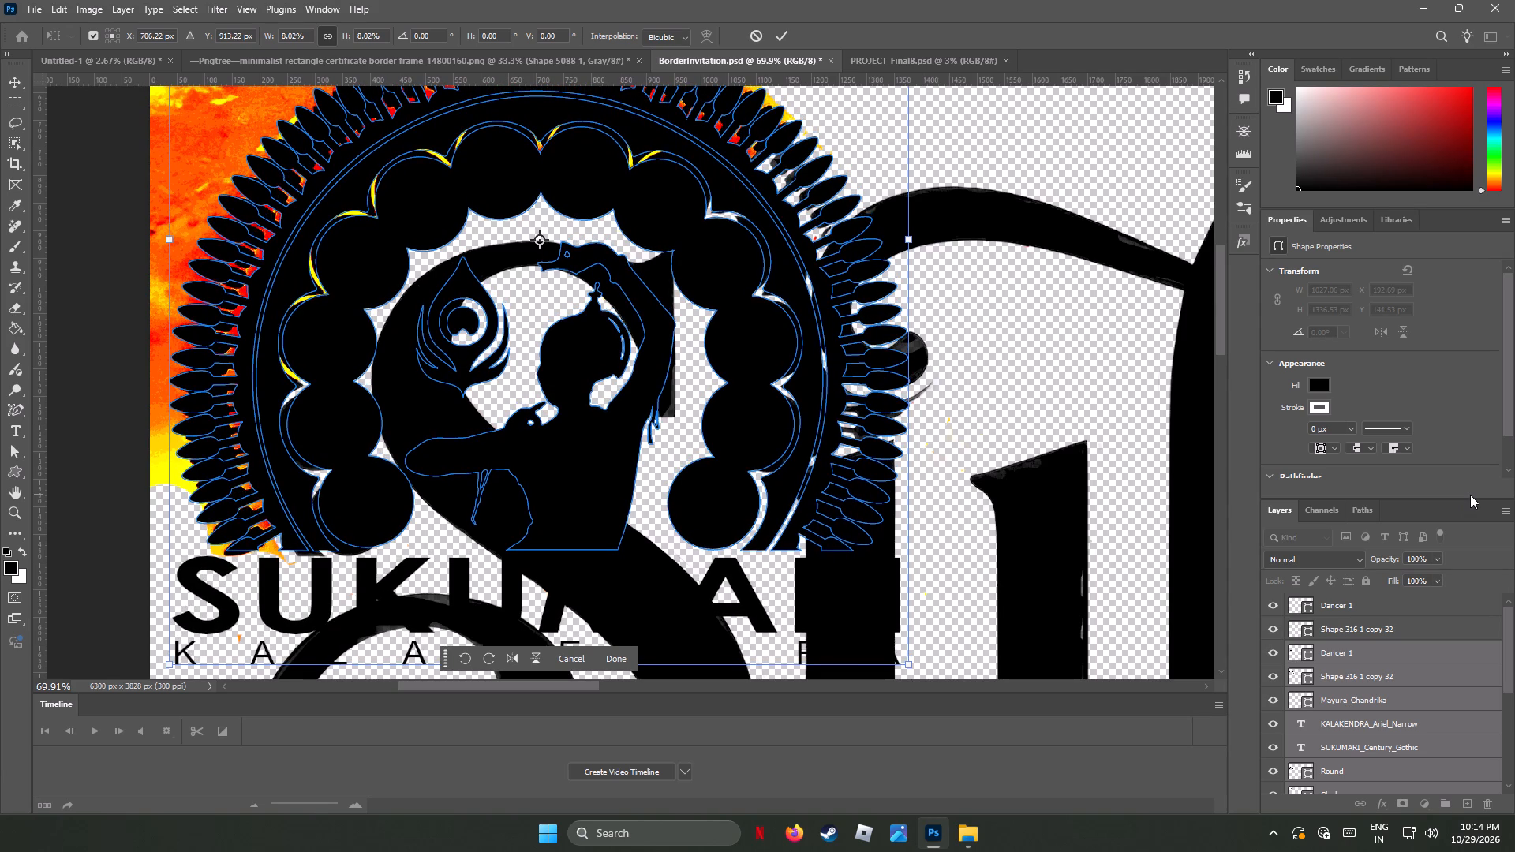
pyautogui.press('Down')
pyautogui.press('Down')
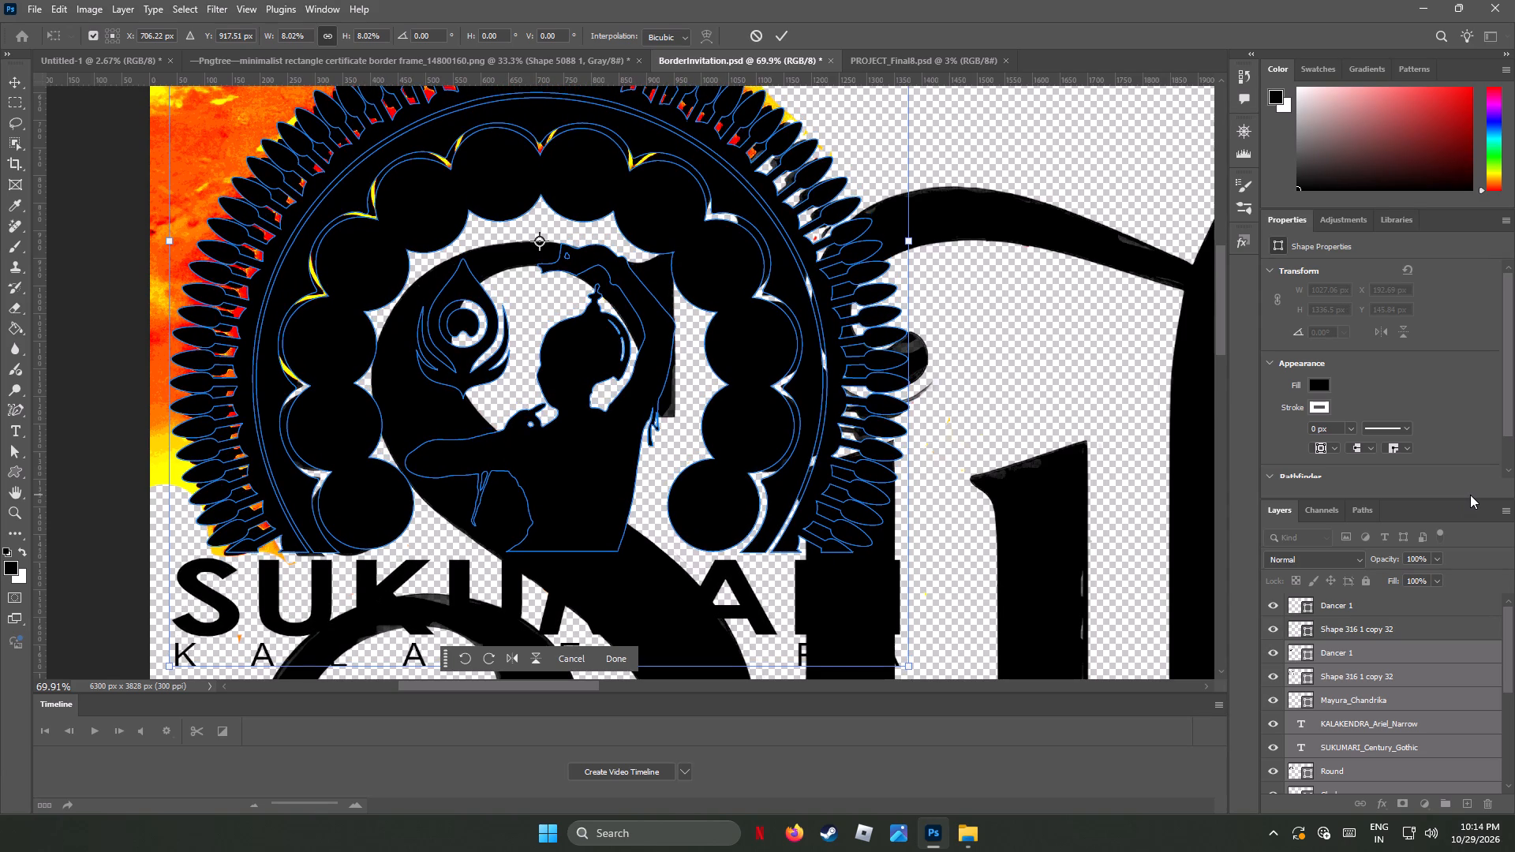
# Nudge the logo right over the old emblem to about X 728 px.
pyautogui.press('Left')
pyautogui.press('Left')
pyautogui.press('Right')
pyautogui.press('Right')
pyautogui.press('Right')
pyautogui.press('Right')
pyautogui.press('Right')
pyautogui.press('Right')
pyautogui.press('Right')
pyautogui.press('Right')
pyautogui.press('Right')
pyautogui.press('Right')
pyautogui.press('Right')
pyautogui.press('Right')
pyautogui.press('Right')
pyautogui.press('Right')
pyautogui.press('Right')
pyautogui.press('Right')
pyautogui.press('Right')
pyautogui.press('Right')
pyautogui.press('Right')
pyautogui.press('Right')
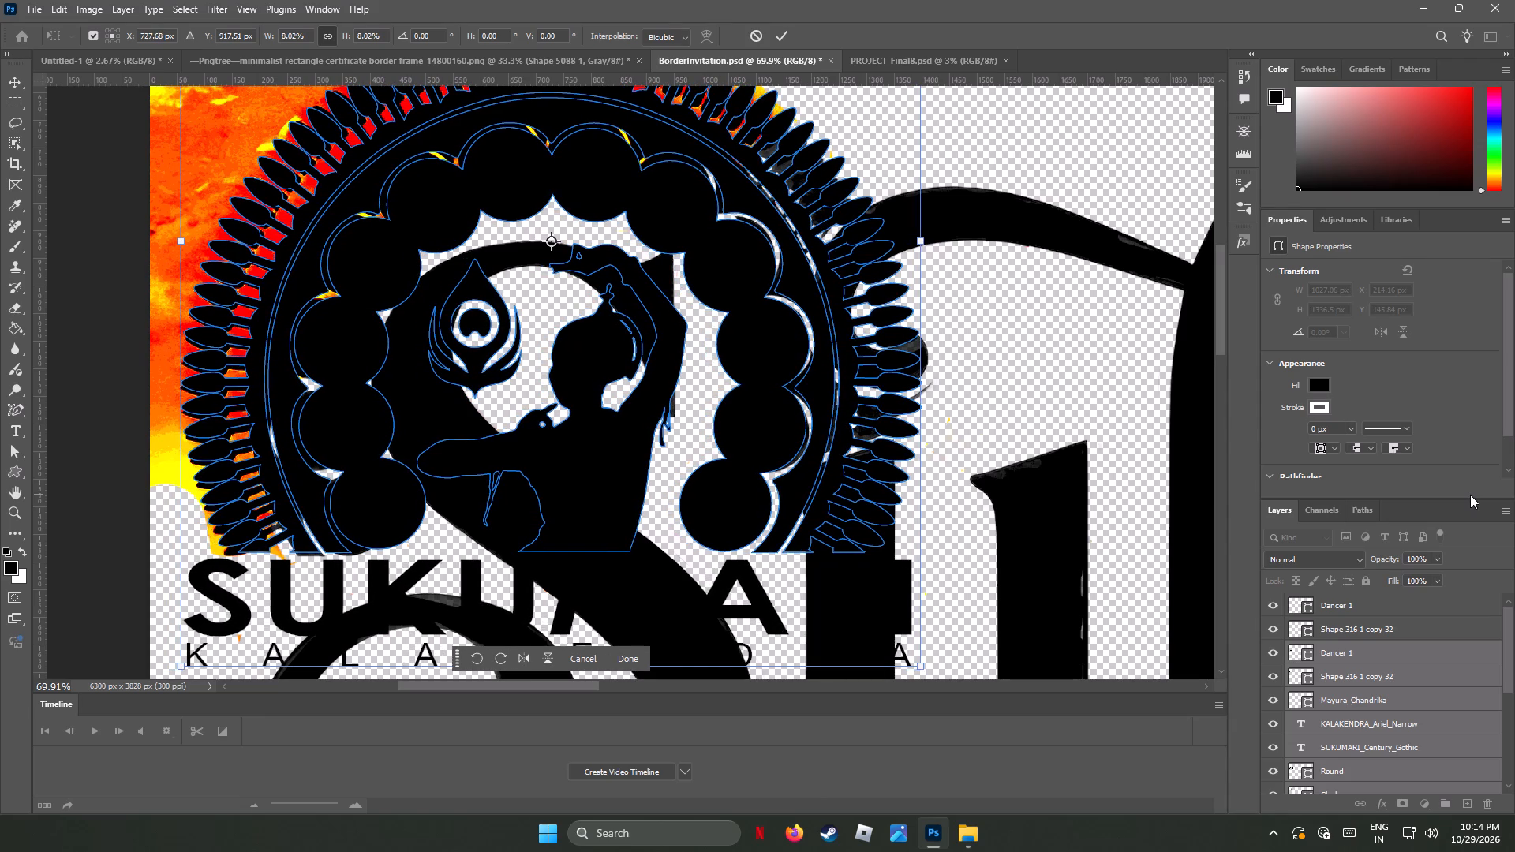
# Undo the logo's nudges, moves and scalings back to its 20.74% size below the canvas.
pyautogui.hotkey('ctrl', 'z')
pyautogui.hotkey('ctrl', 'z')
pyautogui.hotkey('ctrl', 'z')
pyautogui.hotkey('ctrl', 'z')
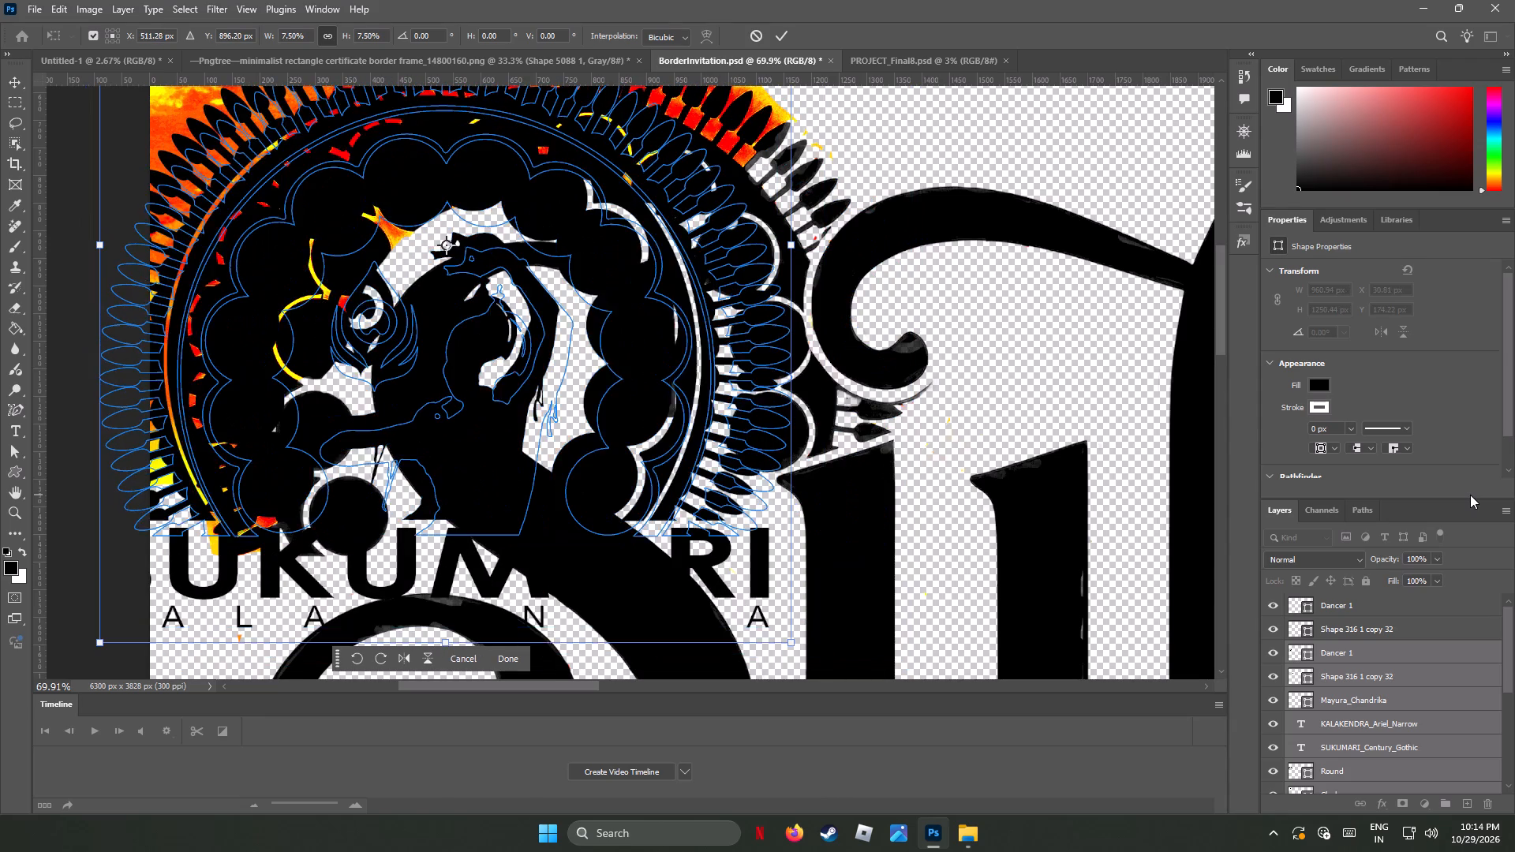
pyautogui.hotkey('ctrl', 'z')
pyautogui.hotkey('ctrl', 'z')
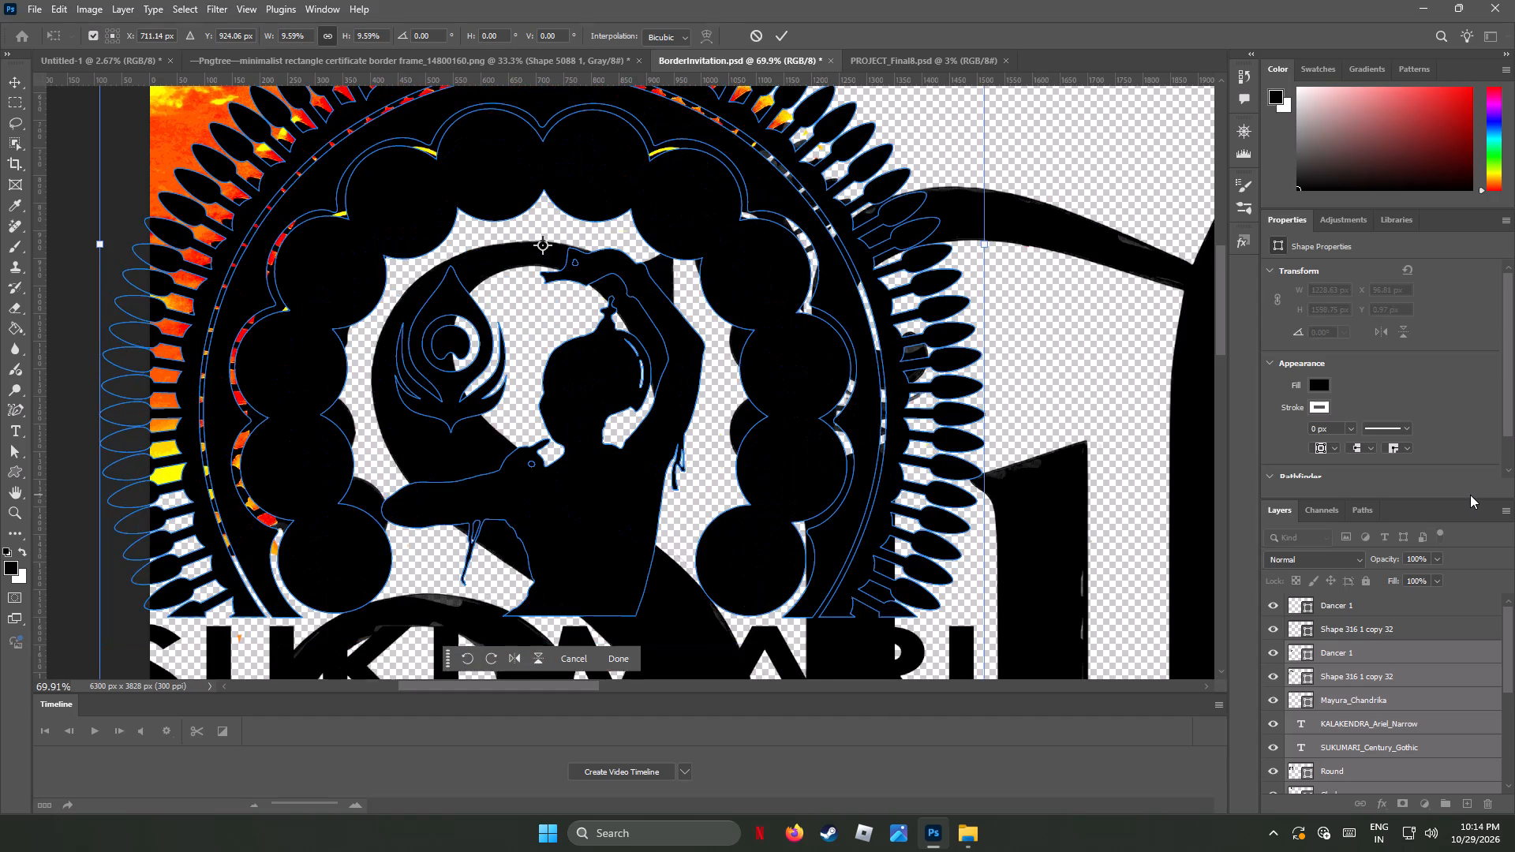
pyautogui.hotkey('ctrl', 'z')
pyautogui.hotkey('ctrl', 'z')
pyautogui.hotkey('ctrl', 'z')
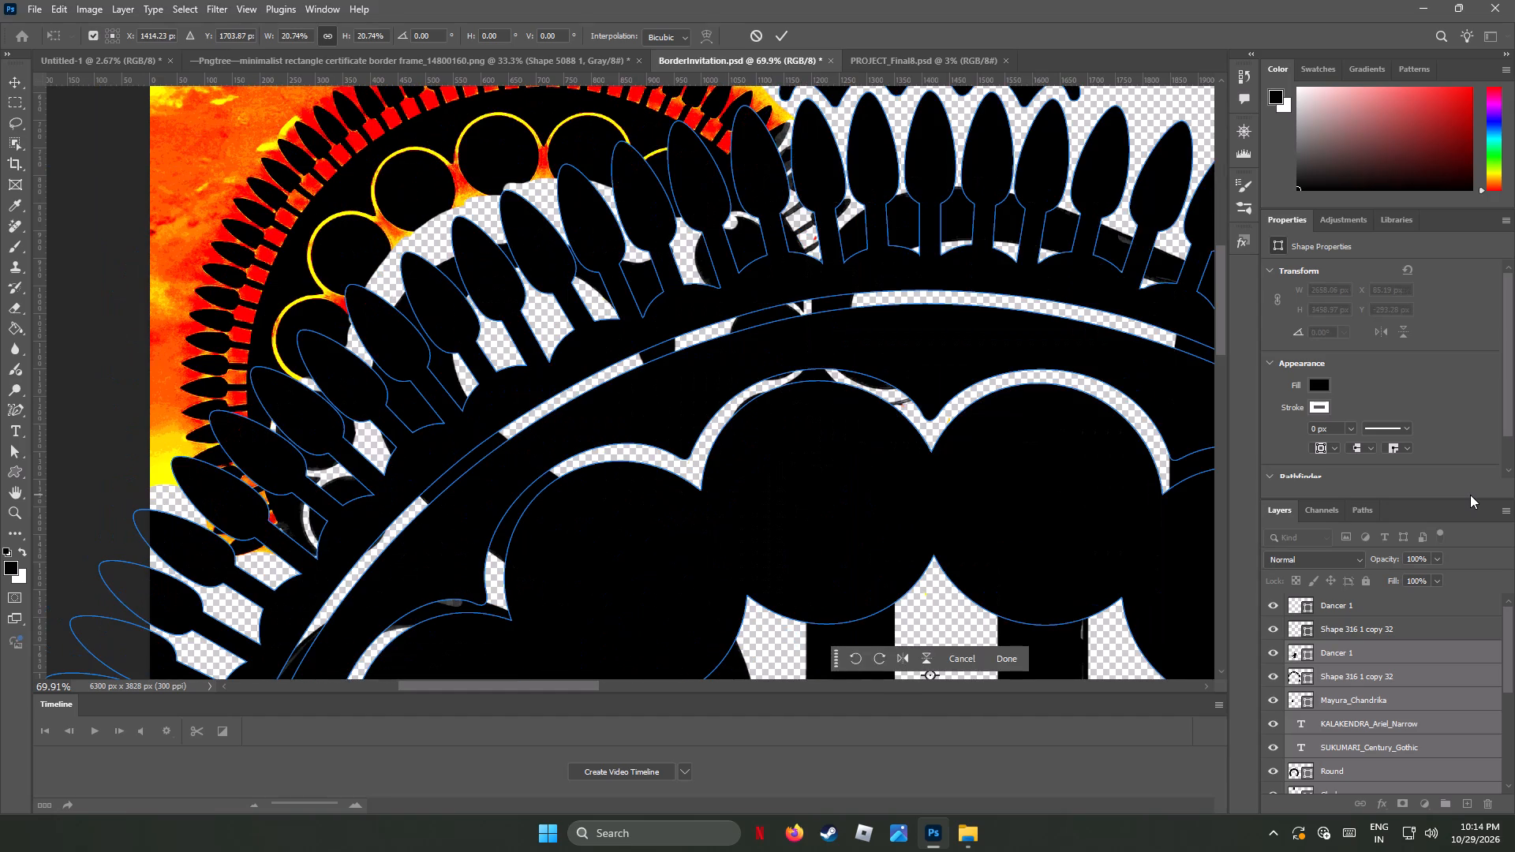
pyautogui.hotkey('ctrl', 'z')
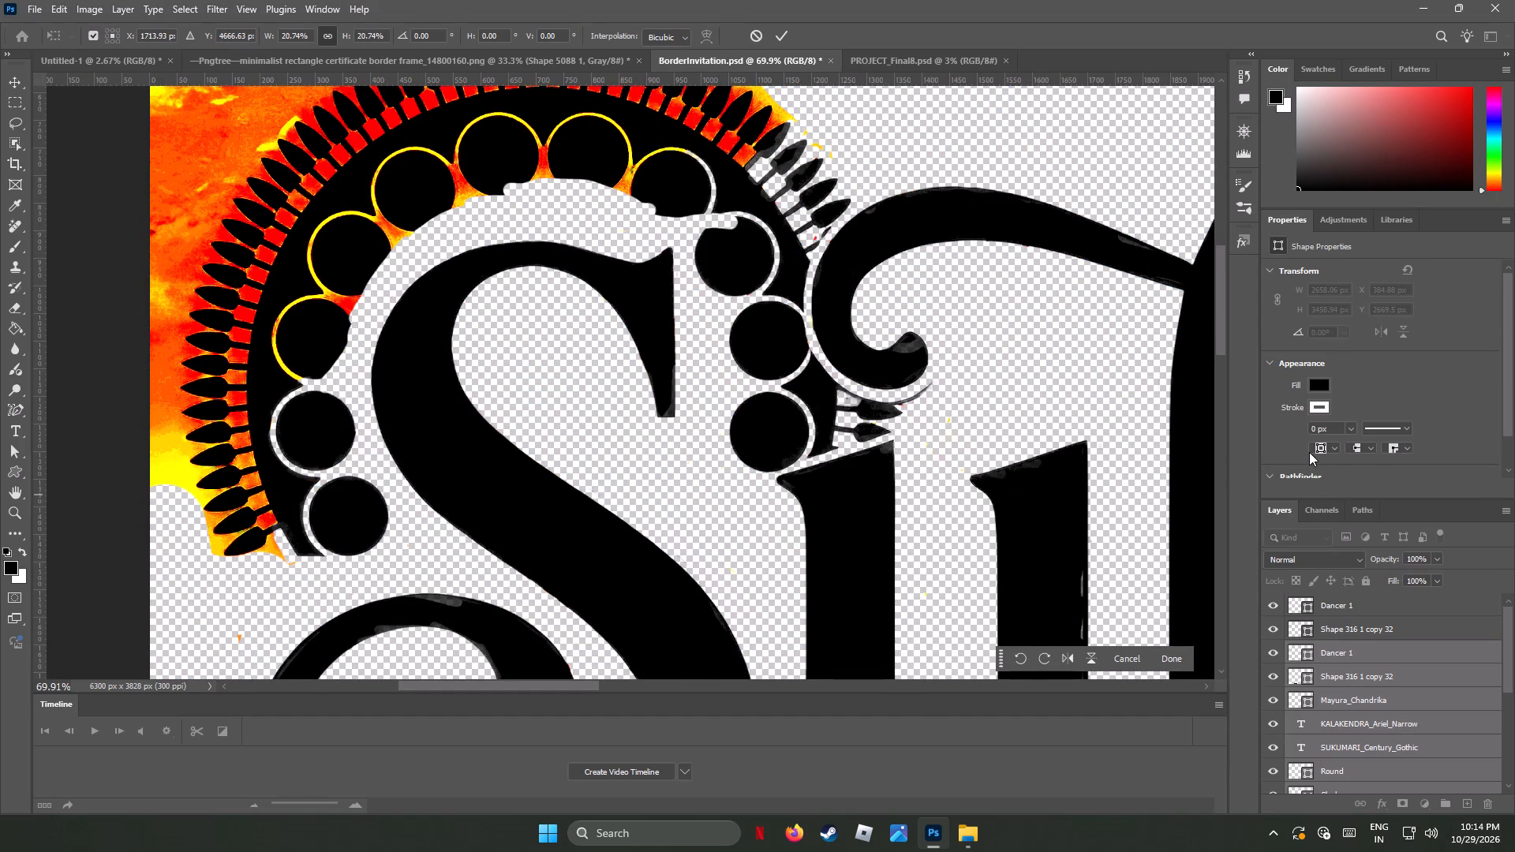
# Close the PROJECT_Final8.psd document.
pyautogui.keyDown('alt'); pyautogui.scroll(2, 1309, 452); pyautogui.keyUp('alt')
pyautogui.keyDown('alt'); pyautogui.scroll(-11, 1310, 452); pyautogui.keyUp('alt')
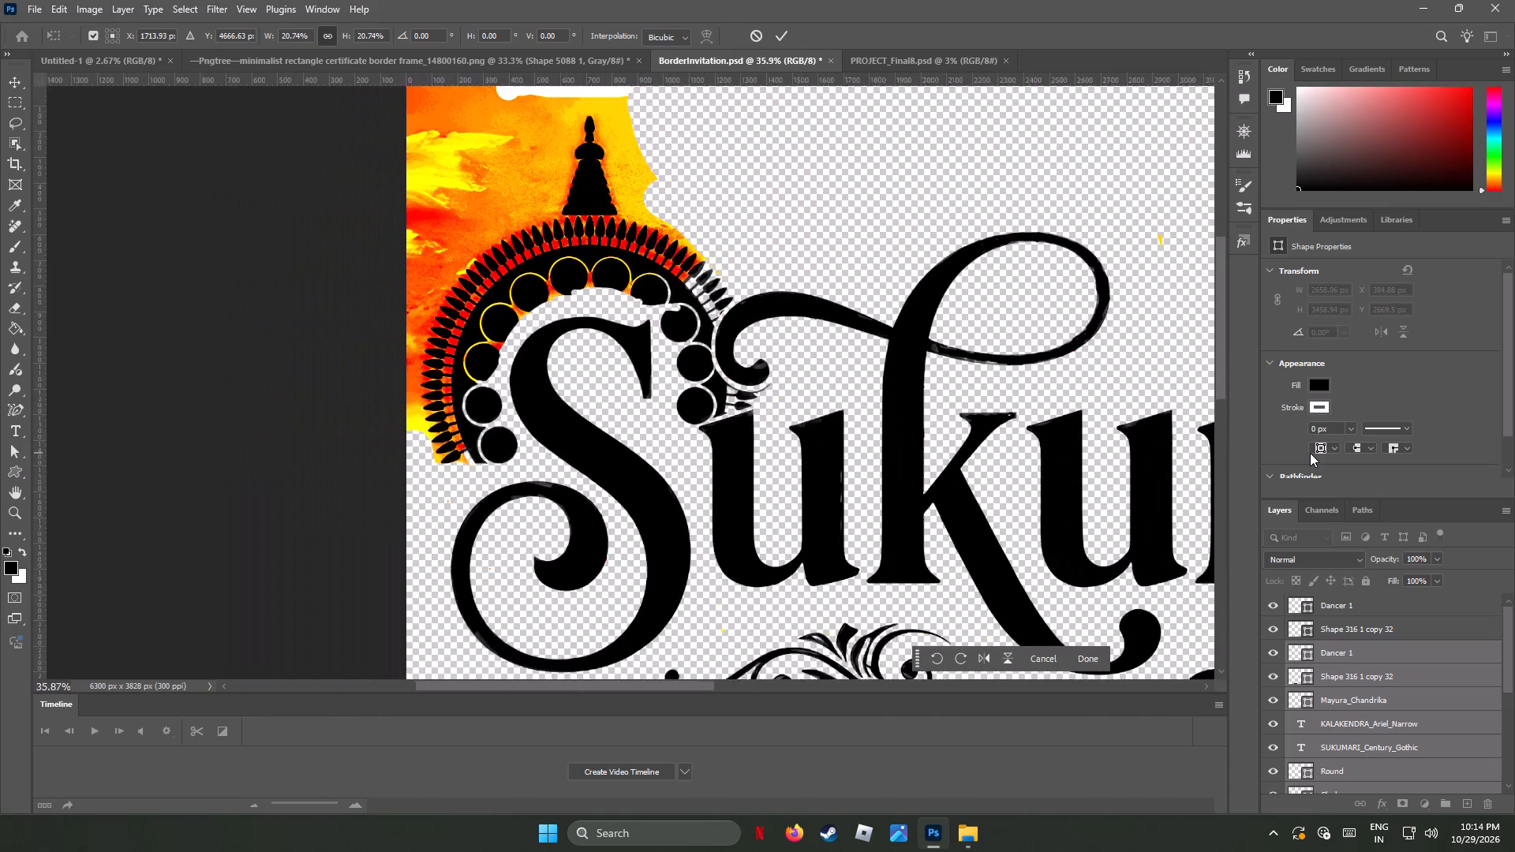
pyautogui.click(933, 58)
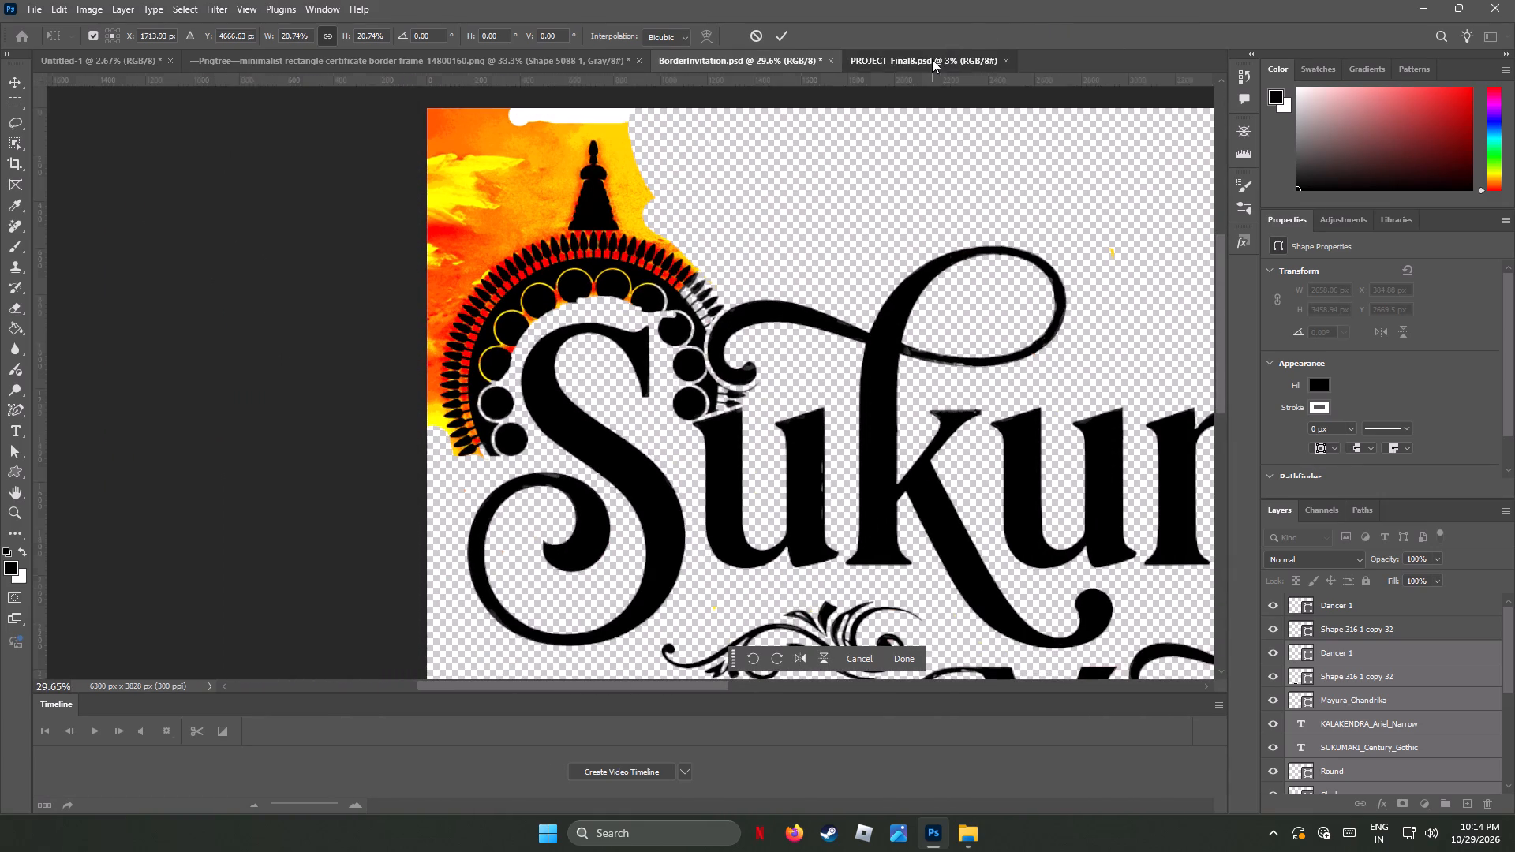
pyautogui.click(1008, 62)
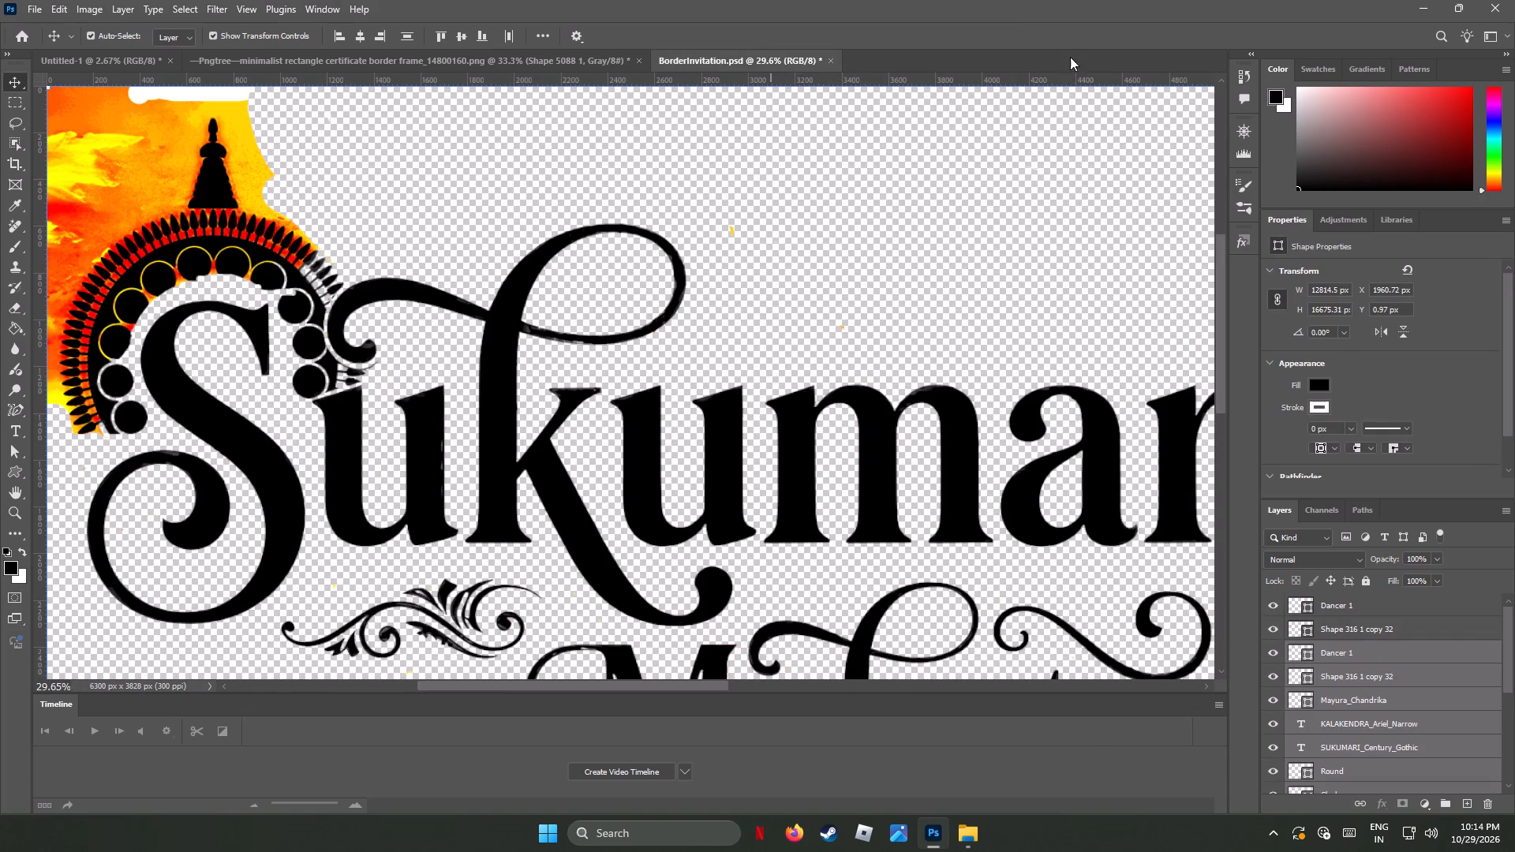
# Open SKK_LOGO3.png from the SUKUMARI > Official > LOGO folder on Disk-1 (F:) in Photoshop.
pyautogui.click(1419, 3)
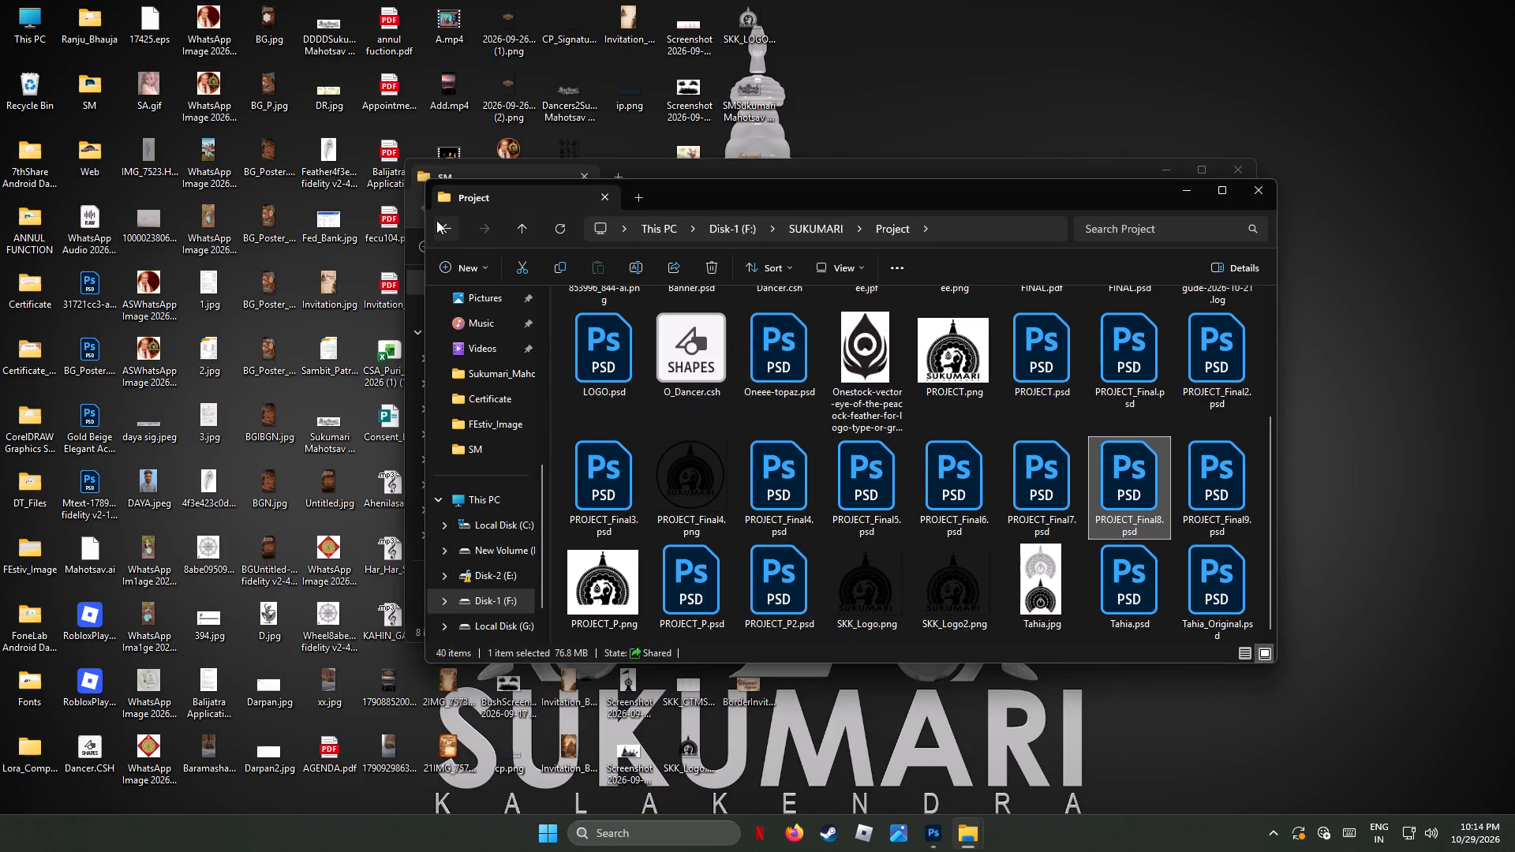
pyautogui.click(440, 223)
pyautogui.click(440, 223)
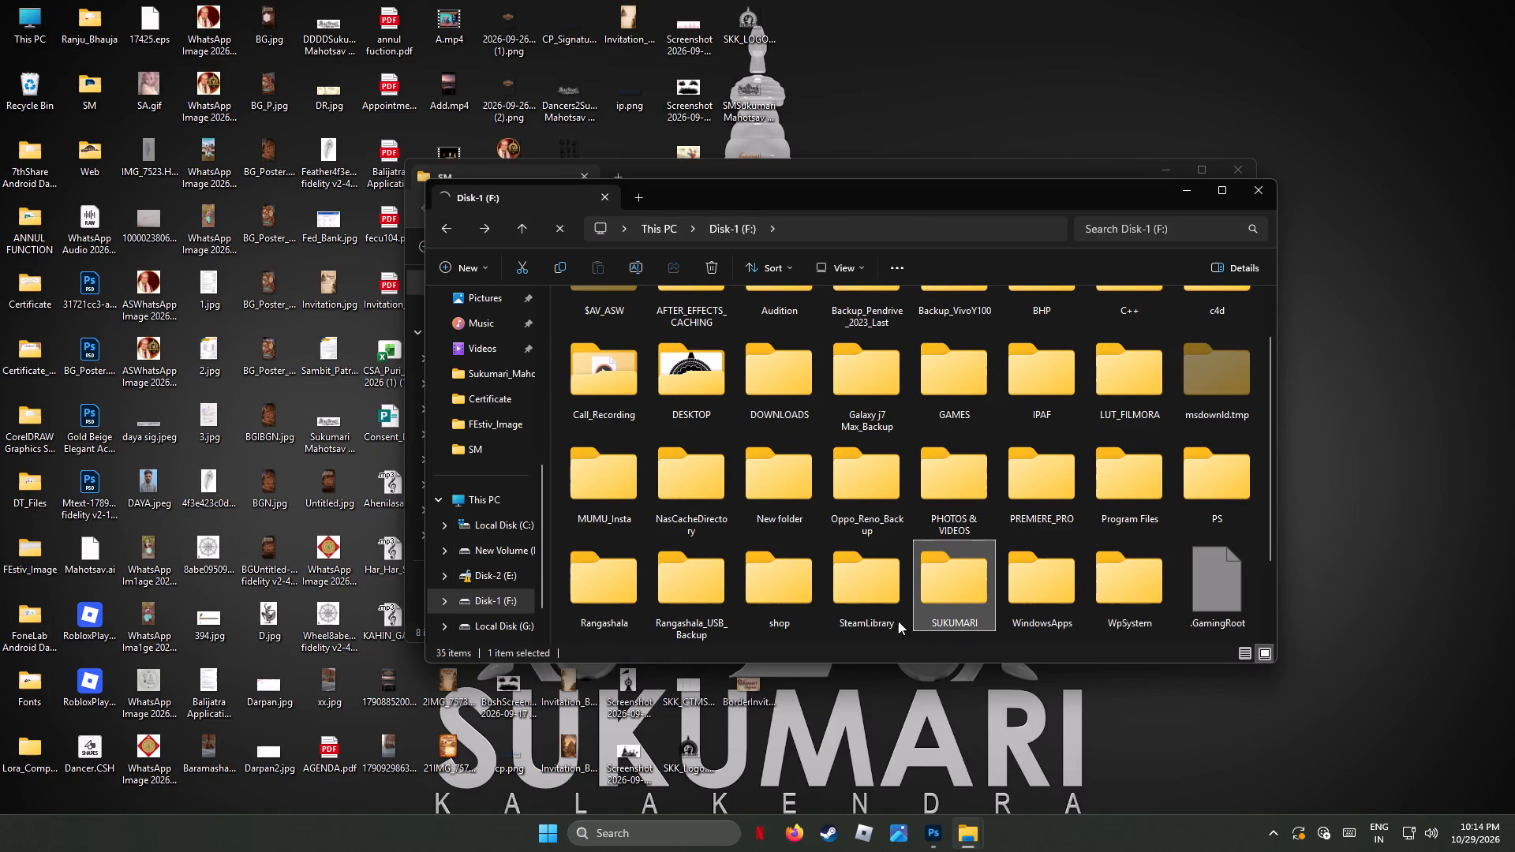
pyautogui.click(443, 226)
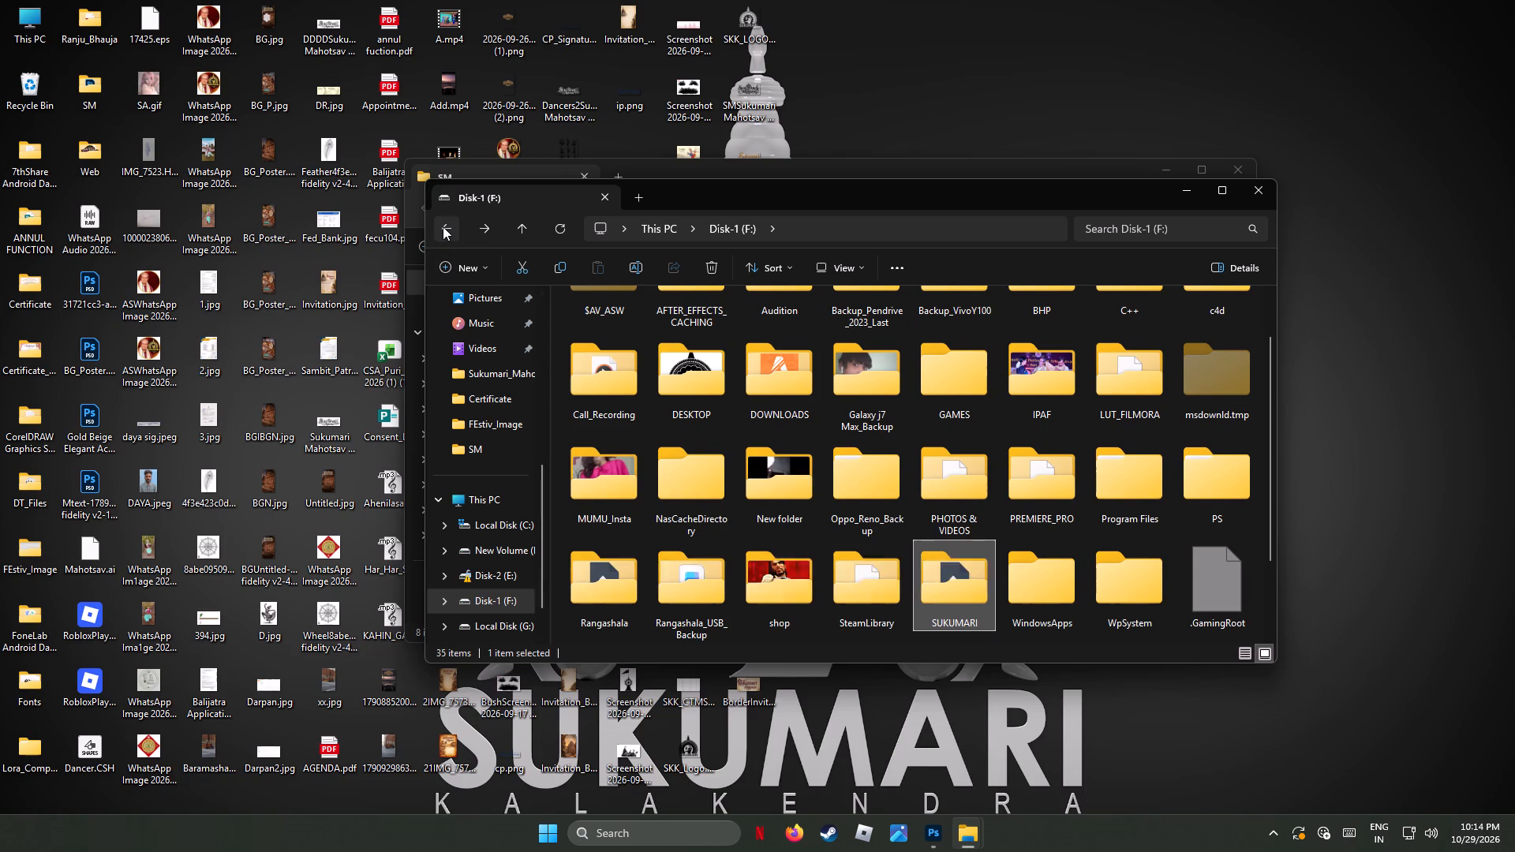
pyautogui.doubleClick(626, 372)
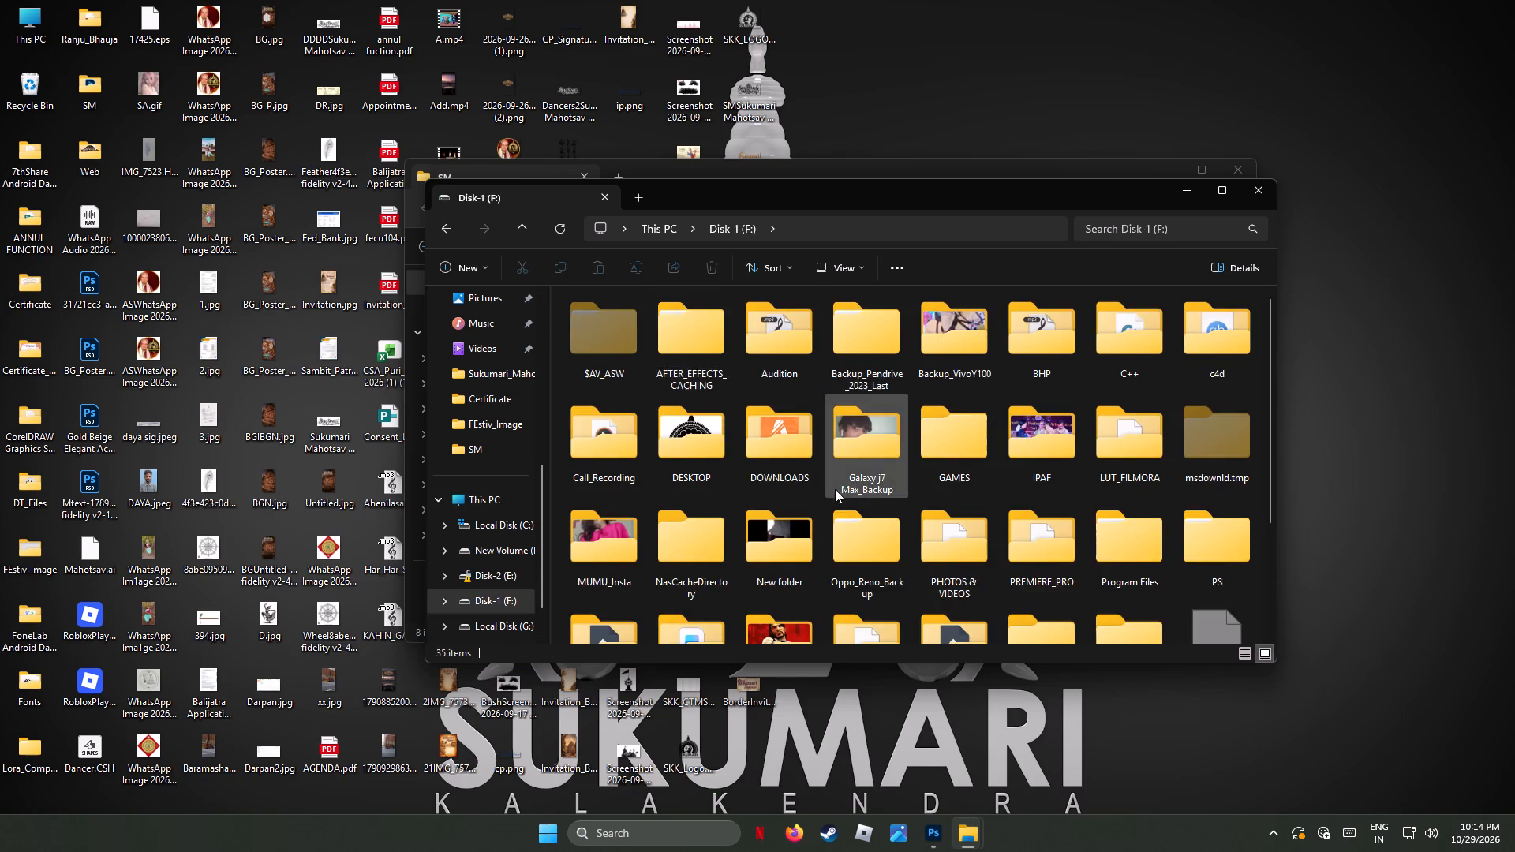
pyautogui.scroll(-6, 841, 503)
pyautogui.doubleClick(967, 502)
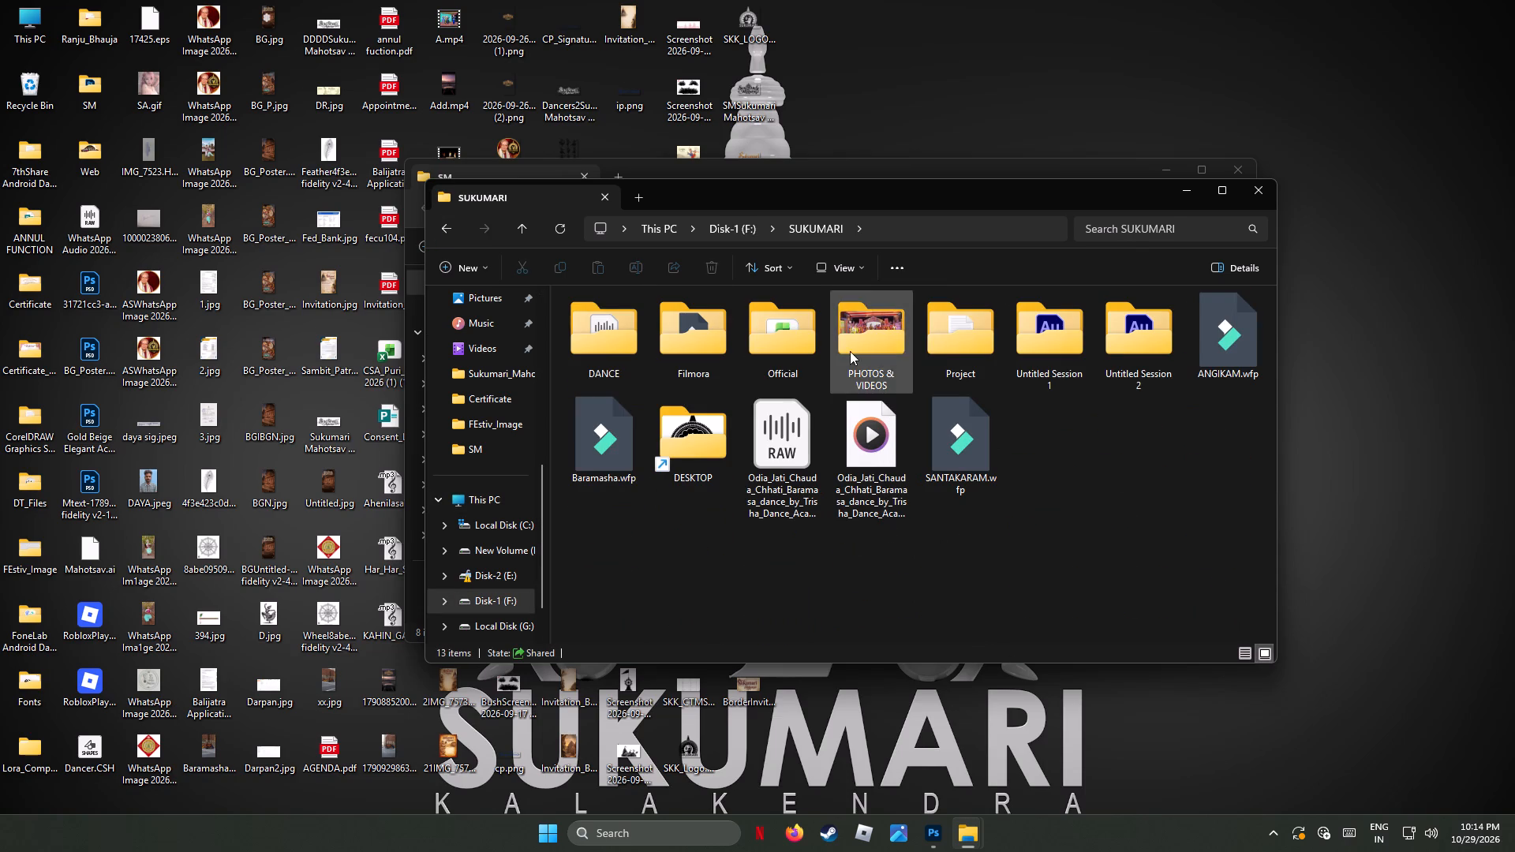
pyautogui.doubleClick(788, 343)
pyautogui.doubleClick(956, 344)
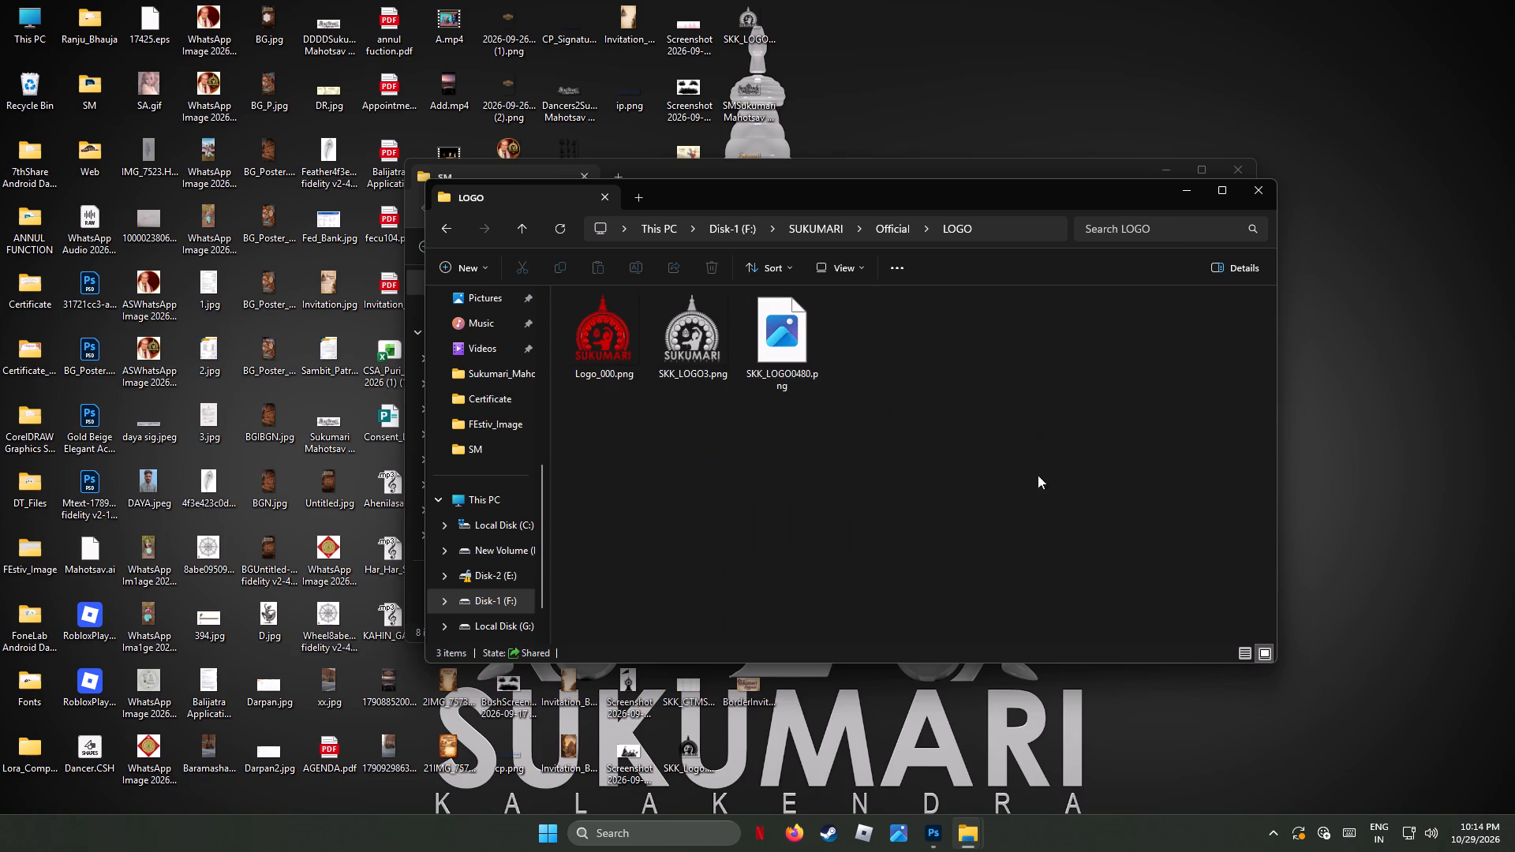
pyautogui.rightClick(705, 352)
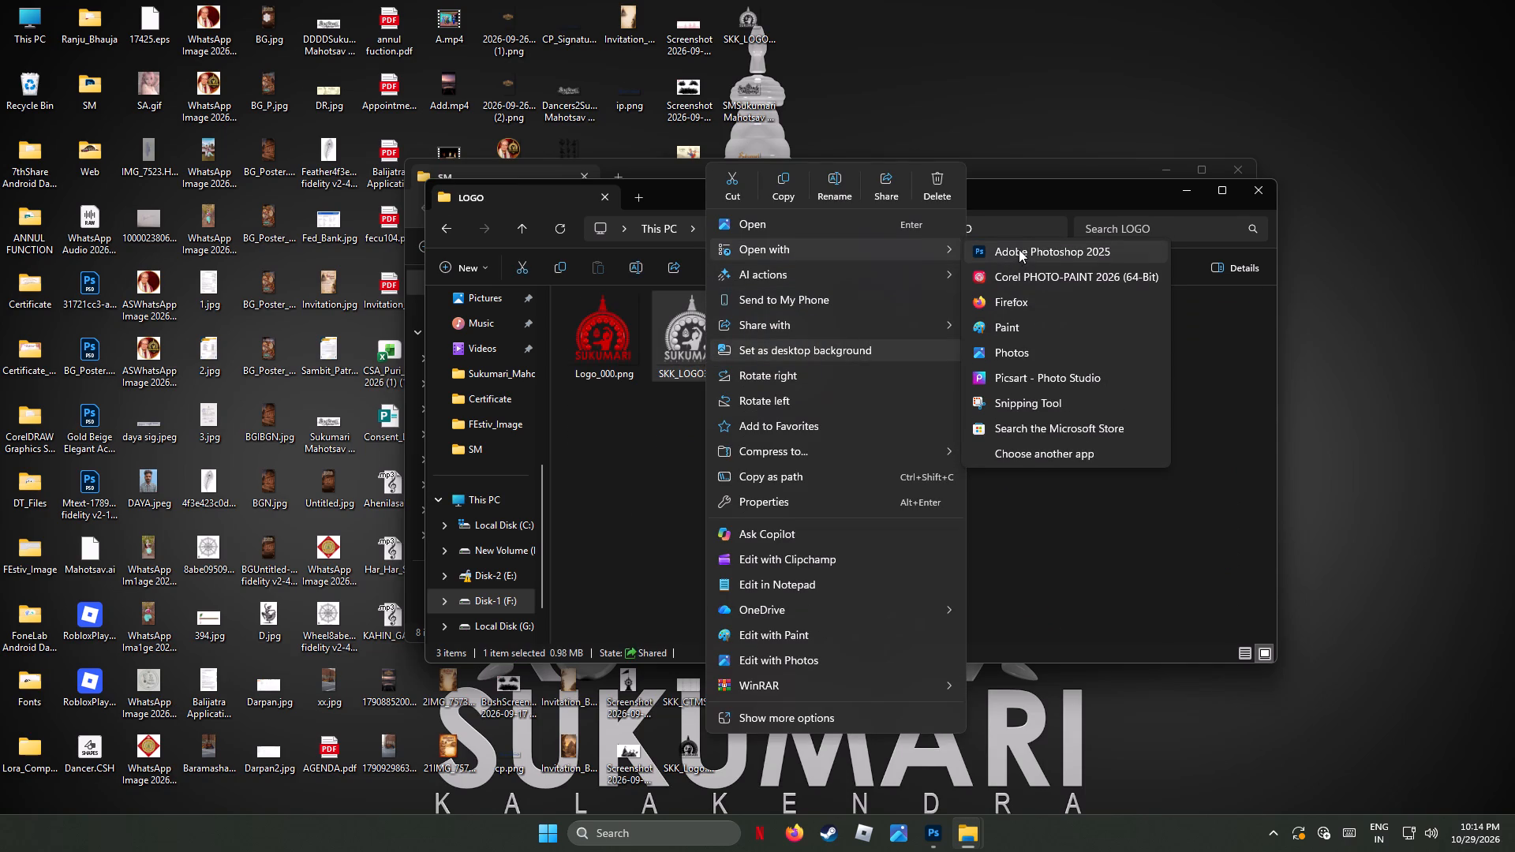
pyautogui.click(1019, 249)
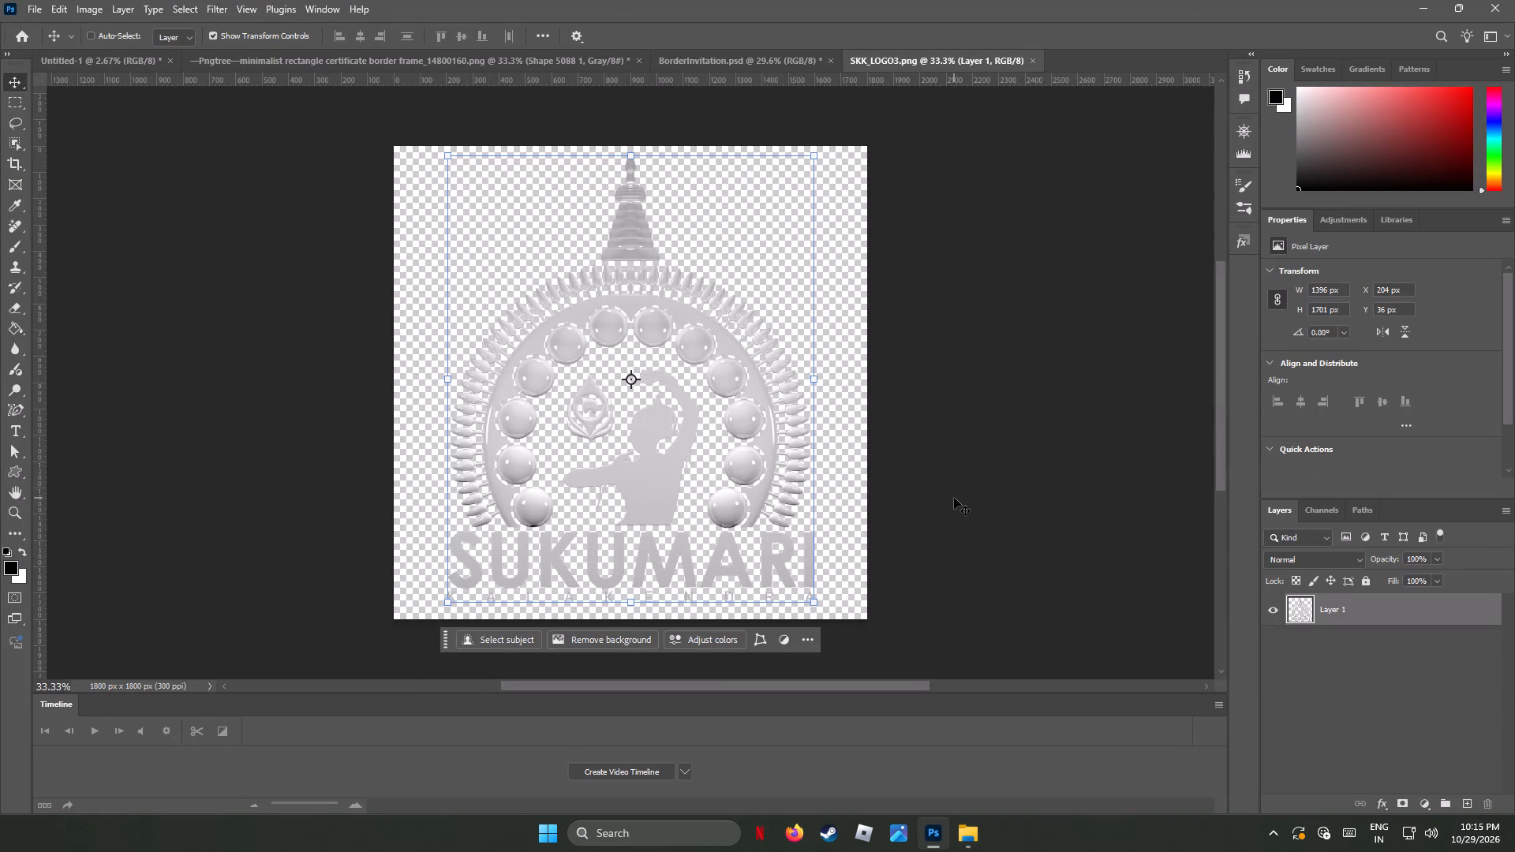
# Copy the gray logo layer from SKK_LOGO3.png and paste it into BorderInvitation.psd.
pyautogui.hotkey('ctrl', 'c')
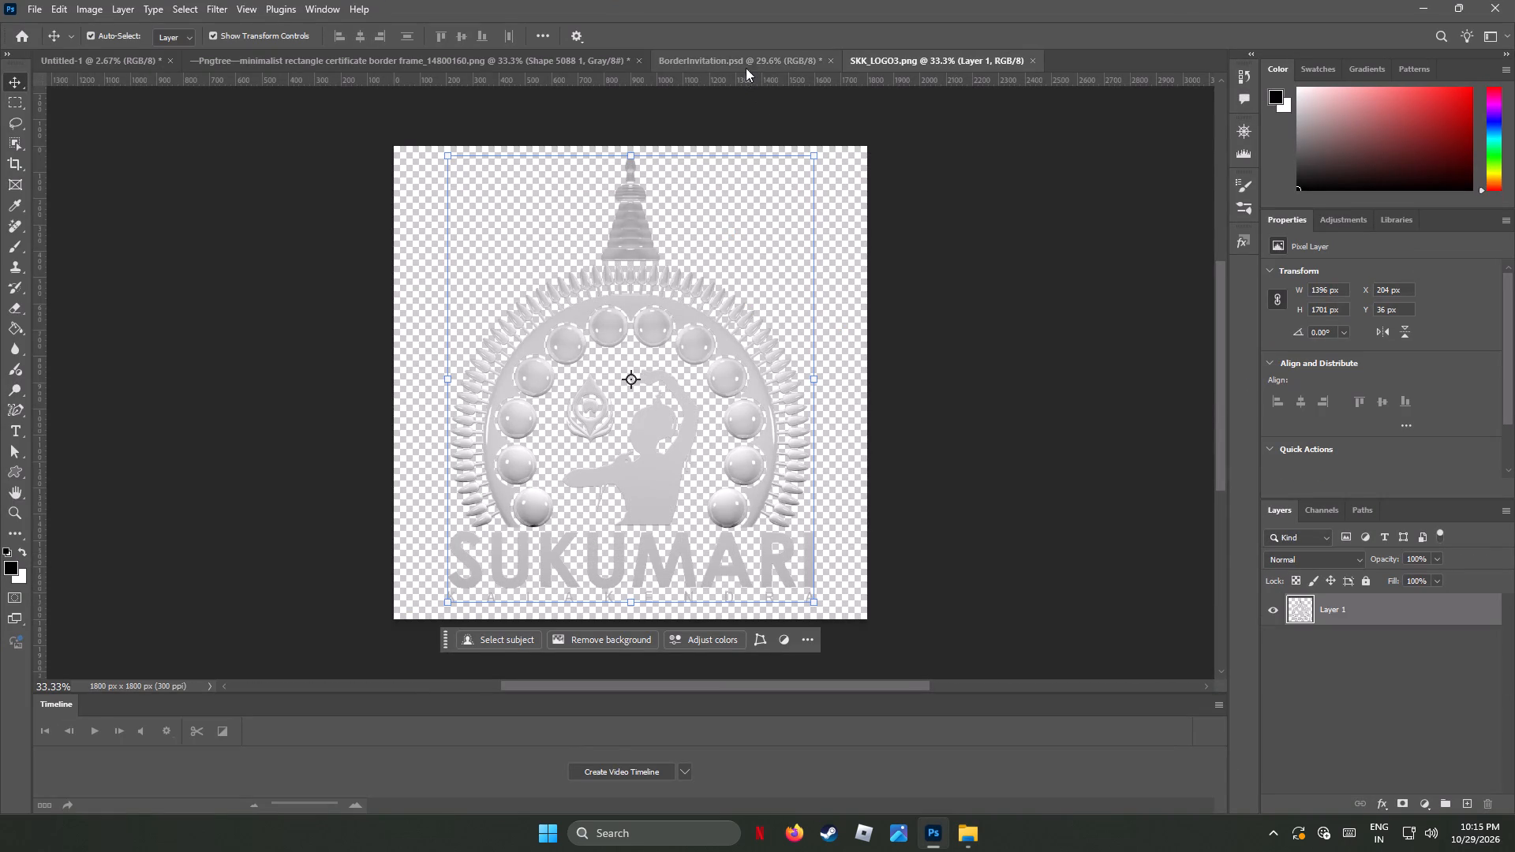
pyautogui.click(746, 58)
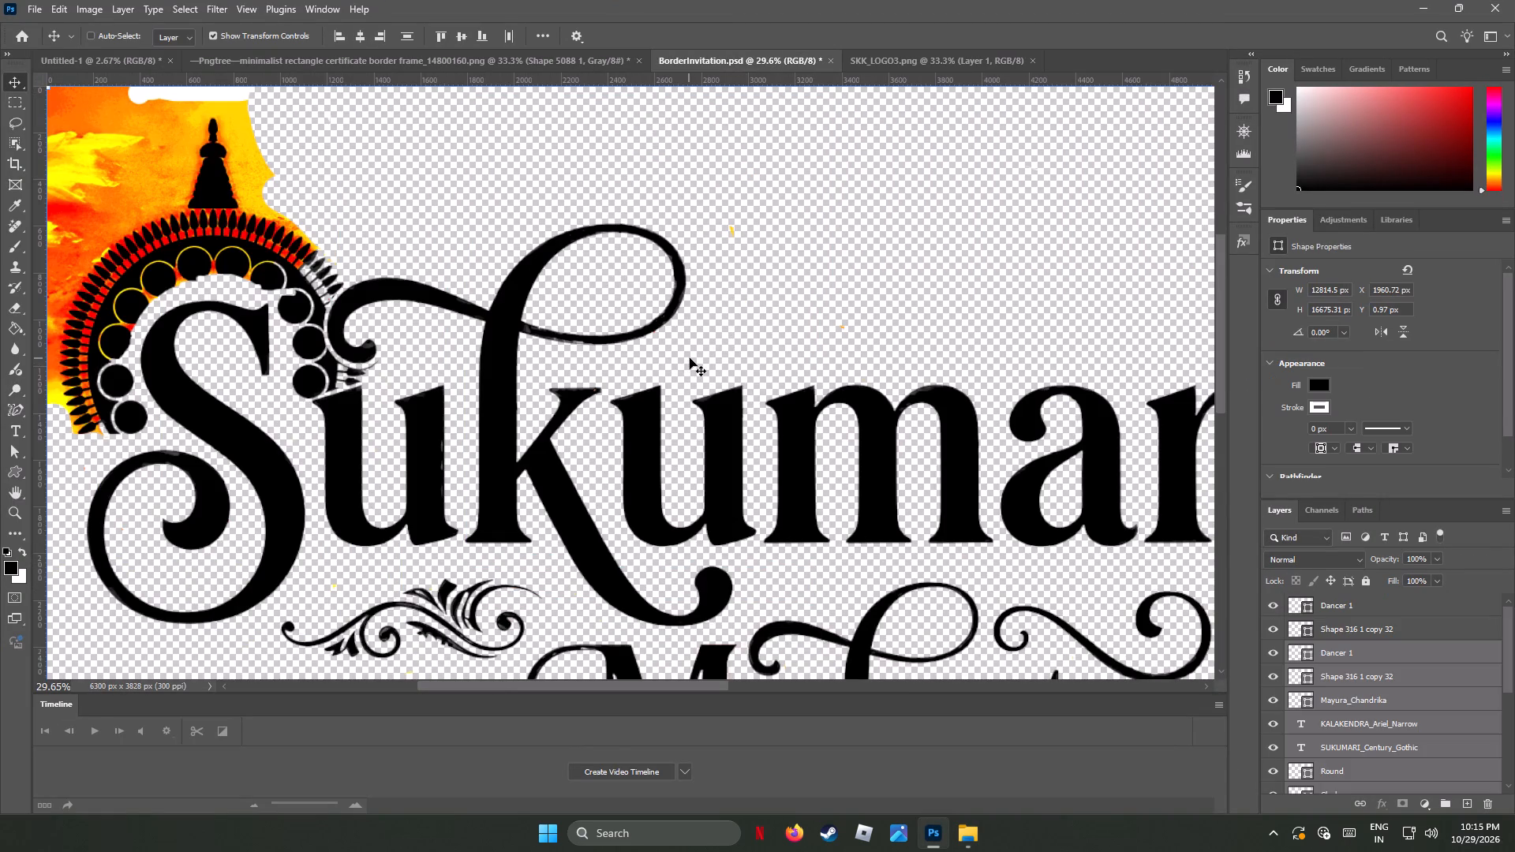
pyautogui.hotkey('ctrl', 'v')
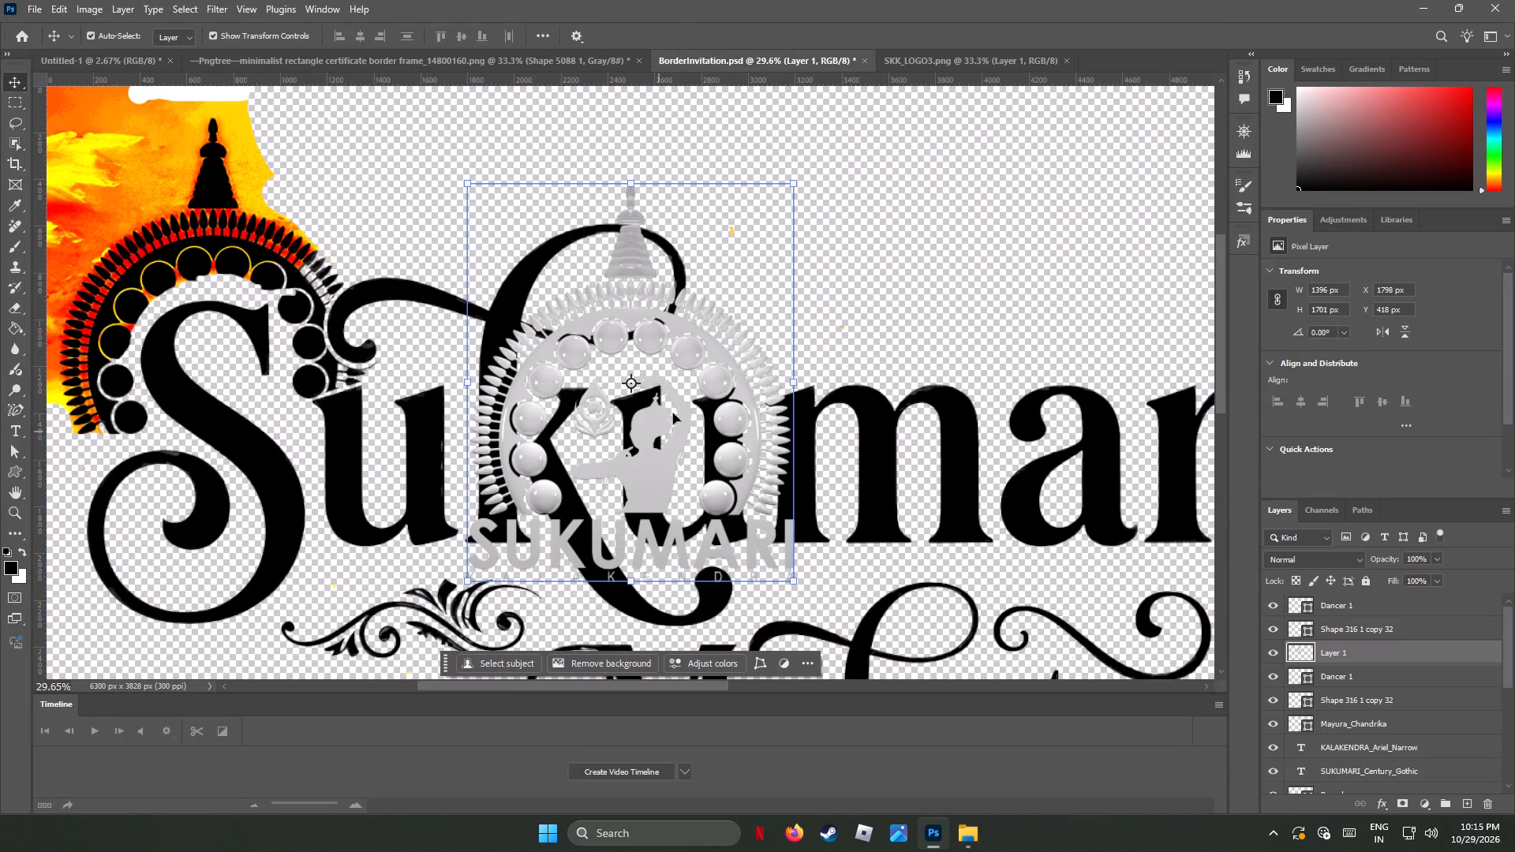
# Move the pasted gray logo over the old colored emblem, matching spire and arch, at X 14 px, Y 130 px.
pyautogui.moveTo(690, 356); pyautogui.dragTo(306, 258)
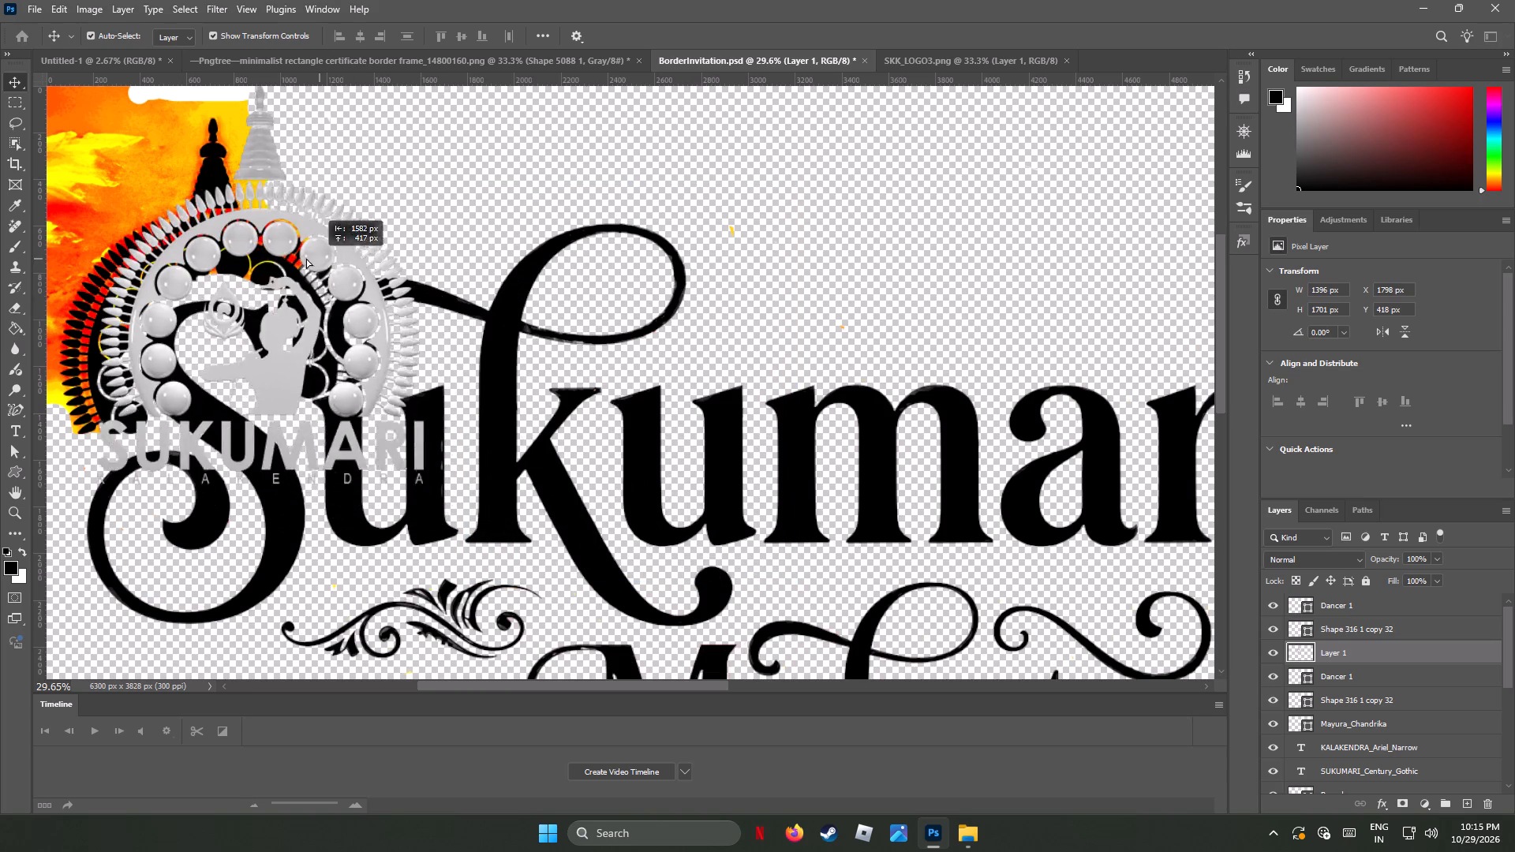
pyautogui.moveTo(306, 258); pyautogui.dragTo(279, 277)
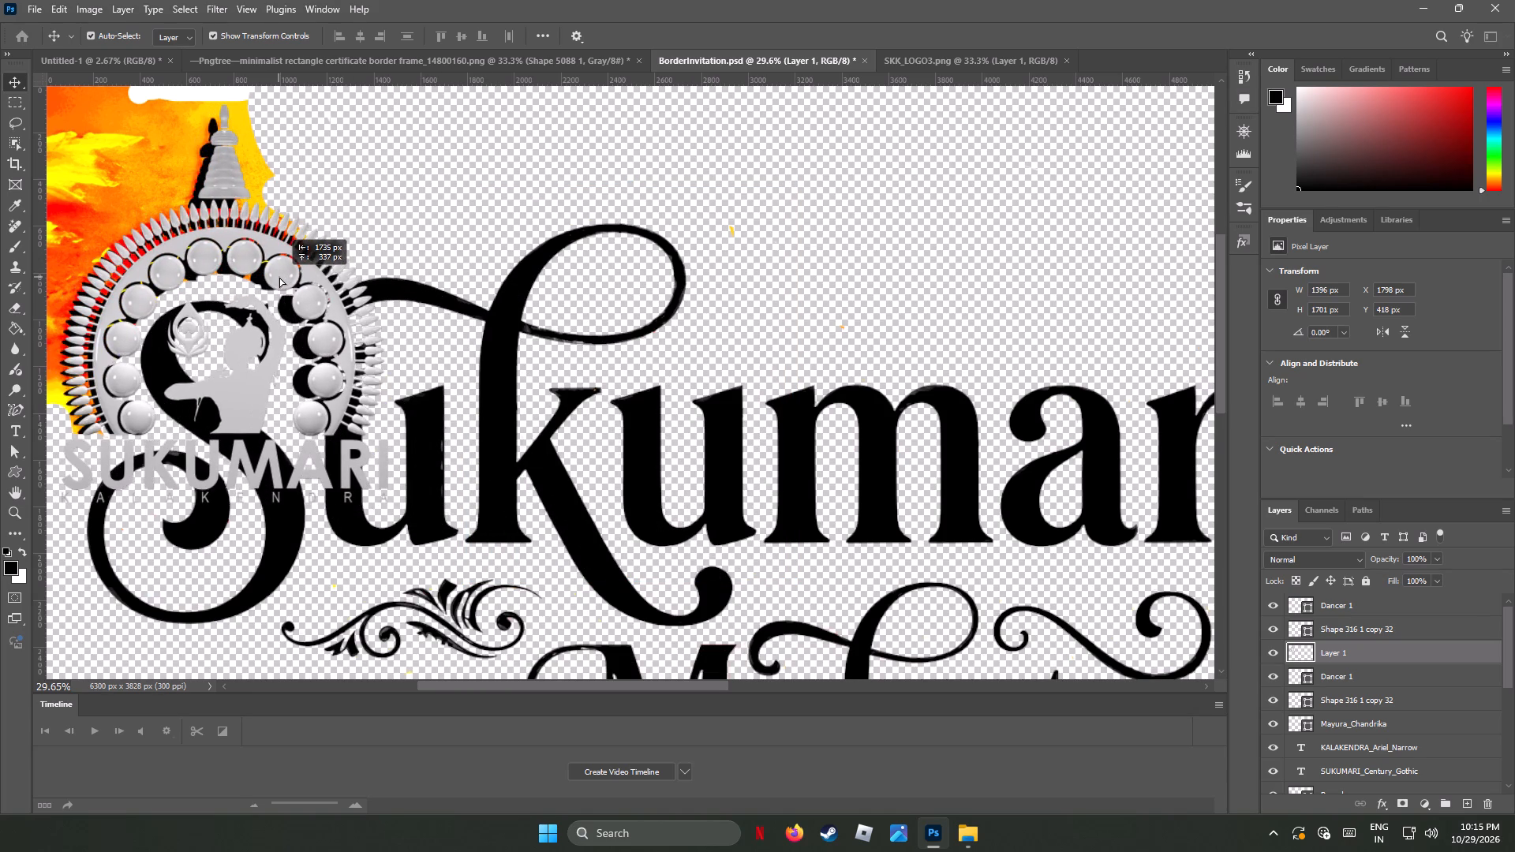
pyautogui.moveTo(279, 277); pyautogui.dragTo(276, 287)
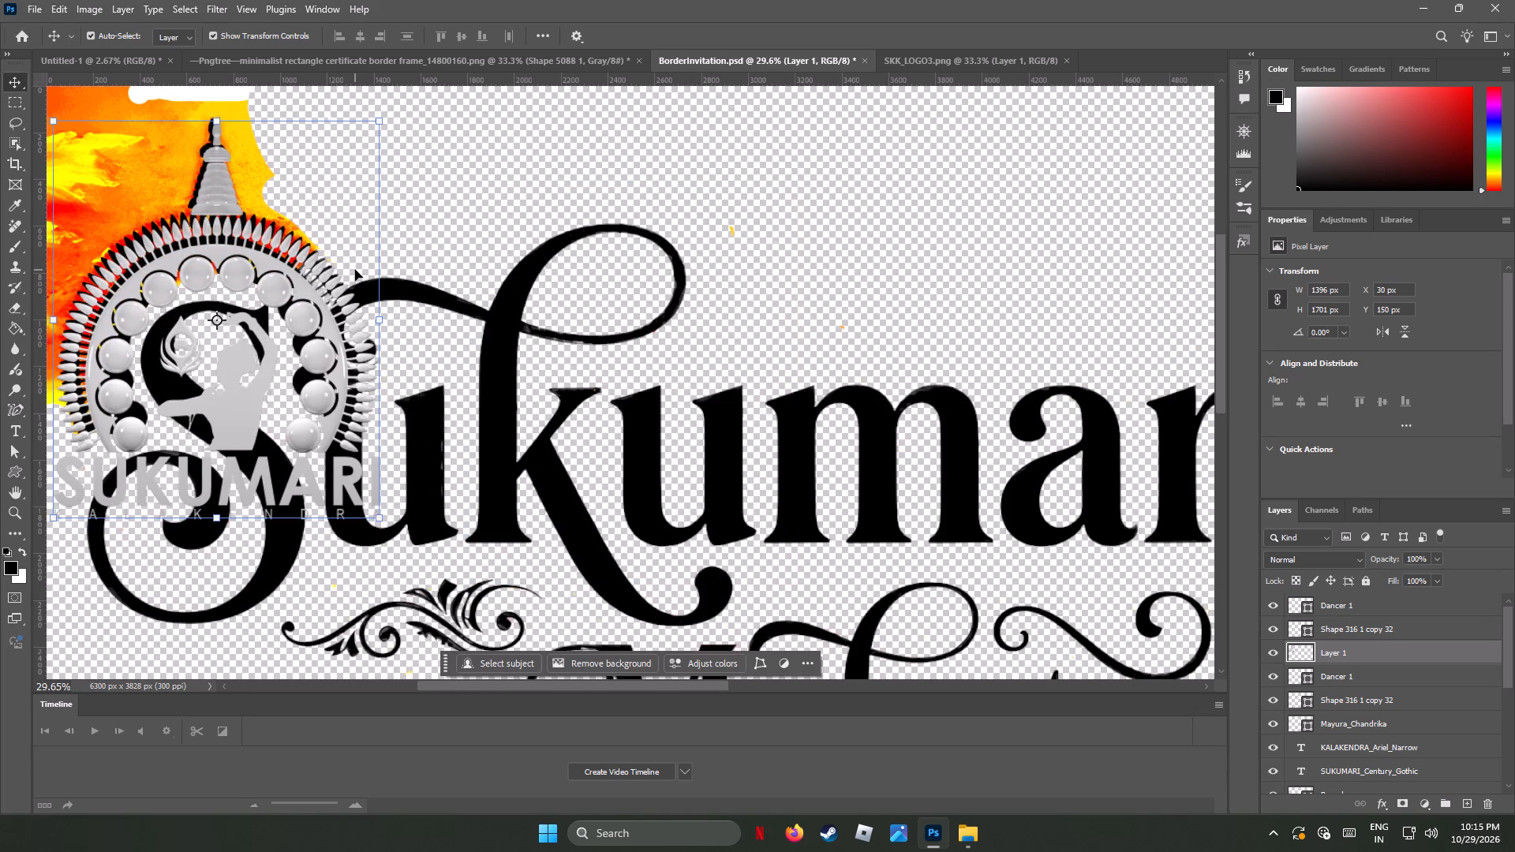
pyautogui.press('Up')
pyautogui.press('Up')
pyautogui.press('Up')
pyautogui.press('Up')
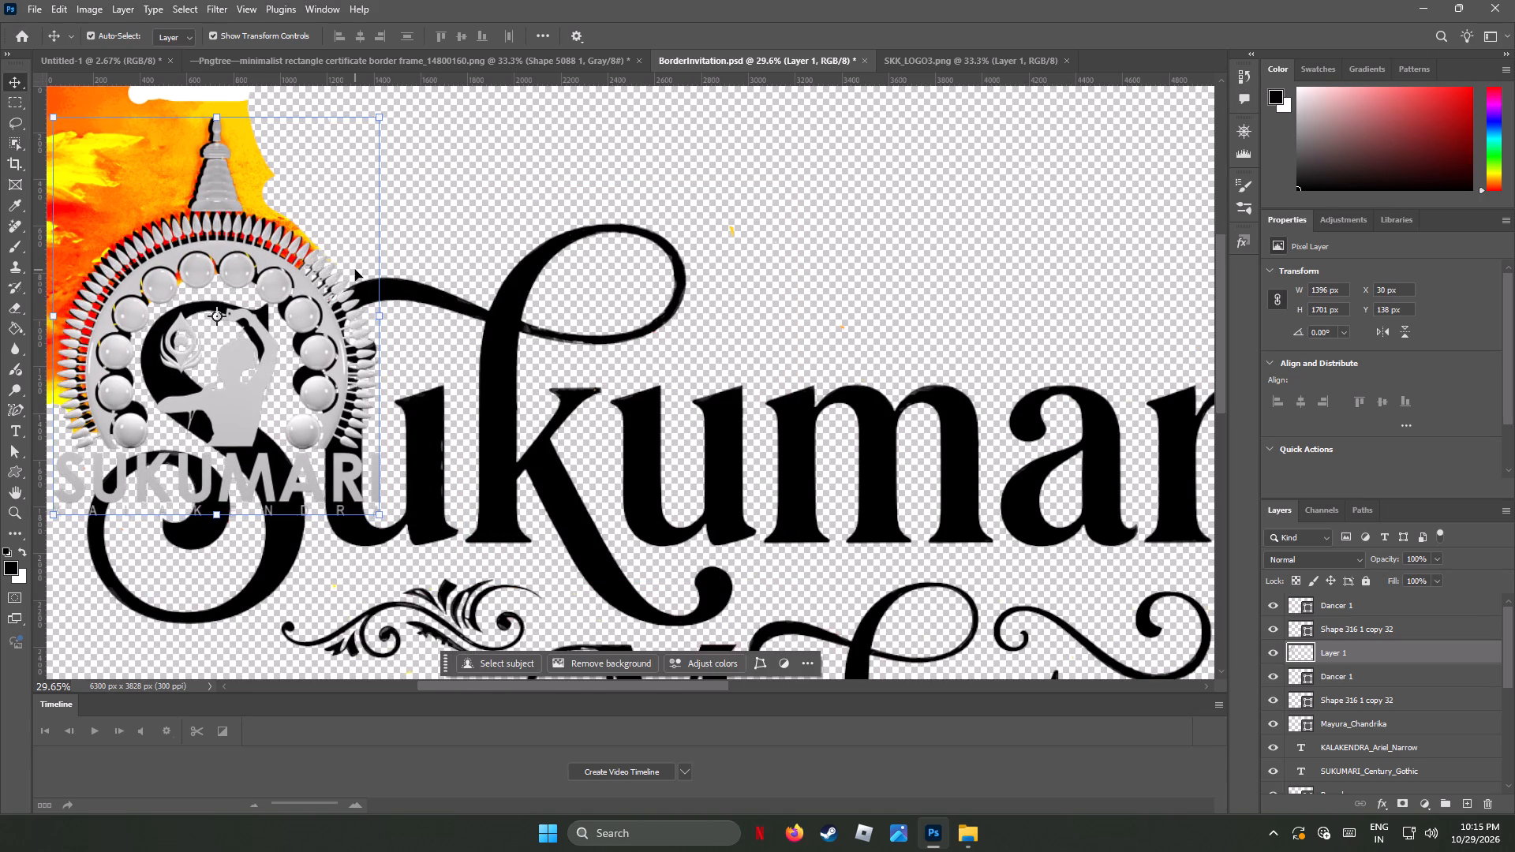
pyautogui.press('Up')
pyautogui.press('Left')
pyautogui.press('Left')
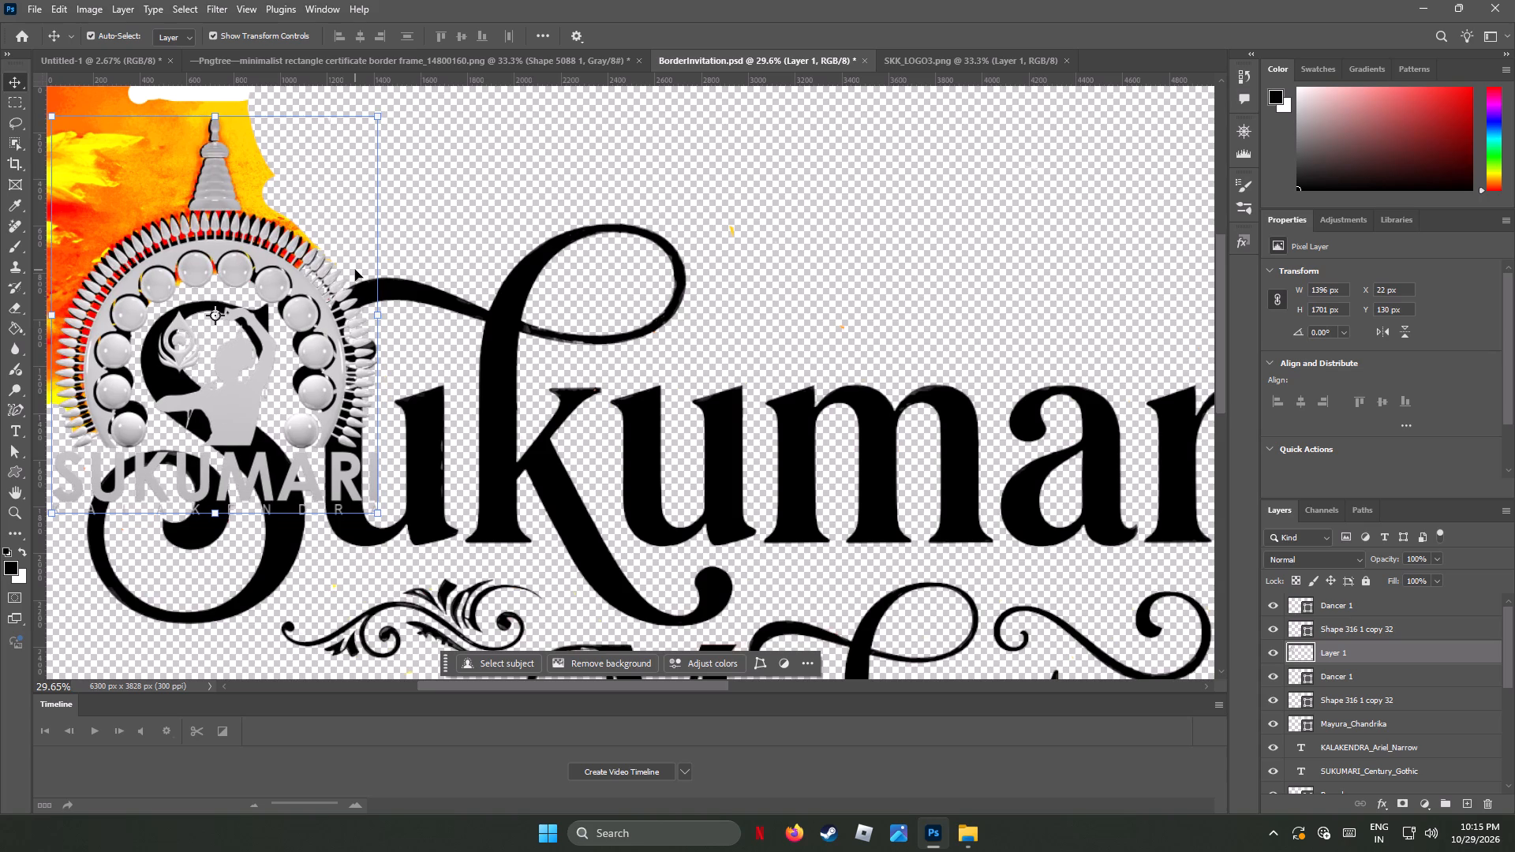
pyautogui.press('Left')
pyautogui.press('Left')
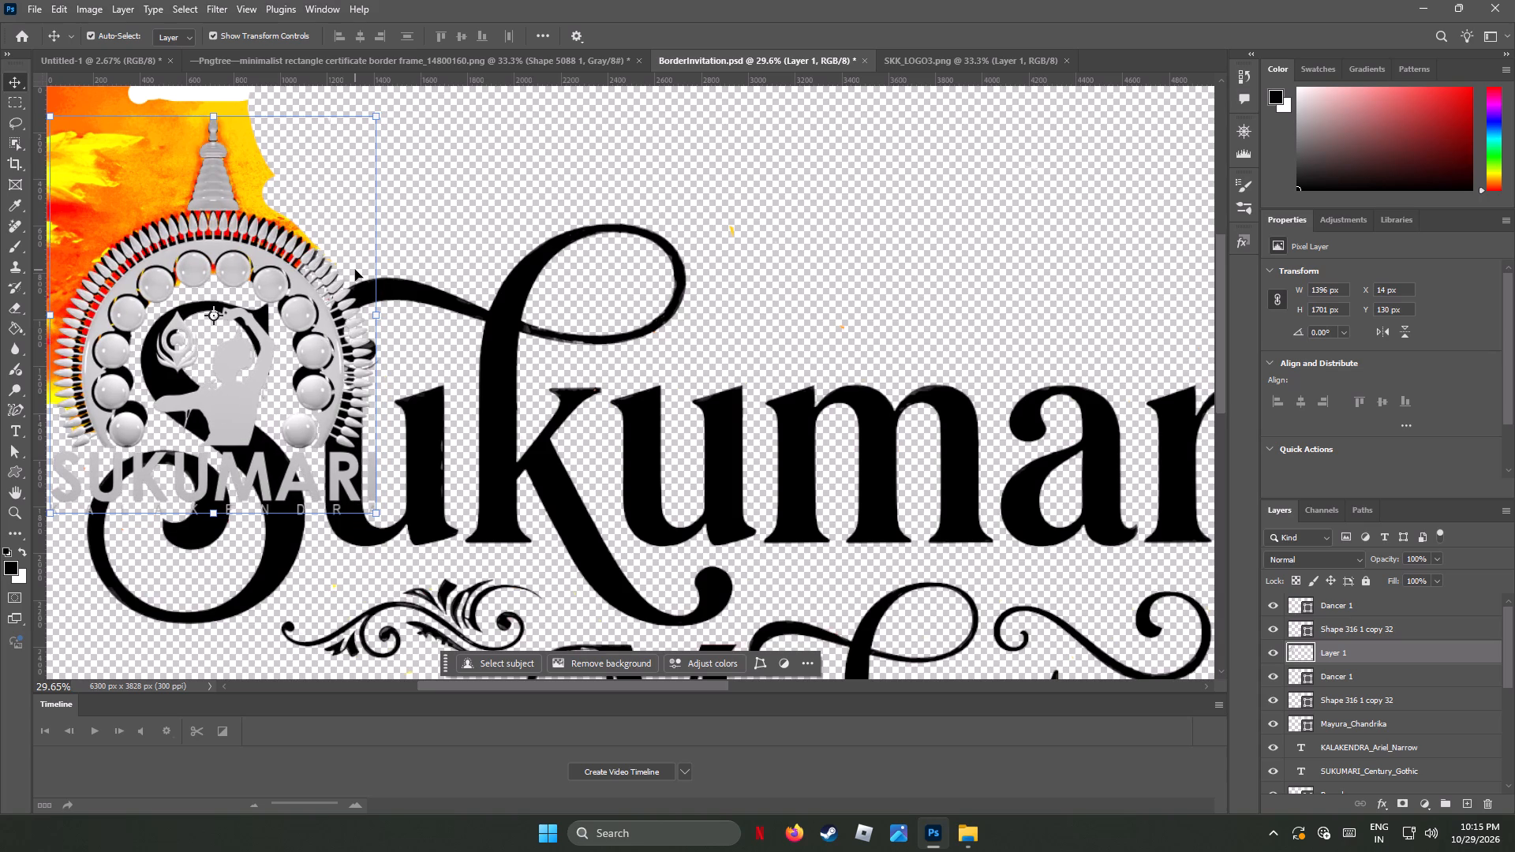